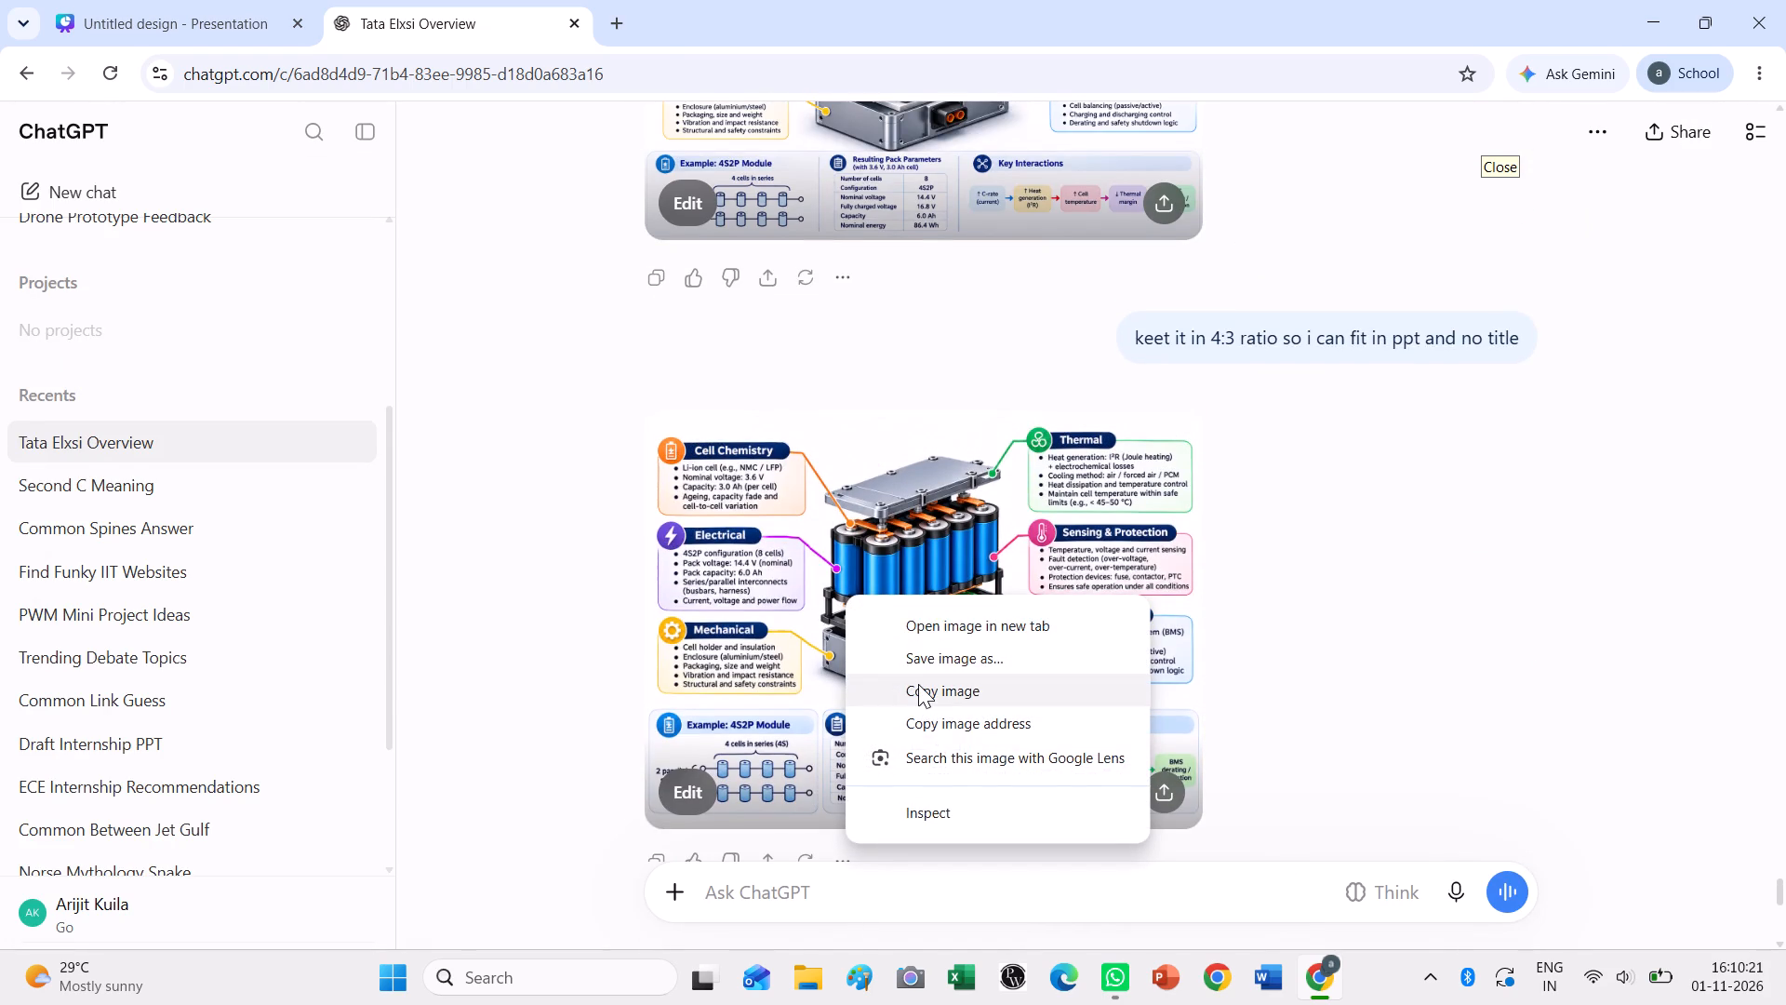
pyautogui.click(918, 686)
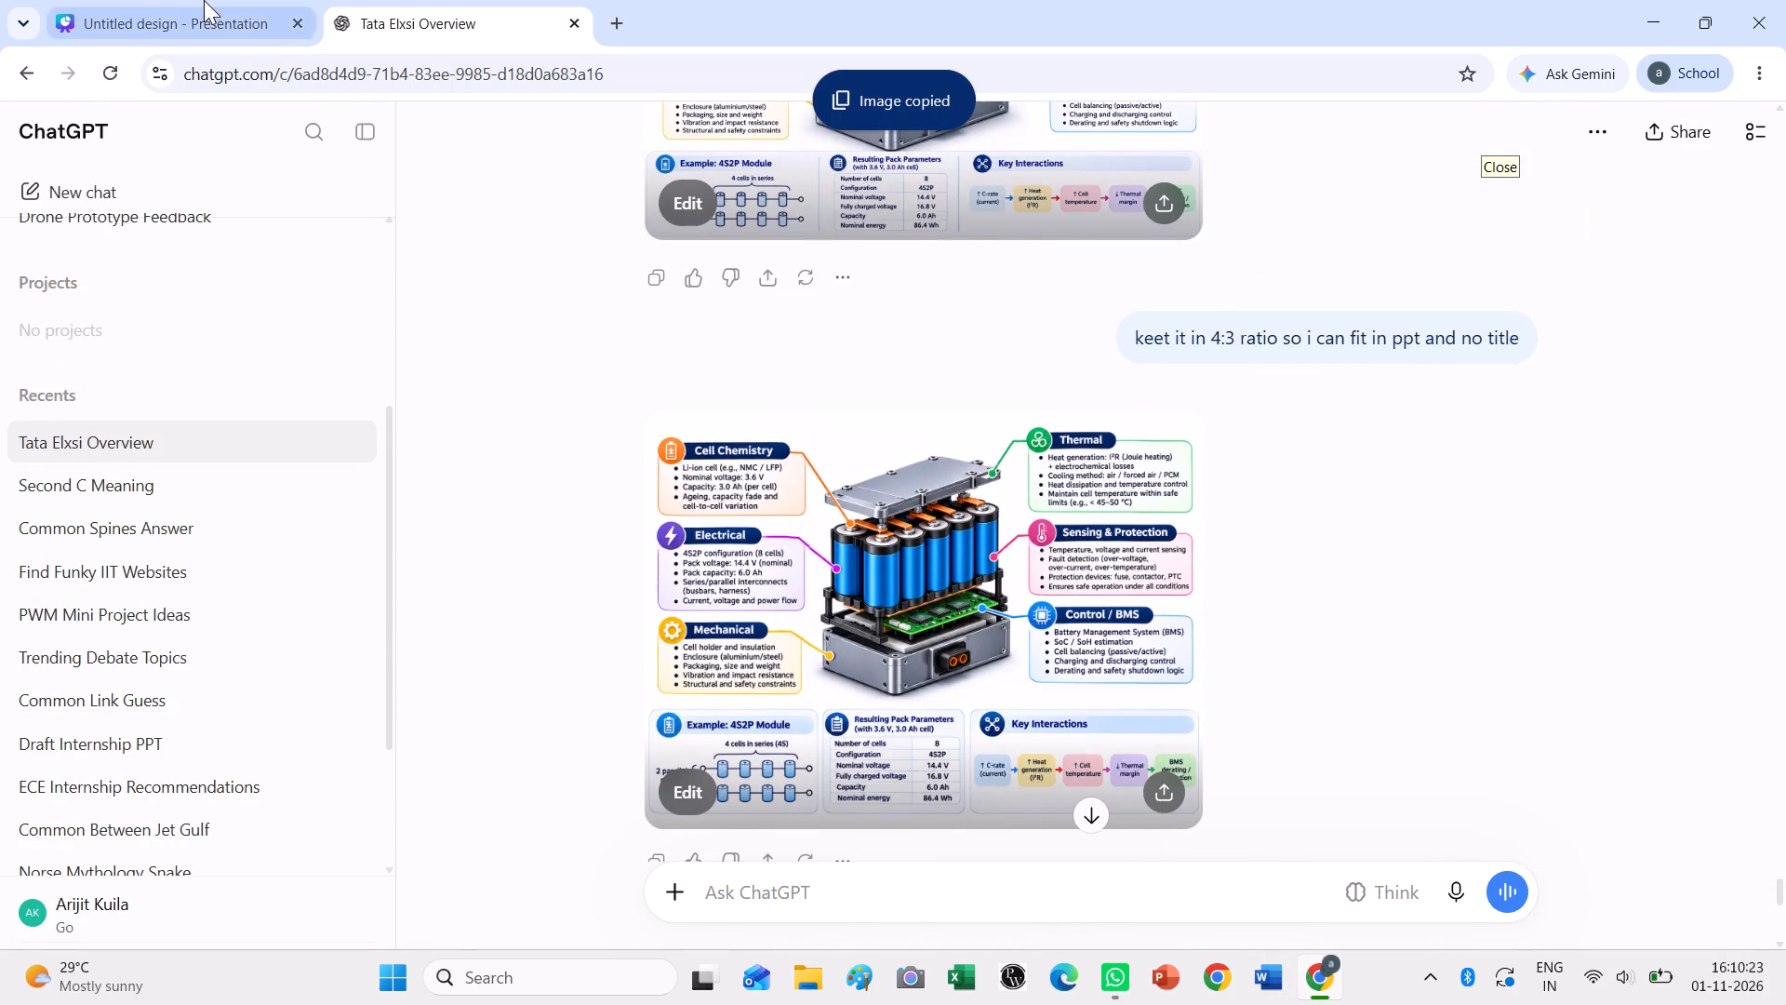
pyautogui.click(203, 0)
pyautogui.hotkey('ctrl', 'v')
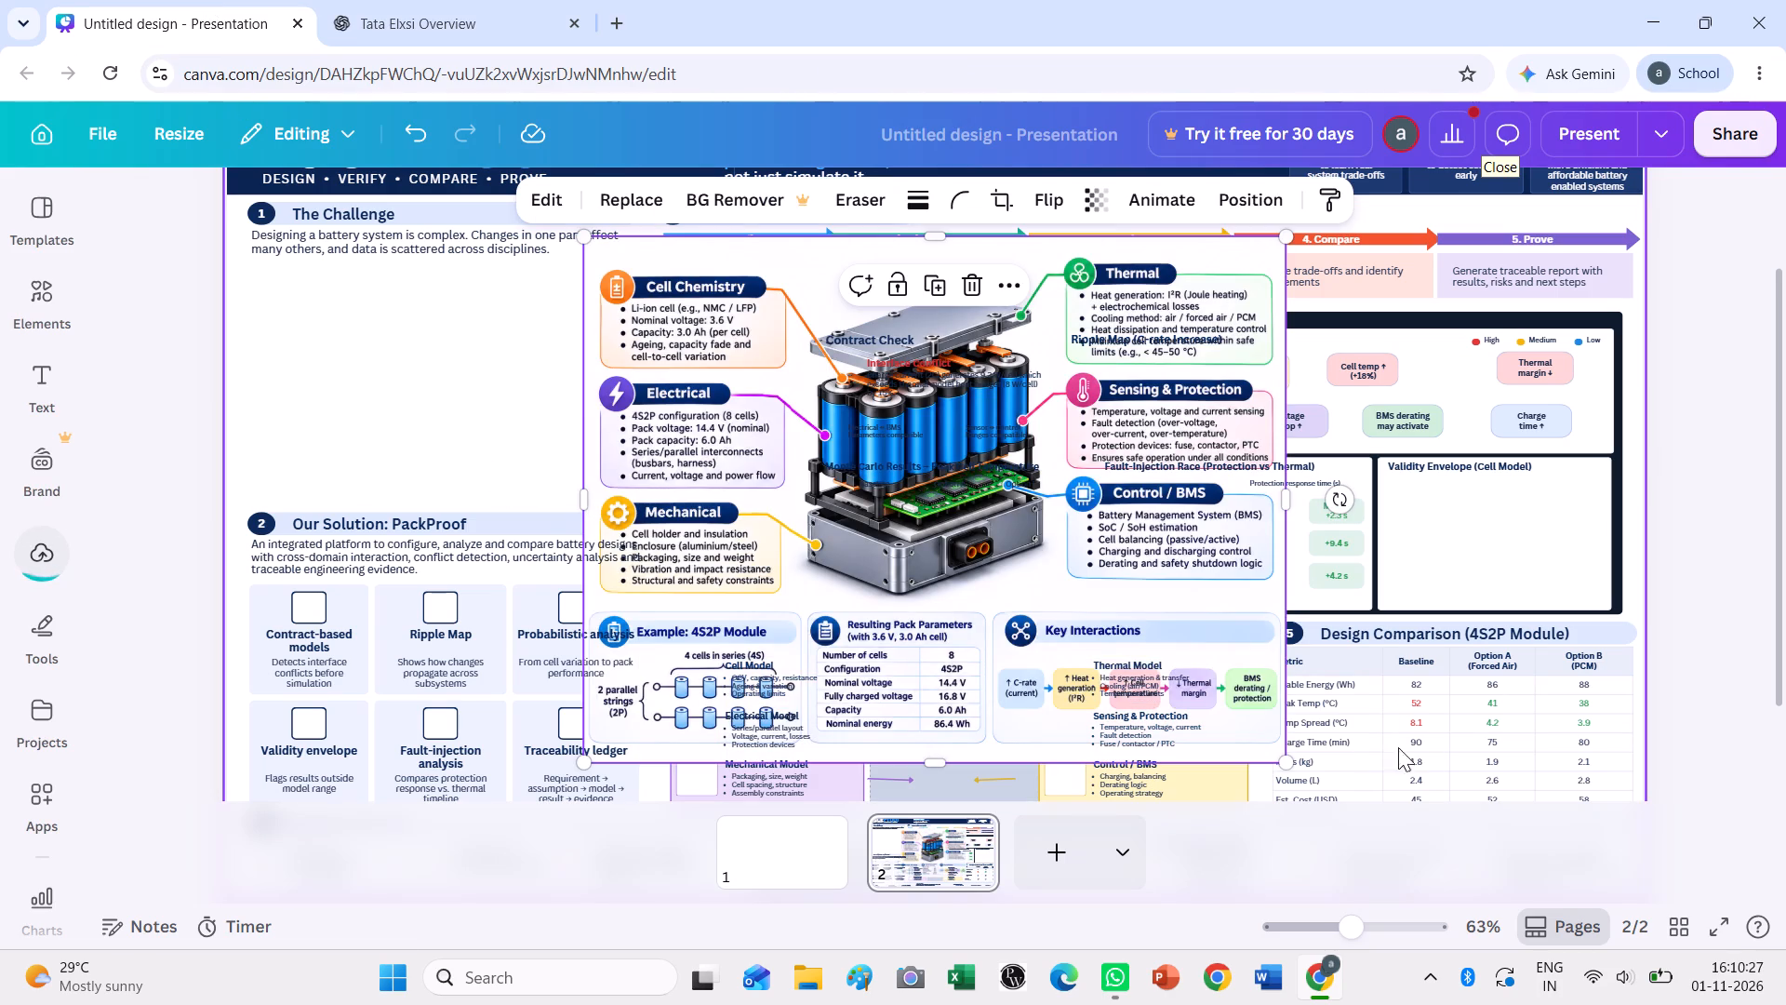
# Shrink the pasted 4:3 battery infographic to roughly the width of The Challenge column and widen it slightly.
pyautogui.moveTo(1286, 761); pyautogui.dragTo(1074, 597)
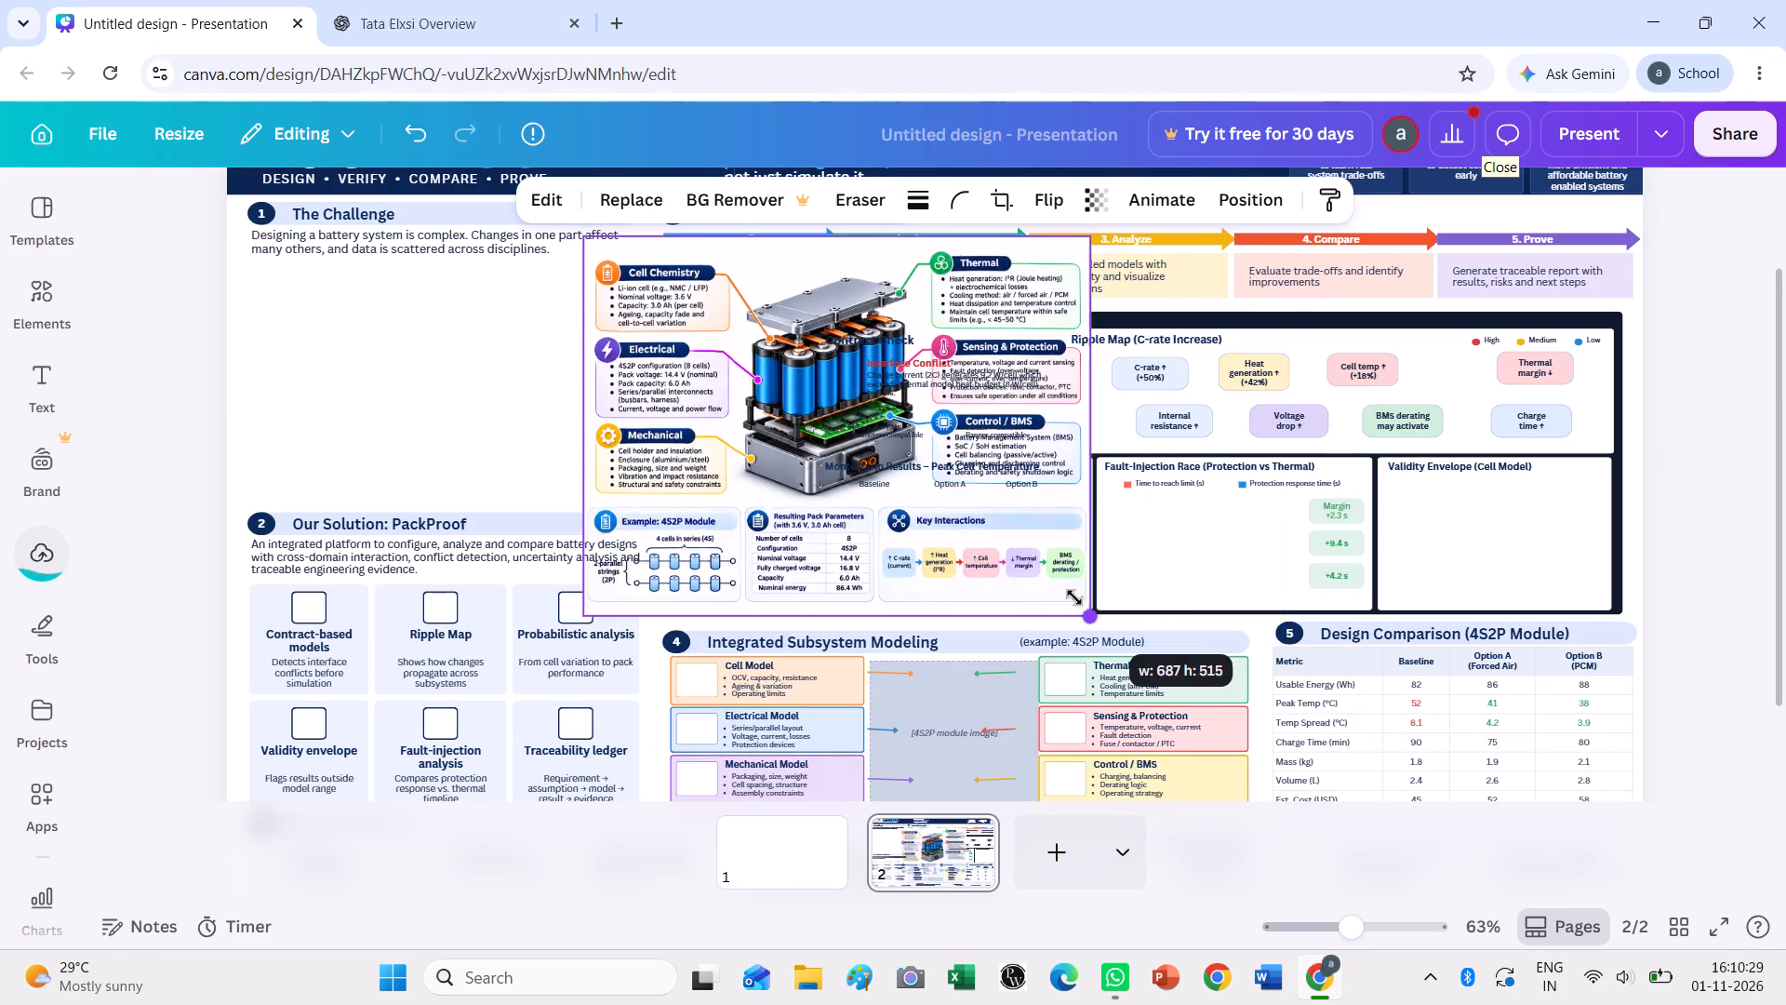
pyautogui.moveTo(1074, 597); pyautogui.dragTo(1006, 558)
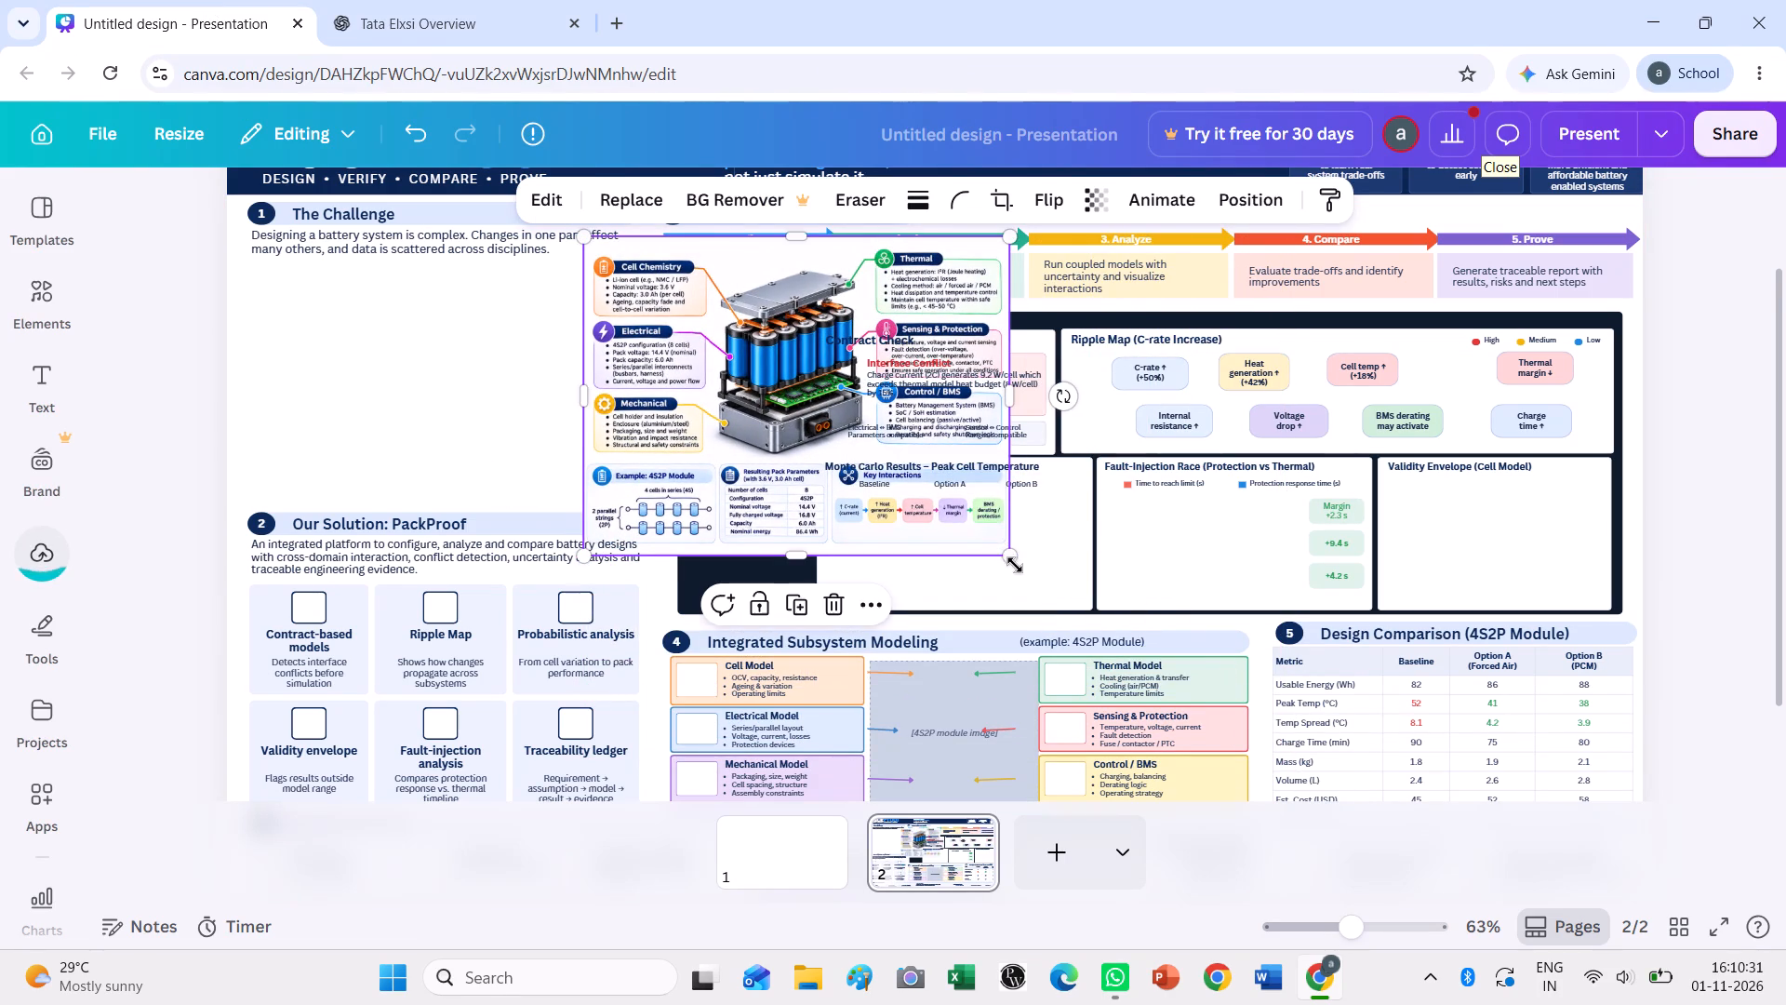
pyautogui.moveTo(1013, 562); pyautogui.dragTo(985, 527)
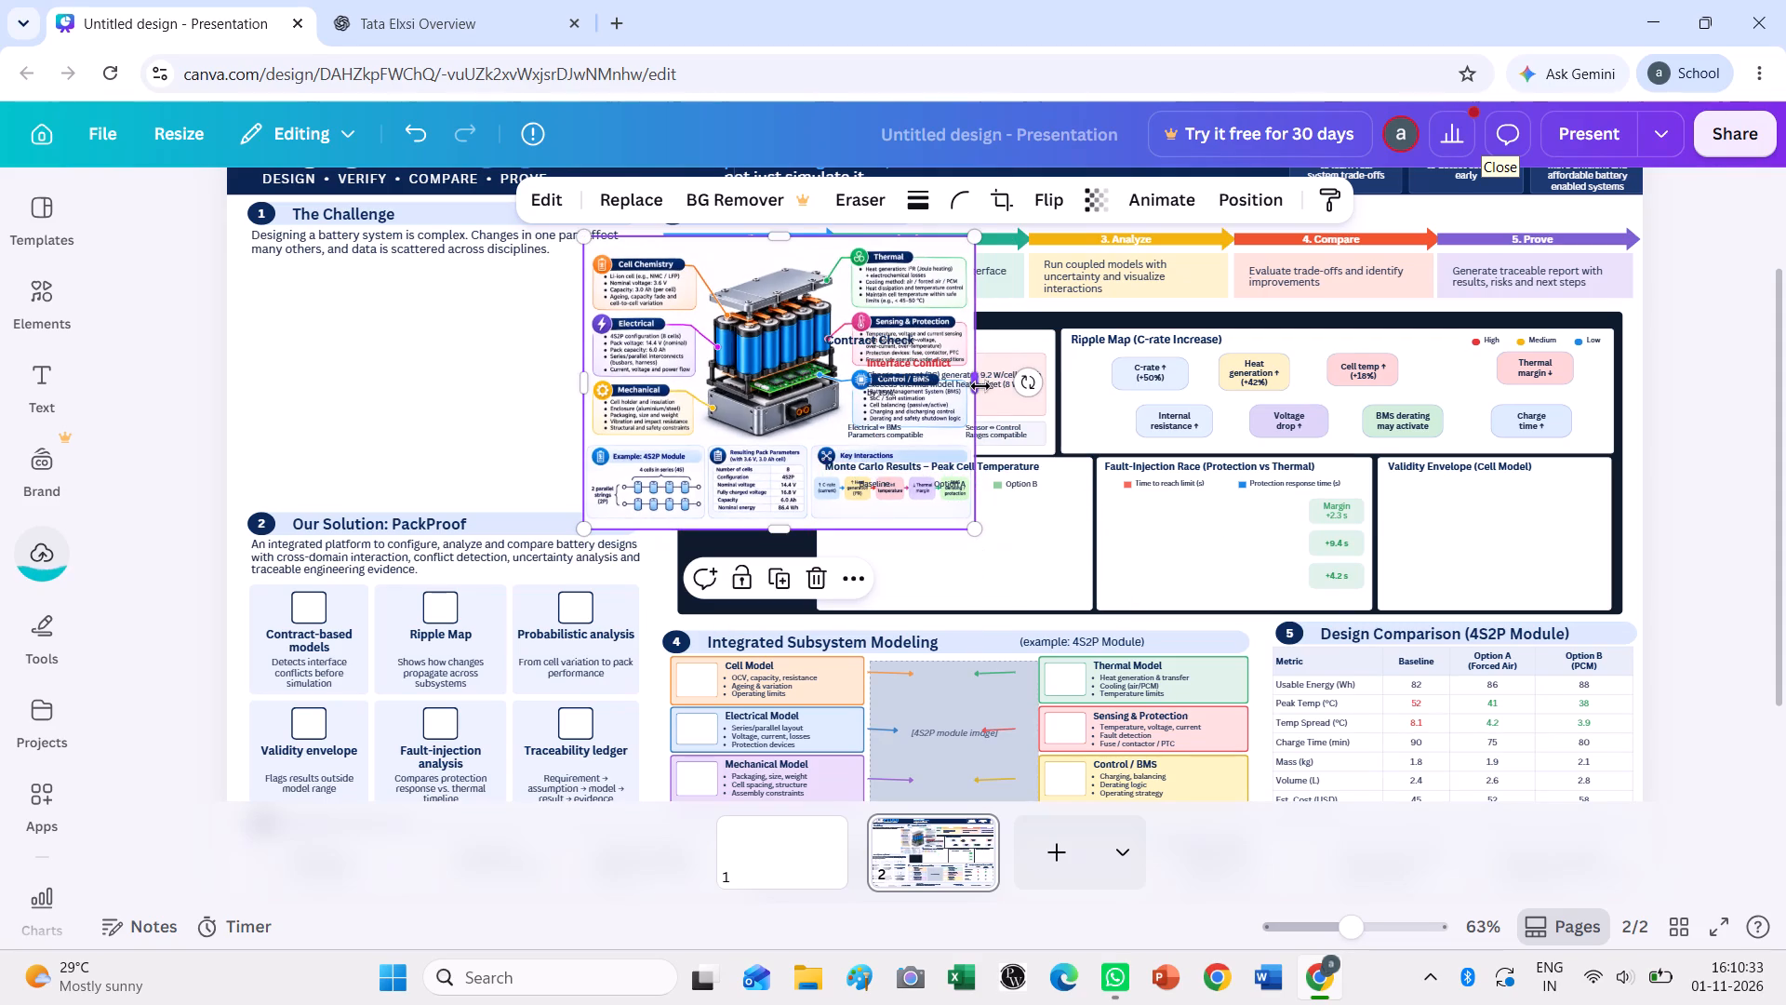
pyautogui.moveTo(980, 386); pyautogui.dragTo(993, 387)
pyautogui.doubleClick(882, 393)
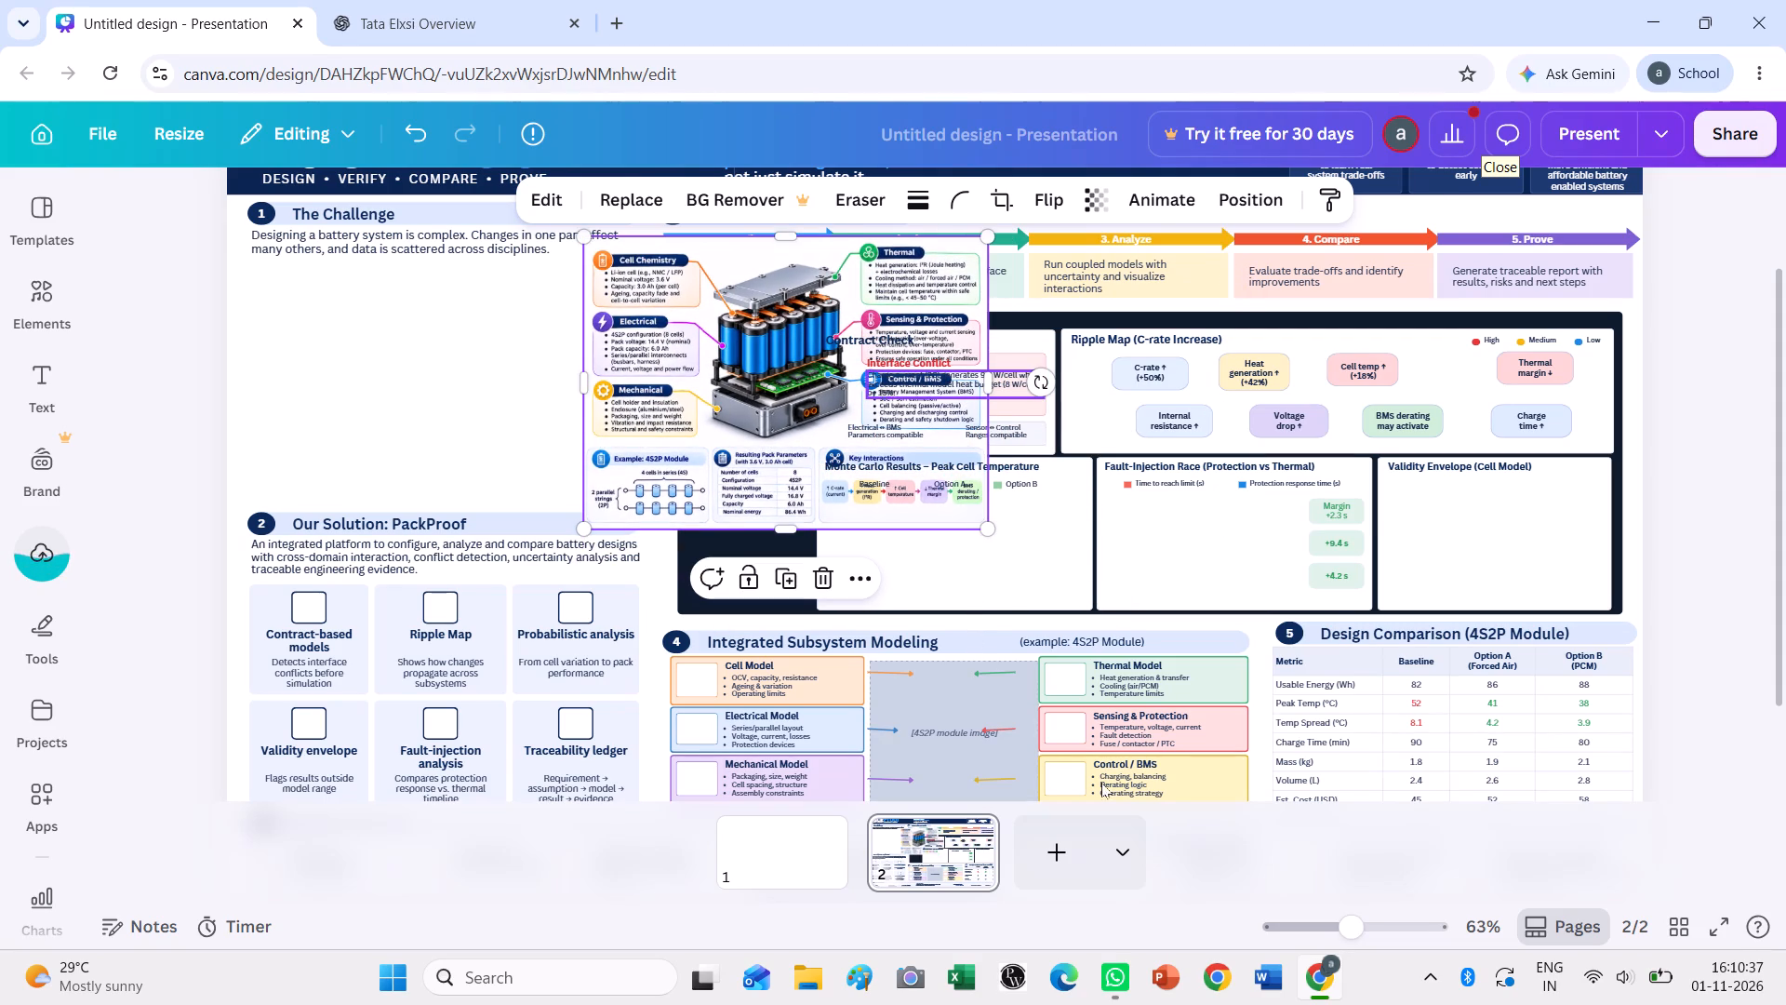
# Move the 4:3 battery infographic into The Challenge section, directly below its intro text.
pyautogui.click(766, 394)
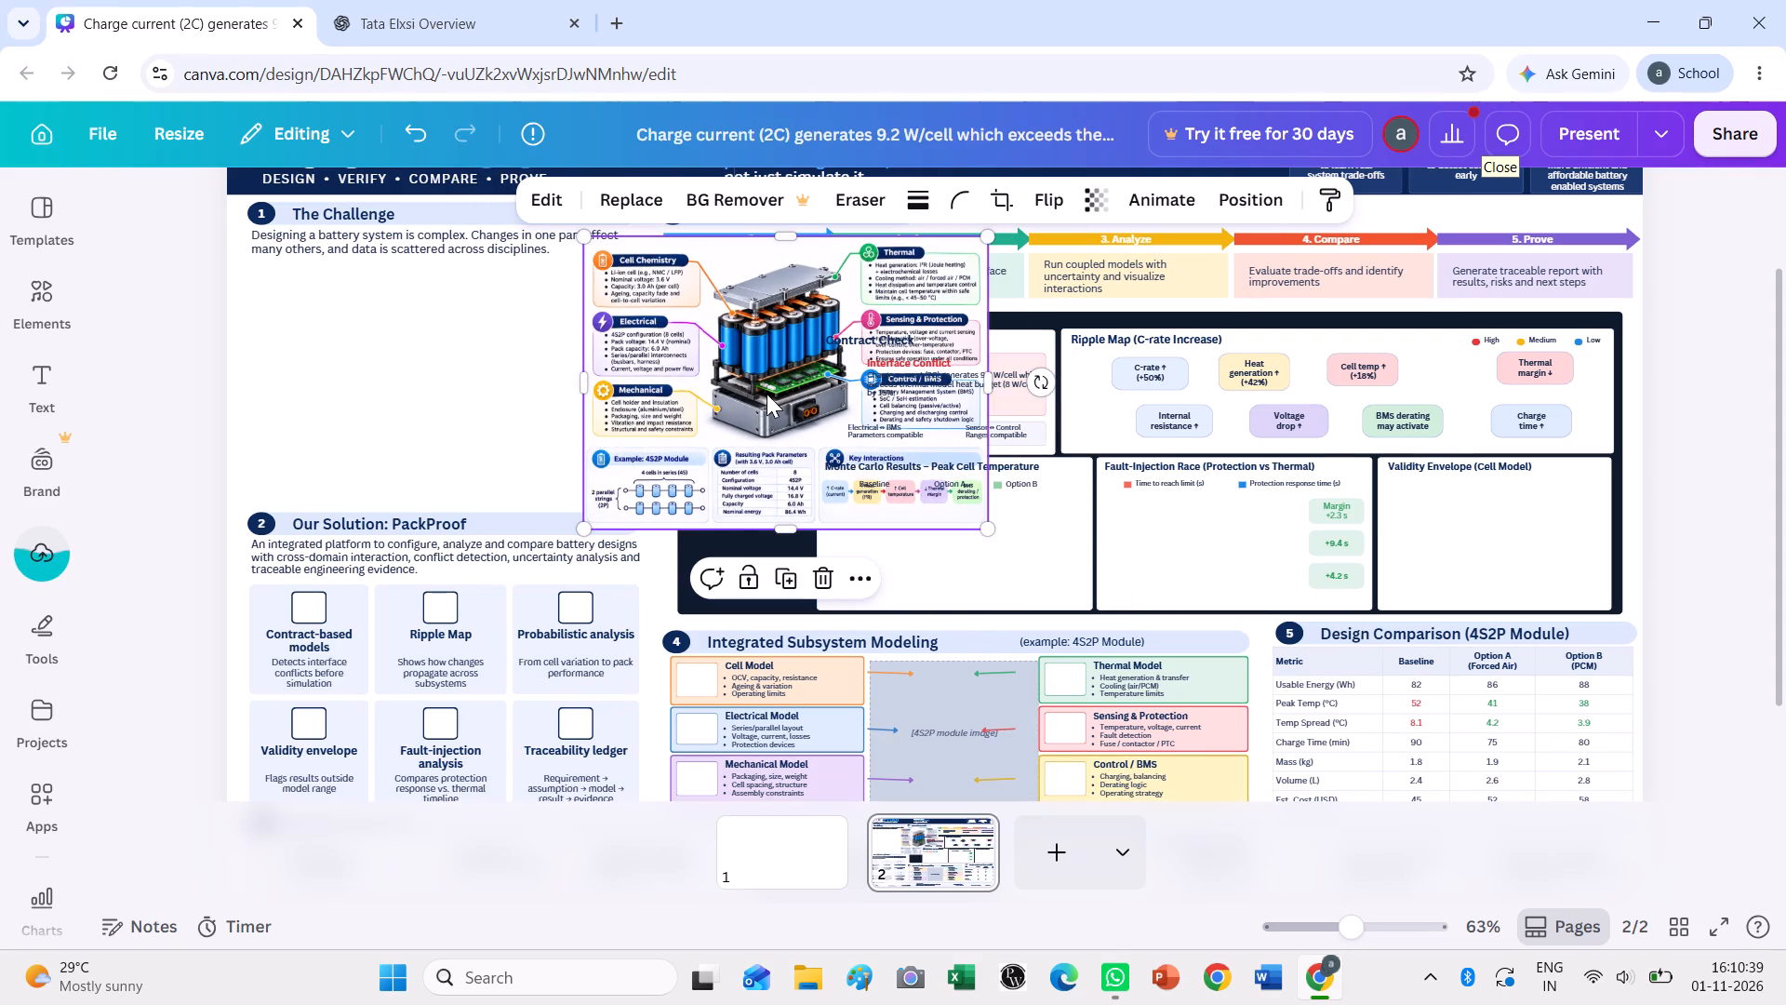
pyautogui.moveTo(766, 395); pyautogui.dragTo(439, 422)
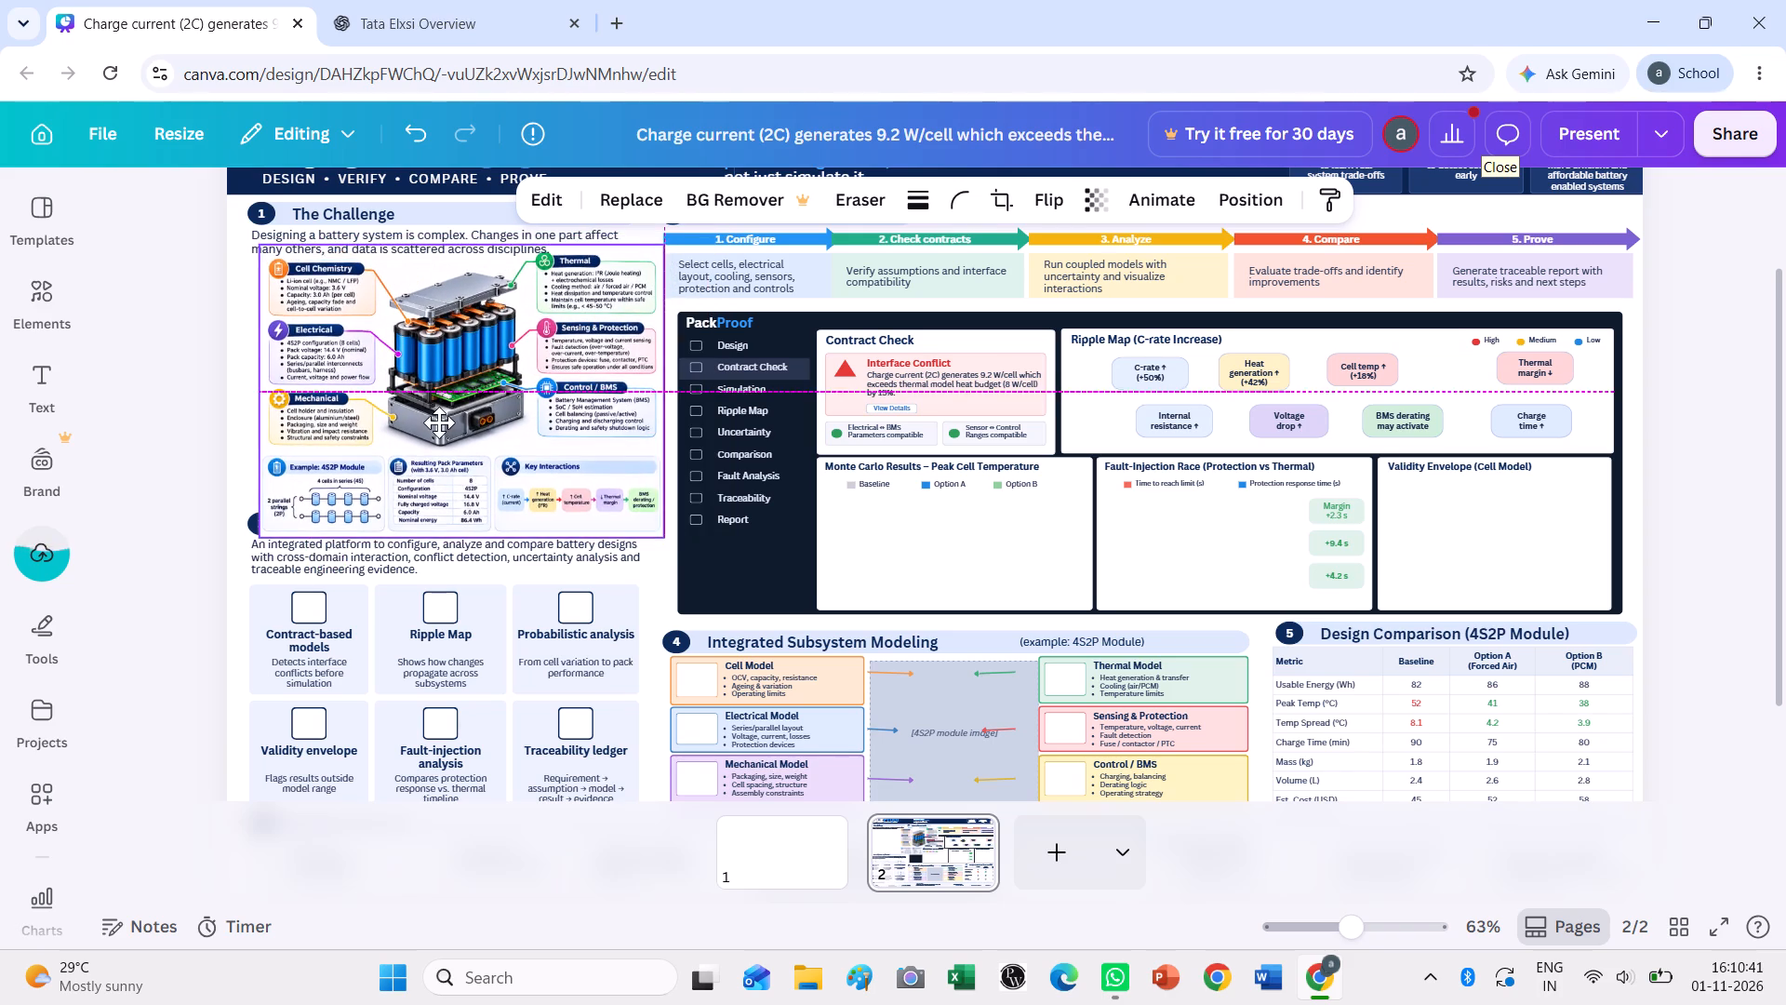
pyautogui.moveTo(439, 422); pyautogui.dragTo(439, 422)
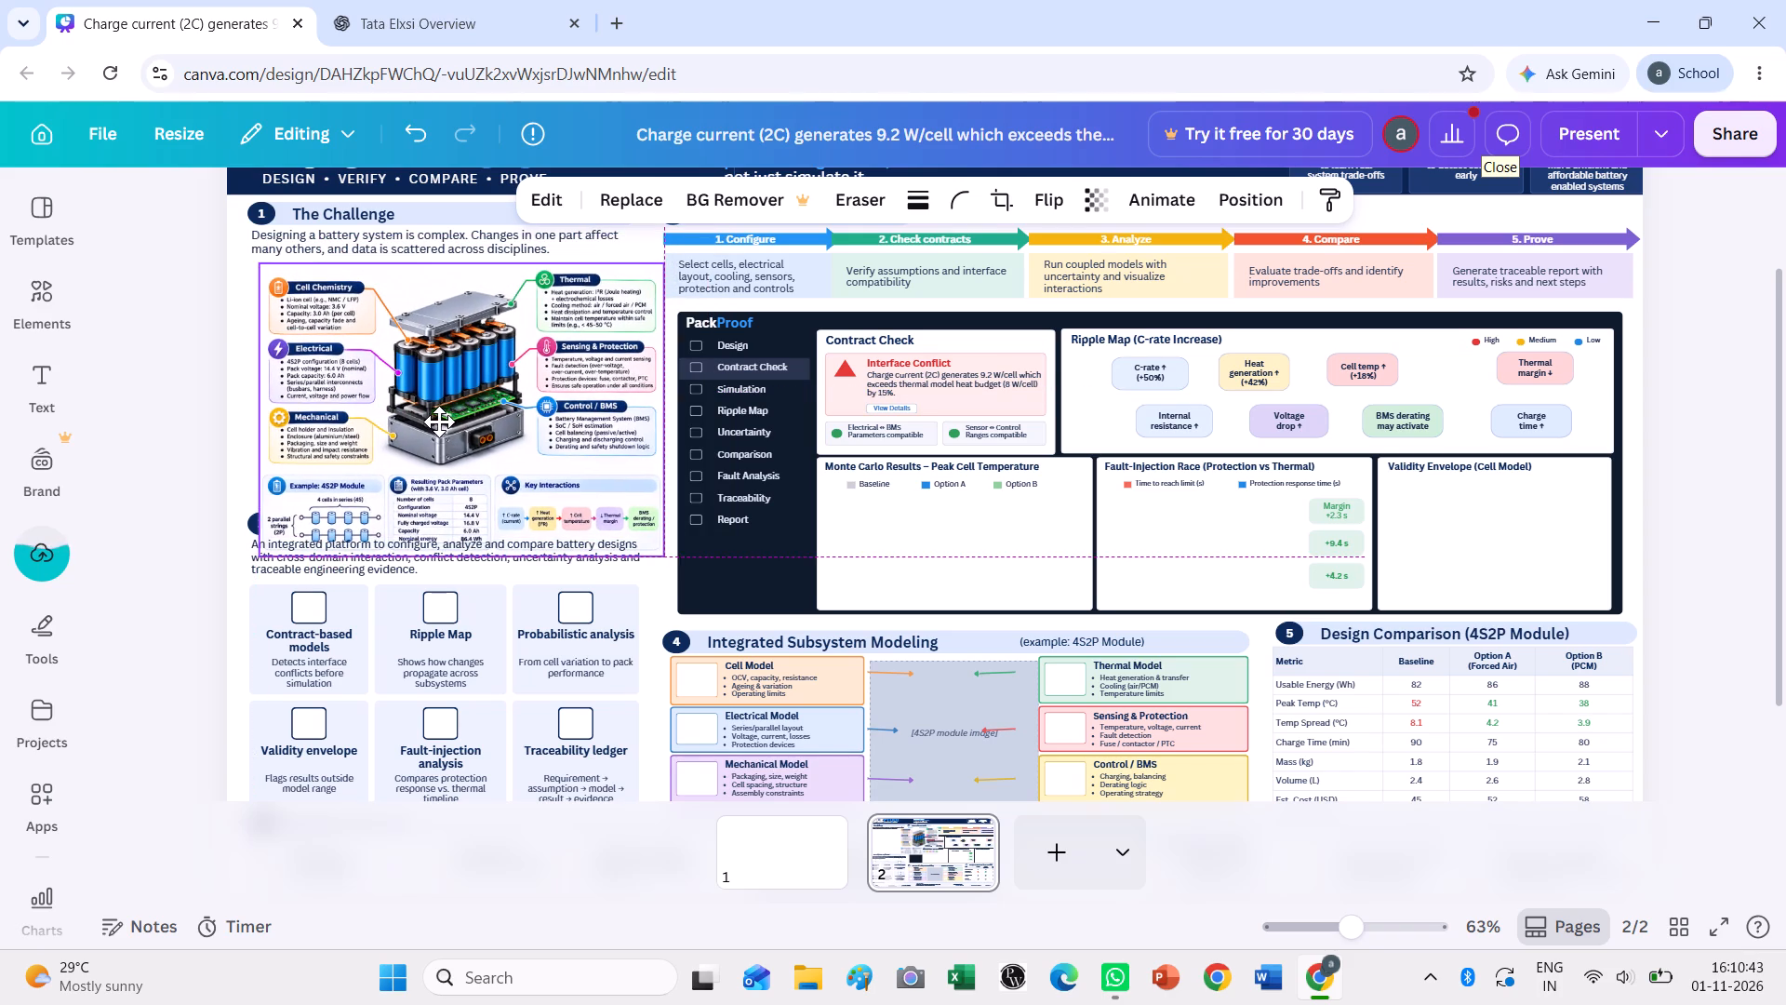
pyautogui.moveTo(439, 422); pyautogui.dragTo(436, 422)
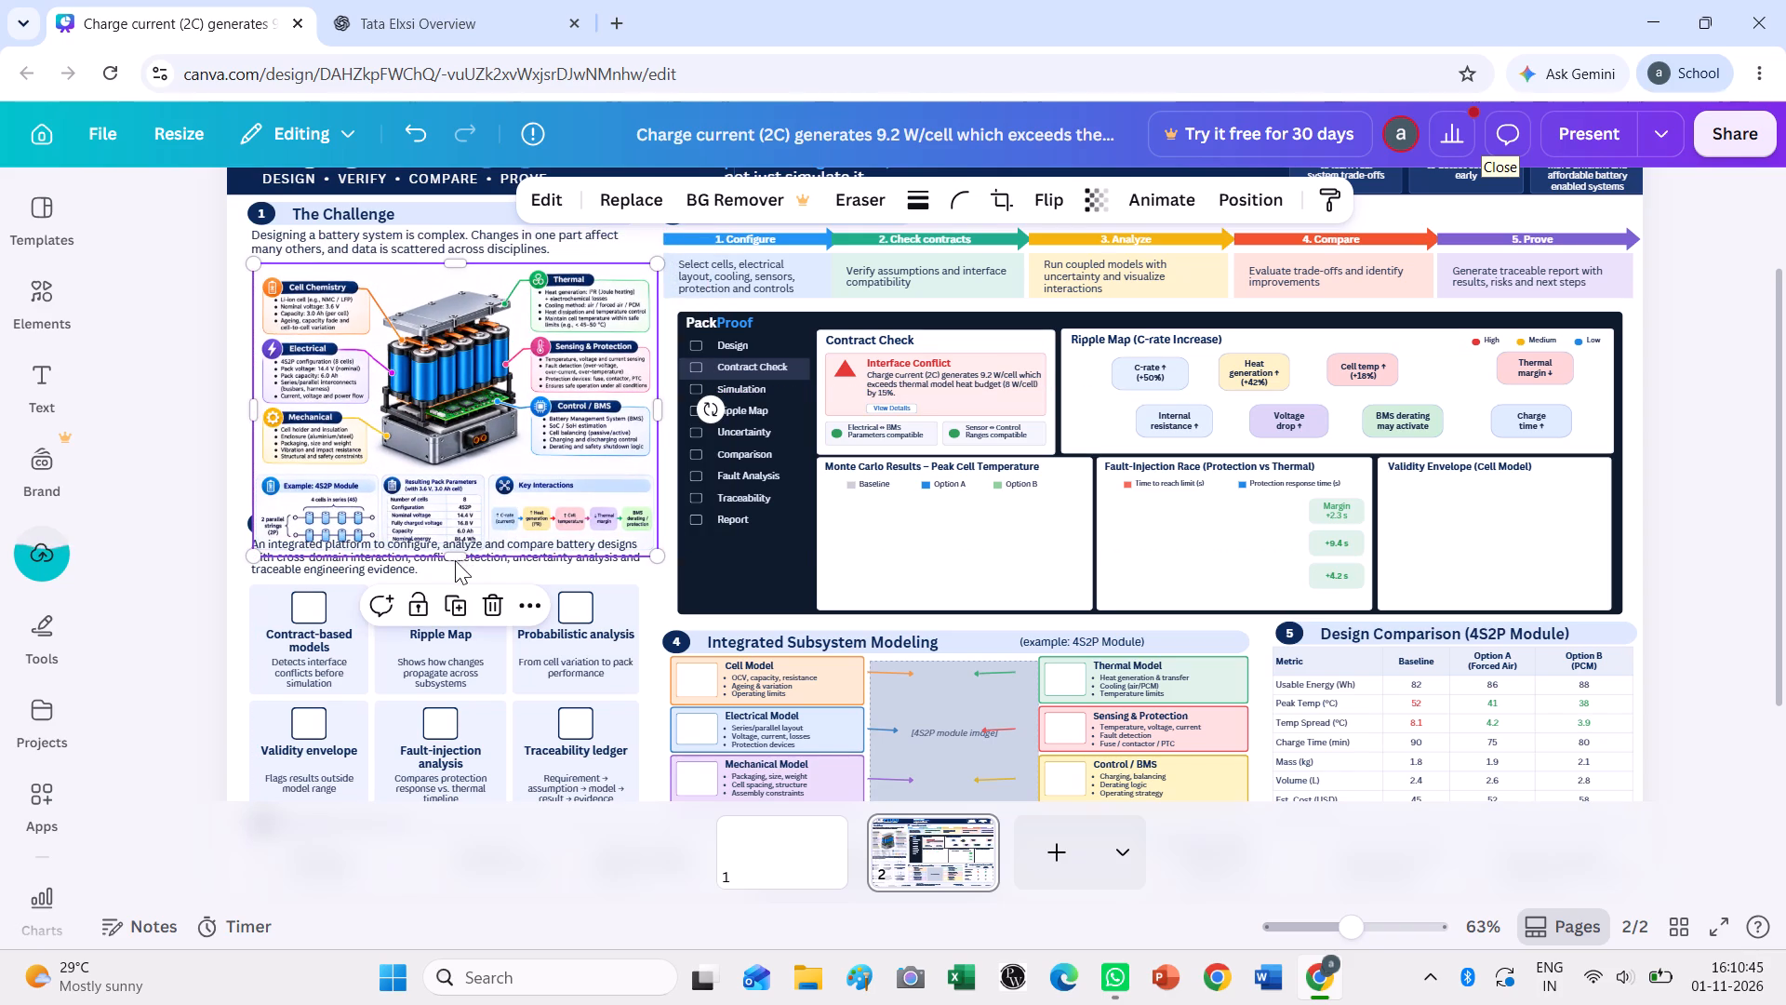
# Crop the bottom of the battery infographic to remove the row with the 4S2P module example, pack parameters and key interactions.
pyautogui.moveTo(459, 557); pyautogui.dragTo(468, 496)
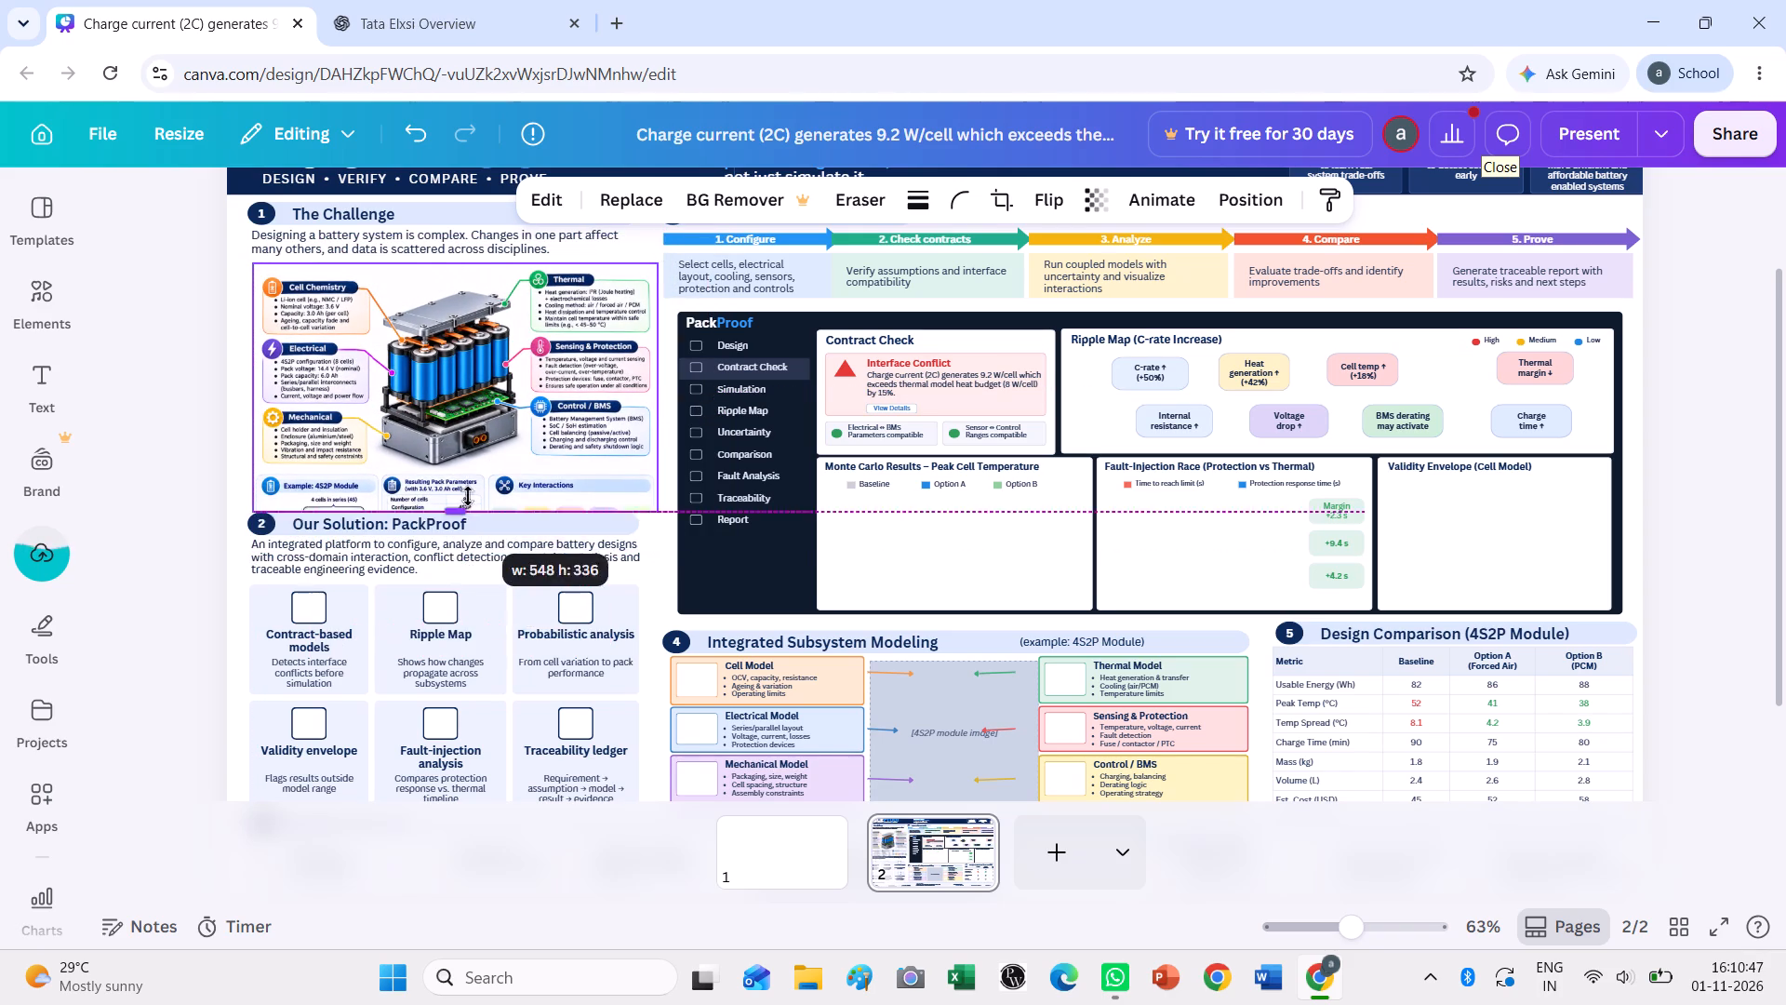
pyautogui.moveTo(468, 496); pyautogui.dragTo(470, 475)
# Enlarge the cropped battery infographic slightly and position it between The Challenge's intro text and the Our Solution heading.
pyautogui.moveTo(662, 472); pyautogui.dragTo(689, 502)
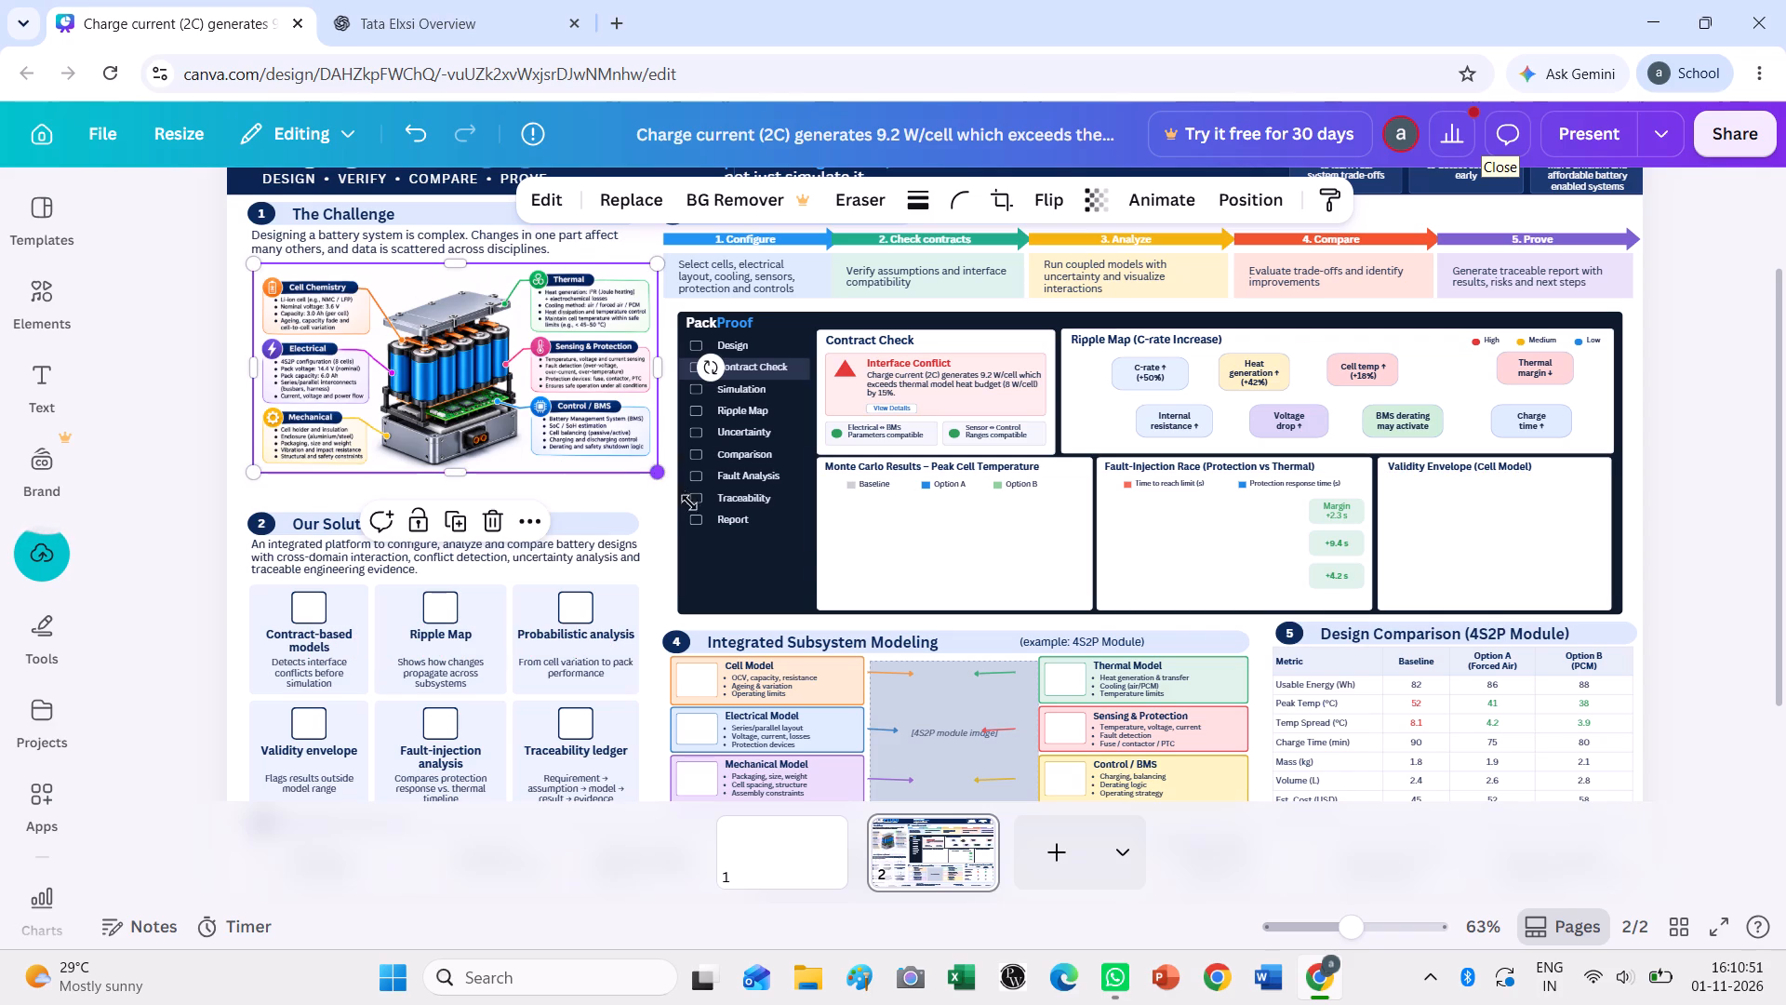
pyautogui.moveTo(689, 502); pyautogui.dragTo(673, 489)
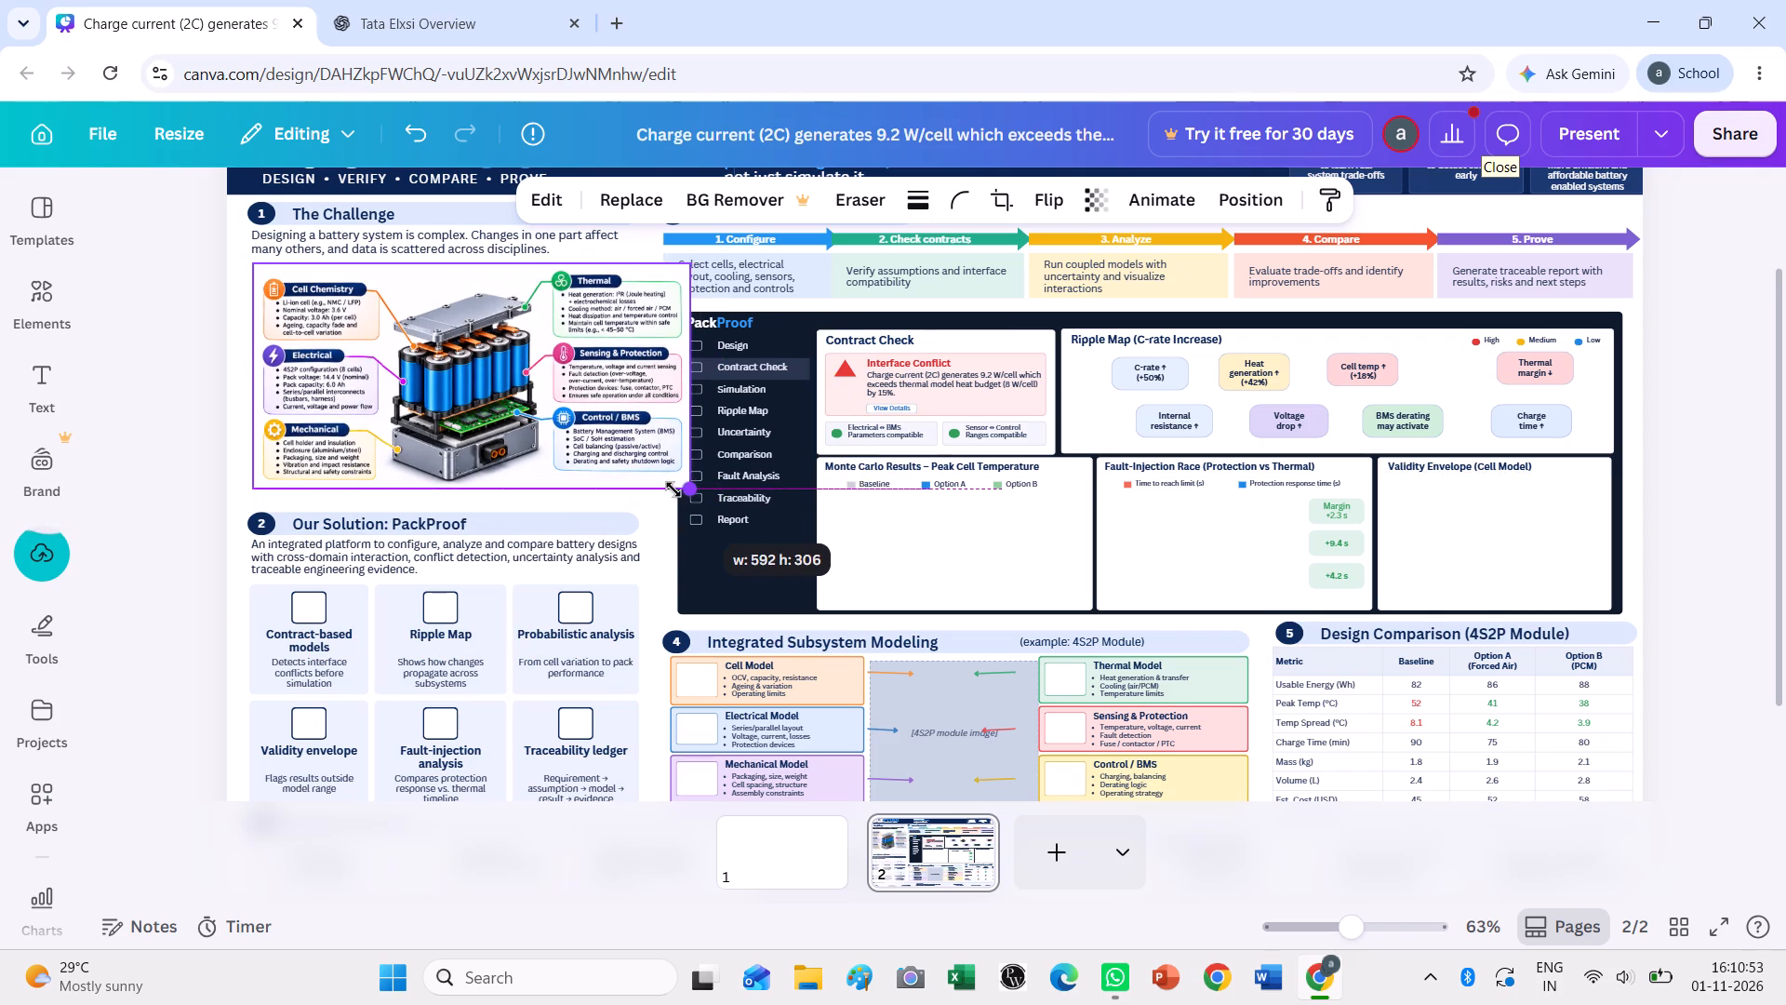
pyautogui.moveTo(673, 489); pyautogui.dragTo(669, 483)
pyautogui.moveTo(553, 393); pyautogui.dragTo(545, 411)
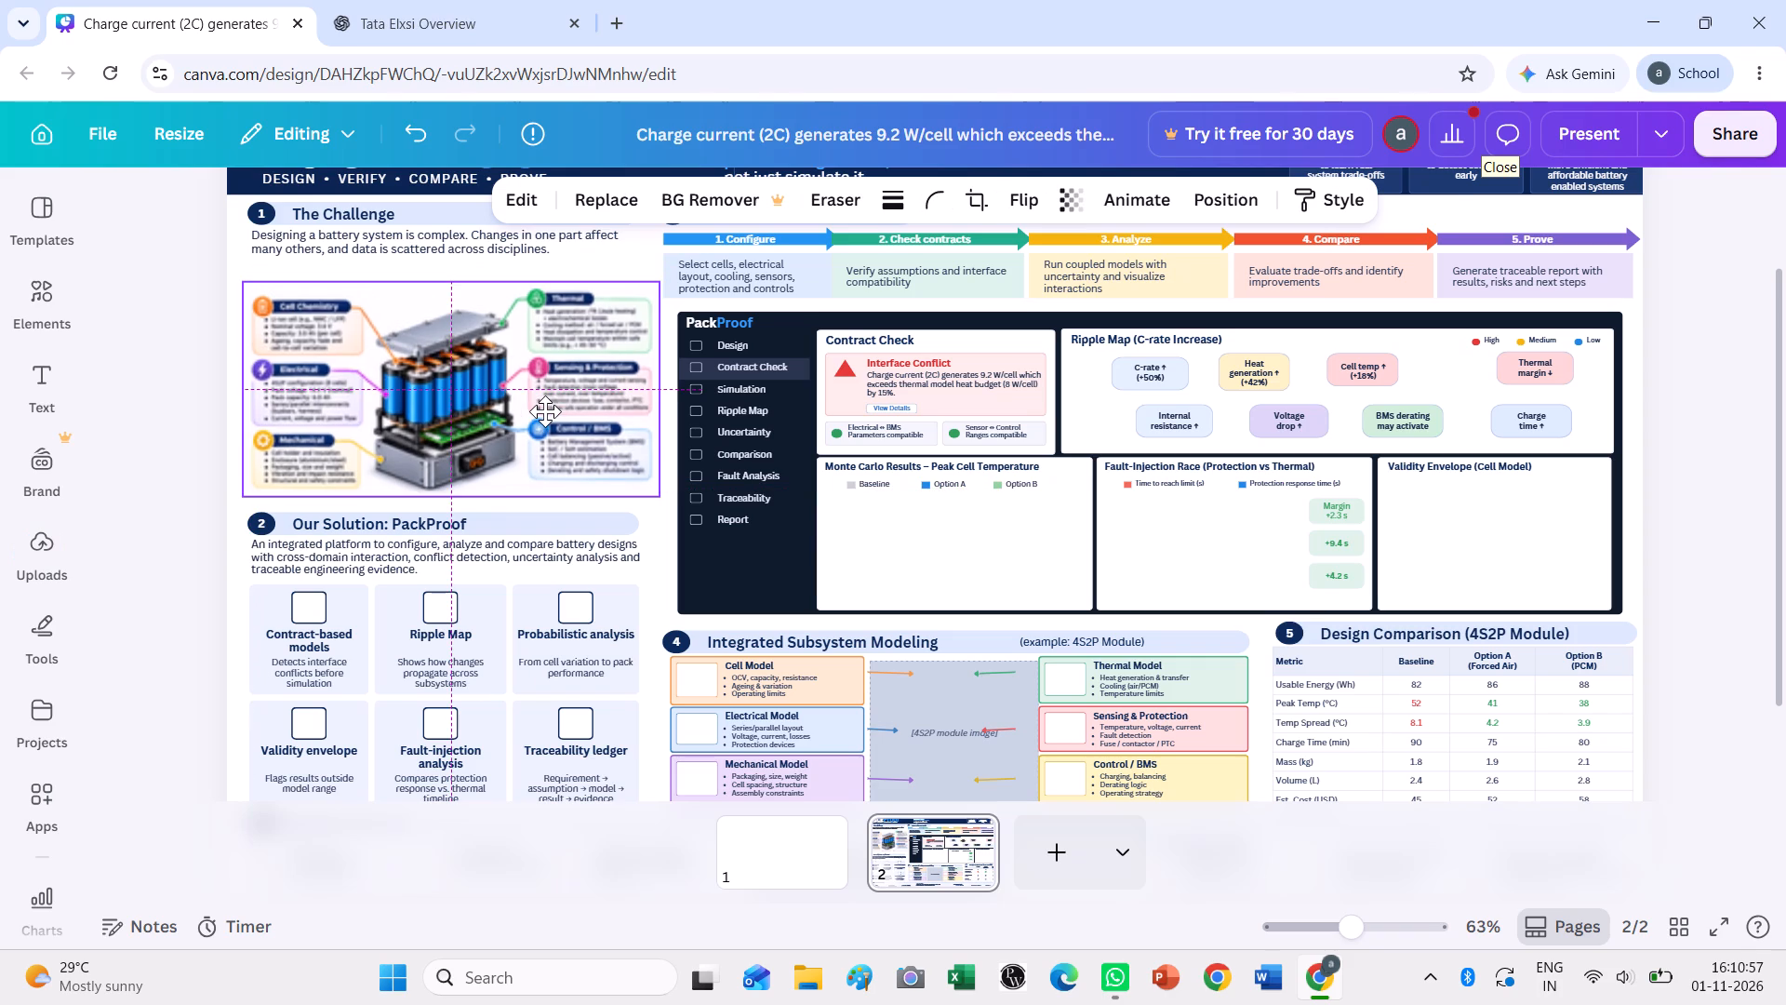
pyautogui.moveTo(545, 411); pyautogui.dragTo(543, 411)
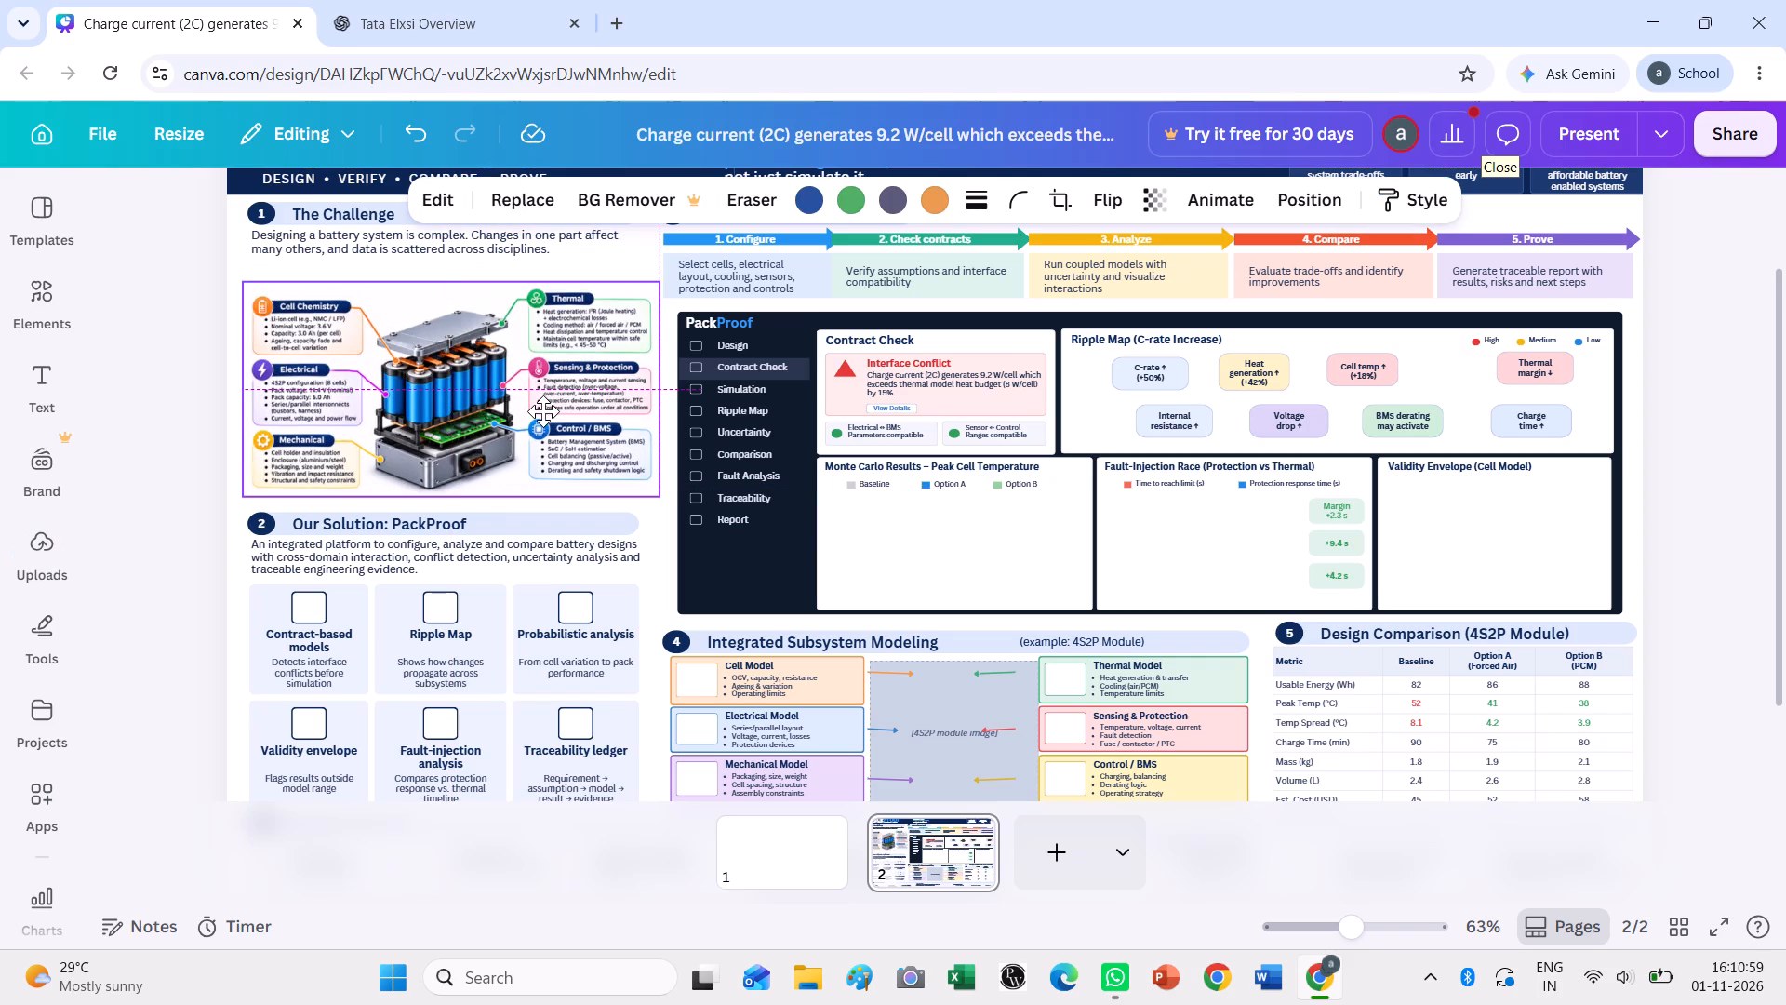
pyautogui.moveTo(543, 411); pyautogui.dragTo(539, 408)
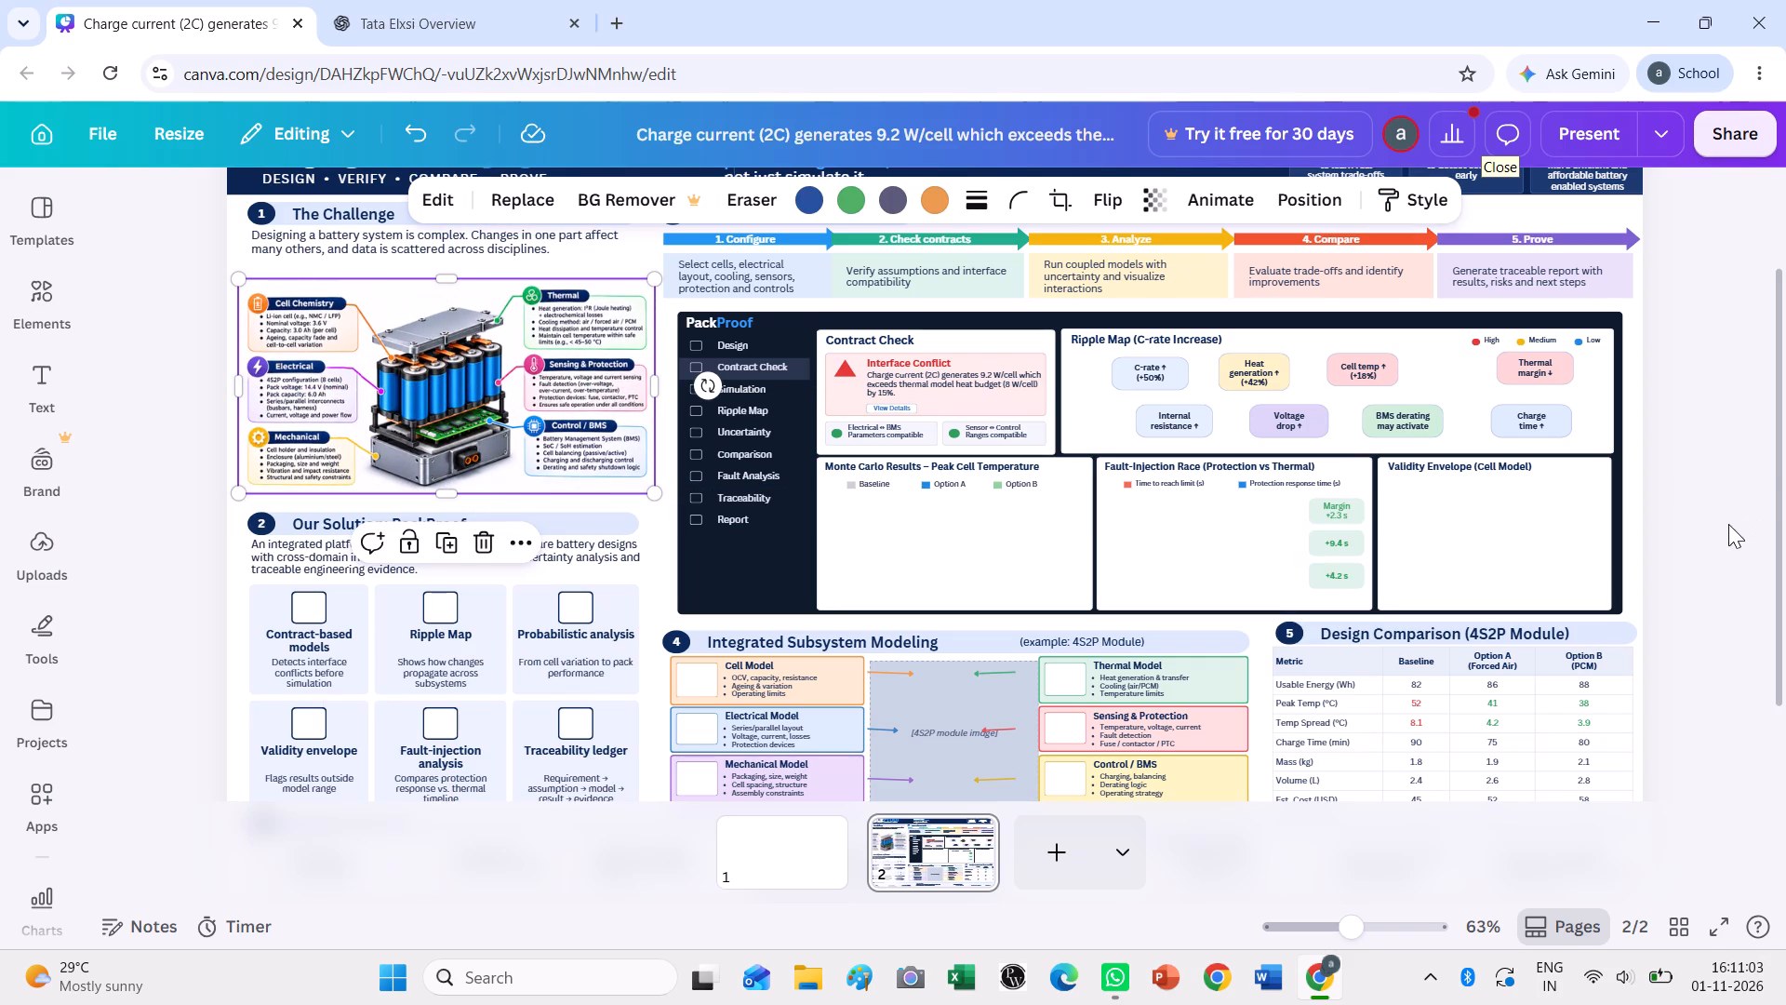
pyautogui.click(1724, 528)
# Examine the infographic's callout text up close and review the whole poster page in full-screen presentation view.
pyautogui.keyDown('ctrl'); pyautogui.scroll(4, 506, 423); pyautogui.keyUp('ctrl')
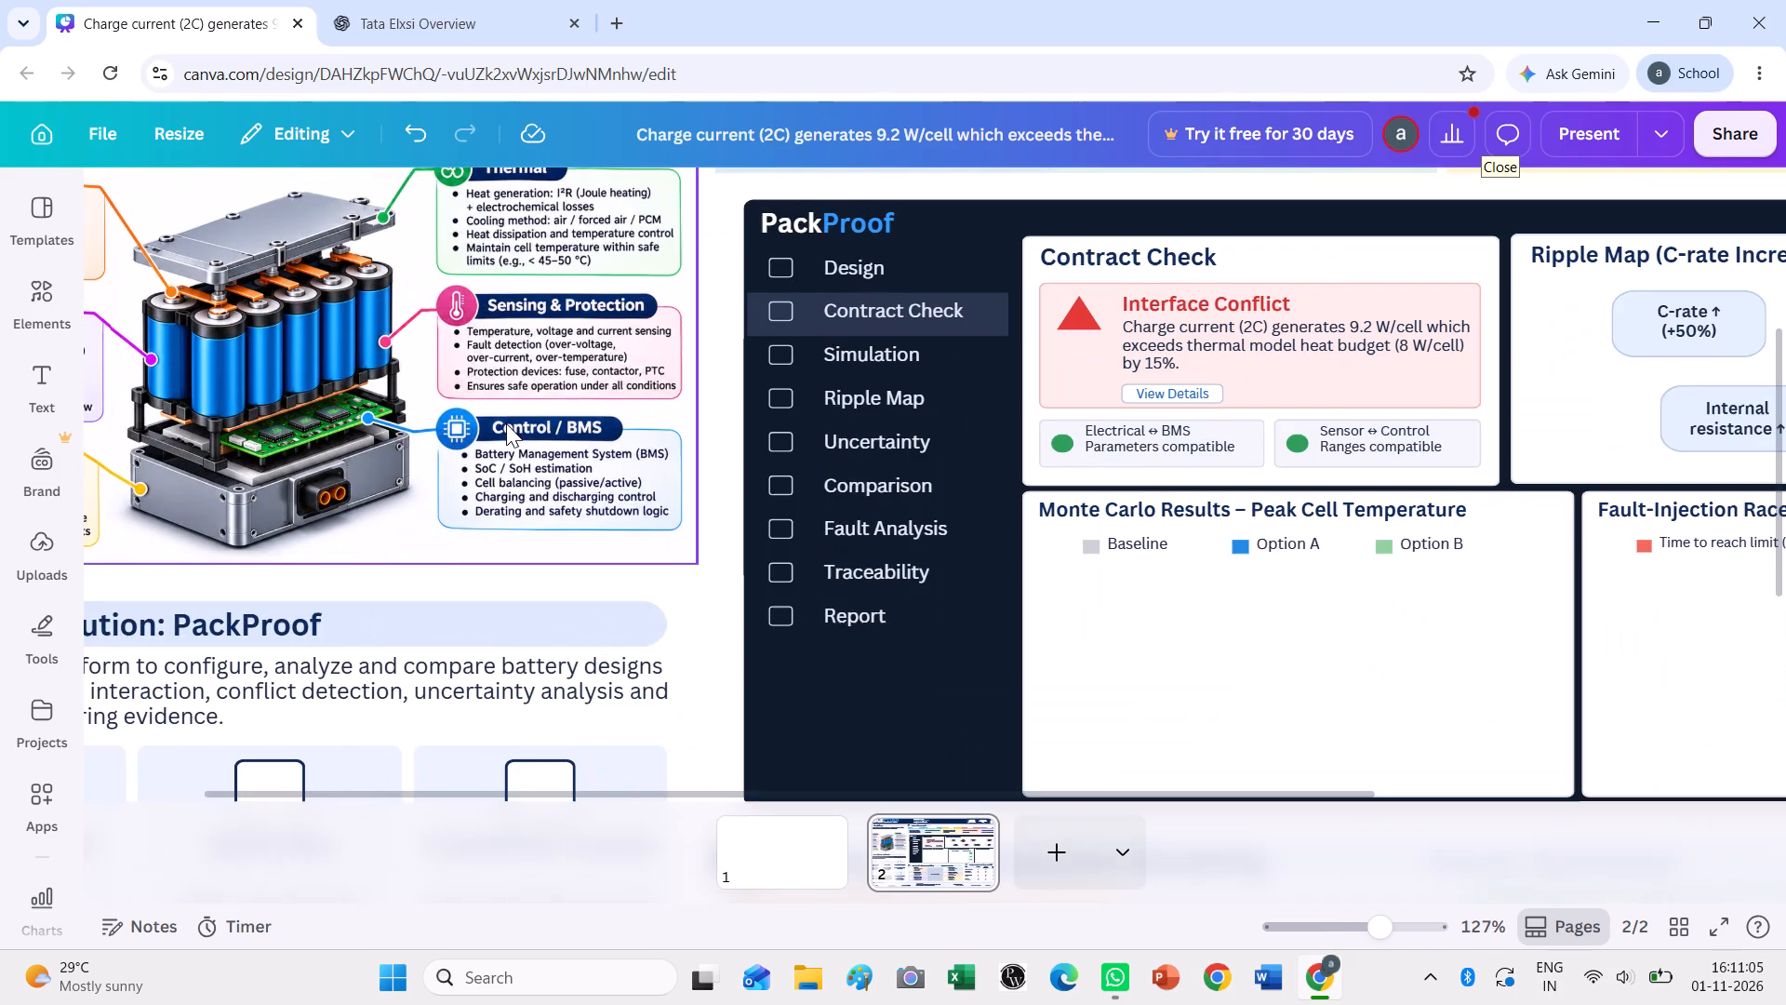
pyautogui.keyDown('ctrl'); pyautogui.scroll(-2, 529, 471); pyautogui.keyUp('ctrl')
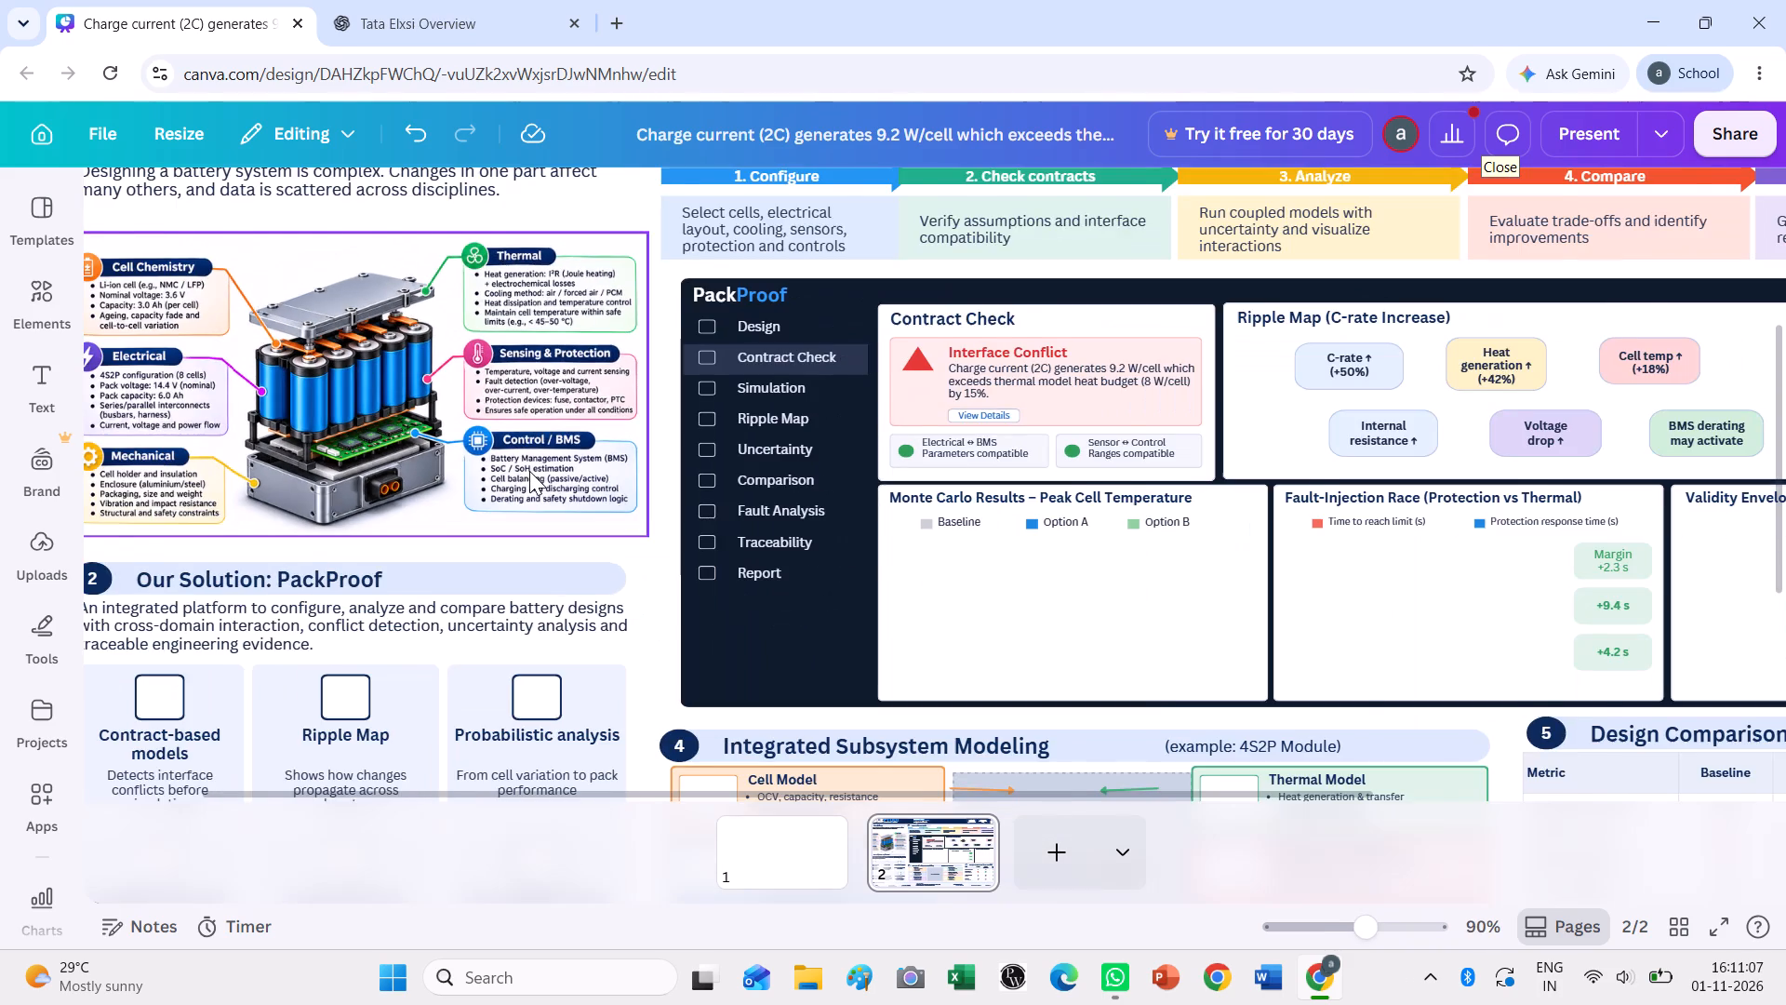
pyautogui.keyDown('ctrl'); pyautogui.scroll(-1, 529, 471); pyautogui.keyUp('ctrl')
pyautogui.scroll(-3, 794, 439)
pyautogui.scroll(3, 796, 439)
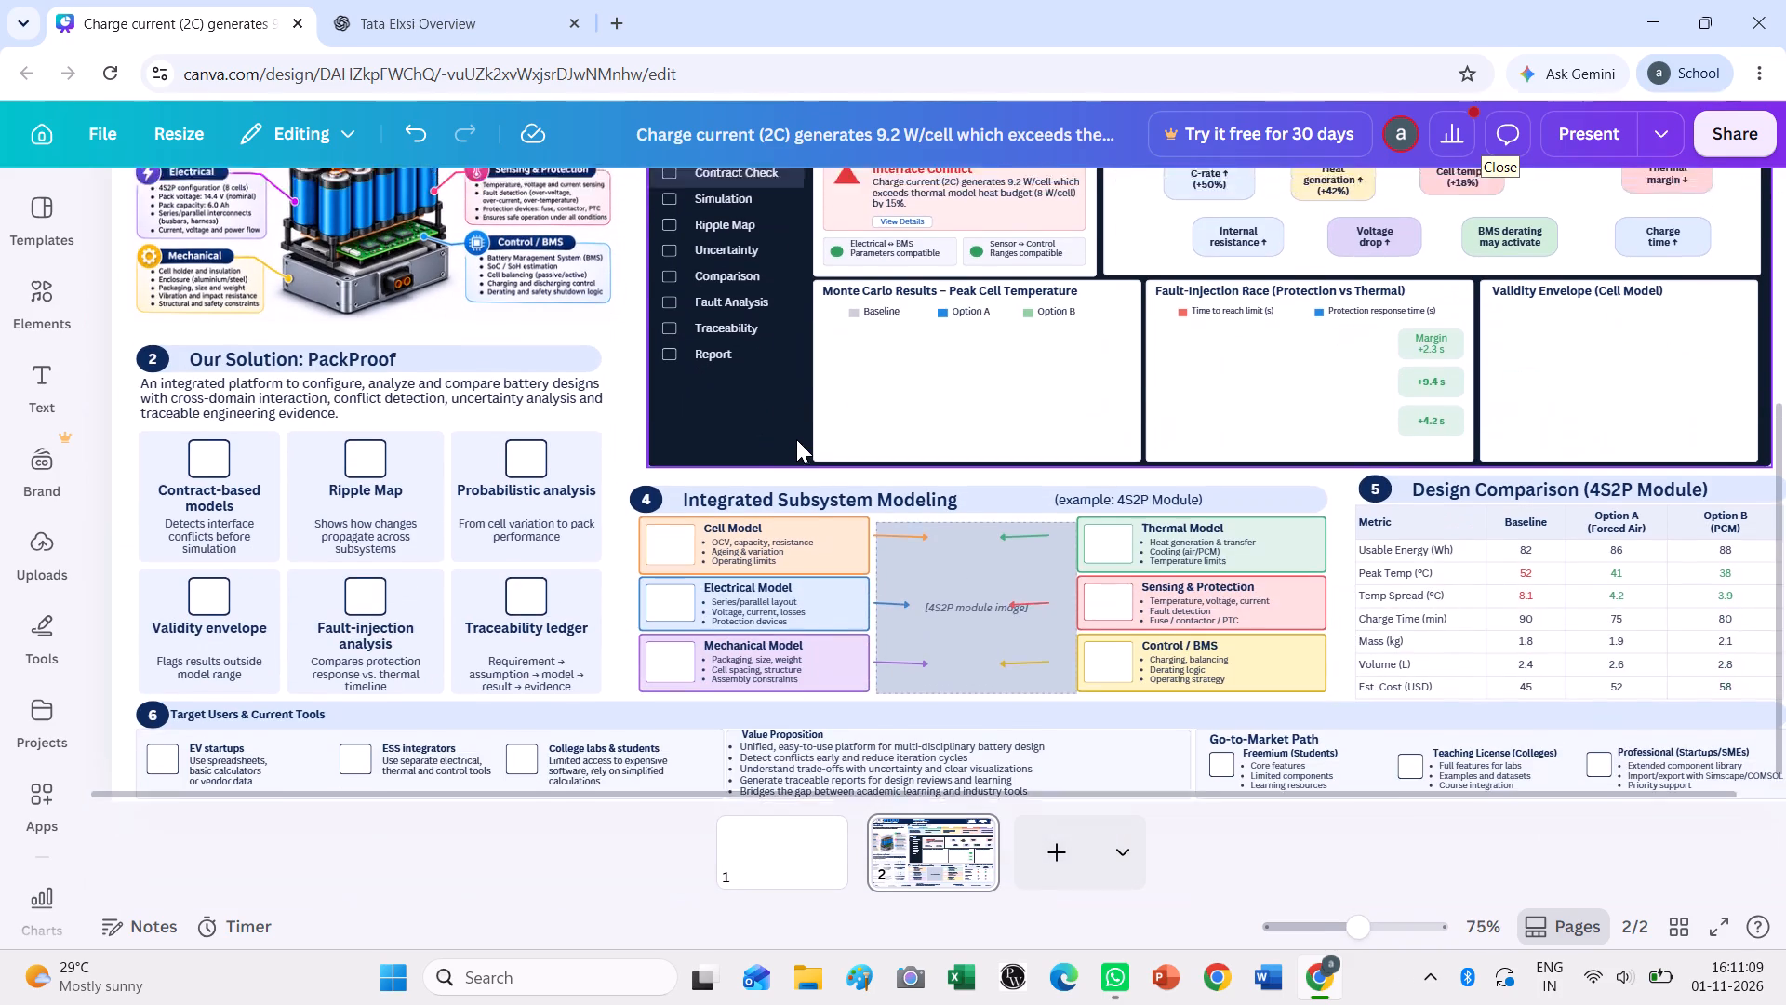
pyautogui.keyDown('ctrl'); pyautogui.scroll(-2, 796, 439); pyautogui.keyUp('ctrl')
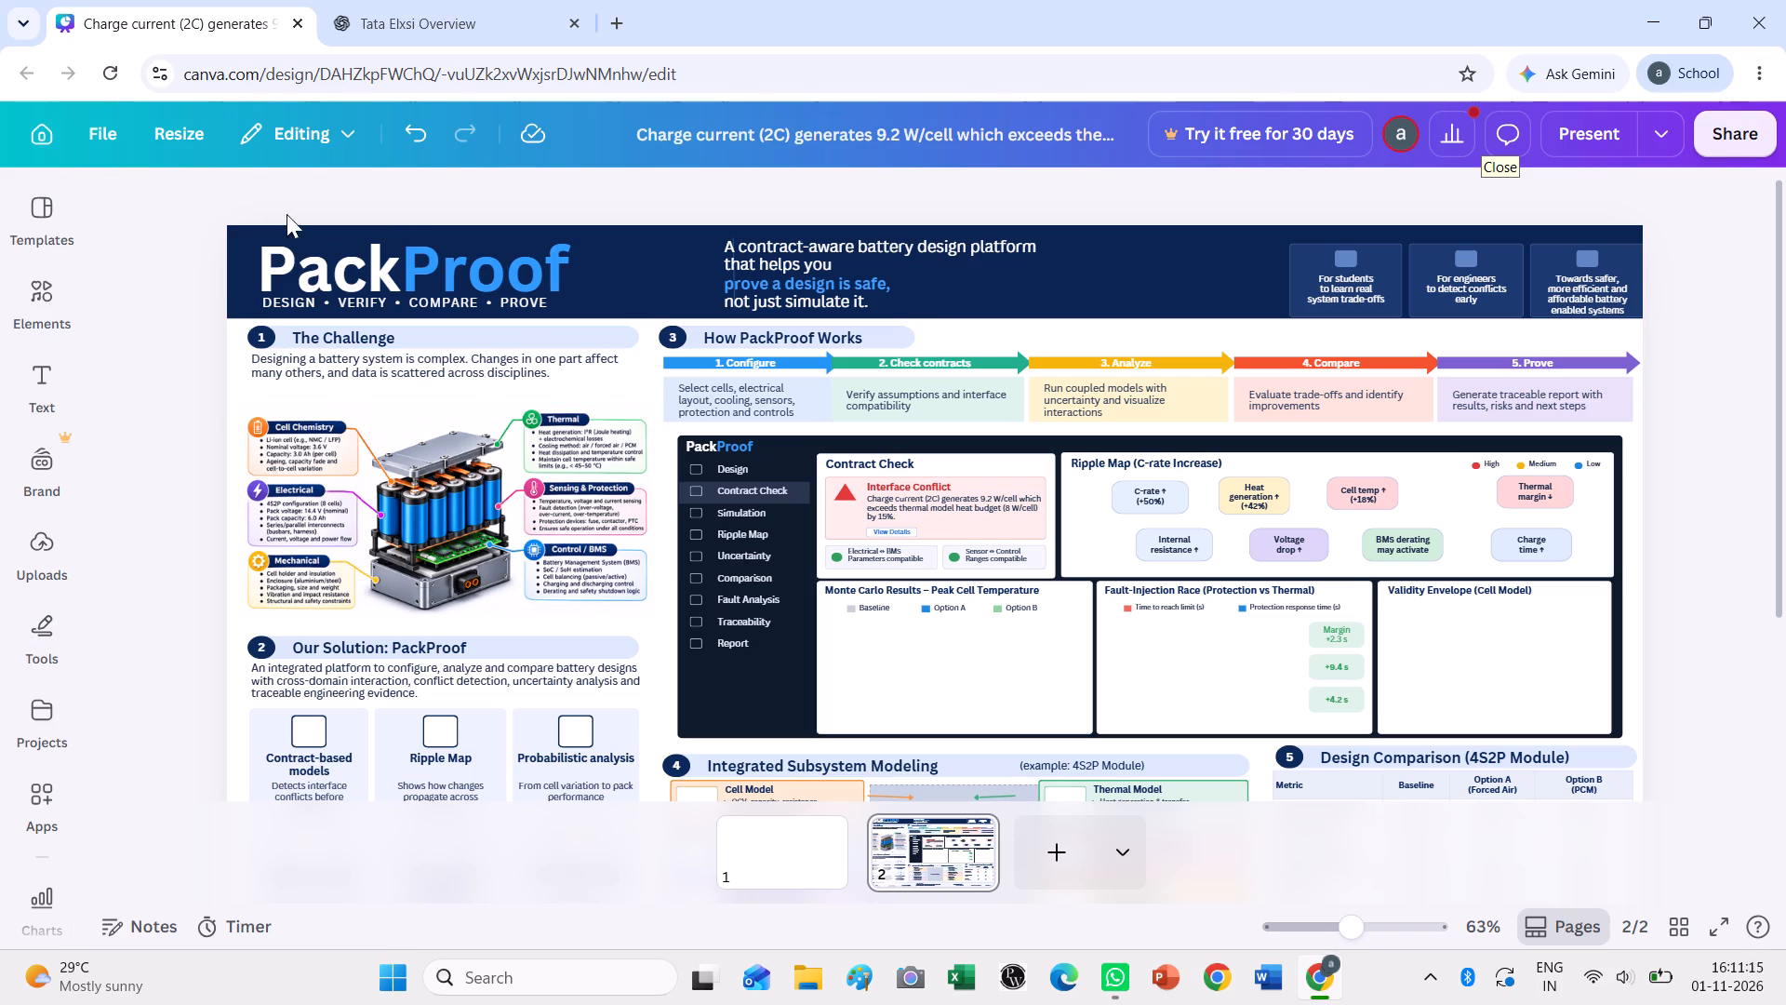
pyautogui.click(1609, 132)
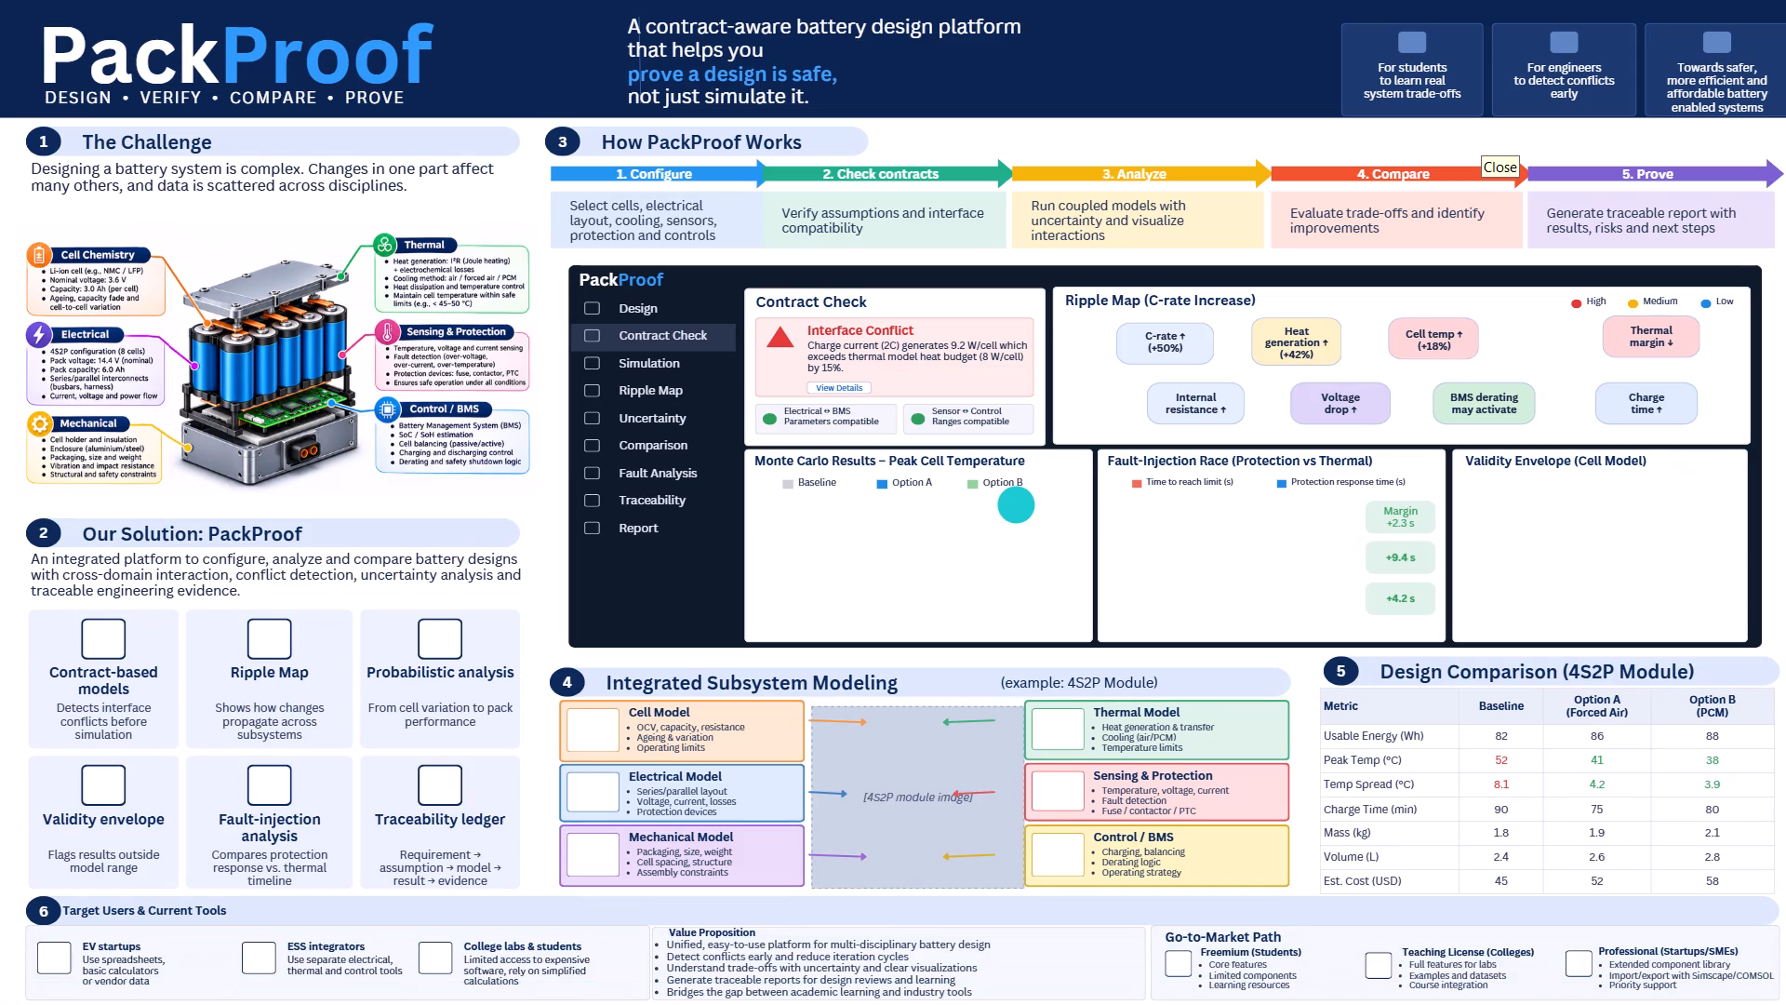
pyautogui.press('Escape')
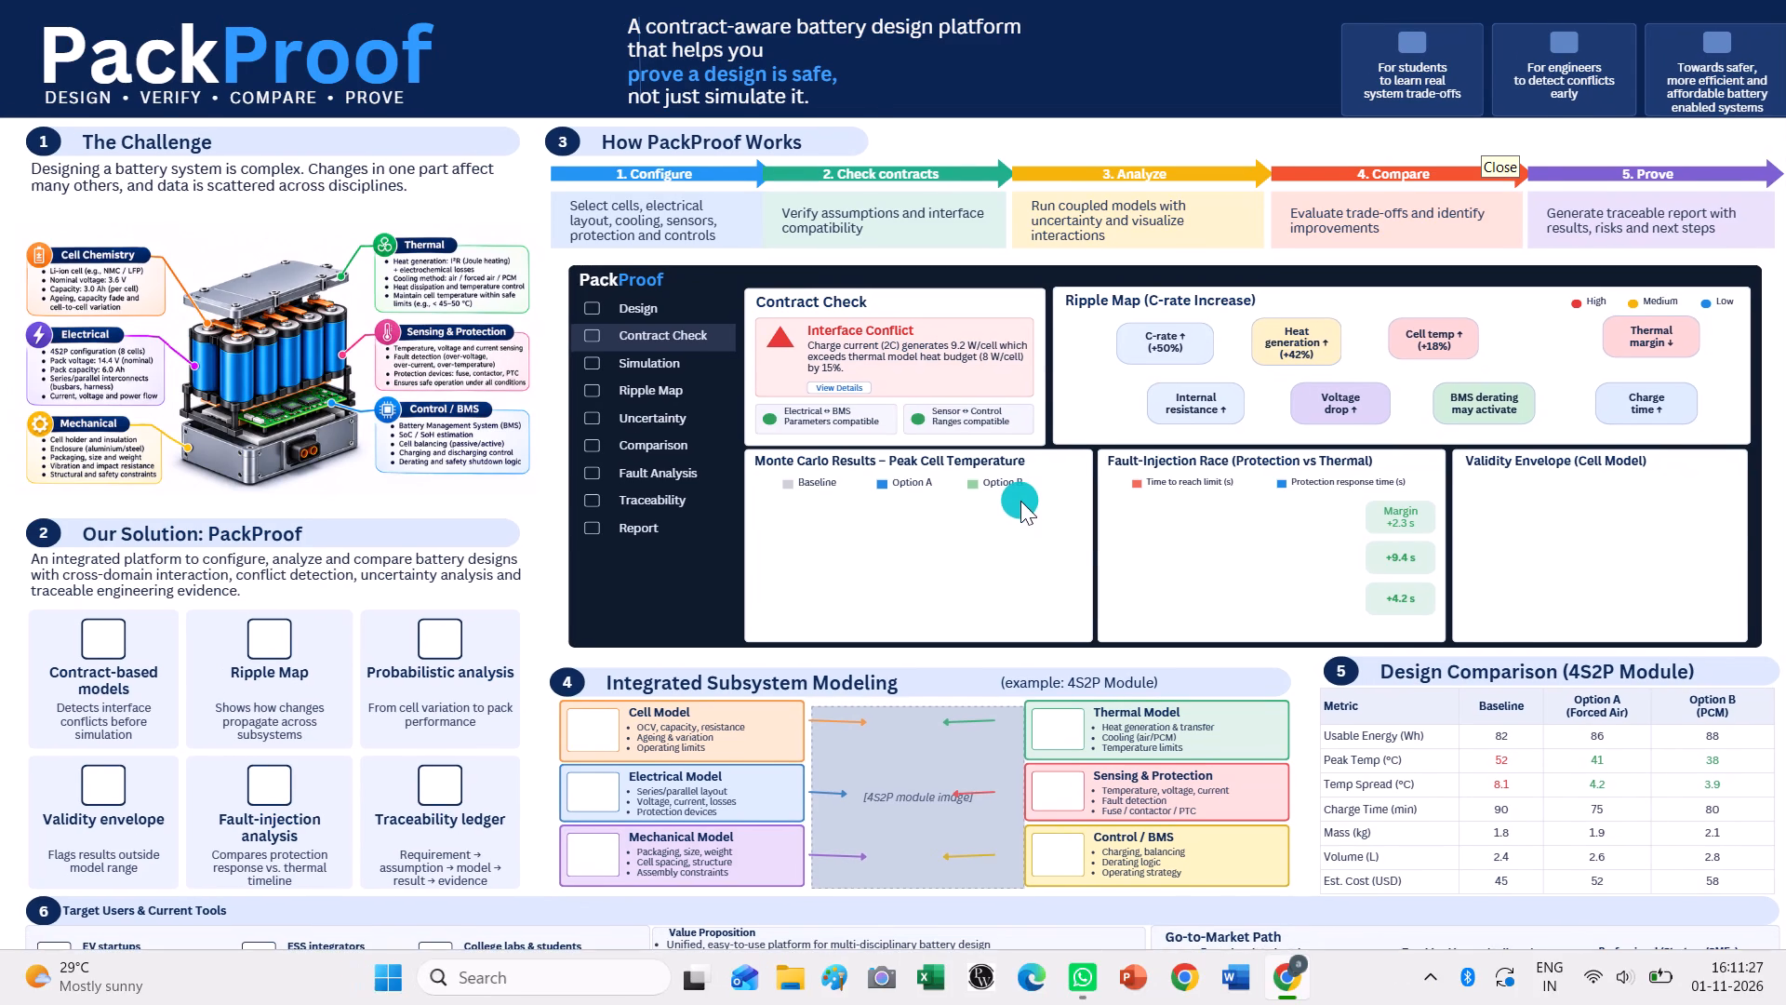
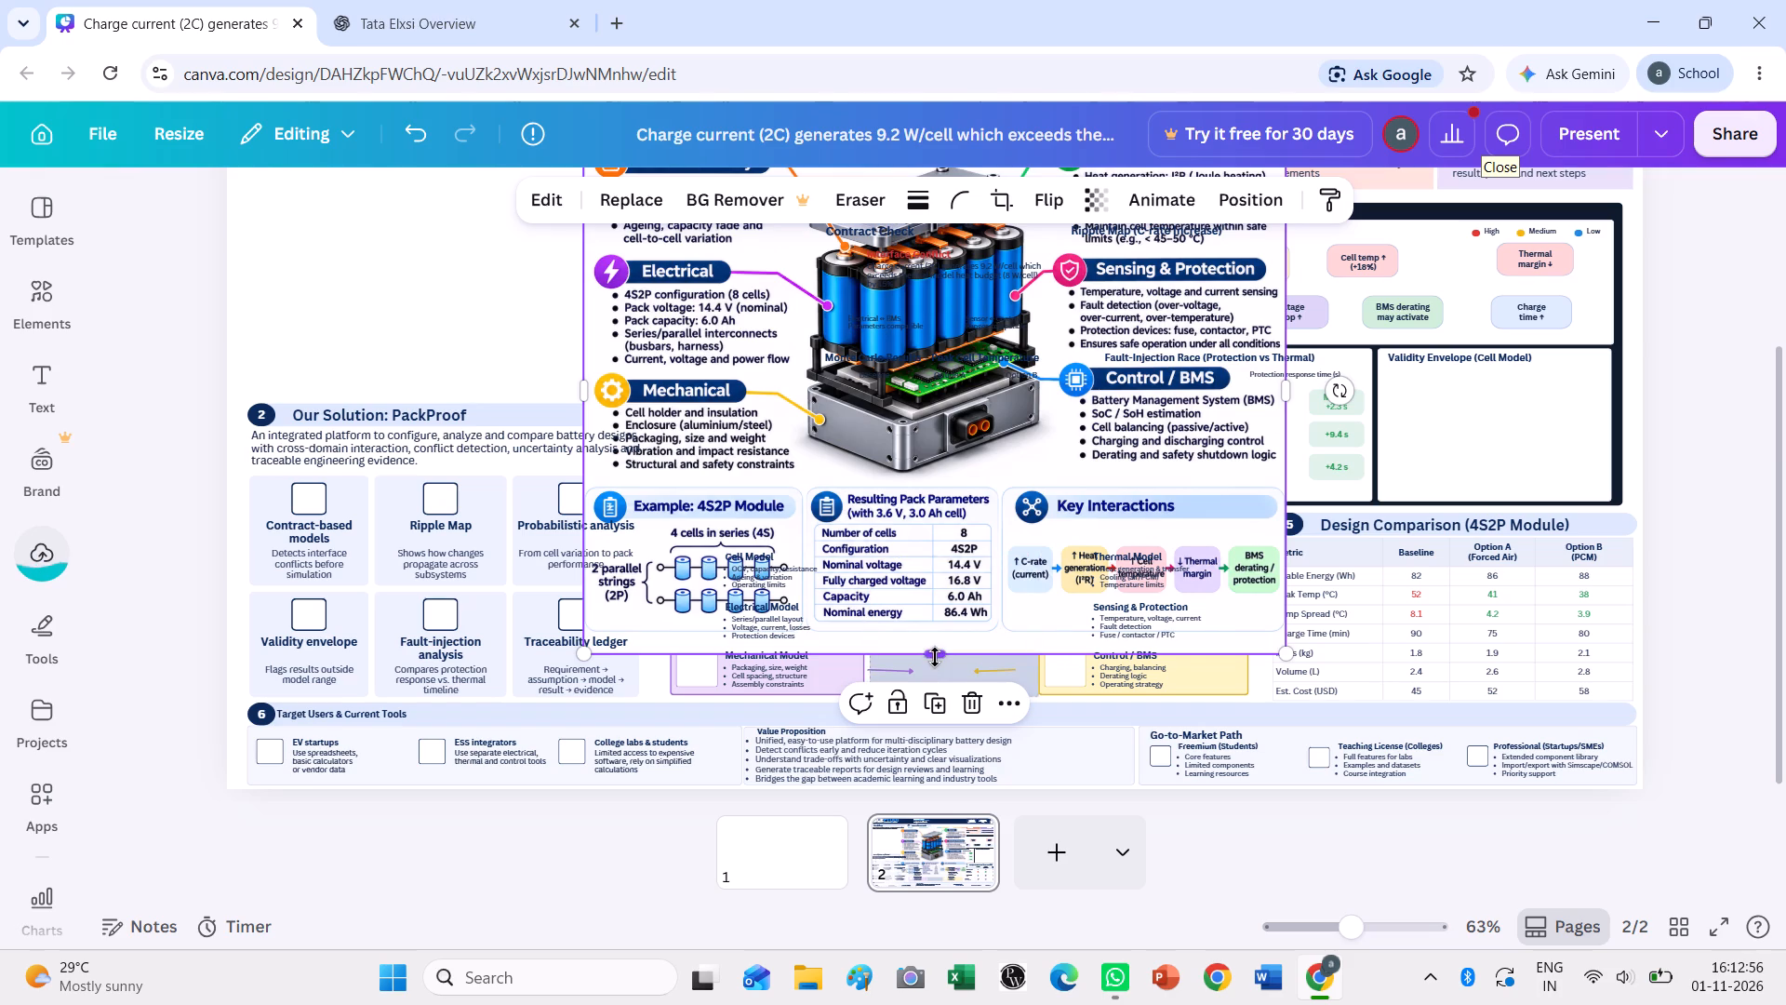
pyautogui.moveTo(935, 657); pyautogui.dragTo(945, 479)
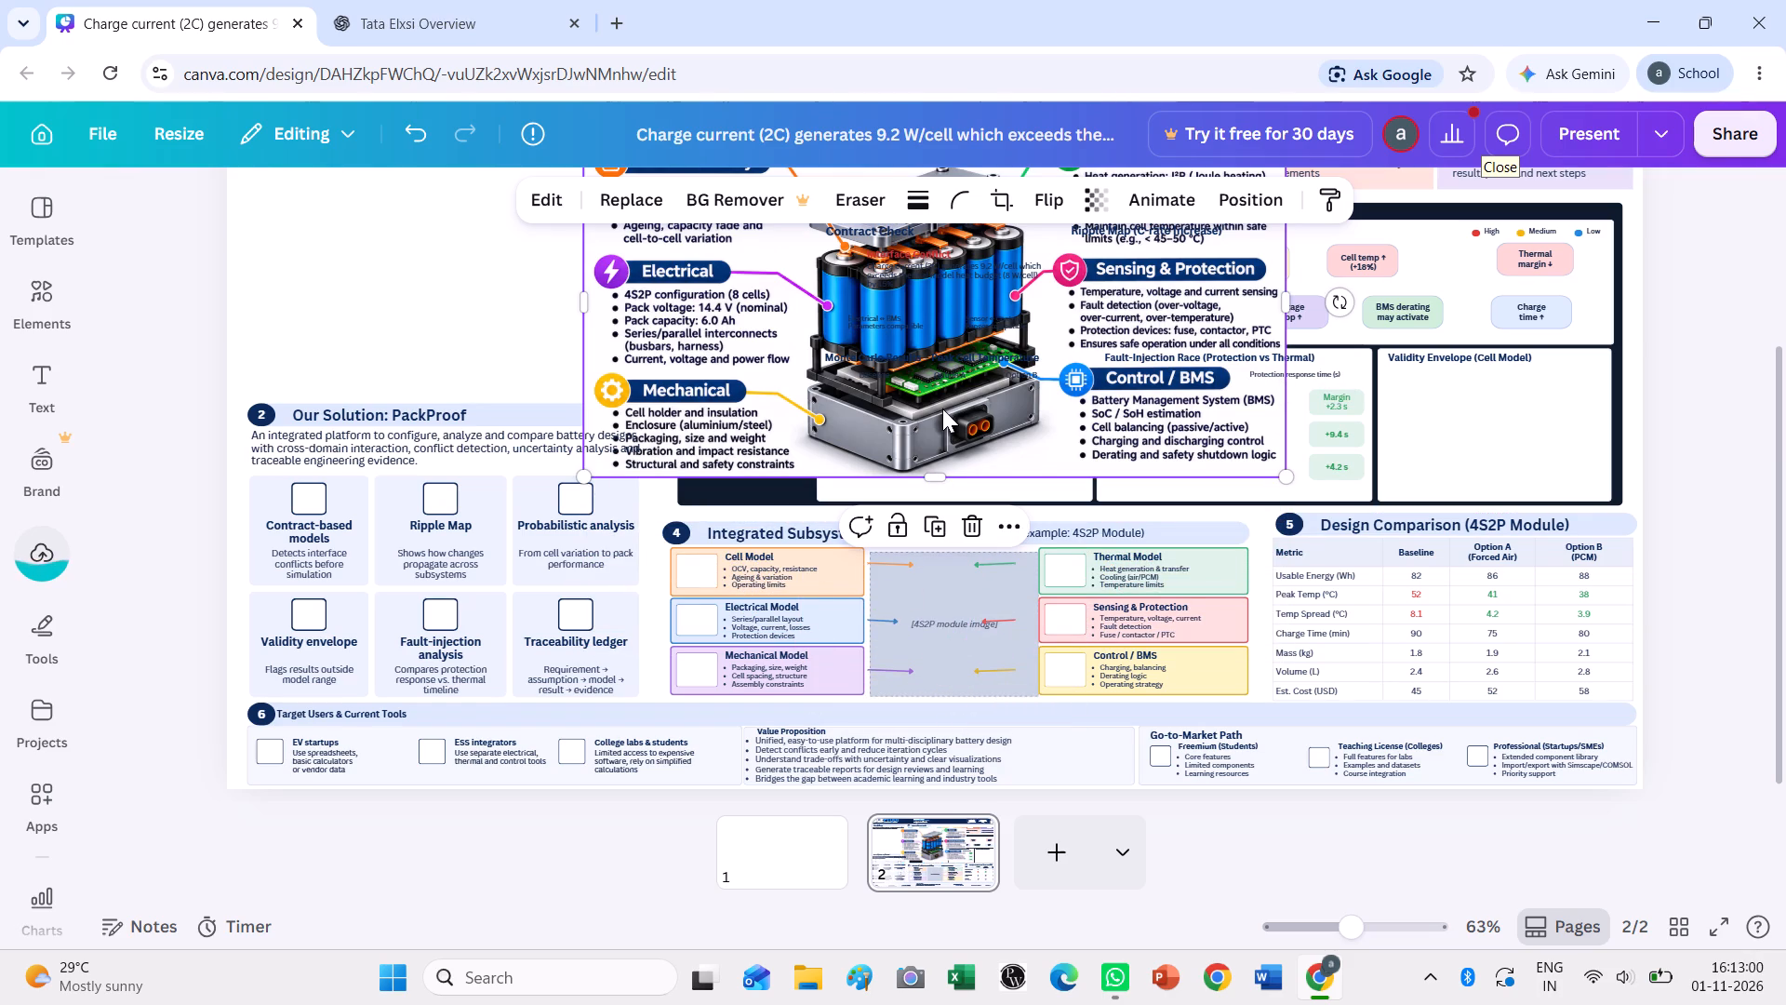
# Move the cropped infographic into The Challenge section and scale it down to fit above the Our Solution heading.
pyautogui.keyDown('ctrl'); pyautogui.scroll(-1, 944, 411); pyautogui.keyUp('ctrl')
pyautogui.scroll(1, 944, 415)
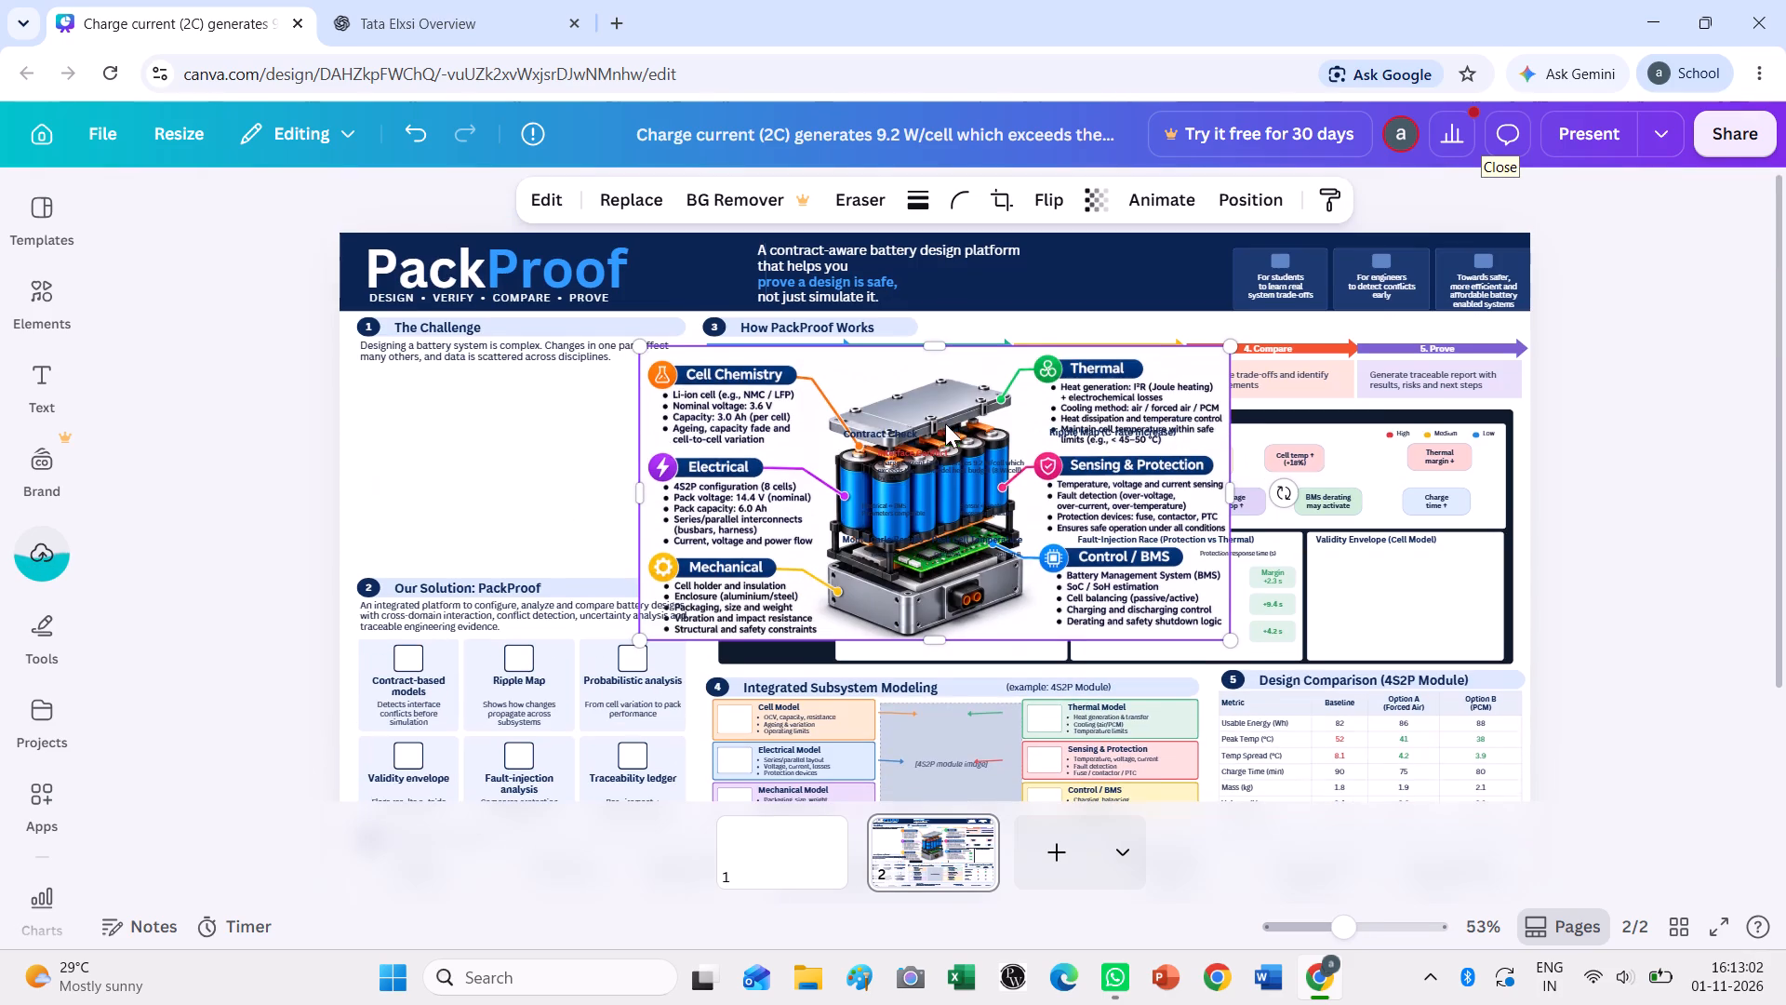
pyautogui.moveTo(938, 460); pyautogui.dragTo(908, 468)
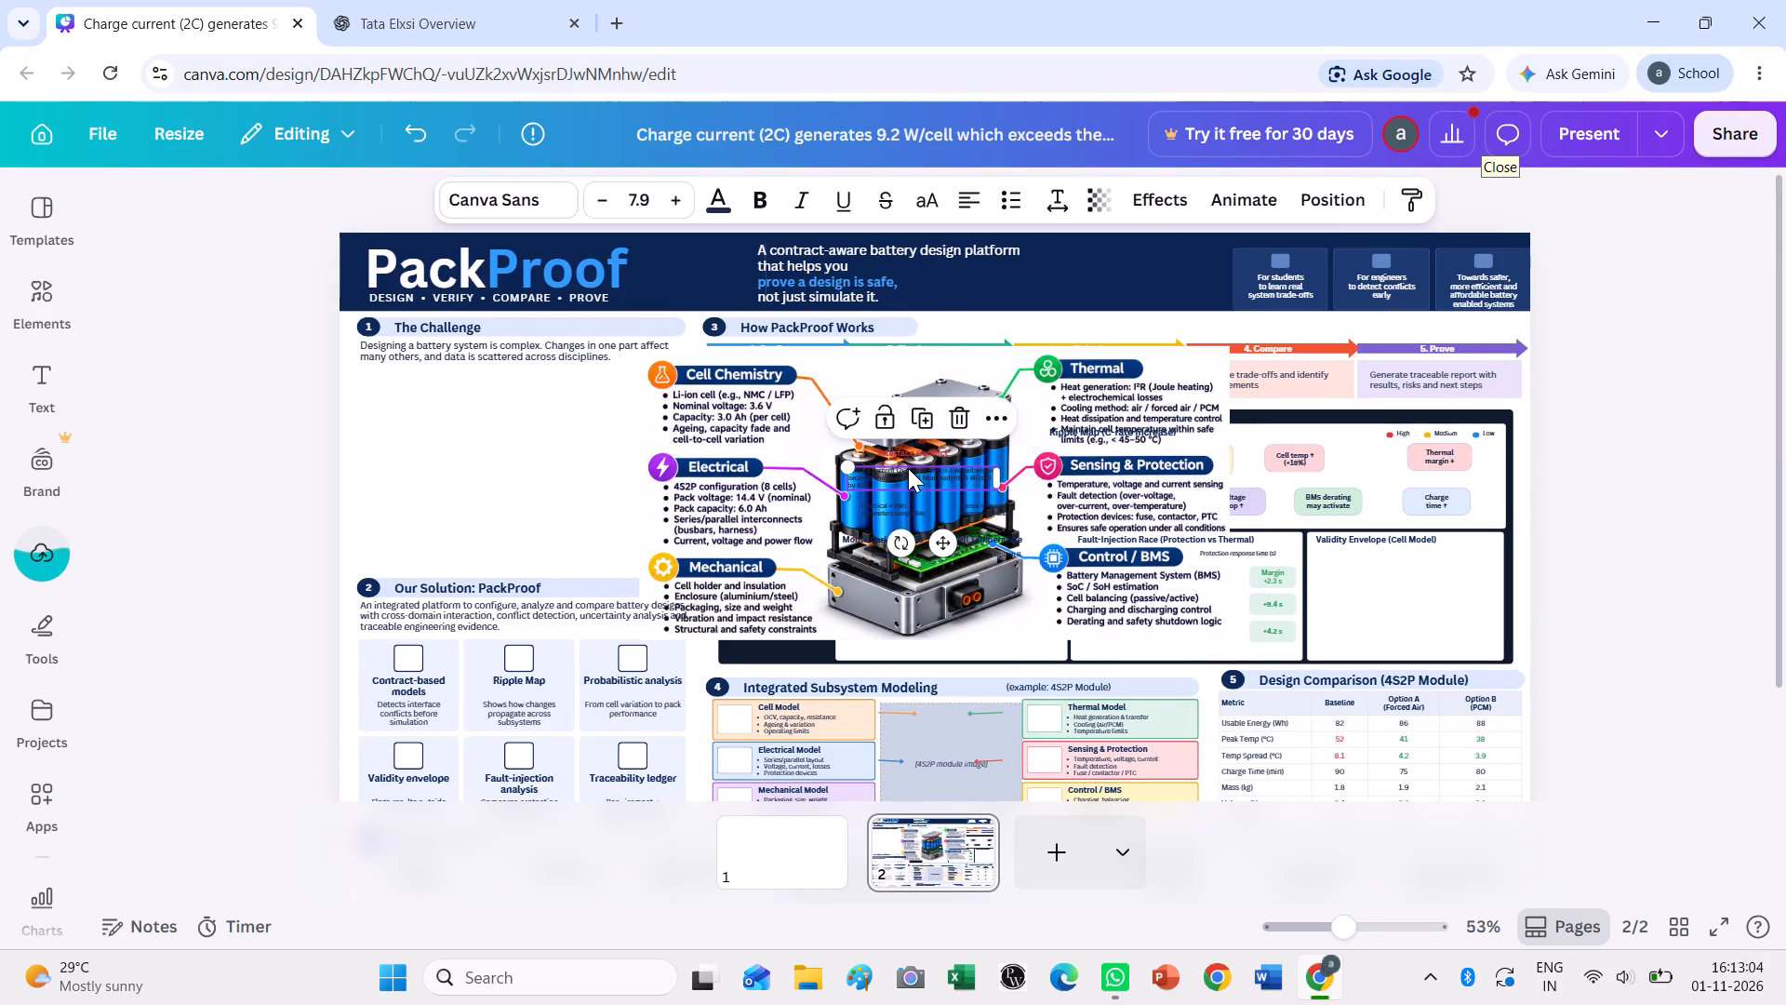
pyautogui.hotkey('ctrl', 'z')
pyautogui.click(803, 409)
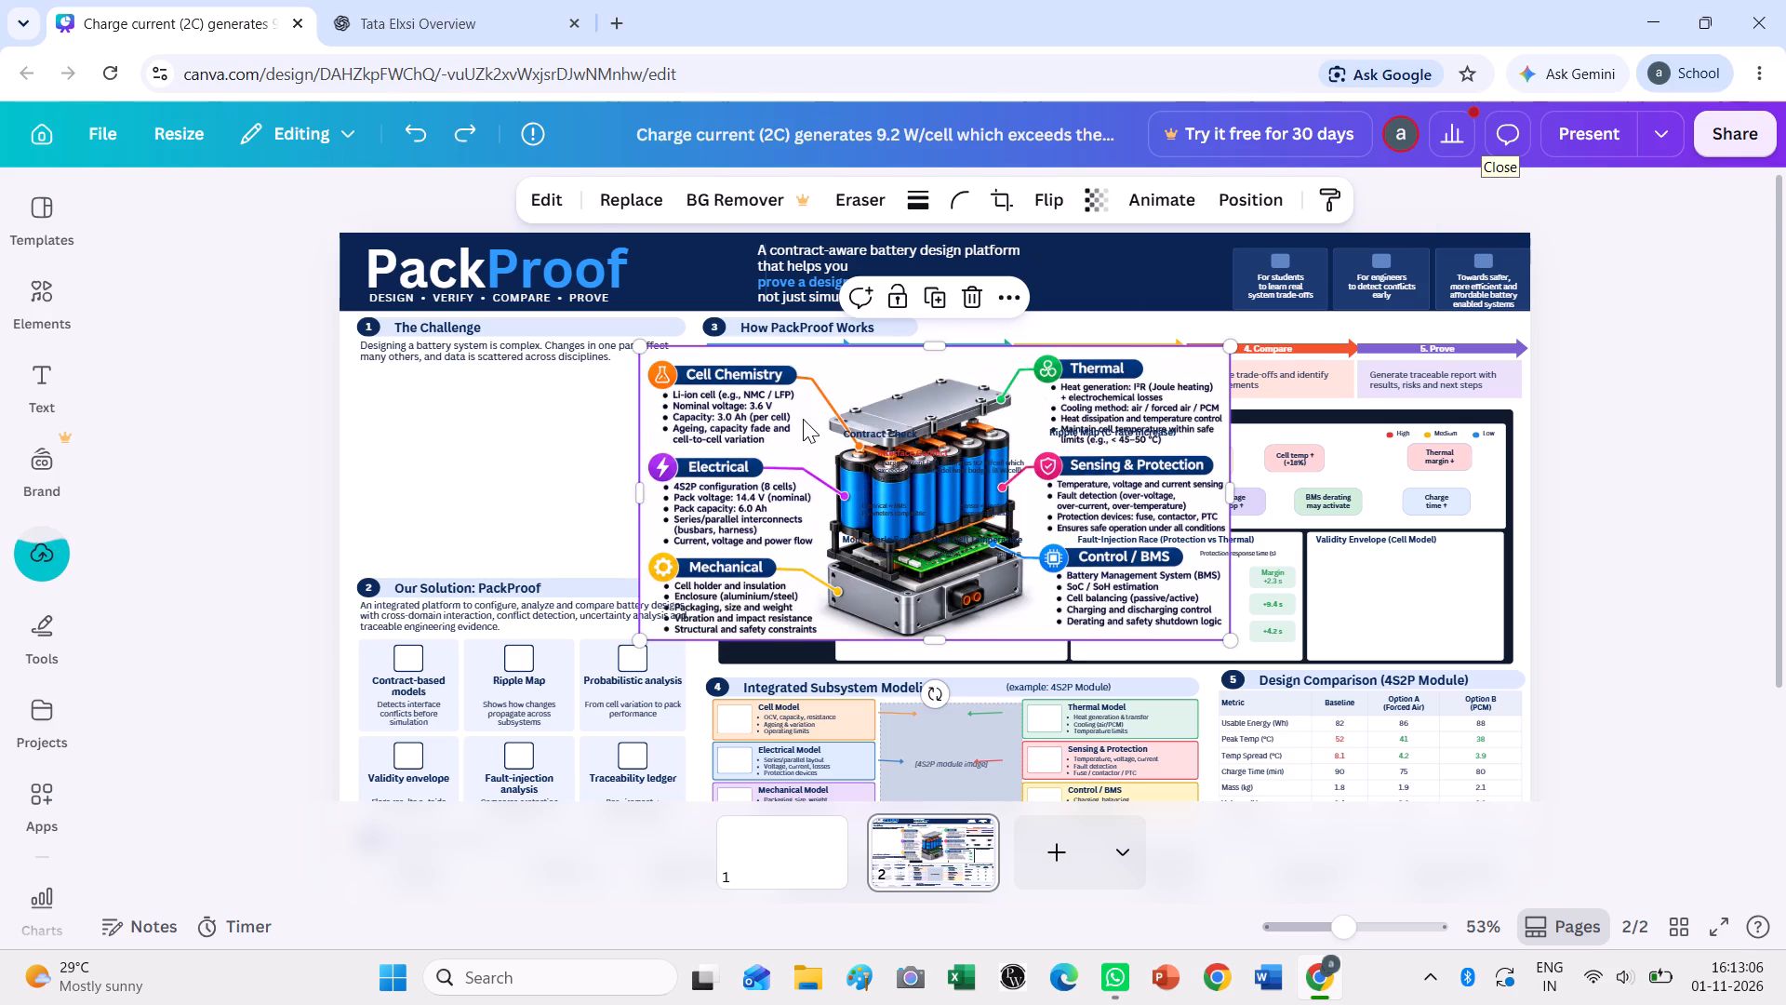
pyautogui.moveTo(804, 419); pyautogui.dragTo(506, 443)
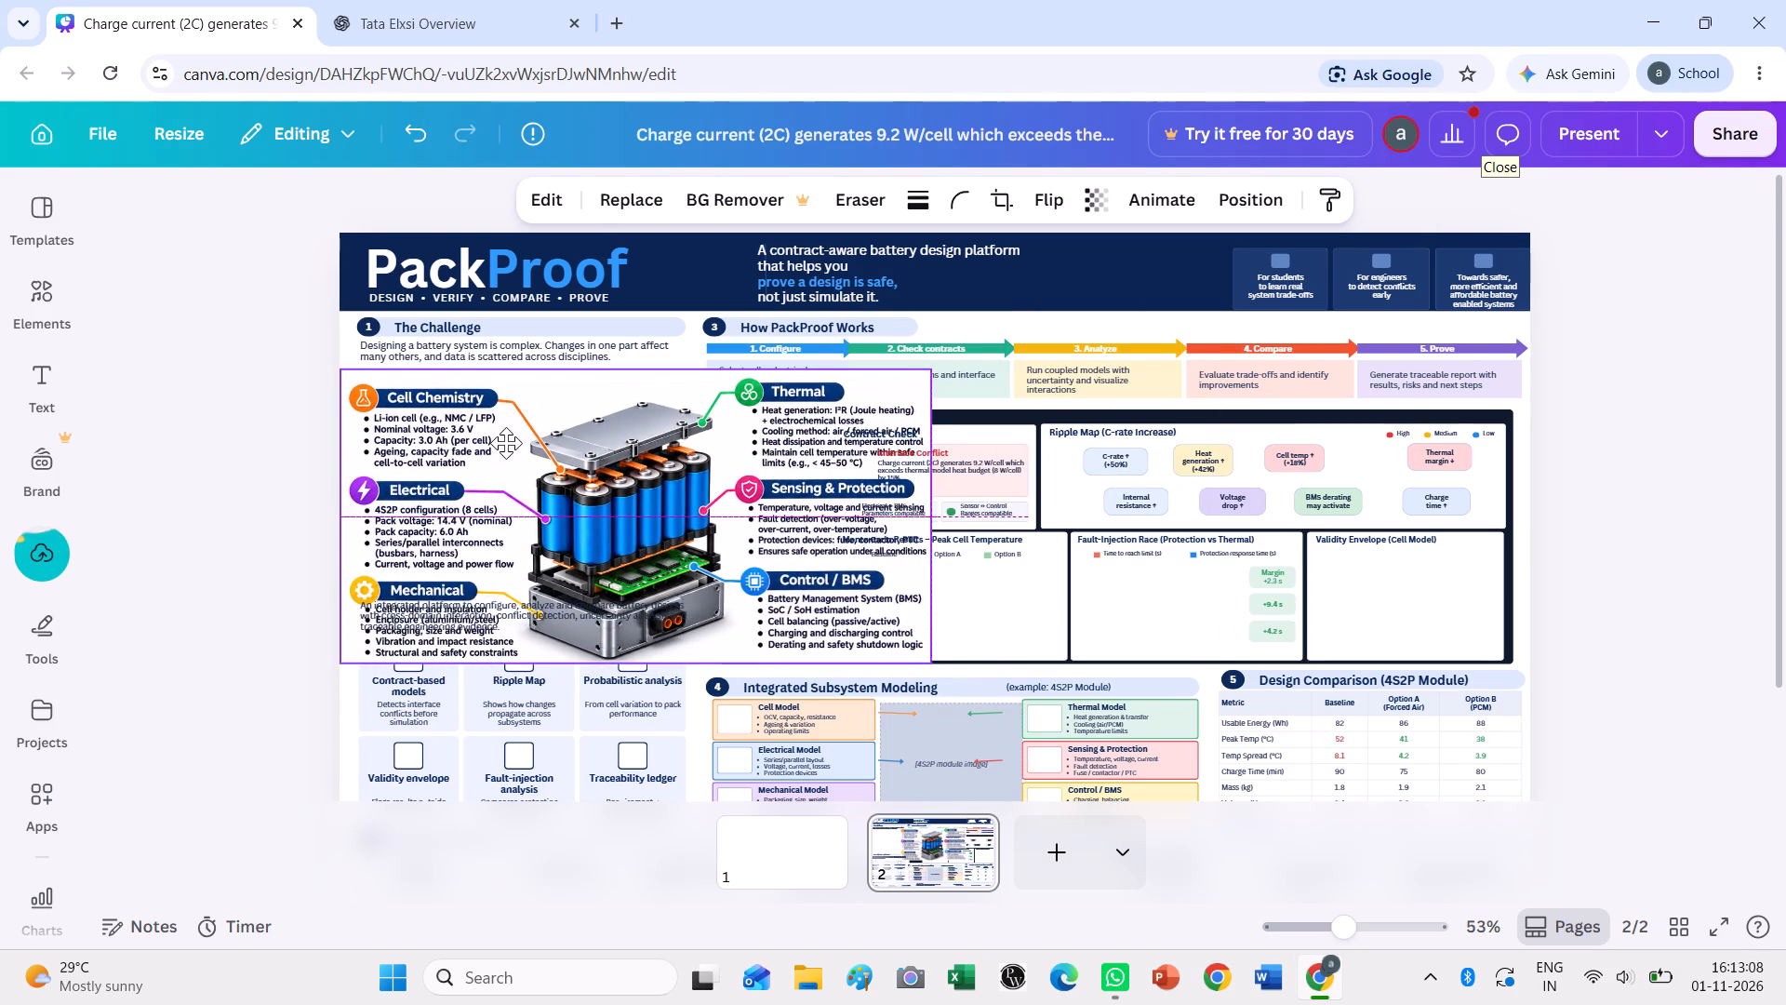
pyautogui.moveTo(506, 443); pyautogui.dragTo(509, 444)
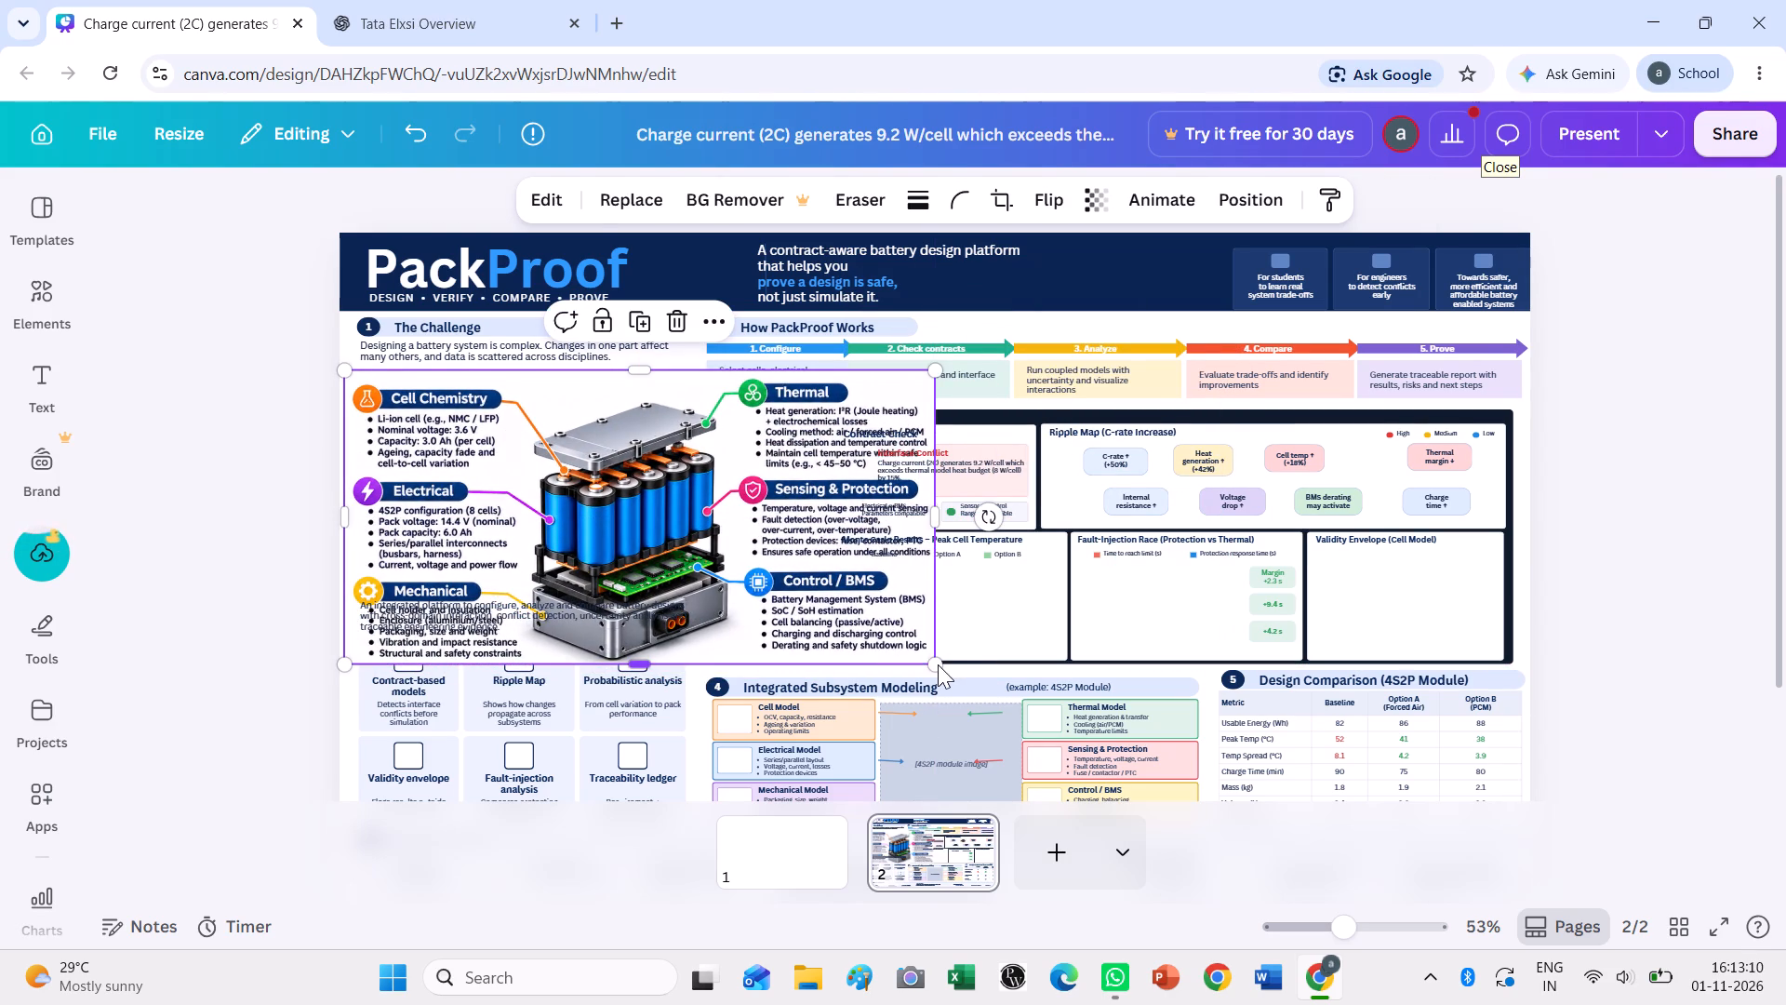
pyautogui.moveTo(938, 664); pyautogui.dragTo(740, 526)
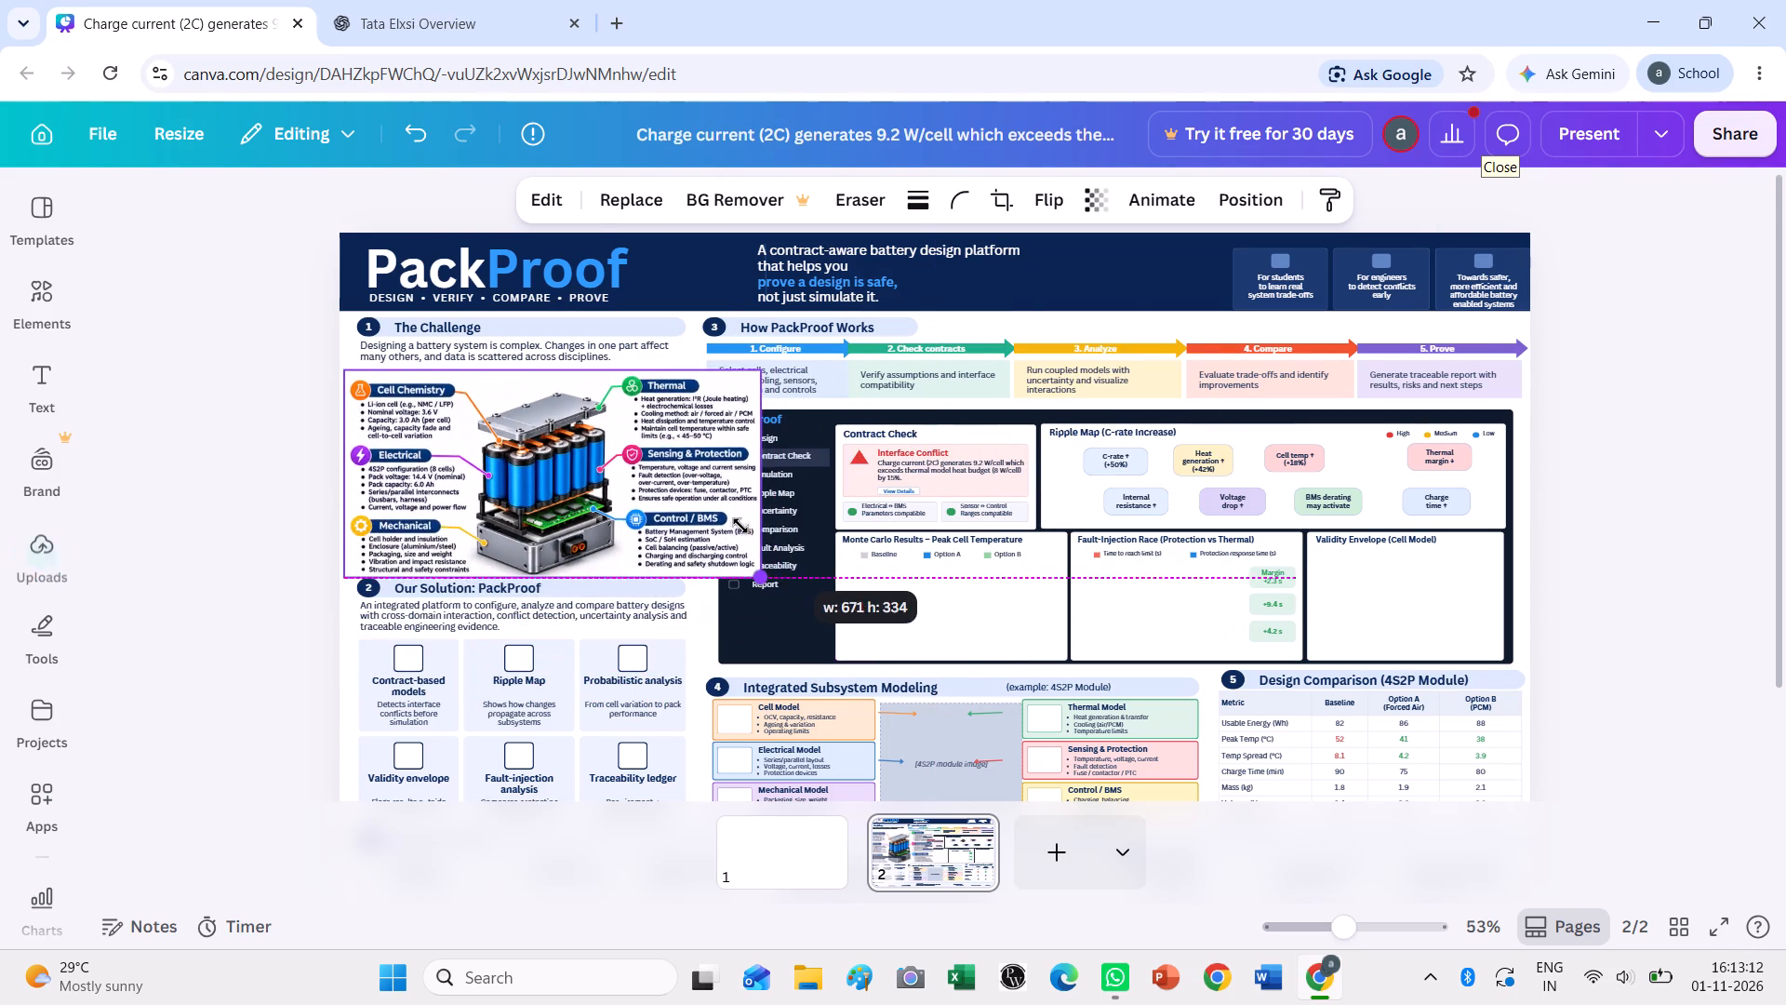
pyautogui.moveTo(740, 526); pyautogui.dragTo(722, 525)
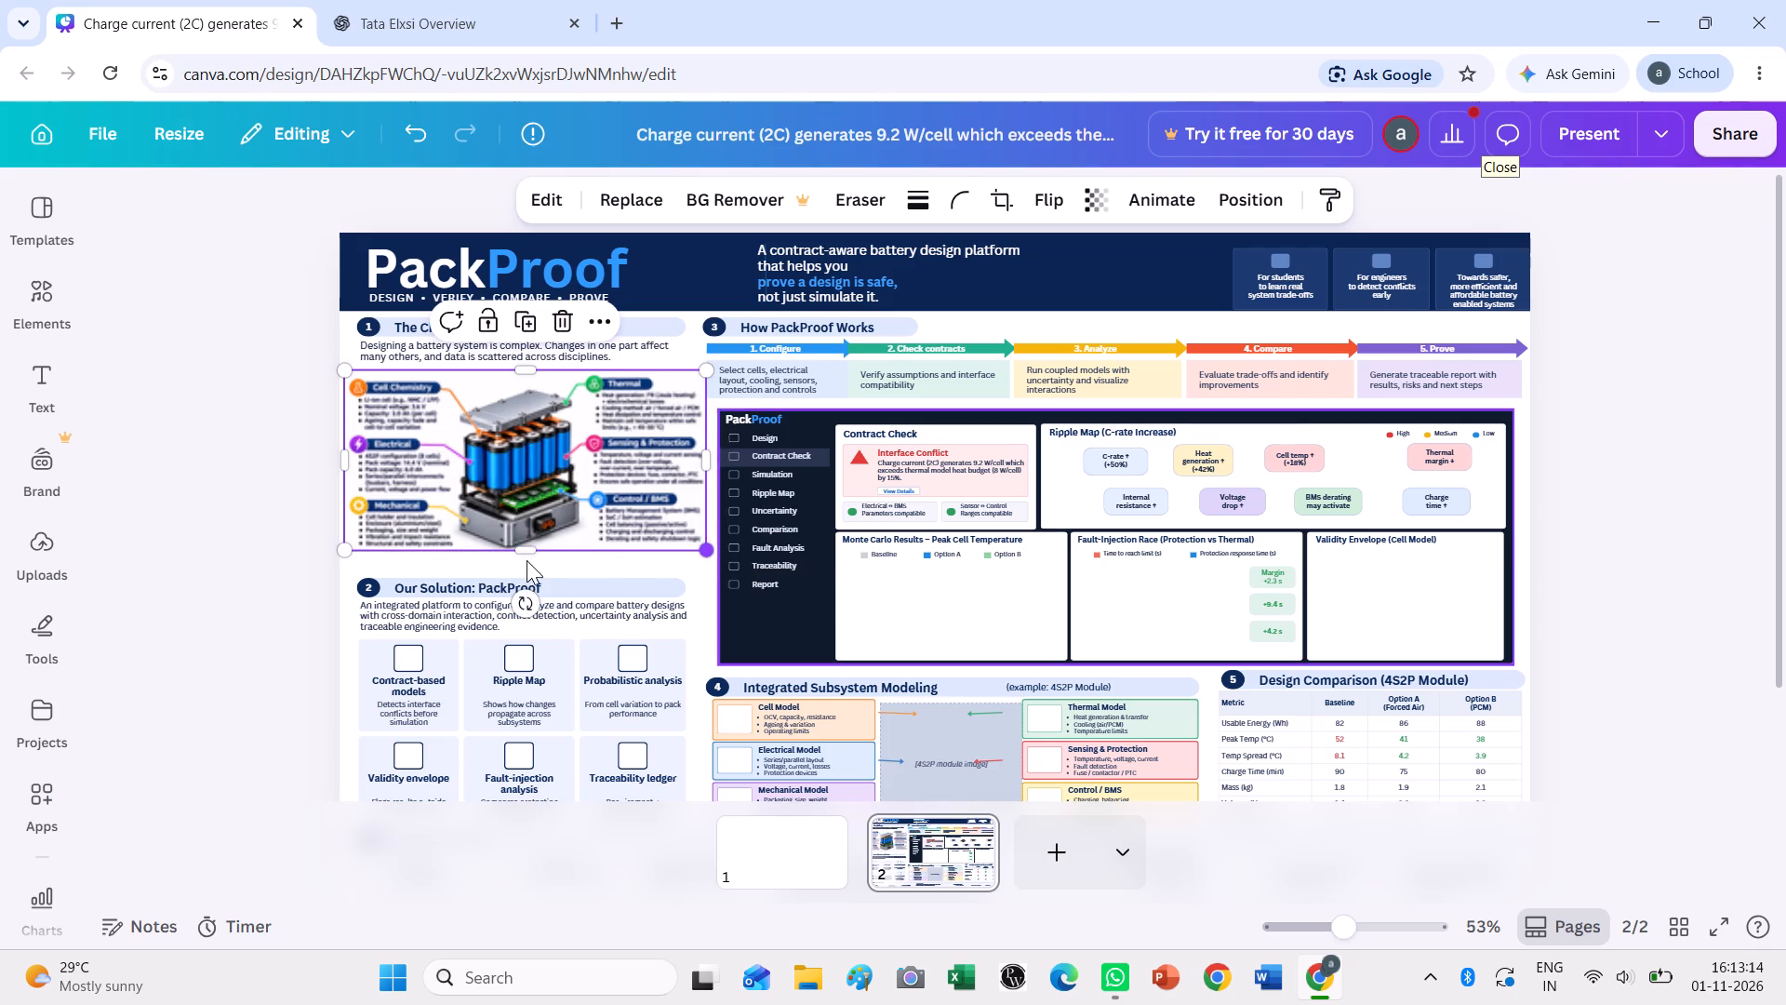
# Fine-tune the infographic's top and bottom edges and size, and position it between The Challenge's intro text and the Our Solution heading.
pyautogui.click(530, 548)
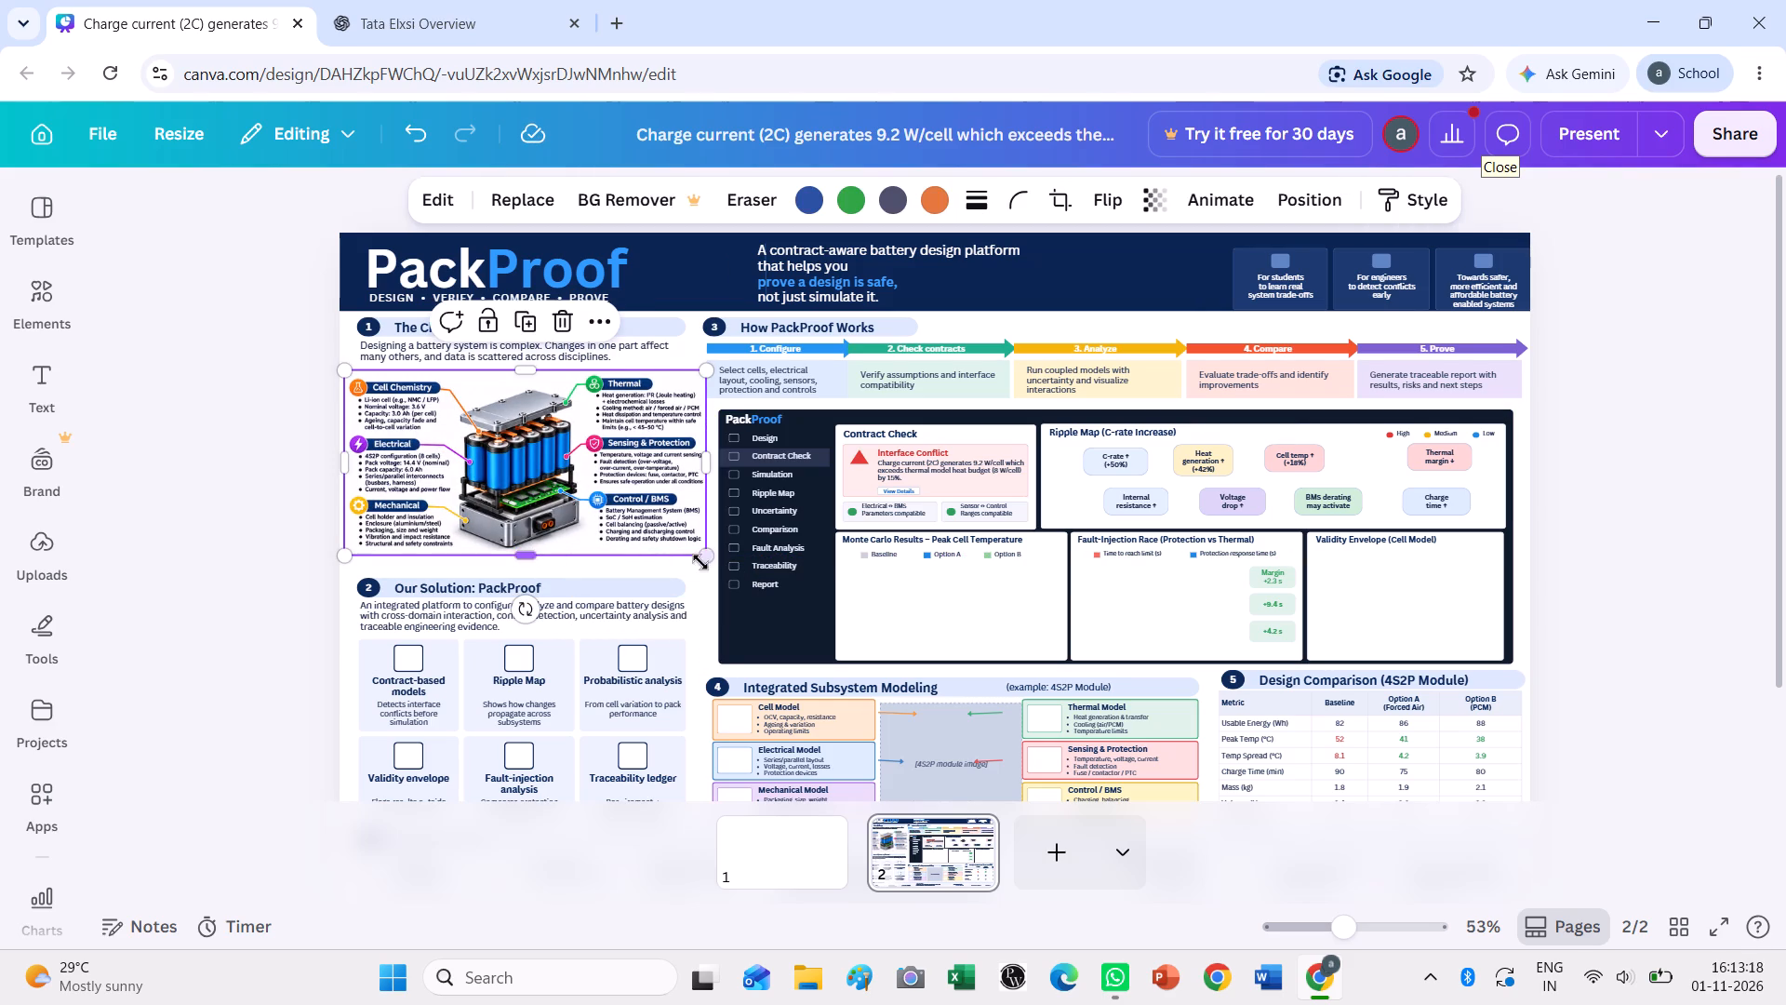
pyautogui.click(533, 367)
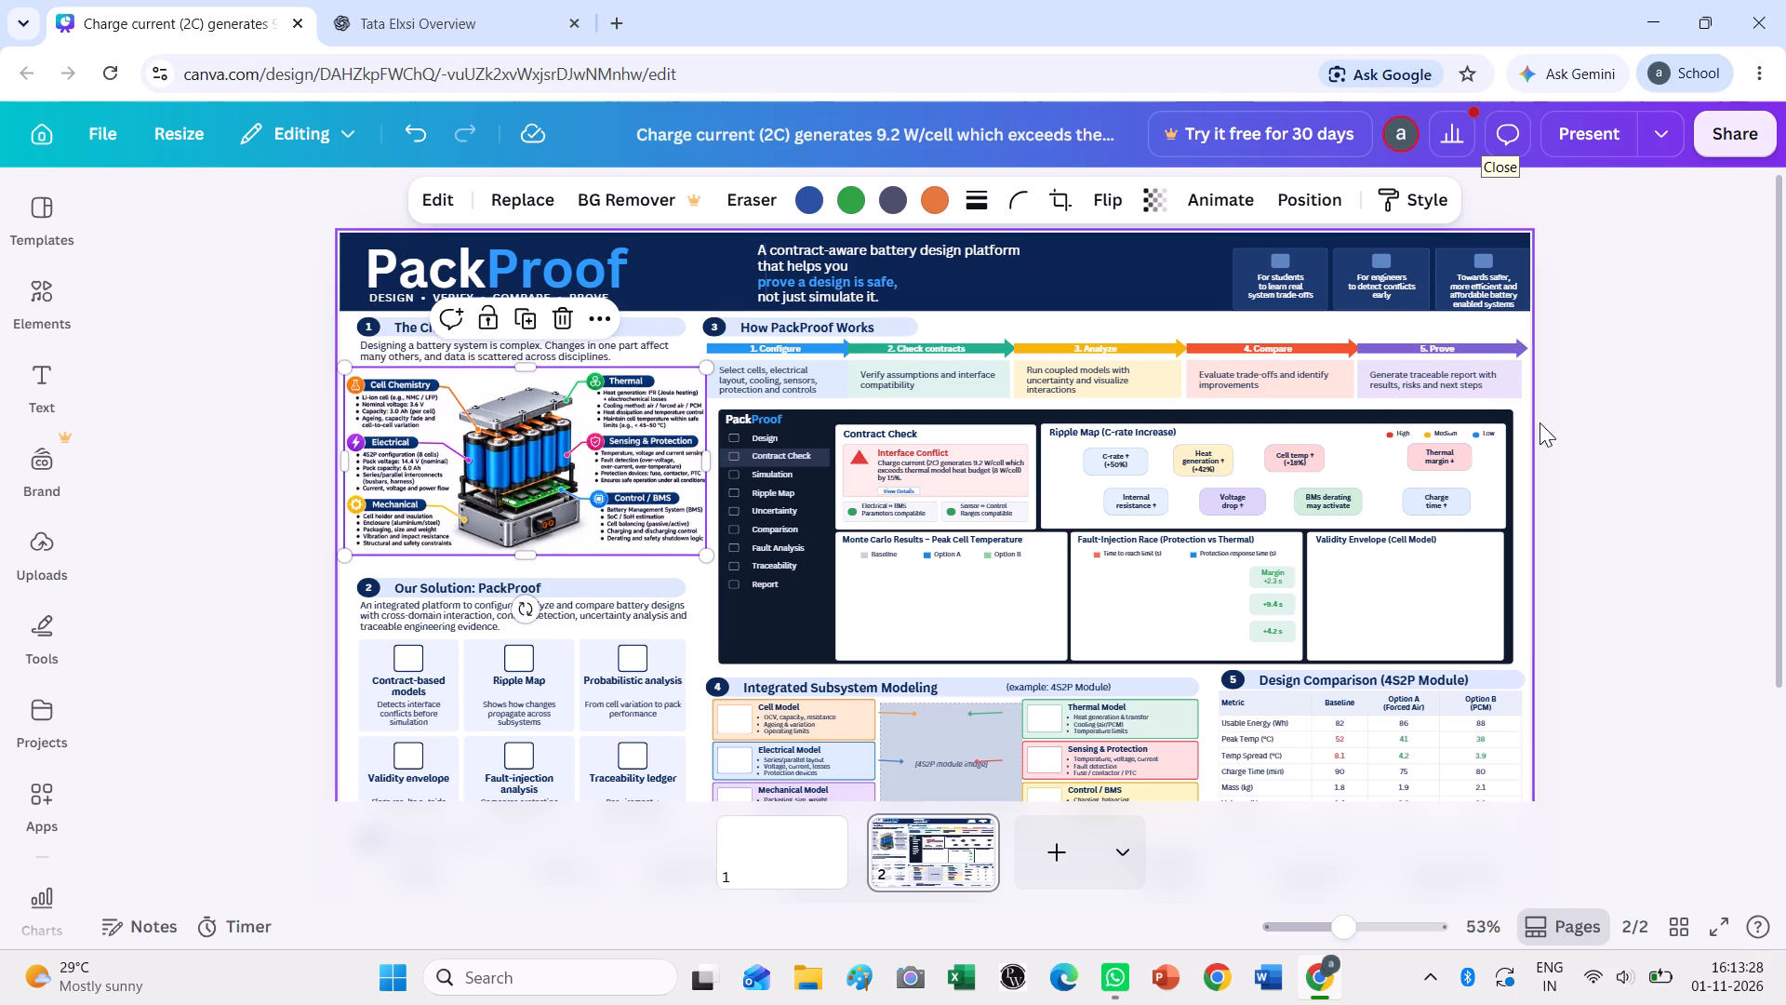
pyautogui.click(1656, 447)
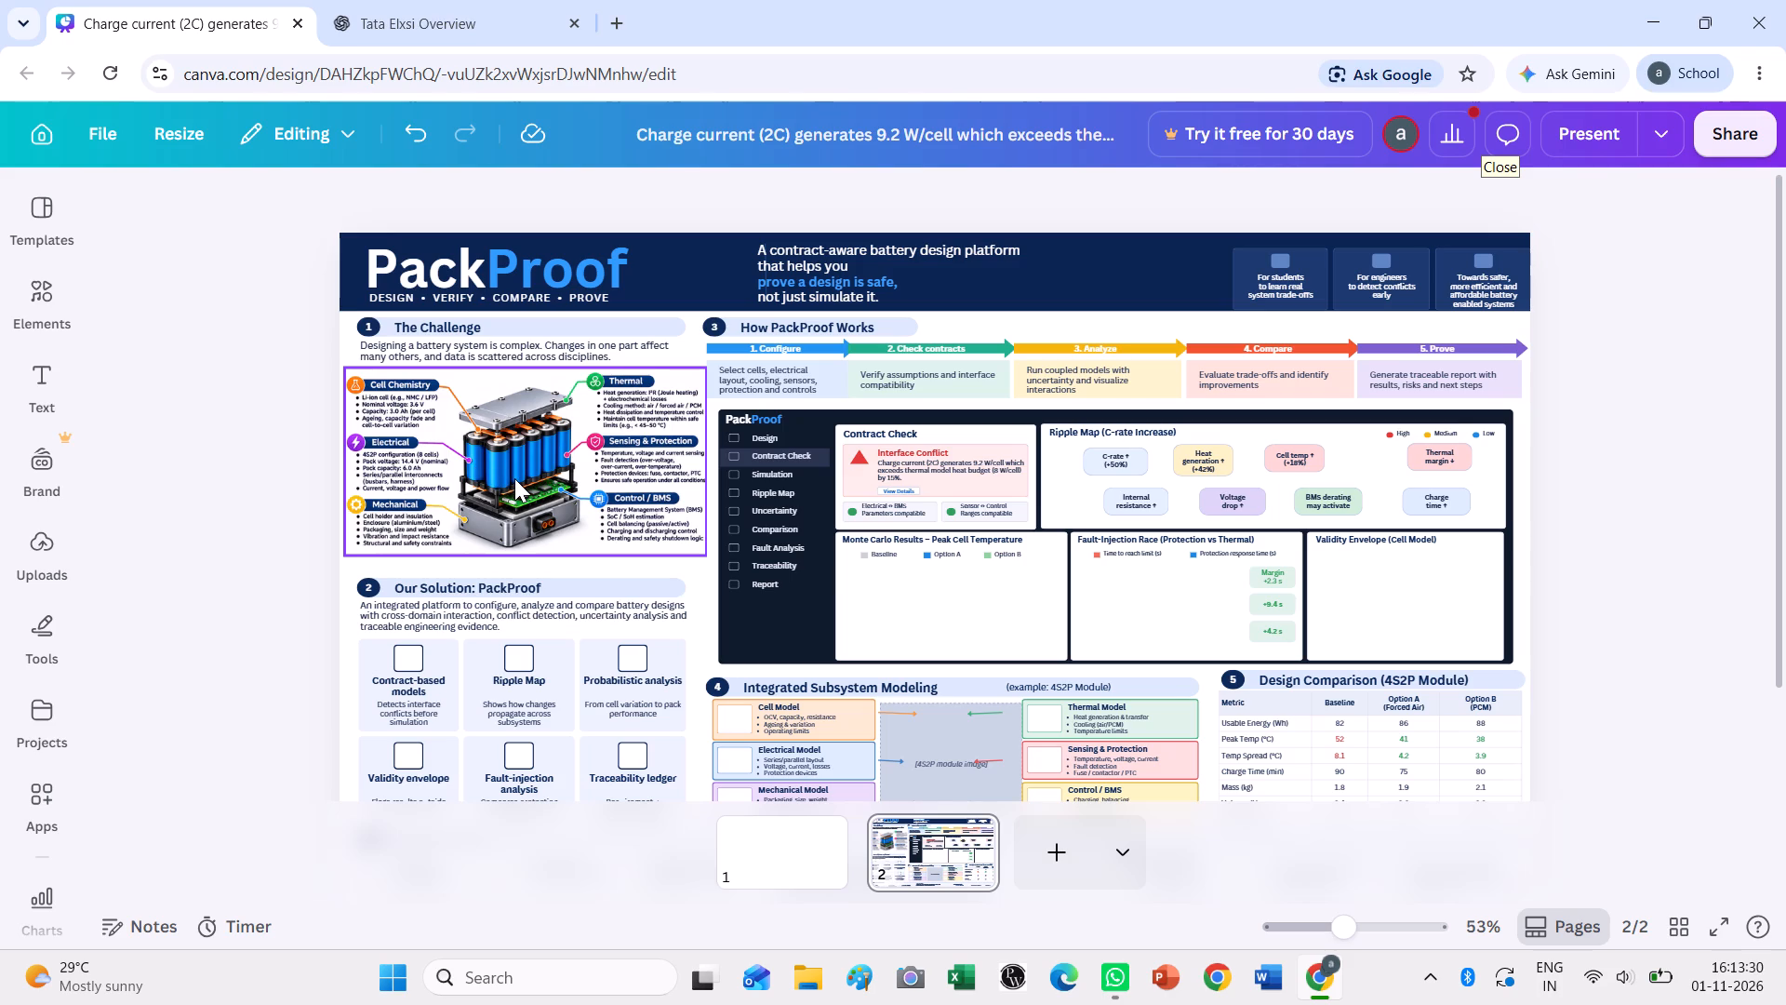
pyautogui.moveTo(514, 478); pyautogui.dragTo(515, 488)
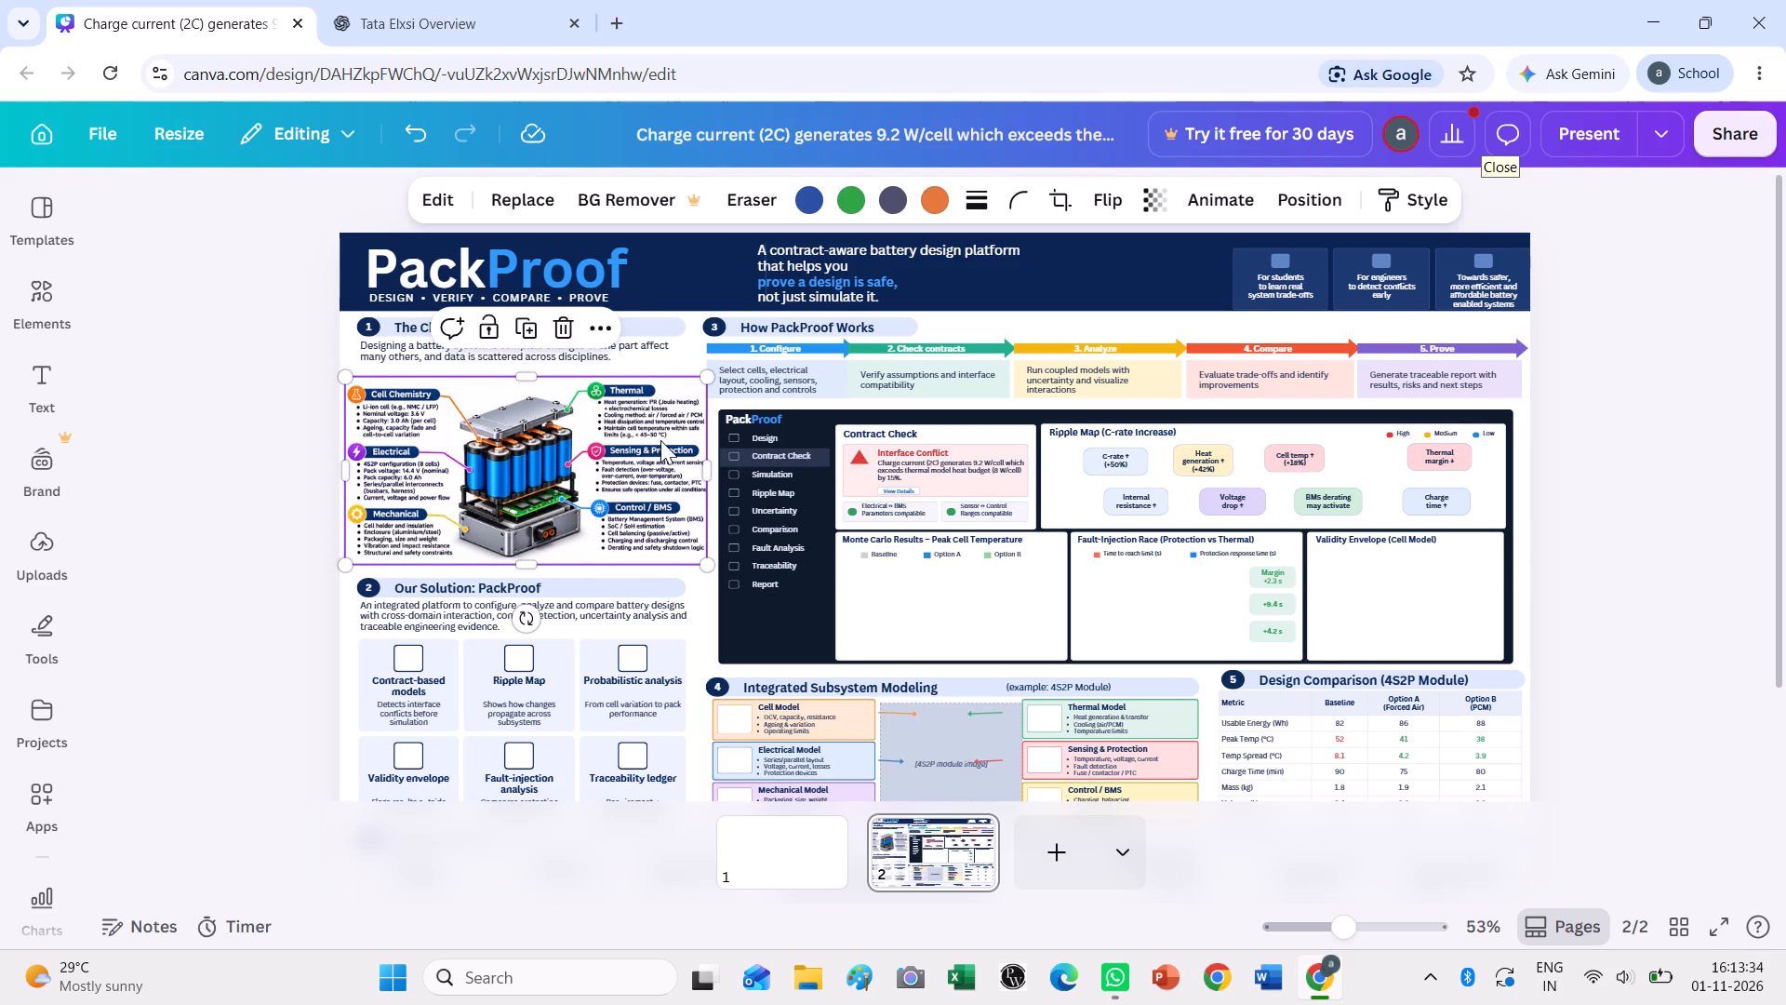
pyautogui.click(708, 560)
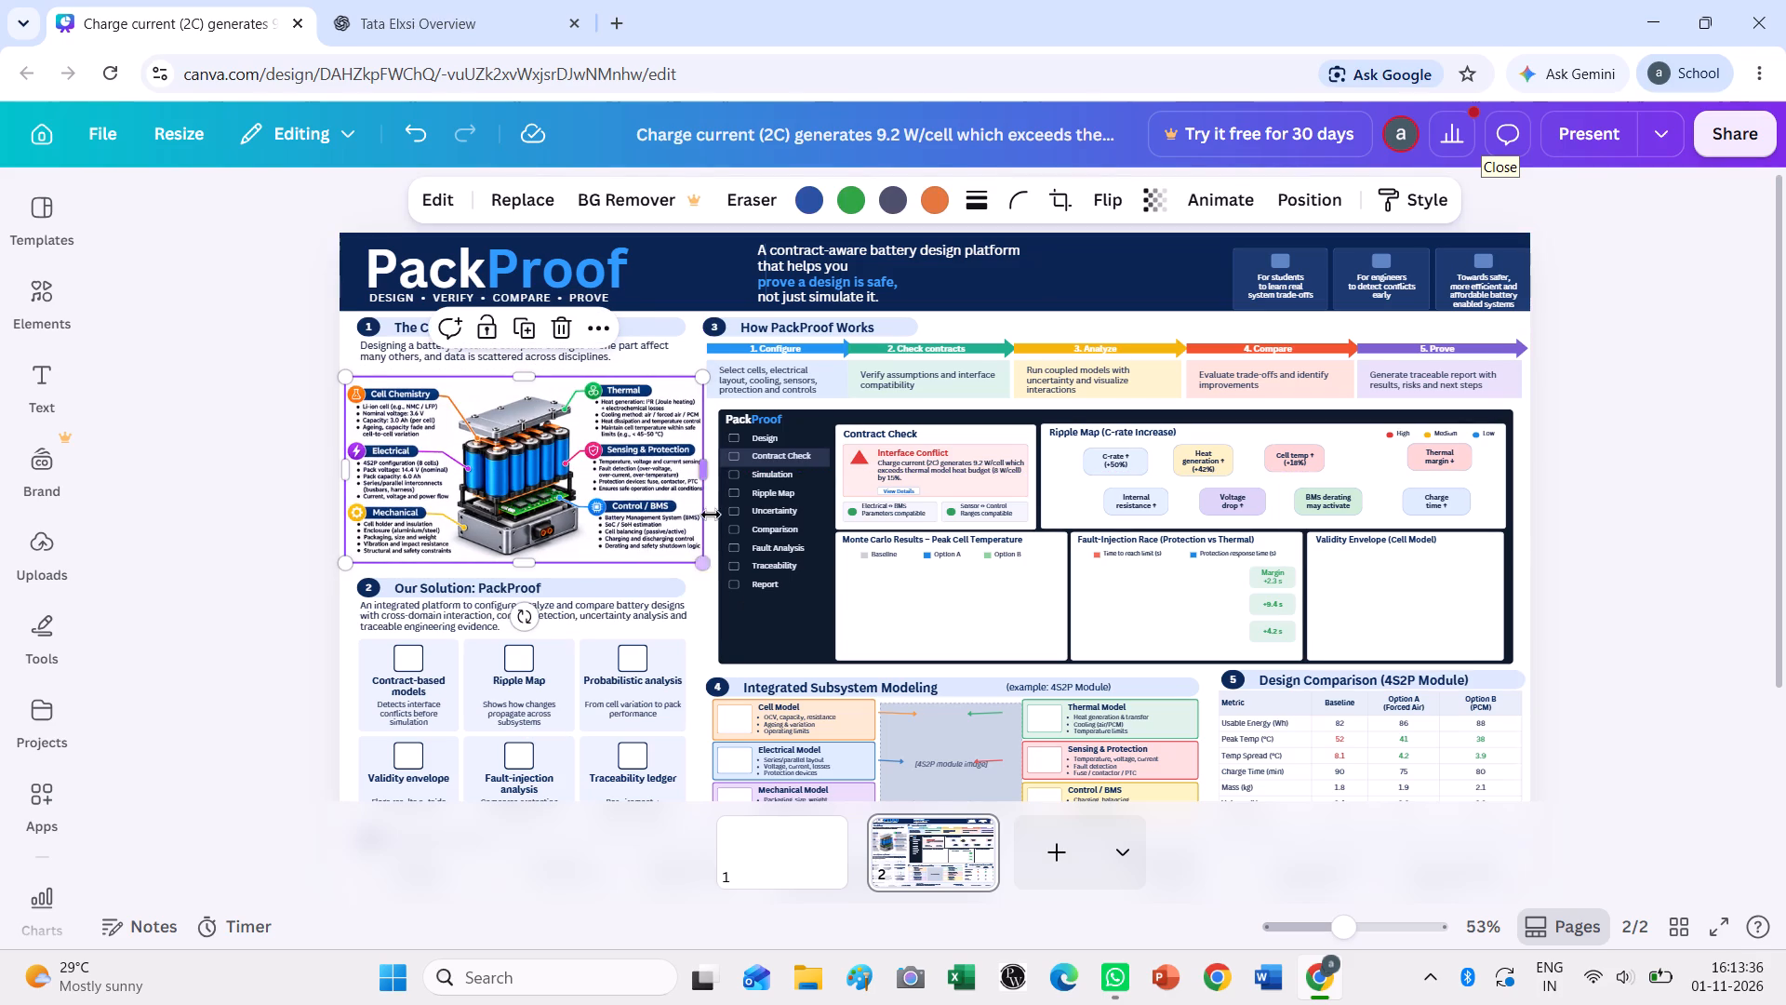
pyautogui.click(1699, 593)
pyautogui.click(631, 476)
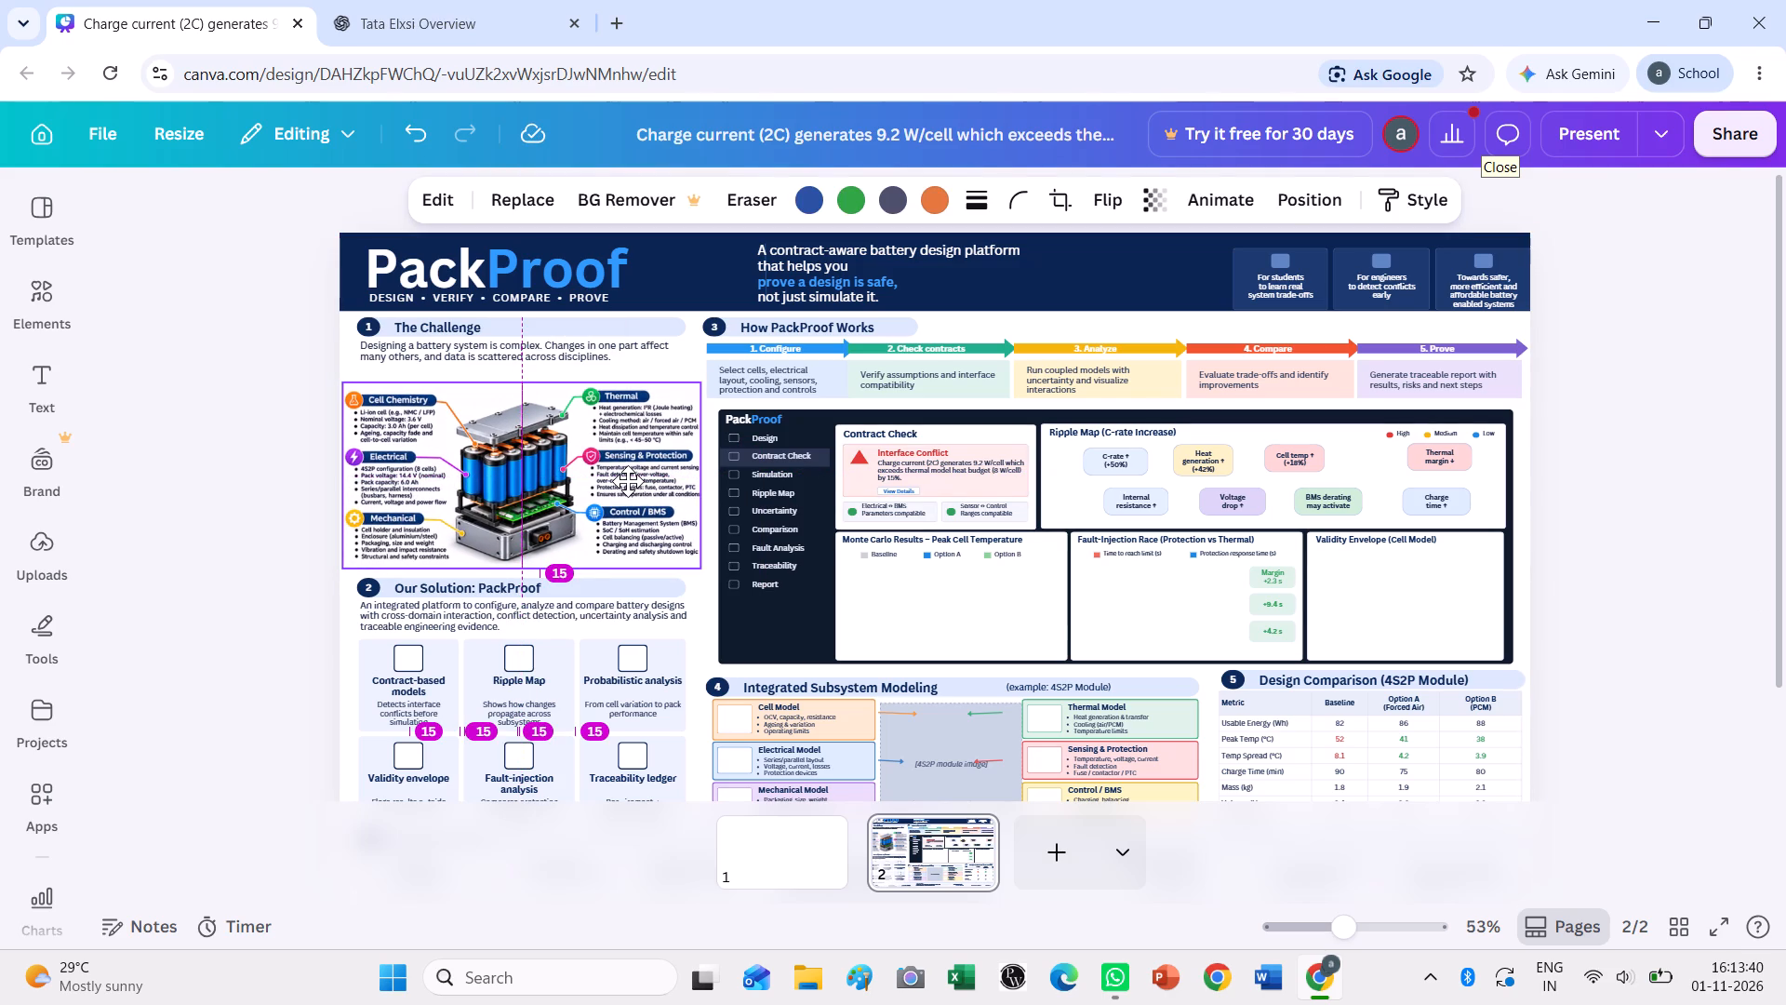
# Set The Challenge's intro text to font size 12.8 and shift it slightly down below its heading.
pyautogui.click(425, 362)
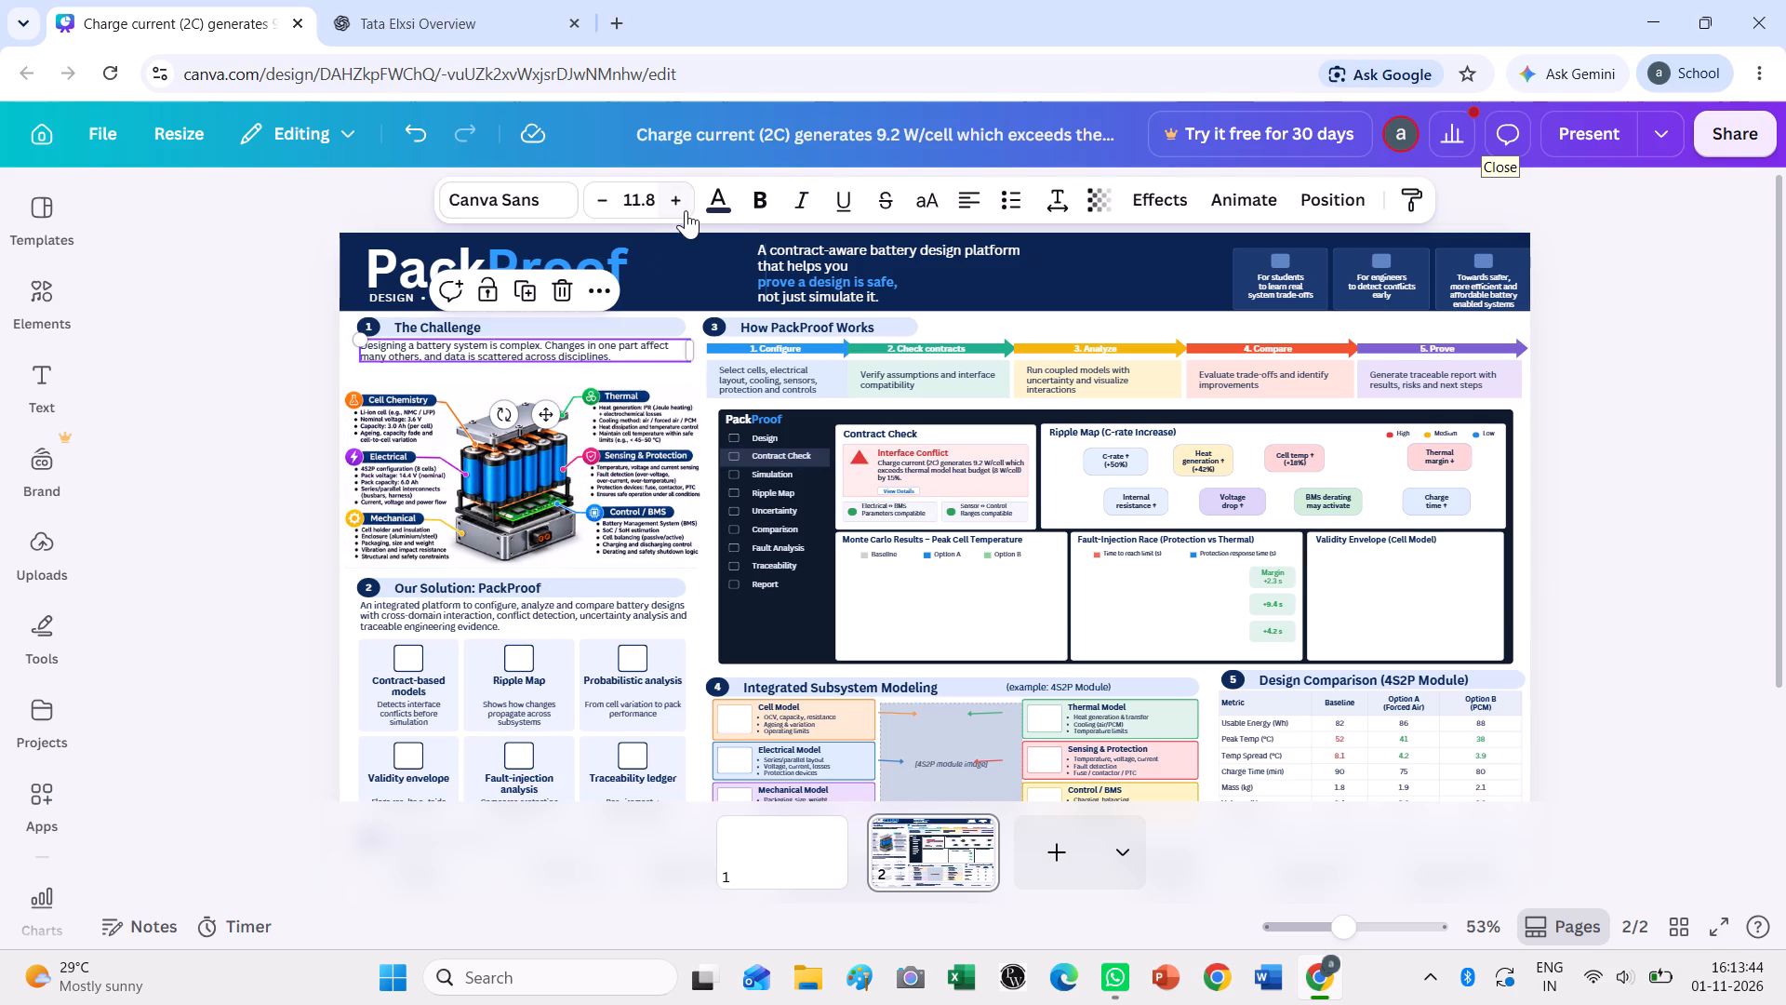
pyautogui.click(686, 208)
pyautogui.click(1667, 446)
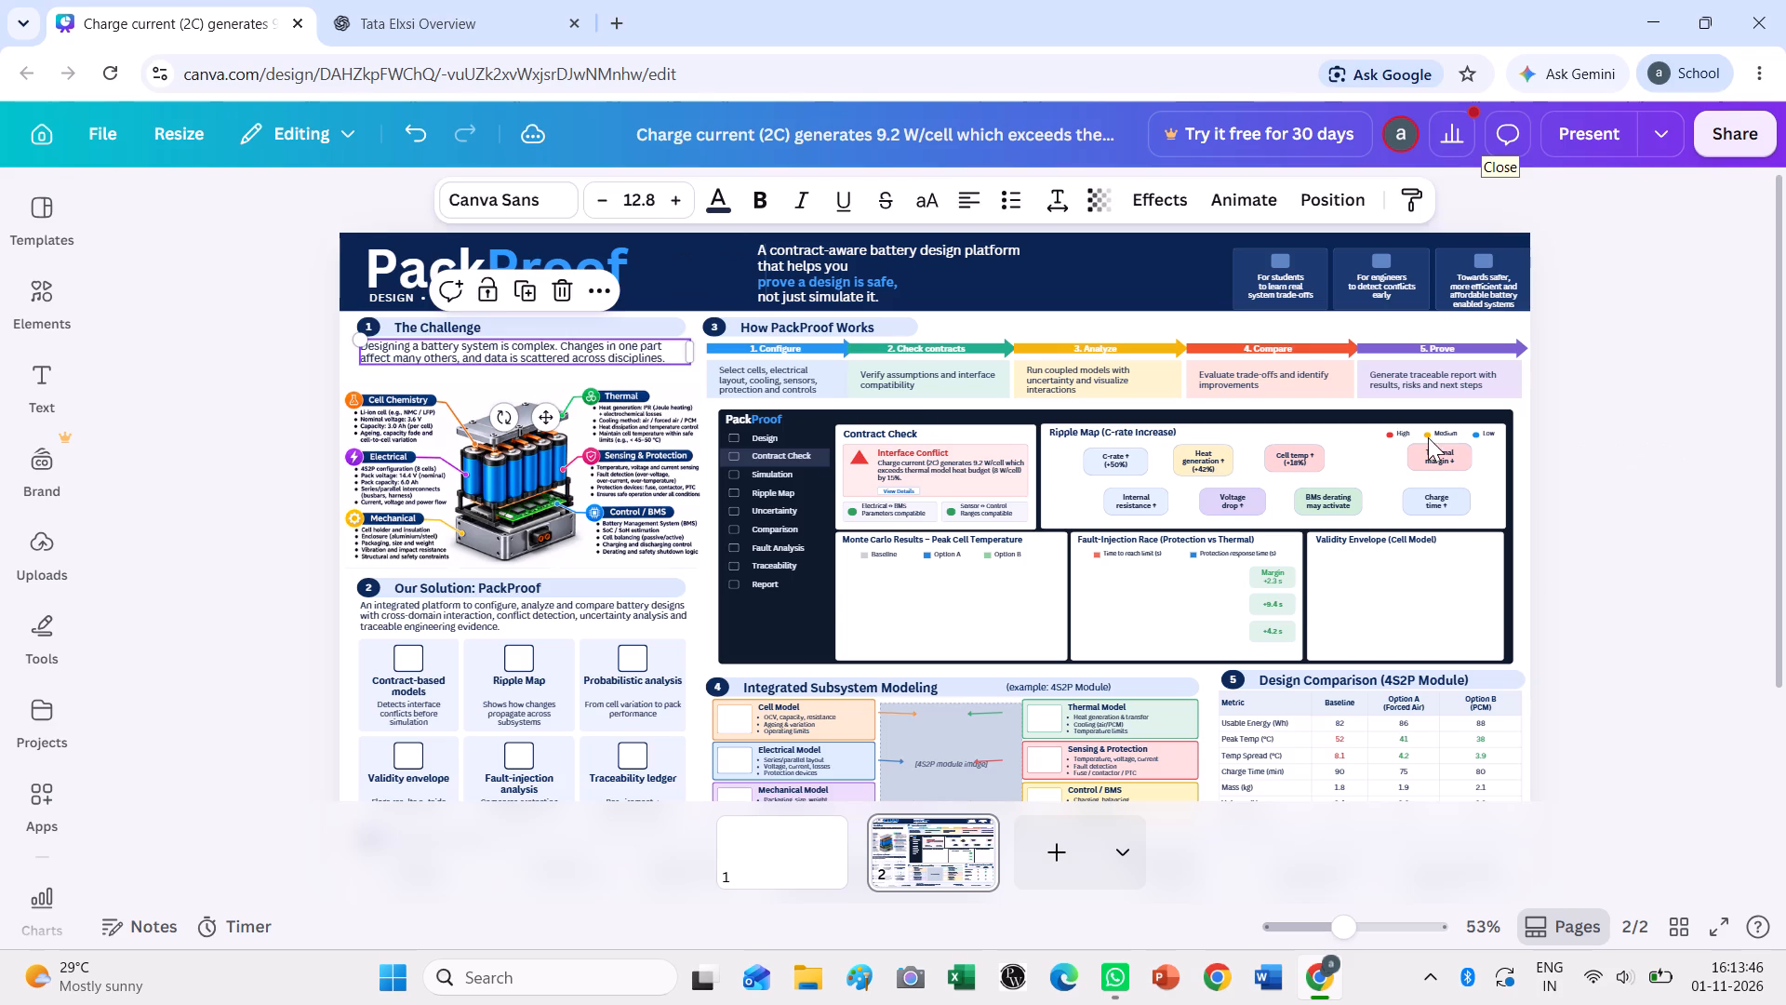
pyautogui.click(526, 355)
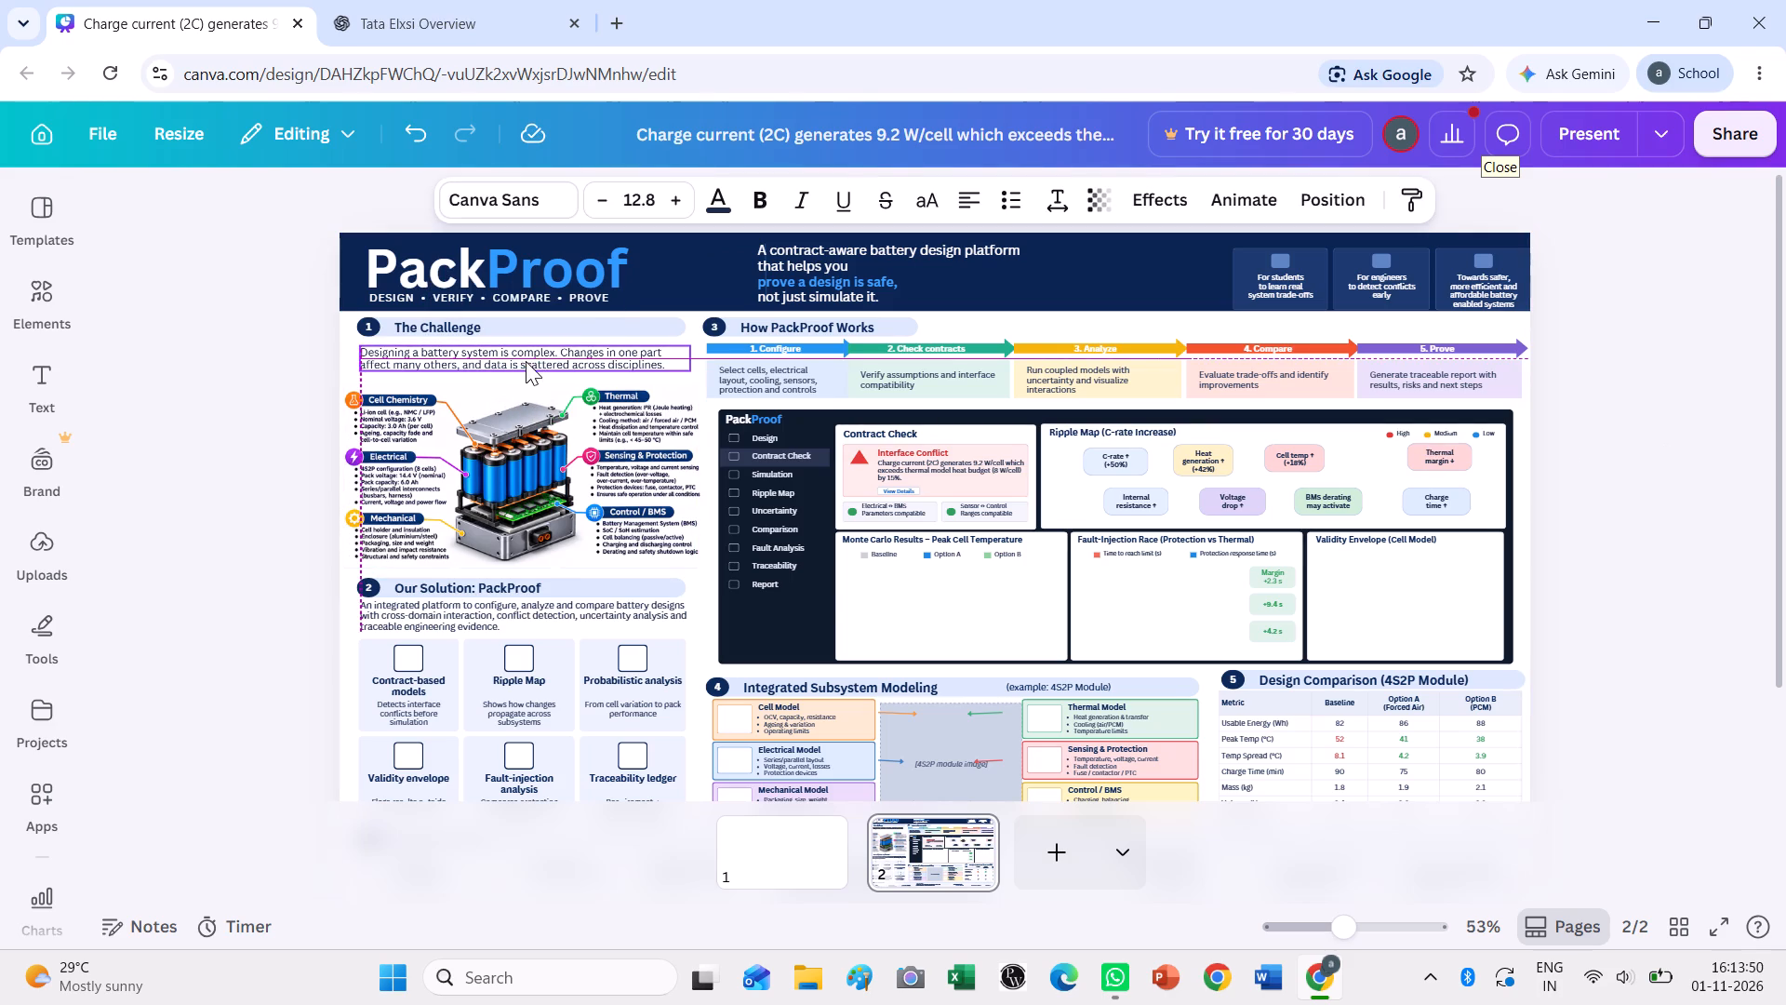
# Examine the infographic's callout text up close and review the whole poster page in full-screen presentation view.
pyautogui.keyDown('ctrl'); pyautogui.scroll(4, 857, 504); pyautogui.keyUp('ctrl')
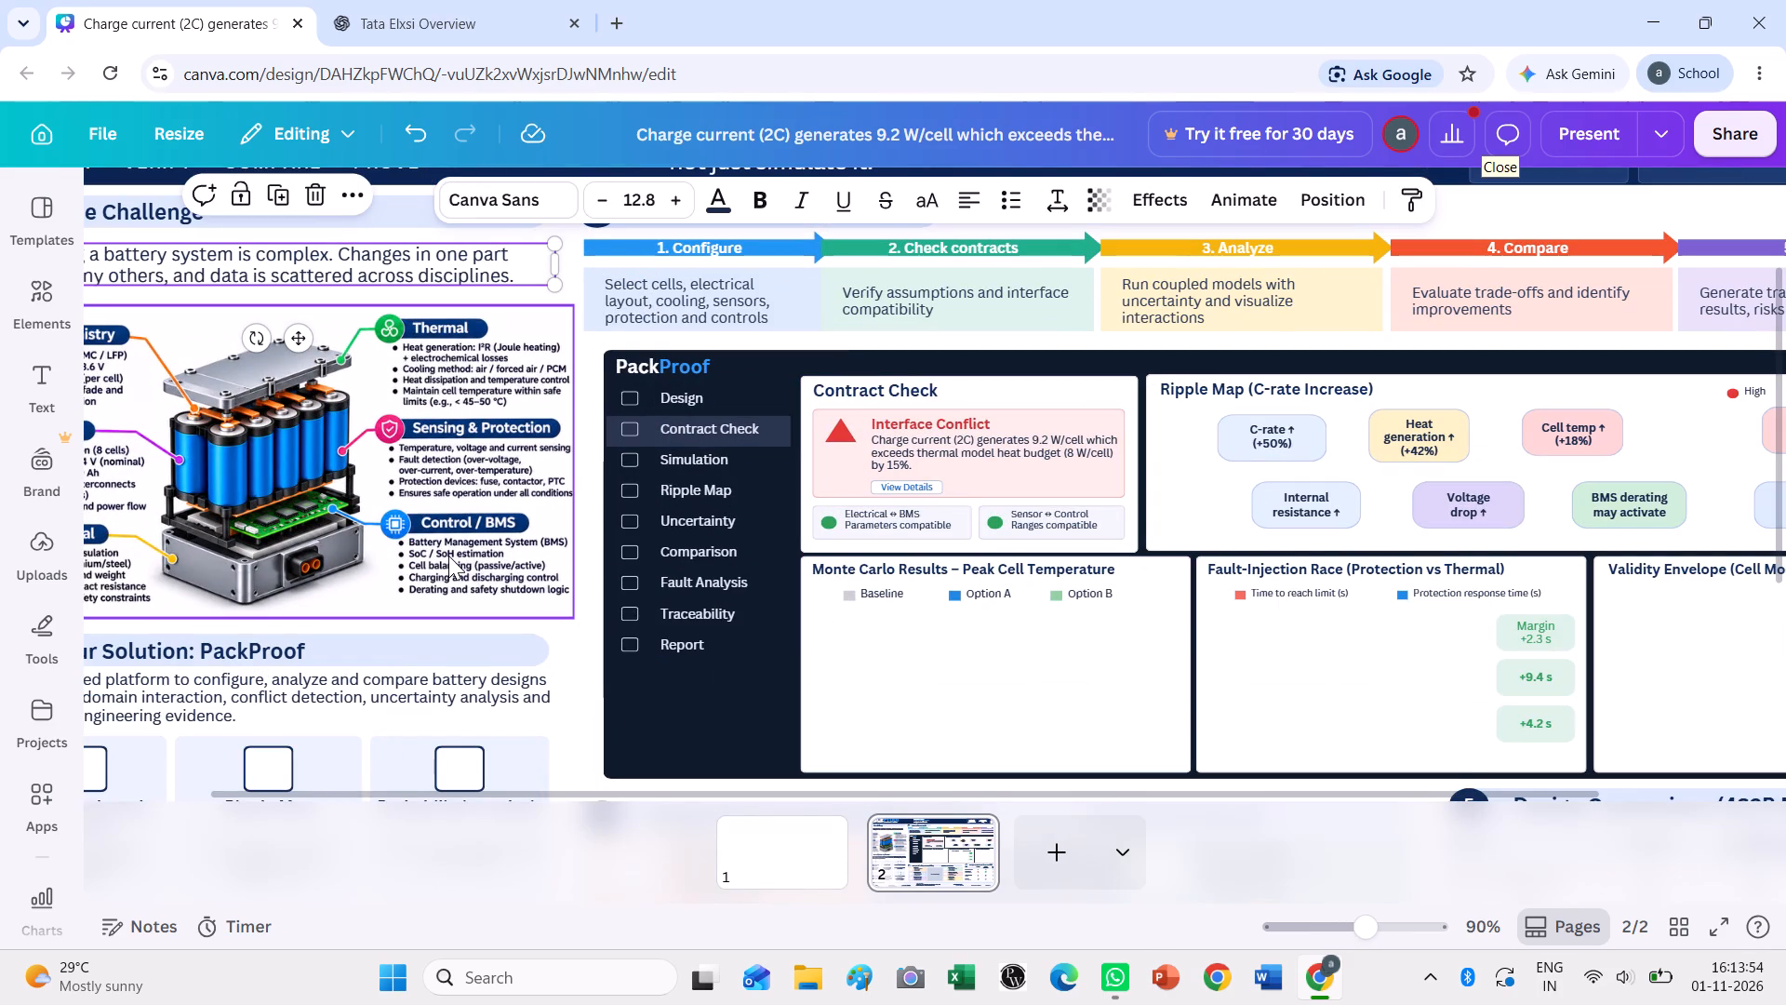
pyautogui.keyDown('ctrl'); pyautogui.scroll(-1, 495, 458); pyautogui.keyUp('ctrl')
pyautogui.scroll(-1, 495, 459)
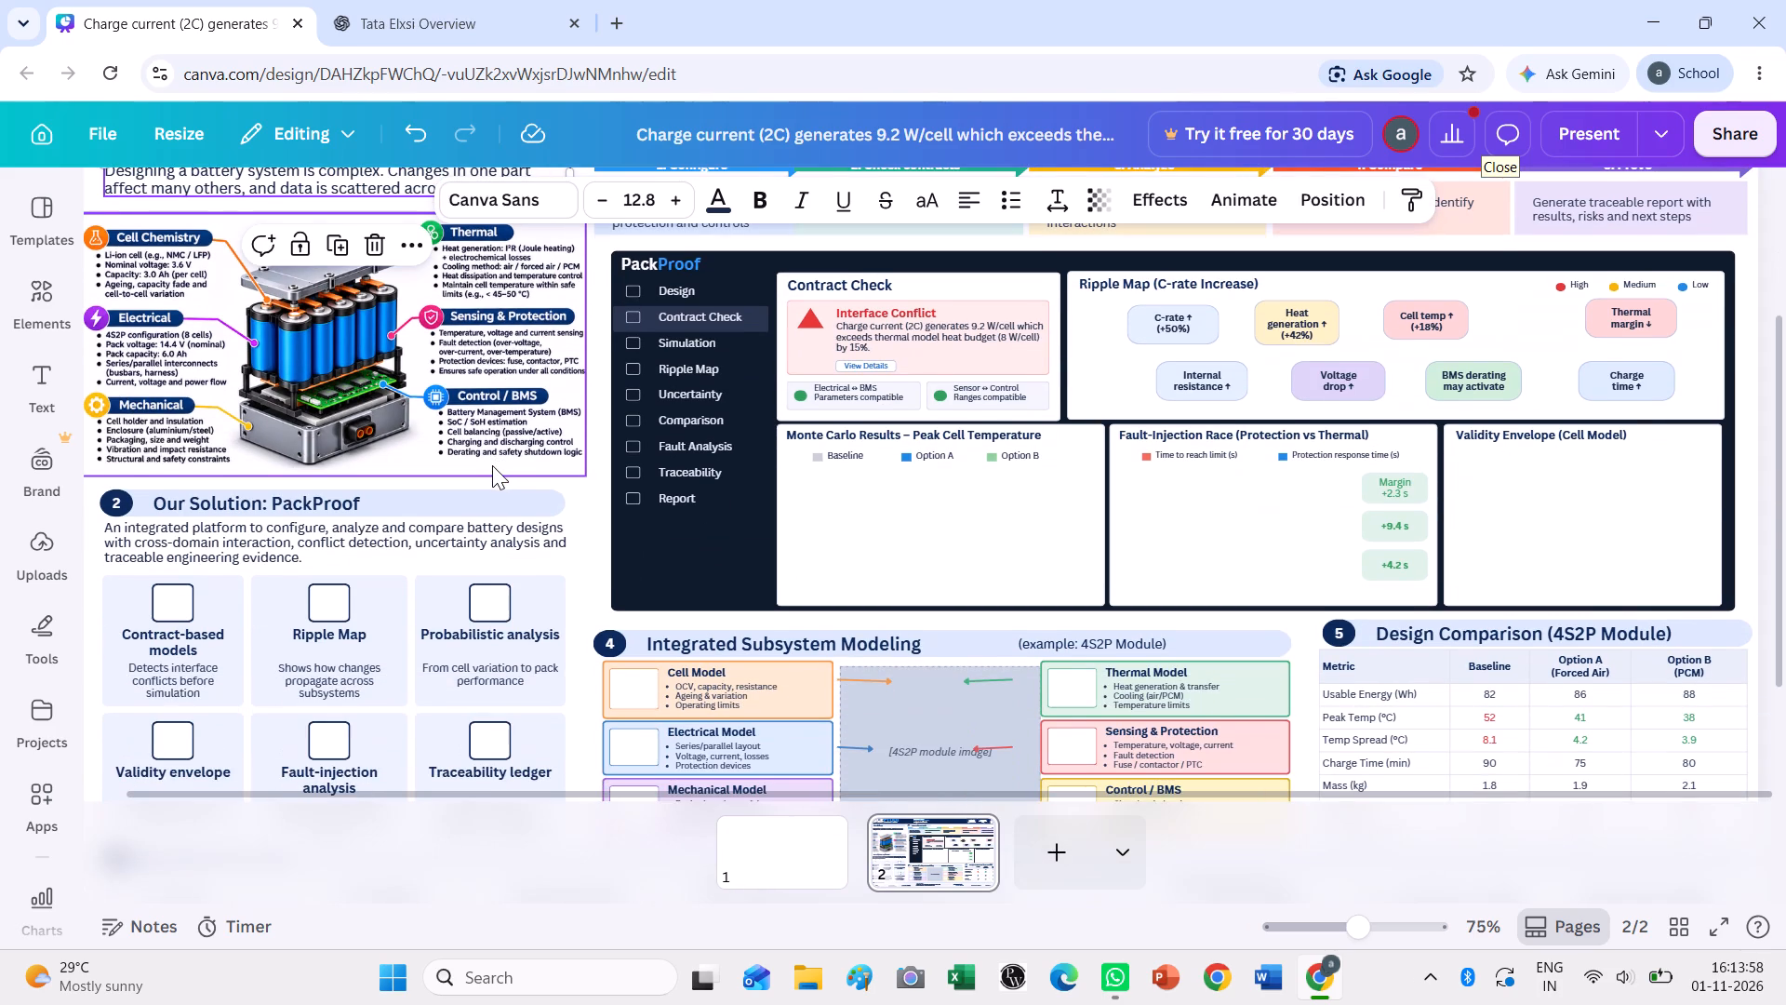
pyautogui.scroll(-3, 582, 606)
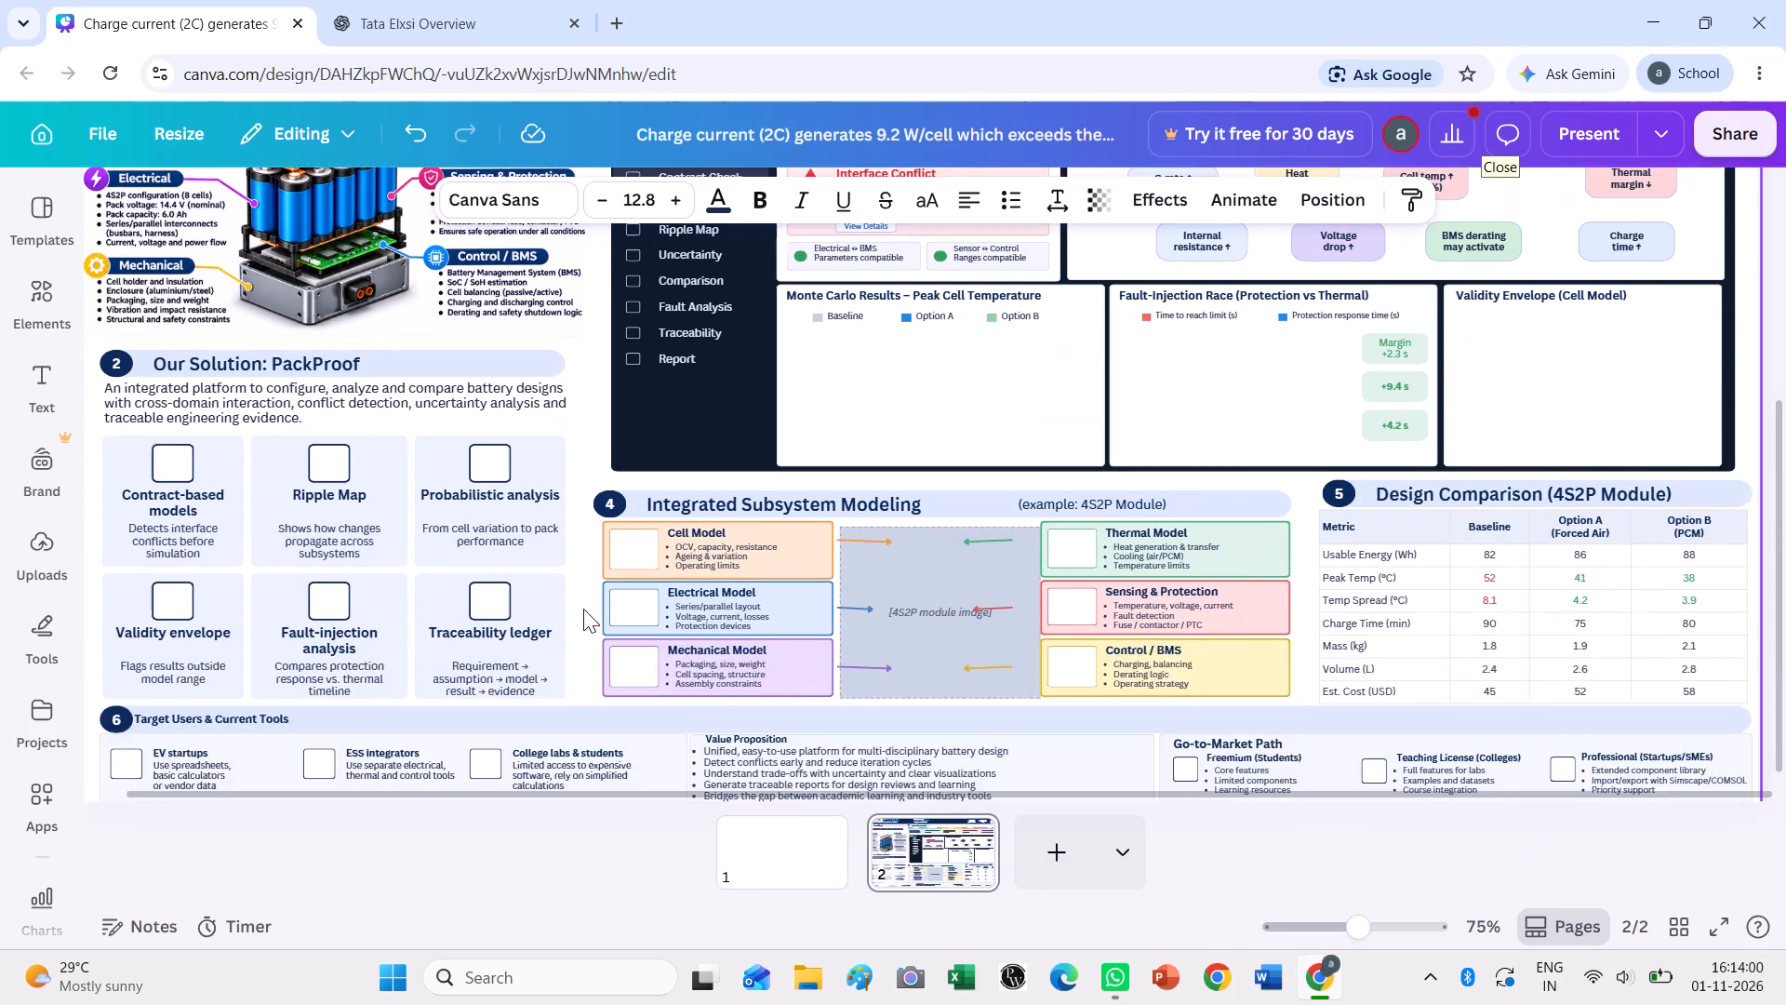
pyautogui.scroll(3, 583, 609)
pyautogui.scroll(-1, 583, 609)
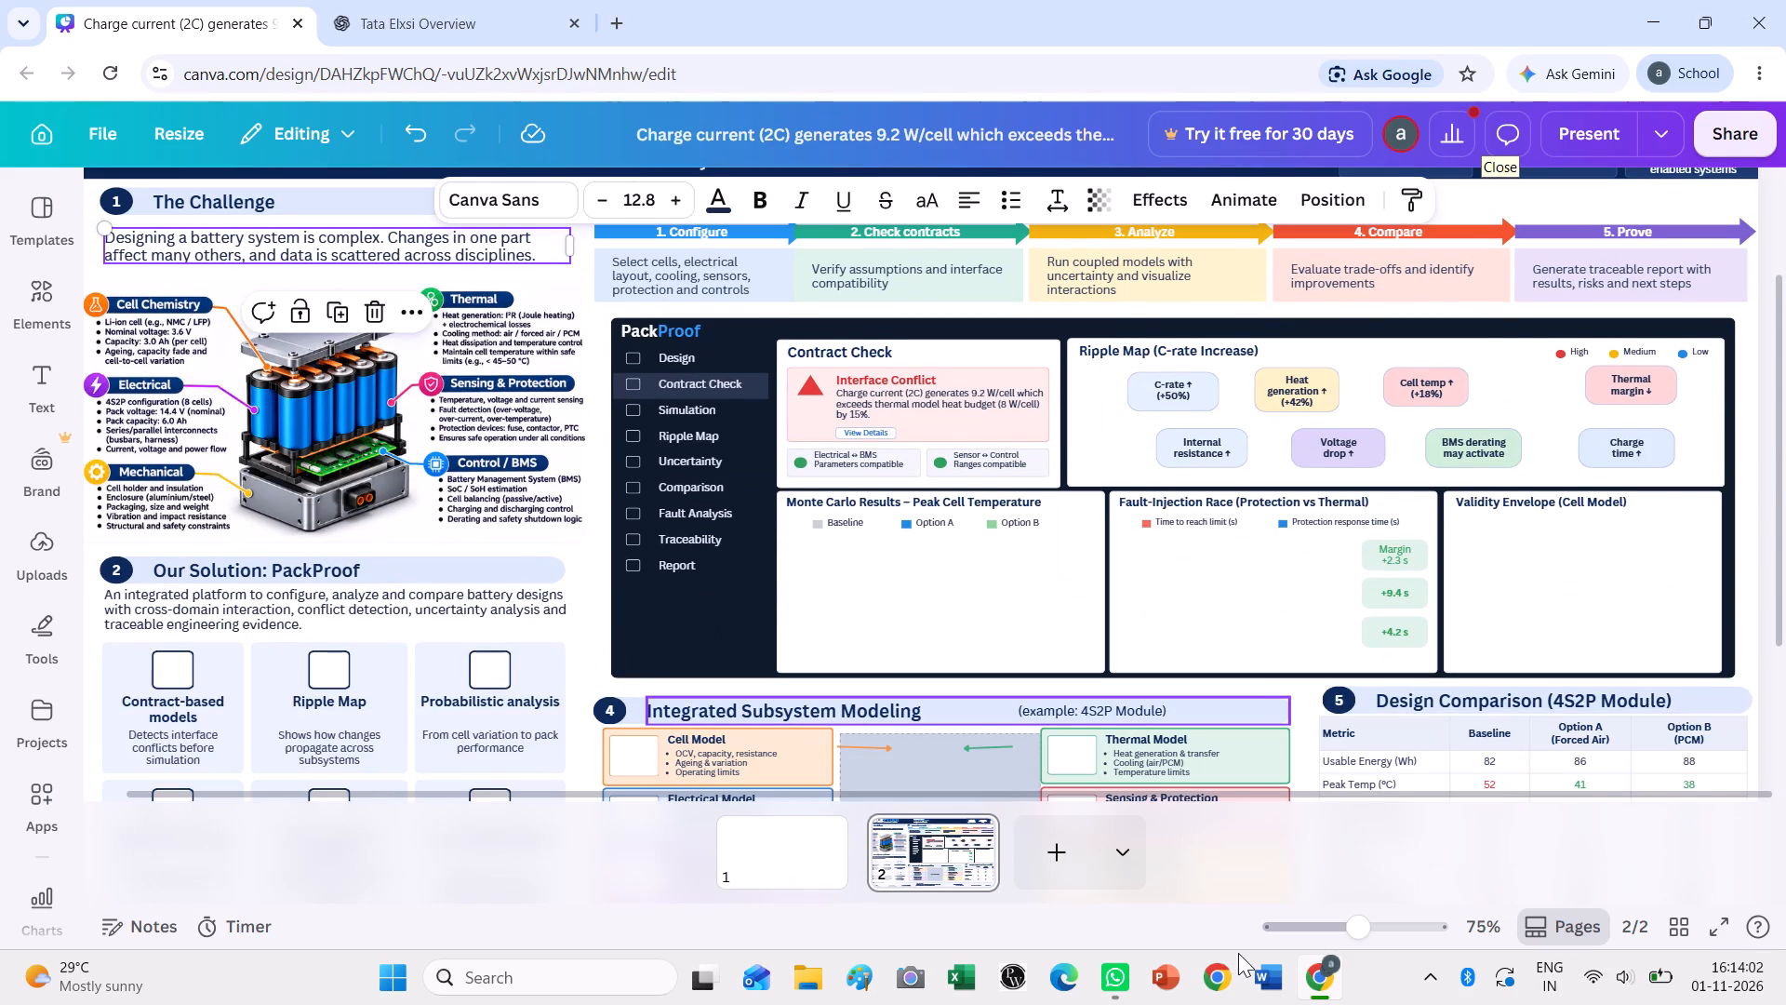
pyautogui.click(1460, 835)
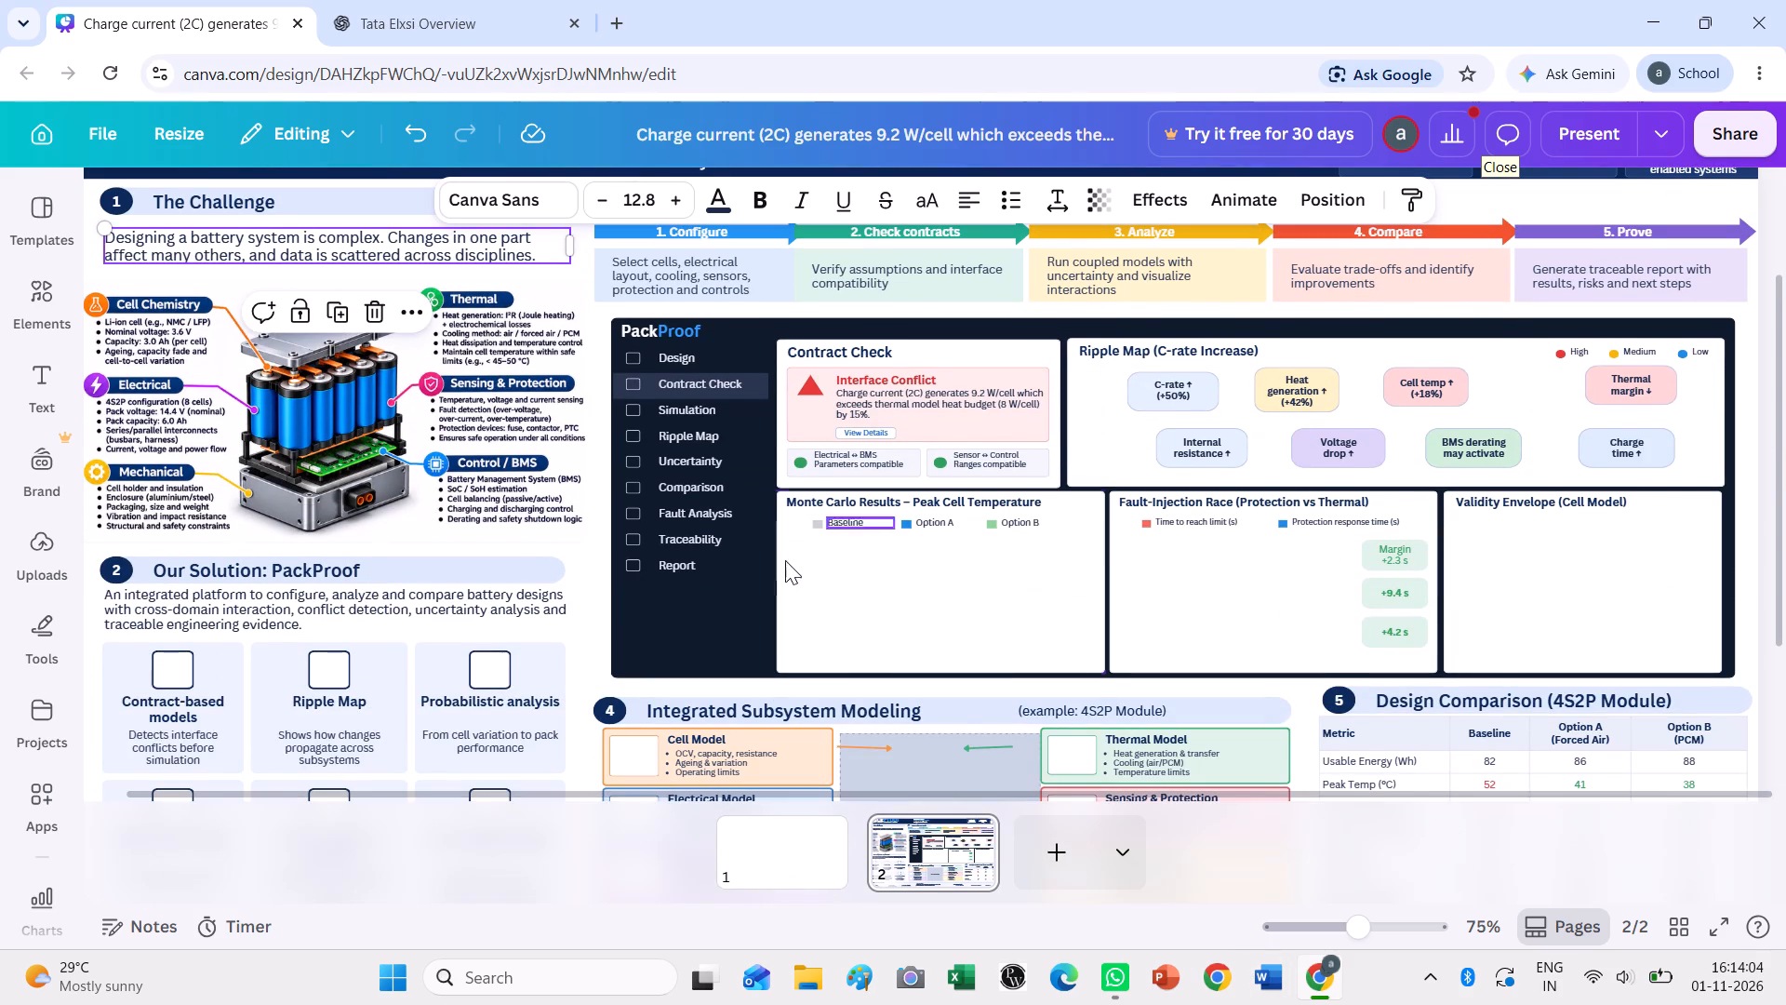
pyautogui.scroll(-1, 785, 567)
pyautogui.click(1592, 141)
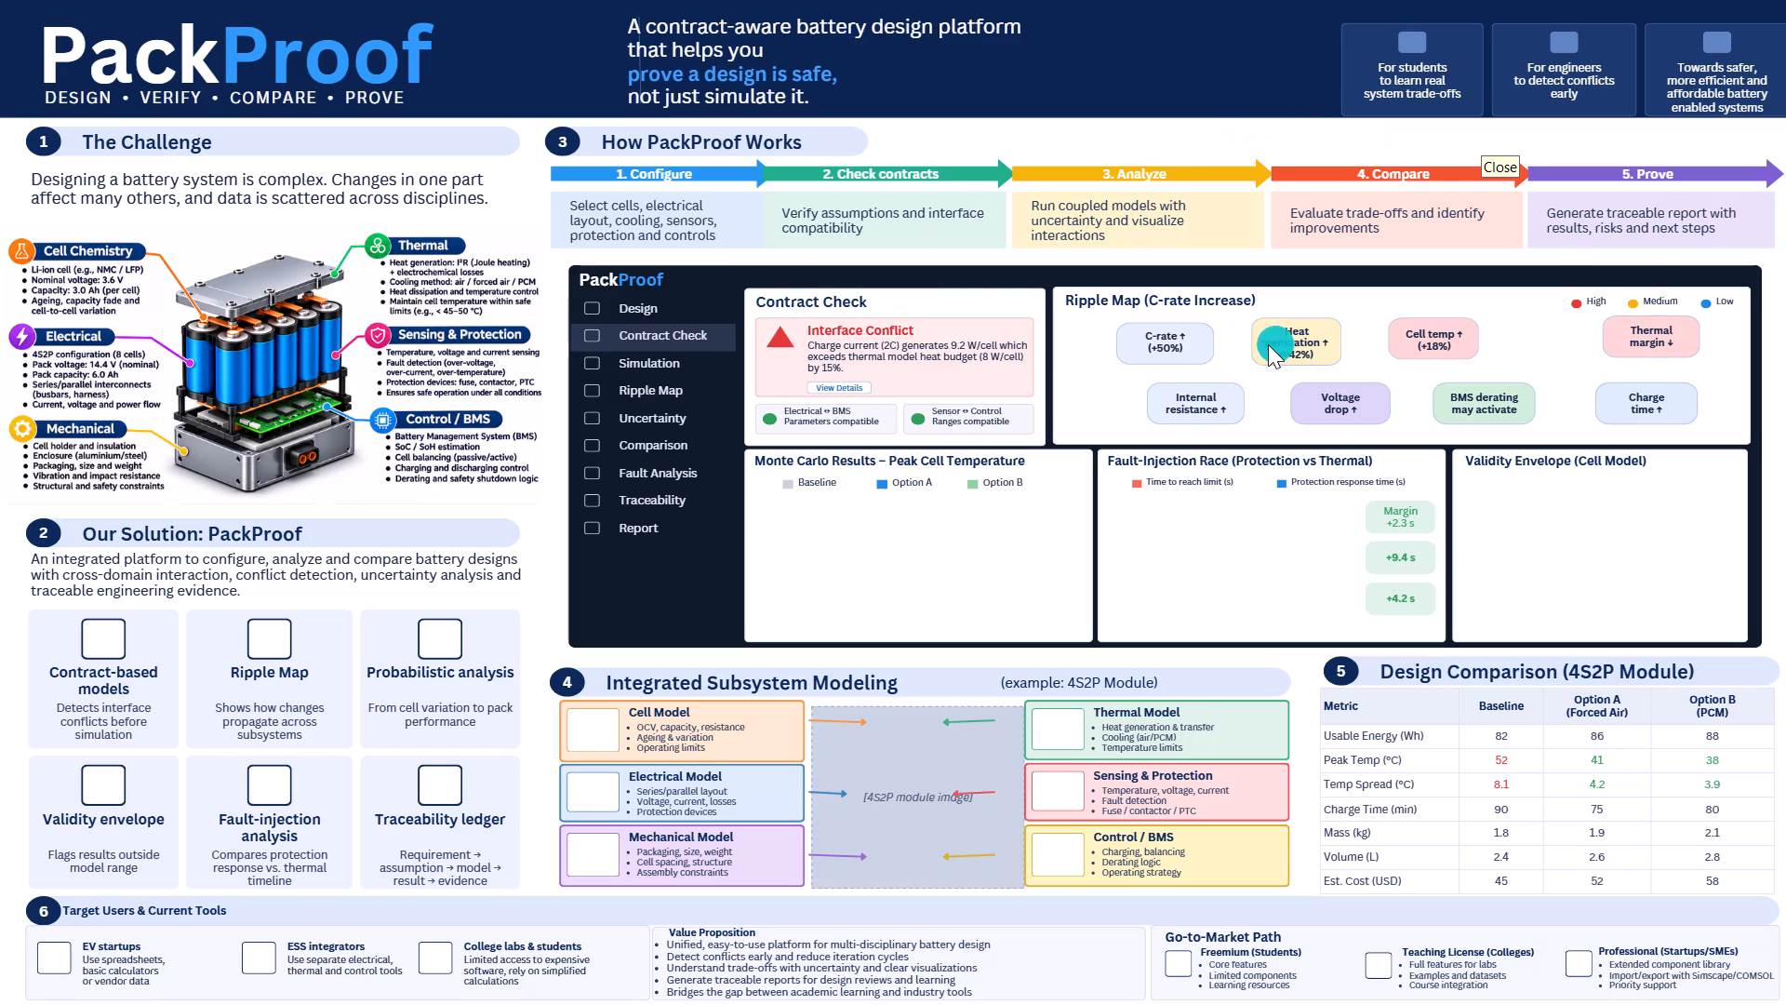
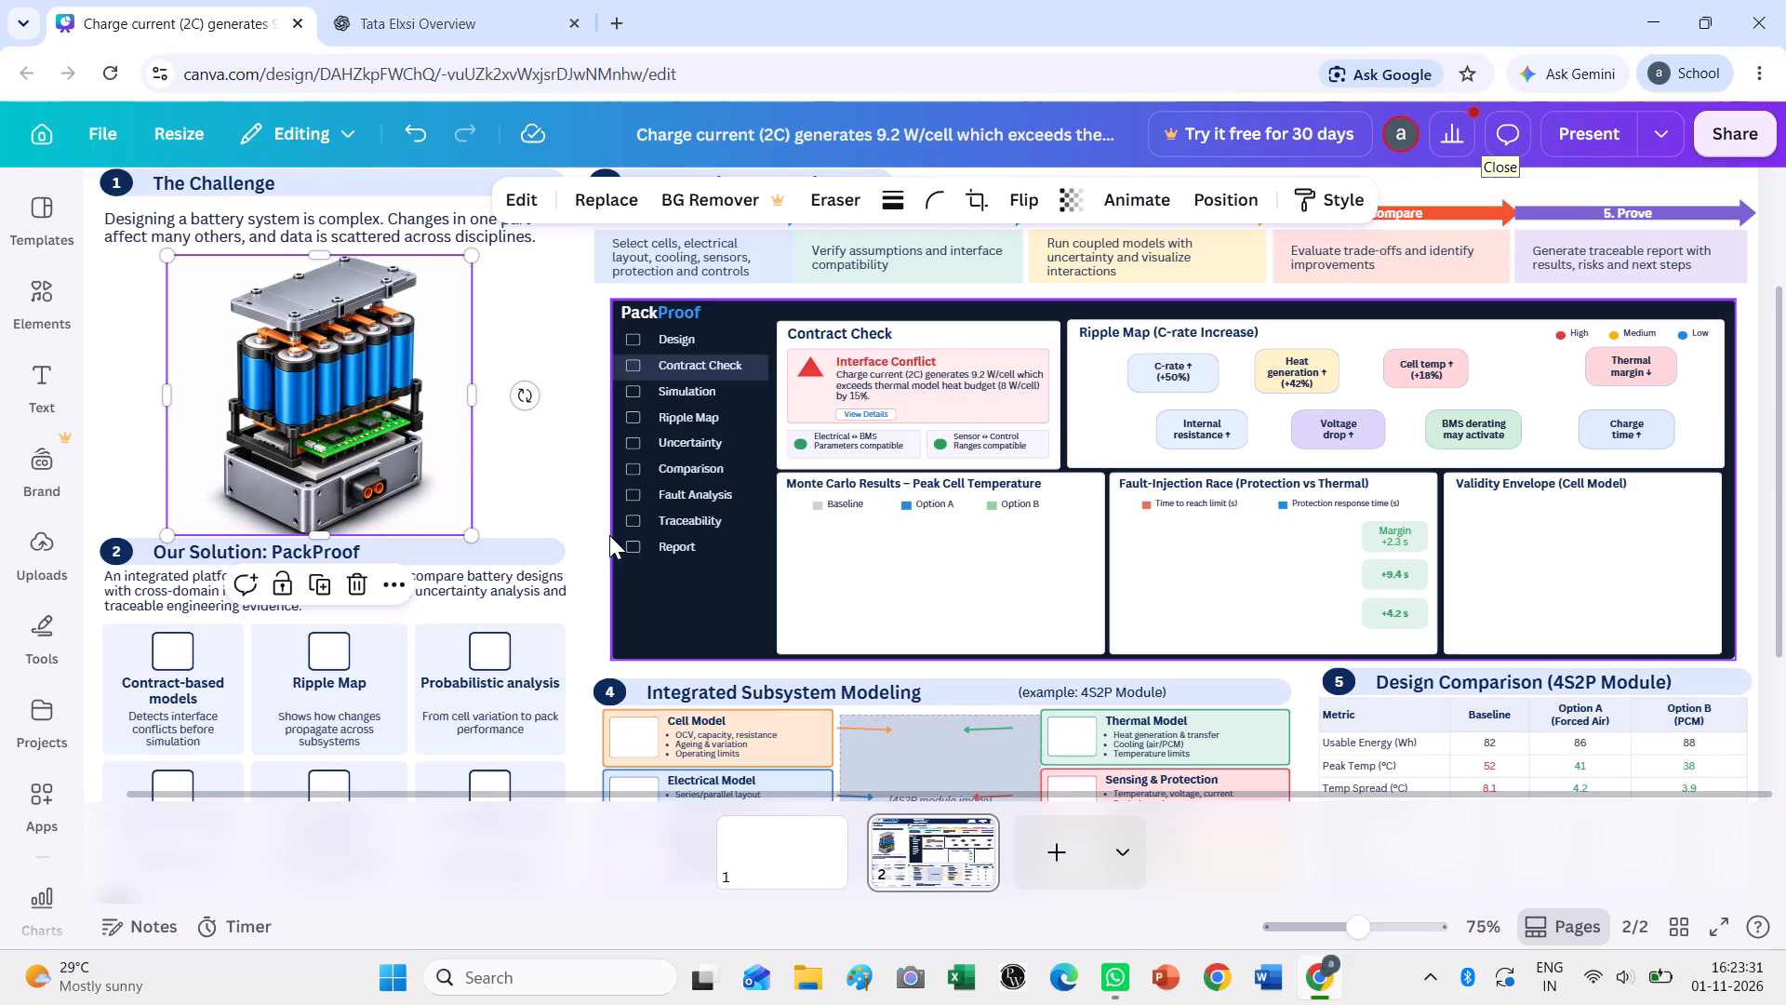
pyautogui.keyDown('ctrl'); pyautogui.scroll(-2, 566, 507); pyautogui.keyUp('ctrl')
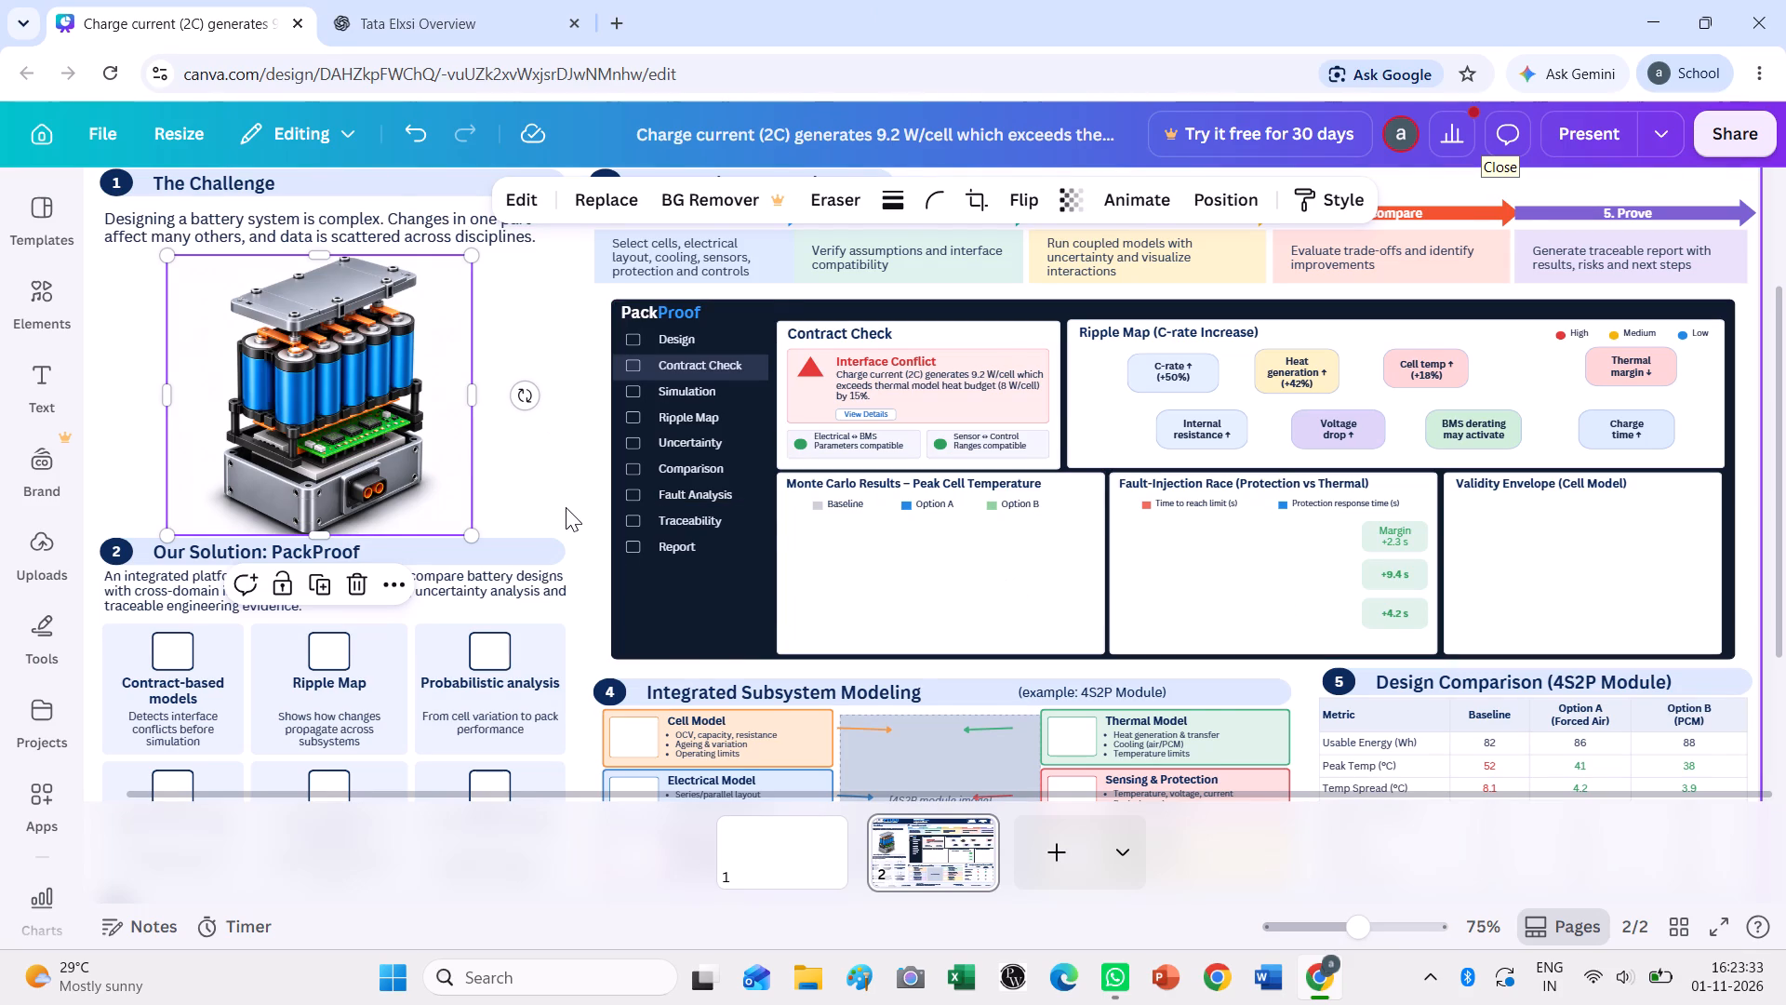
pyautogui.click(1622, 451)
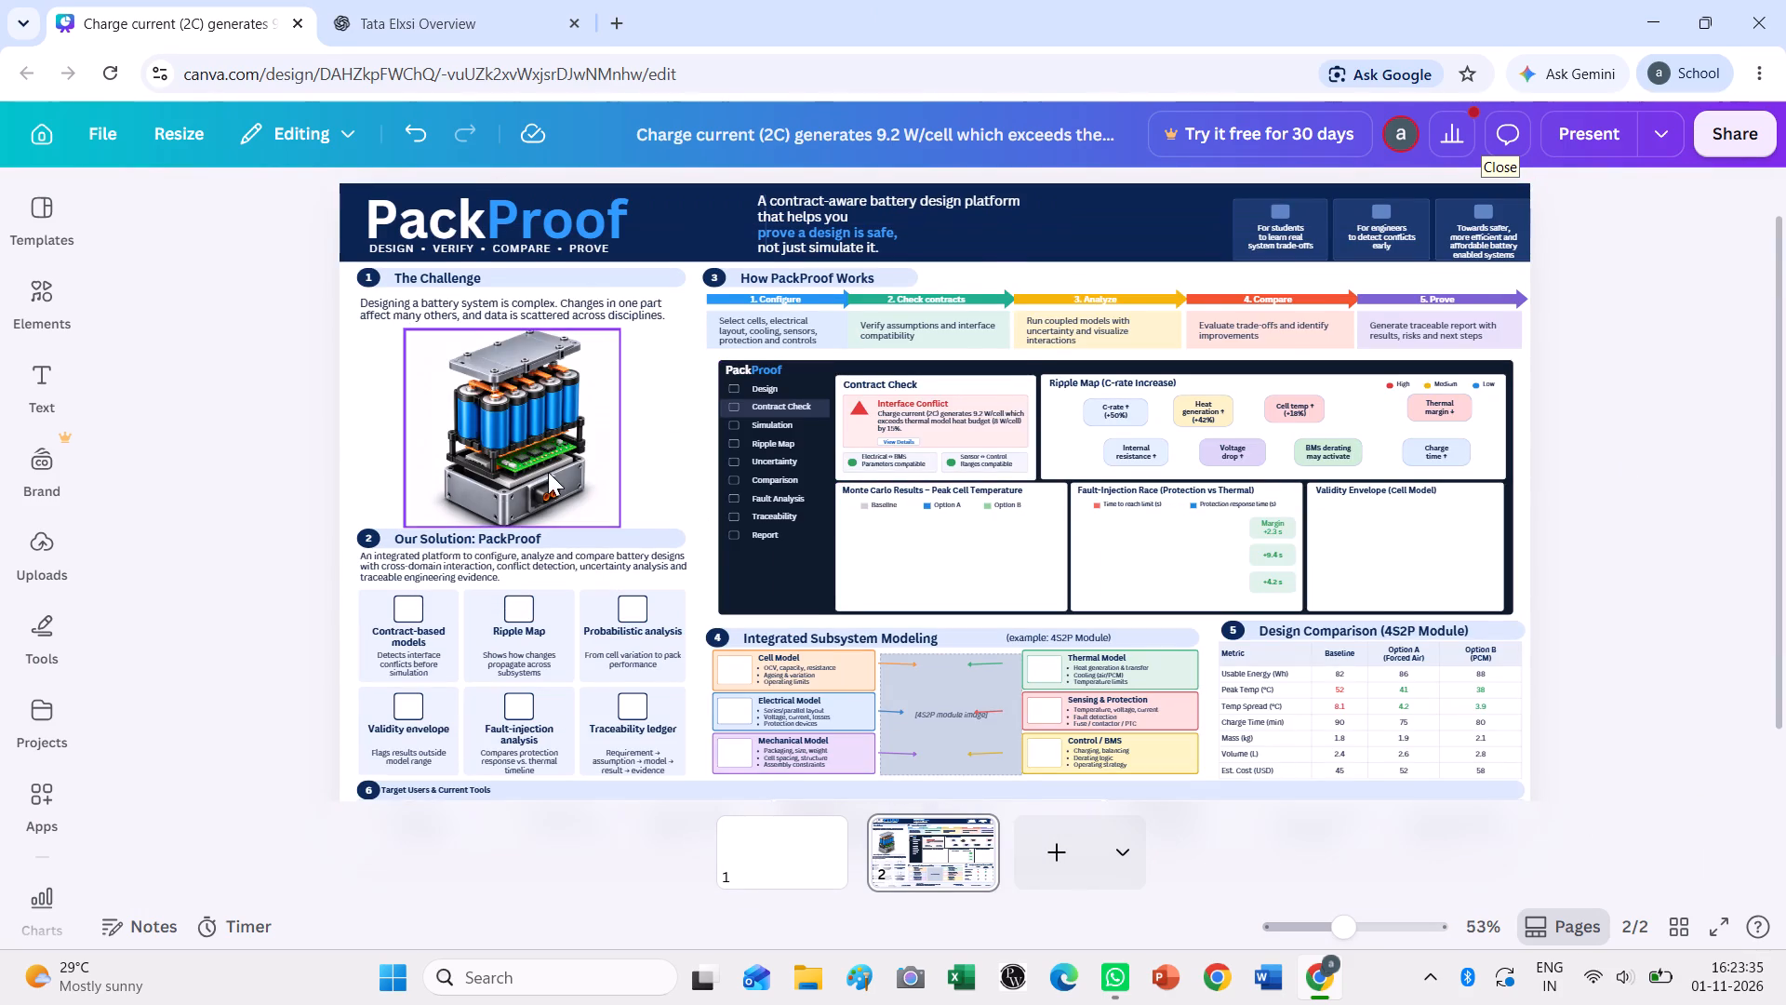
pyautogui.keyDown('ctrl'); pyautogui.scroll(3, 548, 472); pyautogui.keyUp('ctrl')
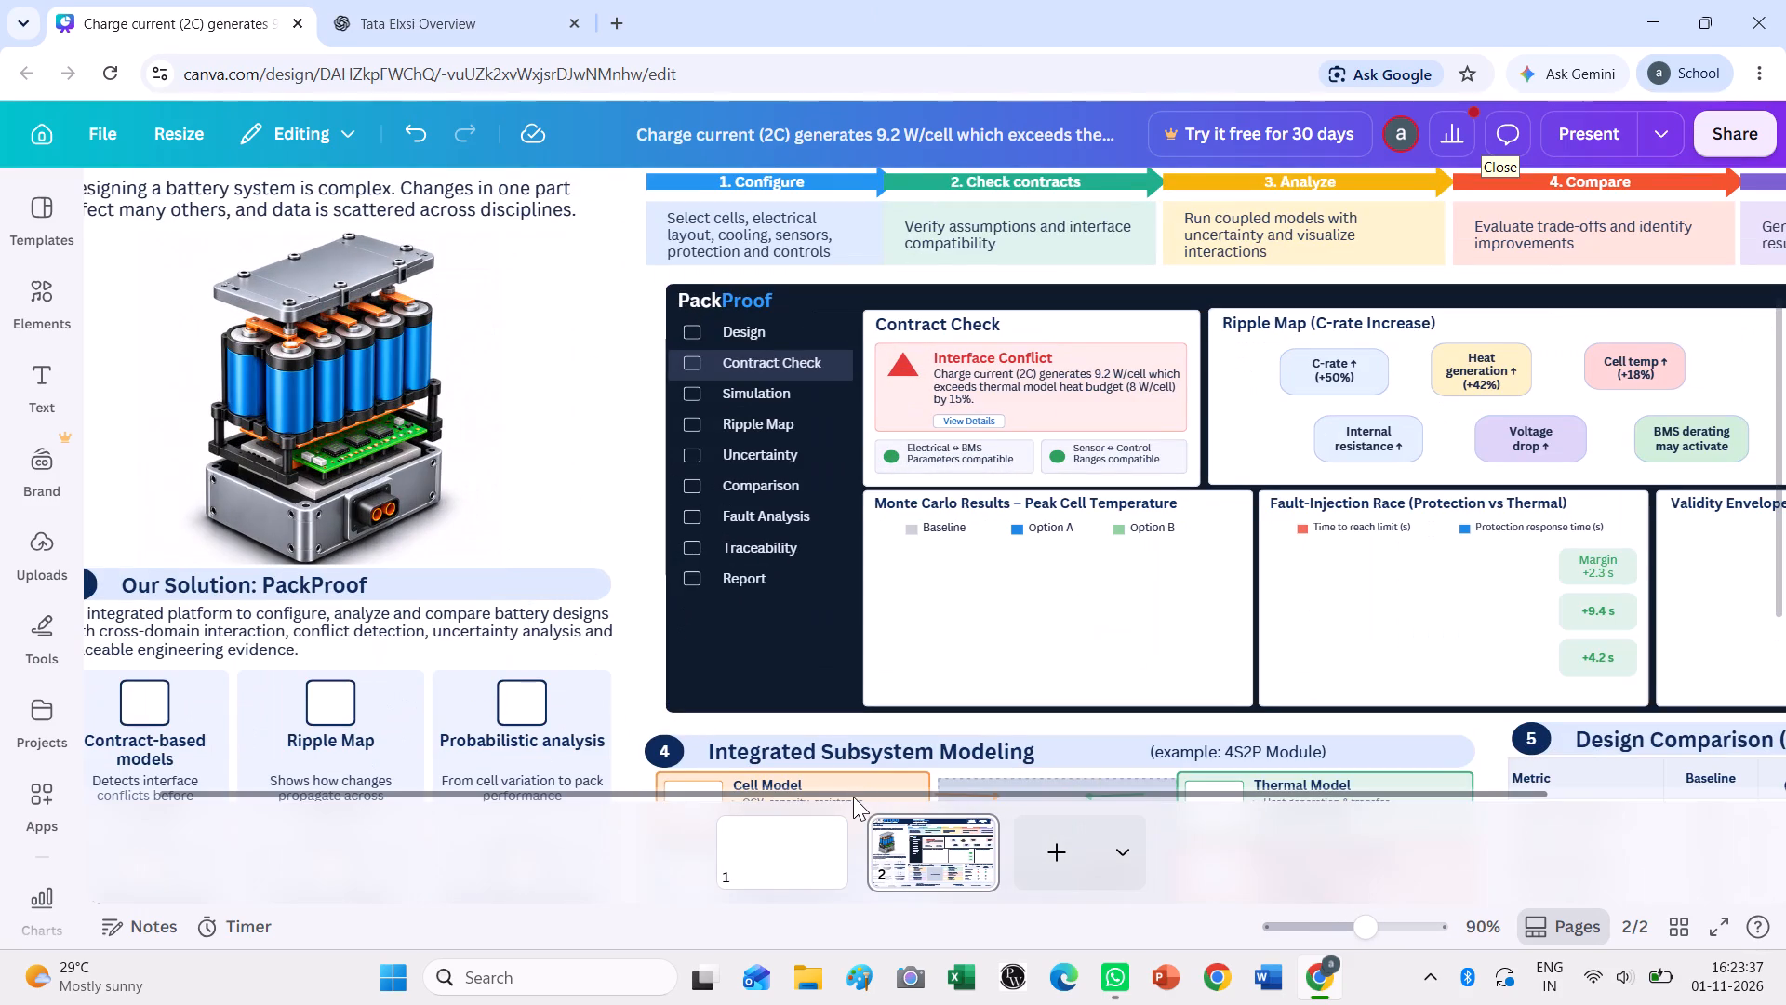
pyautogui.moveTo(853, 797); pyautogui.dragTo(502, 775)
pyautogui.keyDown('ctrl'); pyautogui.scroll(3, 577, 523); pyautogui.keyUp('ctrl')
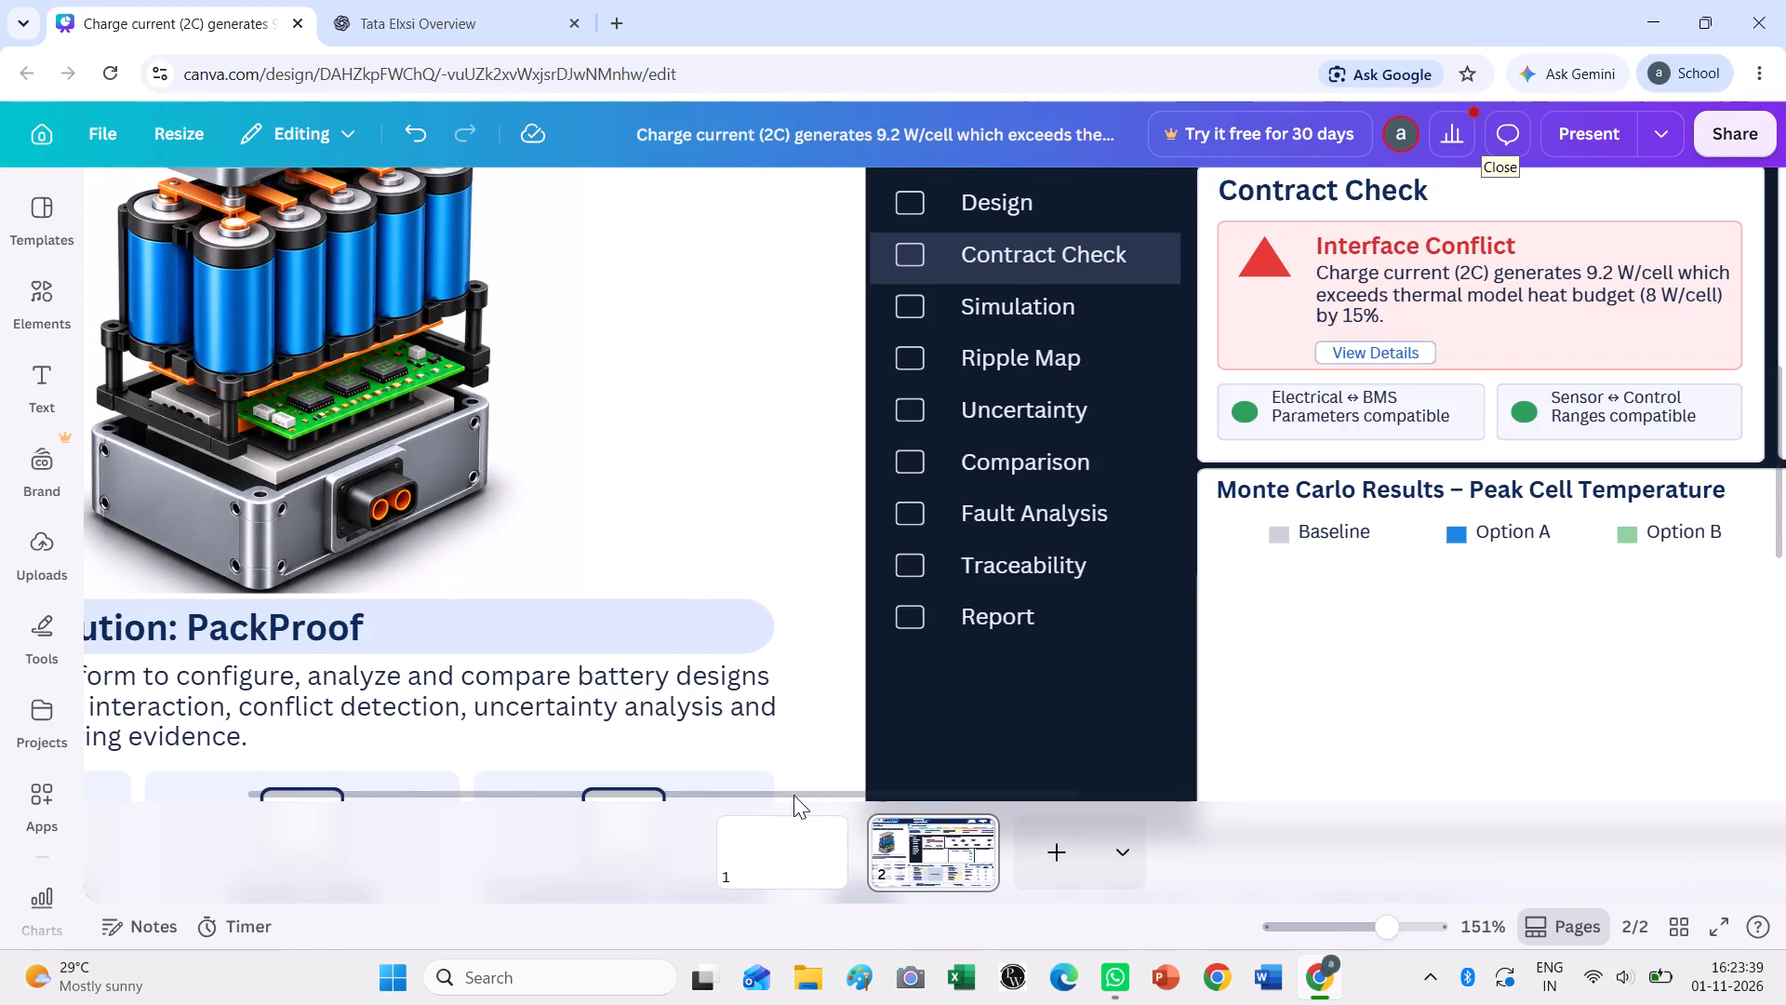
pyautogui.moveTo(793, 791); pyautogui.dragTo(561, 784)
pyautogui.keyDown('ctrl'); pyautogui.scroll(-2, 700, 596); pyautogui.keyUp('ctrl')
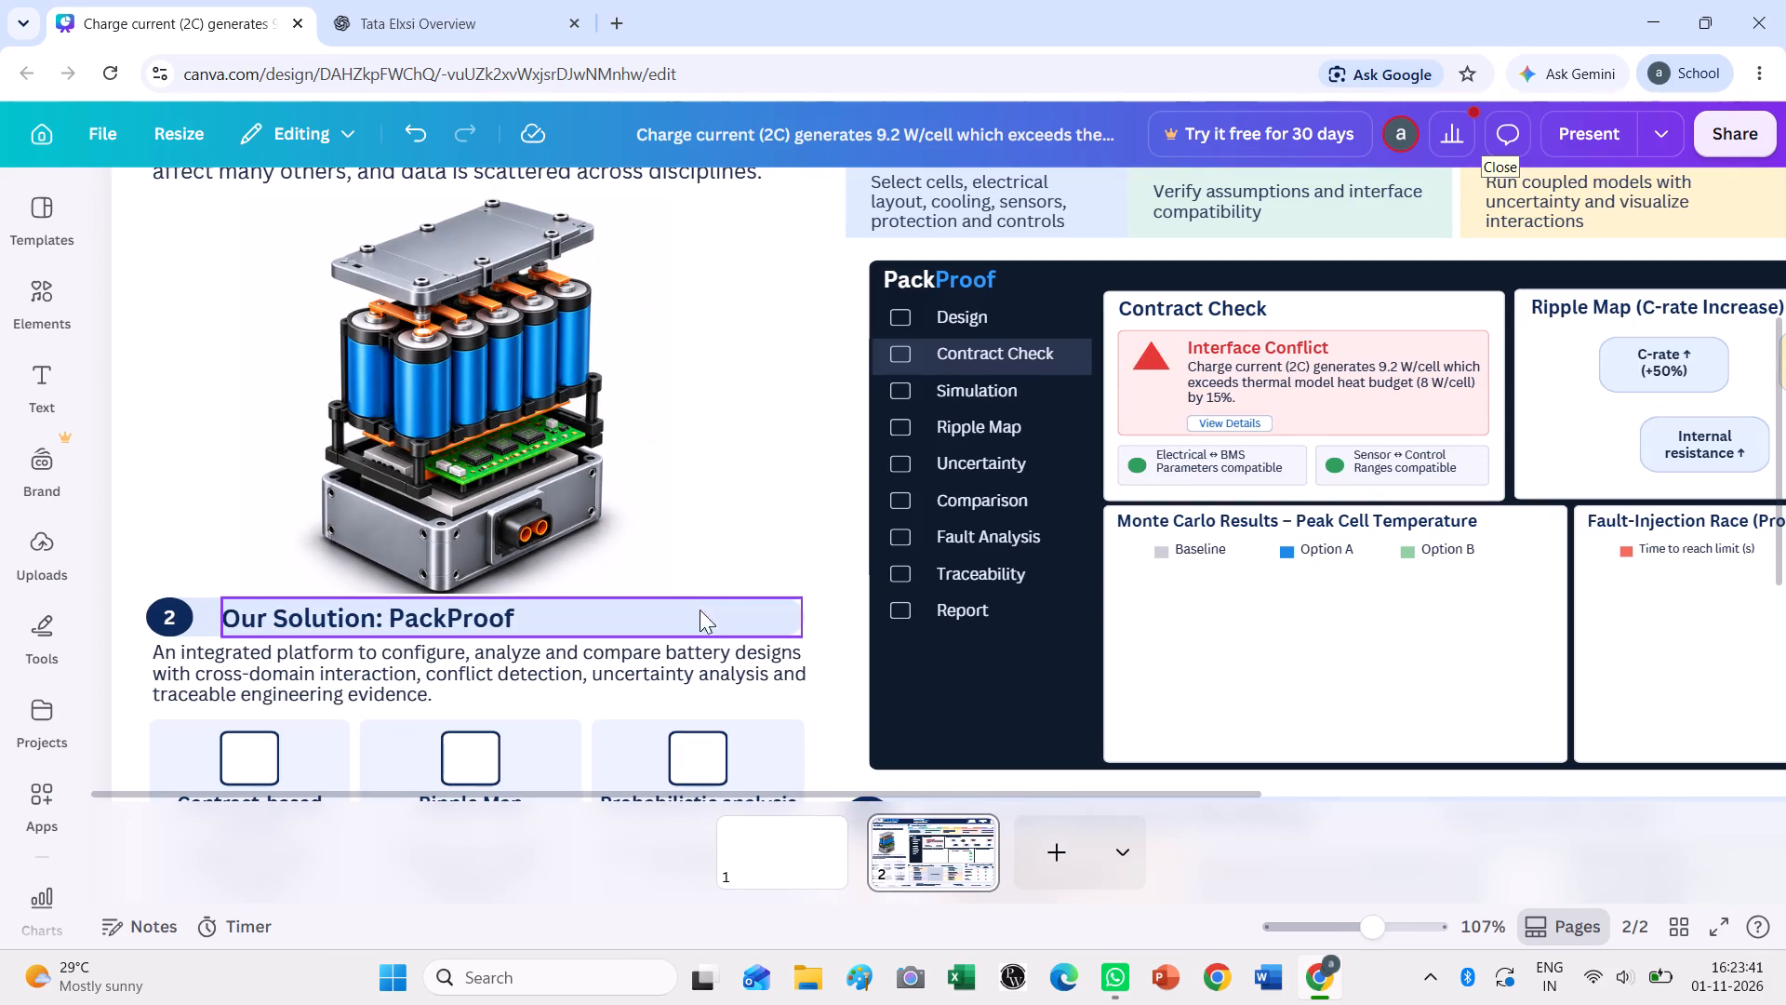
pyautogui.keyDown('ctrl'); pyautogui.moveTo(729, 789); pyautogui.dragTo(648, 800); pyautogui.keyUp('ctrl')
pyautogui.scroll(2, 702, 631)
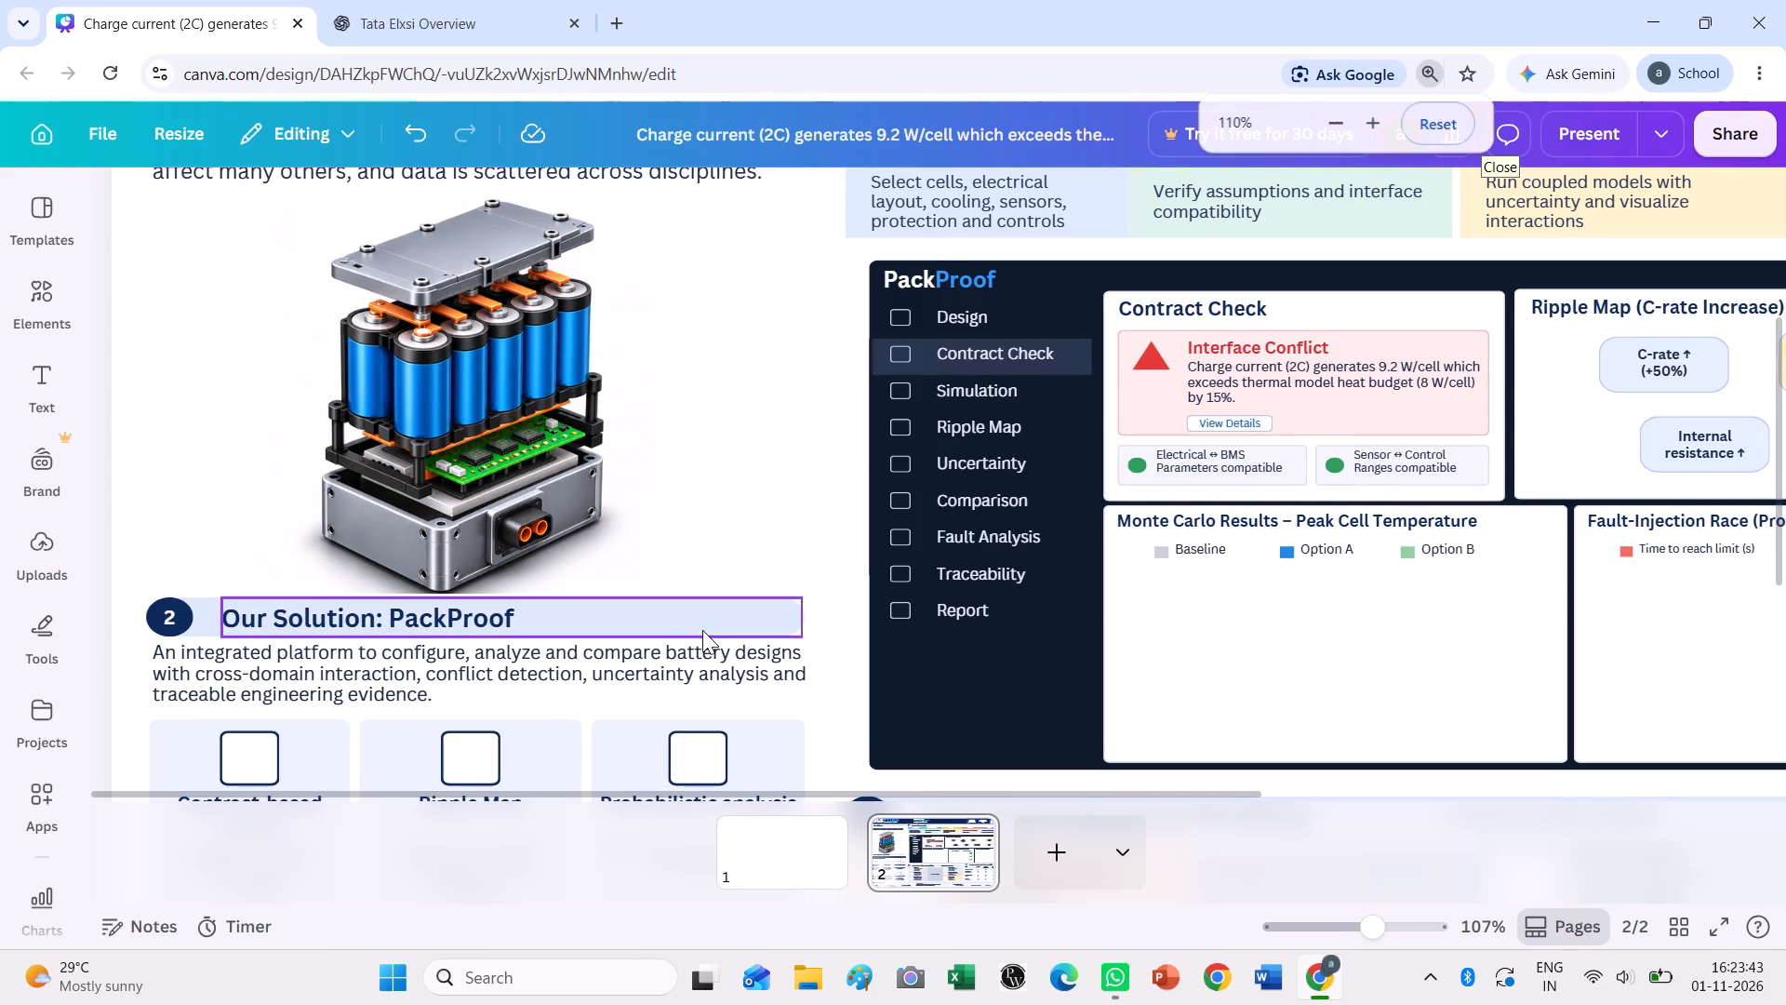
pyautogui.moveTo(727, 776); pyautogui.dragTo(634, 783)
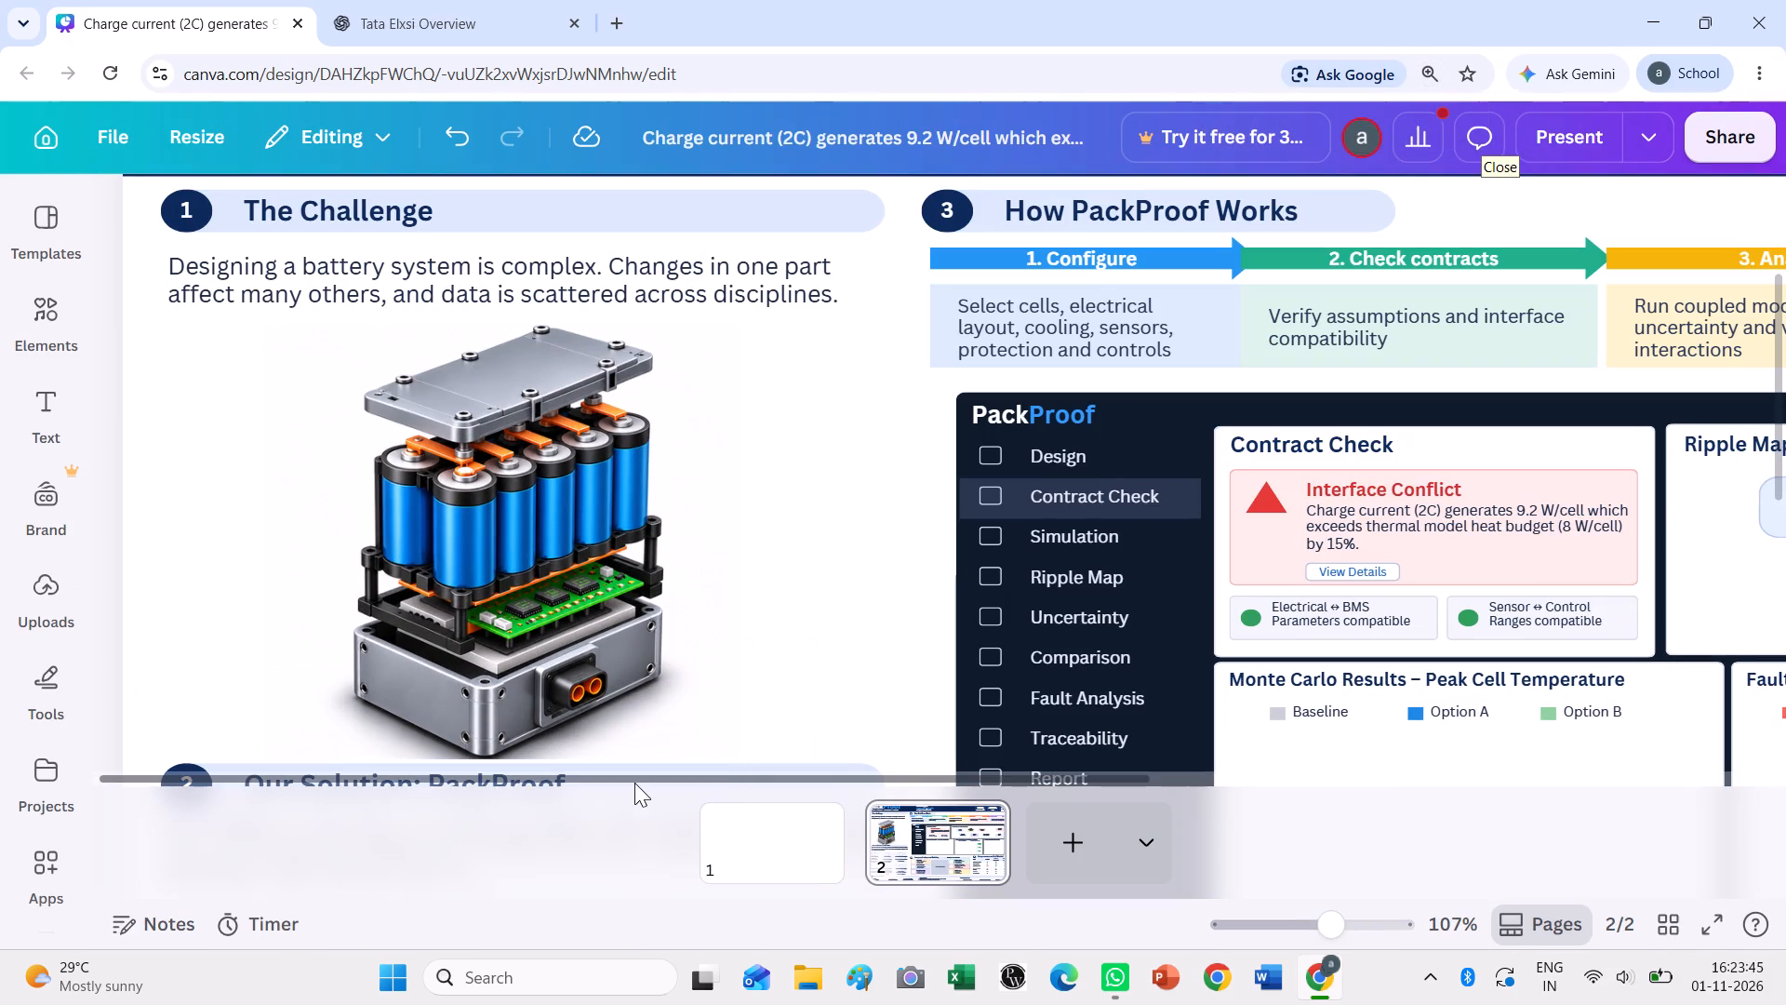
pyautogui.moveTo(634, 783); pyautogui.dragTo(608, 786)
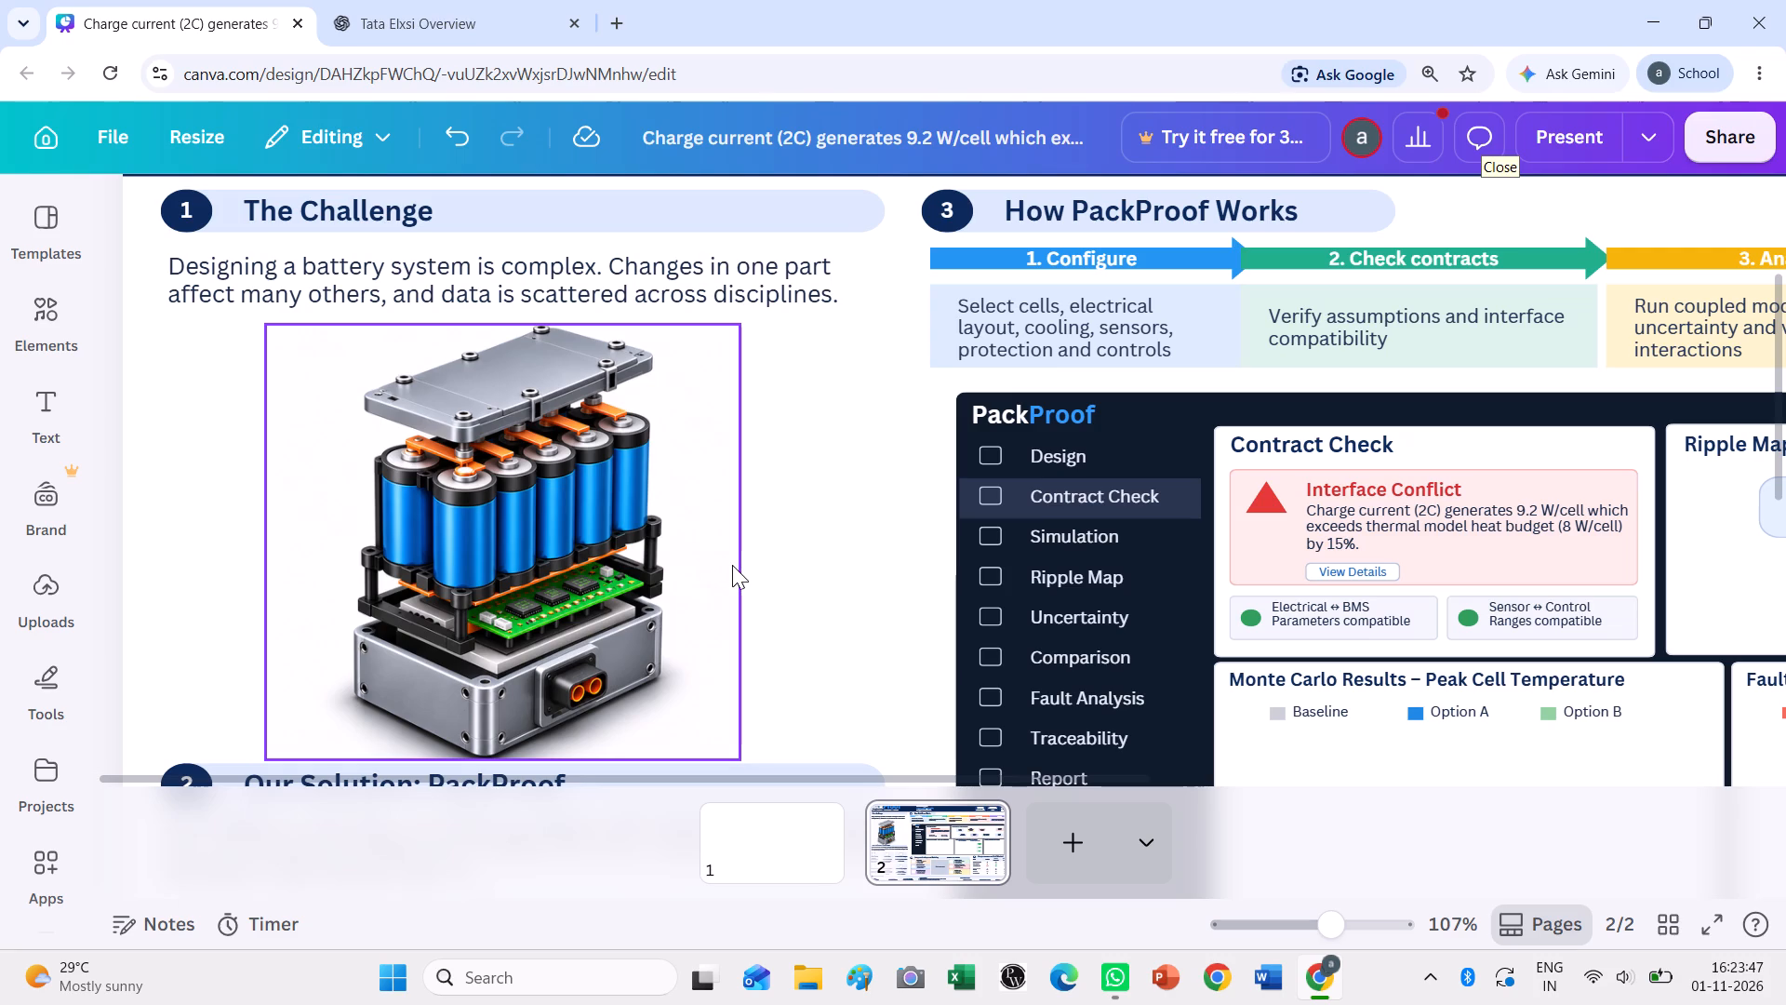
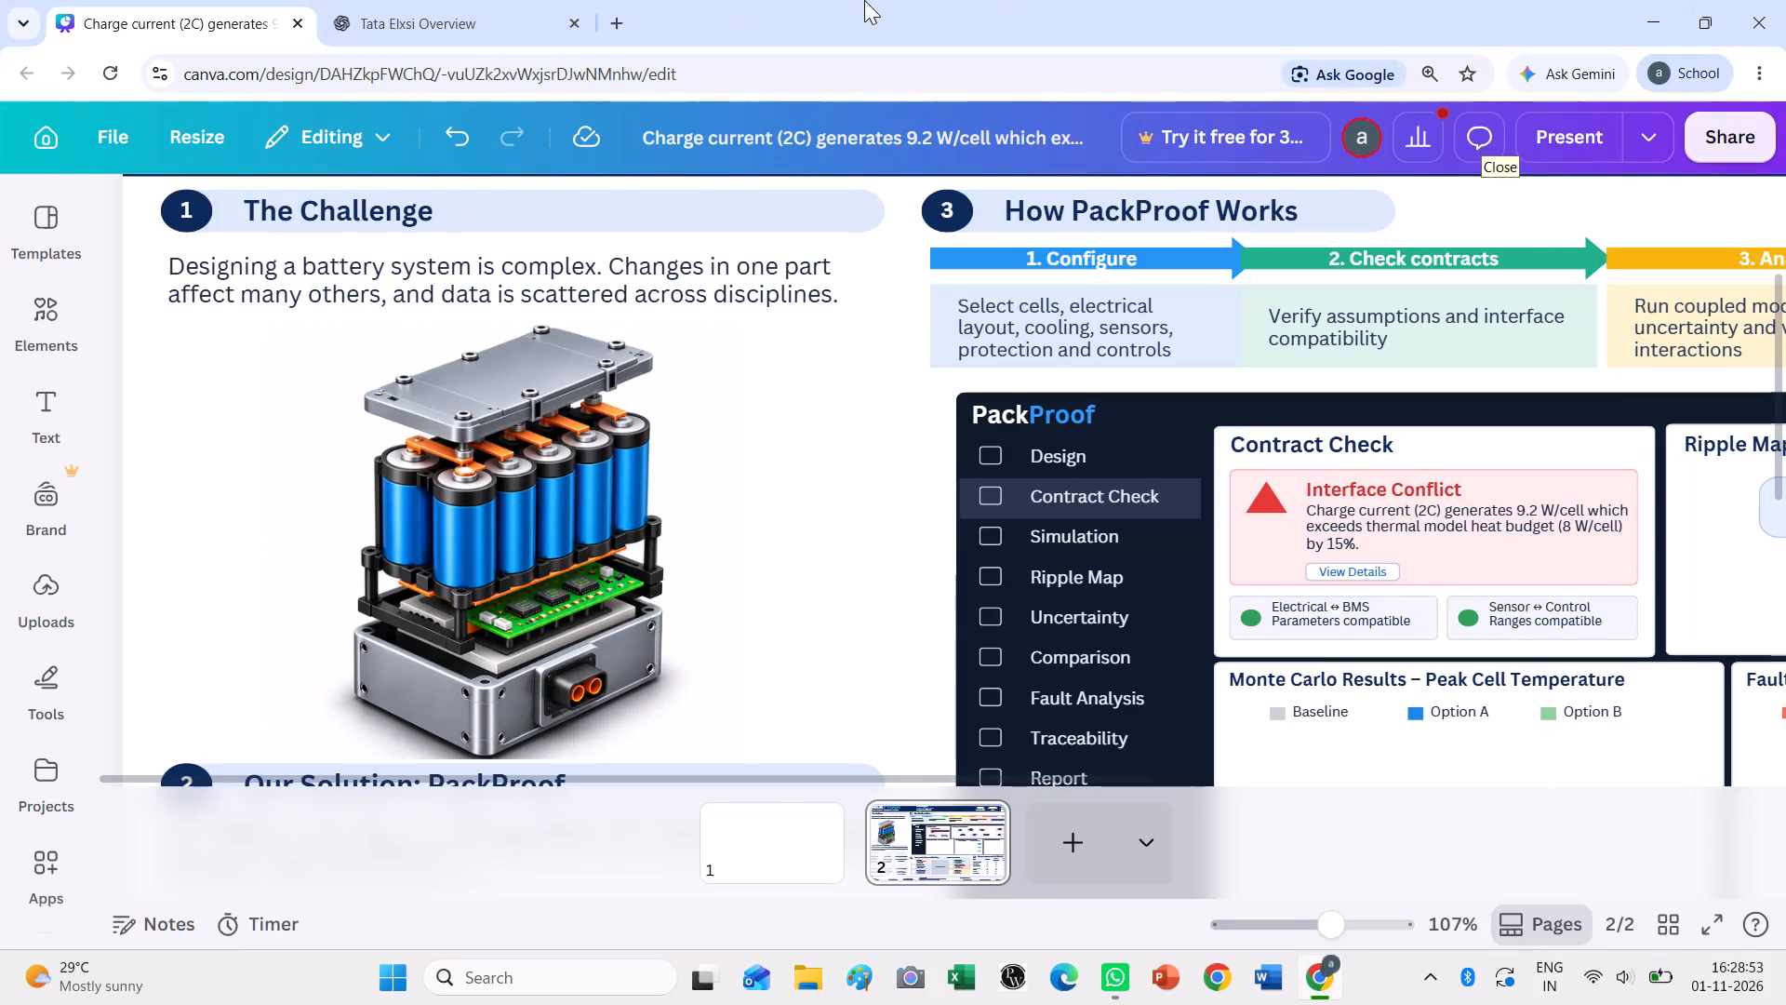
pyautogui.click(889, 350)
pyautogui.scroll(-3, 875, 409)
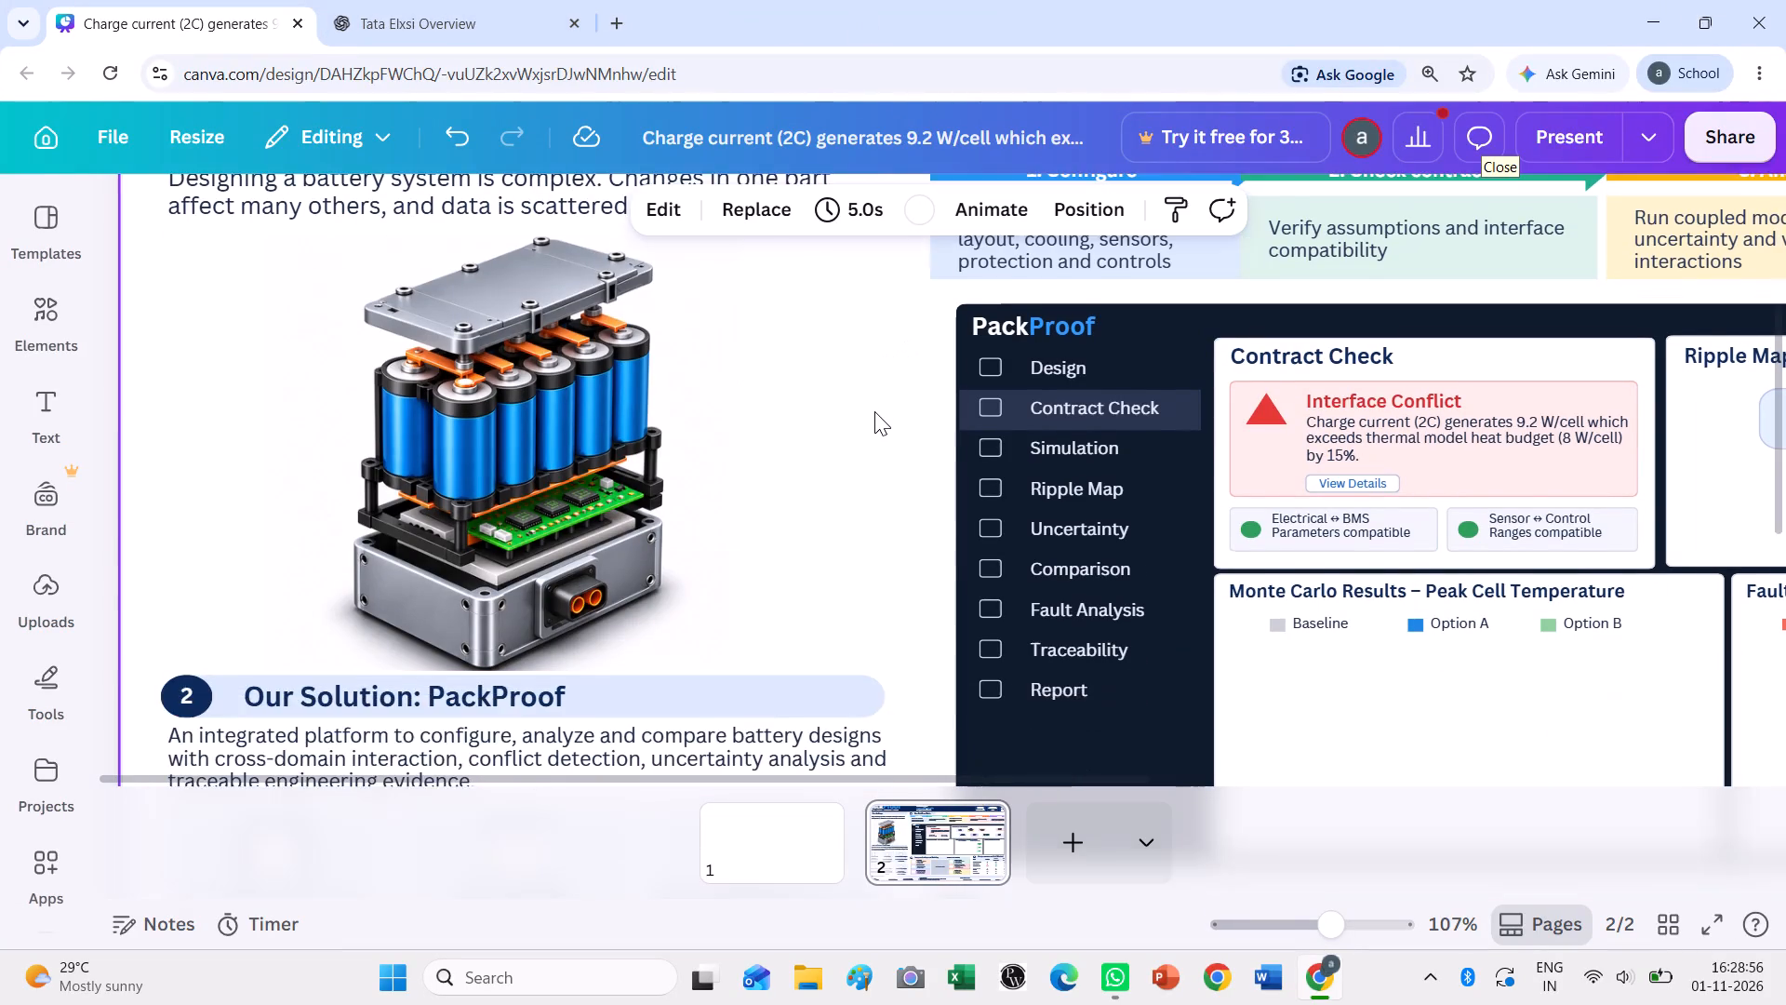
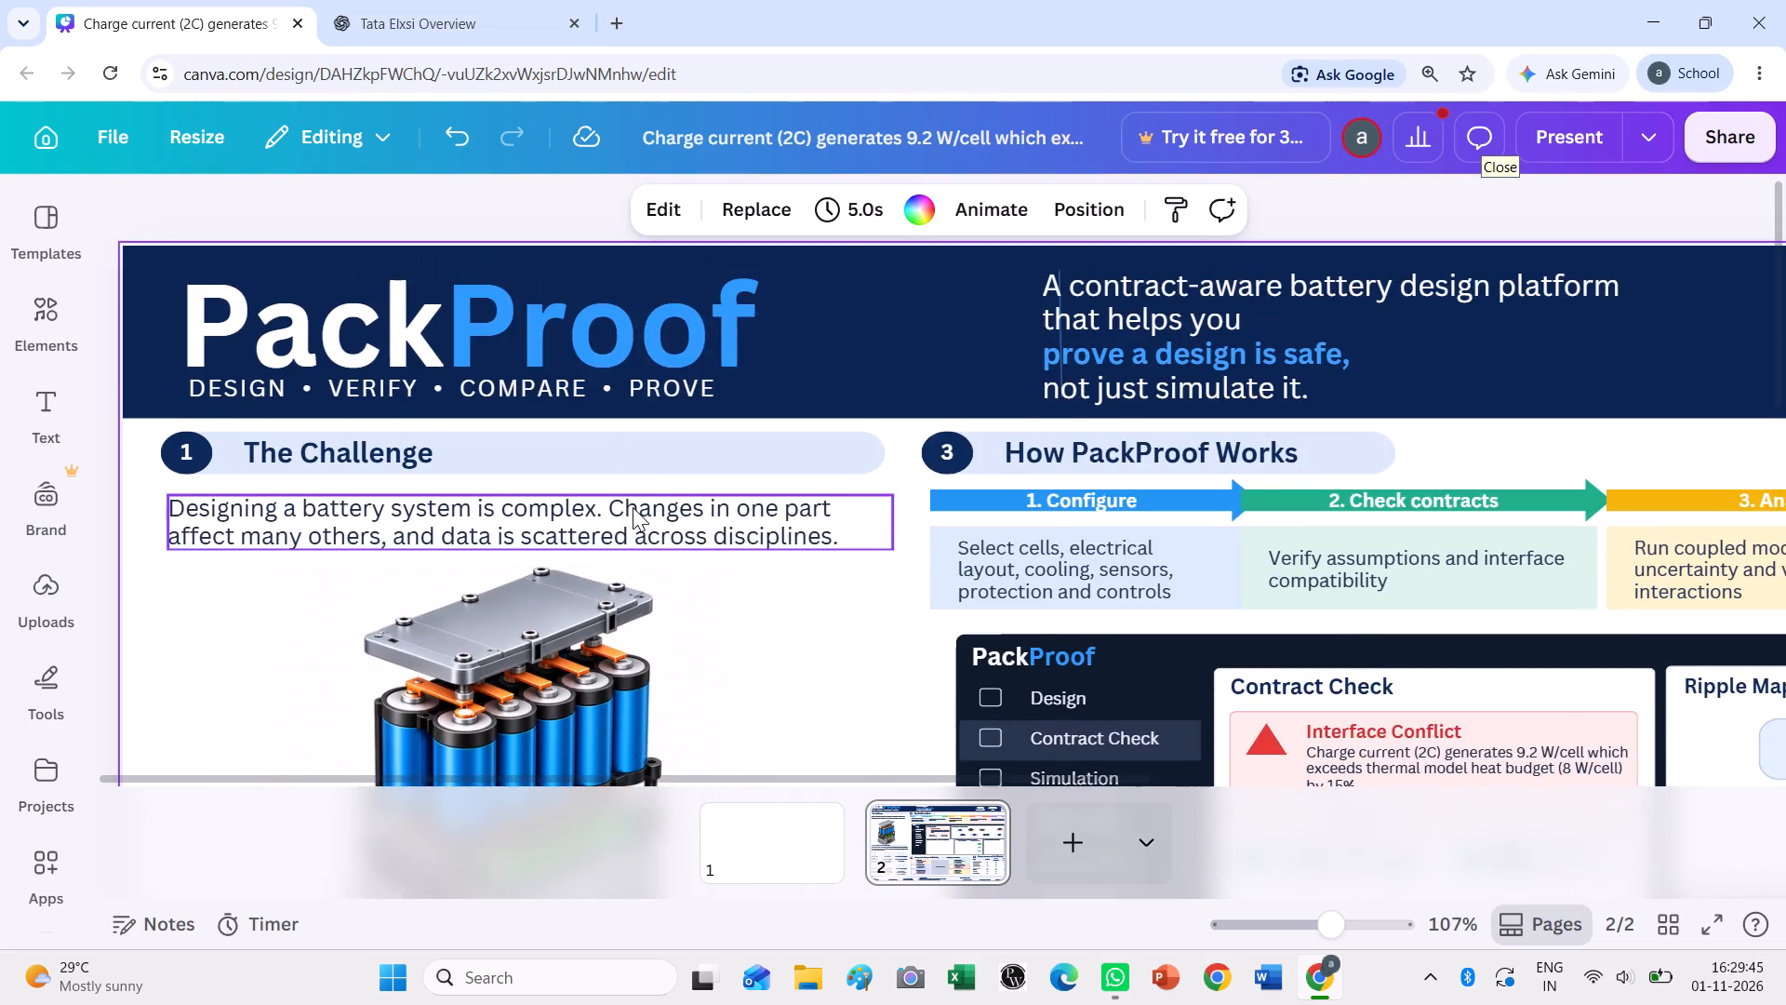
pyautogui.scroll(-1, 633, 507)
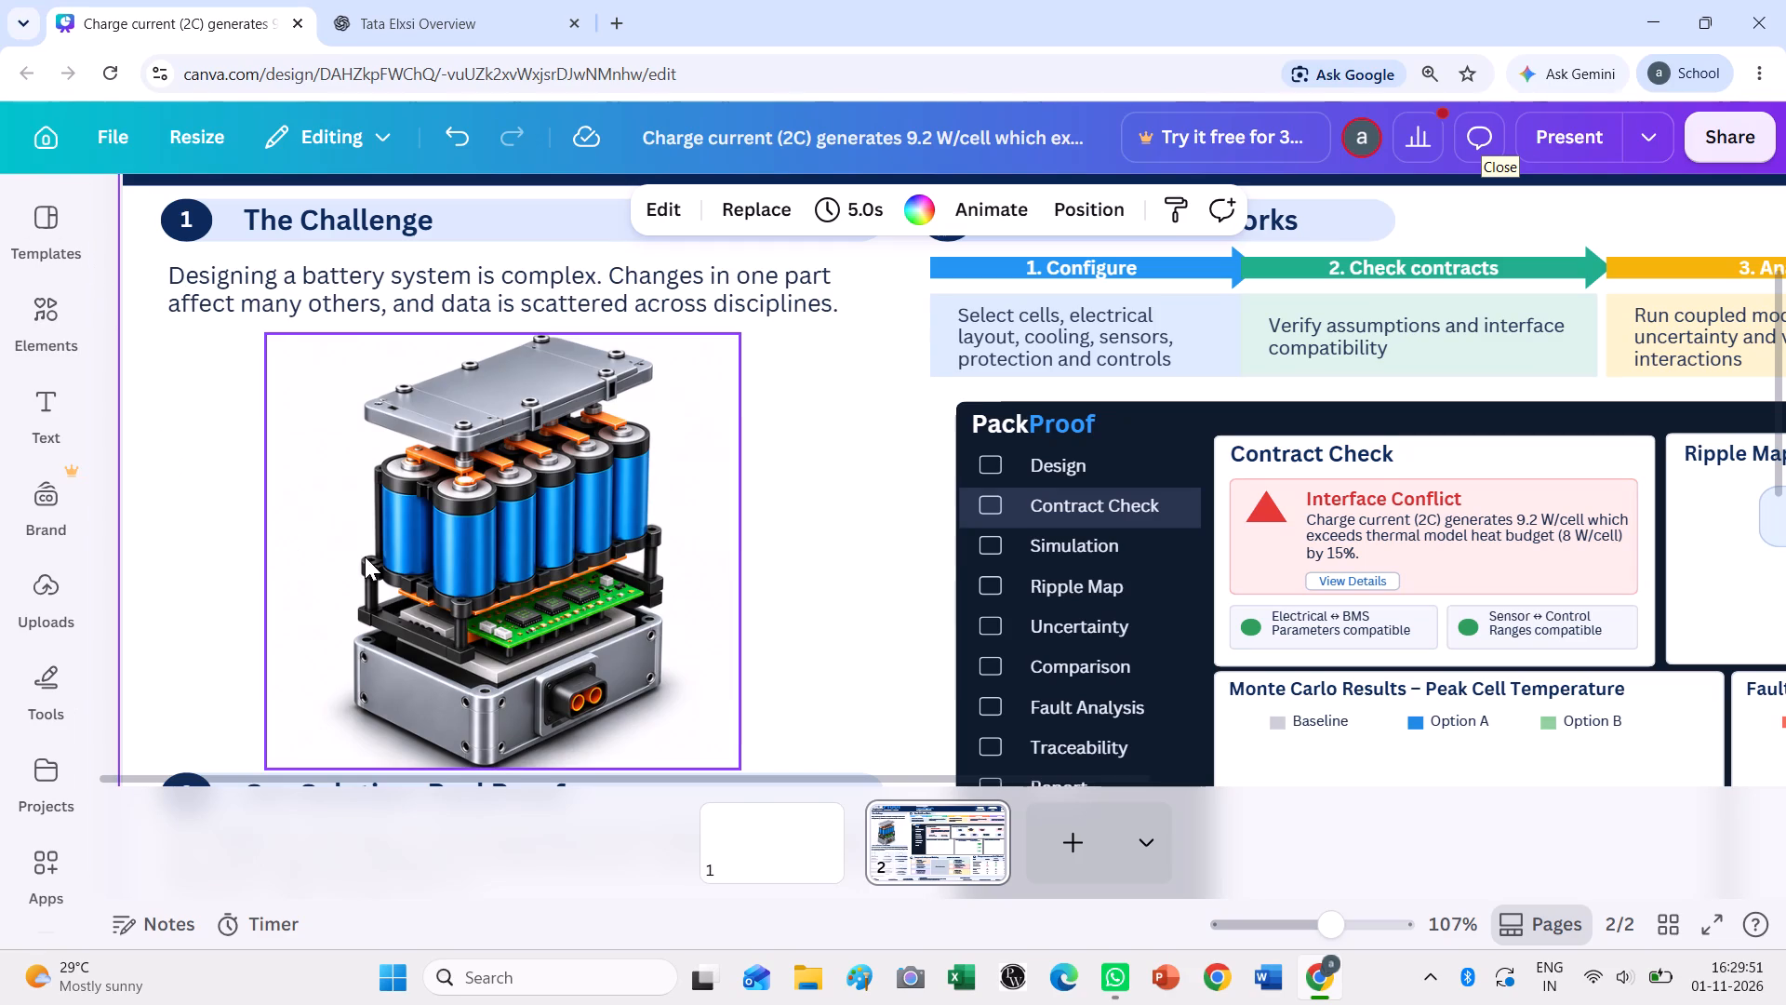
pyautogui.scroll(-2, 615, 541)
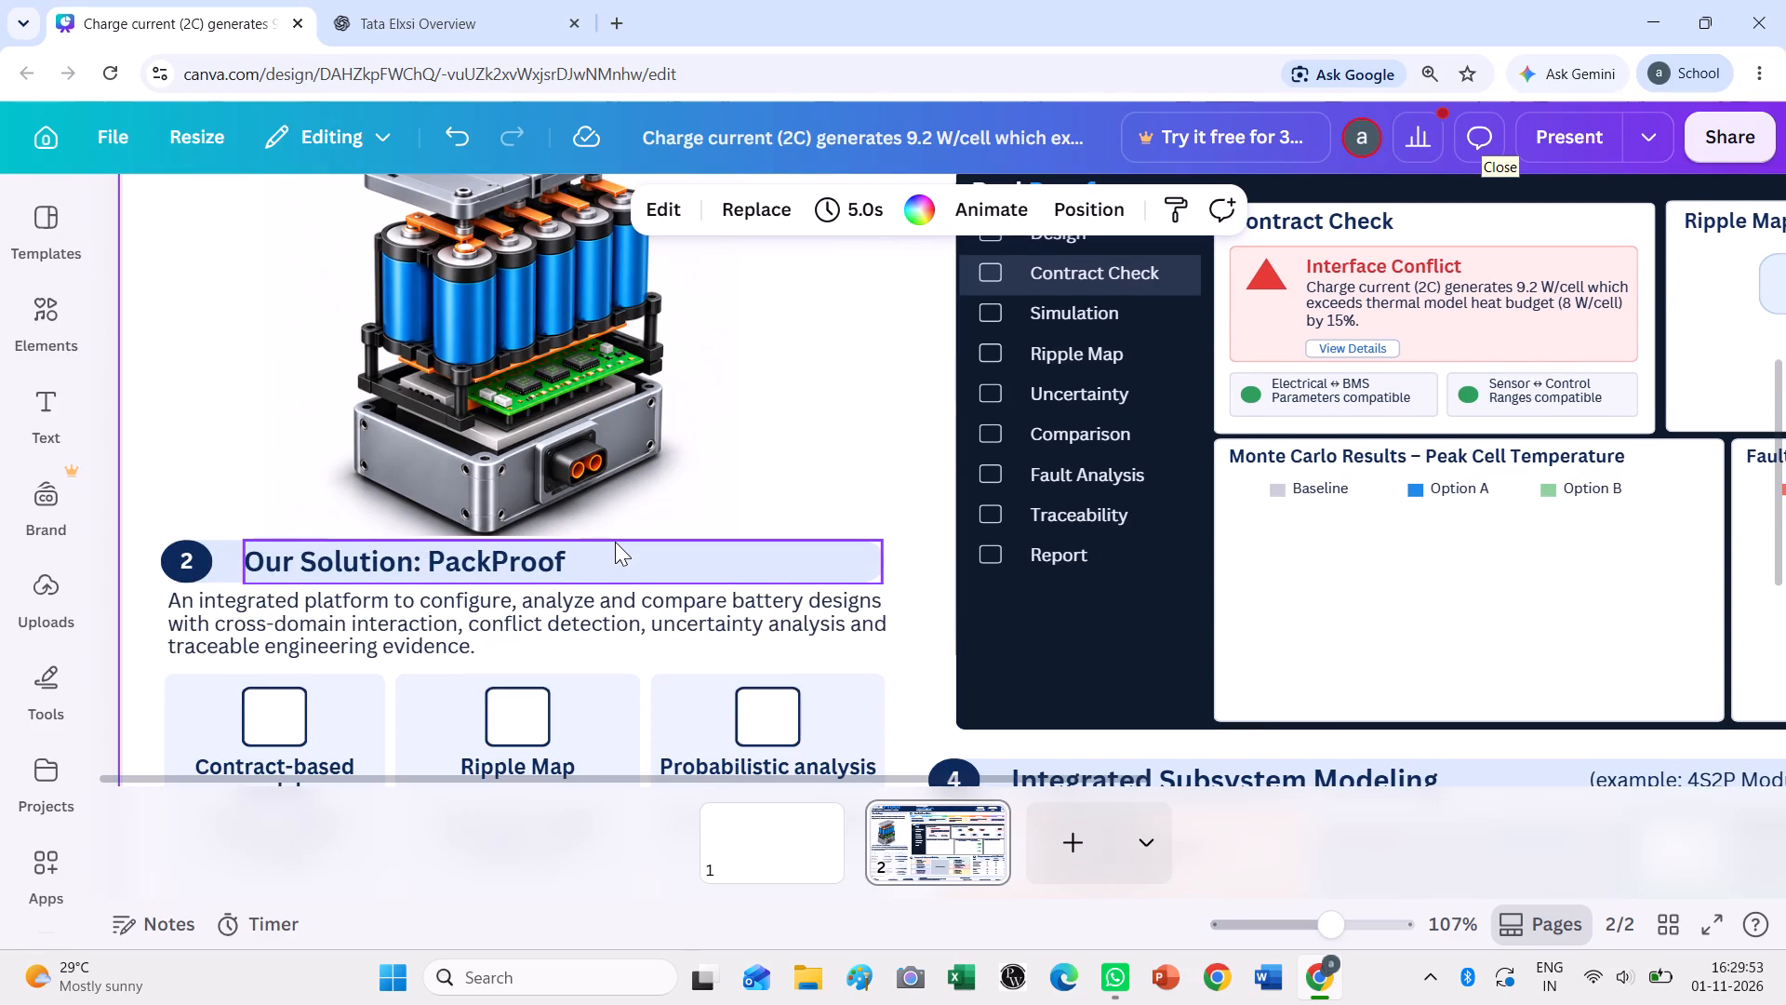
pyautogui.scroll(-1, 615, 542)
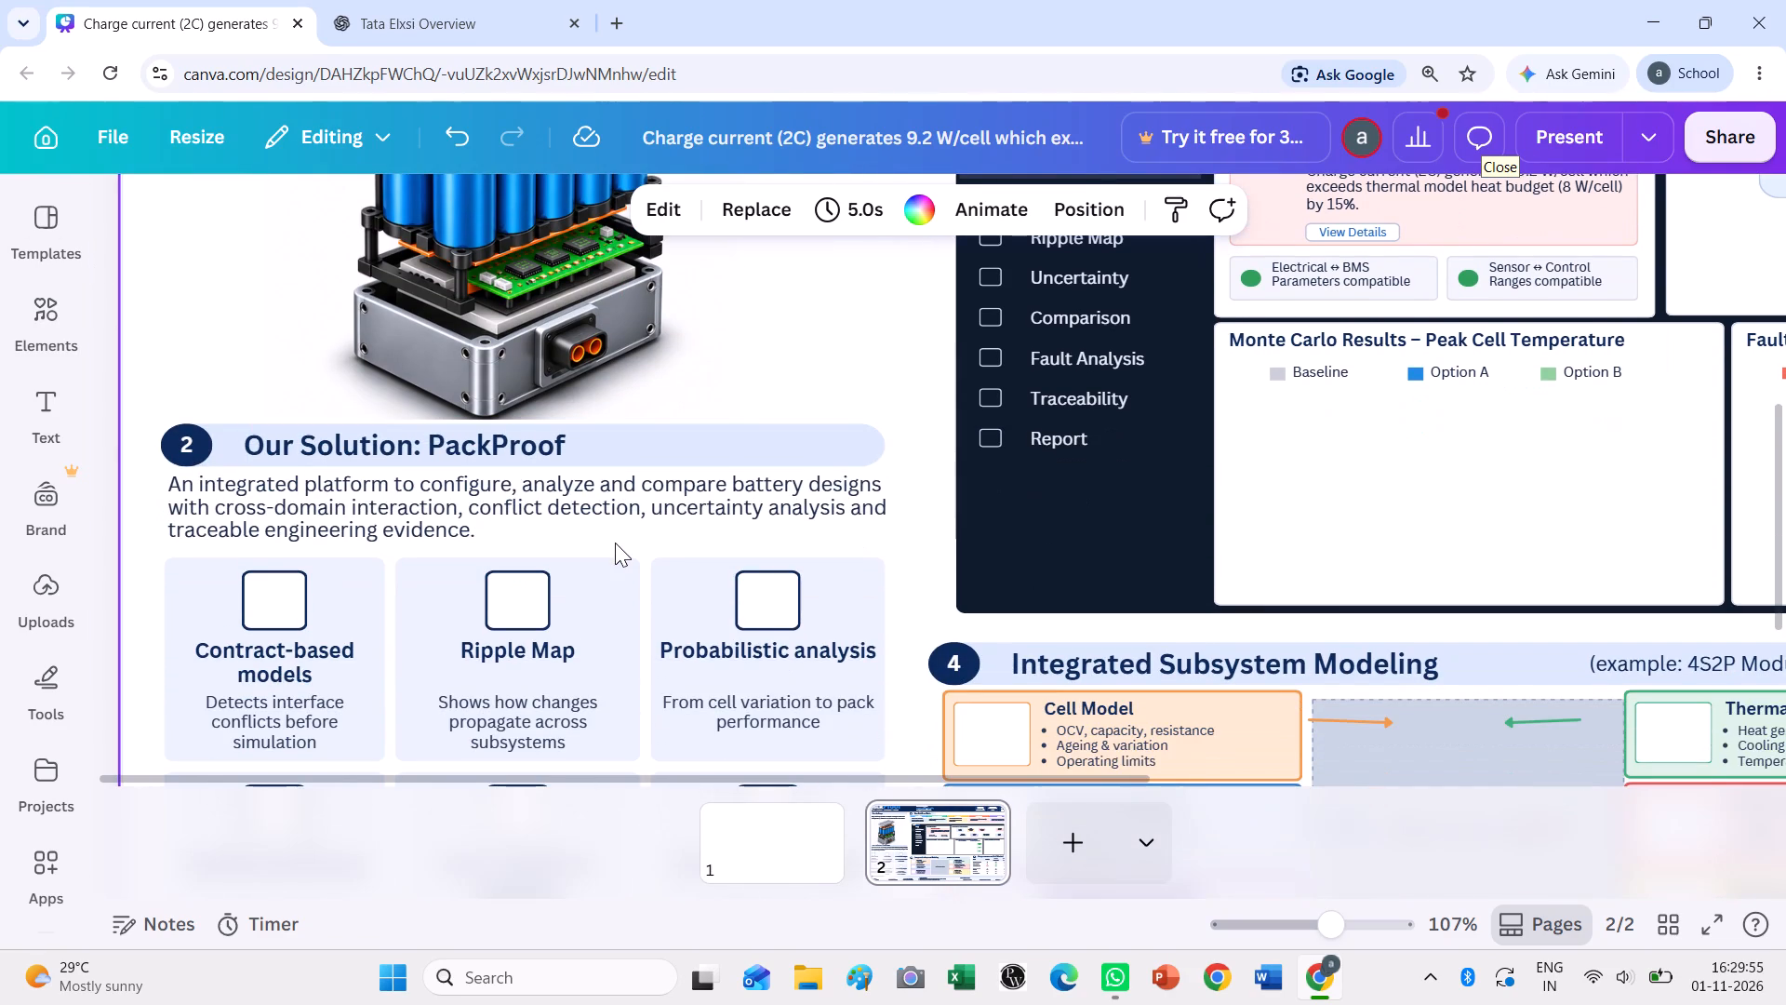
pyautogui.scroll(3, 615, 543)
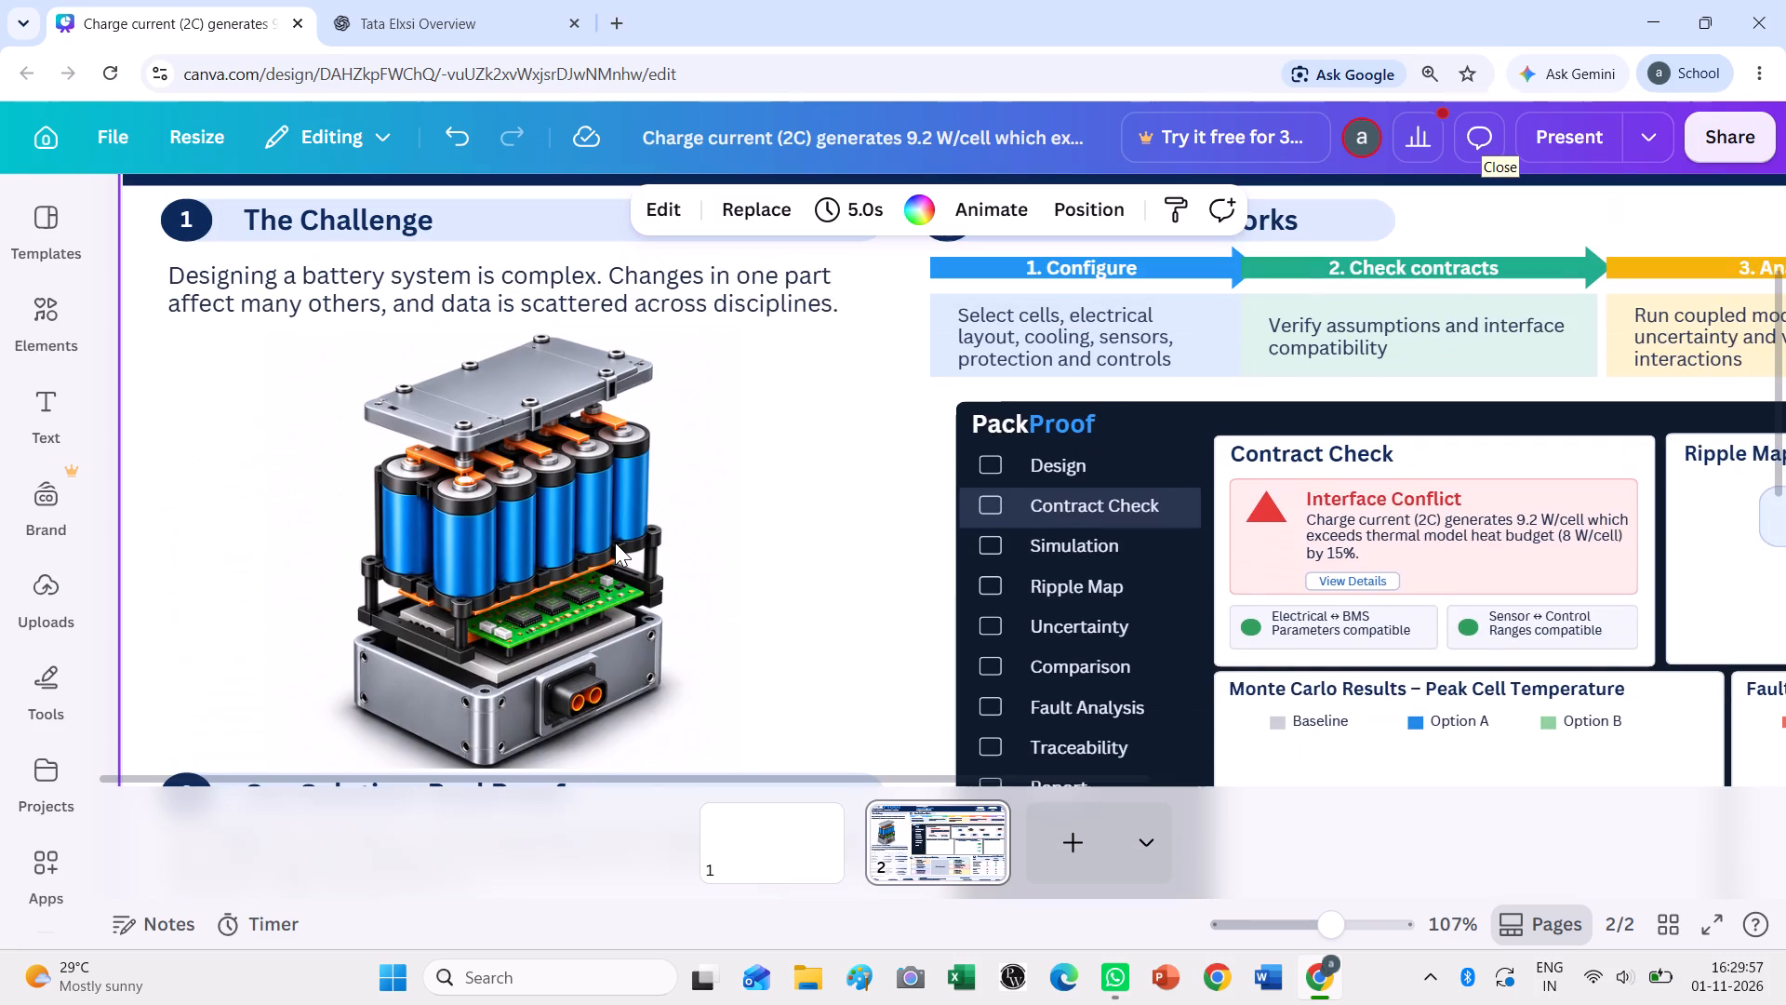
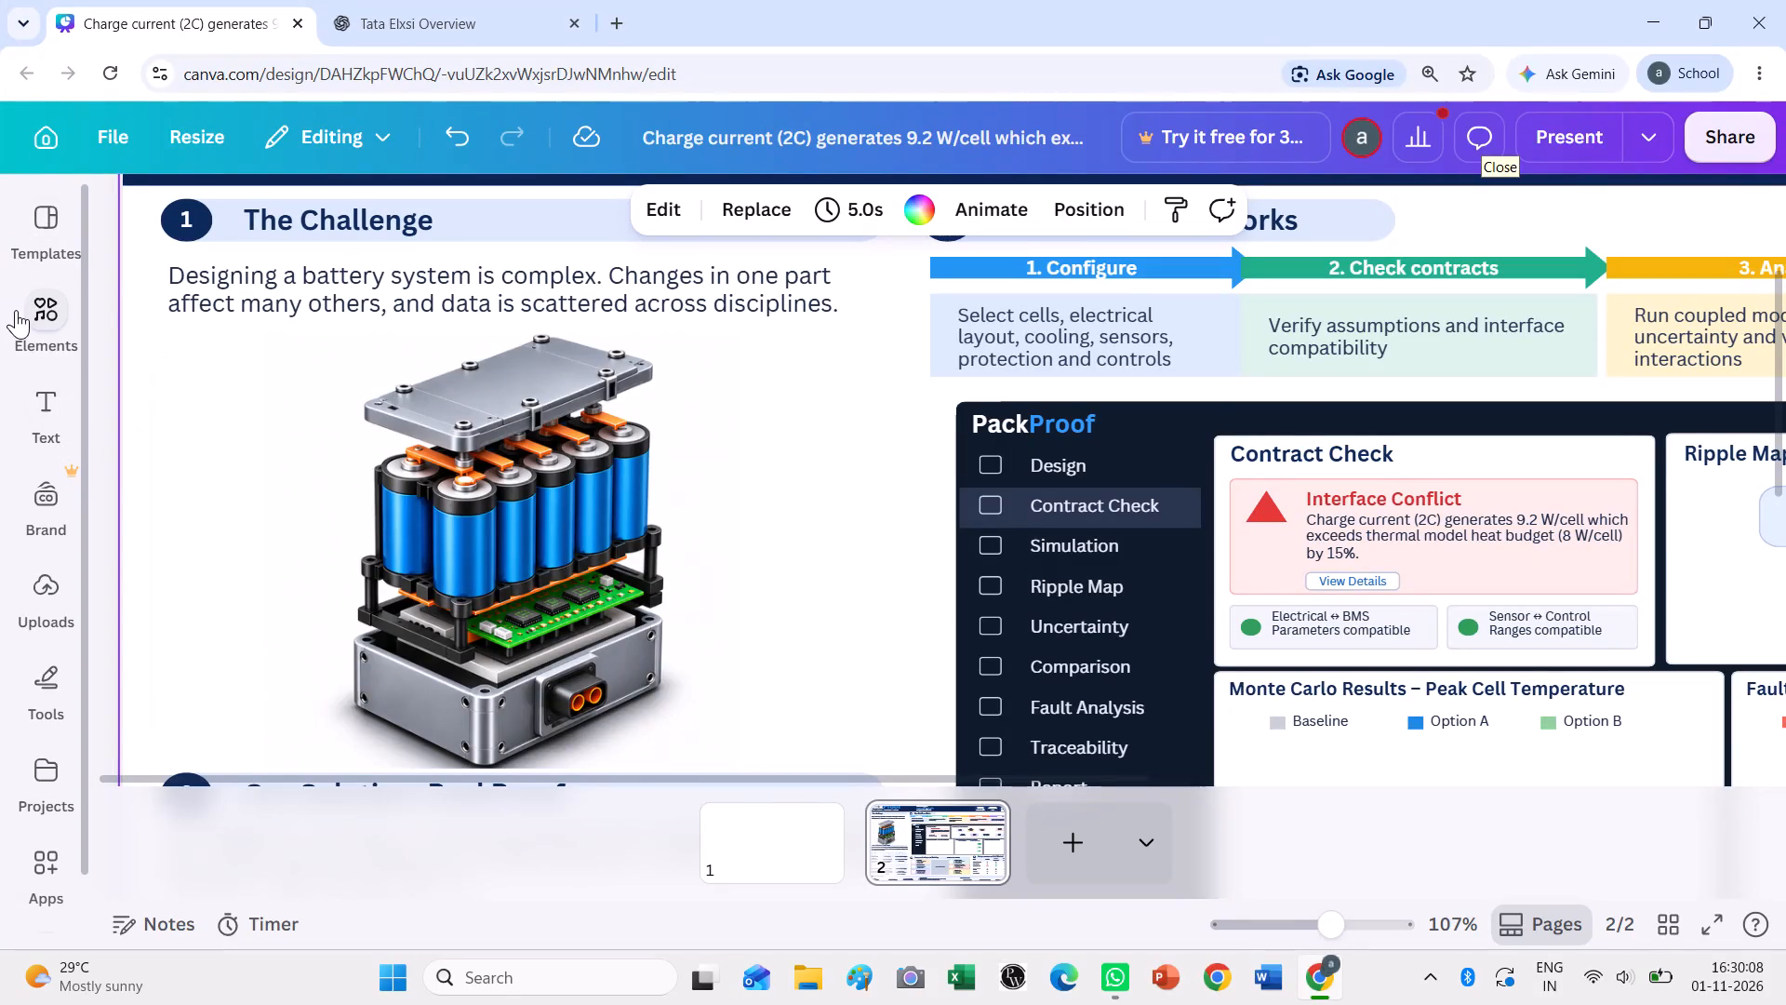
# Search the design elements for arrows.
pyautogui.moveTo(23, 318); pyautogui.dragTo(27, 328)
pyautogui.click(265, 233)
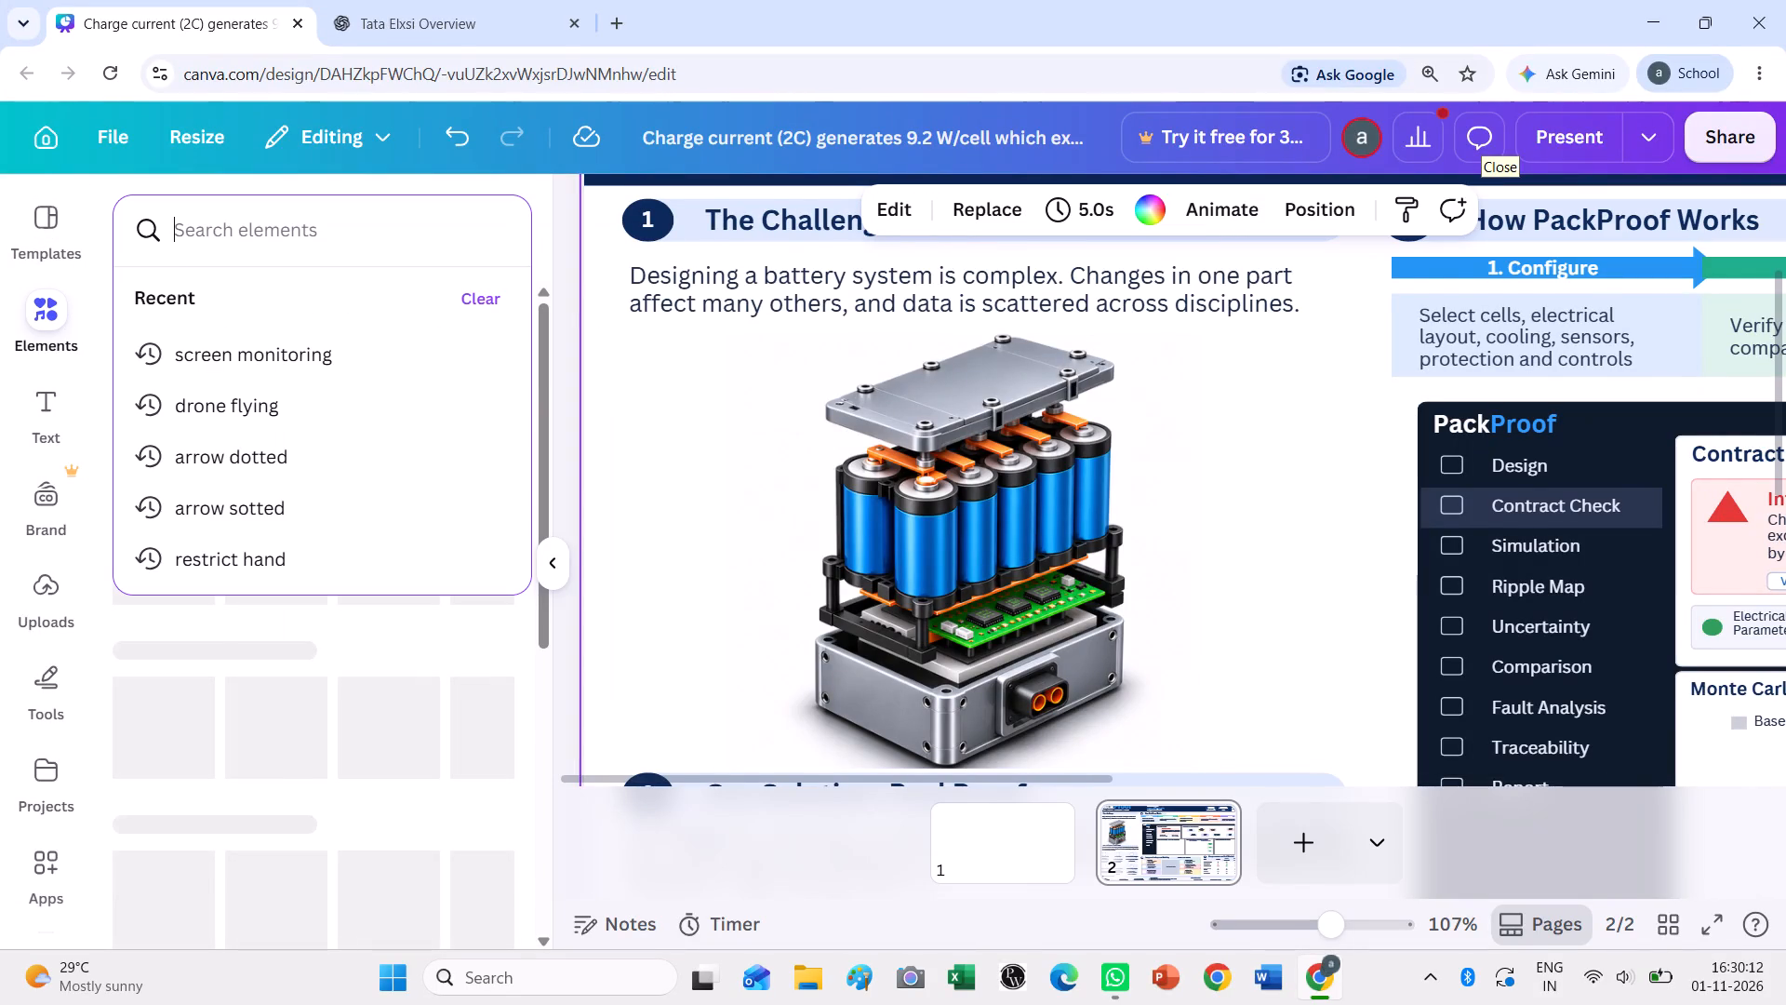
pyautogui.write('arros')
pyautogui.press('Return')
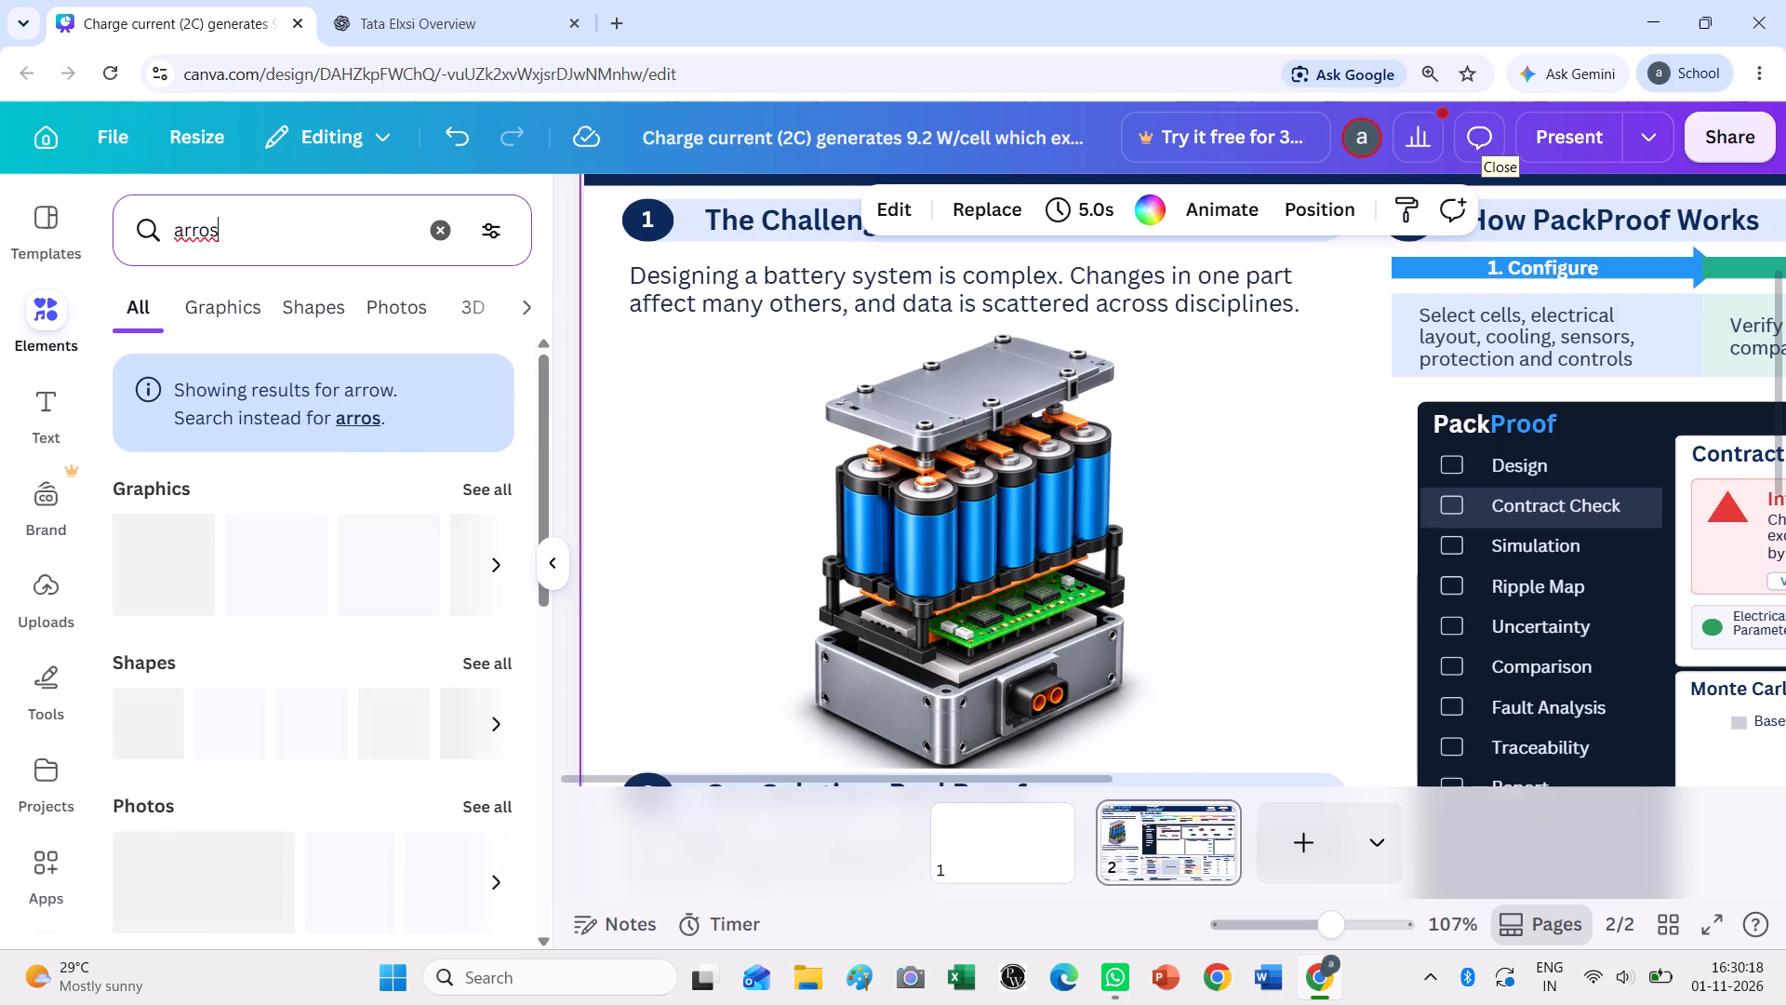
pyautogui.press('BackSpace')
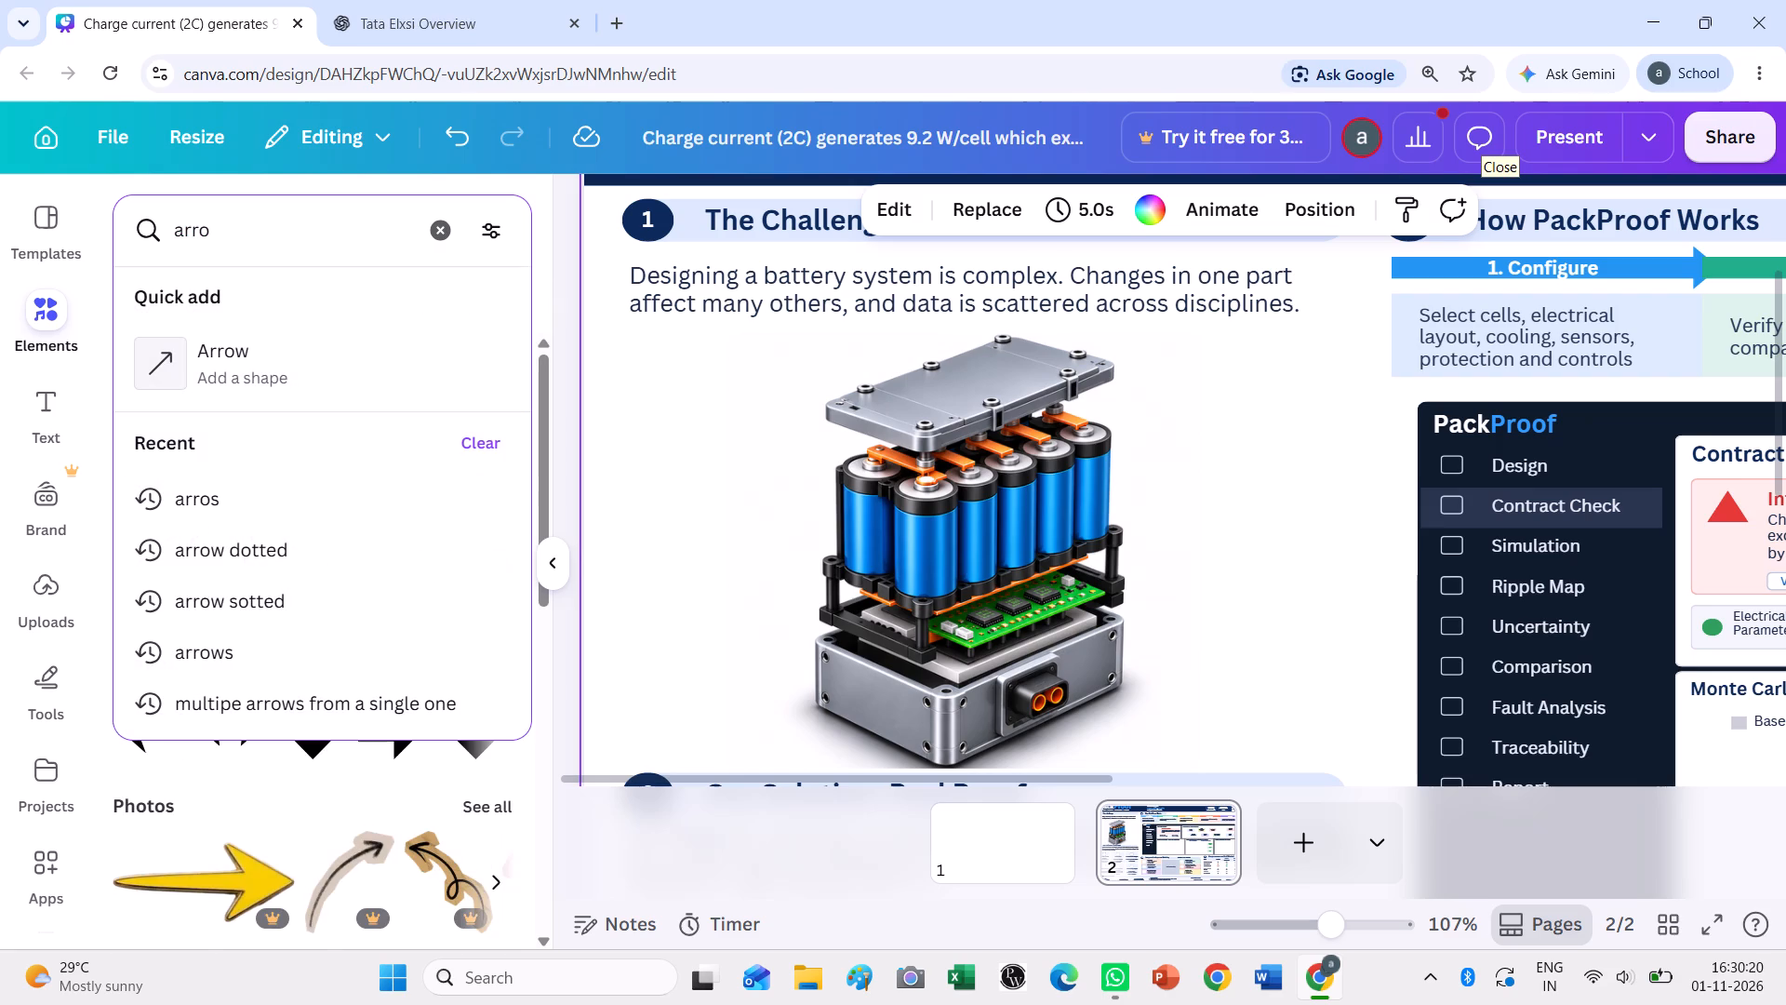
pyautogui.write('ws')
pyautogui.press('space')
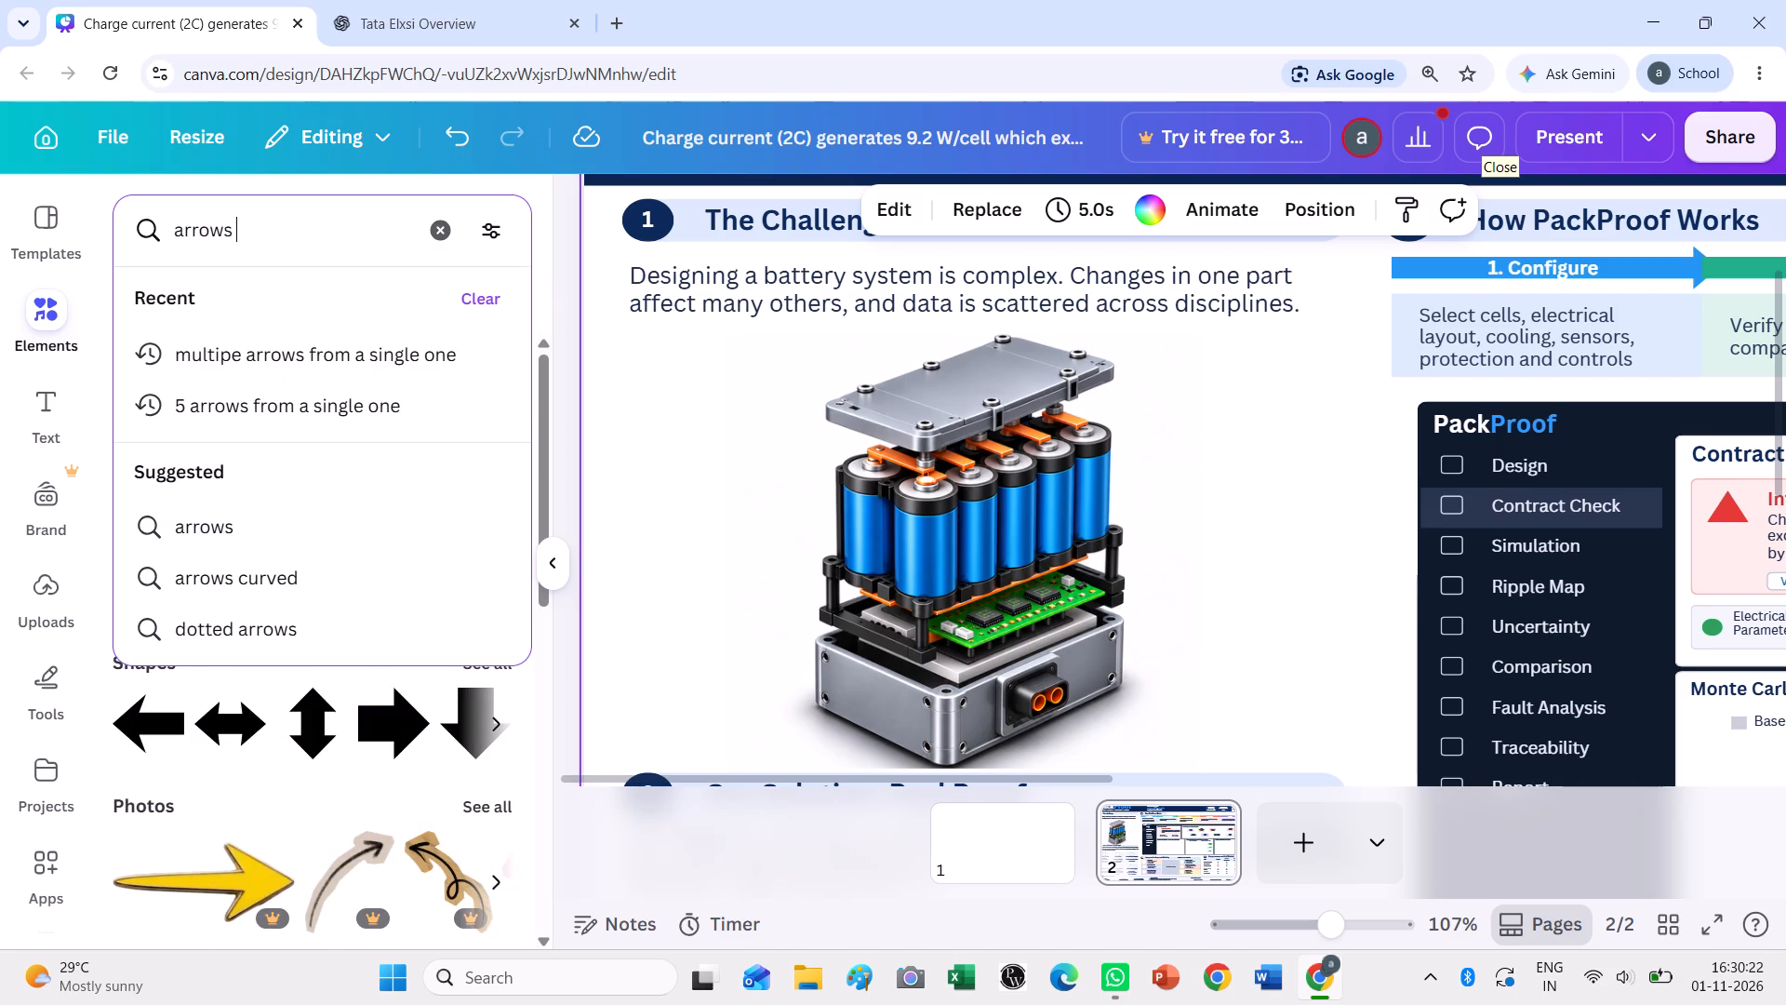
# Replace the elements search with "pointers" and show all of its graphics results.
pyautogui.press('BackSpace')
pyautogui.press('BackSpace')
pyautogui.press('BackSpace')
pyautogui.press('BackSpace')
pyautogui.press('BackSpace')
pyautogui.press('BackSpace')
pyautogui.press('BackSpace')
pyautogui.press('BackSpace')
pyautogui.press('BackSpace')
pyautogui.press('BackSpace')
pyautogui.press('BackSpace')
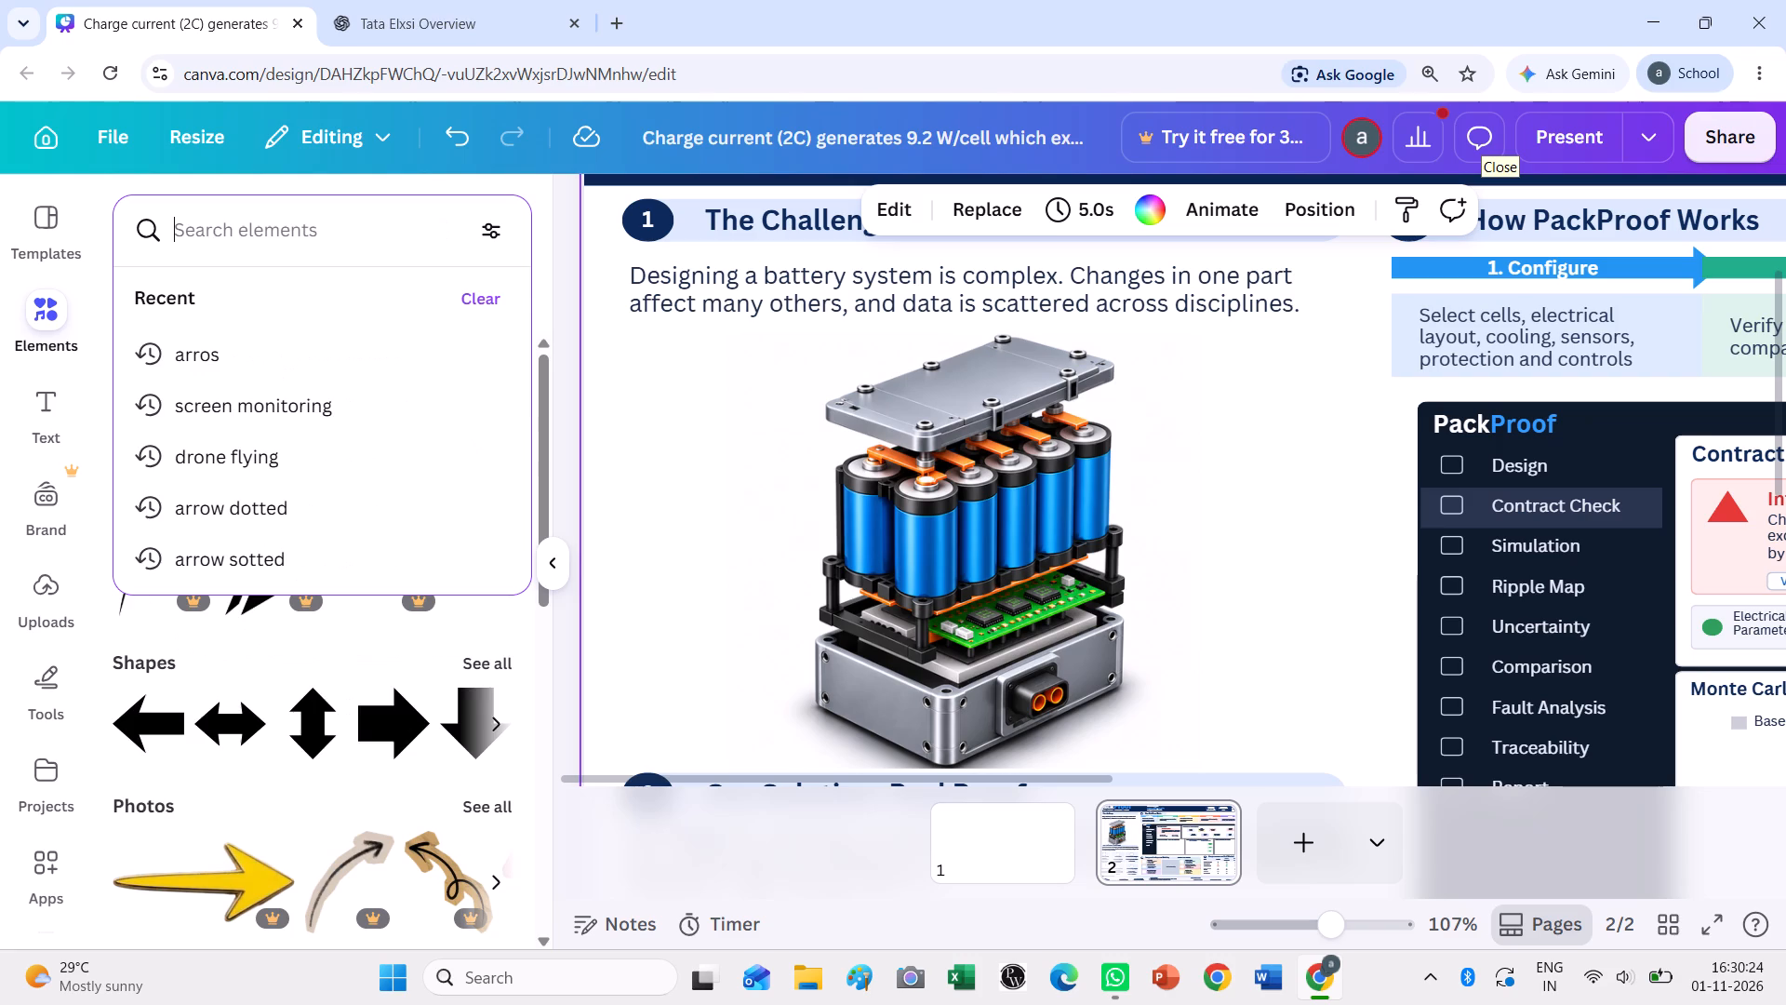
pyautogui.write('pointers')
pyautogui.press('Return')
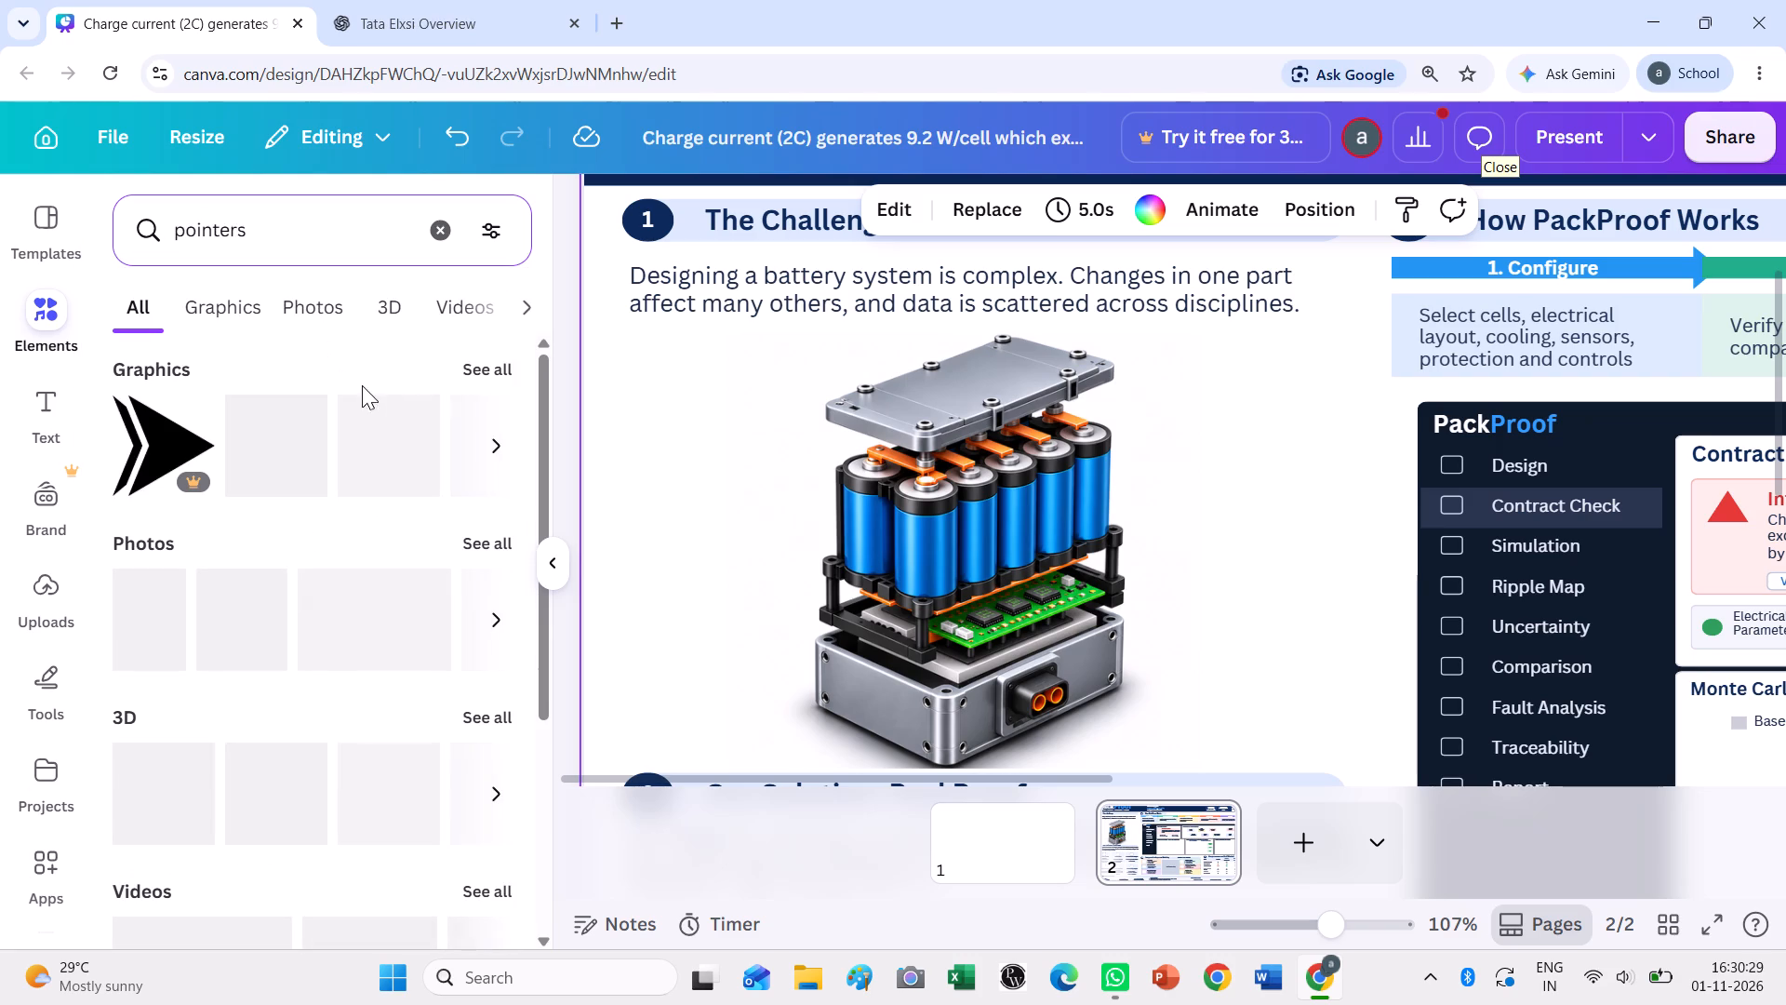
pyautogui.click(493, 363)
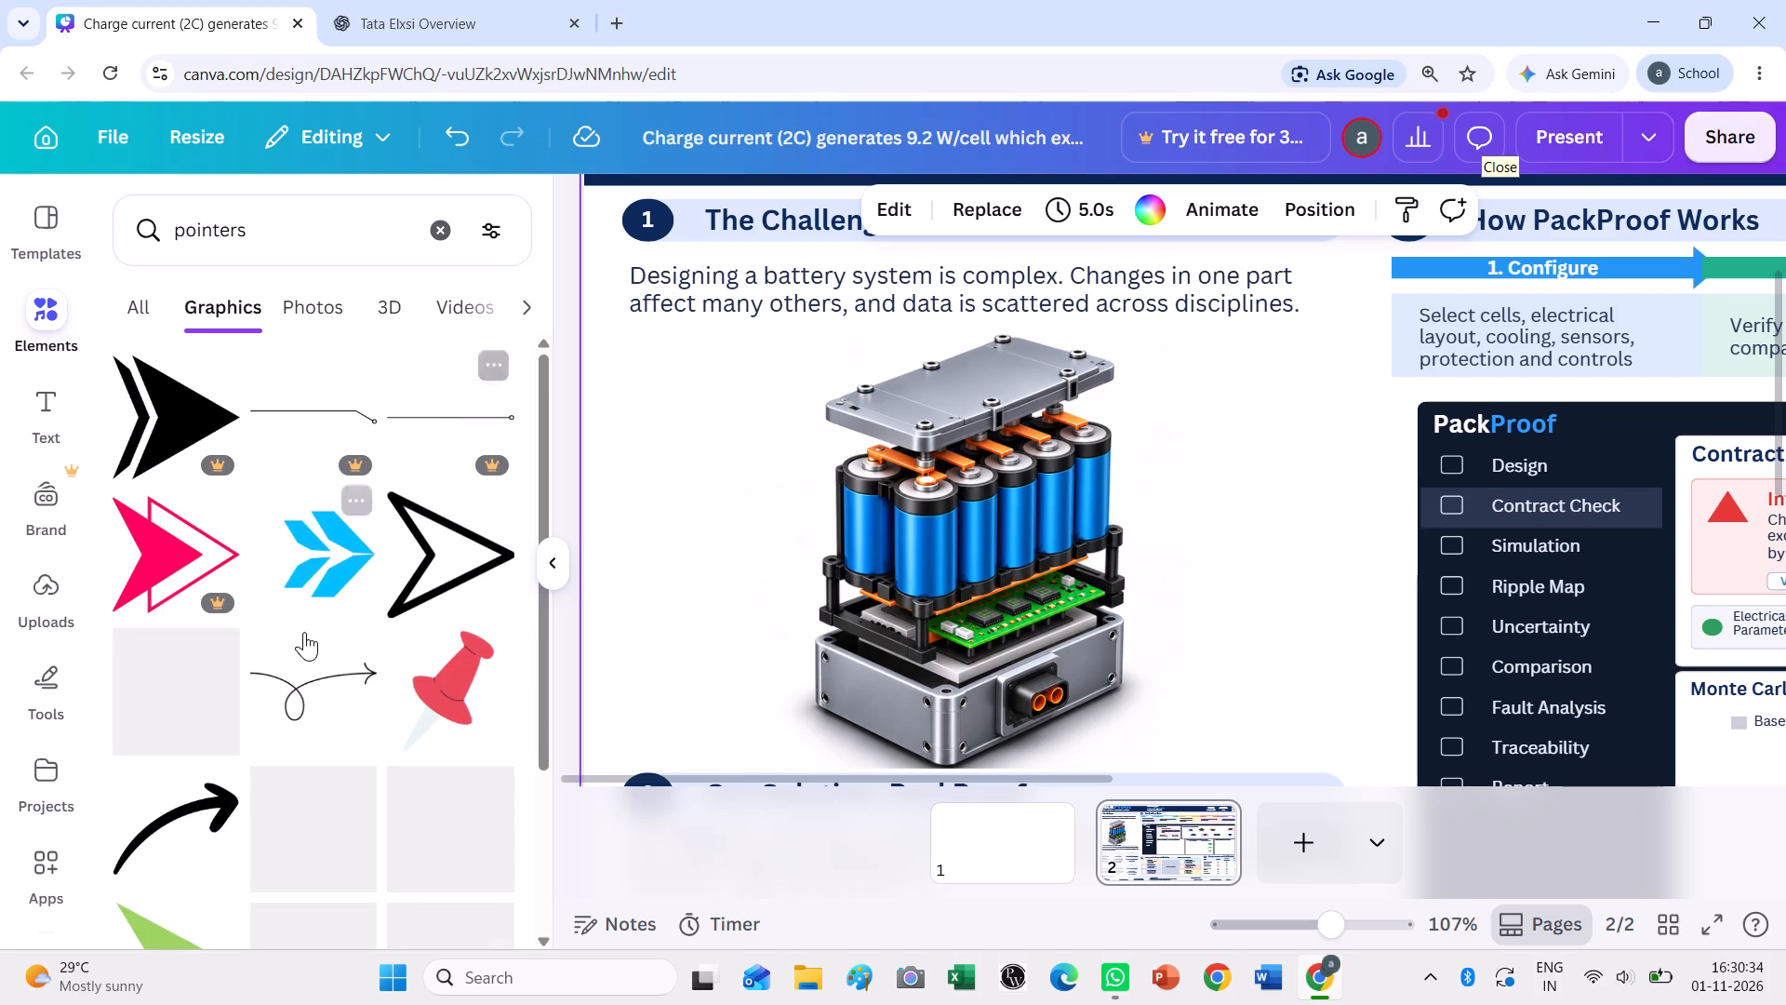
# Look through the pointer graphics for an arrow or callout line suited to labelling the battery image.
pyautogui.scroll(-1, 303, 633)
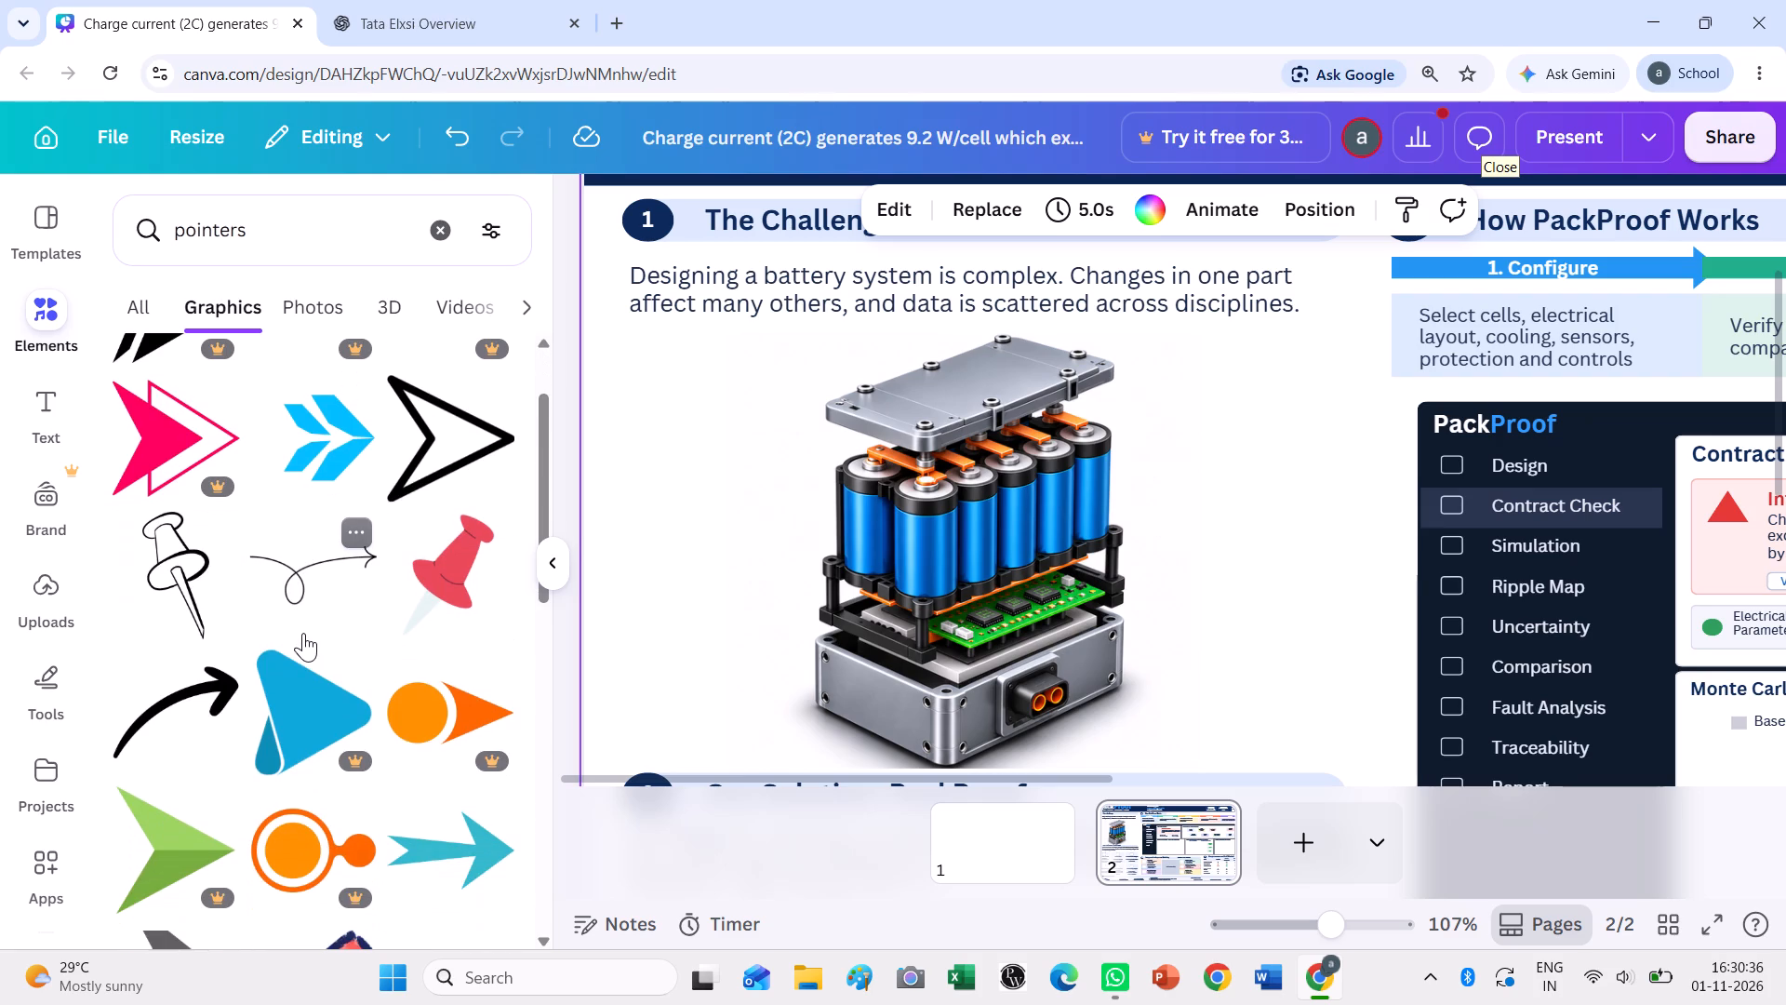
pyautogui.scroll(-5, 303, 633)
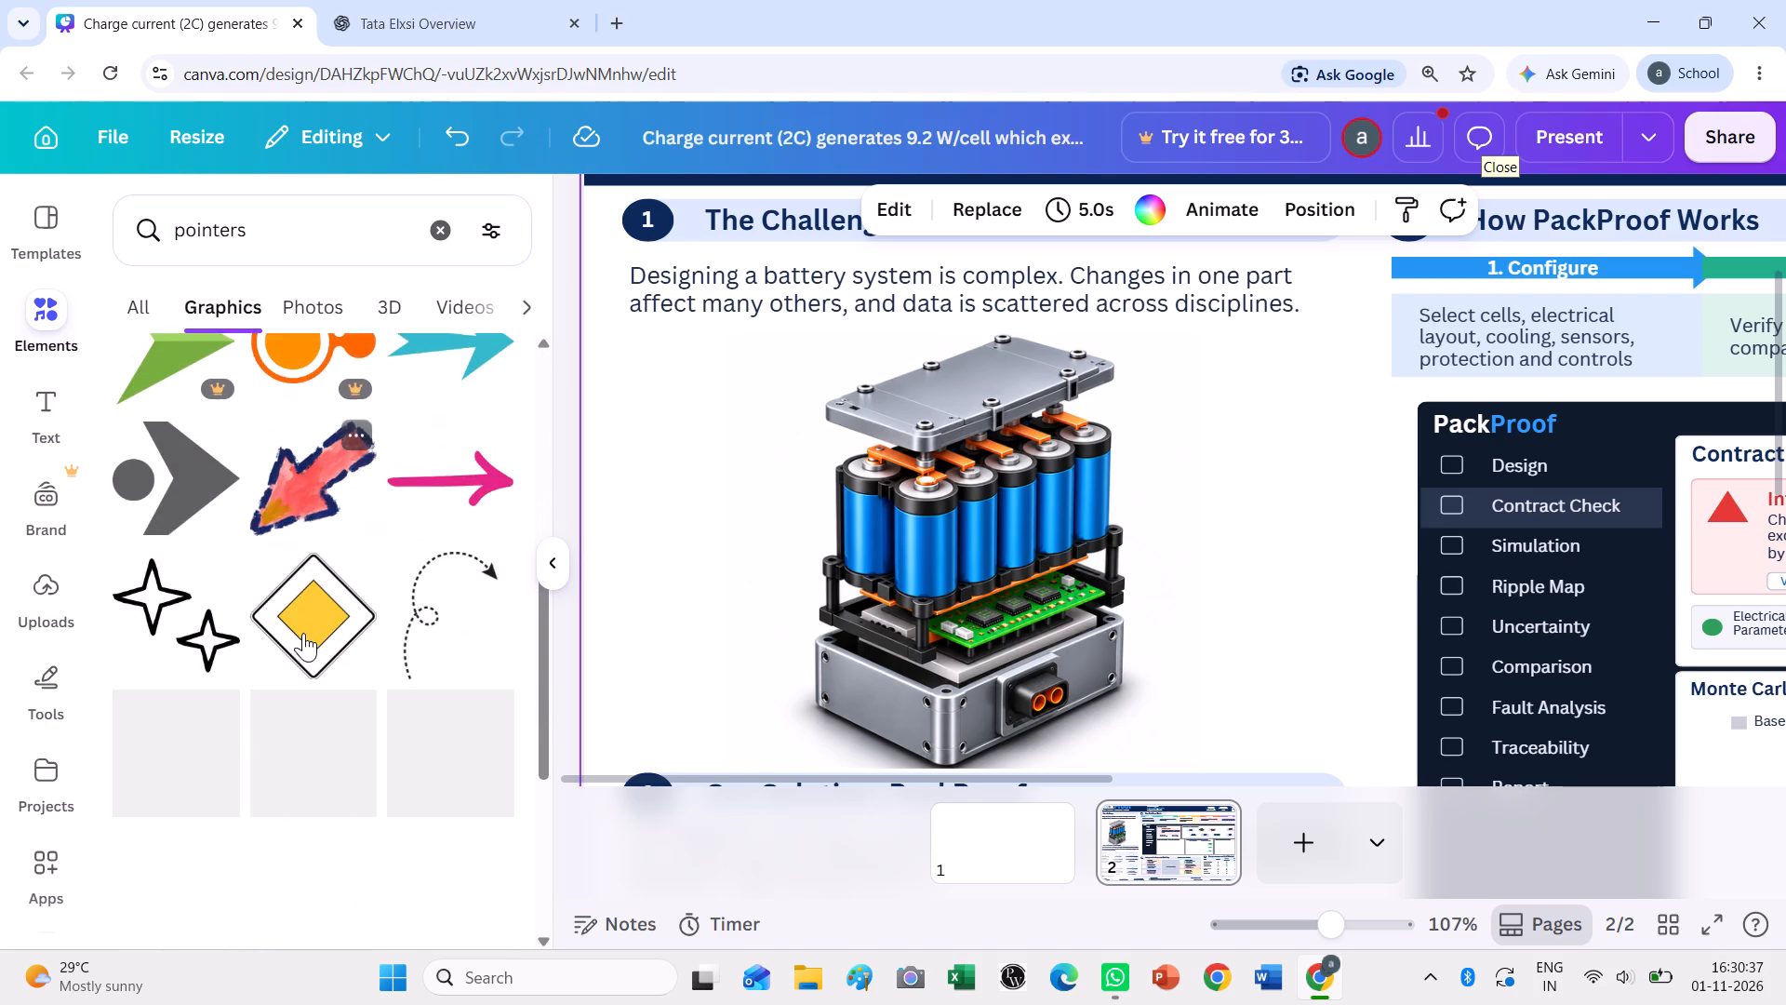
pyautogui.scroll(-4, 303, 633)
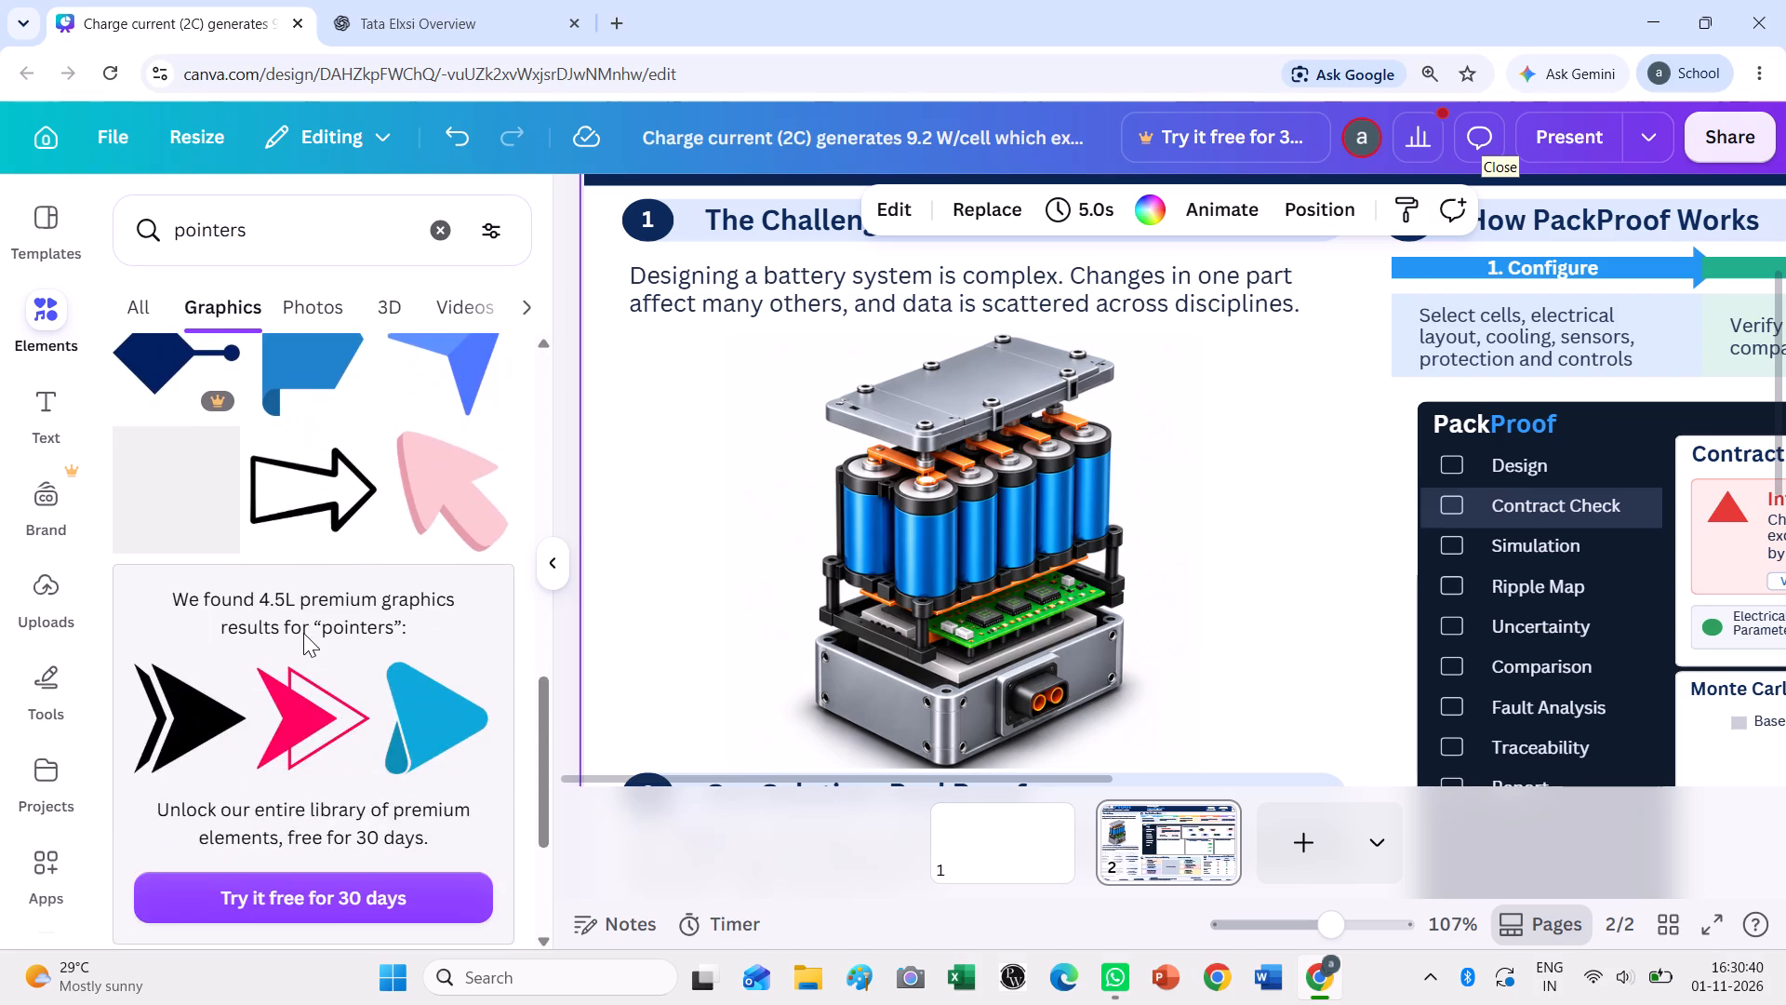
pyautogui.scroll(-5, 303, 633)
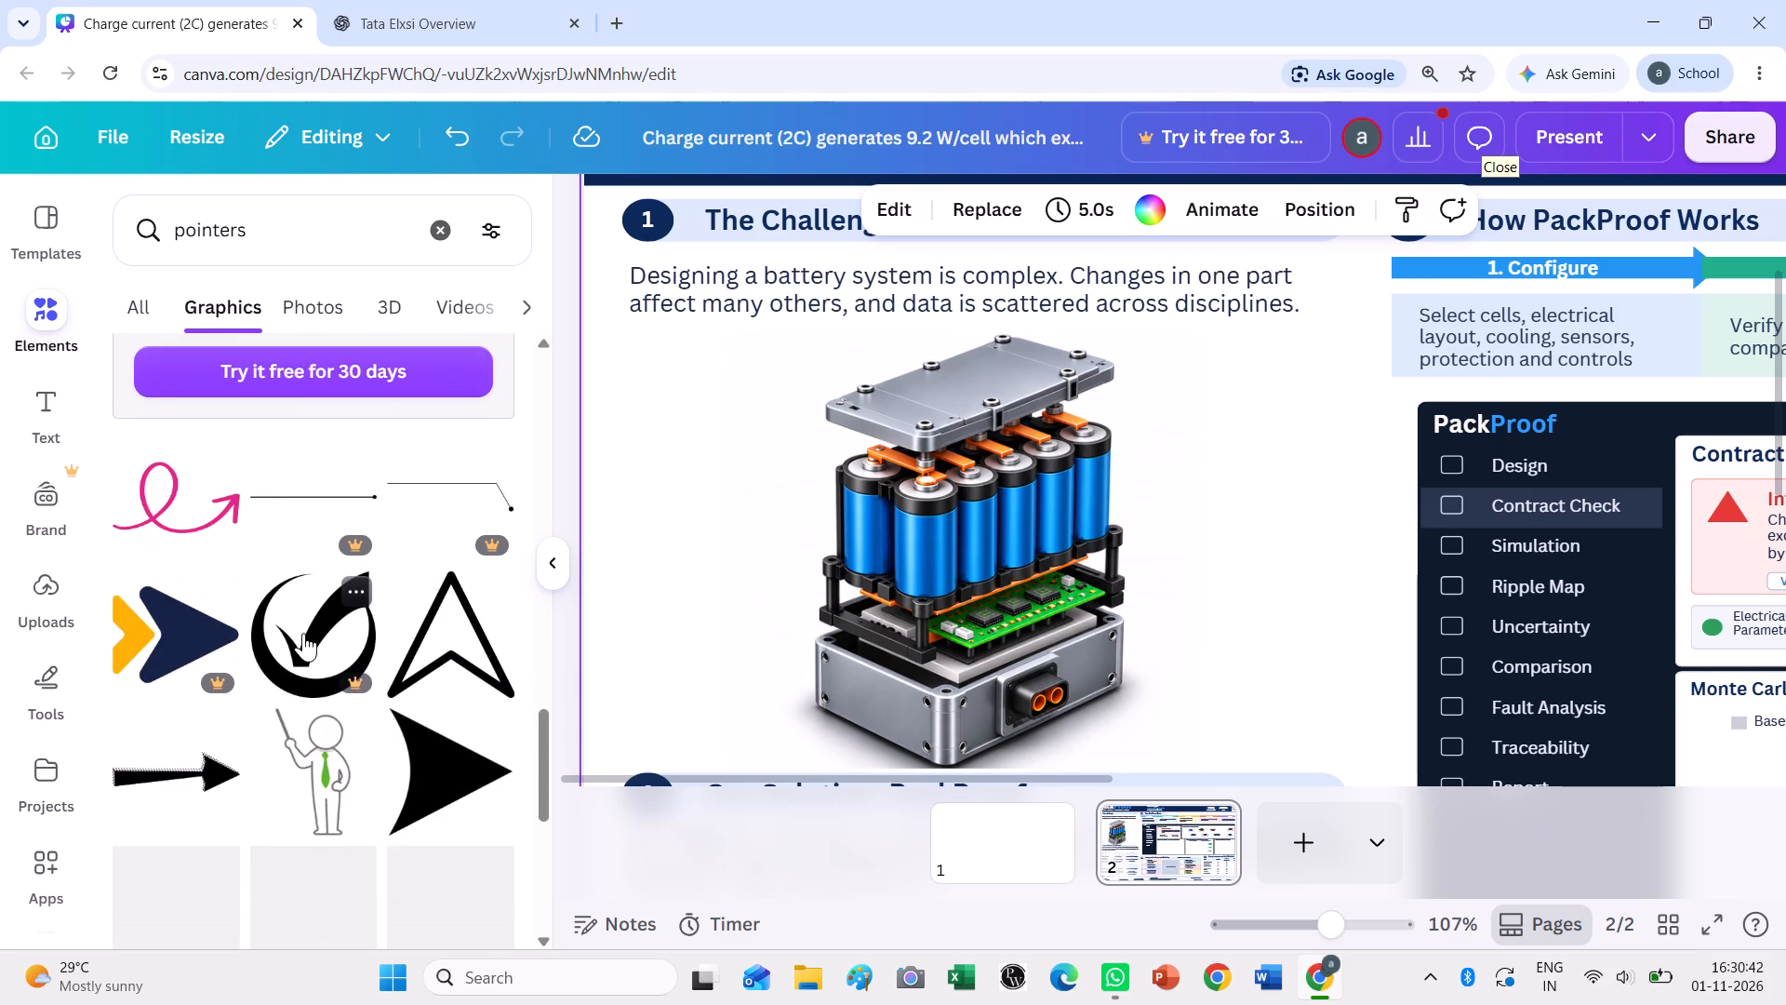
pyautogui.scroll(-3, 303, 633)
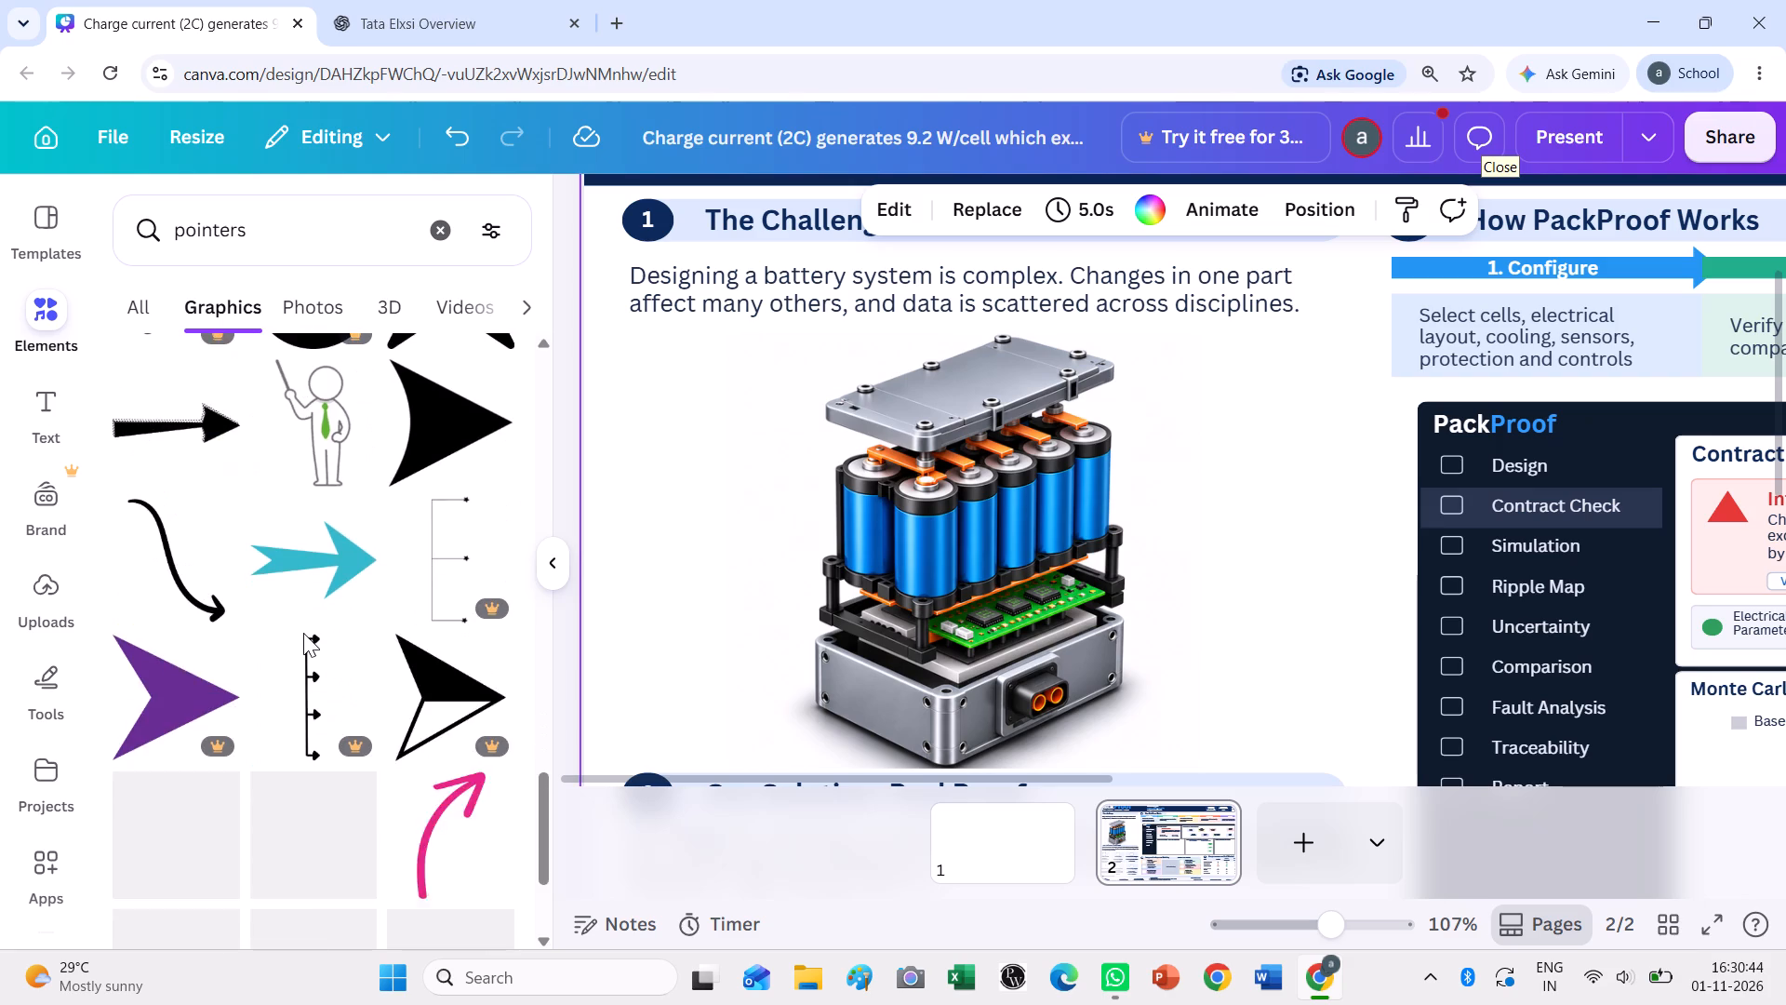
pyautogui.scroll(2, 303, 633)
pyautogui.scroll(-4, 303, 633)
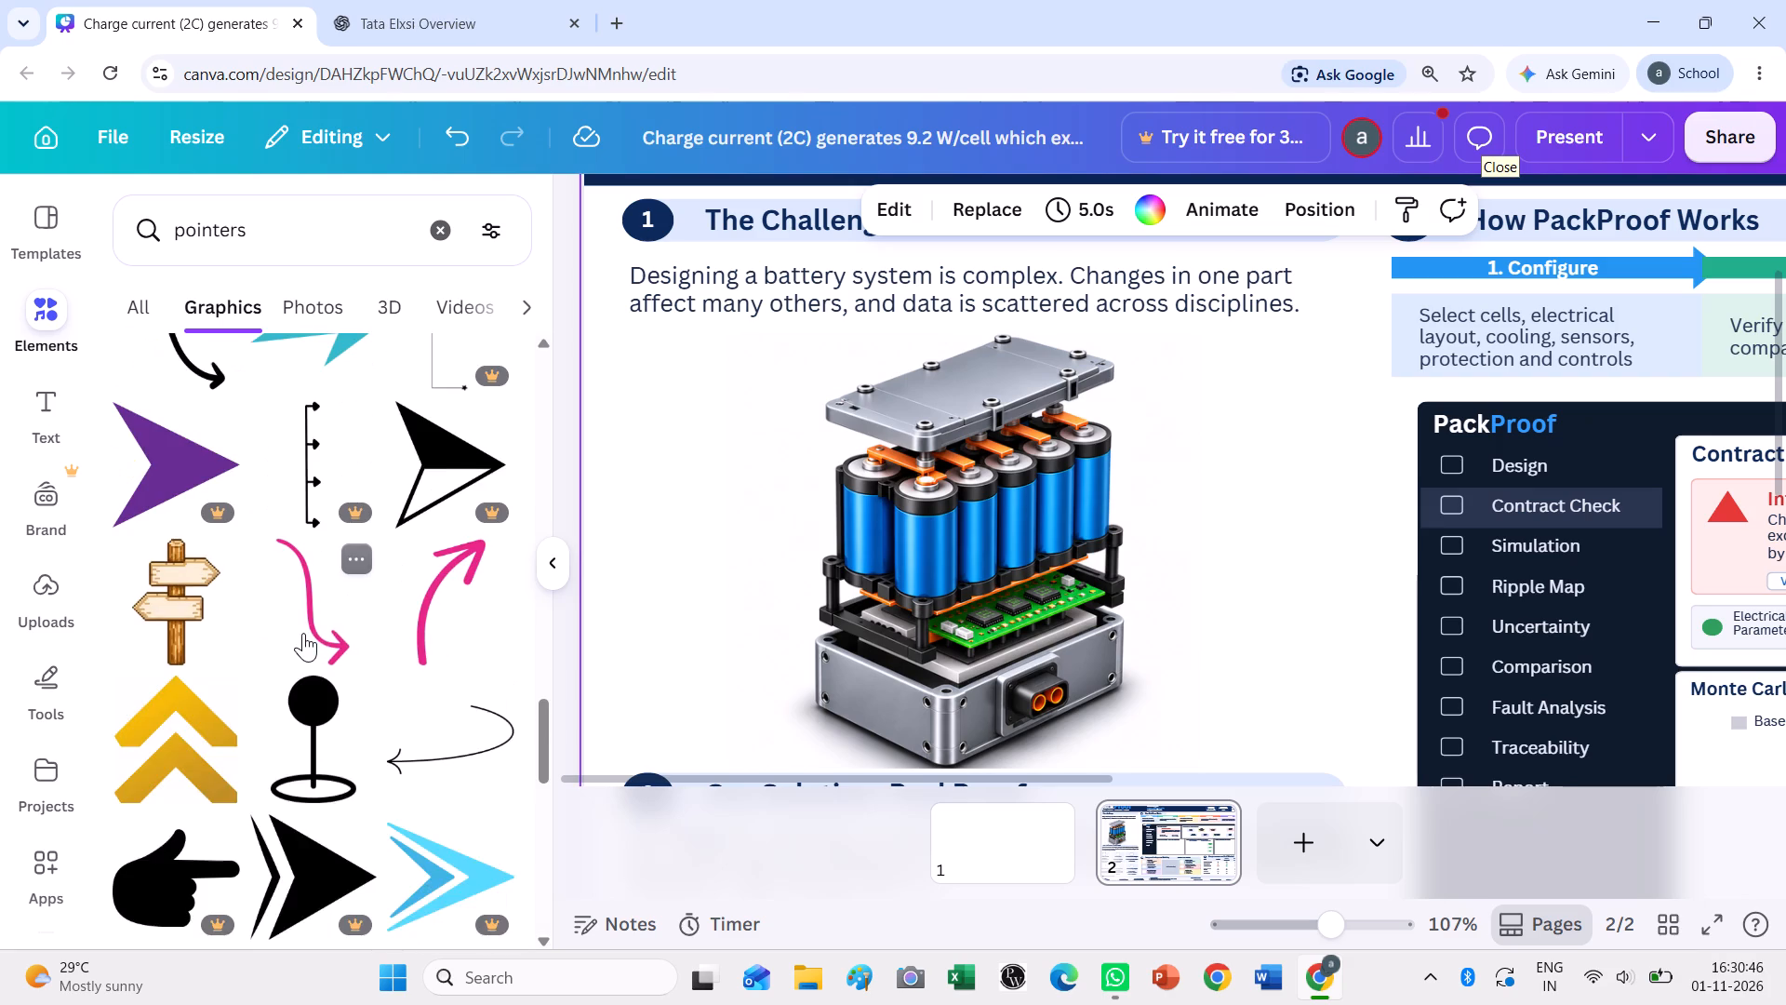
pyautogui.scroll(1, 303, 633)
pyautogui.scroll(-5, 303, 633)
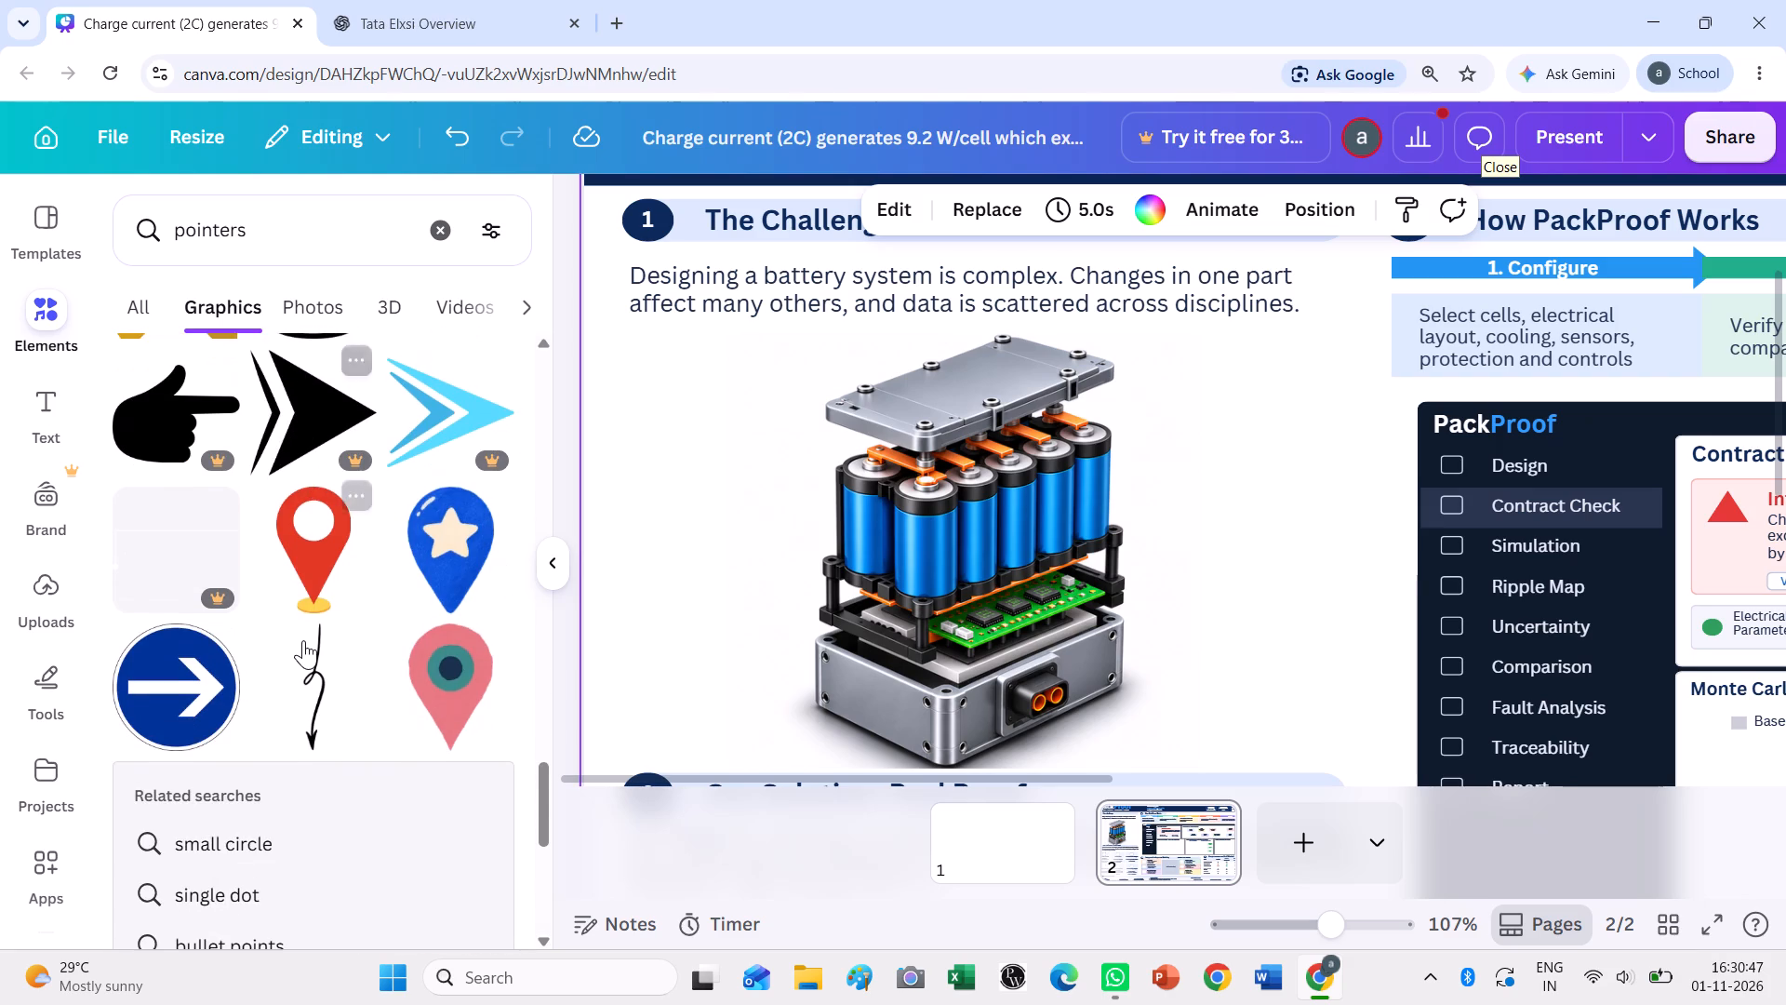
pyautogui.scroll(-10, 303, 640)
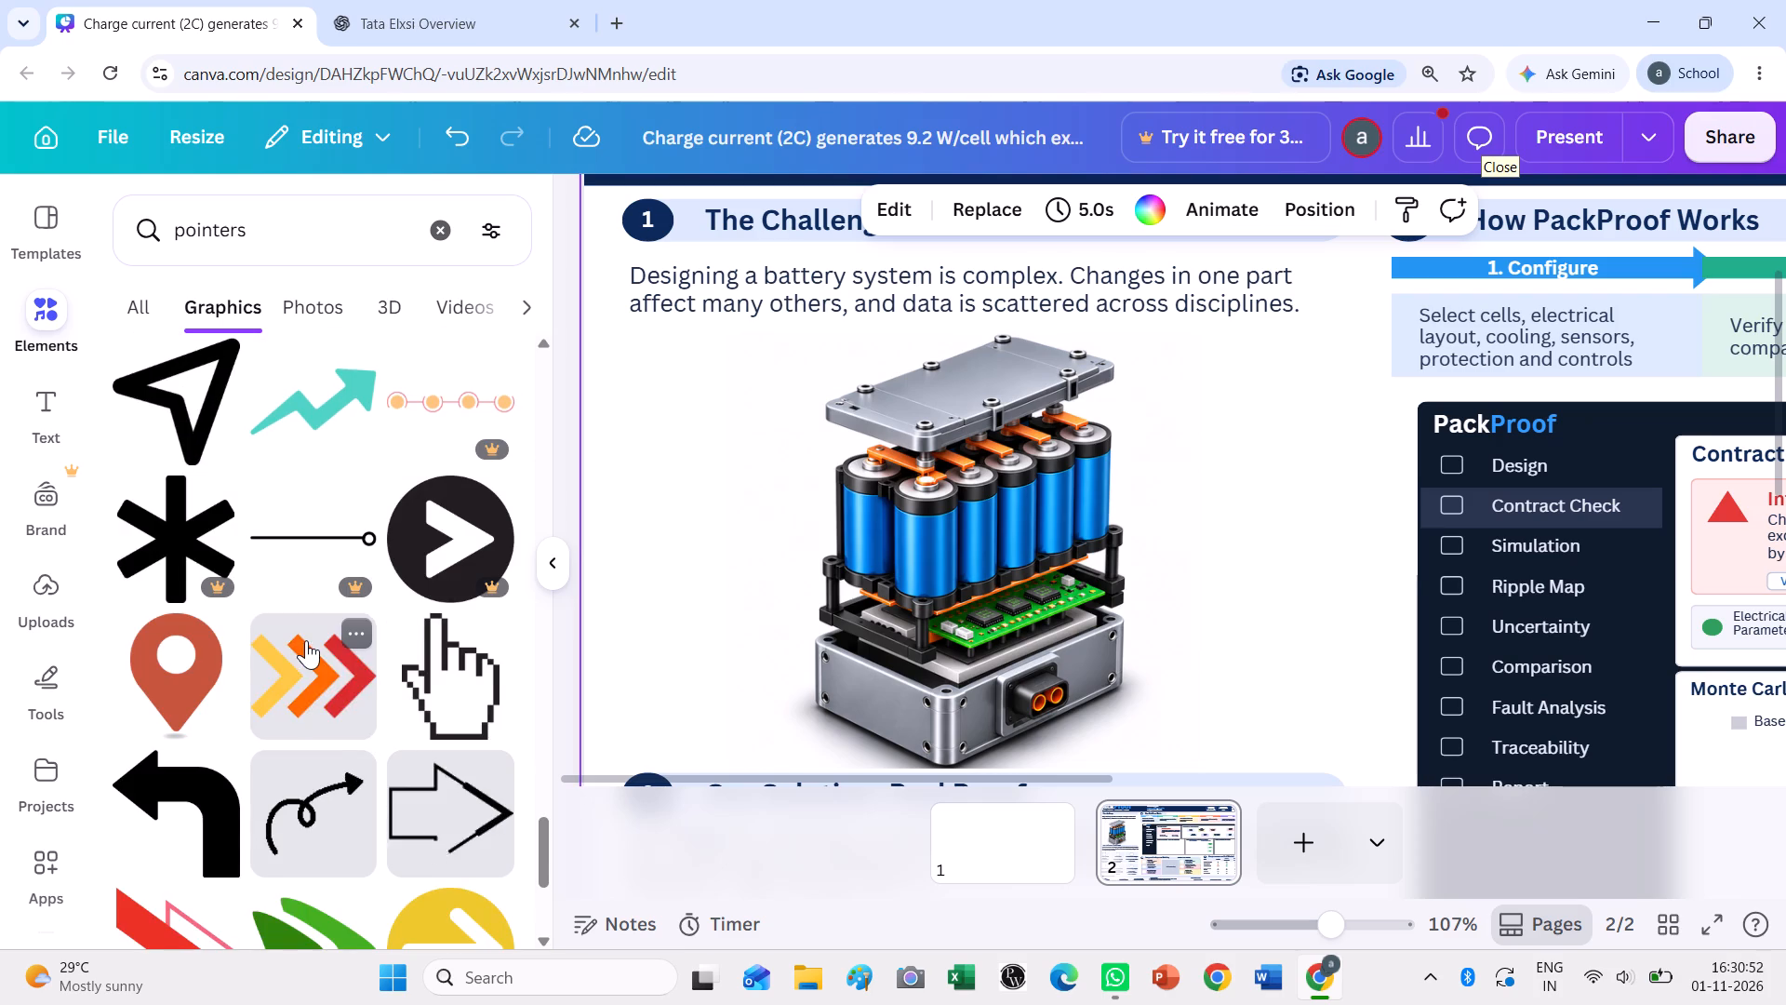
pyautogui.scroll(-6, 306, 640)
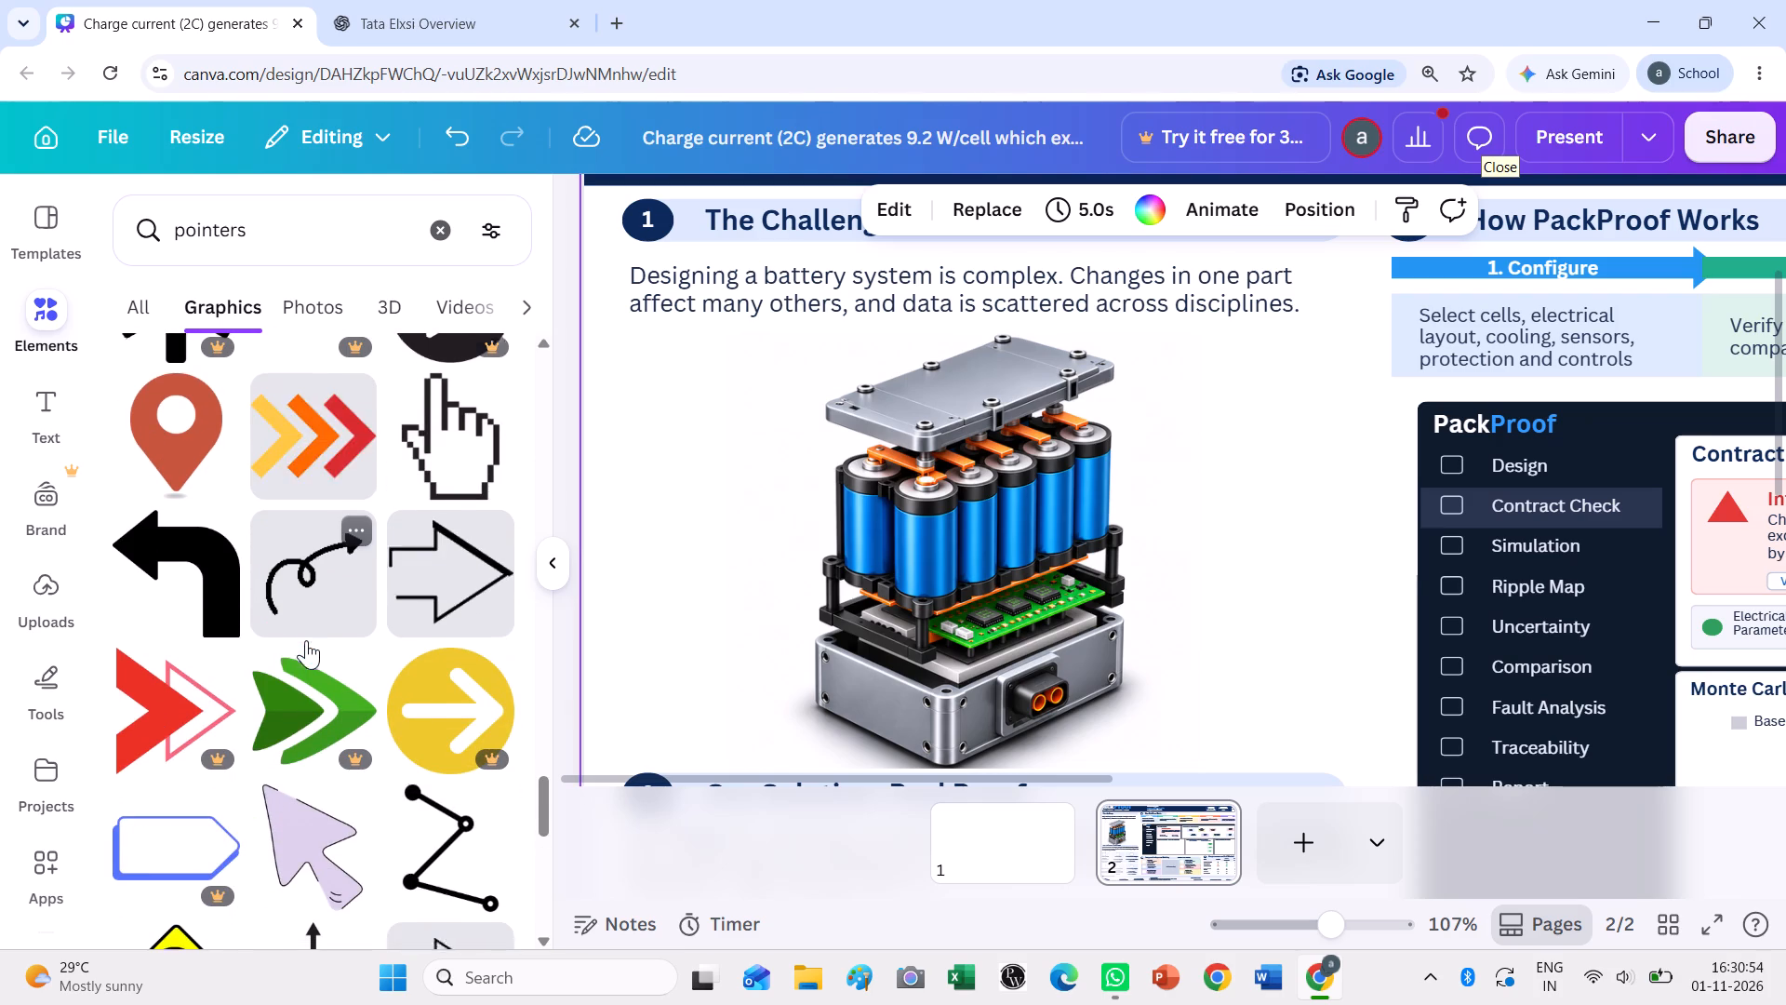
pyautogui.scroll(-5, 306, 638)
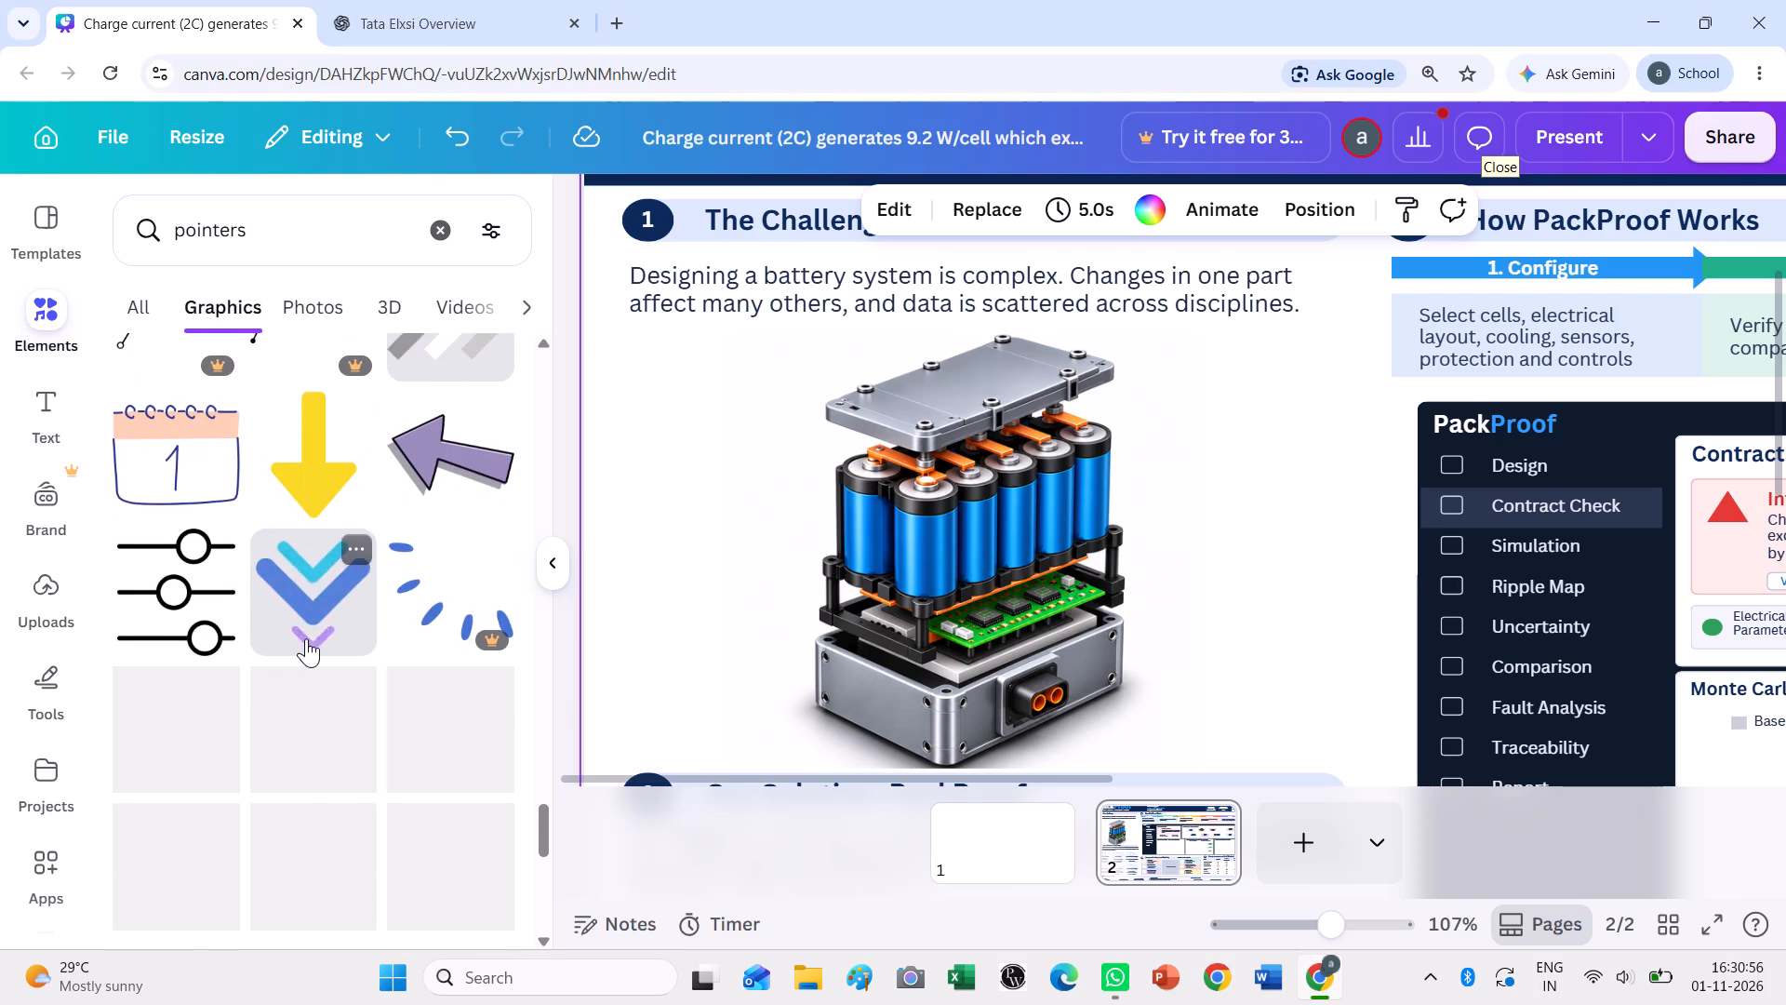
pyautogui.scroll(-2, 306, 638)
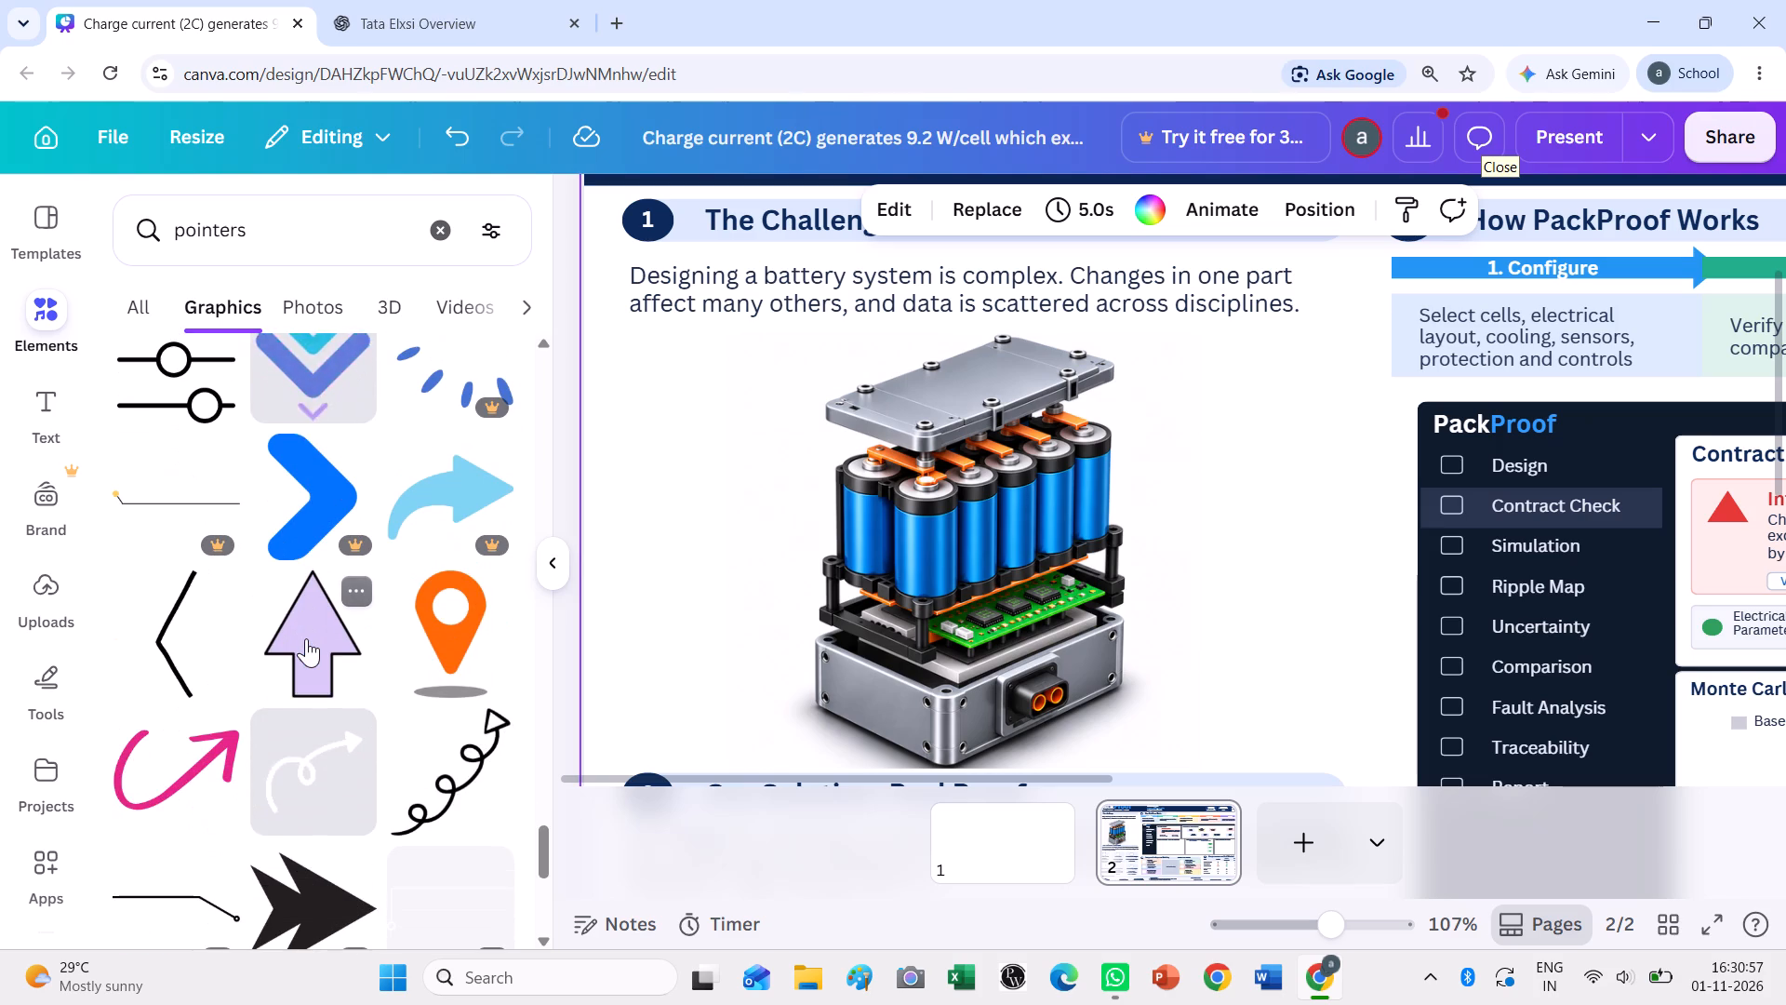
pyautogui.scroll(-3, 306, 638)
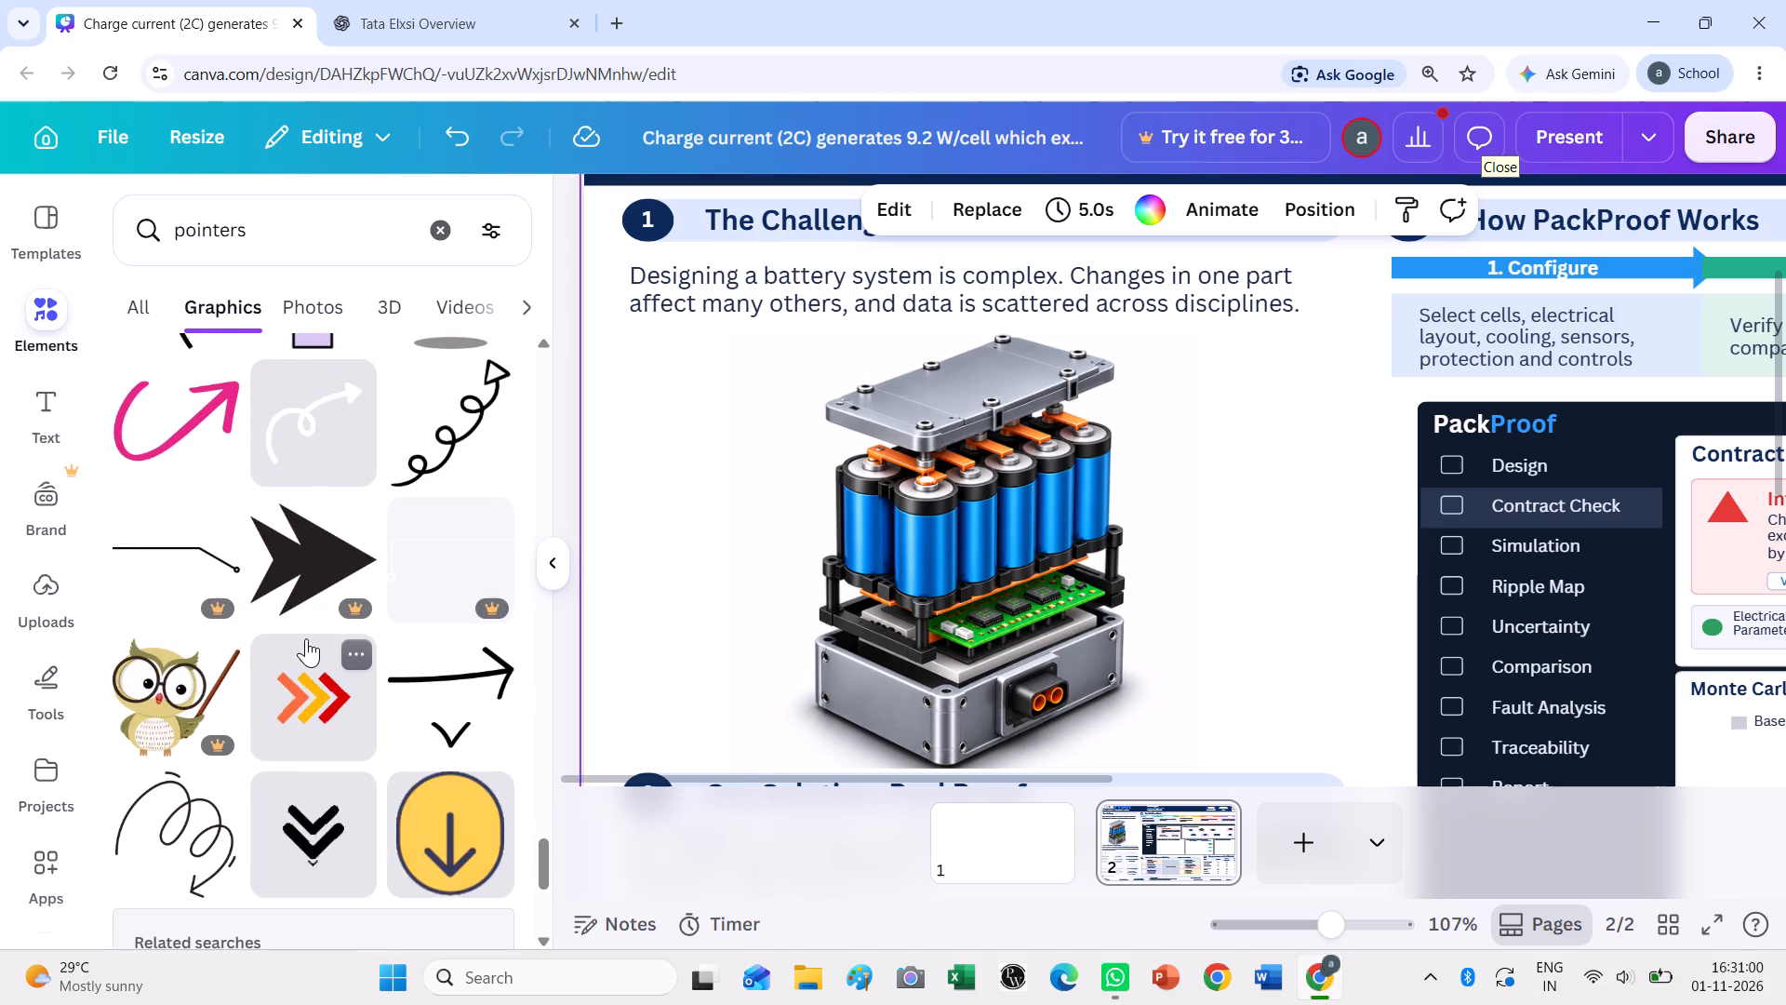
pyautogui.scroll(-6, 306, 638)
pyautogui.scroll(2, 306, 638)
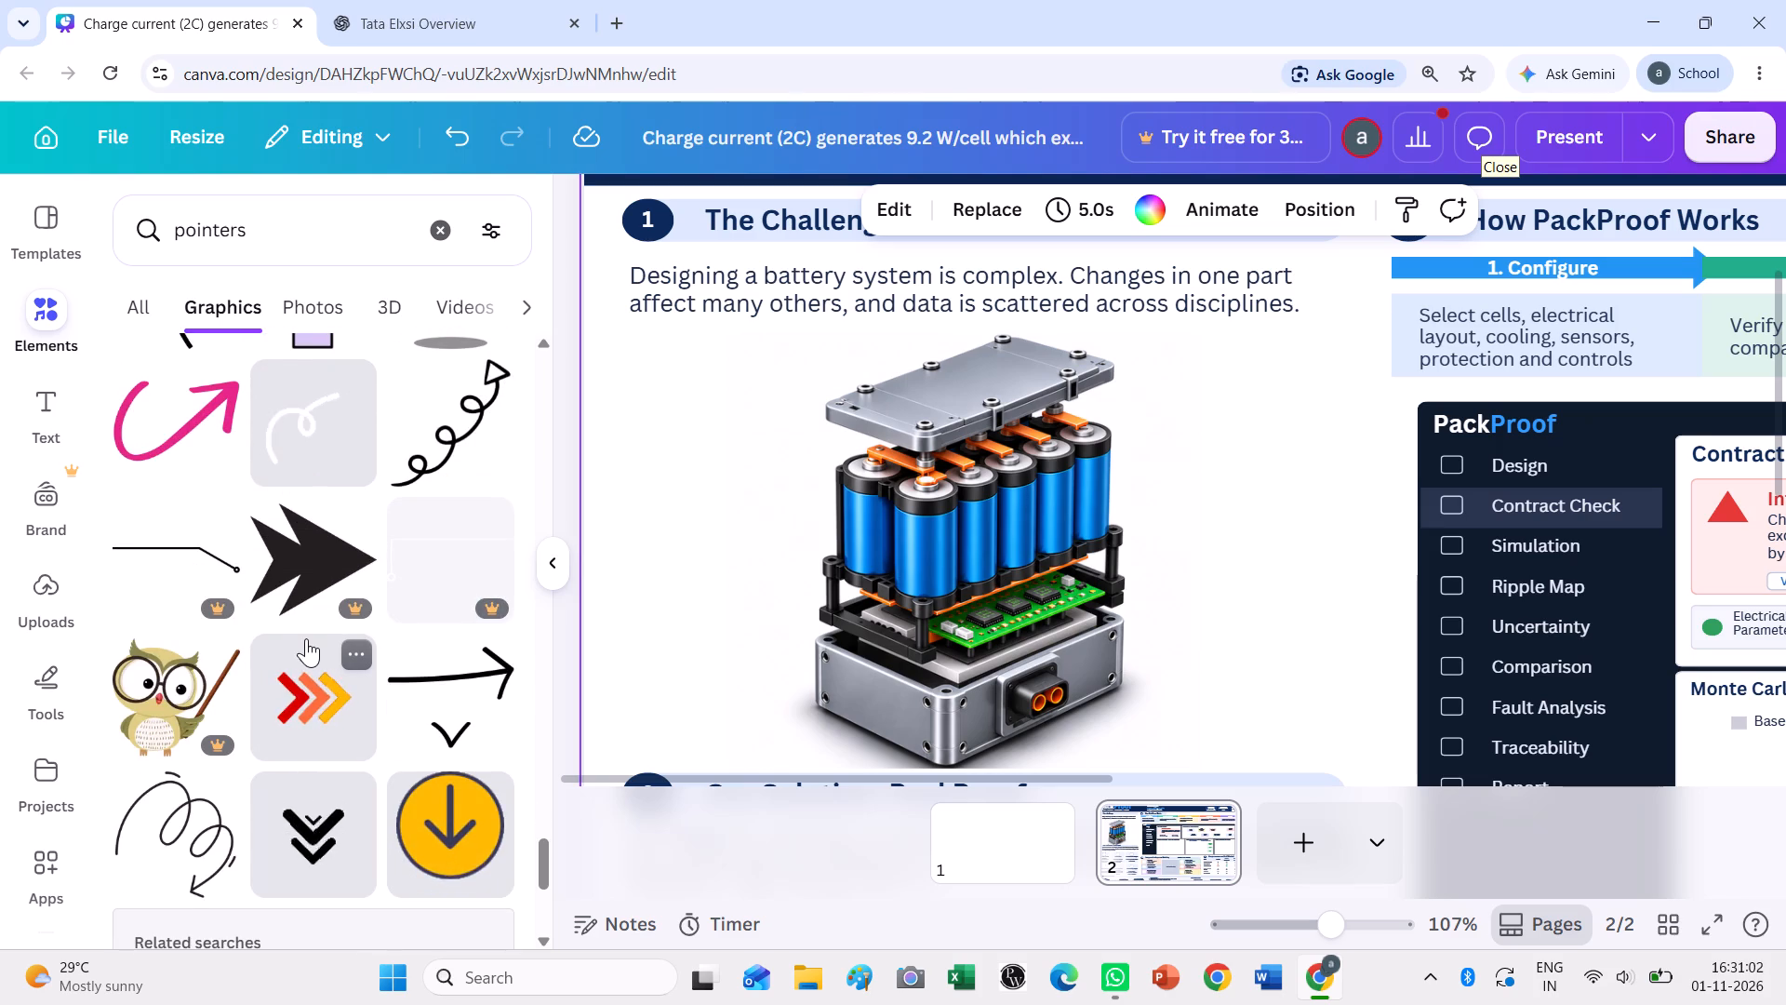
pyautogui.scroll(2, 306, 638)
pyautogui.scroll(-6, 306, 638)
pyautogui.scroll(2, 306, 641)
pyautogui.scroll(-5, 306, 641)
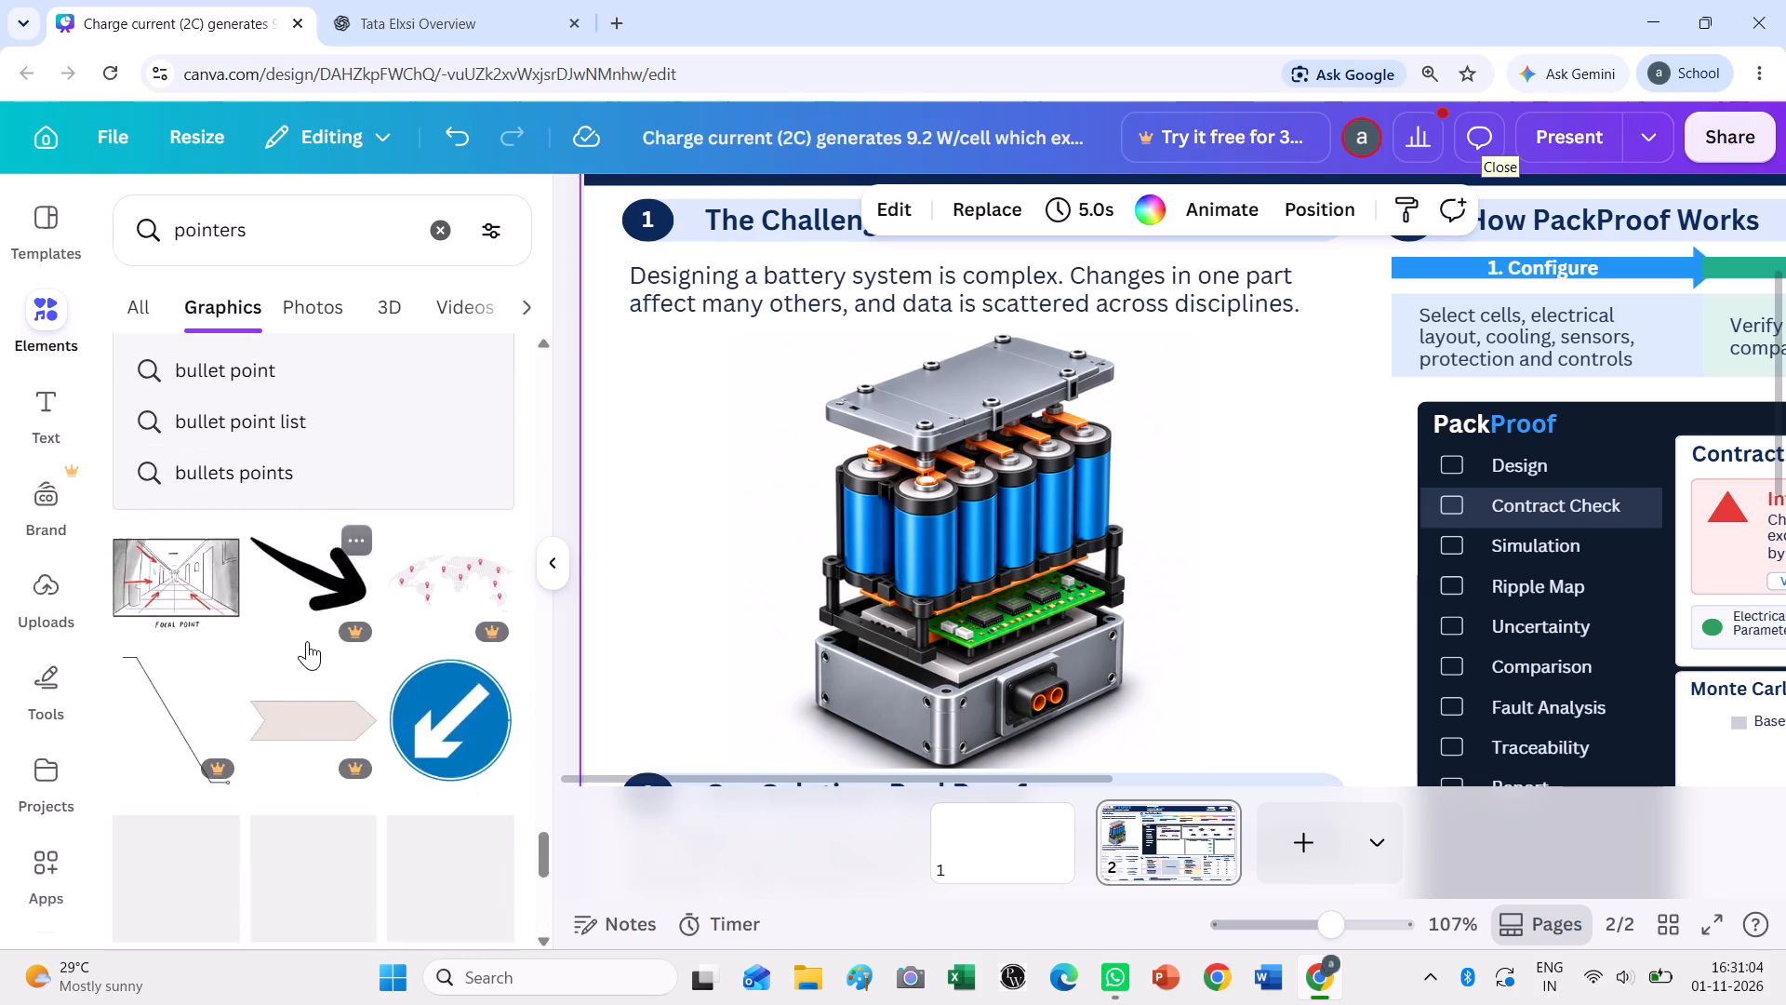
pyautogui.scroll(-1, 307, 641)
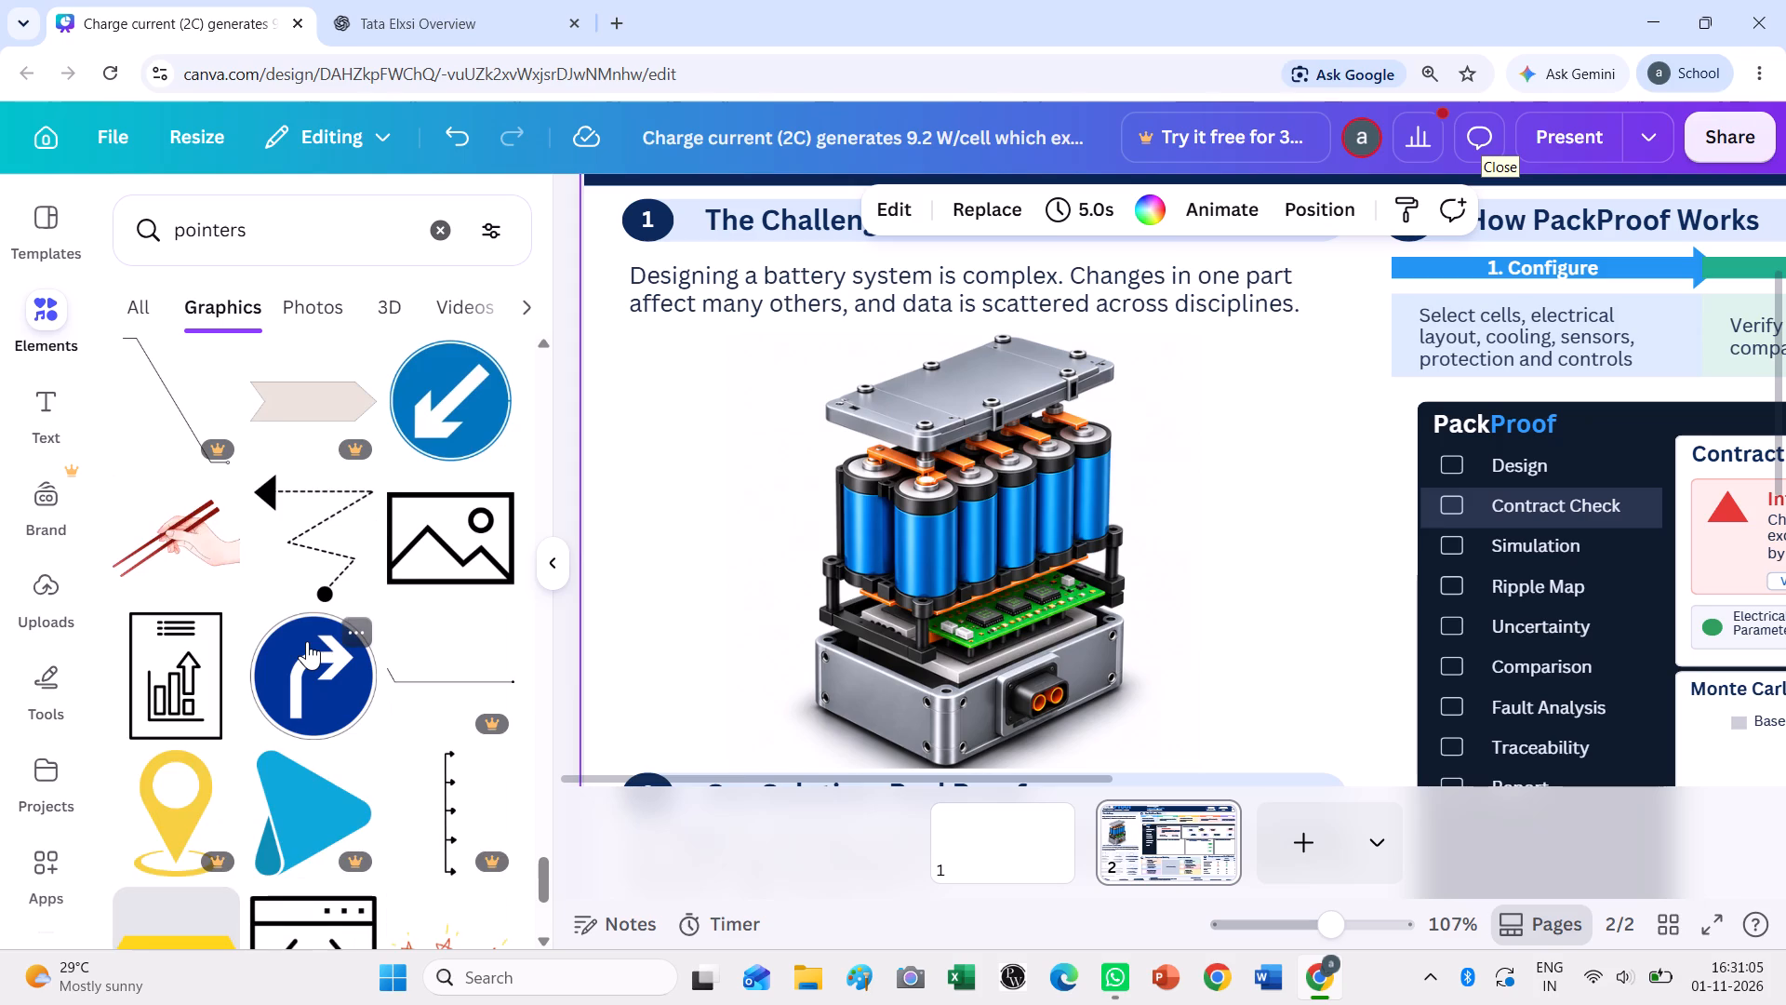
pyautogui.scroll(-5, 307, 641)
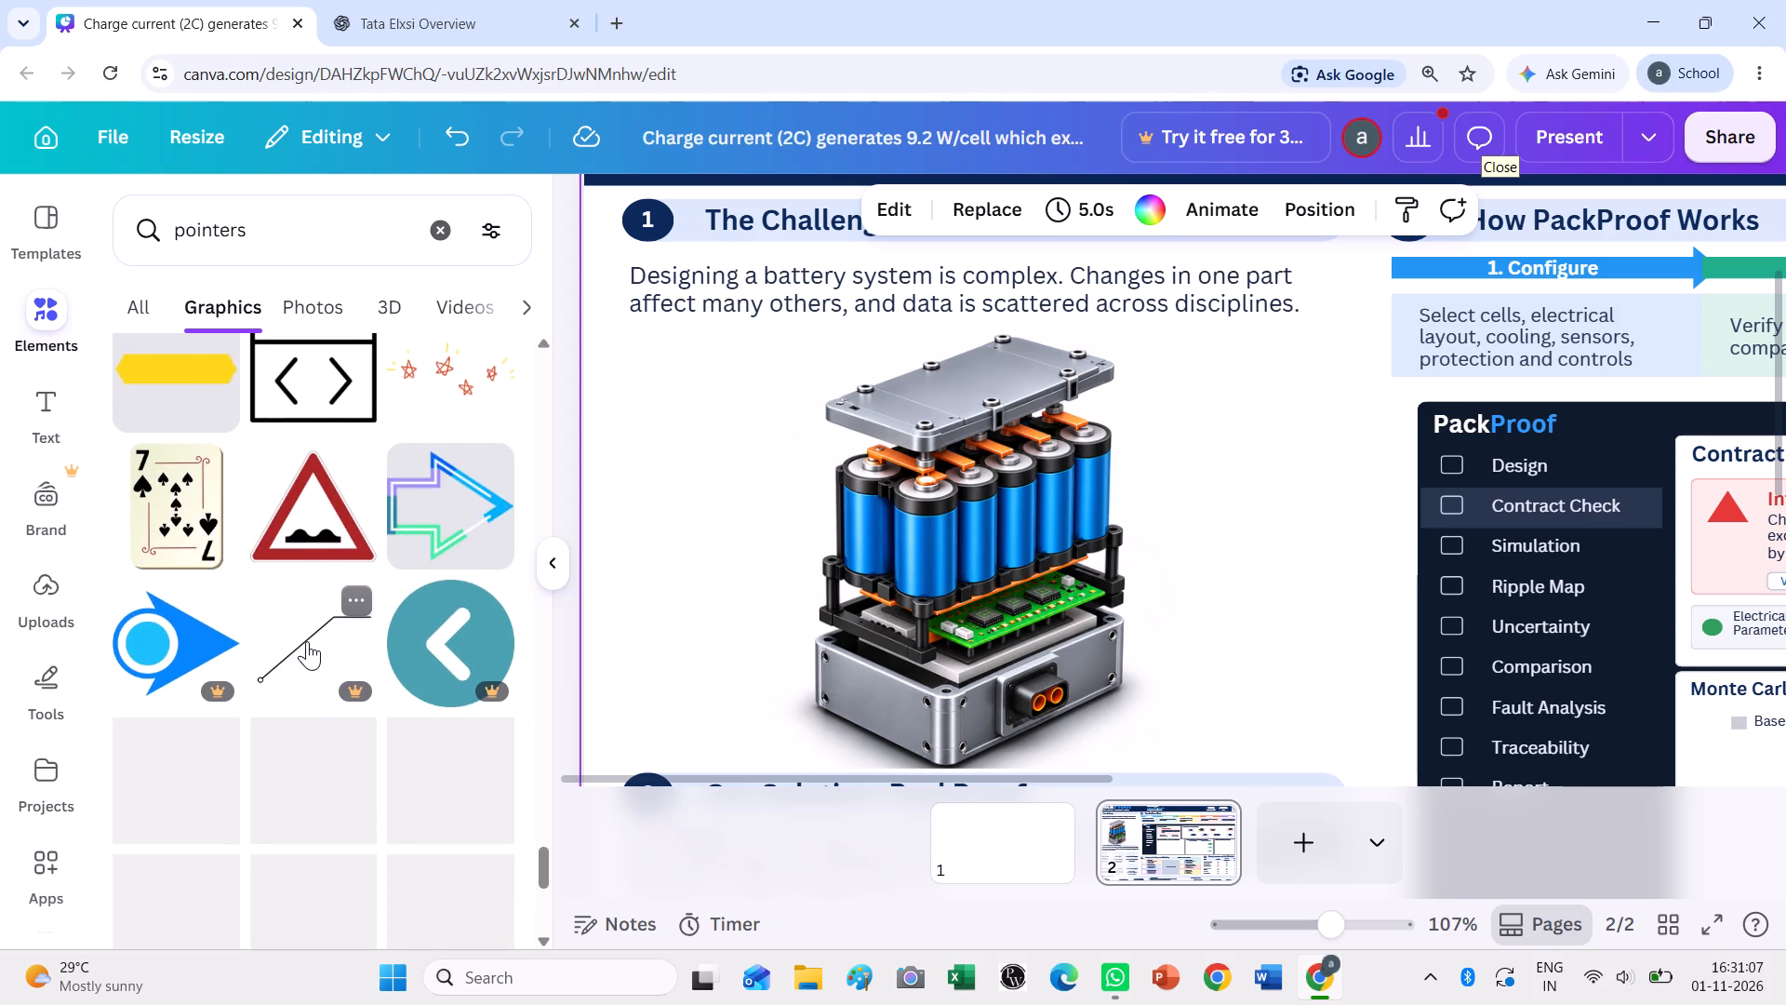
pyautogui.scroll(-4, 307, 641)
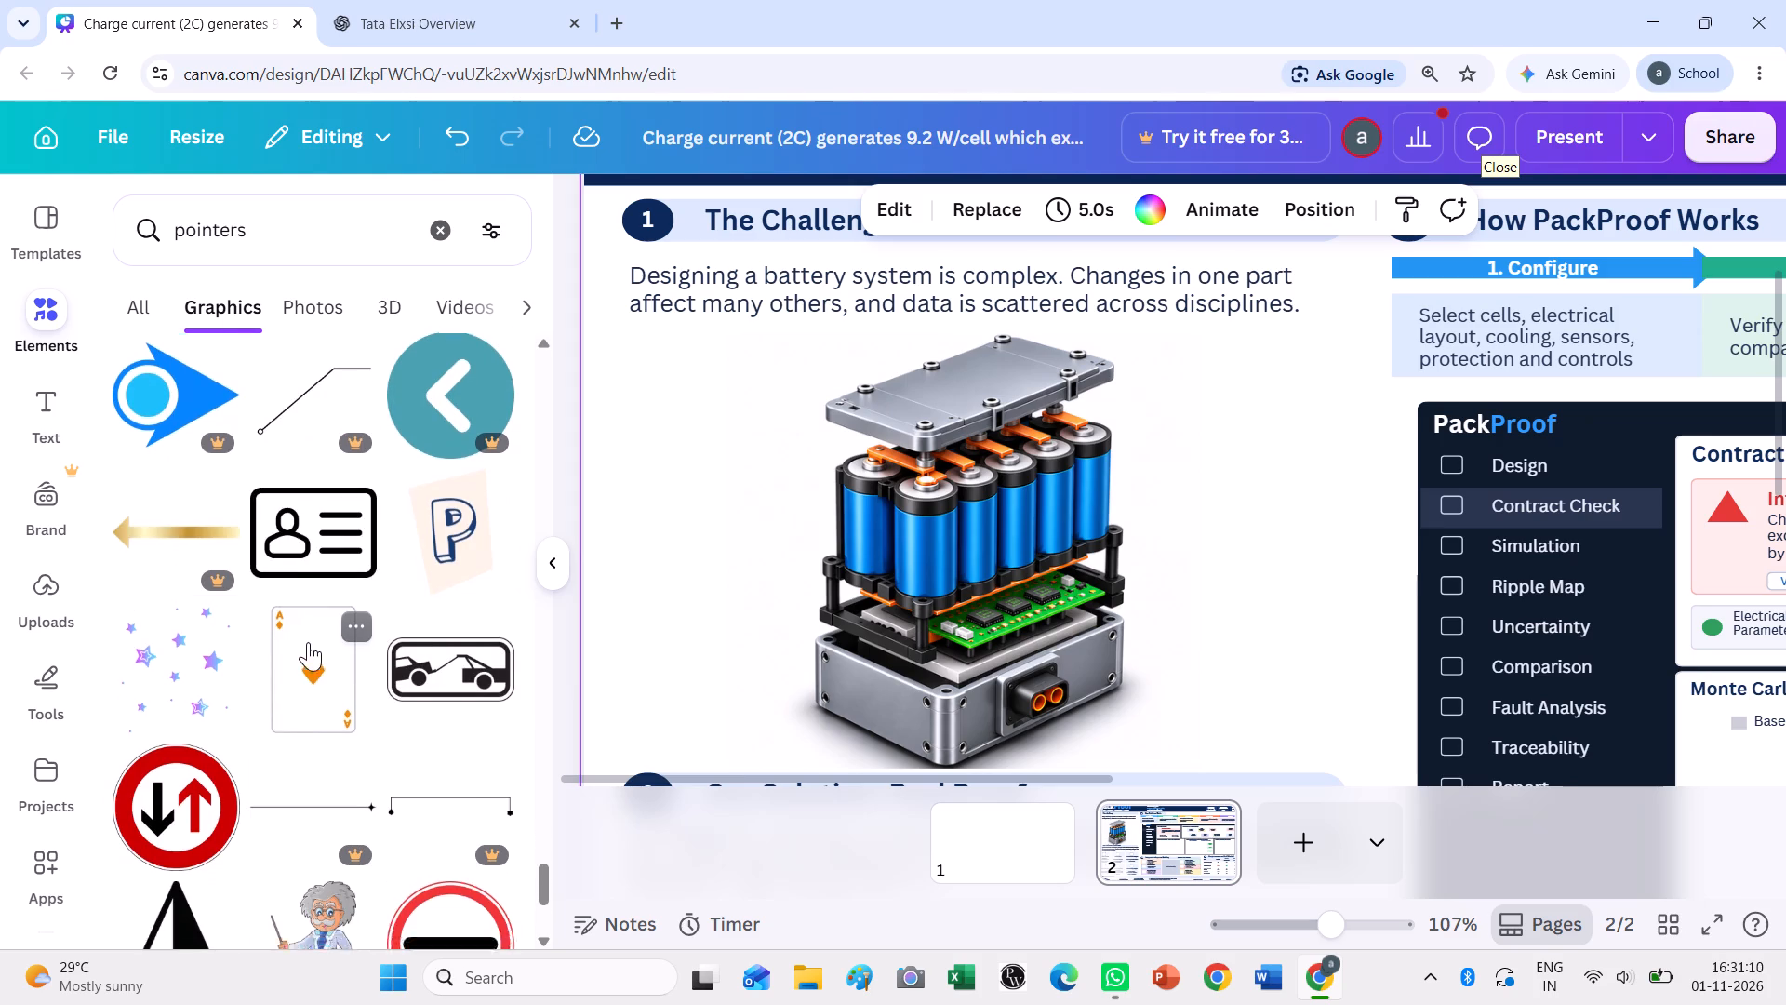
pyautogui.scroll(-3, 308, 642)
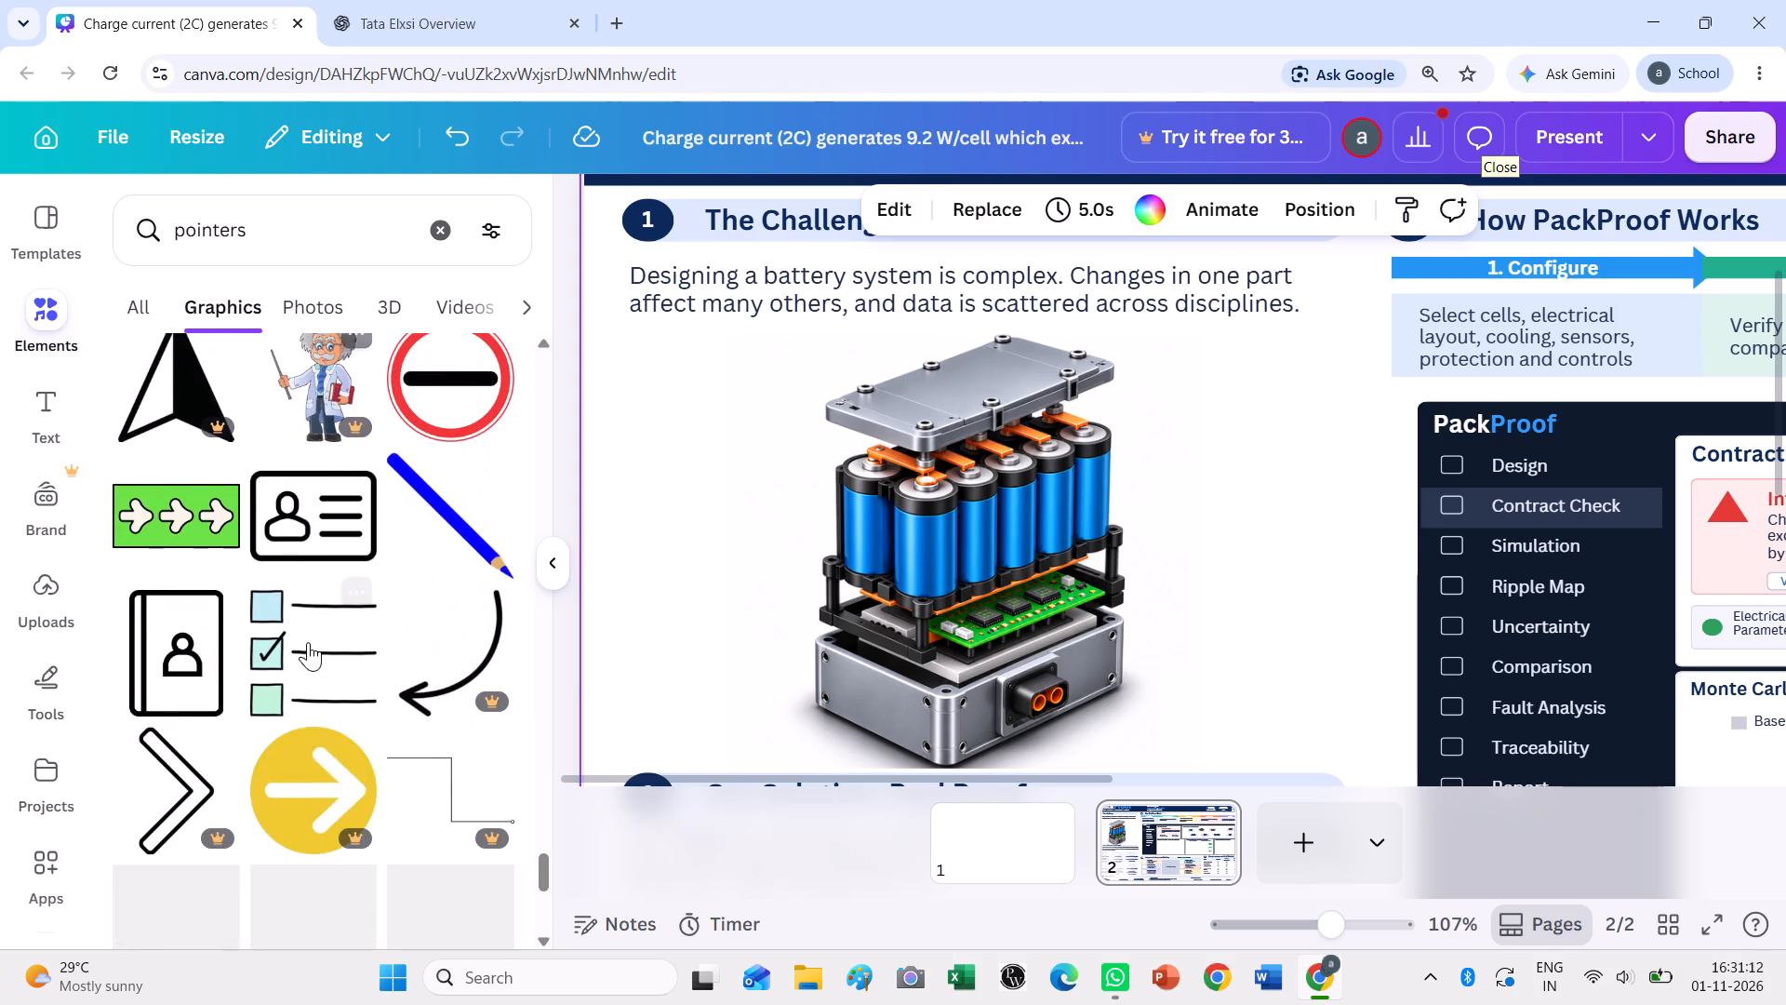
pyautogui.scroll(-6, 308, 642)
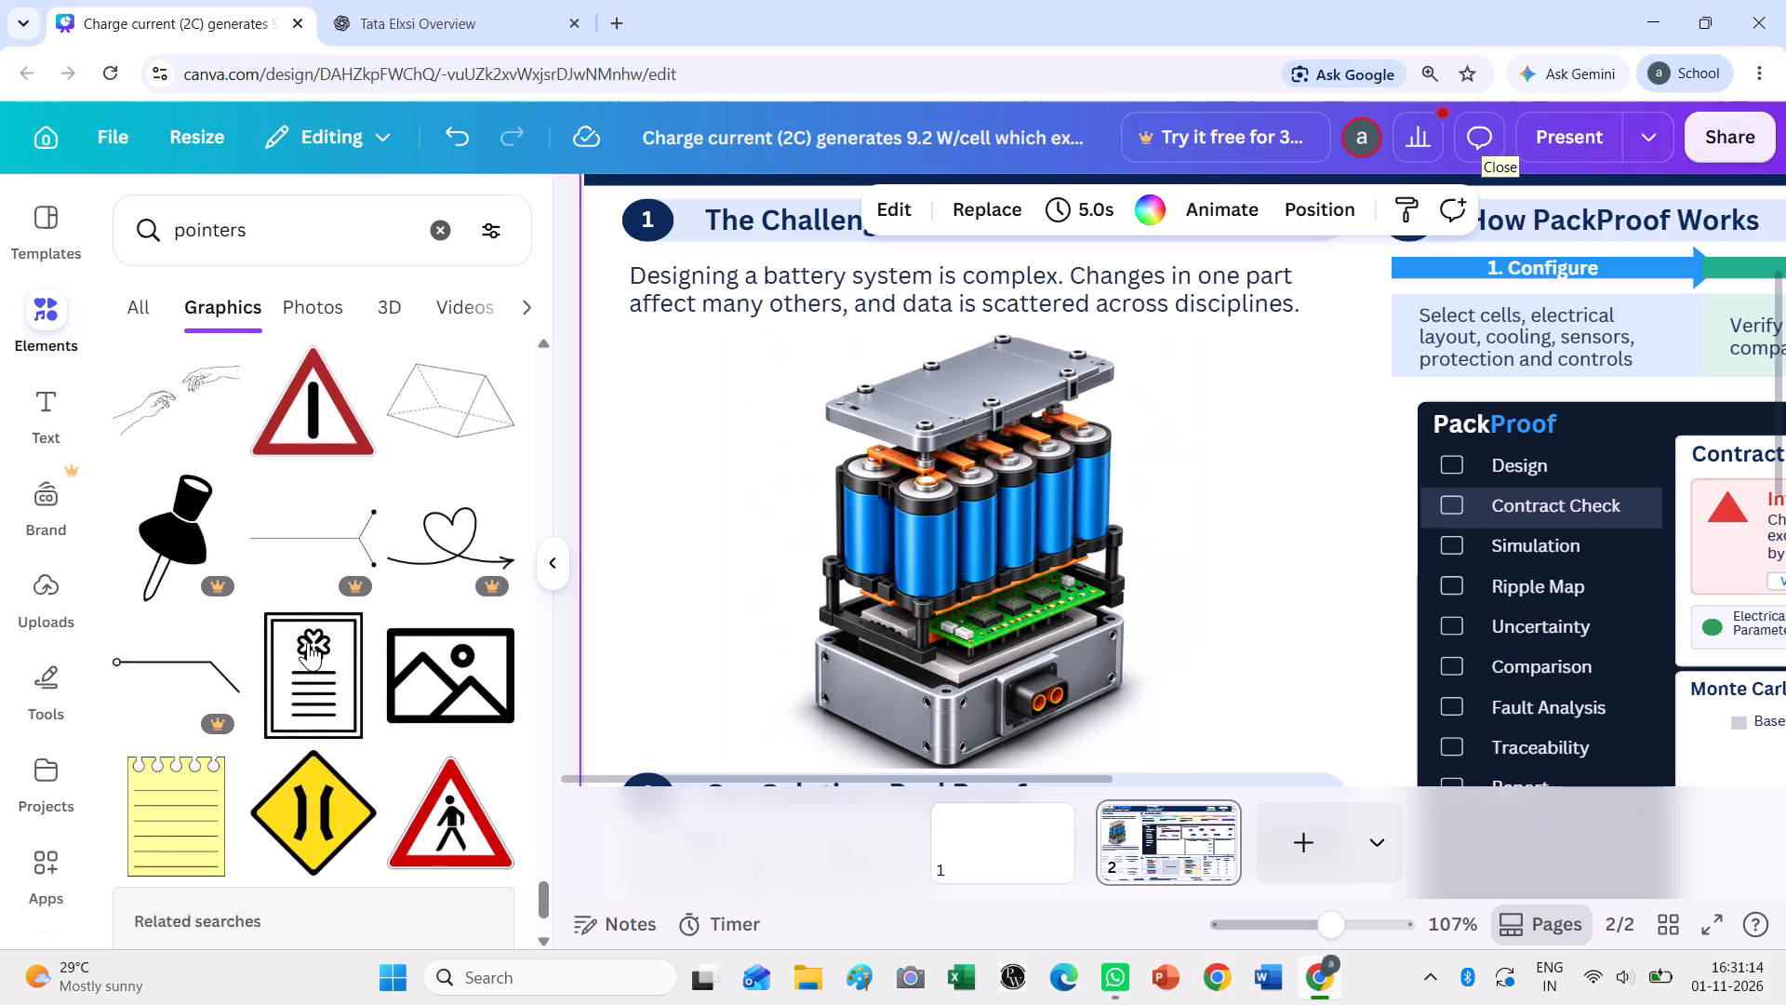
pyautogui.scroll(-5, 308, 642)
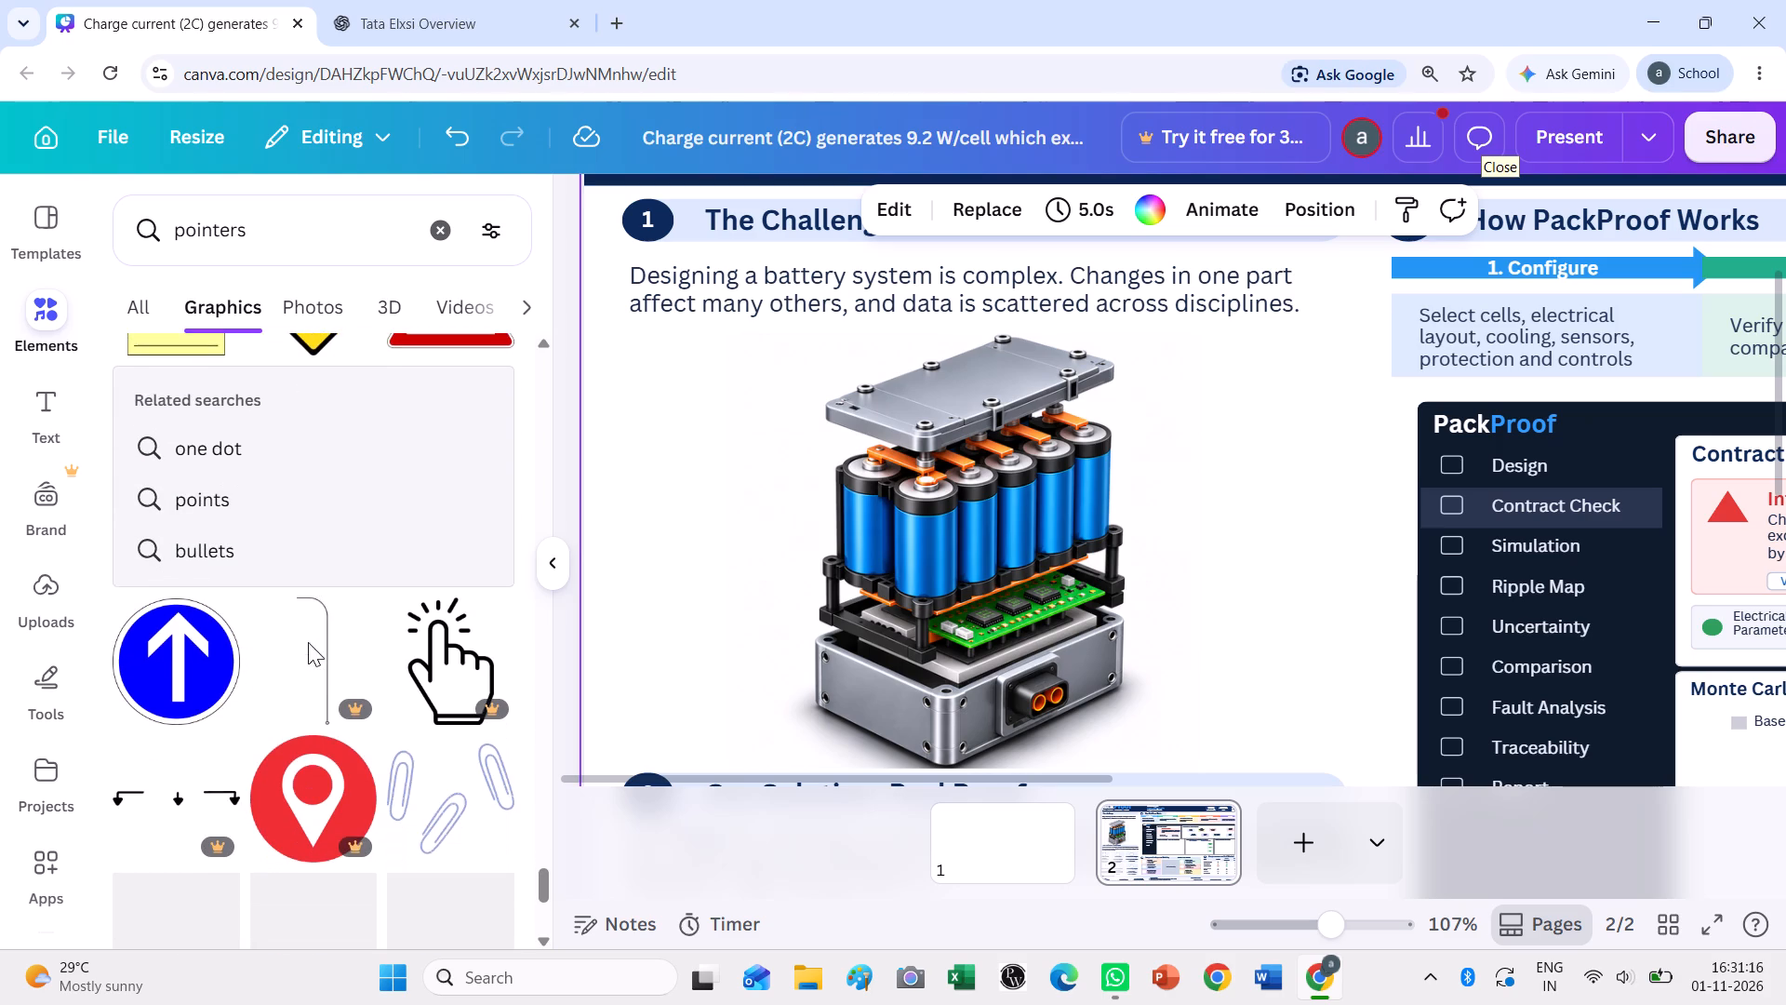
# Switch to the related search "bullets" and look through its graphics for a pointer or callout line suited to labelling the battery image.
pyautogui.click(282, 532)
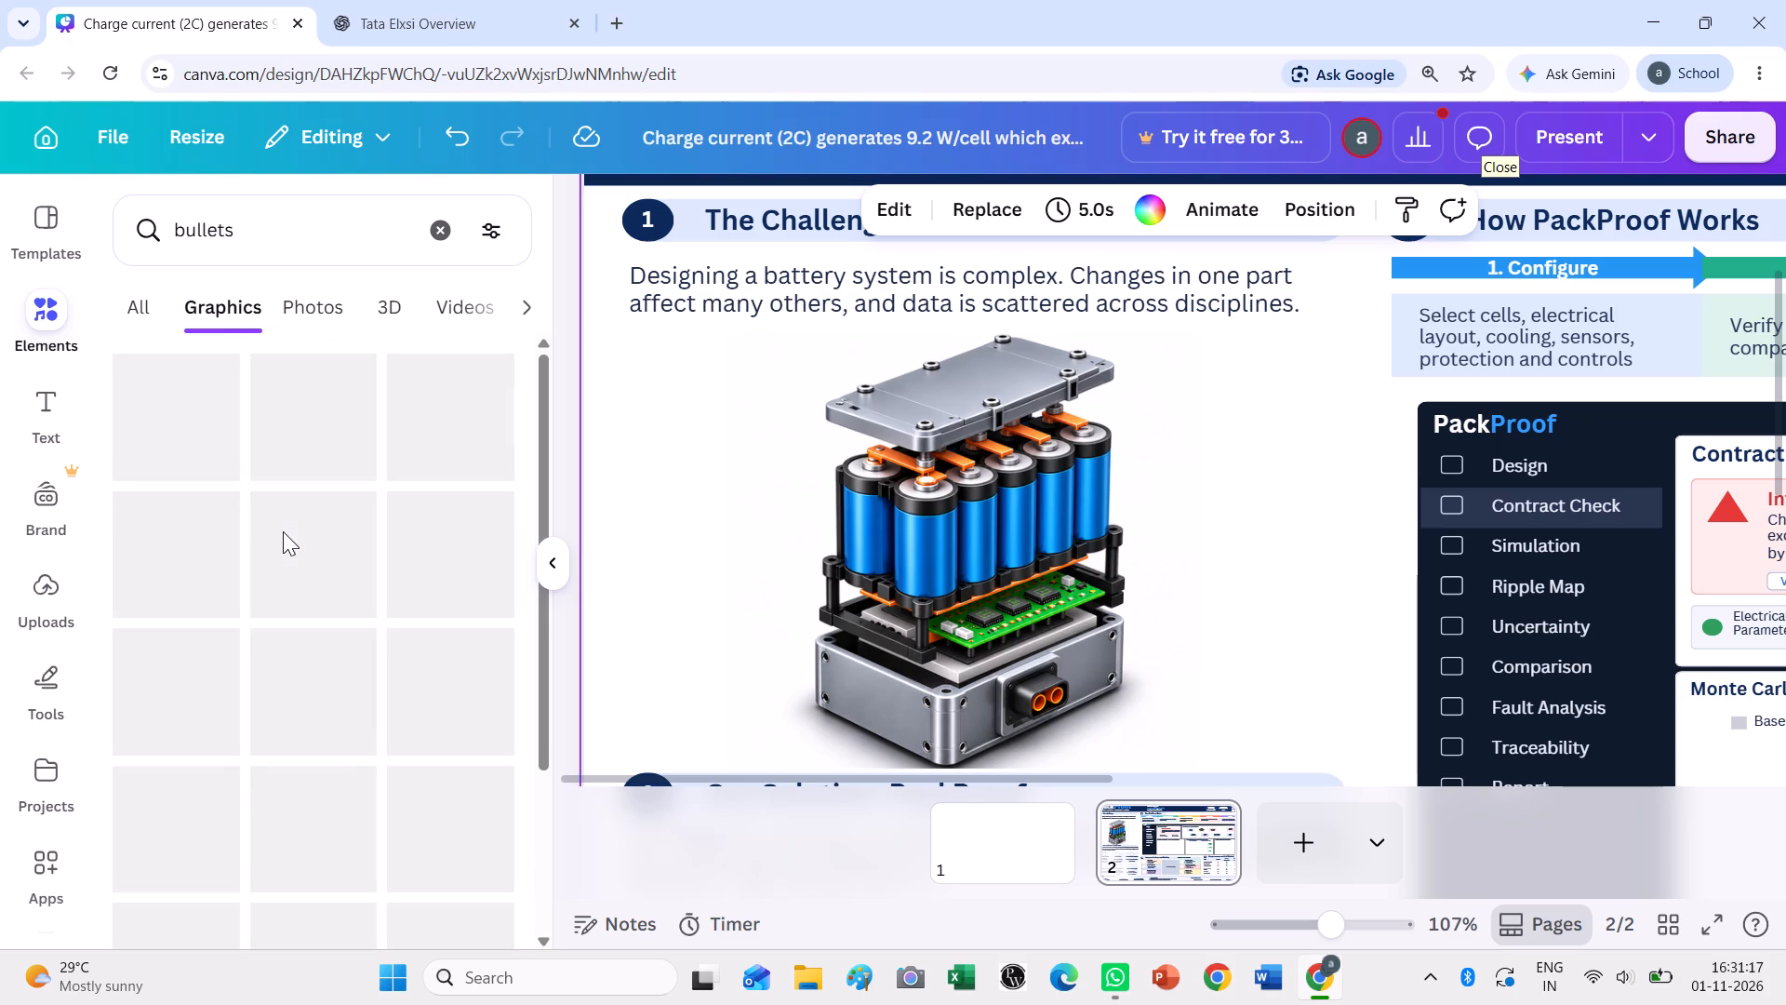
pyautogui.scroll(-3, 283, 531)
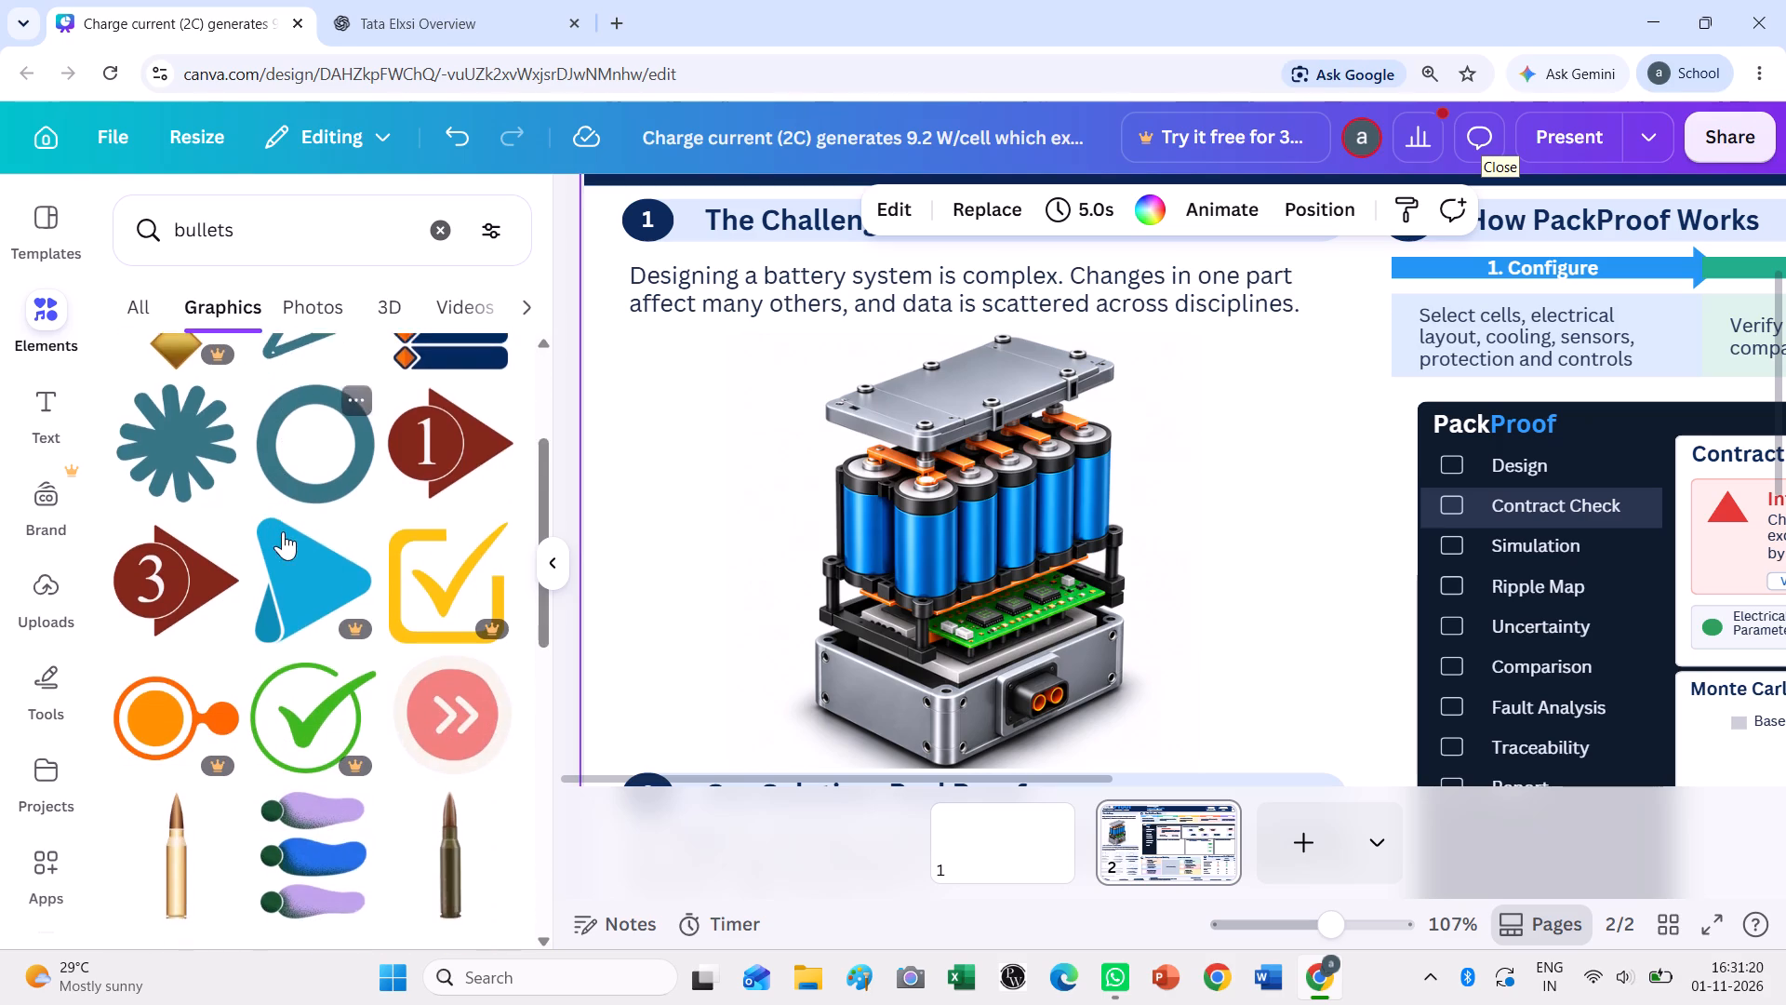
pyautogui.scroll(-3, 283, 531)
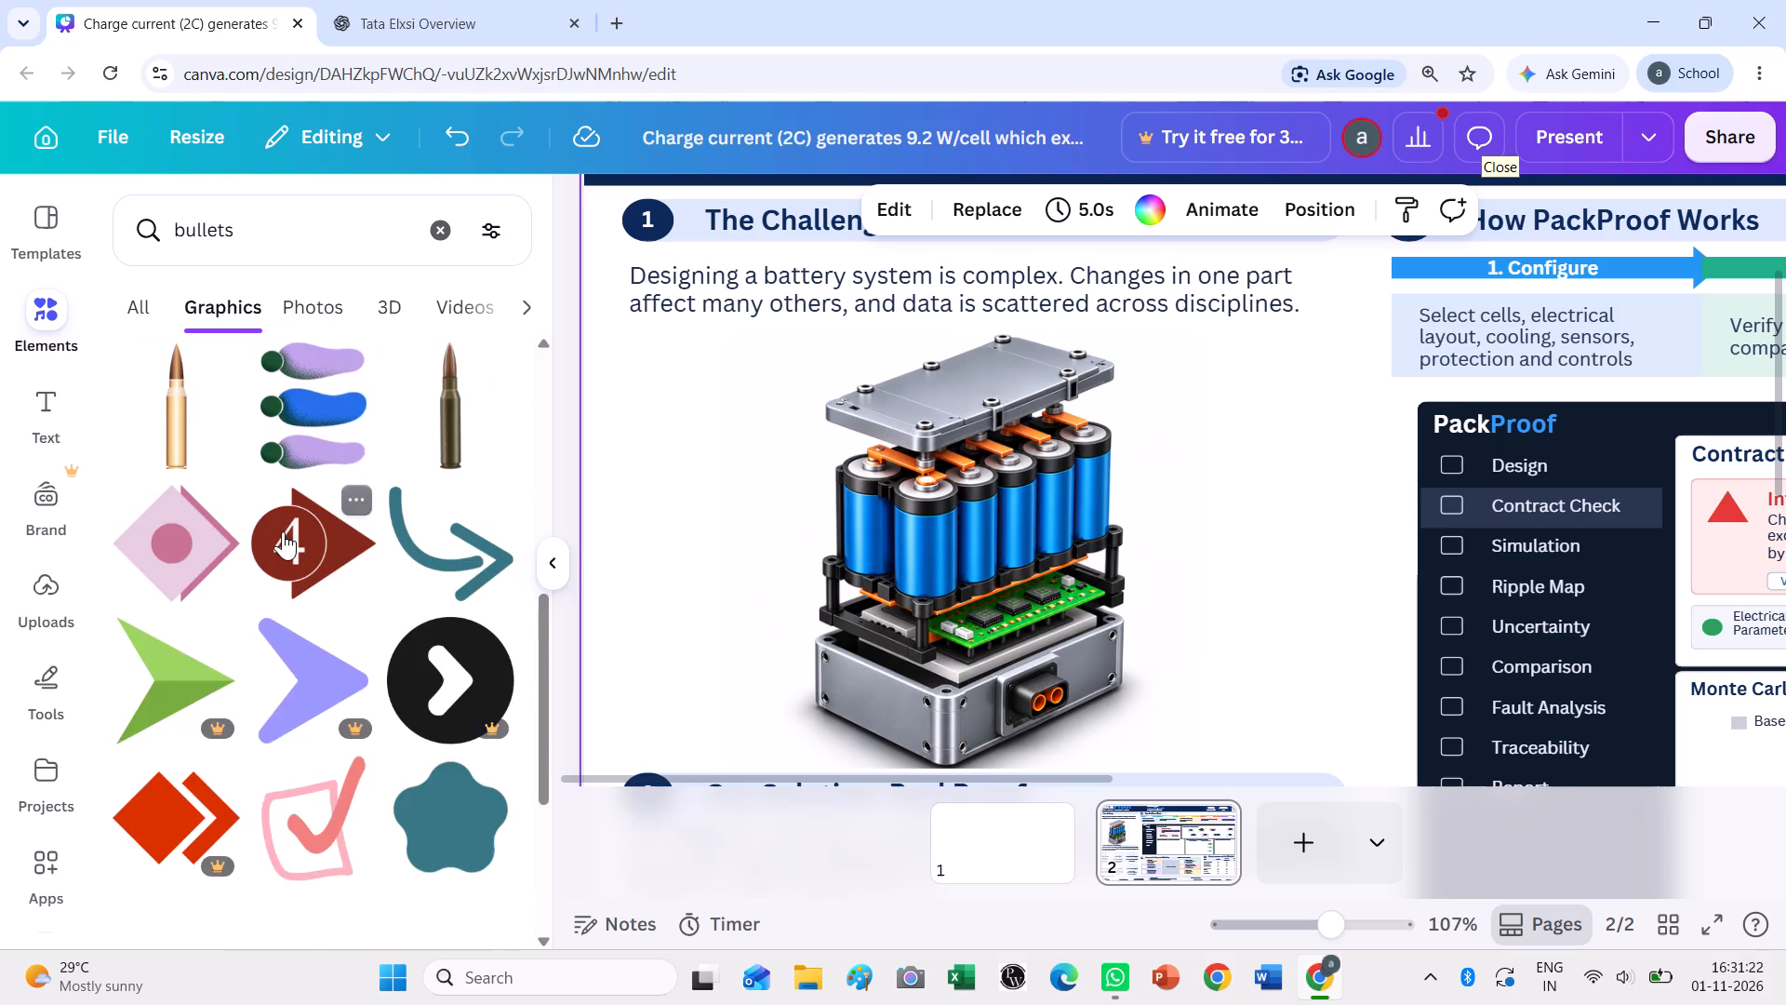
pyautogui.scroll(-9, 283, 531)
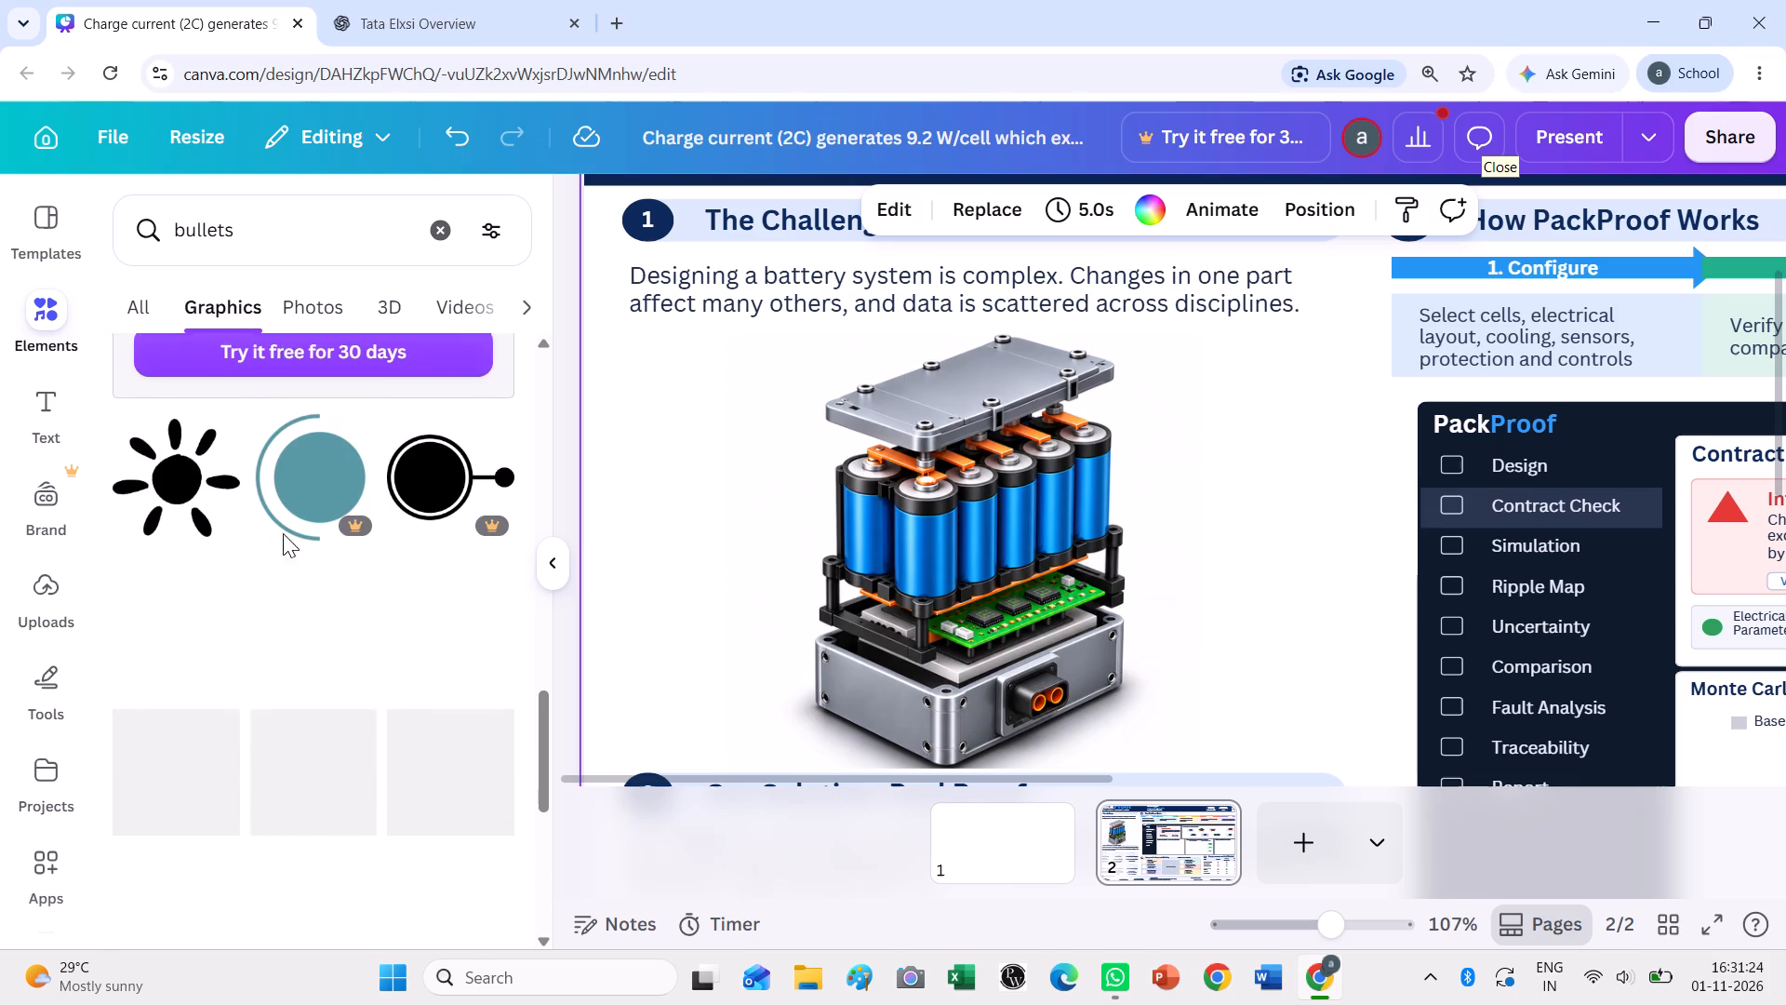
pyautogui.scroll(-2, 283, 533)
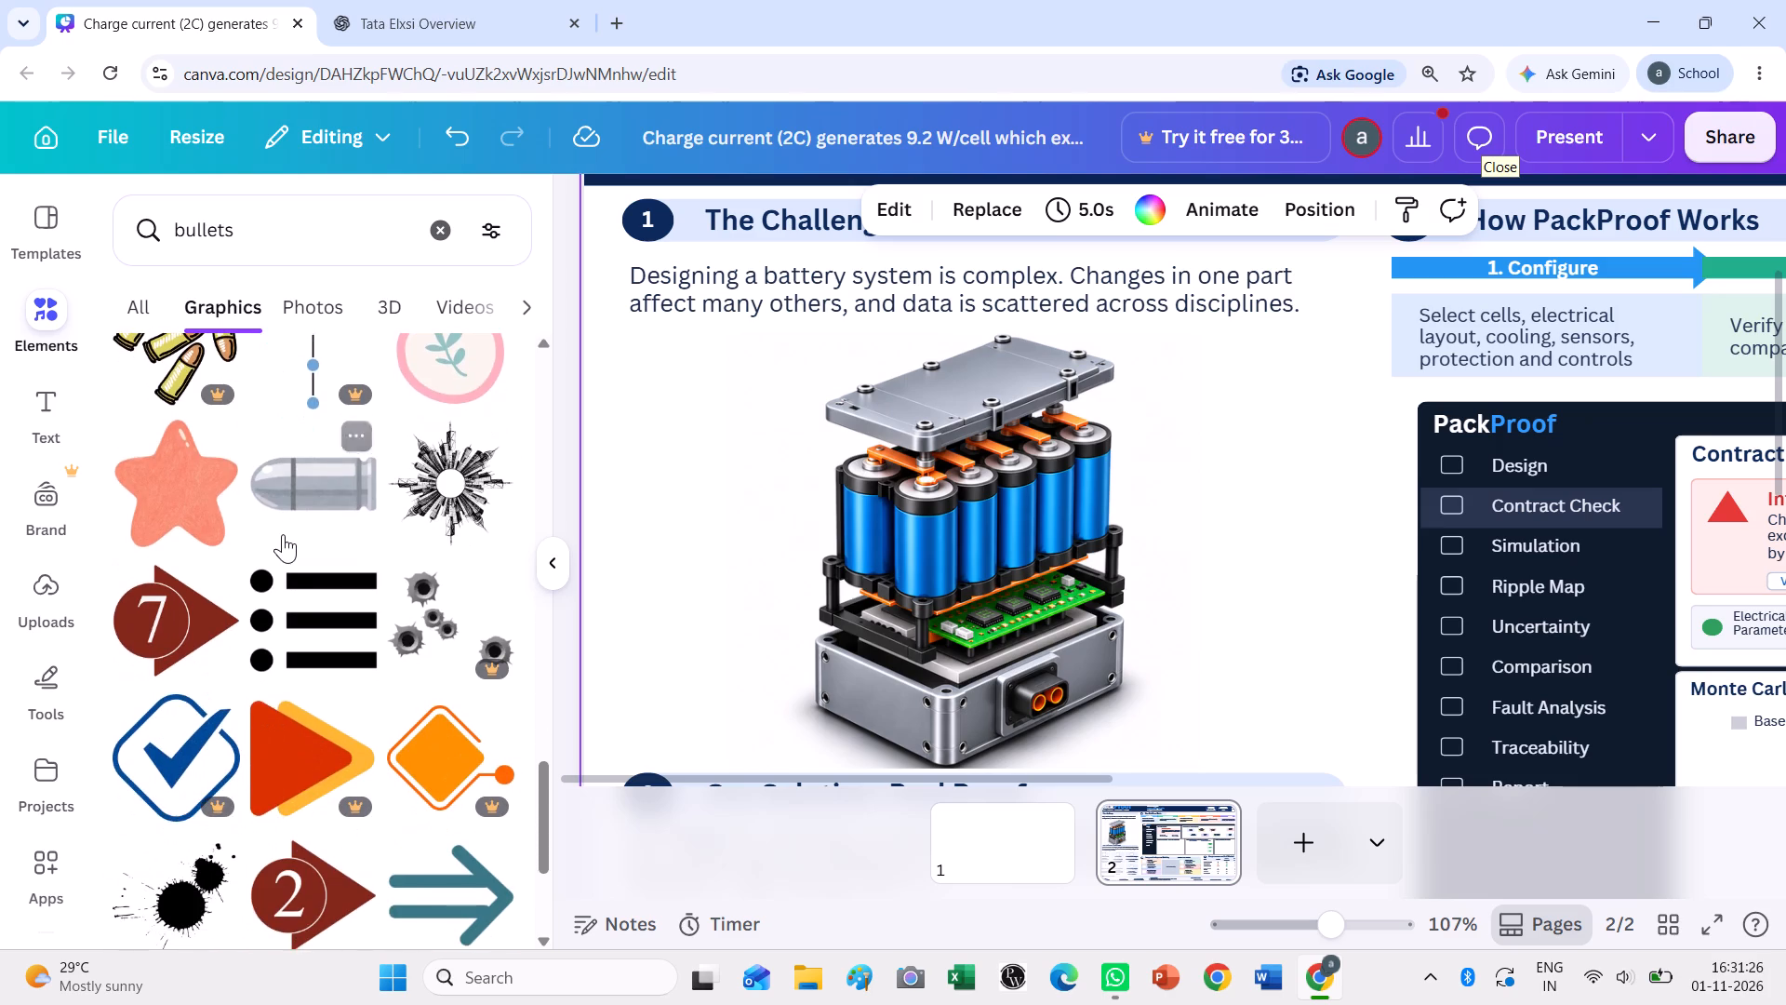
pyautogui.scroll(-4, 283, 534)
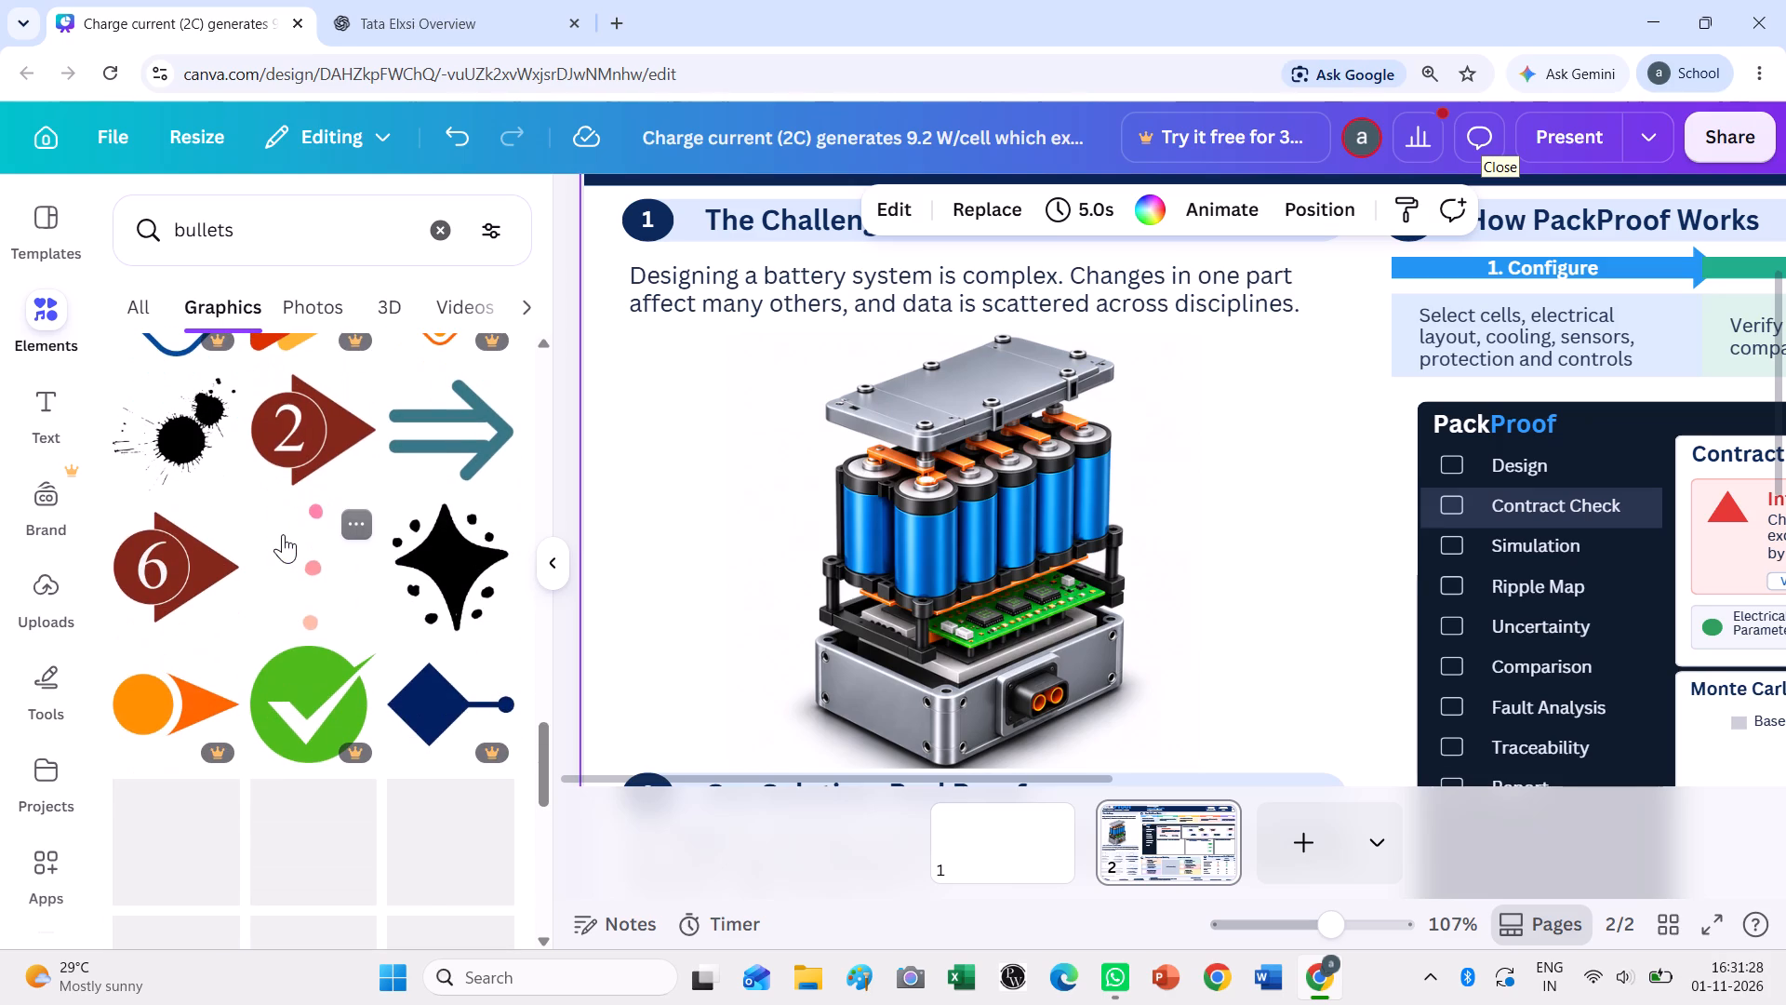
pyautogui.scroll(-7, 283, 534)
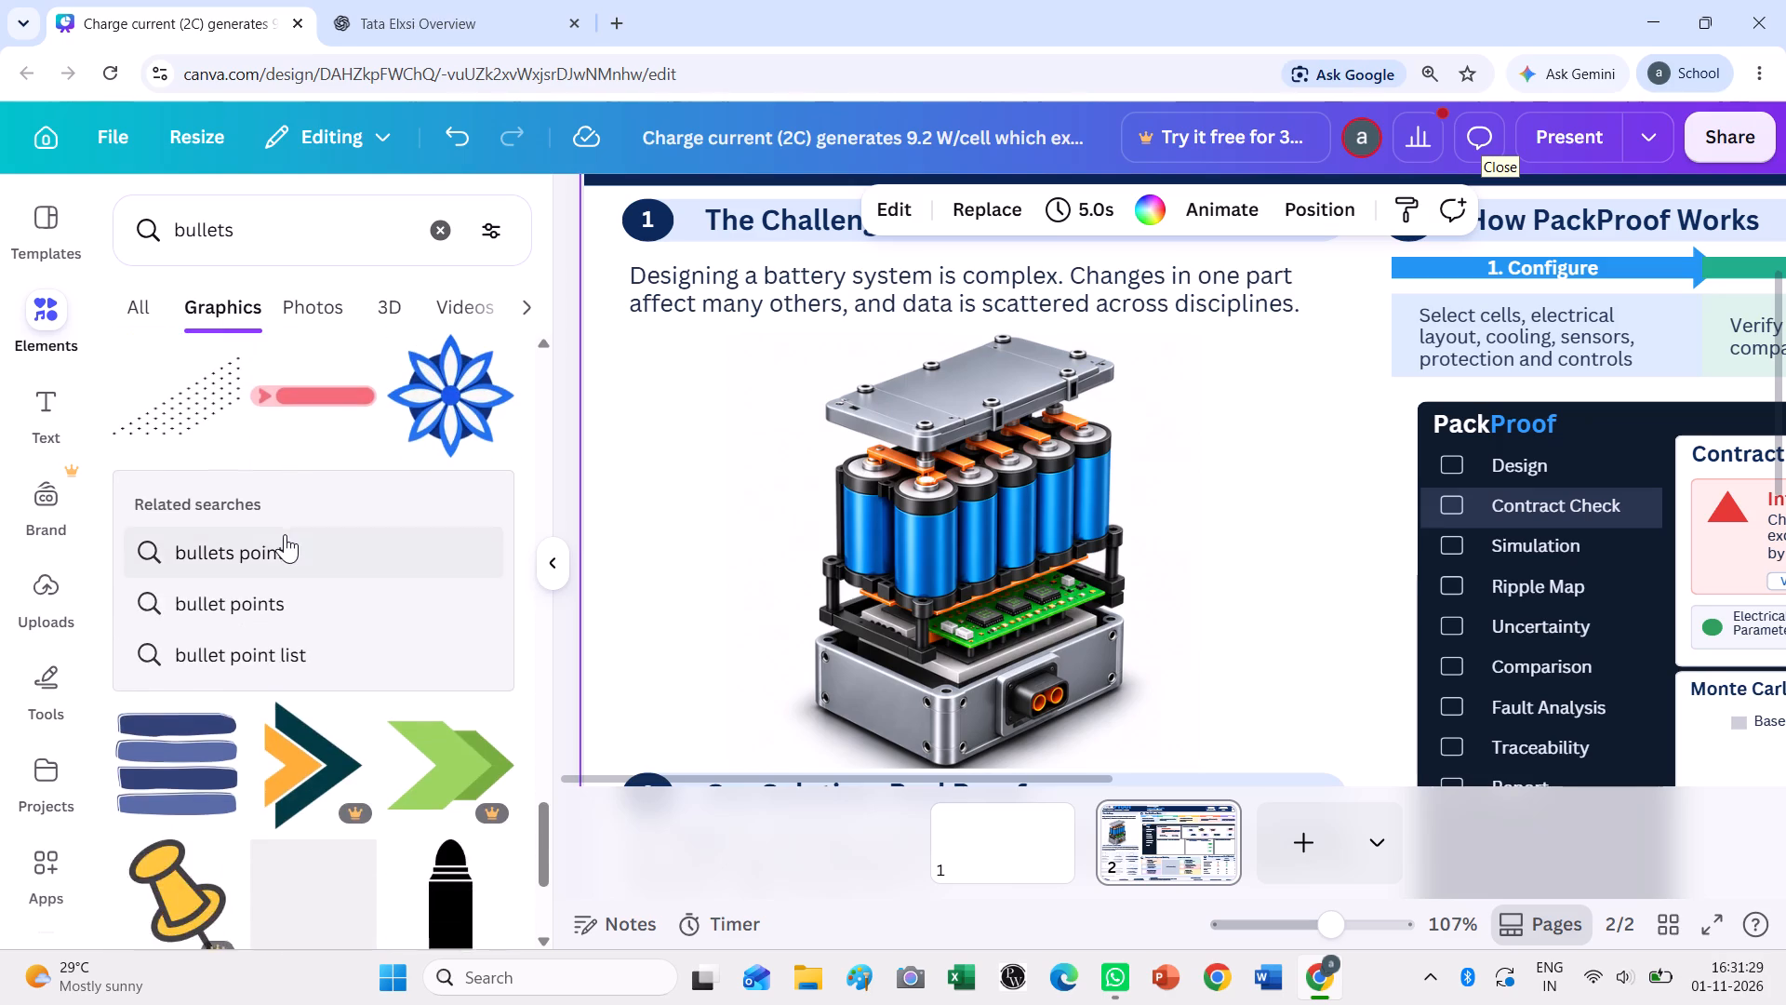
pyautogui.scroll(-3, 285, 534)
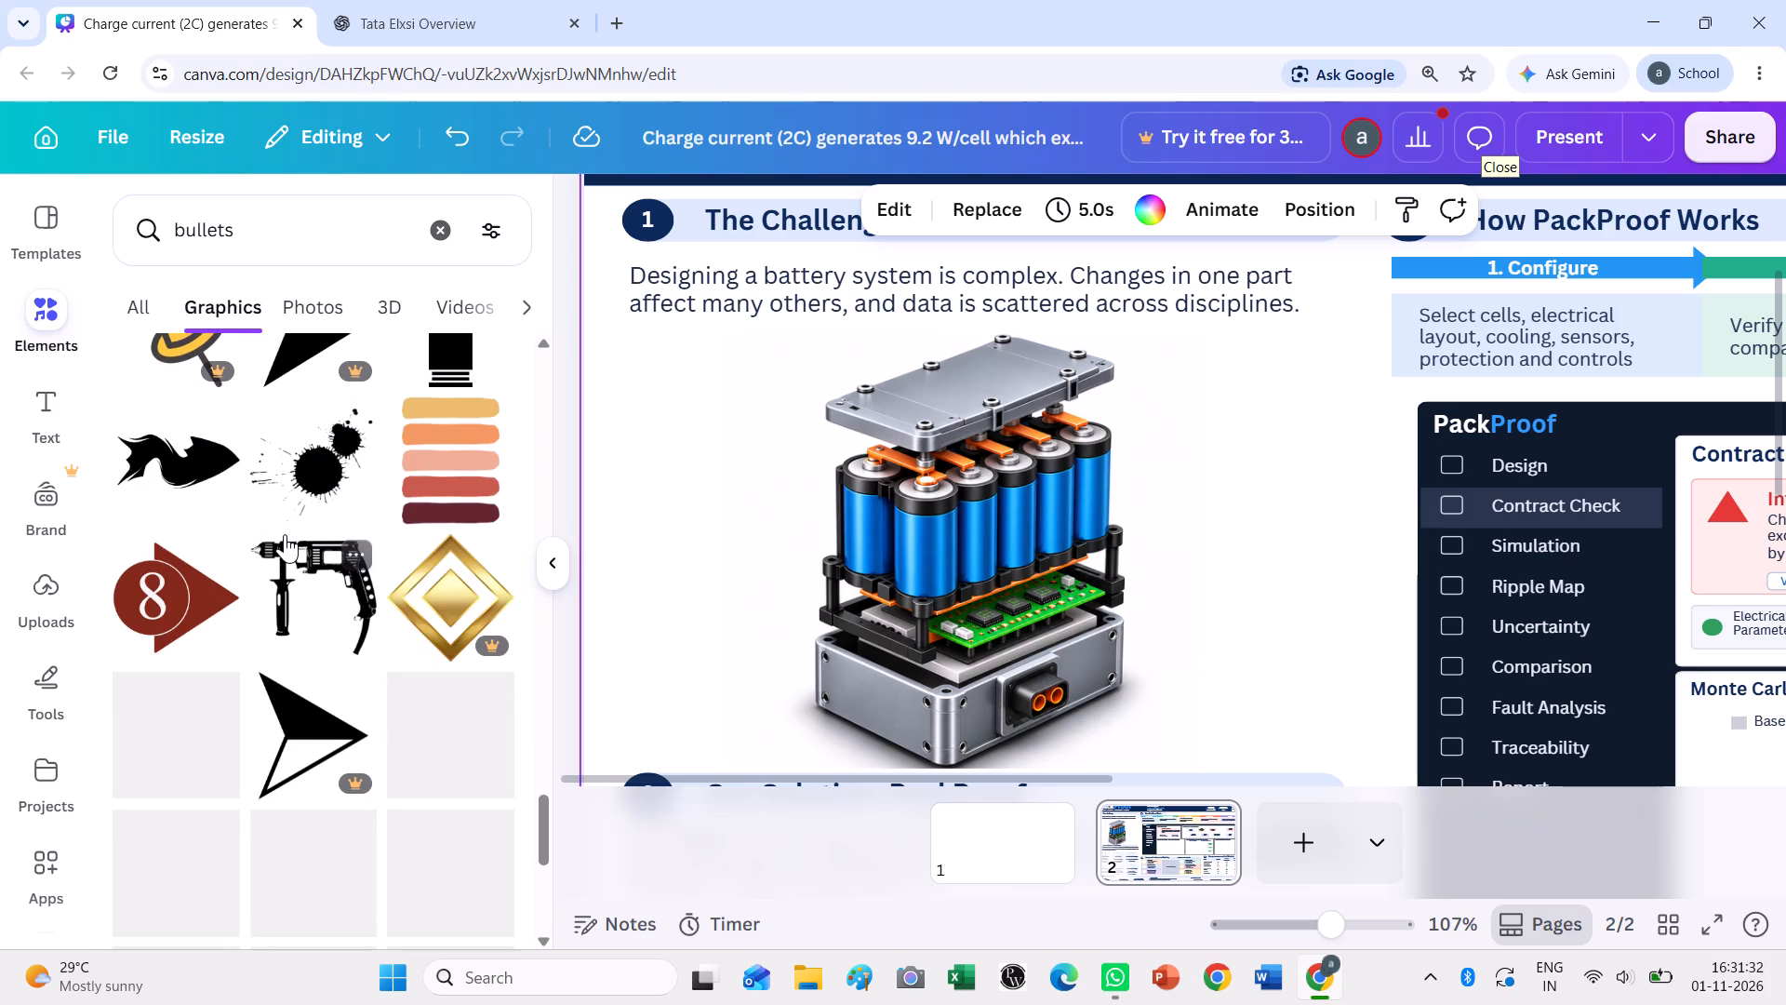
pyautogui.scroll(-4, 285, 534)
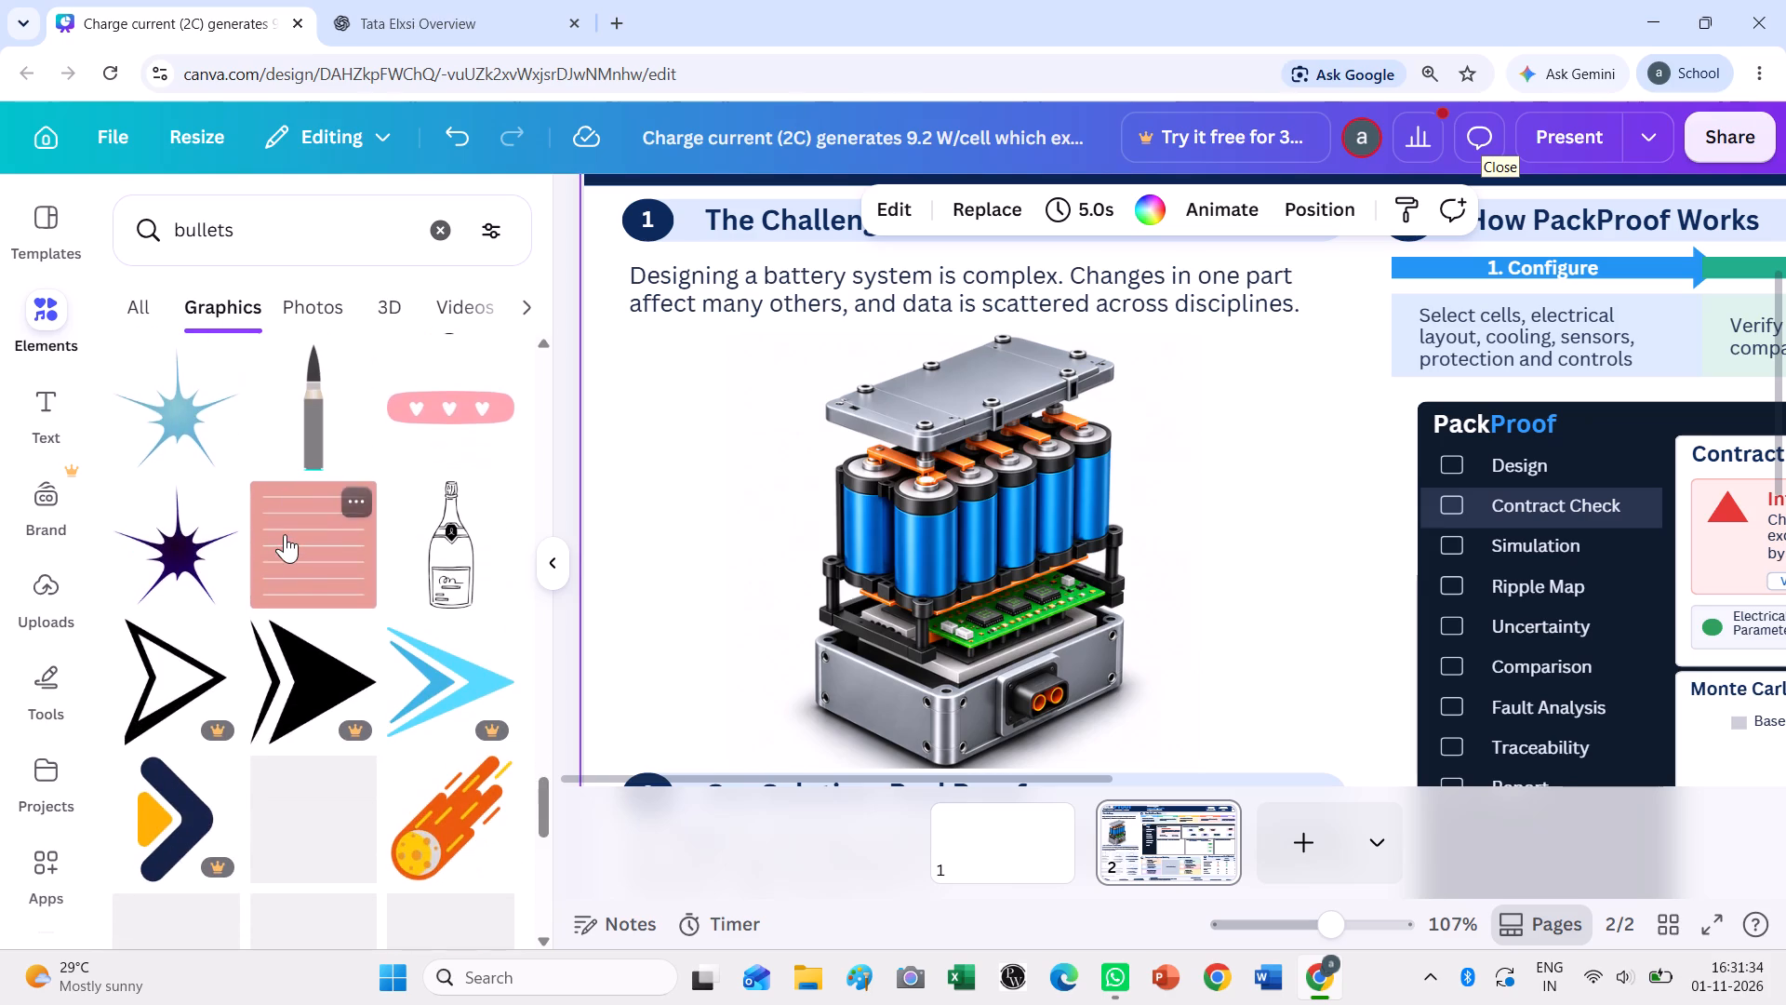
pyautogui.scroll(-4, 285, 534)
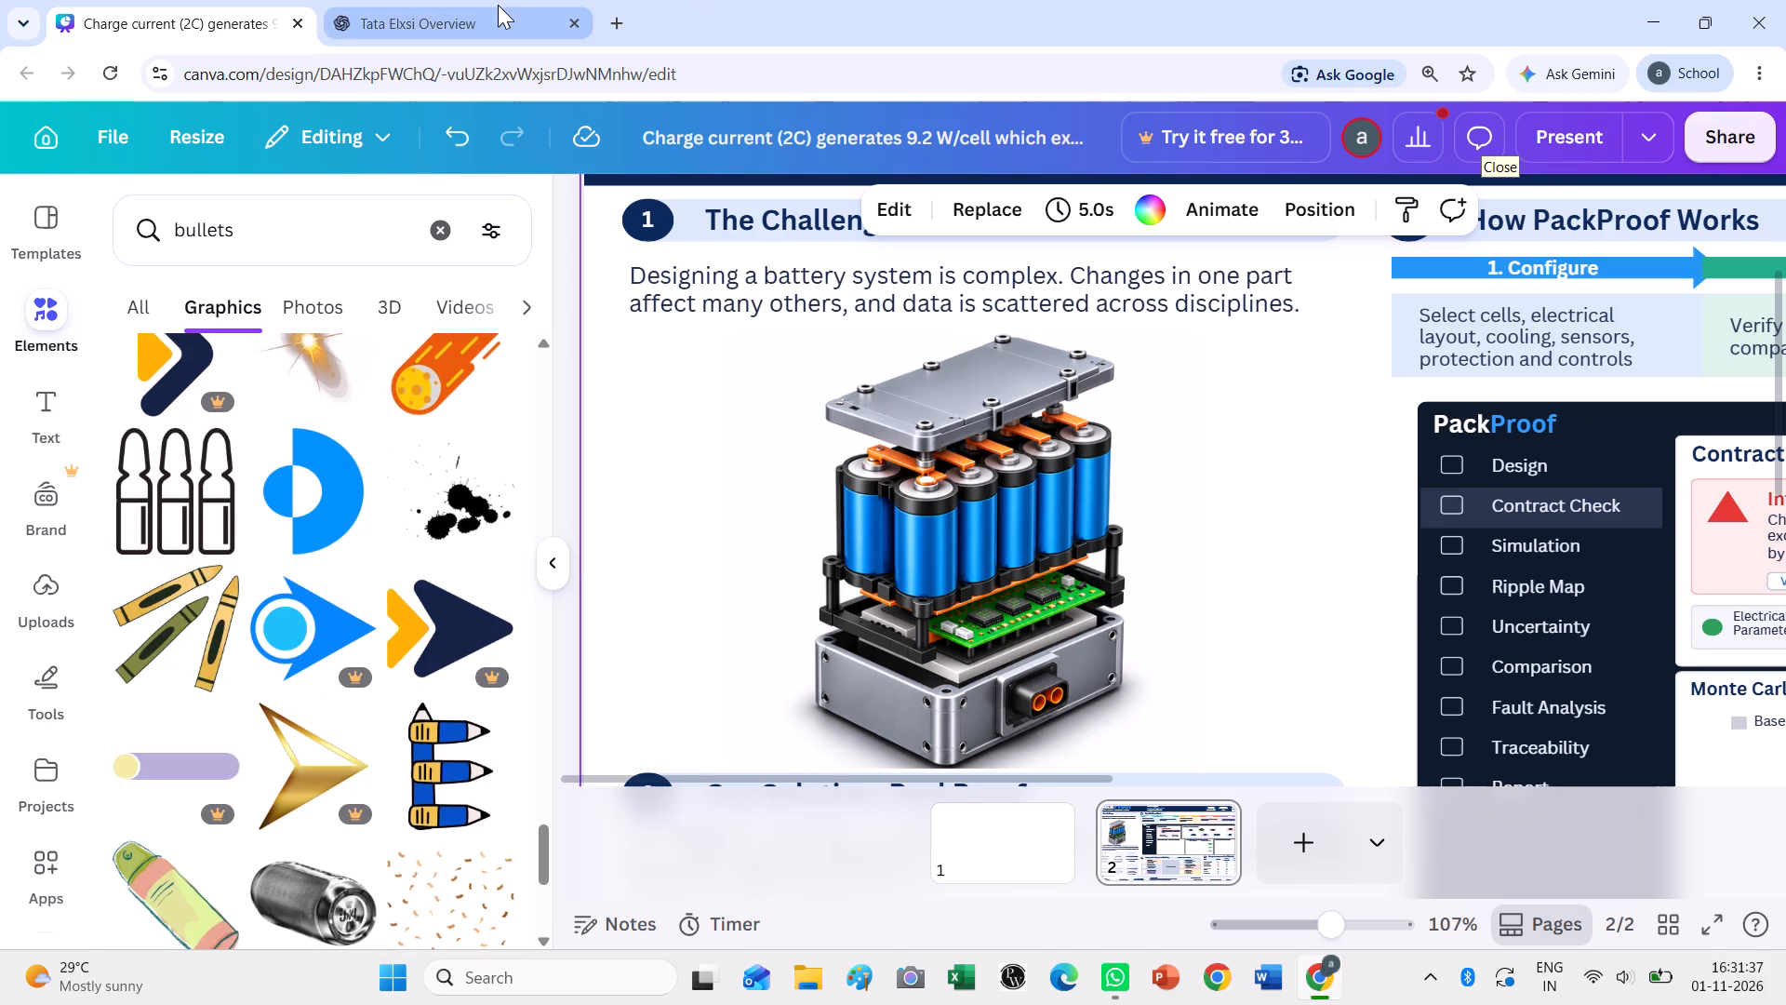
pyautogui.scroll(-3, 179, 715)
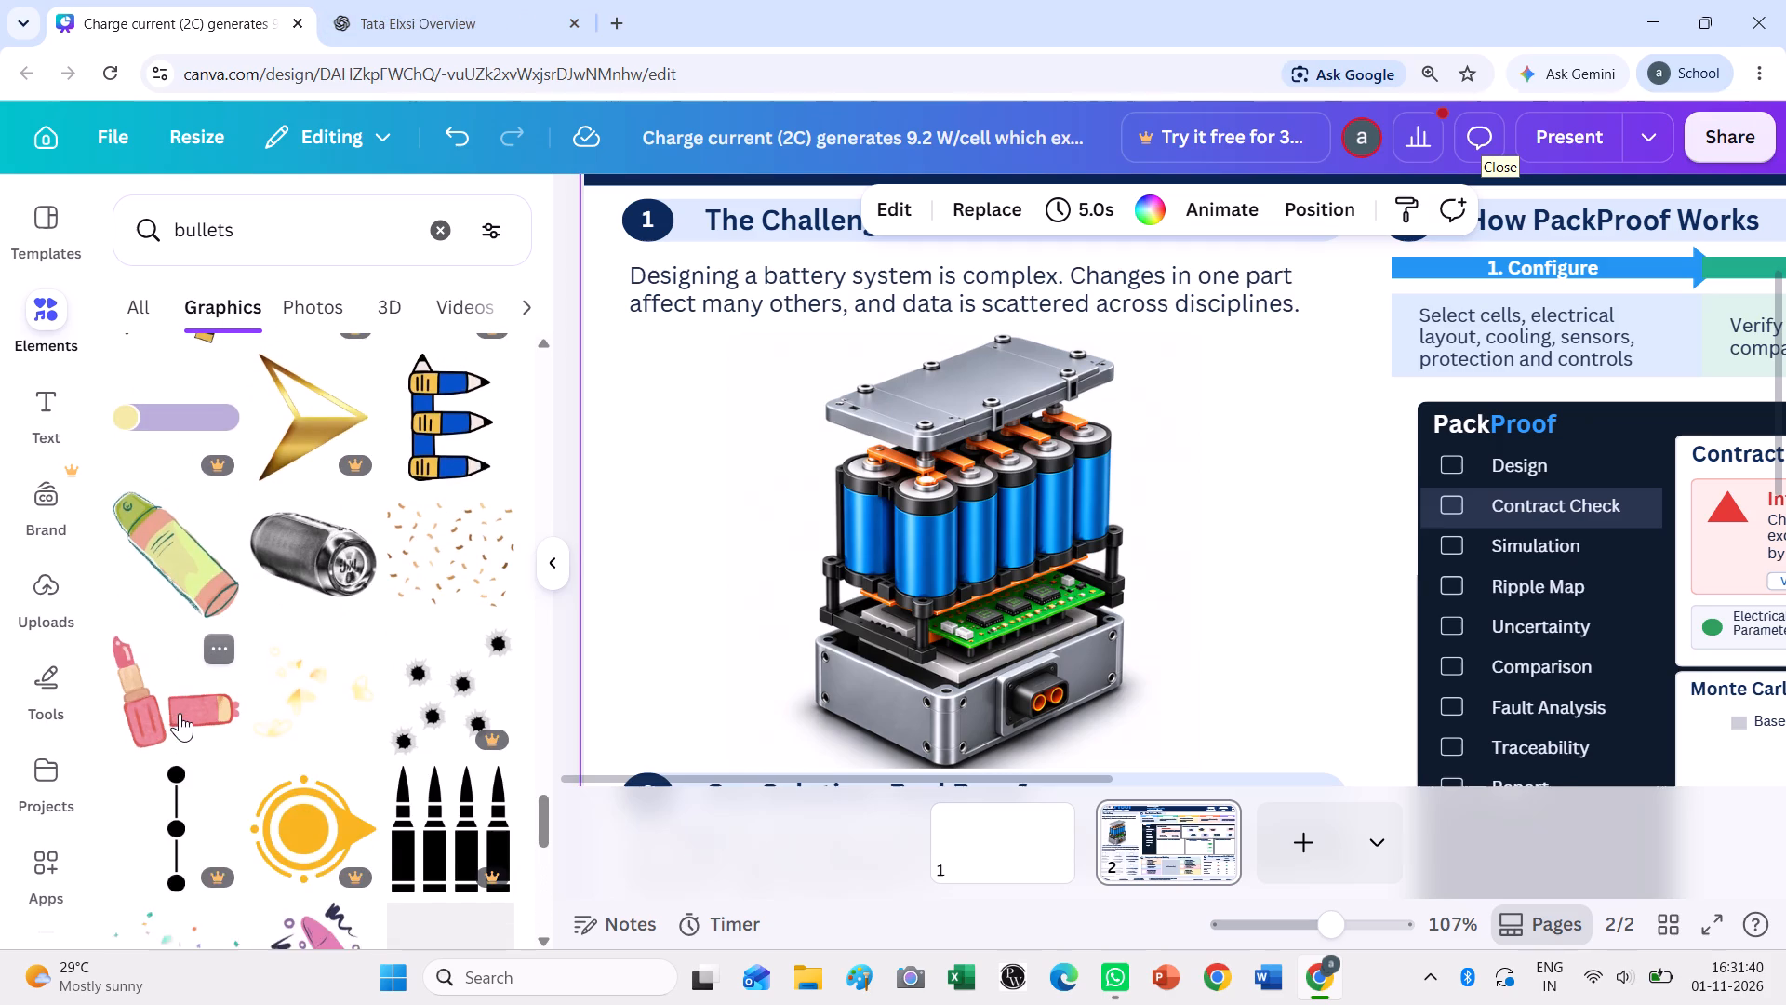
pyautogui.scroll(-5, 180, 713)
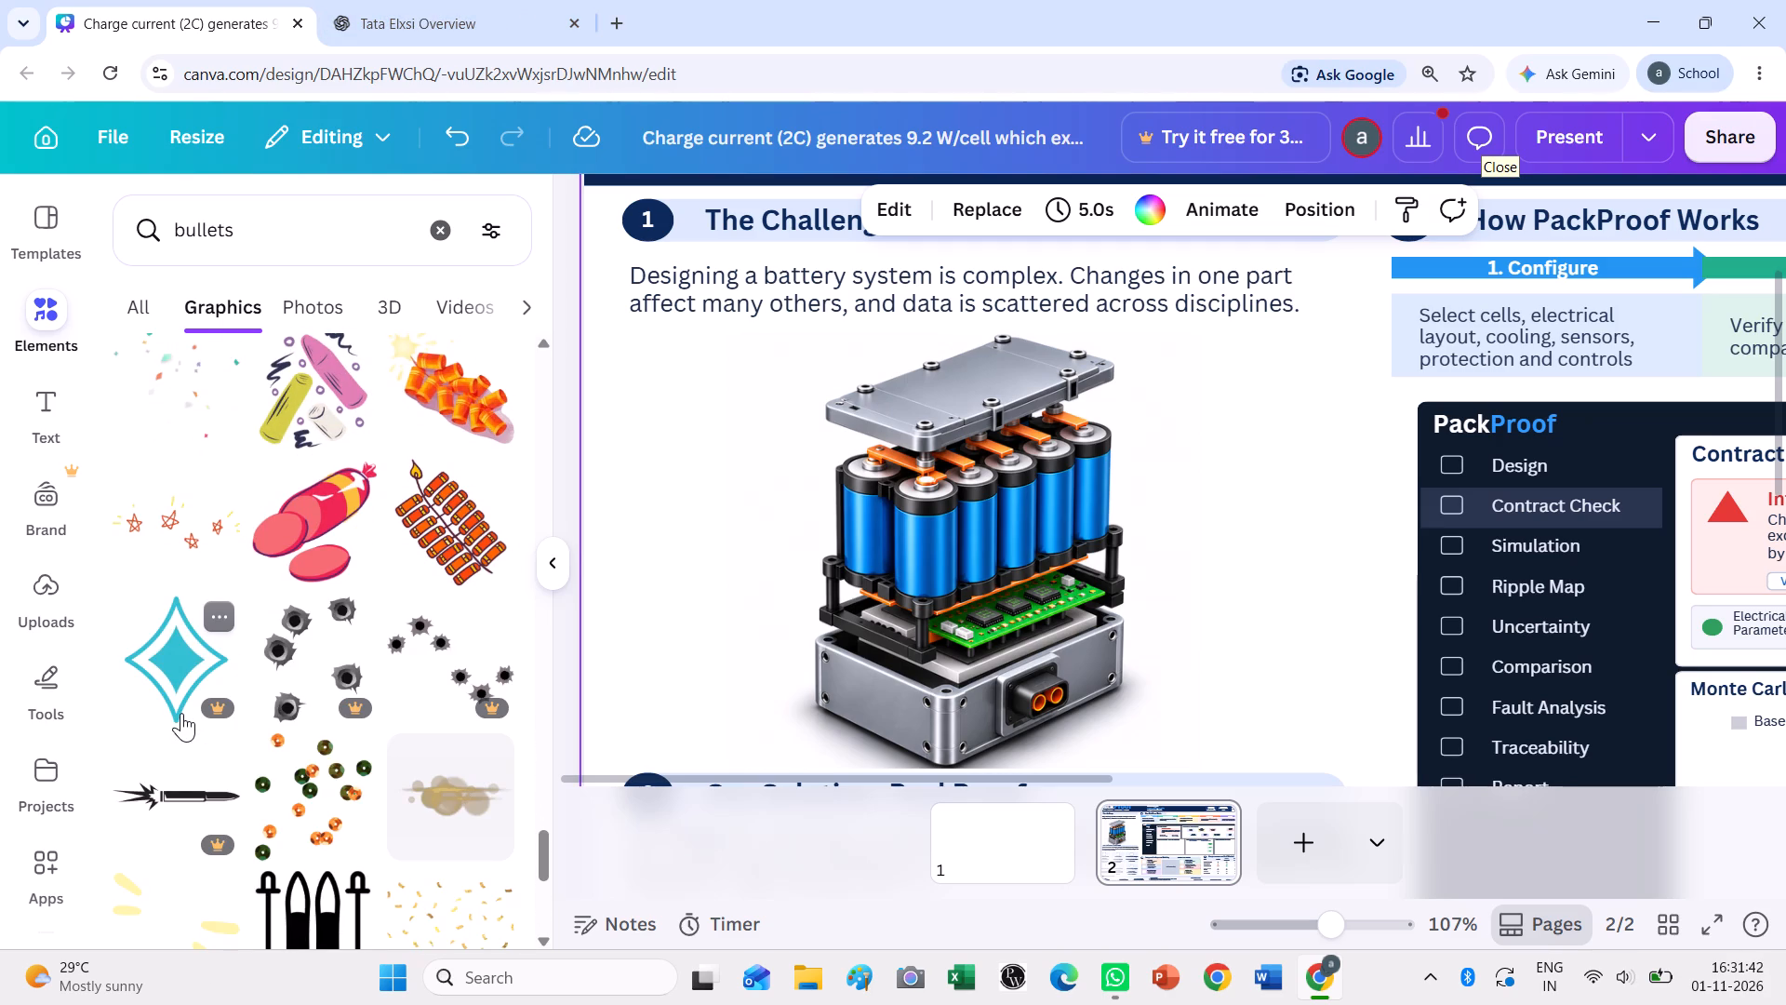
pyautogui.scroll(-2, 181, 713)
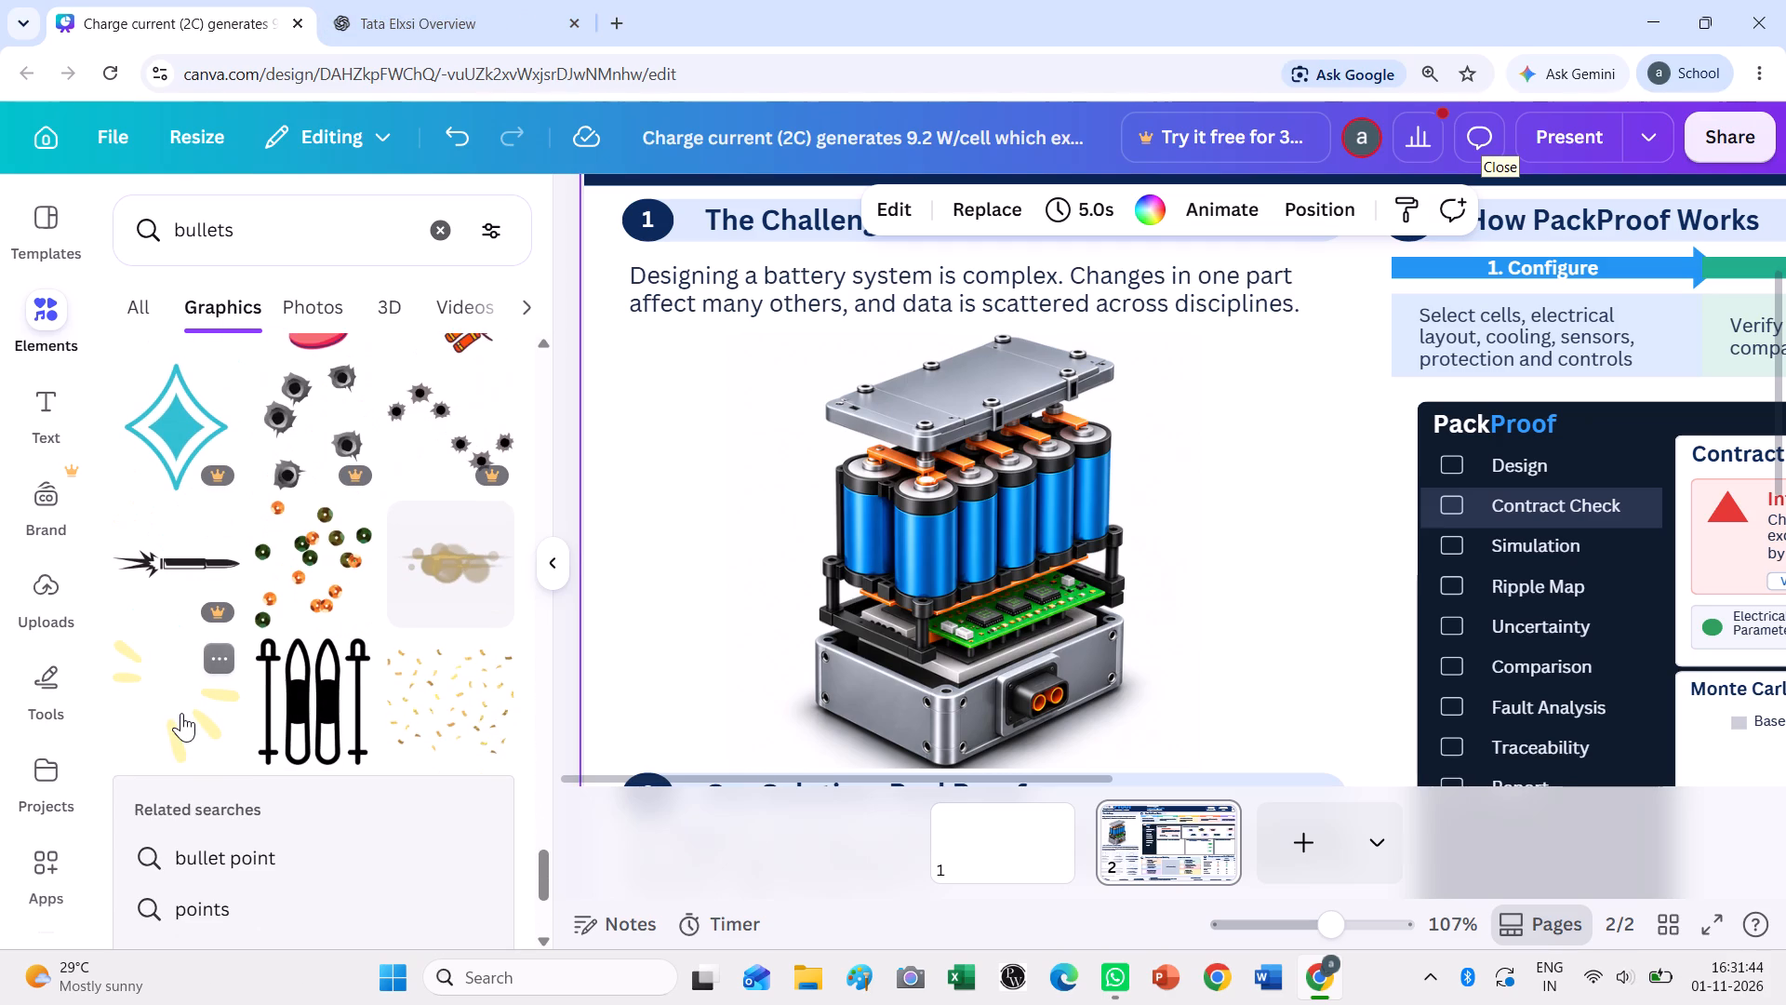
pyautogui.scroll(-4, 182, 713)
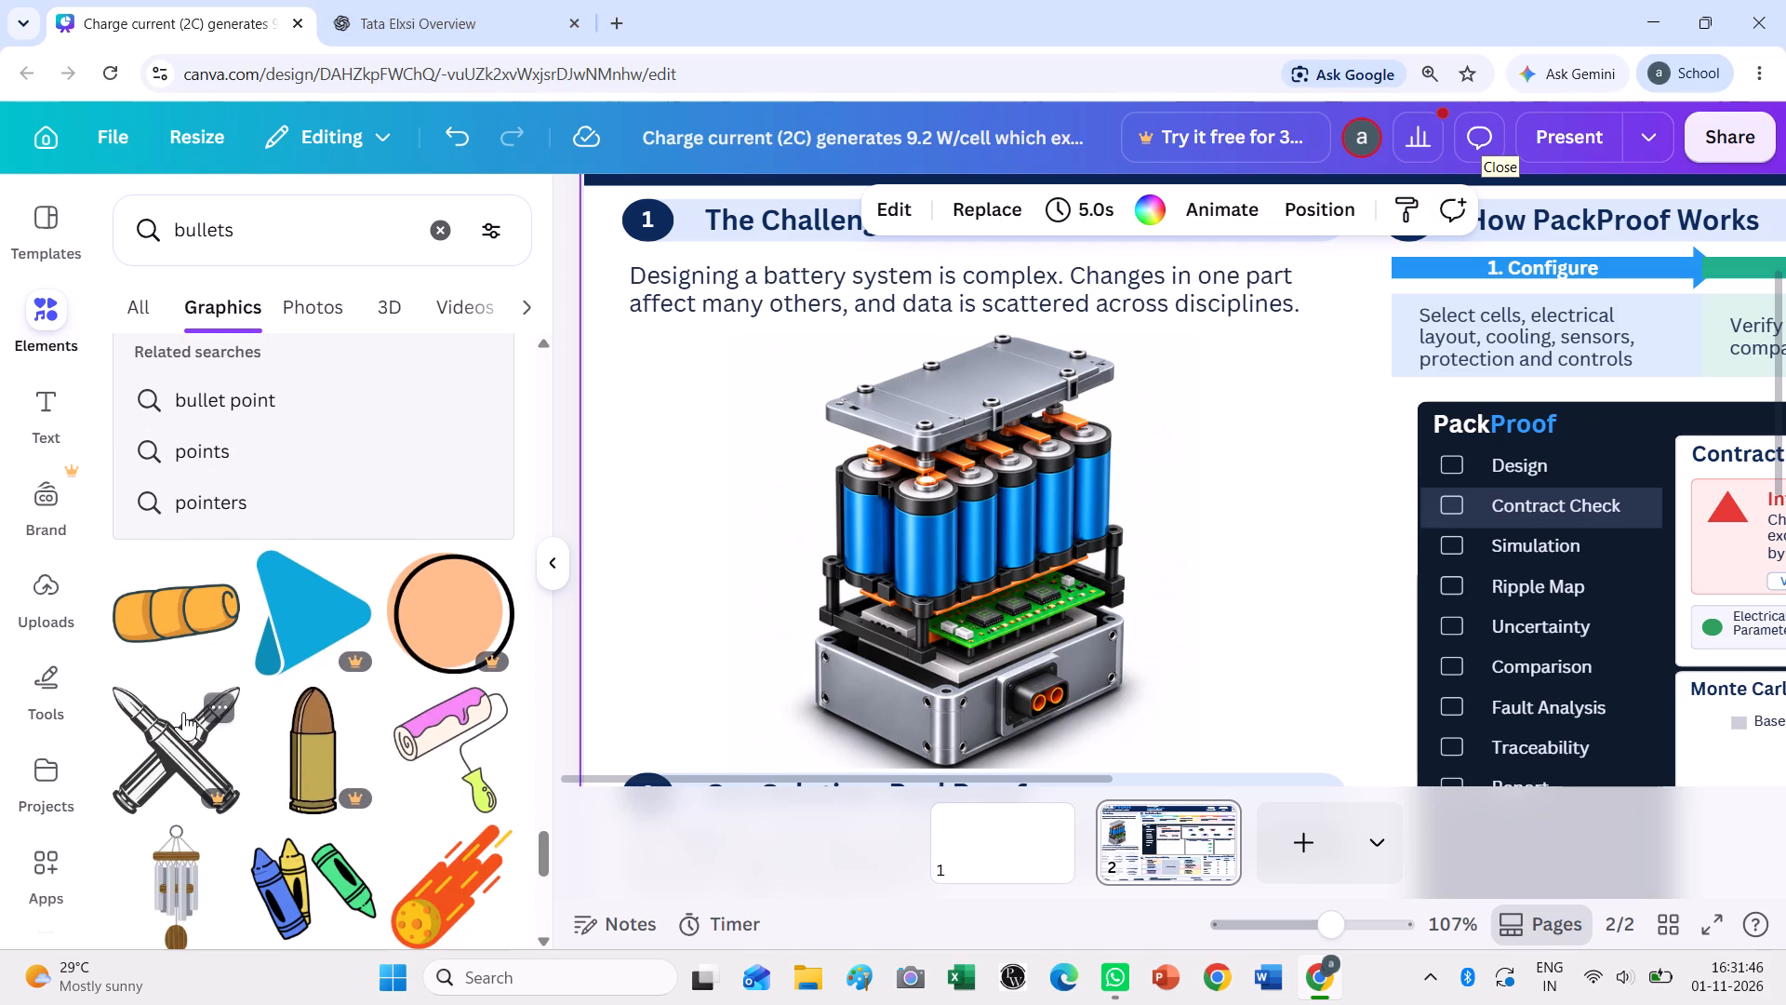
pyautogui.scroll(-7, 183, 712)
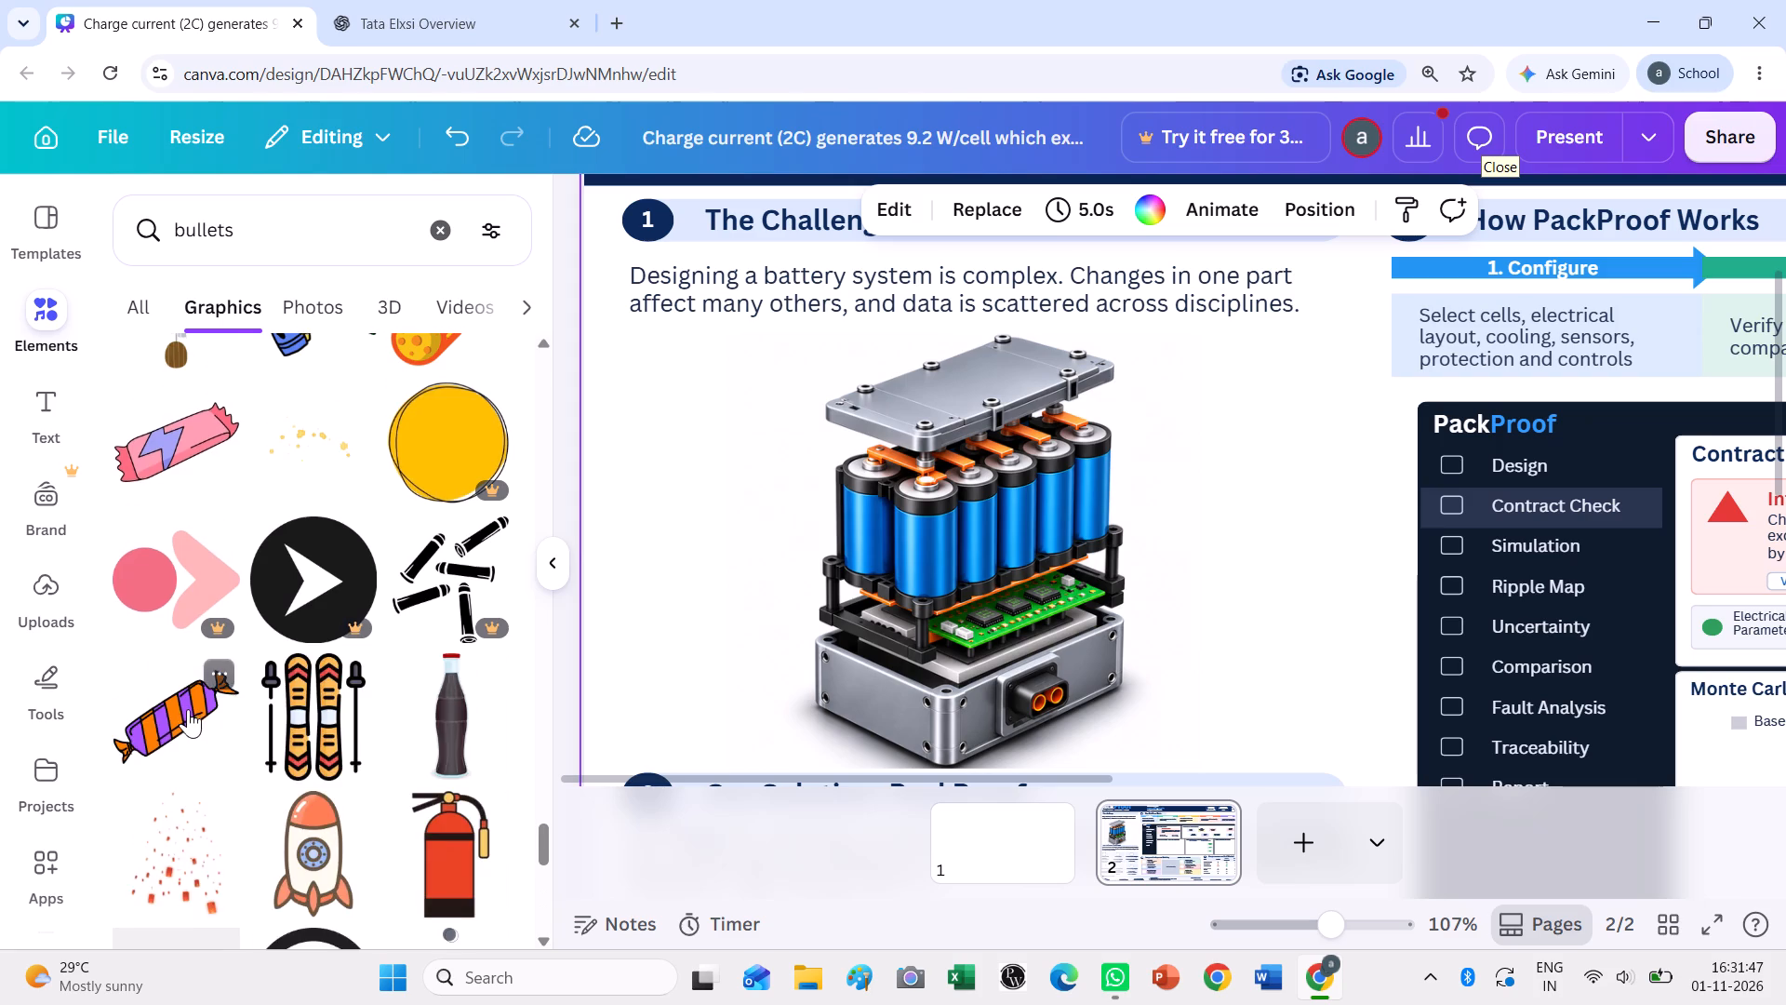
pyautogui.scroll(-7, 188, 709)
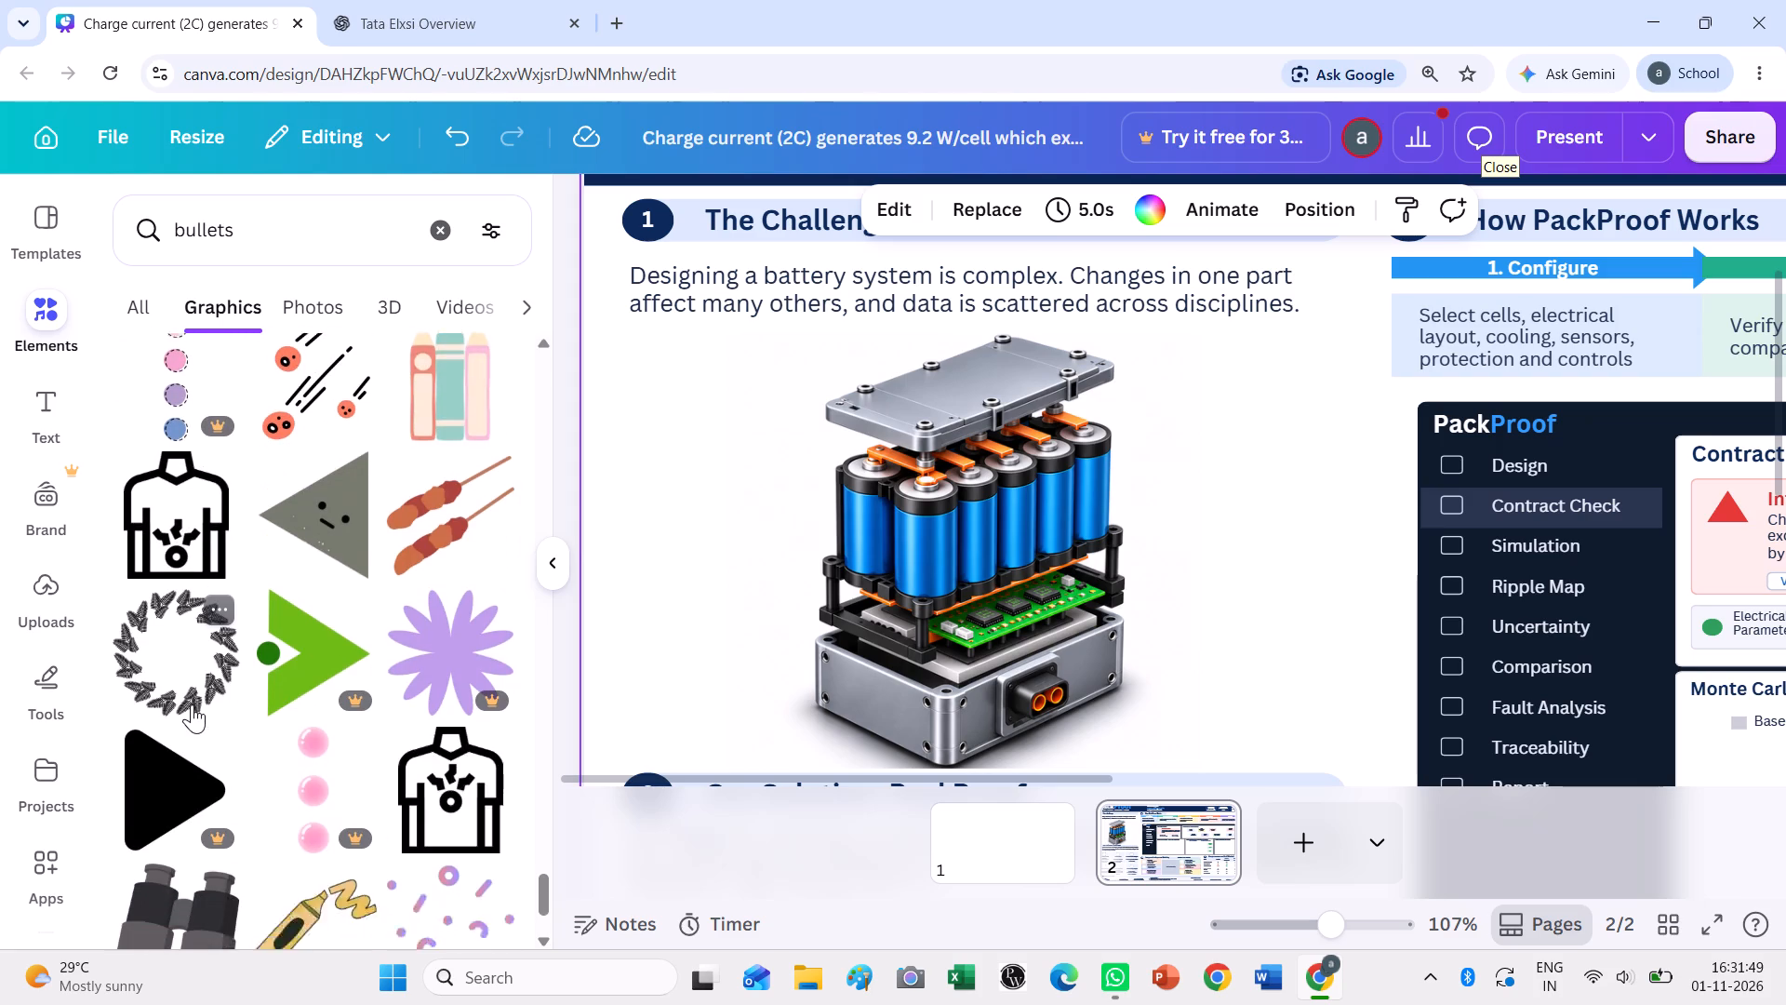
# Replace the elements search with "arrows" and show all of its graphics results.
pyautogui.click(452, 222)
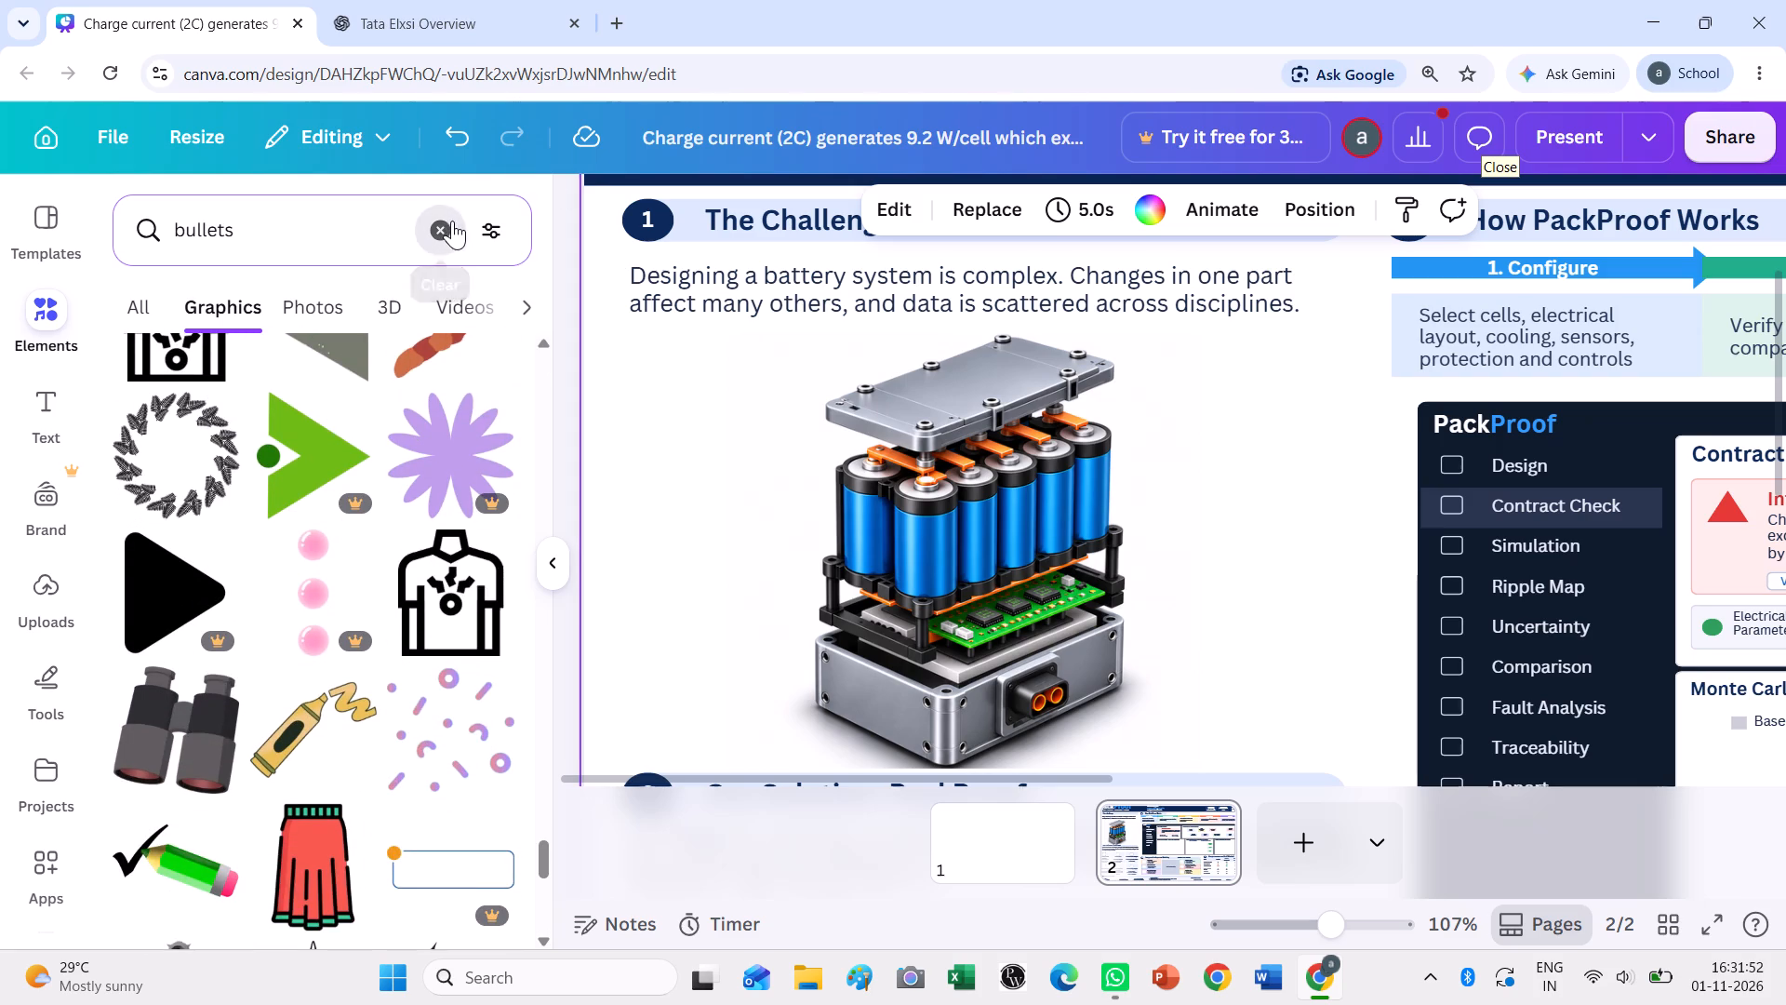
pyautogui.write('arr')
pyautogui.hscroll(1, 452, 221)
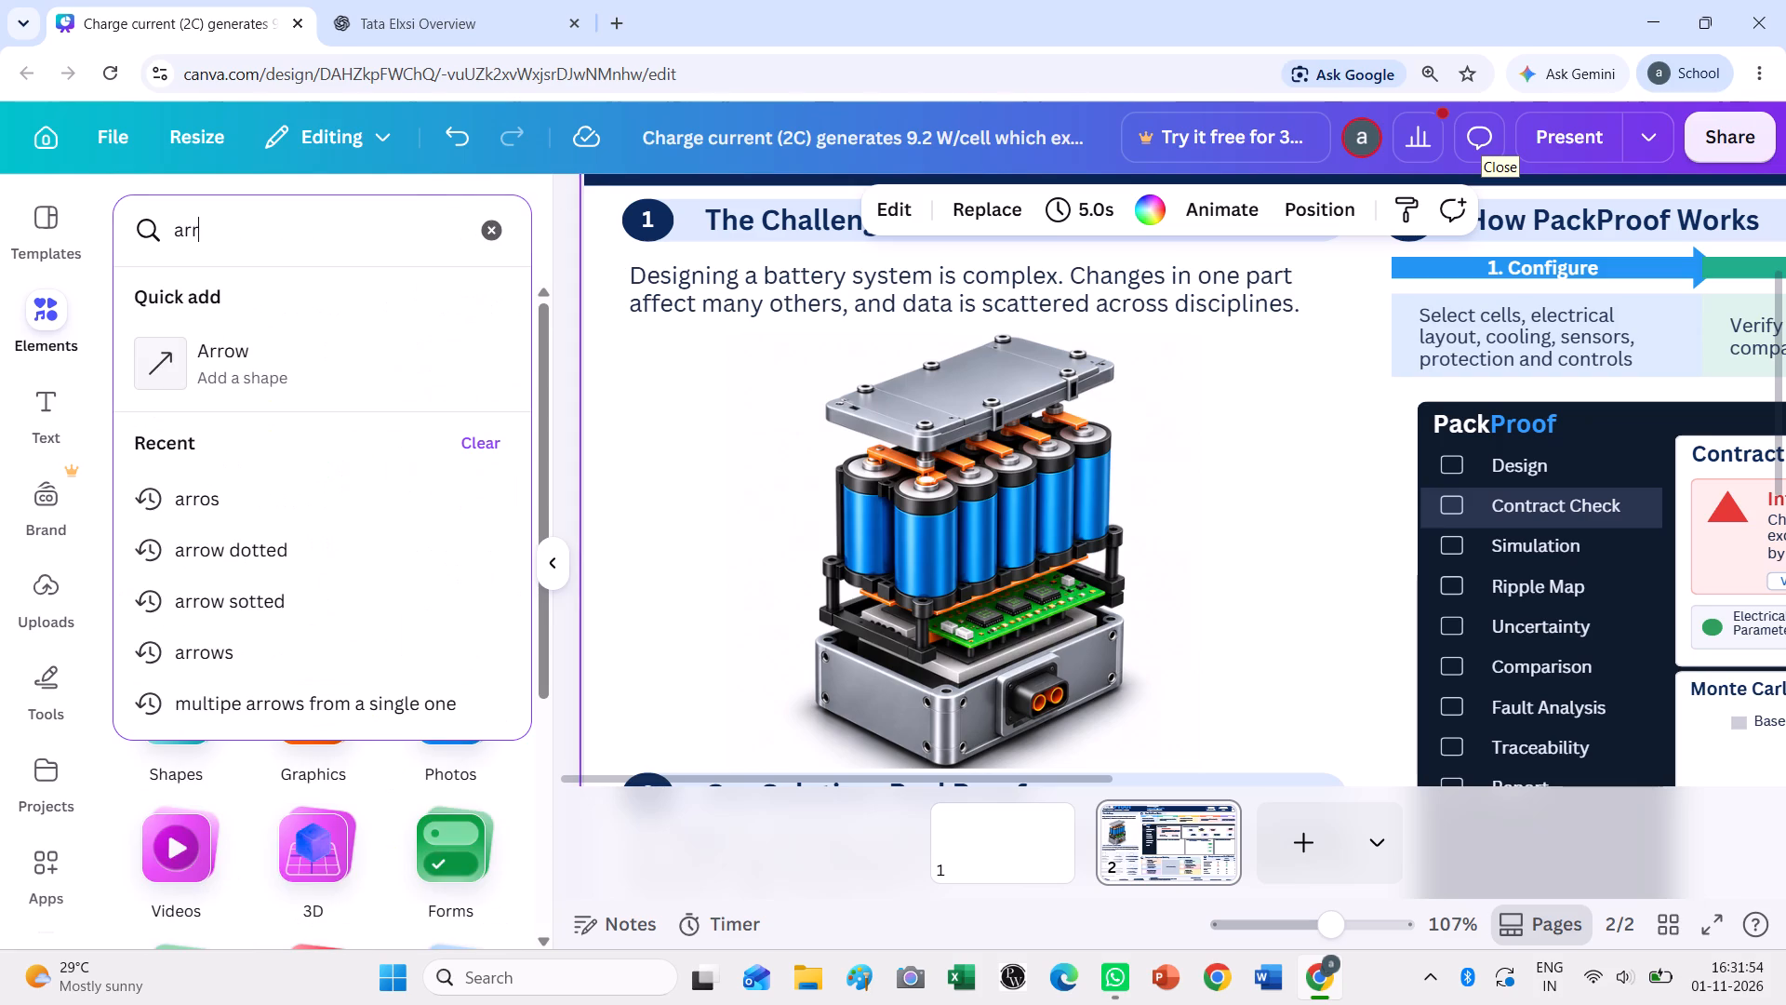
pyautogui.hscroll(1, 452, 221)
pyautogui.press('o')
pyautogui.write('ws')
pyautogui.press('Return')
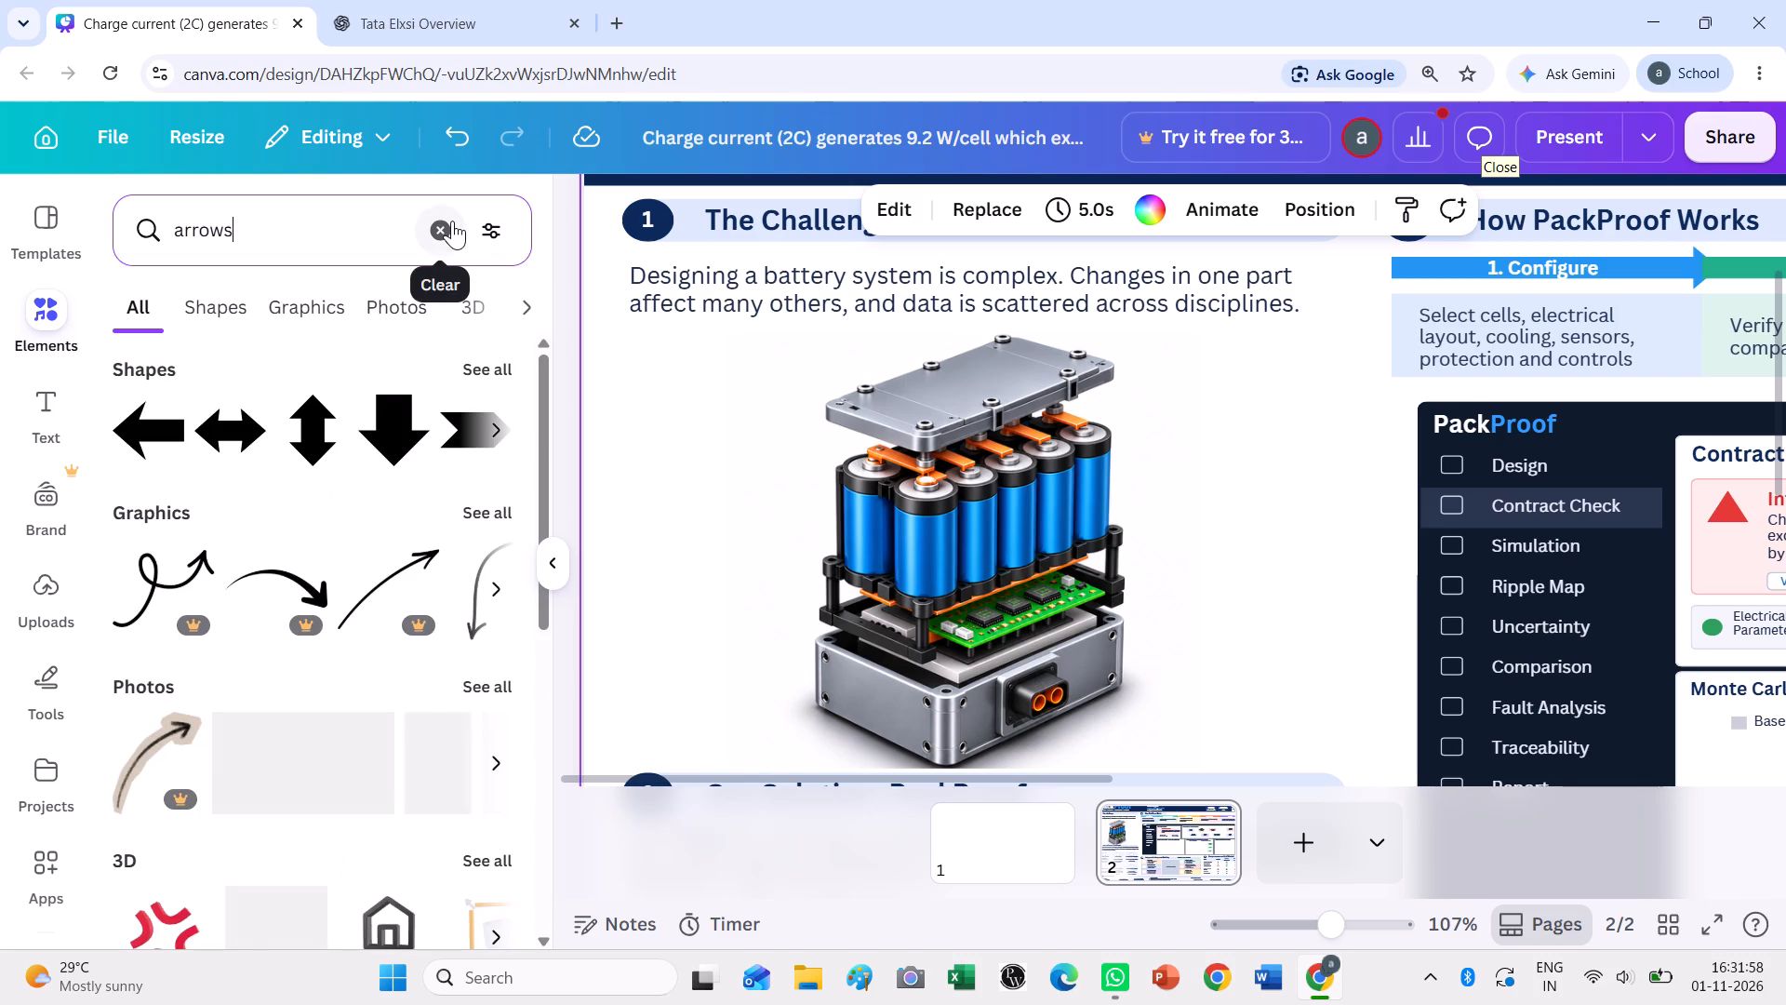
pyautogui.click(466, 511)
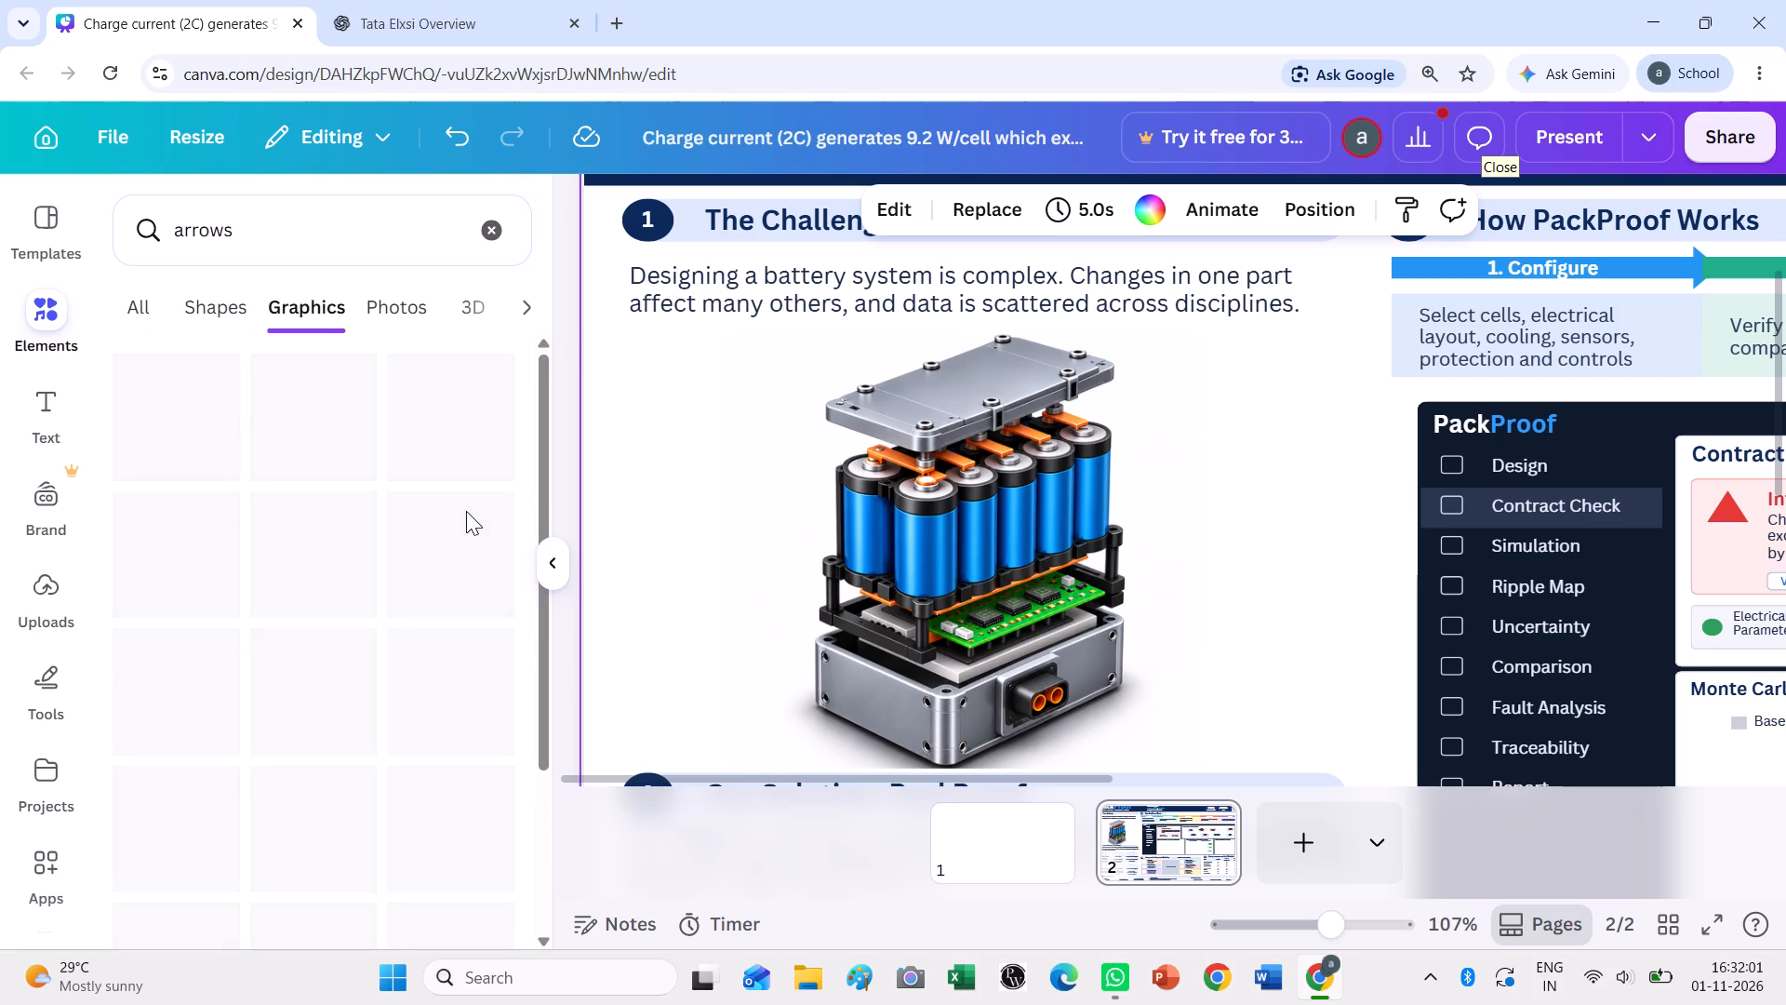
# Look through the arrow graphics for a pointer arrow suited to linking labels to the battery image.
pyautogui.scroll(-1, 383, 672)
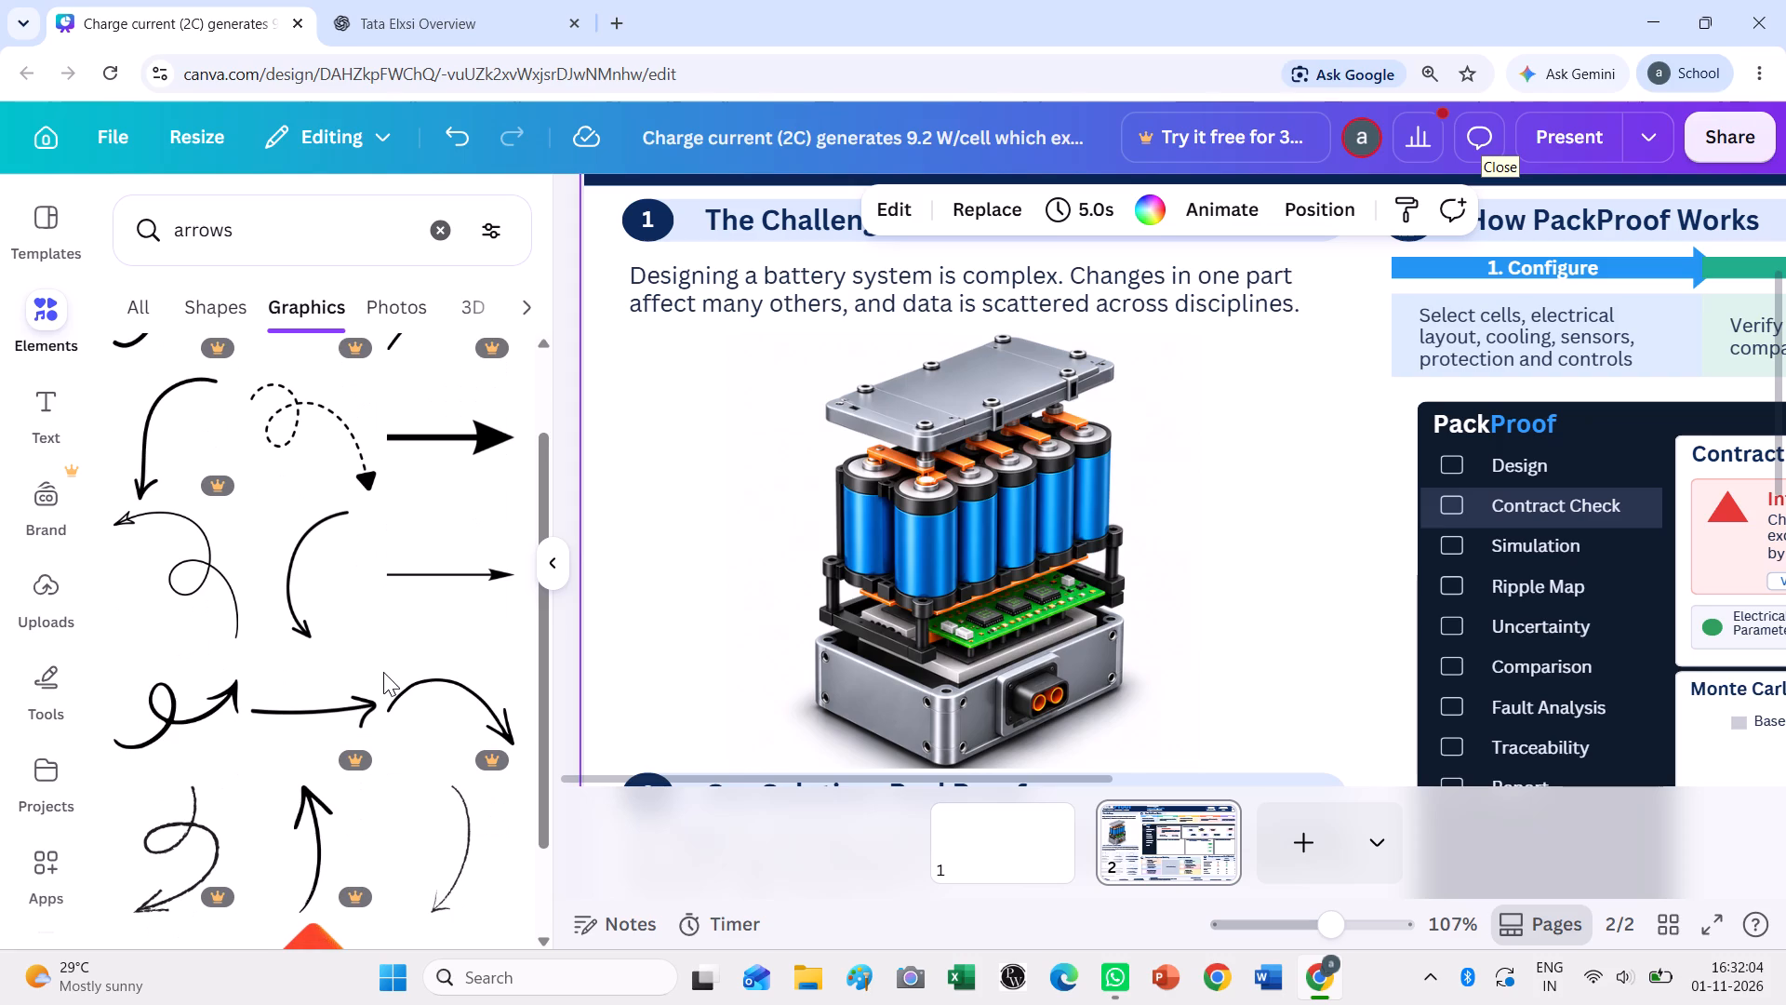
pyautogui.scroll(-4, 383, 672)
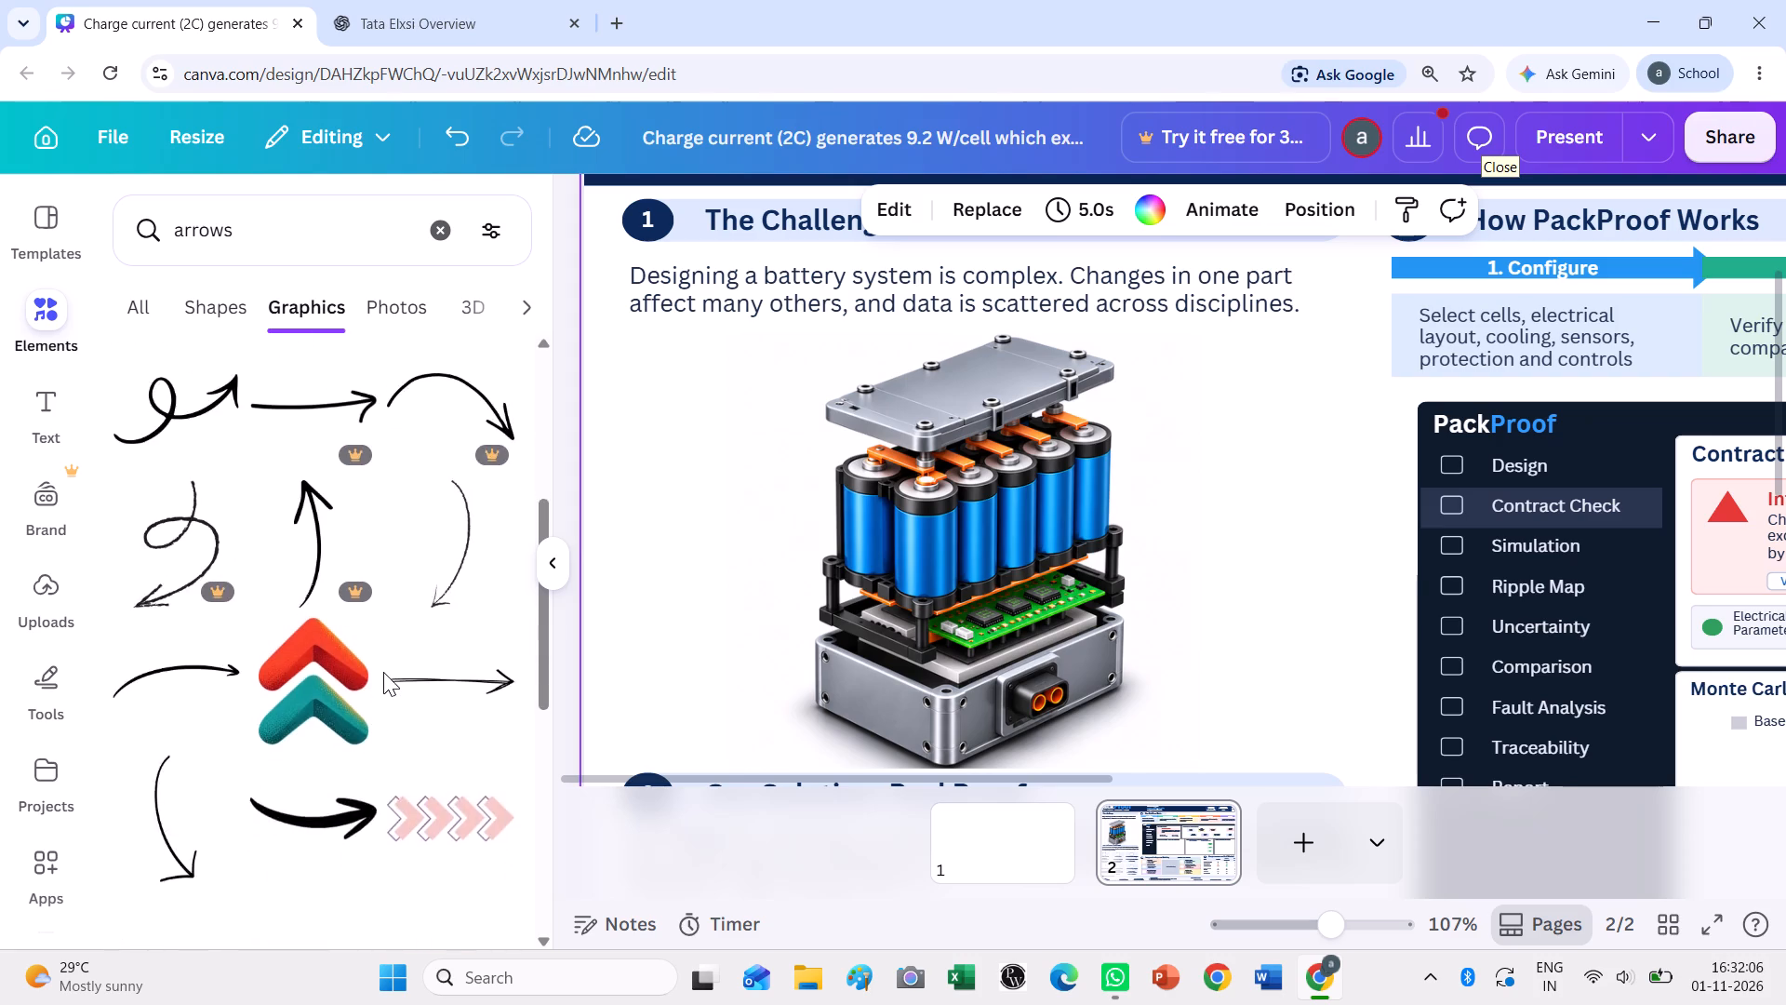
pyautogui.scroll(-2, 383, 672)
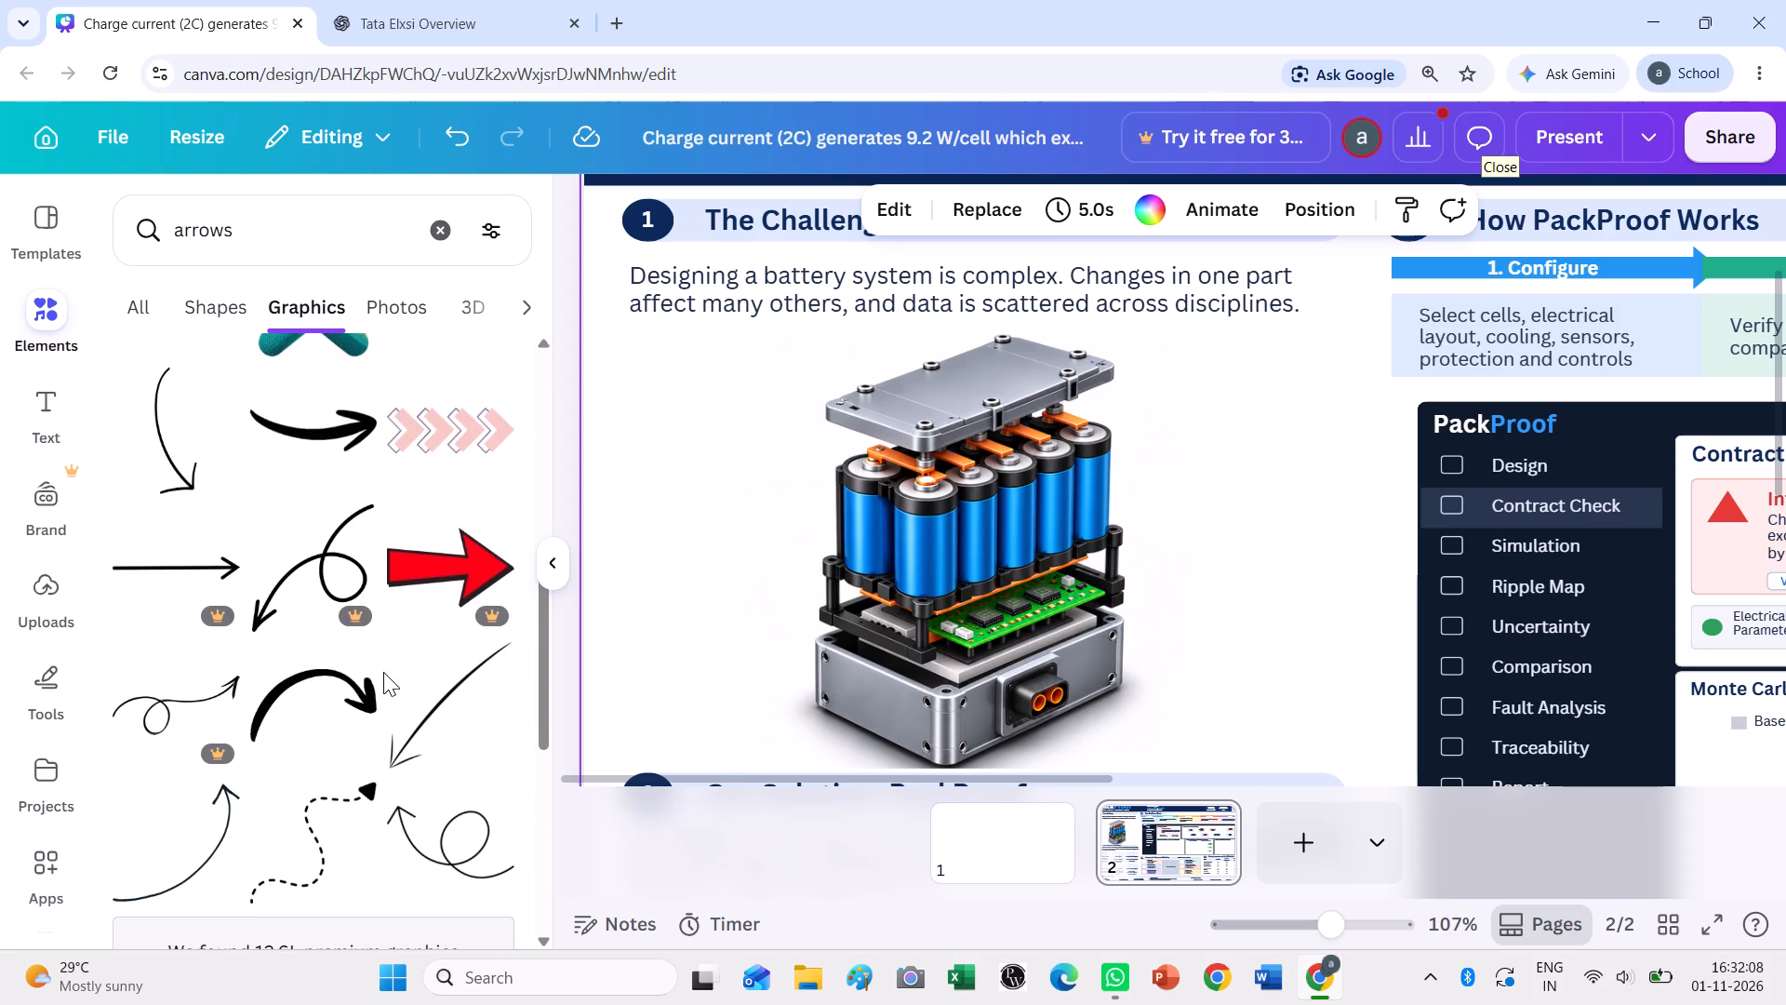
pyautogui.scroll(-3, 383, 672)
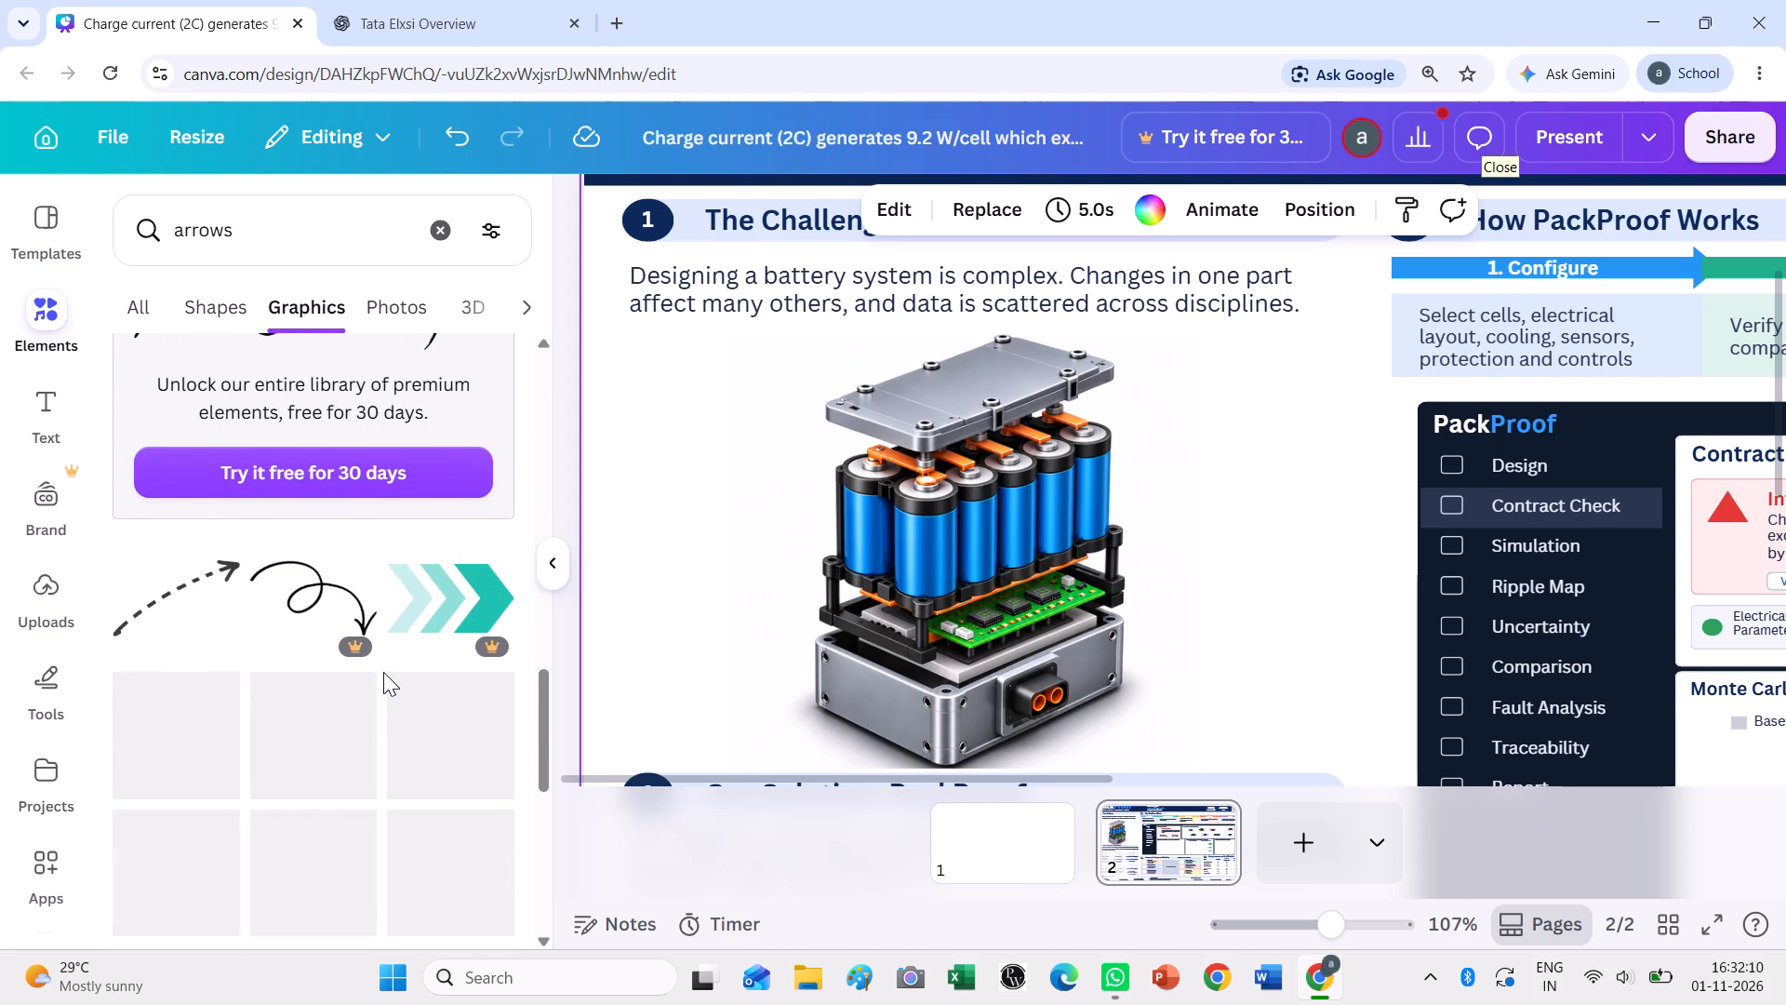
pyautogui.scroll(-4, 383, 672)
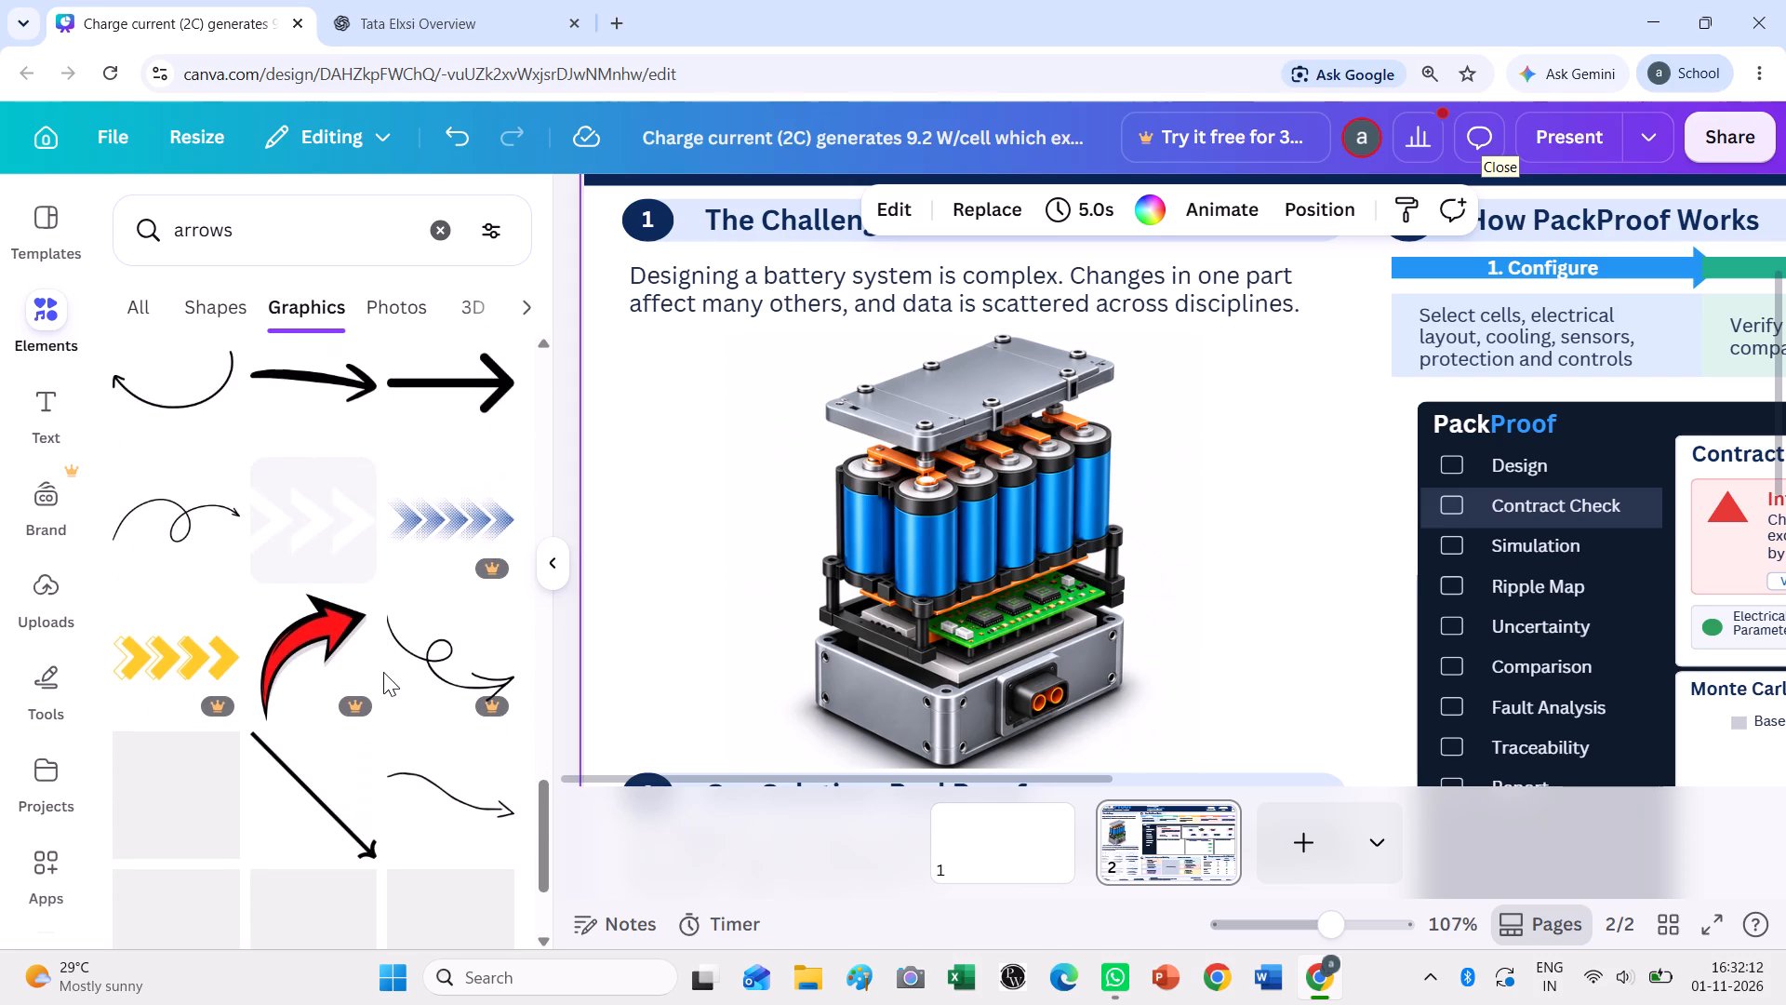
pyautogui.scroll(-2, 383, 672)
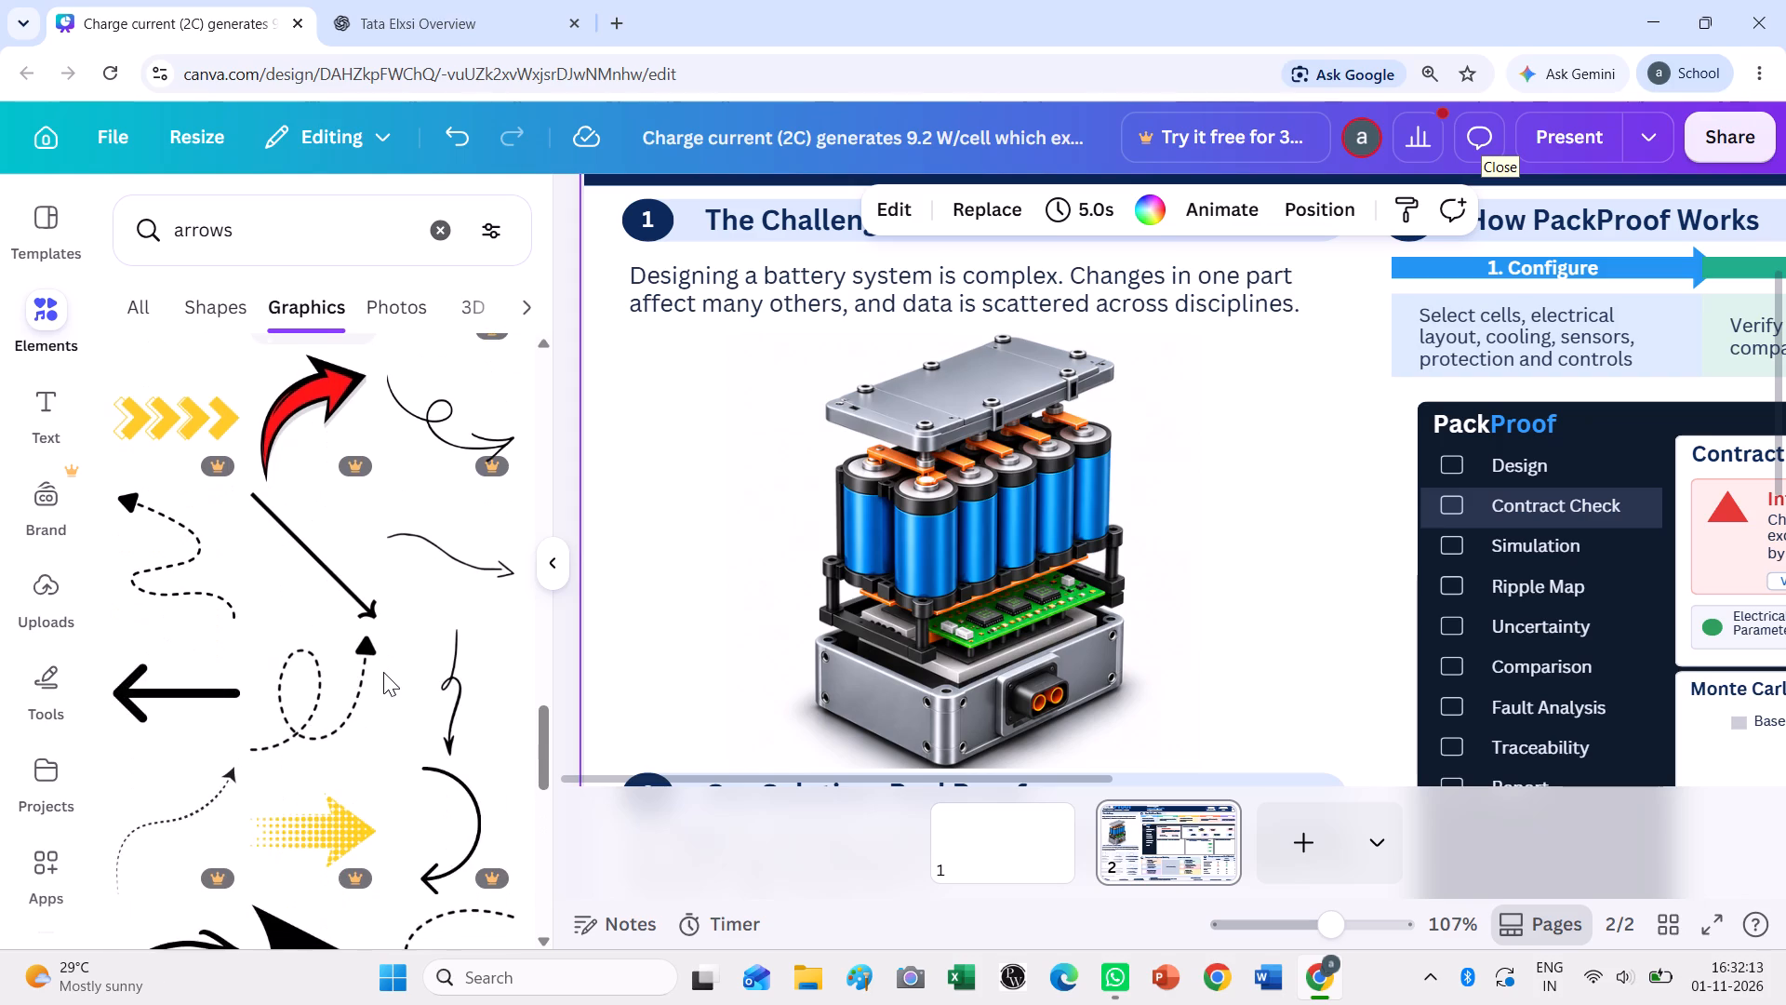
pyautogui.scroll(-5, 383, 672)
pyautogui.scroll(1, 383, 672)
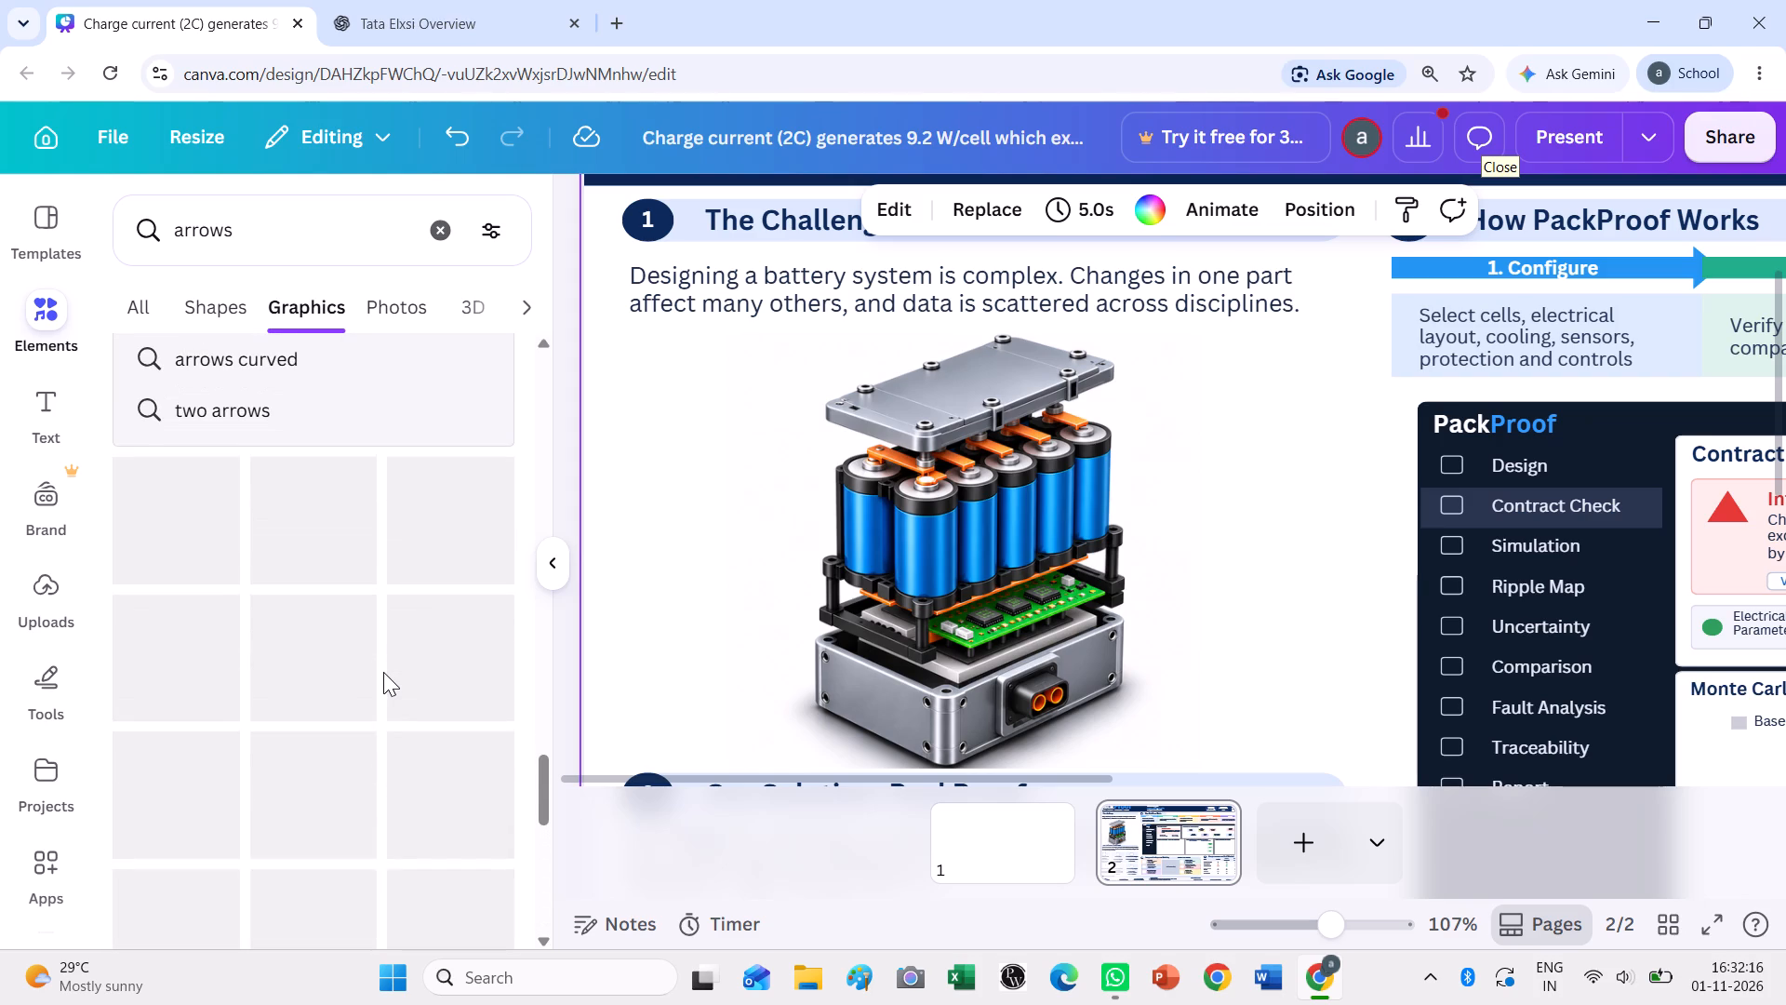
pyautogui.scroll(1, 383, 672)
pyautogui.scroll(-2, 383, 672)
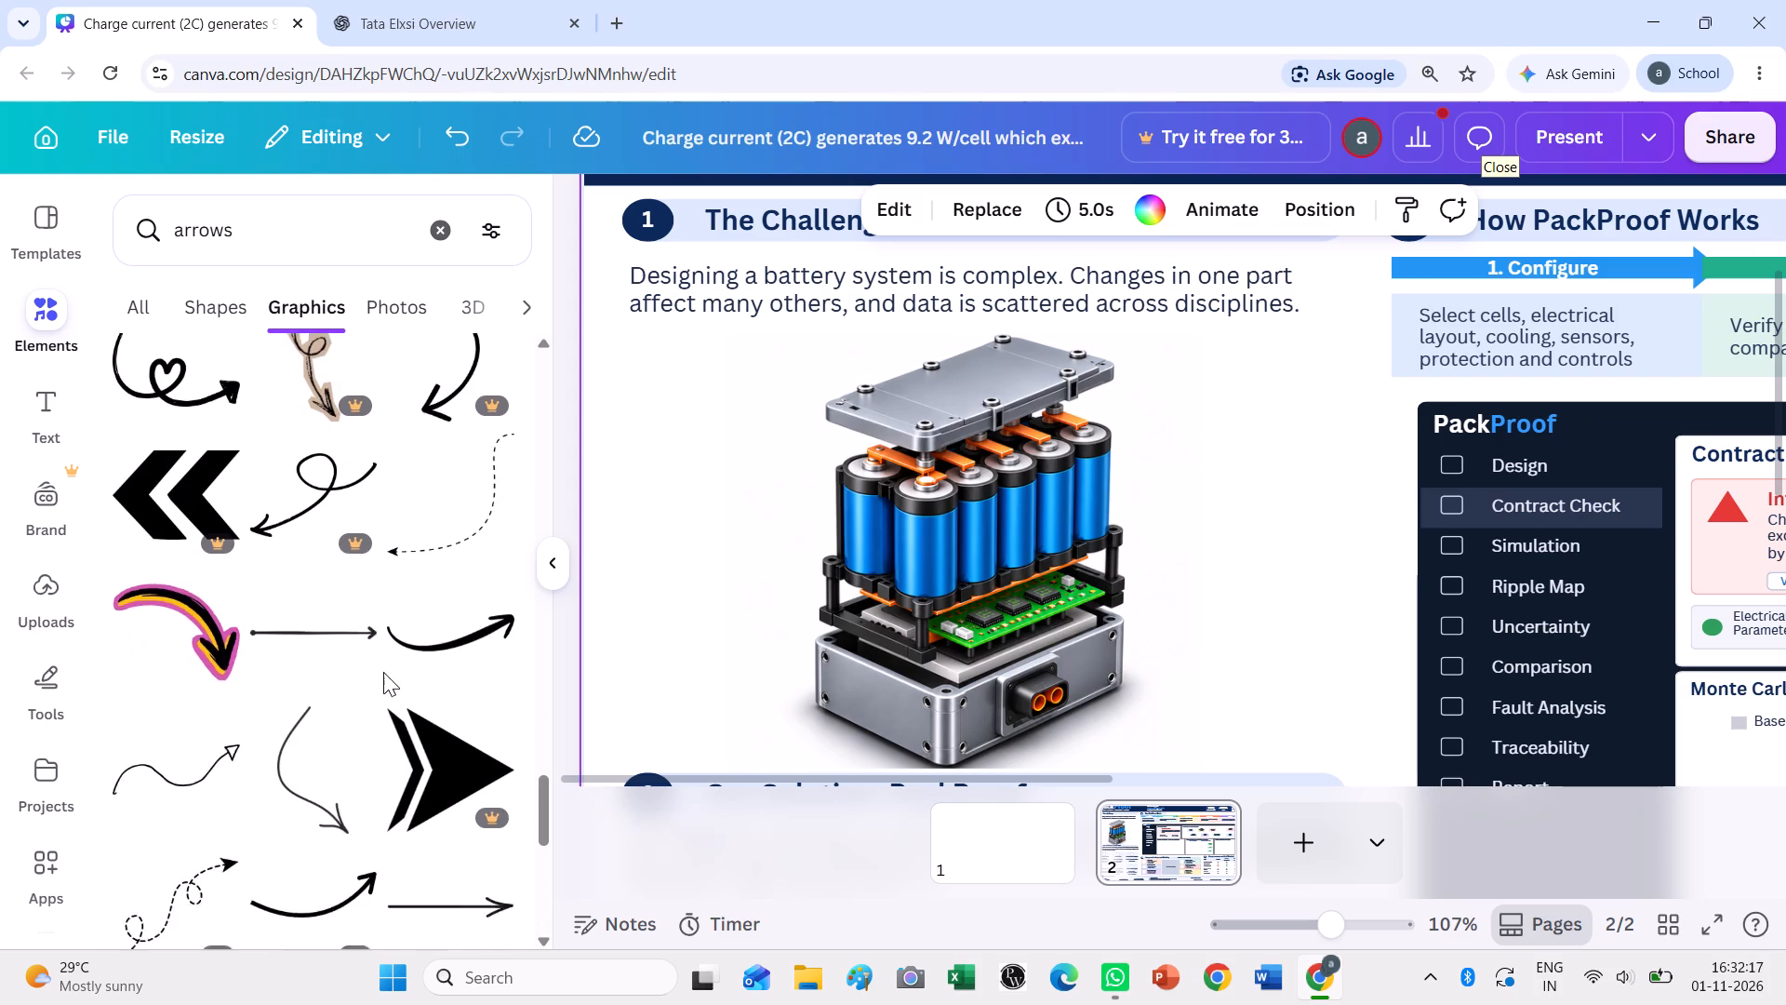
pyautogui.scroll(-1, 383, 672)
pyautogui.scroll(1, 383, 672)
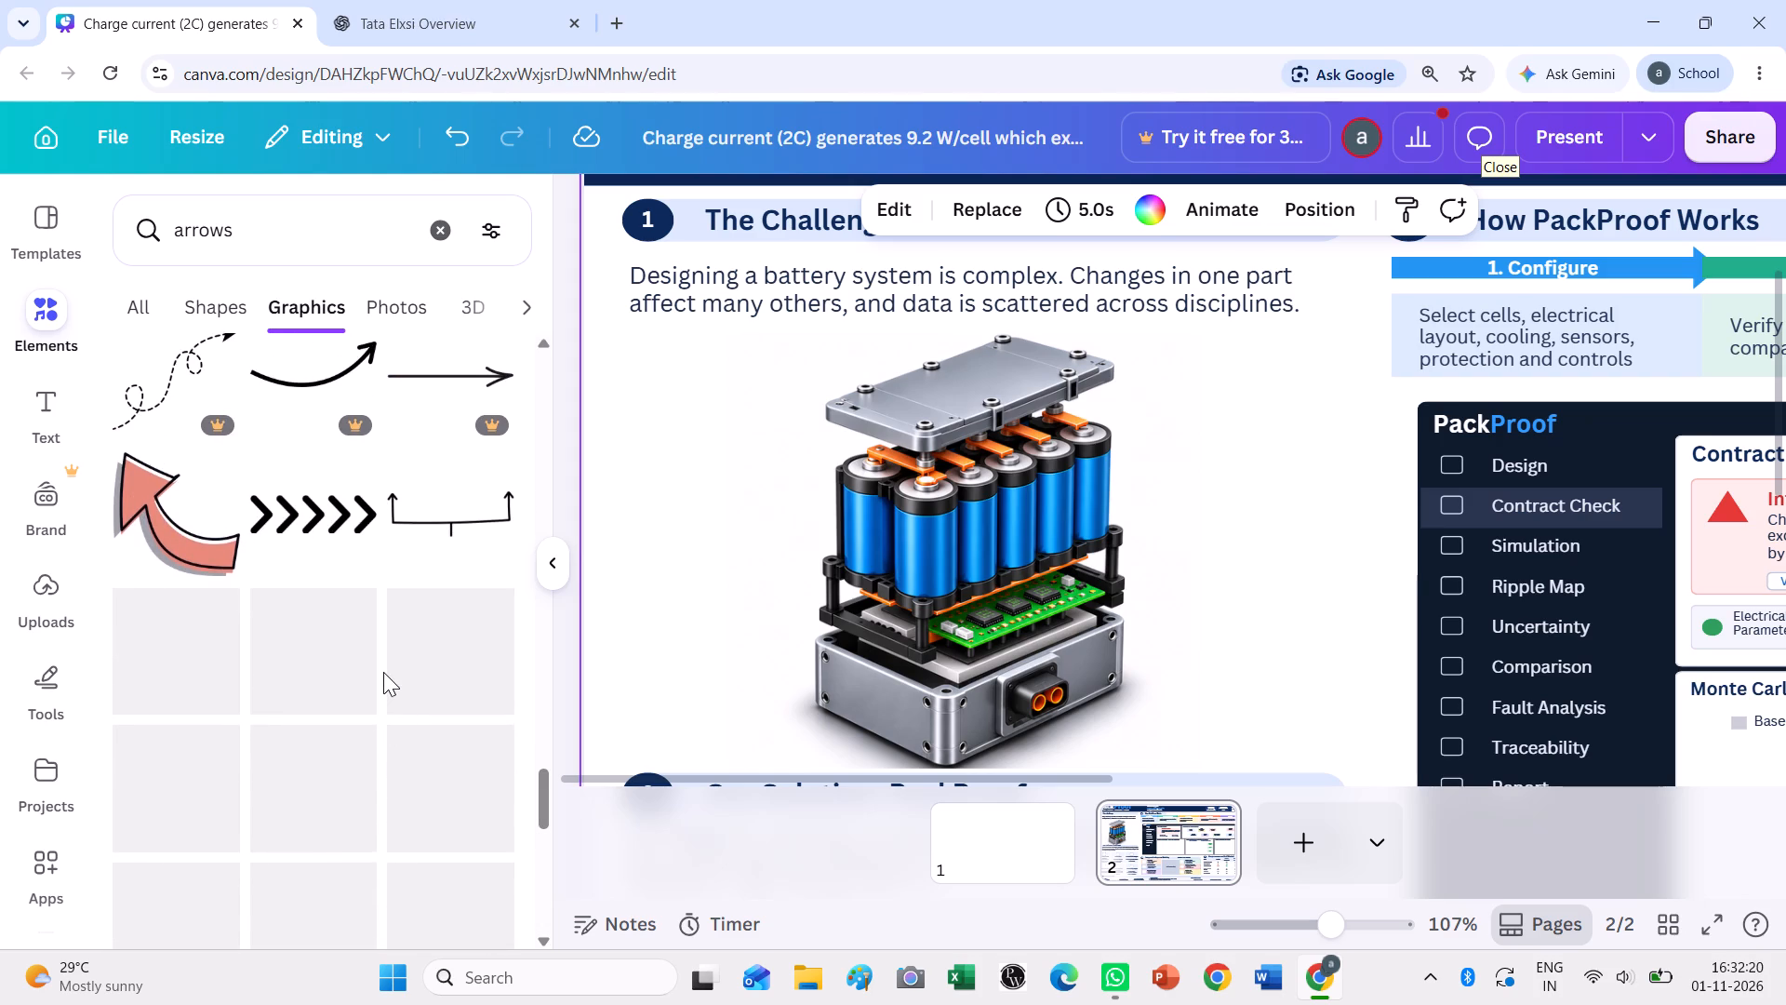
pyautogui.scroll(1, 383, 672)
pyautogui.scroll(-6, 383, 672)
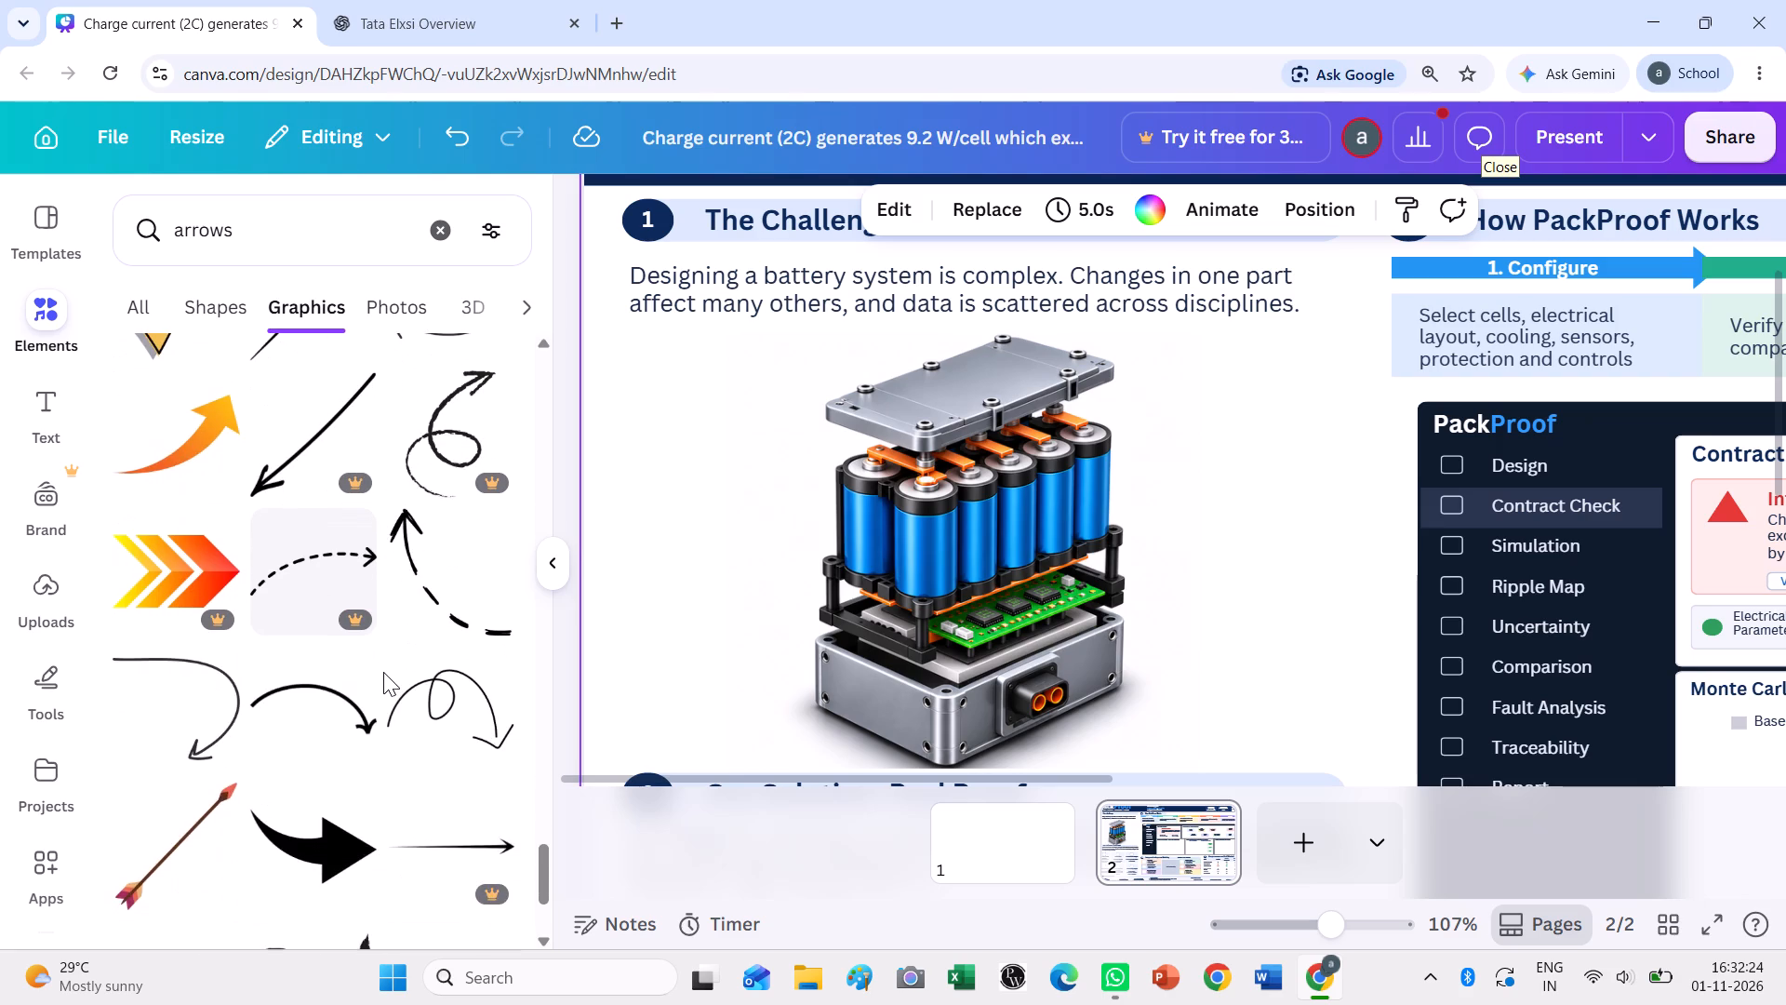
pyautogui.scroll(-3, 383, 672)
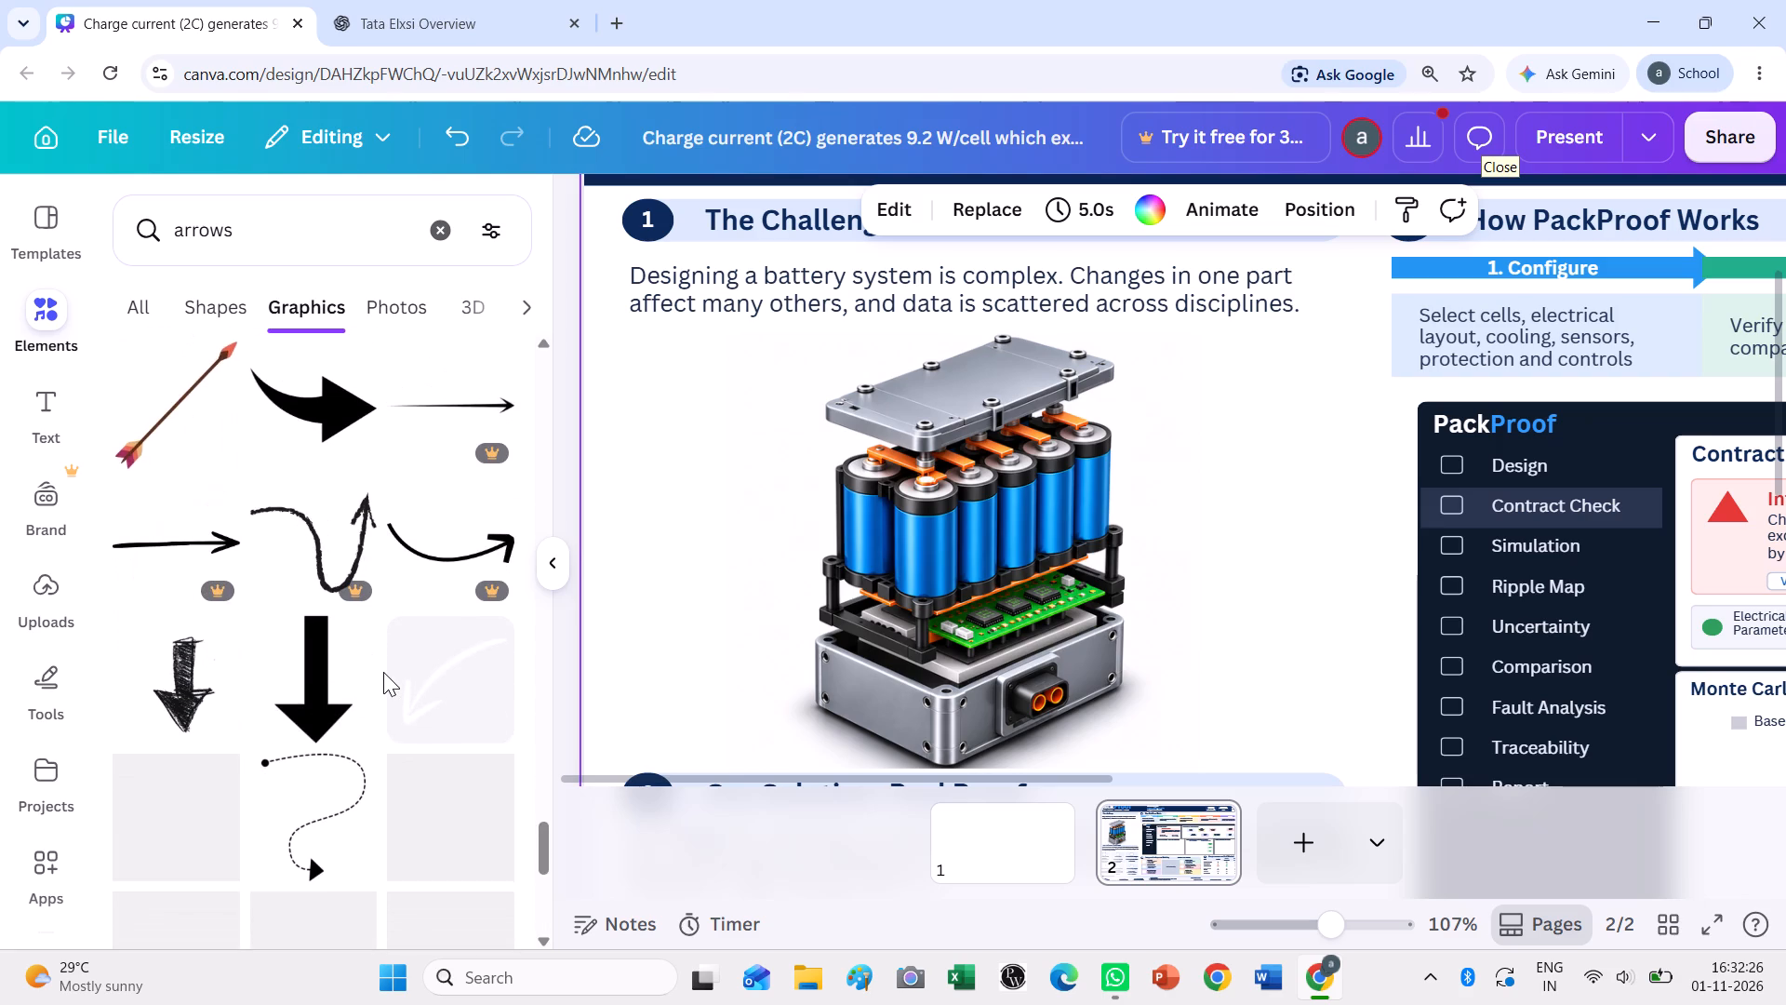
pyautogui.scroll(-3, 383, 672)
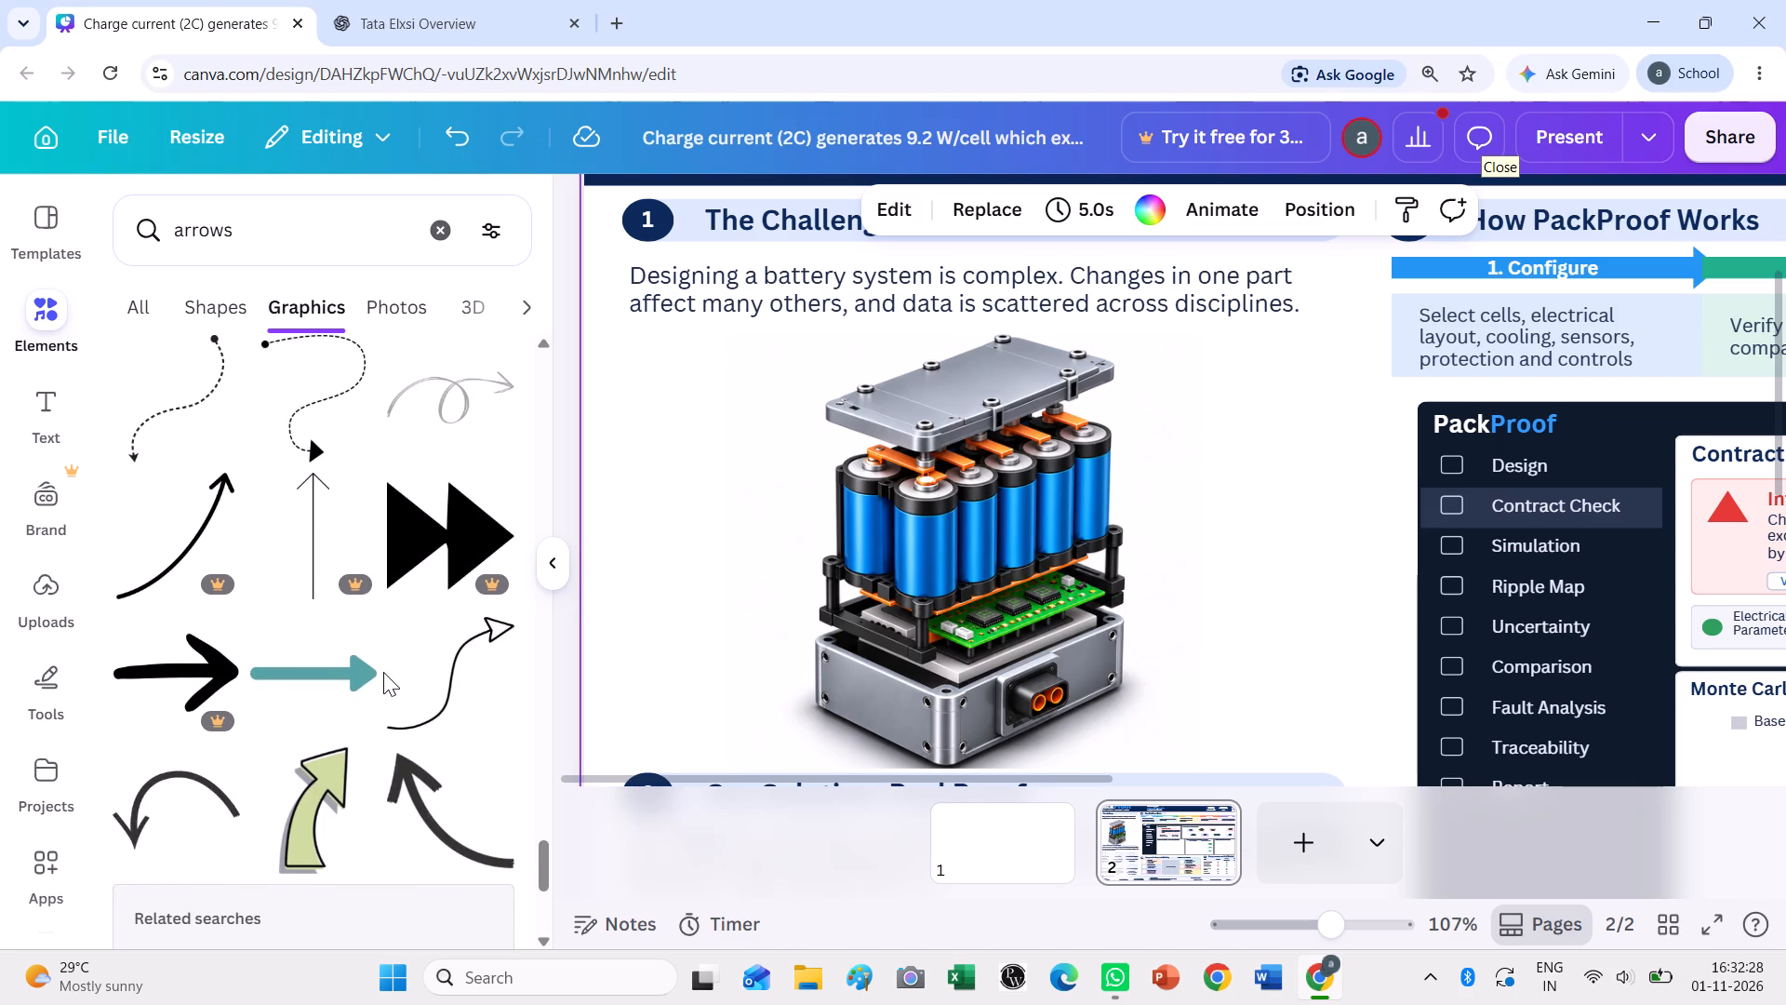
pyautogui.scroll(-3, 383, 672)
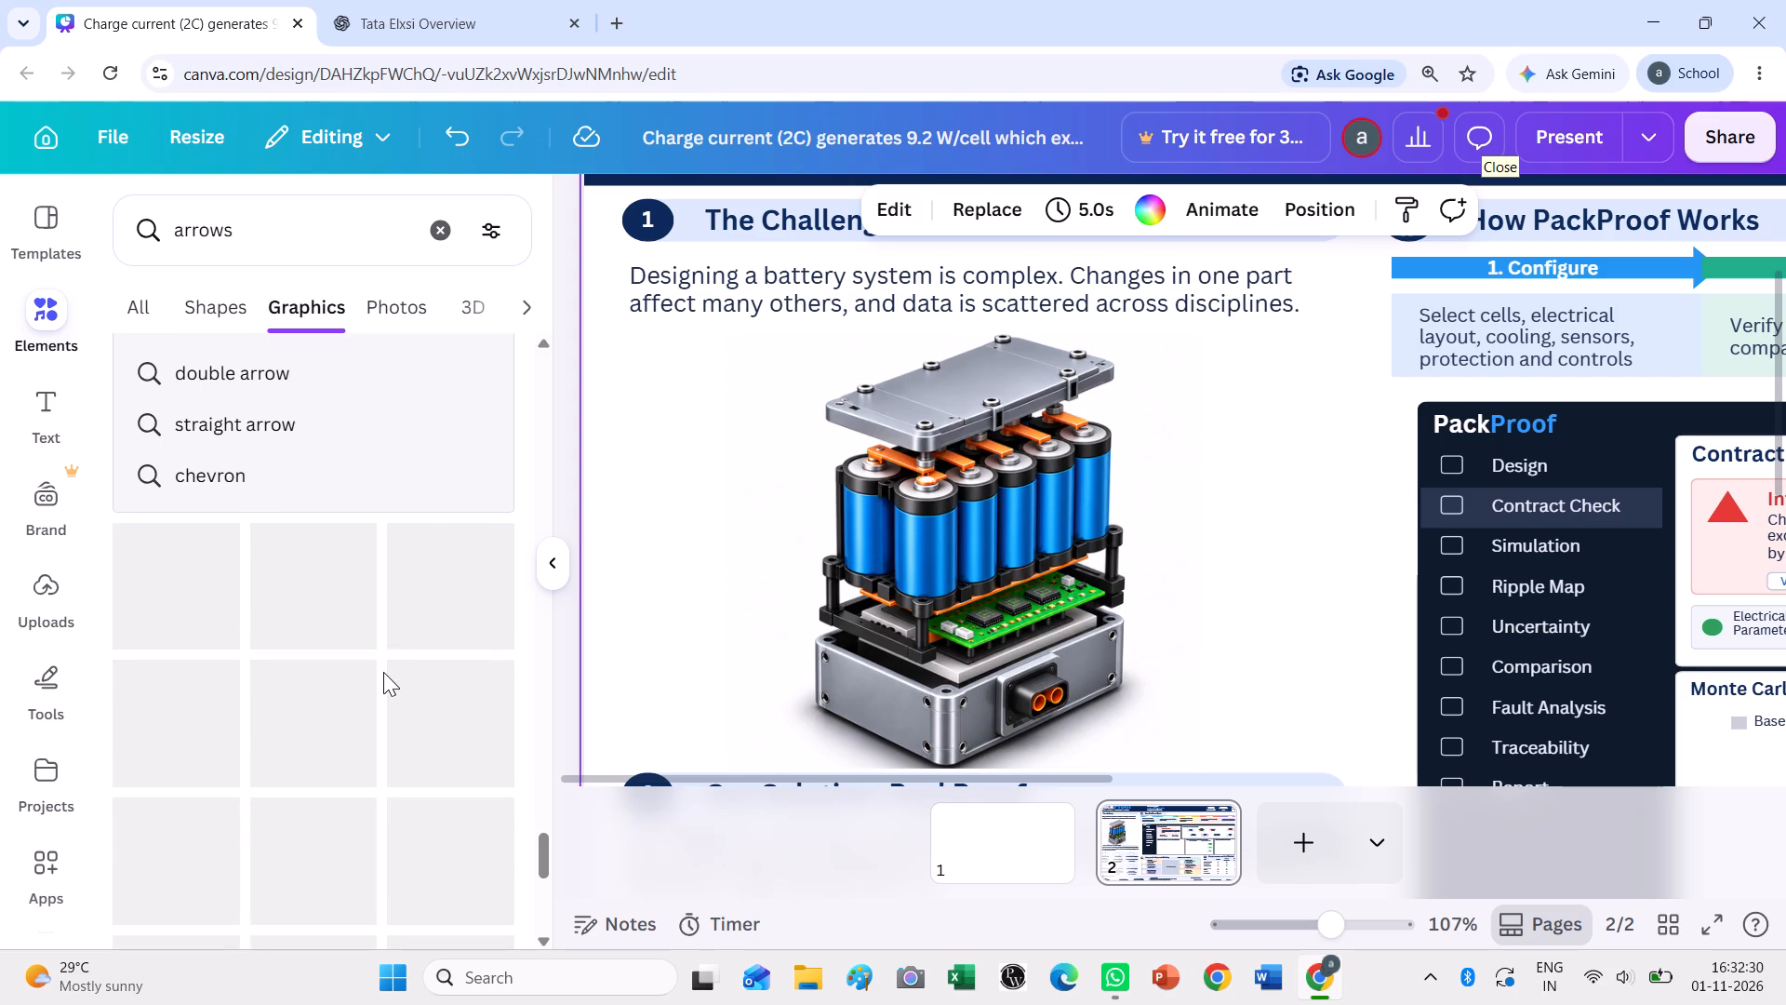
pyautogui.scroll(-4, 383, 672)
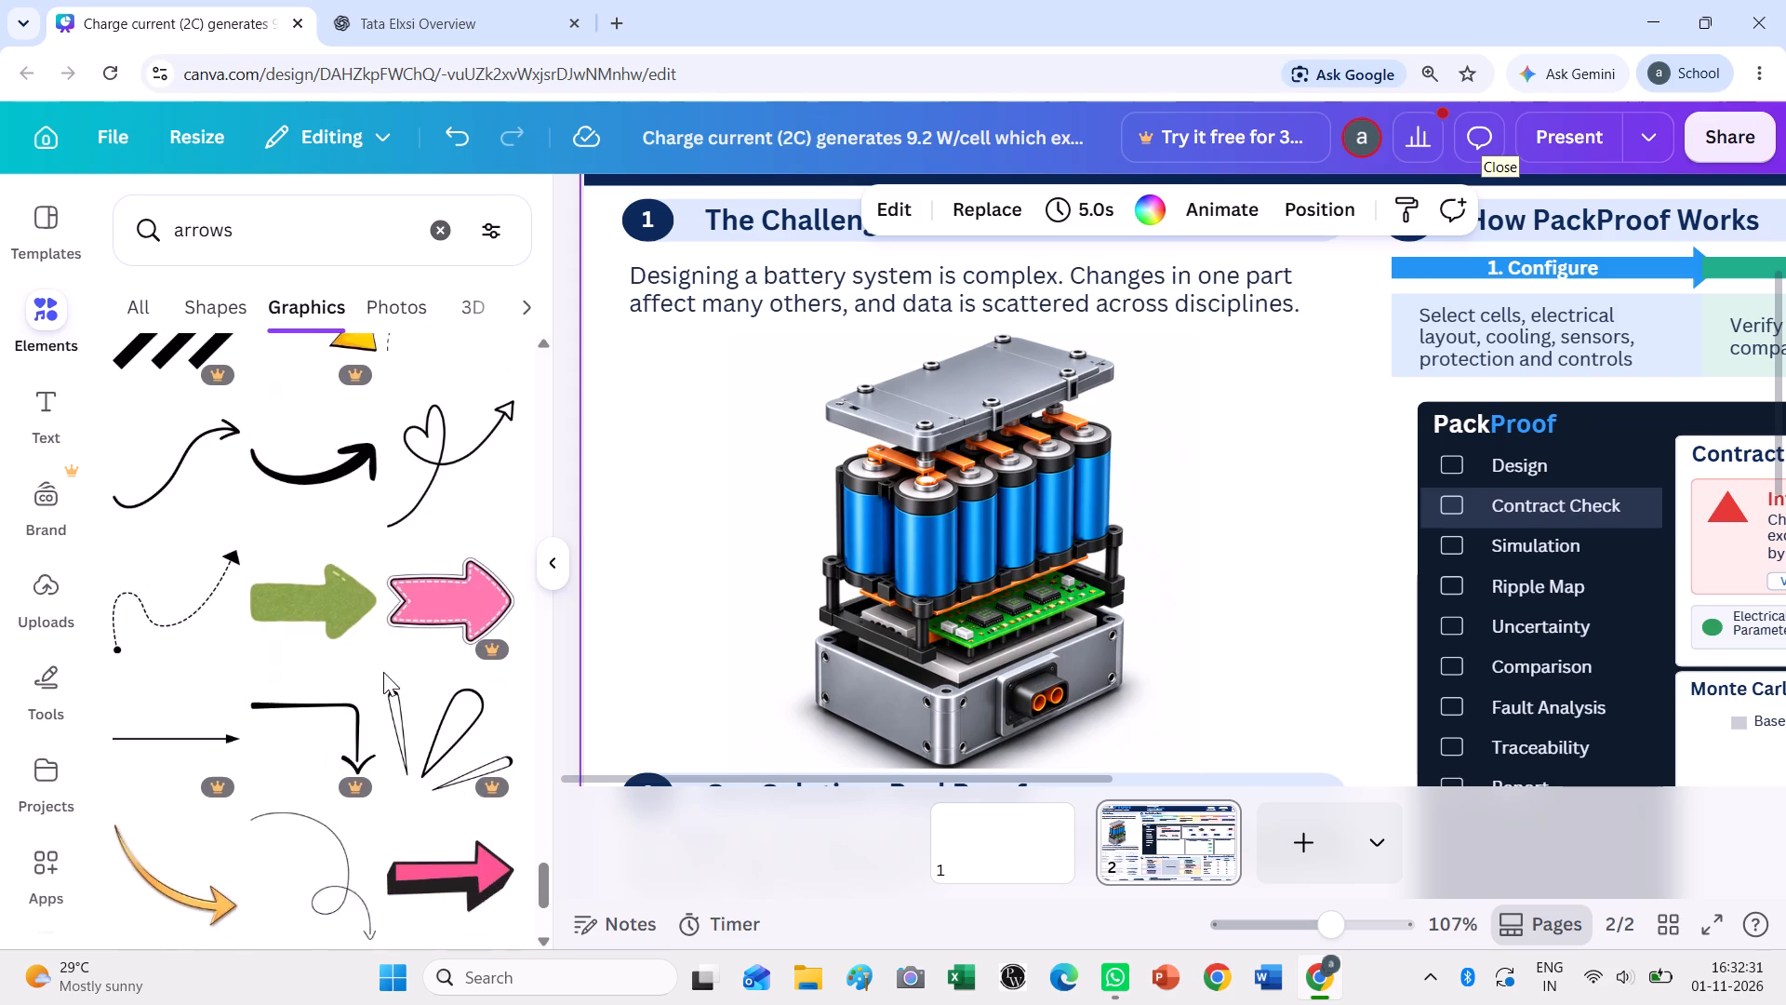
pyautogui.scroll(-3, 383, 672)
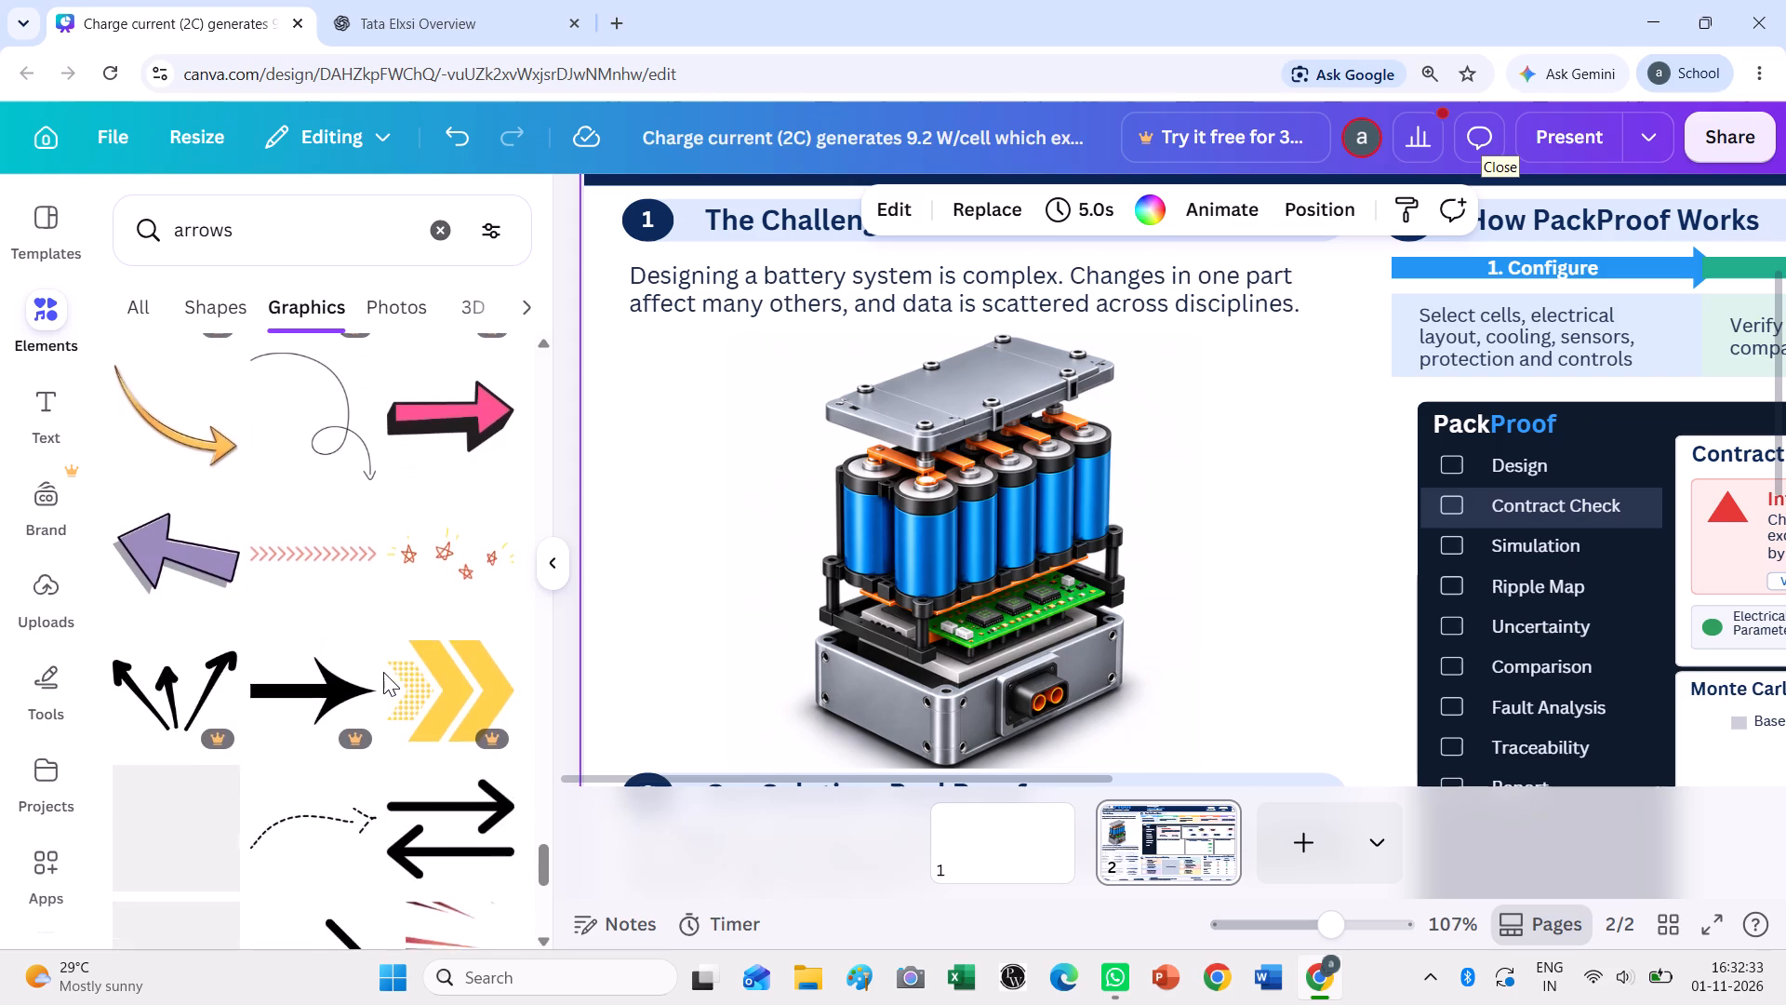
pyautogui.scroll(-2, 383, 672)
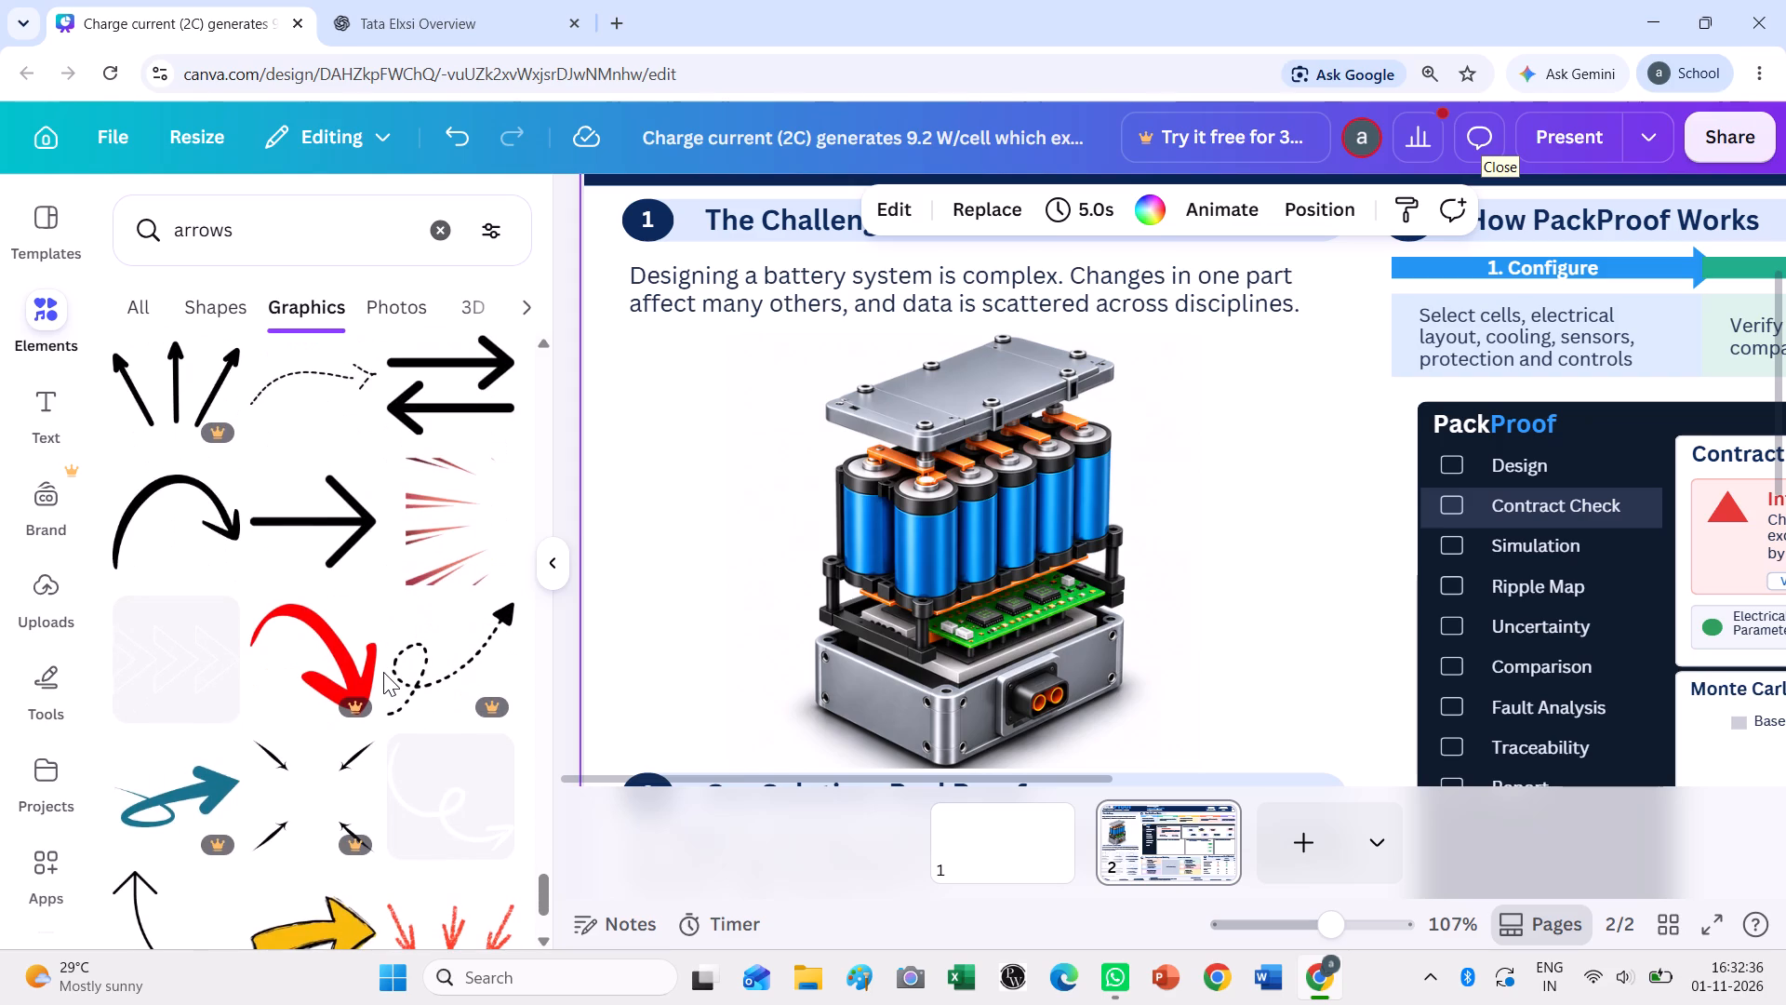
pyautogui.scroll(-3, 383, 672)
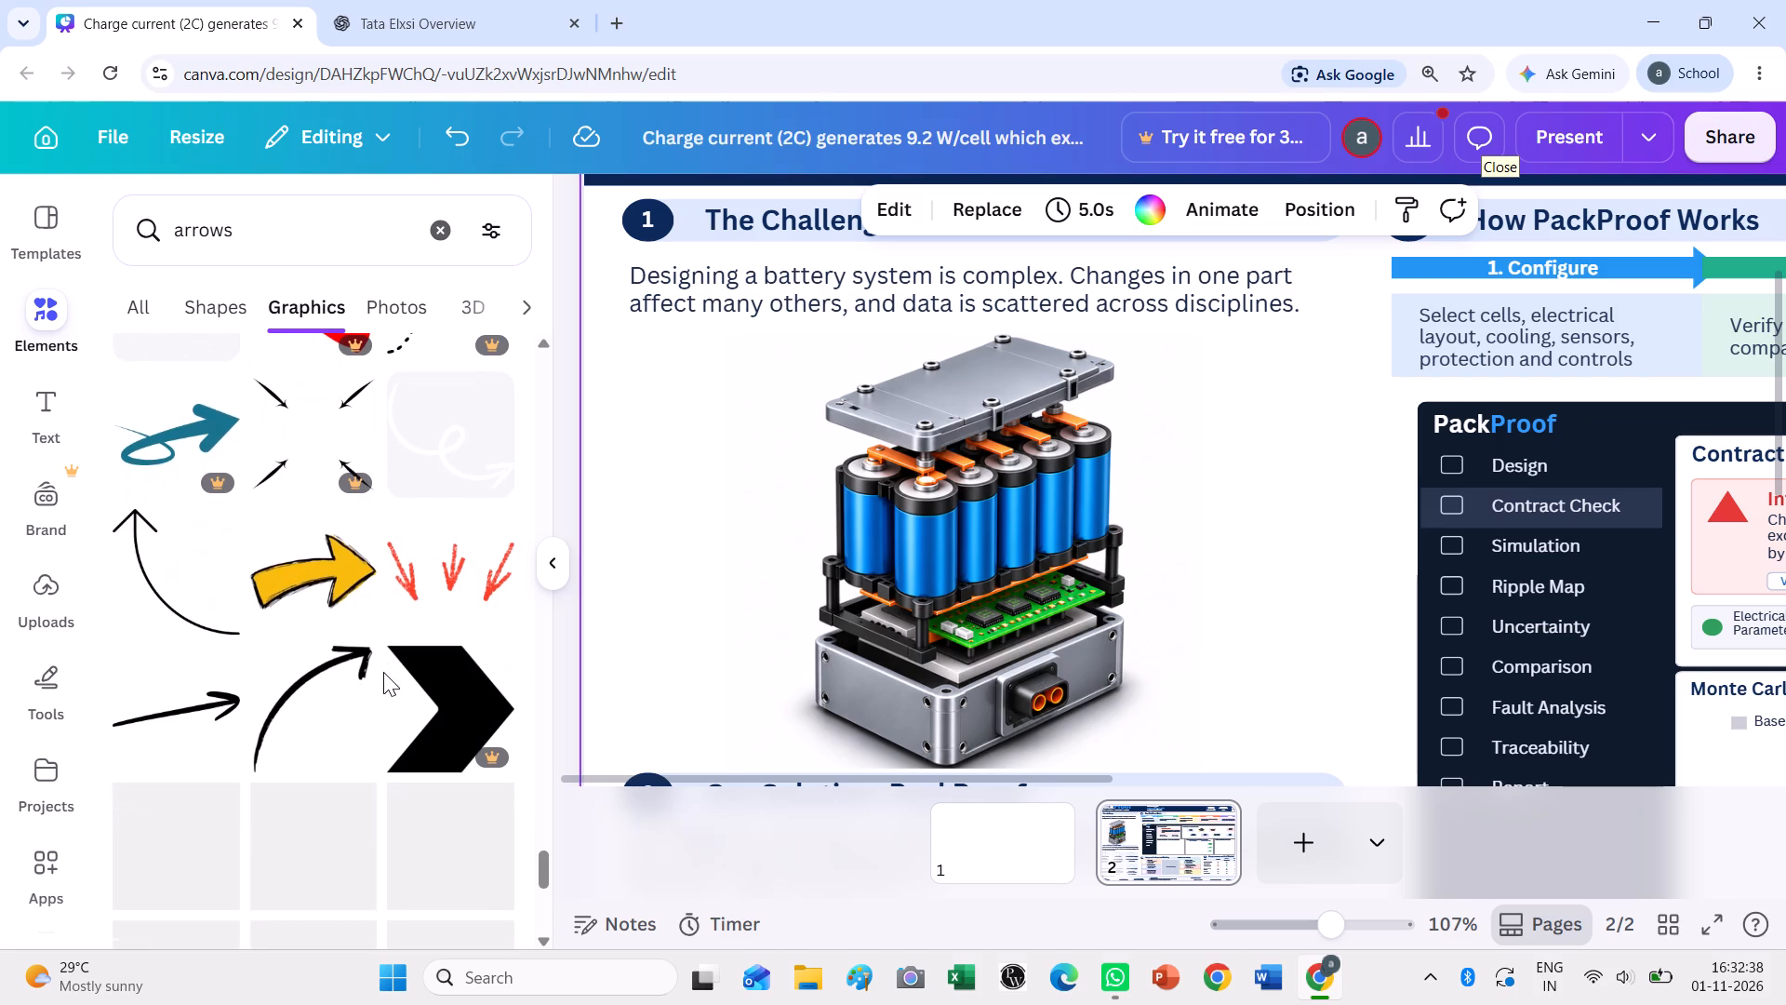
pyautogui.scroll(-2, 383, 672)
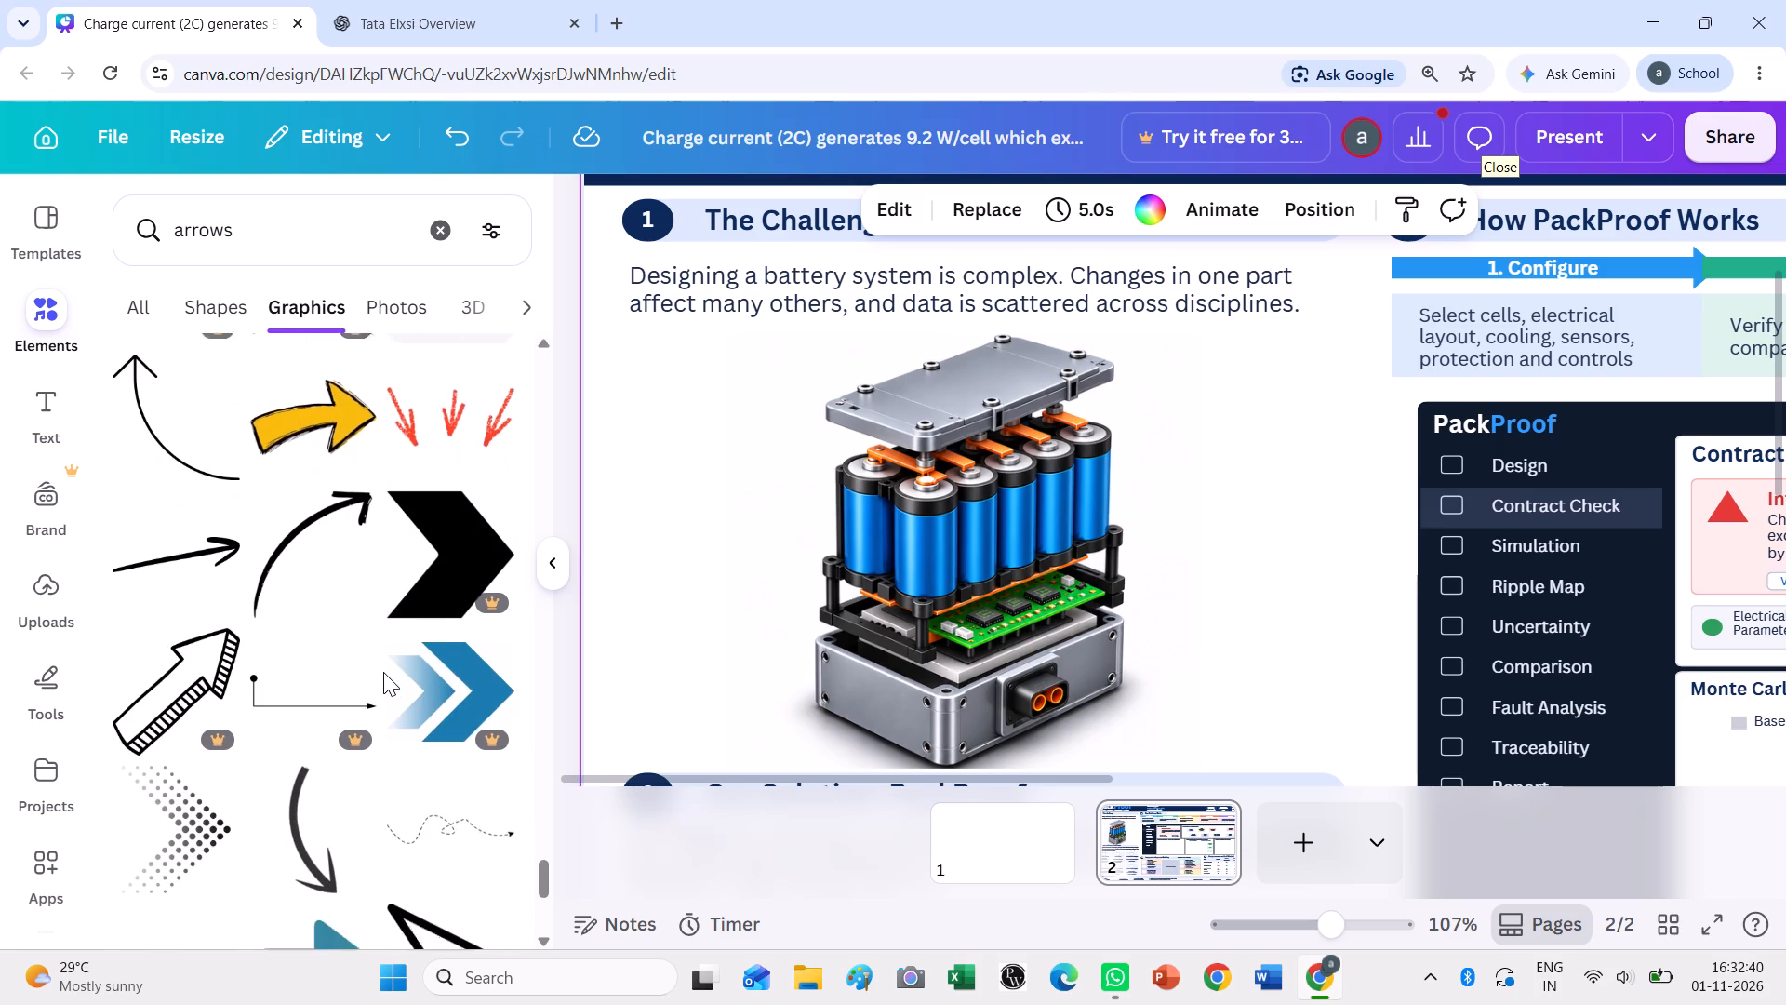
pyautogui.scroll(-3, 383, 672)
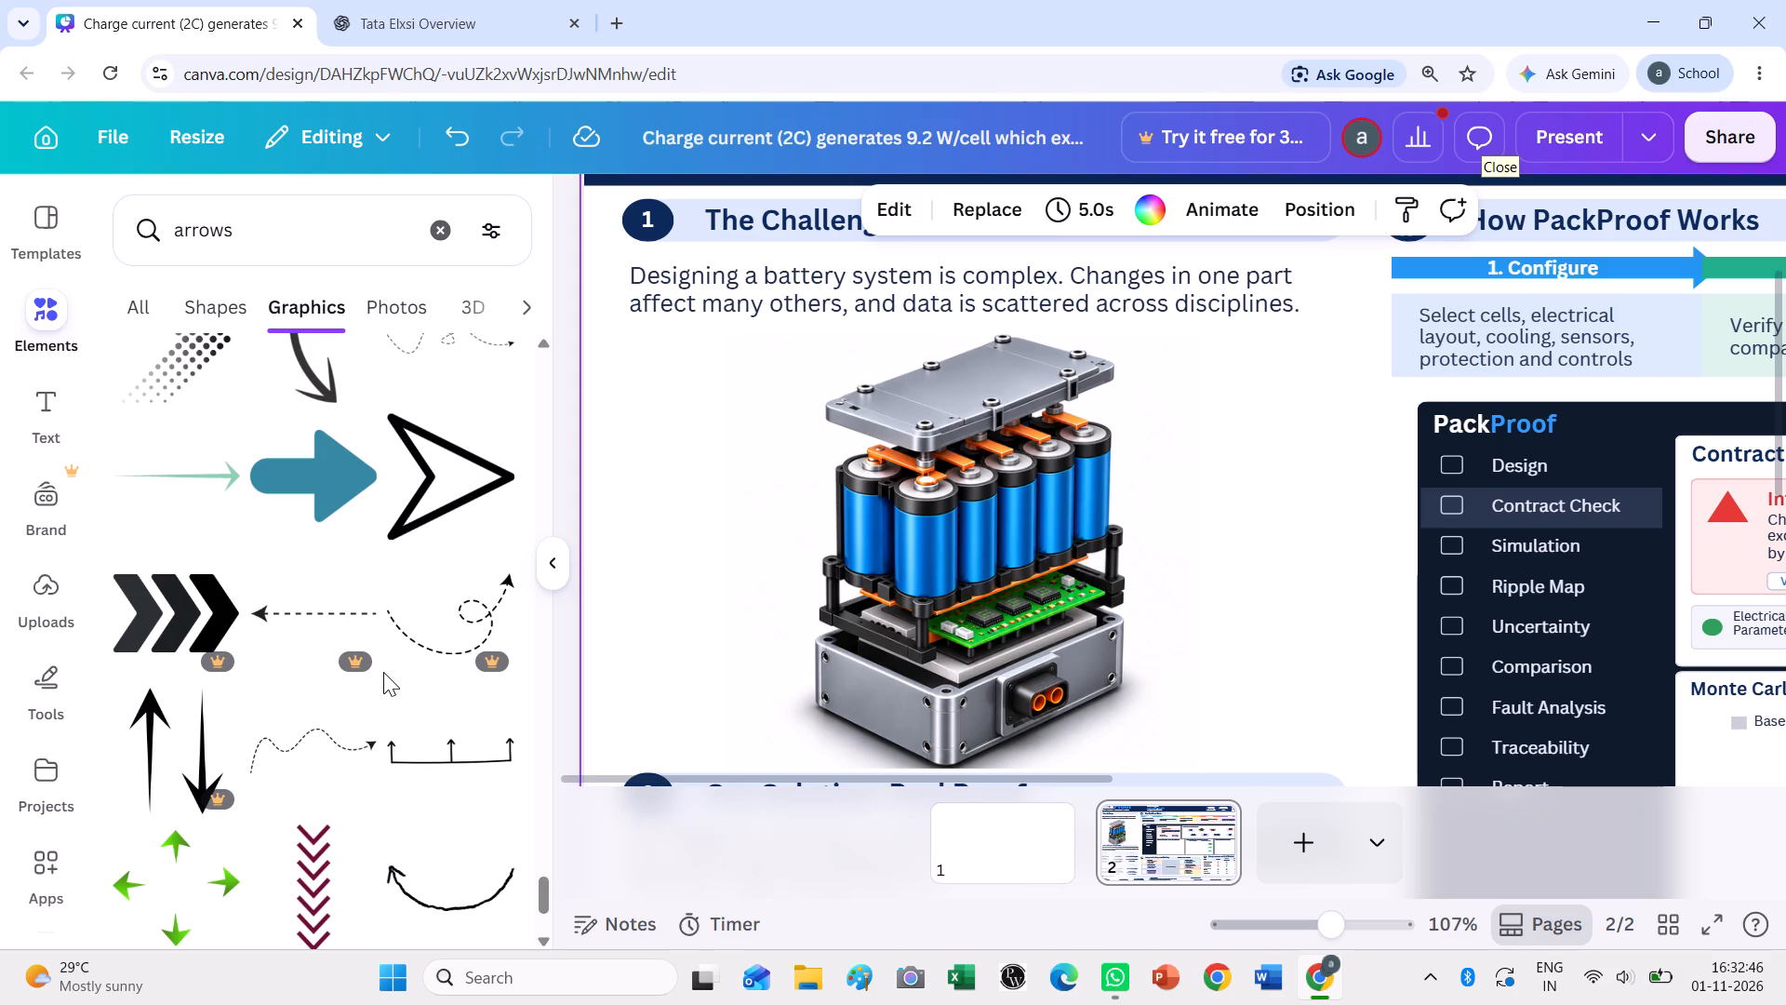
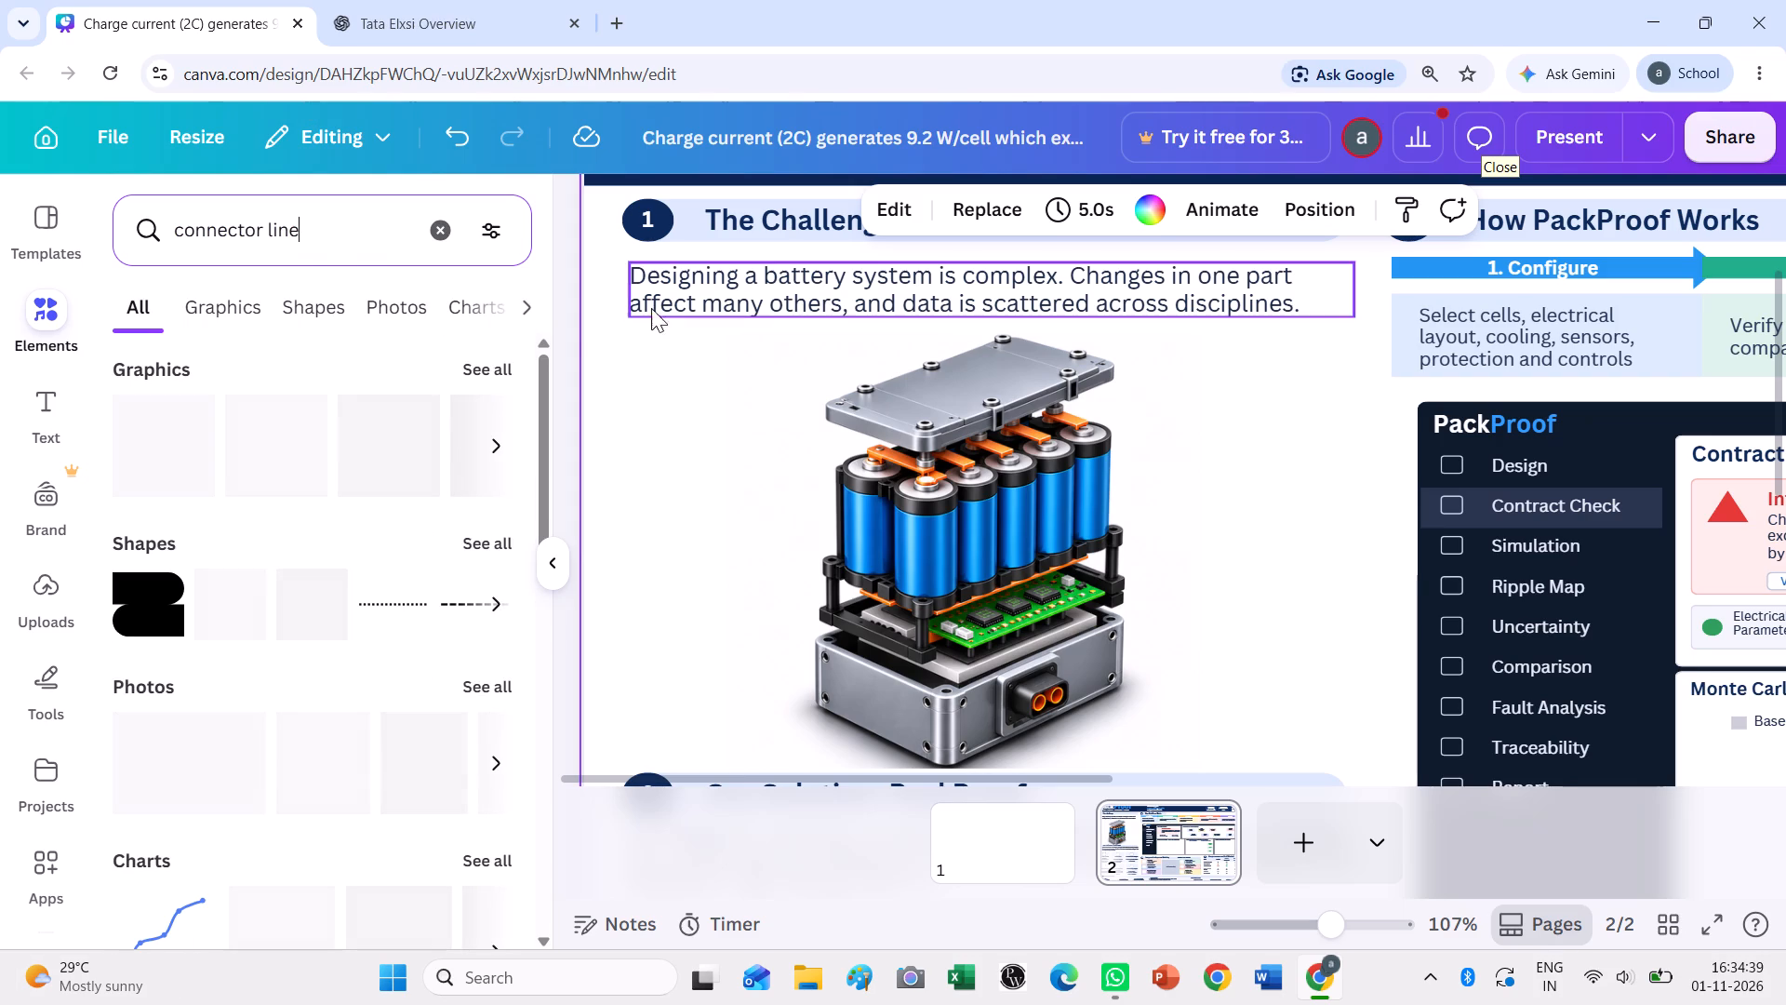
pyautogui.click(489, 369)
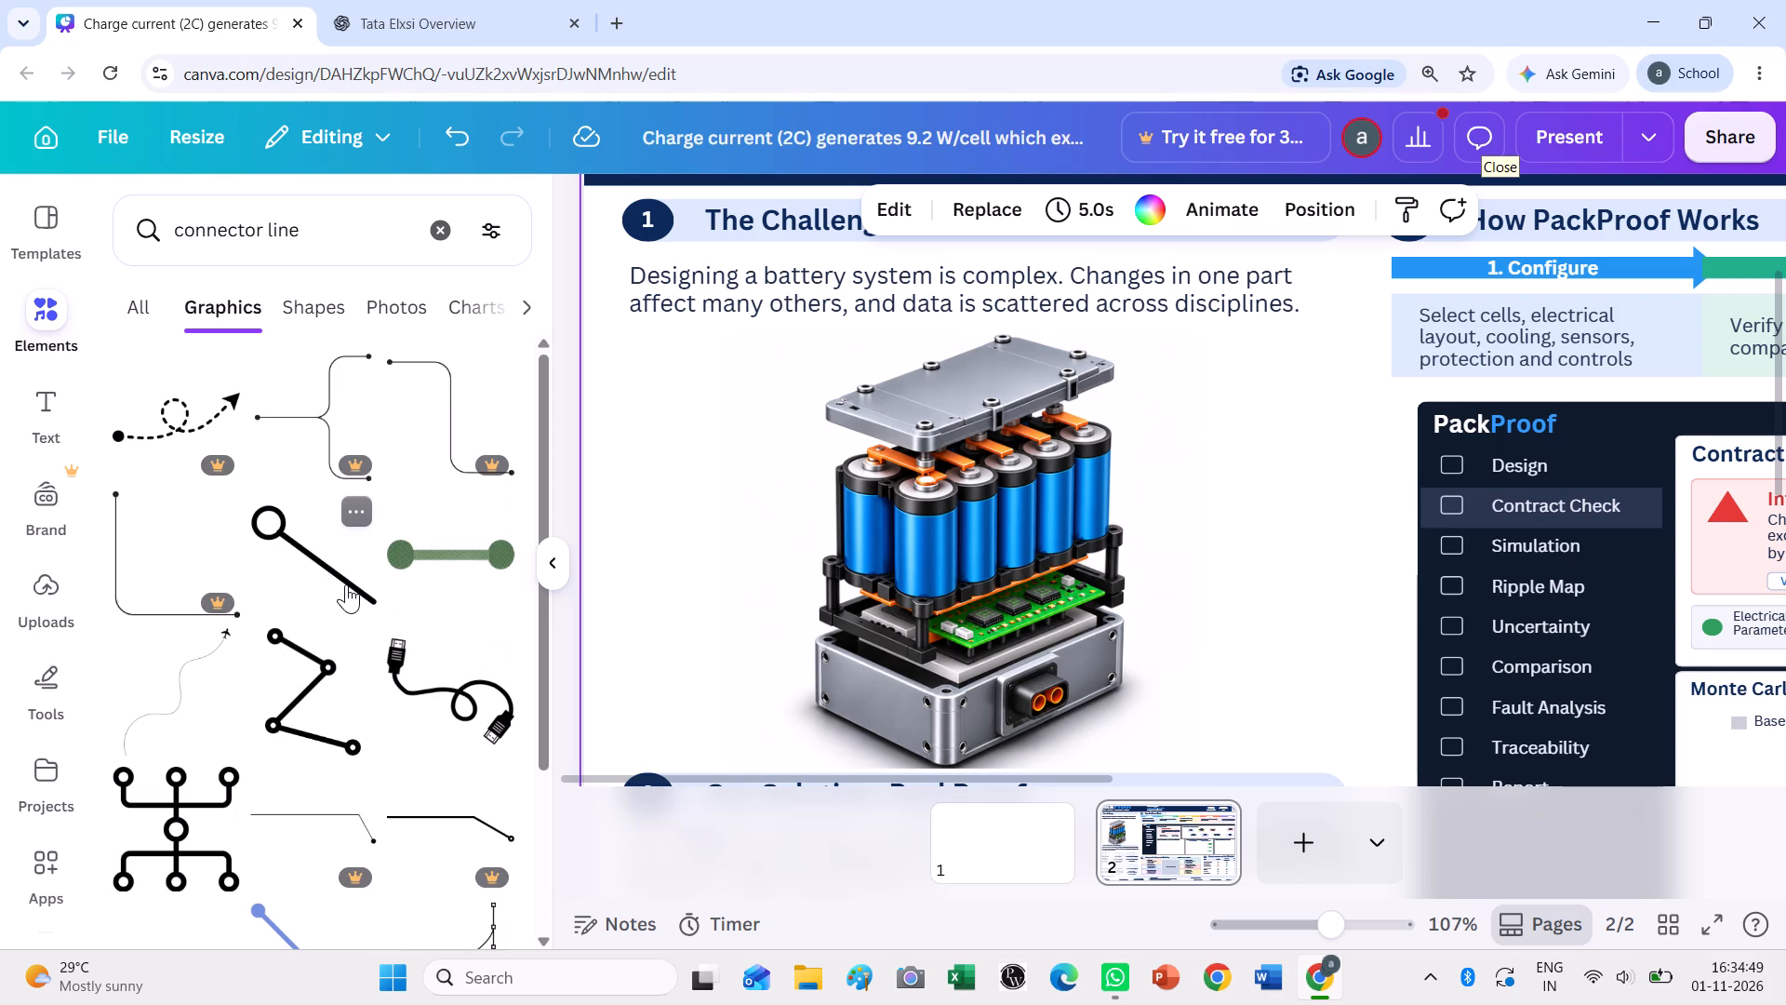
# Look through the connector line graphics for a pointer line suited to linking labels to the battery image.
pyautogui.scroll(-5, 345, 594)
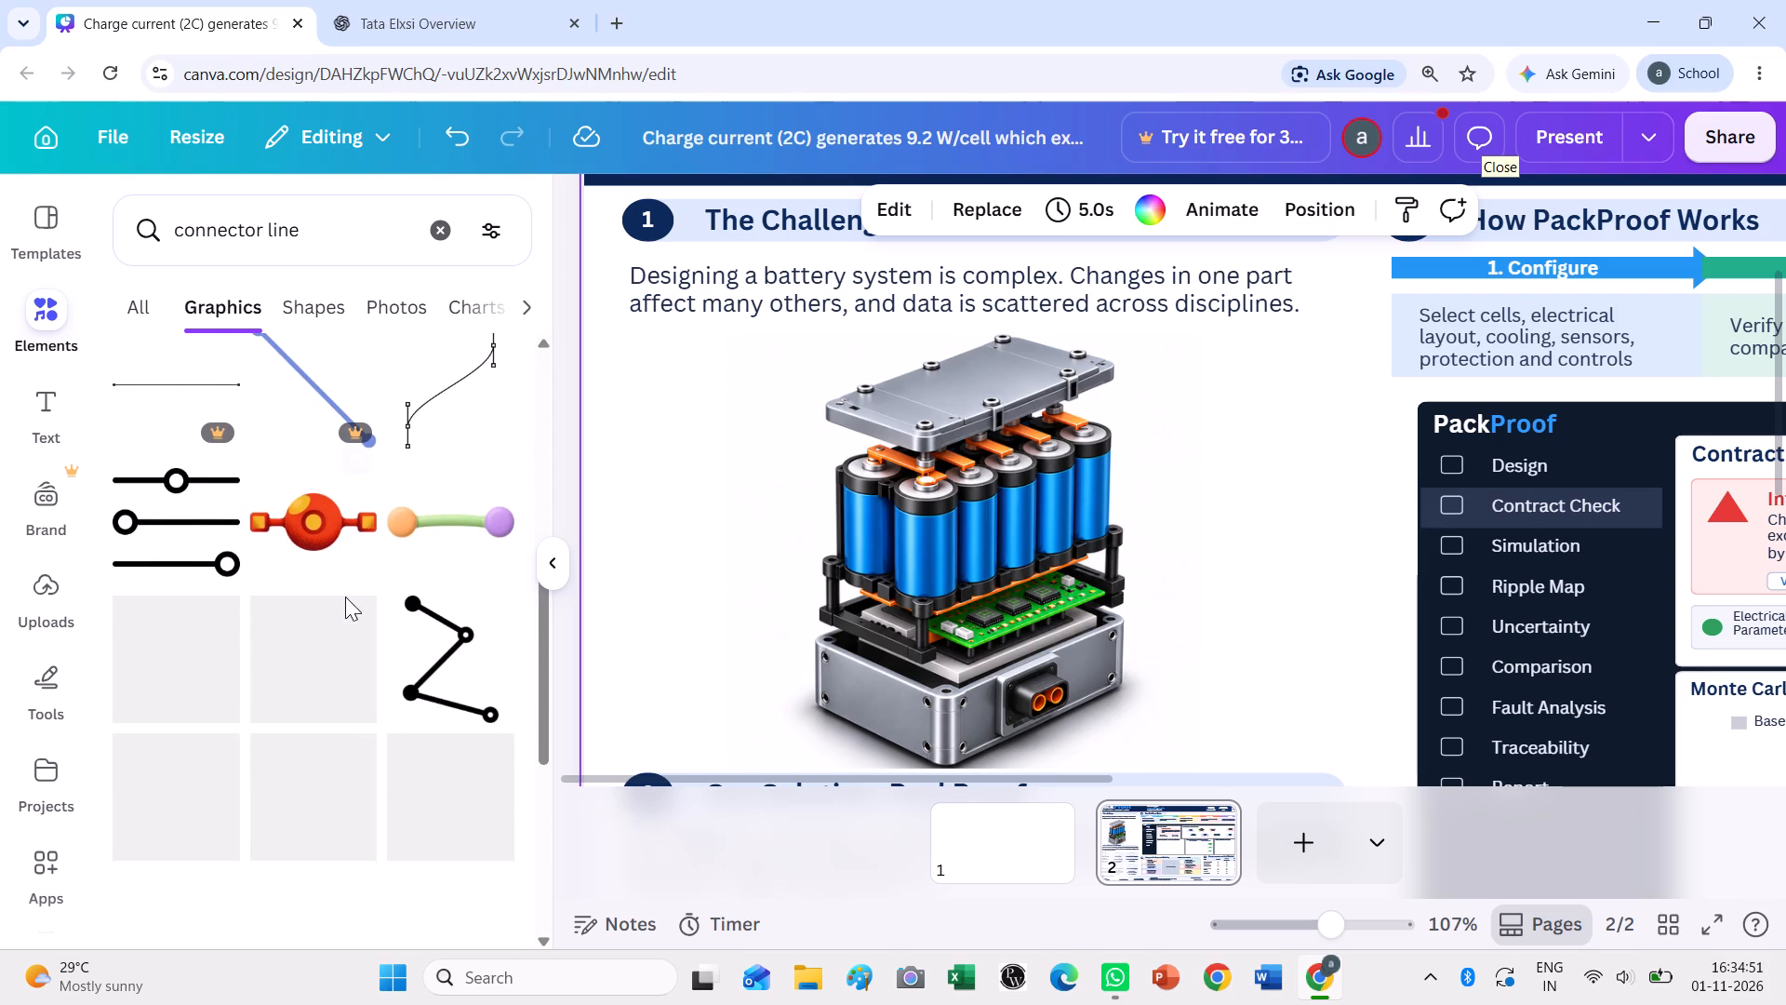
pyautogui.scroll(-2, 345, 596)
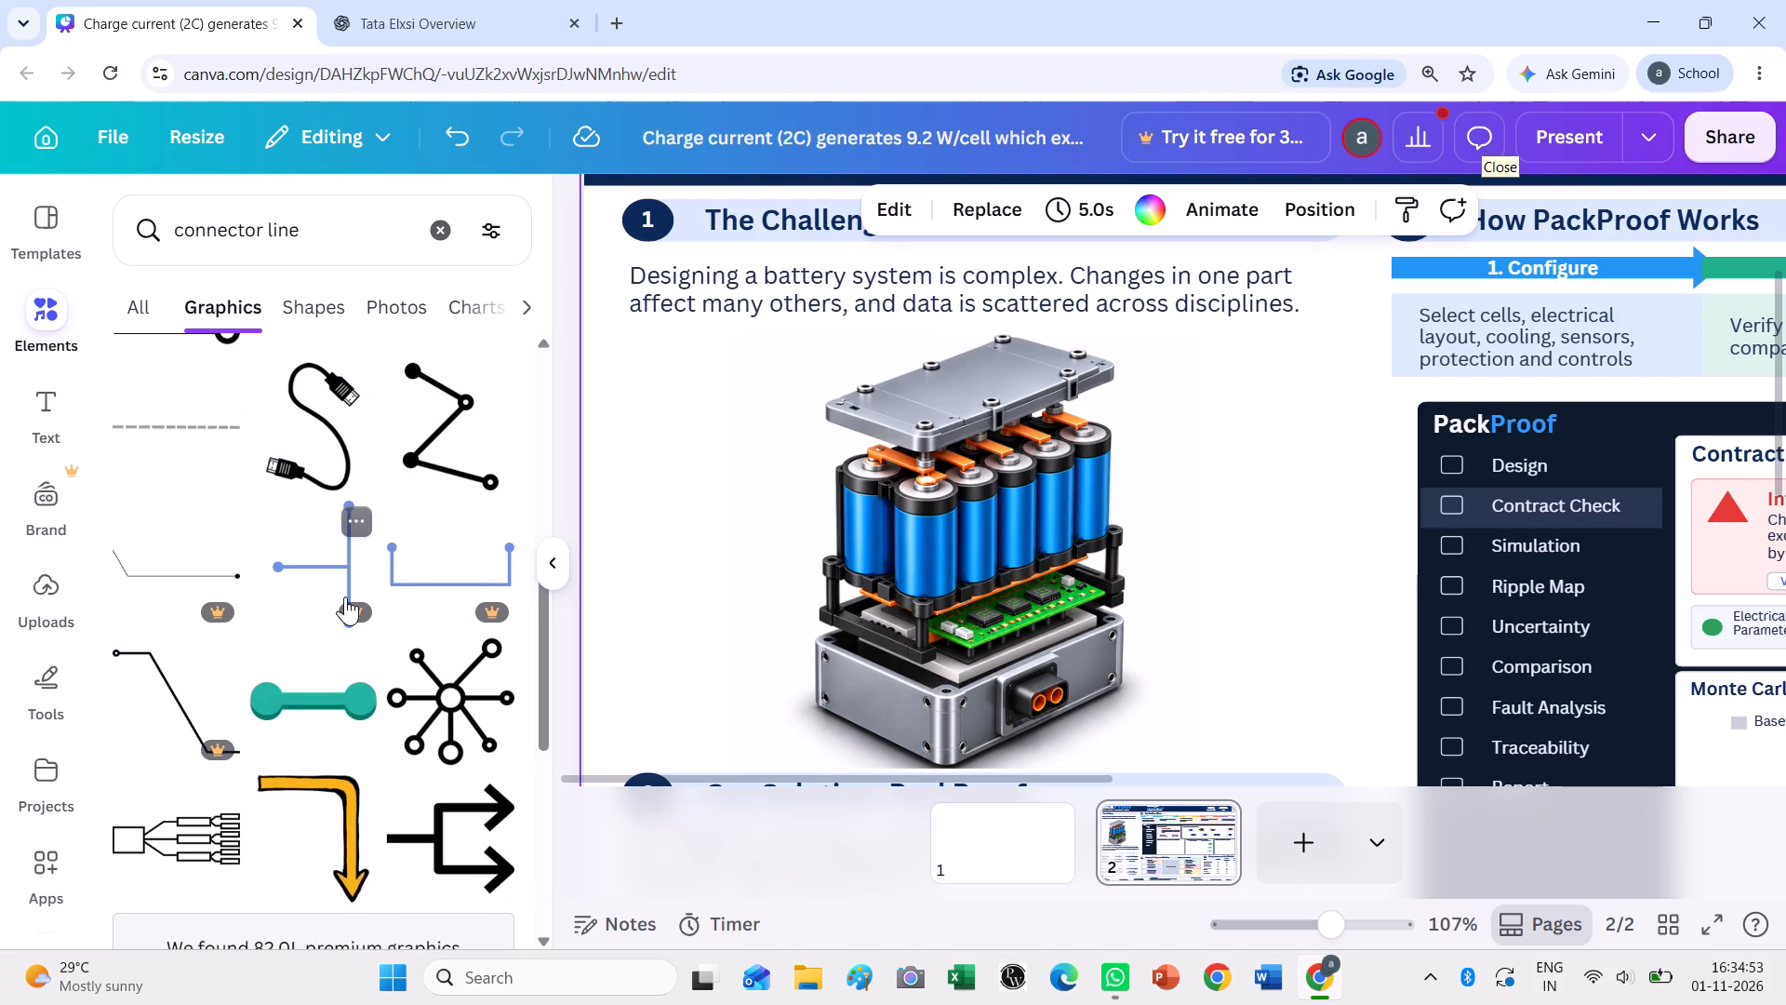
pyautogui.scroll(-8, 345, 596)
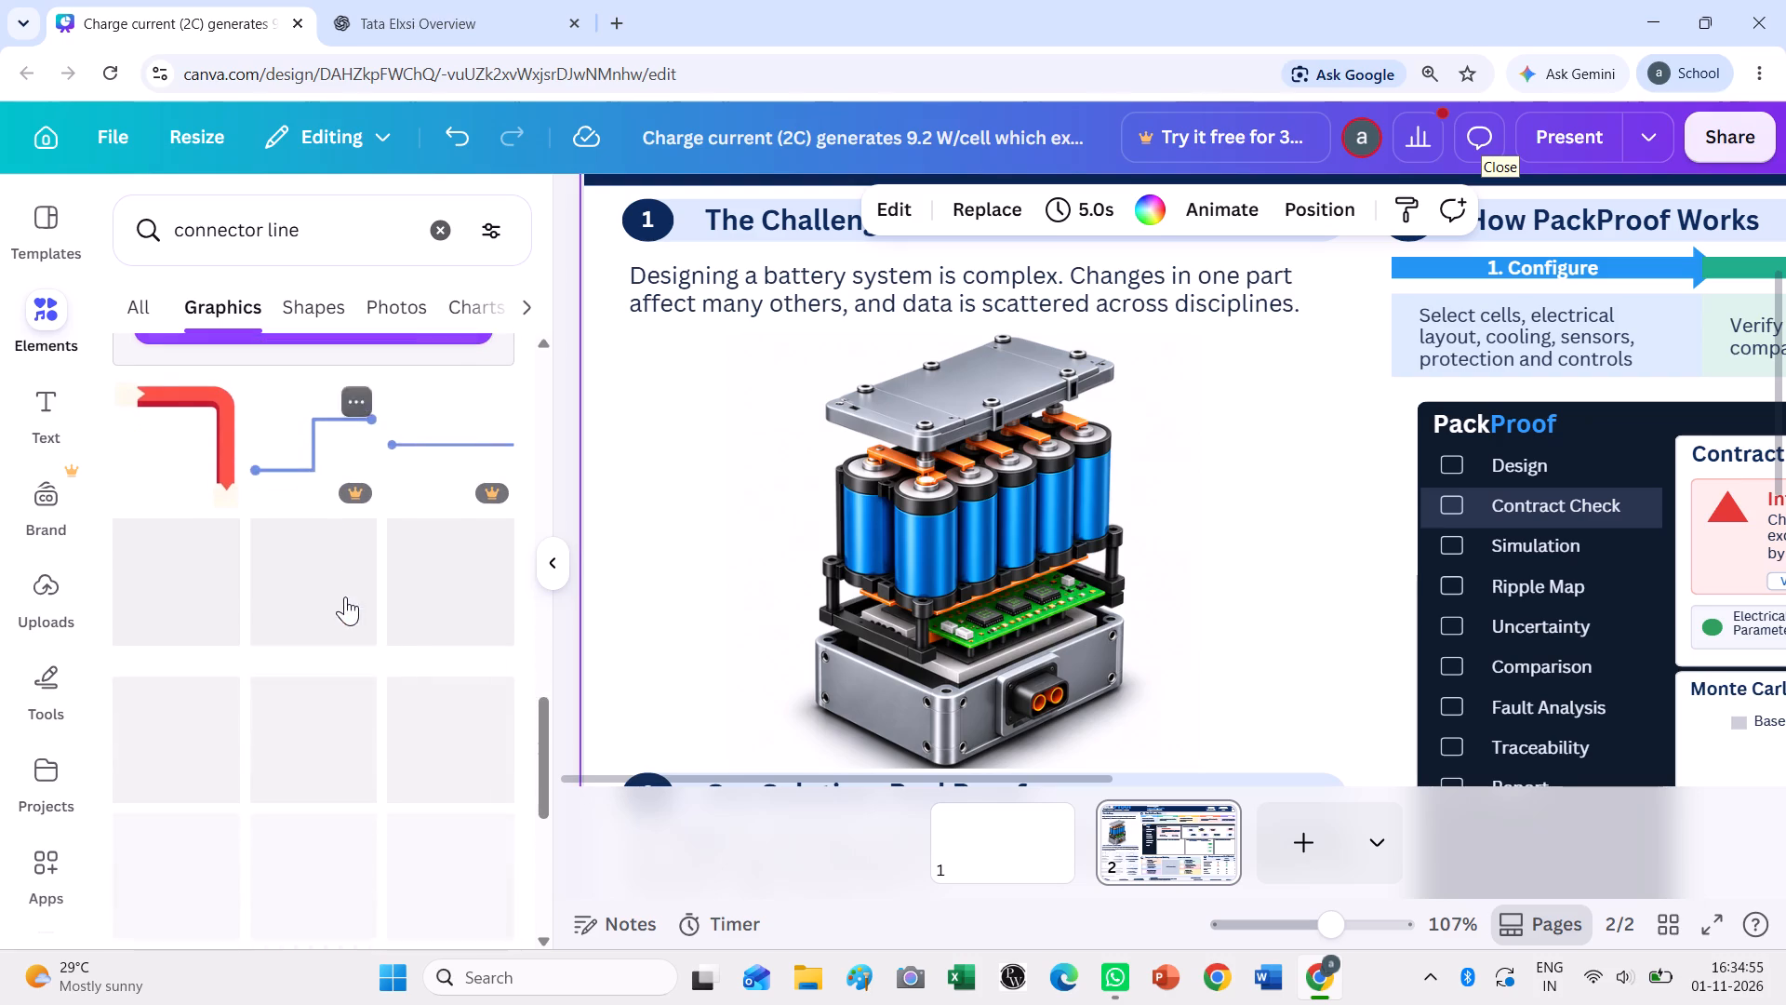
pyautogui.scroll(-8, 346, 619)
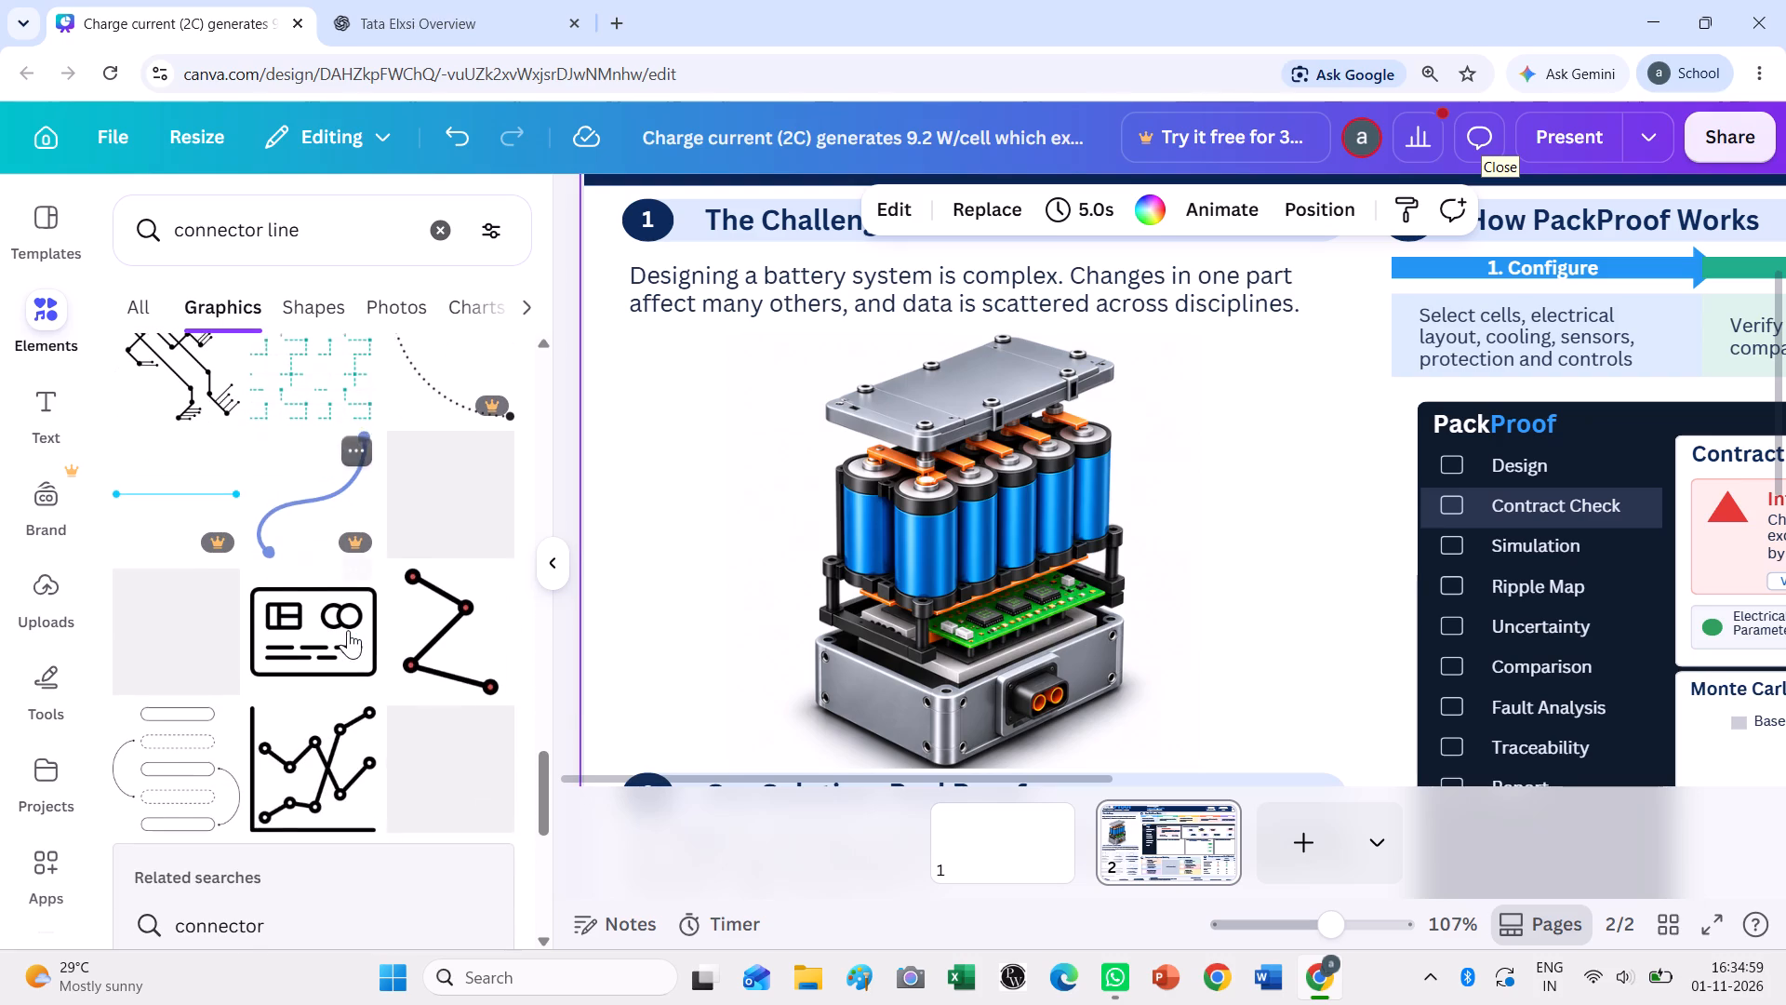
pyautogui.scroll(-5, 348, 630)
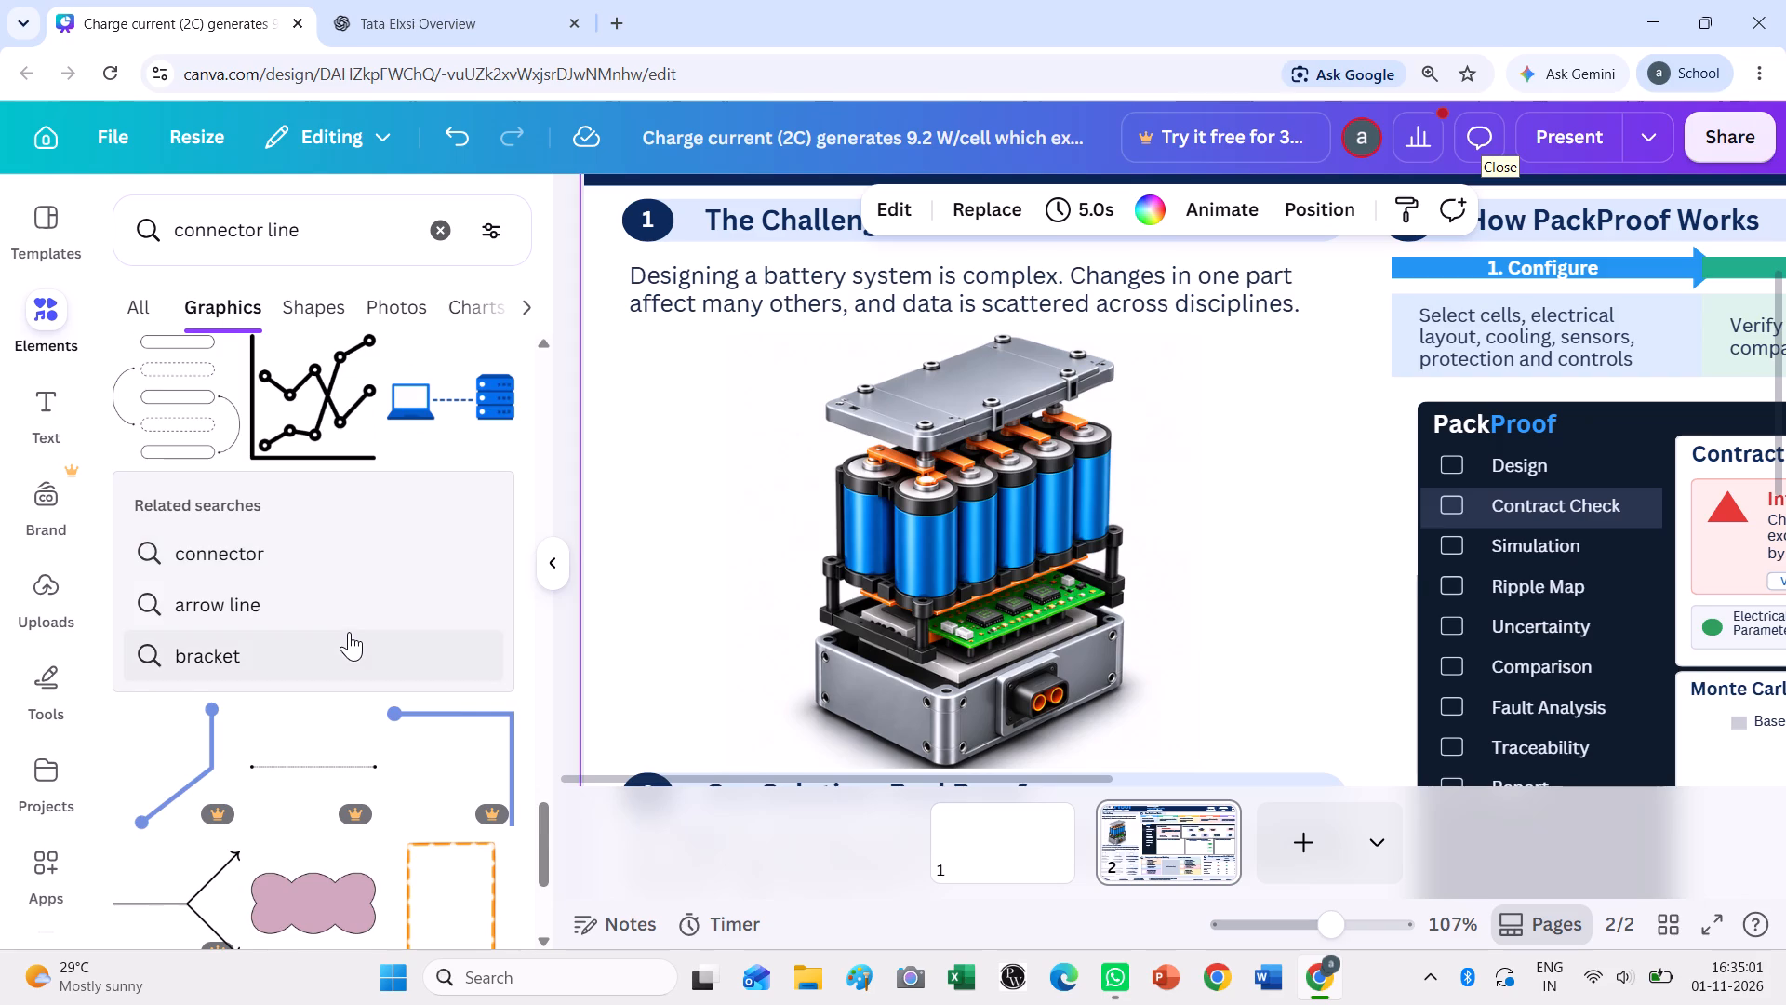
pyautogui.scroll(-1, 349, 632)
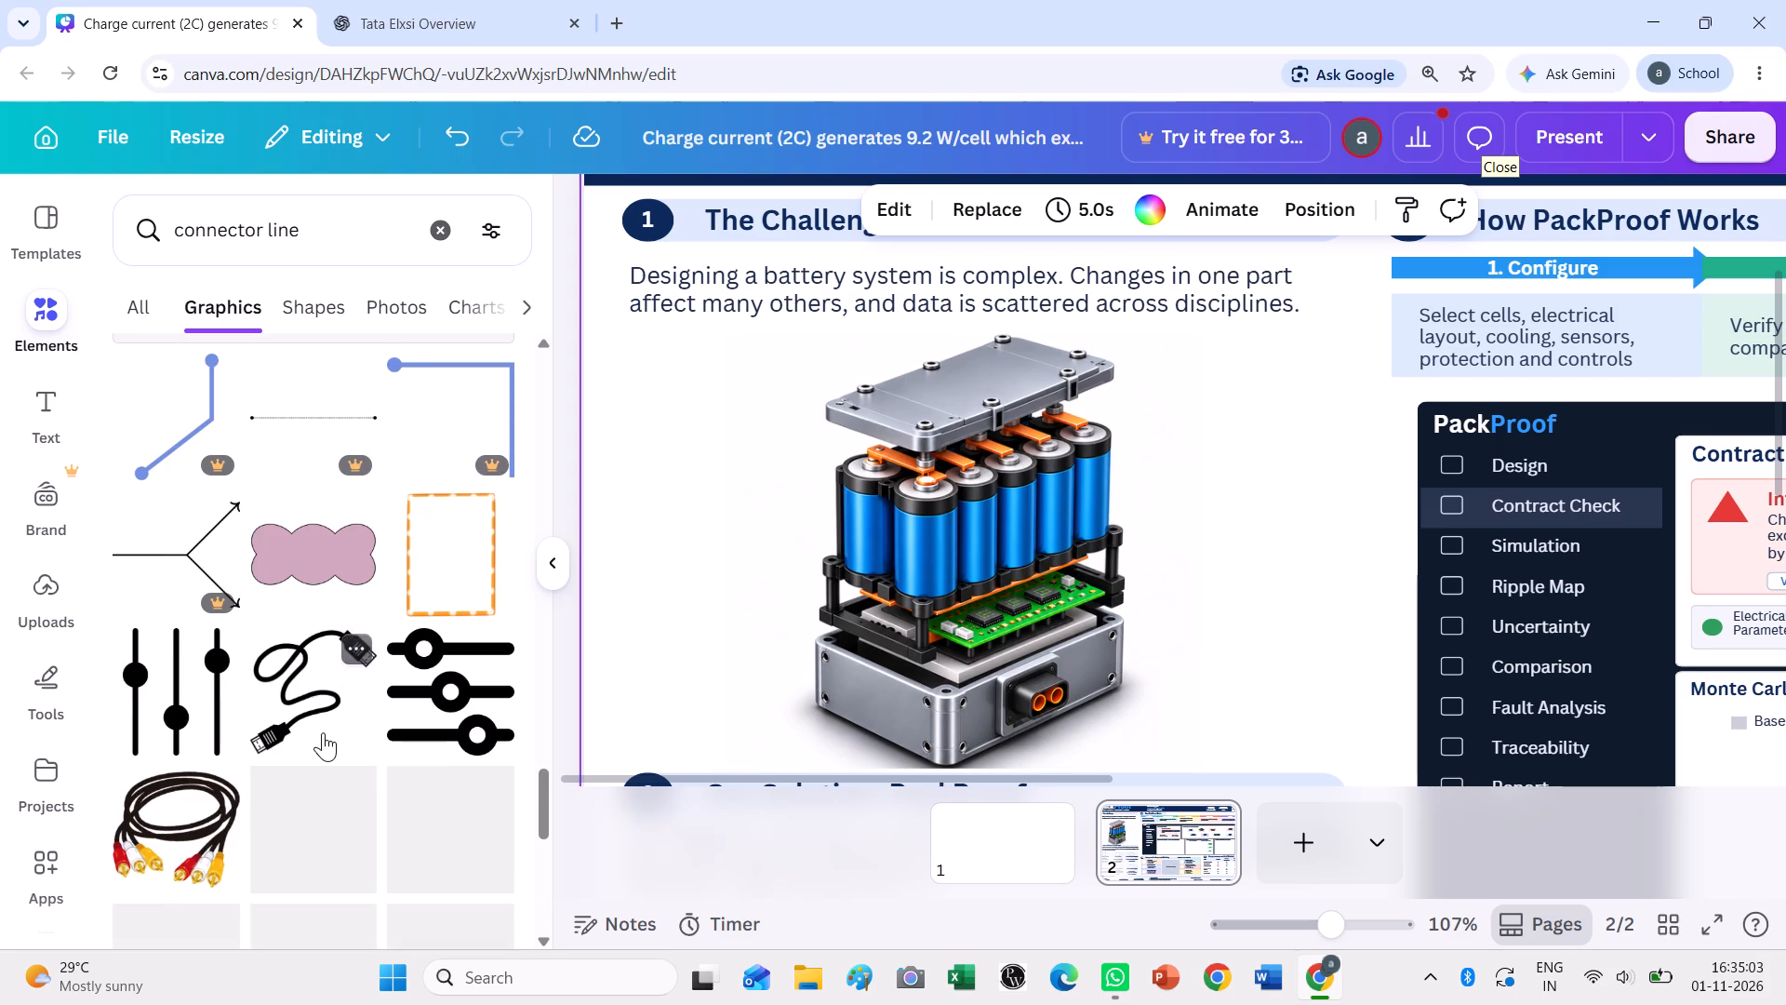
pyautogui.scroll(-2, 325, 740)
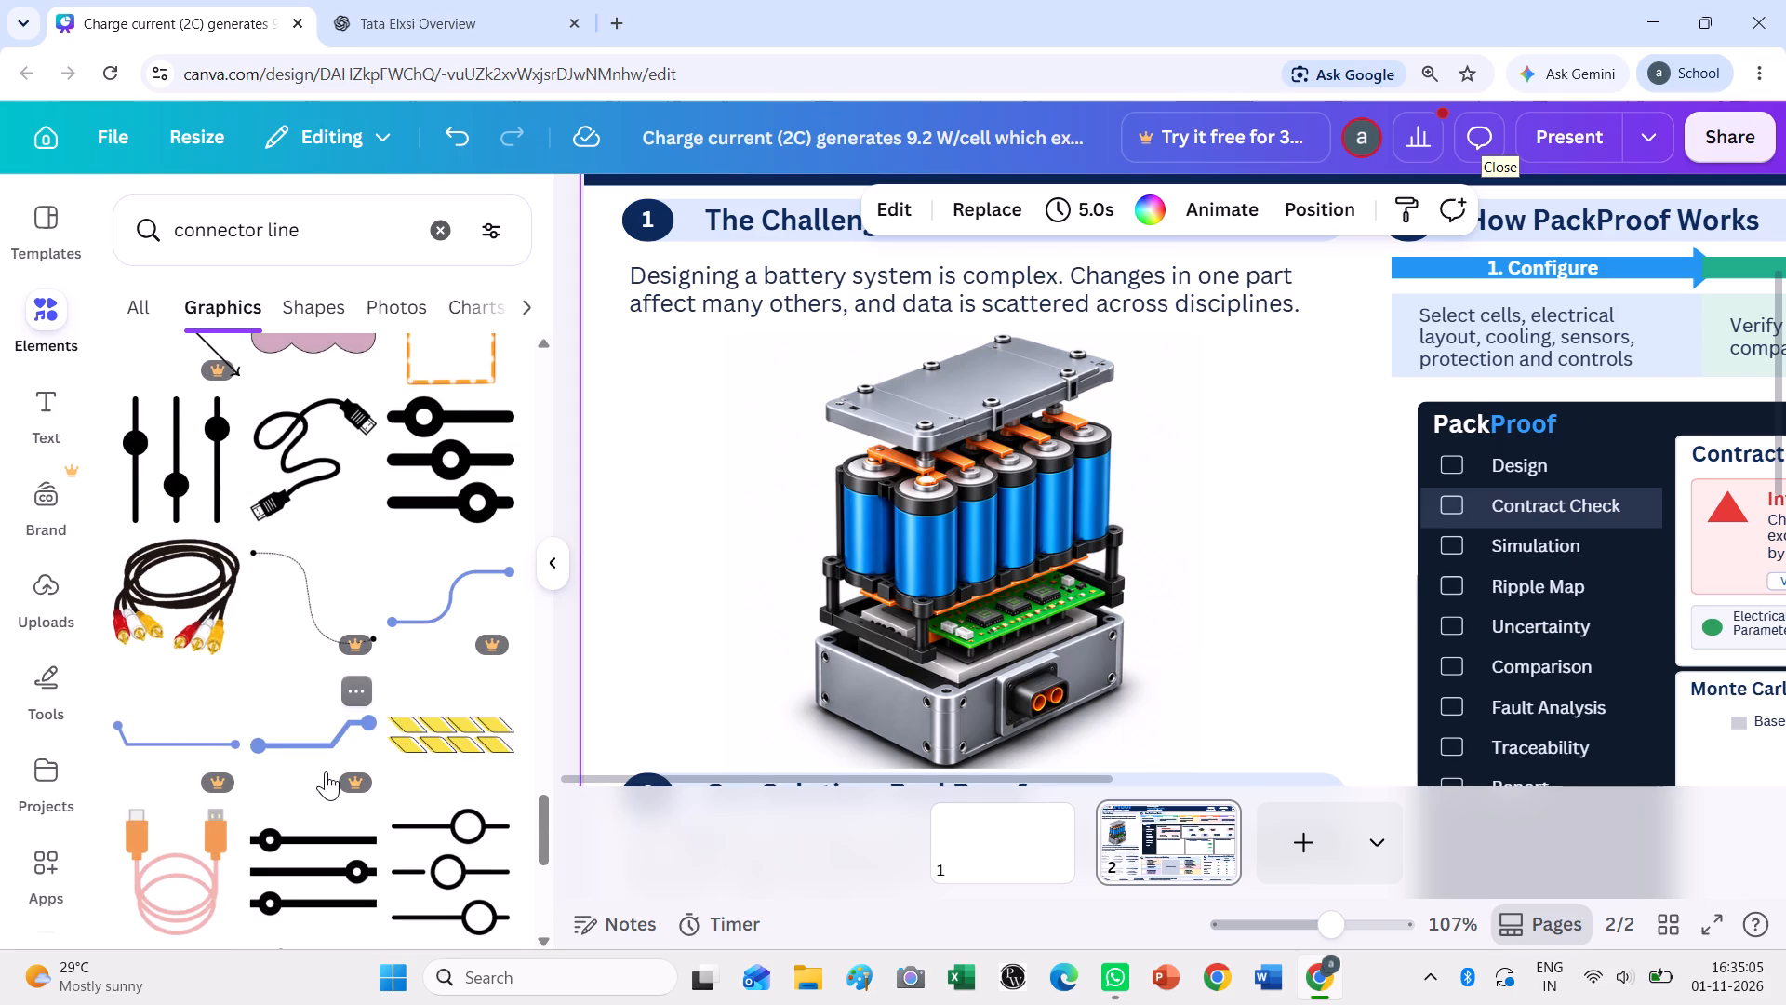
pyautogui.scroll(-7, 326, 771)
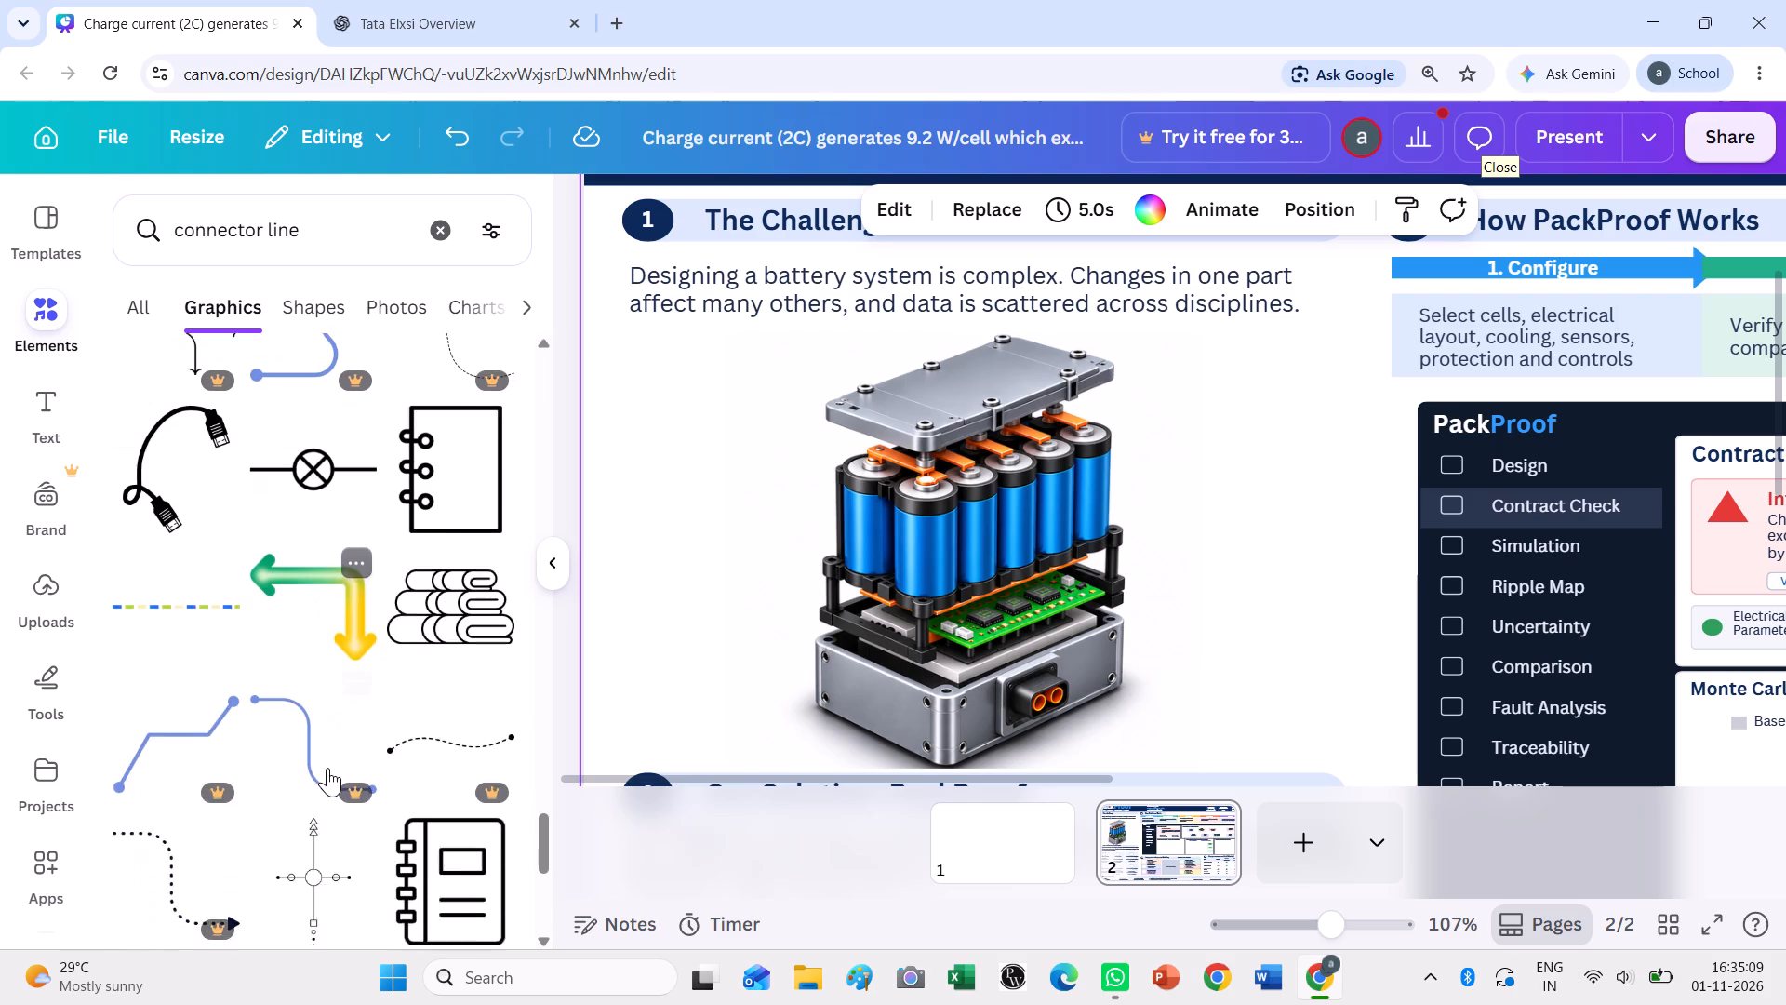
pyautogui.scroll(-6, 327, 768)
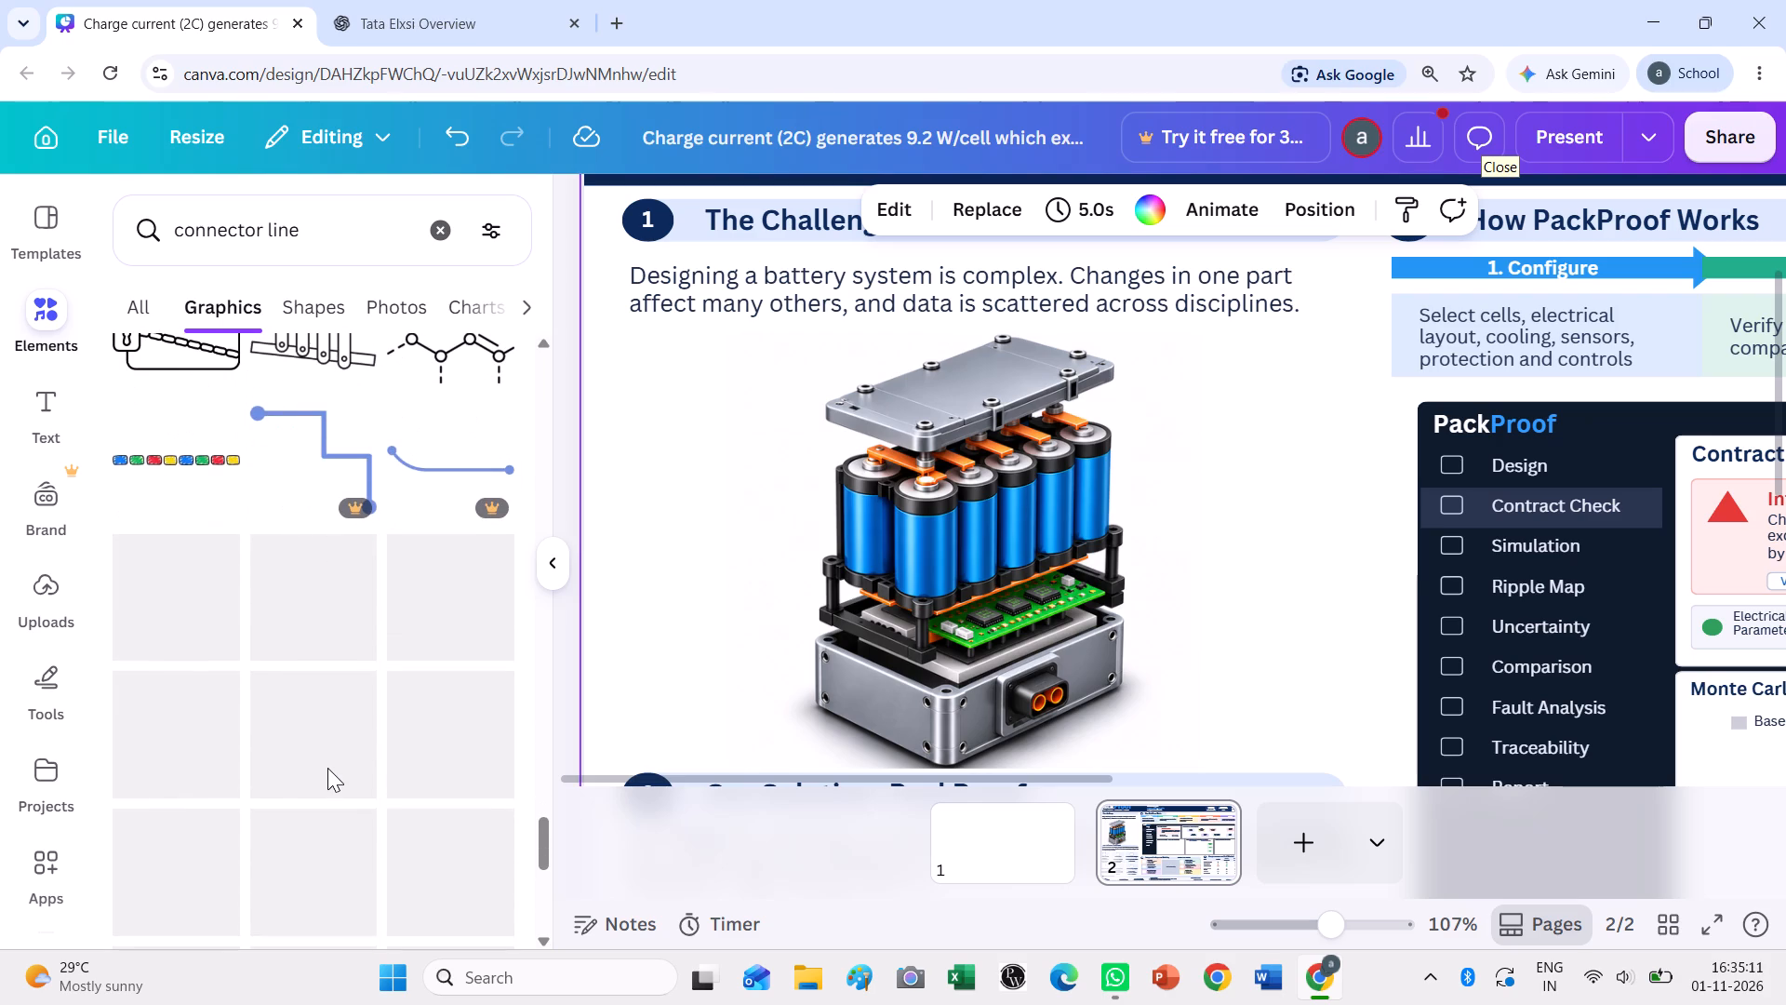
pyautogui.scroll(20, 327, 768)
pyautogui.scroll(2, 327, 768)
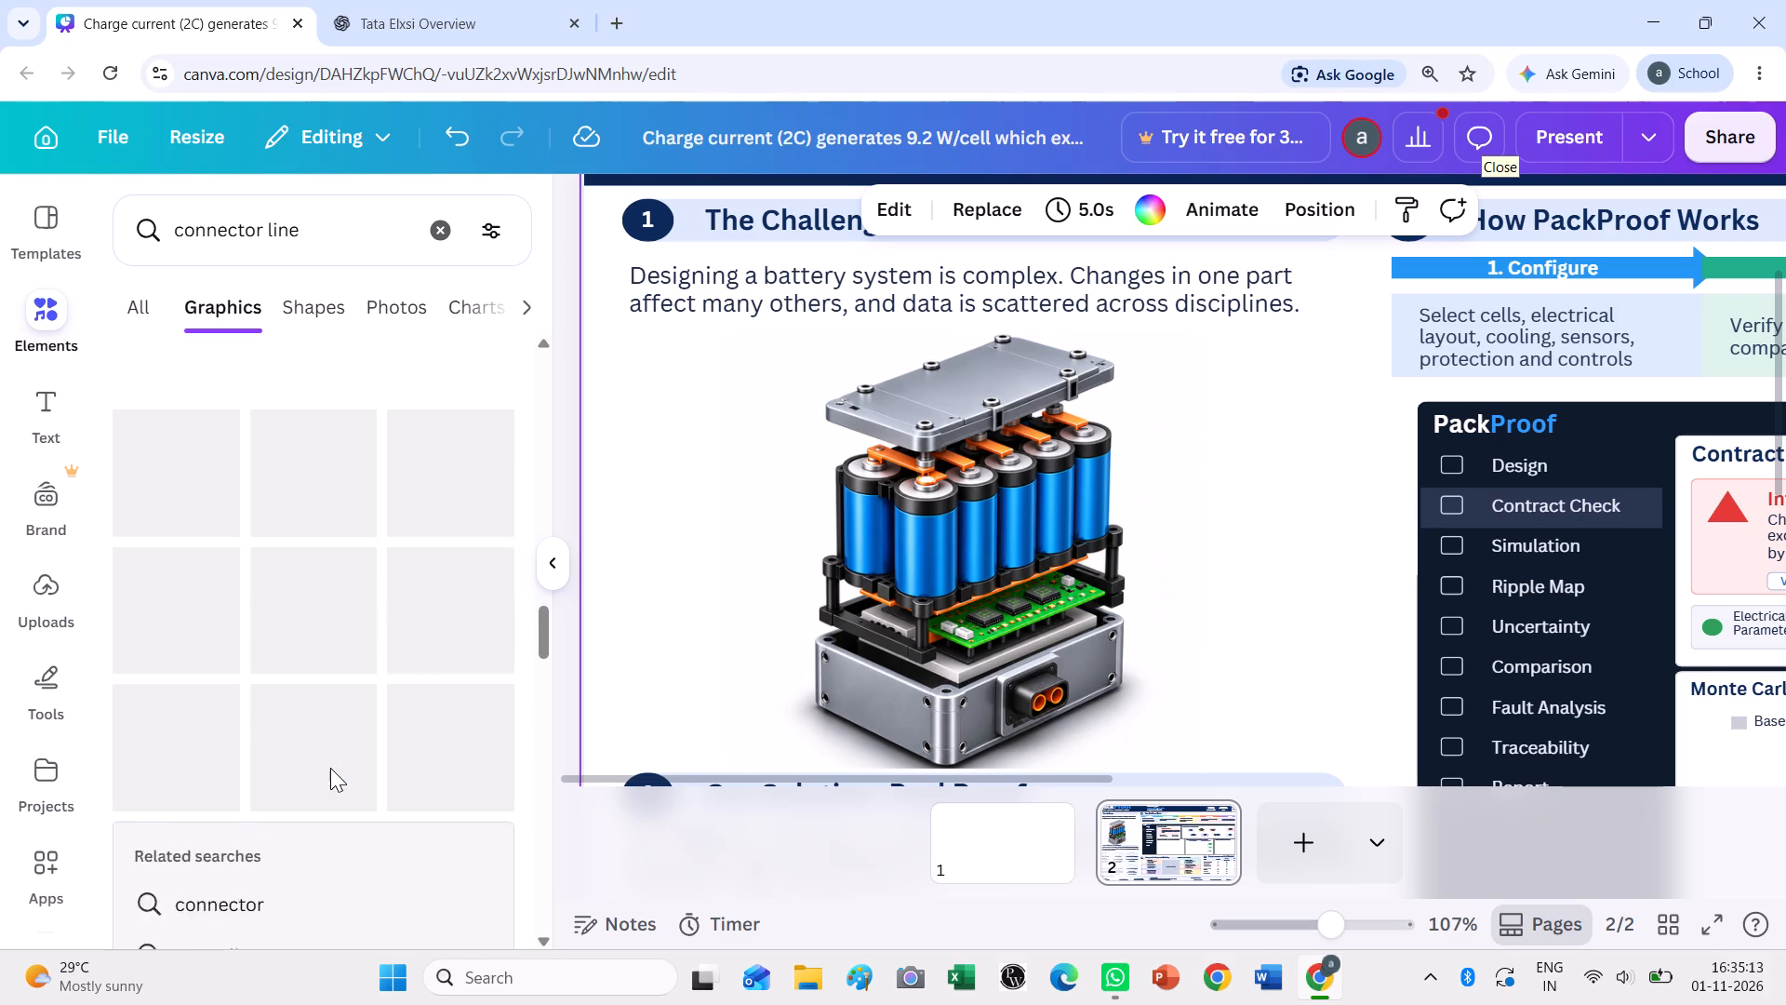
pyautogui.scroll(20, 330, 768)
pyautogui.scroll(12, 330, 768)
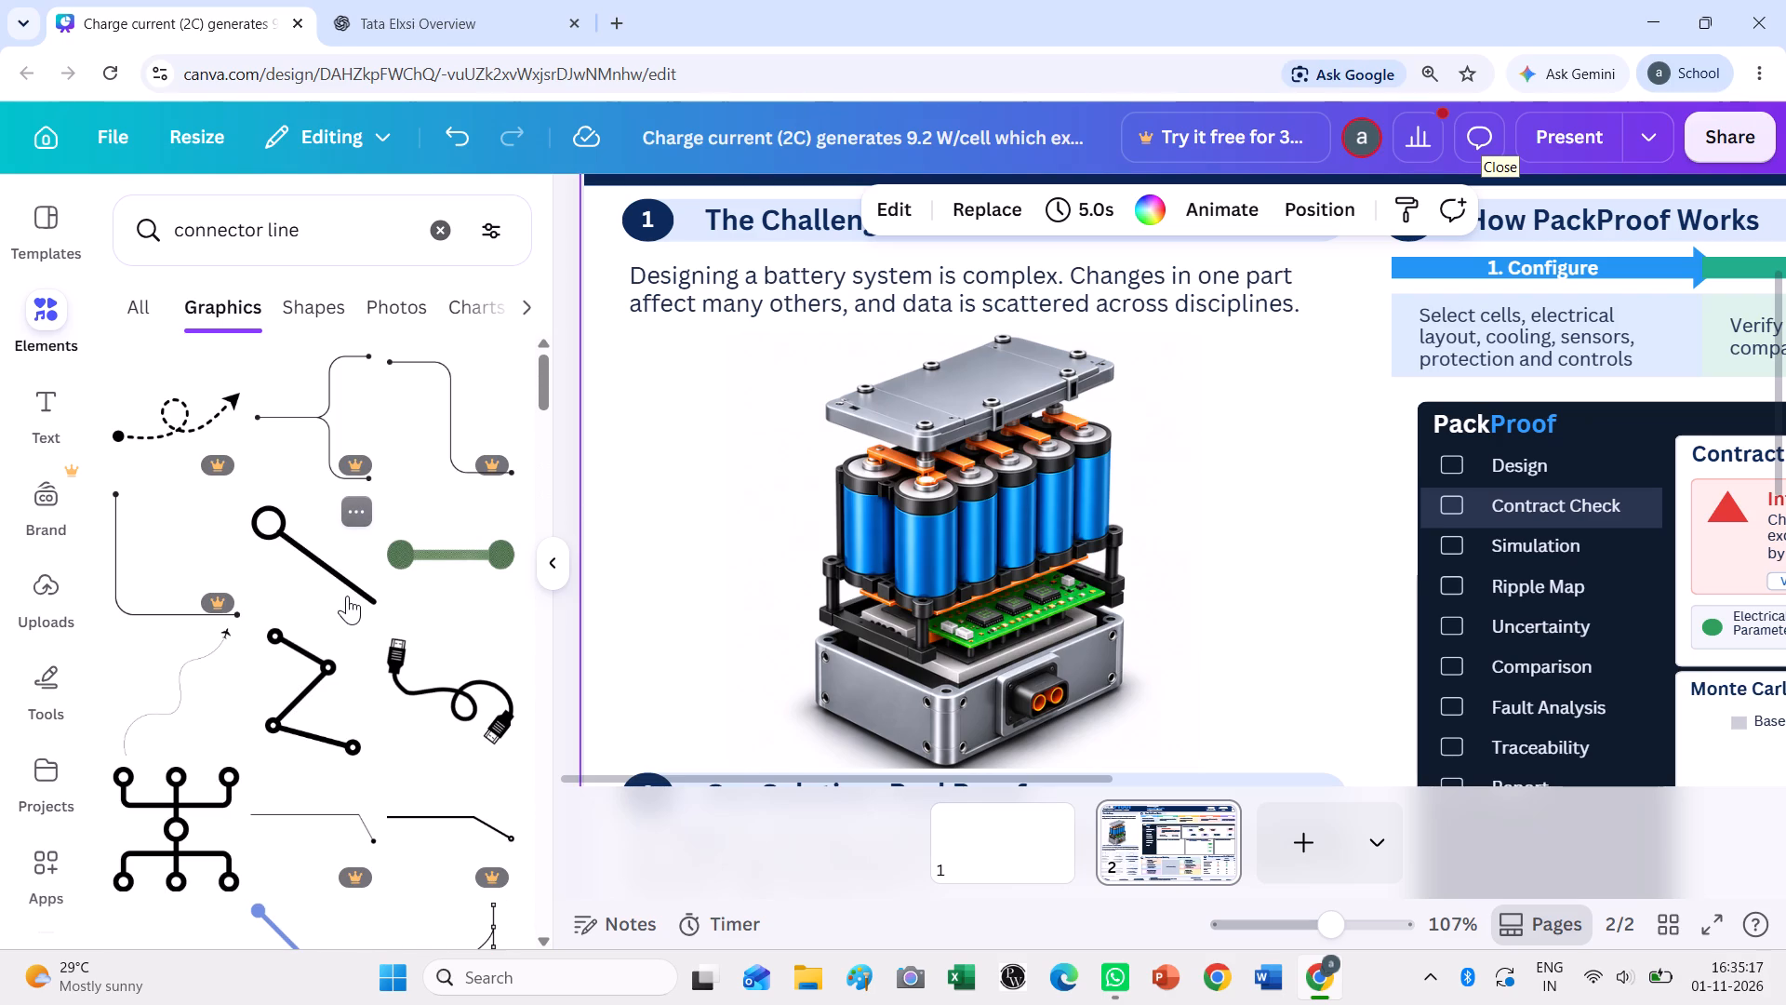
pyautogui.scroll(-2, 347, 594)
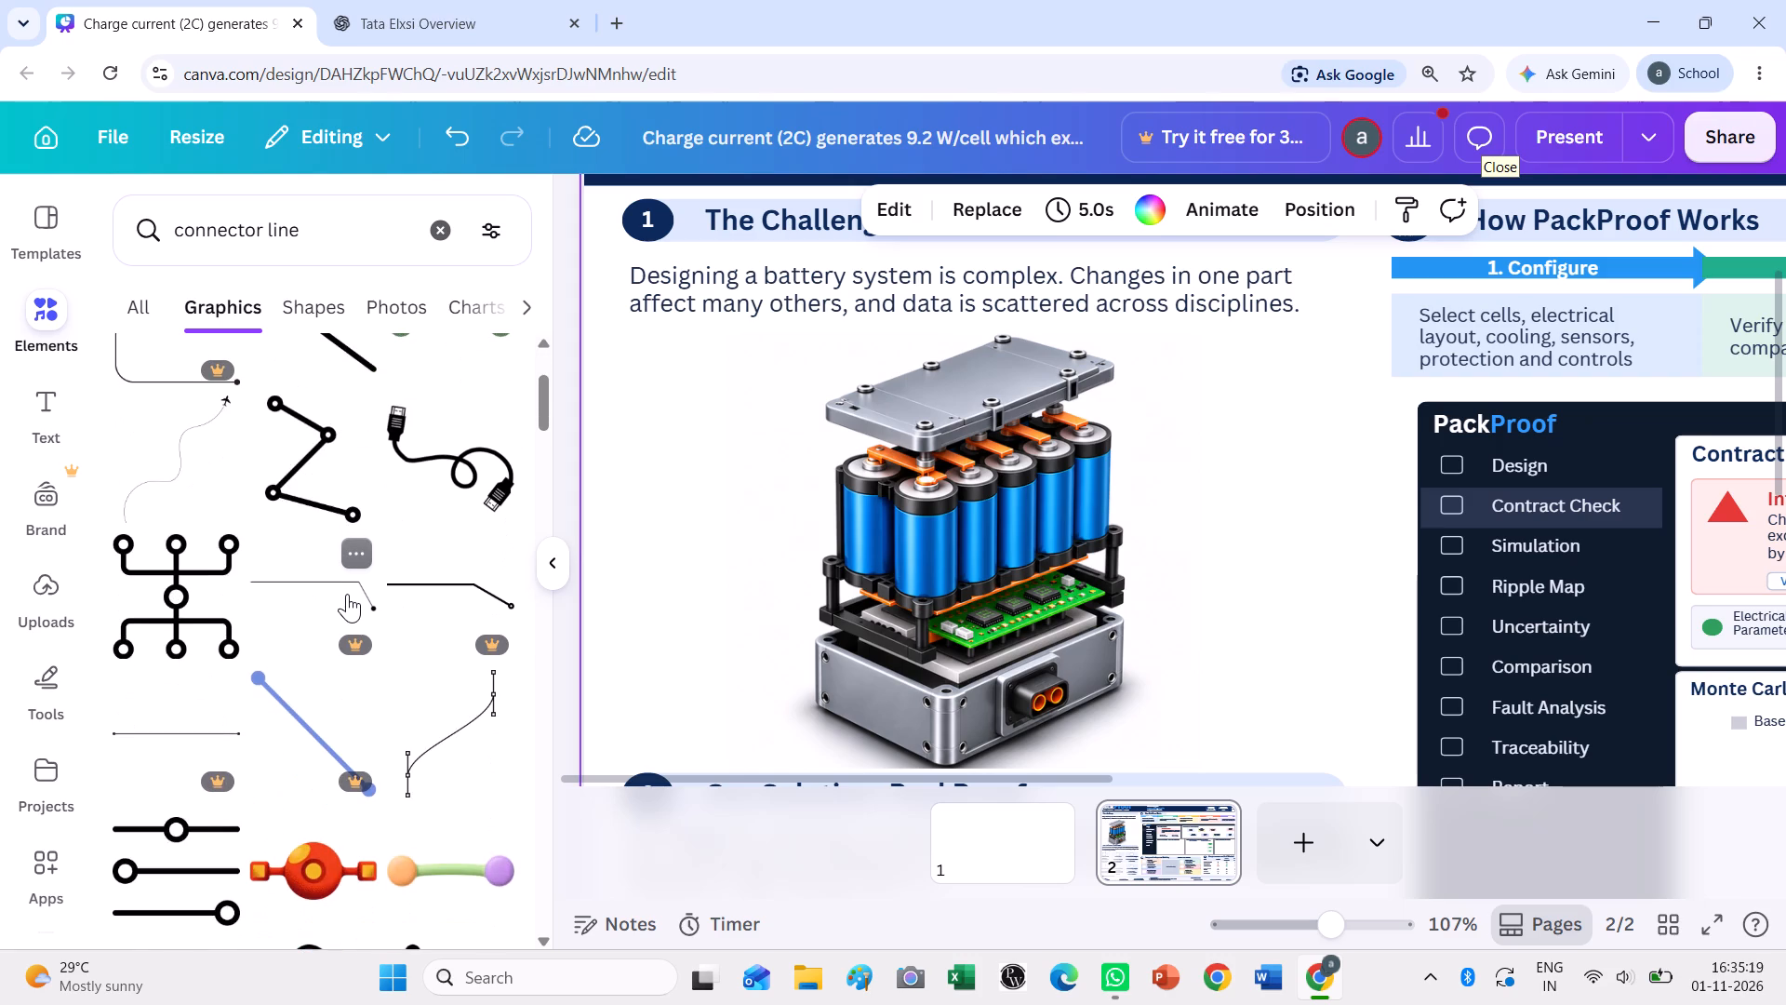
pyautogui.scroll(2, 347, 594)
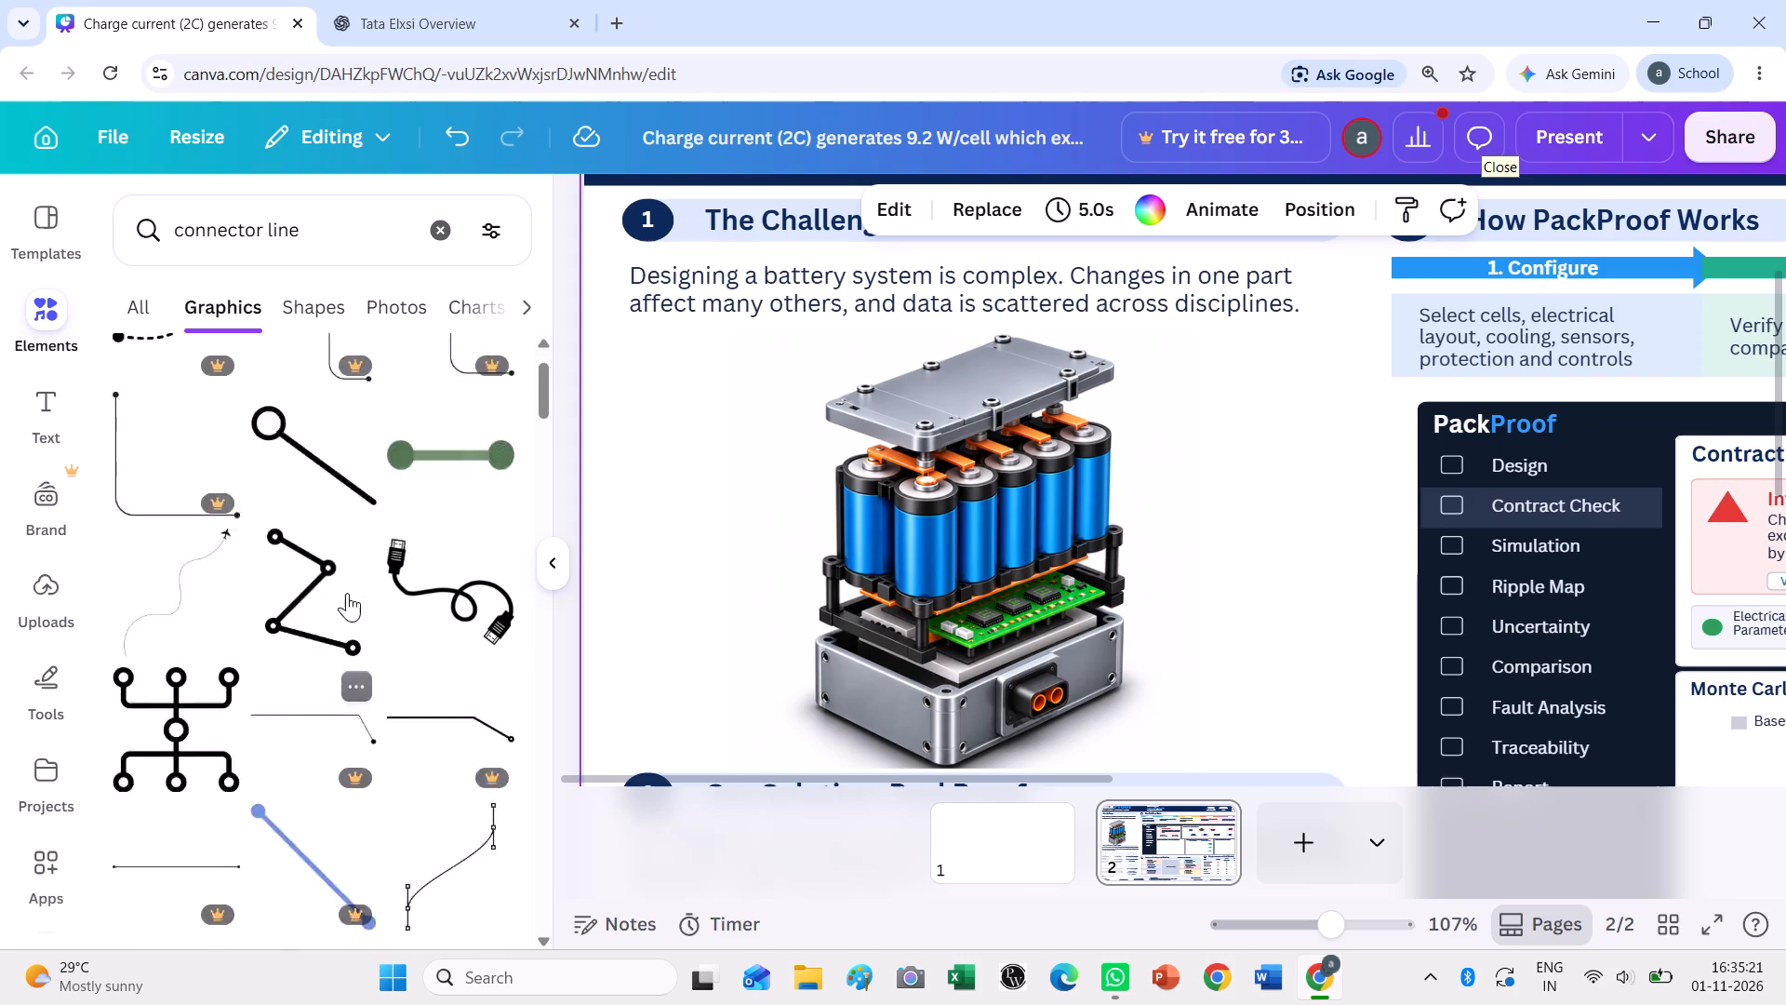
pyautogui.scroll(-6, 347, 593)
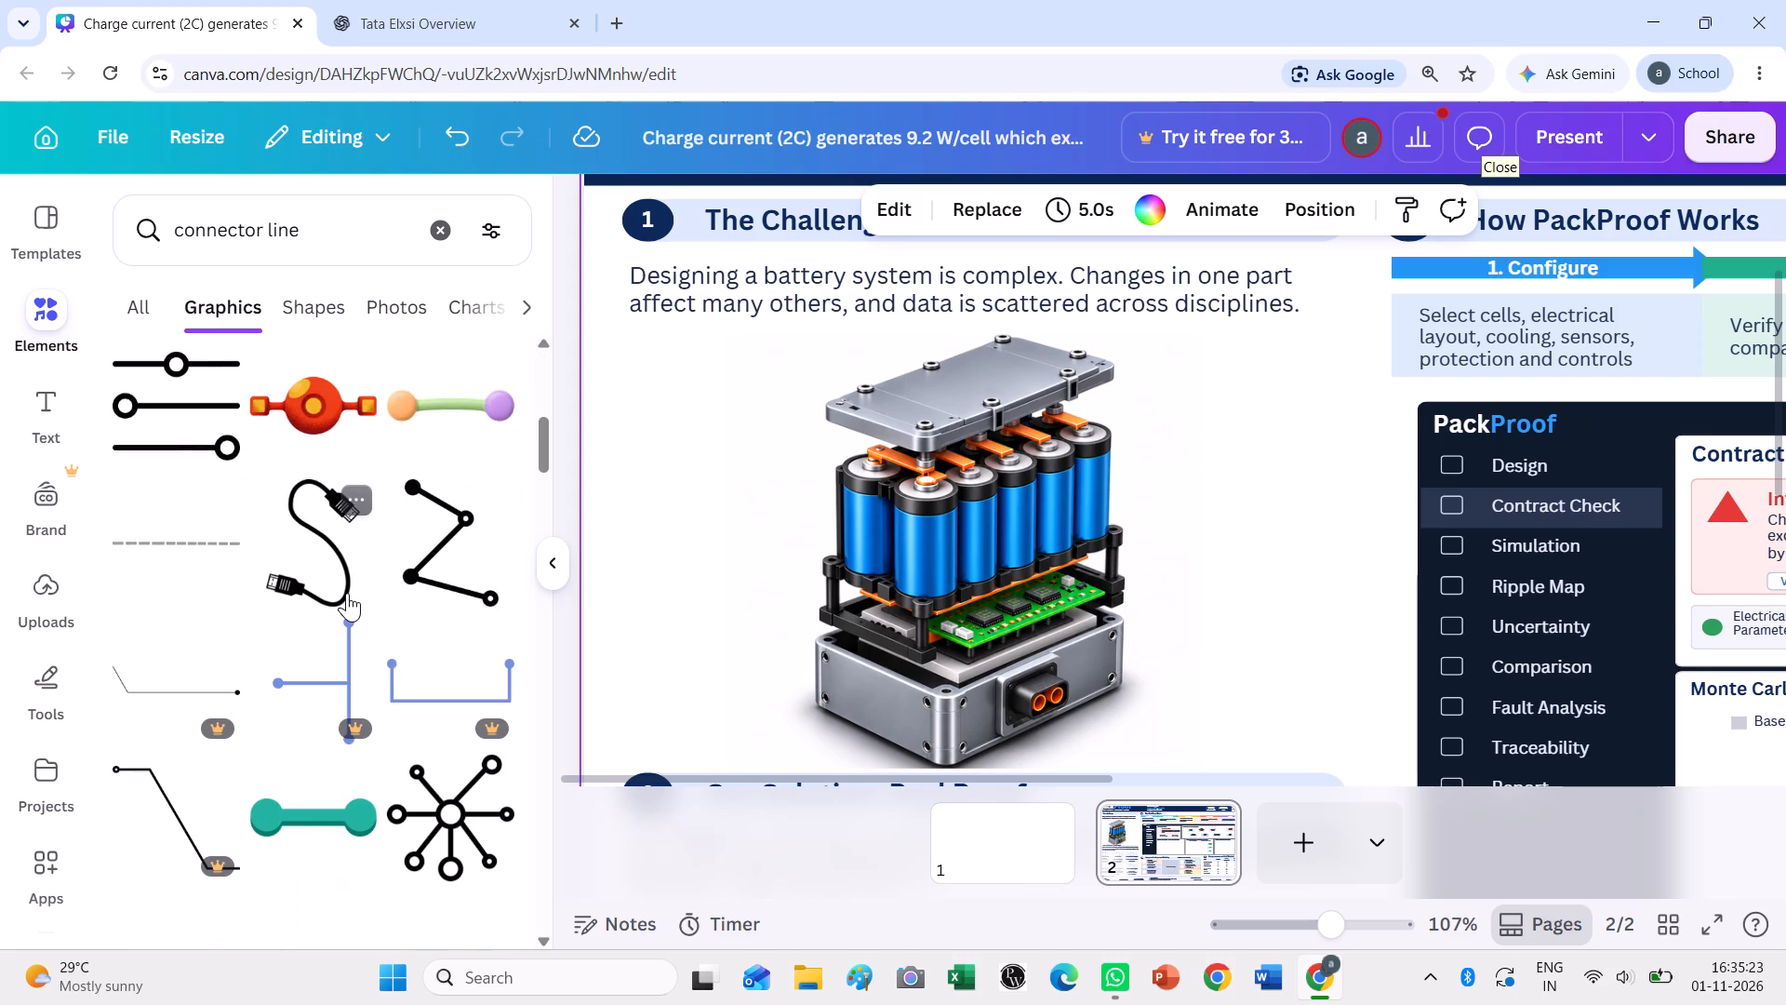
pyautogui.scroll(6, 347, 593)
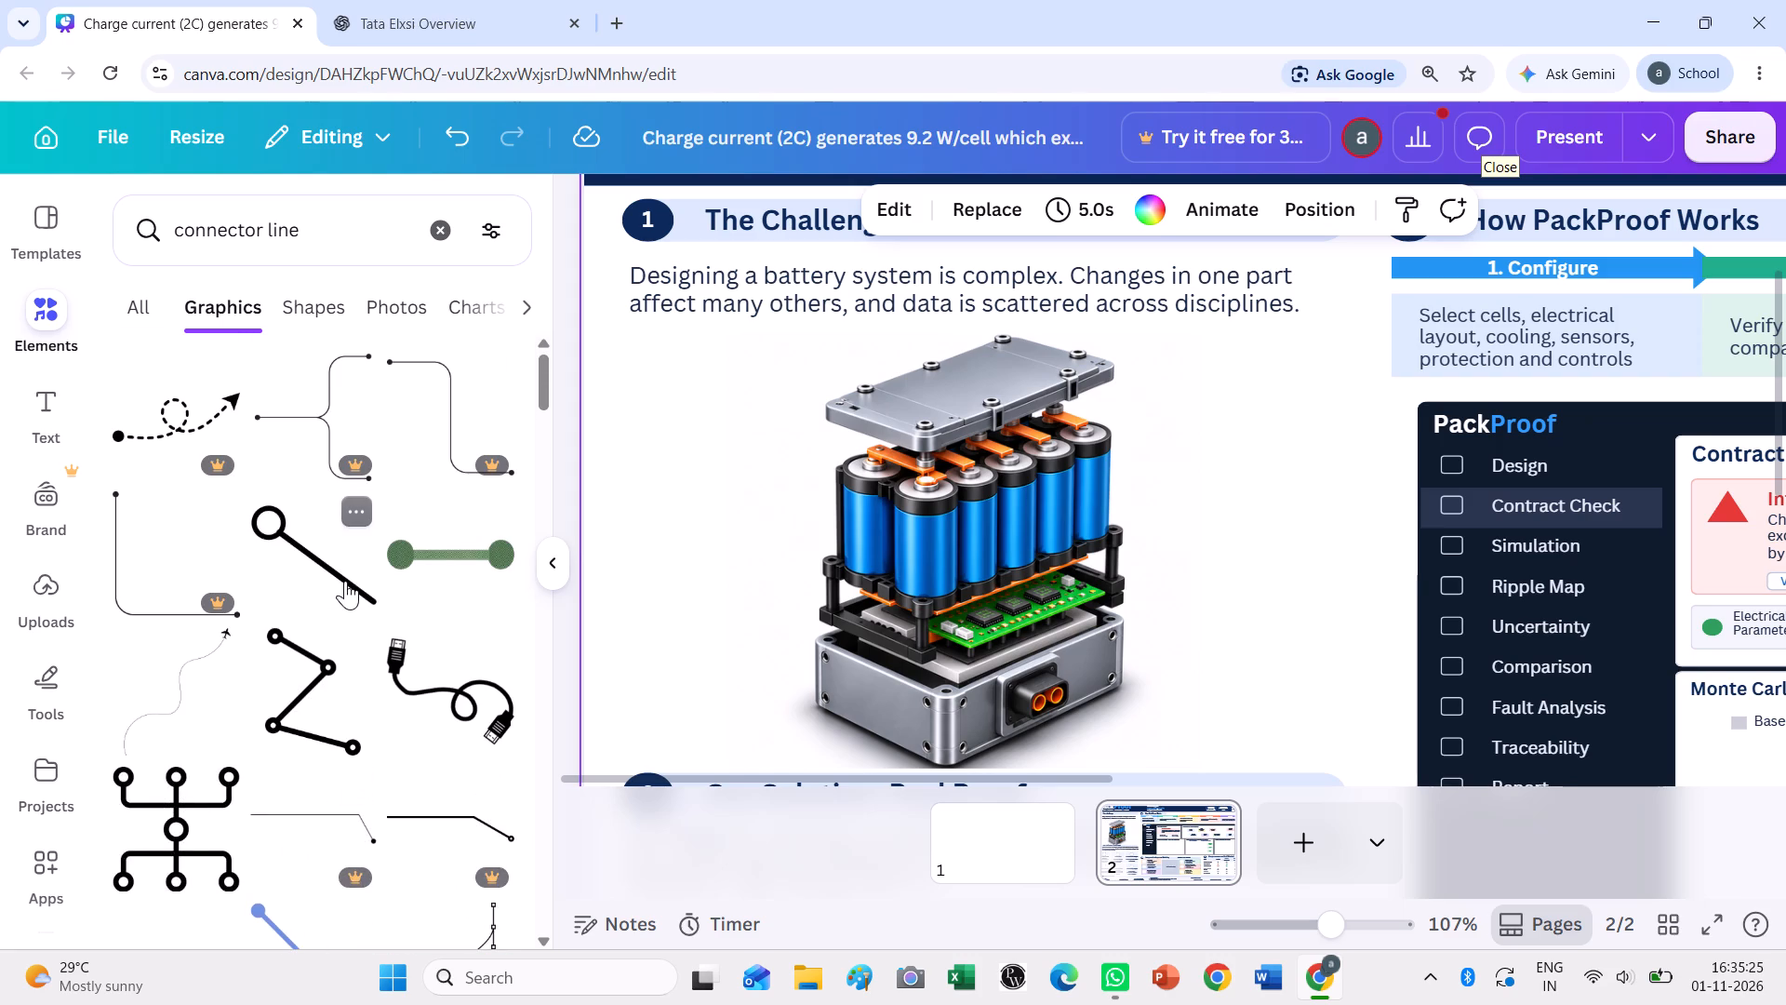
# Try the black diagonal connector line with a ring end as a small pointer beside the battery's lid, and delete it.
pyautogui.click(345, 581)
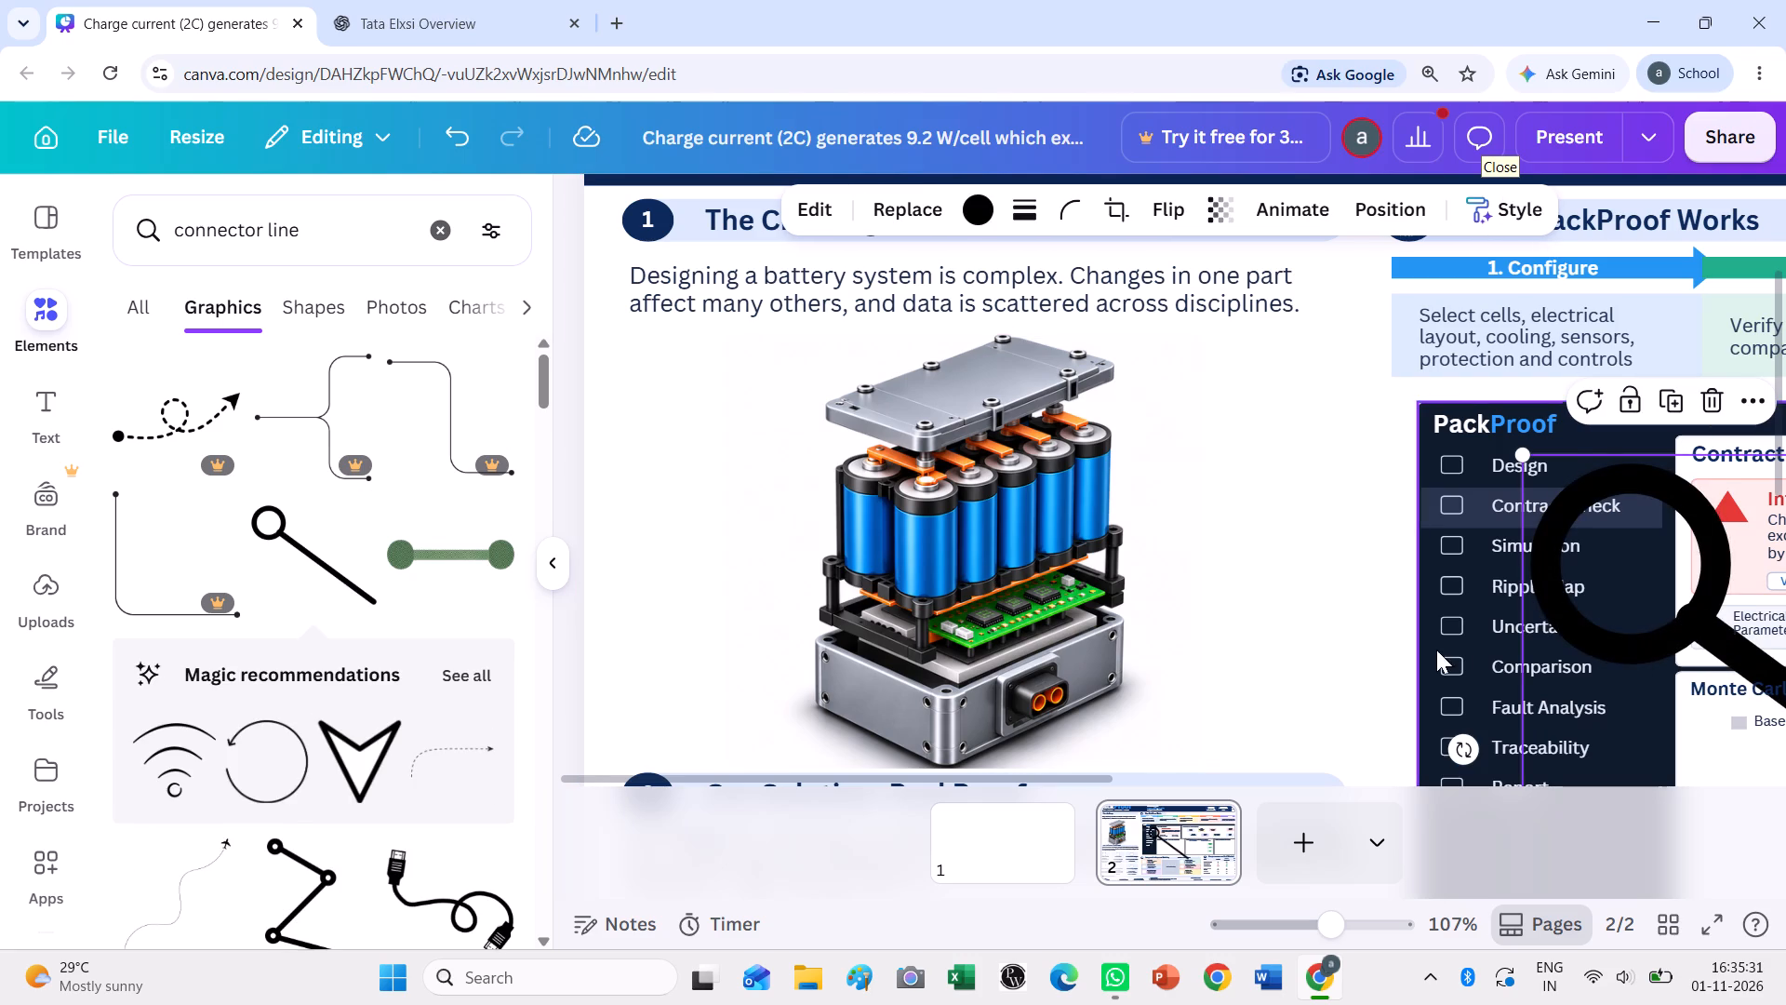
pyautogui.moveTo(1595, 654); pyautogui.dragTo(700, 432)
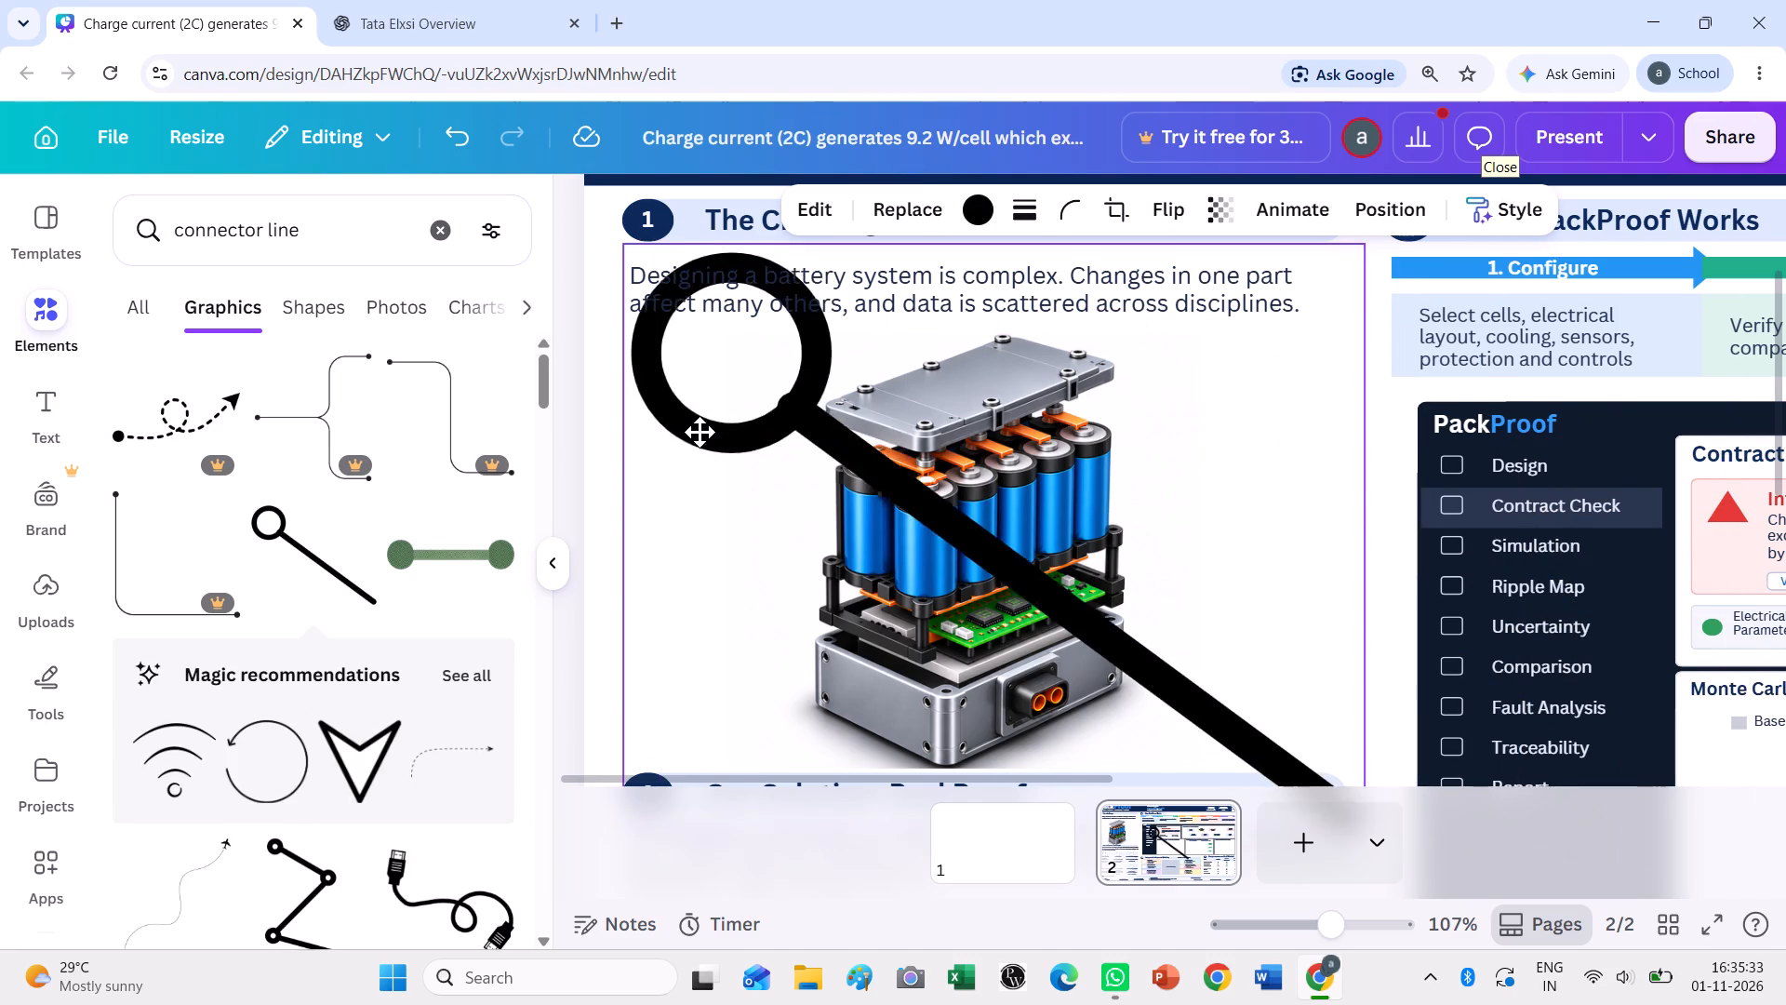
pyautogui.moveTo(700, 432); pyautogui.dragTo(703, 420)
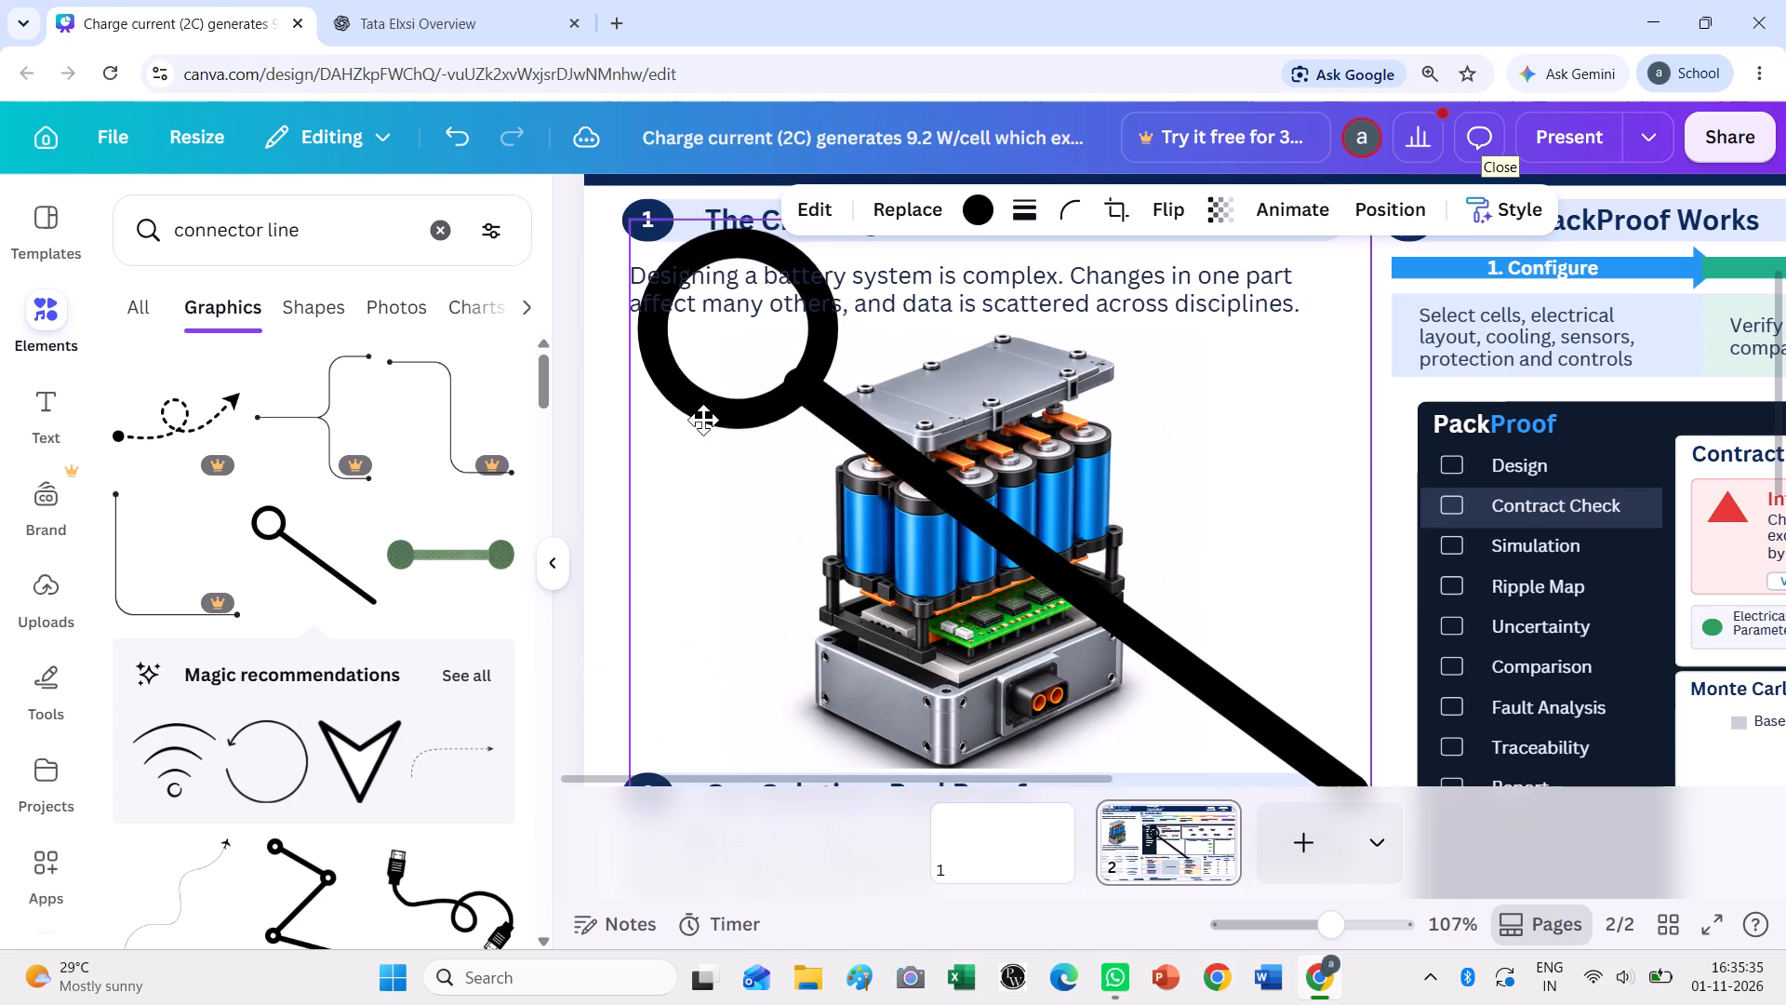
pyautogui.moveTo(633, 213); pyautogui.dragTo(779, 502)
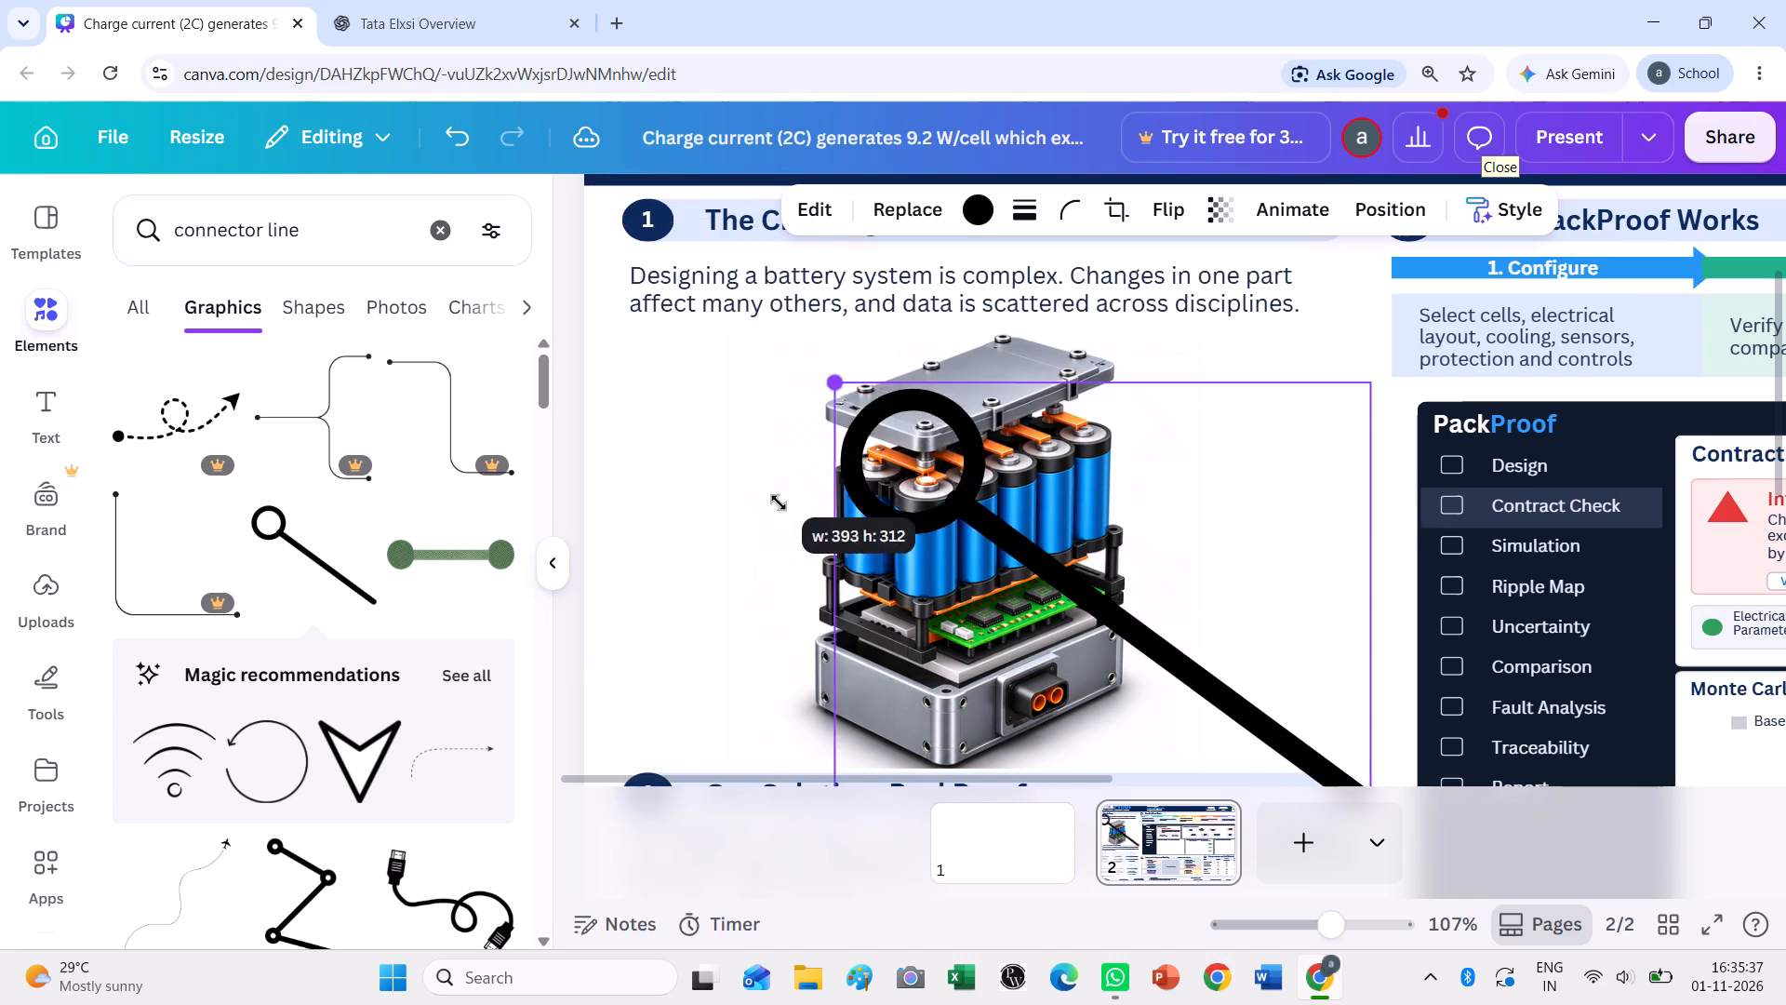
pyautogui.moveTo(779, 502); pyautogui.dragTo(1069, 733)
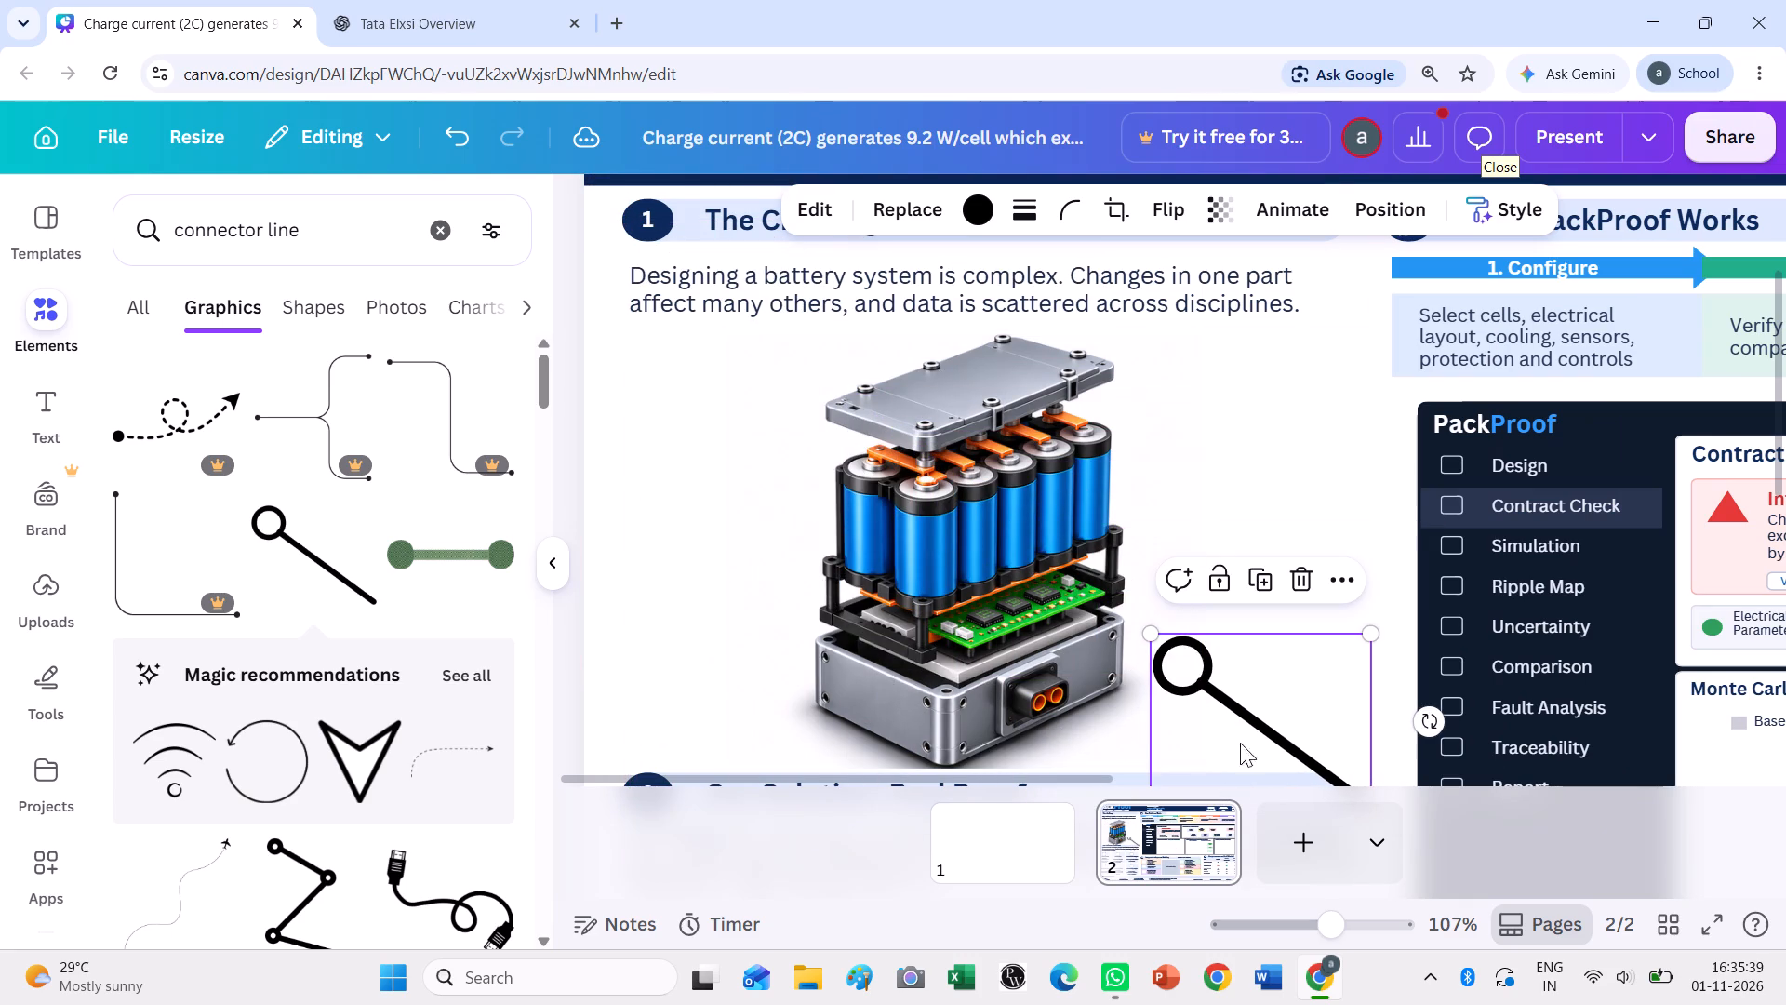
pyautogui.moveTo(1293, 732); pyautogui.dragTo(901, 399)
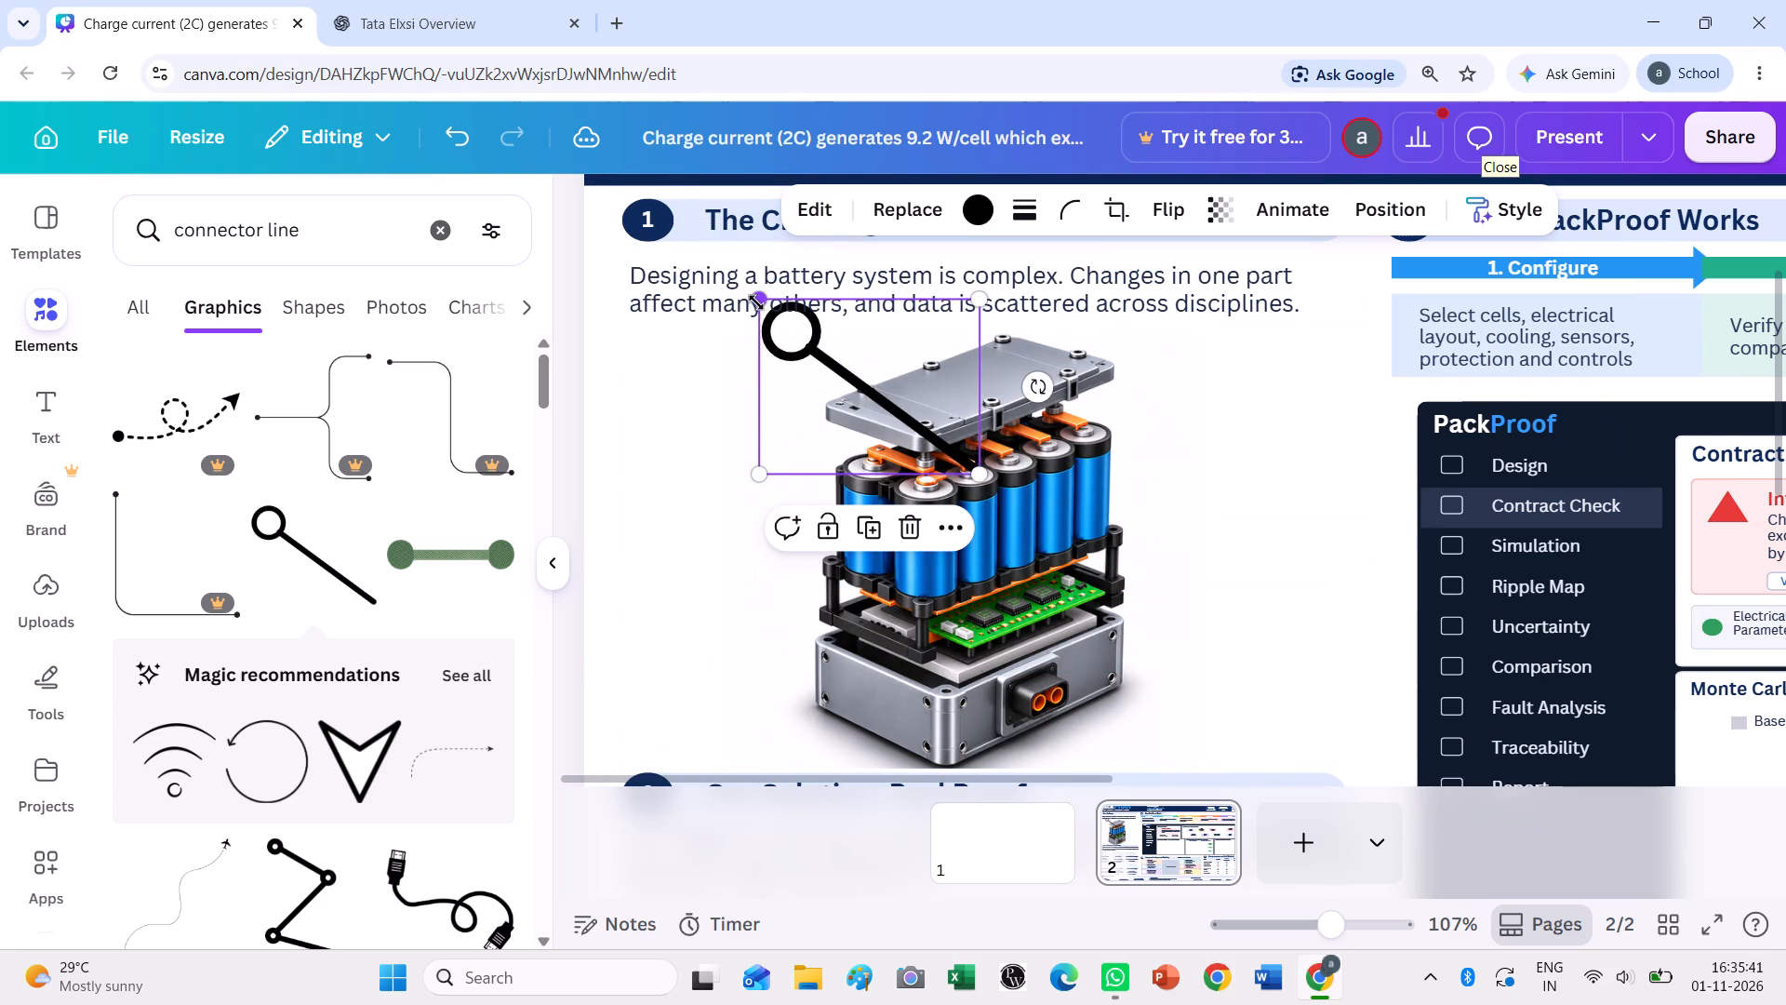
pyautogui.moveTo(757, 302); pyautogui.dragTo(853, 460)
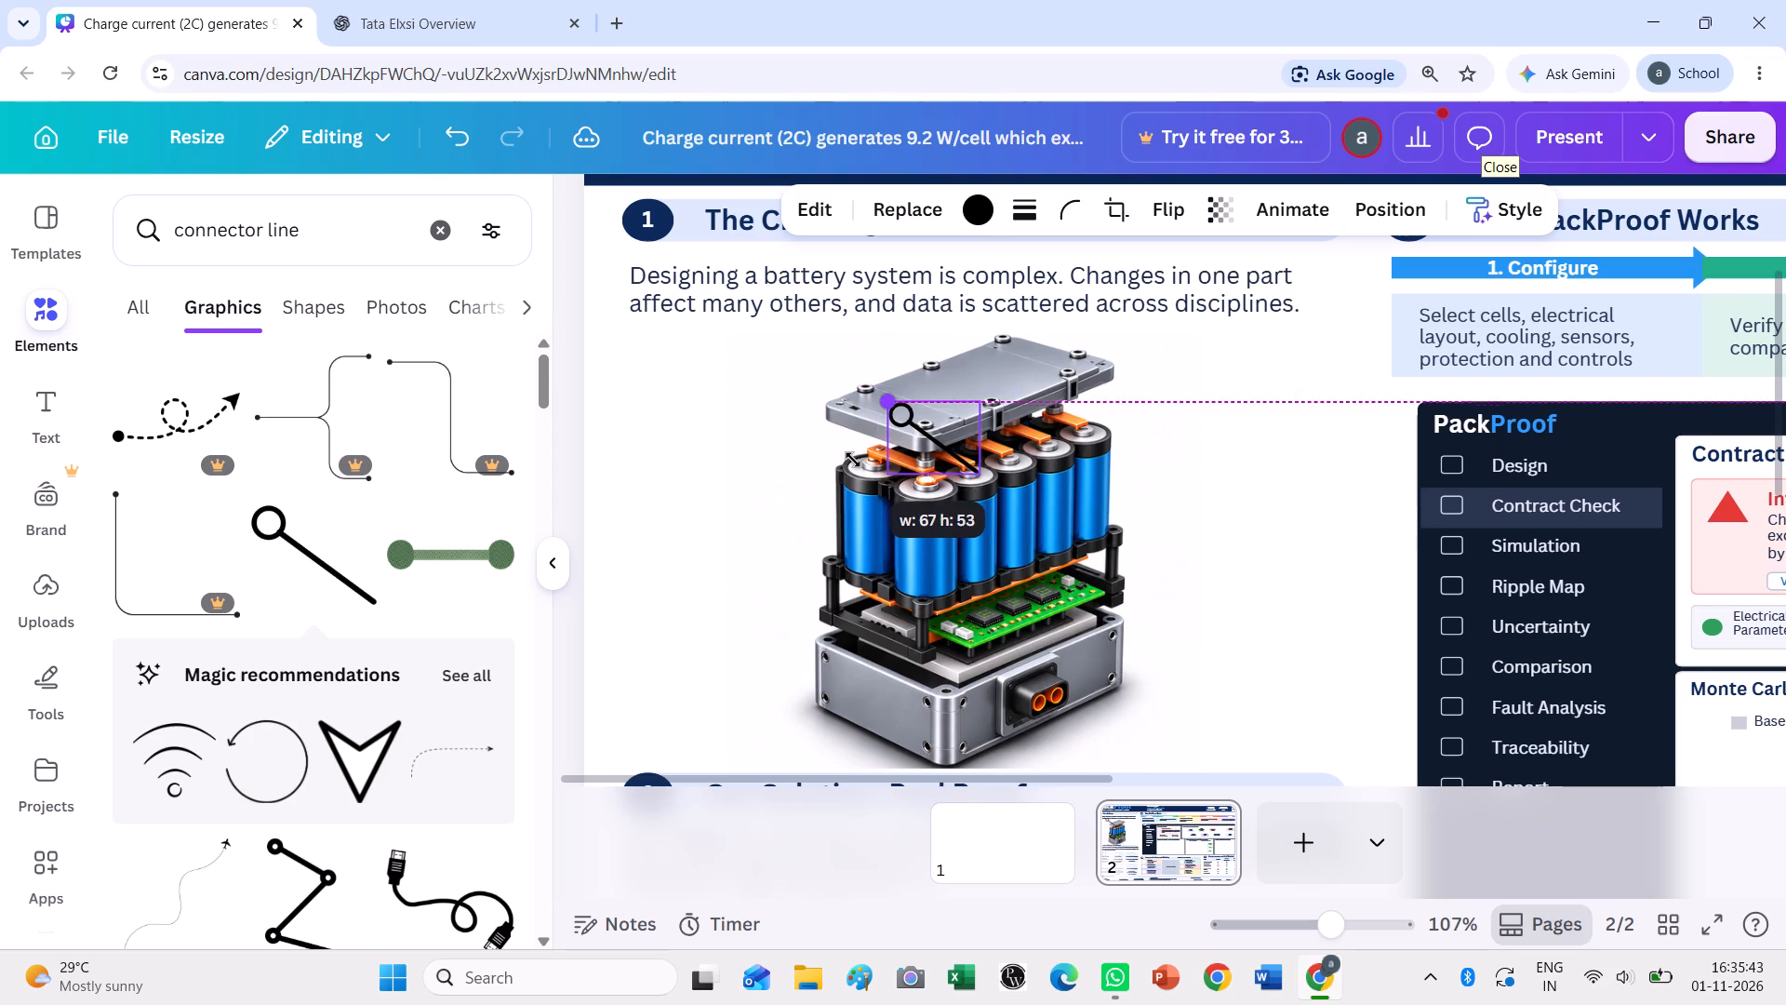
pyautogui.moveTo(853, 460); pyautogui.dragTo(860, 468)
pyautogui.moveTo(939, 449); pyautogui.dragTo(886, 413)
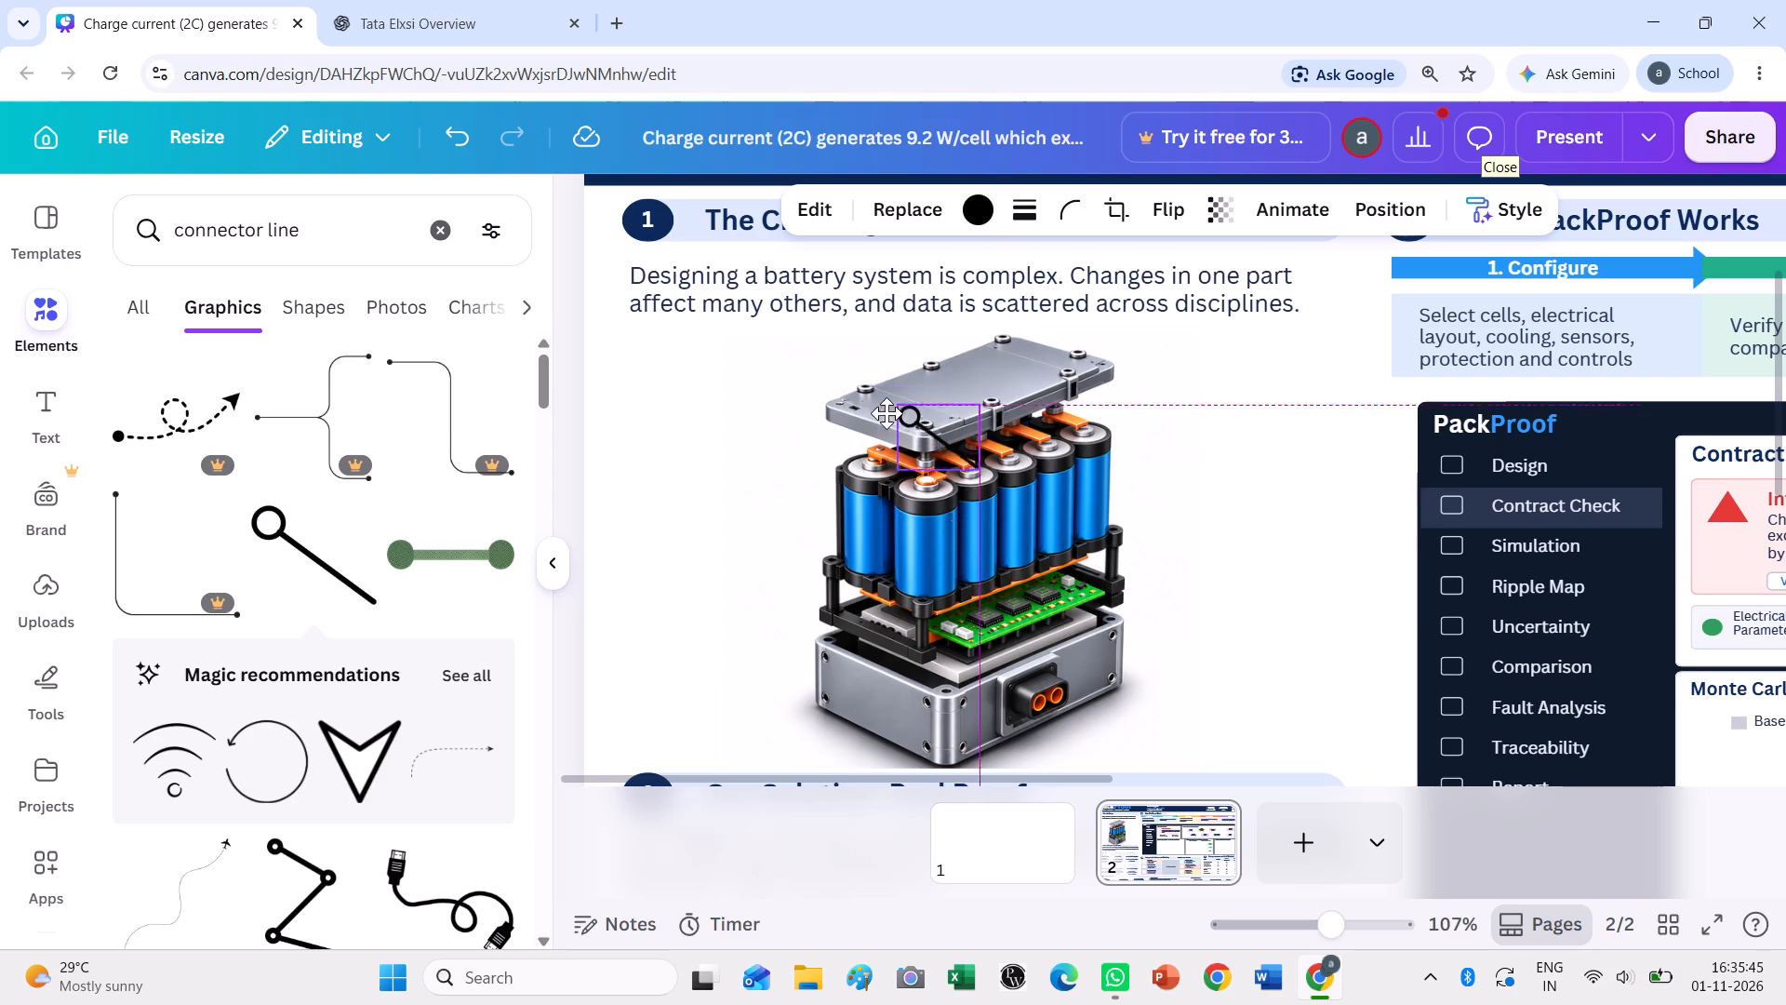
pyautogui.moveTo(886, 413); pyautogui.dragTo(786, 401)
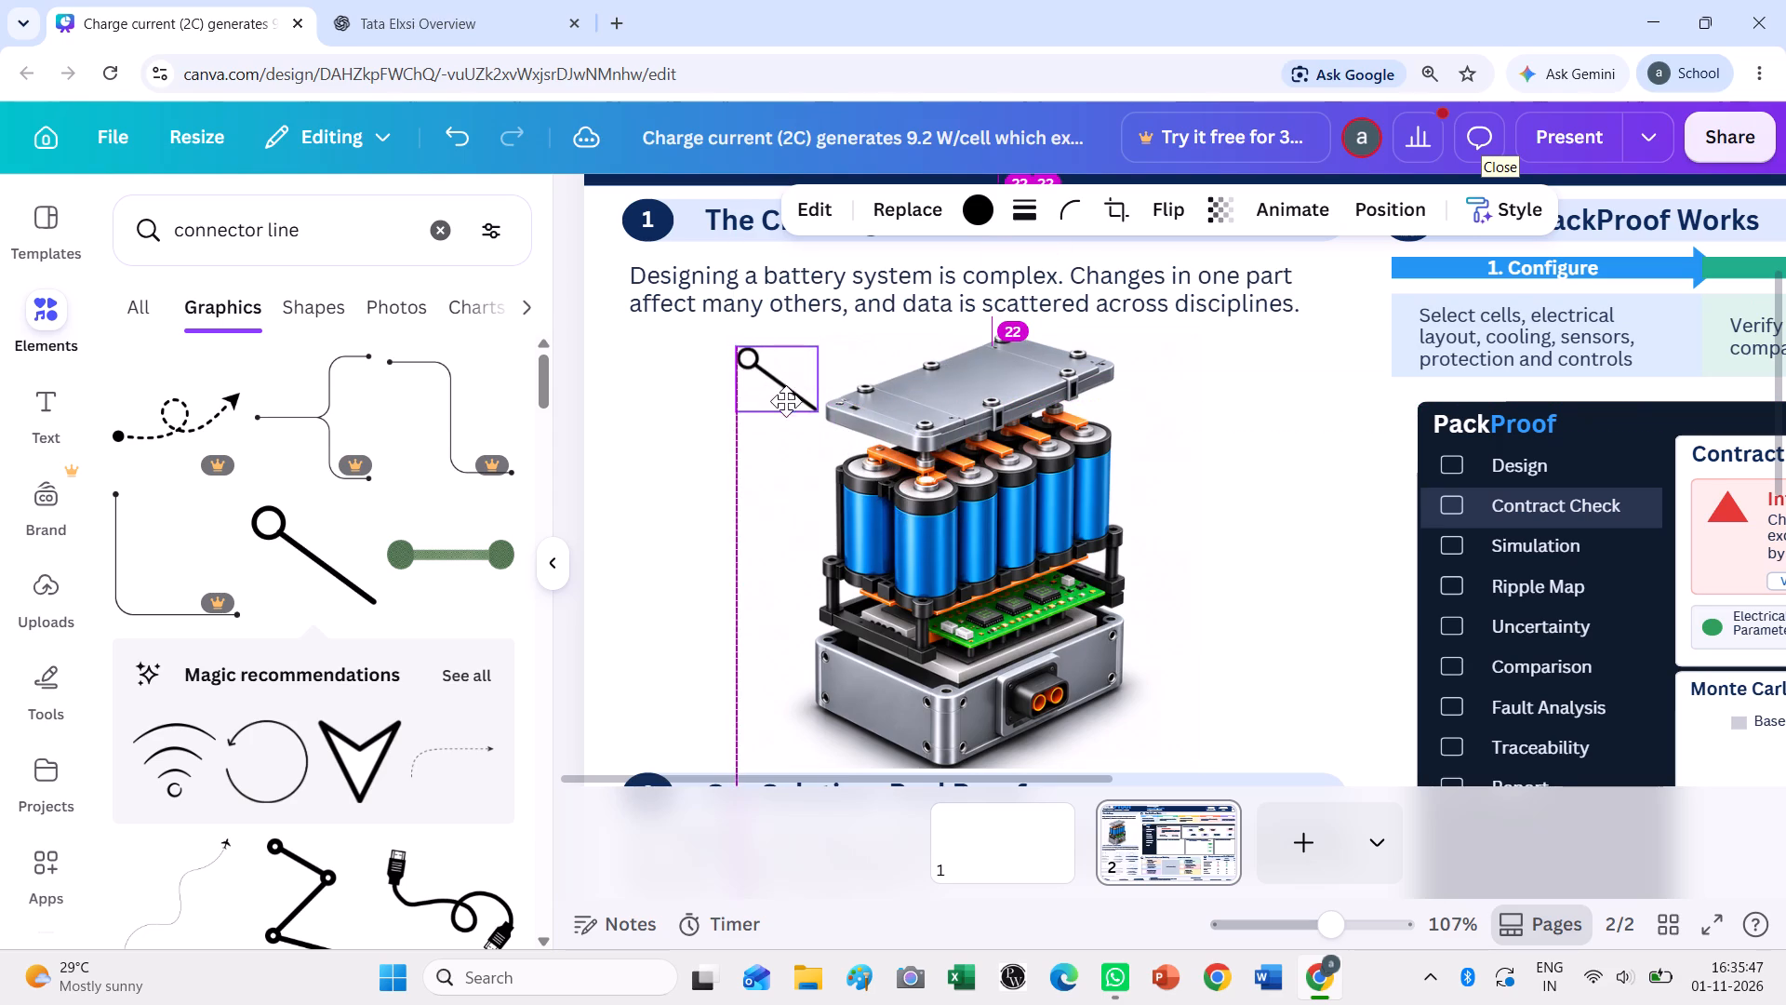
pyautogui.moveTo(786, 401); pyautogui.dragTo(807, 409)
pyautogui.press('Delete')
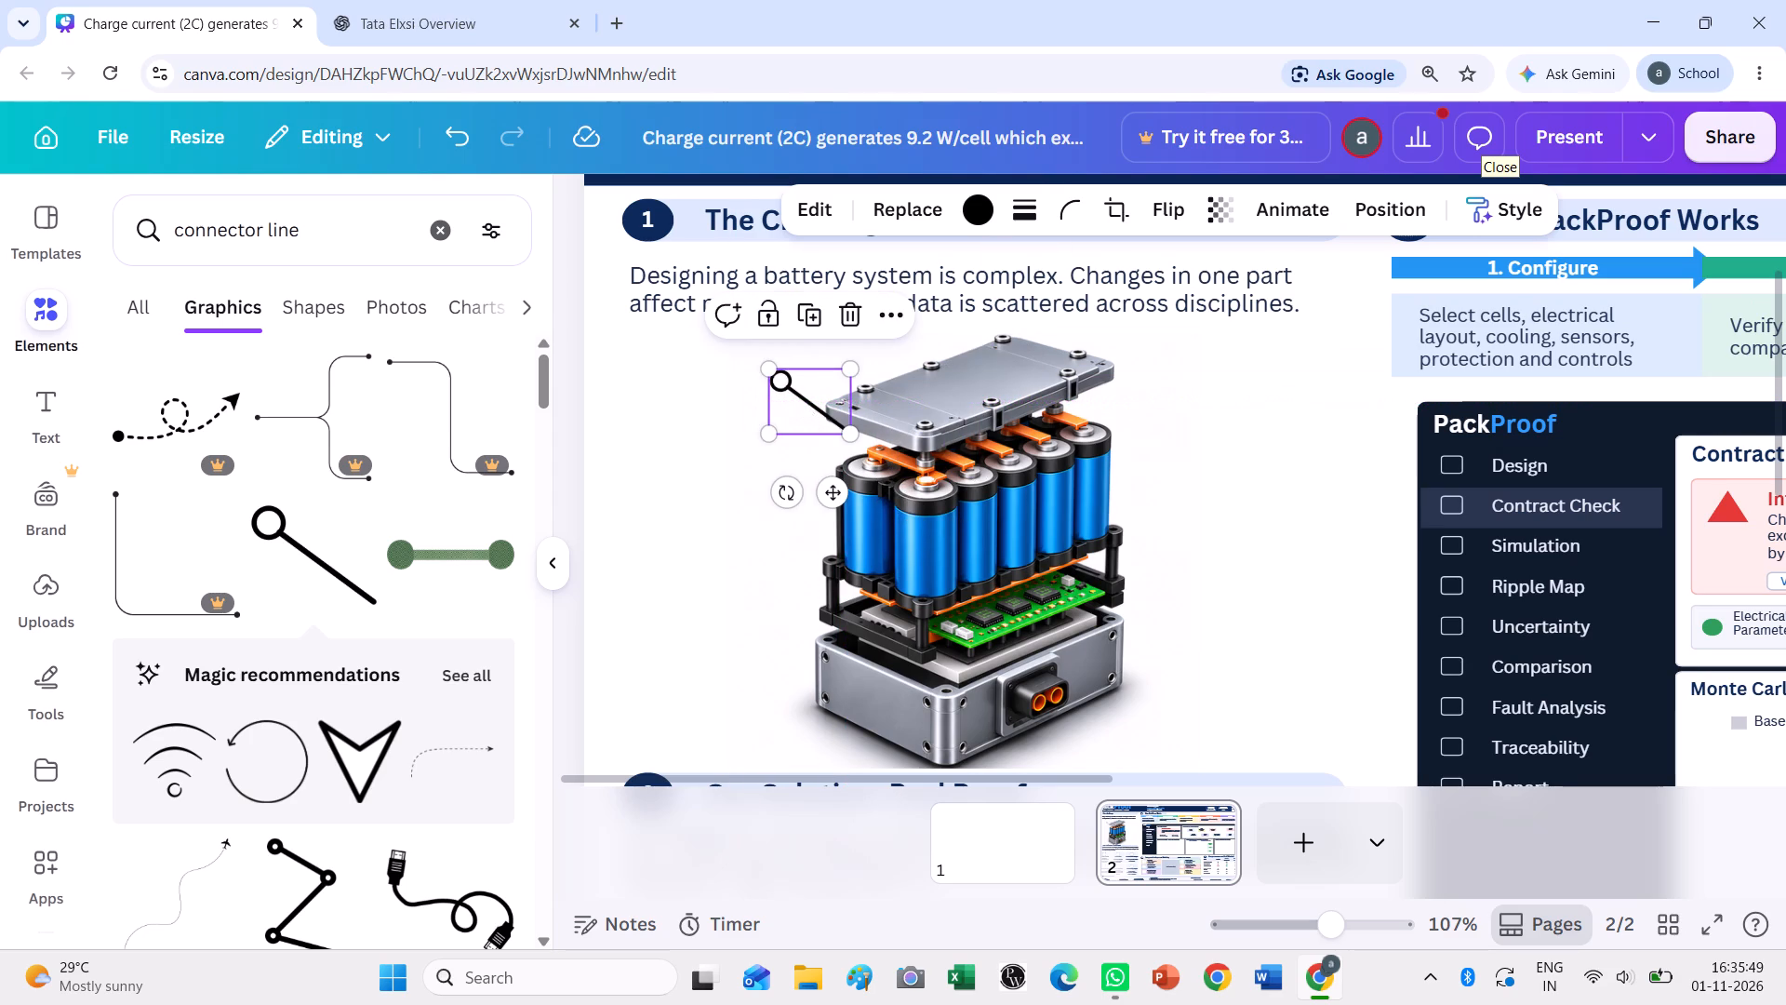
# Look further through the connector line graphics for a pointer line suited to linking labels to the battery image.
pyautogui.scroll(-3, 394, 569)
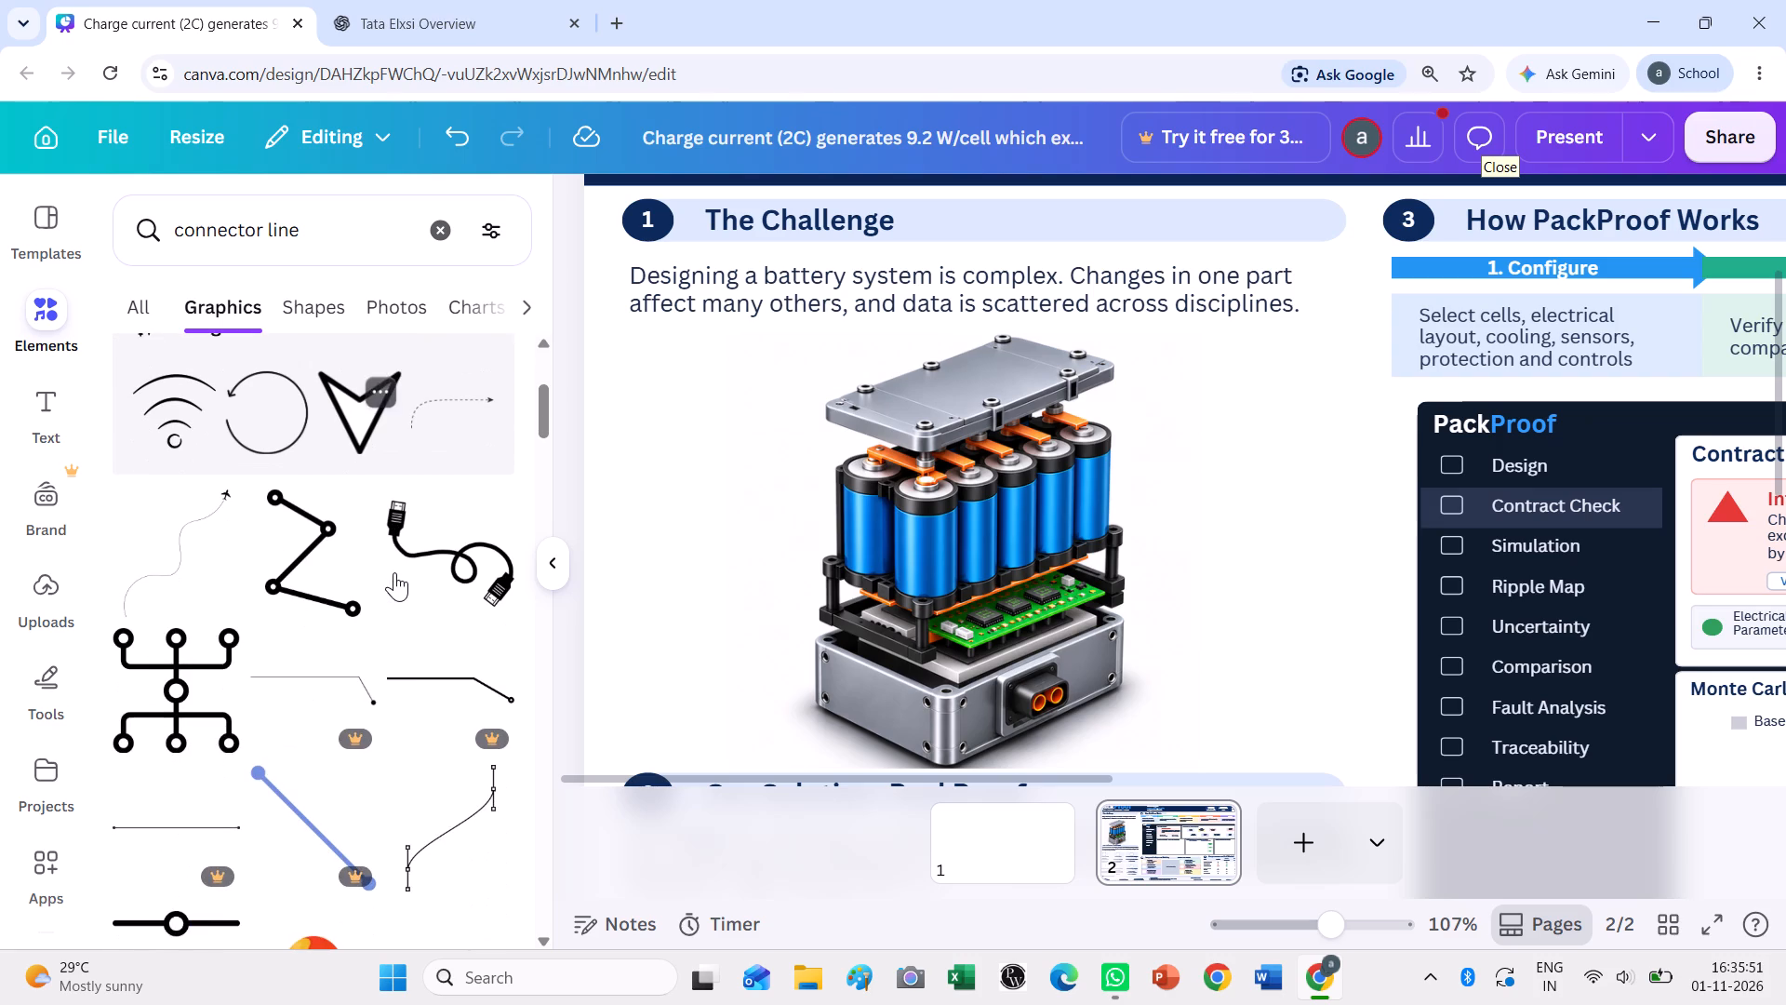
pyautogui.scroll(7, 393, 582)
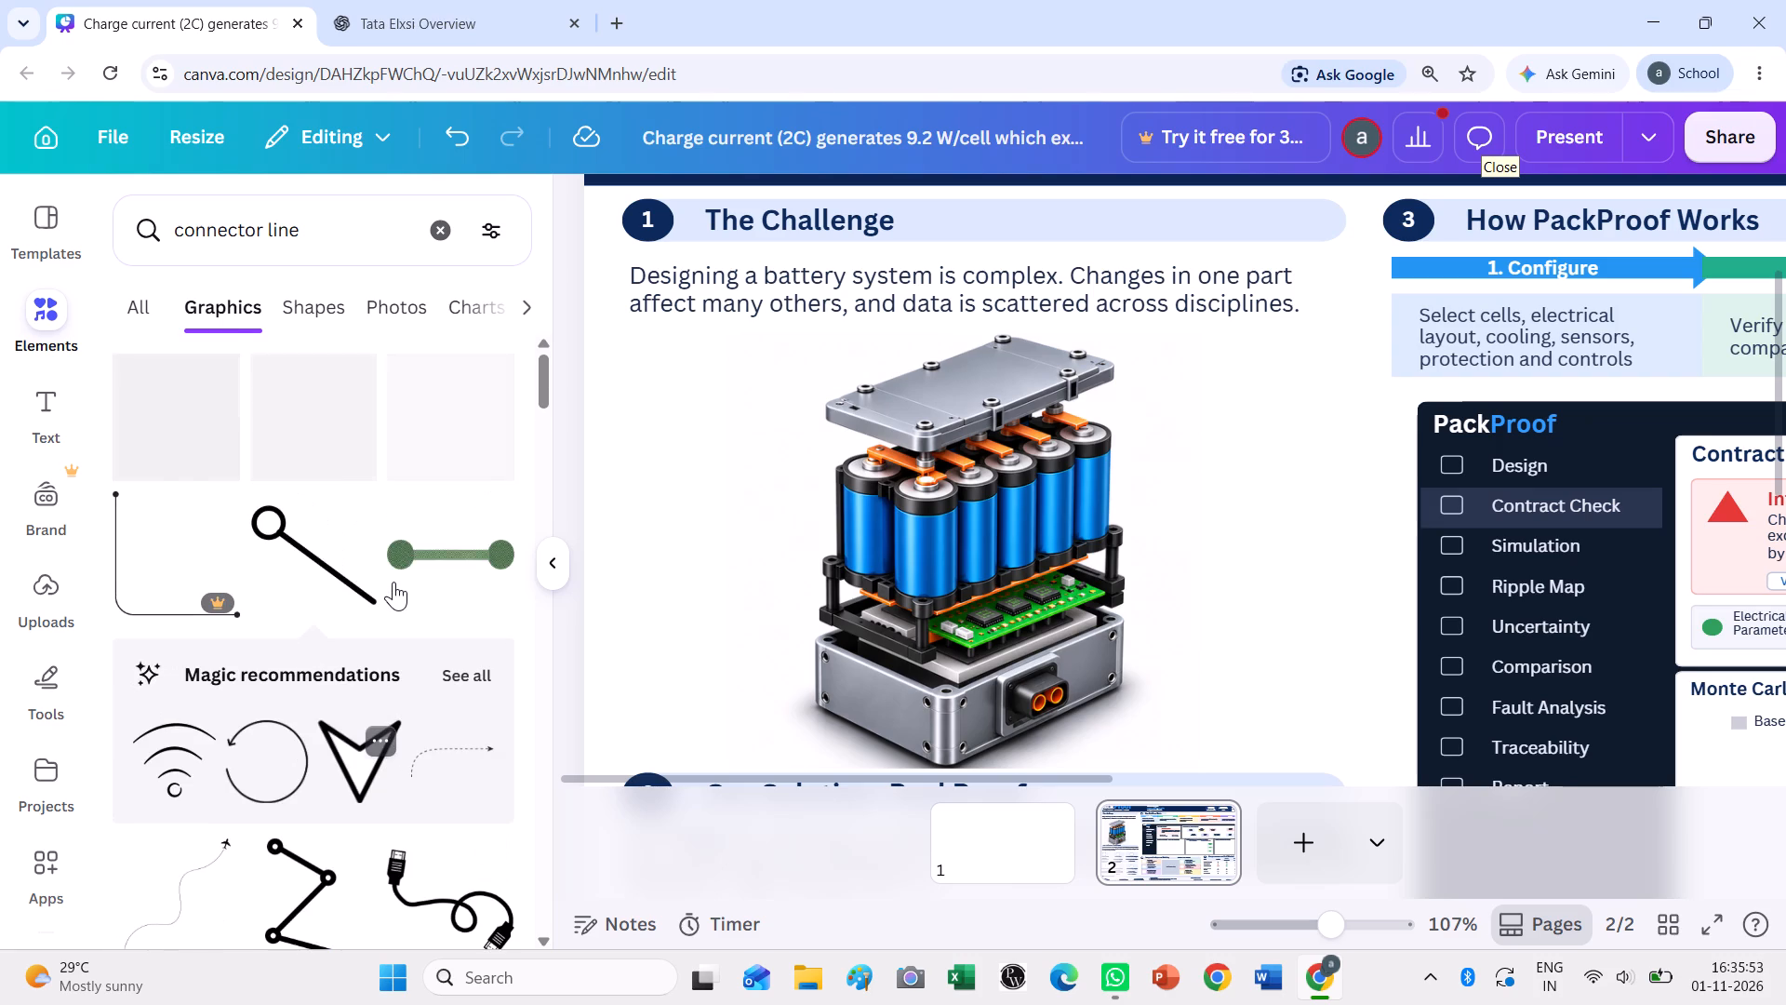
pyautogui.scroll(-6, 394, 588)
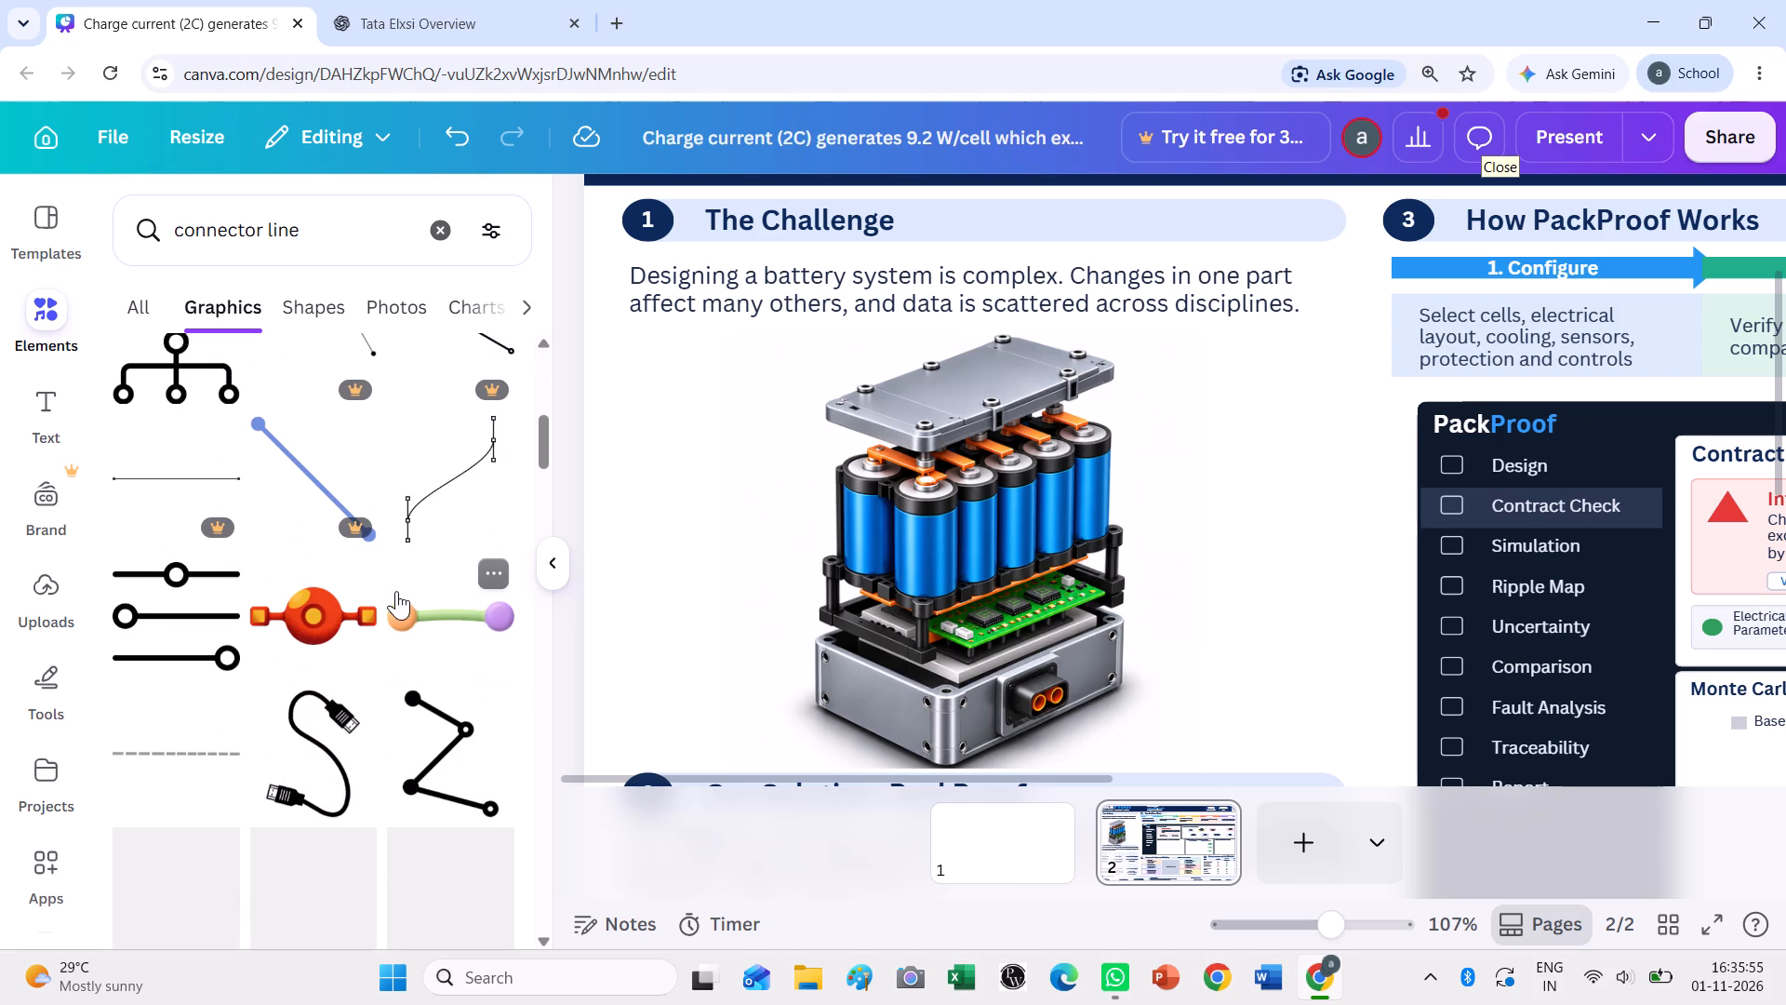
pyautogui.scroll(-2, 396, 591)
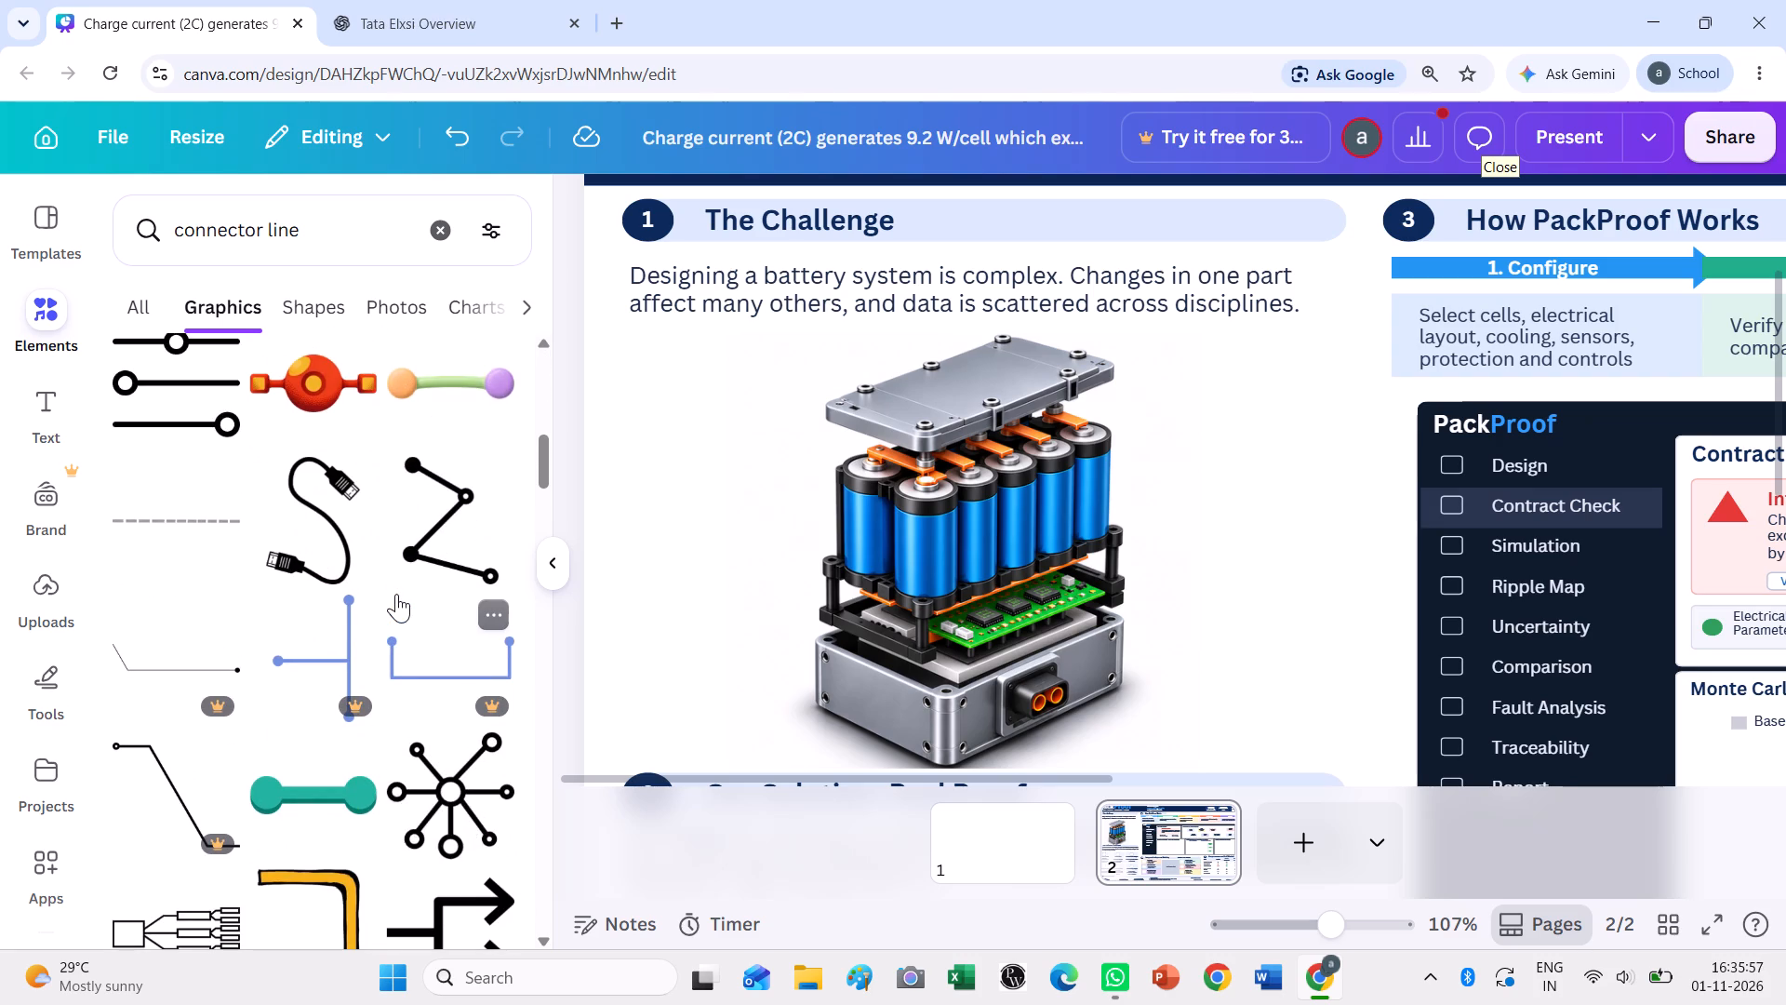
pyautogui.scroll(-6, 396, 594)
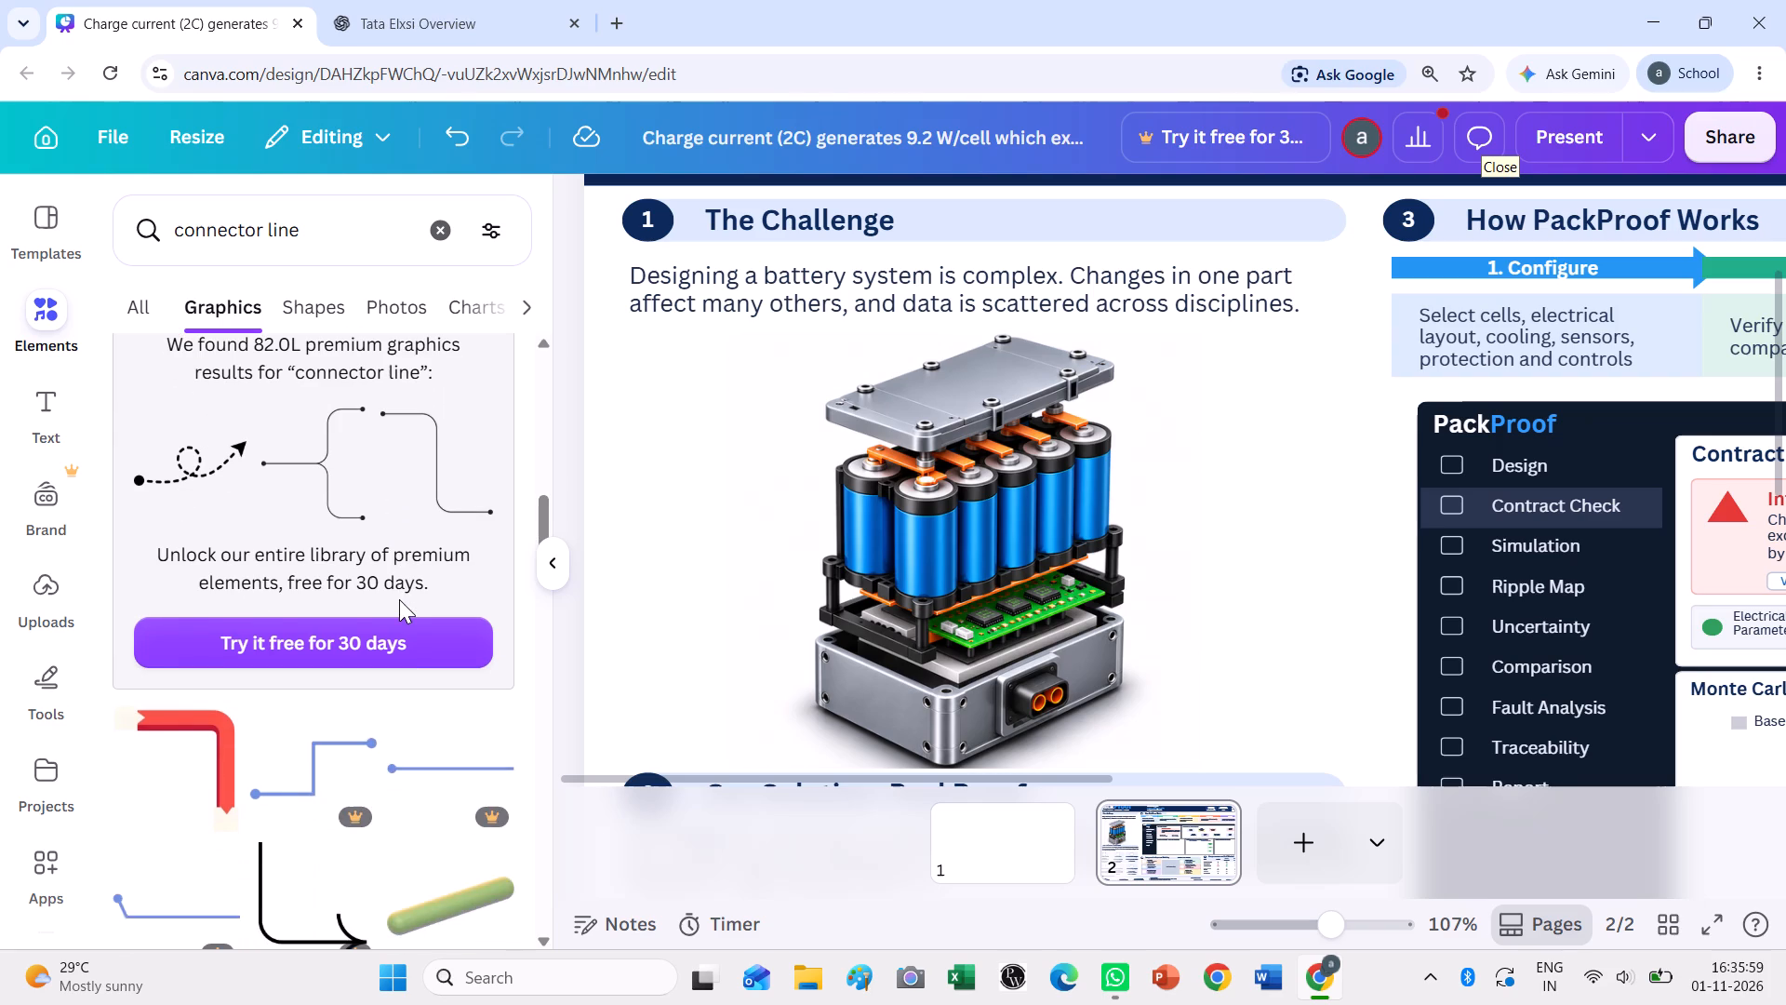
pyautogui.scroll(-6, 399, 599)
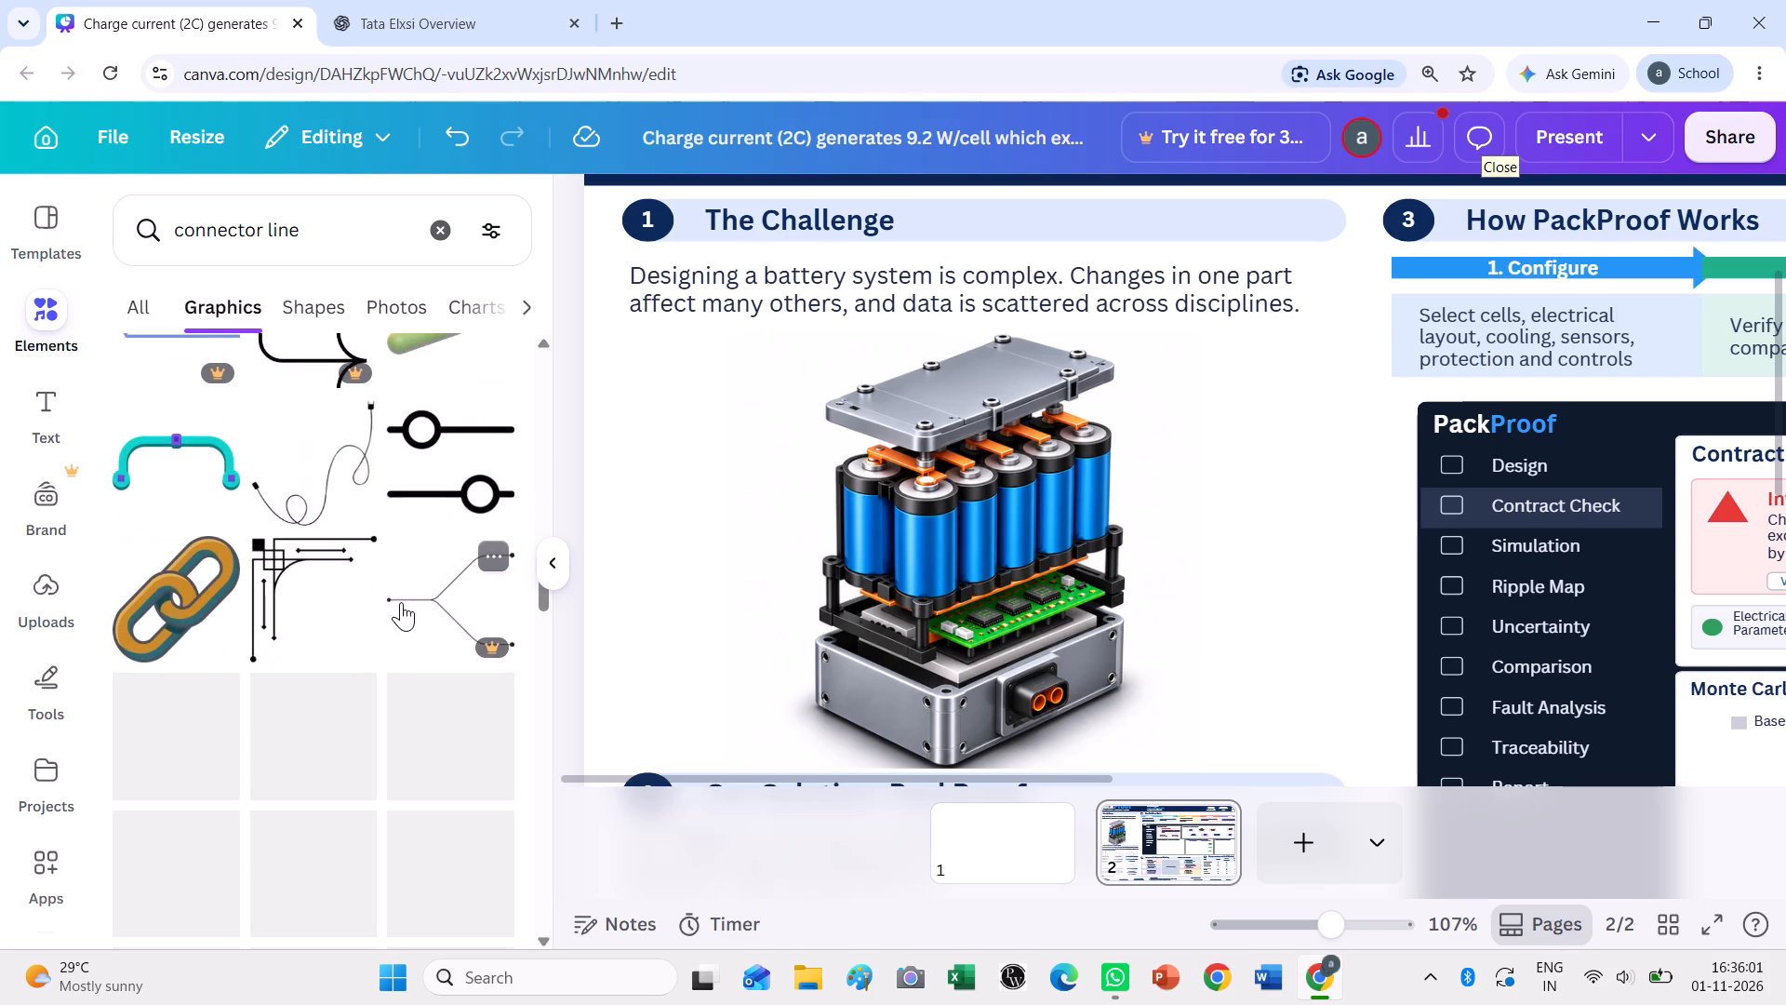
pyautogui.scroll(-3, 401, 602)
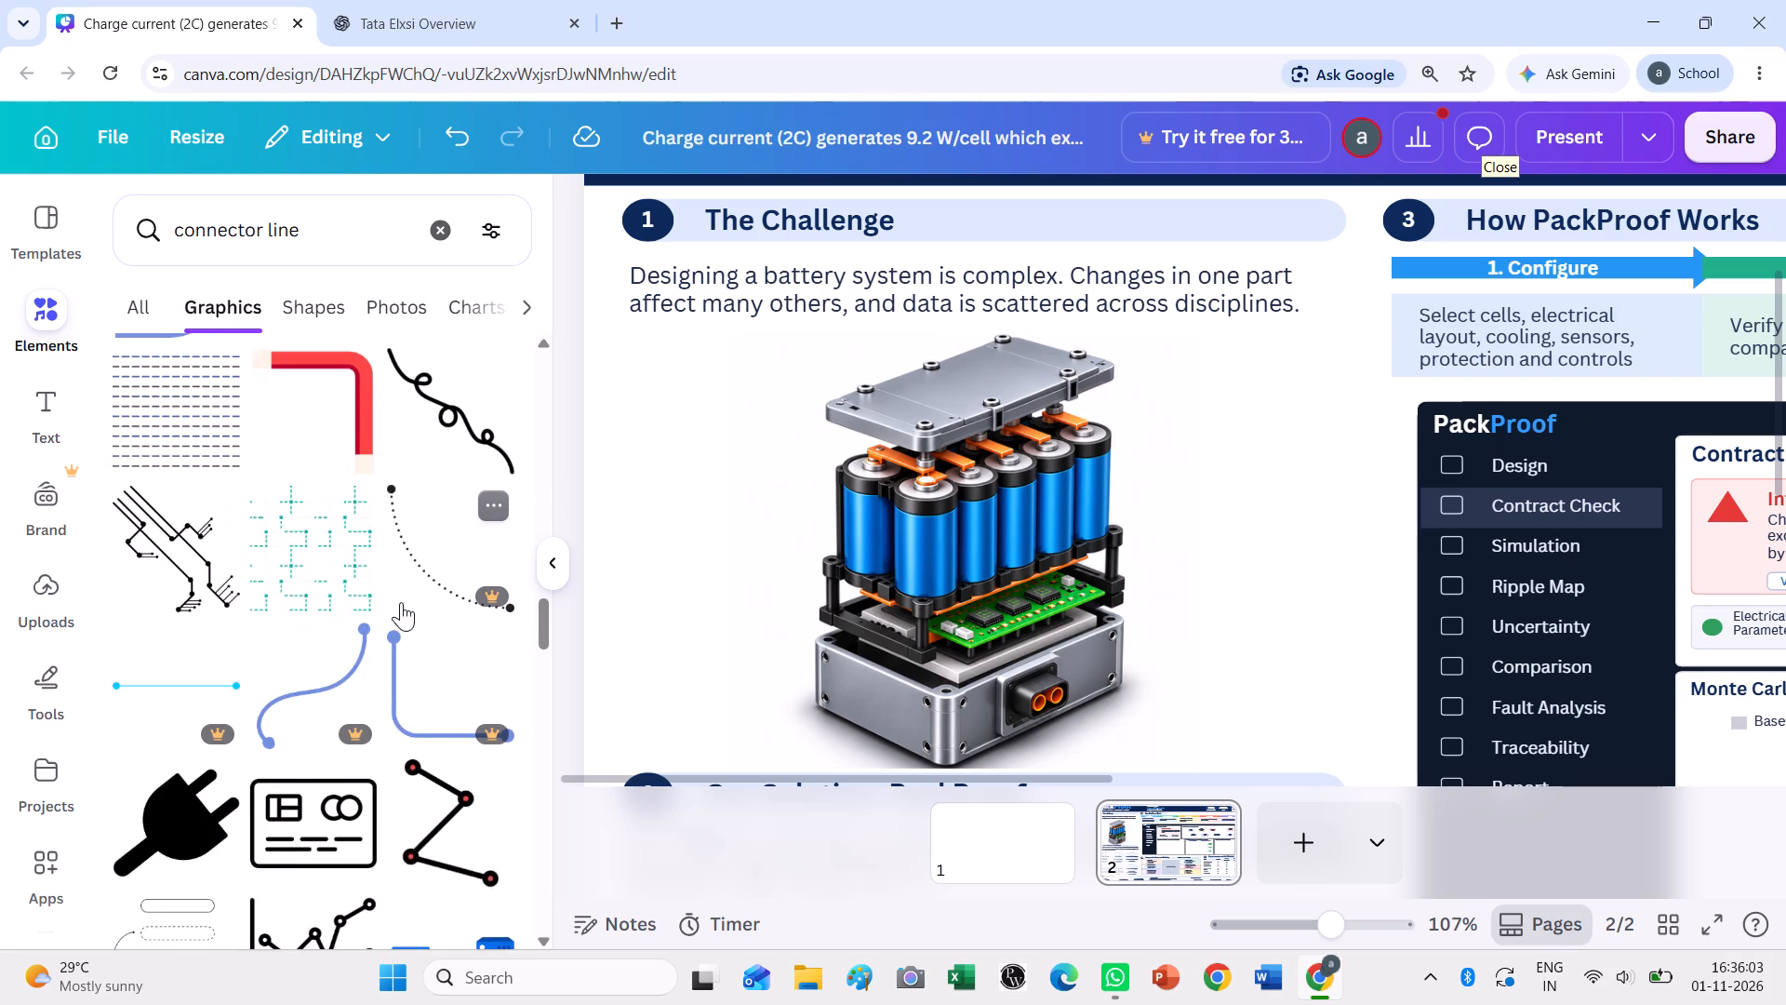
pyautogui.scroll(2, 401, 602)
pyautogui.scroll(-2, 401, 602)
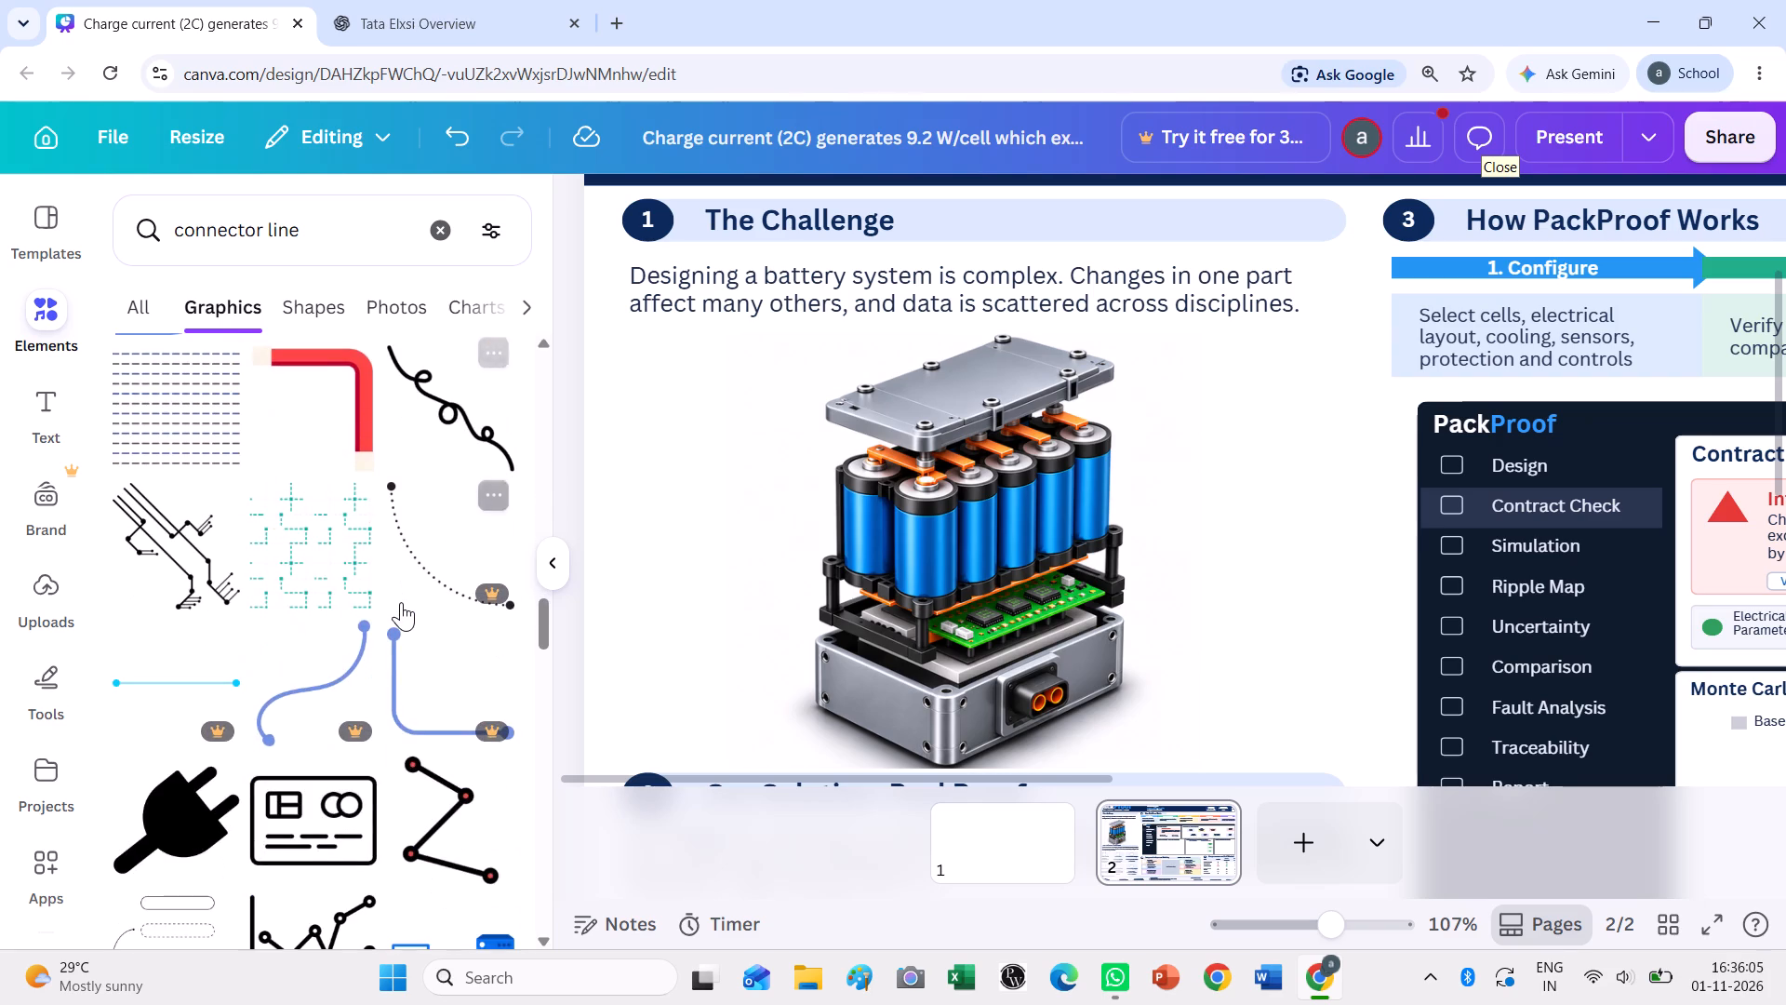
pyautogui.scroll(-5, 401, 602)
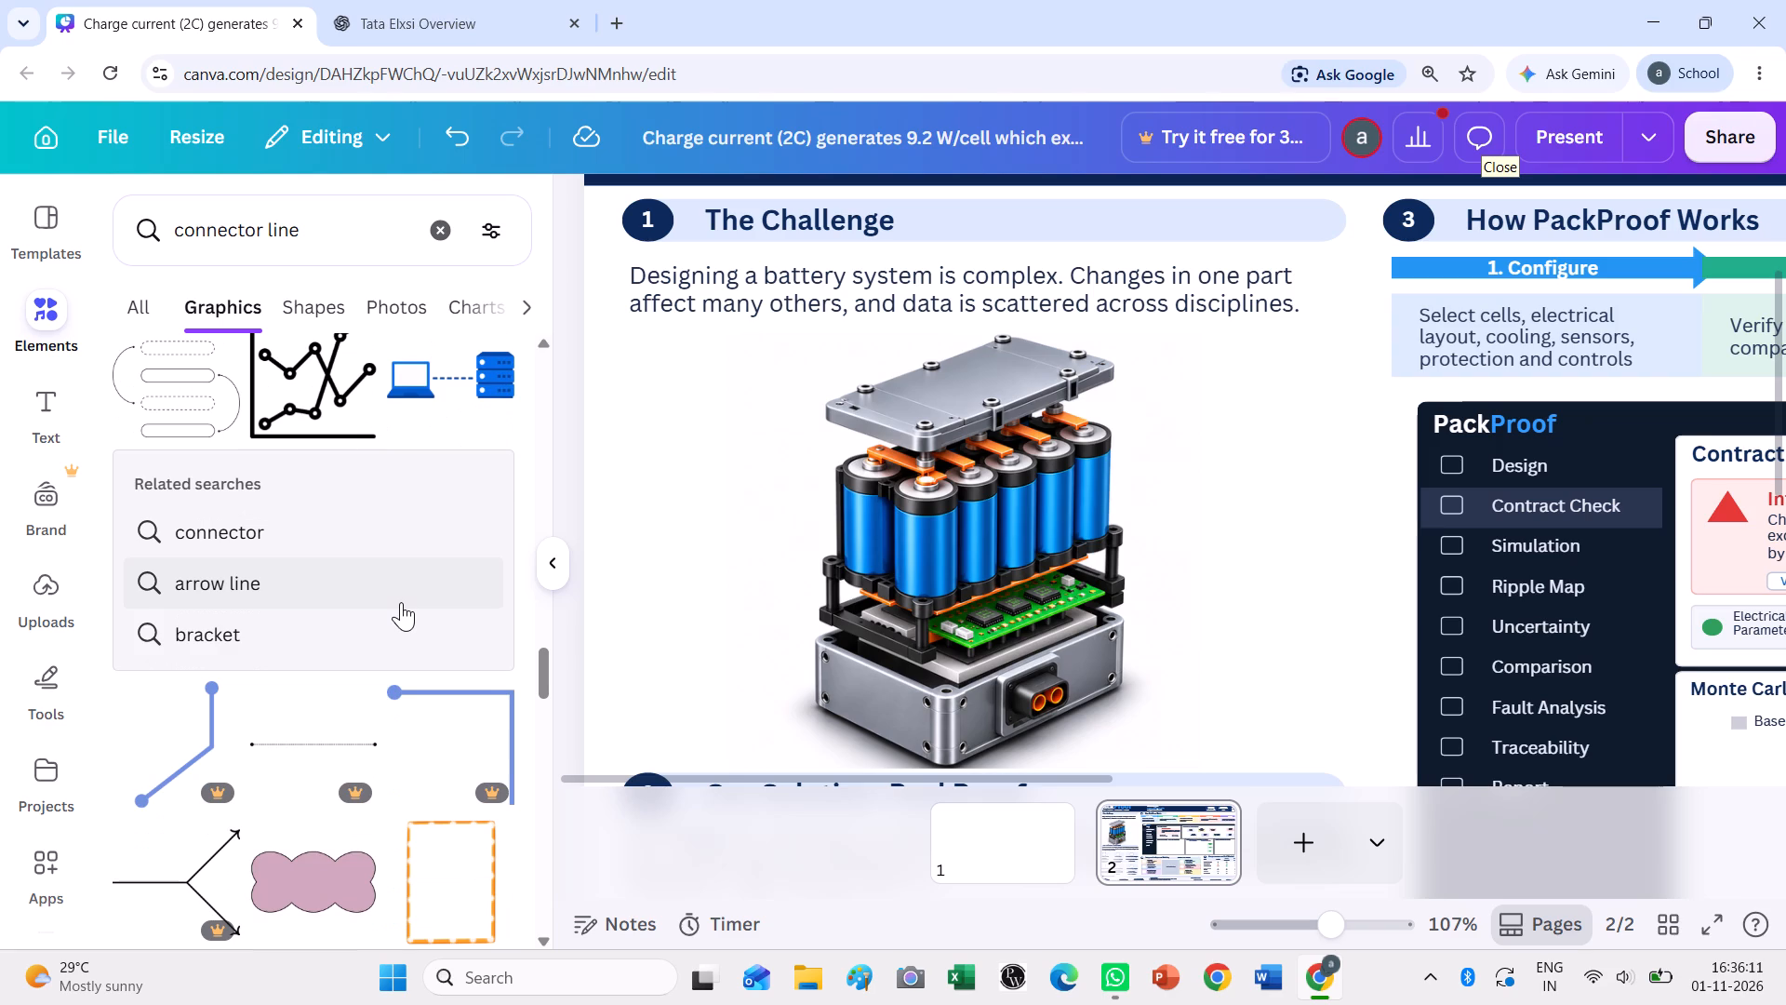
# Run the related search "arrow line" and look through its graphics for a suitable pointer.
pyautogui.click(401, 602)
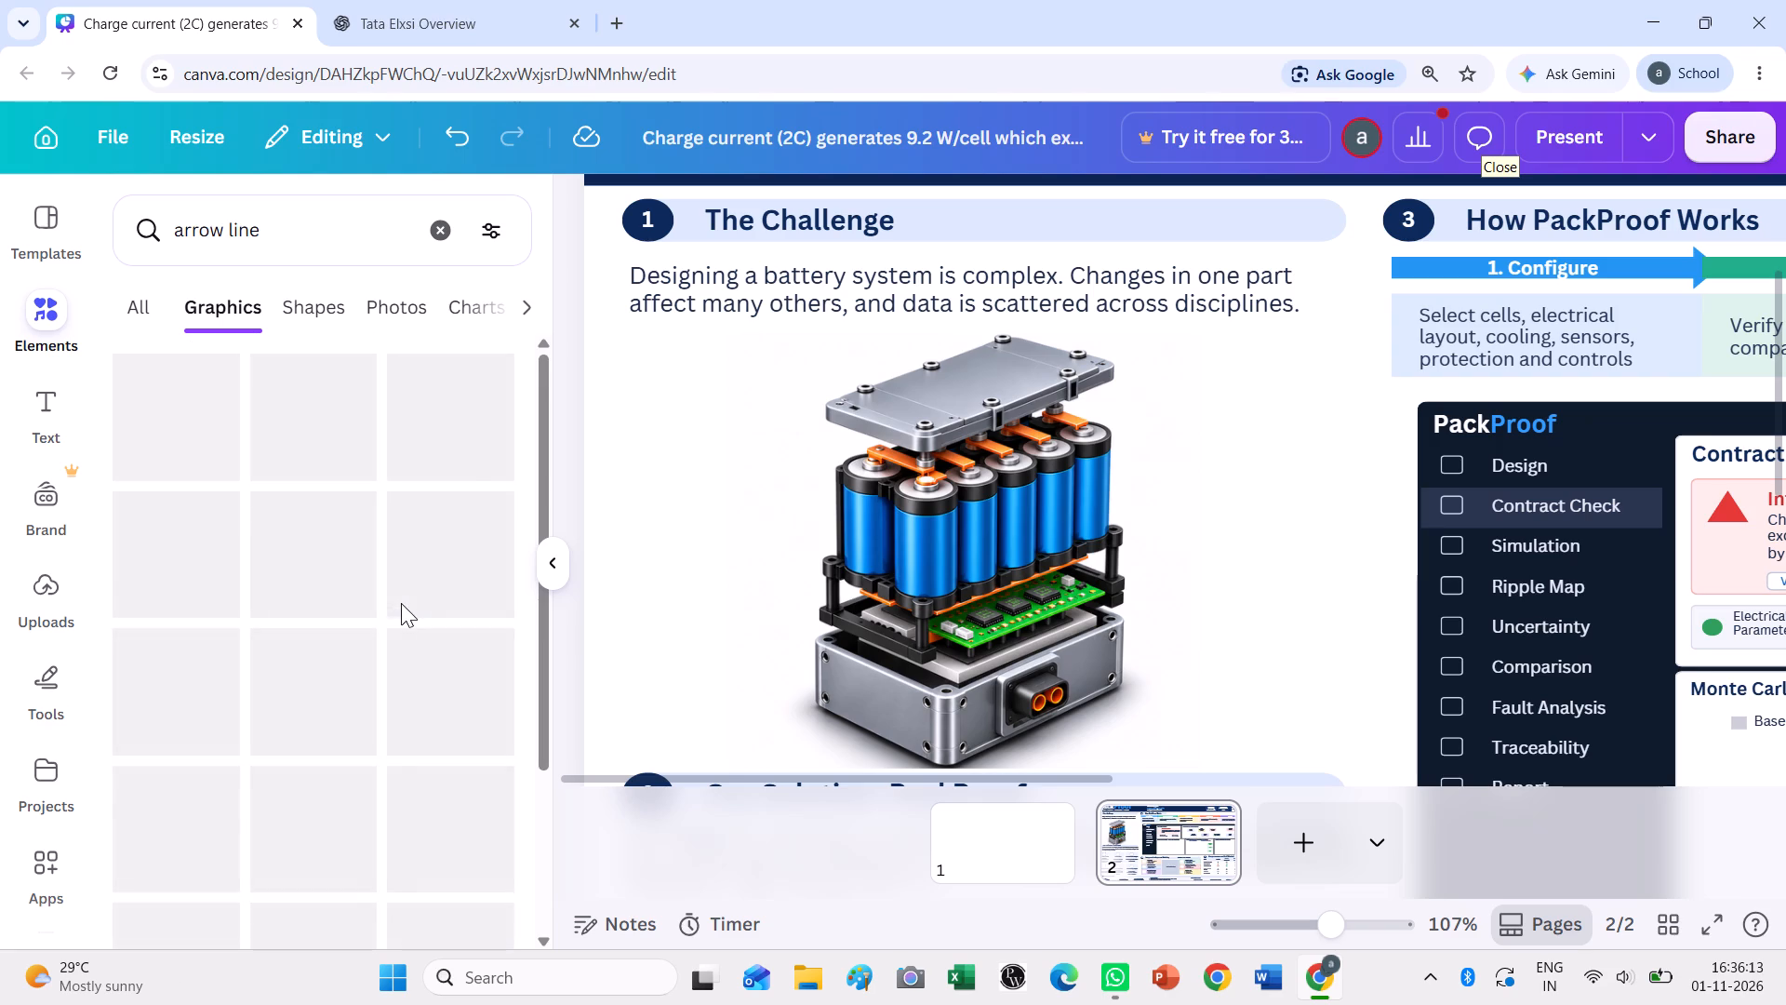
pyautogui.scroll(-7, 401, 603)
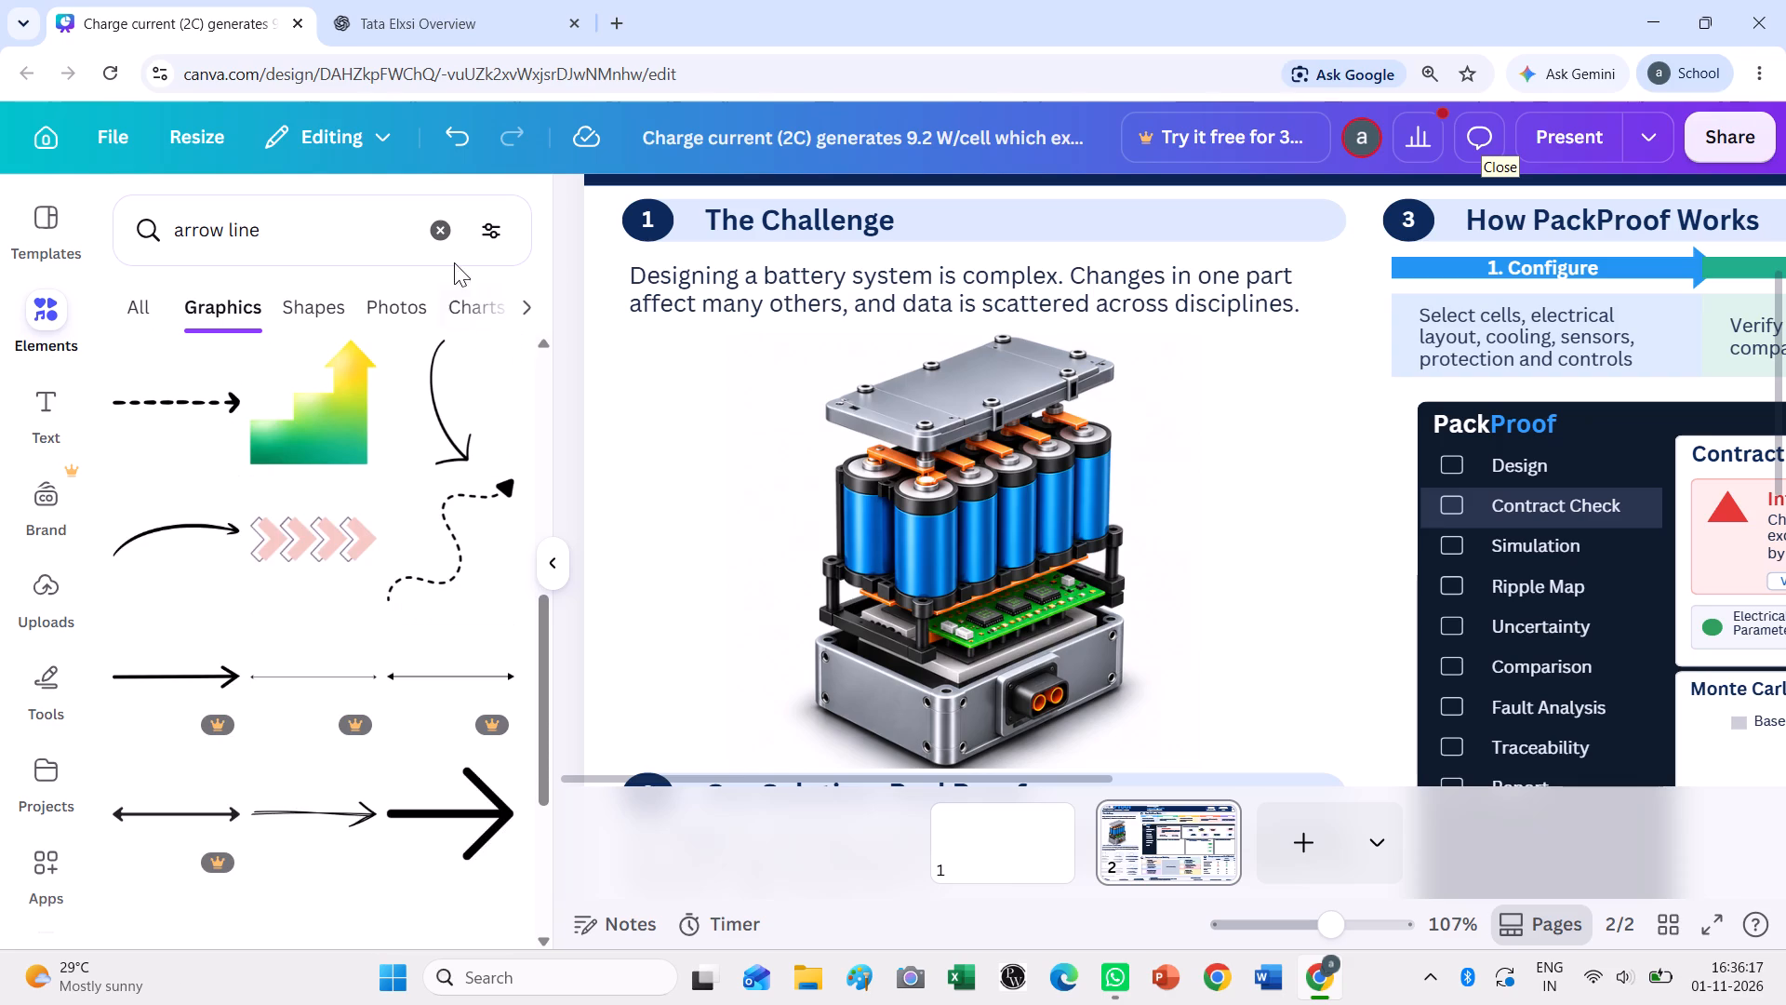
# Search the elements for "bent line" and look through all of its graphics results for a suitable pointer.
pyautogui.click(439, 243)
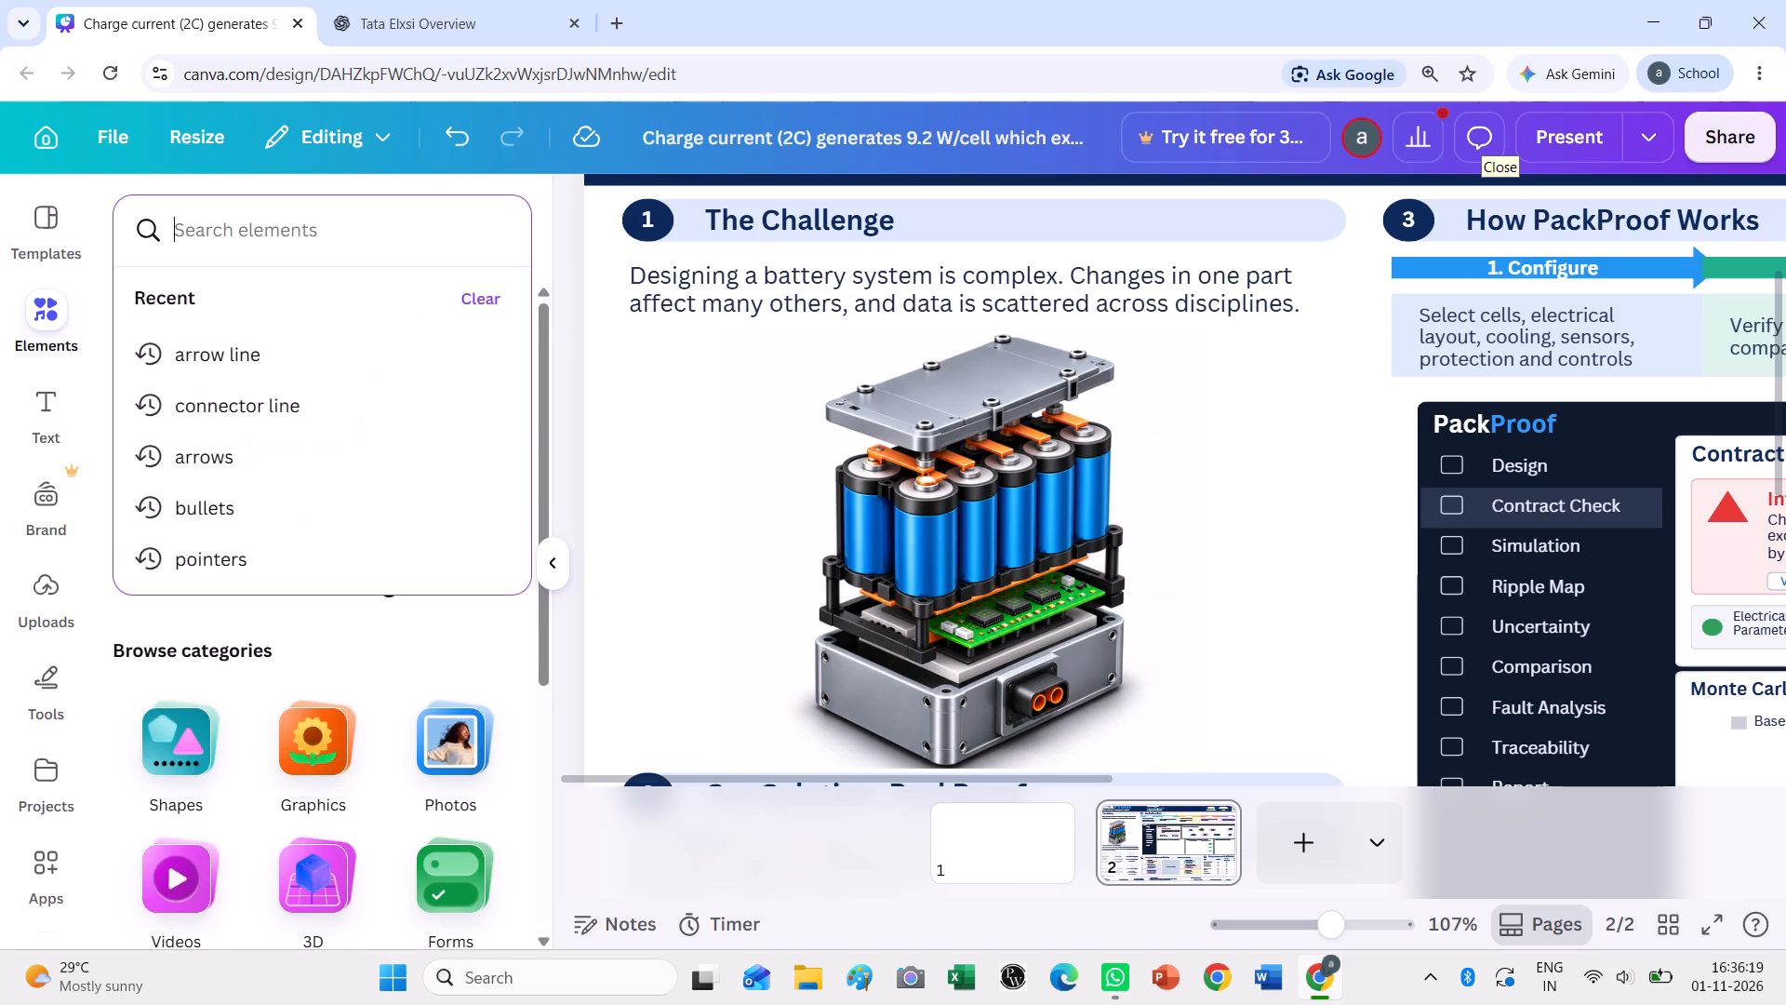
pyautogui.write('bent line')
pyautogui.press('Return')
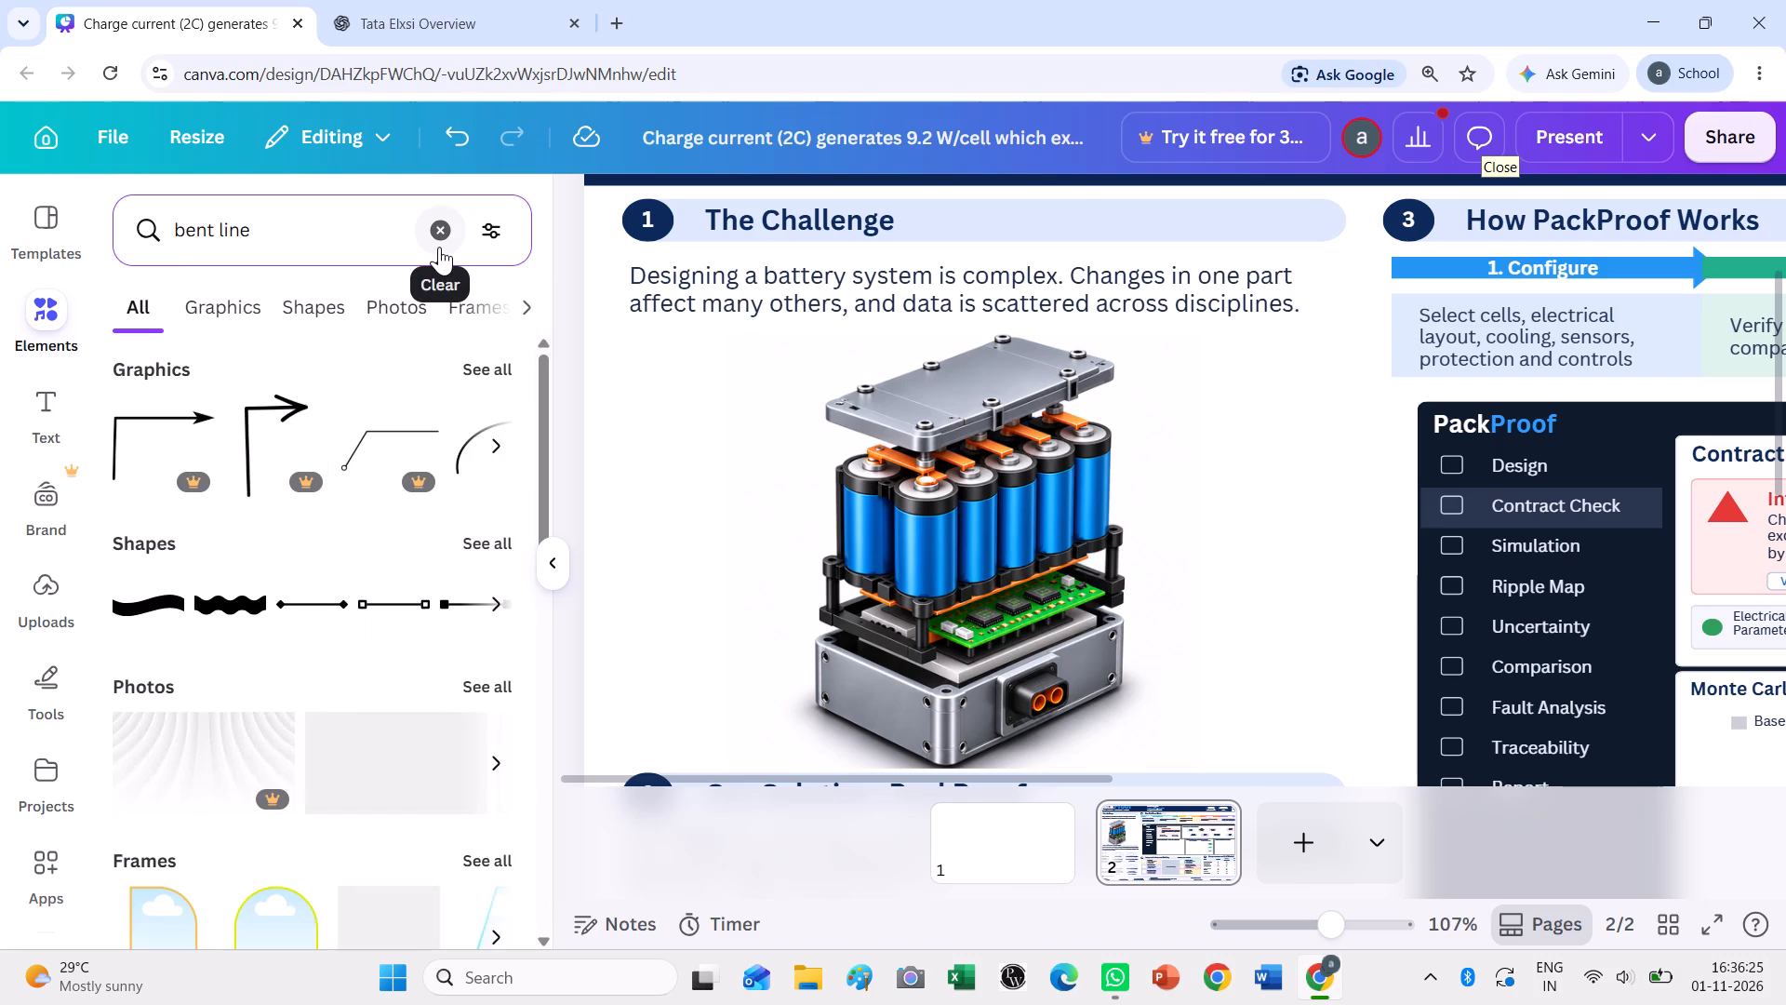
pyautogui.click(481, 366)
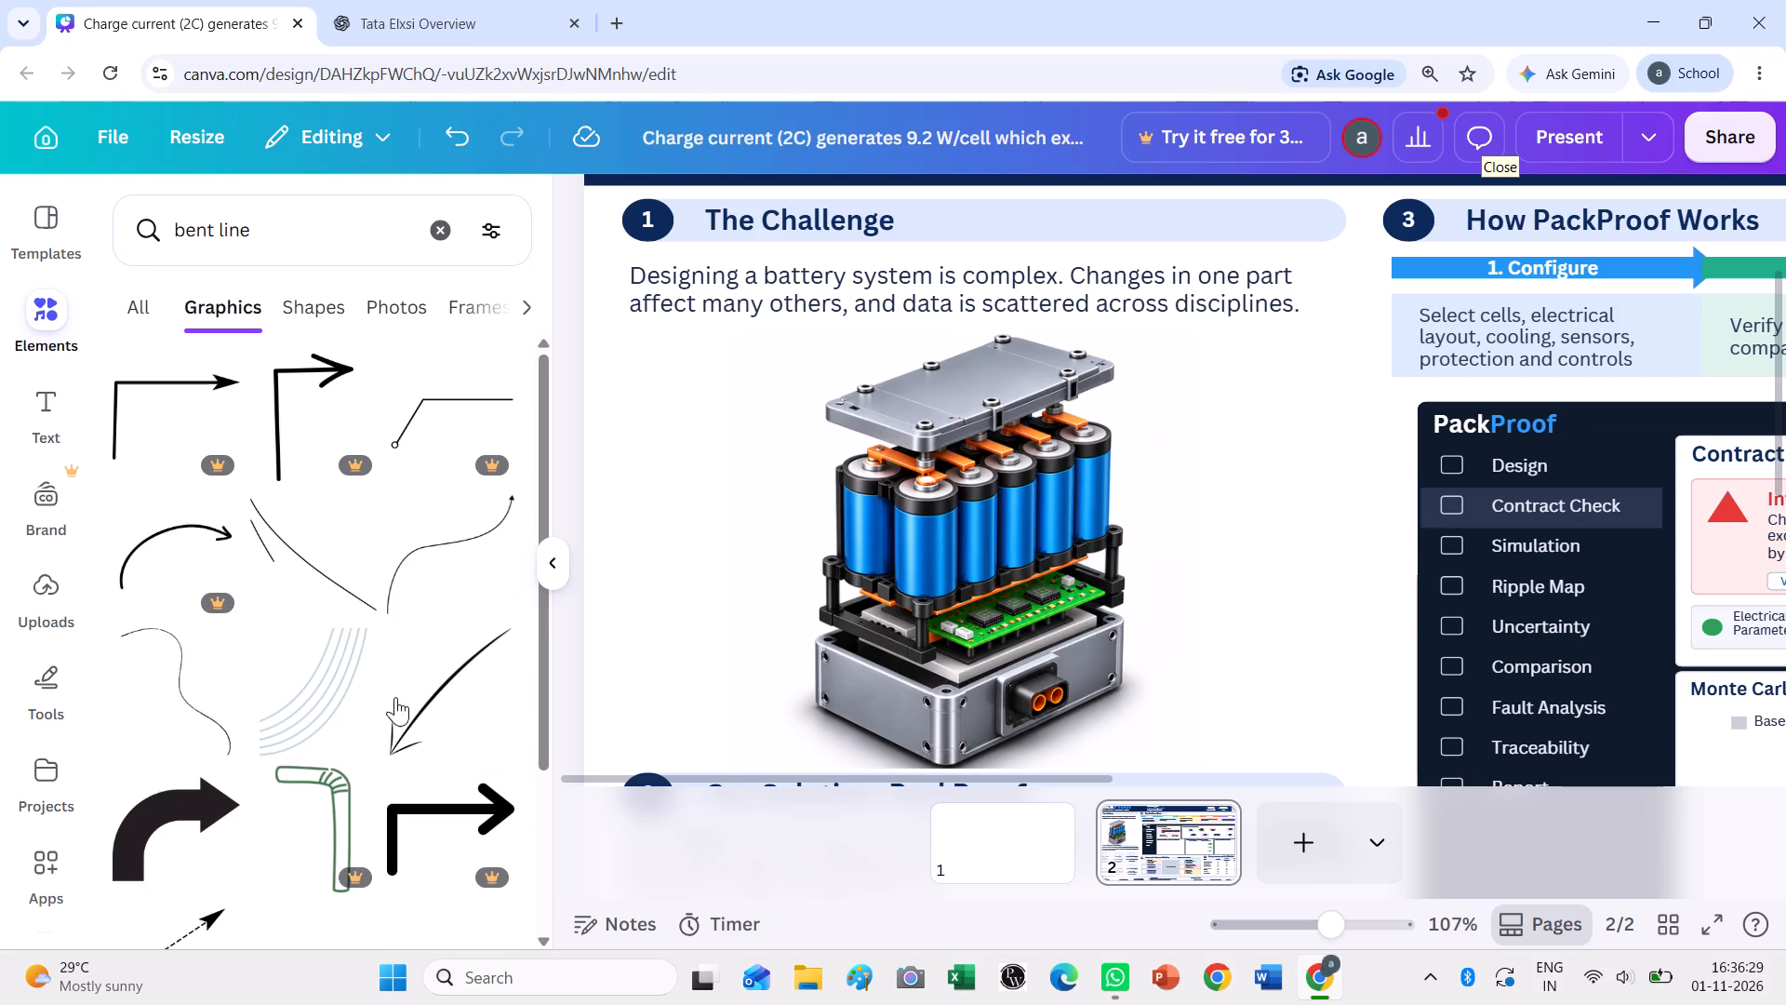
pyautogui.scroll(-4, 383, 686)
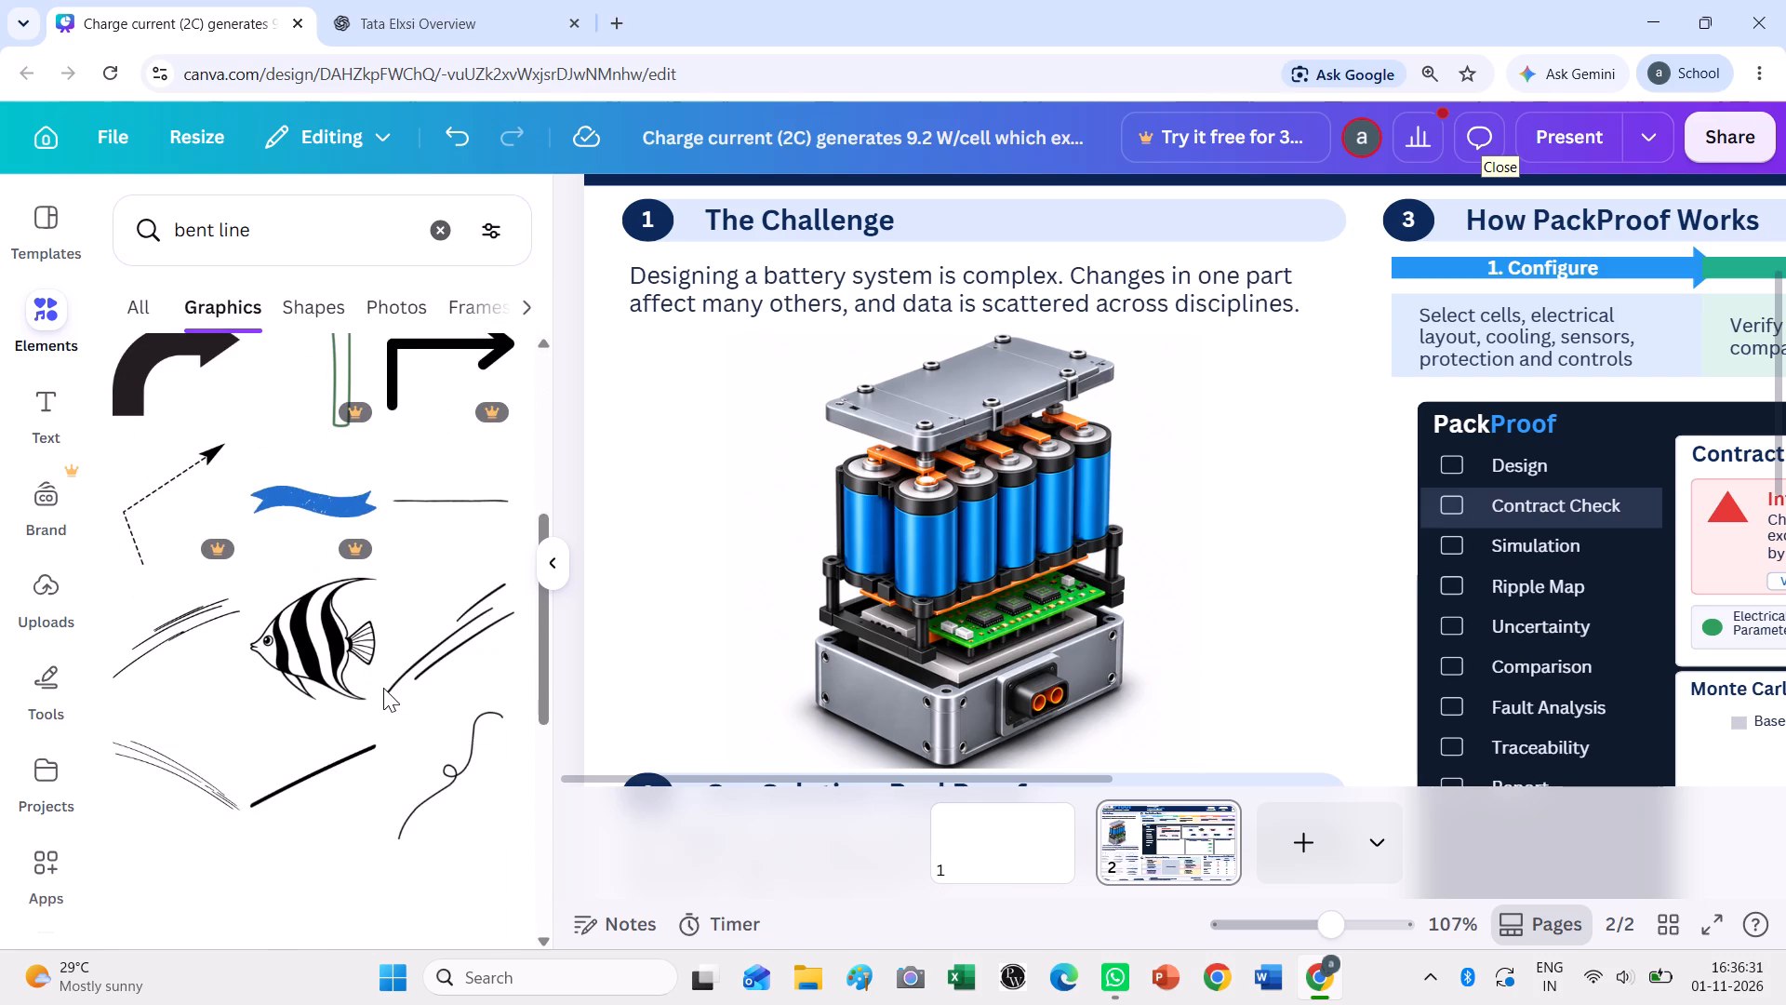
pyautogui.scroll(-7, 383, 688)
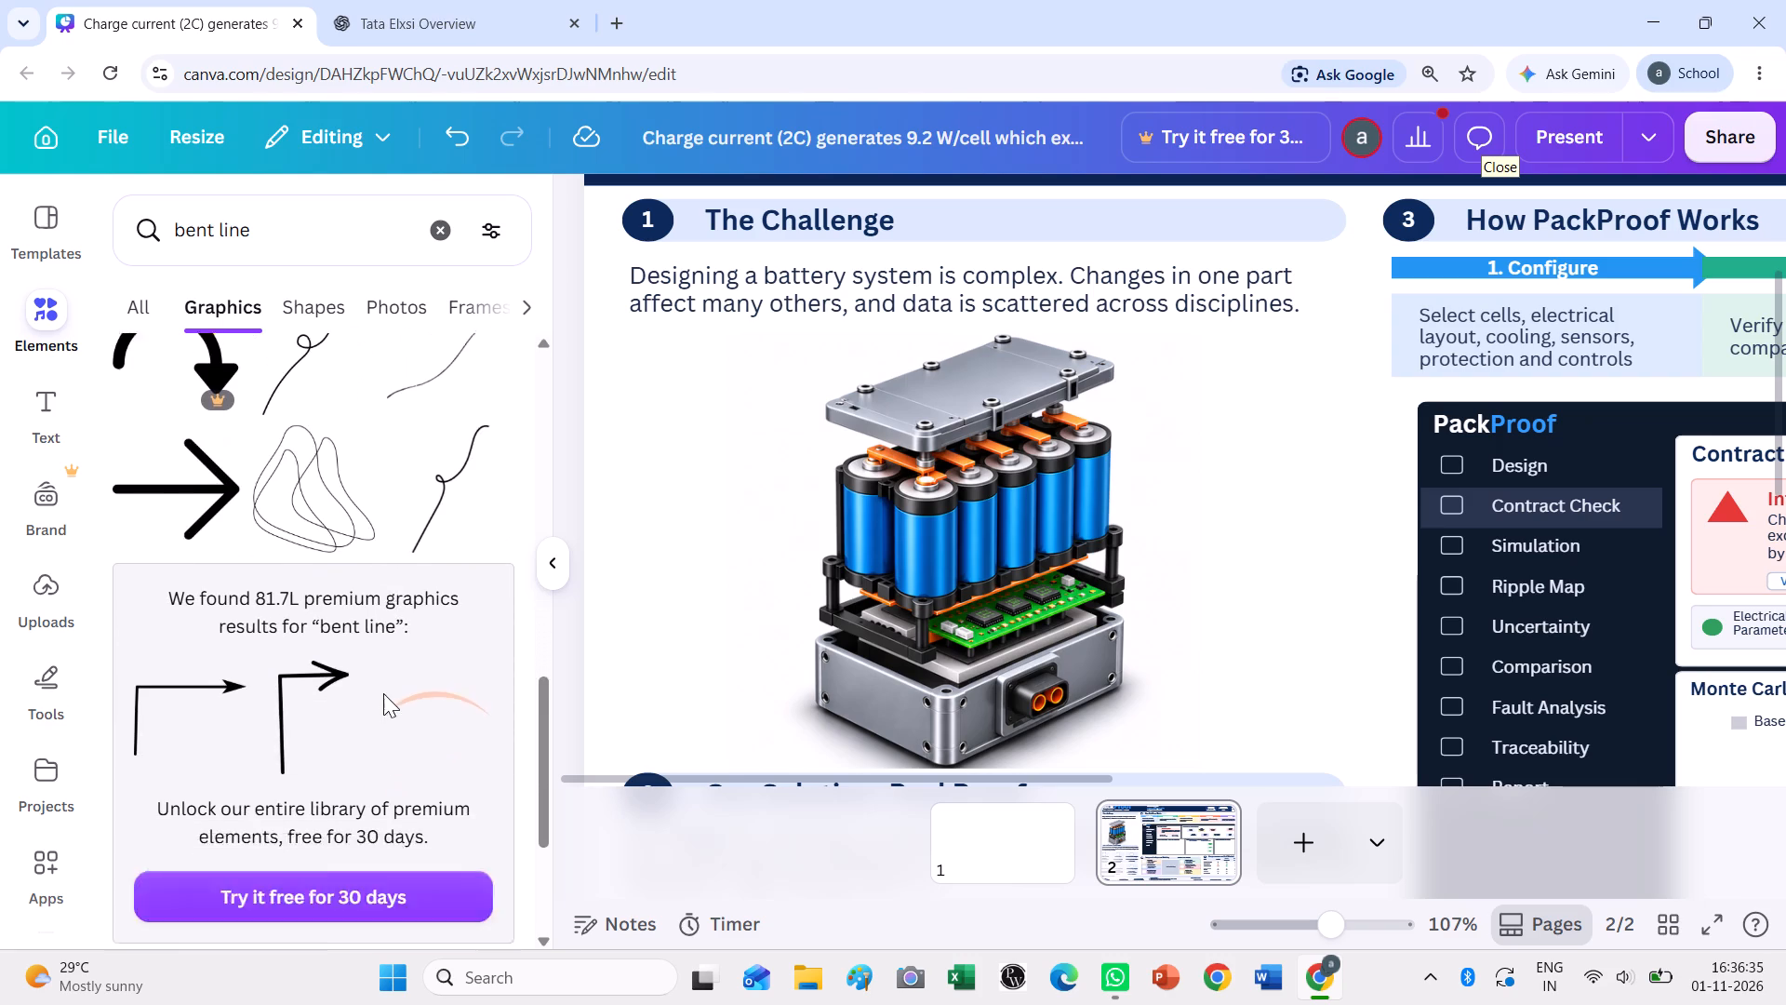
pyautogui.scroll(-4, 383, 693)
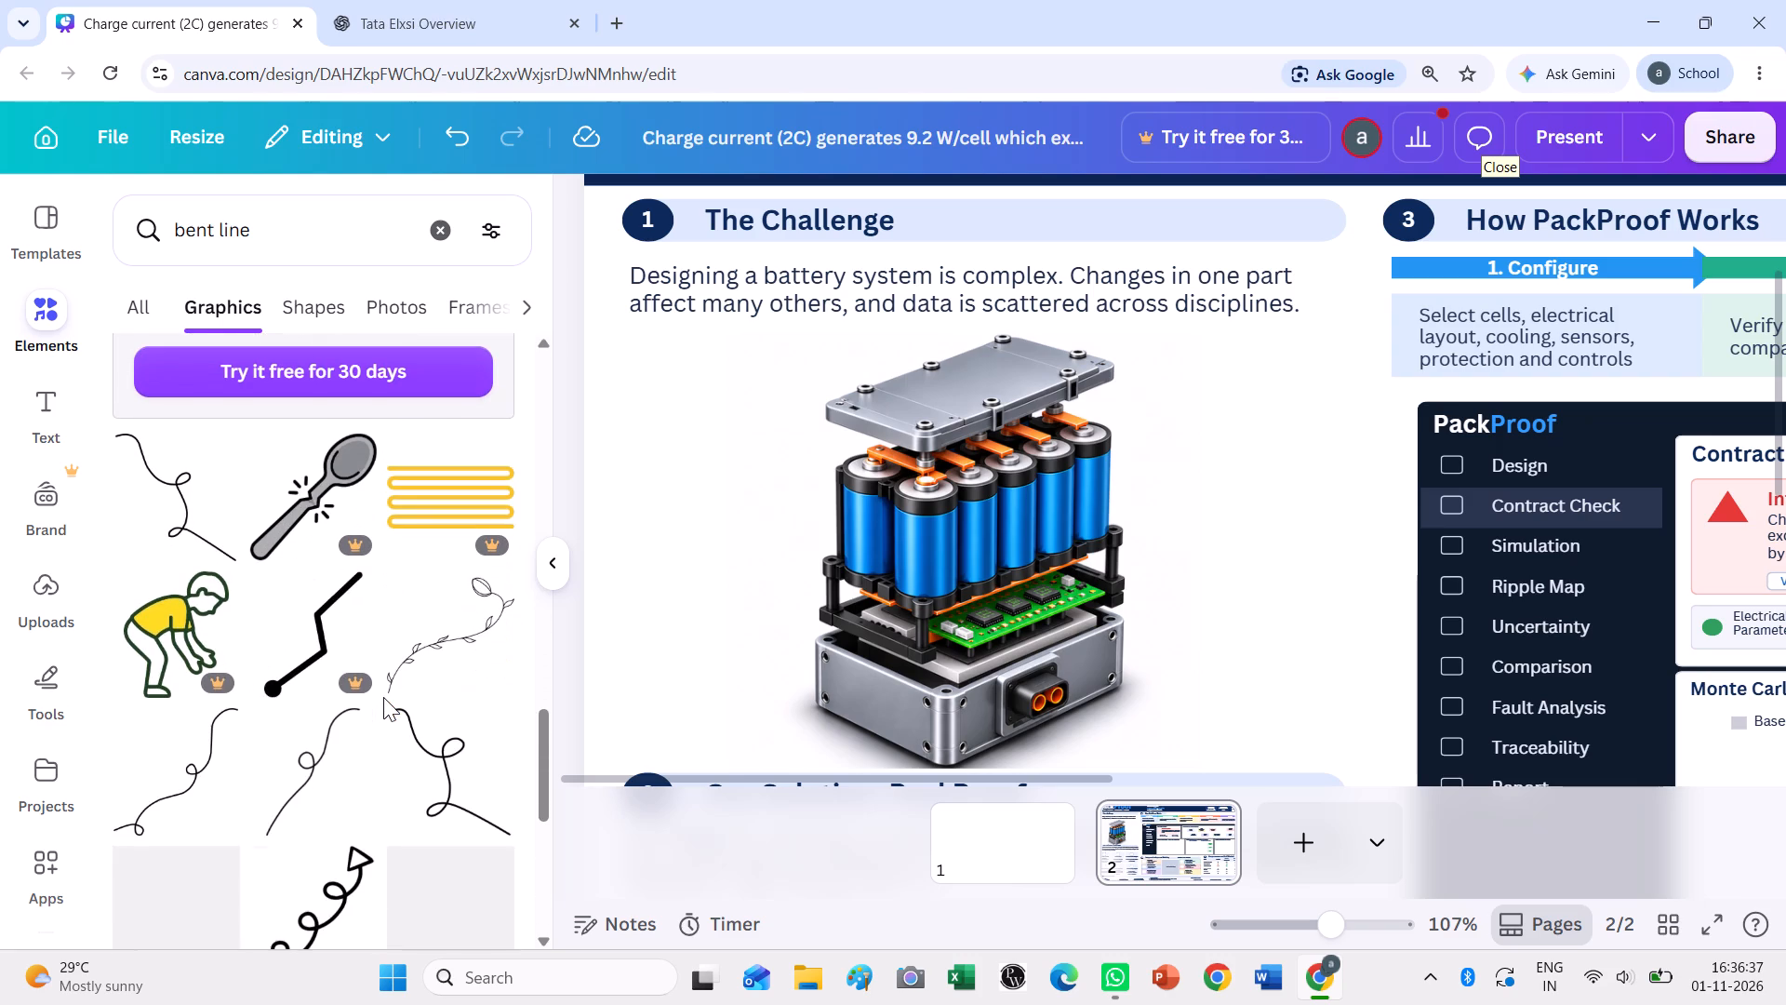
pyautogui.scroll(-2, 383, 697)
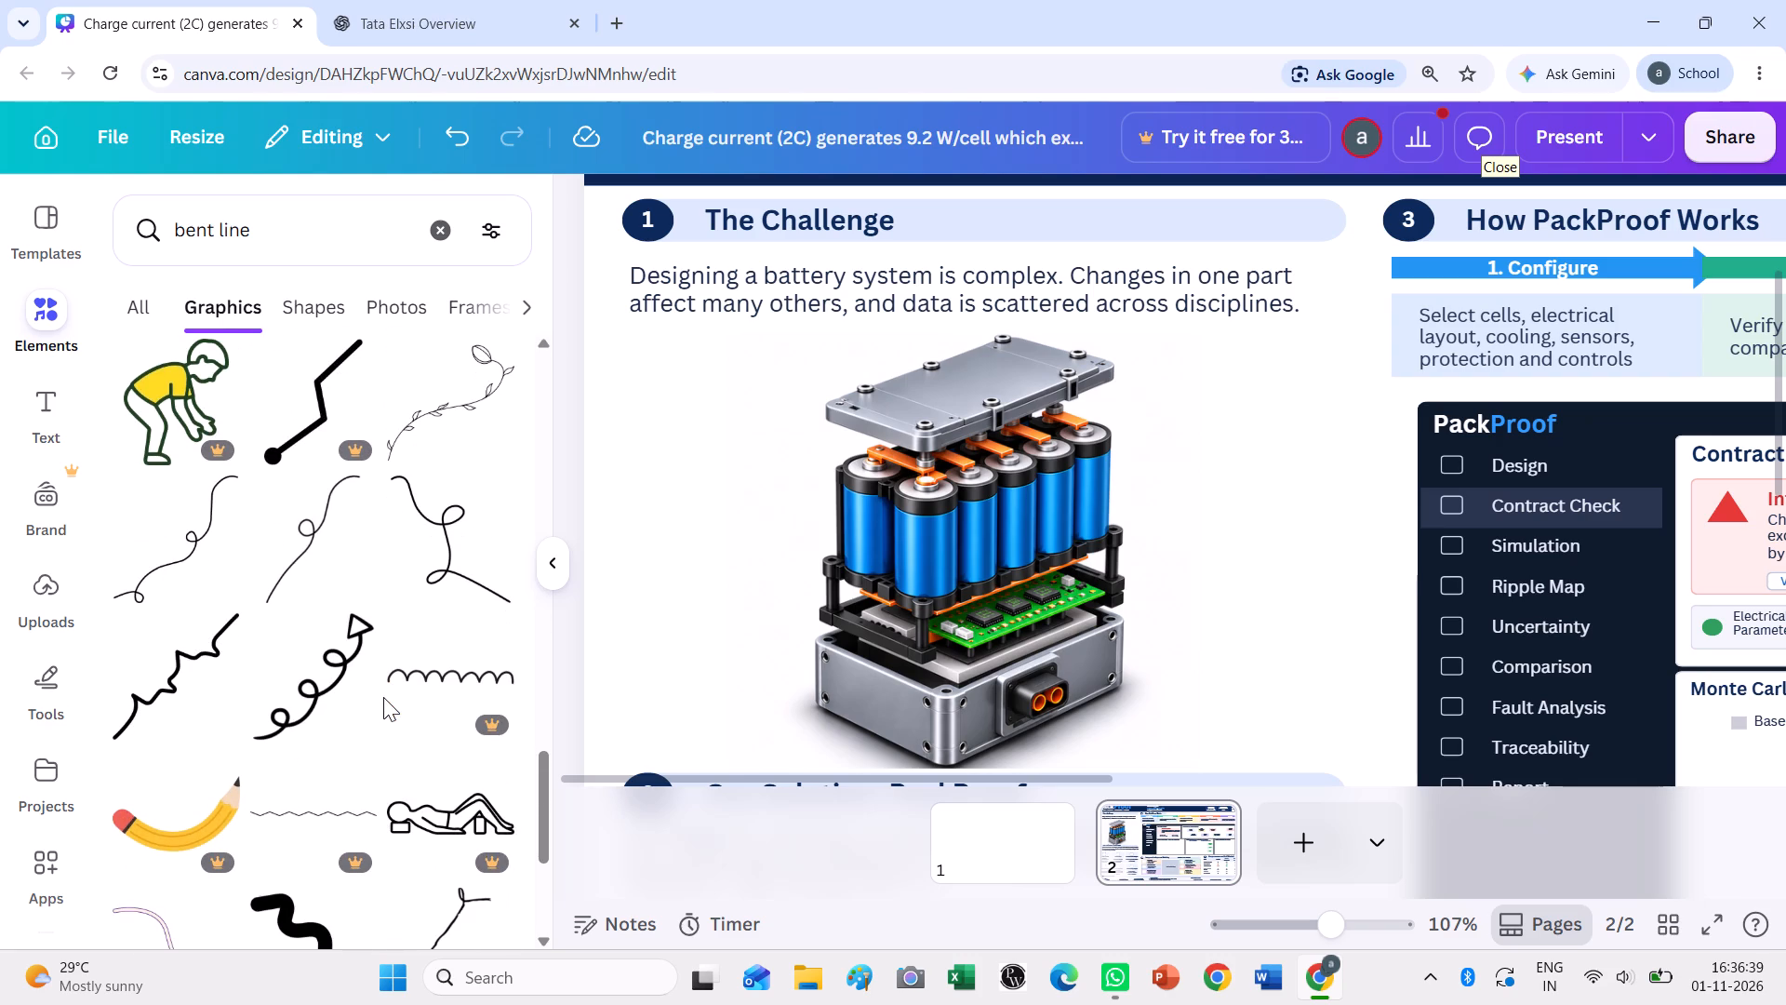
# From the bent line shape results, add the plain solid straight line and move it across the base of the battery image.
pyautogui.click(323, 314)
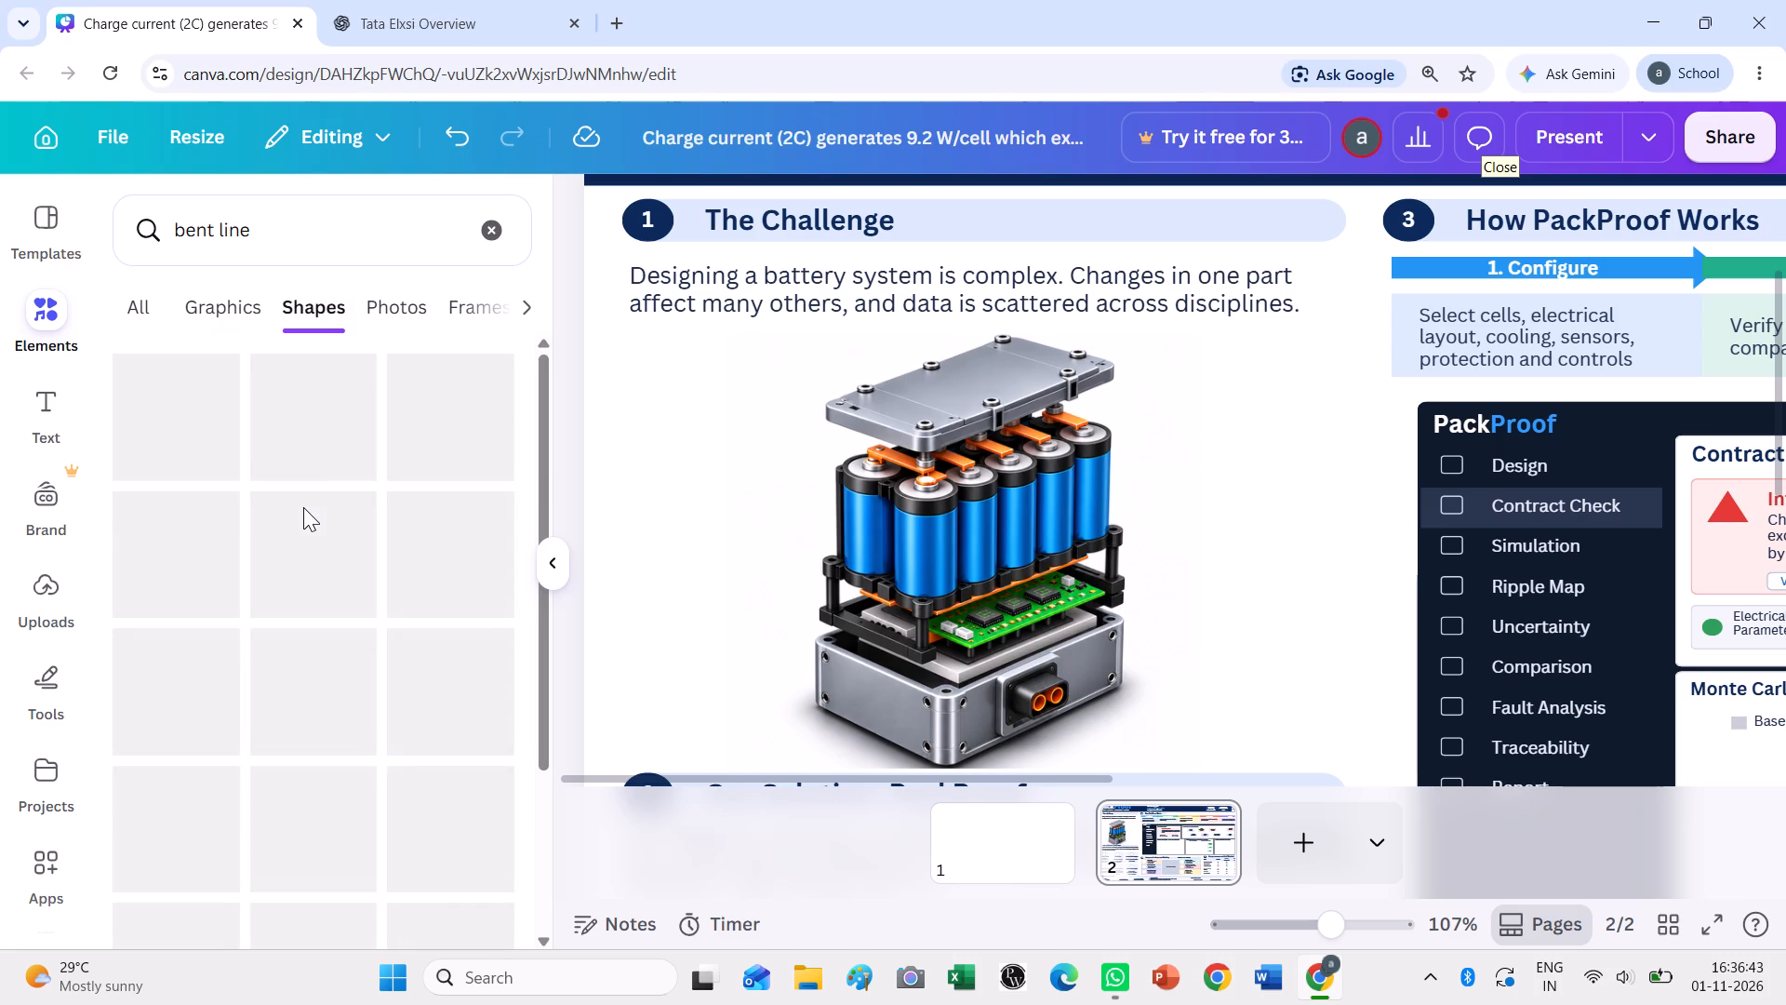
pyautogui.scroll(-2, 303, 507)
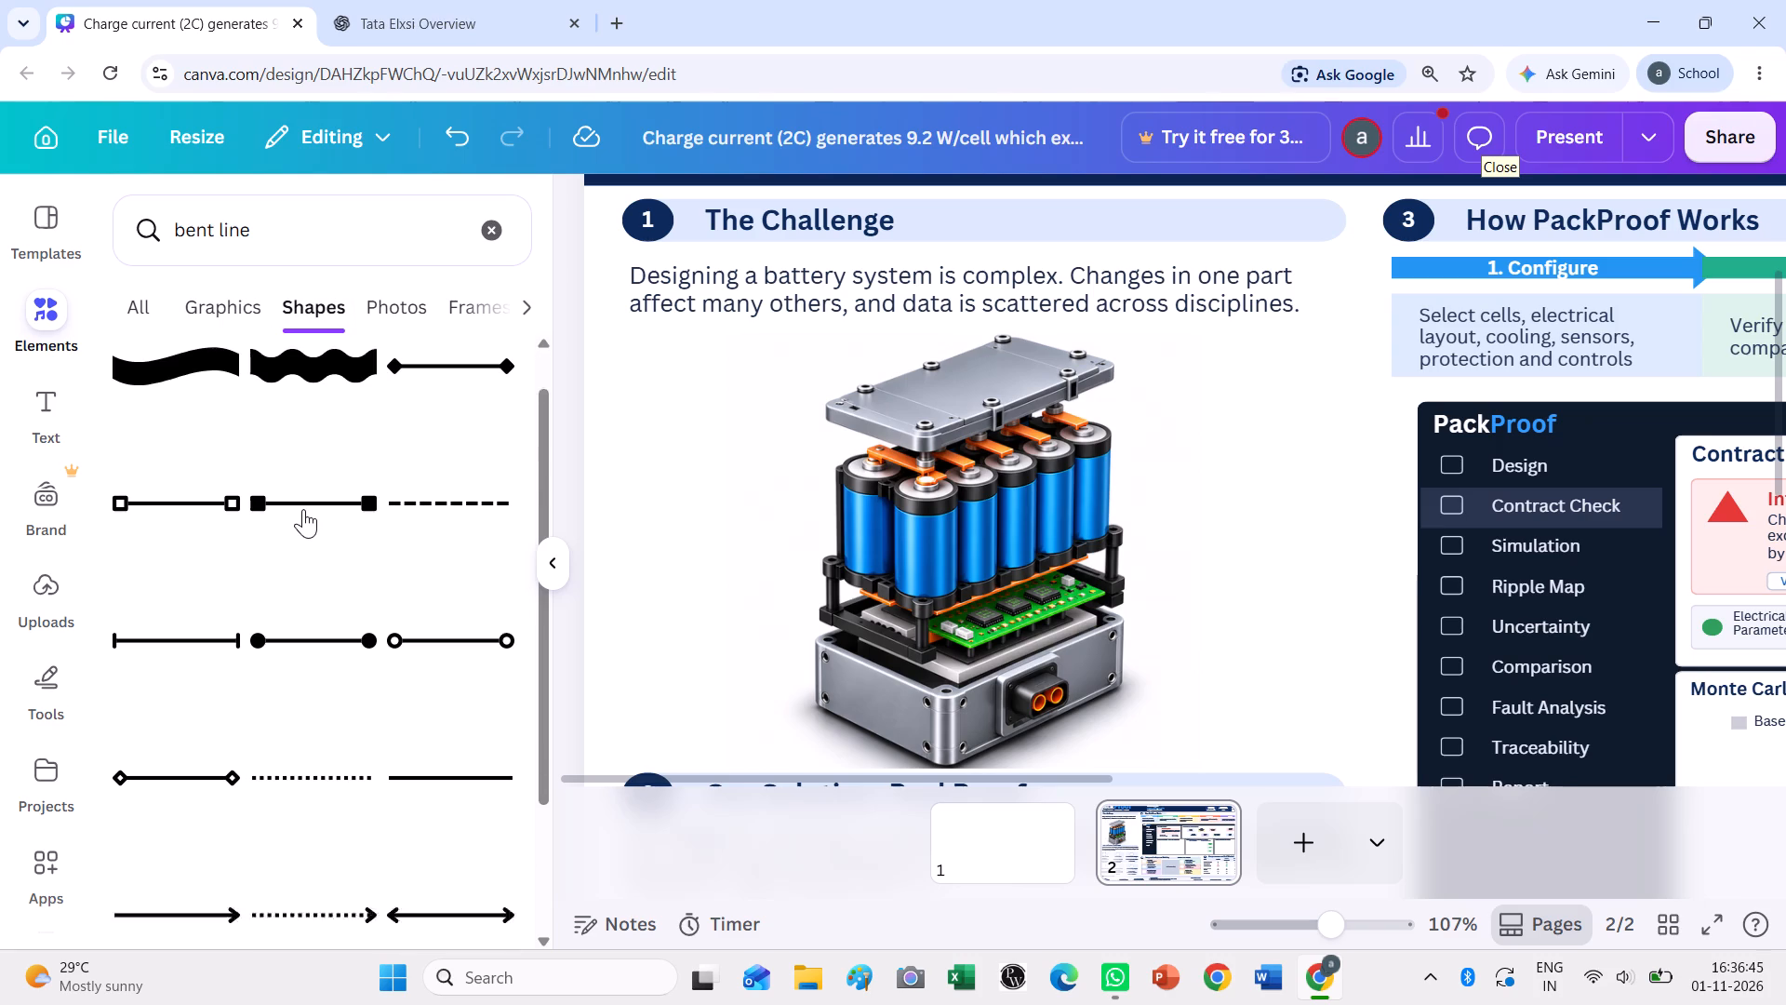
pyautogui.scroll(-4, 303, 509)
pyautogui.scroll(3, 303, 509)
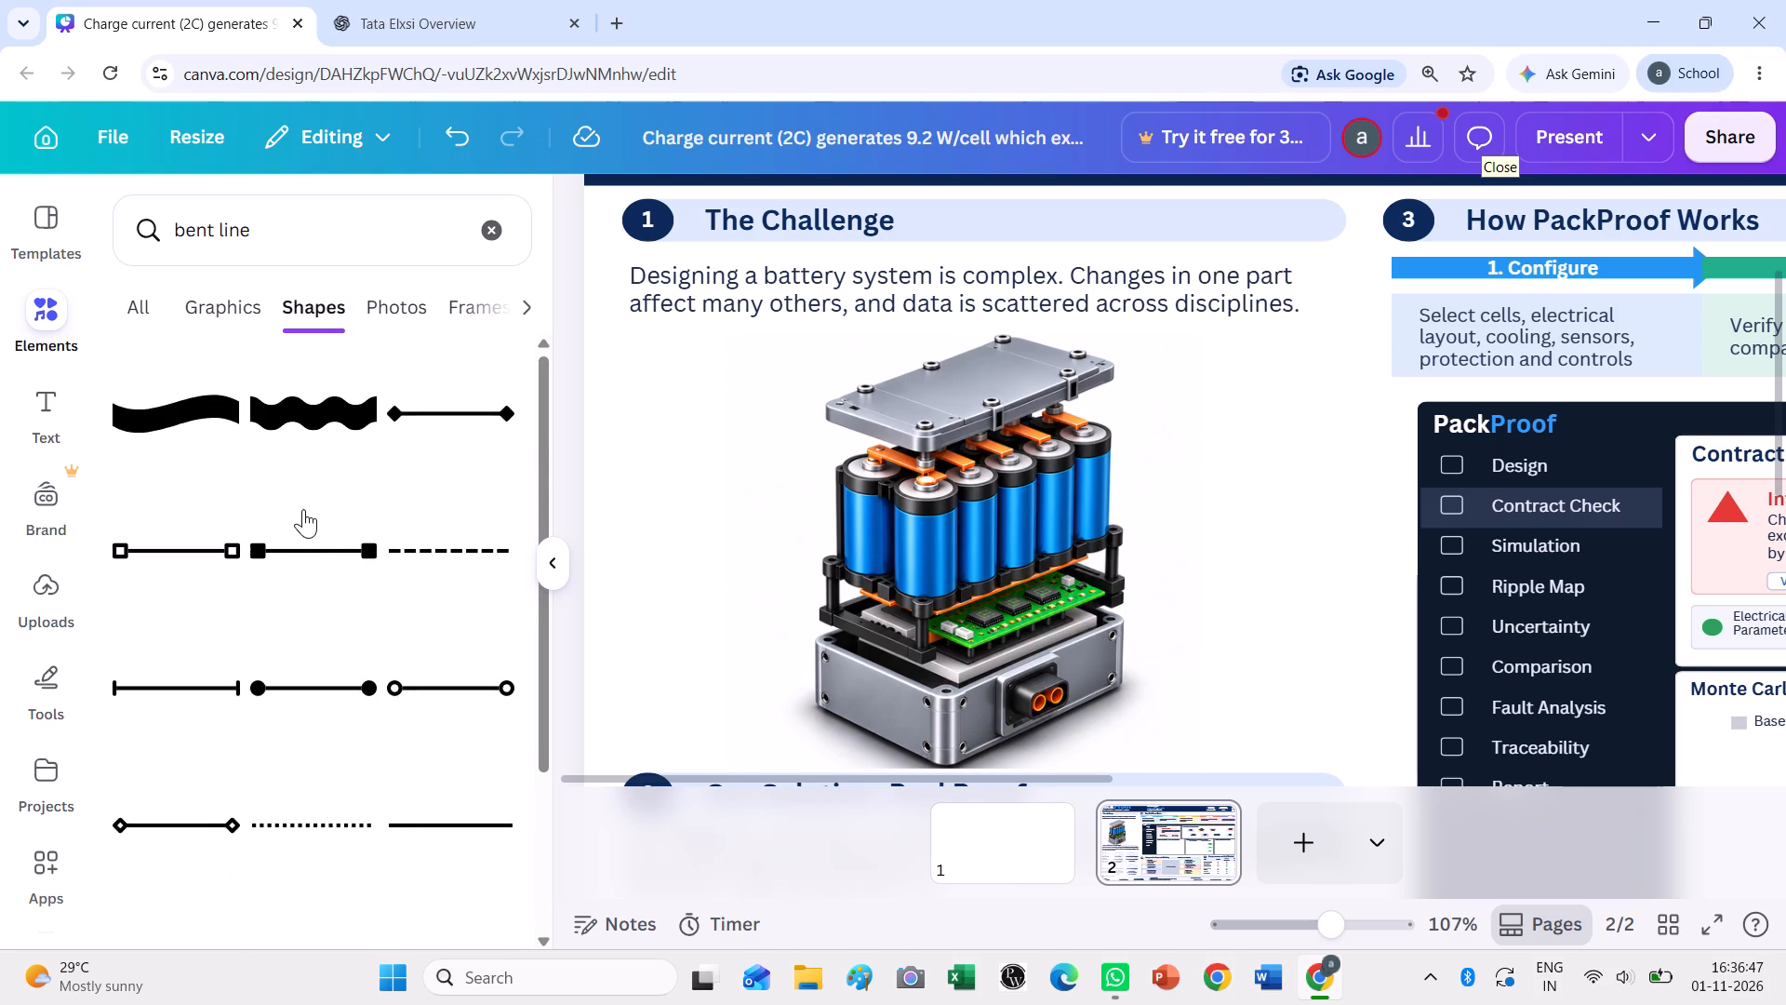
pyautogui.click(418, 822)
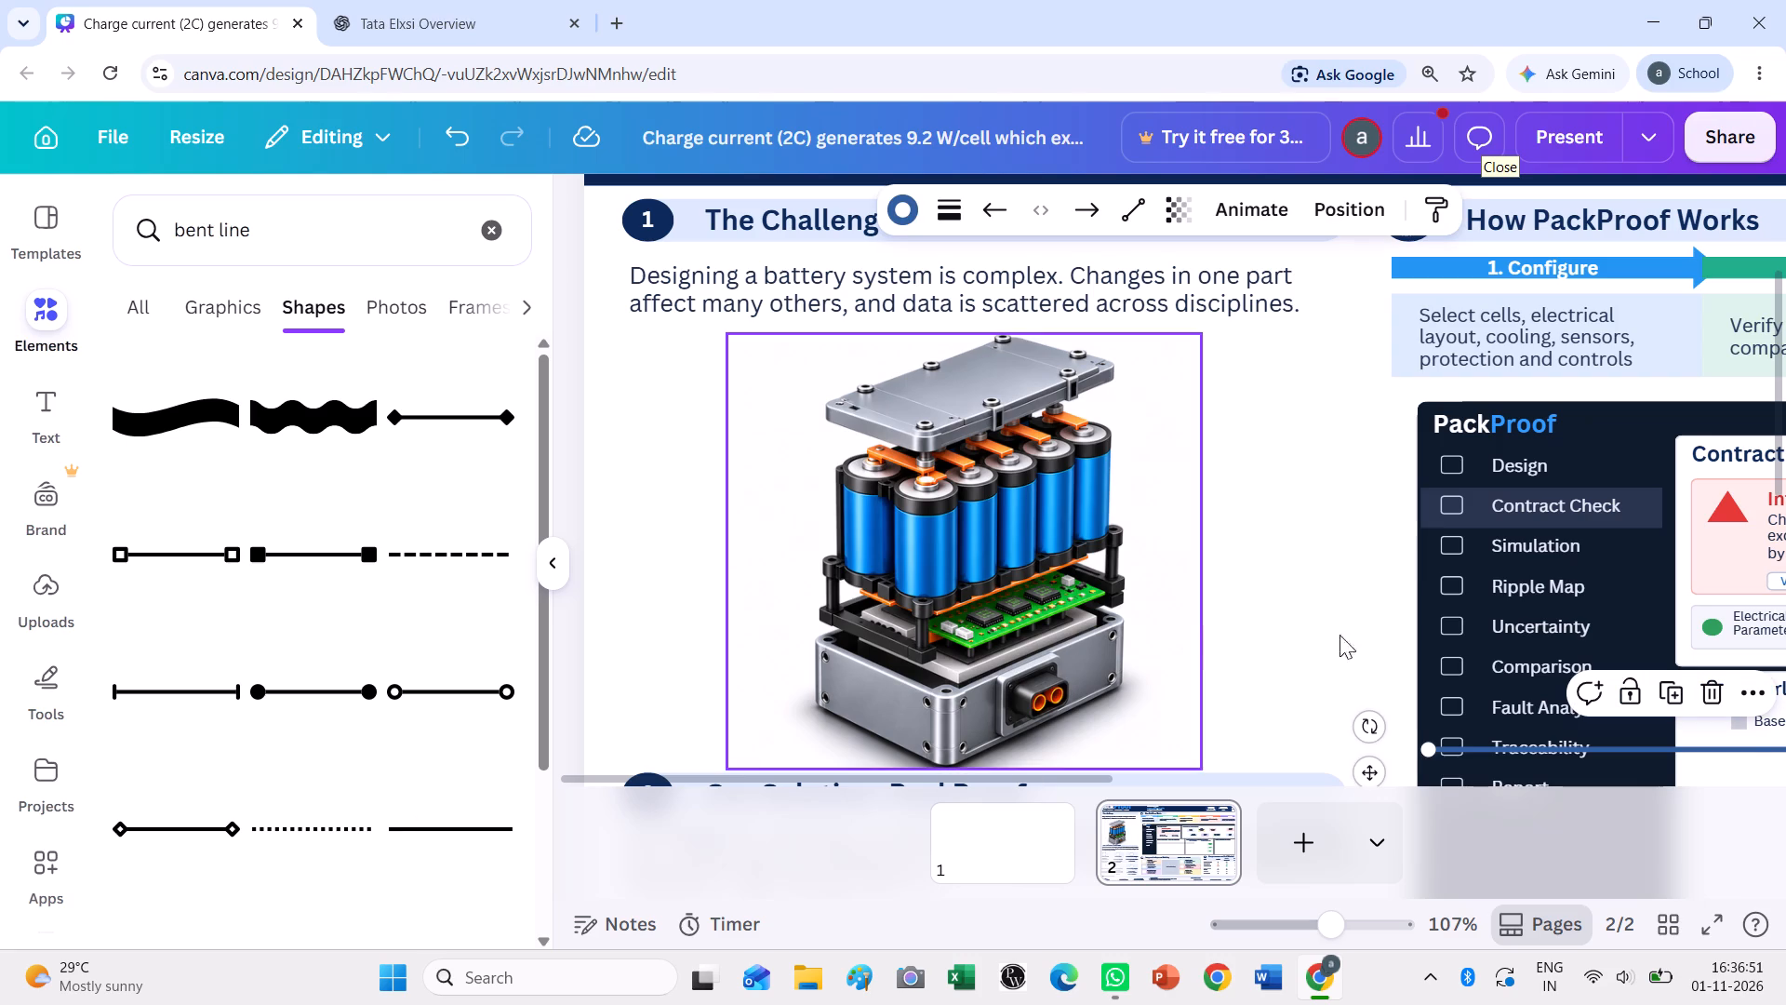
pyautogui.keyDown('ctrl'); pyautogui.scroll(-2, 1241, 481); pyautogui.keyUp('ctrl')
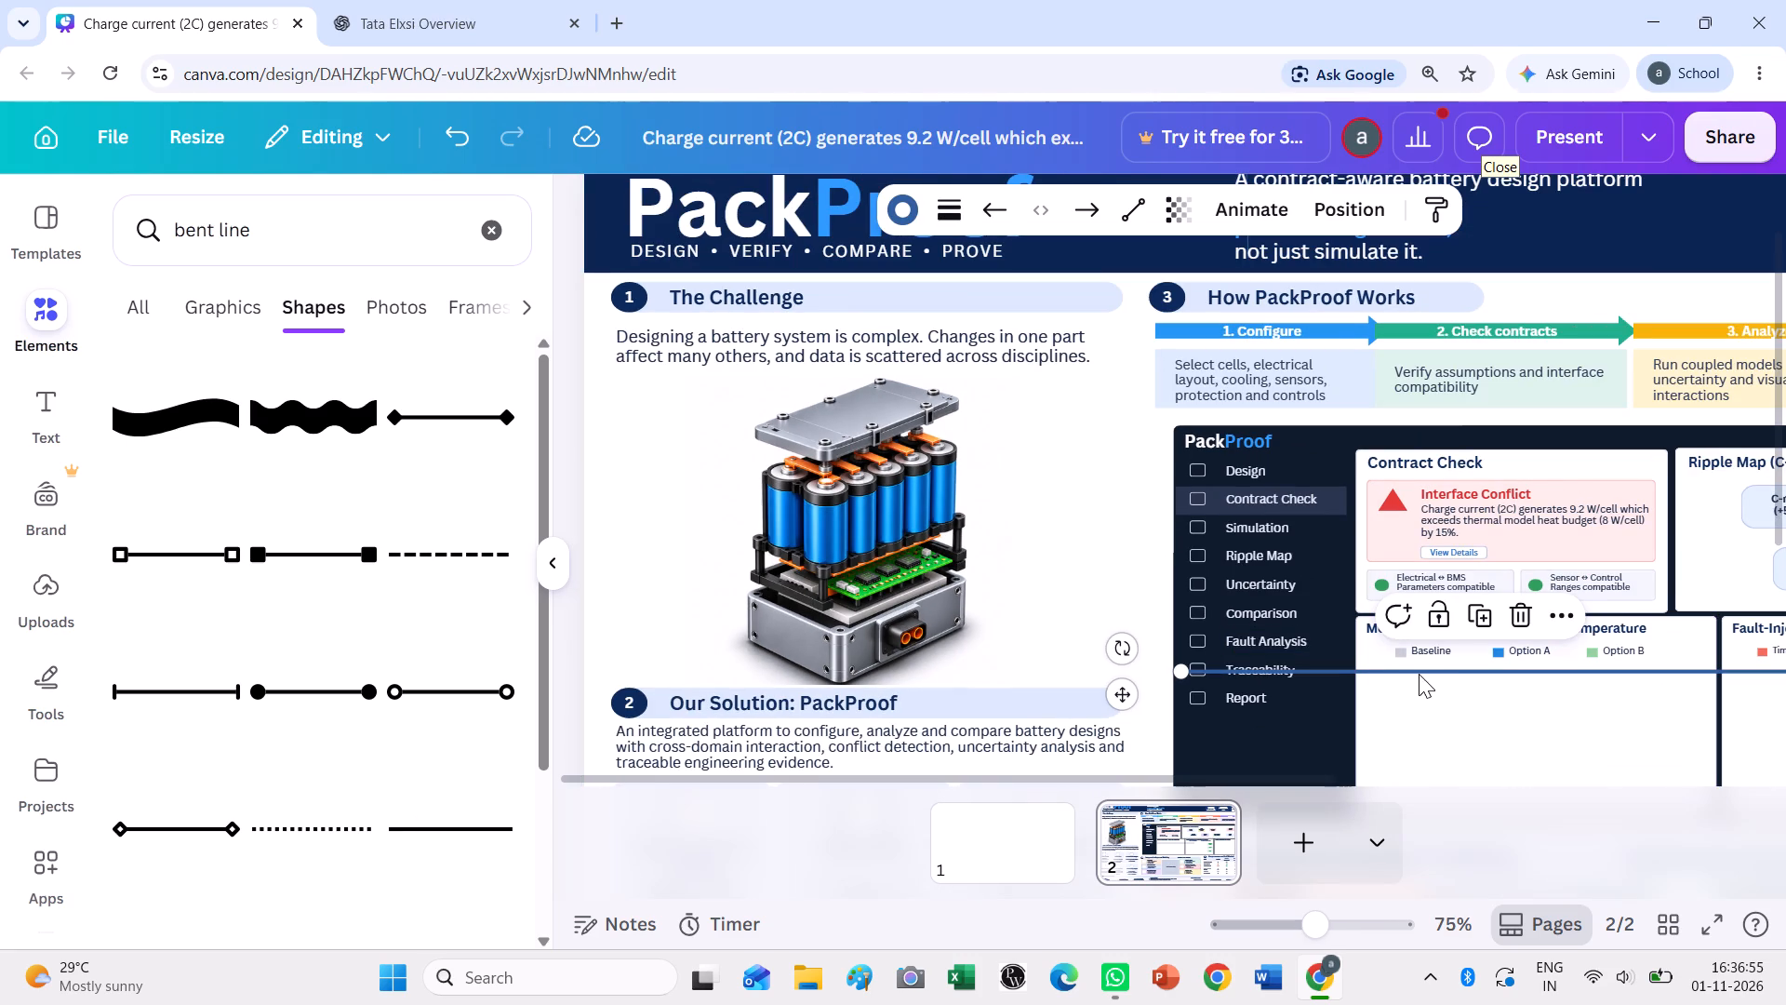
pyautogui.moveTo(1419, 672); pyautogui.dragTo(832, 637)
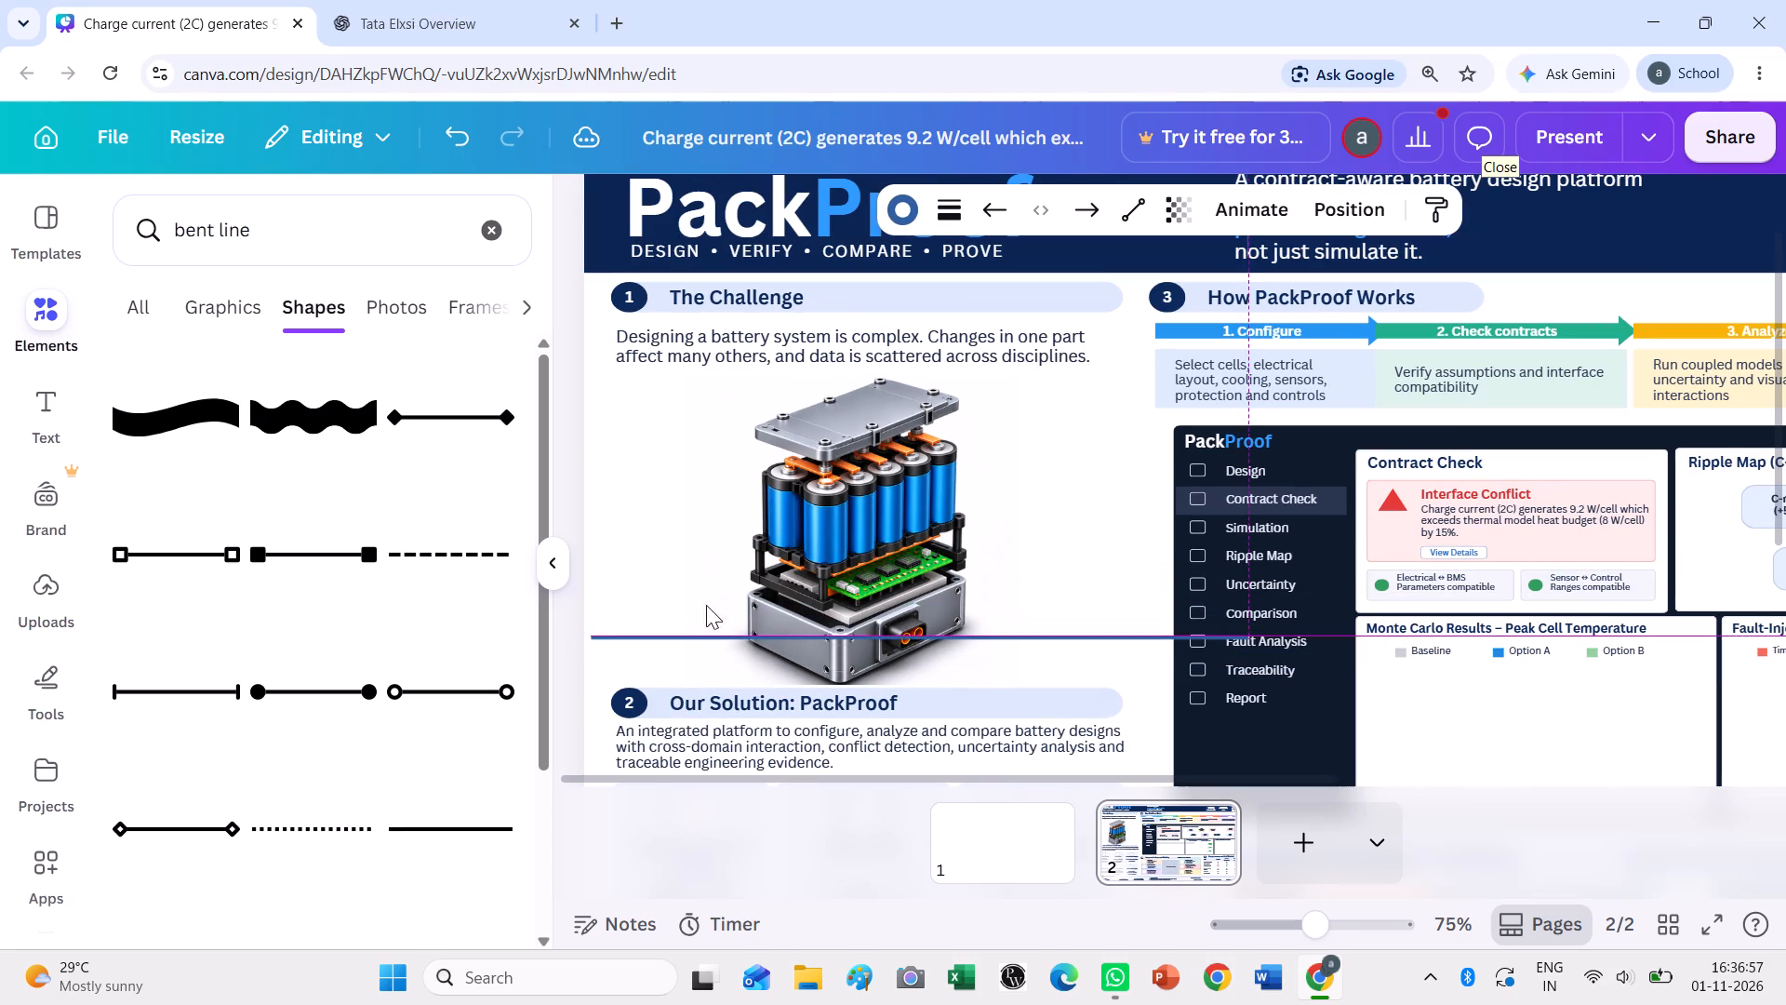
# Shorten the line to a length of about 125 and place it in the blank area beside the battery's base.
pyautogui.moveTo(592, 634); pyautogui.dragTo(1102, 649)
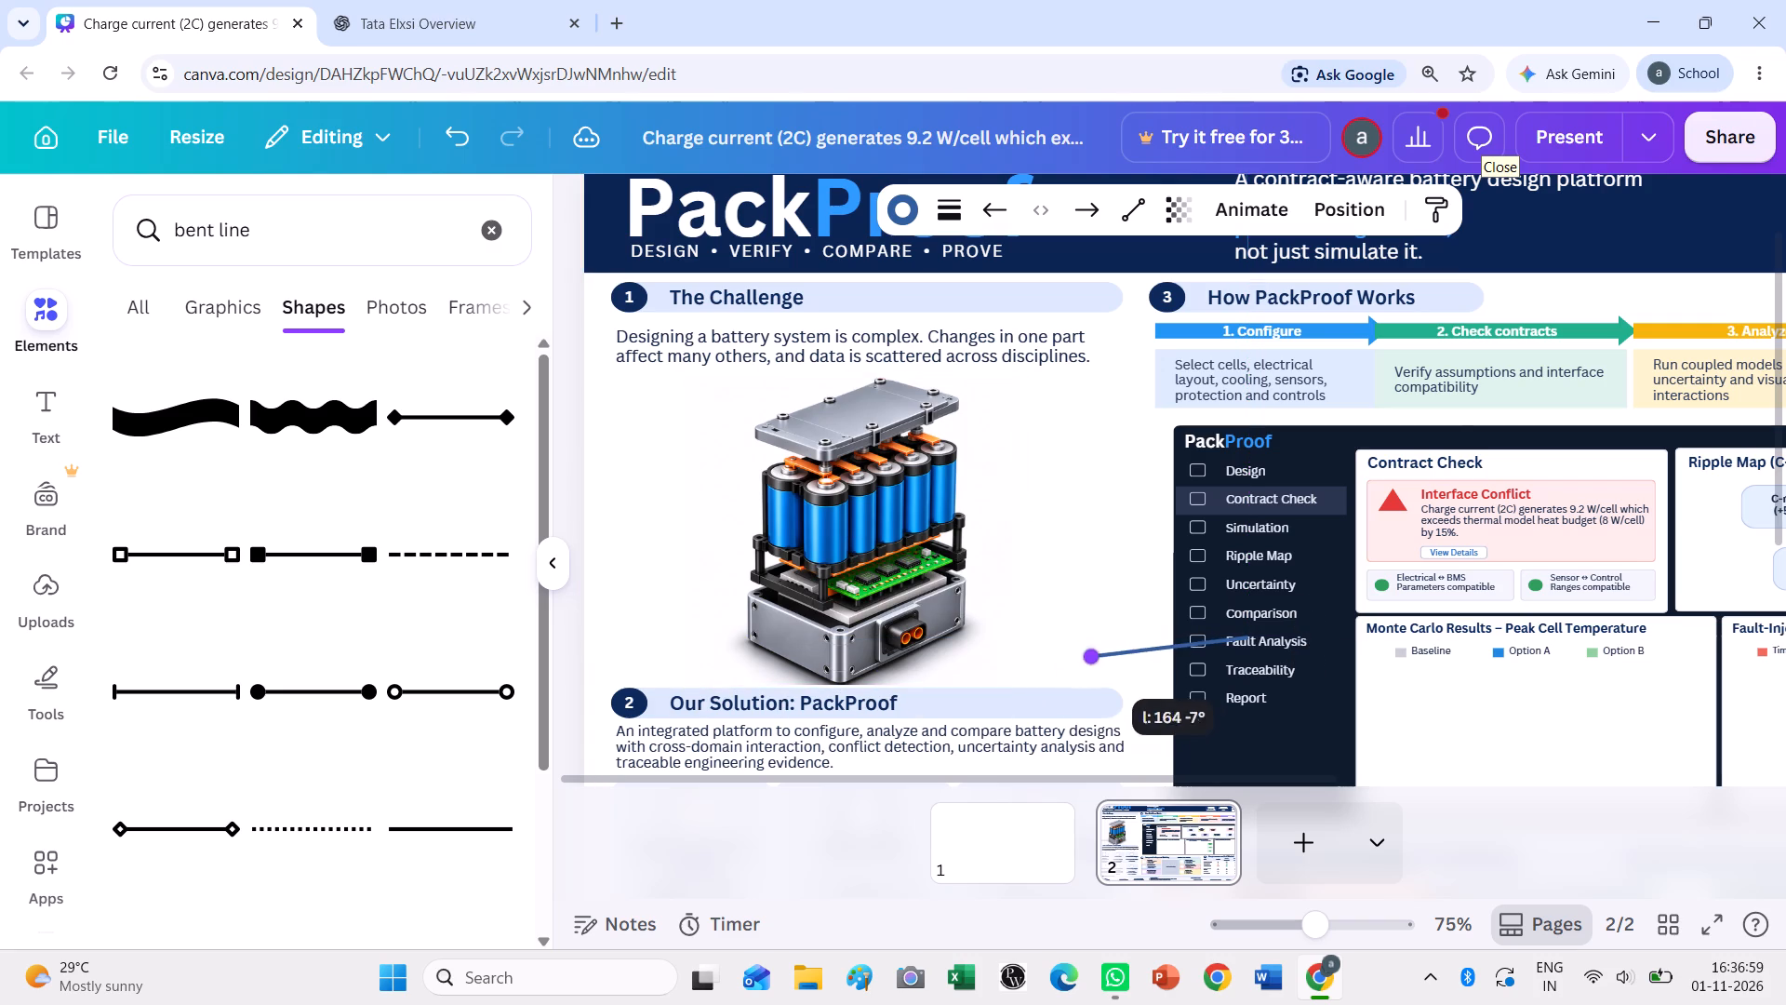
pyautogui.moveTo(1102, 649); pyautogui.dragTo(1131, 629)
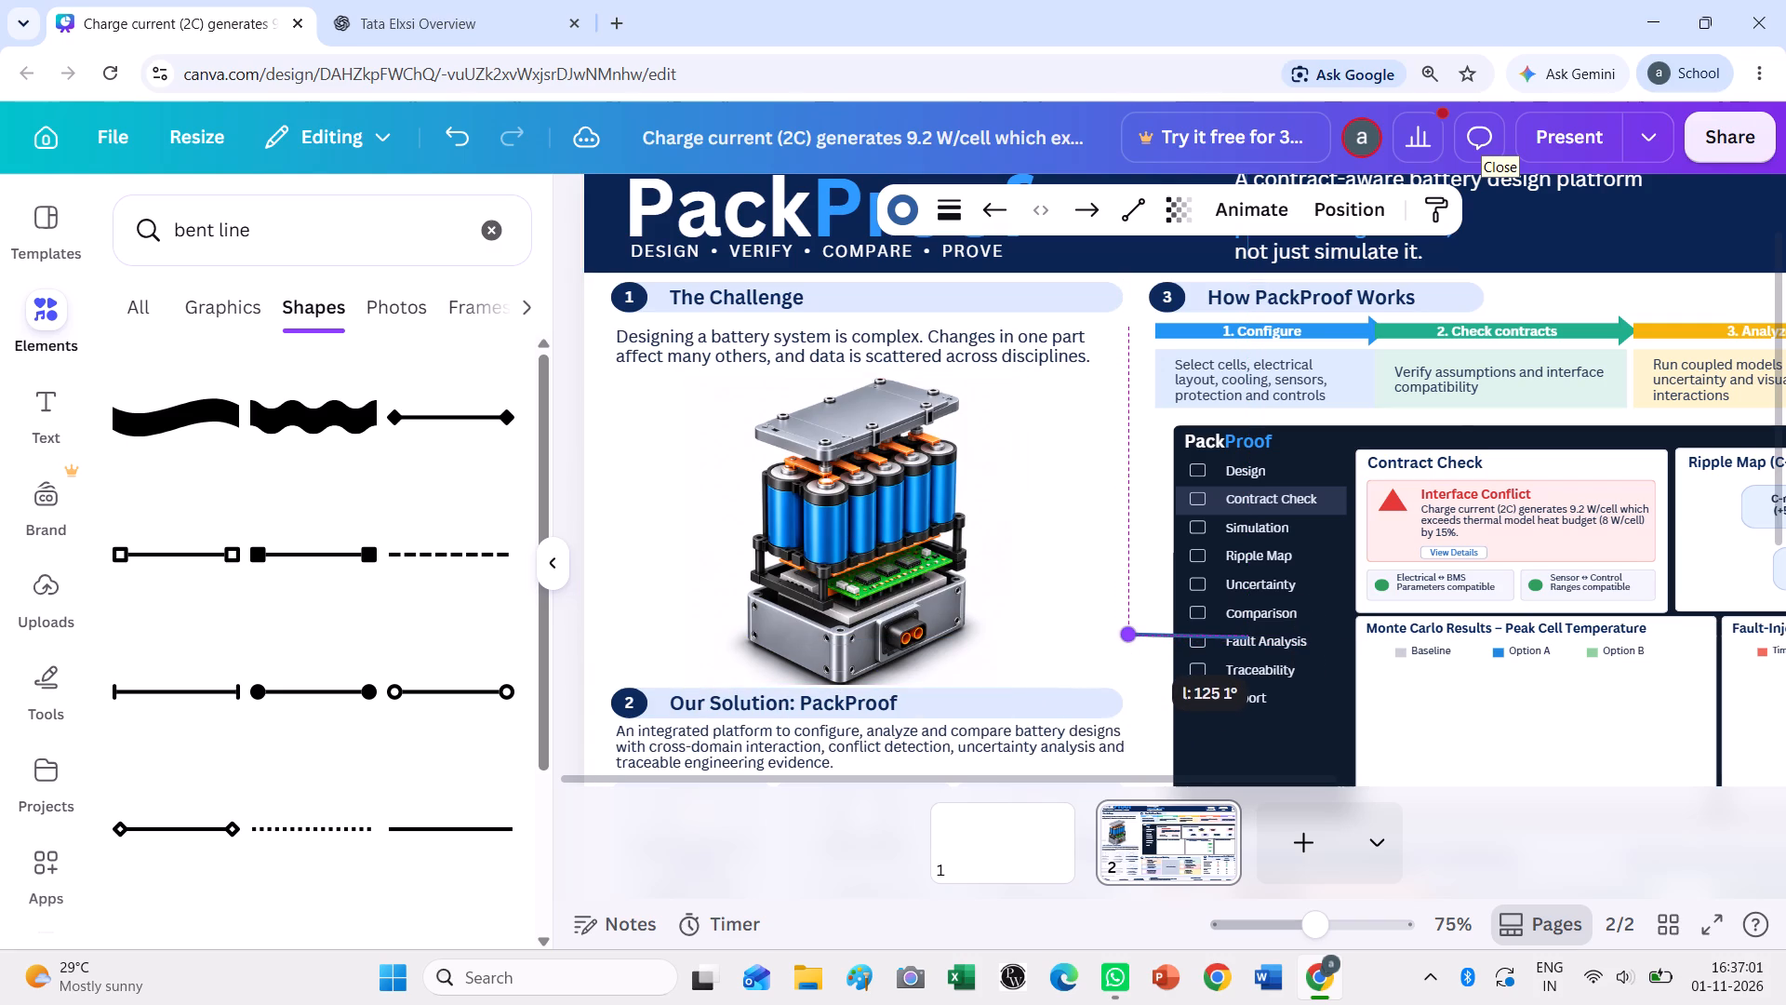
pyautogui.moveTo(1131, 629); pyautogui.dragTo(1129, 635)
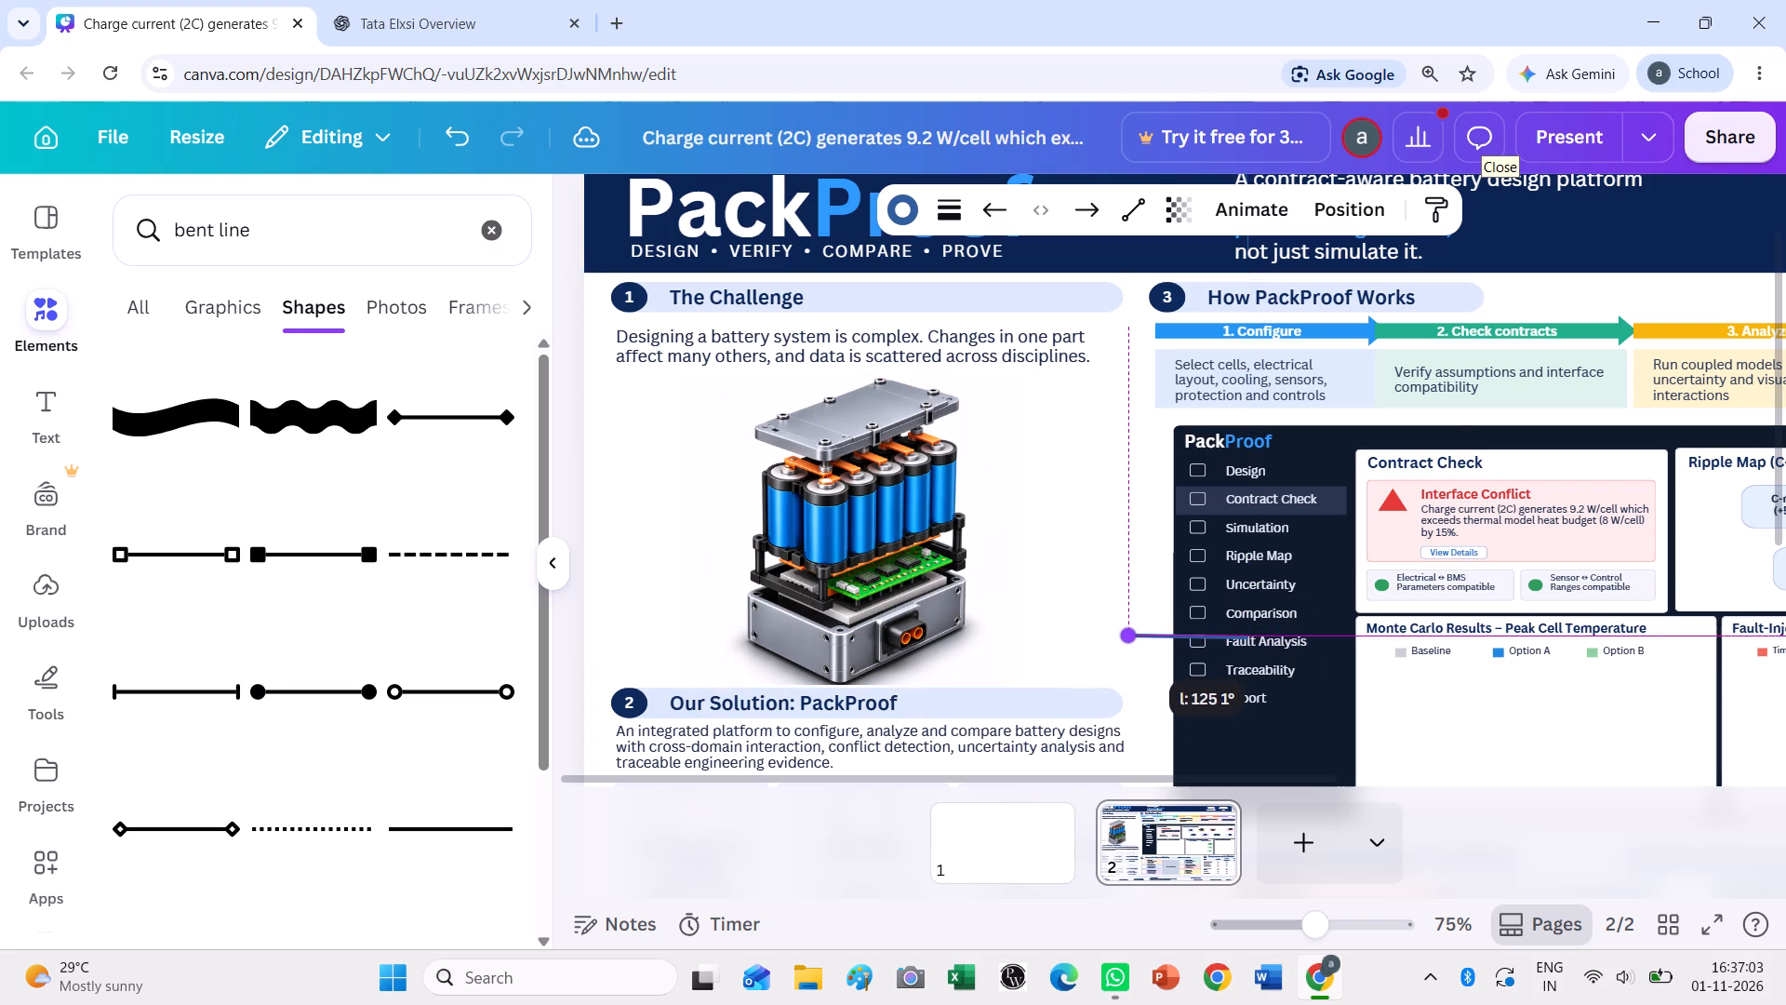
pyautogui.moveTo(1129, 635); pyautogui.dragTo(1128, 635)
pyautogui.keyDown('ctrl'); pyautogui.scroll(5, 1125, 632); pyautogui.keyUp('ctrl')
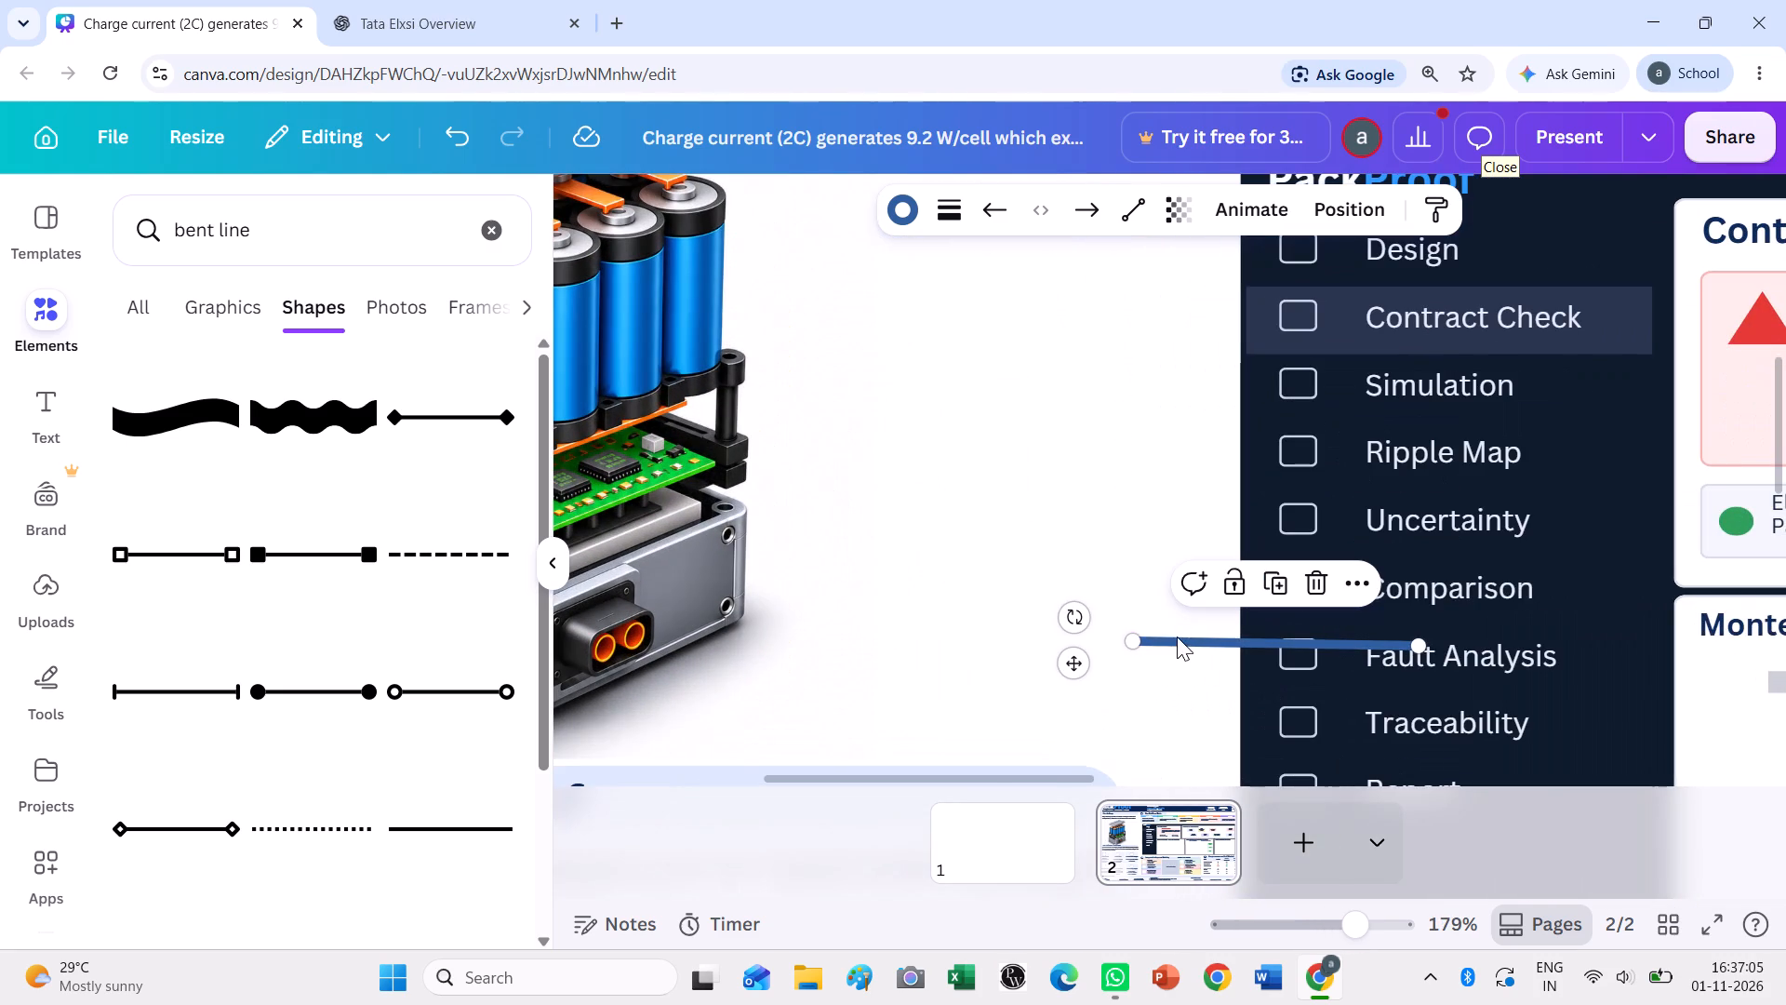
pyautogui.moveTo(1177, 636); pyautogui.dragTo(923, 588)
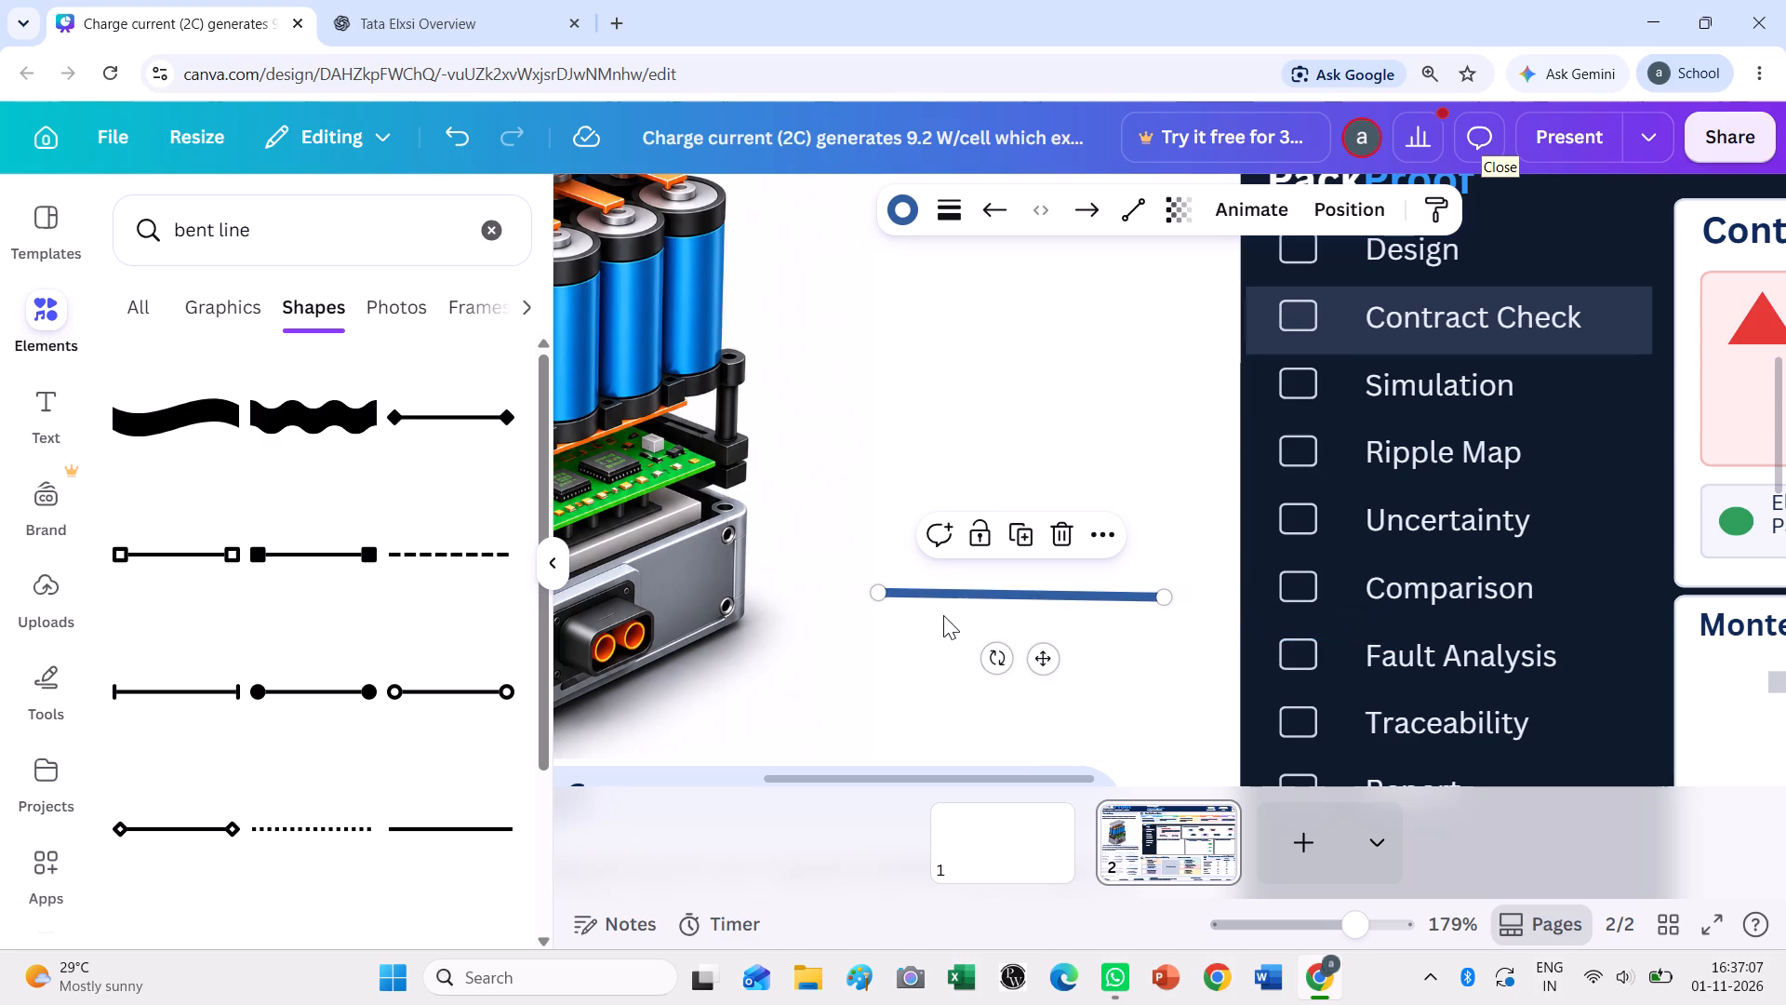
pyautogui.click(875, 600)
pyautogui.click(933, 663)
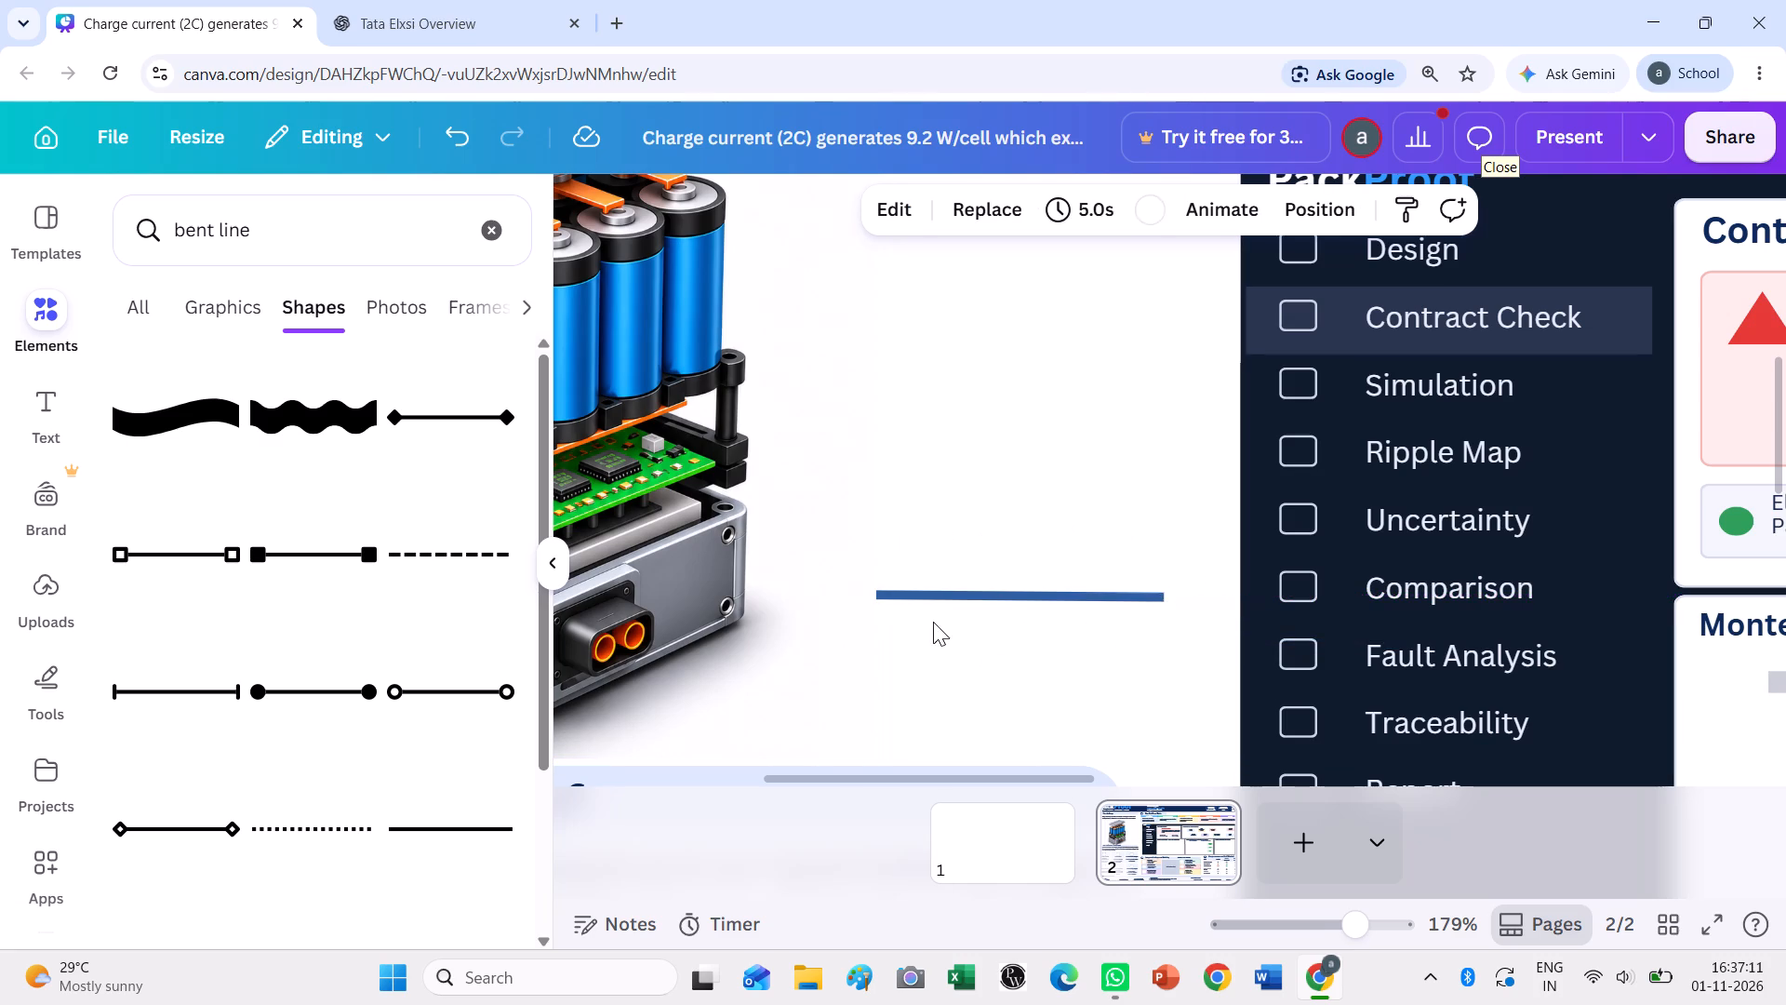
# Change the stroke colour of the line beside the battery to black.
pyautogui.click(891, 596)
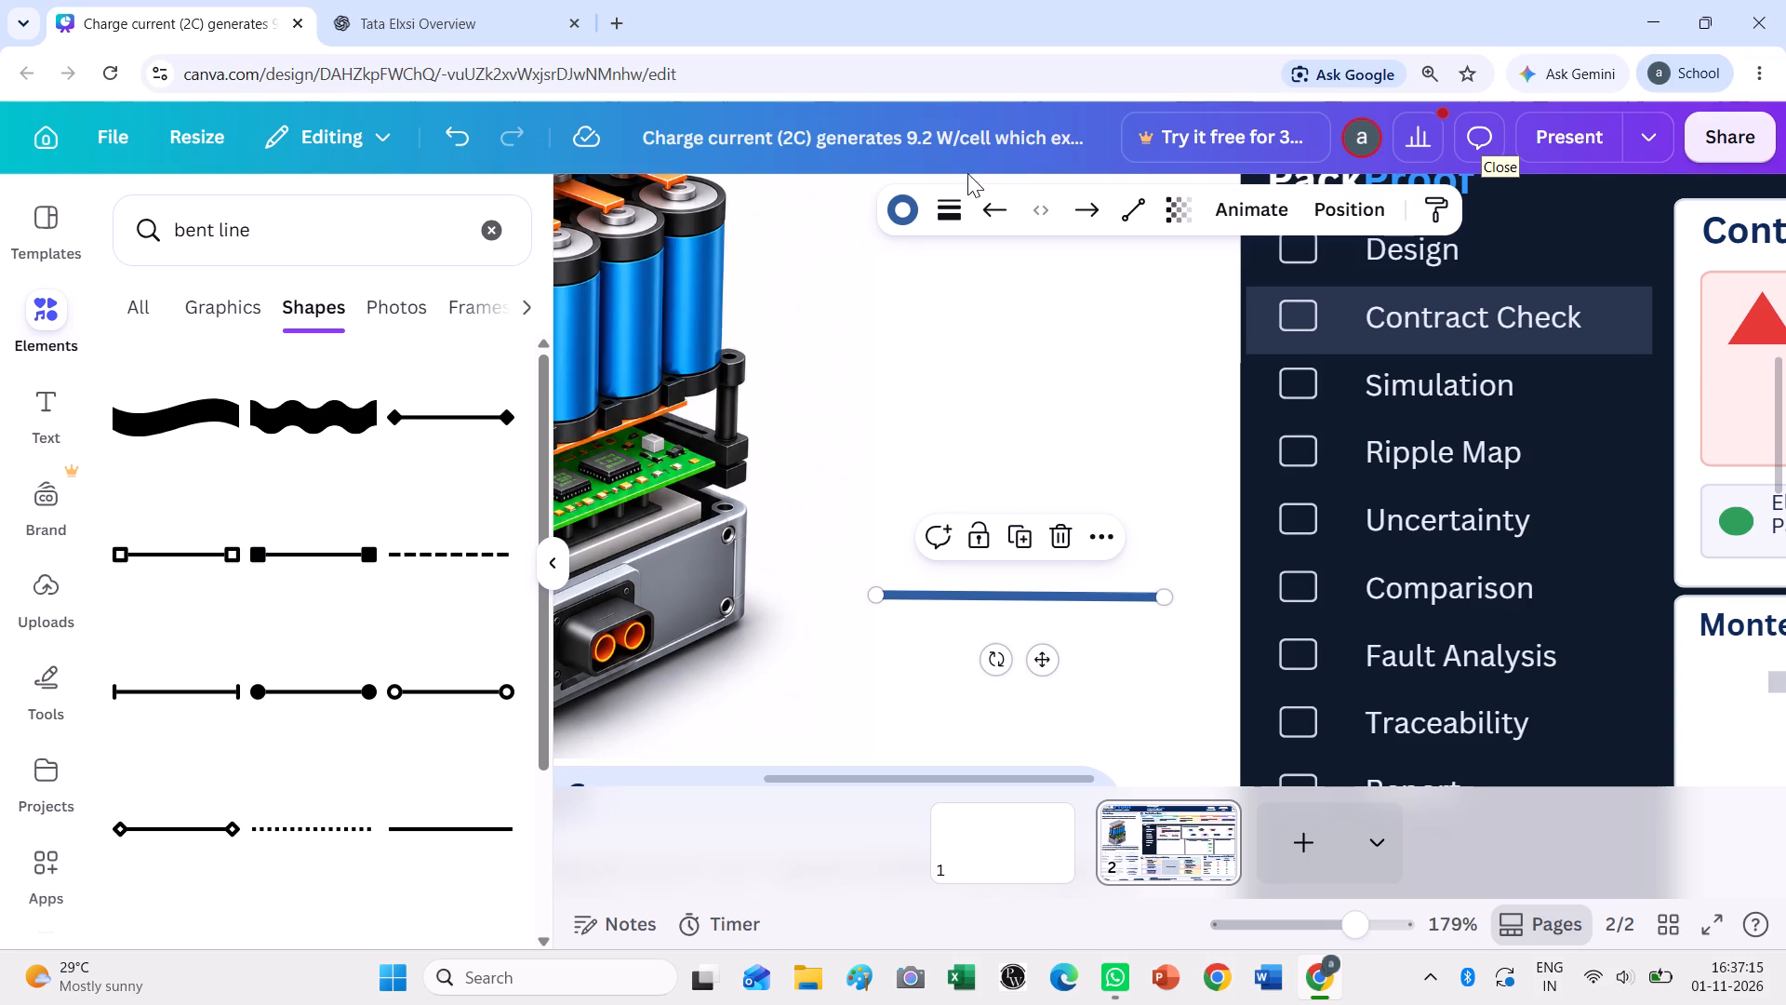
pyautogui.click(894, 215)
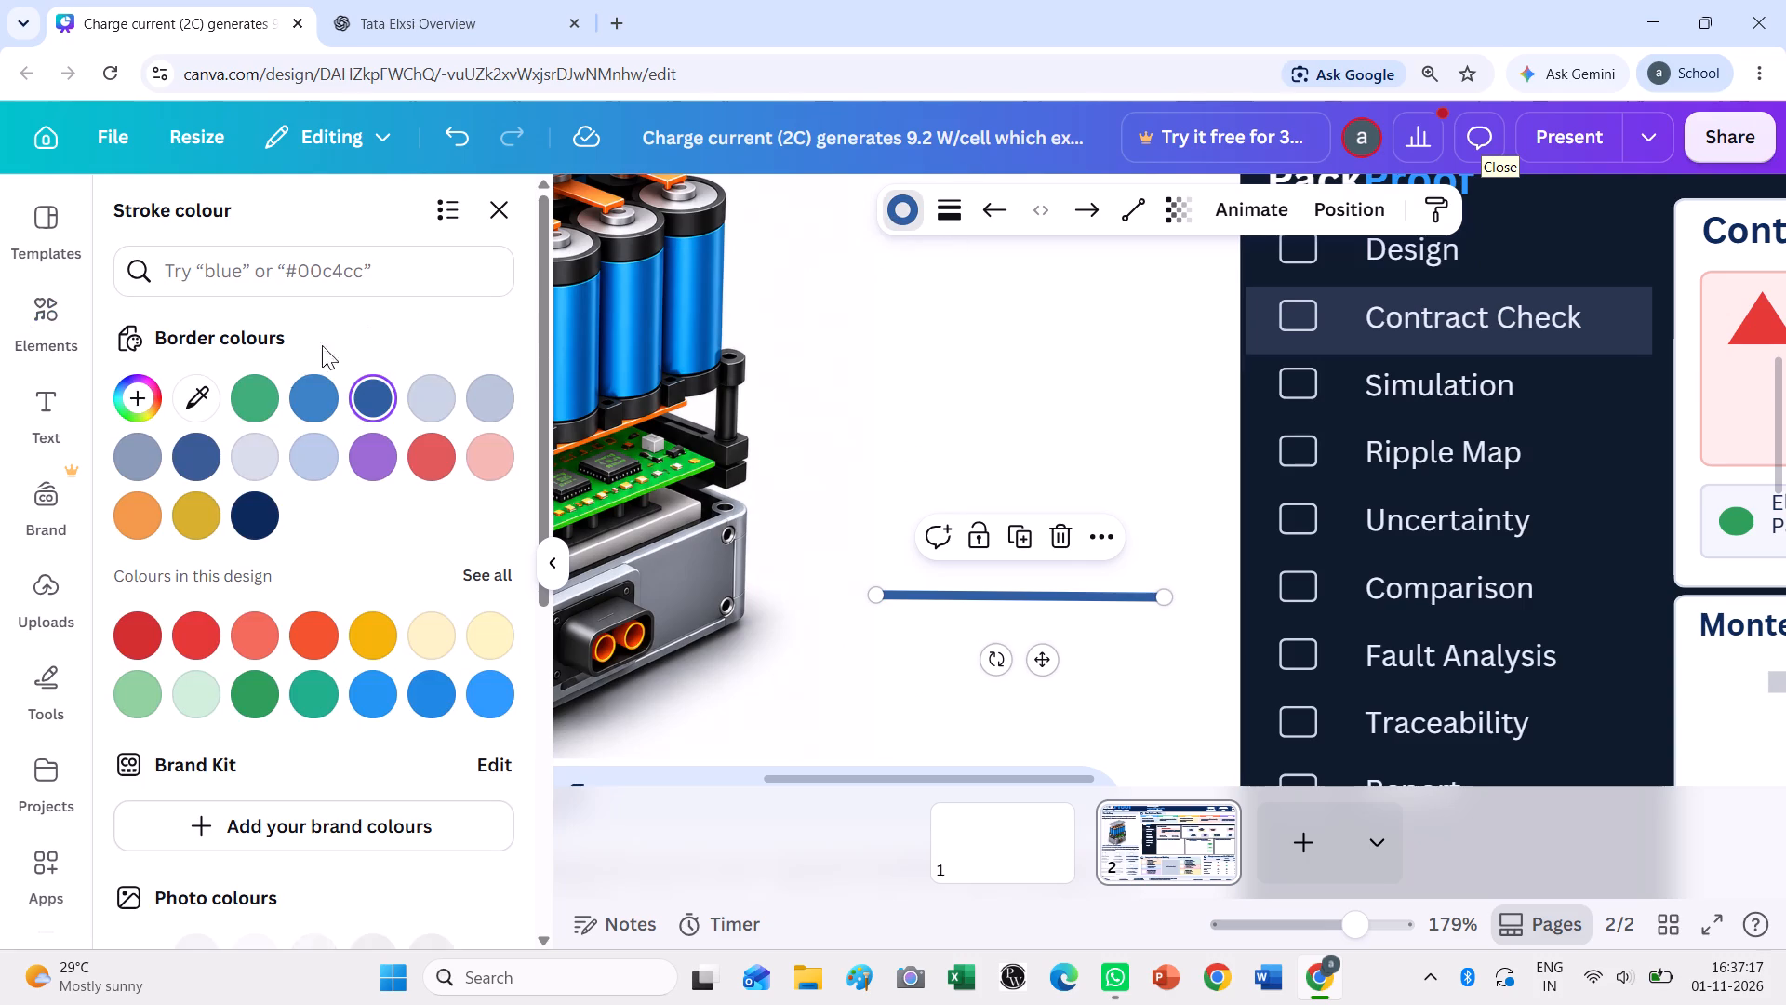
pyautogui.scroll(-2, 252, 582)
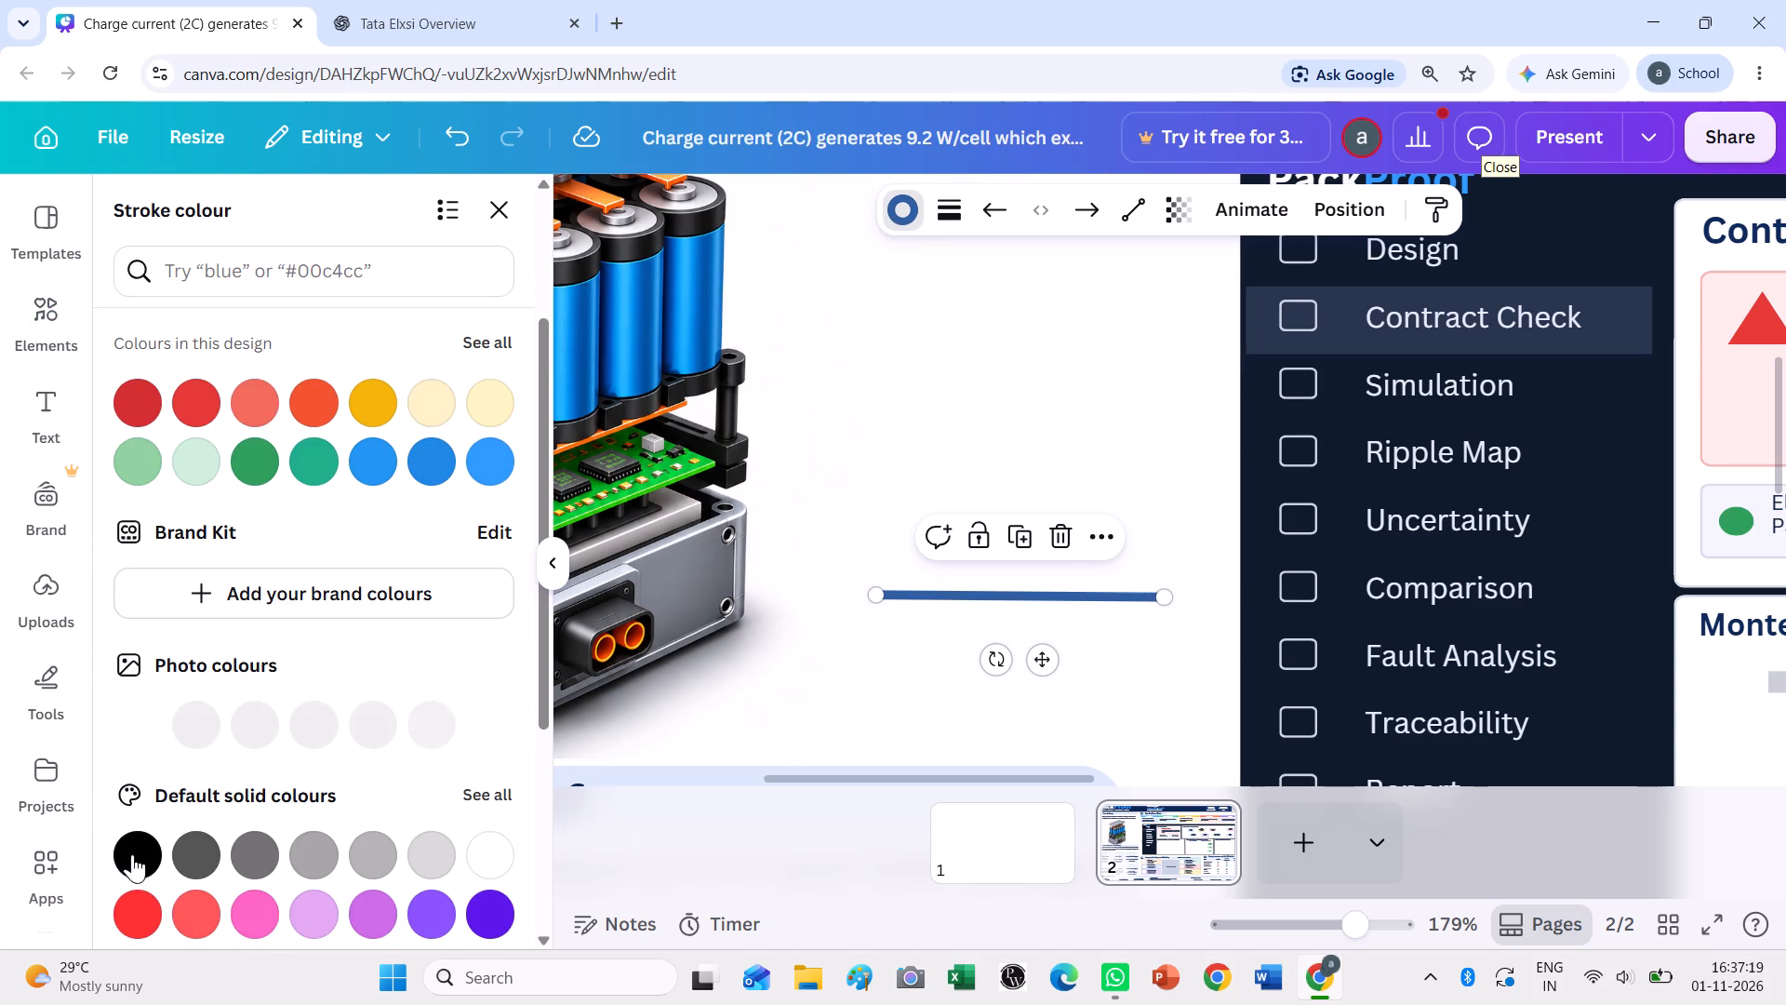
pyautogui.click(132, 853)
pyautogui.click(1005, 394)
pyautogui.click(1003, 394)
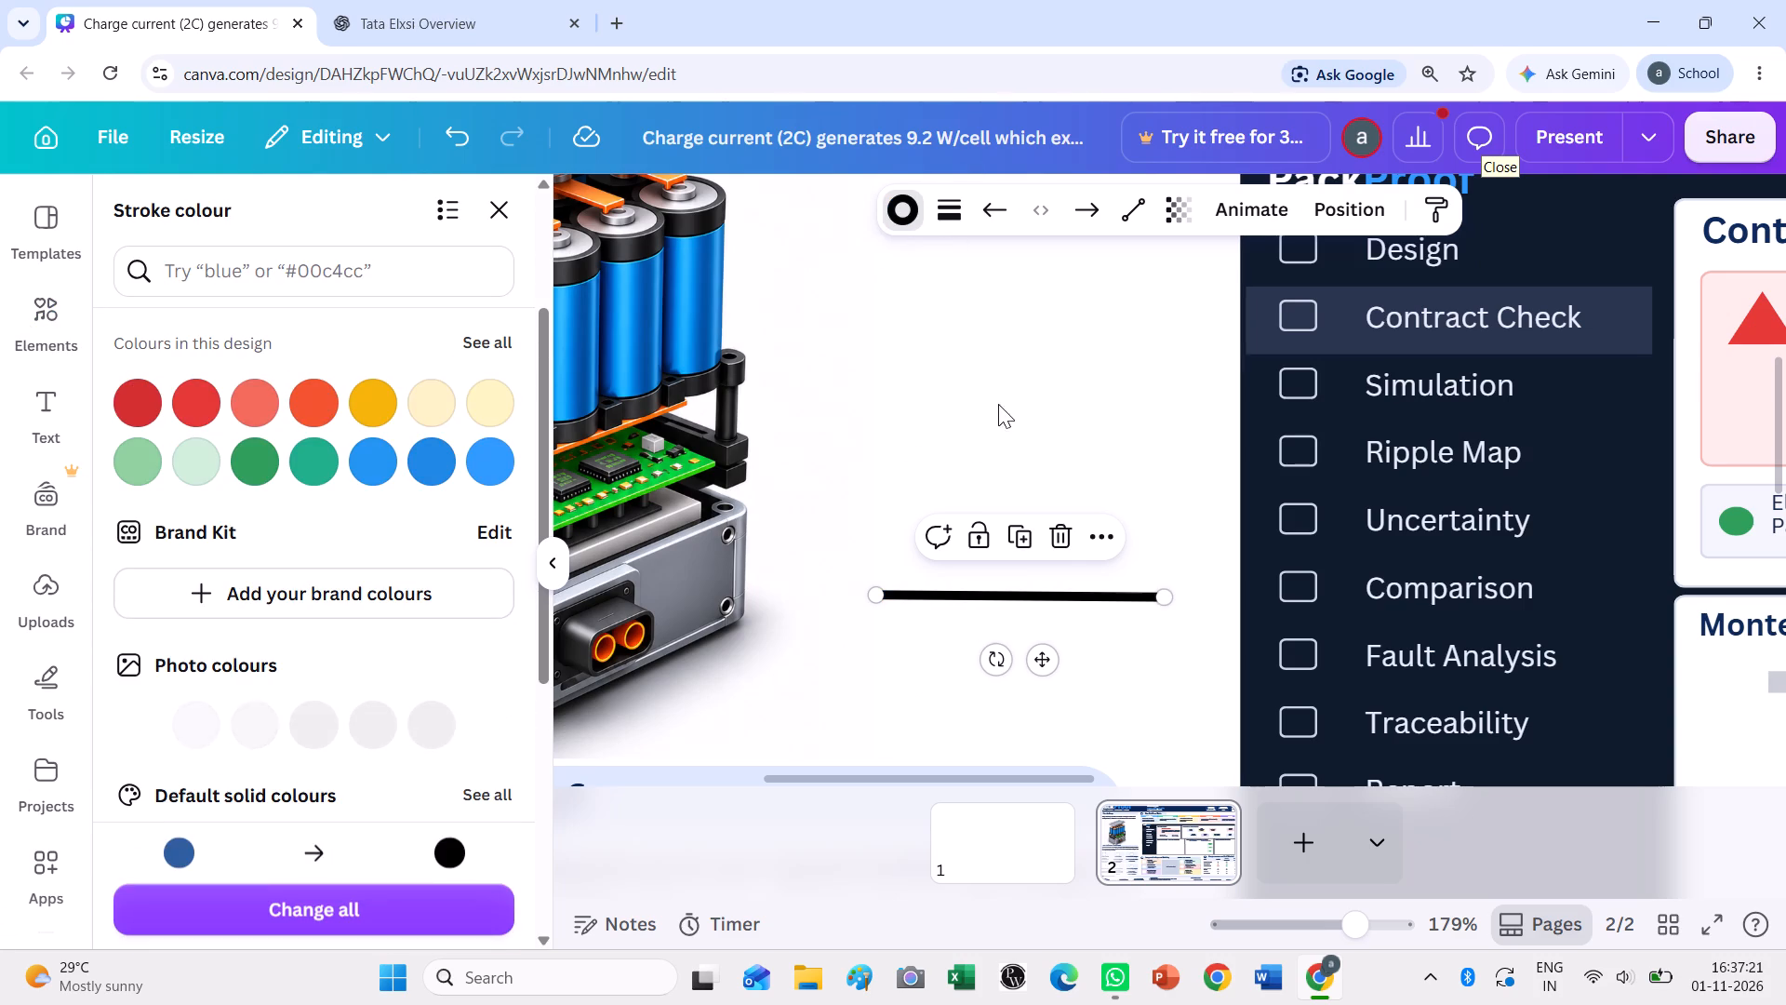
# Duplicate the black line beside the battery and reshape the copy into a short downward-sloping leg joined to the original's end nearest the dashboard.
pyautogui.click(912, 596)
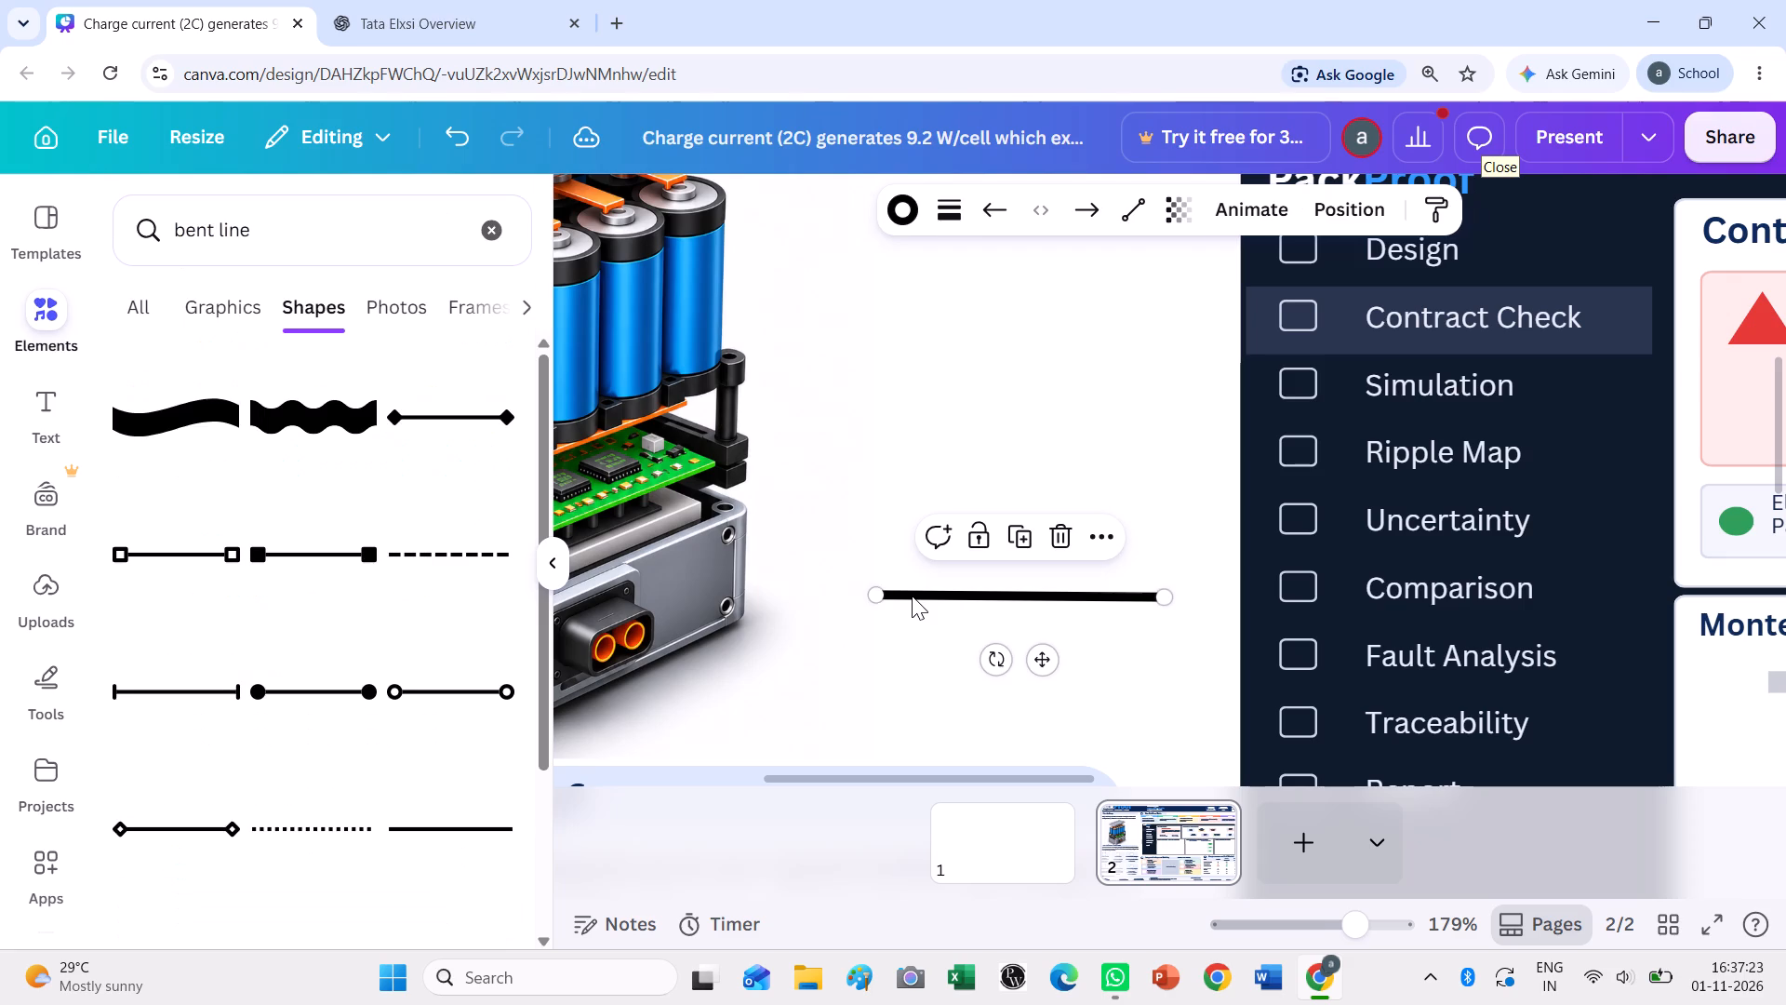
pyautogui.hotkey('ctrl', 'c')
pyautogui.hotkey('ctrl', 'v')
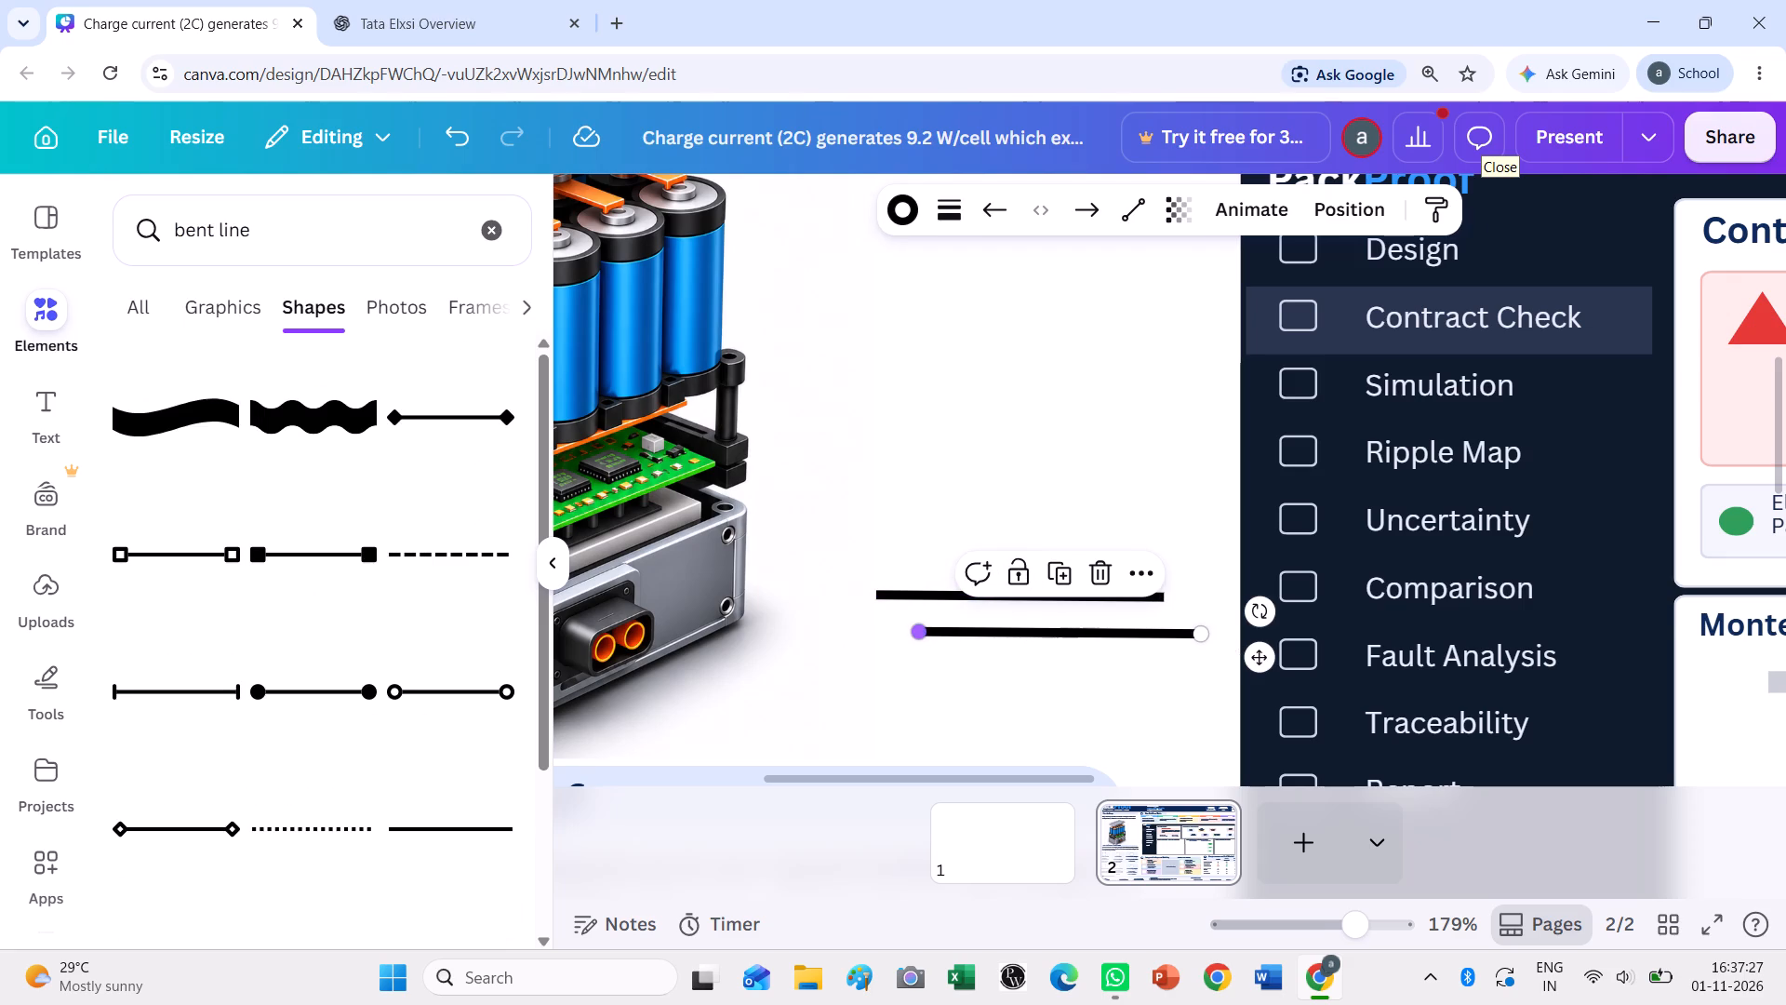
pyautogui.moveTo(915, 633); pyautogui.dragTo(1178, 489)
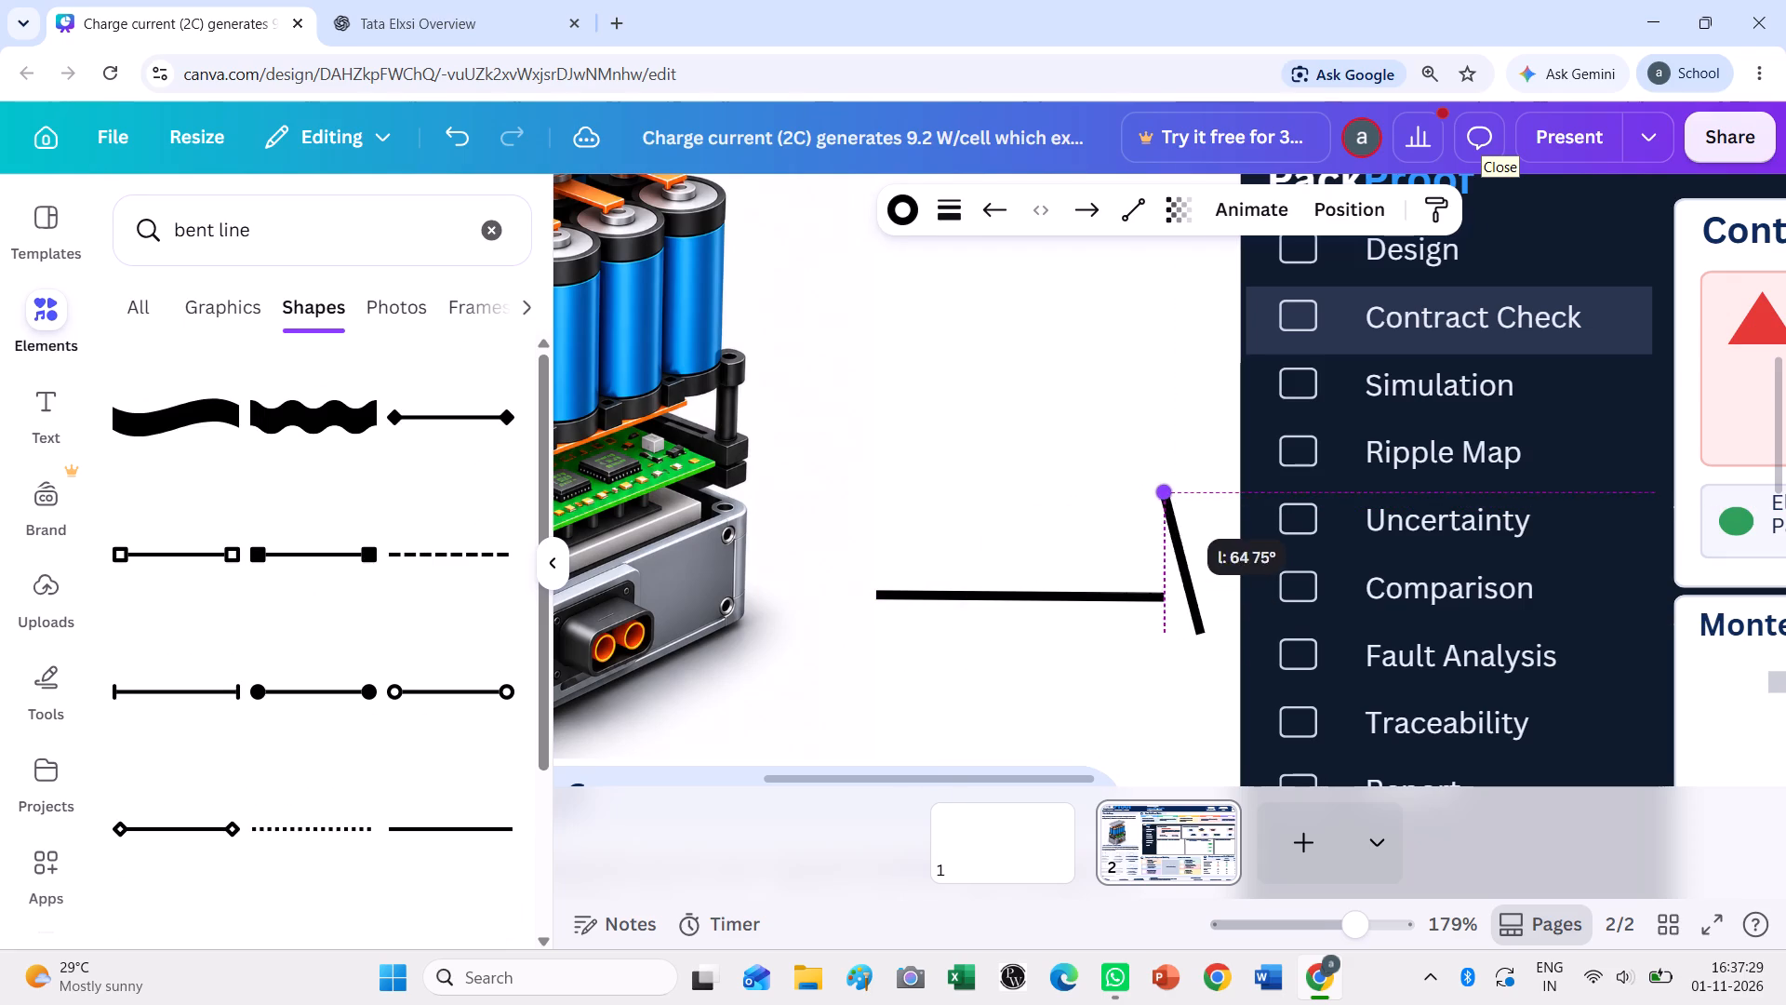
pyautogui.moveTo(1178, 489); pyautogui.dragTo(1194, 460)
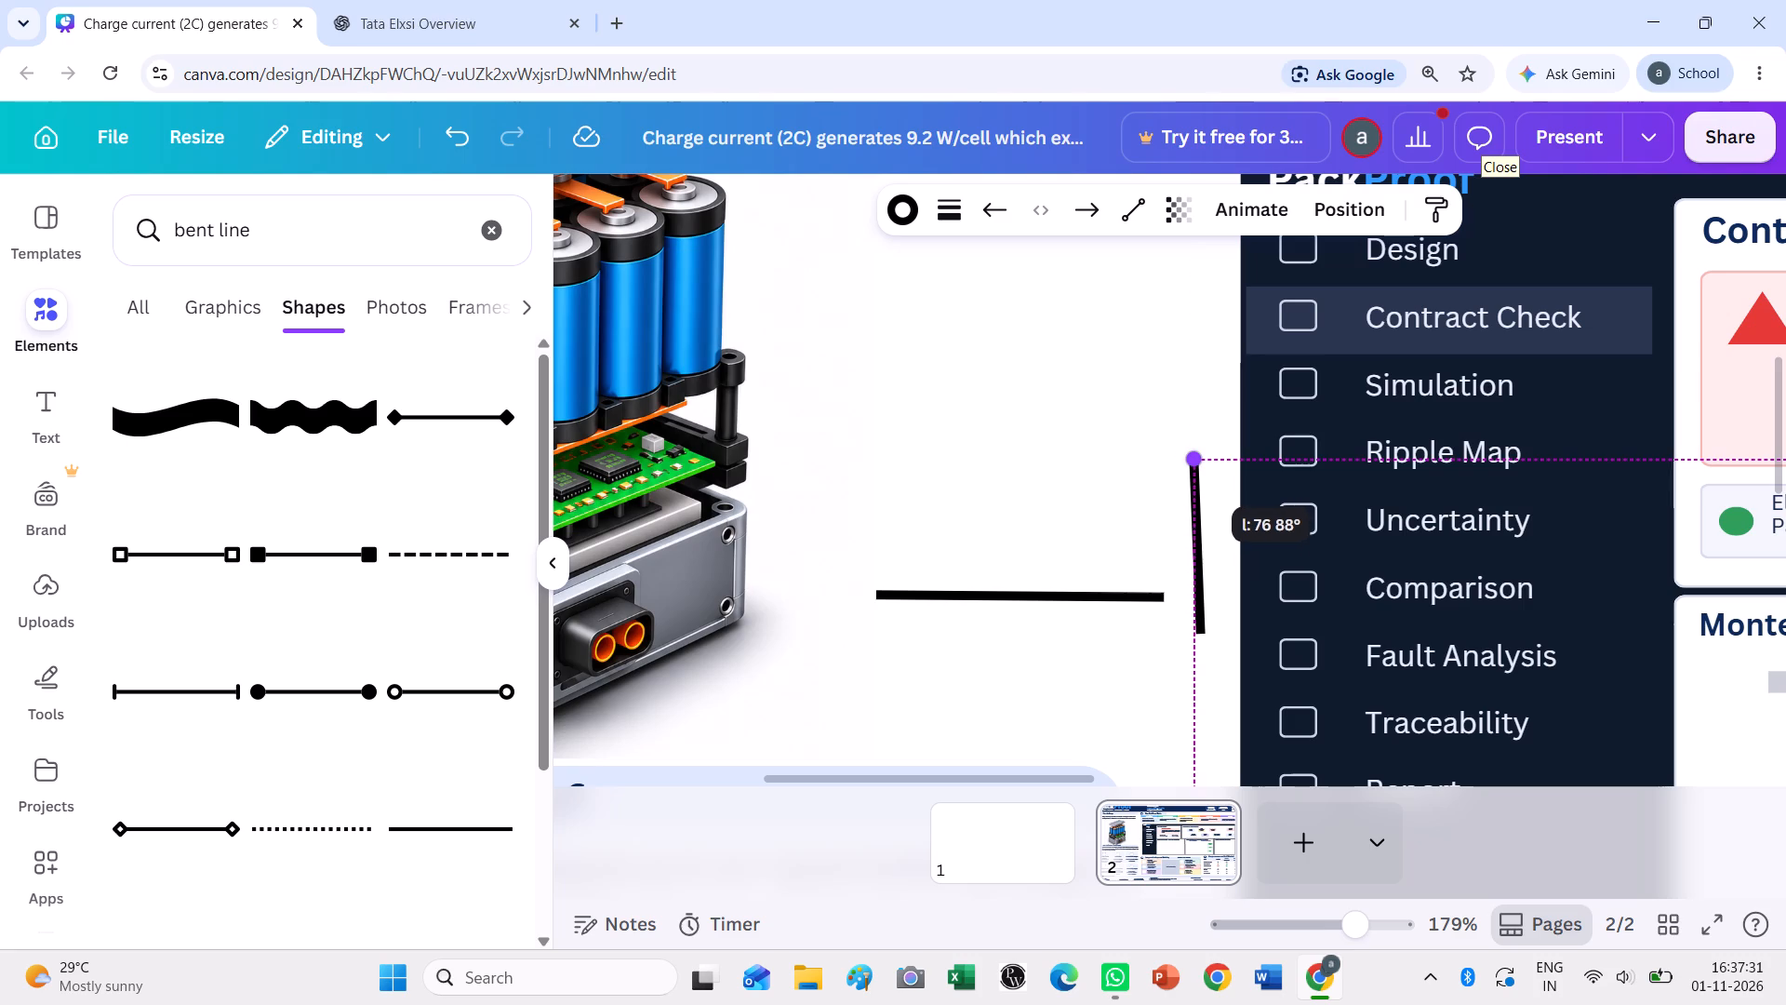
pyautogui.moveTo(1194, 460); pyautogui.dragTo(1252, 515)
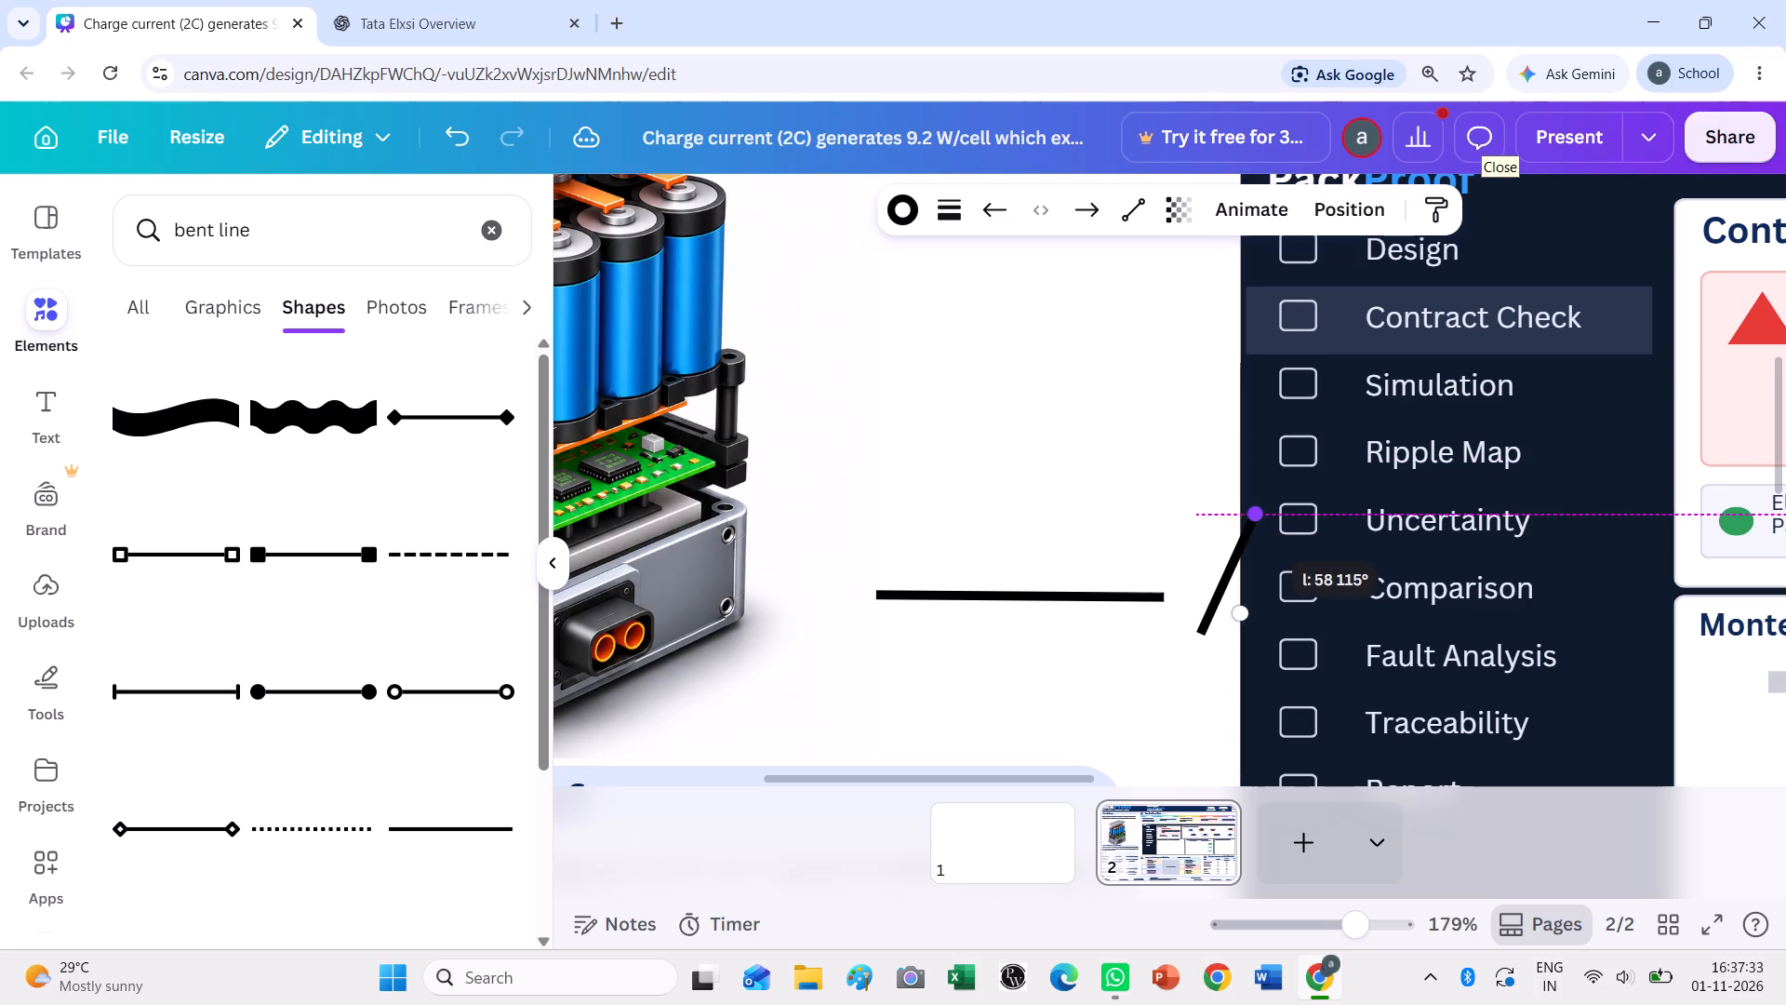
pyautogui.moveTo(1252, 515); pyautogui.dragTo(1286, 505)
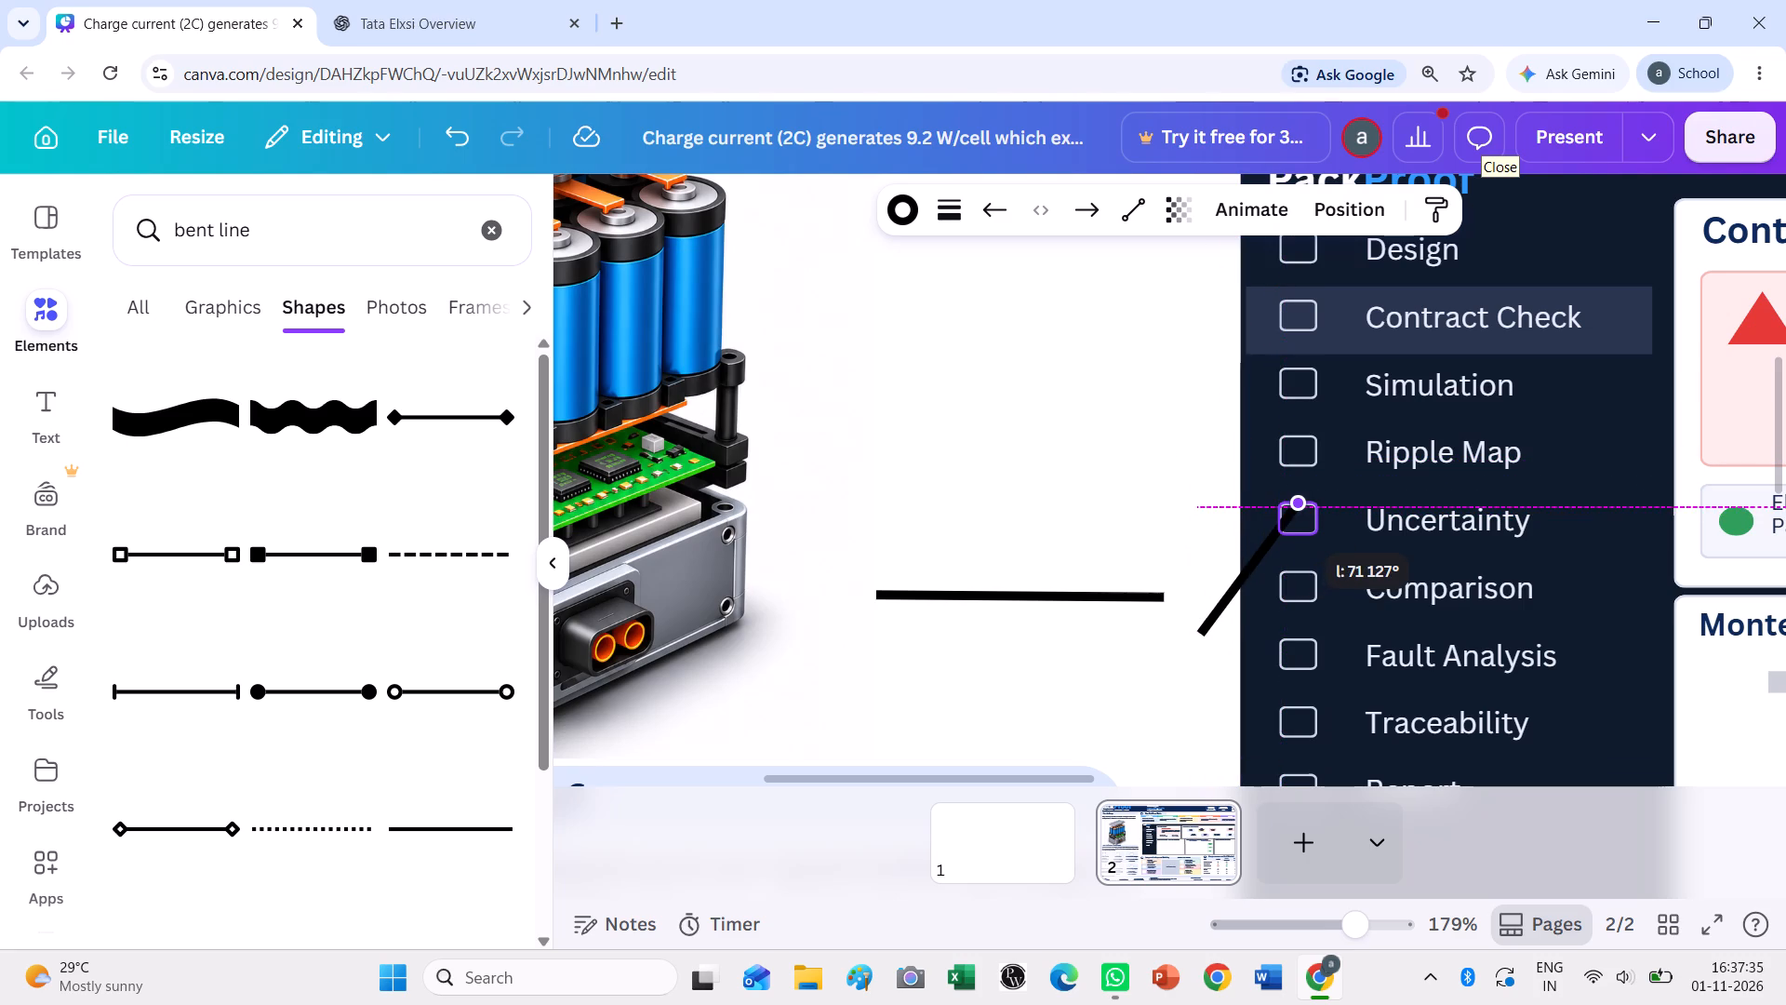
pyautogui.moveTo(1286, 505); pyautogui.dragTo(1264, 677)
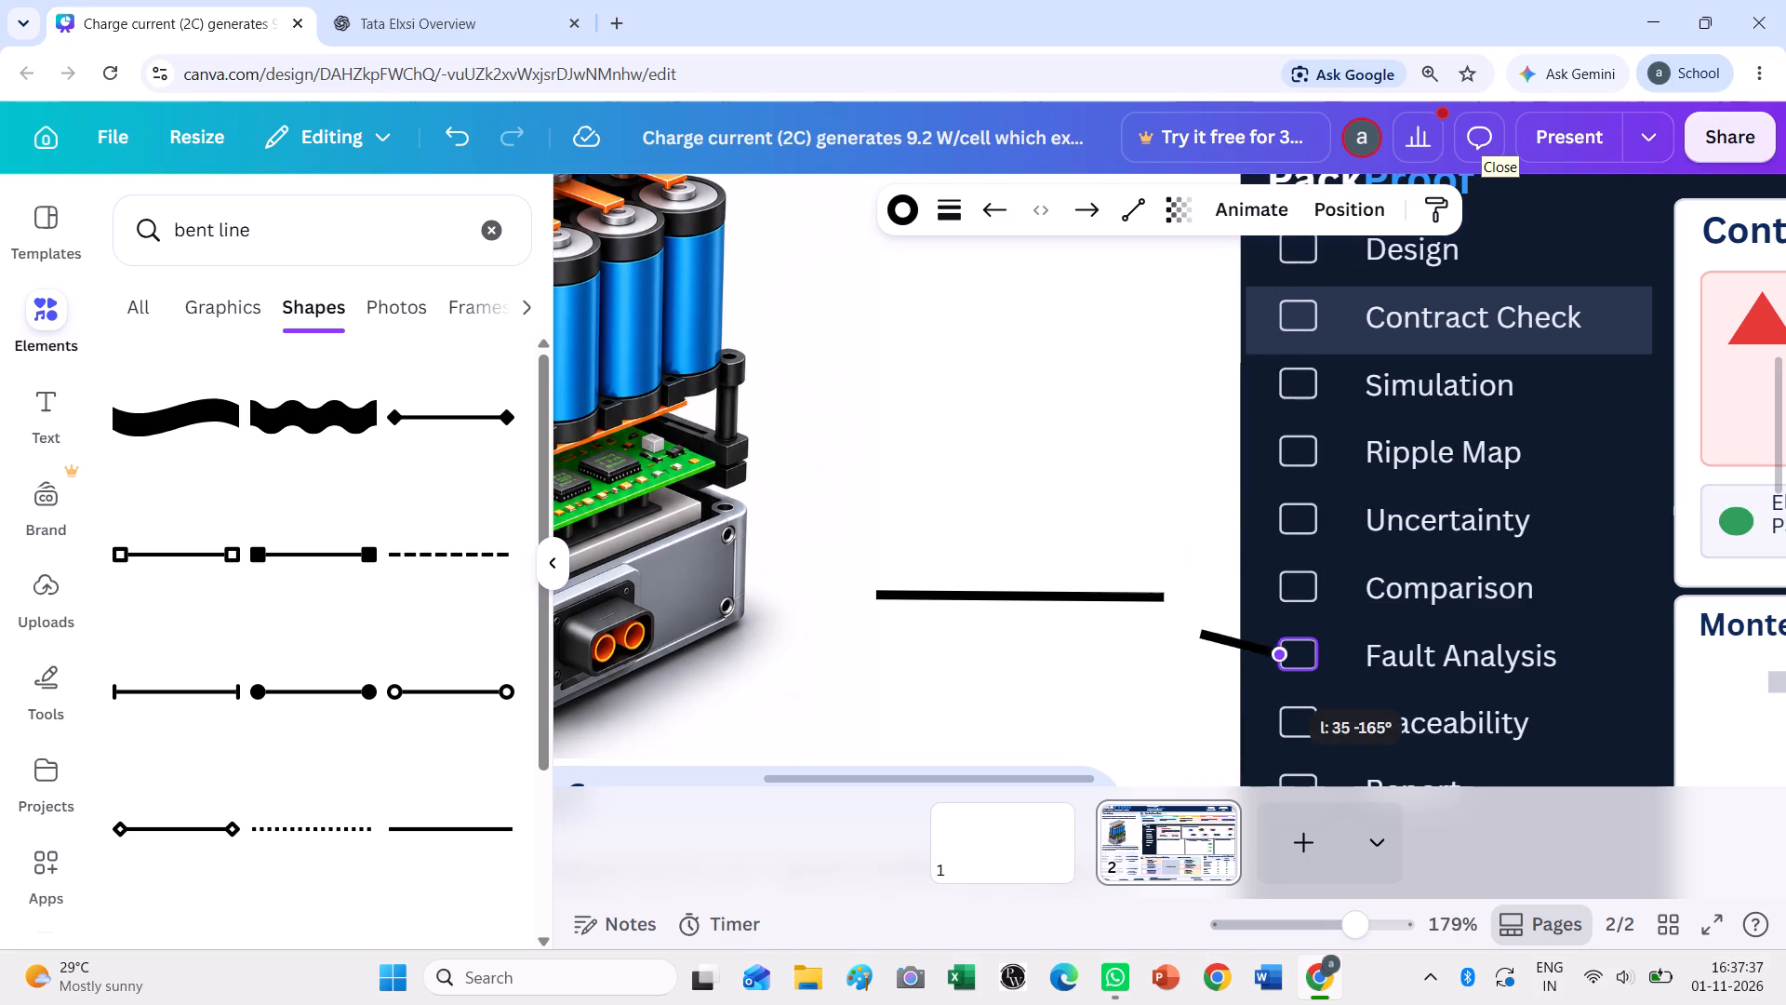
pyautogui.moveTo(1264, 677); pyautogui.dragTo(1265, 758)
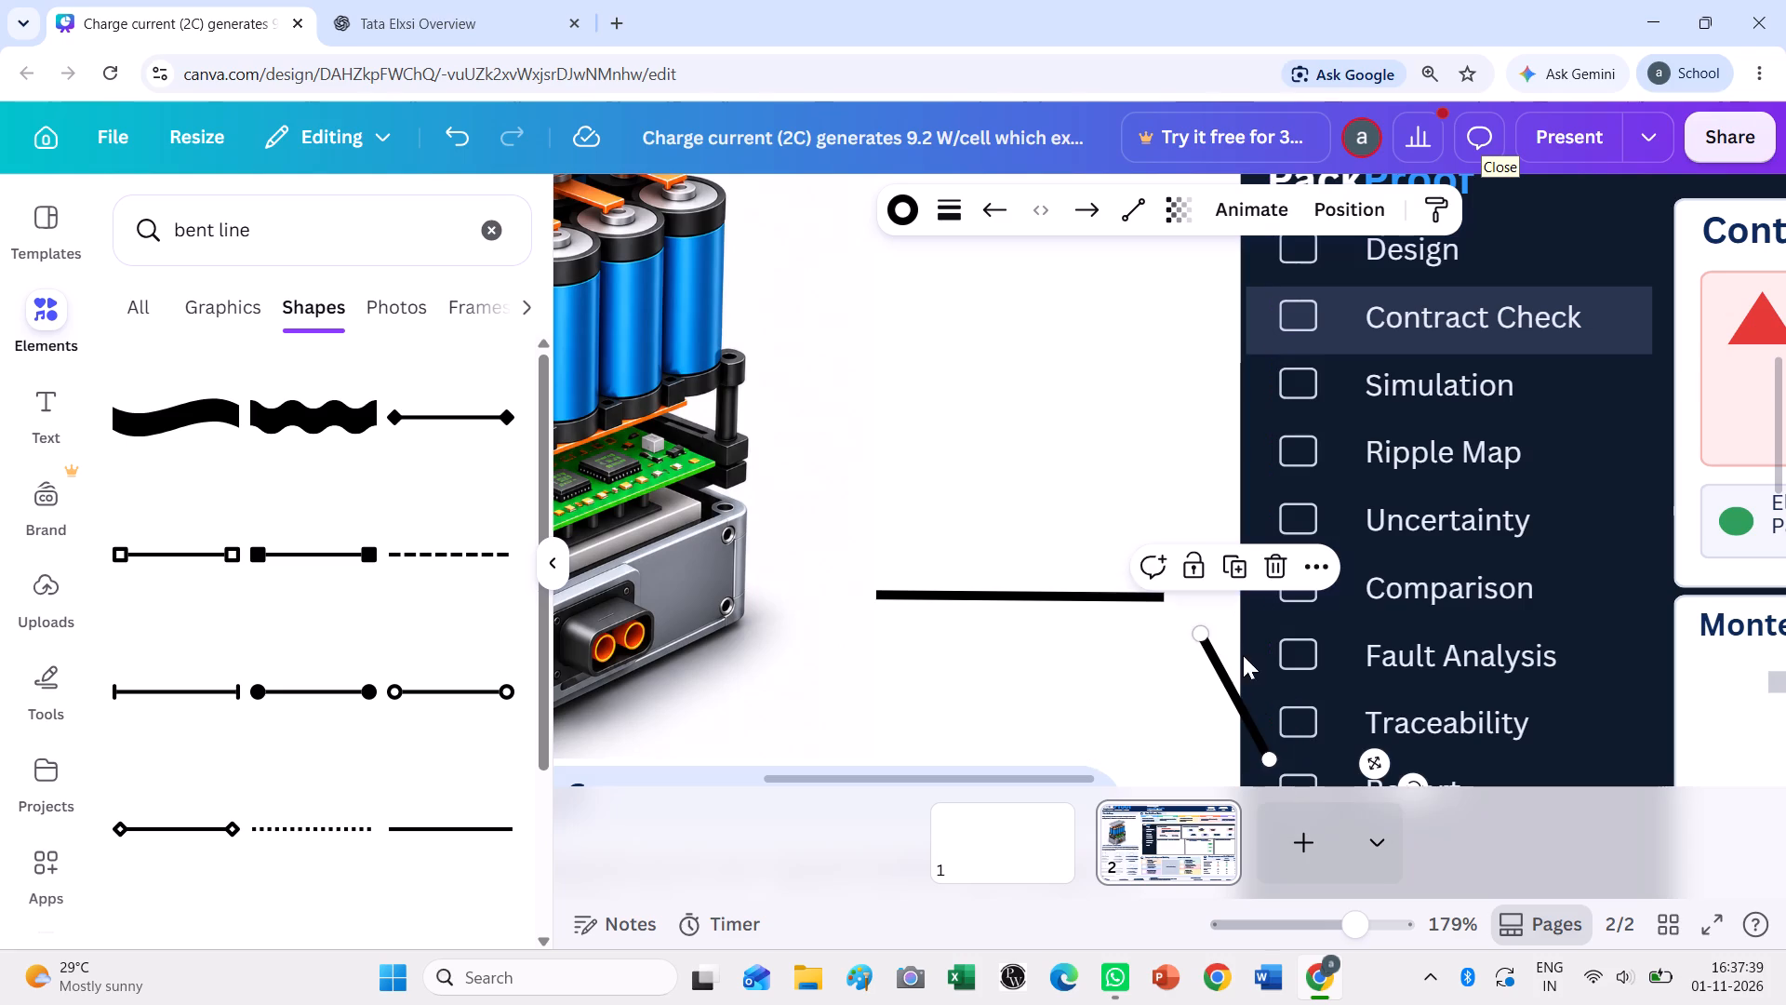
pyautogui.moveTo(1227, 676); pyautogui.dragTo(1189, 636)
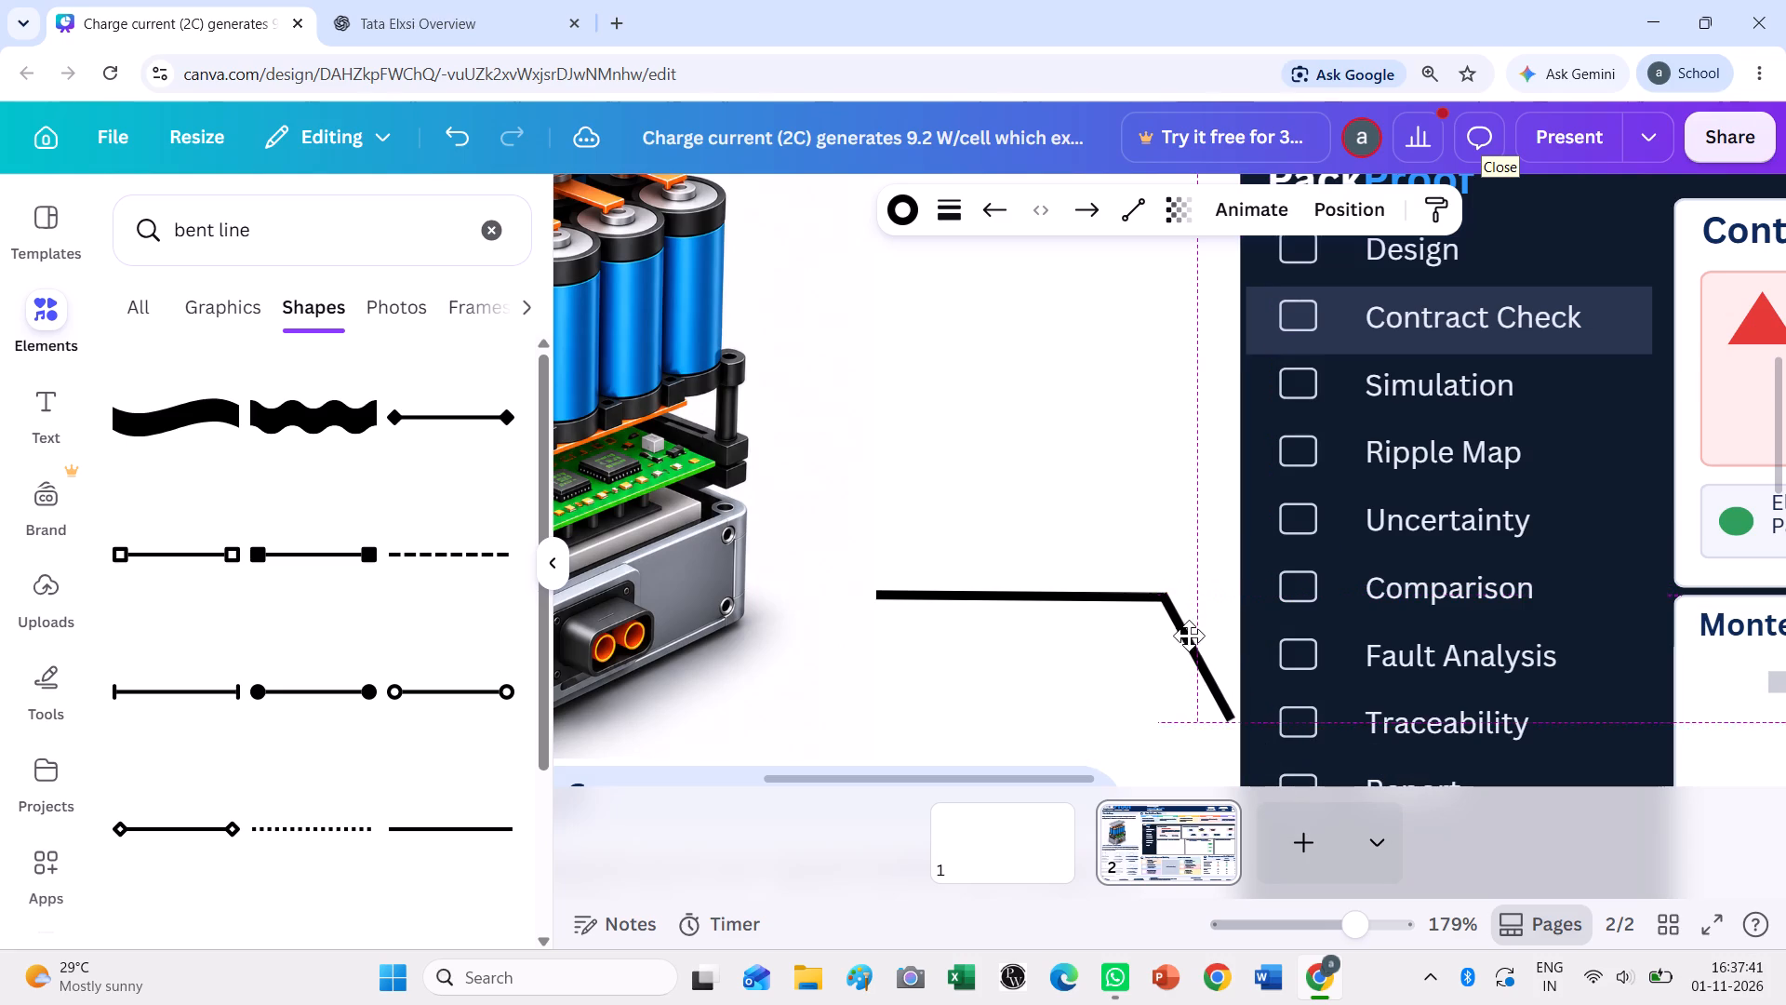
pyautogui.moveTo(1189, 636); pyautogui.dragTo(1186, 635)
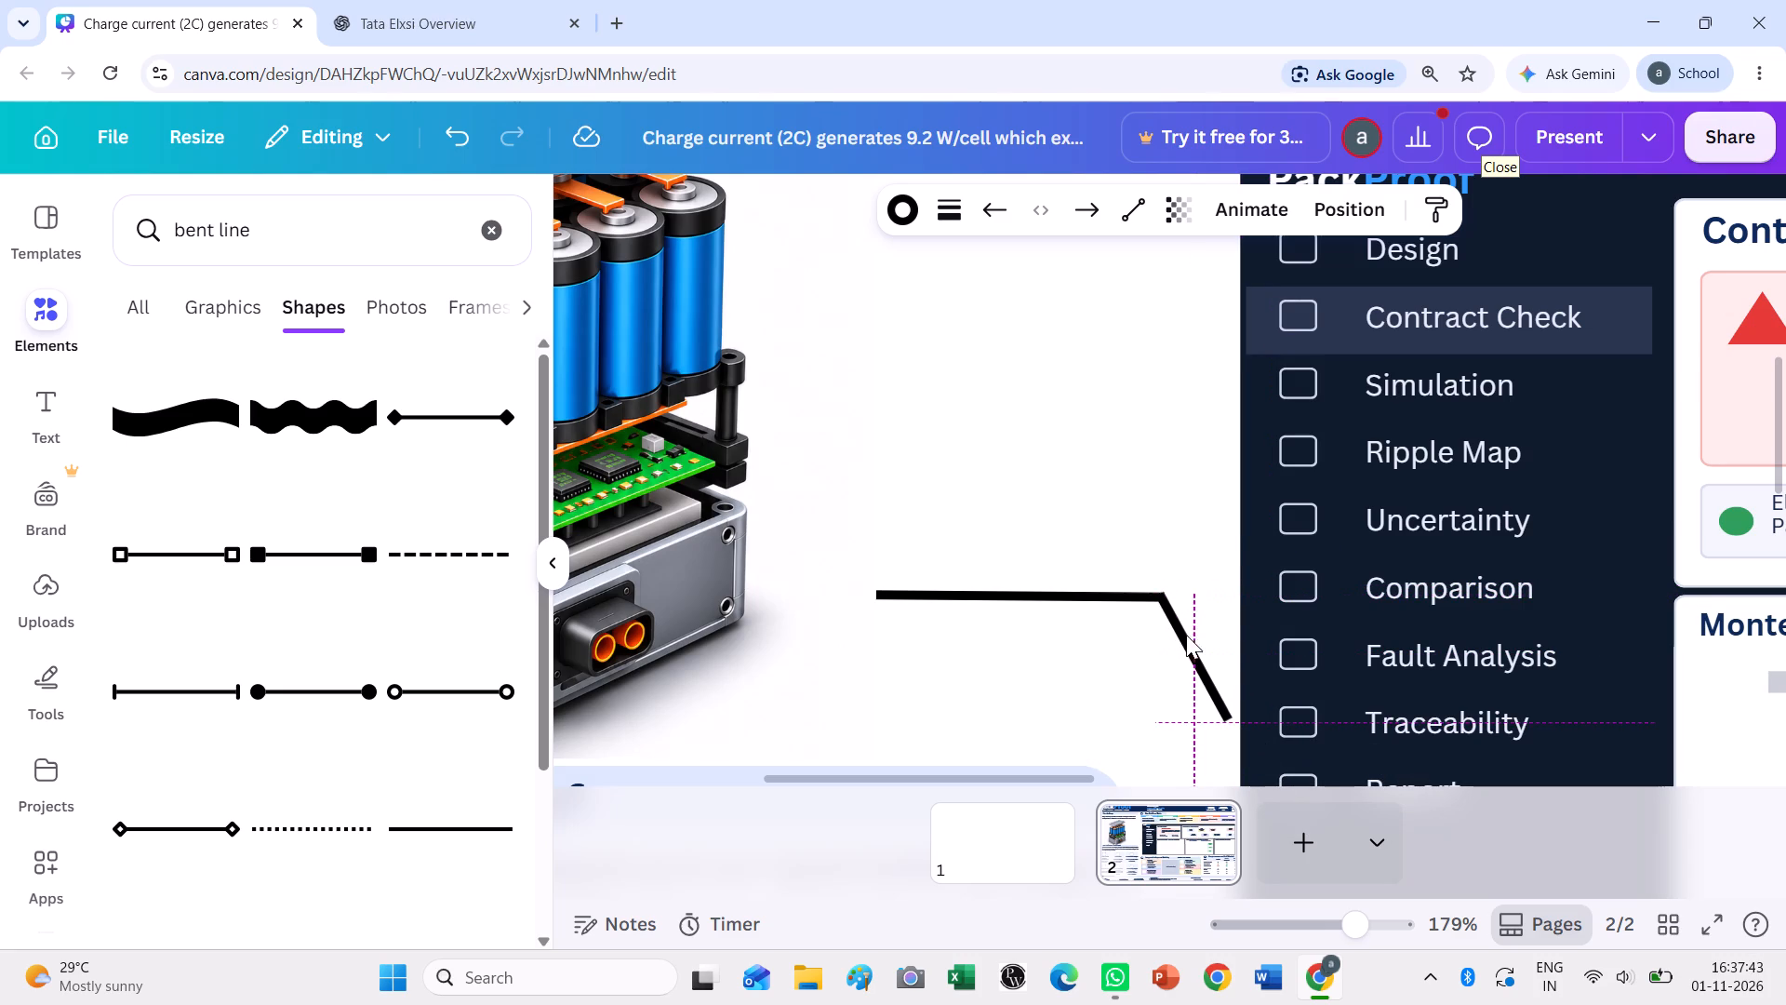
pyautogui.click(1038, 452)
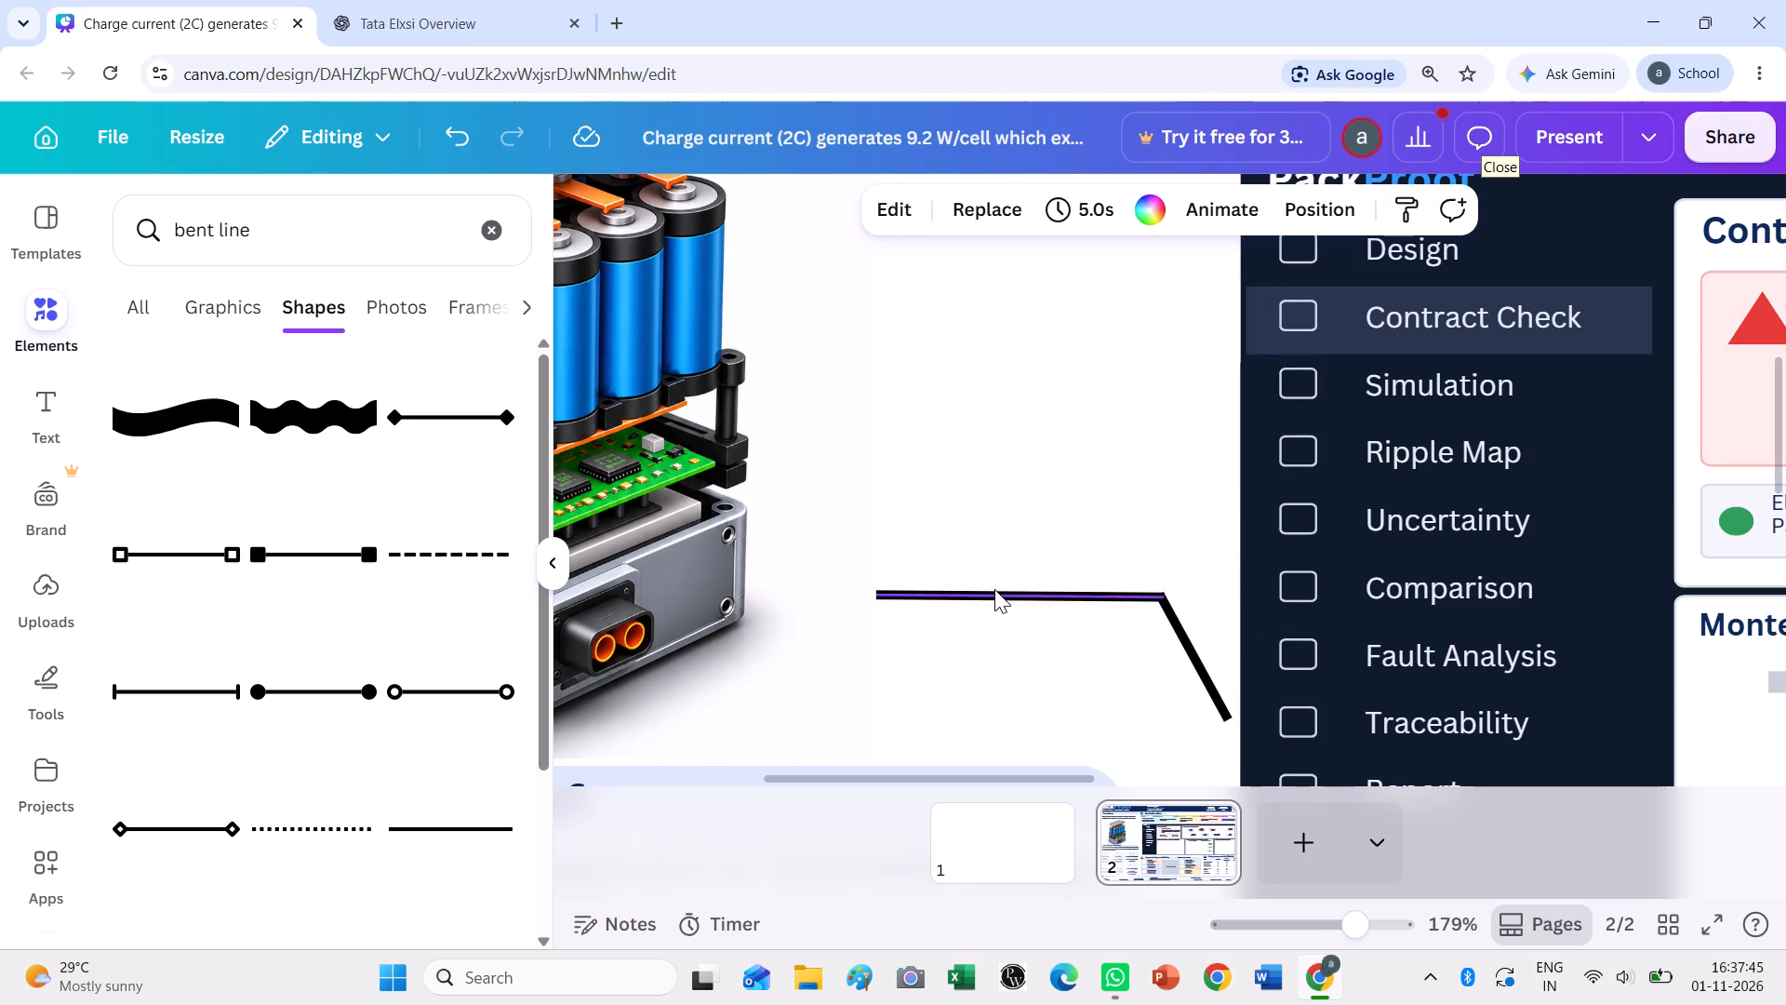
# Shorten the horizontal part of the bent pointer to a length of about 80, keeping it nearly level.
pyautogui.click(994, 589)
pyautogui.moveTo(869, 589); pyautogui.dragTo(967, 589)
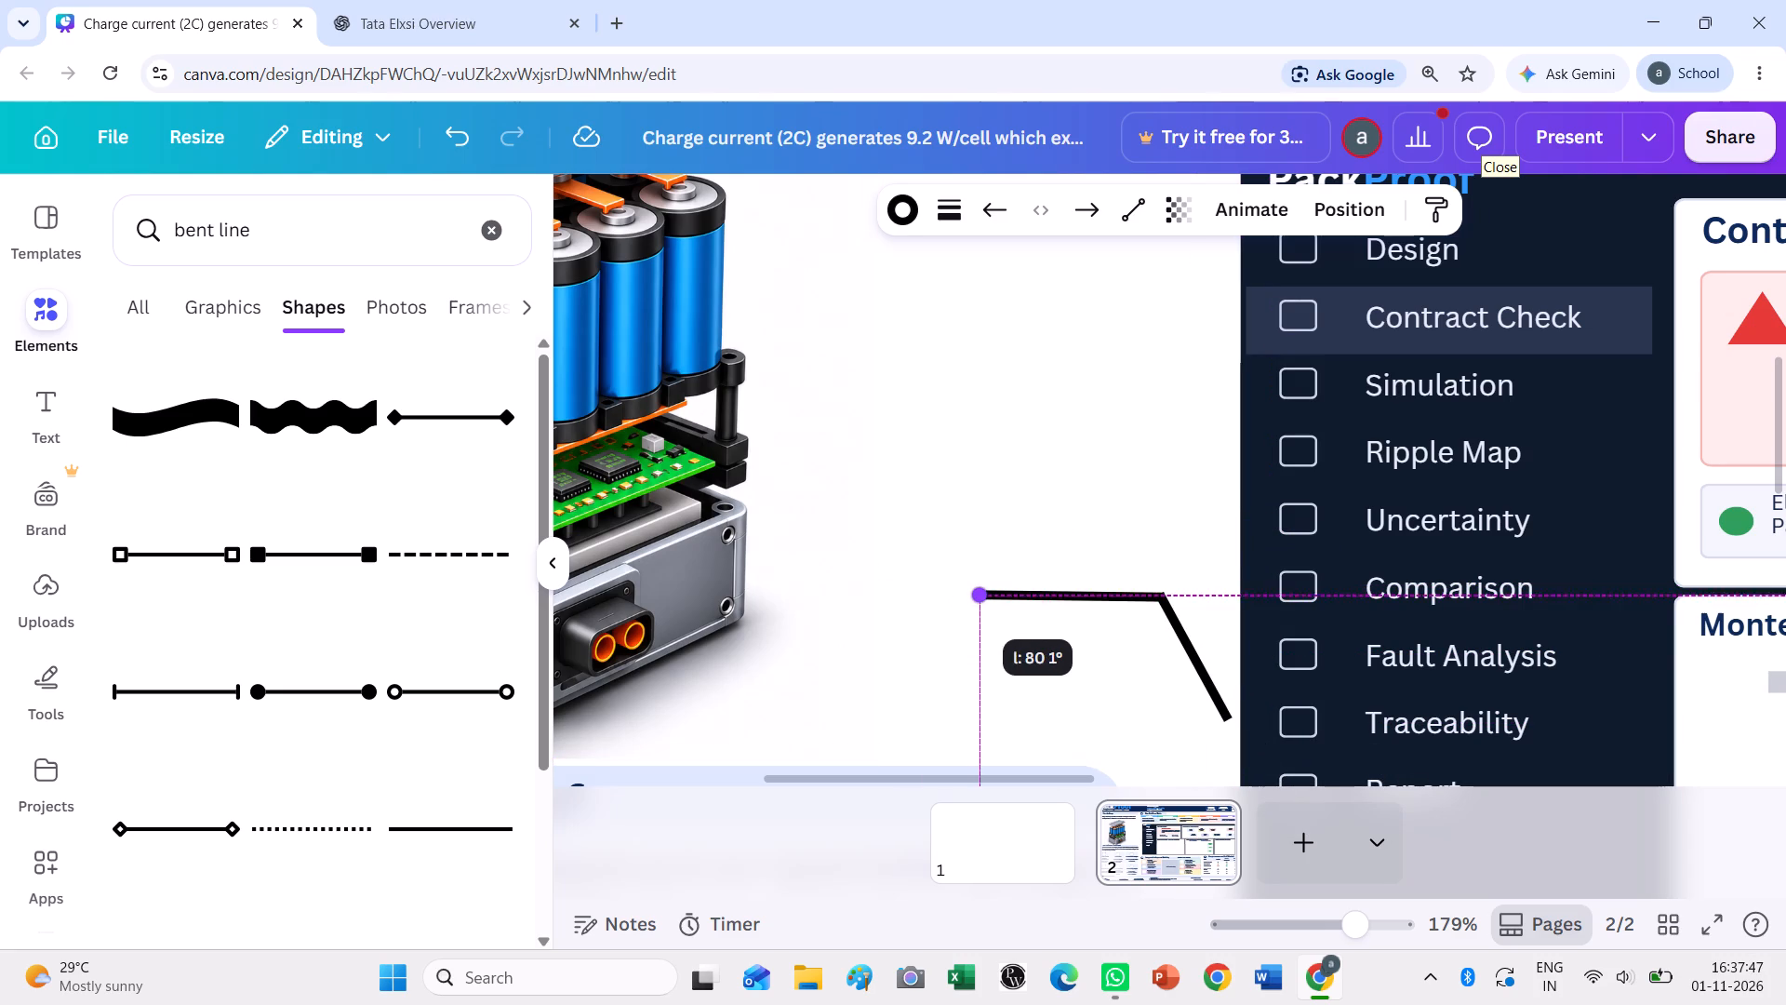
pyautogui.moveTo(967, 589); pyautogui.dragTo(973, 590)
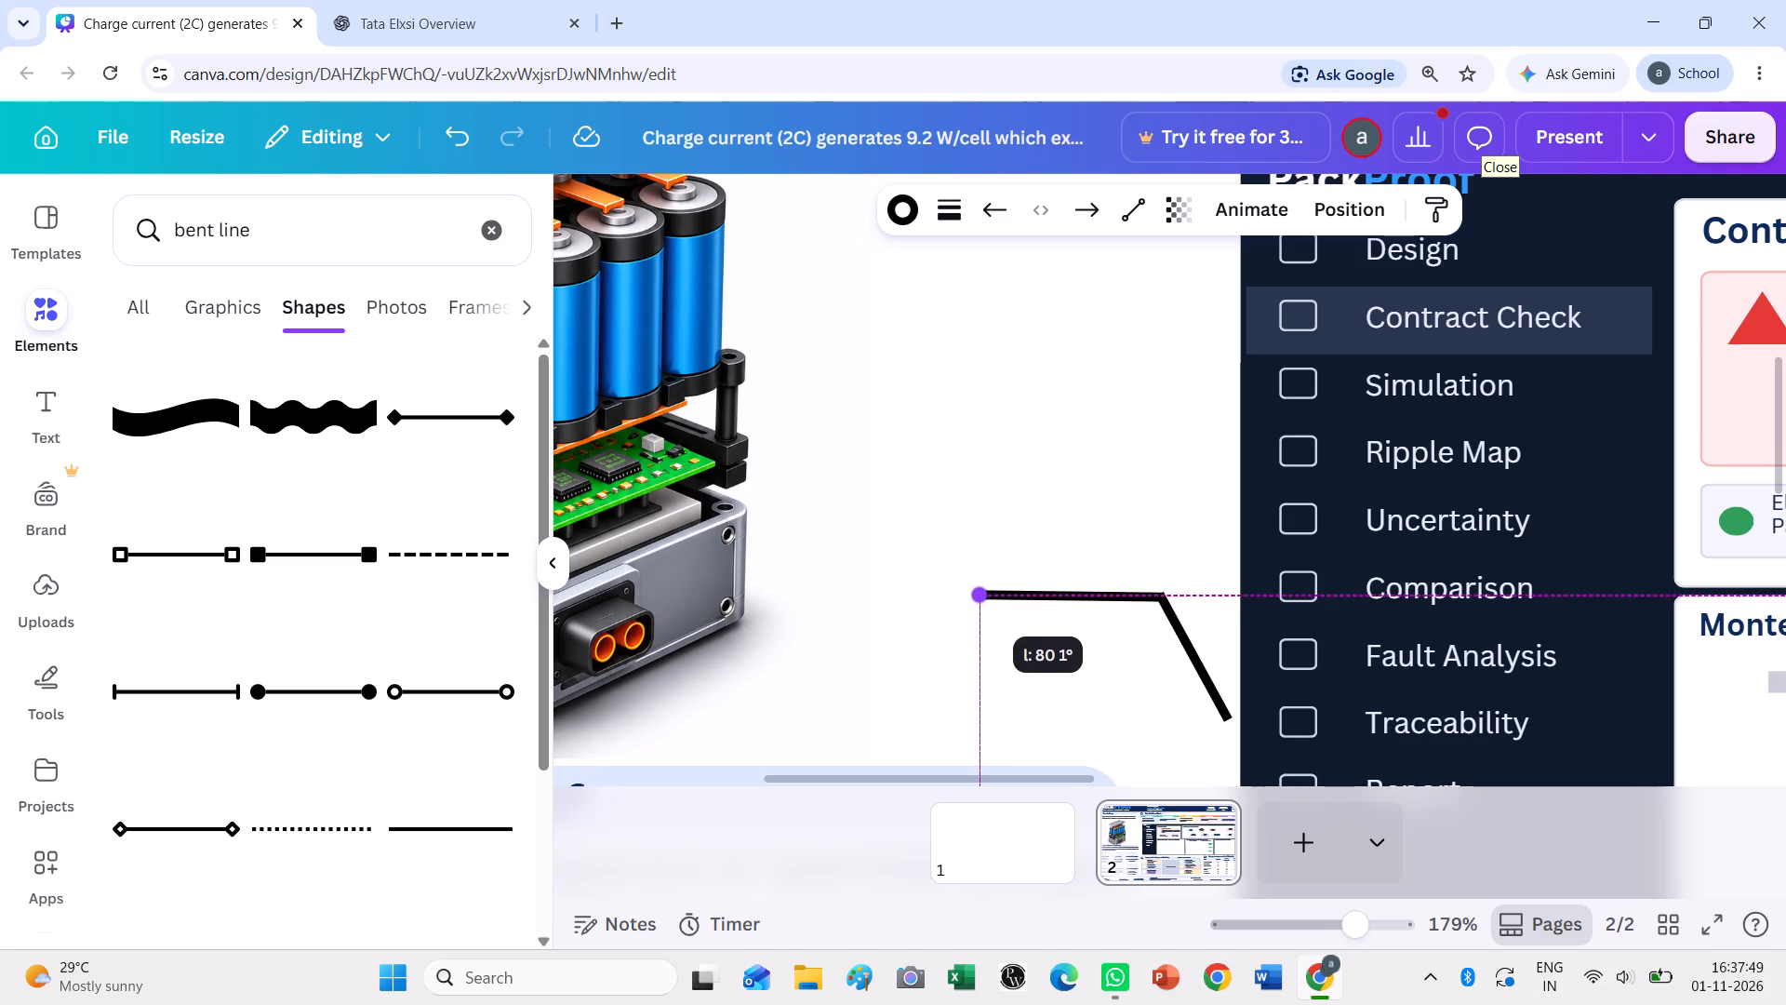
pyautogui.moveTo(973, 590); pyautogui.dragTo(974, 583)
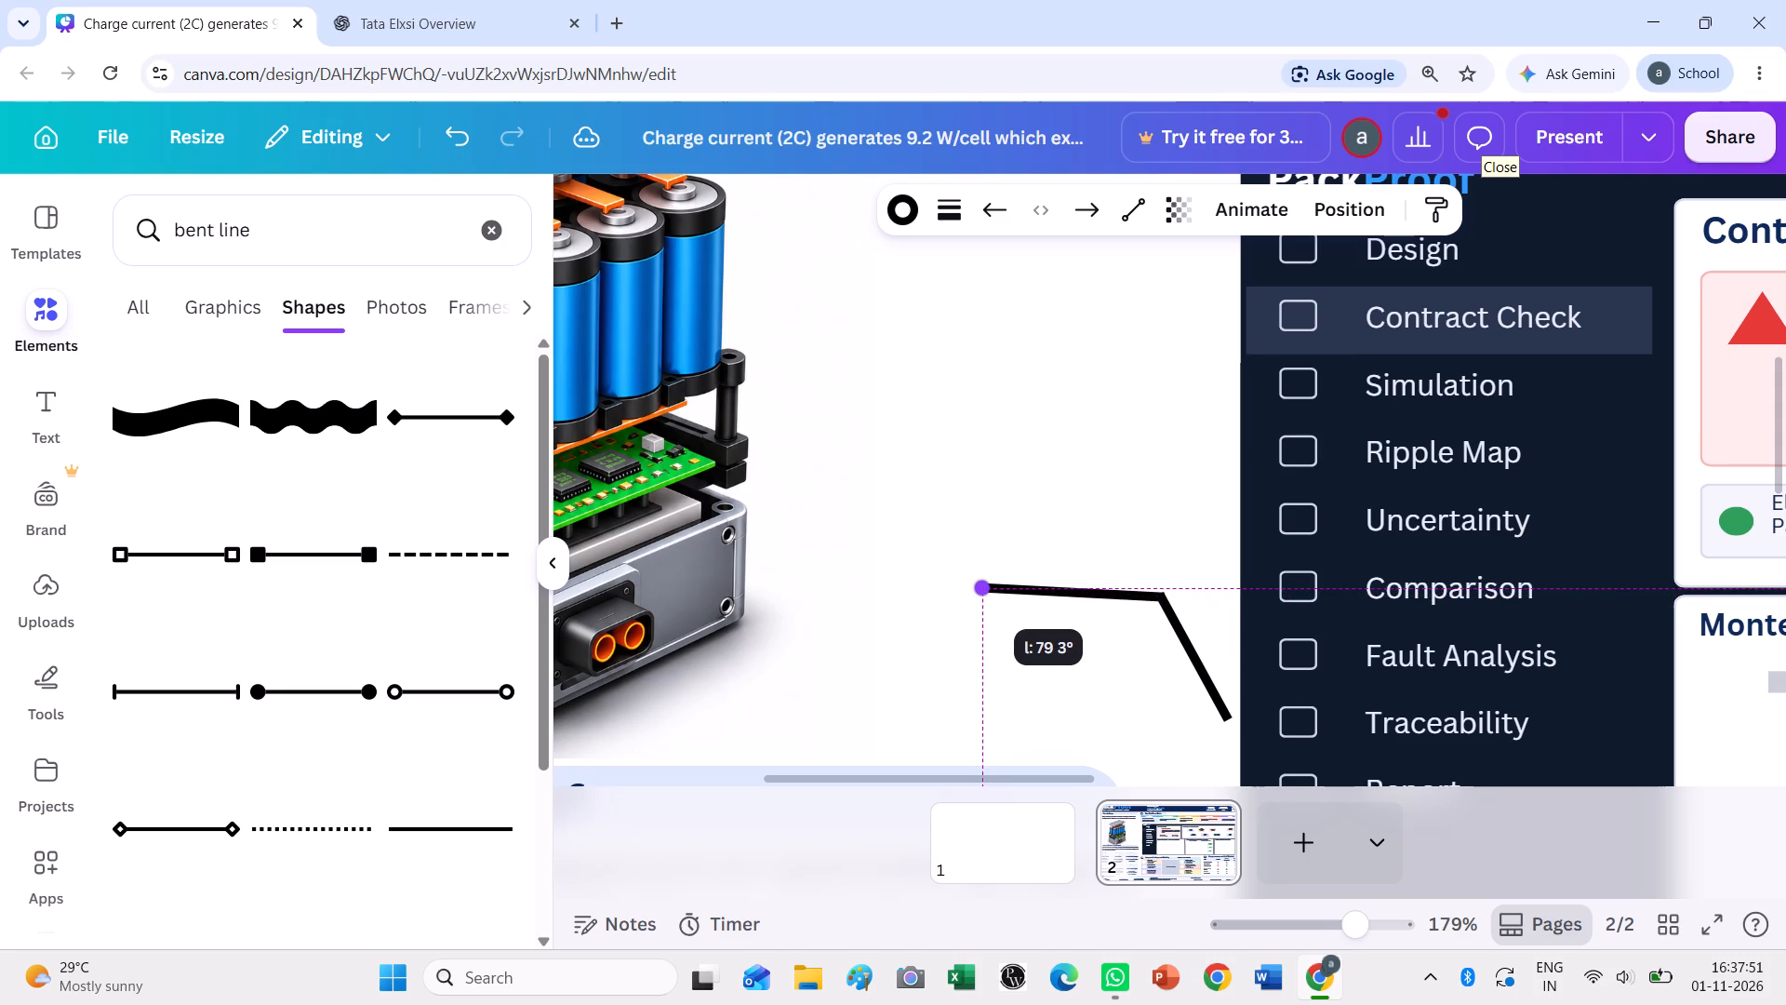
pyautogui.moveTo(974, 583); pyautogui.dragTo(983, 583)
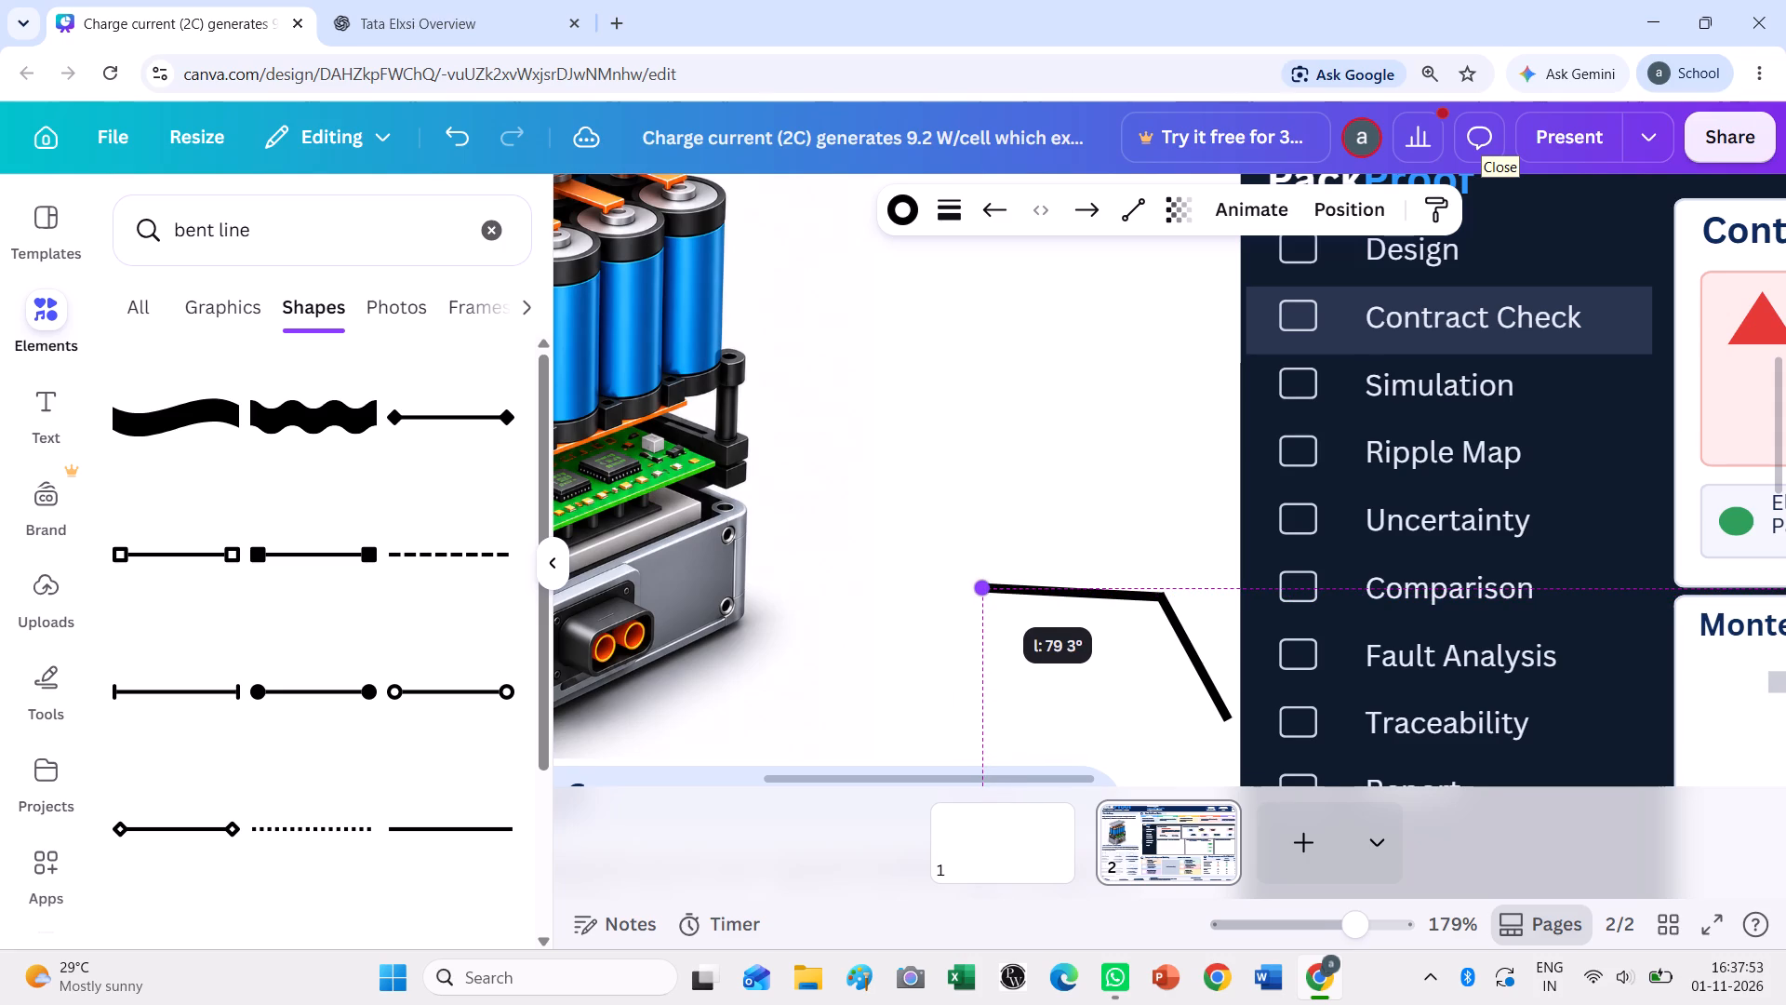
pyautogui.moveTo(983, 583); pyautogui.dragTo(1000, 589)
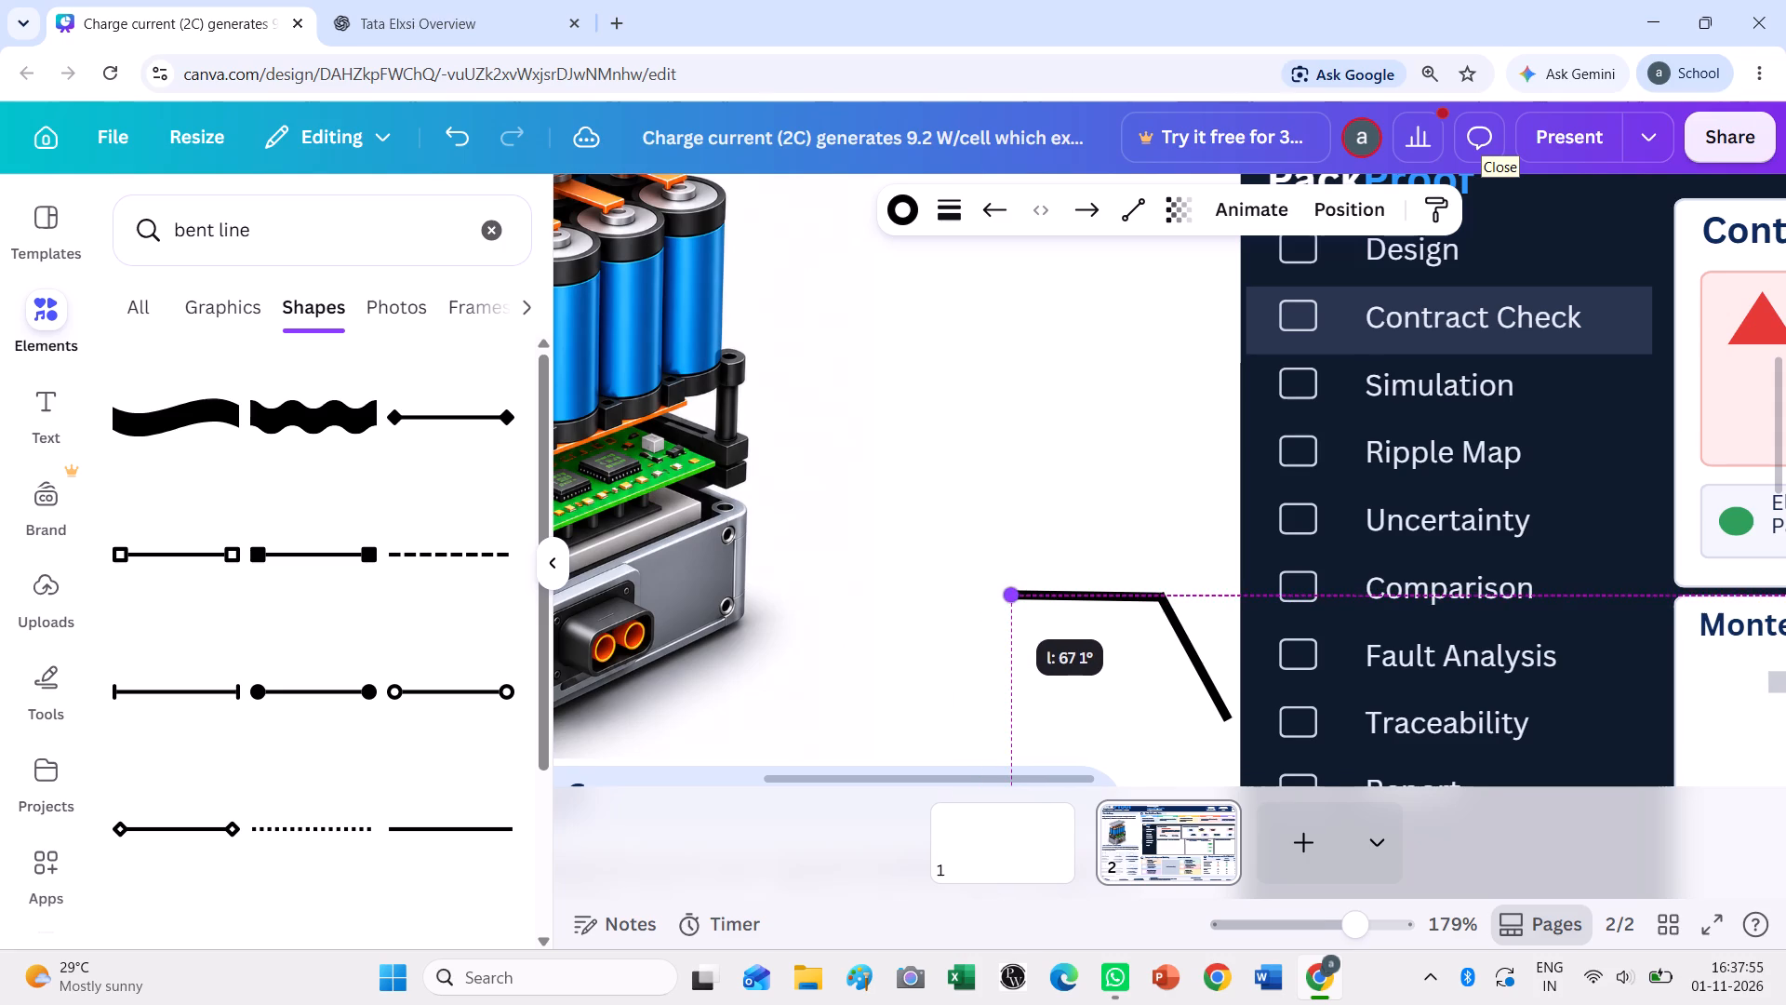
pyautogui.moveTo(1000, 589); pyautogui.dragTo(966, 590)
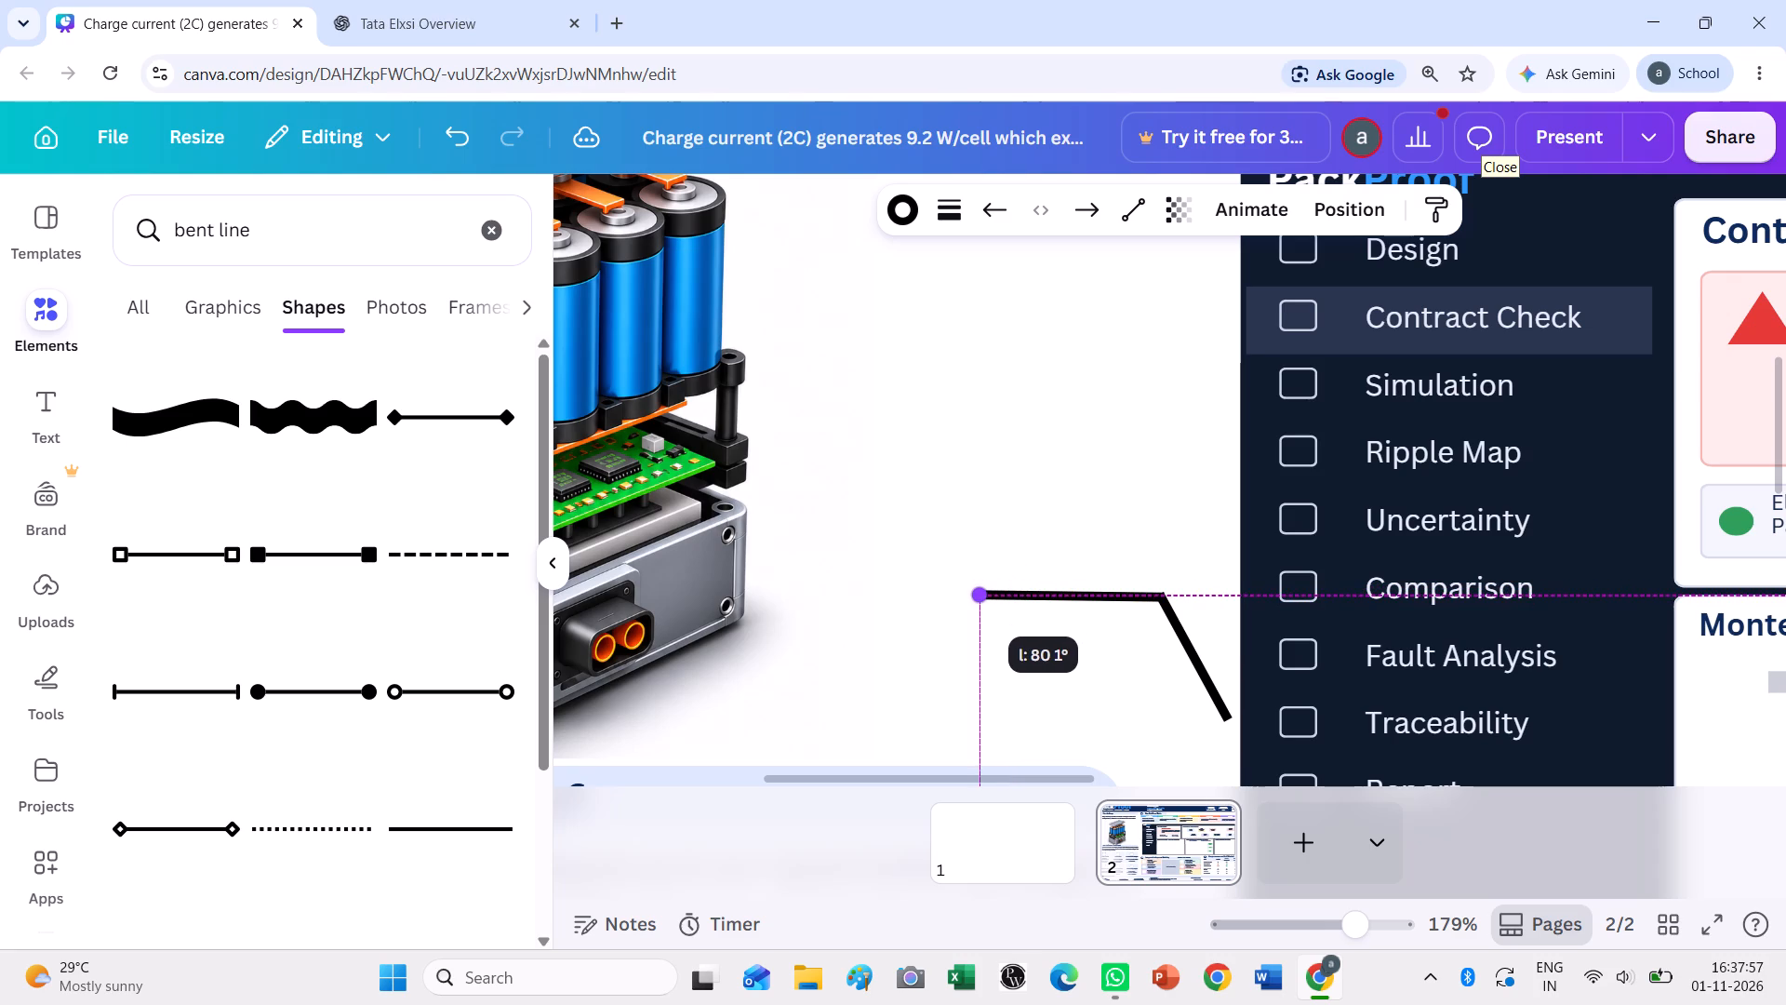
pyautogui.moveTo(966, 590); pyautogui.dragTo(949, 591)
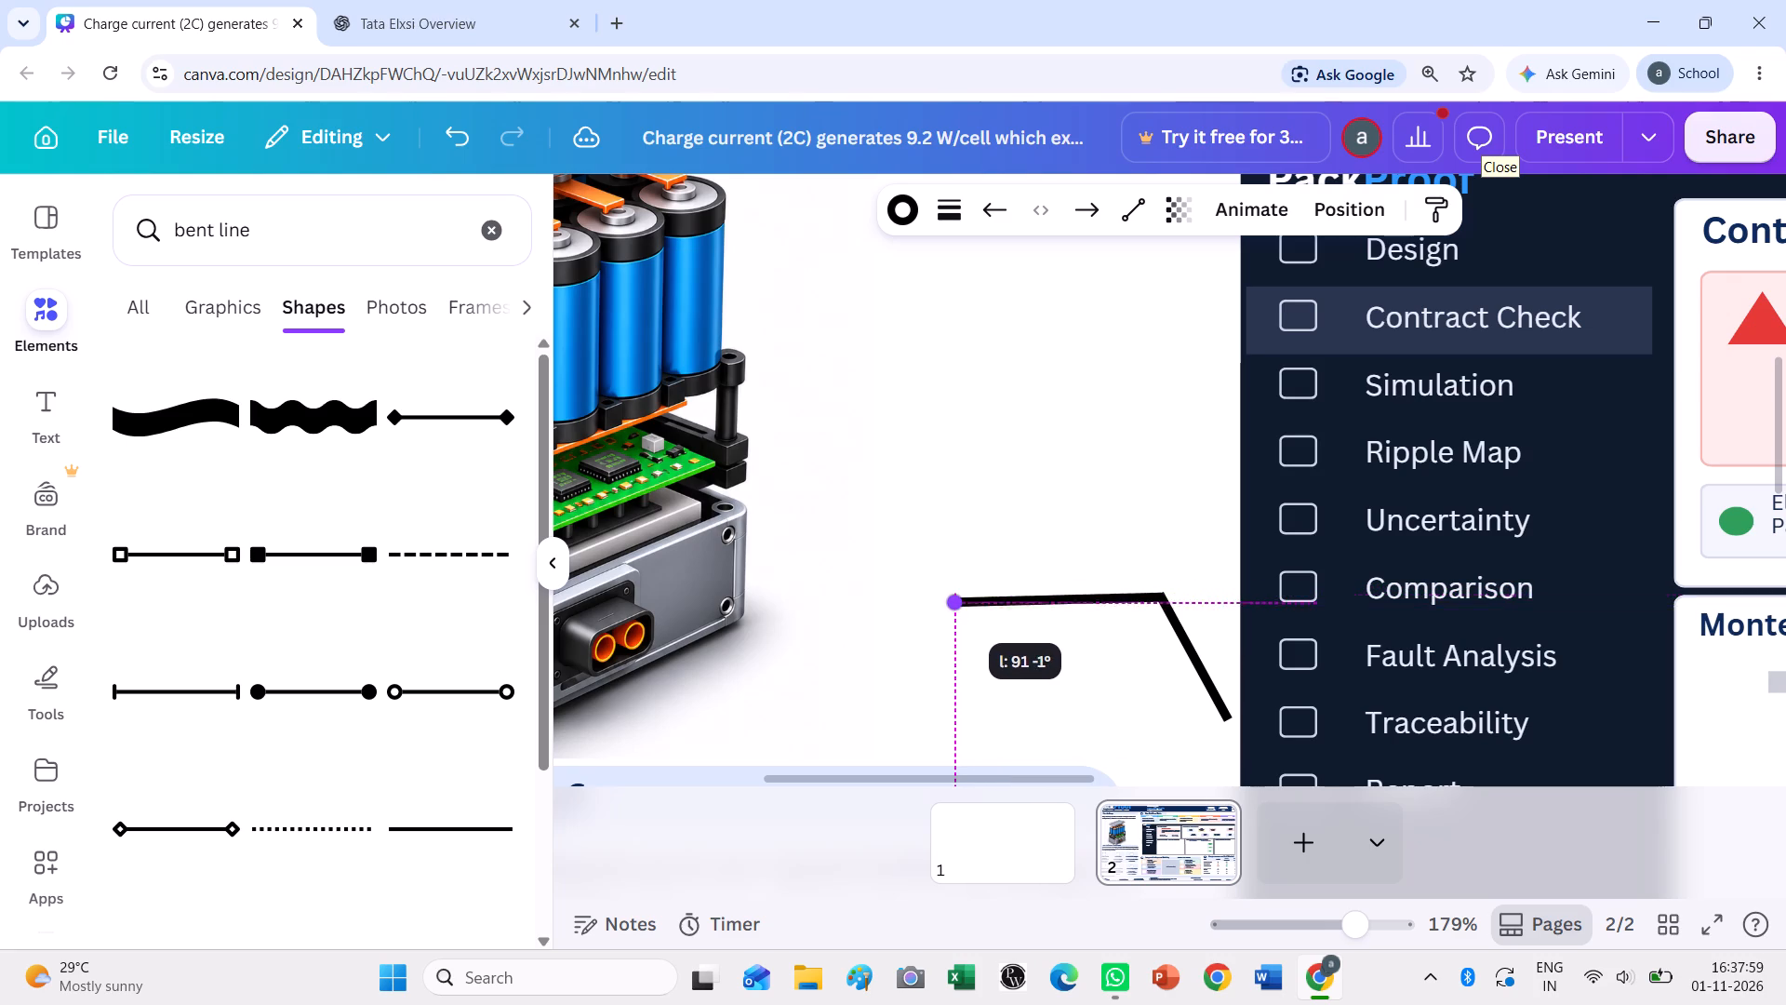
pyautogui.moveTo(949, 591); pyautogui.dragTo(933, 596)
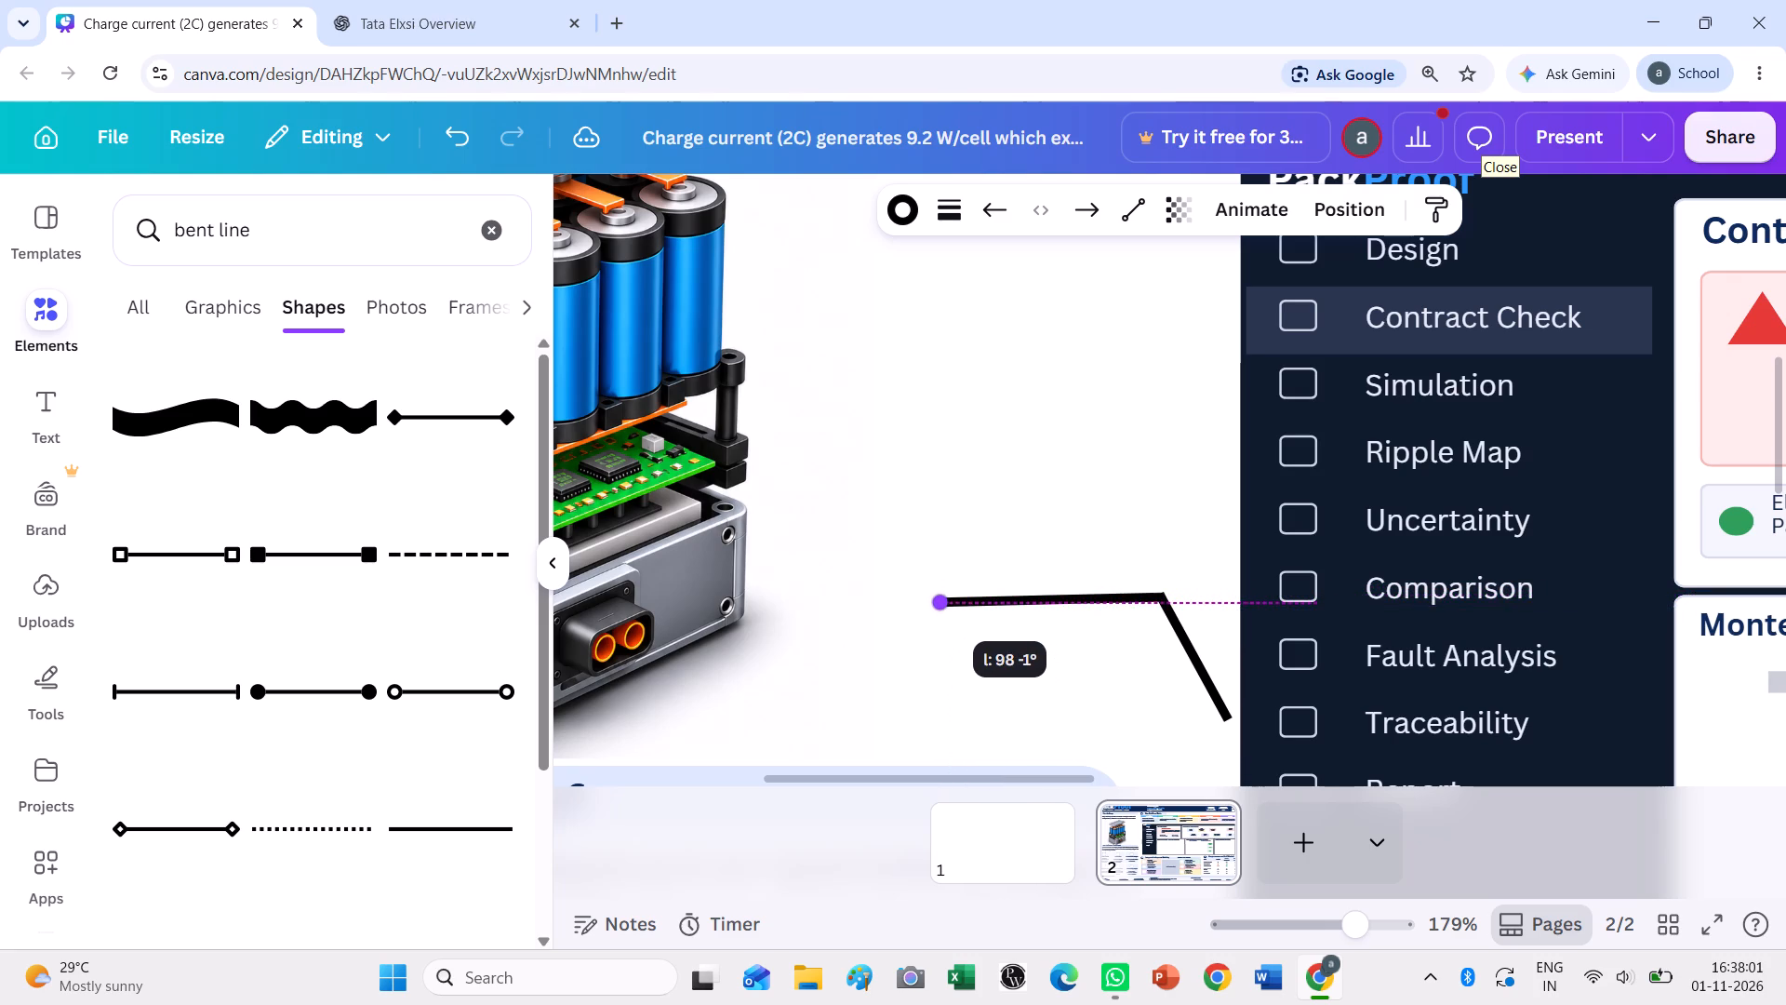
pyautogui.moveTo(933, 596); pyautogui.dragTo(921, 592)
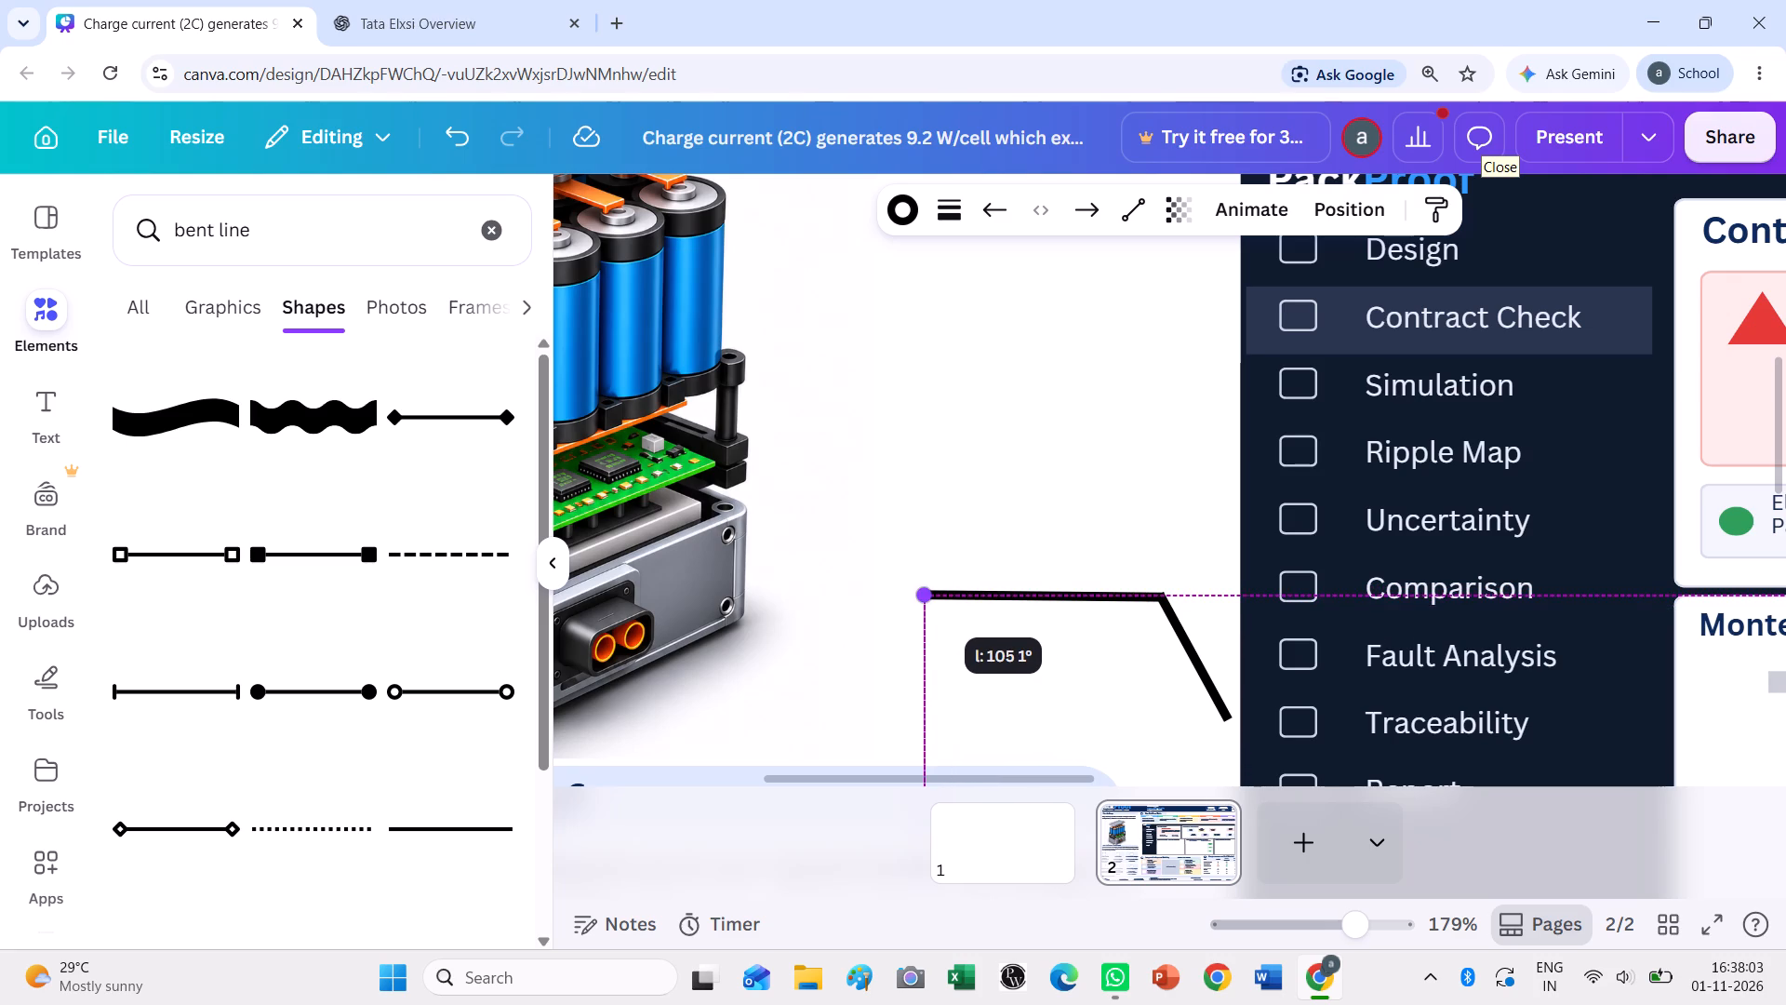
pyautogui.moveTo(921, 592); pyautogui.dragTo(912, 594)
pyautogui.keyDown('ctrl'); pyautogui.scroll(2, 912, 592); pyautogui.keyUp('ctrl')
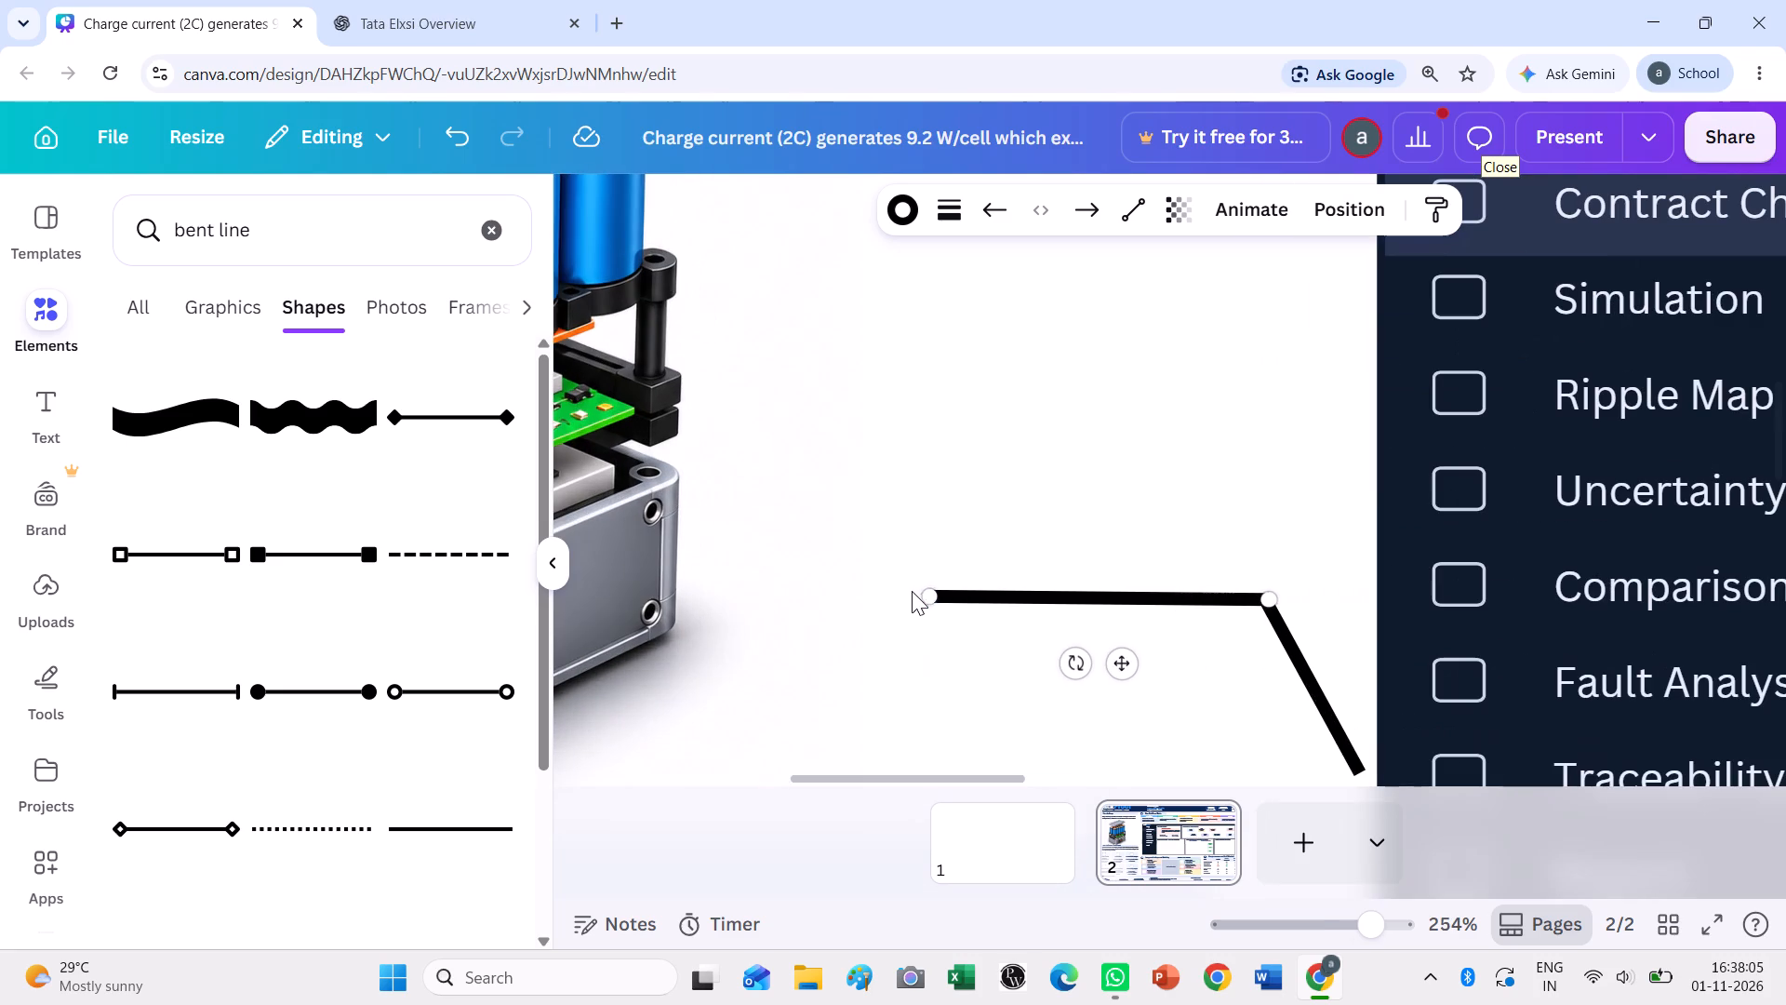
pyautogui.moveTo(929, 592); pyautogui.dragTo(1015, 603)
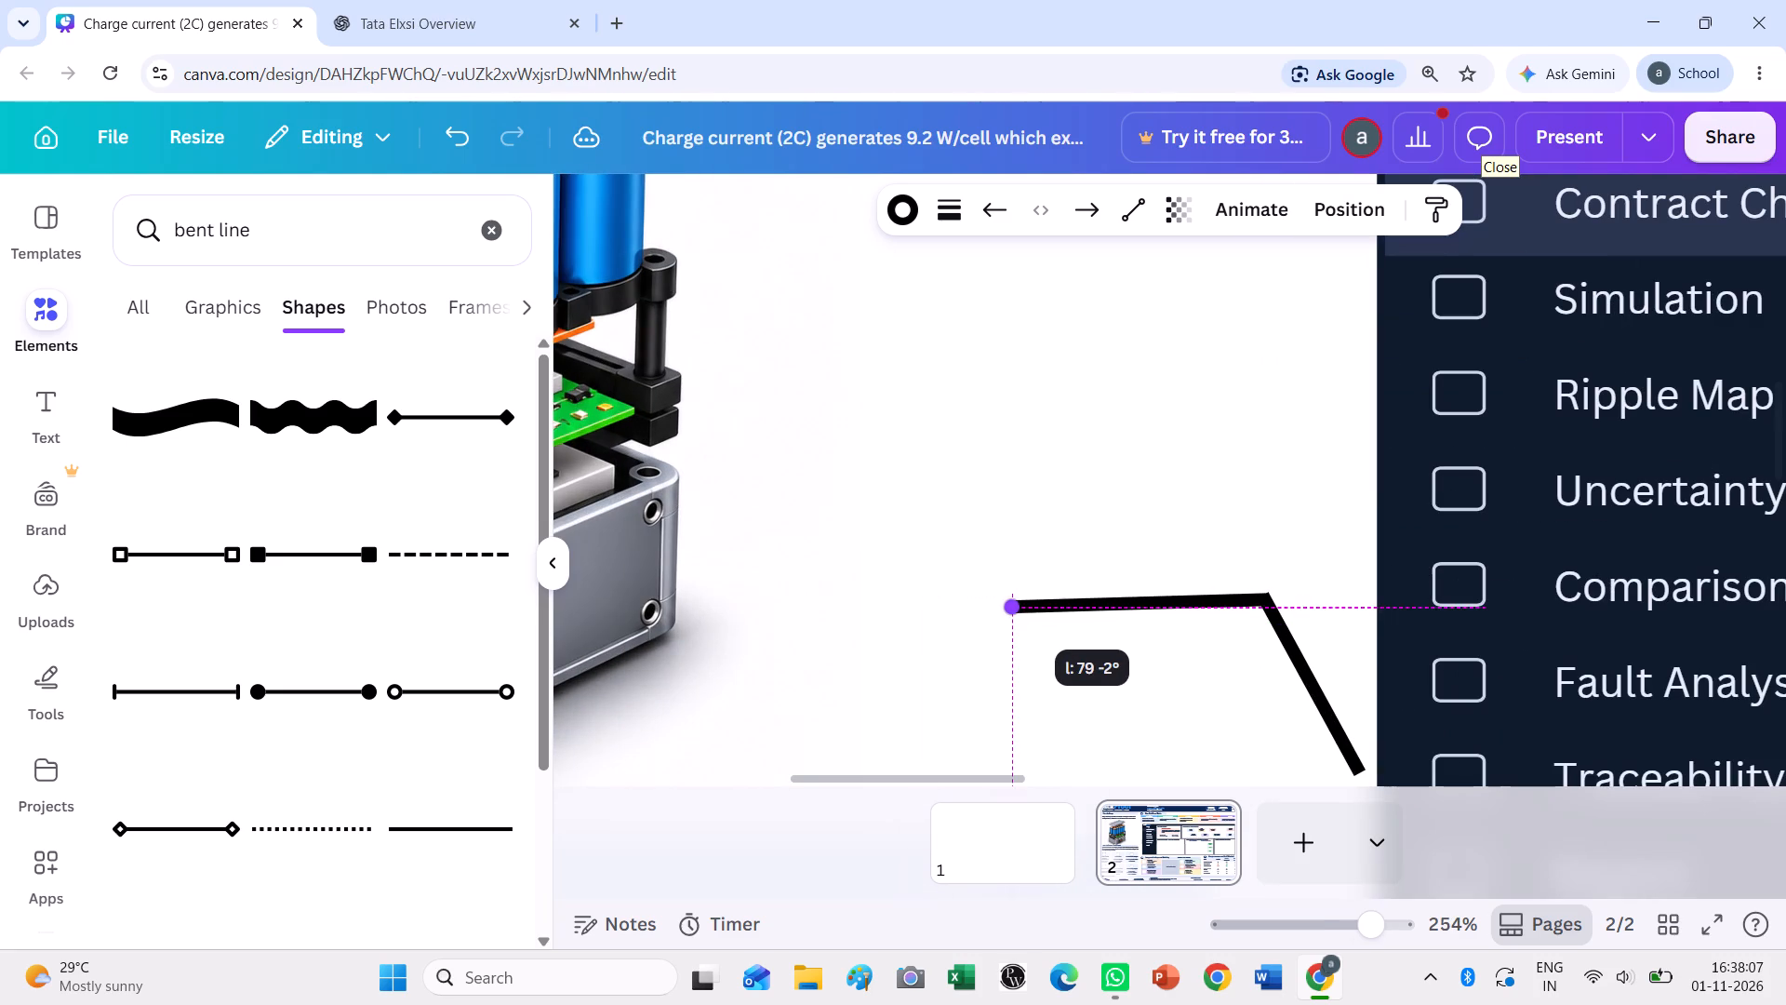
pyautogui.moveTo(1015, 603); pyautogui.dragTo(1009, 601)
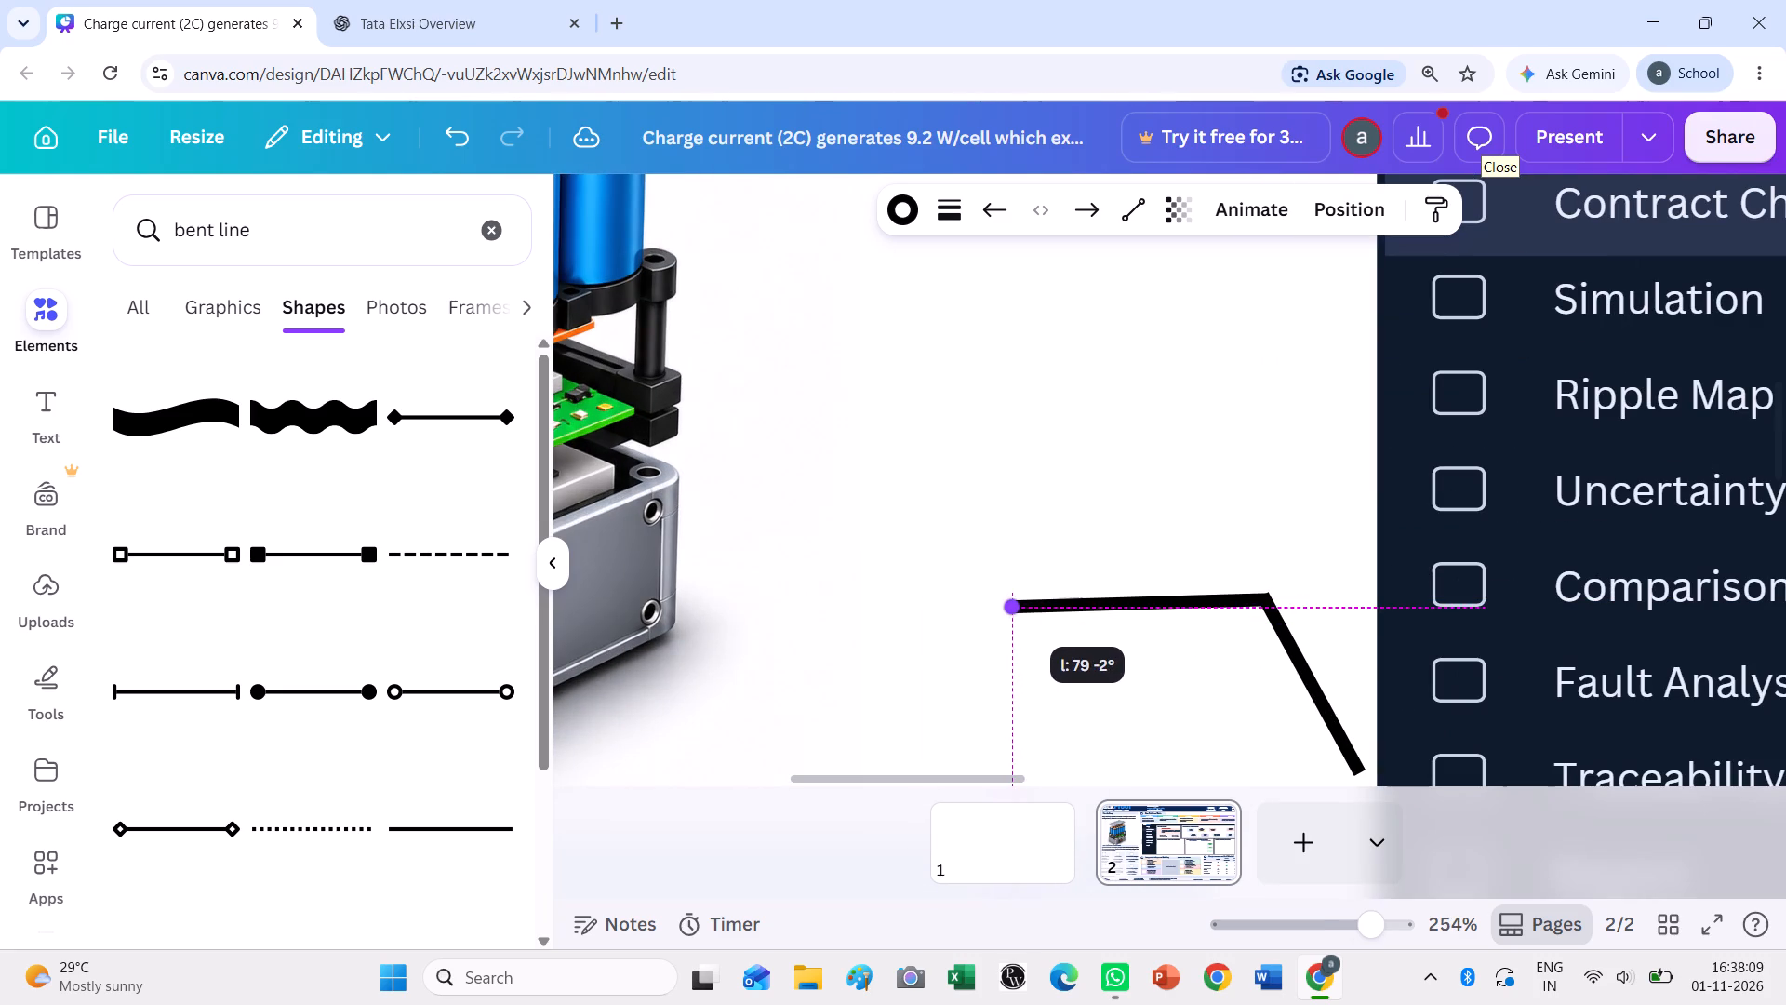
pyautogui.moveTo(1009, 601); pyautogui.dragTo(1007, 599)
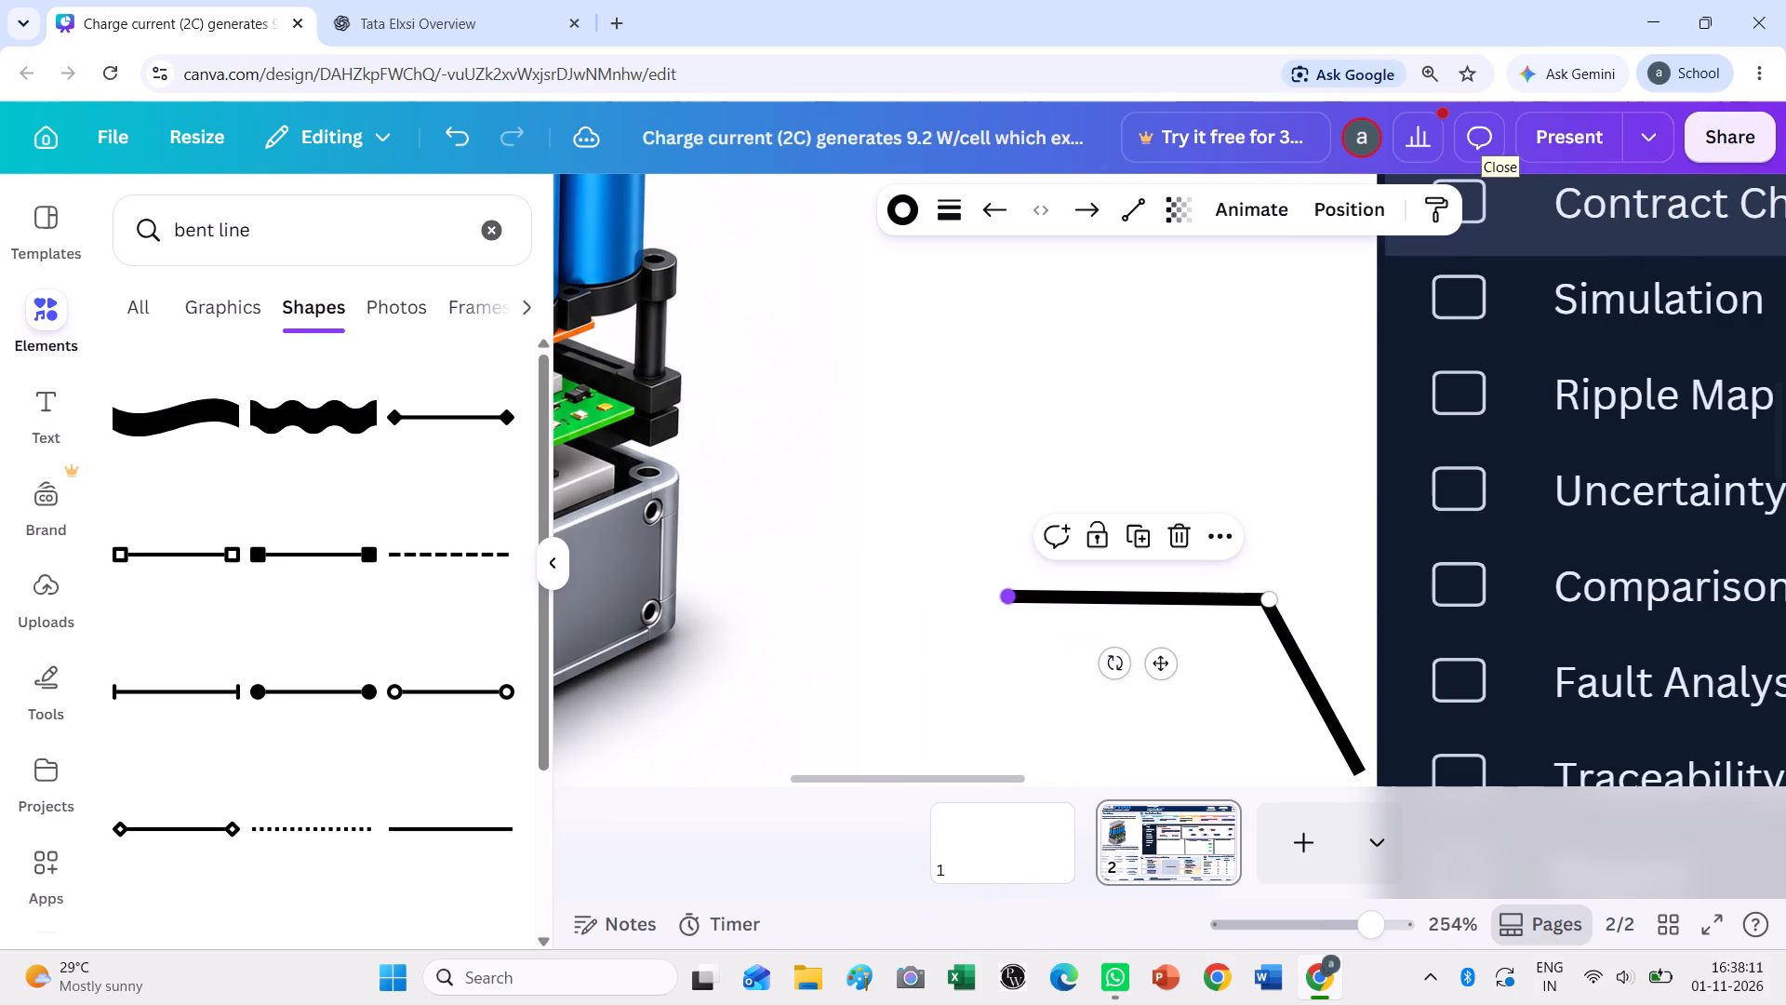
pyautogui.keyDown('ctrl'); pyautogui.scroll(2, 1007, 599); pyautogui.keyUp('ctrl')
pyautogui.keyDown('ctrl'); pyautogui.scroll(-2, 1010, 590); pyautogui.keyUp('ctrl')
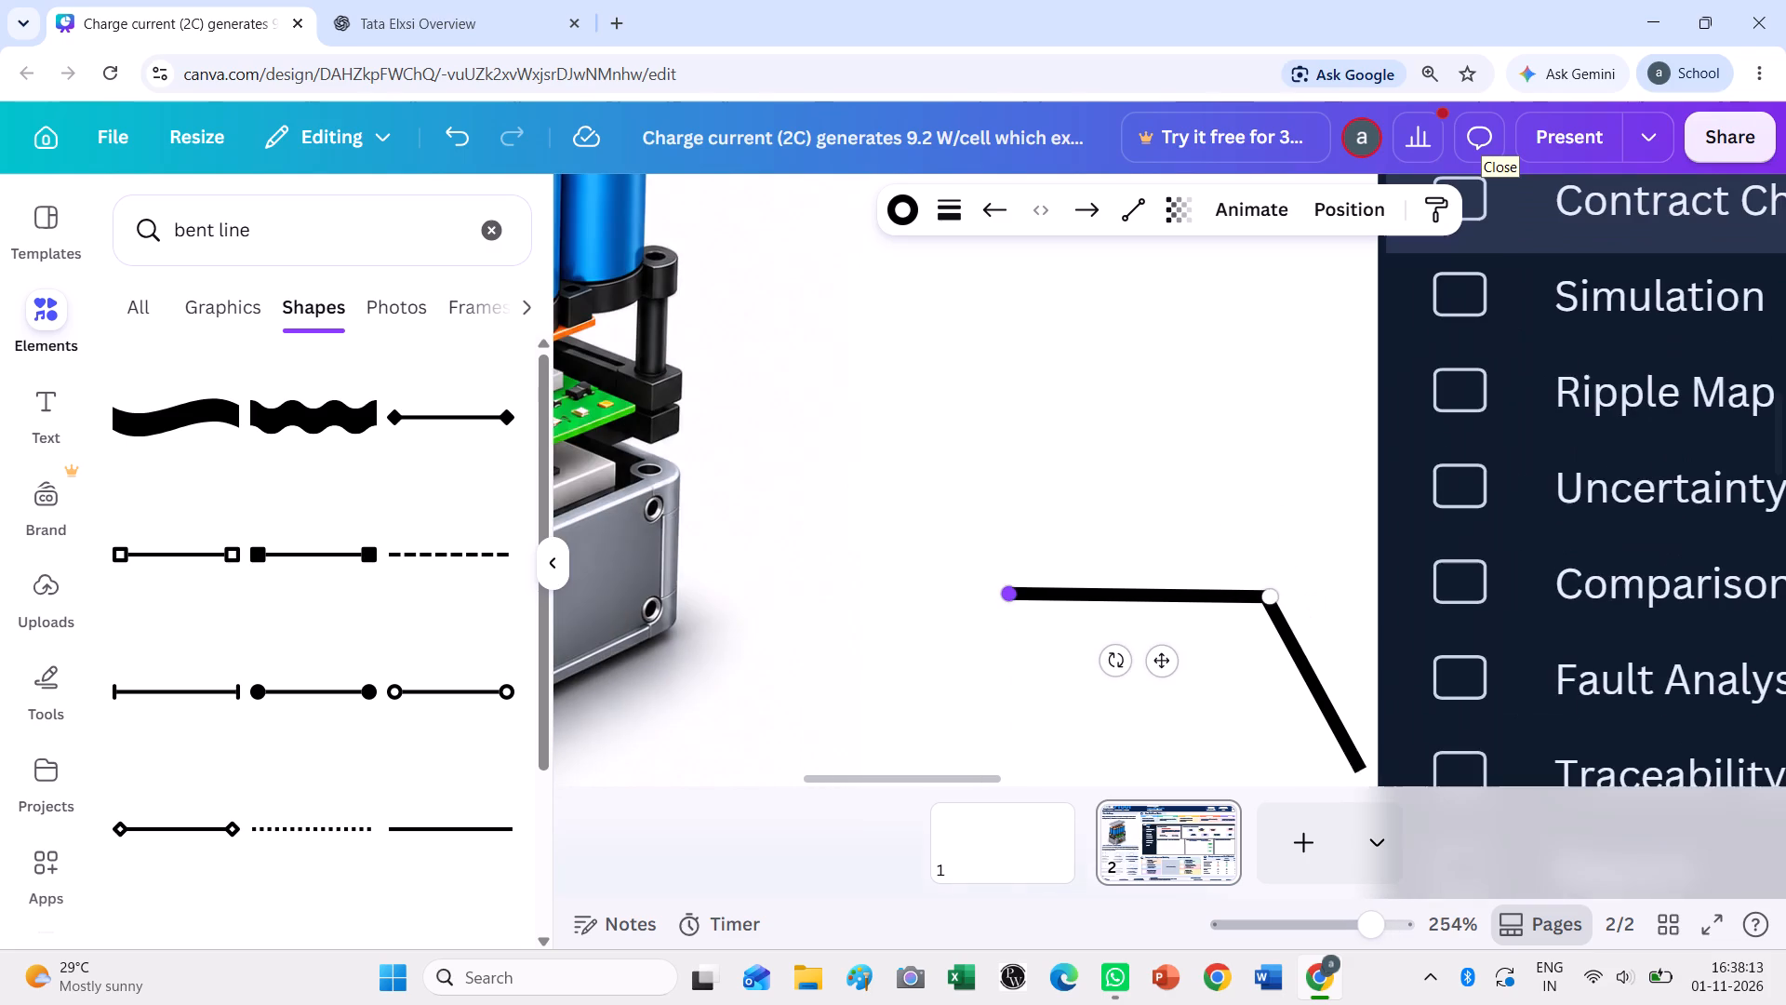
pyautogui.keyDown('ctrl'); pyautogui.scroll(-4, 1009, 591); pyautogui.keyUp('ctrl')
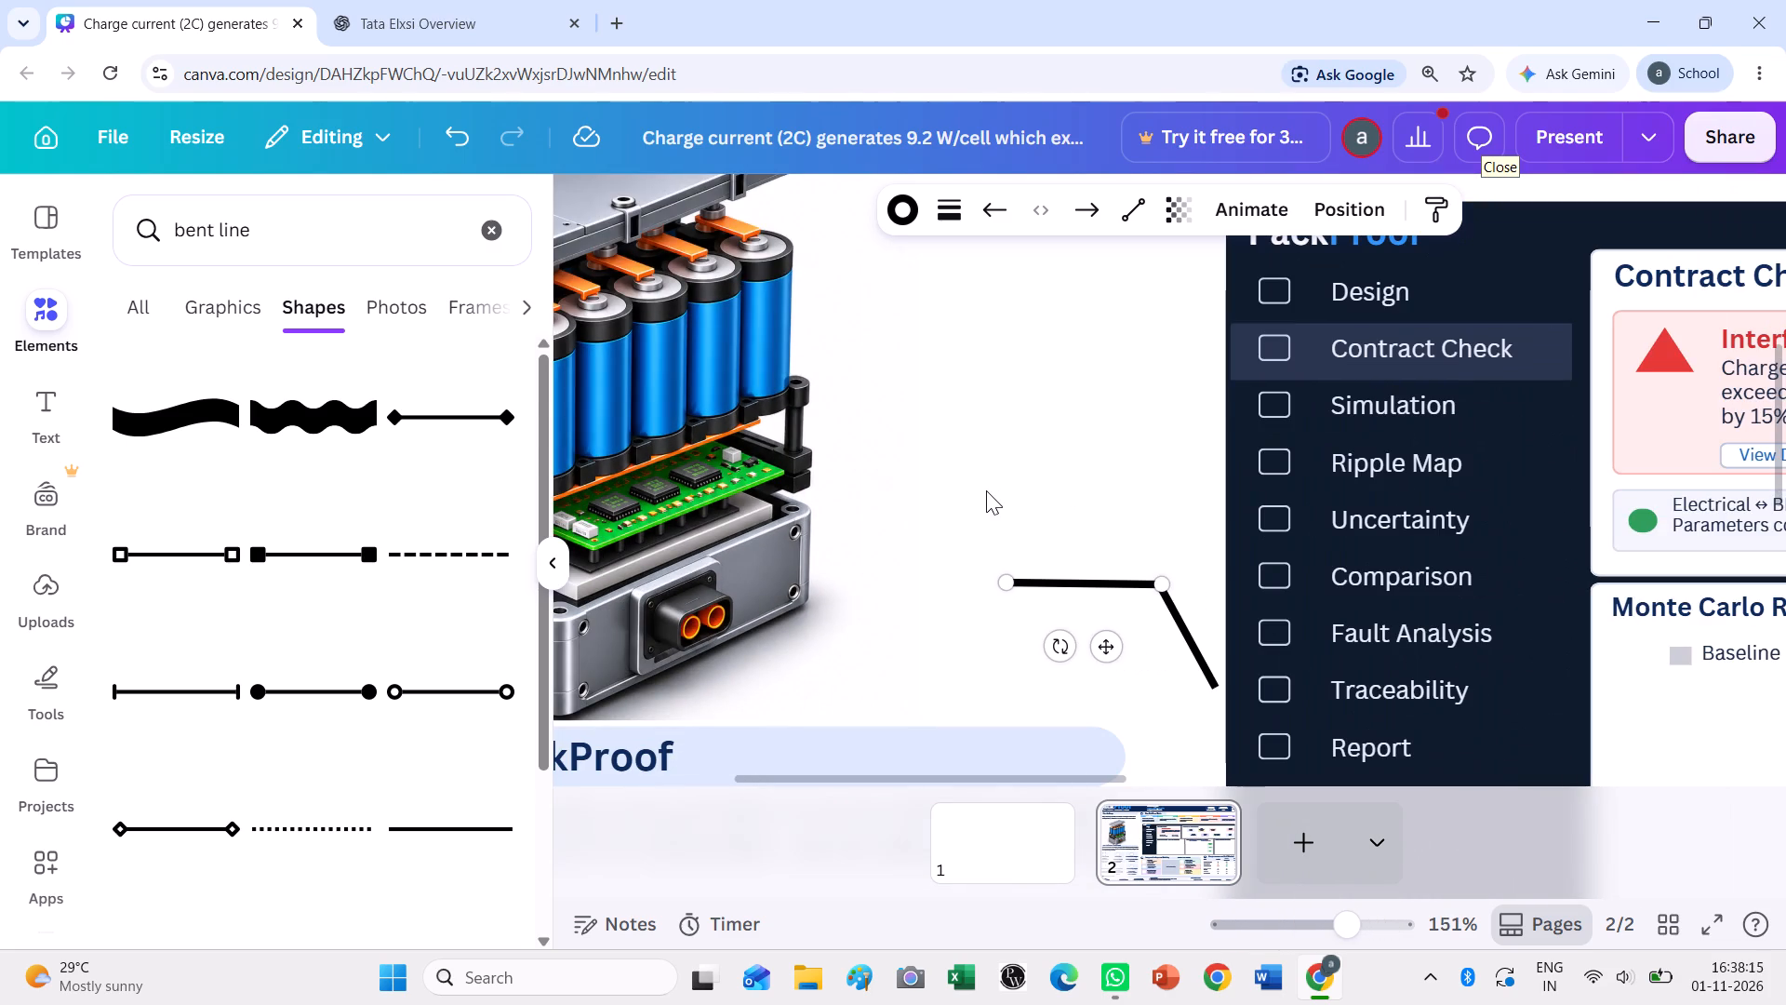
pyautogui.click(986, 490)
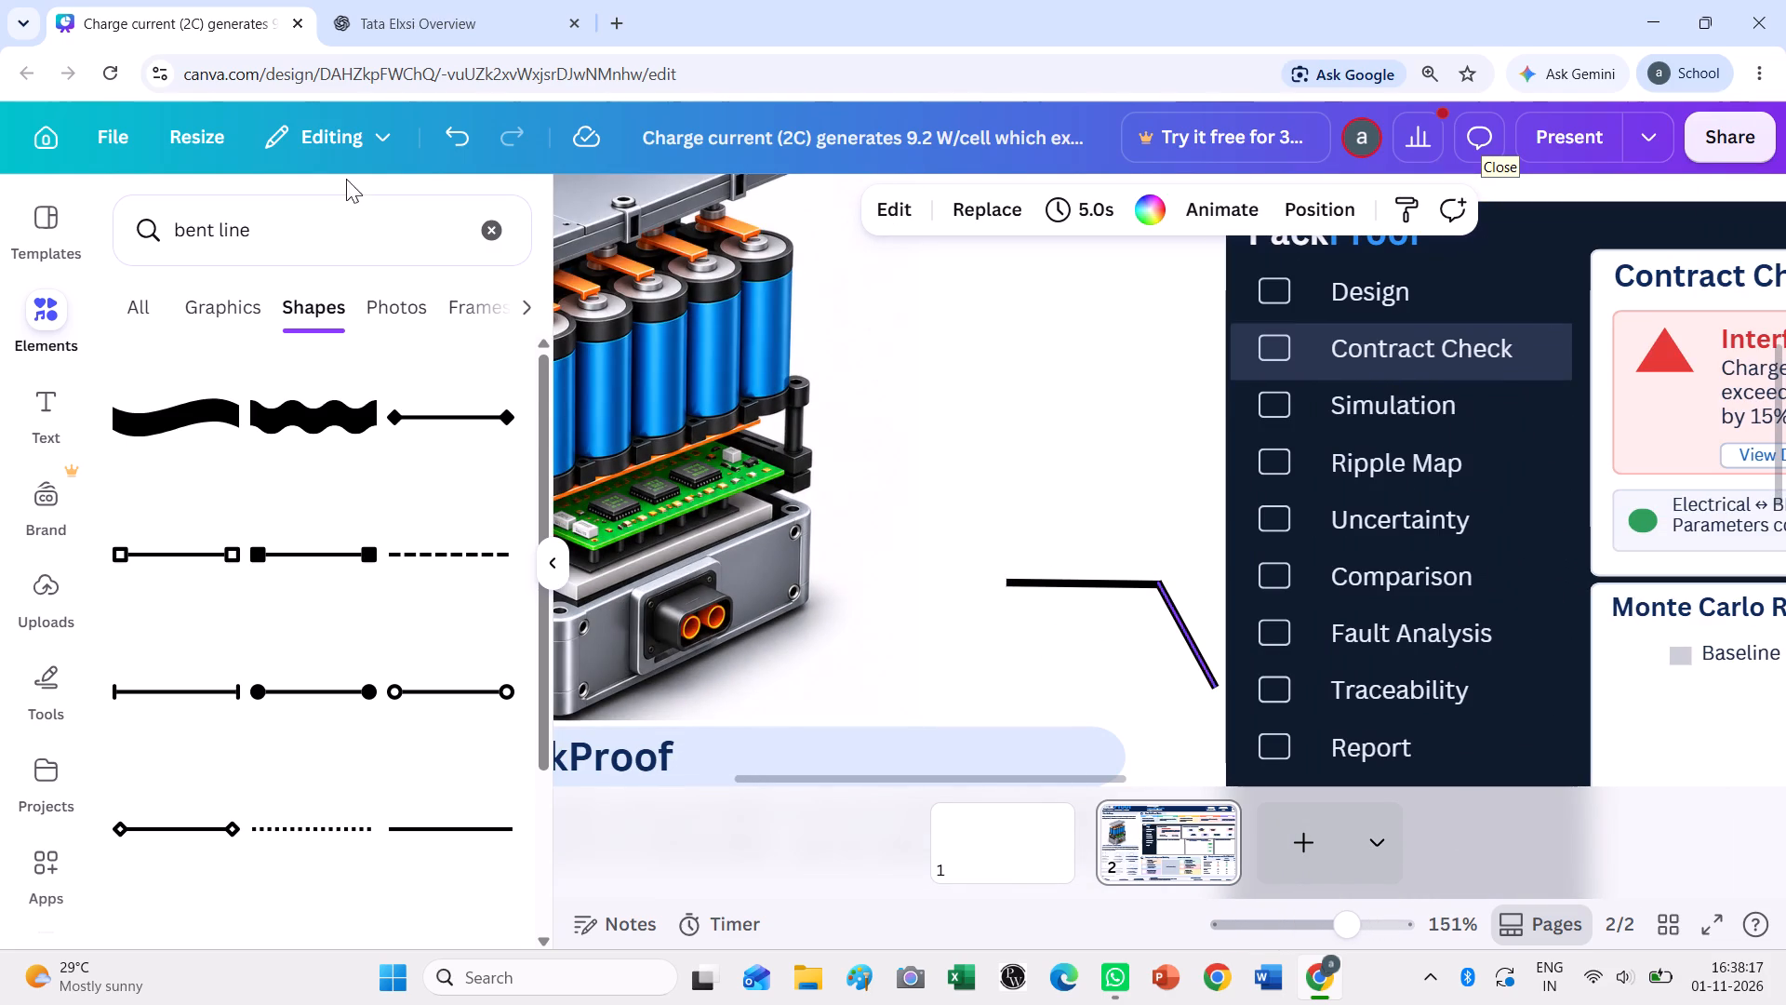
# Add a circle from the basic shapes to the poster page.
pyautogui.click(490, 229)
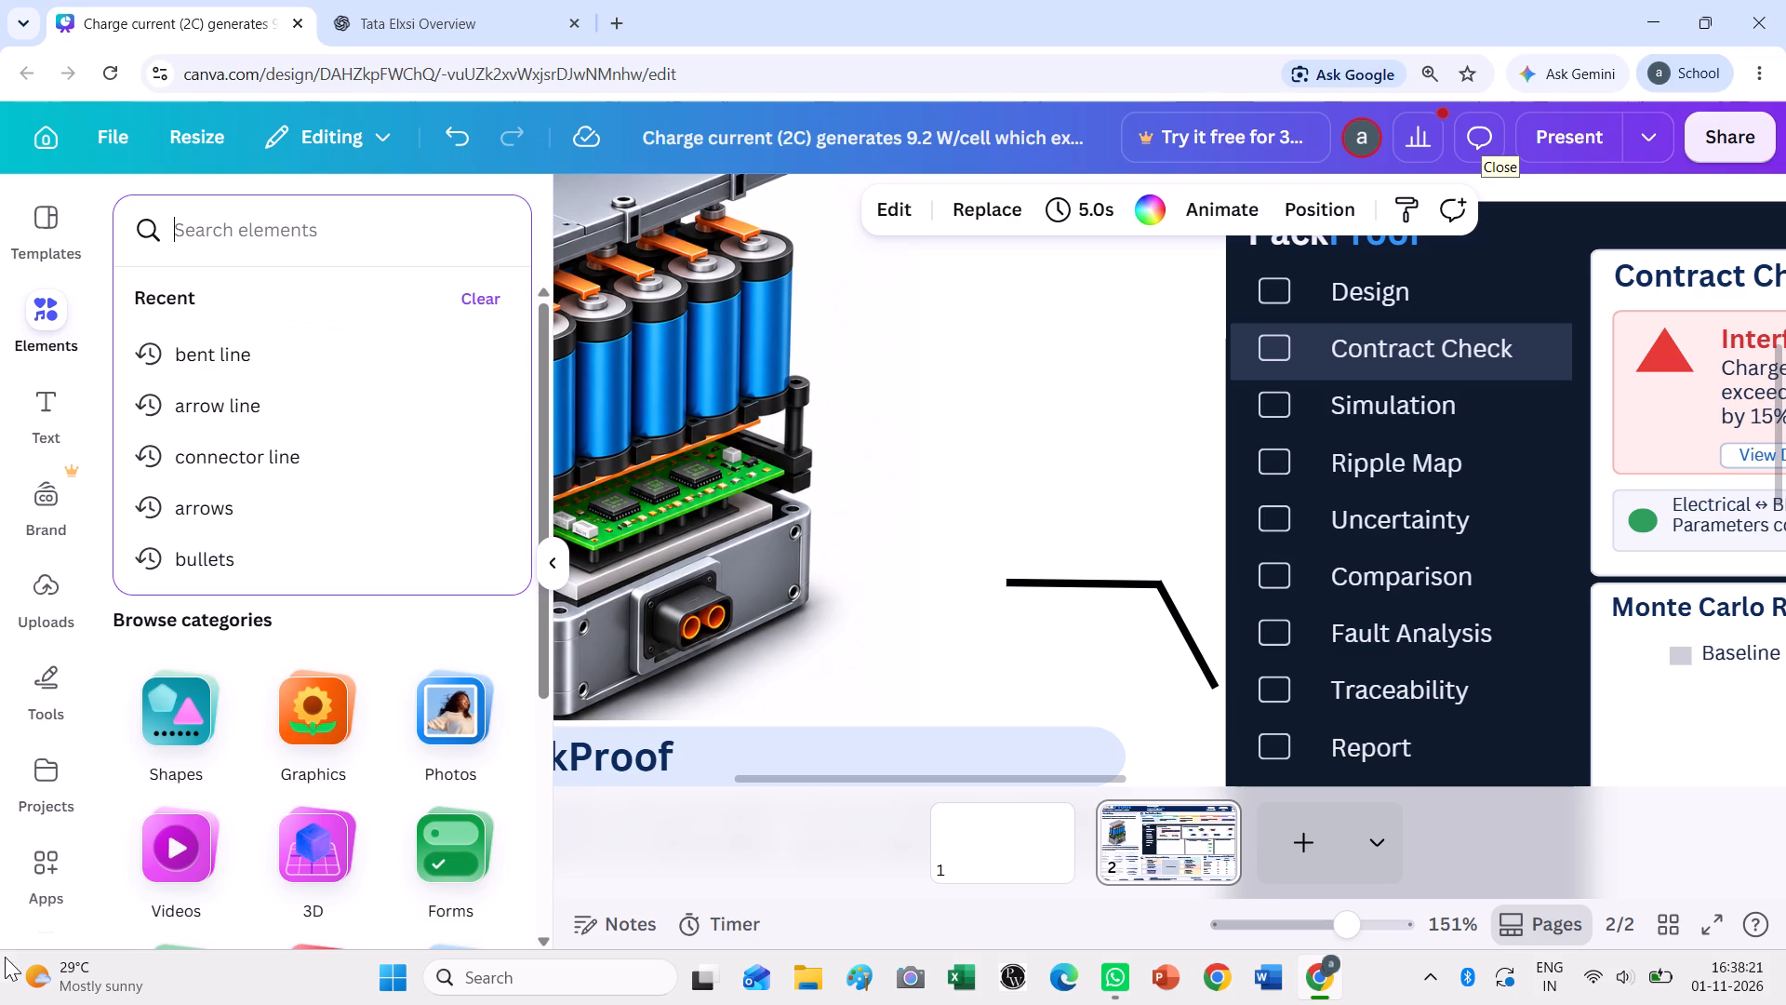
pyautogui.click(170, 718)
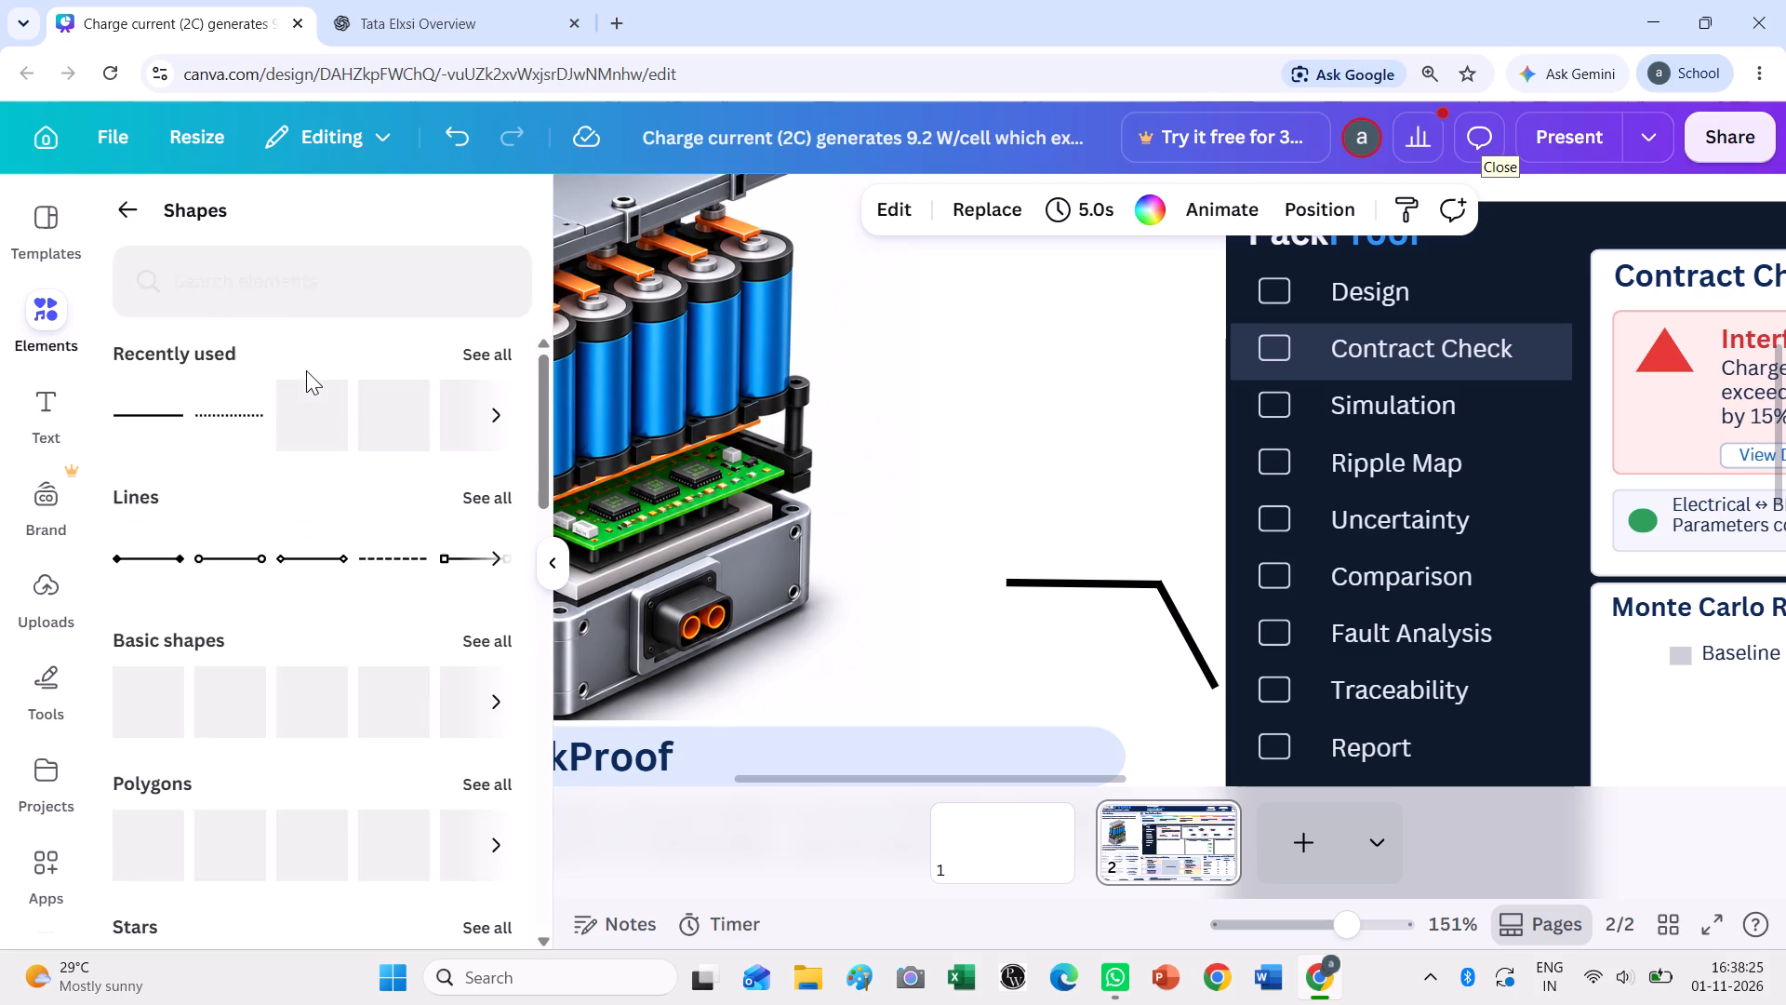
pyautogui.click(294, 285)
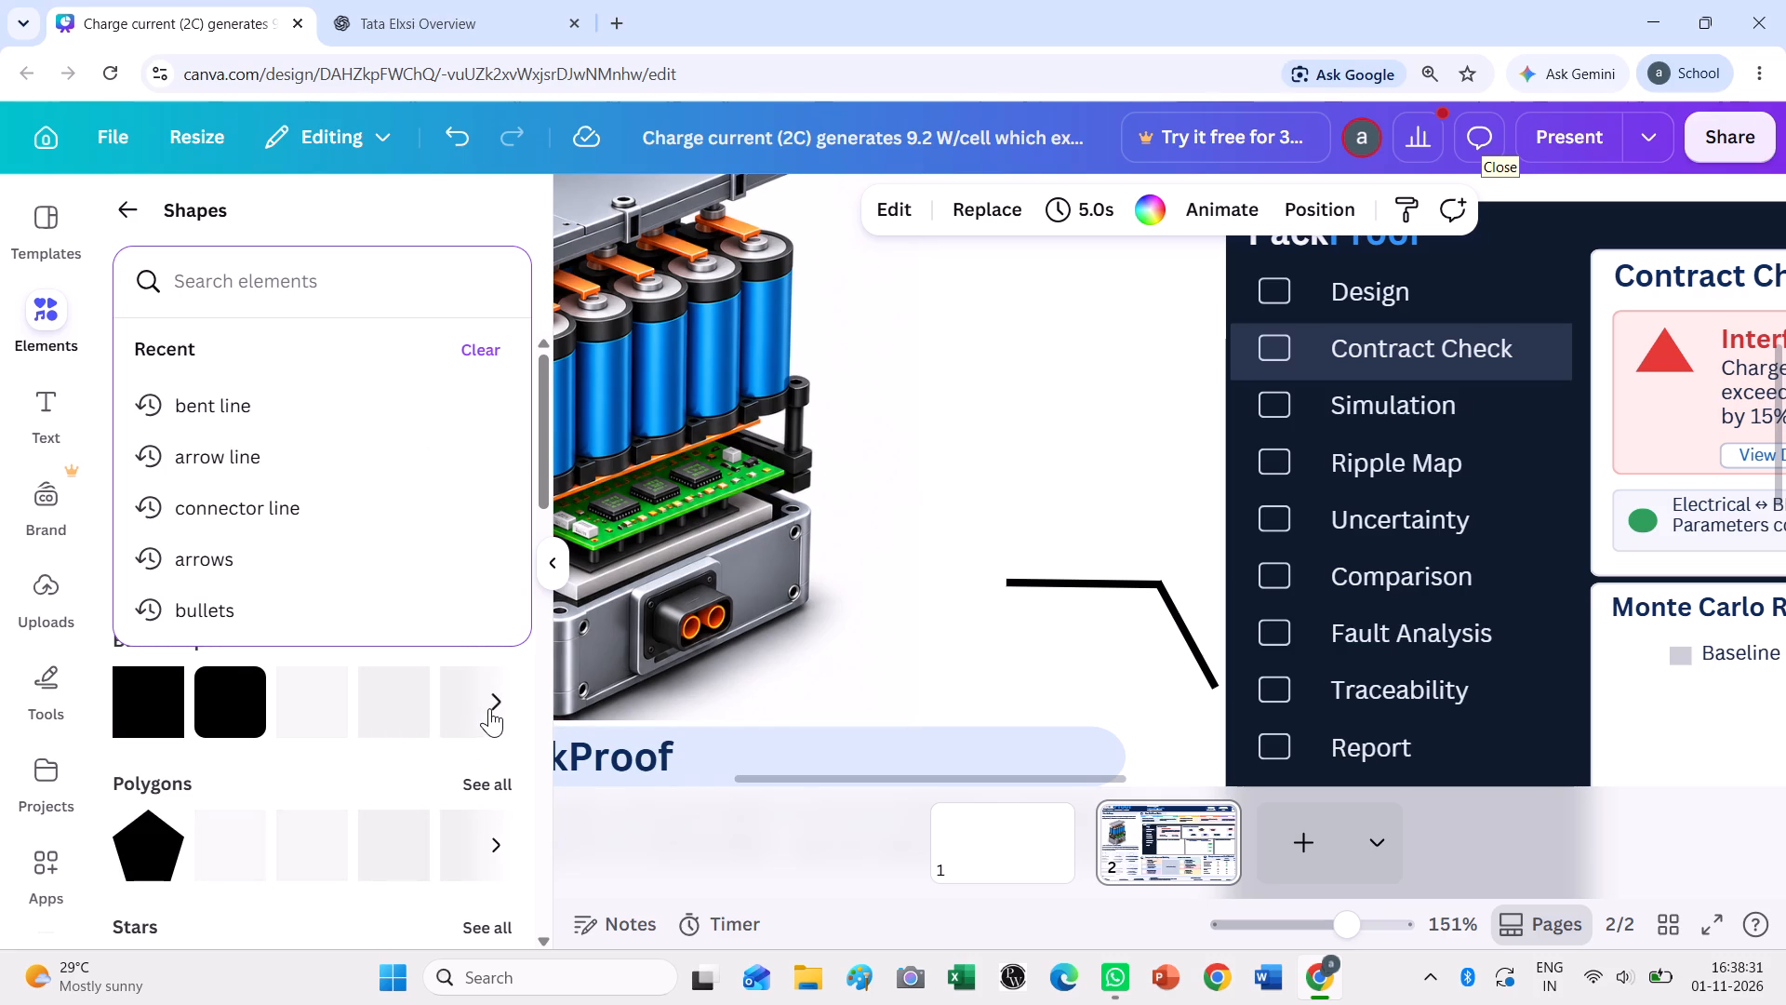
pyautogui.click(311, 713)
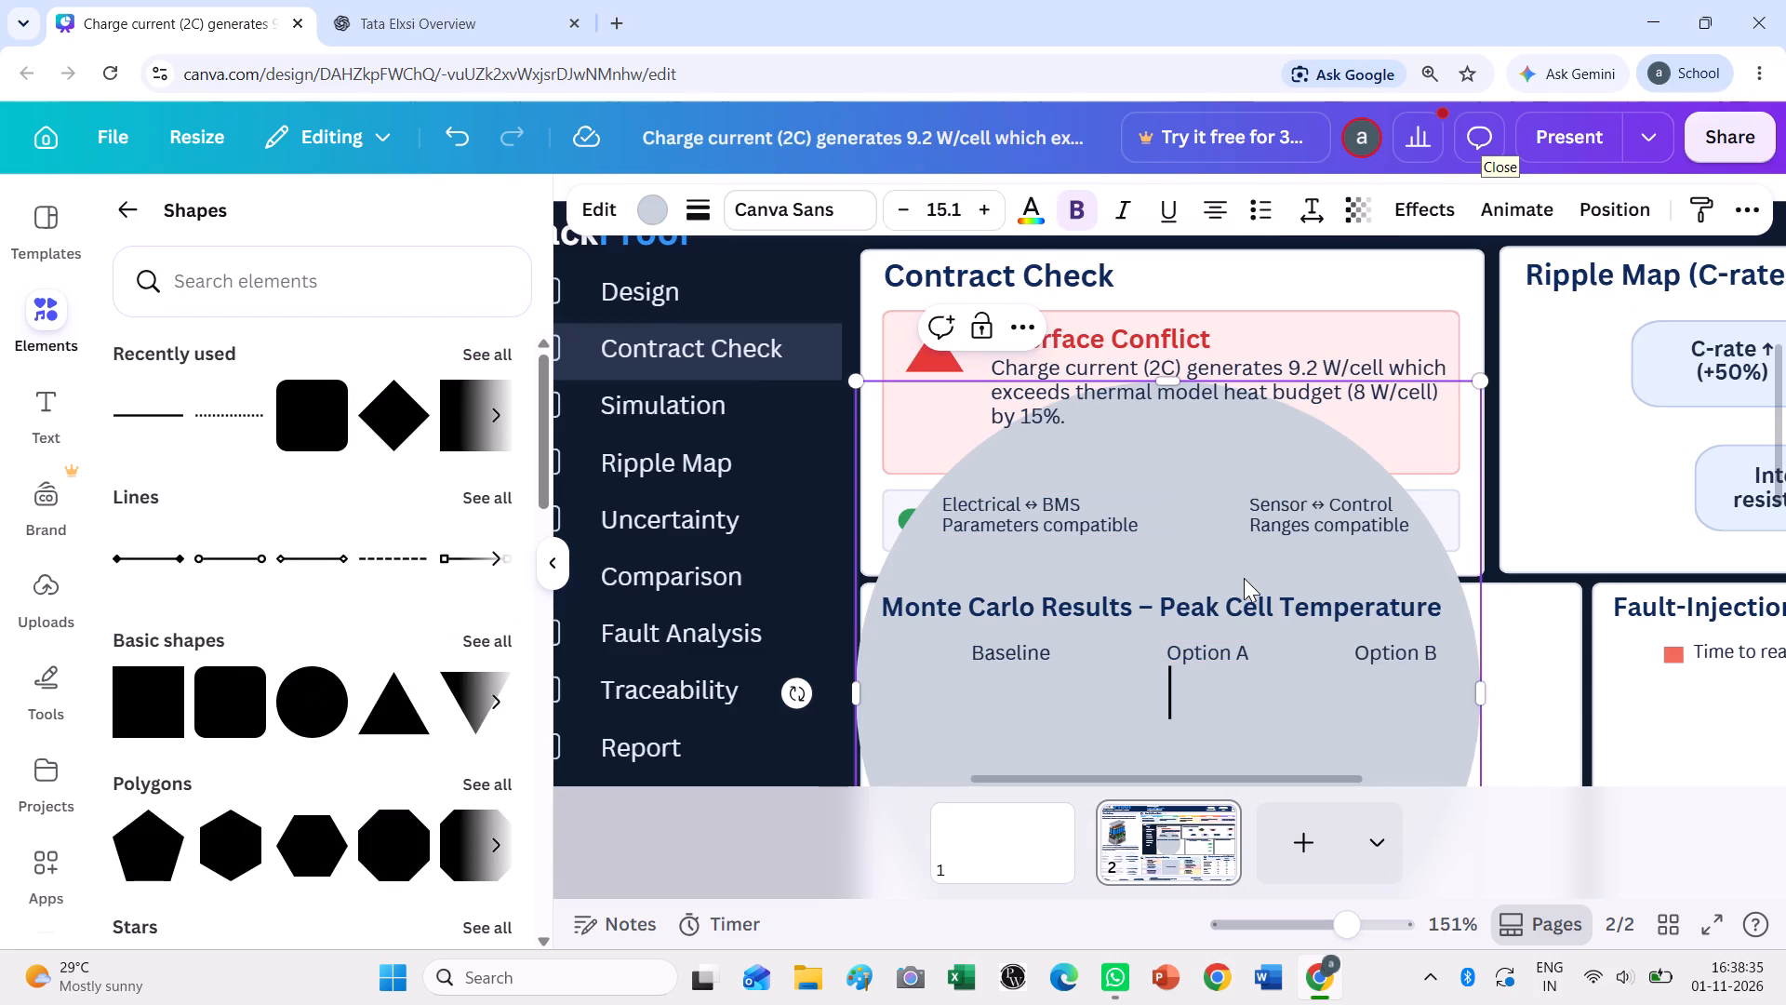
# Shrink the large grey circle over the dashboard to a small circle beside the Contract Check card.
pyautogui.keyDown('ctrl'); pyautogui.scroll(-5, 1244, 578); pyautogui.keyUp('ctrl')
pyautogui.scroll(-3, 1341, 492)
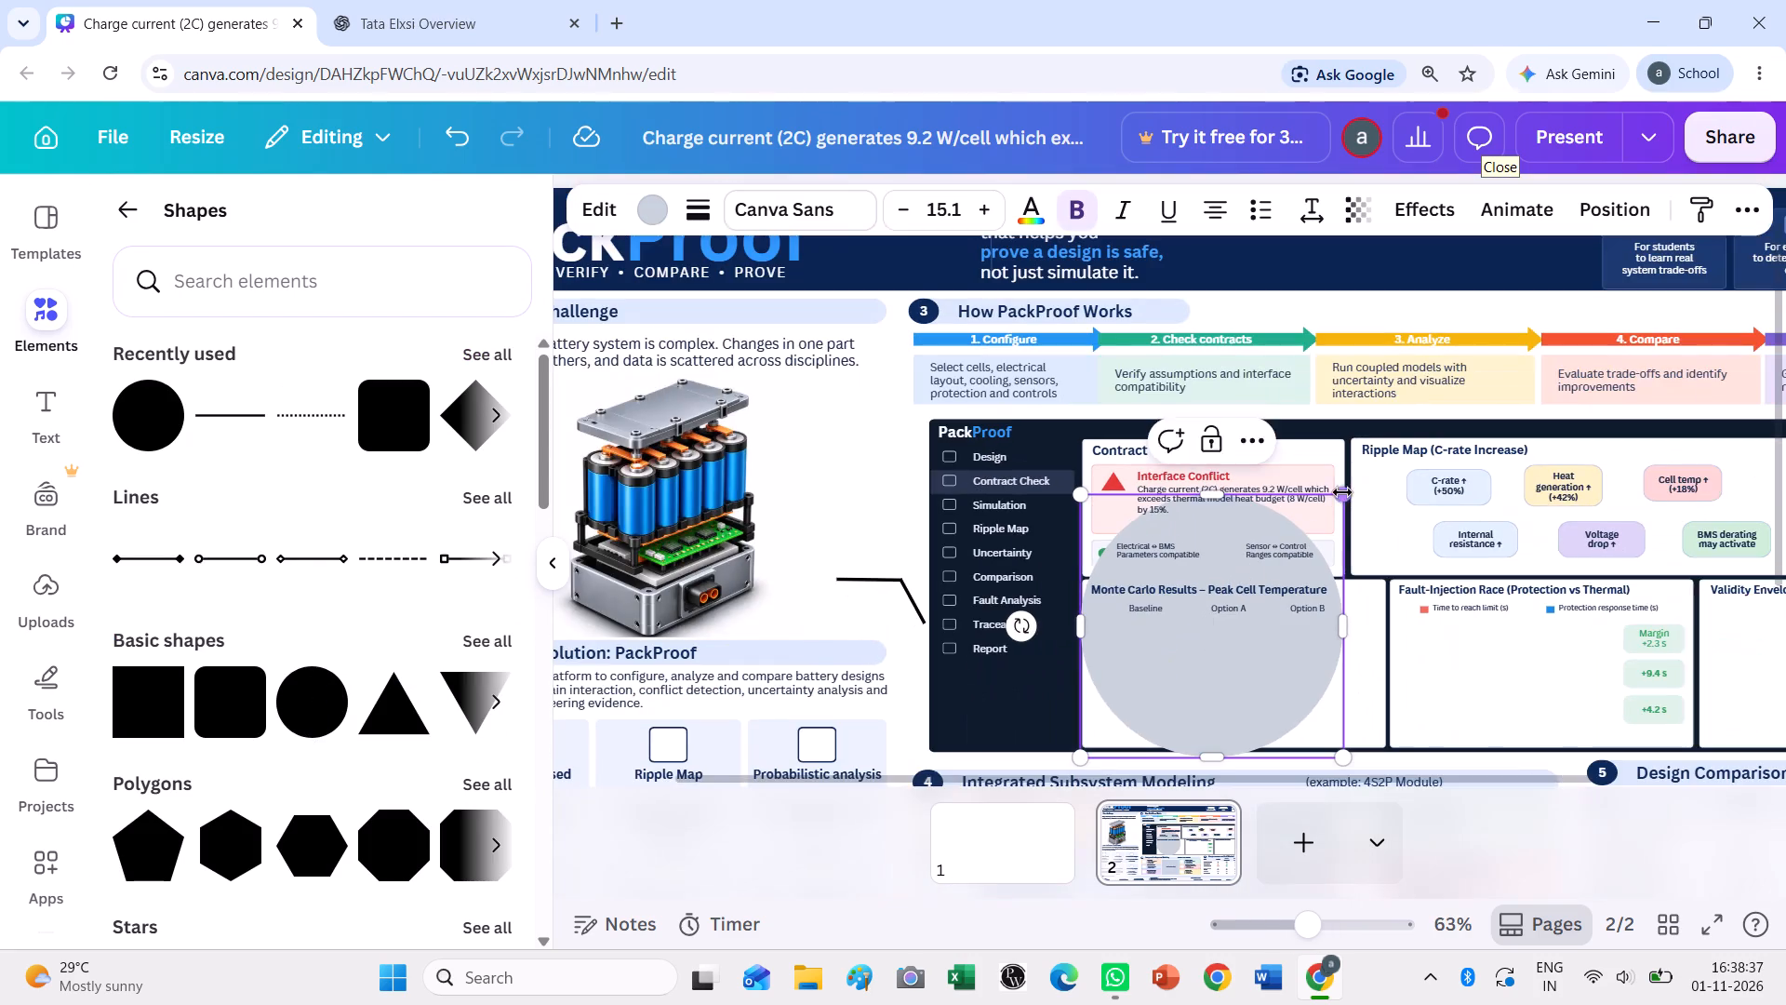
pyautogui.moveTo(1349, 455); pyautogui.dragTo(1278, 319)
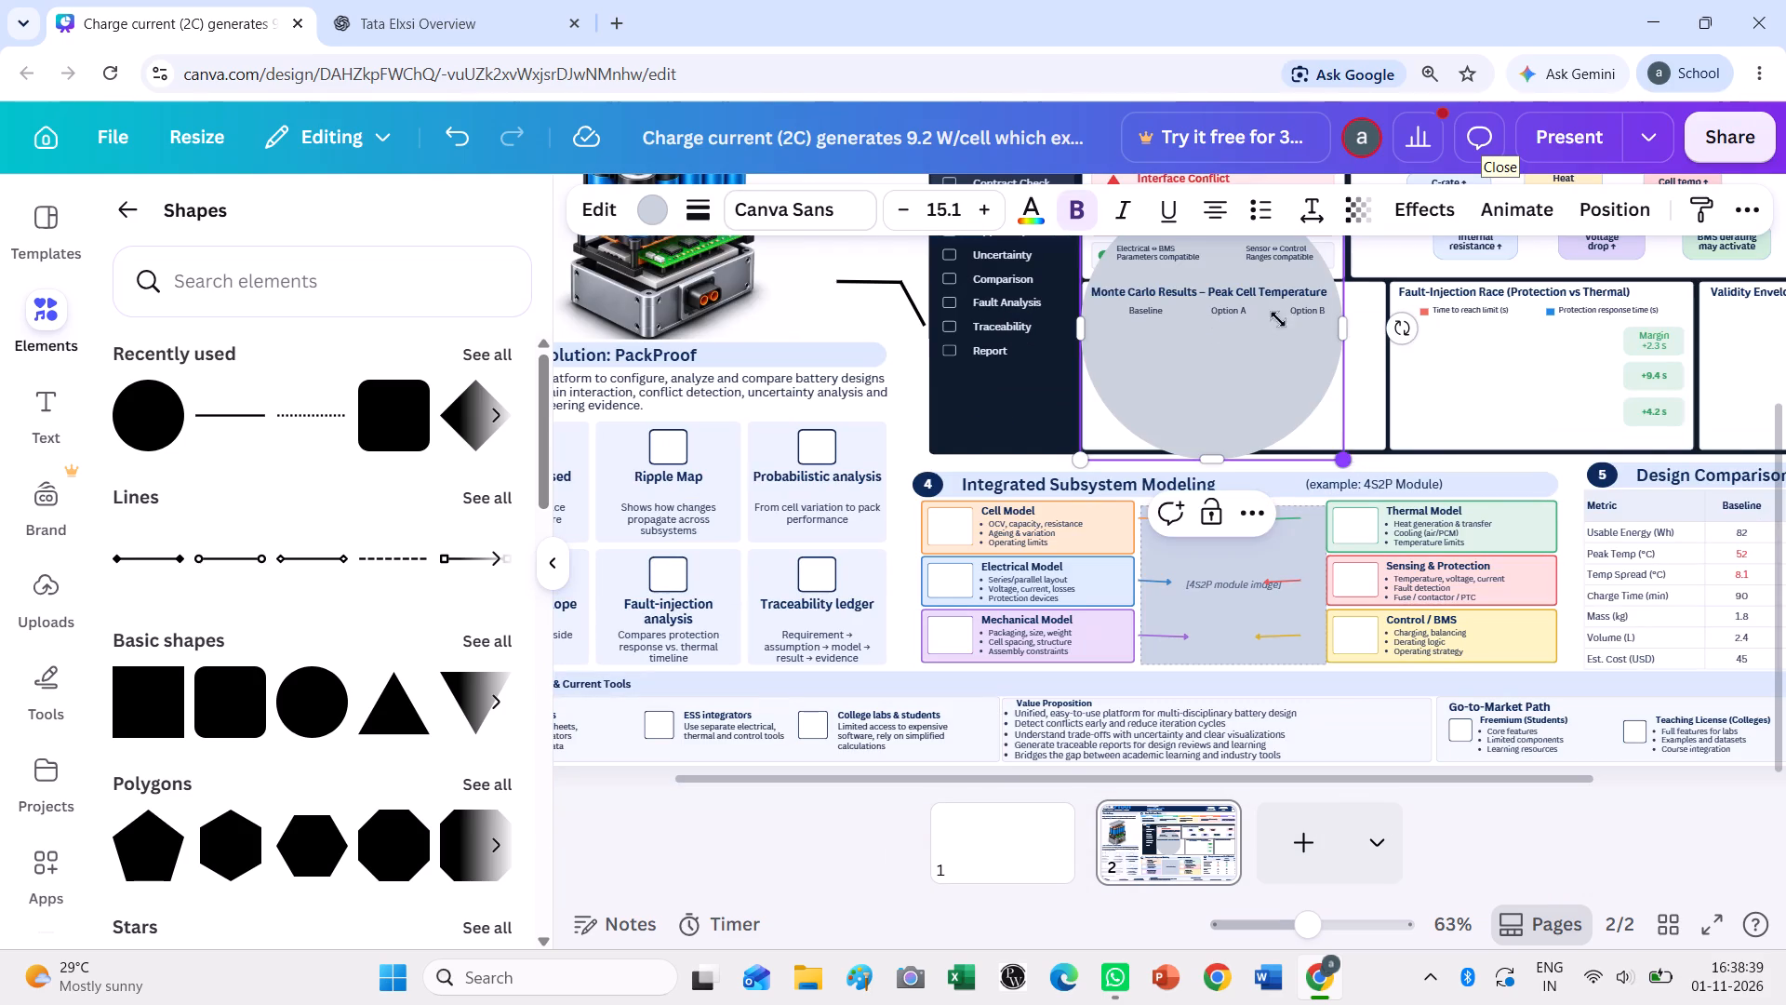
pyautogui.moveTo(1278, 319); pyautogui.dragTo(1156, 174)
pyautogui.scroll(5, 1134, 466)
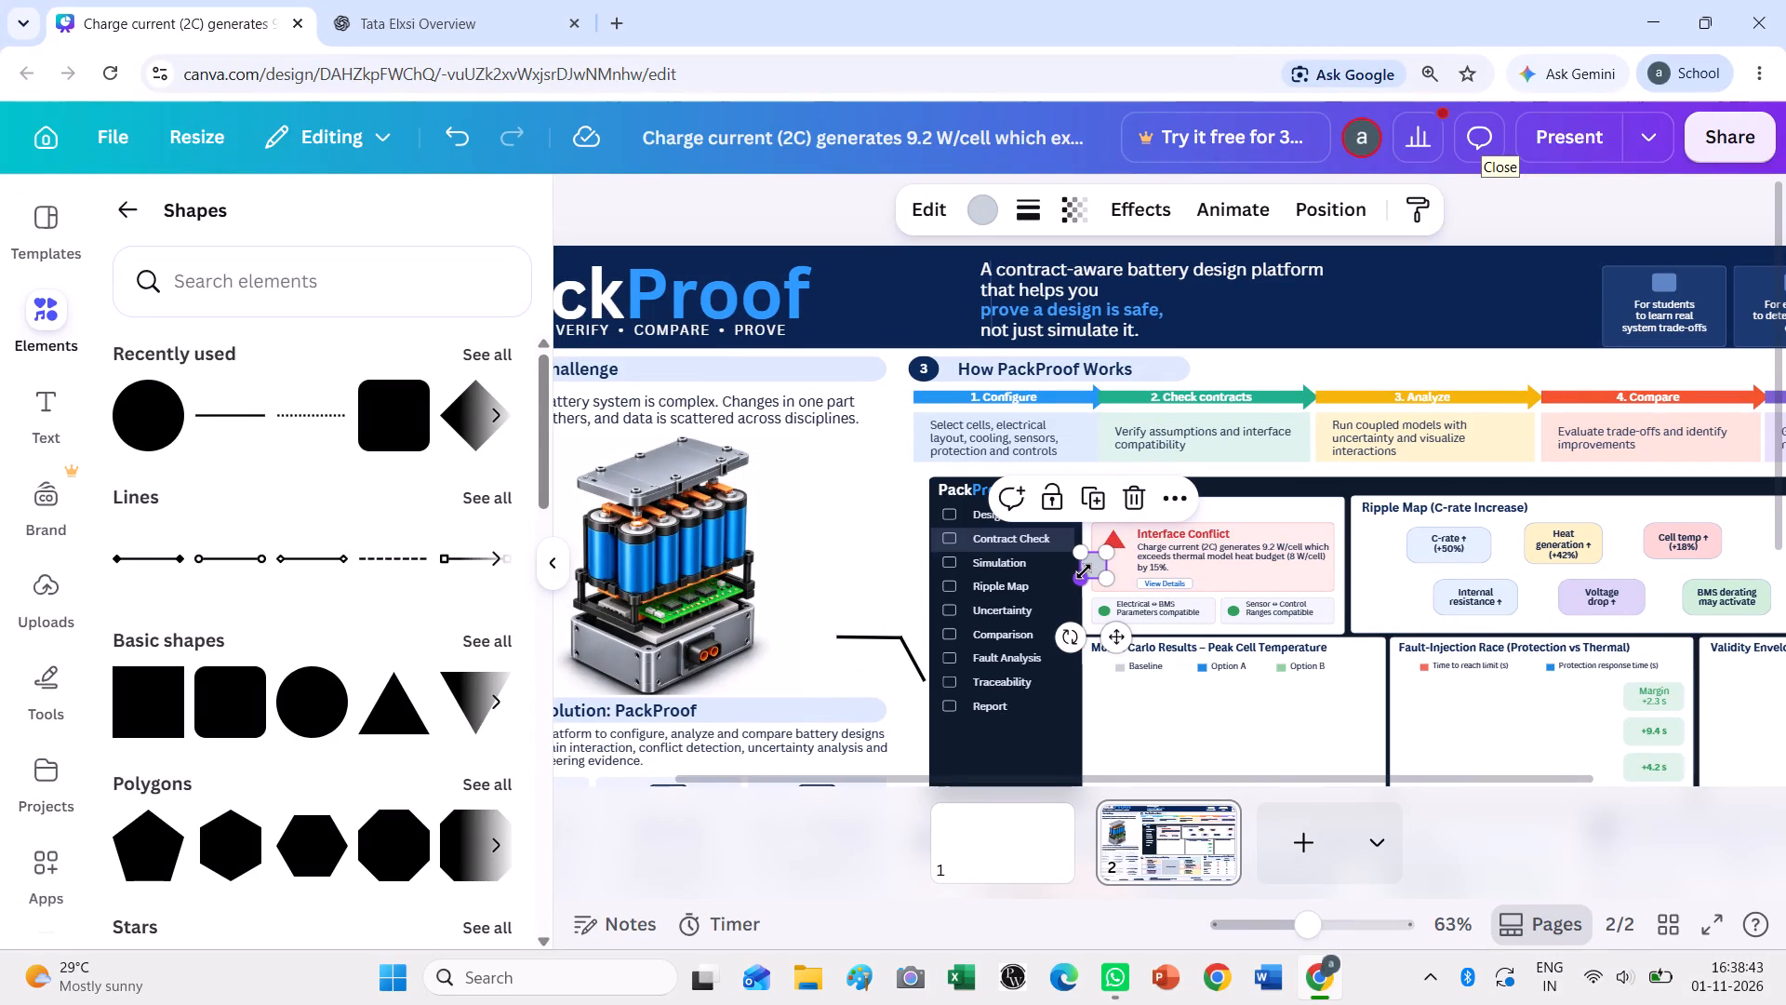
# Place the small circle on the lower end of the bent pointer's sloping leg and shrink it to a dot.
pyautogui.keyDown('ctrl'); pyautogui.scroll(5, 1083, 571); pyautogui.keyUp('ctrl')
pyautogui.scroll(-2, 902, 608)
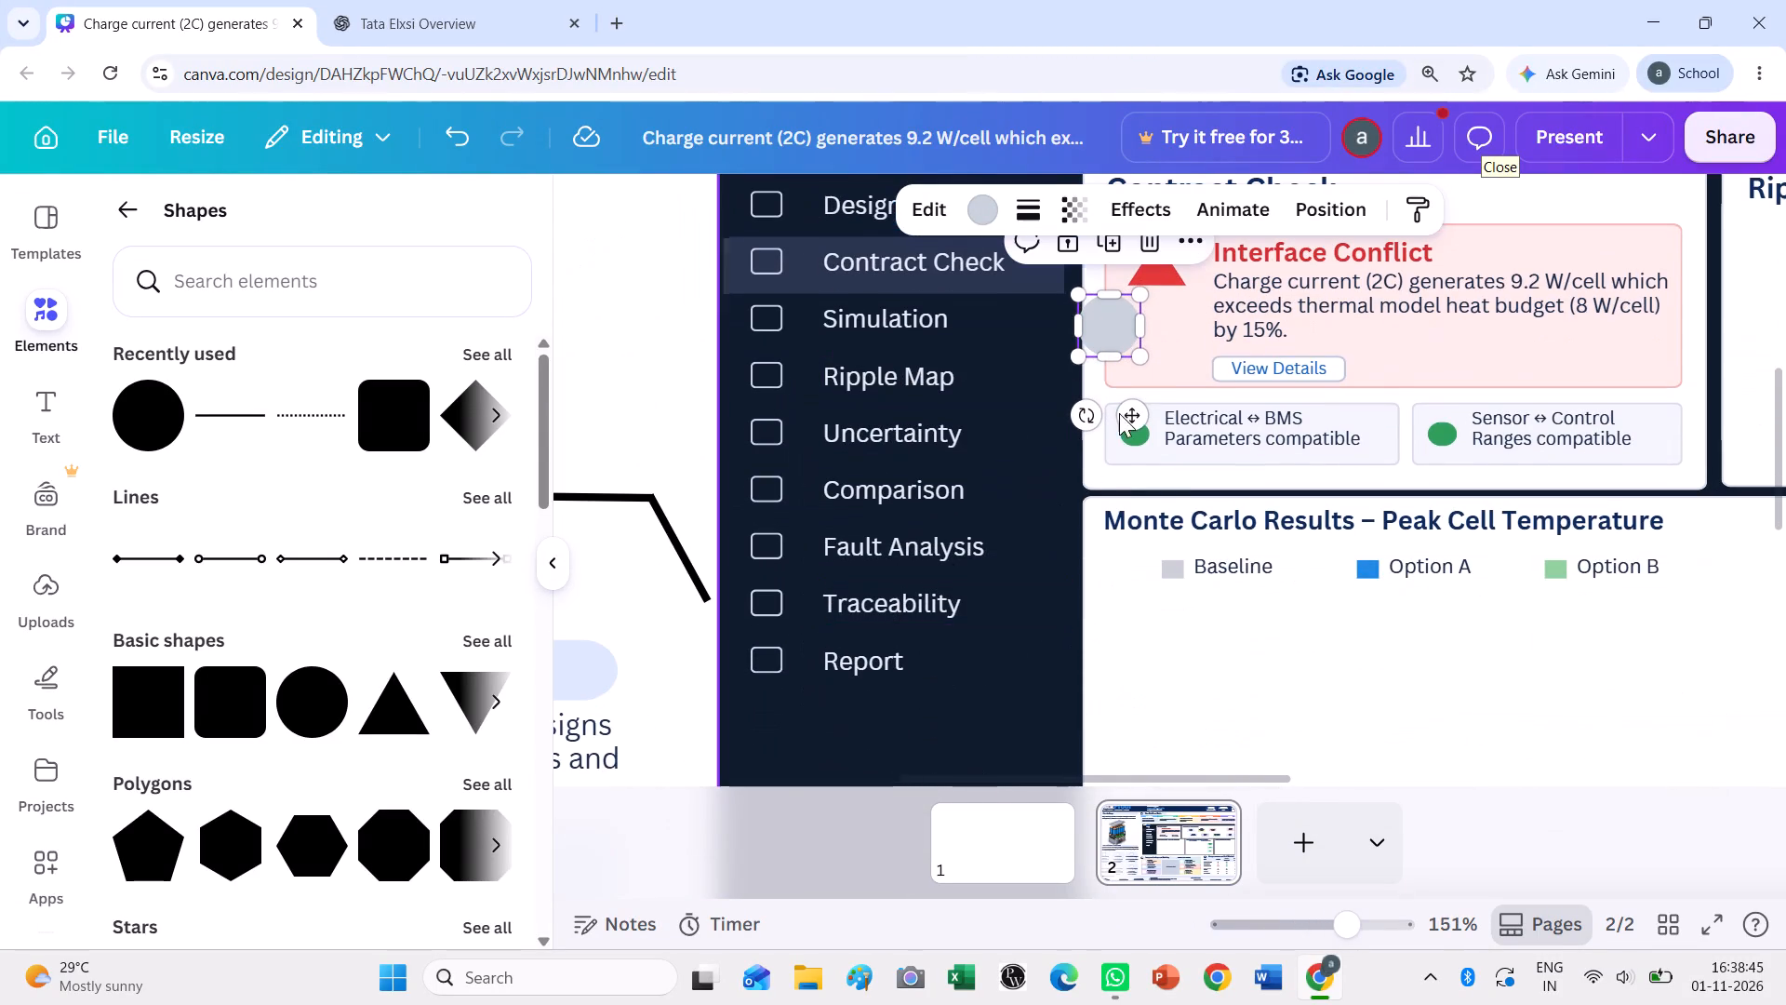
pyautogui.moveTo(1106, 327); pyautogui.dragTo(706, 595)
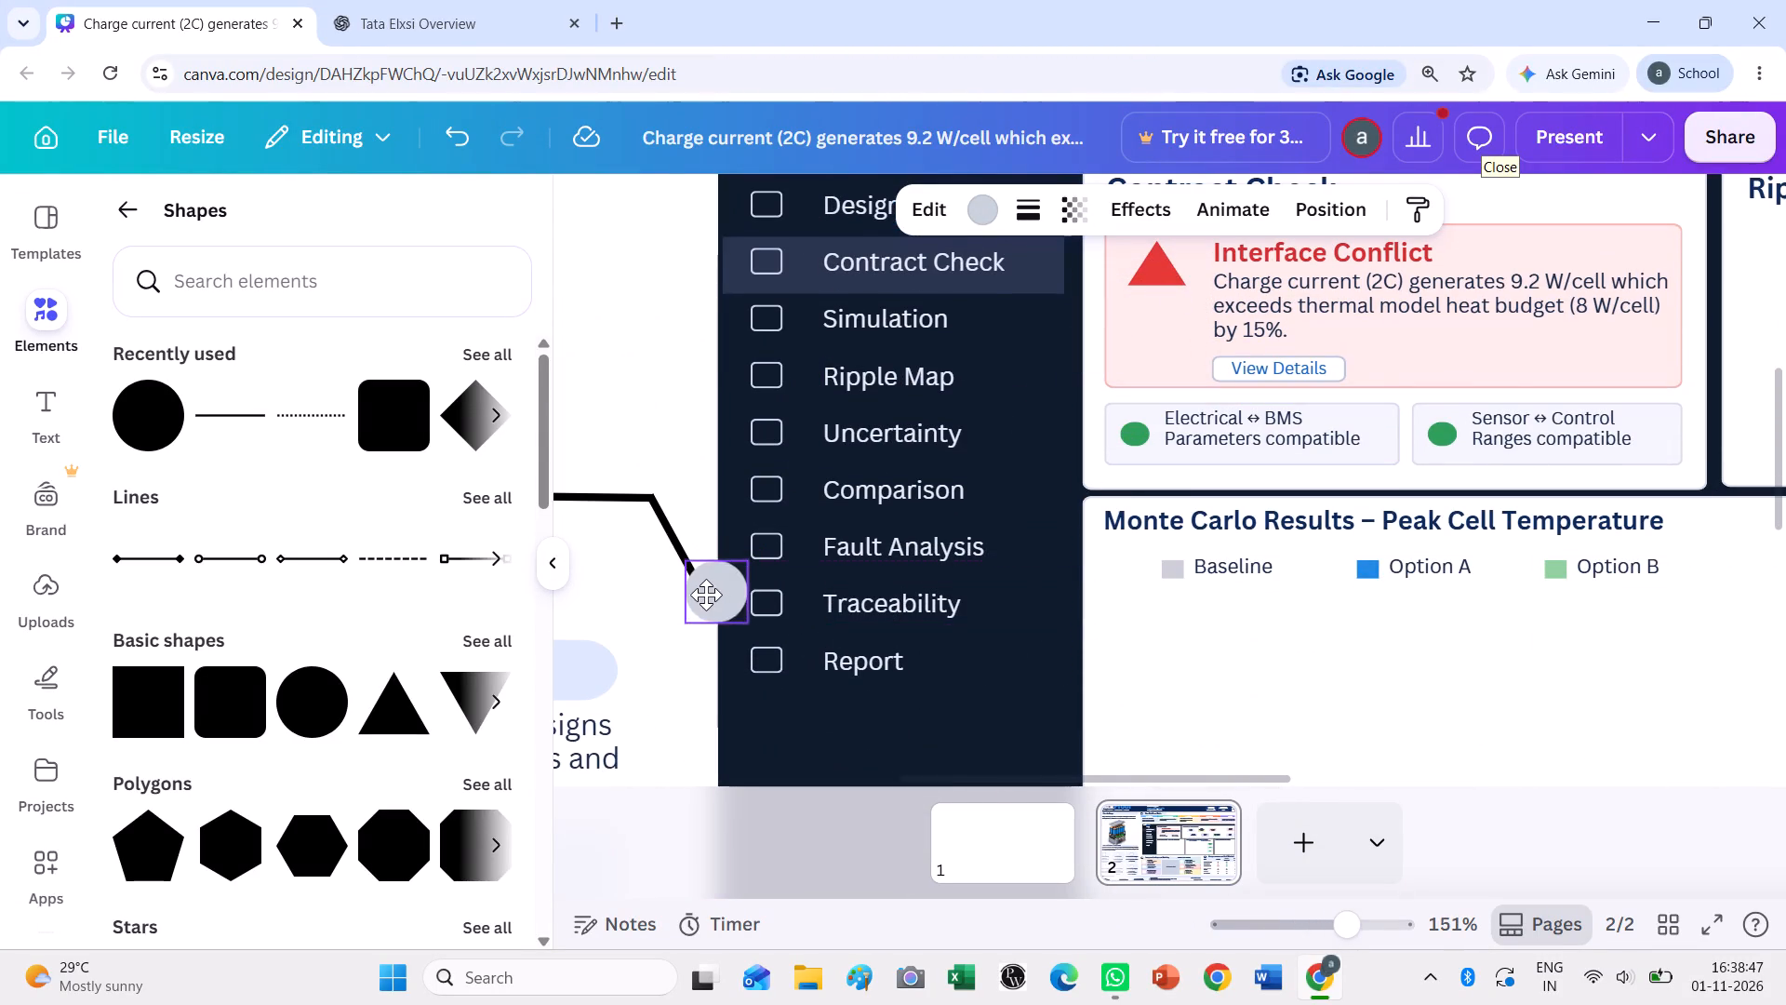
pyautogui.moveTo(706, 595); pyautogui.dragTo(698, 598)
pyautogui.moveTo(728, 631); pyautogui.dragTo(684, 593)
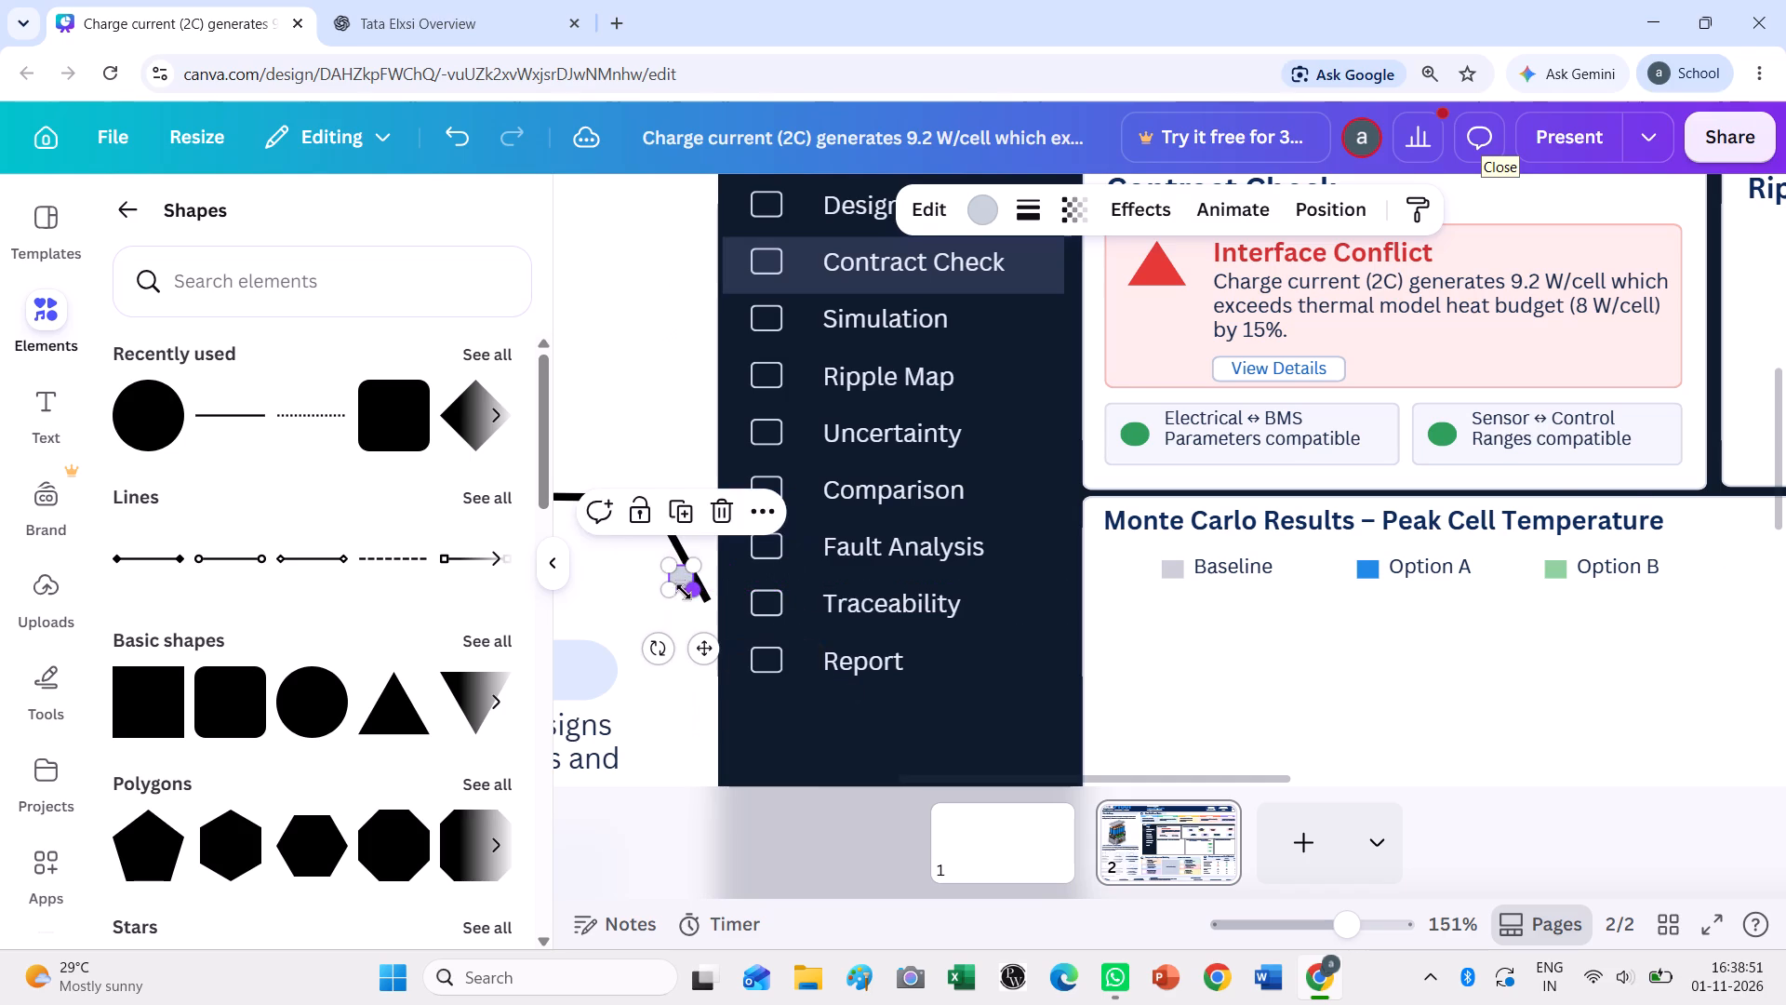
pyautogui.keyDown('ctrl'); pyautogui.scroll(-1, 684, 580); pyautogui.keyUp('ctrl')
pyautogui.keyDown('ctrl'); pyautogui.scroll(3, 682, 580); pyautogui.keyUp('ctrl')
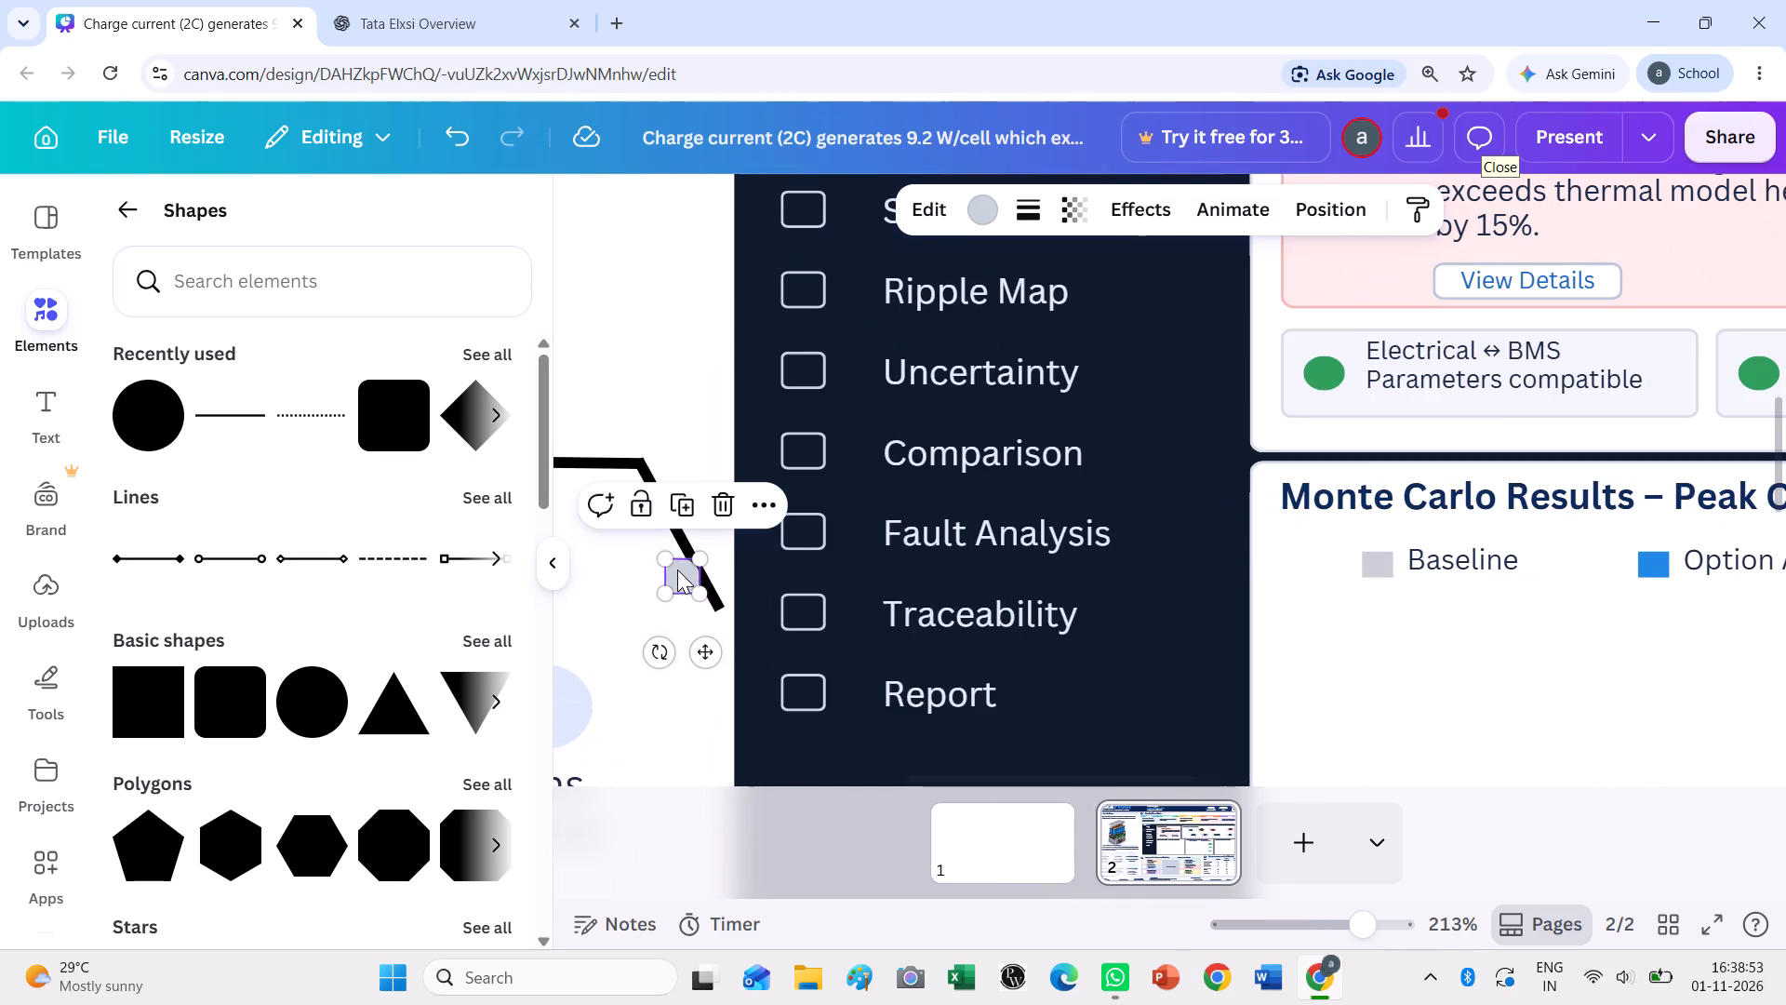
pyautogui.moveTo(677, 569); pyautogui.dragTo(713, 605)
pyautogui.keyDown('ctrl'); pyautogui.scroll(-1, 729, 569); pyautogui.keyUp('ctrl')
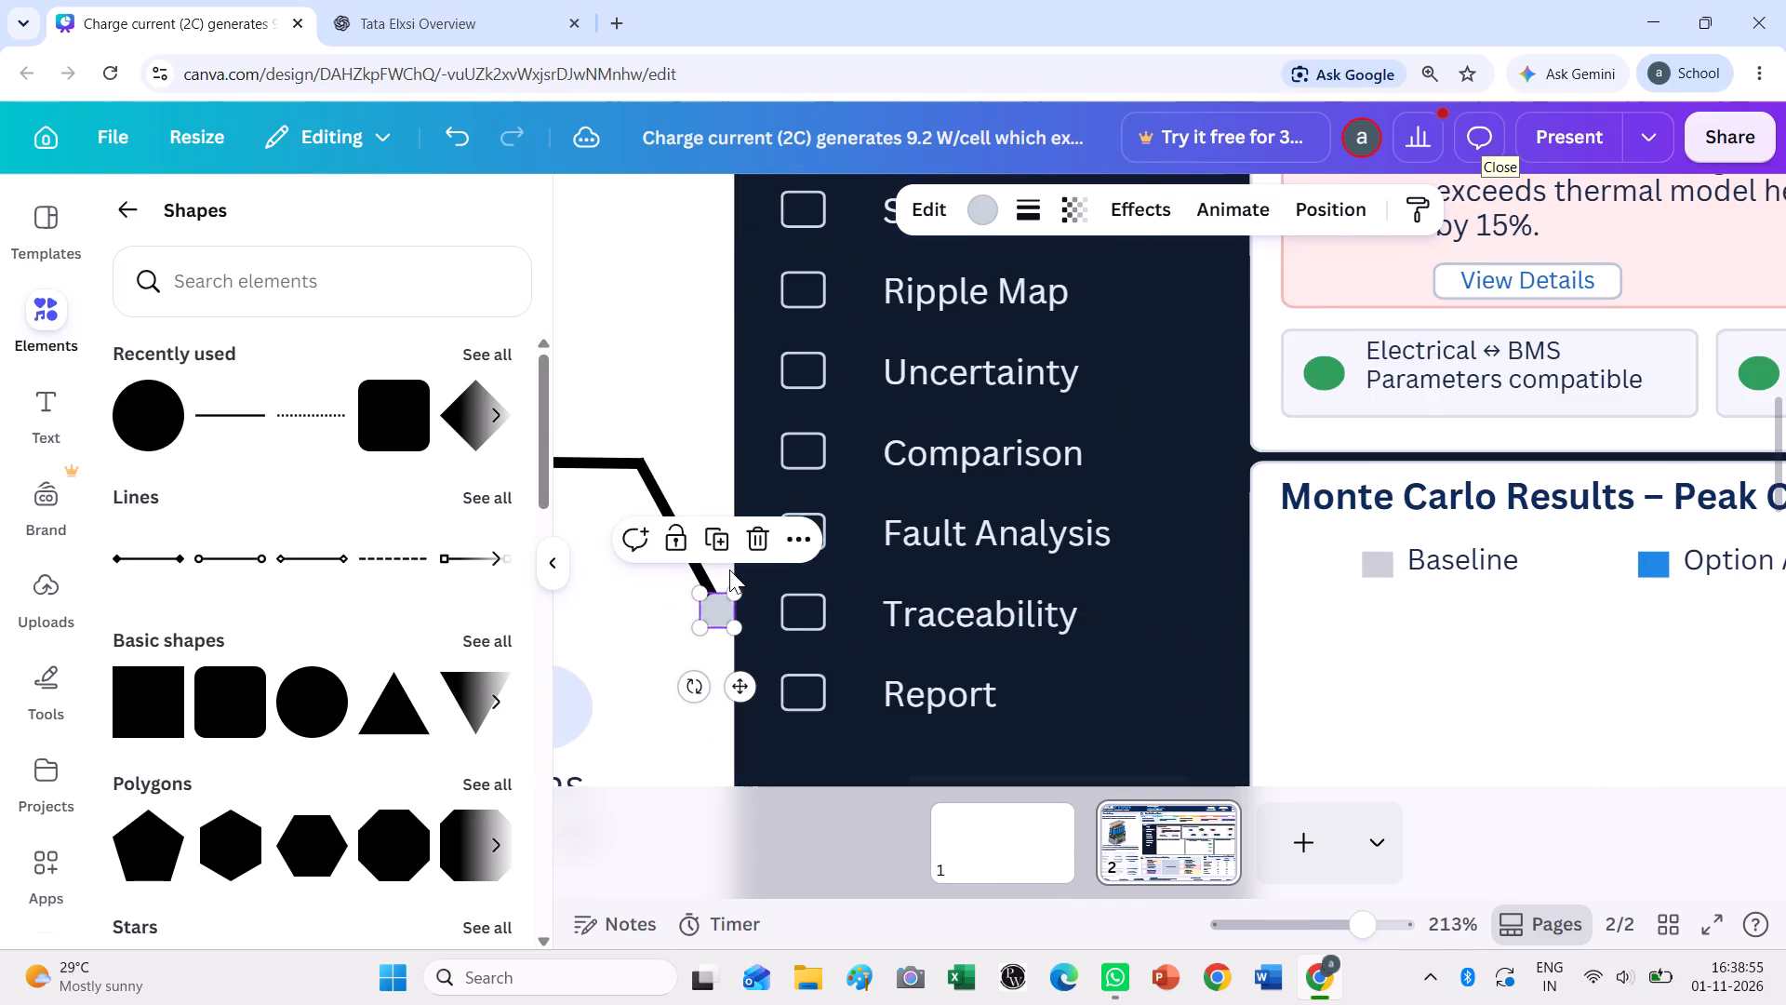
# Fill the dot at the end of the bent pointer with black.
pyautogui.keyDown('ctrl'); pyautogui.scroll(-5, 729, 569); pyautogui.keyUp('ctrl')
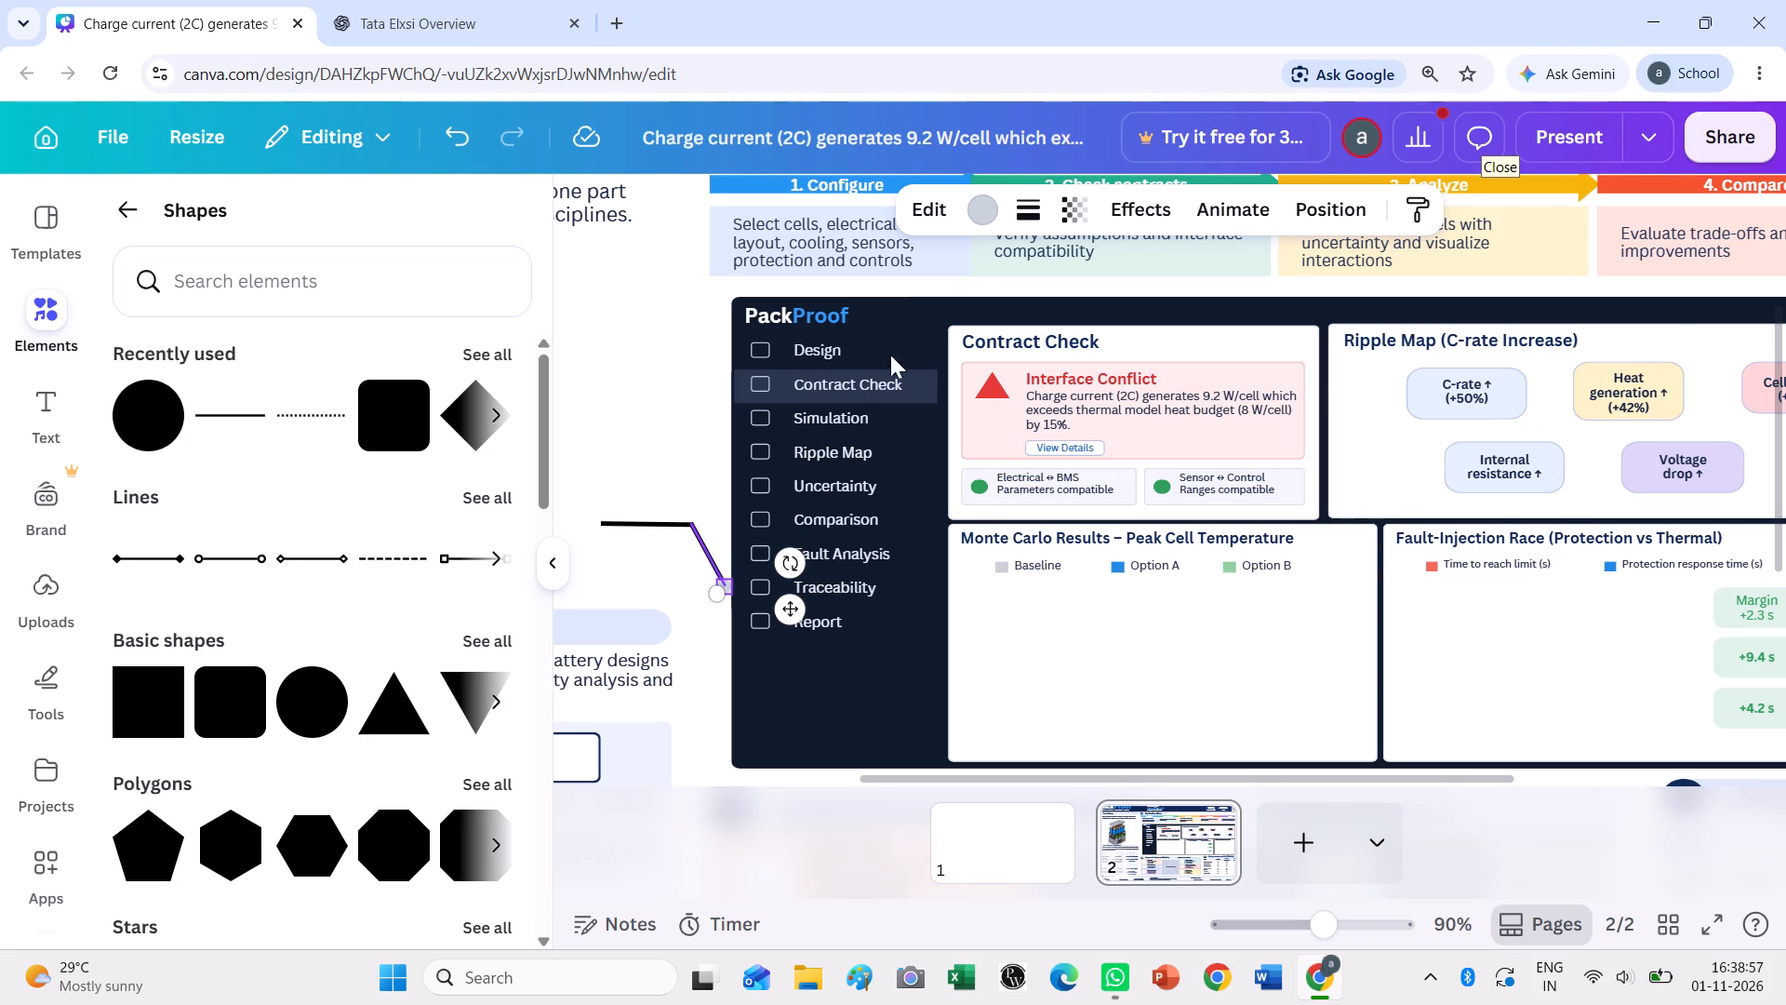
pyautogui.click(993, 211)
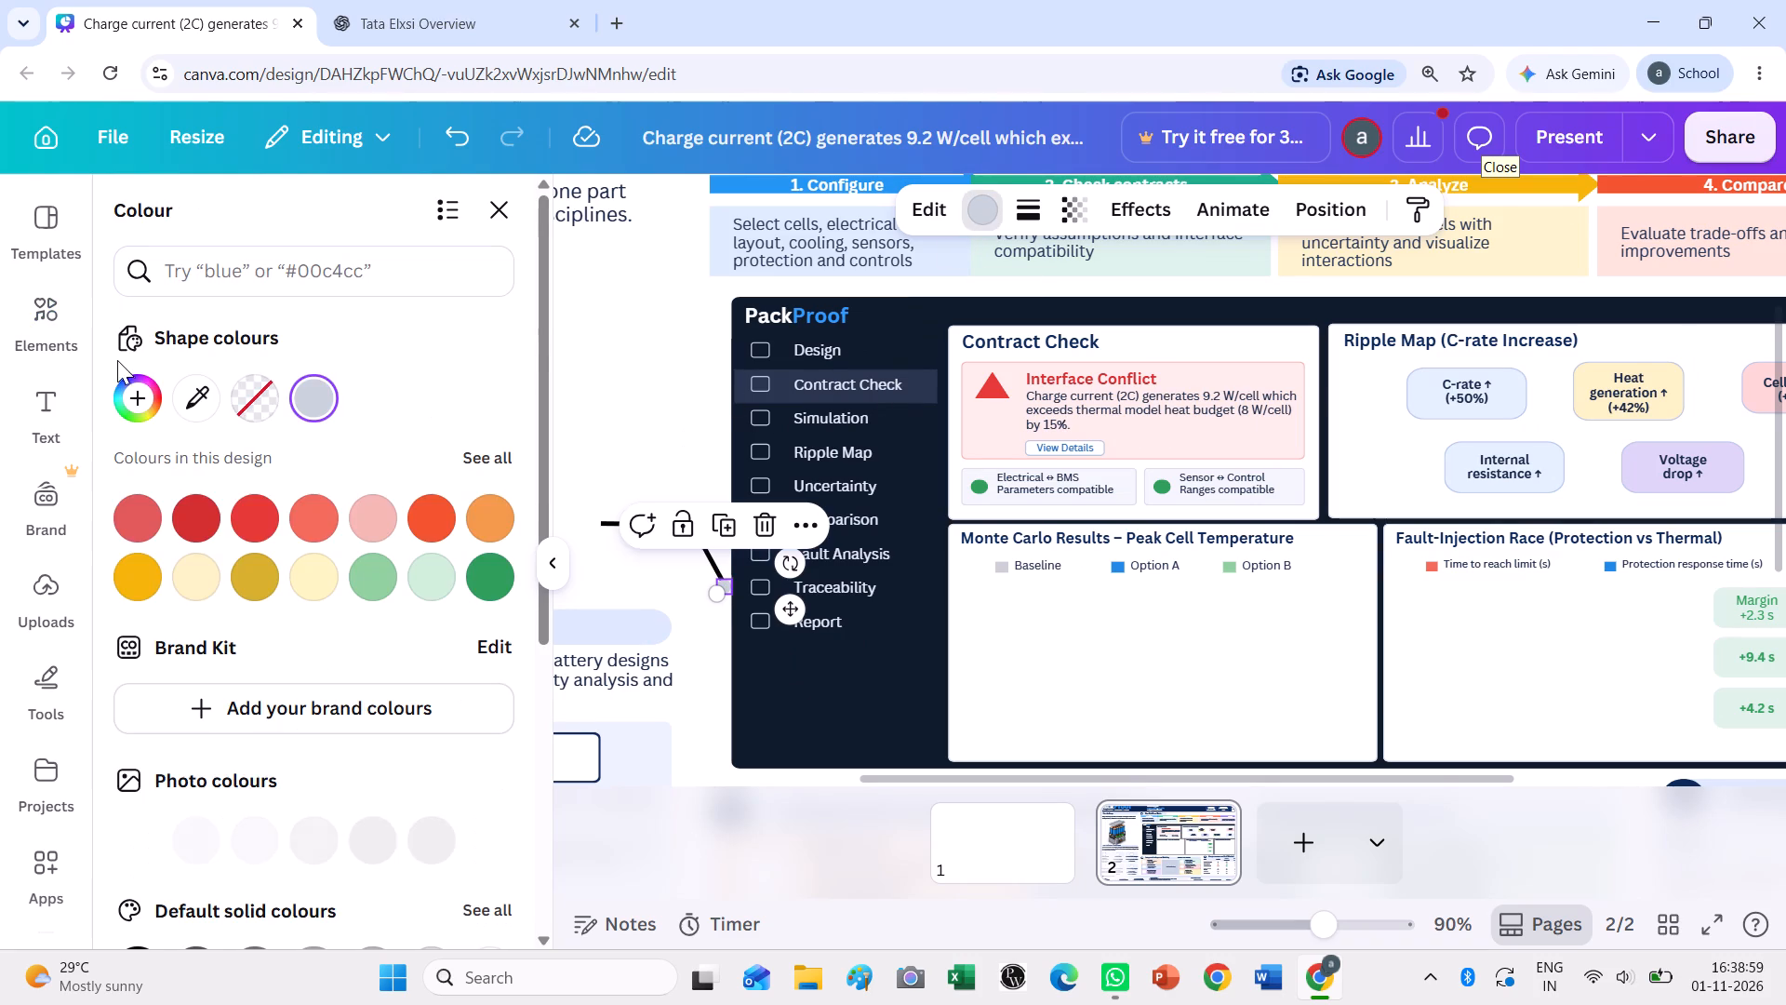
pyautogui.scroll(-3, 195, 599)
pyautogui.click(144, 604)
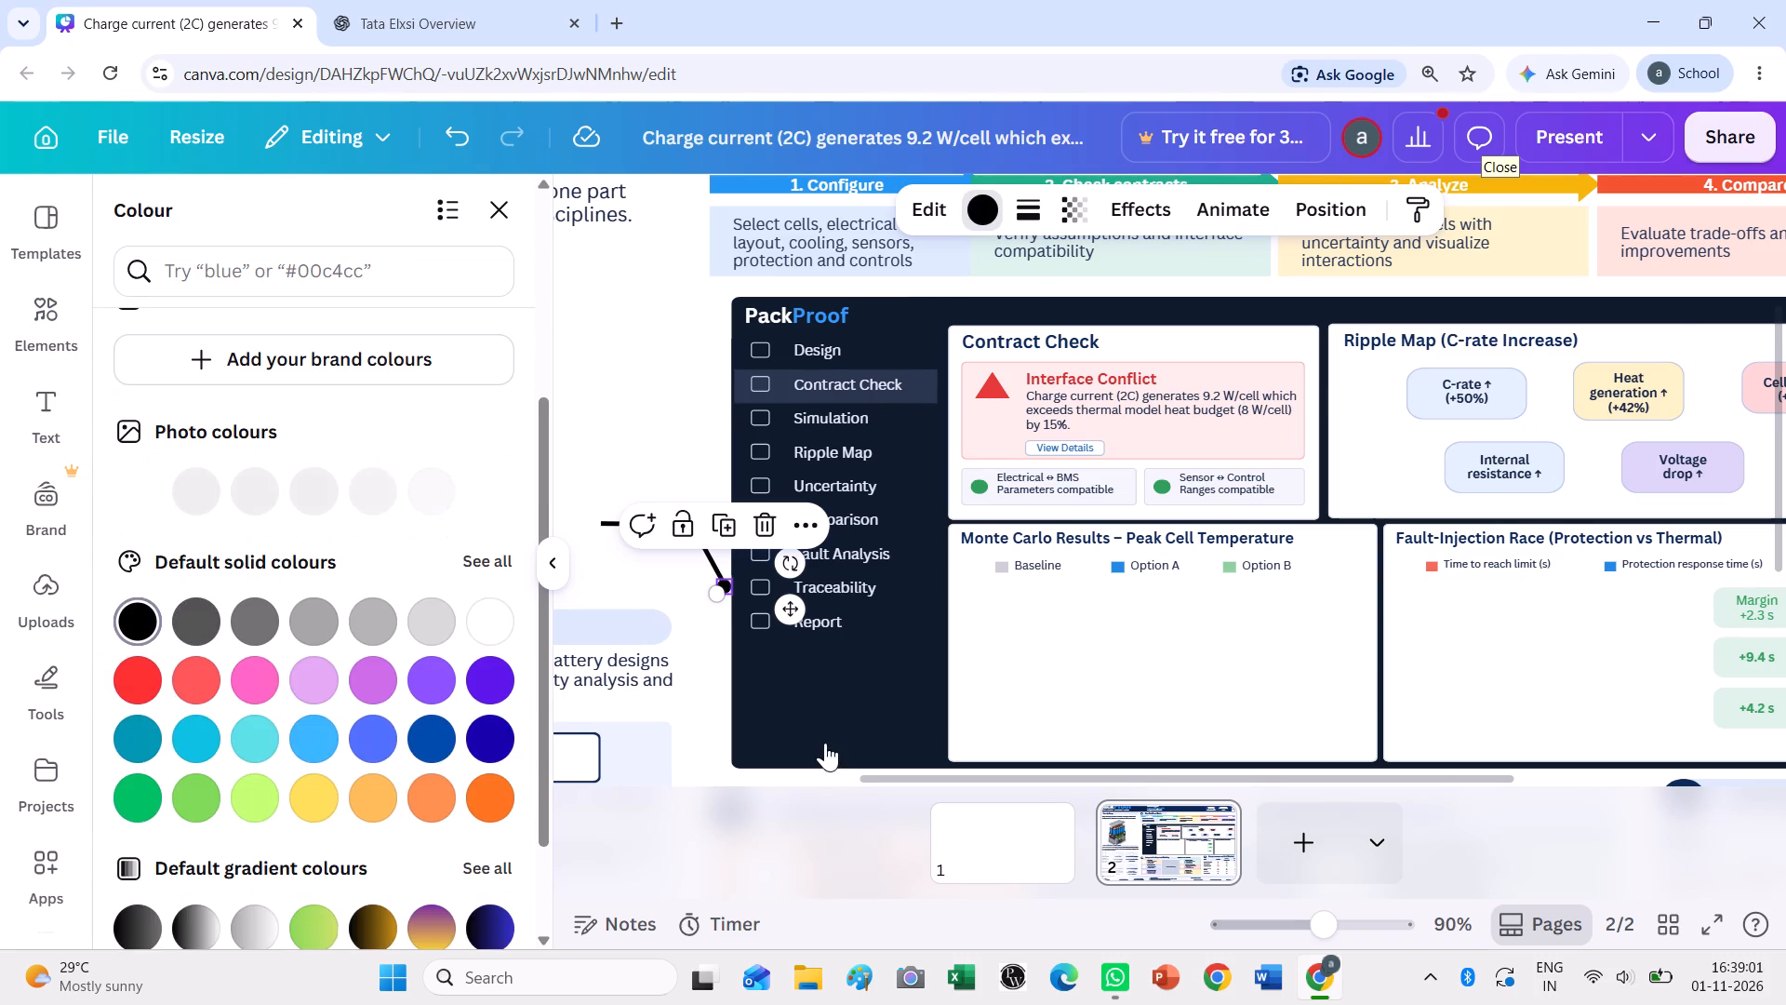
pyautogui.click(708, 699)
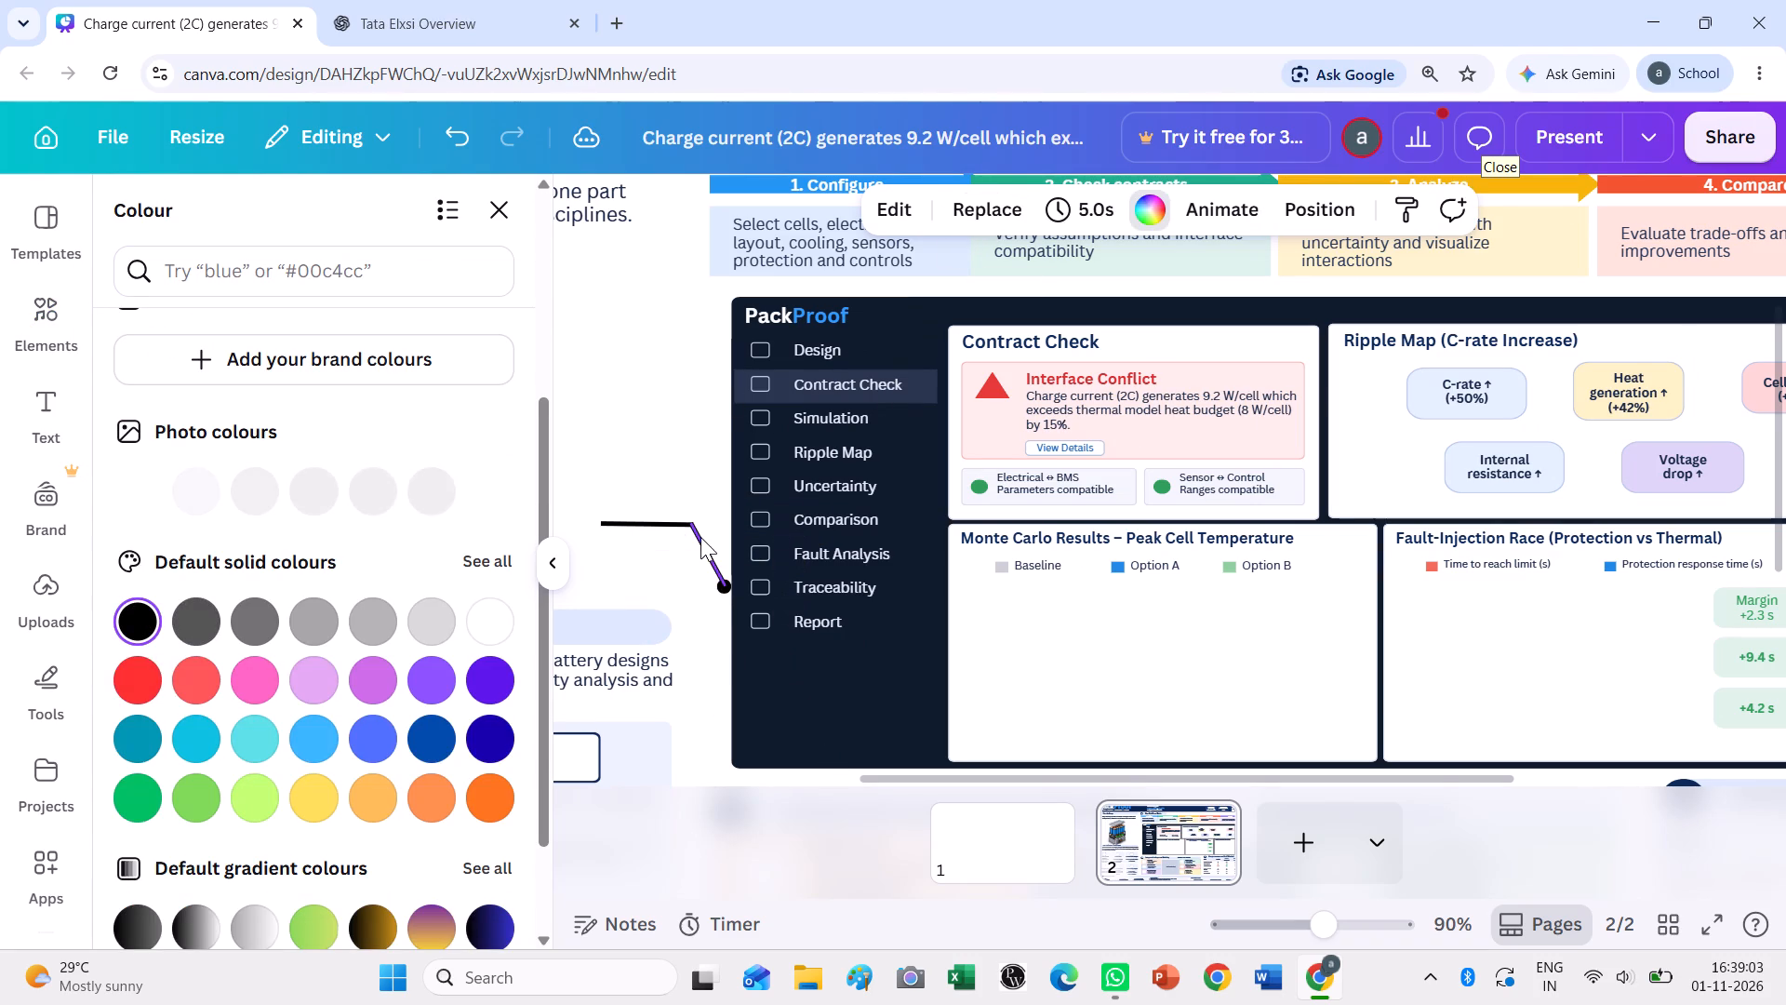
pyautogui.click(646, 572)
# Rotate both pointer lines and their dot together to about -155°, so the dot sits at the top.
pyautogui.keyDown('ctrl'); pyautogui.scroll(-2, 646, 572); pyautogui.keyUp('ctrl')
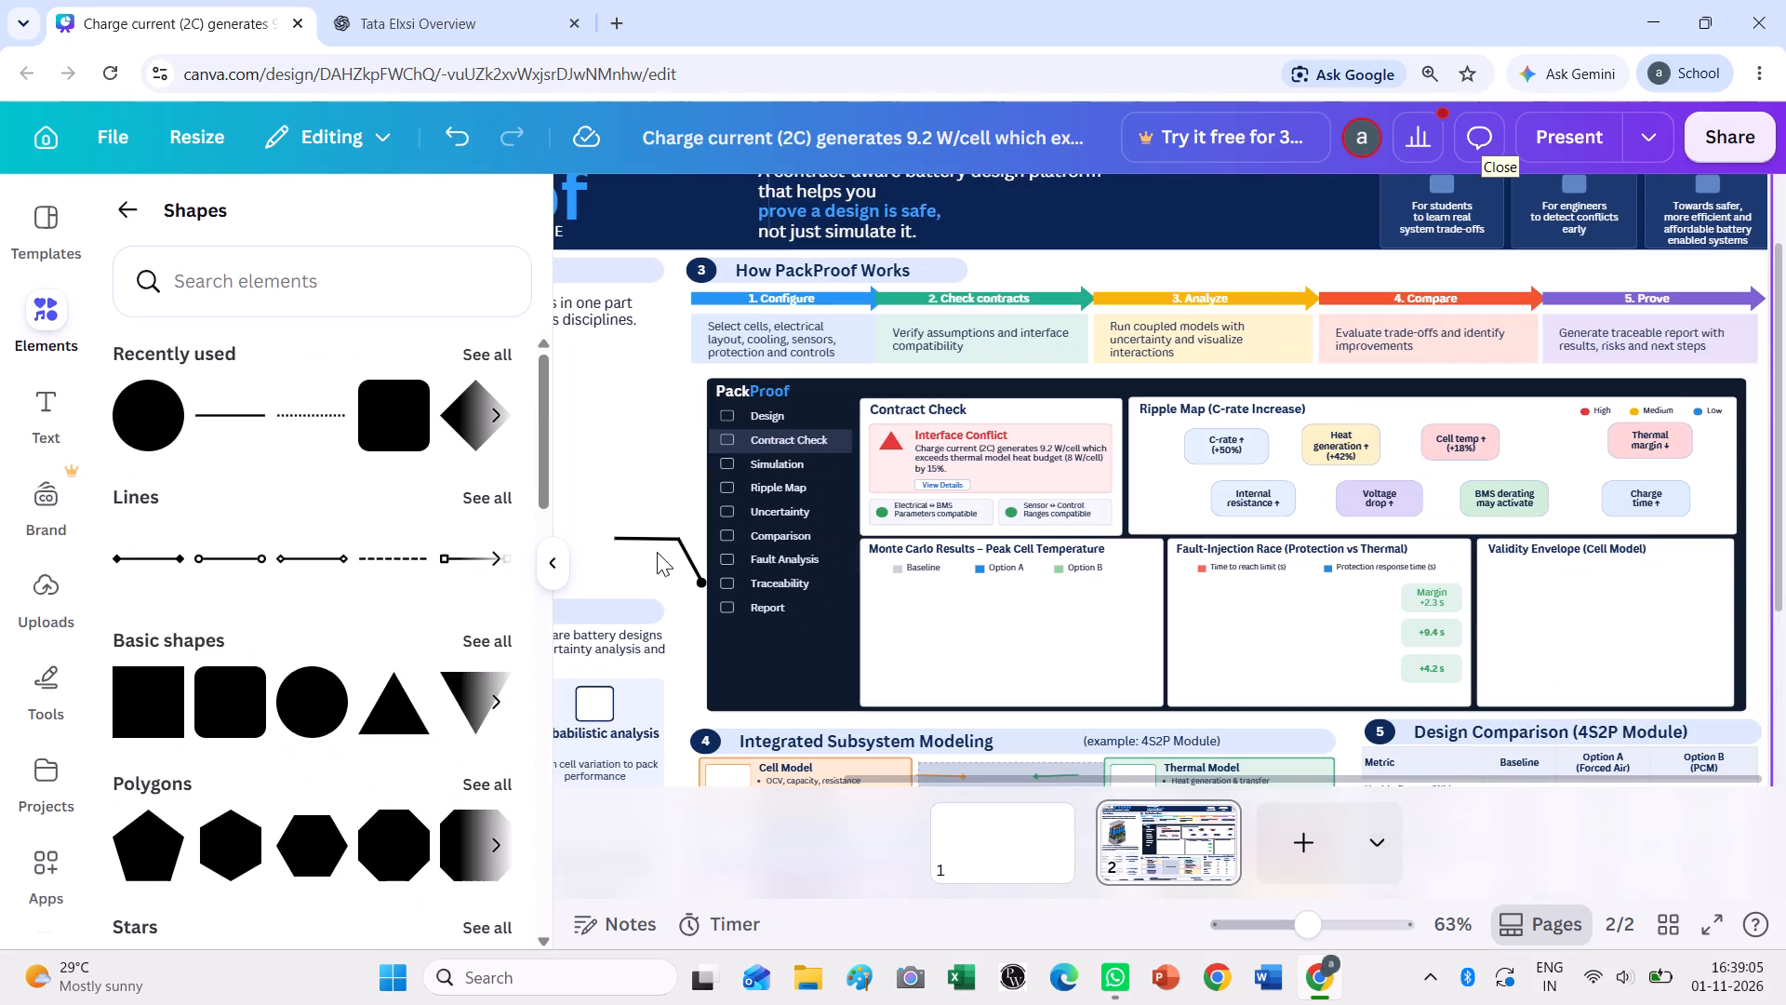
pyautogui.click(566, 569)
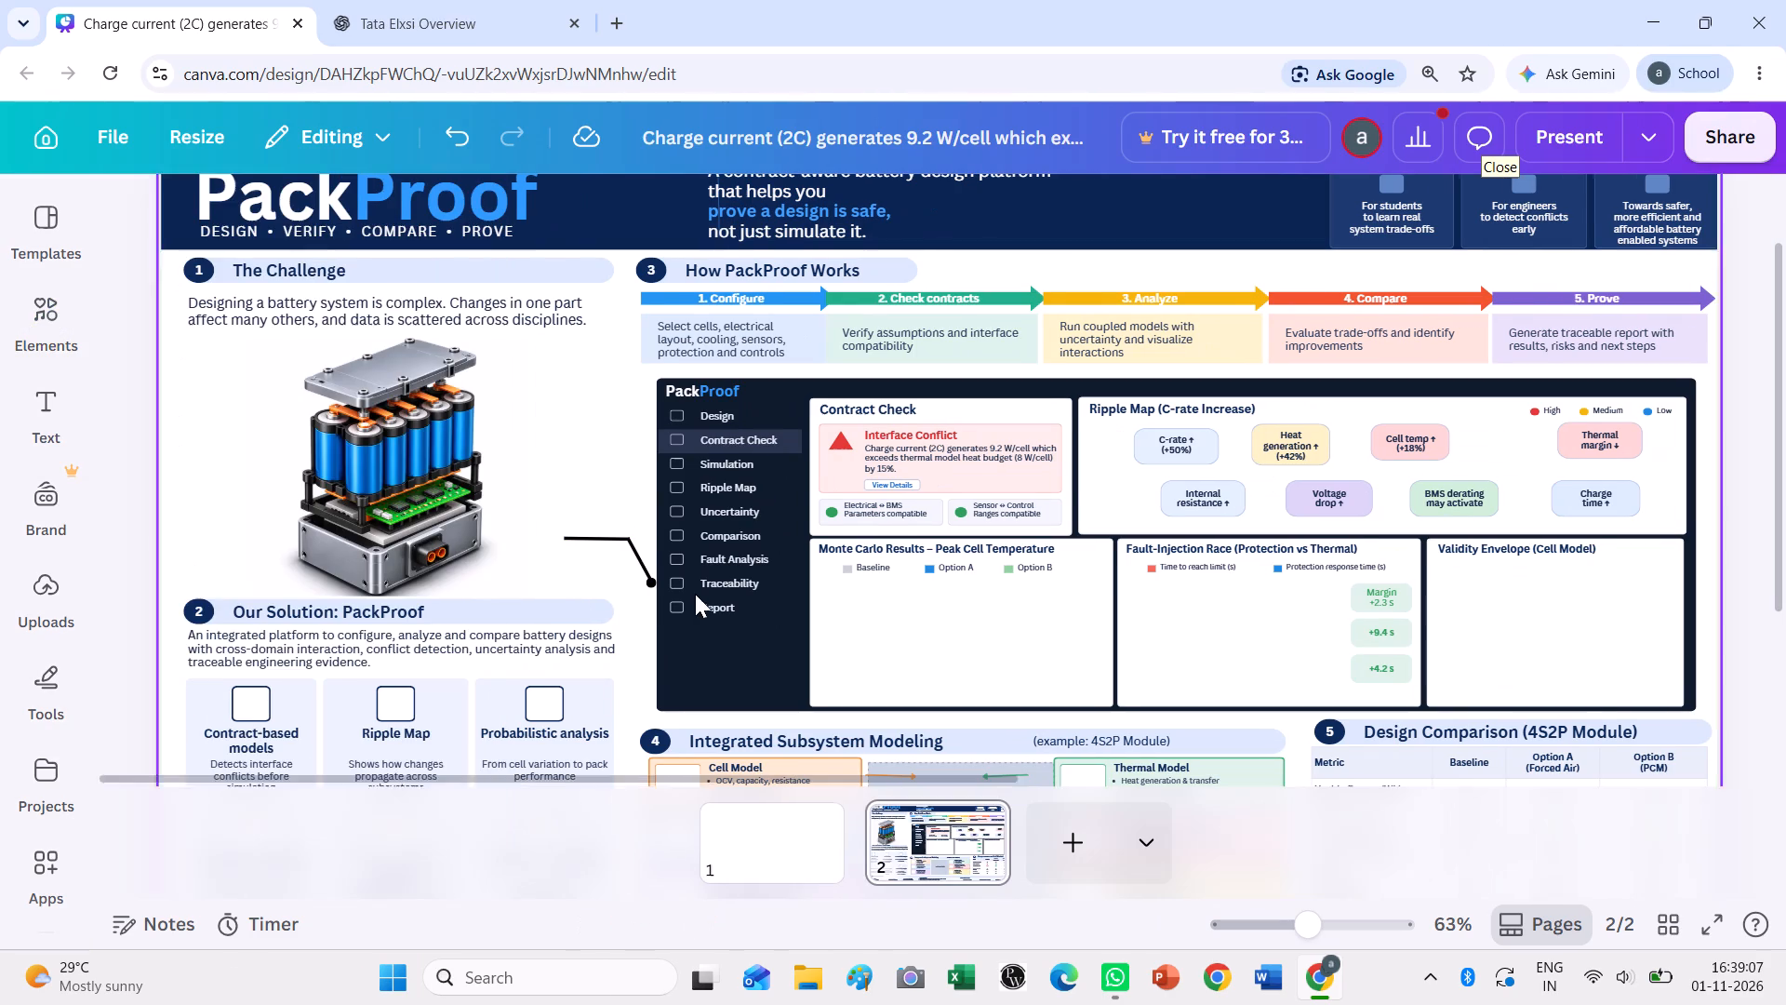
pyautogui.moveTo(639, 602); pyautogui.dragTo(616, 562)
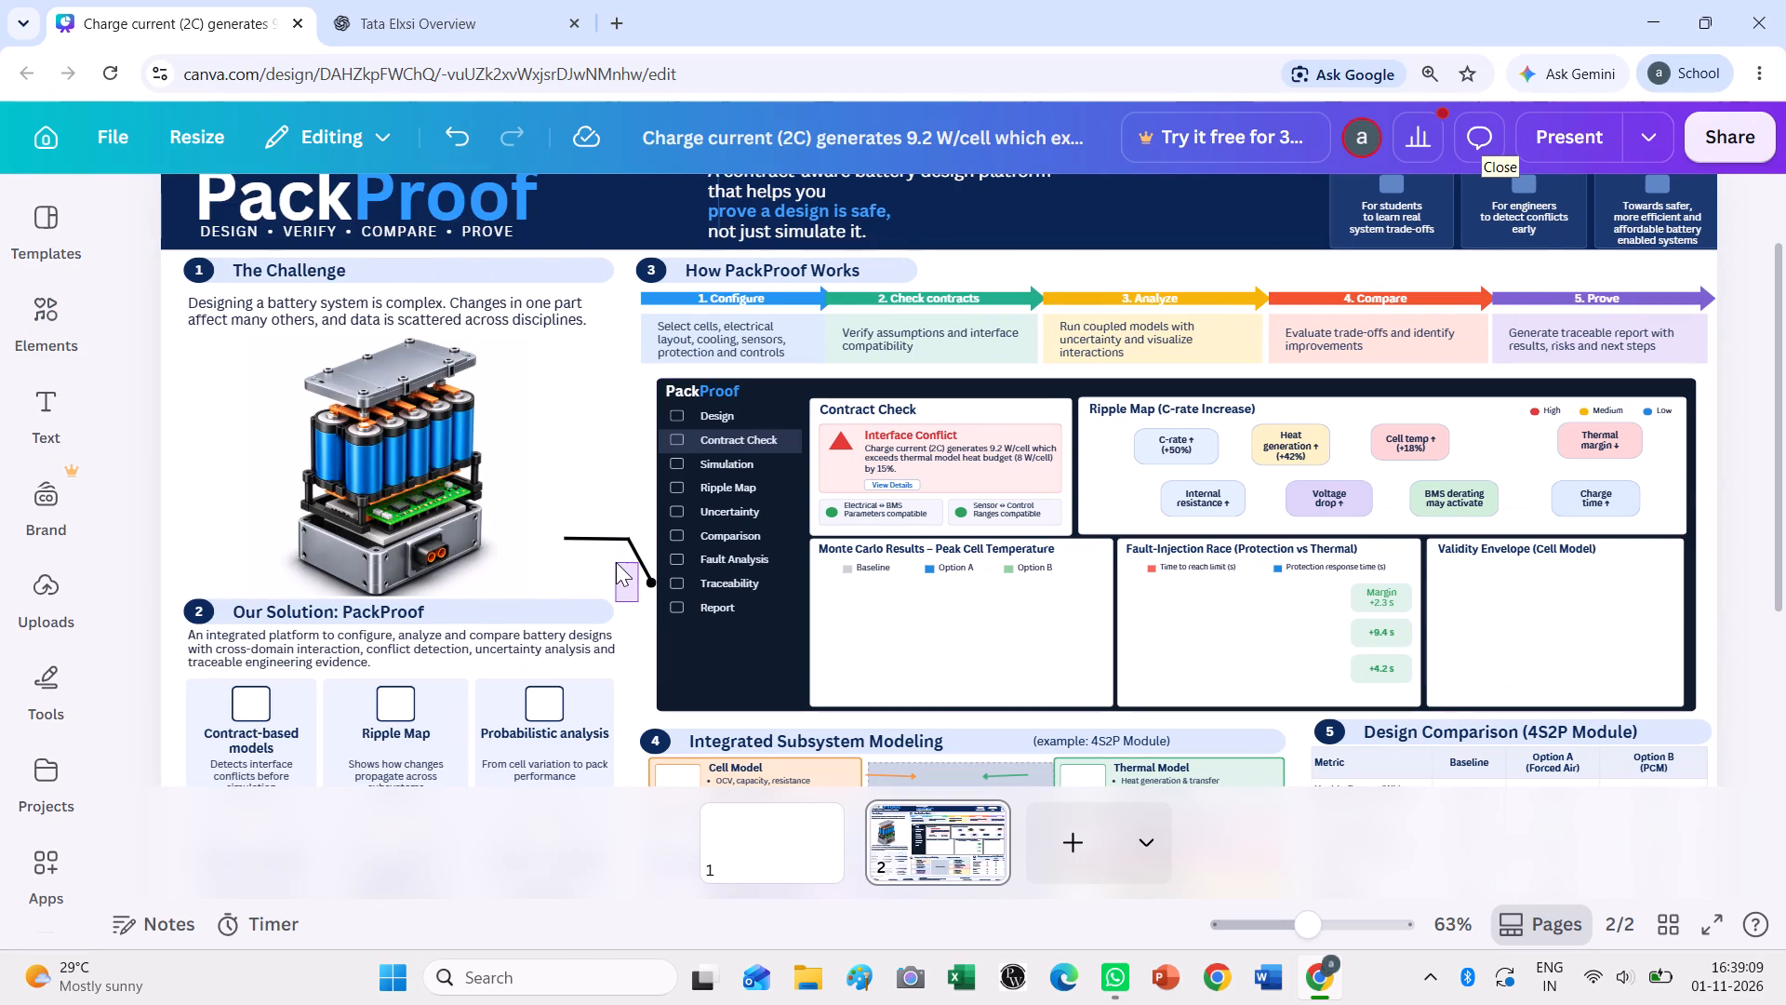
pyautogui.moveTo(555, 495); pyautogui.dragTo(649, 596)
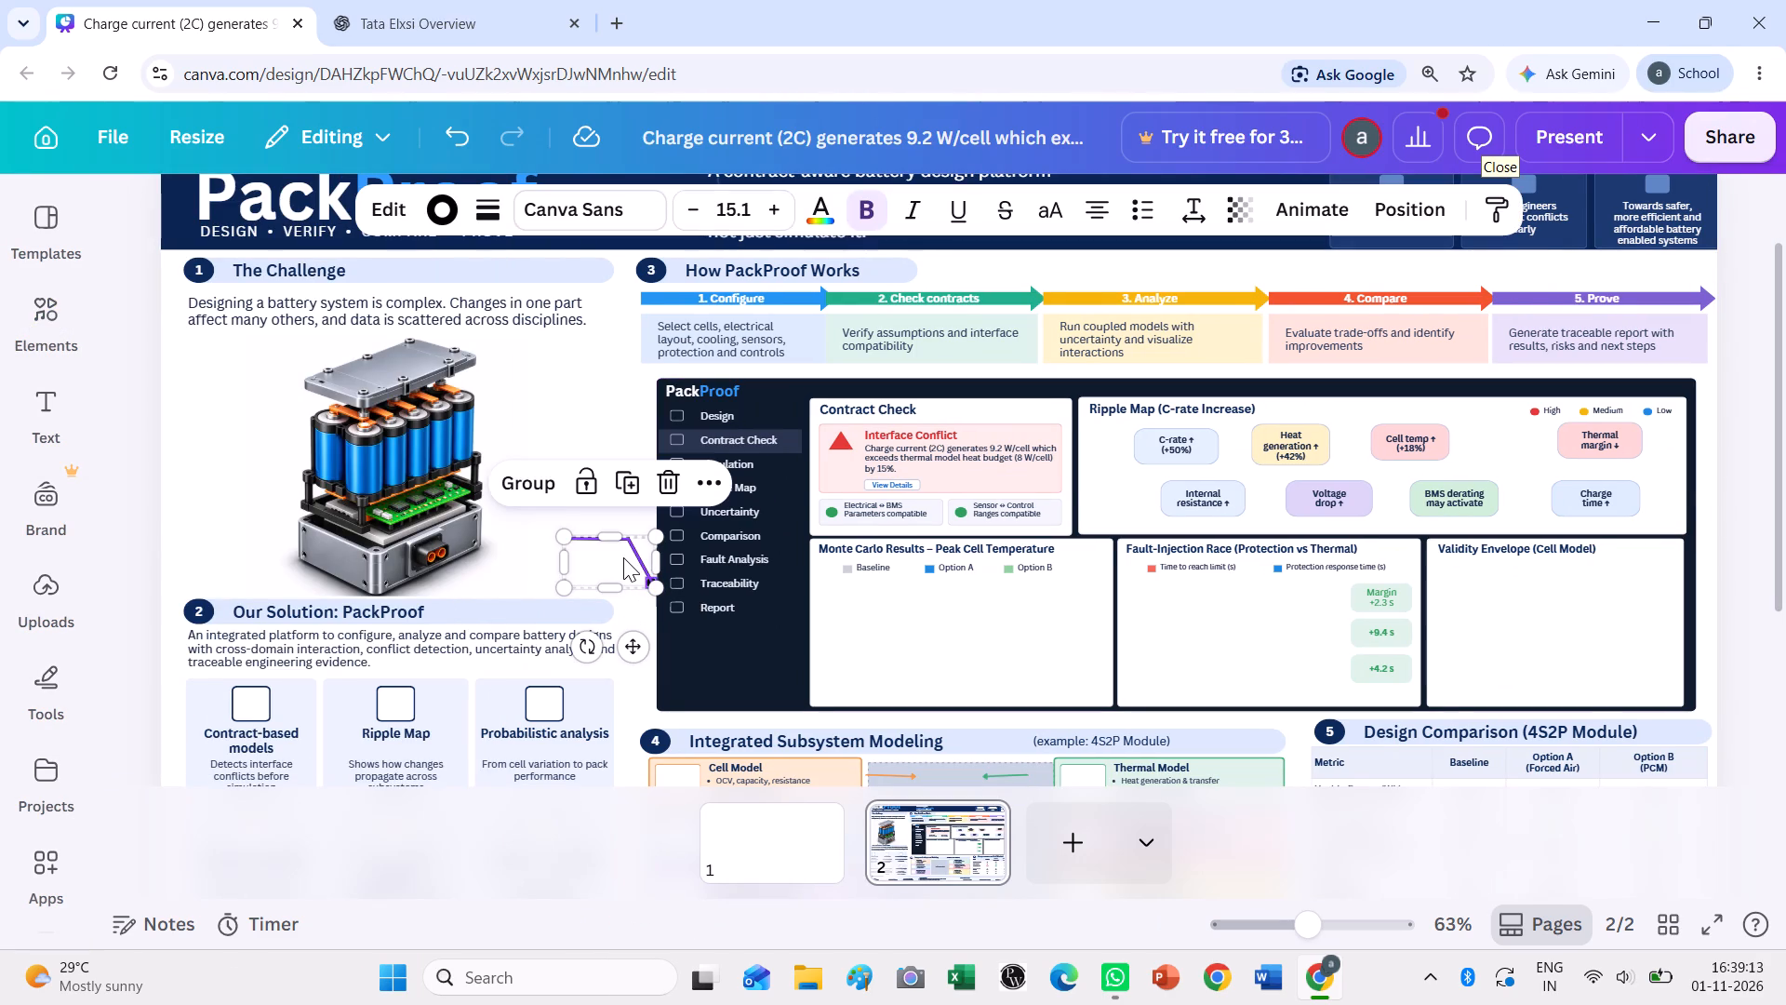
pyautogui.moveTo(585, 642); pyautogui.dragTo(509, 568)
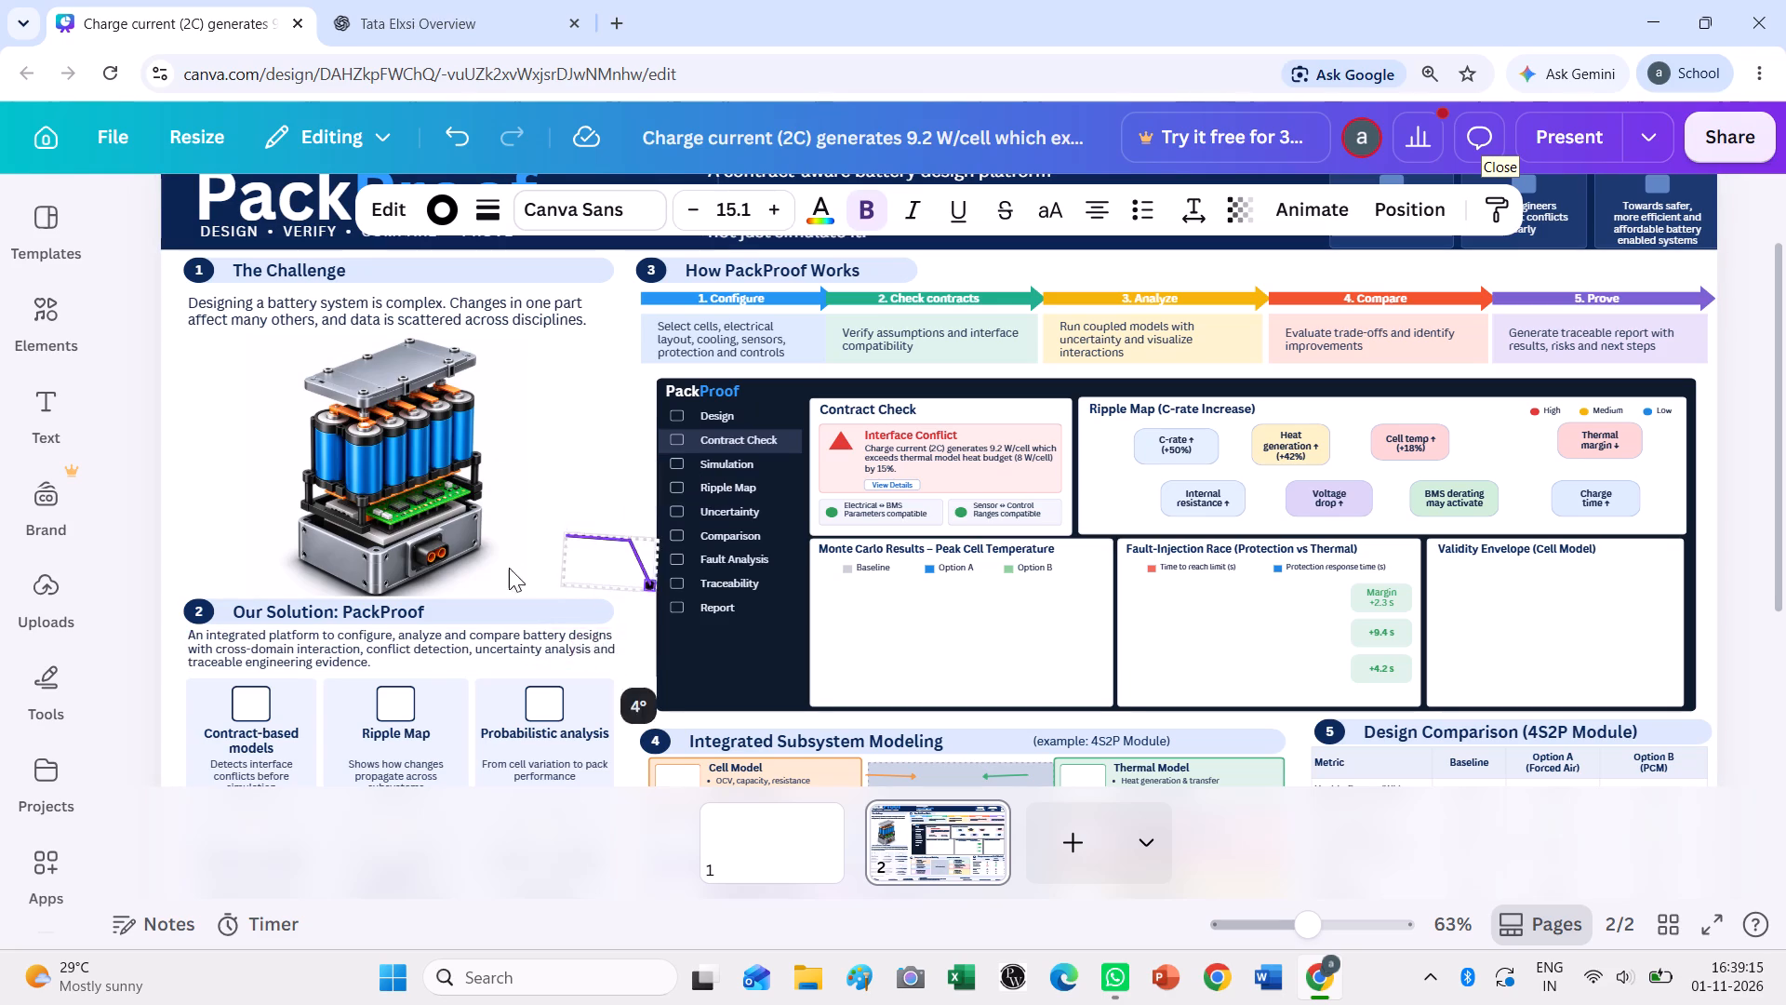
pyautogui.moveTo(509, 568); pyautogui.dragTo(624, 588)
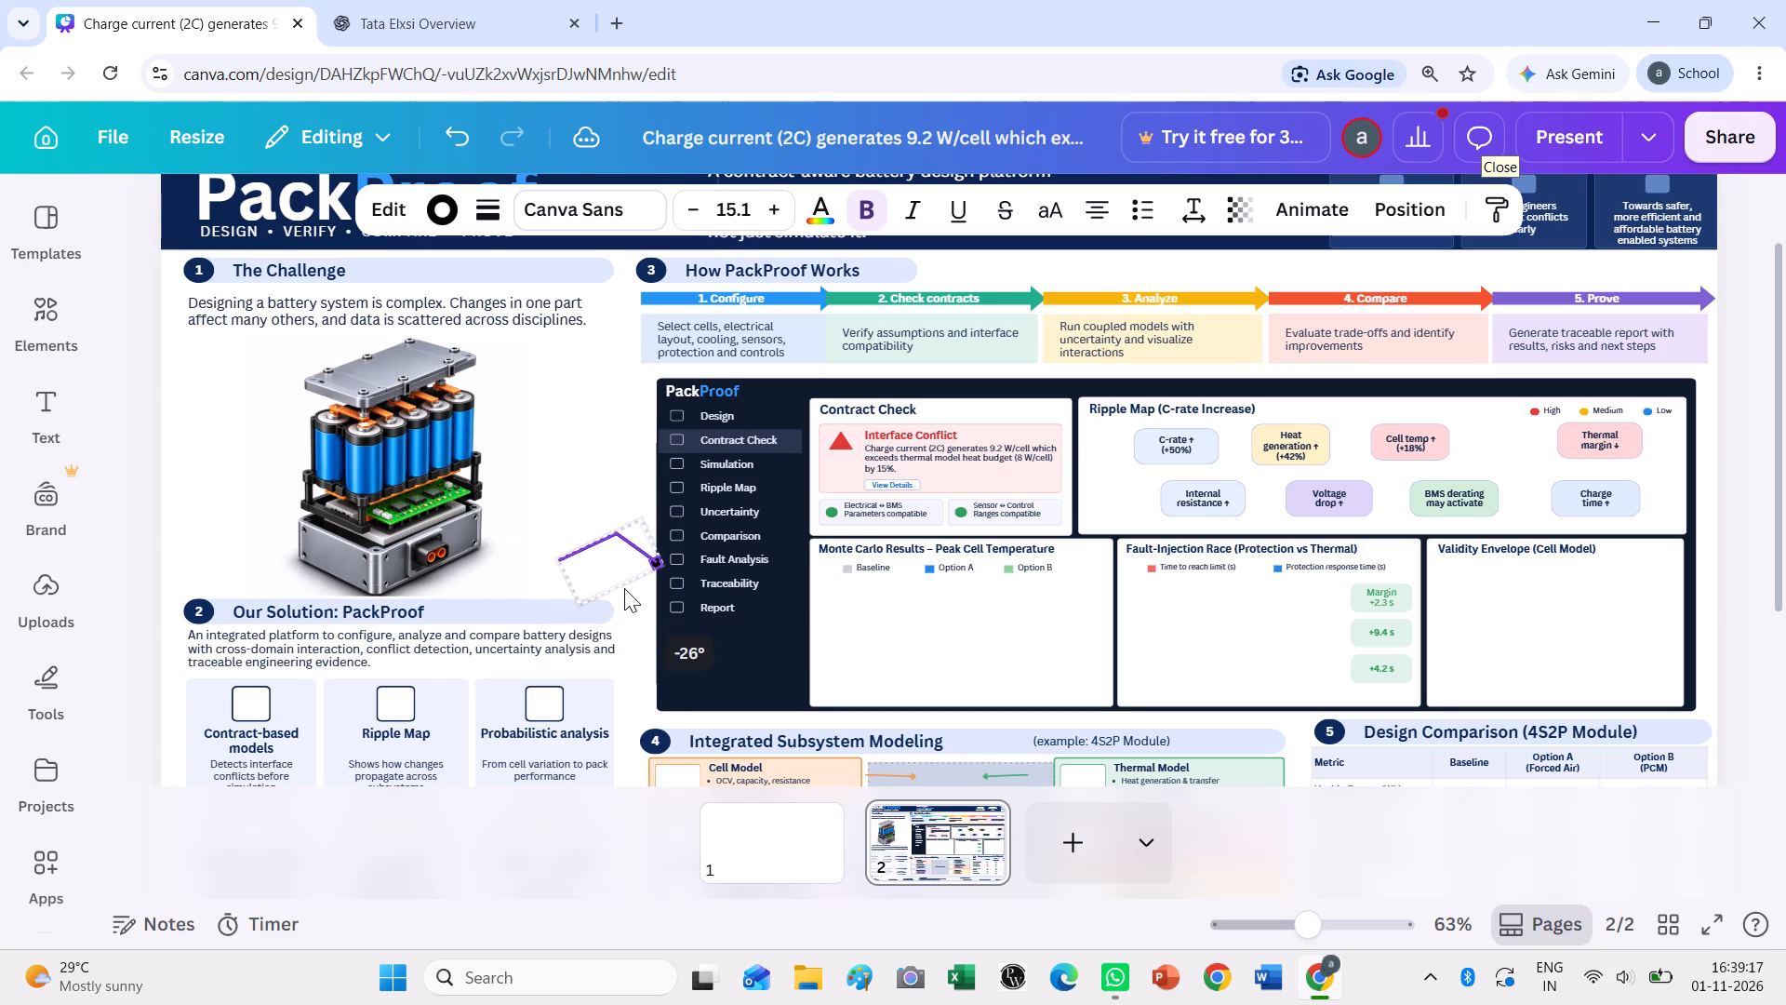
pyautogui.moveTo(624, 588); pyautogui.dragTo(671, 467)
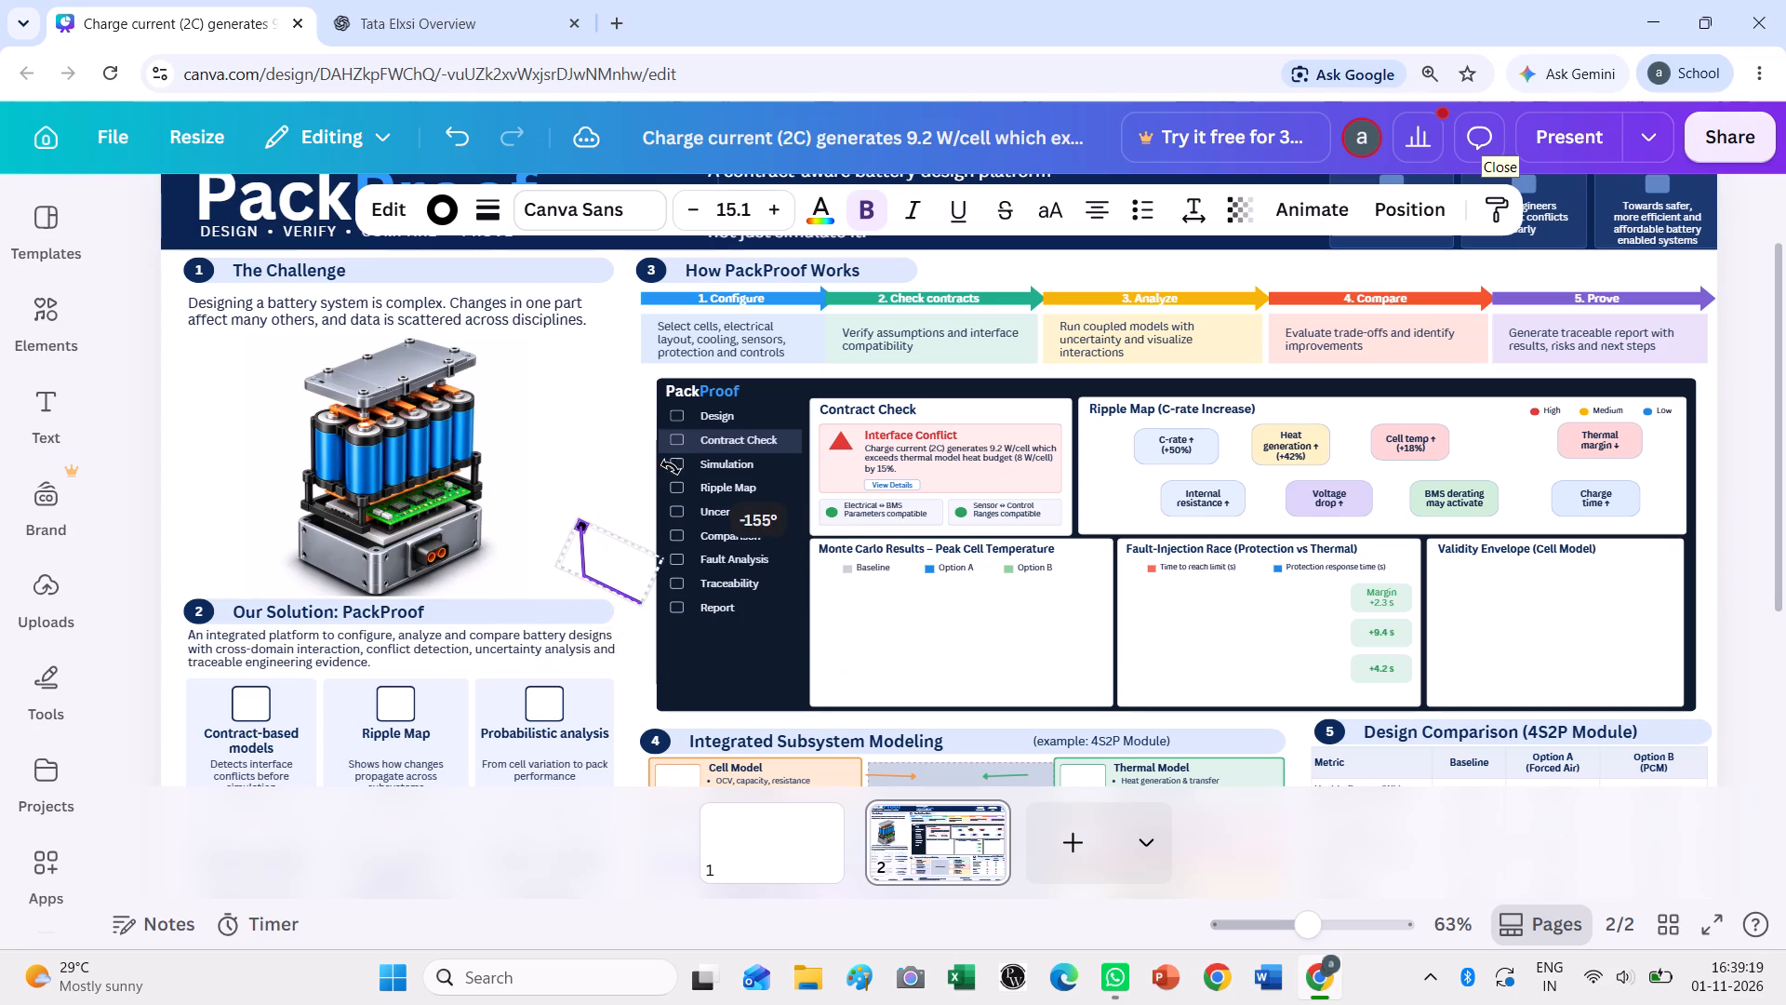
pyautogui.moveTo(671, 467); pyautogui.dragTo(668, 470)
pyautogui.click(550, 400)
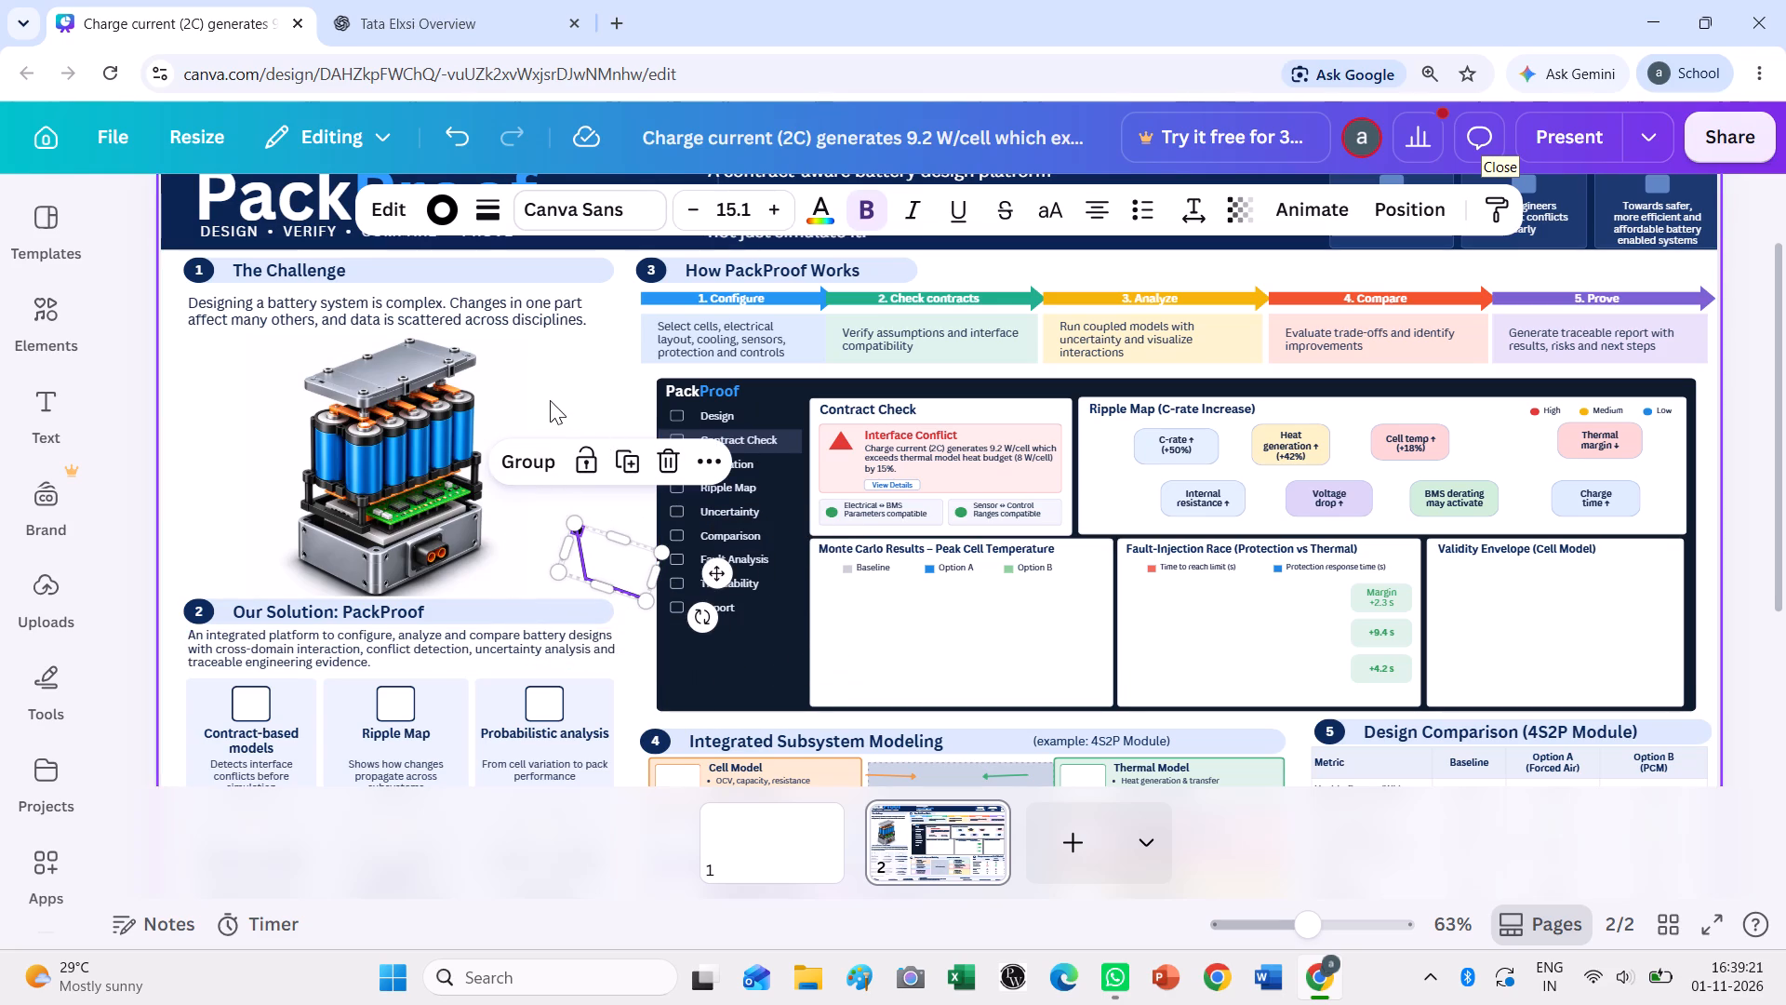
# Move the whole bent pointer with its dot to the battery image's upper-left corner, with its plain end over the cells.
pyautogui.moveTo(571, 499); pyautogui.dragTo(620, 575)
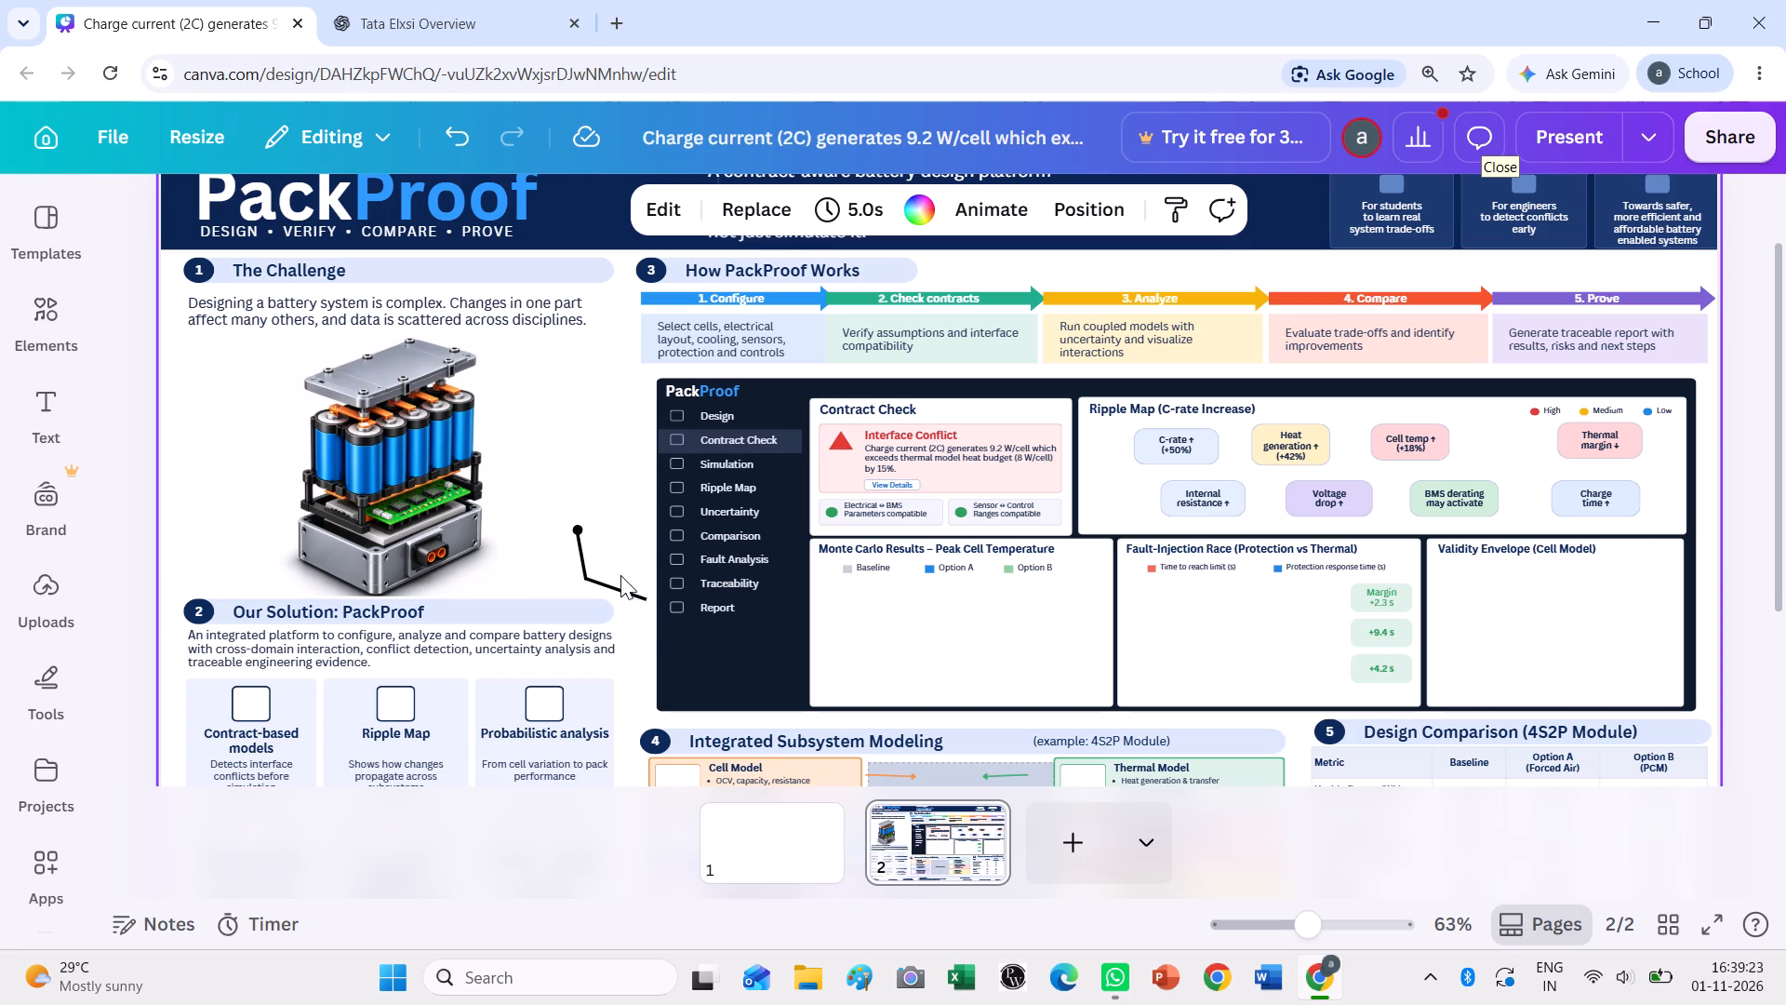
pyautogui.moveTo(620, 575); pyautogui.dragTo(636, 591)
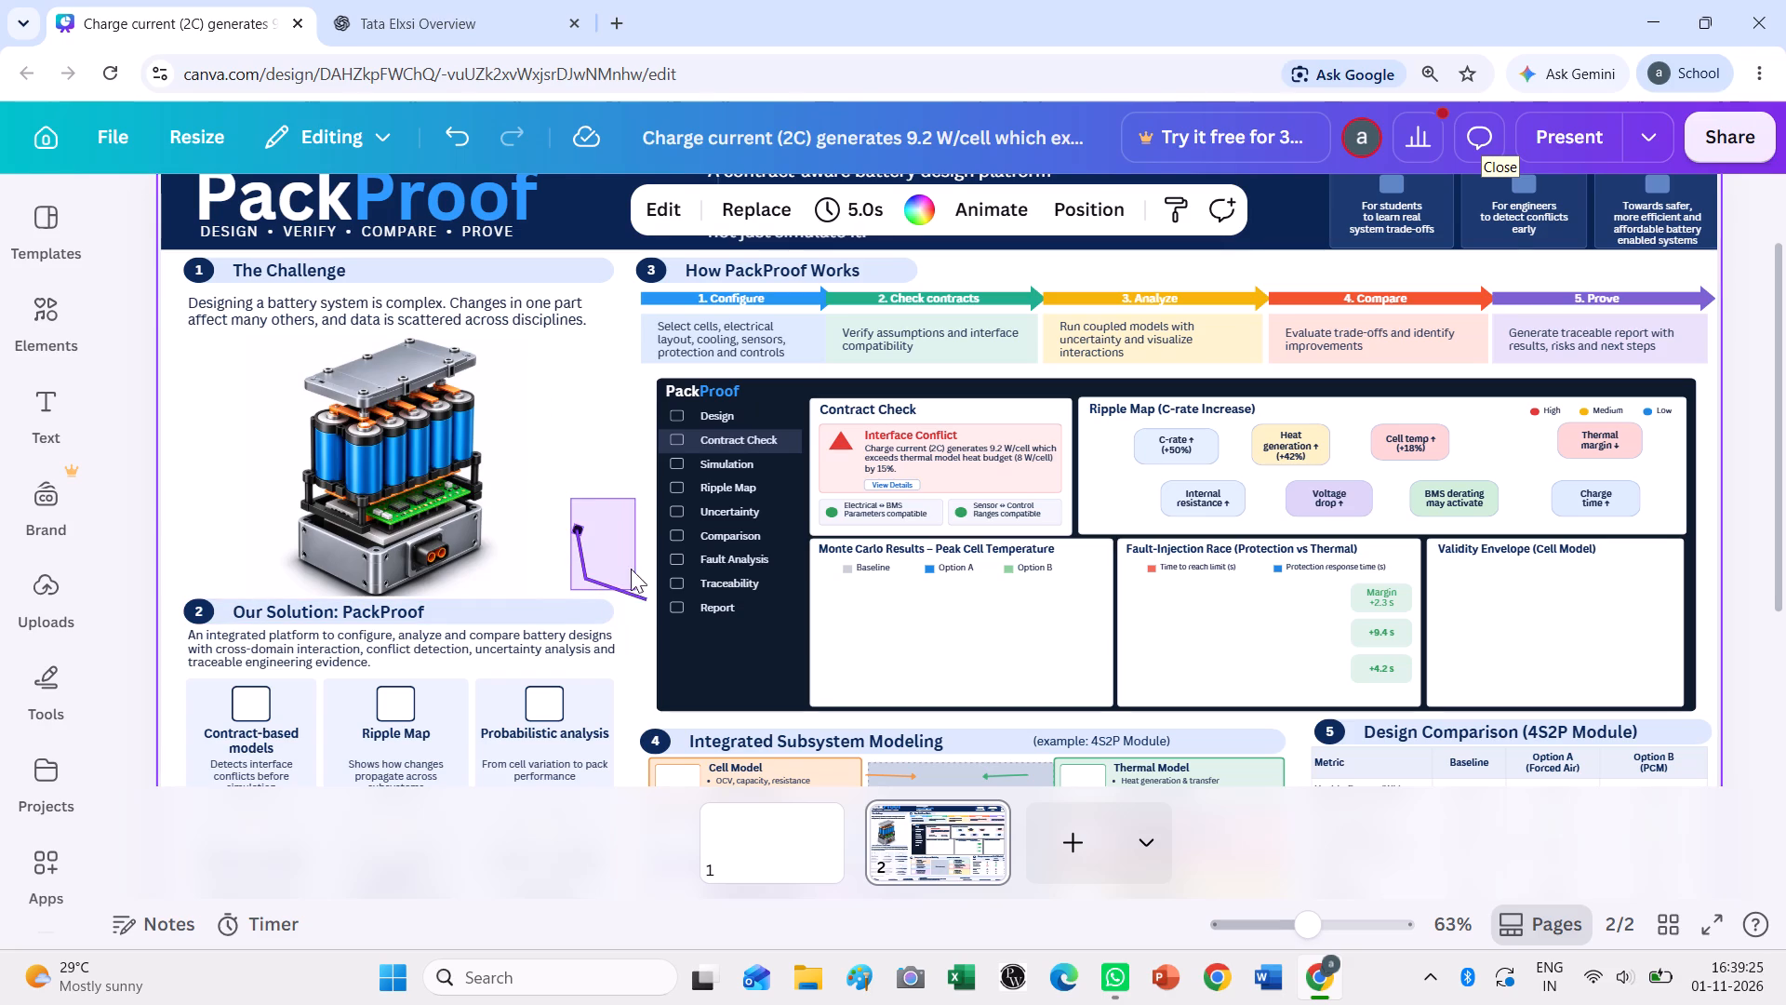
pyautogui.moveTo(606, 563); pyautogui.dragTo(386, 368)
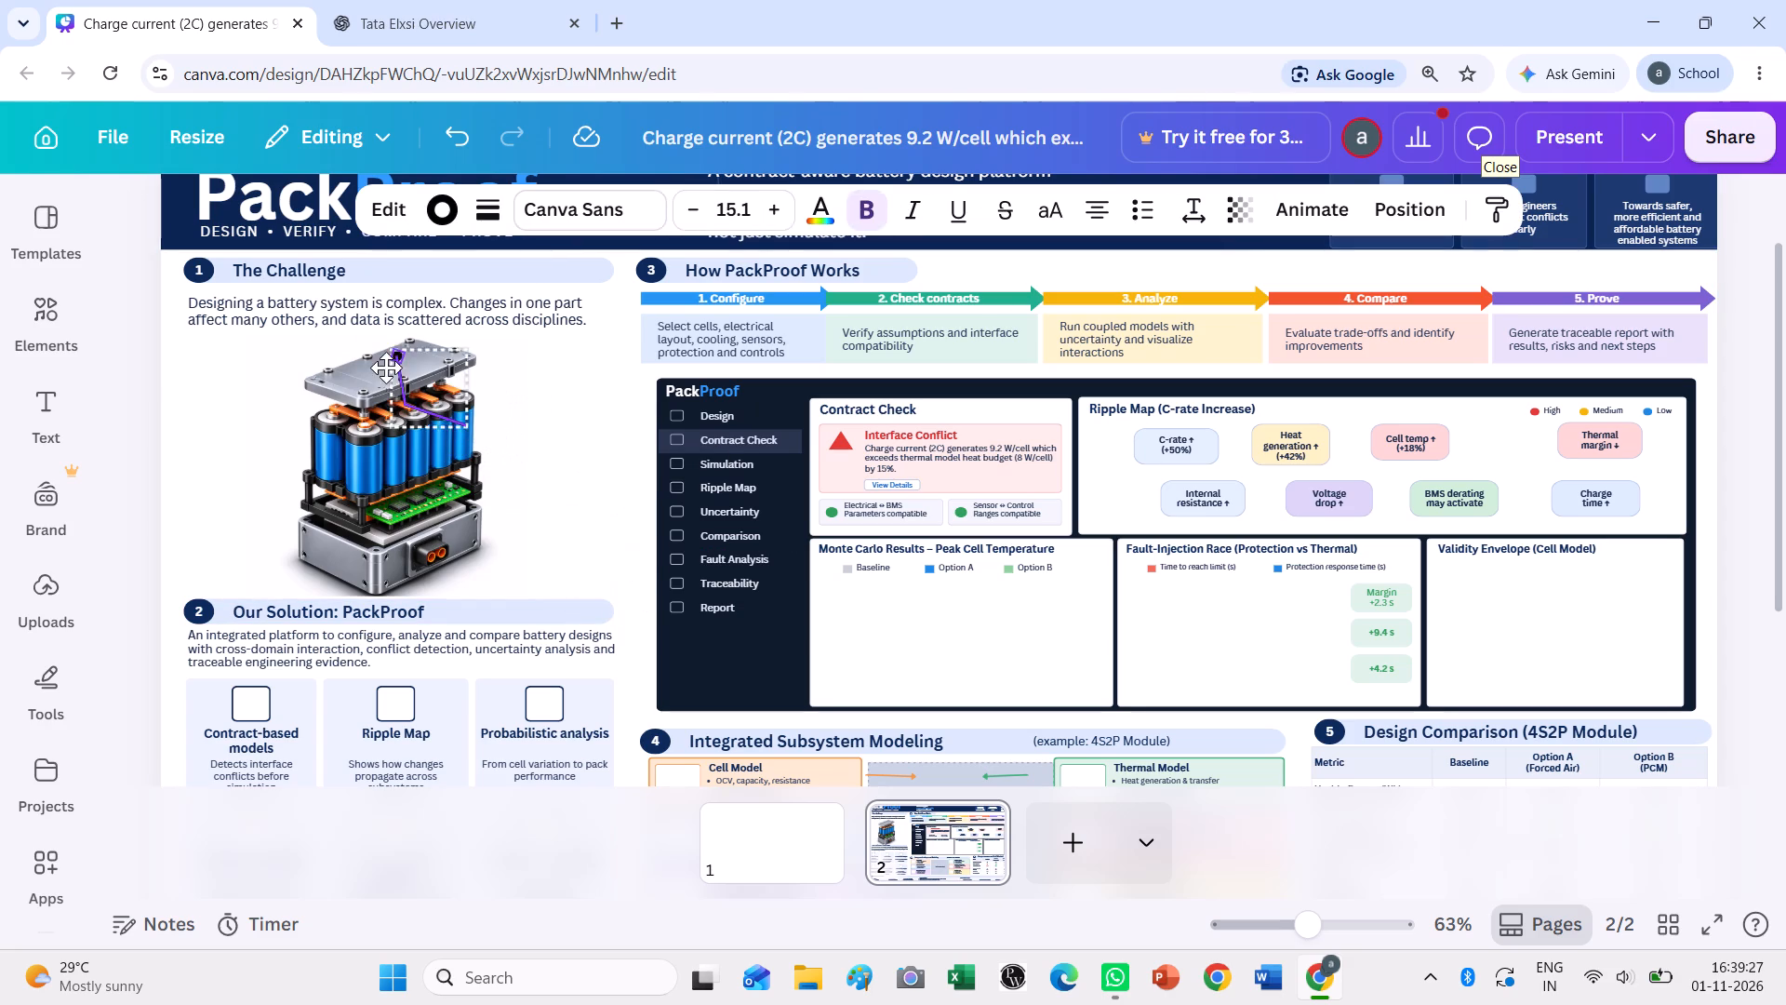
pyautogui.moveTo(386, 368); pyautogui.dragTo(306, 395)
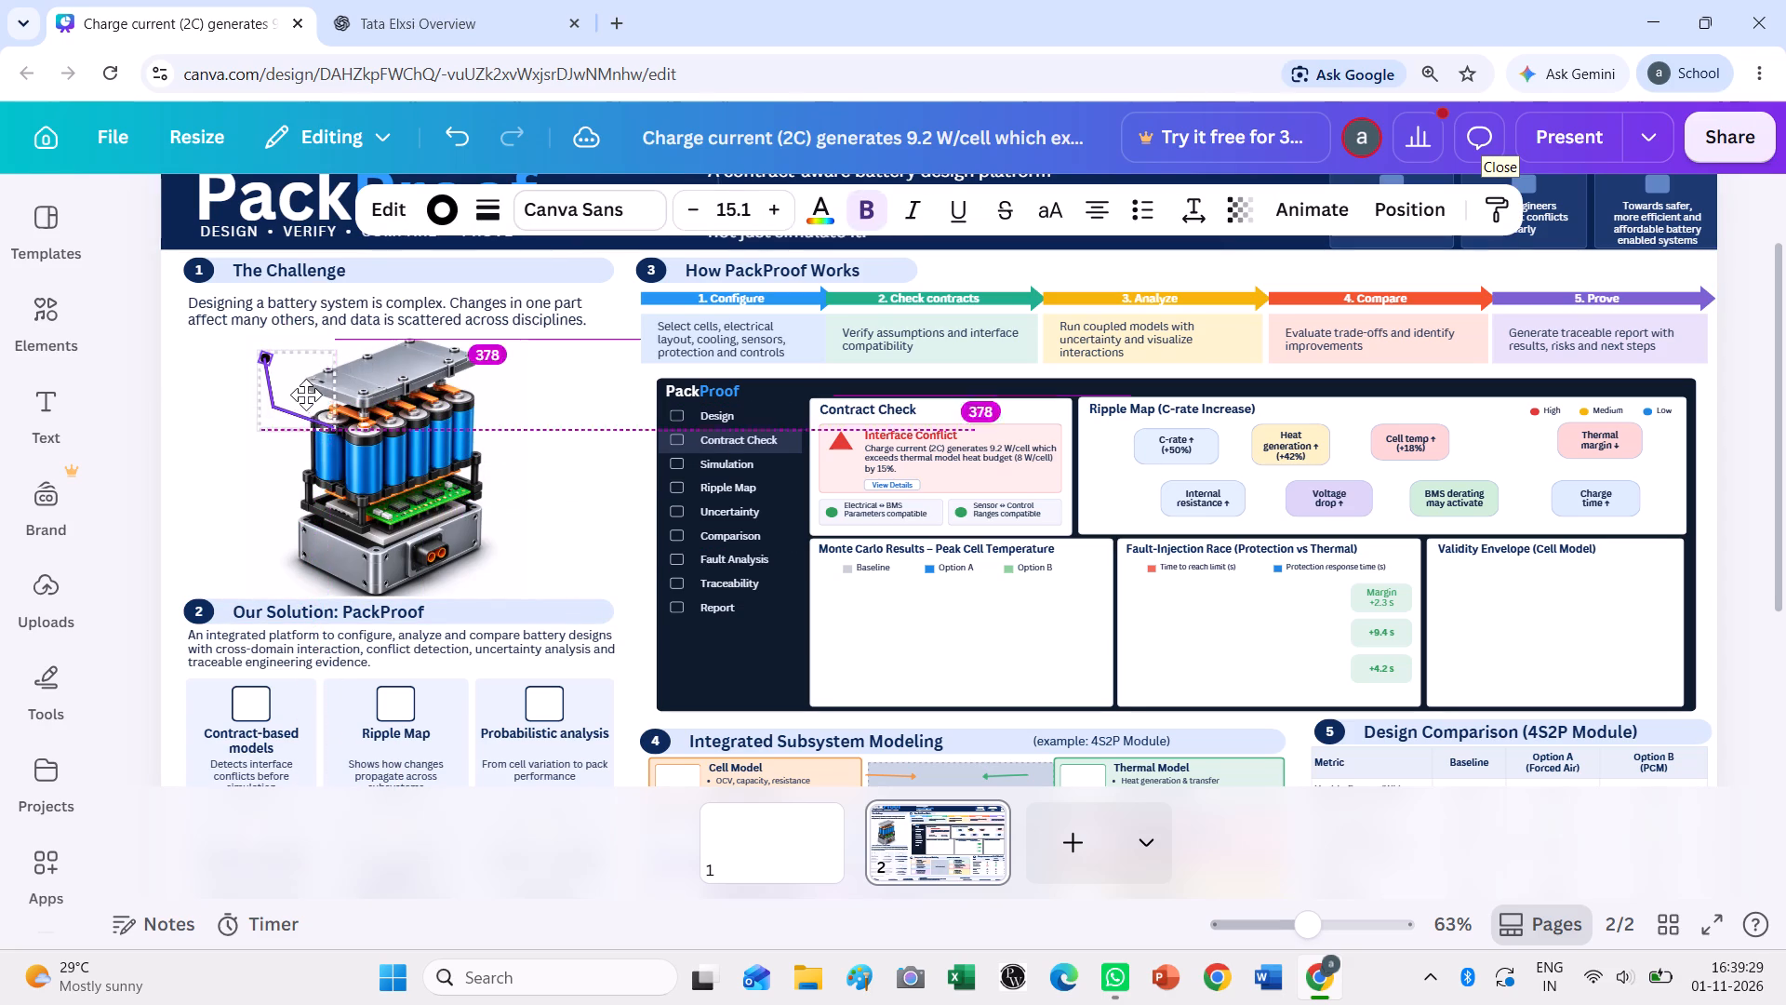
pyautogui.moveTo(306, 395); pyautogui.dragTo(306, 384)
pyautogui.click(568, 456)
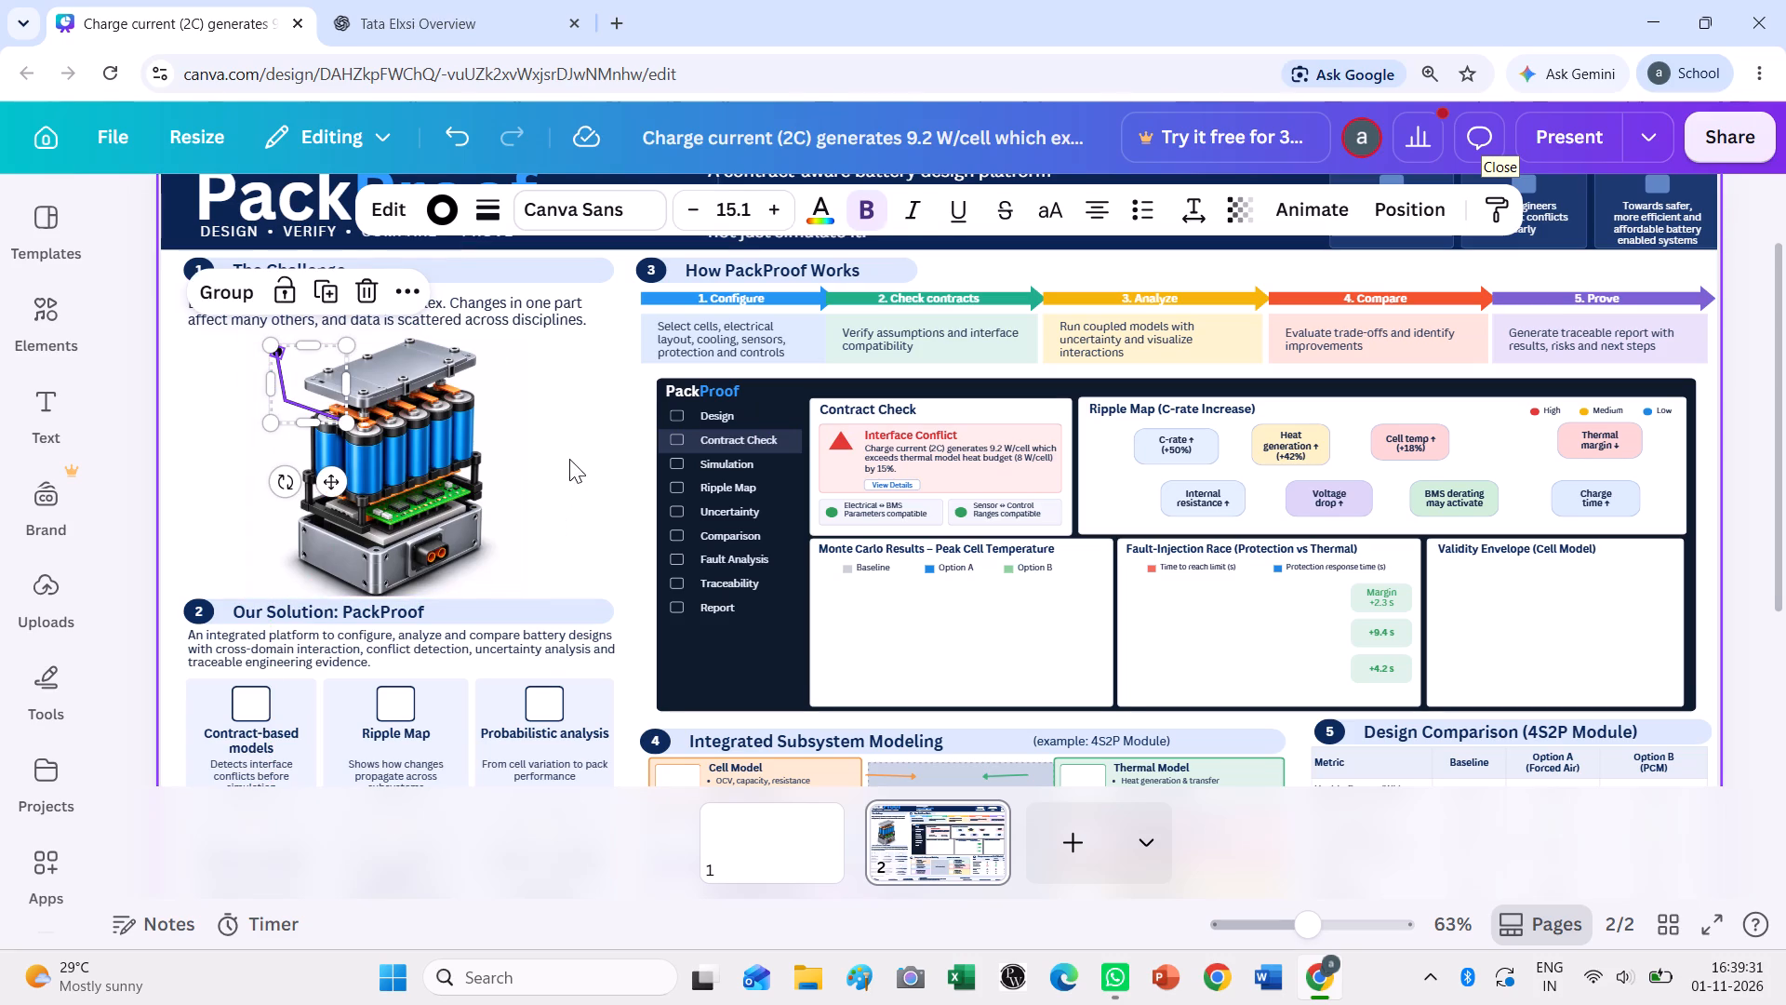
# Inspect the bent pointer's placement against the battery cells up close.
pyautogui.keyDown('ctrl'); pyautogui.scroll(4, 369, 459); pyautogui.keyUp('ctrl')
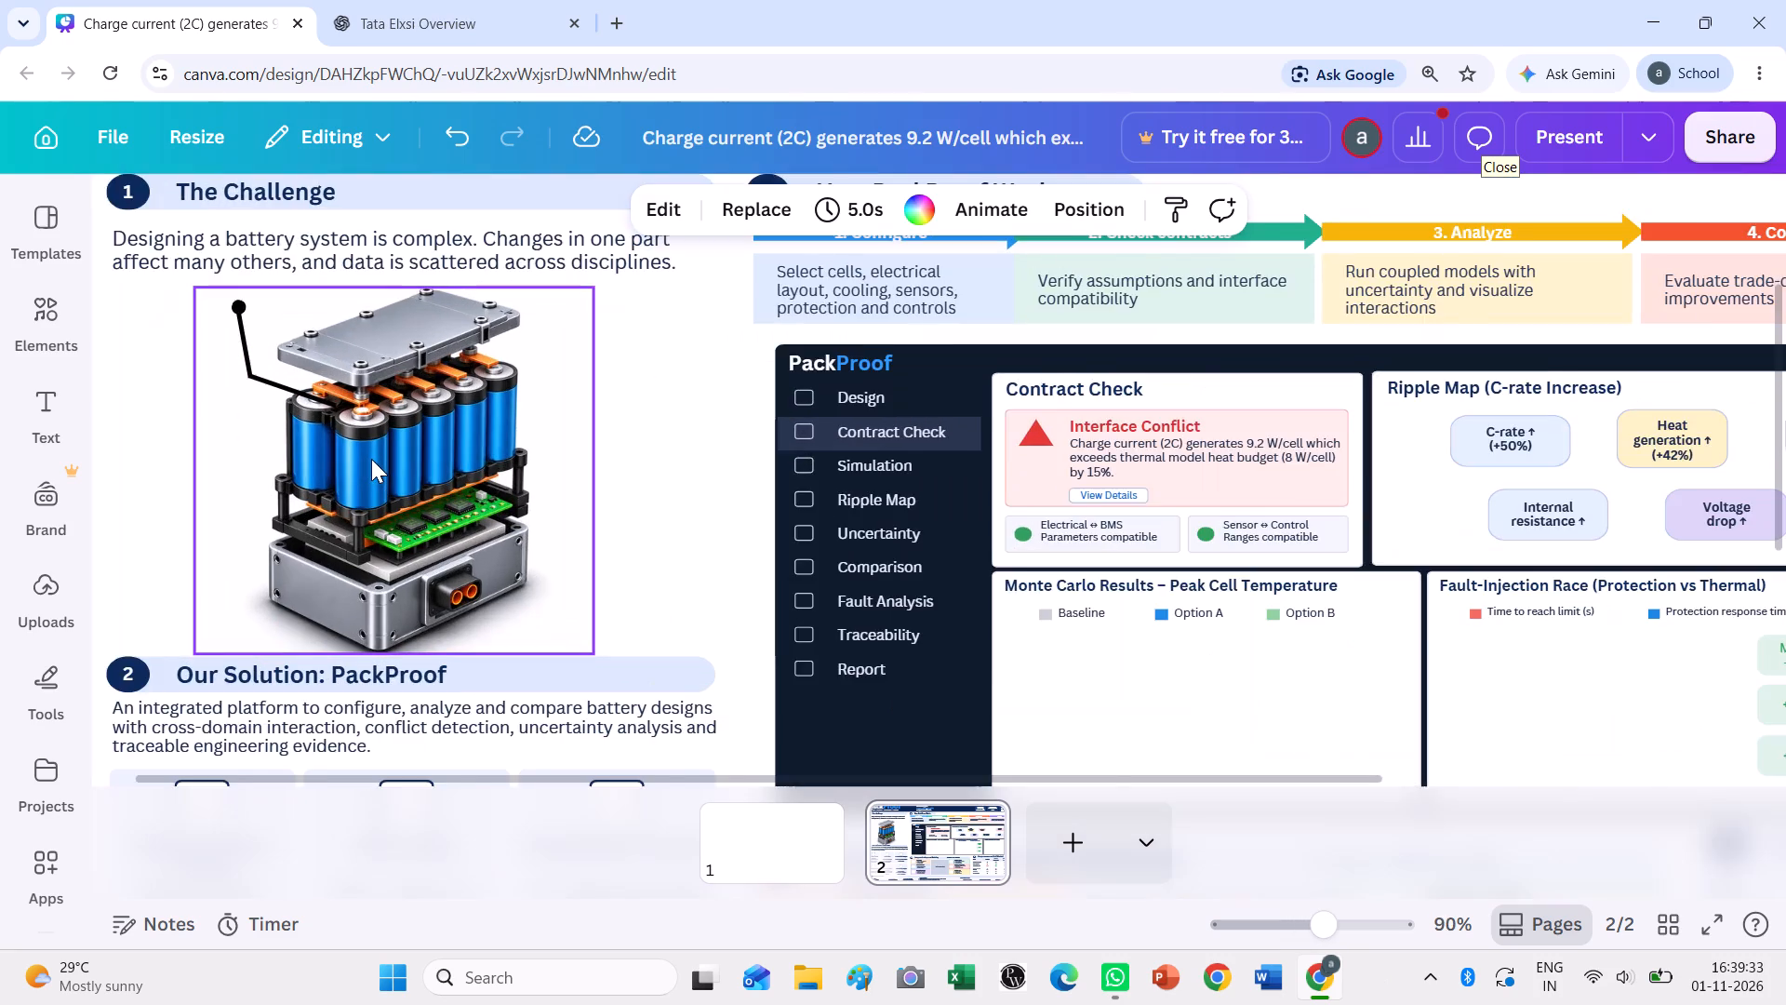
pyautogui.keyDown('ctrl'); pyautogui.scroll(1, 373, 471); pyautogui.keyUp('ctrl')
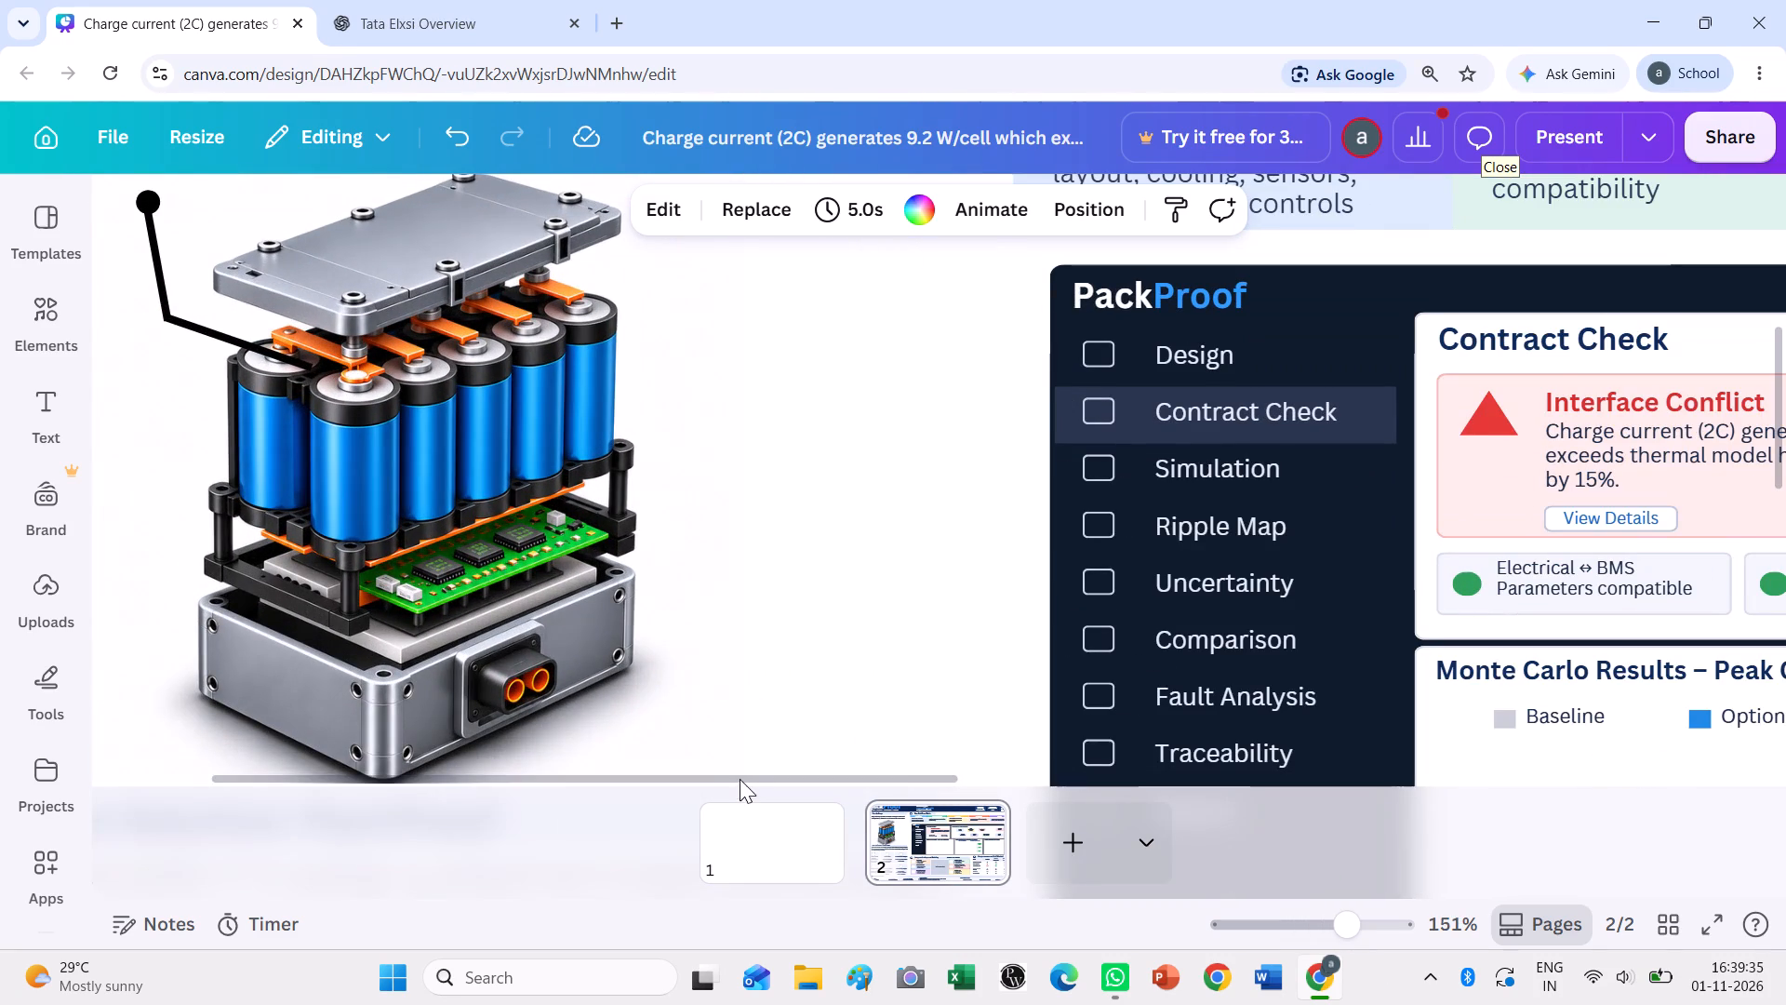
pyautogui.moveTo(740, 779); pyautogui.dragTo(533, 771)
pyautogui.scroll(1, 727, 551)
pyautogui.scroll(-2, 727, 551)
pyautogui.scroll(2, 727, 553)
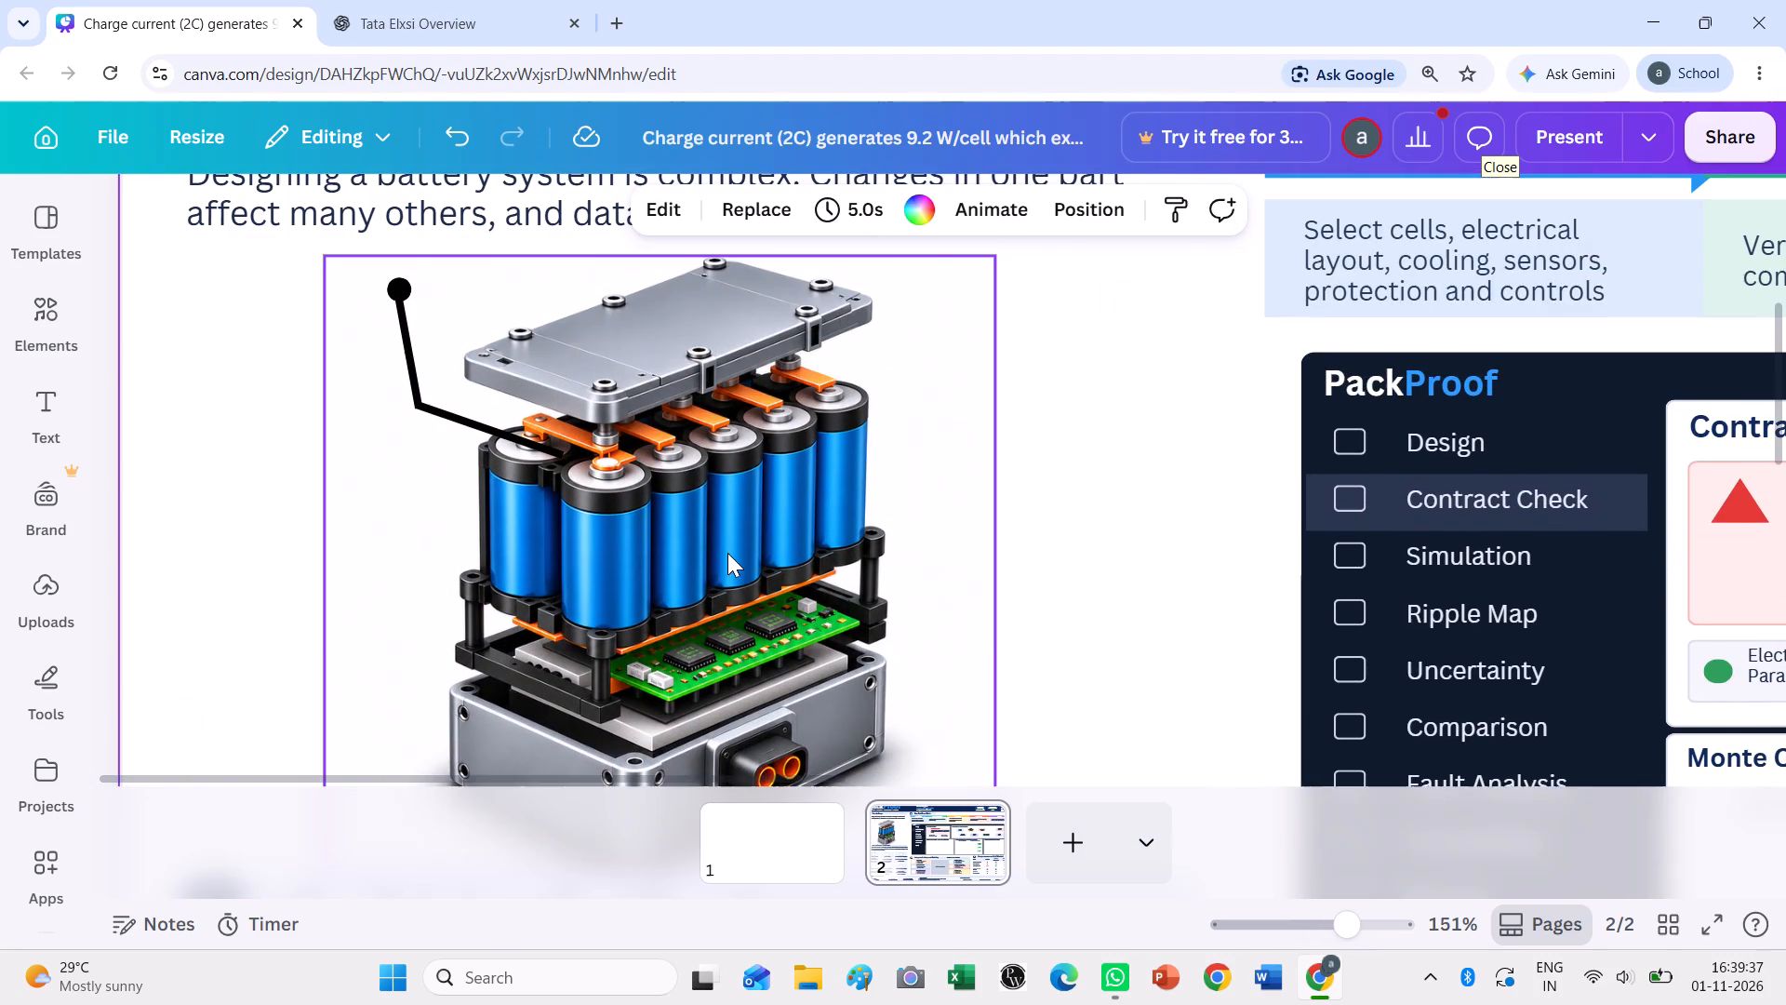
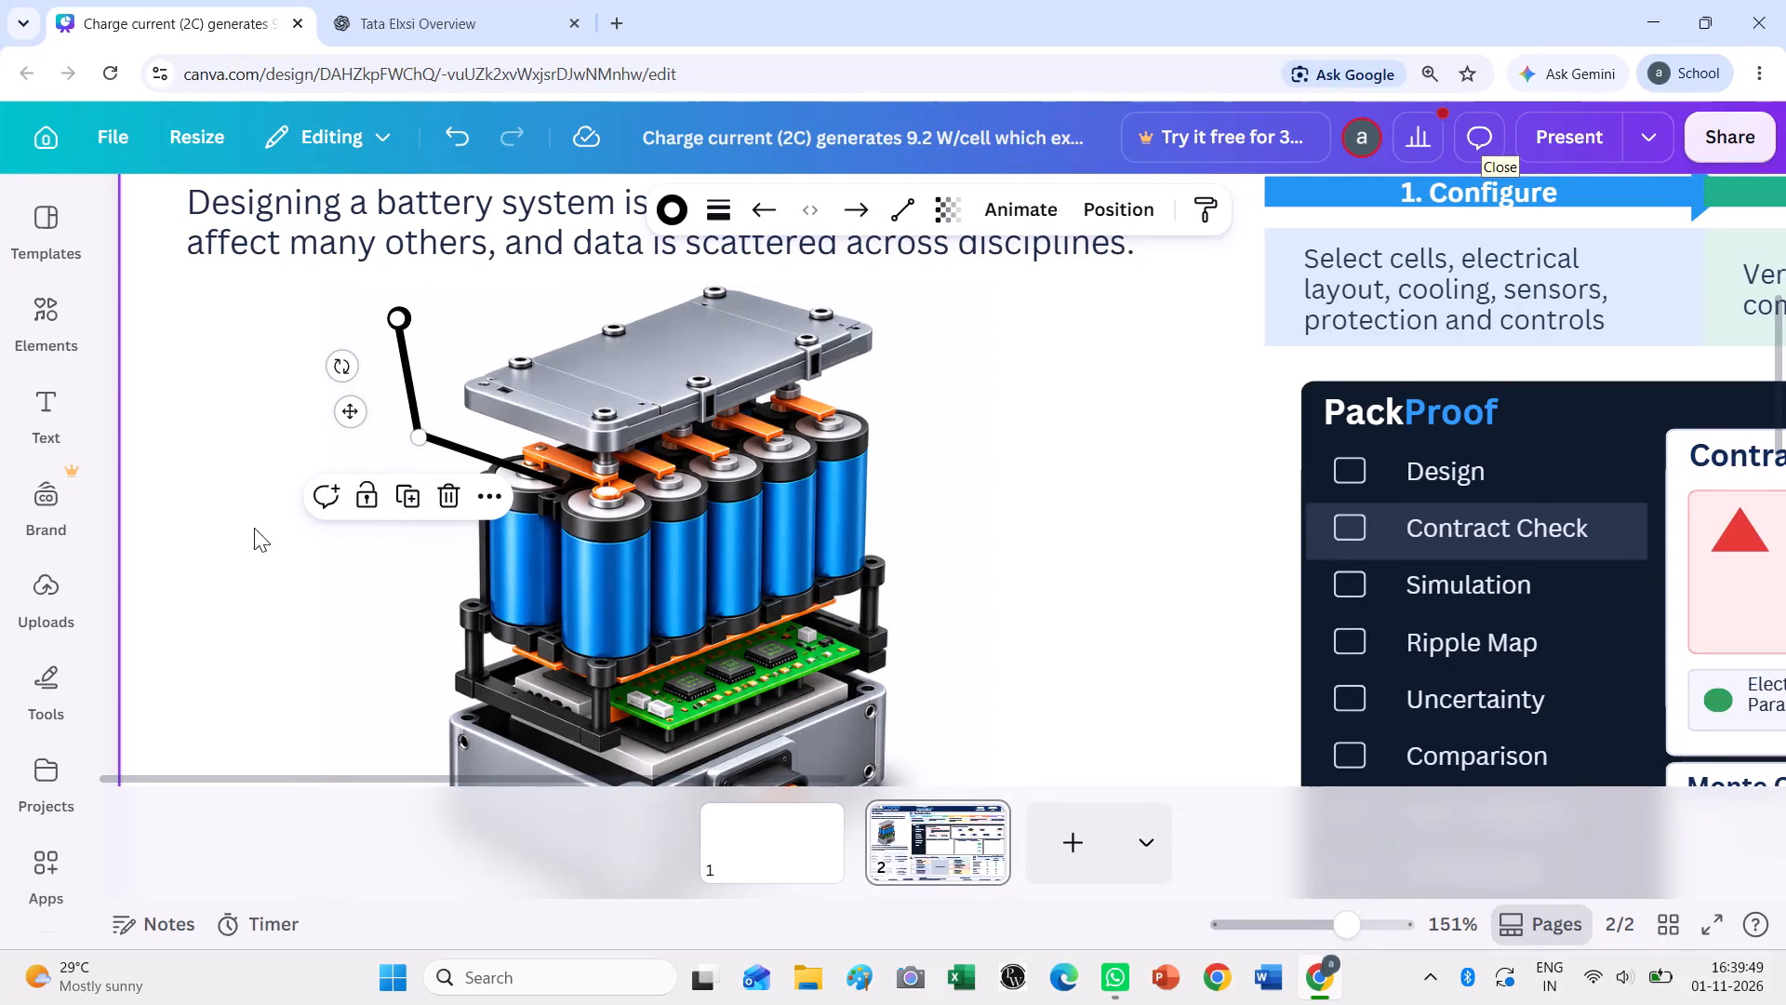
# Lock the battery image in place so the bent pointer over it can be selected separately.
pyautogui.moveTo(315, 314); pyautogui.dragTo(441, 435)
pyautogui.click(236, 441)
pyautogui.click(405, 576)
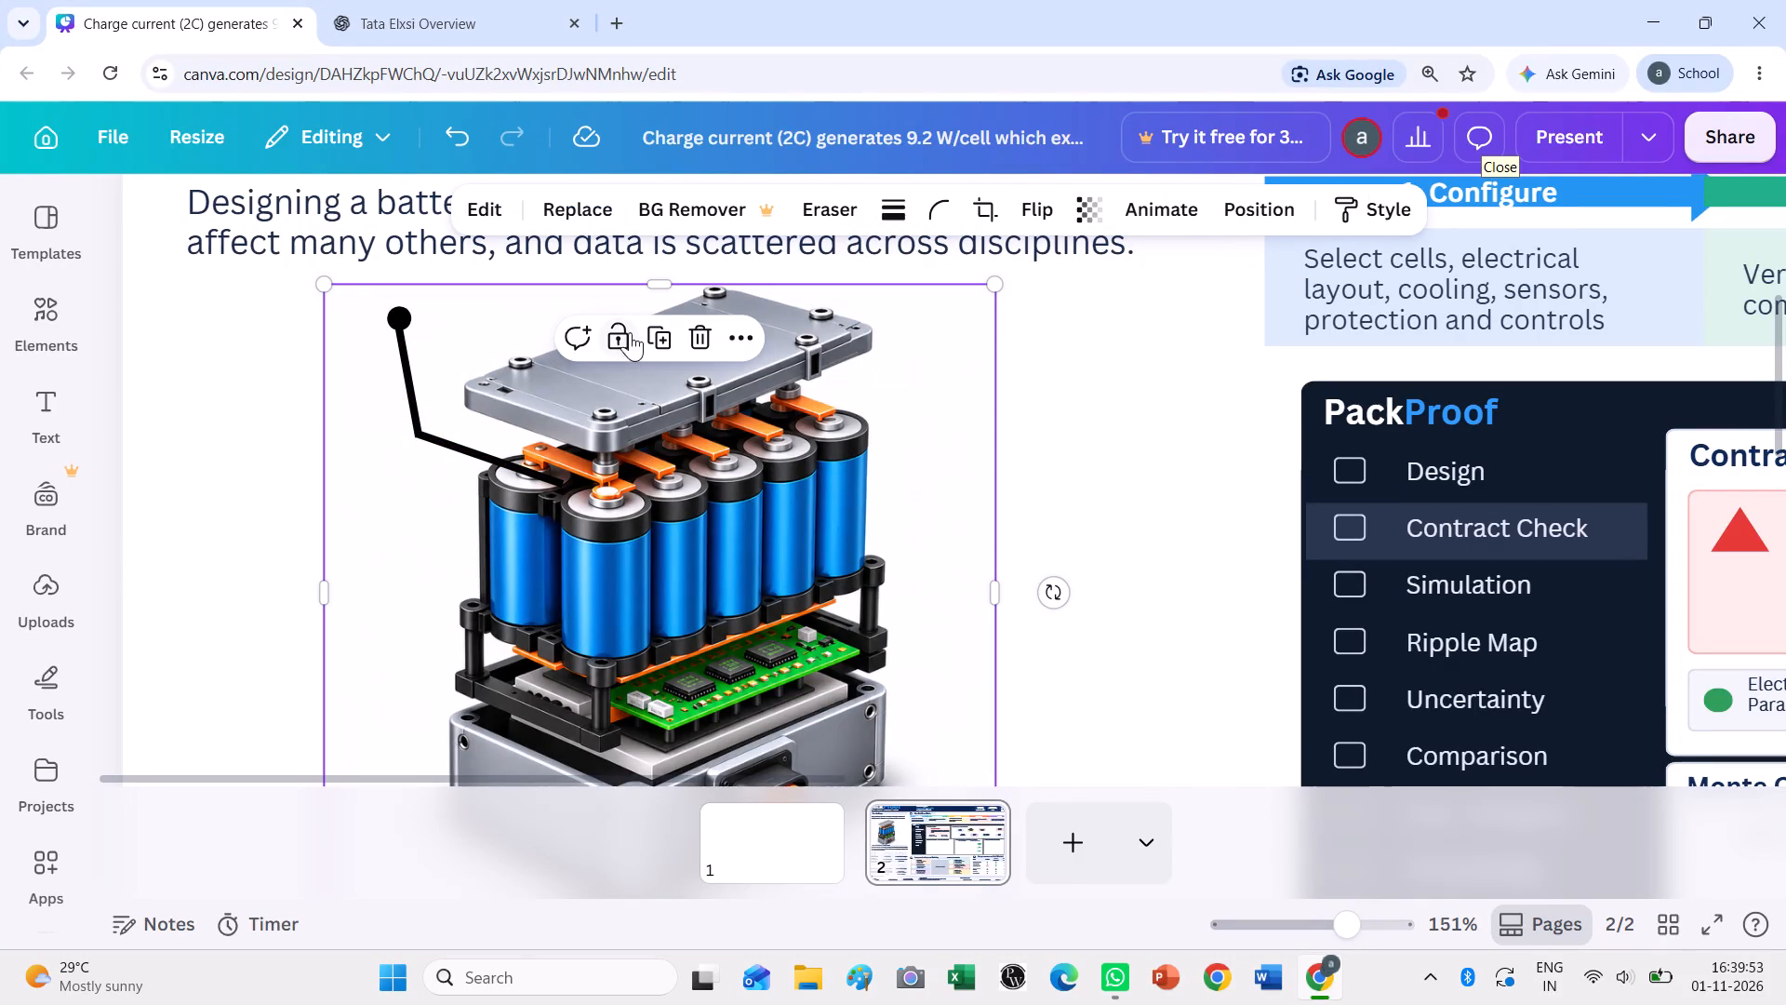
pyautogui.click(627, 331)
pyautogui.click(264, 346)
# Rotate both pointer lines and their dot together by roughly half a turn, so the dot lands on the battery cells.
pyautogui.moveTo(283, 318); pyautogui.dragTo(475, 466)
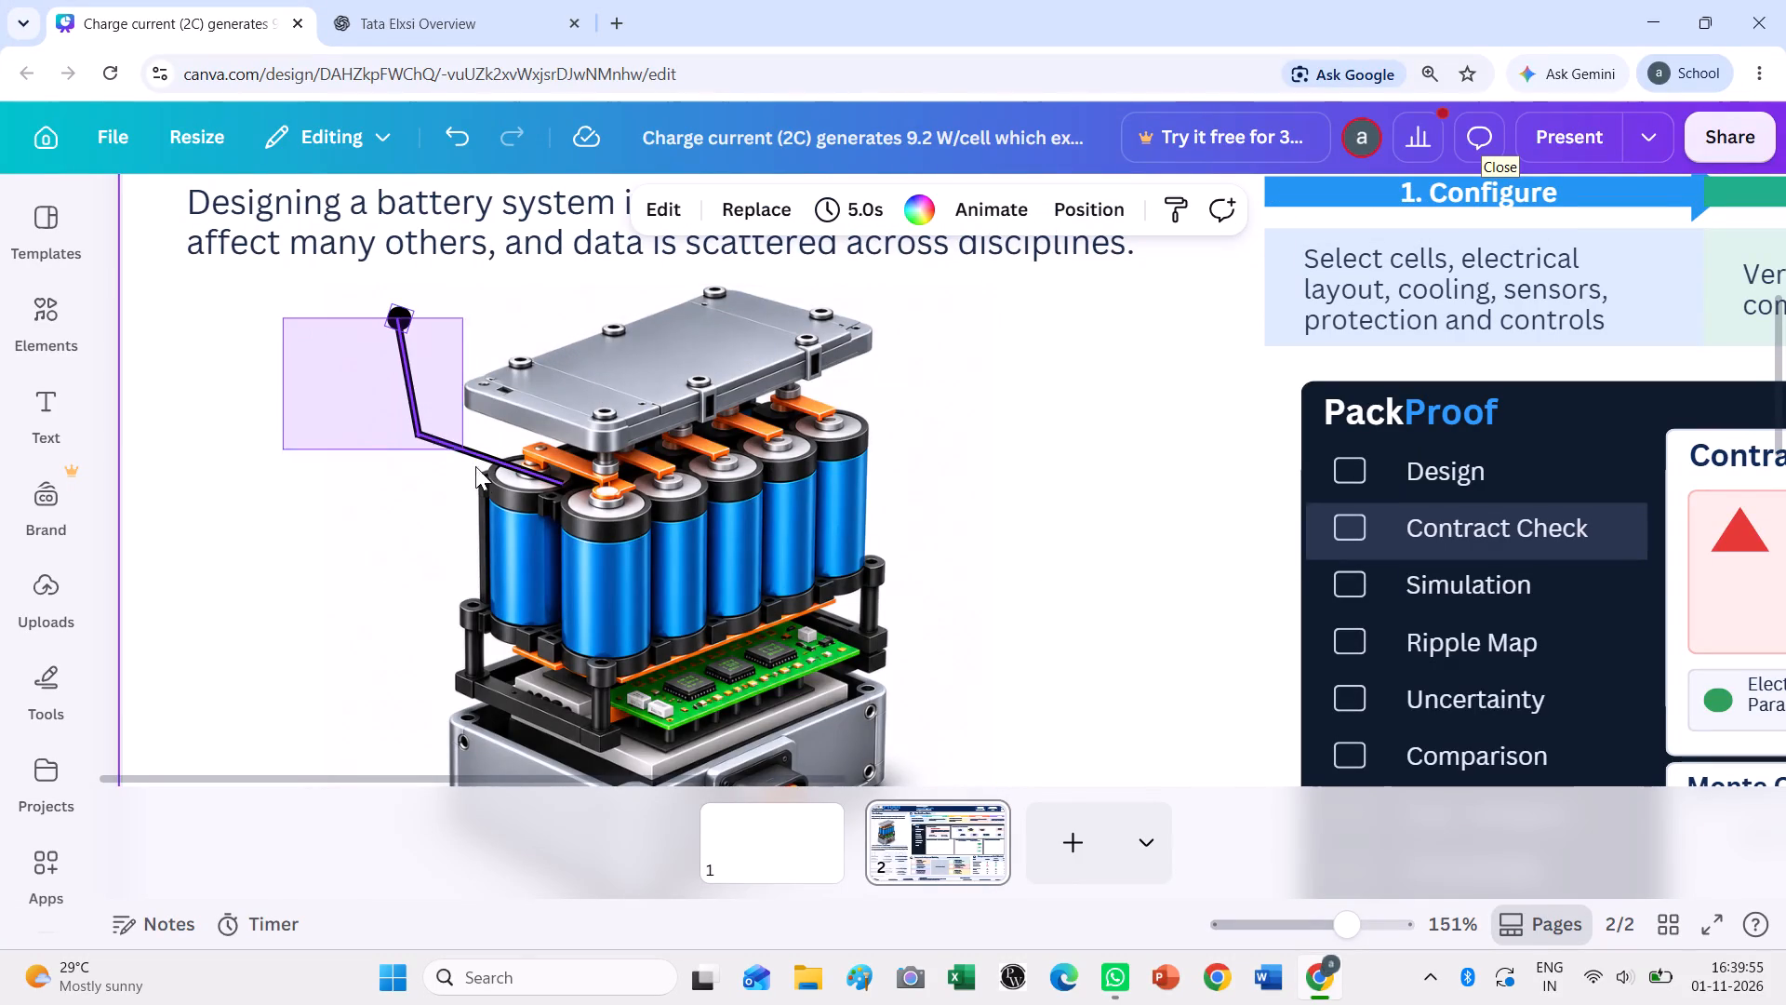
pyautogui.moveTo(475, 466); pyautogui.dragTo(479, 470)
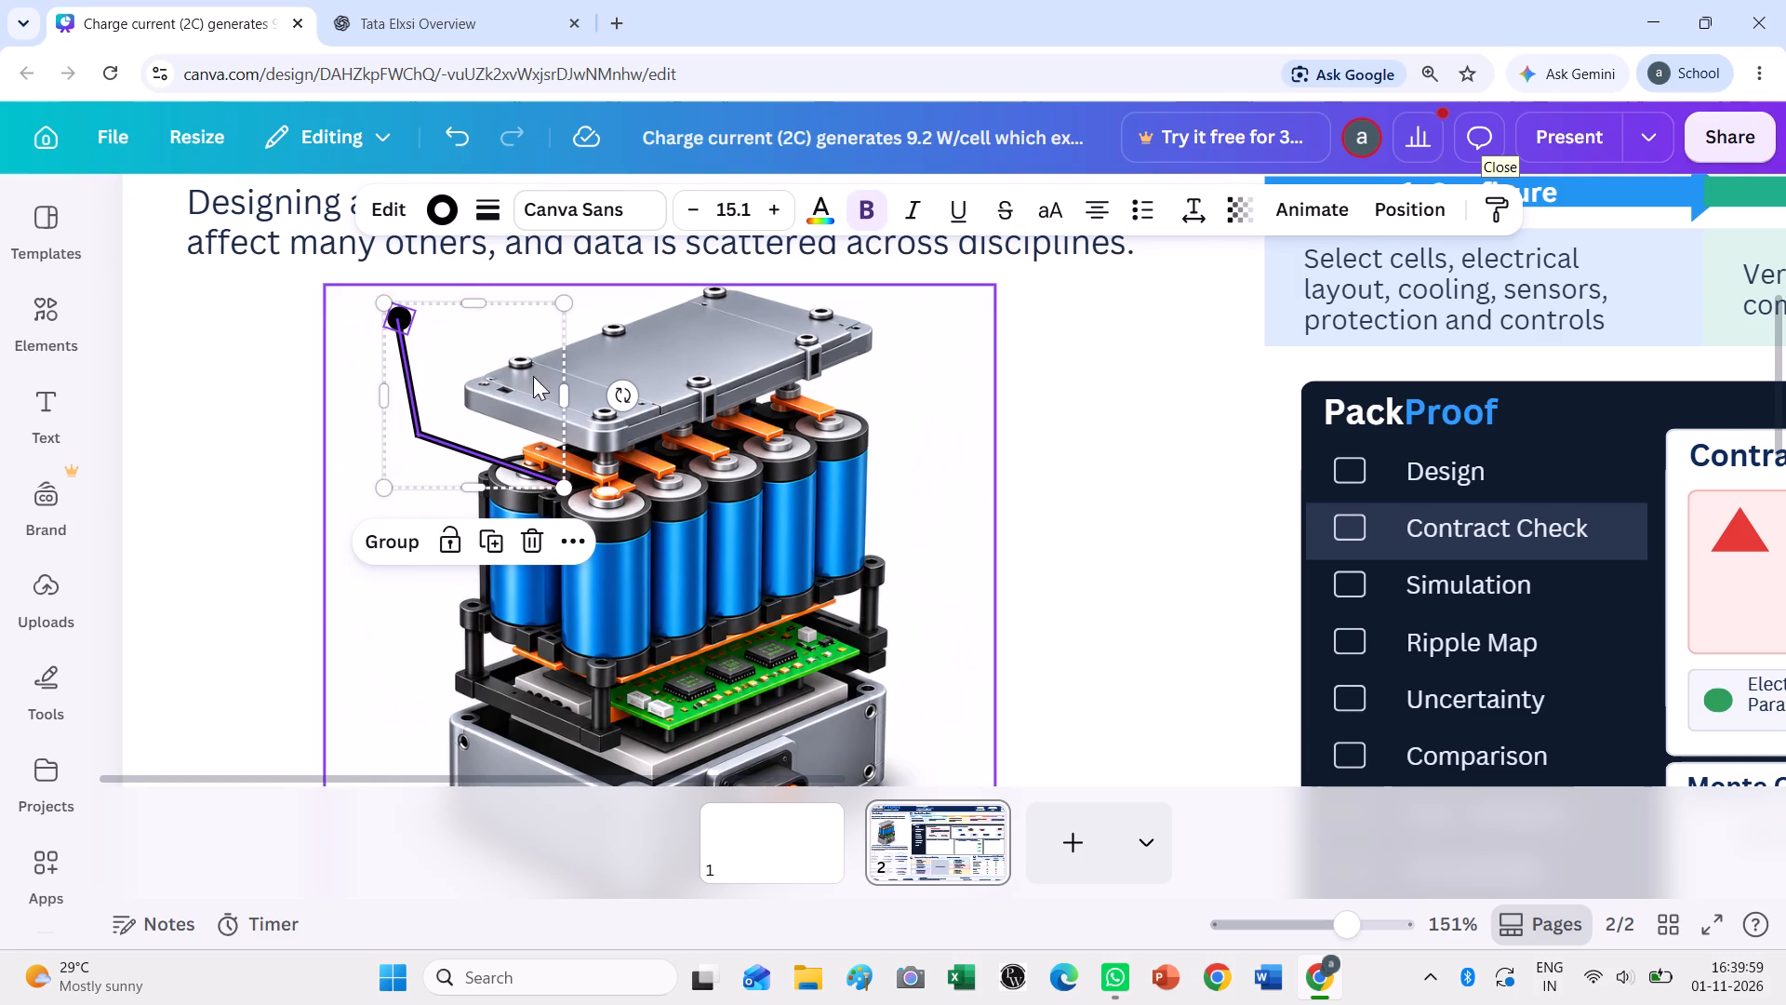
pyautogui.moveTo(618, 394); pyautogui.dragTo(294, 463)
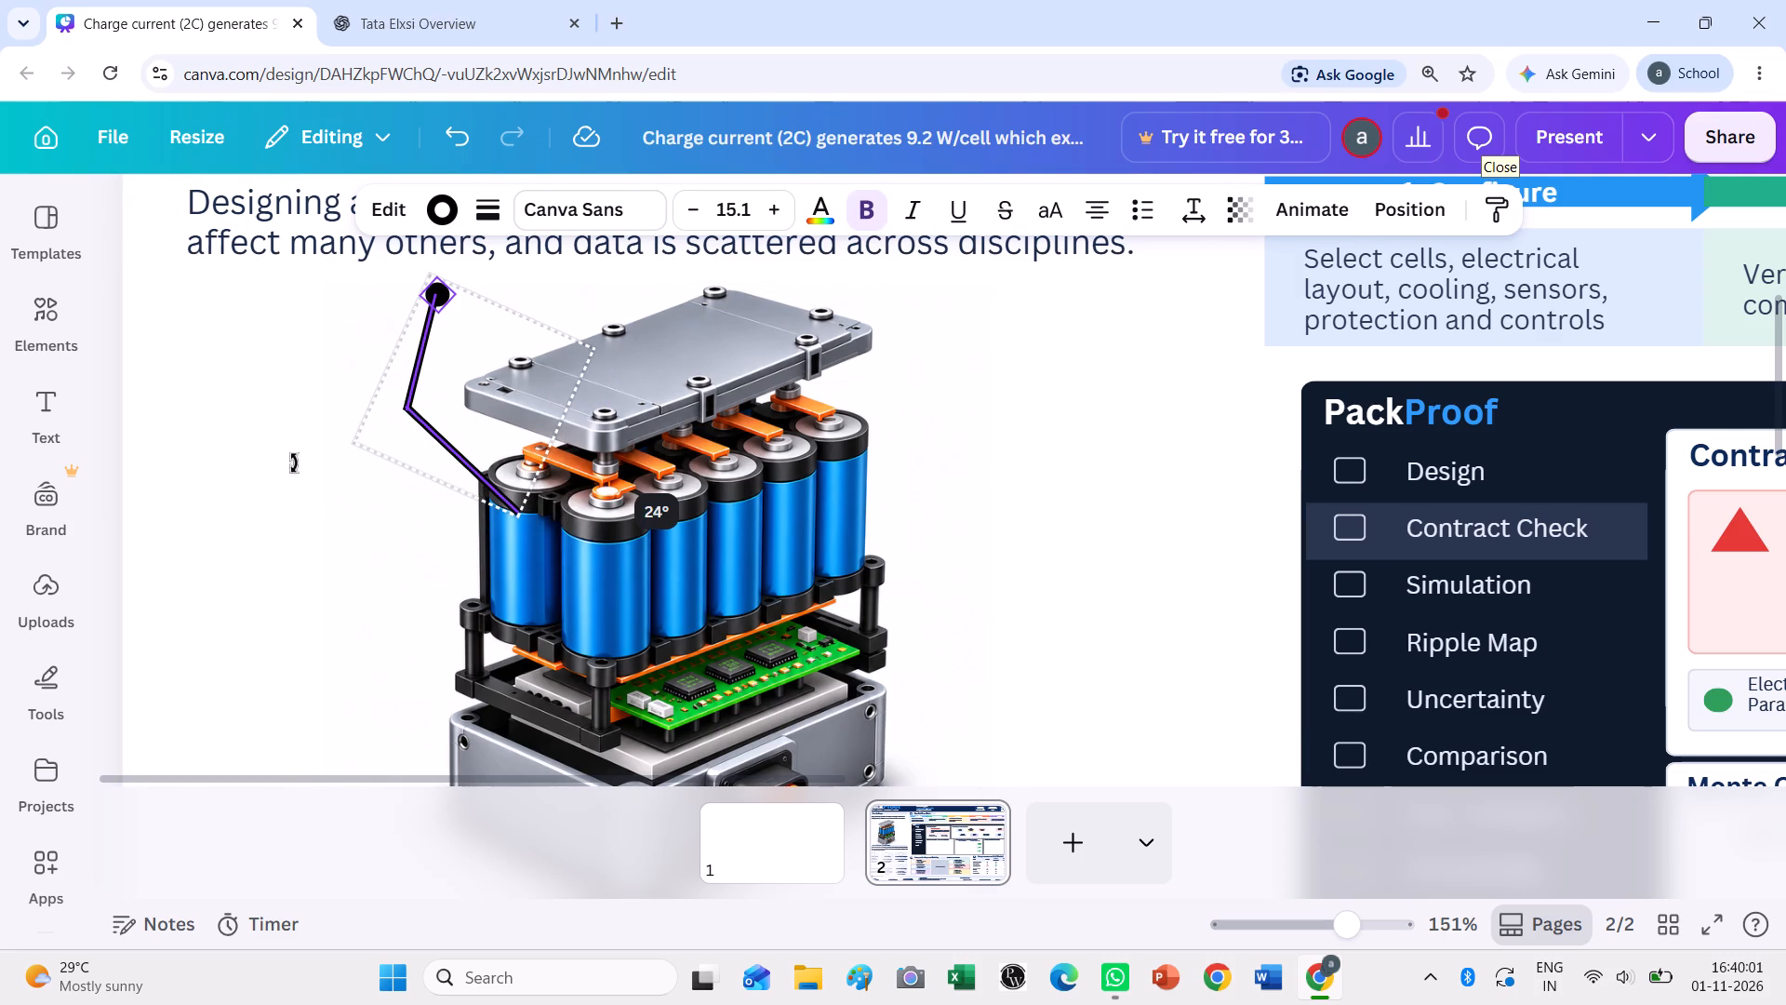
pyautogui.moveTo(294, 463); pyautogui.dragTo(429, 409)
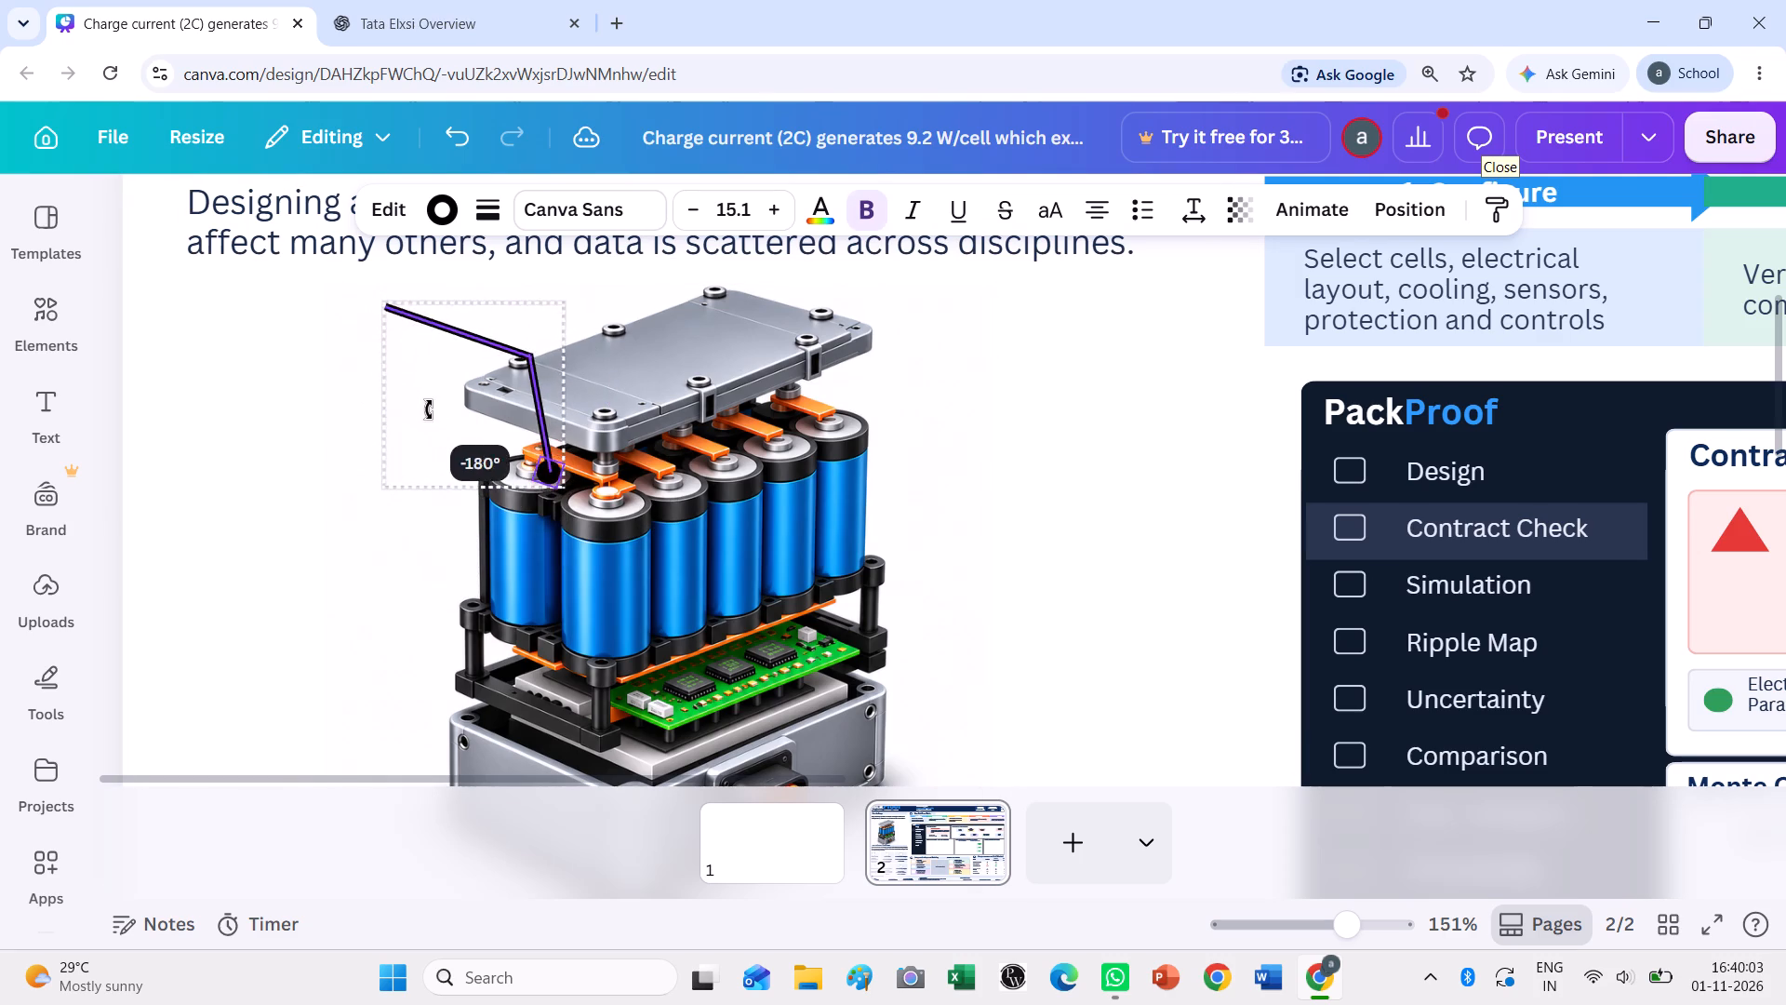
pyautogui.moveTo(429, 409); pyautogui.dragTo(442, 398)
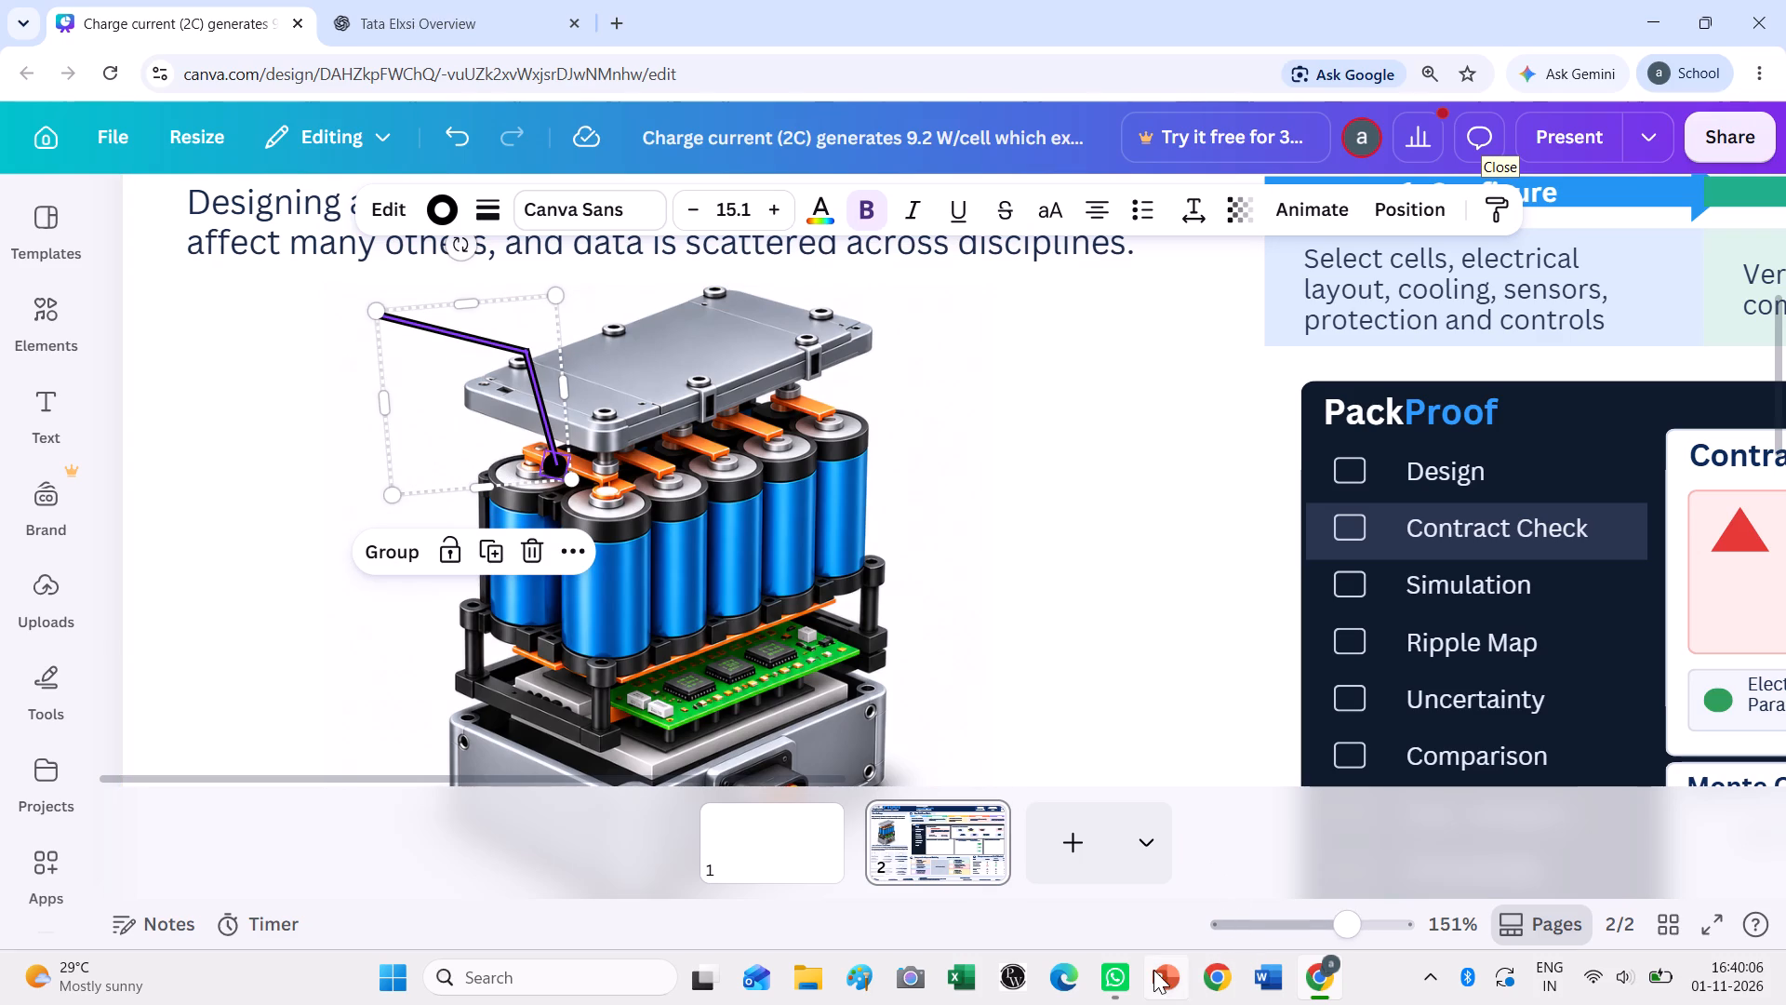
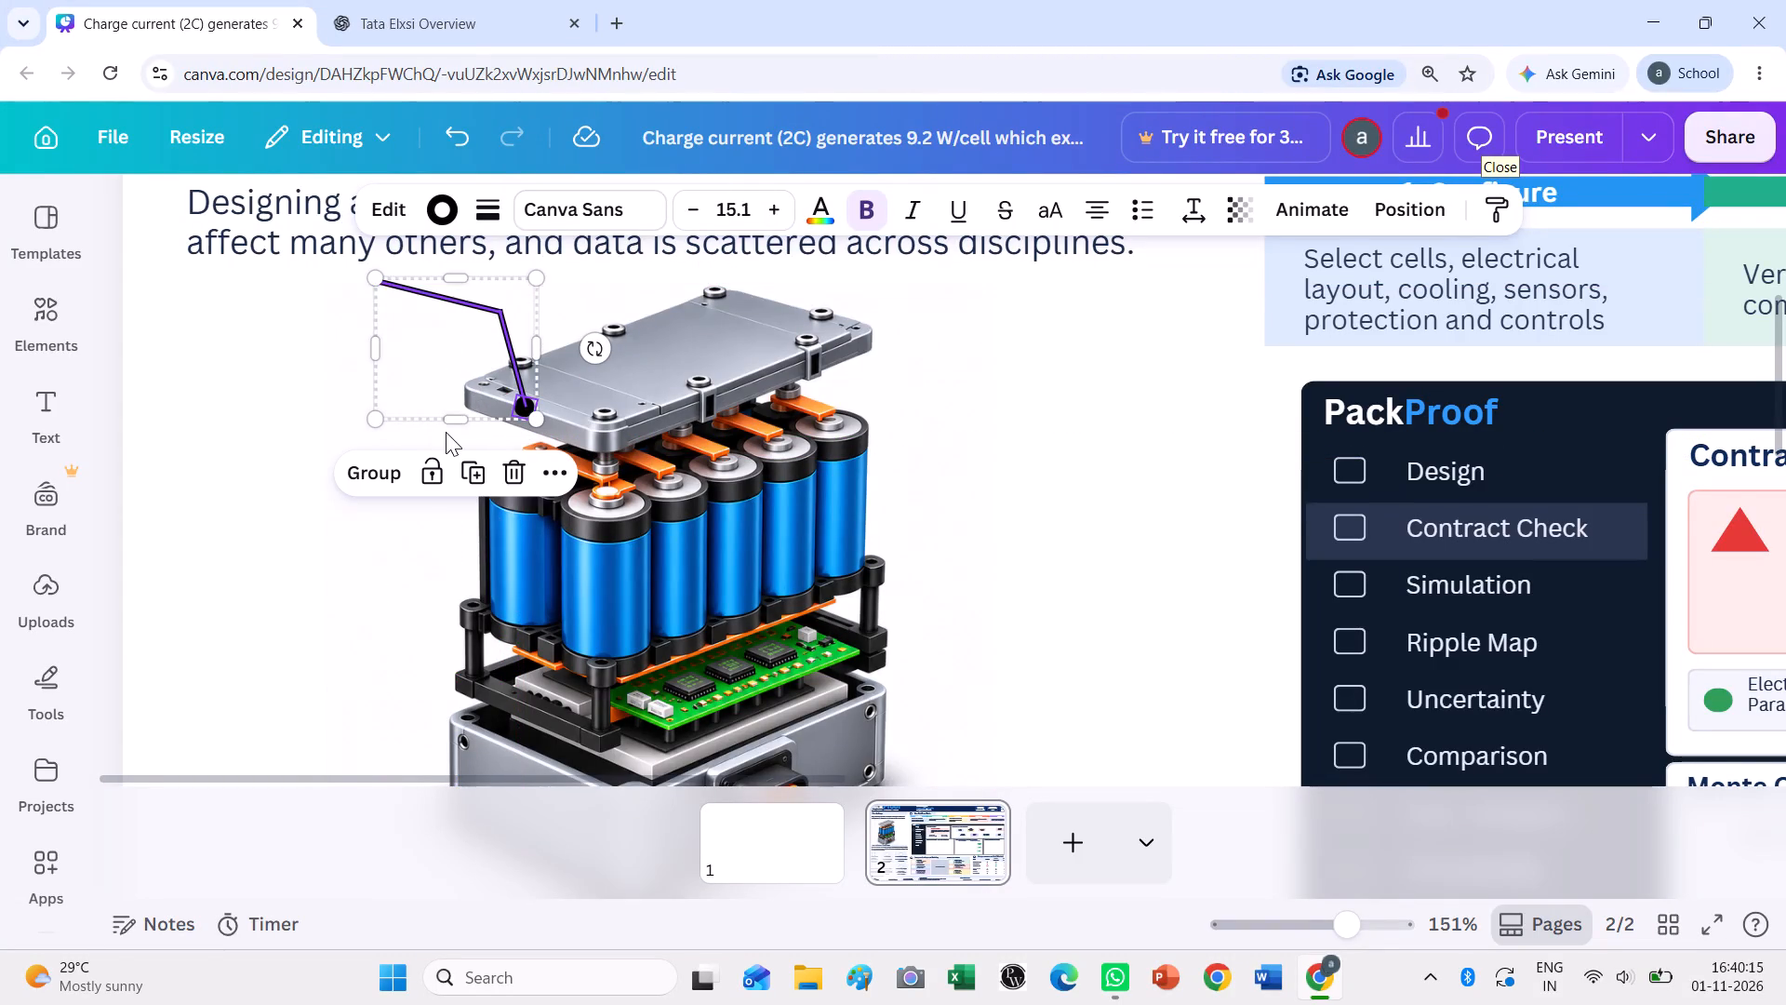
# Rotate the bent pointer and its dot counter-clockwise until the outer line is nearly horizontal and the dot sits on the battery's top cover.
pyautogui.moveTo(603, 352); pyautogui.dragTo(620, 295)
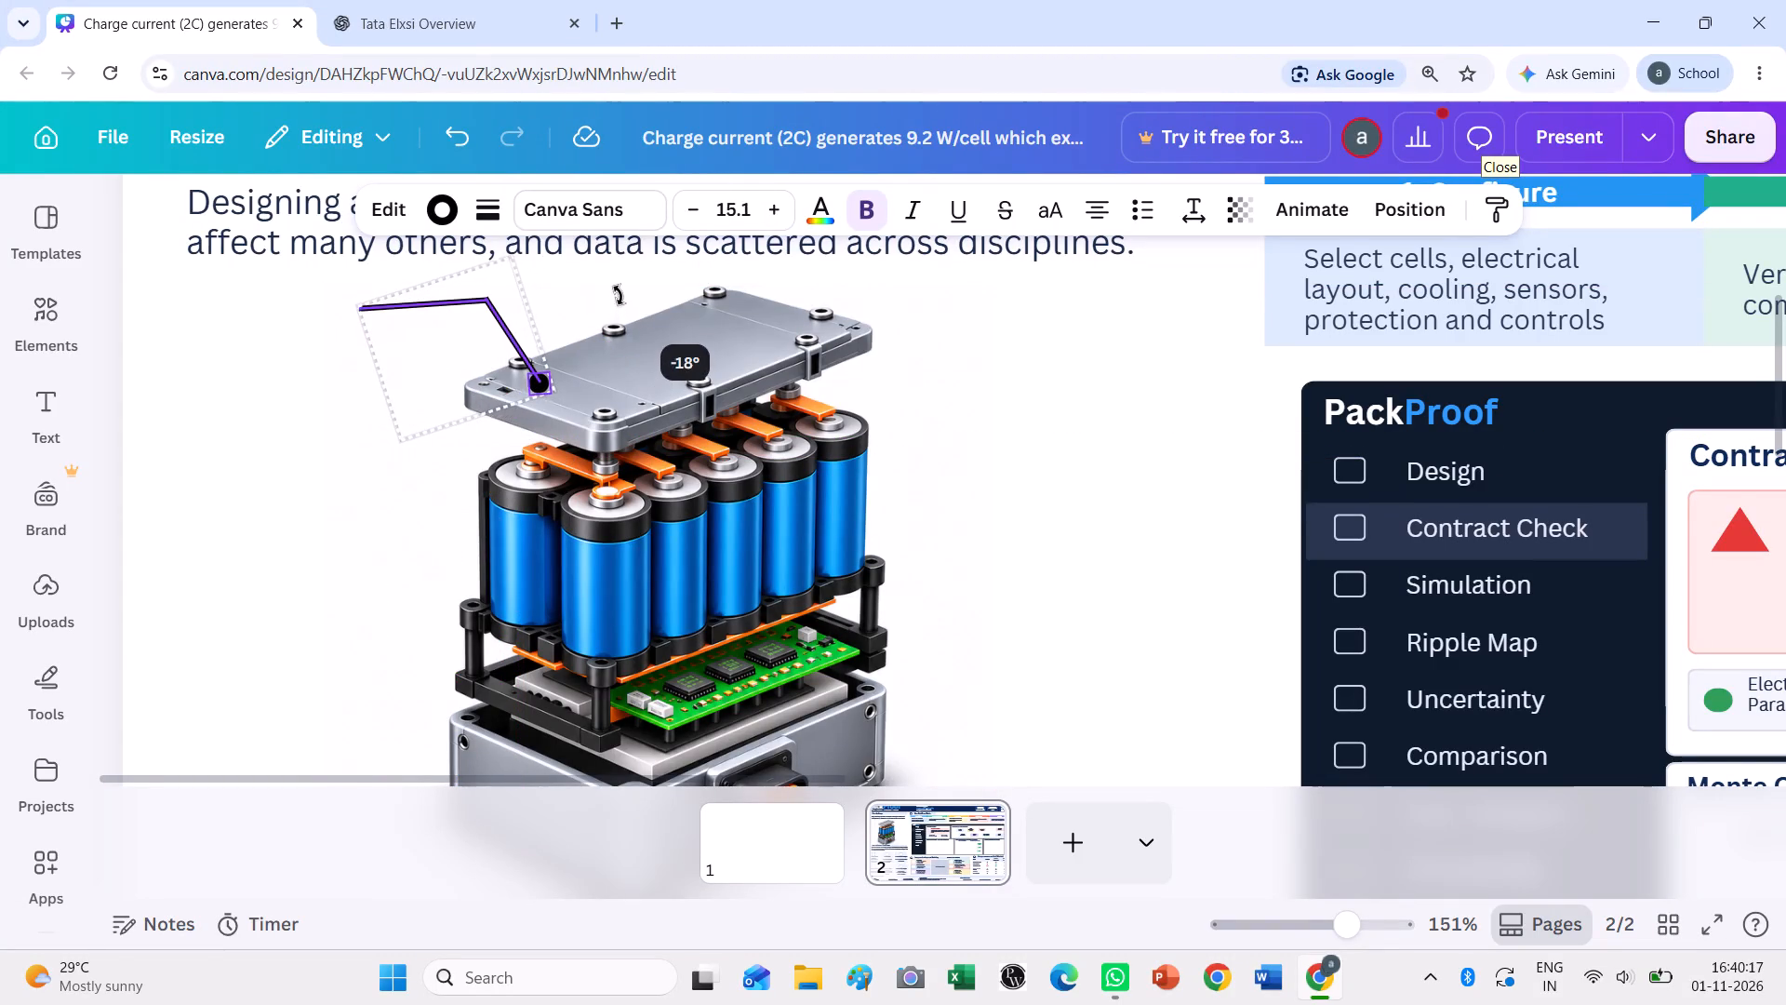
pyautogui.moveTo(620, 295); pyautogui.dragTo(591, 310)
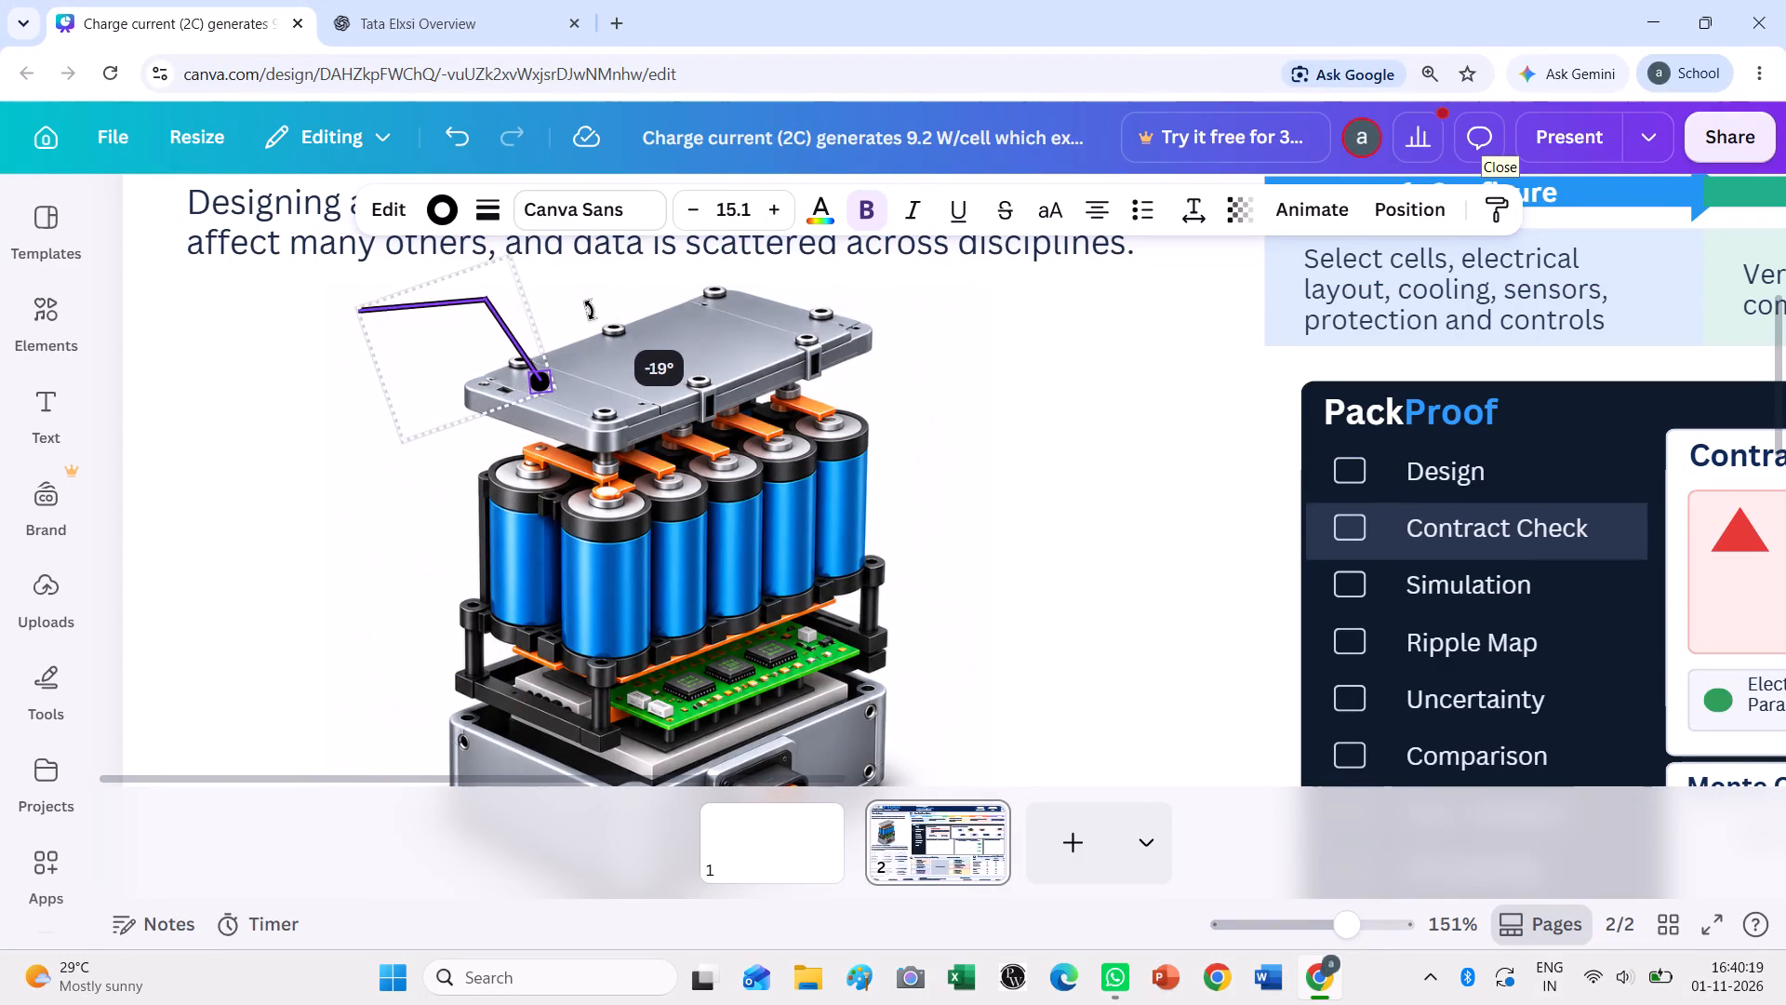
pyautogui.moveTo(591, 310); pyautogui.dragTo(595, 307)
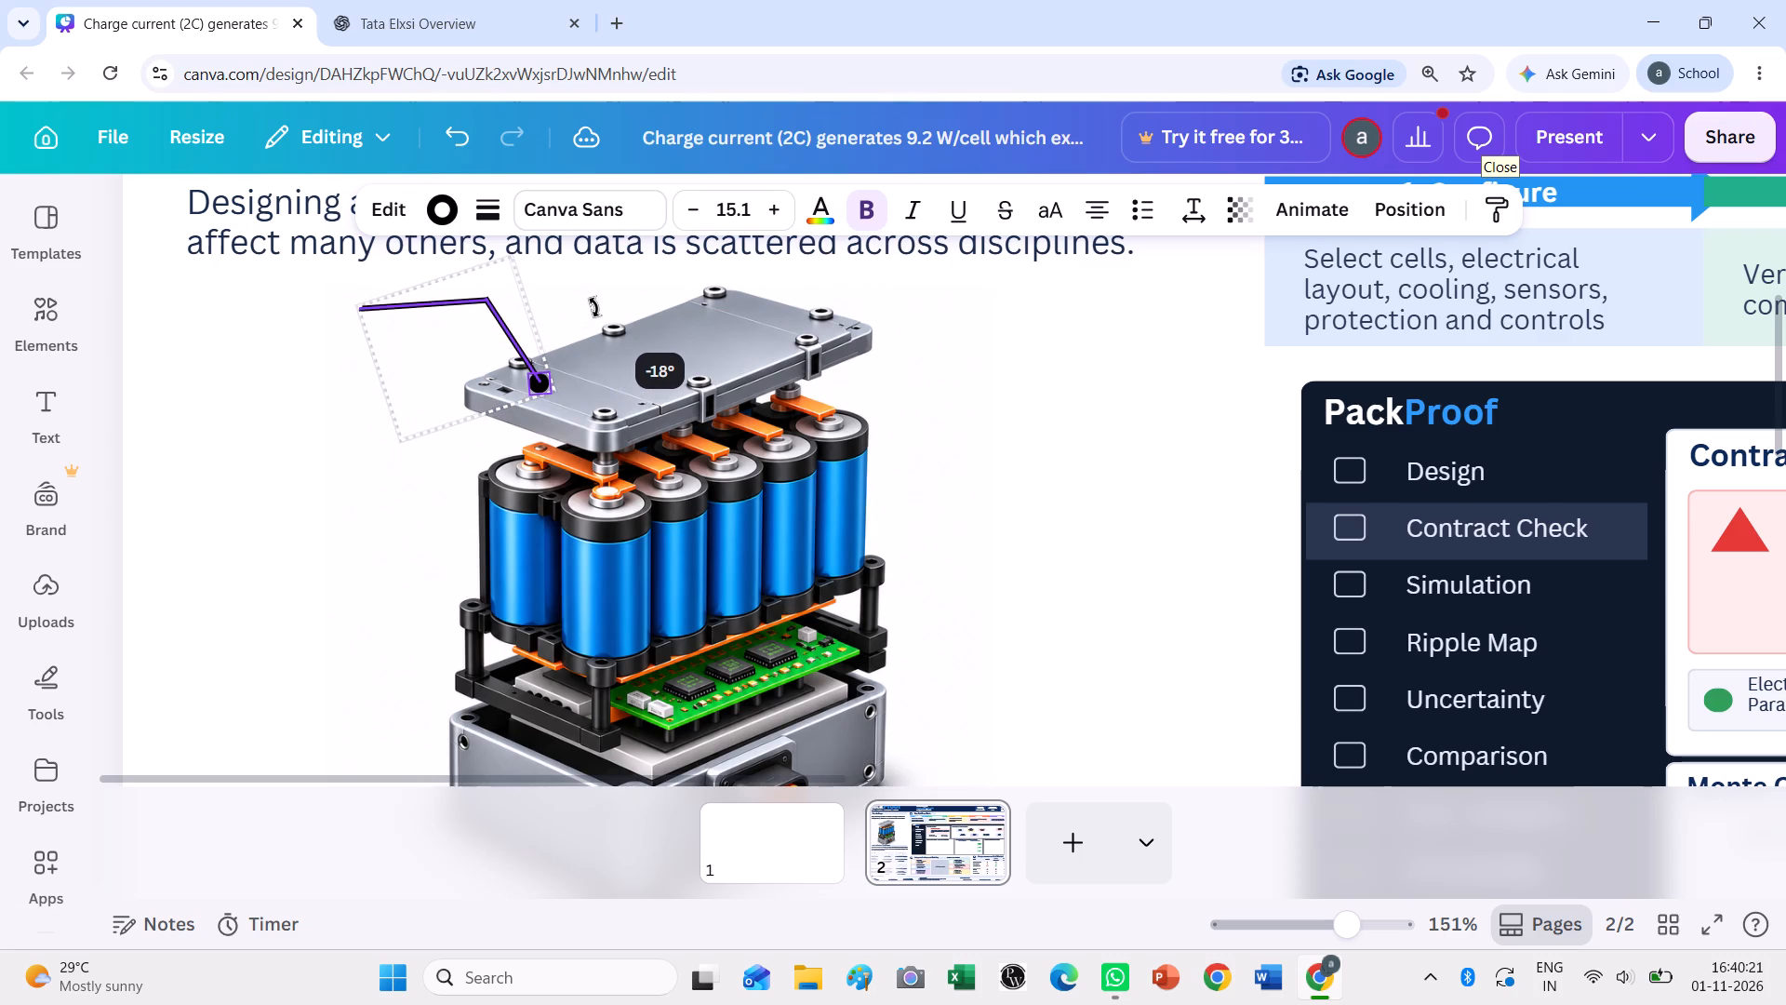
pyautogui.moveTo(595, 307); pyautogui.dragTo(585, 315)
pyautogui.click(1071, 460)
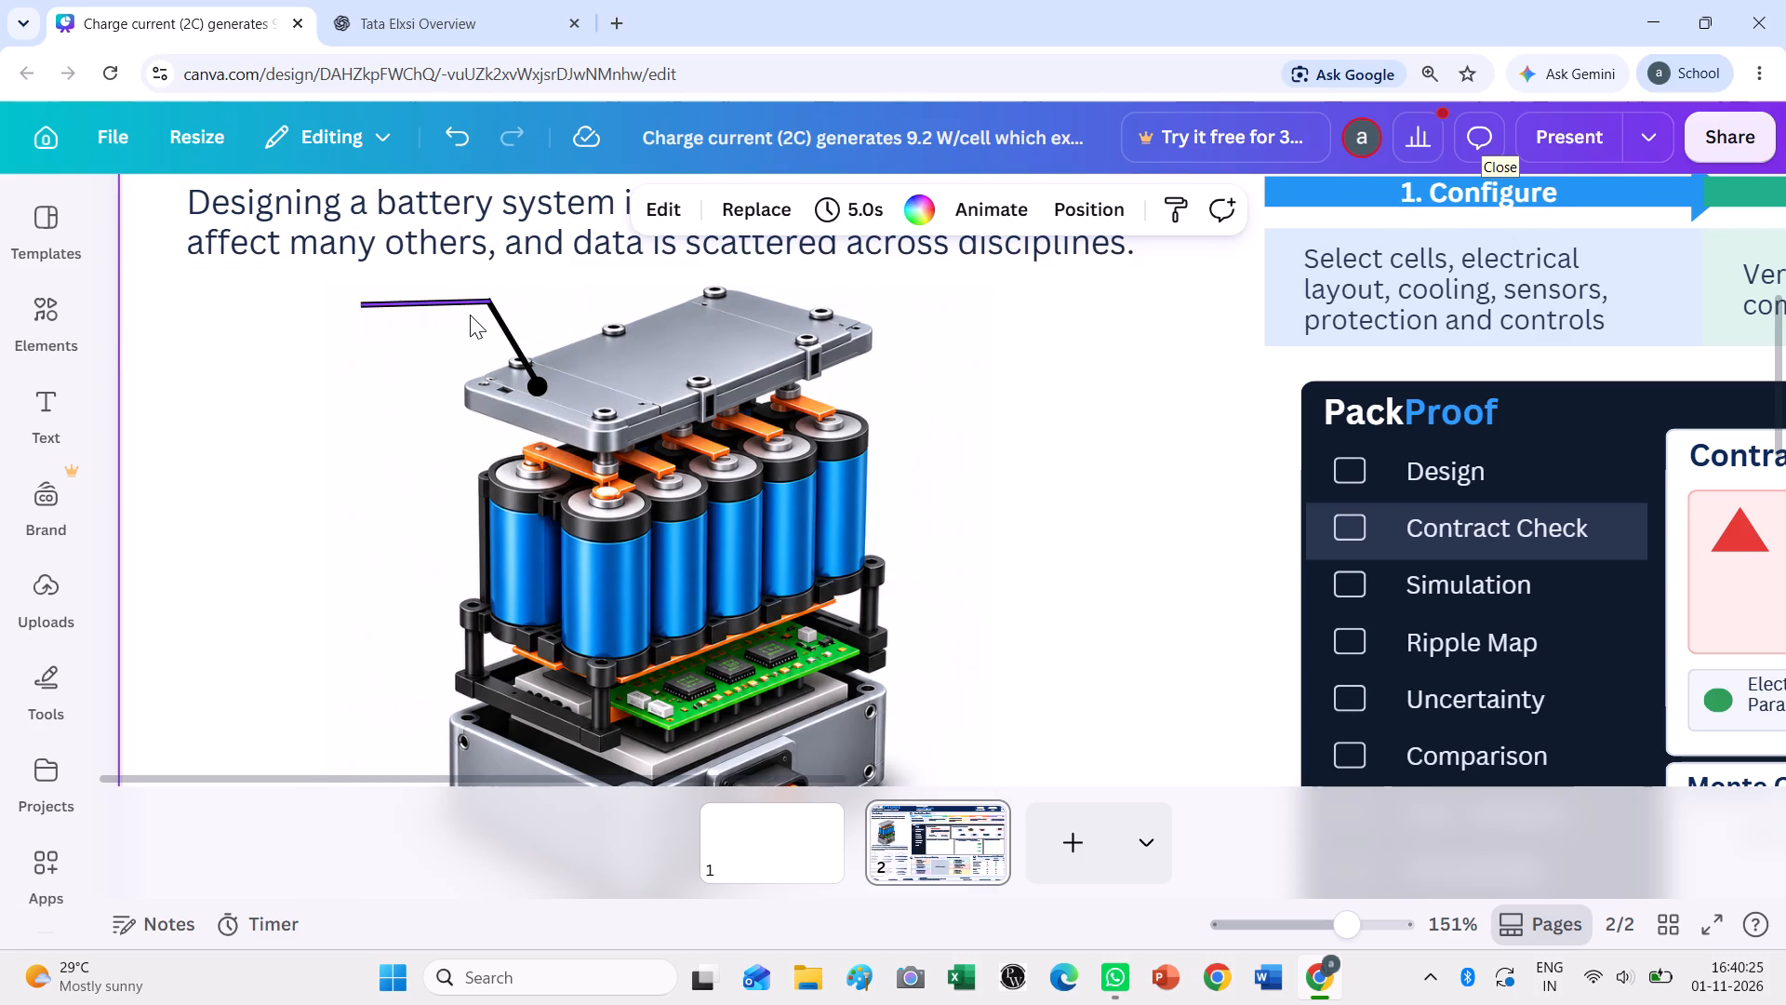
# Select both pointer lines and their dot together over the battery's top cover.
pyautogui.moveTo(309, 290); pyautogui.dragTo(554, 385)
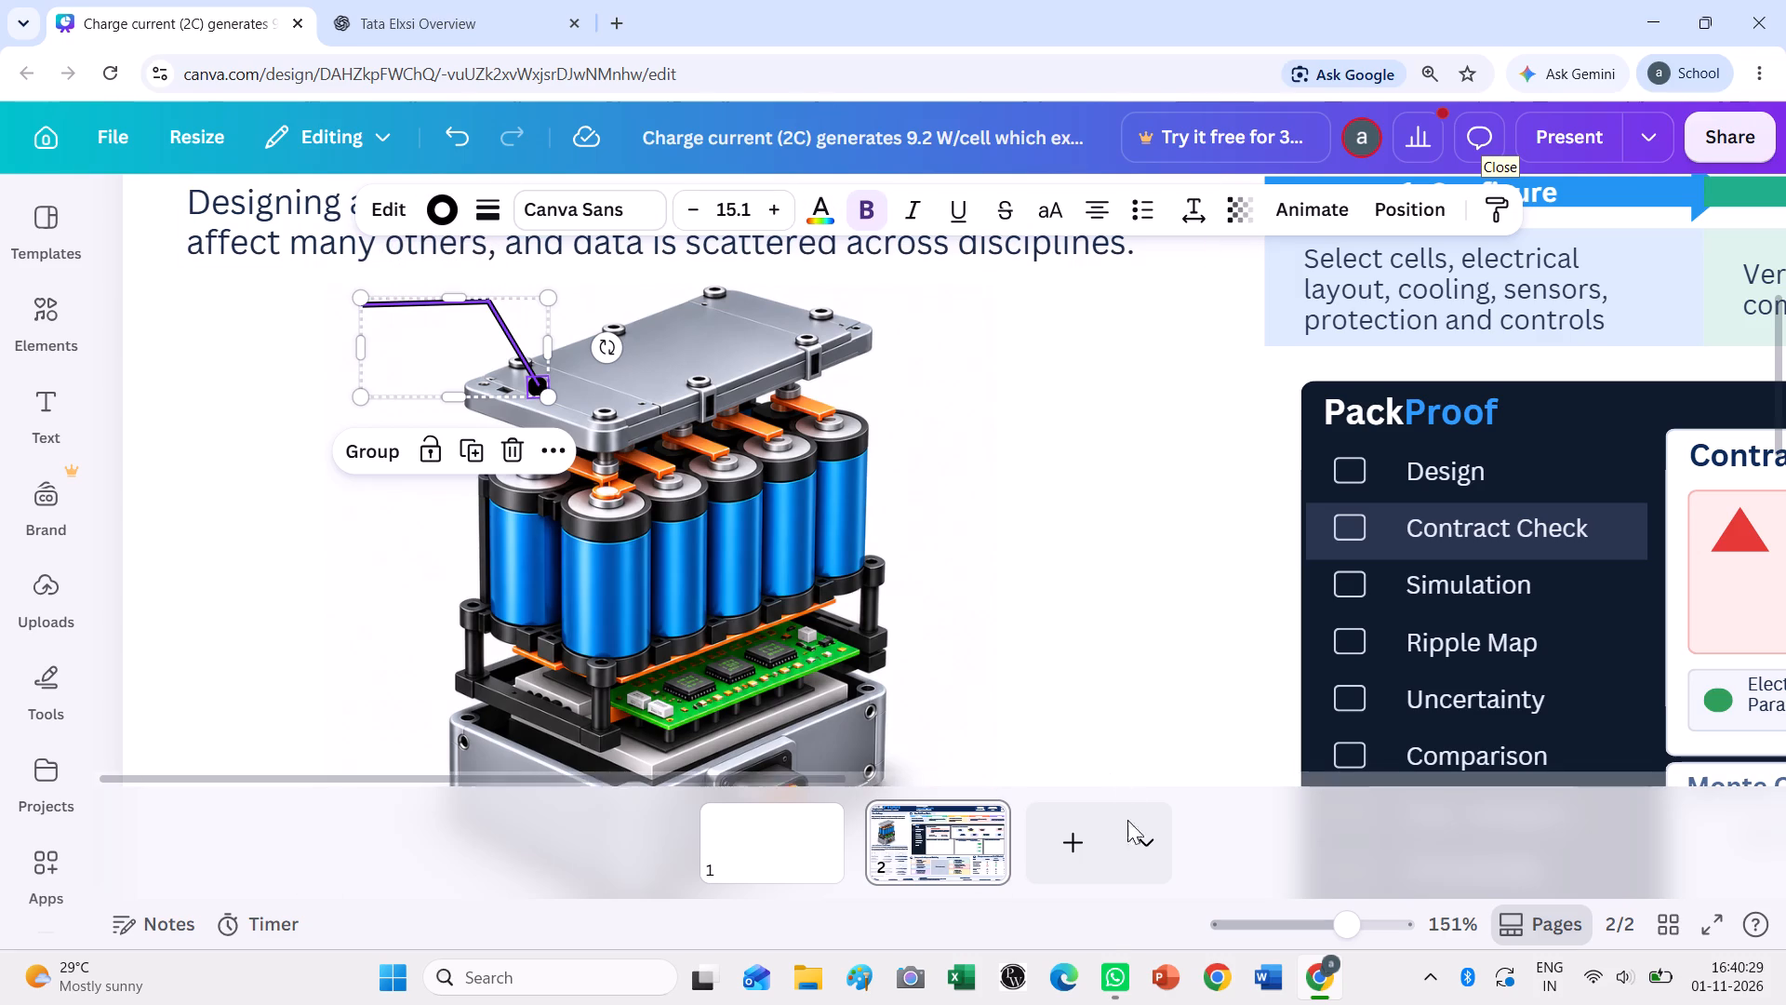
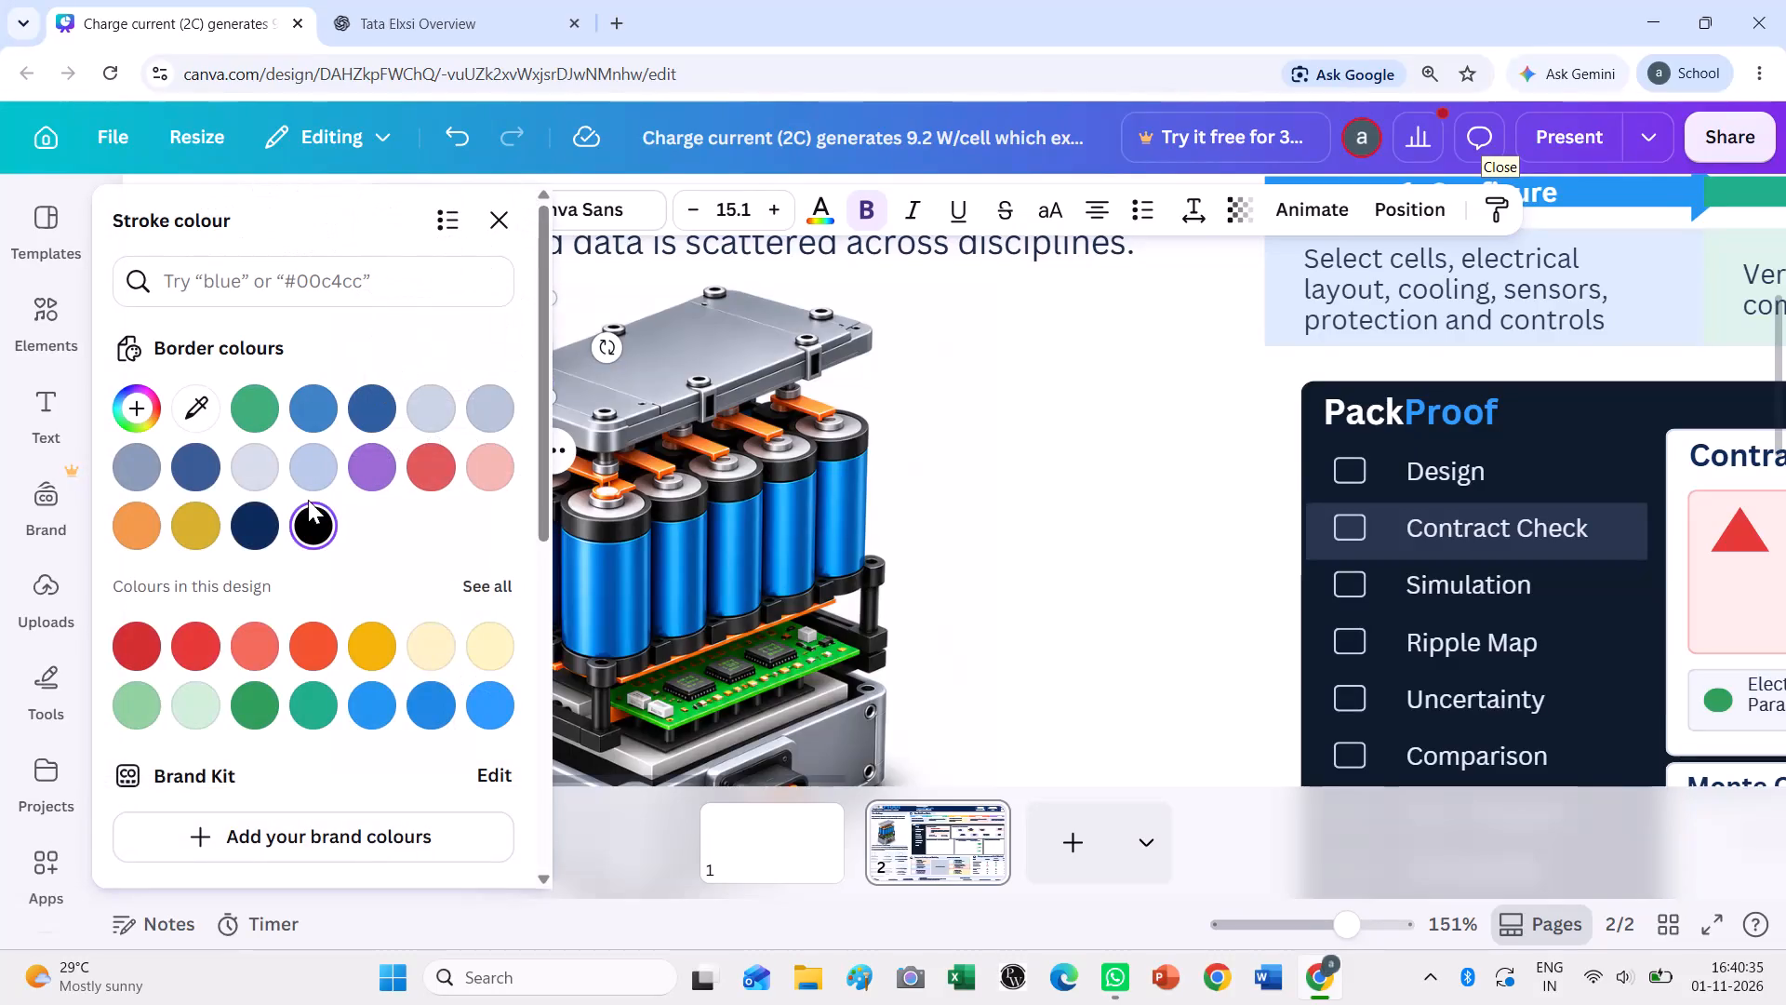
# Set the stroke colour of the selected pointer lines to orange #ff751f.
pyautogui.scroll(-3, 275, 590)
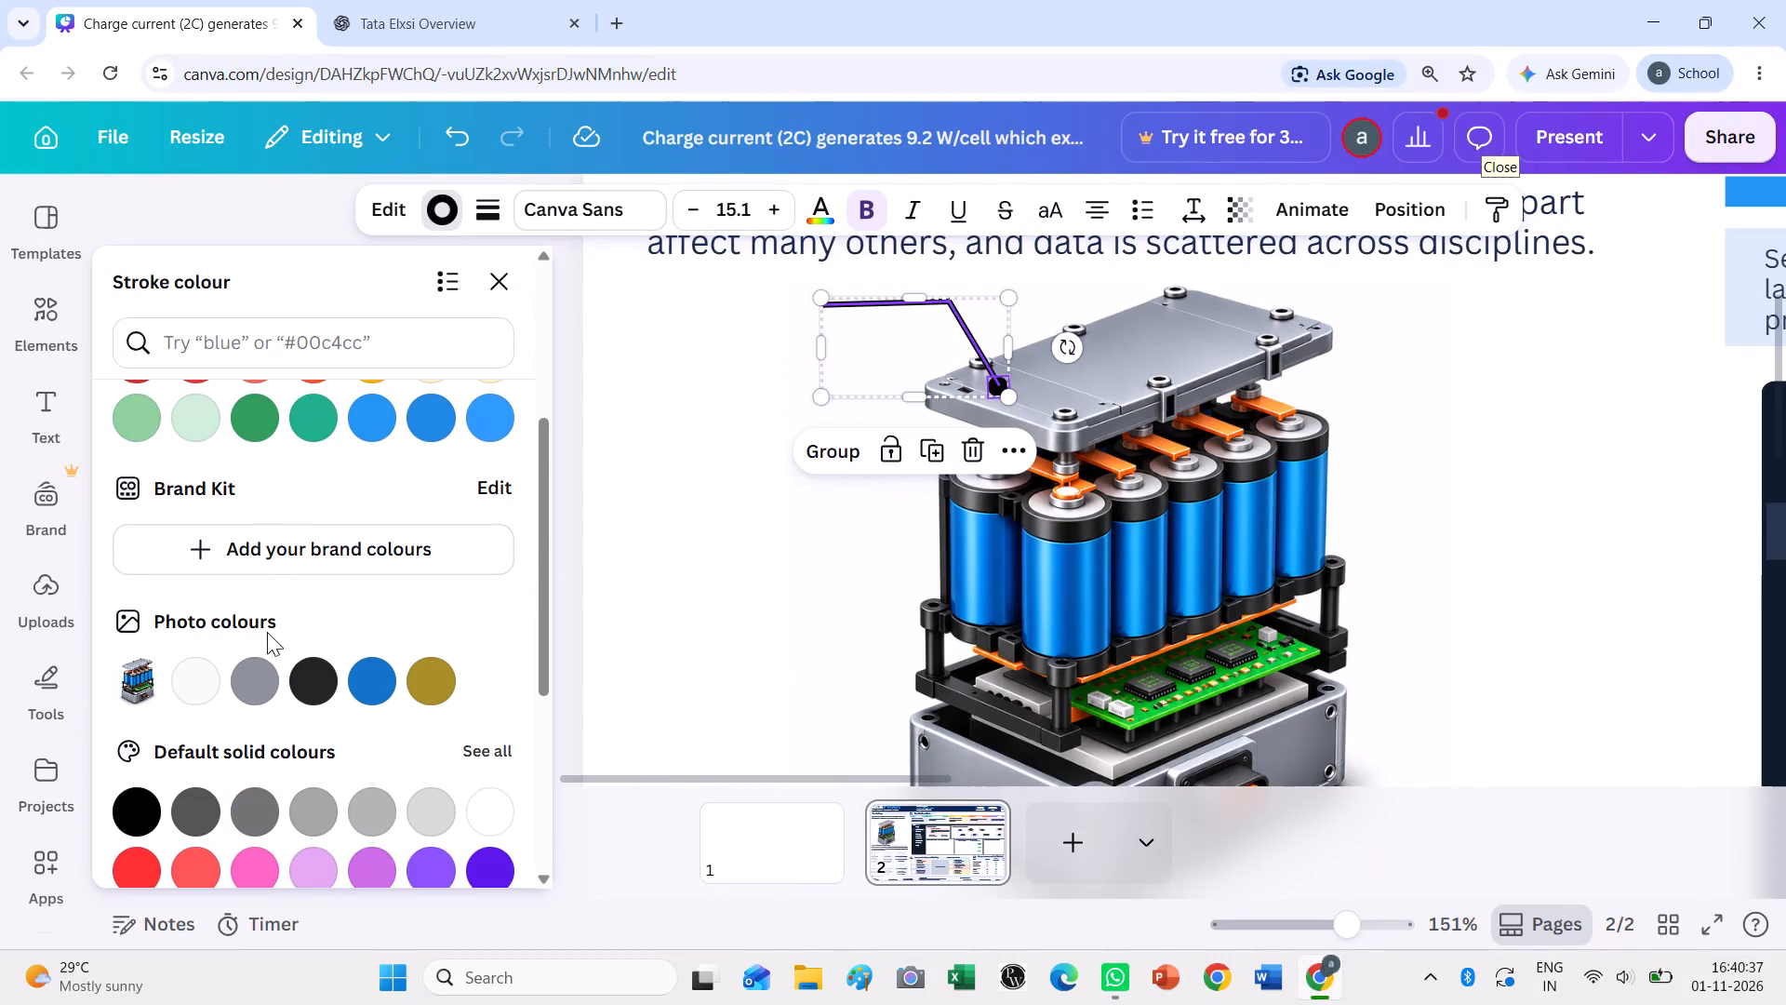
pyautogui.scroll(-1, 340, 641)
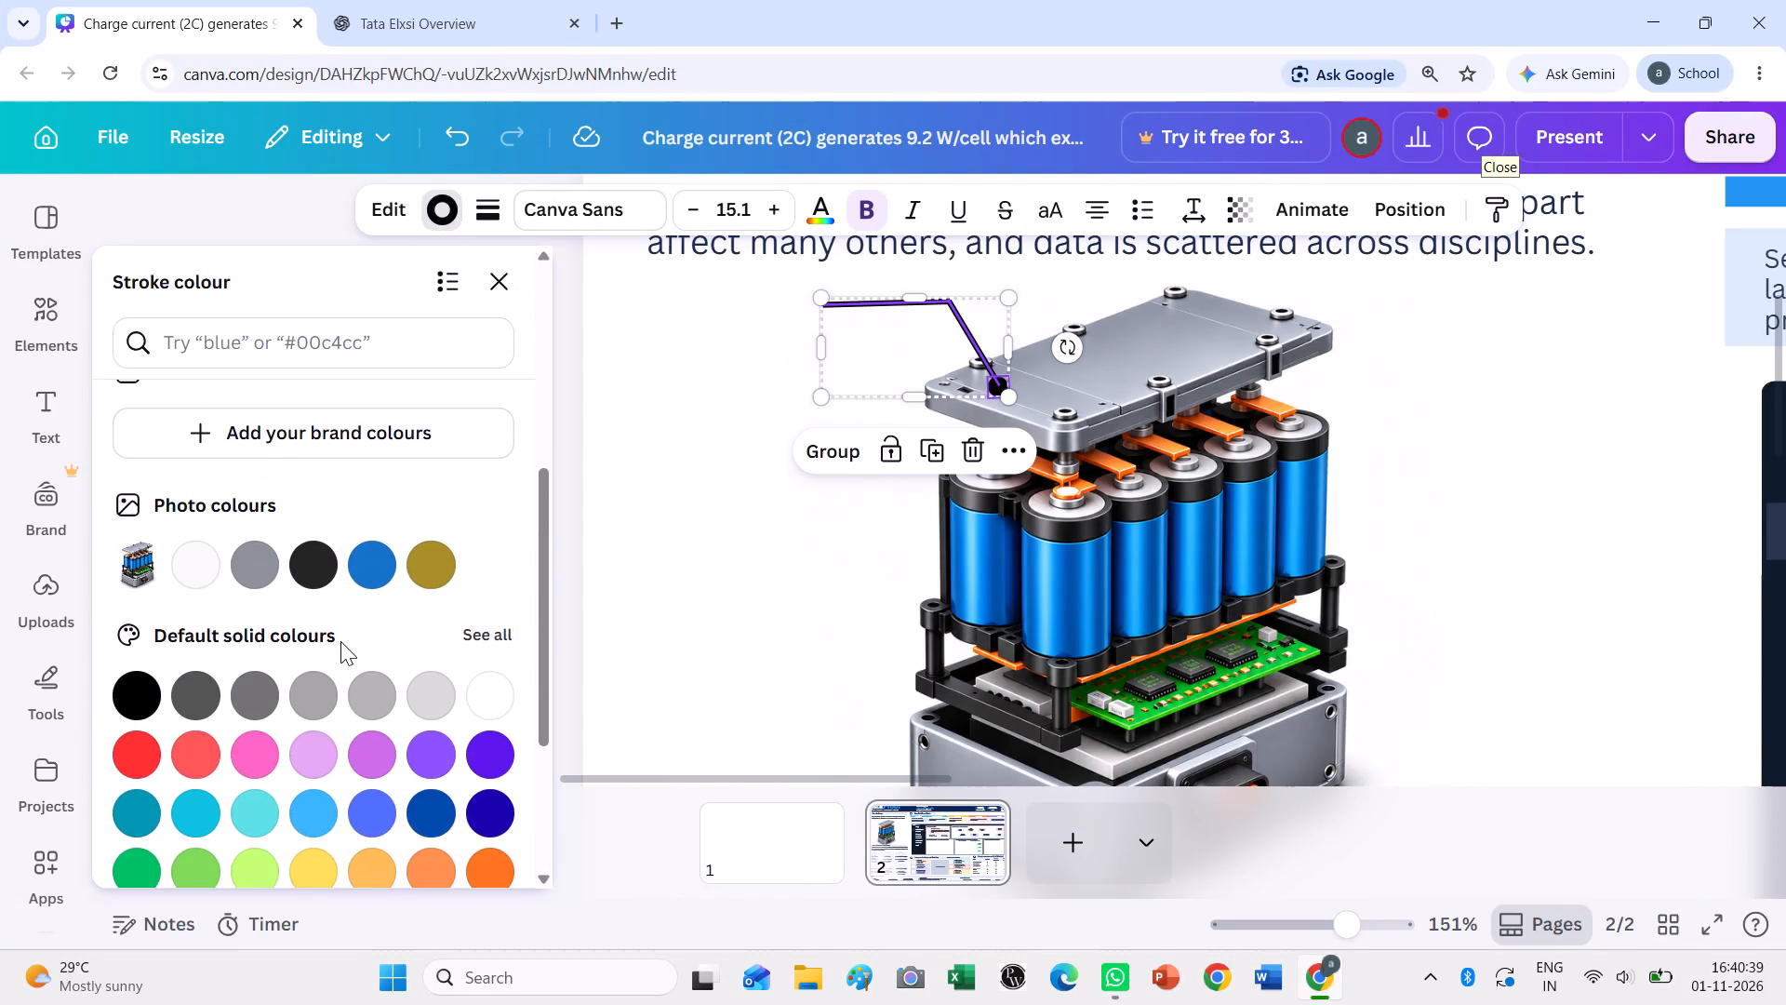
pyautogui.scroll(1, 456, 570)
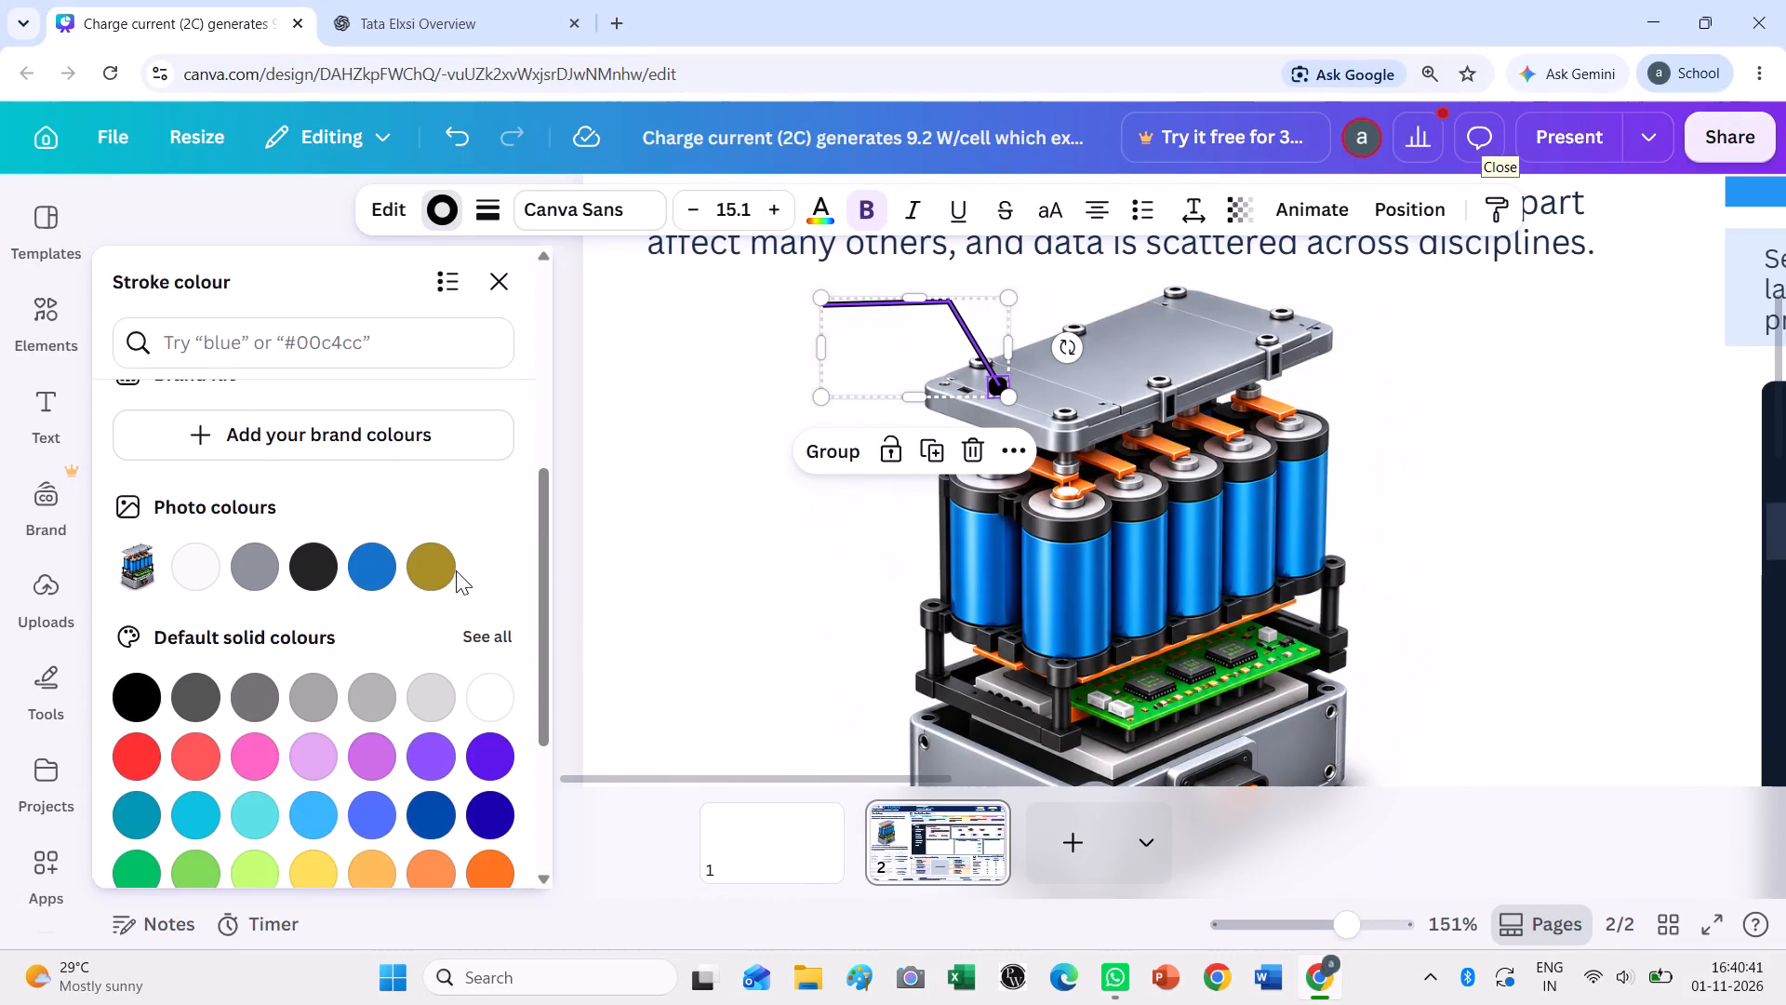
pyautogui.scroll(3, 456, 570)
pyautogui.scroll(-1, 456, 570)
pyautogui.scroll(1, 456, 570)
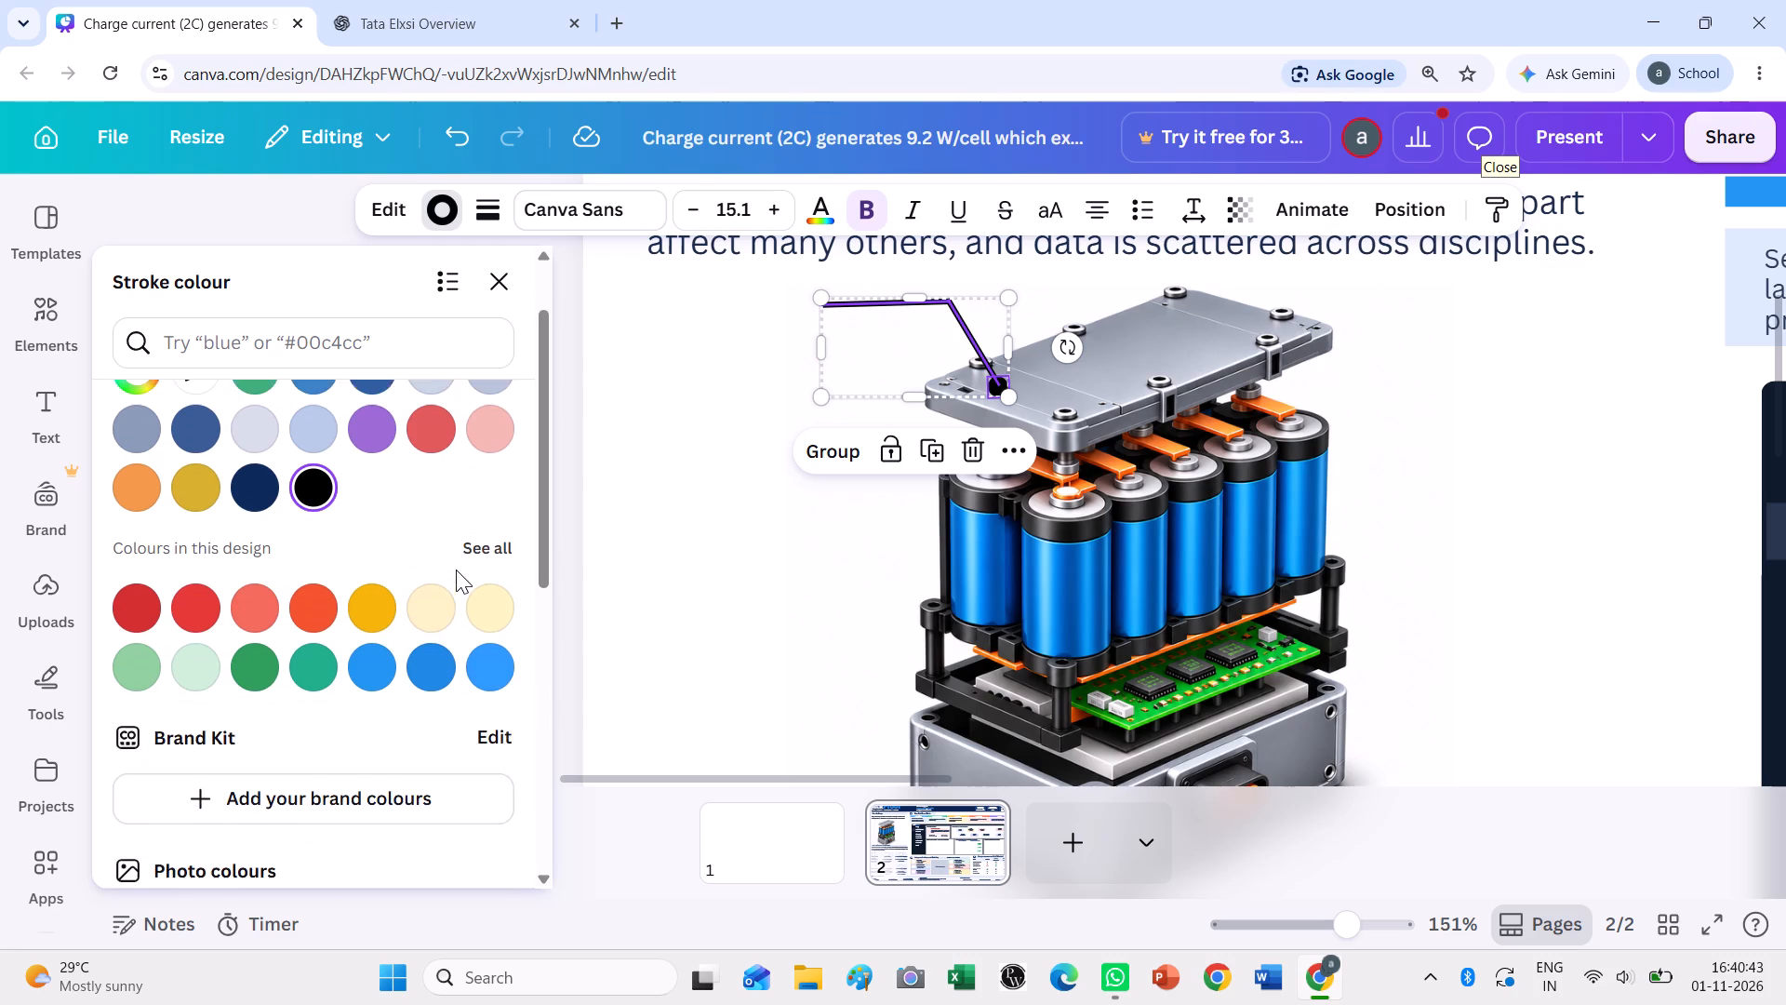
pyautogui.scroll(-4, 323, 695)
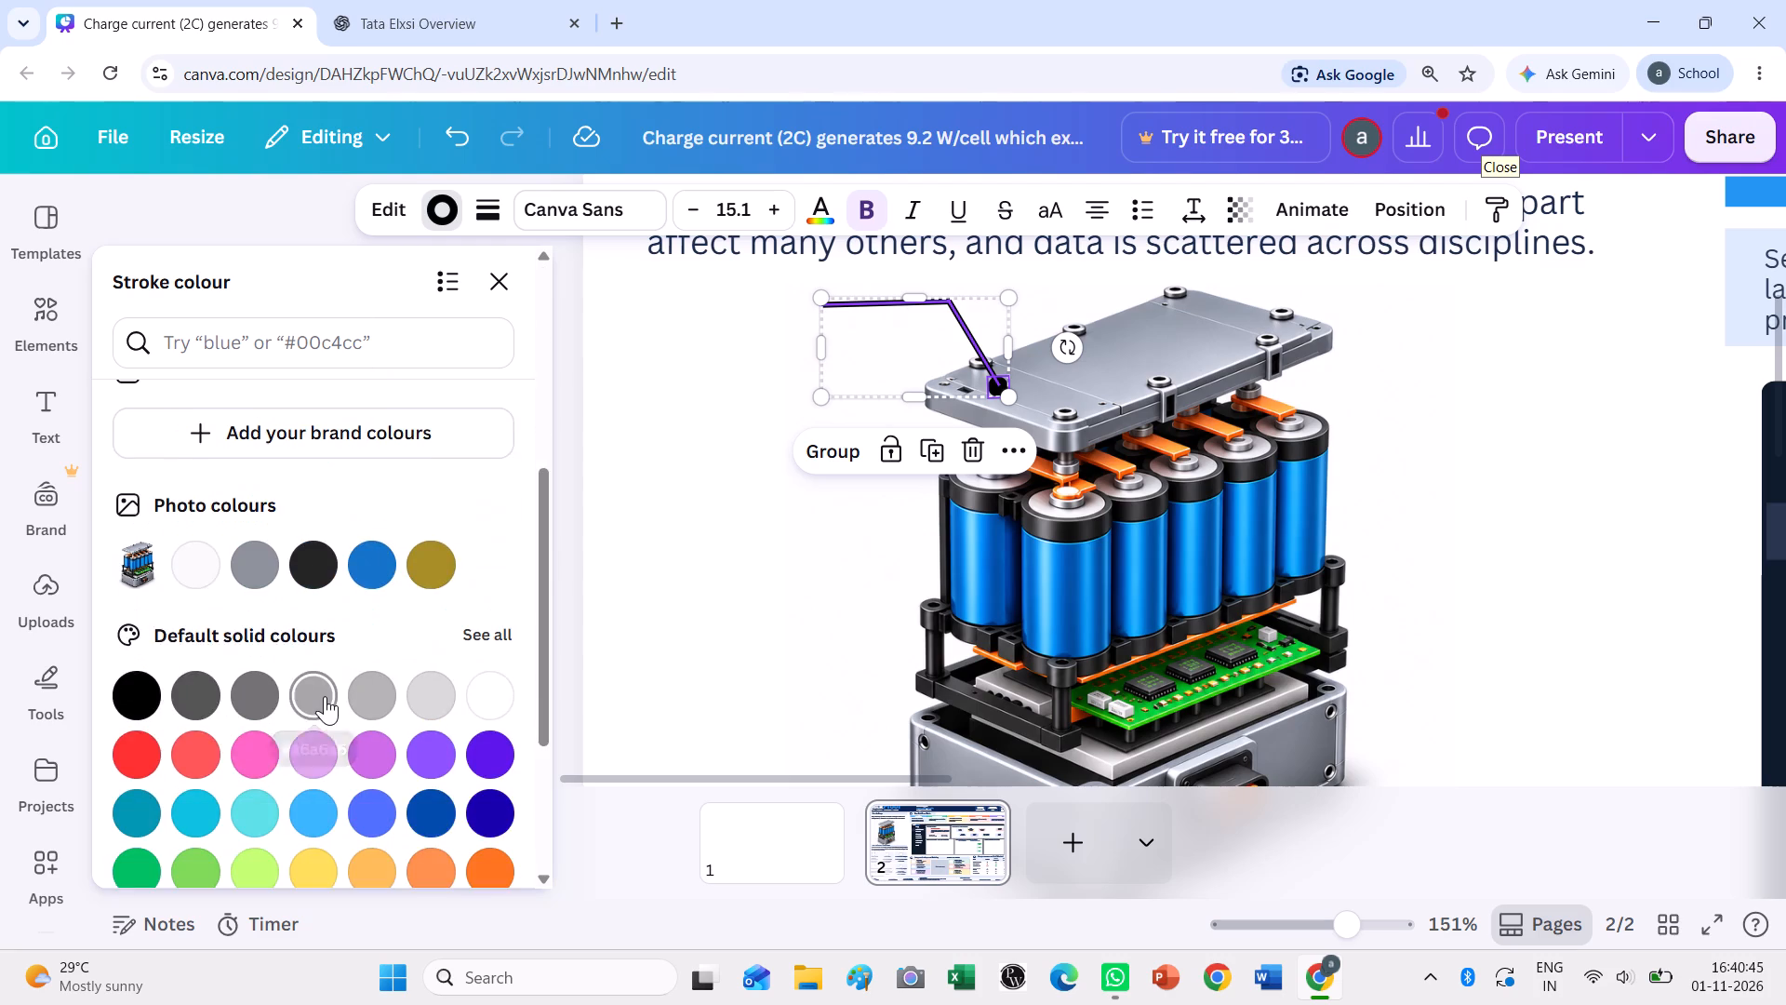
pyautogui.scroll(-1, 325, 696)
pyautogui.click(500, 762)
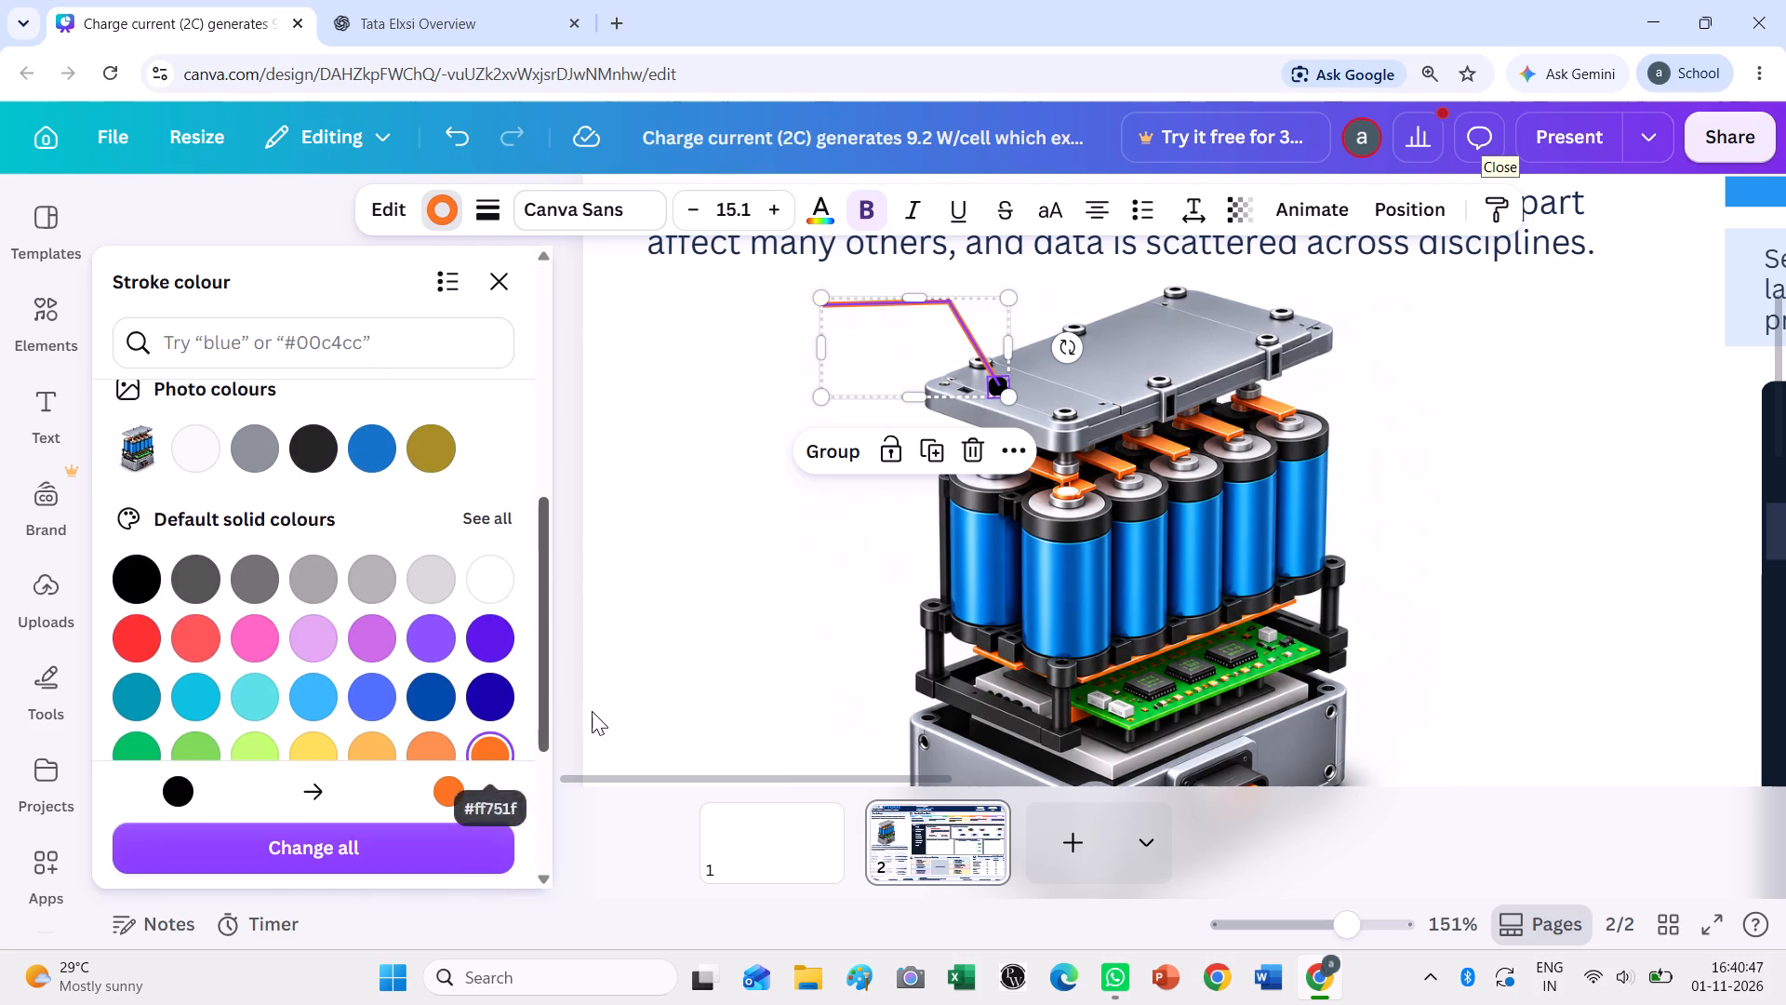
pyautogui.click(746, 495)
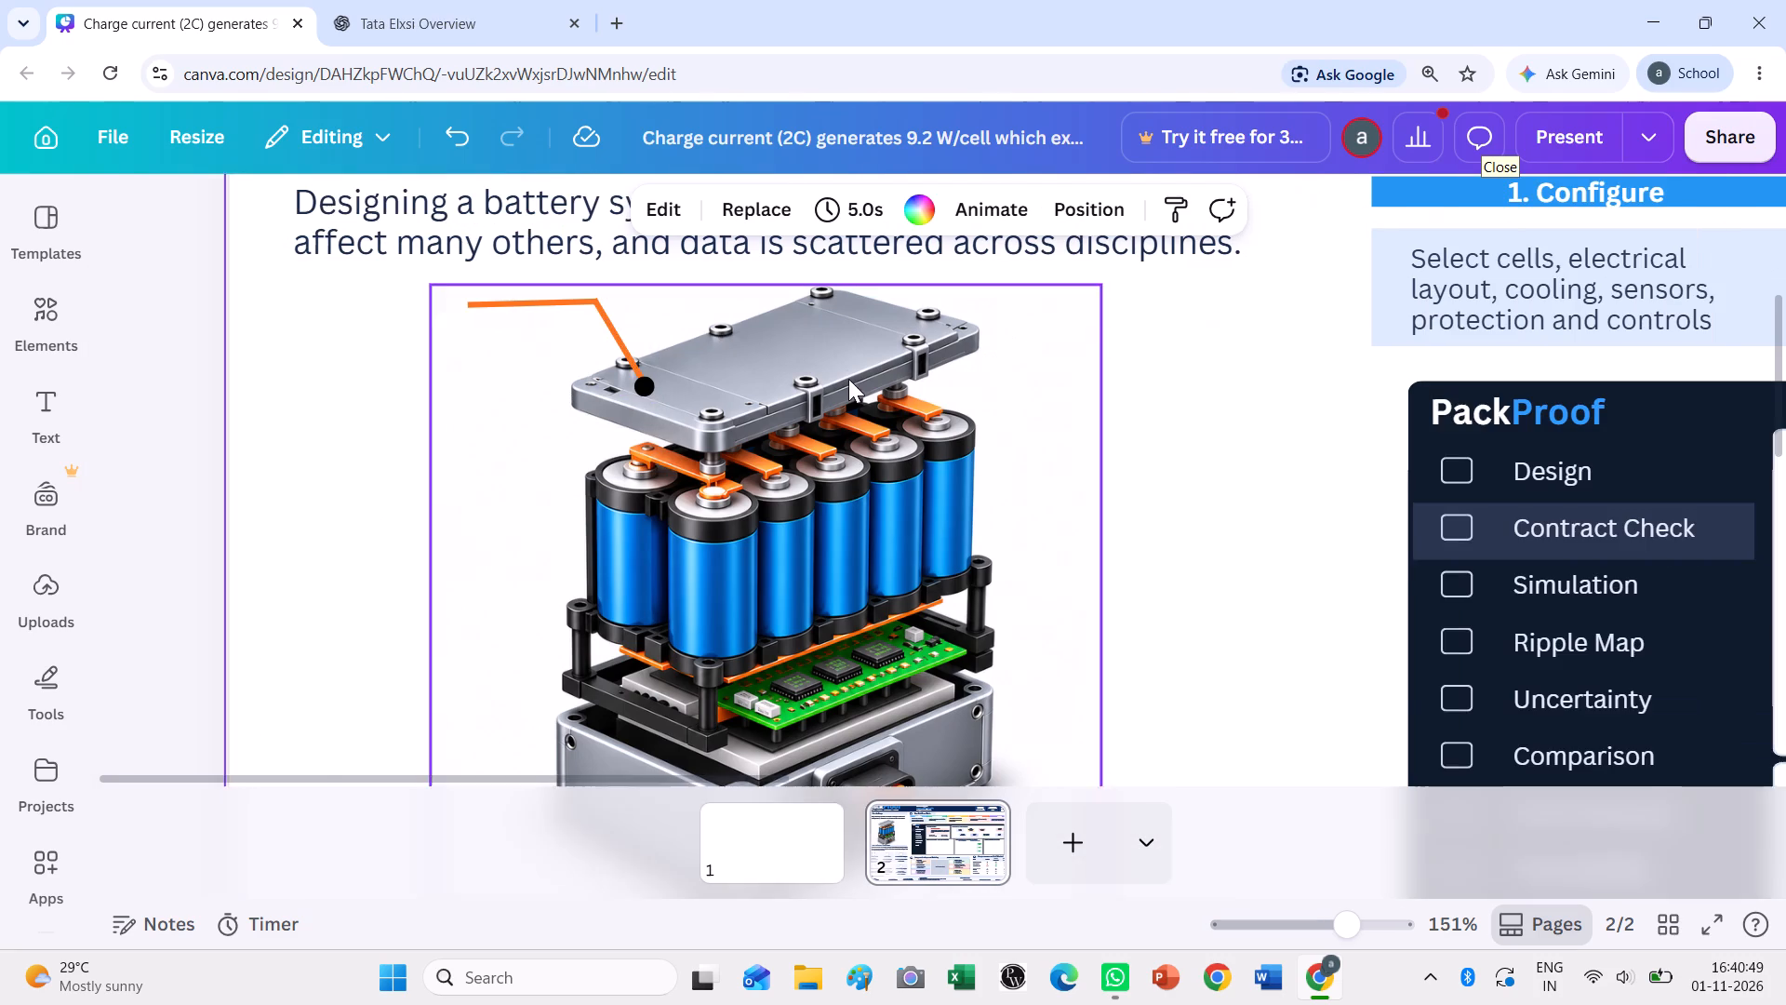
# Recolour the black dot on the battery's top cover to the same orange as its pointer lines.
pyautogui.click(539, 392)
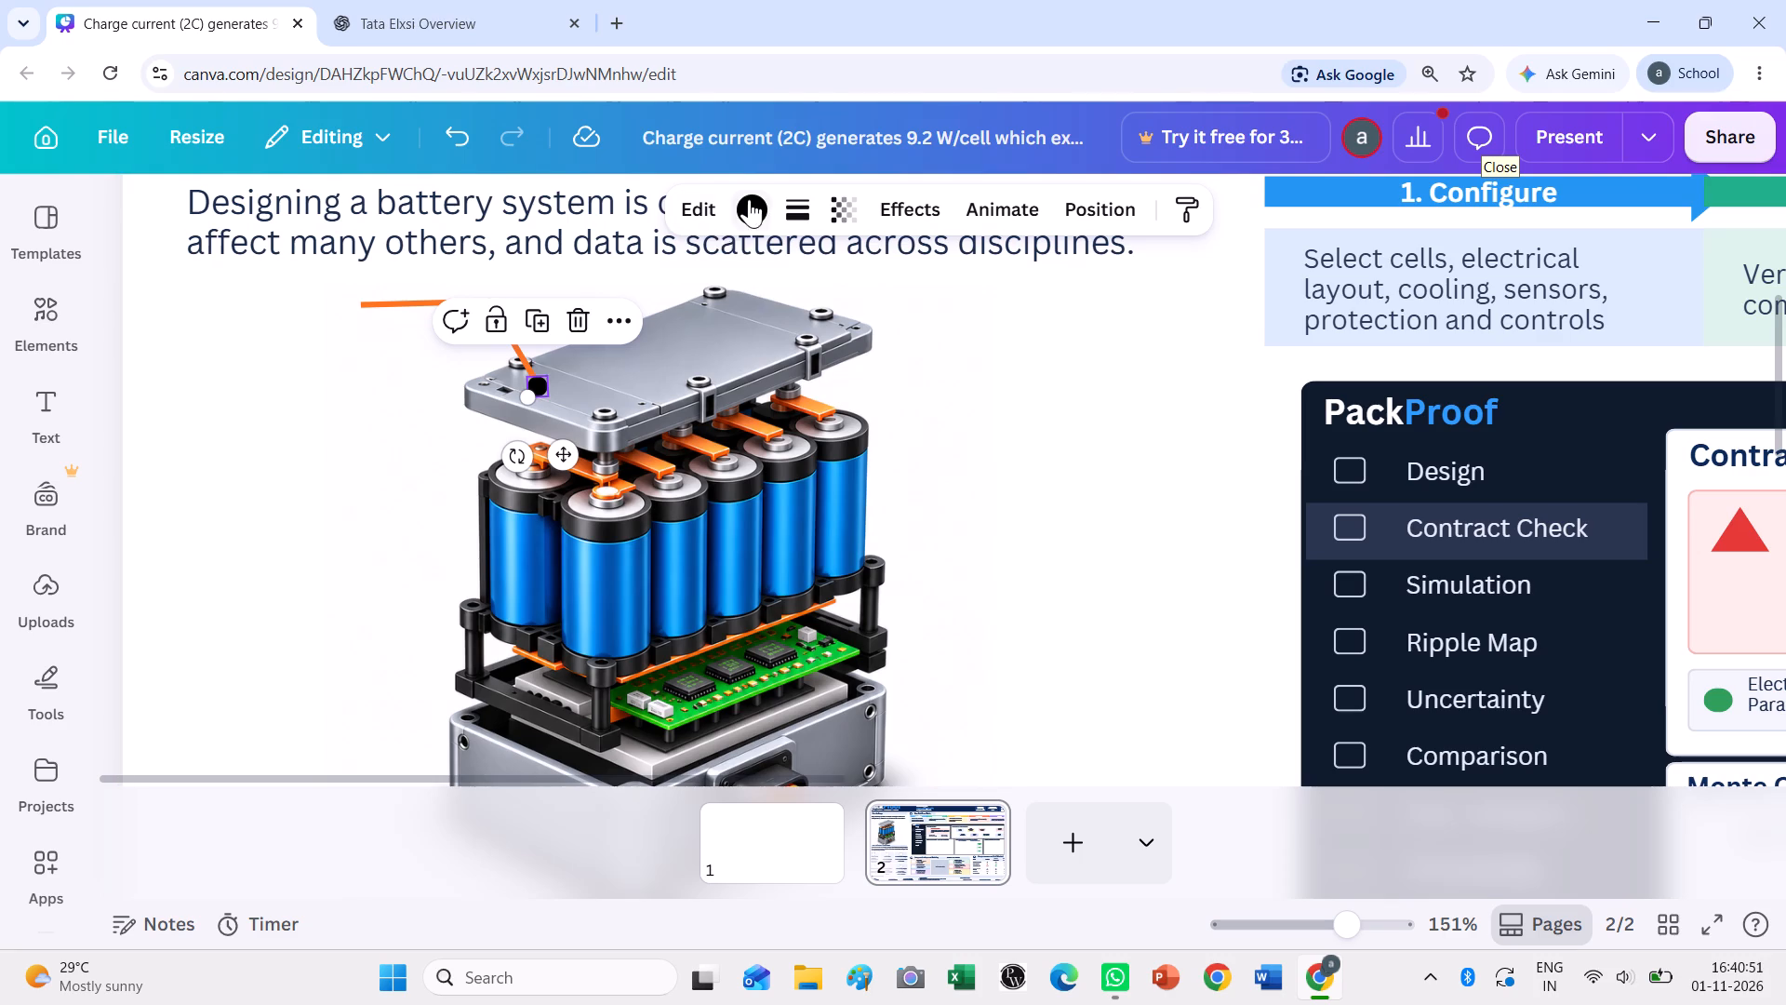
pyautogui.click(756, 206)
pyautogui.click(484, 531)
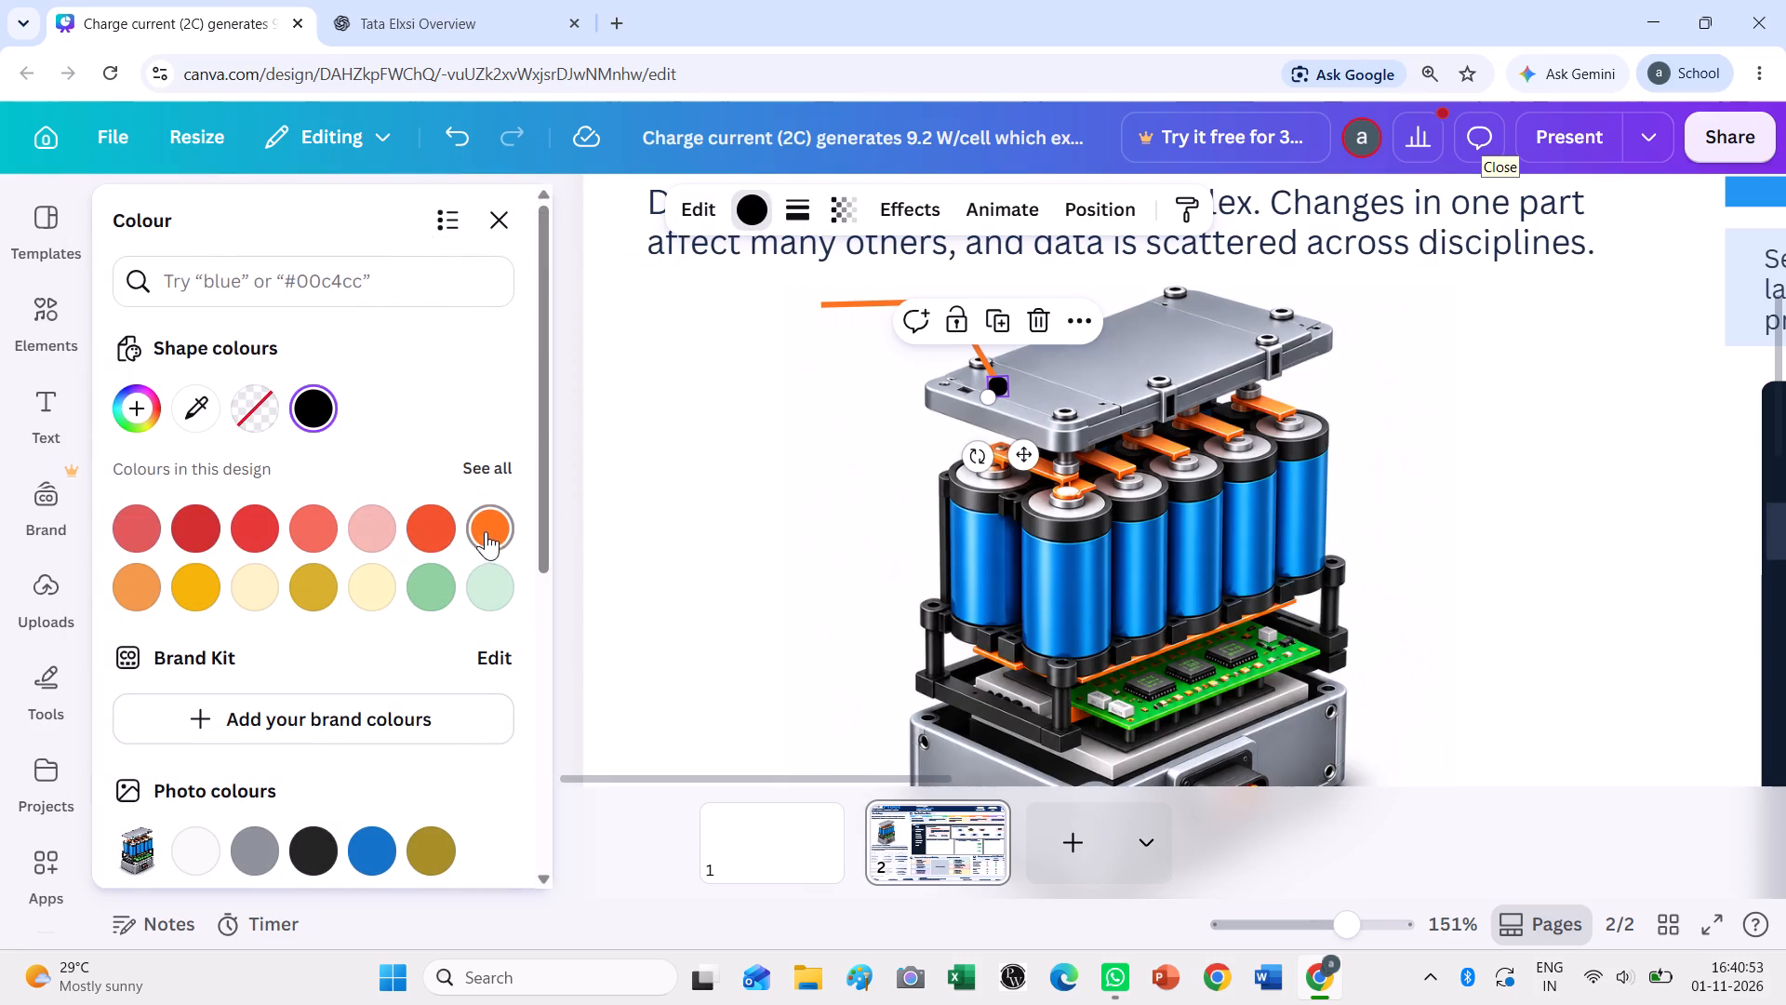
pyautogui.click(1679, 541)
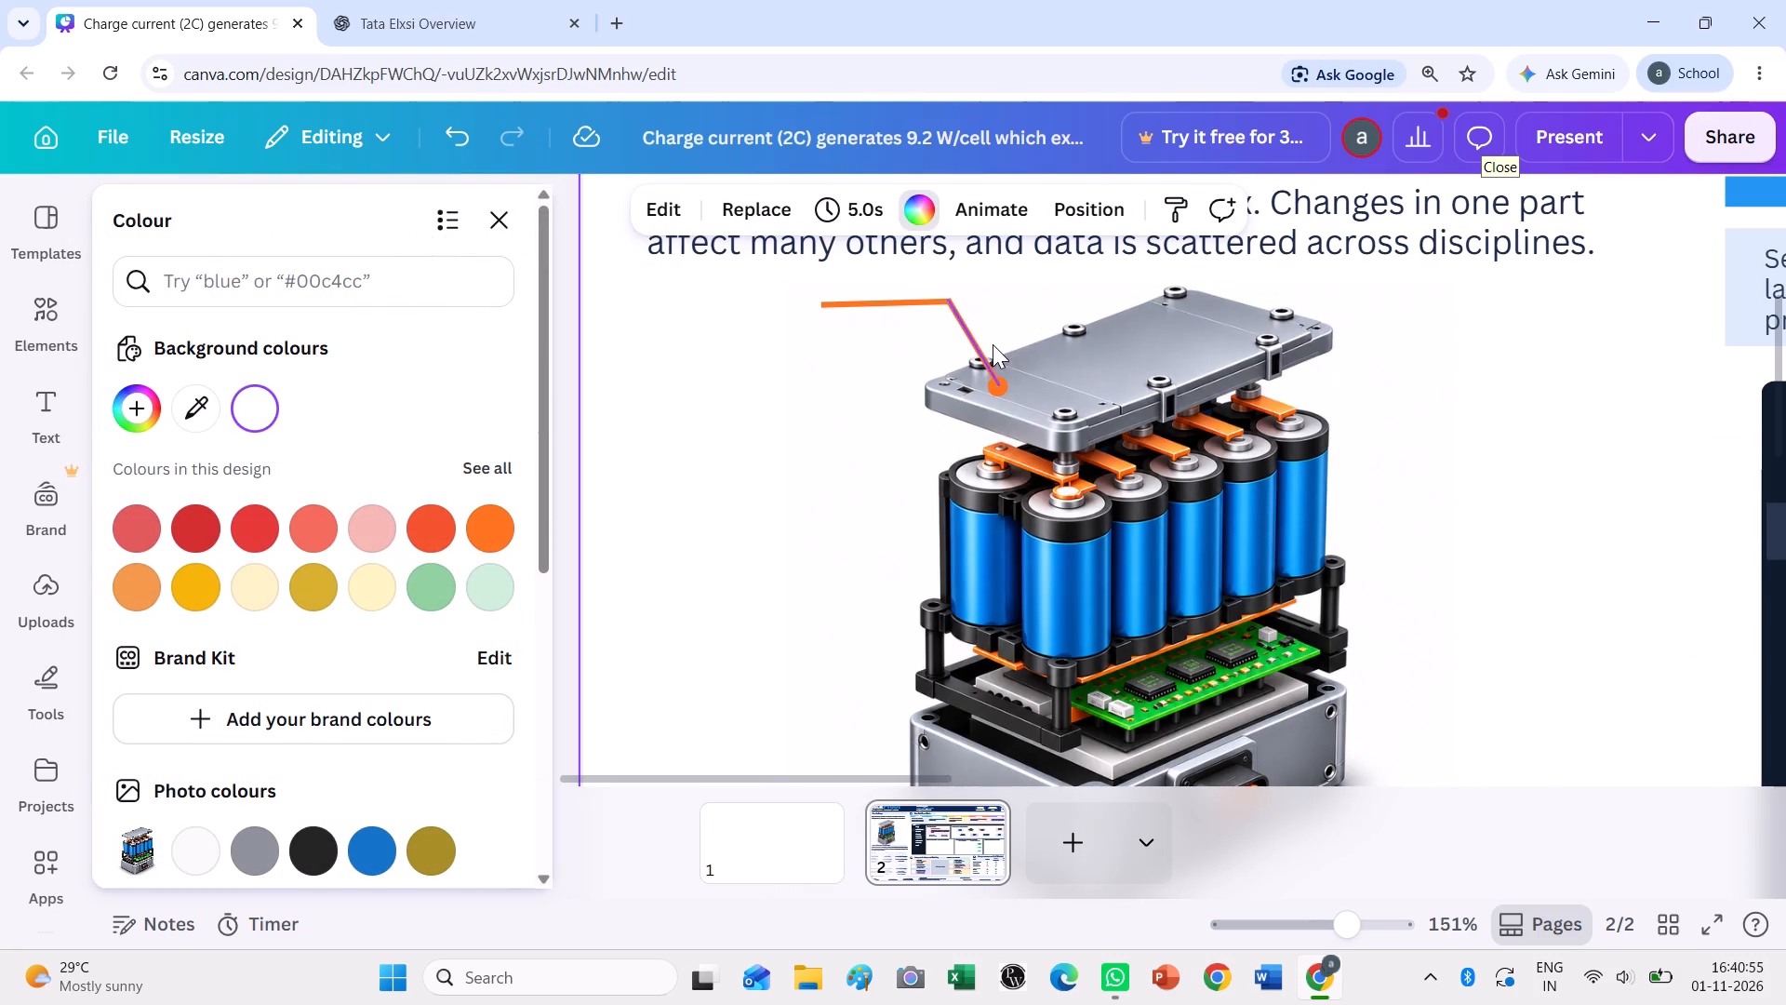
# Duplicate the "Detects interface conflicts before simulation" text from the Contract-based models card.
pyautogui.keyDown('ctrl'); pyautogui.scroll(-2, 750, 390); pyautogui.keyUp('ctrl')
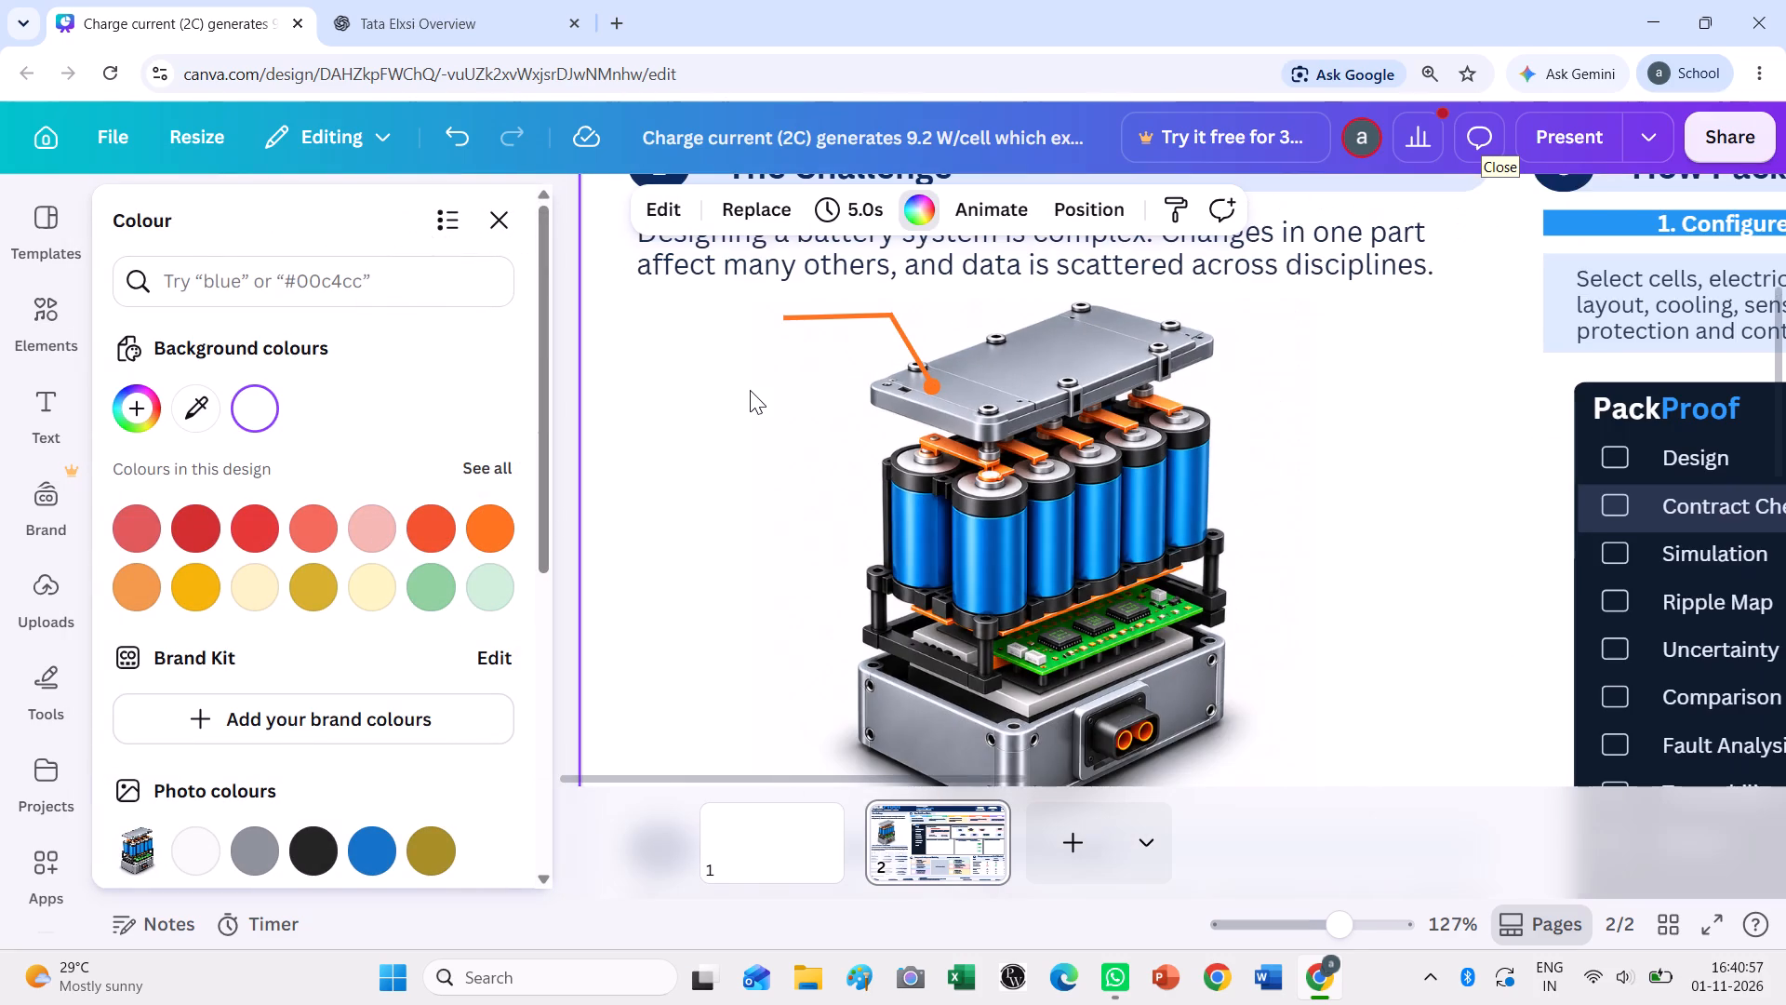
pyautogui.scroll(1, 750, 390)
pyautogui.scroll(-1, 750, 390)
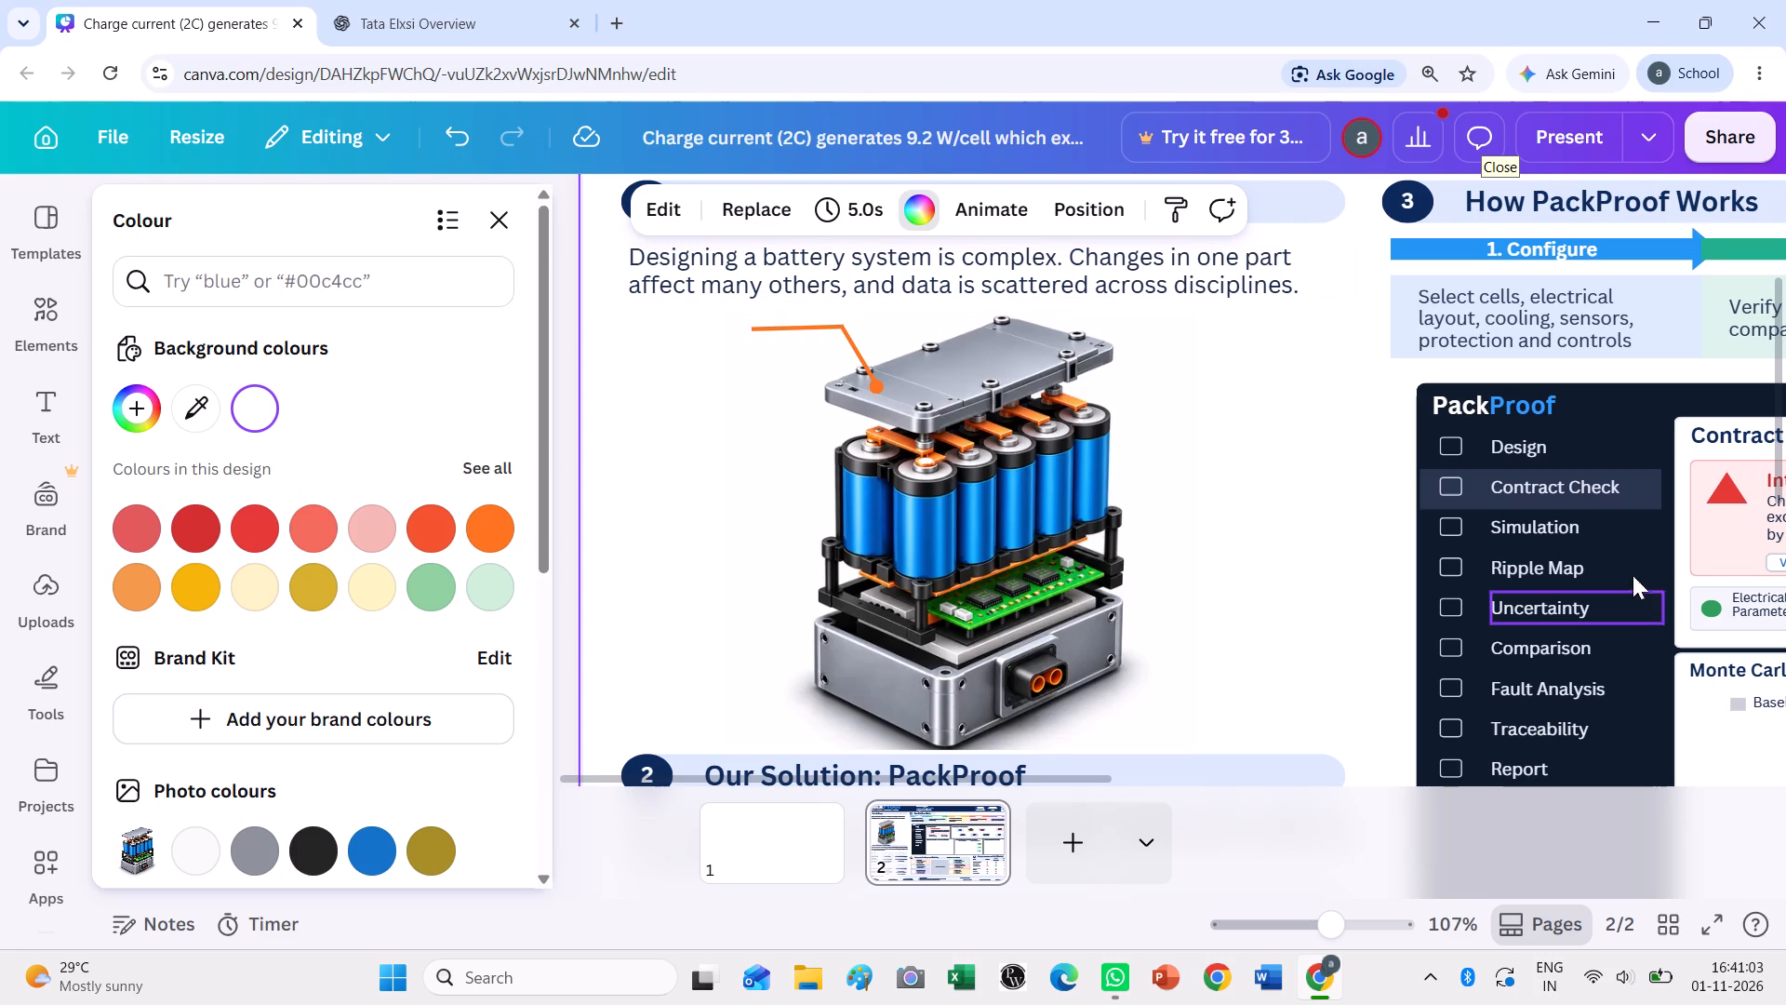
pyautogui.scroll(-3, 1223, 461)
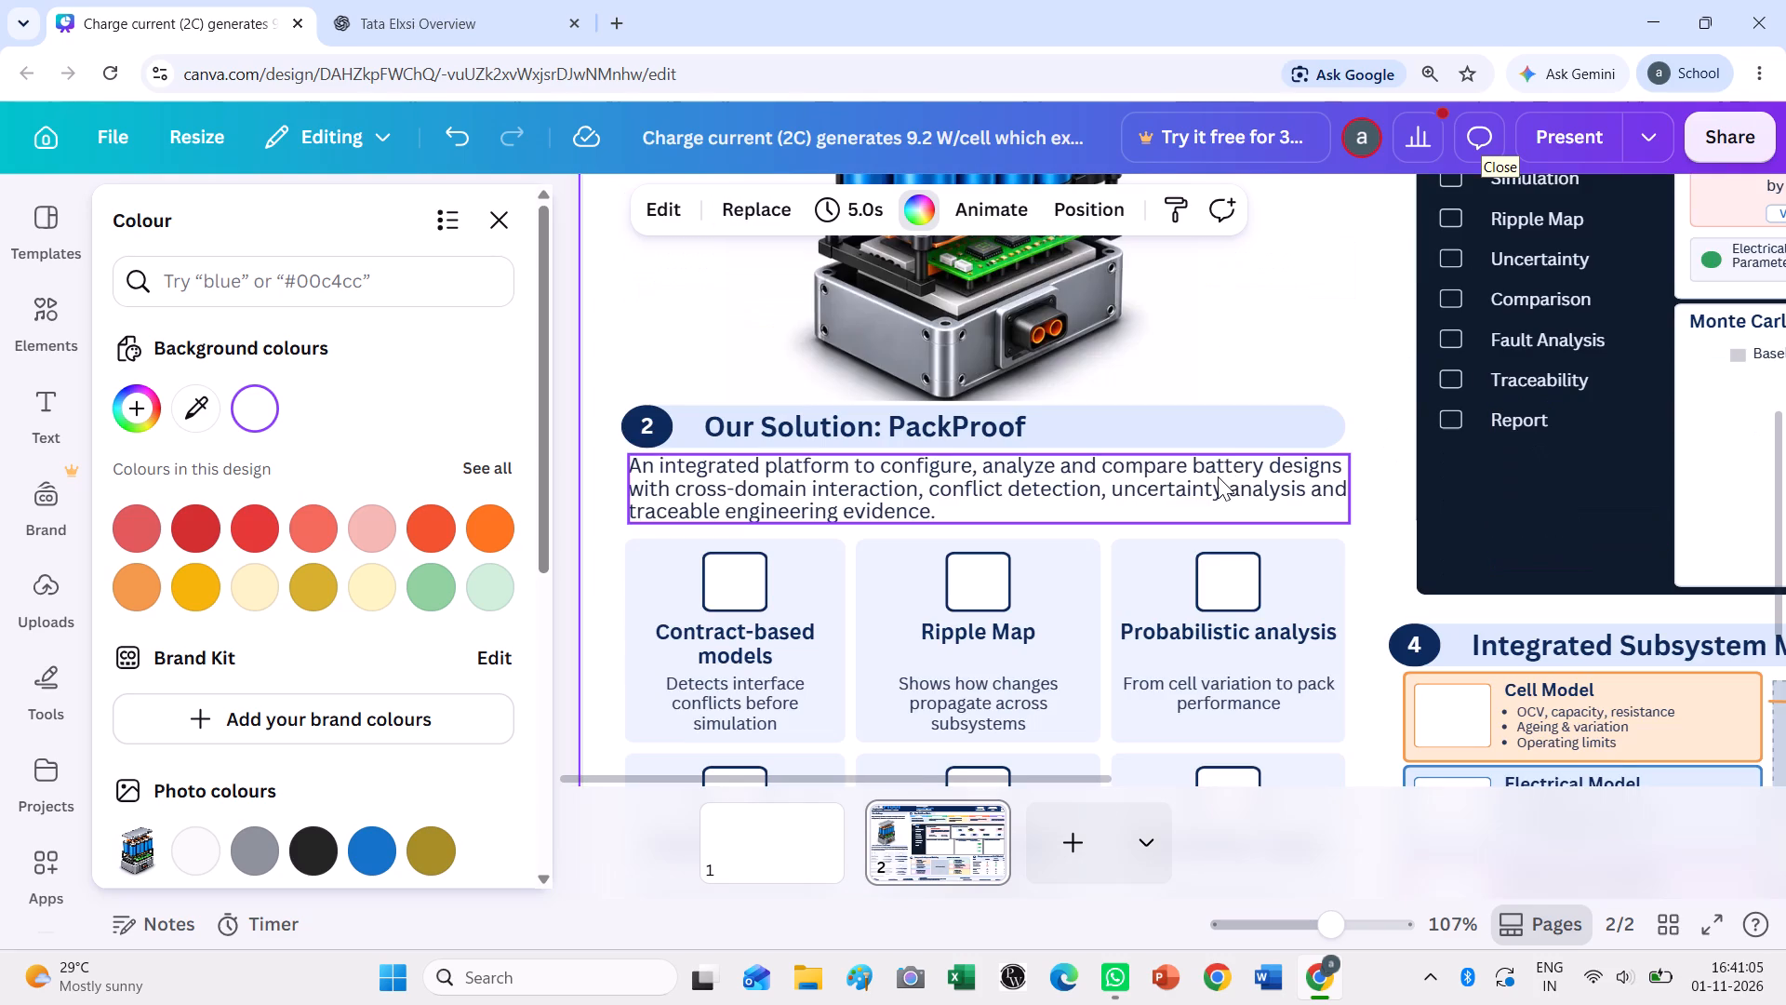
pyautogui.scroll(-3, 1218, 476)
pyautogui.scroll(2, 1218, 476)
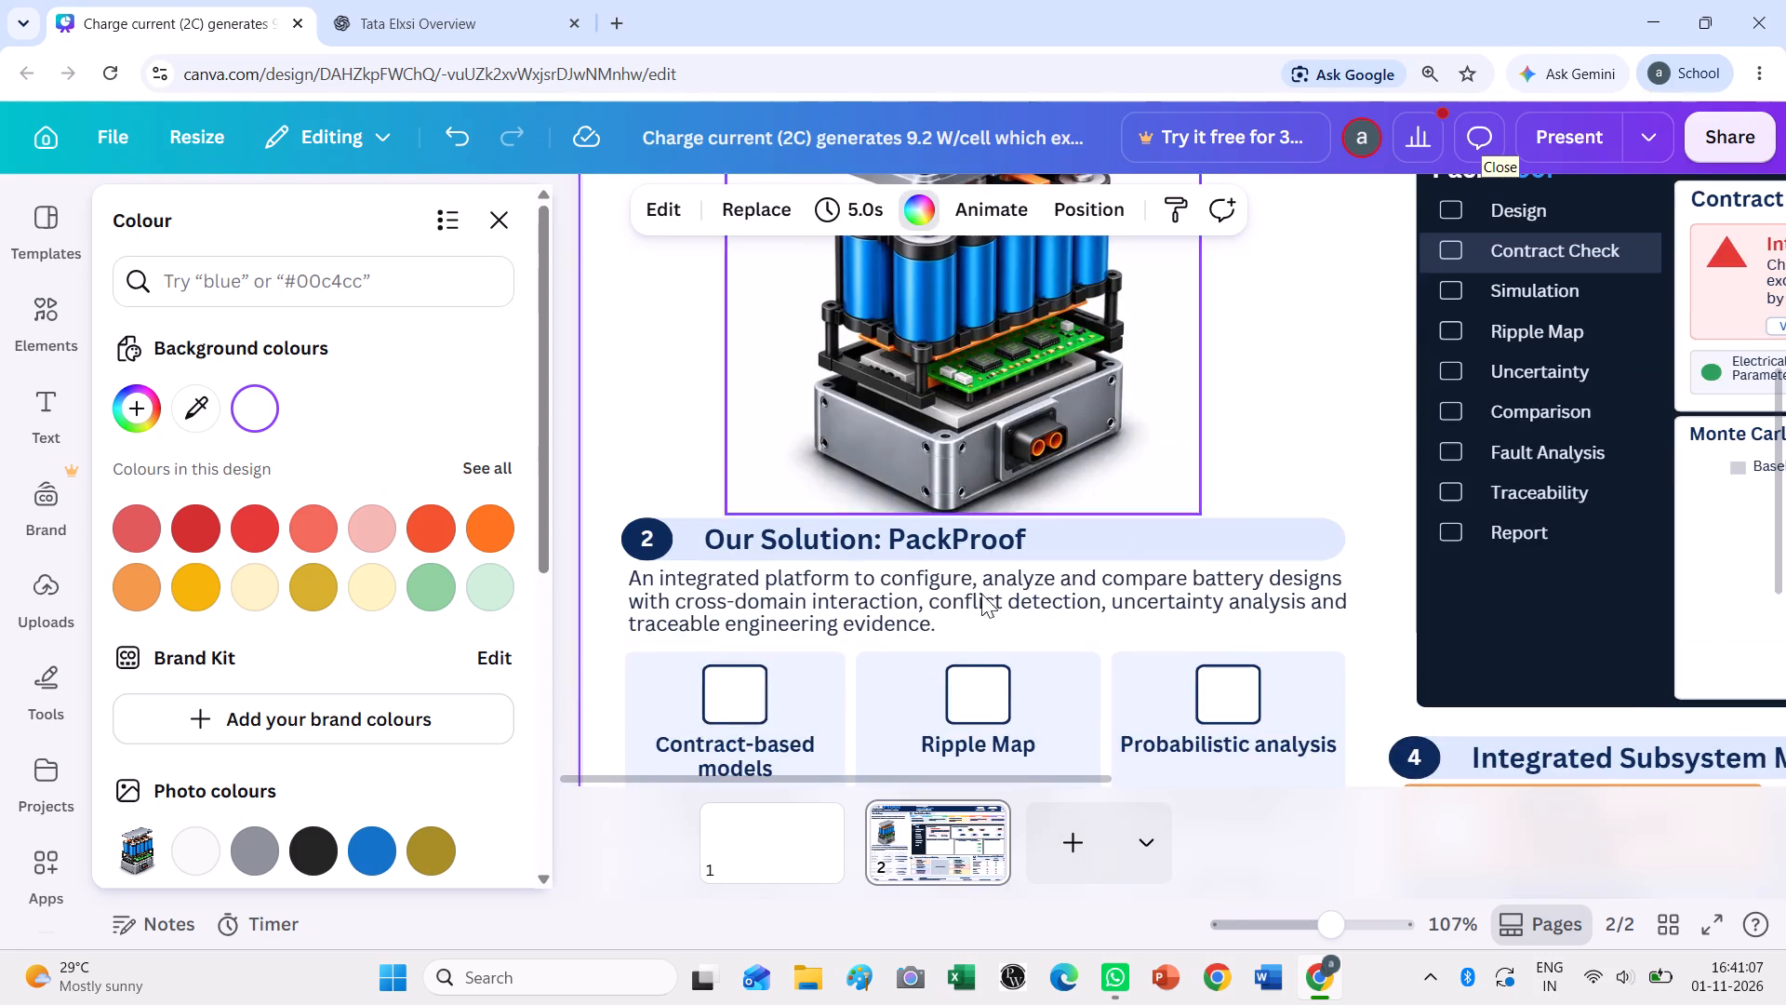
pyautogui.scroll(-2, 746, 744)
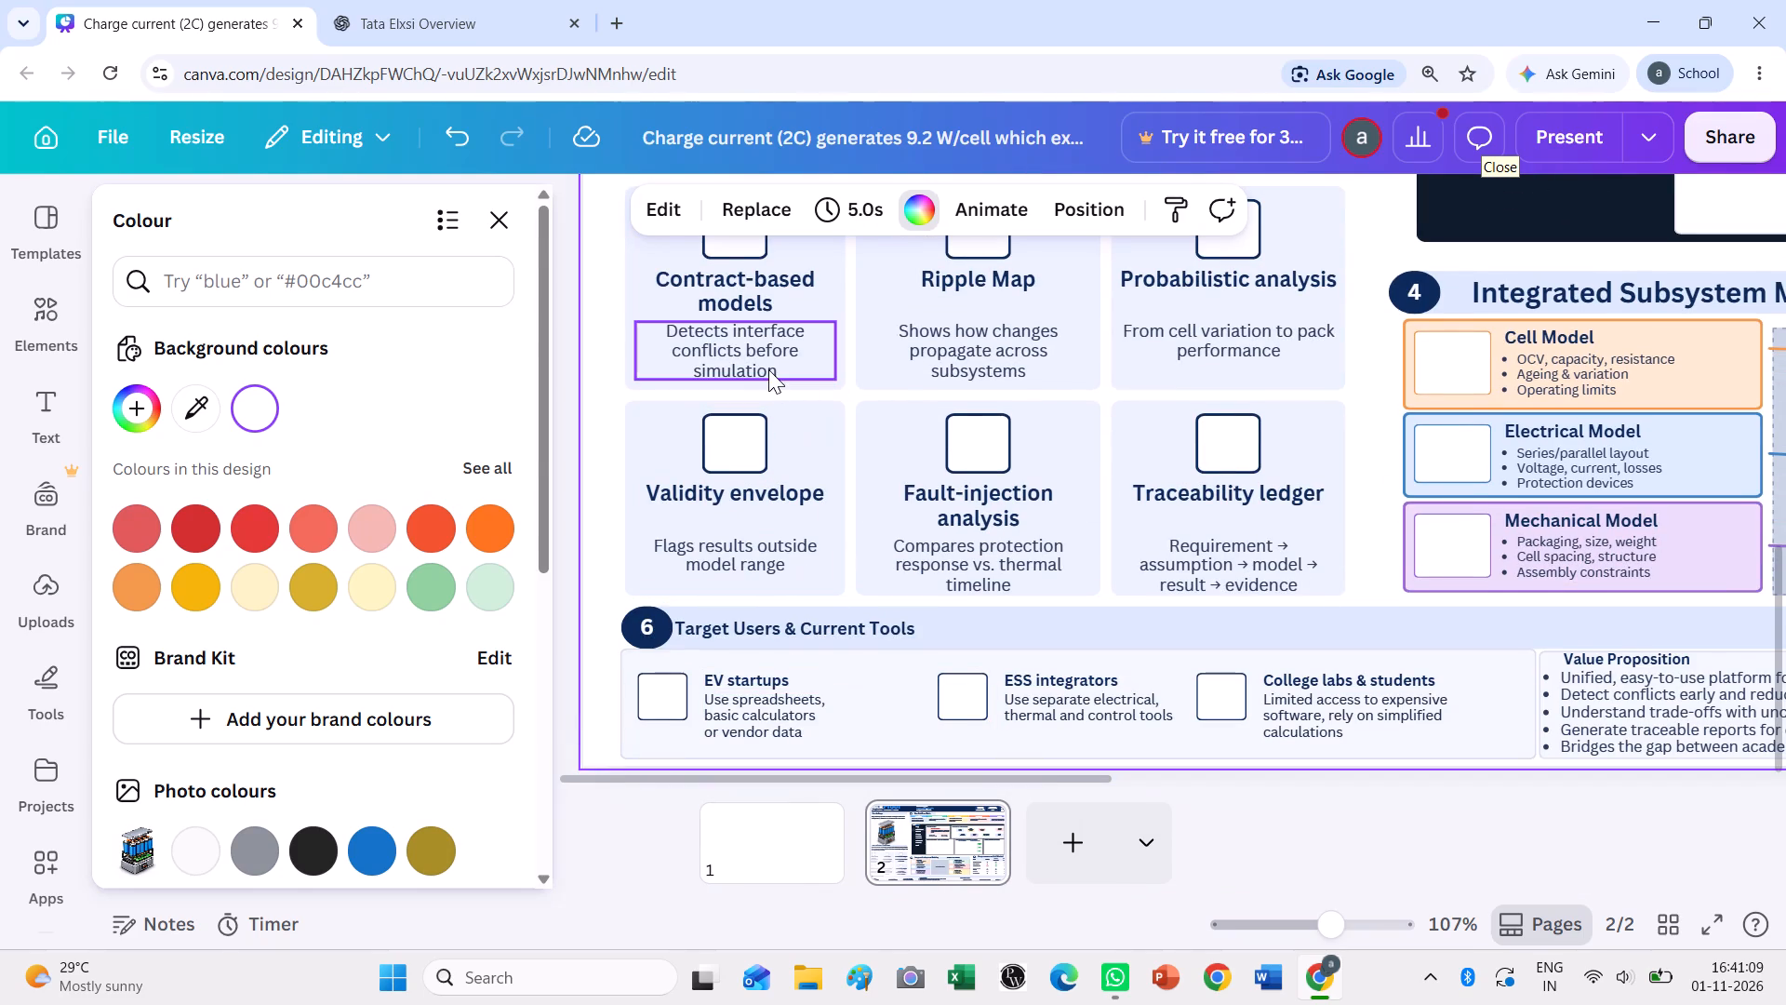
pyautogui.click(768, 368)
pyautogui.hotkey('ctrl', 'c')
pyautogui.hotkey('ctrl', 'v')
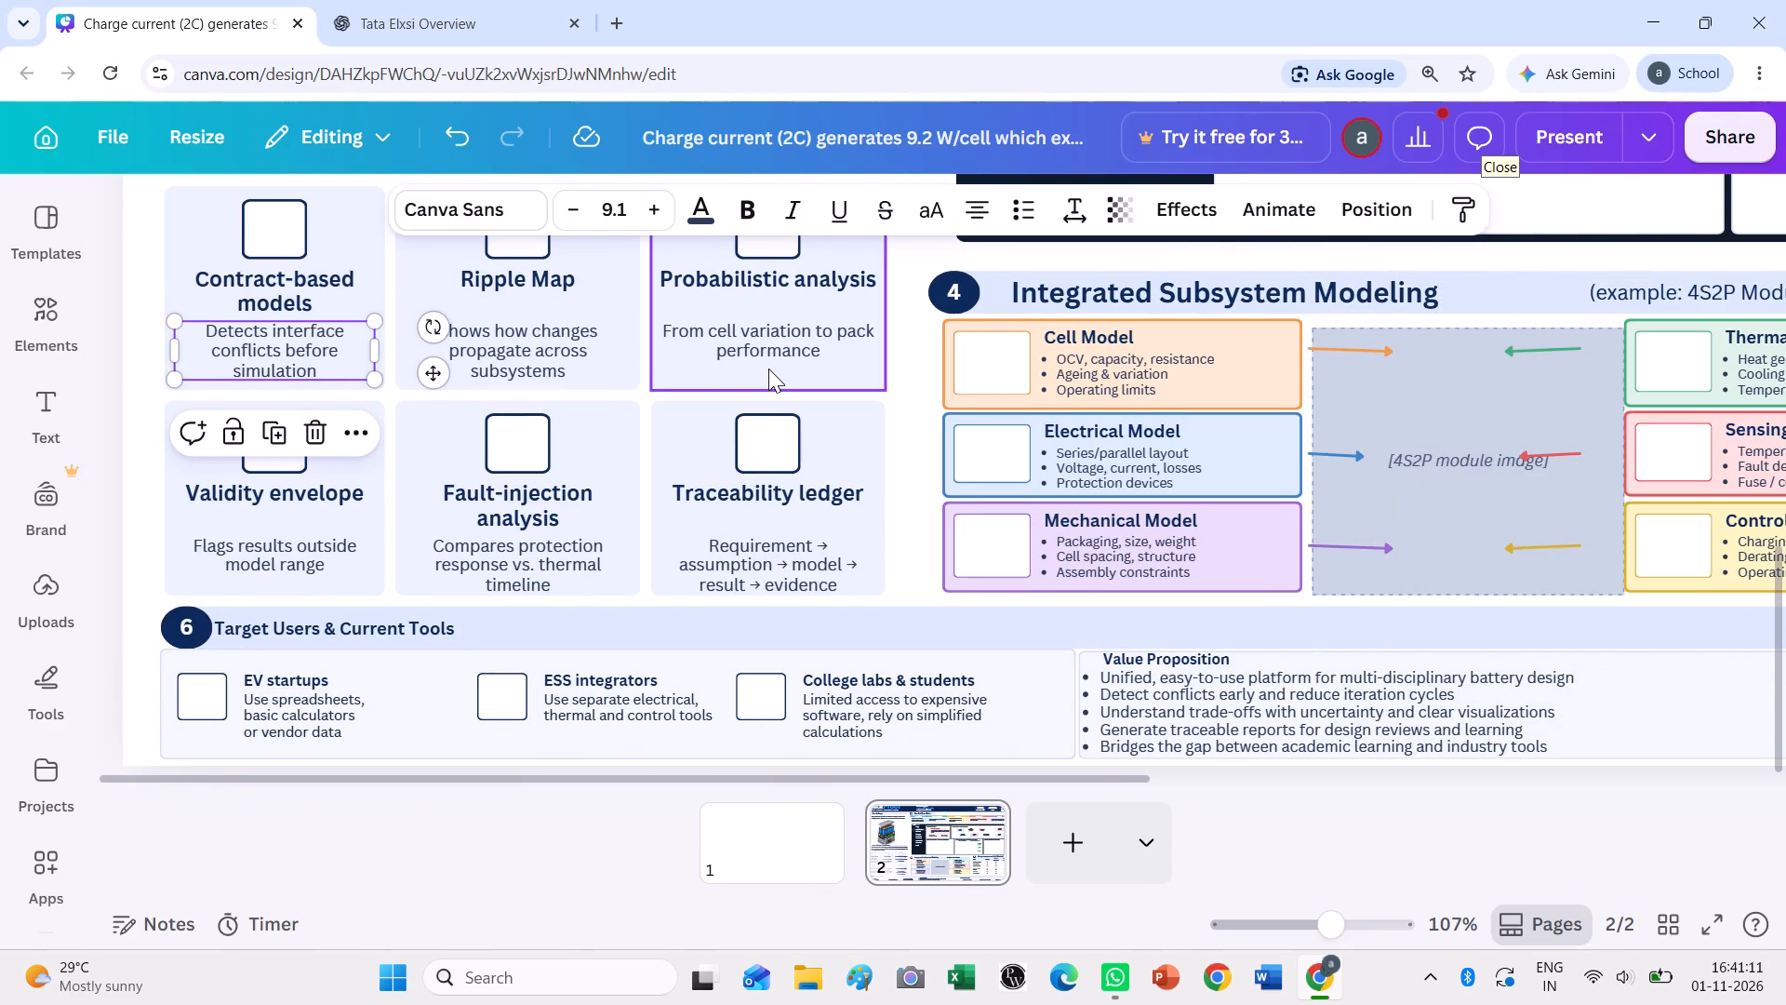
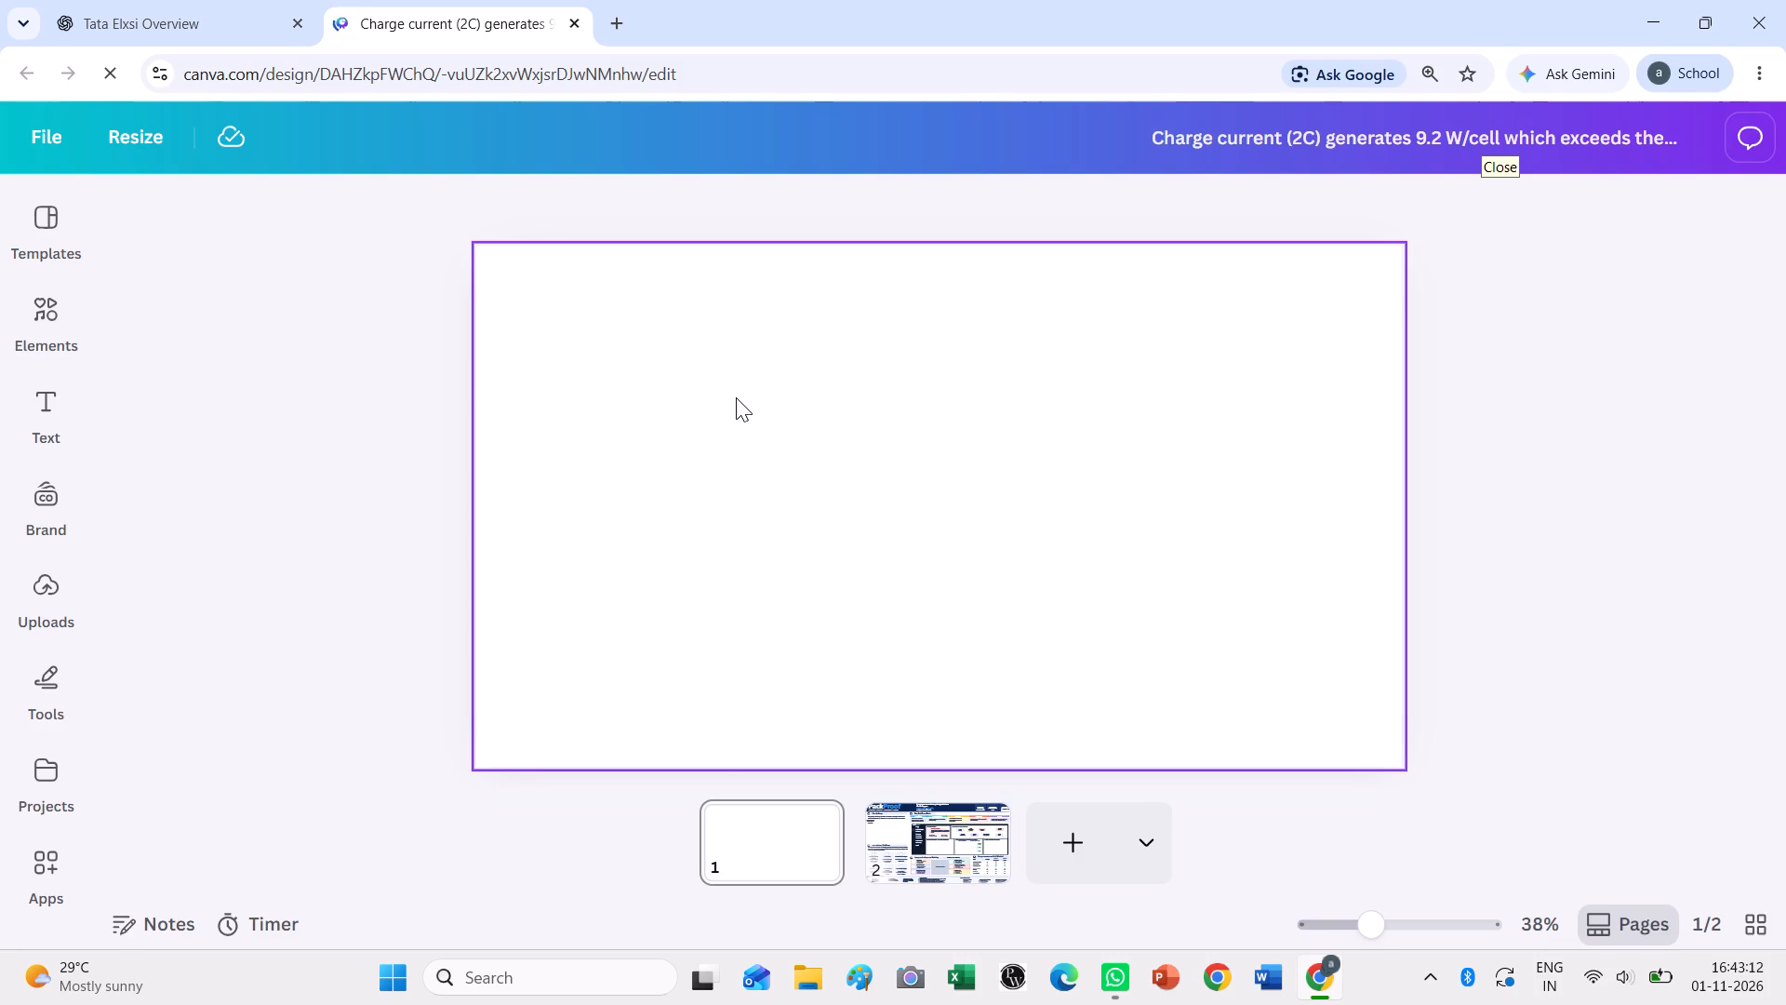
# Replace the placeholder label beside the battery image on page 2 with the copied Cell Chemistry heading and description.
pyautogui.click(913, 832)
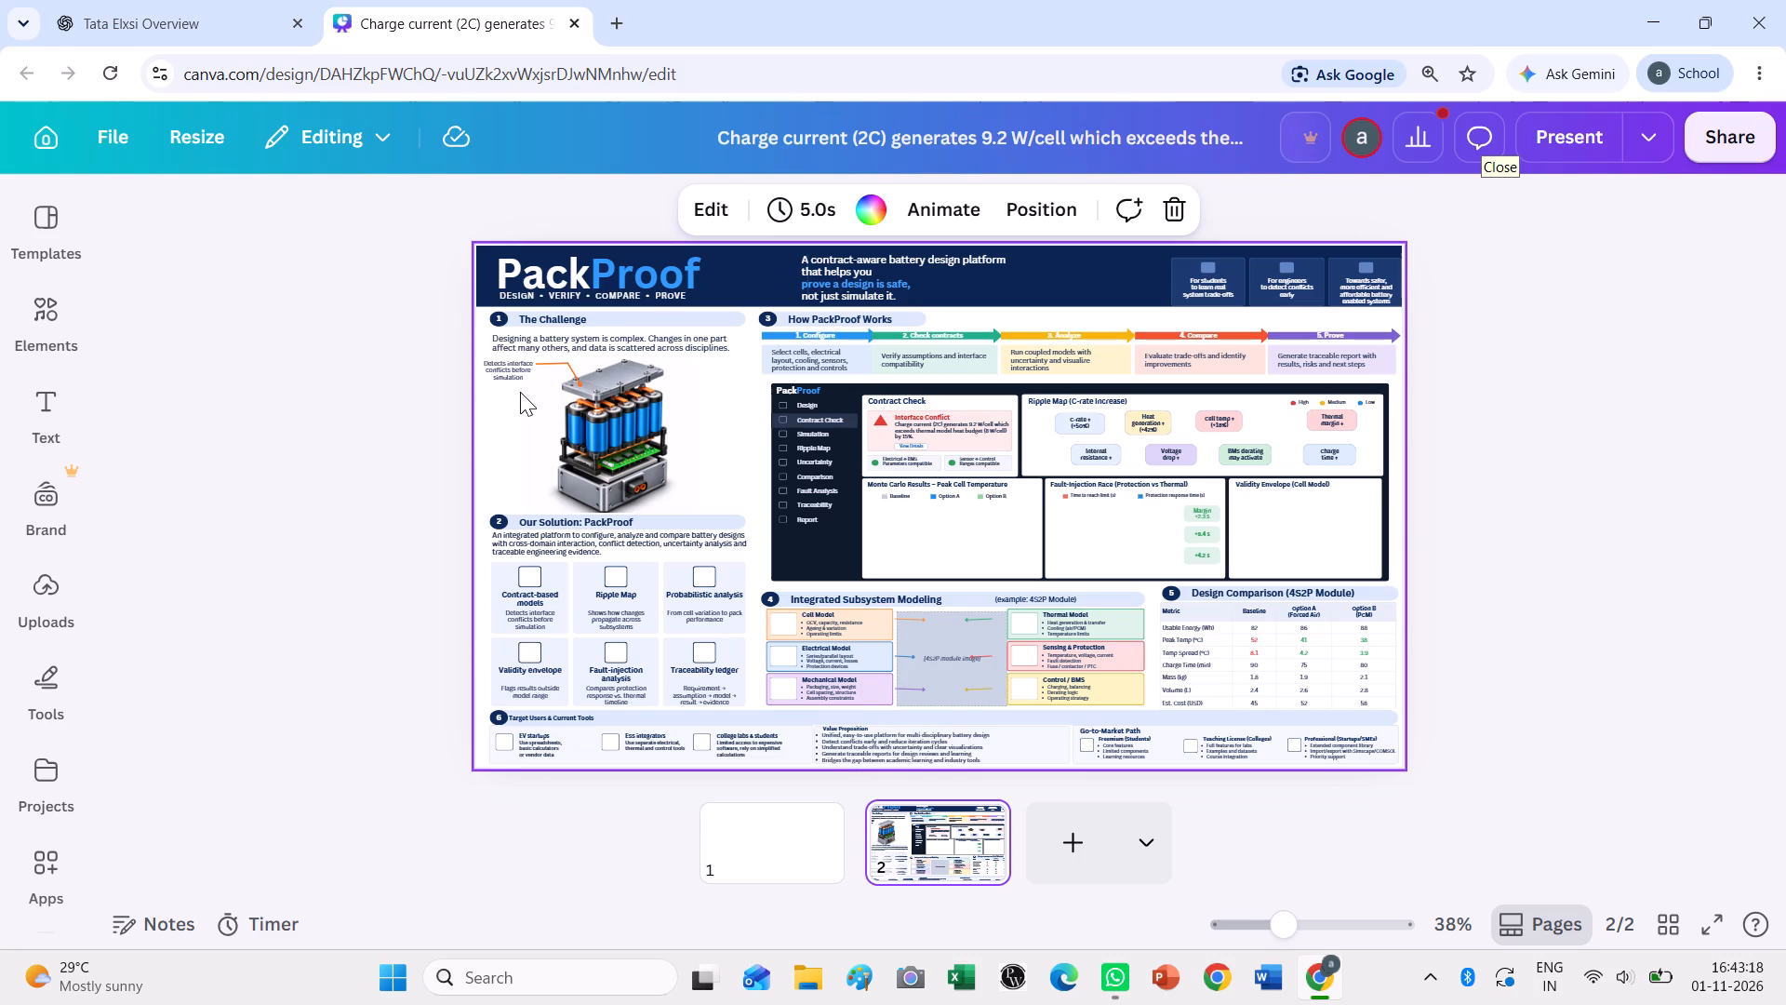
pyautogui.keyDown('ctrl'); pyautogui.scroll(5, 520, 392); pyautogui.keyUp('ctrl')
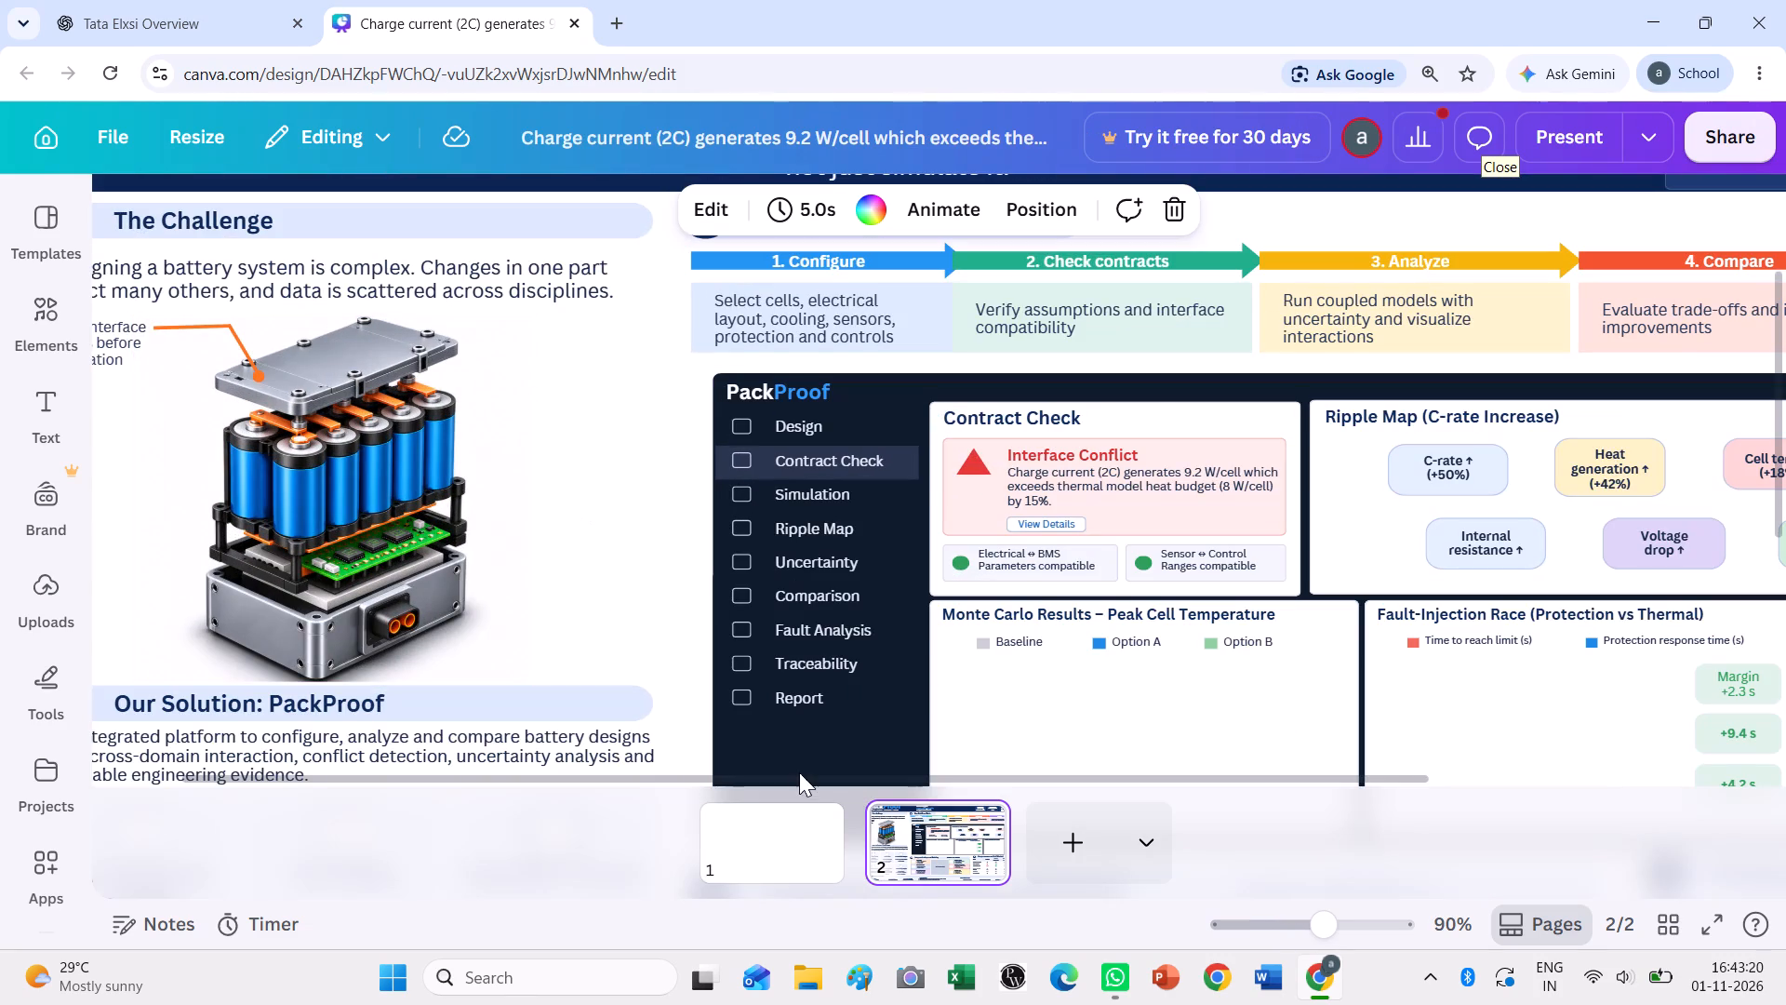
pyautogui.moveTo(798, 776); pyautogui.dragTo(483, 839)
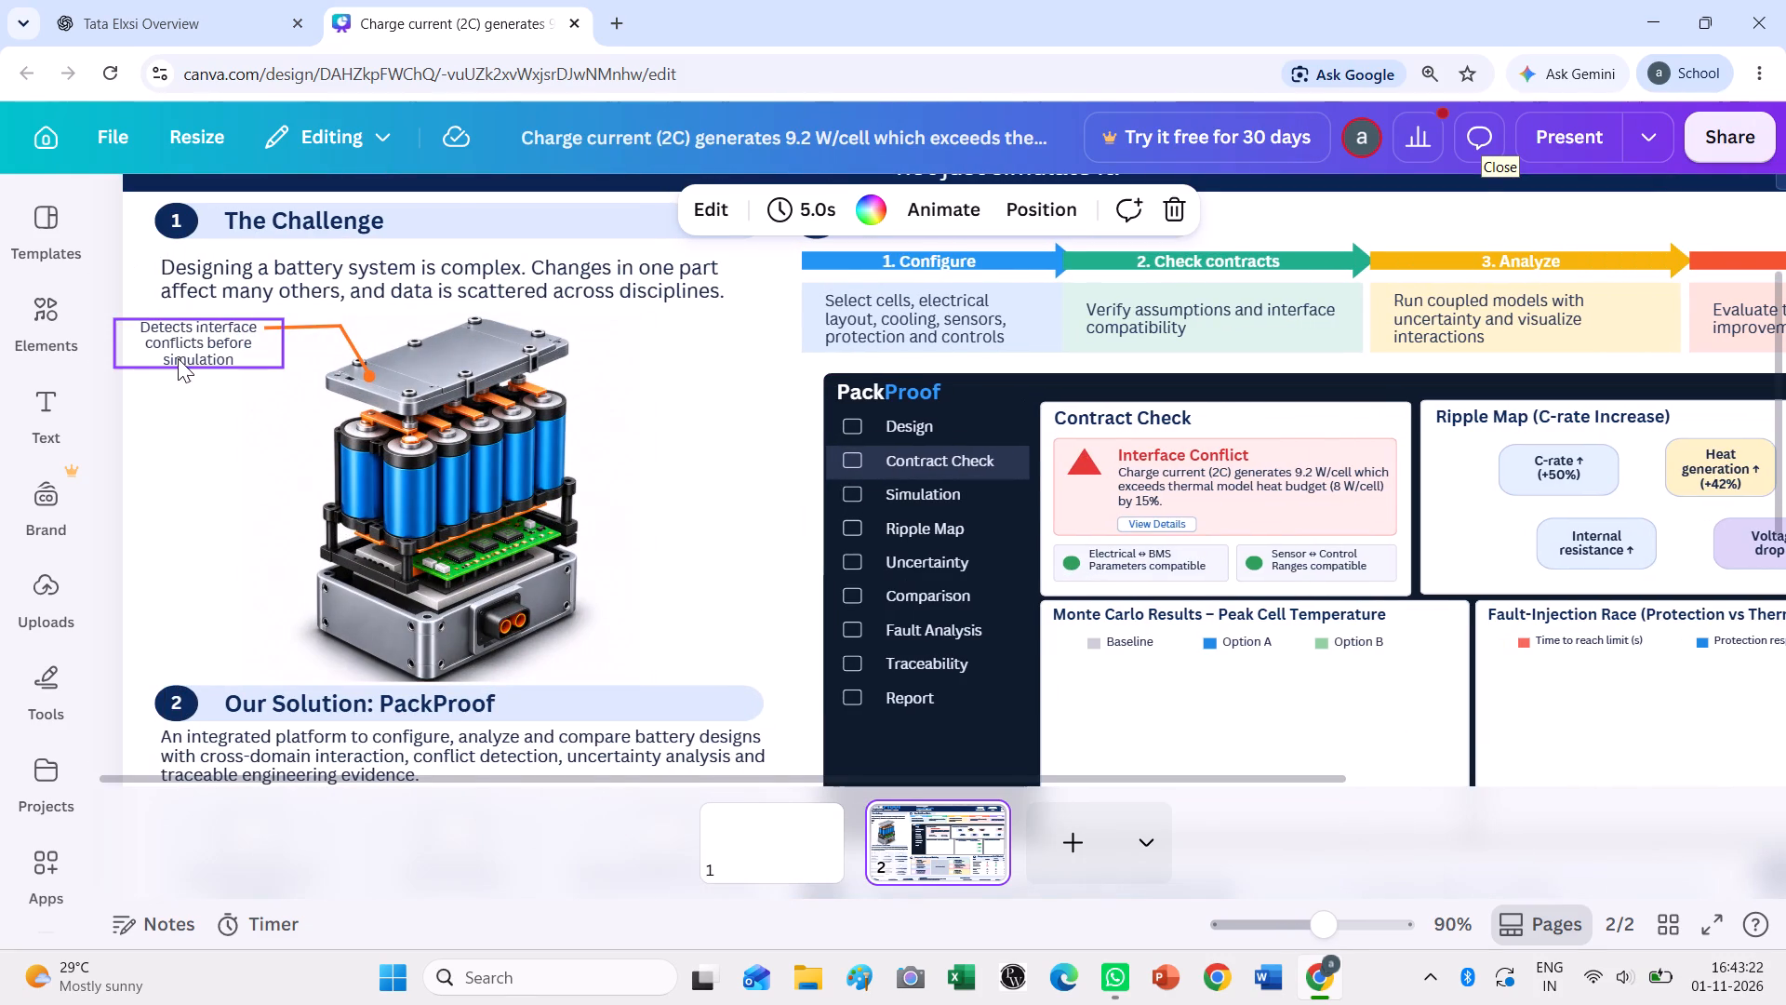
pyautogui.click(177, 357)
pyautogui.click(209, 358)
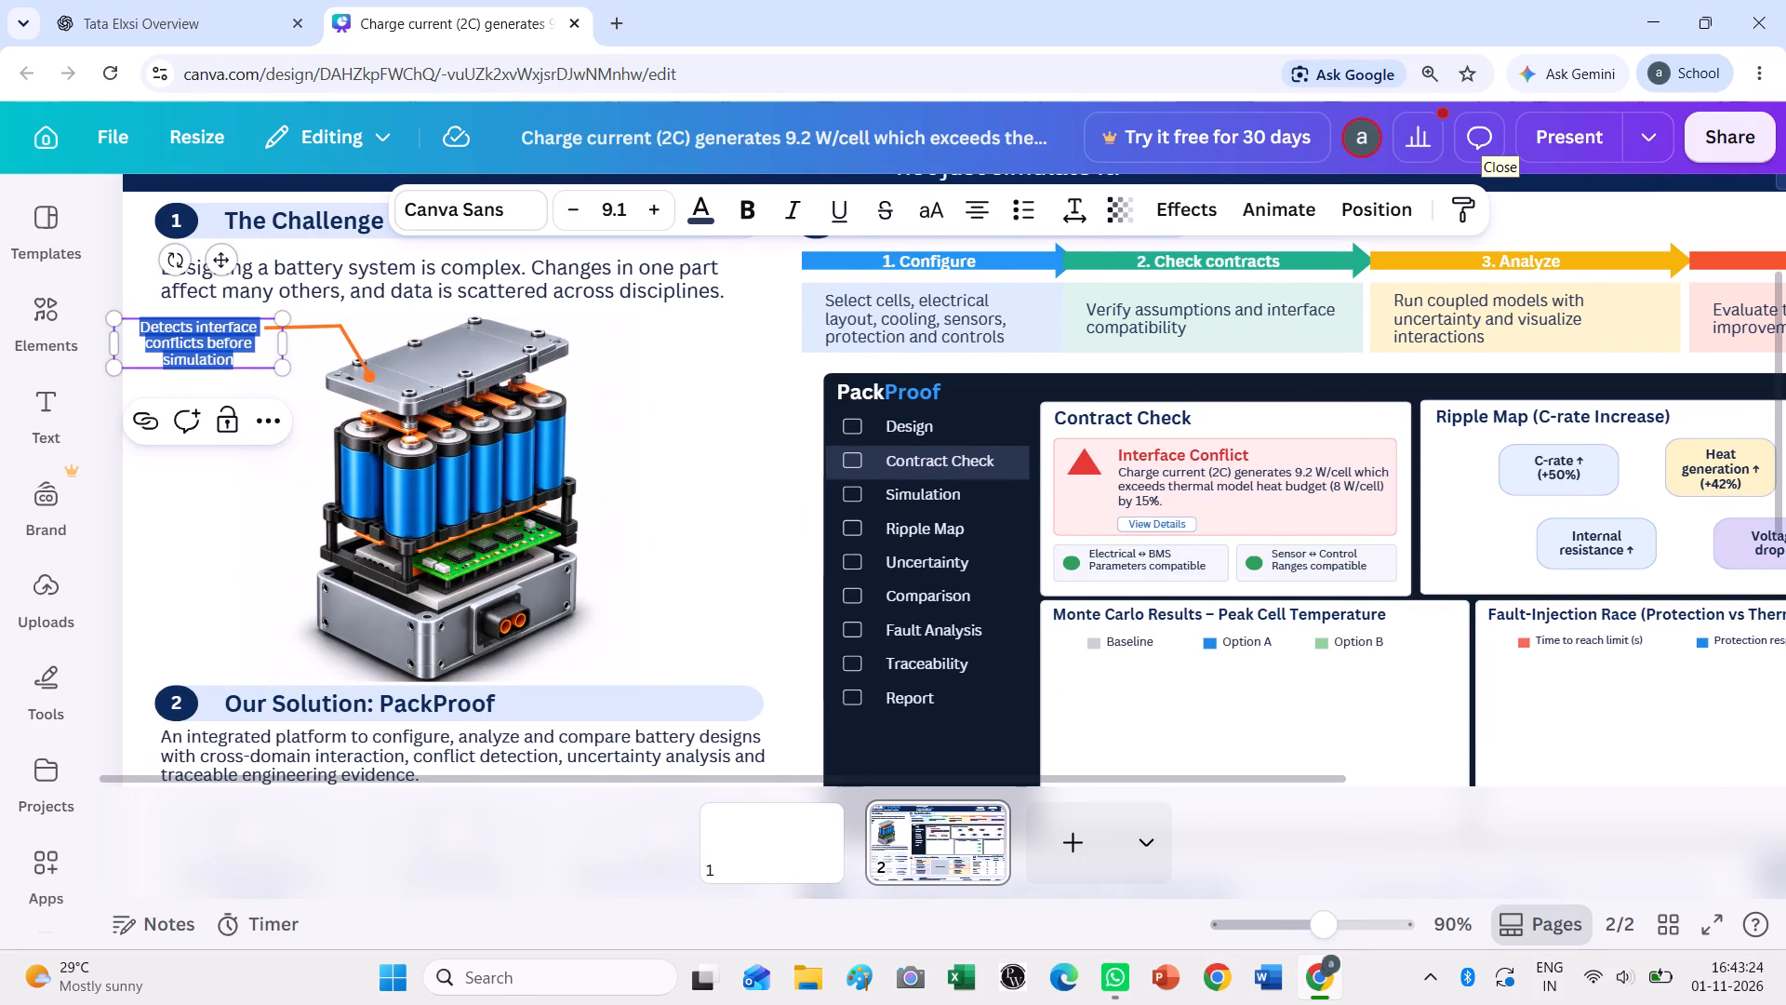
pyautogui.hotkey('ctrl', 'v')
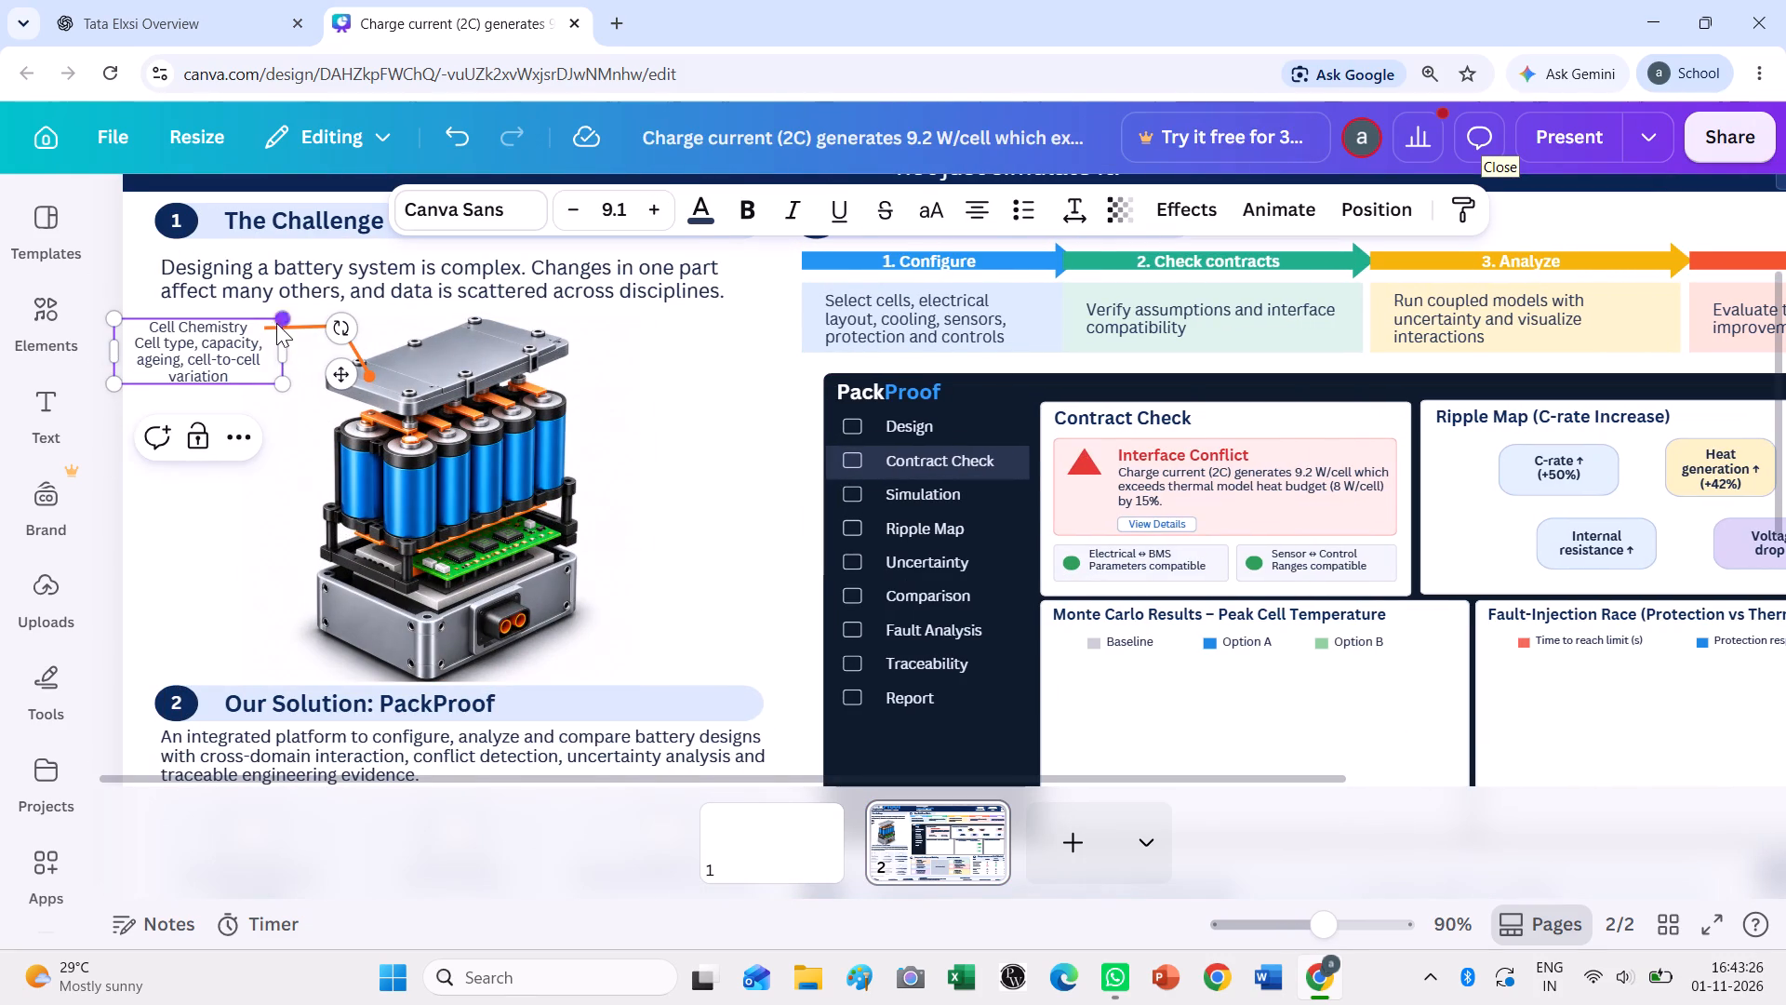
# Left-align both the Cell Chemistry heading and its description line.
pyautogui.moveTo(260, 329); pyautogui.dragTo(145, 325)
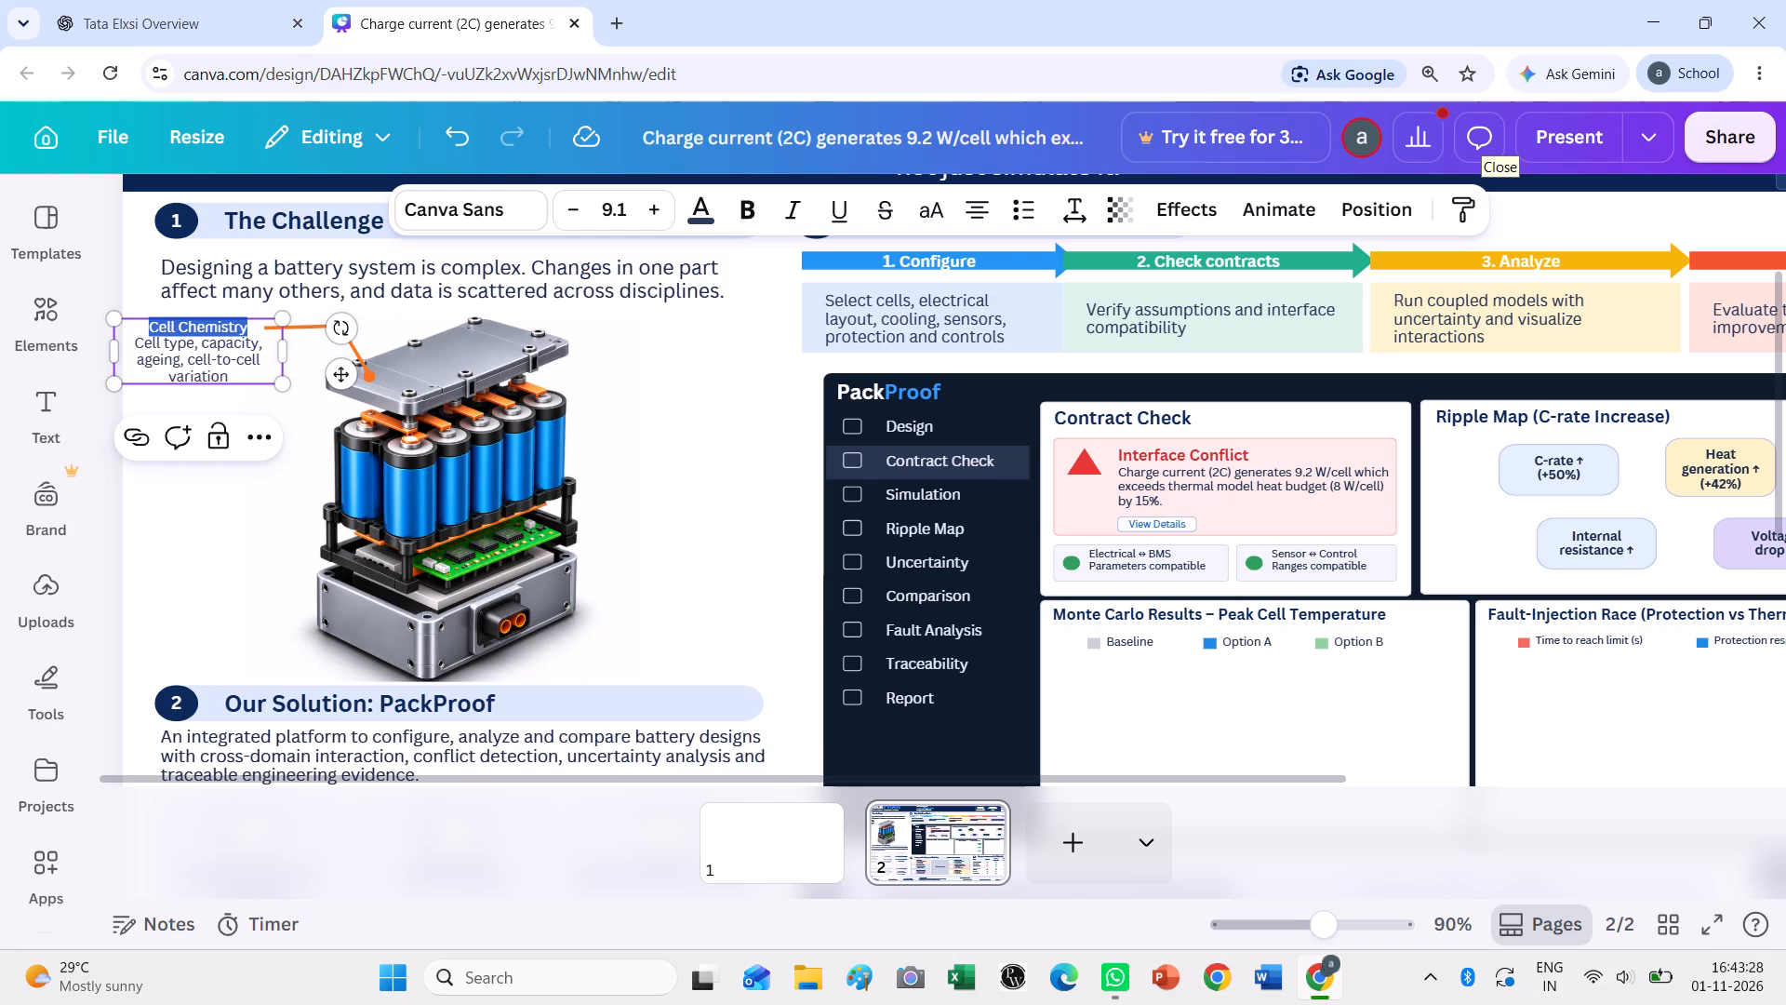
pyautogui.click(980, 203)
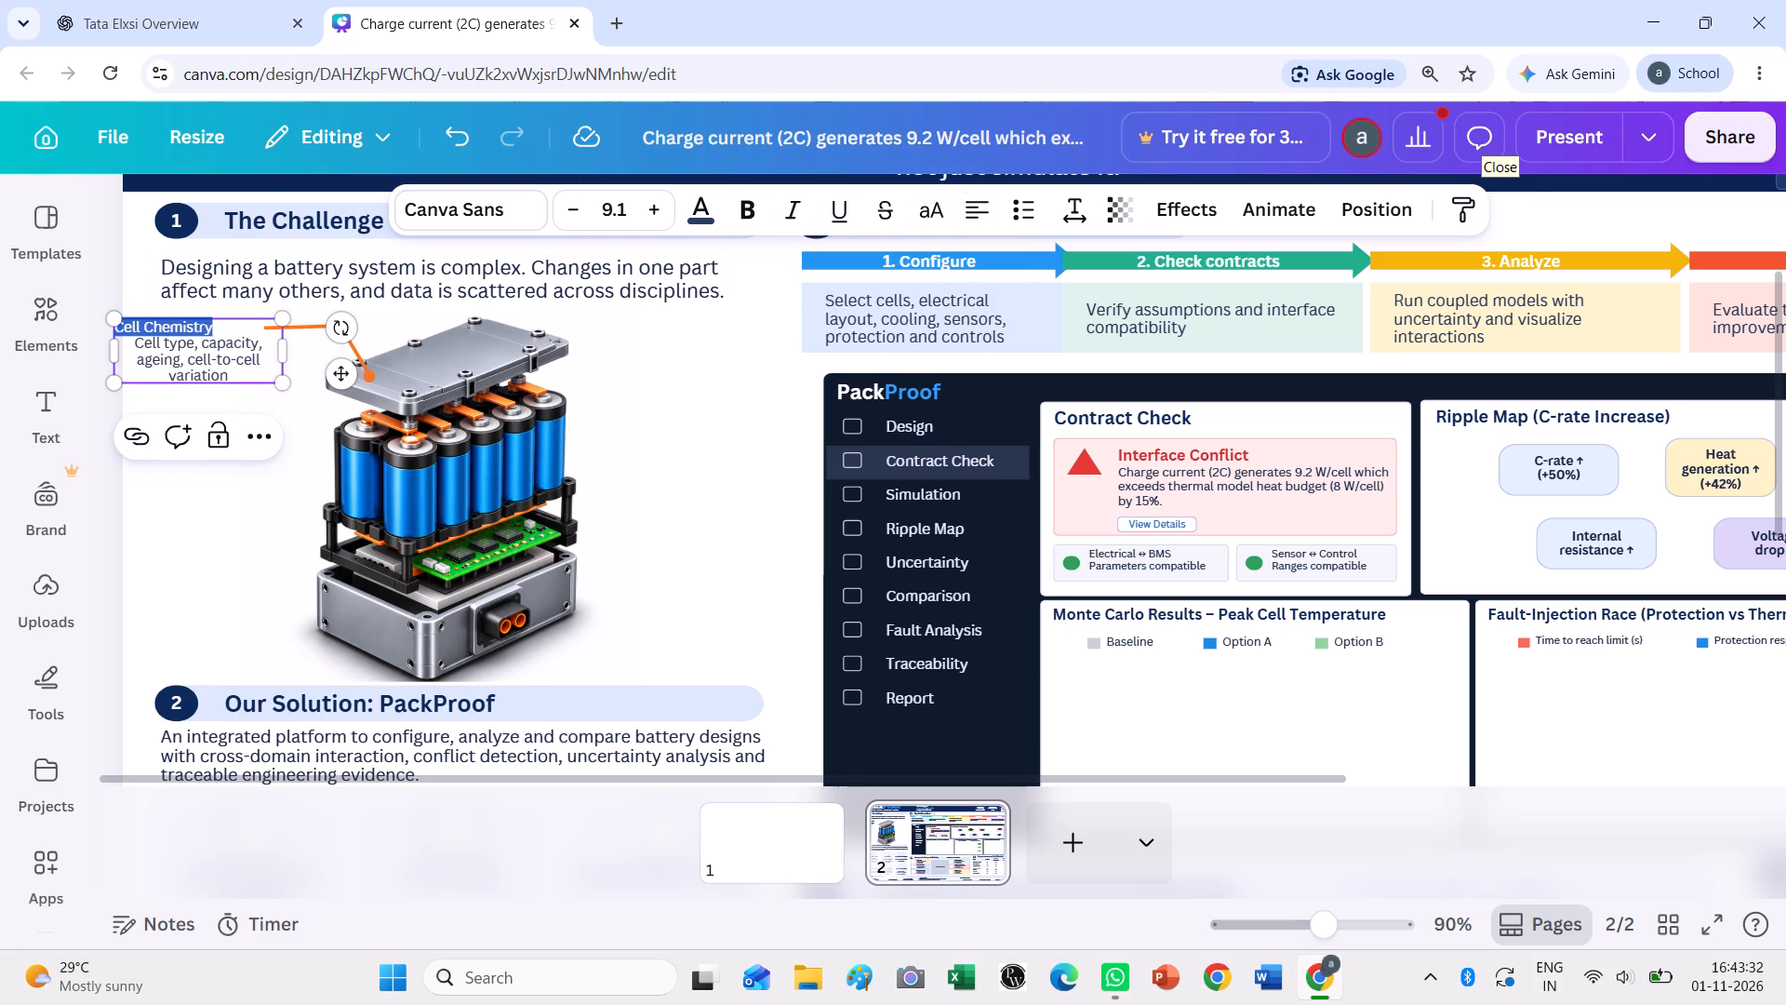
pyautogui.moveTo(233, 373); pyautogui.dragTo(130, 338)
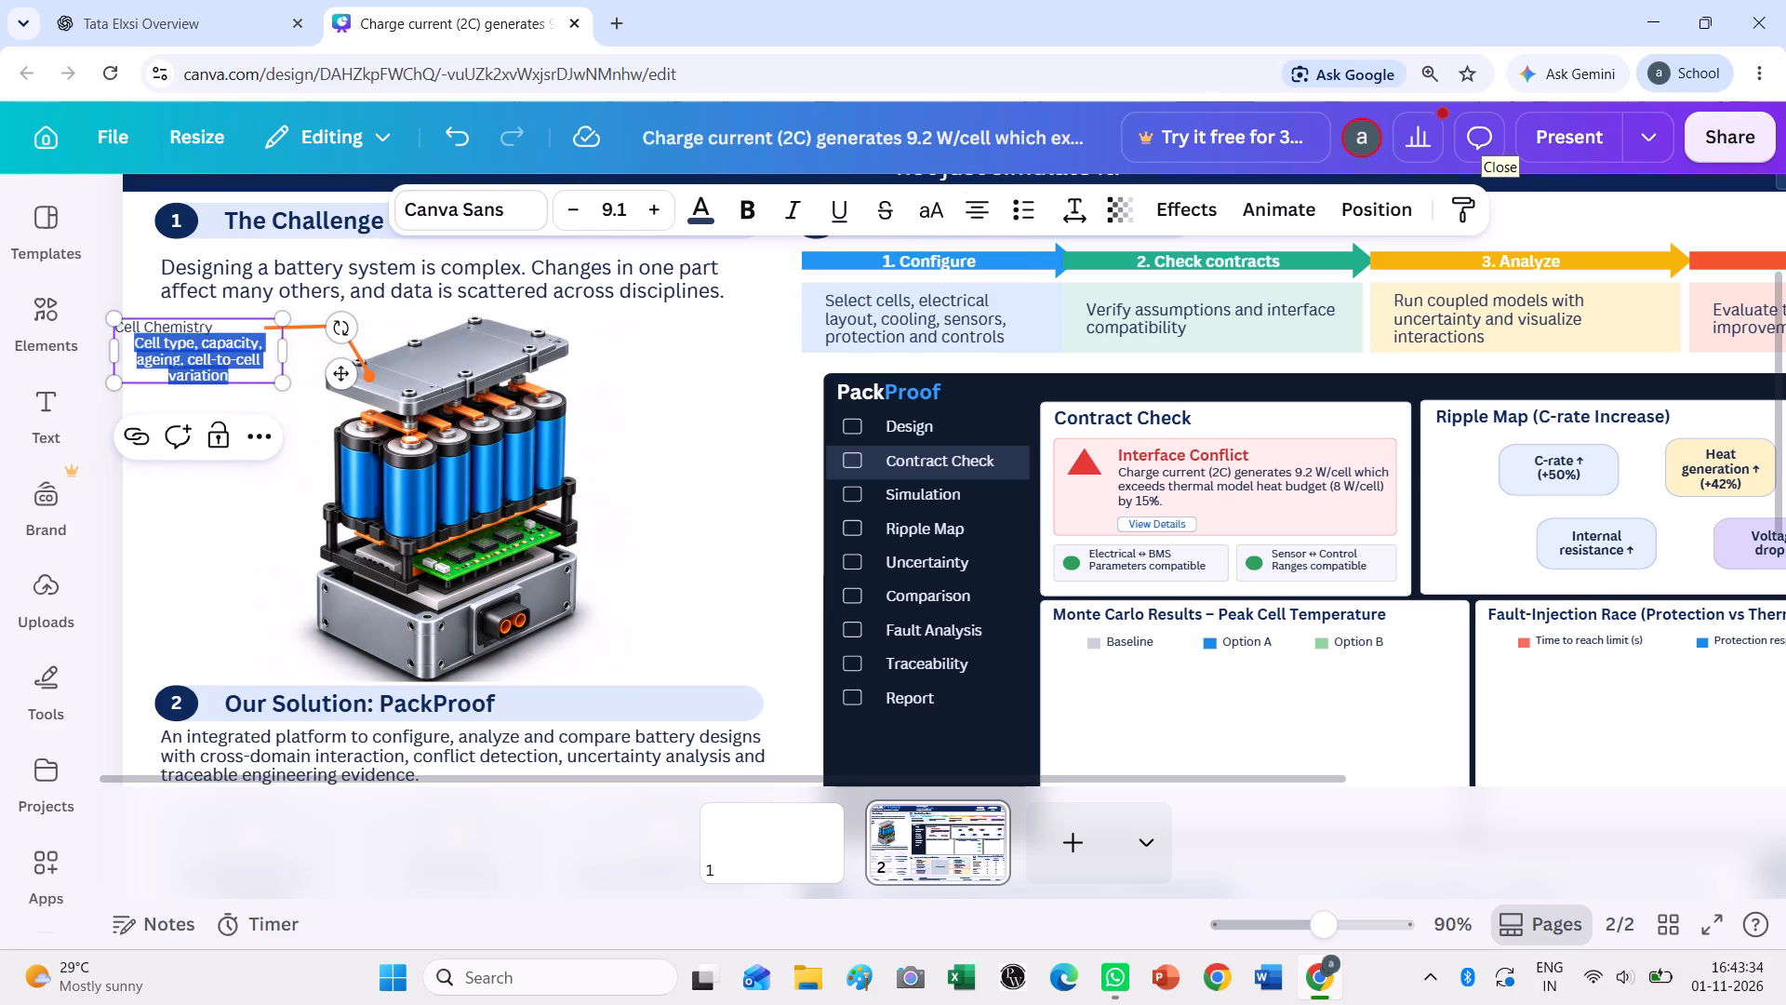
pyautogui.click(975, 200)
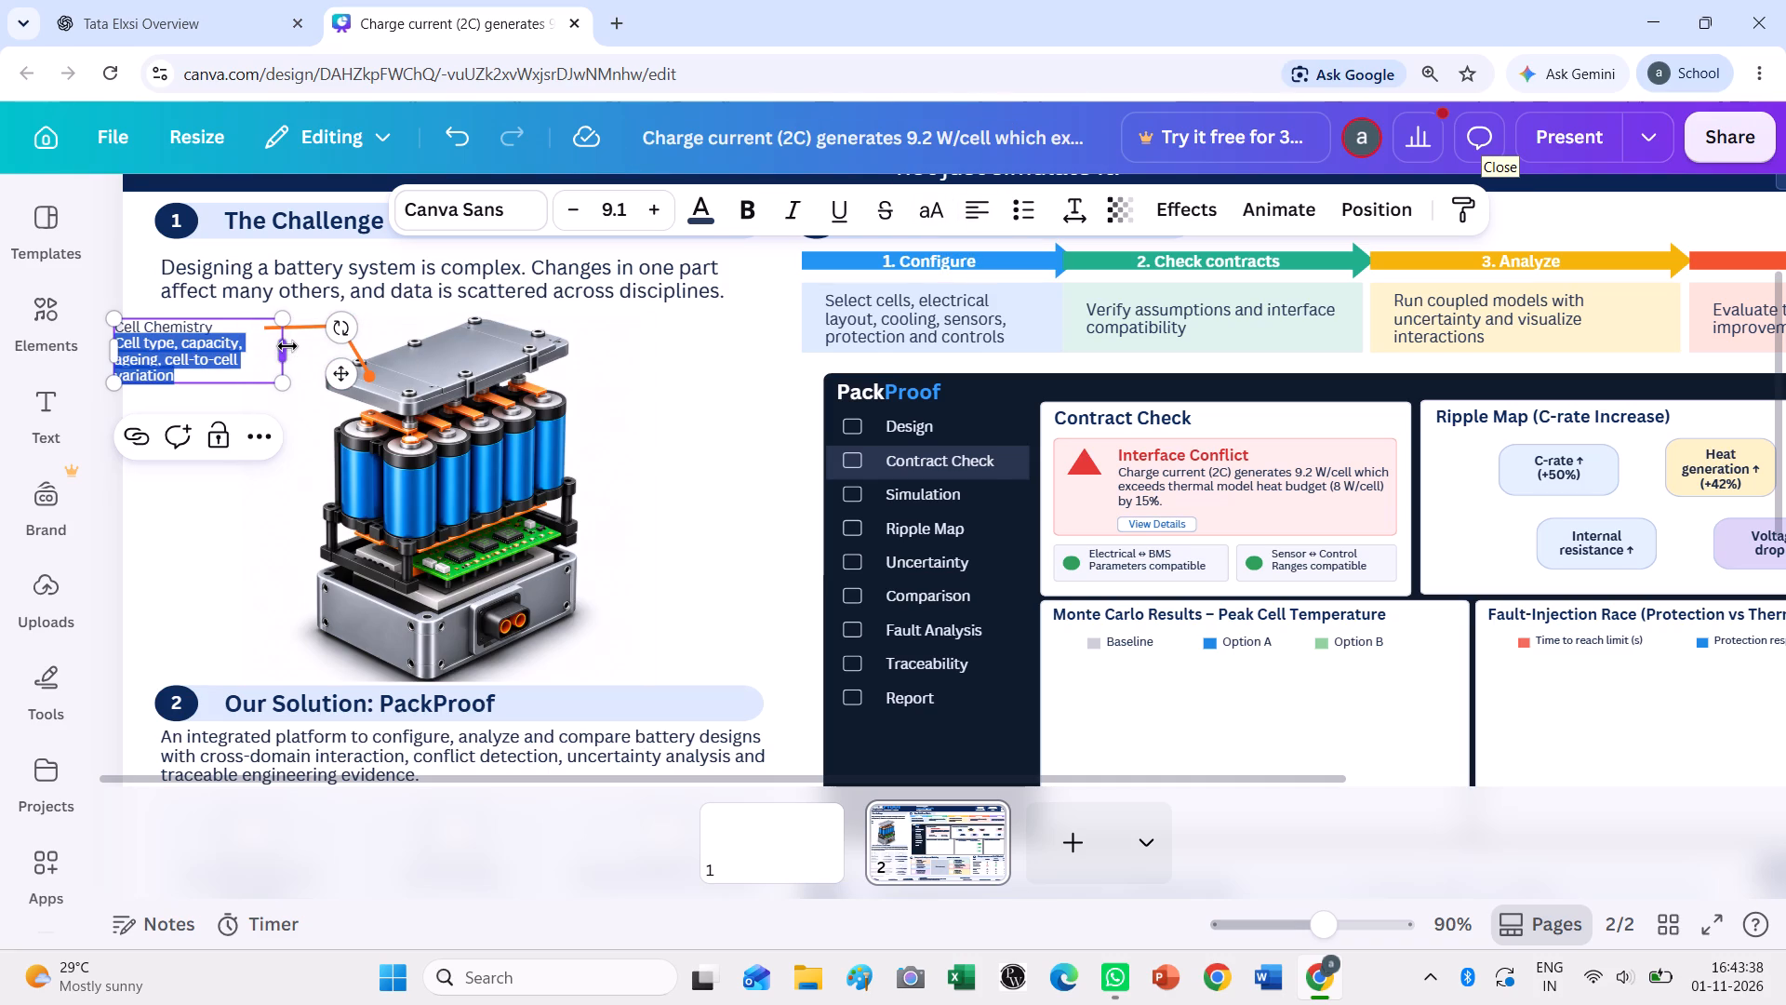
# Set the Cell Chemistry heading to font size 13.1 and make it bold.
pyautogui.moveTo(234, 328); pyautogui.dragTo(109, 325)
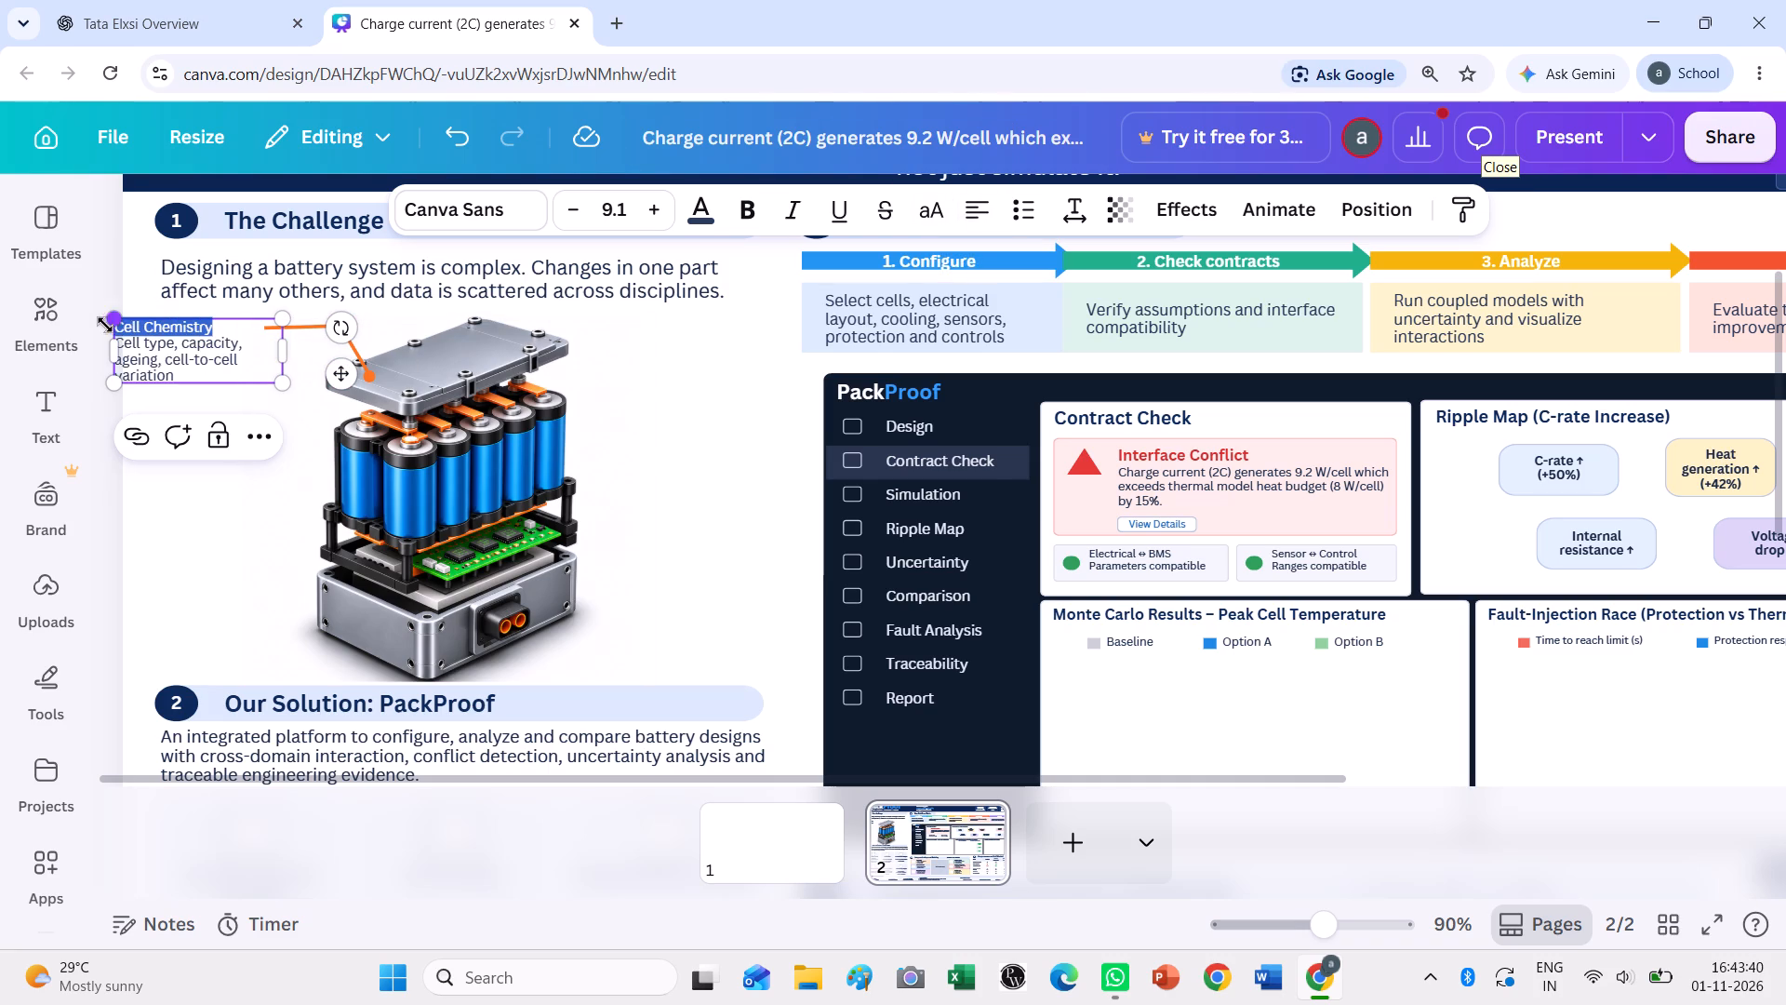
pyautogui.tripleClick(650, 201)
pyautogui.doubleClick(650, 202)
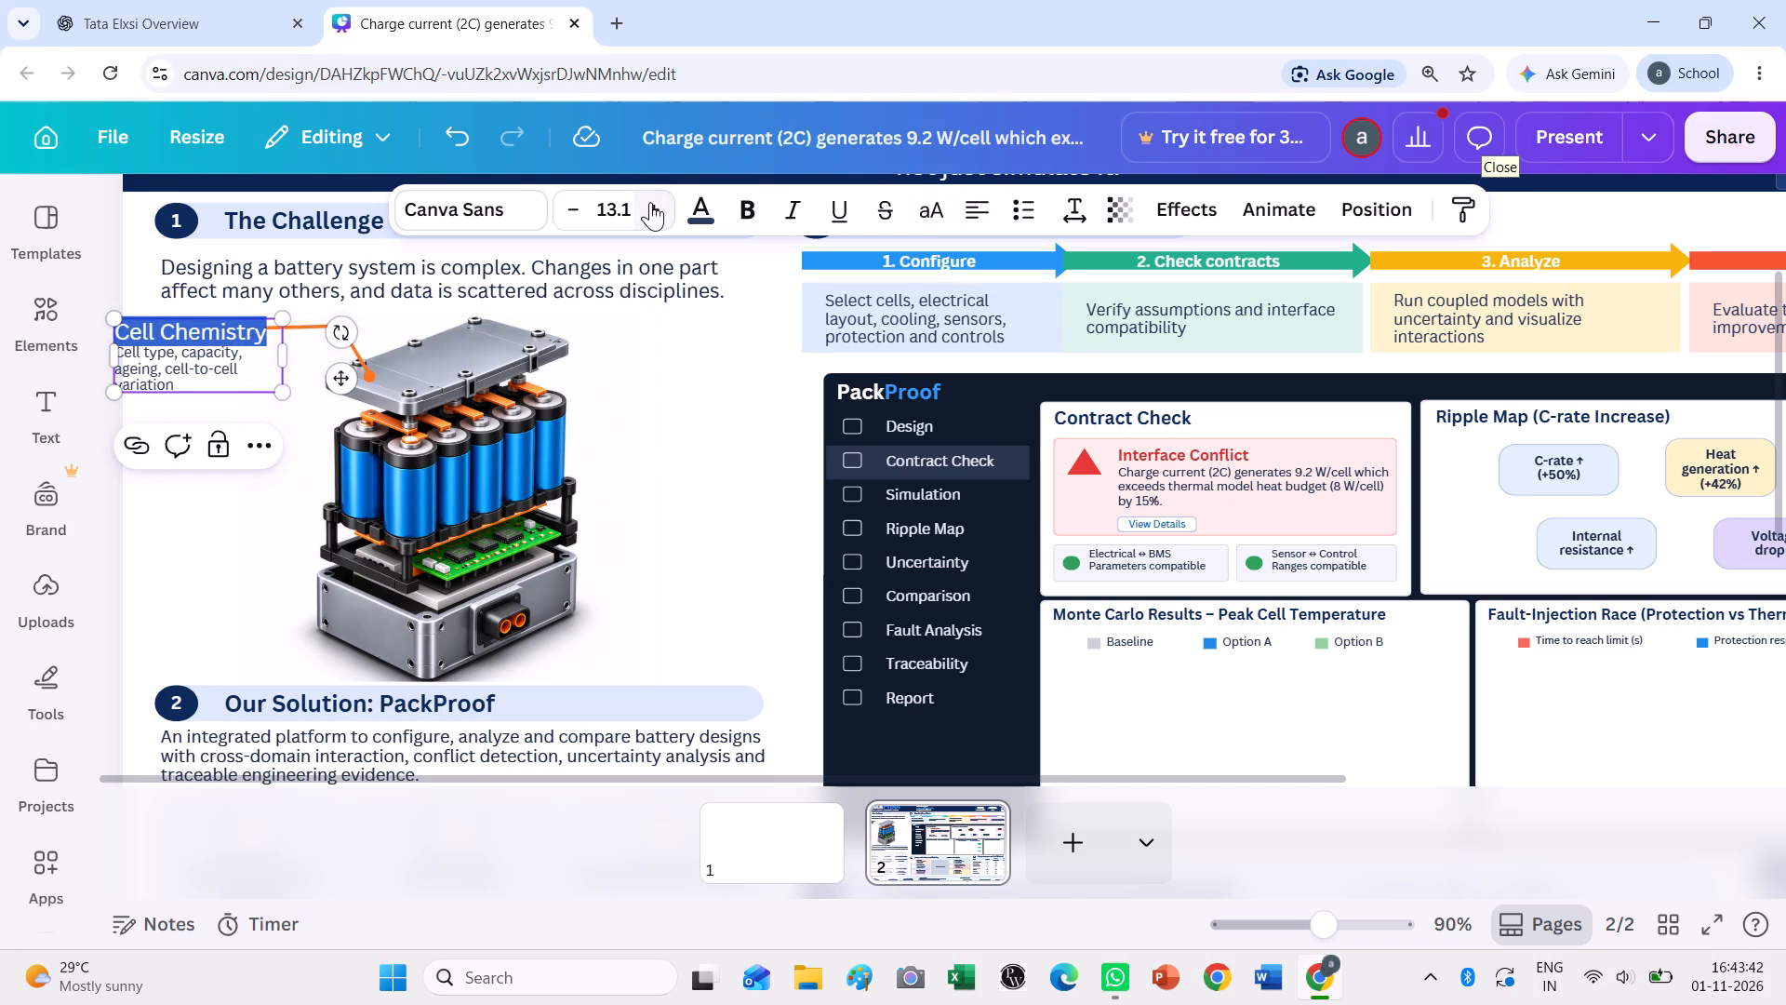
pyautogui.click(583, 211)
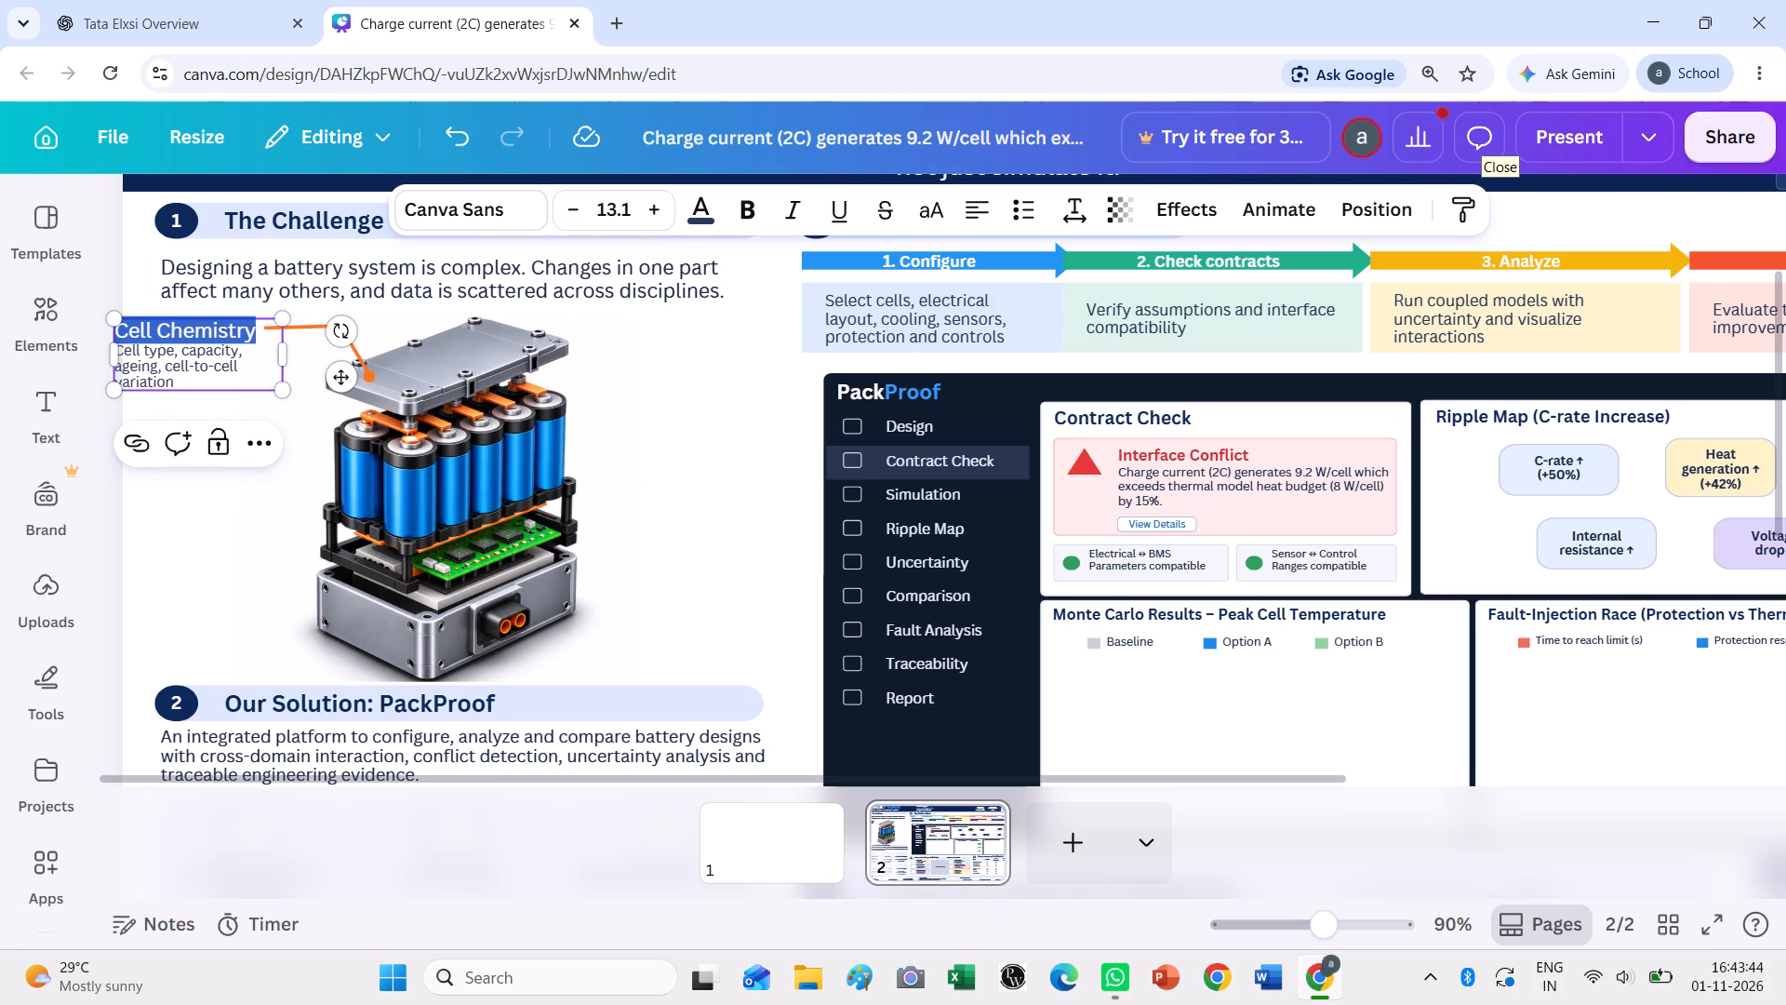
pyautogui.moveTo(184, 375); pyautogui.dragTo(123, 356)
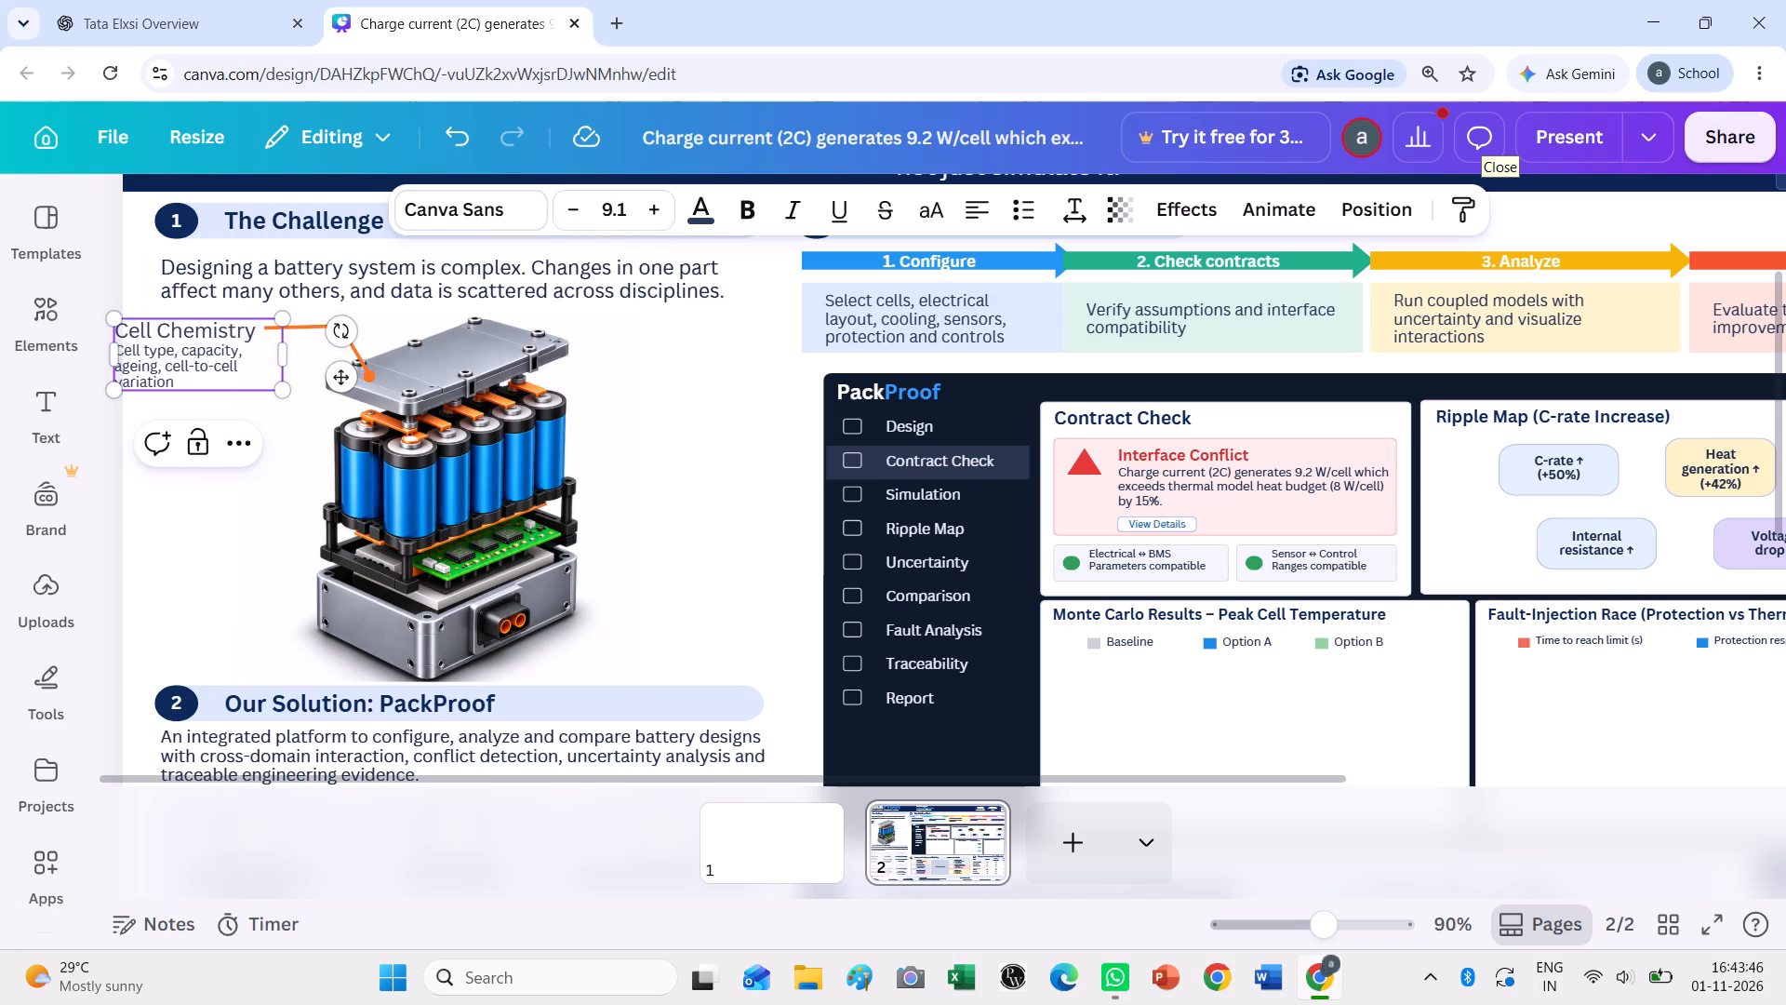
pyautogui.moveTo(260, 328); pyautogui.dragTo(107, 342)
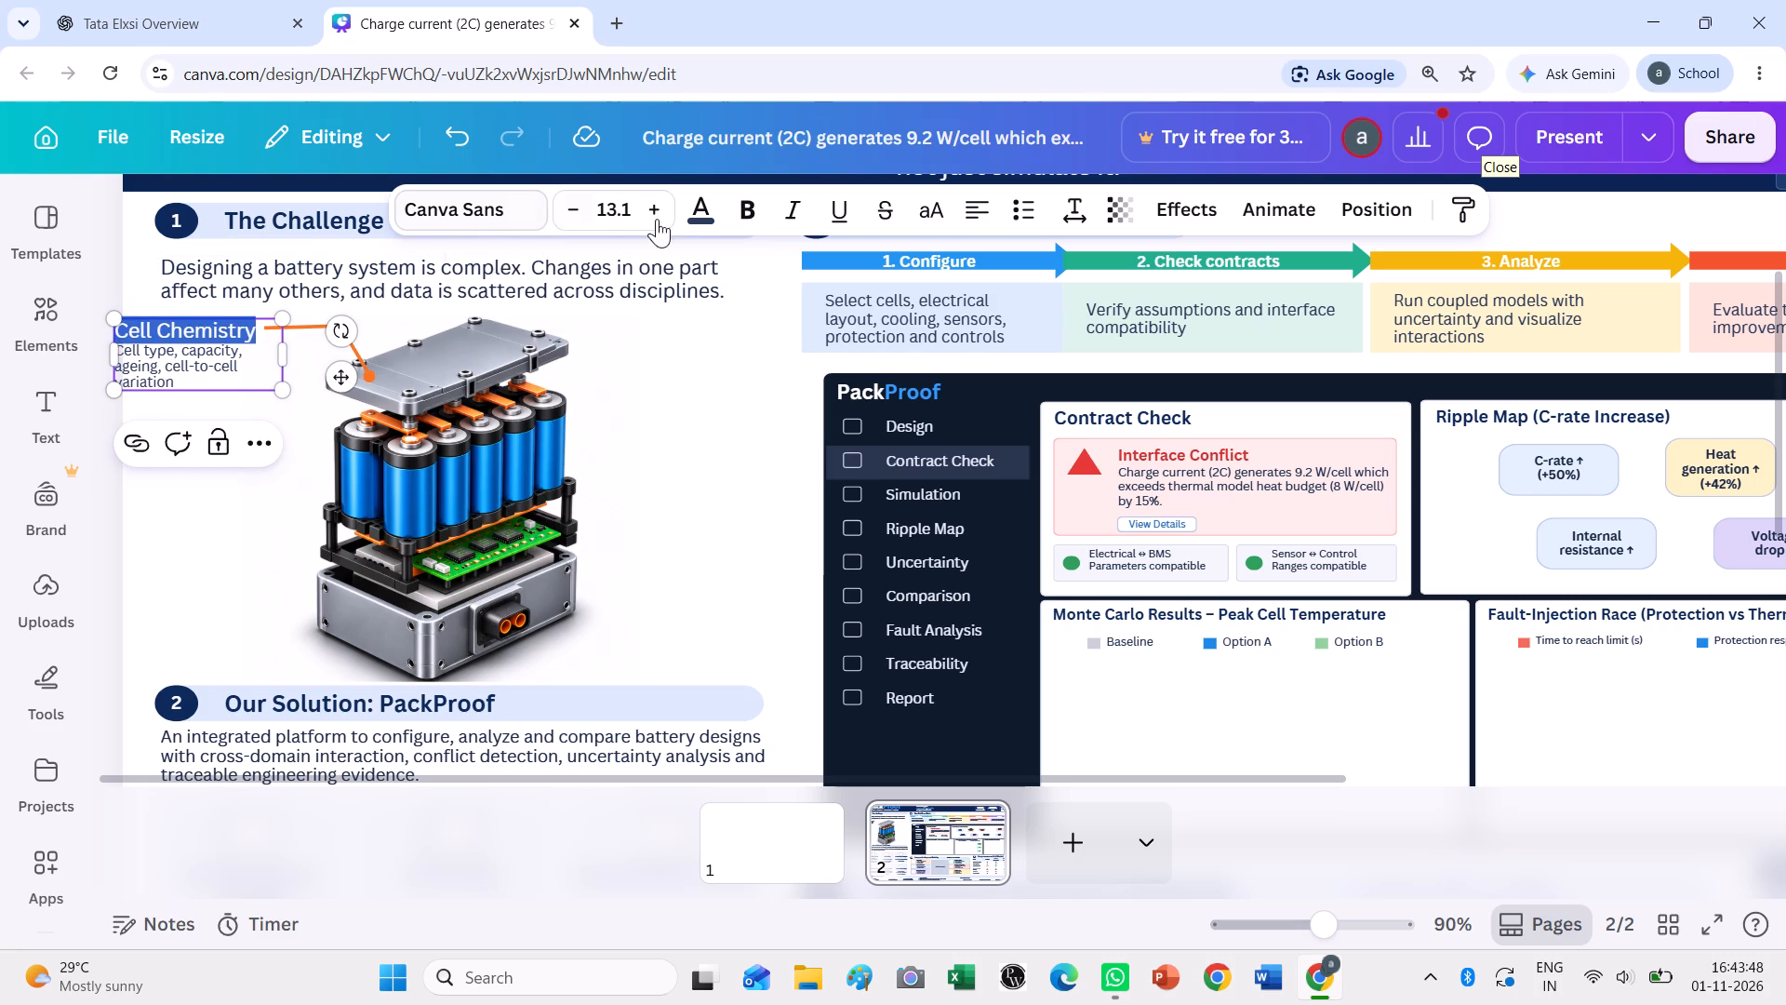
pyautogui.click(746, 217)
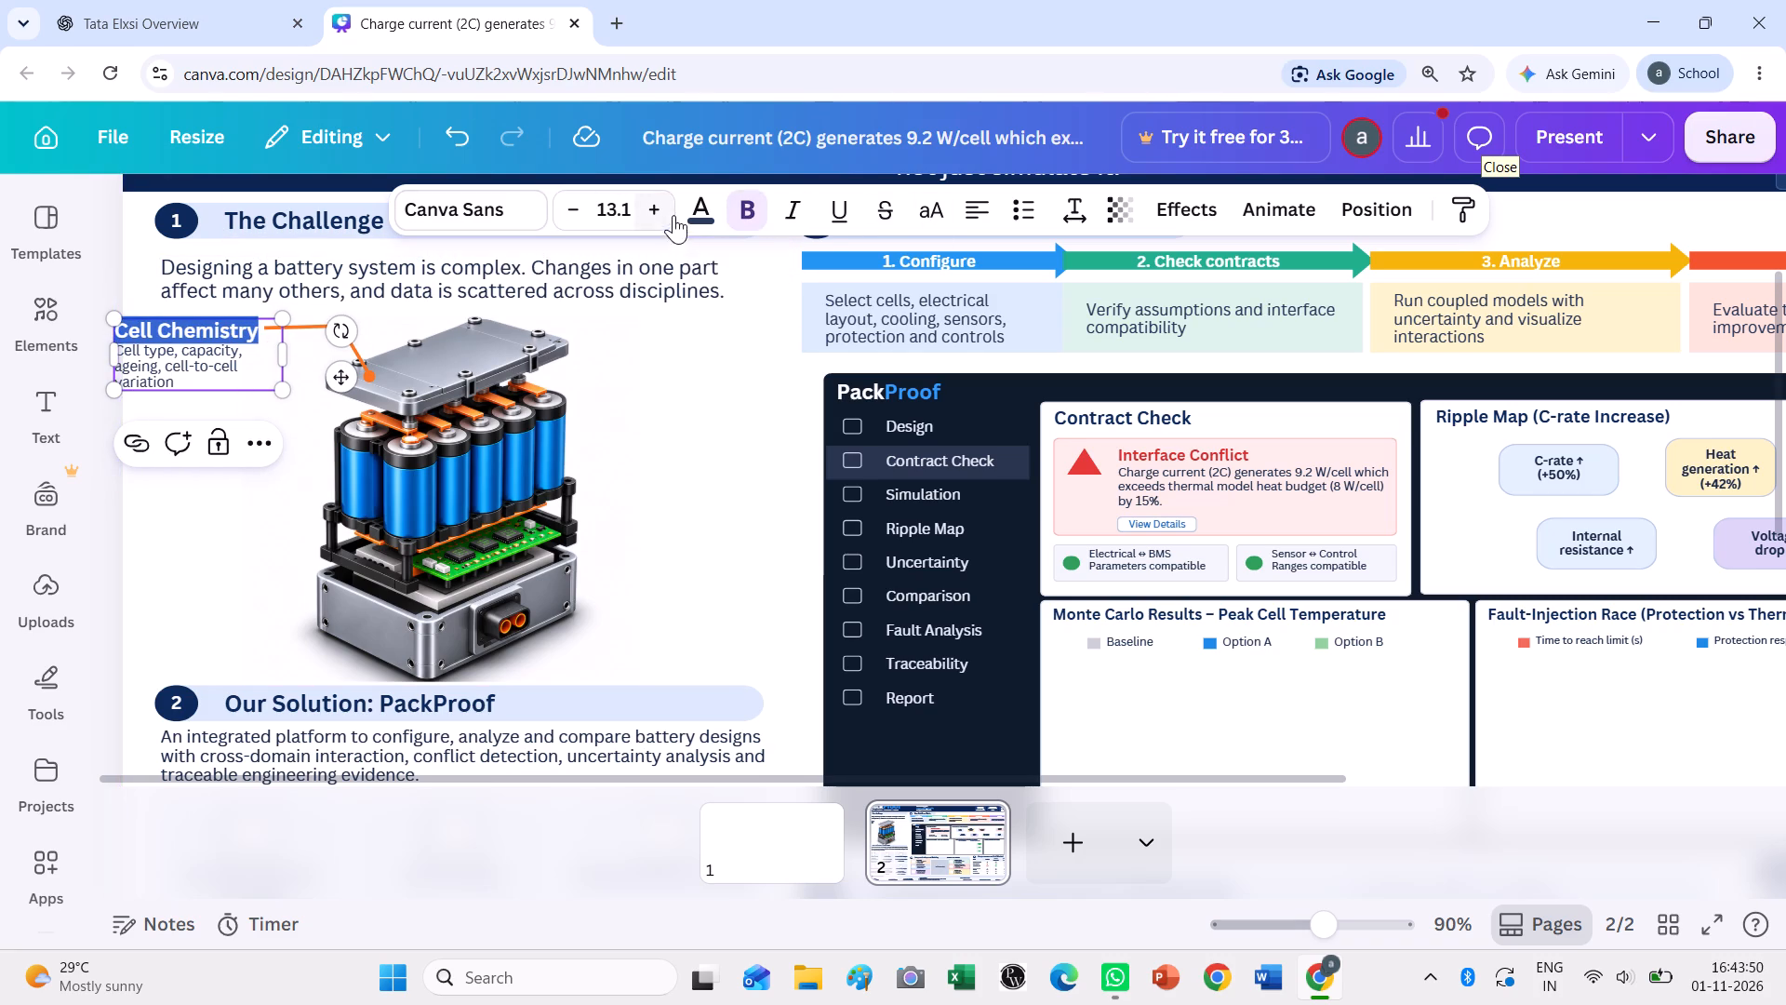
# Change the text colour of the whole Cell Chemistry label, heading and description, to black.
pyautogui.moveTo(220, 378); pyautogui.dragTo(110, 342)
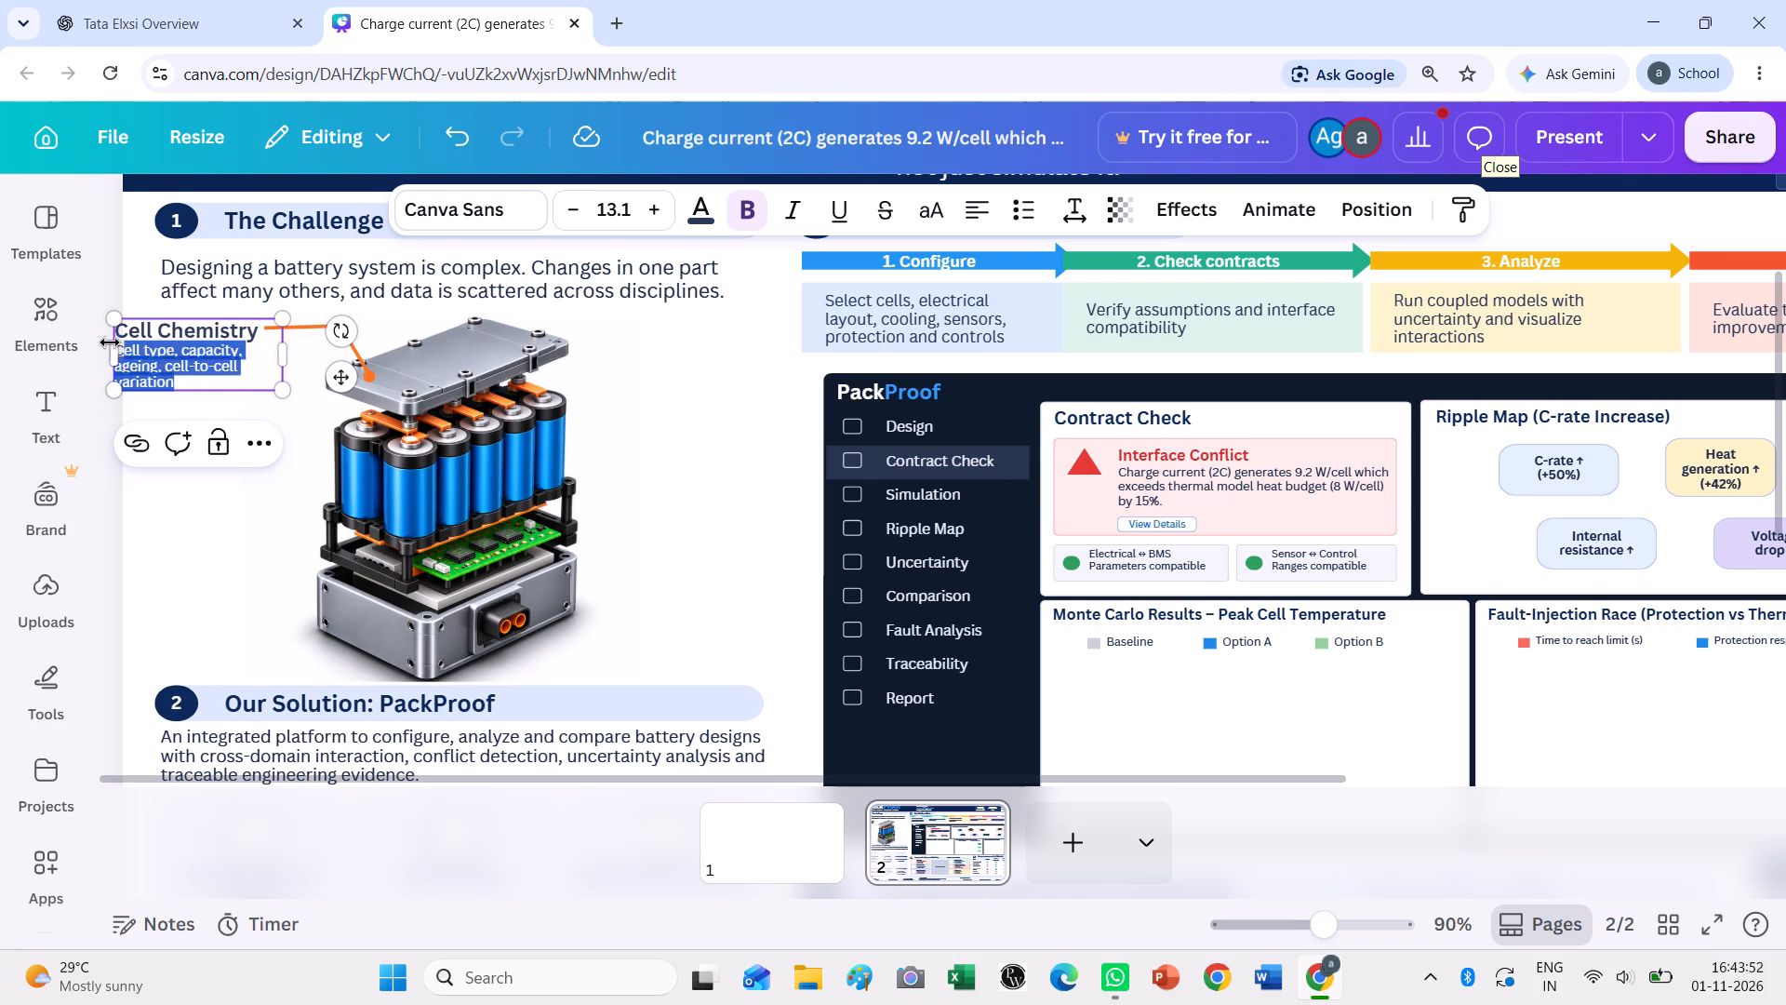
pyautogui.moveTo(110, 342); pyautogui.dragTo(91, 334)
pyautogui.click(187, 376)
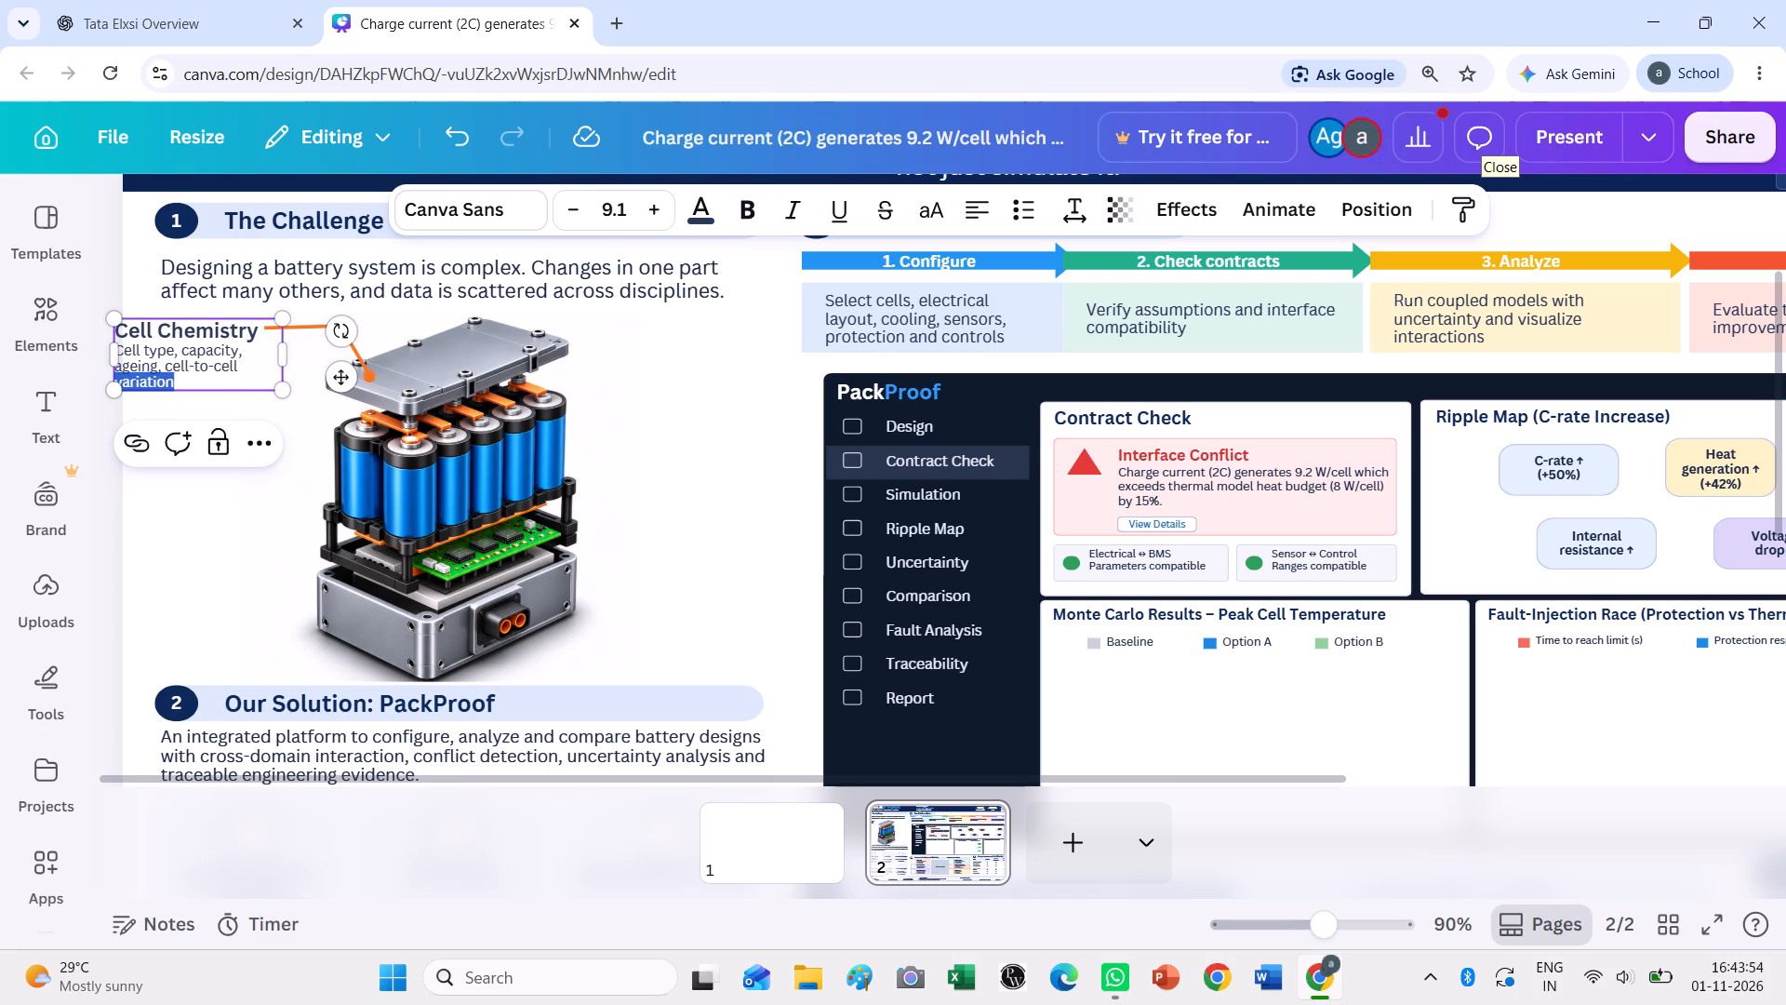
pyautogui.click(194, 380)
pyautogui.moveTo(196, 380); pyautogui.dragTo(109, 322)
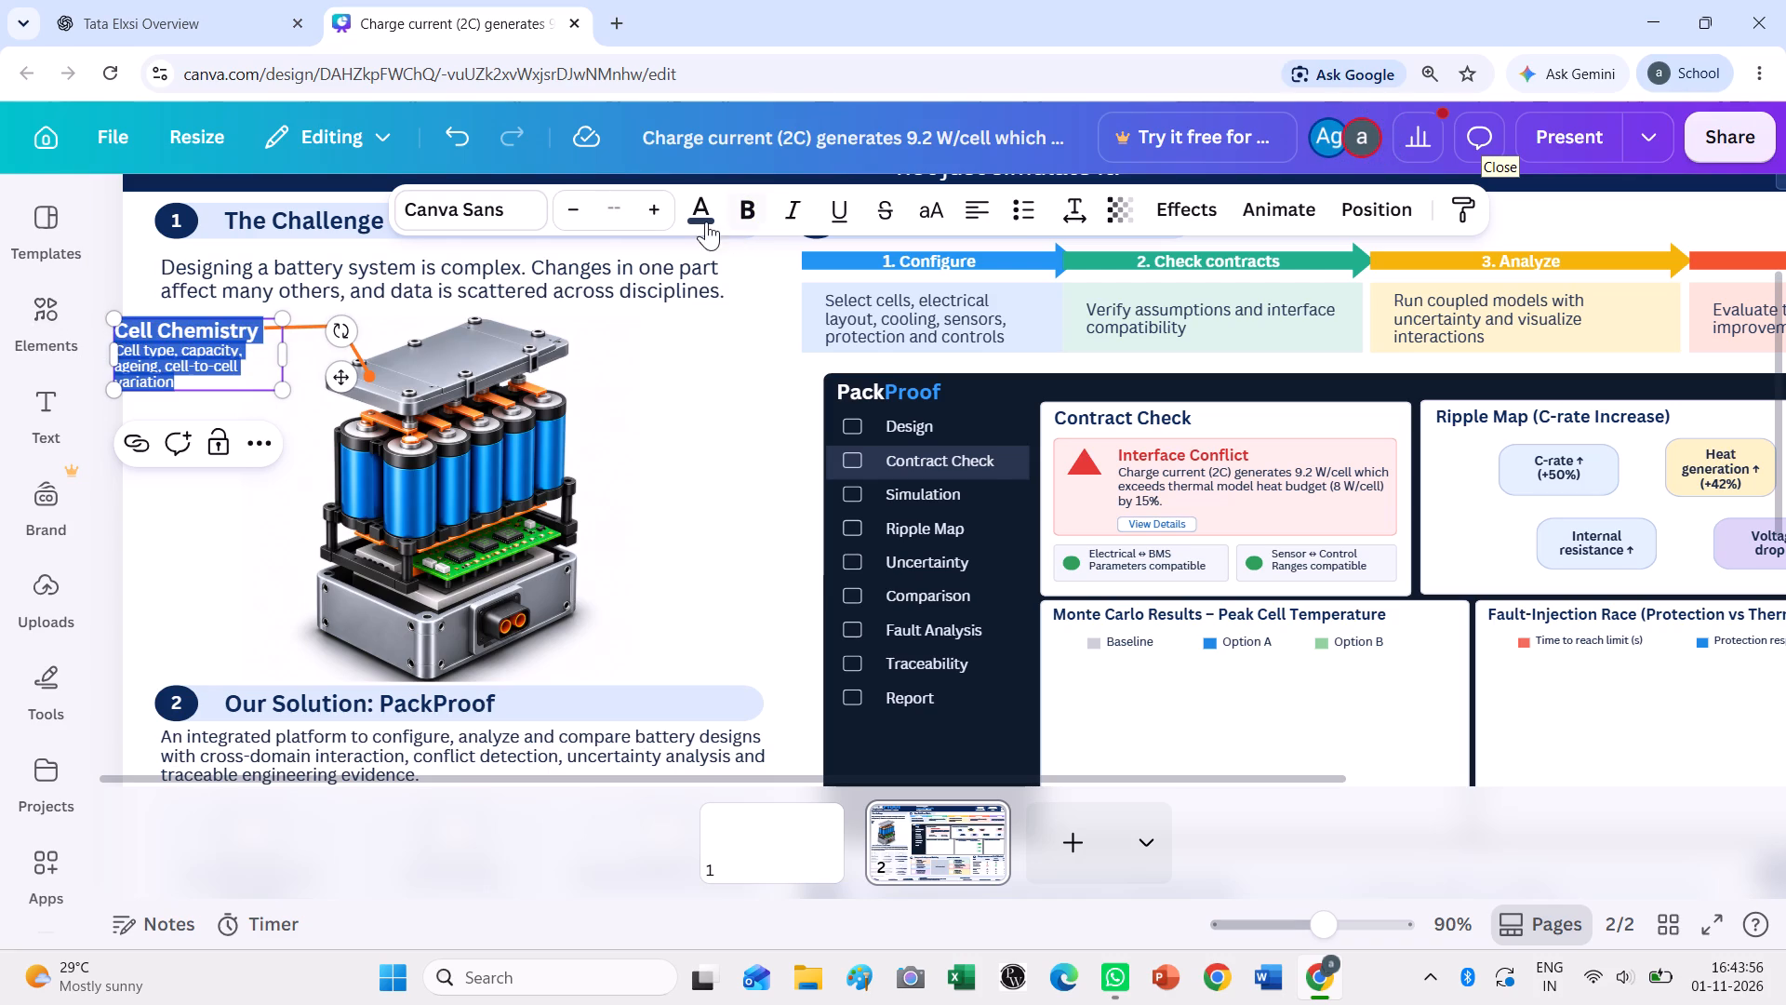
pyautogui.click(699, 215)
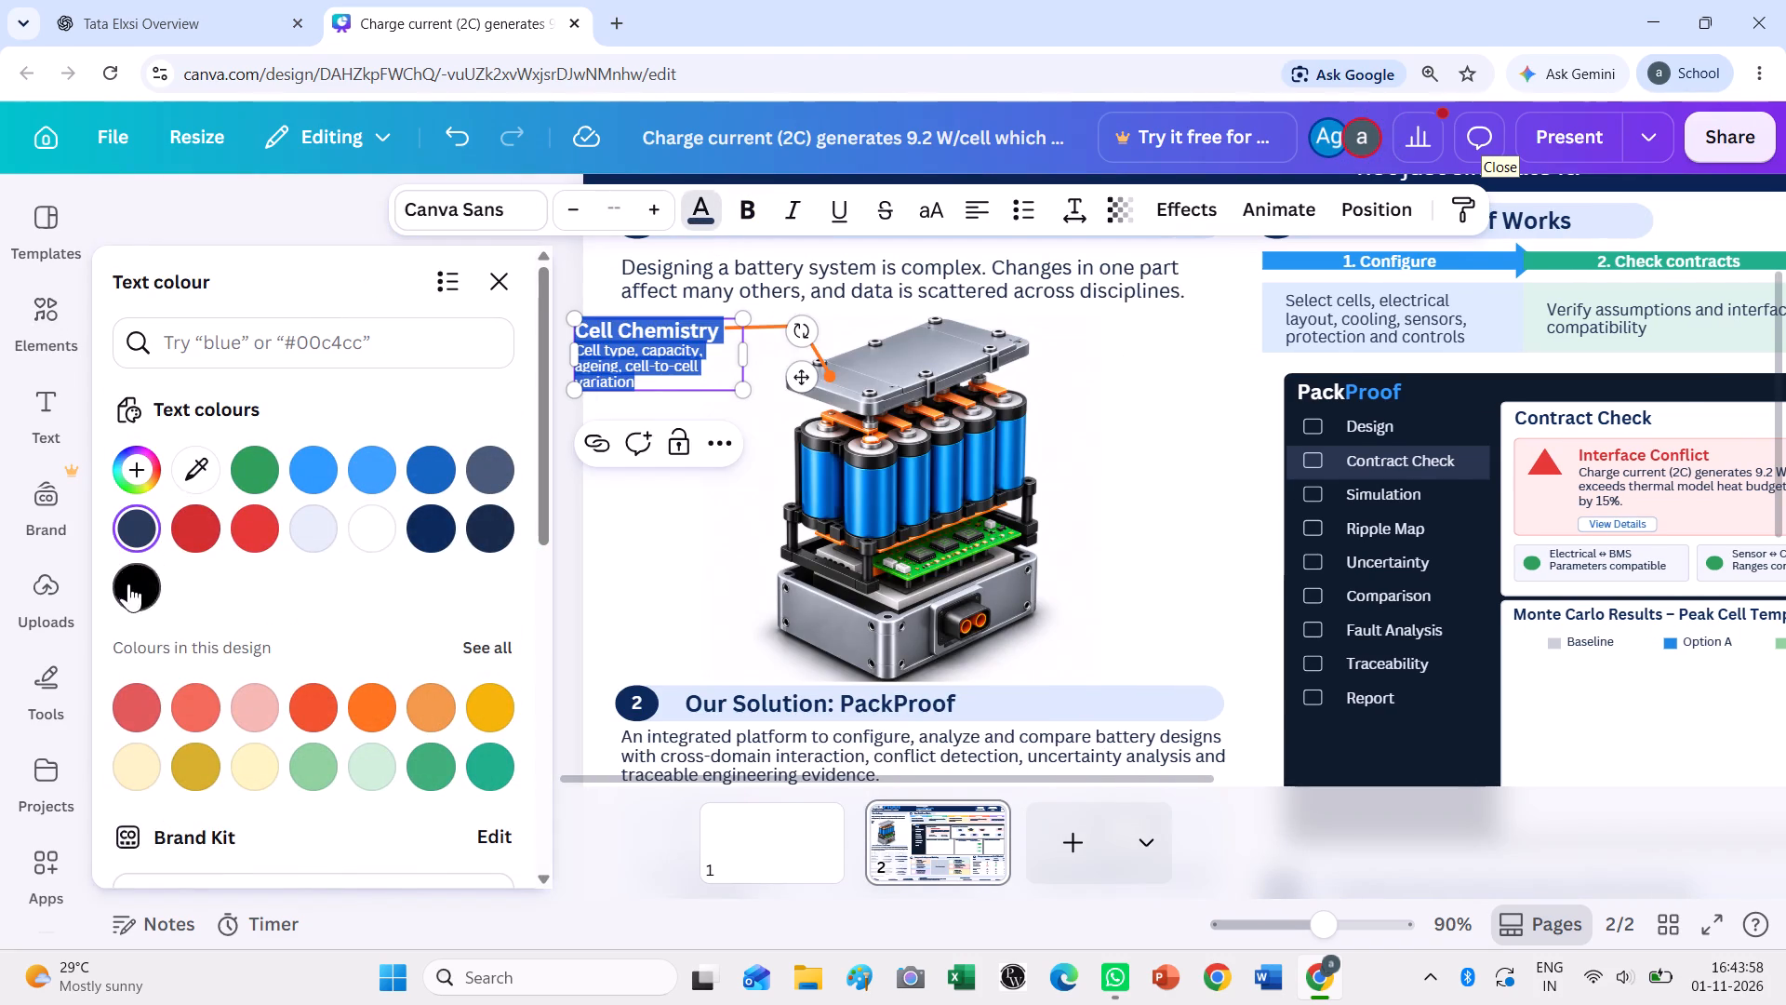
pyautogui.click(131, 585)
pyautogui.click(1169, 462)
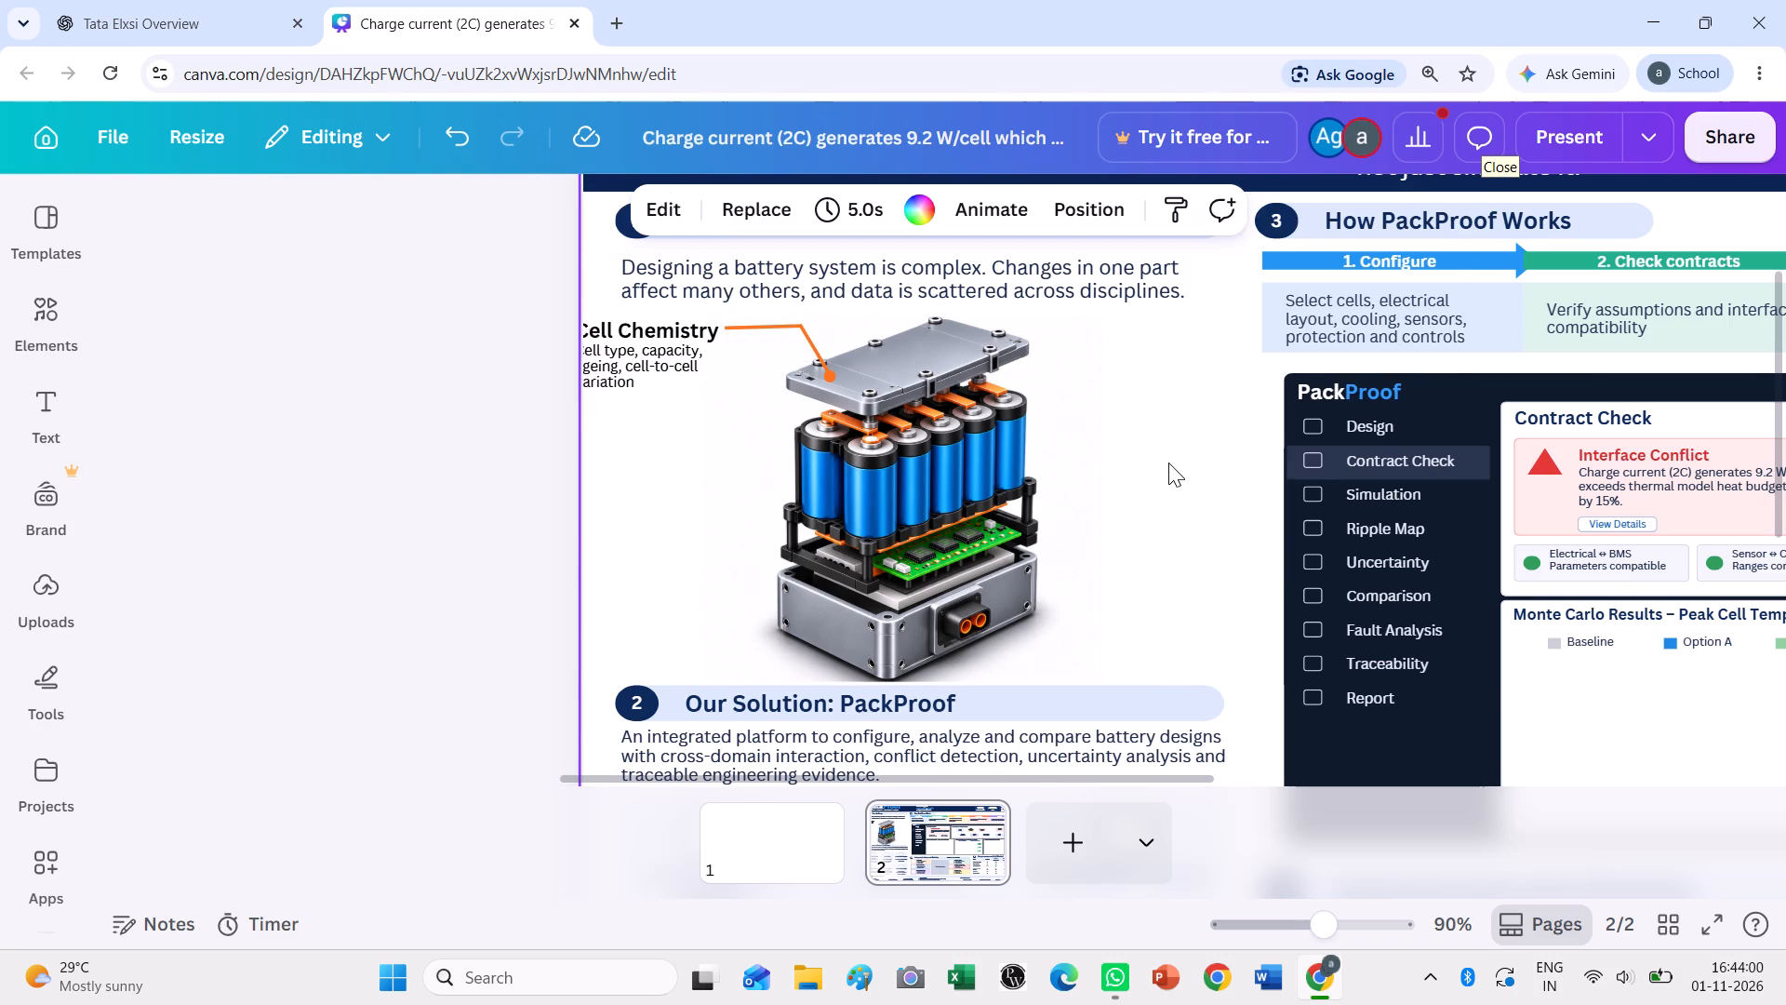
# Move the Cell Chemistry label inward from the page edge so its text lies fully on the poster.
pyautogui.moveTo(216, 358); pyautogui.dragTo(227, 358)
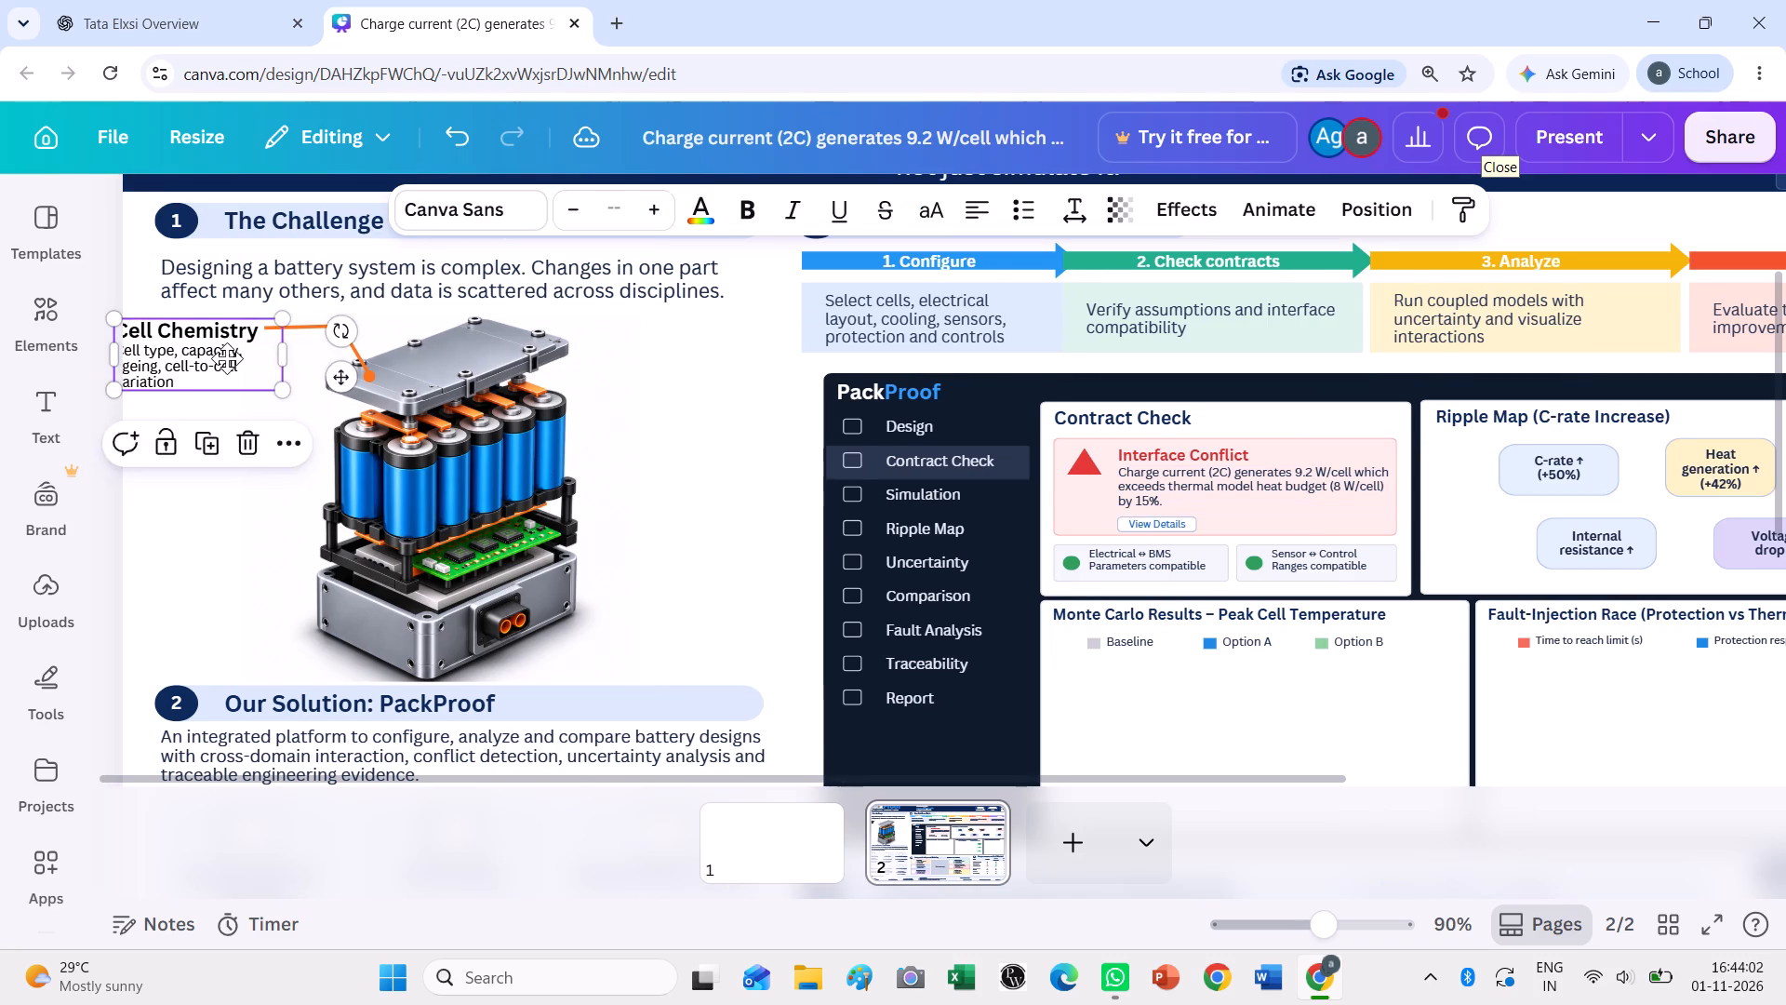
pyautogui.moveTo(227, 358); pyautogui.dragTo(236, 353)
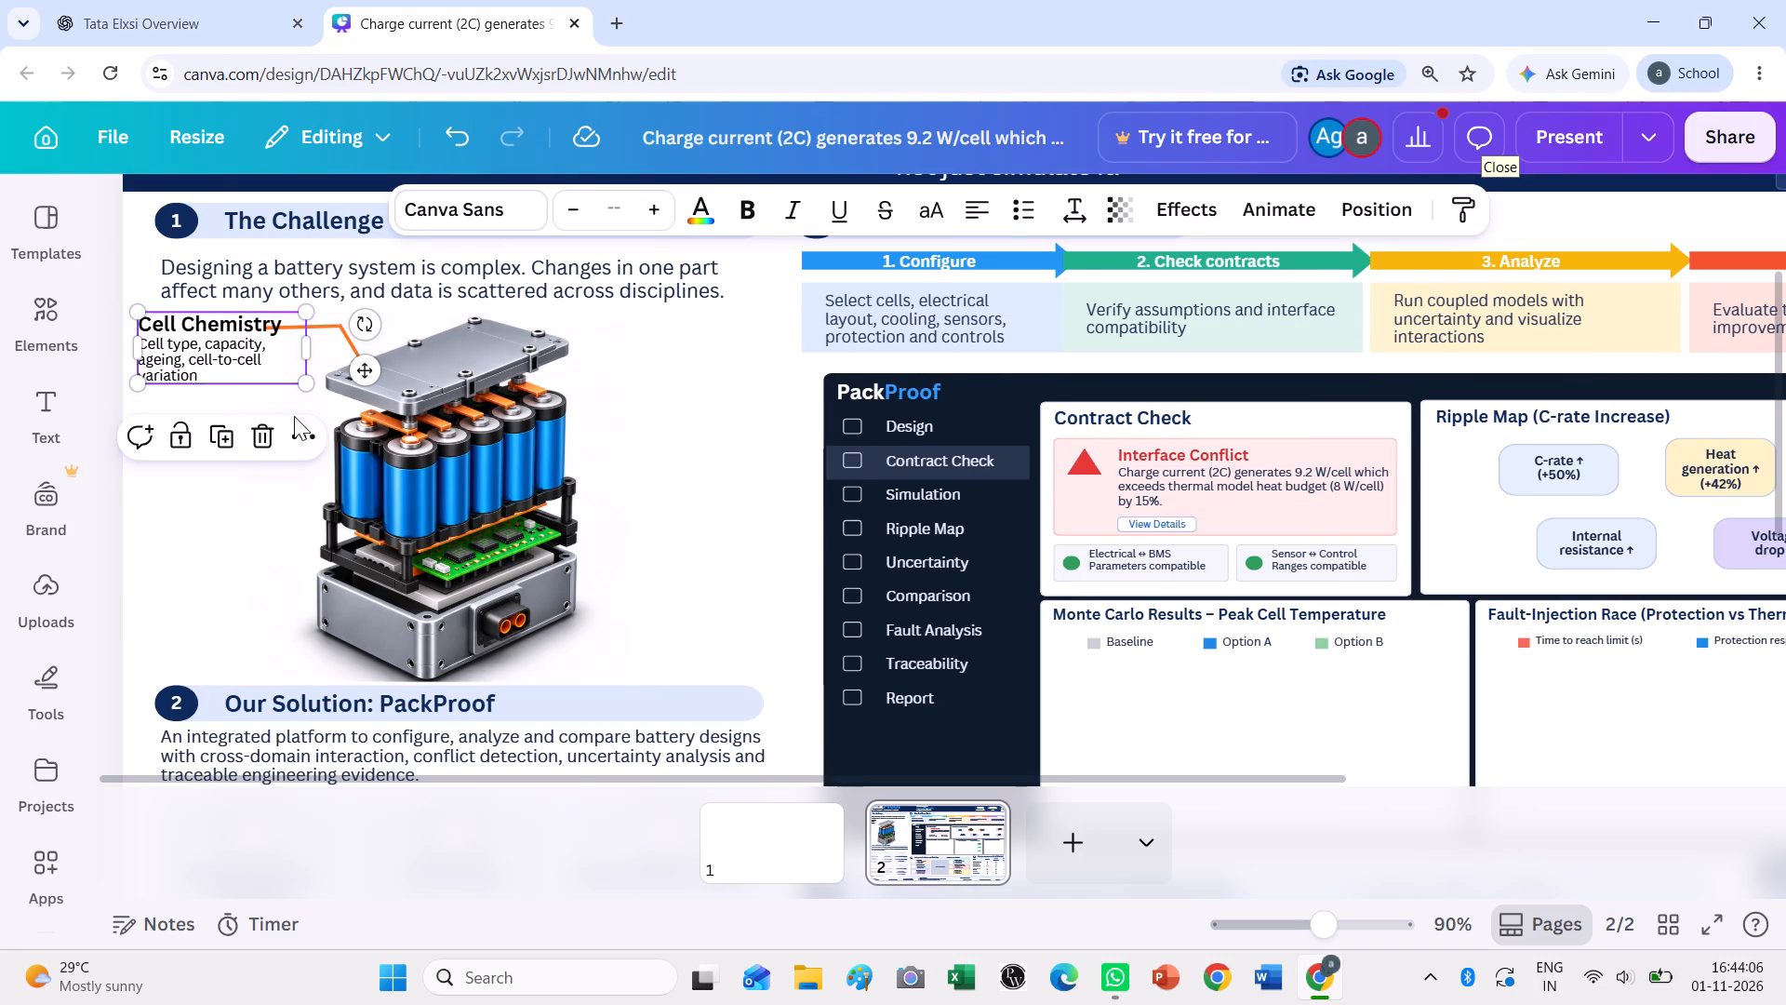
# Set the description text under the Cell Chemistry heading to font size 10.1.
pyautogui.click(238, 368)
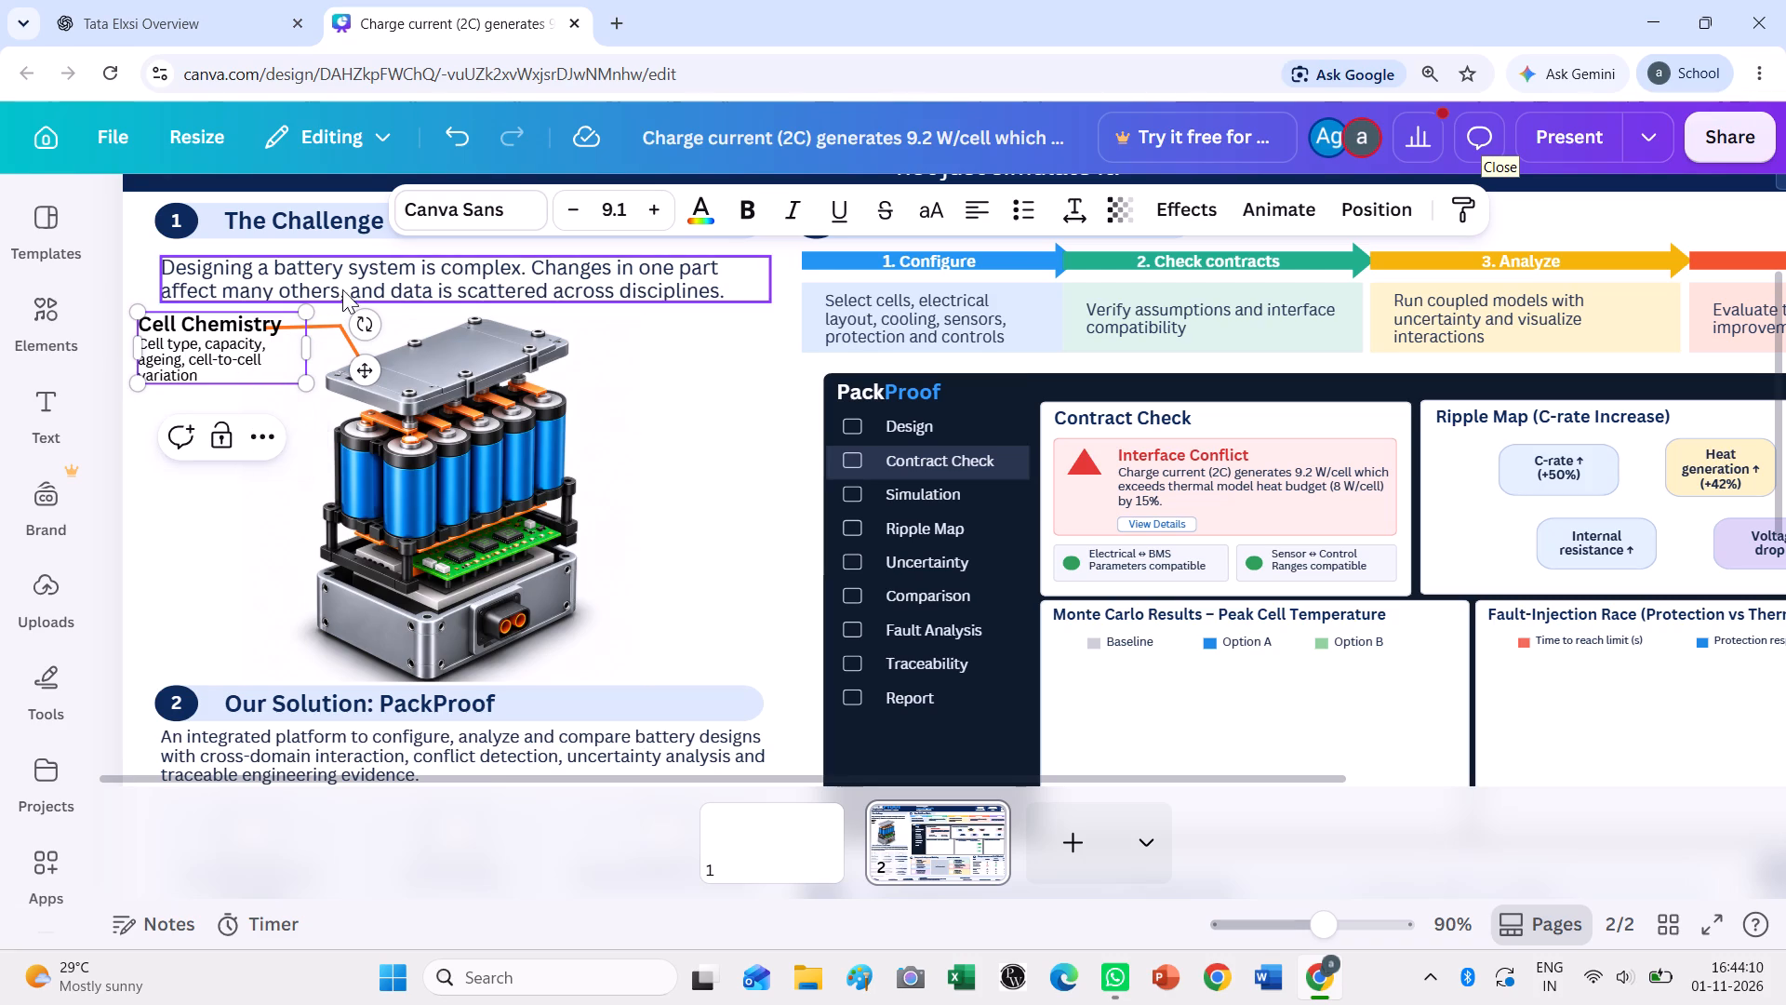
pyautogui.click(358, 267)
pyautogui.click(226, 362)
pyautogui.click(226, 357)
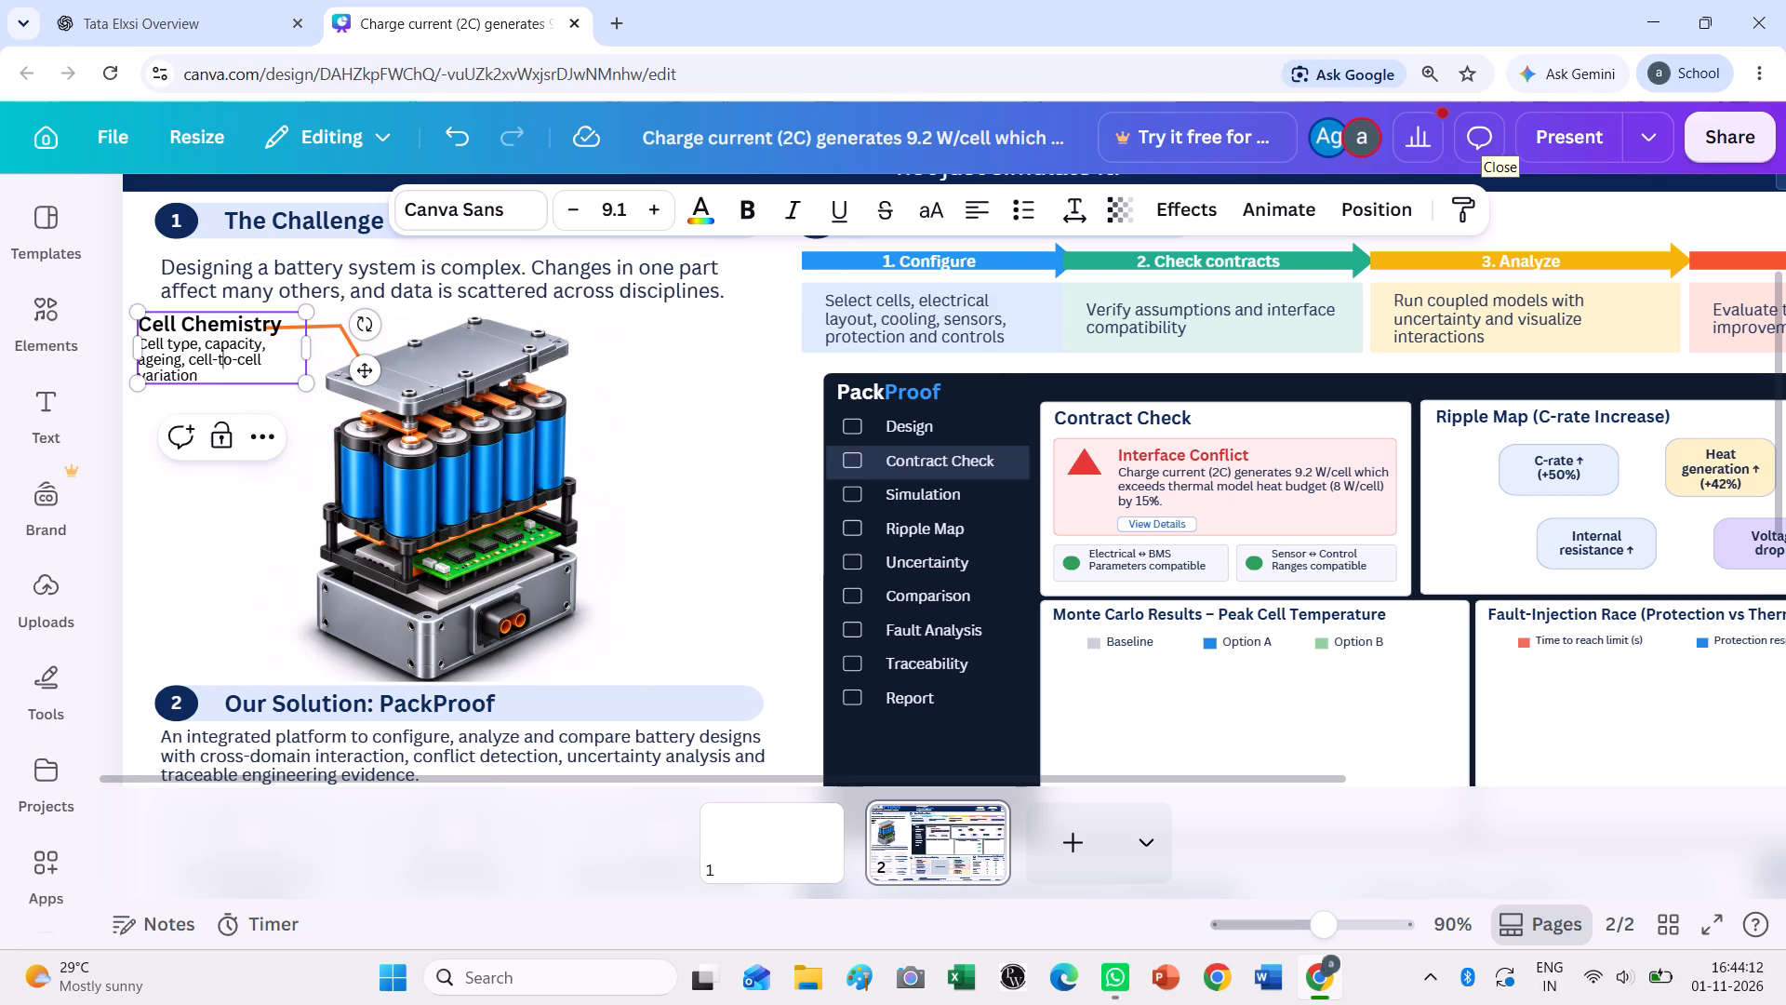
pyautogui.moveTo(208, 370); pyautogui.dragTo(139, 350)
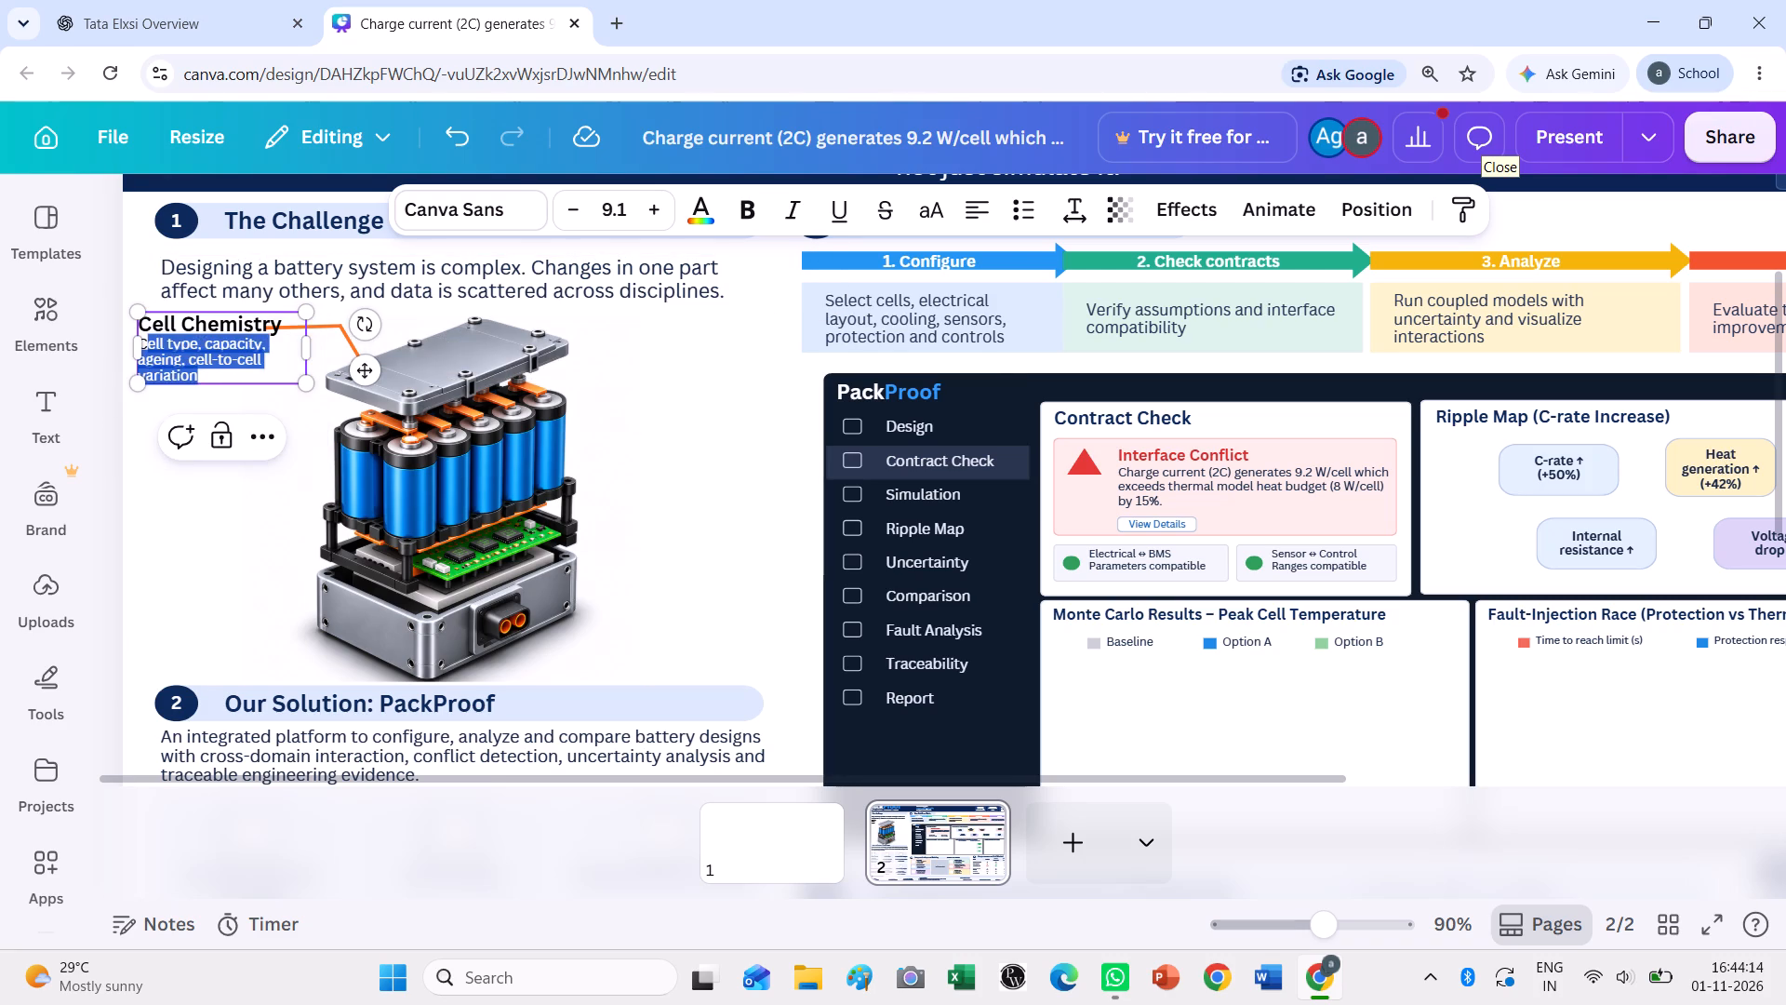
pyautogui.moveTo(139, 350); pyautogui.dragTo(138, 350)
pyautogui.click(652, 214)
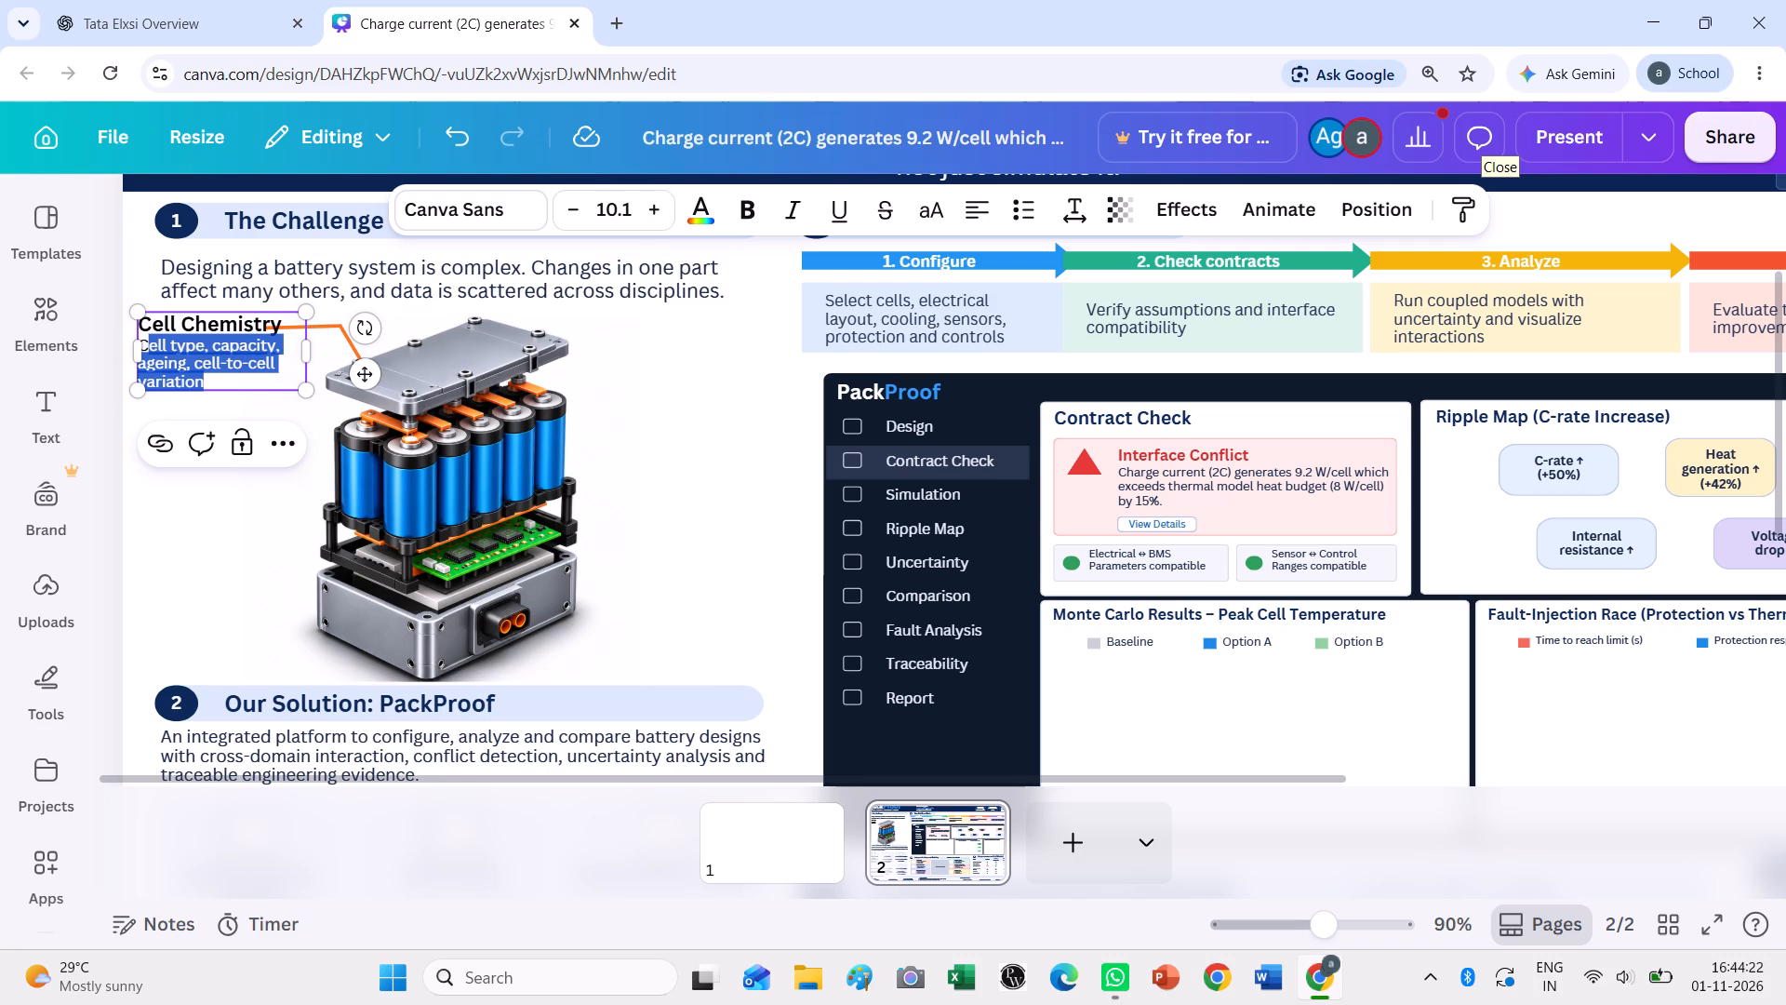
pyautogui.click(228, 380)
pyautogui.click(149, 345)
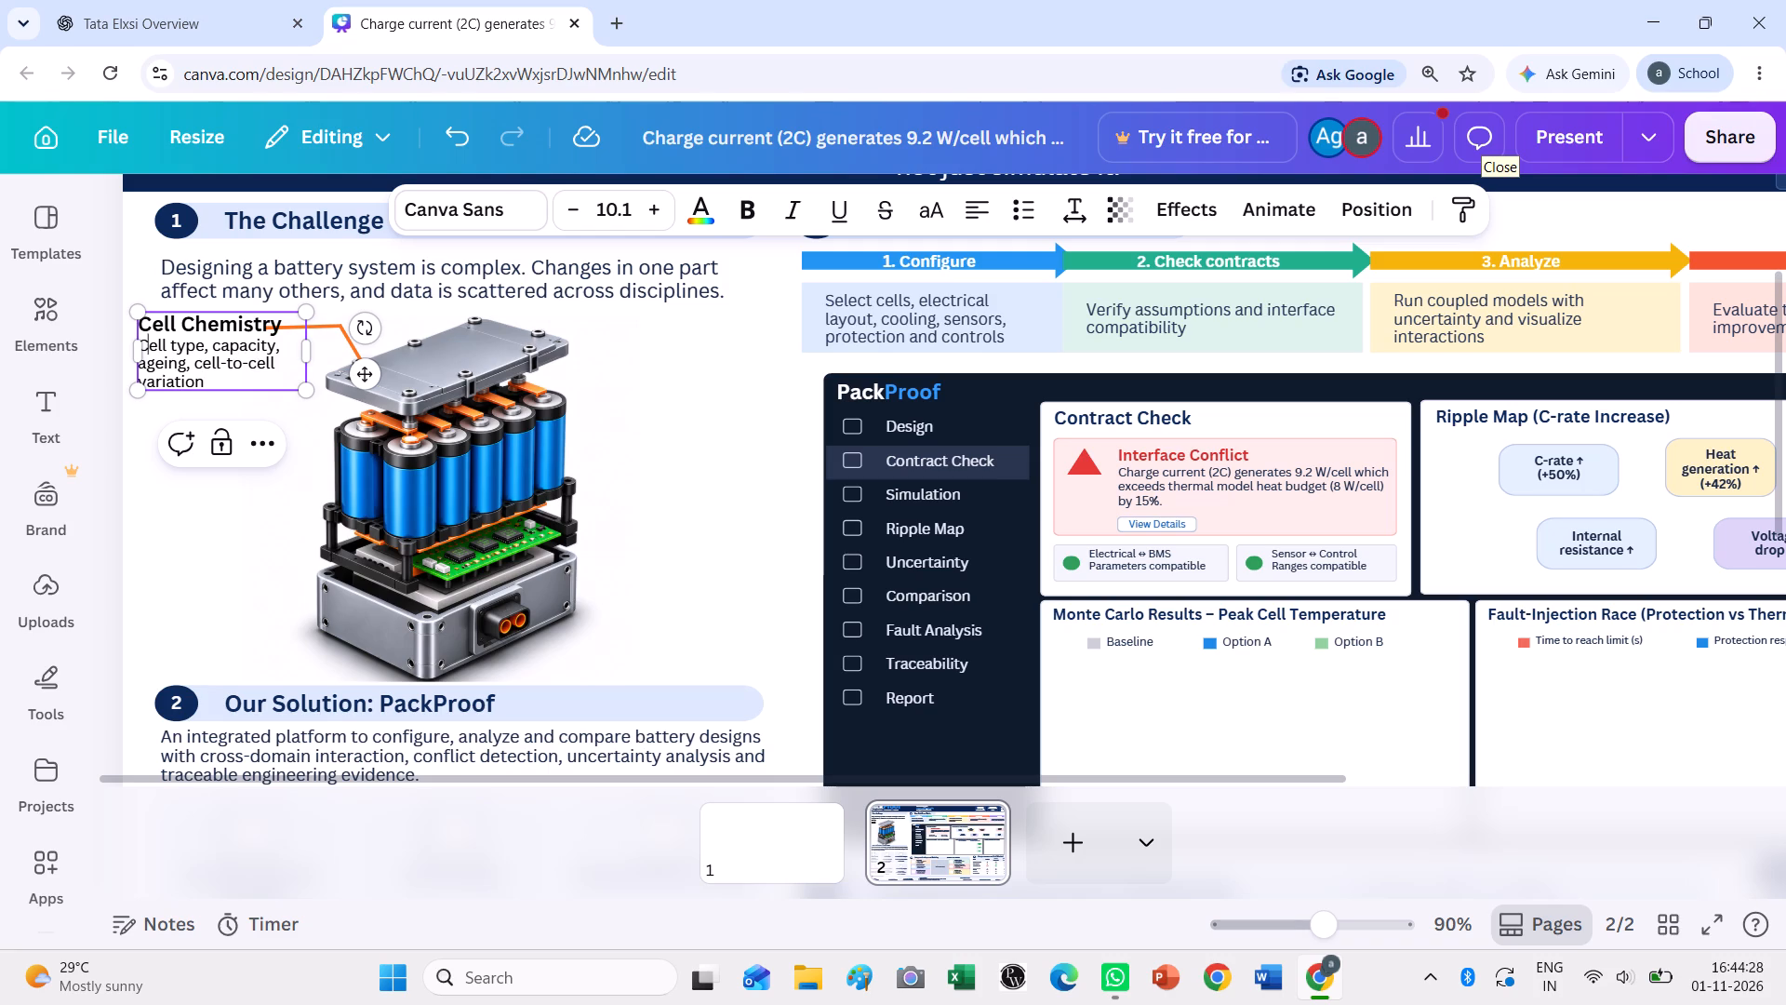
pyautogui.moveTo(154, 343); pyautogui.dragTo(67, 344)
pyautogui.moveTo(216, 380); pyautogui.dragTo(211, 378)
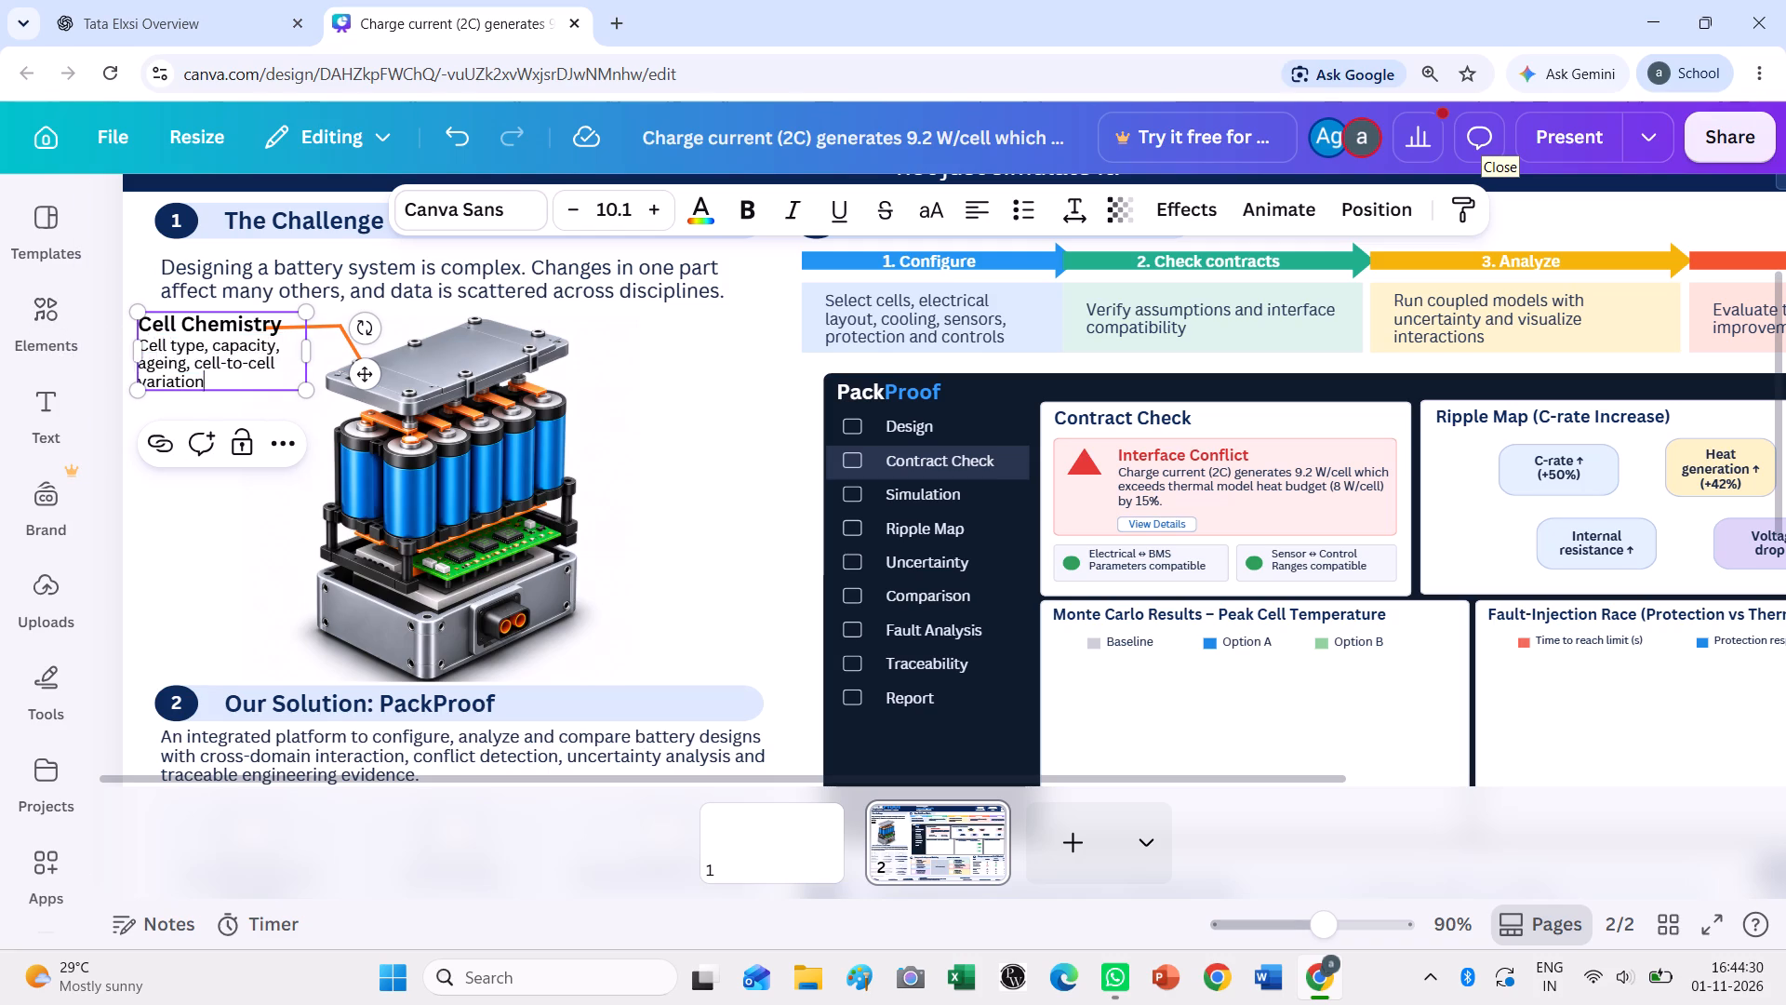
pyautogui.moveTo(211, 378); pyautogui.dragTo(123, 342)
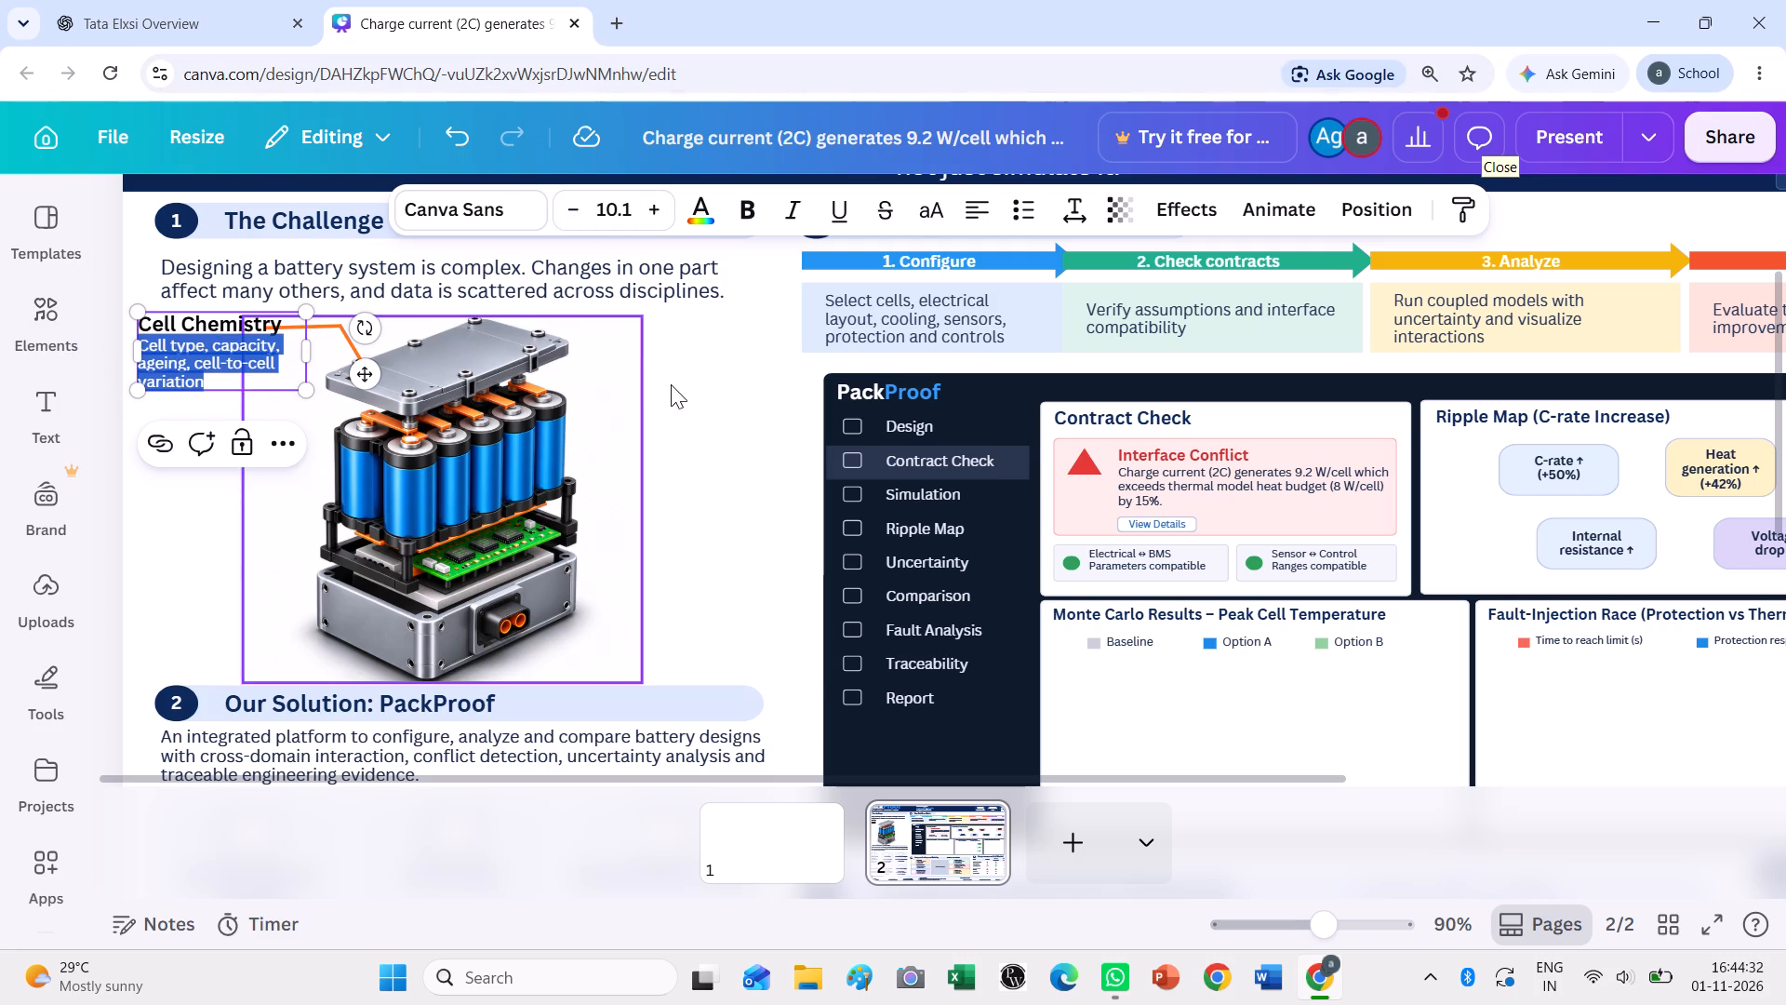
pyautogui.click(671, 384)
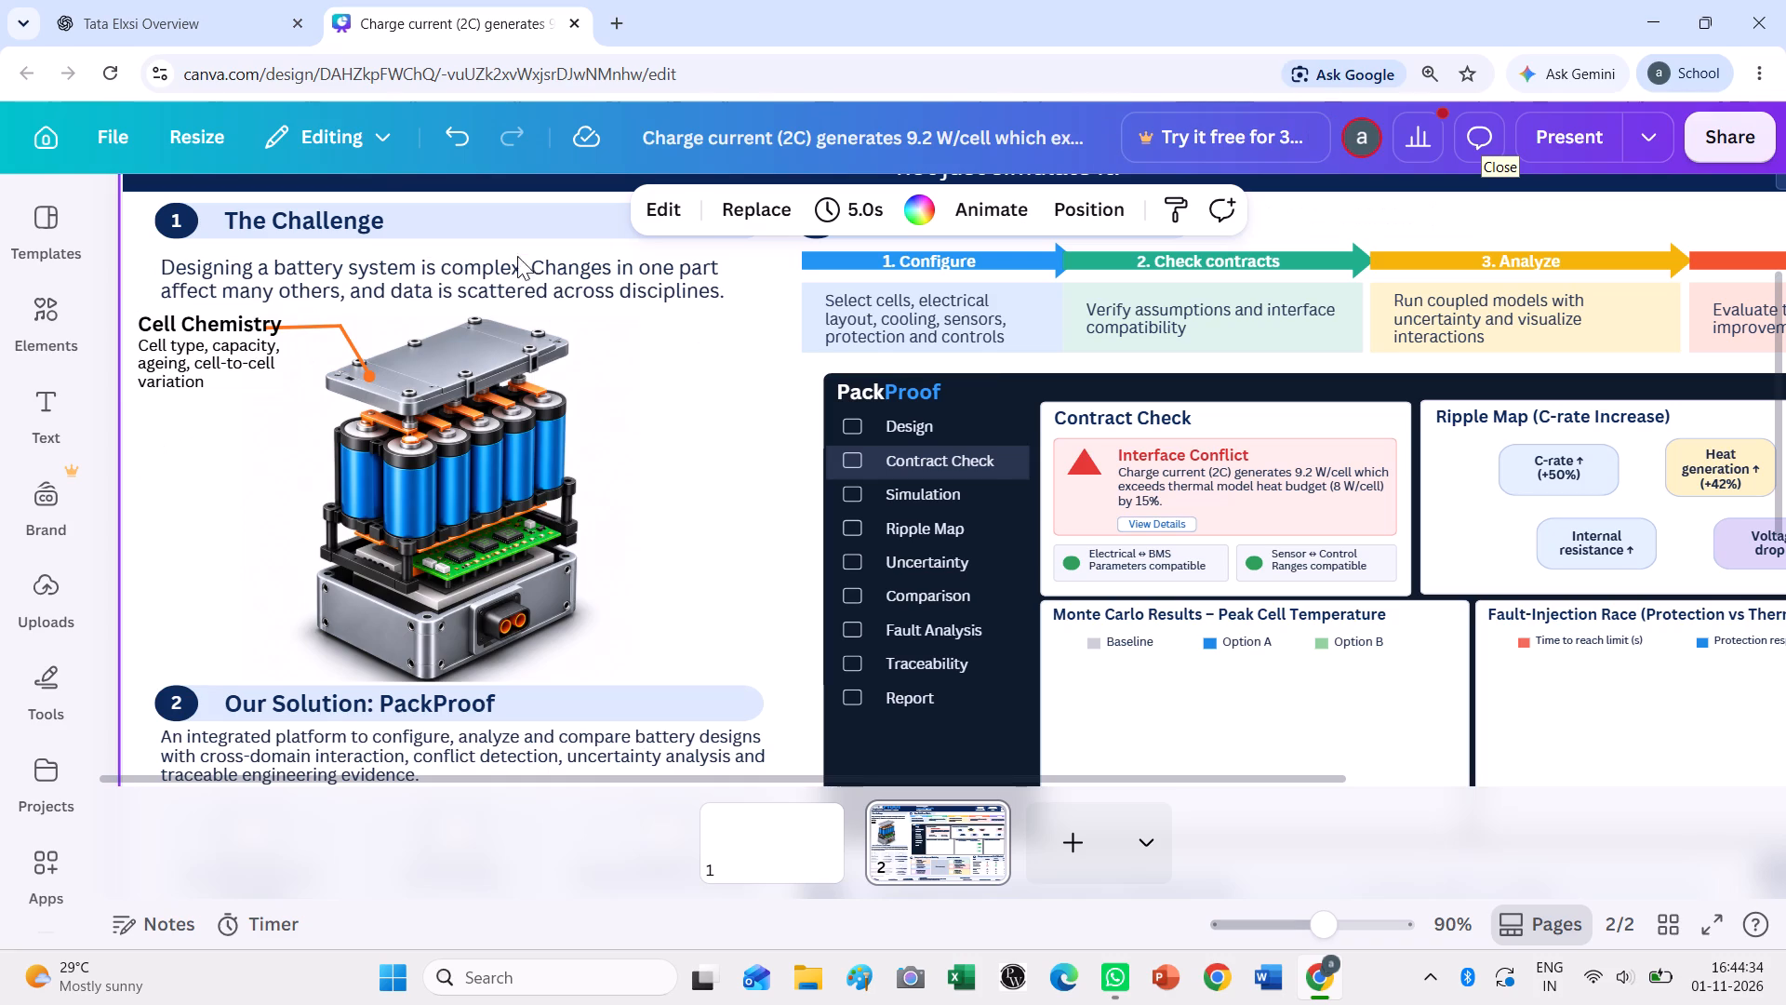
# Move the Cell Chemistry label down below the orange pointer line, beside the blue battery cells.
pyautogui.moveTo(242, 341); pyautogui.dragTo(253, 404)
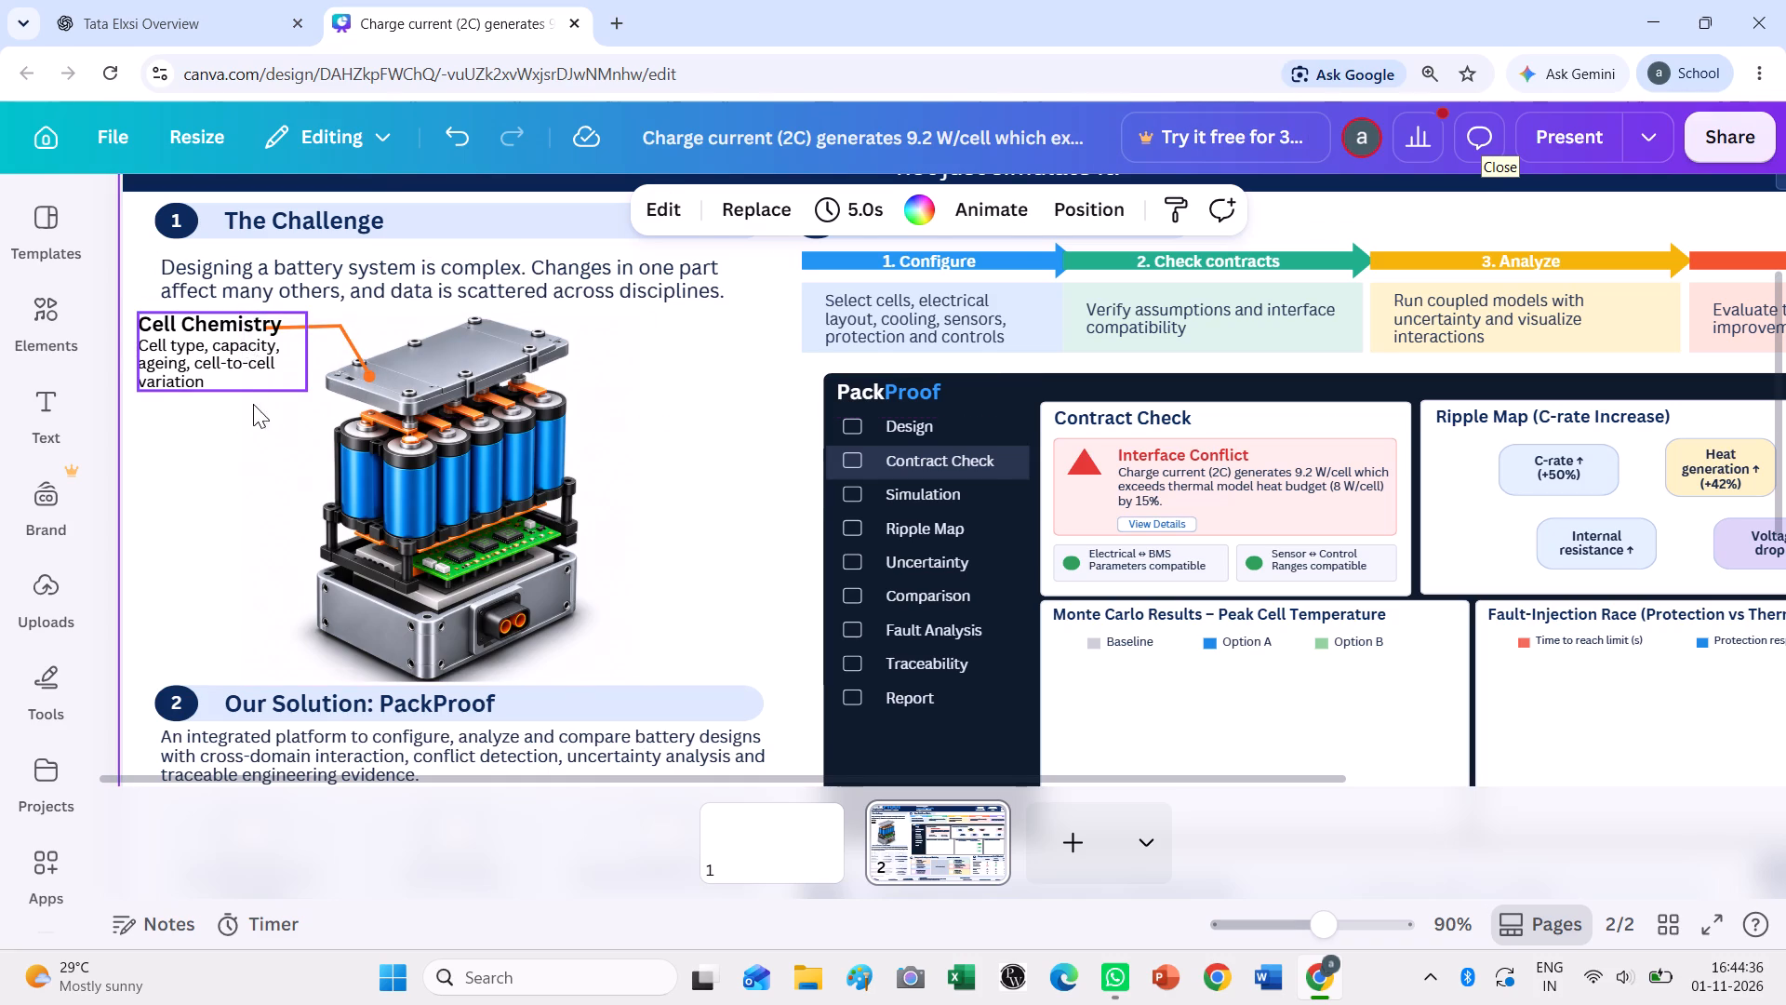
pyautogui.moveTo(253, 404); pyautogui.dragTo(256, 432)
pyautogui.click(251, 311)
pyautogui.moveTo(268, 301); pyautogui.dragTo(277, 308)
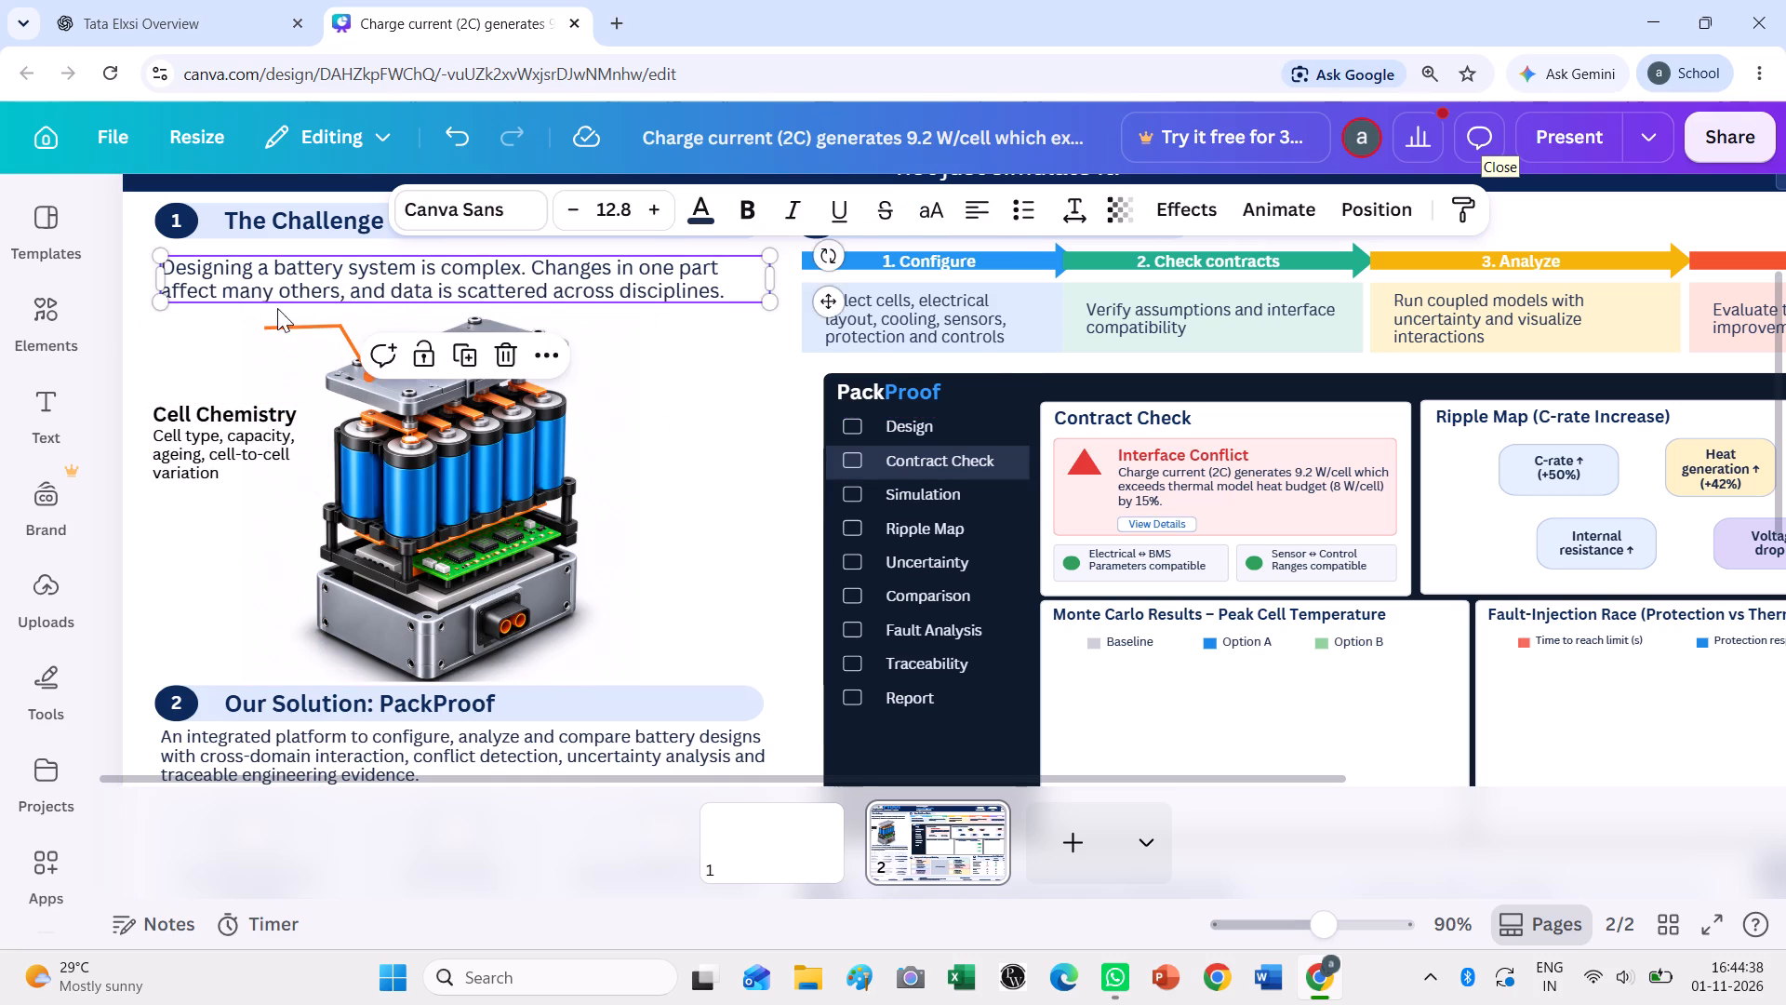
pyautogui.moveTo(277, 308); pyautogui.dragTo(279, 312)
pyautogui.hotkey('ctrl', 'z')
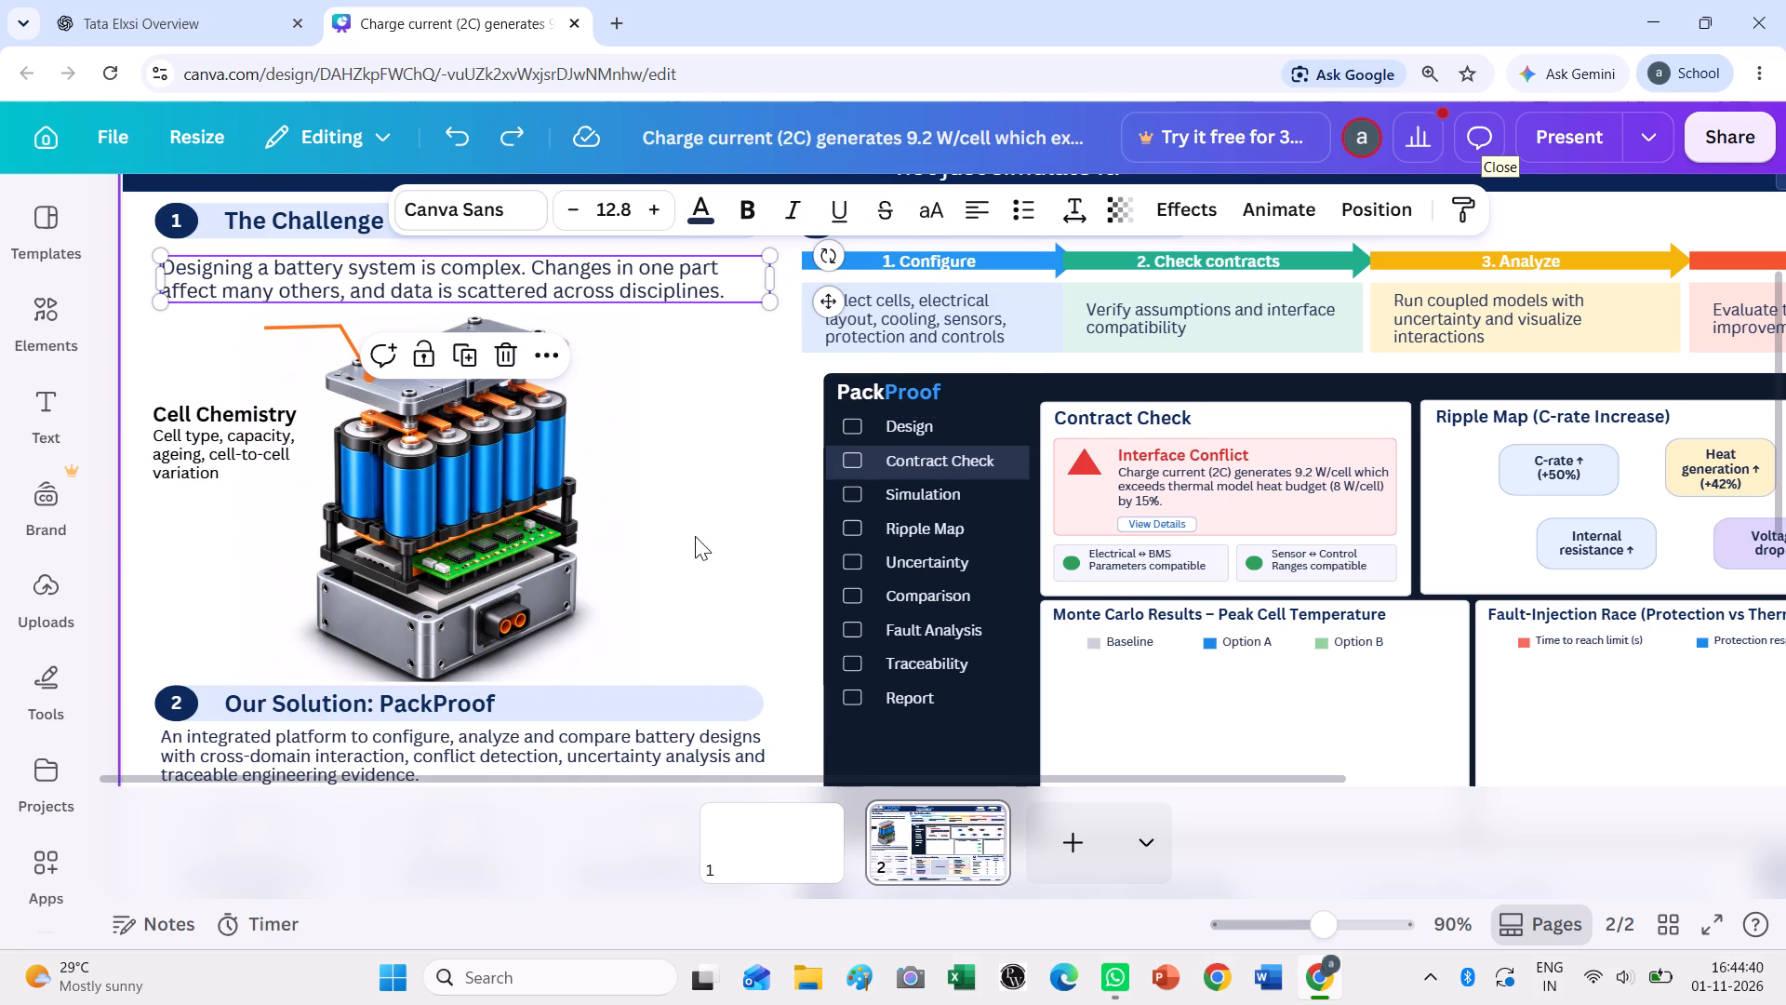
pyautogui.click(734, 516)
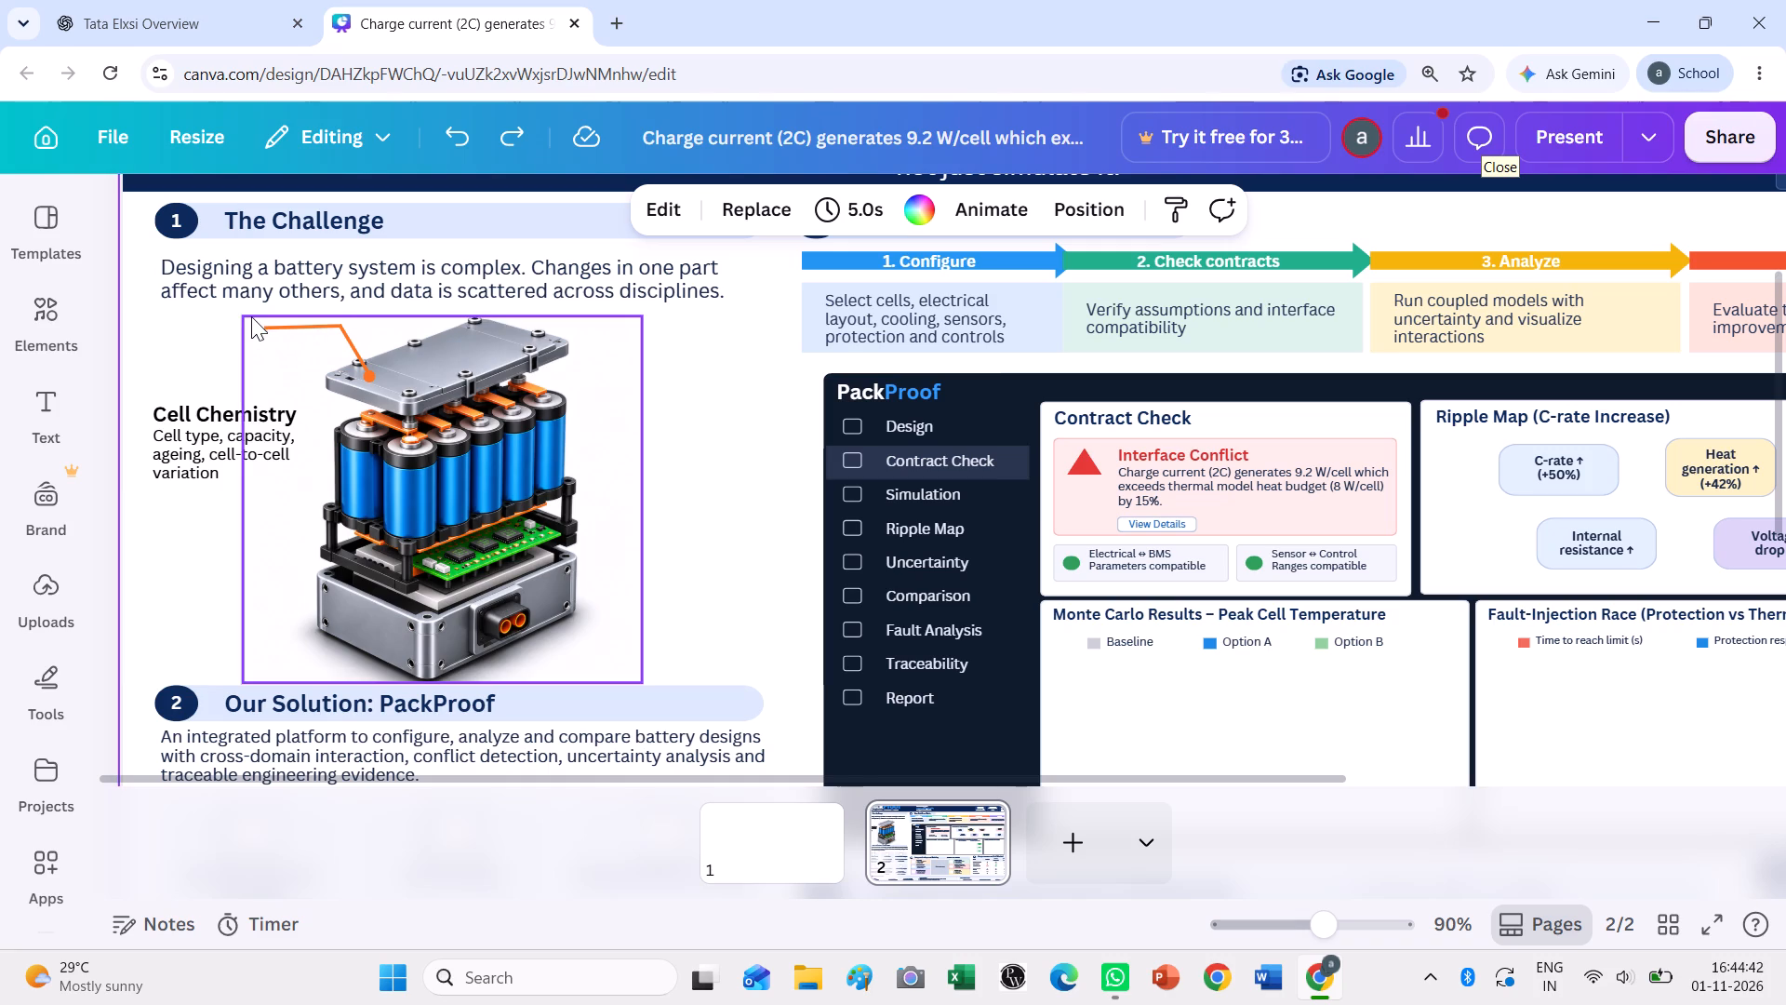
# Select both segments of the orange pointer line together and shorten it slightly from its outer end, keeping its tip on the battery lid.
pyautogui.moveTo(236, 330); pyautogui.dragTo(358, 349)
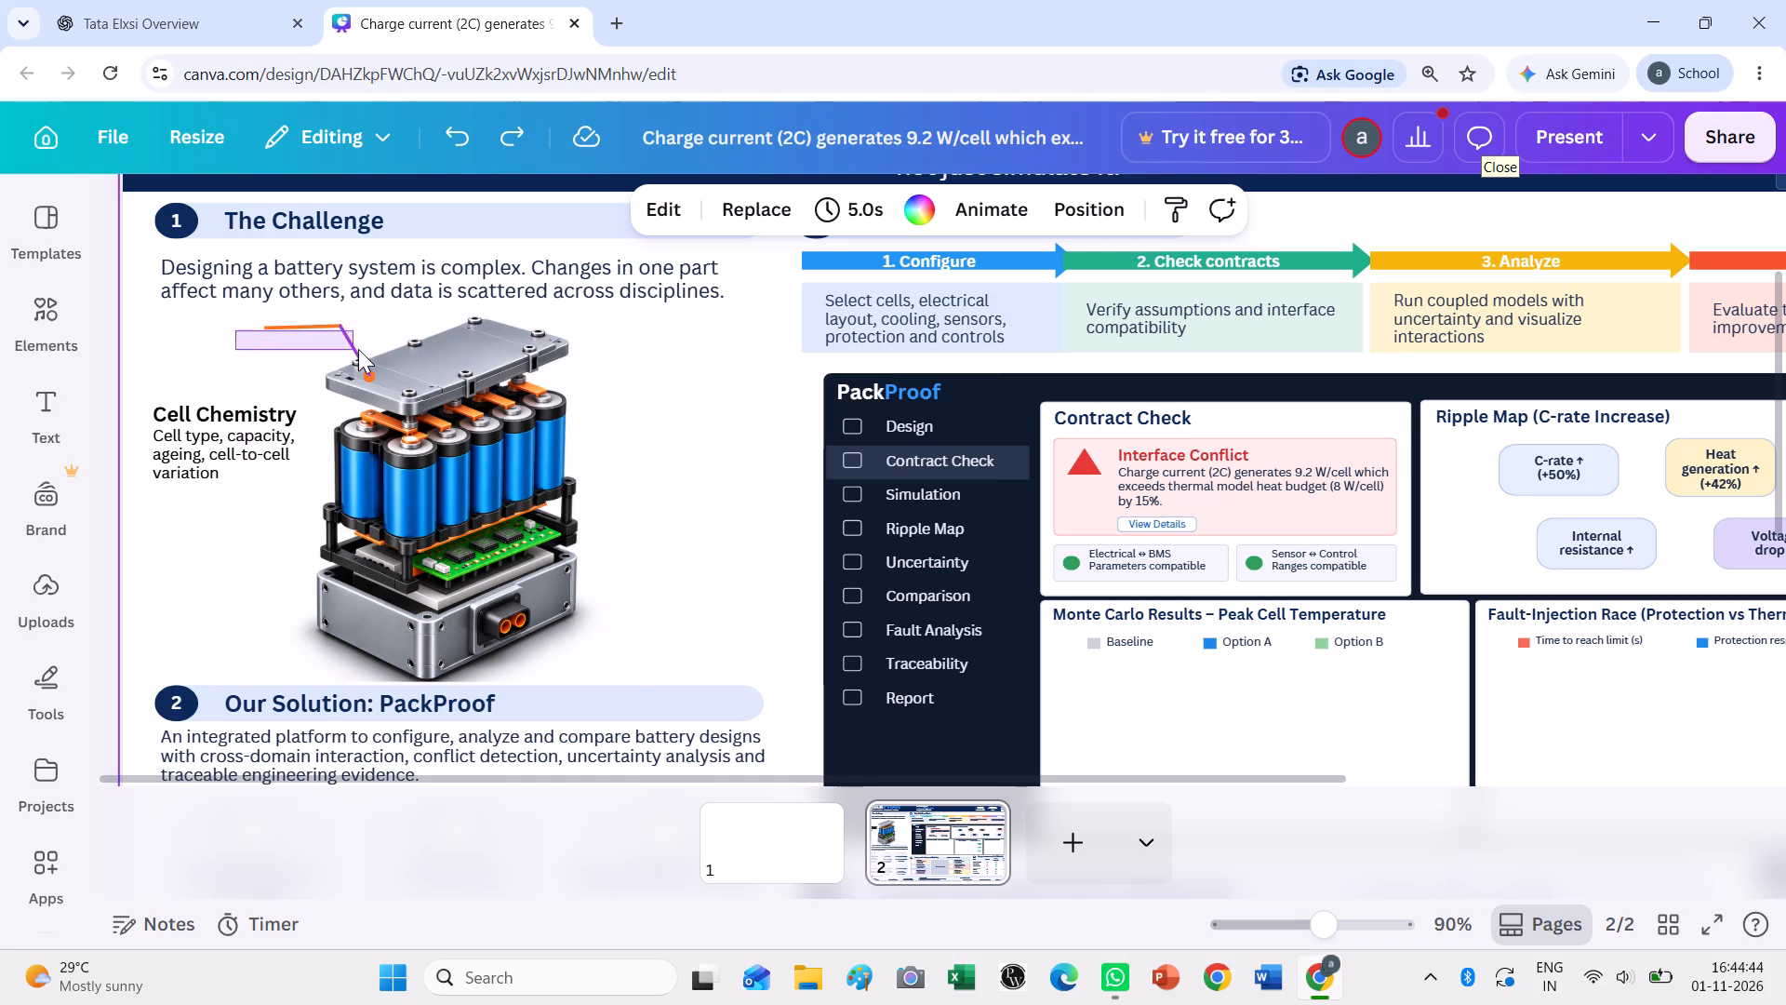
pyautogui.moveTo(358, 349); pyautogui.dragTo(345, 334)
pyautogui.moveTo(345, 334); pyautogui.dragTo(393, 348)
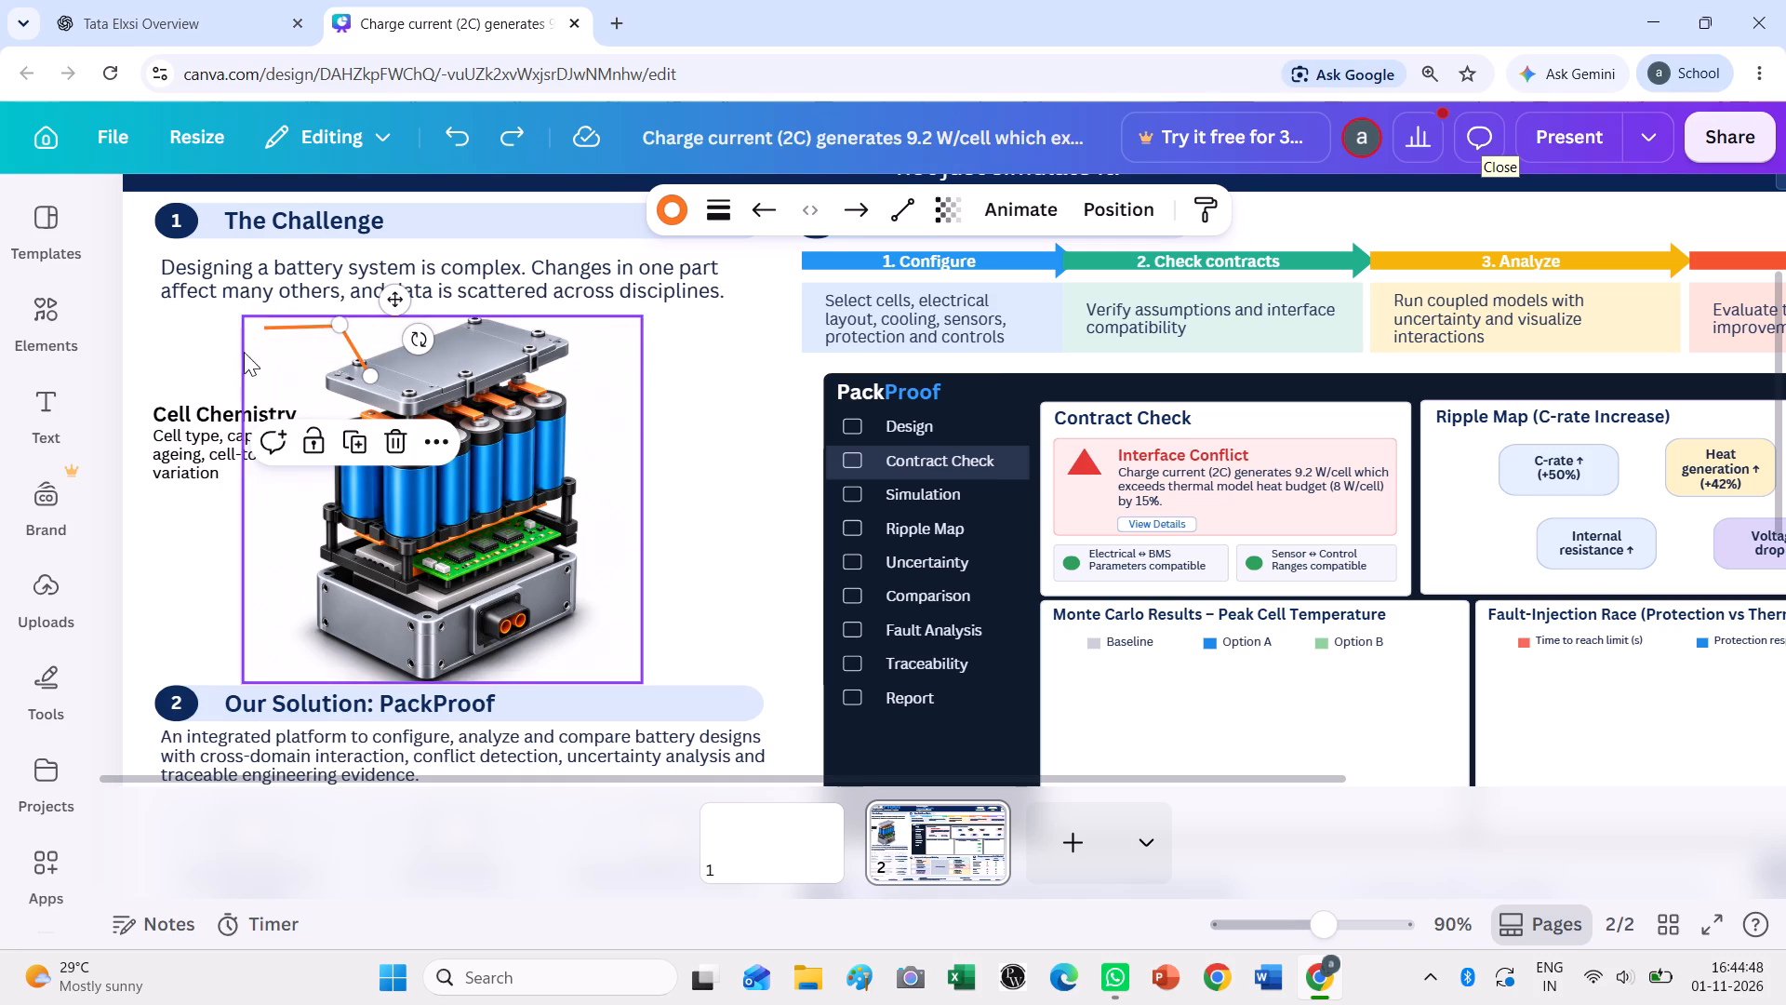
pyautogui.click(232, 328)
pyautogui.moveTo(260, 313); pyautogui.dragTo(366, 369)
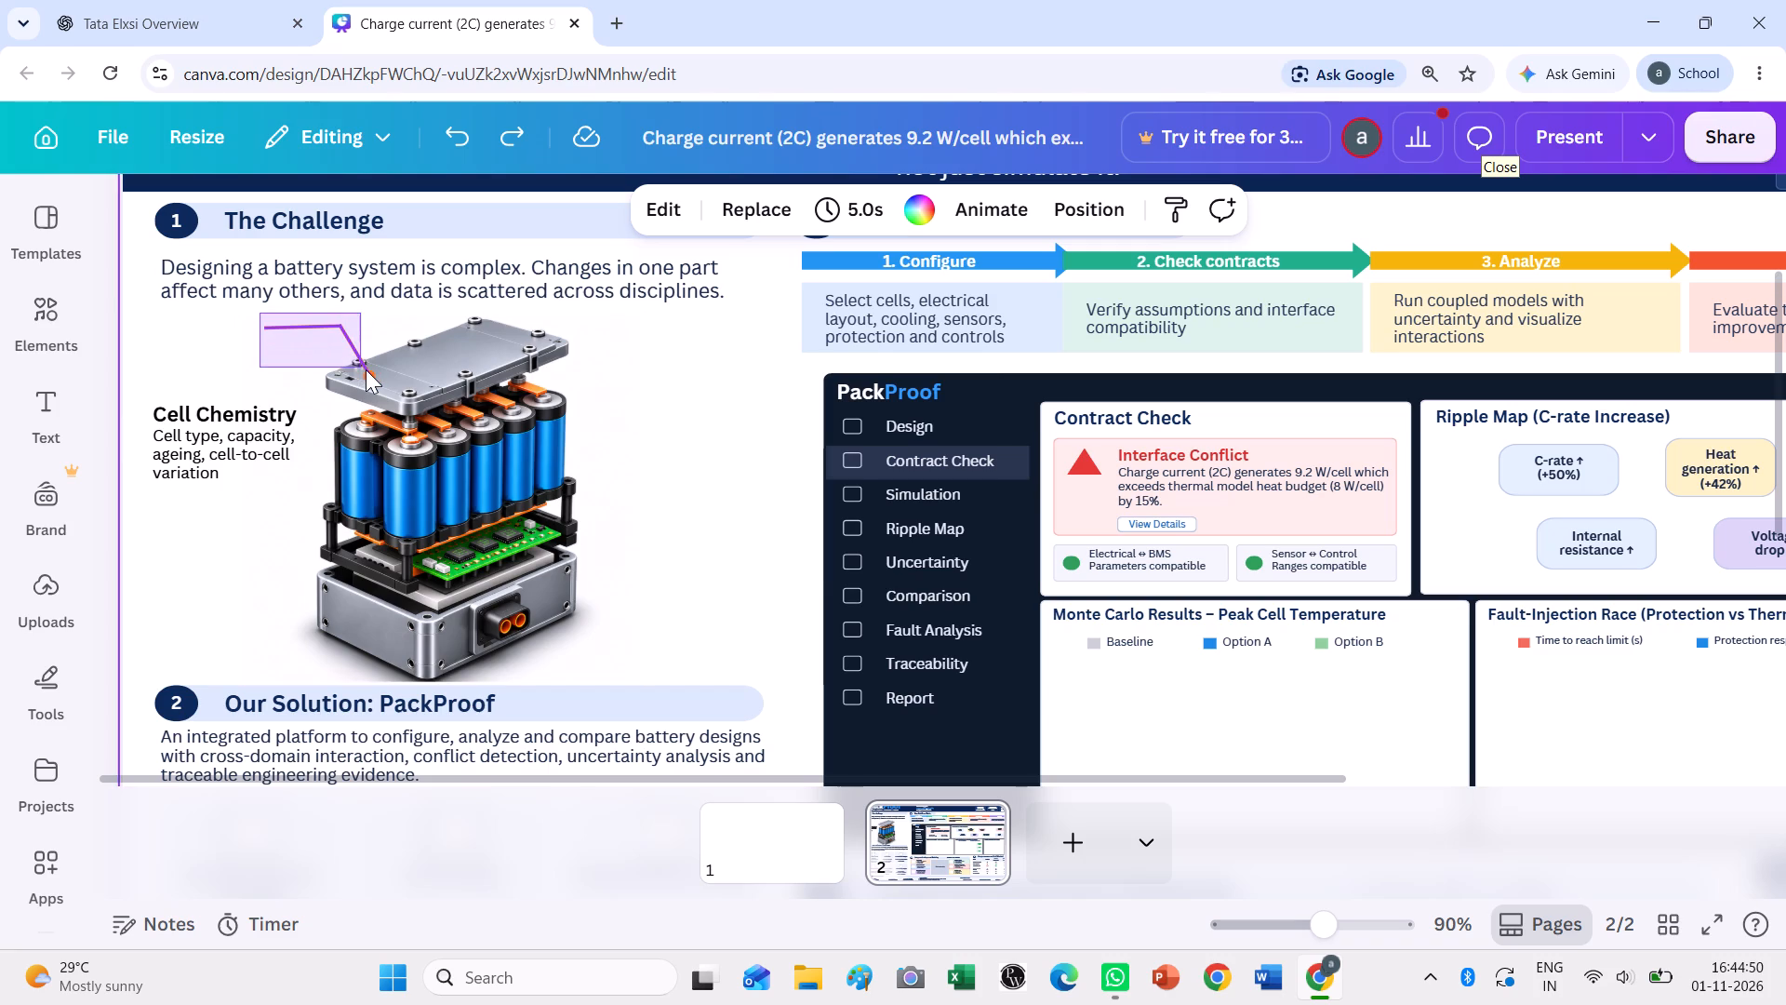
pyautogui.moveTo(366, 369); pyautogui.dragTo(373, 381)
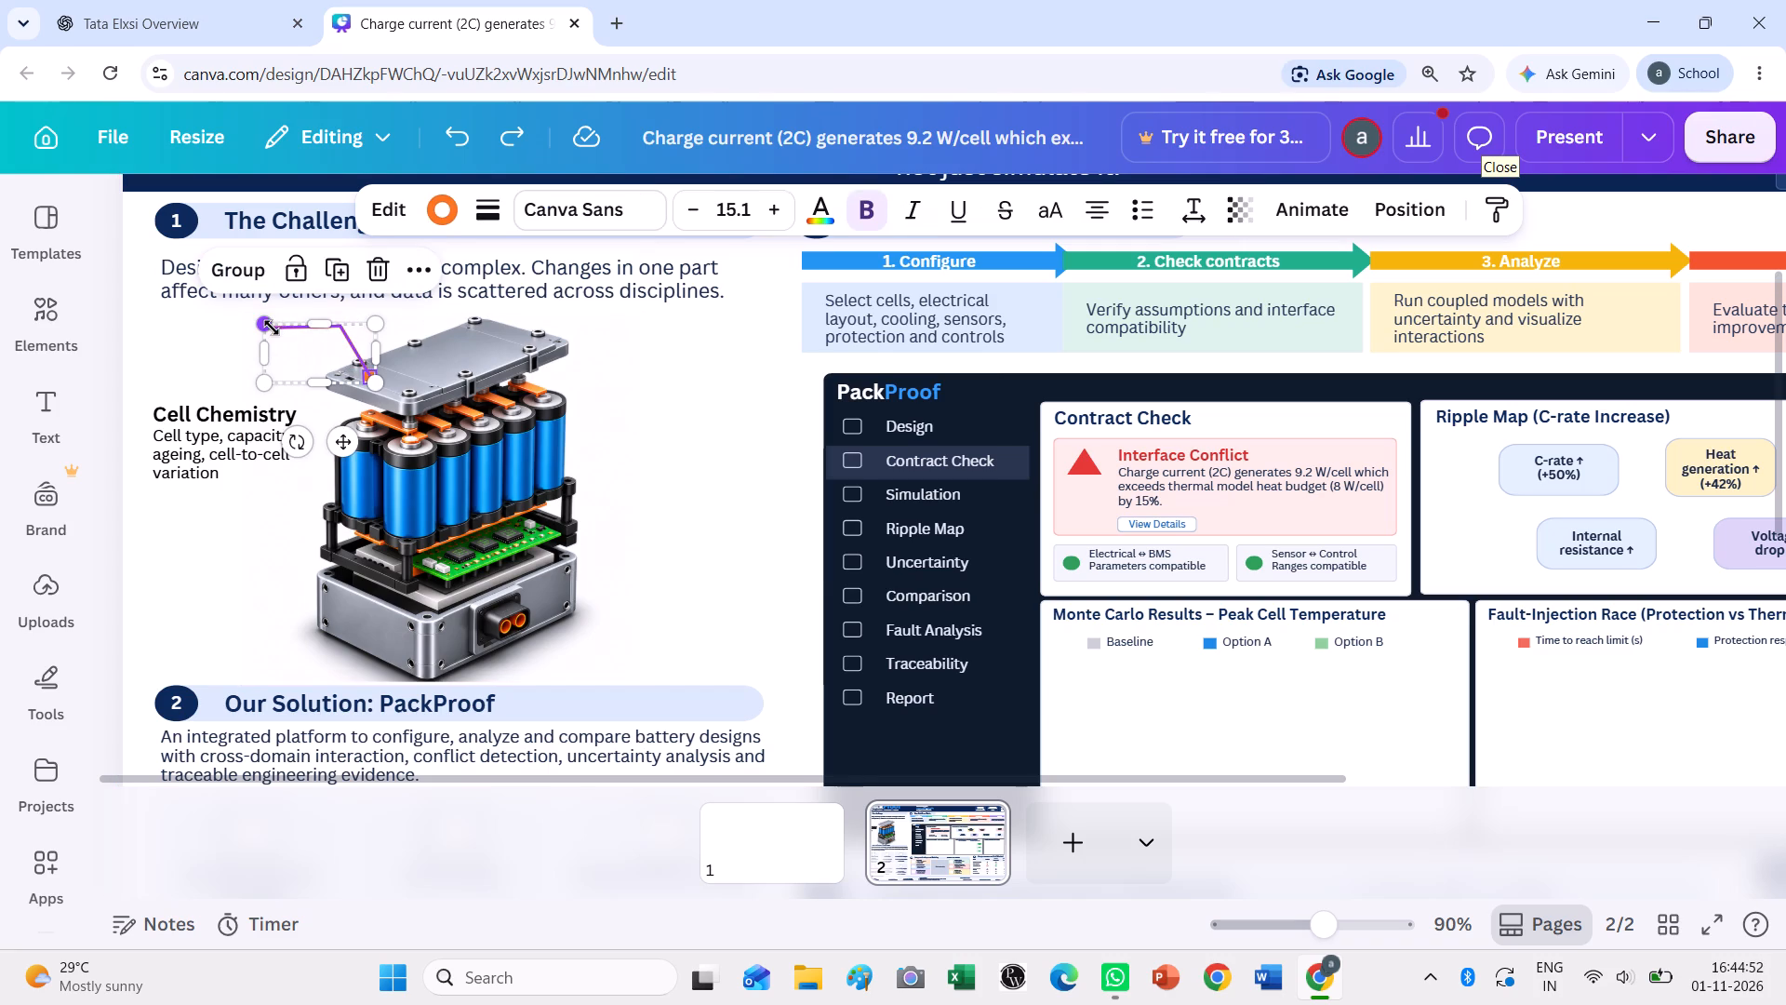
pyautogui.moveTo(272, 328); pyautogui.dragTo(266, 319)
pyautogui.moveTo(251, 351); pyautogui.dragTo(278, 352)
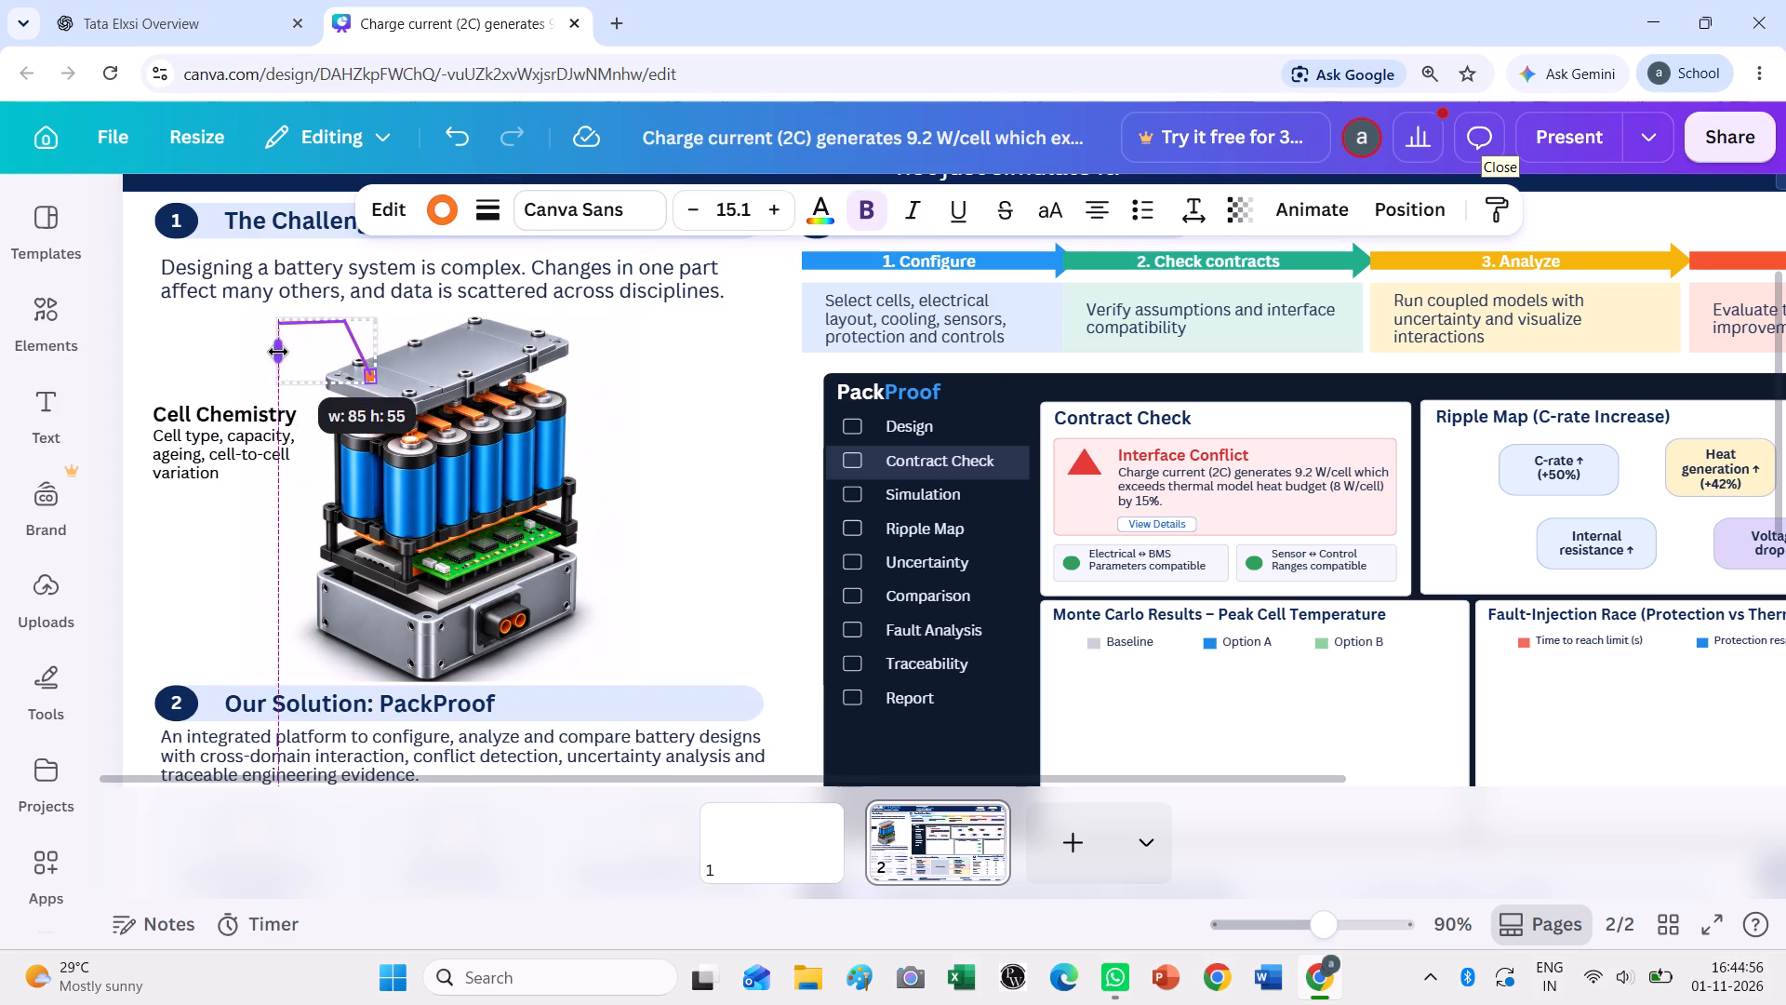
pyautogui.moveTo(278, 352); pyautogui.dragTo(260, 347)
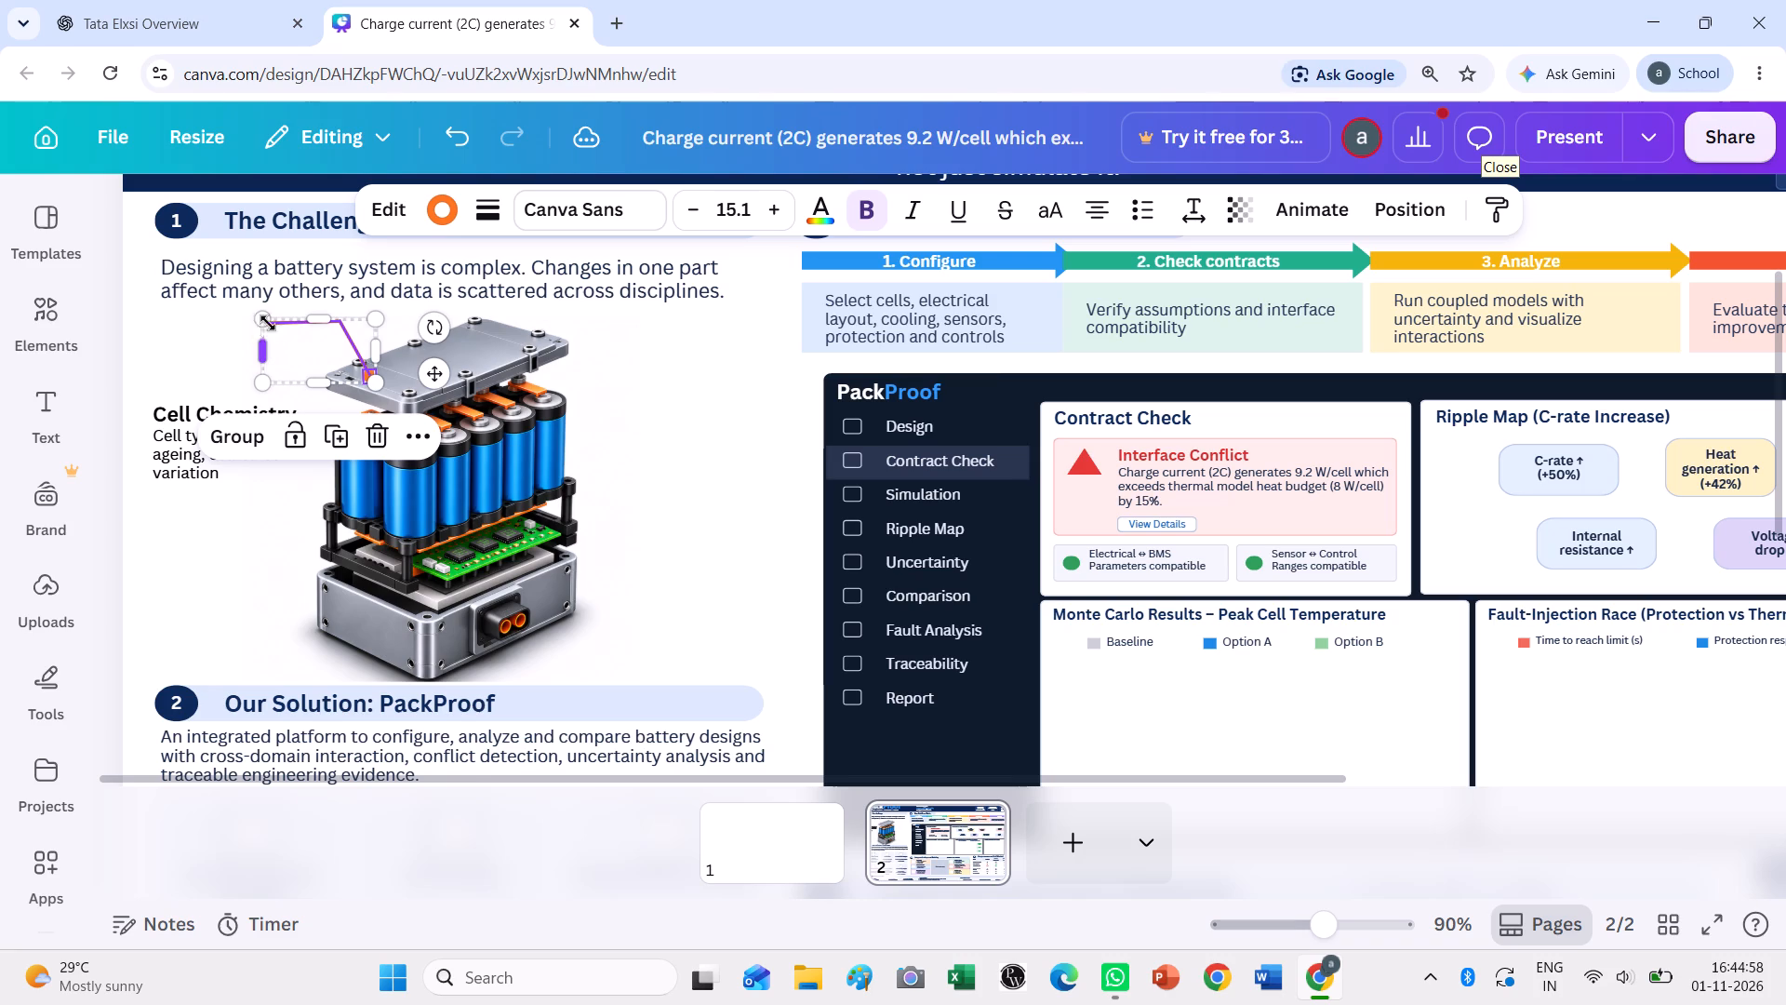
pyautogui.moveTo(268, 316); pyautogui.dragTo(276, 325)
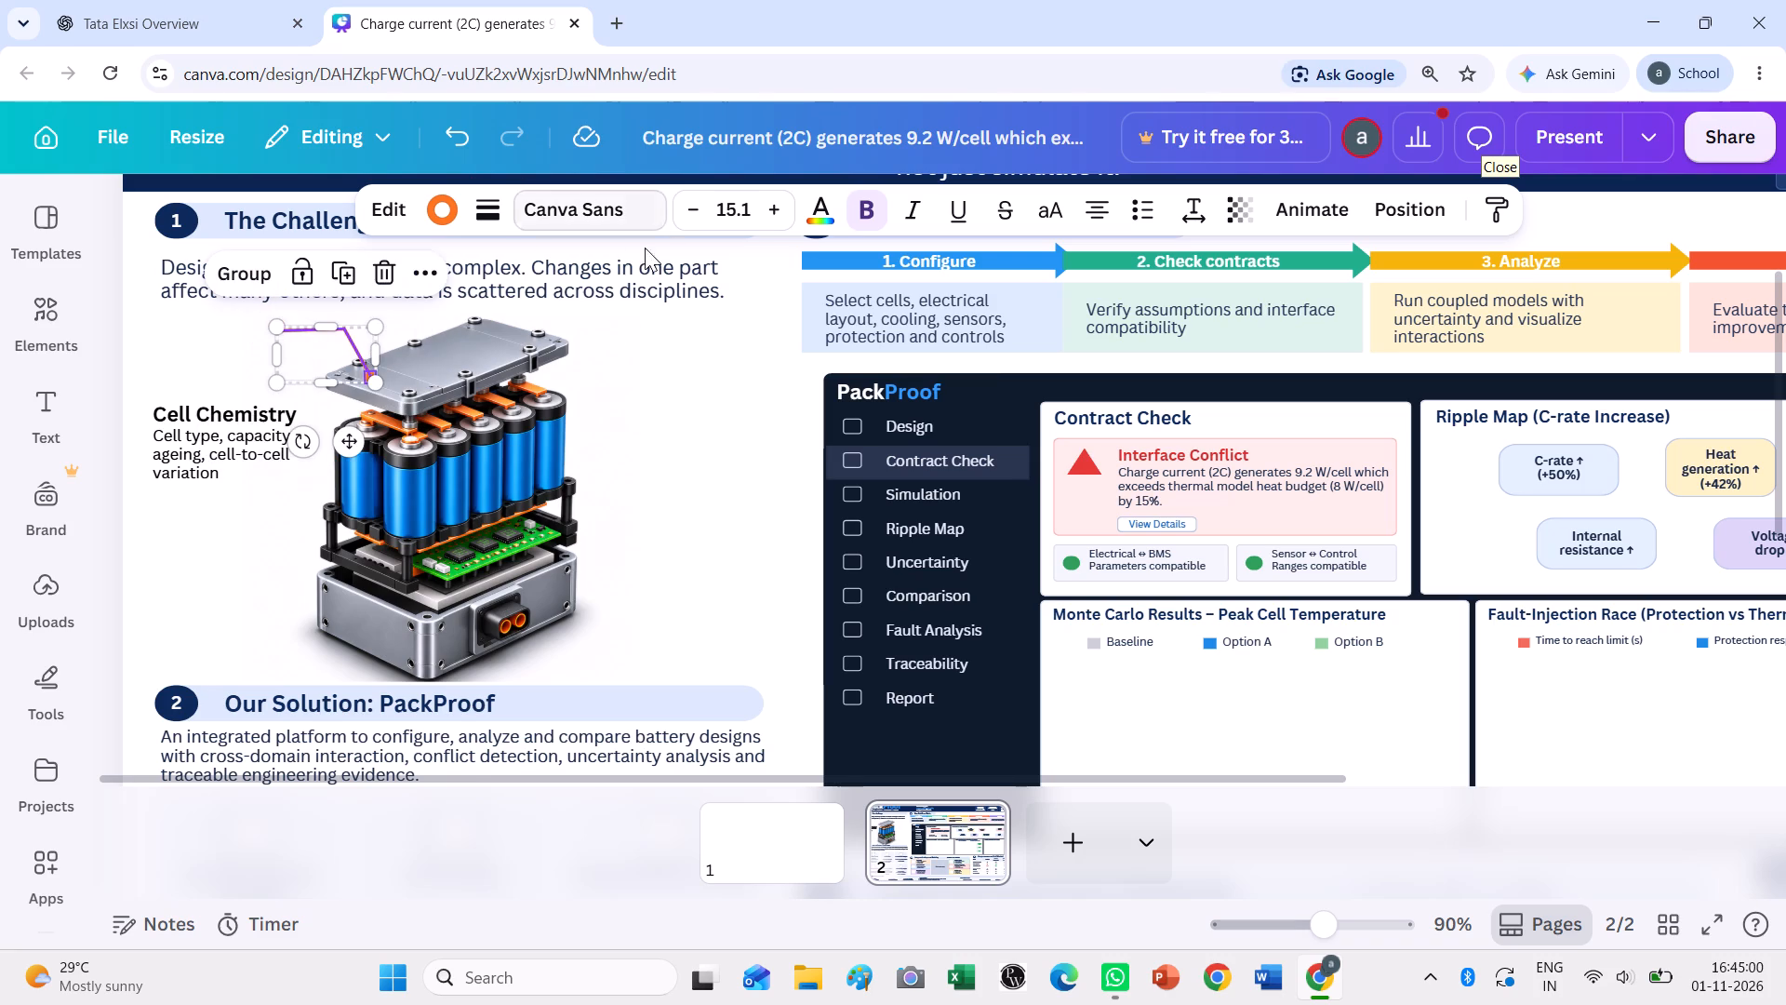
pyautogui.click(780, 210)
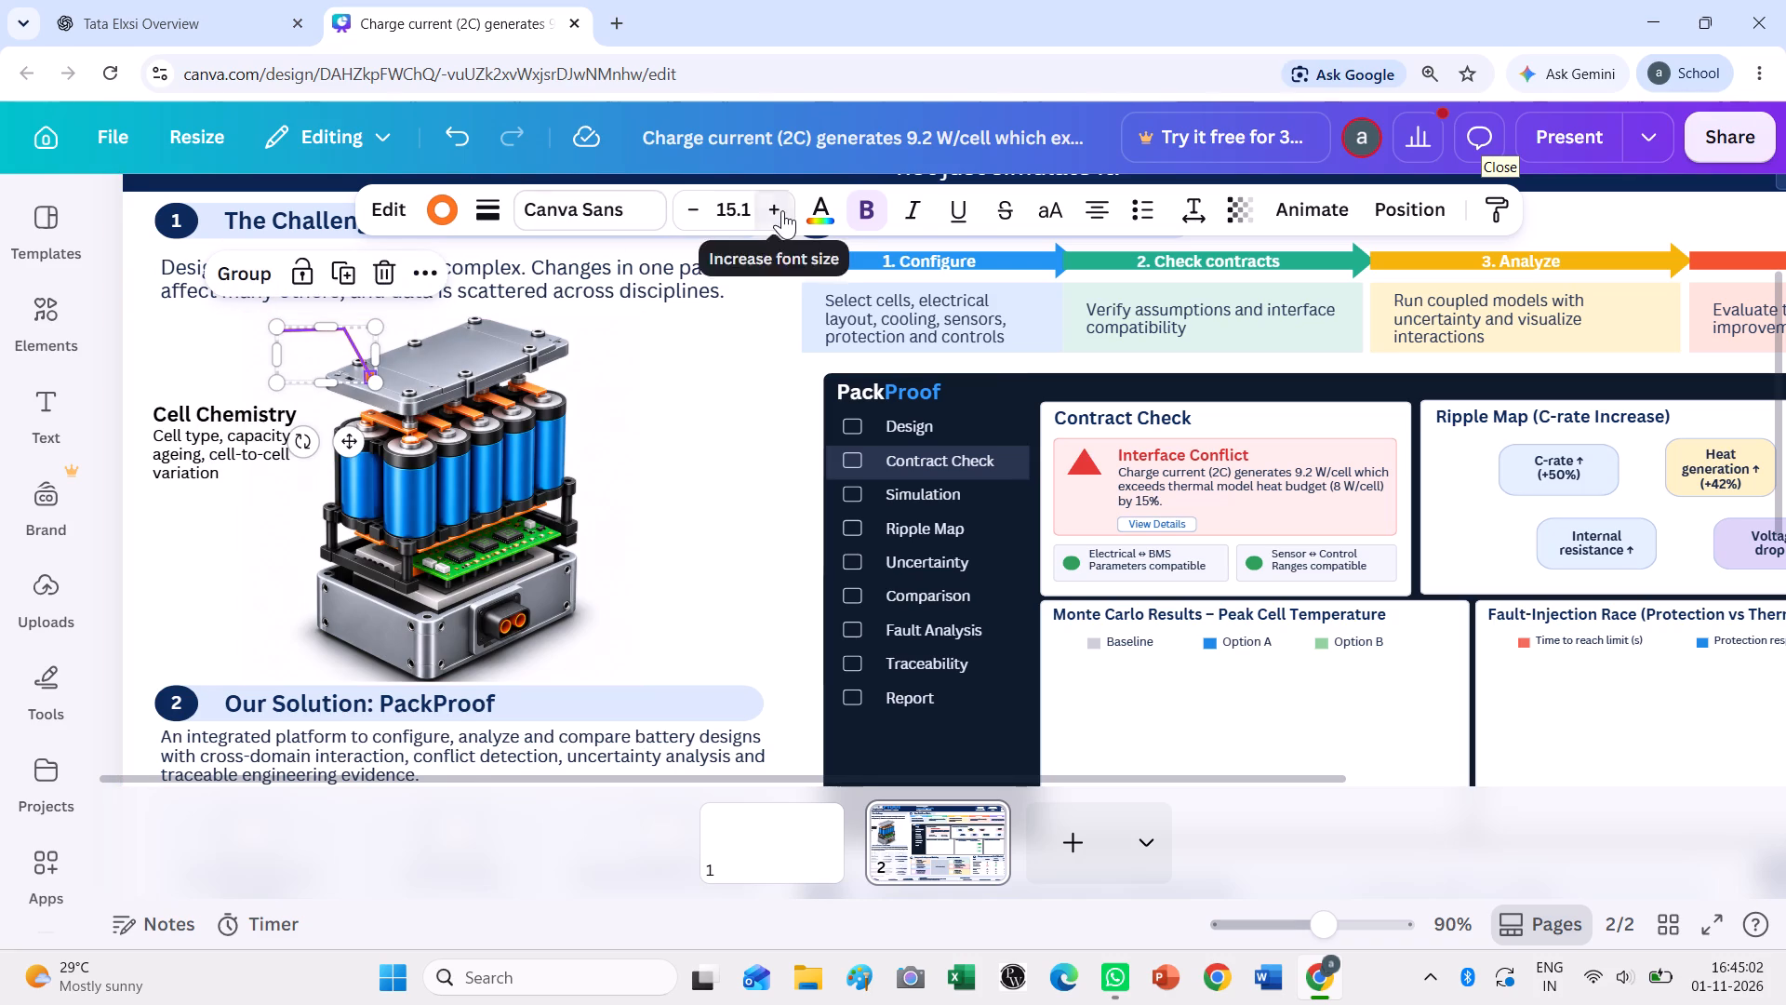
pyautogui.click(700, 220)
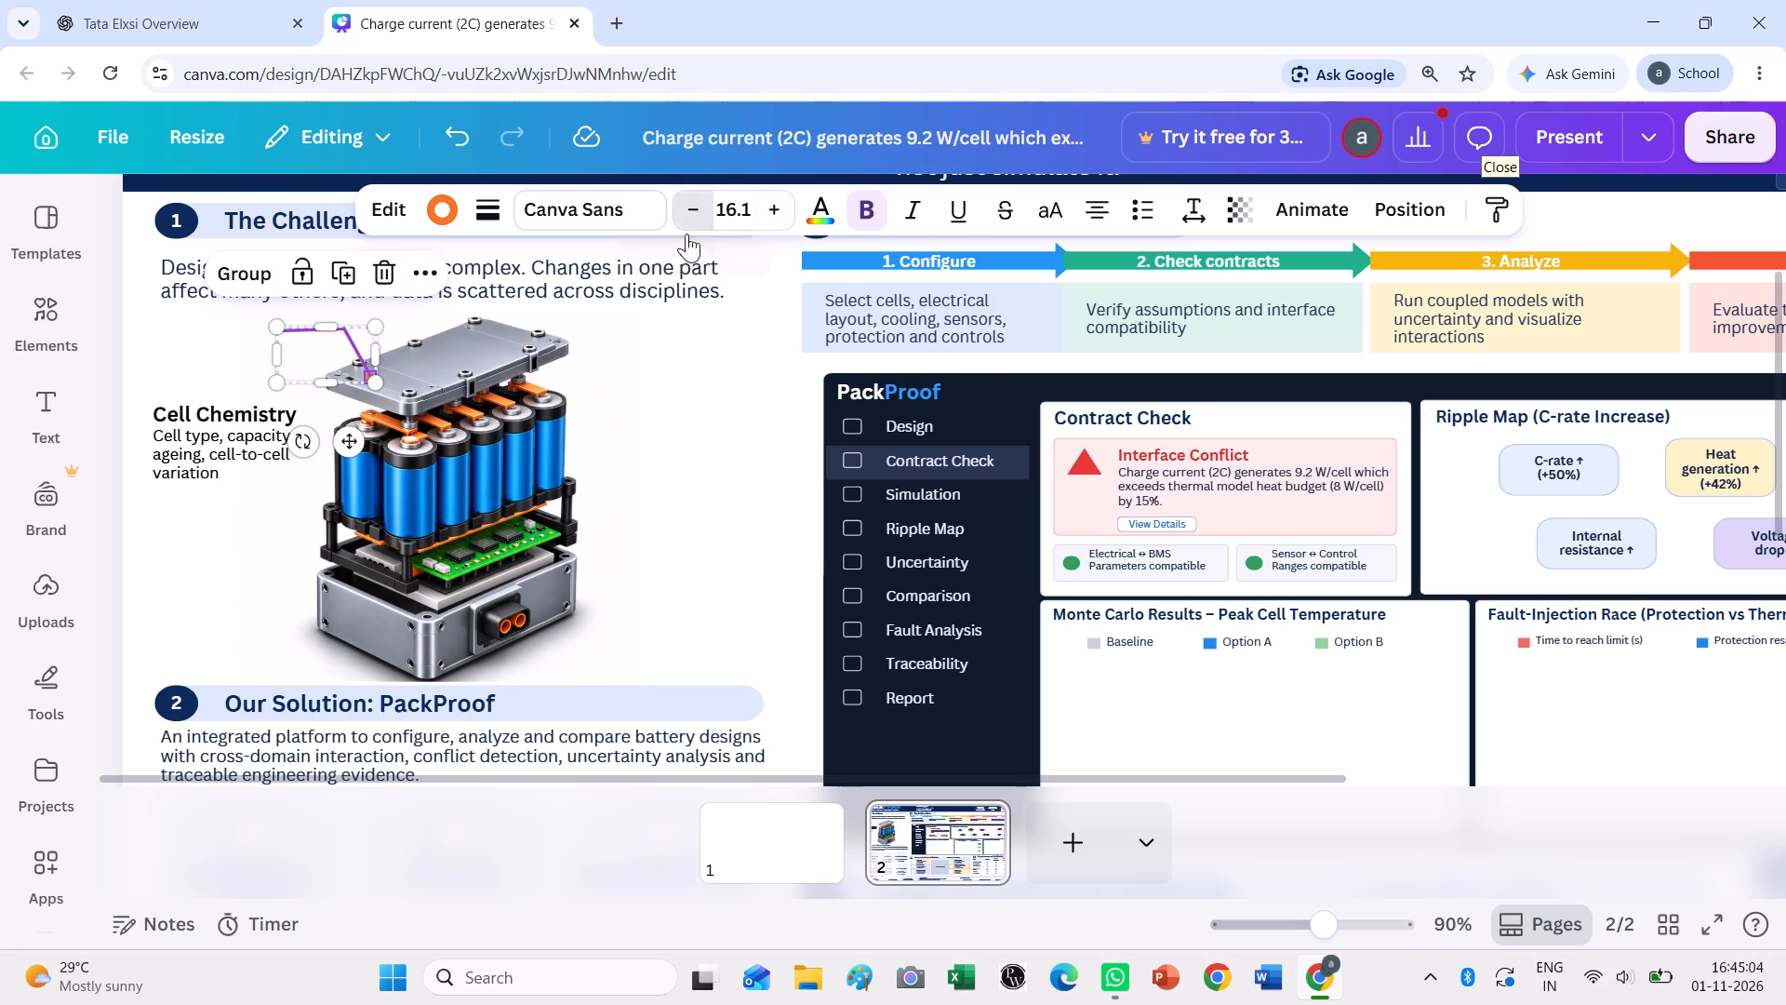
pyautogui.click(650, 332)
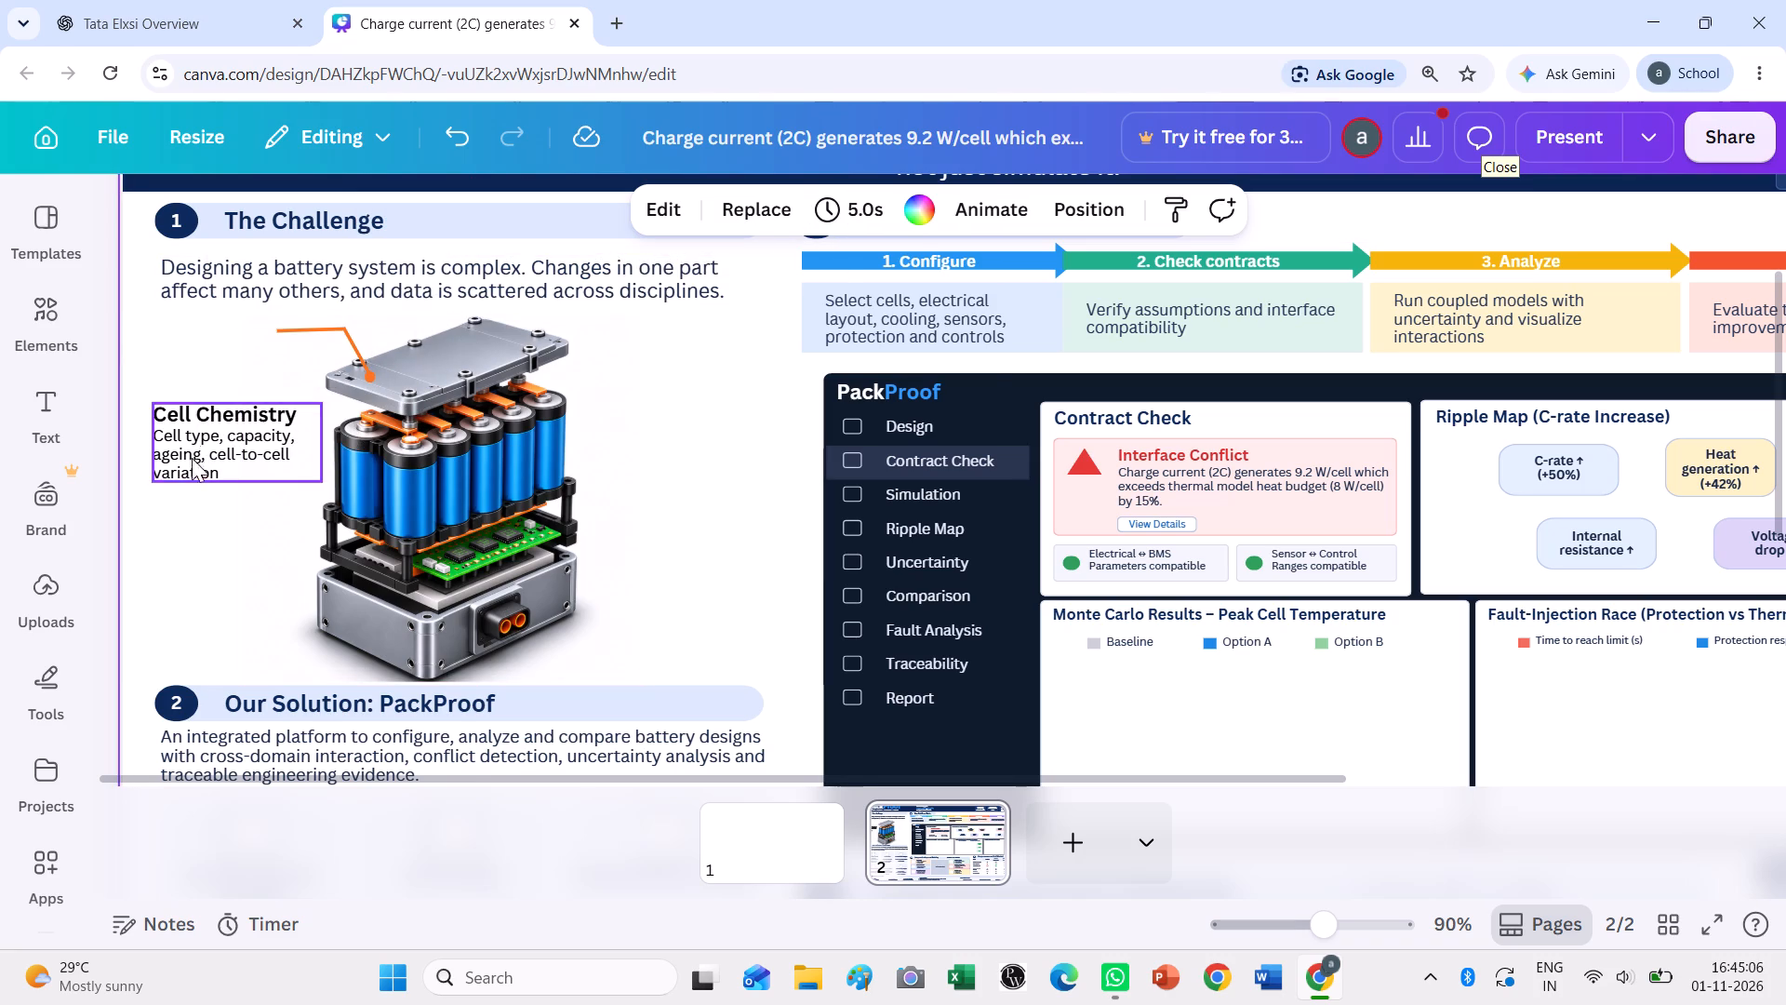
# Move the Cell Chemistry label up beside the outer end of the orange pointer line, just below the Challenge paragraph.
pyautogui.click(268, 494)
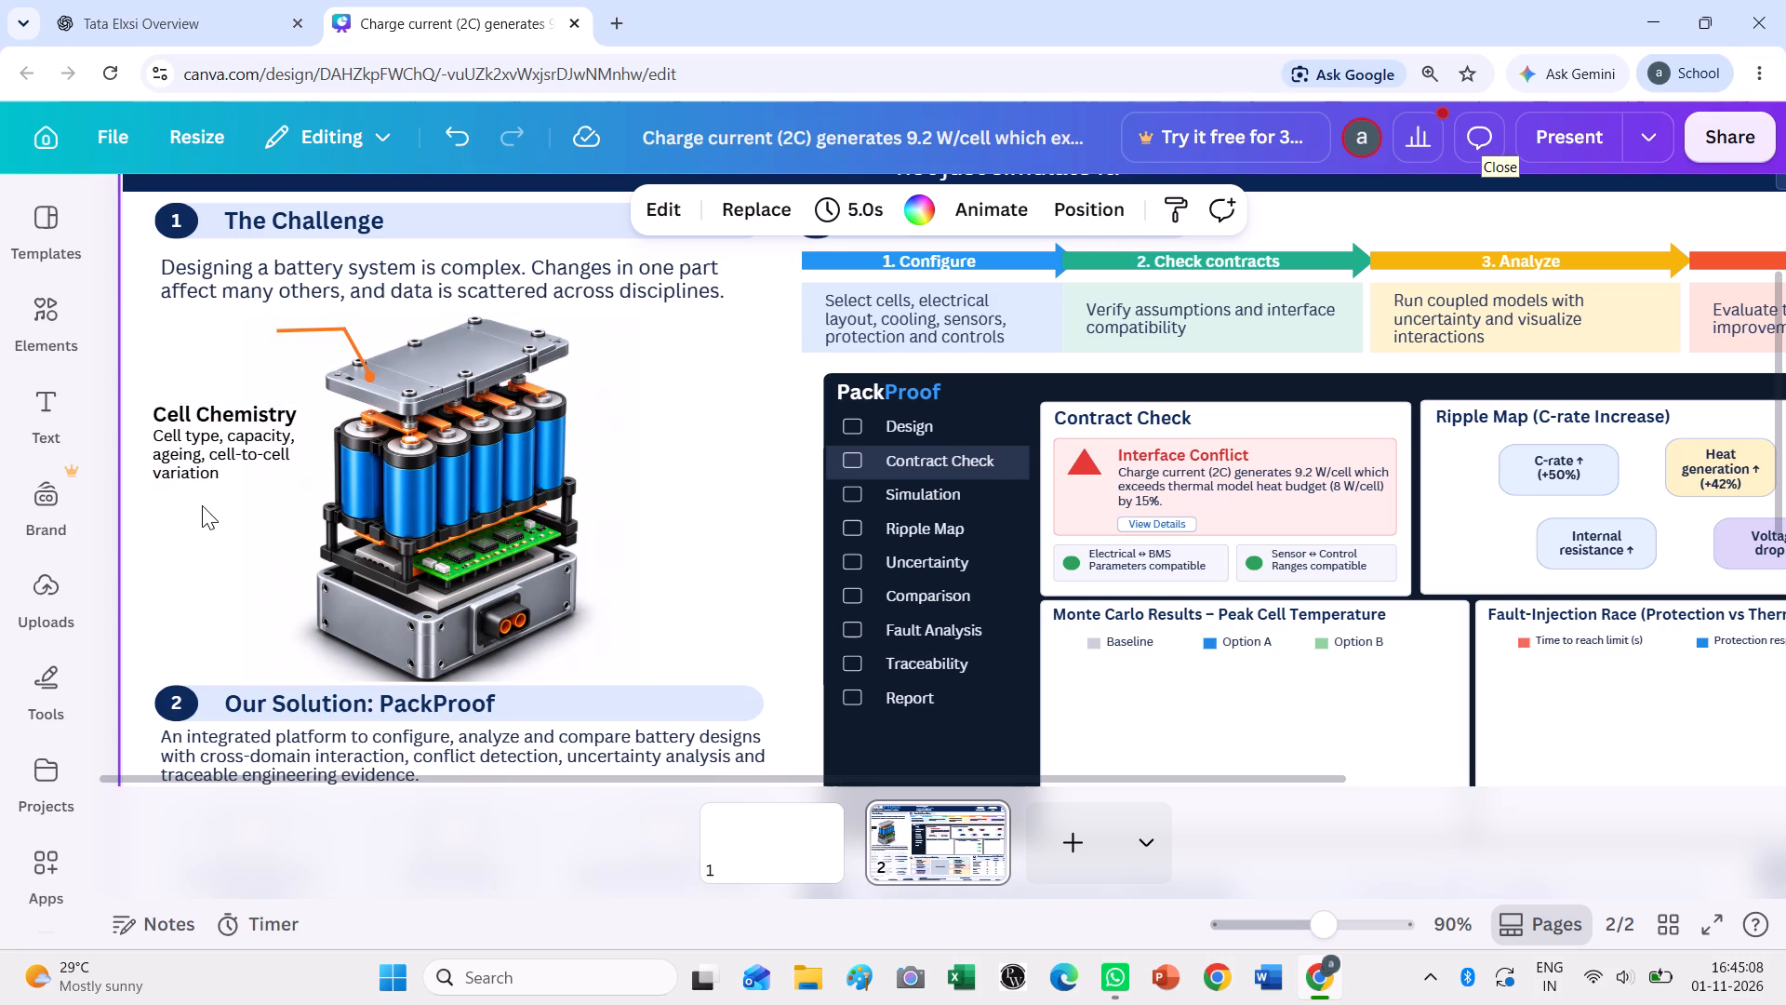
pyautogui.moveTo(201, 508); pyautogui.dragTo(250, 409)
pyautogui.moveTo(241, 454); pyautogui.dragTo(239, 389)
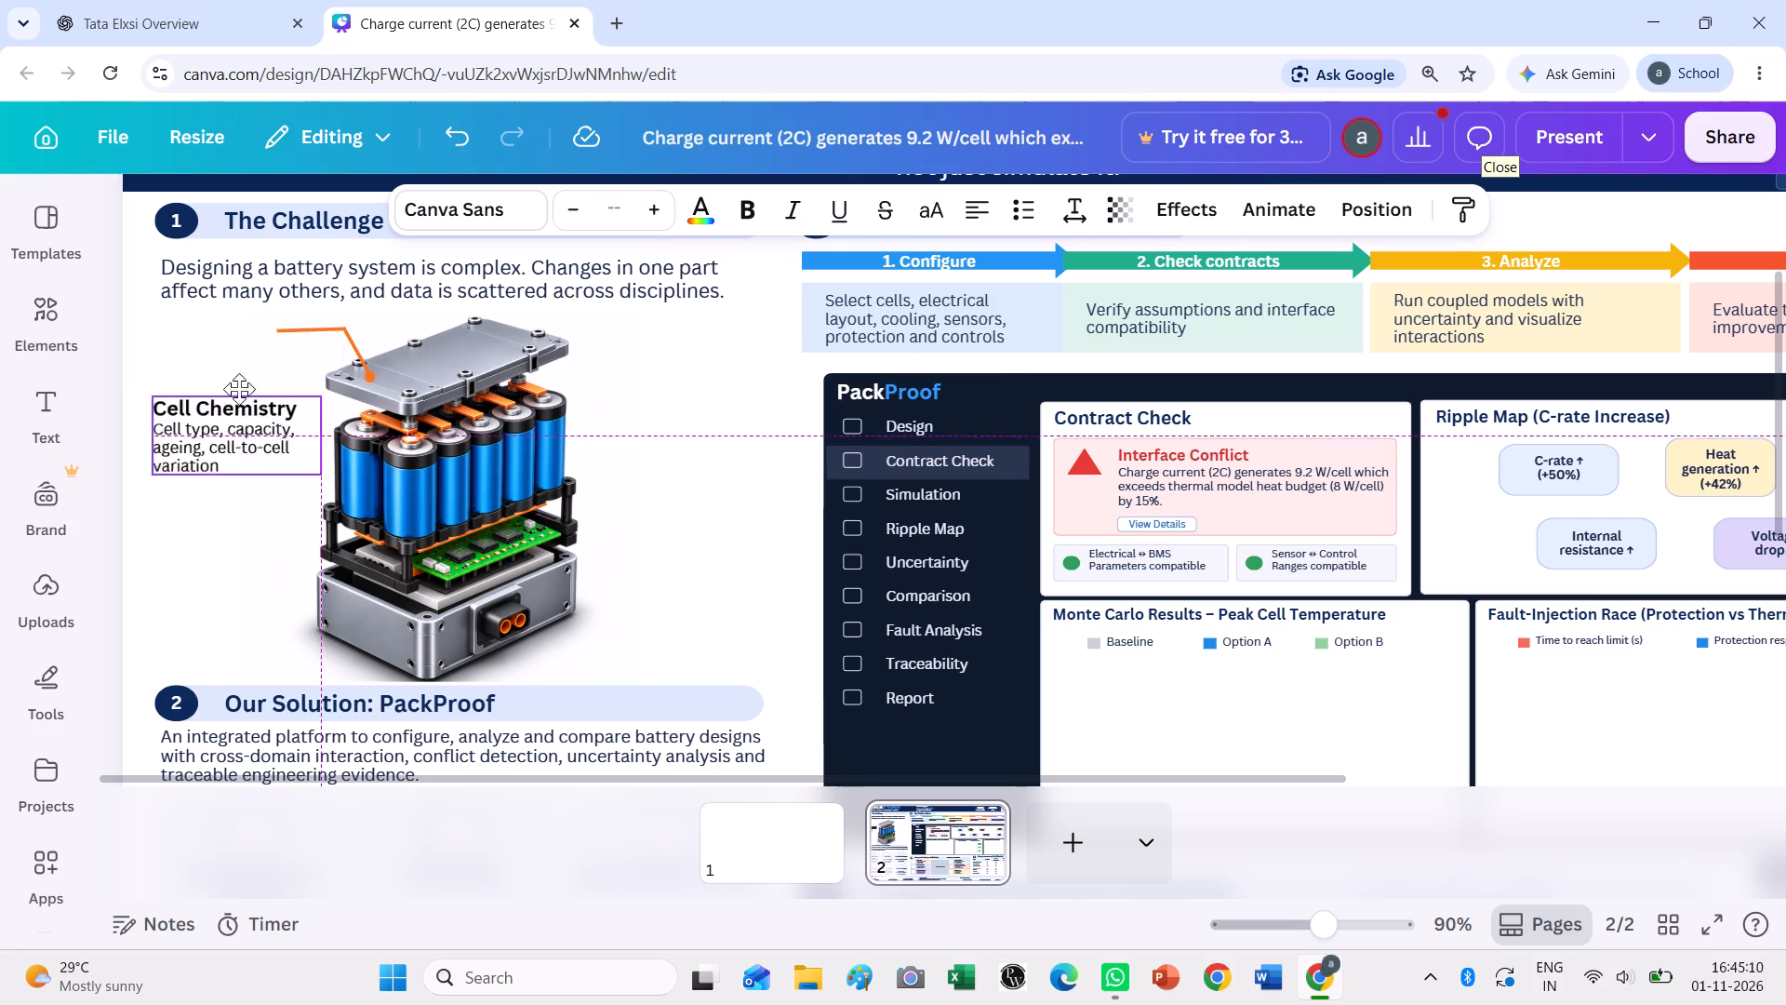
pyautogui.moveTo(239, 389); pyautogui.dragTo(224, 355)
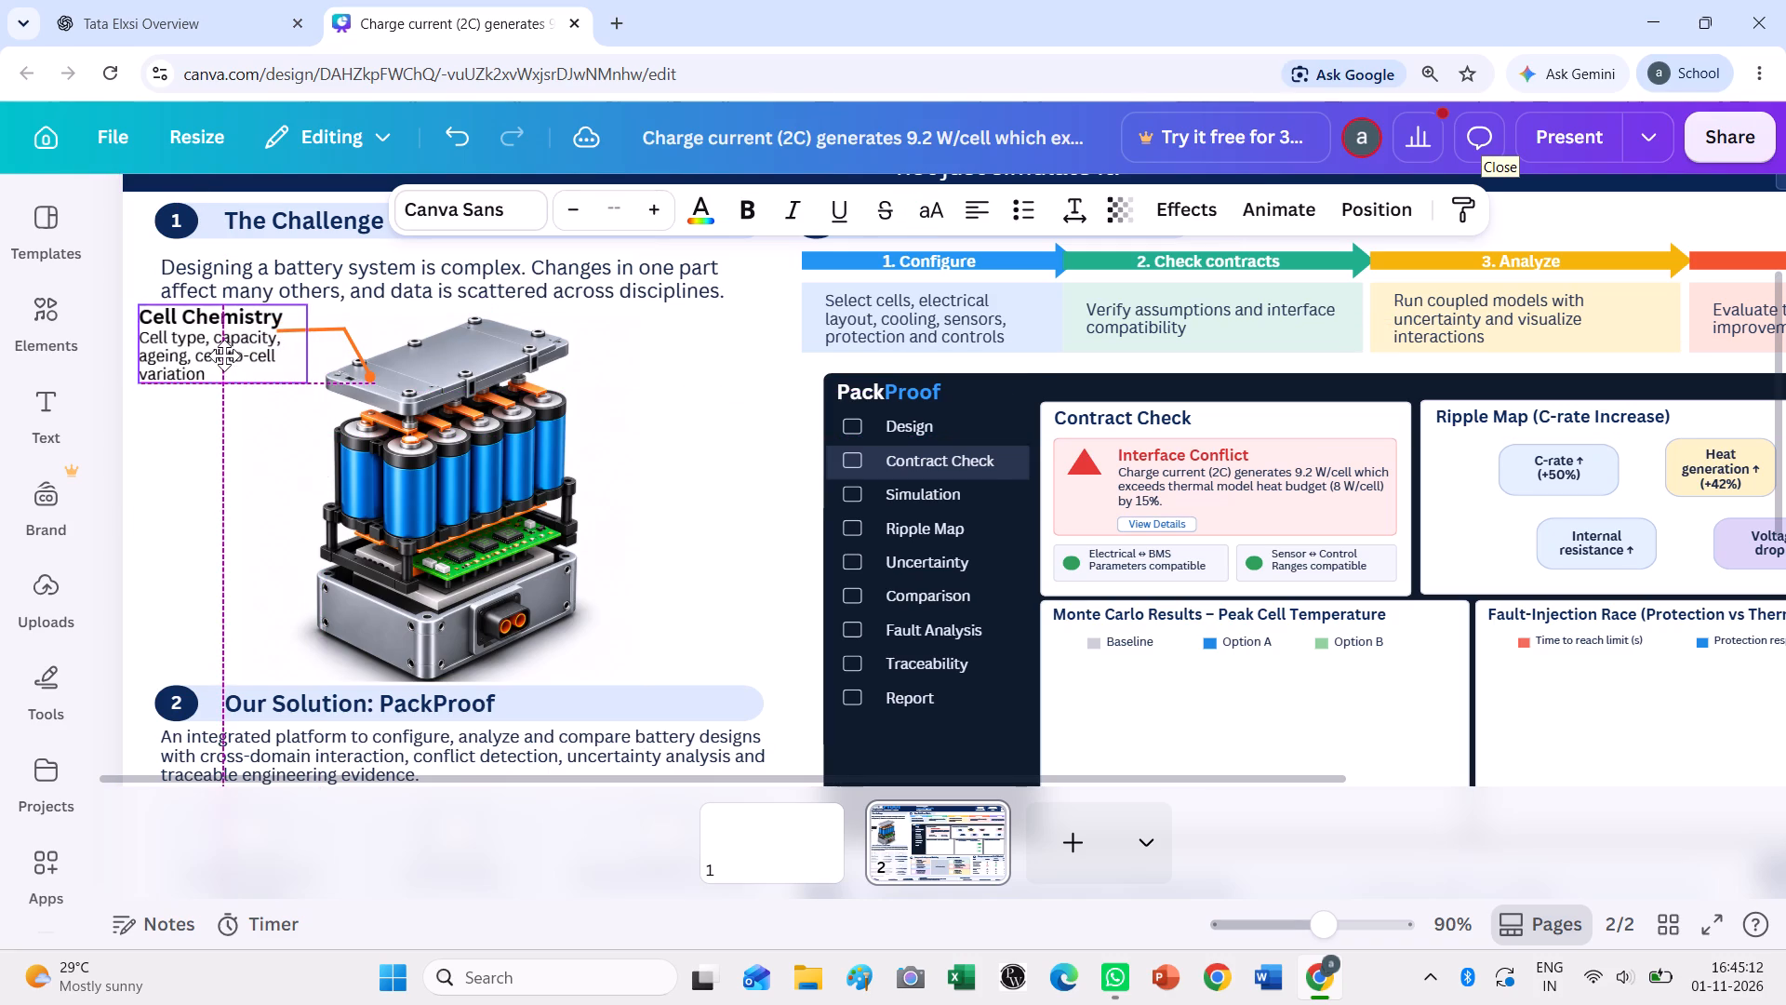
pyautogui.moveTo(224, 355); pyautogui.dragTo(219, 355)
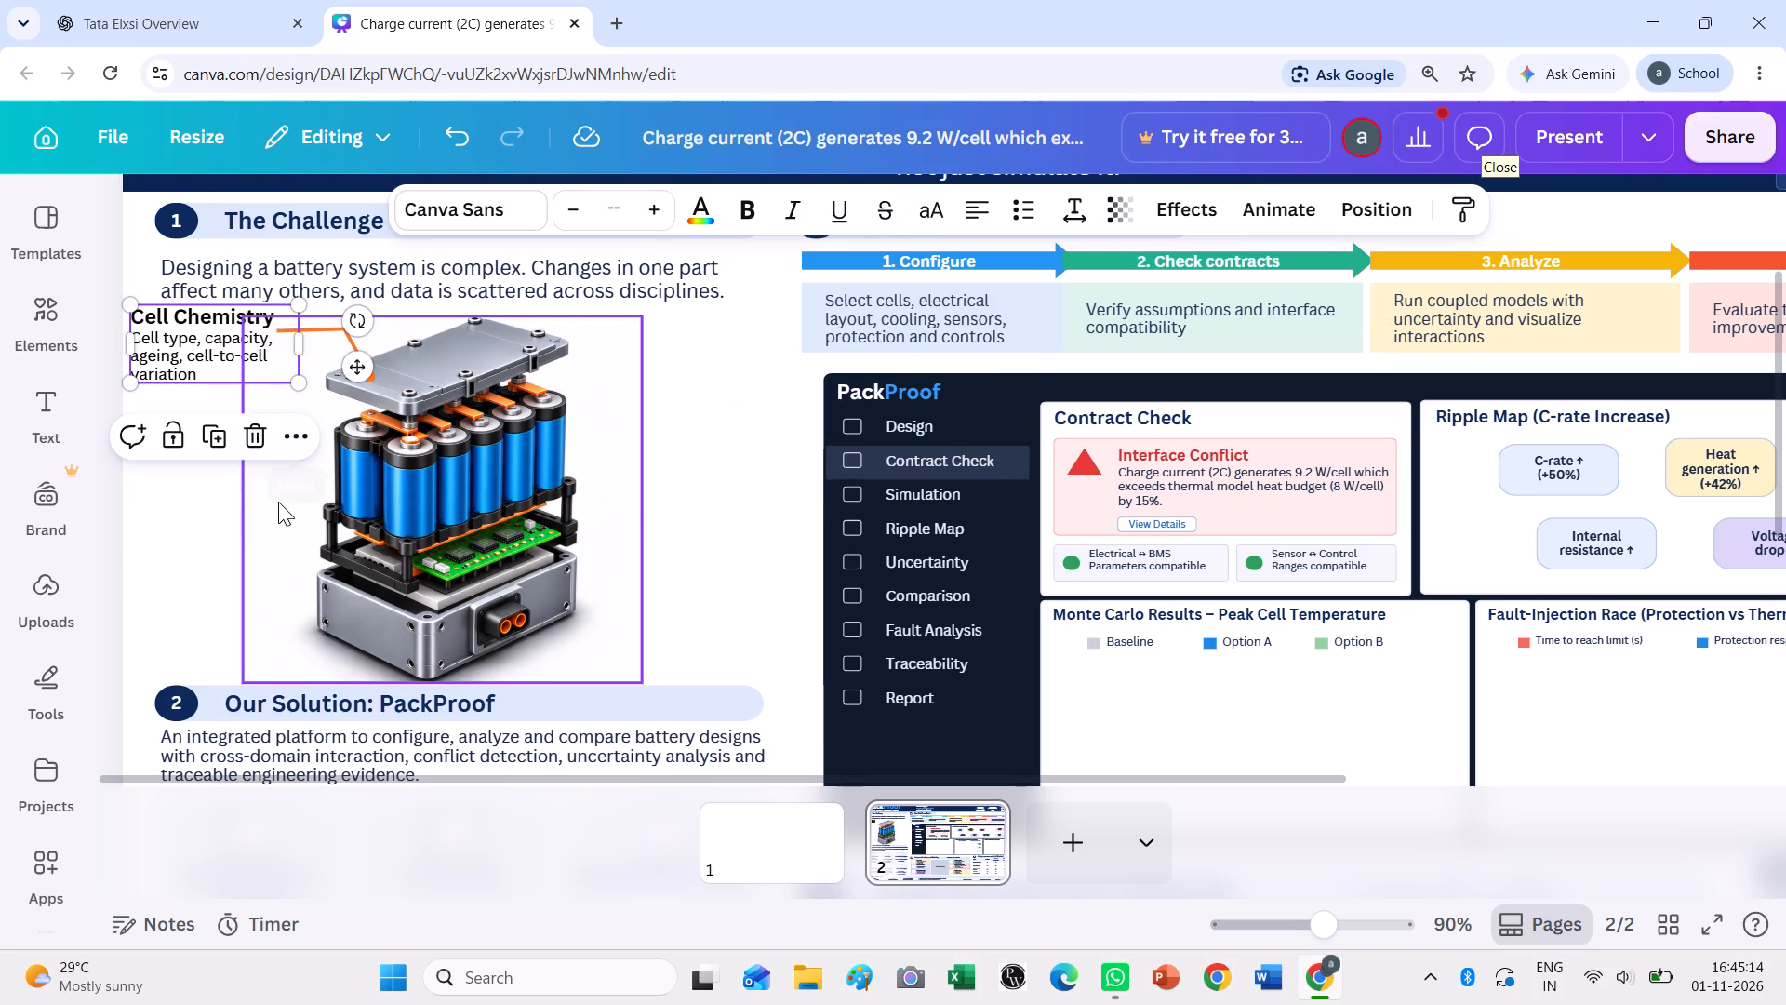
pyautogui.click(278, 502)
pyautogui.click(712, 434)
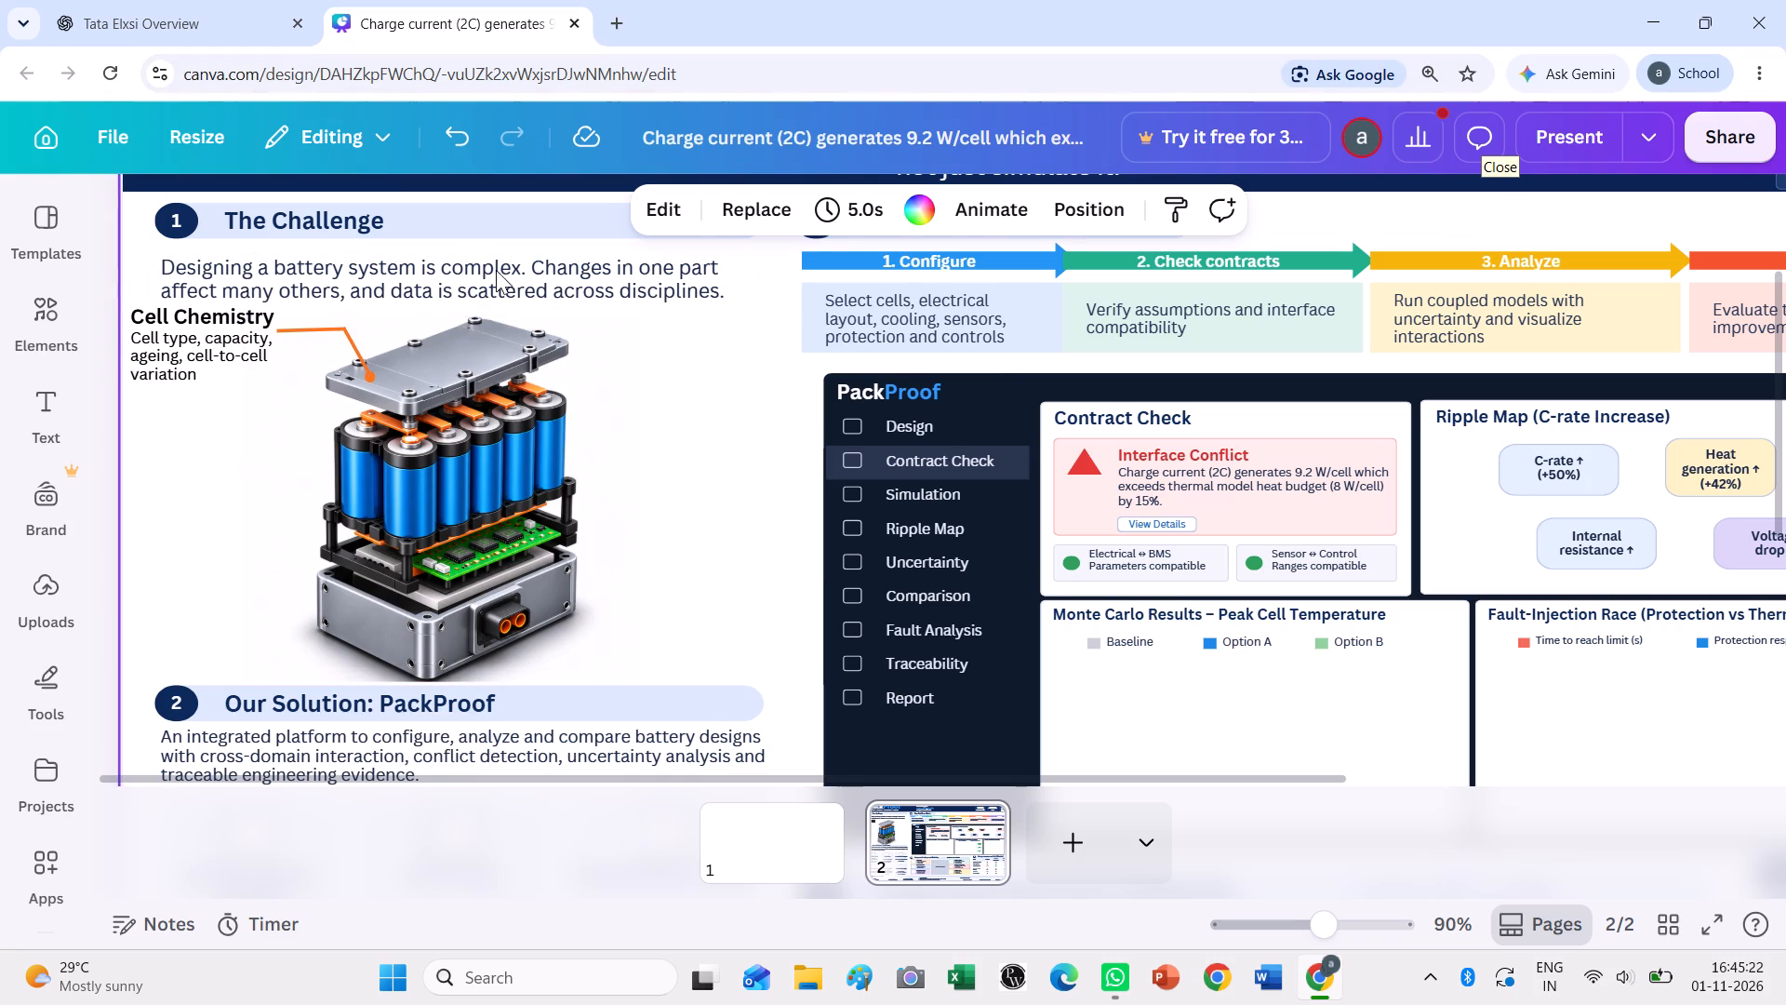
# Move the Challenge paragraph up slightly, closer to its heading, to leave space above the Cell Chemistry label.
pyautogui.moveTo(497, 267); pyautogui.dragTo(494, 258)
pyautogui.click(743, 497)
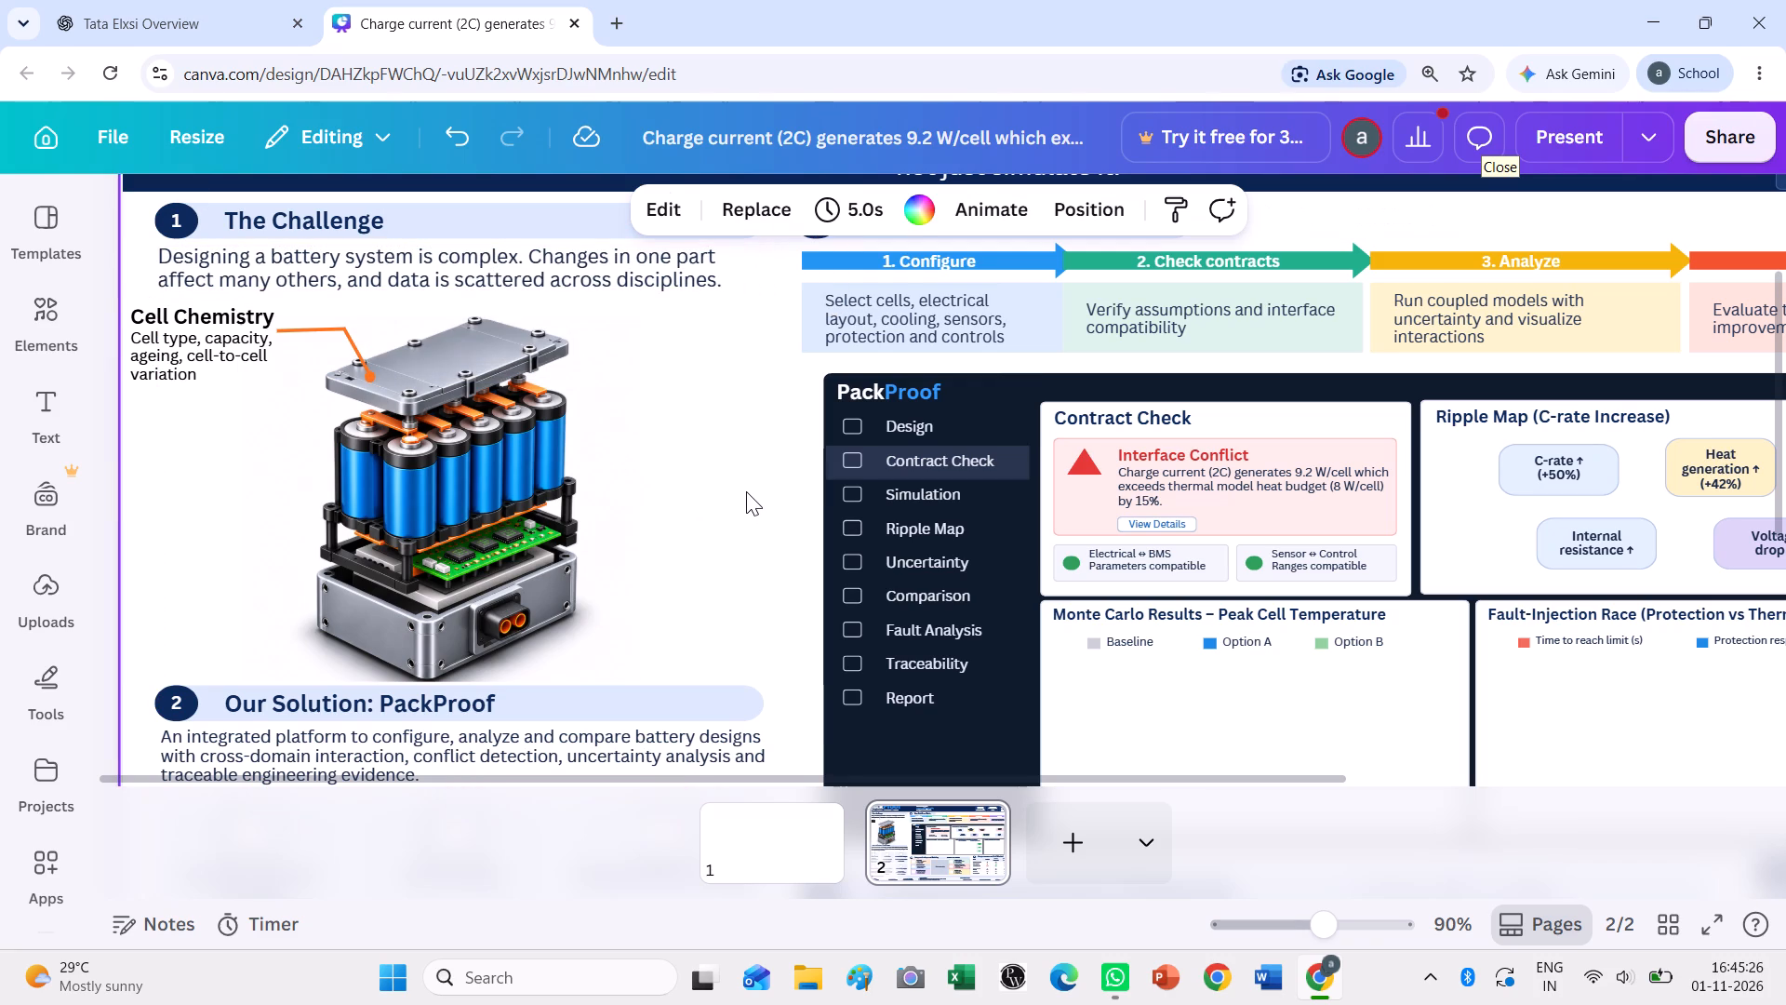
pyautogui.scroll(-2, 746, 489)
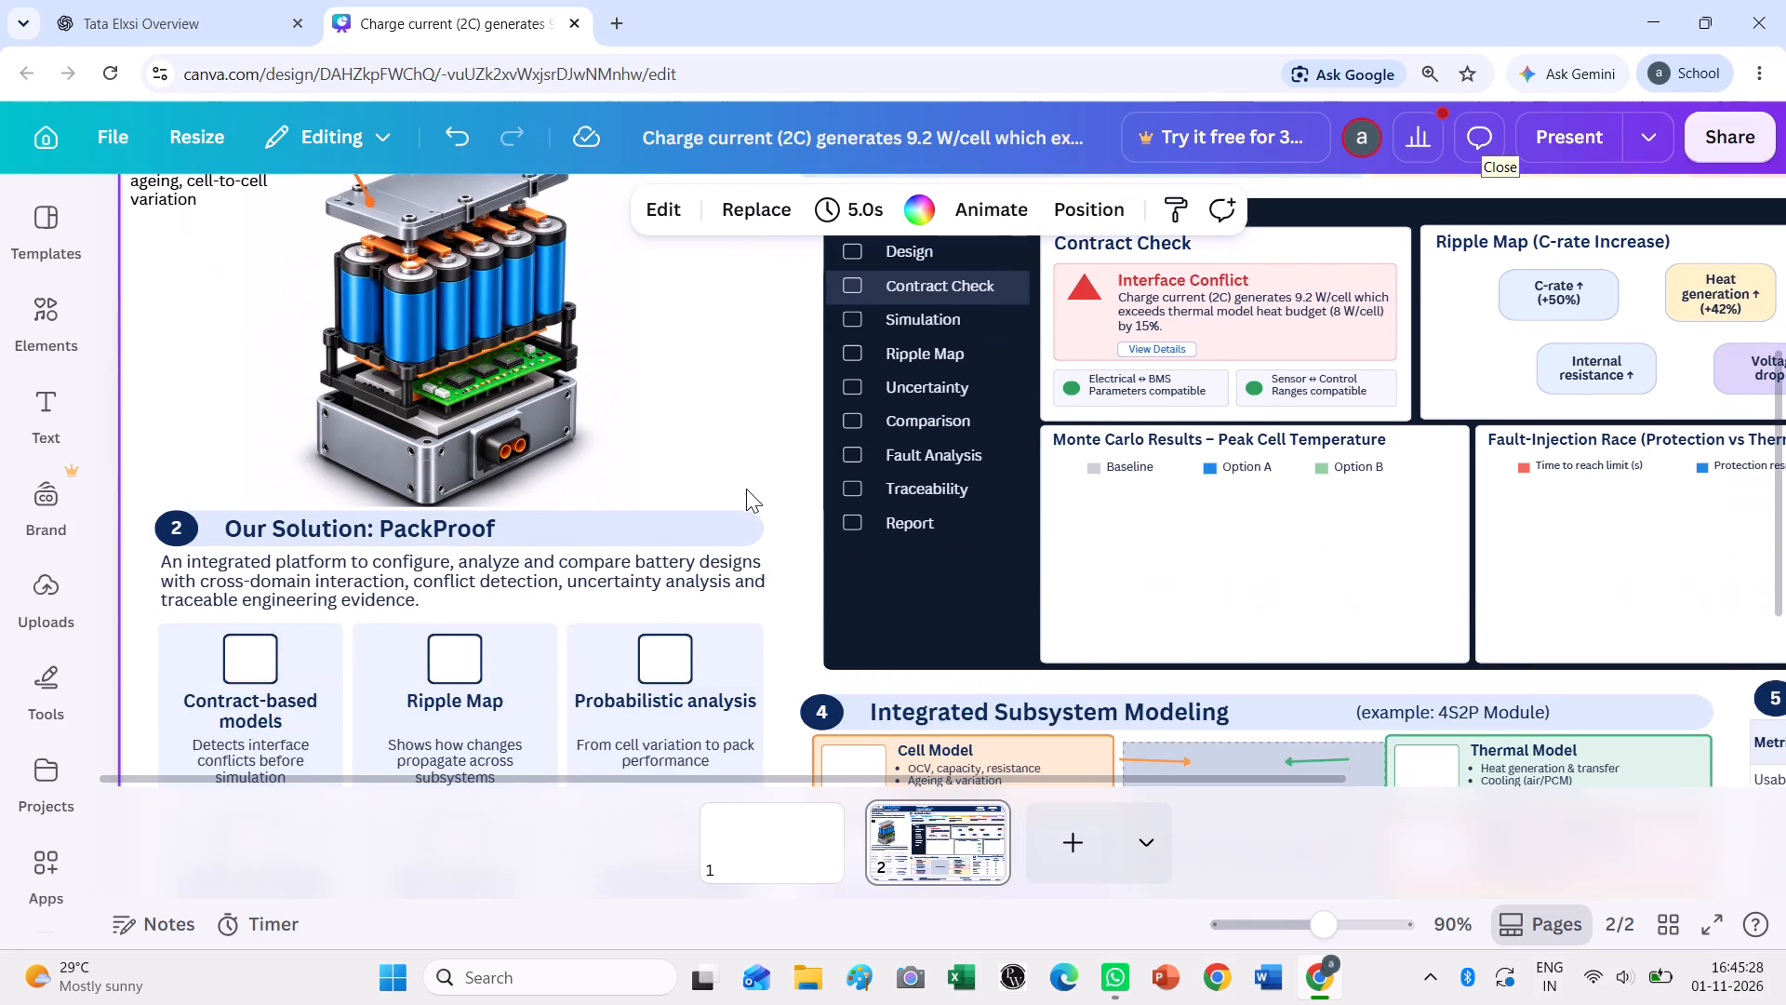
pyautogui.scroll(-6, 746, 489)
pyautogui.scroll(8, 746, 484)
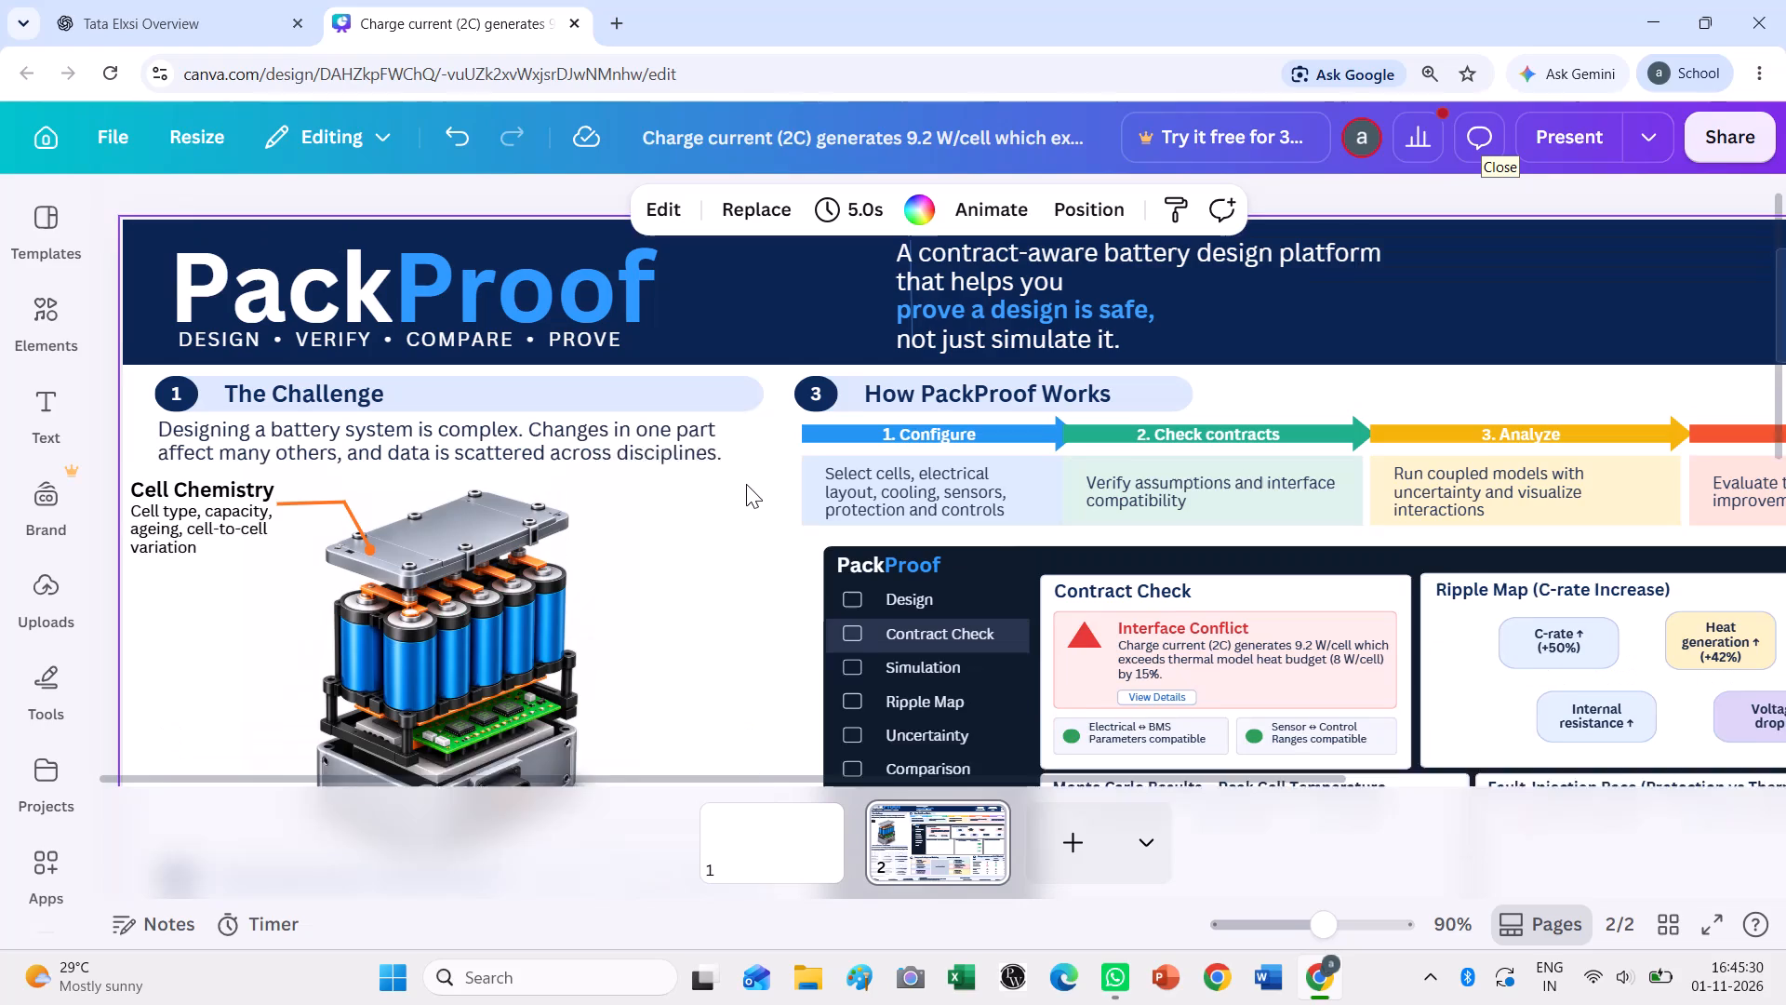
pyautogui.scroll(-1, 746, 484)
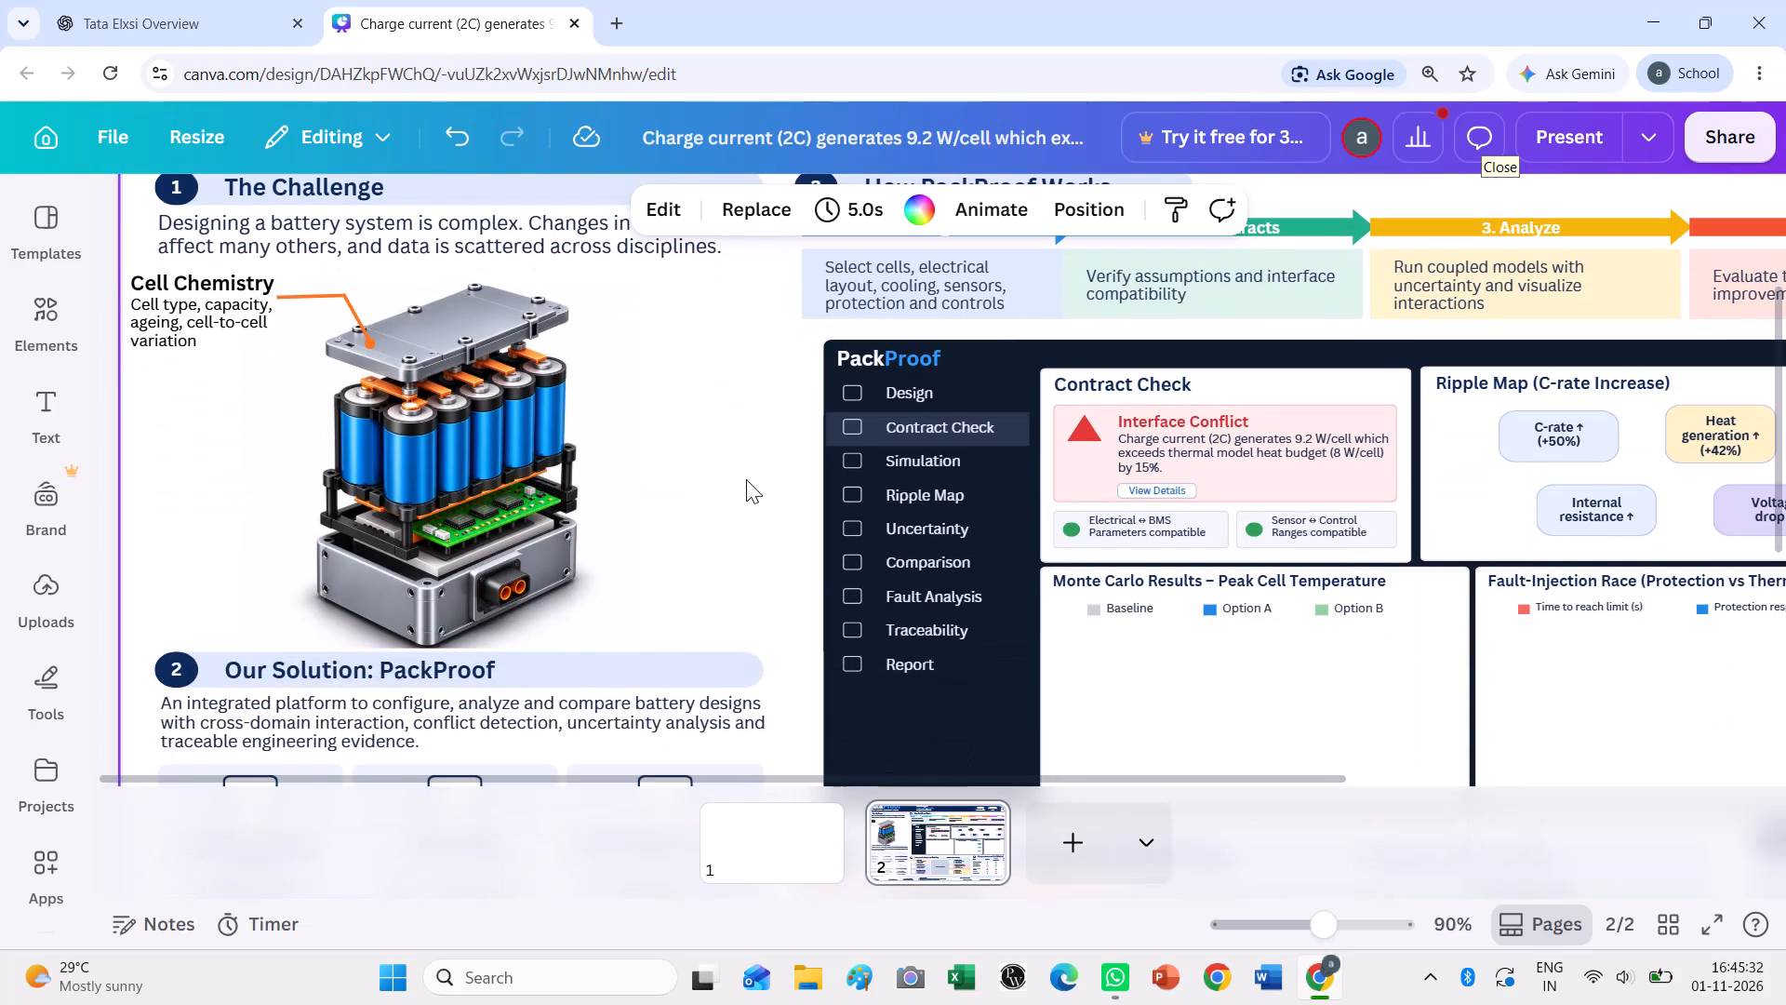
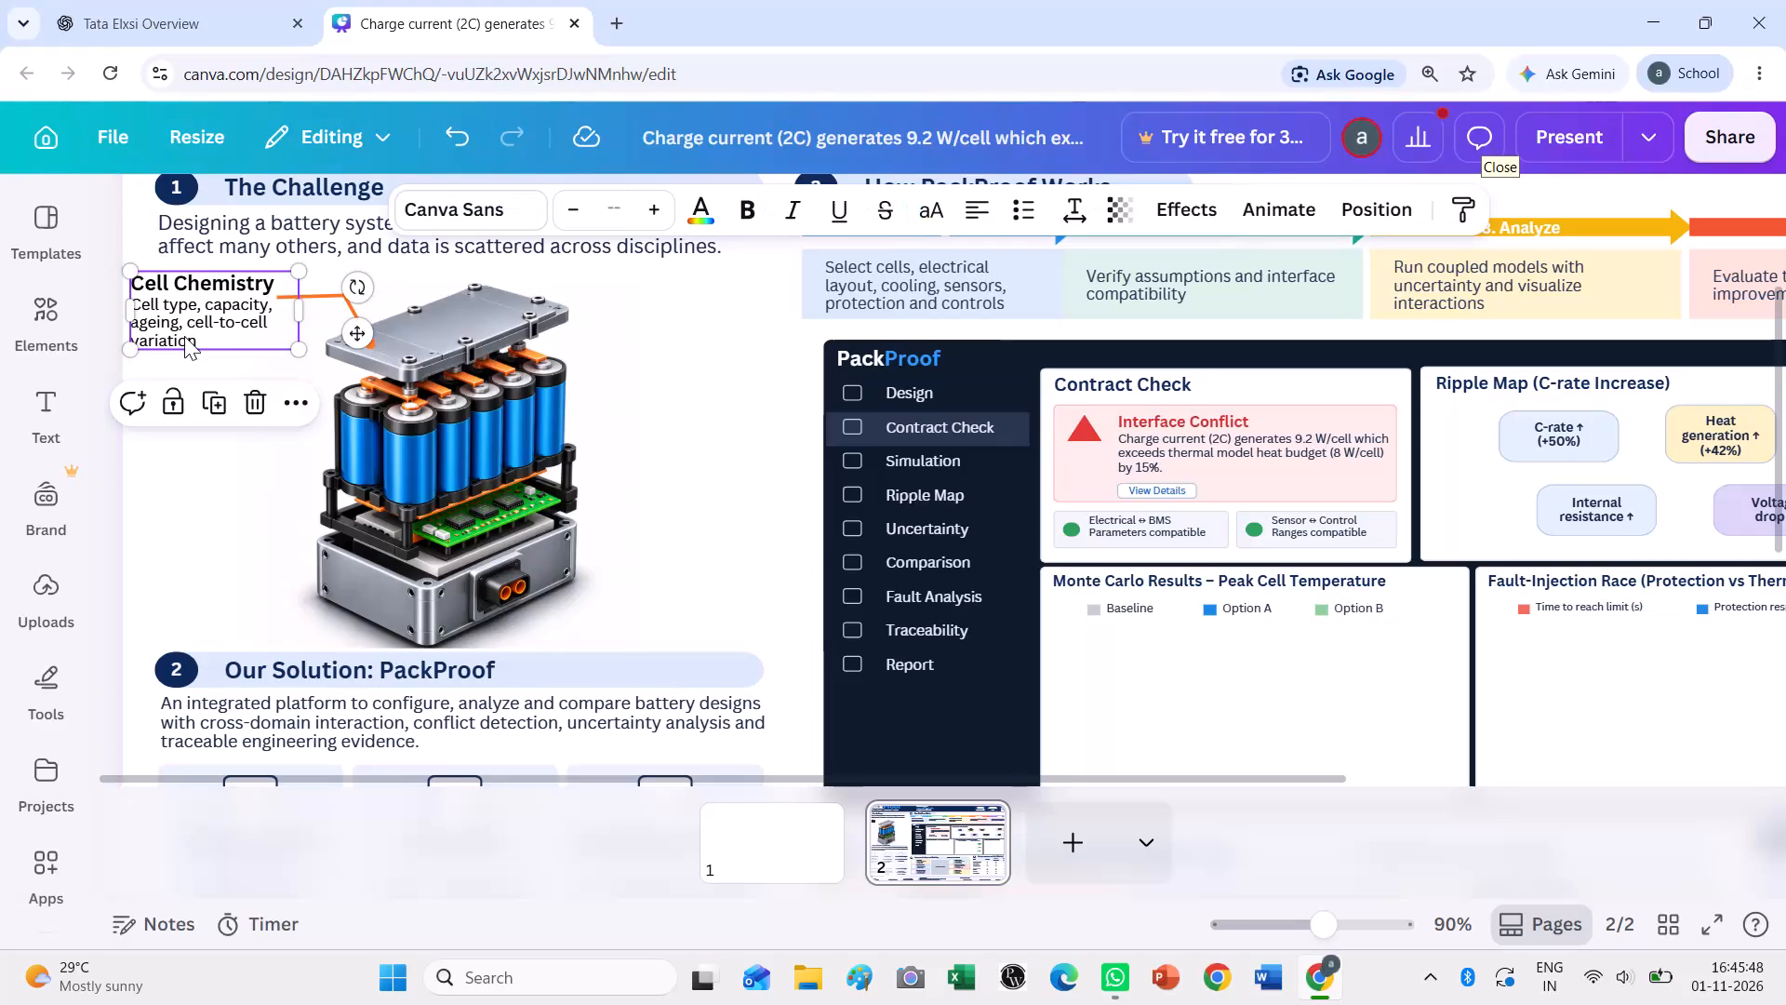
# Duplicate the Cell Chemistry label and place the copy directly below the original, left-aligned with it, beside the blue battery cells.
pyautogui.hotkey('ctrl', 'c')
pyautogui.hotkey('ctrl', 'v')
pyautogui.moveTo(254, 335); pyautogui.dragTo(240, 418)
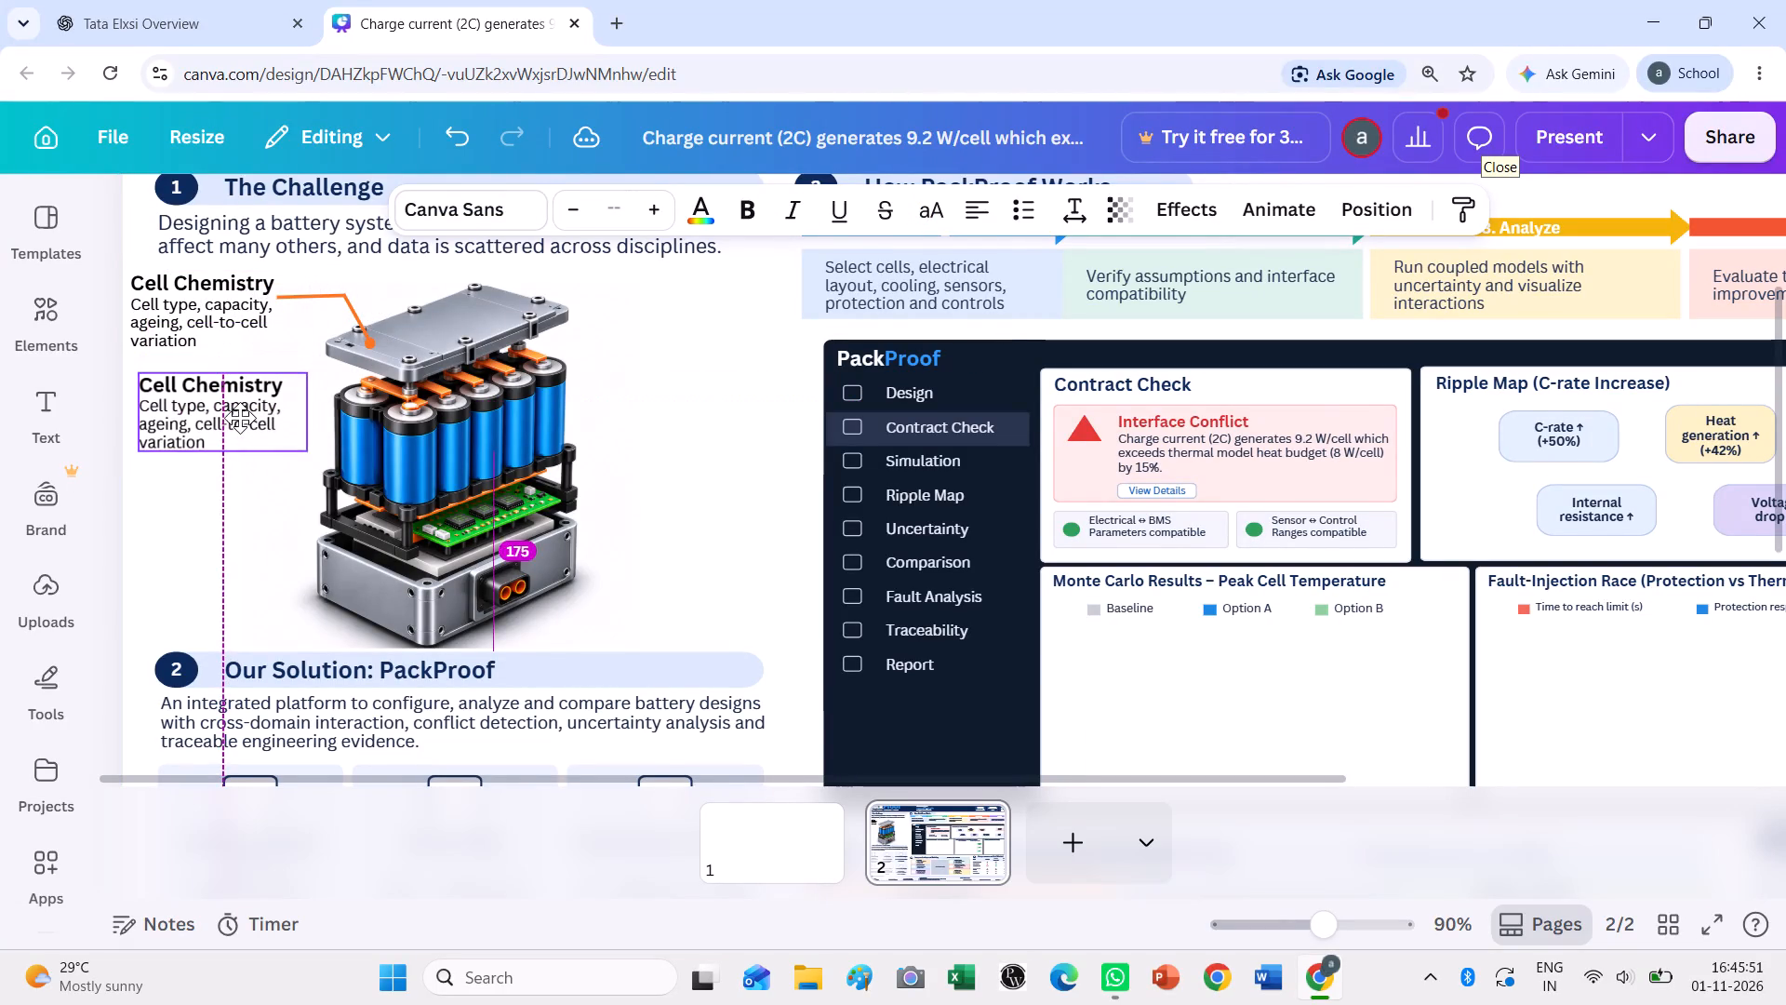
pyautogui.moveTo(240, 418); pyautogui.dragTo(239, 416)
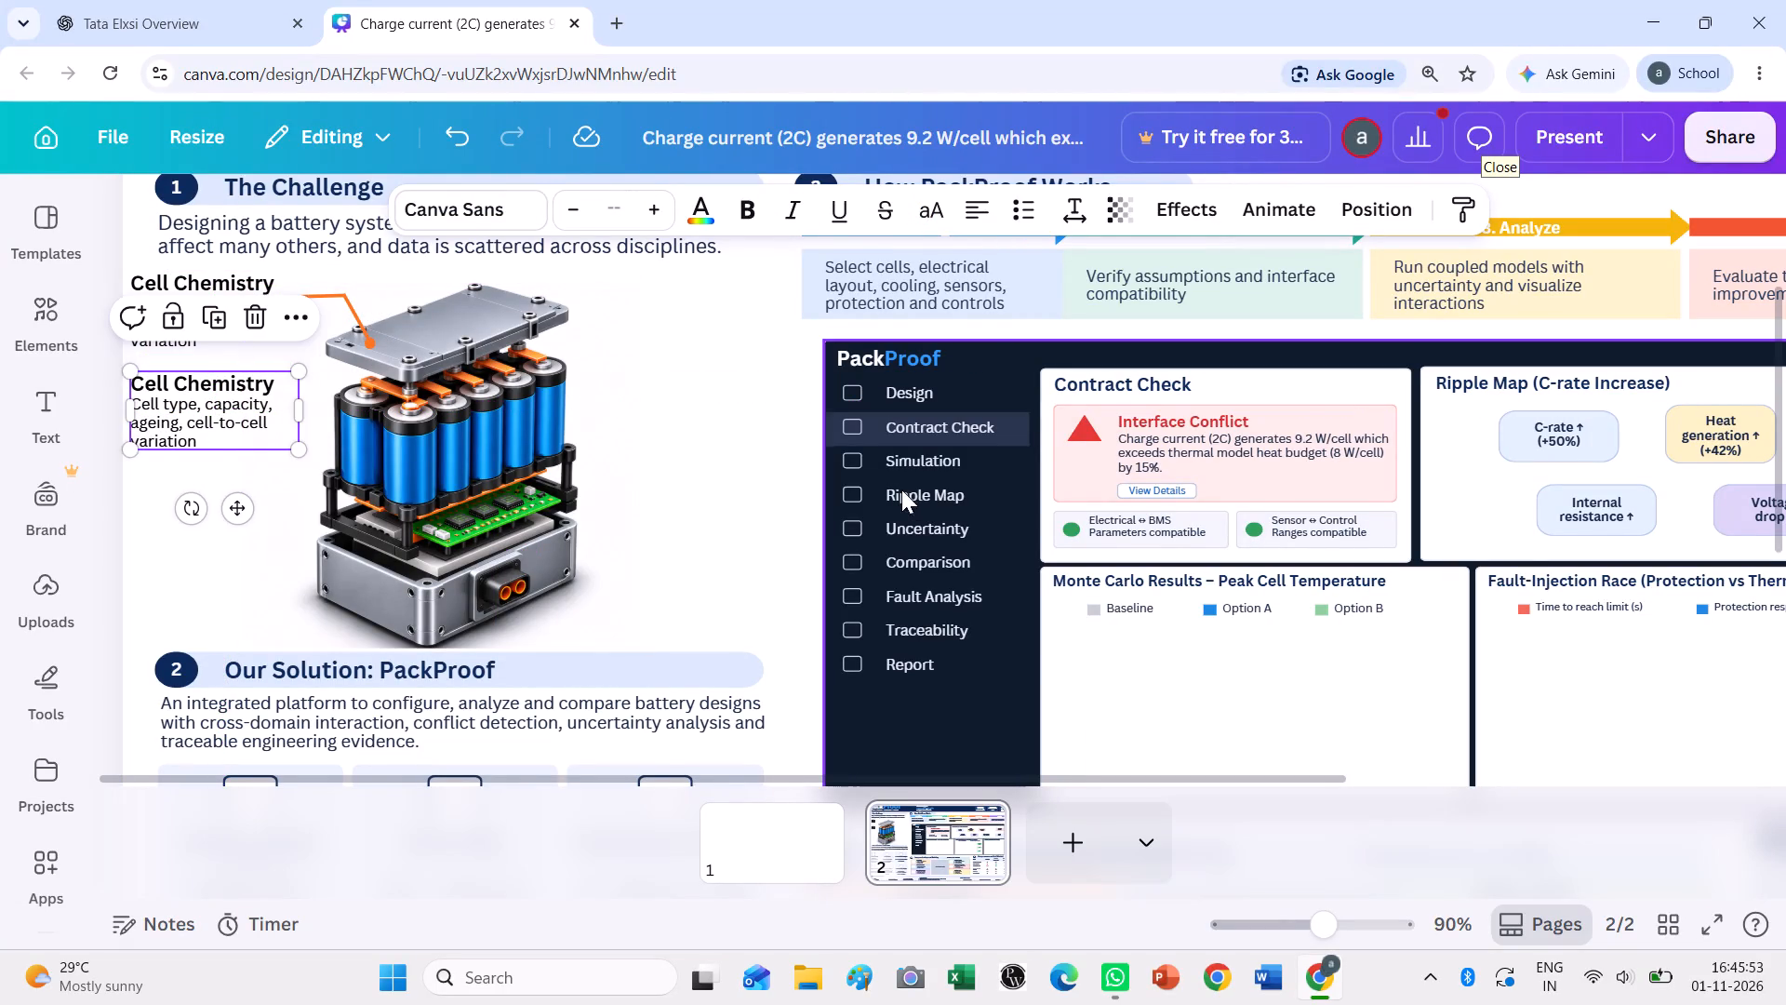
pyautogui.click(770, 530)
pyautogui.moveTo(417, 282); pyautogui.dragTo(419, 282)
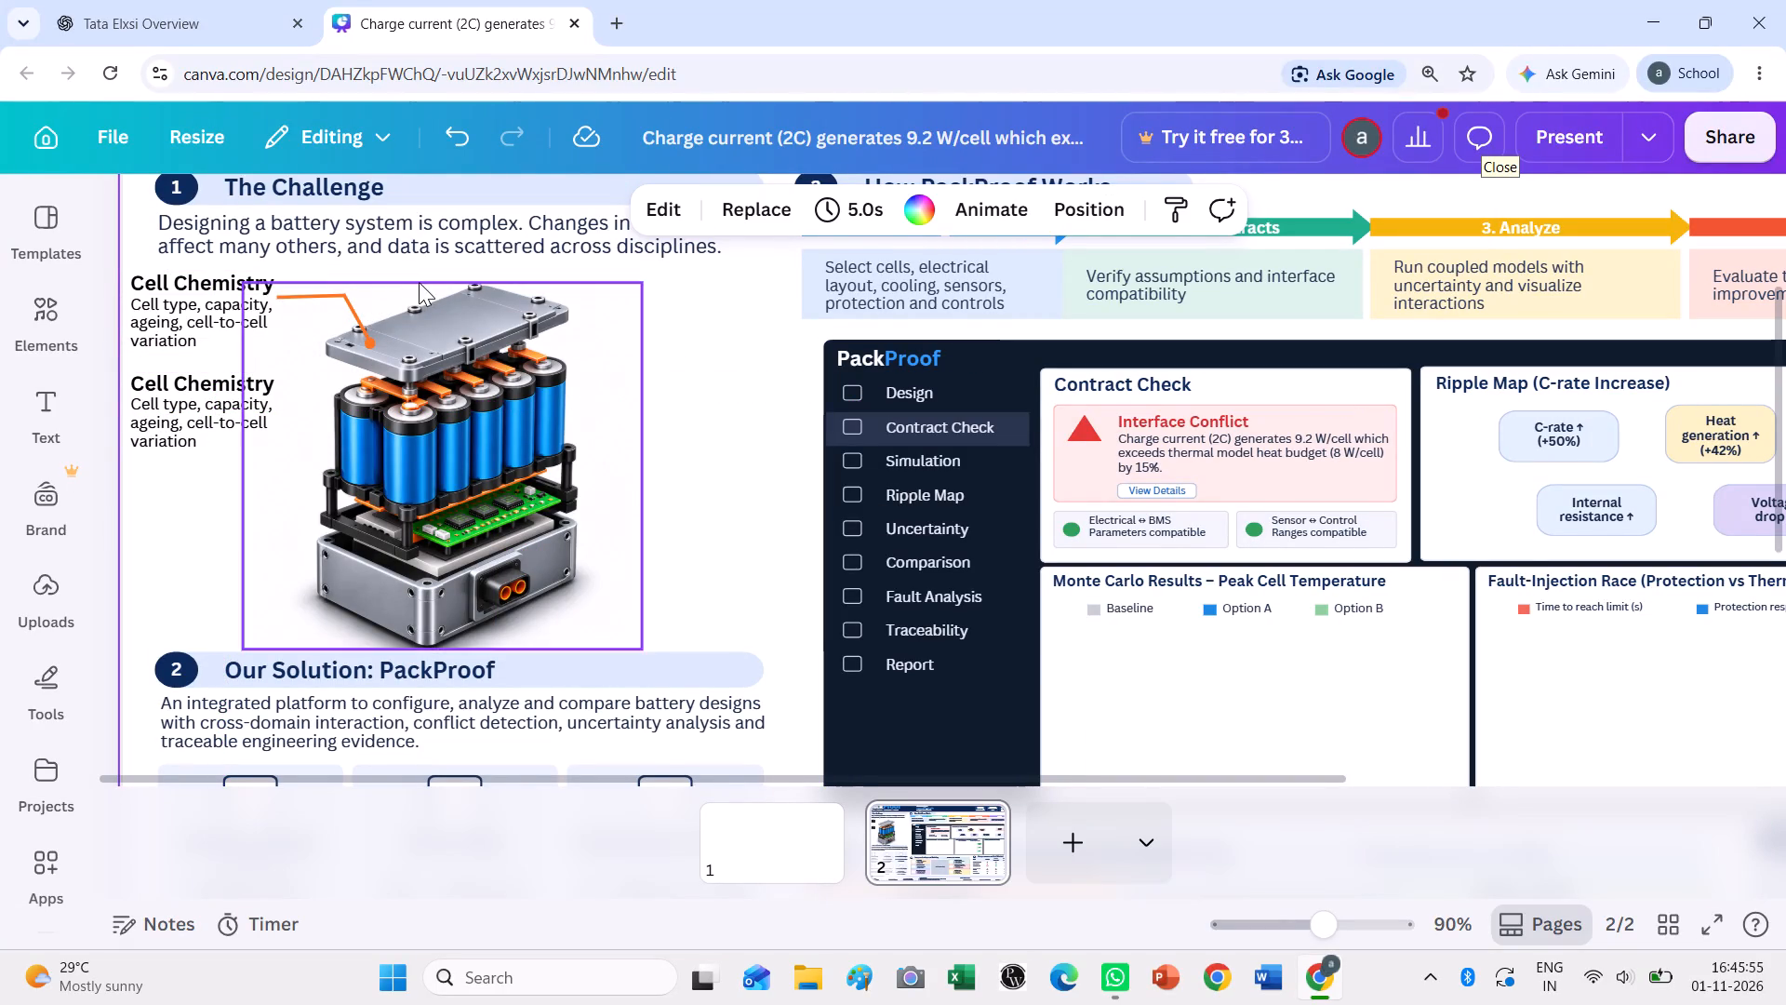
pyautogui.moveTo(419, 282); pyautogui.dragTo(320, 345)
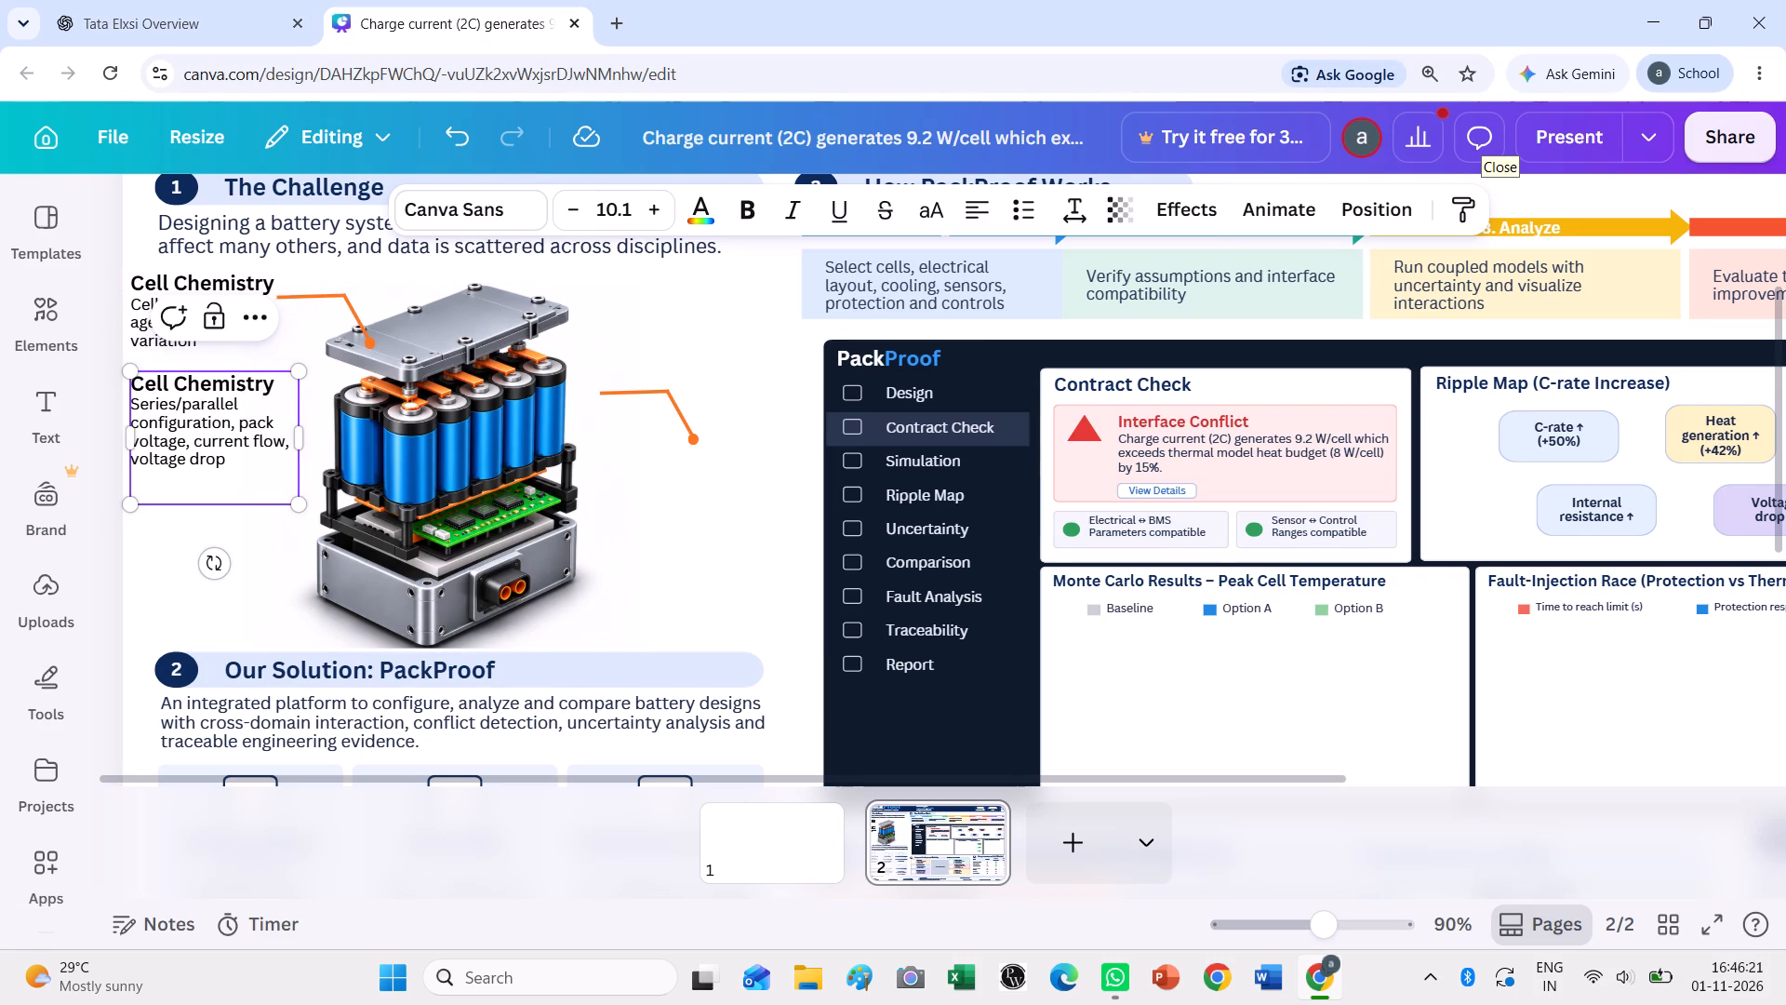
pyautogui.click(750, 481)
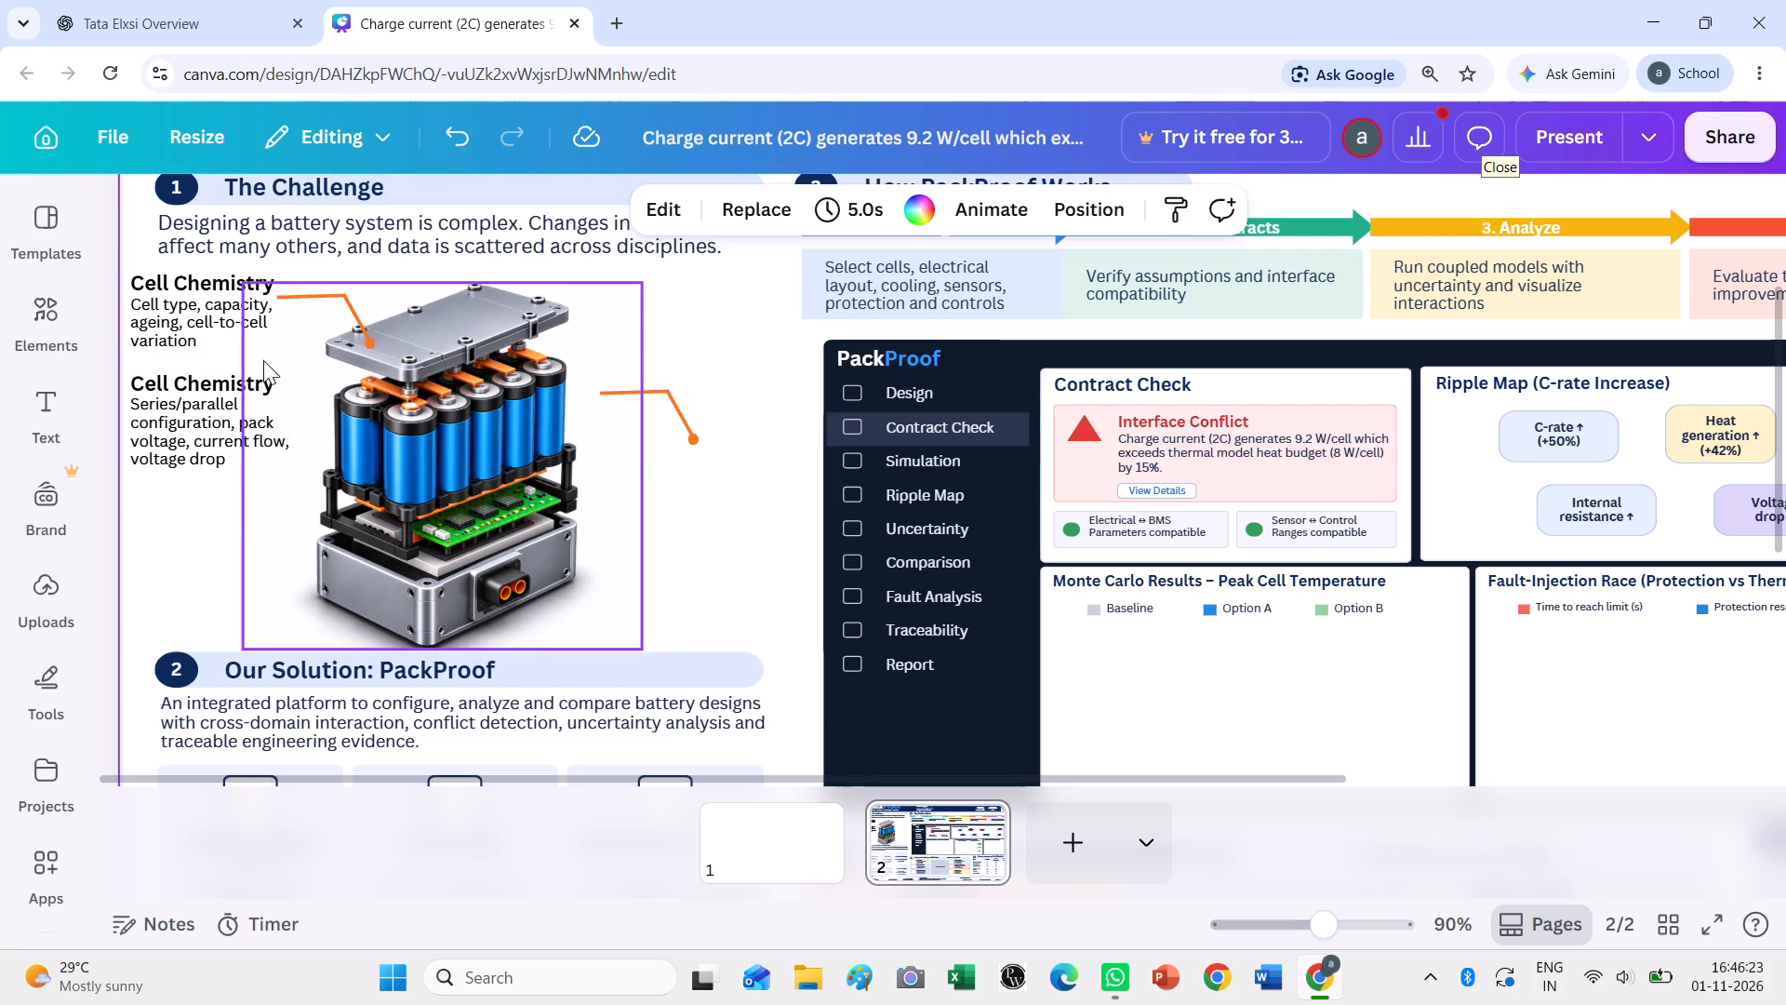
# Change the heading of the lower Cell Chemistry label to "Electrical".
pyautogui.doubleClick(260, 385)
pyautogui.moveTo(281, 383); pyautogui.dragTo(153, 385)
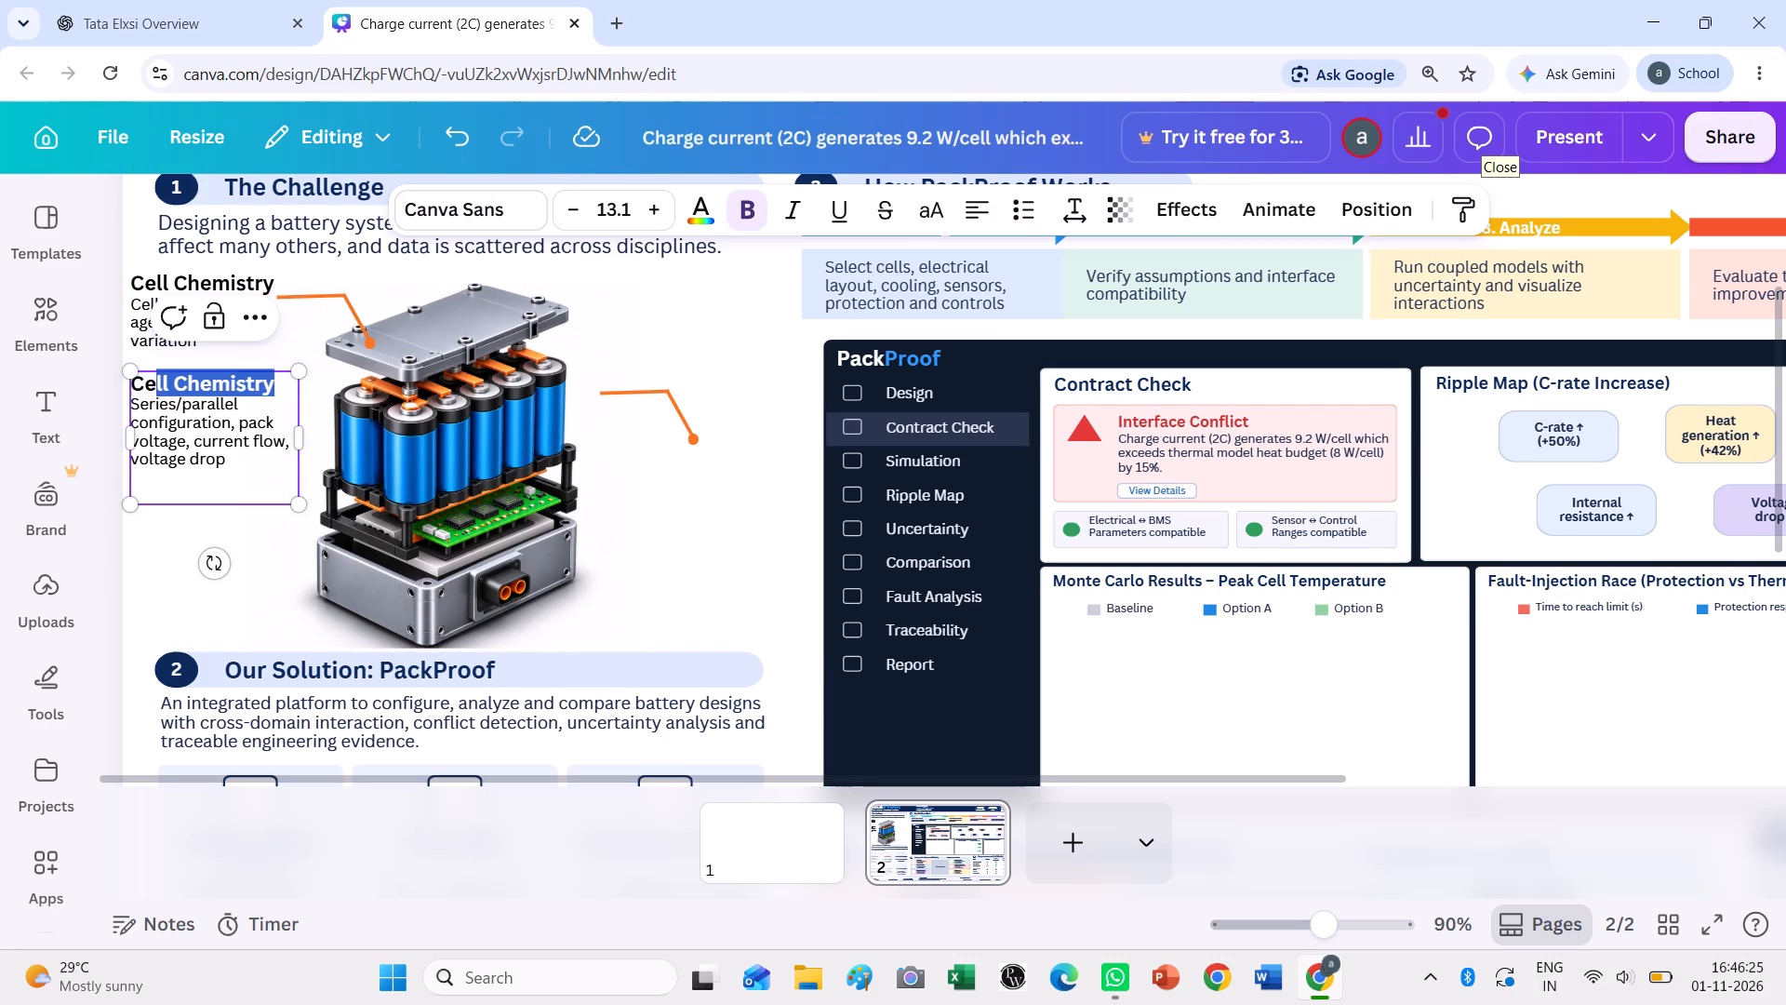
pyautogui.moveTo(153, 385); pyautogui.dragTo(134, 382)
pyautogui.press('e')
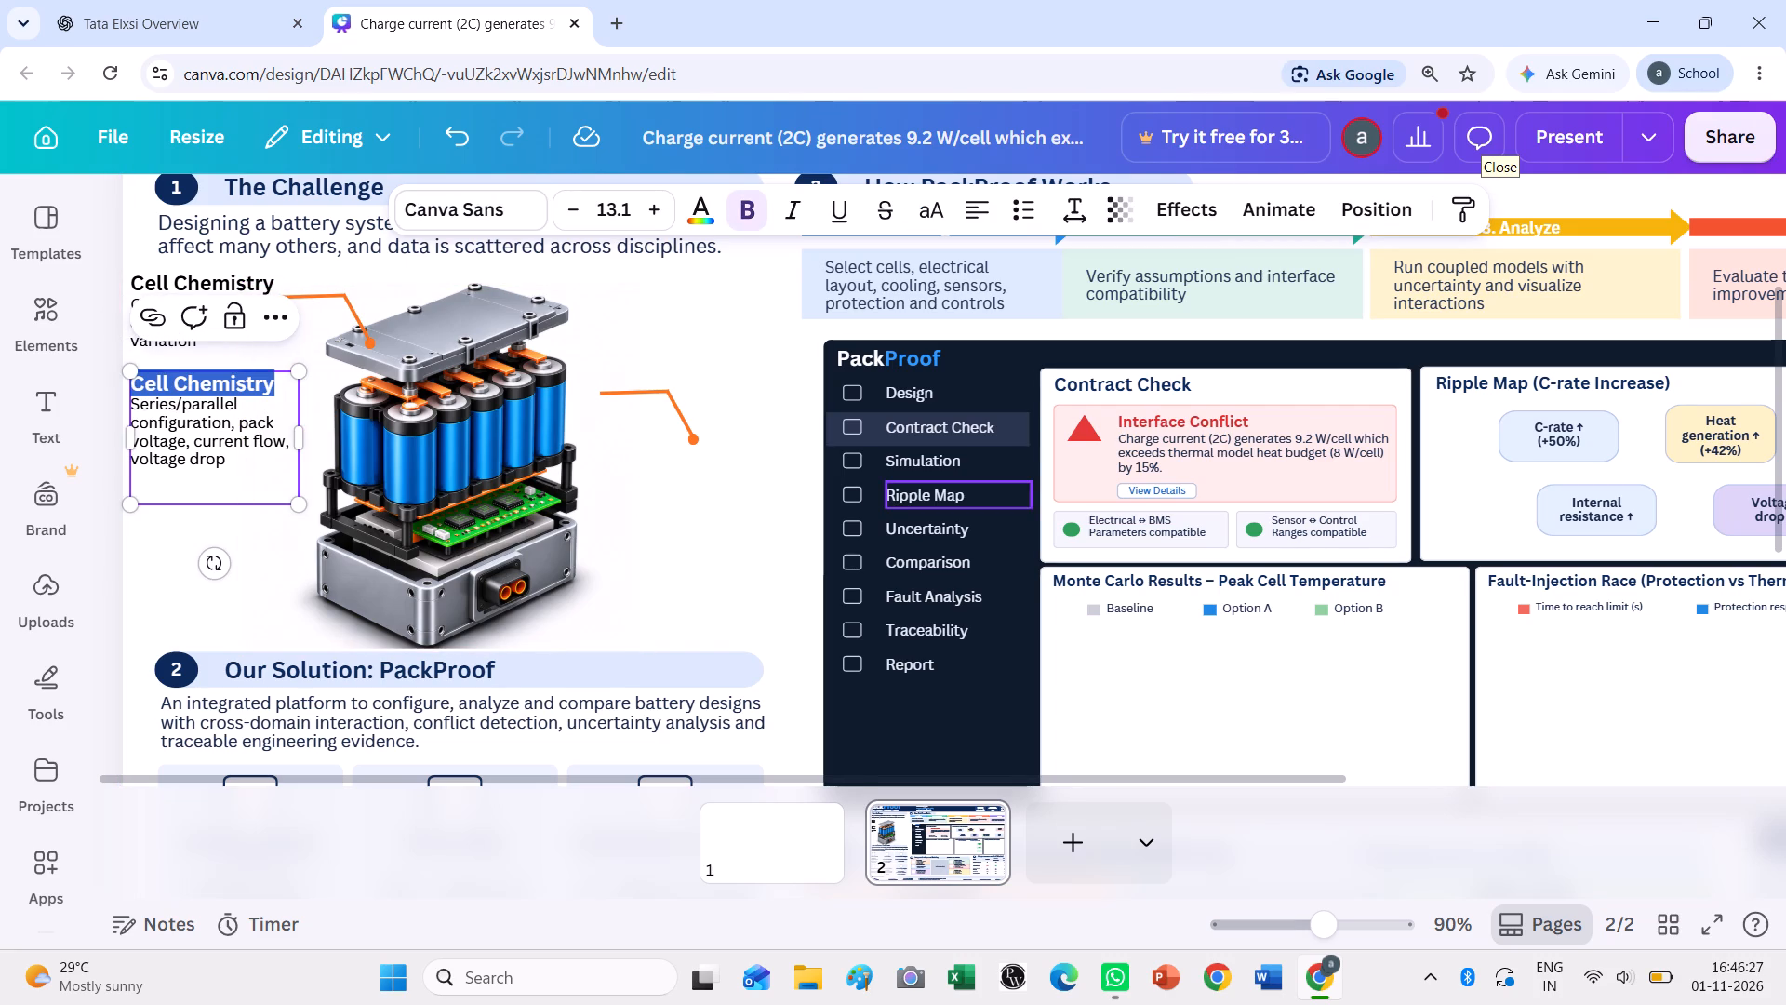
pyautogui.write('lectrical')
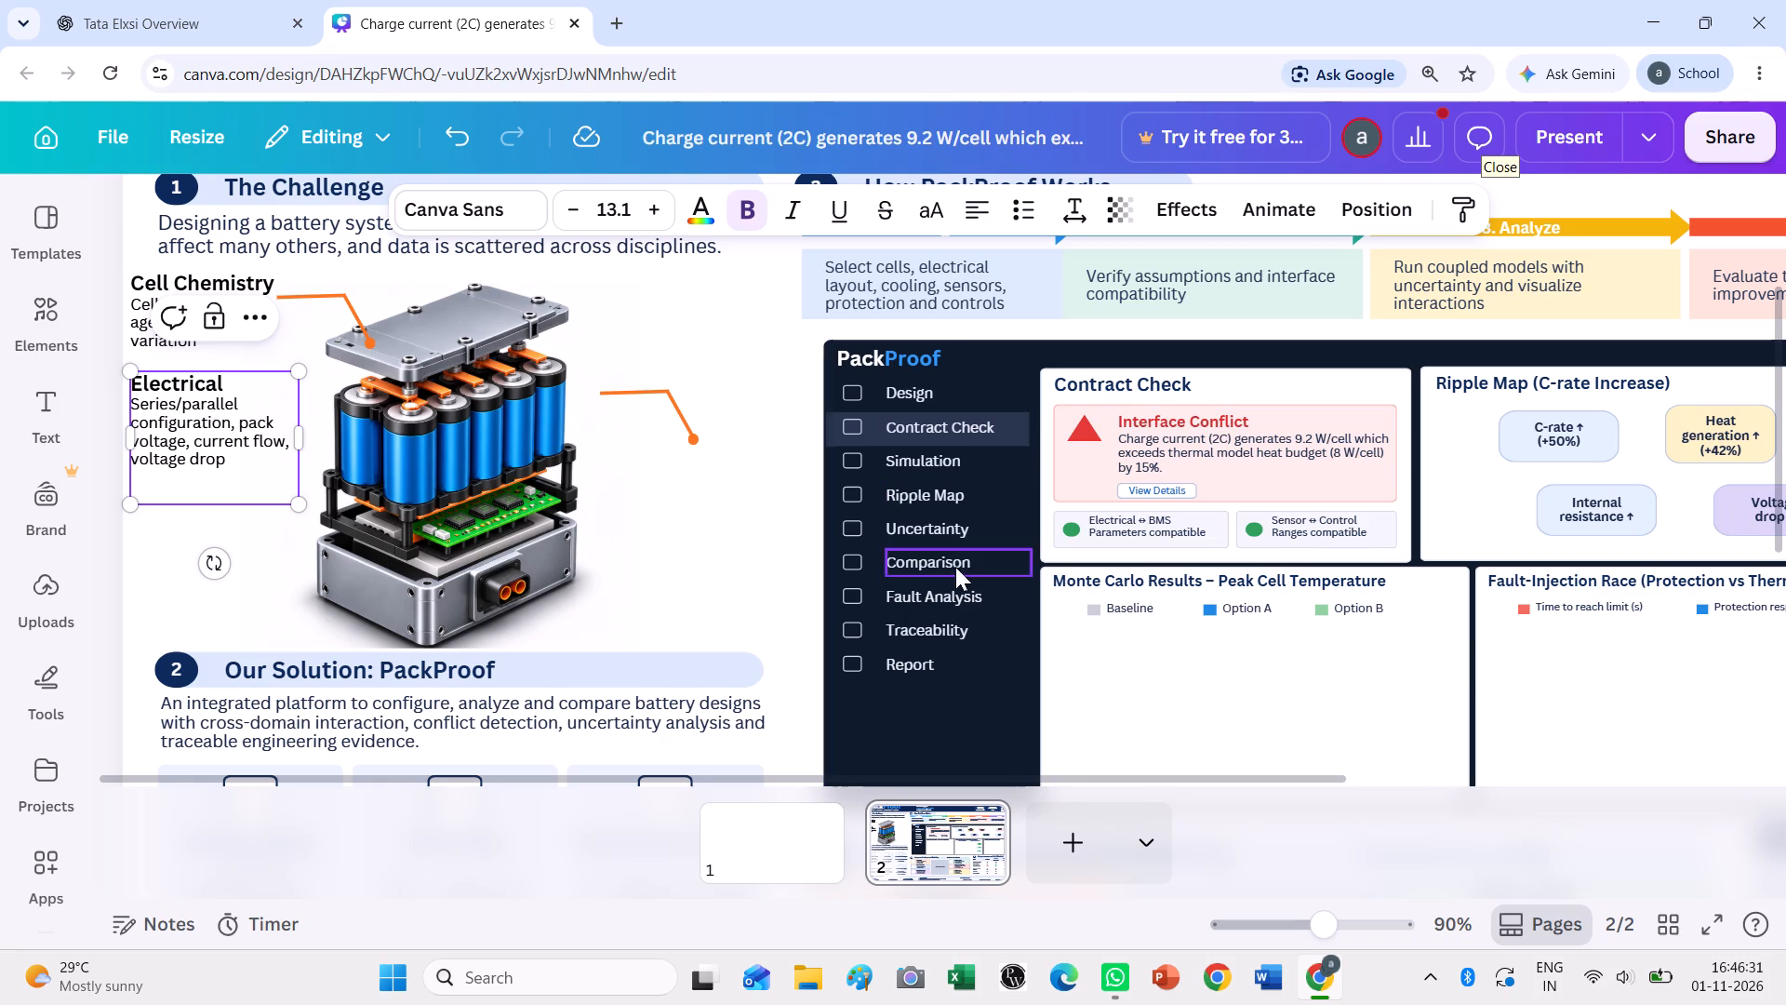
pyautogui.click(766, 534)
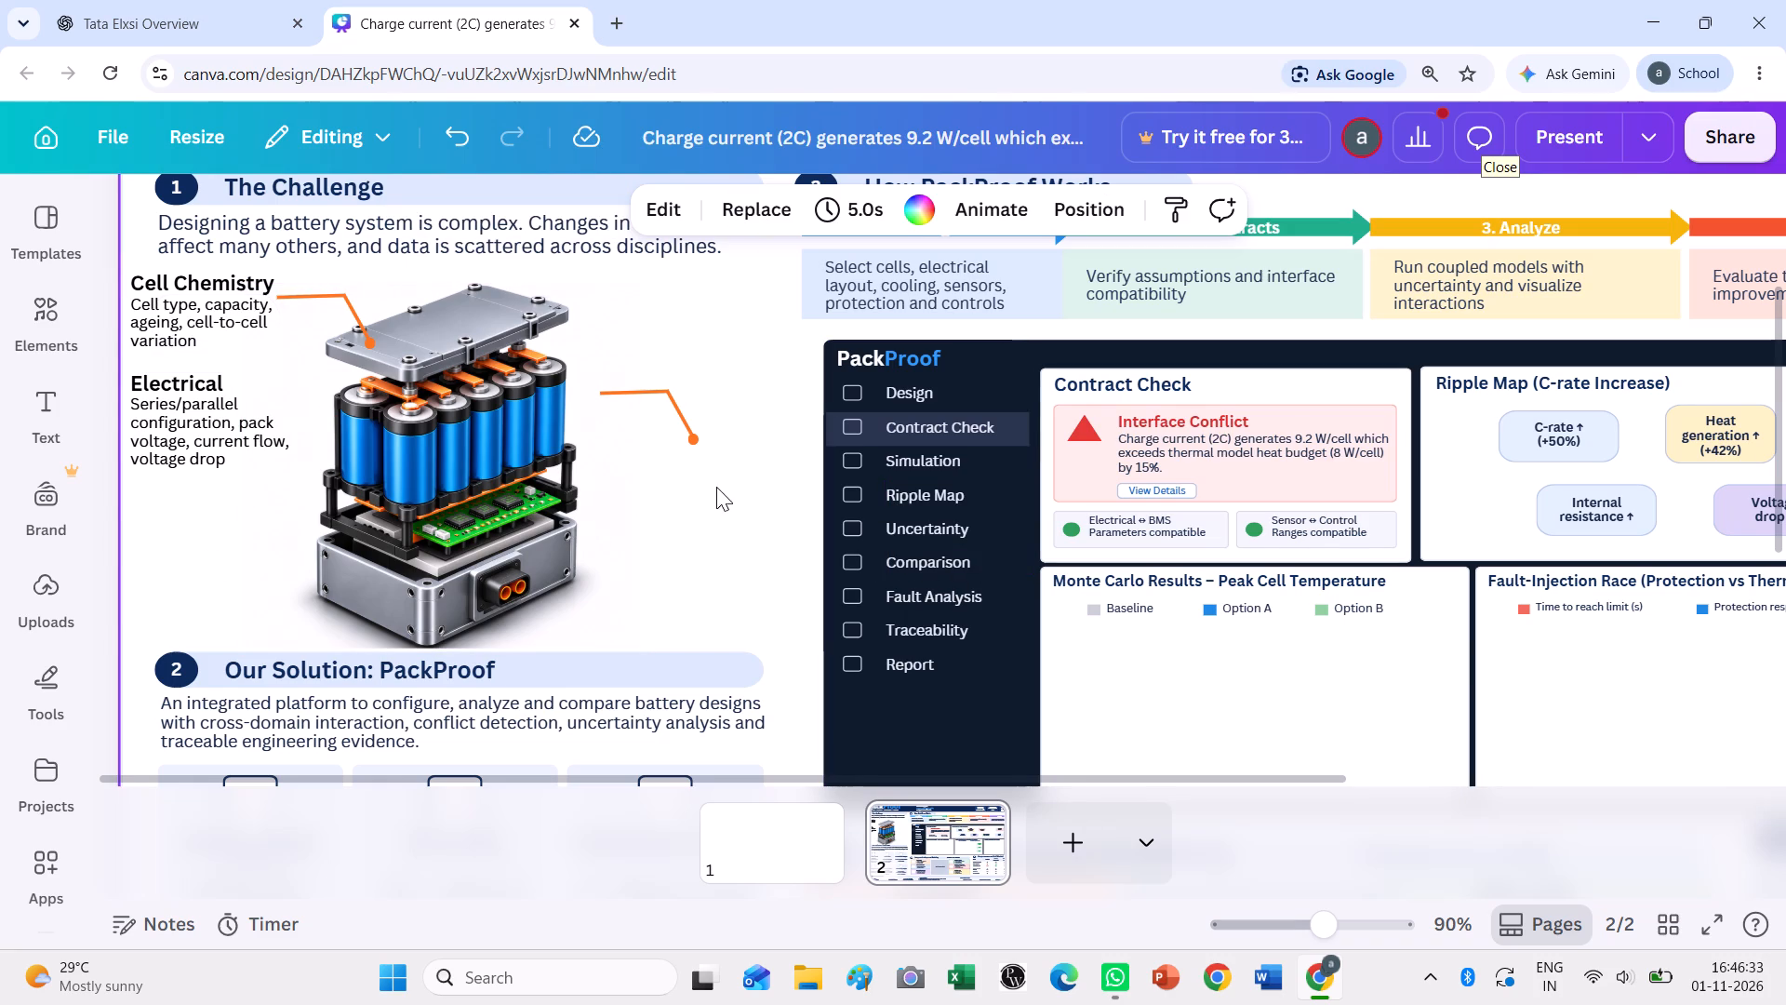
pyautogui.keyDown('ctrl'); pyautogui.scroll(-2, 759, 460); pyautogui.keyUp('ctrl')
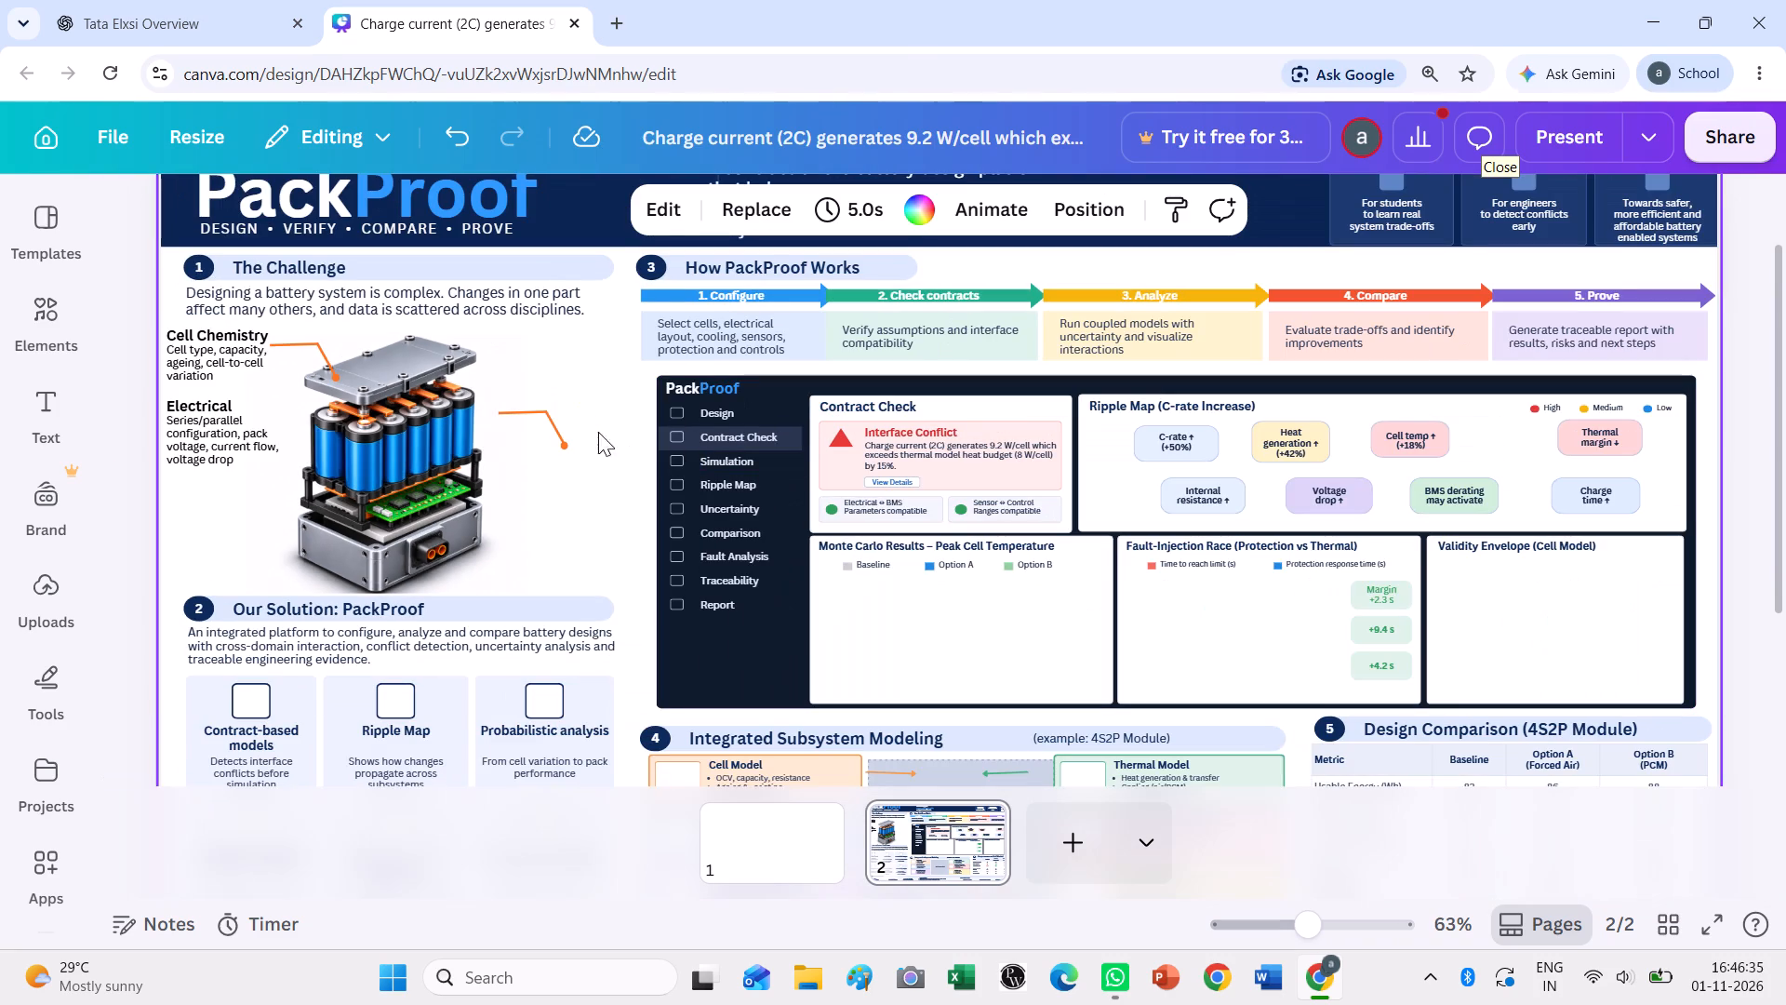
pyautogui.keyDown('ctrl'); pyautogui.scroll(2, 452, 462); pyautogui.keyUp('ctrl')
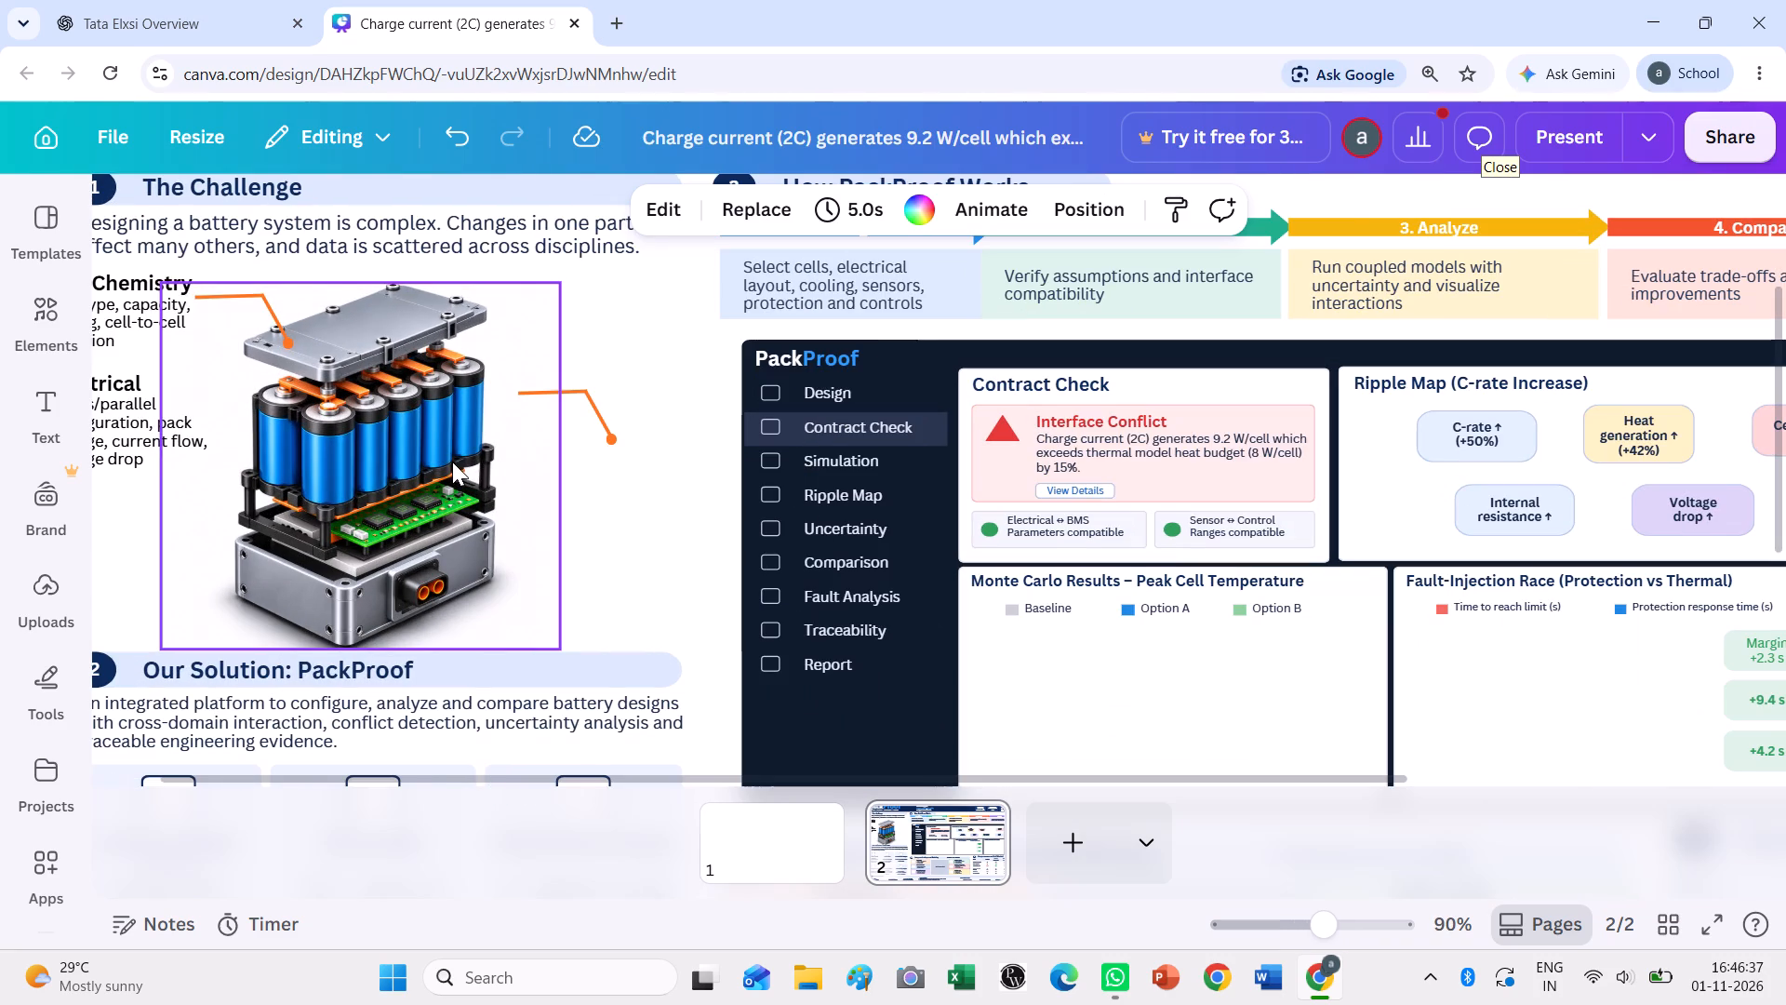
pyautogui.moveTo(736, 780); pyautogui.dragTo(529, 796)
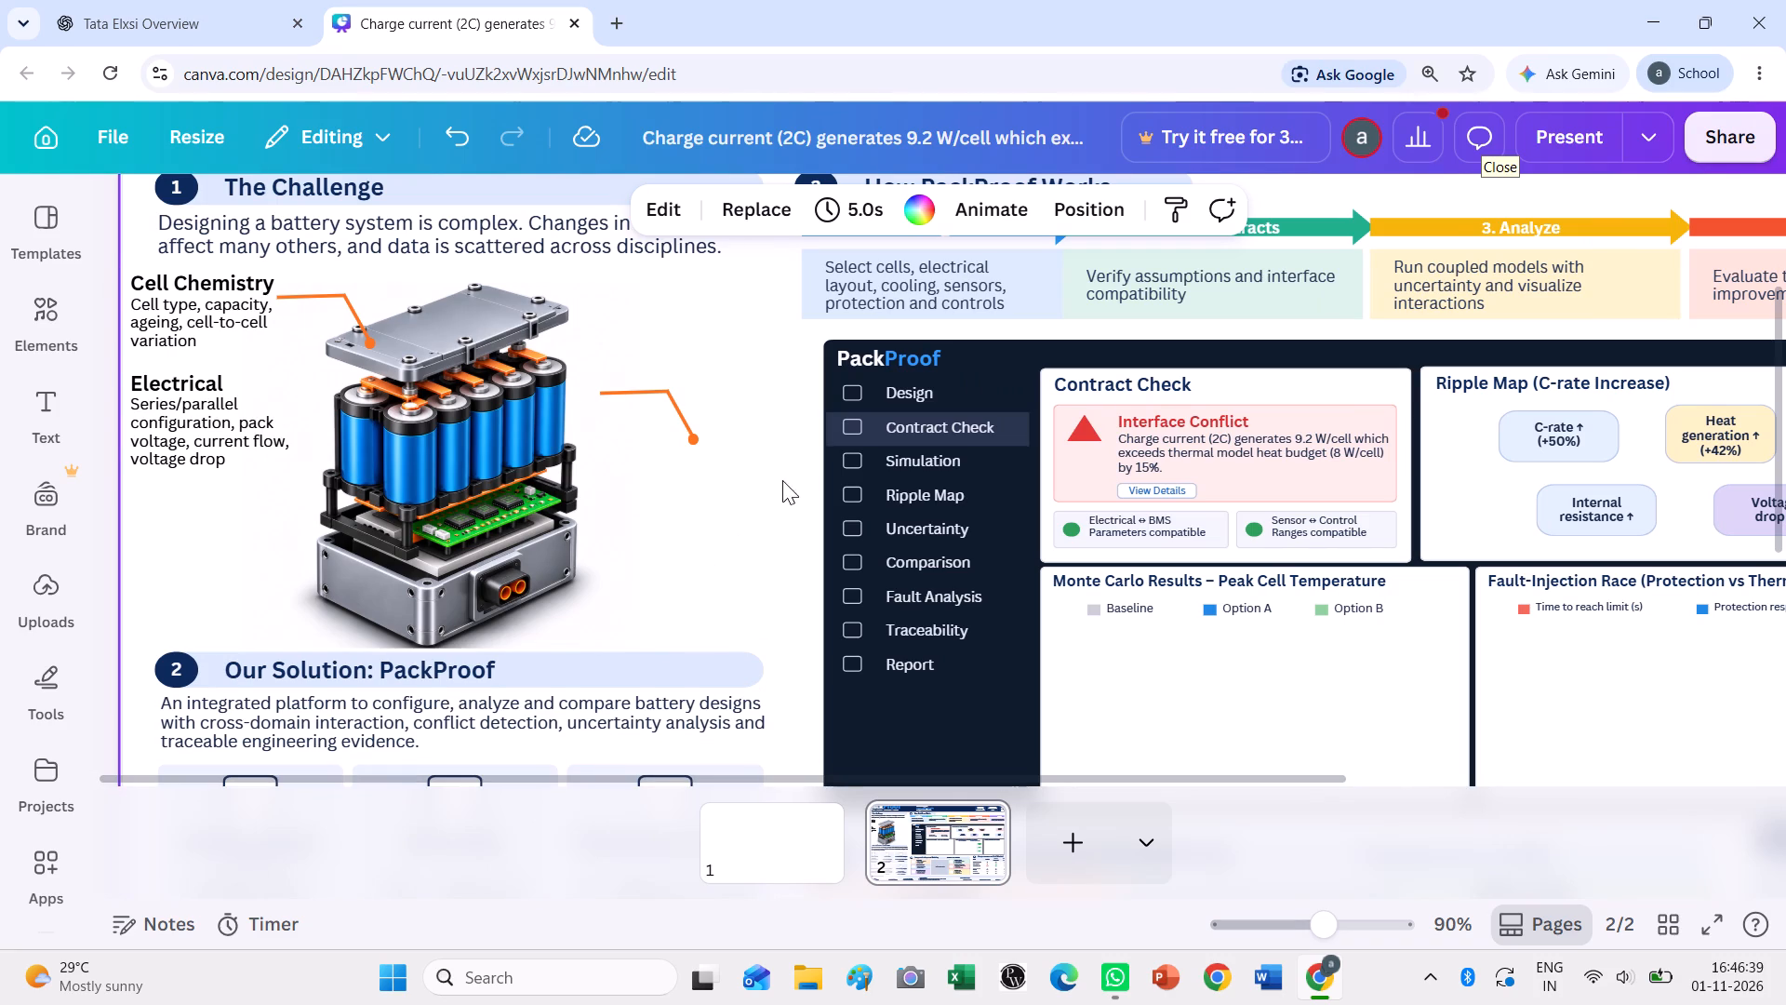
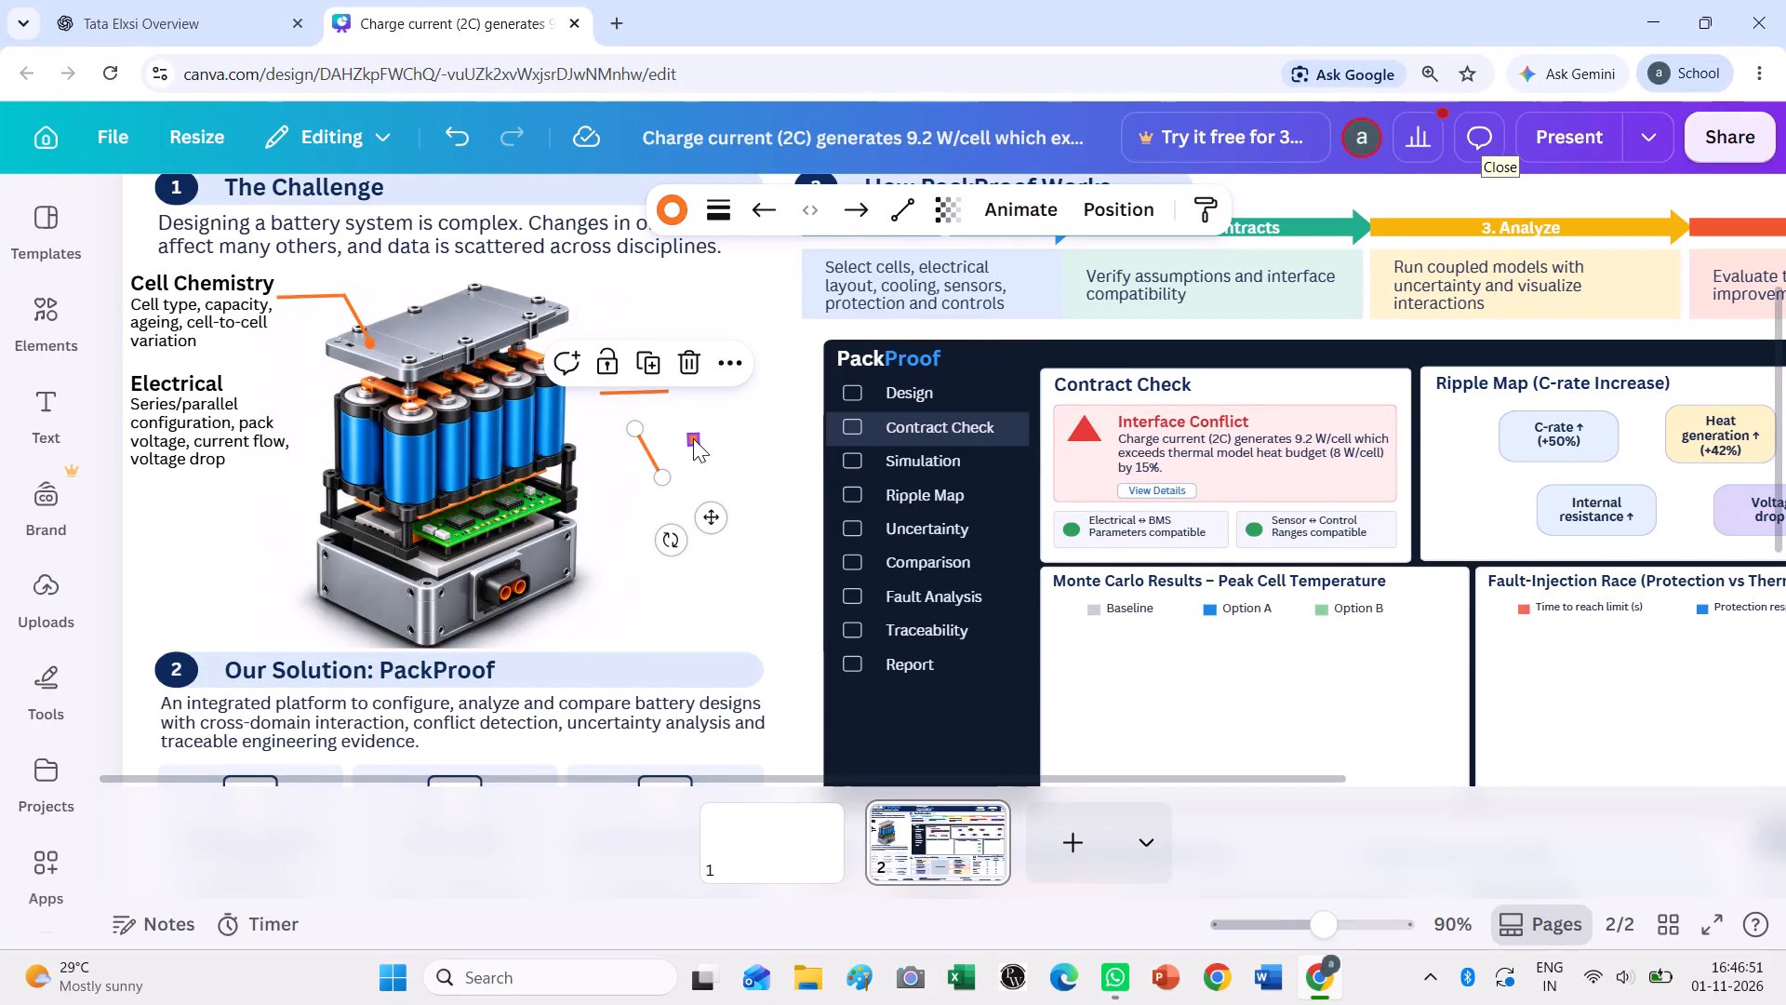
# Place the loose orange dot at the far end of the duplicated horizontal orange line beside the battery cells.
pyautogui.moveTo(693, 438); pyautogui.dragTo(669, 390)
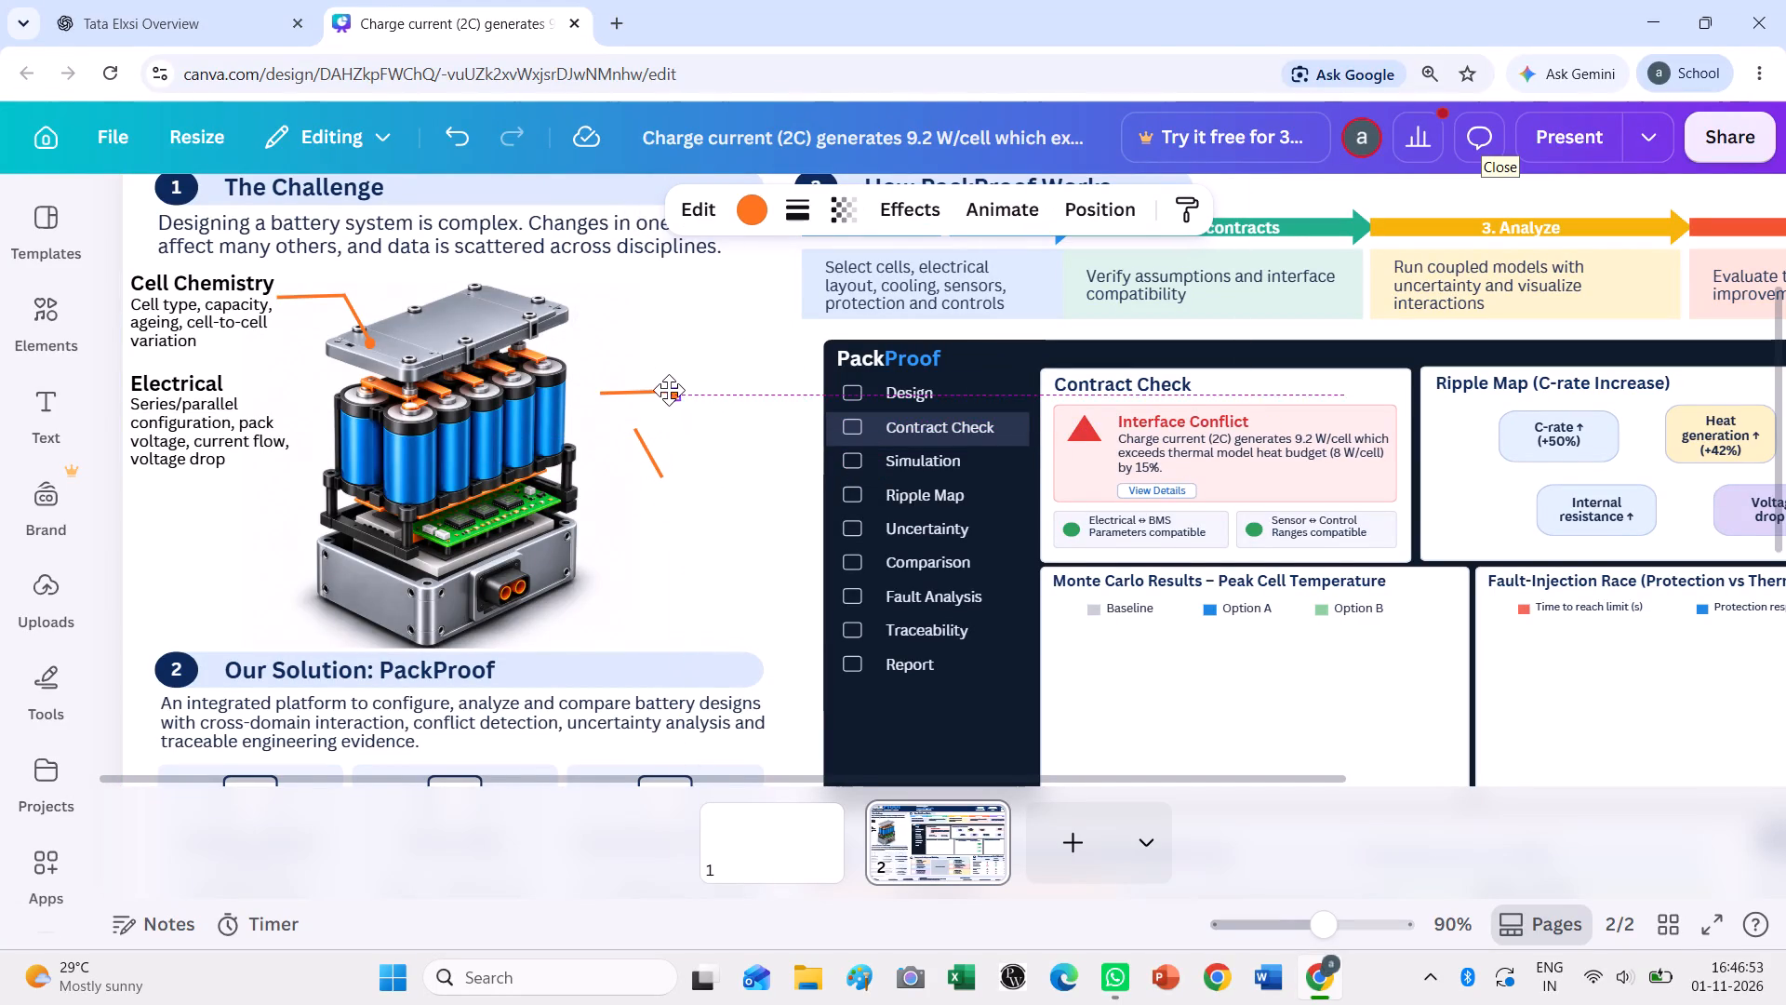
pyautogui.moveTo(669, 390); pyautogui.dragTo(669, 386)
pyautogui.keyDown('ctrl'); pyautogui.scroll(6, 669, 386); pyautogui.keyUp('ctrl')
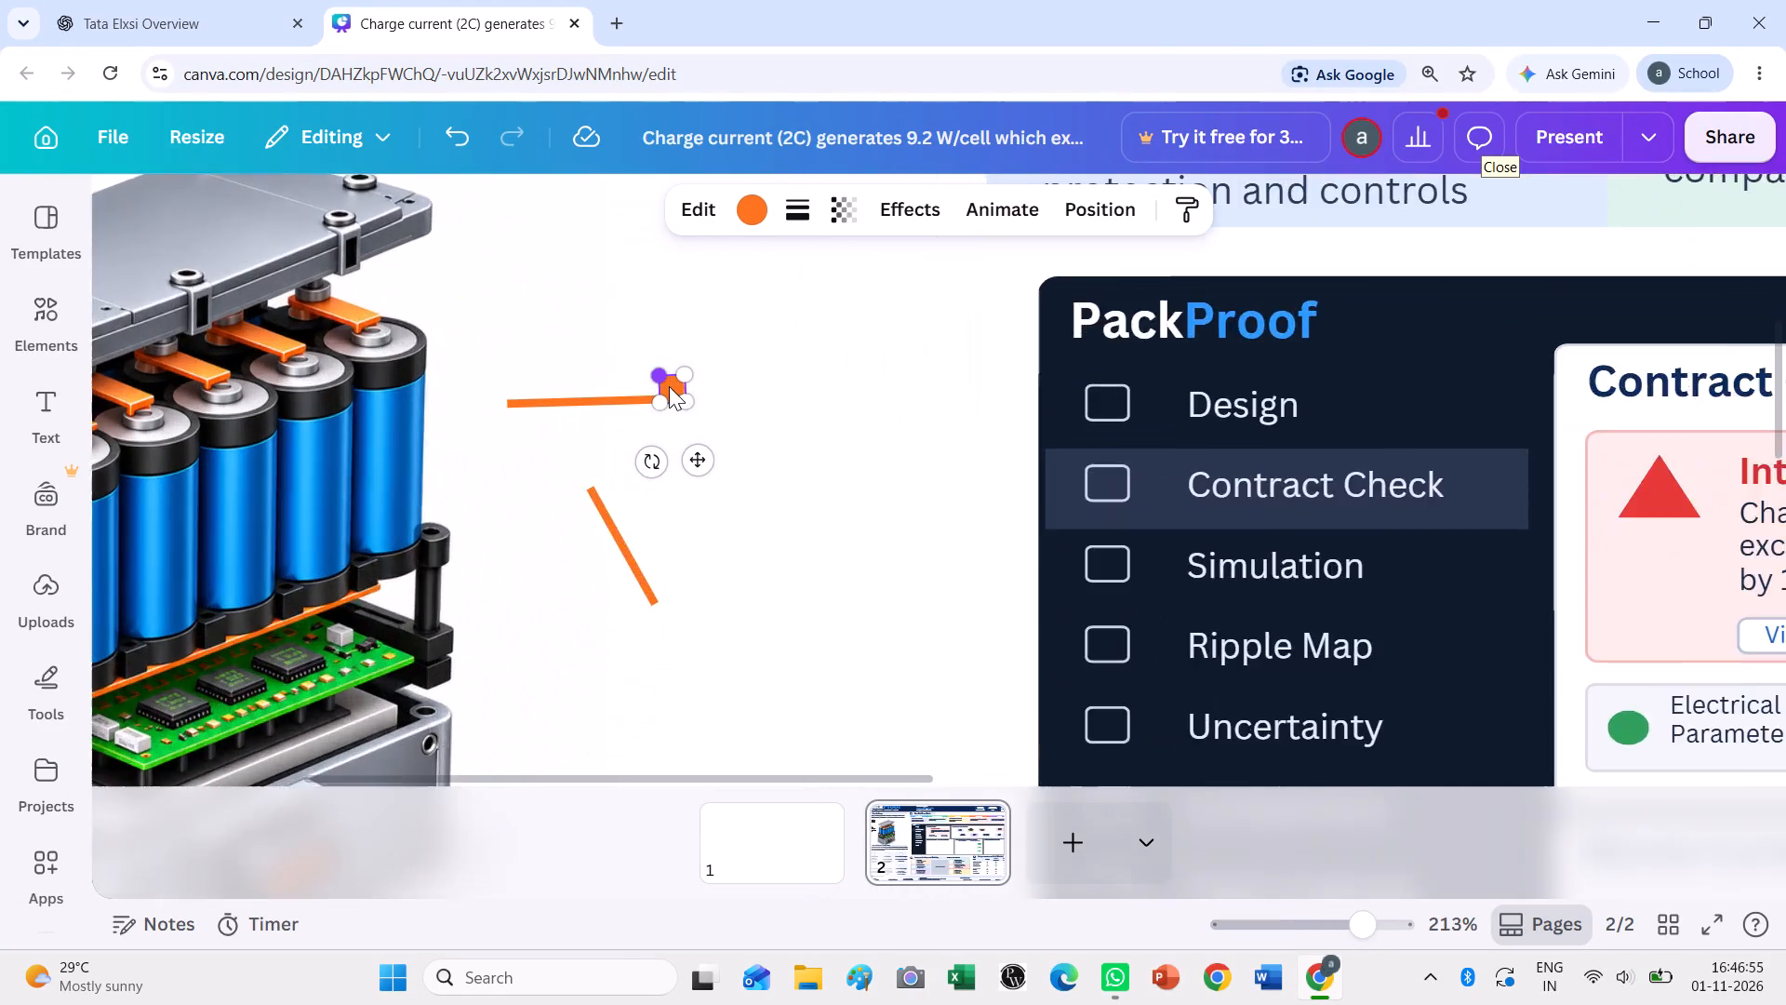
pyautogui.click(796, 406)
pyautogui.moveTo(681, 391); pyautogui.dragTo(684, 397)
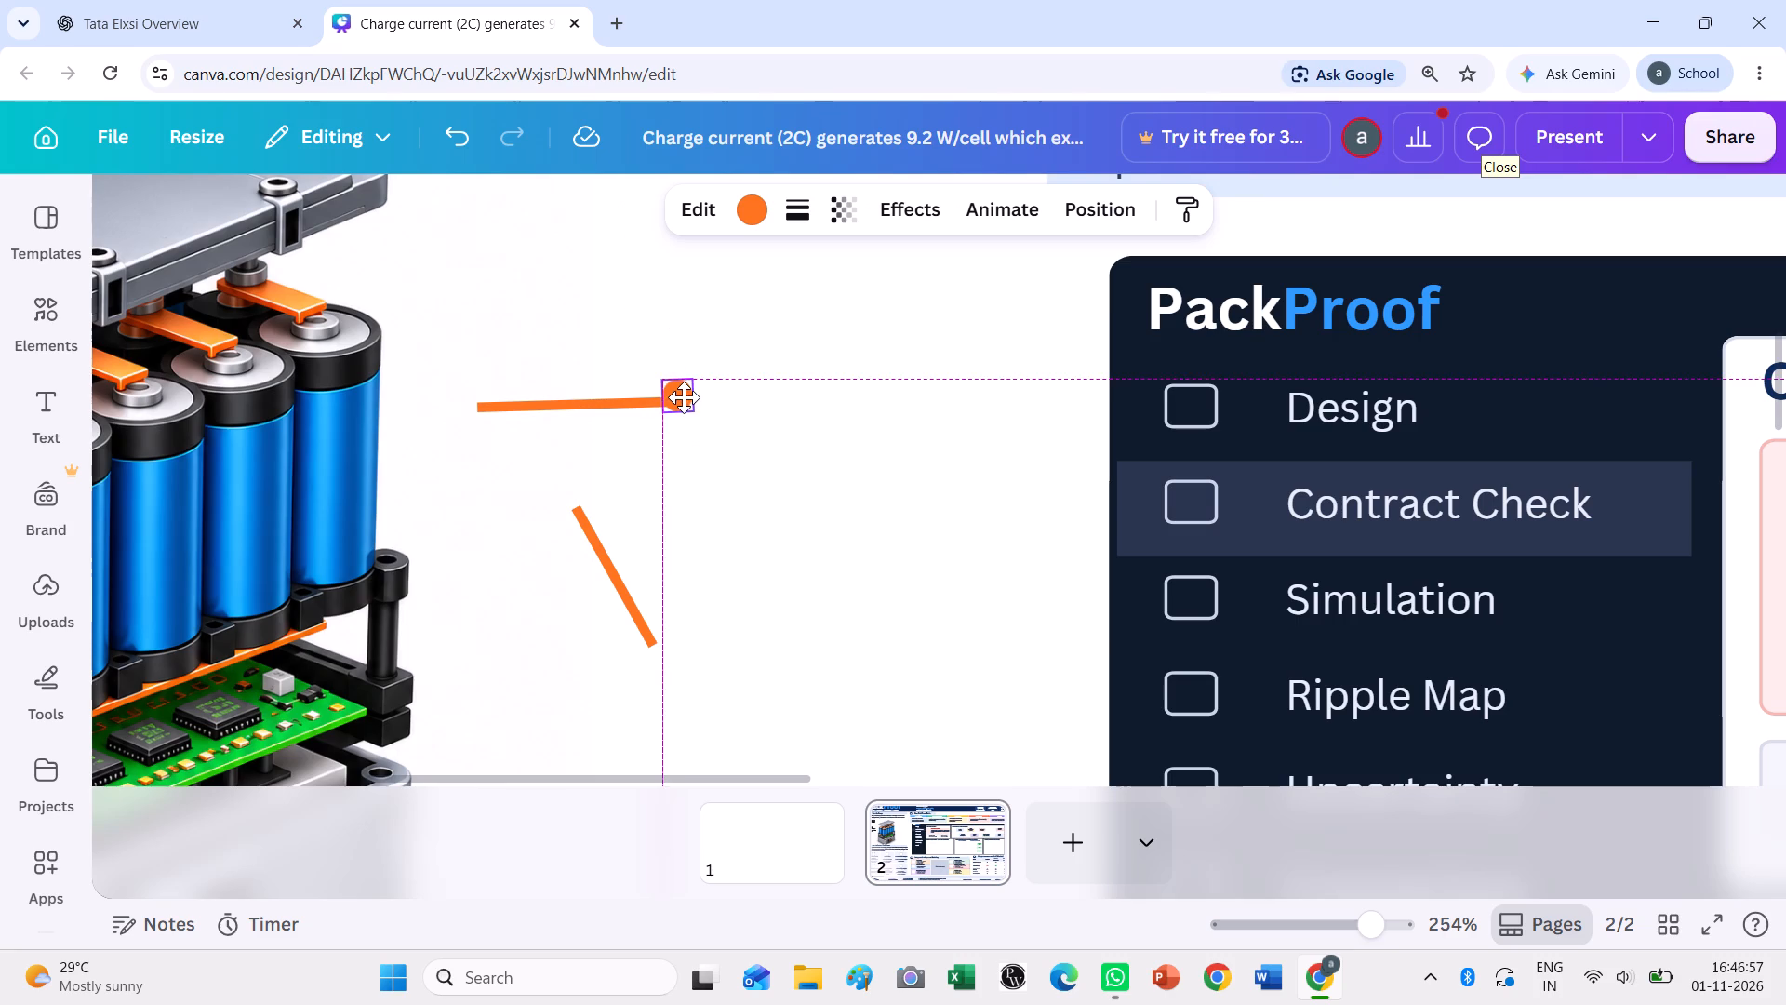
pyautogui.moveTo(684, 397); pyautogui.dragTo(684, 402)
pyautogui.click(810, 491)
pyautogui.keyDown('ctrl'); pyautogui.scroll(-1, 783, 473); pyautogui.keyUp('ctrl')
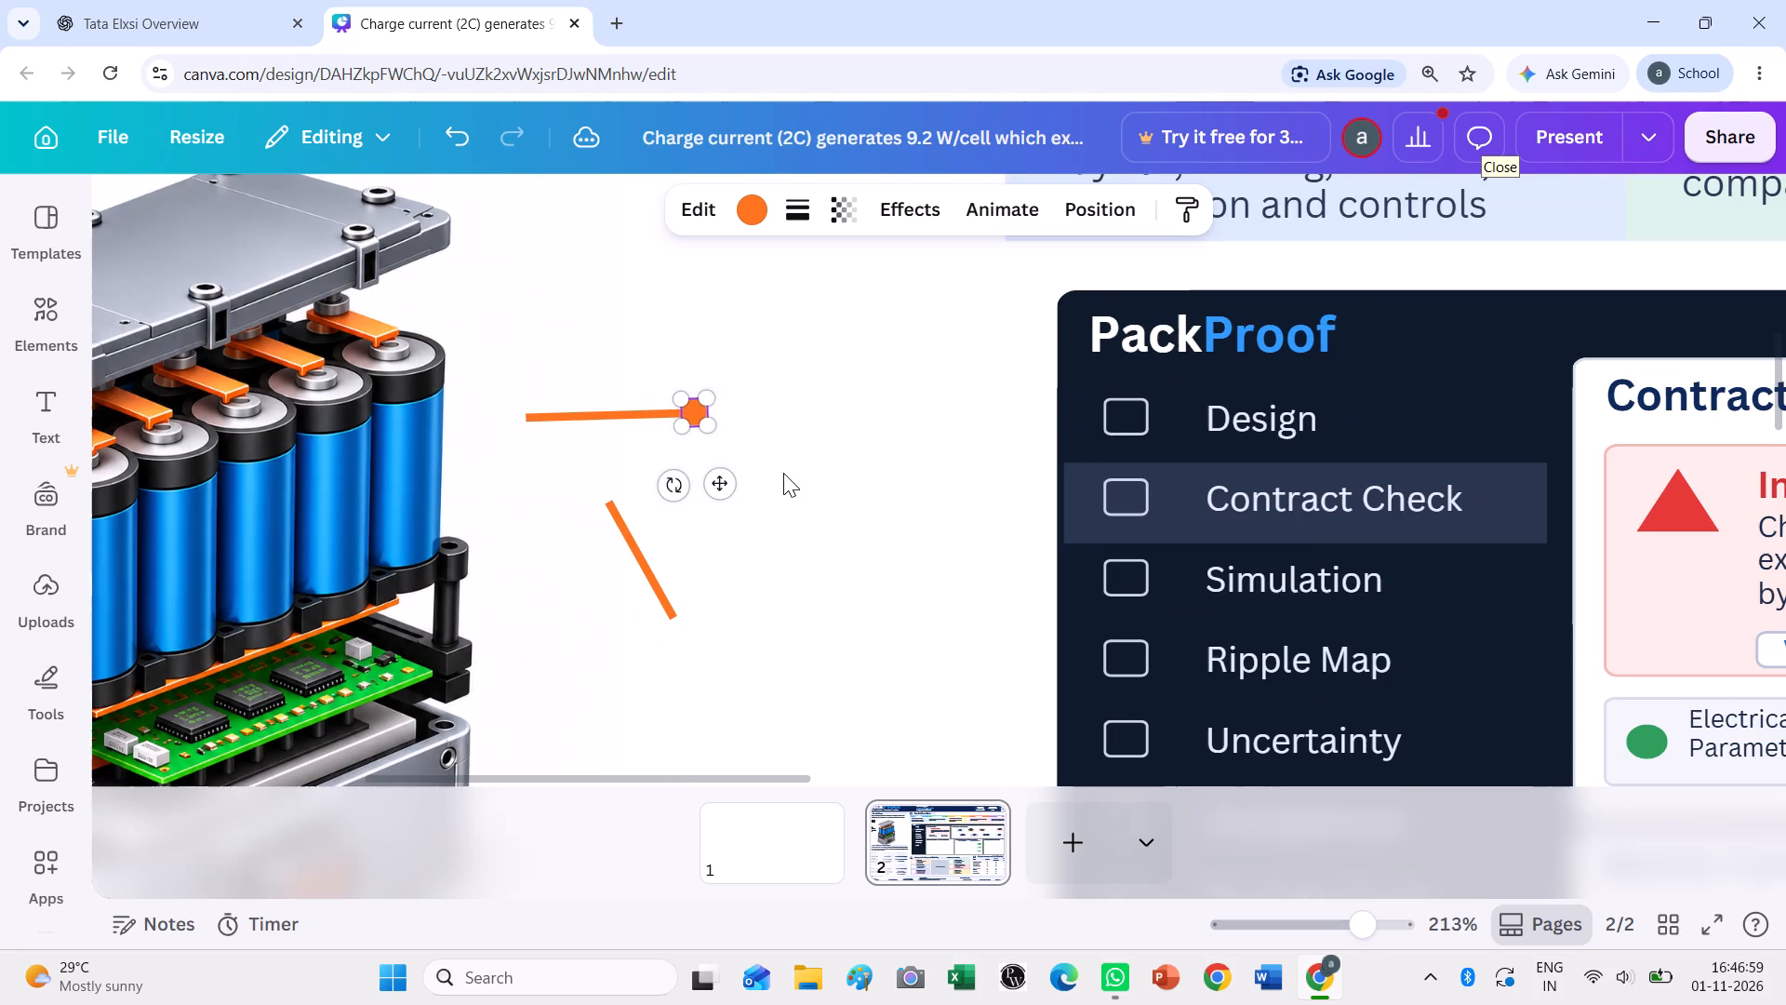
pyautogui.click(795, 435)
# Change the stroke colour of the duplicated horizontal orange line to pink from the default solid colours.
pyautogui.moveTo(781, 442); pyautogui.dragTo(596, 406)
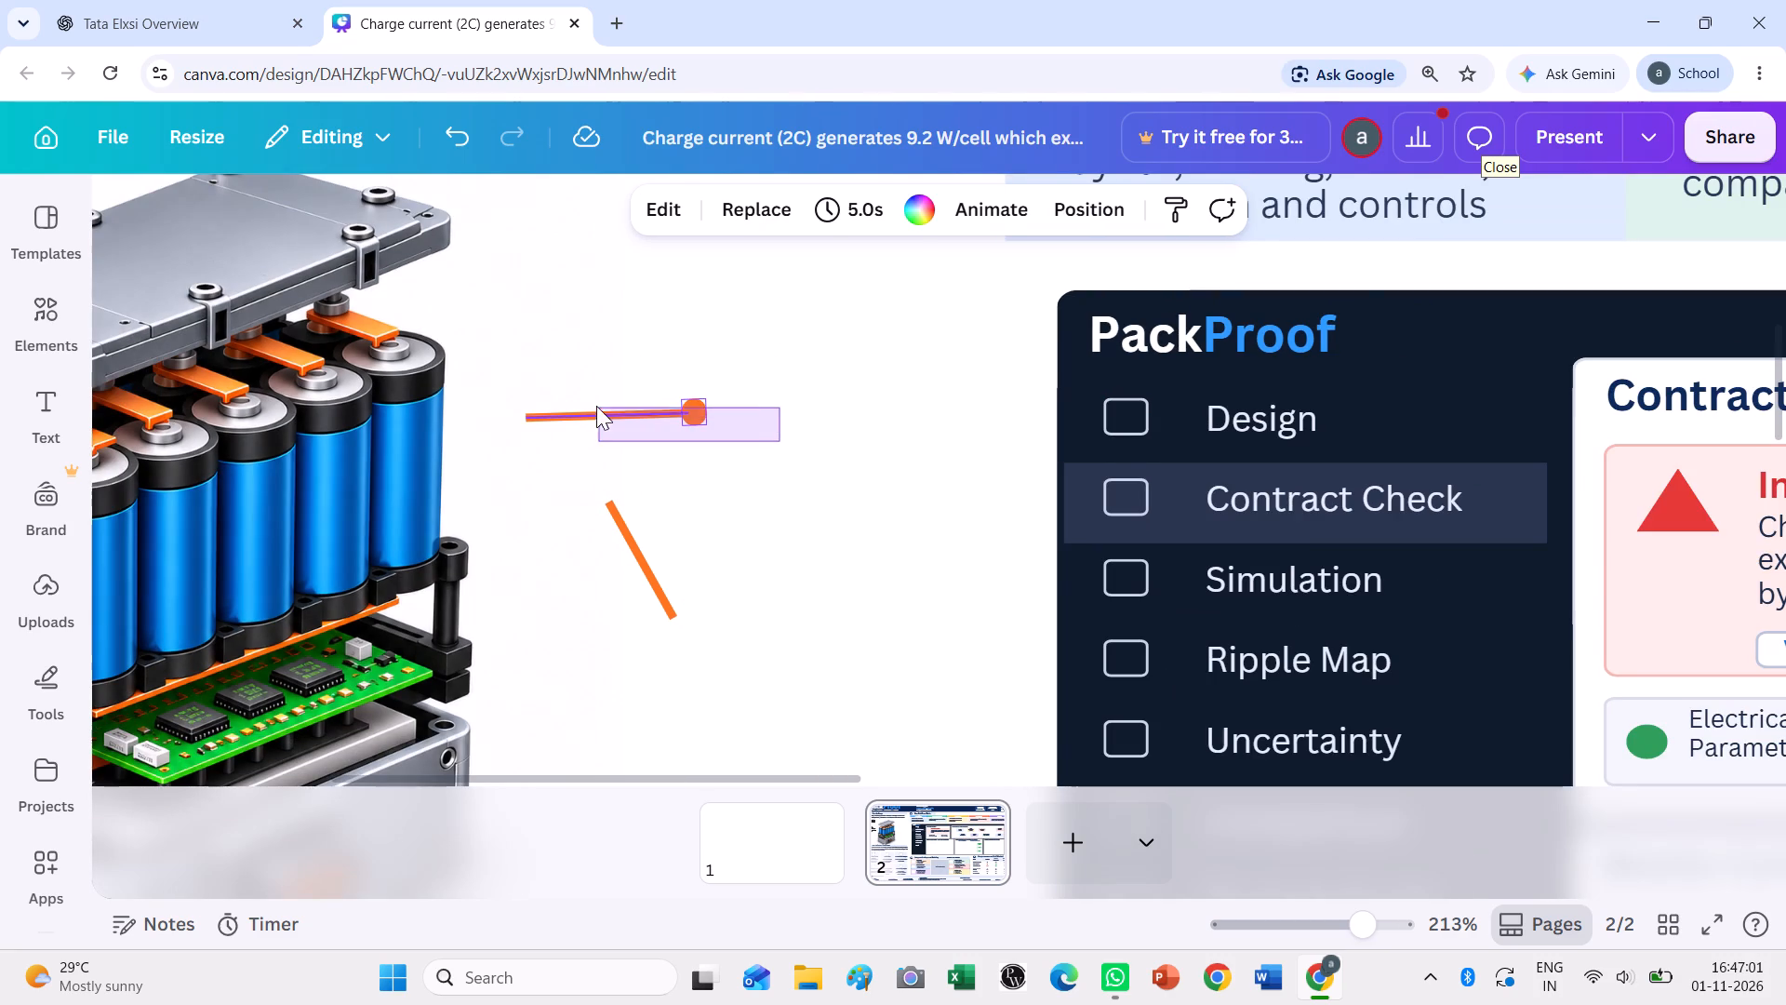
pyautogui.moveTo(596, 406); pyautogui.dragTo(593, 402)
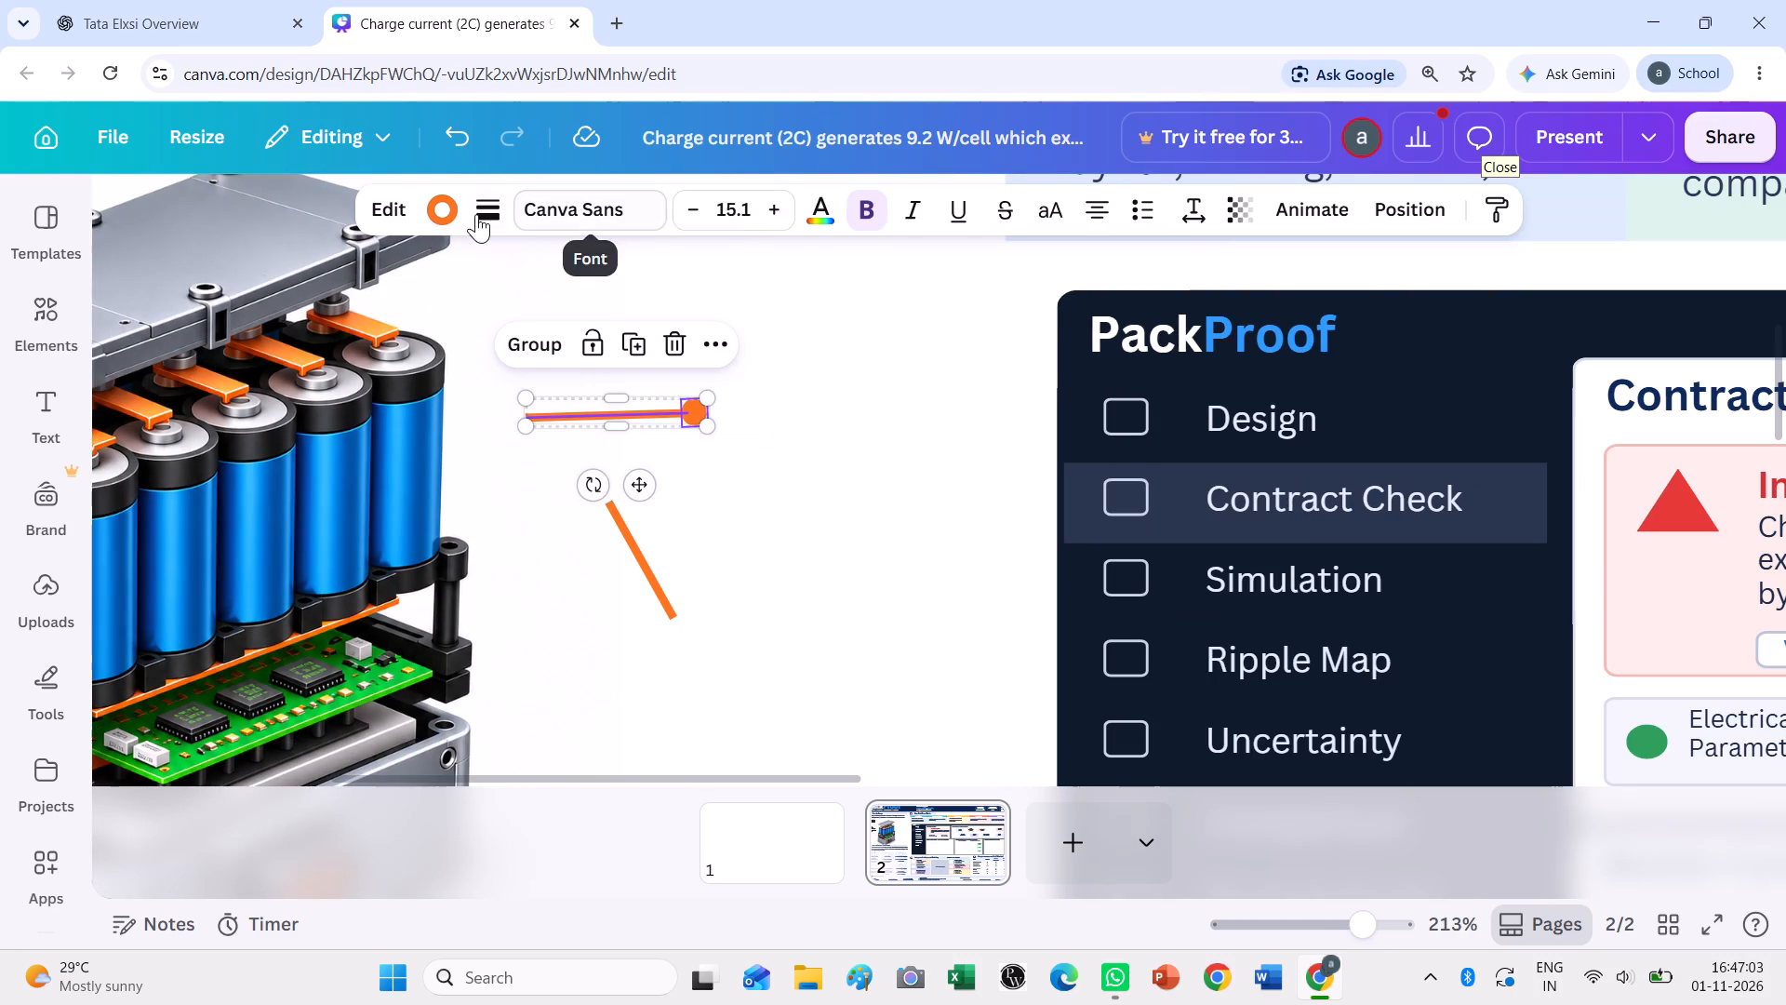
pyautogui.click(455, 213)
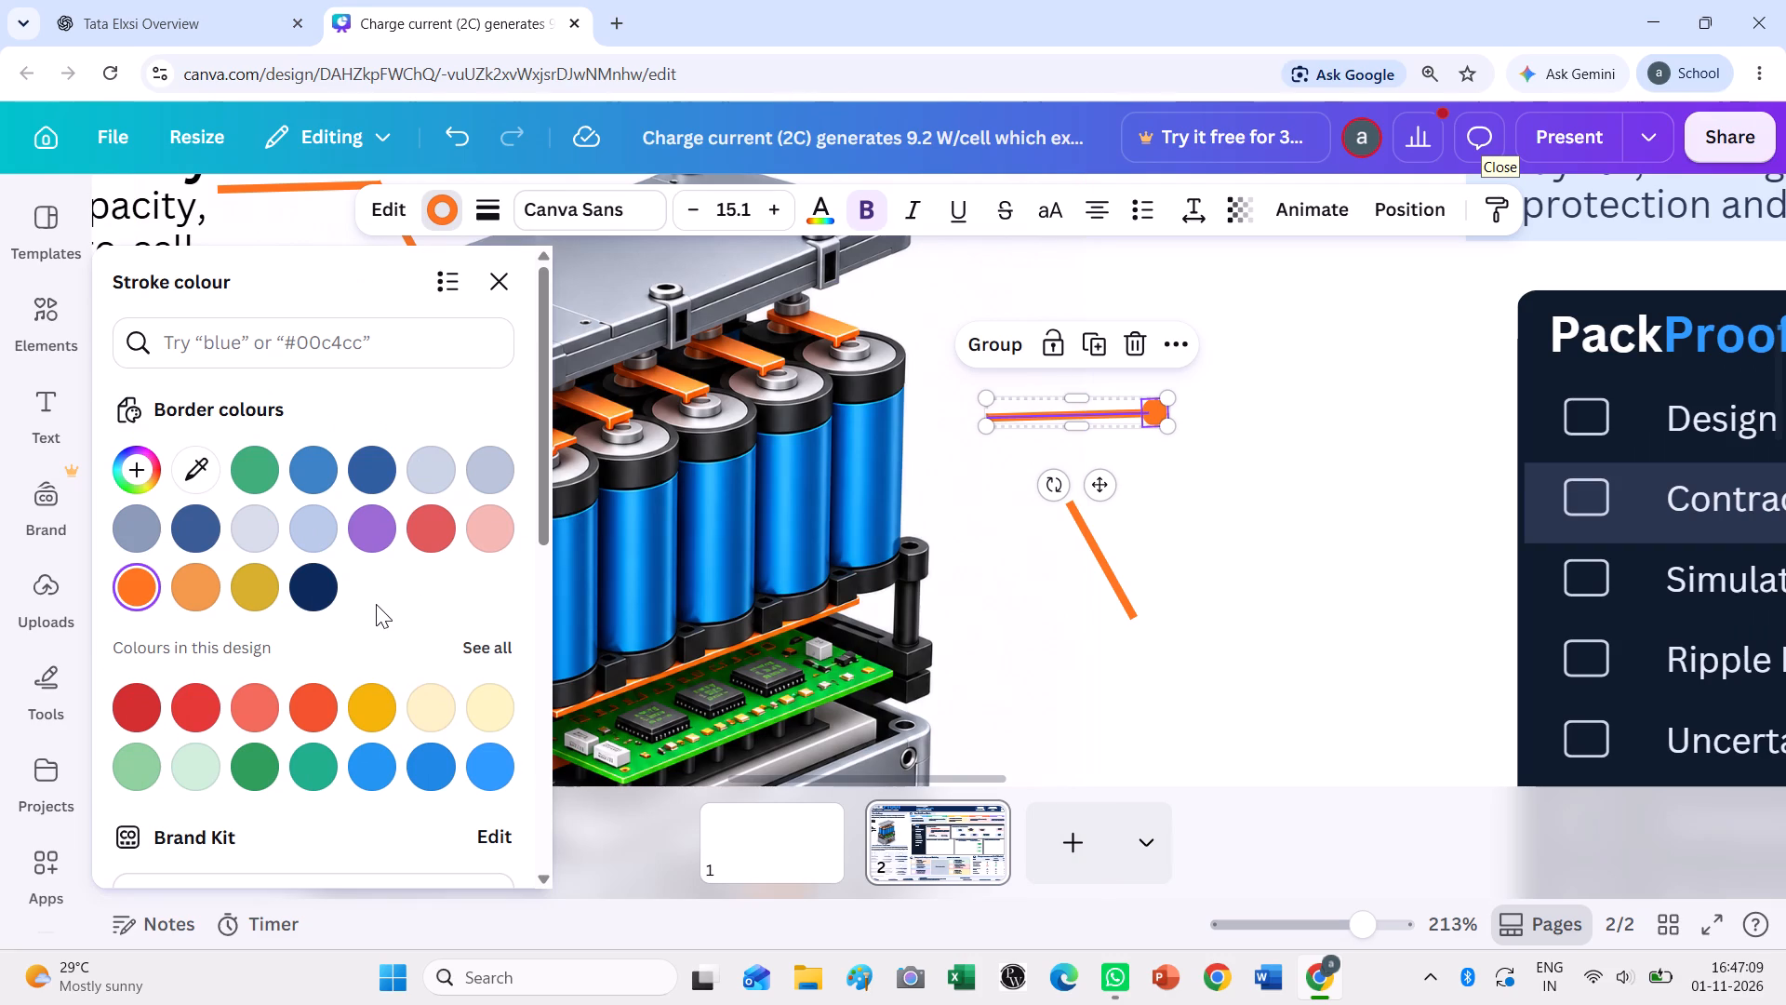
pyautogui.scroll(-5, 376, 604)
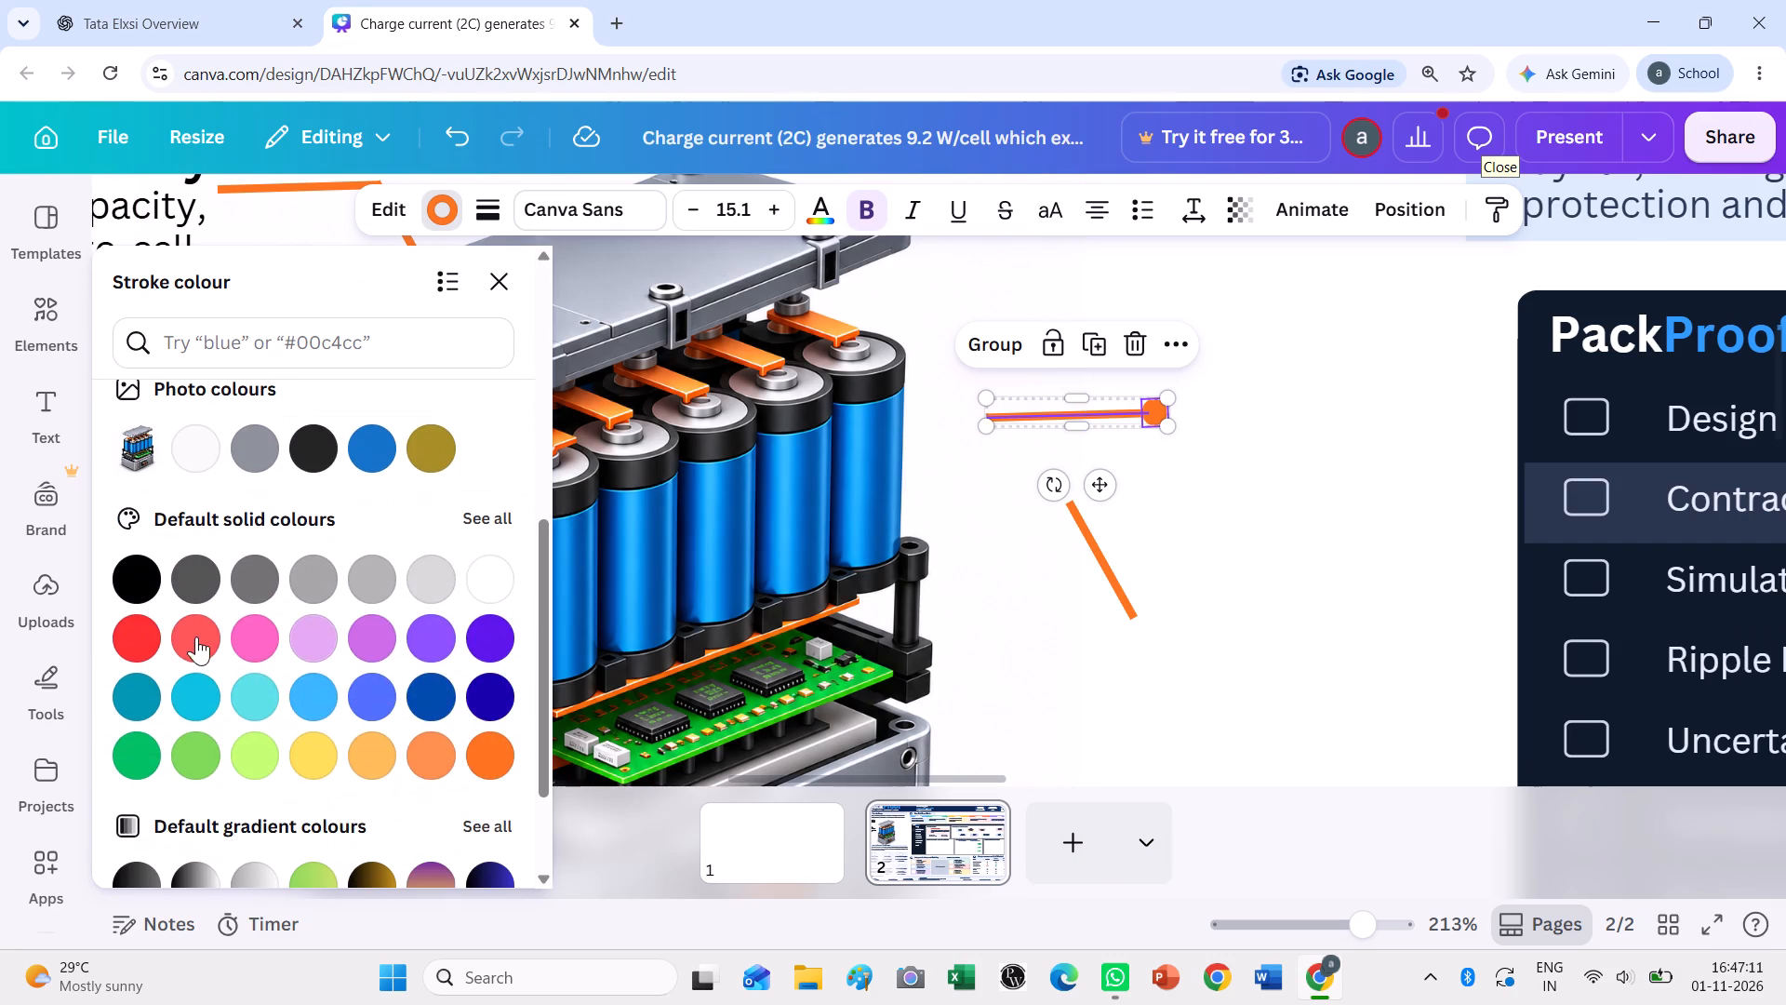
pyautogui.click(260, 641)
pyautogui.click(1279, 487)
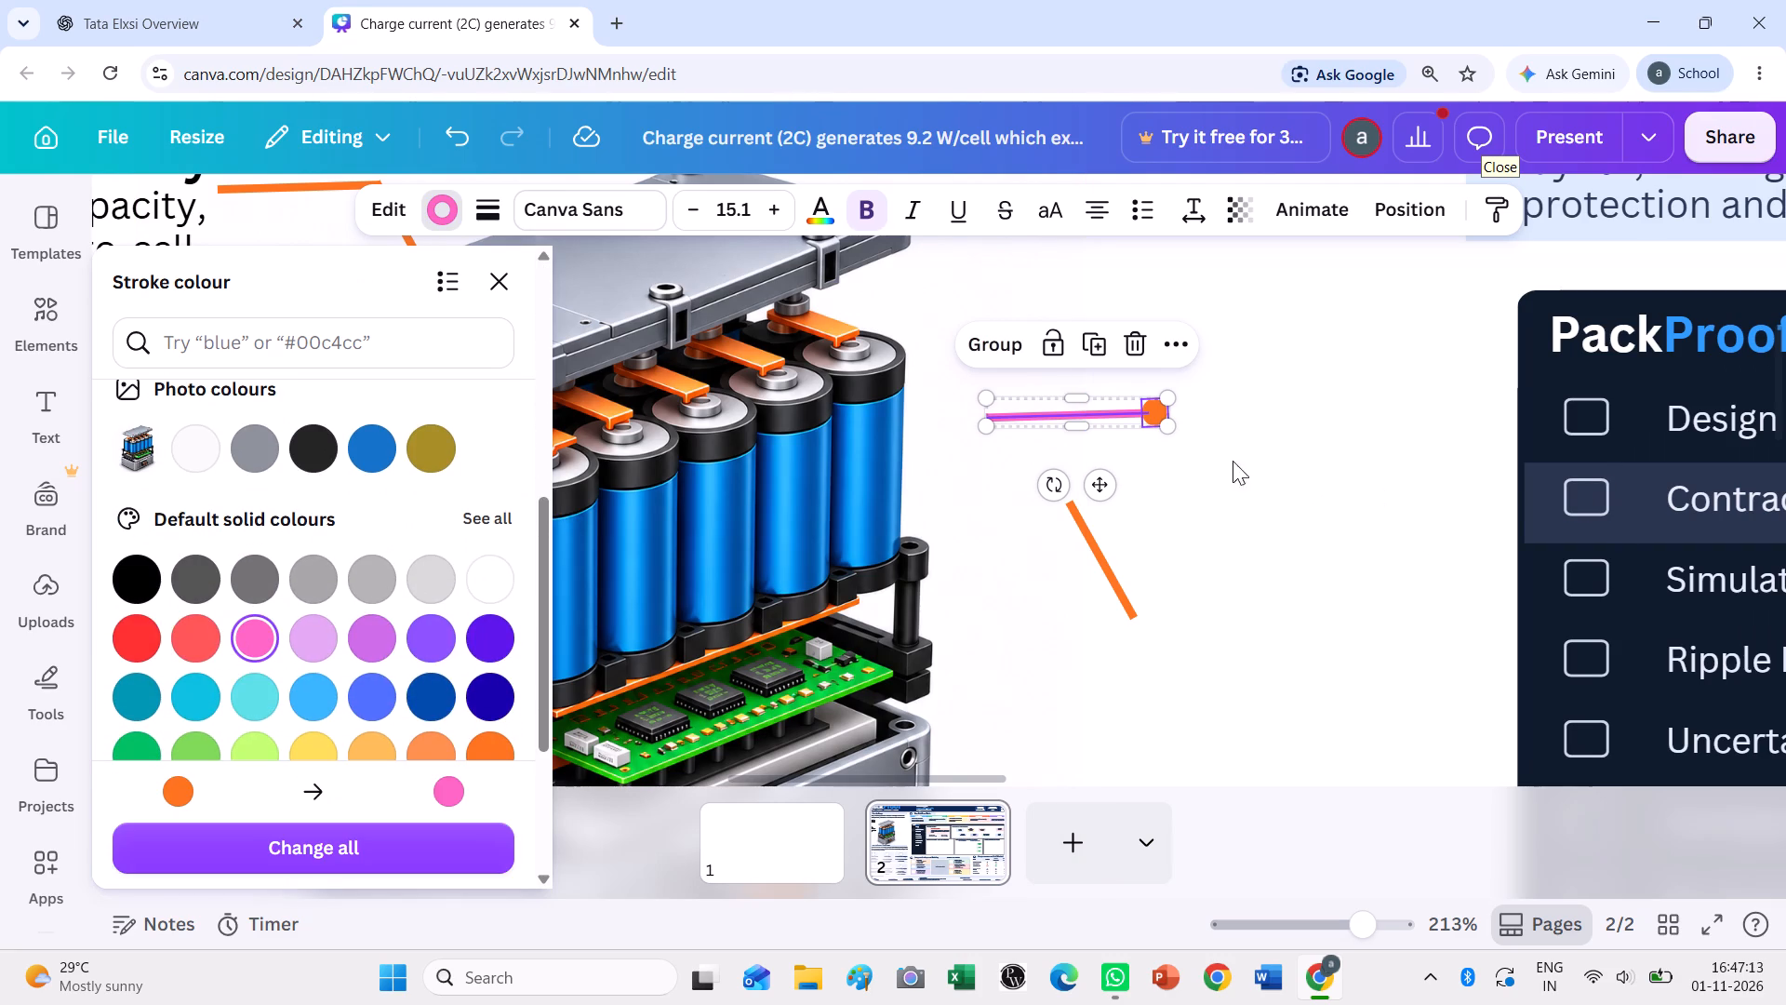
# Recolour the dot at the end of the pink line to the same default pink.
pyautogui.click(700, 408)
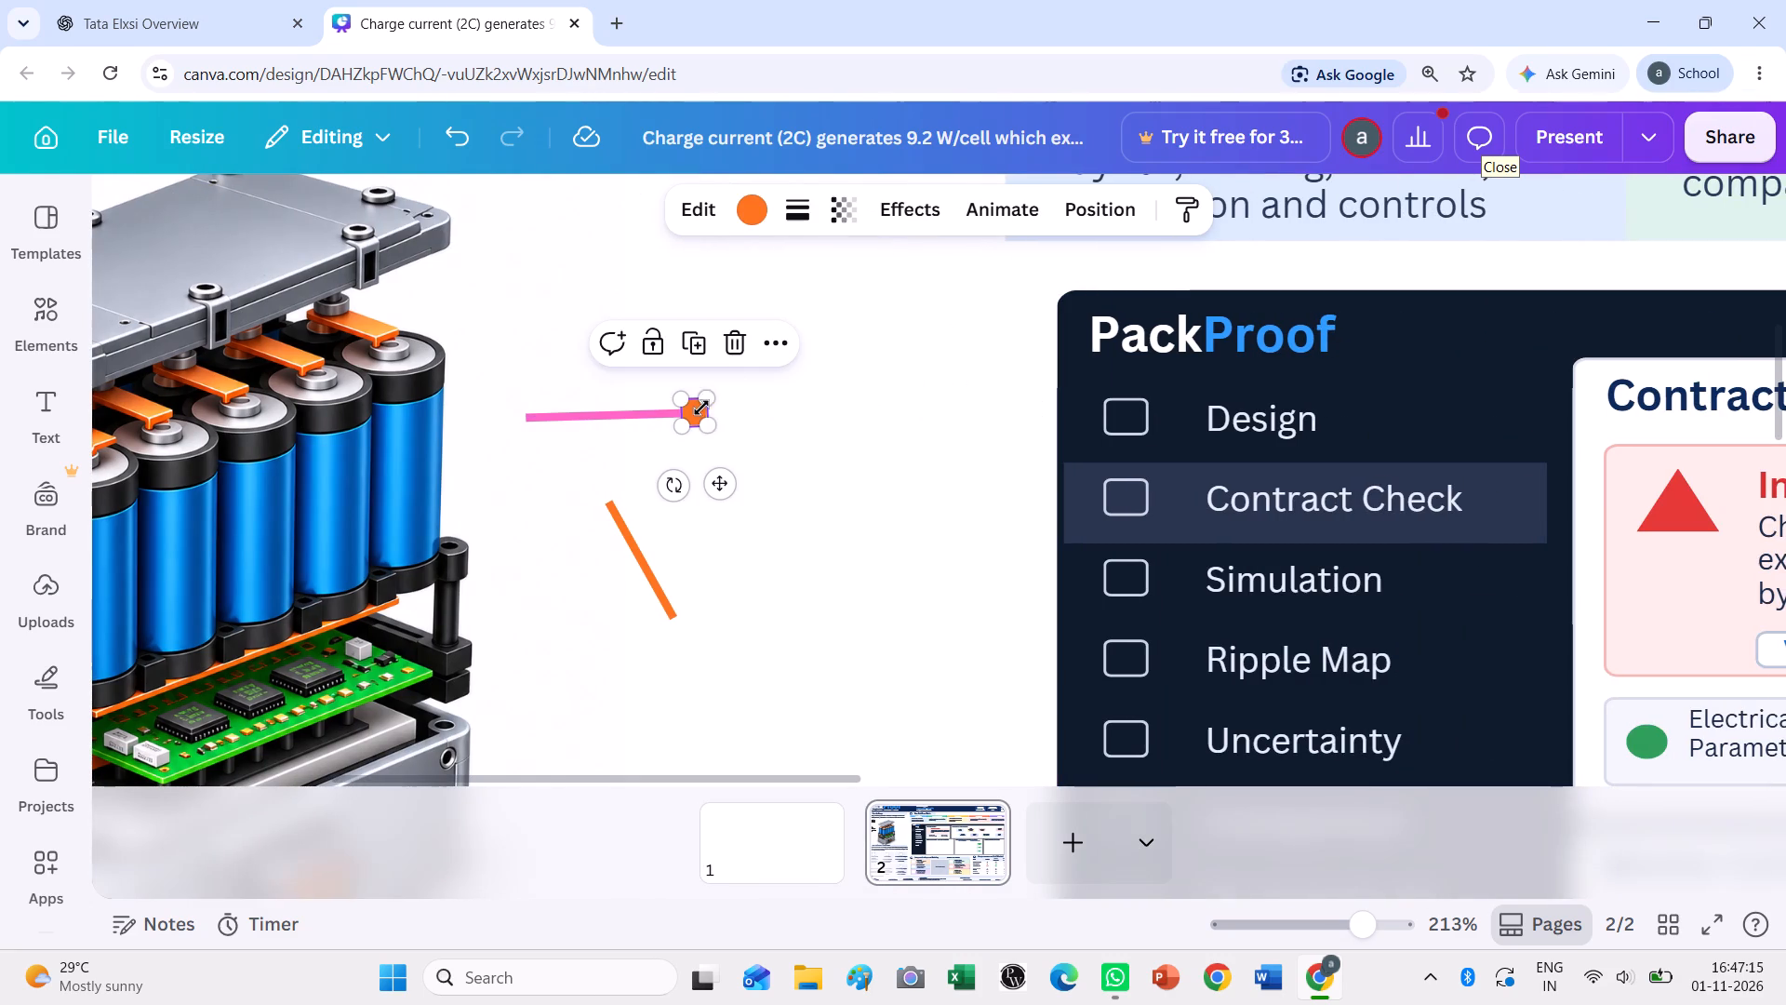
pyautogui.click(747, 226)
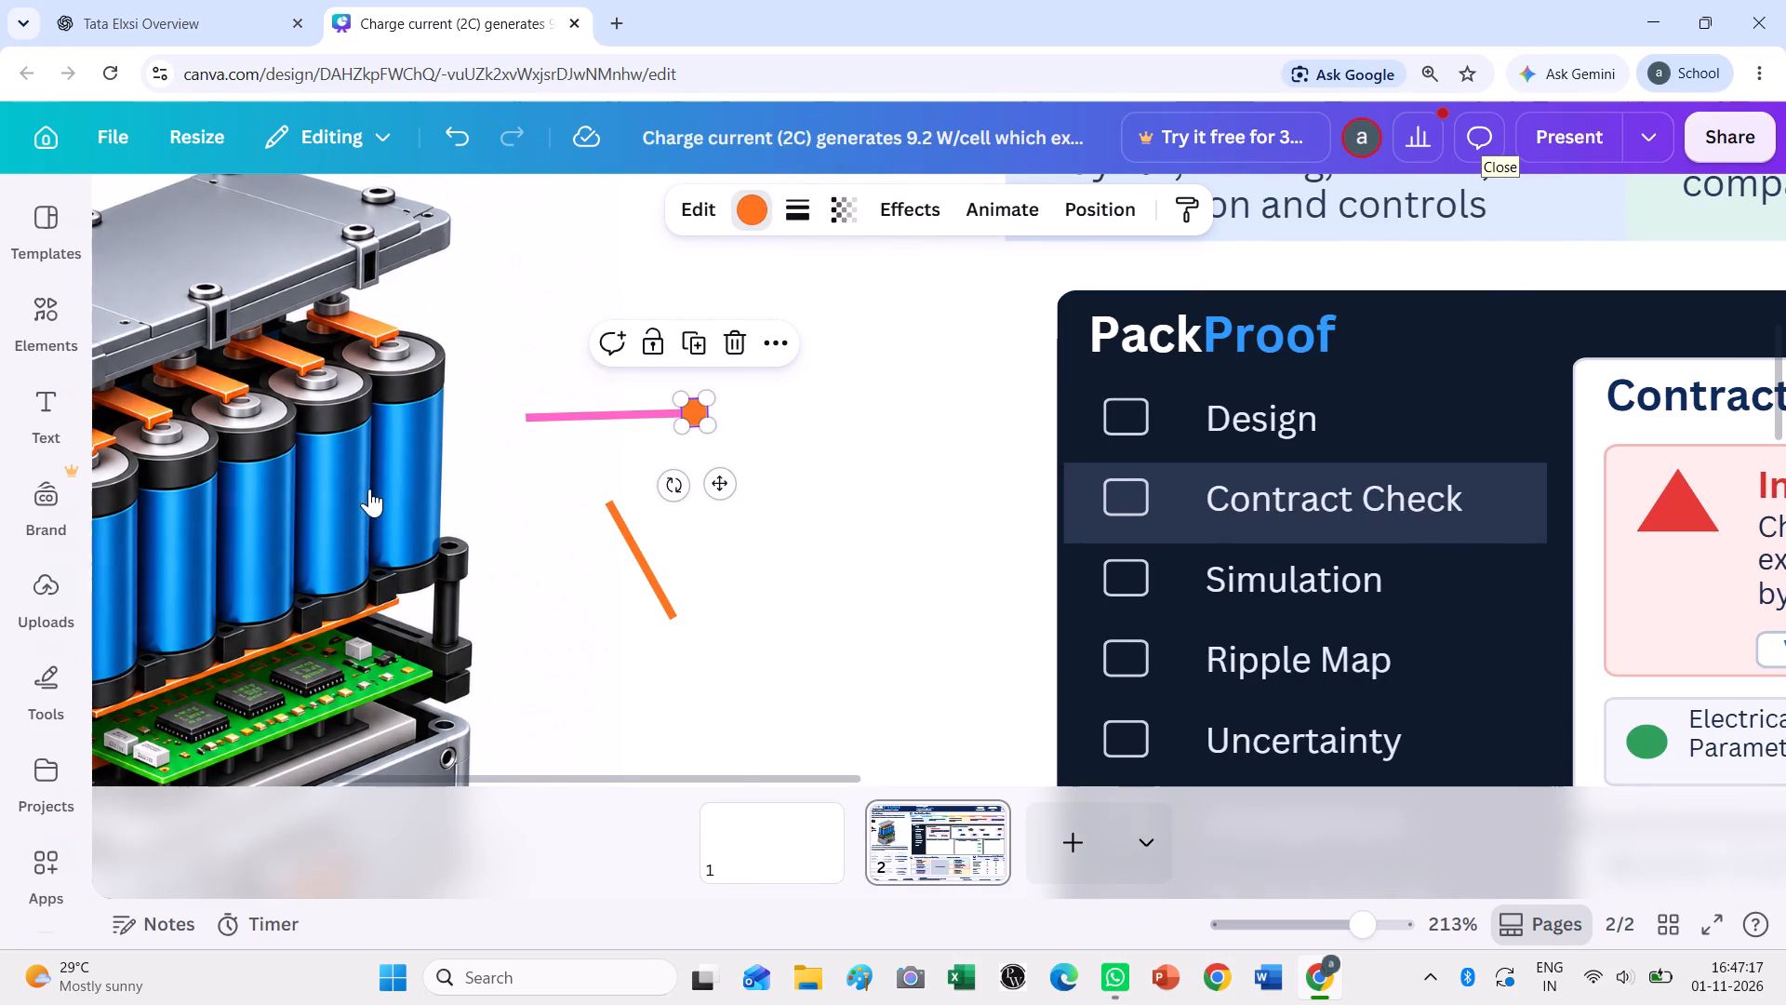
pyautogui.scroll(-5, 397, 663)
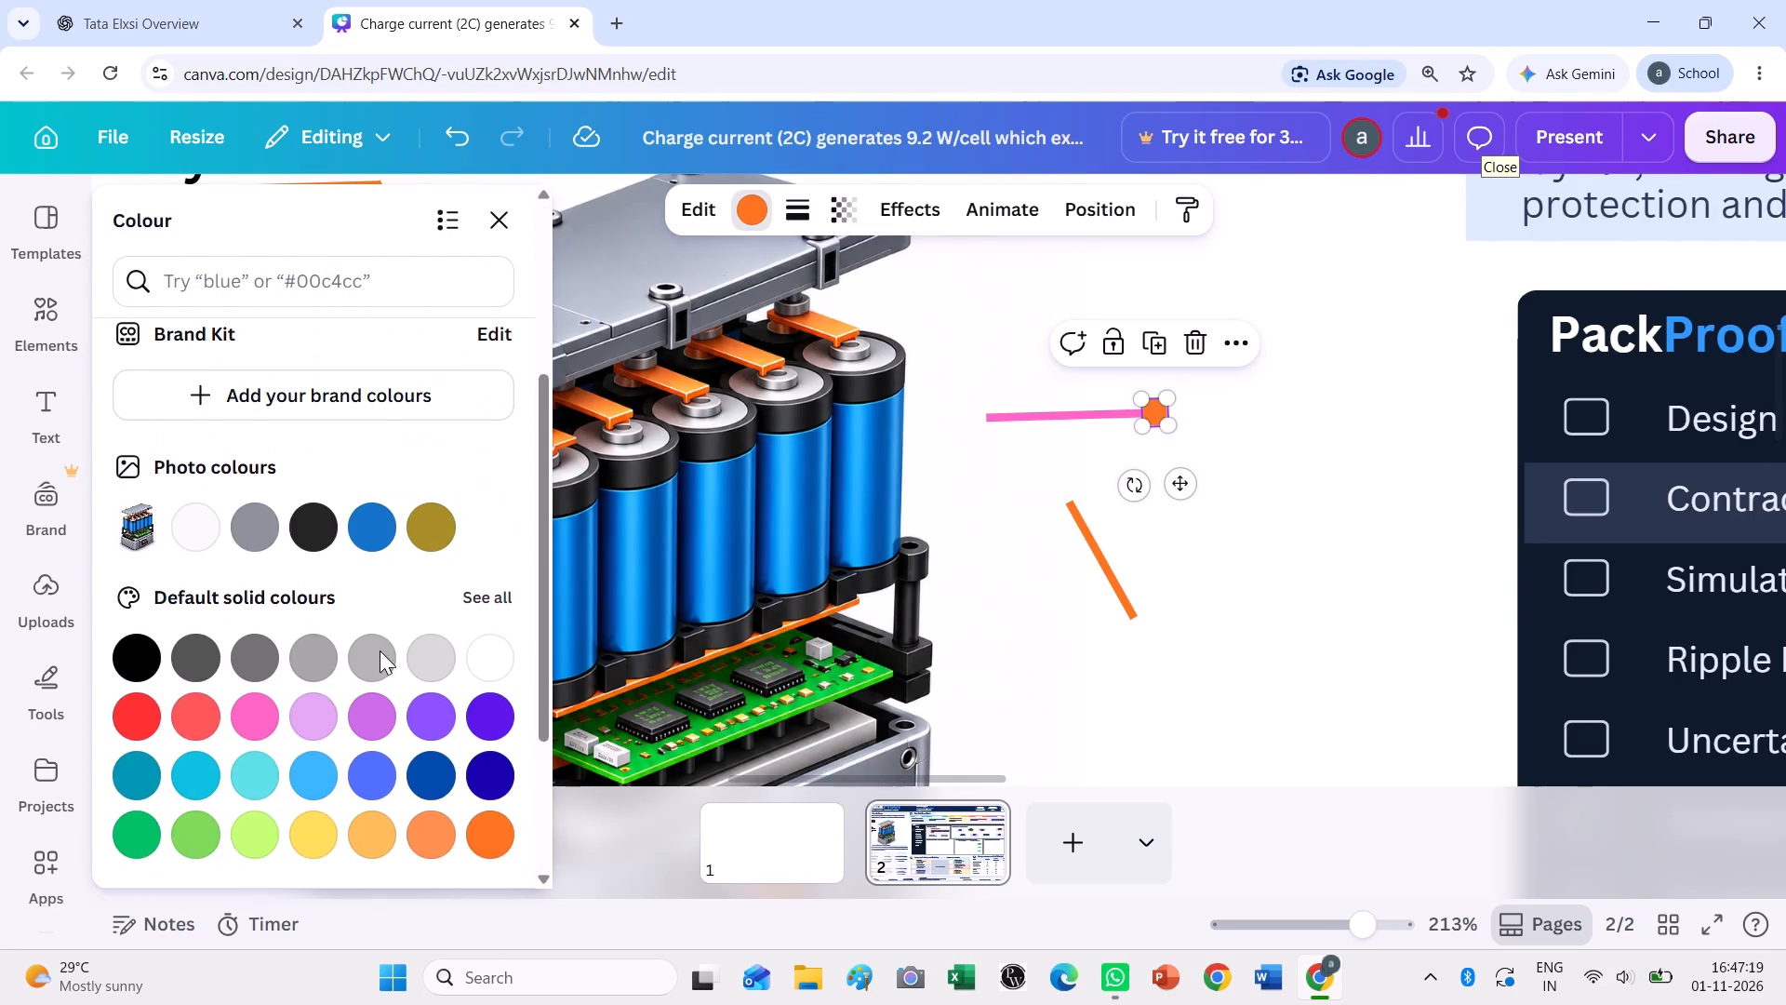
pyautogui.click(256, 469)
pyautogui.click(1349, 496)
pyautogui.click(1297, 505)
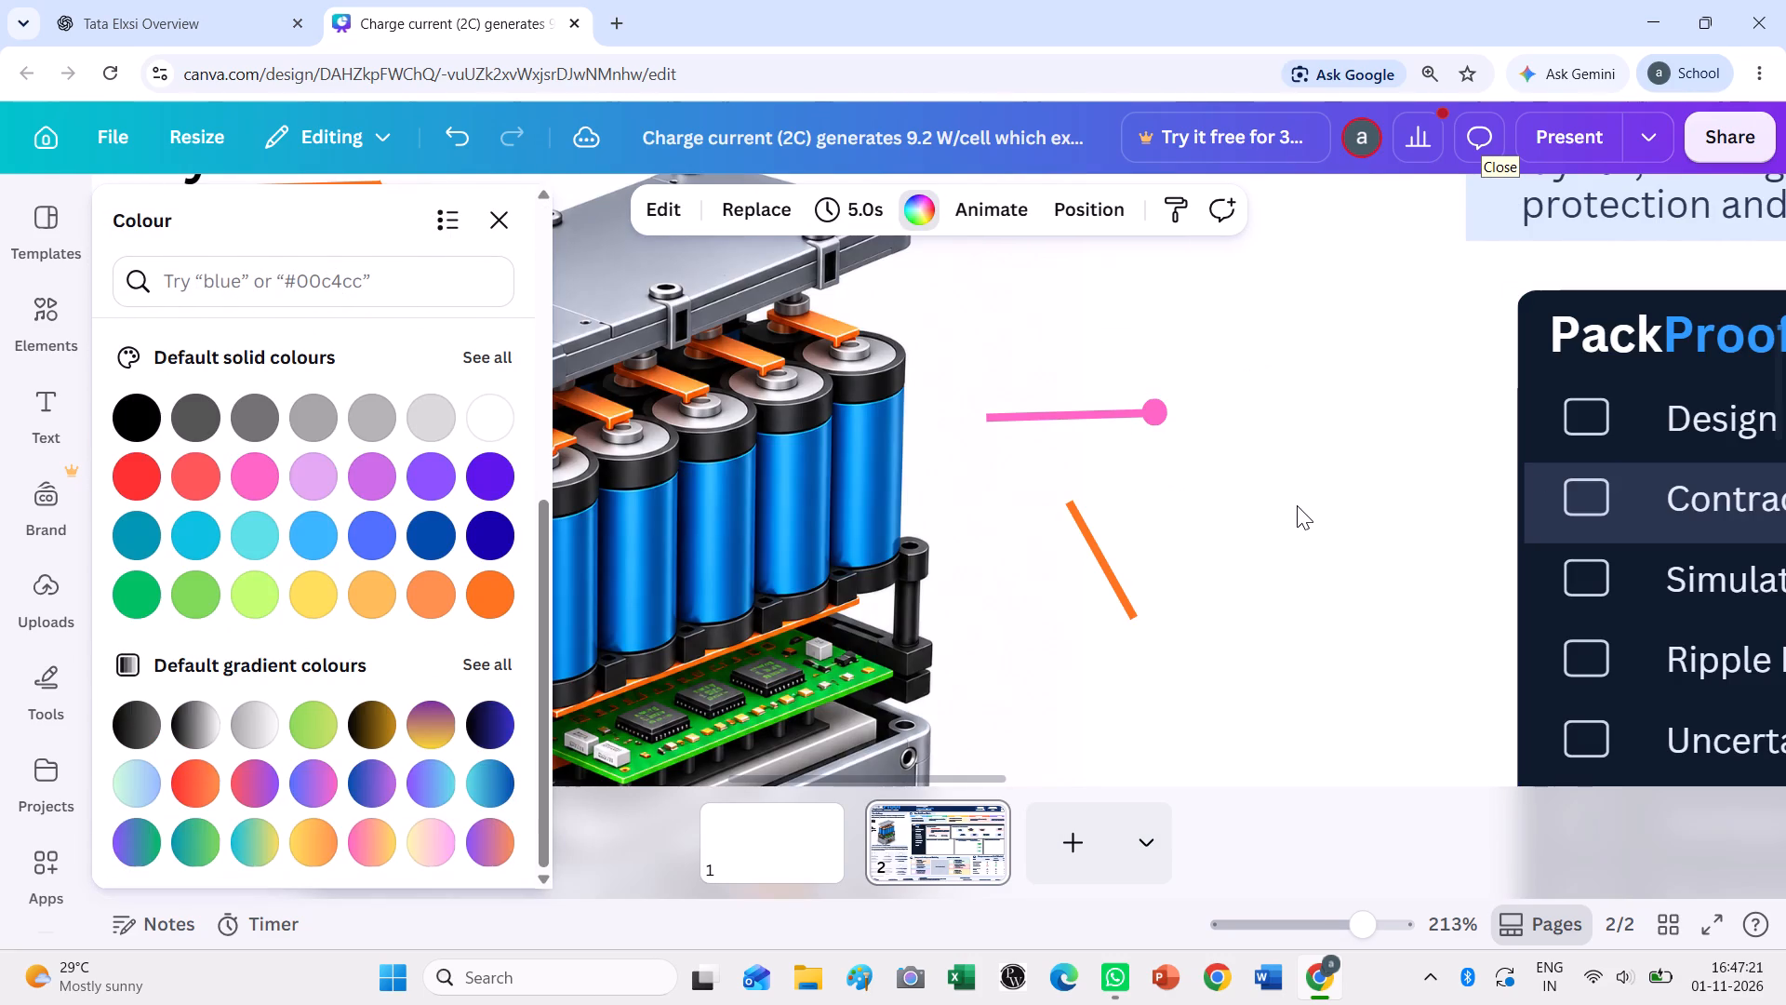
# Move the pink line and its dot together beside the Electrical heading, with the dot at the leftmost battery cell.
pyautogui.moveTo(1249, 462); pyautogui.dragTo(601, 405)
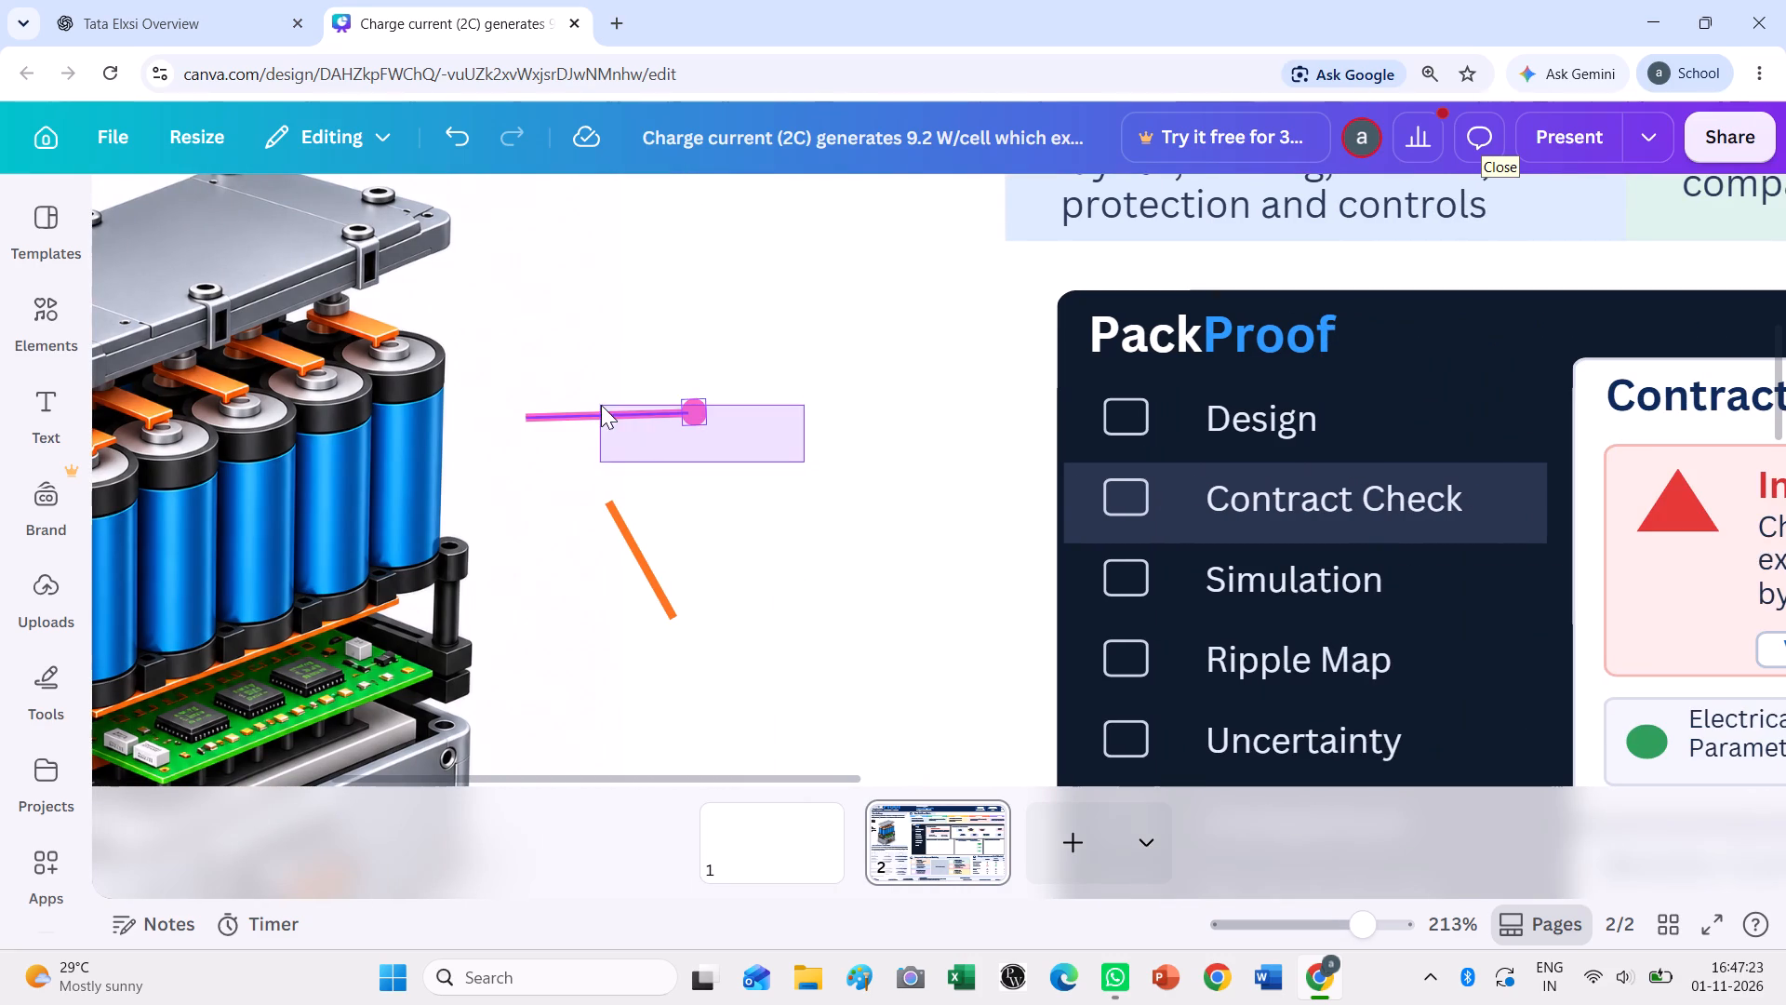
pyautogui.moveTo(601, 405); pyautogui.dragTo(521, 367)
pyautogui.moveTo(664, 414); pyautogui.dragTo(38, 413)
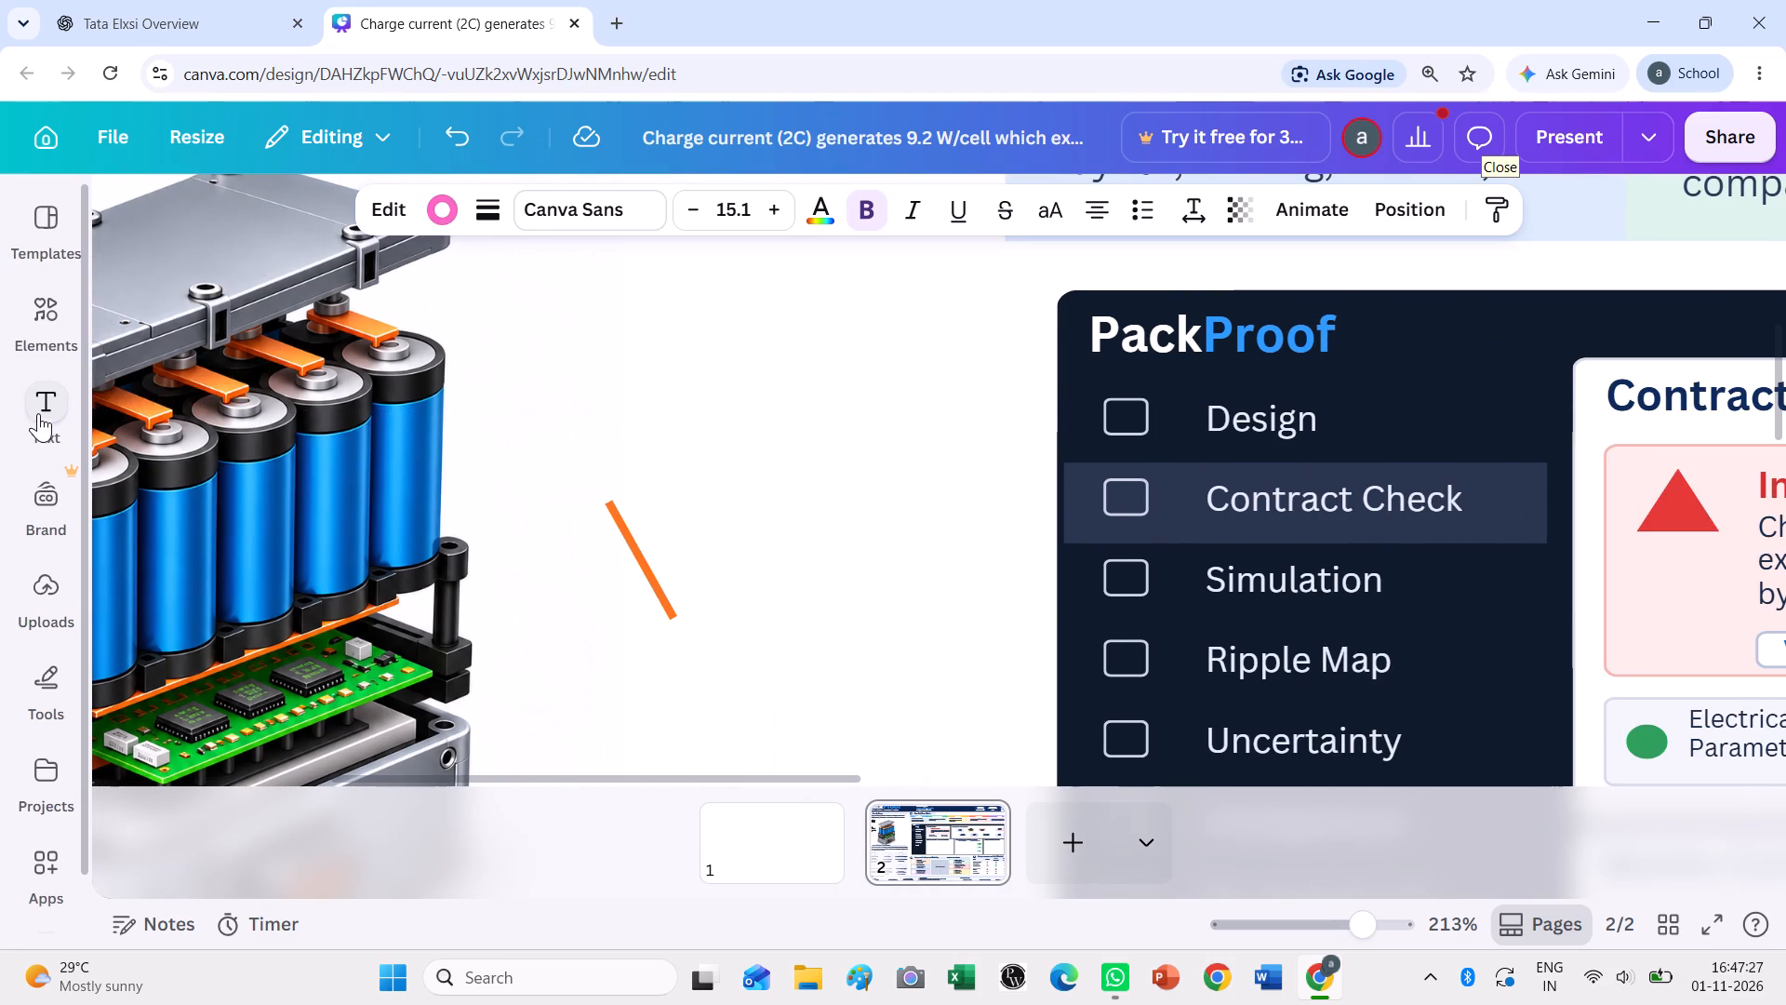
pyautogui.moveTo(38, 413); pyautogui.dragTo(182, 384)
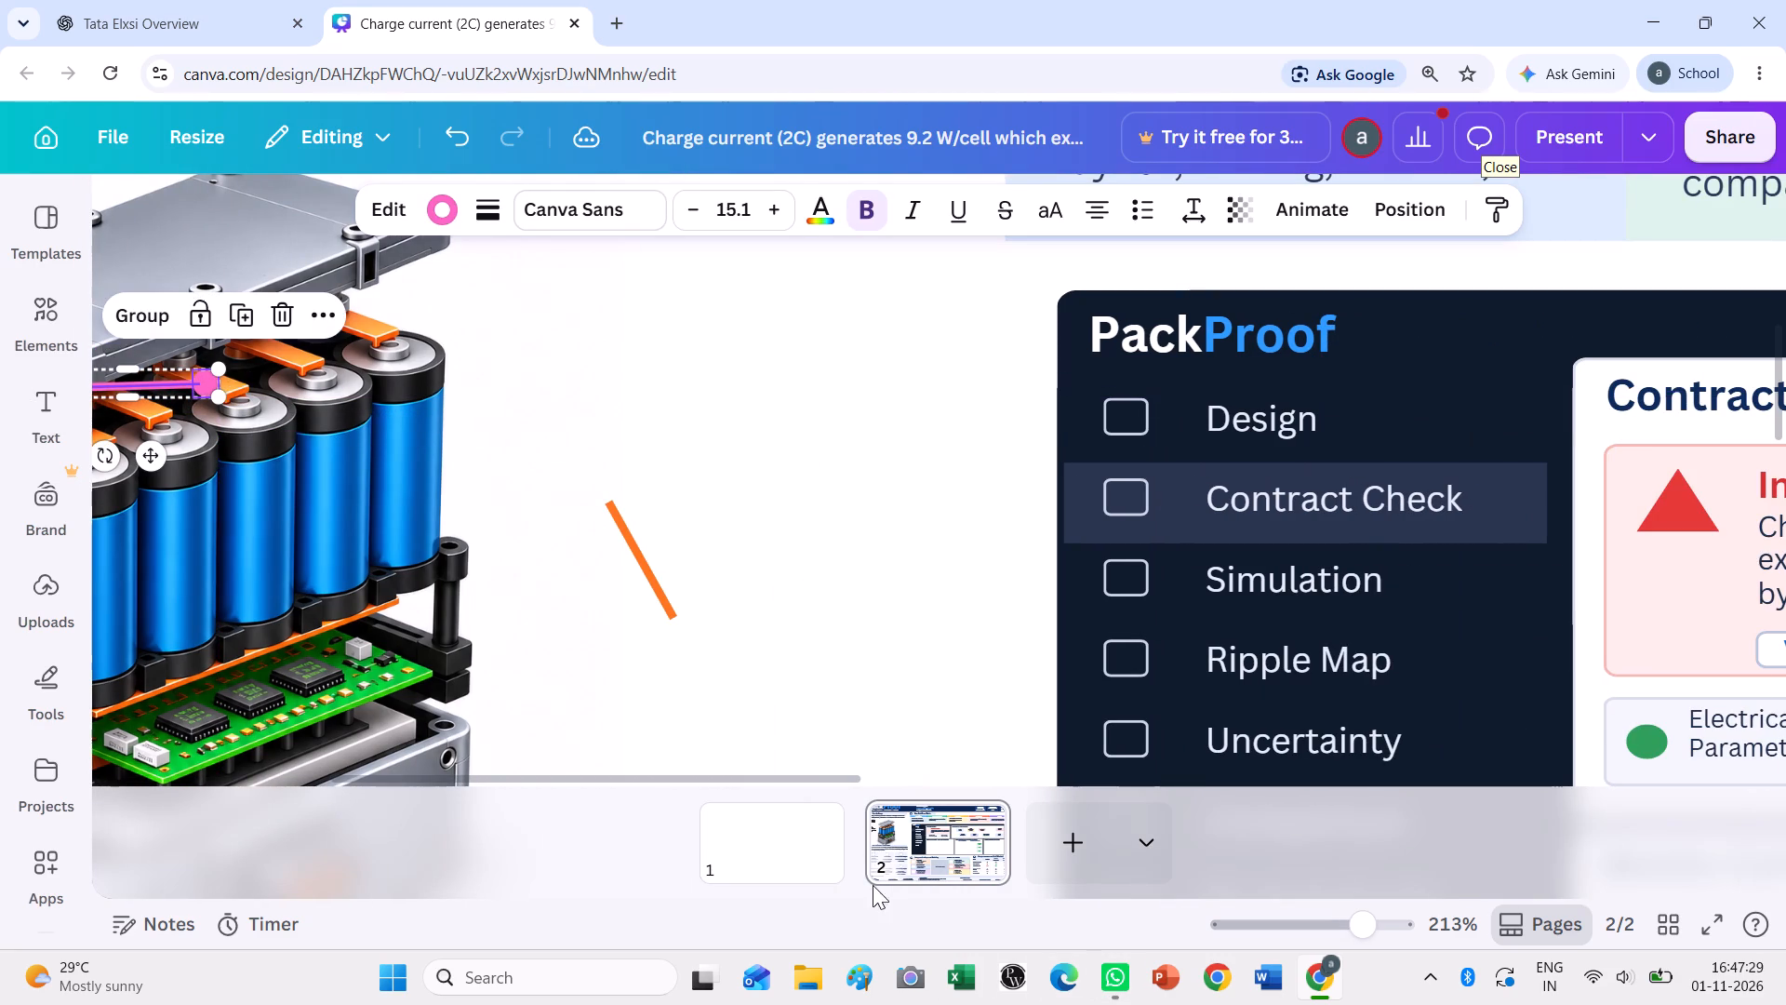
pyautogui.moveTo(790, 771); pyautogui.dragTo(339, 735)
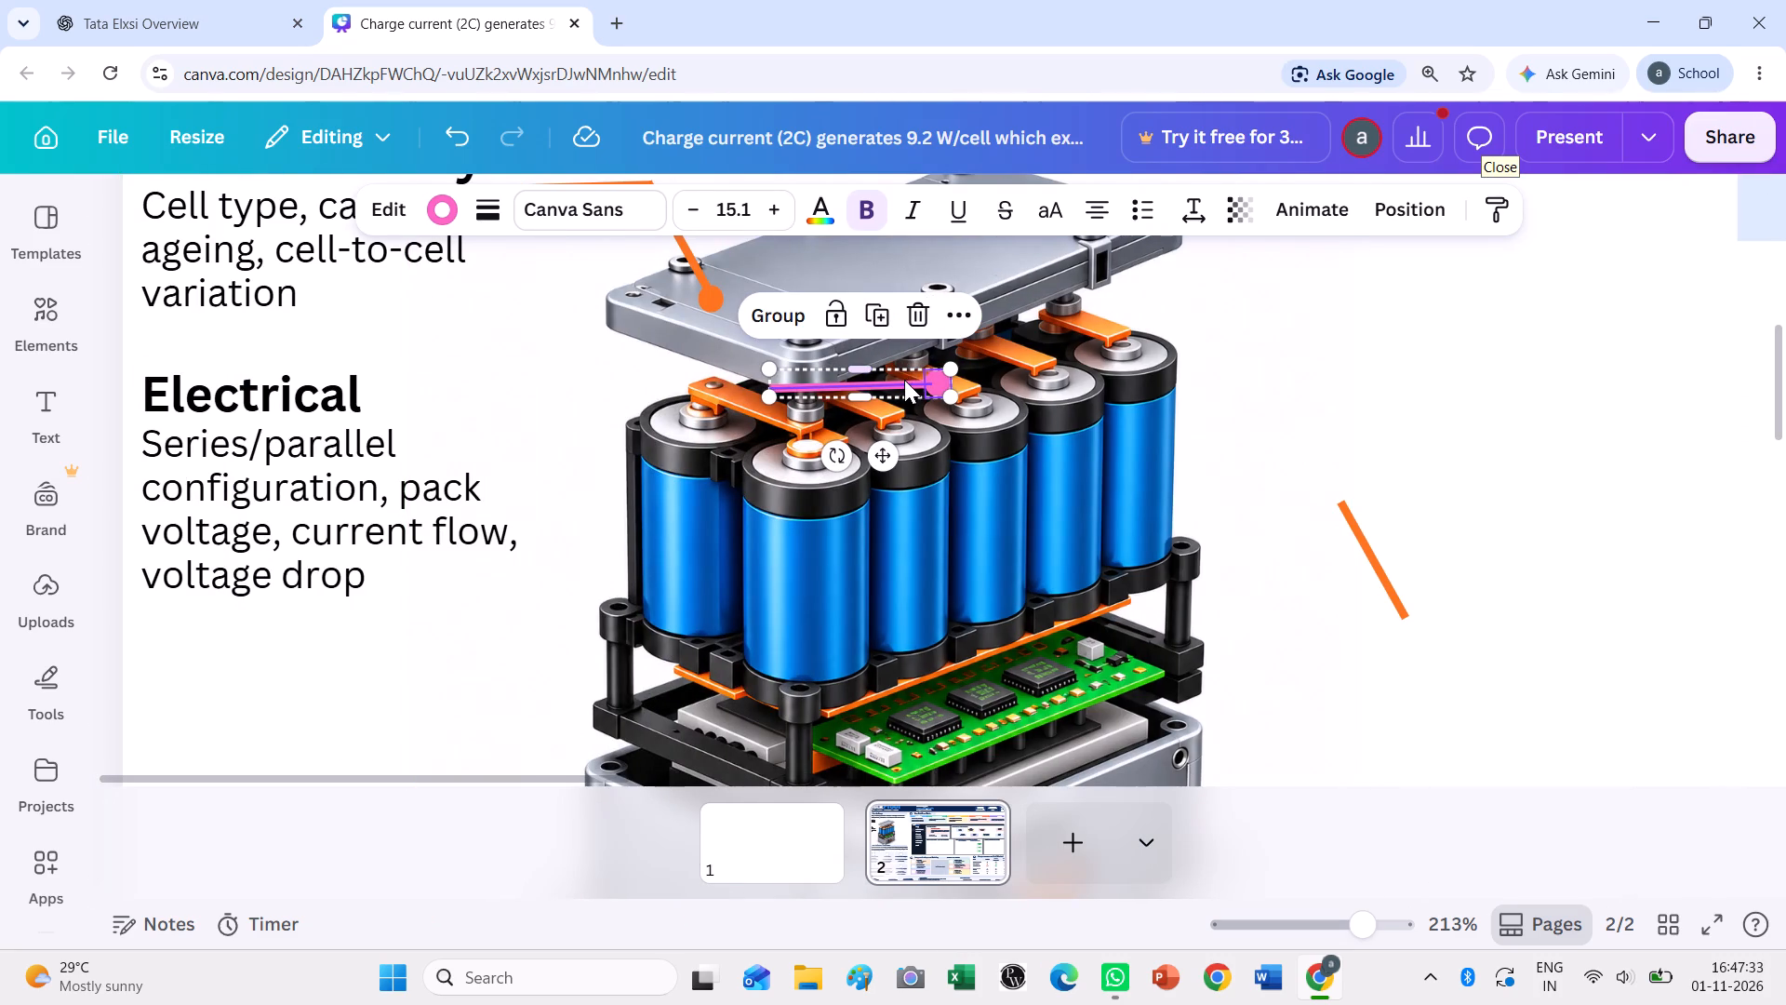
pyautogui.moveTo(904, 380); pyautogui.dragTo(597, 420)
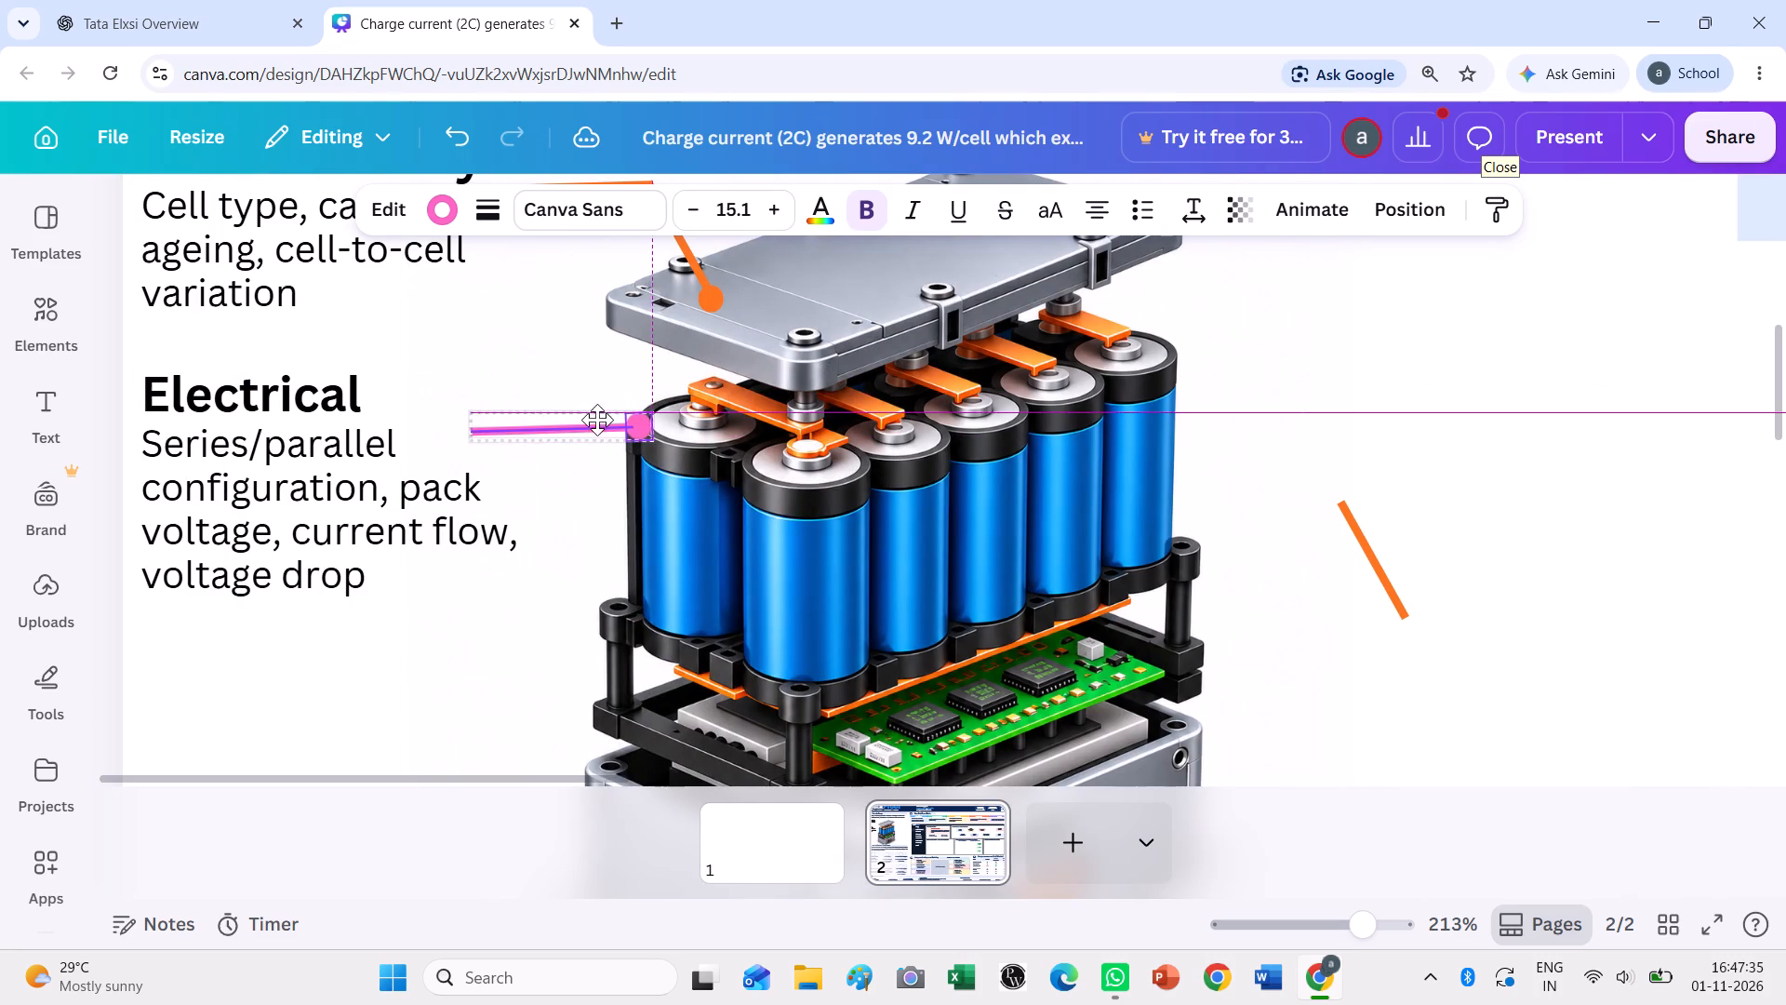
pyautogui.moveTo(597, 420); pyautogui.dragTo(586, 411)
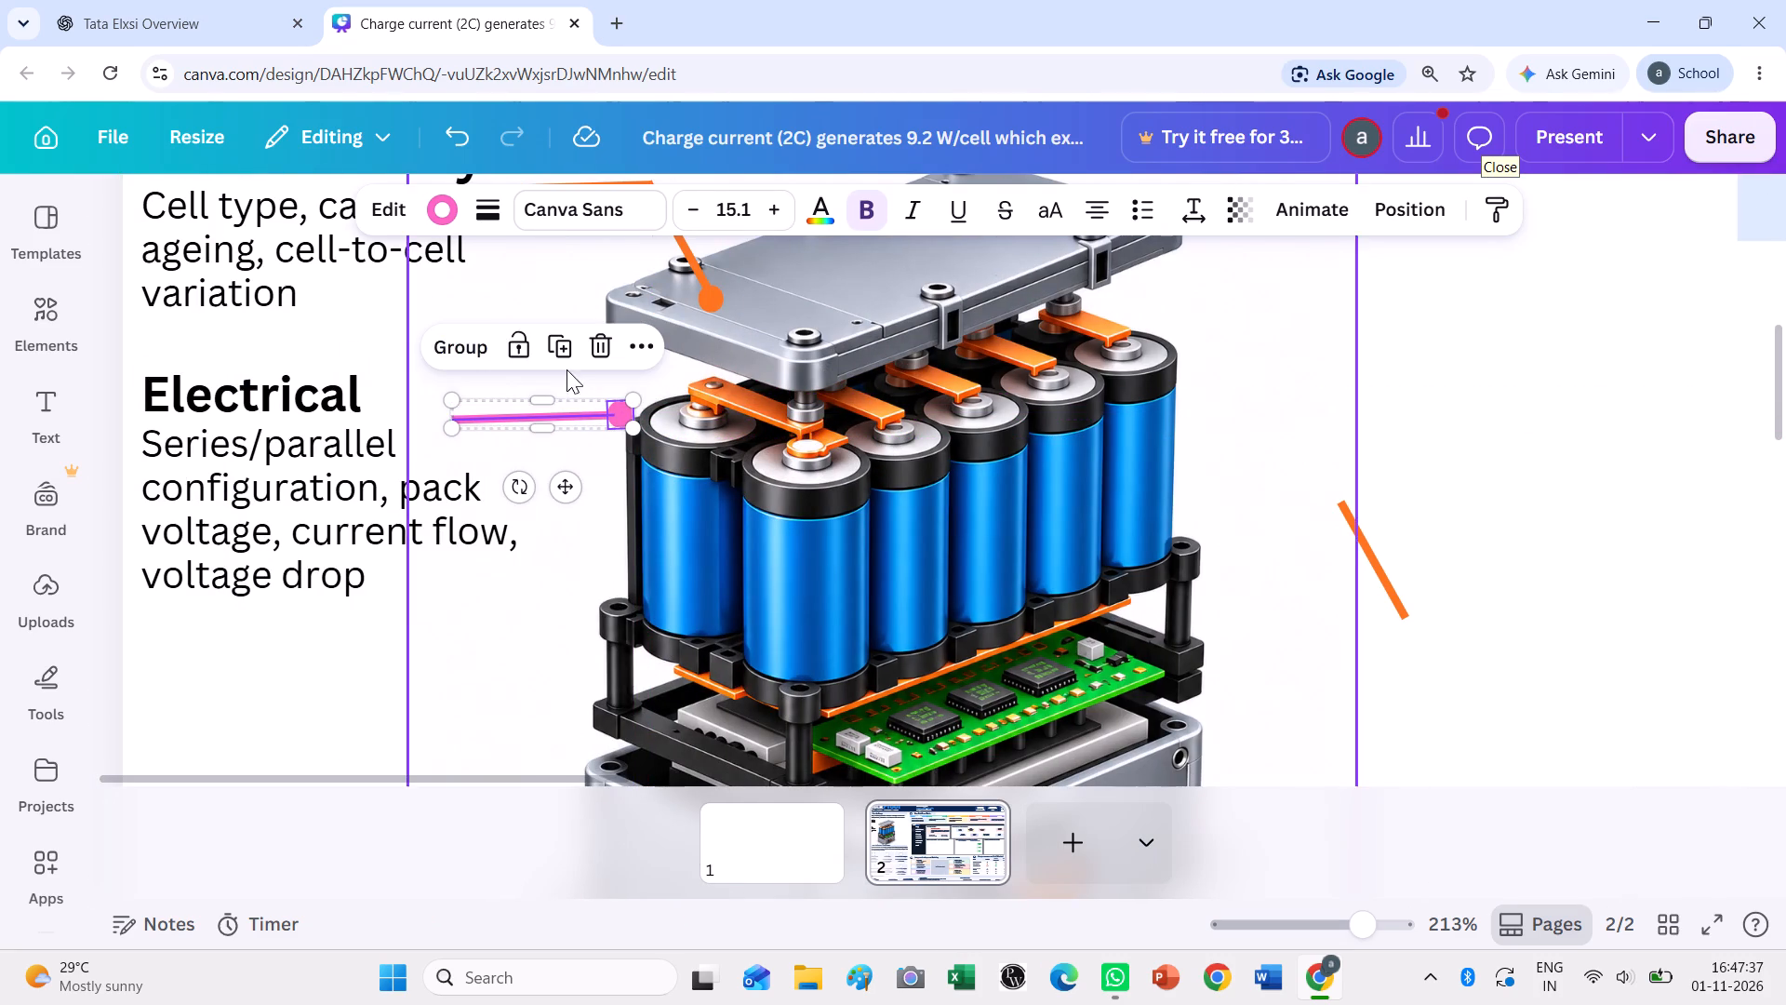
# Rotate the pink Electrical pointer line and dot by about 1° so the line is level.
pyautogui.moveTo(525, 491); pyautogui.dragTo(525, 480)
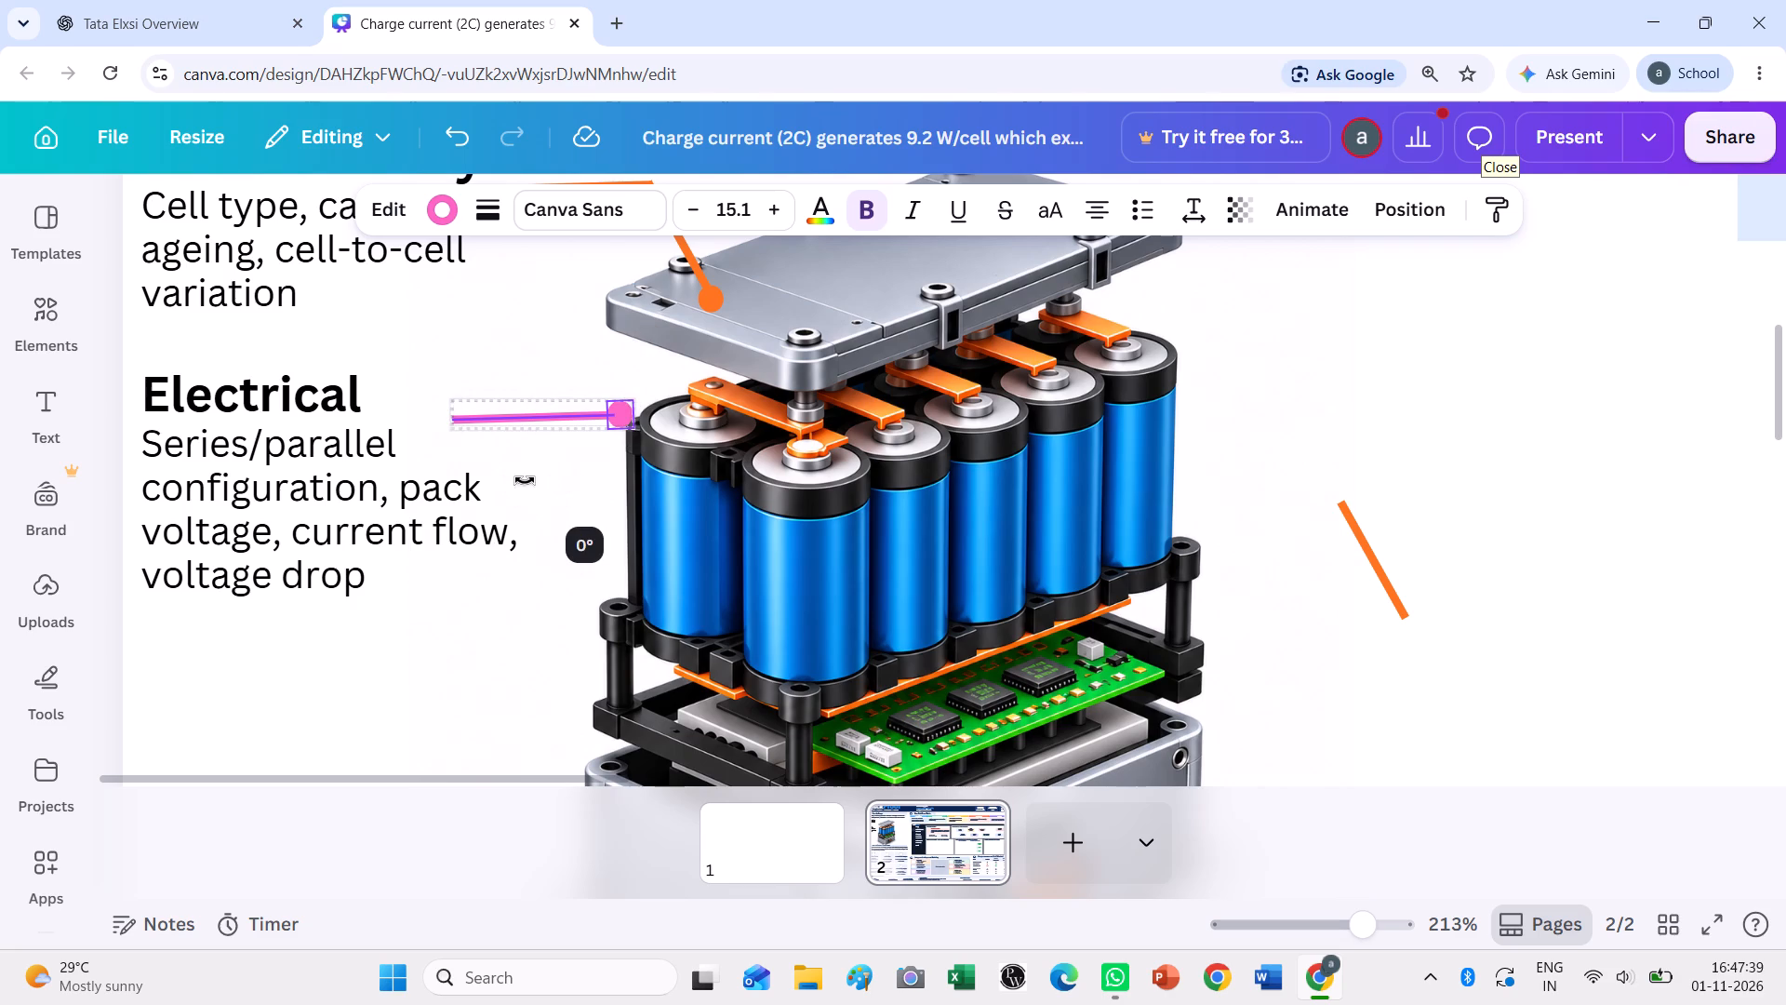
pyautogui.moveTo(525, 480); pyautogui.dragTo(538, 482)
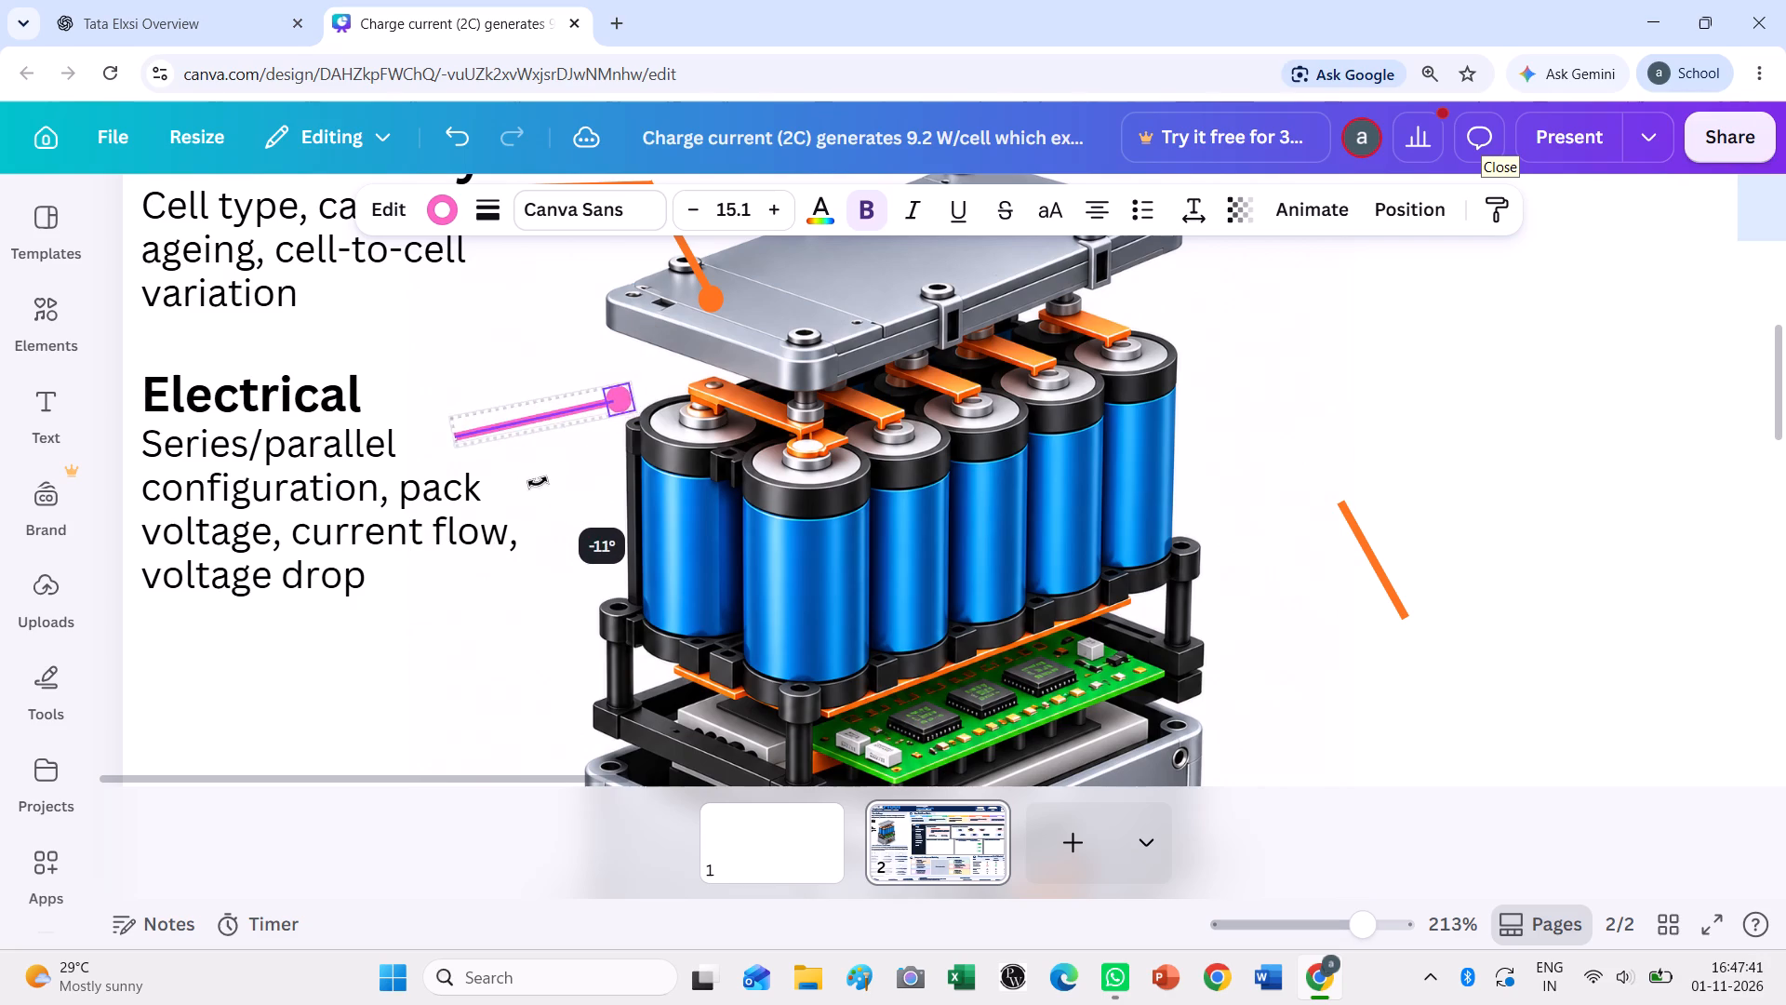
pyautogui.moveTo(538, 482); pyautogui.dragTo(541, 476)
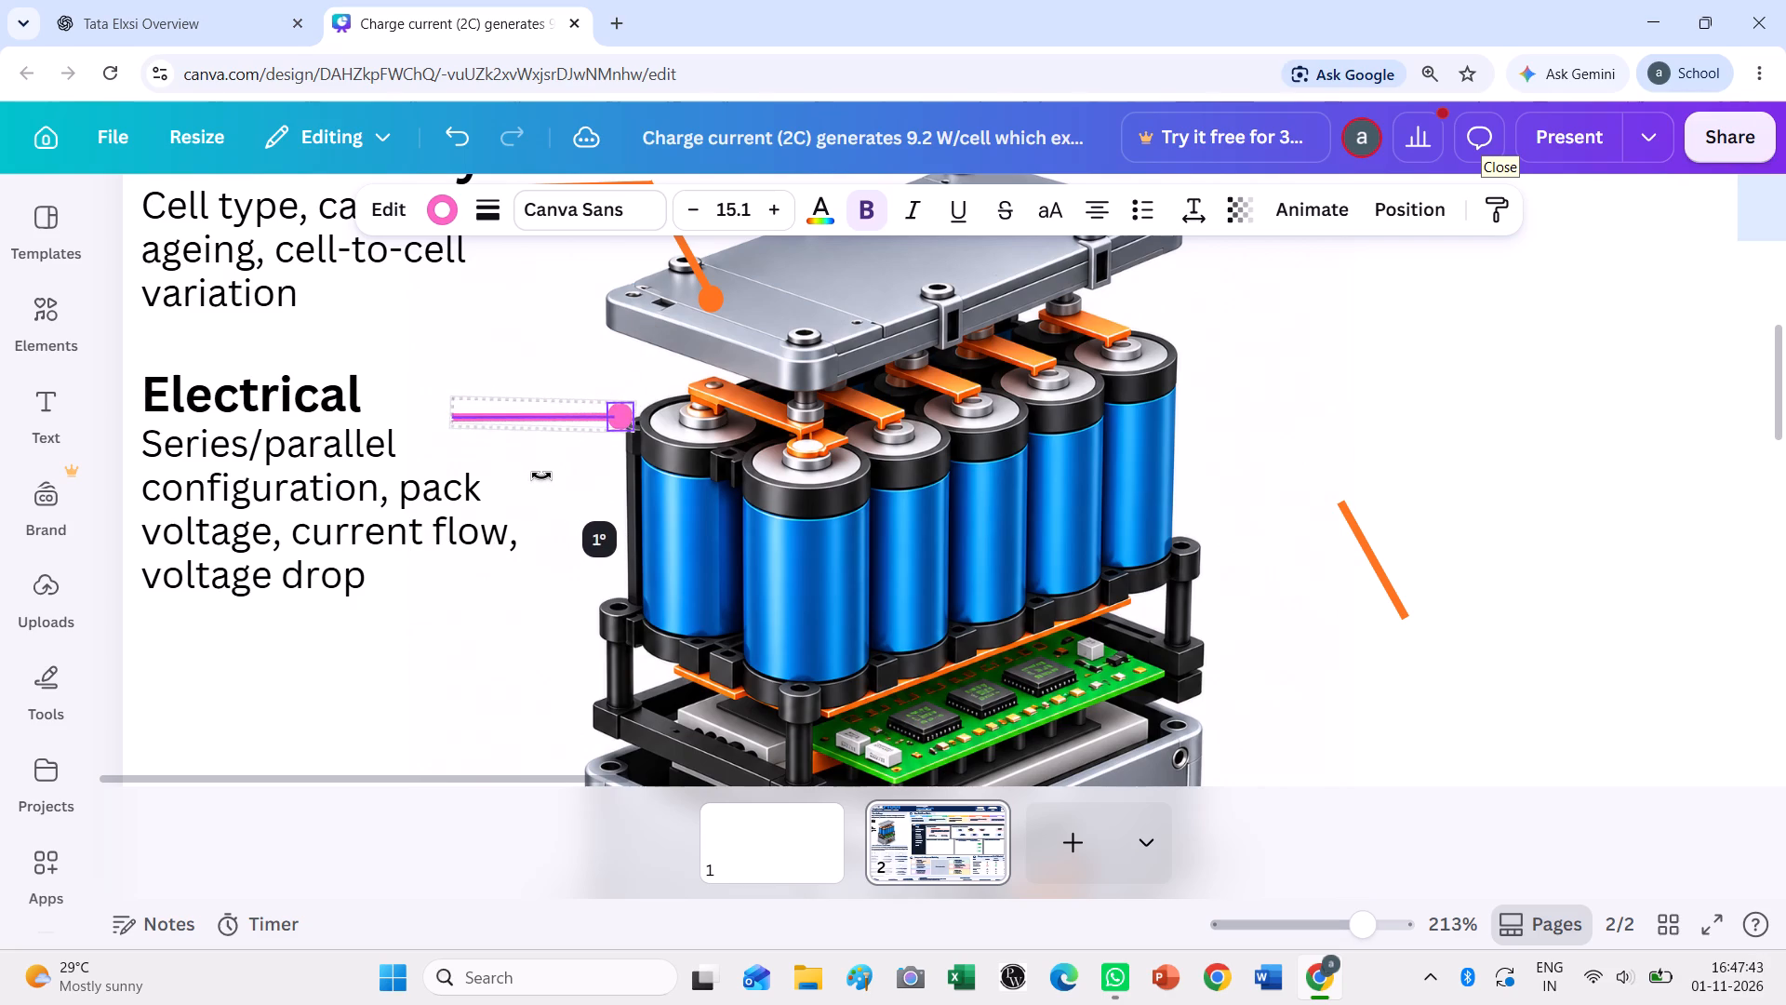
pyautogui.moveTo(541, 476); pyautogui.dragTo(541, 469)
pyautogui.click(1442, 485)
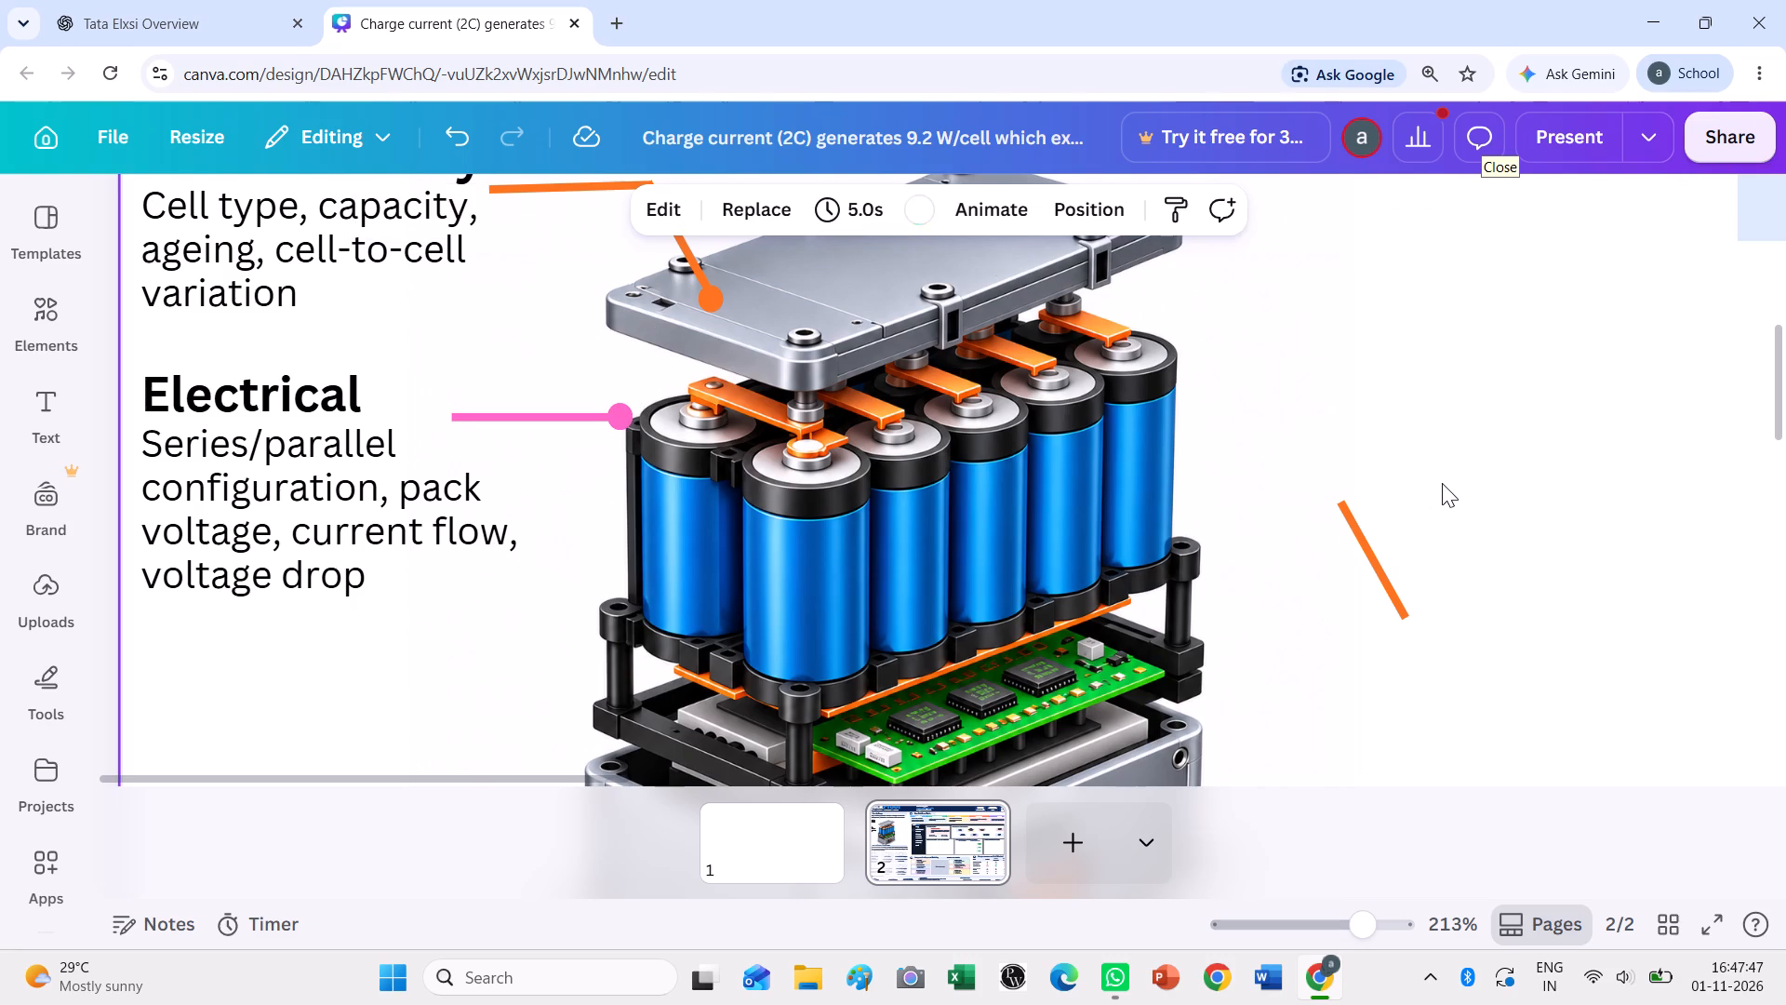
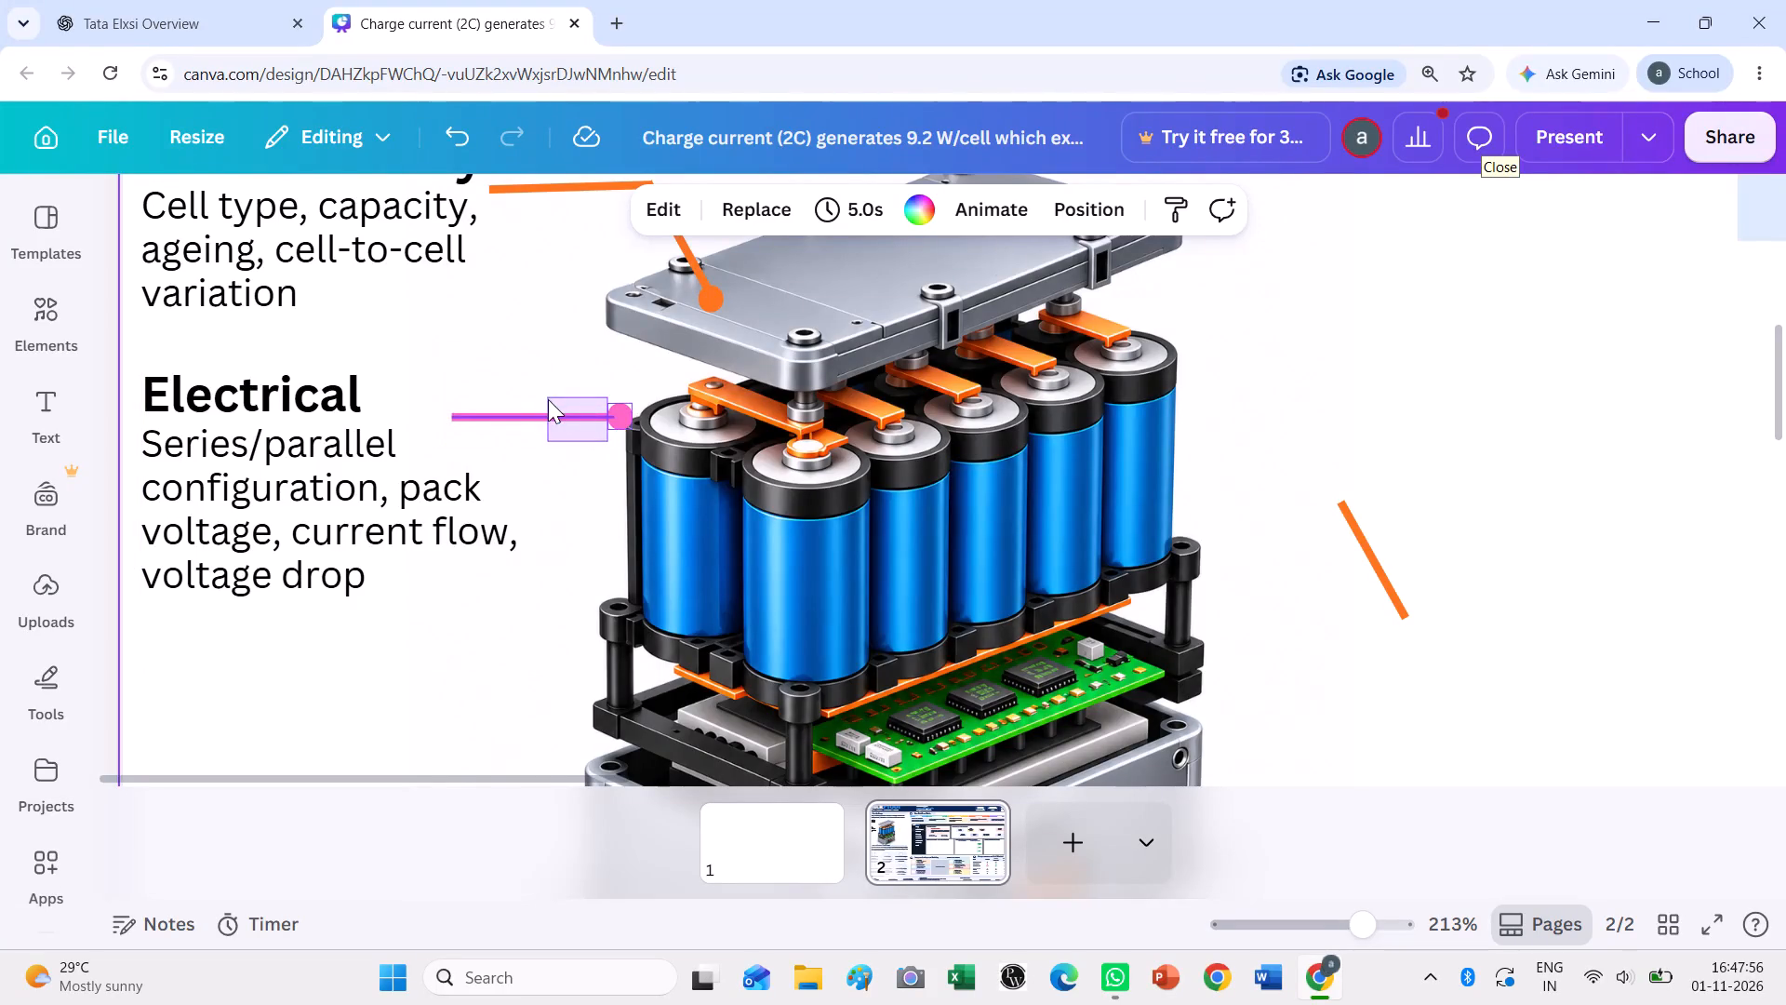
# Move the pink Electrical pointer line and dot together so the dot sits on the upper body of the leftmost battery cell.
pyautogui.moveTo(600, 411); pyautogui.dragTo(603, 429)
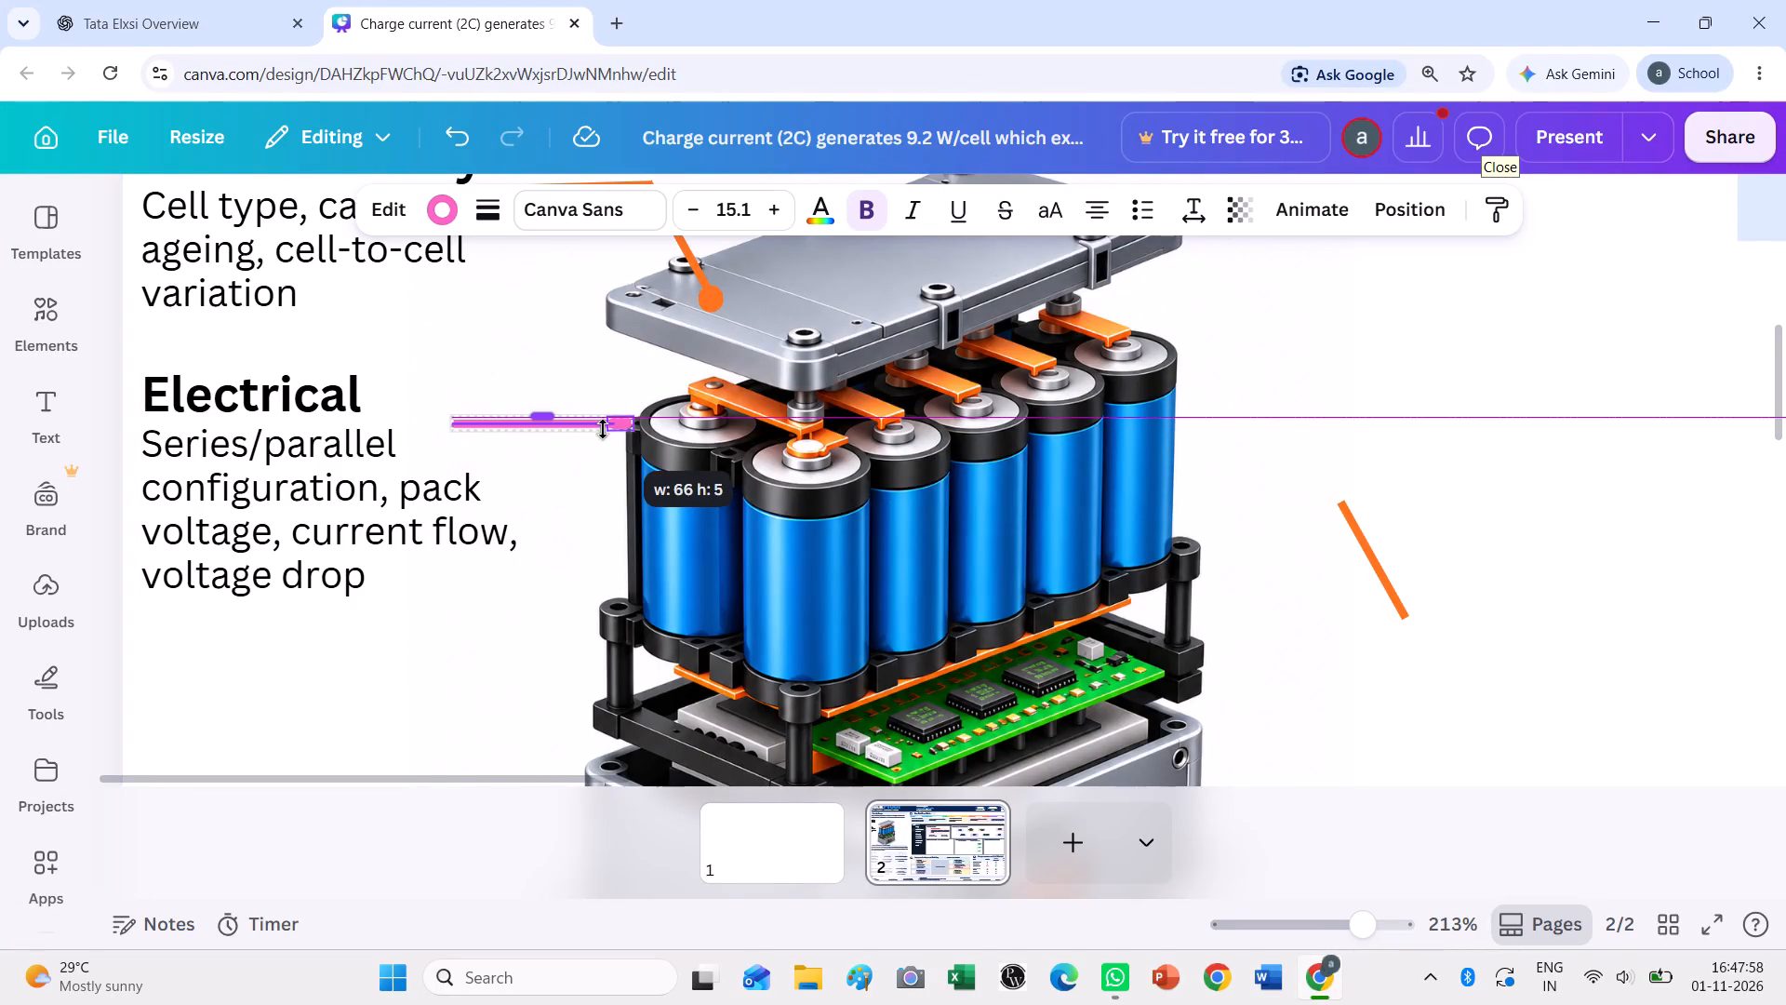
pyautogui.moveTo(603, 429); pyautogui.dragTo(618, 429)
pyautogui.hotkey('ctrl', 'z')
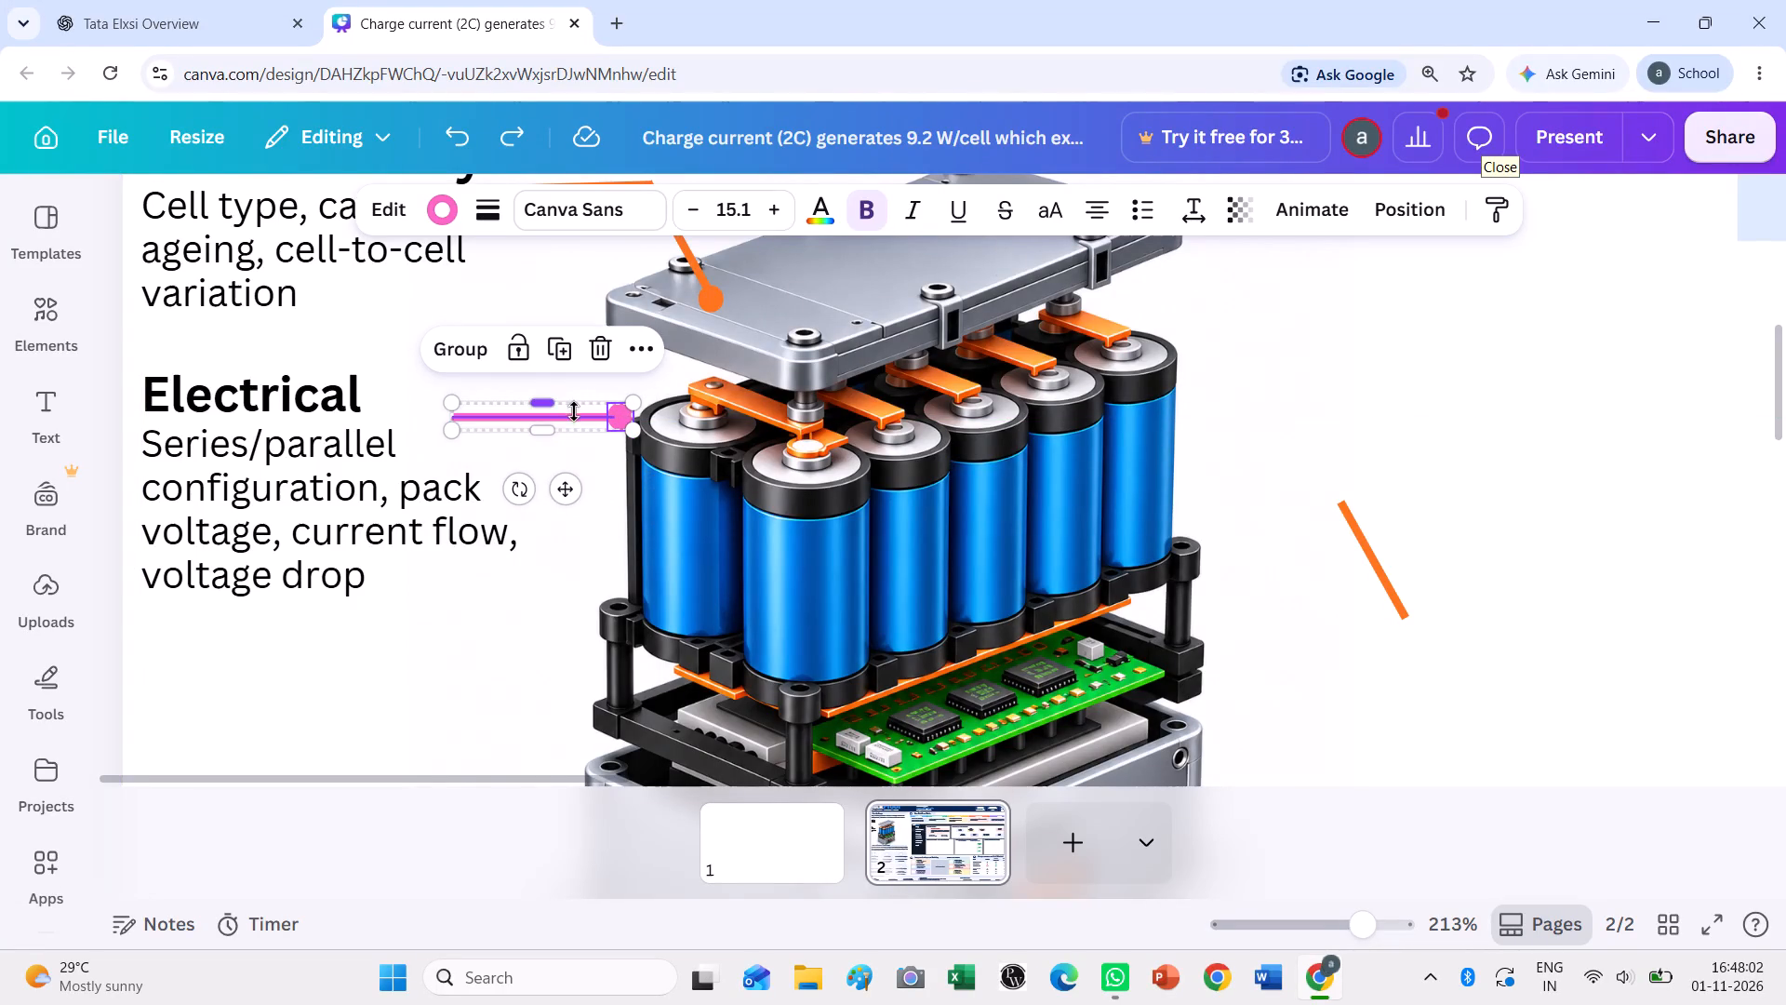
pyautogui.moveTo(567, 483); pyautogui.dragTo(581, 519)
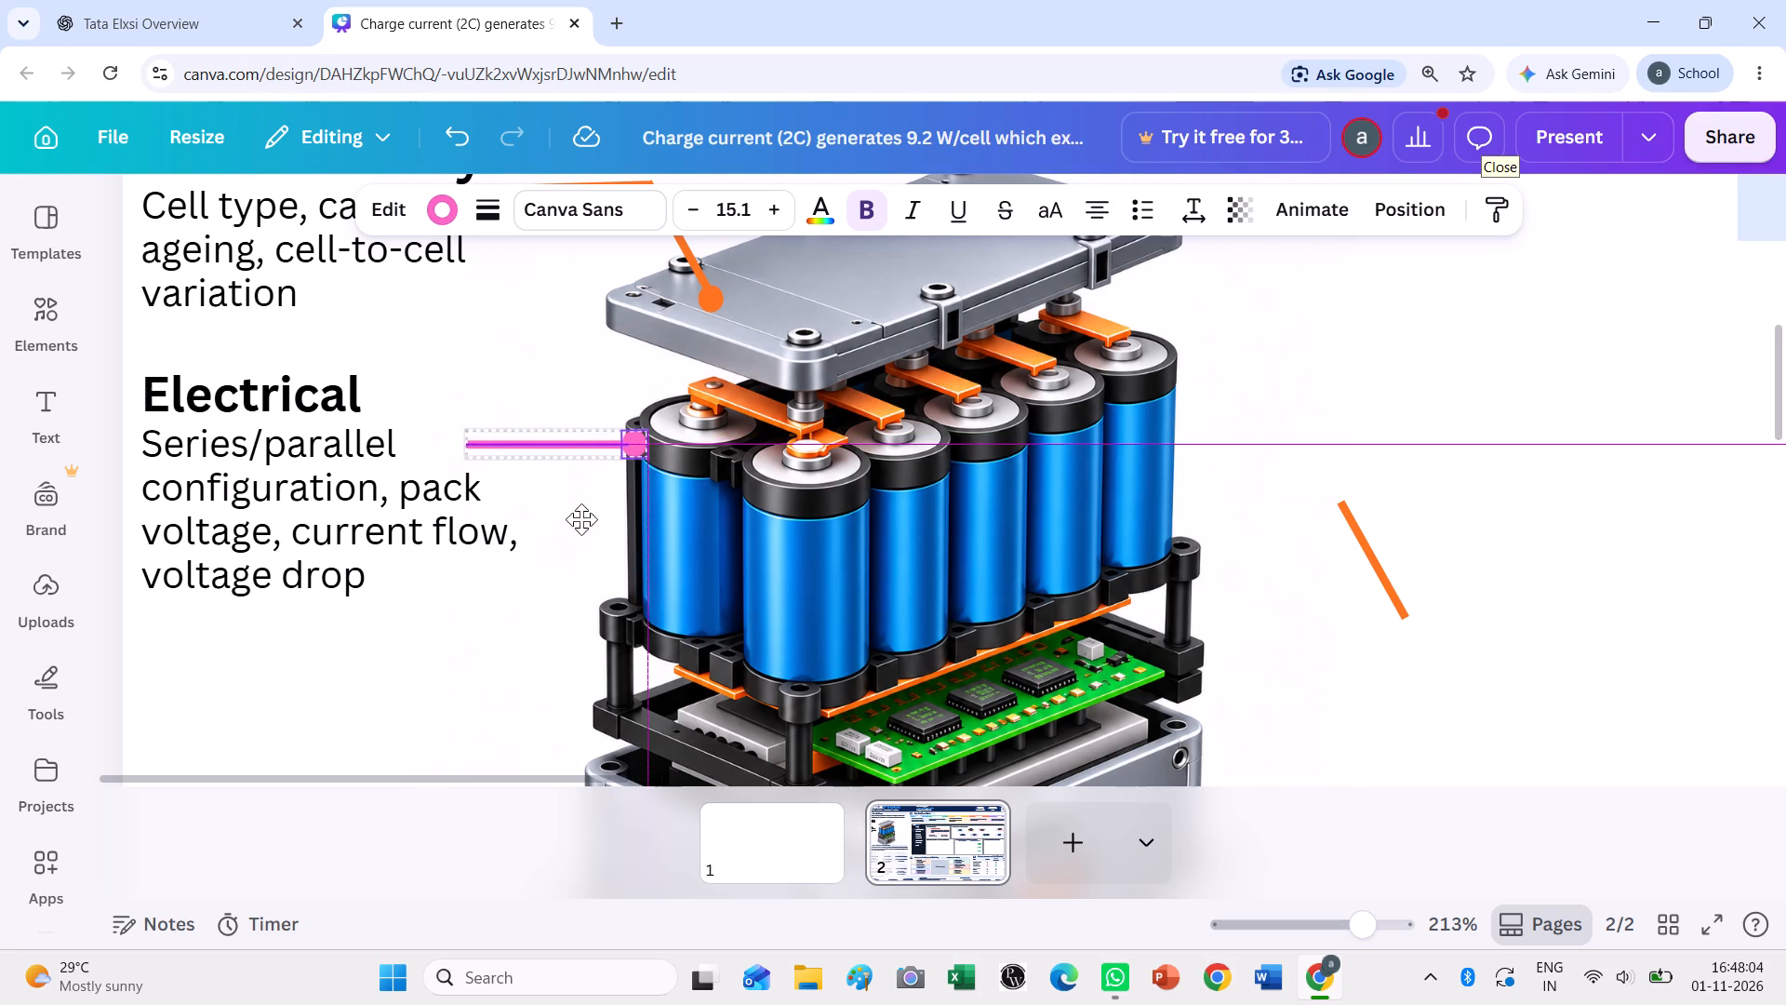
pyautogui.moveTo(581, 519); pyautogui.dragTo(621, 543)
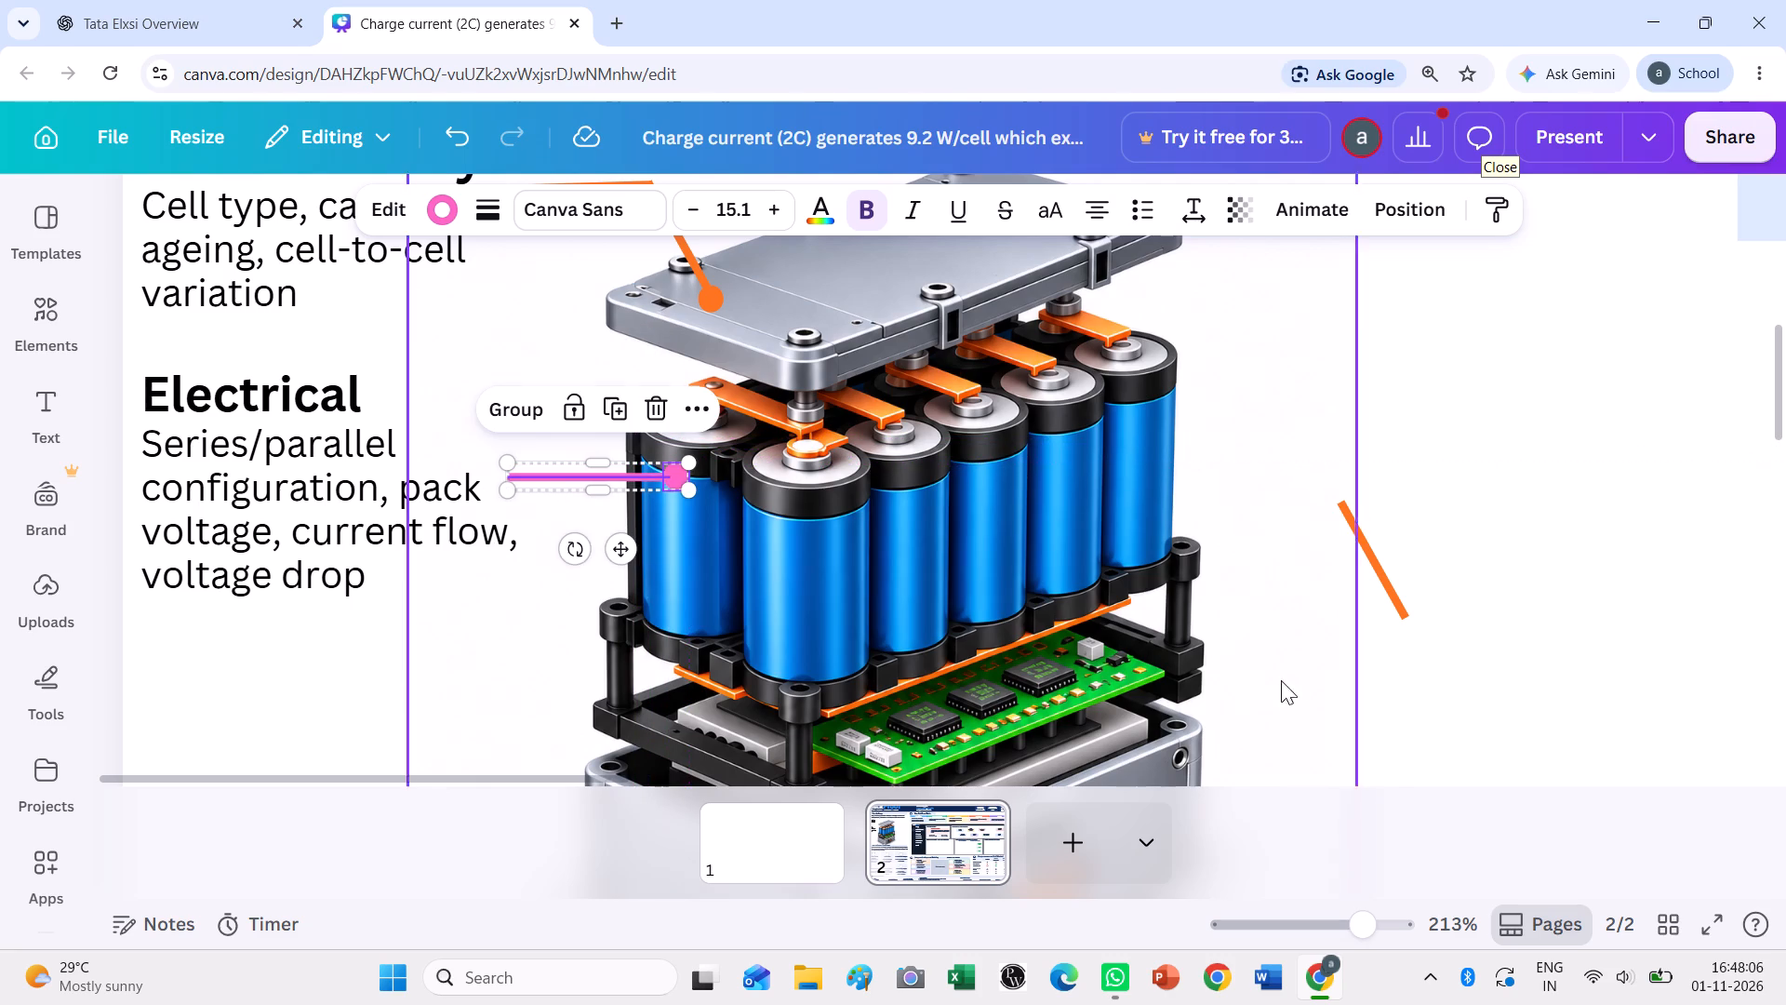
pyautogui.click(1505, 551)
pyautogui.keyDown('ctrl'); pyautogui.scroll(-3, 1258, 462); pyautogui.keyUp('ctrl')
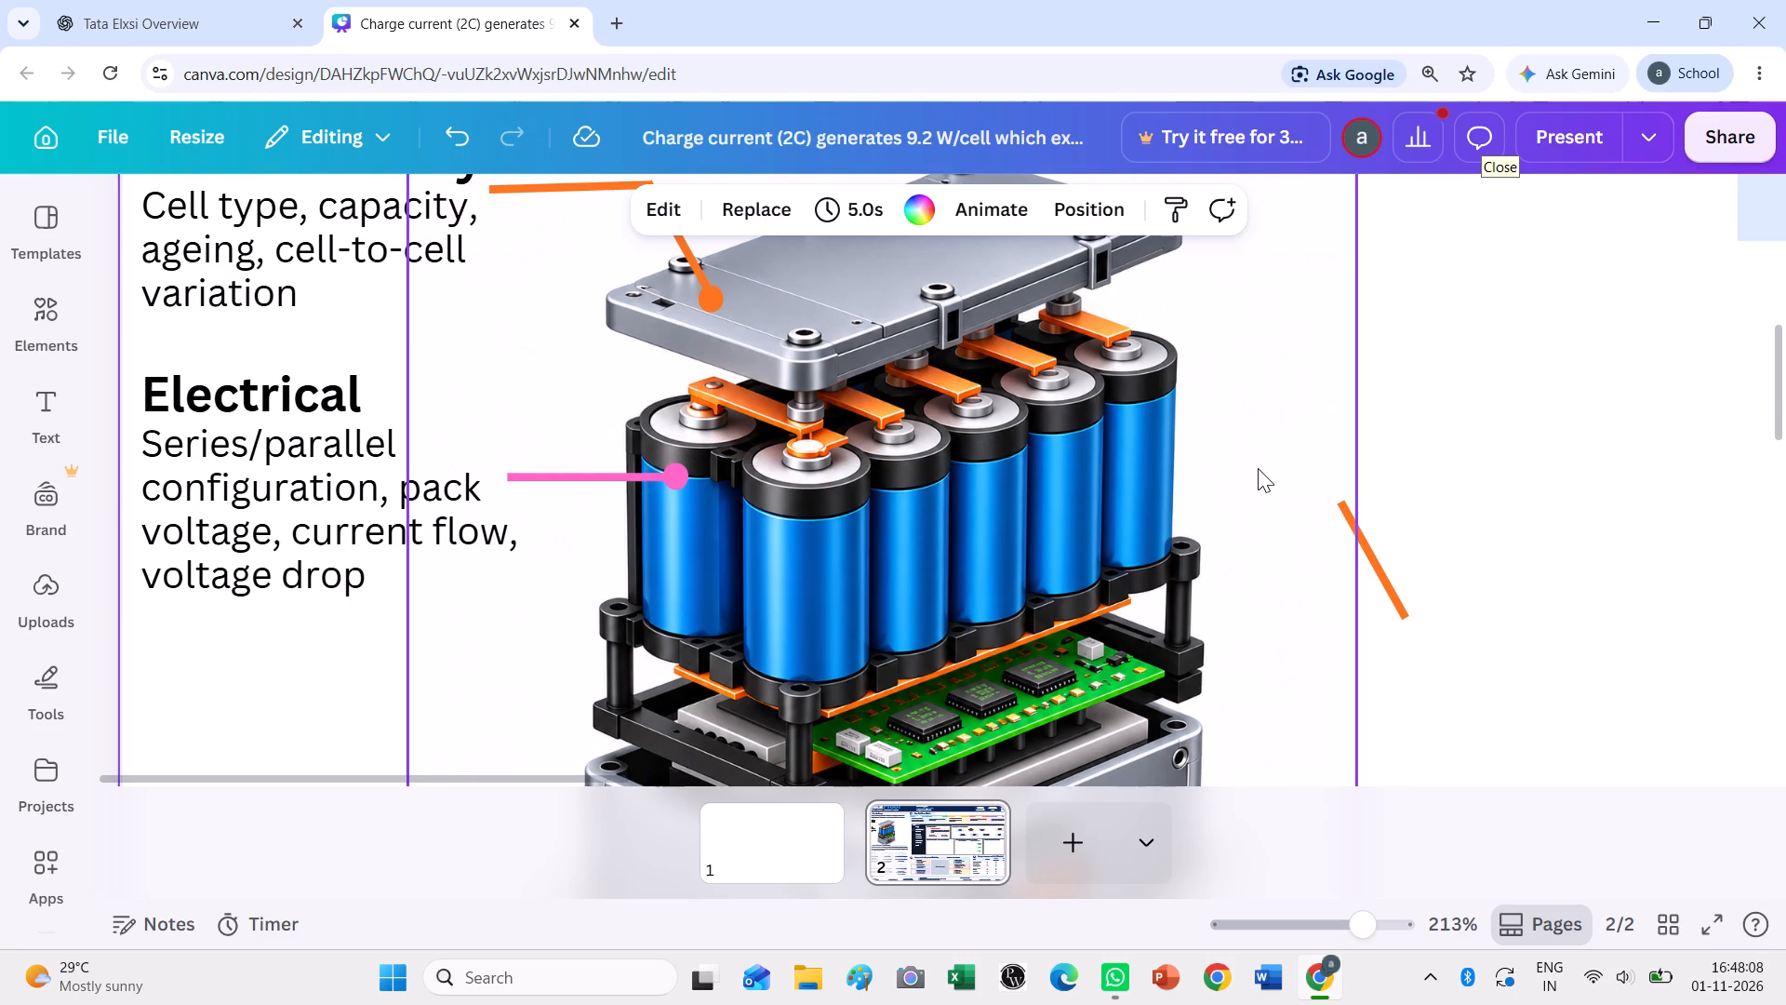
pyautogui.scroll(-2, 963, 264)
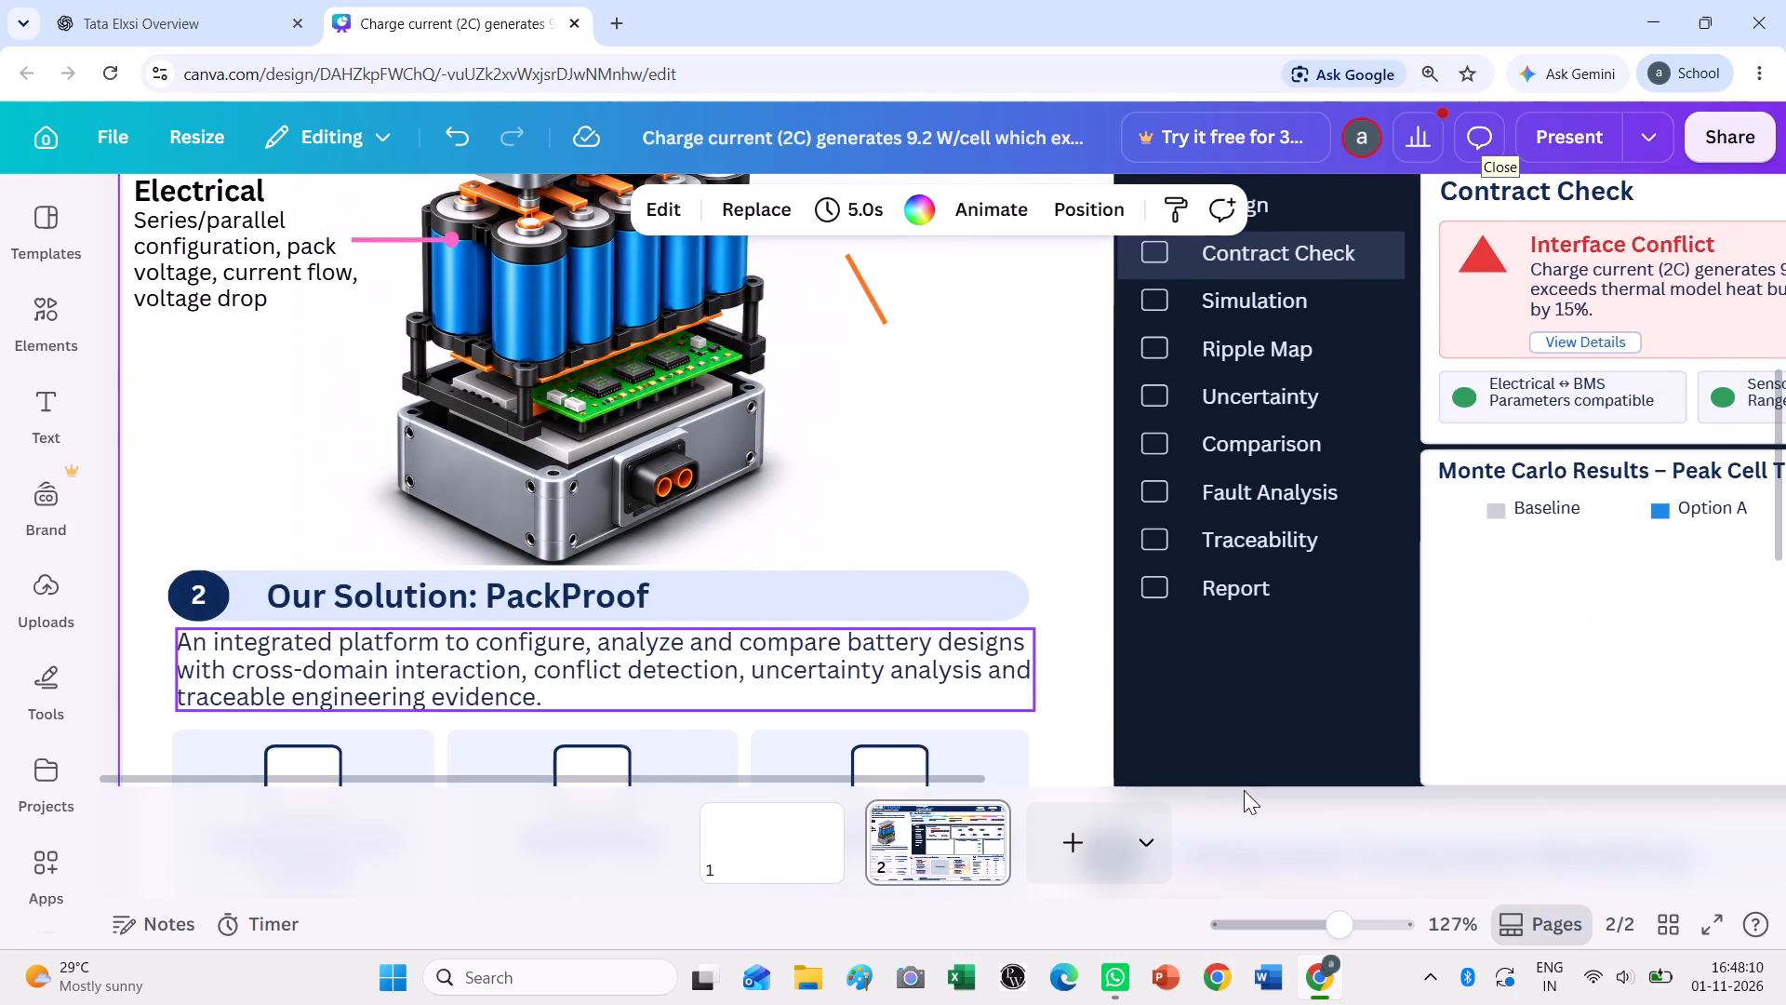
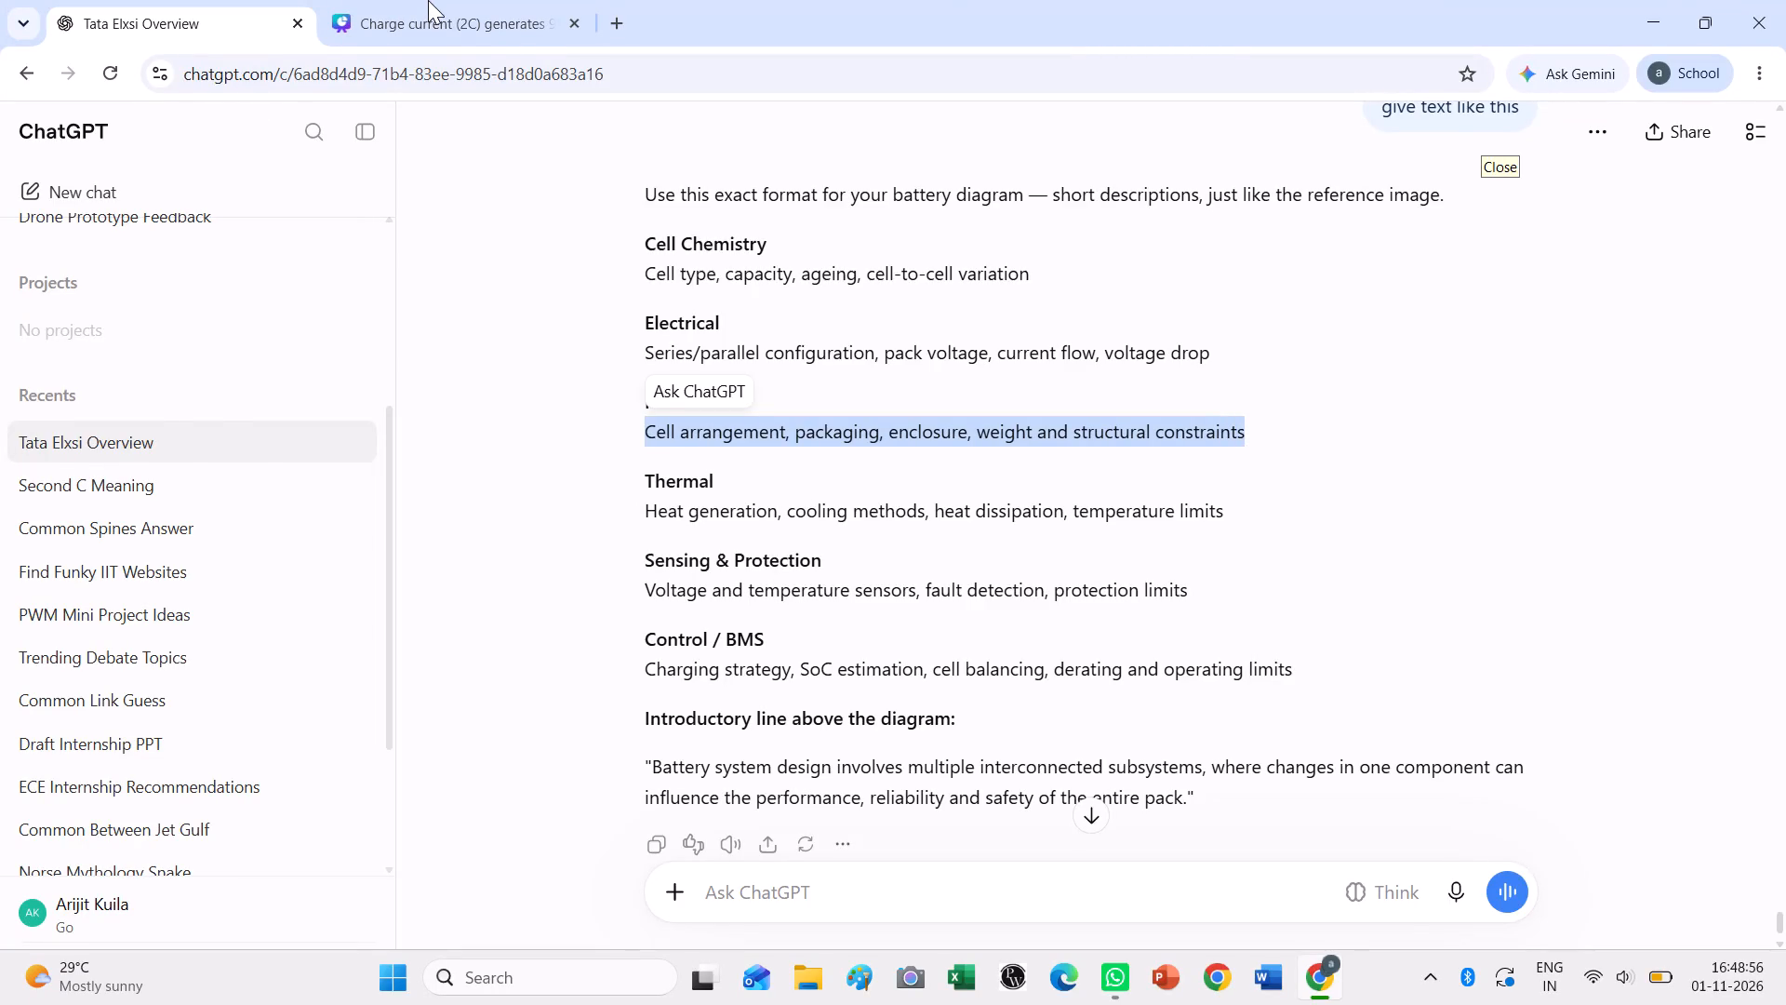
pyautogui.click(233, 478)
pyautogui.click(232, 478)
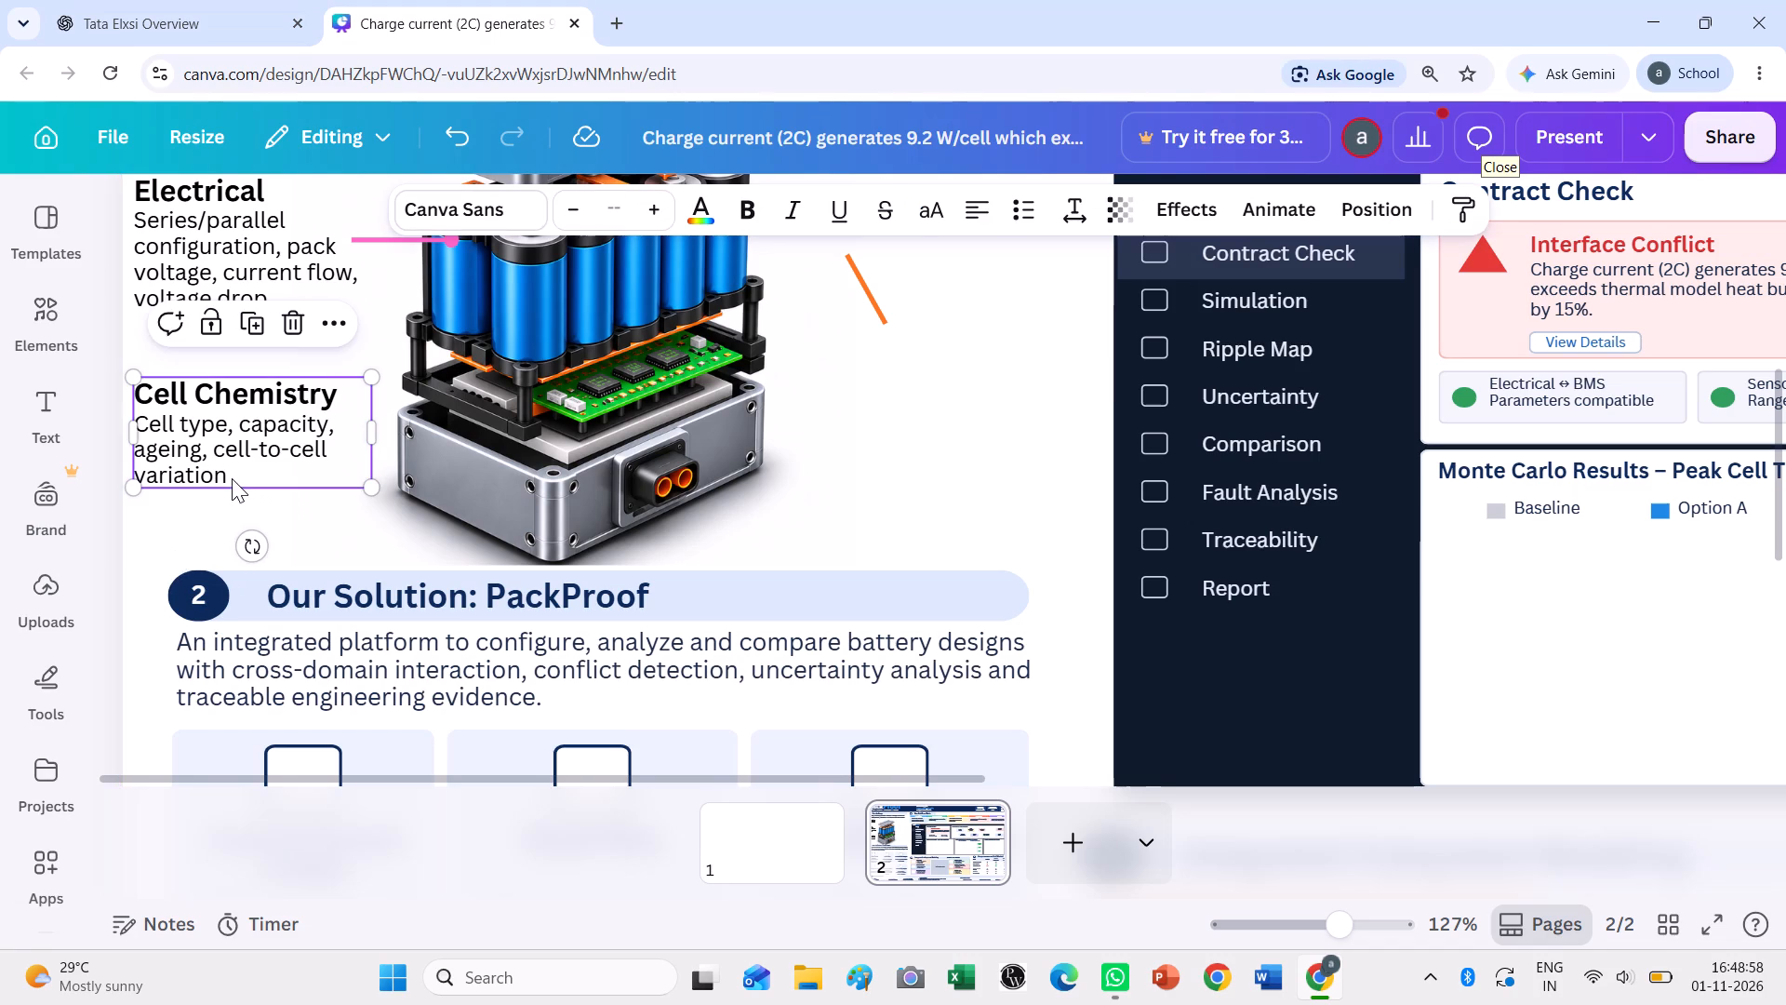
pyautogui.click(232, 478)
pyautogui.click(233, 478)
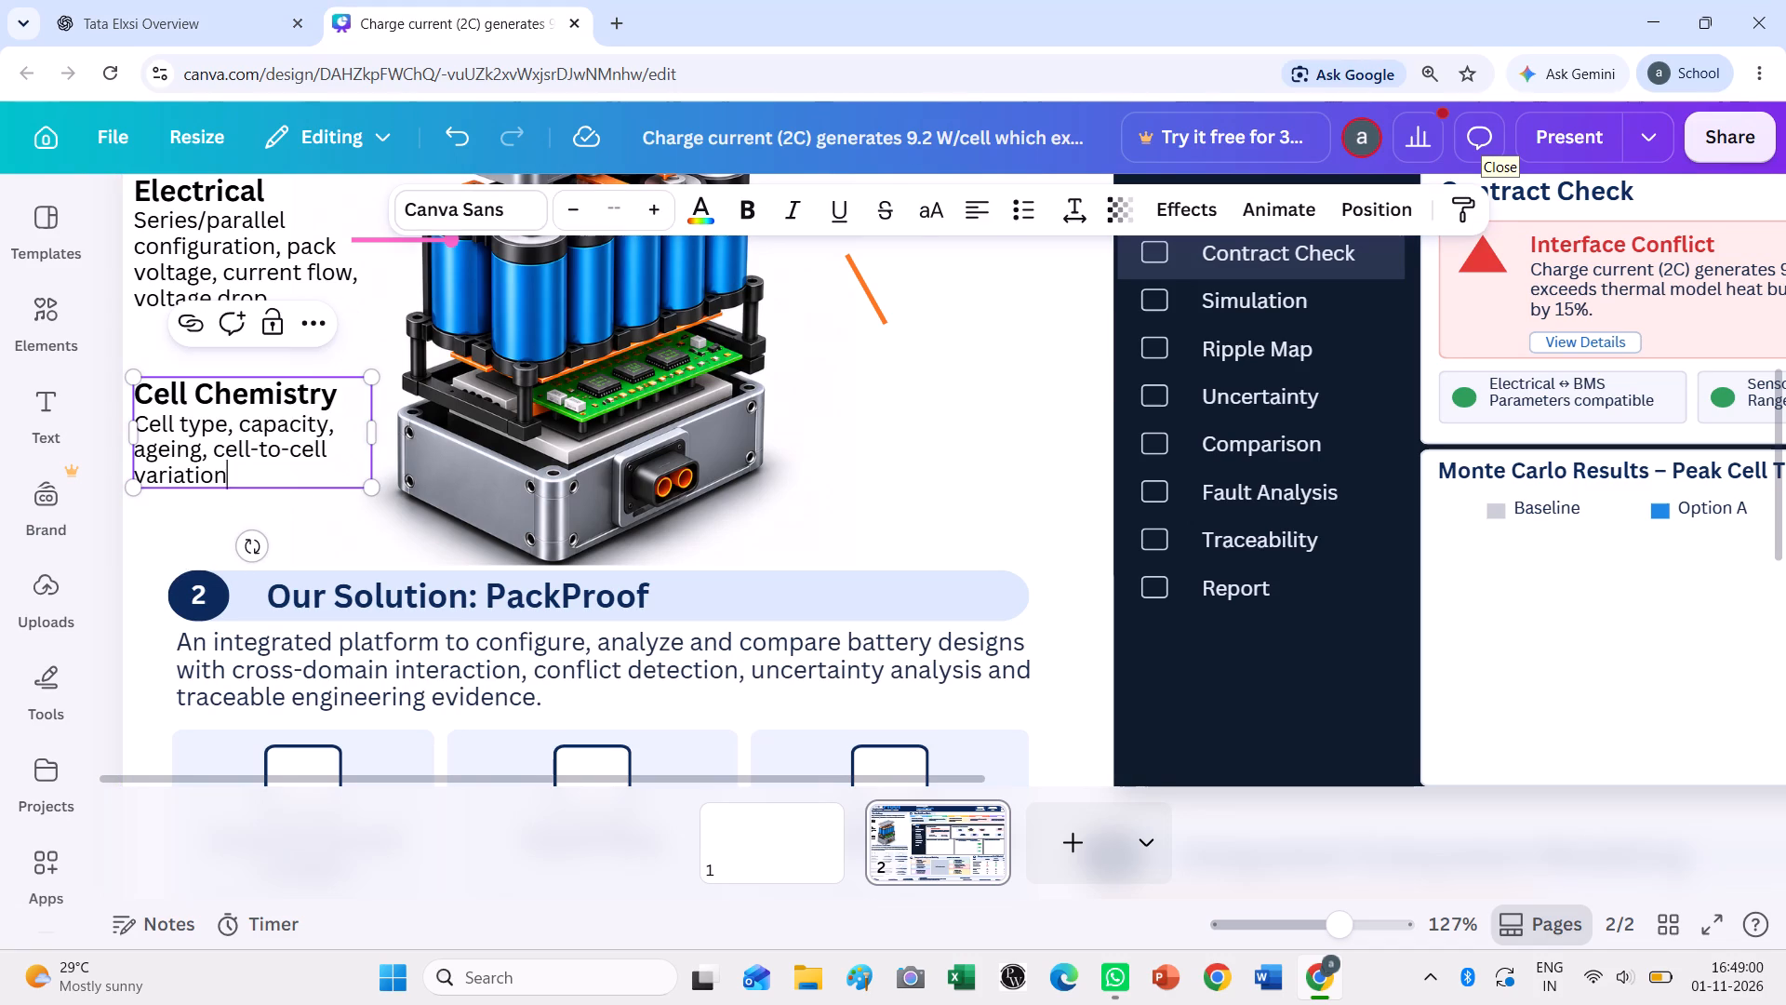
pyautogui.moveTo(243, 478); pyautogui.dragTo(132, 431)
pyautogui.click(132, 431)
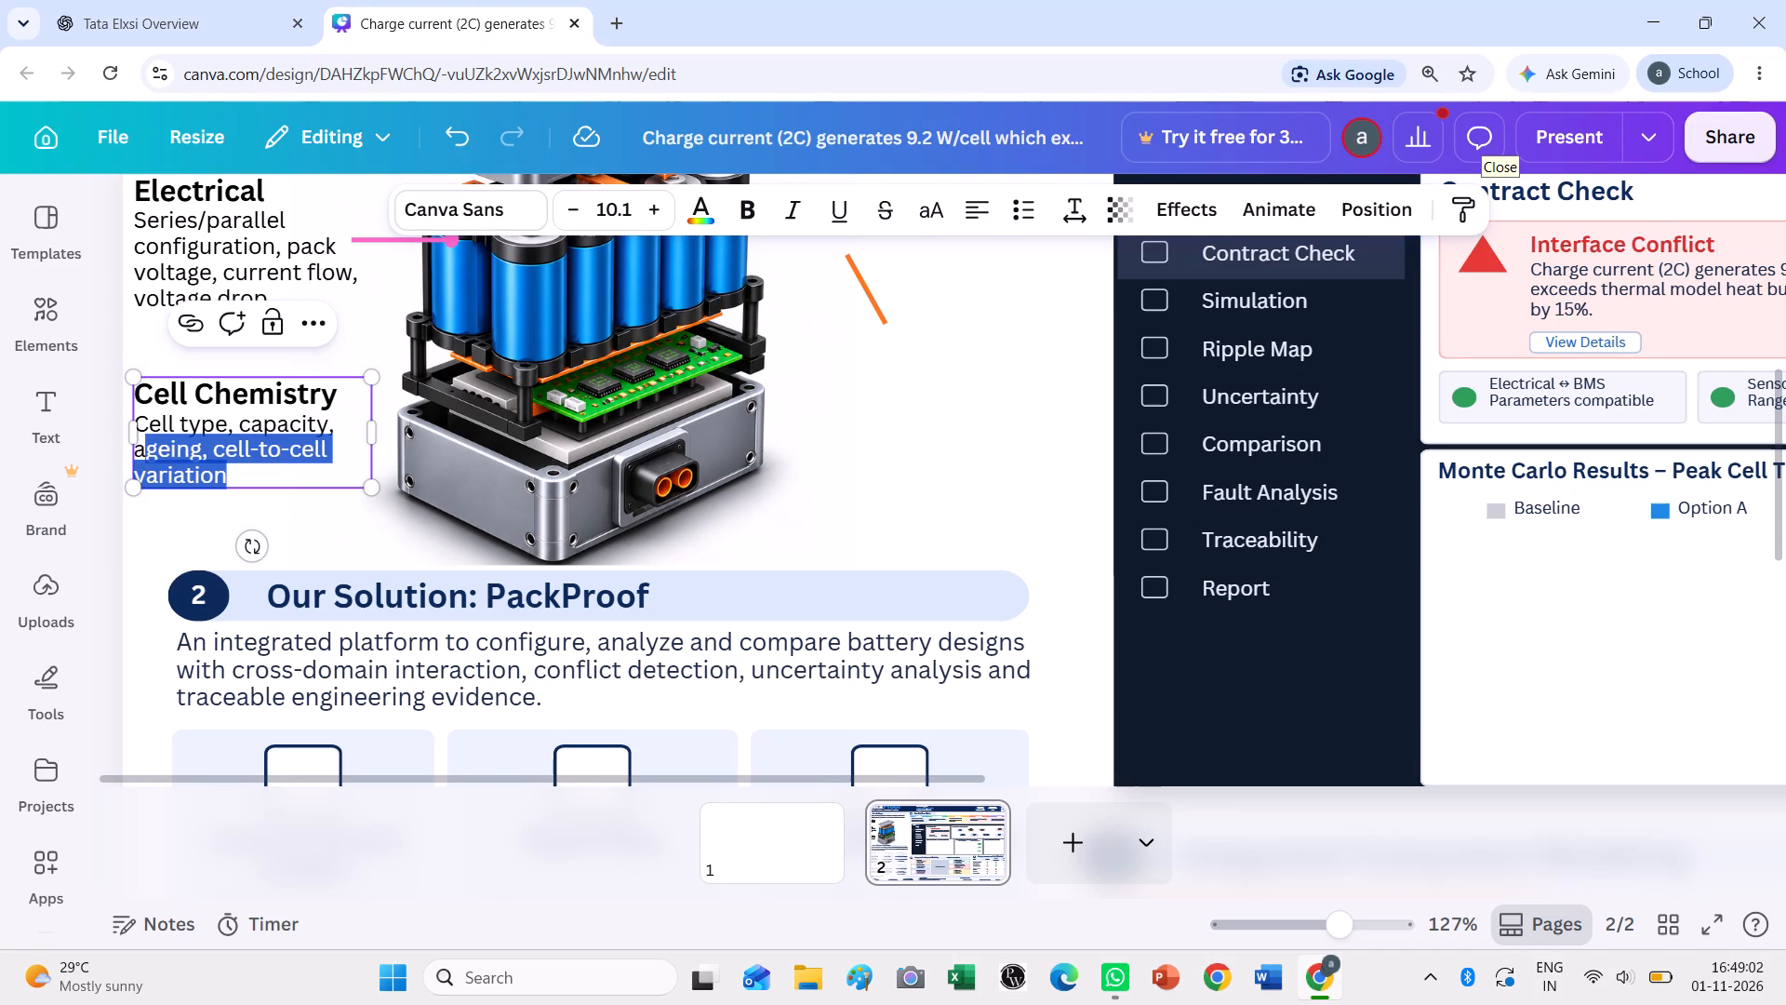
pyautogui.click(233, 476)
pyautogui.moveTo(233, 476); pyautogui.dragTo(140, 430)
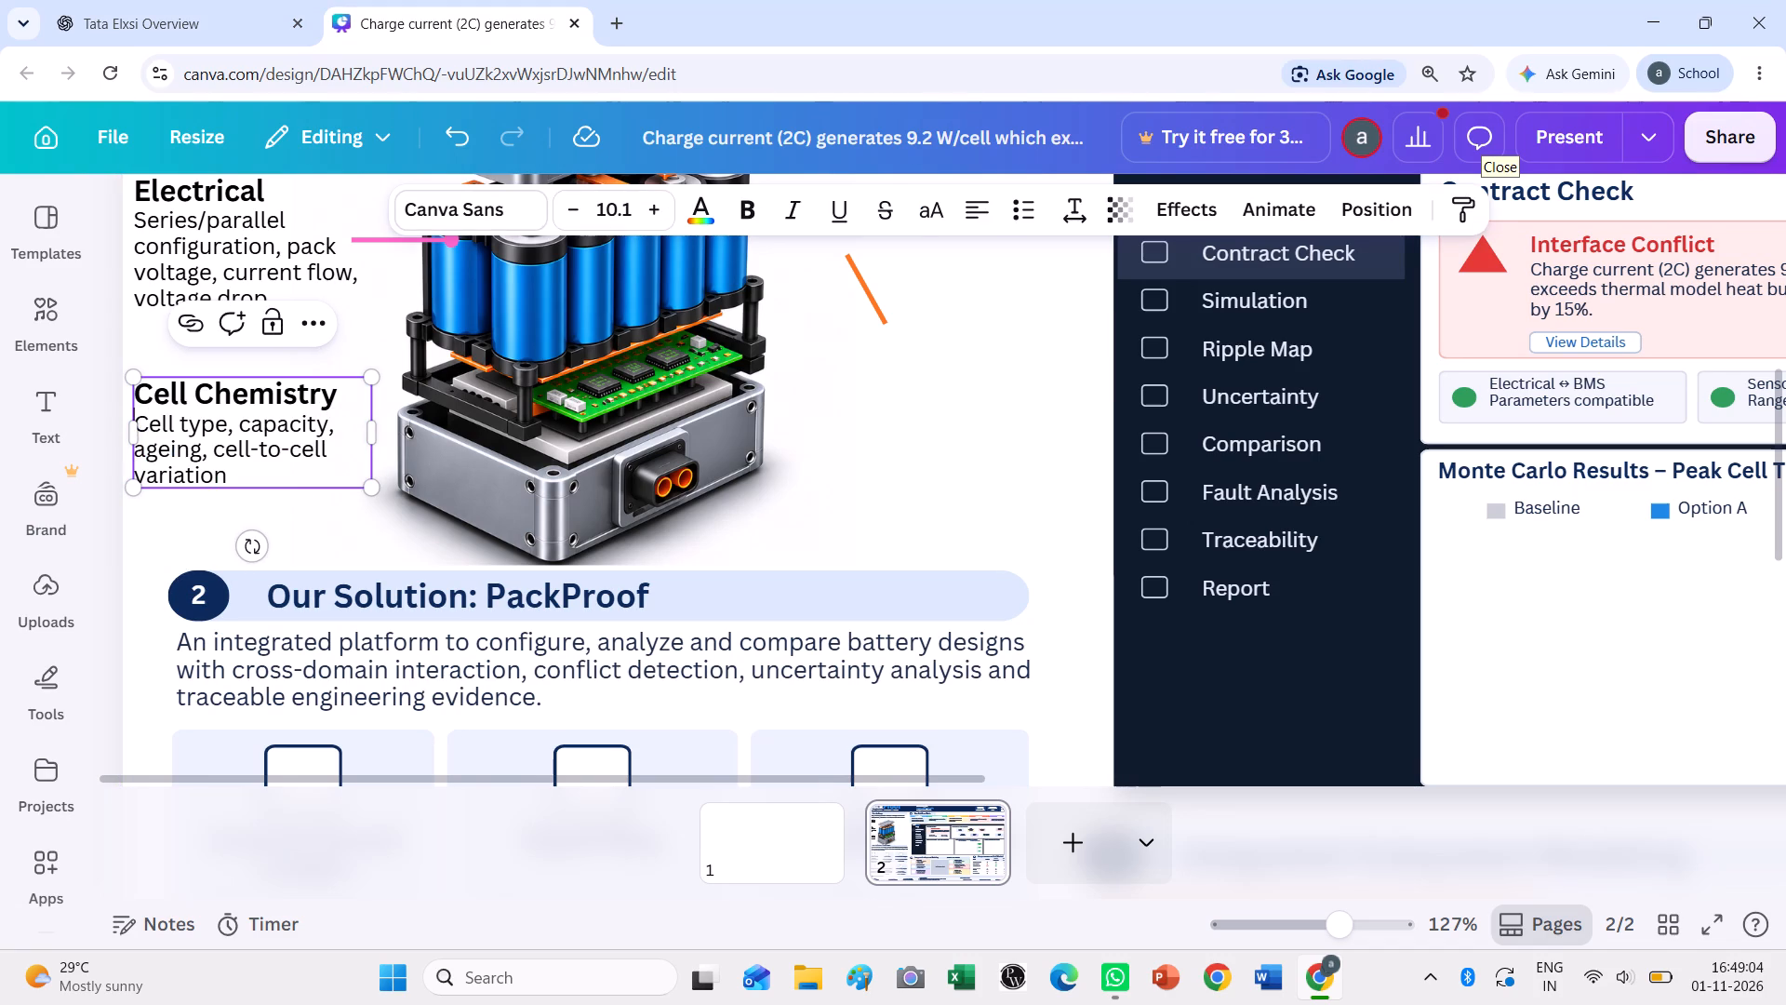
pyautogui.moveTo(140, 430); pyautogui.dragTo(139, 430)
pyautogui.moveTo(141, 423); pyautogui.dragTo(233, 484)
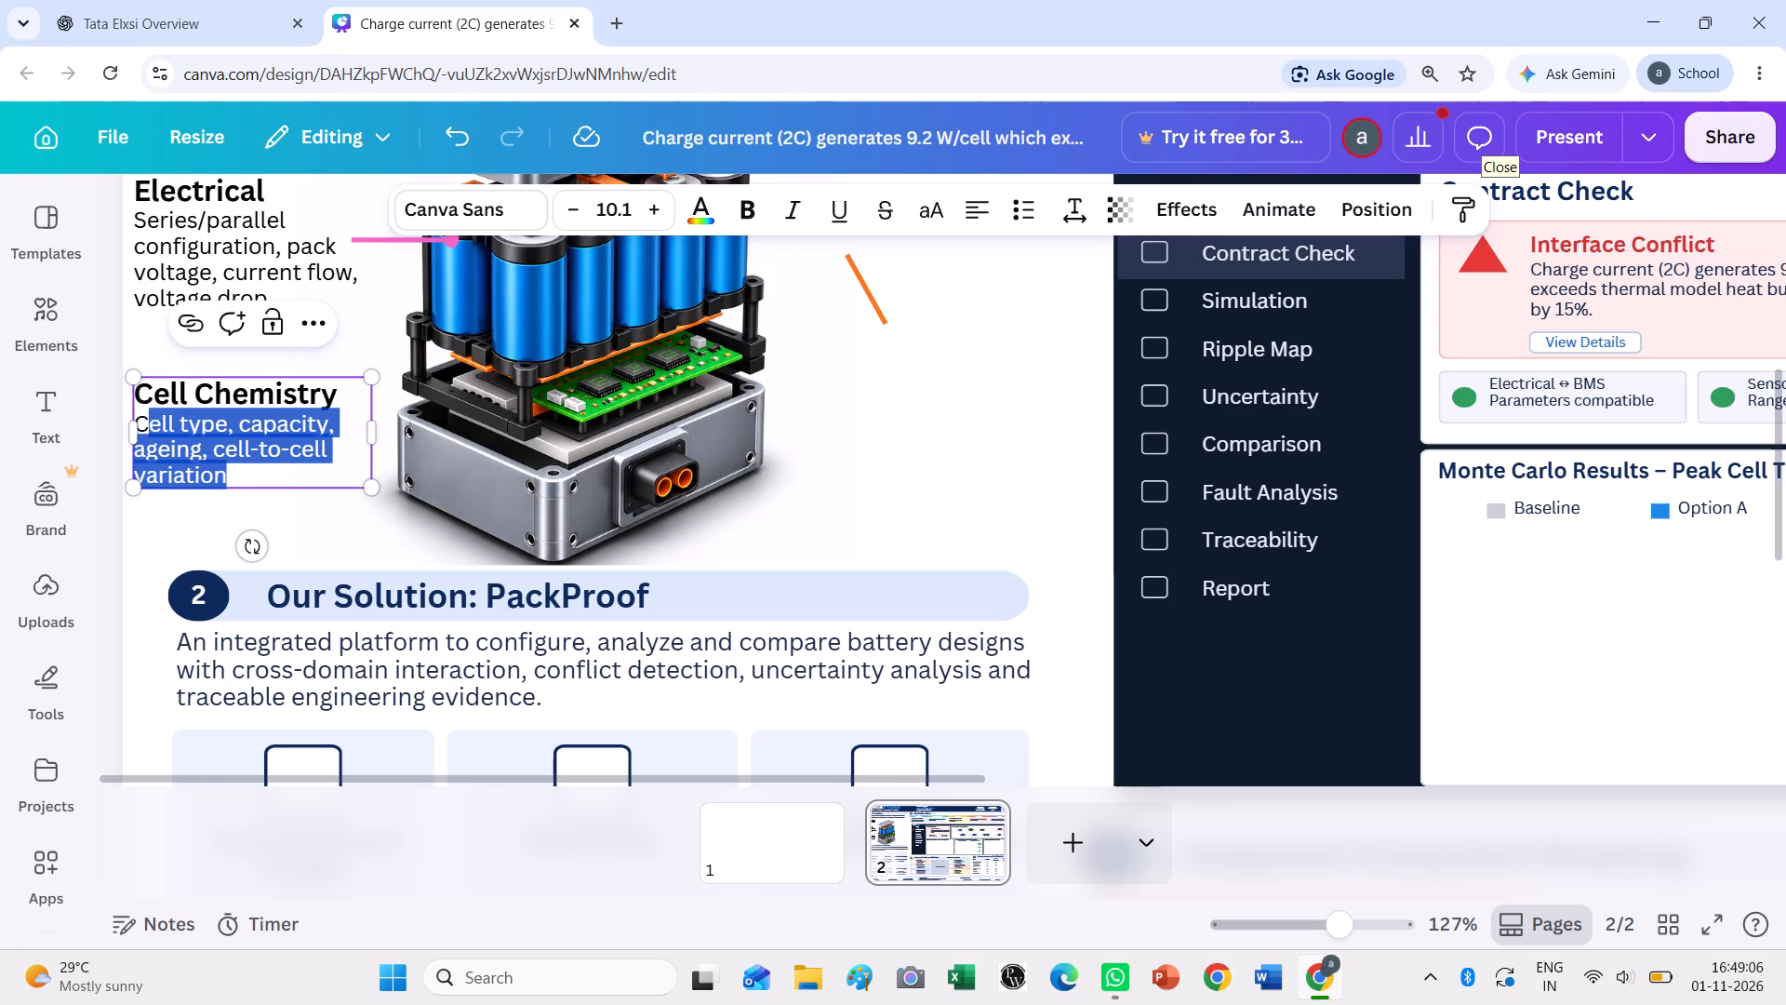
pyautogui.hotkey('ctrl', 'v')
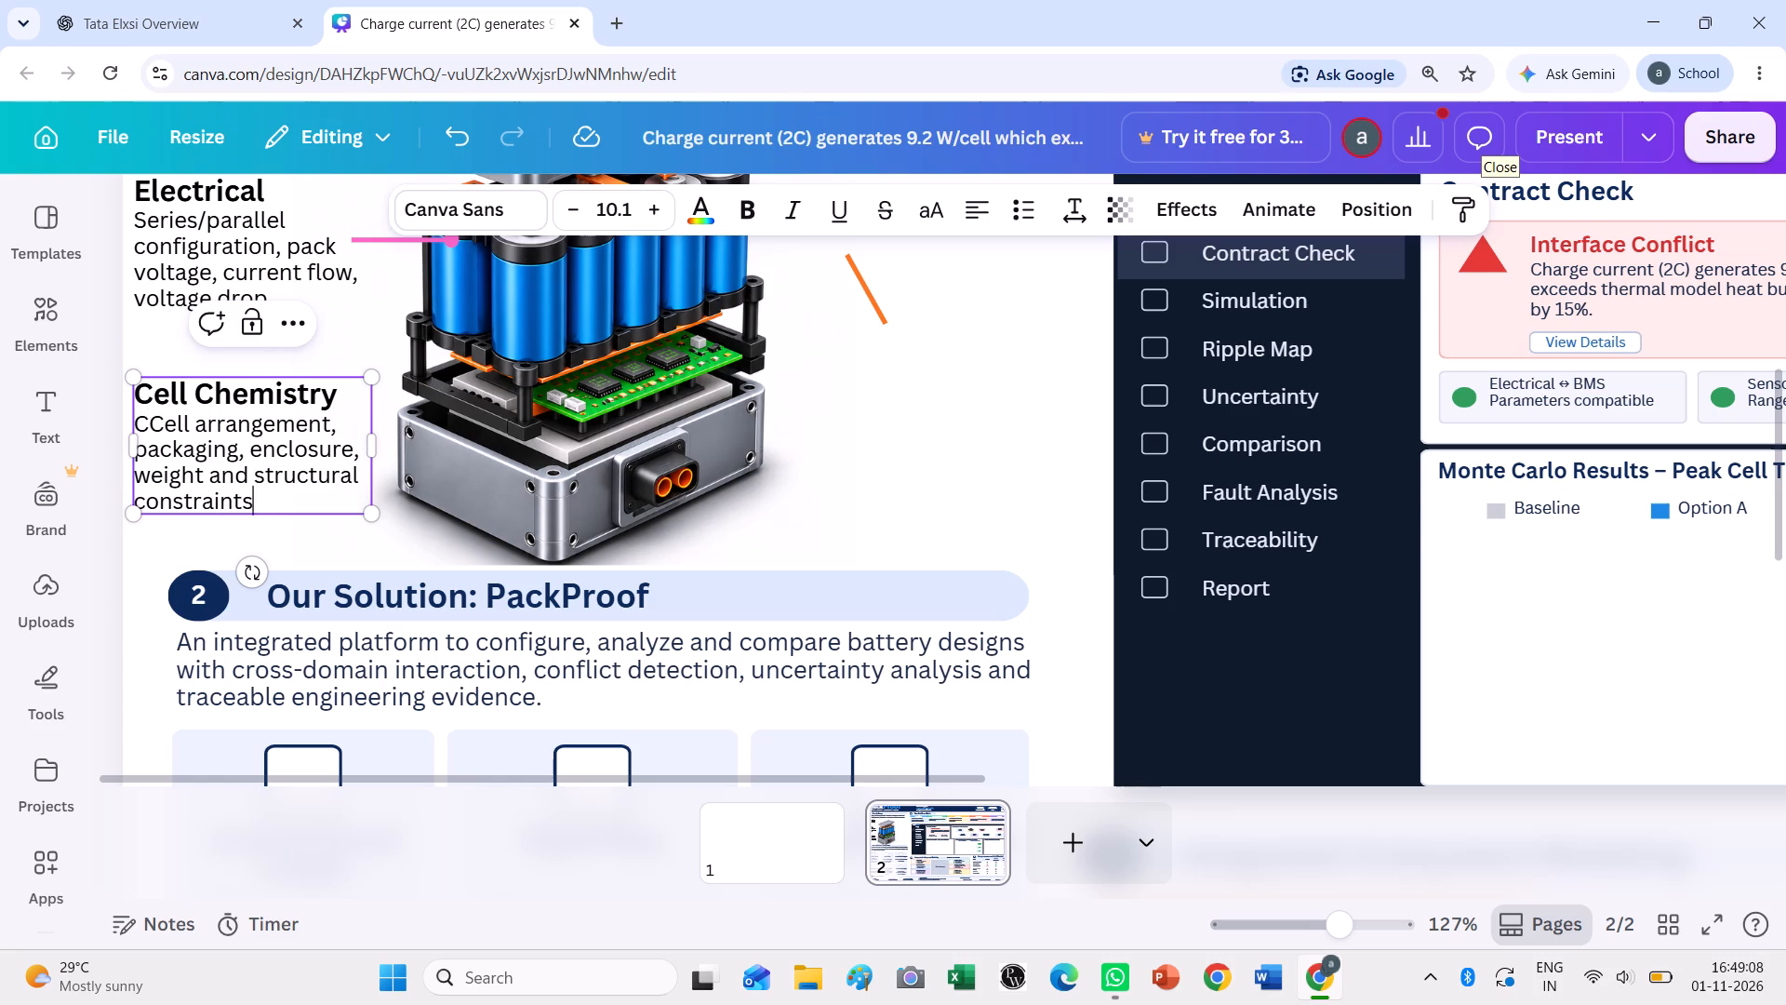
pyautogui.click(152, 425)
pyautogui.press('BackSpace')
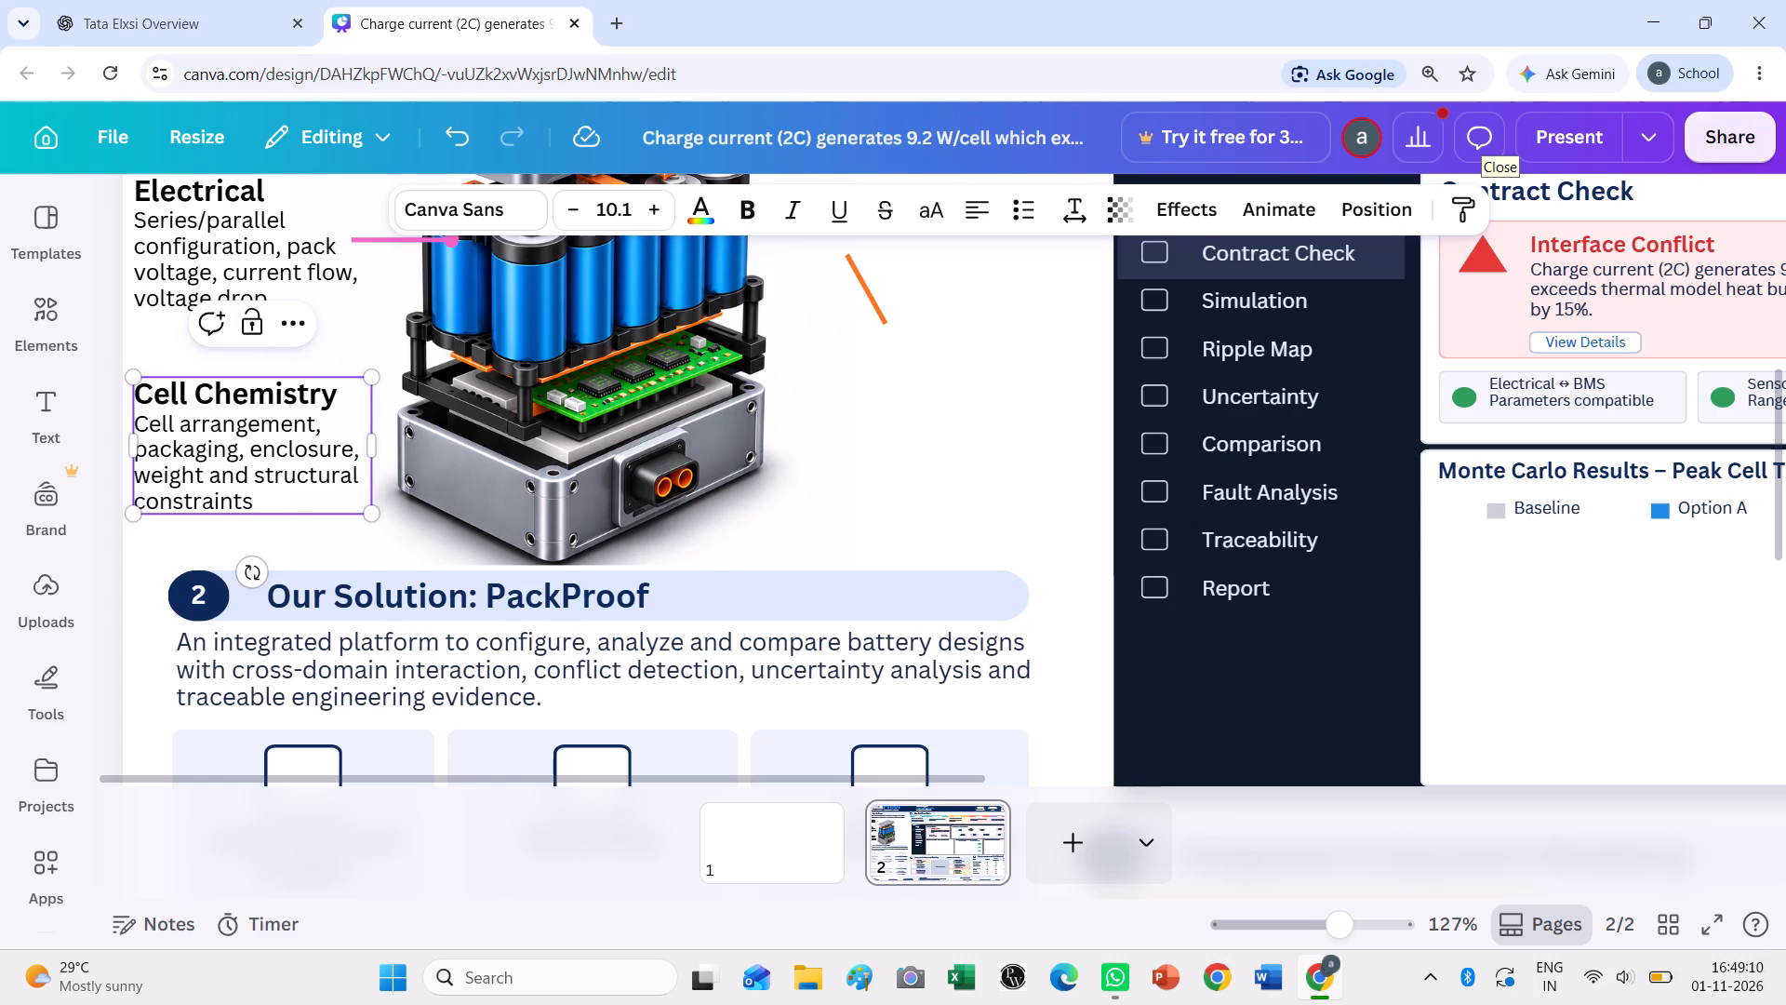
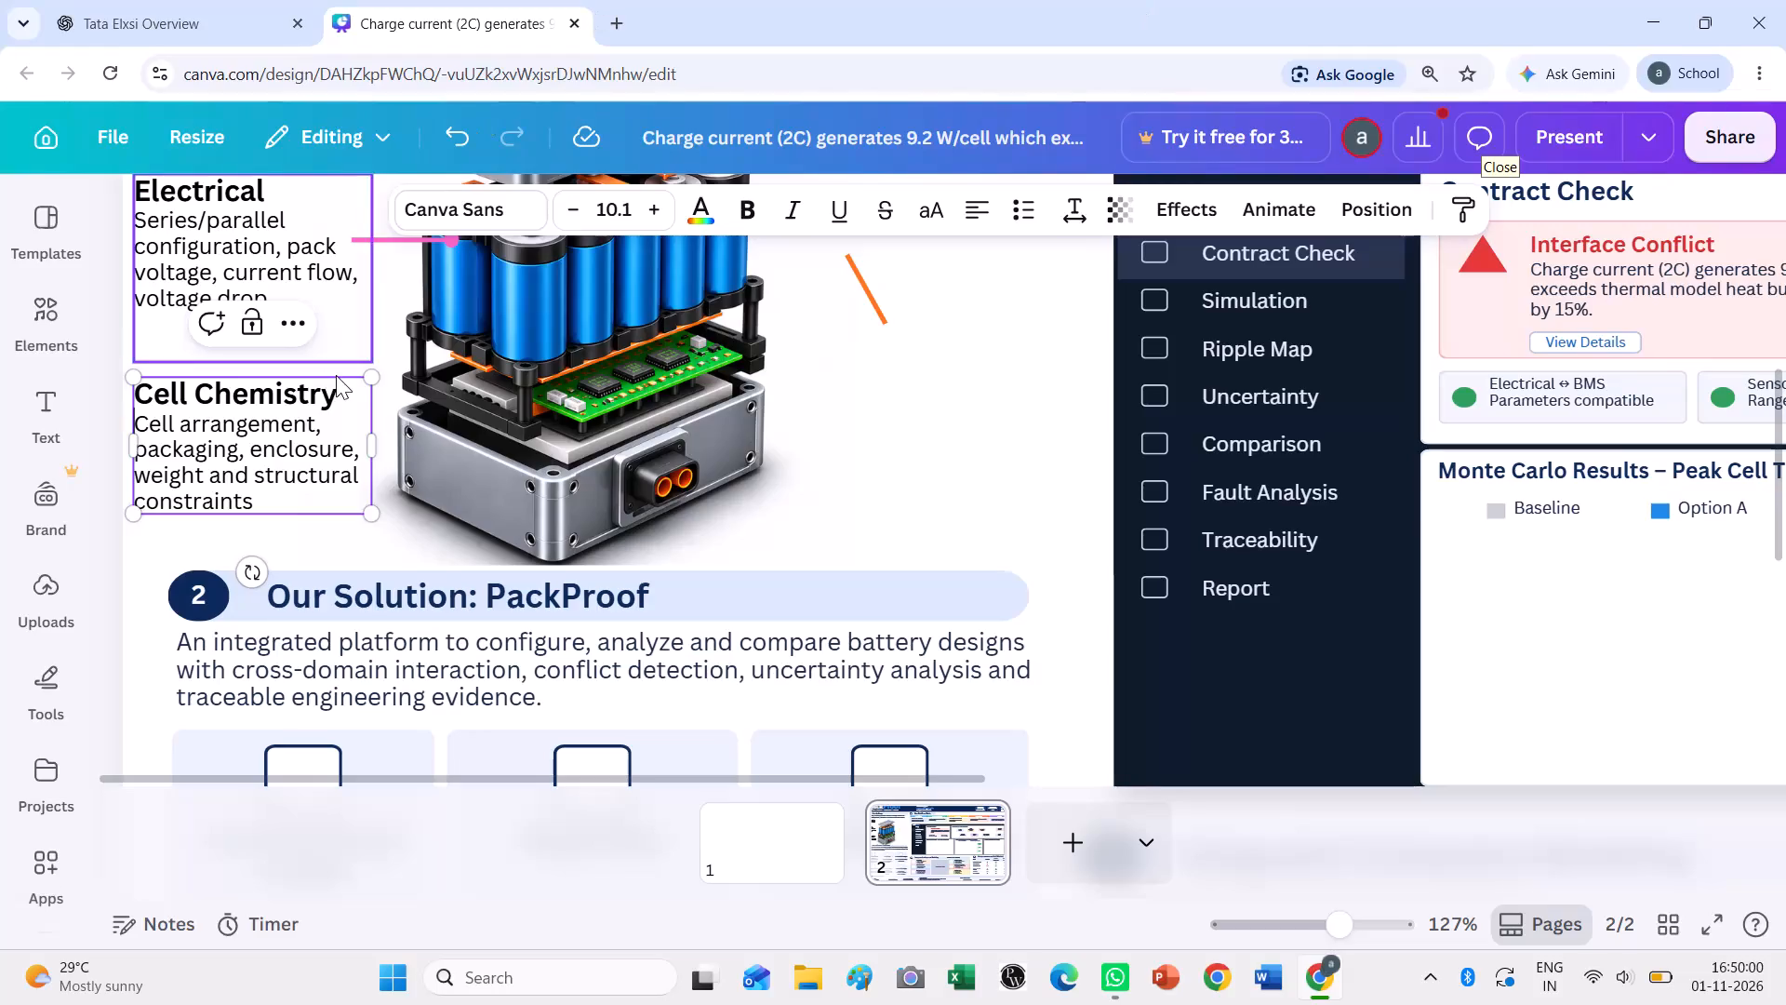
# Replace the lower Cell Chemistry copy's heading with "Mechanical".
pyautogui.click(334, 384)
pyautogui.moveTo(335, 390); pyautogui.dragTo(130, 390)
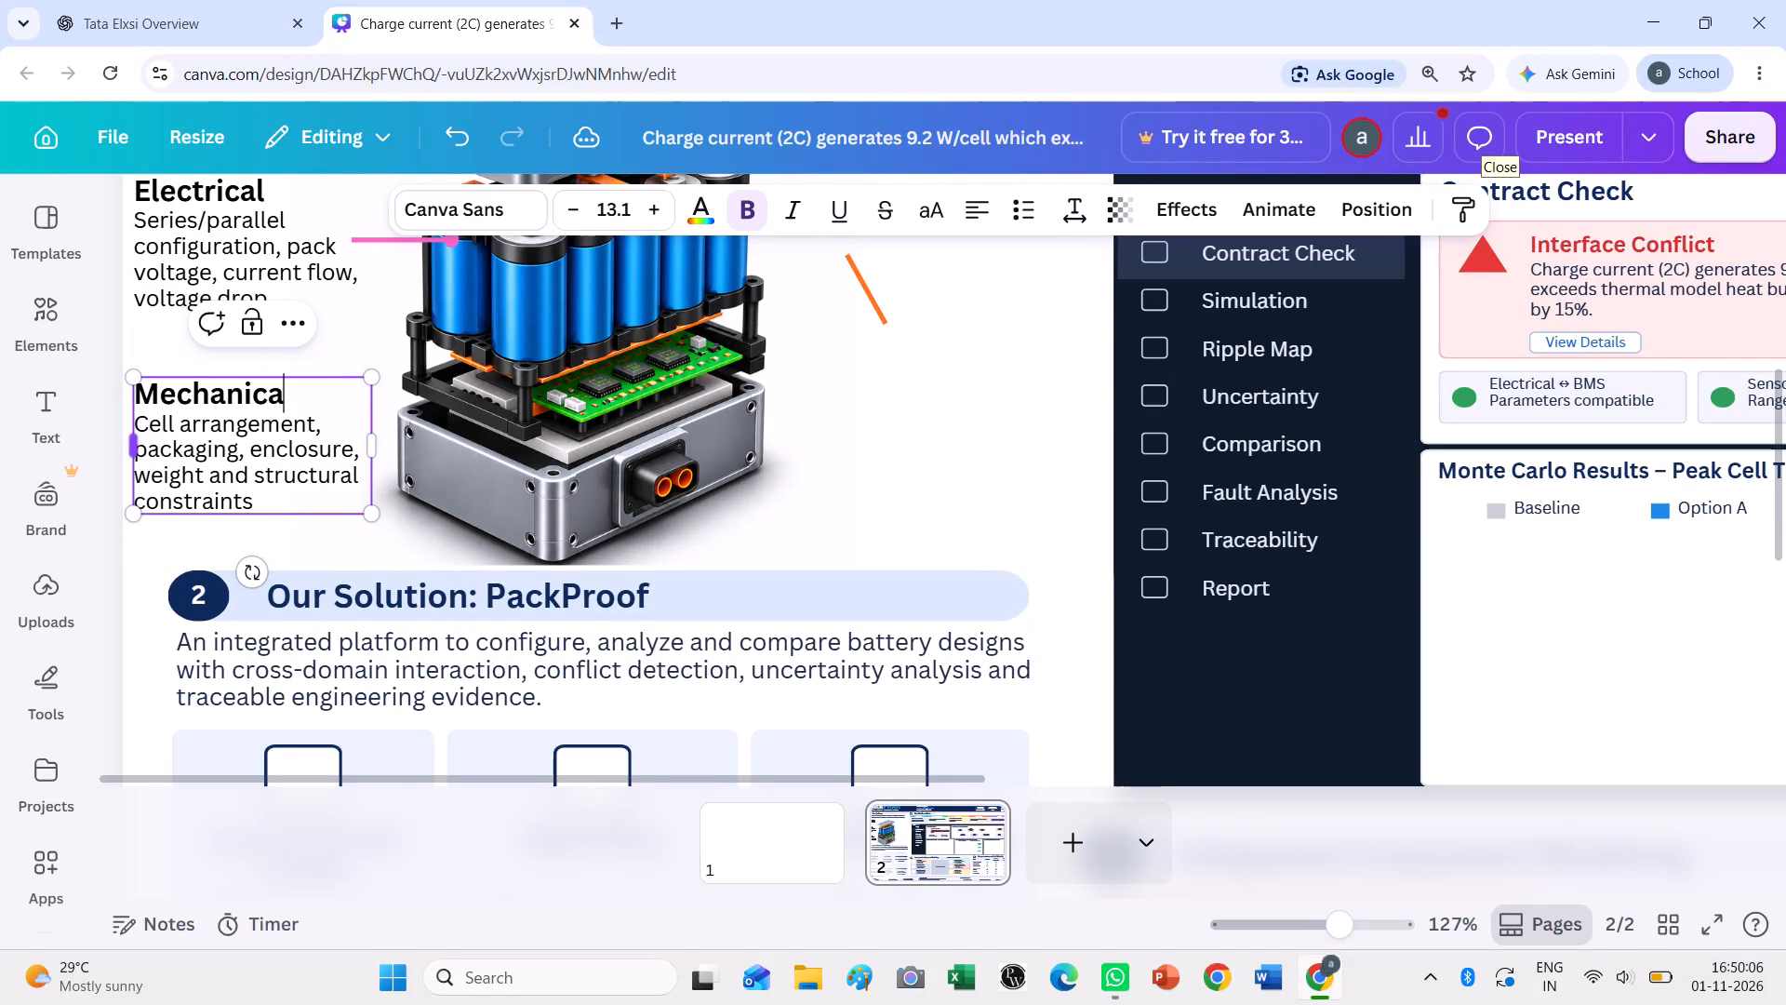
pyautogui.click(992, 437)
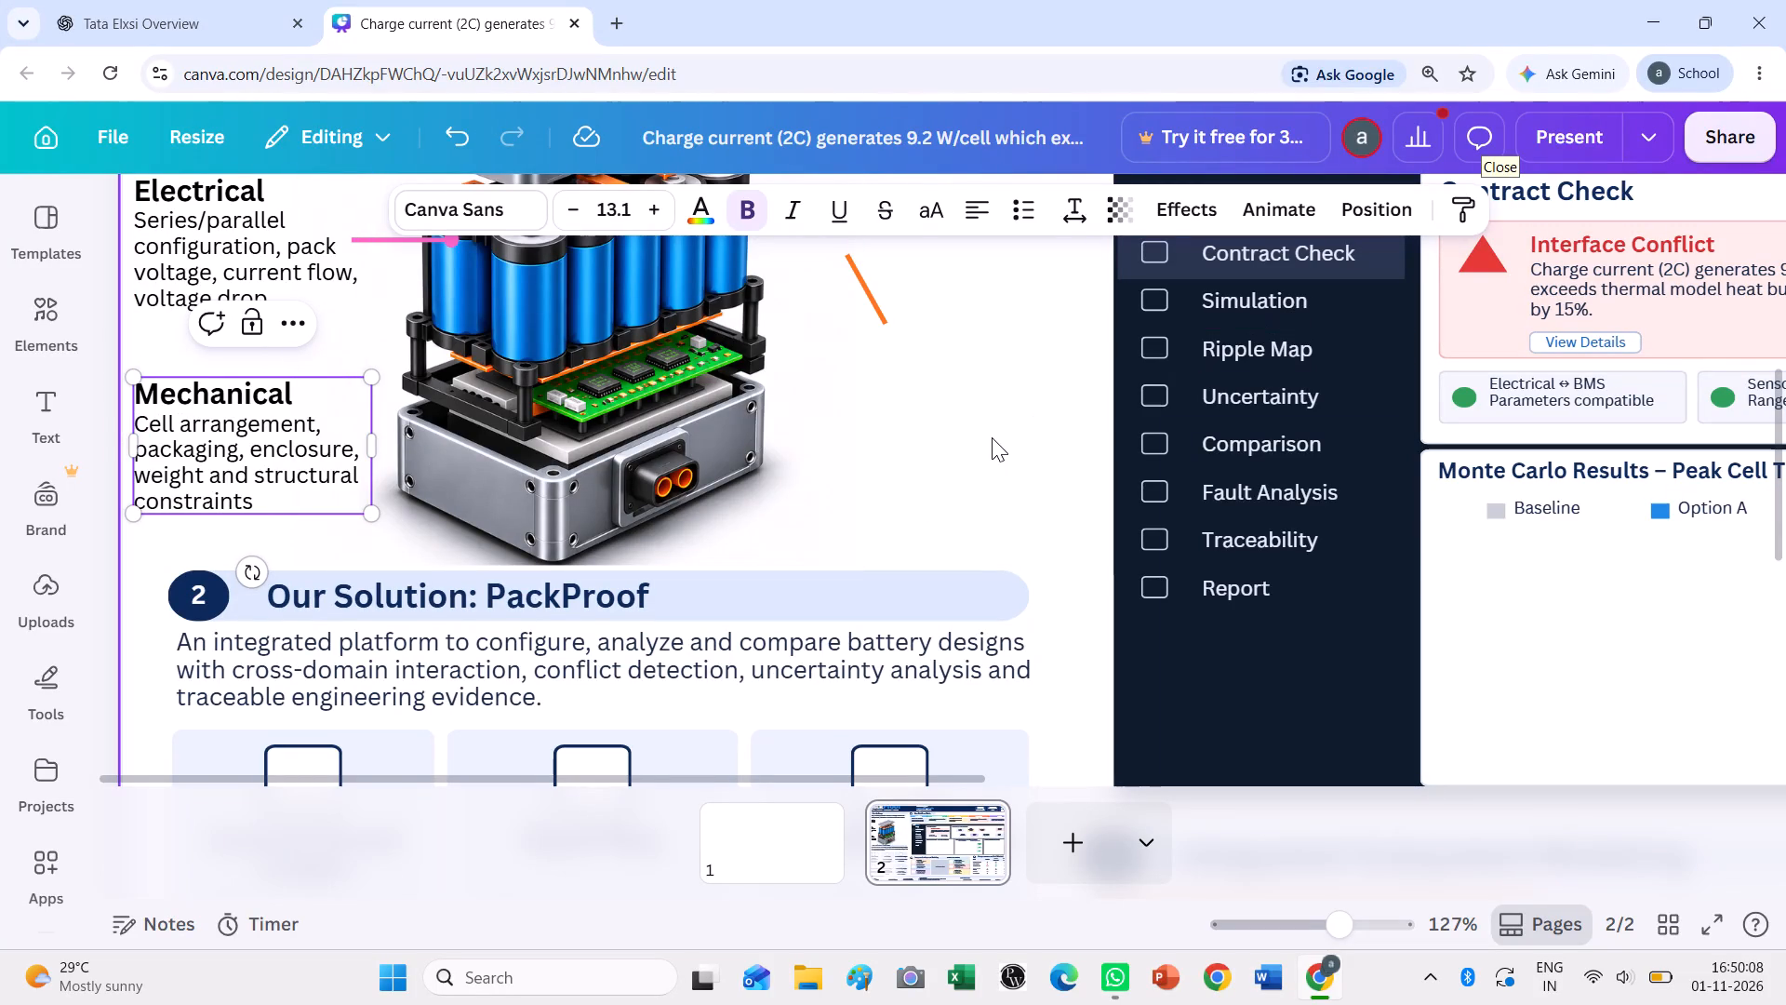
# Duplicate the orange Cell Chemistry pointer line with its dot and place the copy in the blank area beside the battery's lower half.
pyautogui.scroll(-3, 992, 437)
pyautogui.scroll(5, 992, 435)
pyautogui.moveTo(491, 281); pyautogui.dragTo(446, 319)
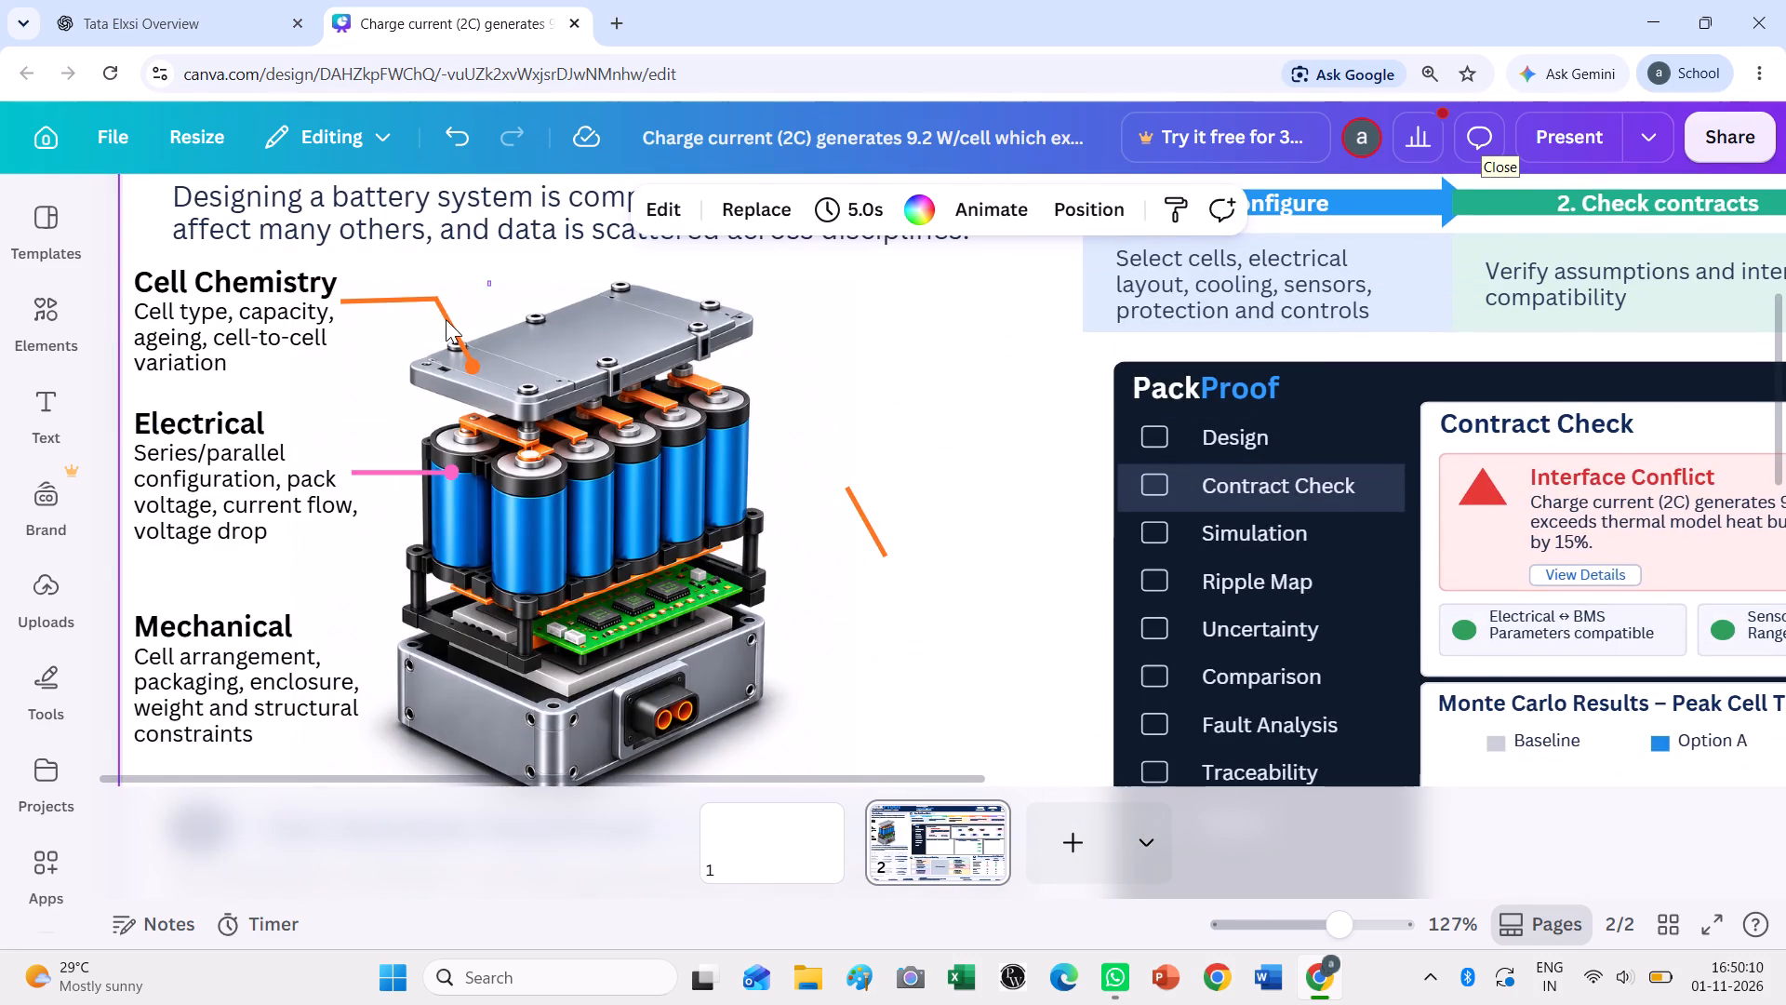
pyautogui.moveTo(446, 319); pyautogui.dragTo(400, 367)
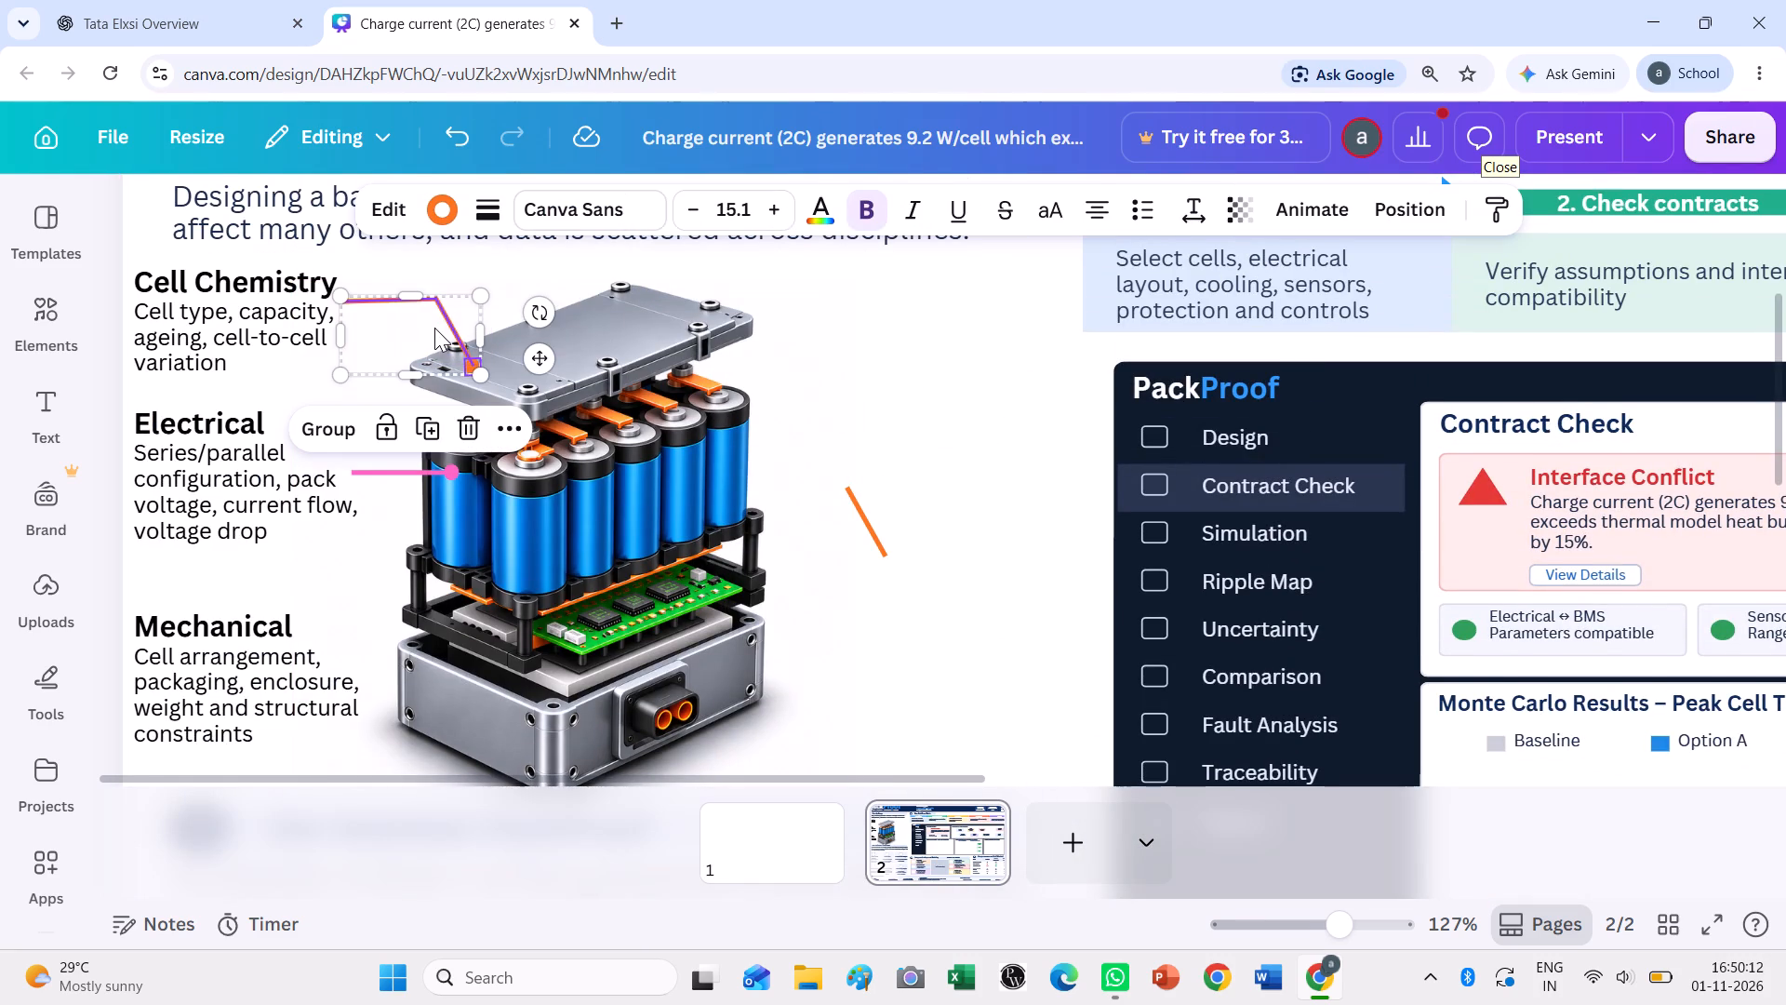
pyautogui.hotkey('ctrl', 'c')
pyautogui.hotkey('ctrl', 'v')
pyautogui.moveTo(461, 367); pyautogui.dragTo(473, 424)
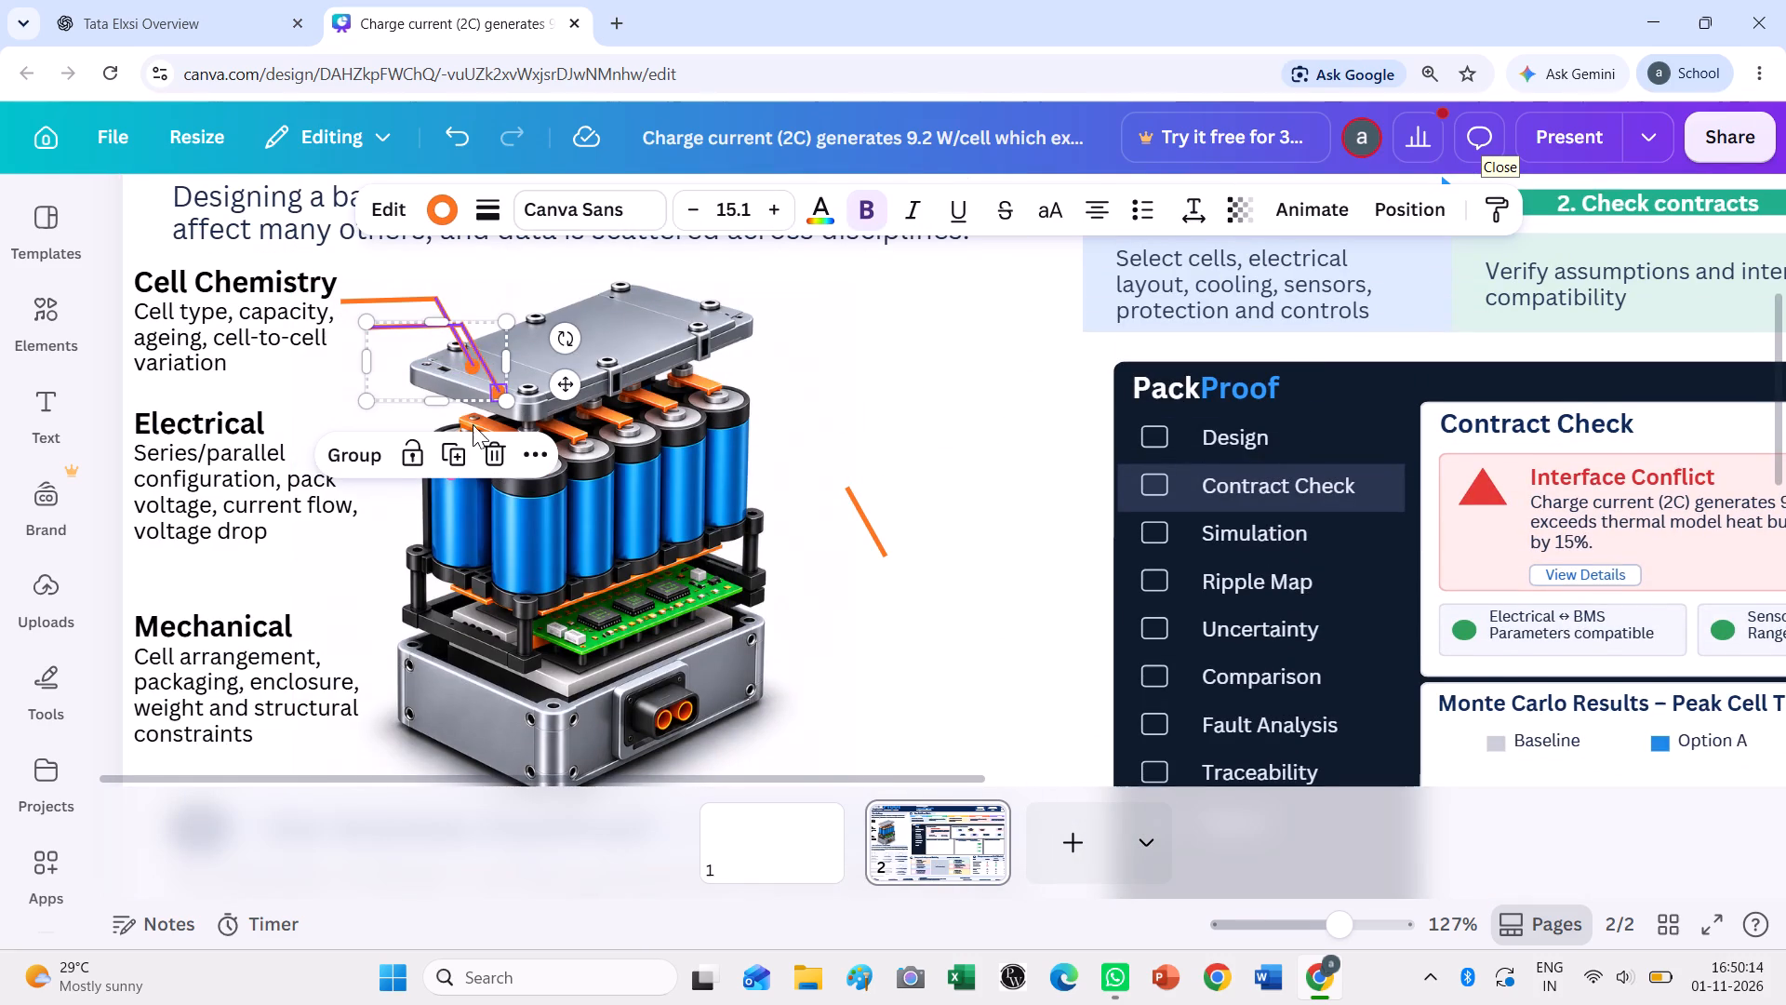
pyautogui.moveTo(473, 424); pyautogui.dragTo(906, 645)
pyautogui.click(980, 473)
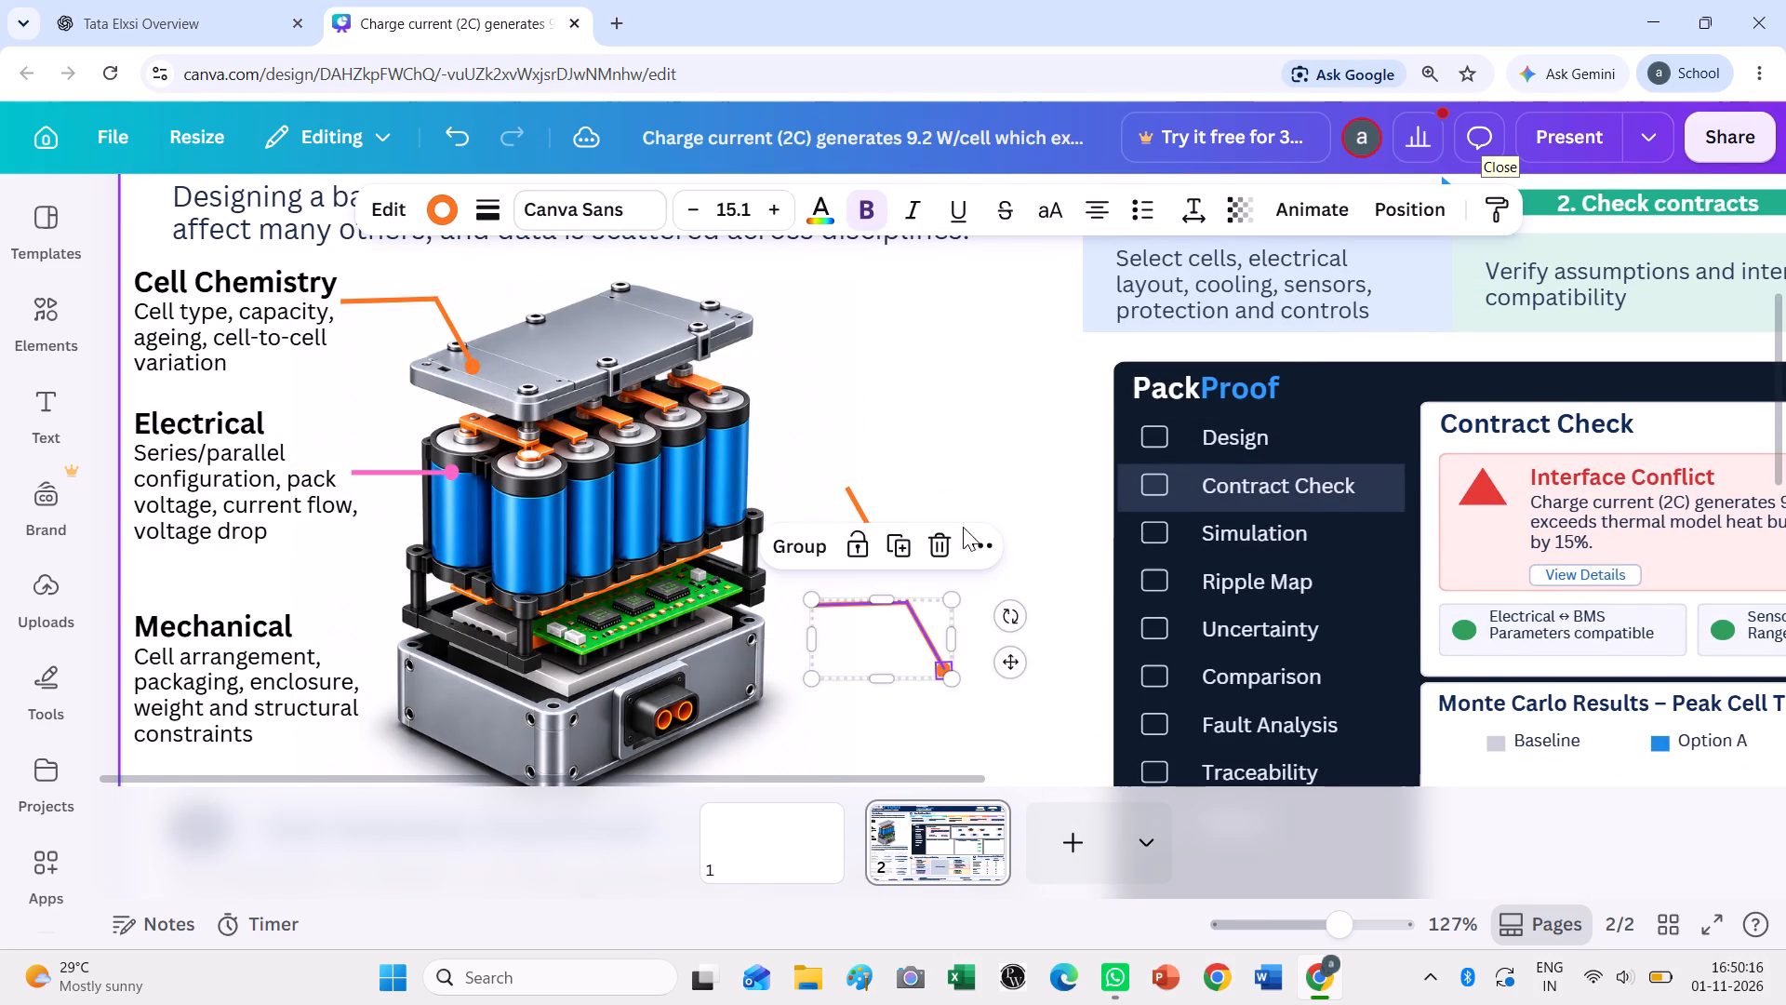
# Rotate the copied pointer's slanted segment and dot to angle upward, and rejoin it to the end of the horizontal segment.
pyautogui.moveTo(966, 687); pyautogui.dragTo(913, 609)
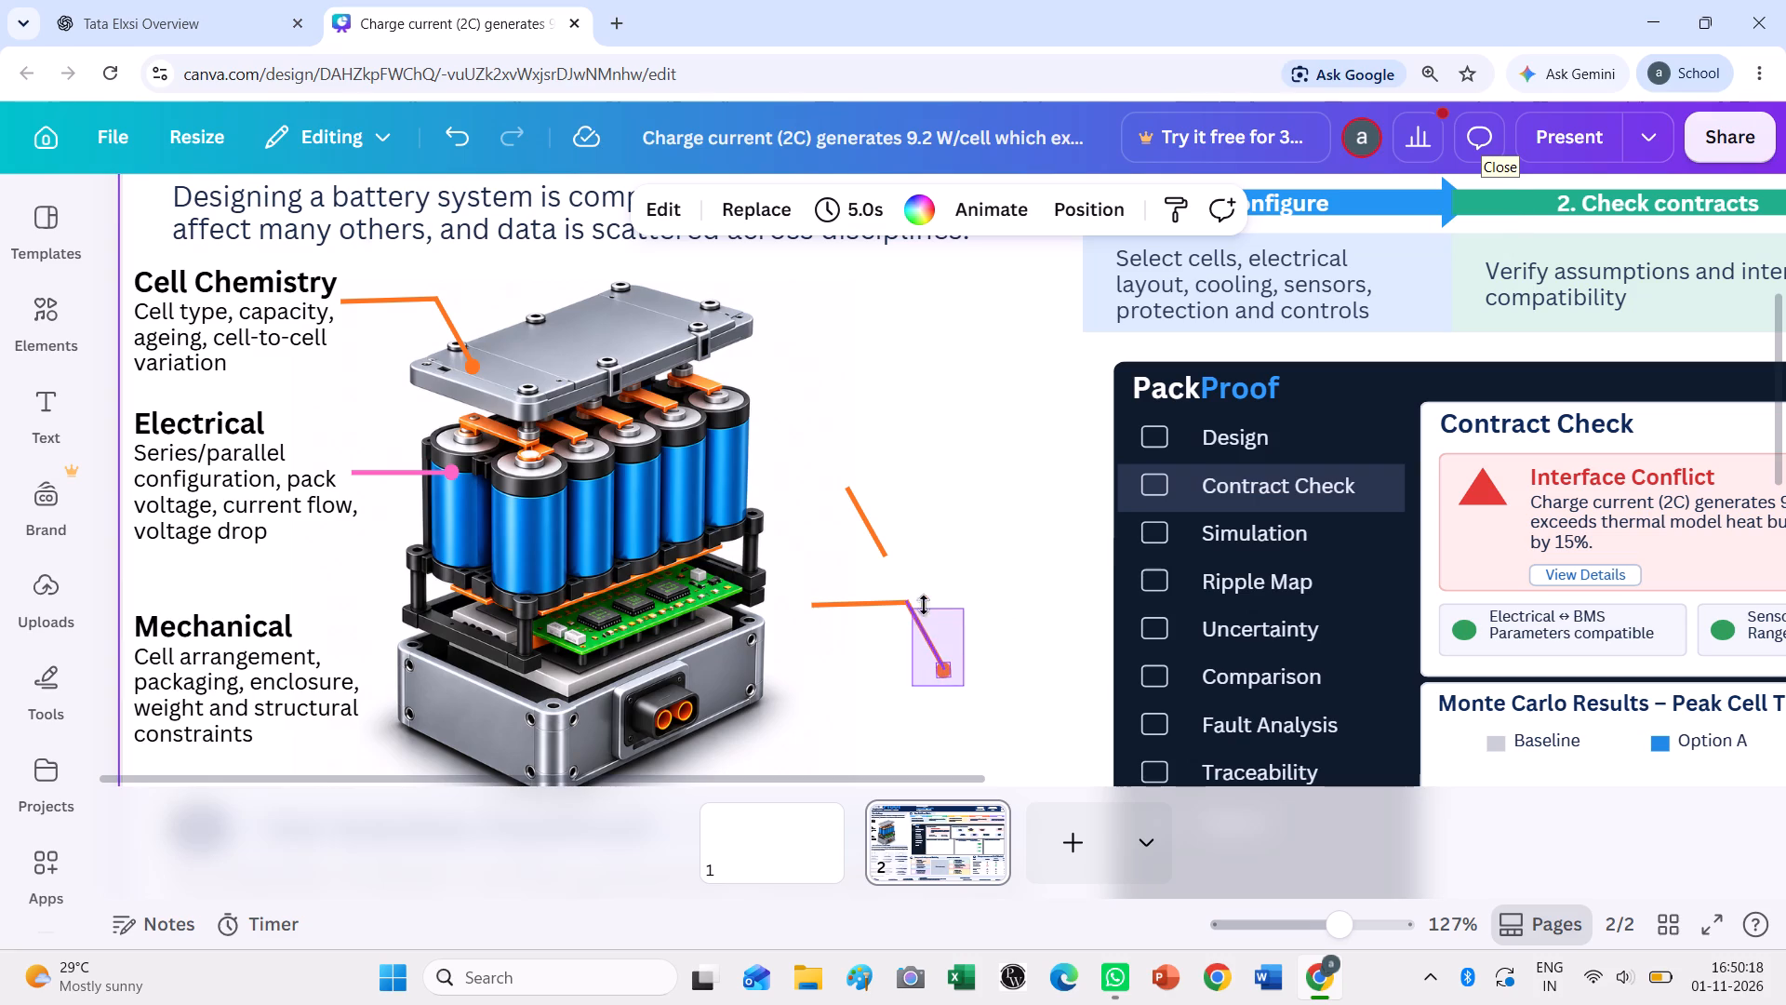
pyautogui.moveTo(1008, 623); pyautogui.dragTo(1011, 504)
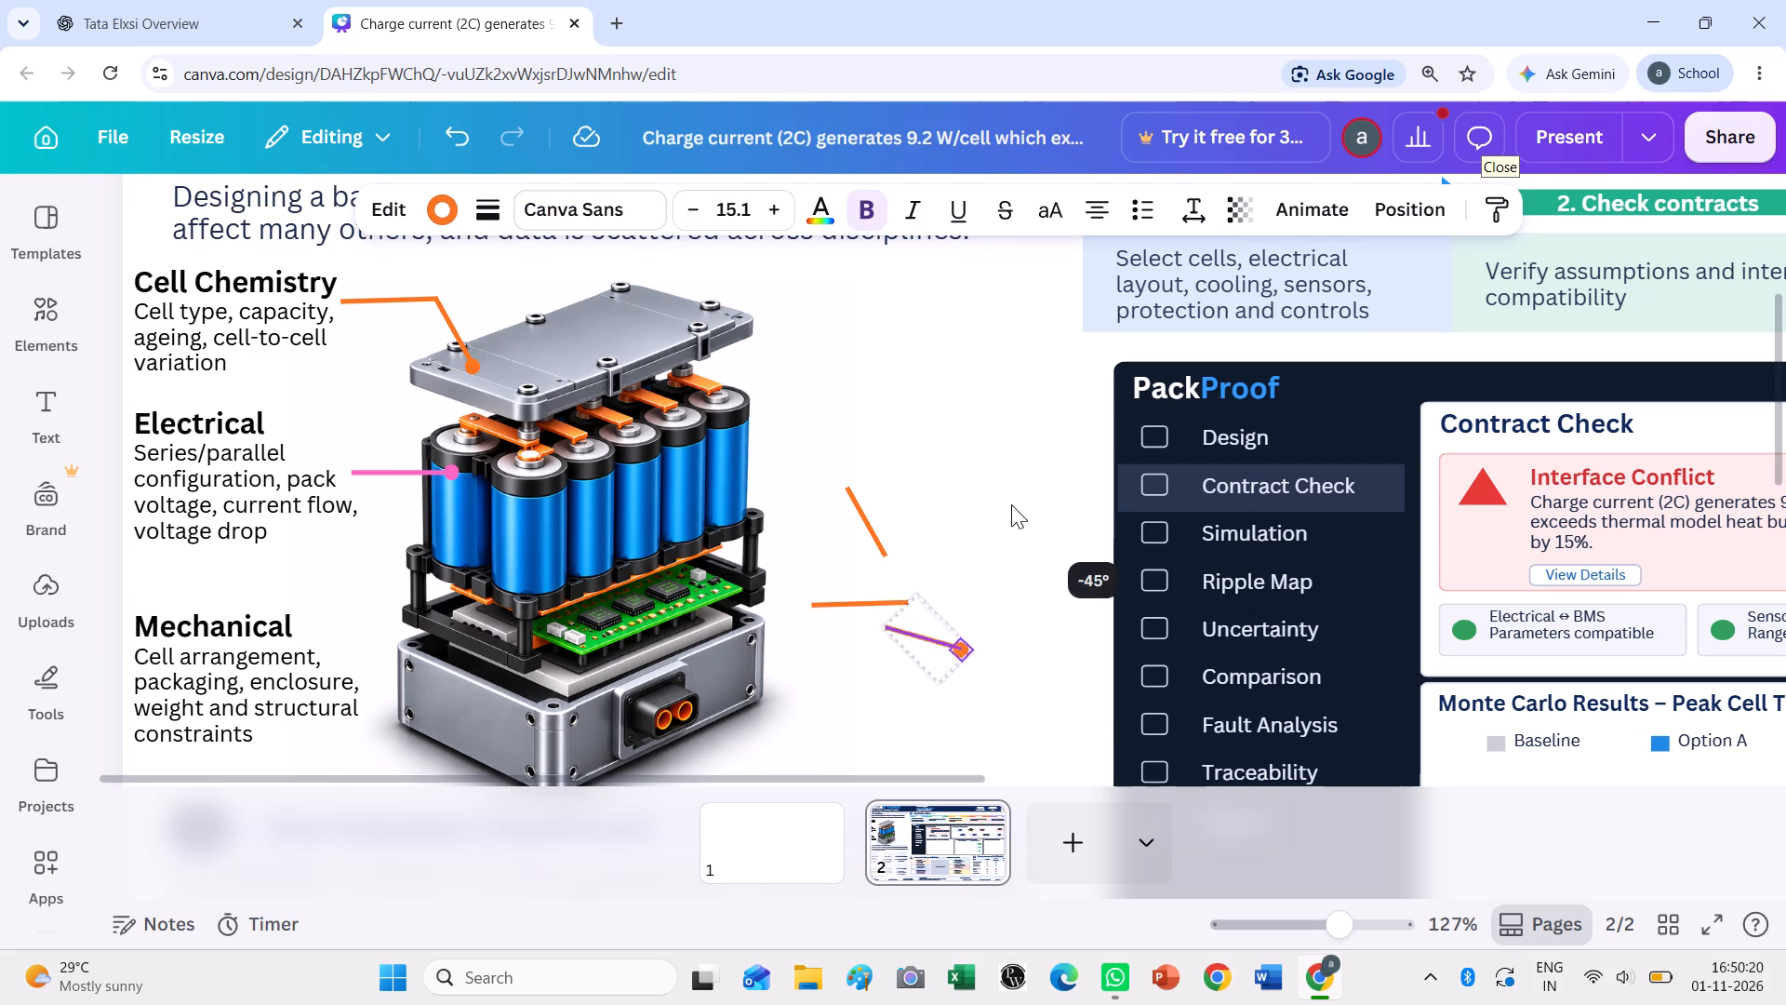
pyautogui.moveTo(1011, 504); pyautogui.dragTo(866, 511)
pyautogui.moveTo(937, 637); pyautogui.dragTo(937, 569)
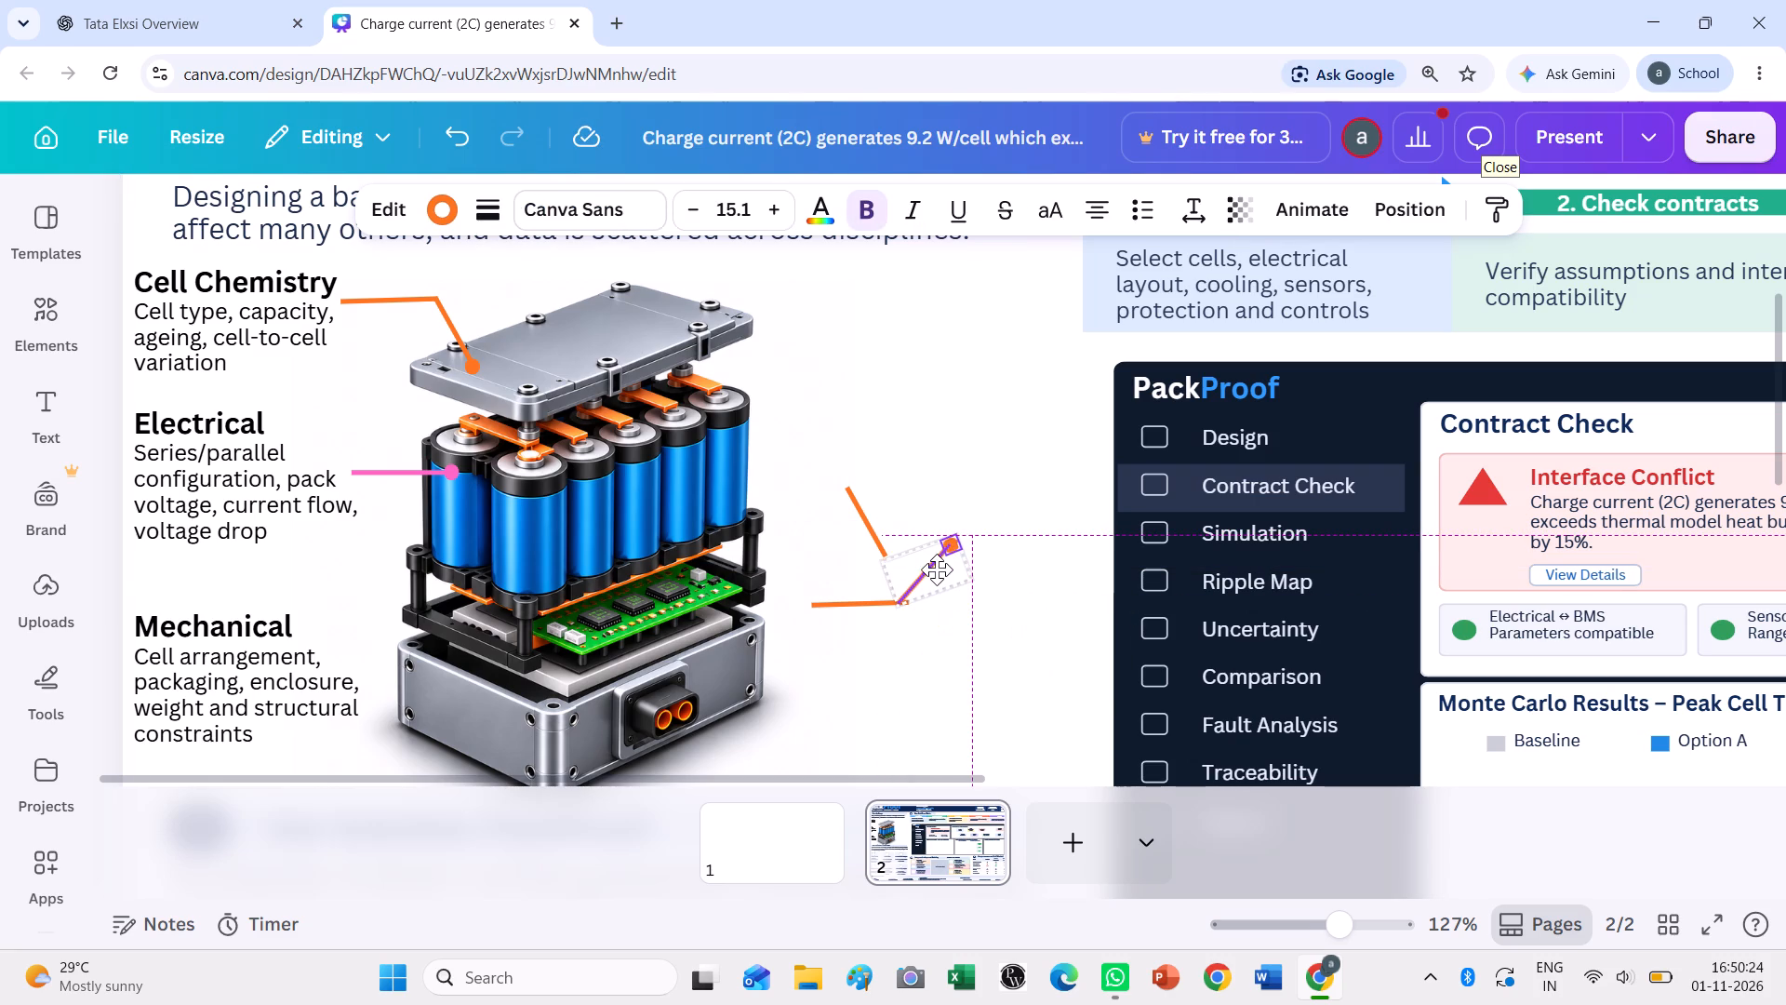
pyautogui.moveTo(937, 569); pyautogui.dragTo(944, 568)
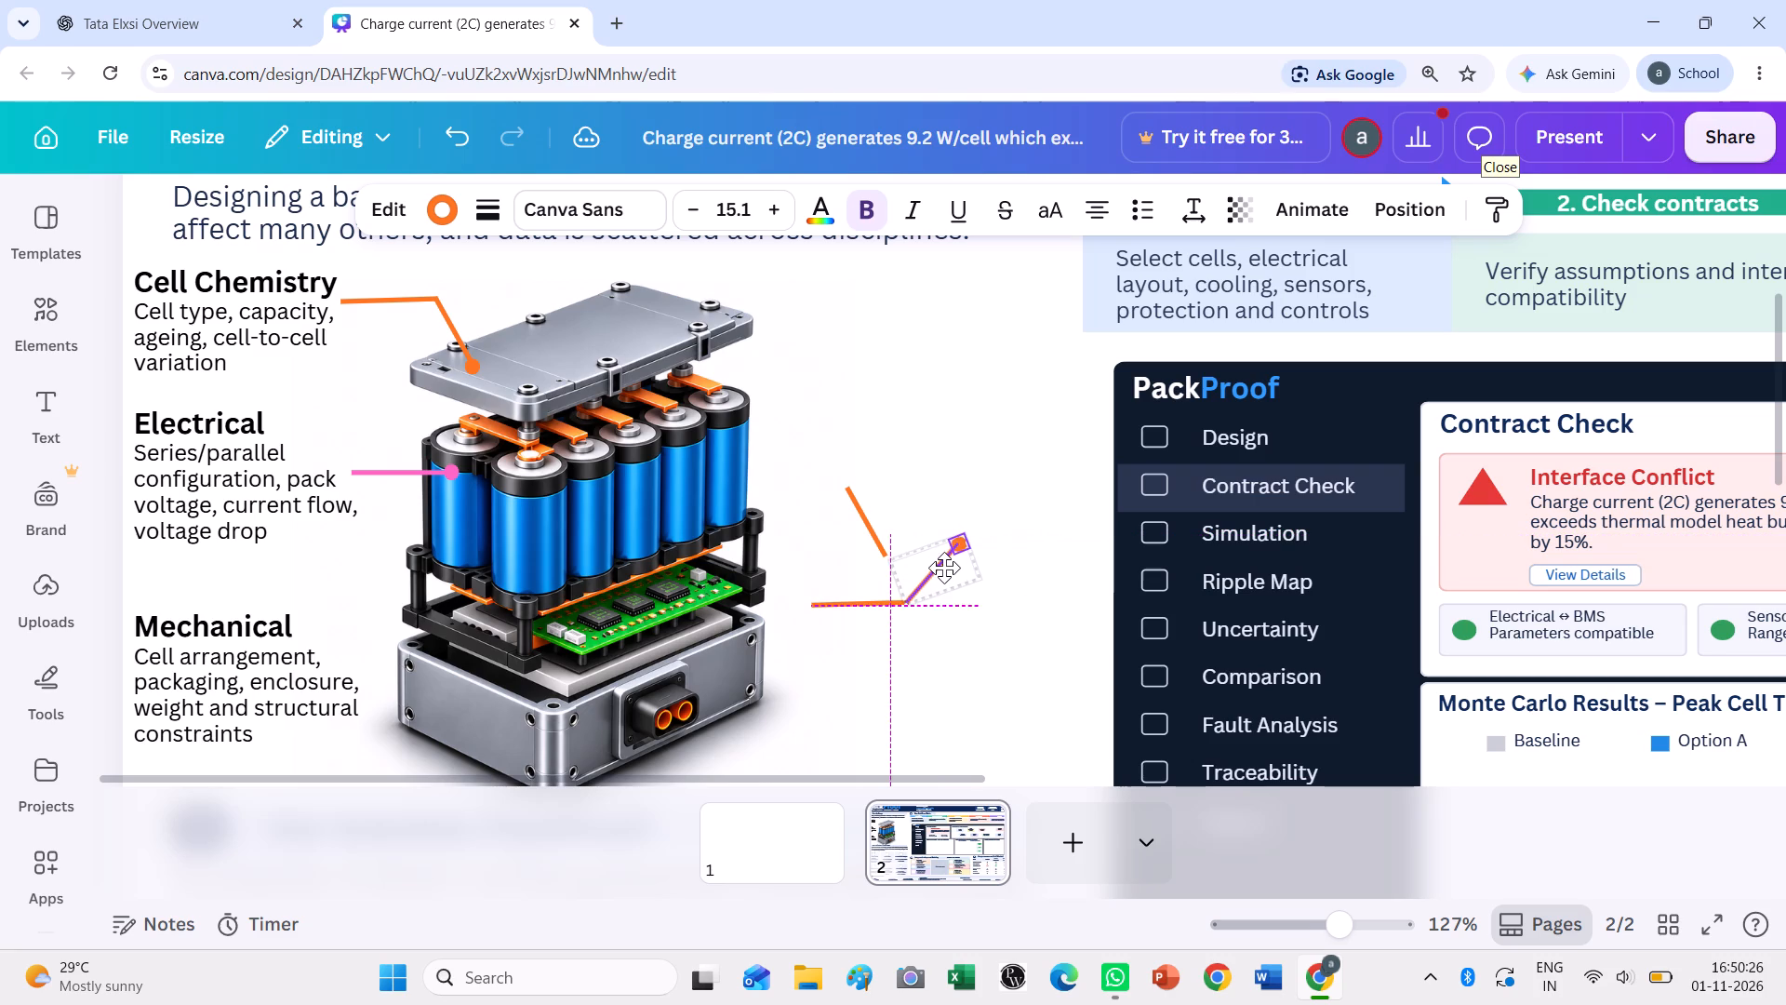
pyautogui.moveTo(944, 568); pyautogui.dragTo(940, 569)
pyautogui.click(980, 683)
# Fine-tune the slanted segment and dot's position so the copied pointer's two segments meet cleanly at the bend.
pyautogui.keyDown('ctrl'); pyautogui.scroll(3, 931, 616); pyautogui.keyUp('ctrl')
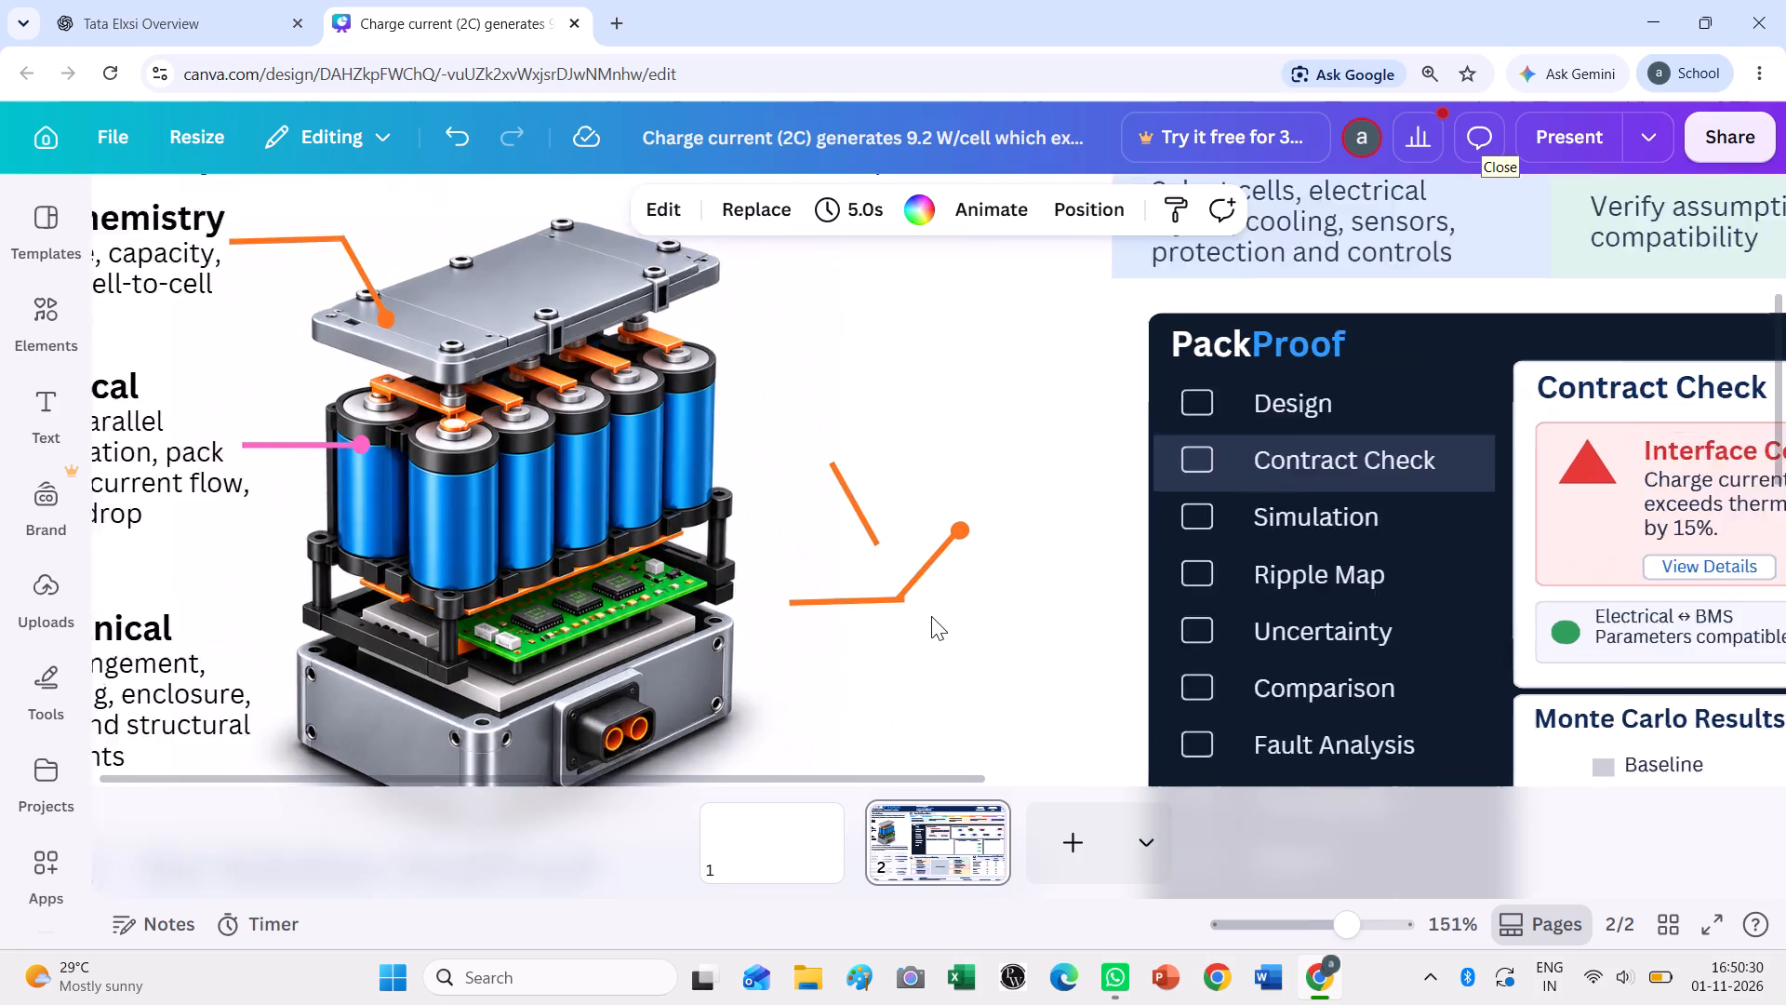
pyautogui.moveTo(1014, 542); pyautogui.dragTo(947, 464)
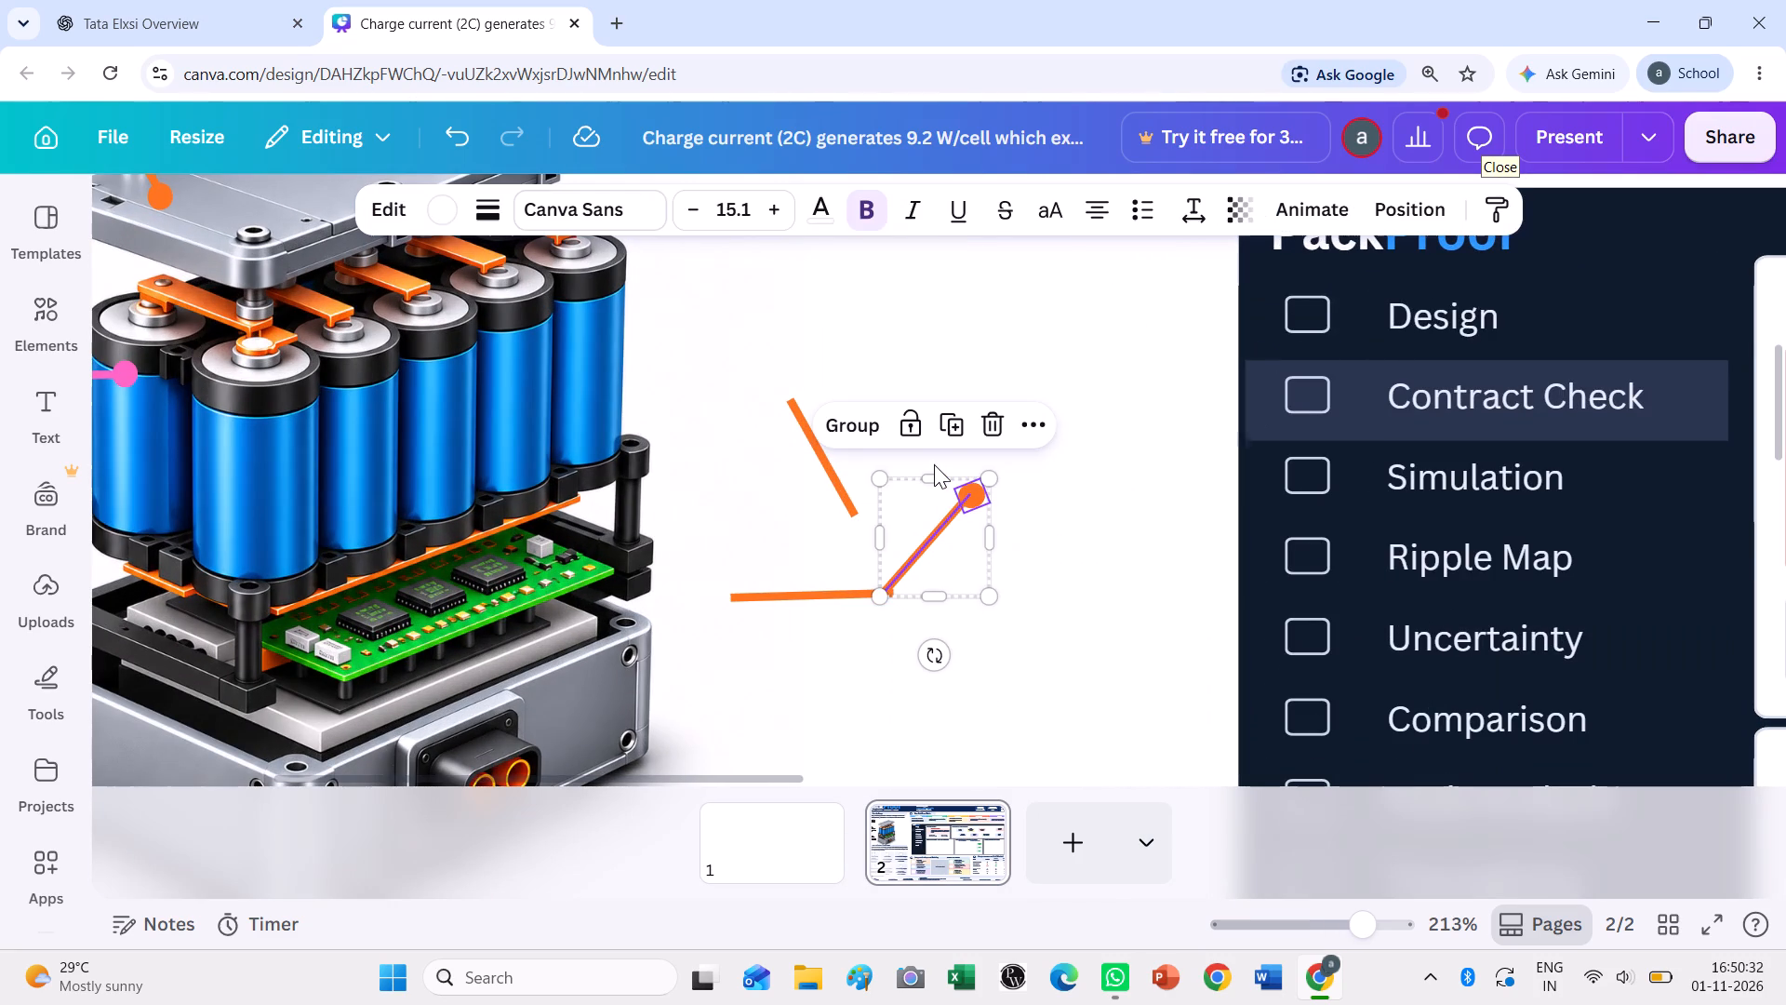
pyautogui.scroll(1, 934, 464)
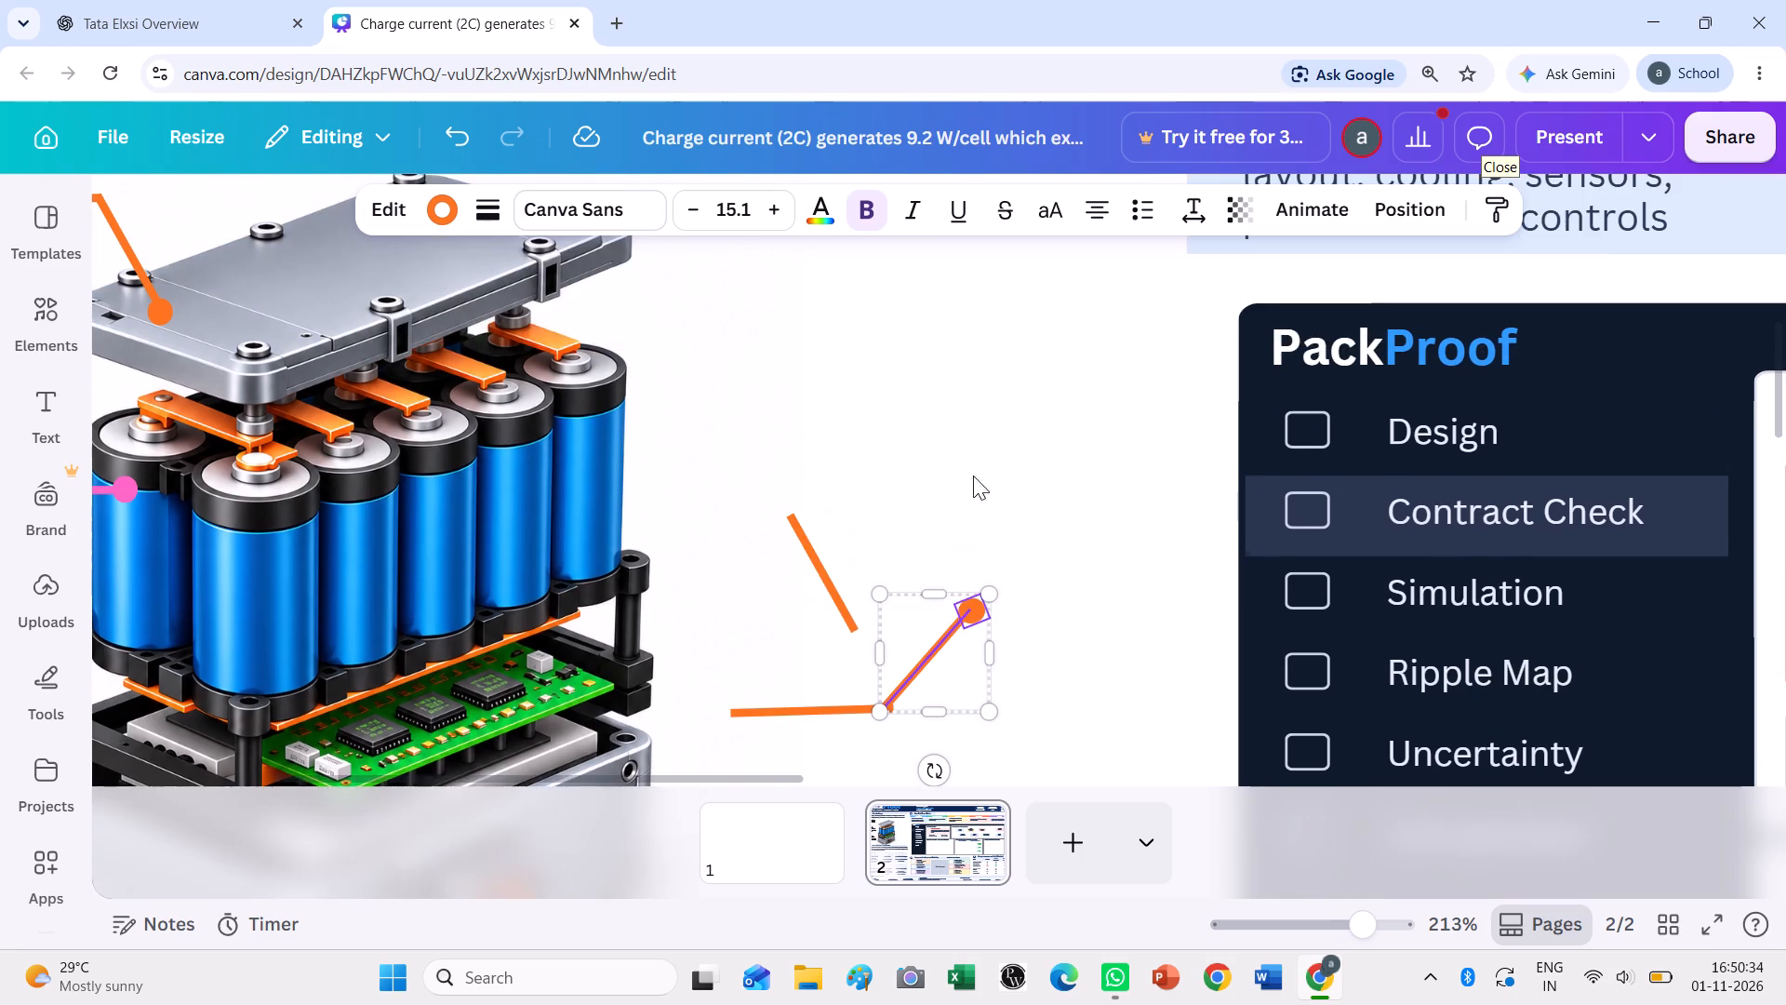
pyautogui.scroll(-2, 1072, 674)
pyautogui.click(939, 445)
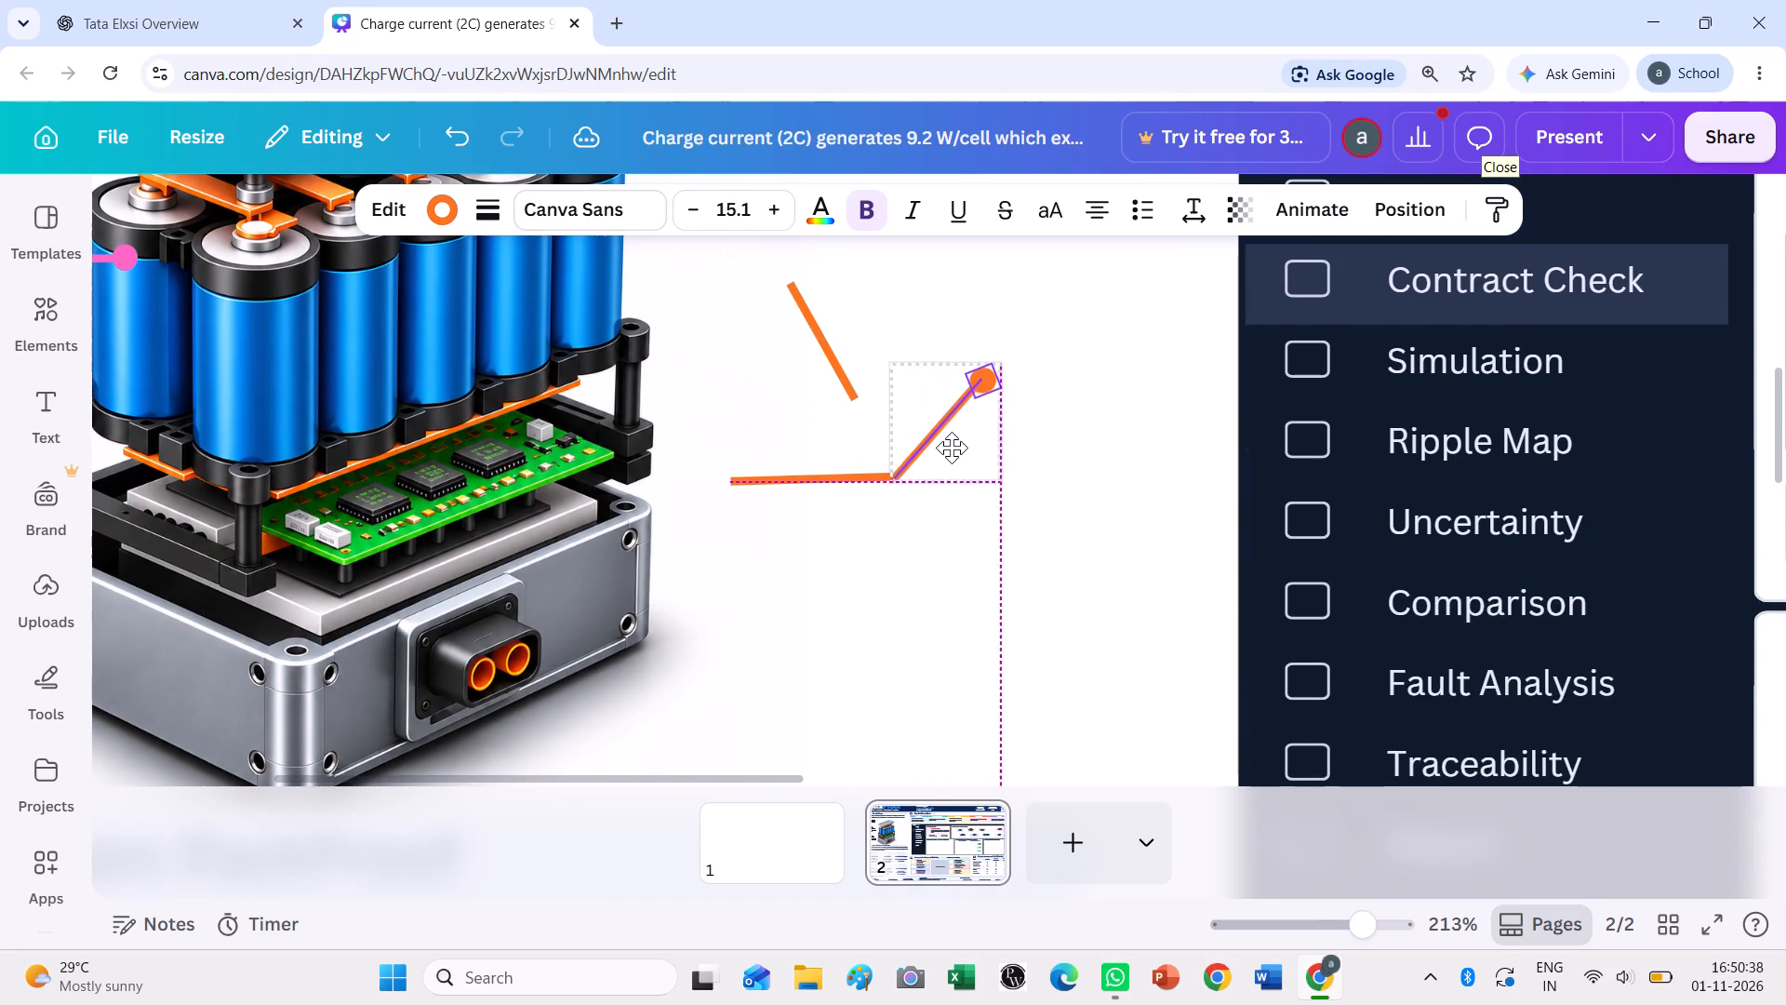
pyautogui.click(969, 620)
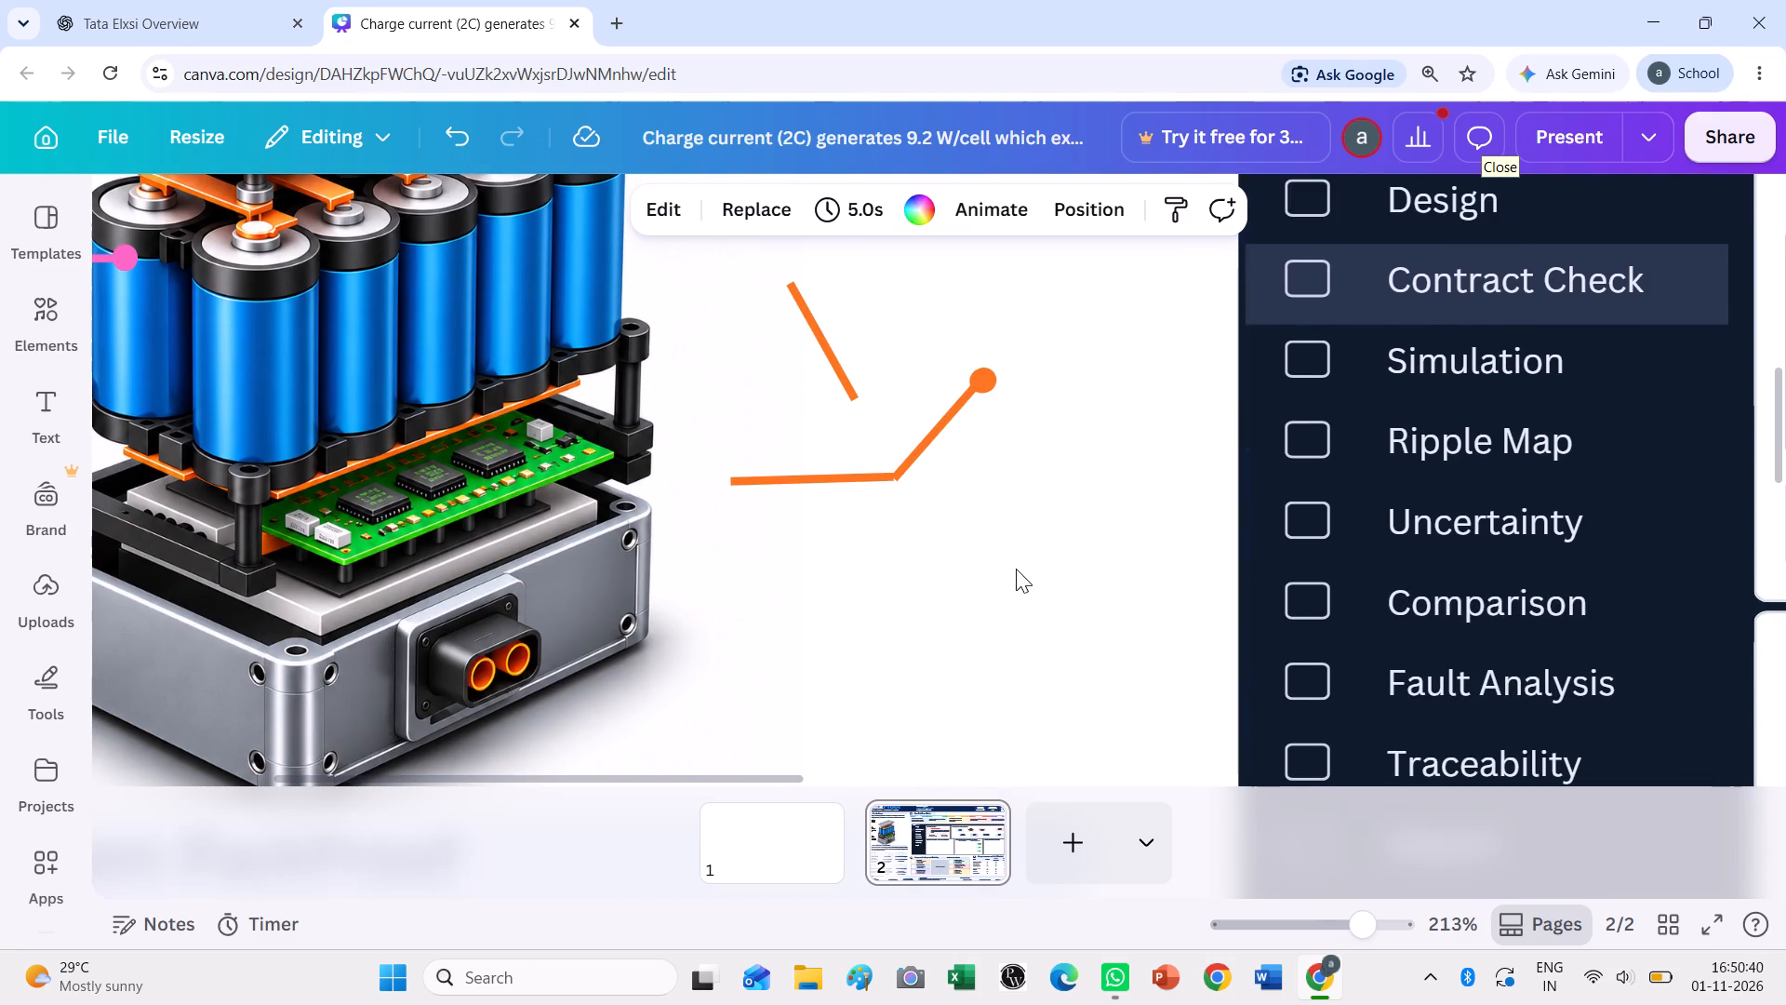
pyautogui.moveTo(1053, 480); pyautogui.dragTo(965, 377)
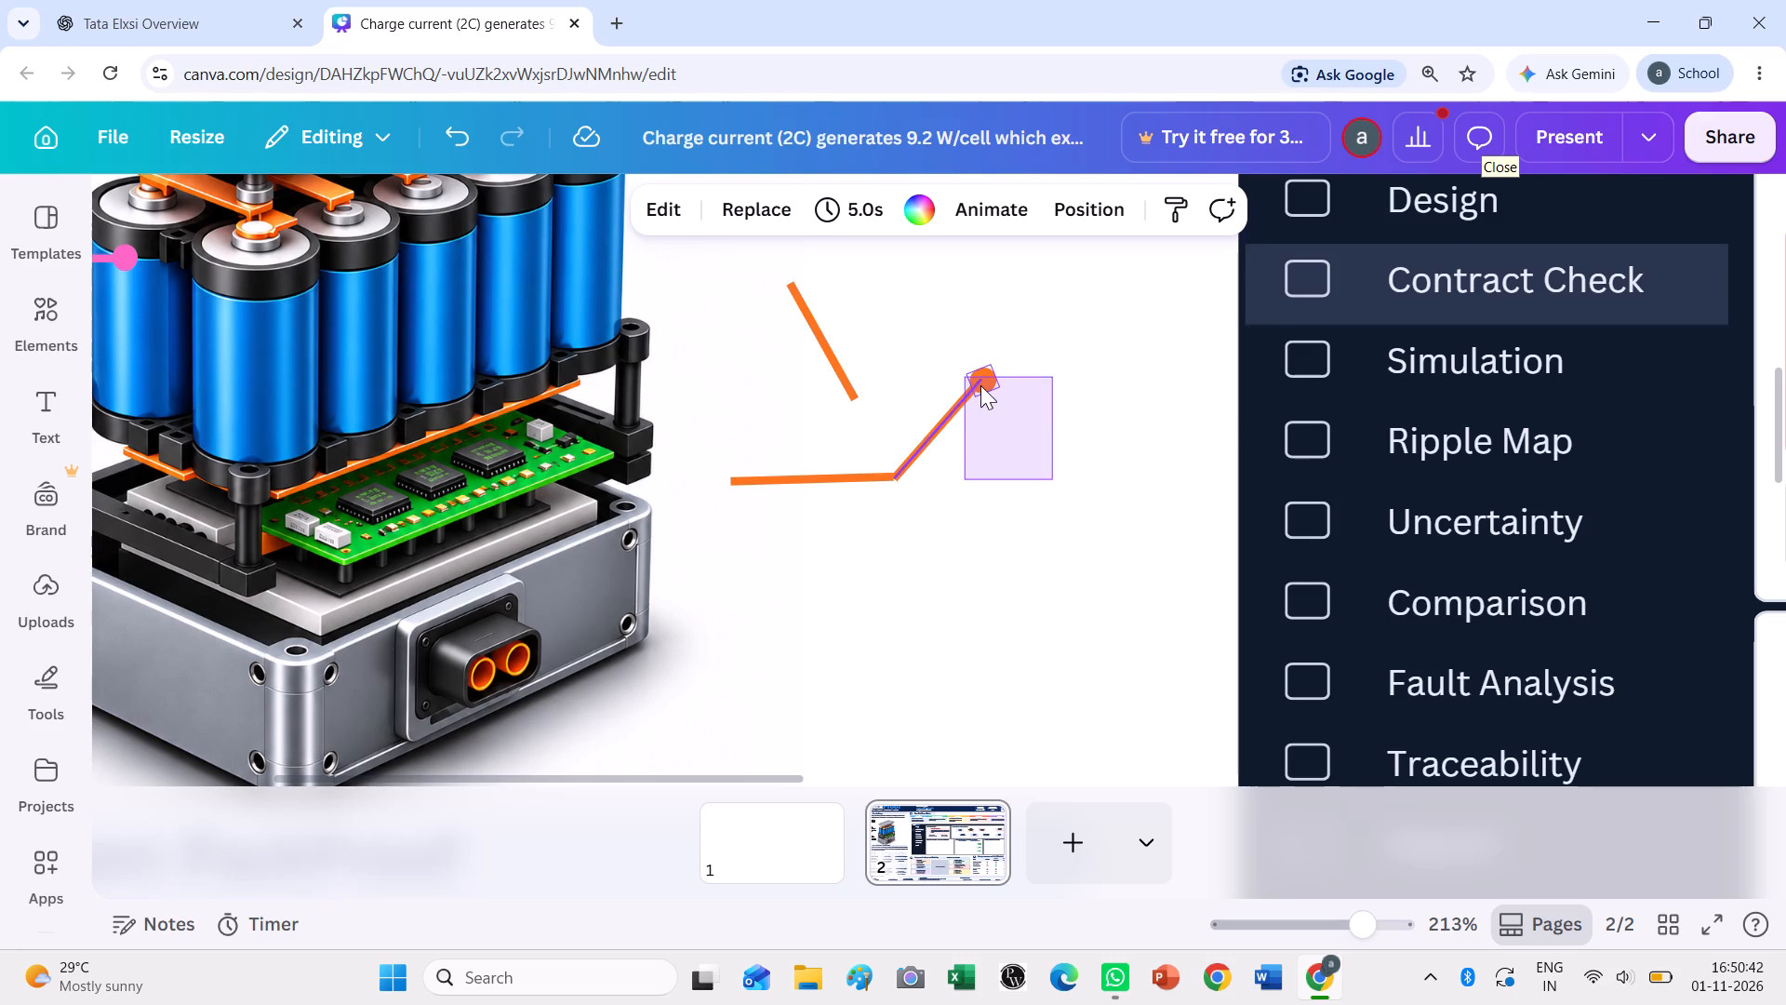
pyautogui.click(984, 385)
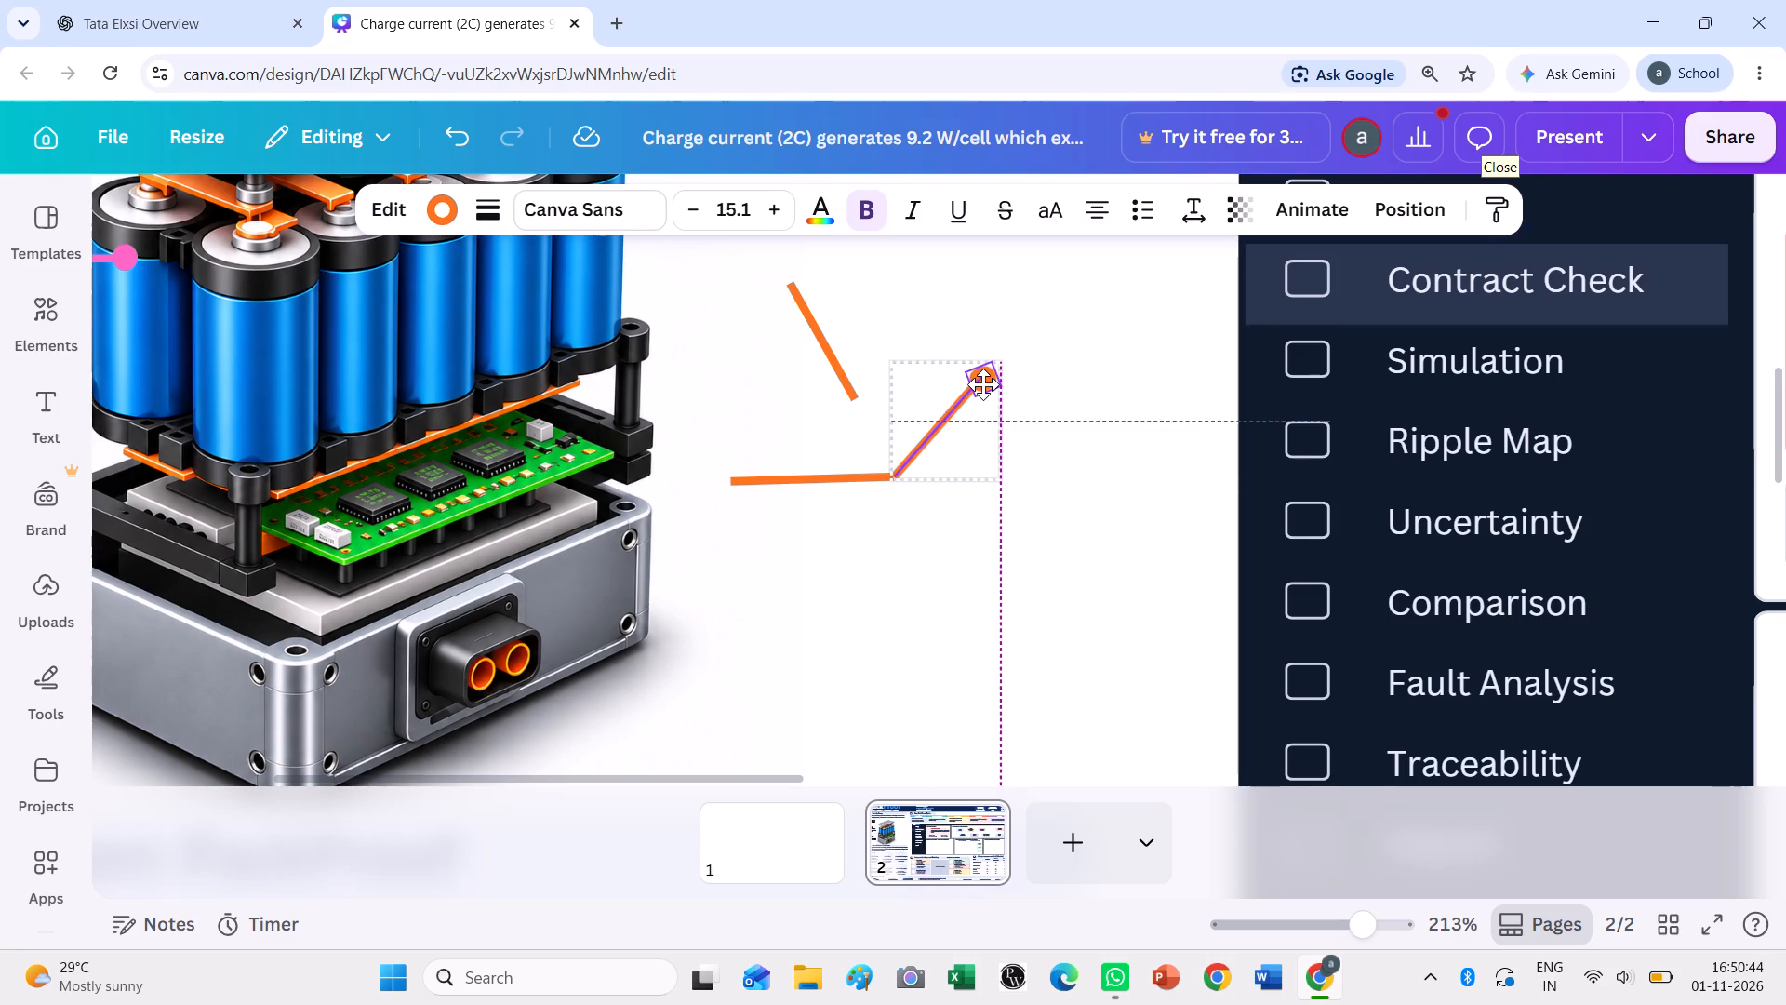
pyautogui.click(1150, 587)
pyautogui.keyDown('ctrl'); pyautogui.scroll(4, 1028, 513); pyautogui.keyUp('ctrl')
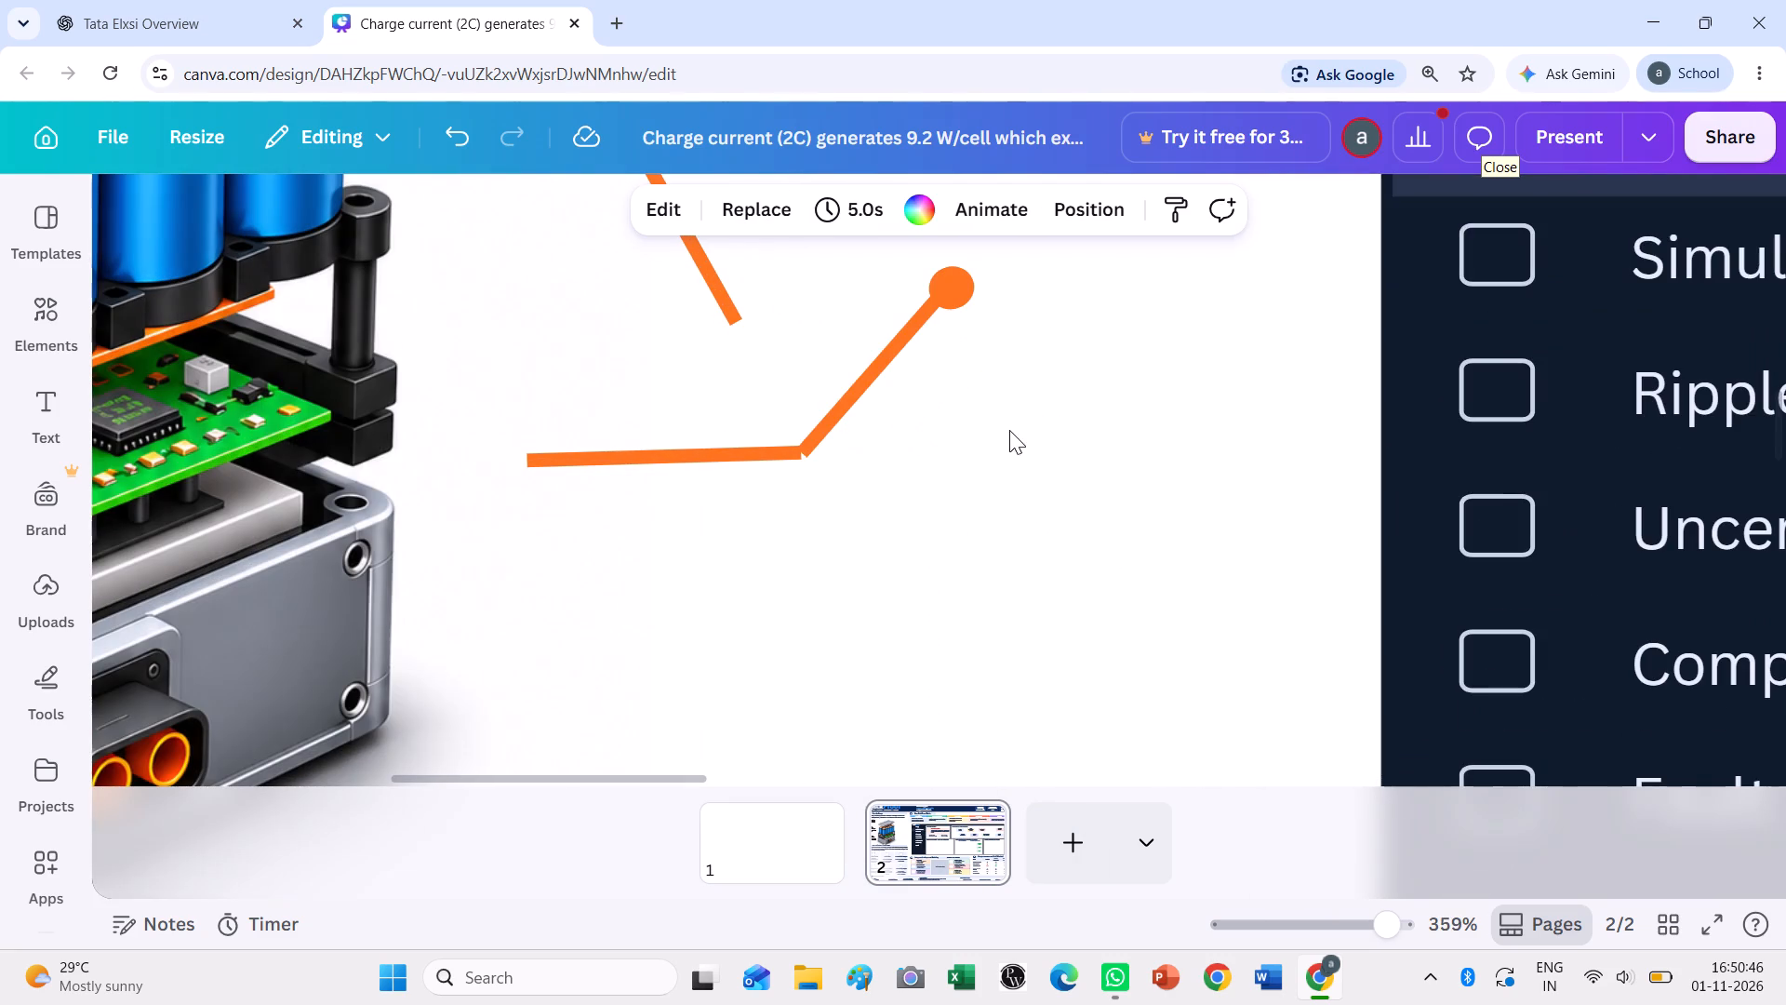
pyautogui.moveTo(1009, 421); pyautogui.dragTo(894, 283)
pyautogui.moveTo(948, 294); pyautogui.dragTo(942, 294)
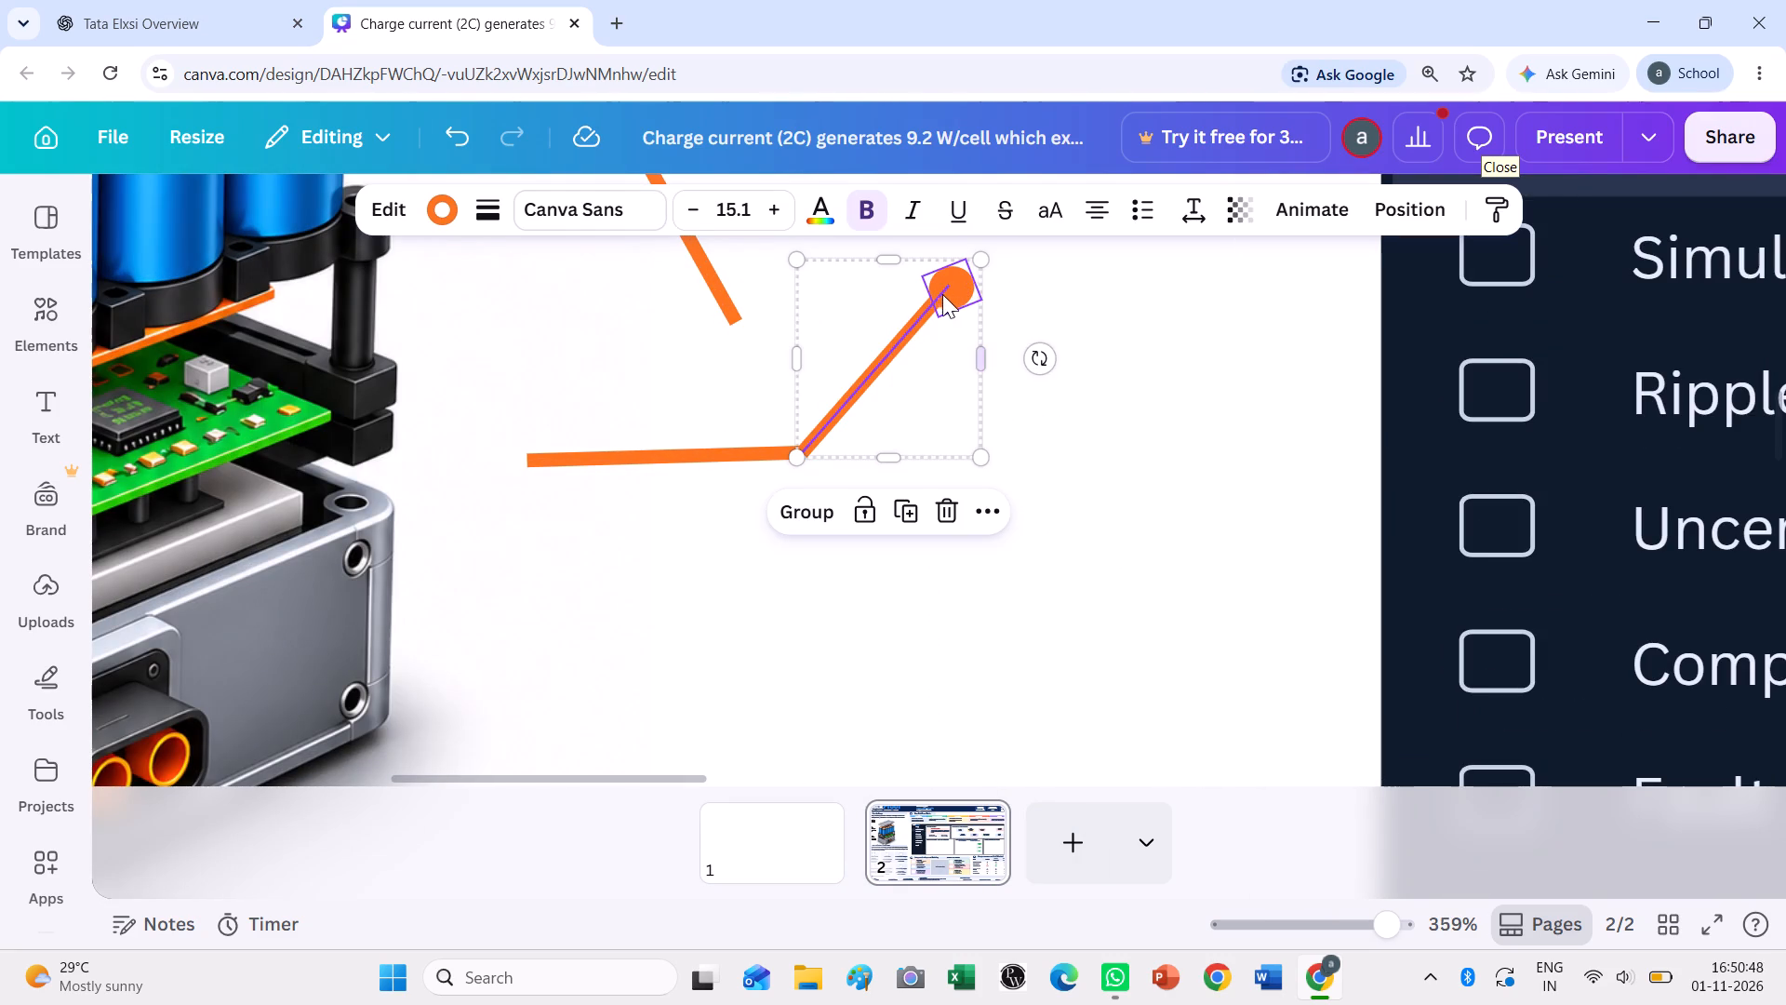
pyautogui.moveTo(942, 294); pyautogui.dragTo(939, 296)
pyautogui.click(1074, 455)
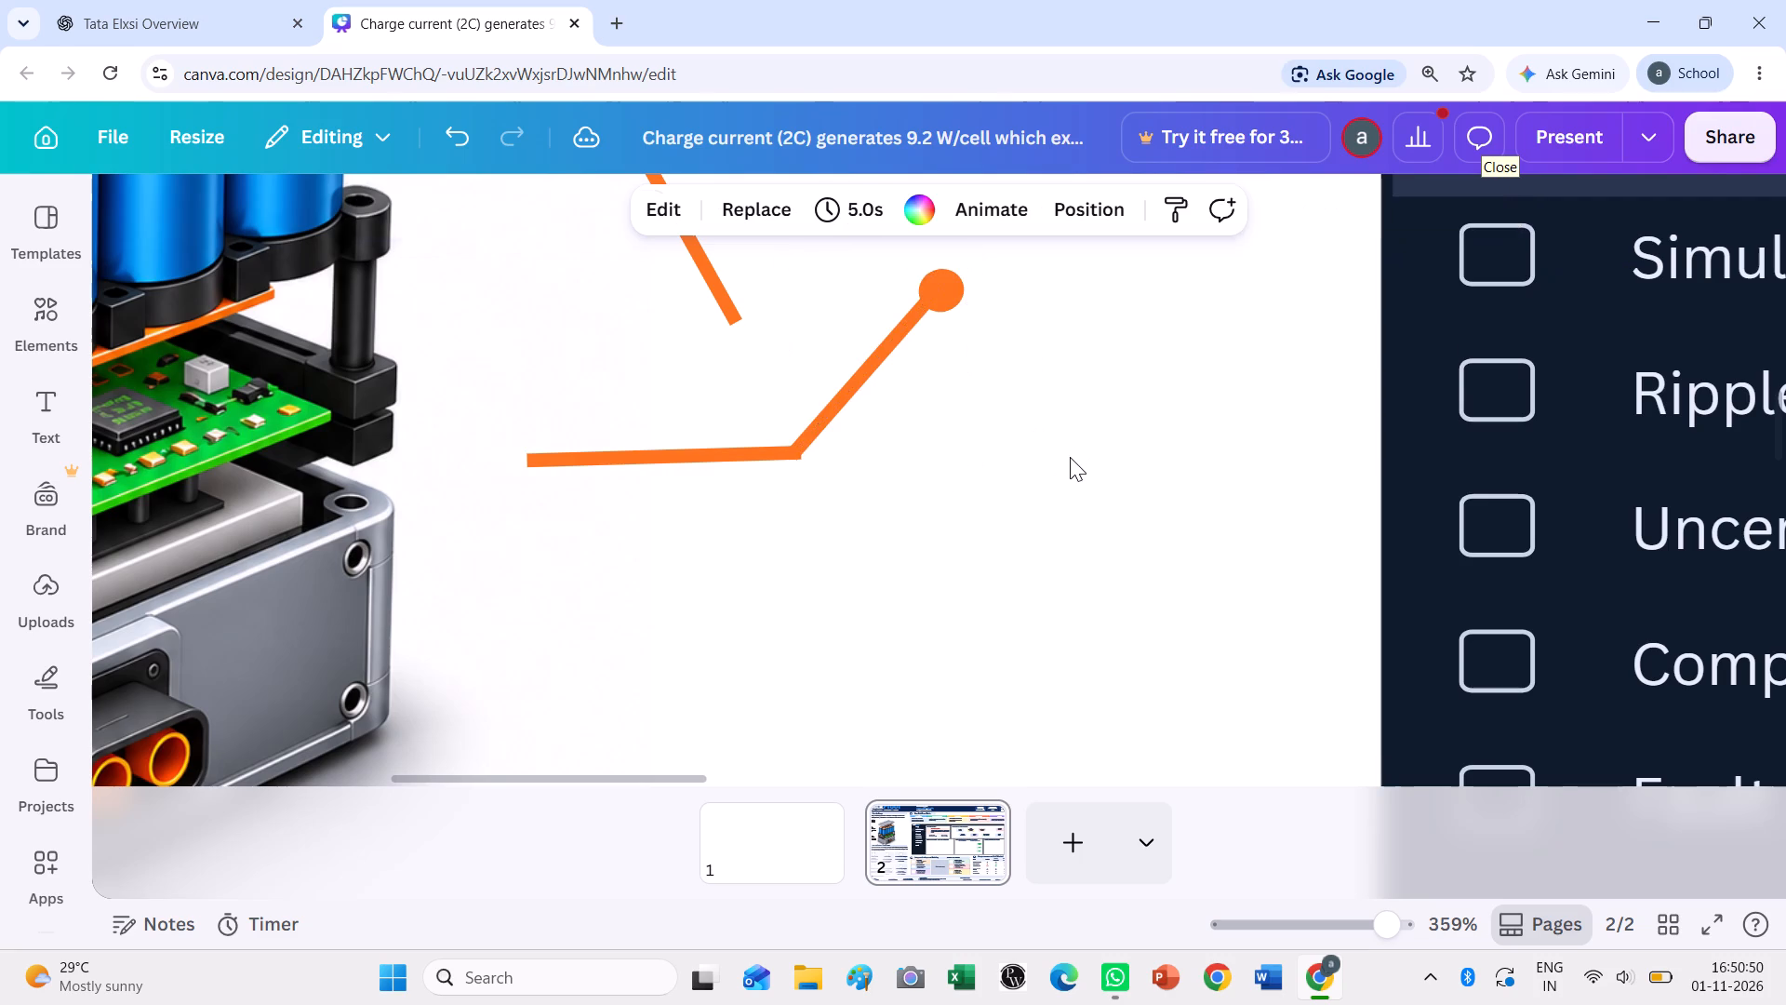
# Select all parts of the copied orange pointer and open their colour choices.
pyautogui.scroll(-3, 1069, 461)
pyautogui.keyDown('ctrl'); pyautogui.scroll(-5, 1069, 461); pyautogui.keyUp('ctrl')
pyautogui.scroll(1, 1069, 461)
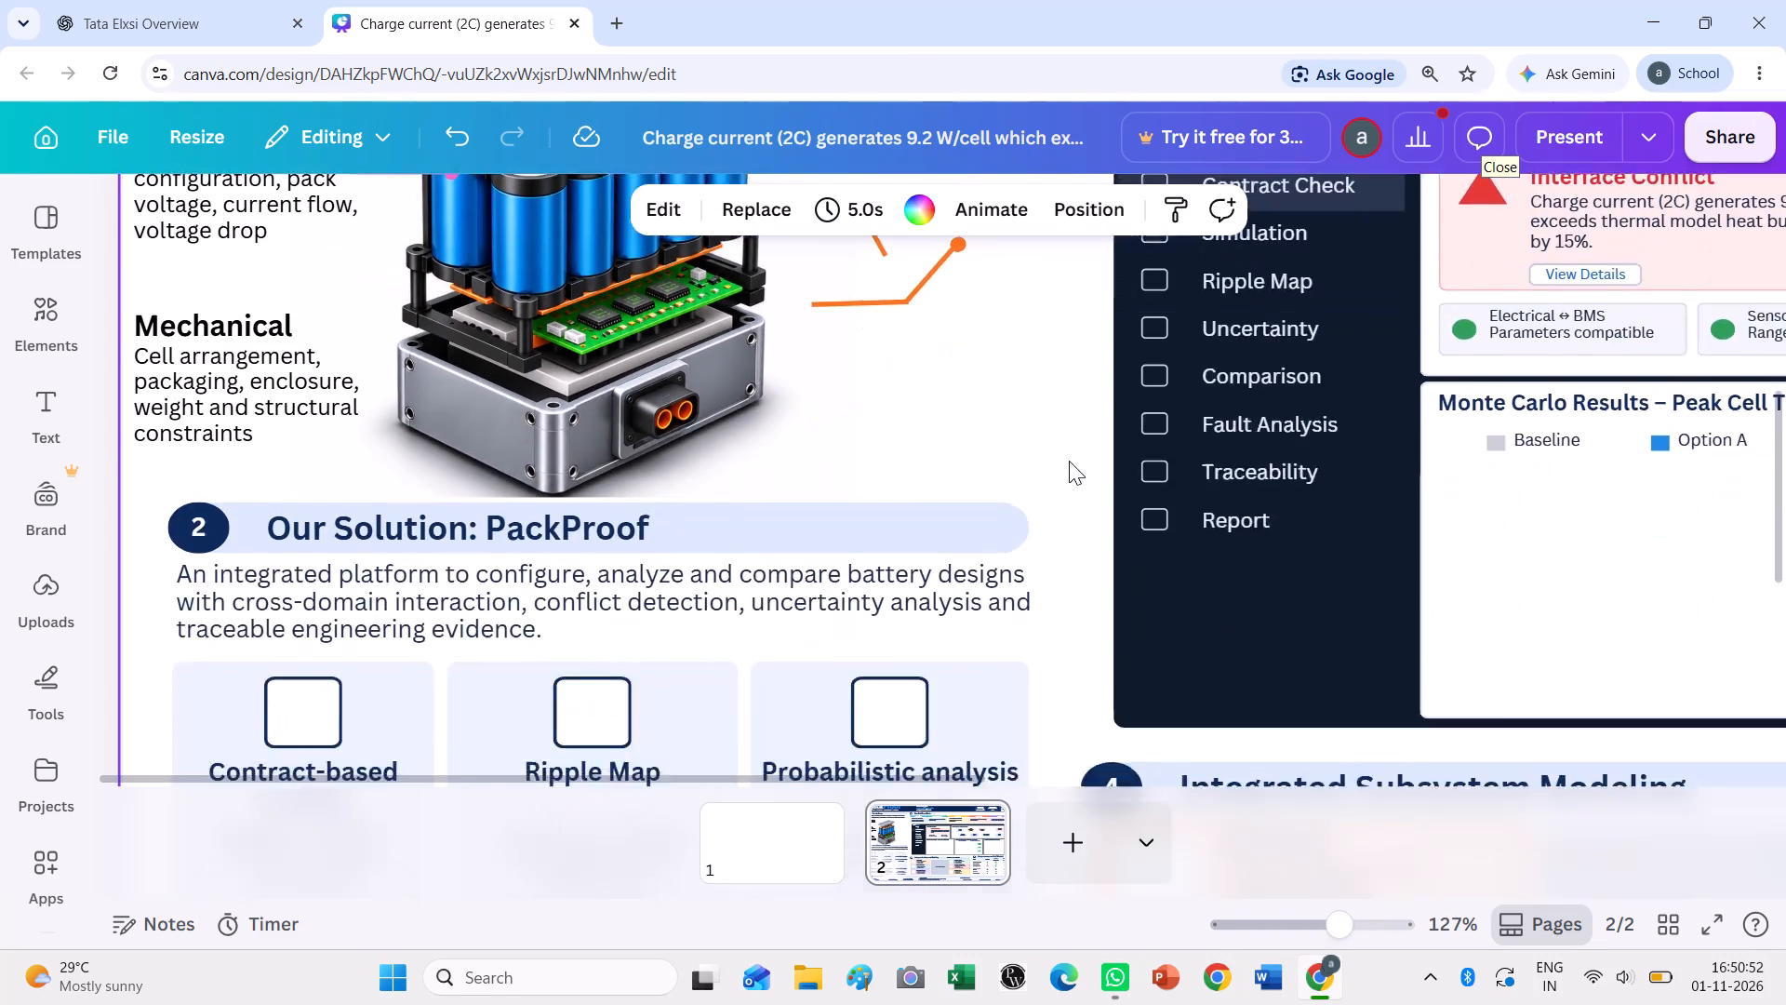
pyautogui.scroll(2, 1069, 461)
pyautogui.scroll(-2, 1062, 487)
pyautogui.scroll(1, 1062, 490)
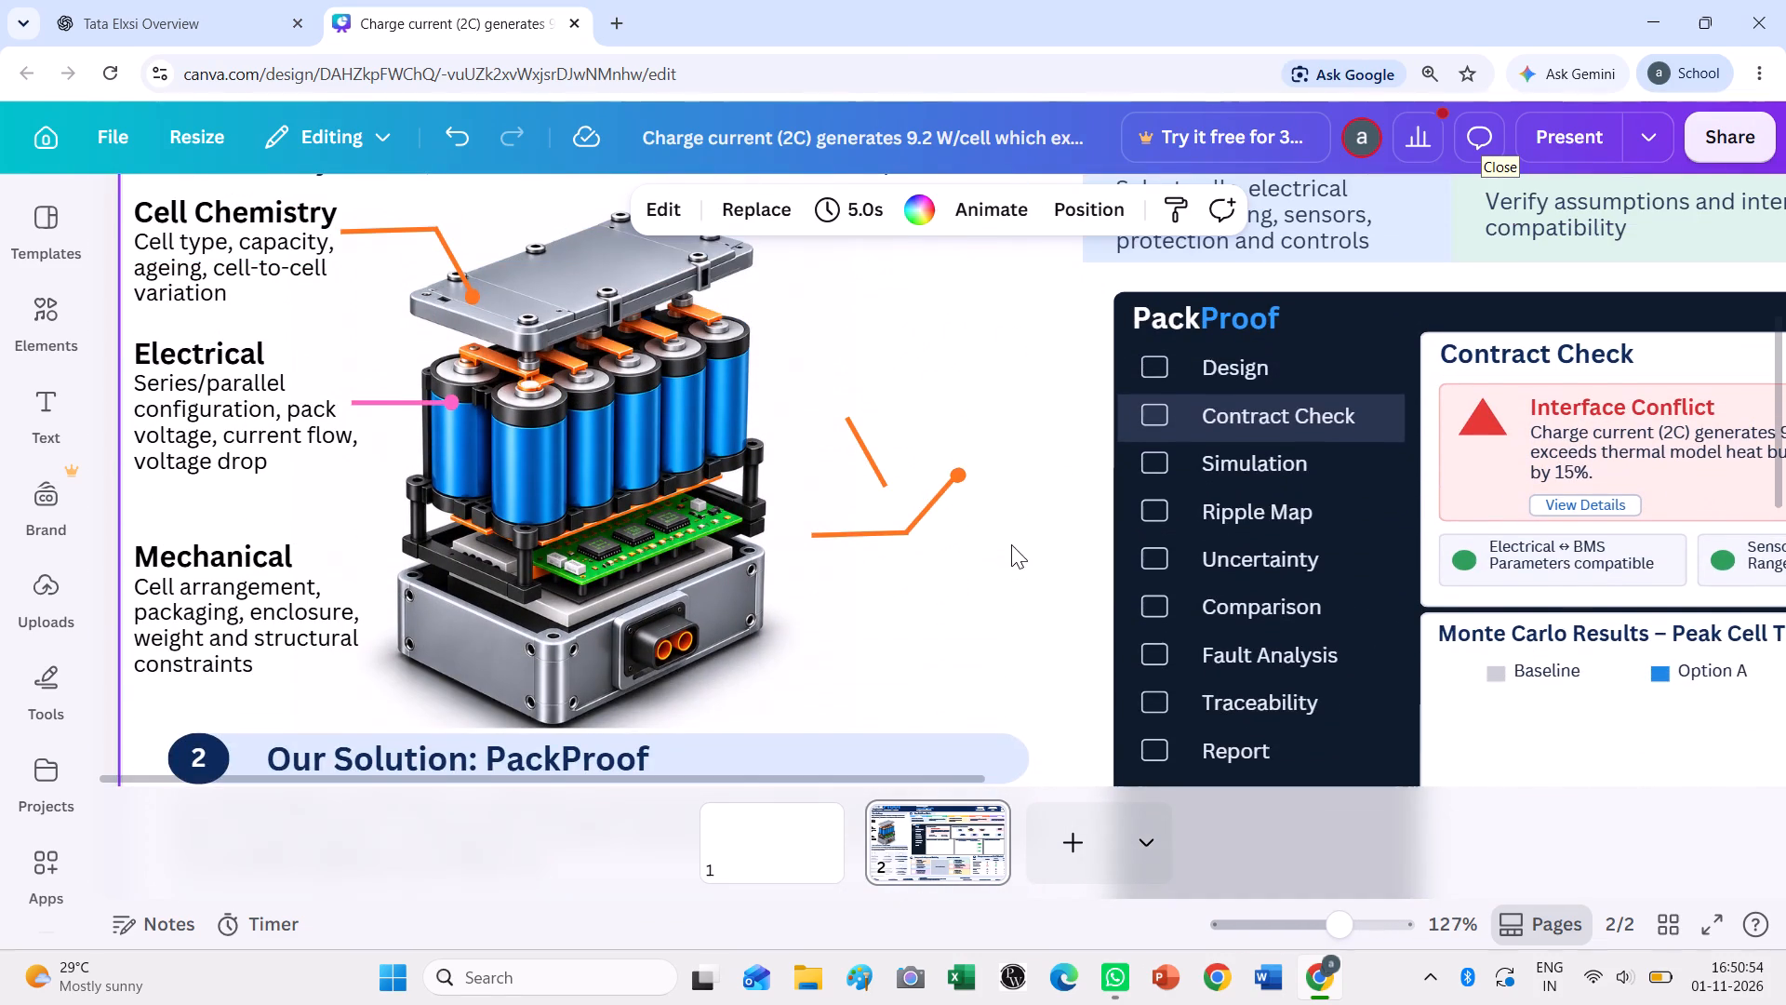
pyautogui.moveTo(992, 567); pyautogui.dragTo(906, 454)
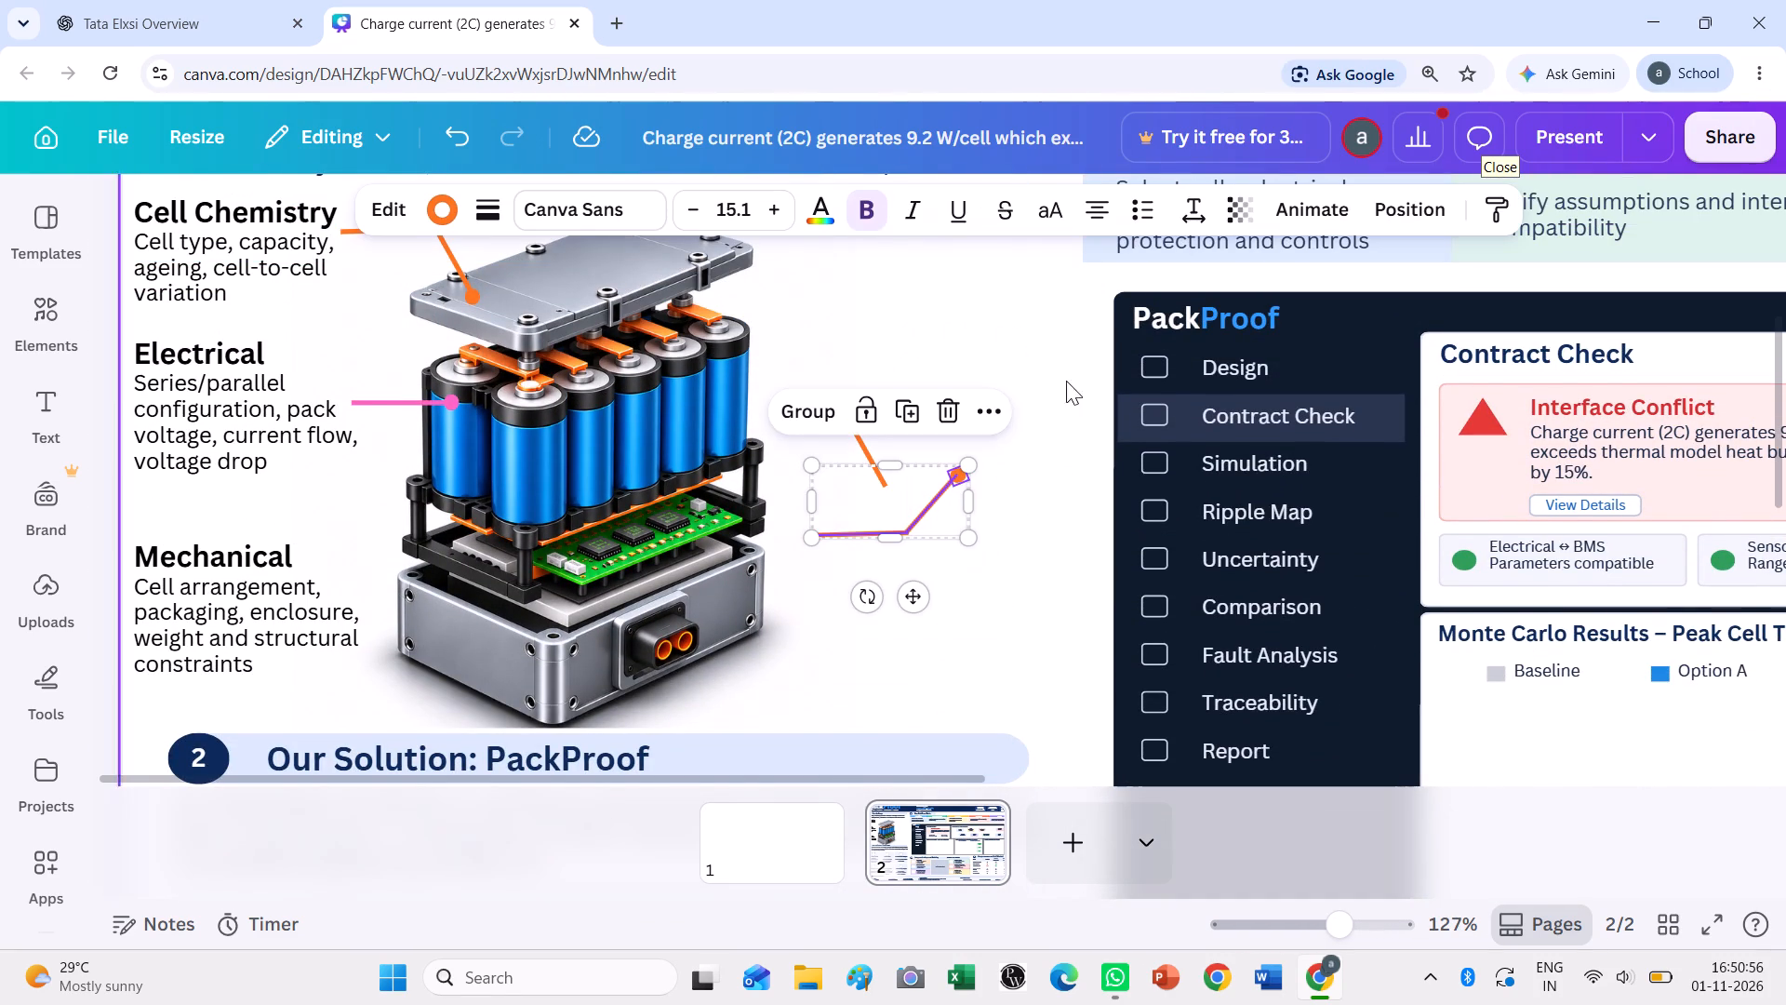
pyautogui.click(445, 208)
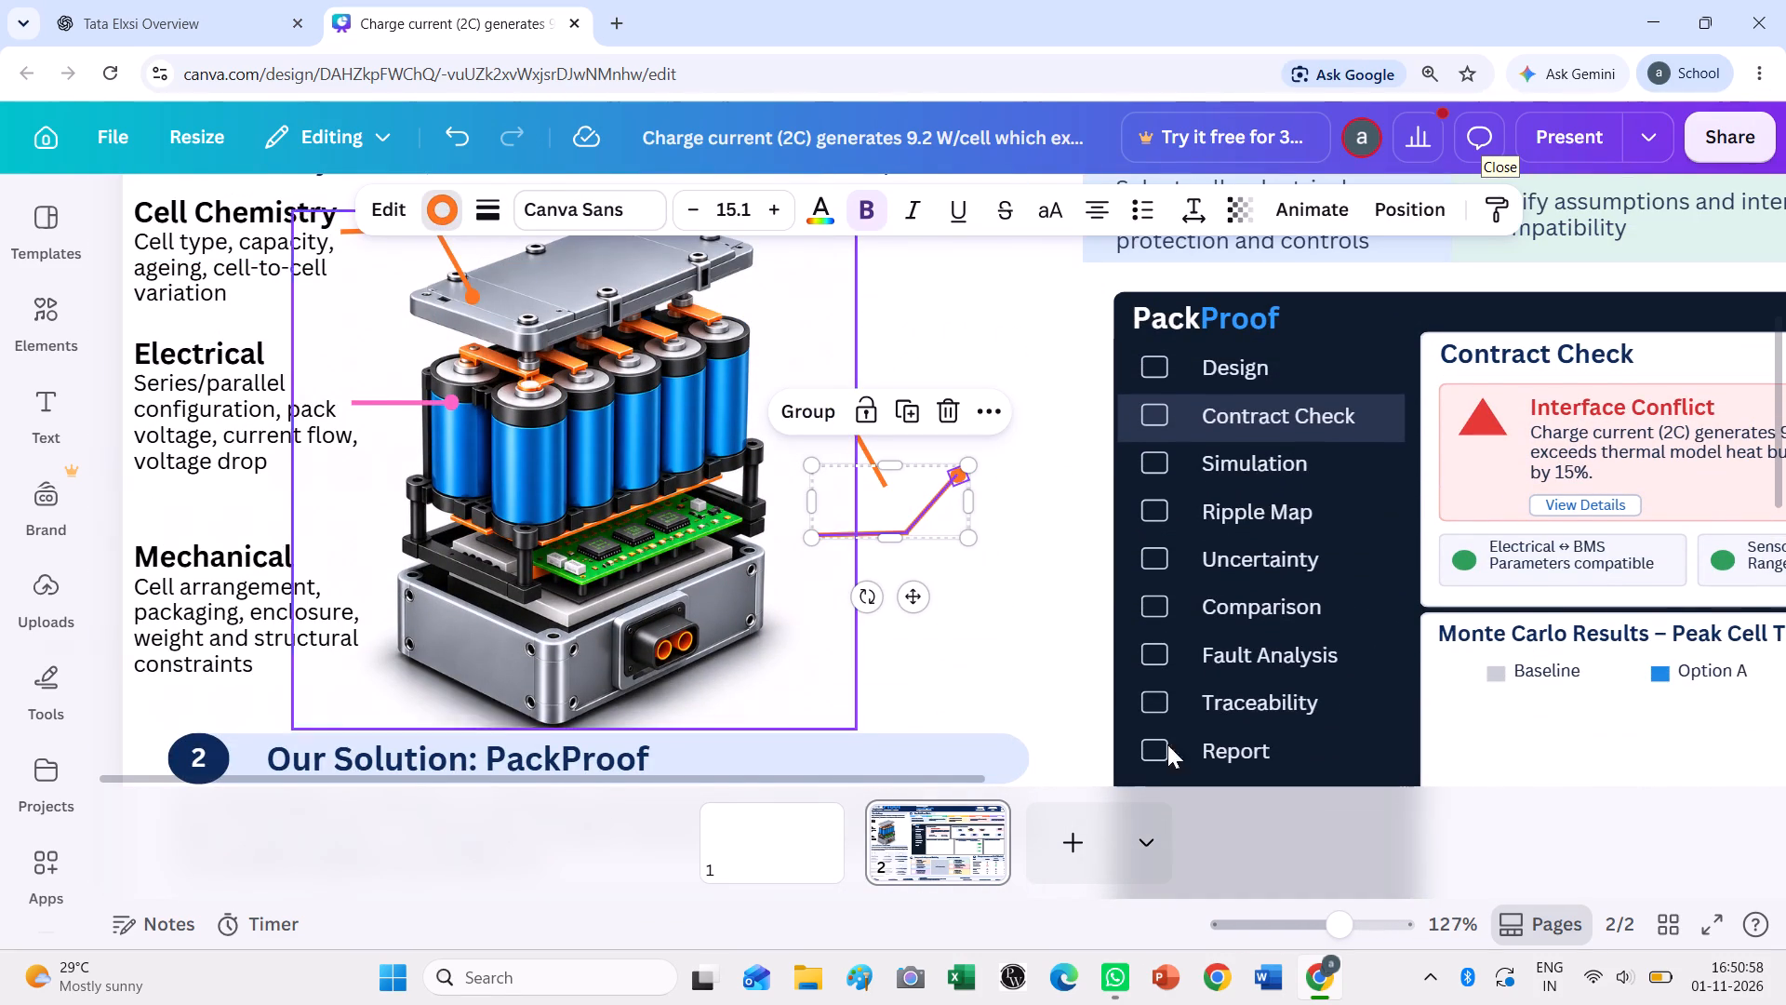
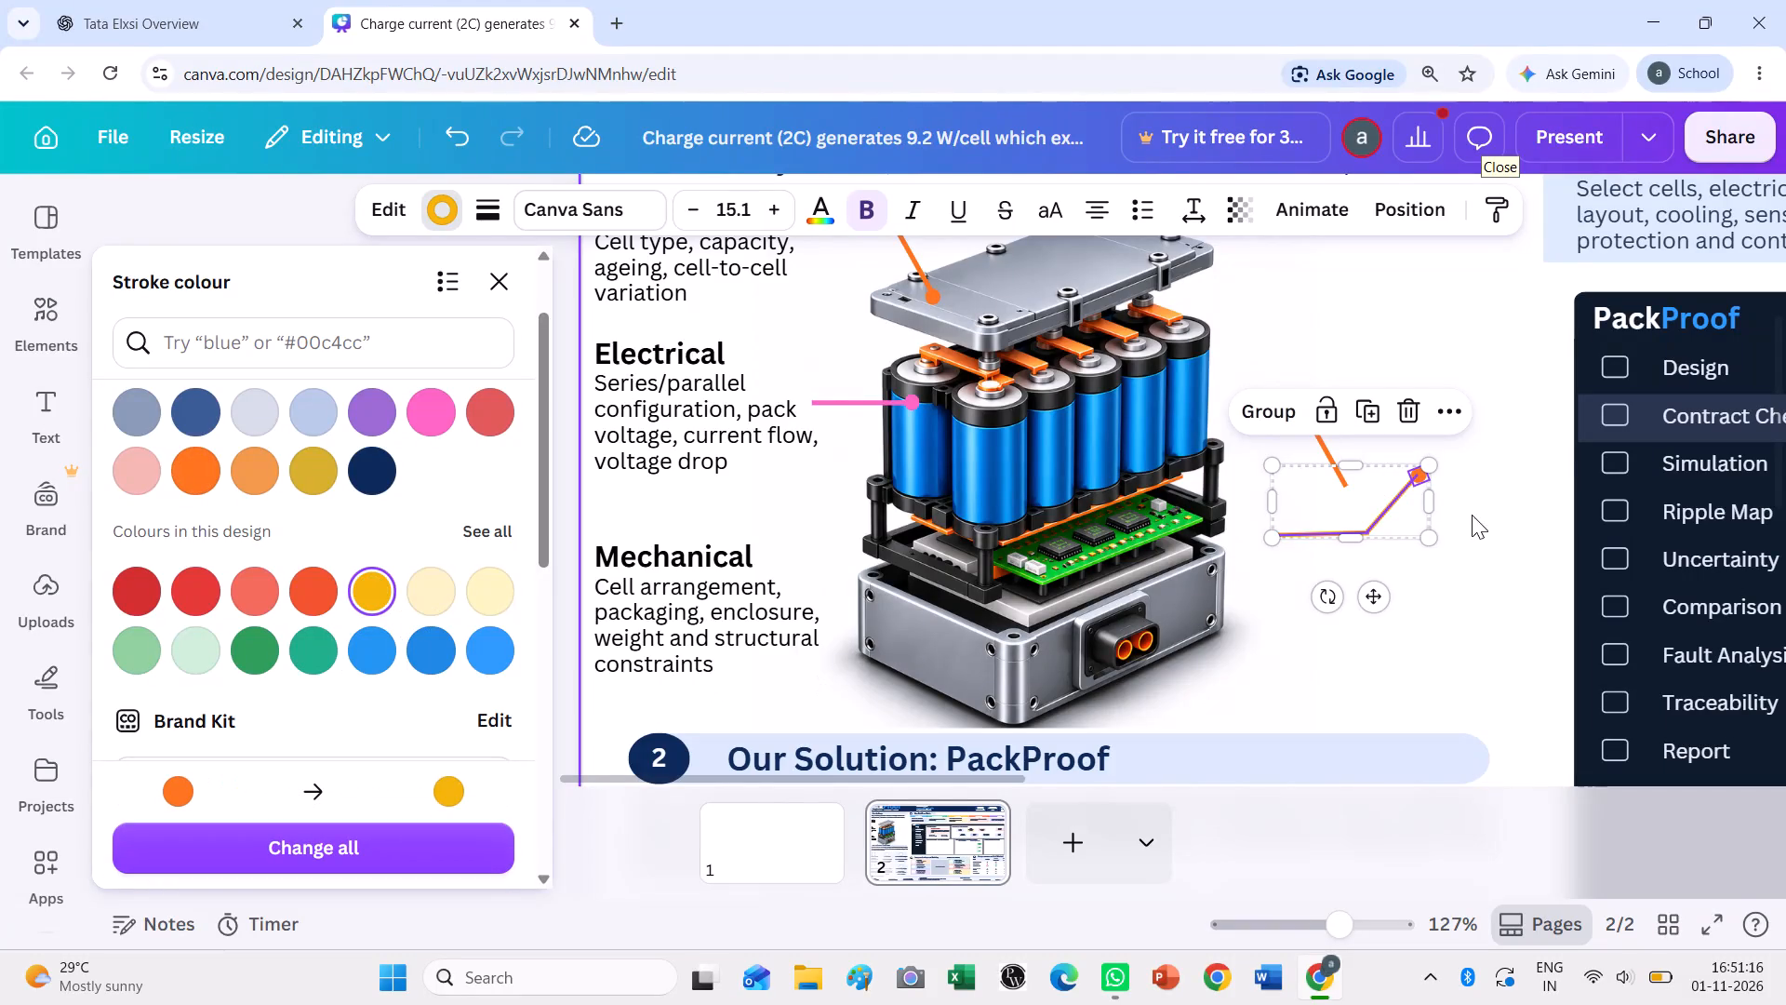
# Recolour the copied pointer's orange dot amber yellow to match its line segments.
pyautogui.click(1477, 512)
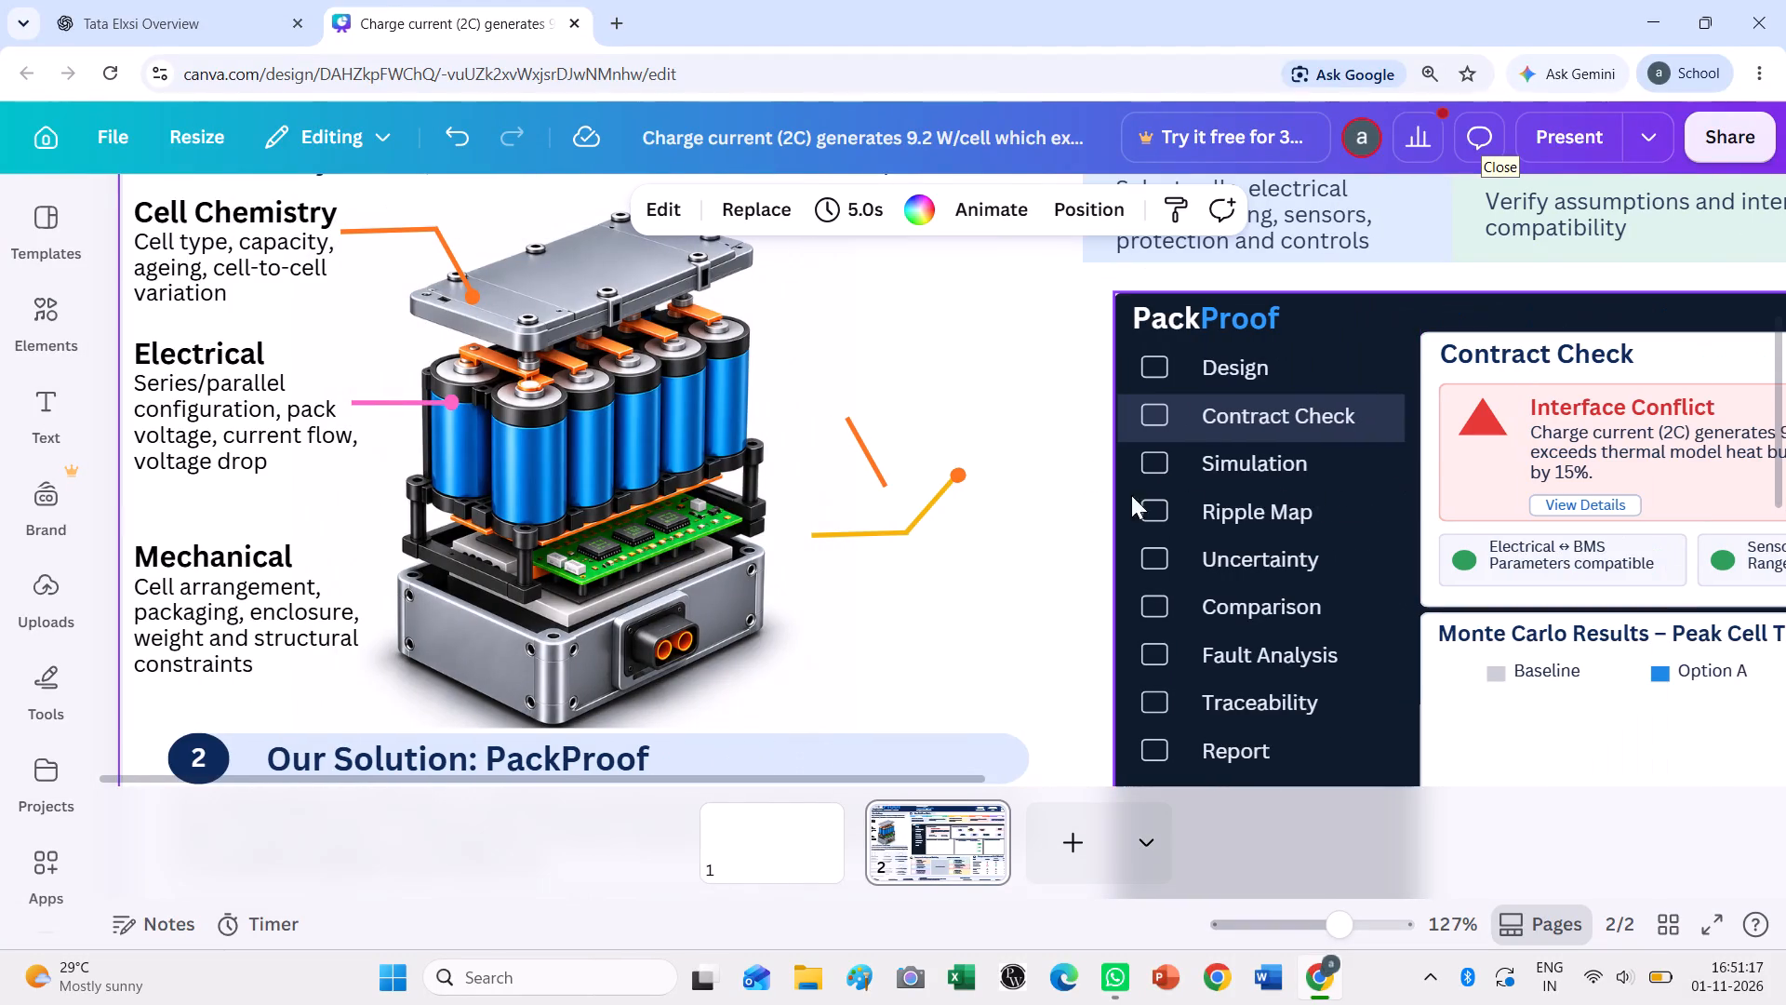
pyautogui.click(953, 475)
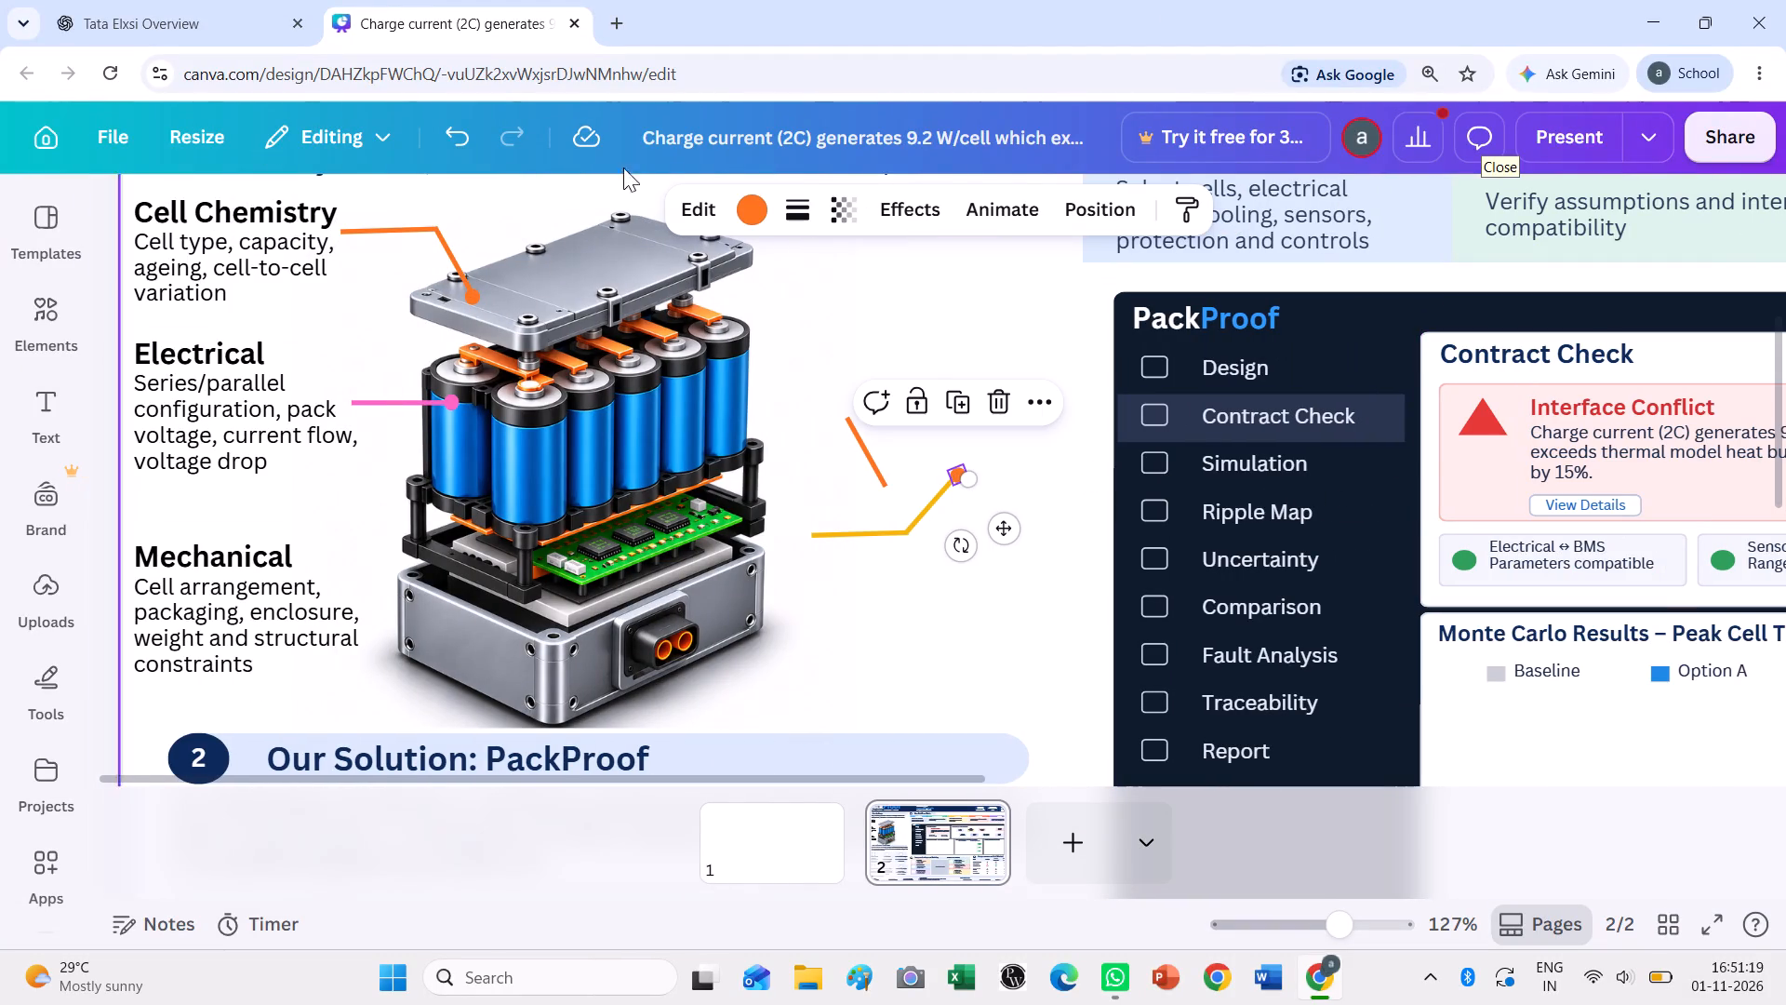
pyautogui.click(751, 190)
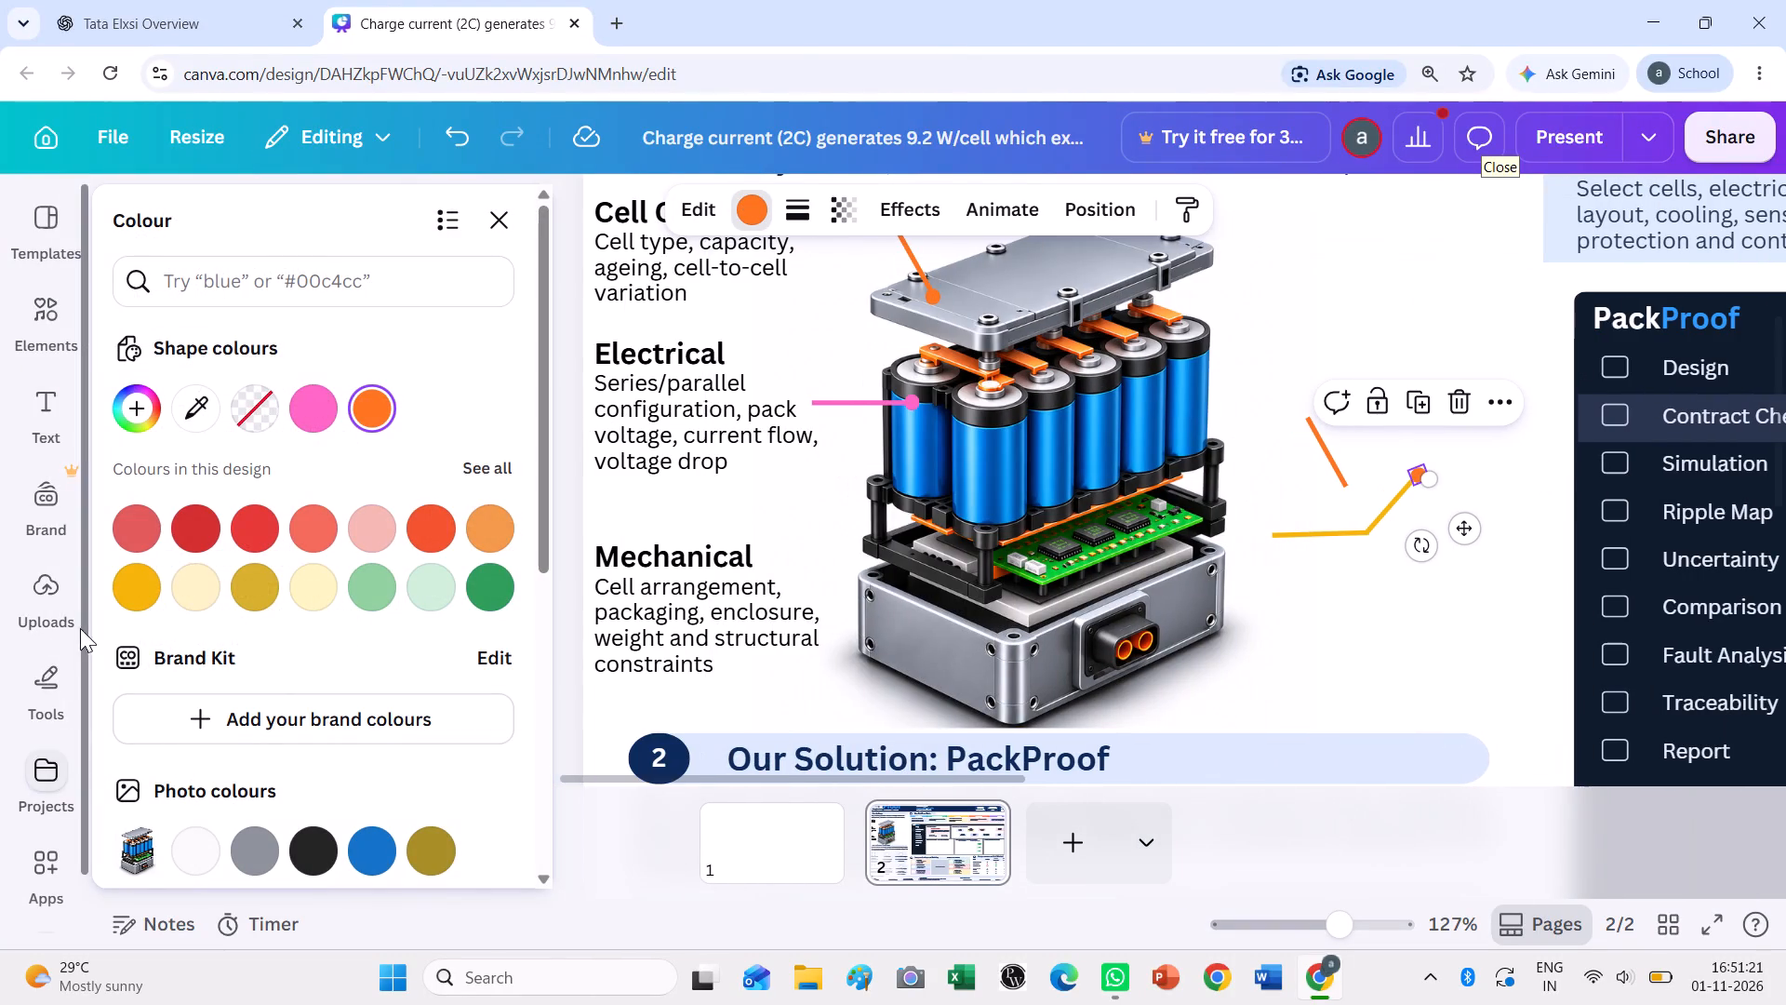
pyautogui.click(144, 585)
pyautogui.click(1437, 615)
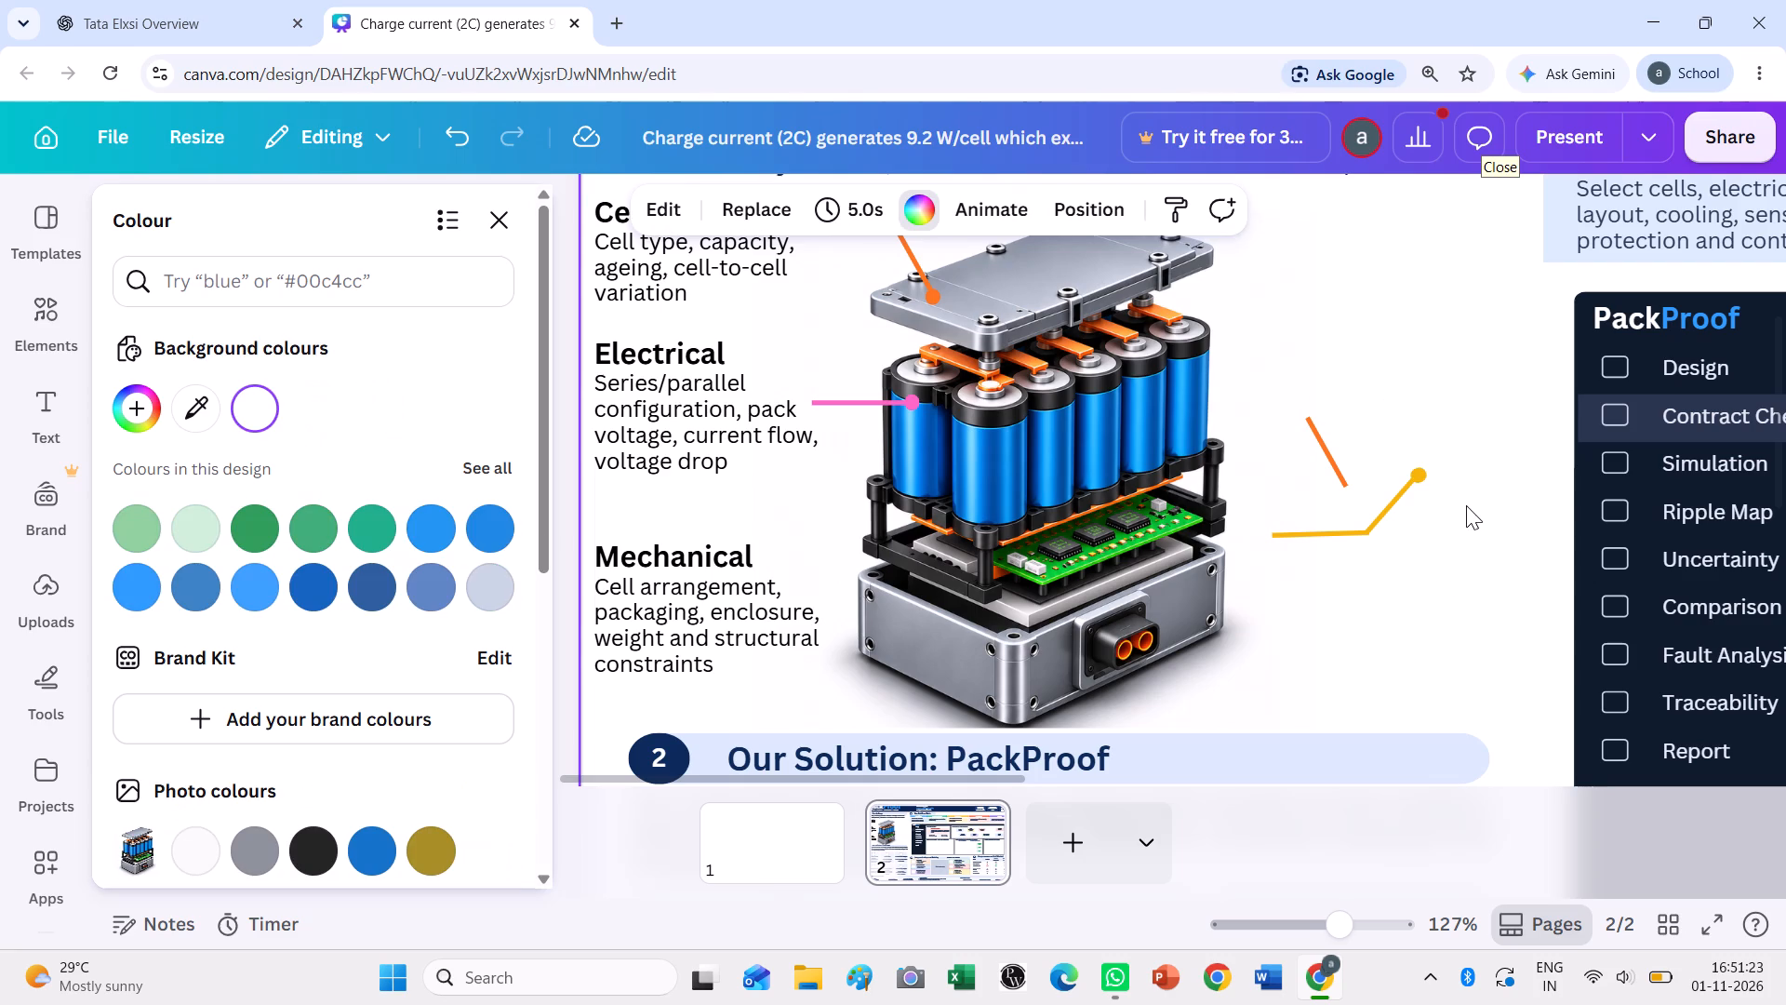
# Select the whole yellow pointer with its dot and move it beside the Mechanical text, with the dot on the battery's lower casing.
pyautogui.moveTo(1464, 489); pyautogui.dragTo(1404, 489)
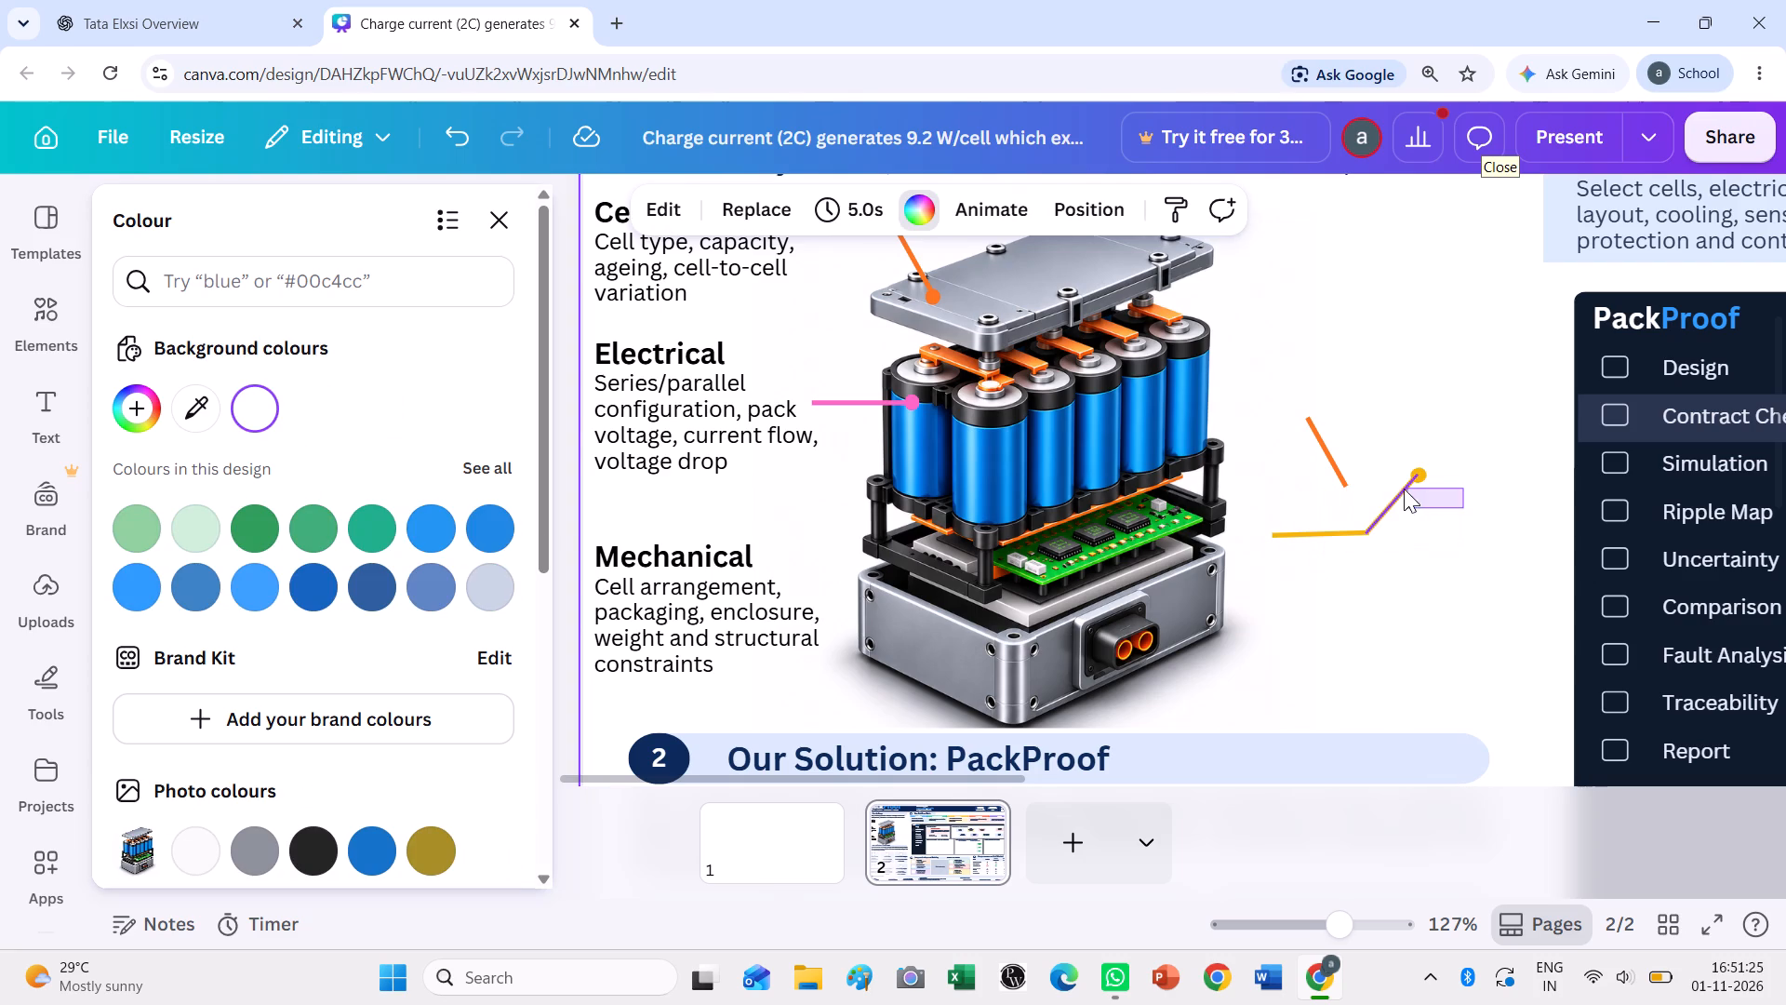
pyautogui.moveTo(1404, 489); pyautogui.dragTo(1404, 487)
pyautogui.click(1444, 601)
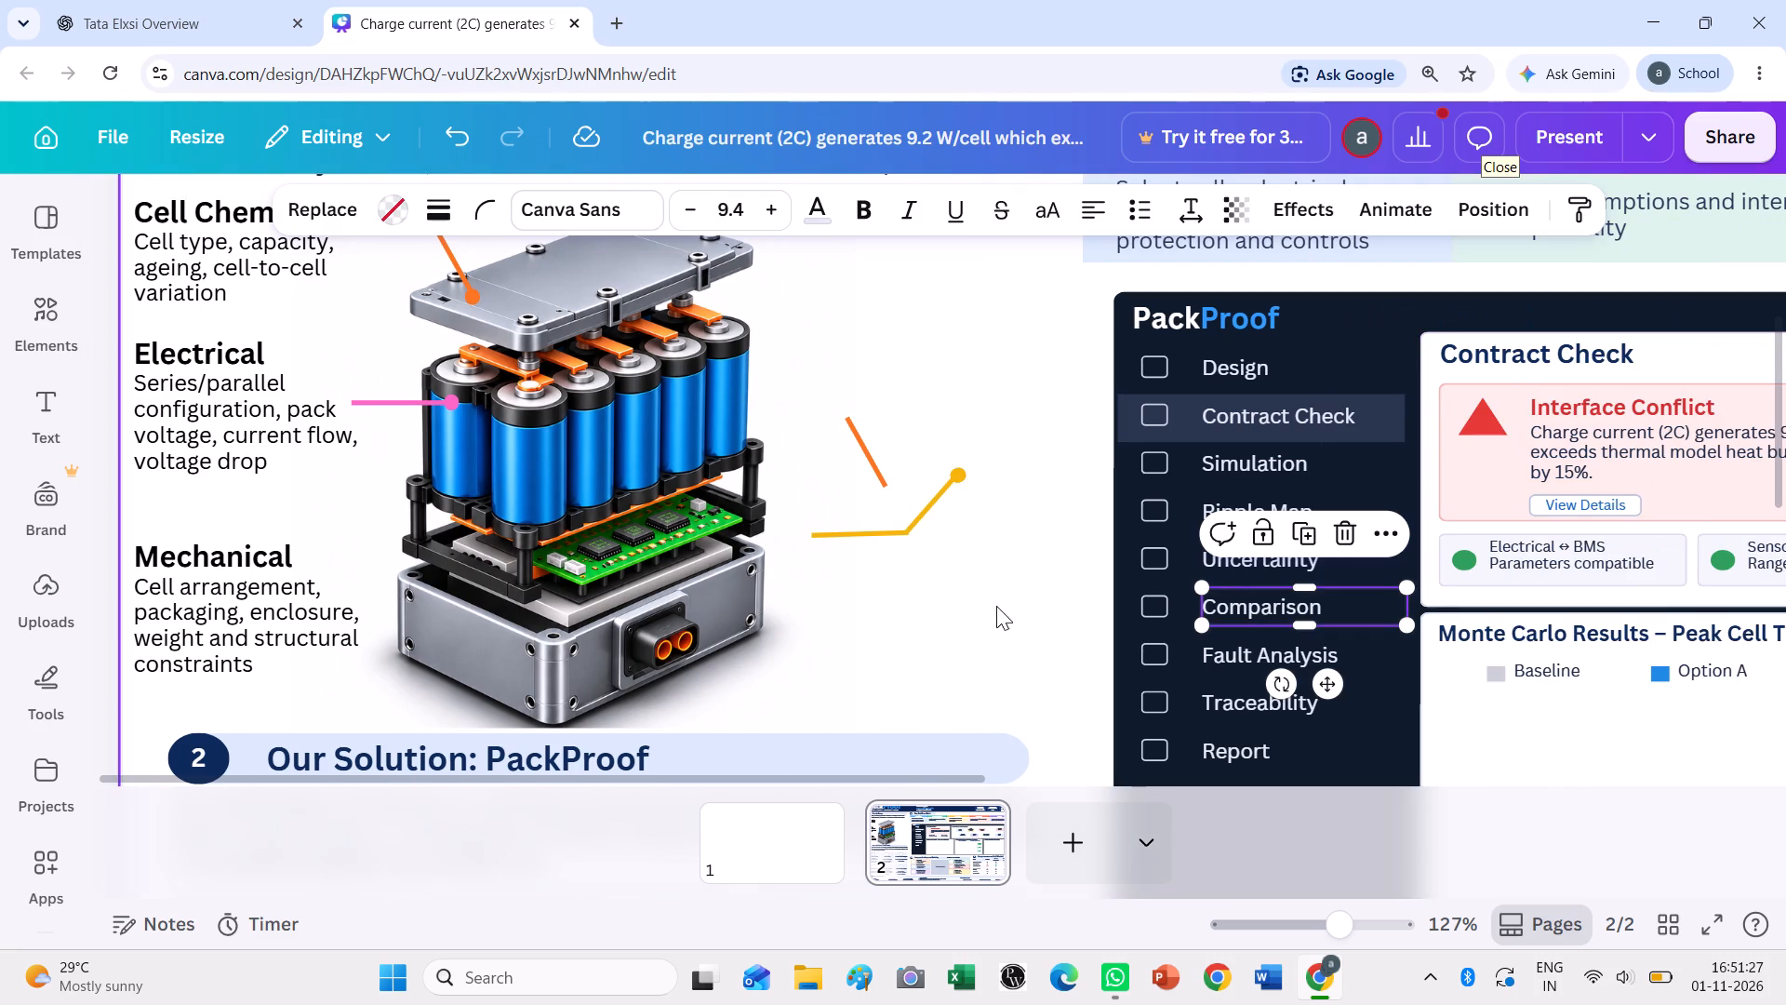
pyautogui.click(996, 606)
pyautogui.moveTo(1003, 580); pyautogui.dragTo(894, 455)
pyautogui.click(896, 504)
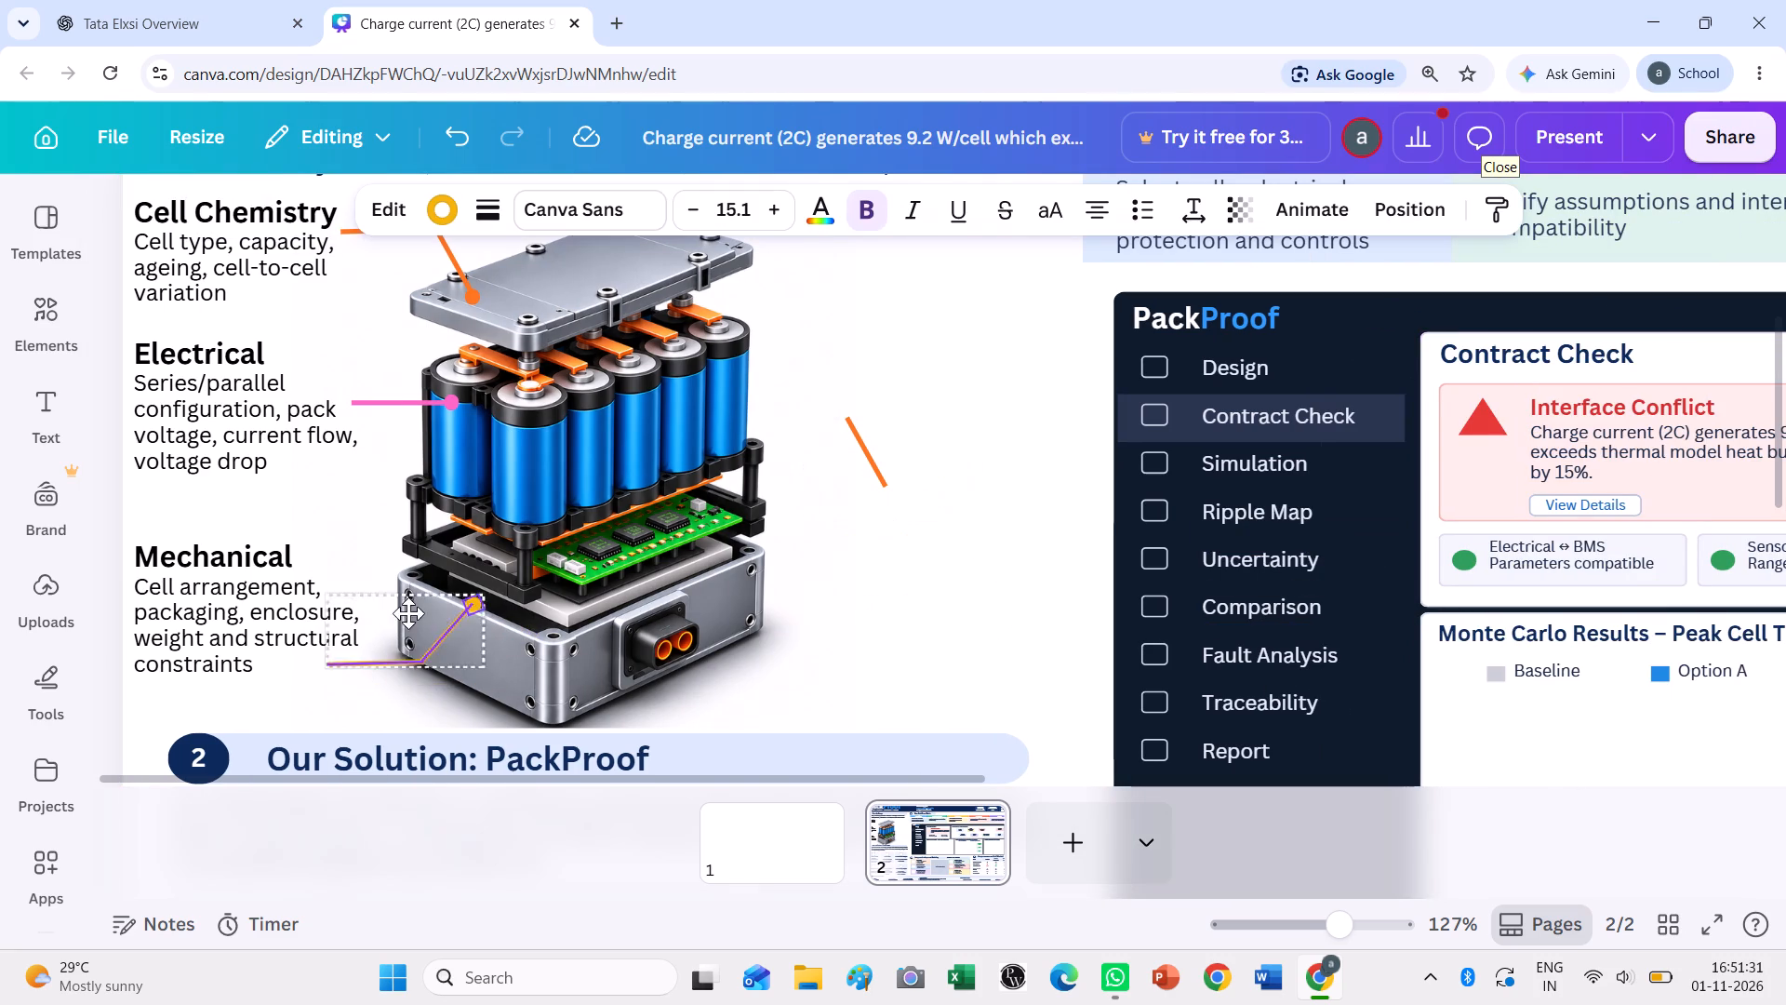
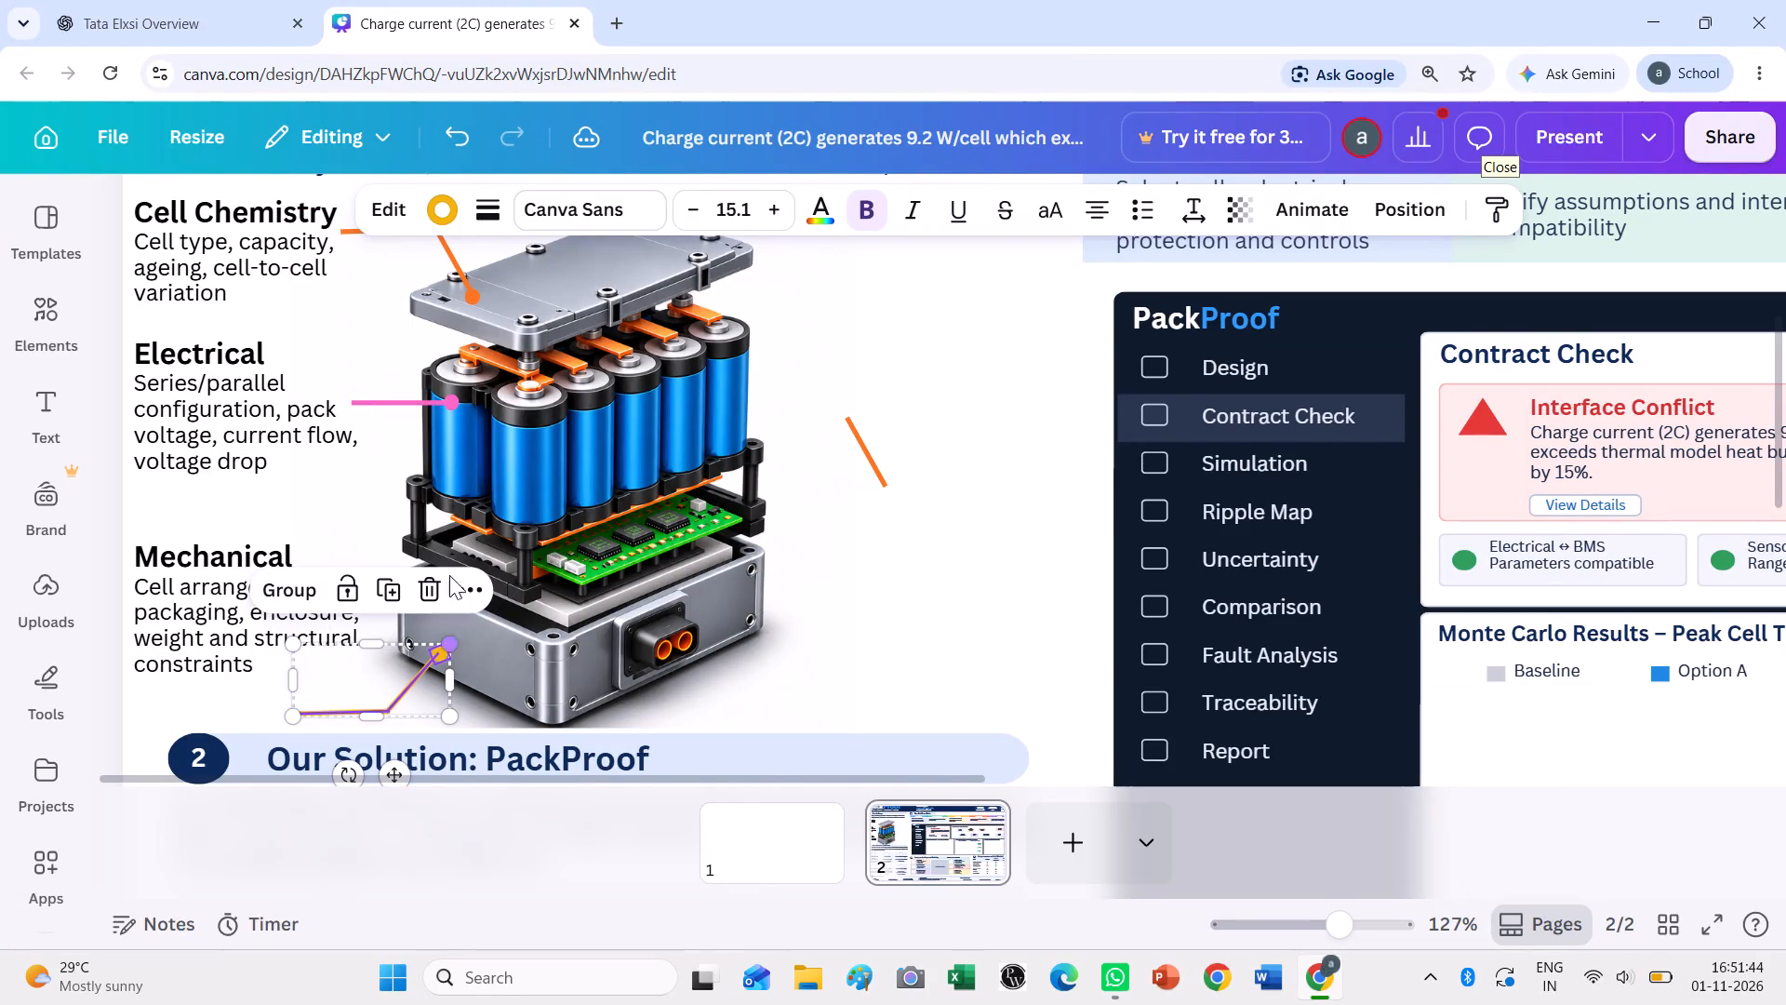
# Rotate the yellow Mechanical pointer slightly clockwise and shift it so its dot sits further onto the lower casing.
pyautogui.moveTo(347, 767); pyautogui.dragTo(337, 694)
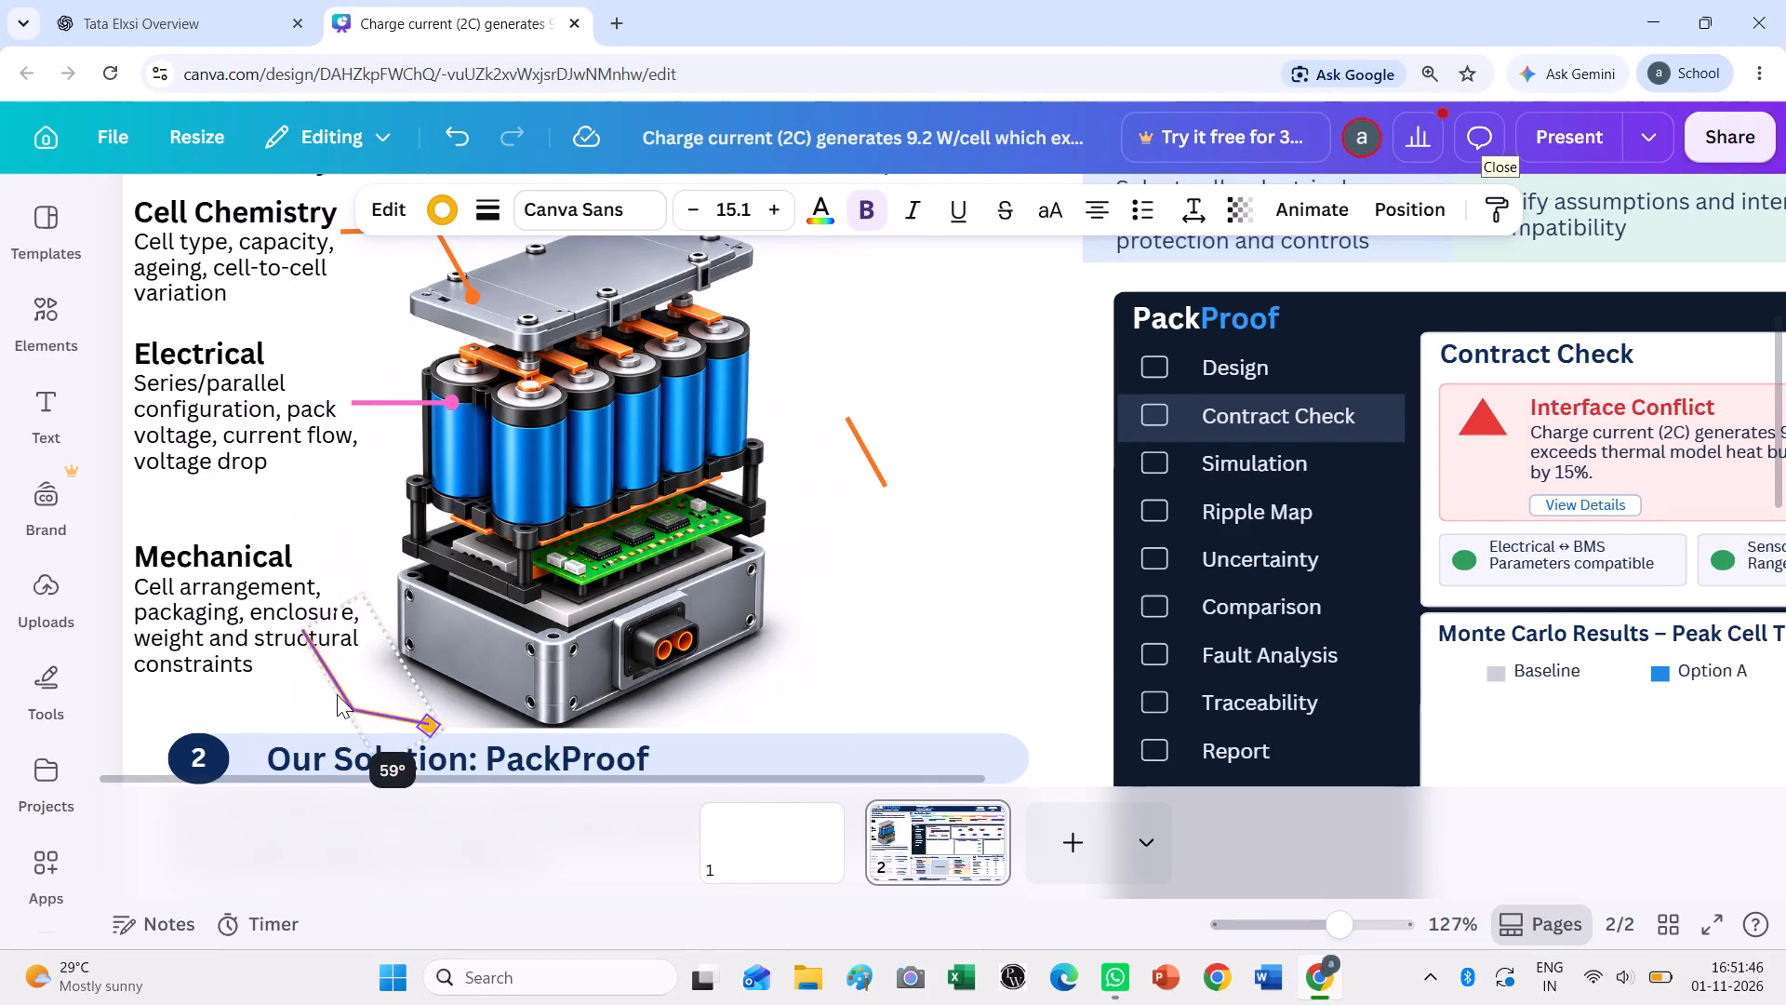
pyautogui.moveTo(337, 694); pyautogui.dragTo(348, 734)
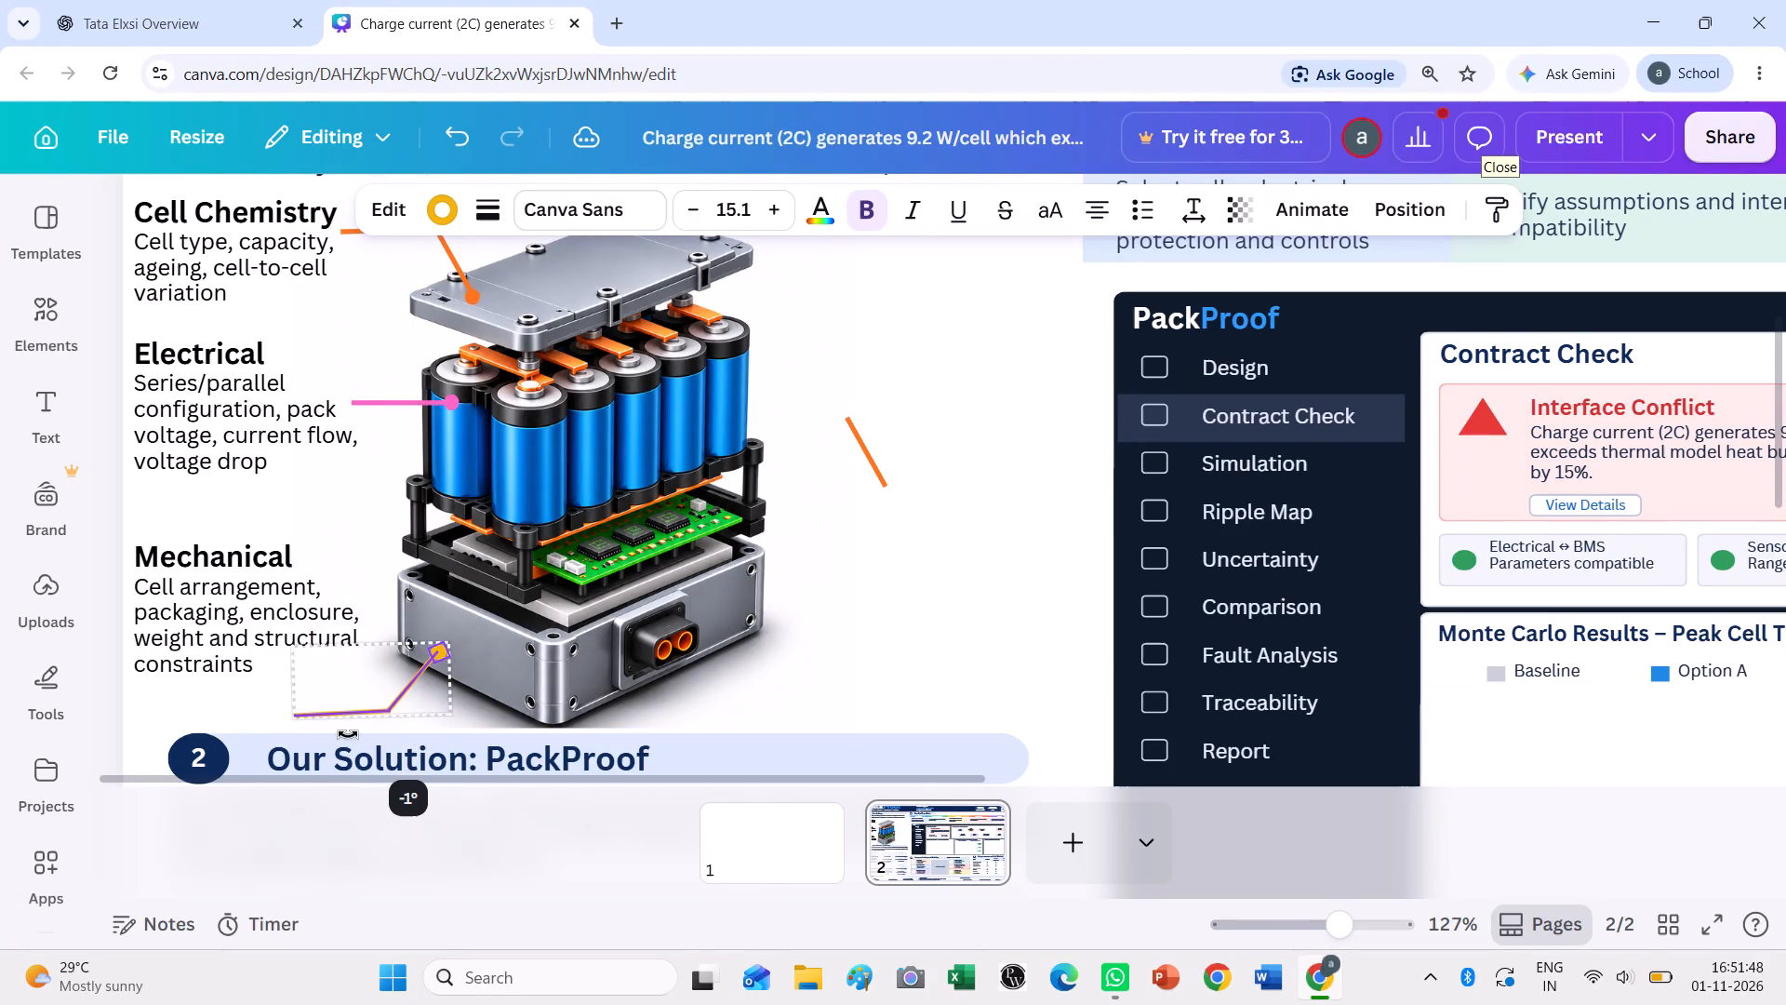
pyautogui.moveTo(348, 734); pyautogui.dragTo(342, 729)
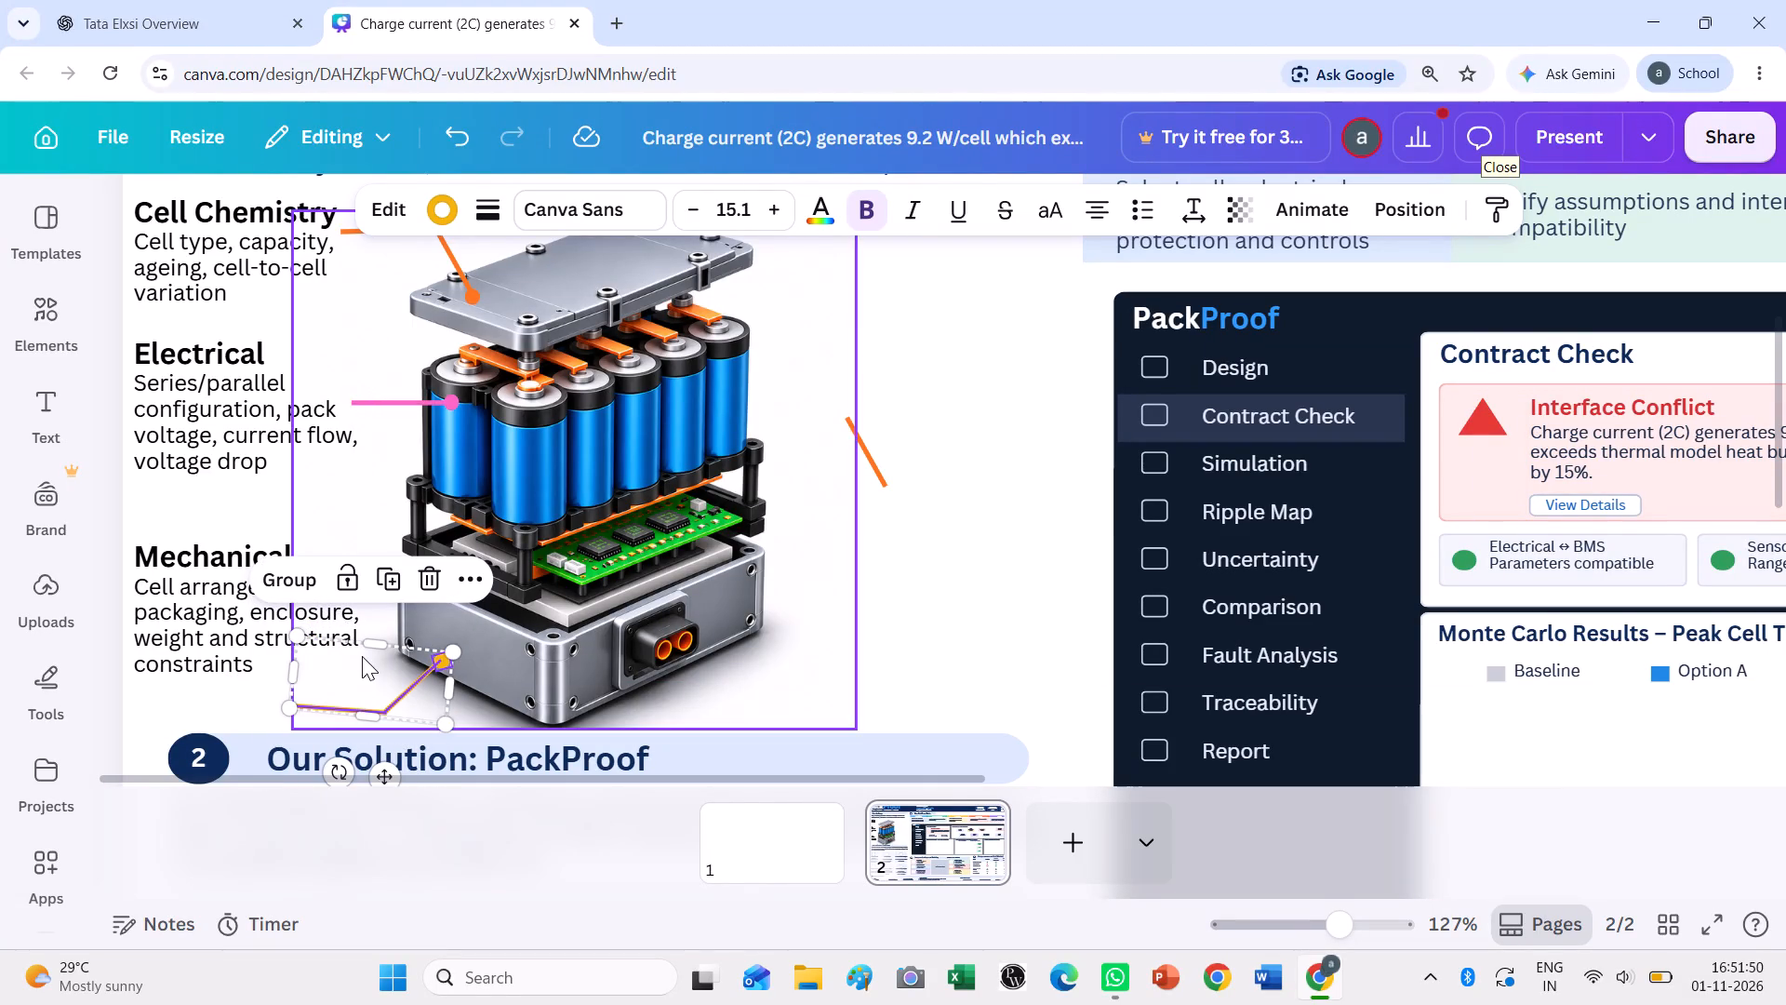
pyautogui.moveTo(360, 690); pyautogui.dragTo(377, 675)
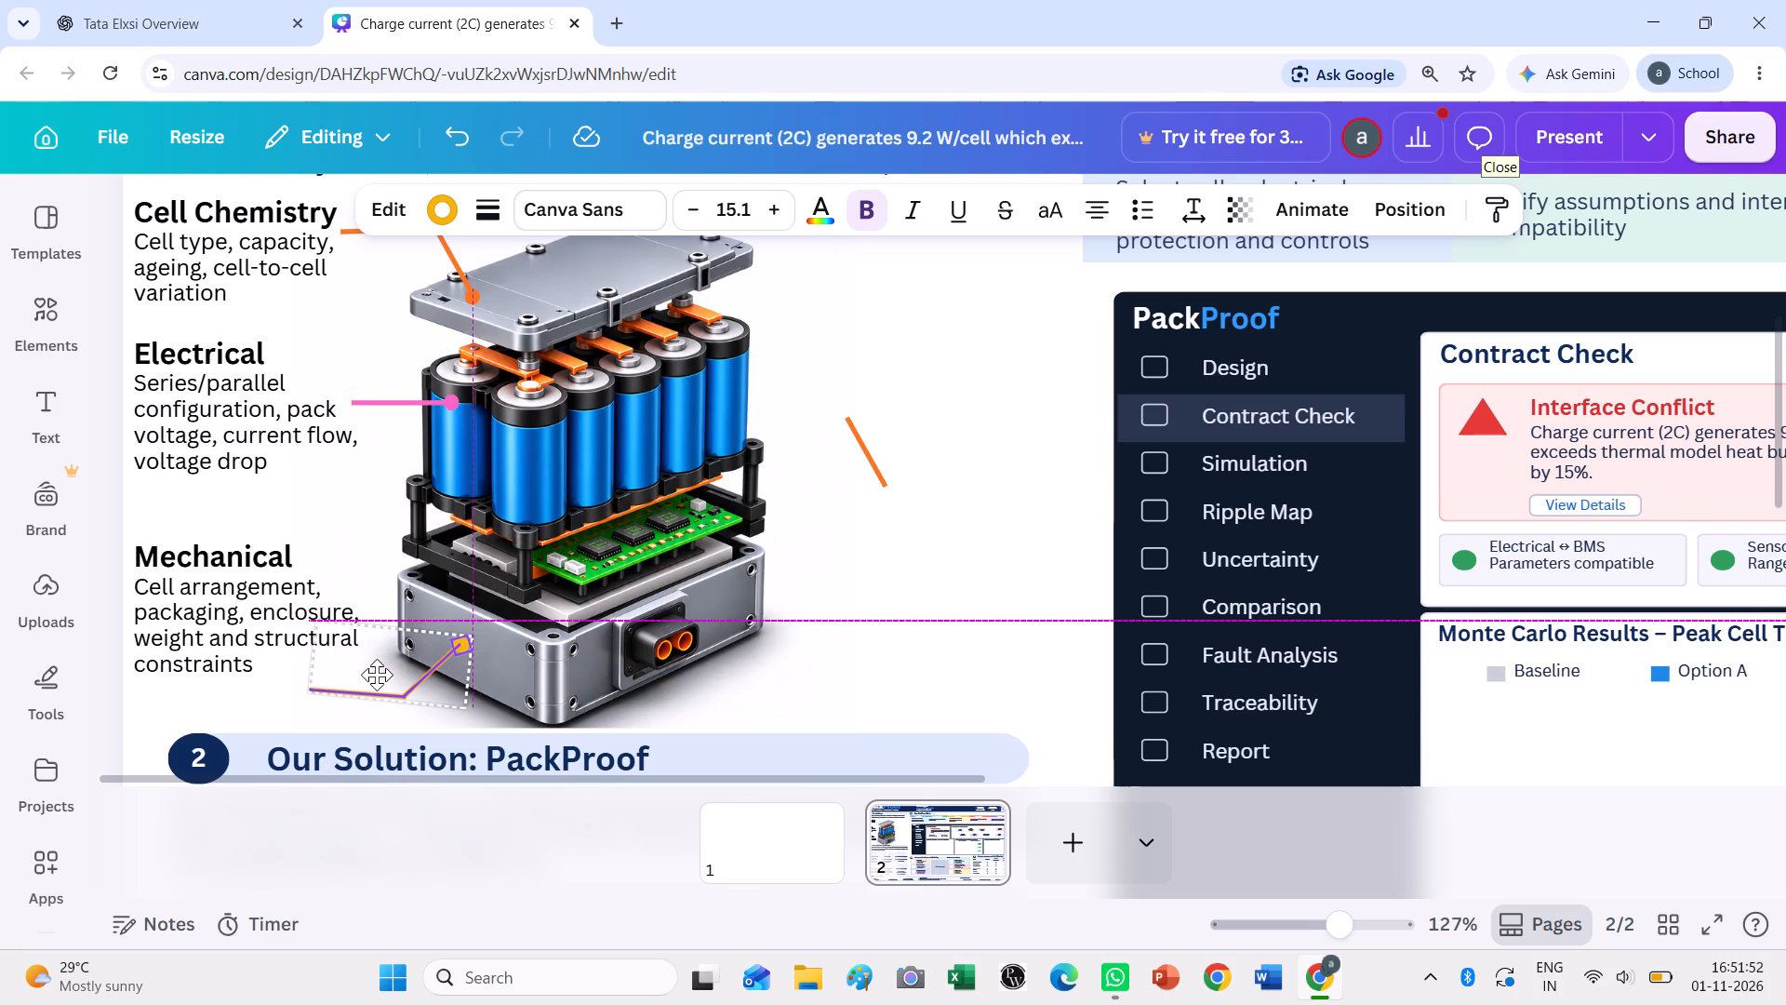
pyautogui.moveTo(377, 675); pyautogui.dragTo(378, 671)
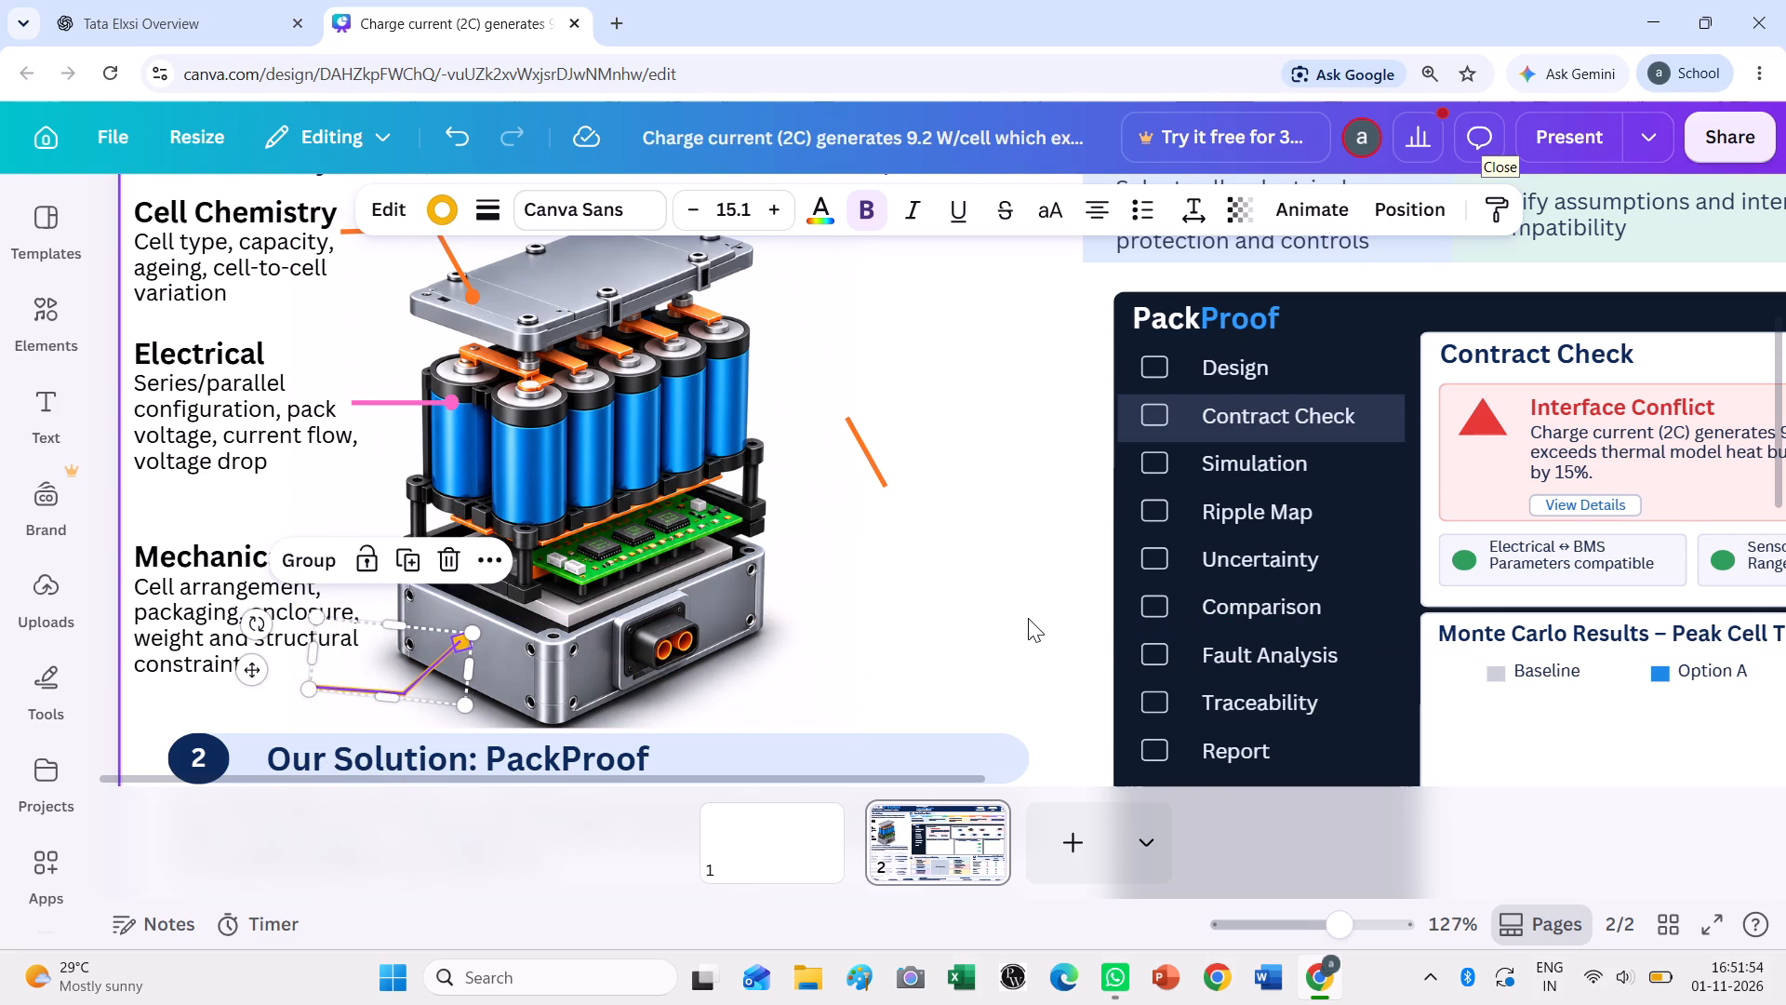
pyautogui.click(1028, 619)
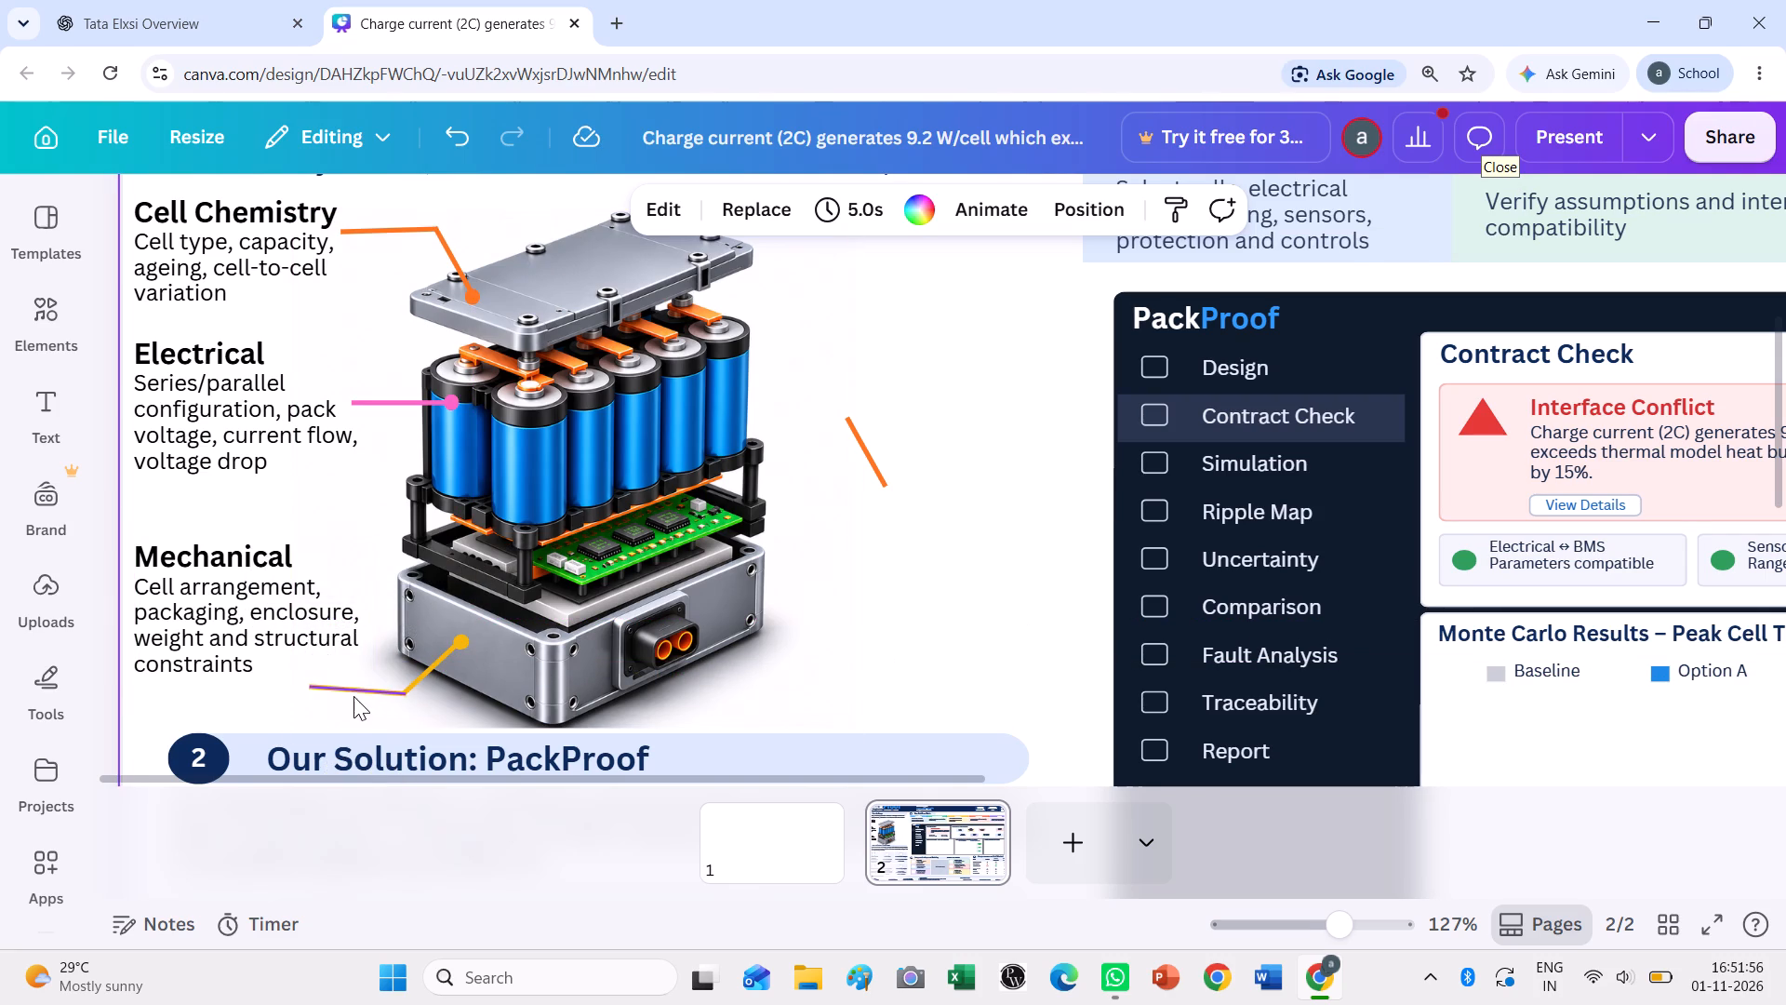
# Tilt the yellow pointer's outer segment further clockwise and reposition it so its end meets the diagonal segment at the corner.
pyautogui.click(353, 692)
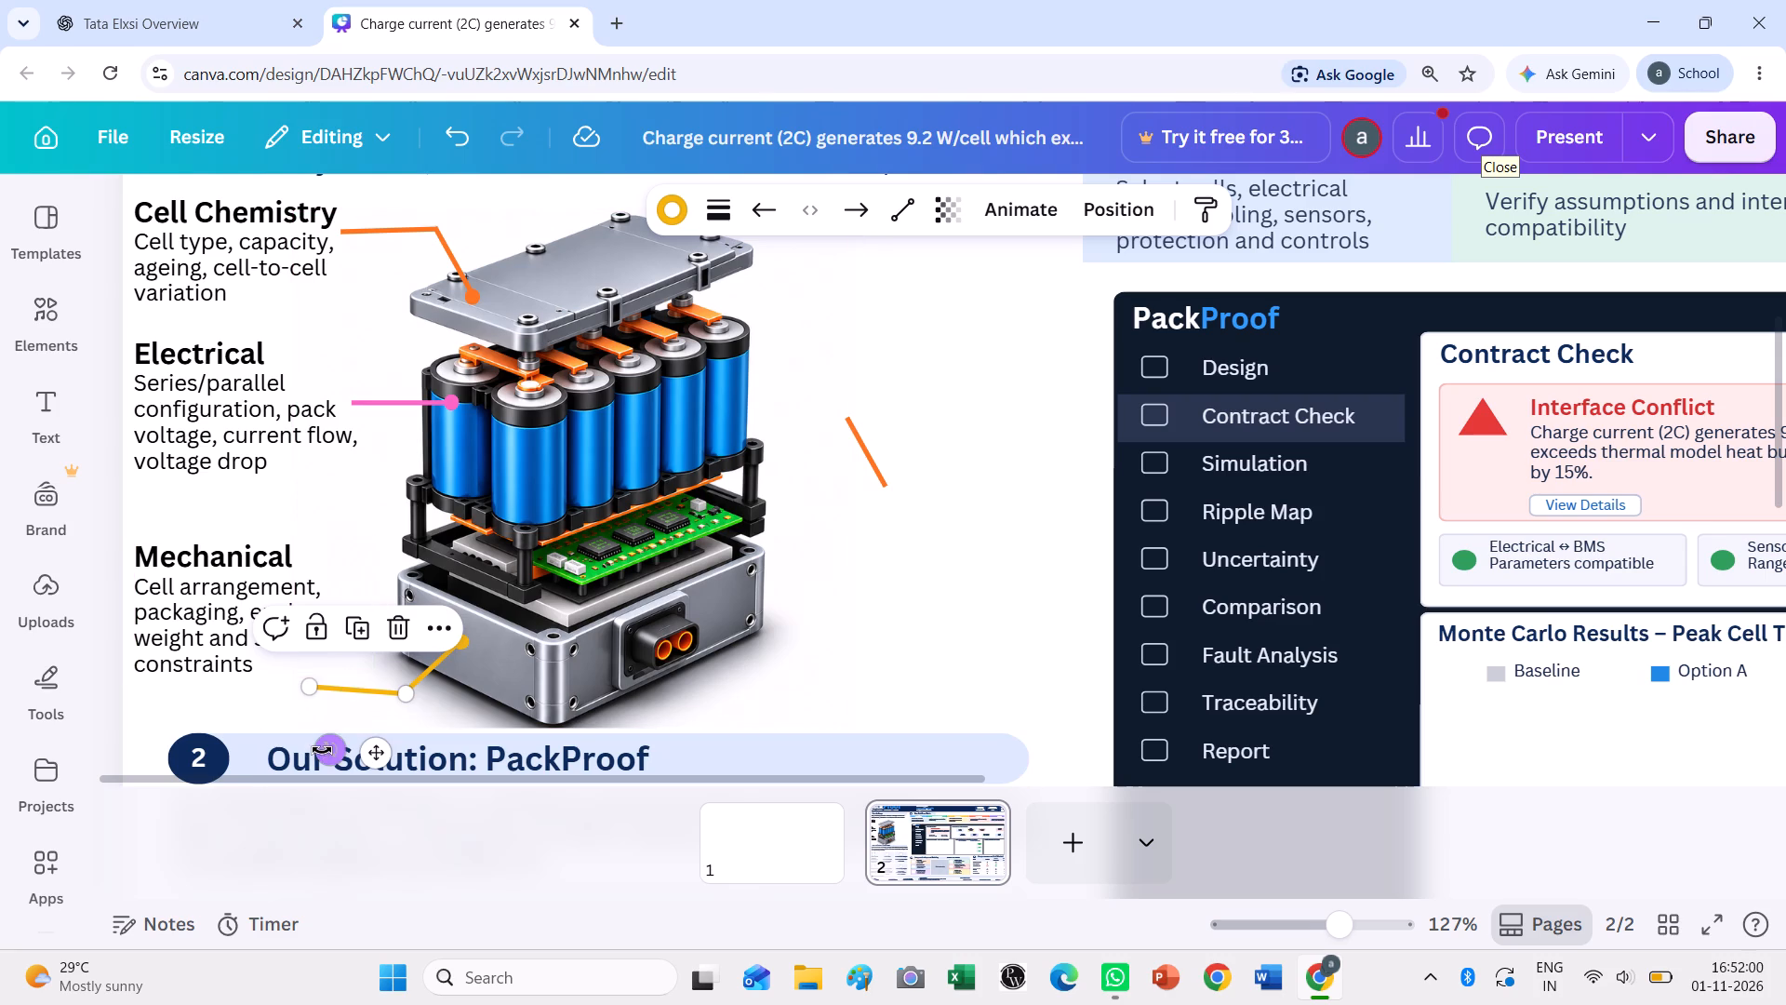
pyautogui.moveTo(326, 750); pyautogui.dragTo(333, 742)
pyautogui.keyDown('ctrl'); pyautogui.scroll(2, 435, 673); pyautogui.keyUp('ctrl')
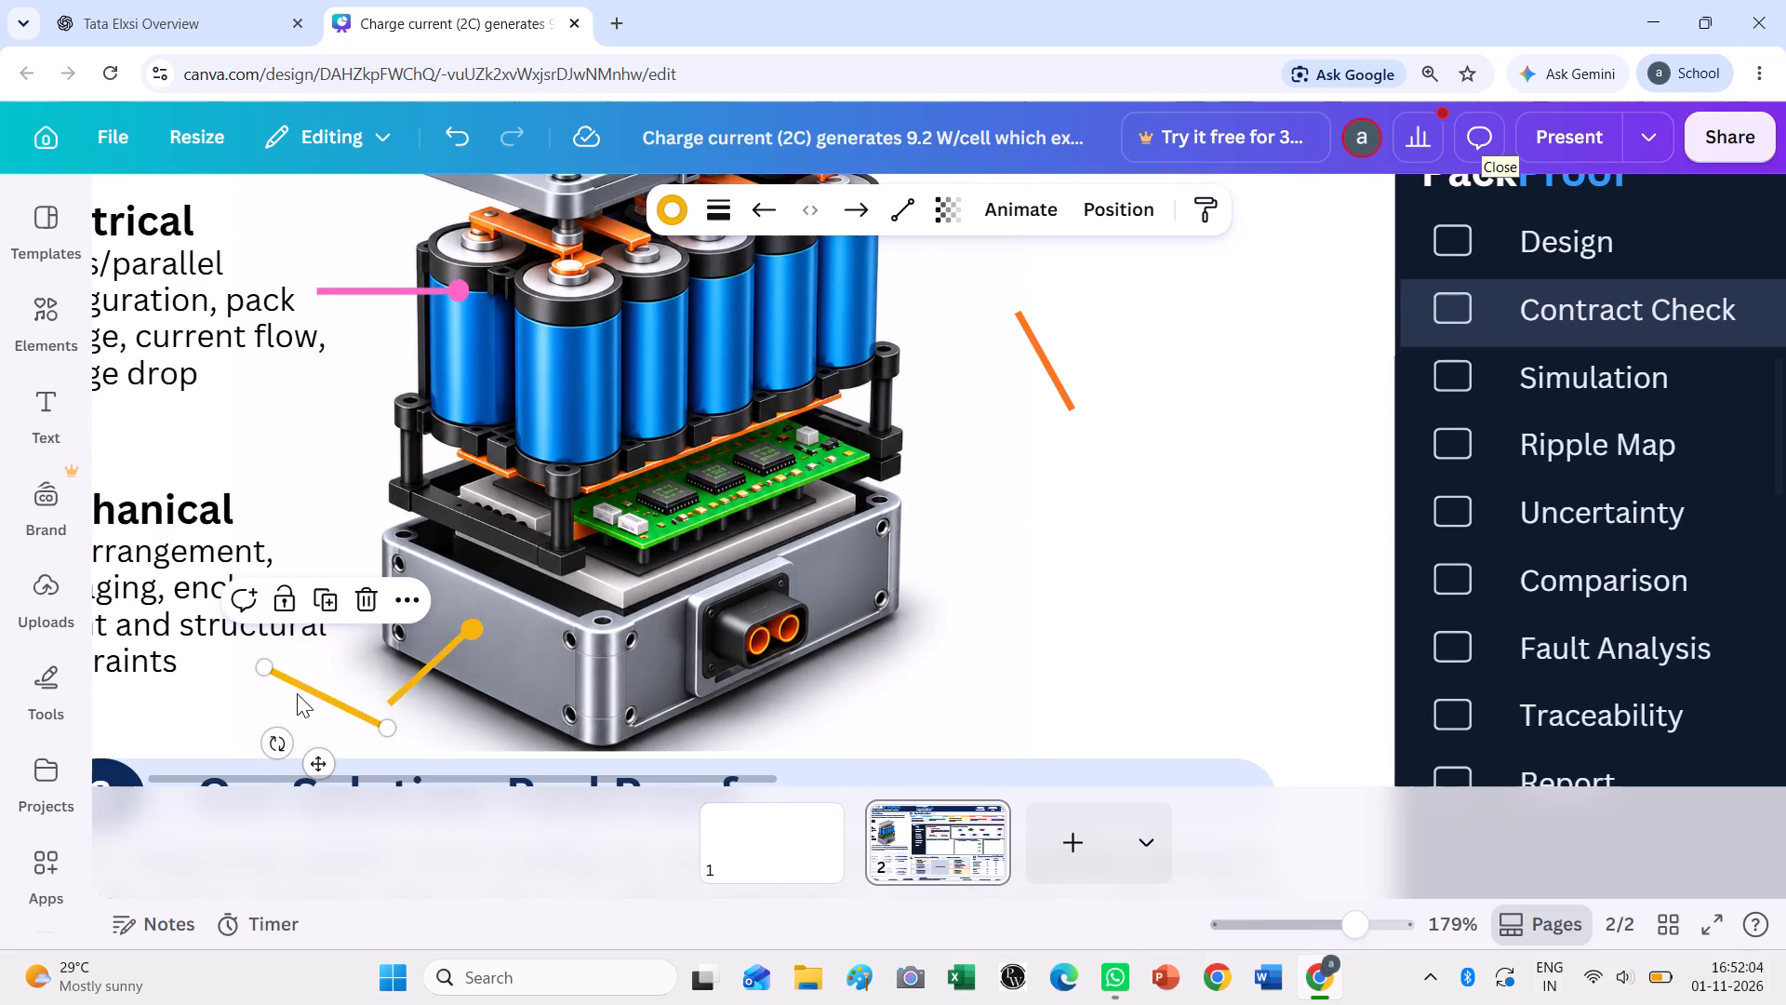
pyautogui.moveTo(305, 689); pyautogui.dragTo(309, 669)
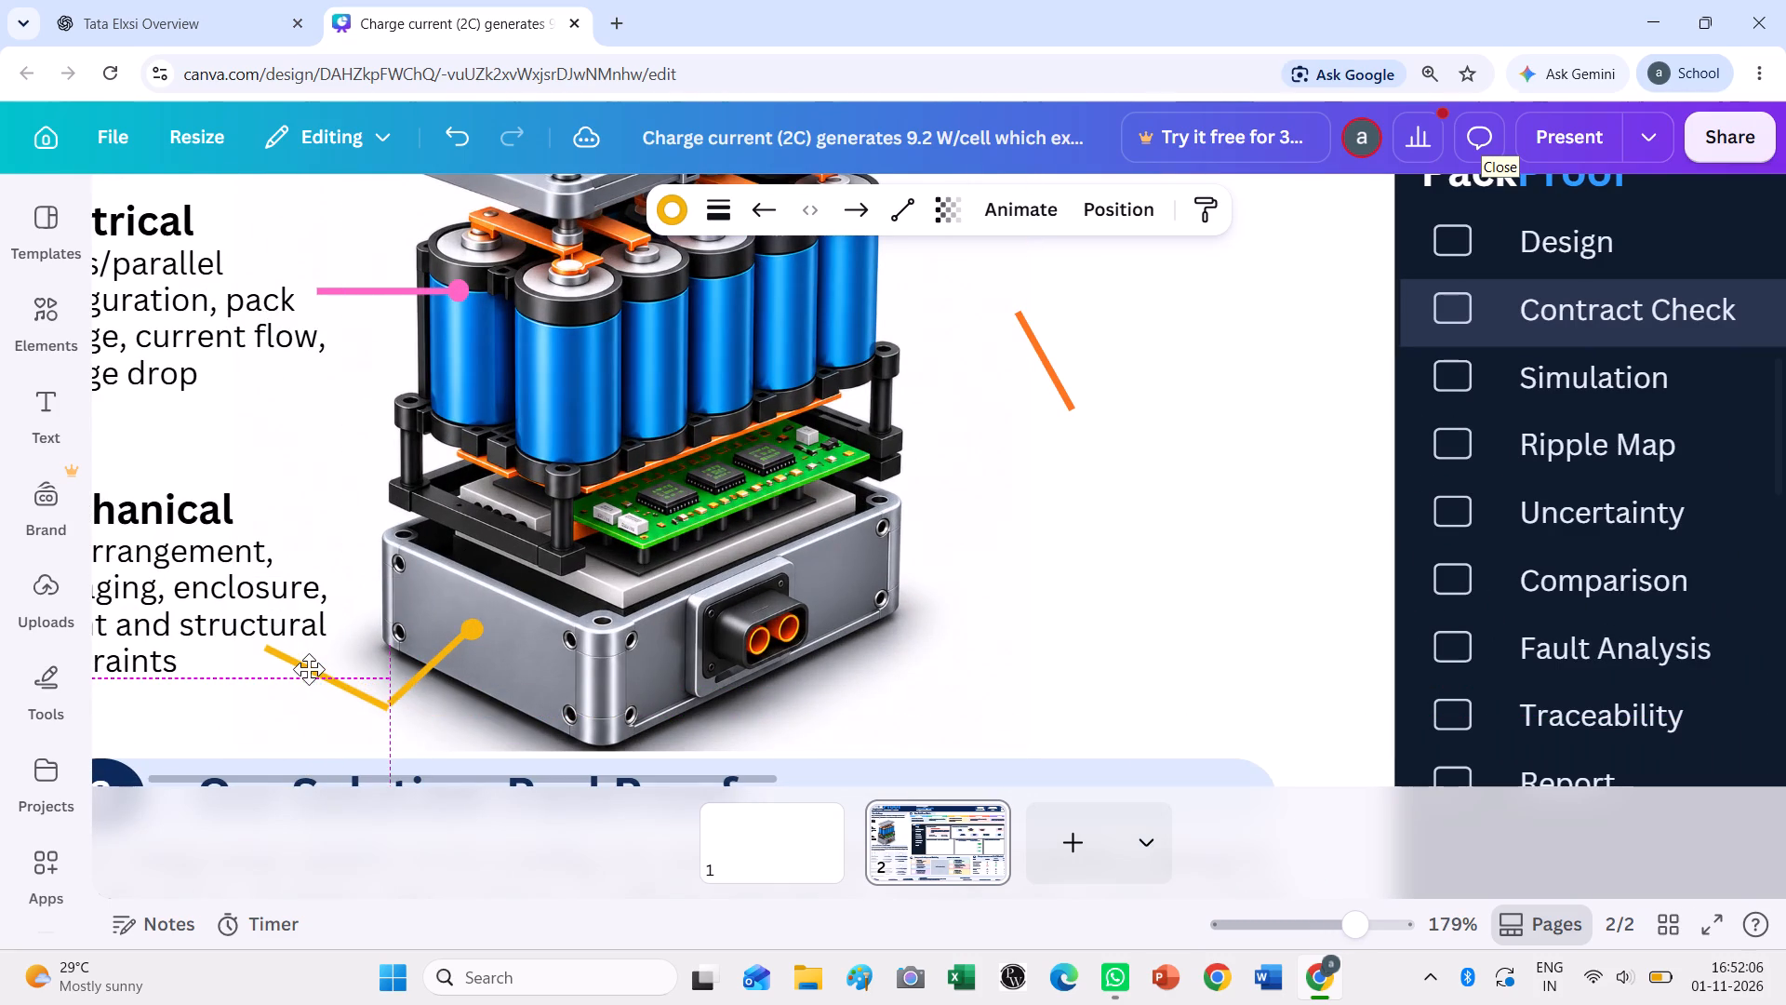
pyautogui.moveTo(309, 669); pyautogui.dragTo(313, 665)
pyautogui.keyDown('ctrl'); pyautogui.scroll(5, 392, 716); pyautogui.keyUp('ctrl')
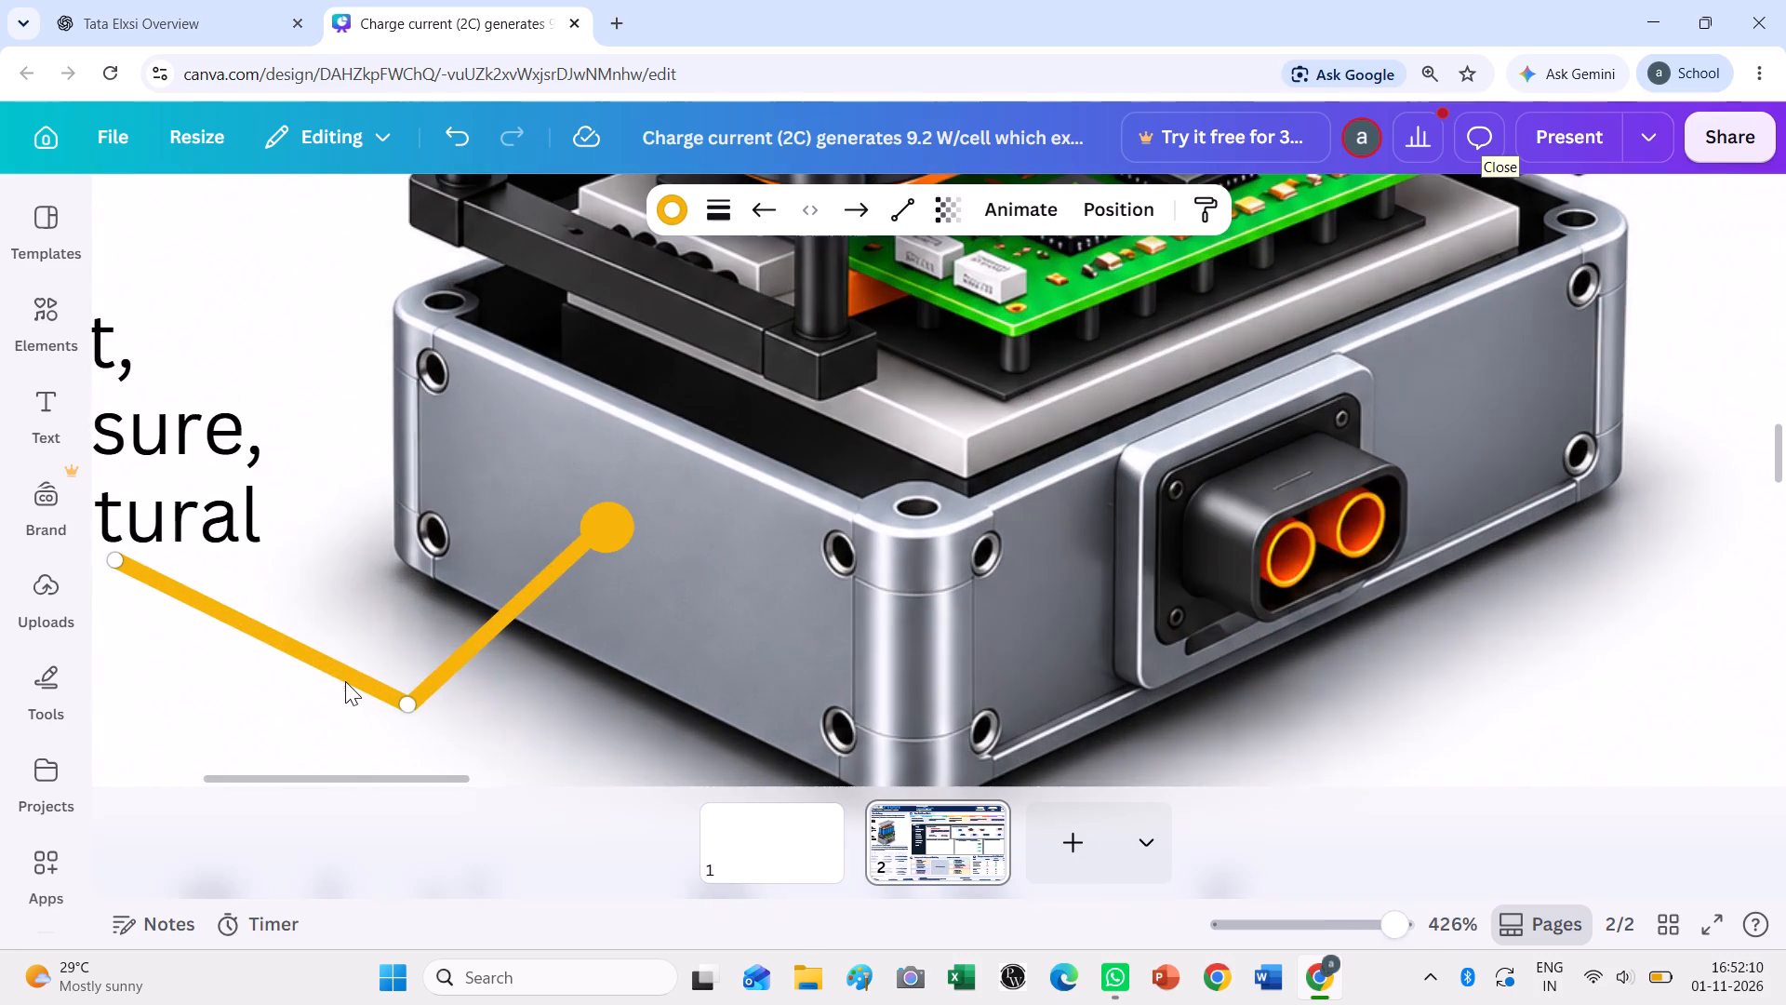
pyautogui.moveTo(340, 674); pyautogui.dragTo(357, 675)
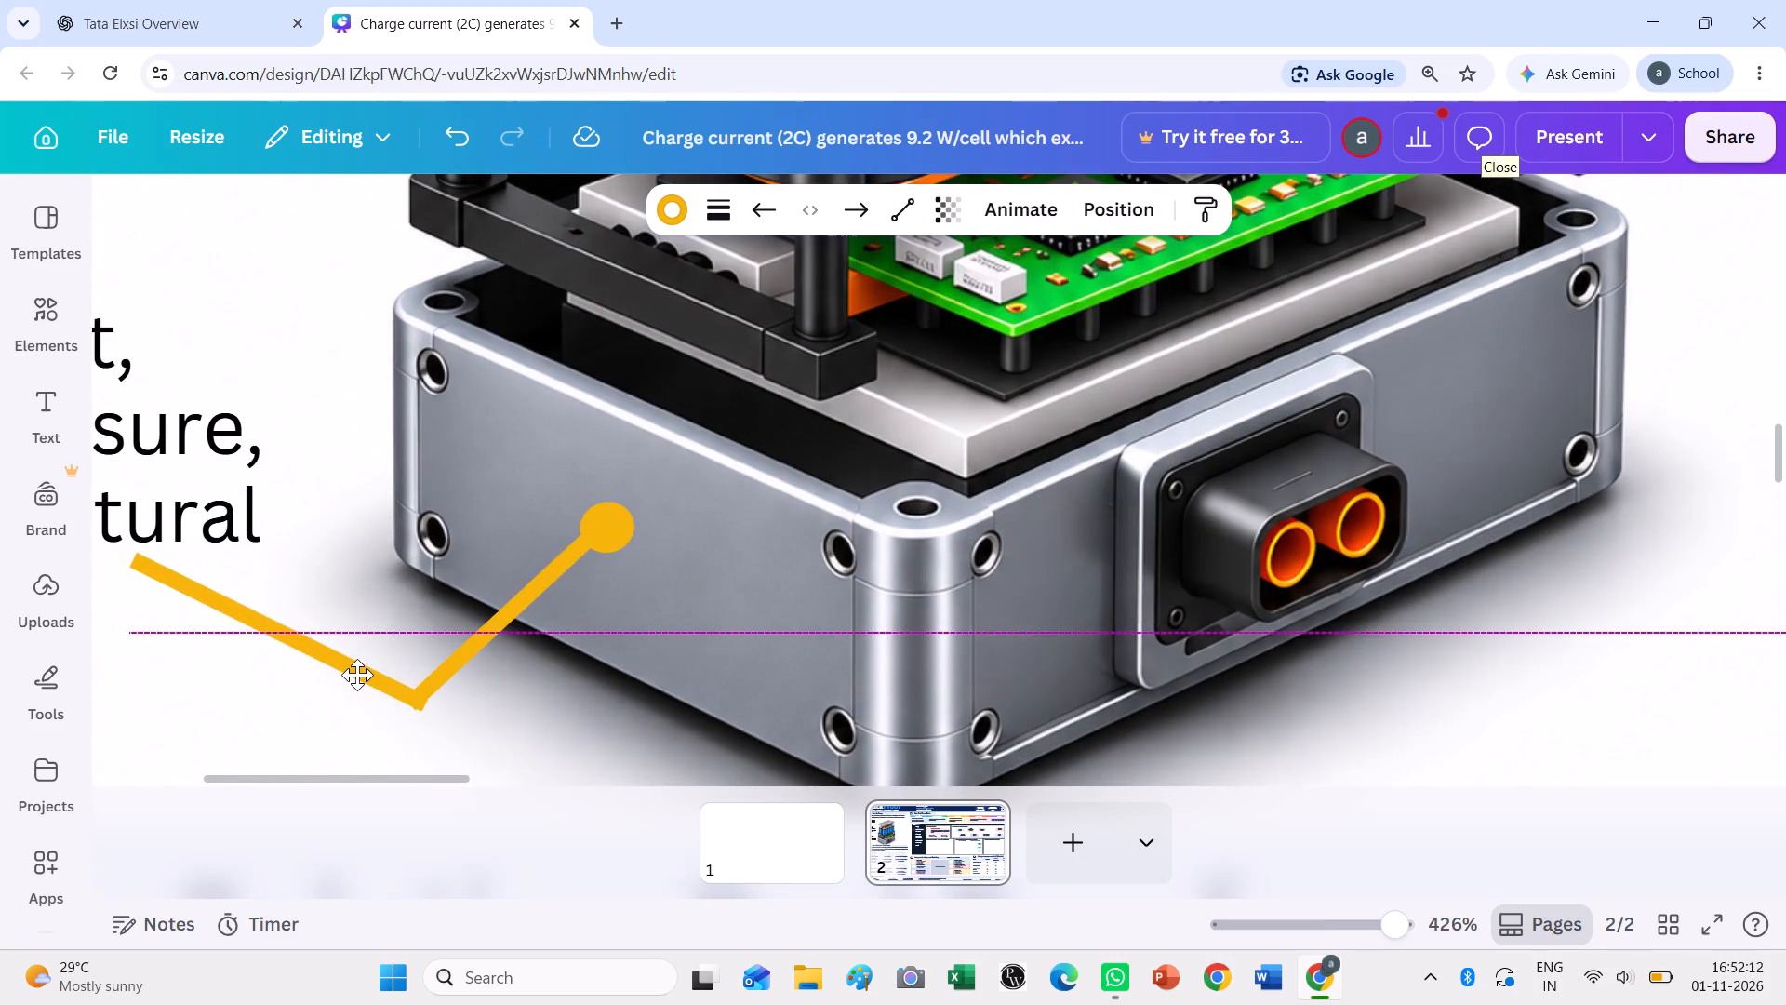
pyautogui.moveTo(357, 675); pyautogui.dragTo(353, 674)
pyautogui.click(564, 713)
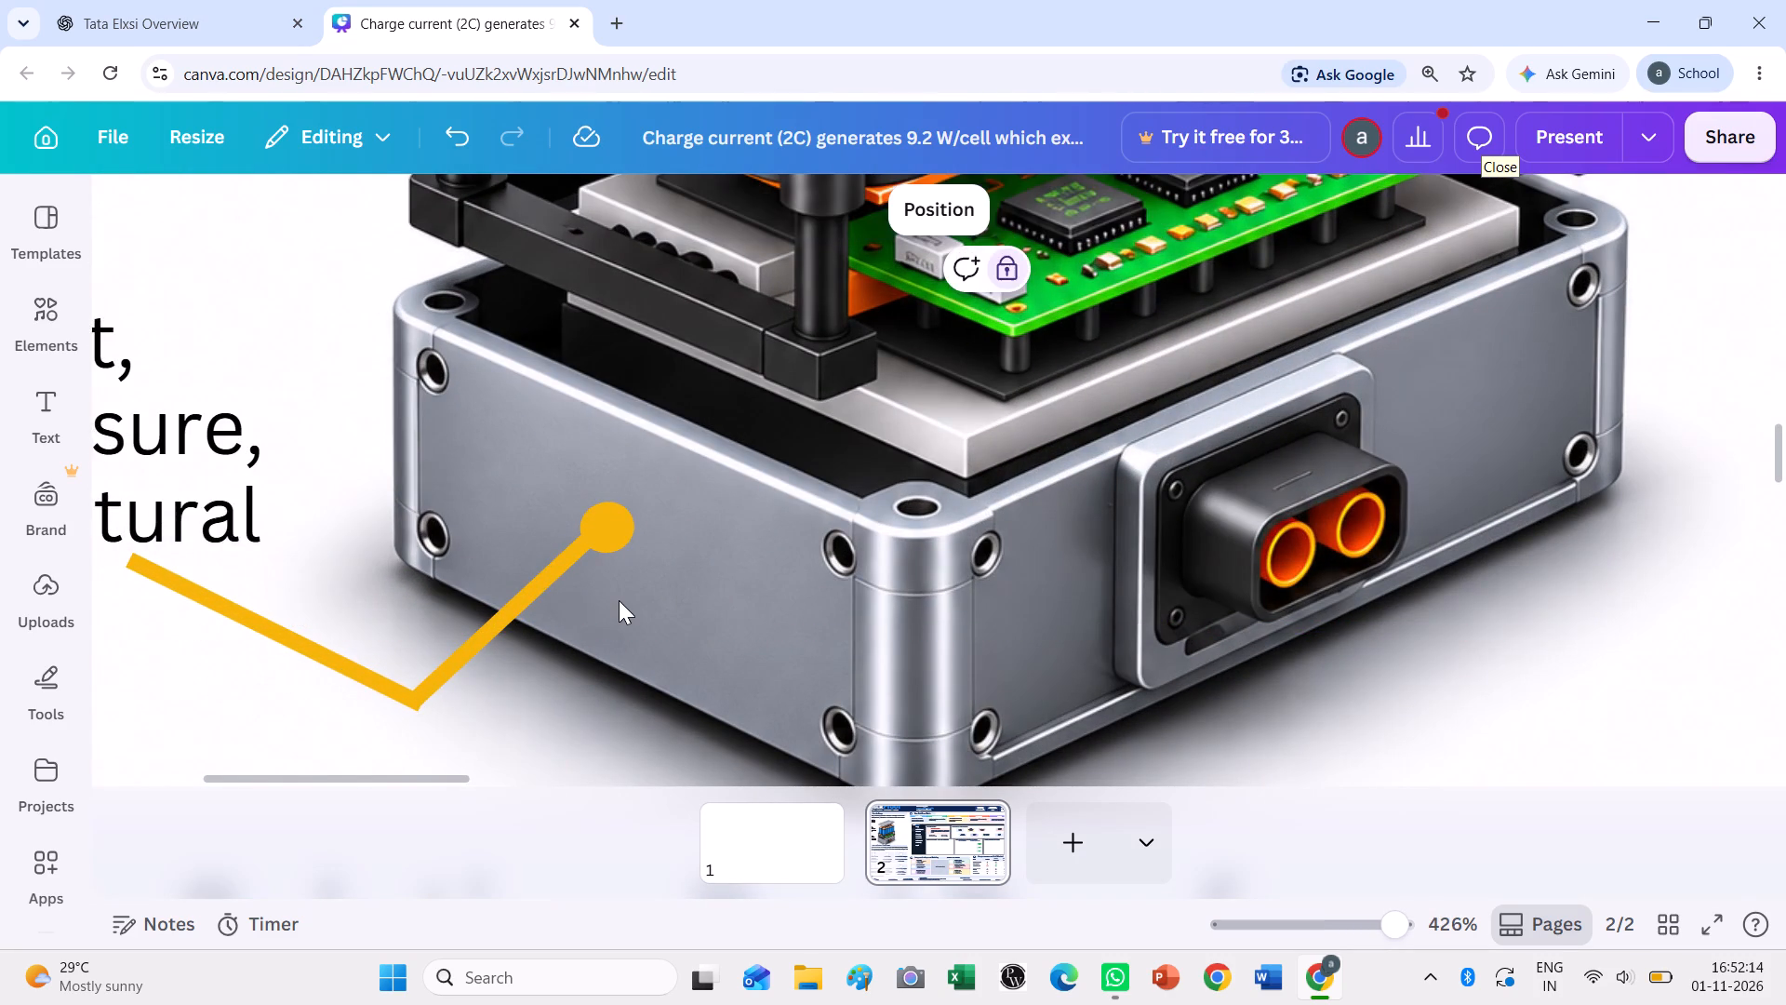
# Delete the stray orange line segment beside the battery image.
pyautogui.keyDown('ctrl'); pyautogui.scroll(-6, 619, 600); pyautogui.keyUp('ctrl')
pyautogui.scroll(-3, 938, 520)
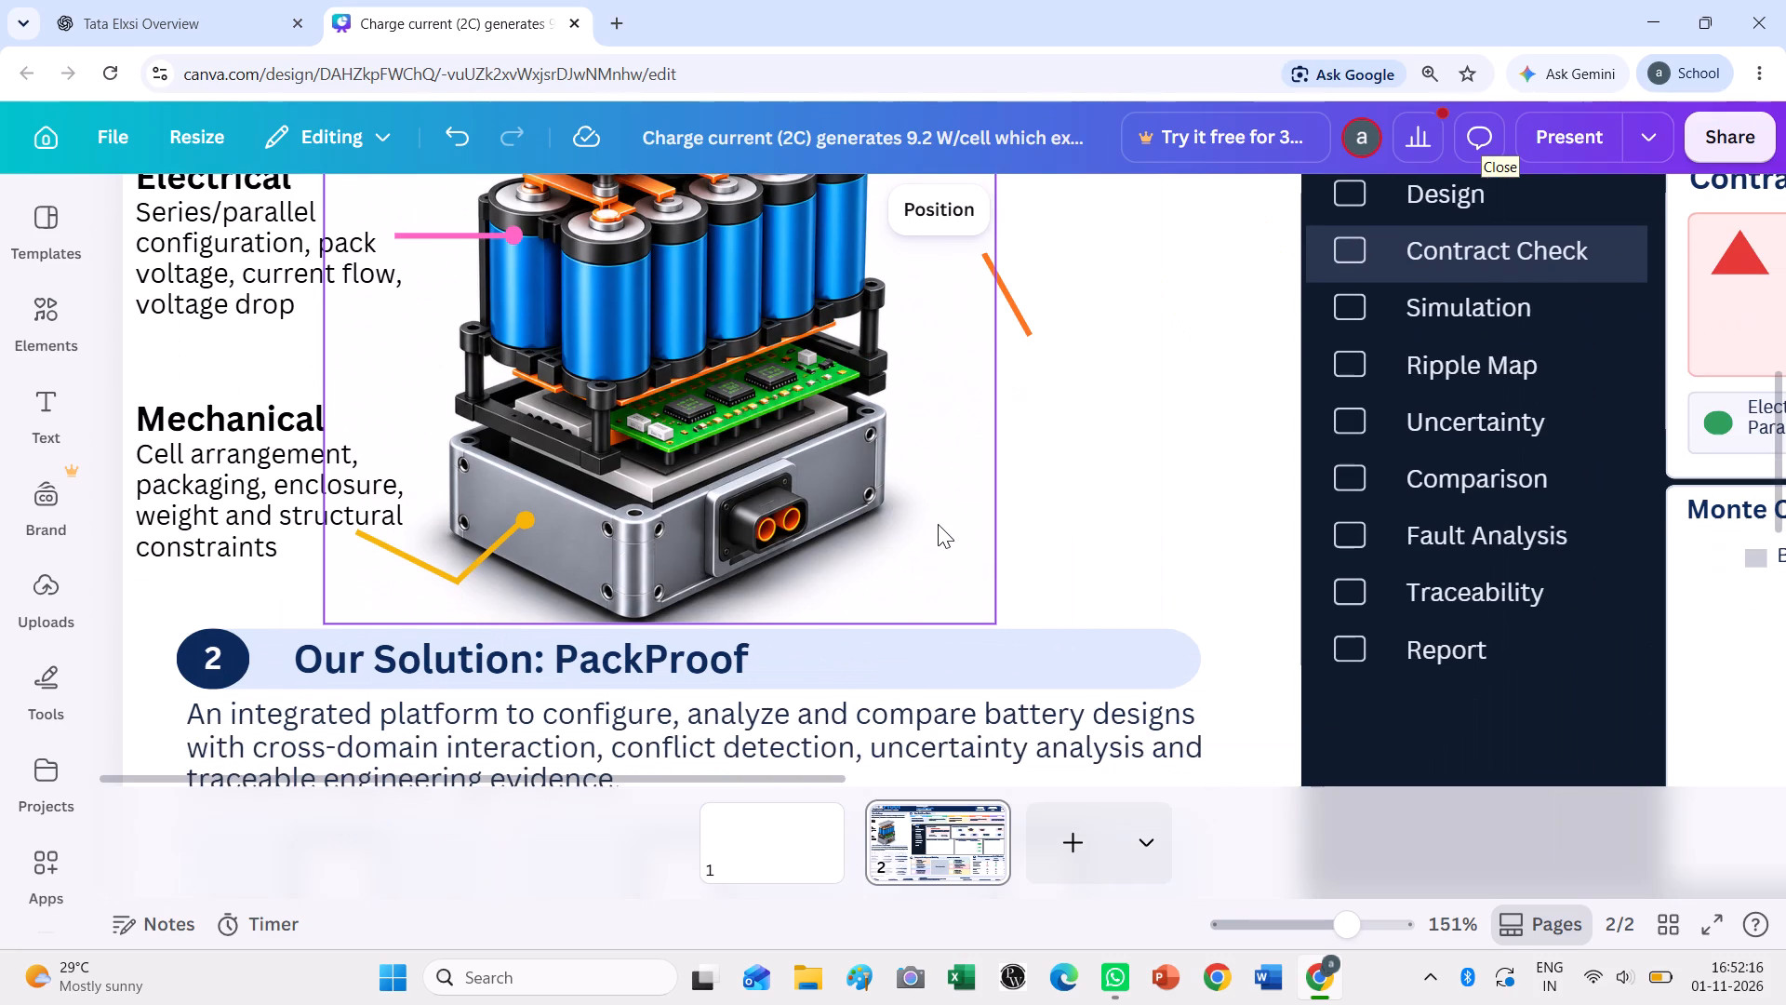
pyautogui.keyDown('ctrl'); pyautogui.scroll(-2, 938, 526); pyautogui.keyUp('ctrl')
pyautogui.scroll(3, 937, 527)
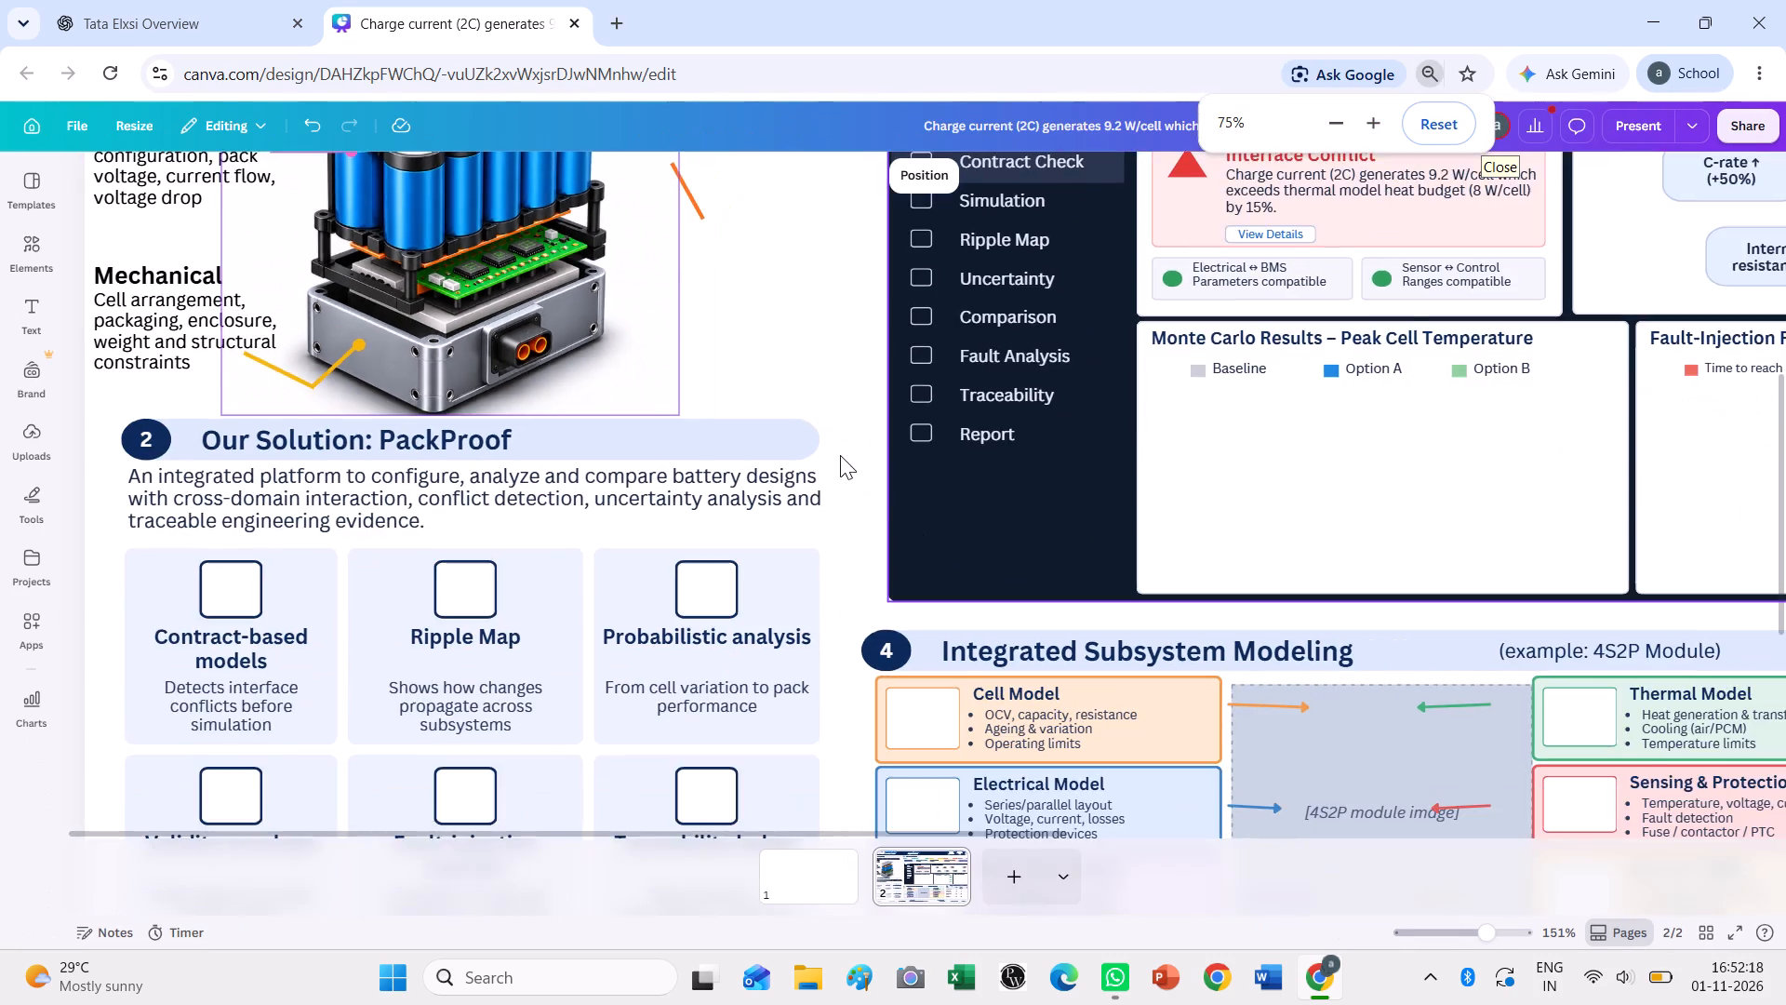
pyautogui.scroll(2, 840, 455)
pyautogui.scroll(-1, 840, 457)
pyautogui.click(820, 664)
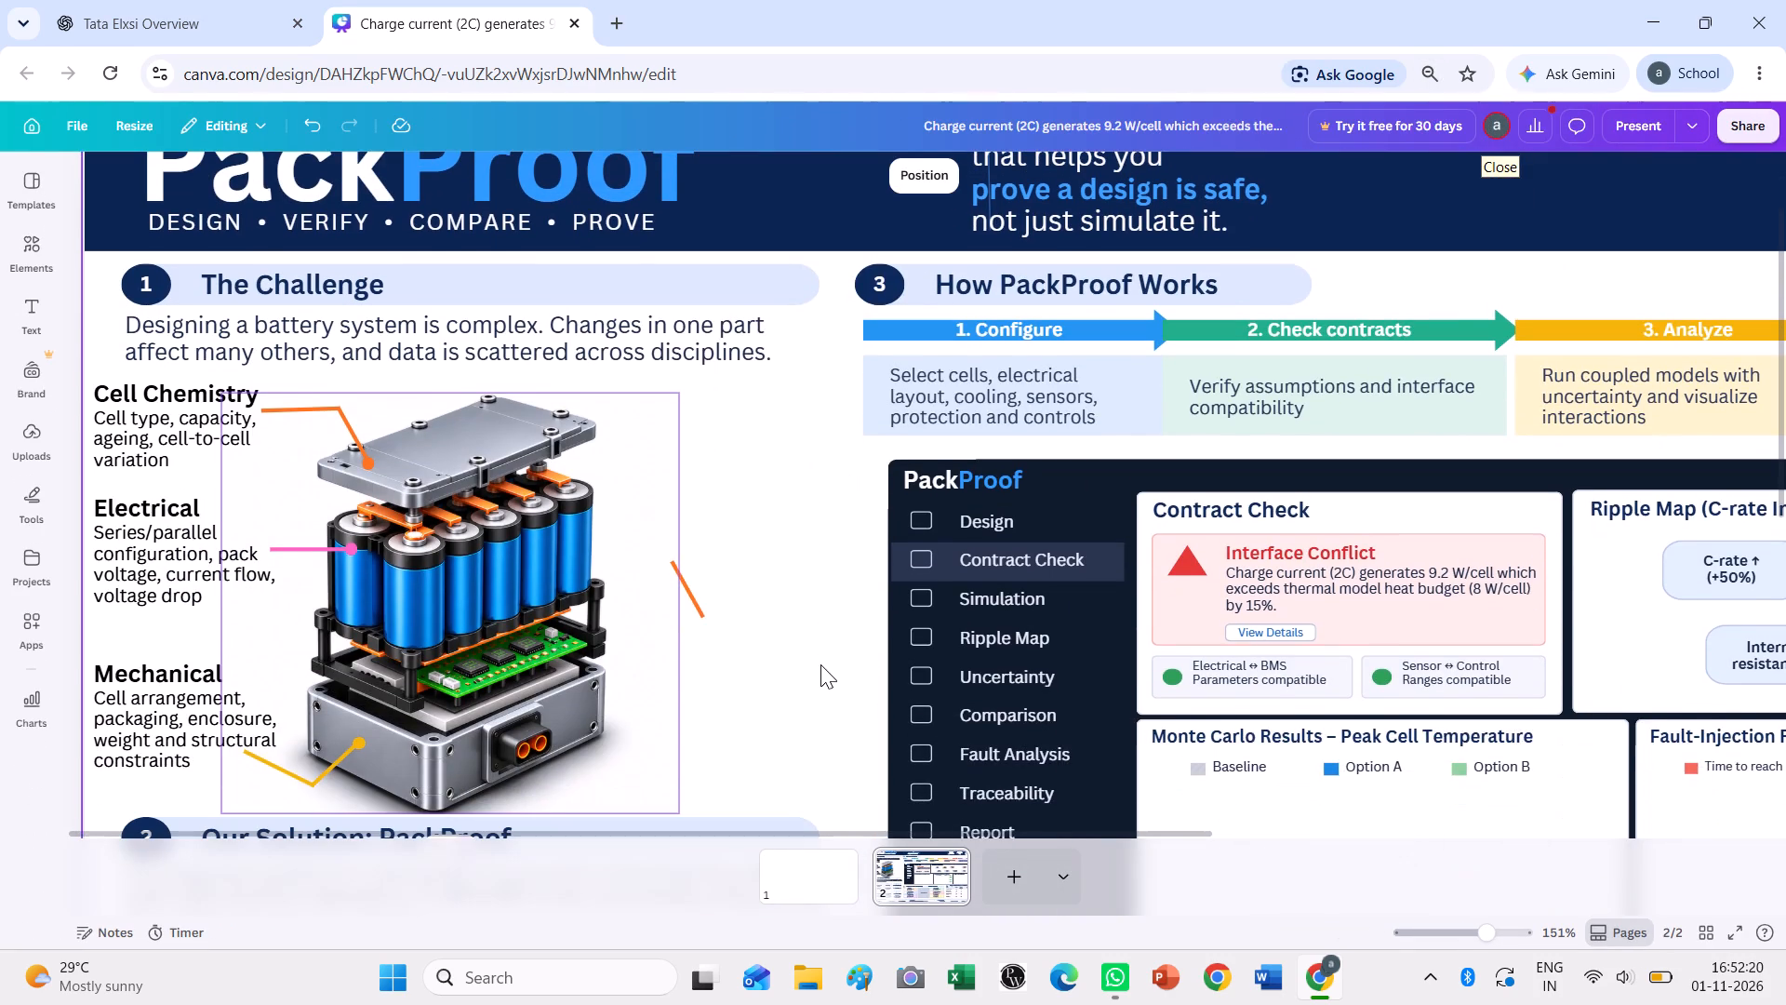
pyautogui.click(695, 596)
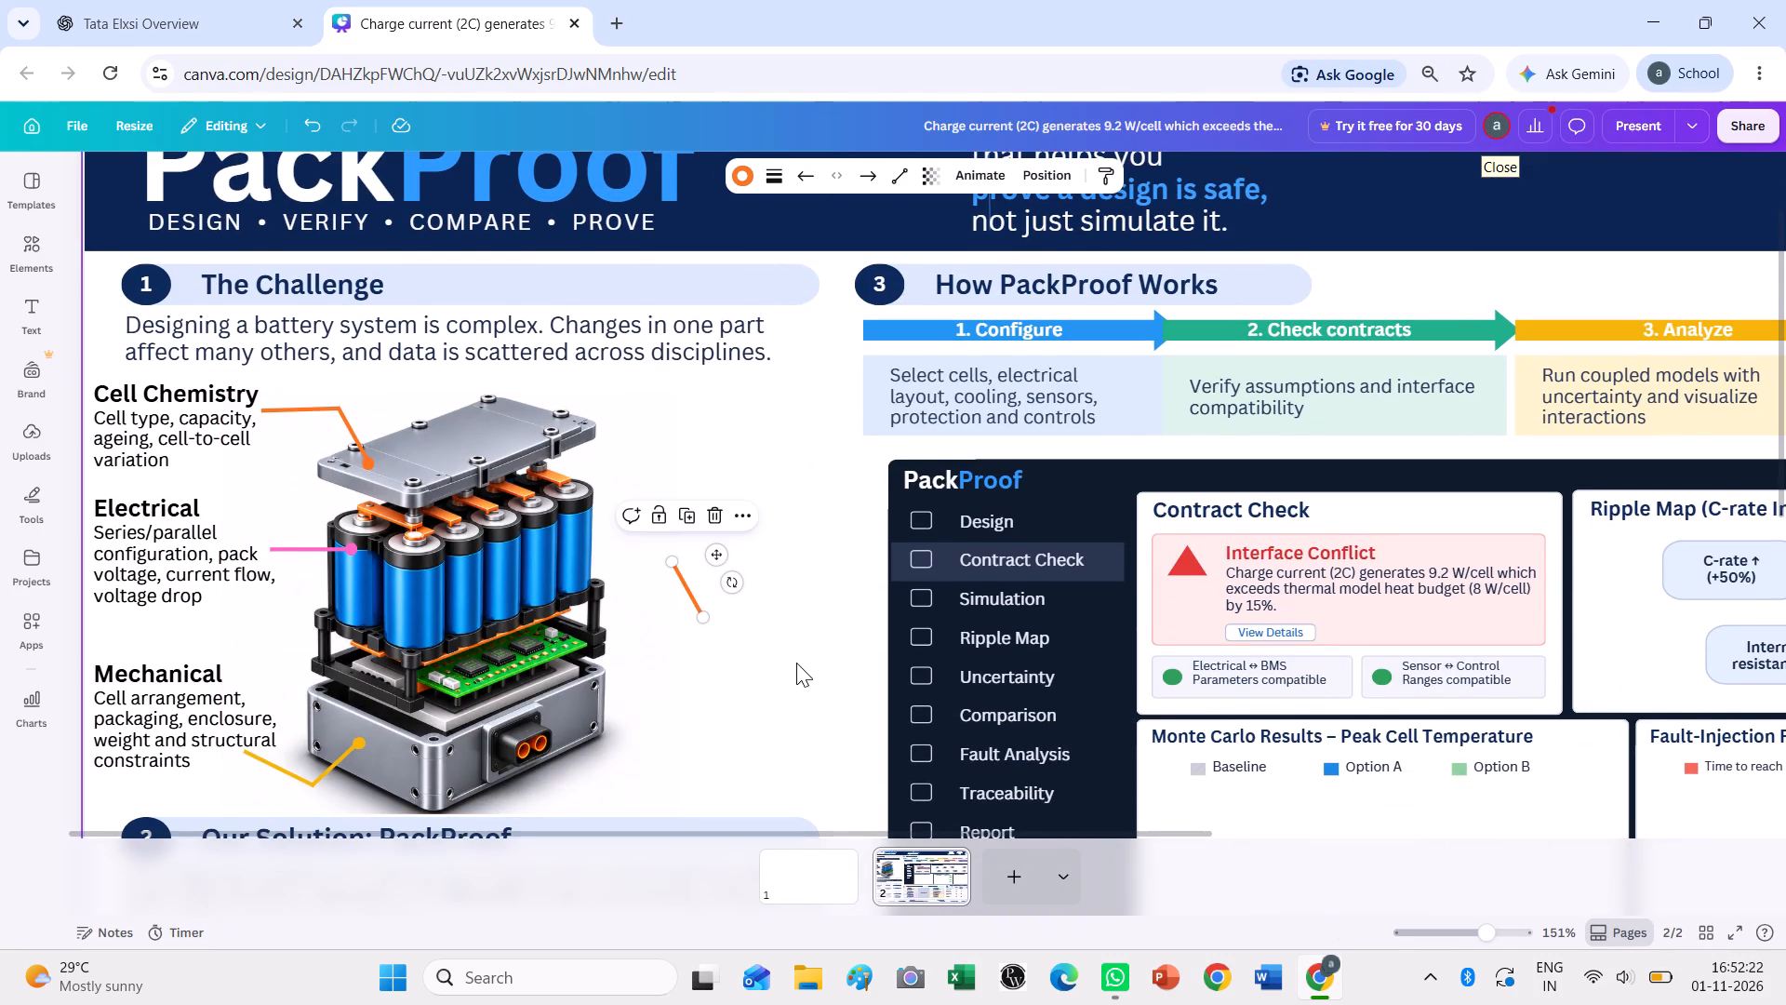
pyautogui.press('Delete')
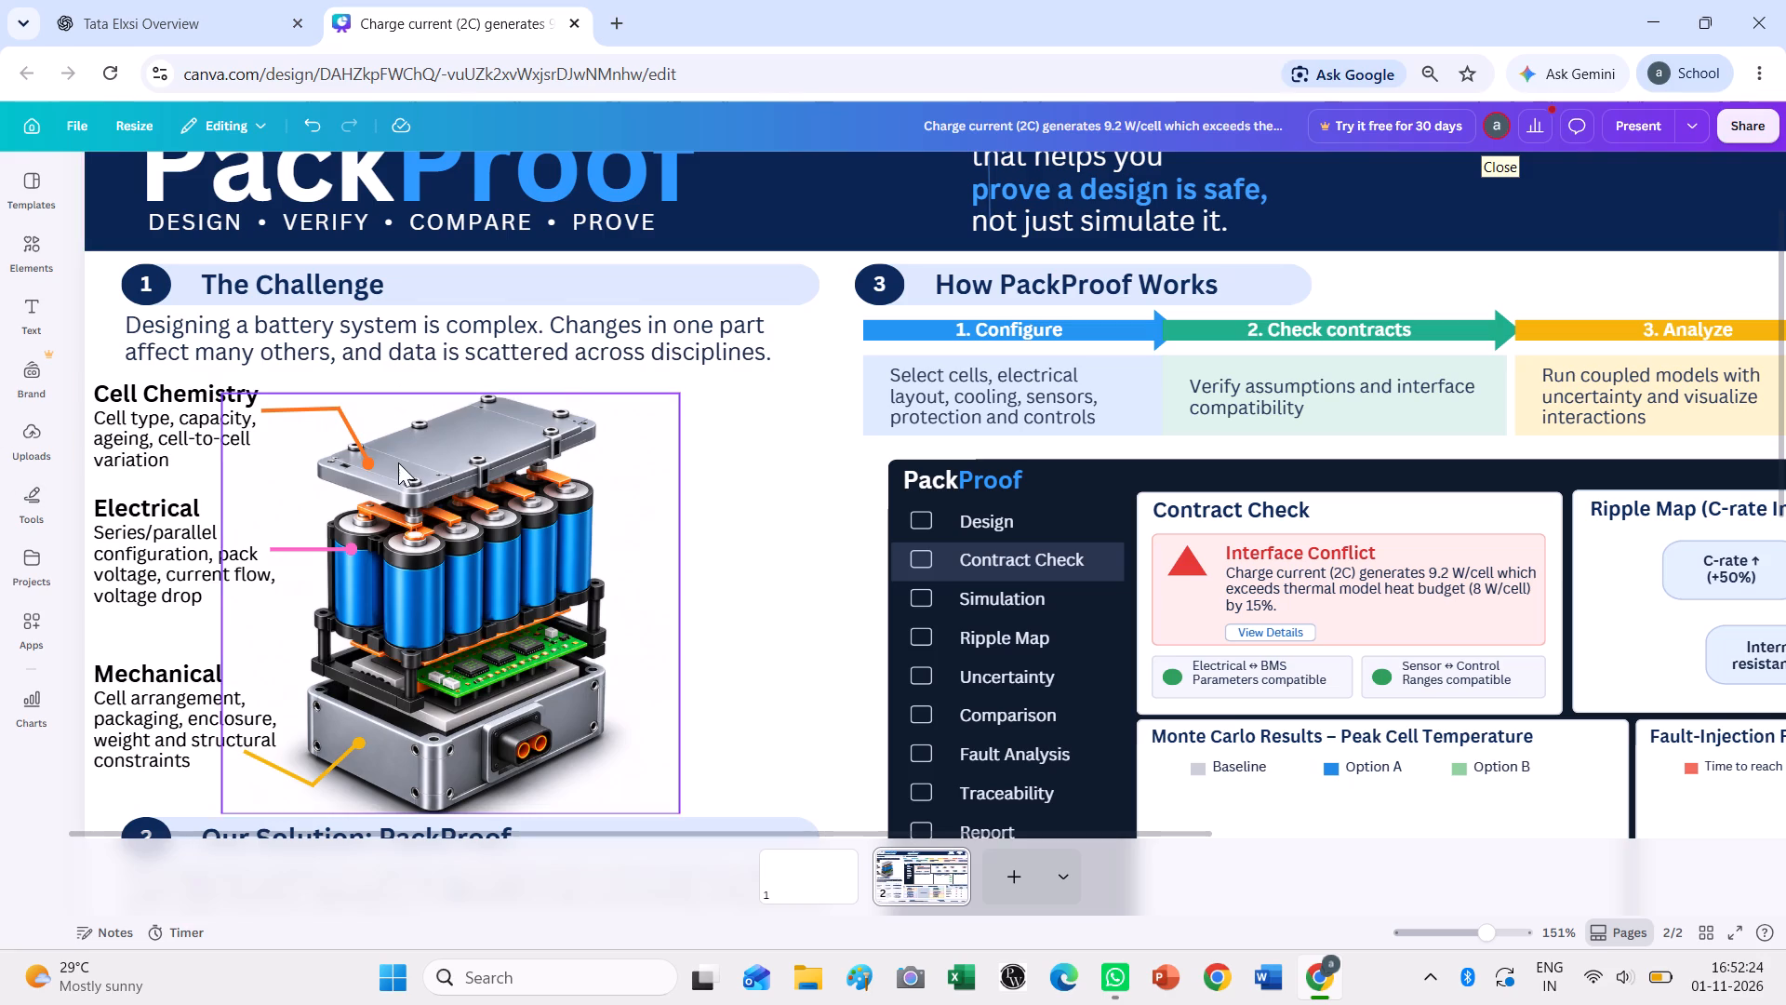
# Enlarge the orange dot of the Cell Chemistry pointer slightly and re-centre it on the end of its line.
pyautogui.keyDown('ctrl'); pyautogui.scroll(3, 442, 496); pyautogui.keyUp('ctrl')
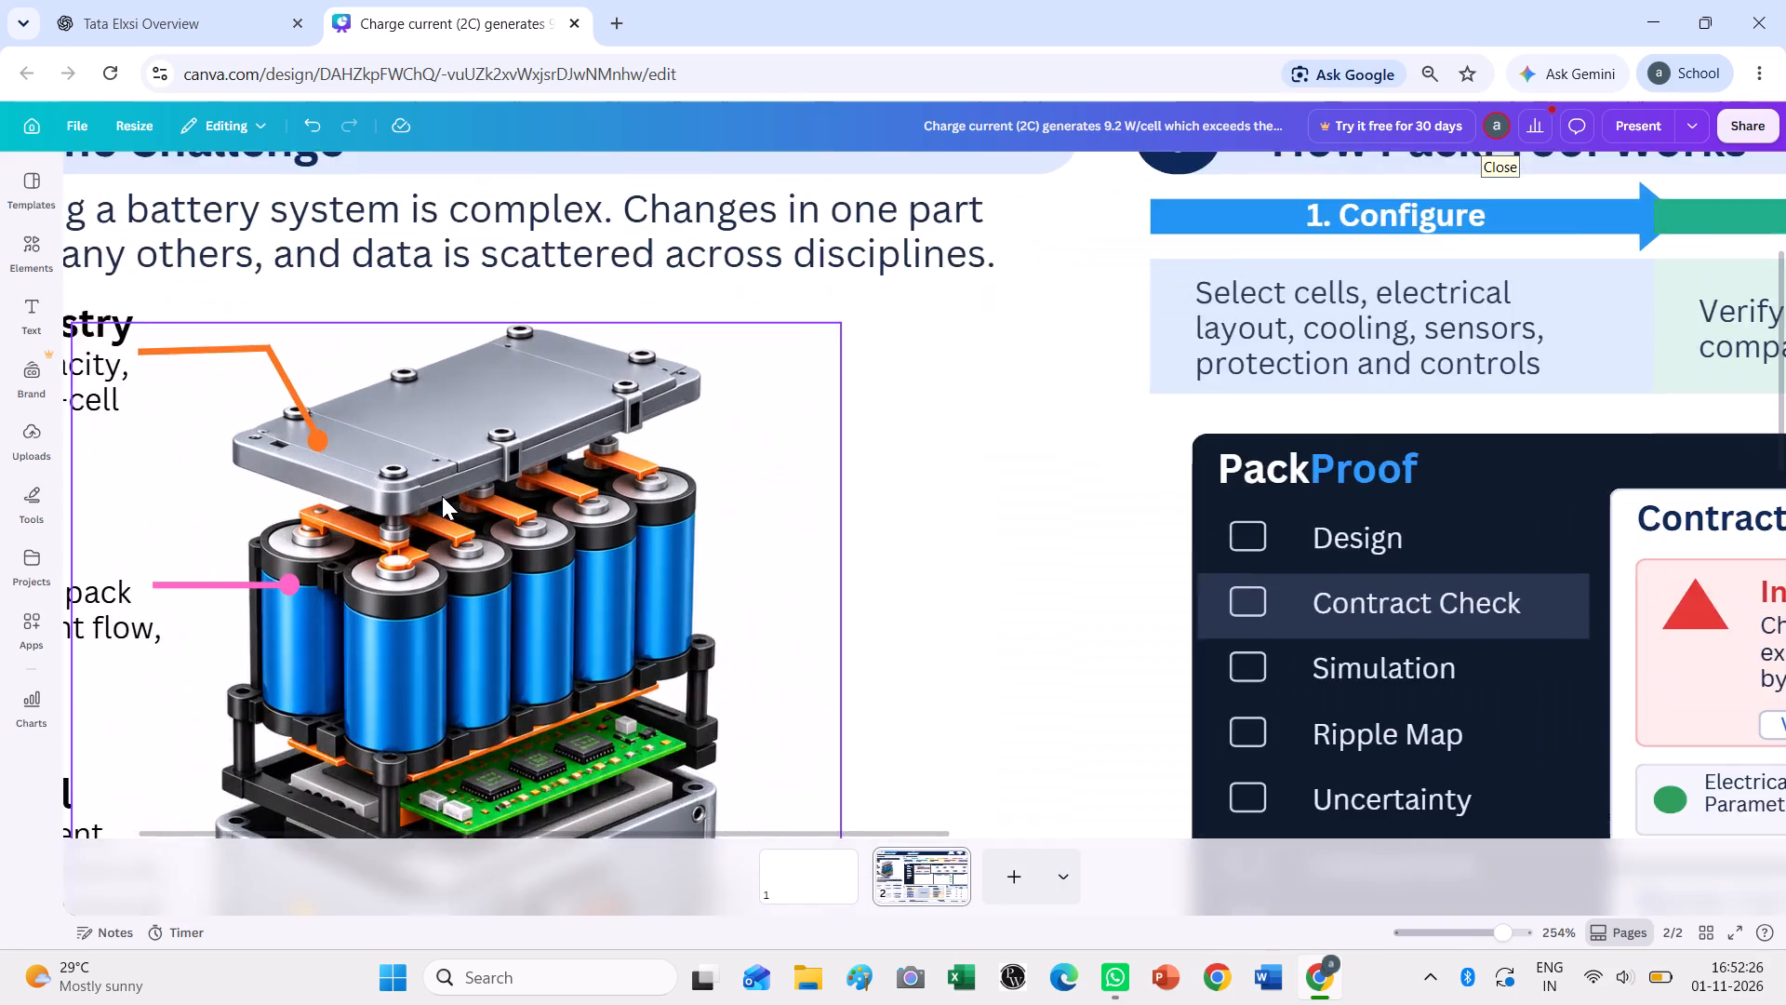
pyautogui.keyDown('ctrl'); pyautogui.scroll(2, 442, 496); pyautogui.keyUp('ctrl')
pyautogui.click(265, 415)
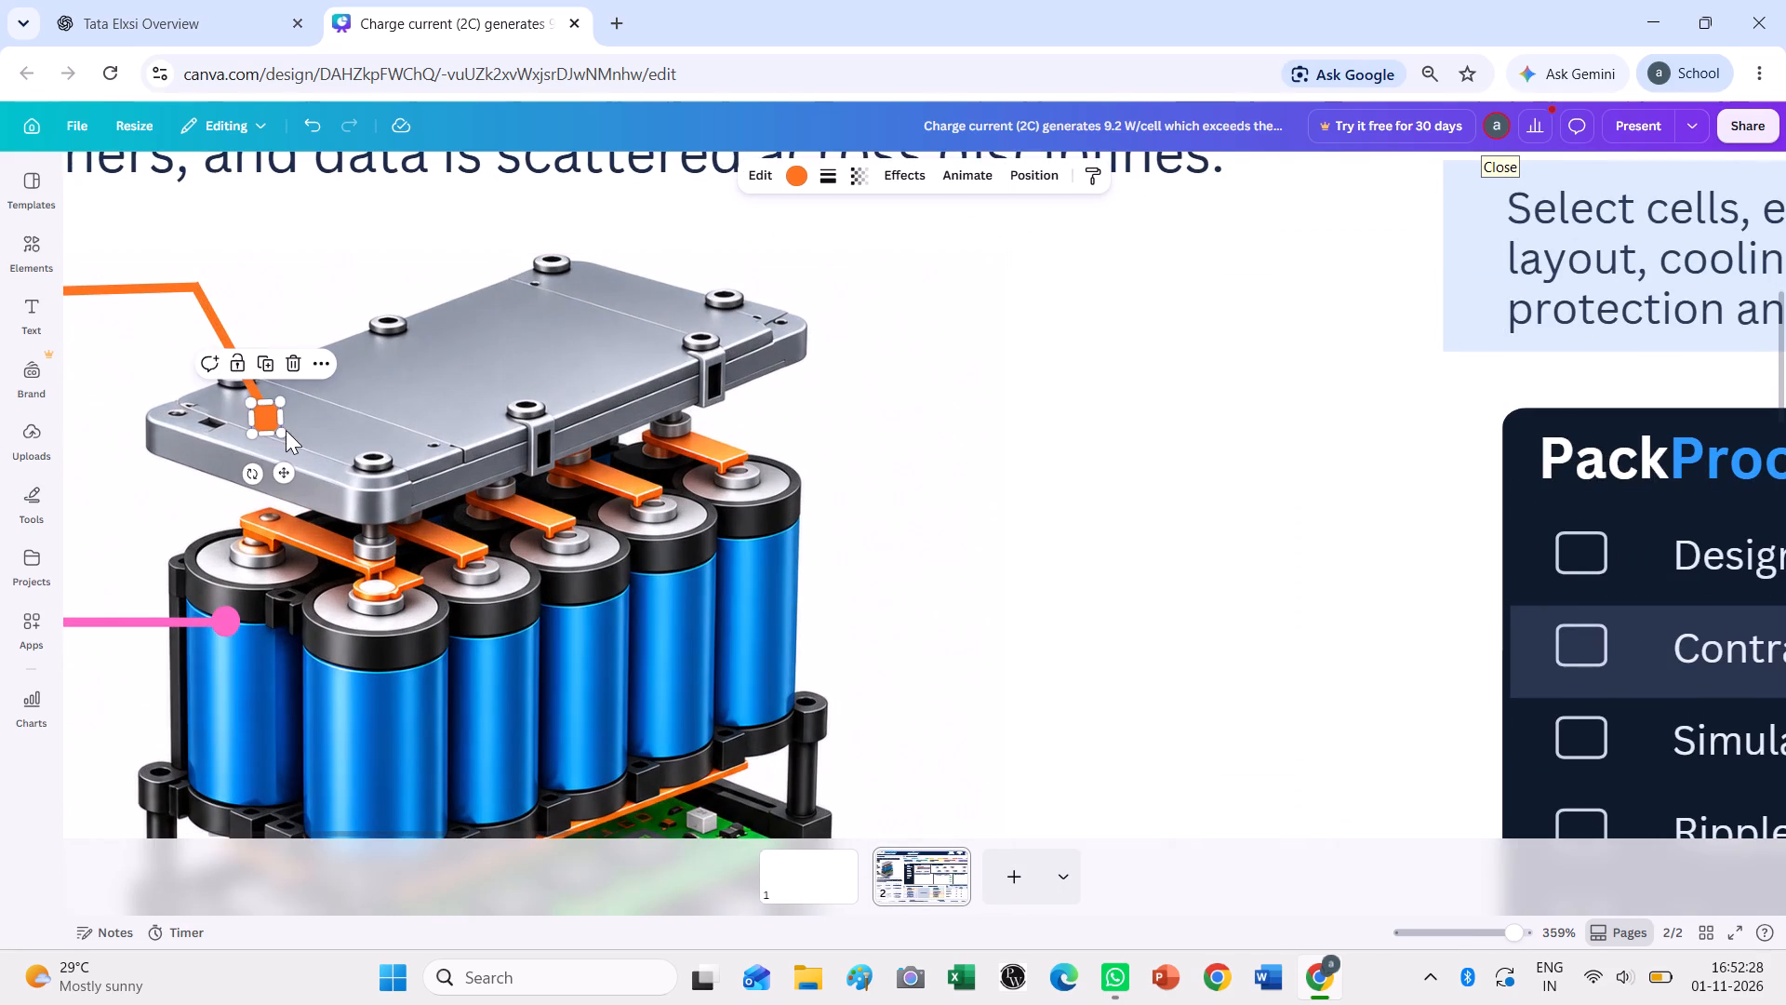
pyautogui.moveTo(282, 431); pyautogui.dragTo(293, 441)
pyautogui.click(273, 422)
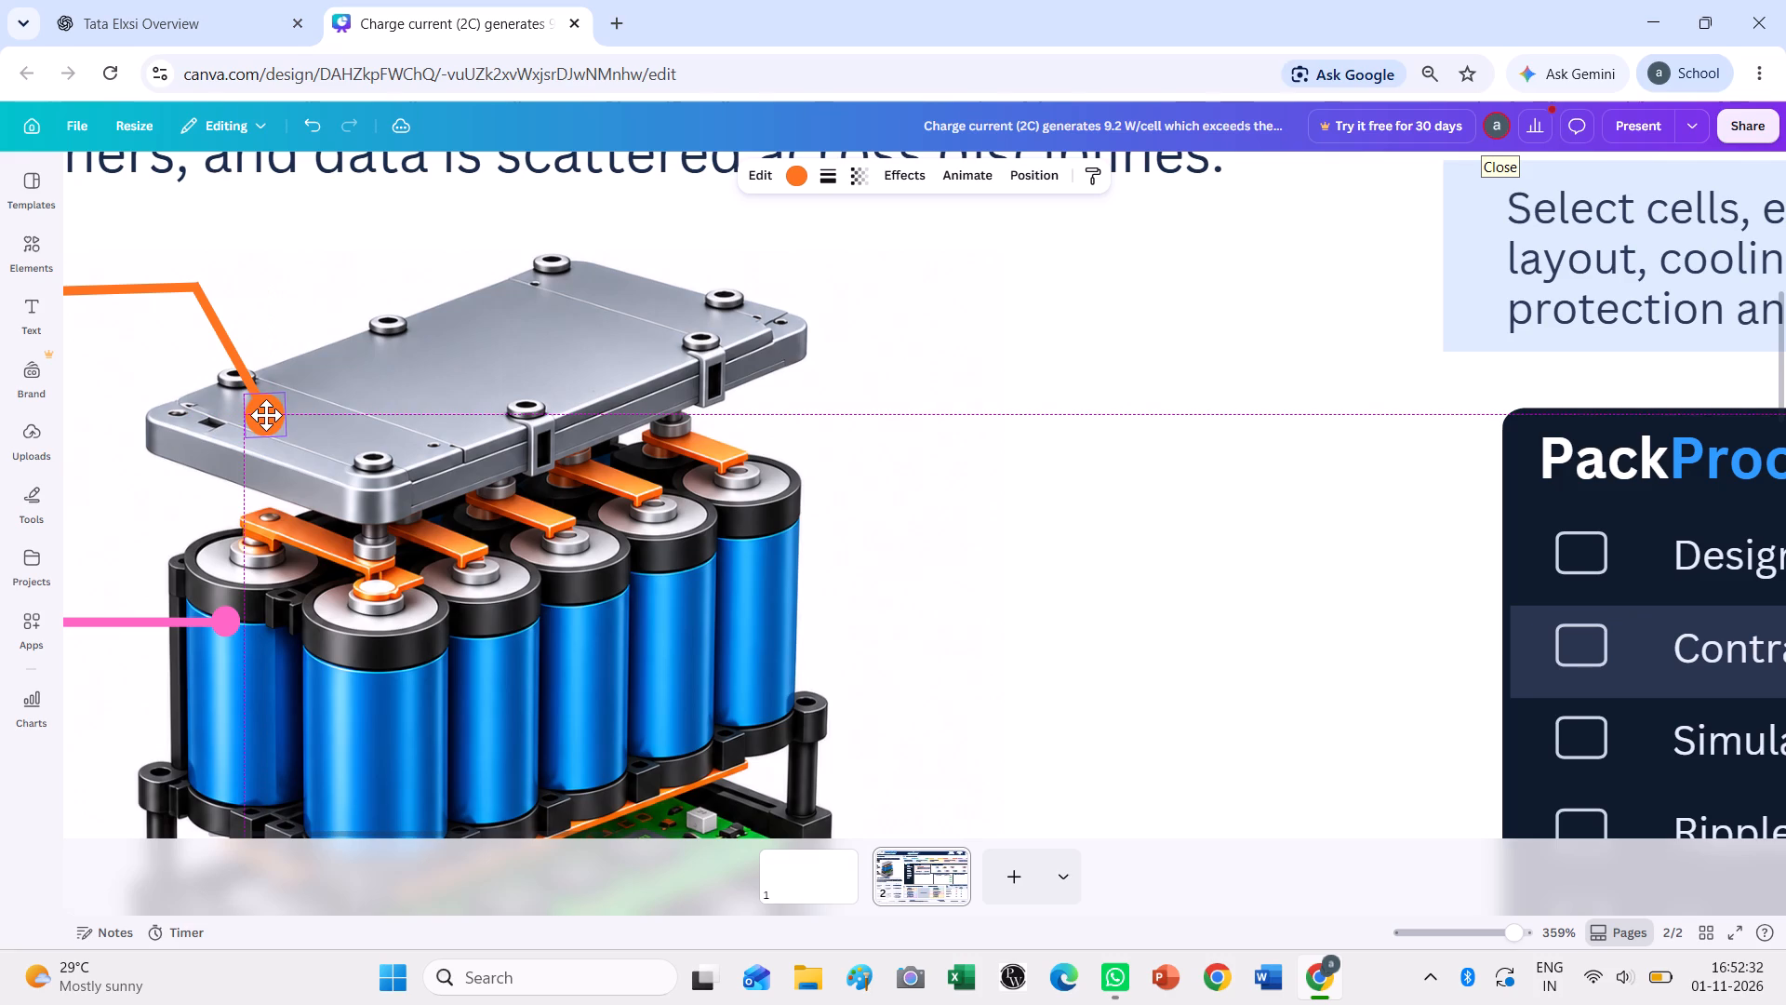
pyautogui.click(359, 416)
# Replace the Electrical pointer's pink dot with a copy of the enlarged orange dot, placed at the line's end.
pyautogui.click(266, 418)
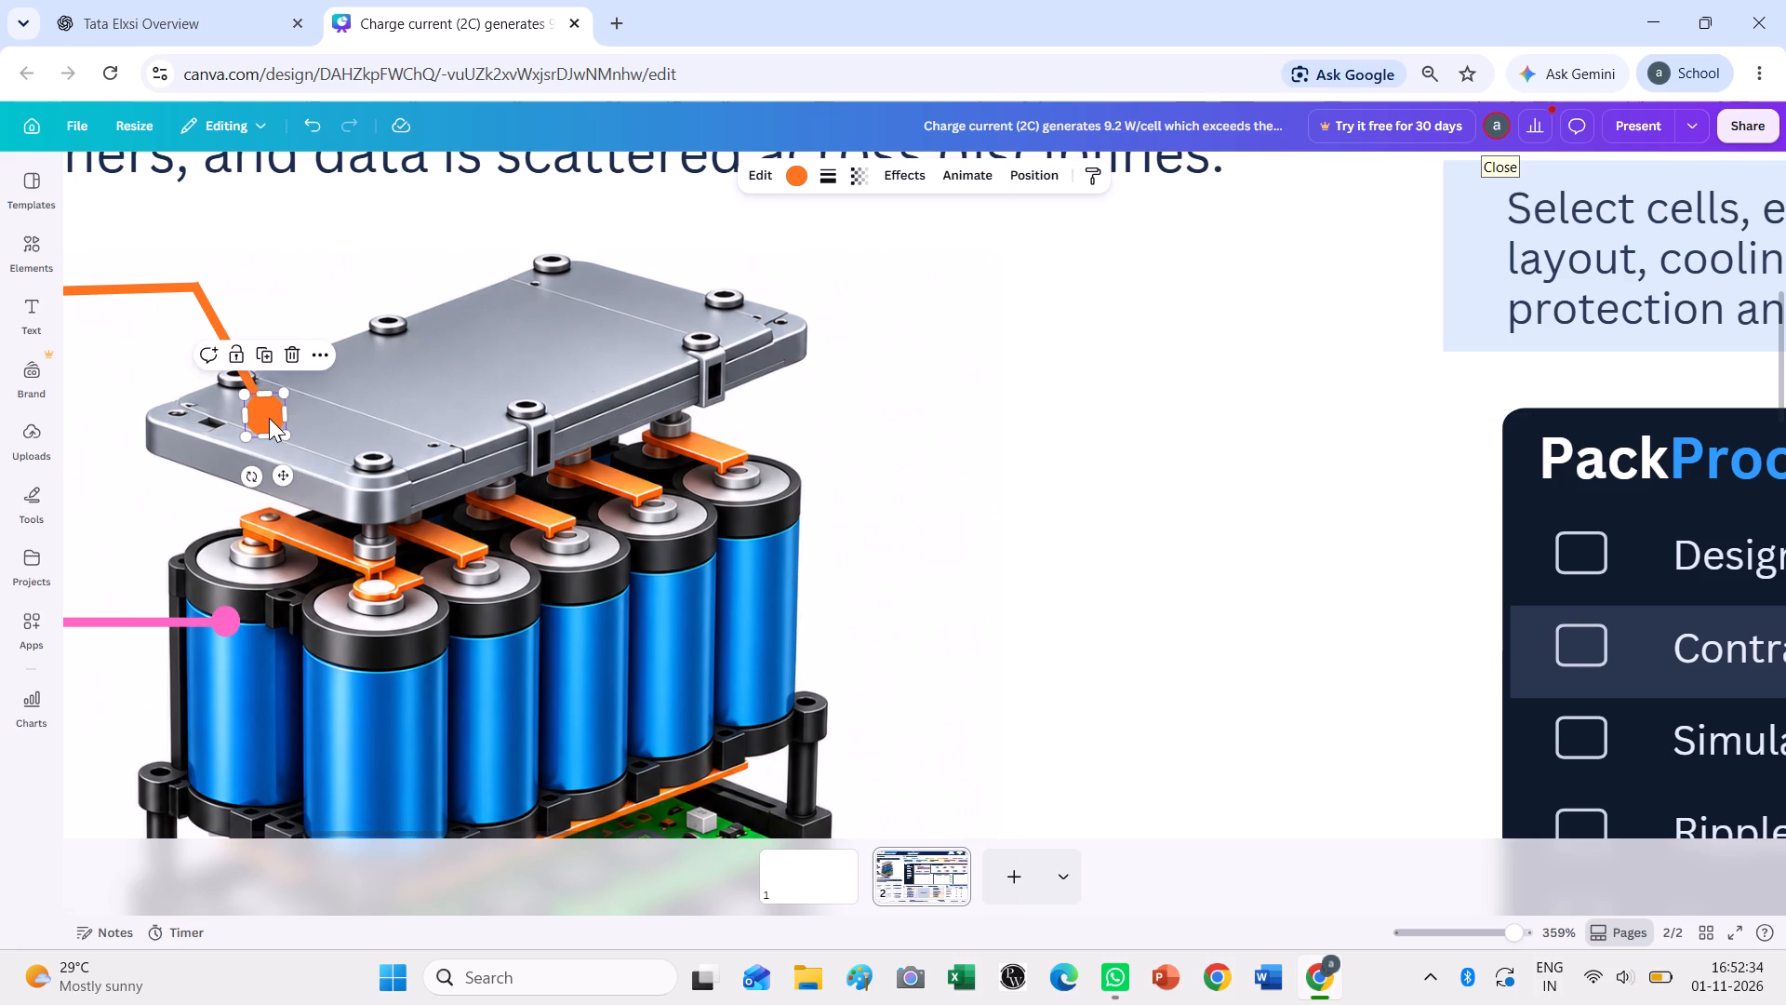
pyautogui.hotkey('ctrl', 'c')
pyautogui.hotkey('ctrl', 'v')
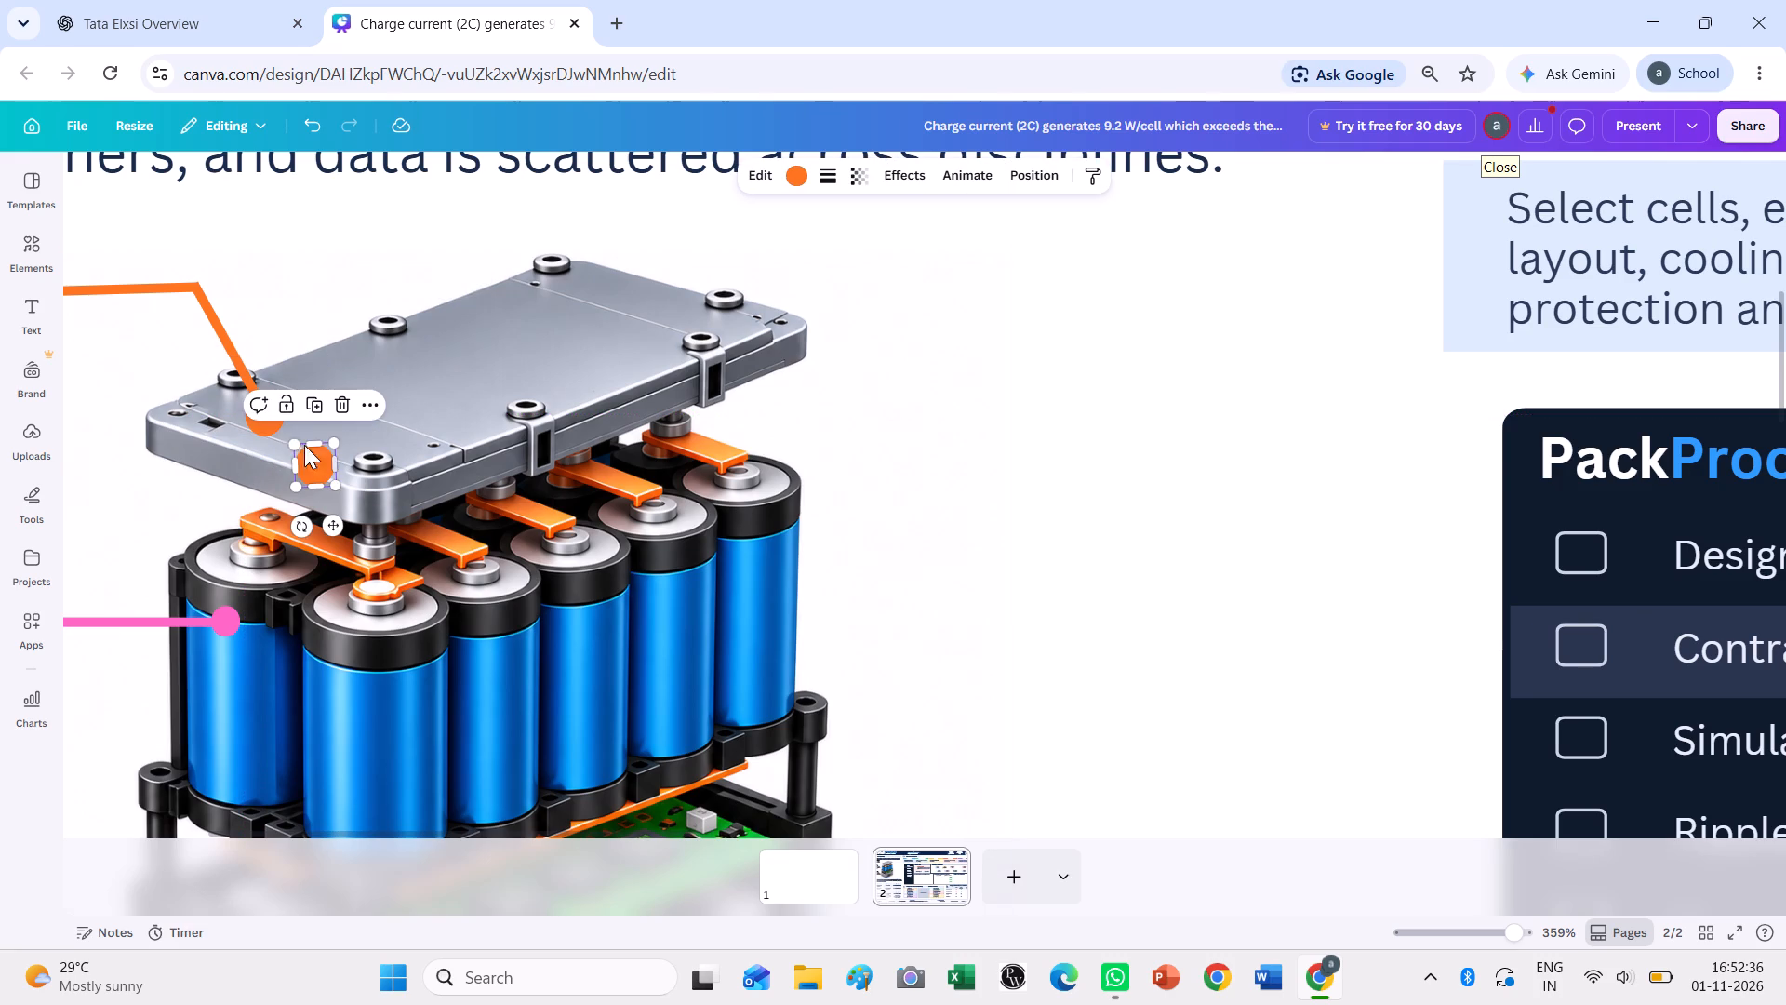
pyautogui.click(230, 618)
pyautogui.press('Delete')
pyautogui.moveTo(315, 467); pyautogui.dragTo(293, 528)
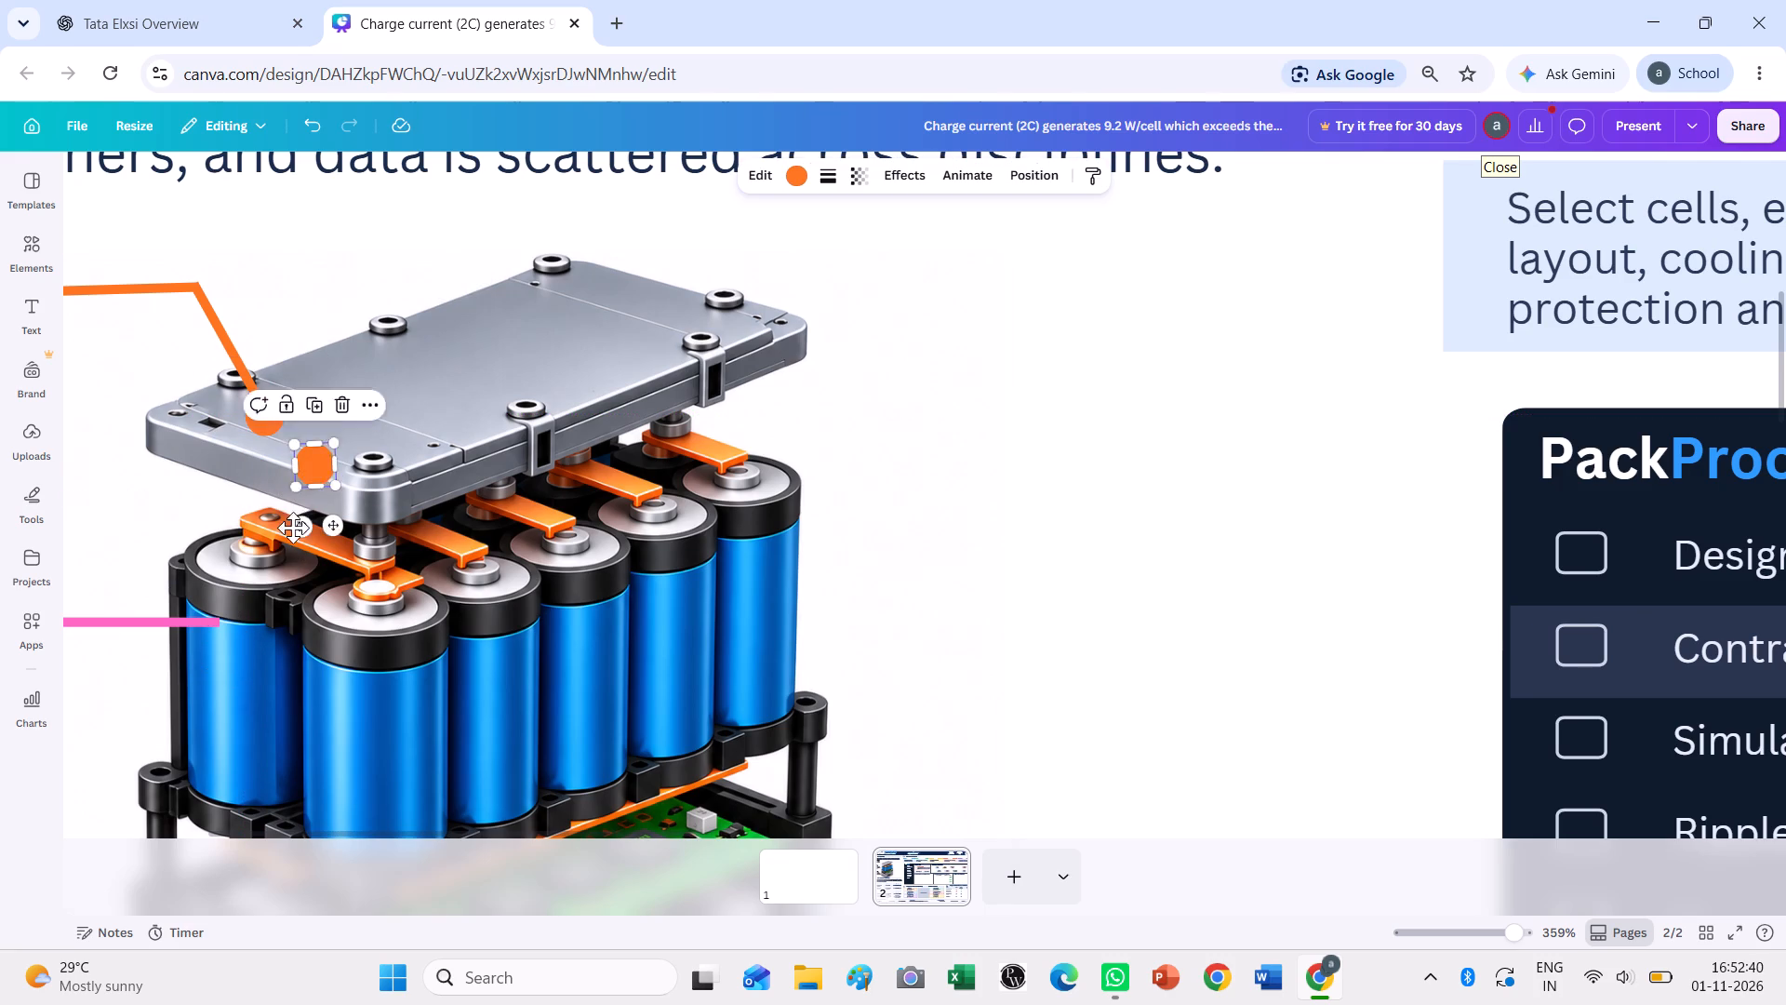
pyautogui.moveTo(293, 528); pyautogui.dragTo(225, 626)
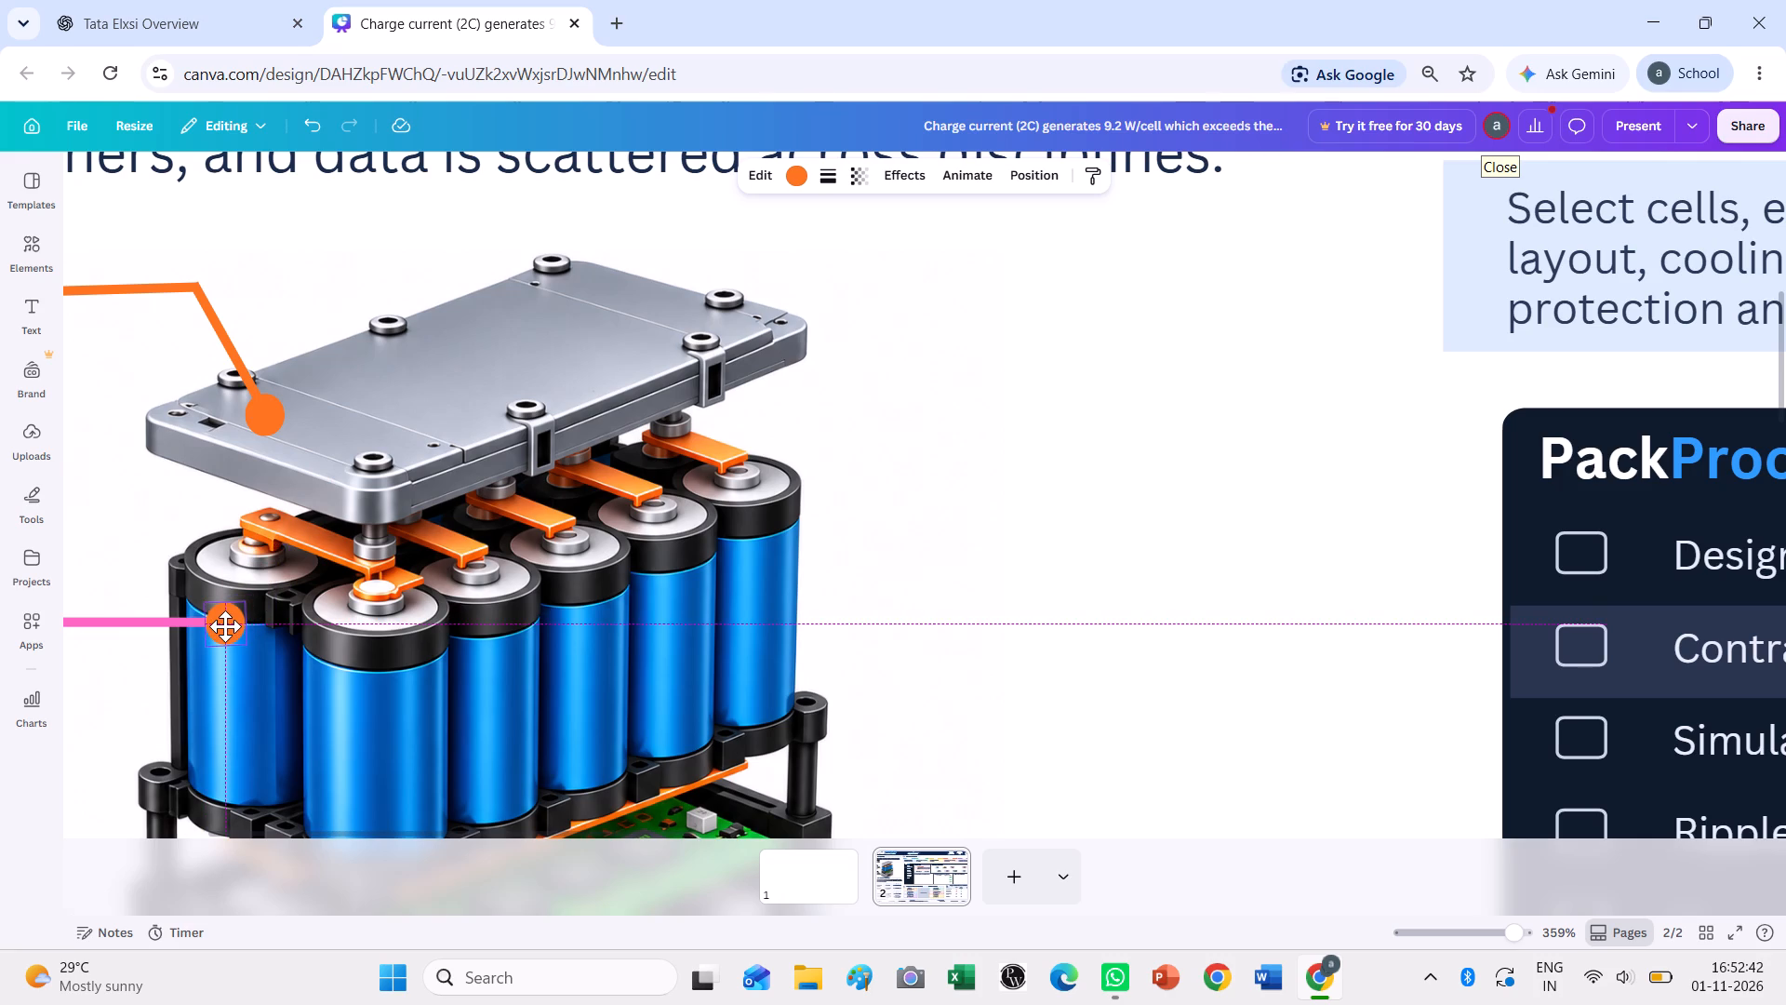
pyautogui.moveTo(225, 626); pyautogui.dragTo(225, 624)
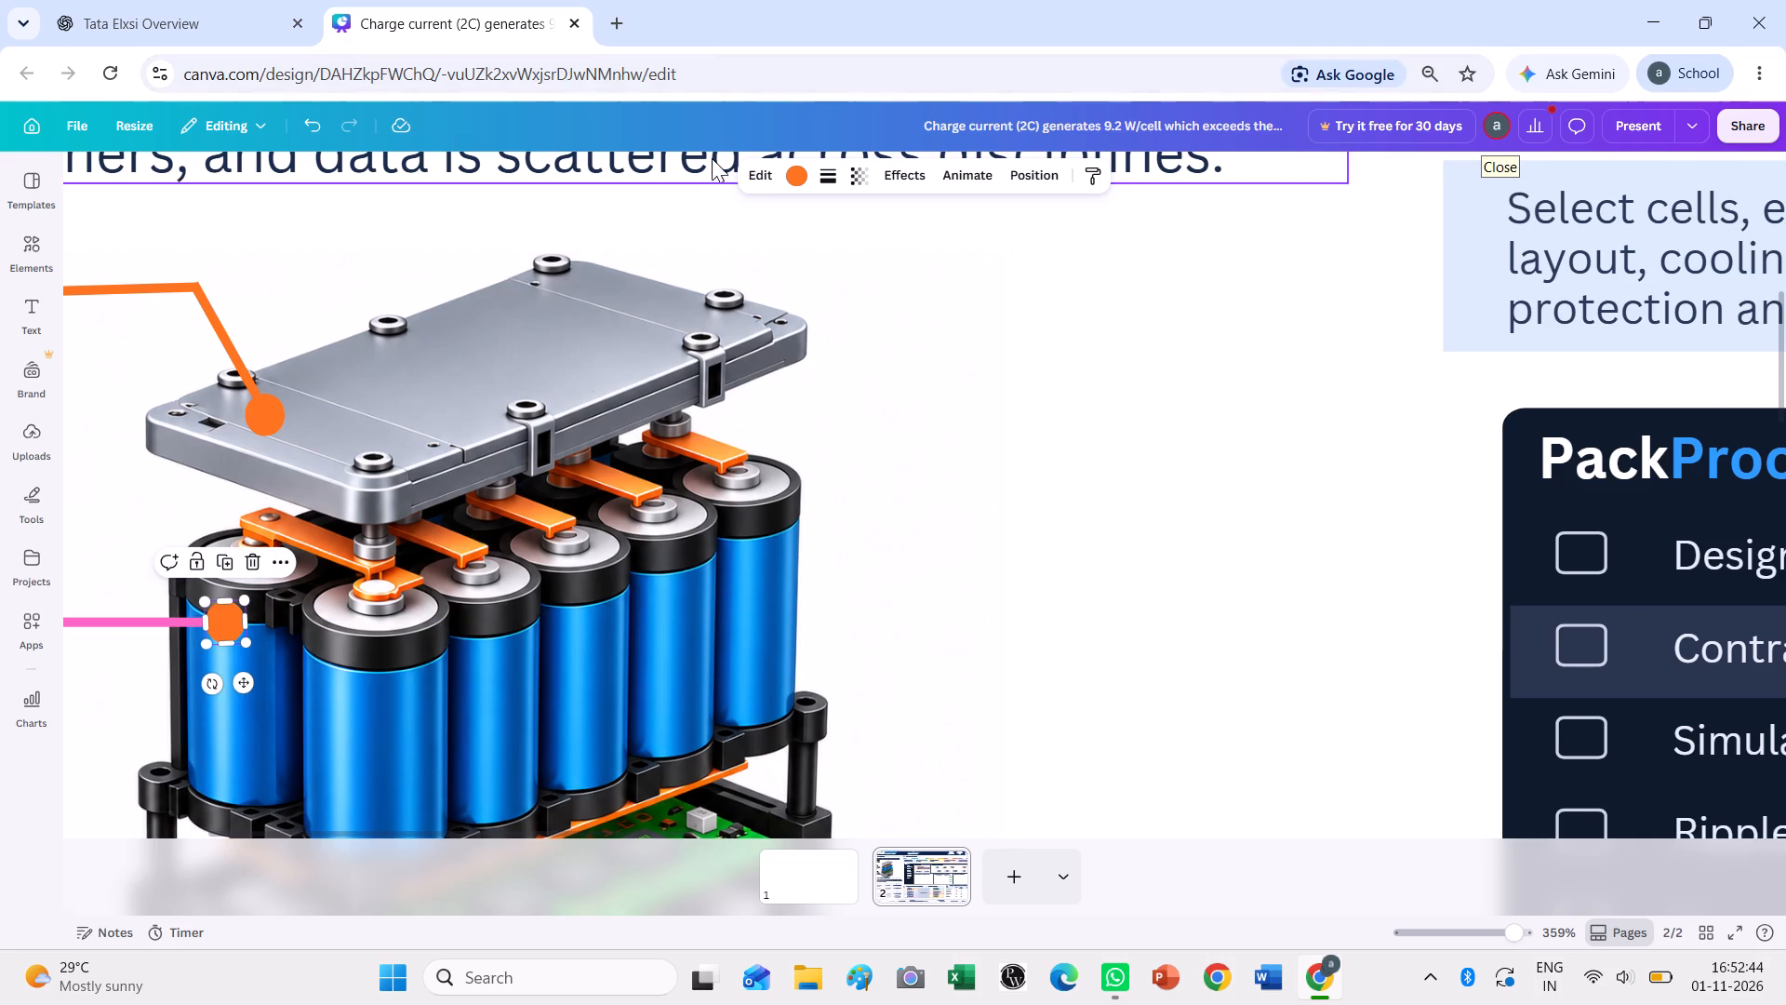
# Recolour the Electrical pointer's new dot pink to match its line.
pyautogui.click(804, 167)
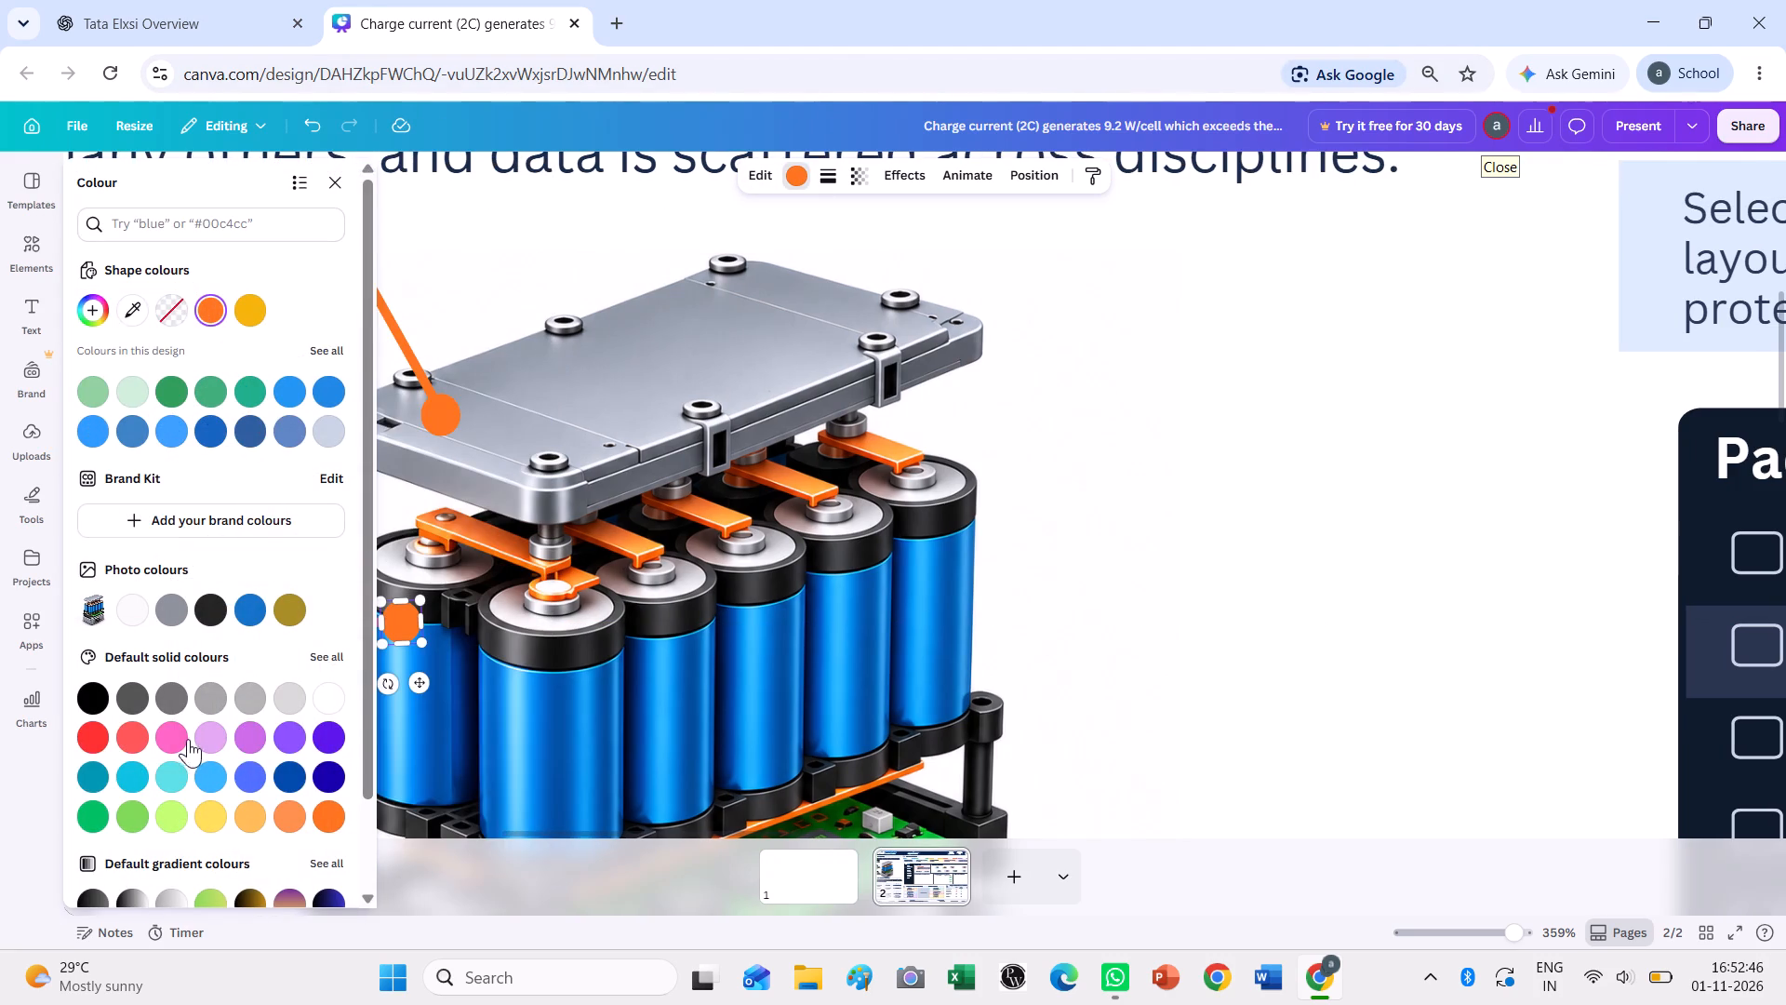
pyautogui.click(181, 744)
pyautogui.click(1424, 422)
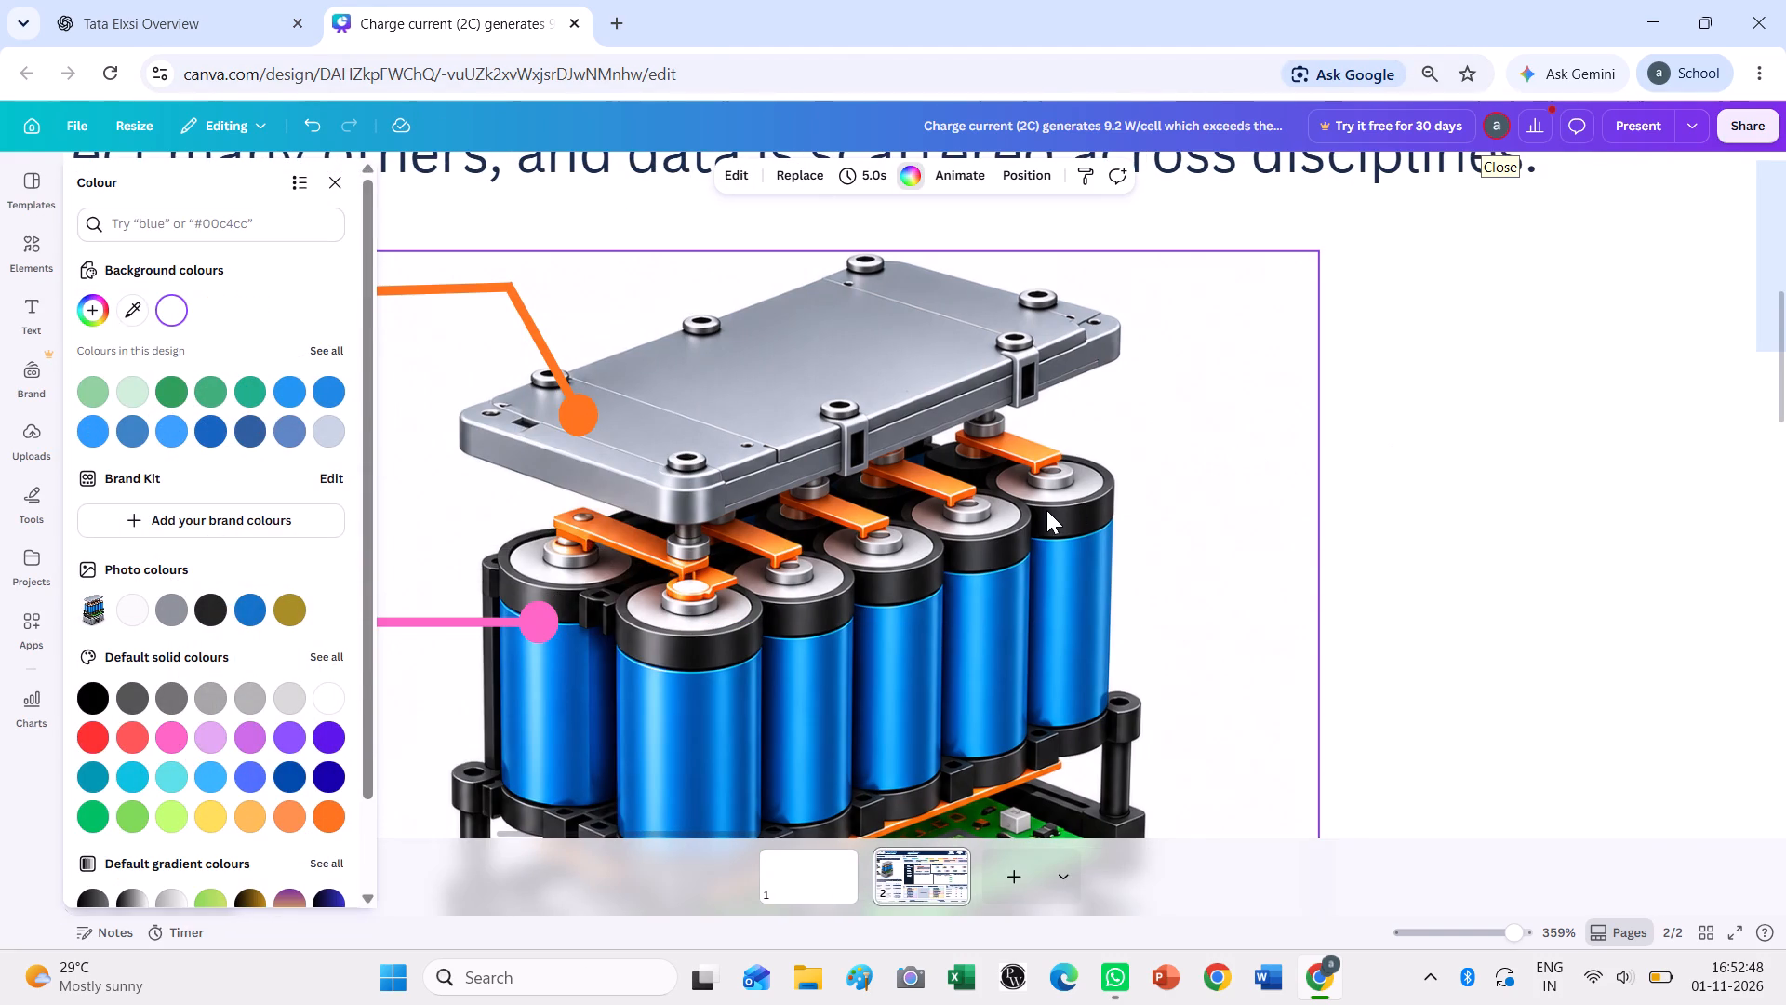
# Replace the Mechanical pointer's yellow dot with another copy of the enlarged orange dot, placed at the line's end.
pyautogui.hotkey('ctrl', 'v')
pyautogui.scroll(-2, 493, 464)
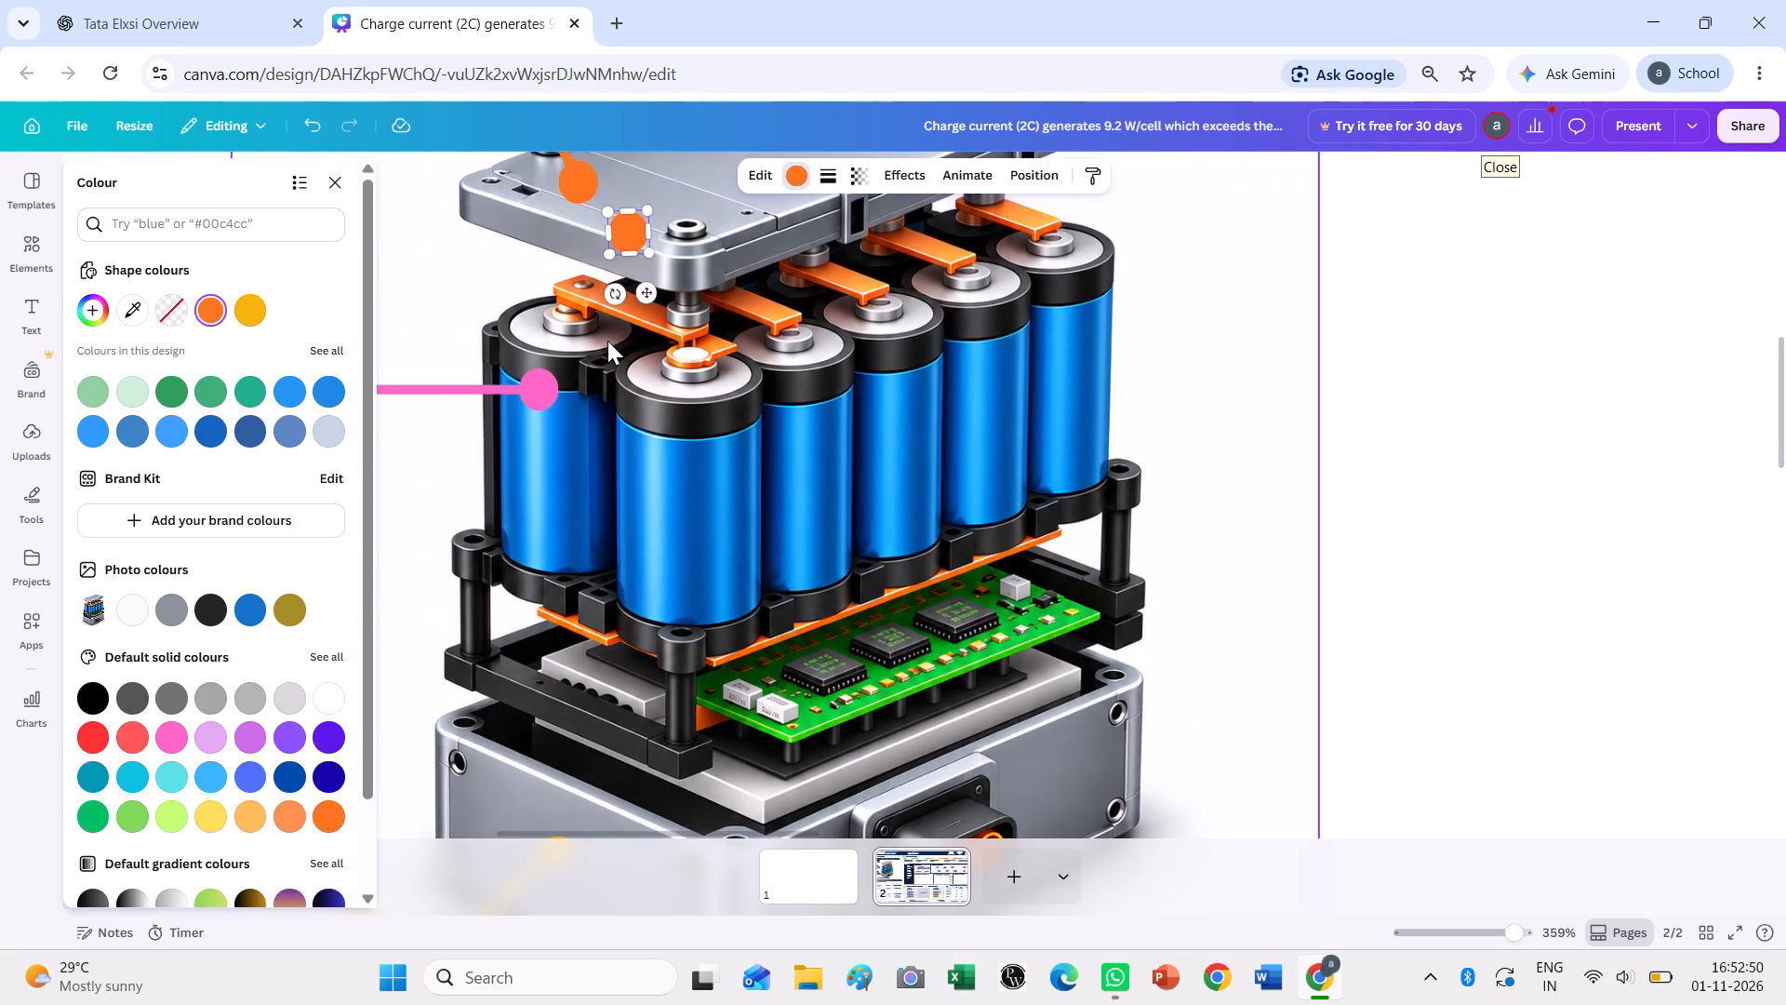
pyautogui.scroll(-2, 614, 330)
pyautogui.scroll(2, 613, 334)
pyautogui.moveTo(622, 235); pyautogui.dragTo(636, 427)
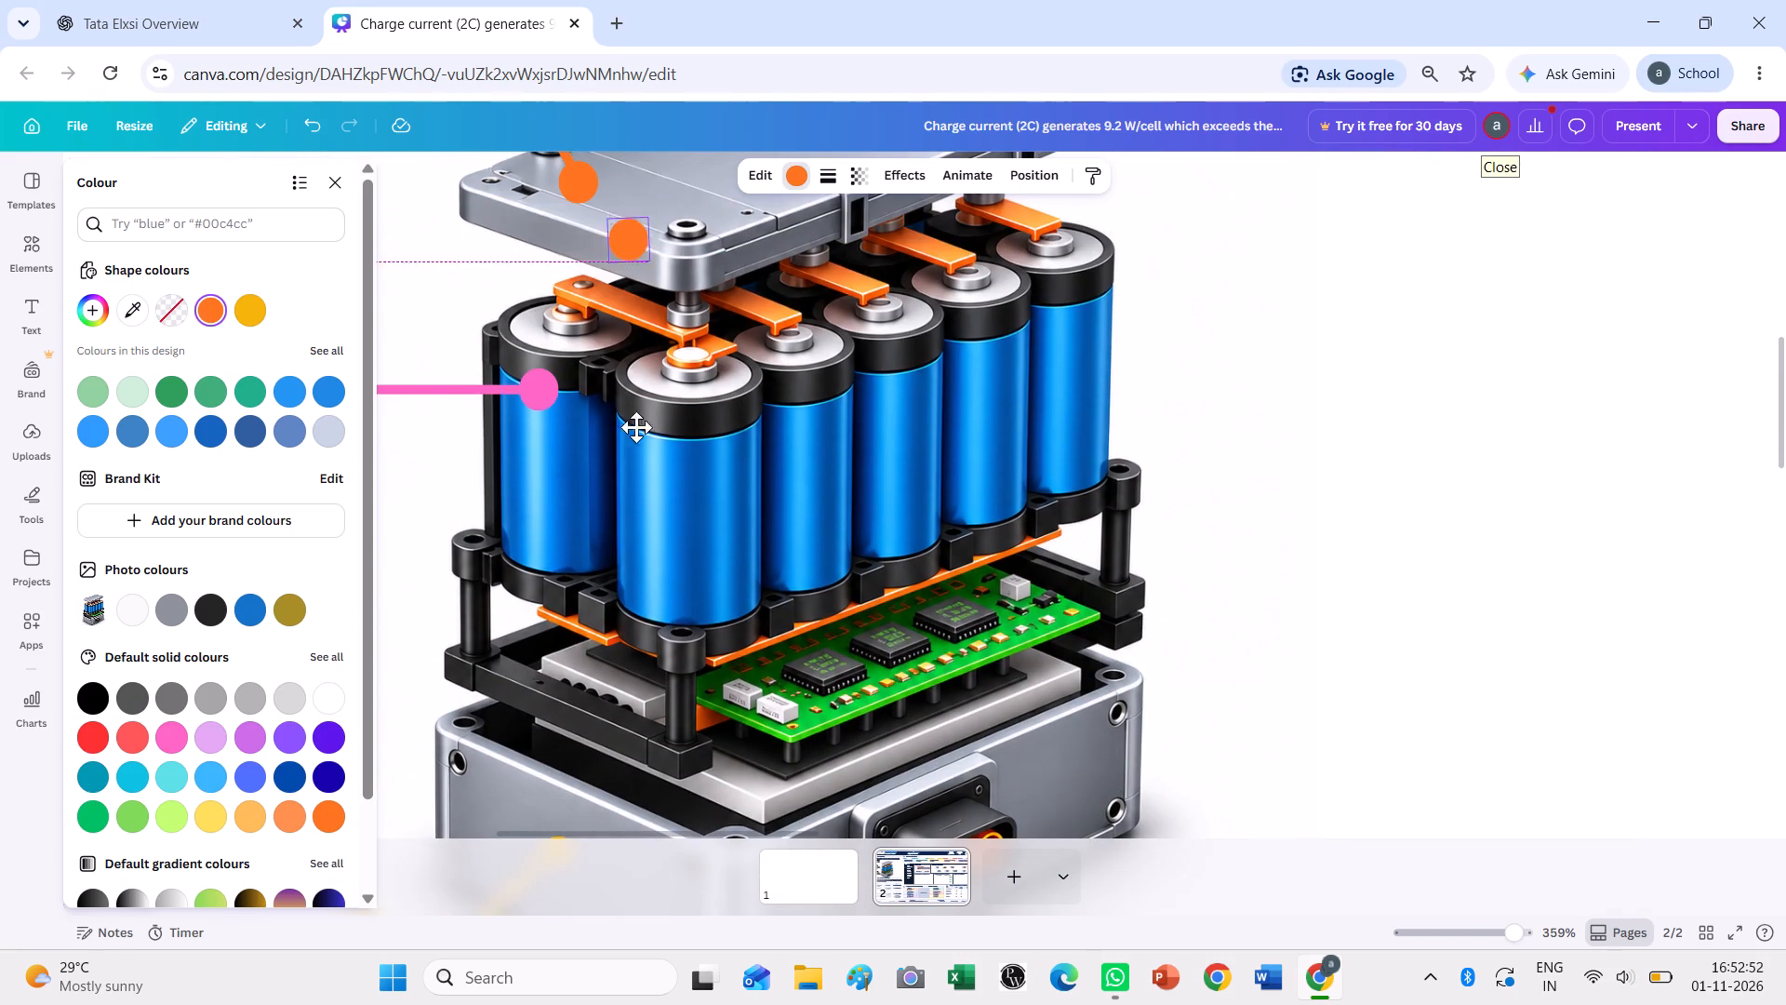
pyautogui.moveTo(636, 427); pyautogui.dragTo(625, 579)
pyautogui.scroll(-2, 623, 579)
pyautogui.click(553, 620)
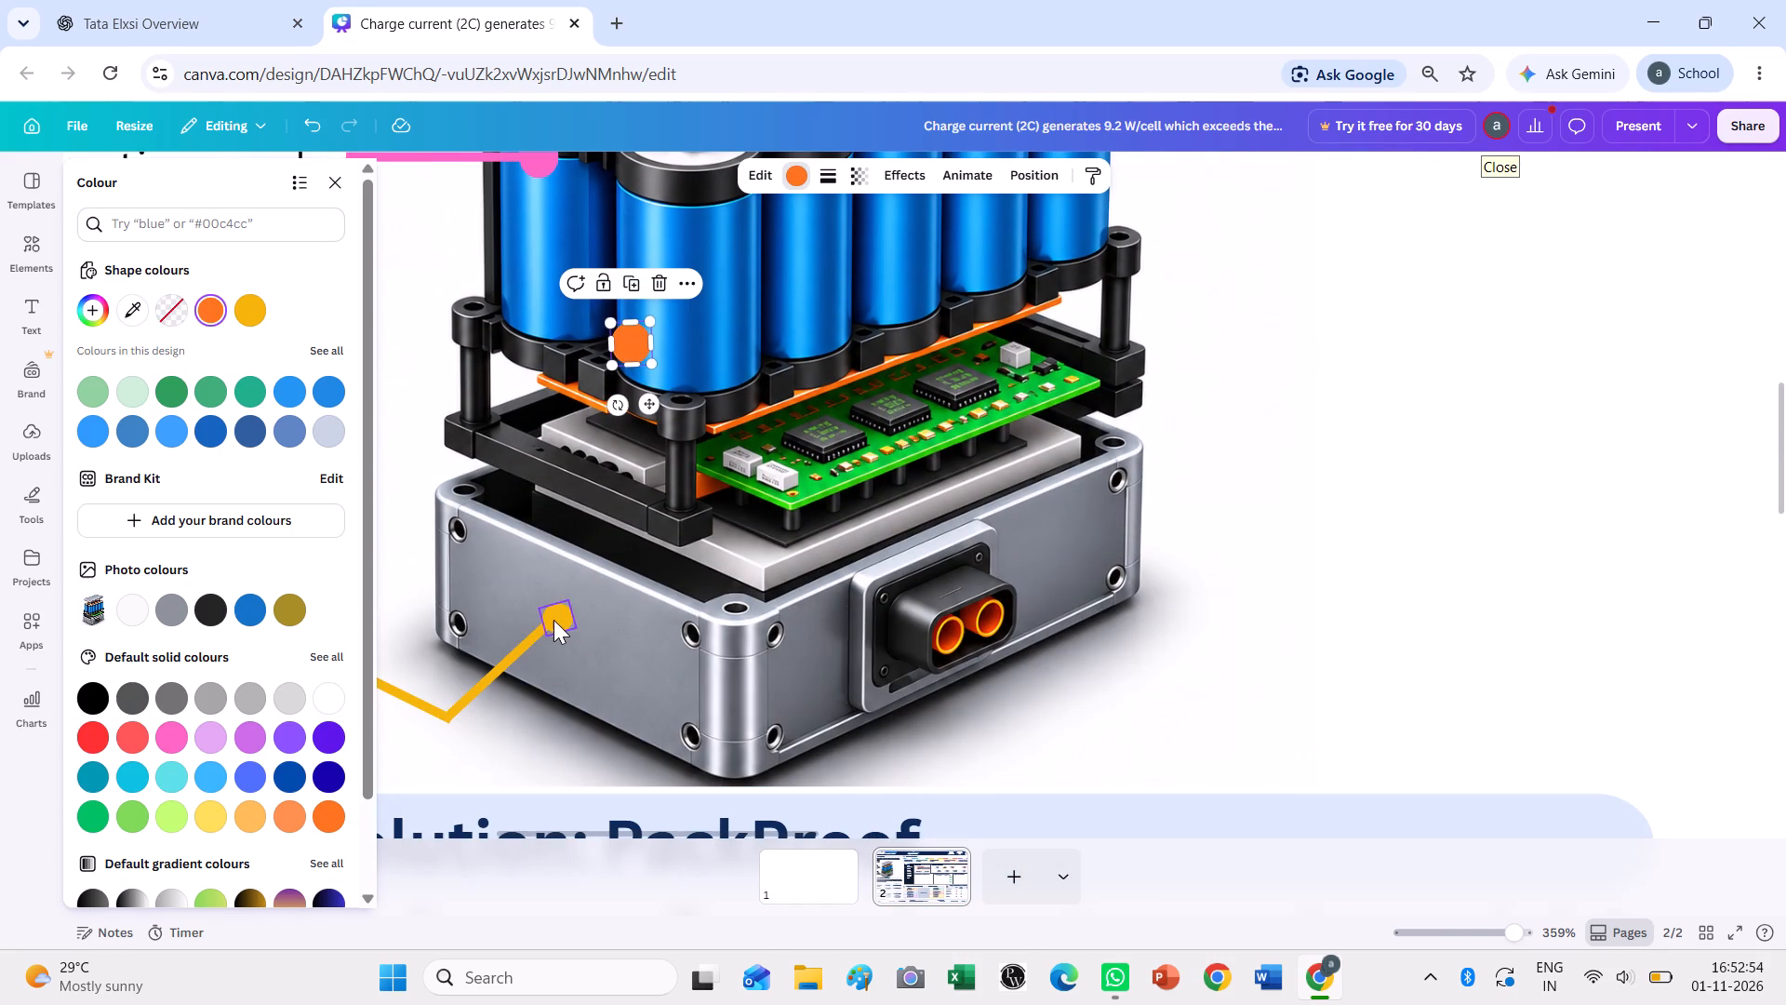
pyautogui.press('Delete')
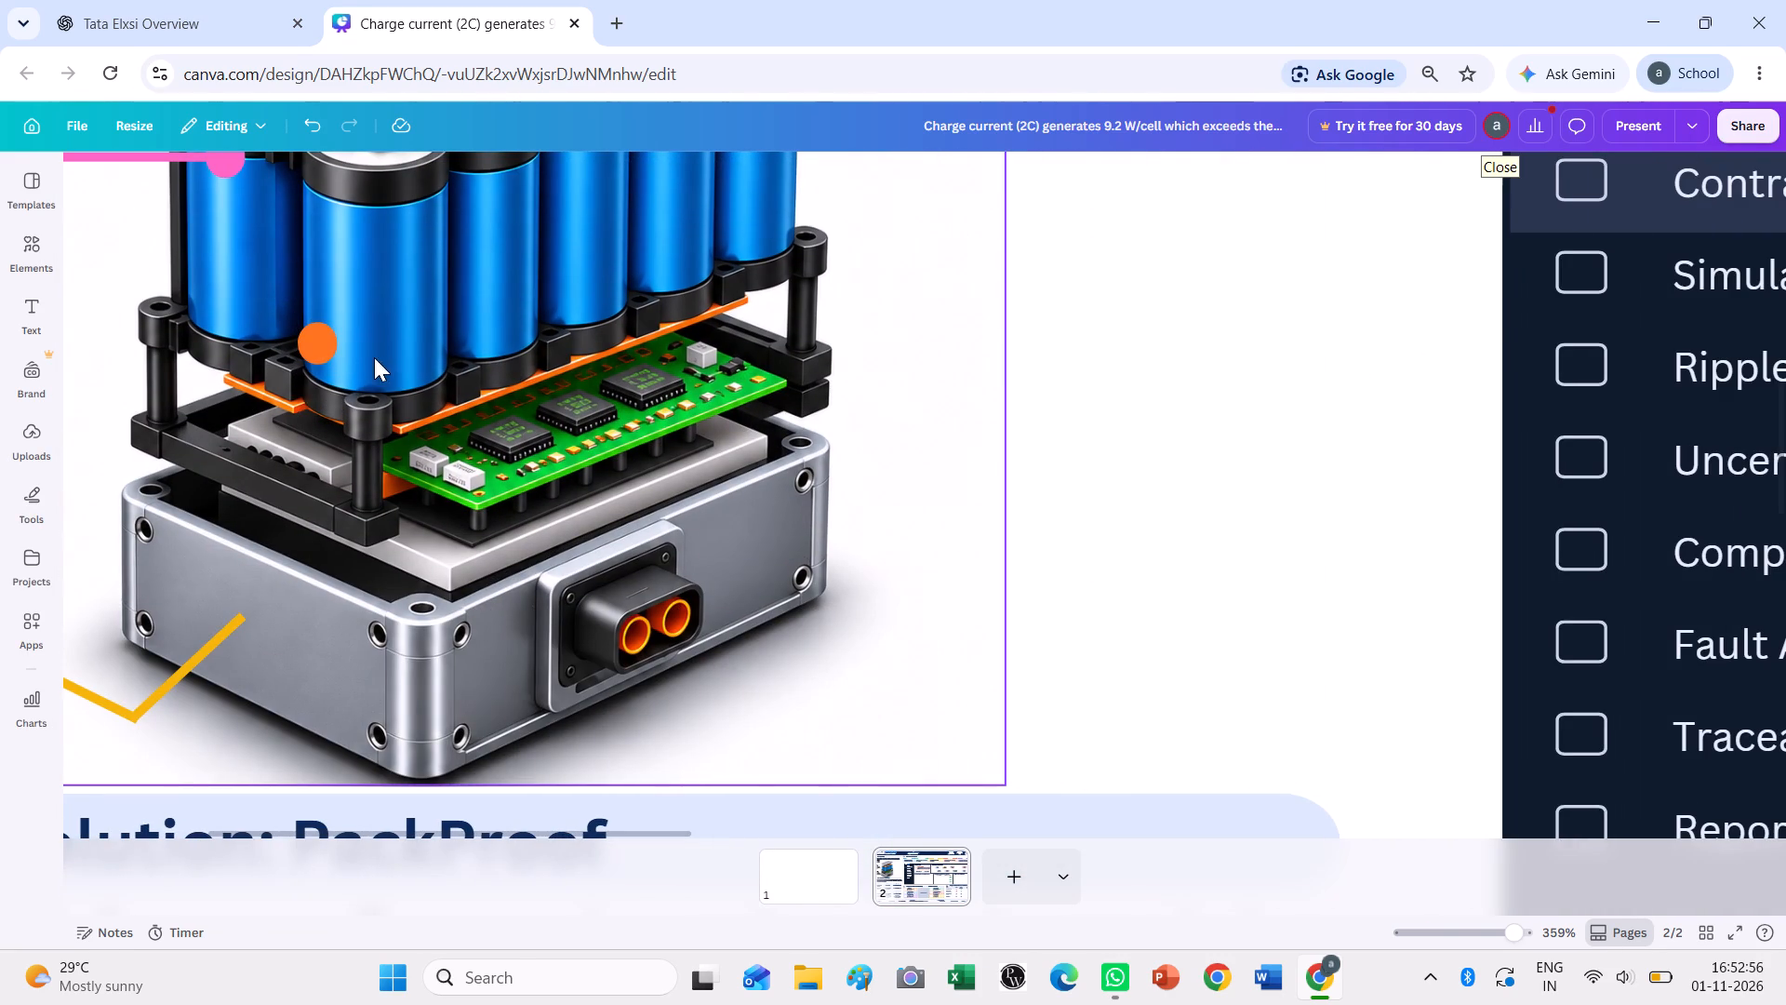
pyautogui.moveTo(319, 342); pyautogui.dragTo(242, 622)
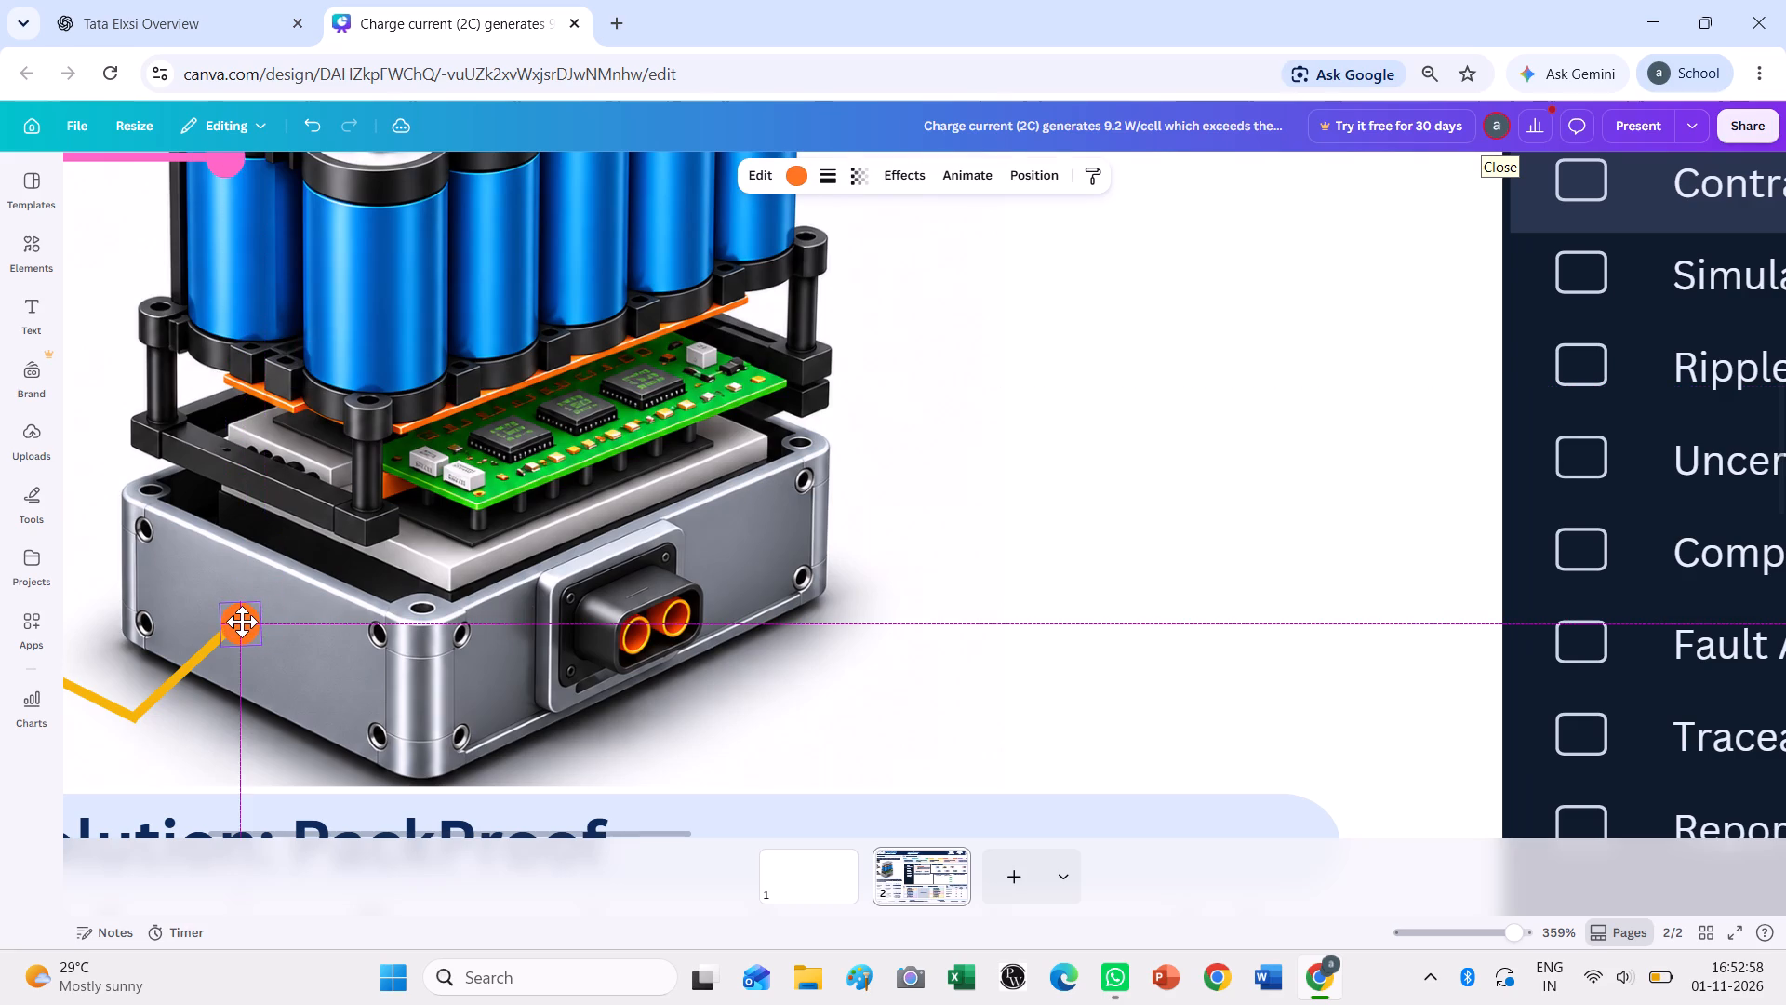
pyautogui.moveTo(242, 622); pyautogui.dragTo(240, 614)
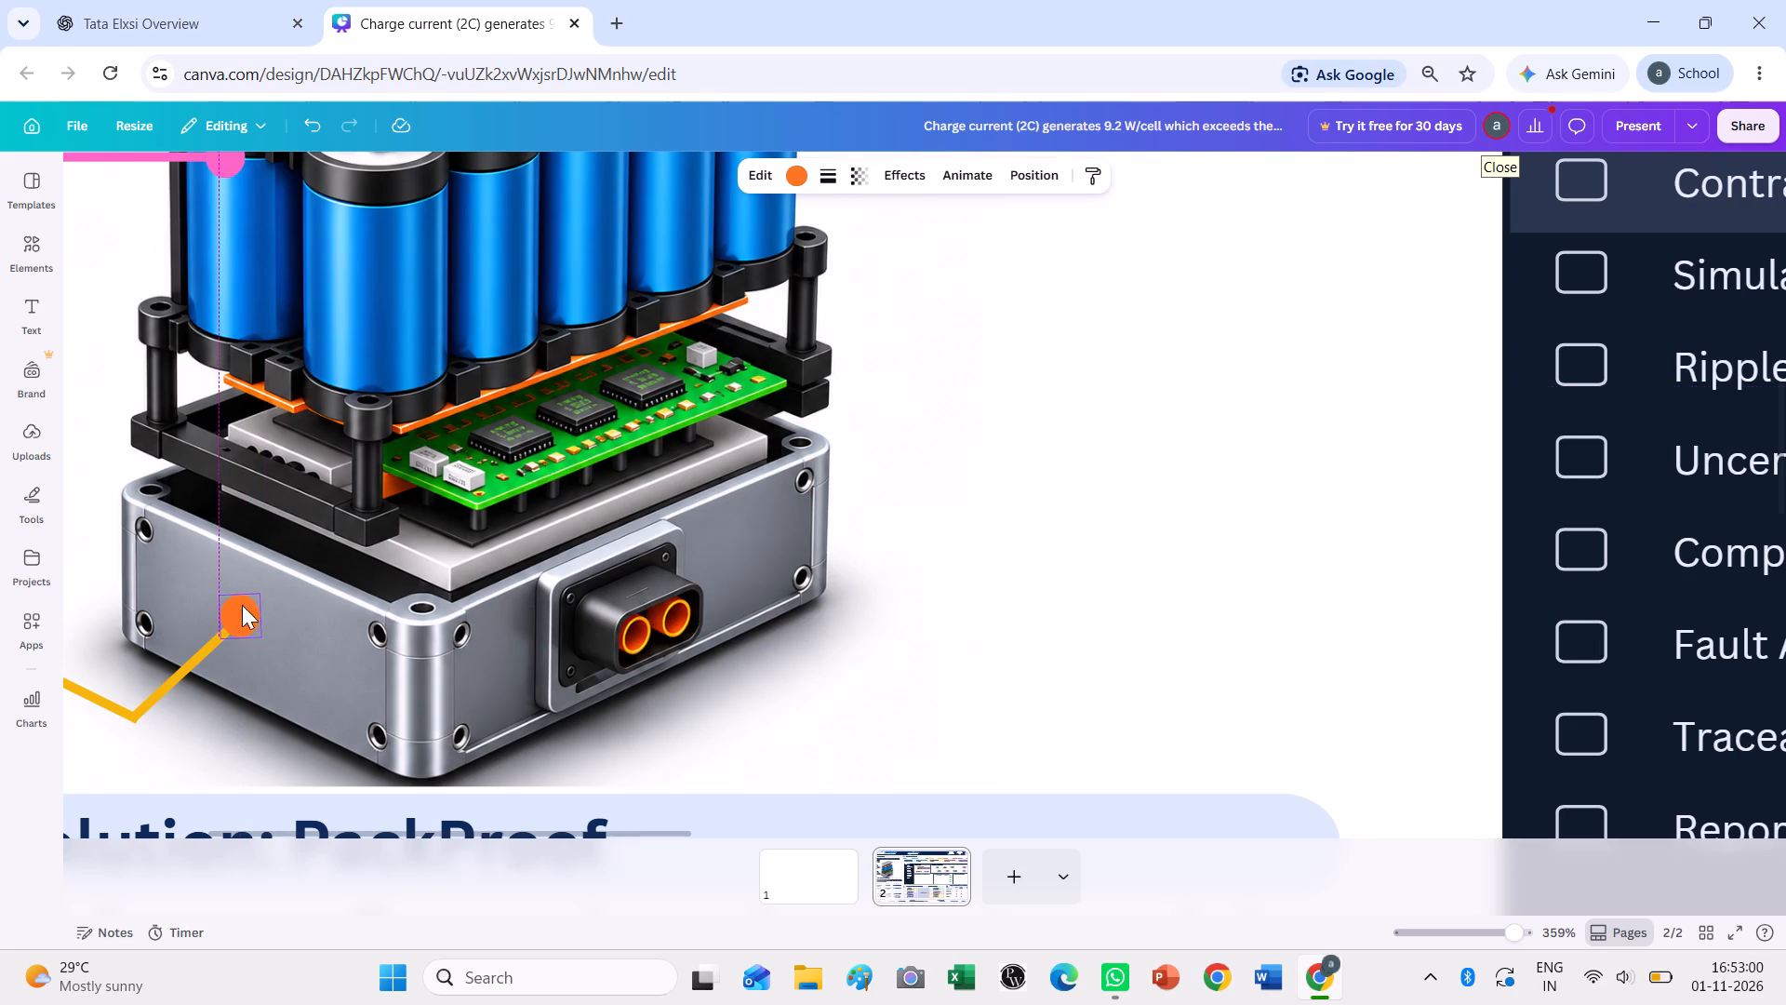
# Recolour the Mechanical pointer's new orange dot to the design's amber yellow, matching its line.
pyautogui.click(788, 172)
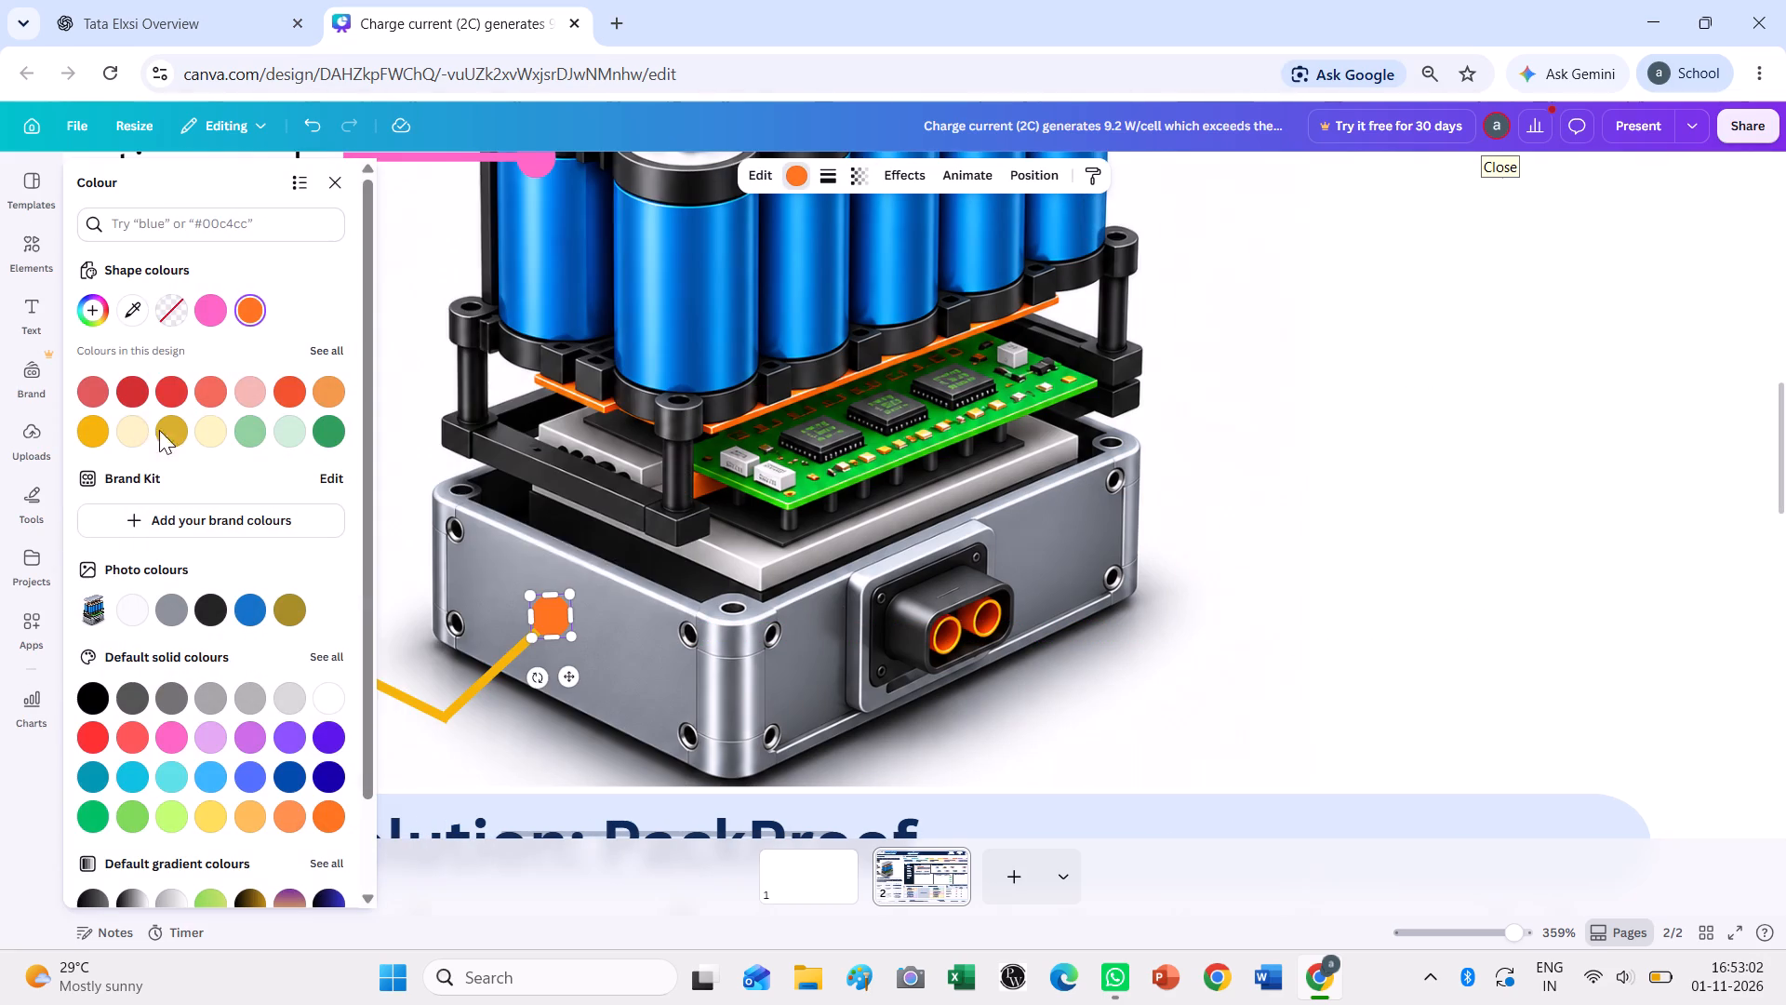
pyautogui.click(101, 439)
pyautogui.click(1446, 482)
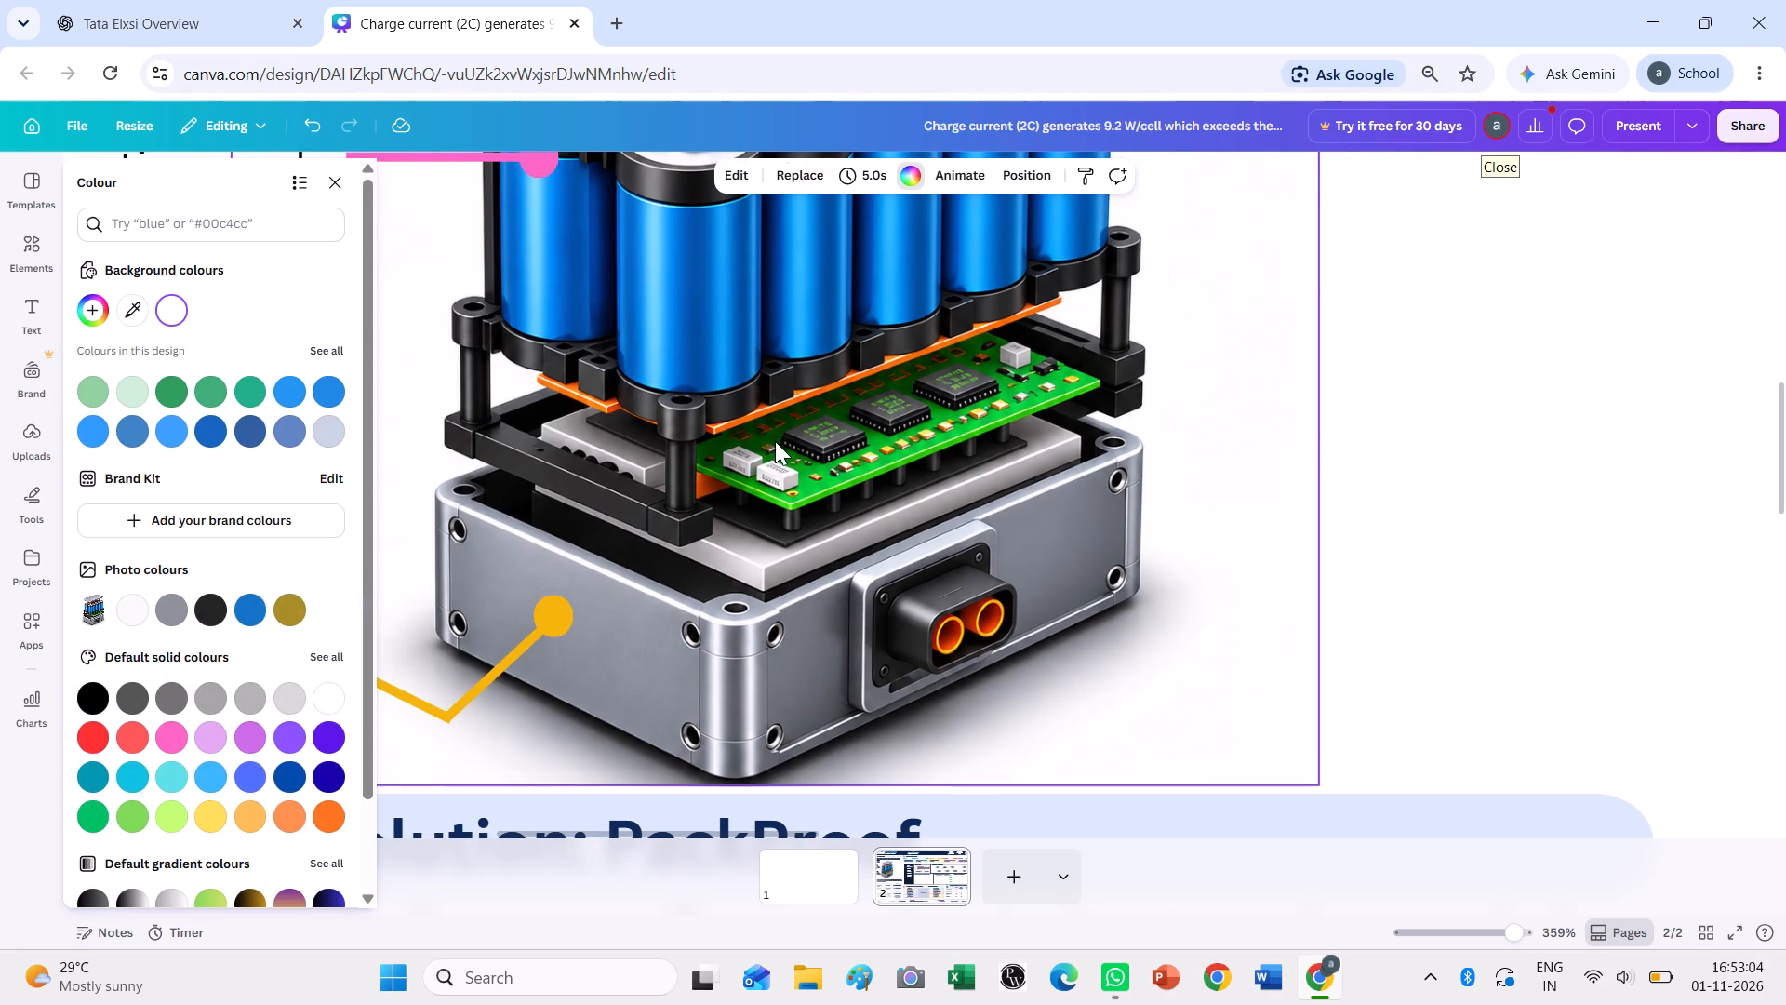
# Check the three coloured pointers beside the battery image, including the Mechanical line, and review the overall poster layout.
pyautogui.keyDown('ctrl'); pyautogui.scroll(-3, 771, 444); pyautogui.keyUp('ctrl')
pyautogui.scroll(2, 771, 444)
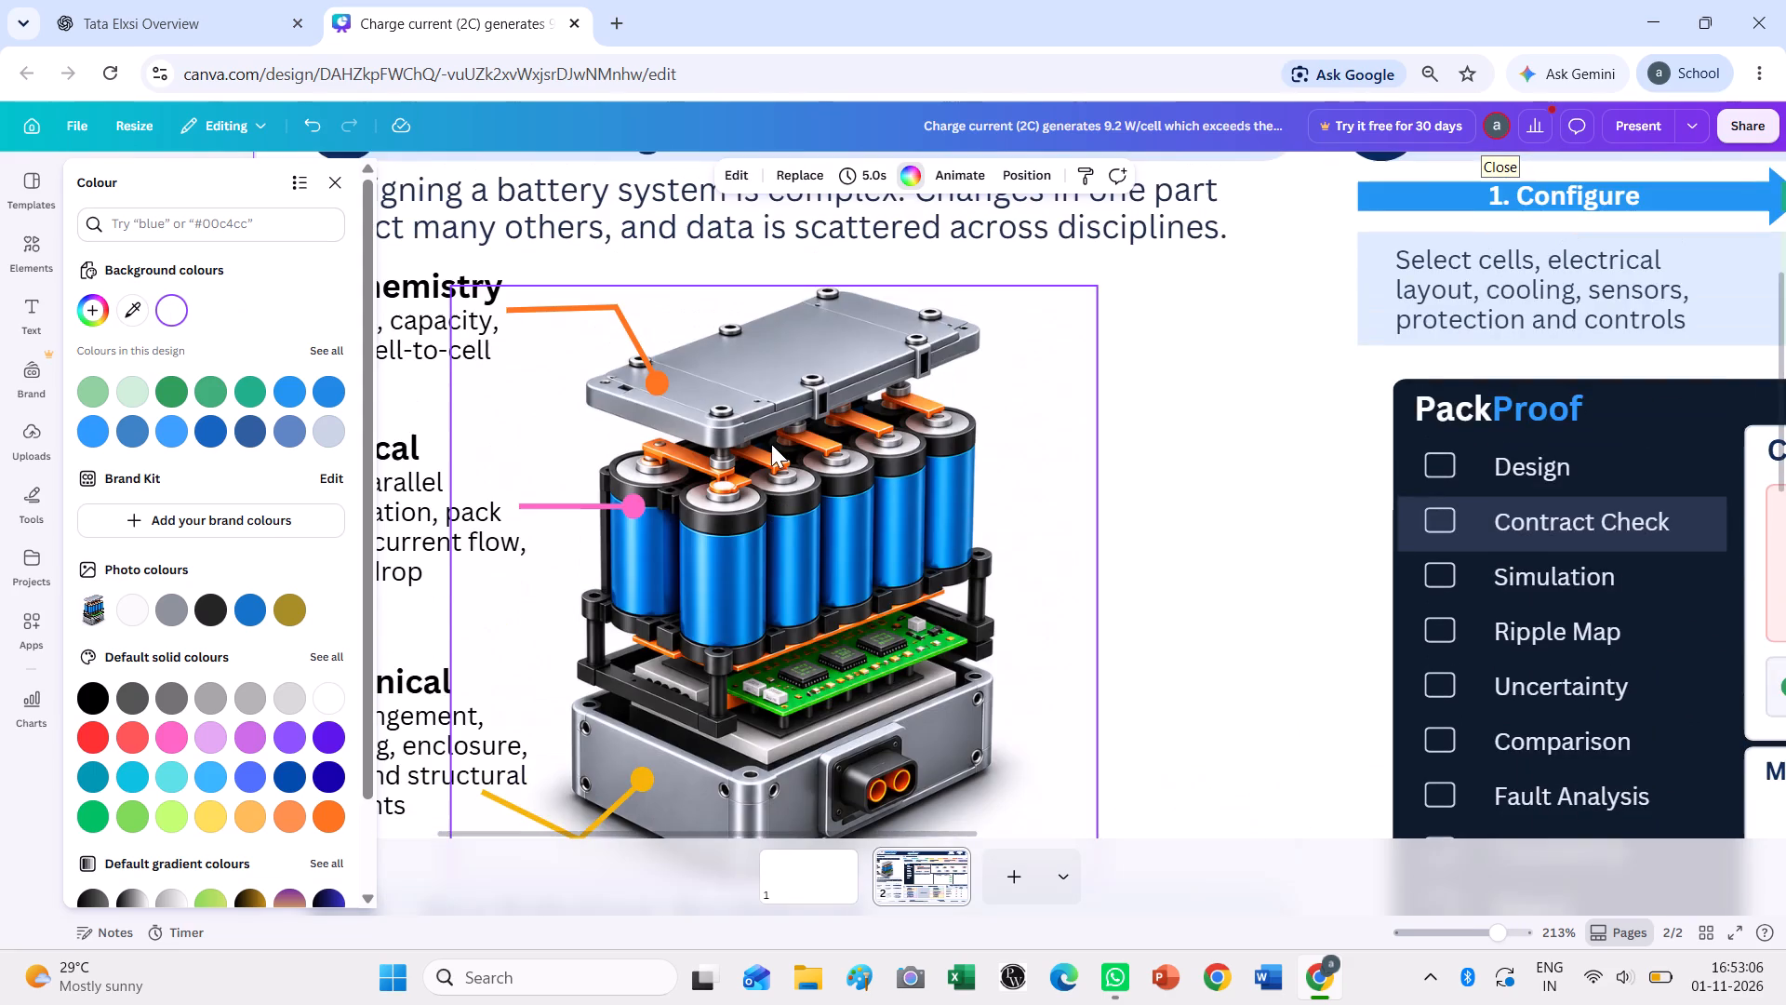
pyautogui.keyDown('ctrl'); pyautogui.scroll(-4, 771, 444); pyautogui.keyUp('ctrl')
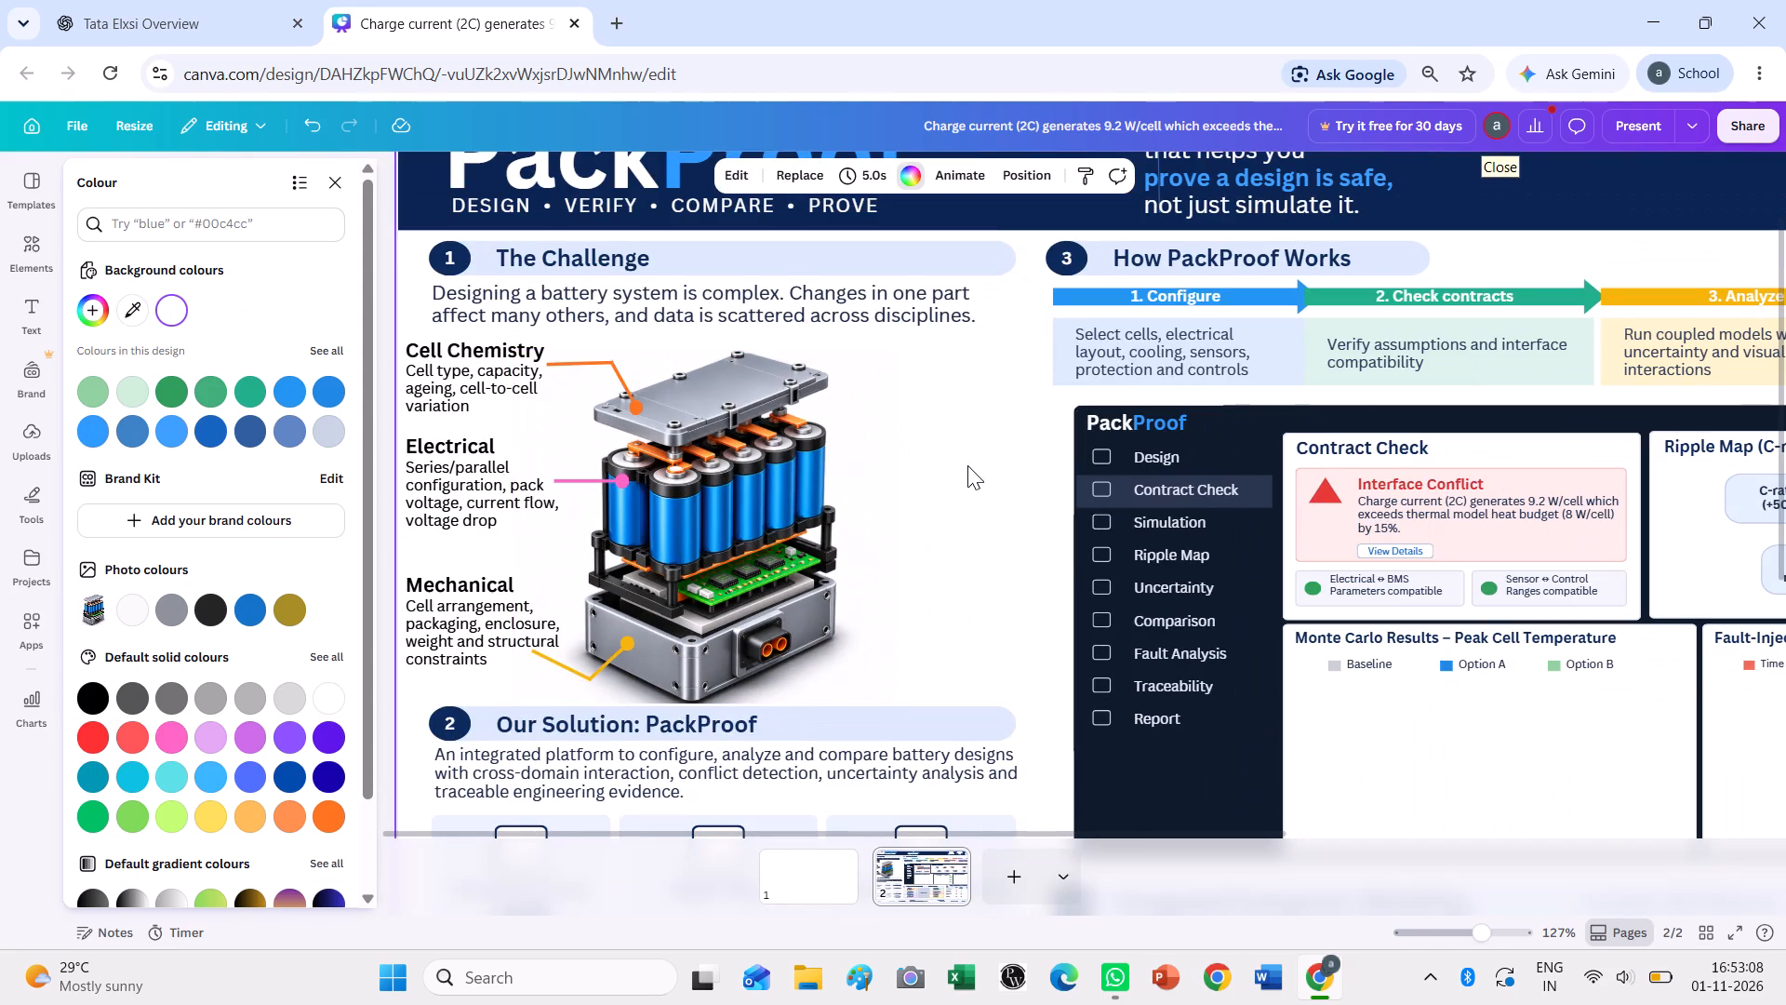
pyautogui.click(560, 663)
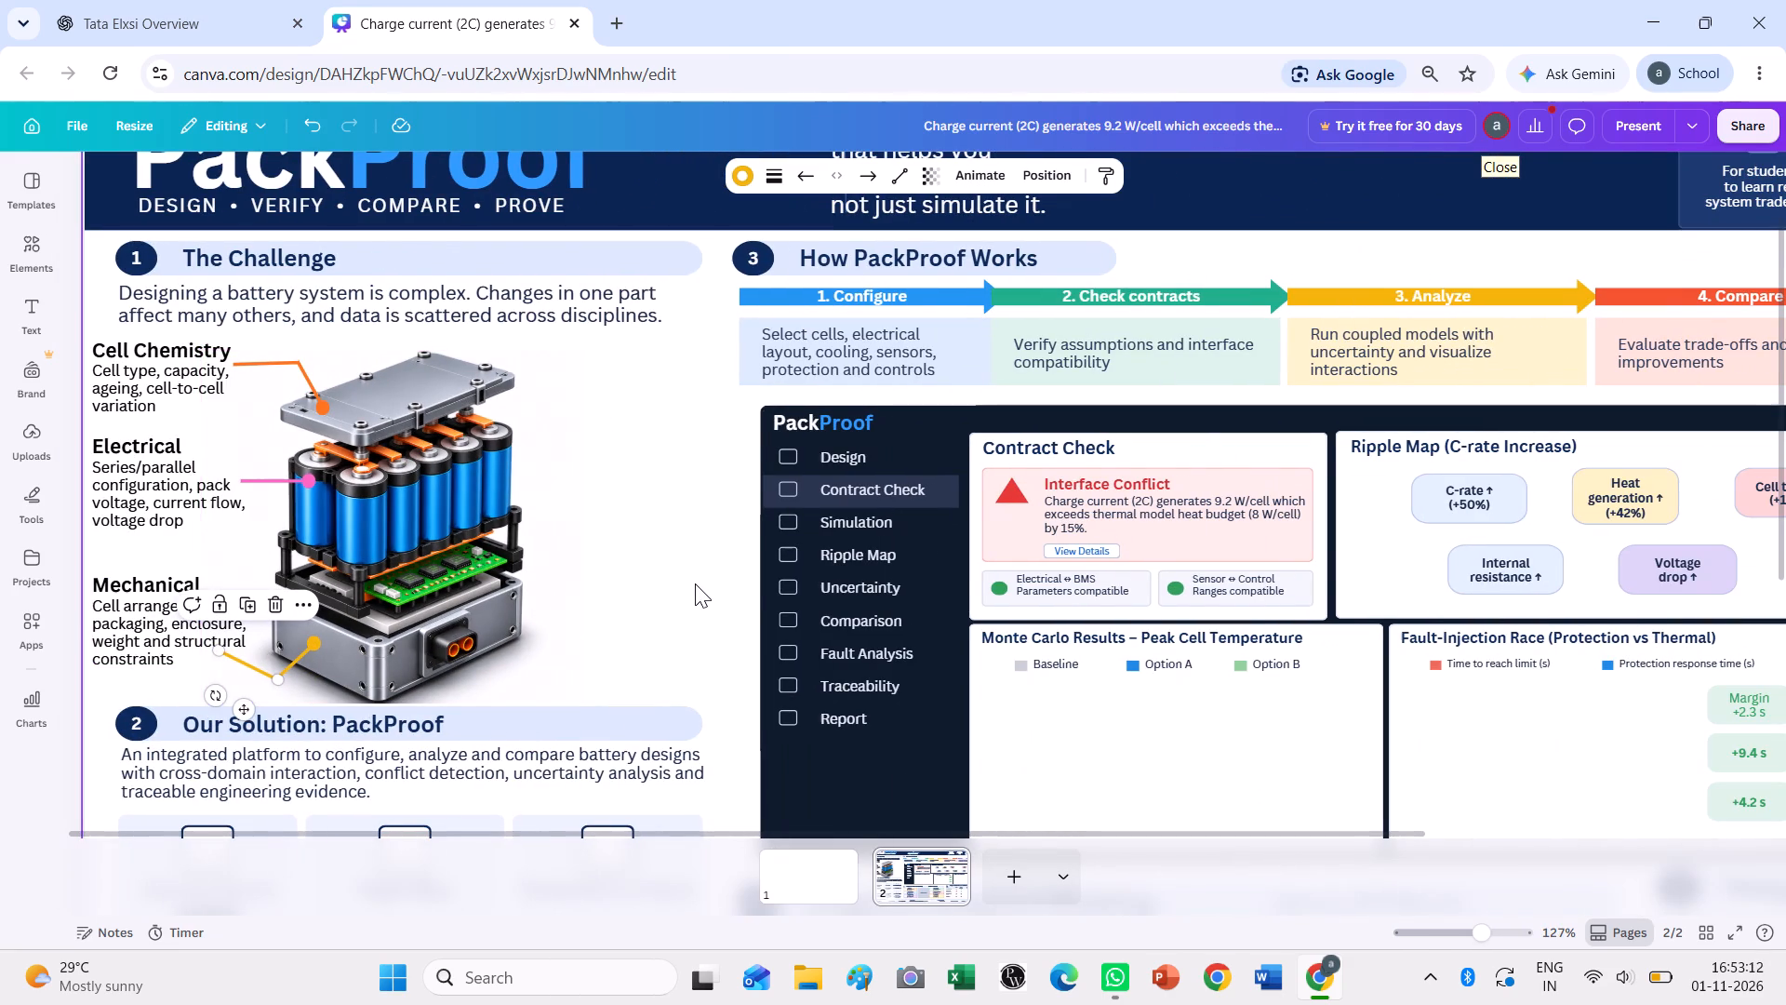
pyautogui.click(695, 583)
pyautogui.keyDown('ctrl'); pyautogui.scroll(-1, 665, 522); pyautogui.keyUp('ctrl')
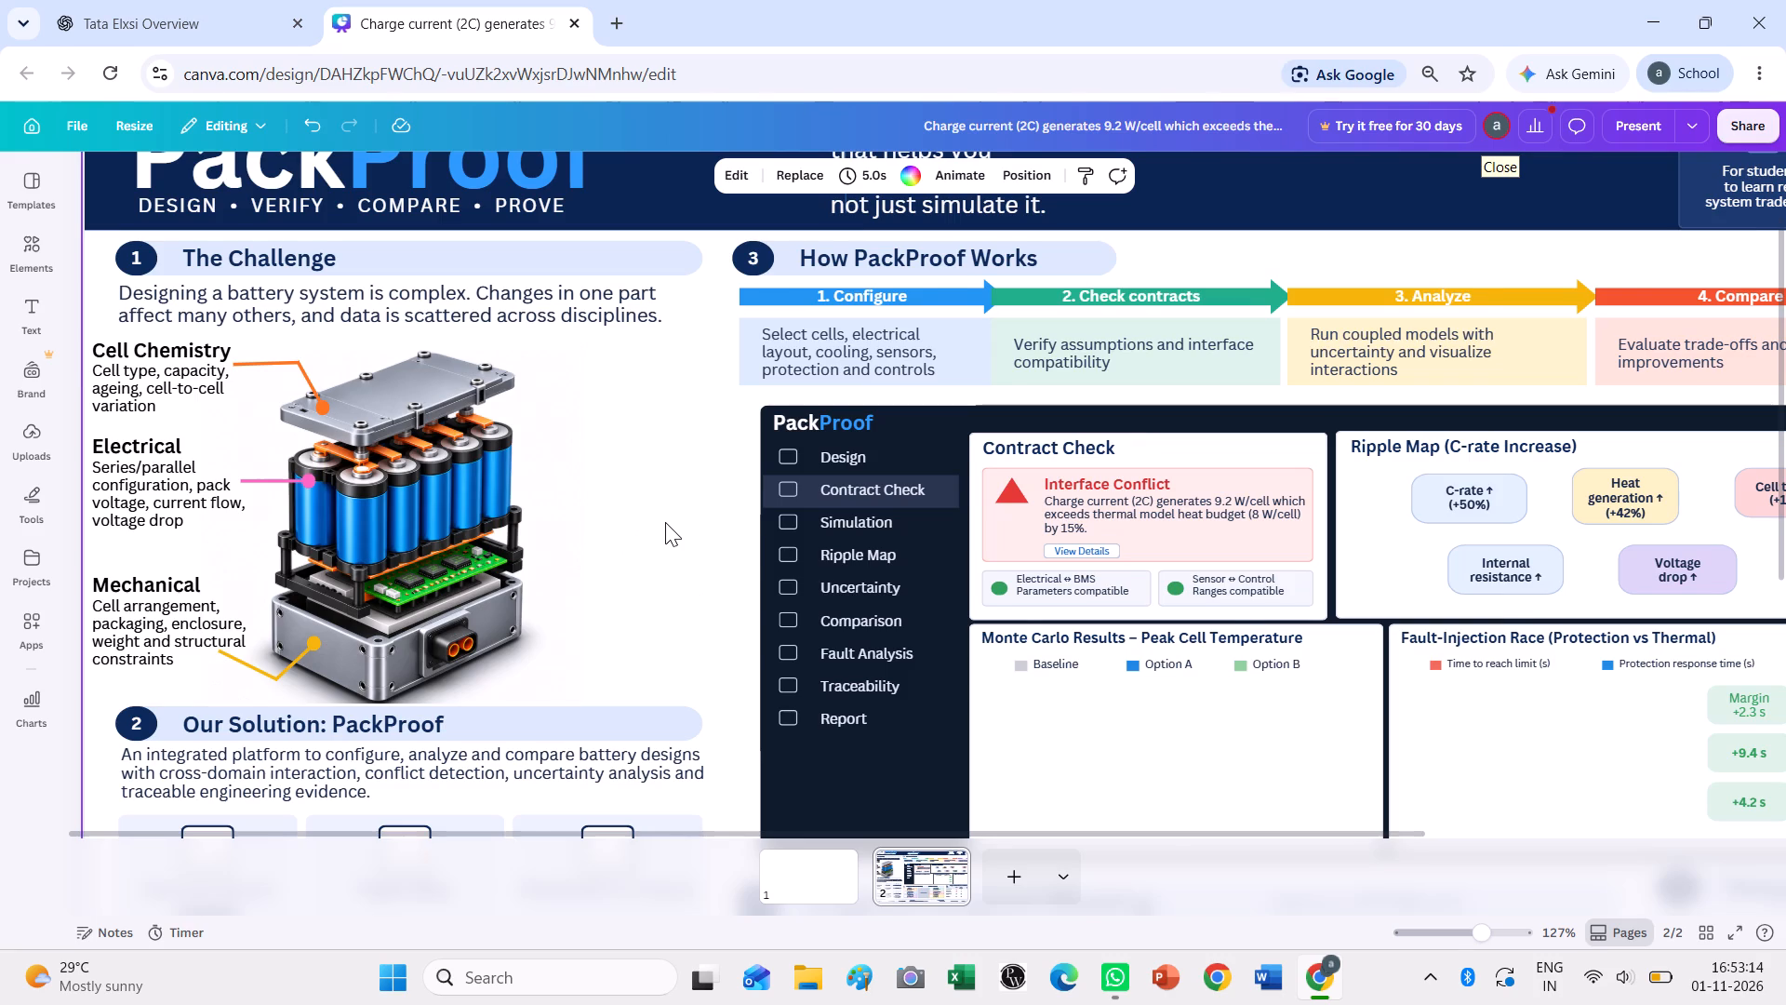
pyautogui.keyDown('ctrl'); pyautogui.scroll(-2, 665, 522); pyautogui.keyUp('ctrl')
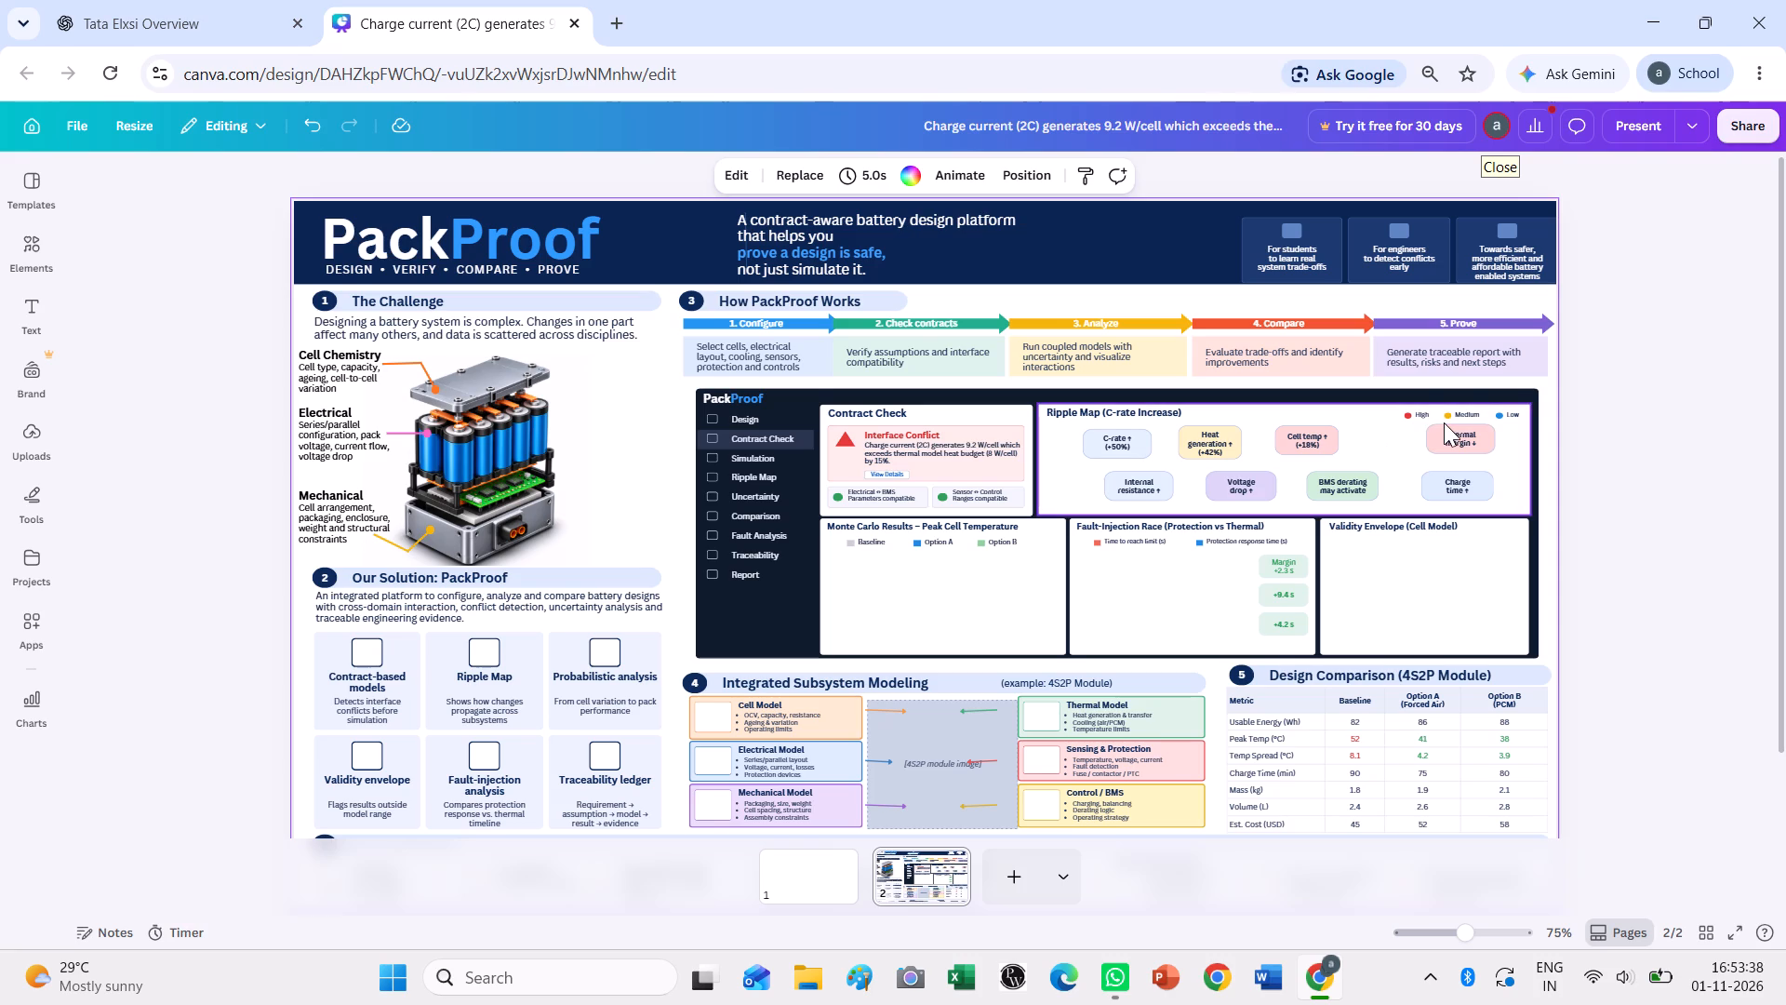
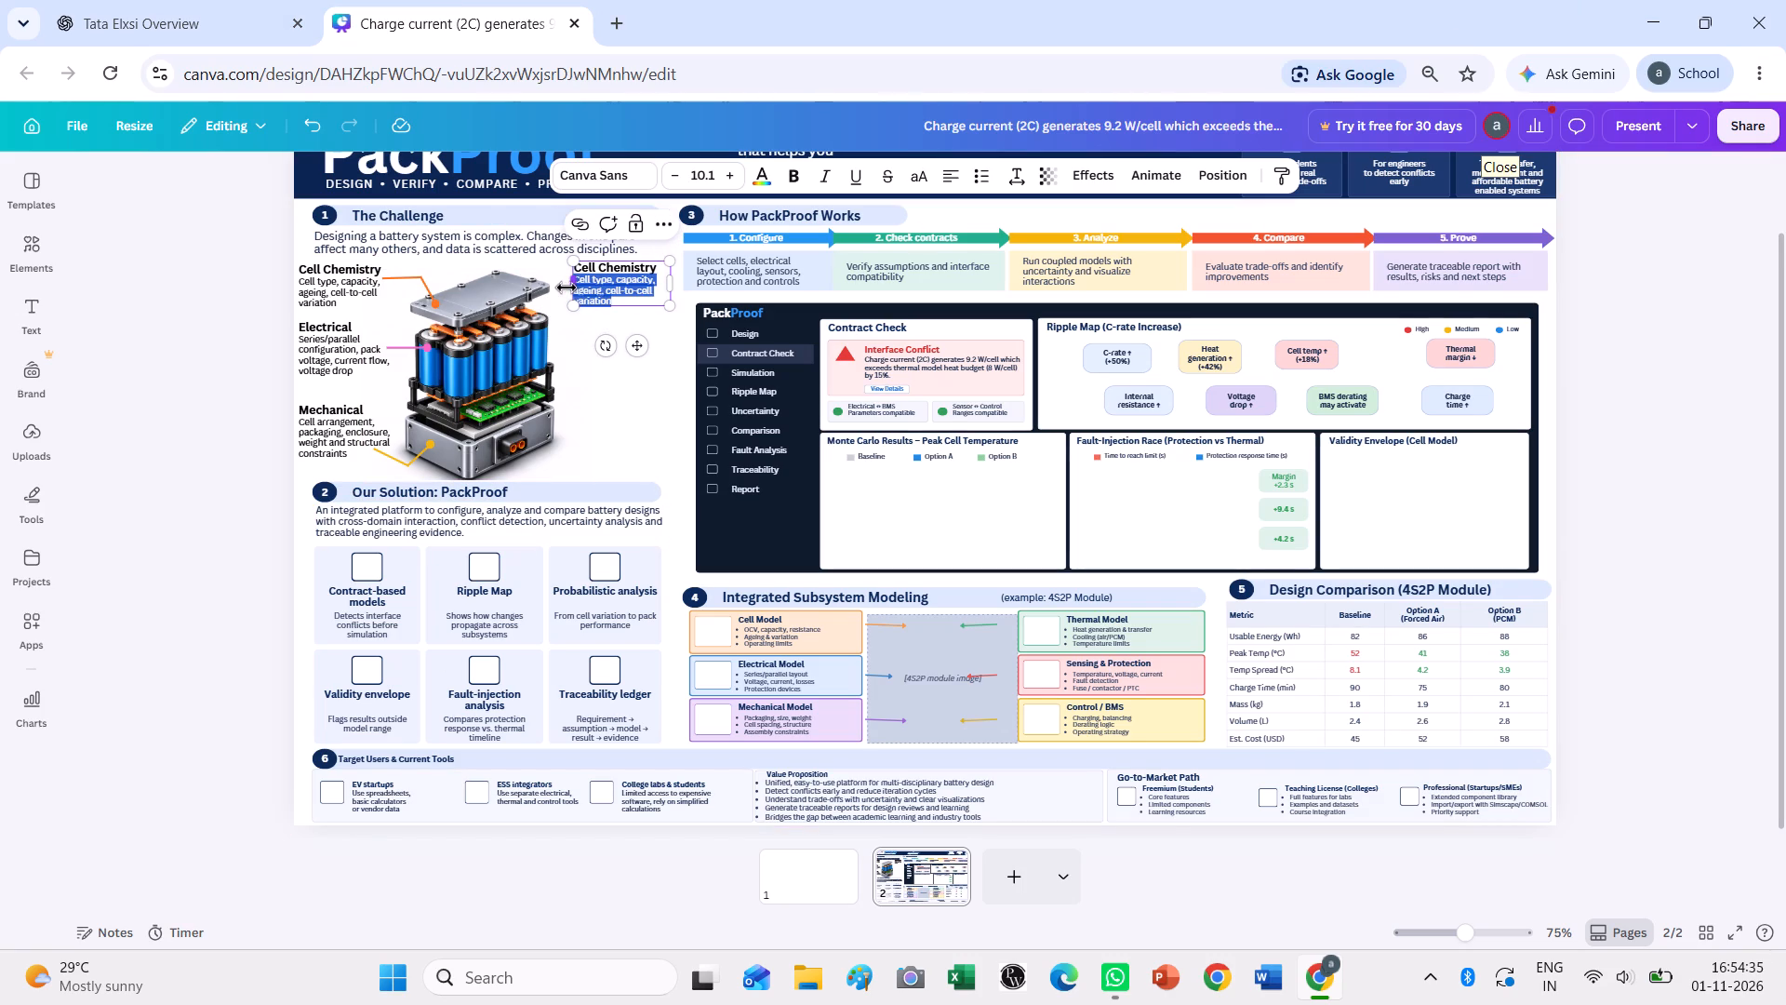
pyautogui.hotkey('ctrl', 'v')
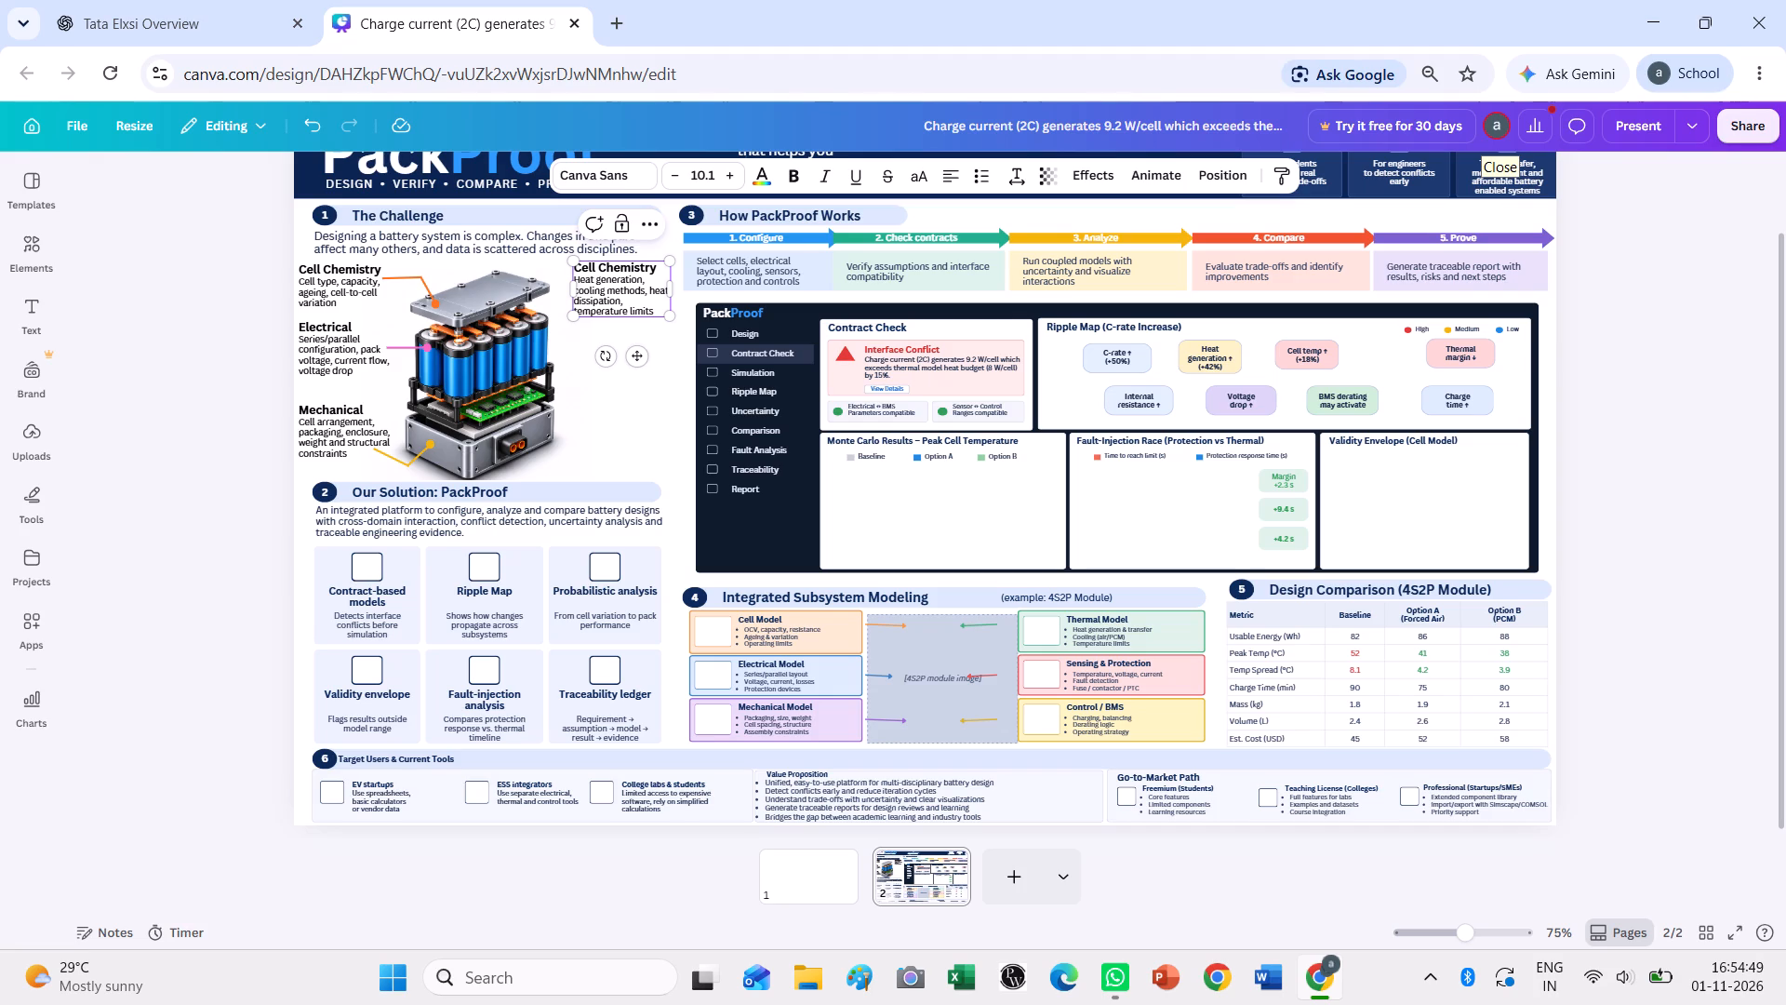
# Shorten the pasted description to "Heat generation, cooling methods, heat dissipation" by removing the temperature limits item.
pyautogui.press('BackSpace')
pyautogui.press('BackSpace')
pyautogui.press('BackSpace')
pyautogui.press('BackSpace')
pyautogui.press('BackSpace')
pyautogui.press('BackSpace')
pyautogui.press('BackSpace')
pyautogui.press('BackSpace')
pyautogui.press('BackSpace')
pyautogui.press('BackSpace')
pyautogui.press('BackSpace')
pyautogui.press('BackSpace')
pyautogui.press('BackSpace')
pyautogui.press('BackSpace')
pyautogui.press('BackSpace')
pyautogui.press('BackSpace')
pyautogui.press('BackSpace')
pyautogui.press('BackSpace')
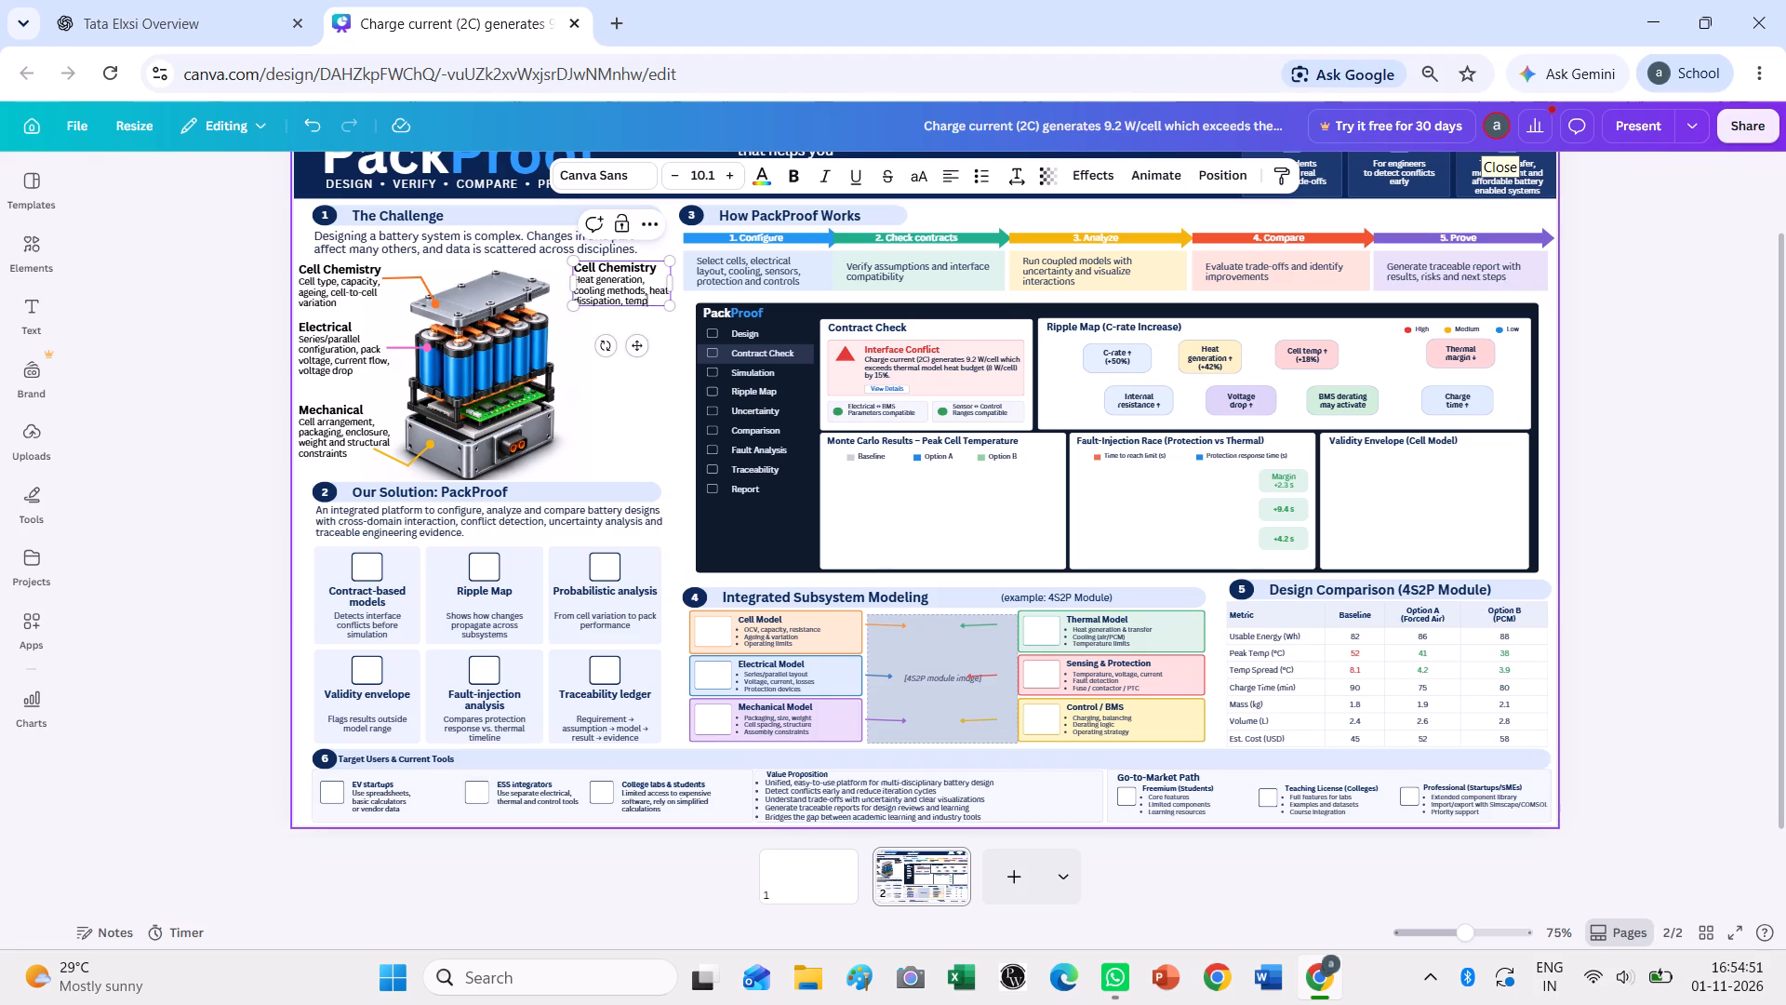
pyautogui.press('BackSpace')
pyautogui.press('BackSpace')
# Change the duplicated block's heading to "Thermal".
pyautogui.moveTo(660, 262); pyautogui.dragTo(571, 265)
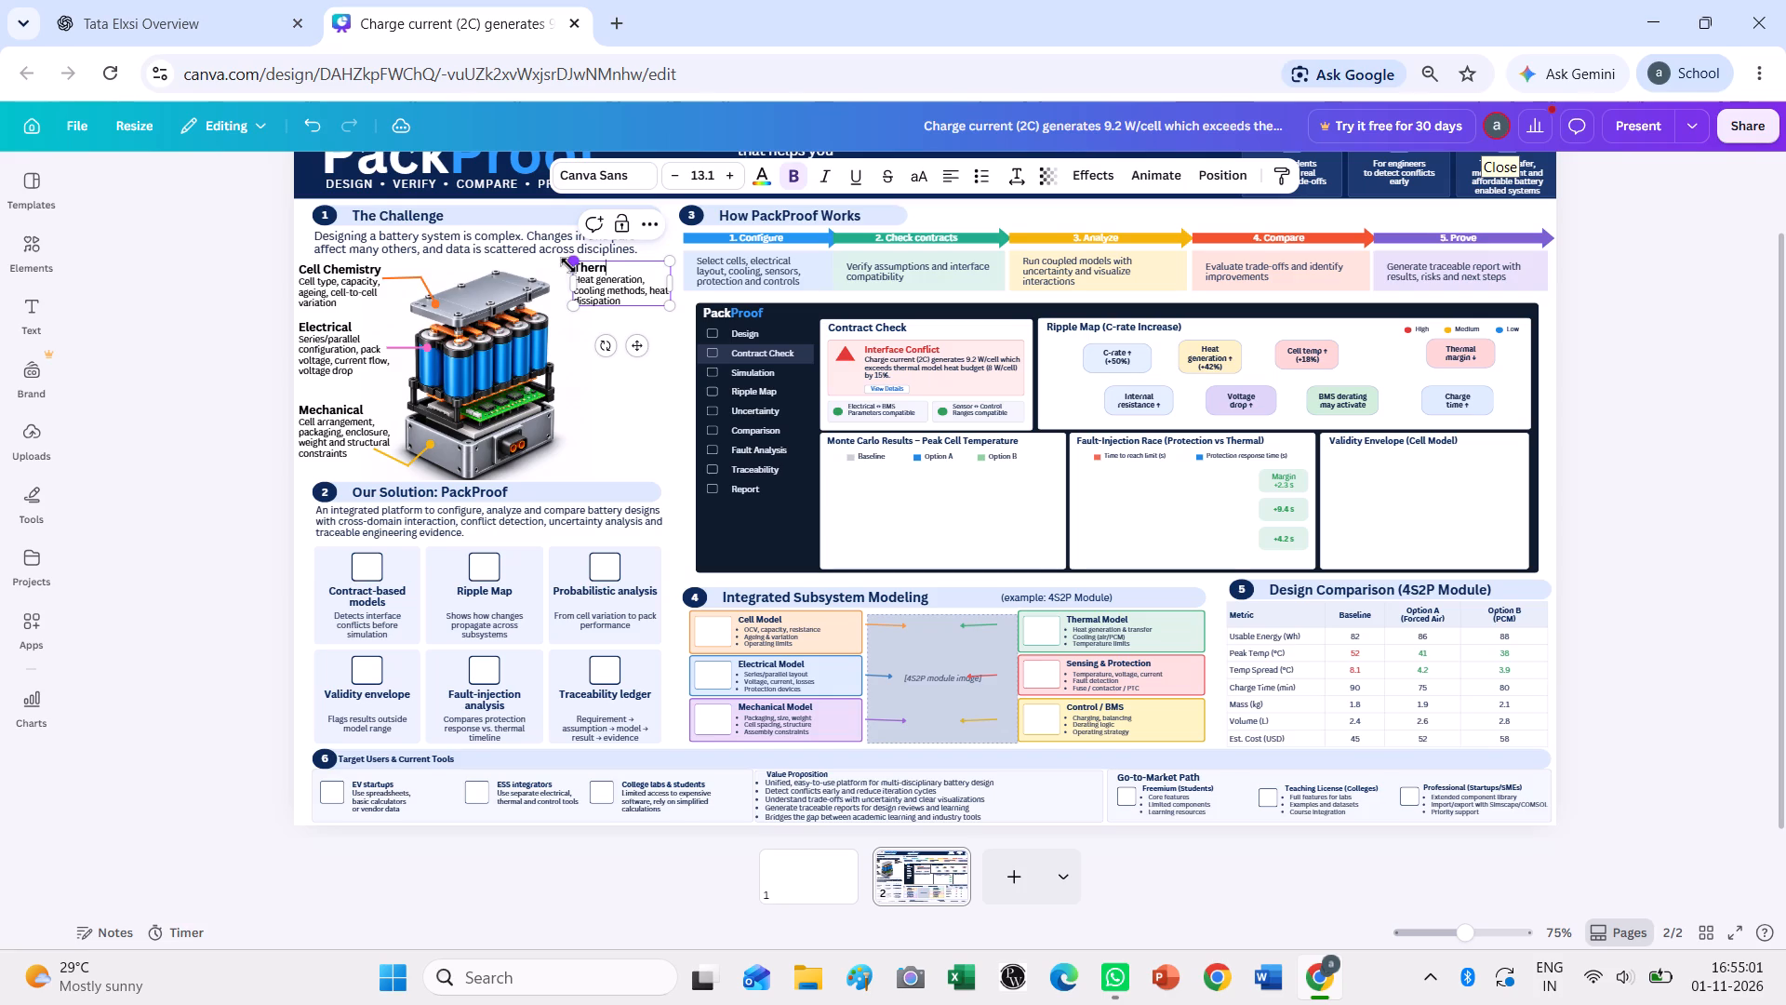
pyautogui.press('BackSpace')
pyautogui.press('BackSpace')
pyautogui.write('mal')
pyautogui.press('BackSpace')
pyautogui.press('BackSpace')
pyautogui.press('BackSpace')
pyautogui.press('BackSpace')
pyautogui.write('mal')
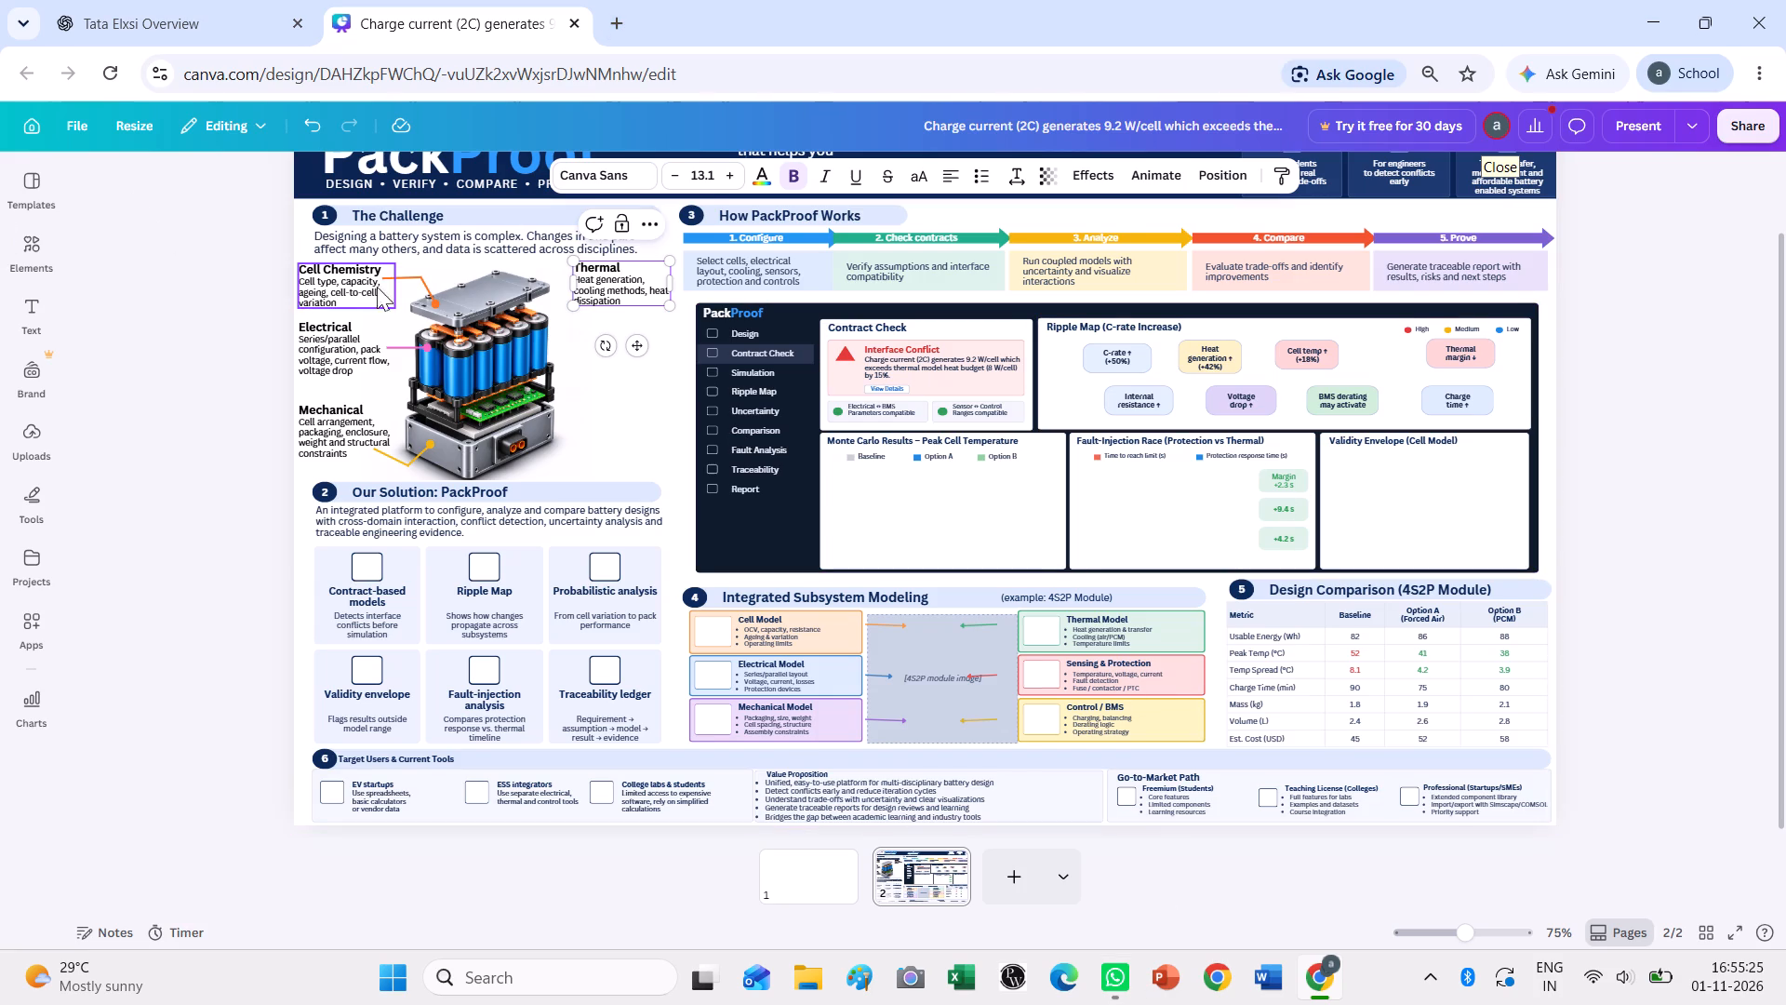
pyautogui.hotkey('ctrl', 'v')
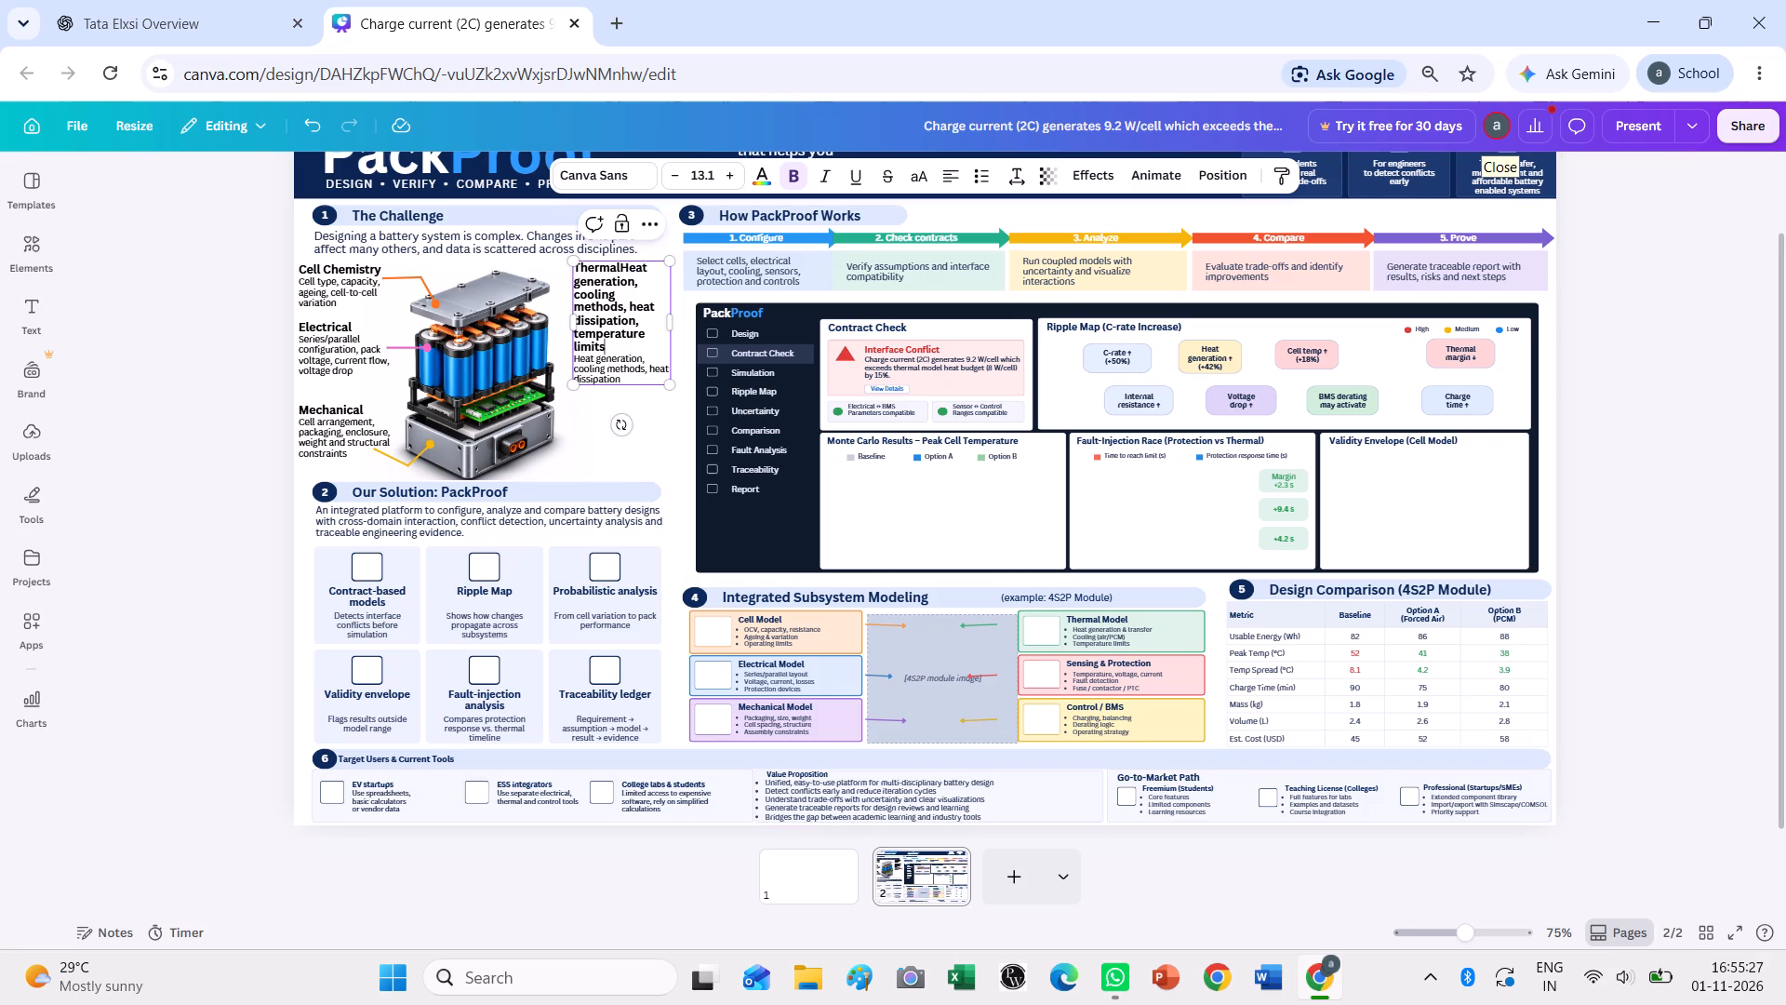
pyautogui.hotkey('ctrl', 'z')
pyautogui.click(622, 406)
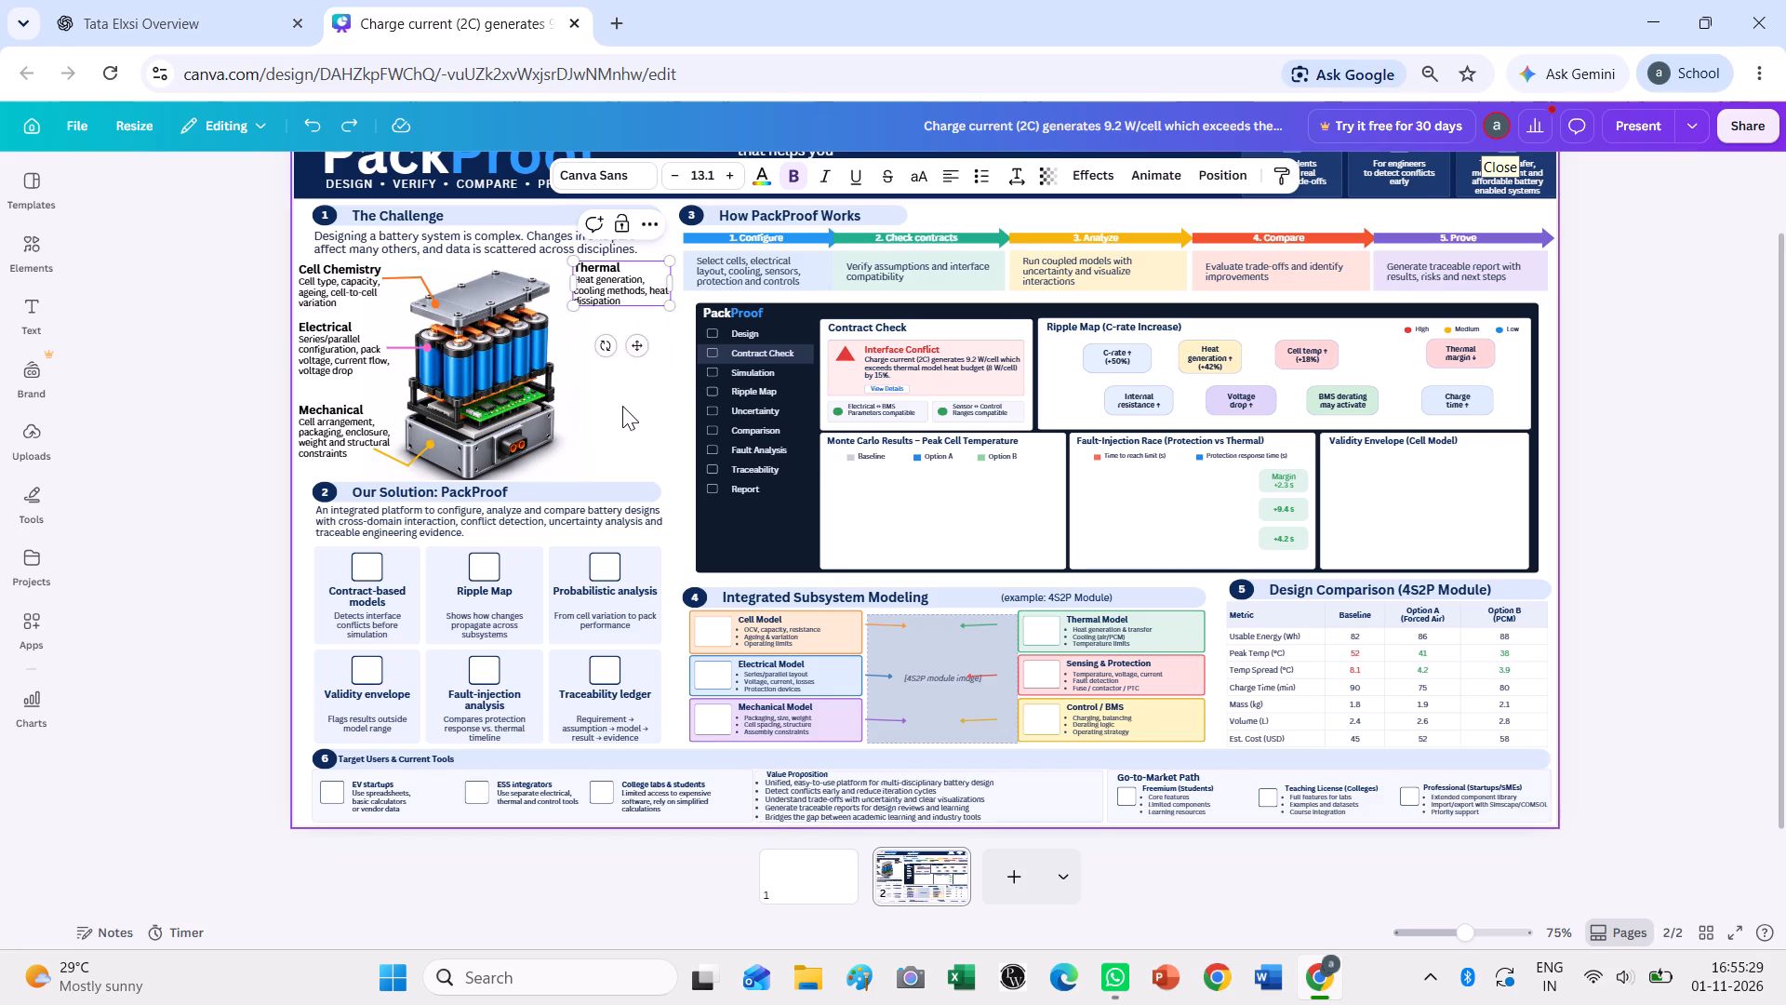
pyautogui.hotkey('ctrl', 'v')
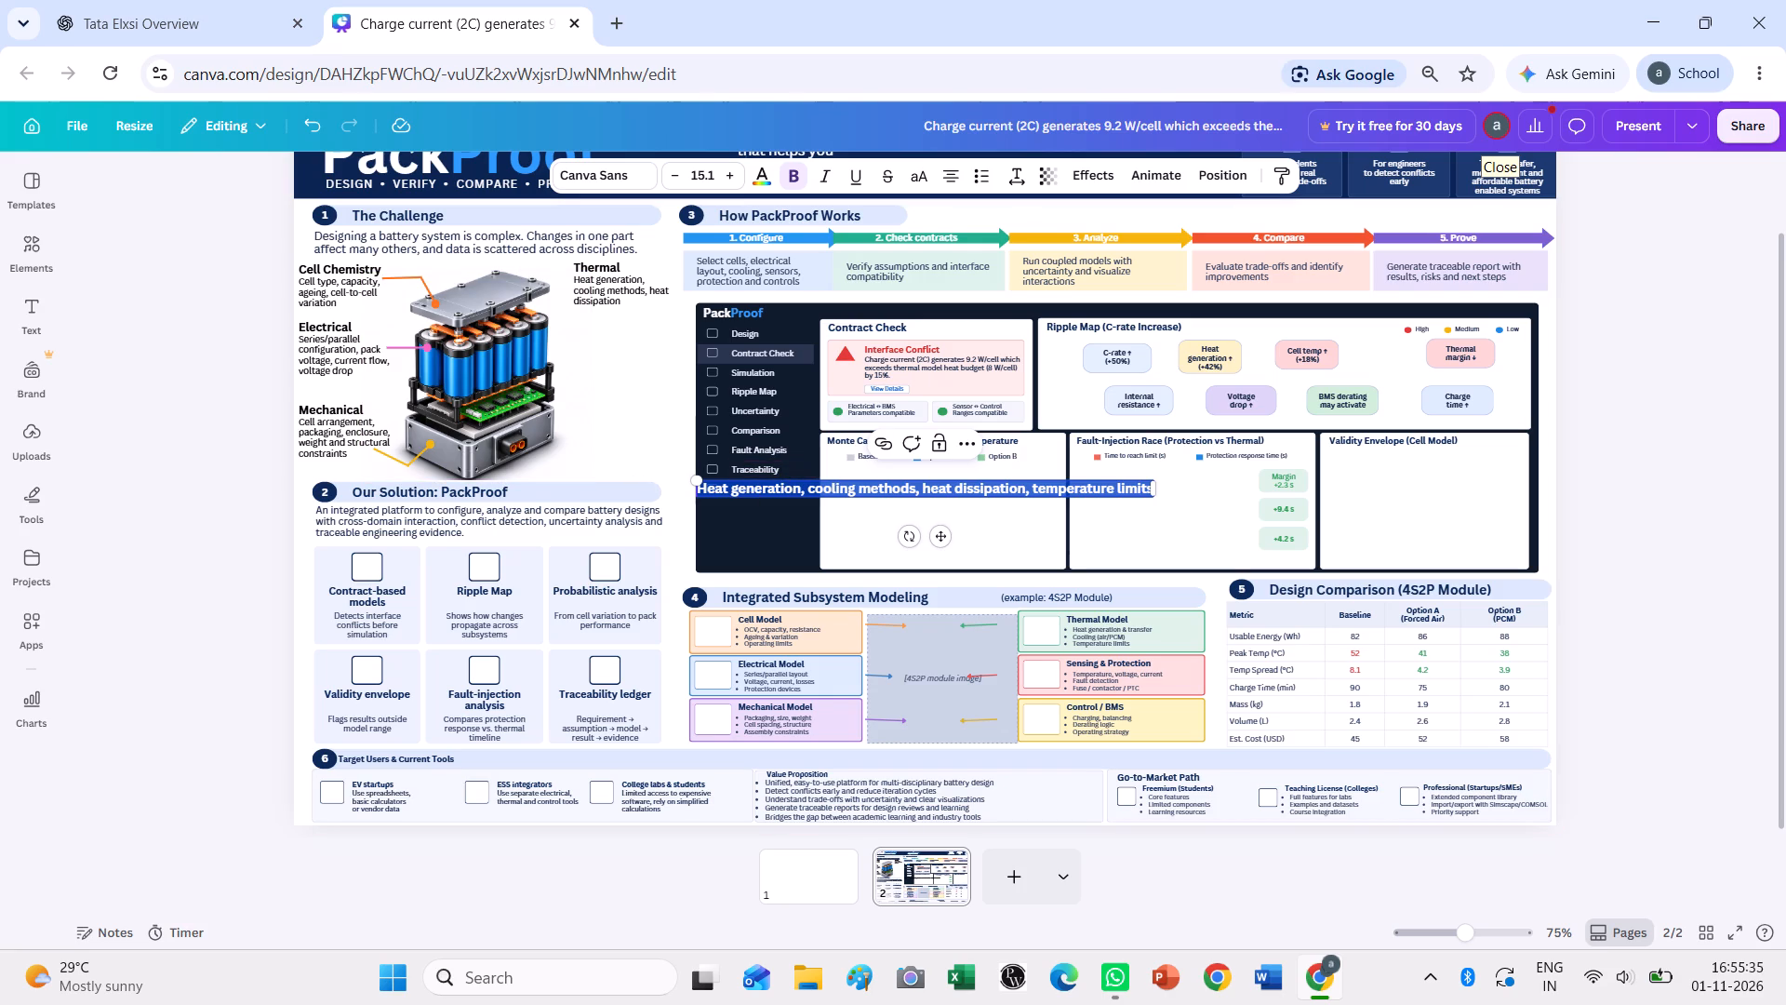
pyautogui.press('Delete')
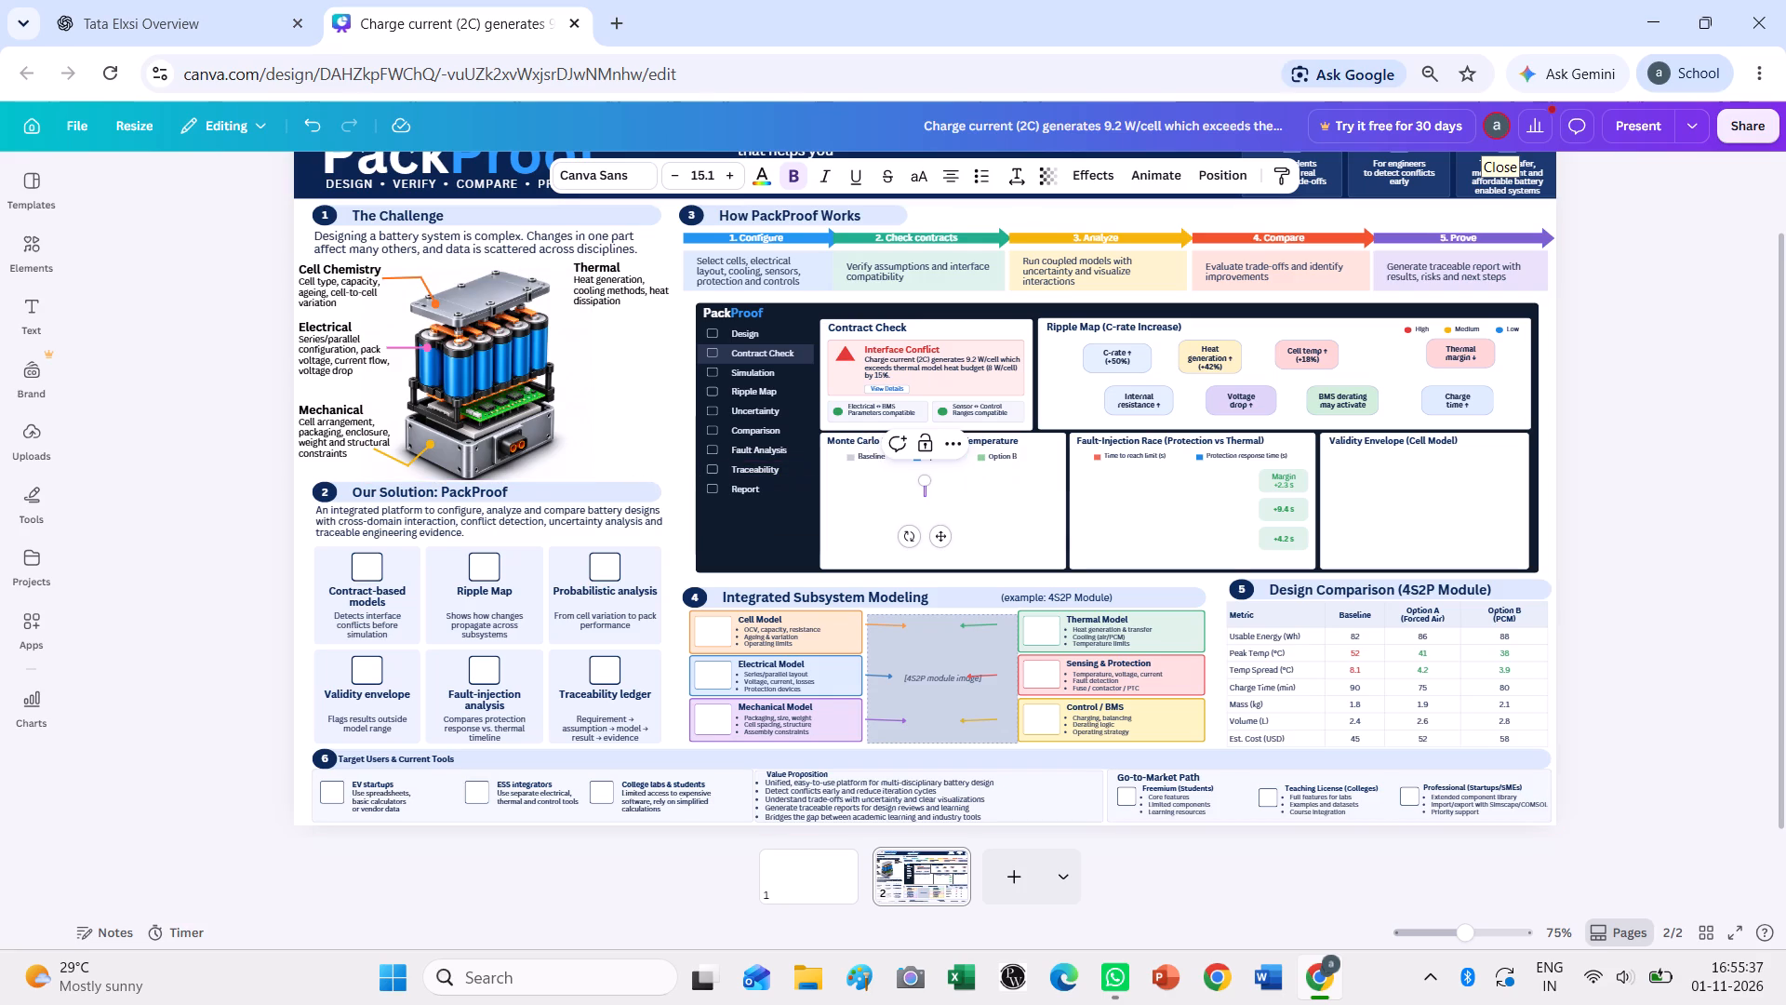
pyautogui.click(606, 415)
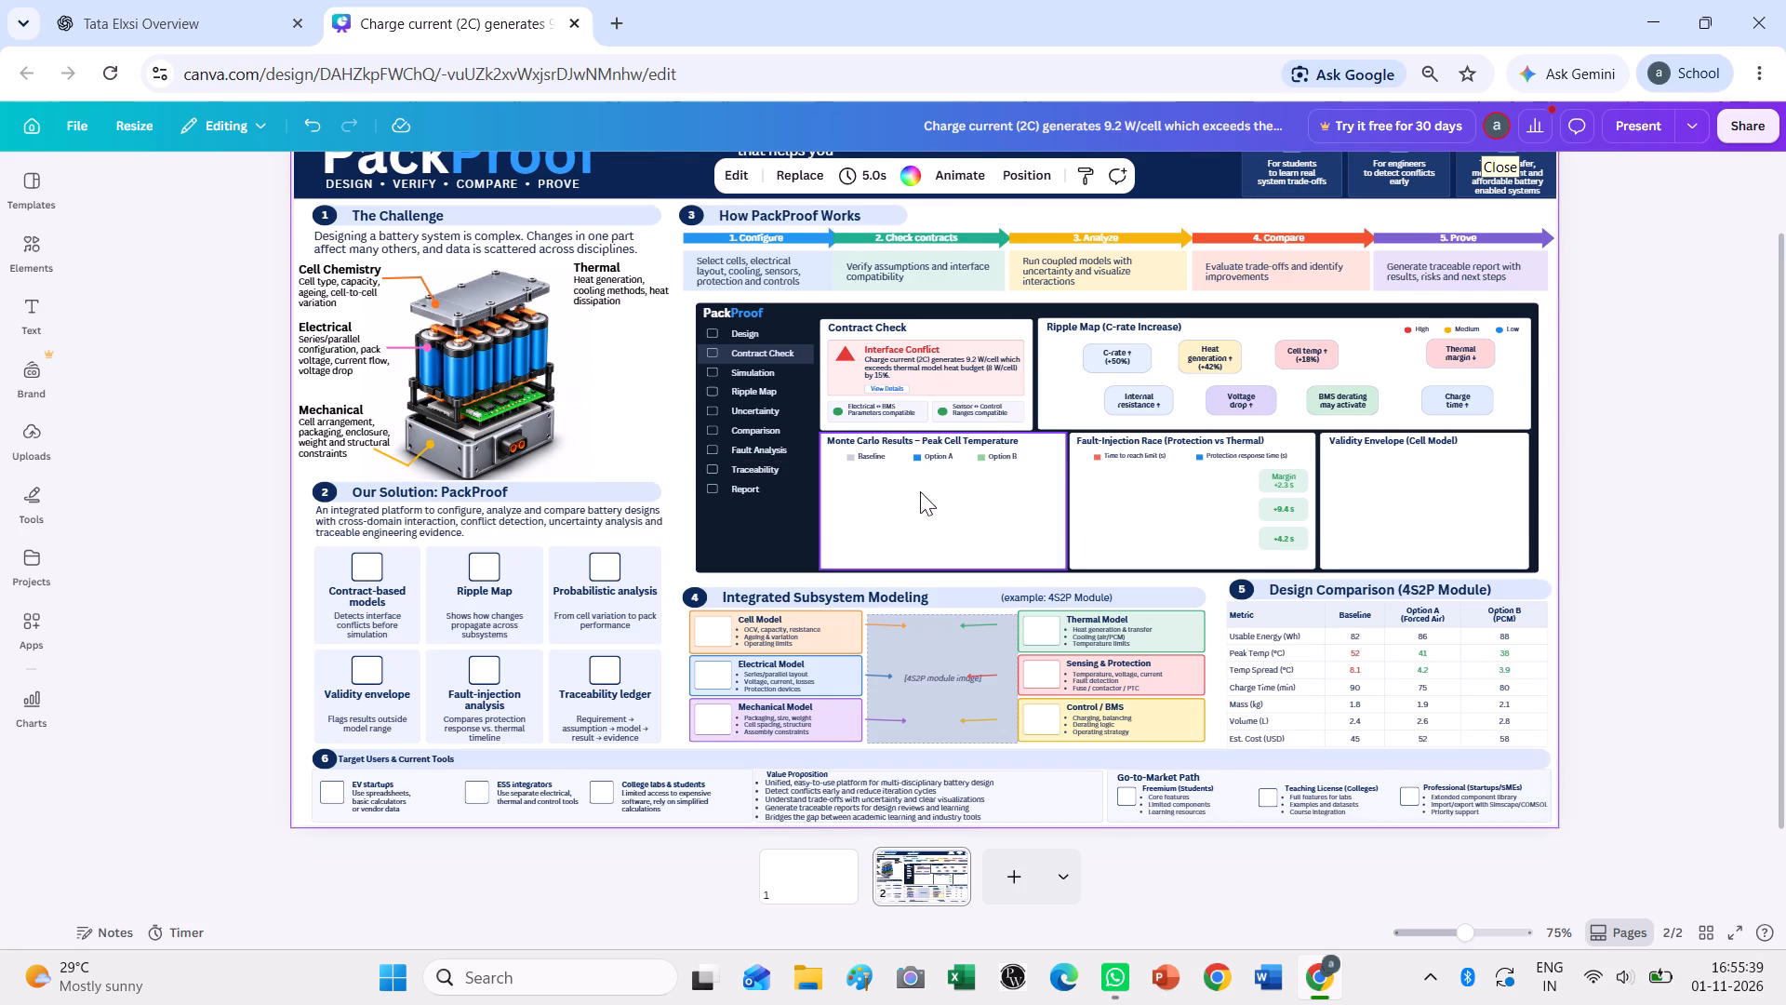
# Duplicate the original Cell Chemistry text block and place the copy below the Thermal block, opposite the Electrical label.
pyautogui.click(337, 268)
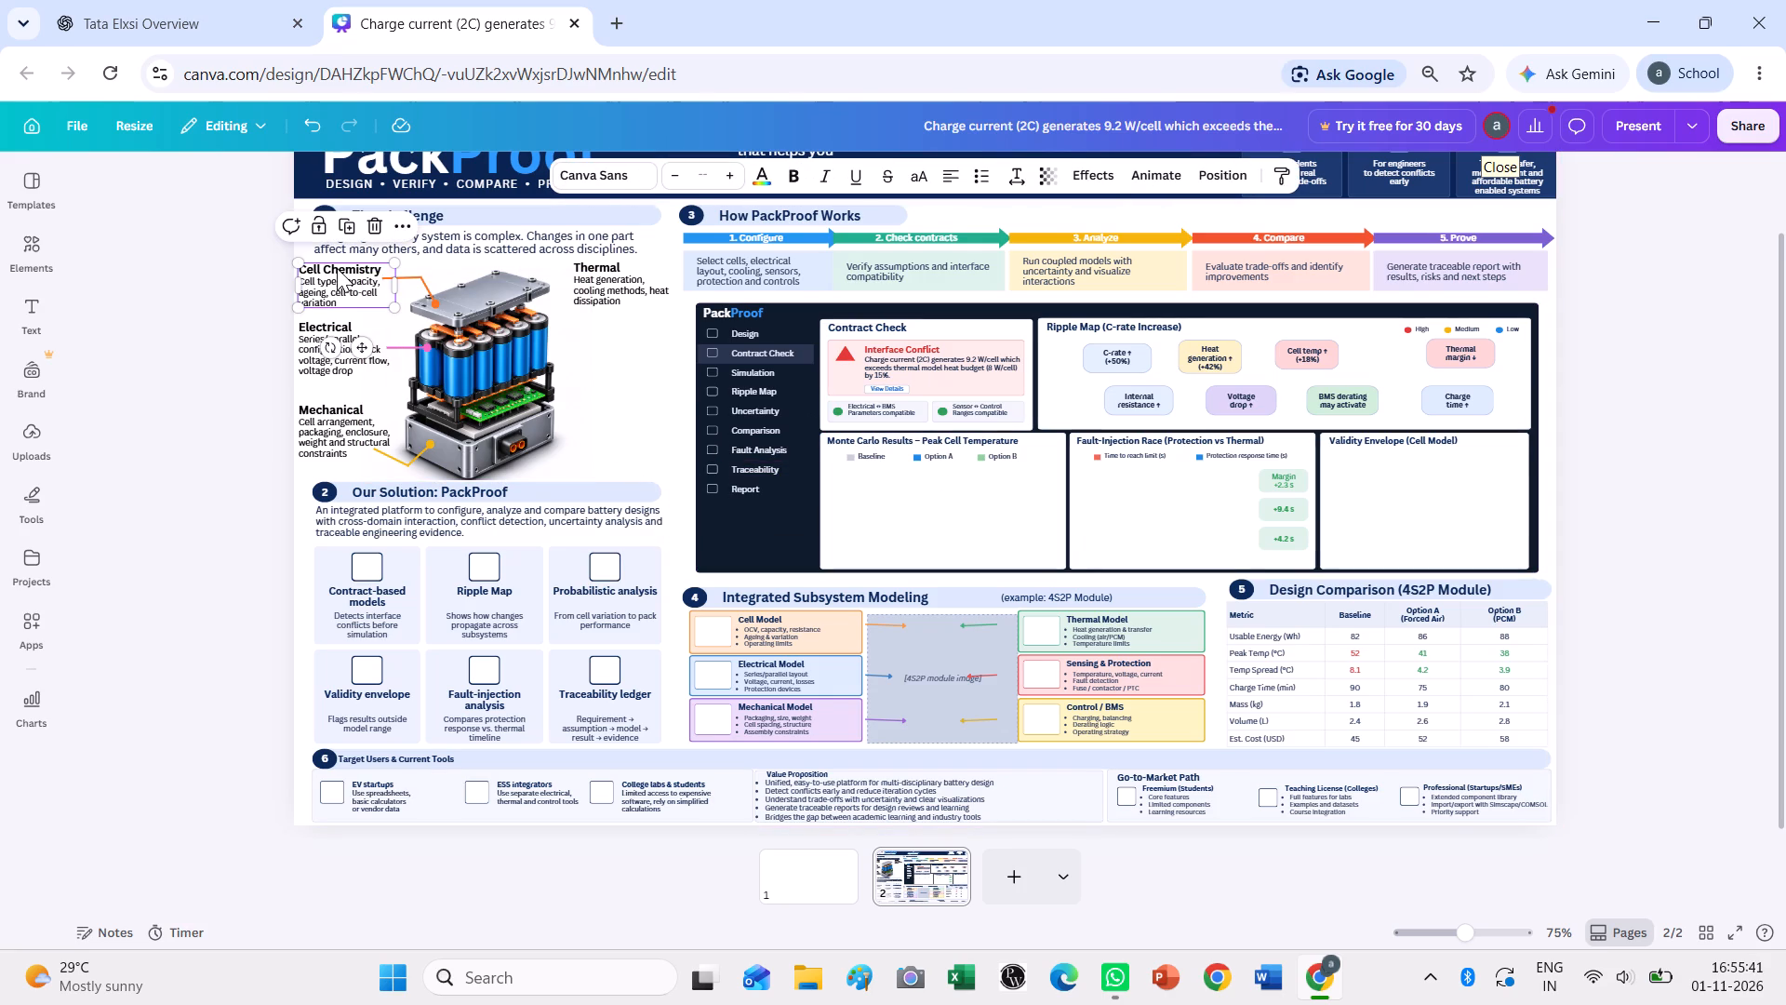
pyautogui.hotkey('ctrl', 'c')
pyautogui.hotkey('ctrl', 'v')
pyautogui.moveTo(345, 300); pyautogui.dragTo(620, 343)
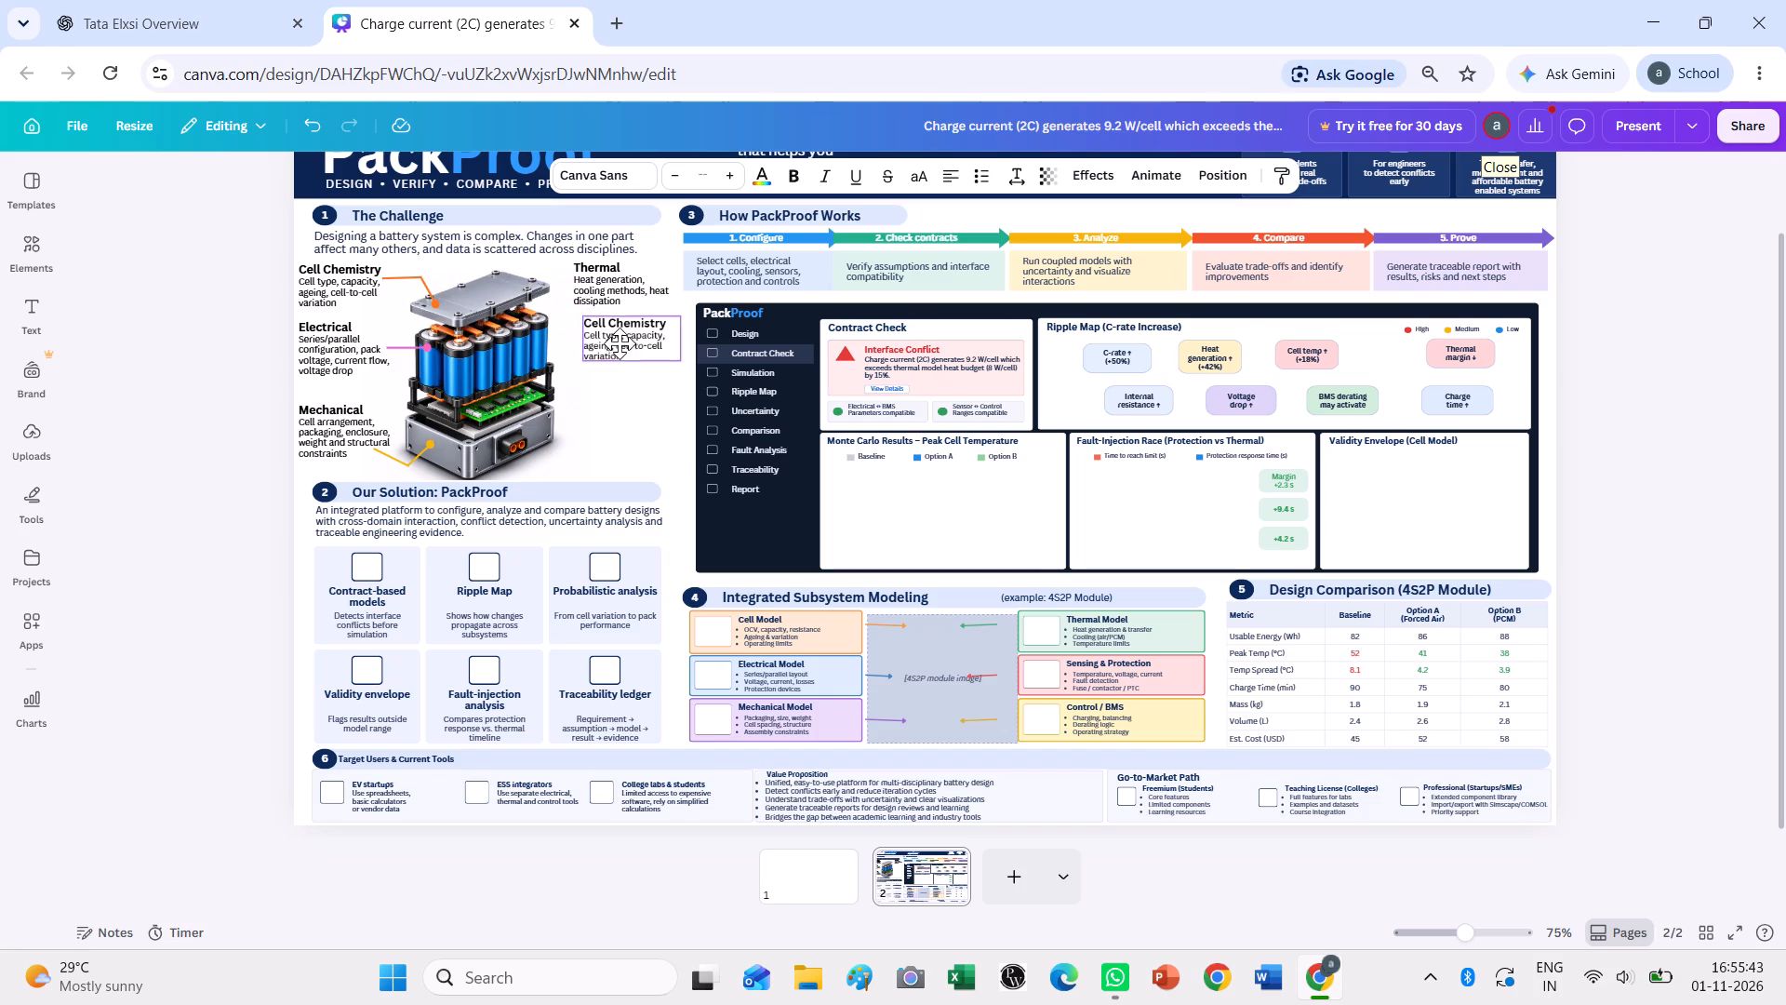
pyautogui.moveTo(620, 343); pyautogui.dragTo(607, 348)
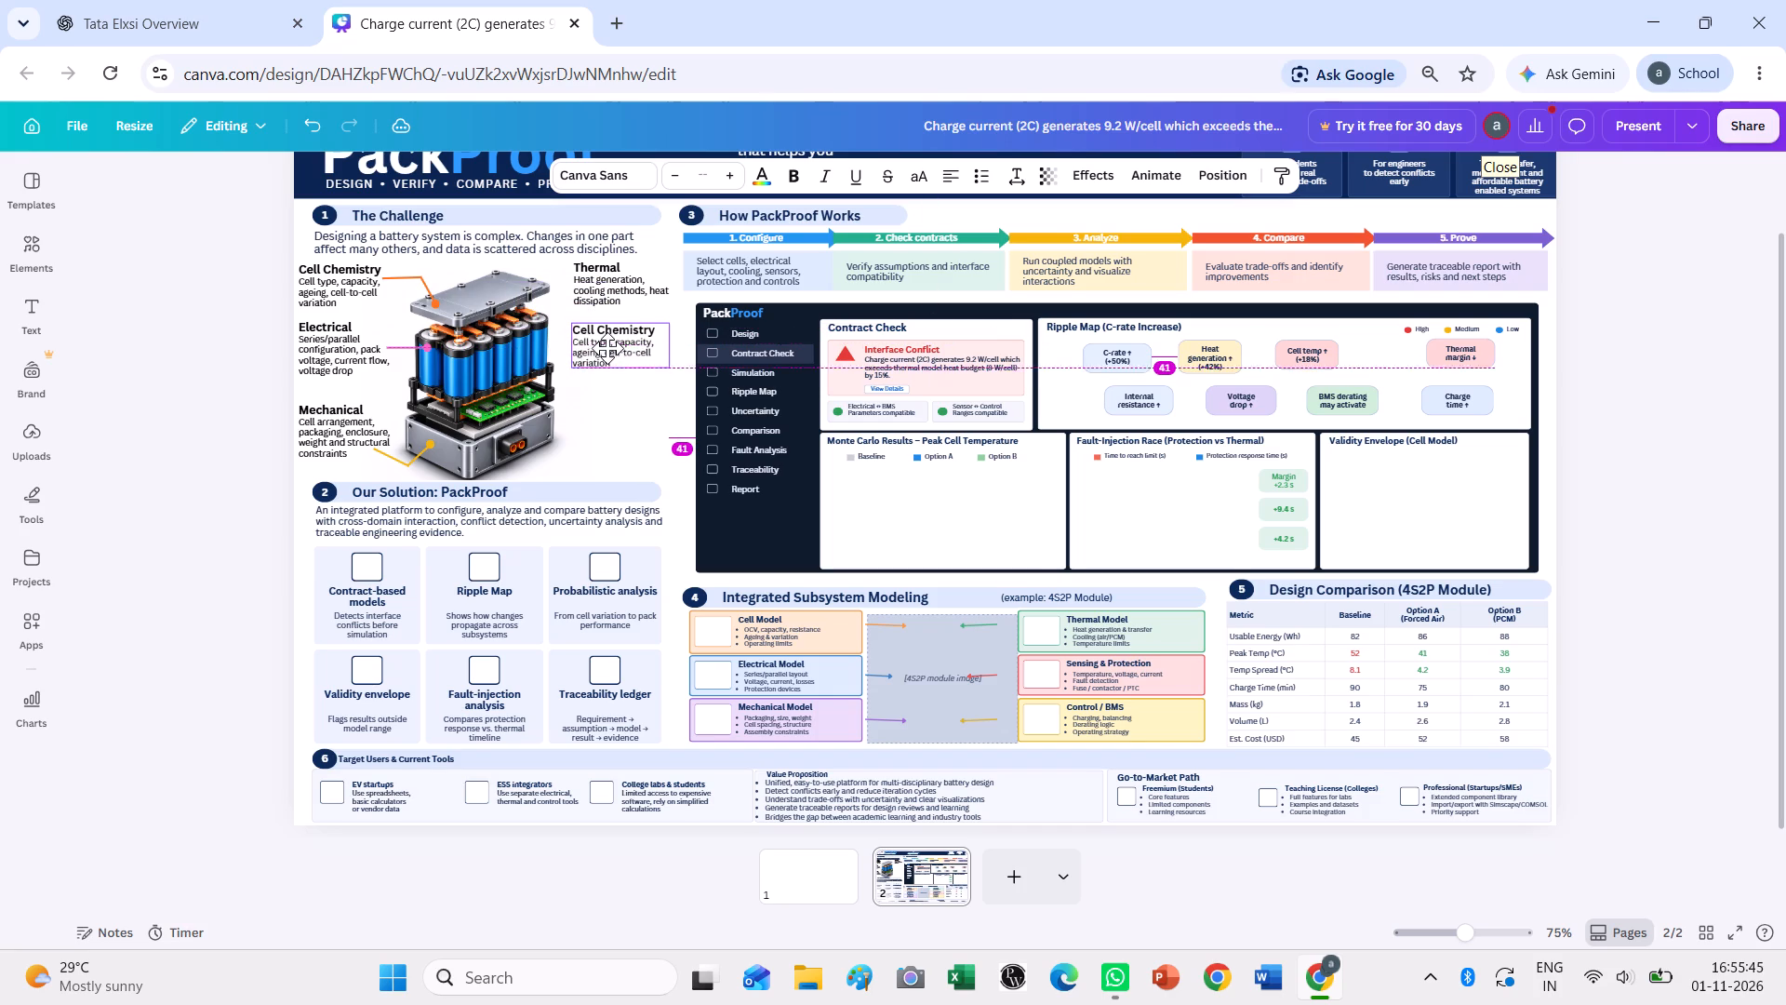
pyautogui.moveTo(607, 348); pyautogui.dragTo(611, 351)
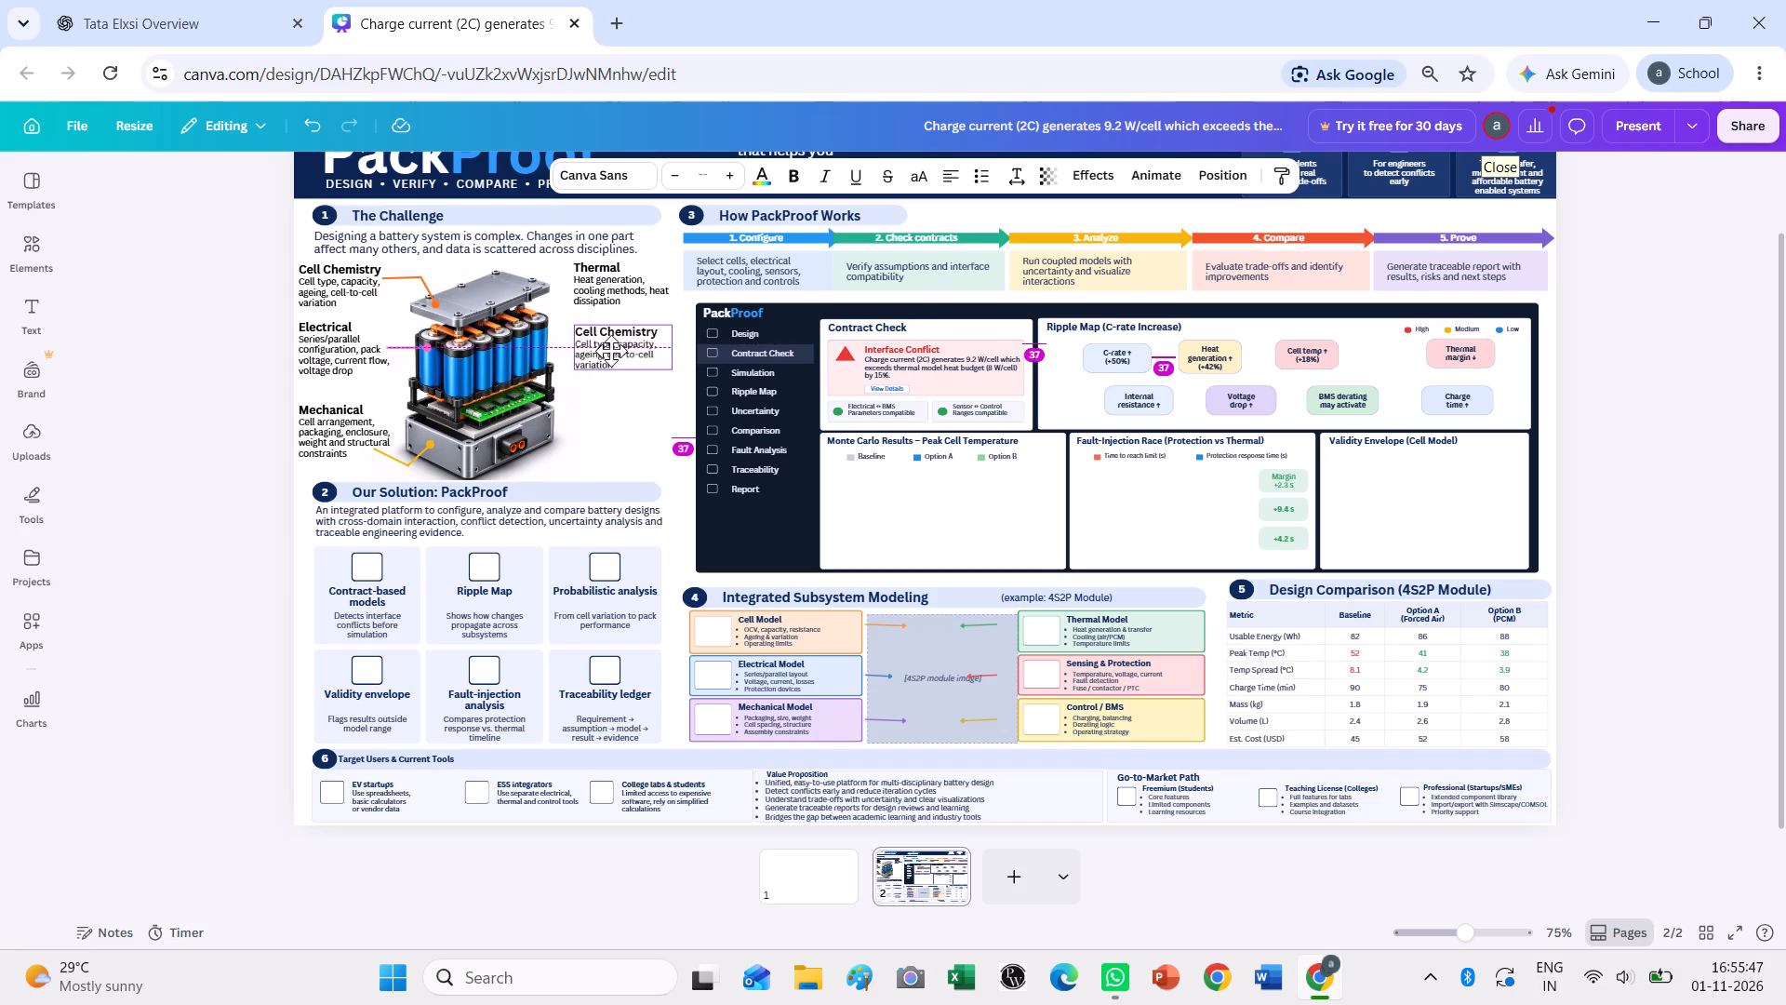
pyautogui.moveTo(611, 351); pyautogui.dragTo(607, 351)
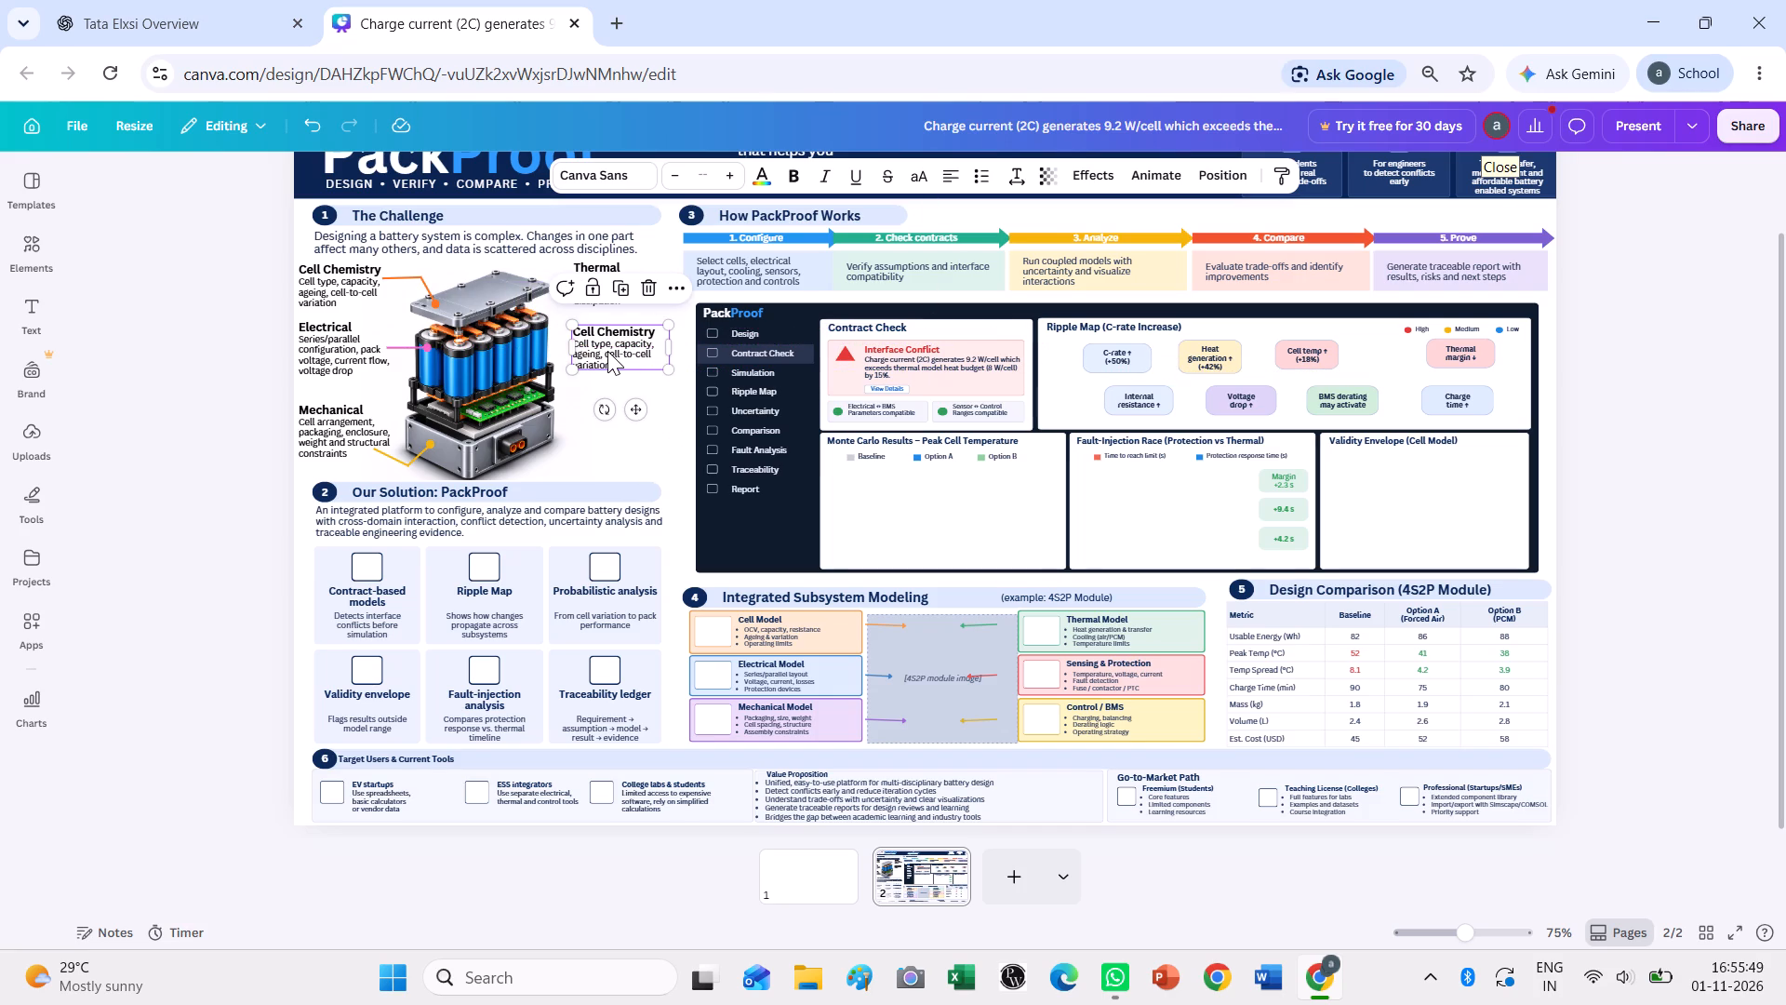
pyautogui.click(607, 351)
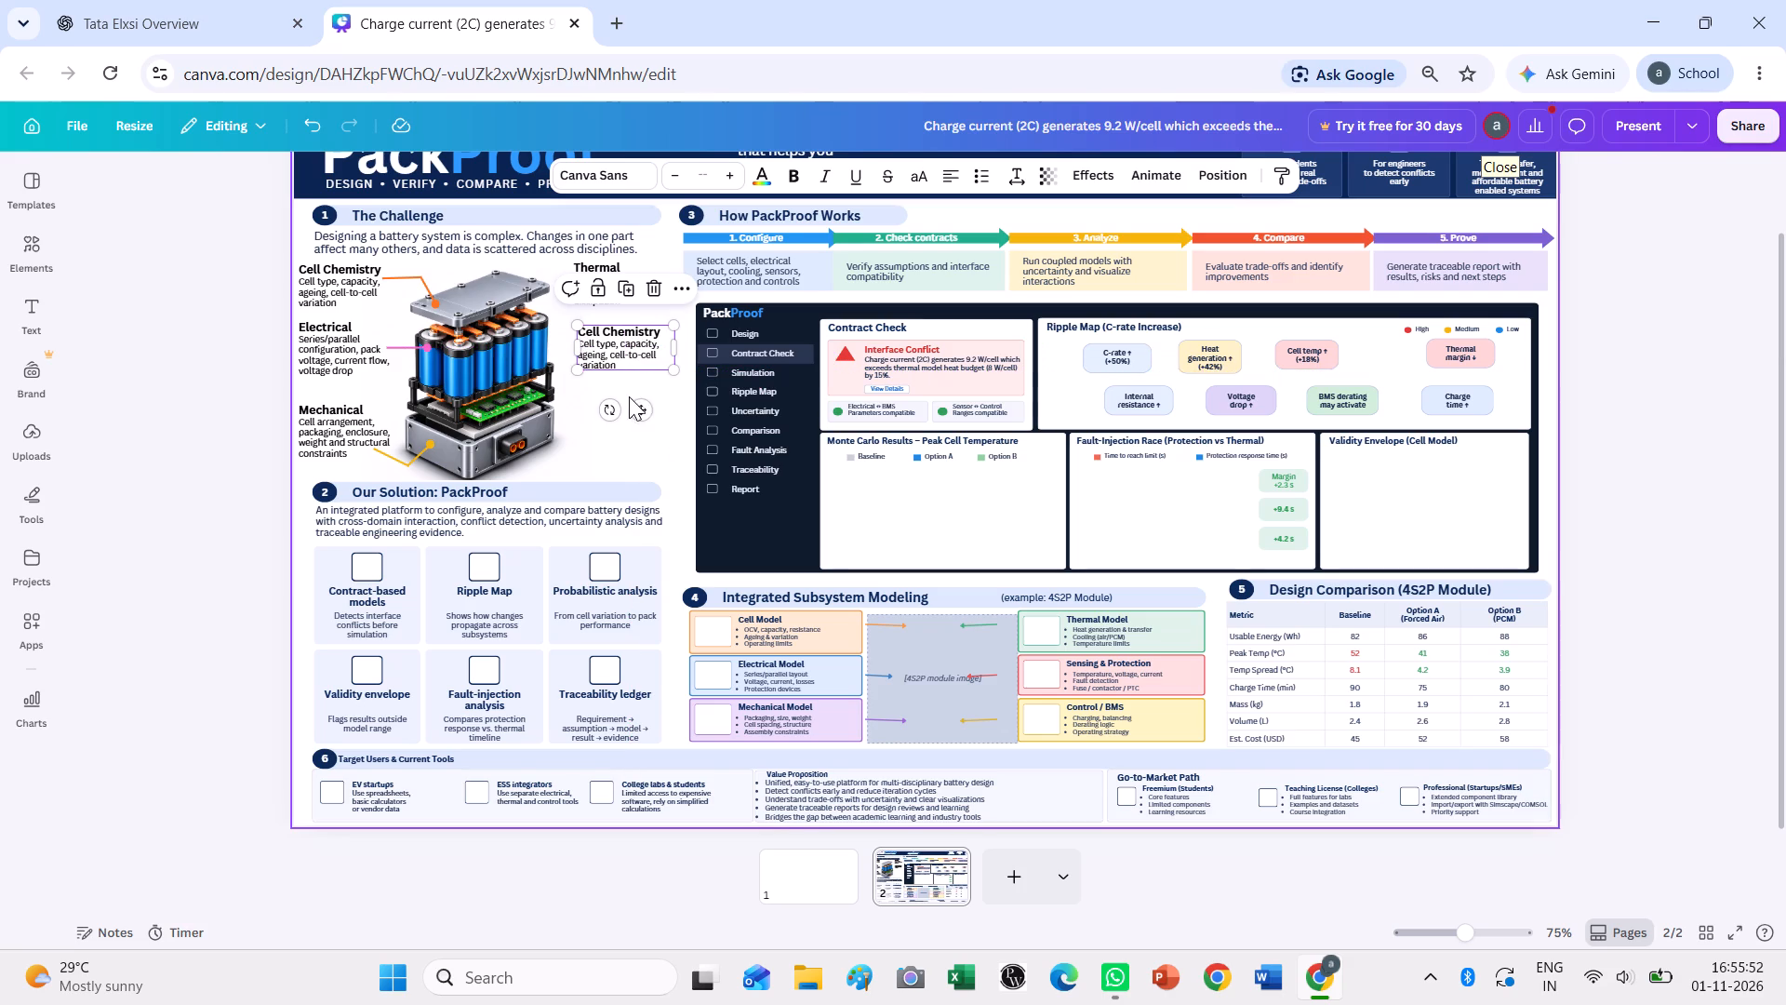
# Add another copy of the Cell Chemistry text block and place it opposite the Mechanical label, in line with the Thermal block.
pyautogui.click(628, 381)
pyautogui.hotkey('ctrl', 'v')
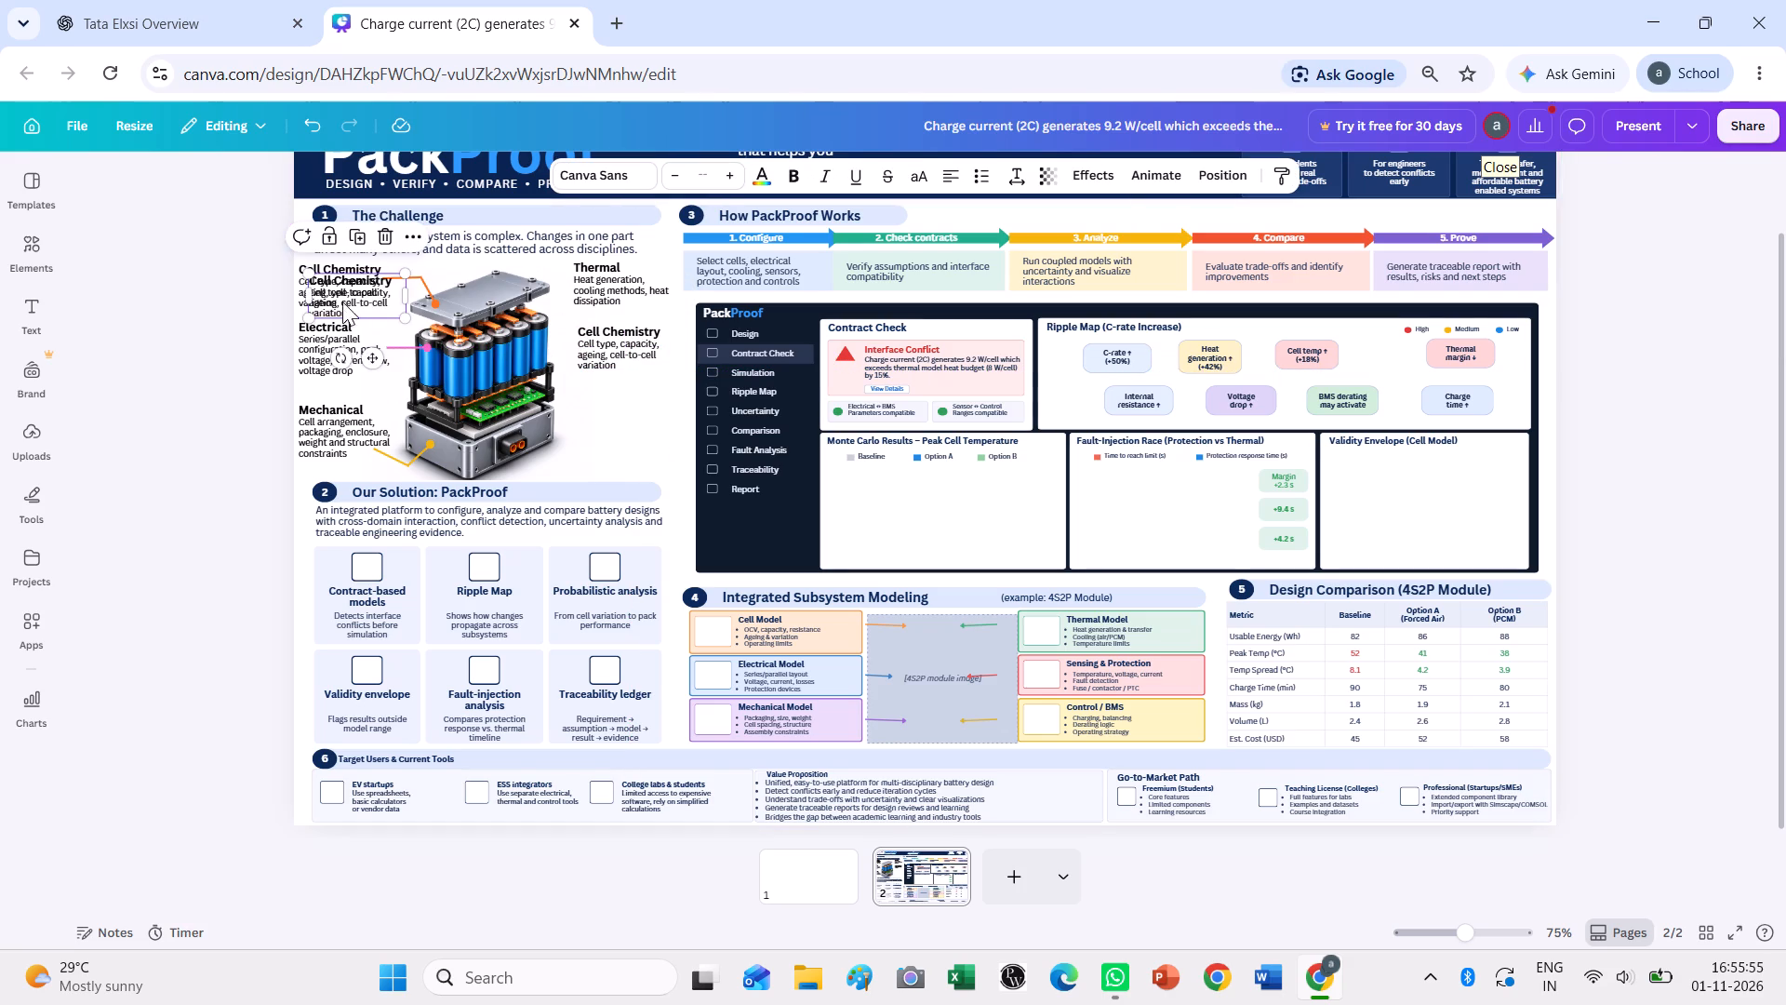
pyautogui.moveTo(347, 289); pyautogui.dragTo(617, 426)
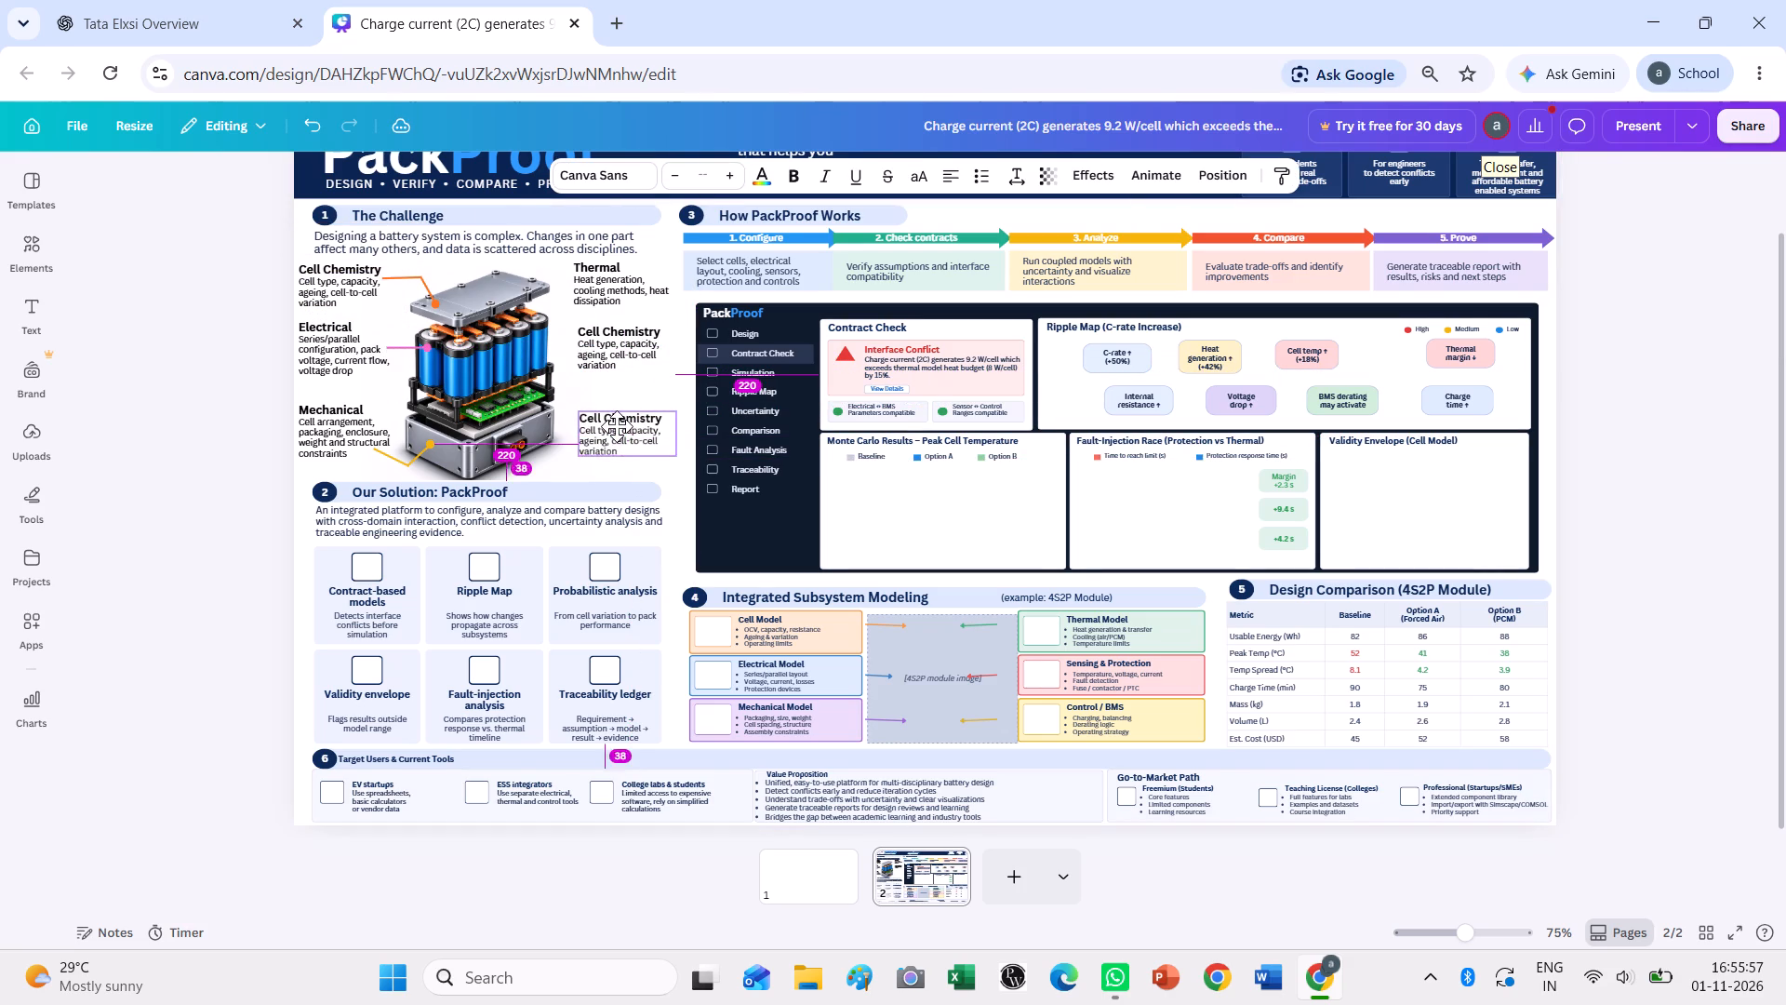
pyautogui.moveTo(617, 426); pyautogui.dragTo(620, 424)
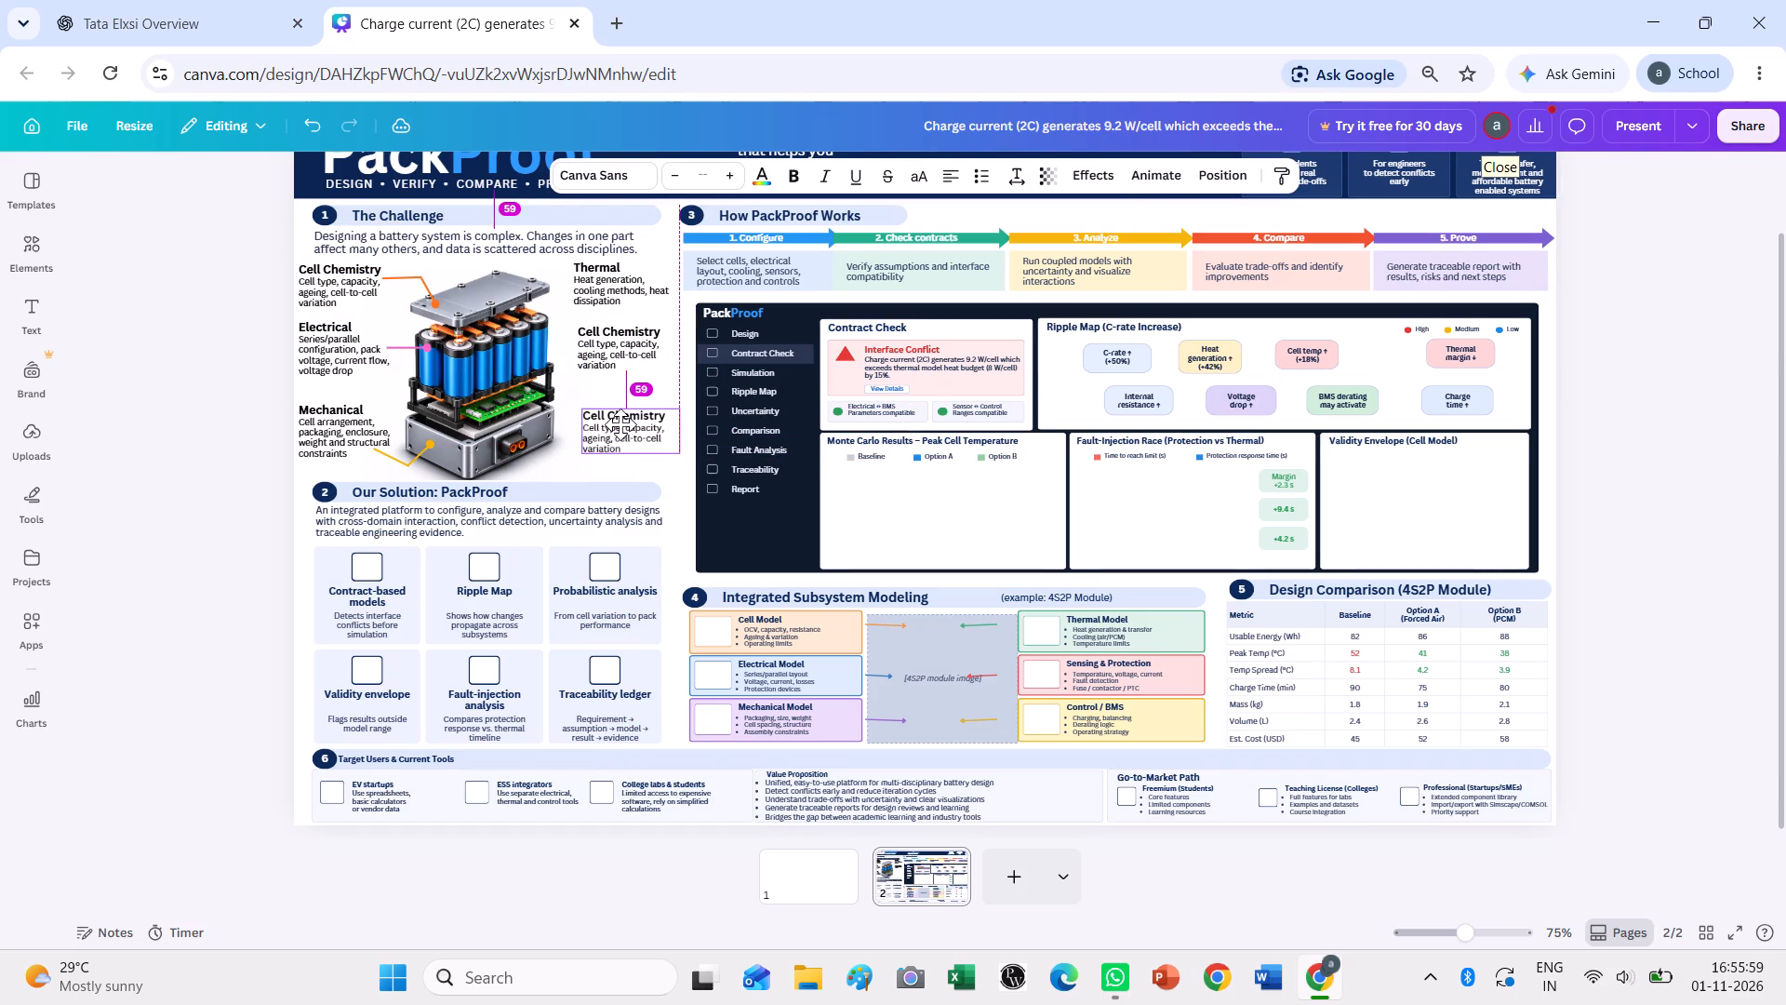
pyautogui.moveTo(620, 424); pyautogui.dragTo(623, 431)
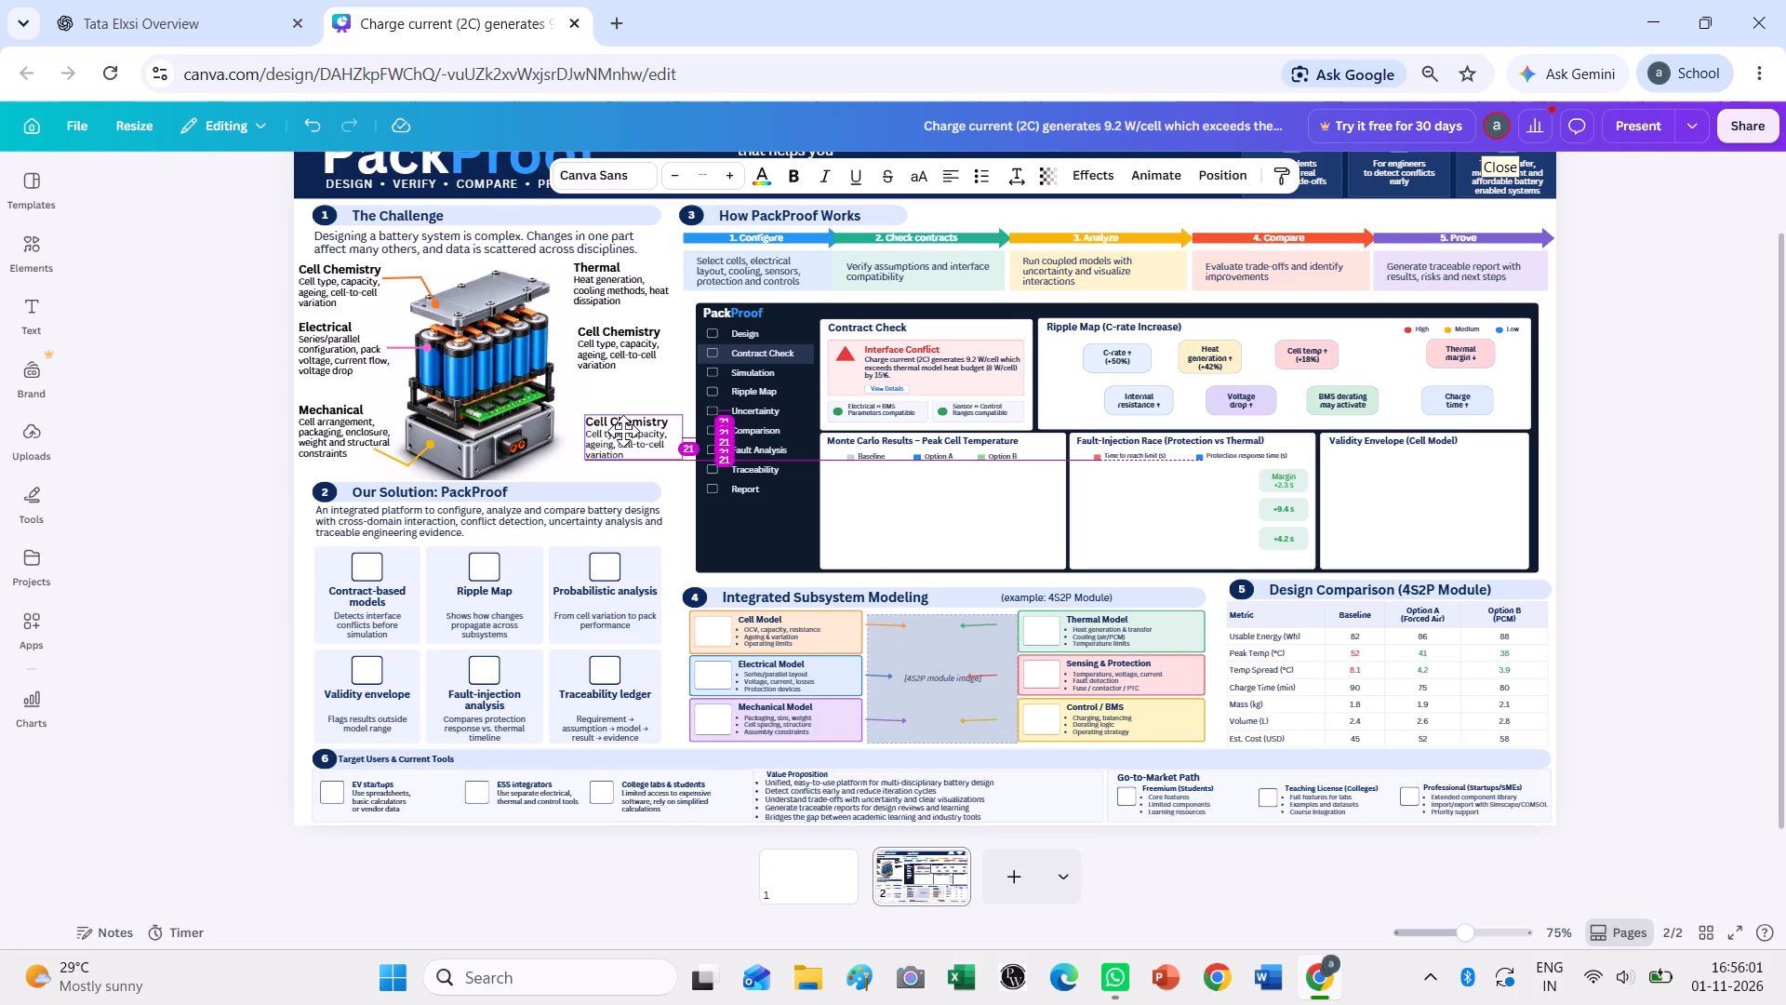
pyautogui.moveTo(623, 431); pyautogui.dragTo(620, 422)
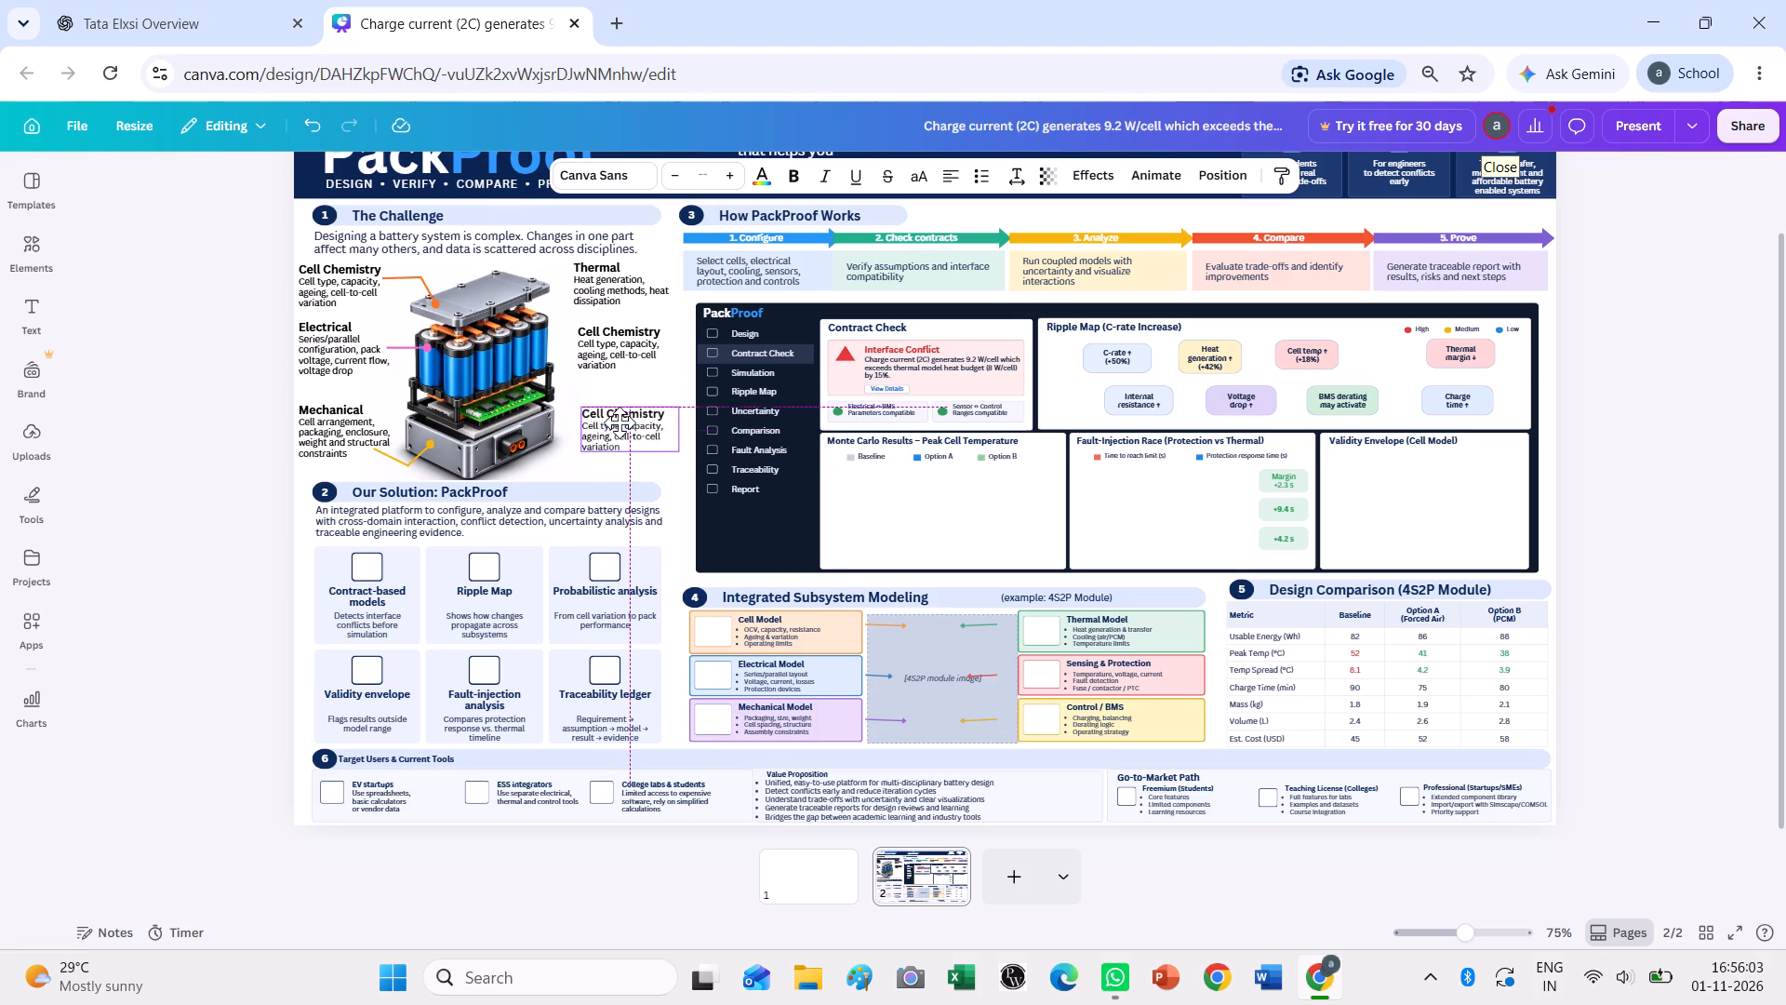
pyautogui.moveTo(620, 422); pyautogui.dragTo(619, 427)
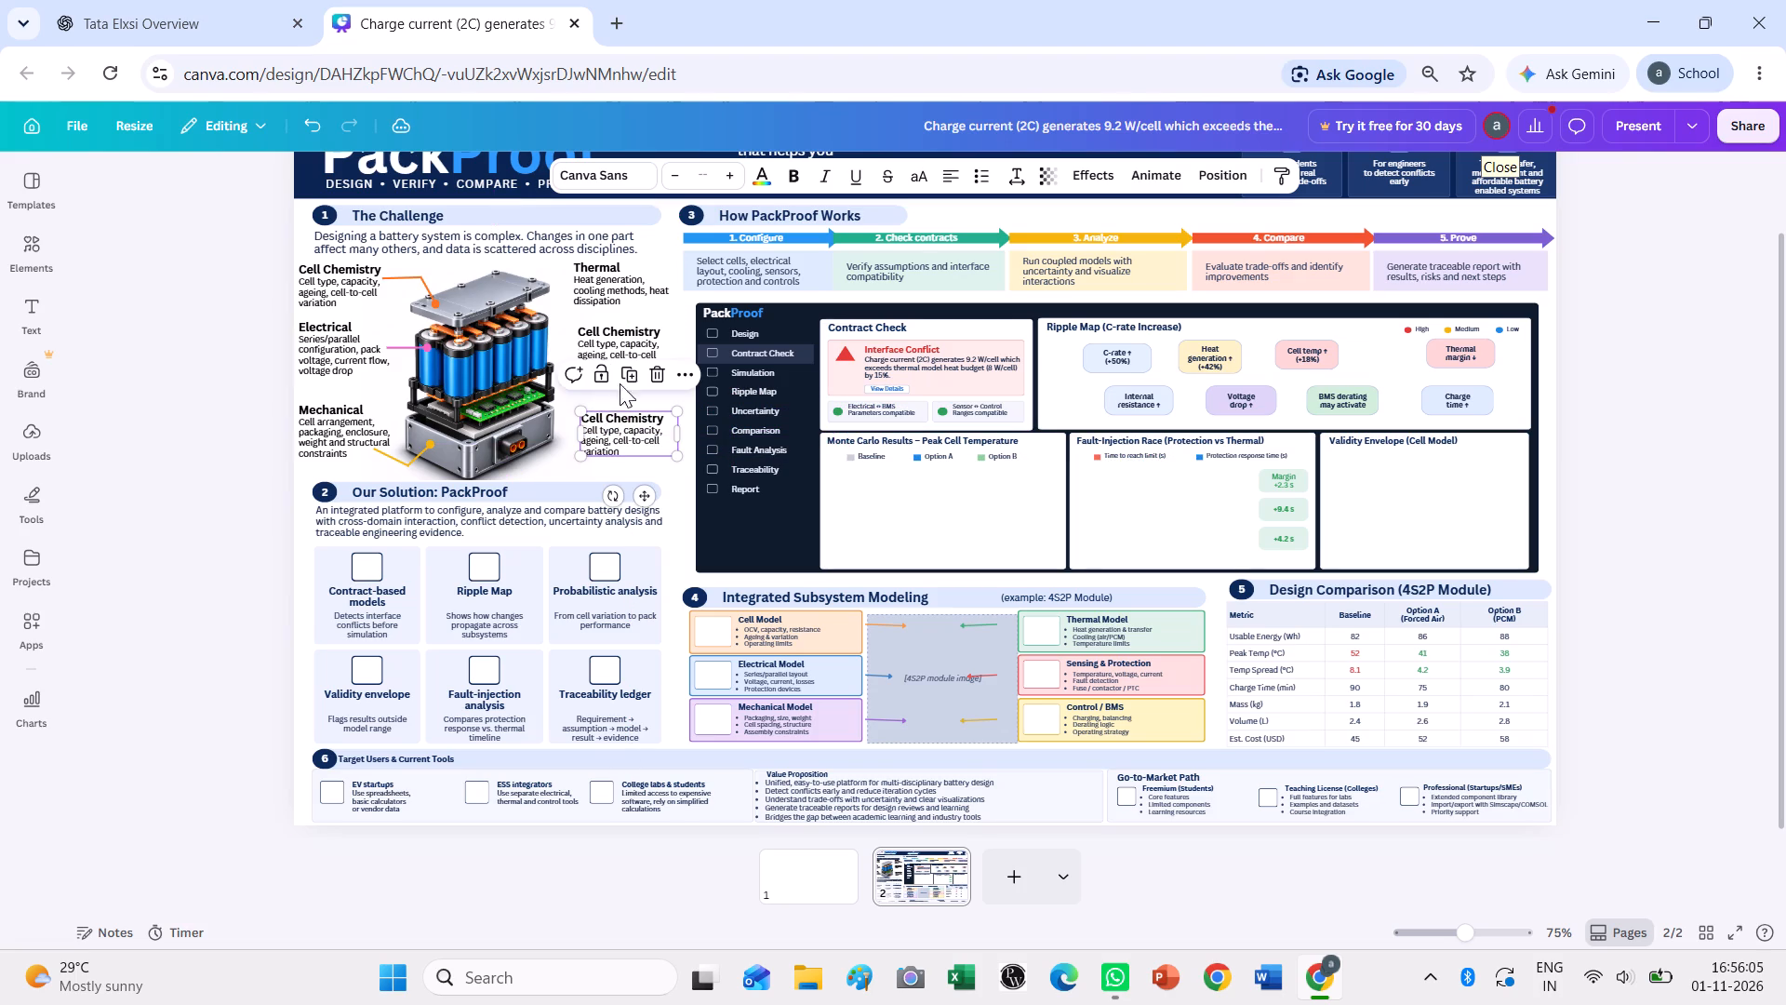
pyautogui.click(639, 430)
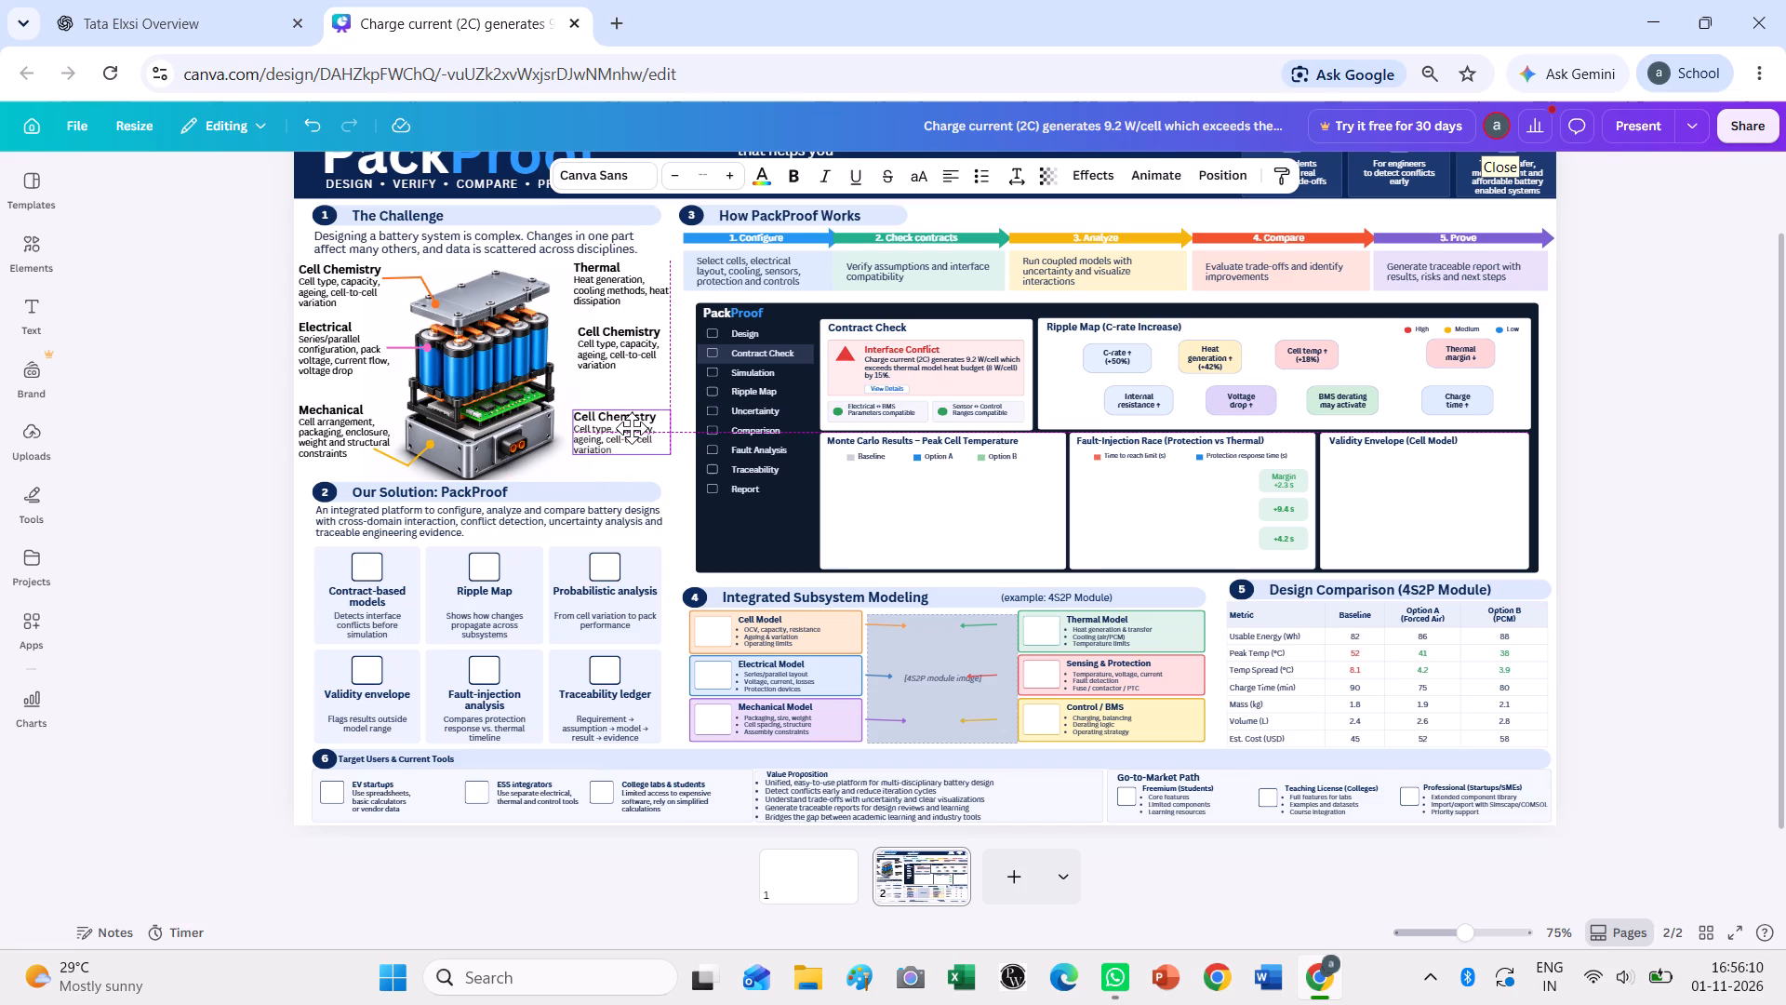
pyautogui.click(1698, 398)
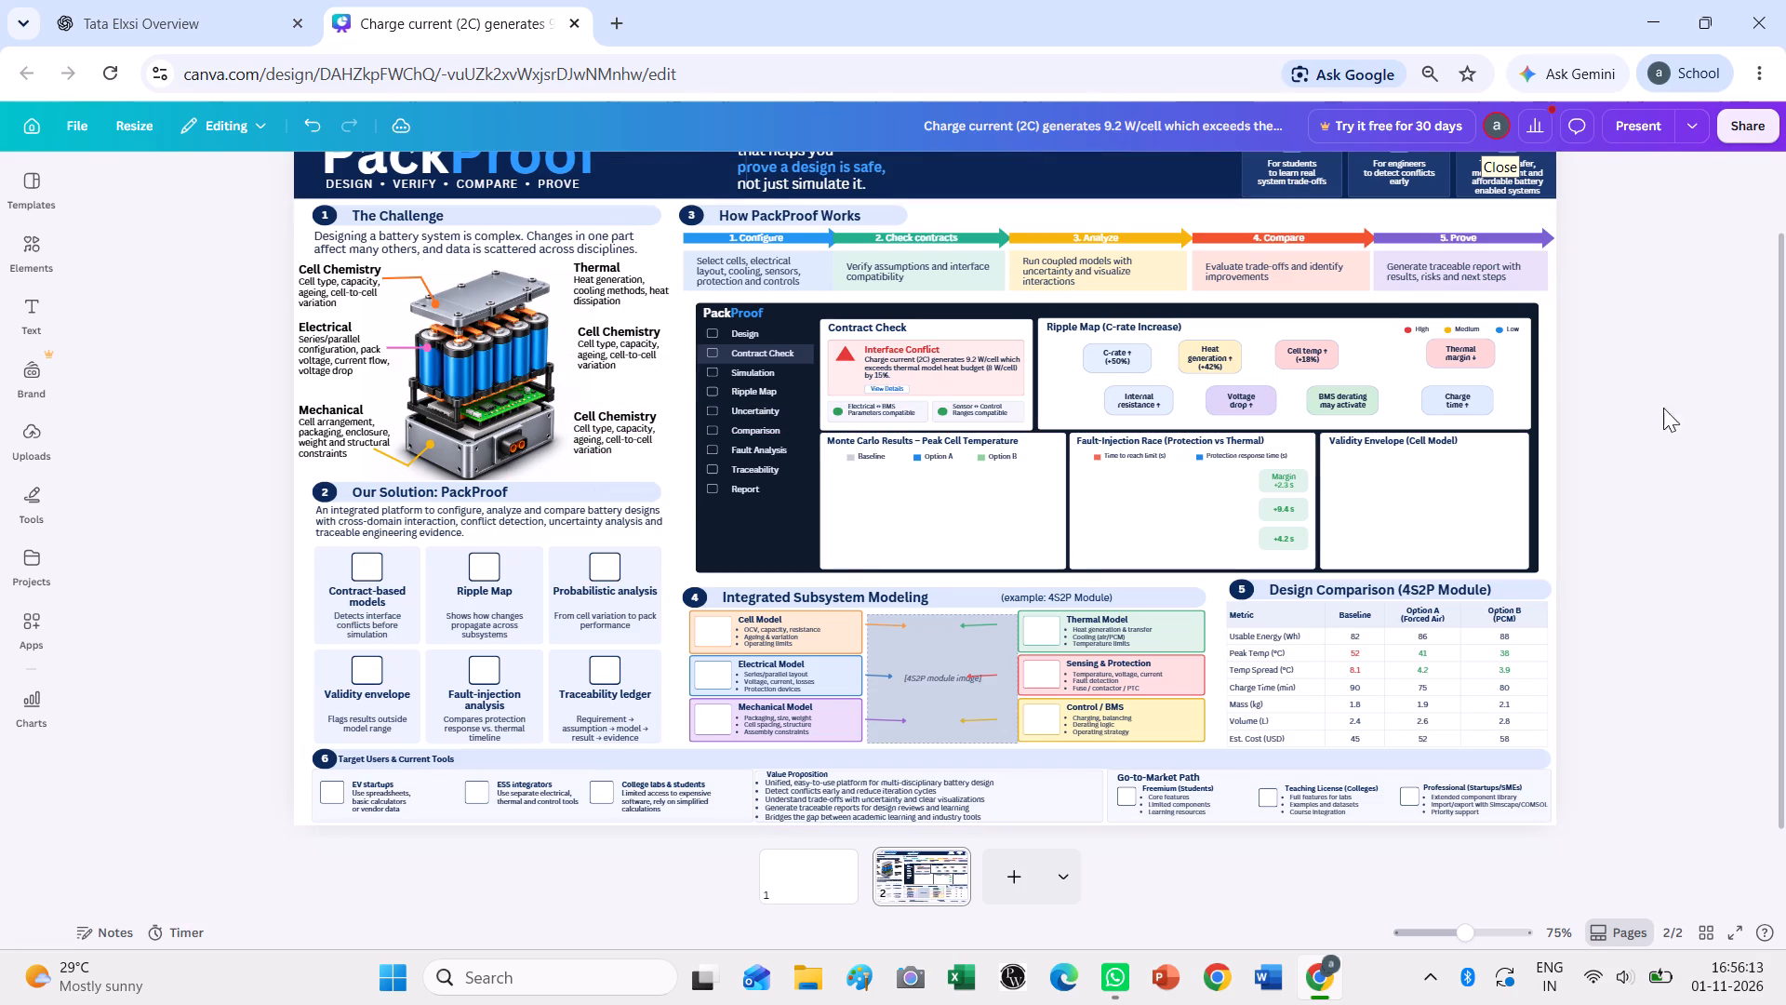
# Nudge the middle Cell Chemistry copy slightly outward and down, and lower the bottom copy slightly beside the battery image.
pyautogui.moveTo(598, 354); pyautogui.dragTo(613, 365)
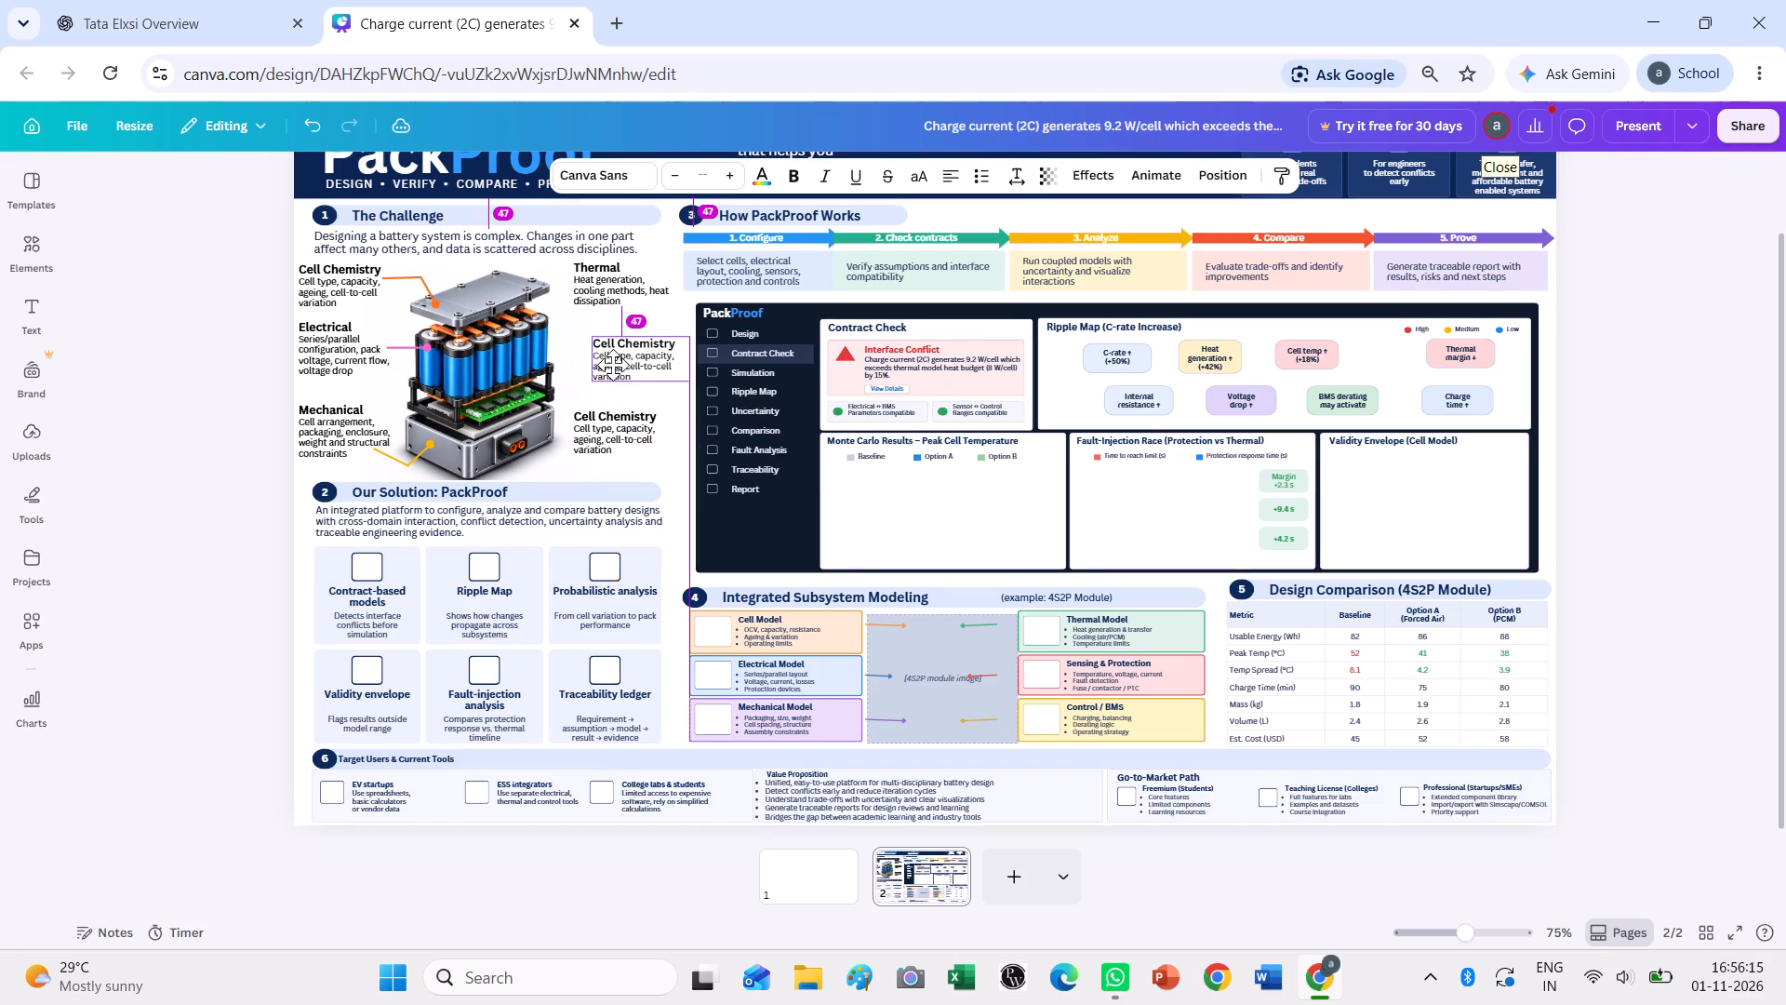
pyautogui.moveTo(613, 365); pyautogui.dragTo(606, 363)
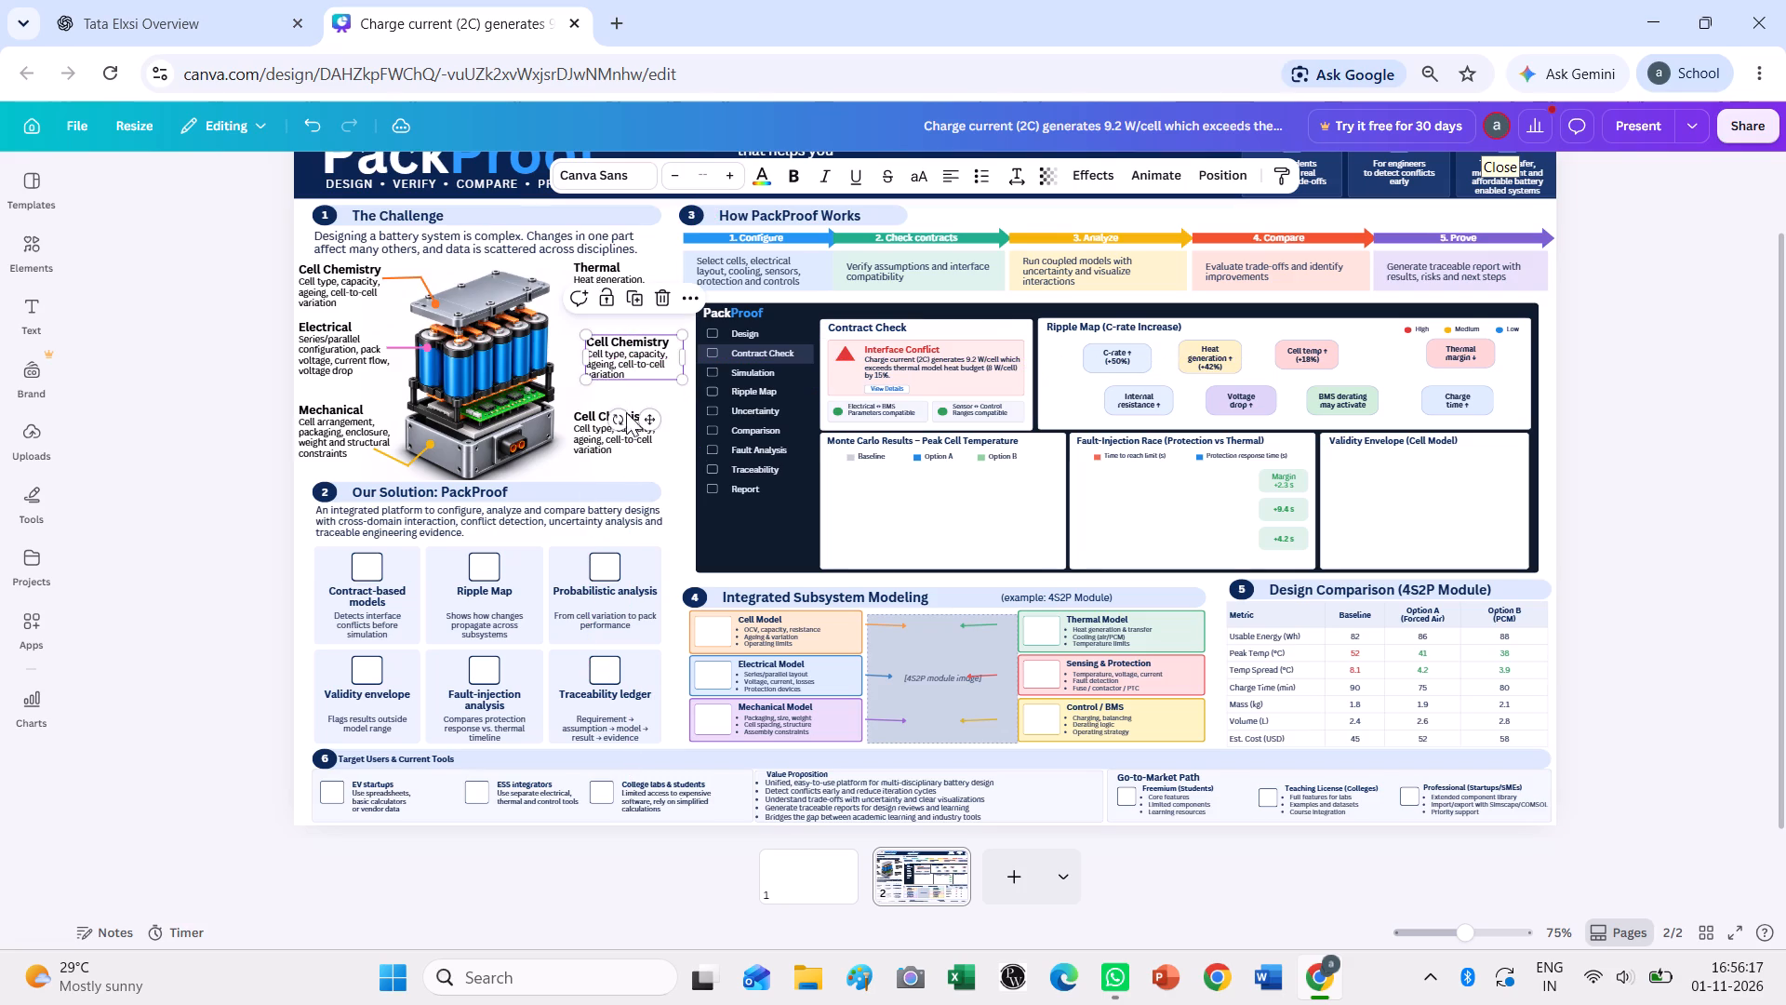
pyautogui.click(629, 449)
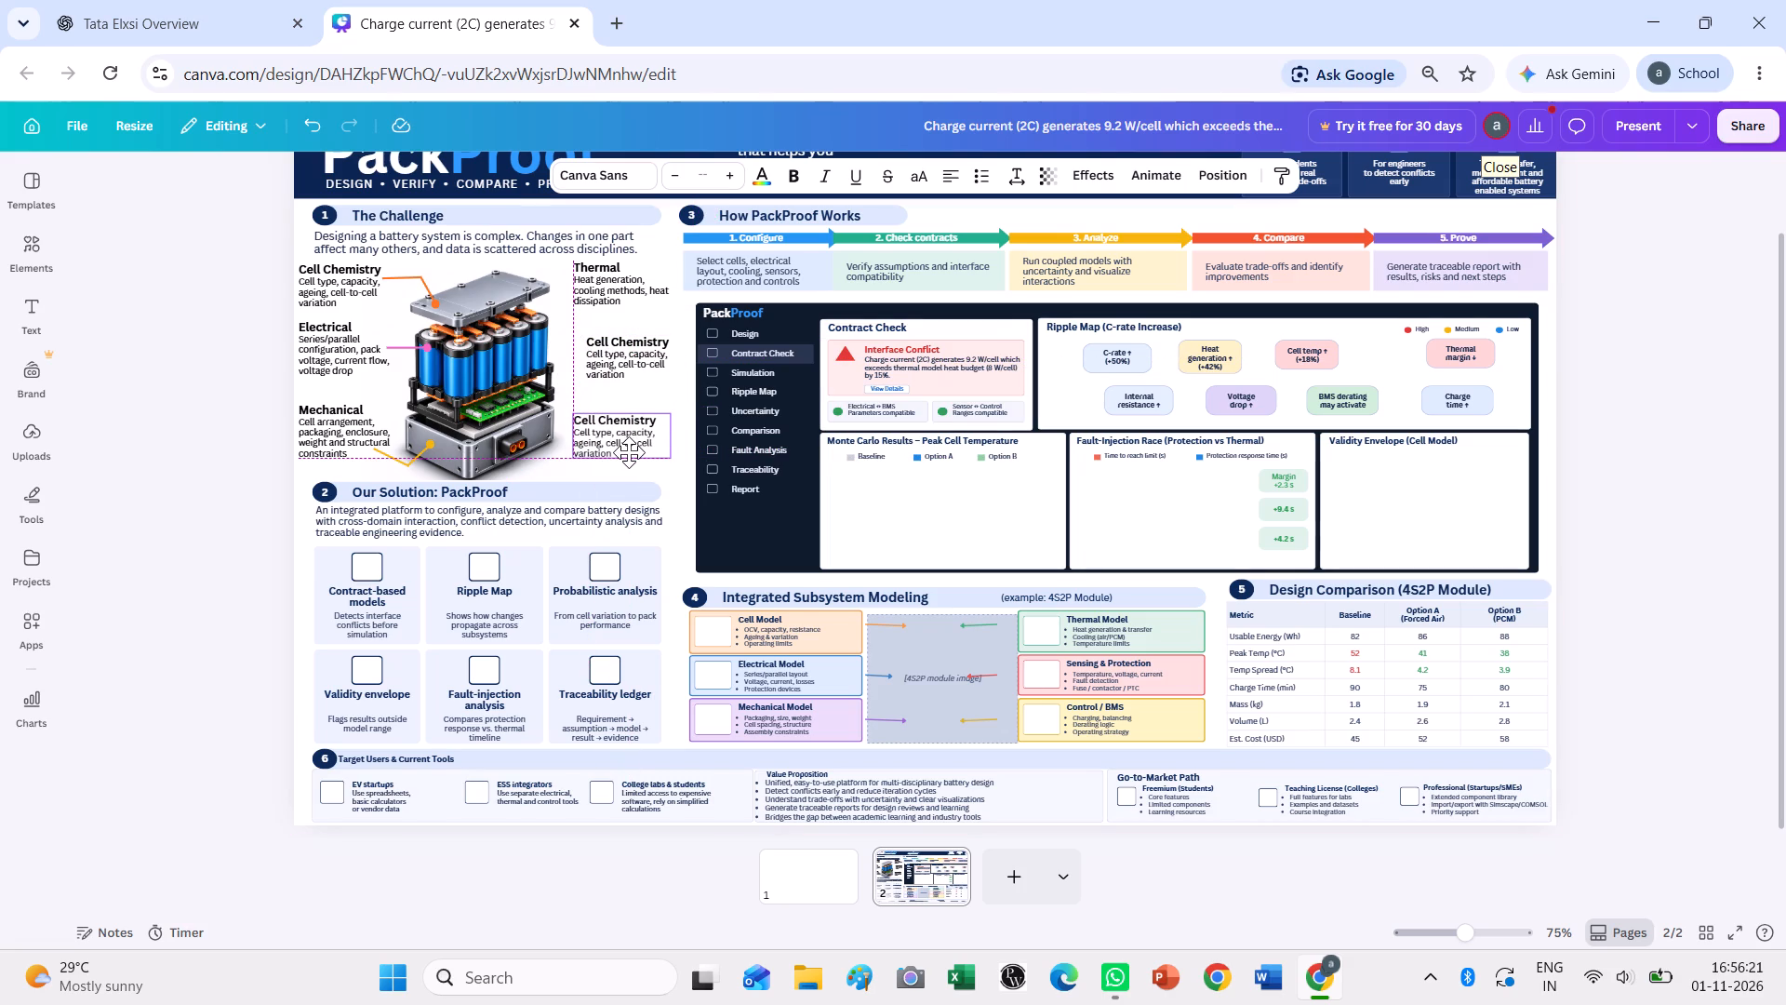
pyautogui.click(1722, 515)
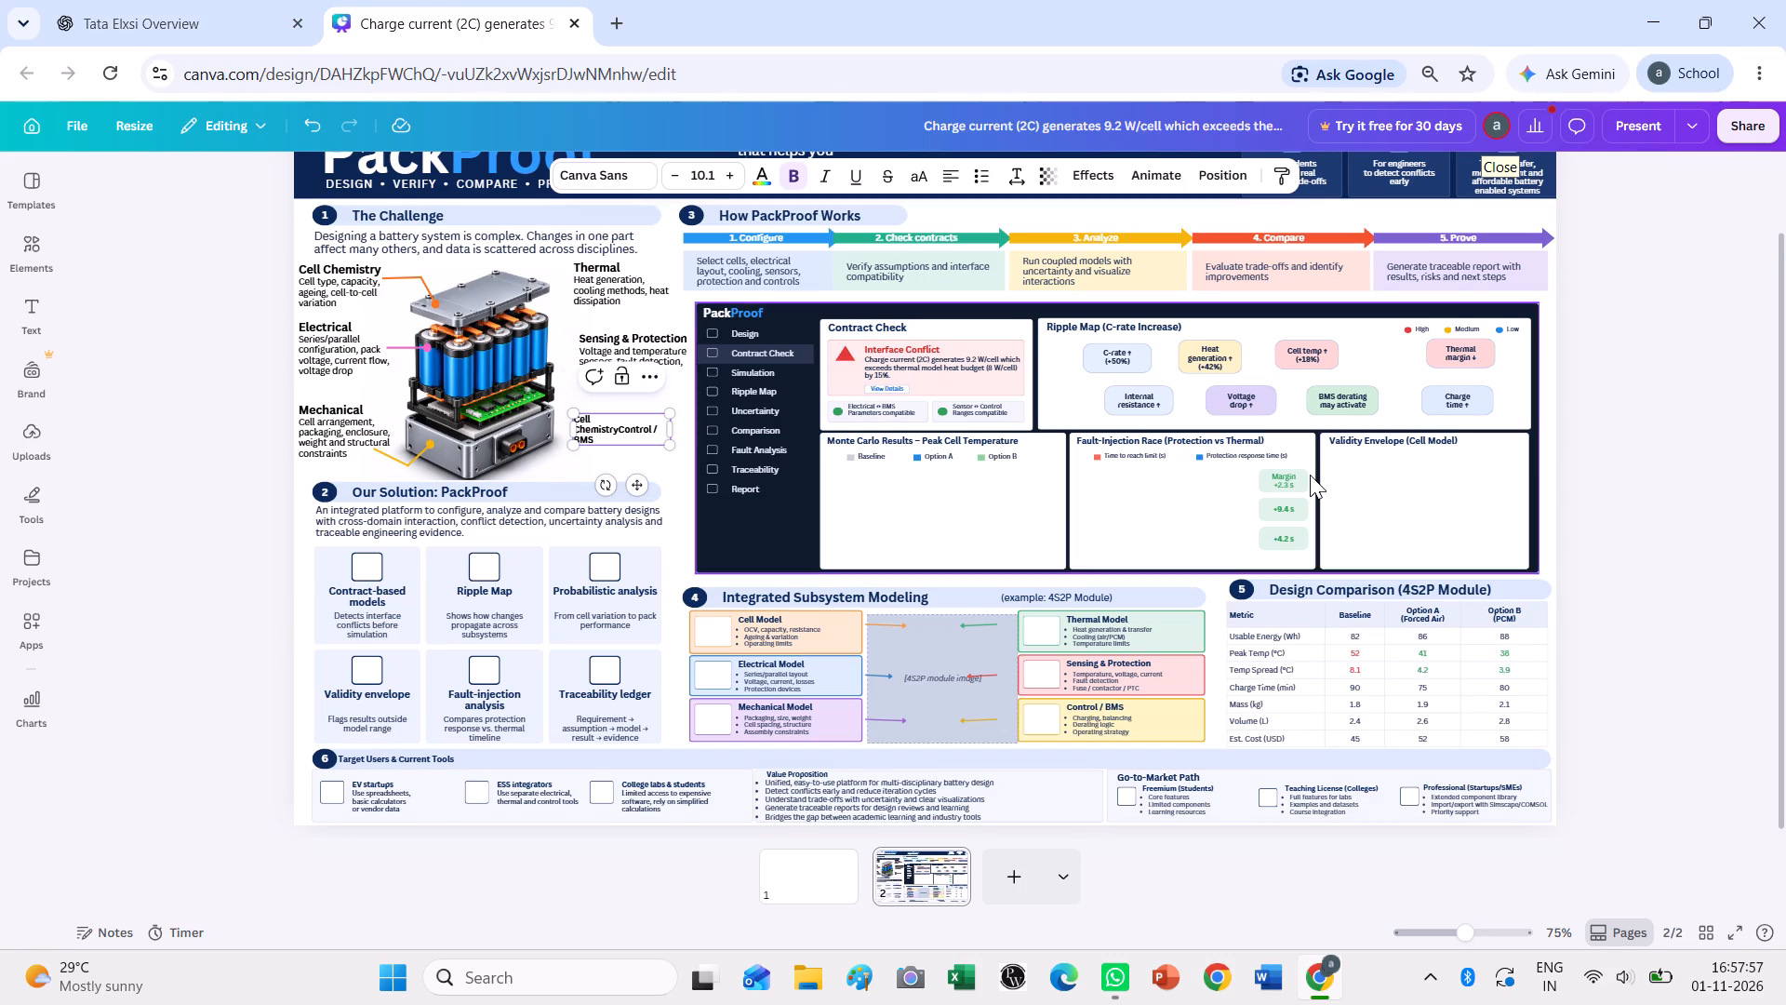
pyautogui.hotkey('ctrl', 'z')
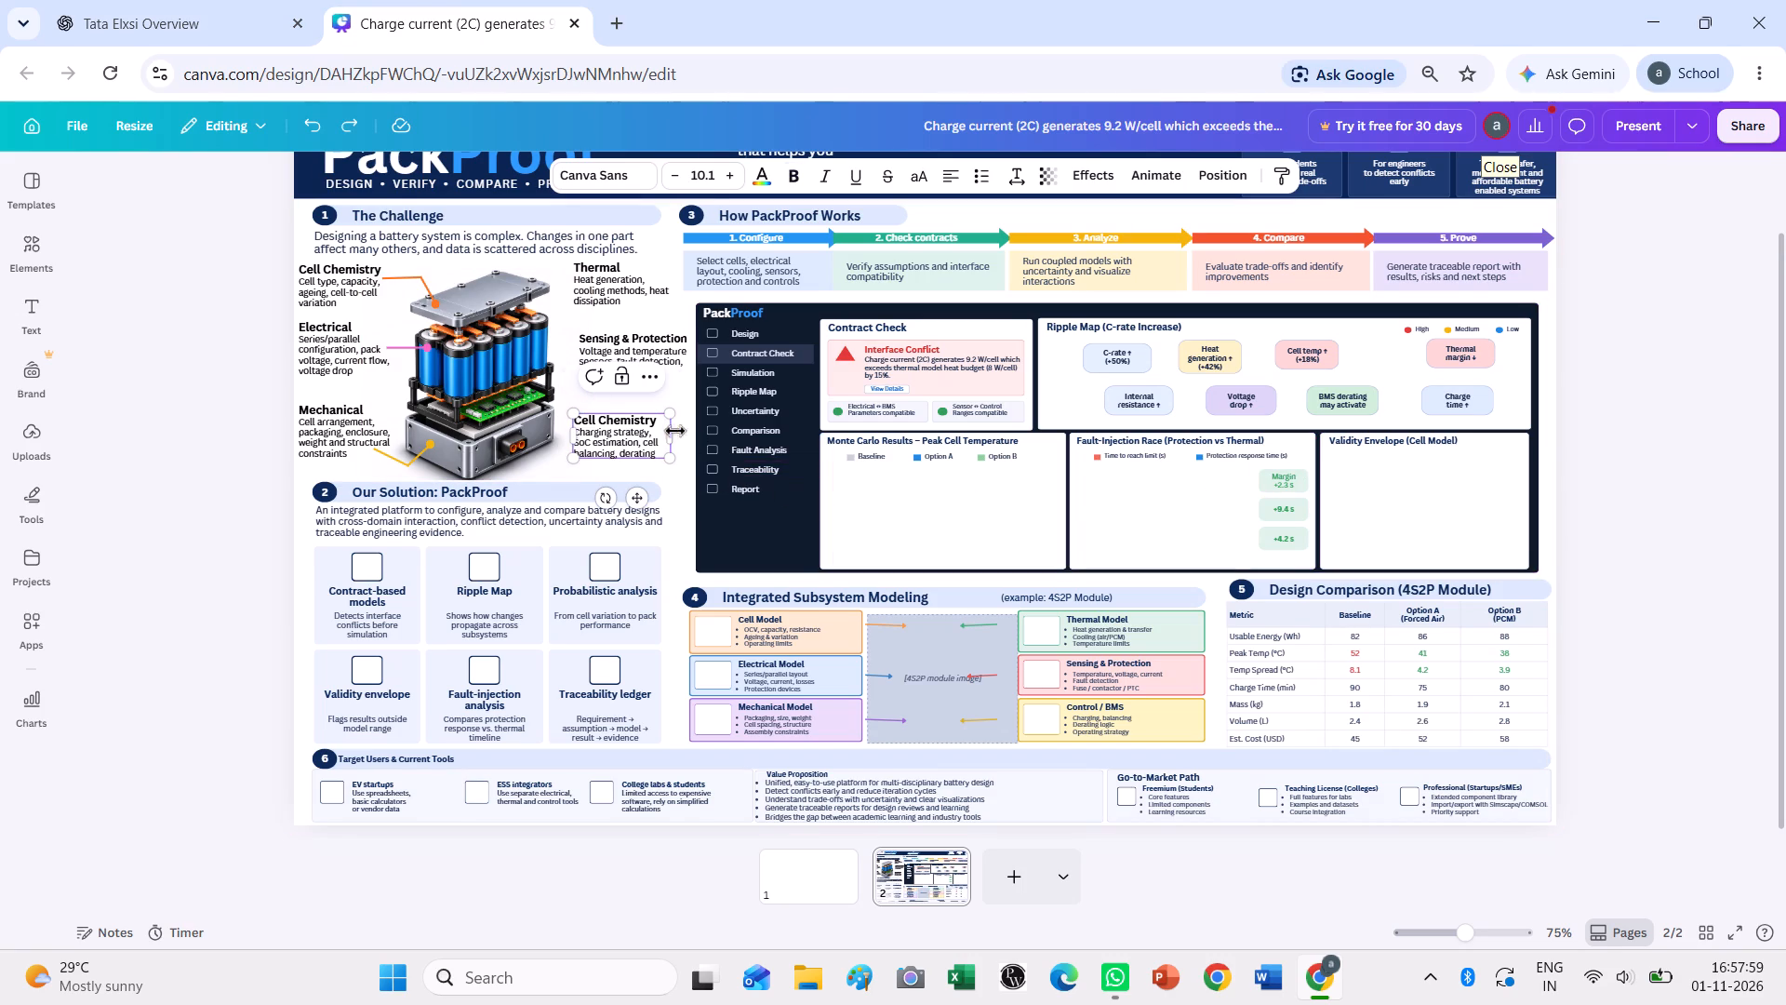
# Replace the whole "Cell Chemistry" heading above the charging strategy description with "Control / BMS", keeping the description.
pyautogui.click(660, 419)
pyautogui.moveTo(660, 419); pyautogui.dragTo(545, 422)
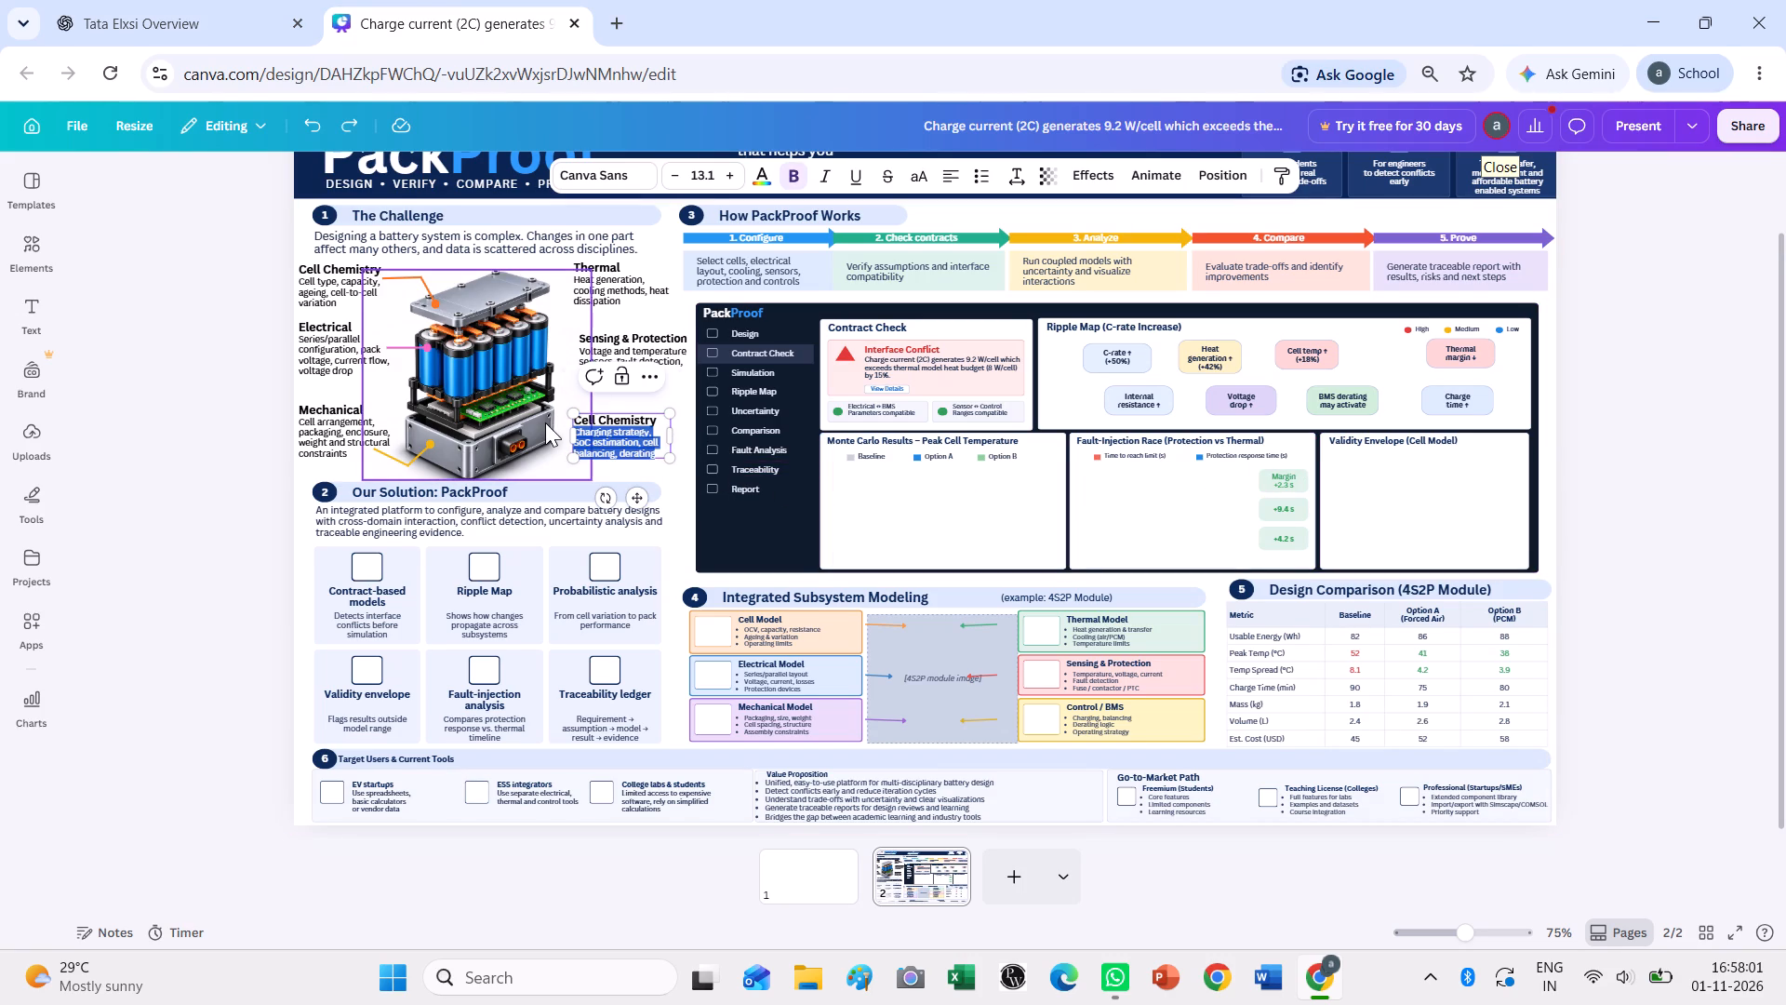
pyautogui.moveTo(545, 422); pyautogui.dragTo(577, 419)
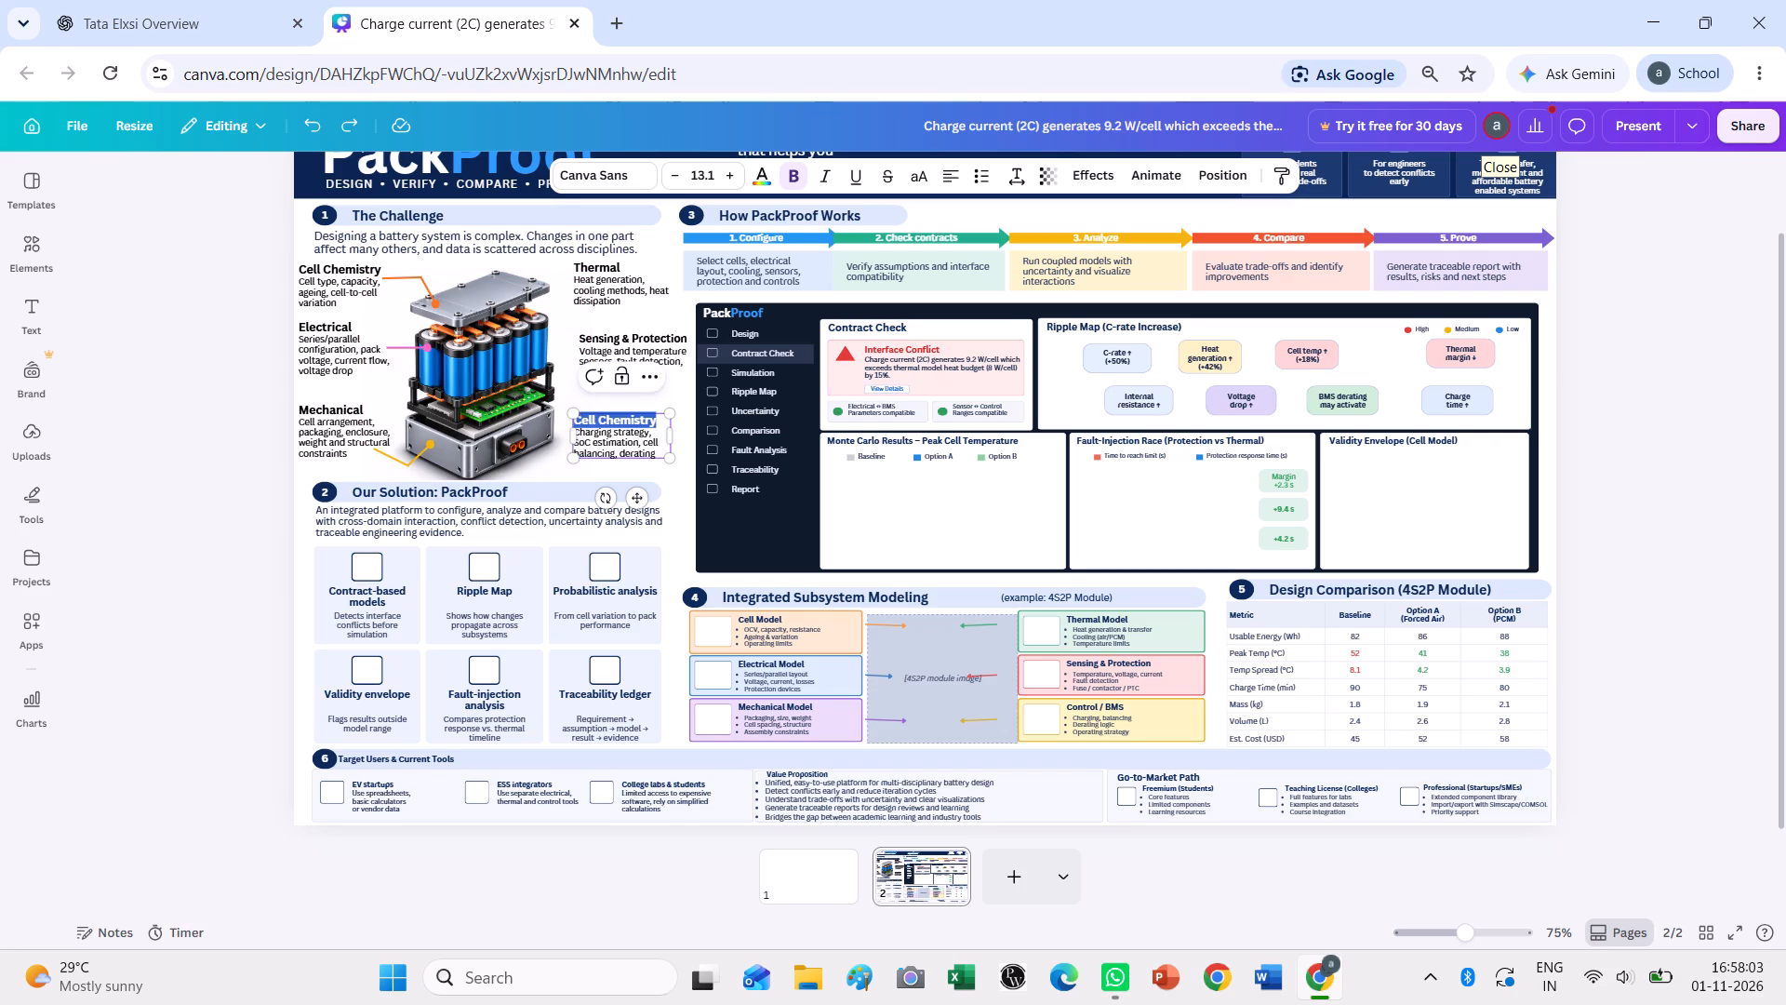
pyautogui.moveTo(577, 419); pyautogui.dragTo(576, 419)
pyautogui.hotkey('ctrl', 'v')
pyautogui.click(1631, 440)
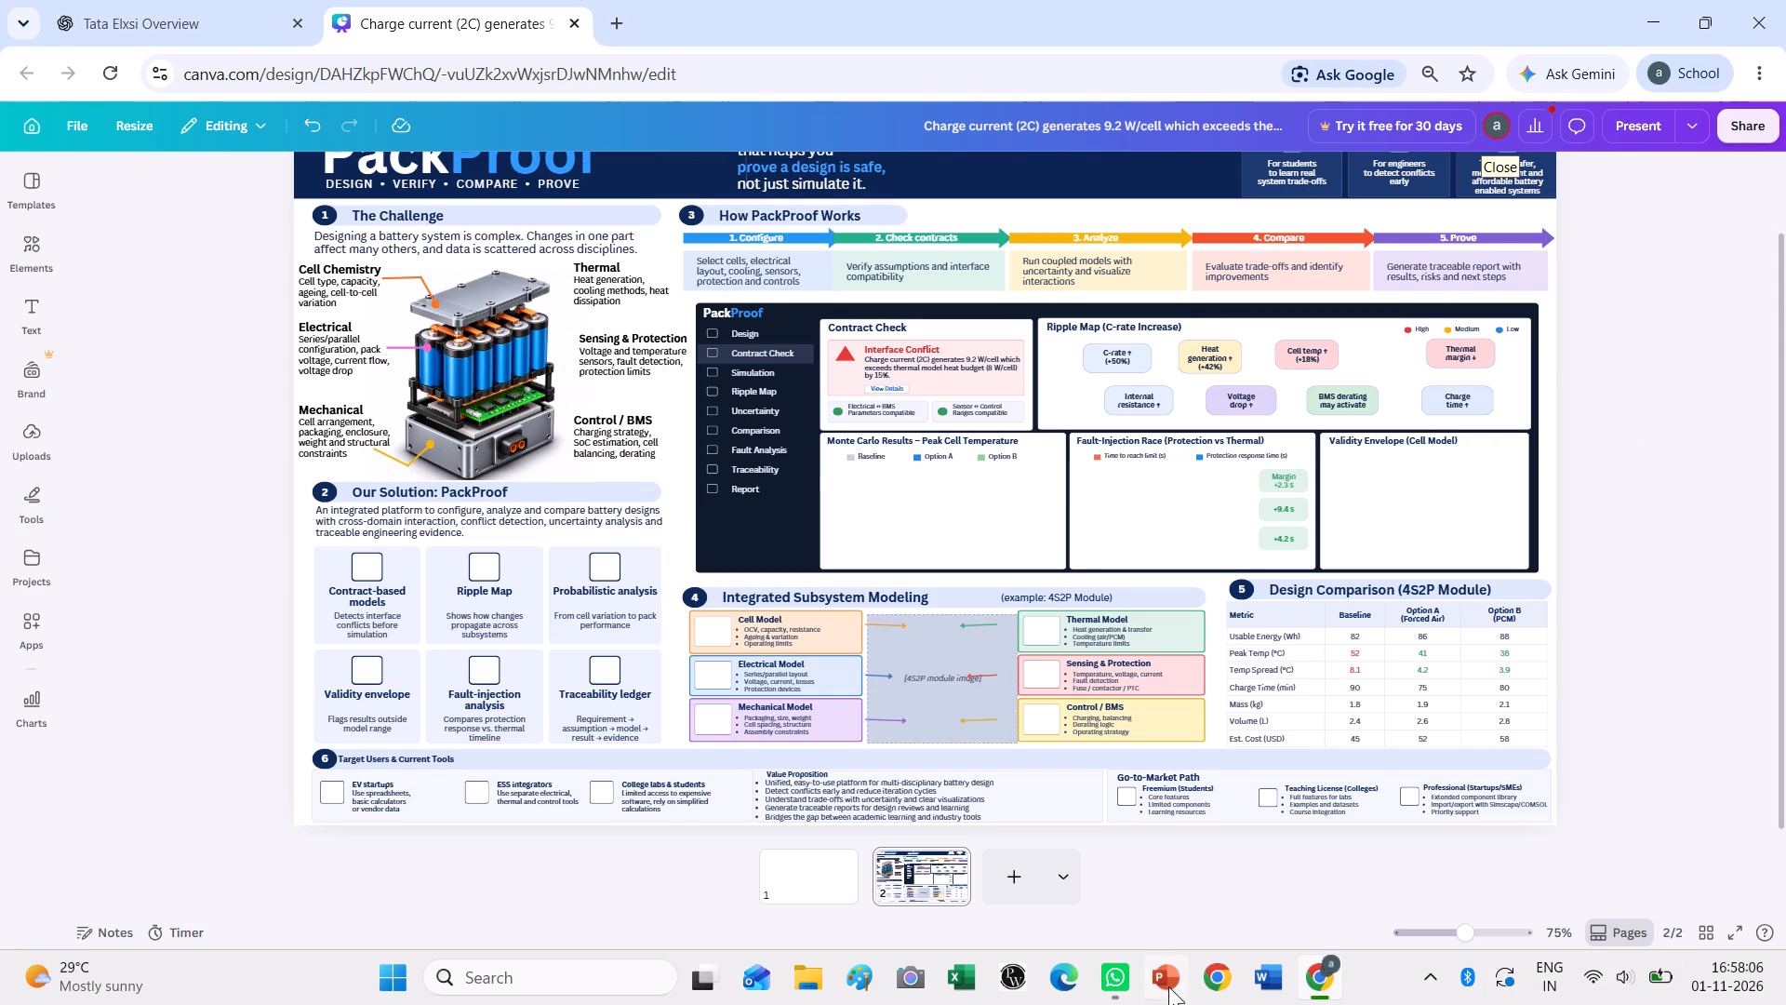
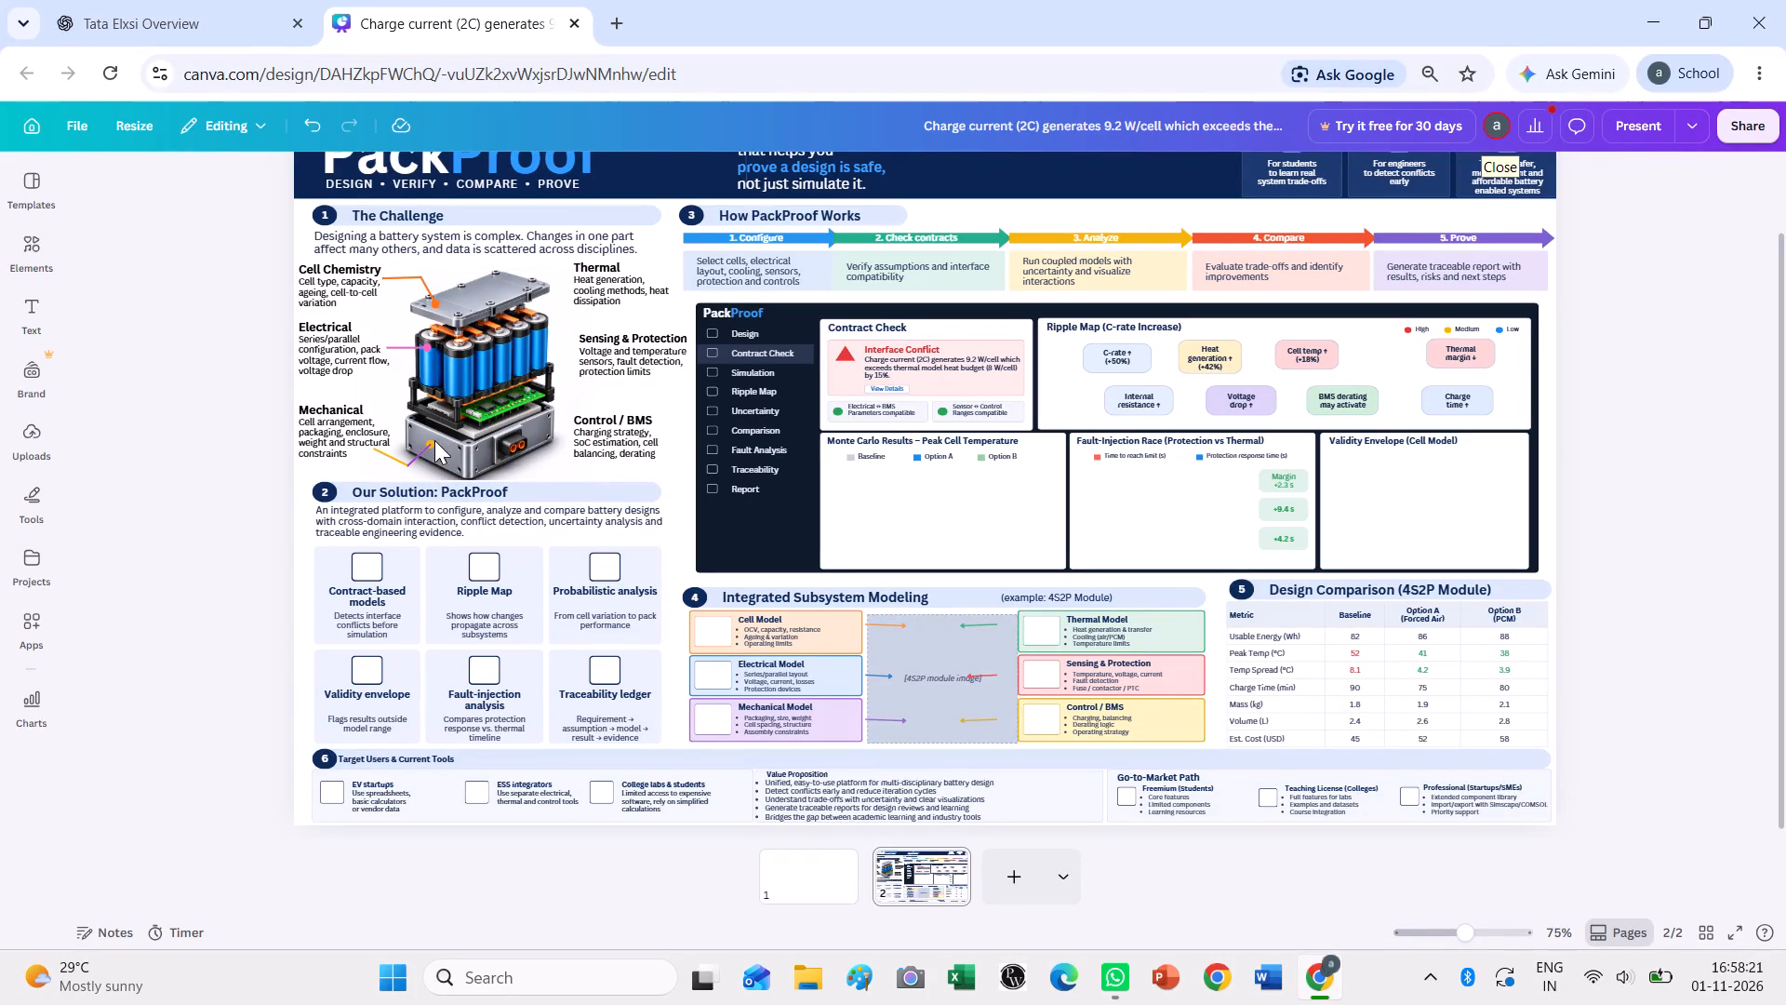
# Duplicate the yellow Mechanical pointer with its dot, place the copy beside the Thermal label, and rotate it to point at the battery.
pyautogui.moveTo(443, 444); pyautogui.dragTo(398, 461)
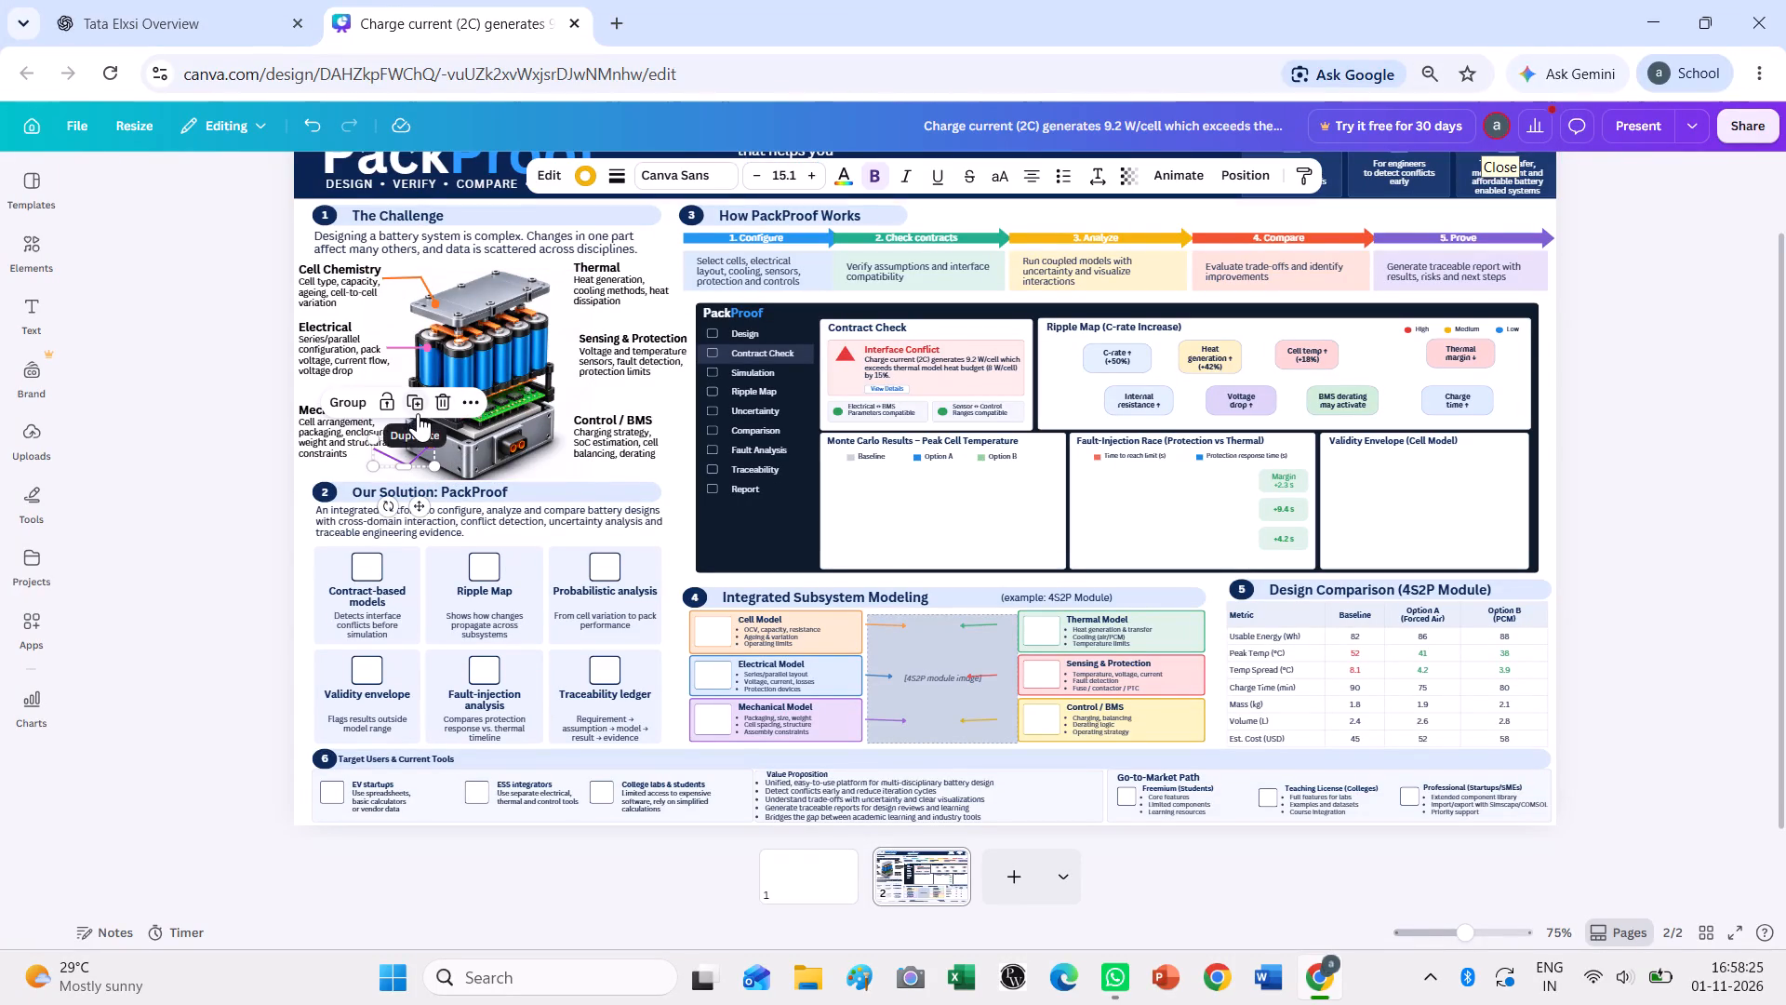
pyautogui.hotkey('ctrl', 'c')
pyautogui.hotkey('ctrl', 'v')
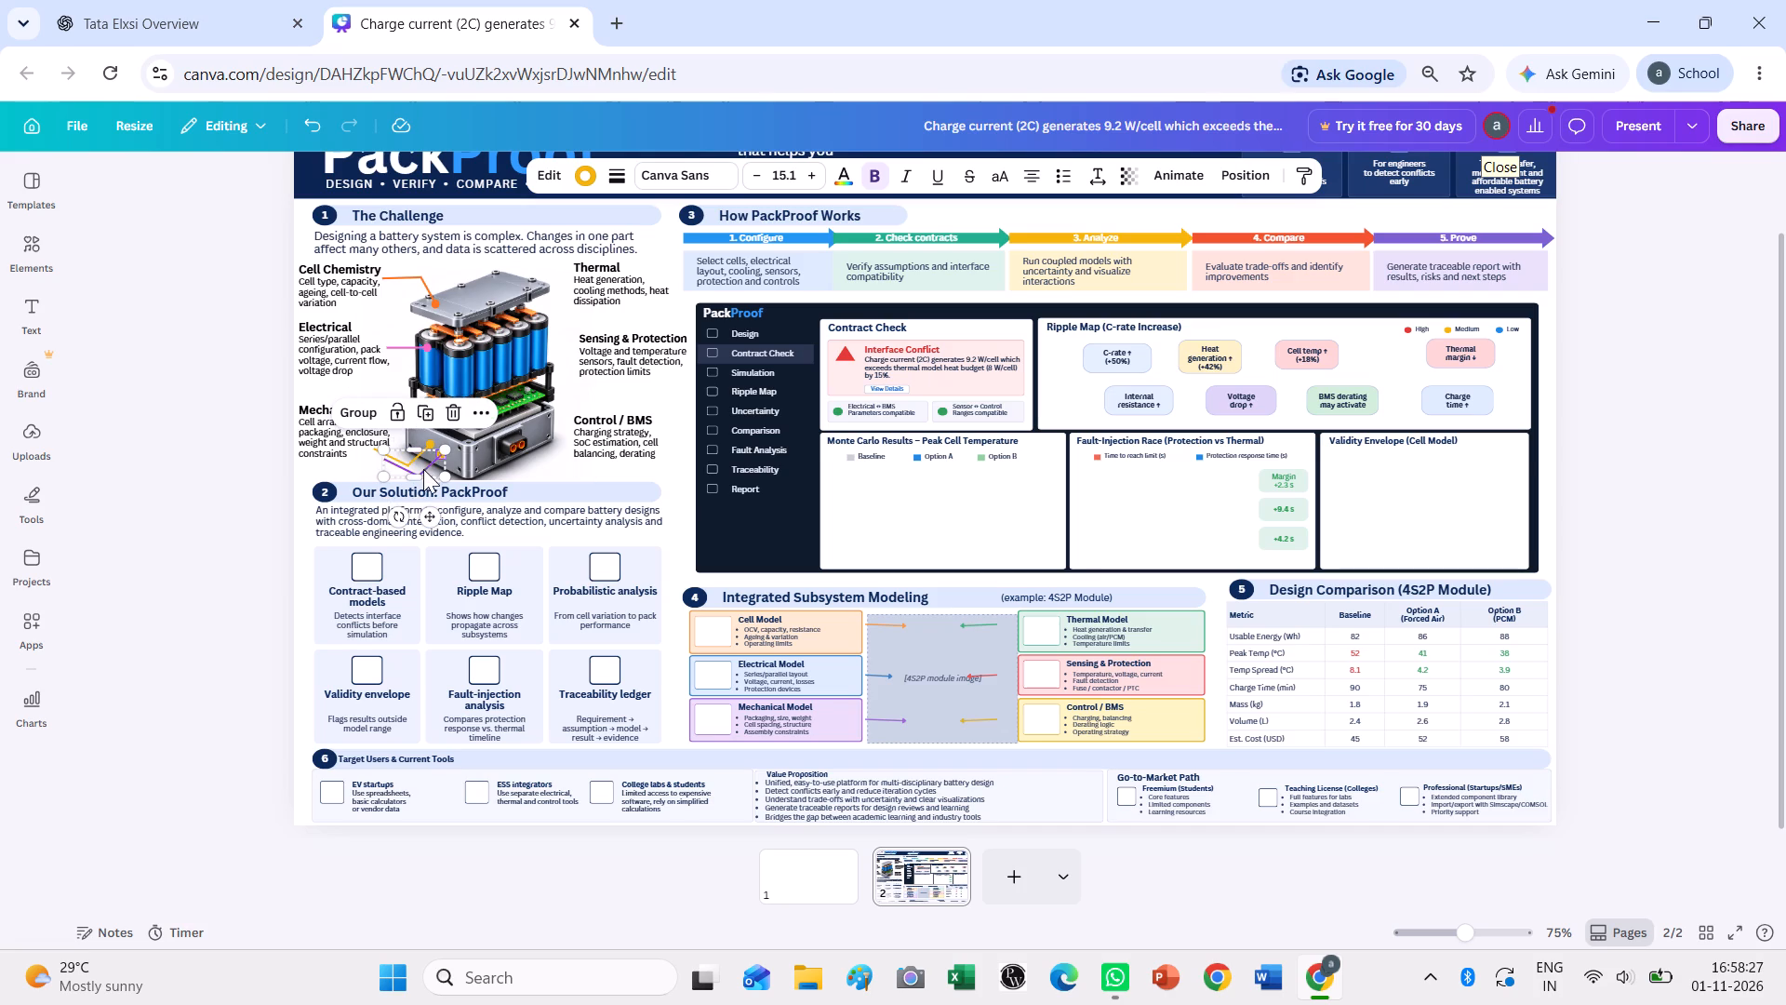
pyautogui.moveTo(423, 469); pyautogui.dragTo(546, 292)
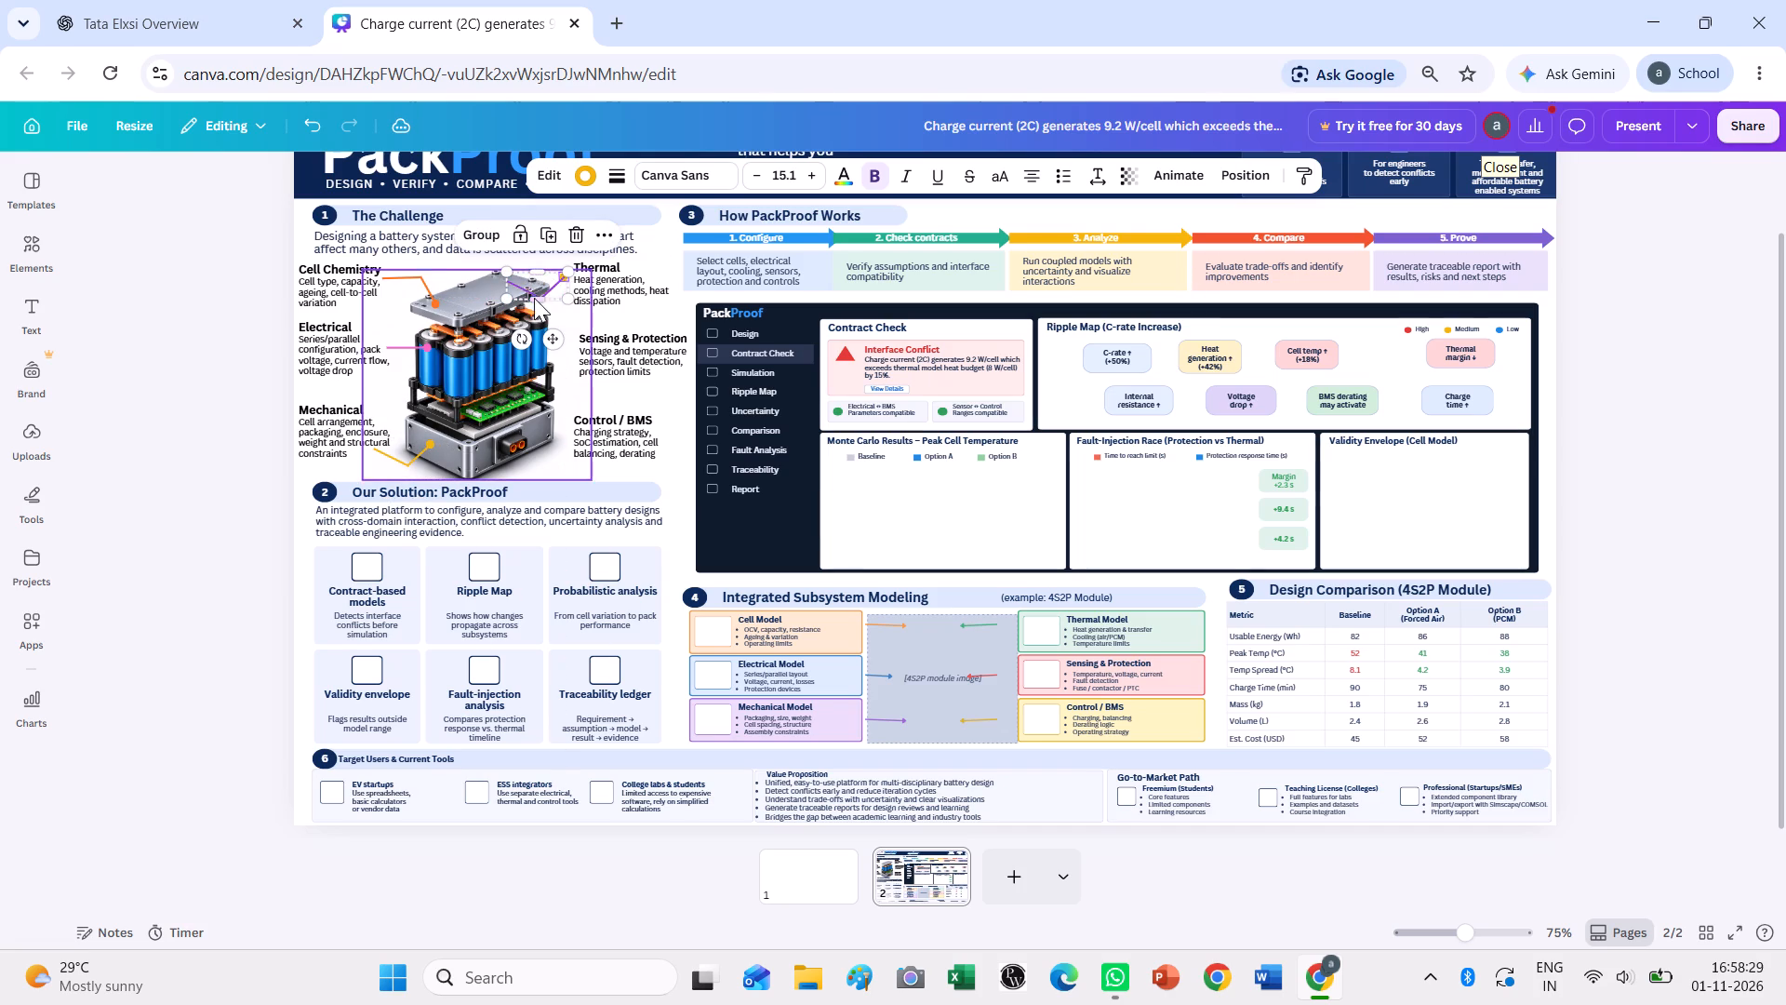
pyautogui.moveTo(519, 338); pyautogui.dragTo(543, 294)
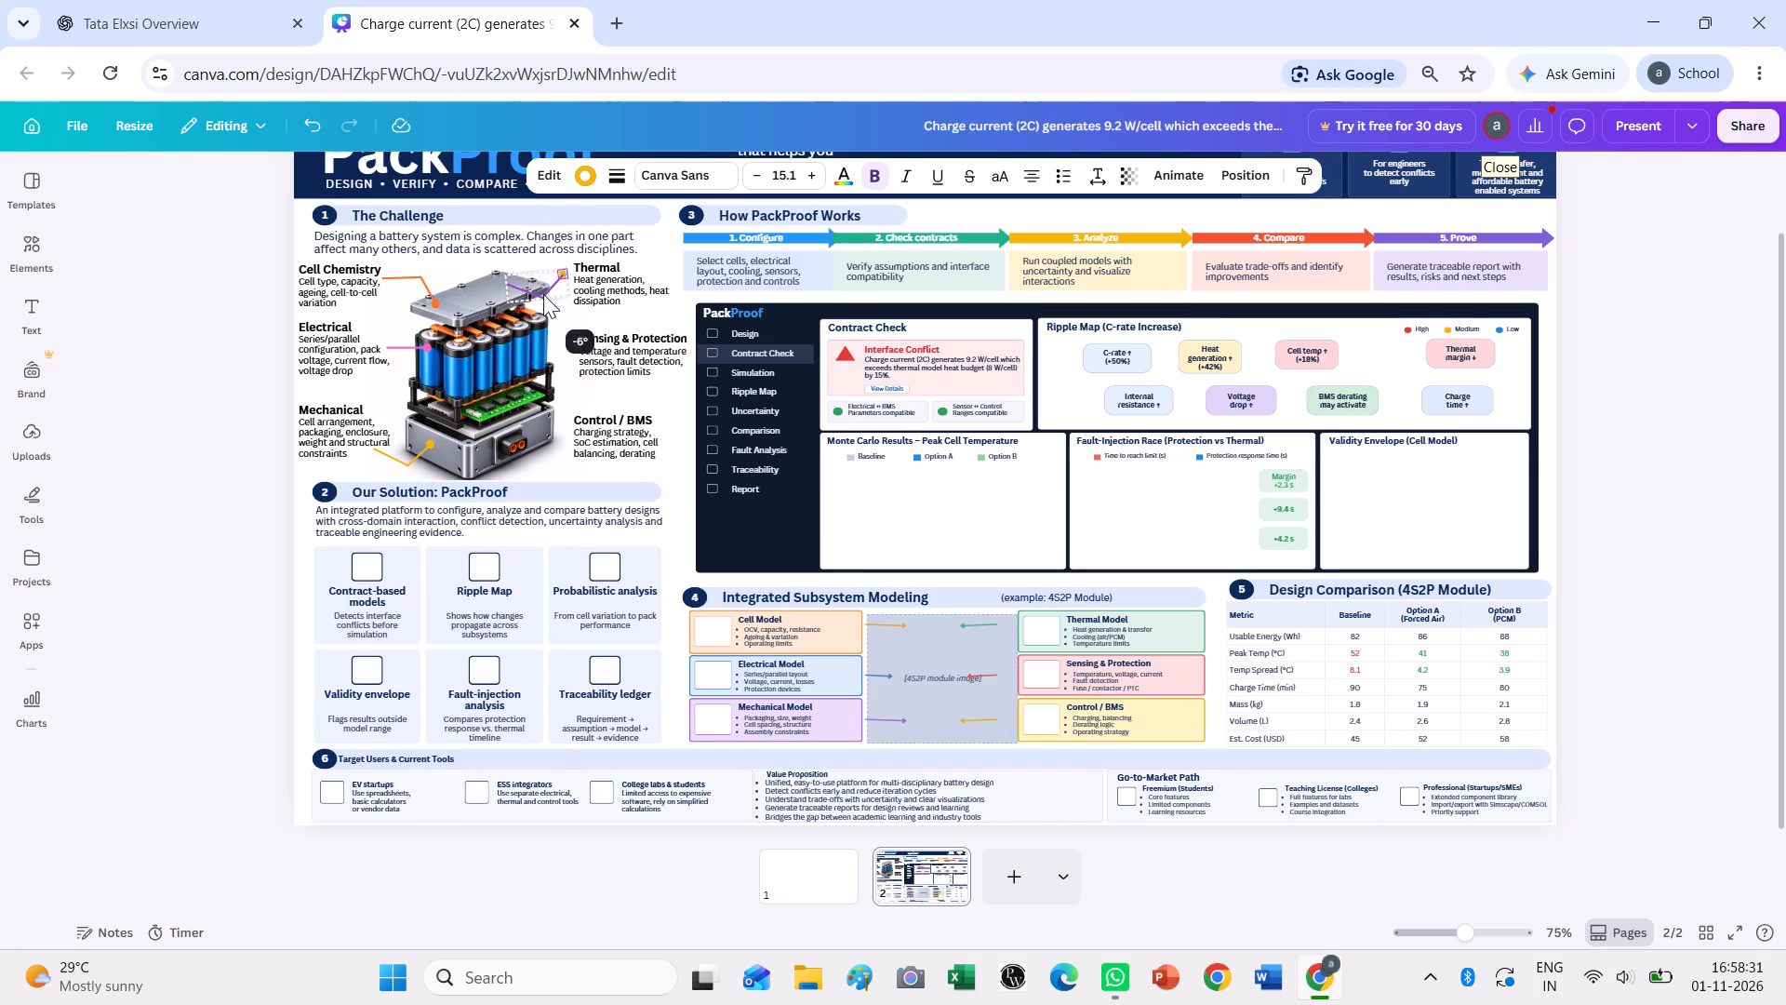
pyautogui.moveTo(543, 294); pyautogui.dragTo(542, 246)
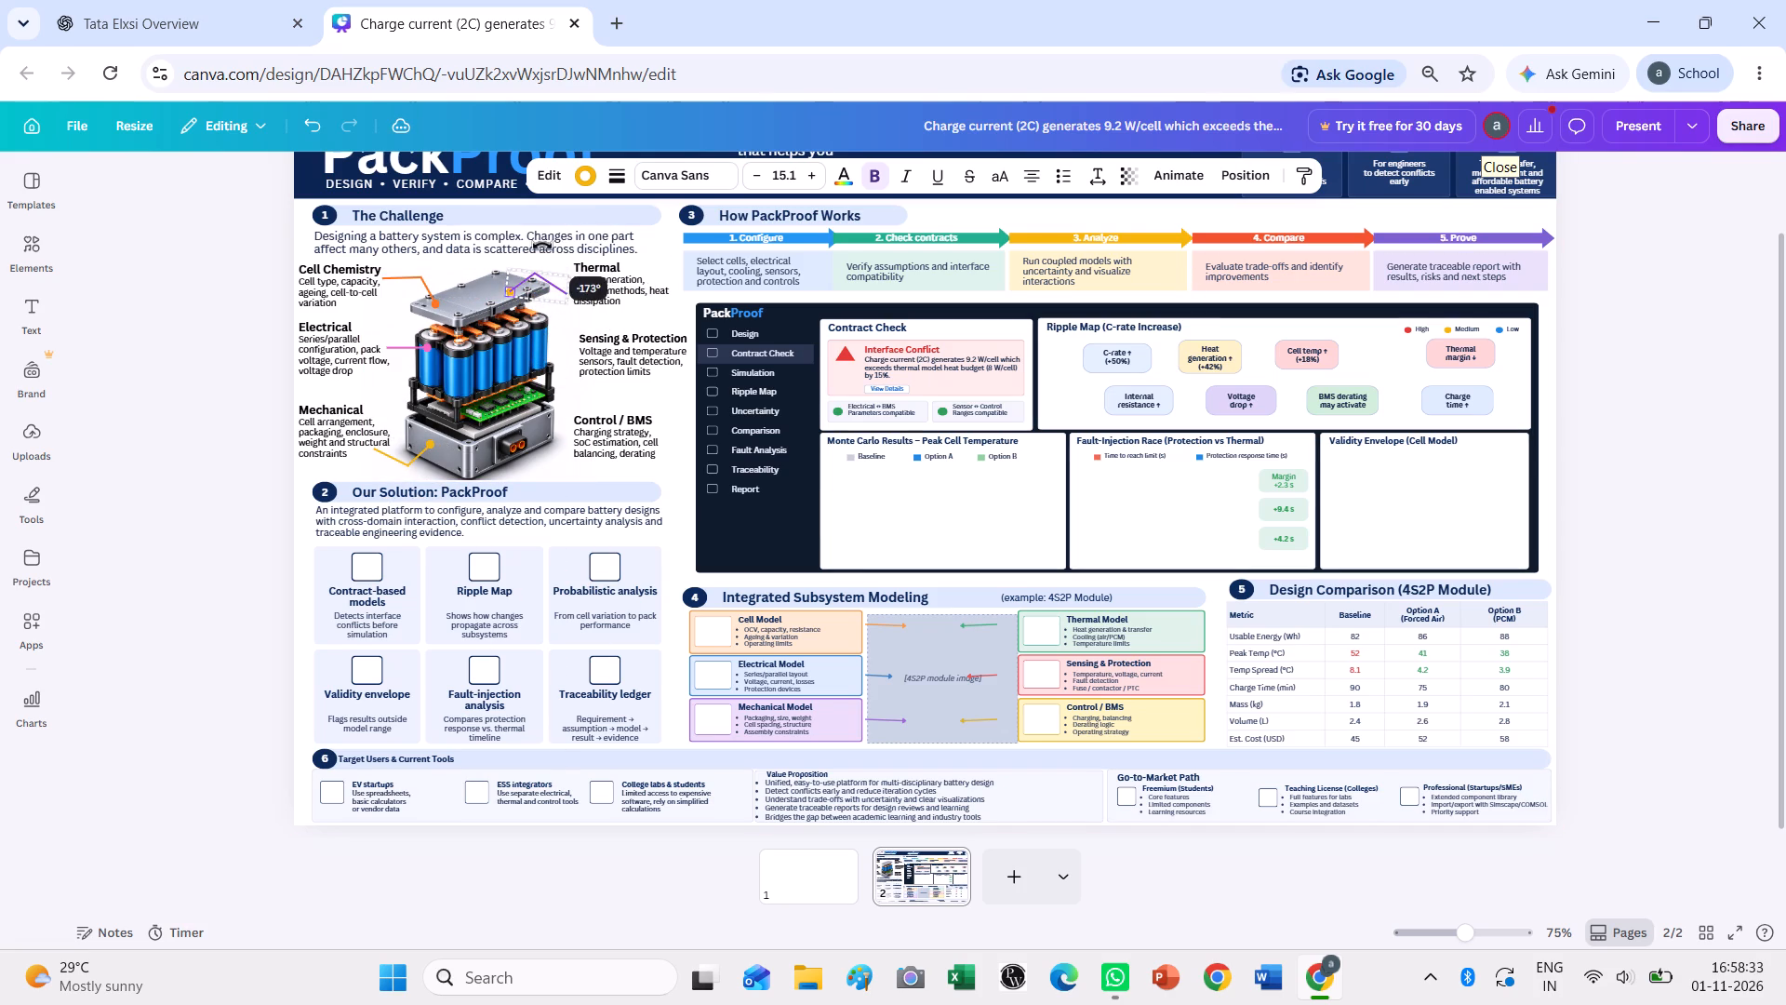
pyautogui.moveTo(542, 246); pyautogui.dragTo(526, 271)
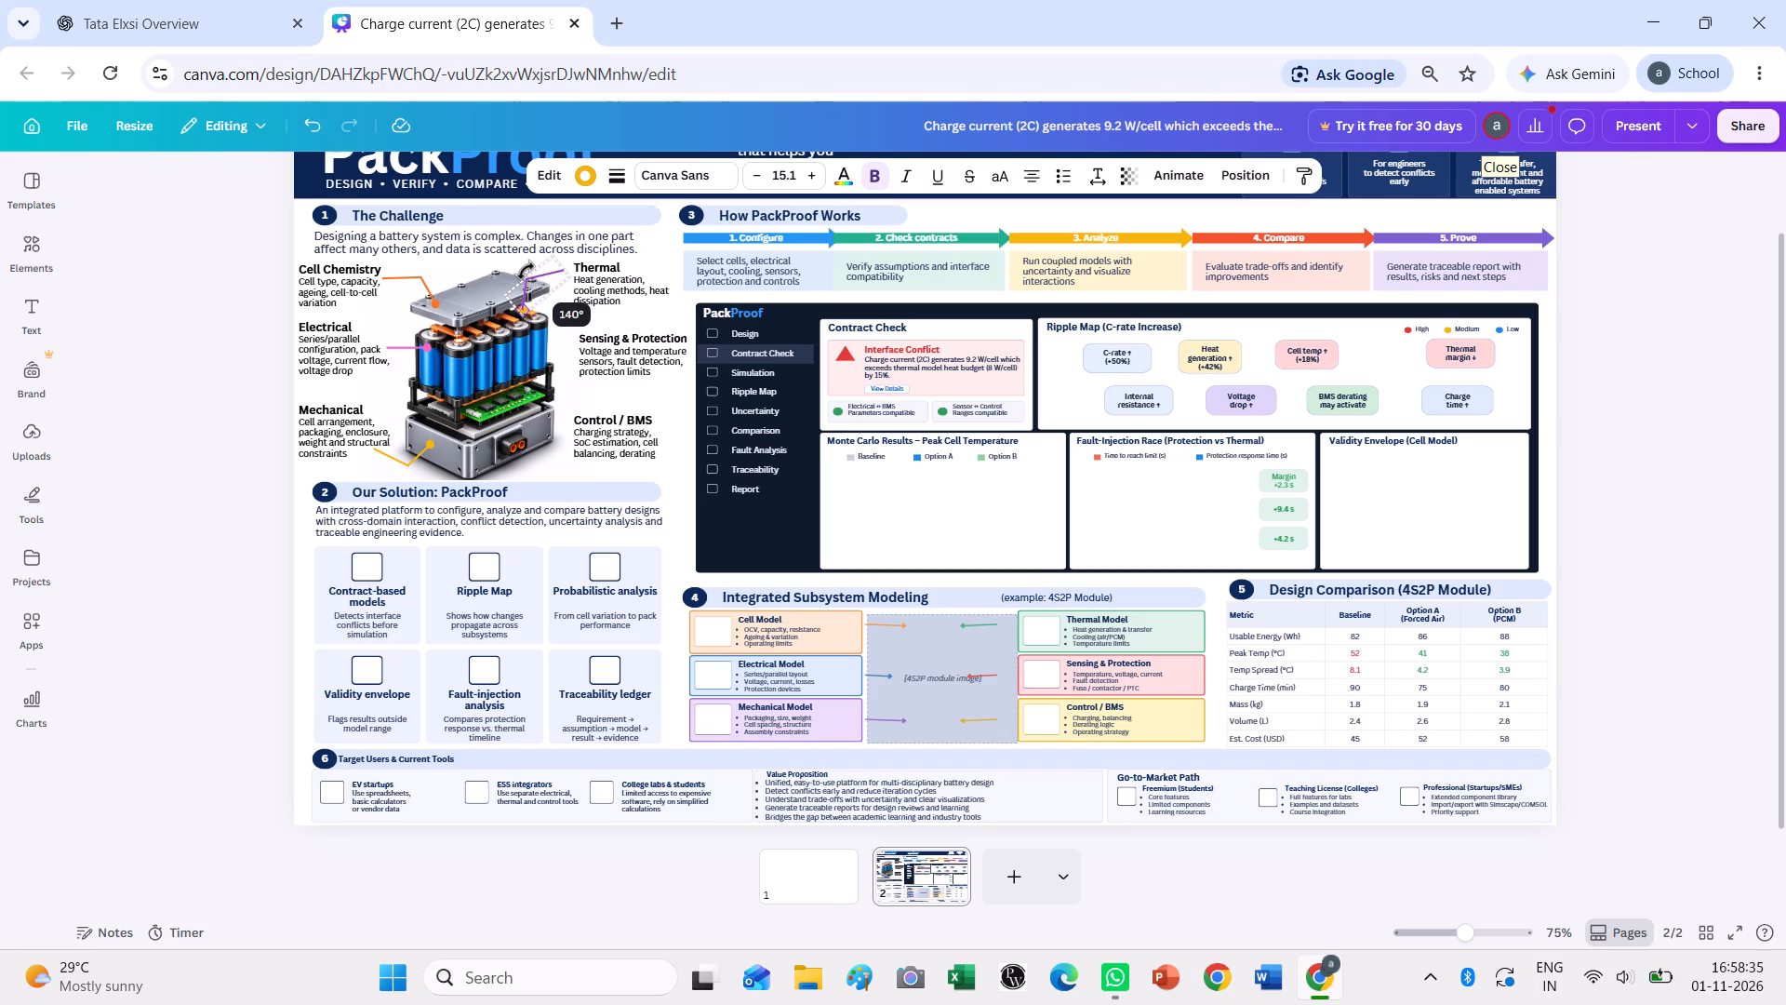
pyautogui.moveTo(526, 271); pyautogui.dragTo(531, 264)
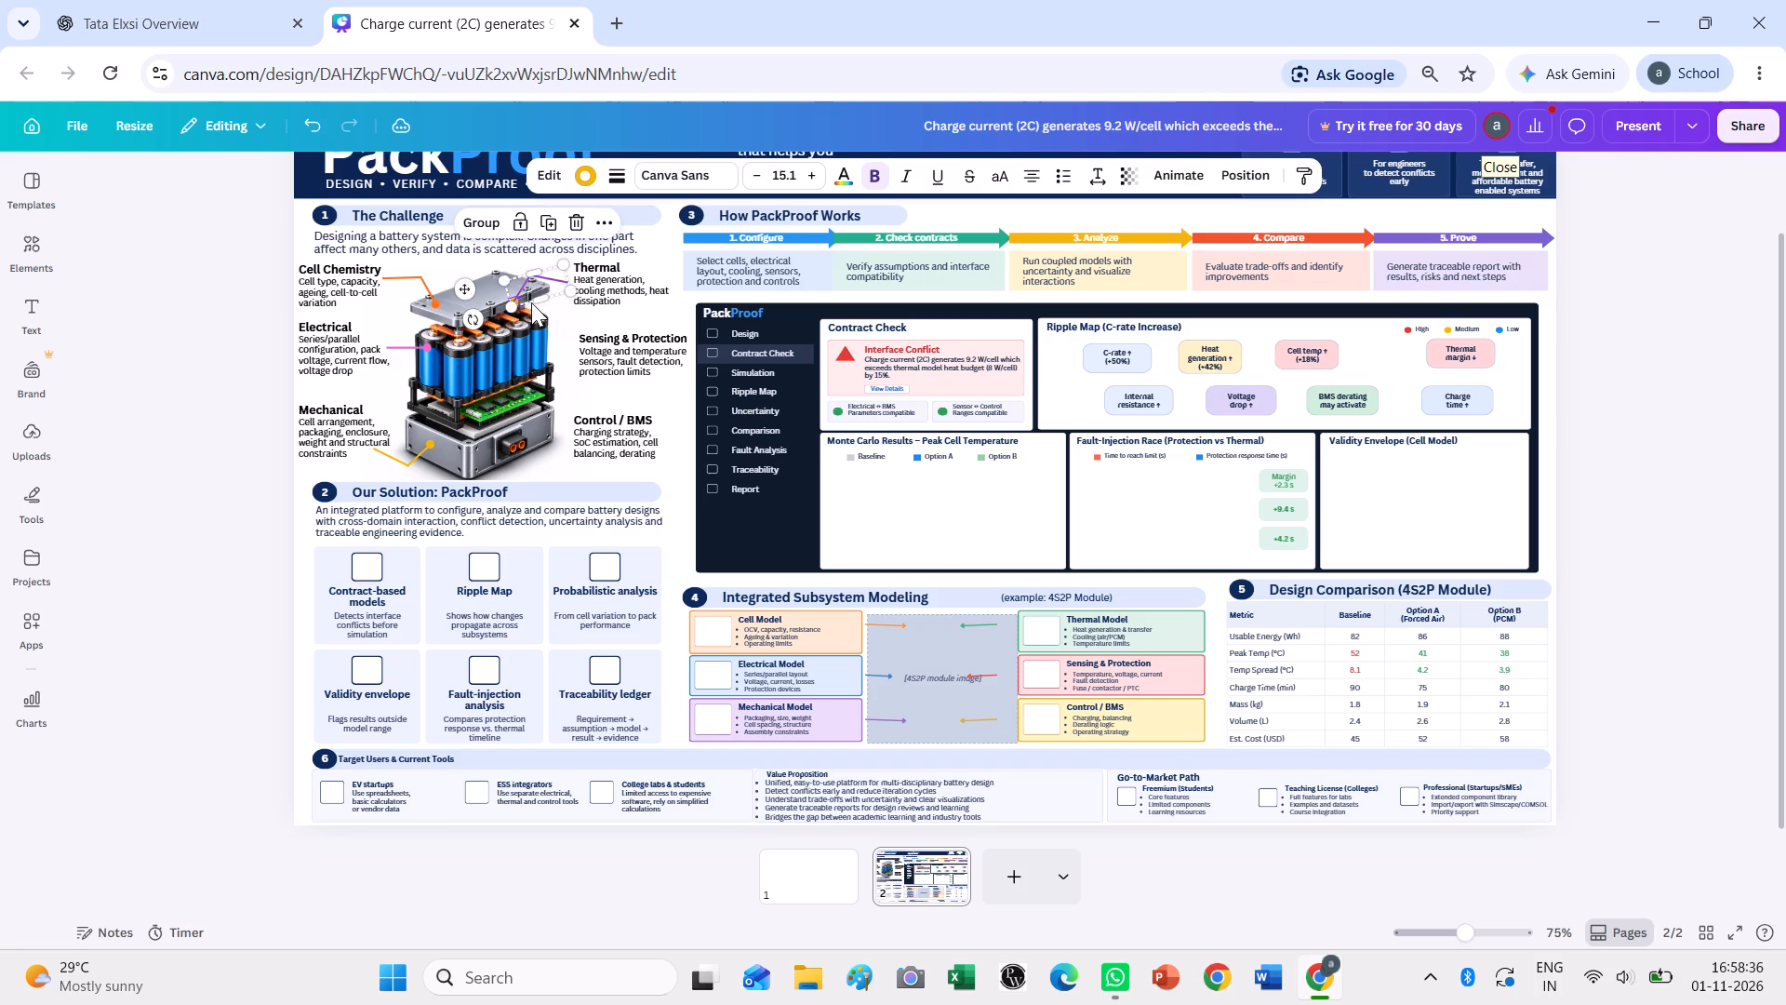
pyautogui.moveTo(528, 287); pyautogui.dragTo(553, 299)
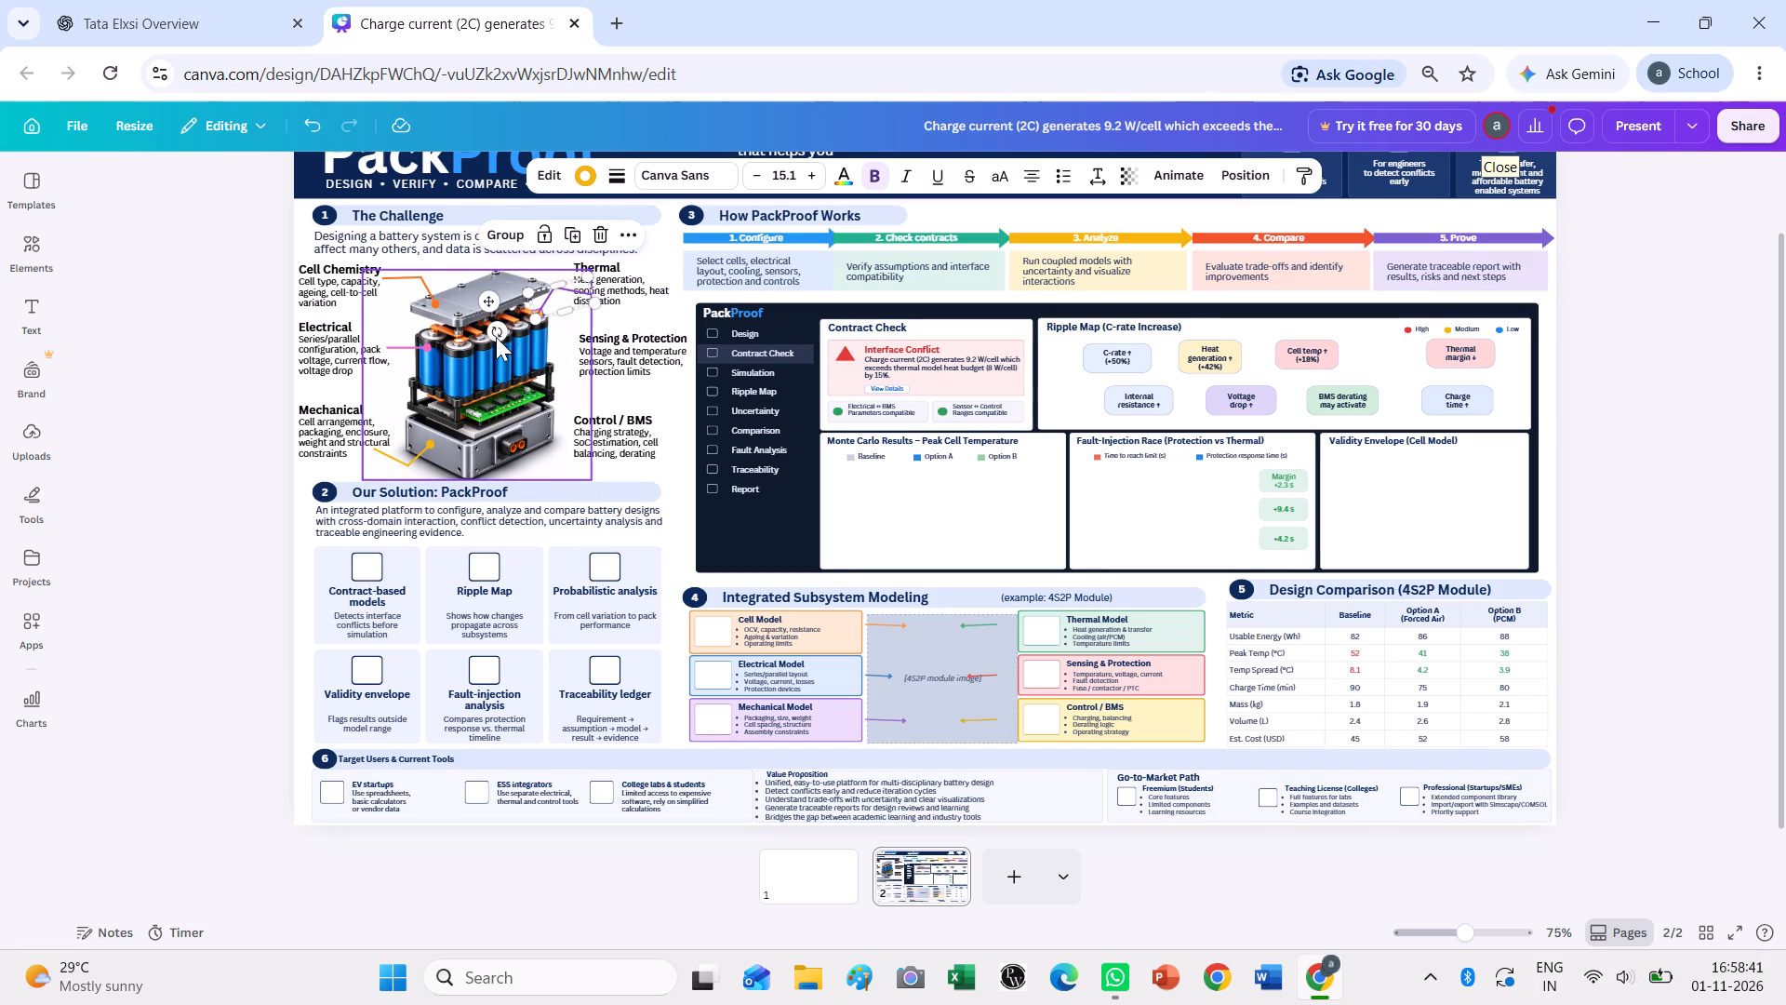
pyautogui.moveTo(494, 333); pyautogui.dragTo(513, 339)
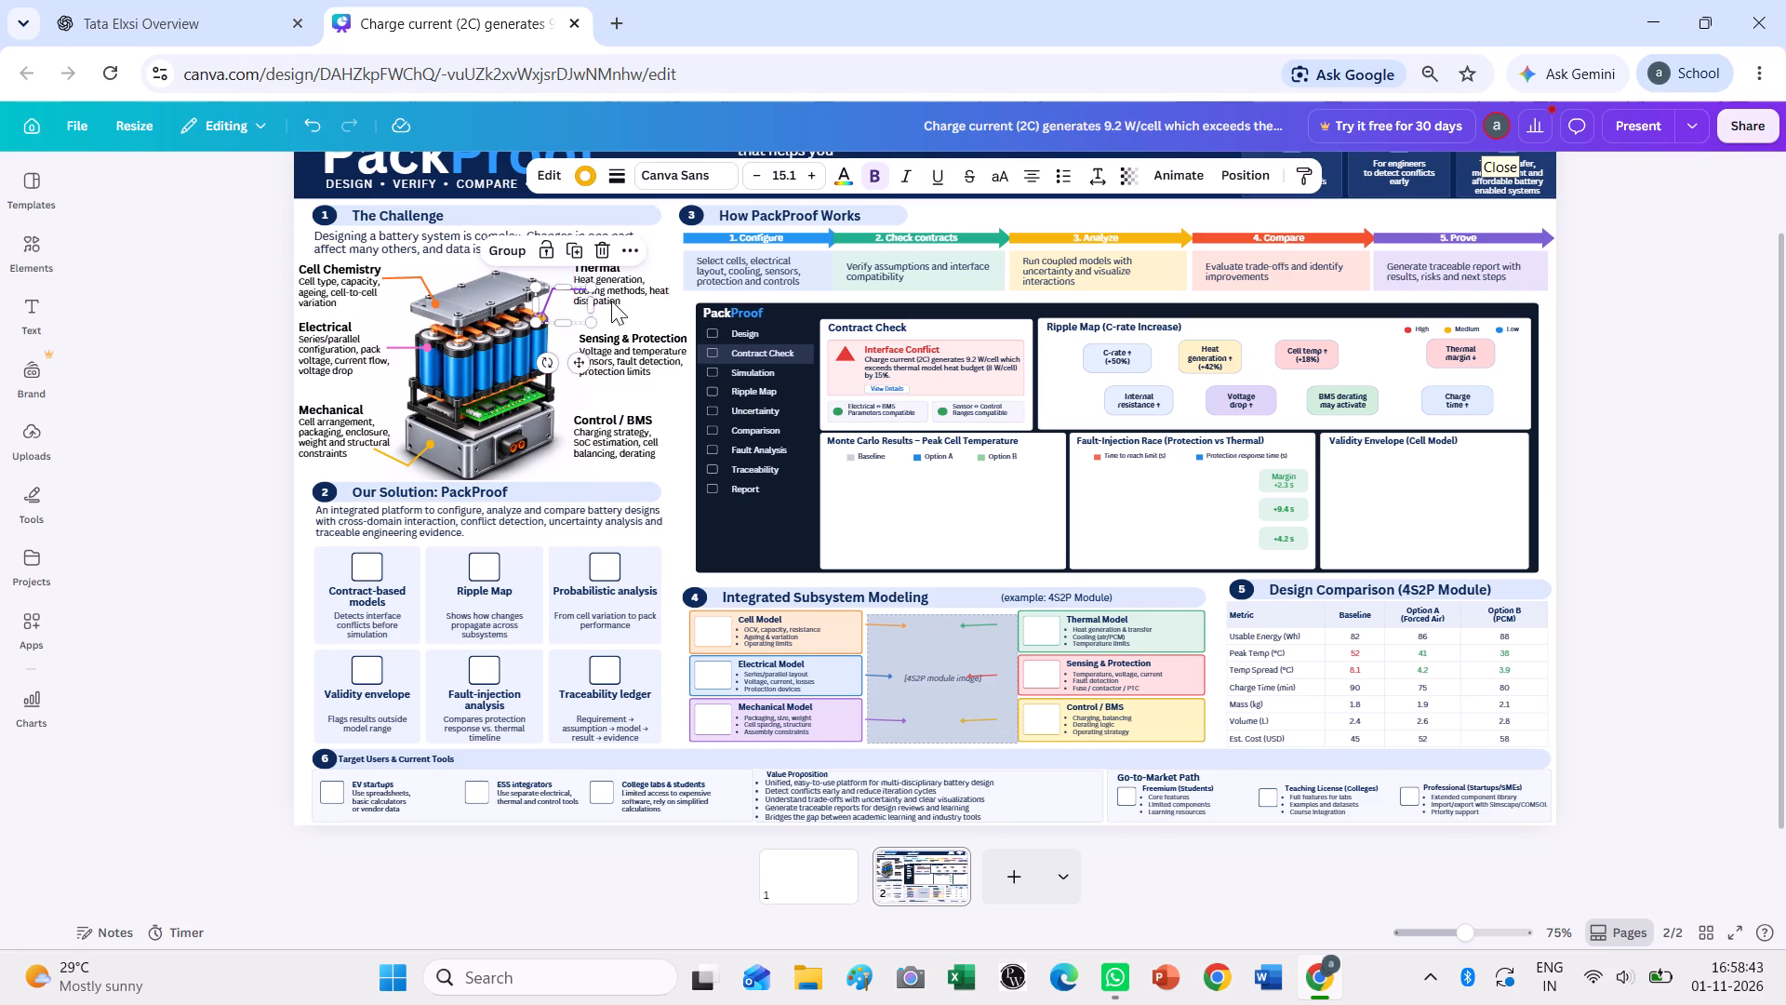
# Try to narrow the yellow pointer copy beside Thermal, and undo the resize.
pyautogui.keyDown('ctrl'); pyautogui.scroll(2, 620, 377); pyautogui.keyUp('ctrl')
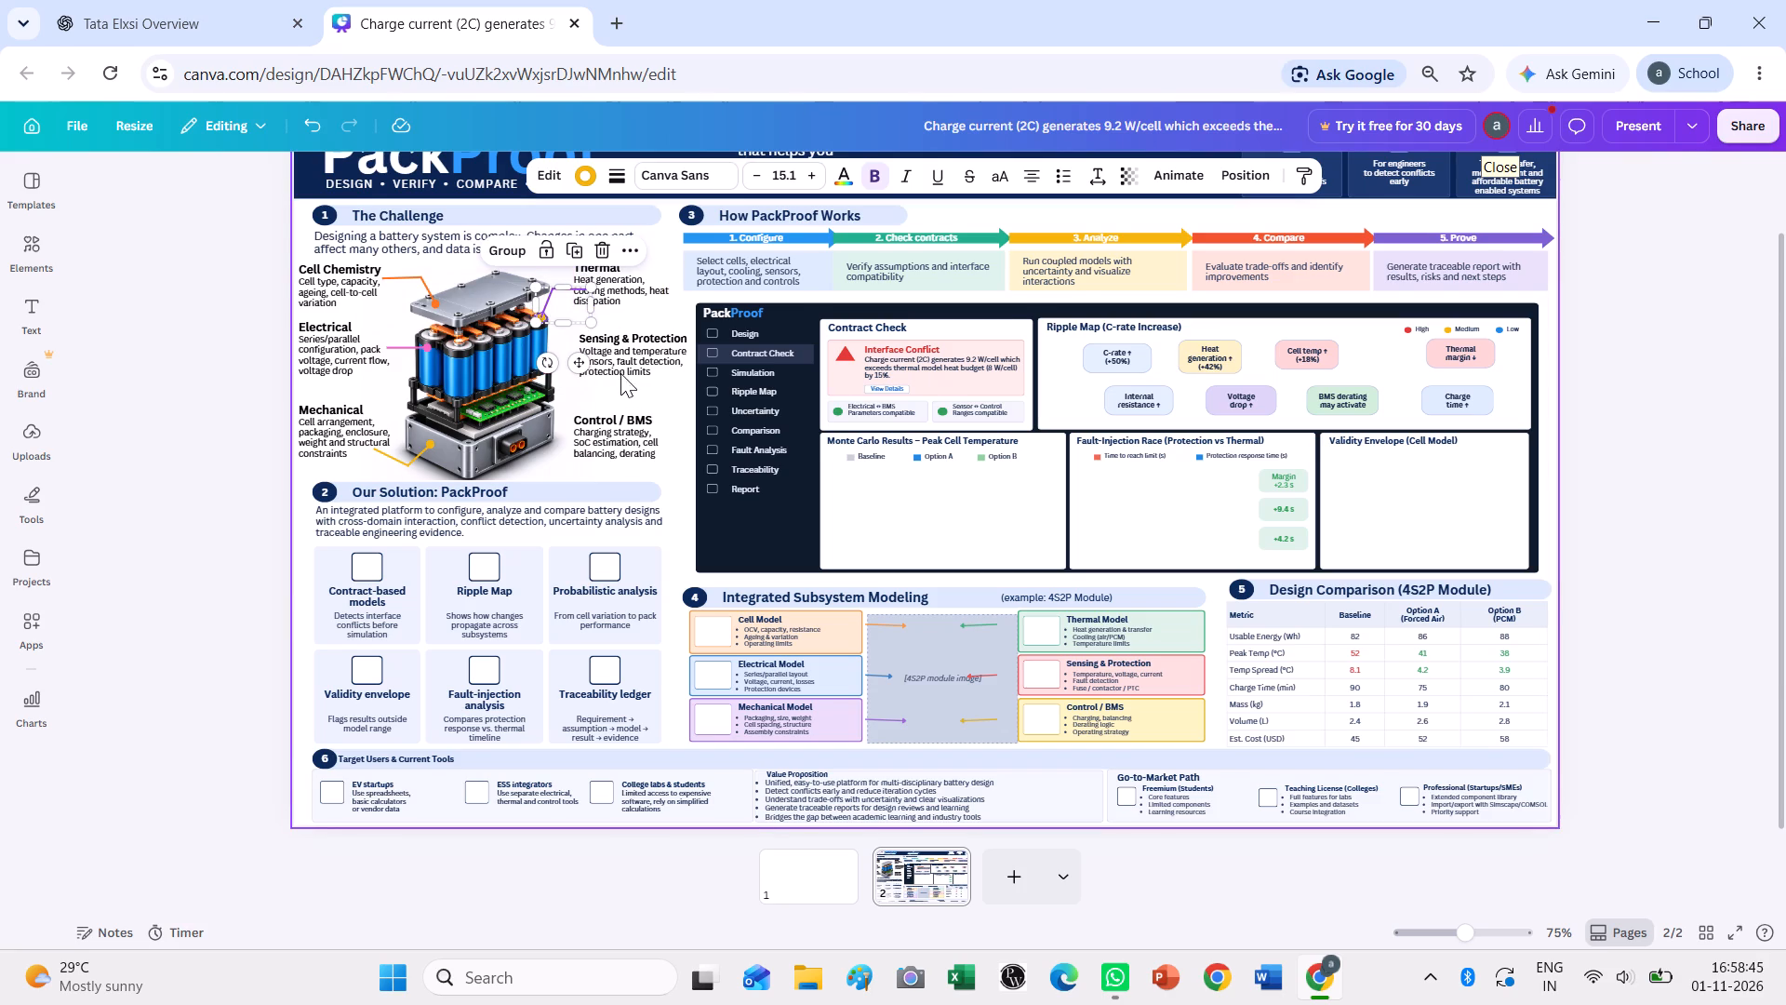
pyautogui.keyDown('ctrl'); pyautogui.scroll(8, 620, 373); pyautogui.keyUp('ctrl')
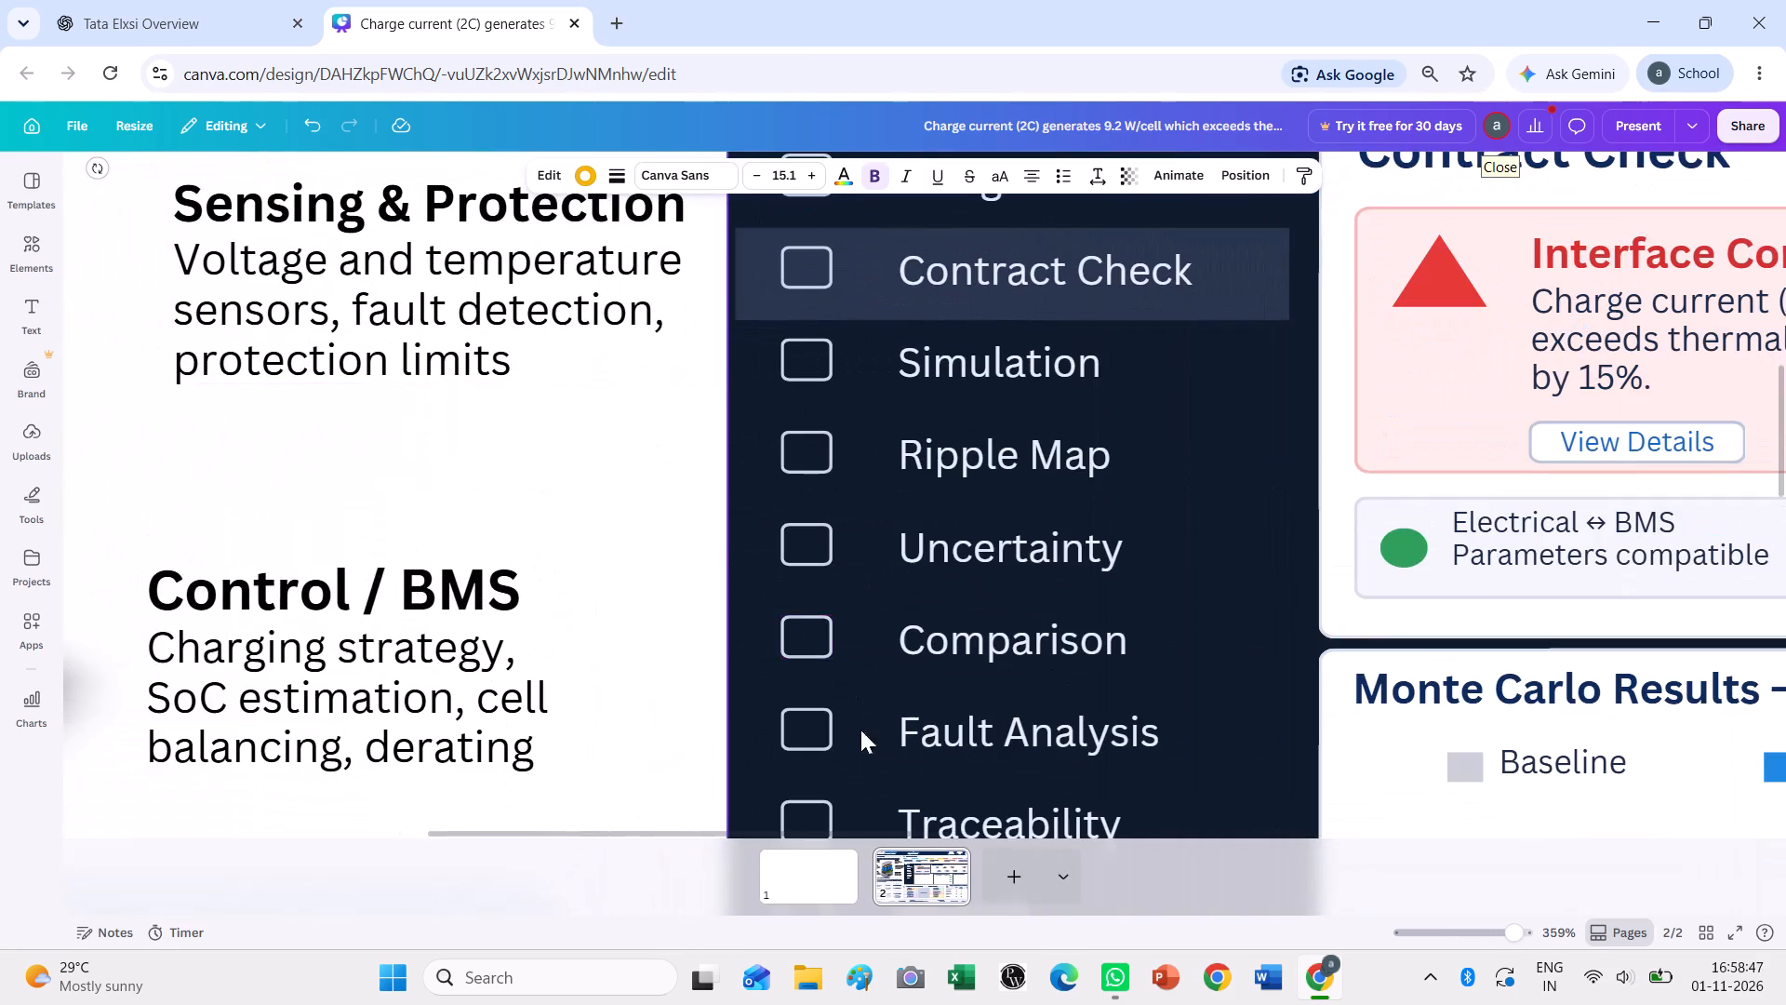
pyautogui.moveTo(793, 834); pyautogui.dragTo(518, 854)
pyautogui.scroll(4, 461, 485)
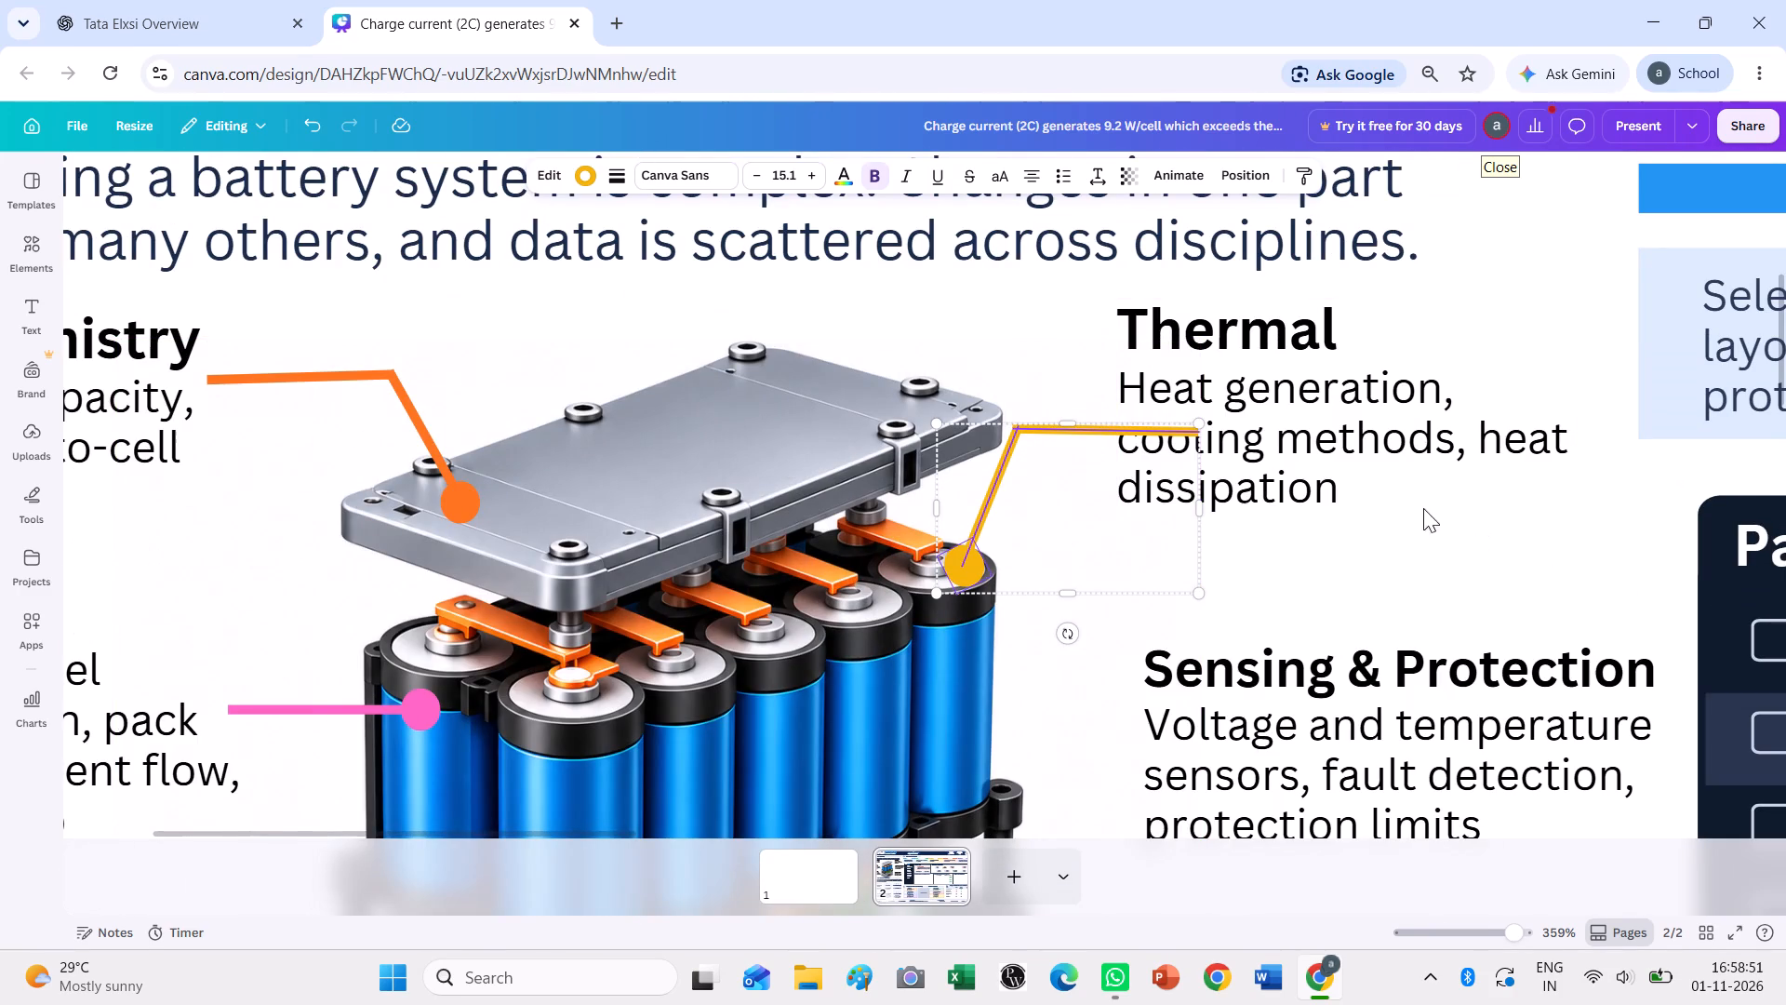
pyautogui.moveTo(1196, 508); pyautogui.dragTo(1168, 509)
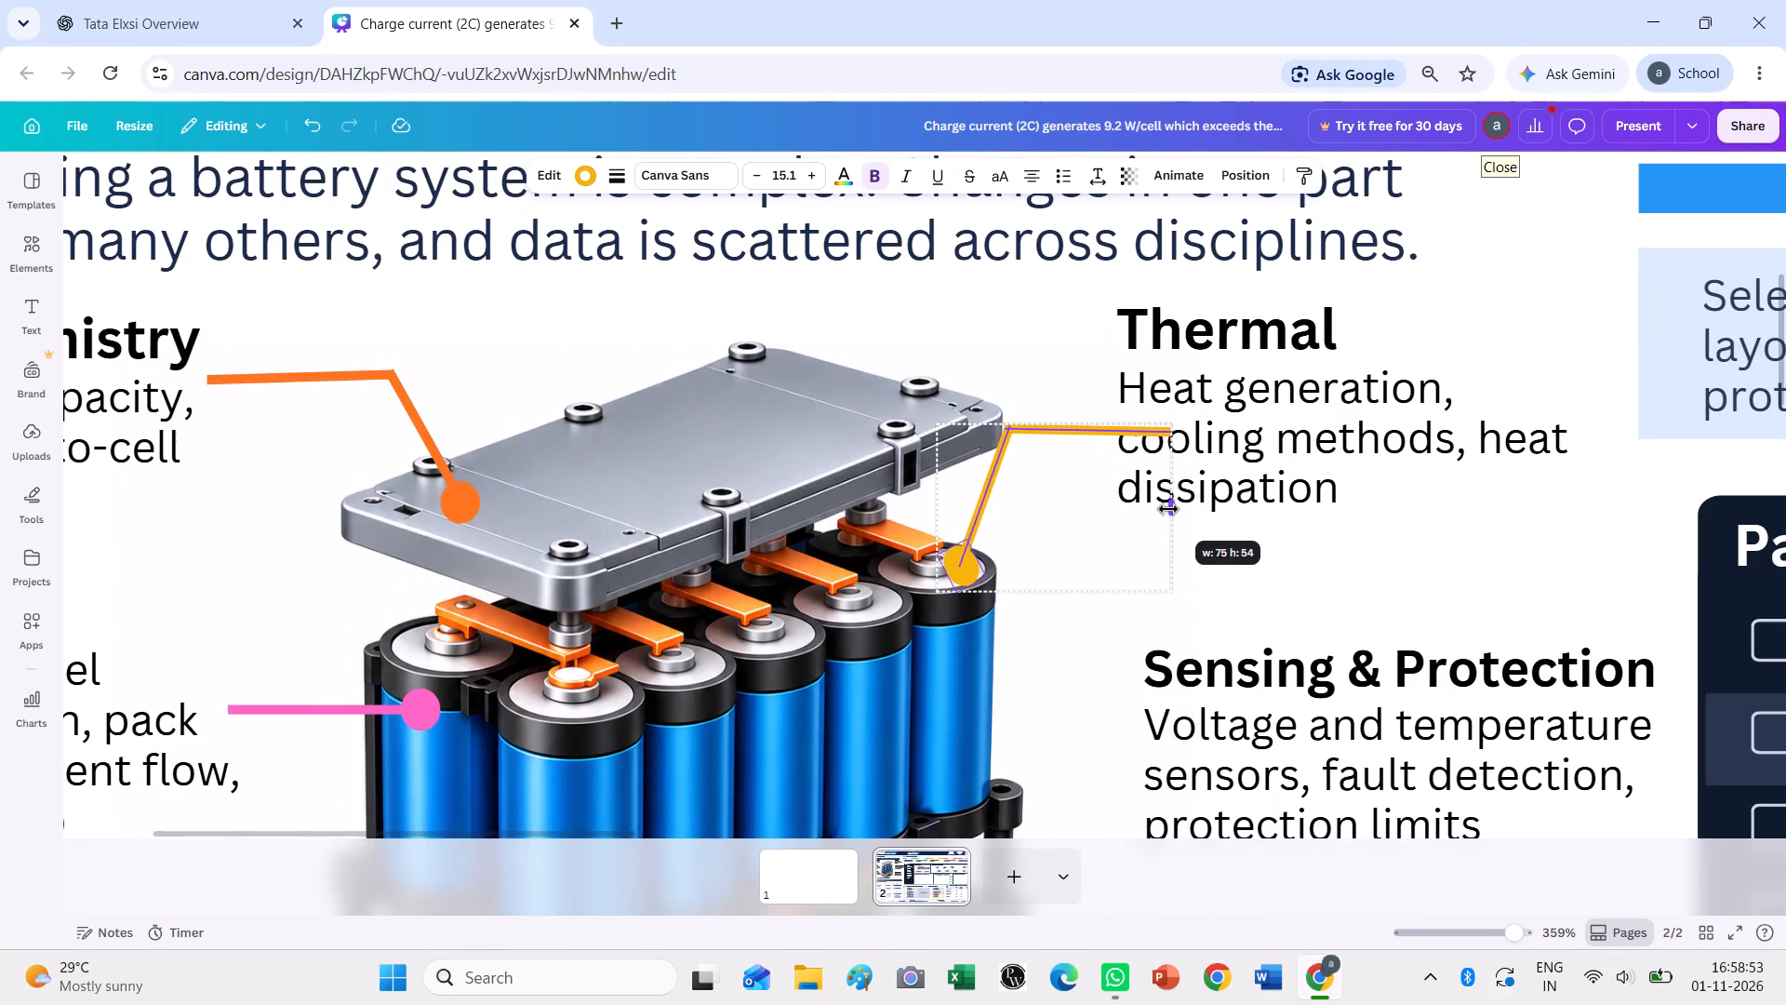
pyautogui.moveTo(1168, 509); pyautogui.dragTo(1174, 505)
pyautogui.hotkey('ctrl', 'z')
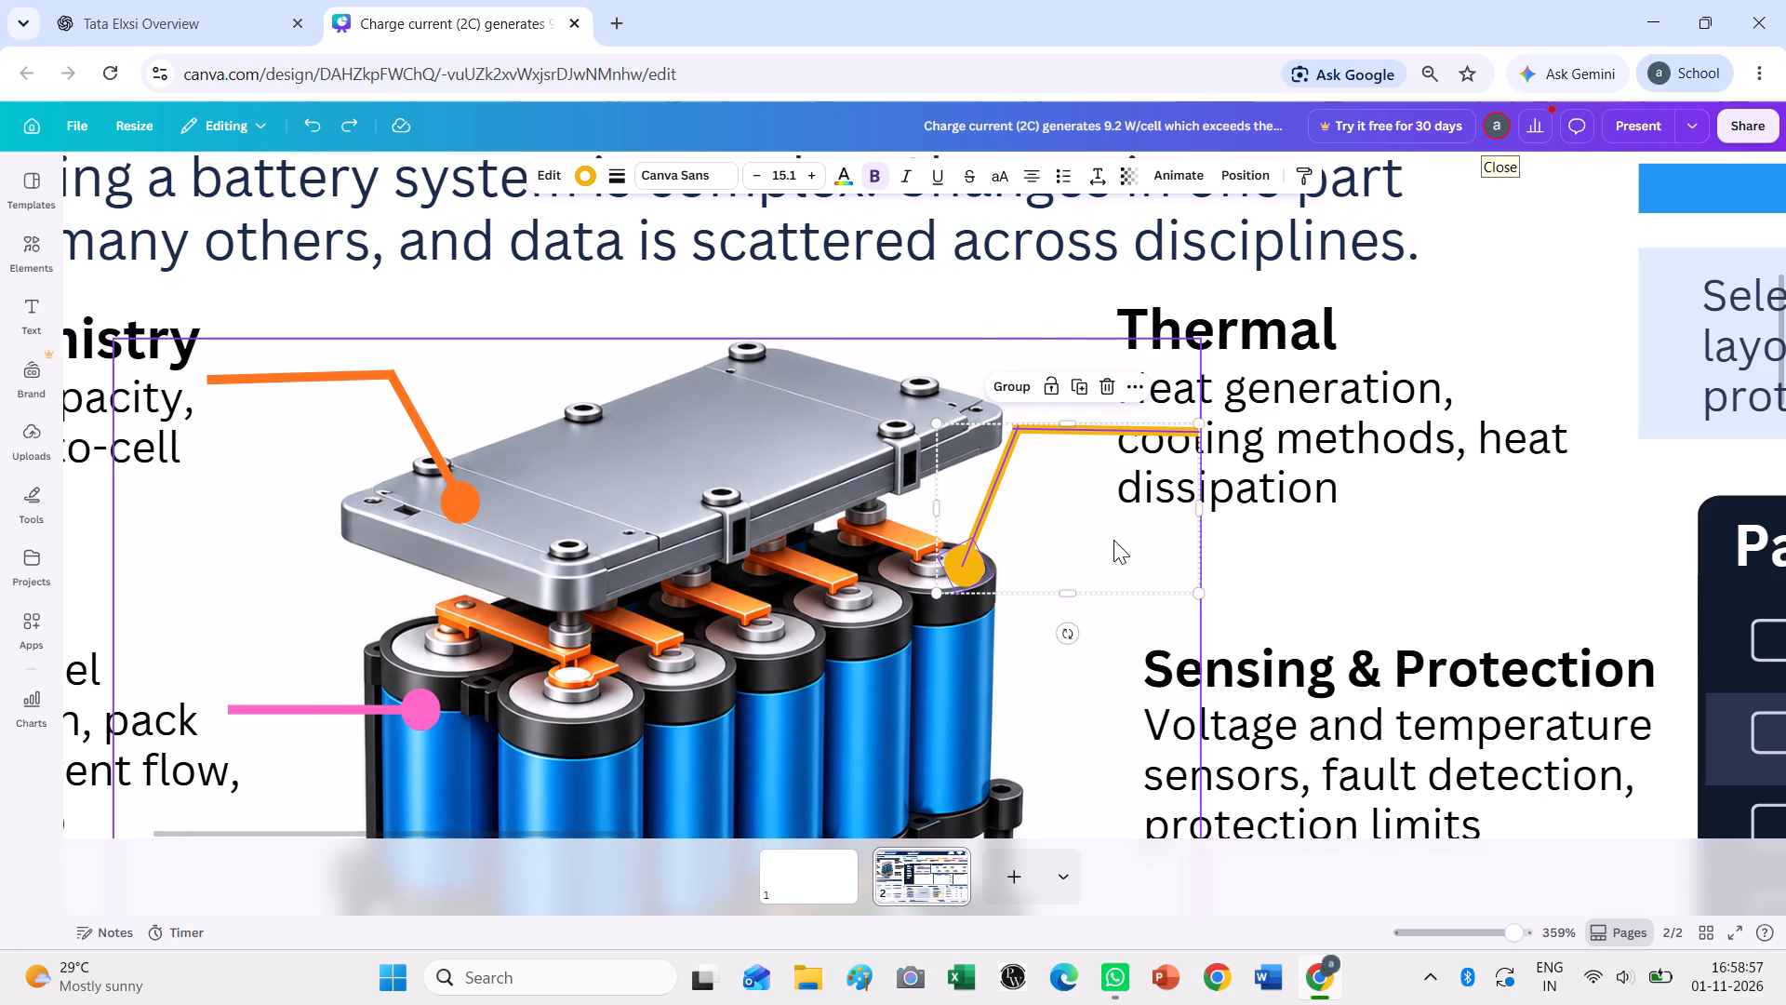
# Shrink the yellow pointer copy until its line ends just before the Thermal description, and tilt it slightly anticlockwise over the rear cell.
pyautogui.moveTo(1113, 540); pyautogui.dragTo(1100, 529)
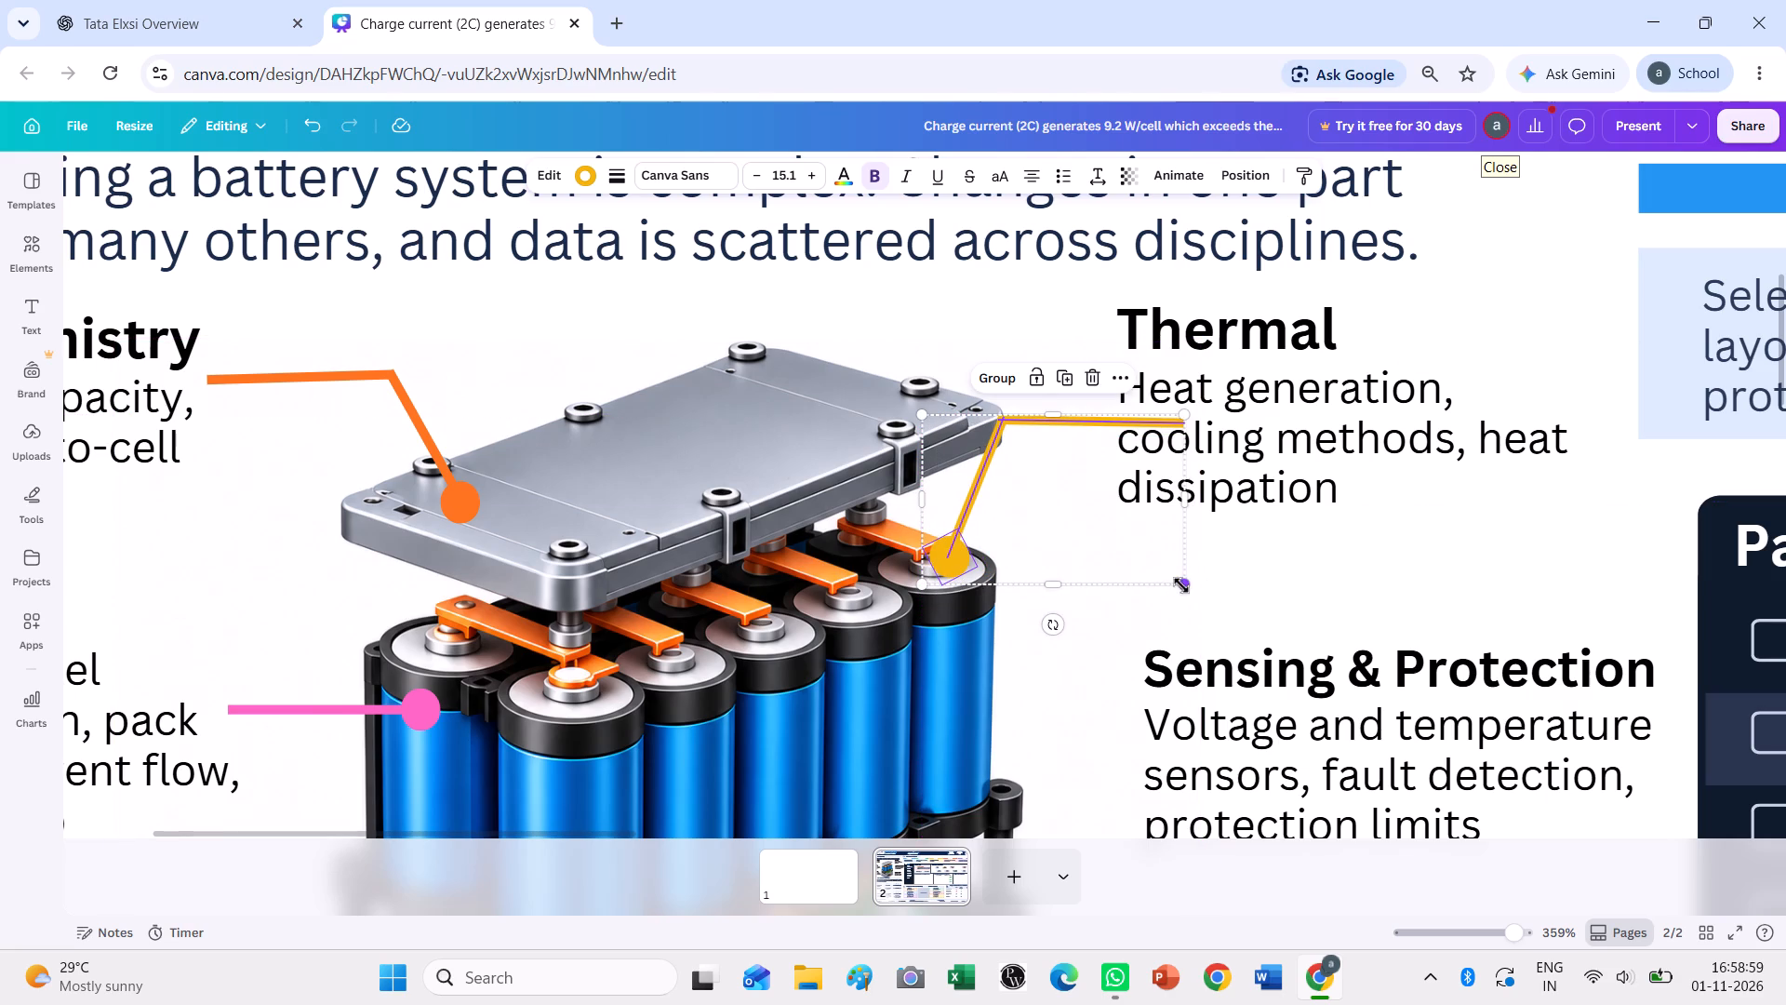
pyautogui.moveTo(1181, 585); pyautogui.dragTo(1104, 550)
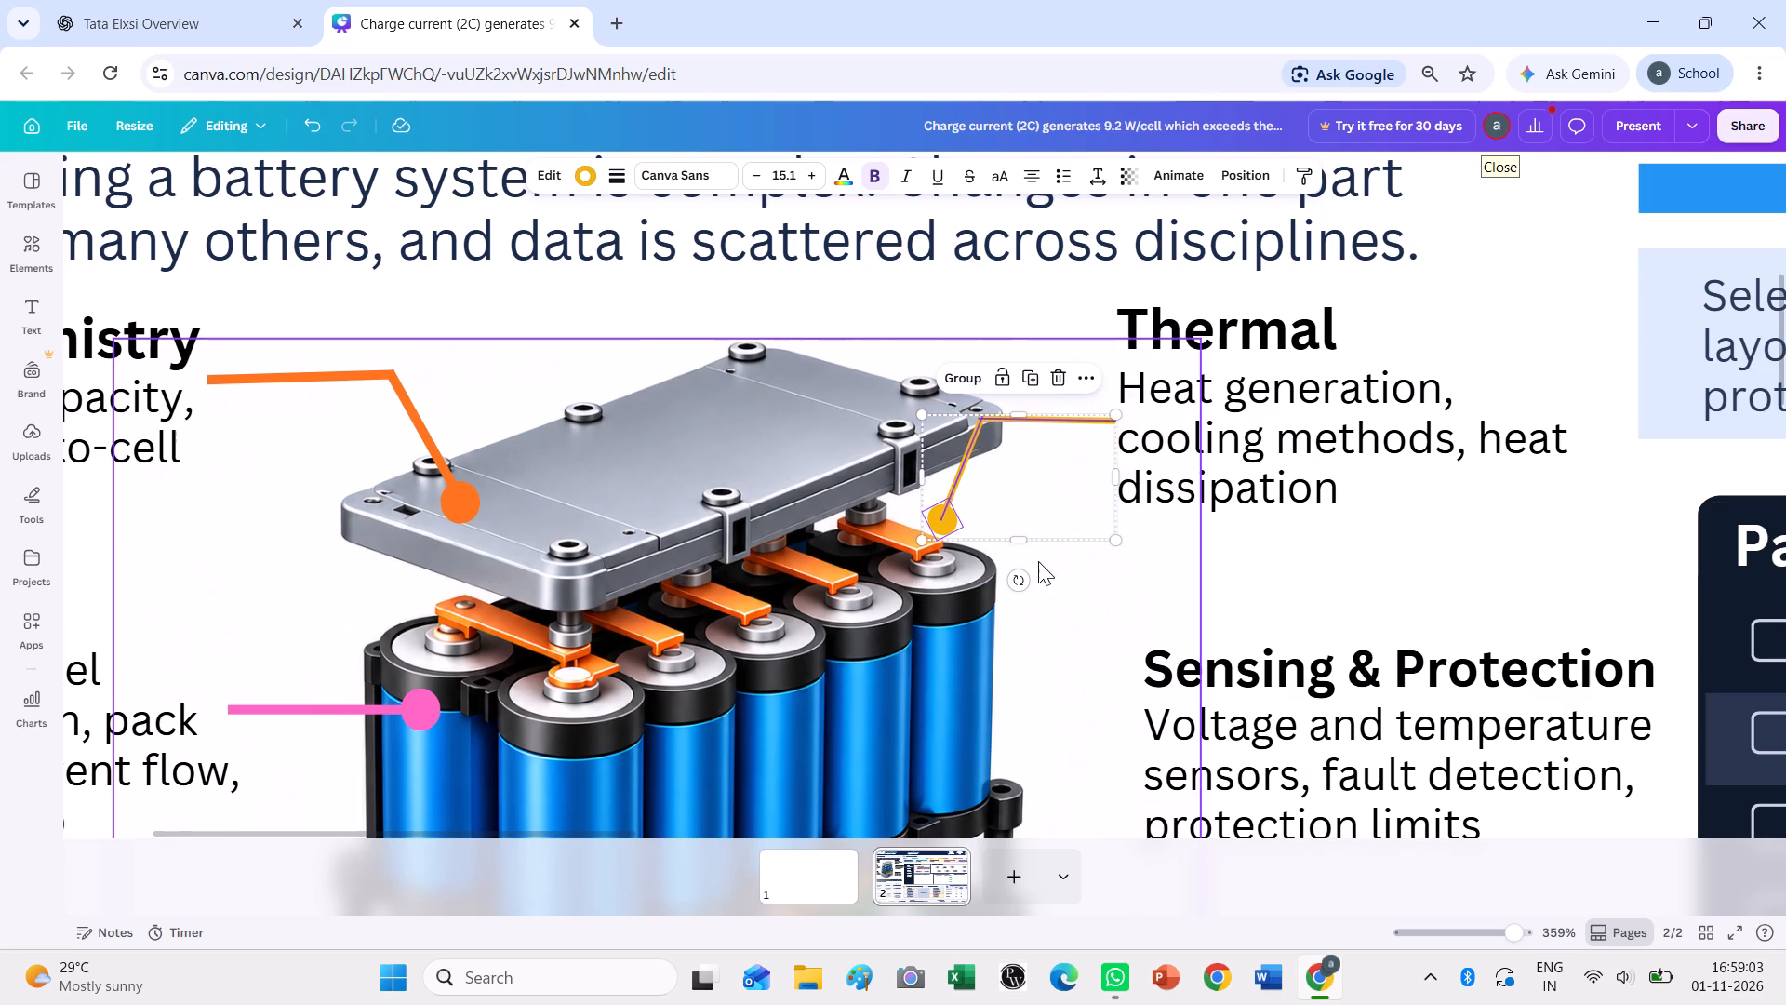
pyautogui.moveTo(1017, 577); pyautogui.dragTo(1040, 588)
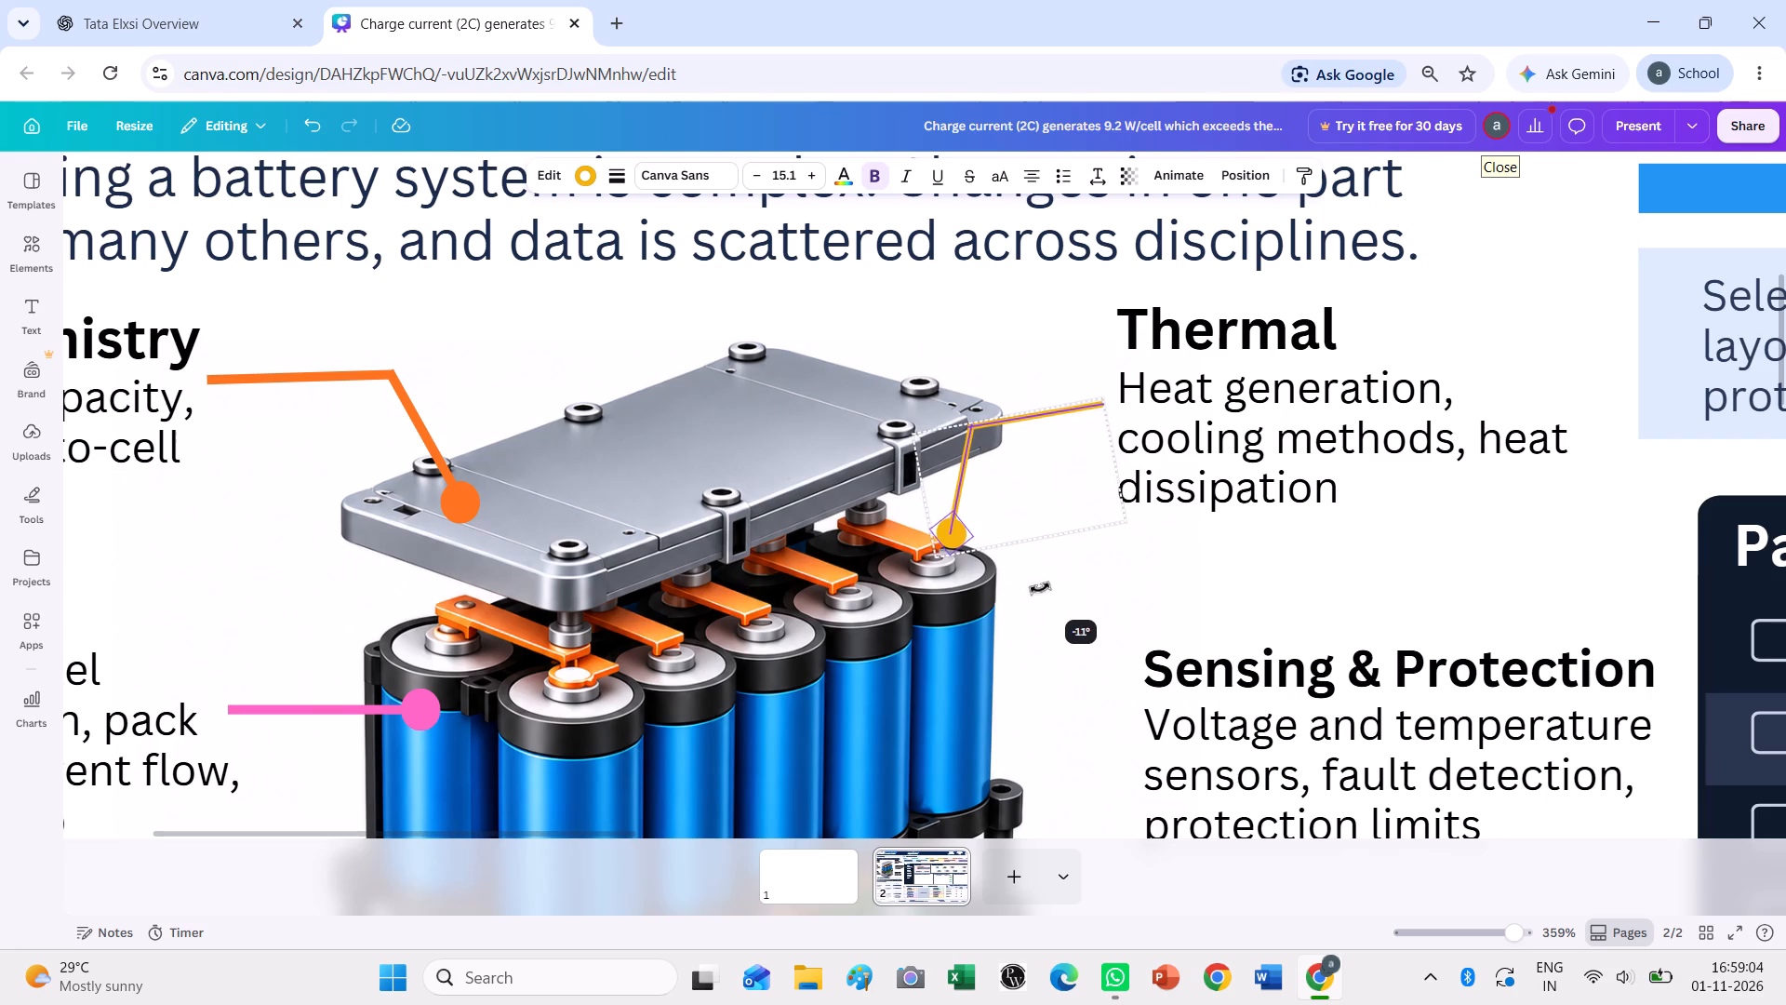
pyautogui.moveTo(1040, 588); pyautogui.dragTo(1044, 589)
# Nudge the yellow dot of the Thermal pointer onto the lower end of its line.
pyautogui.click(961, 538)
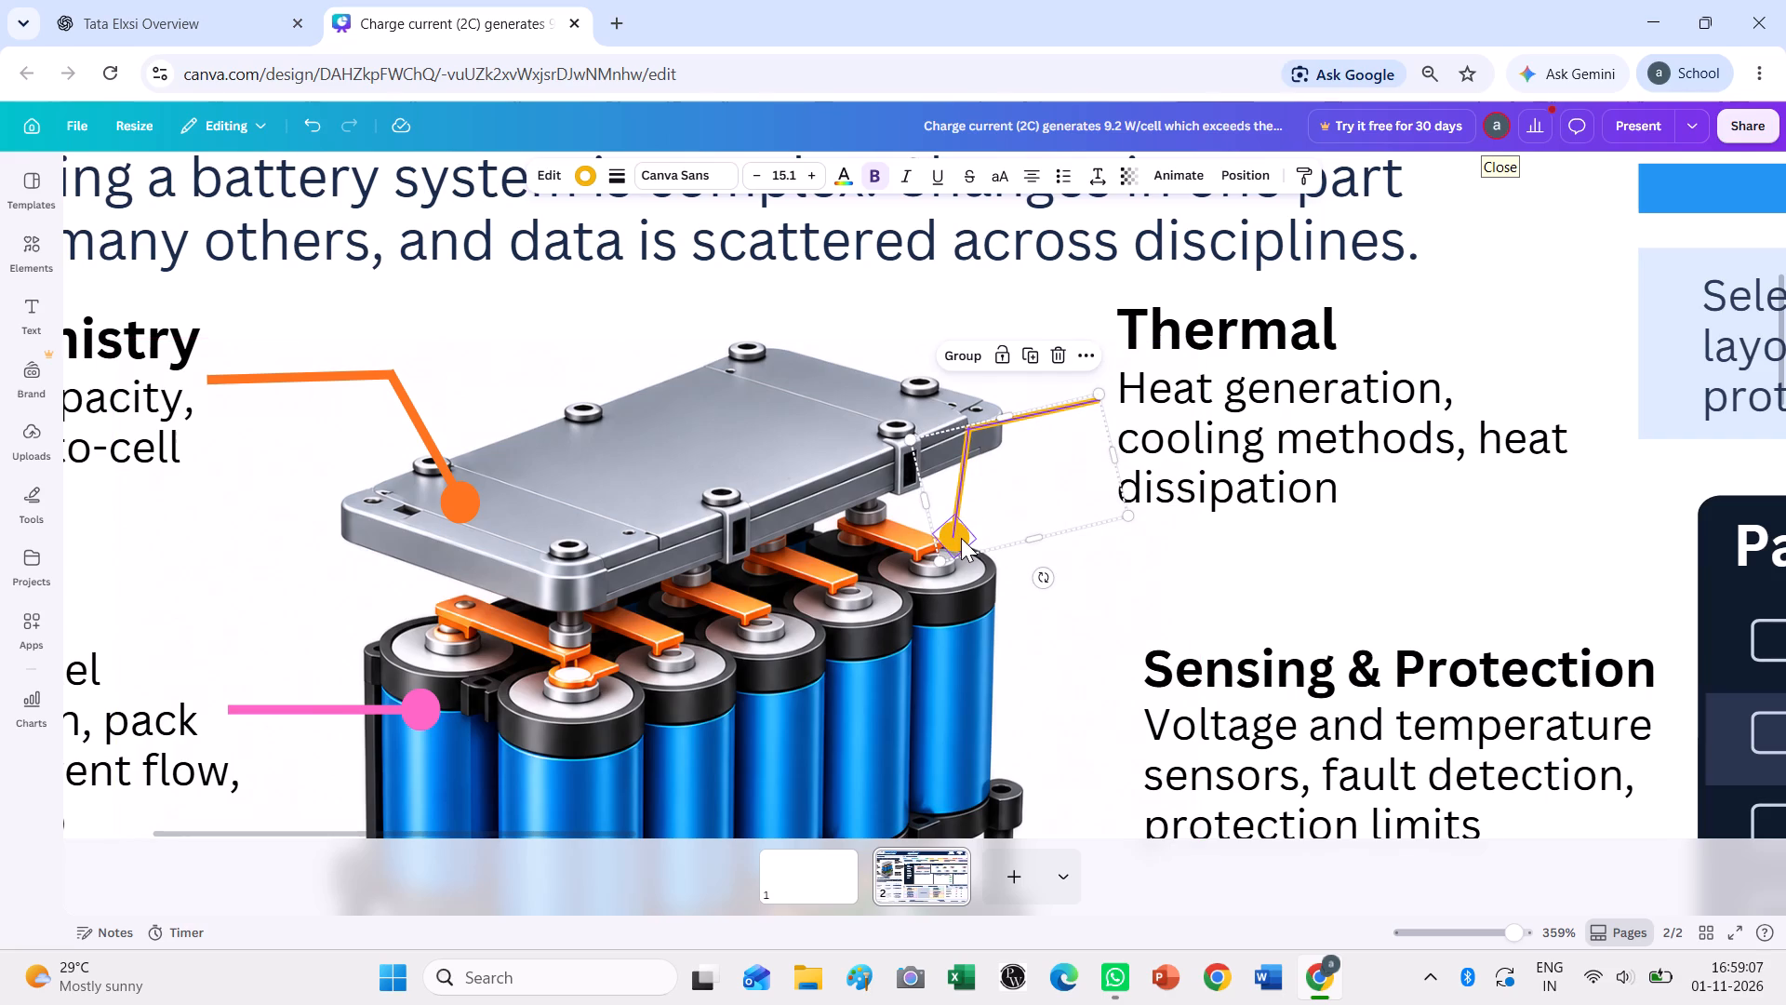
pyautogui.click(1083, 621)
pyautogui.click(961, 543)
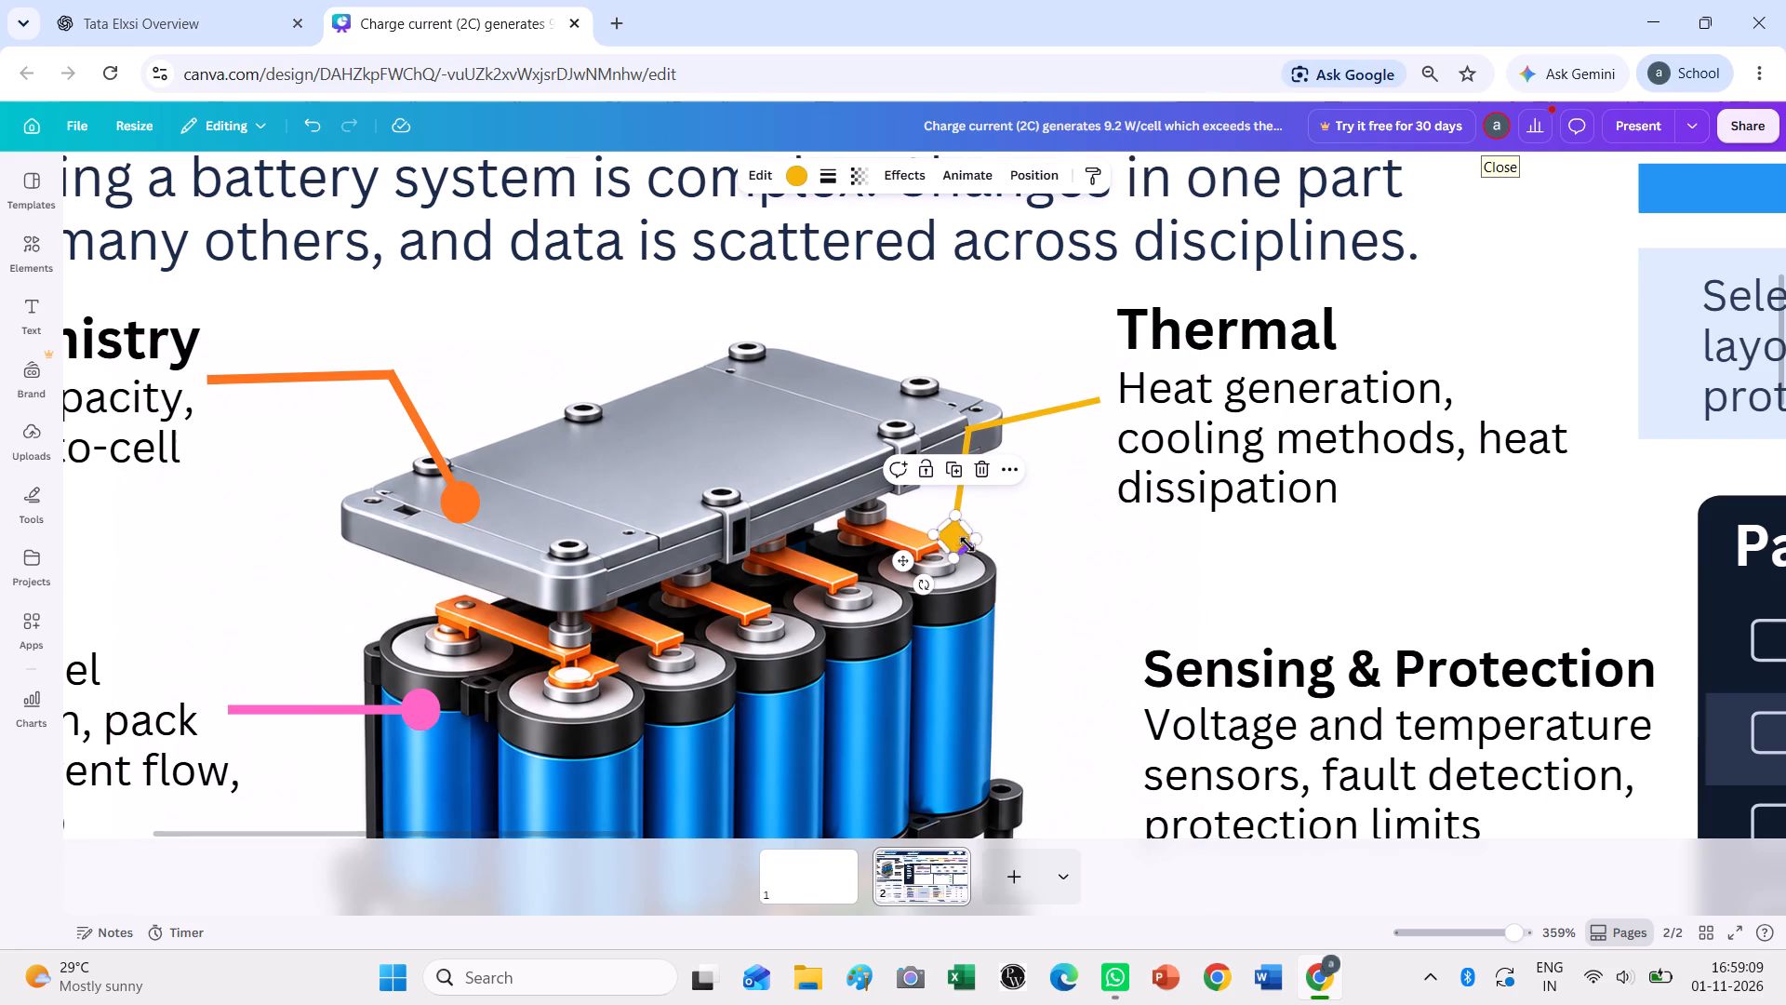
pyautogui.moveTo(961, 559); pyautogui.dragTo(968, 569)
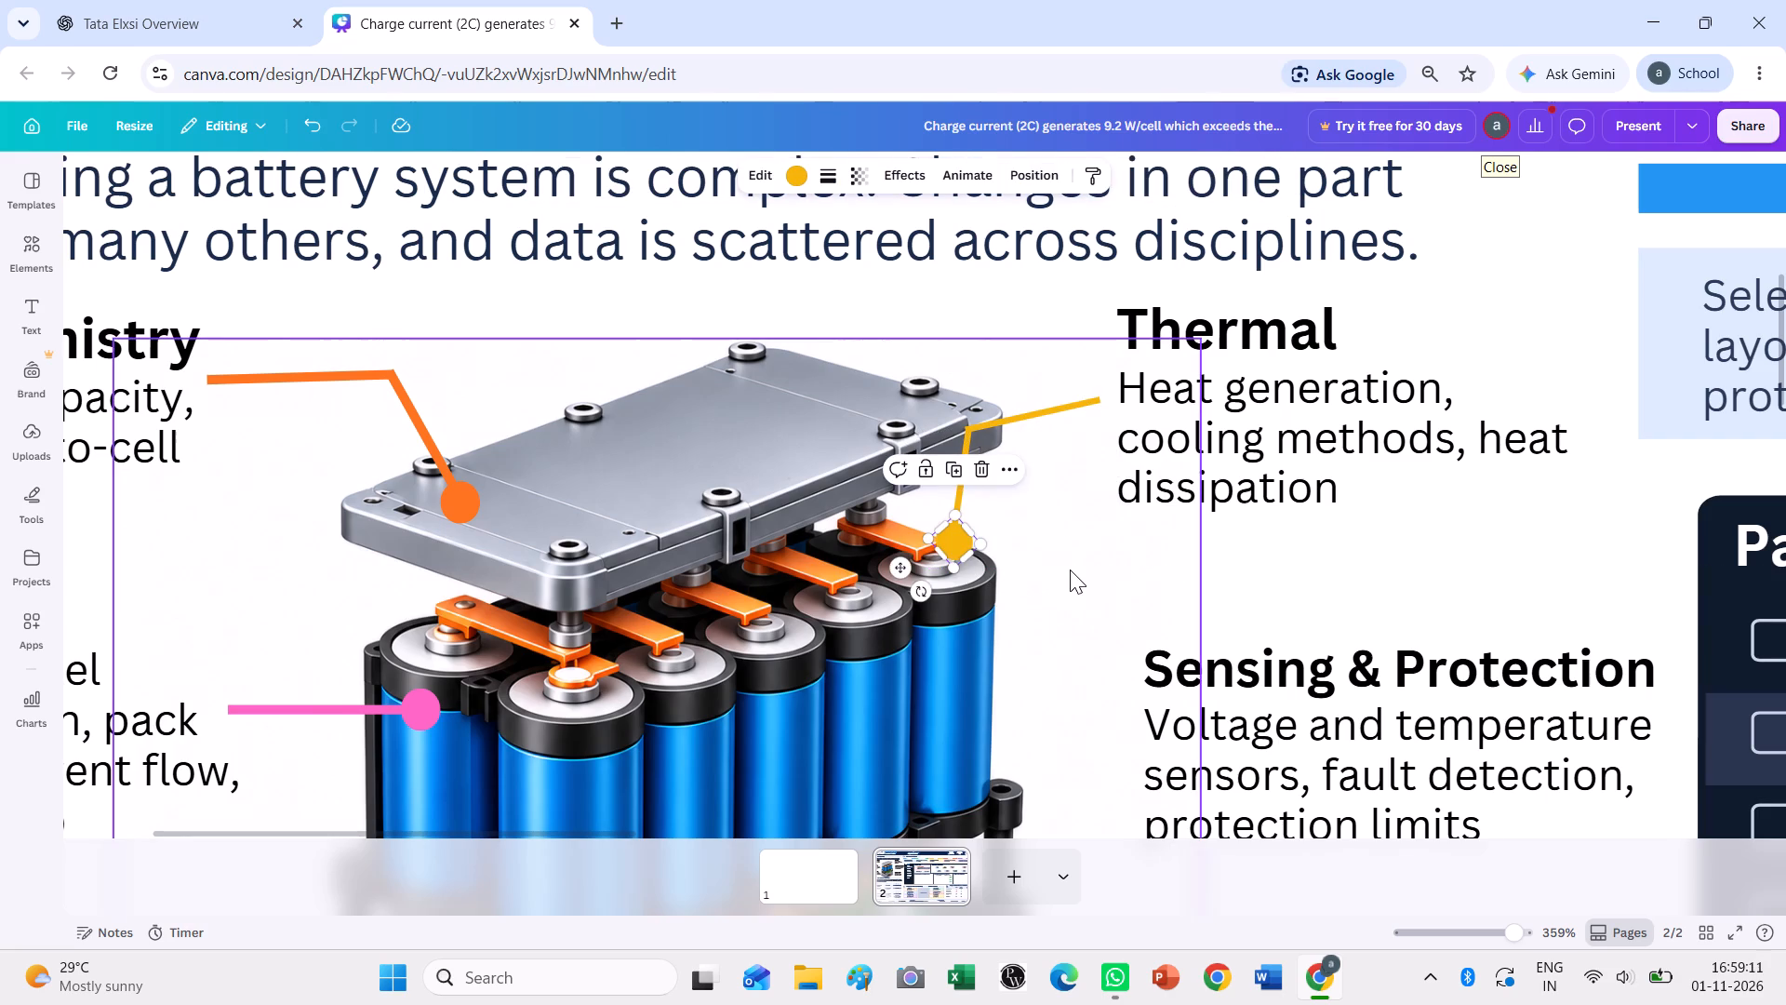
pyautogui.click(1070, 569)
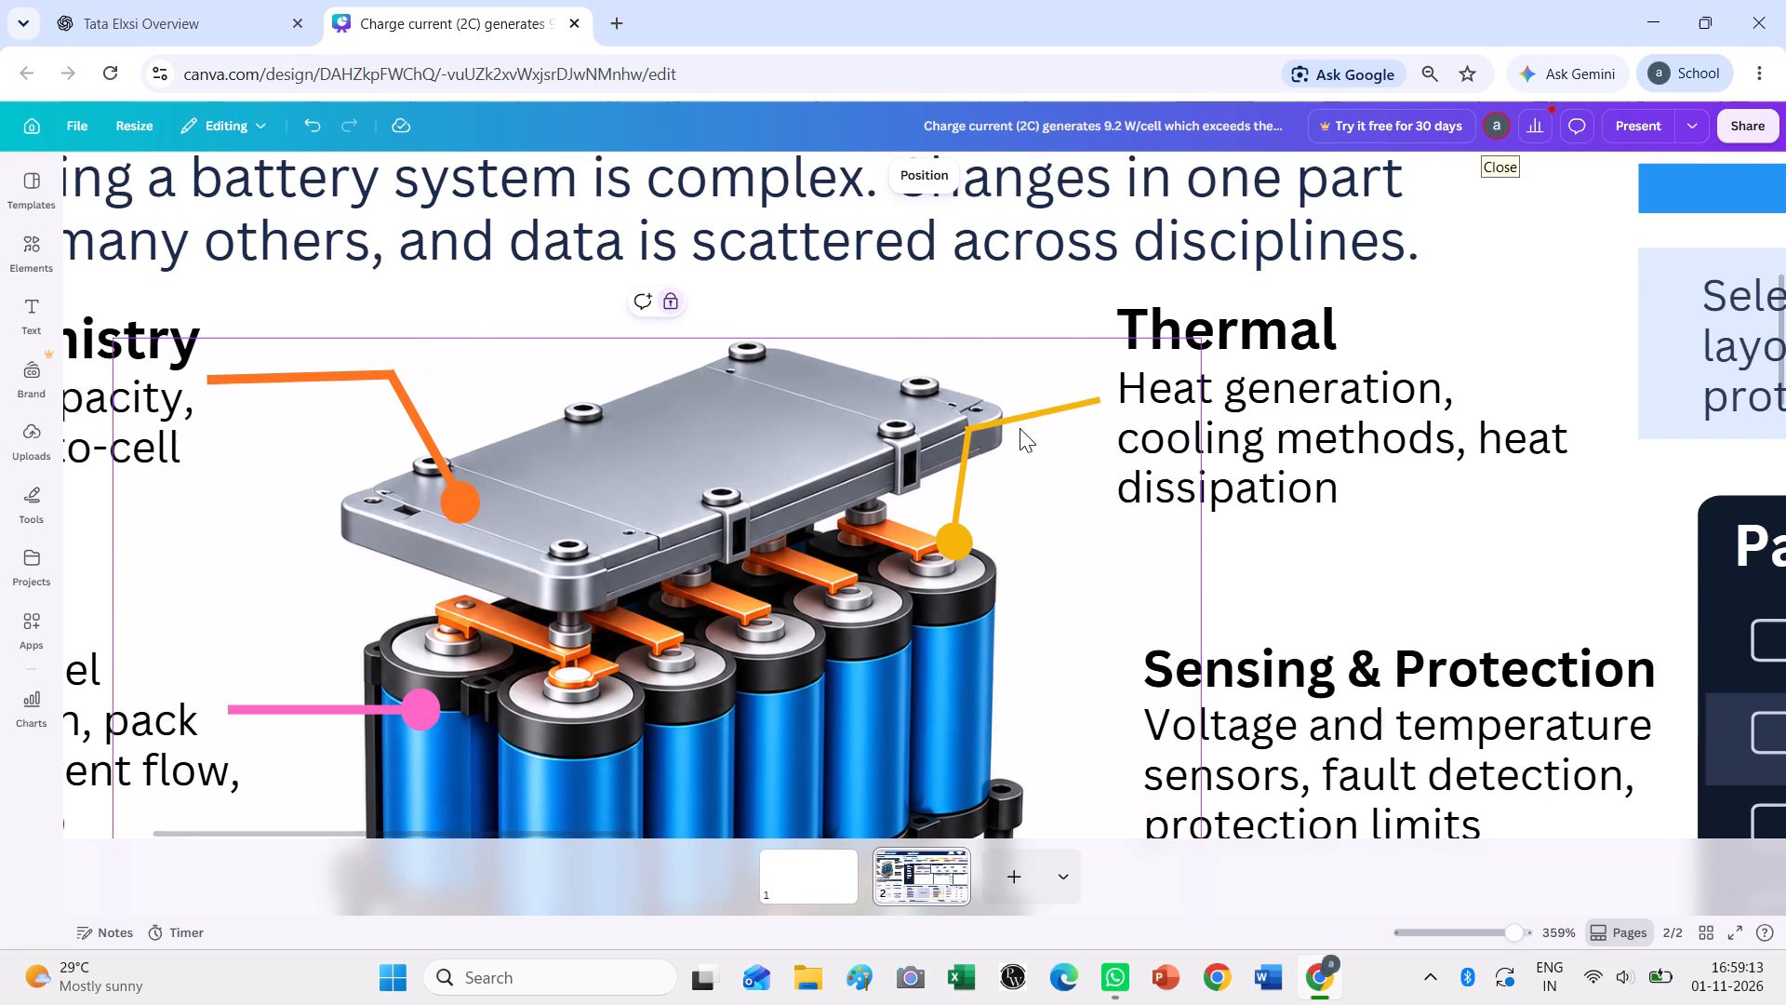
# Select the whole Thermal pointer and set its line colour to the custom bright green #43E11B.
pyautogui.moveTo(1045, 566); pyautogui.dragTo(957, 397)
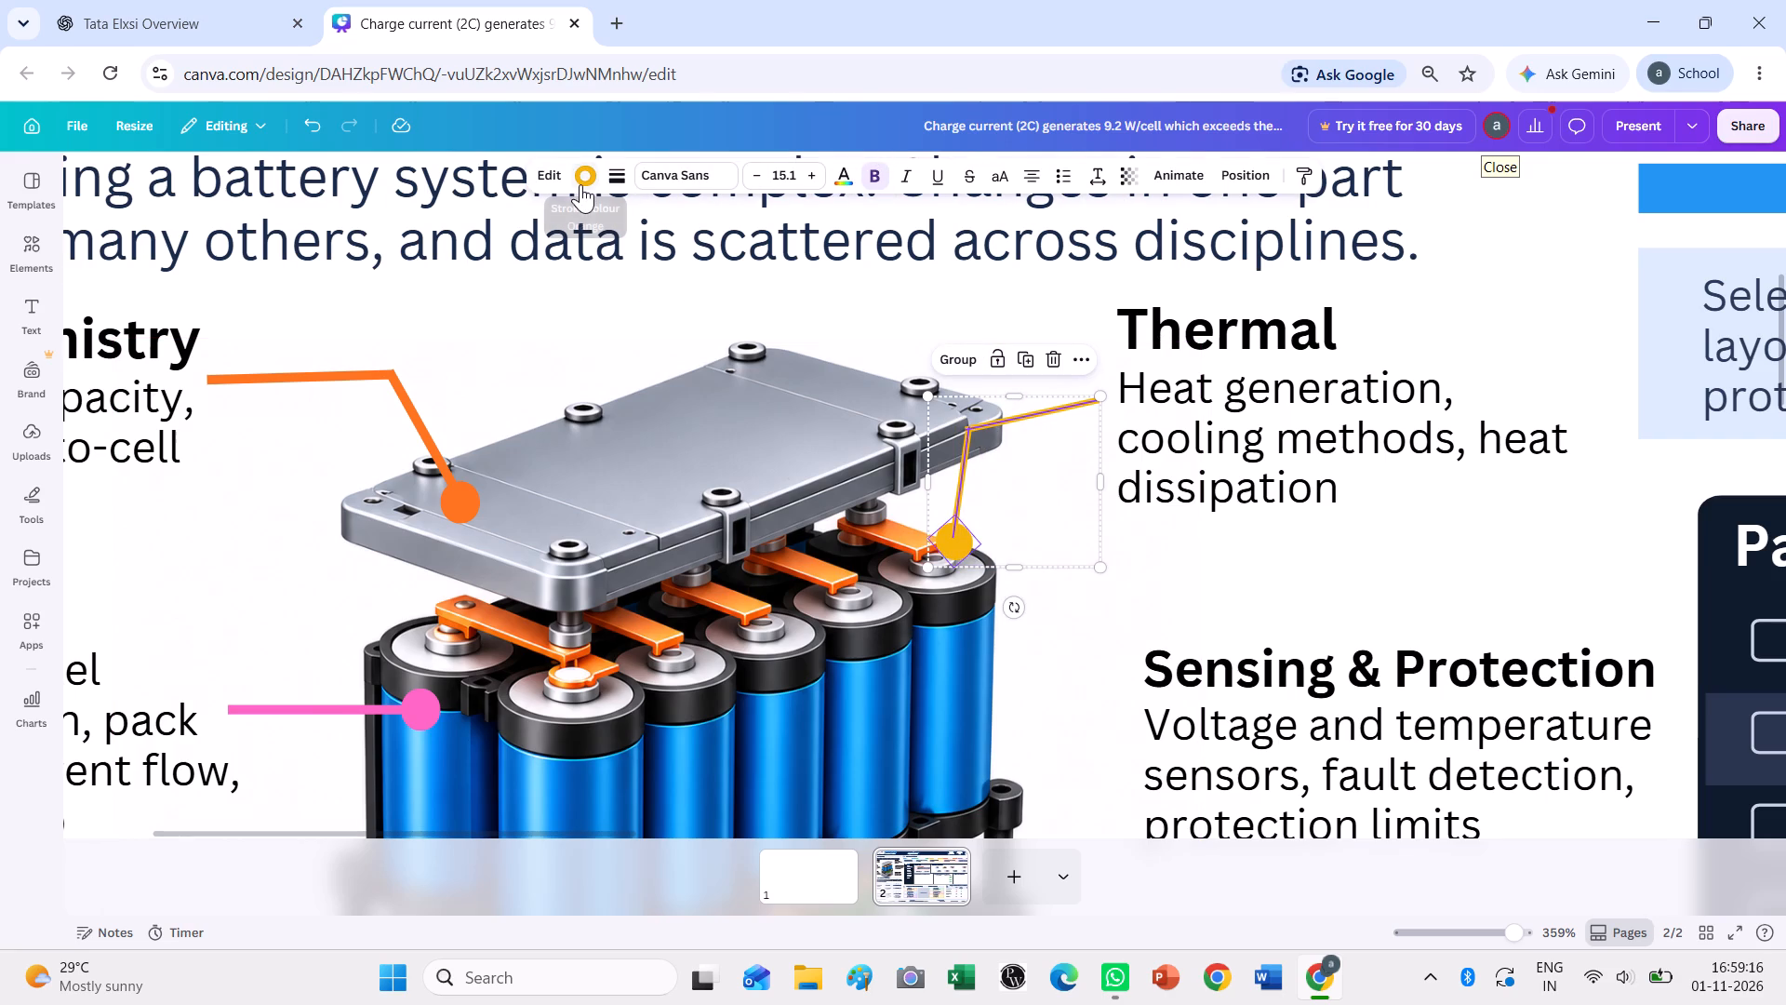
pyautogui.click(580, 184)
pyautogui.scroll(-2, 289, 766)
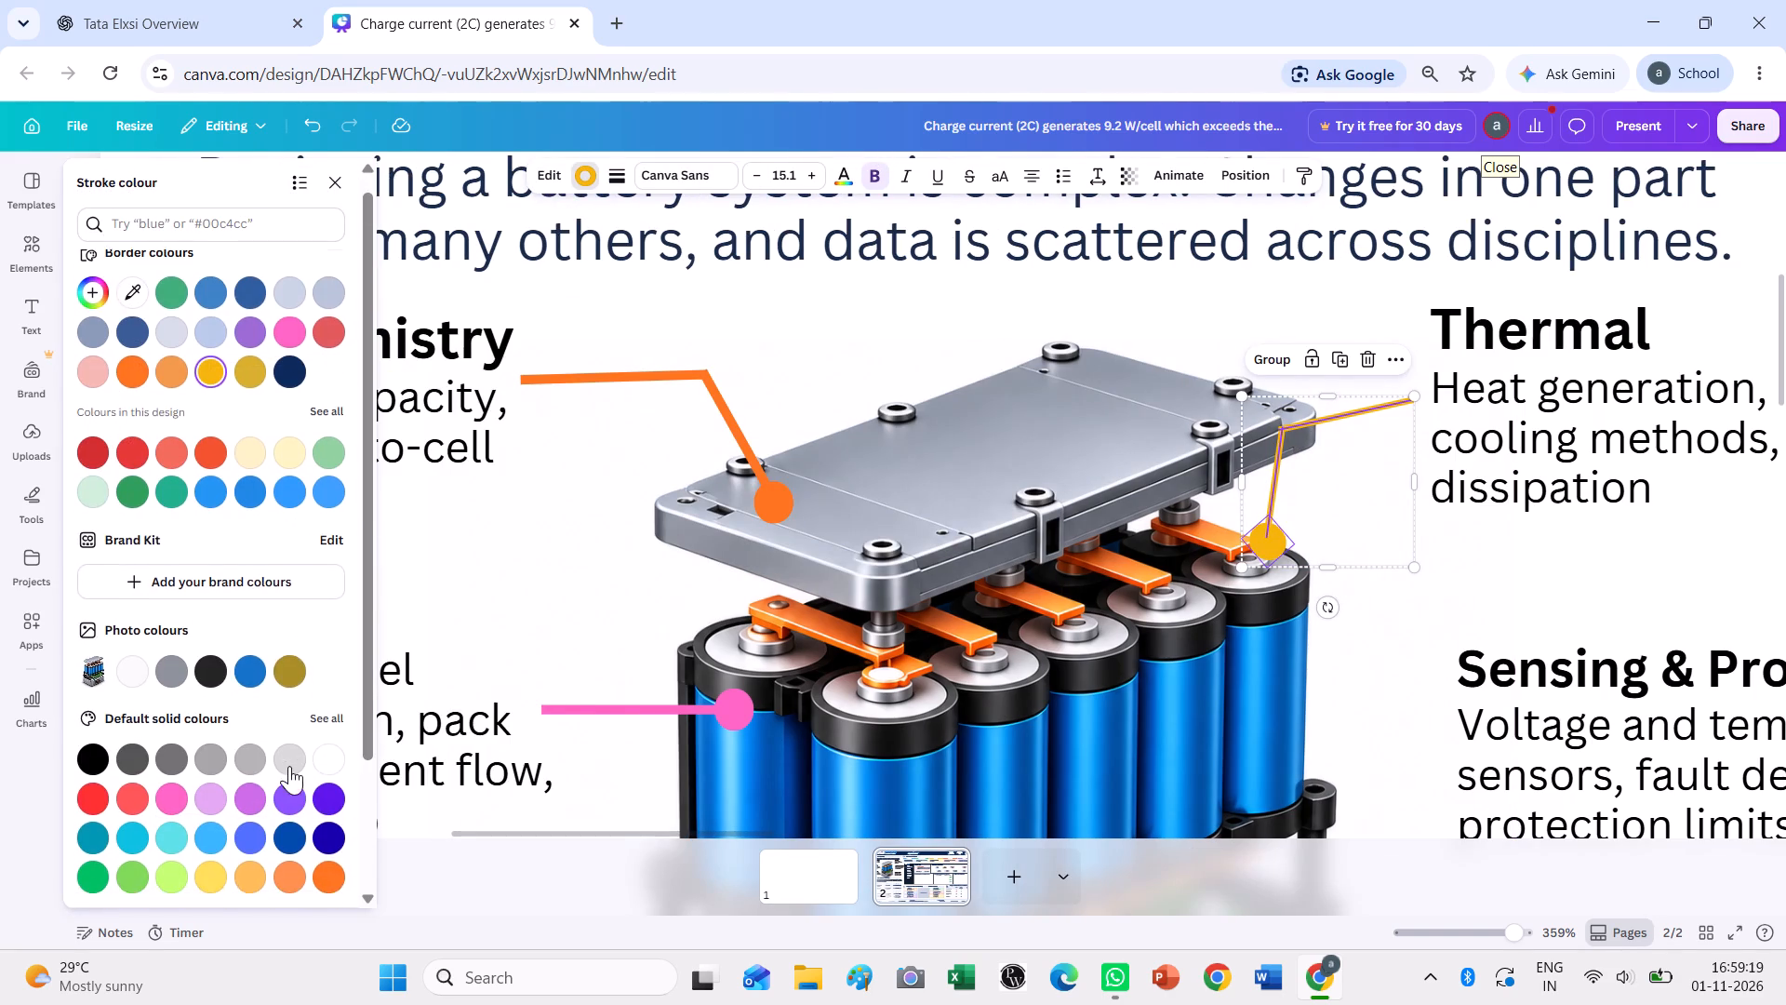
pyautogui.scroll(-2, 289, 766)
pyautogui.scroll(9, 157, 681)
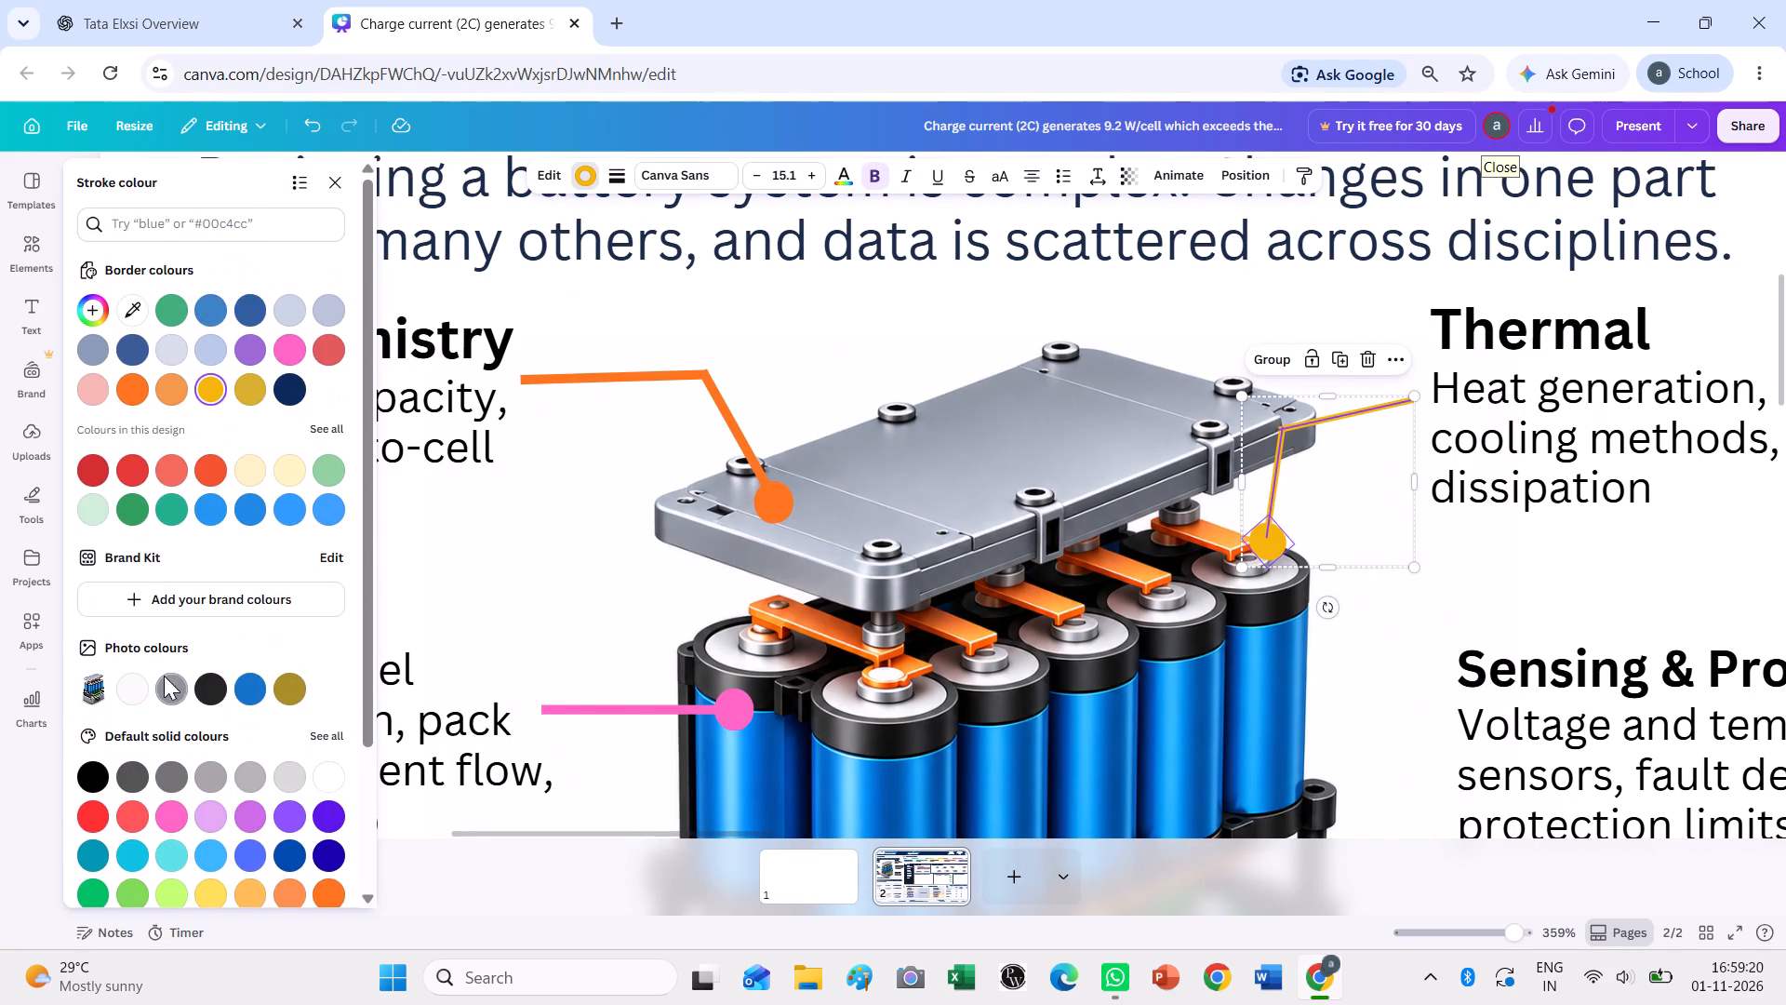
pyautogui.click(175, 314)
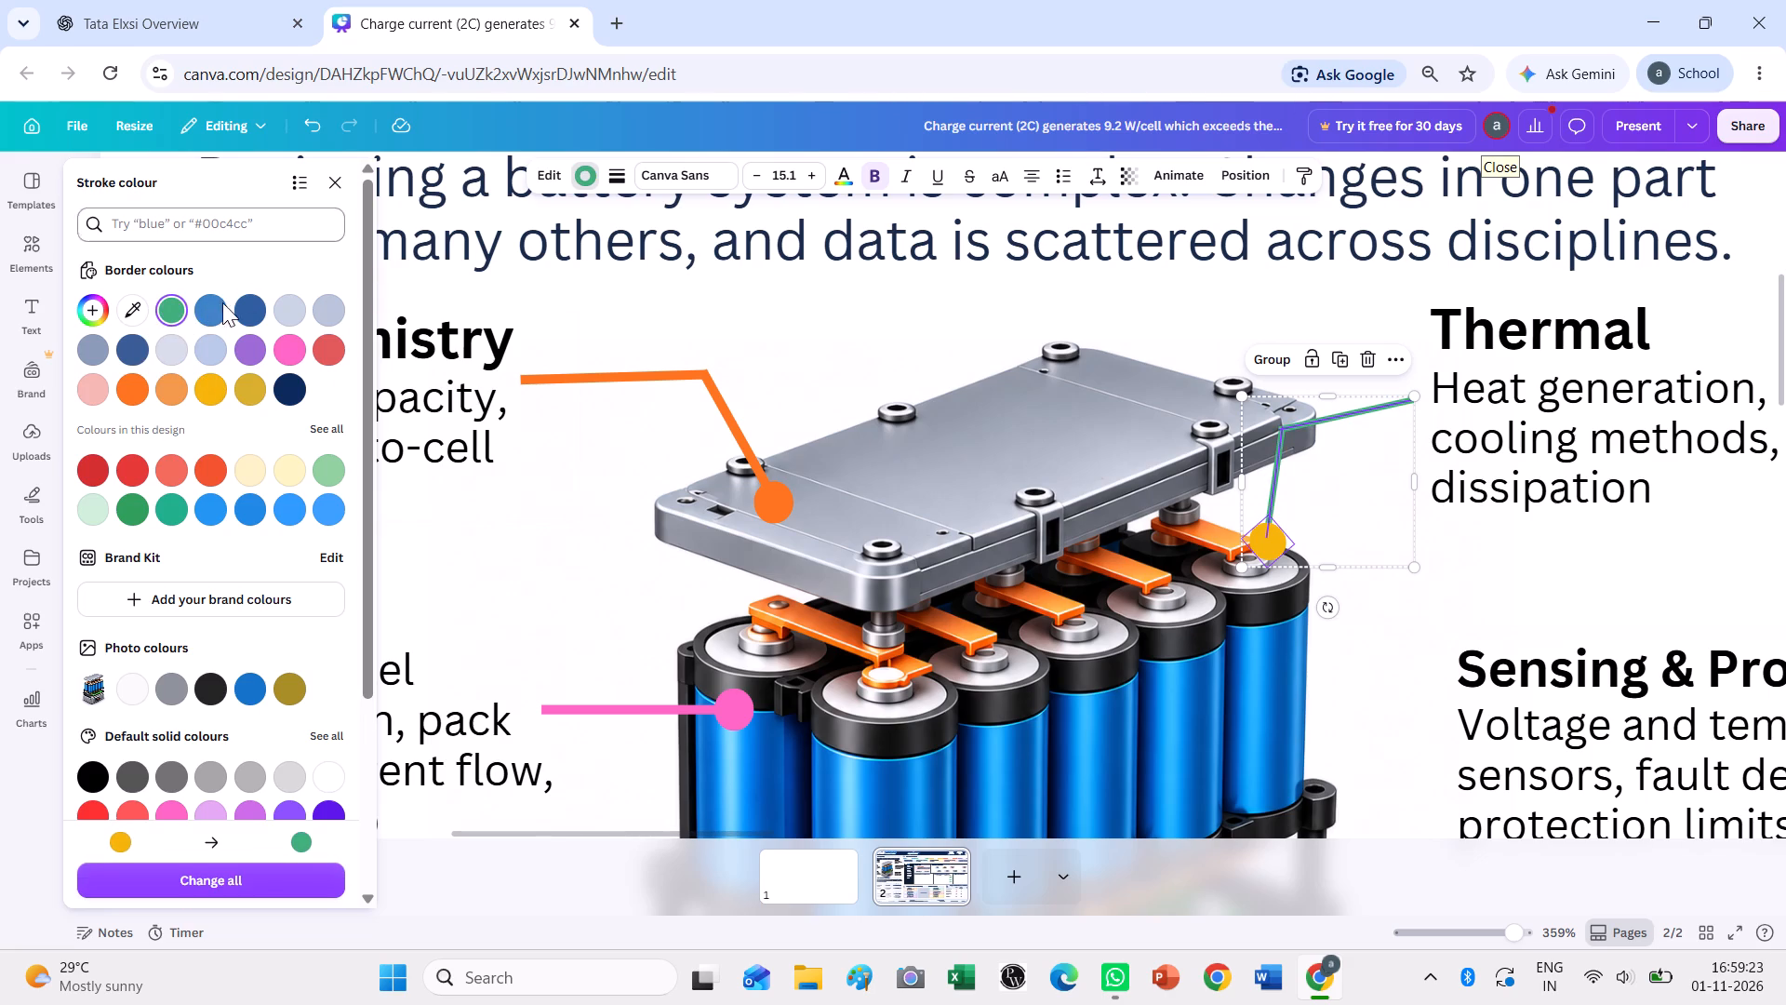
pyautogui.click(86, 311)
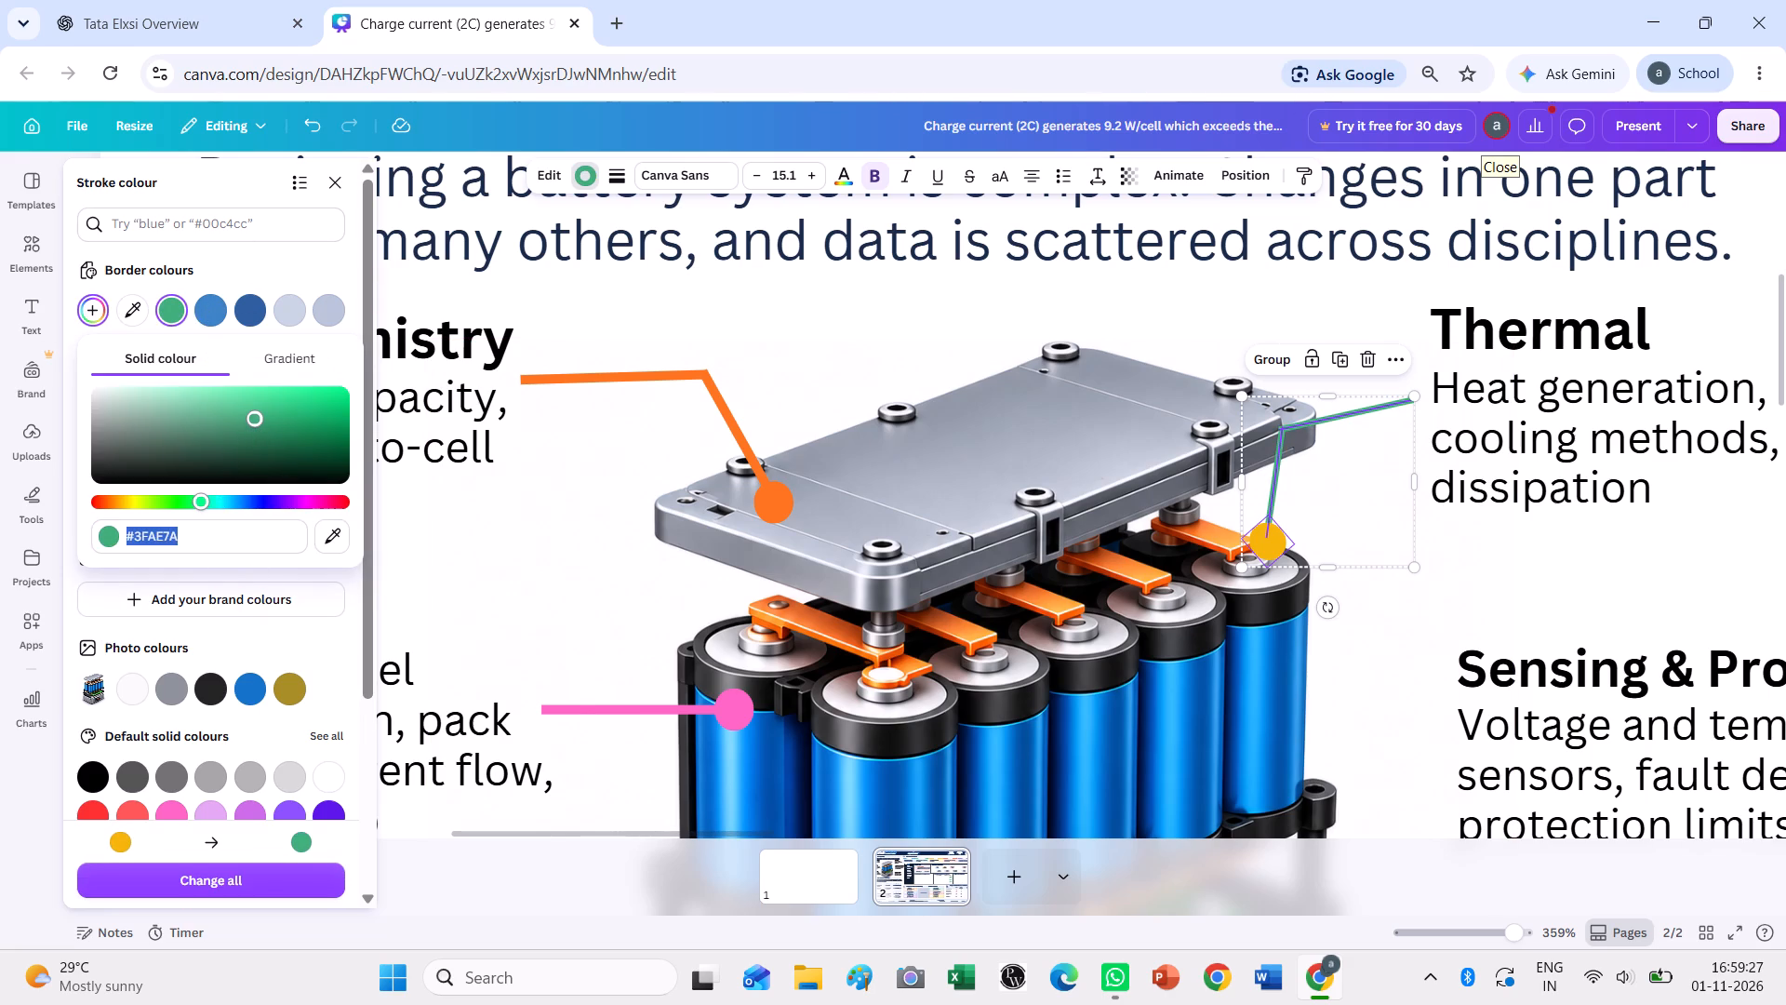
pyautogui.moveTo(201, 498); pyautogui.dragTo(169, 502)
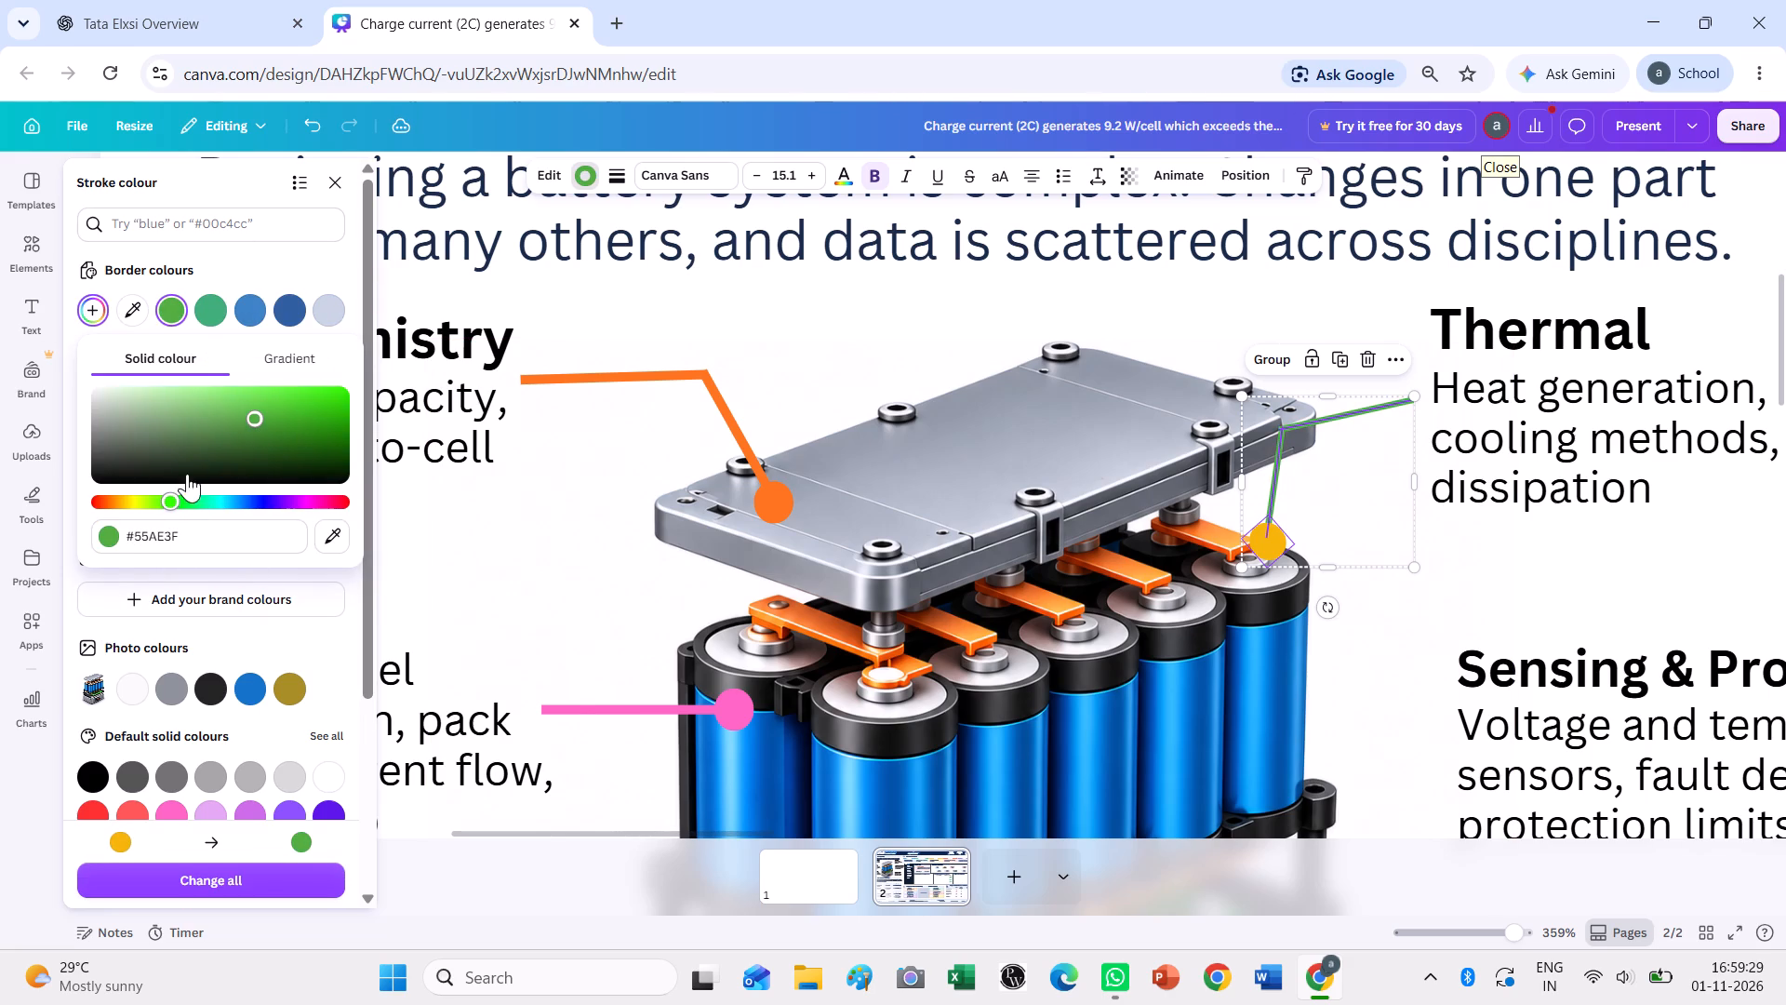
pyautogui.moveTo(249, 412); pyautogui.dragTo(314, 395)
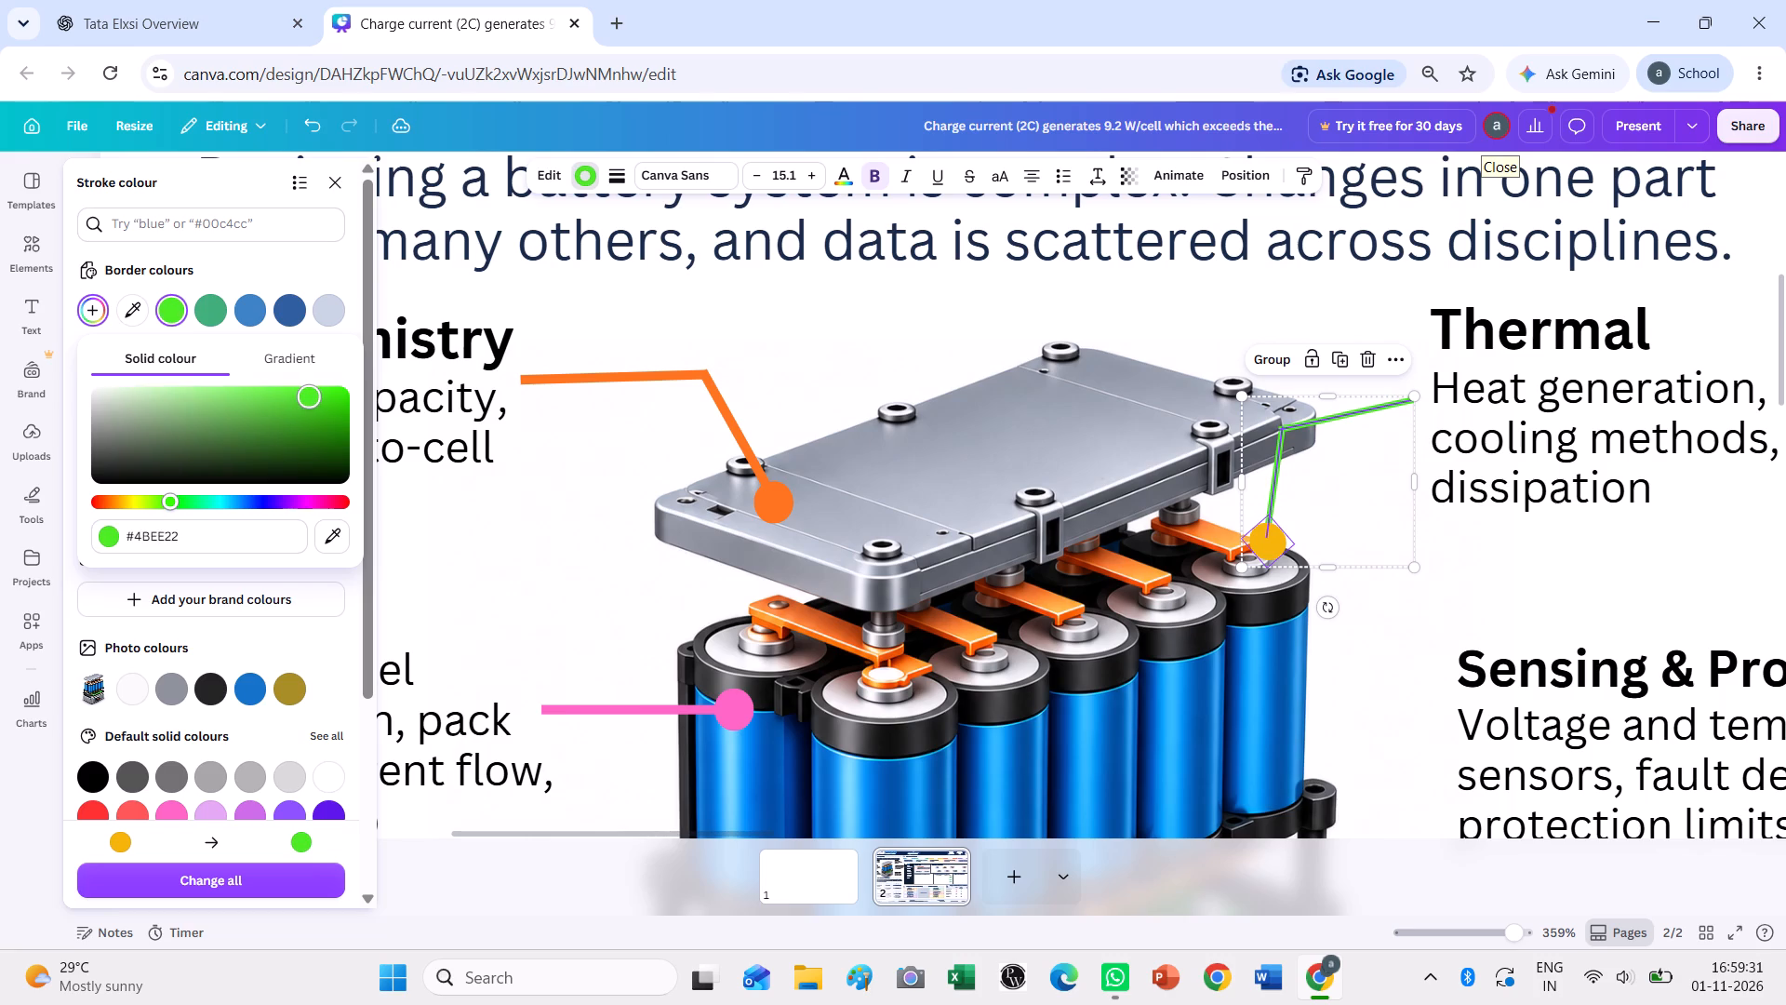
pyautogui.moveTo(314, 395); pyautogui.dragTo(319, 398)
# Recolour the Thermal pointer's dot with the same bright green as its line.
pyautogui.scroll(-1, 181, 501)
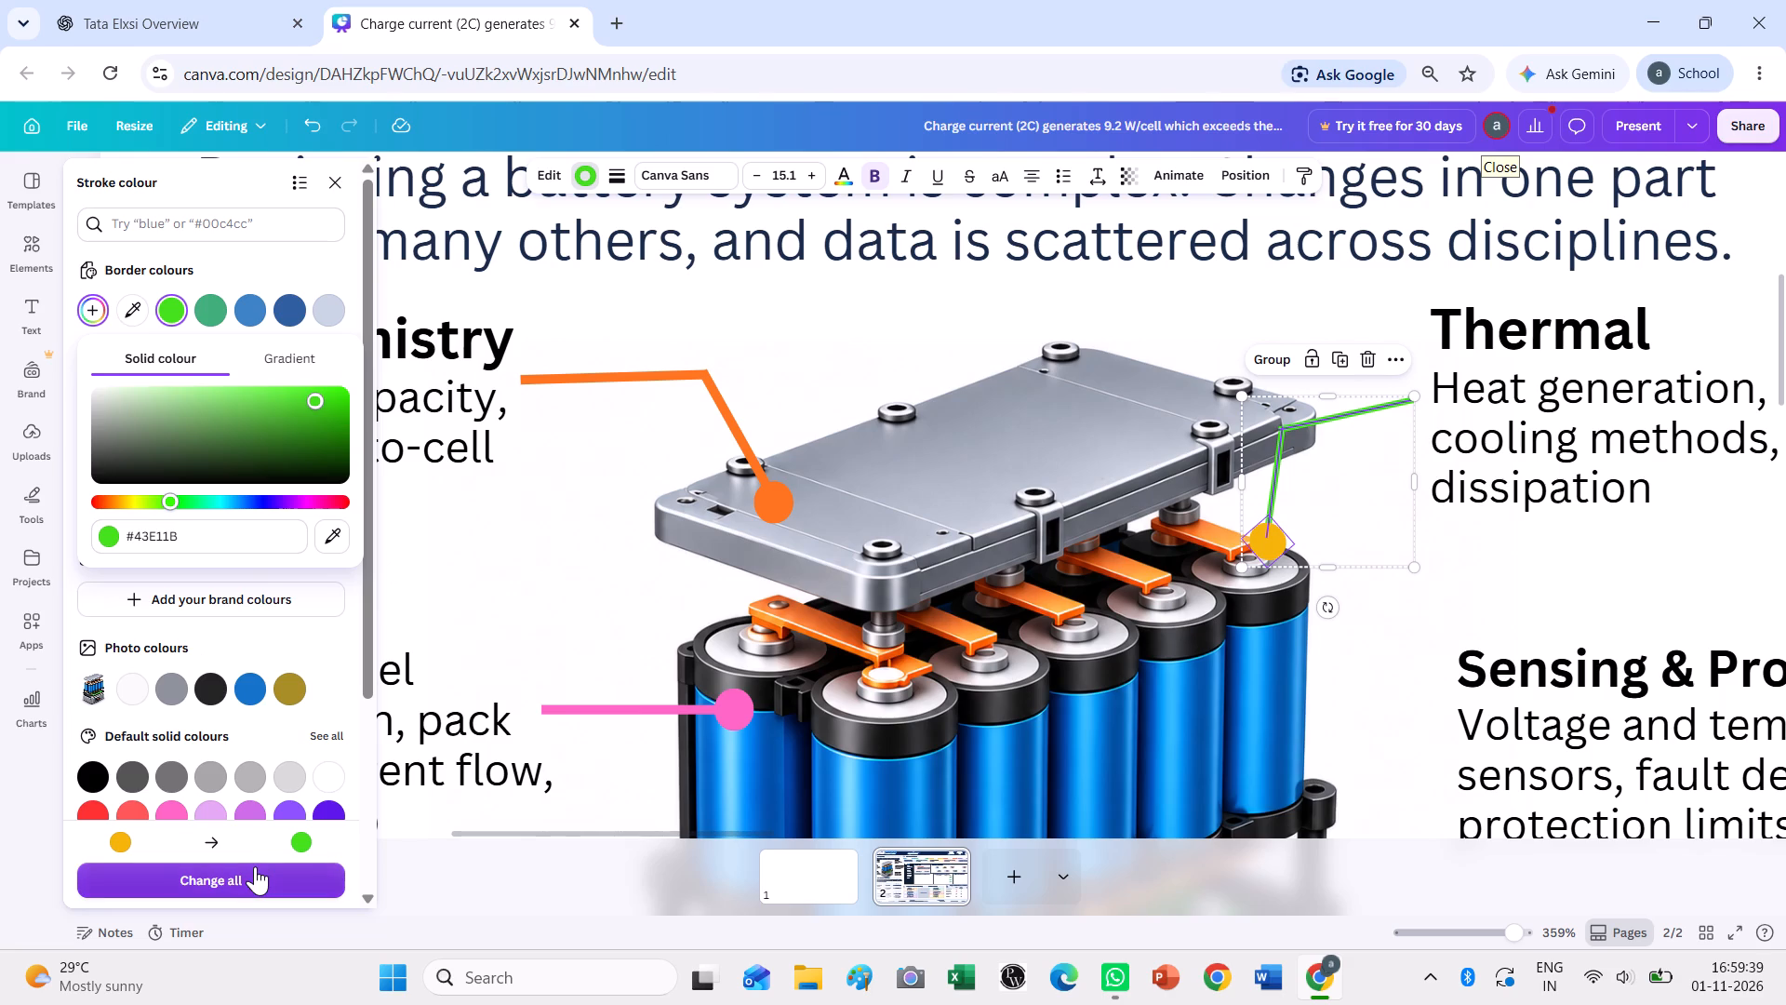
pyautogui.click(1279, 548)
pyautogui.click(170, 315)
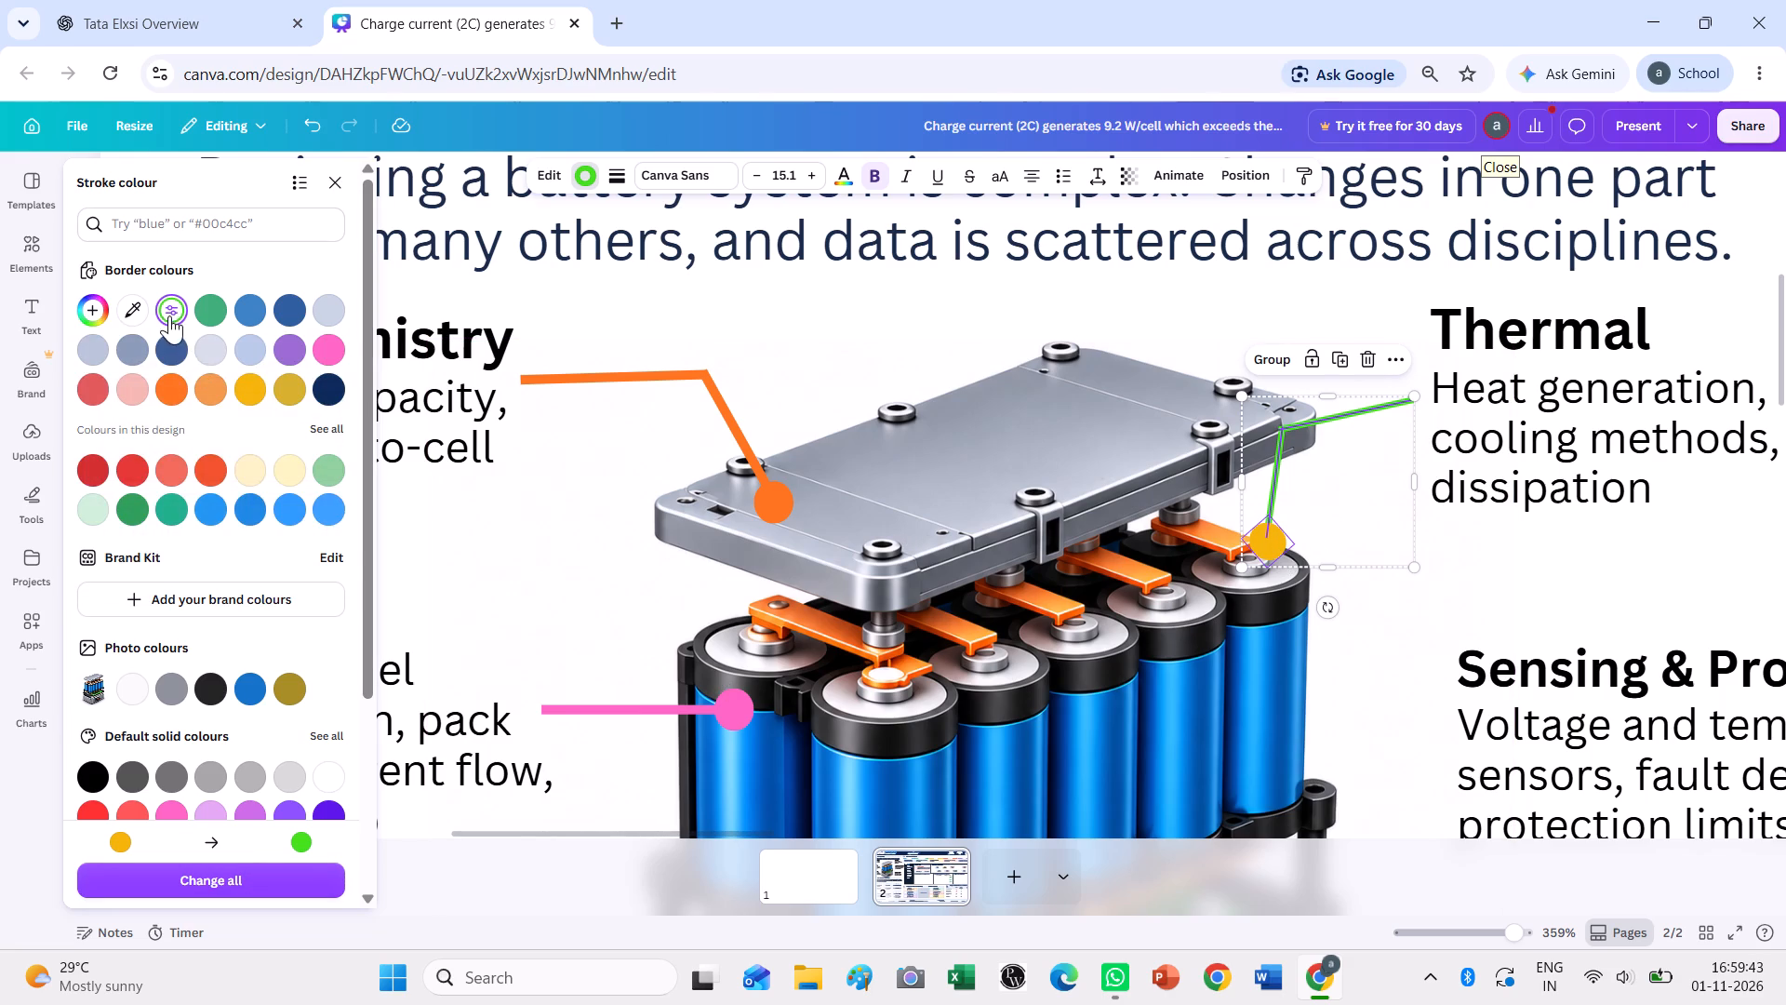
pyautogui.click(1624, 558)
pyautogui.click(1564, 569)
pyautogui.click(936, 539)
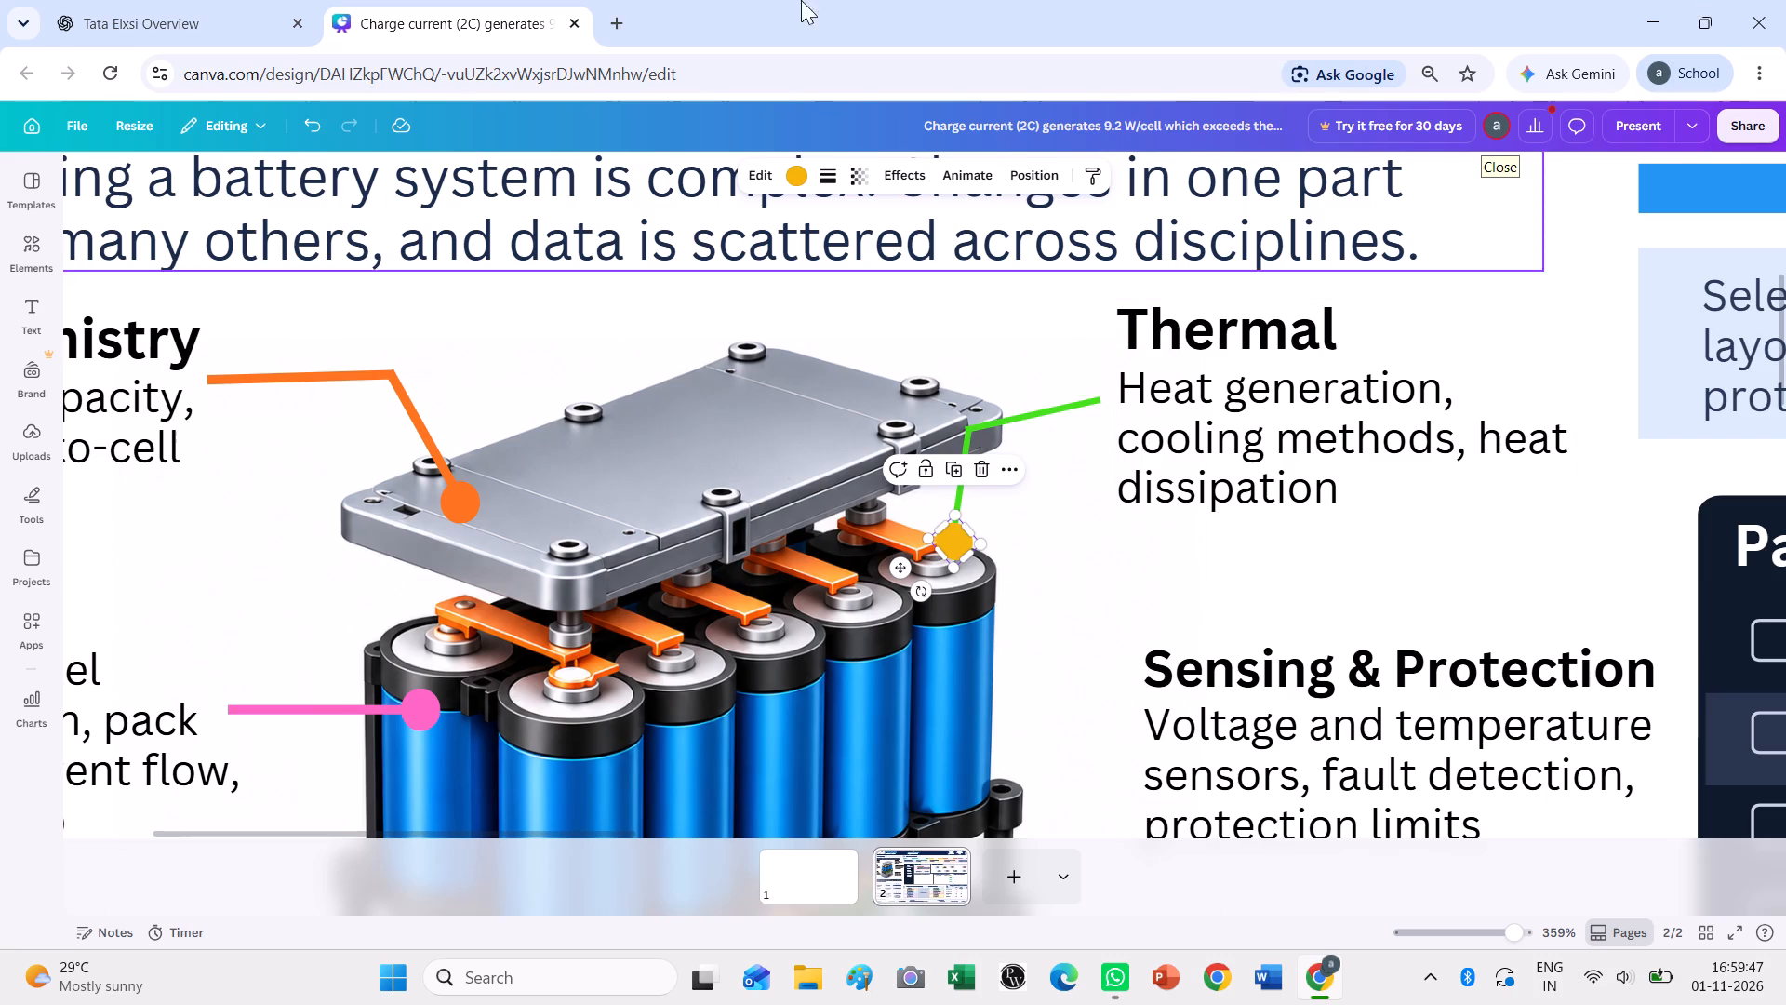
pyautogui.click(809, 171)
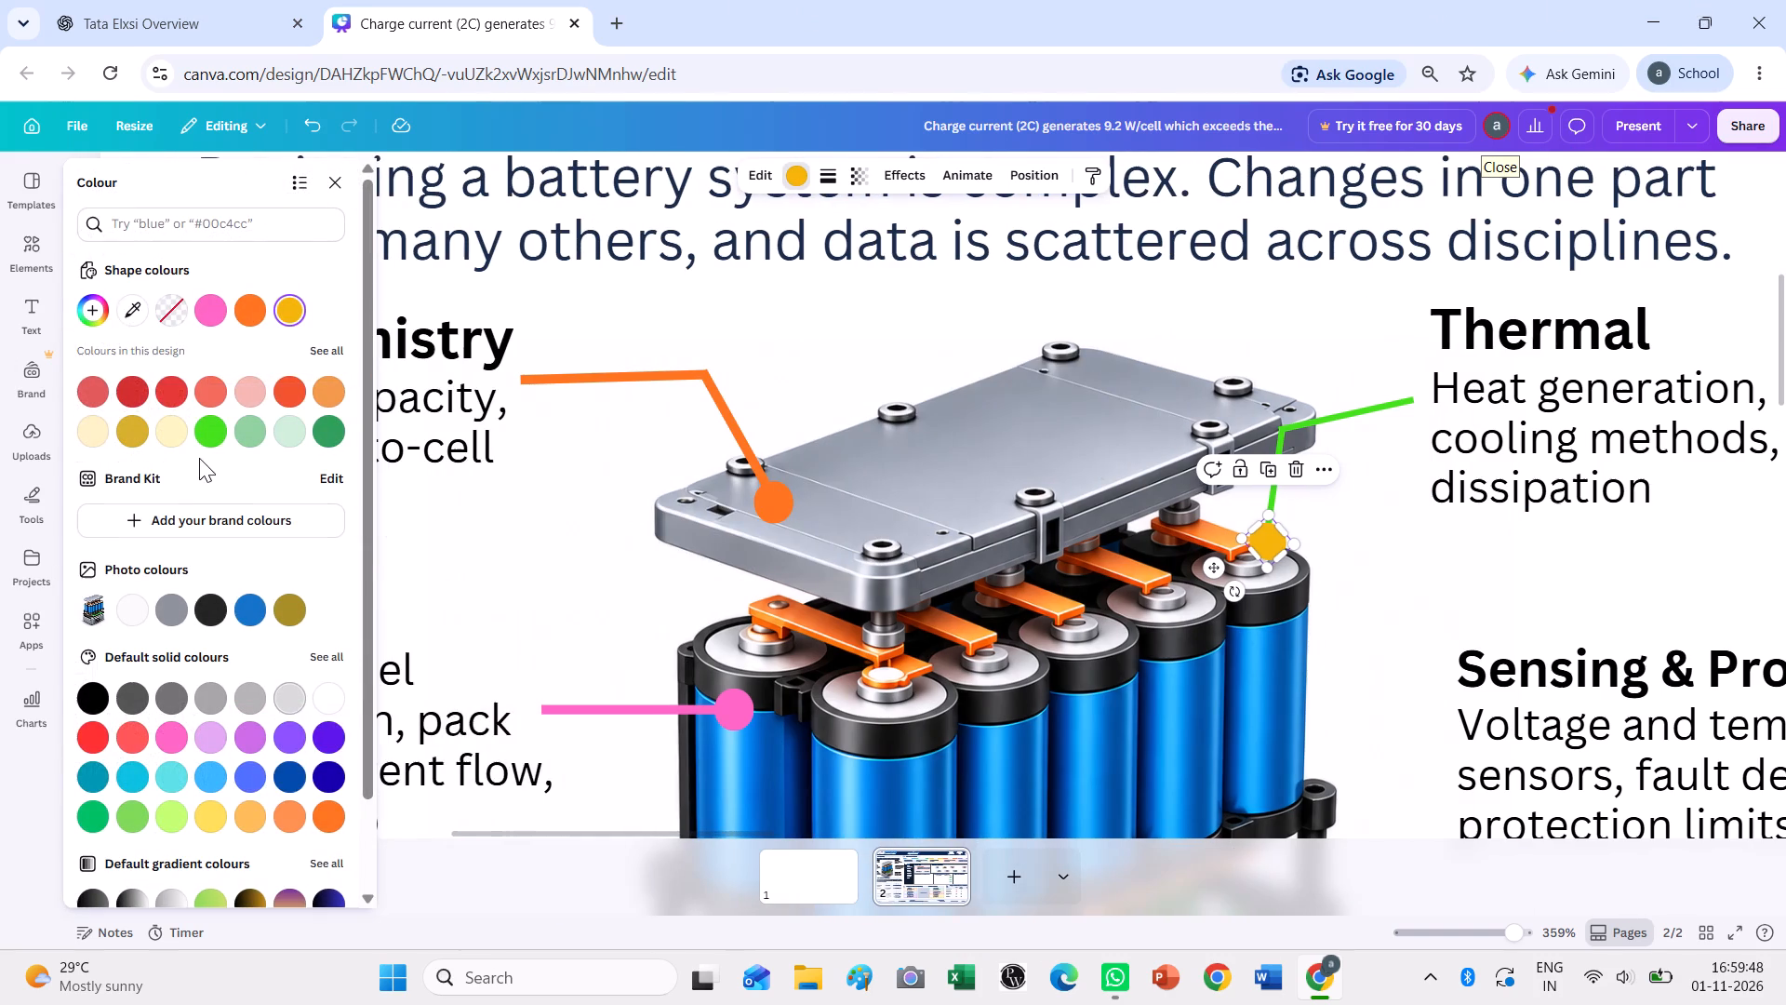
pyautogui.click(212, 442)
pyautogui.click(1641, 538)
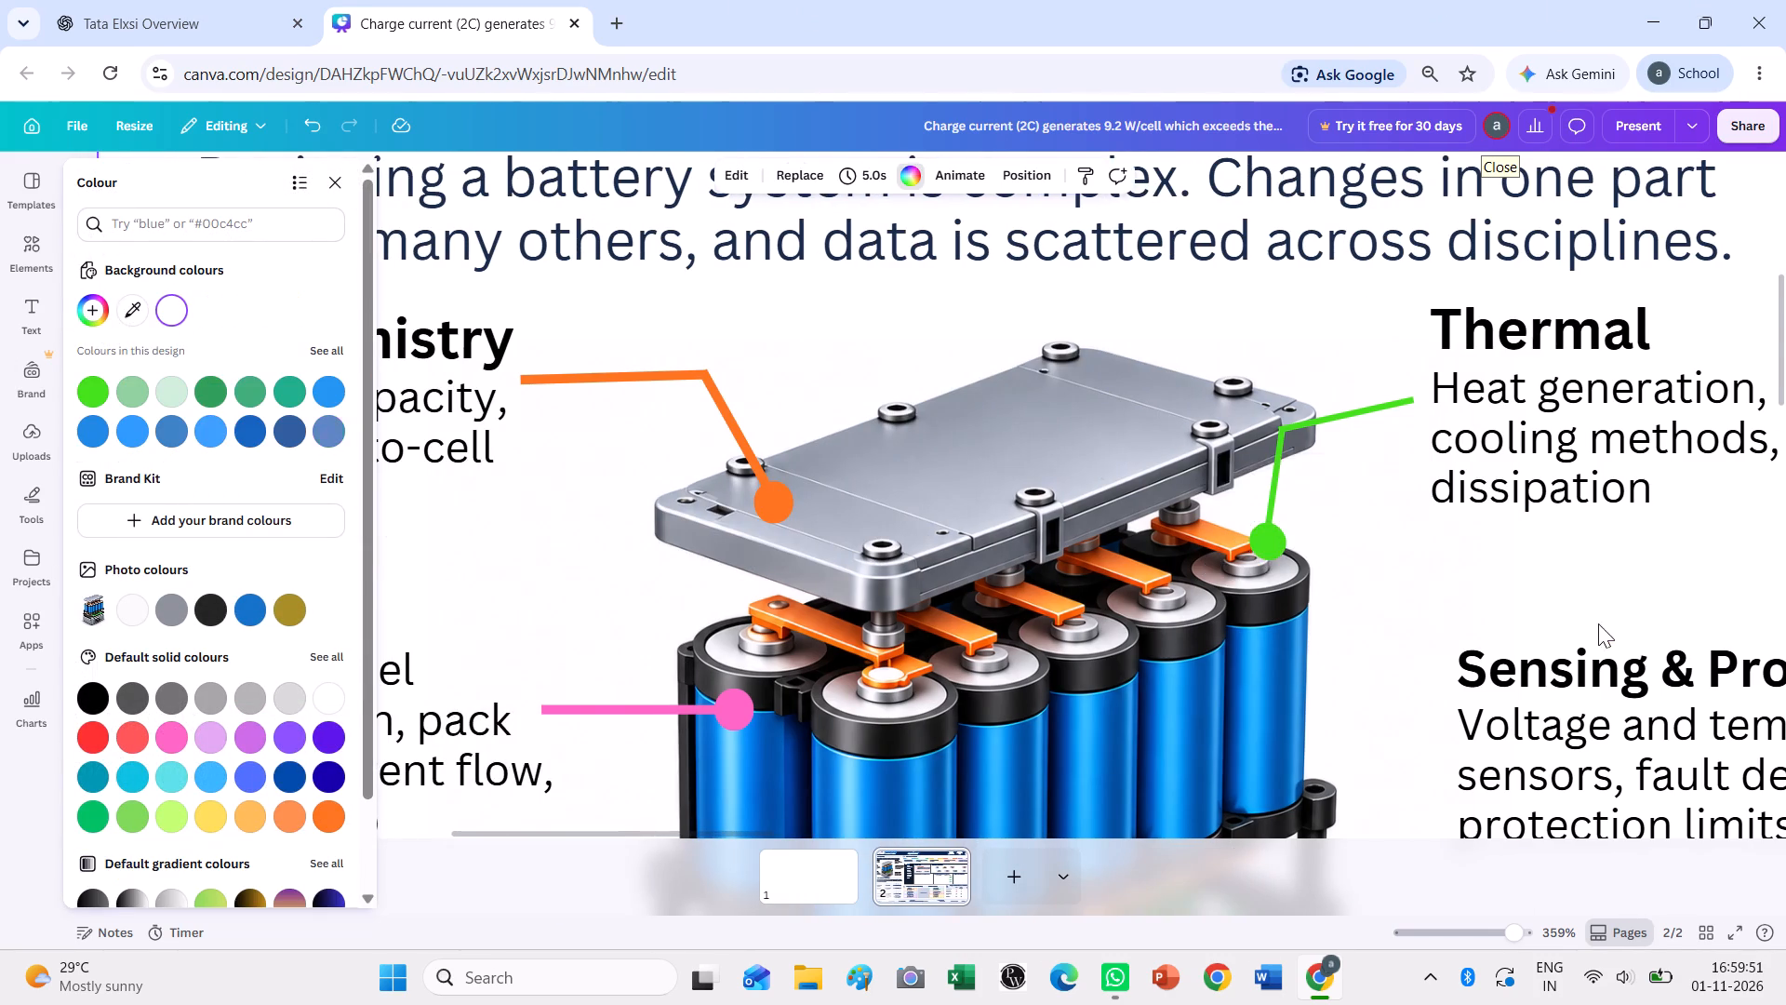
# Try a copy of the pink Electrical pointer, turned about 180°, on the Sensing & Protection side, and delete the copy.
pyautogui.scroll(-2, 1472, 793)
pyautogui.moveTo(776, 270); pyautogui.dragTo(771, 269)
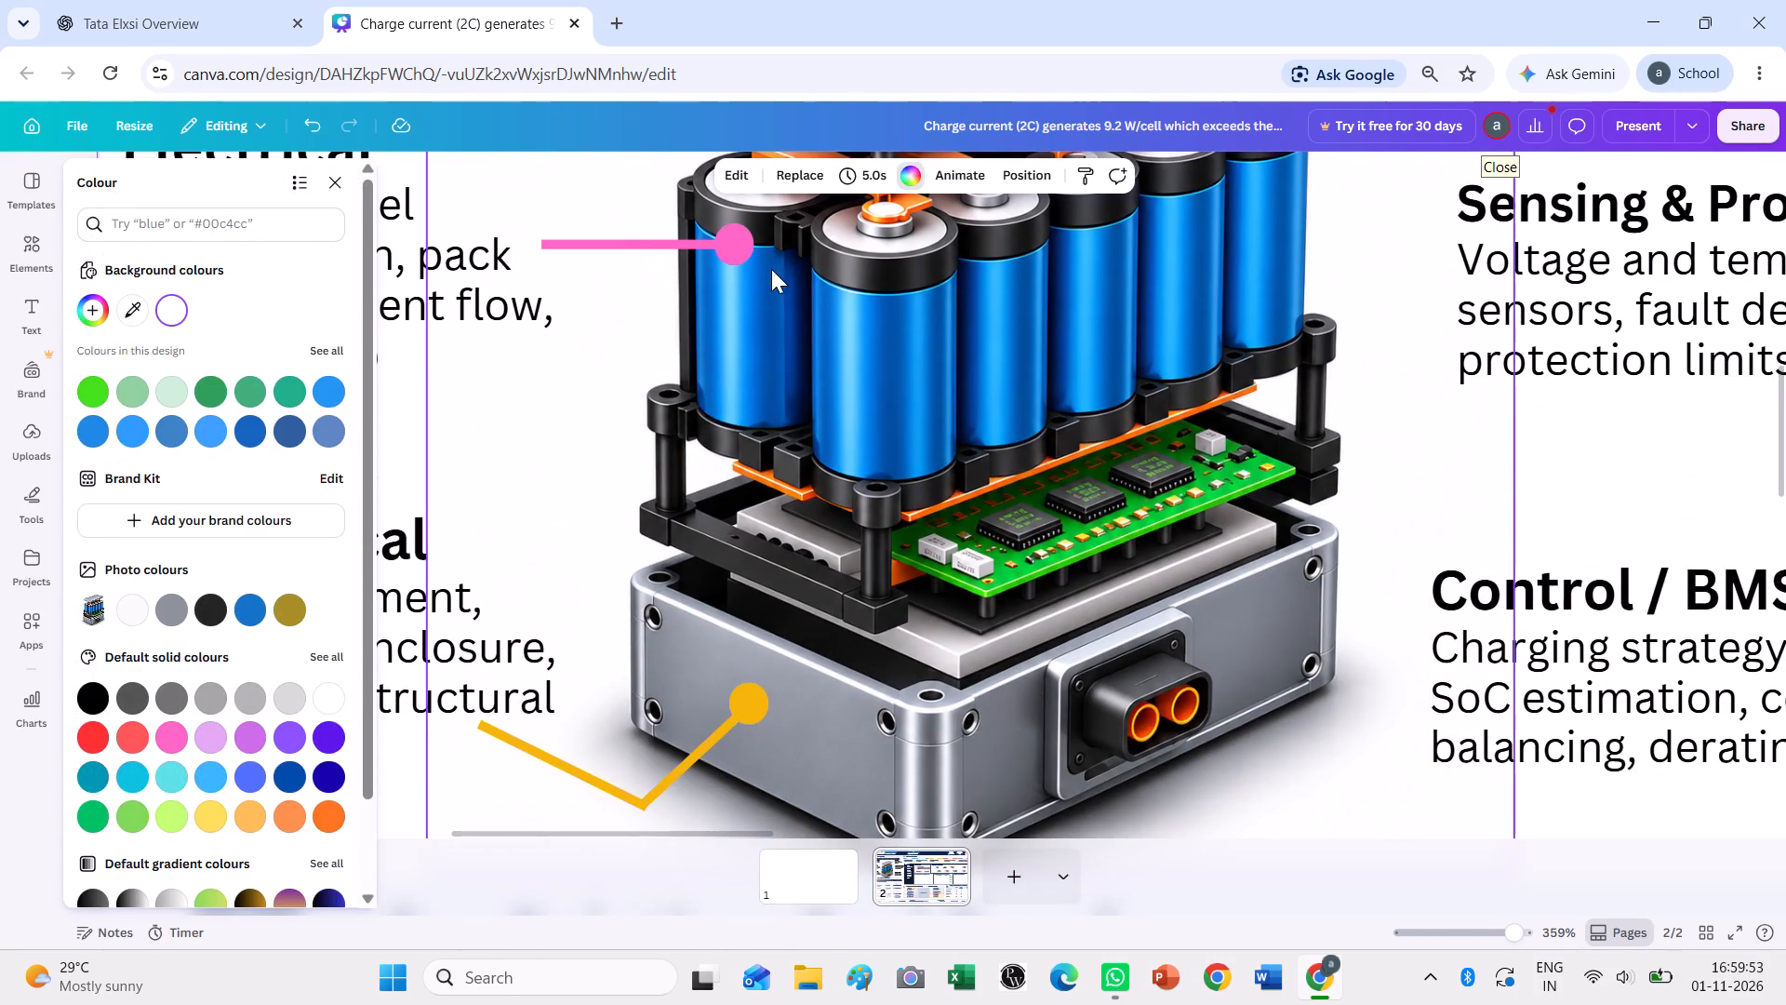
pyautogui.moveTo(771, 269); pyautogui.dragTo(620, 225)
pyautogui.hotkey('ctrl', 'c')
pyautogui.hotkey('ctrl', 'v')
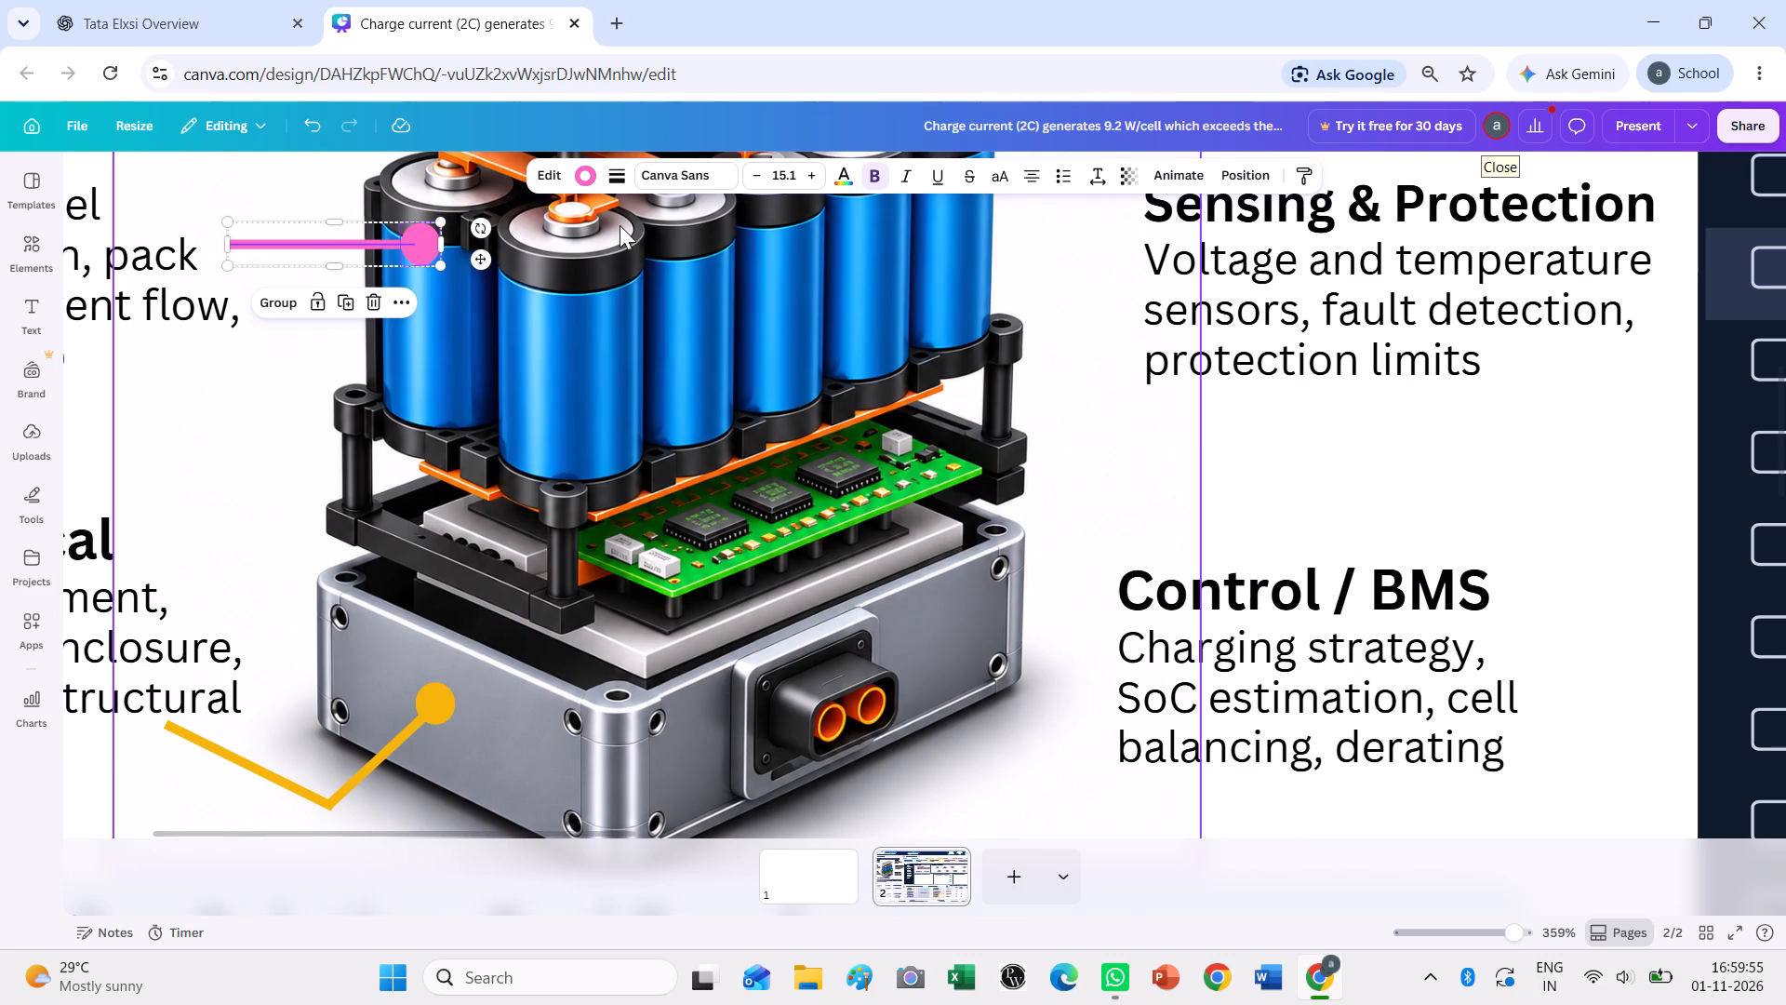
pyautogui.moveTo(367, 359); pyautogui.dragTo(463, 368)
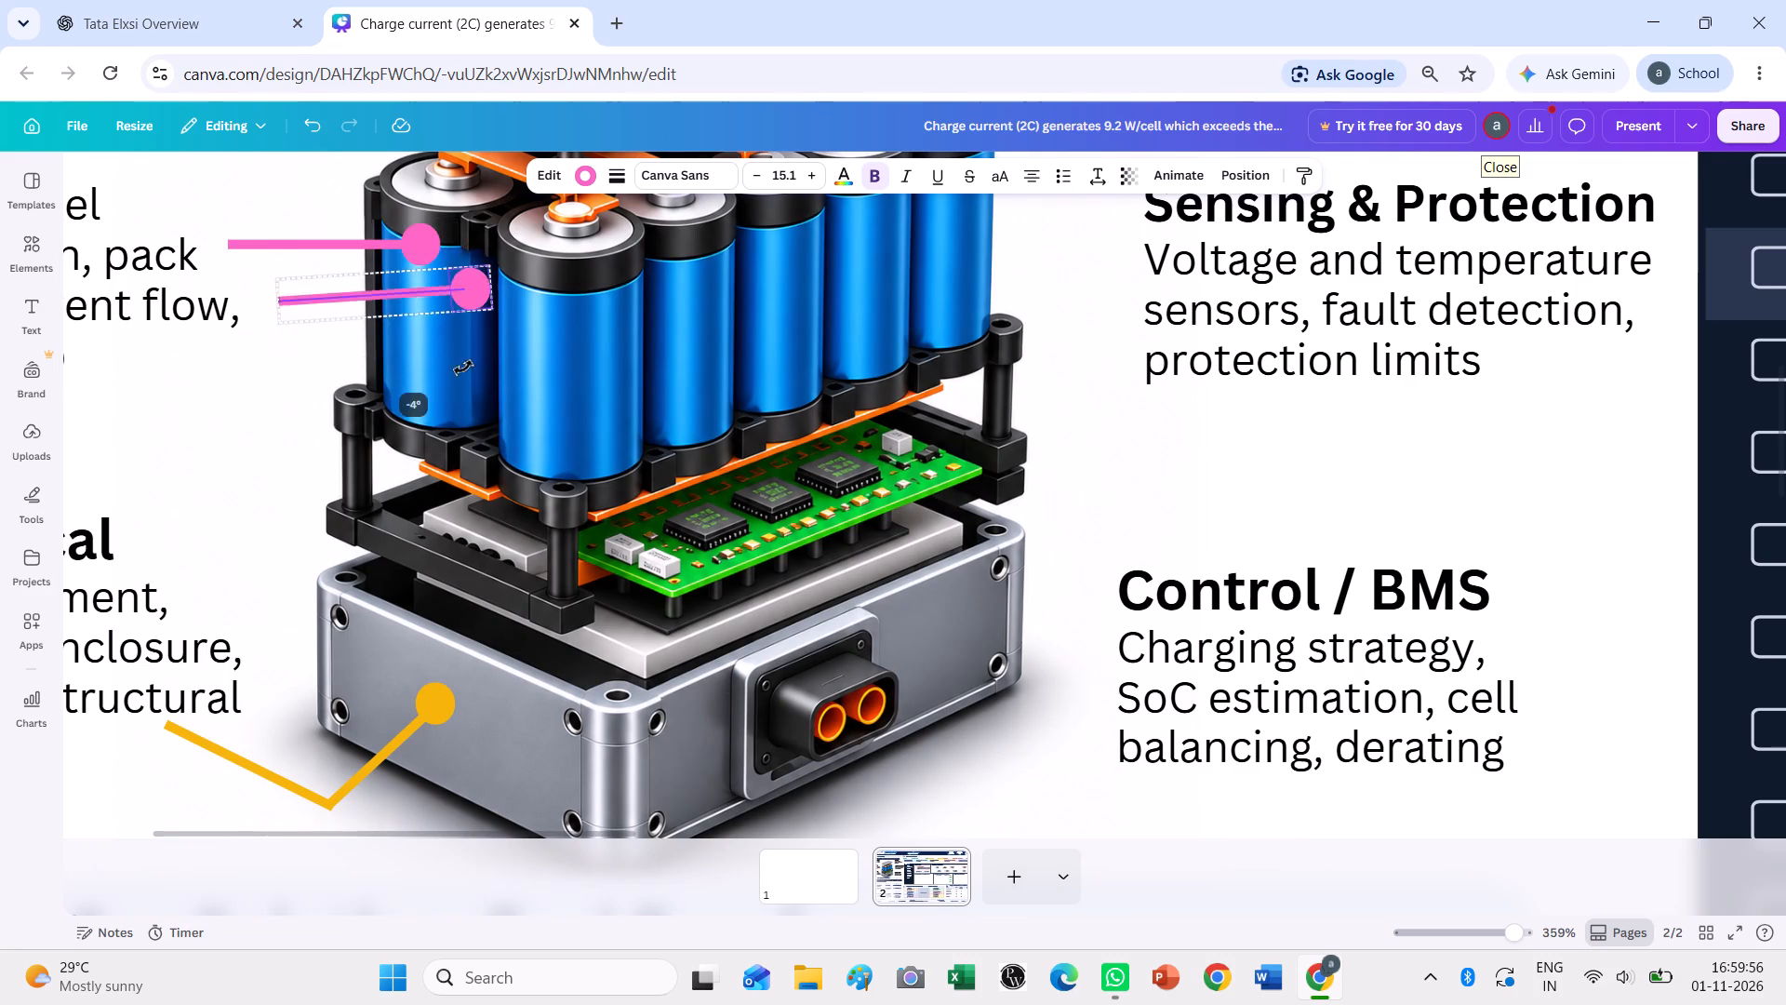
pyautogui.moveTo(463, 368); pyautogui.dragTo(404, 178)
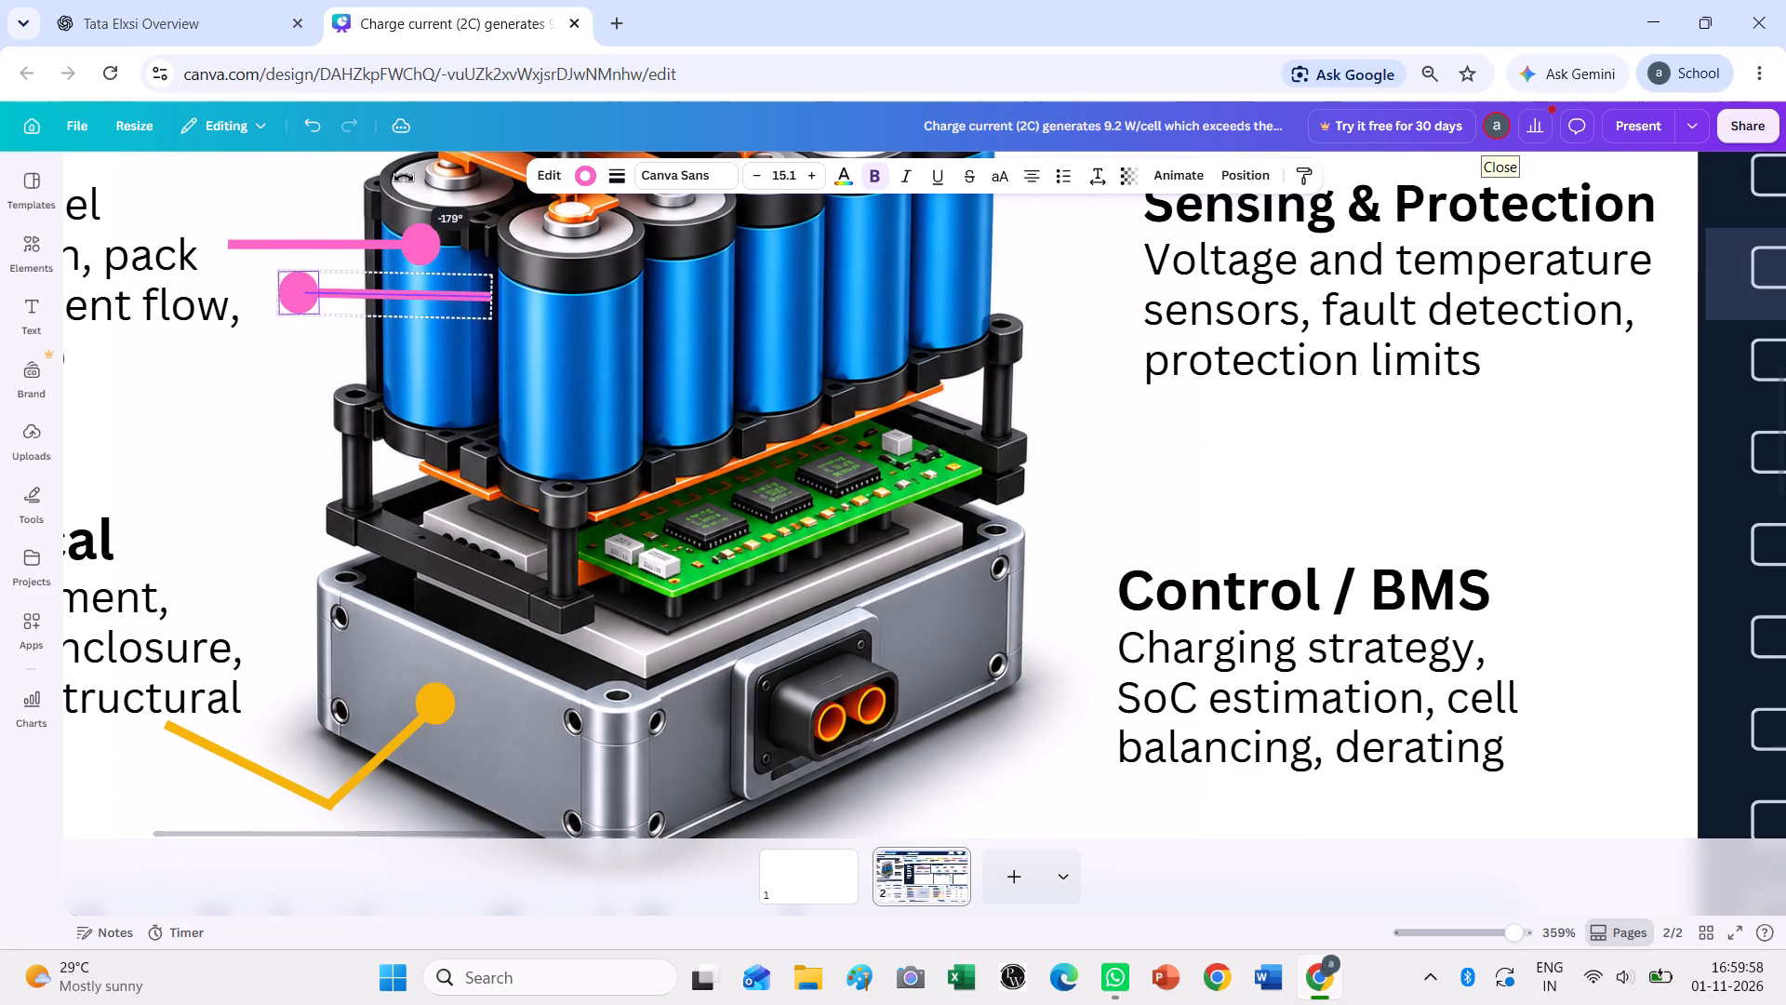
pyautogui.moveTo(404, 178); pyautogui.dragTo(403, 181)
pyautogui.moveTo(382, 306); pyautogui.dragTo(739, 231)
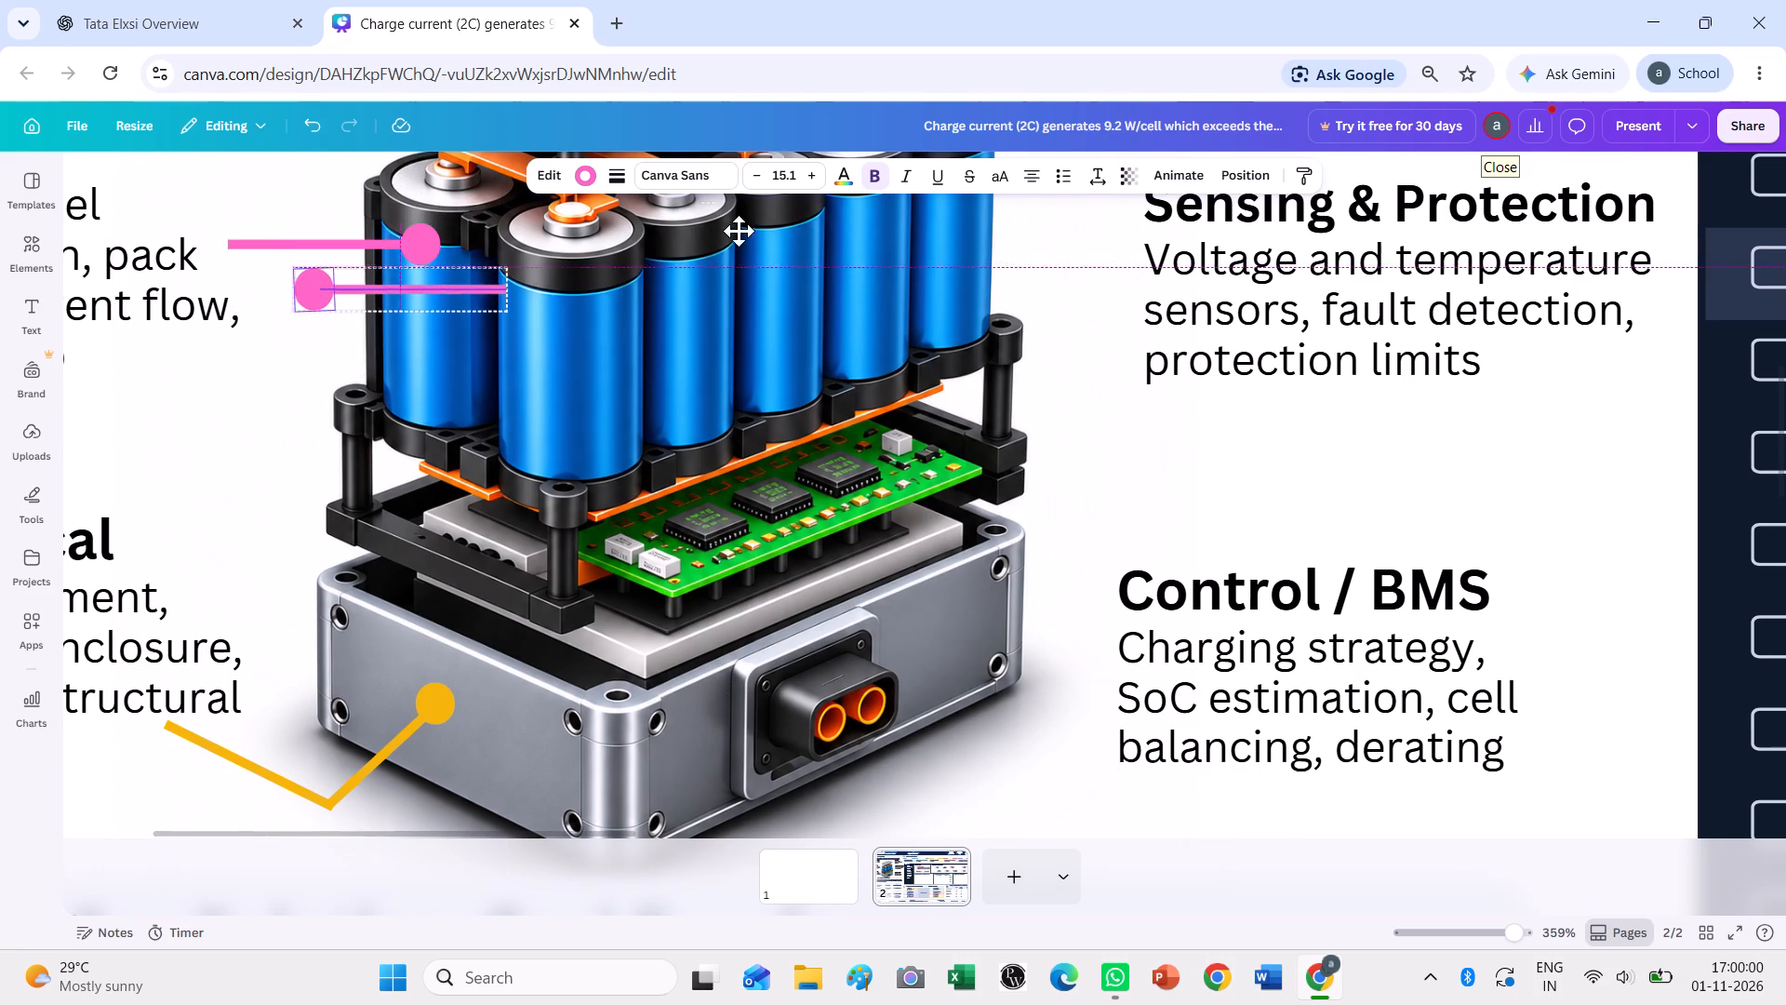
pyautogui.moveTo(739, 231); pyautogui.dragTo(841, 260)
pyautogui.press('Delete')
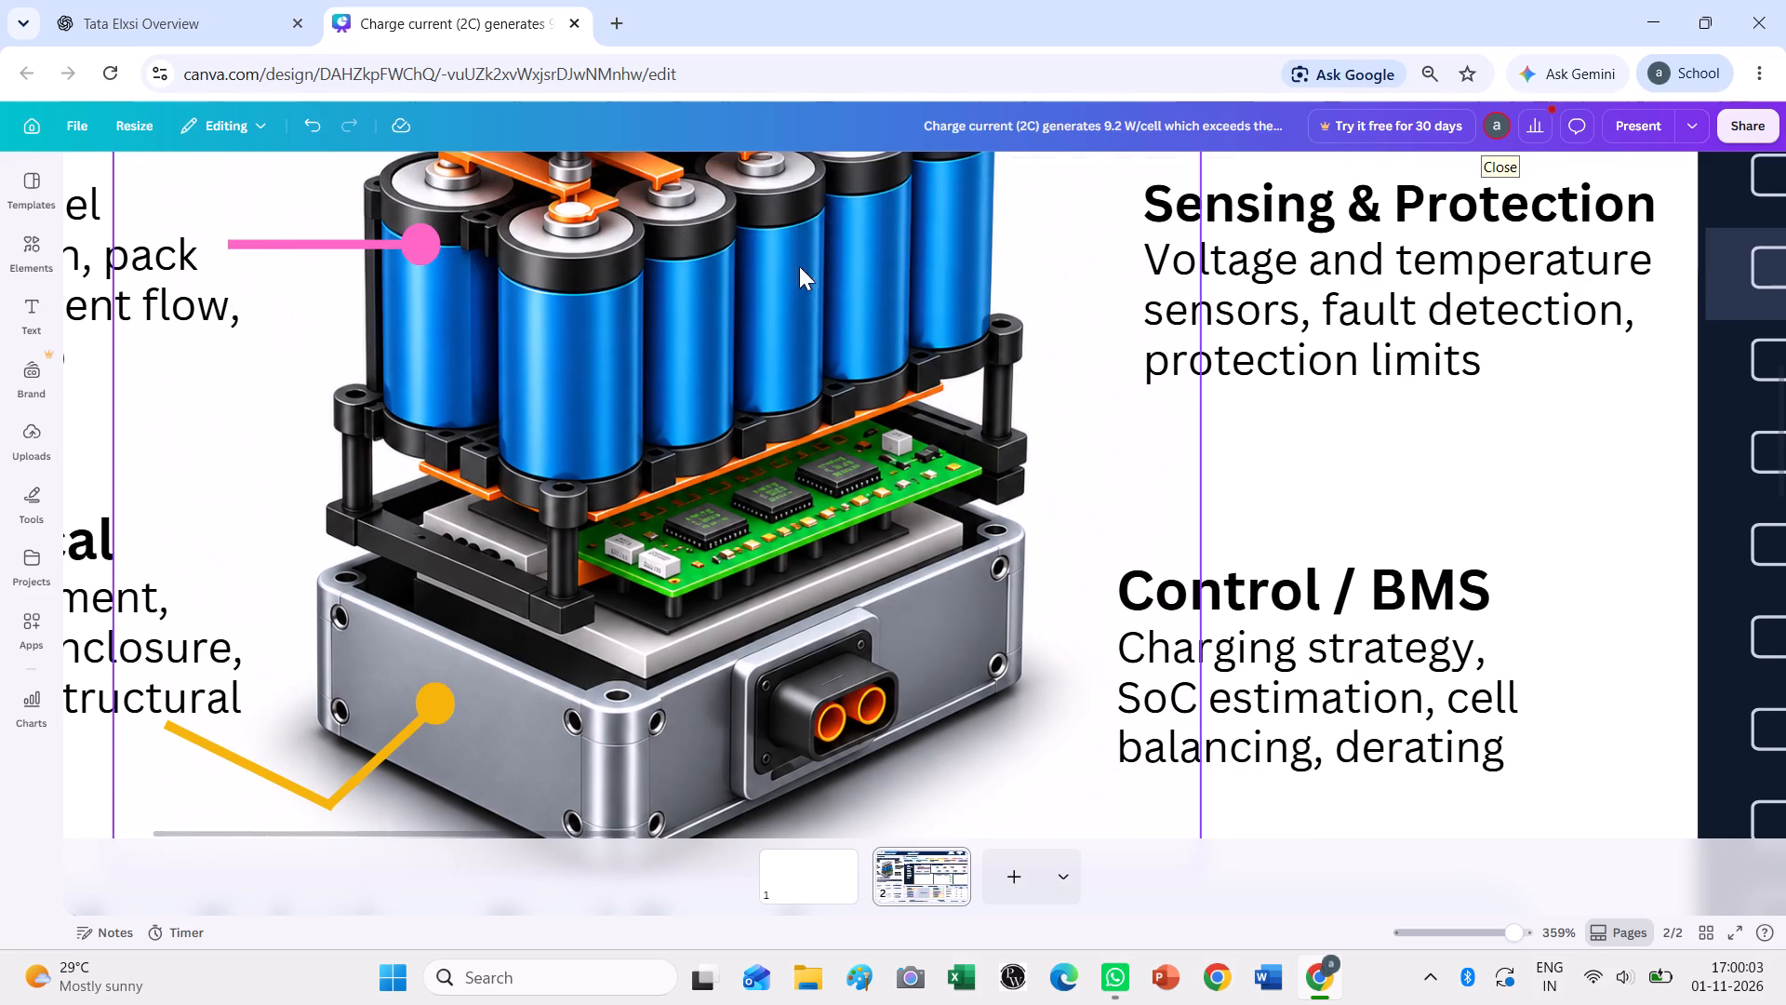
# Duplicate the green Thermal pointer, line and dot together, and place the copy beside Sensing & Protection with its dot over the circuit board.
pyautogui.scroll(3, 723, 462)
pyautogui.scroll(-2, 721, 462)
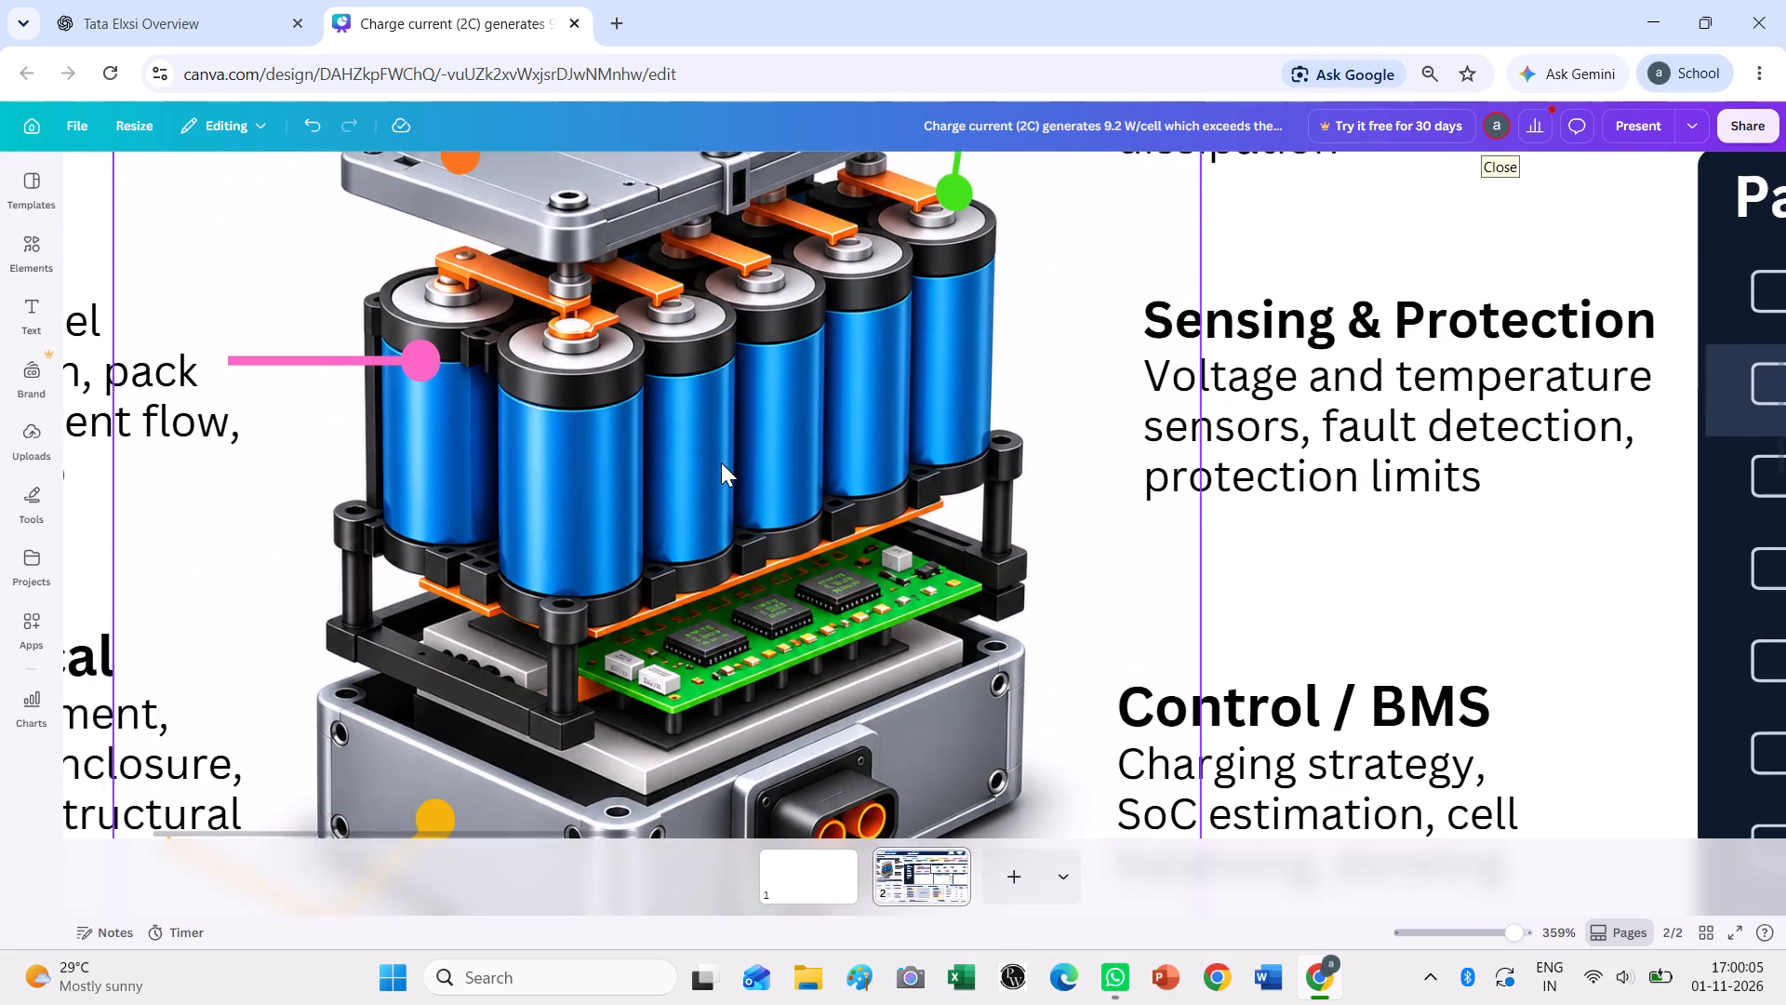
pyautogui.scroll(-1, 721, 462)
pyautogui.scroll(4, 721, 462)
pyautogui.scroll(-2, 721, 462)
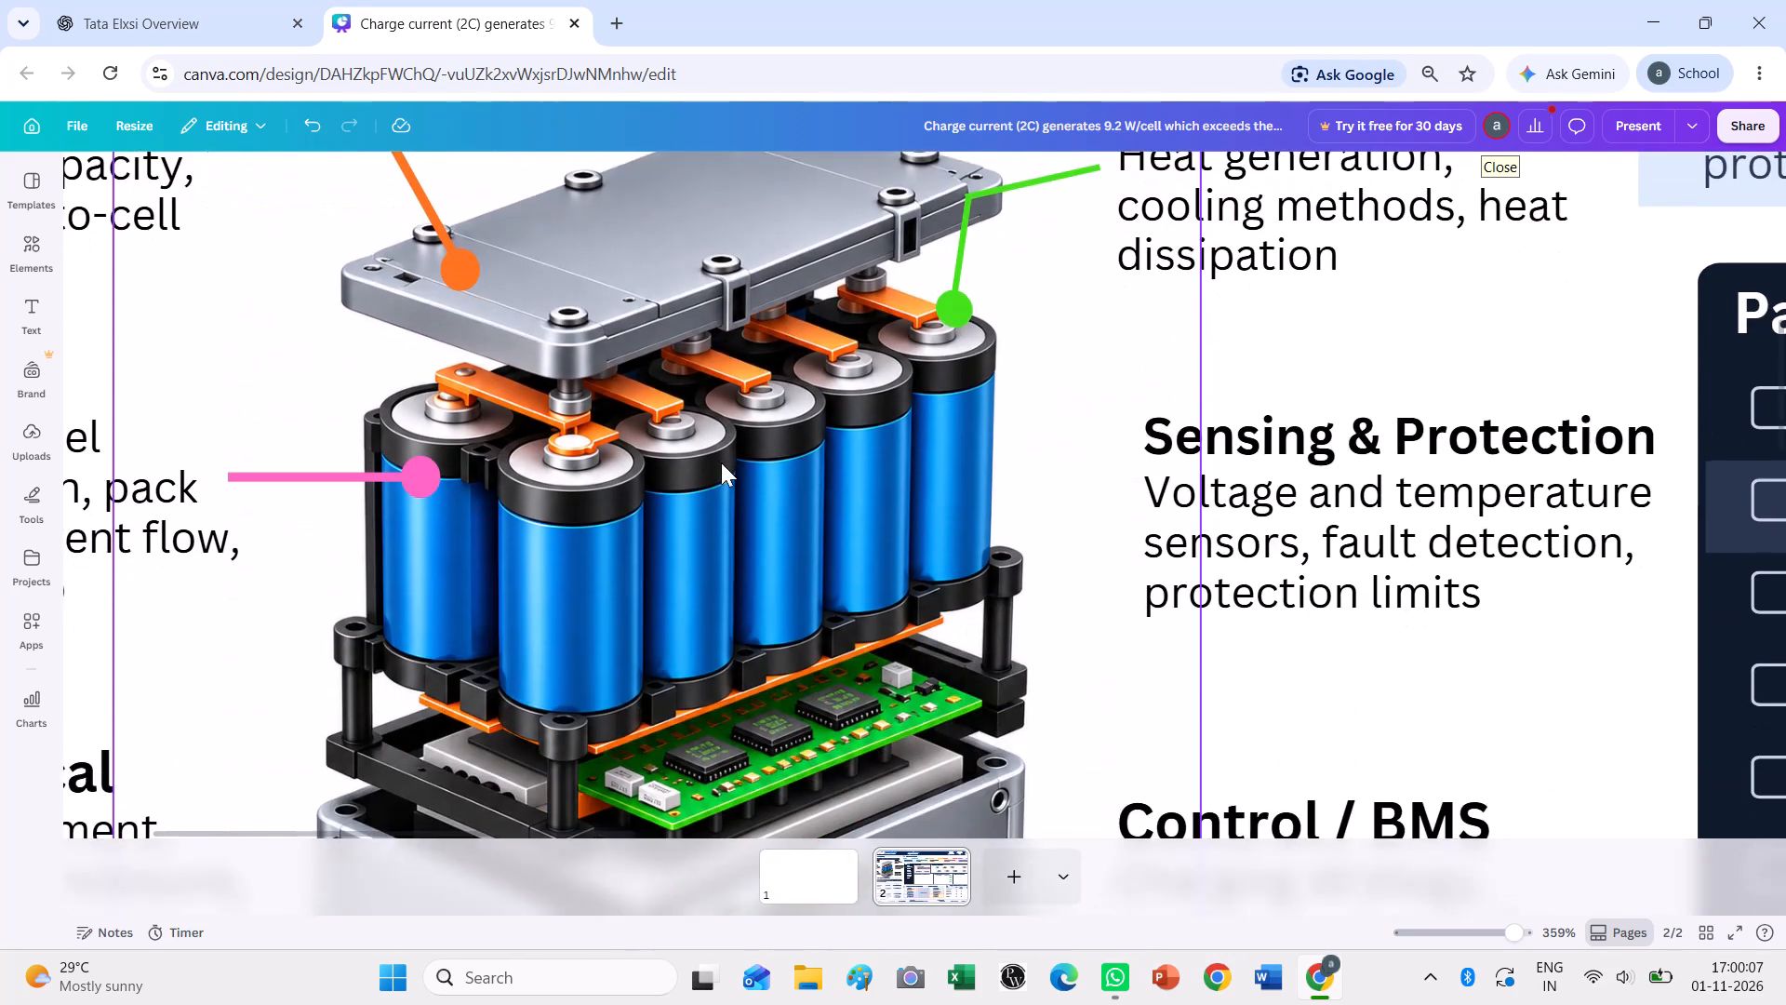
pyautogui.scroll(-2, 721, 462)
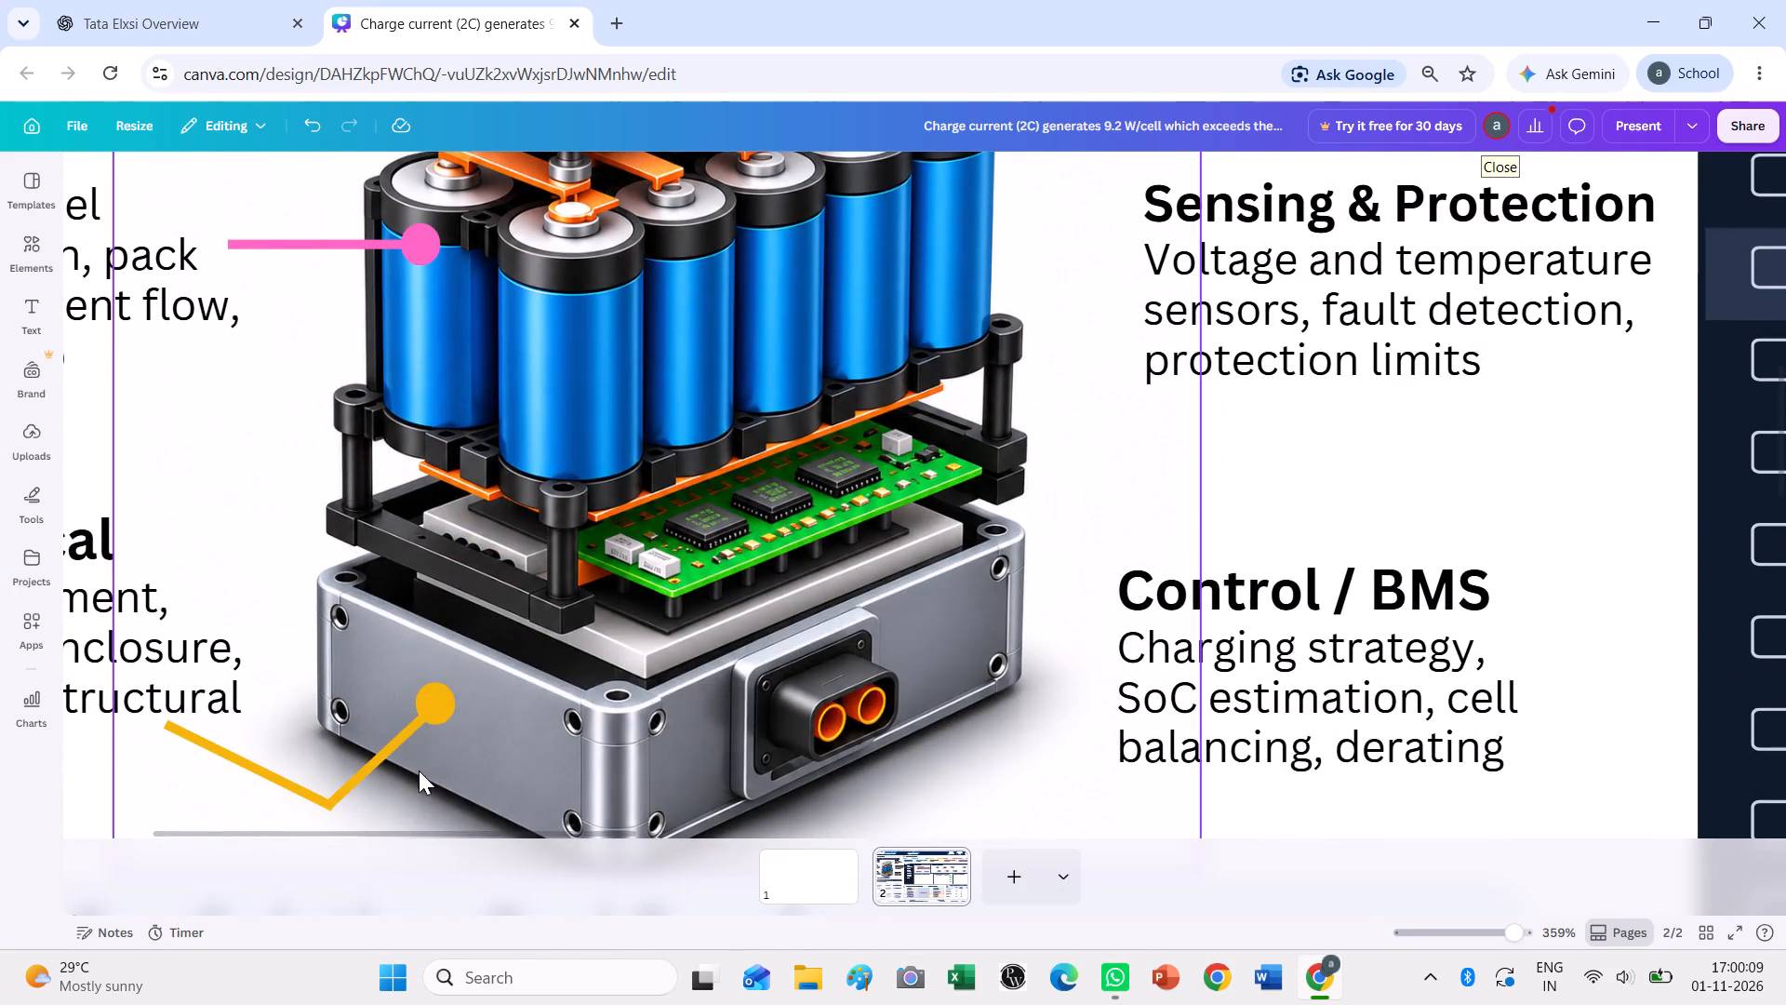
pyautogui.scroll(3, 584, 494)
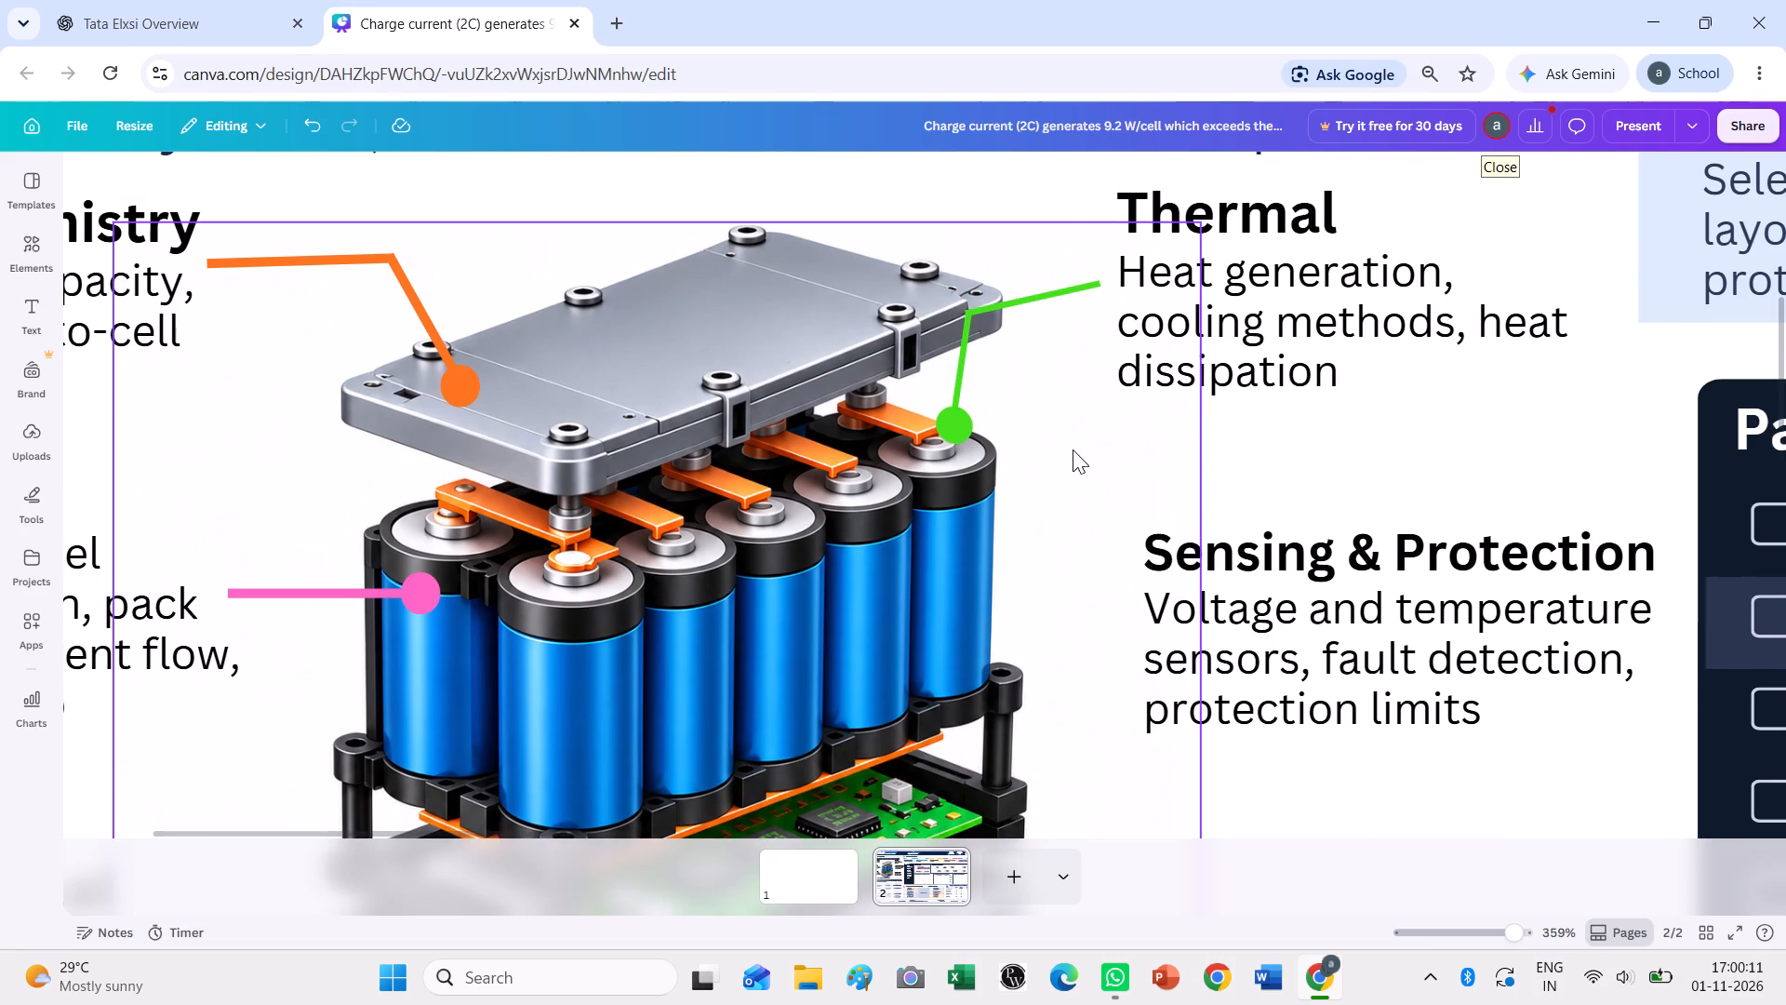
pyautogui.moveTo(1060, 447); pyautogui.dragTo(946, 293)
pyautogui.hotkey('ctrl', 'c')
pyautogui.hotkey('ctrl', 'v')
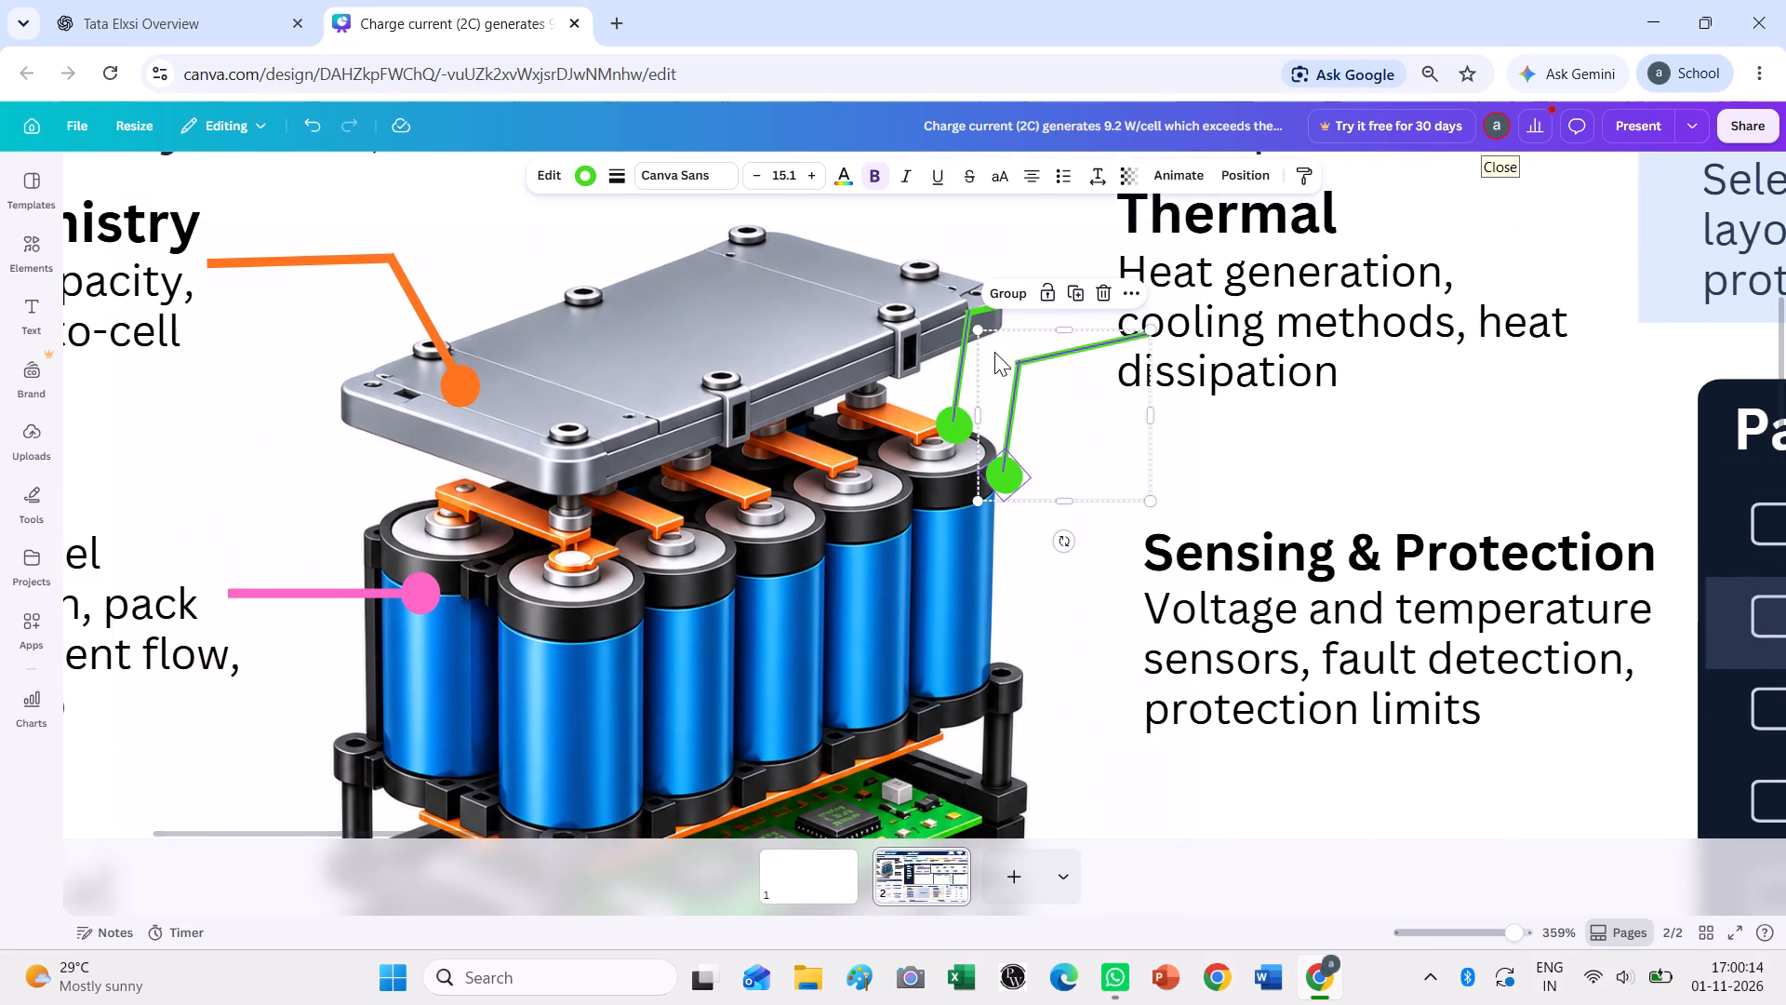
pyautogui.moveTo(1049, 423); pyautogui.dragTo(1016, 749)
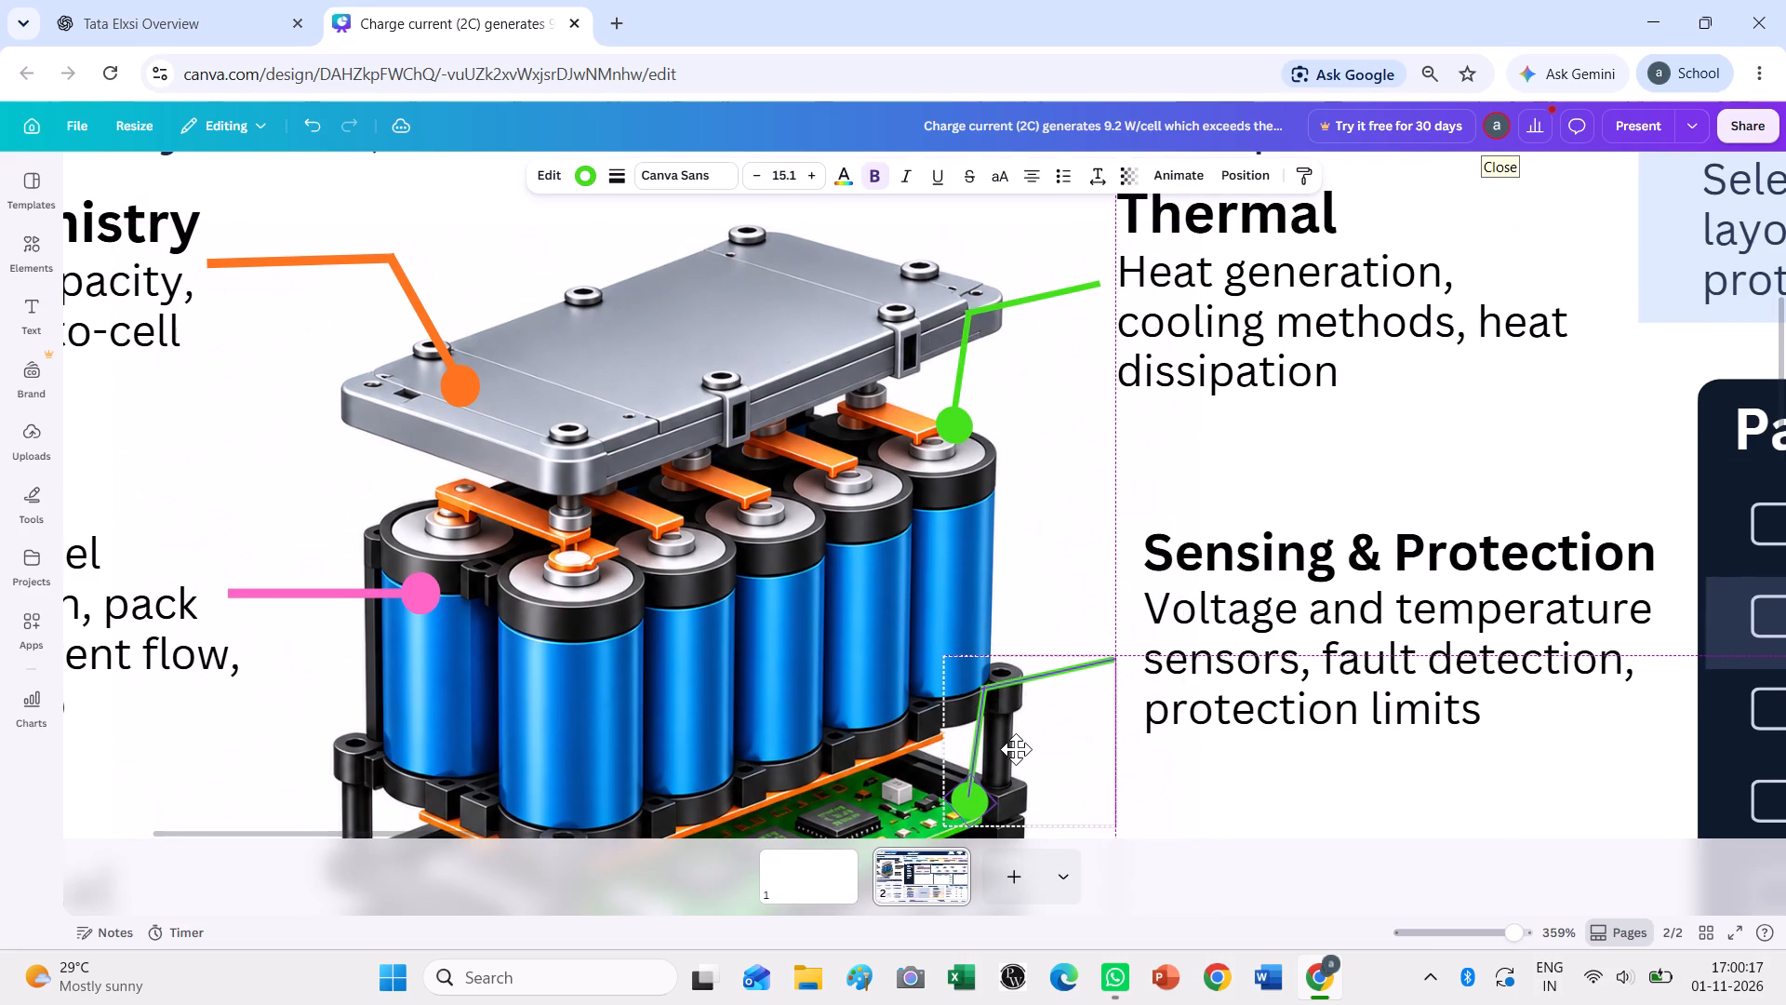
pyautogui.moveTo(1016, 749); pyautogui.dragTo(1015, 745)
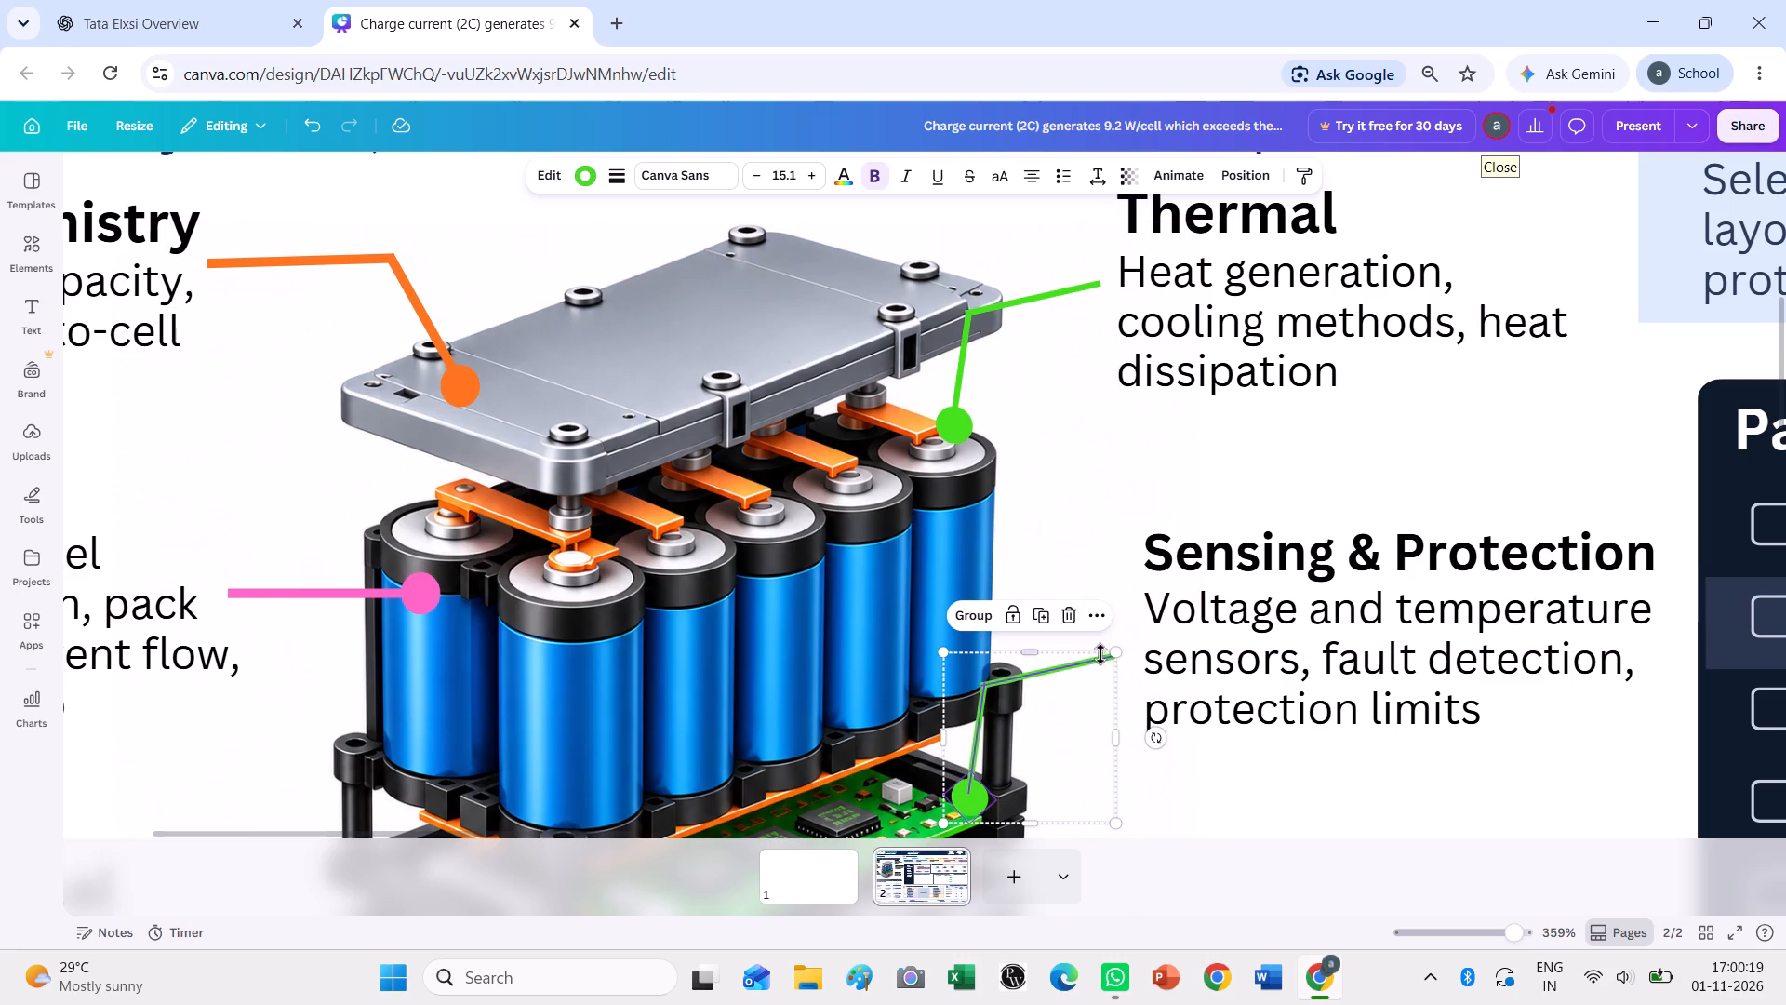
# Enlarge the copied pointer to about 60 by 59 and shift it so its dot sits on the circuit board's rear corner.
pyautogui.moveTo(1121, 650); pyautogui.dragTo(1140, 638)
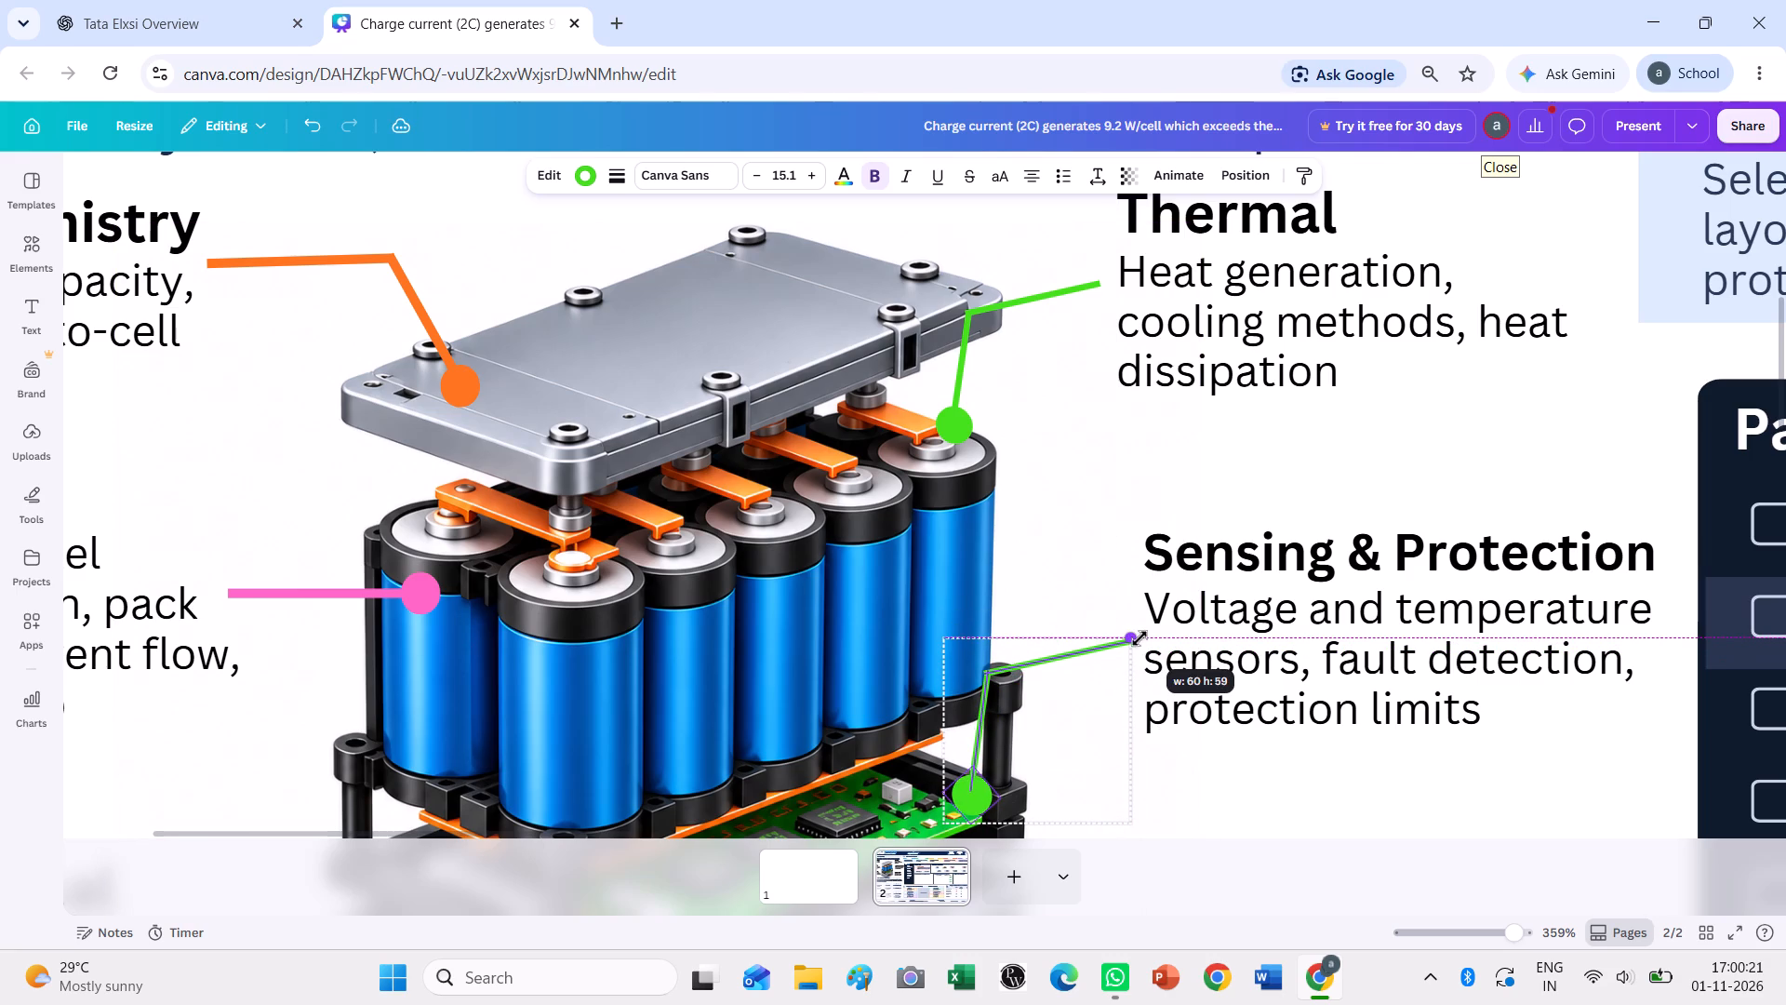
pyautogui.moveTo(1140, 638); pyautogui.dragTo(1137, 638)
pyautogui.moveTo(1076, 690); pyautogui.dragTo(1060, 692)
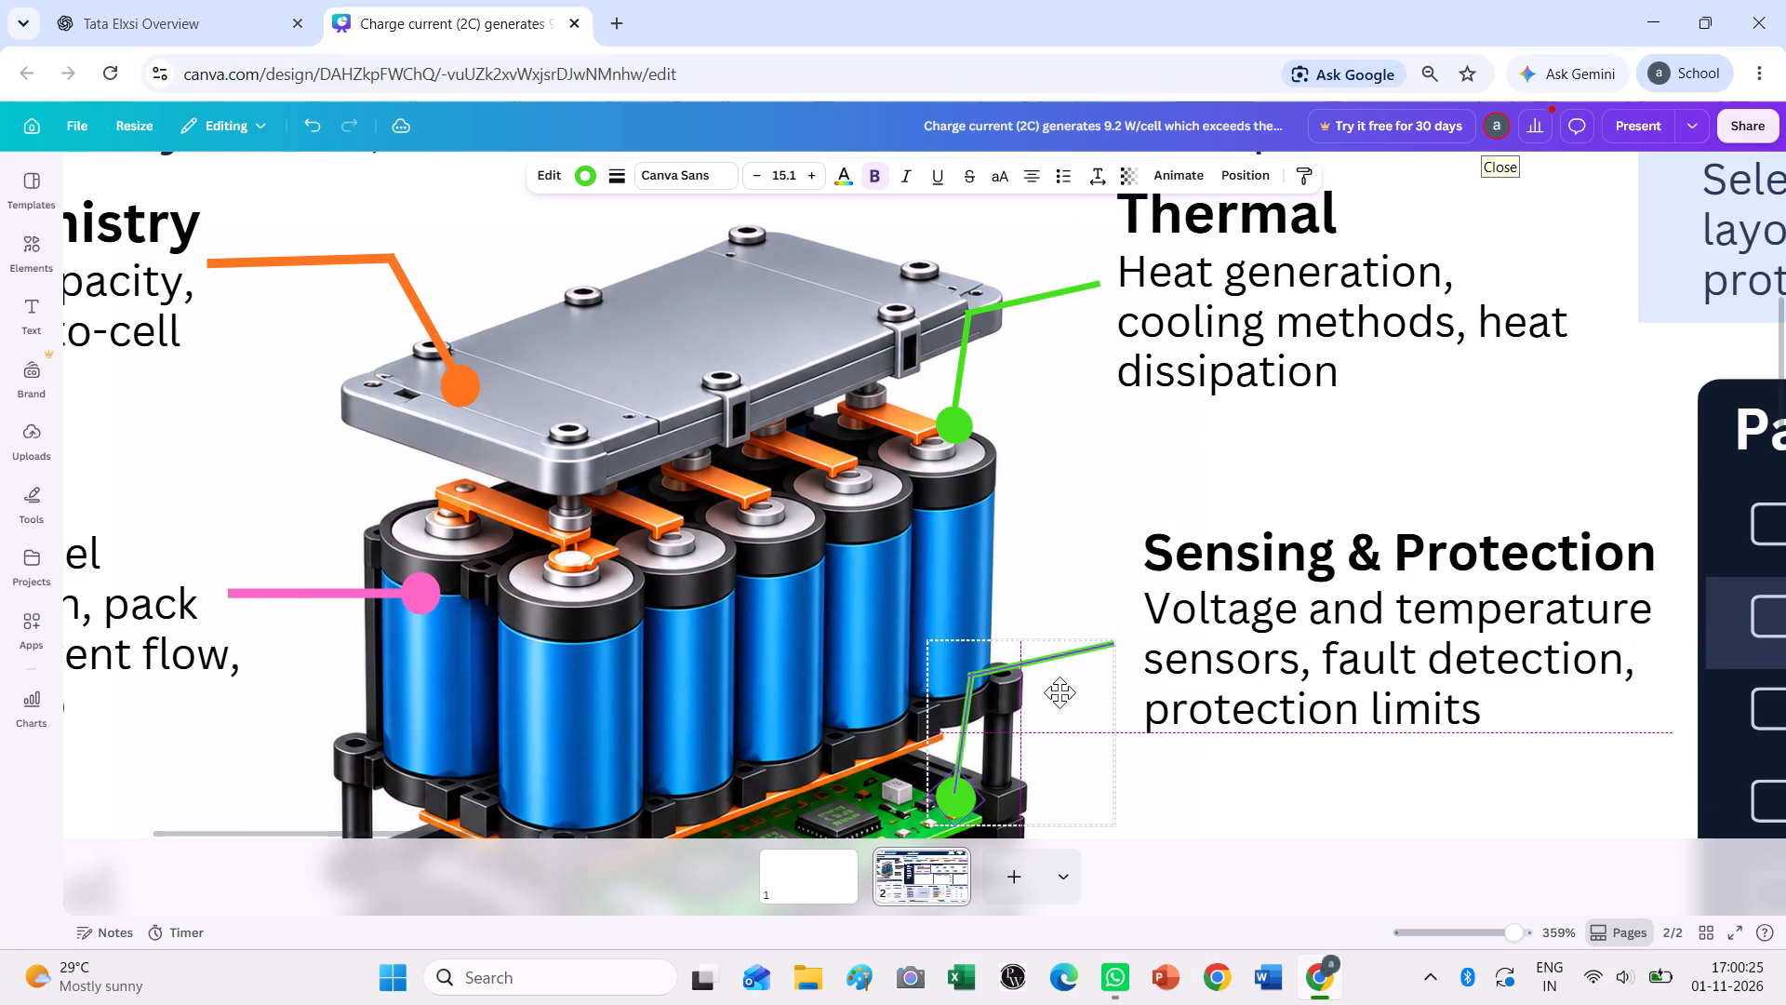
pyautogui.moveTo(1060, 692); pyautogui.dragTo(1058, 692)
pyautogui.scroll(-1, 999, 634)
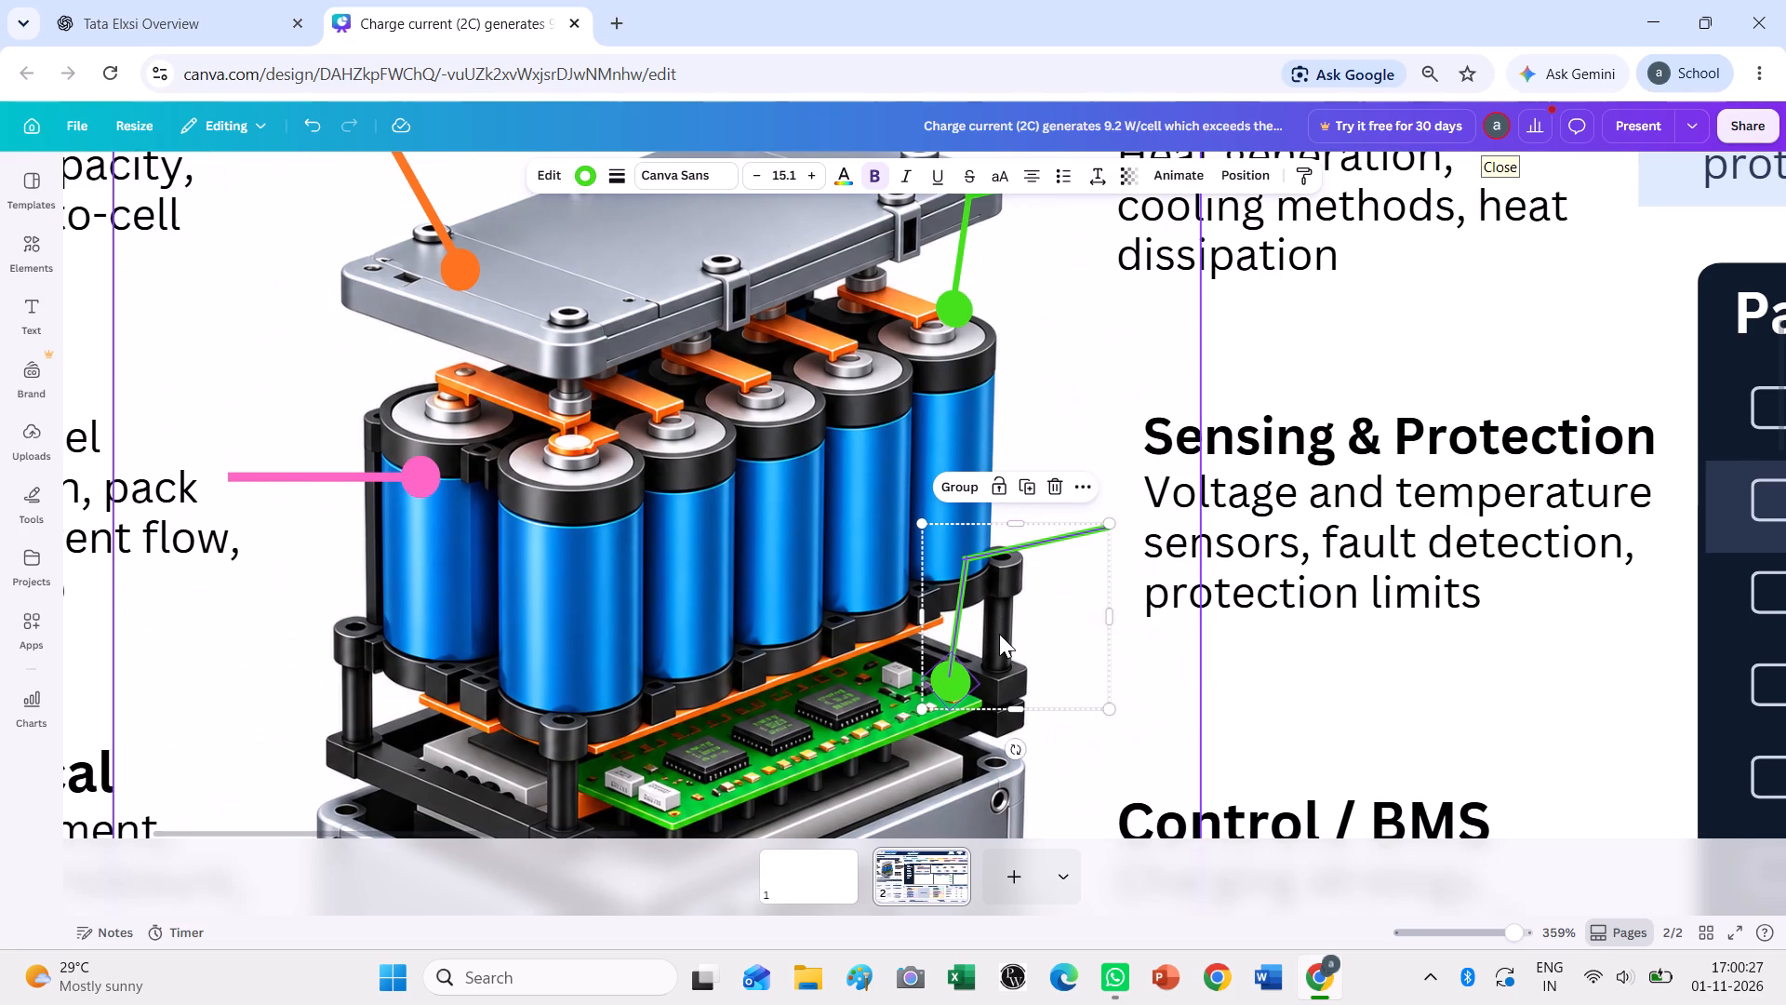
pyautogui.click(1366, 714)
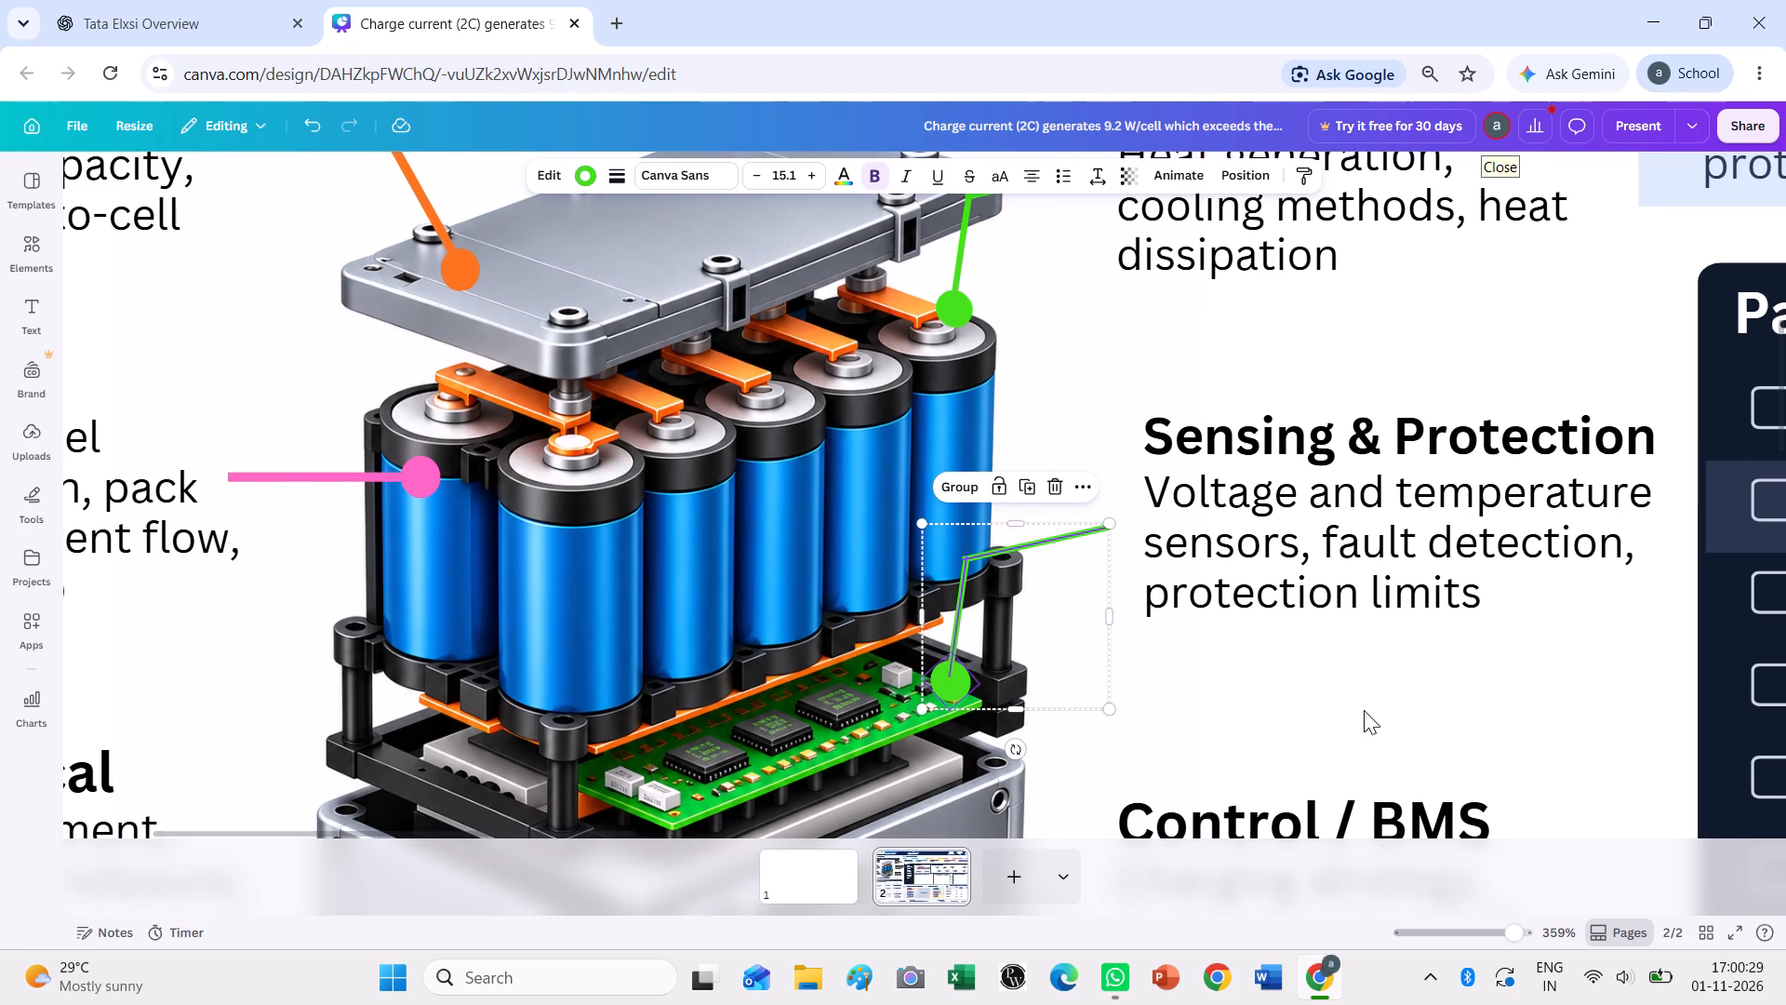
# Extend the outer end of the copied pointer's line to just before the Sensing & Protection description, making it about 55 long.
pyautogui.click(1075, 538)
pyautogui.moveTo(1102, 526); pyautogui.dragTo(1125, 518)
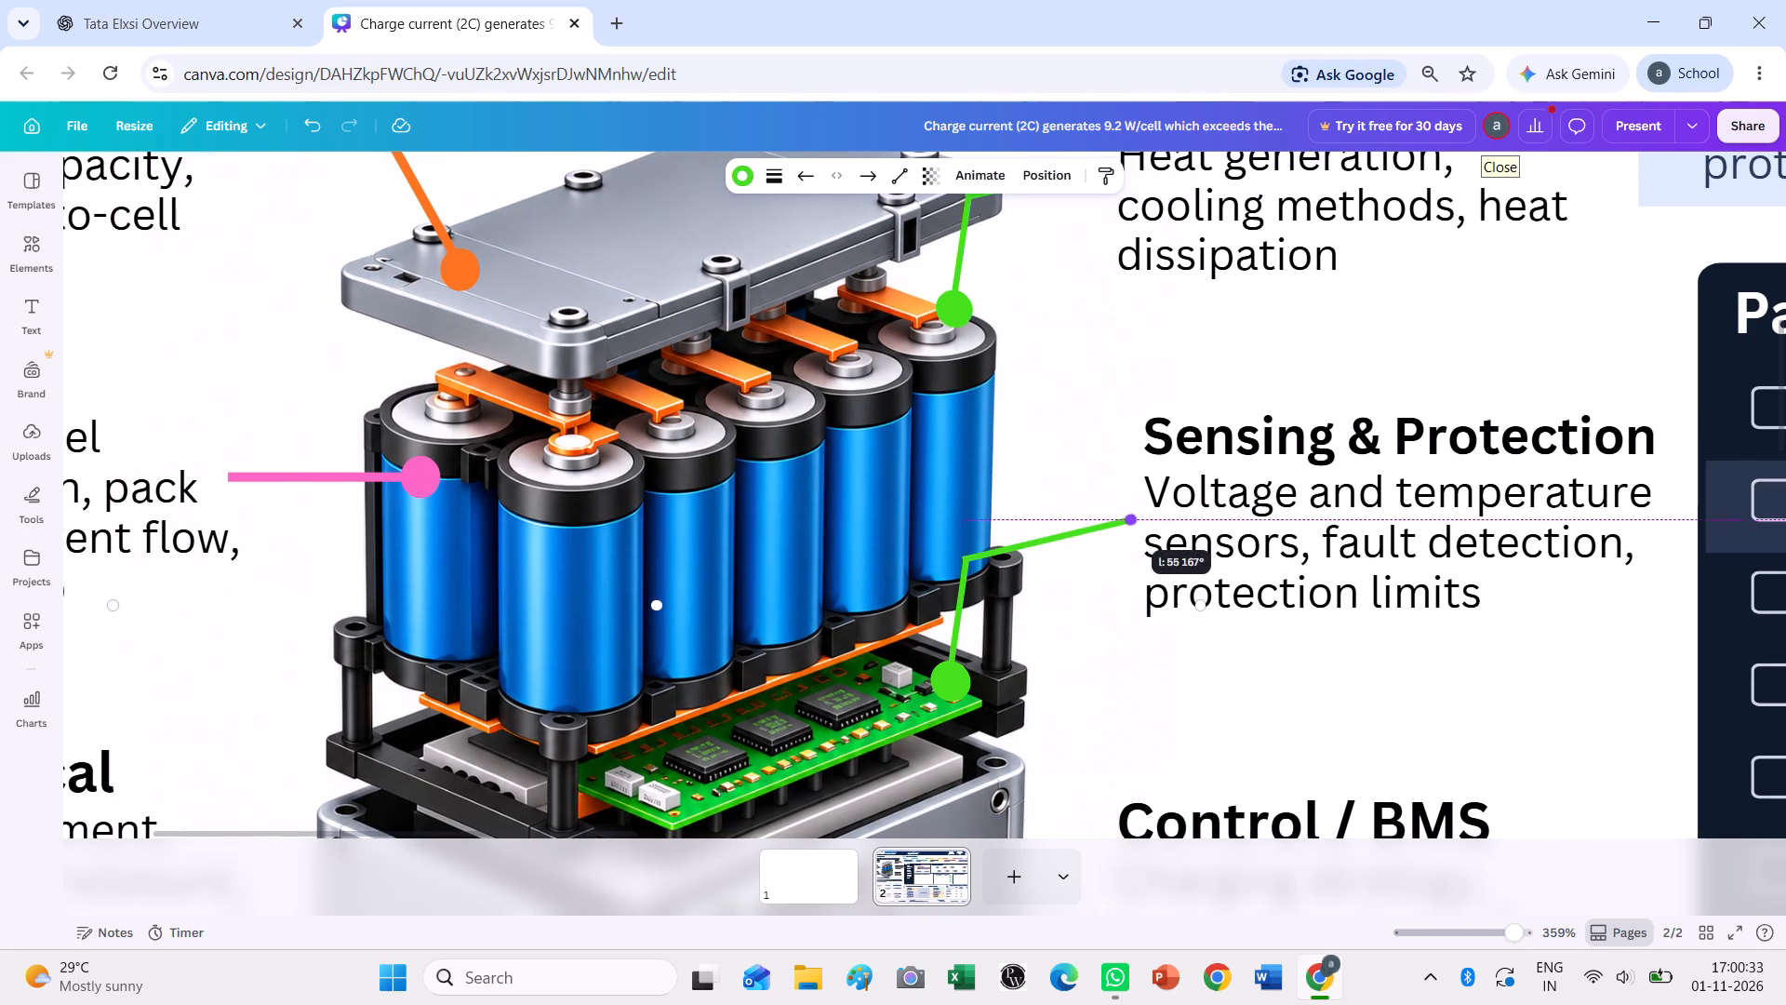
pyautogui.moveTo(1125, 518); pyautogui.dragTo(1126, 517)
pyautogui.click(1347, 690)
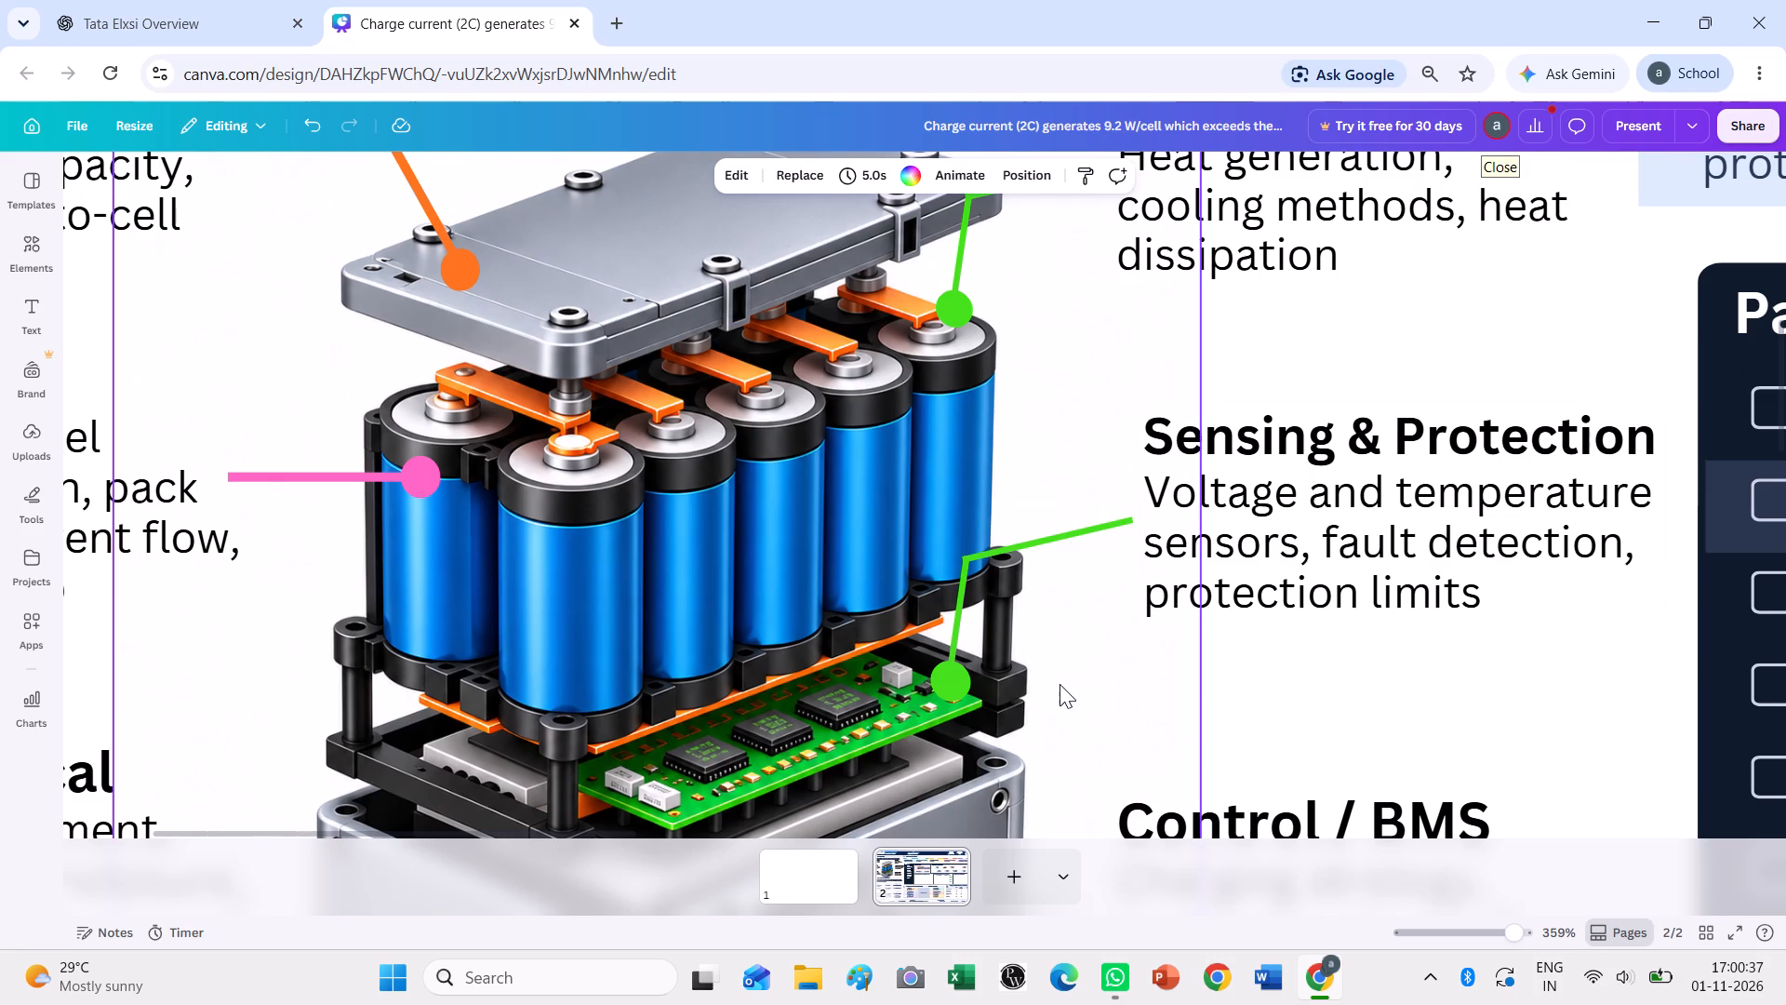
# Select the whole Sensing & Protection pointer and open its line colour choices.
pyautogui.moveTo(1060, 684); pyautogui.dragTo(943, 529)
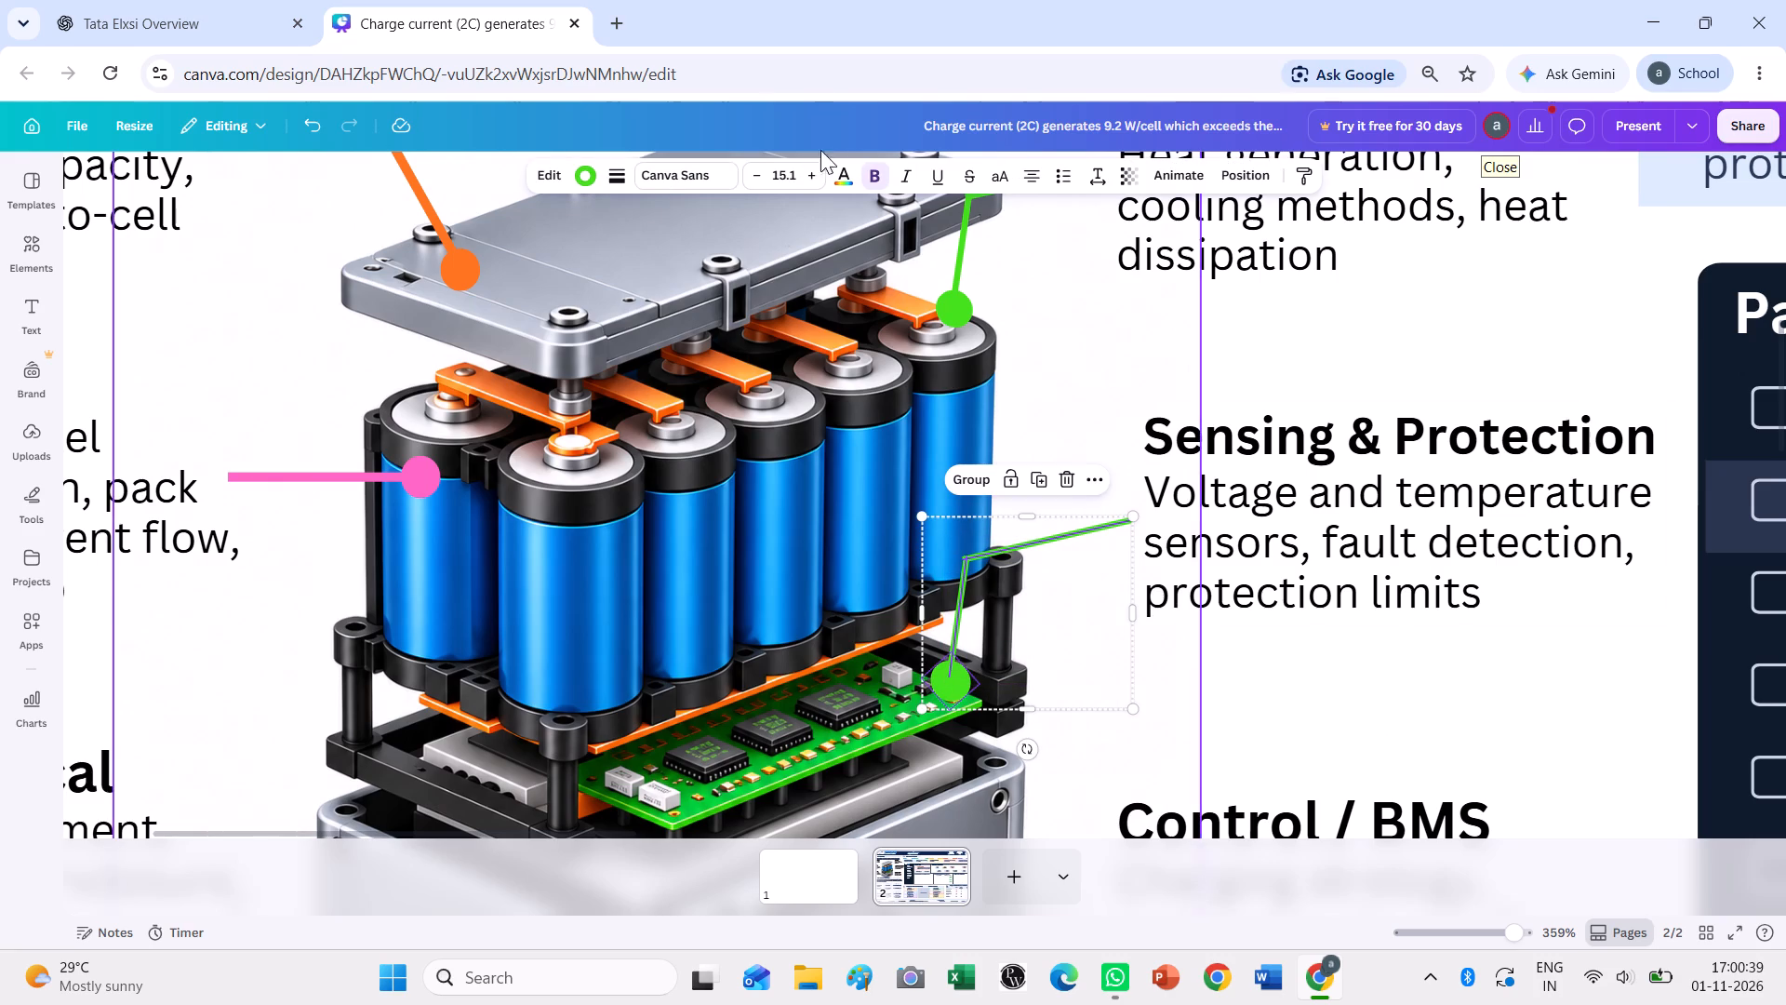
pyautogui.click(589, 188)
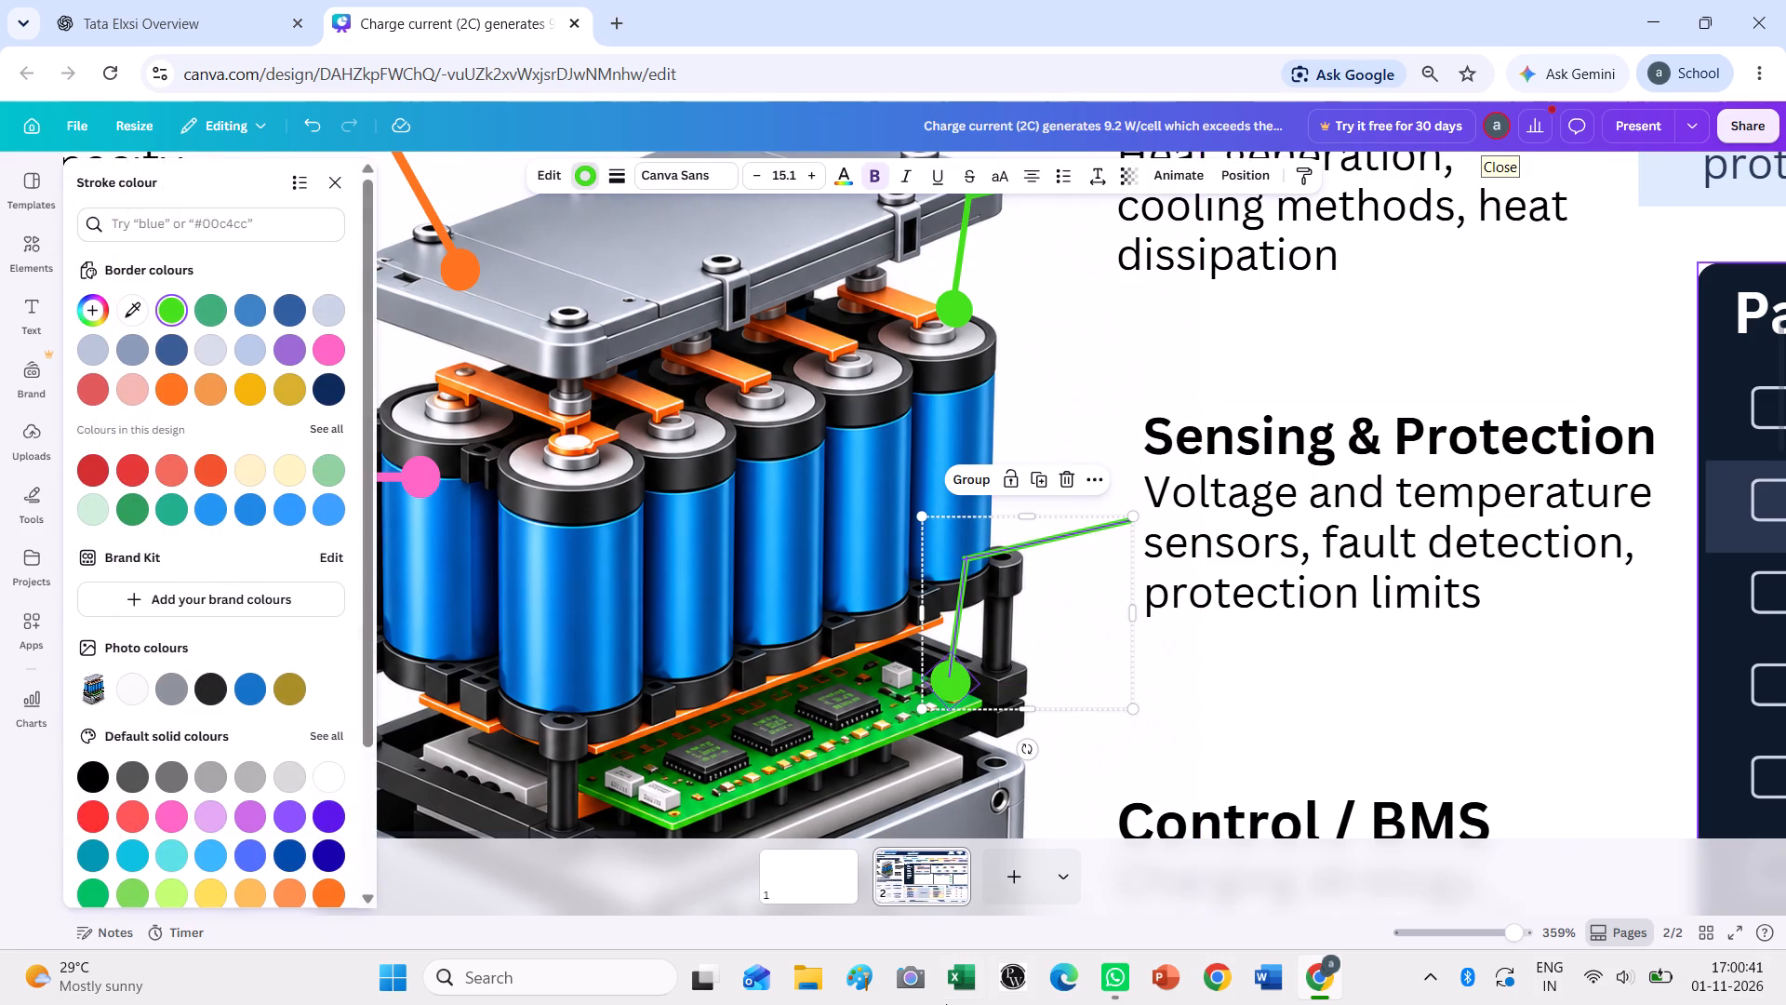
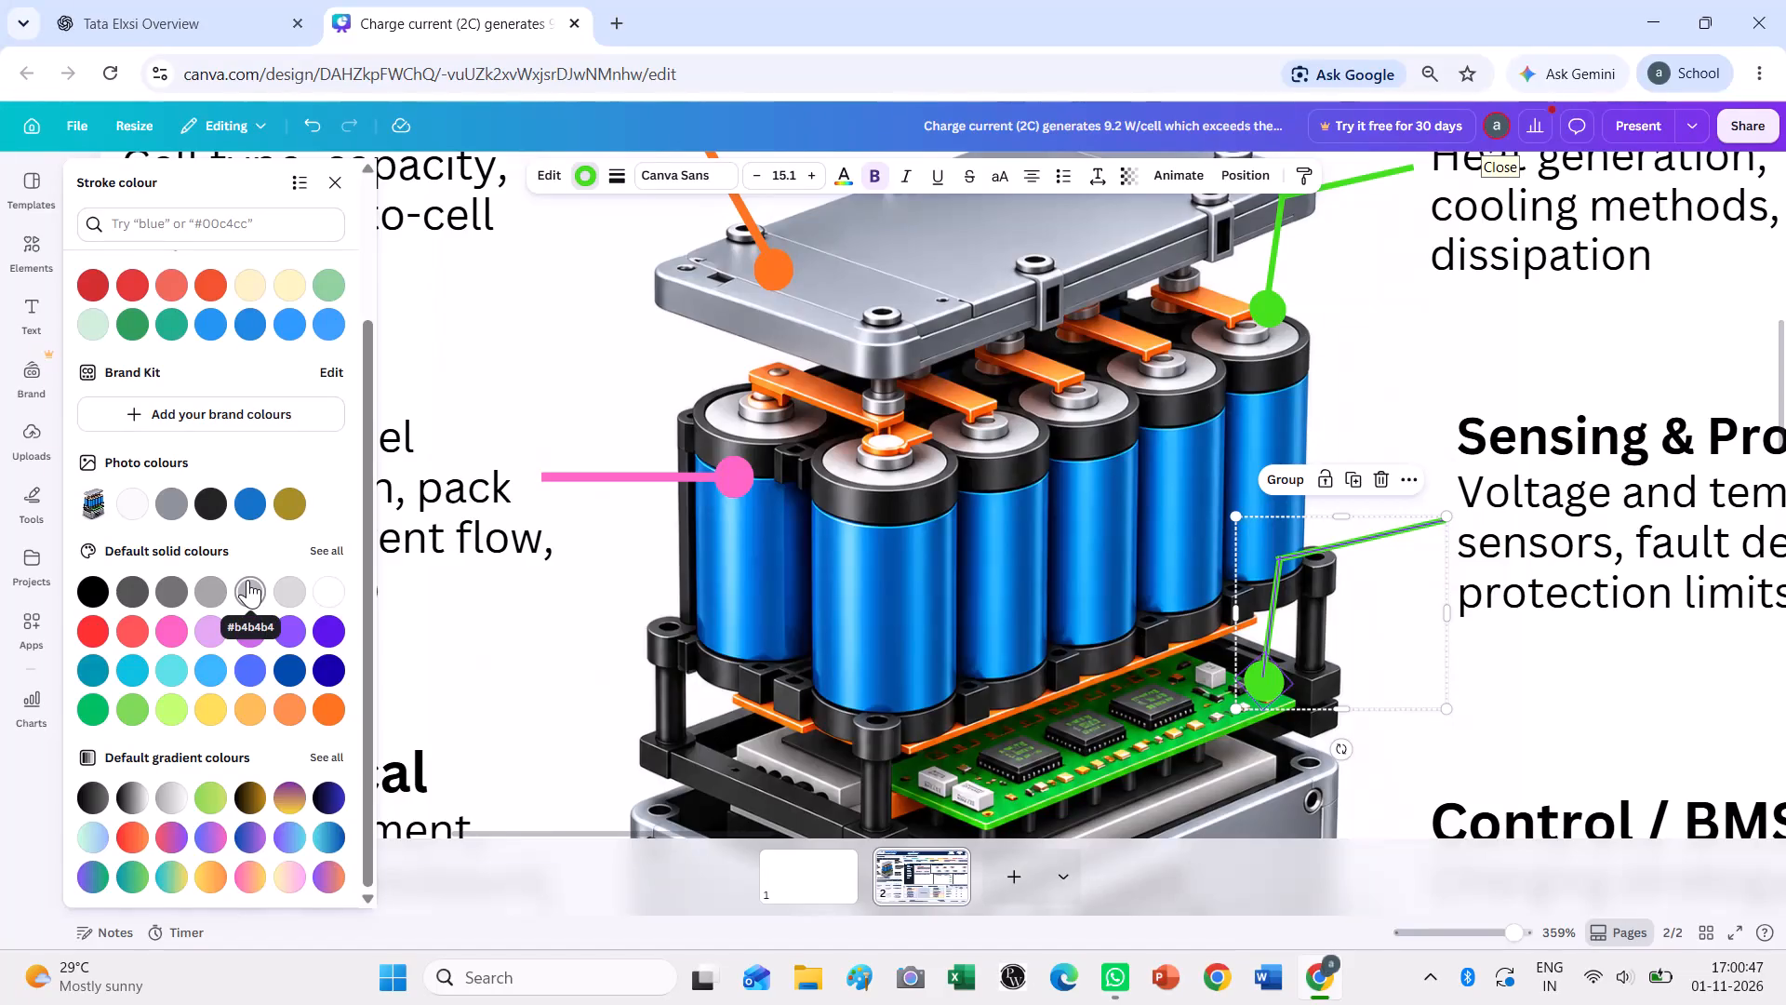
# Recolour the Sensing & Protection pointer's line segments and dot red.
pyautogui.scroll(-1, 247, 580)
pyautogui.click(133, 267)
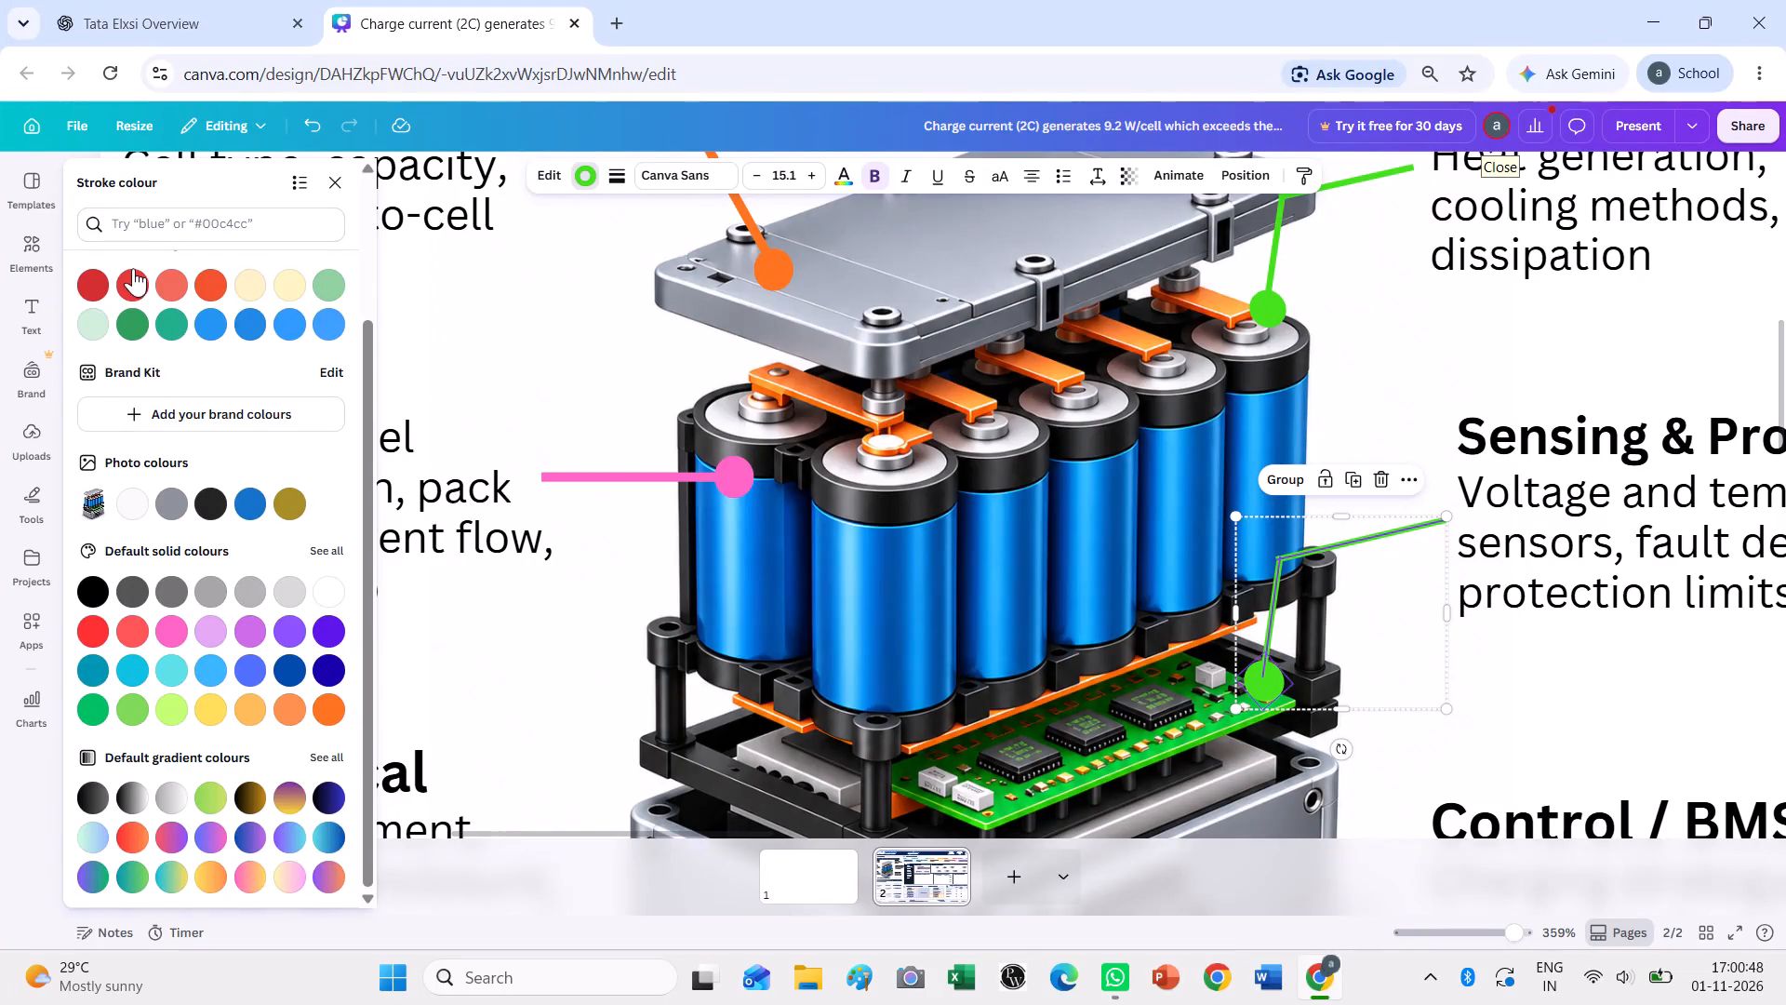
pyautogui.click(135, 275)
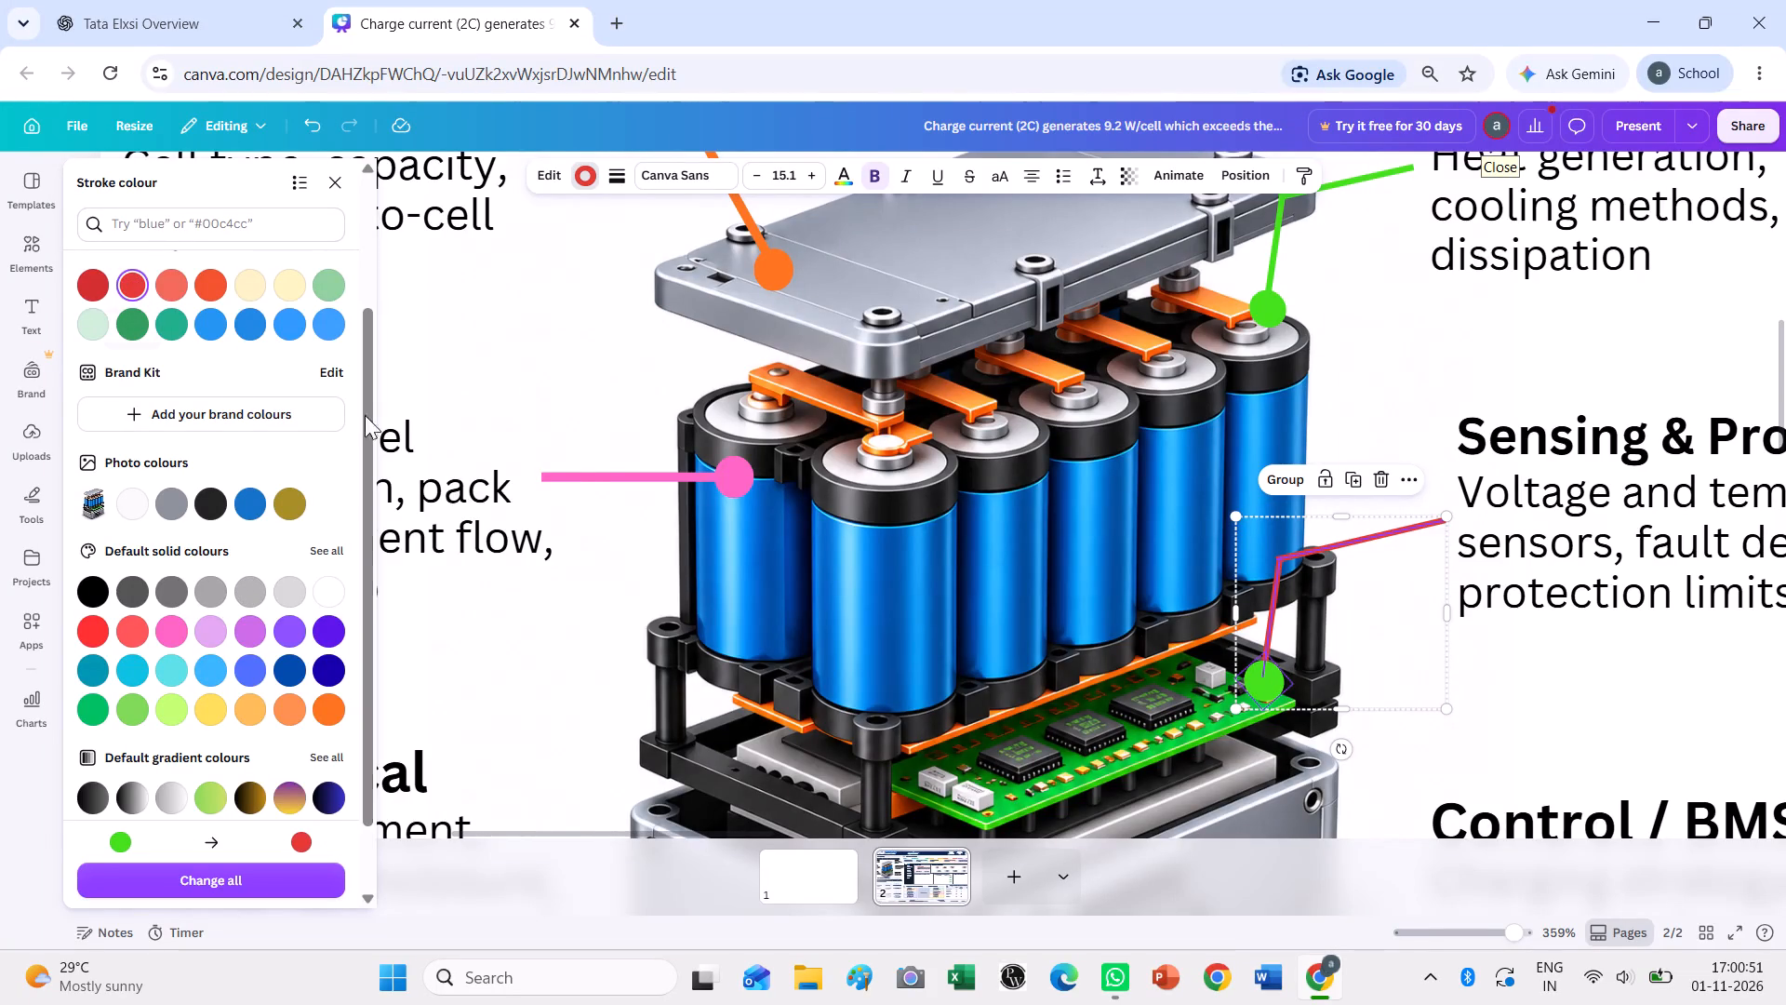
pyautogui.click(1608, 679)
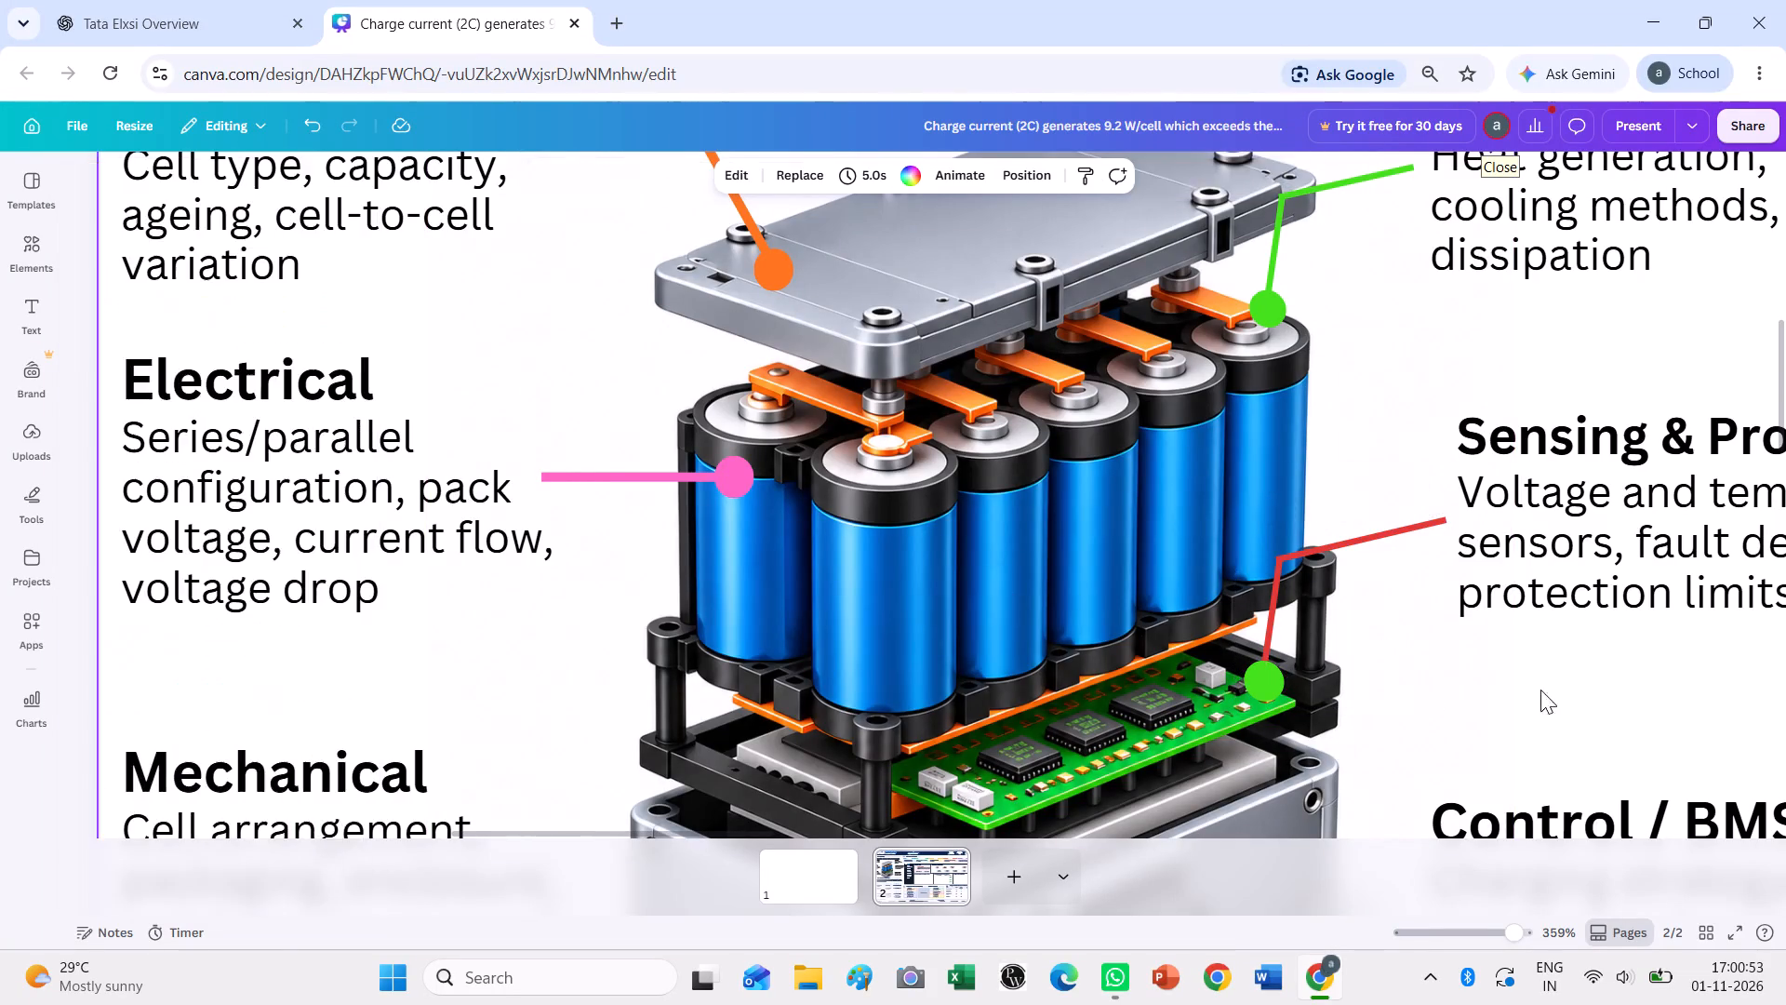
pyautogui.click(953, 676)
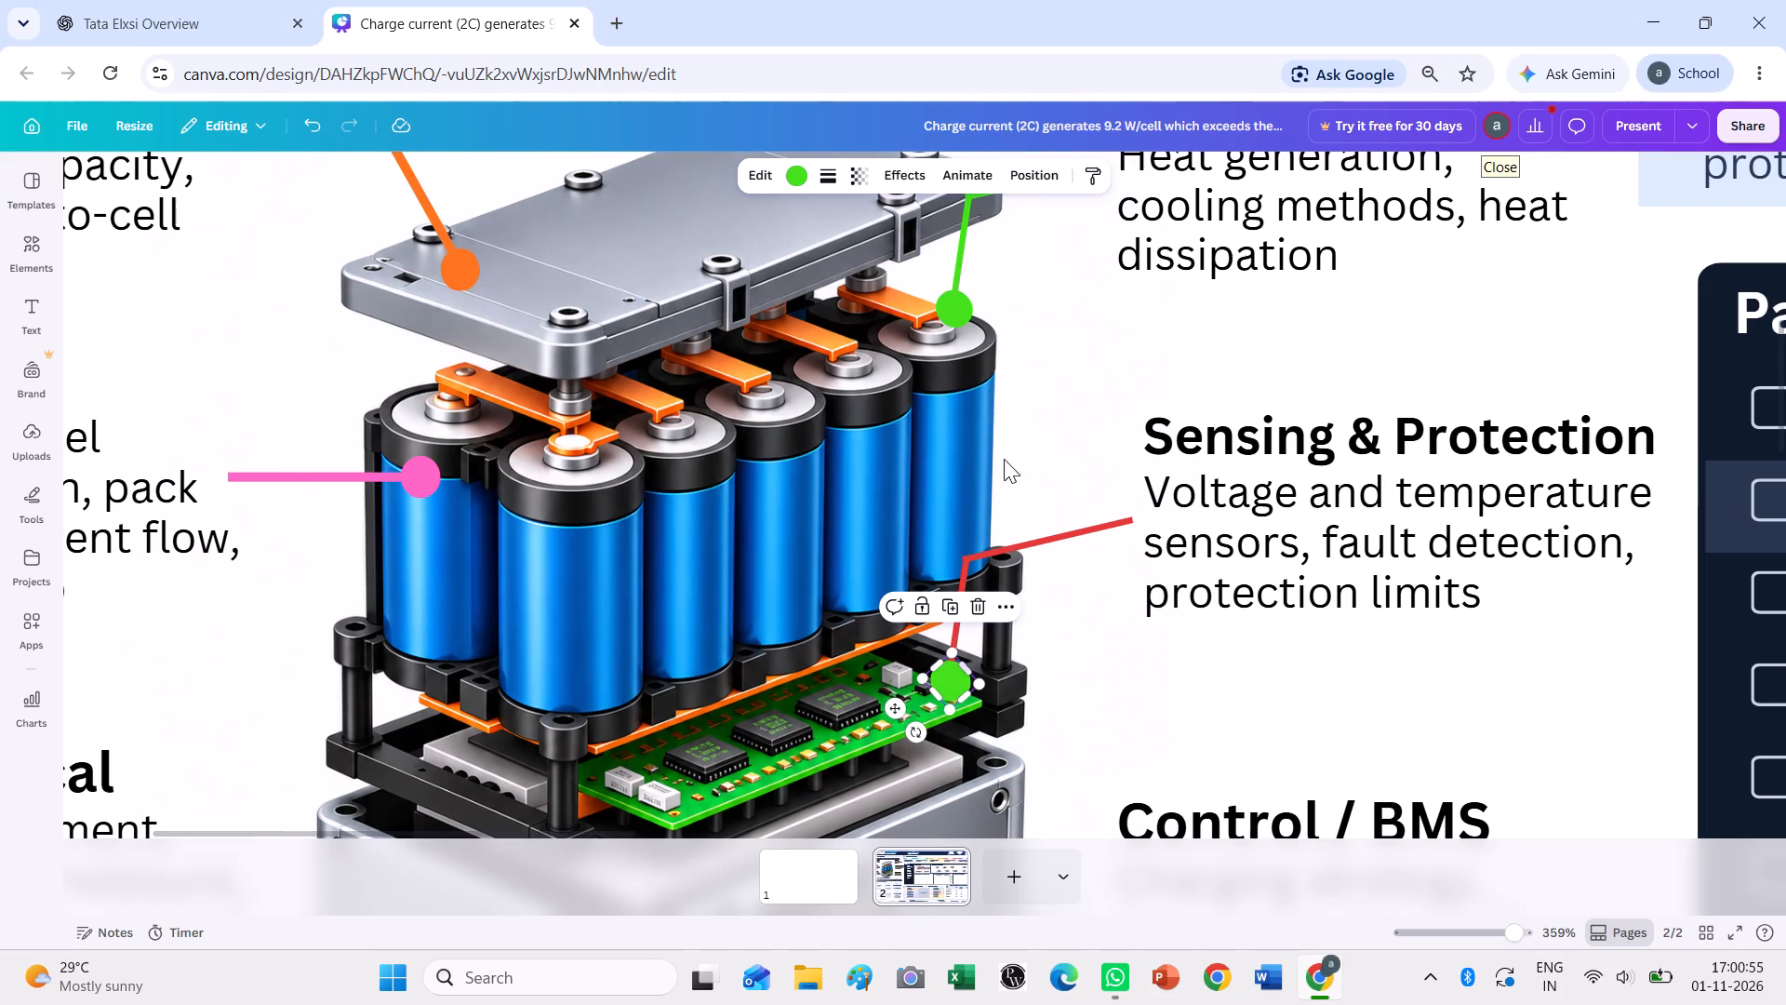
pyautogui.click(801, 173)
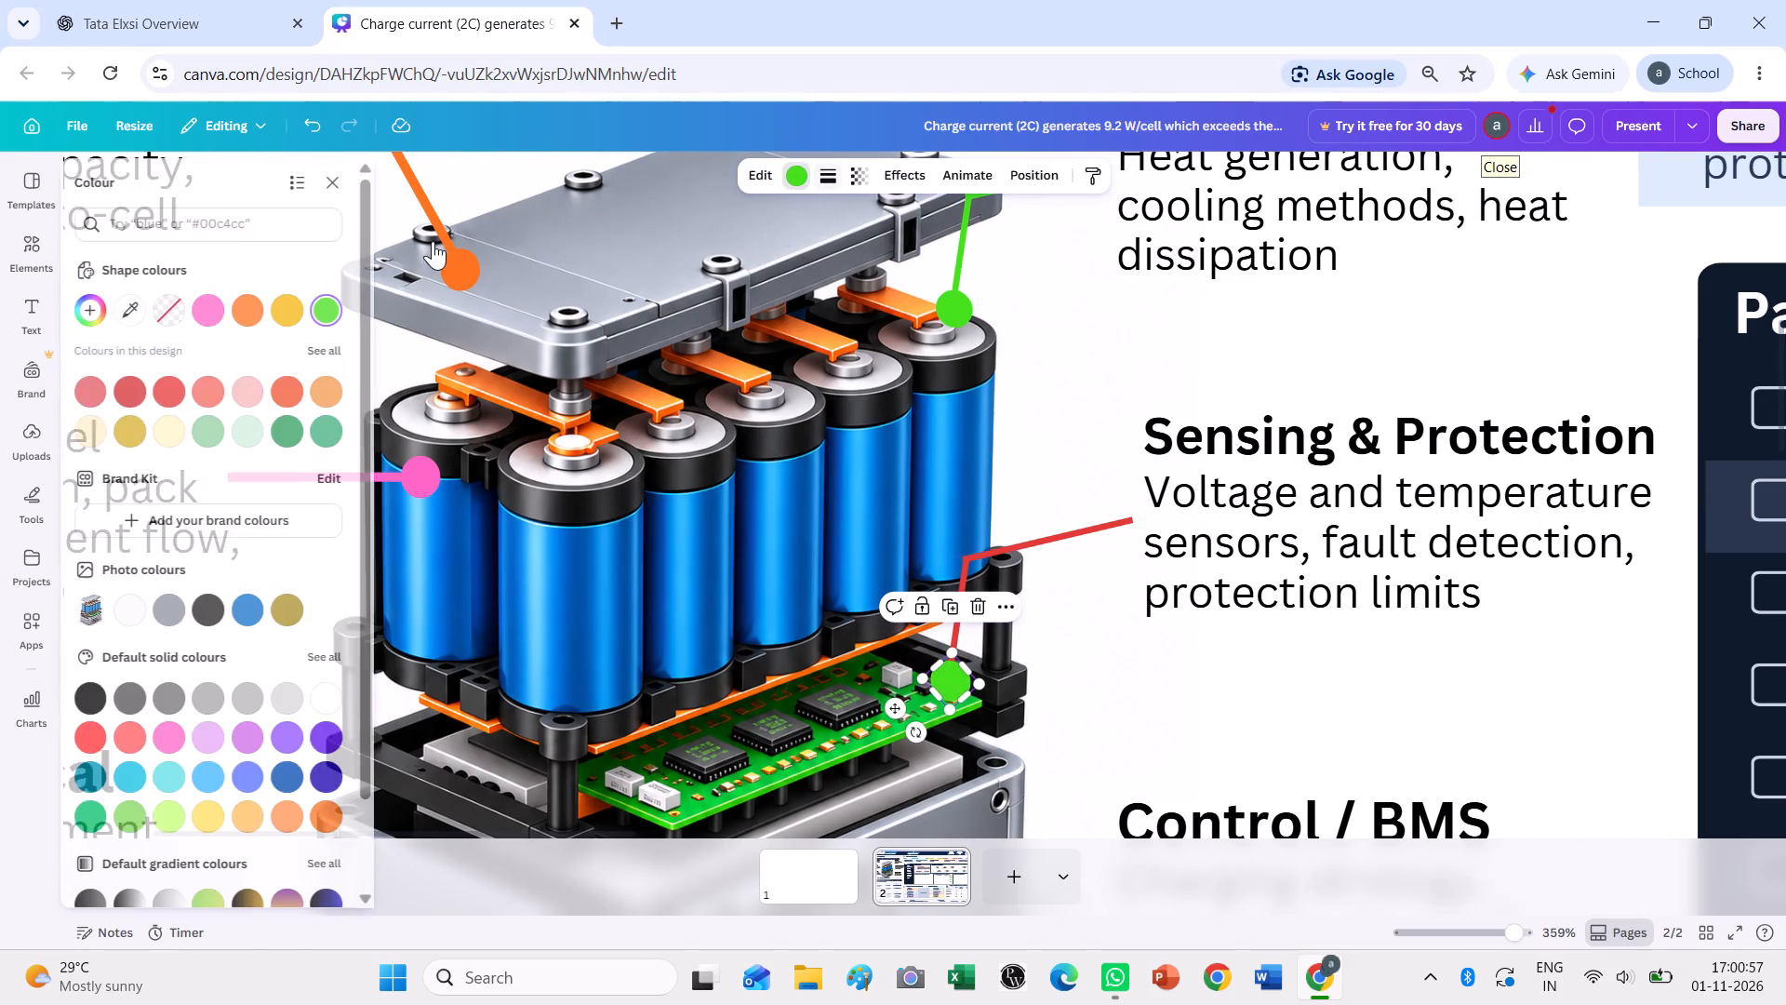
pyautogui.click(173, 397)
pyautogui.click(1632, 702)
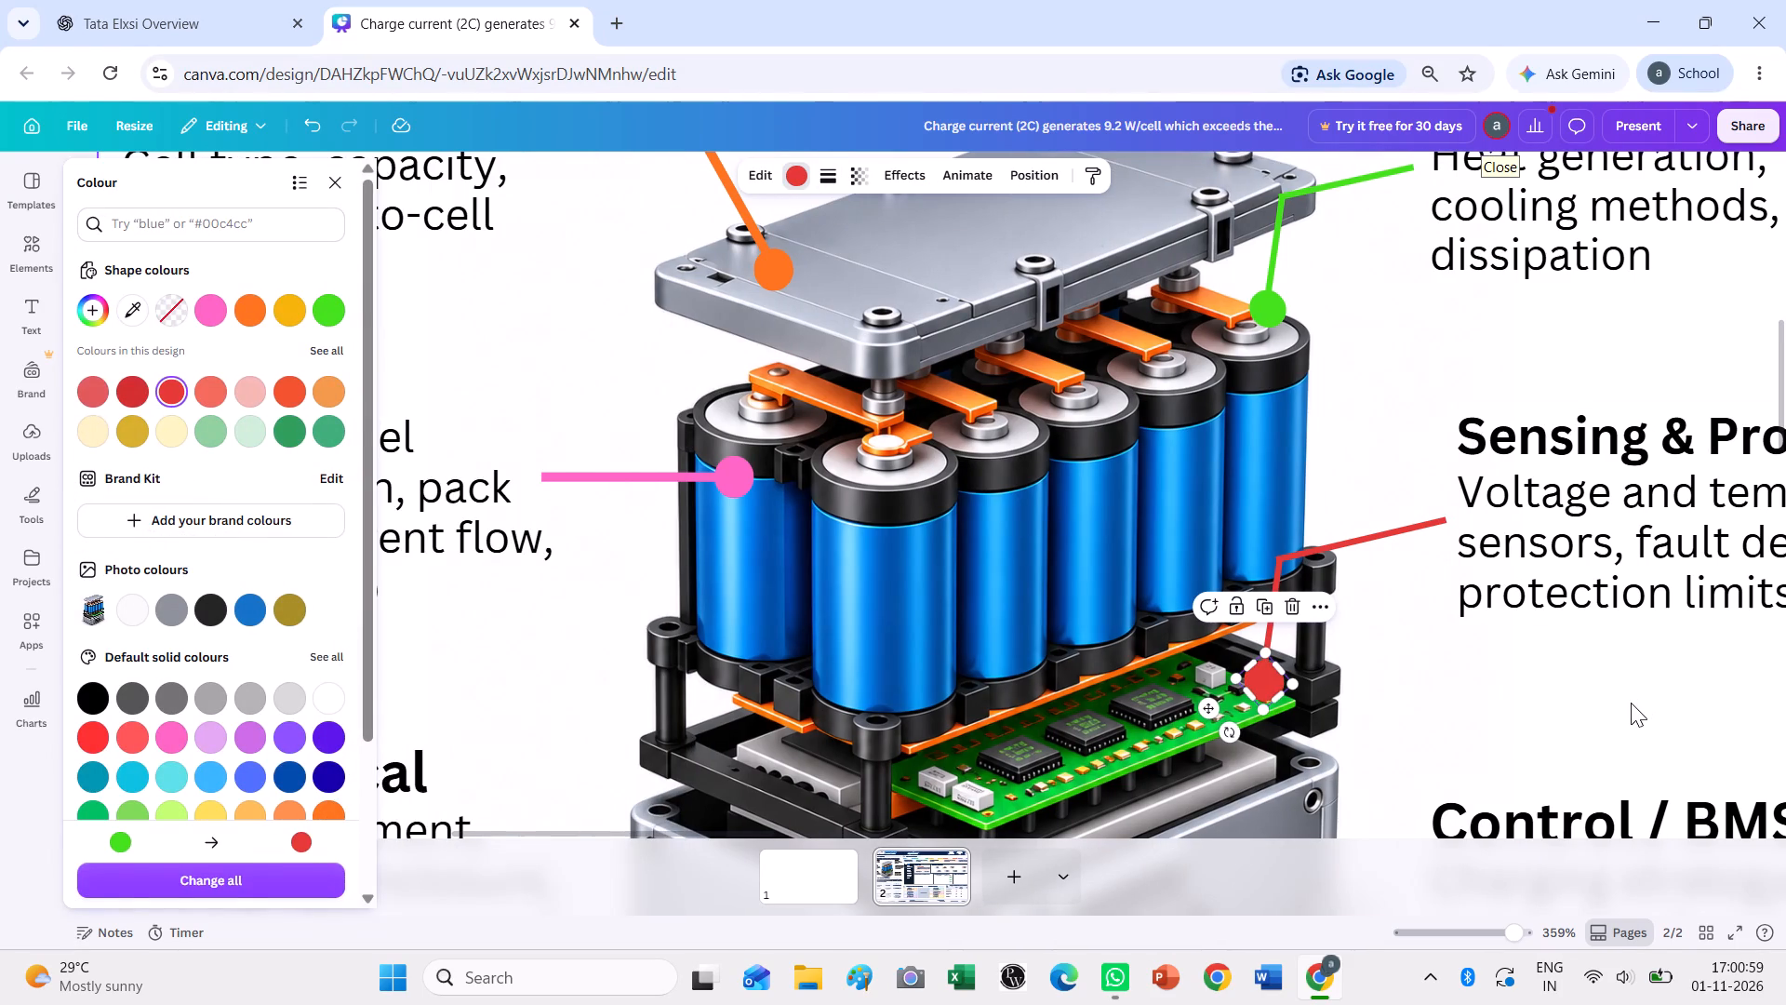
# Duplicate the orange Cell Chemistry pointer, line and dot together.
pyautogui.scroll(-2, 1194, 528)
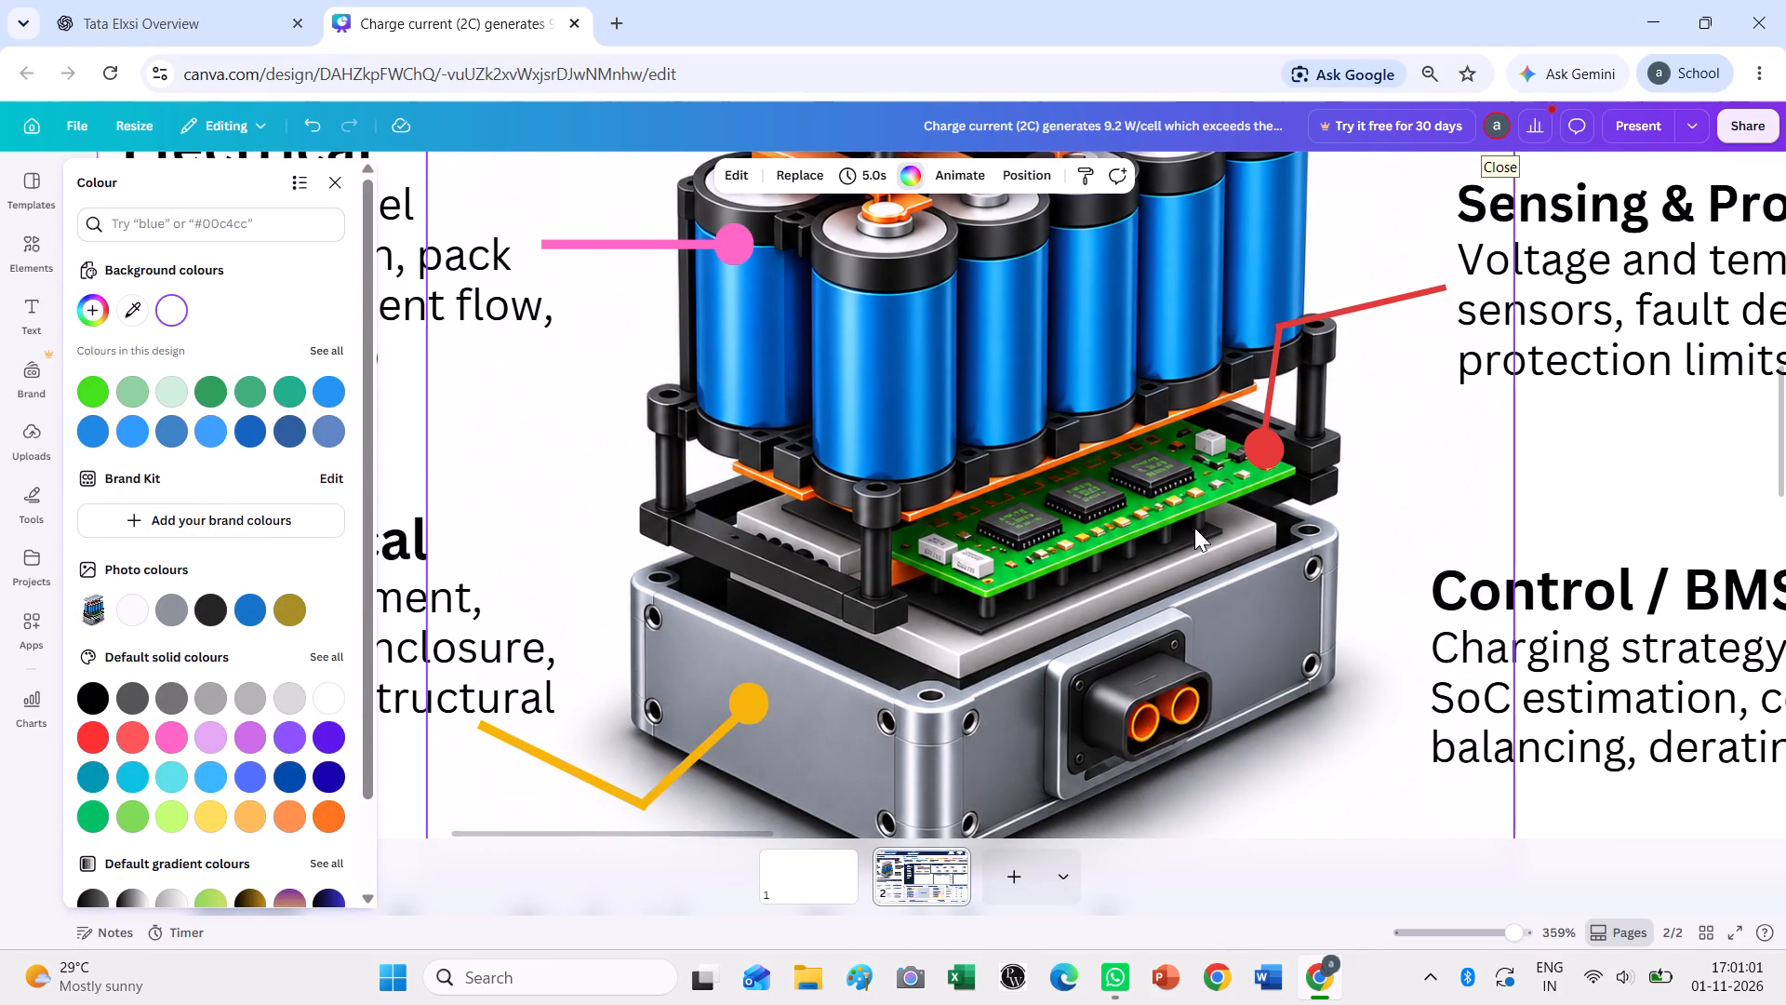
pyautogui.scroll(2, 938, 609)
pyautogui.scroll(2, 808, 462)
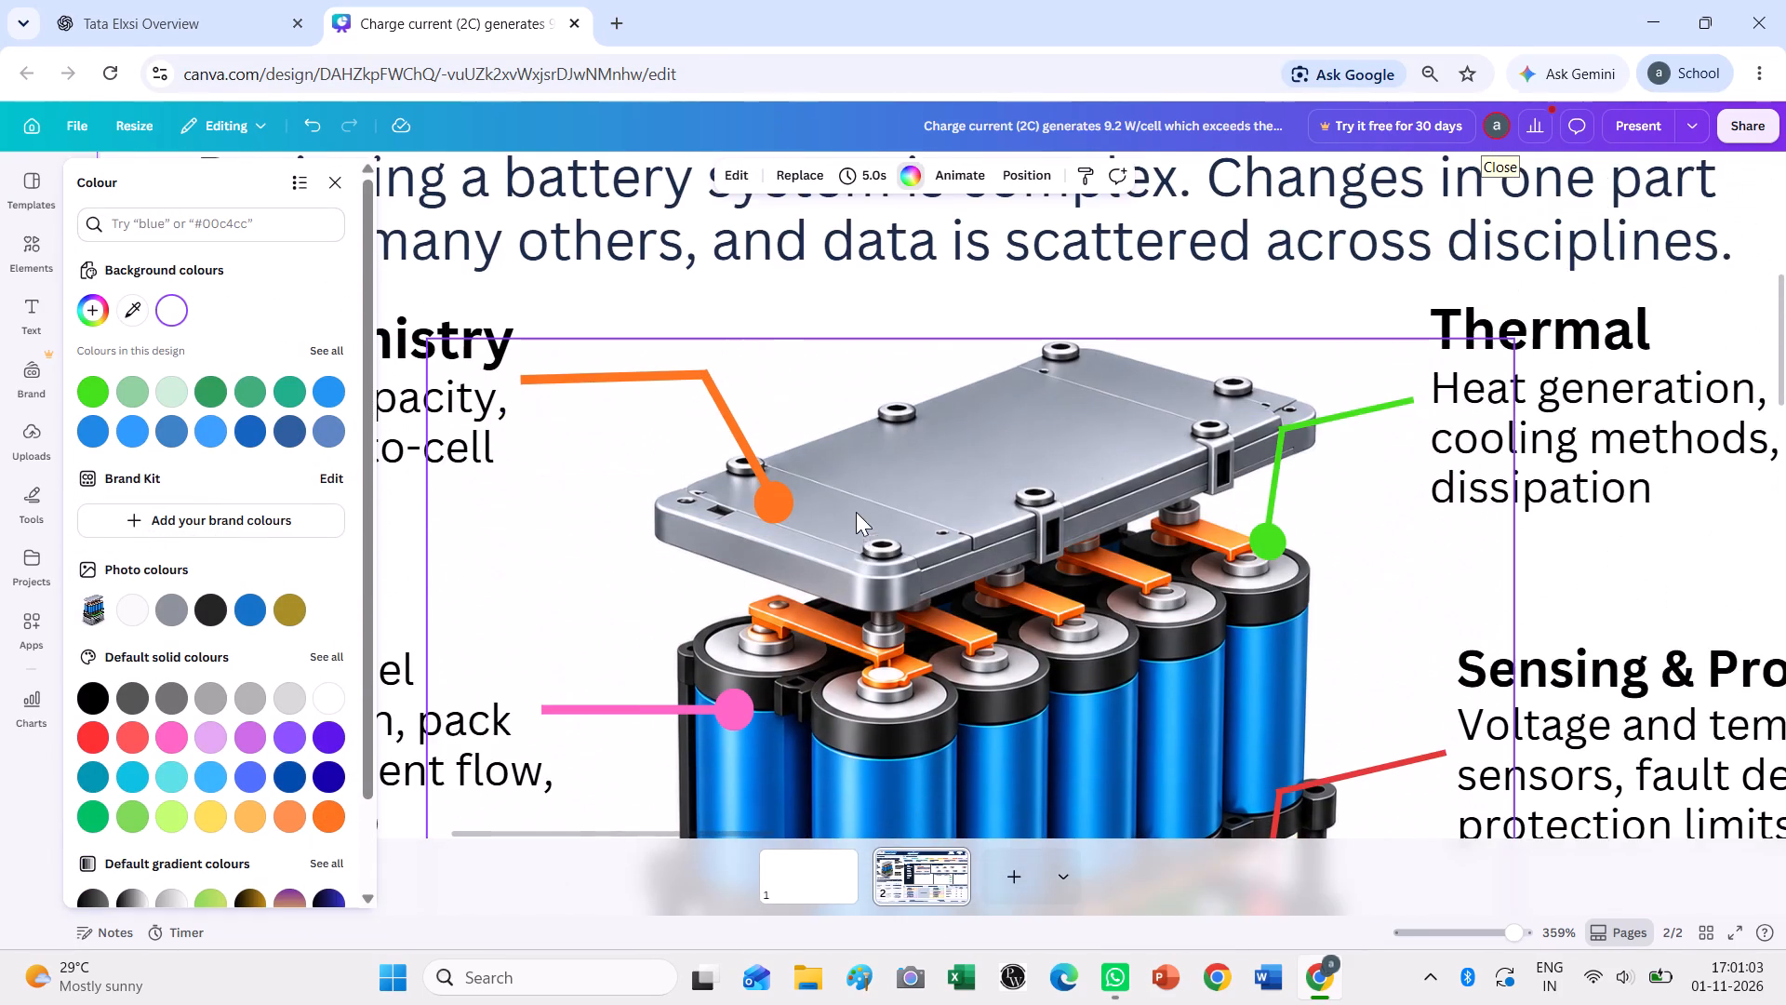
pyautogui.scroll(-5, 856, 512)
pyautogui.scroll(1, 856, 512)
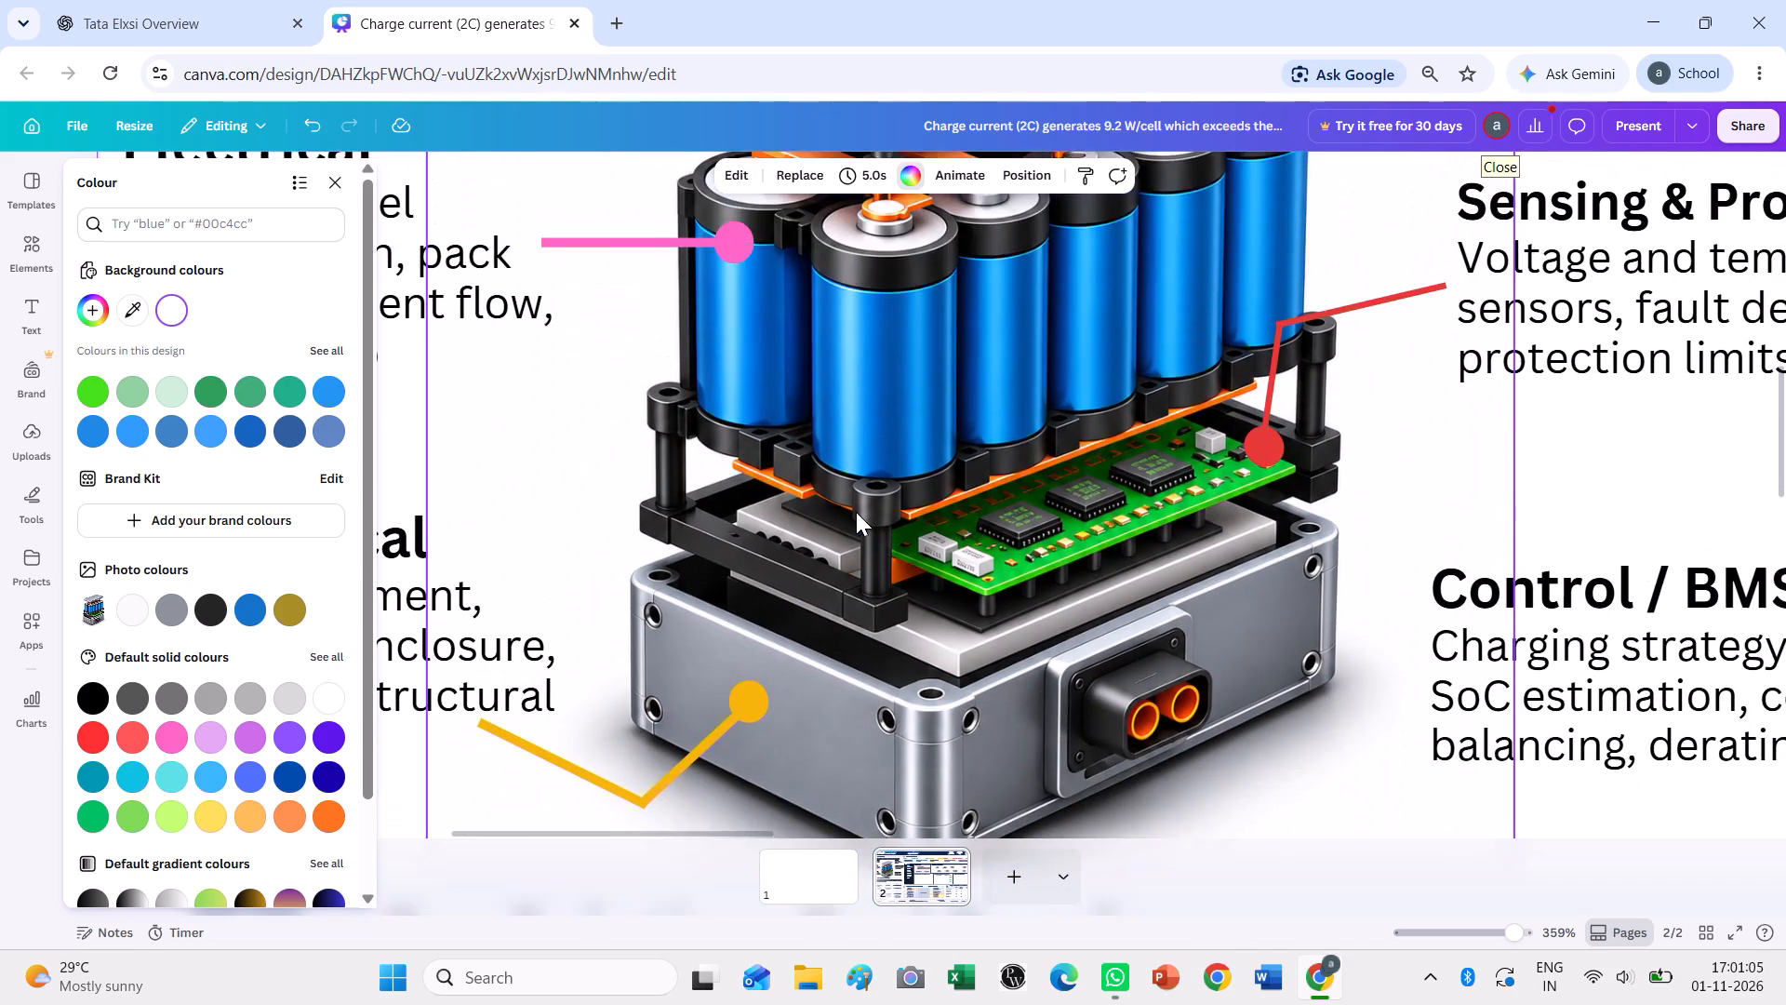
pyautogui.scroll(5, 856, 512)
pyautogui.moveTo(803, 640); pyautogui.dragTo(620, 493)
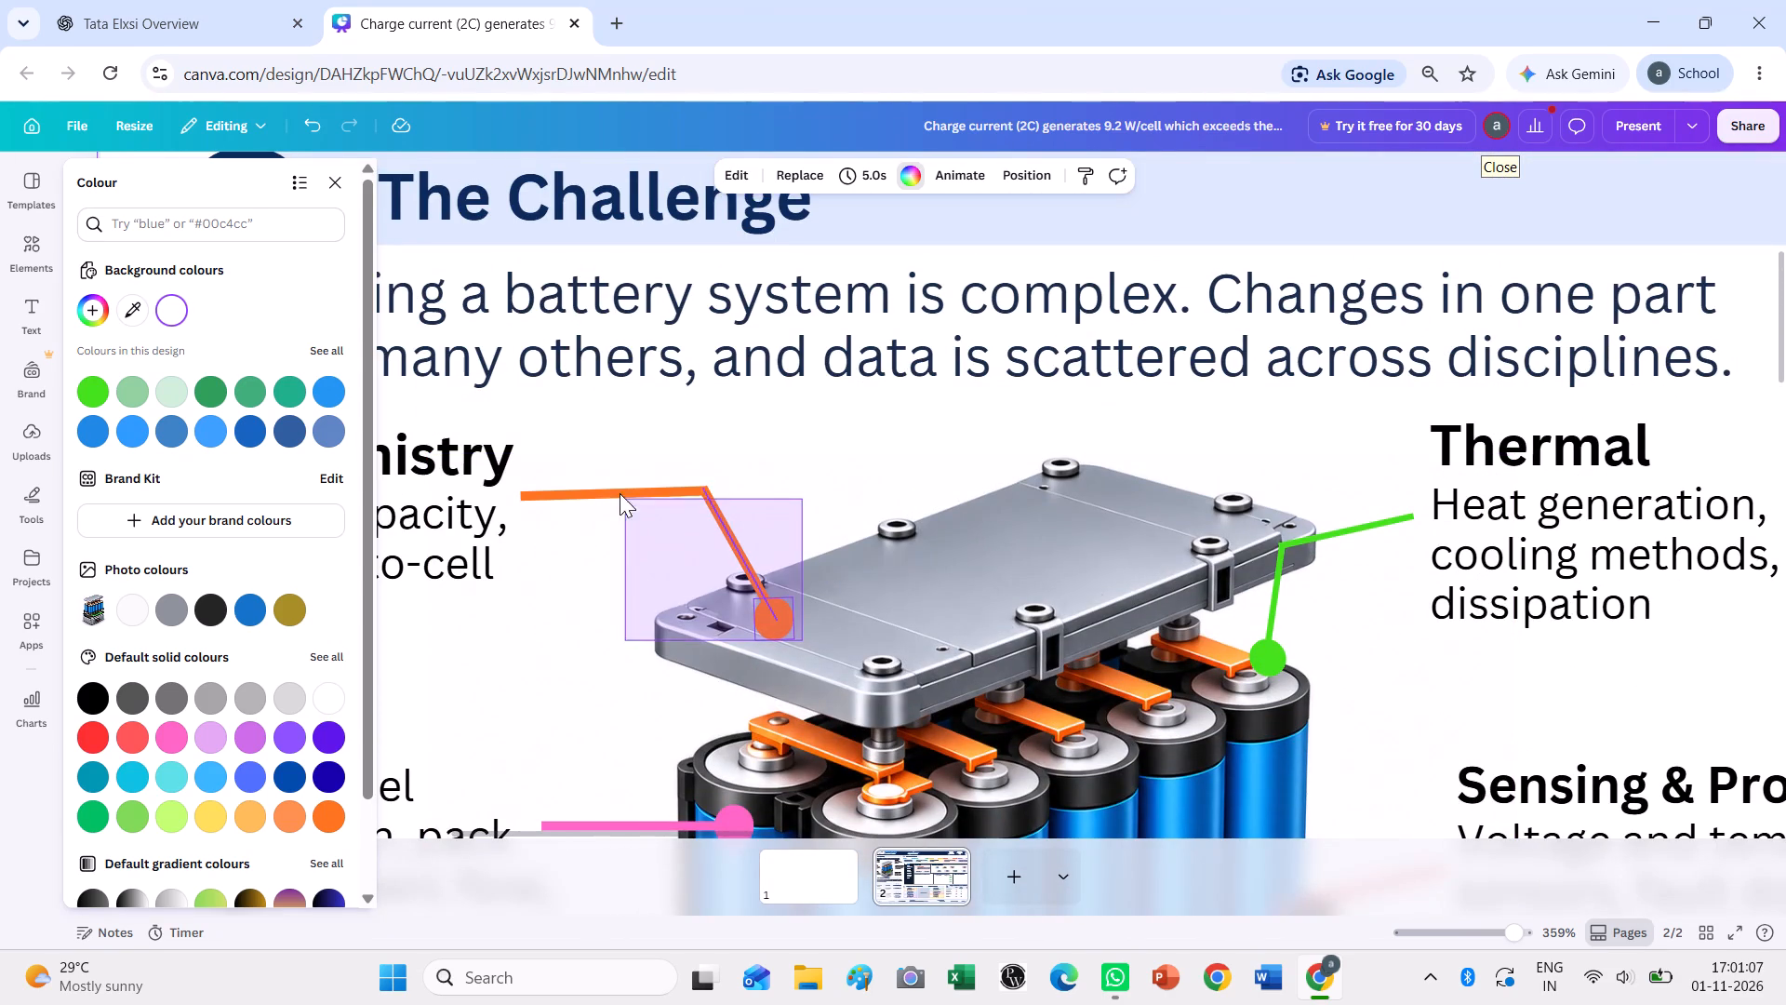
pyautogui.moveTo(620, 493); pyautogui.dragTo(604, 475)
pyautogui.hotkey('ctrl', 'c')
pyautogui.hotkey('ctrl', 'v')
# Rotate the copied orange pointer roughly half a turn and place it beside Control / BMS with its dot on the lower housing.
pyautogui.keyDown('ctrl'); pyautogui.scroll(-1, 768, 563); pyautogui.keyUp('ctrl')
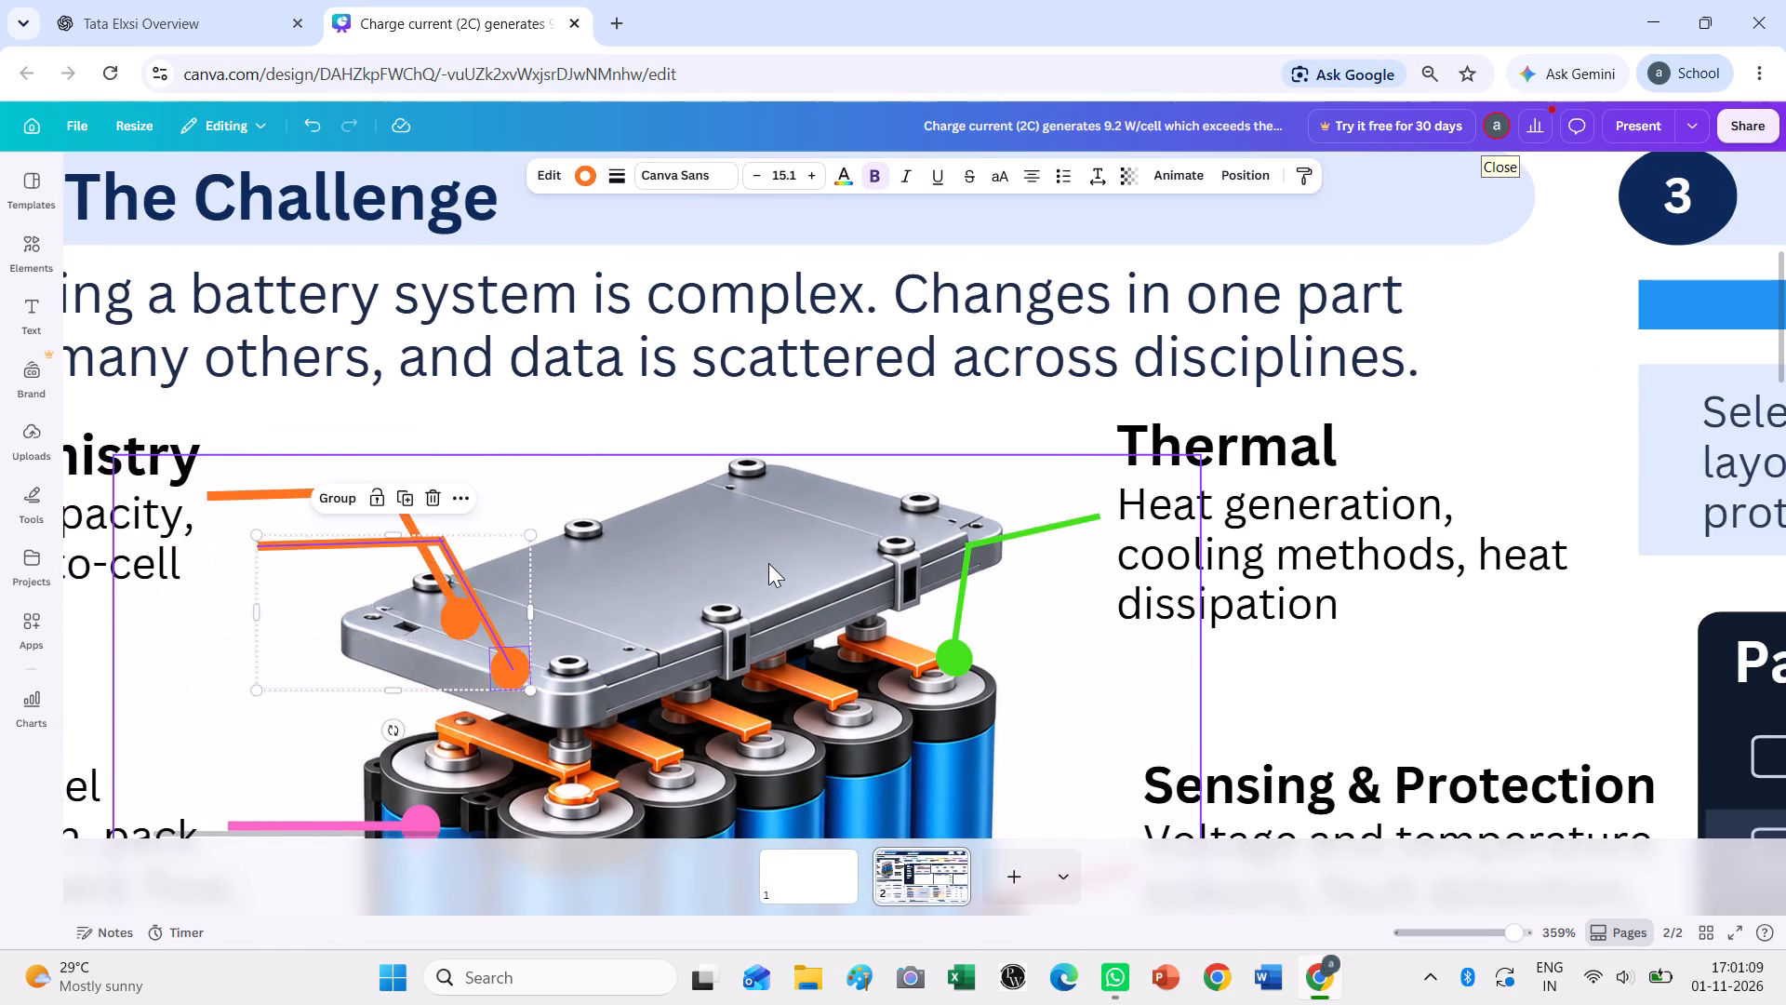
pyautogui.keyDown('ctrl'); pyautogui.scroll(-3, 768, 563); pyautogui.keyUp('ctrl')
pyautogui.moveTo(531, 386); pyautogui.dragTo(814, 606)
pyautogui.moveTo(785, 679); pyautogui.dragTo(790, 516)
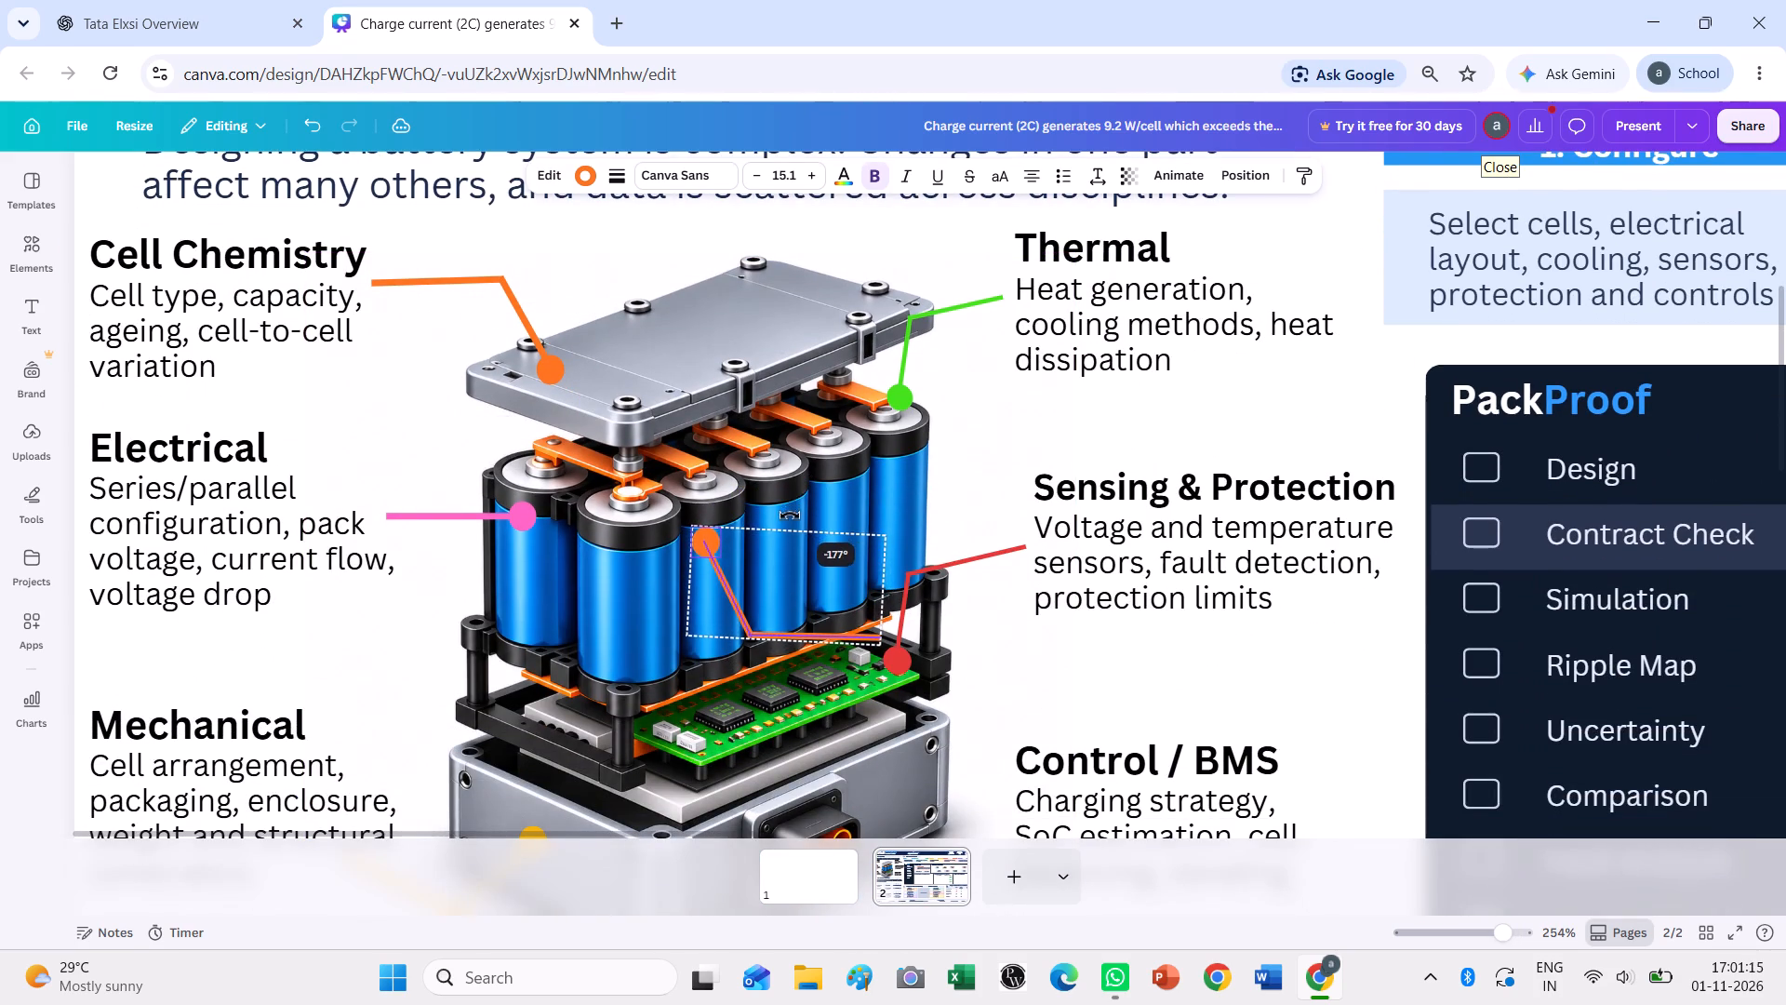
pyautogui.moveTo(790, 516); pyautogui.dragTo(776, 549)
pyautogui.scroll(-2, 783, 556)
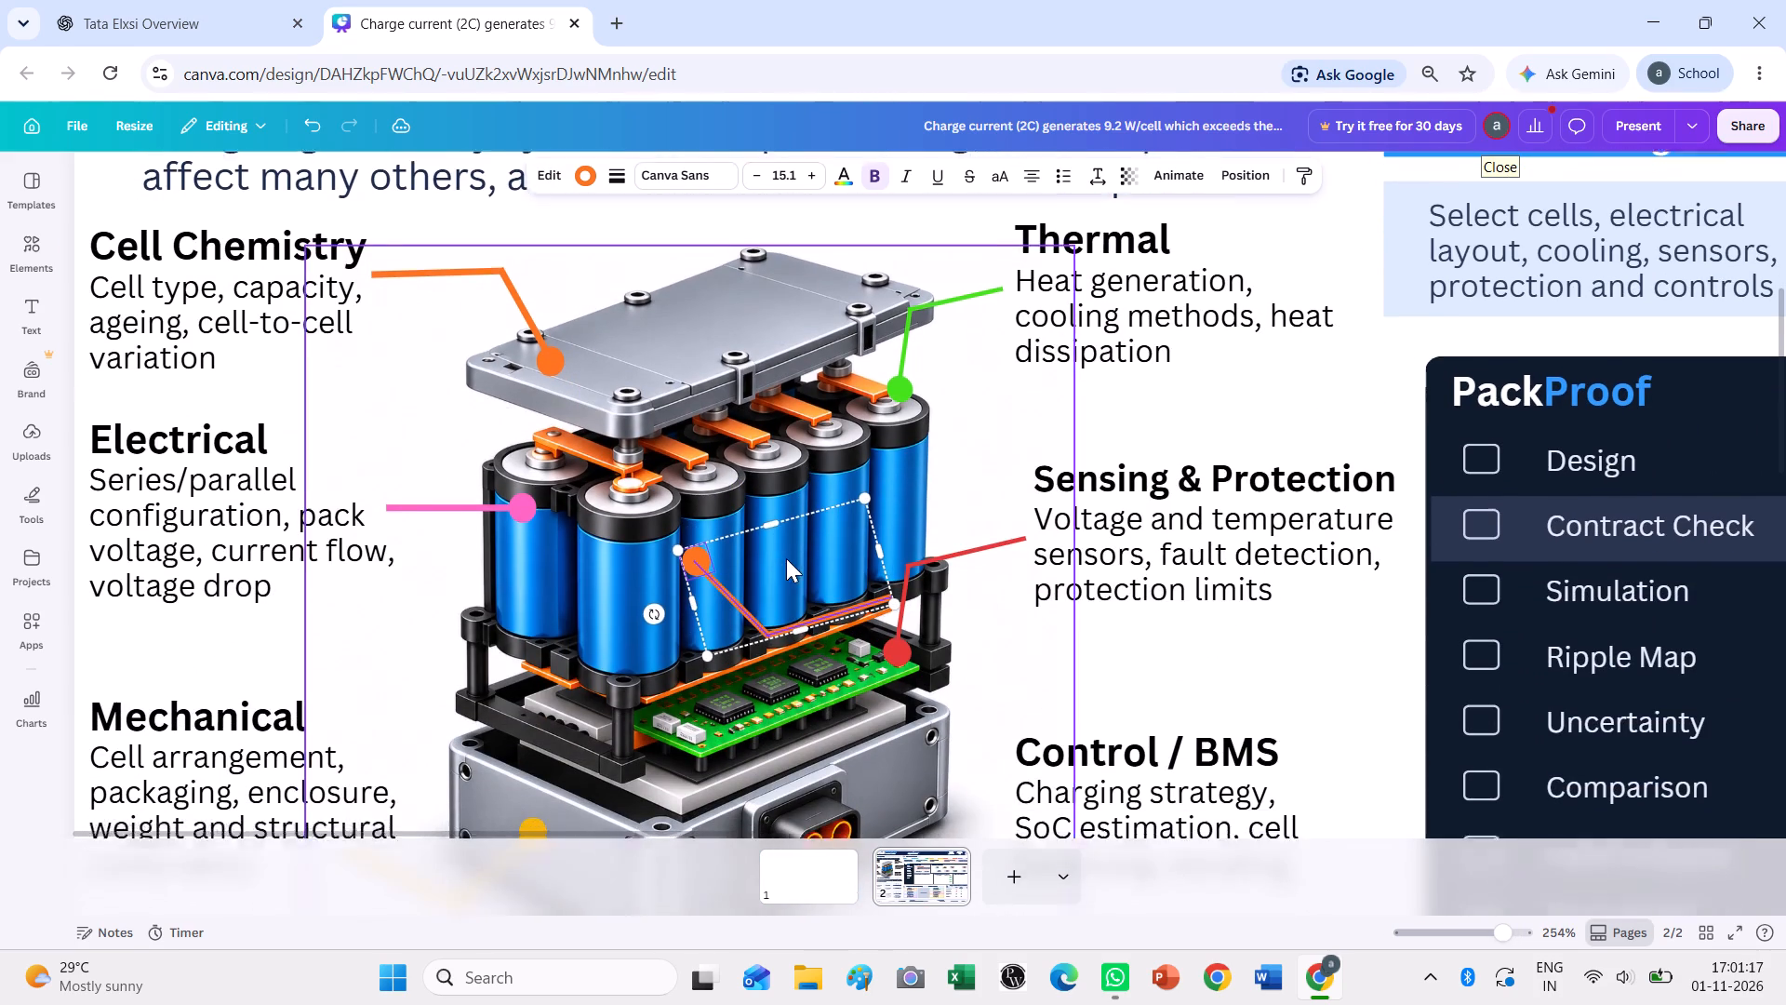
pyautogui.moveTo(760, 377); pyautogui.dragTo(938, 603)
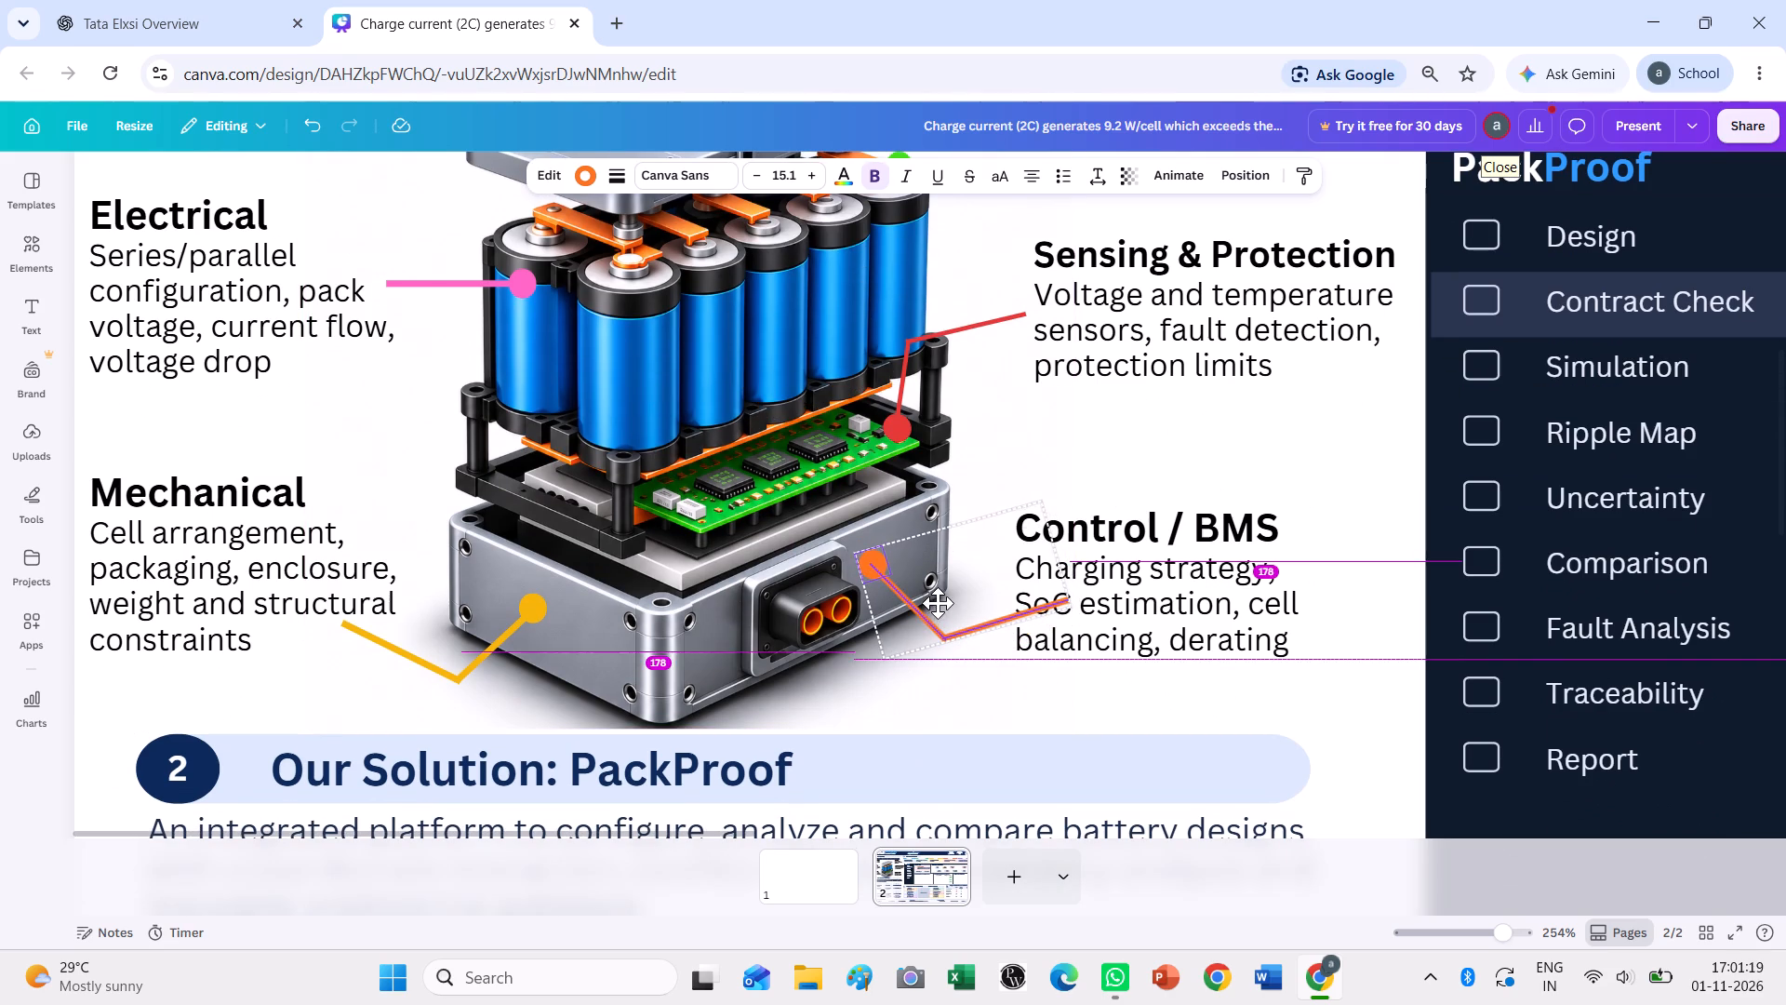
pyautogui.moveTo(938, 603); pyautogui.dragTo(938, 605)
# Move the Control / BMS text block away from the battery image until it clears the end of the orange pointer's line.
pyautogui.moveTo(1252, 618); pyautogui.dragTo(1314, 622)
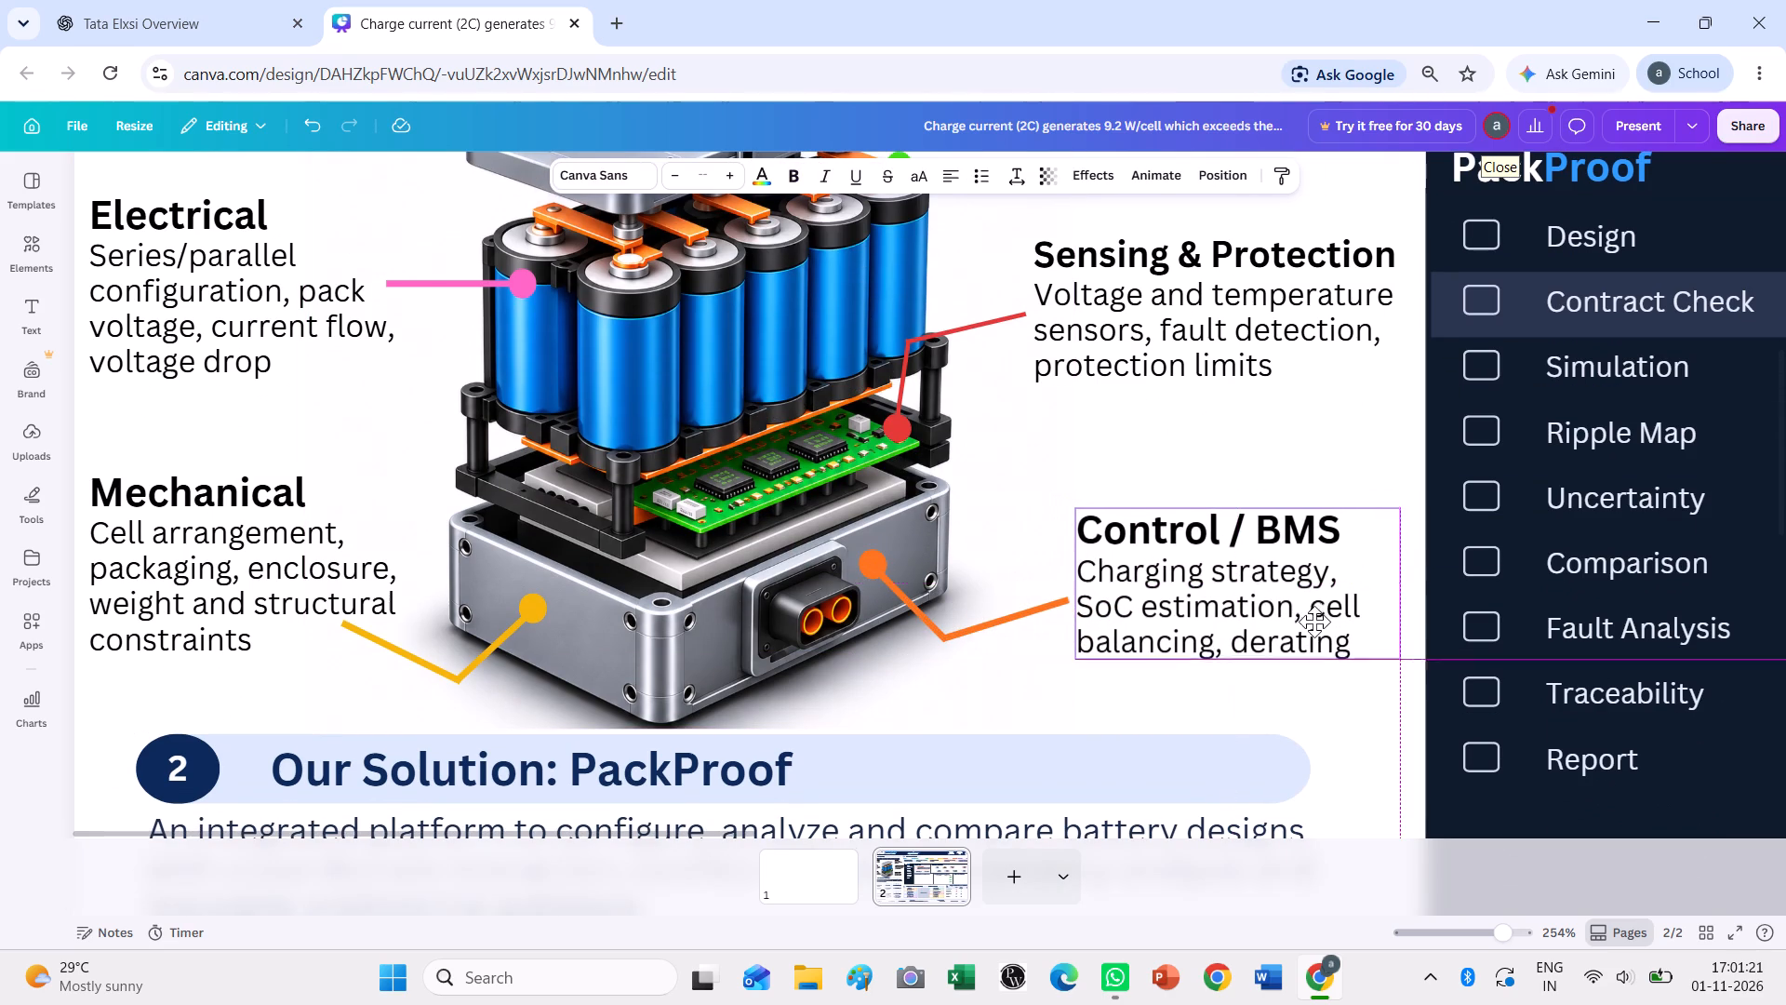
pyautogui.moveTo(1314, 622); pyautogui.dragTo(1313, 625)
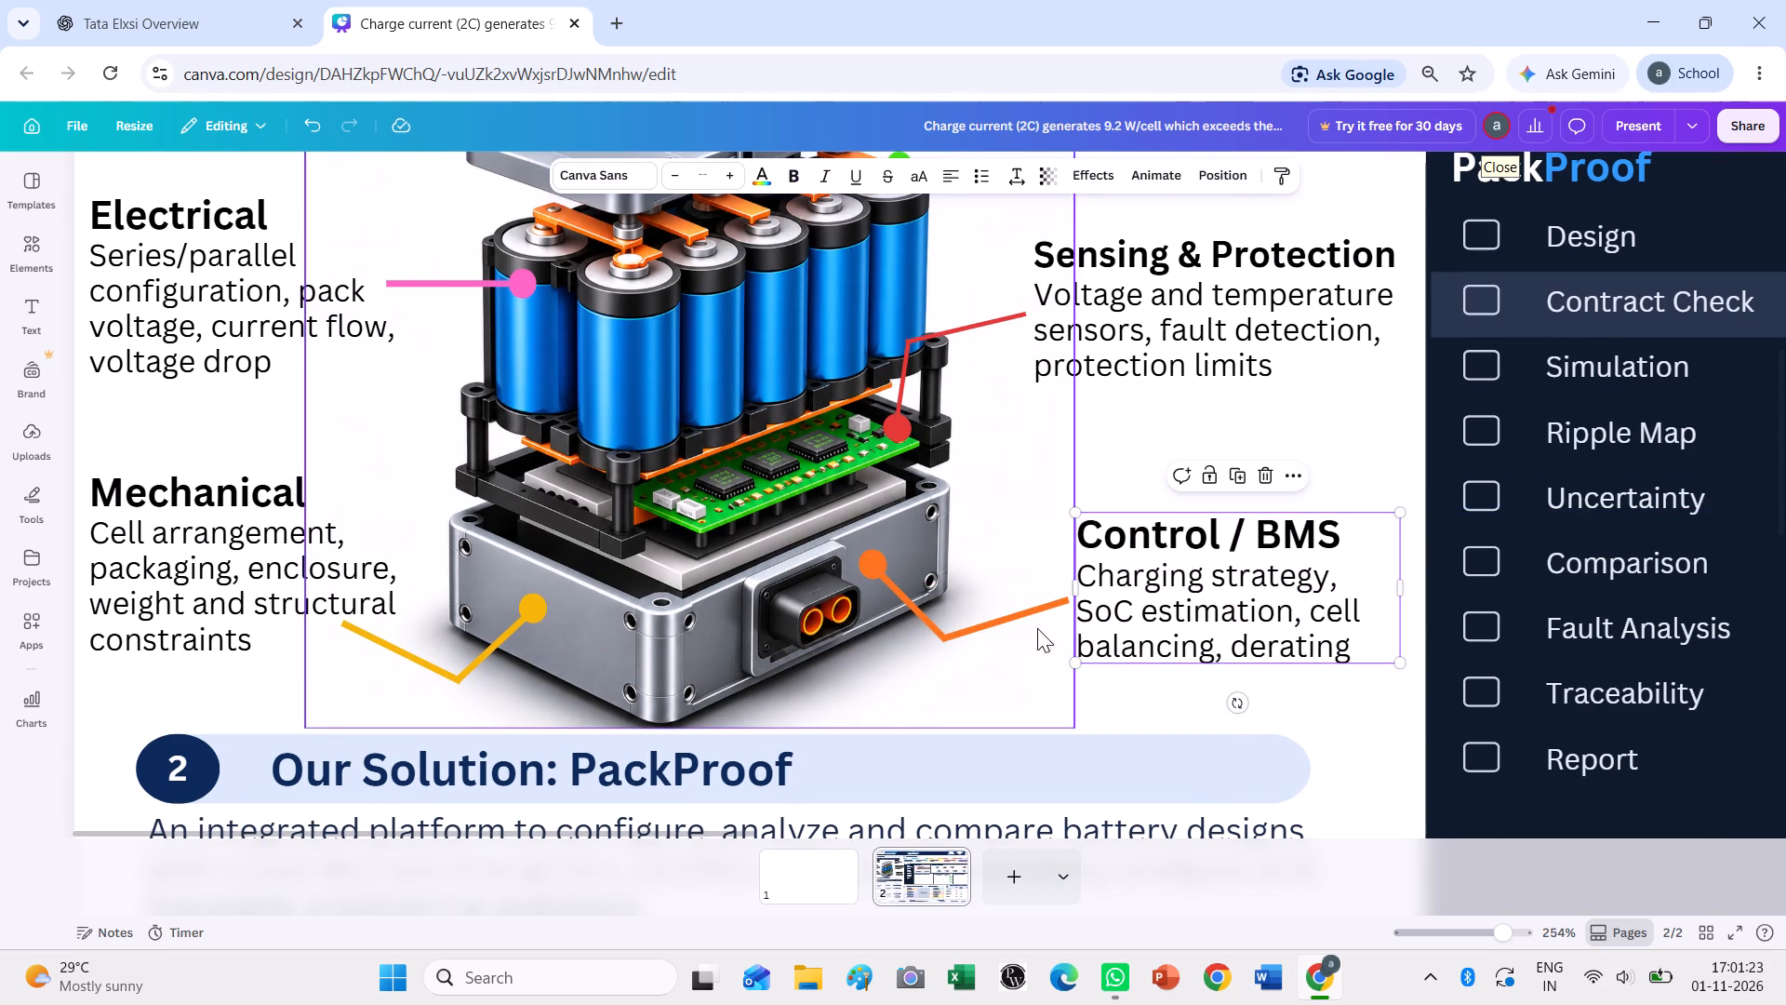
# Shift the whole Control / BMS pointer up so its dot sits on the housing's upper edge, and tilt it slightly clockwise.
pyautogui.moveTo(904, 604); pyautogui.dragTo(915, 531)
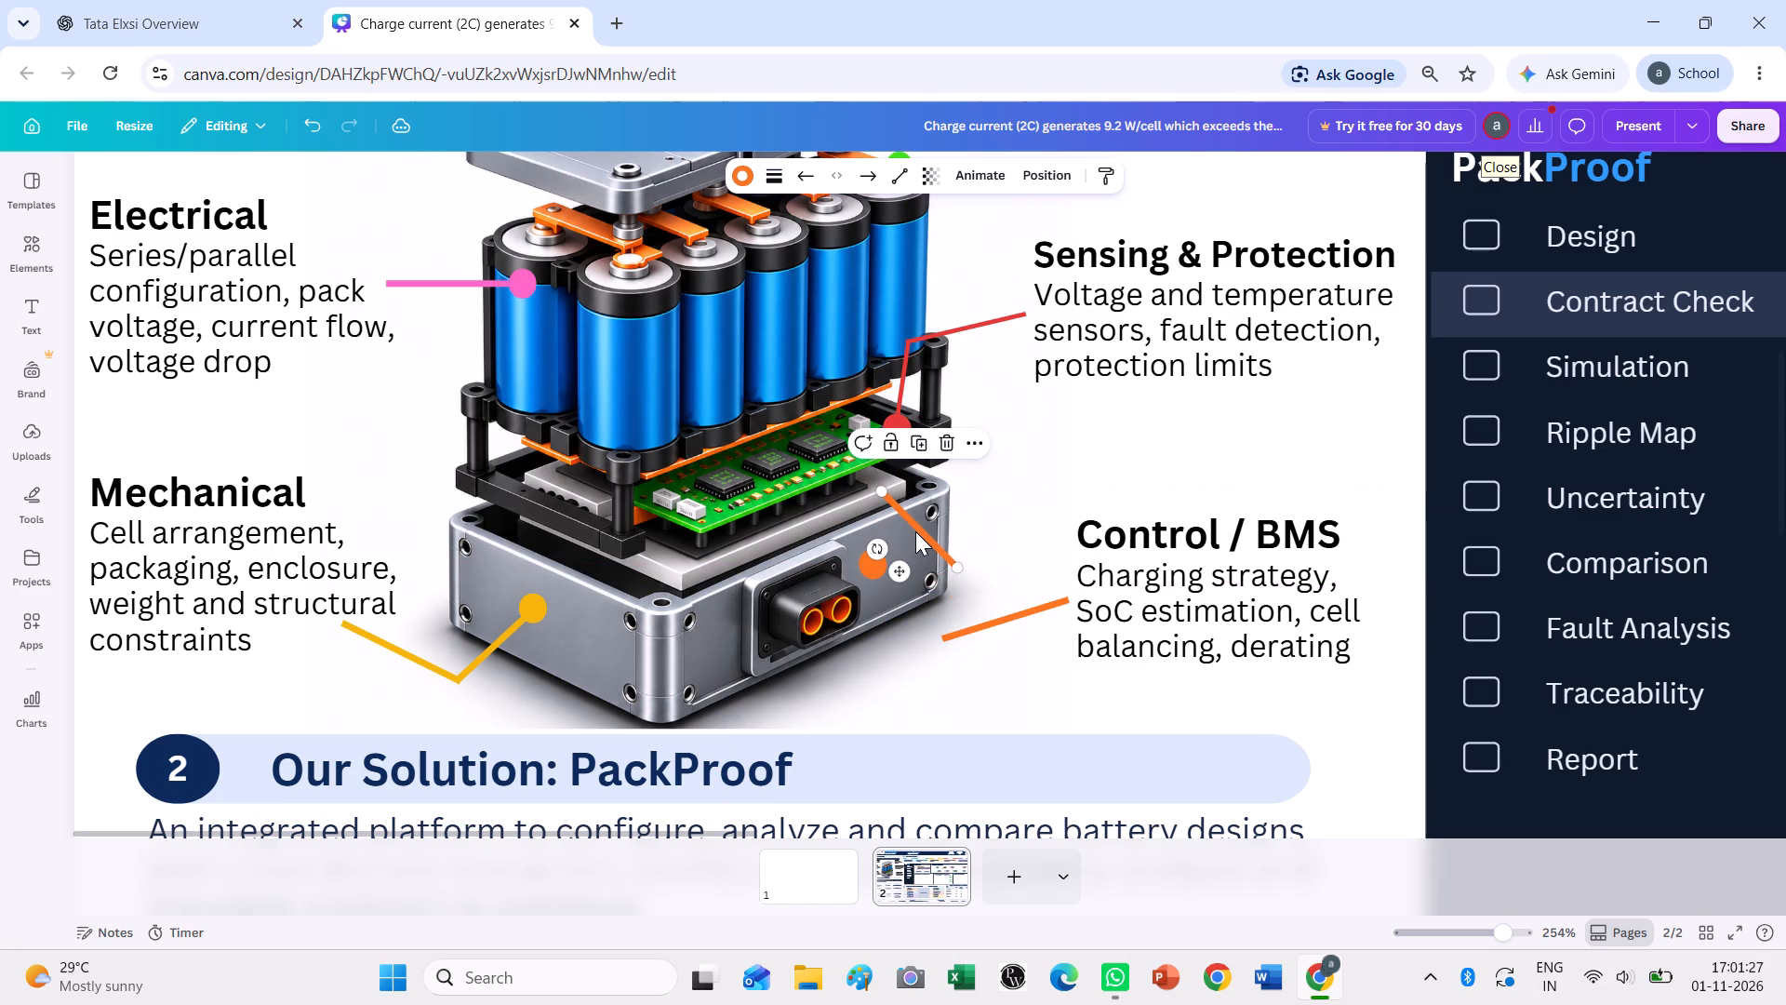
pyautogui.hotkey('ctrl', 'z')
pyautogui.click(1022, 689)
pyautogui.moveTo(1022, 689); pyautogui.dragTo(983, 630)
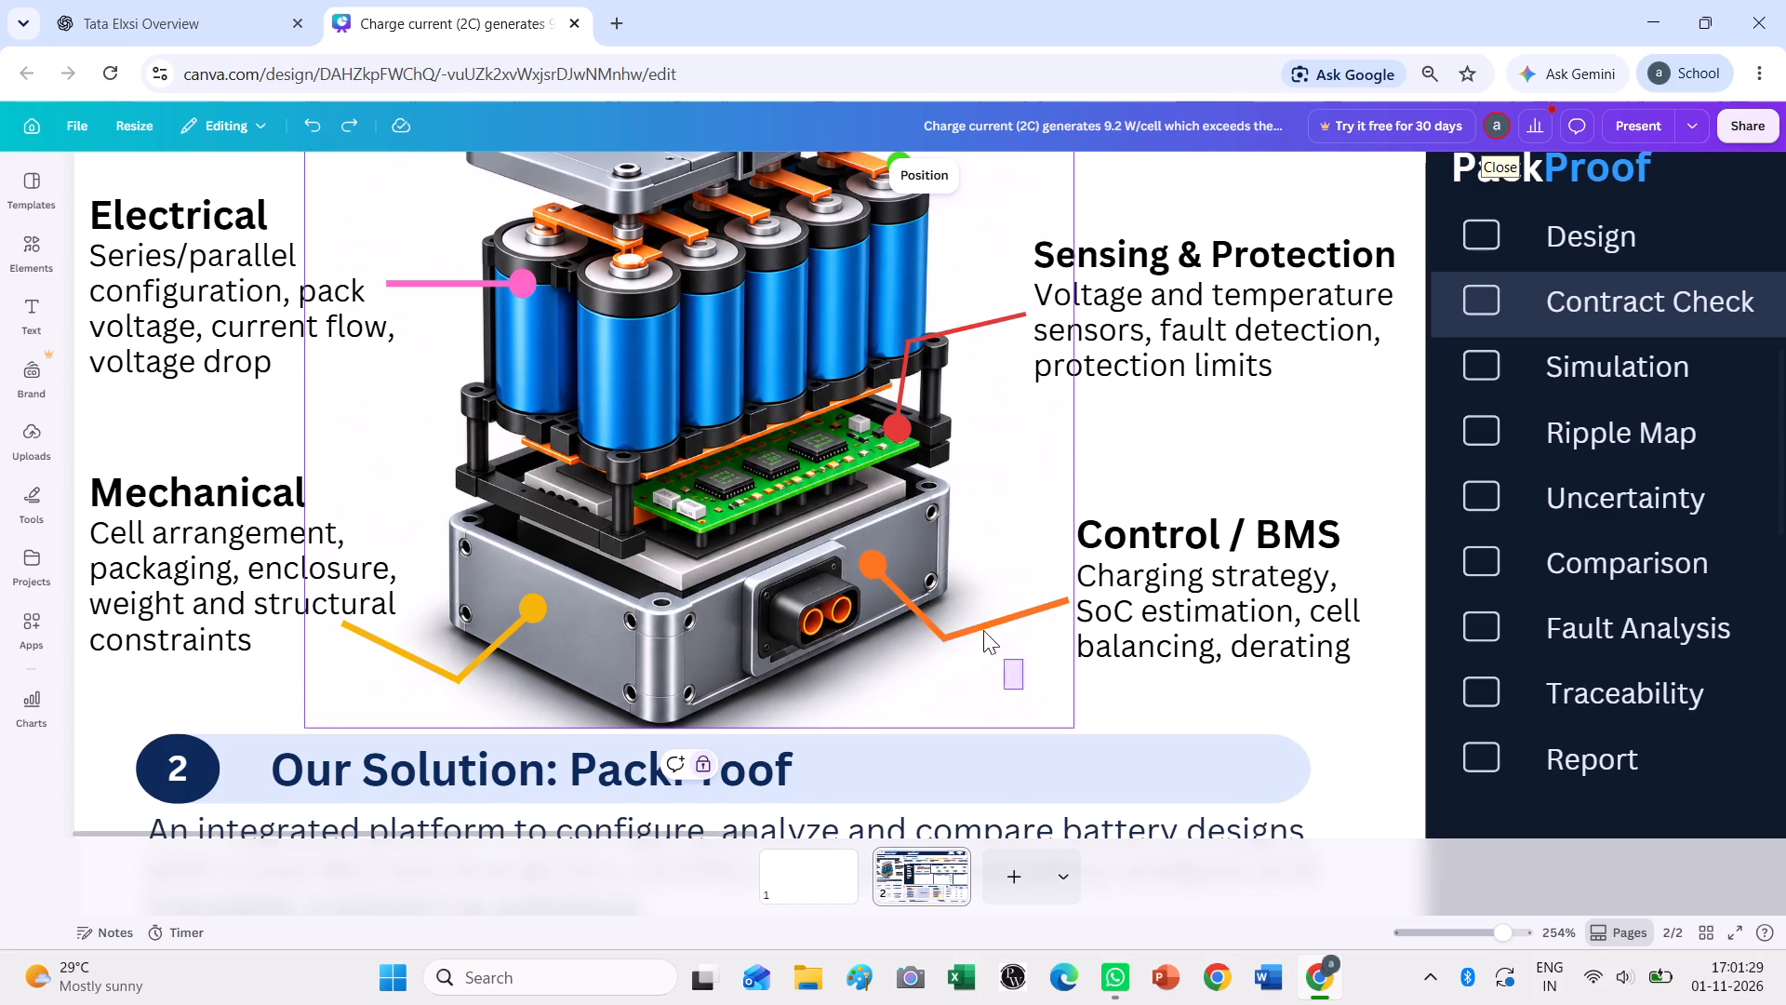
pyautogui.moveTo(983, 630); pyautogui.dragTo(875, 550)
pyautogui.moveTo(938, 603); pyautogui.dragTo(933, 544)
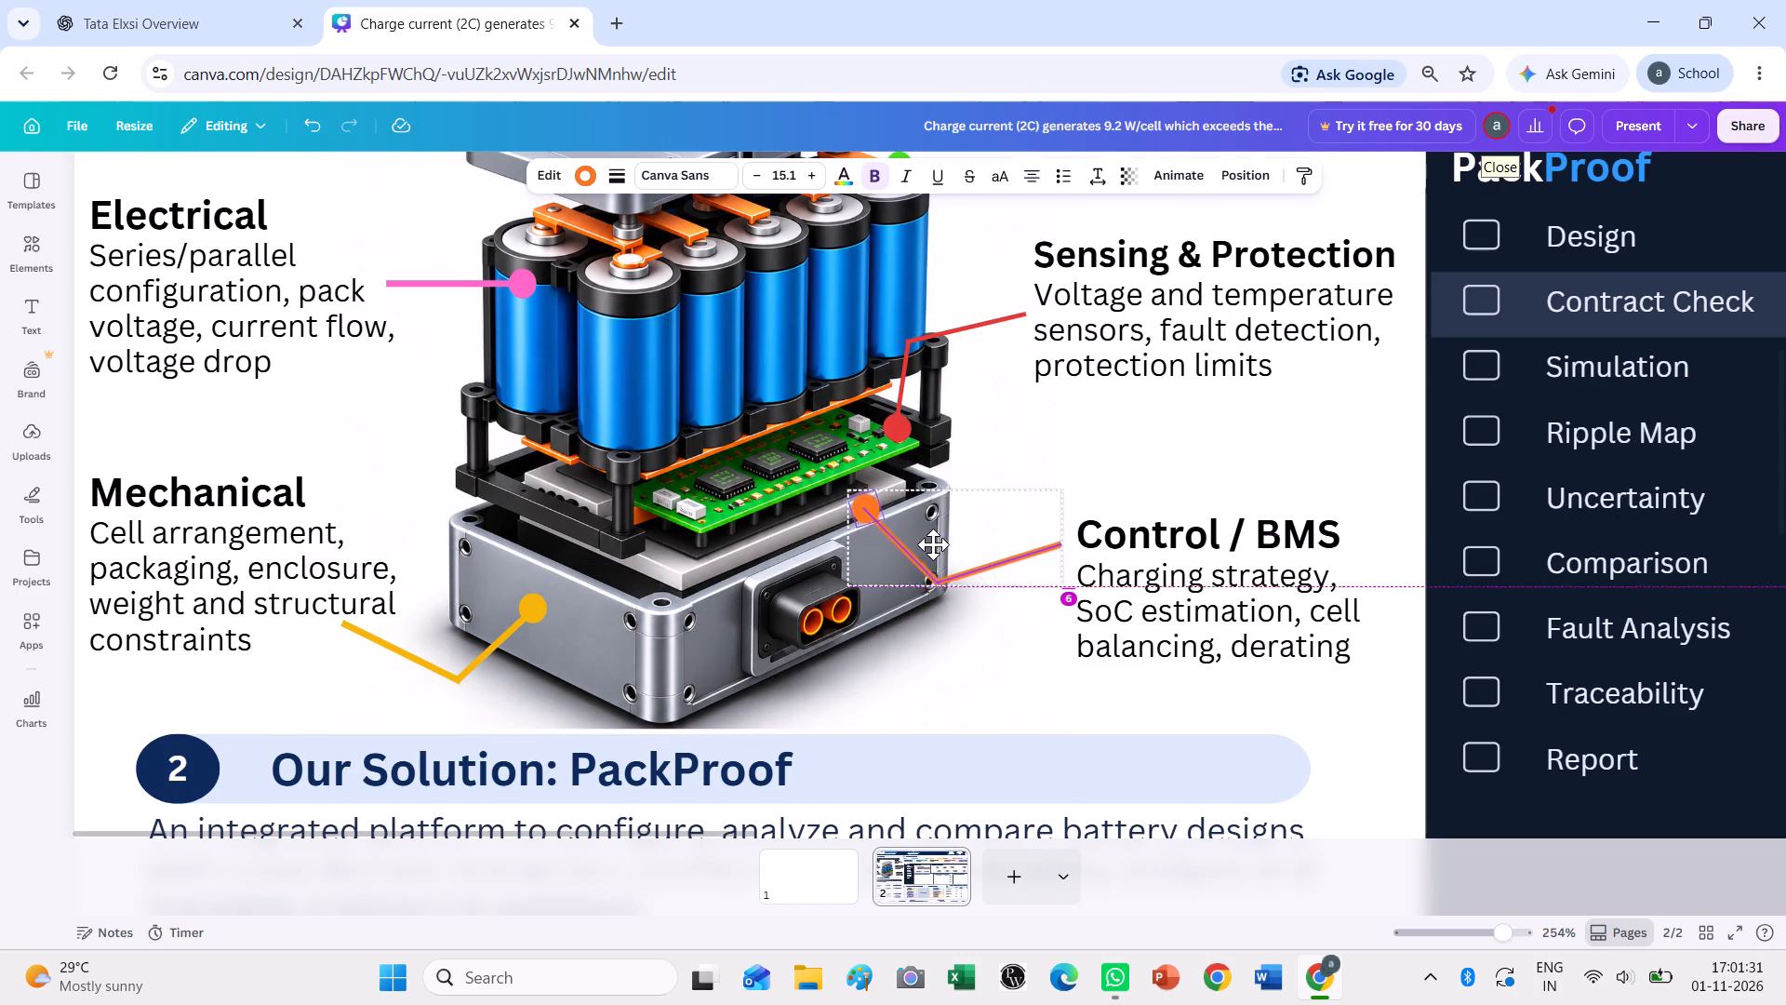
pyautogui.moveTo(933, 544); pyautogui.dragTo(934, 544)
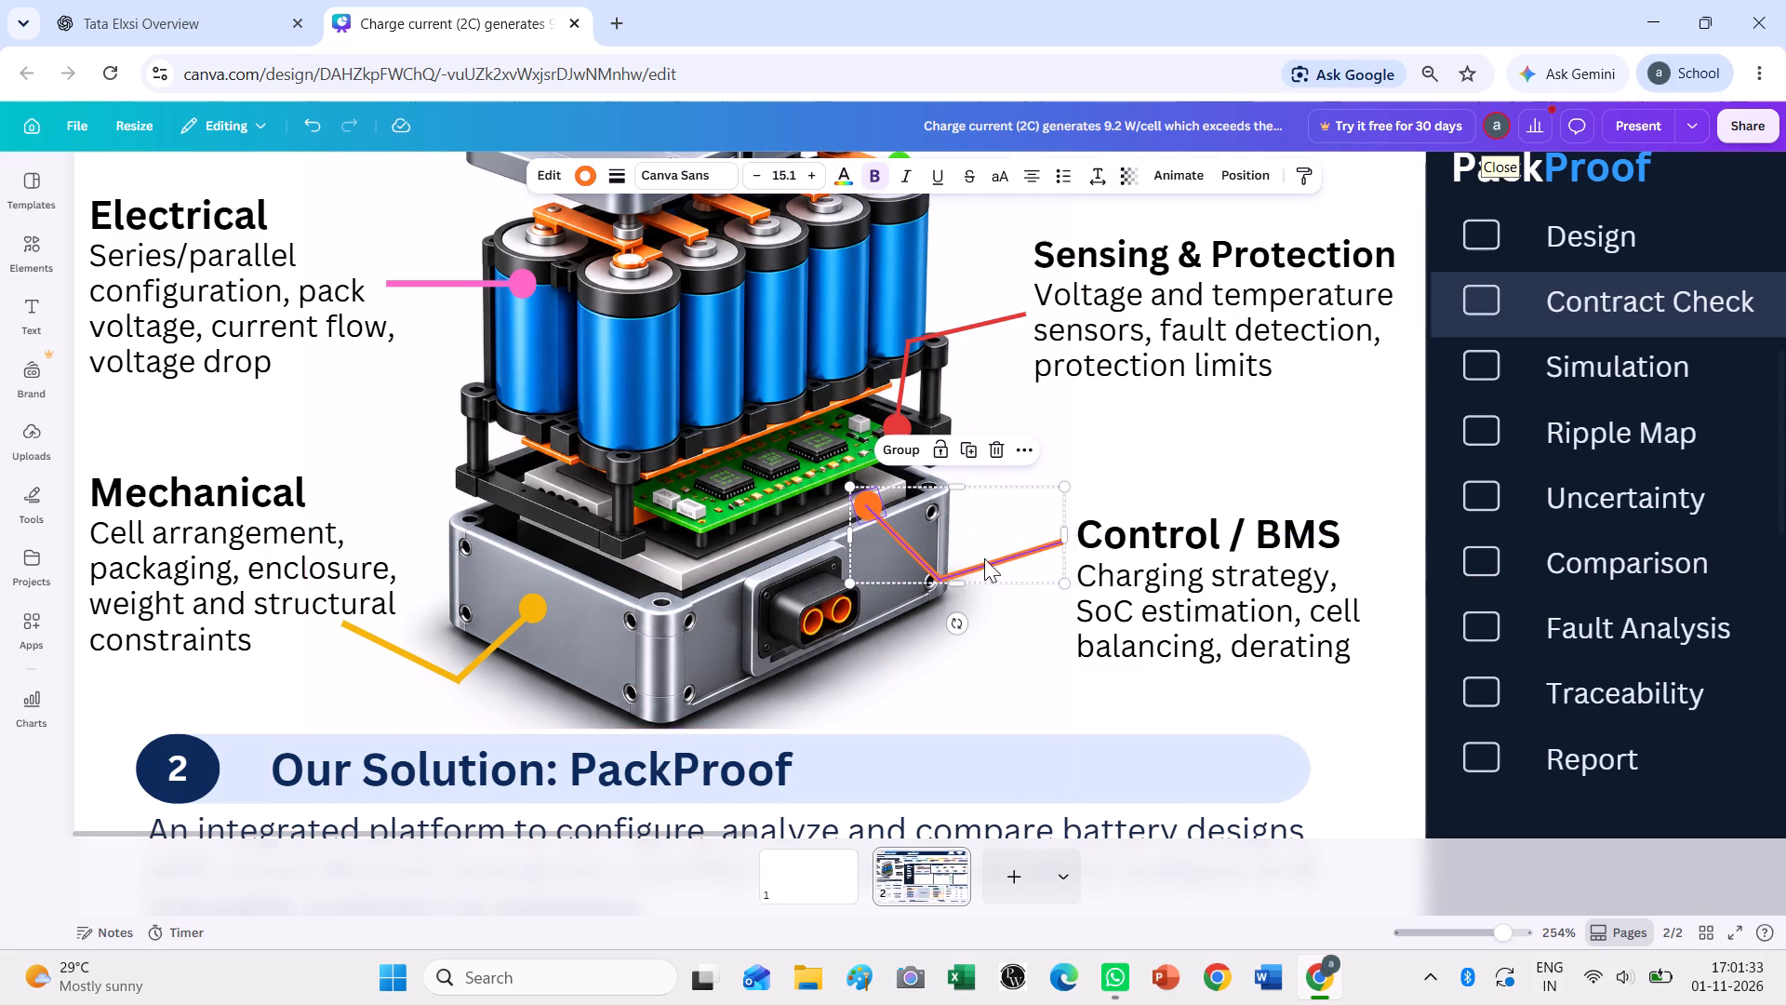
pyautogui.moveTo(957, 624); pyautogui.dragTo(962, 539)
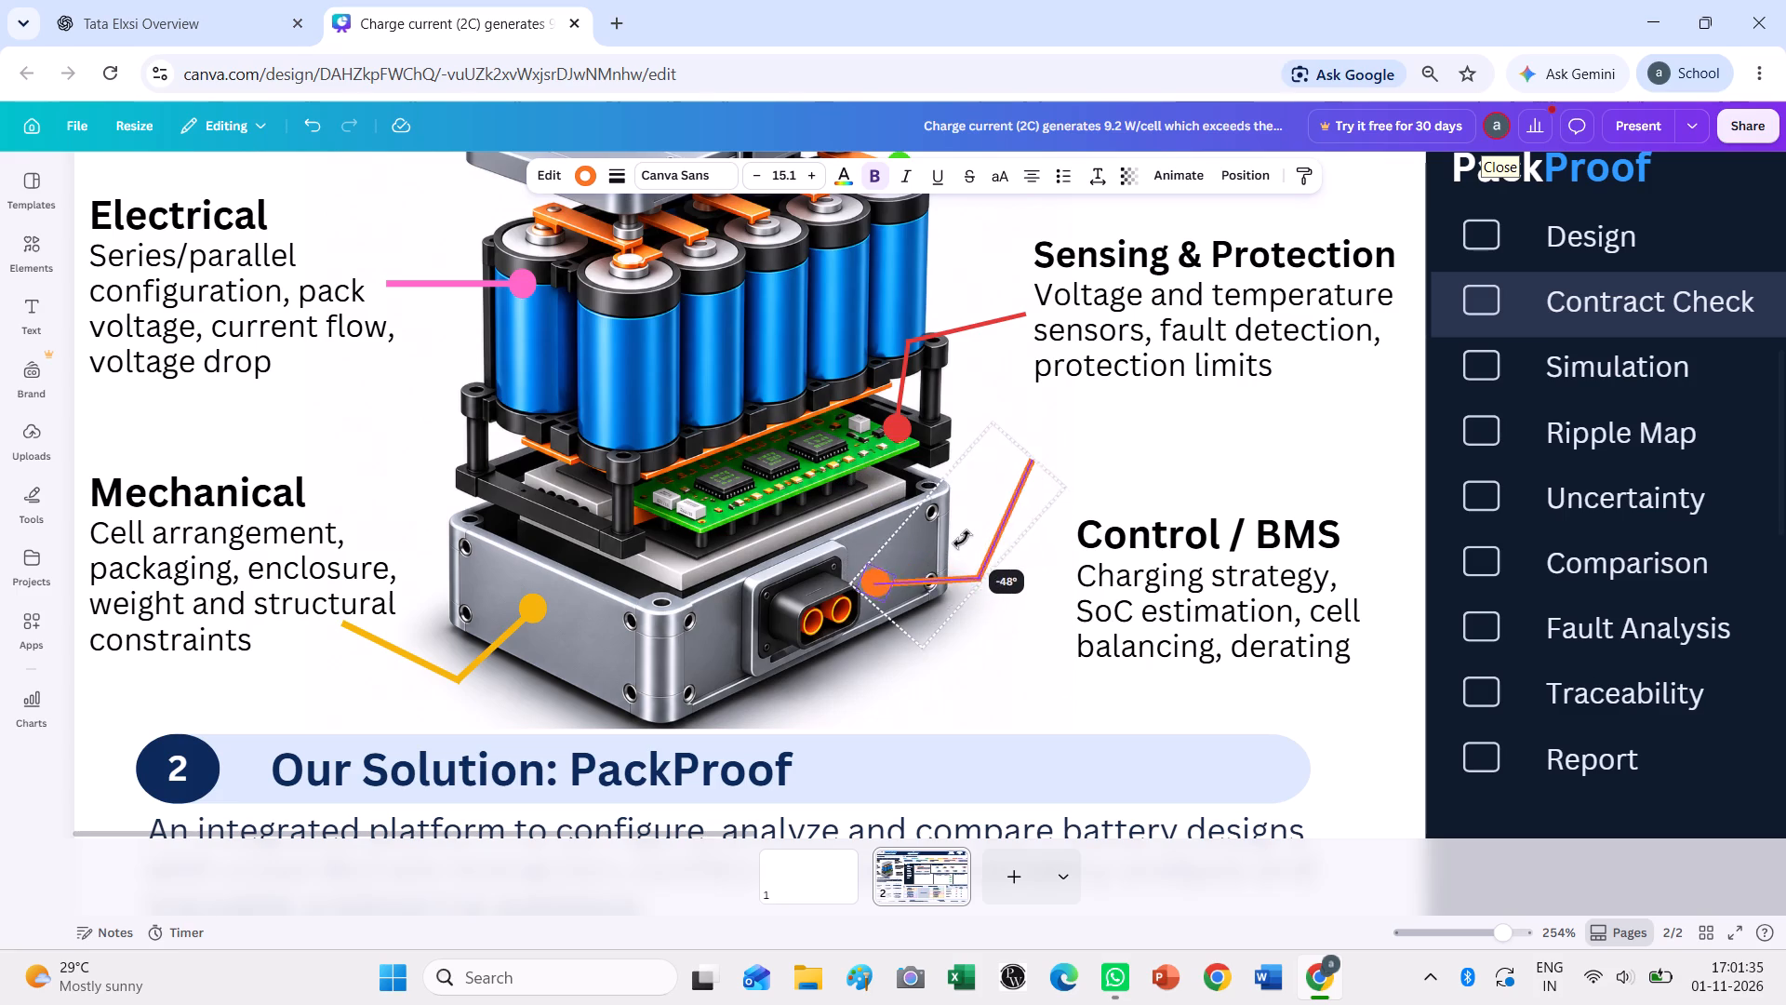
pyautogui.moveTo(962, 539); pyautogui.dragTo(908, 646)
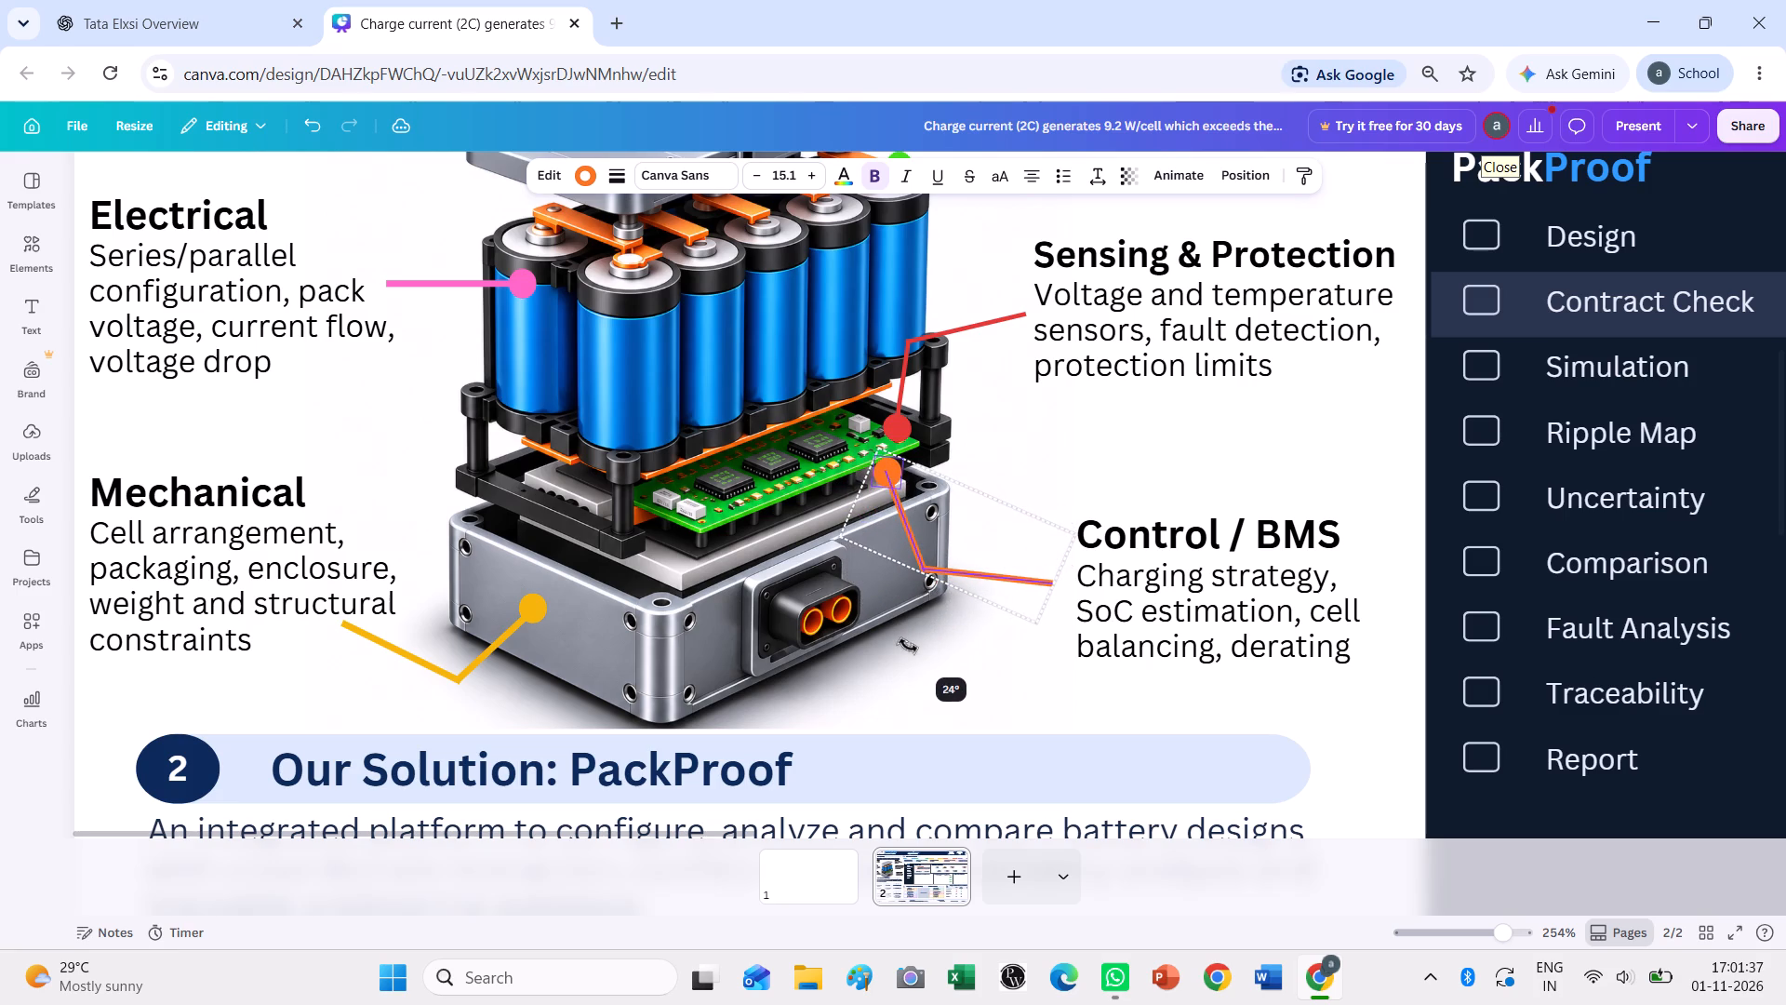
pyautogui.moveTo(908, 646); pyautogui.dragTo(941, 640)
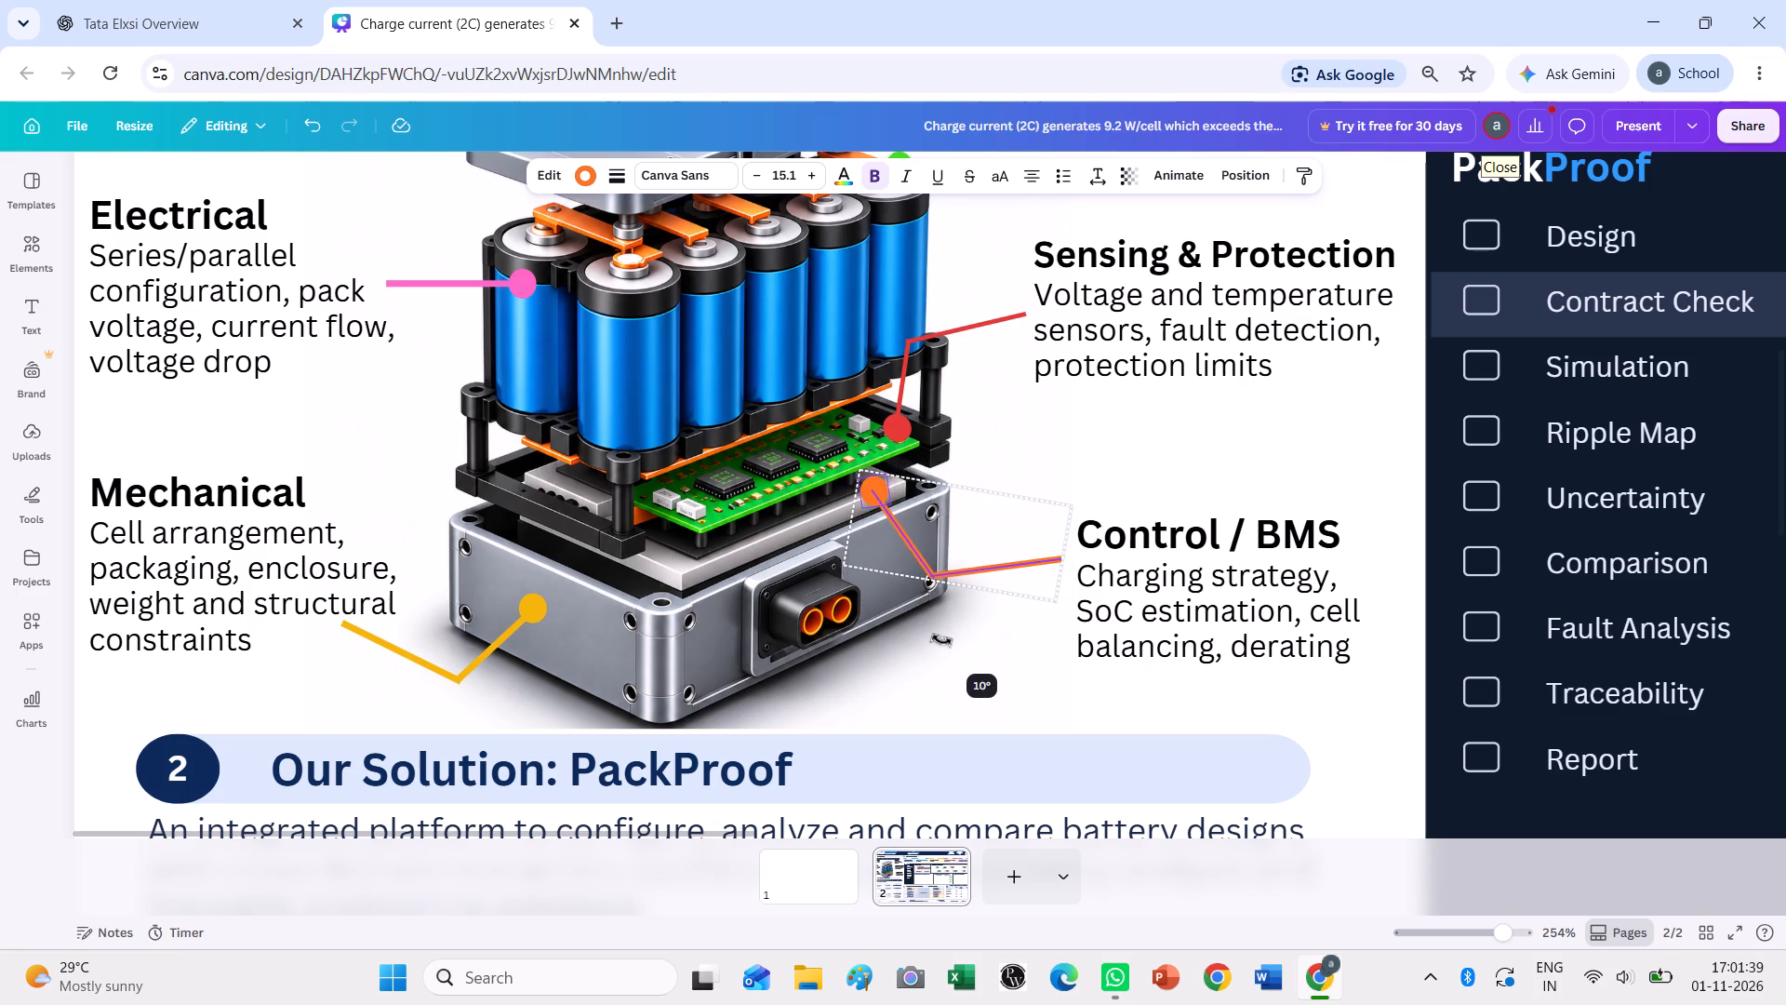
pyautogui.moveTo(941, 640); pyautogui.dragTo(945, 636)
pyautogui.moveTo(943, 539); pyautogui.dragTo(946, 543)
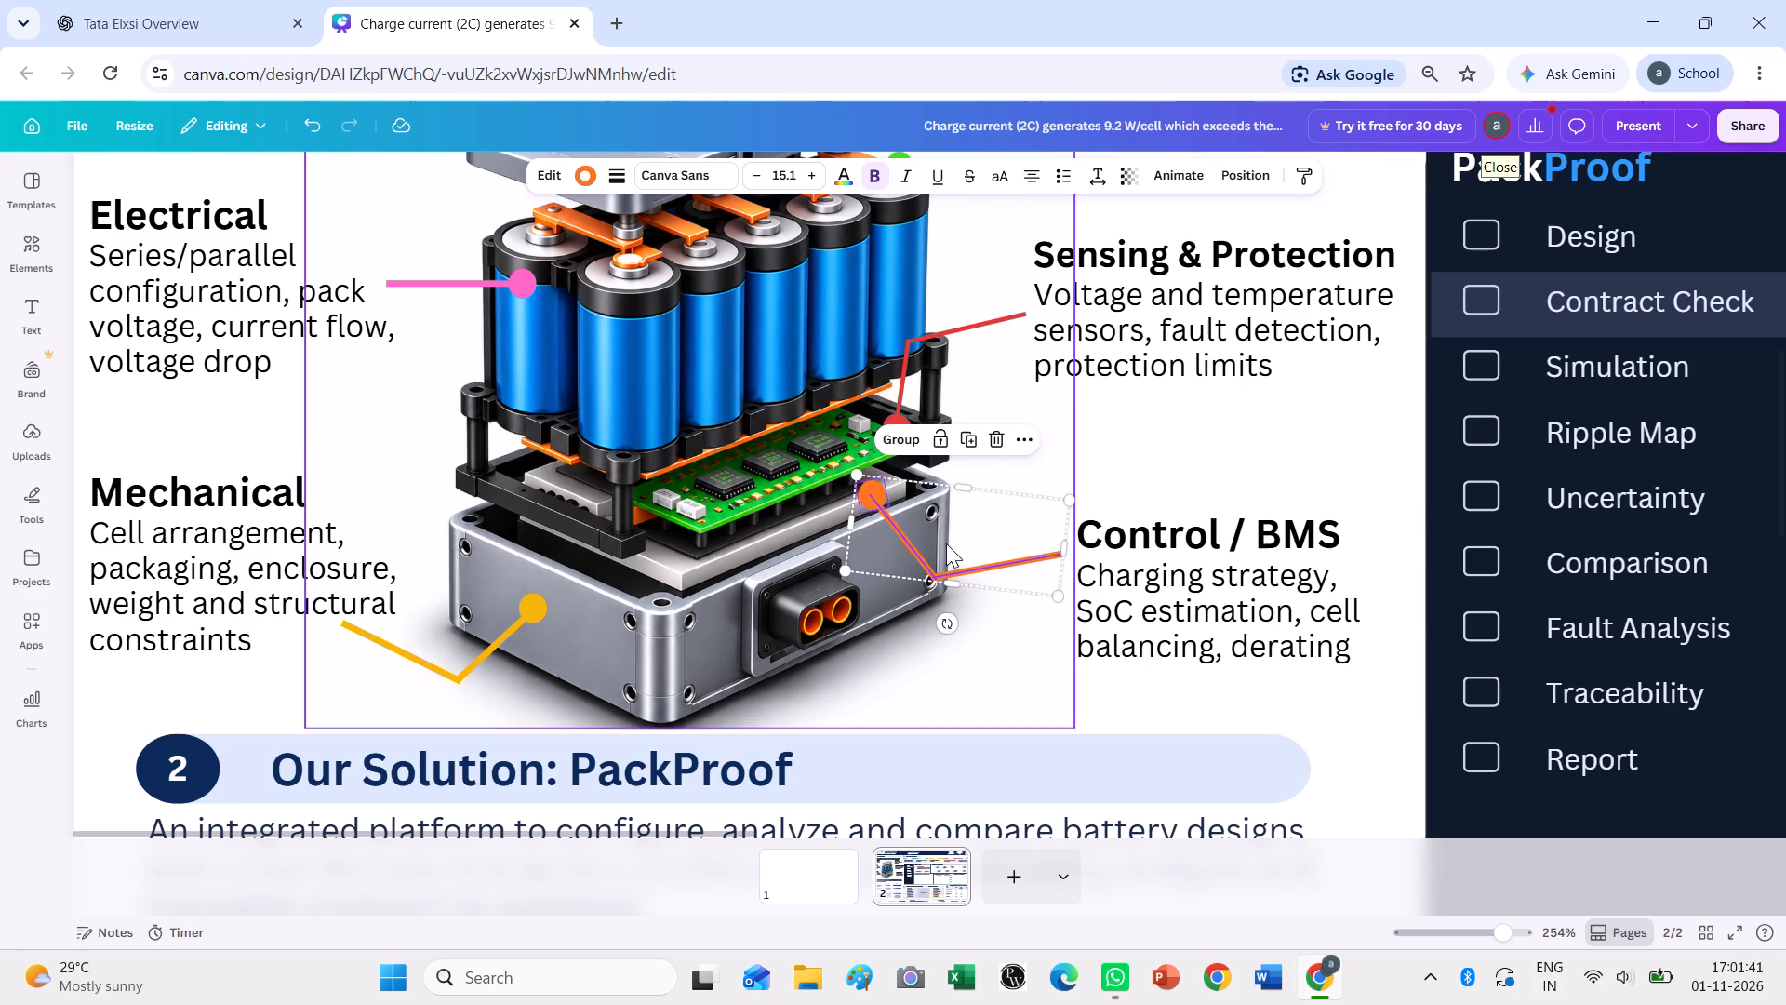
pyautogui.moveTo(946, 543); pyautogui.dragTo(940, 564)
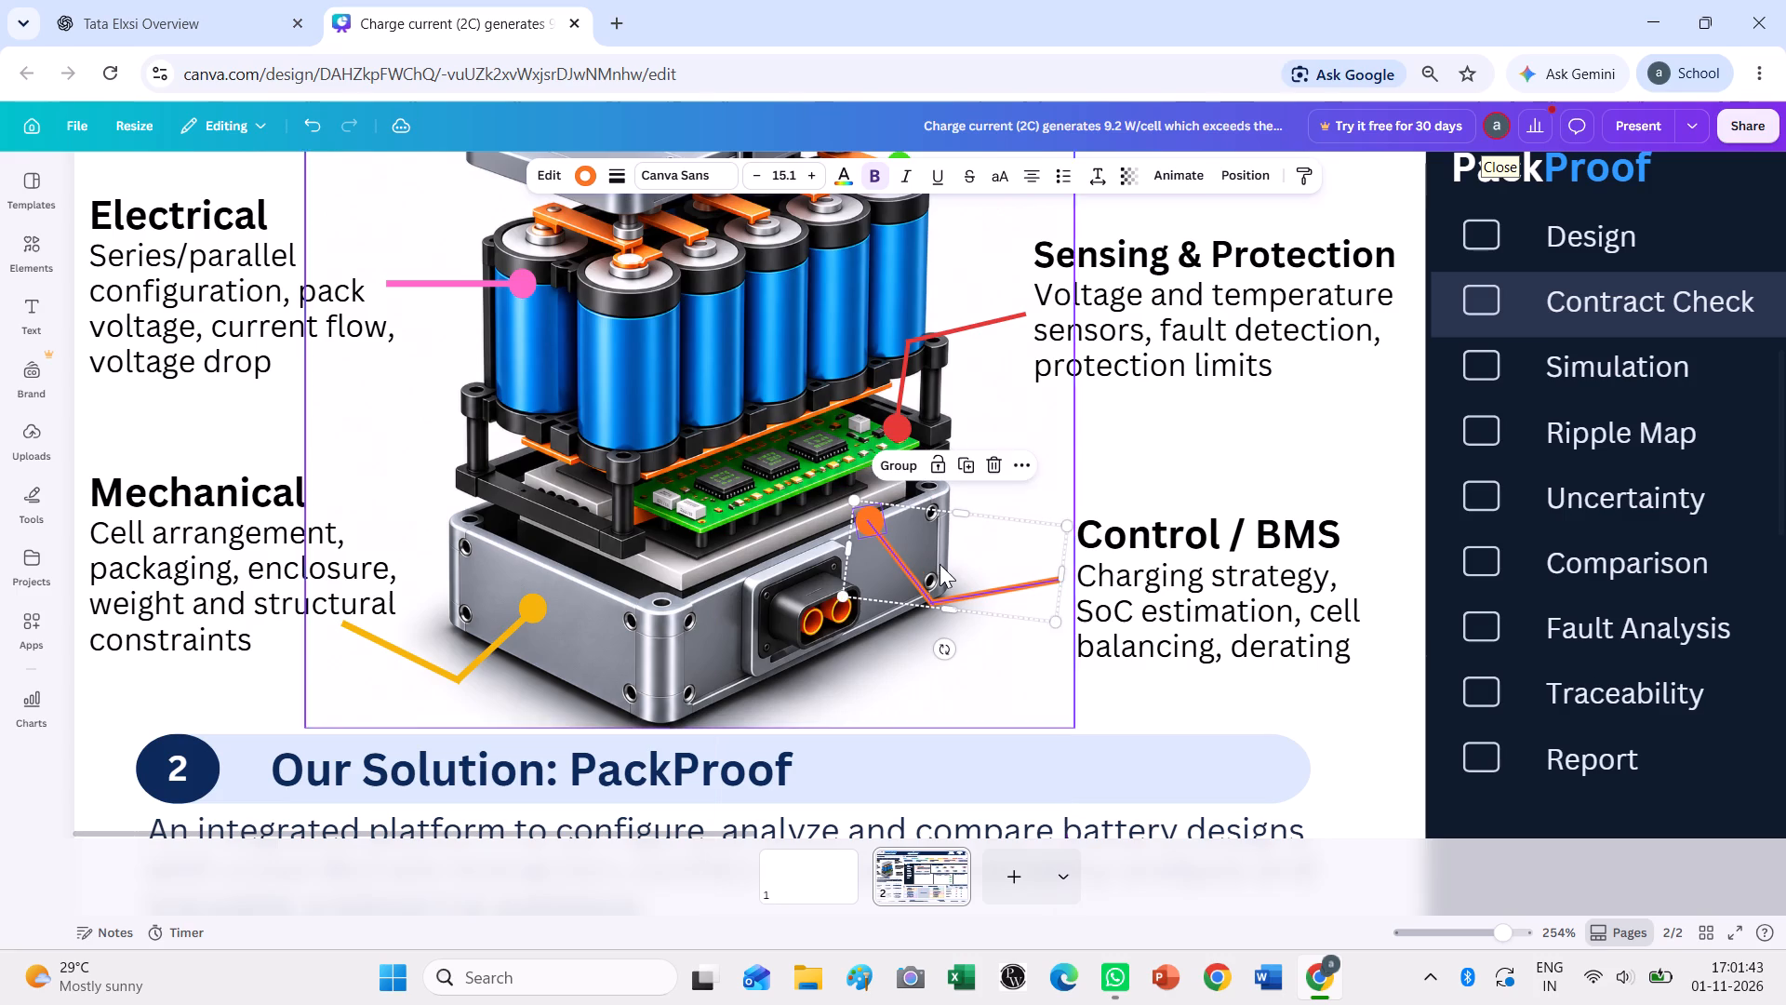
pyautogui.click(1078, 730)
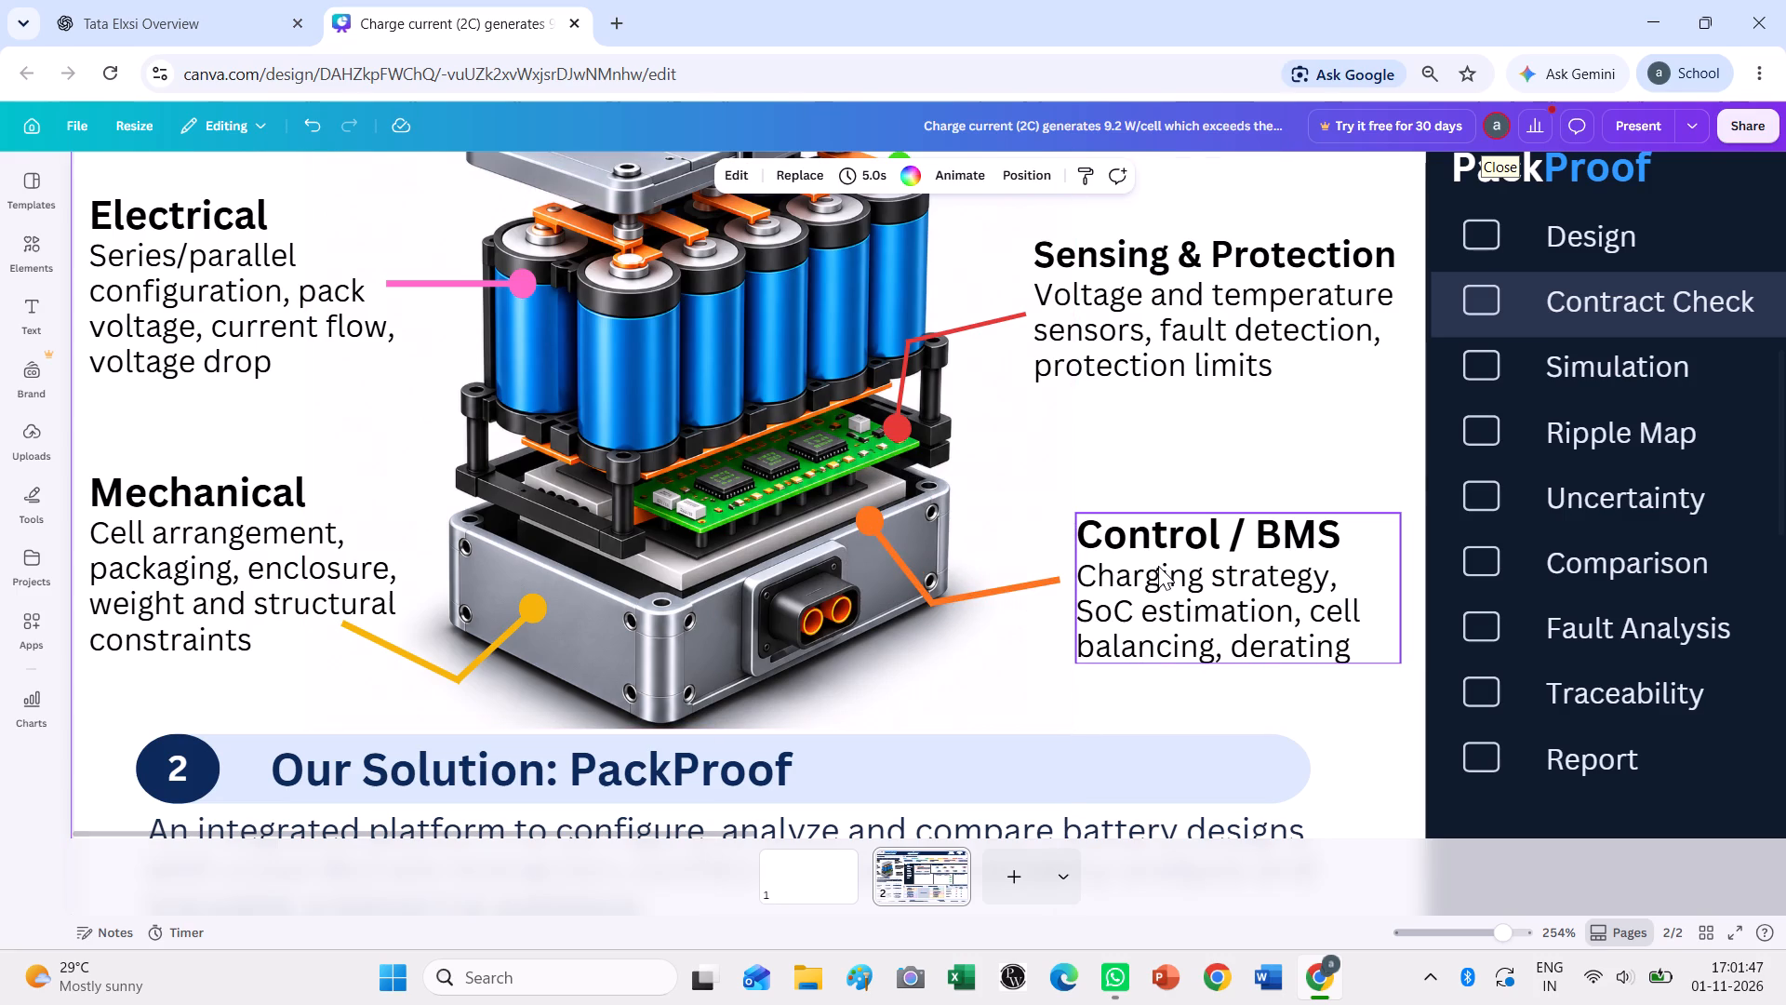
# Recolour the Control / BMS pointer's line segments dark navy blue.
pyautogui.moveTo(1014, 638); pyautogui.dragTo(858, 509)
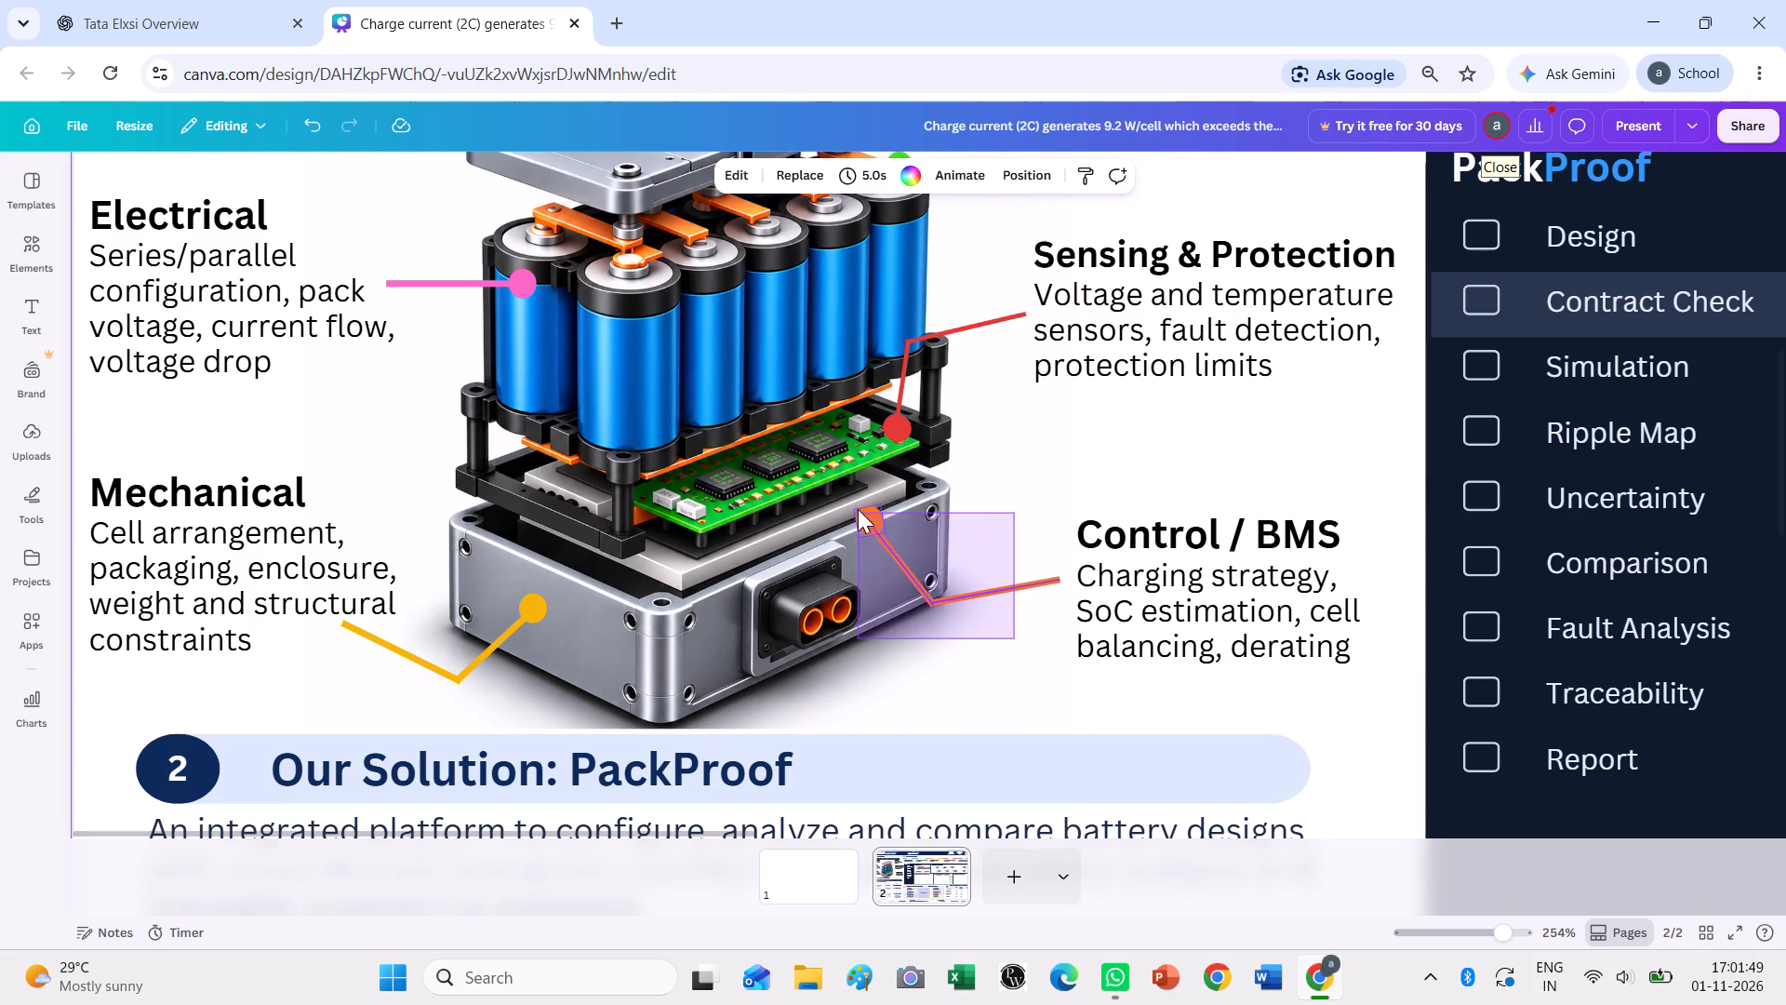
pyautogui.moveTo(858, 509); pyautogui.dragTo(860, 508)
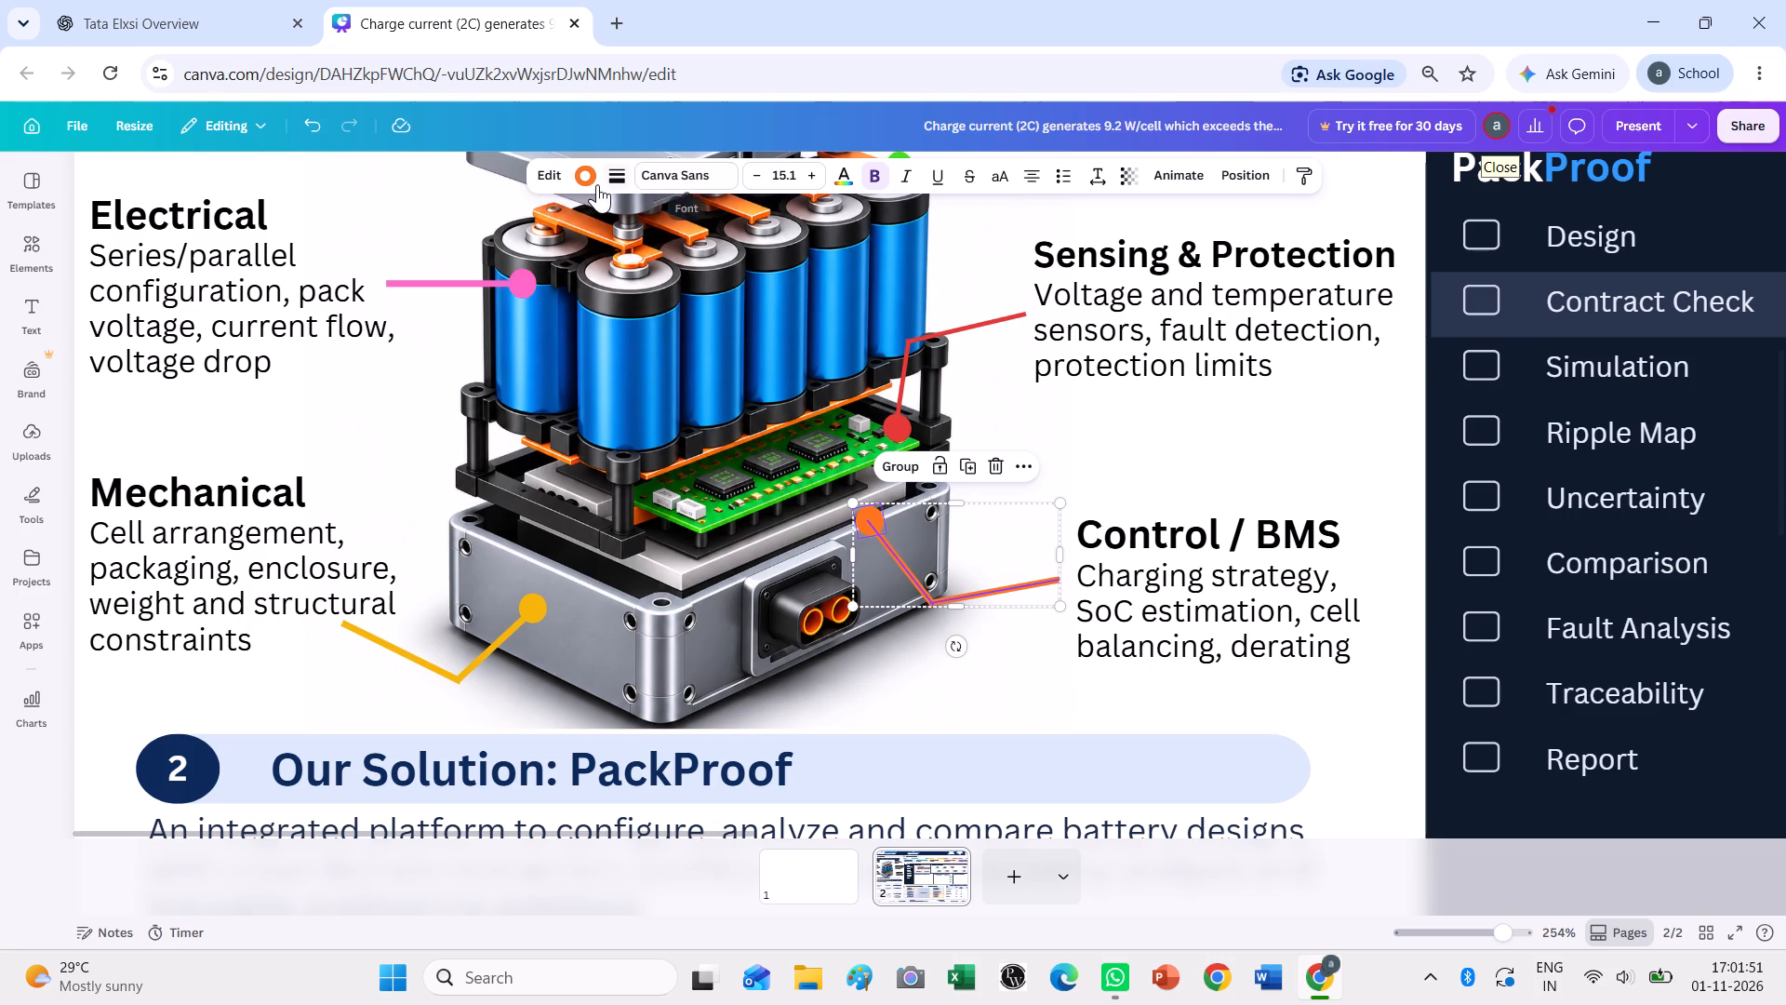
pyautogui.click(588, 183)
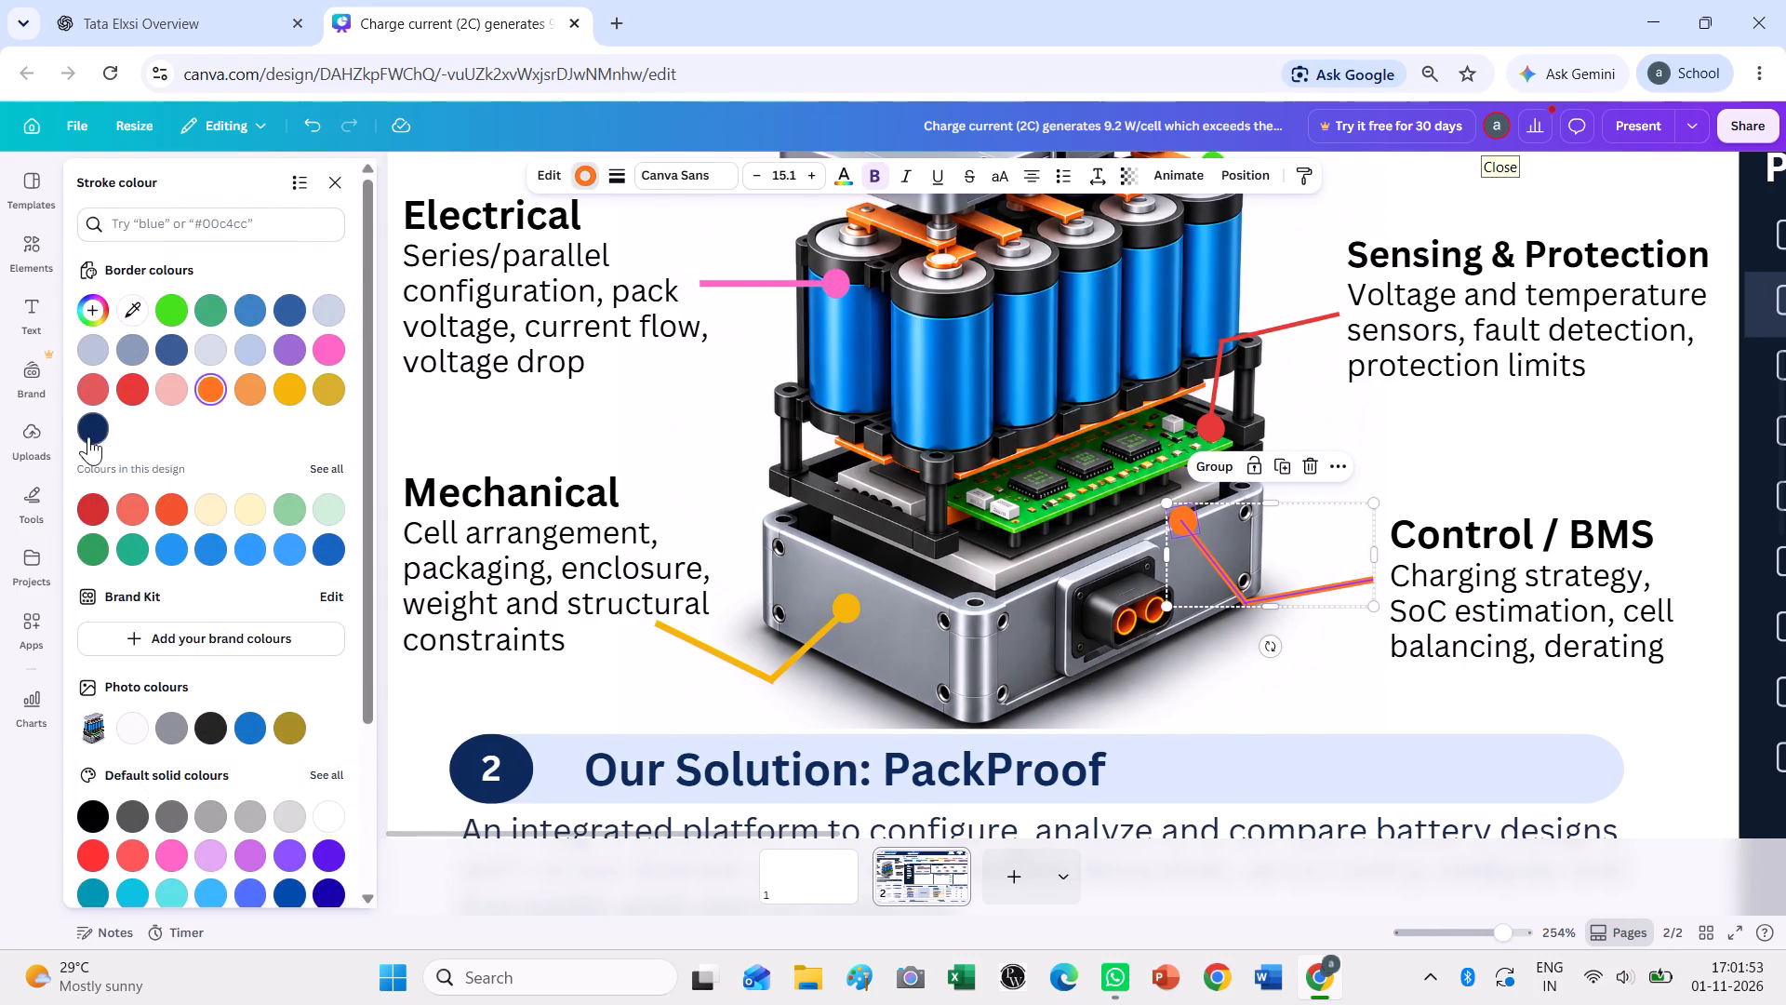
pyautogui.click(88, 435)
pyautogui.click(1256, 674)
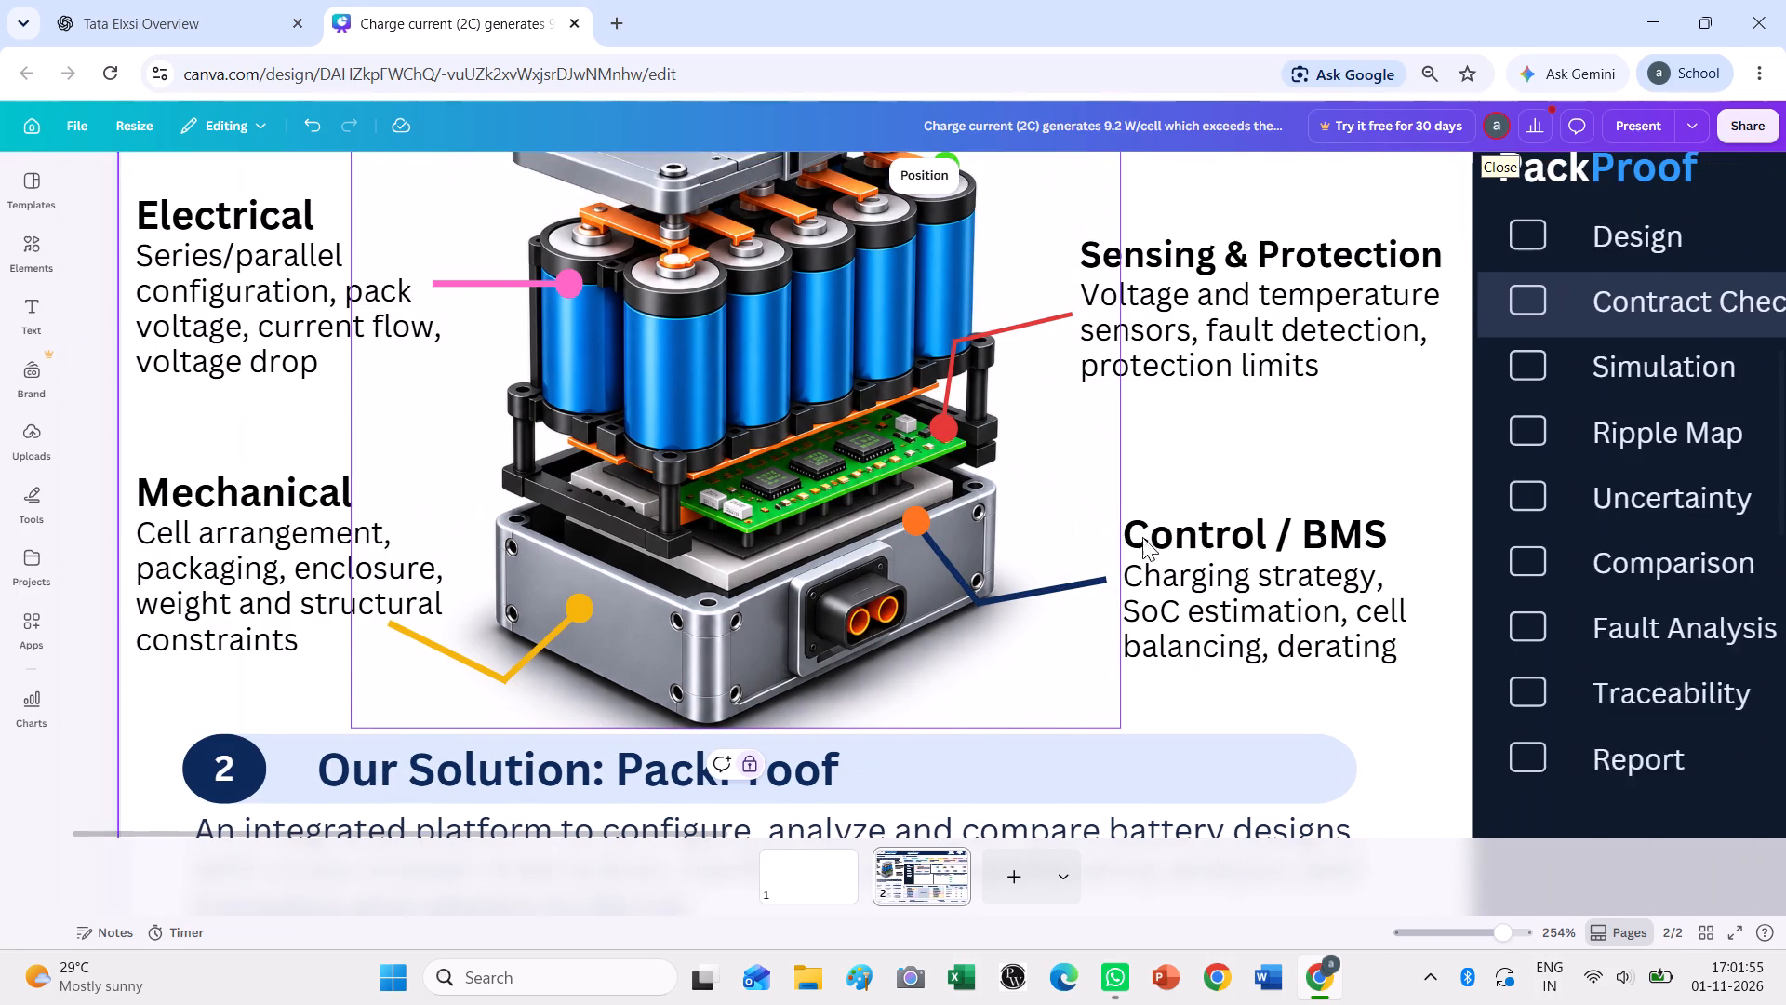
# Recolour the Control / BMS pointer's dot with the default dark blue.
pyautogui.click(871, 528)
pyautogui.click(784, 170)
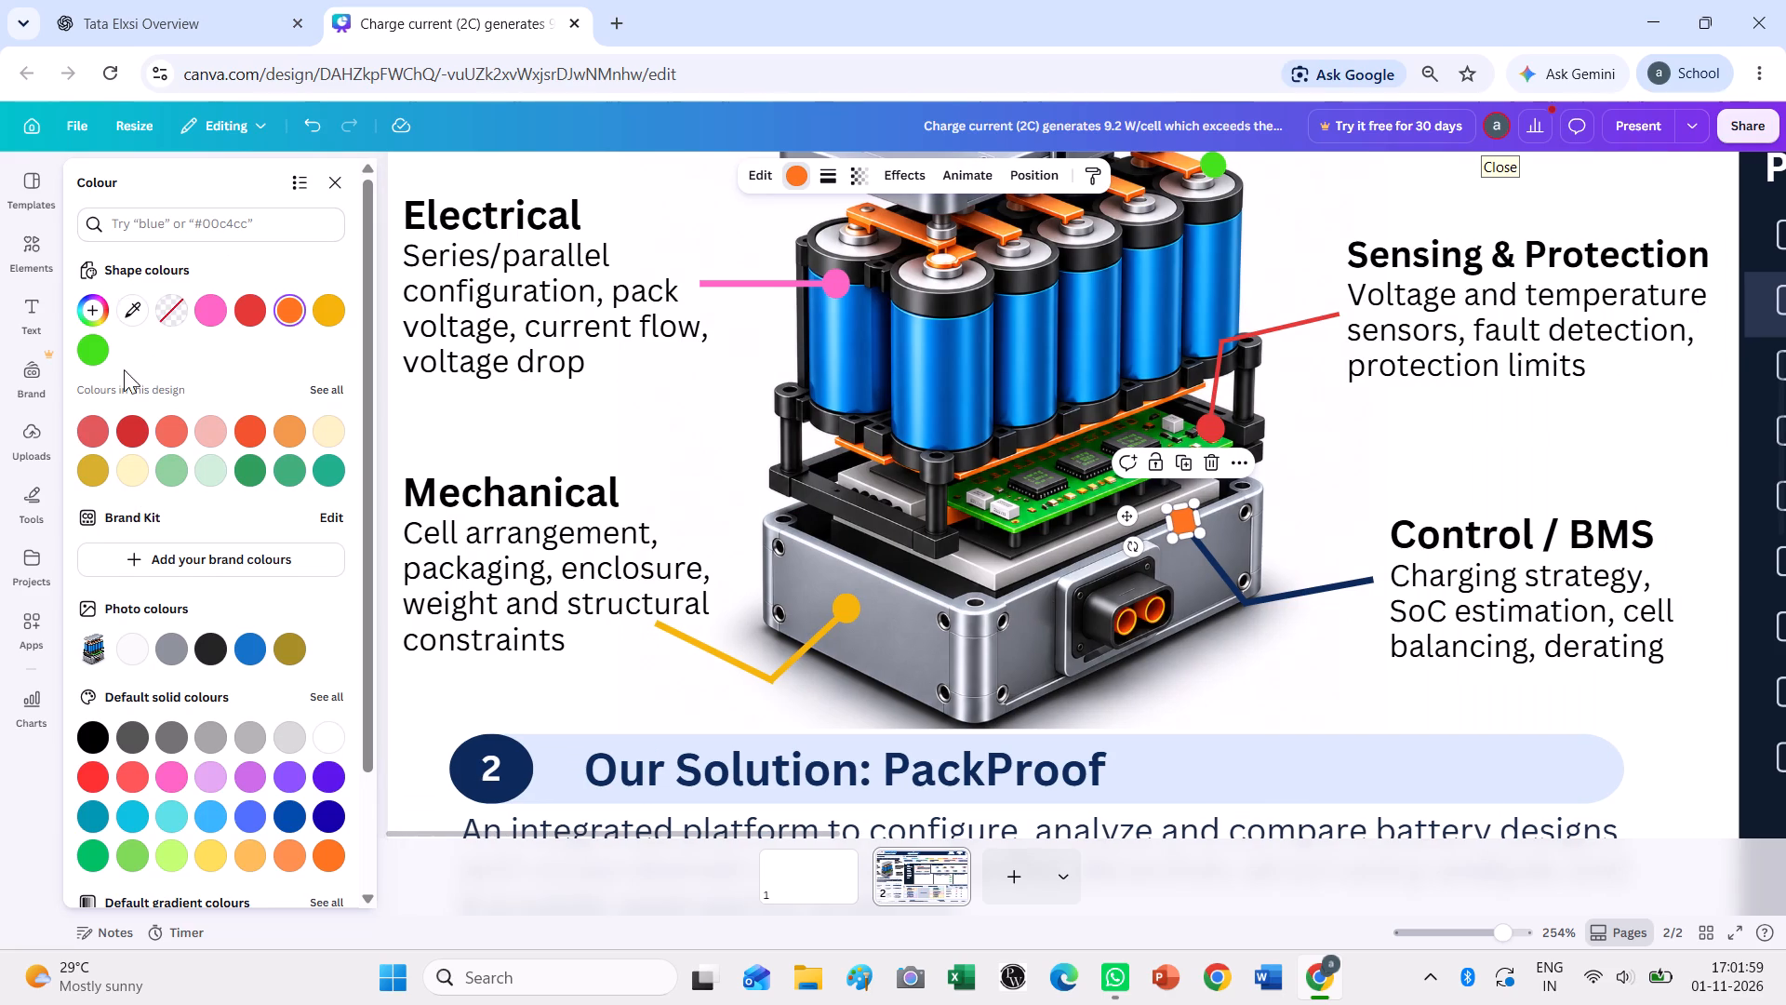
pyautogui.scroll(-1, 313, 747)
pyautogui.click(339, 698)
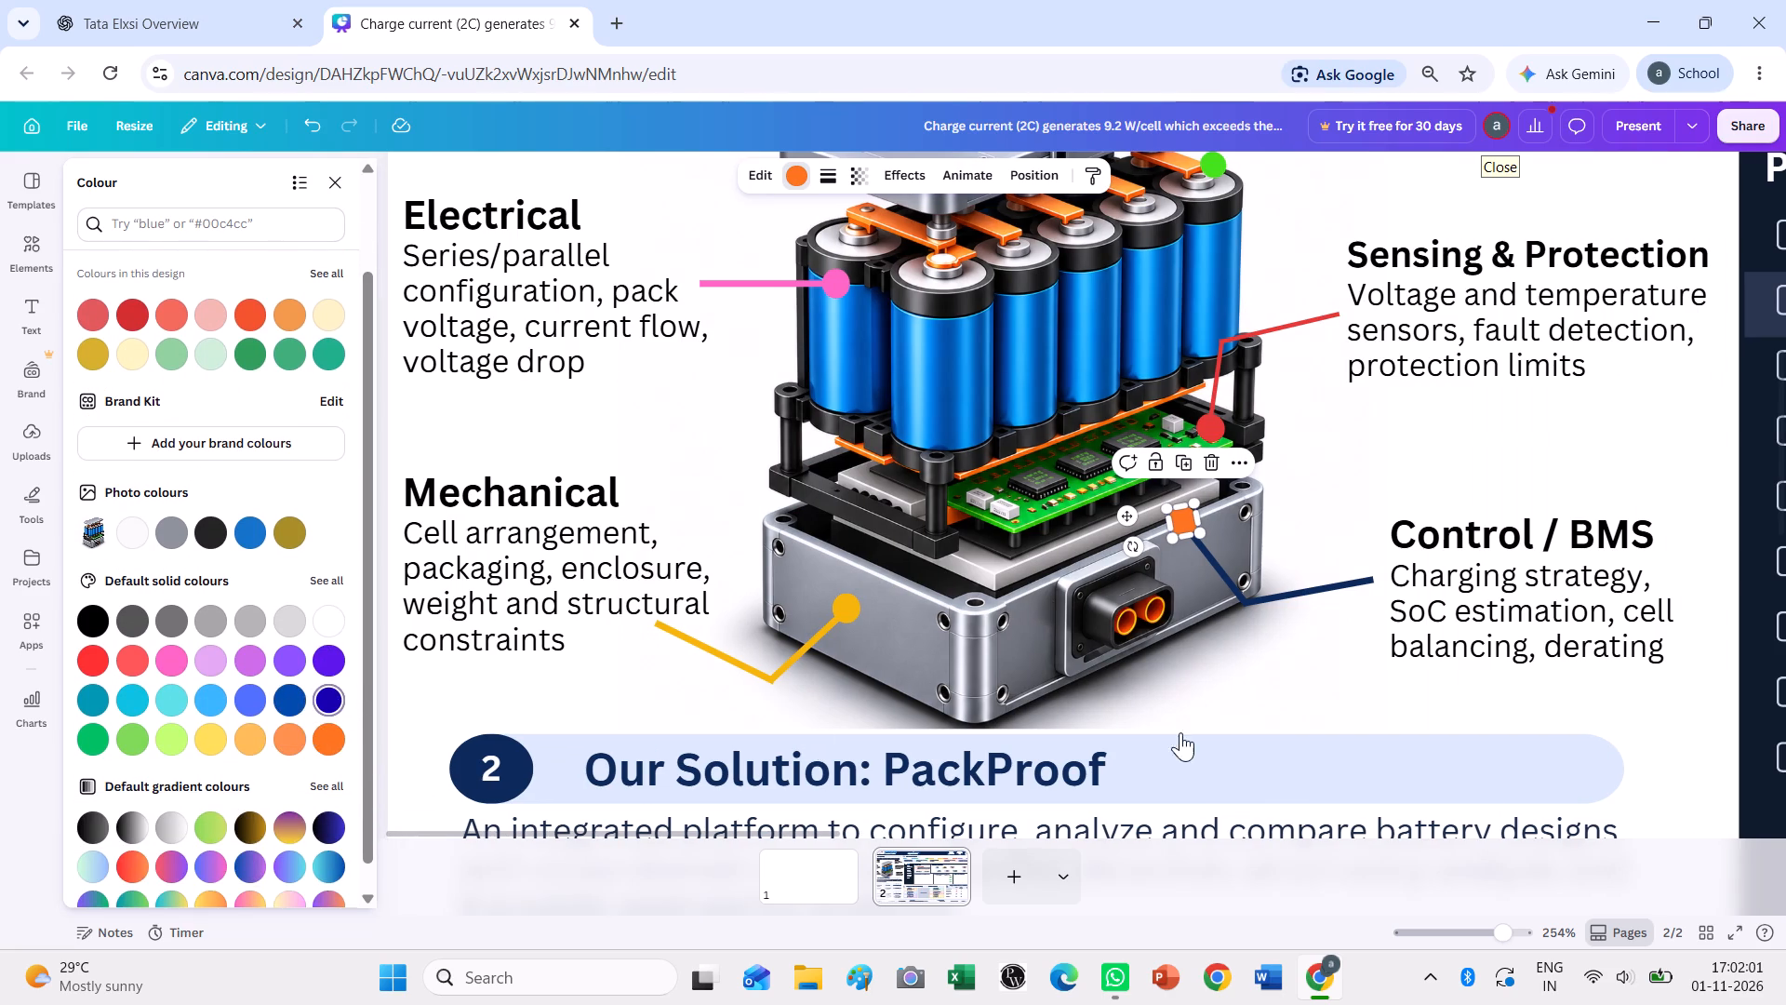
pyautogui.click(1264, 687)
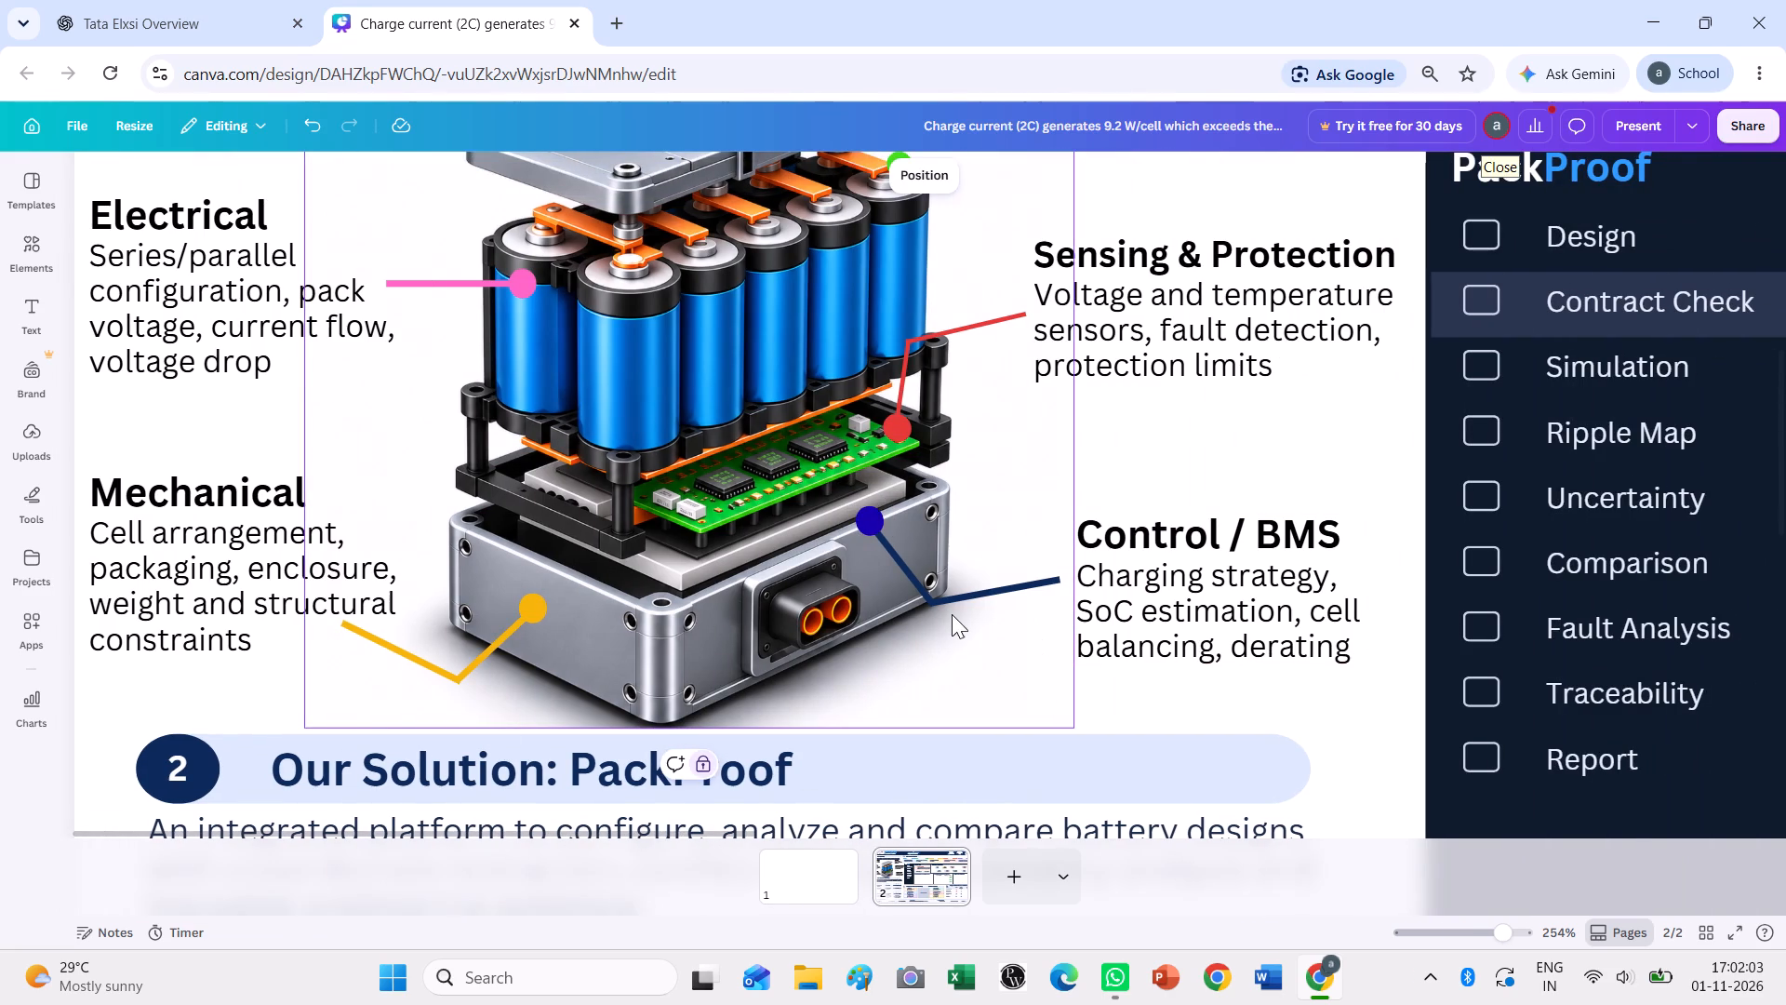
# Recolour both line segments of the Control / BMS pointer with the default dark blue that matches its dot.
pyautogui.moveTo(1021, 631); pyautogui.dragTo(905, 566)
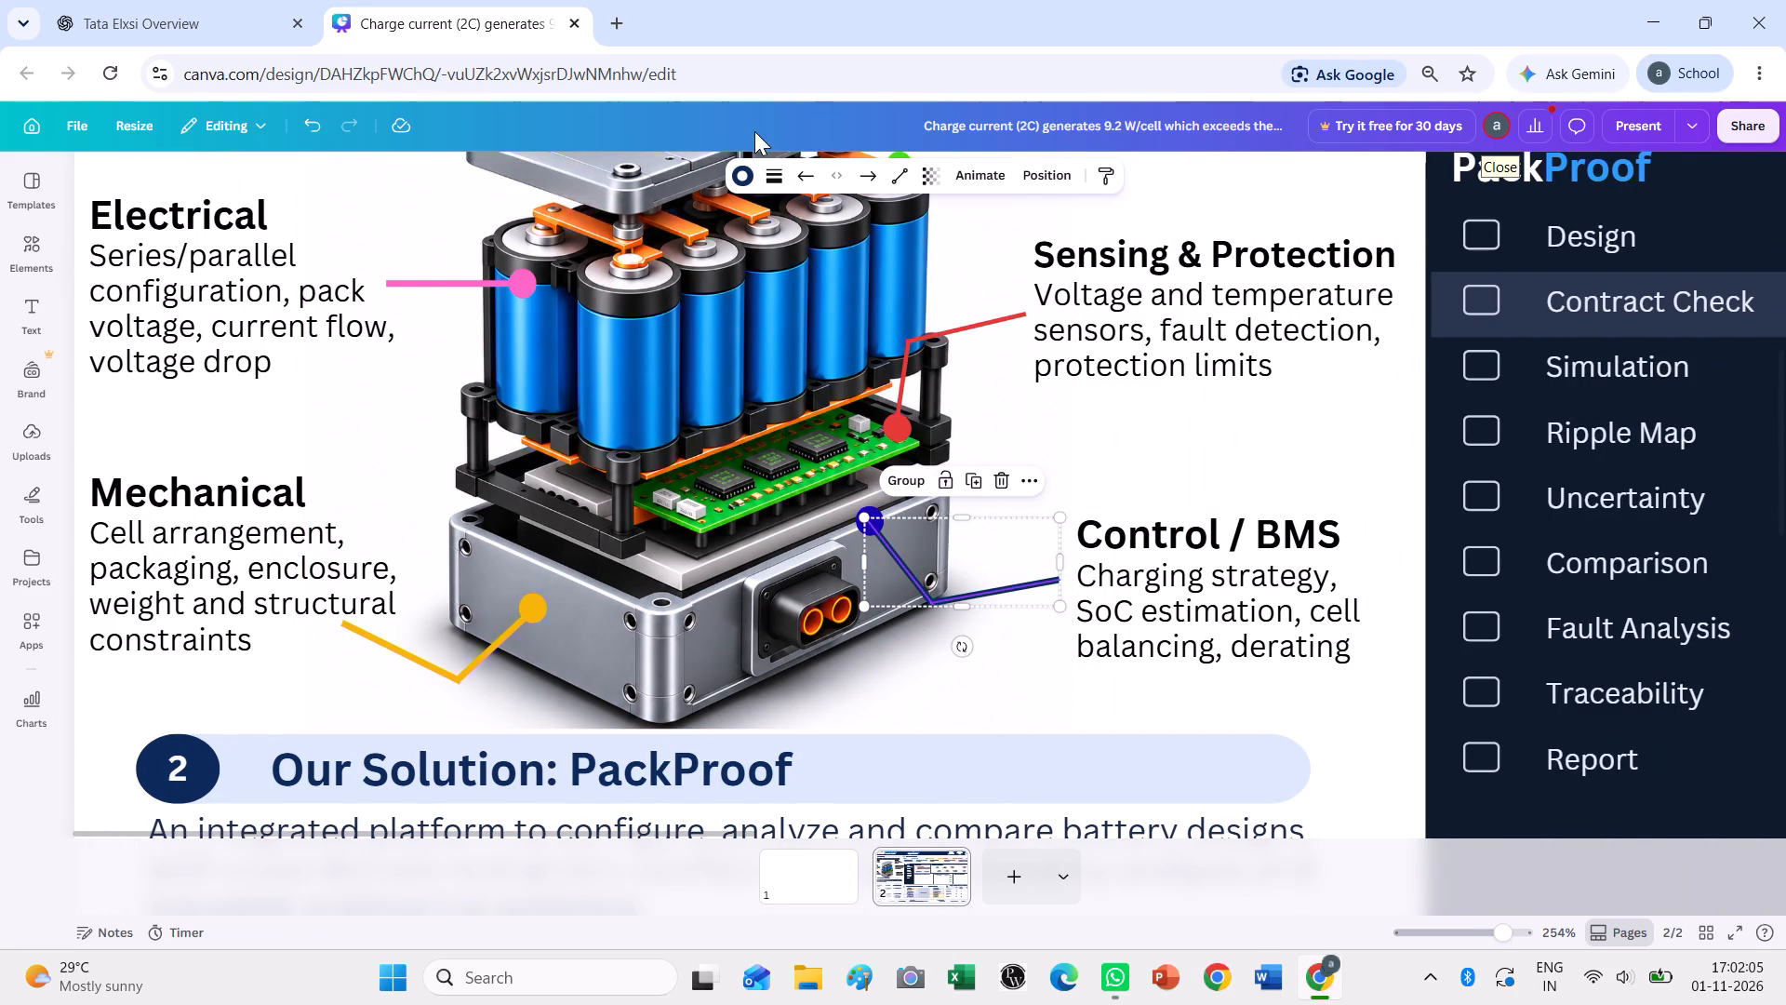
pyautogui.click(749, 174)
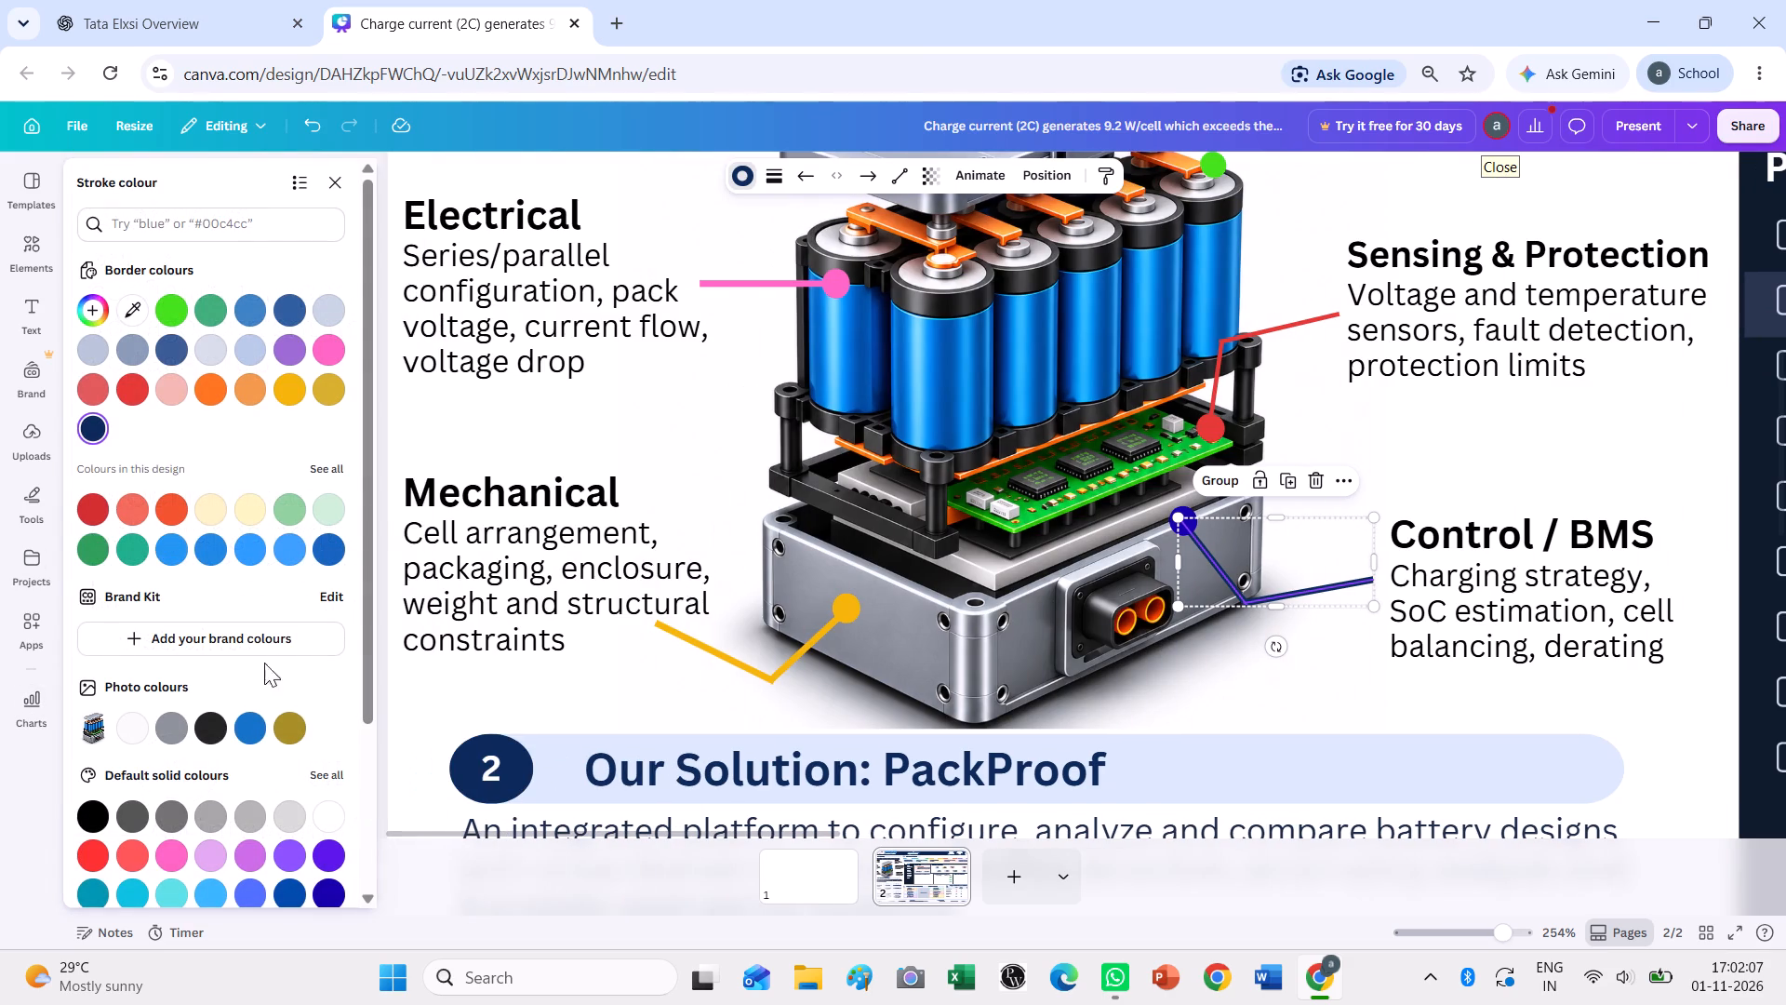
pyautogui.scroll(-1, 345, 816)
pyautogui.click(322, 774)
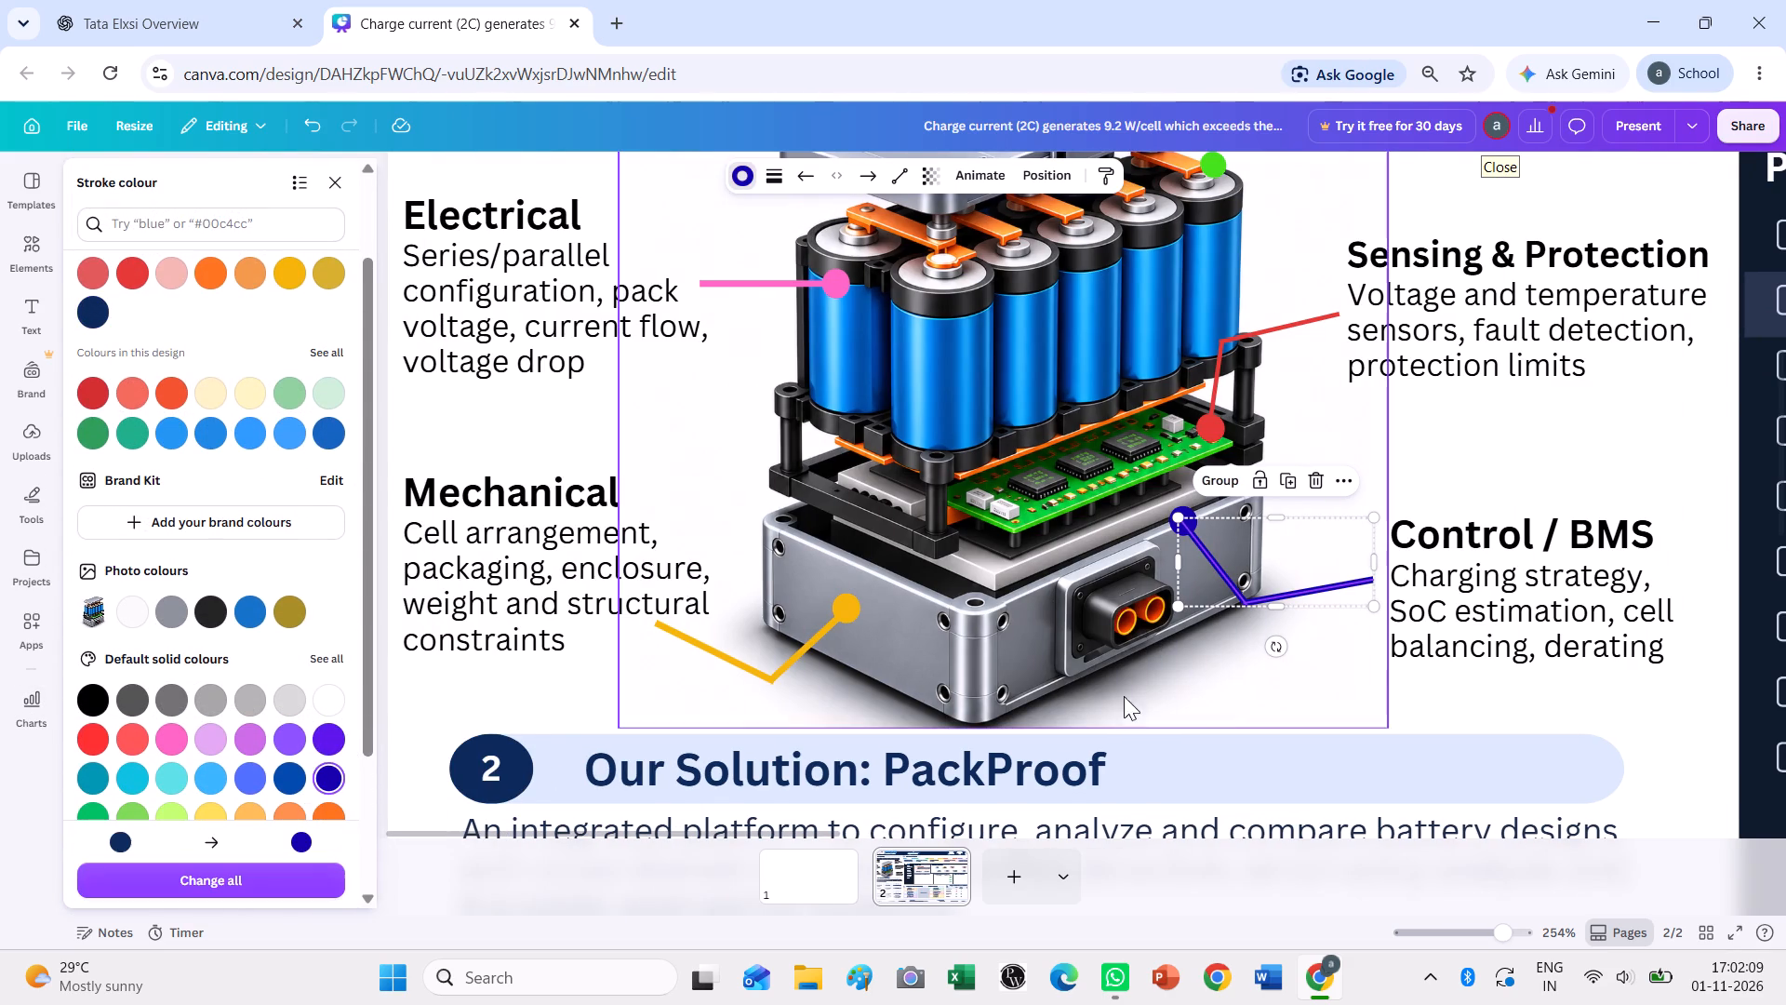
pyautogui.click(1517, 690)
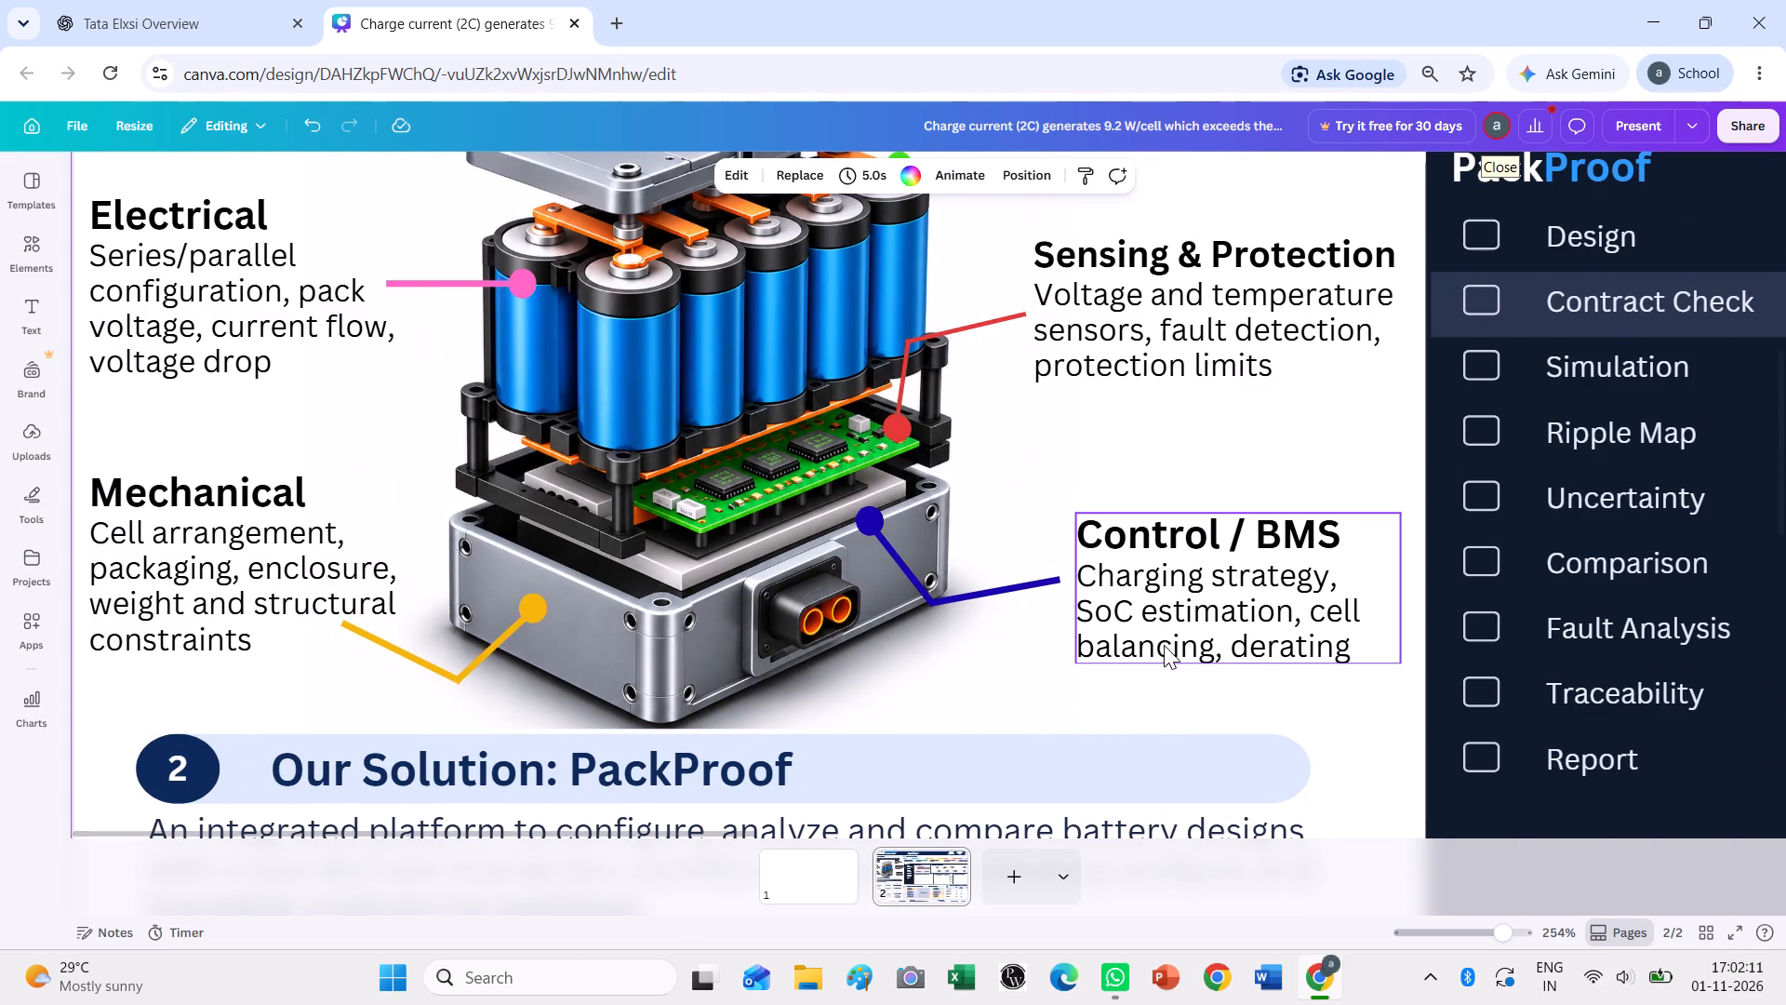
# Review the poster from The Challenge section down to Target Users & Current Tools, checking the pointers around the battery image.
pyautogui.keyDown('ctrl'); pyautogui.scroll(-4, 1167, 651); pyautogui.keyUp('ctrl')
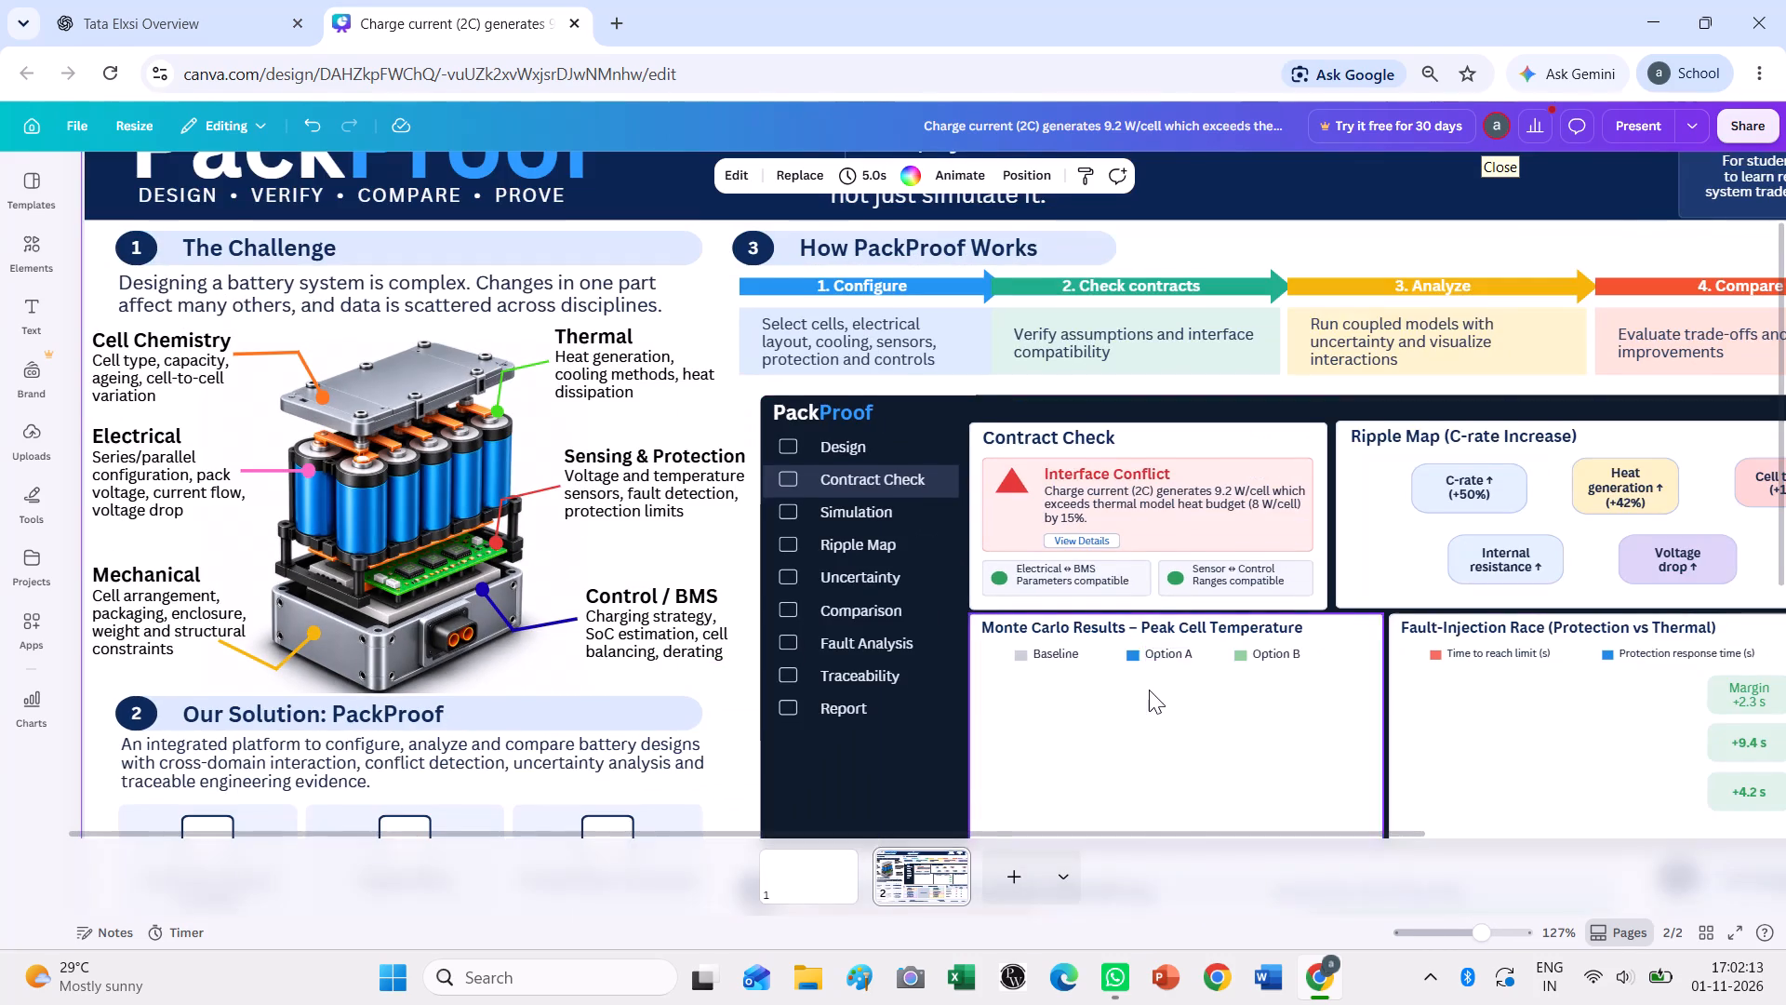
pyautogui.scroll(-3, 1149, 690)
pyautogui.scroll(4, 1149, 690)
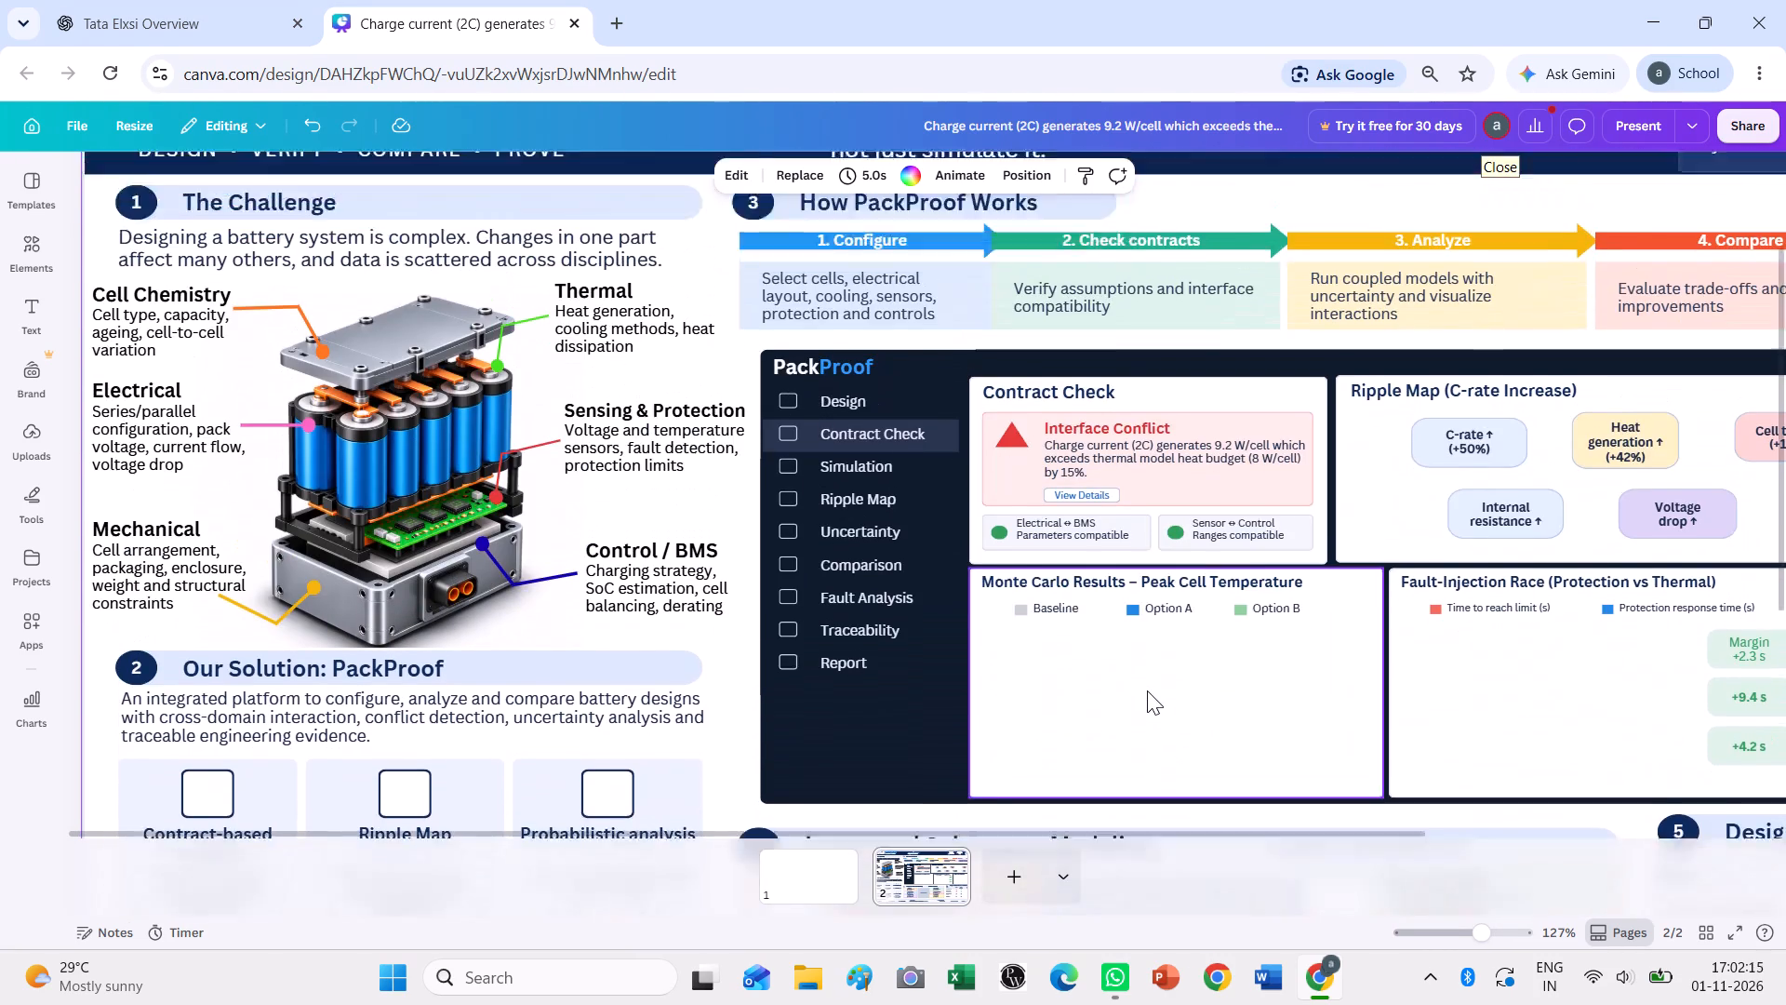
pyautogui.scroll(-5, 1146, 690)
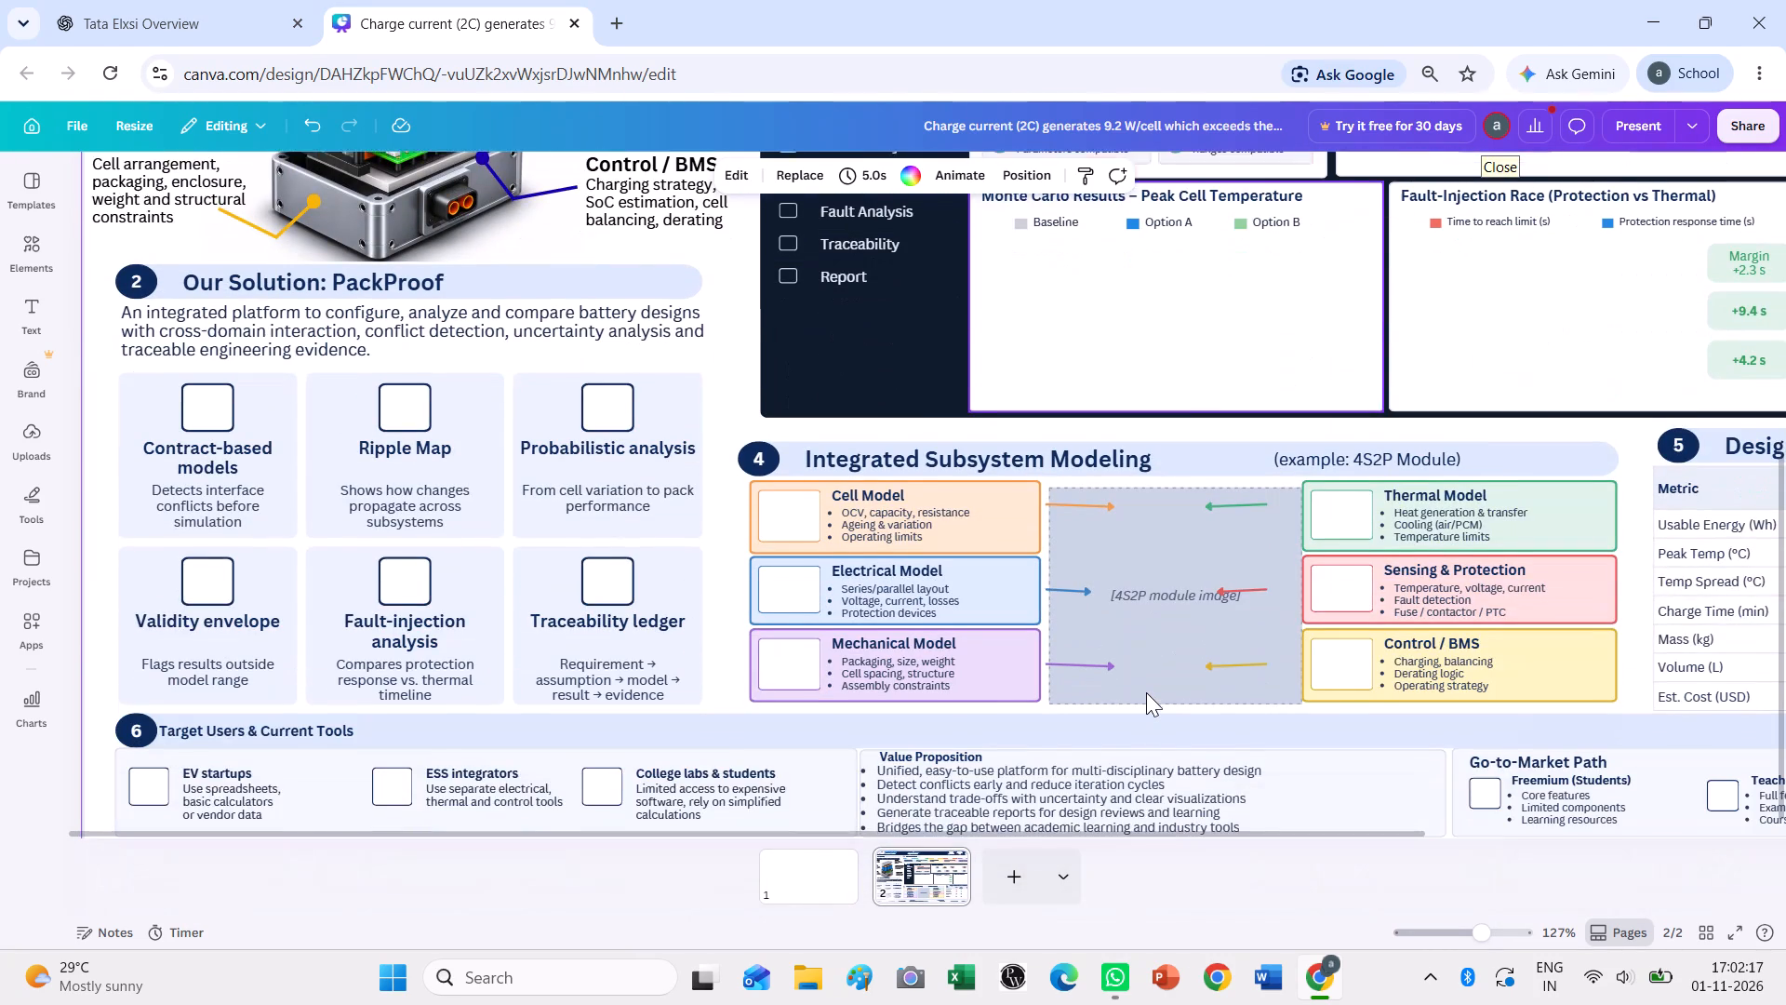
pyautogui.scroll(-2, 1146, 692)
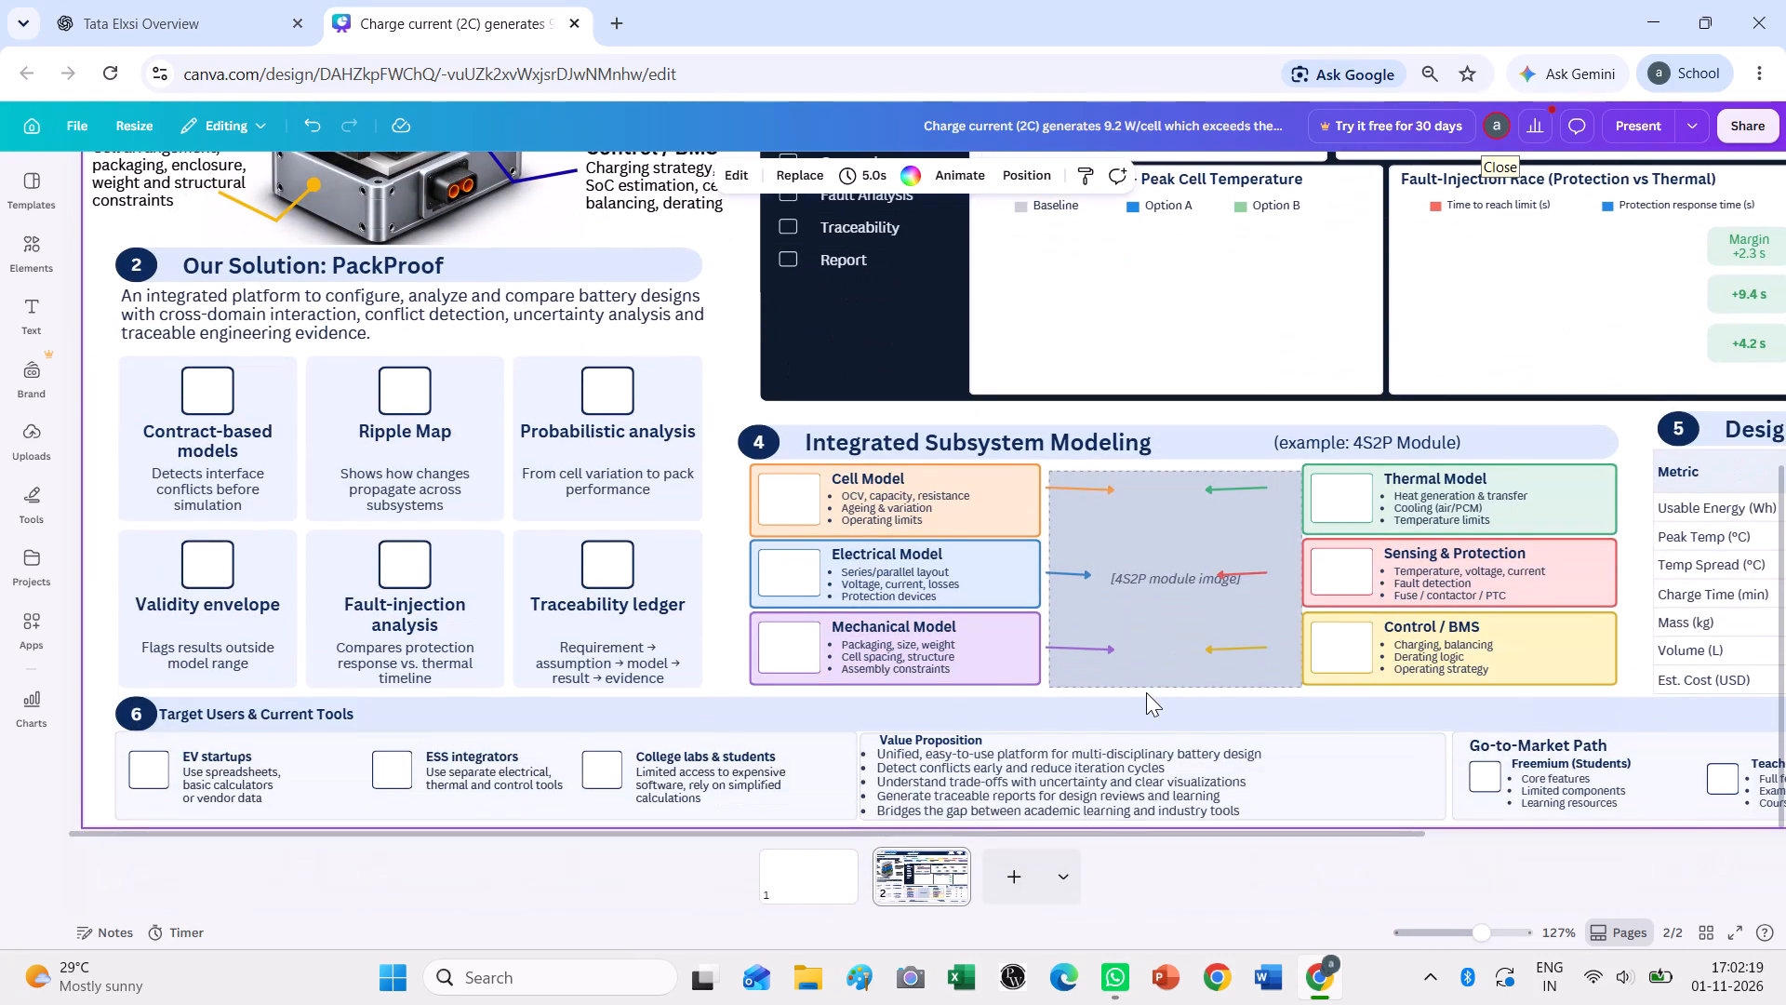
pyautogui.scroll(4, 1146, 692)
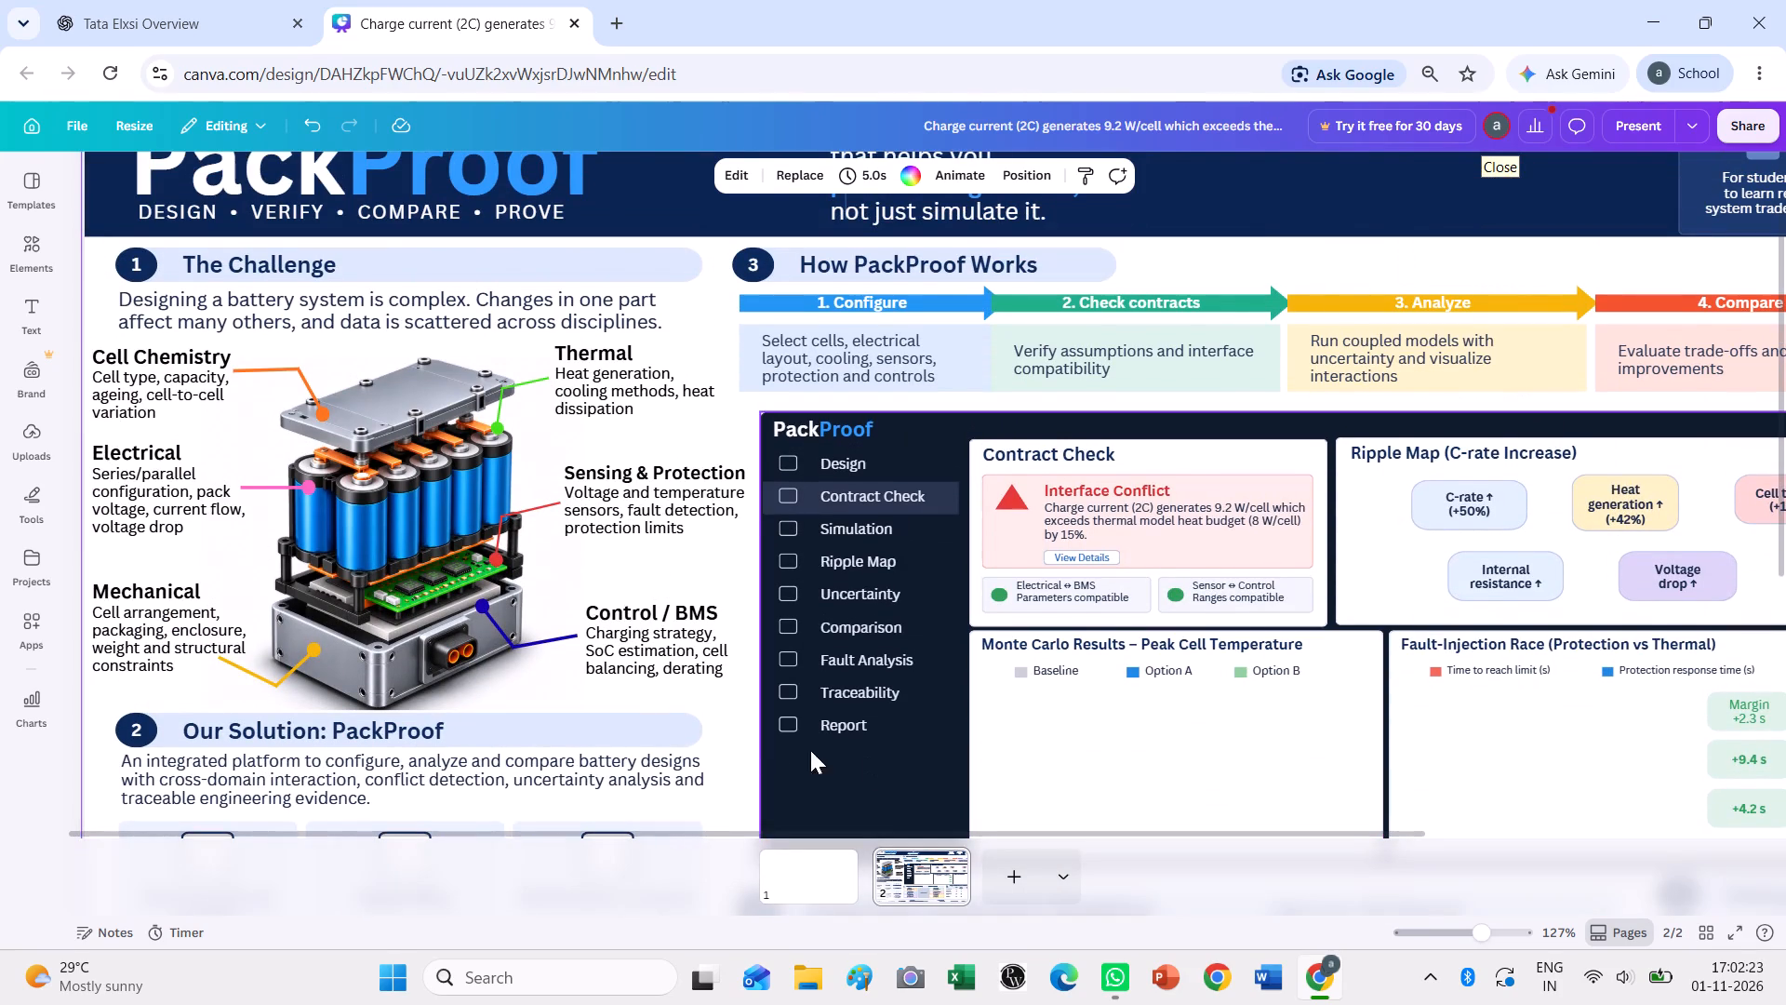
pyautogui.scroll(-2, 732, 734)
pyautogui.scroll(1, 732, 734)
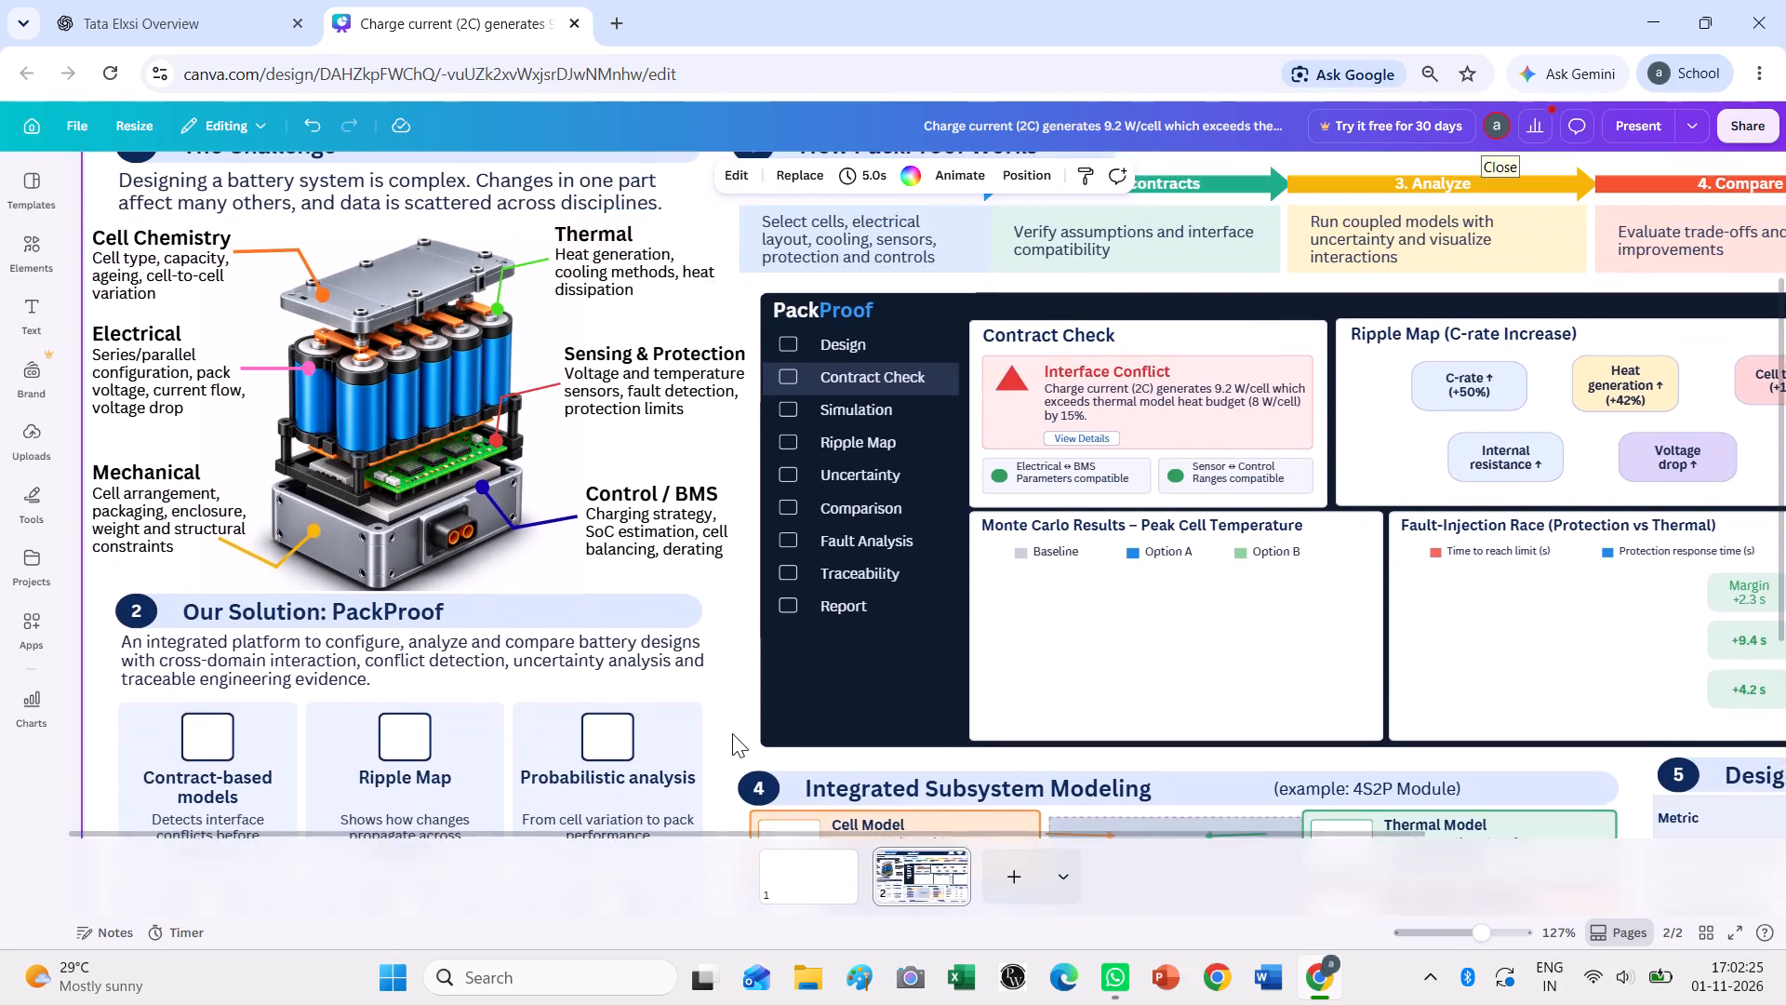
pyautogui.scroll(1, 732, 733)
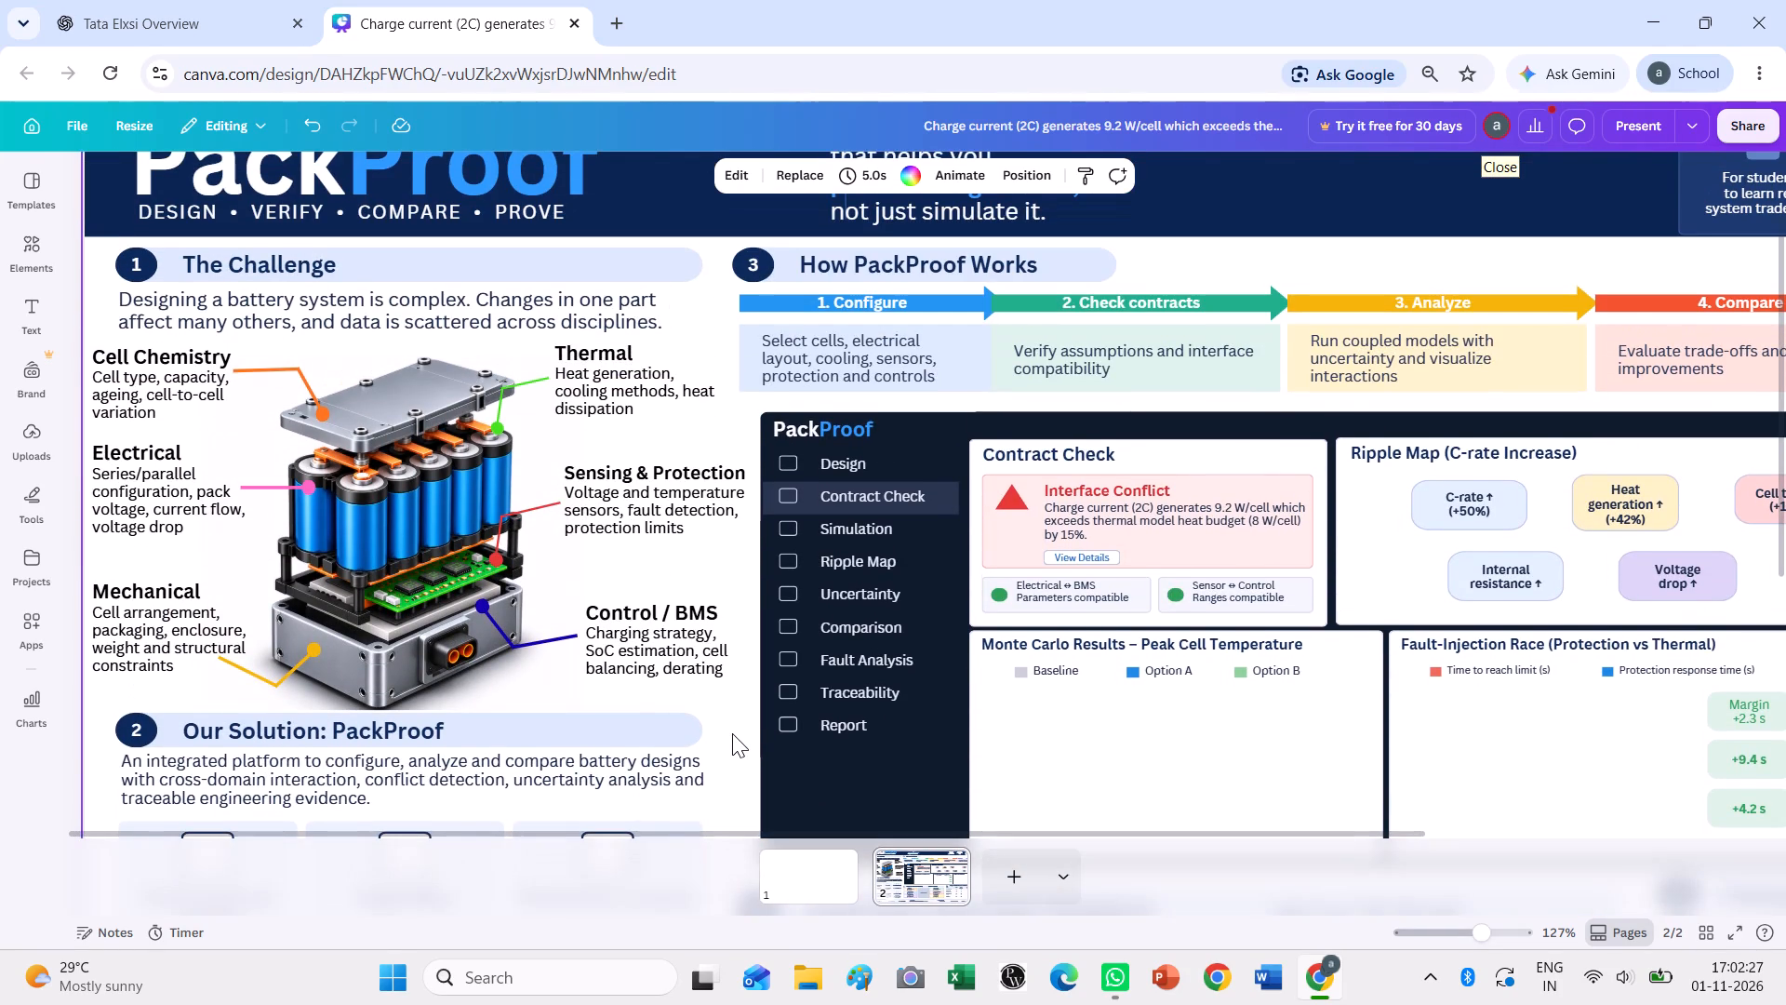
# Set the stroke weight of both green Thermal pointer line segments to 3.
pyautogui.click(497, 395)
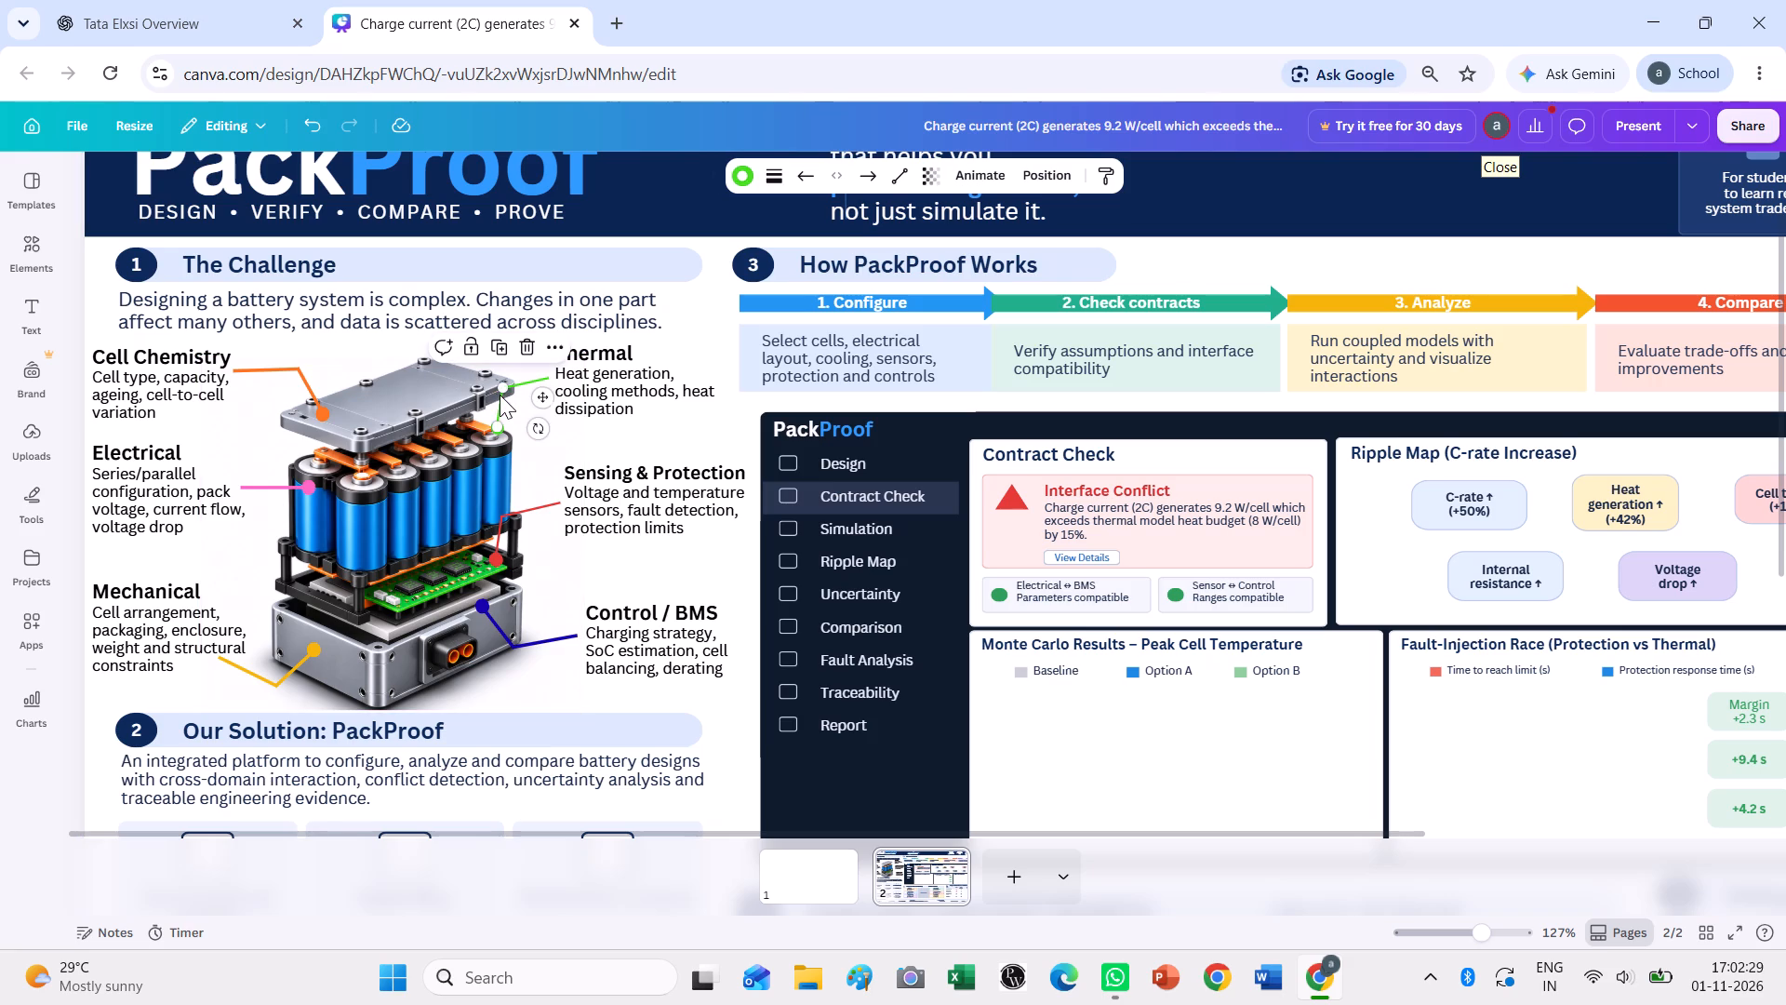
pyautogui.click(904, 174)
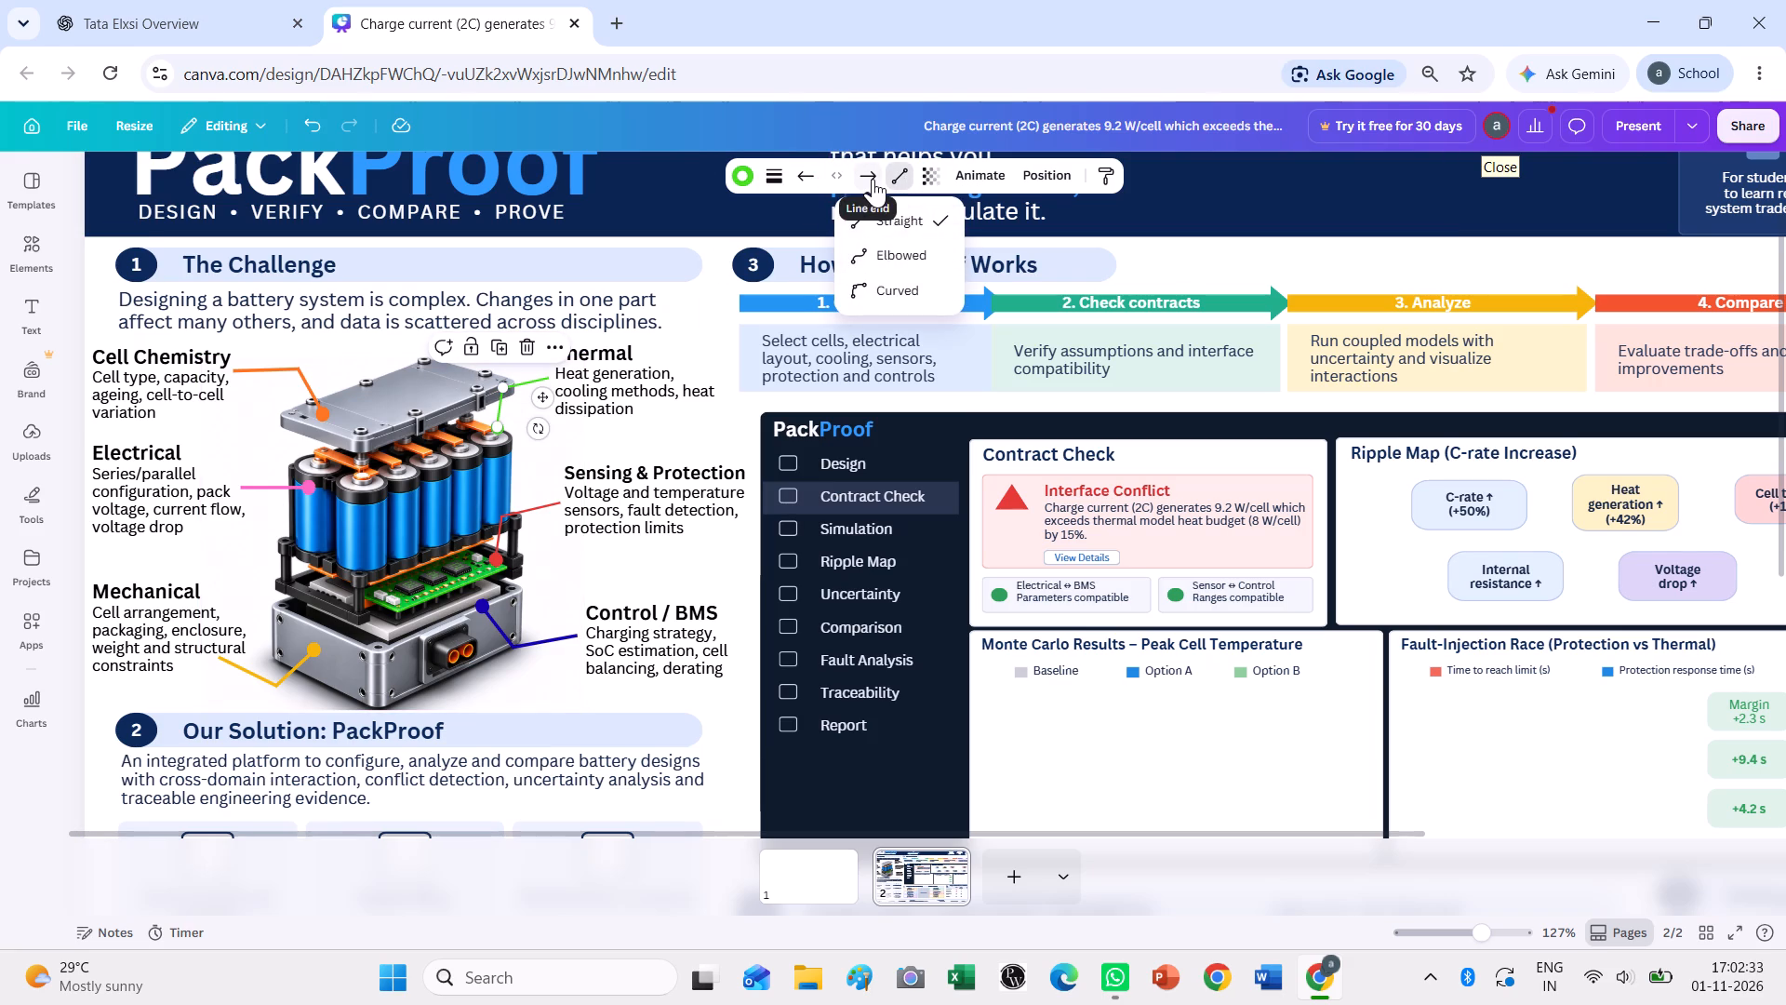
pyautogui.click(785, 174)
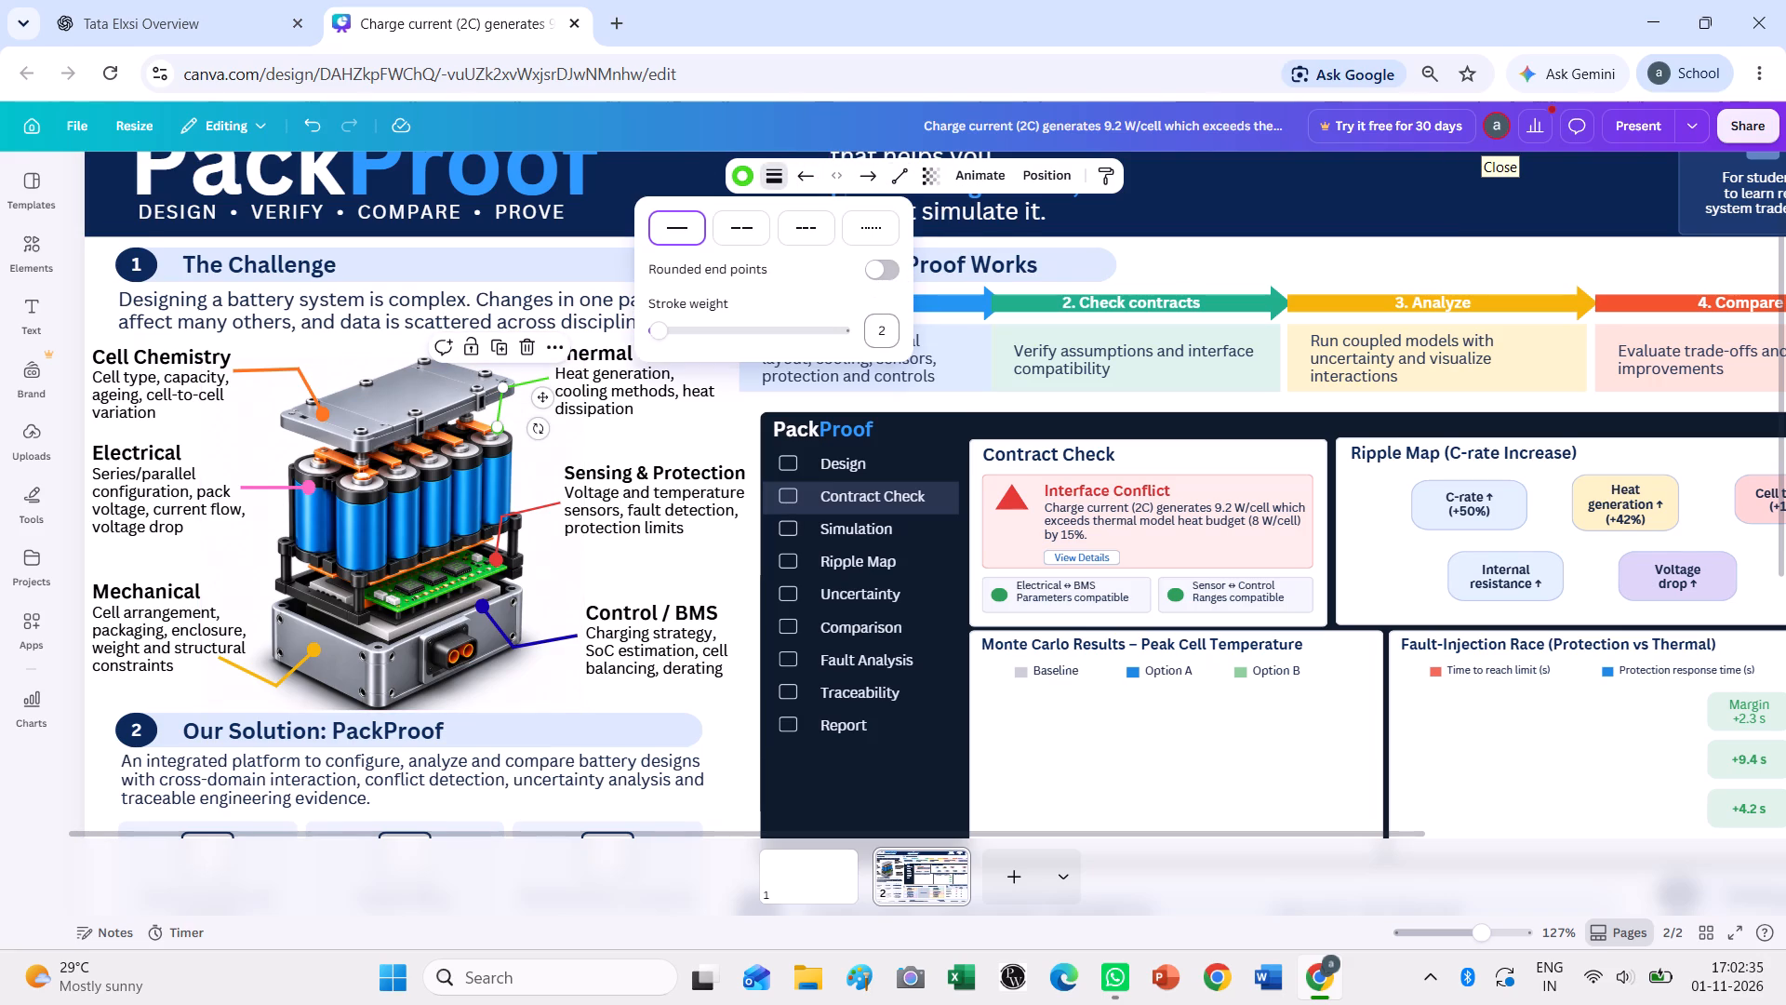
pyautogui.click(660, 334)
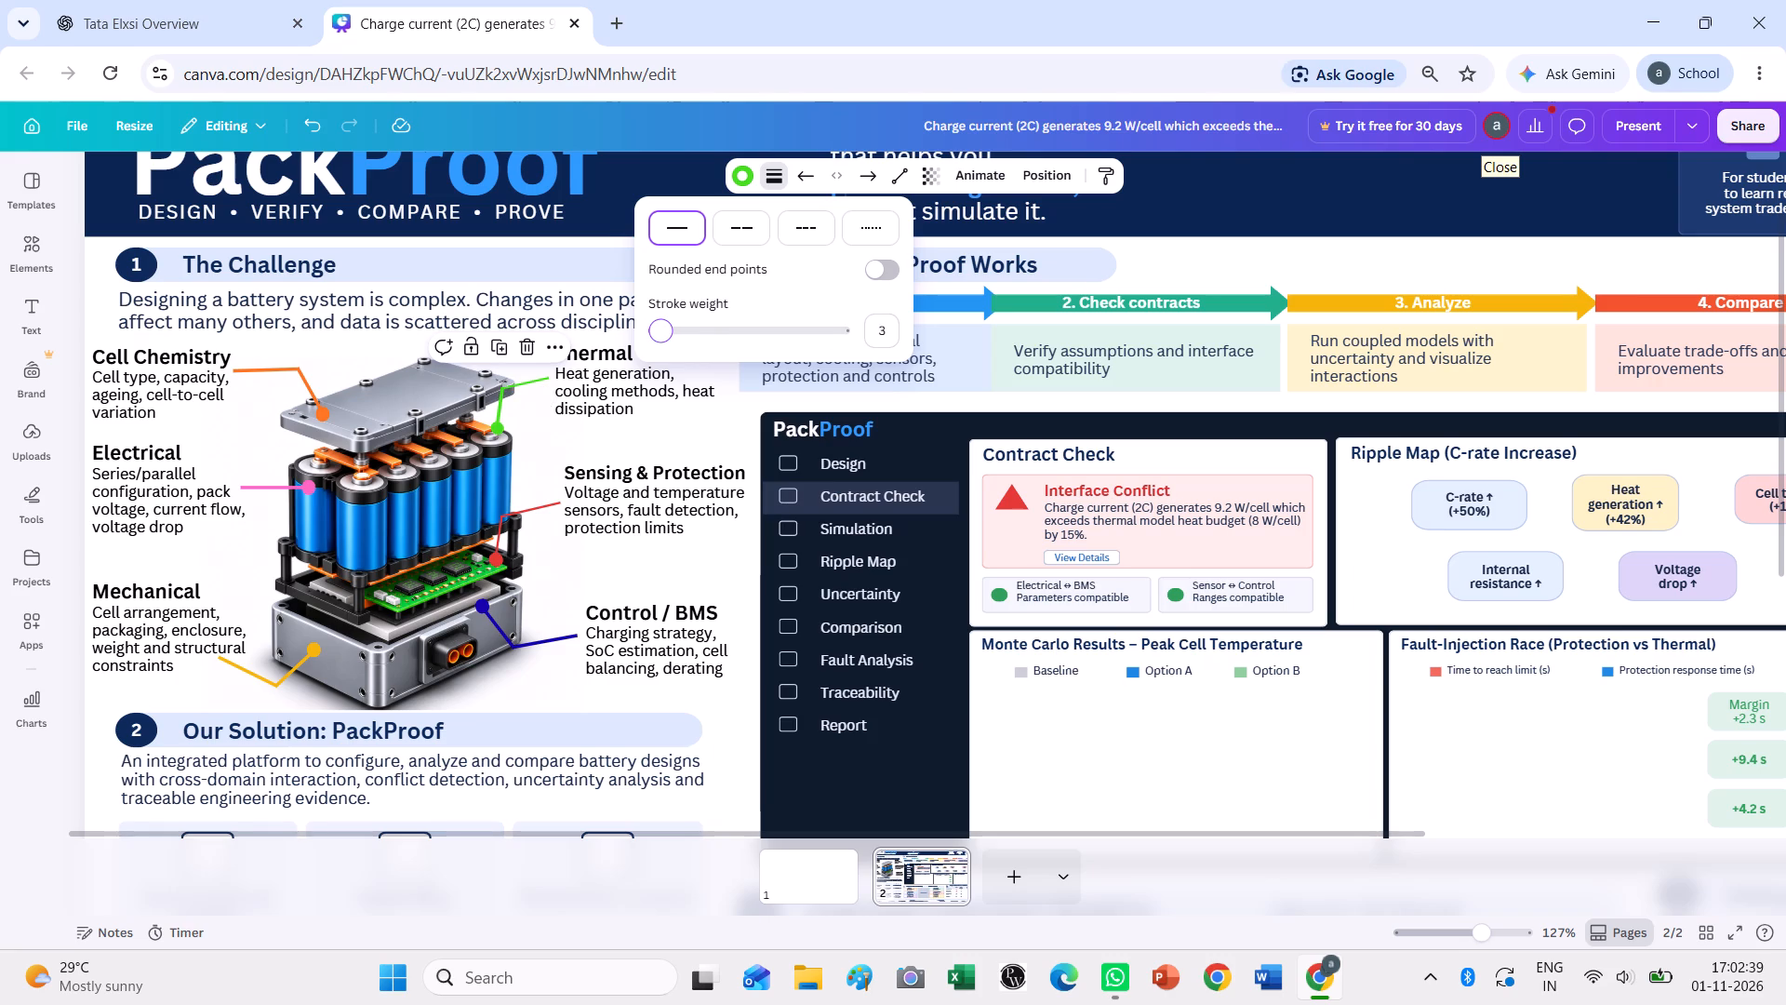
pyautogui.click(534, 382)
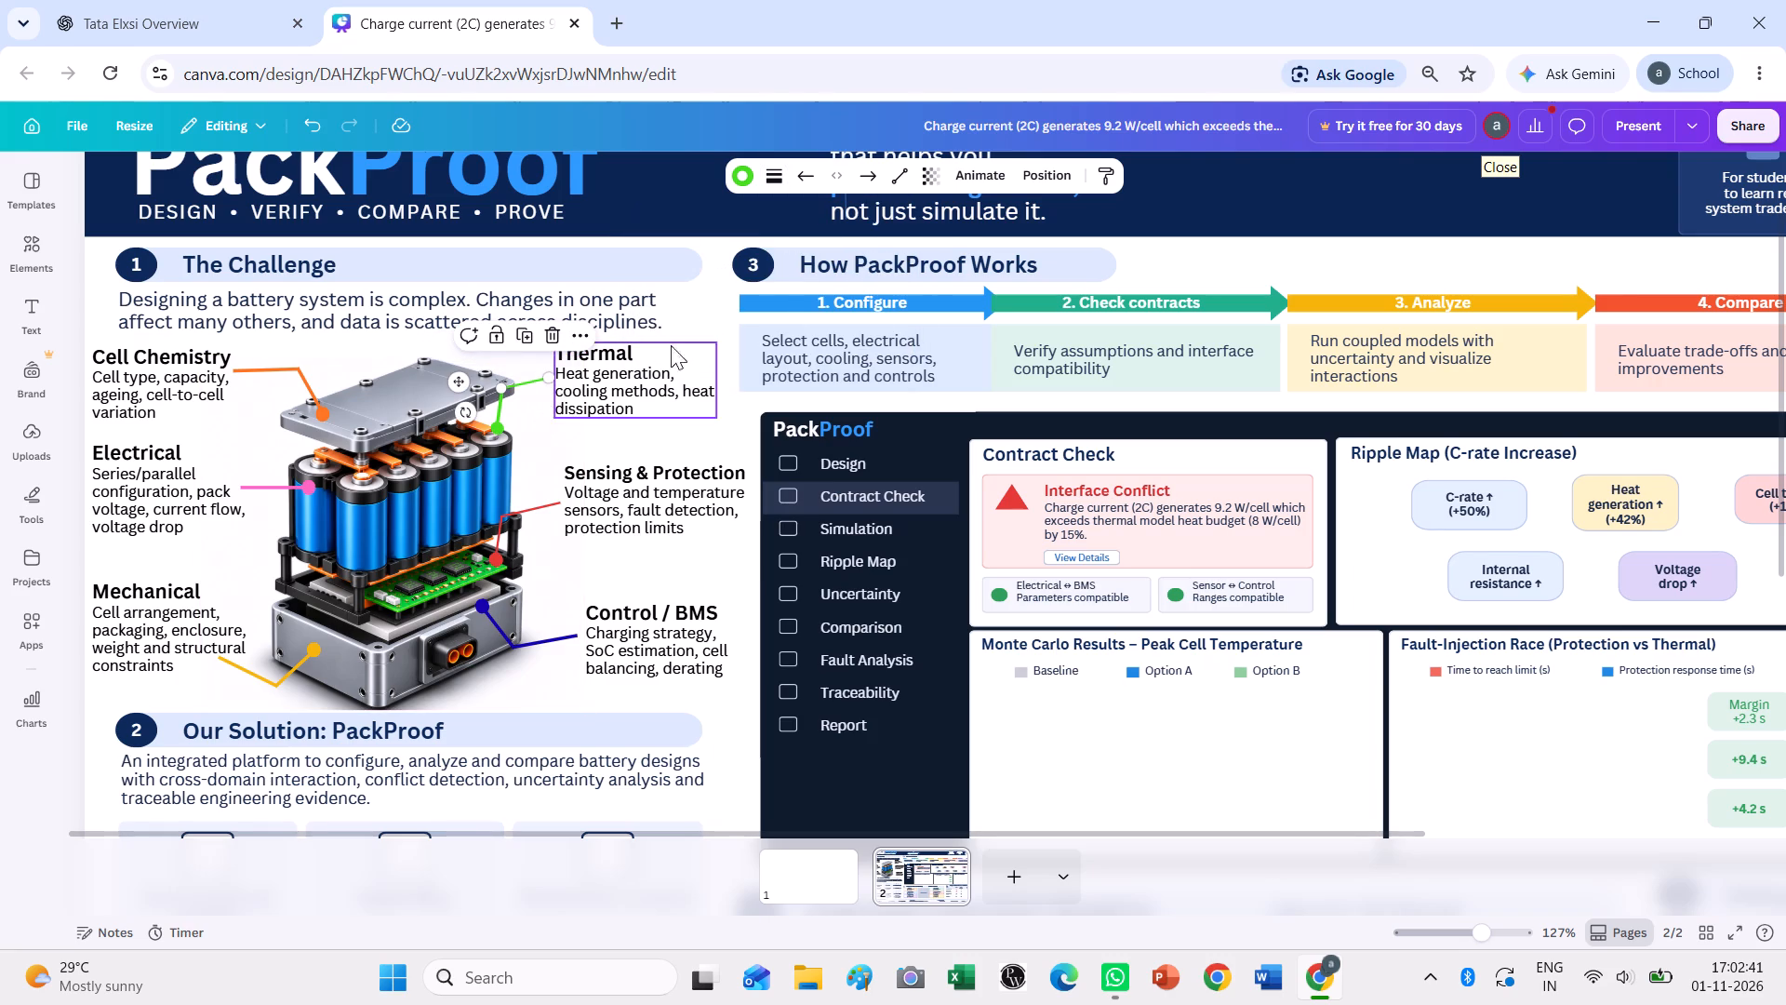
pyautogui.click(775, 179)
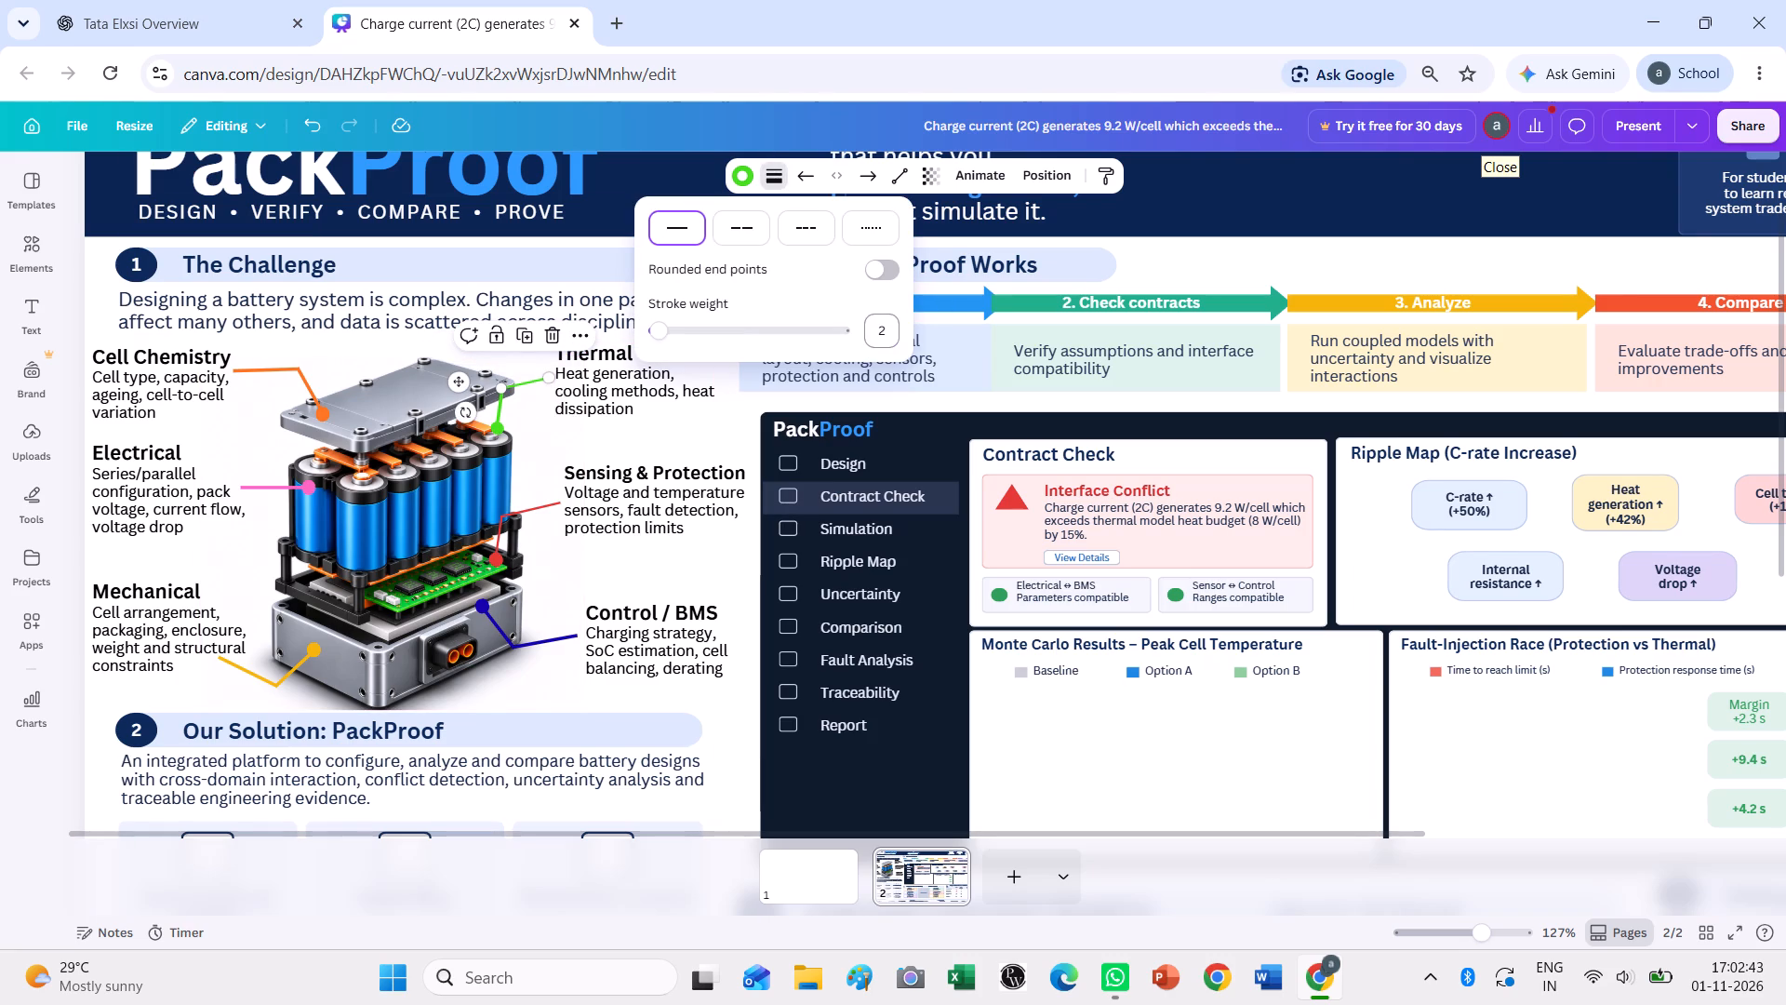
pyautogui.click(892, 327)
pyautogui.press('3')
pyautogui.press('Return')
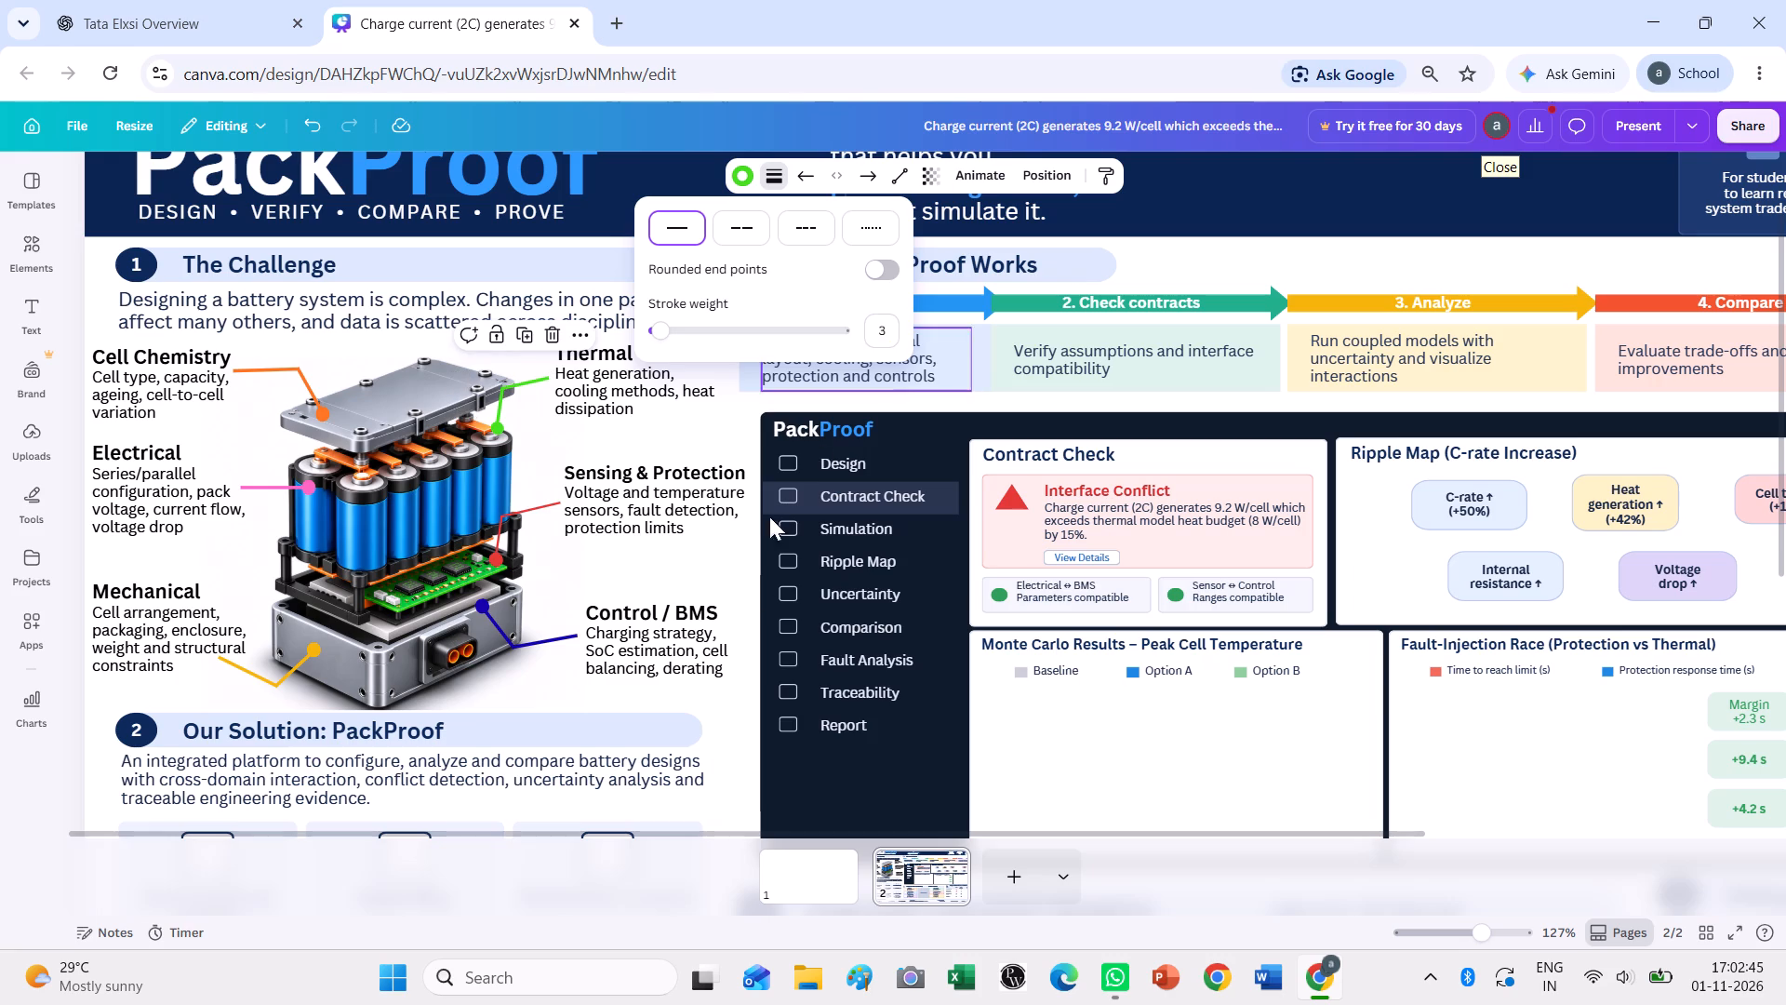
pyautogui.click(1084, 741)
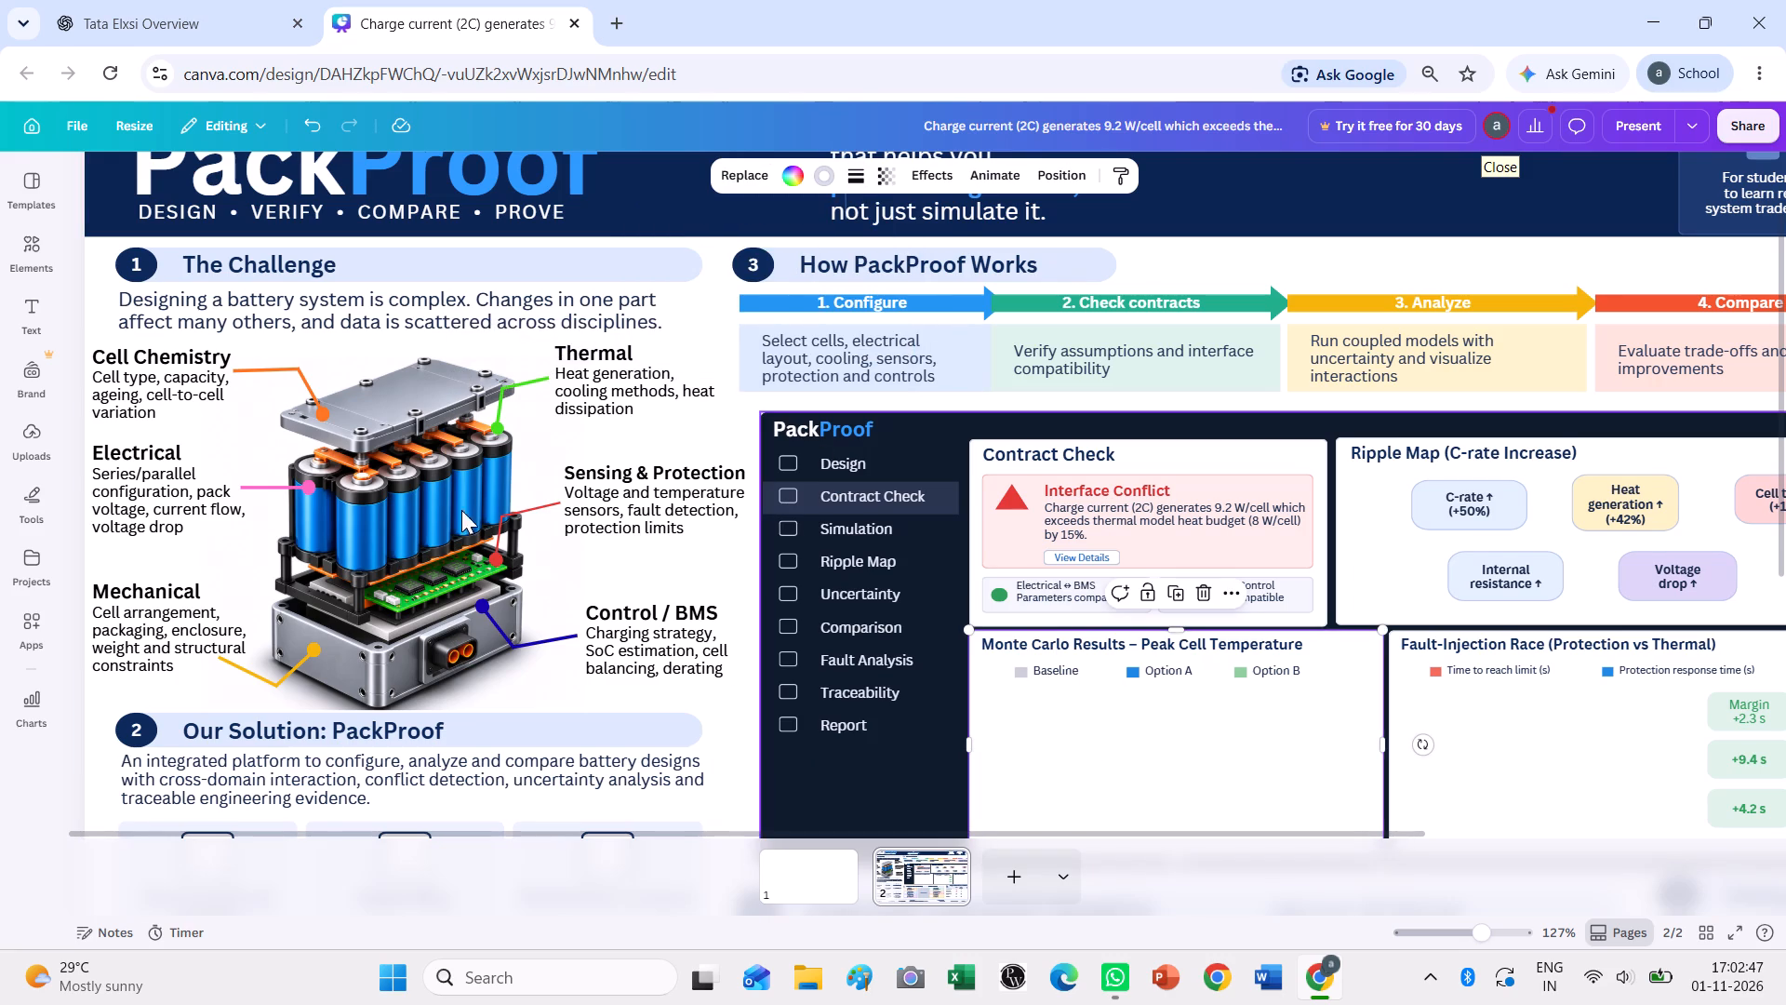
# Set the stroke weight of both red Sensing & Protection pointer line segments to 3.
pyautogui.click(535, 511)
pyautogui.click(774, 175)
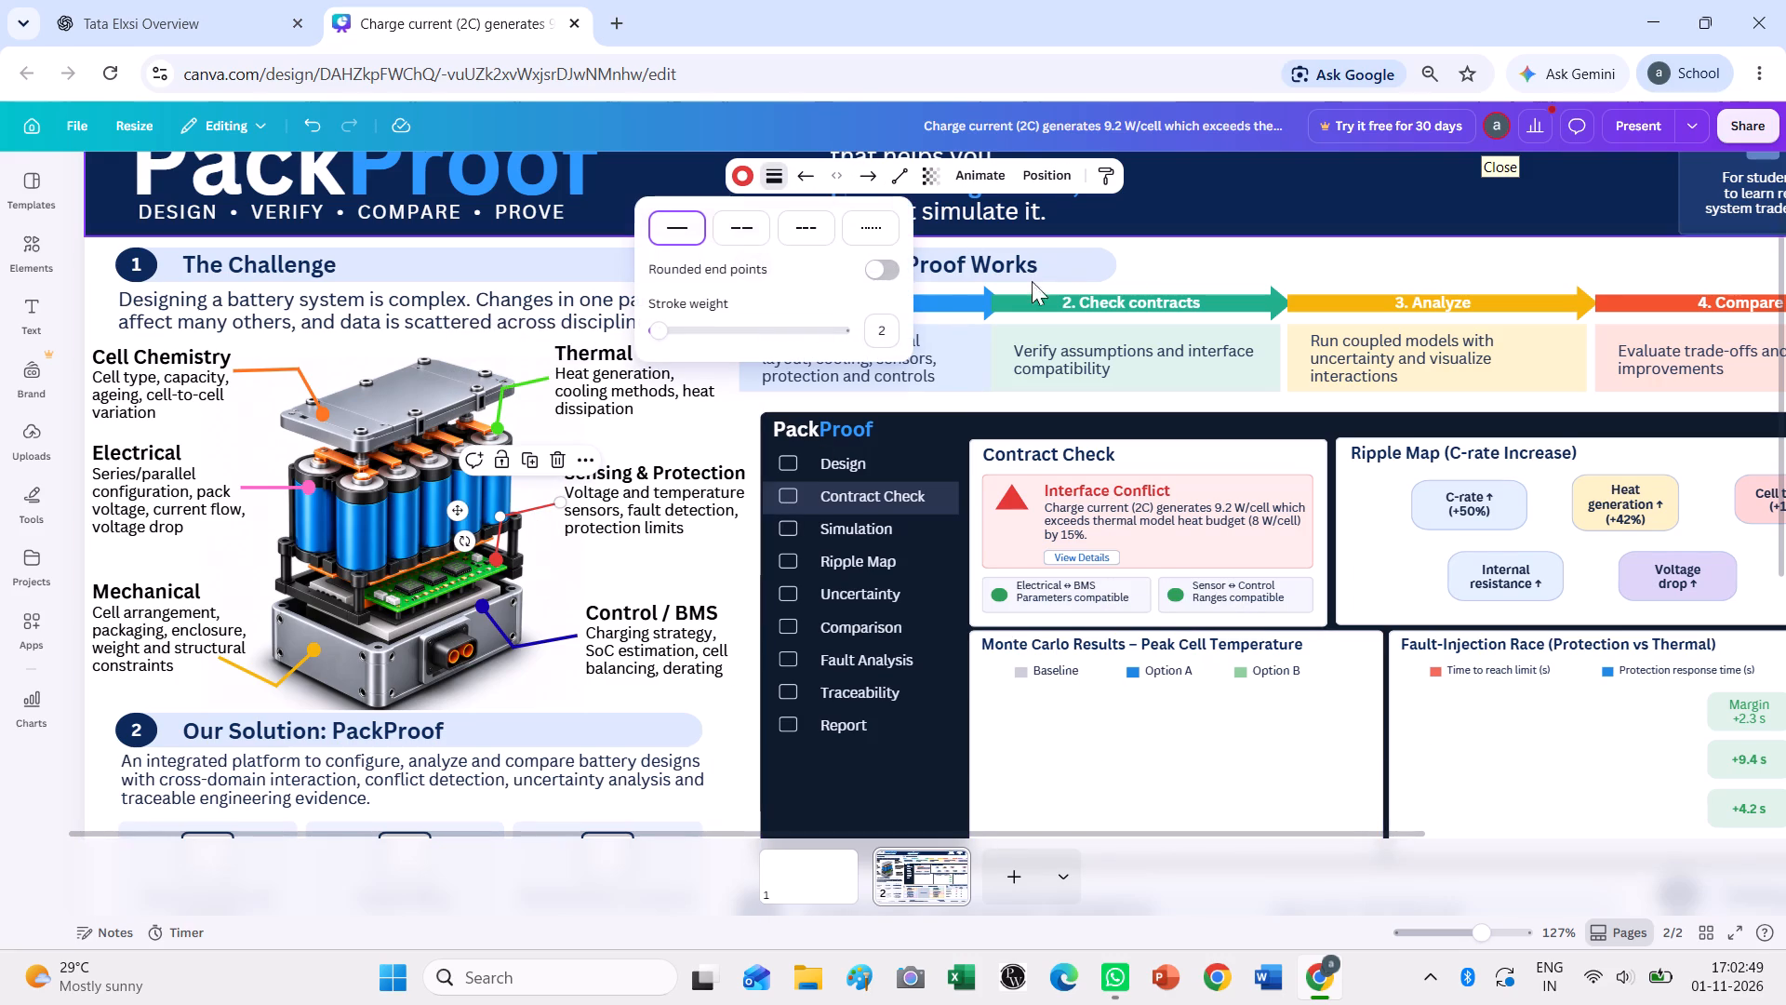
pyautogui.click(891, 329)
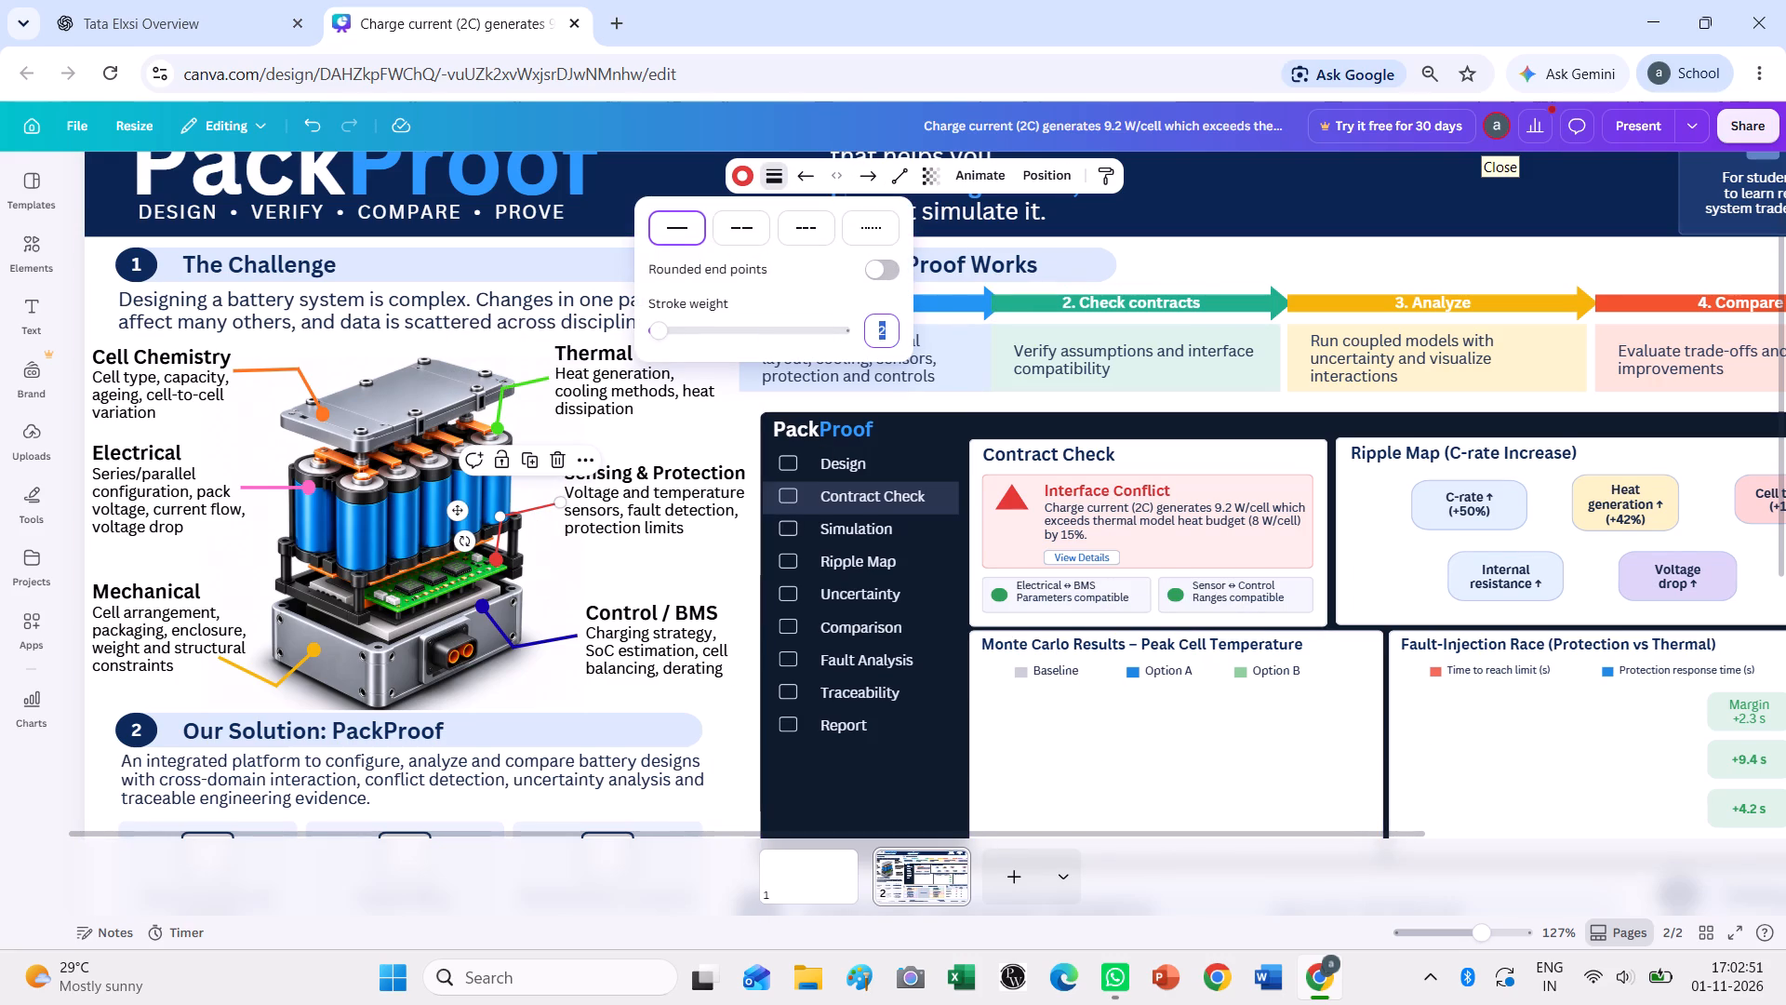
pyautogui.click(880, 328)
pyautogui.click(880, 328)
pyautogui.press('3')
pyautogui.press('Return')
pyautogui.click(500, 548)
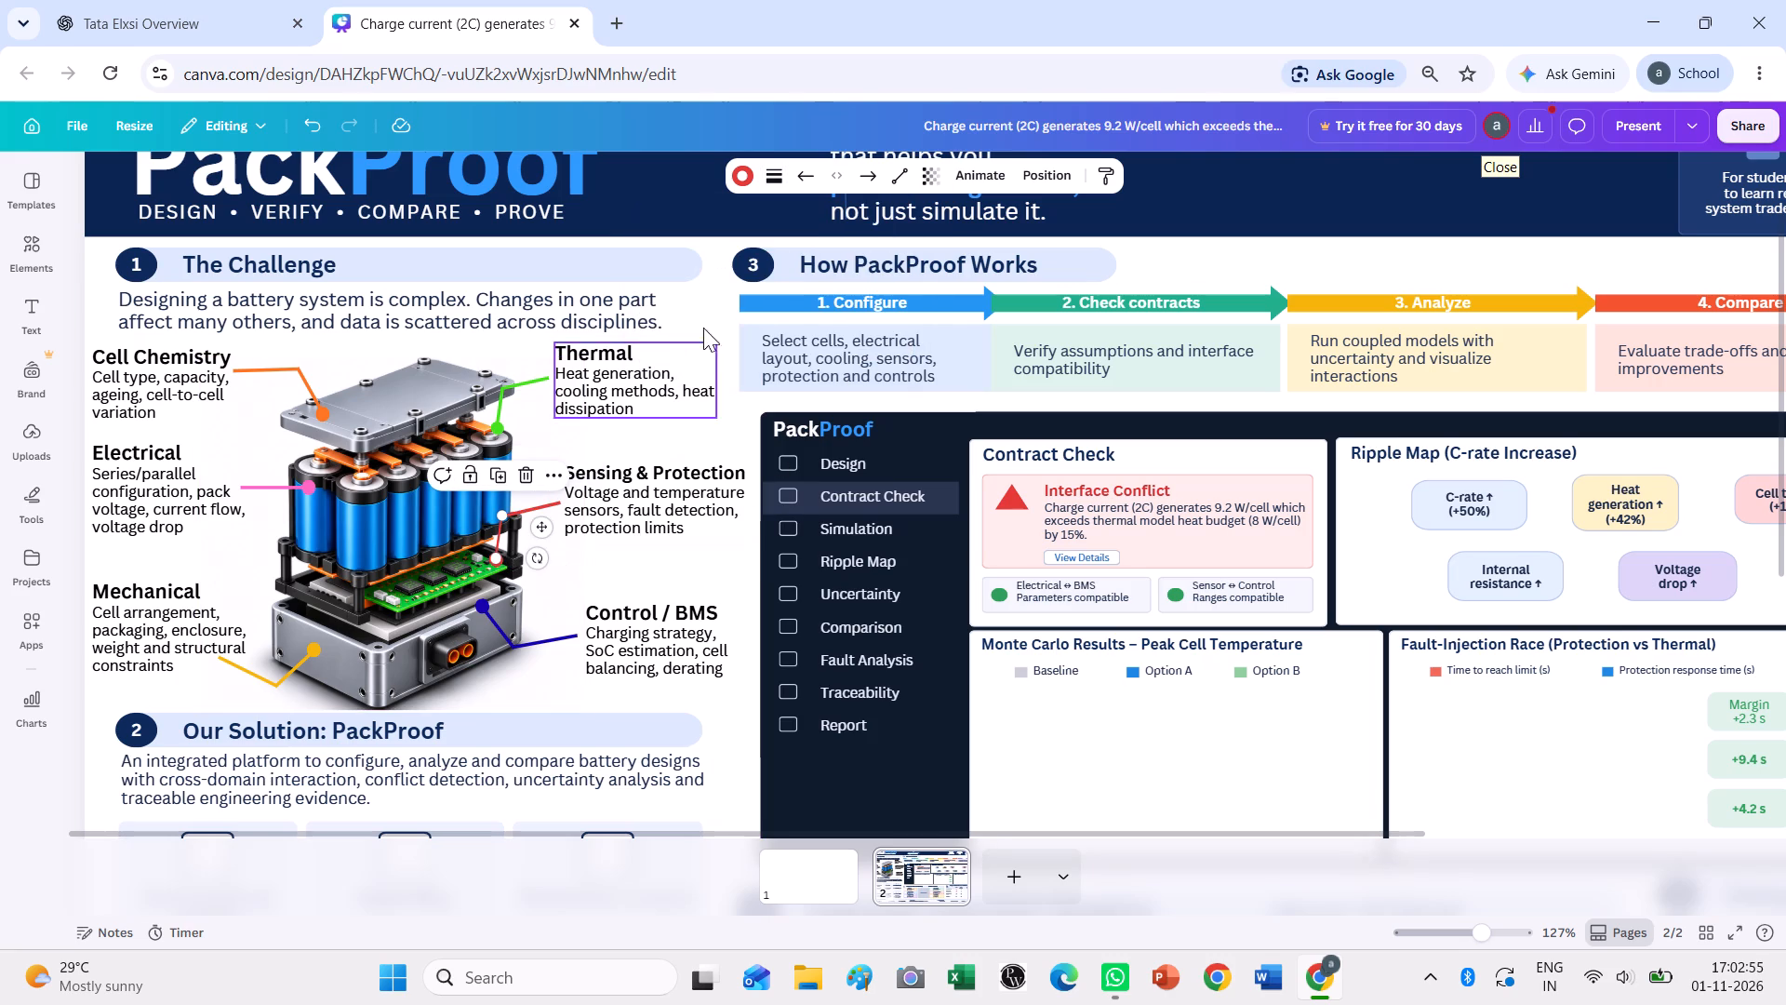
pyautogui.click(746, 180)
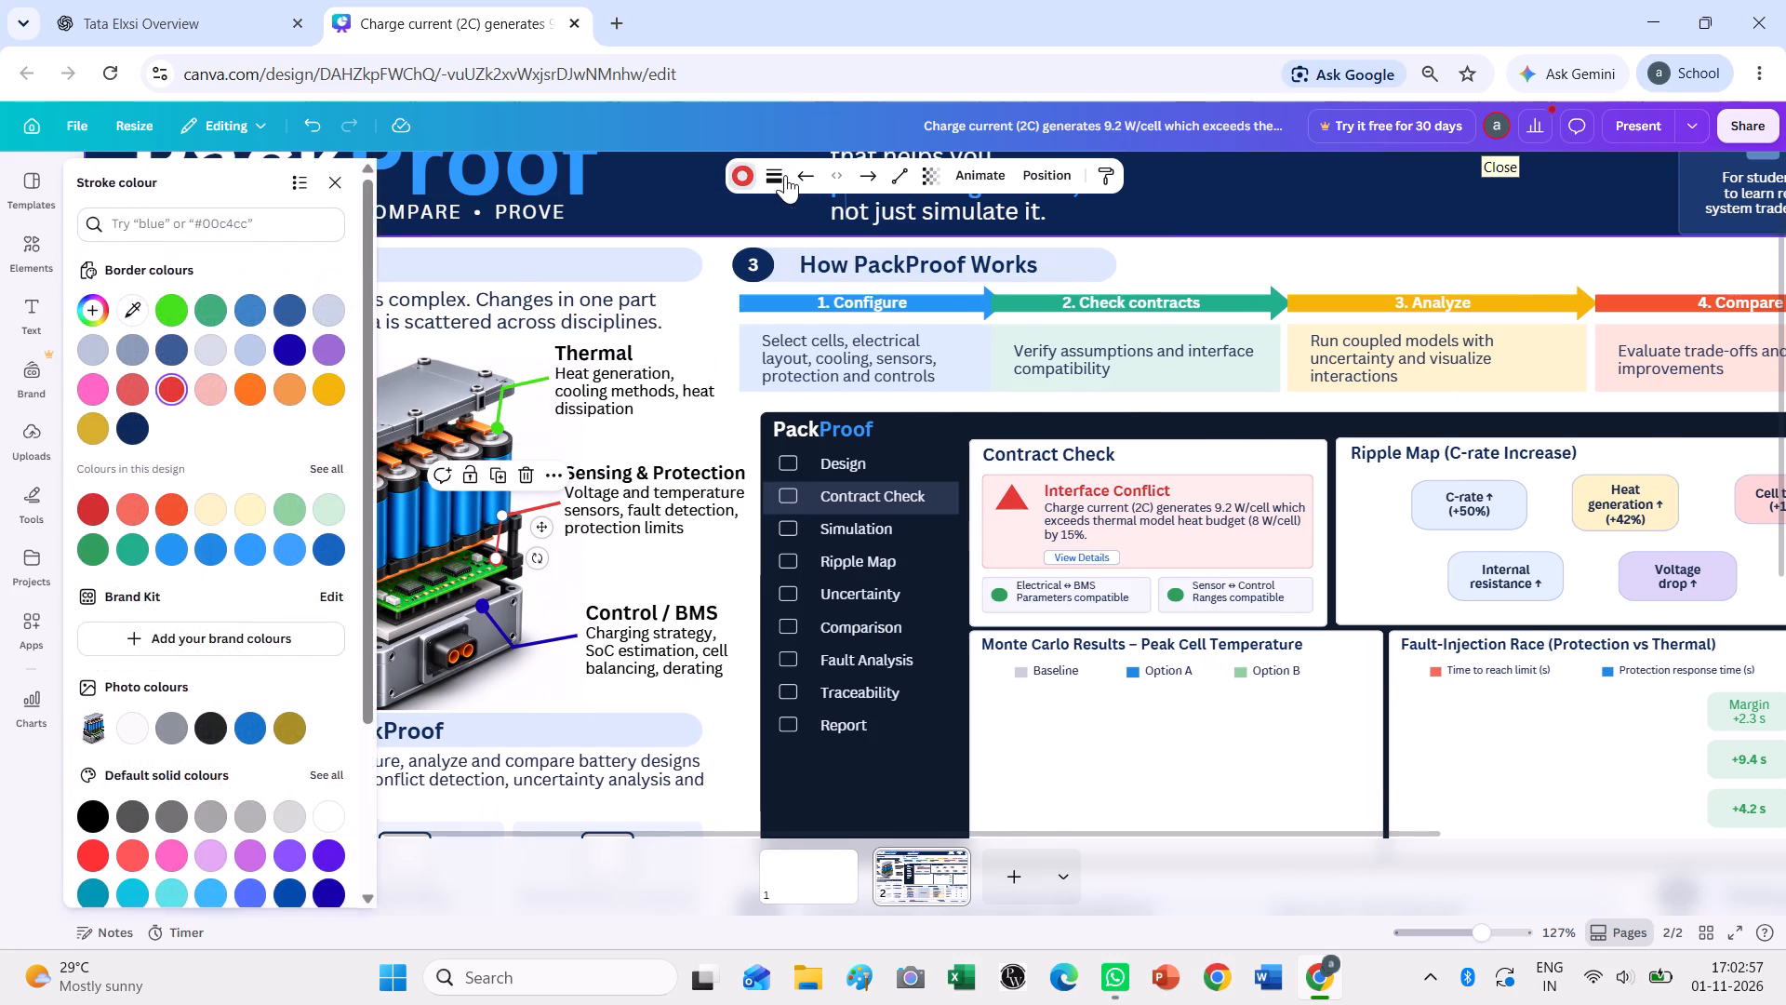
pyautogui.click(781, 178)
pyautogui.click(877, 328)
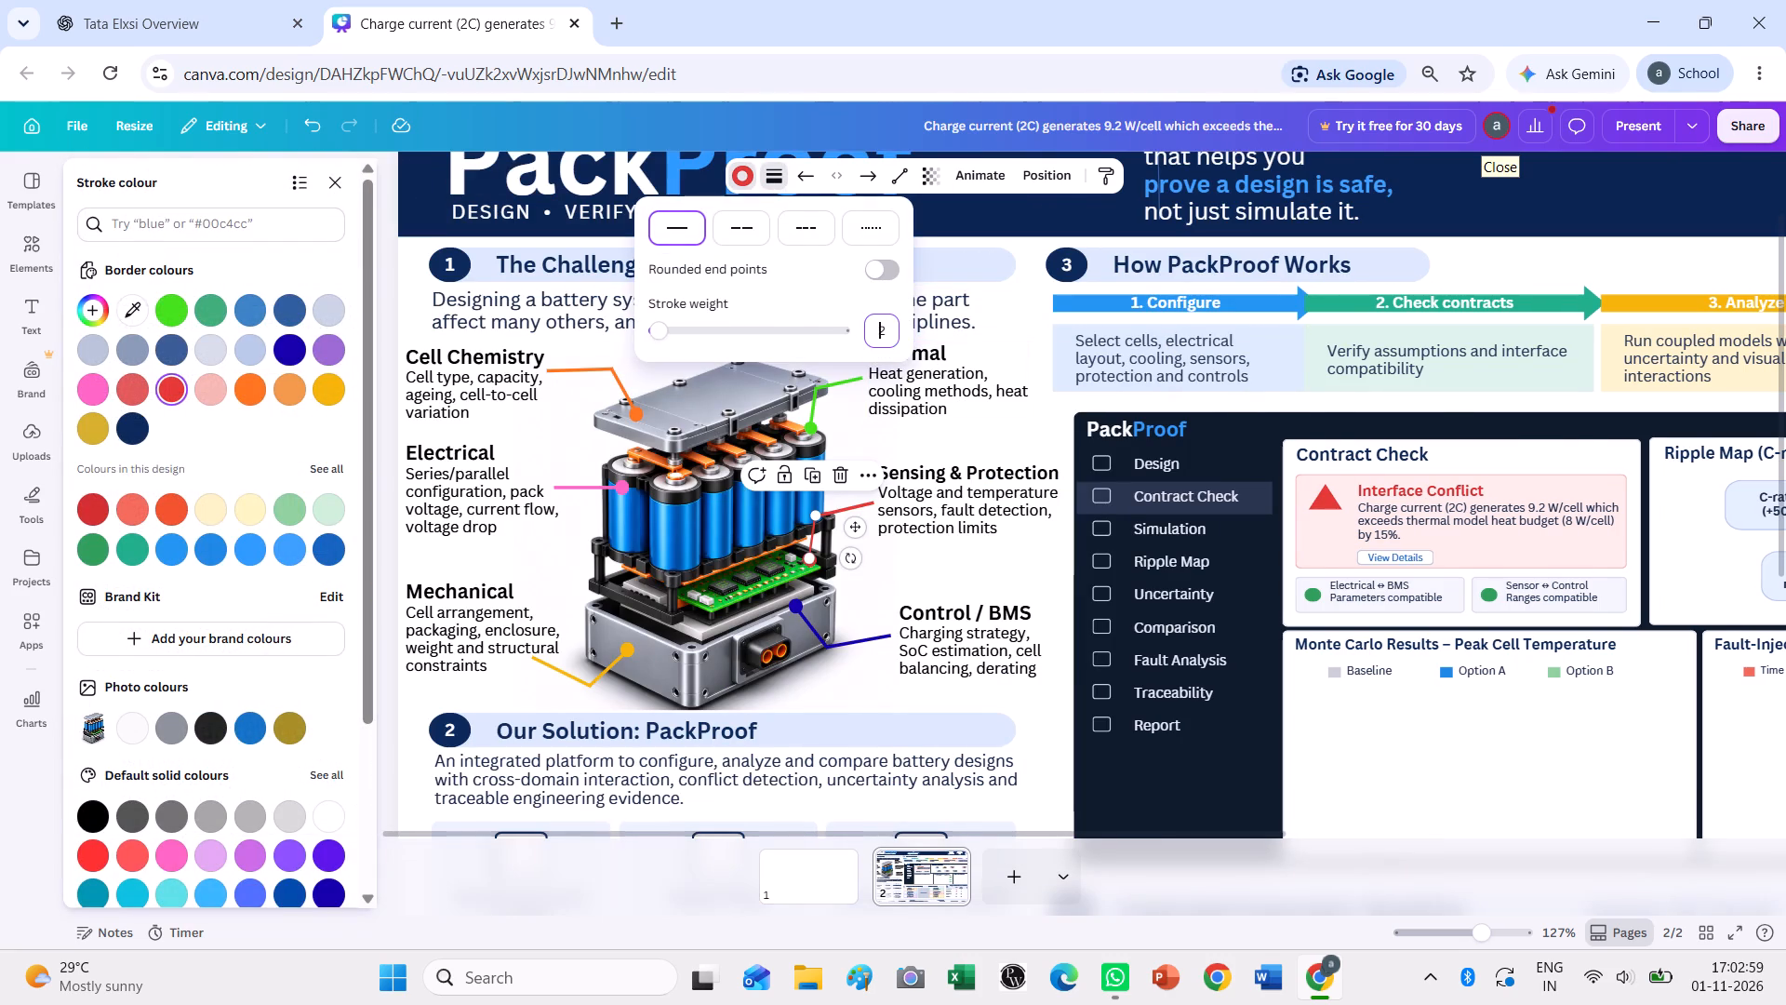
pyautogui.press('3')
pyautogui.click(892, 327)
pyautogui.press('BackSpace')
pyautogui.press('Return')
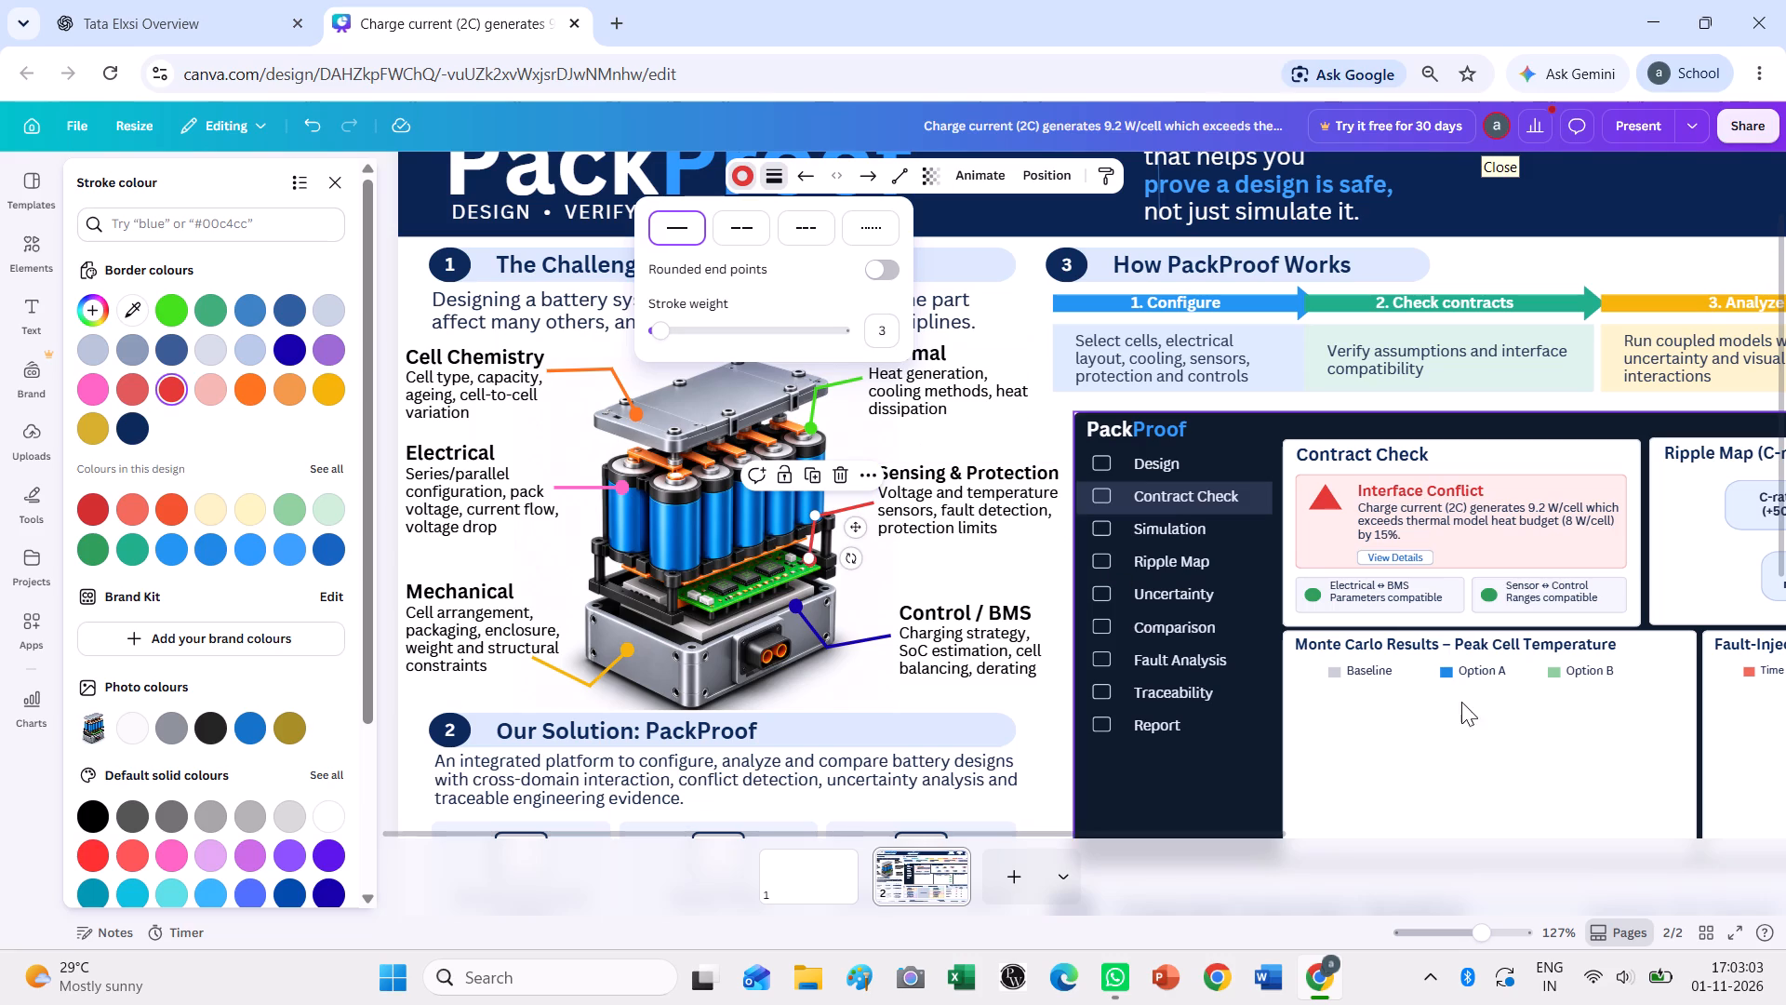
pyautogui.click(1518, 729)
# Look over the poster from The Challenge section down to the Target Users & Current Tools row.
pyautogui.scroll(-2, 738, 518)
pyautogui.scroll(1, 738, 518)
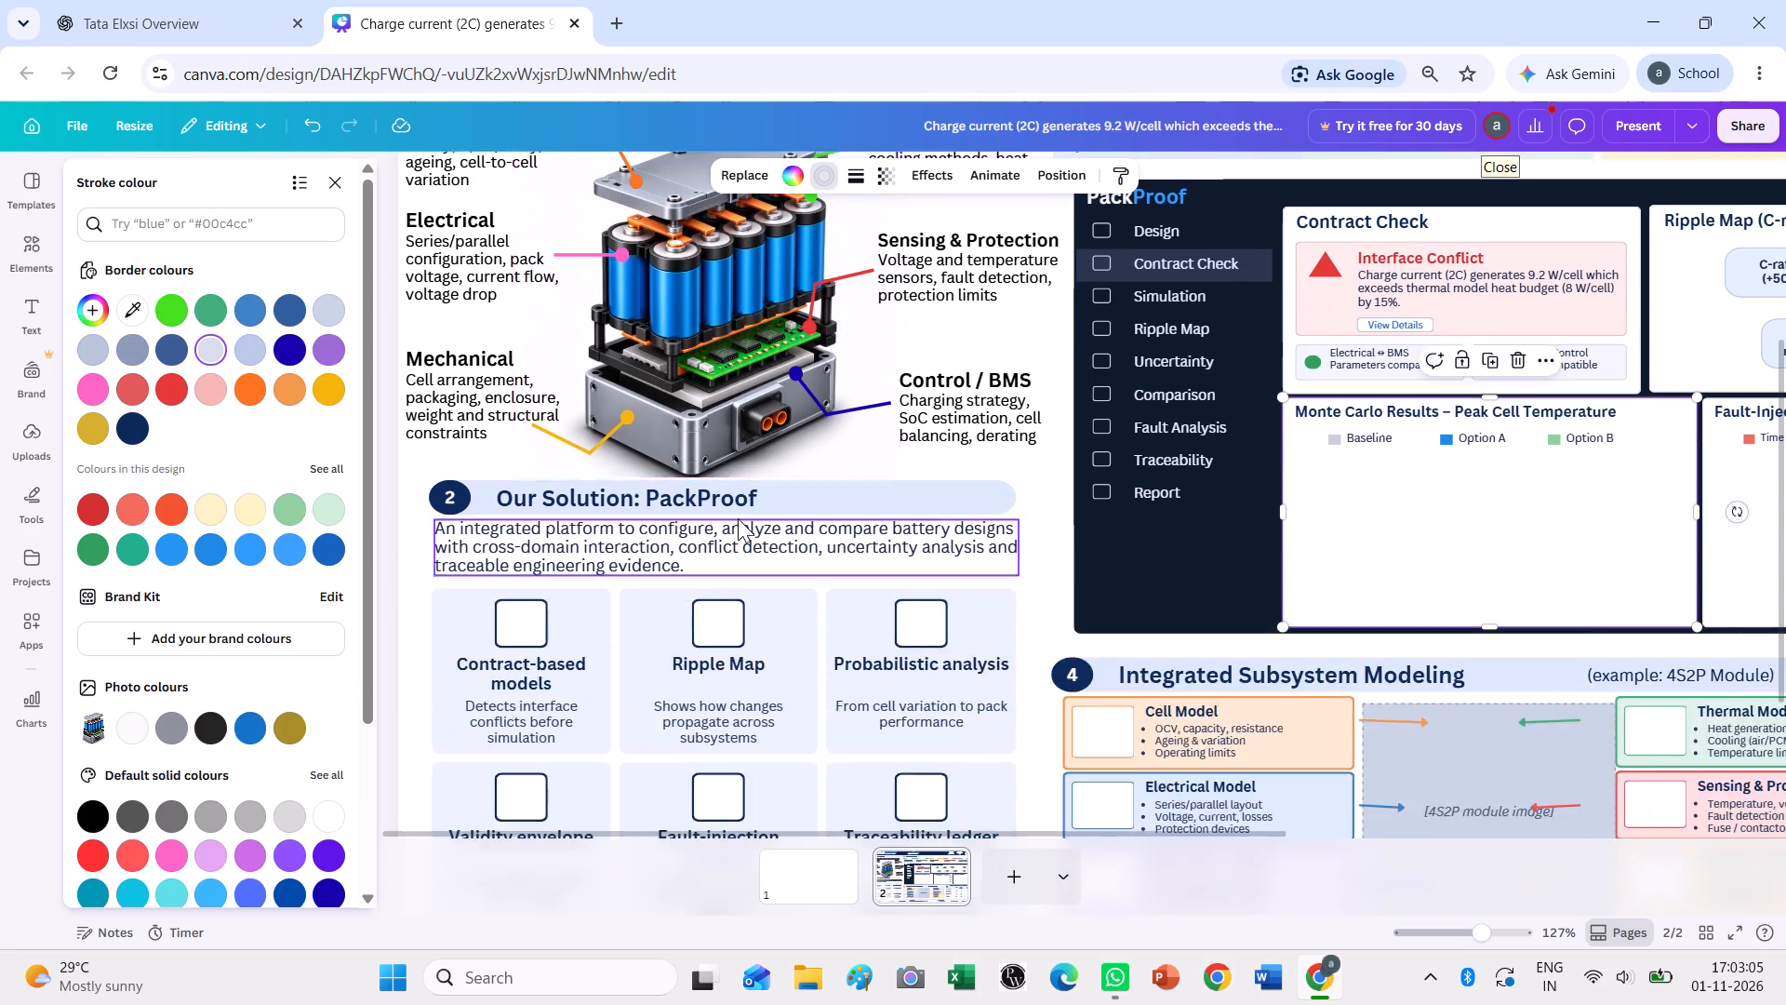
pyautogui.scroll(1, 738, 518)
pyautogui.scroll(-3, 738, 518)
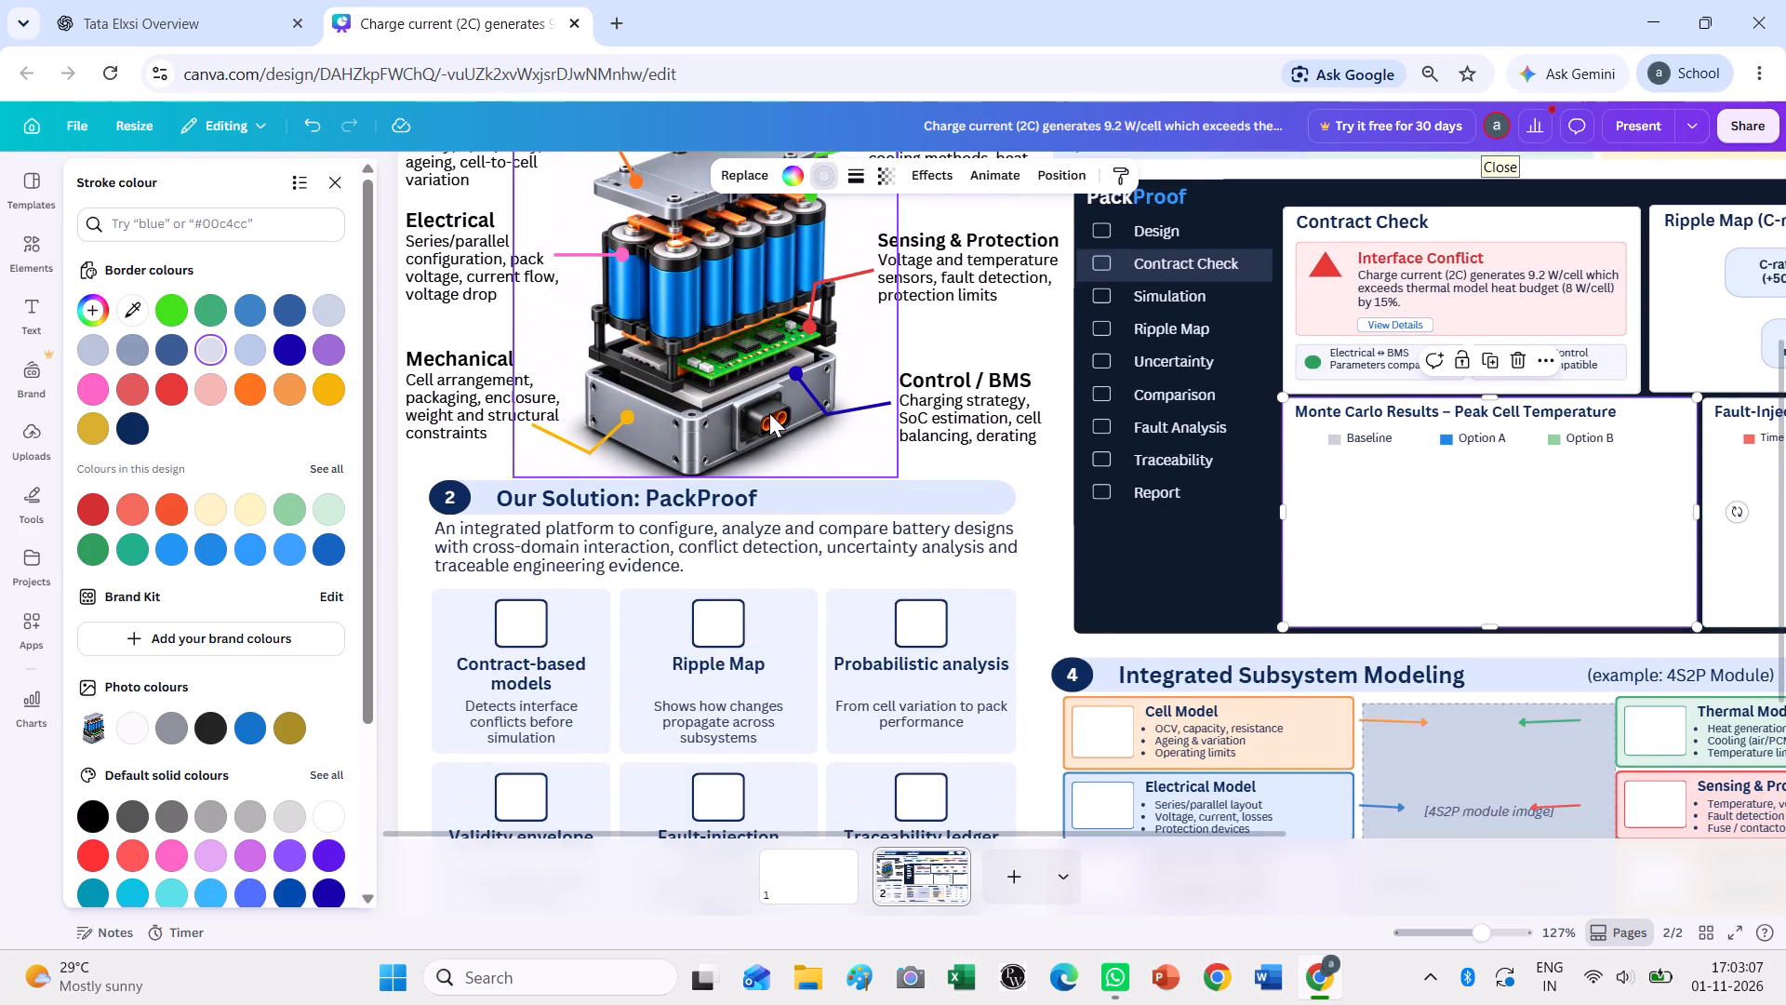
pyautogui.scroll(-1, 769, 413)
pyautogui.keyDown('ctrl'); pyautogui.scroll(-2, 768, 414); pyautogui.keyUp('ctrl')
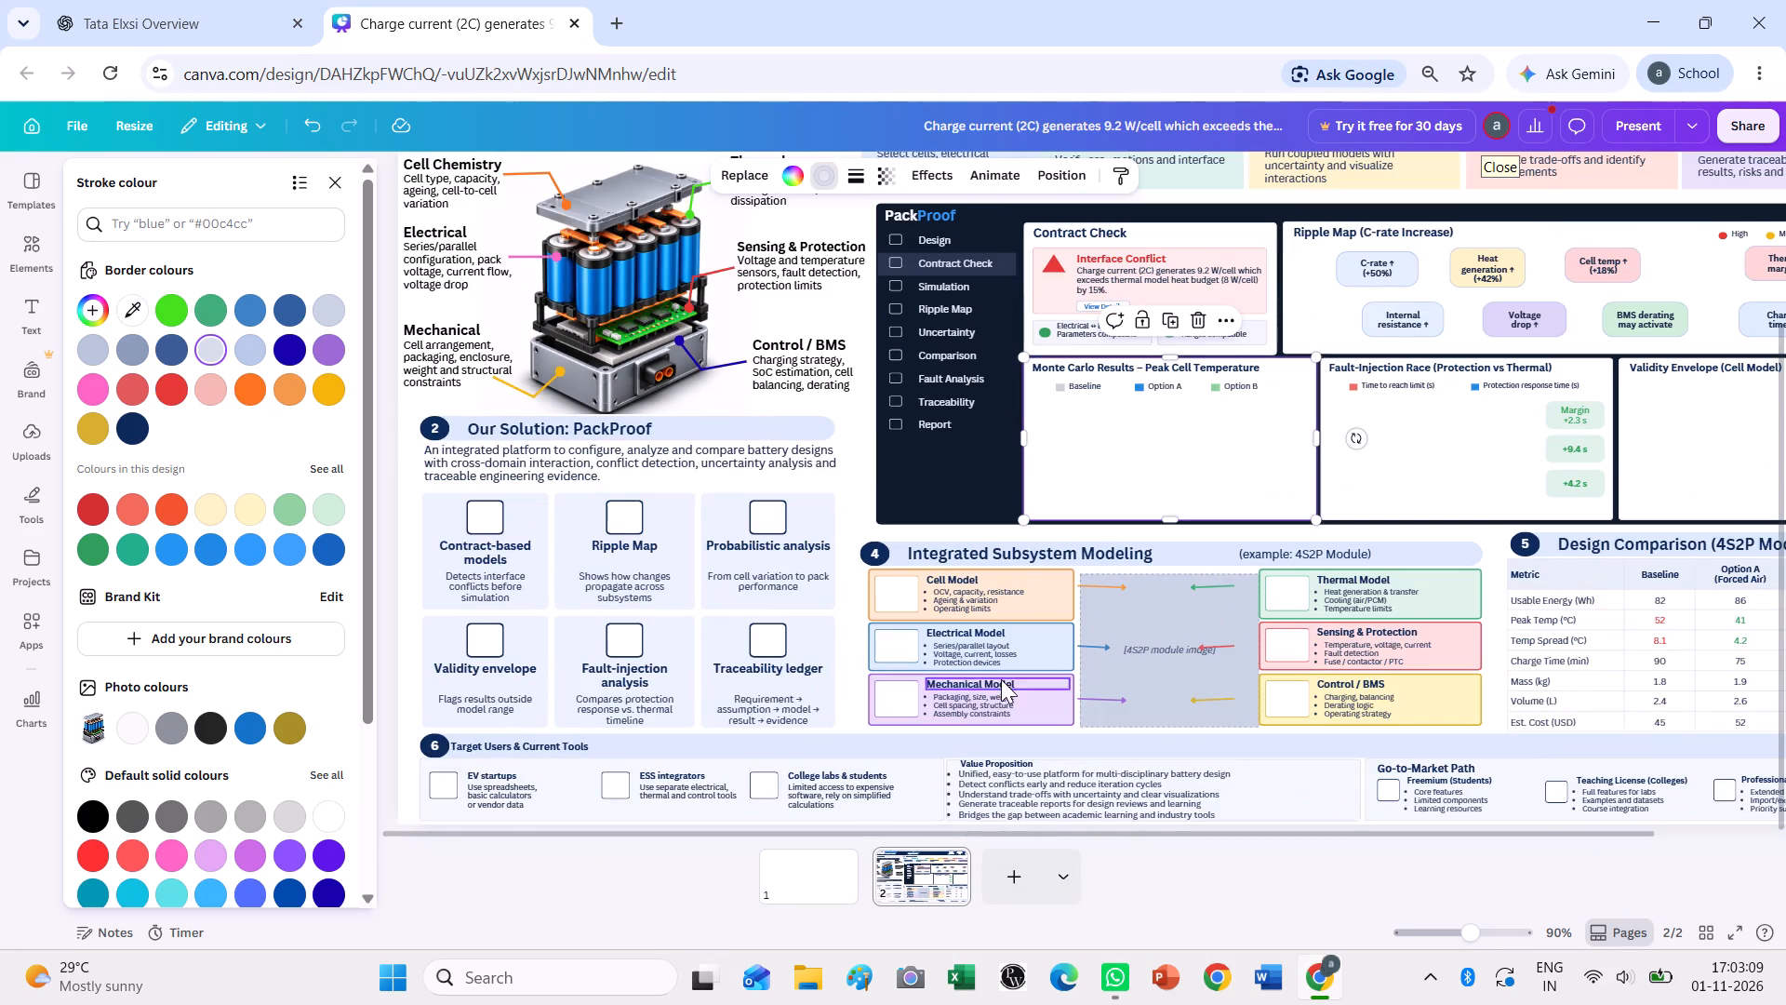
pyautogui.scroll(3, 1001, 674)
pyautogui.scroll(-1, 998, 672)
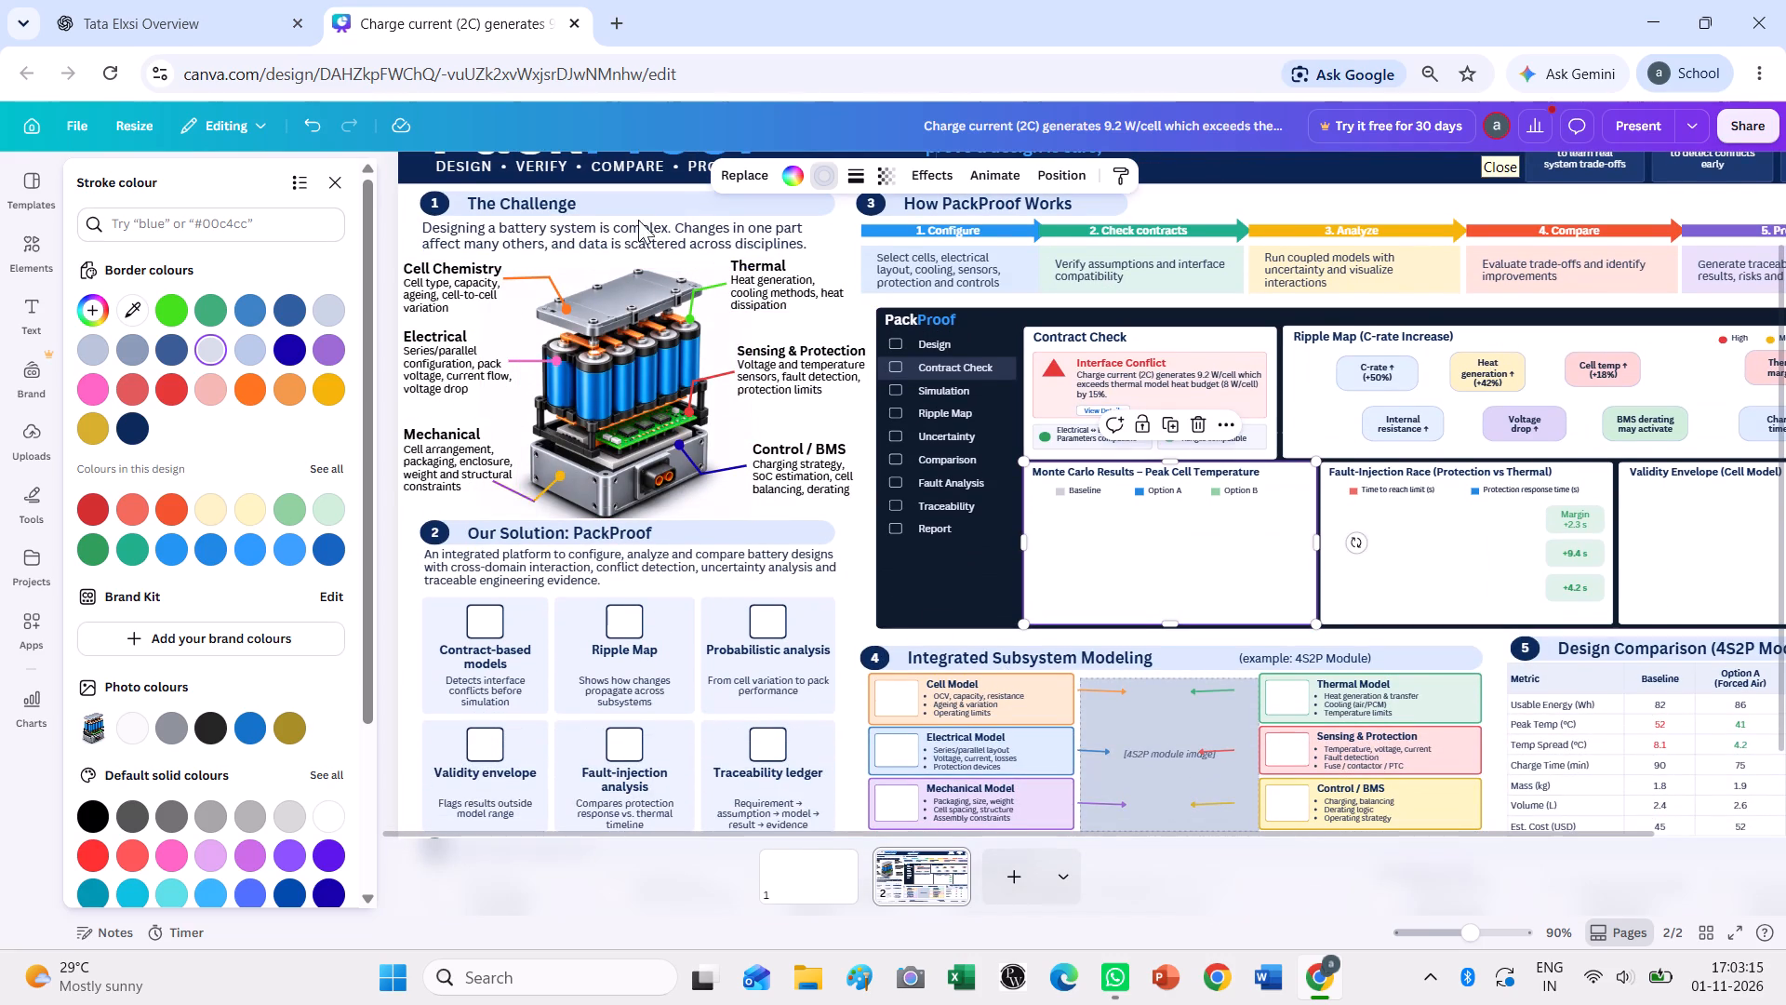
pyautogui.scroll(-2, 880, 519)
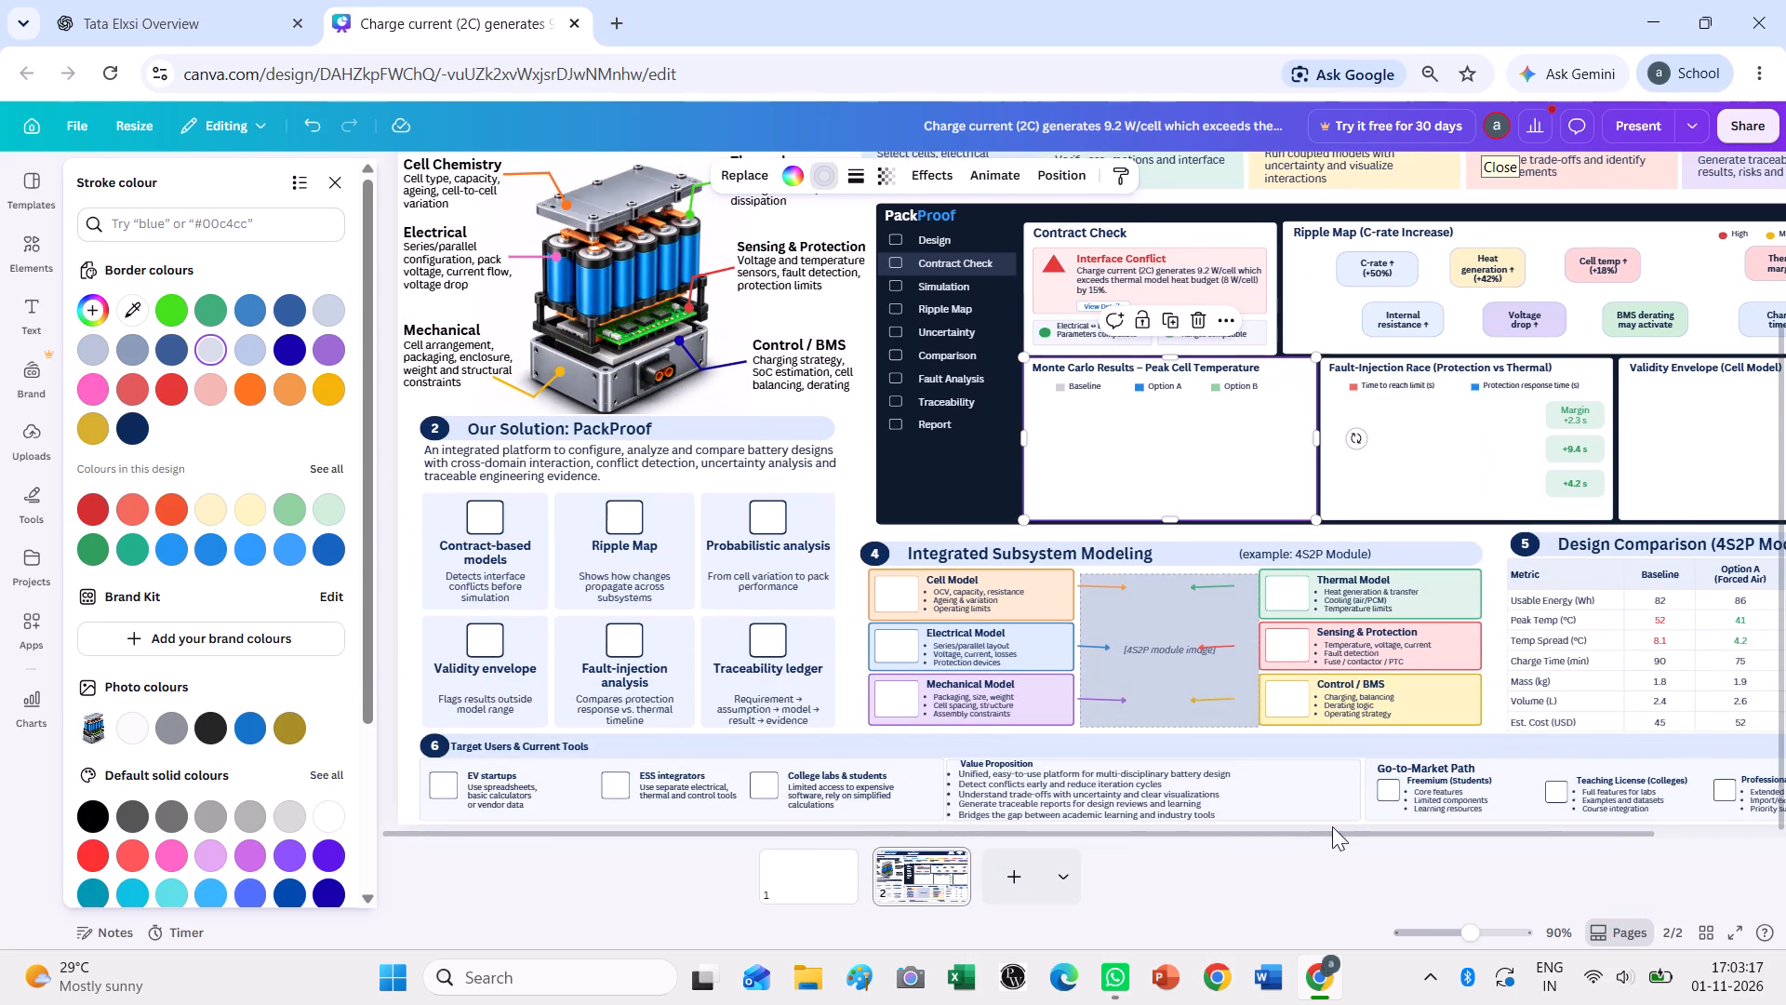
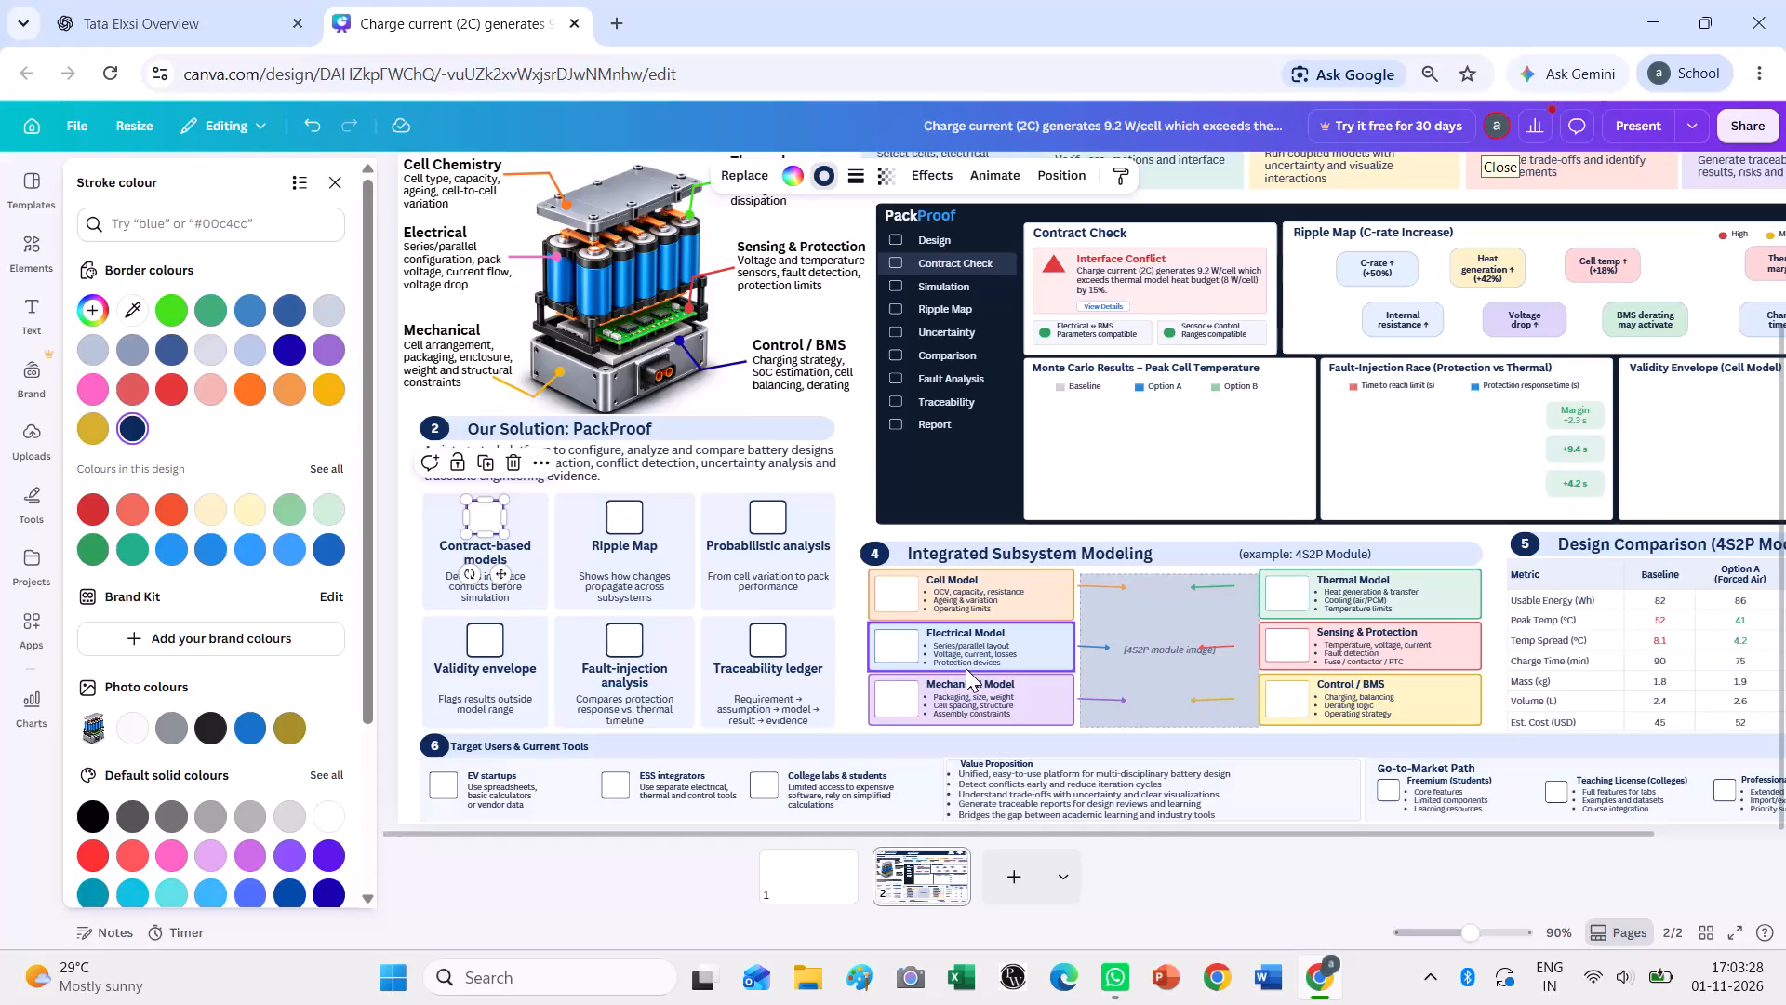
# Delete the selected placeholder square above the "Contract-based models" heading.
pyautogui.press('Delete')
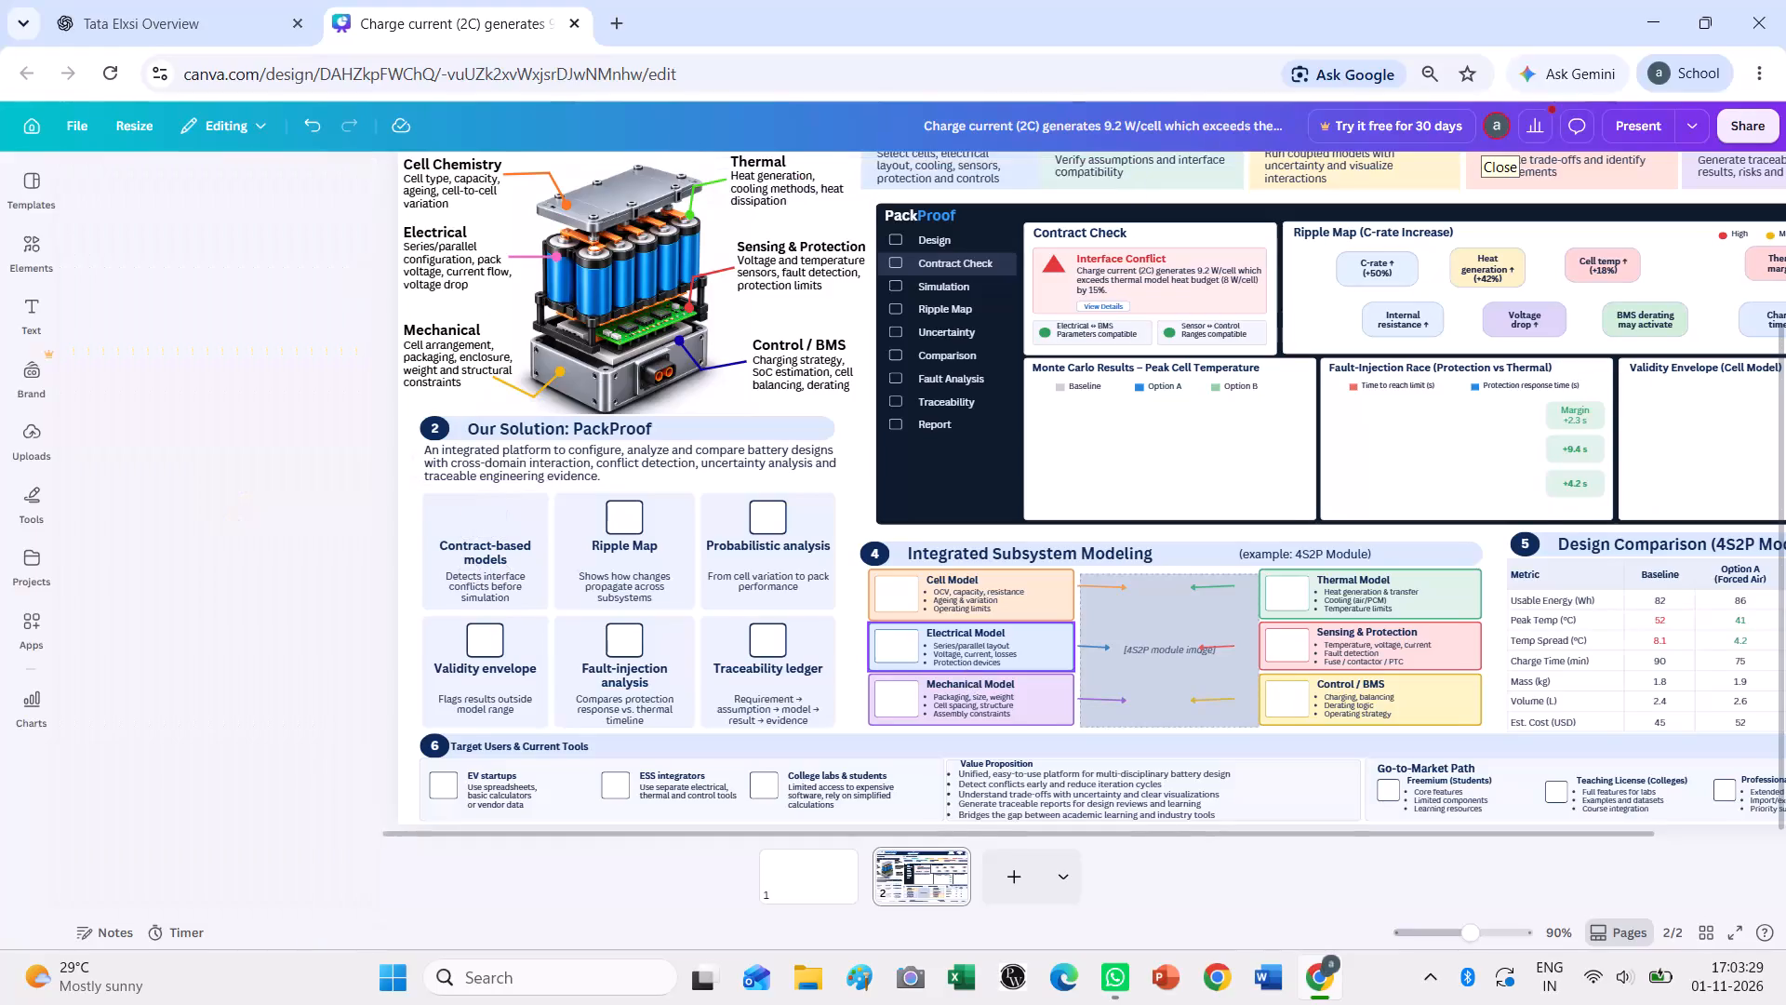
# Search the elements library for "contract" and show only the graphics results.
pyautogui.click(23, 267)
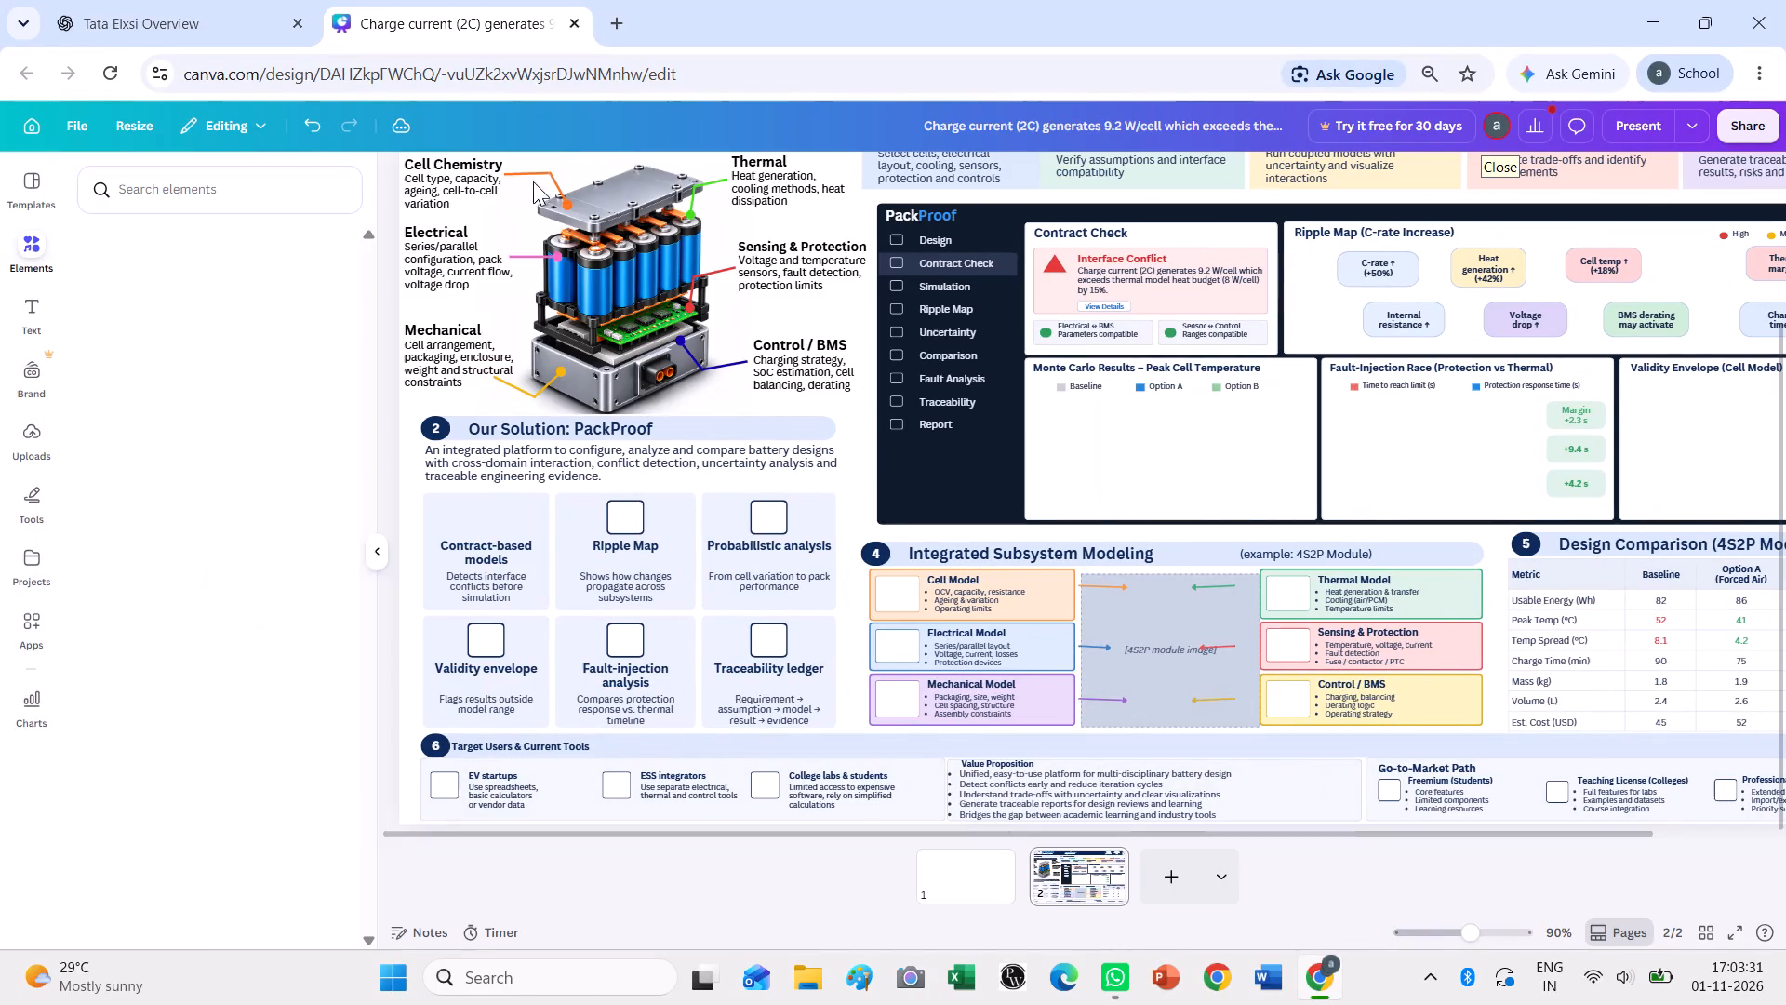
pyautogui.click(234, 196)
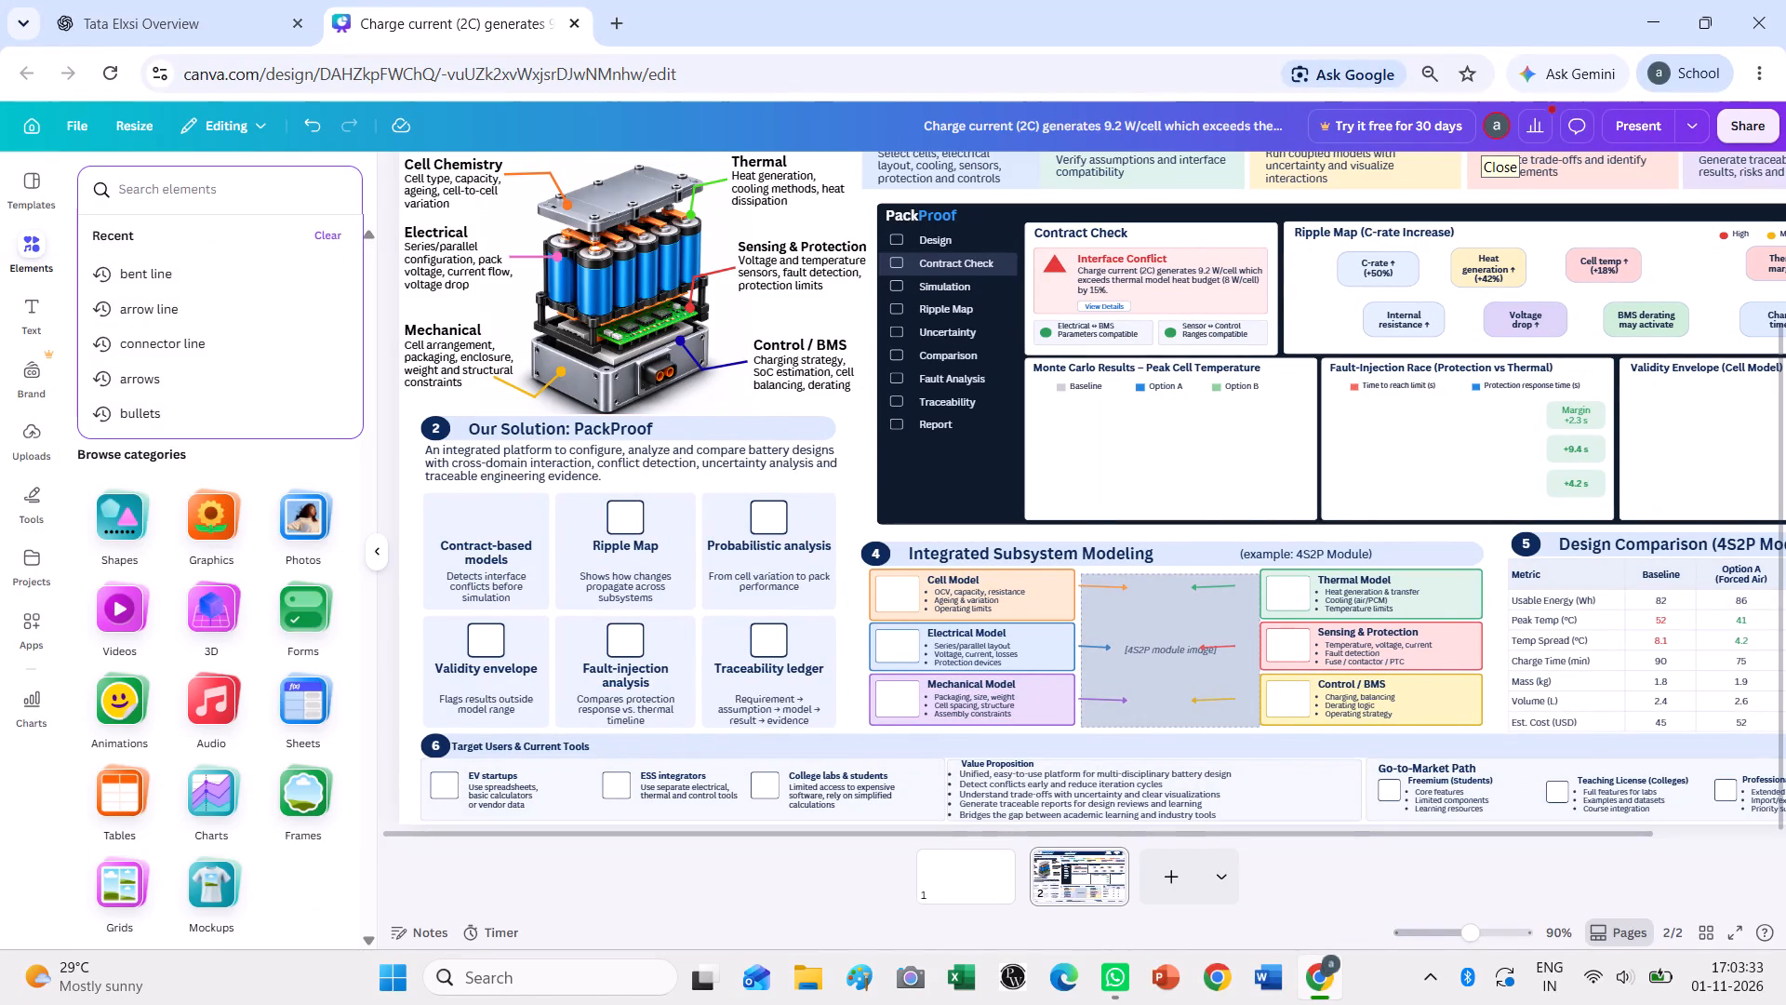
pyautogui.write('contract')
pyautogui.press('Return')
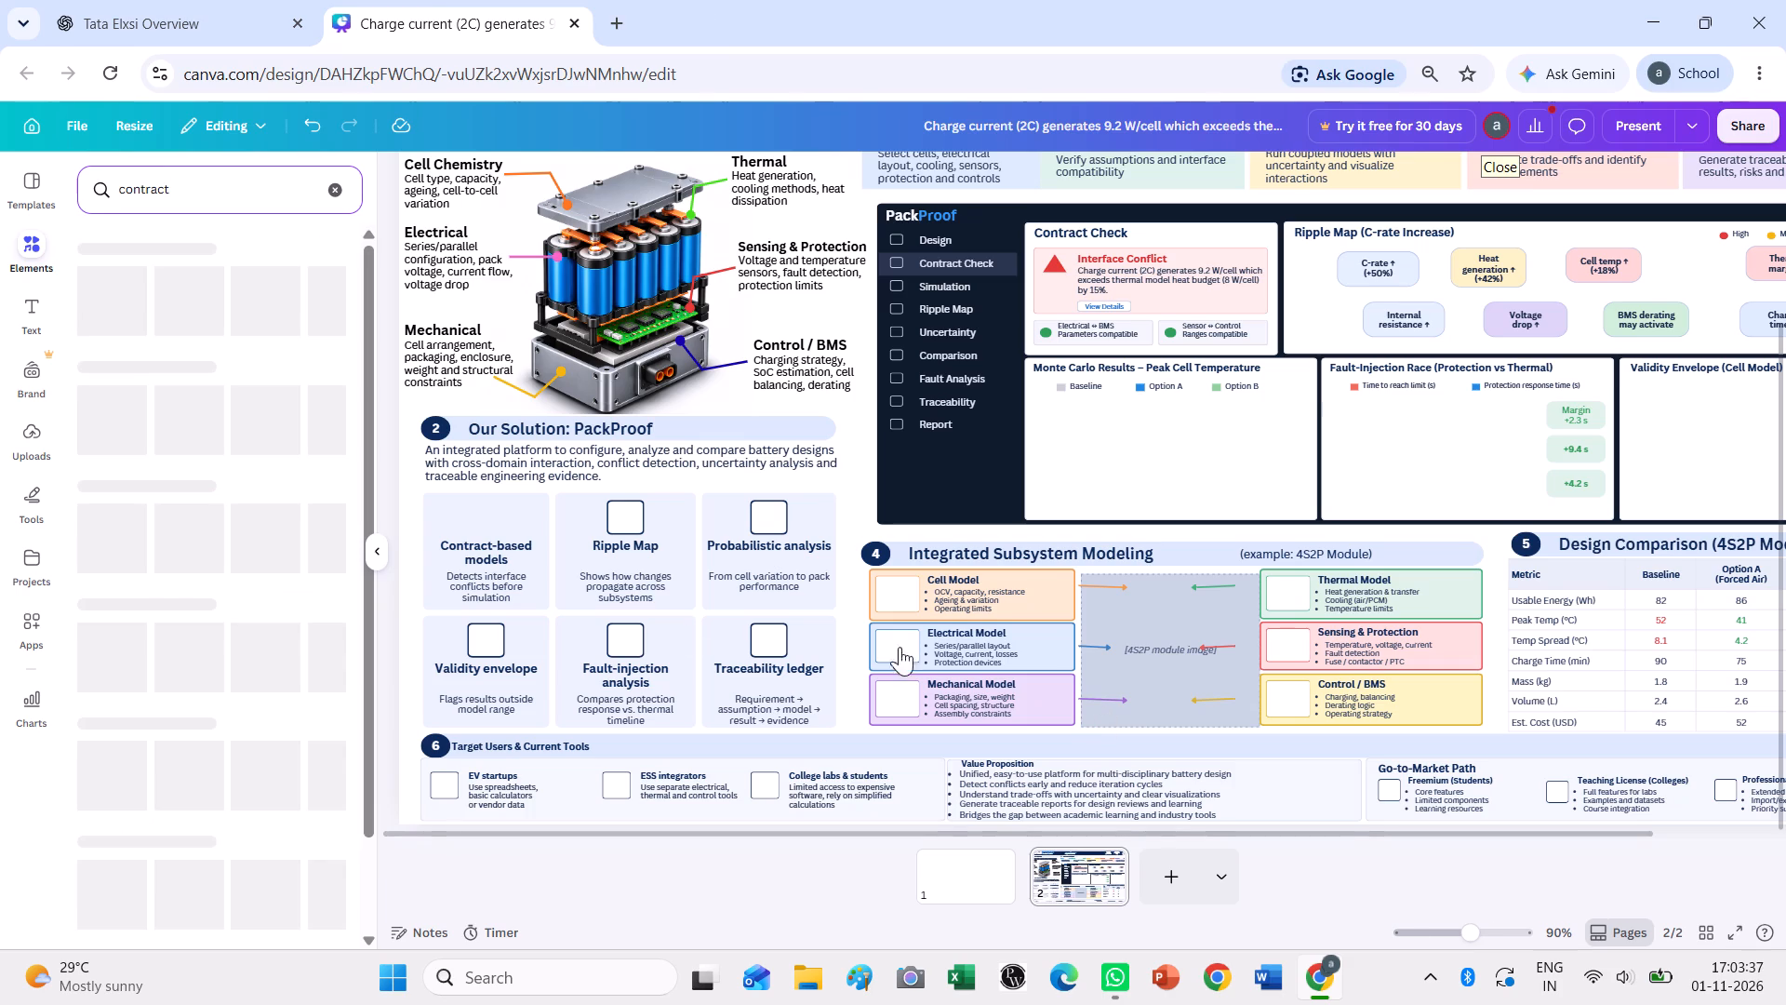
pyautogui.click(326, 285)
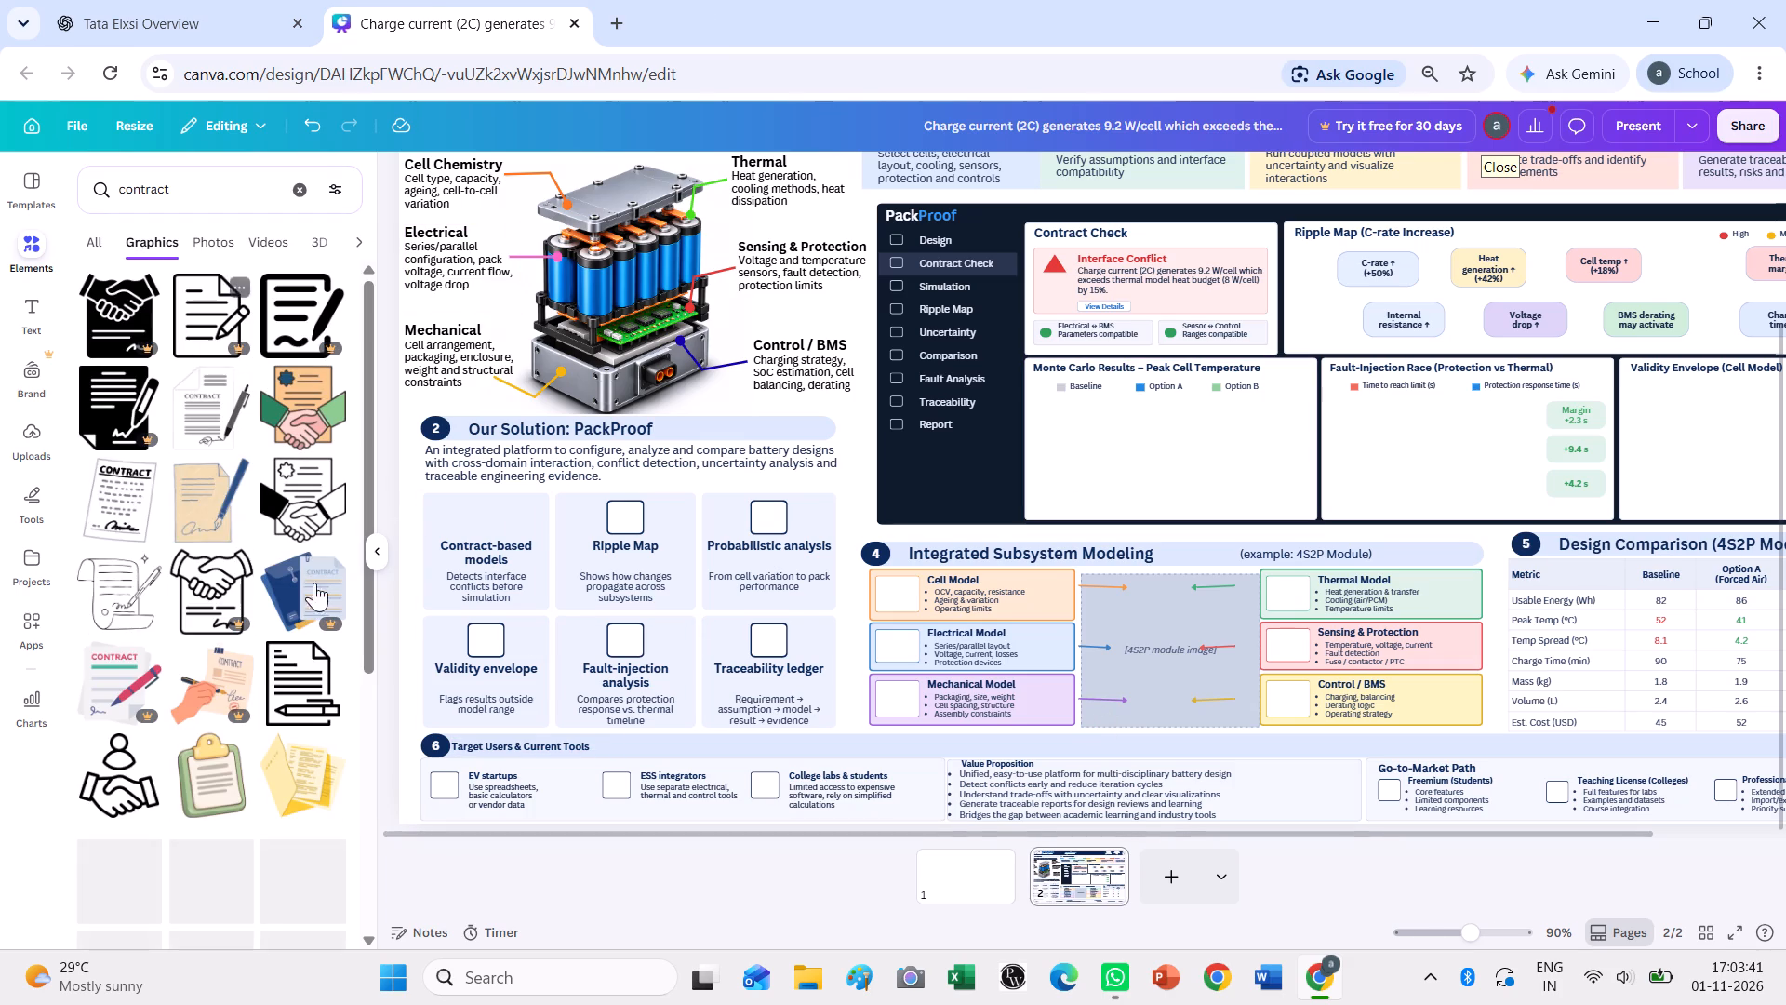
# Look through the contract graphics for a simple document icon suited to the "Contract-based models" card.
pyautogui.scroll(-1, 220, 555)
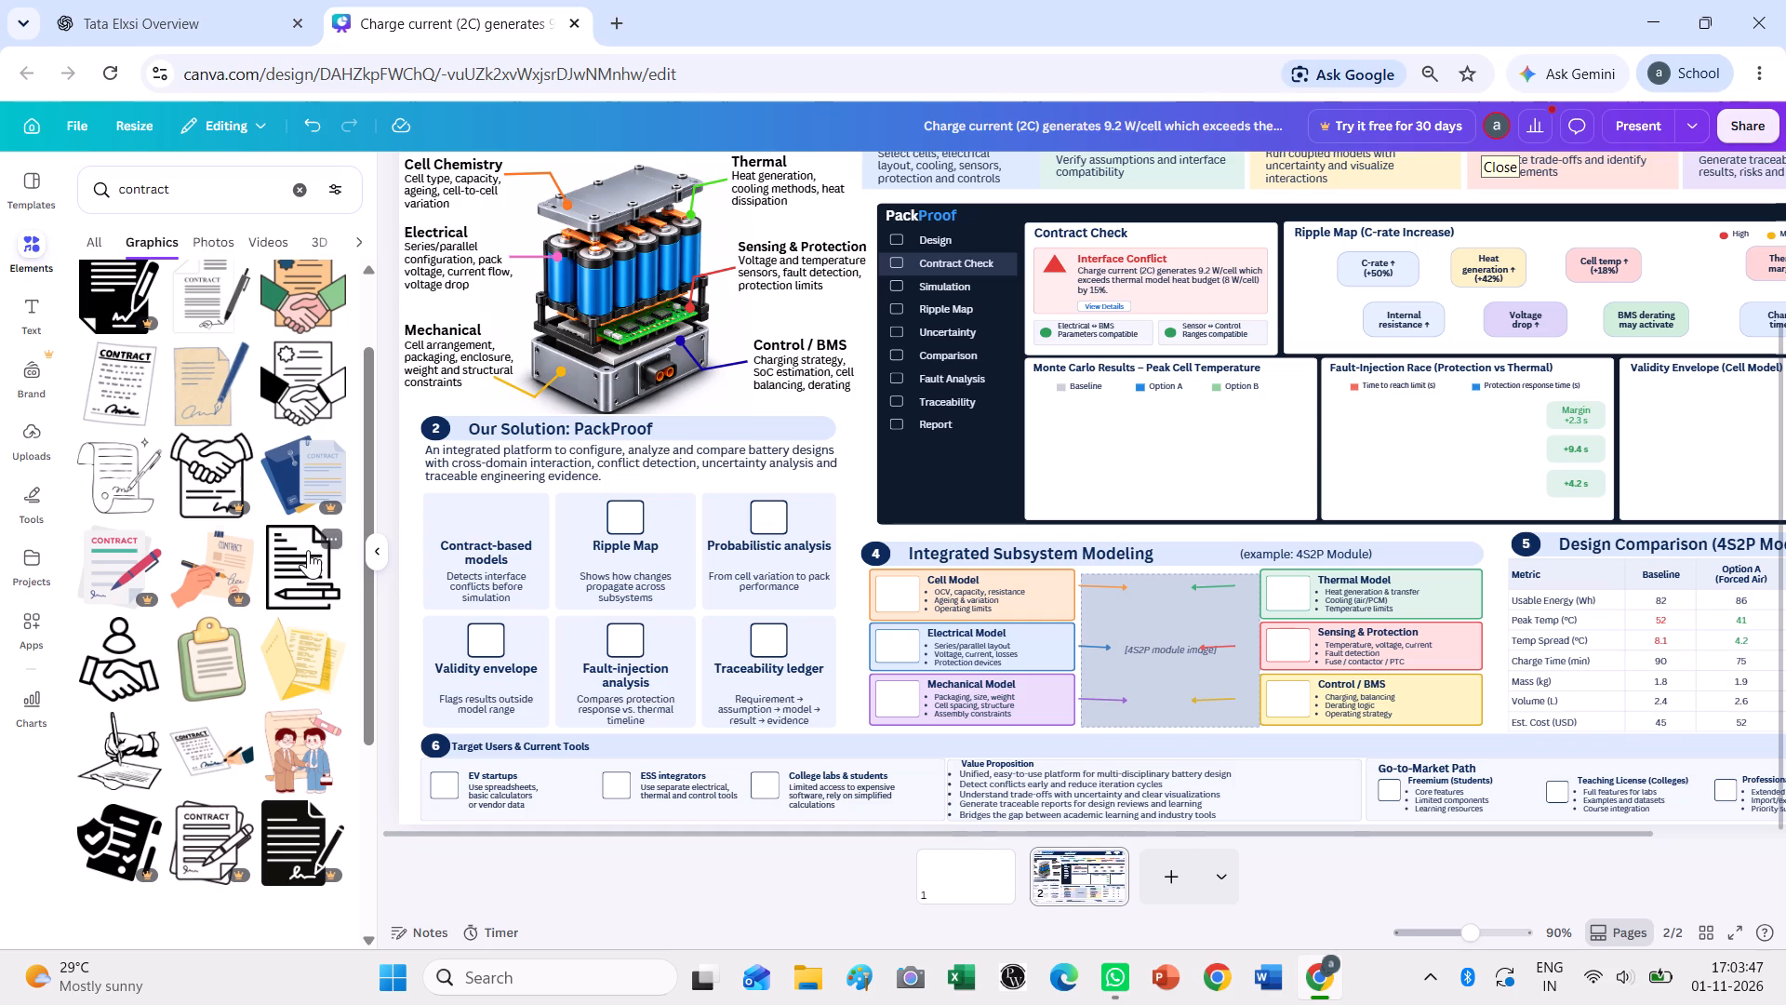
pyautogui.scroll(-5, 308, 550)
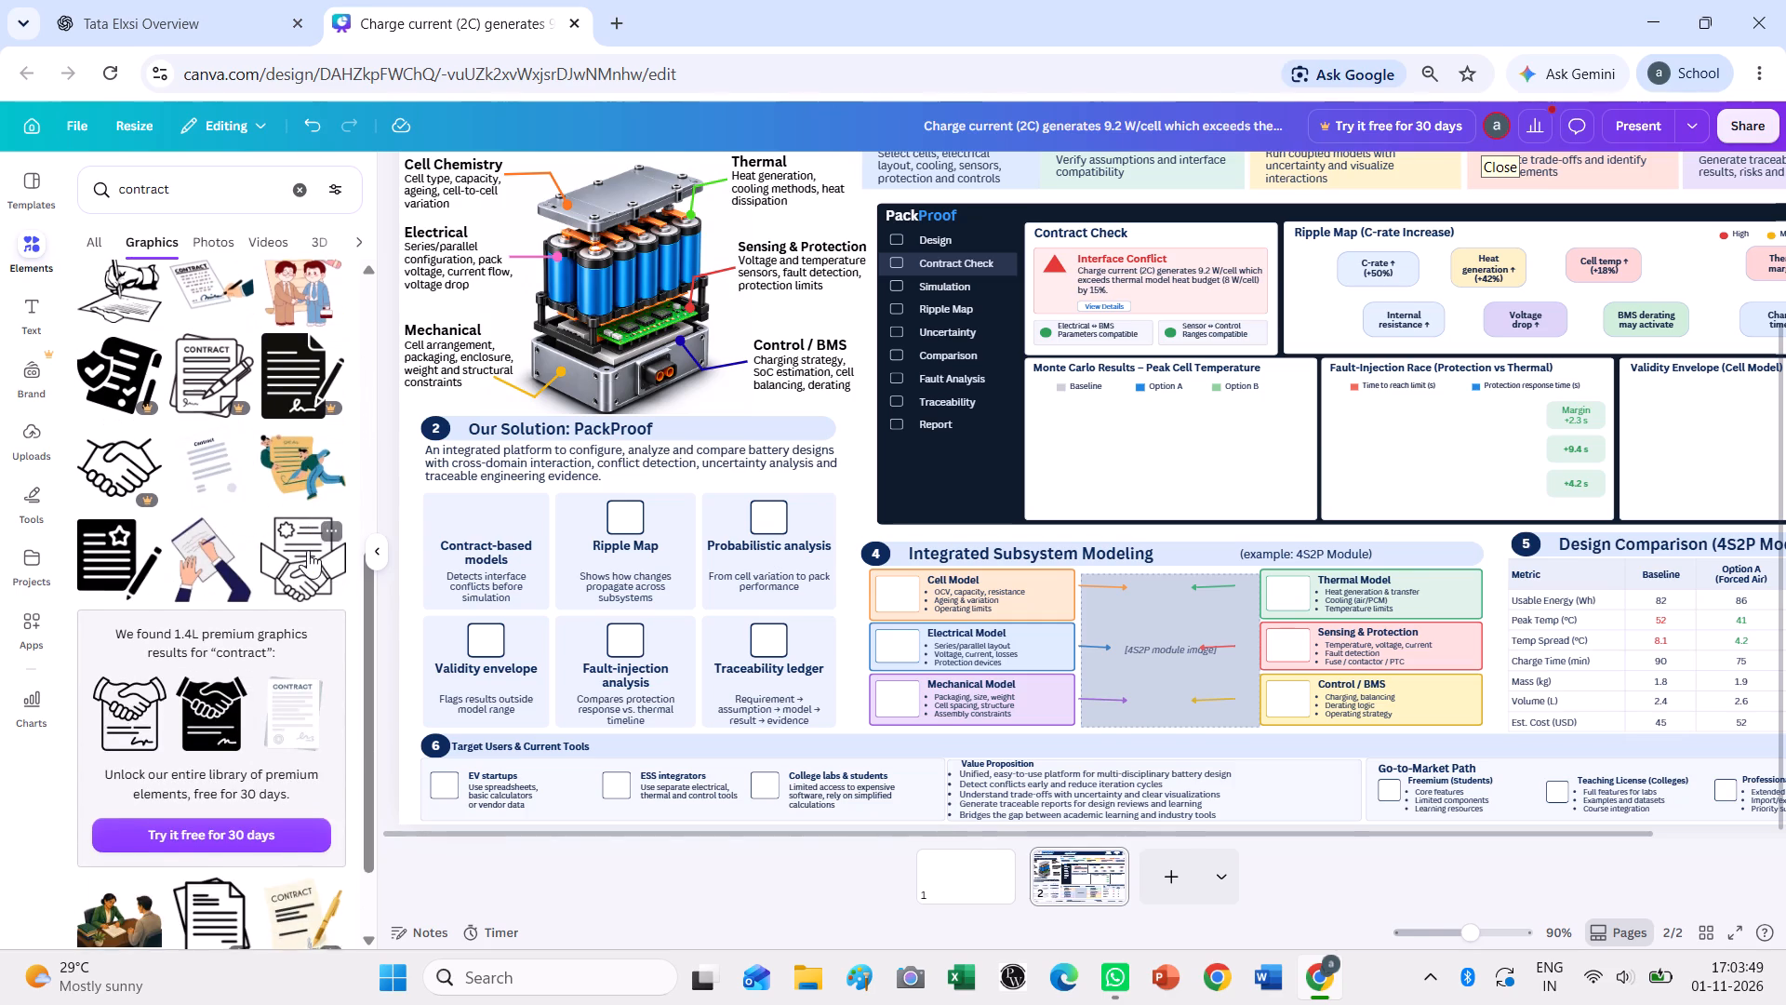
pyautogui.scroll(-3, 308, 550)
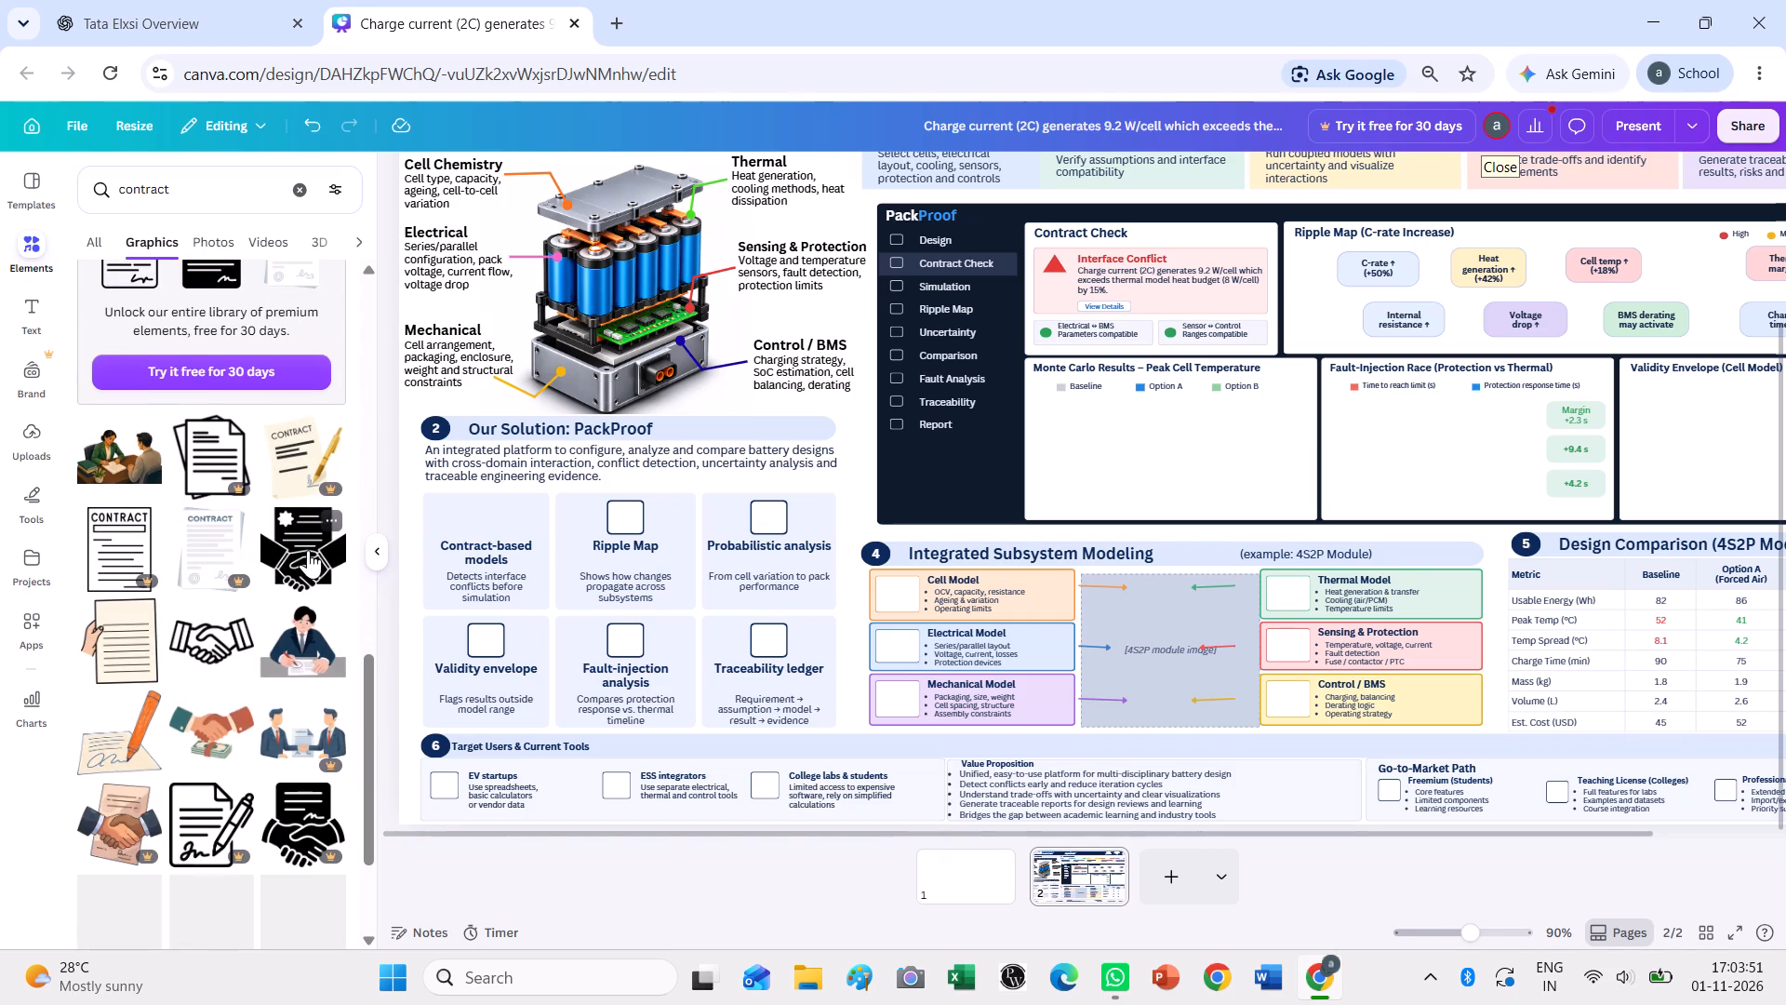
pyautogui.scroll(-1, 308, 550)
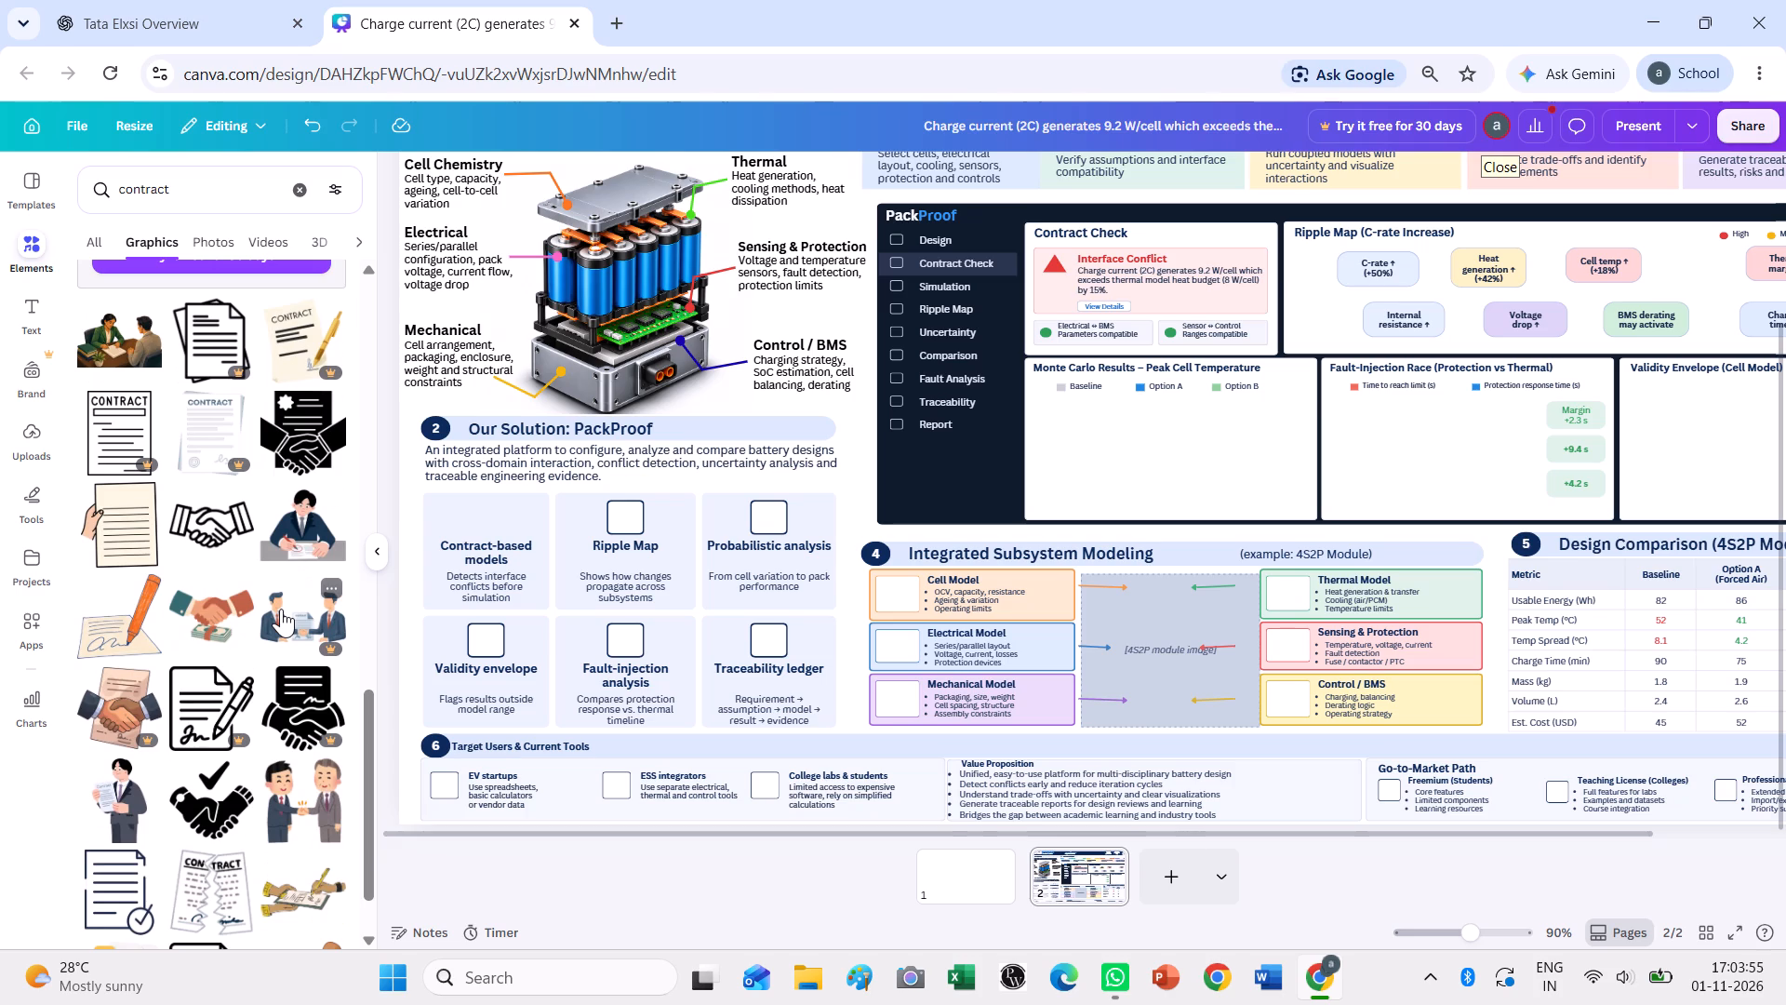
pyautogui.scroll(-1, 268, 722)
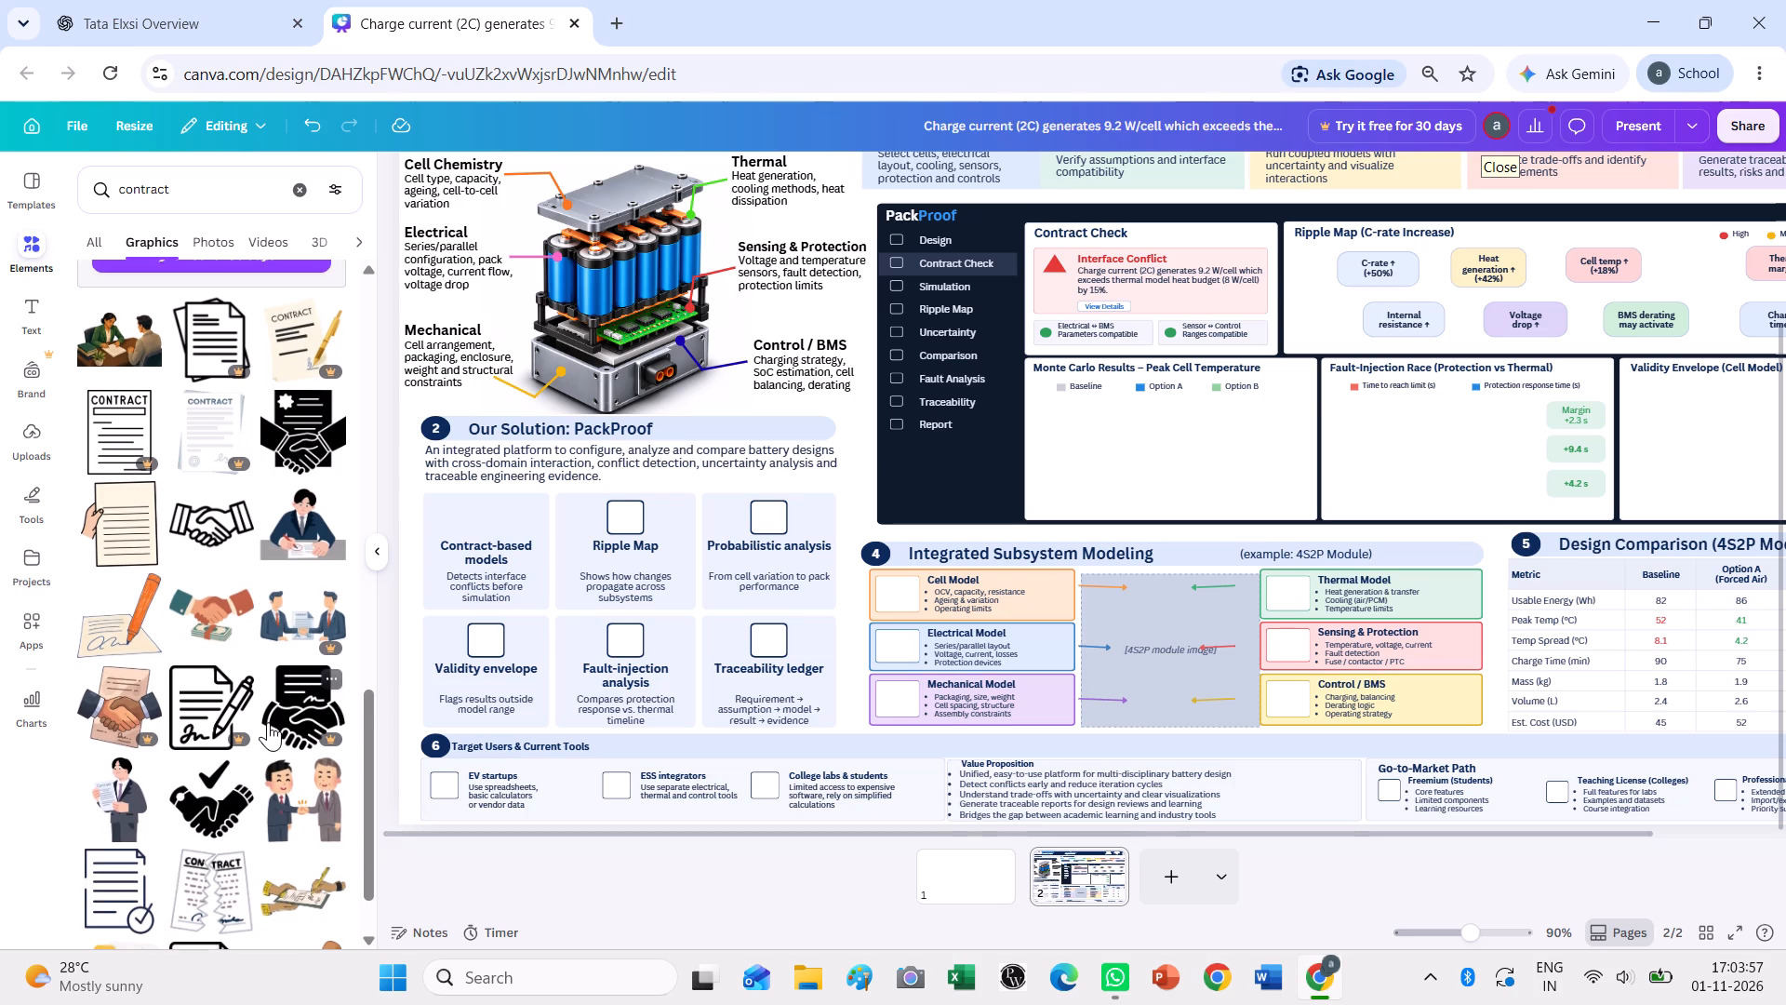
pyautogui.scroll(-3, 268, 722)
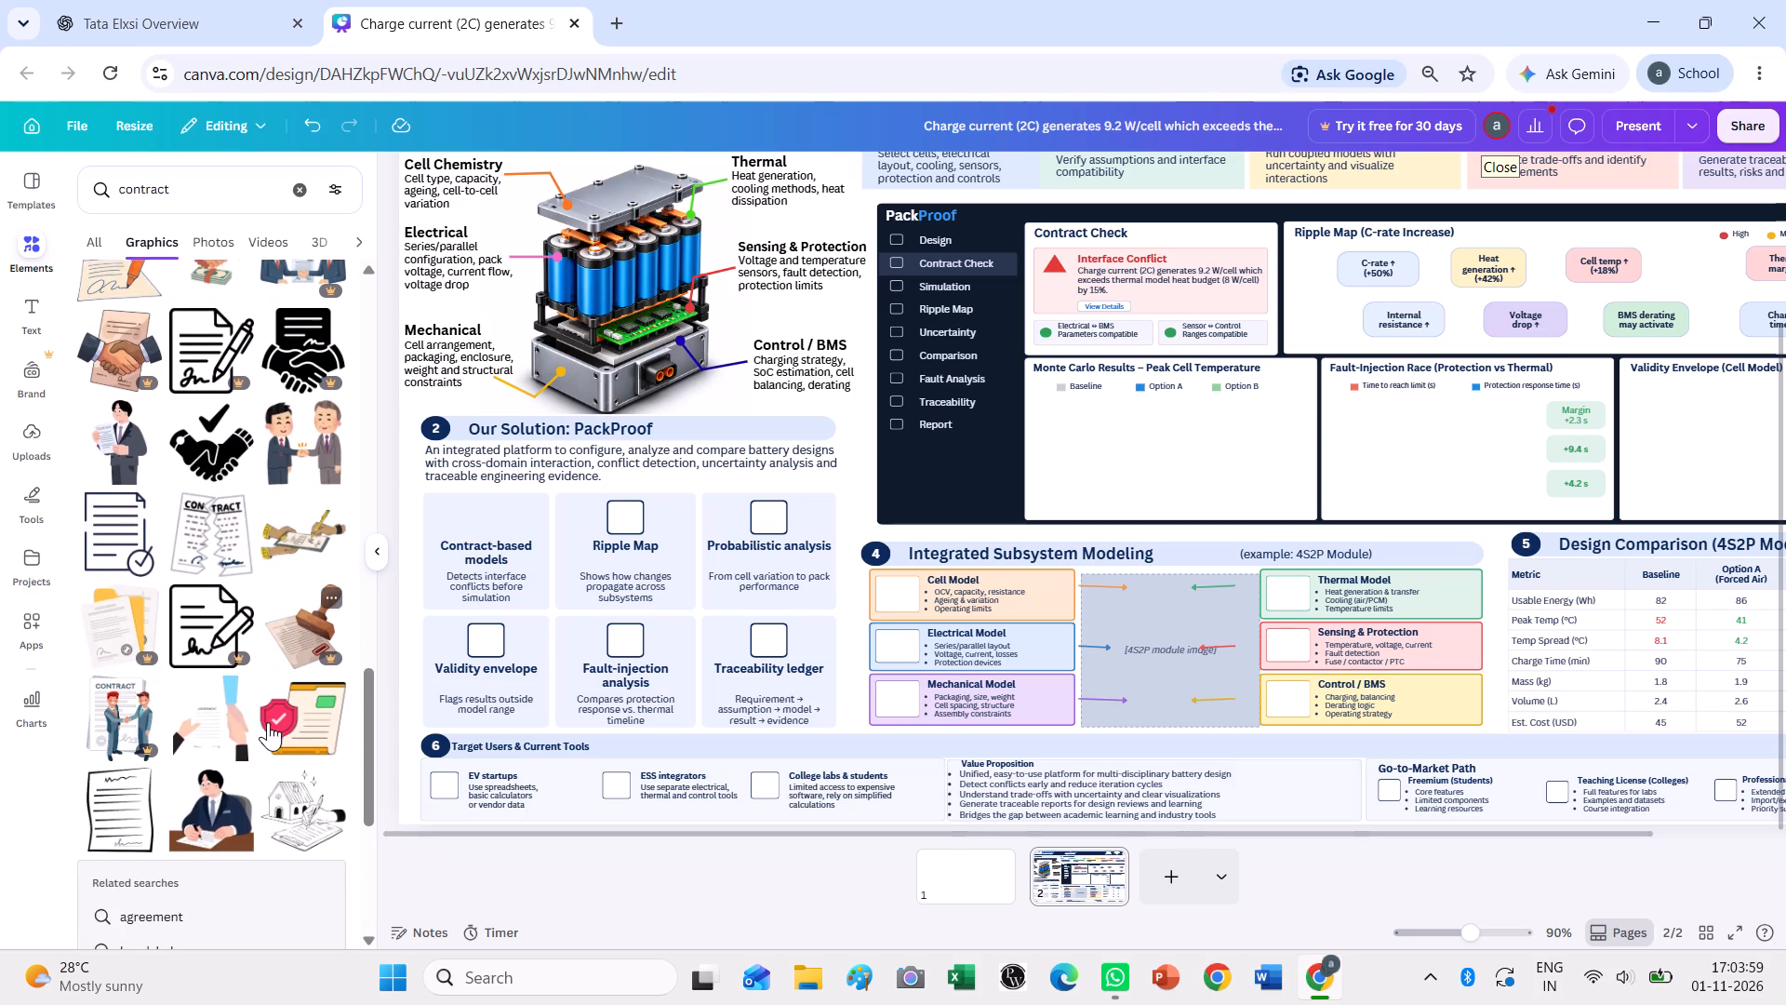
pyautogui.scroll(-3, 268, 722)
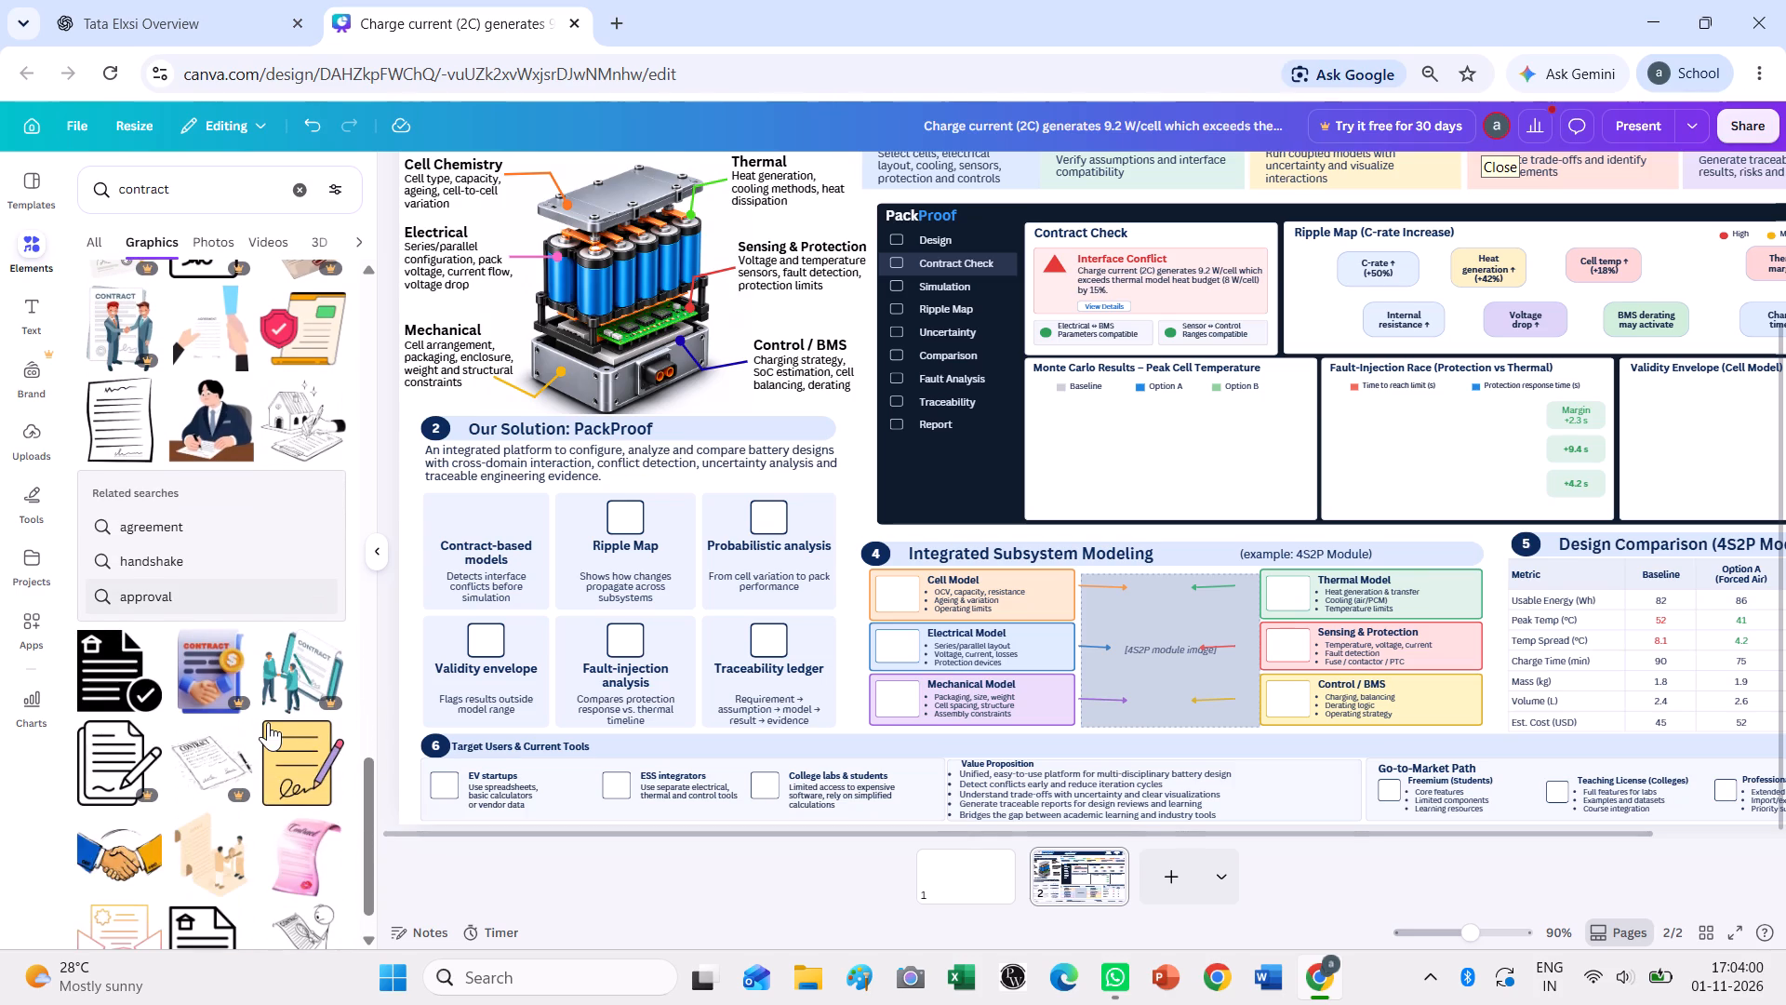
pyautogui.scroll(-2, 268, 722)
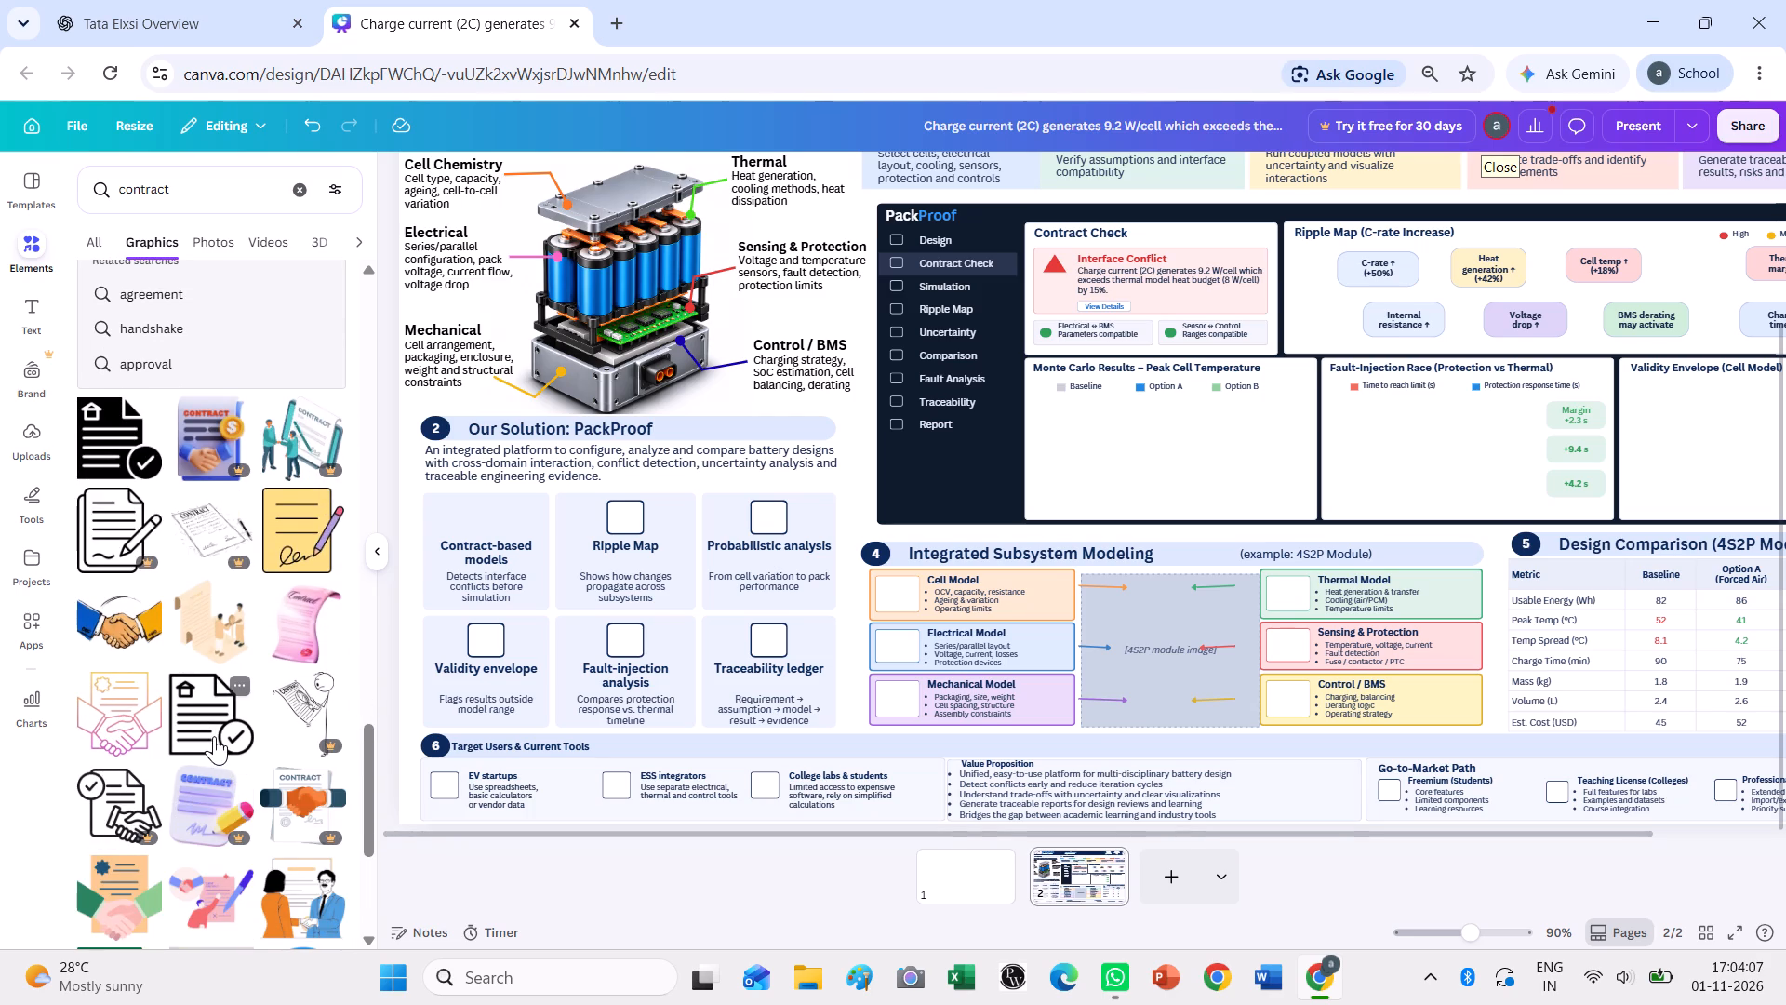
pyautogui.scroll(-3, 214, 736)
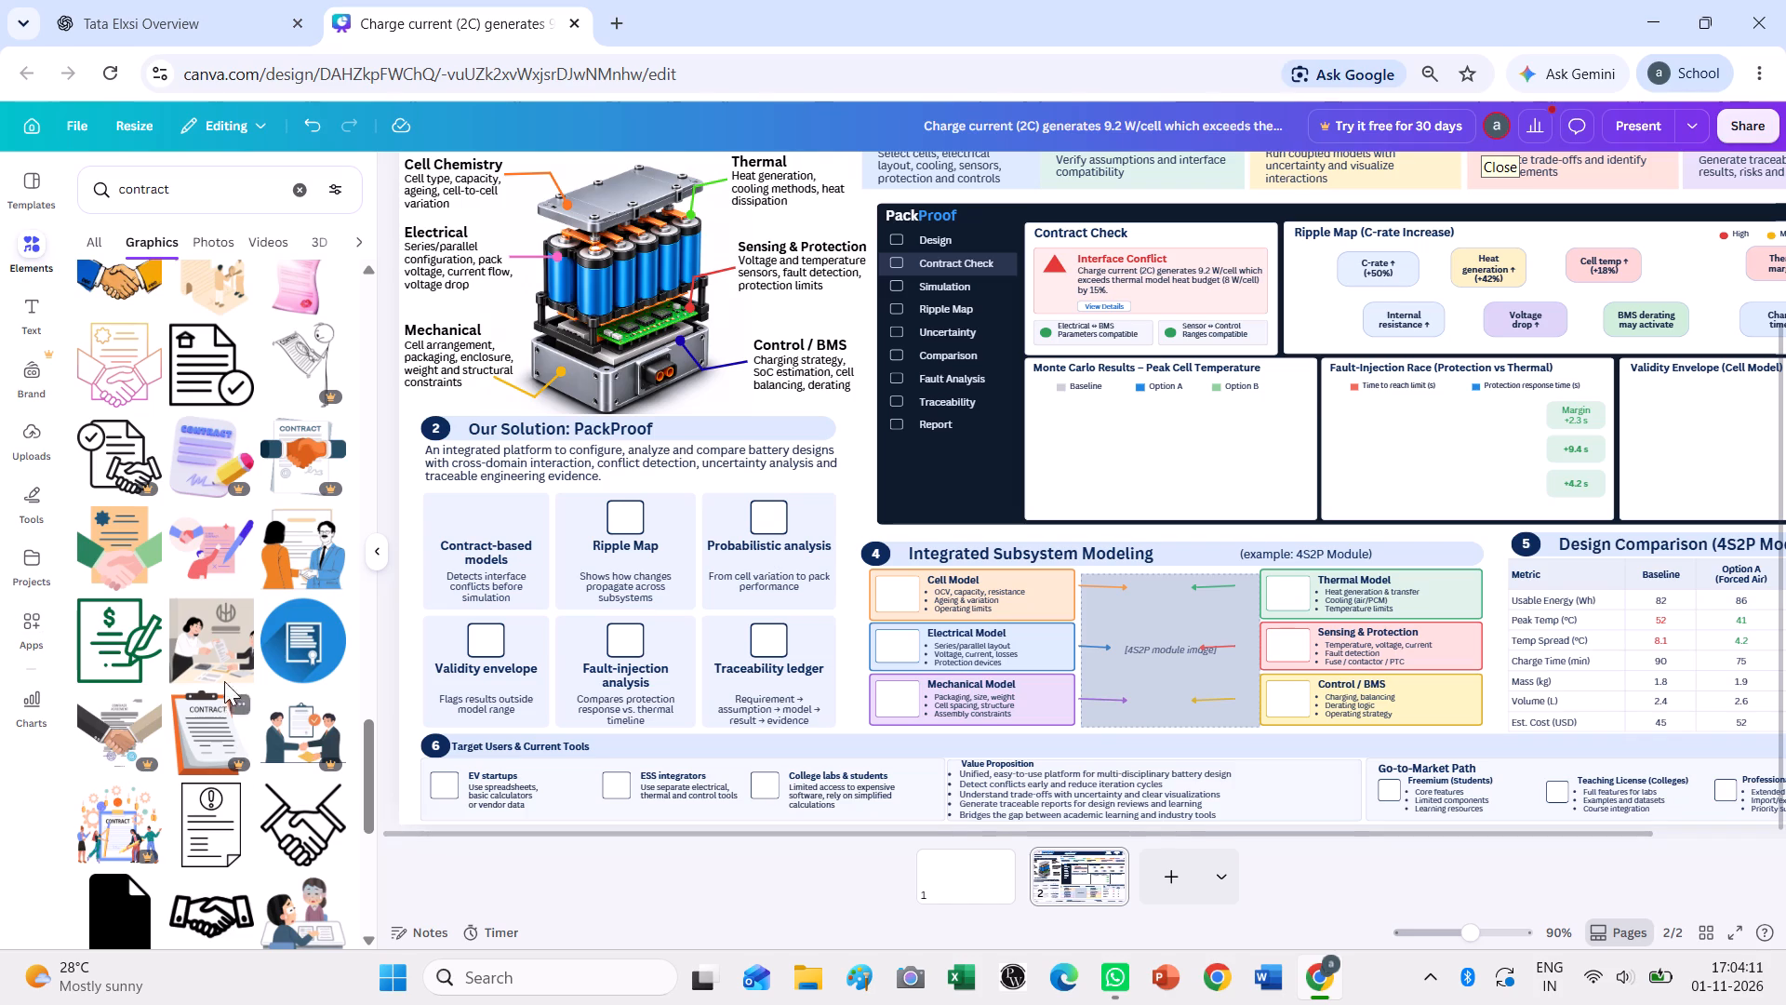
pyautogui.scroll(-1, 191, 643)
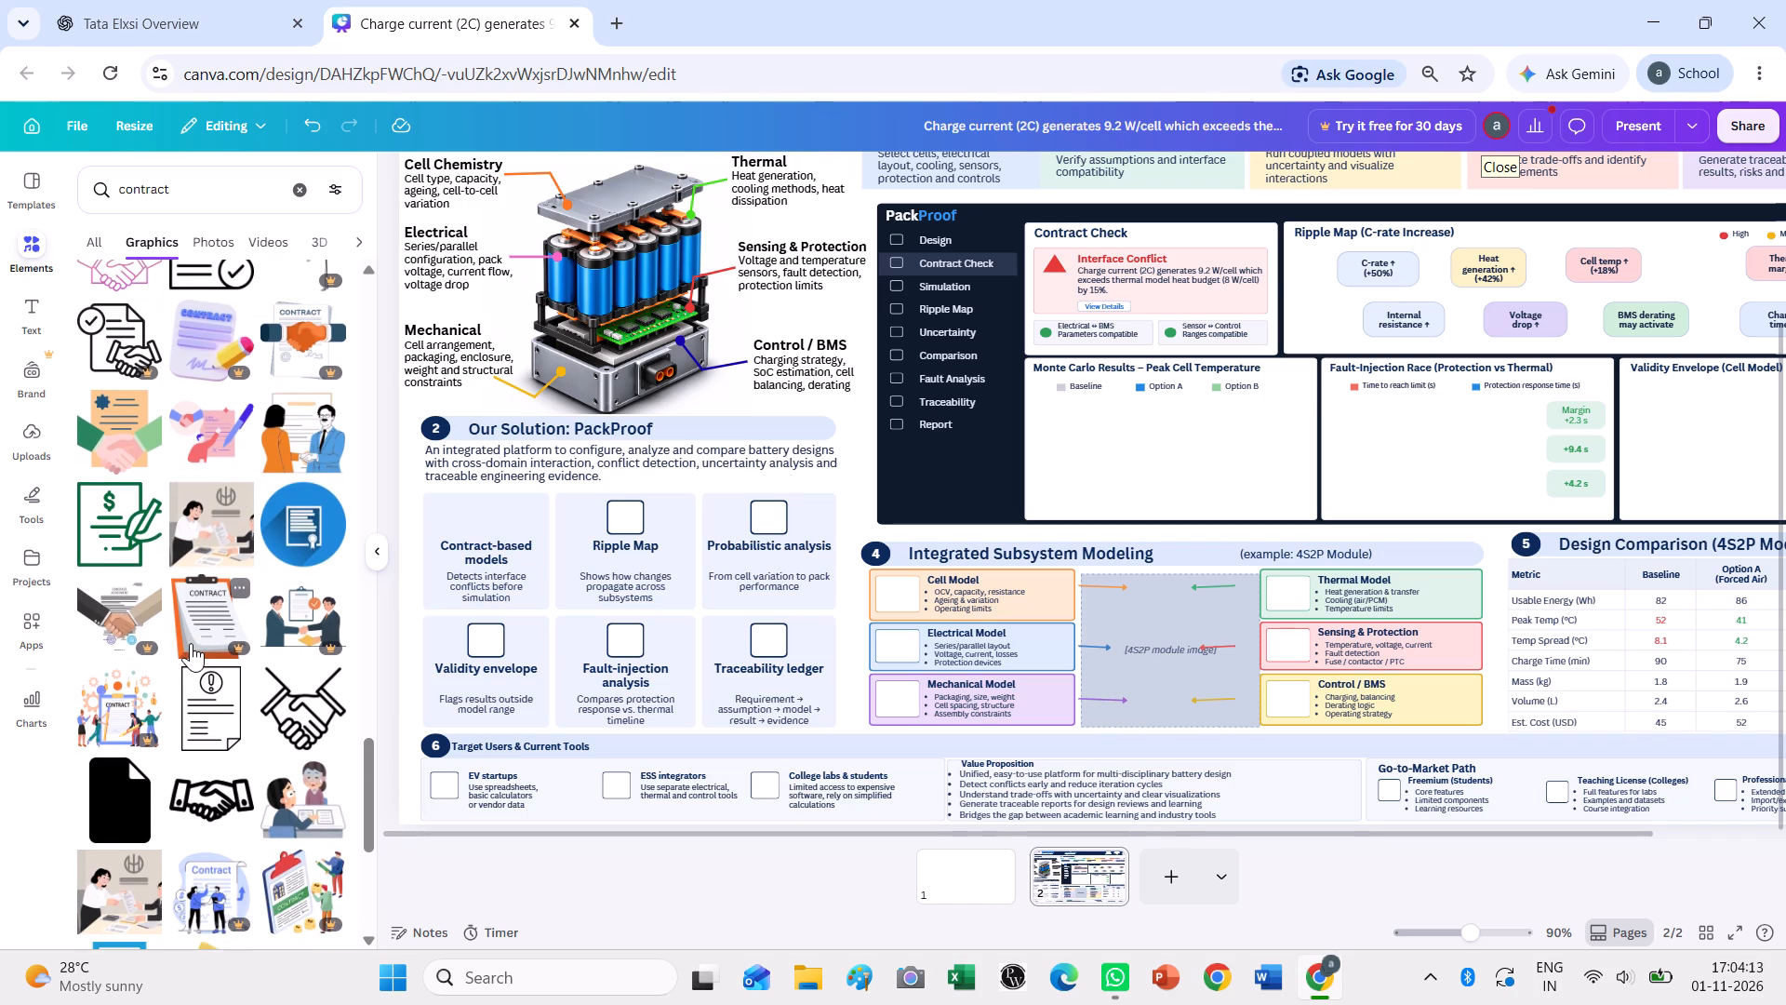
pyautogui.scroll(-2, 191, 643)
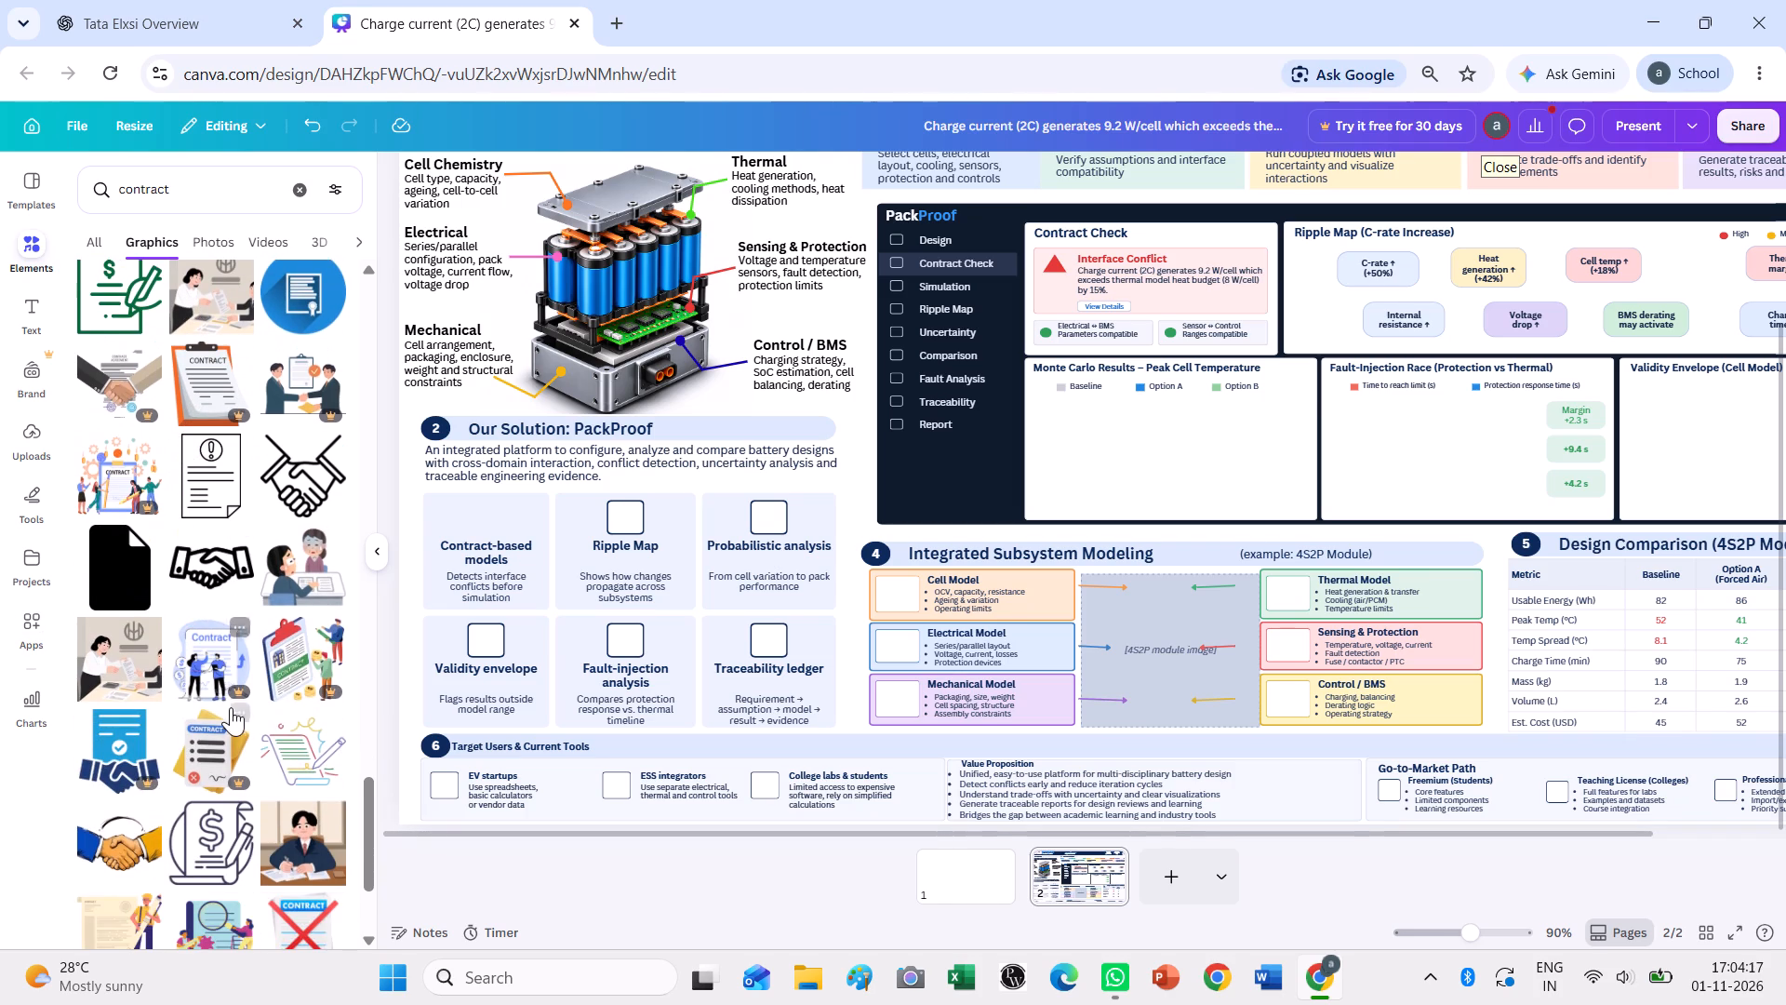
pyautogui.scroll(-2, 291, 663)
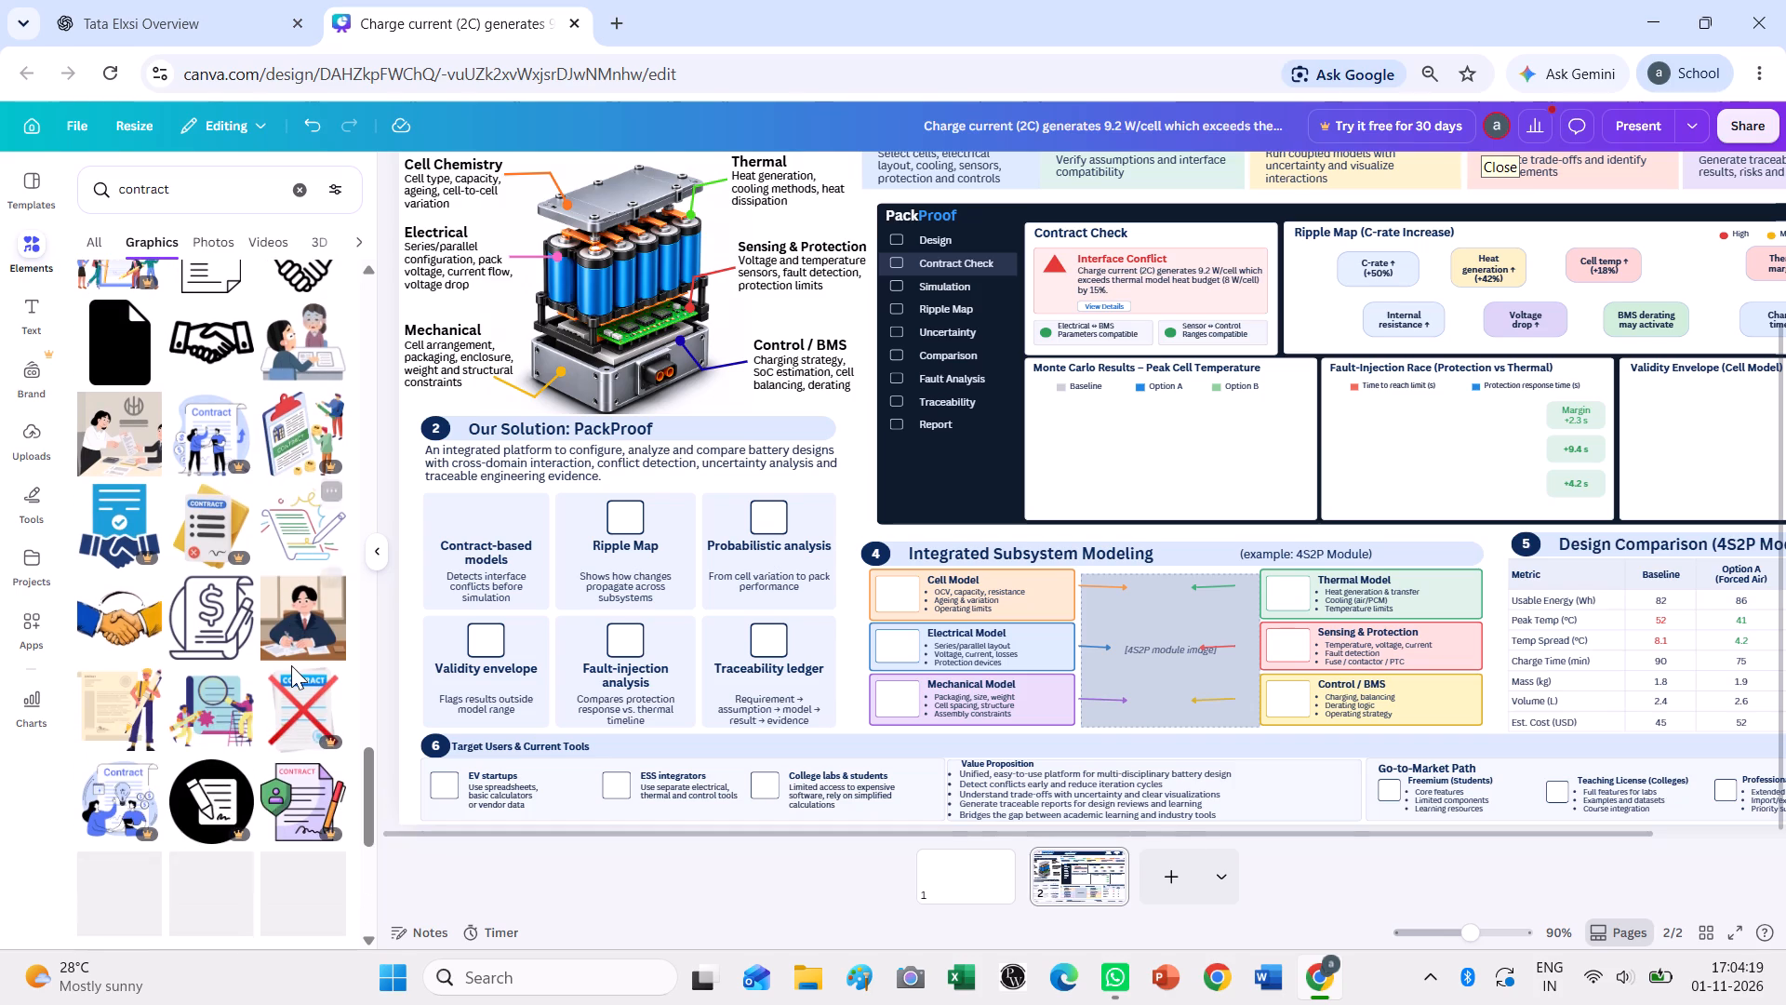
pyautogui.scroll(20, 291, 665)
pyautogui.scroll(2, 291, 665)
pyautogui.scroll(-1, 290, 664)
pyautogui.scroll(7, 290, 664)
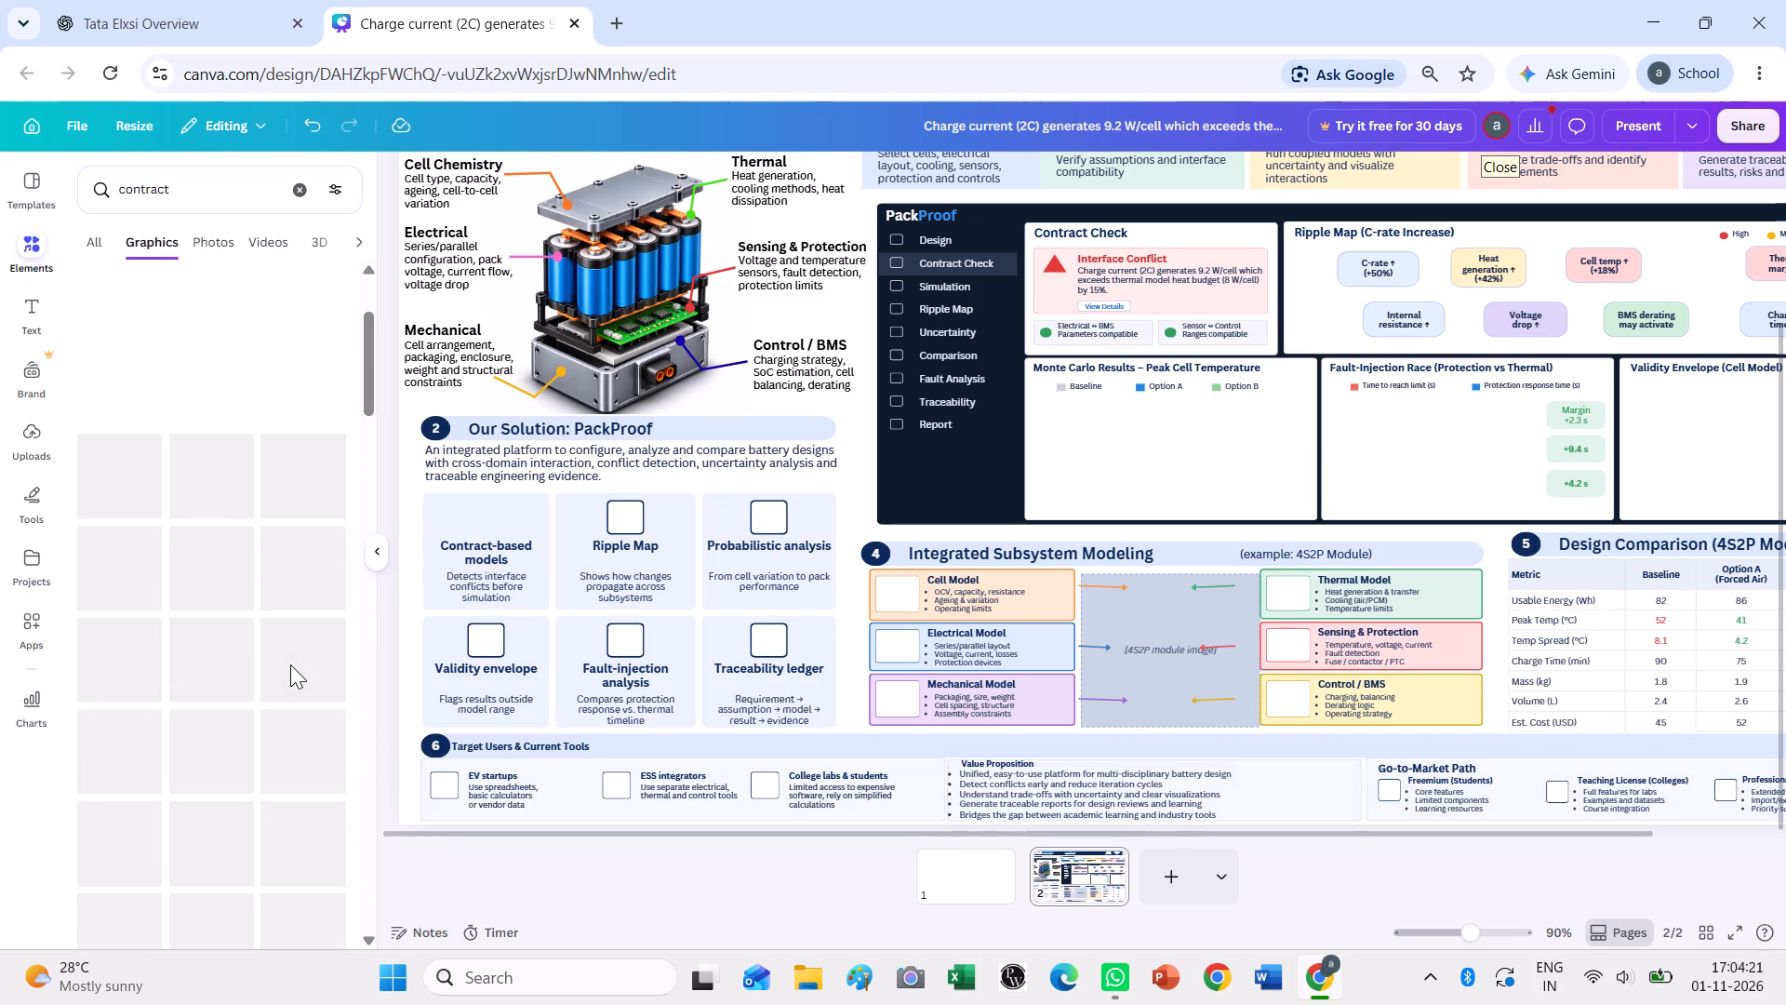
pyautogui.scroll(4, 290, 664)
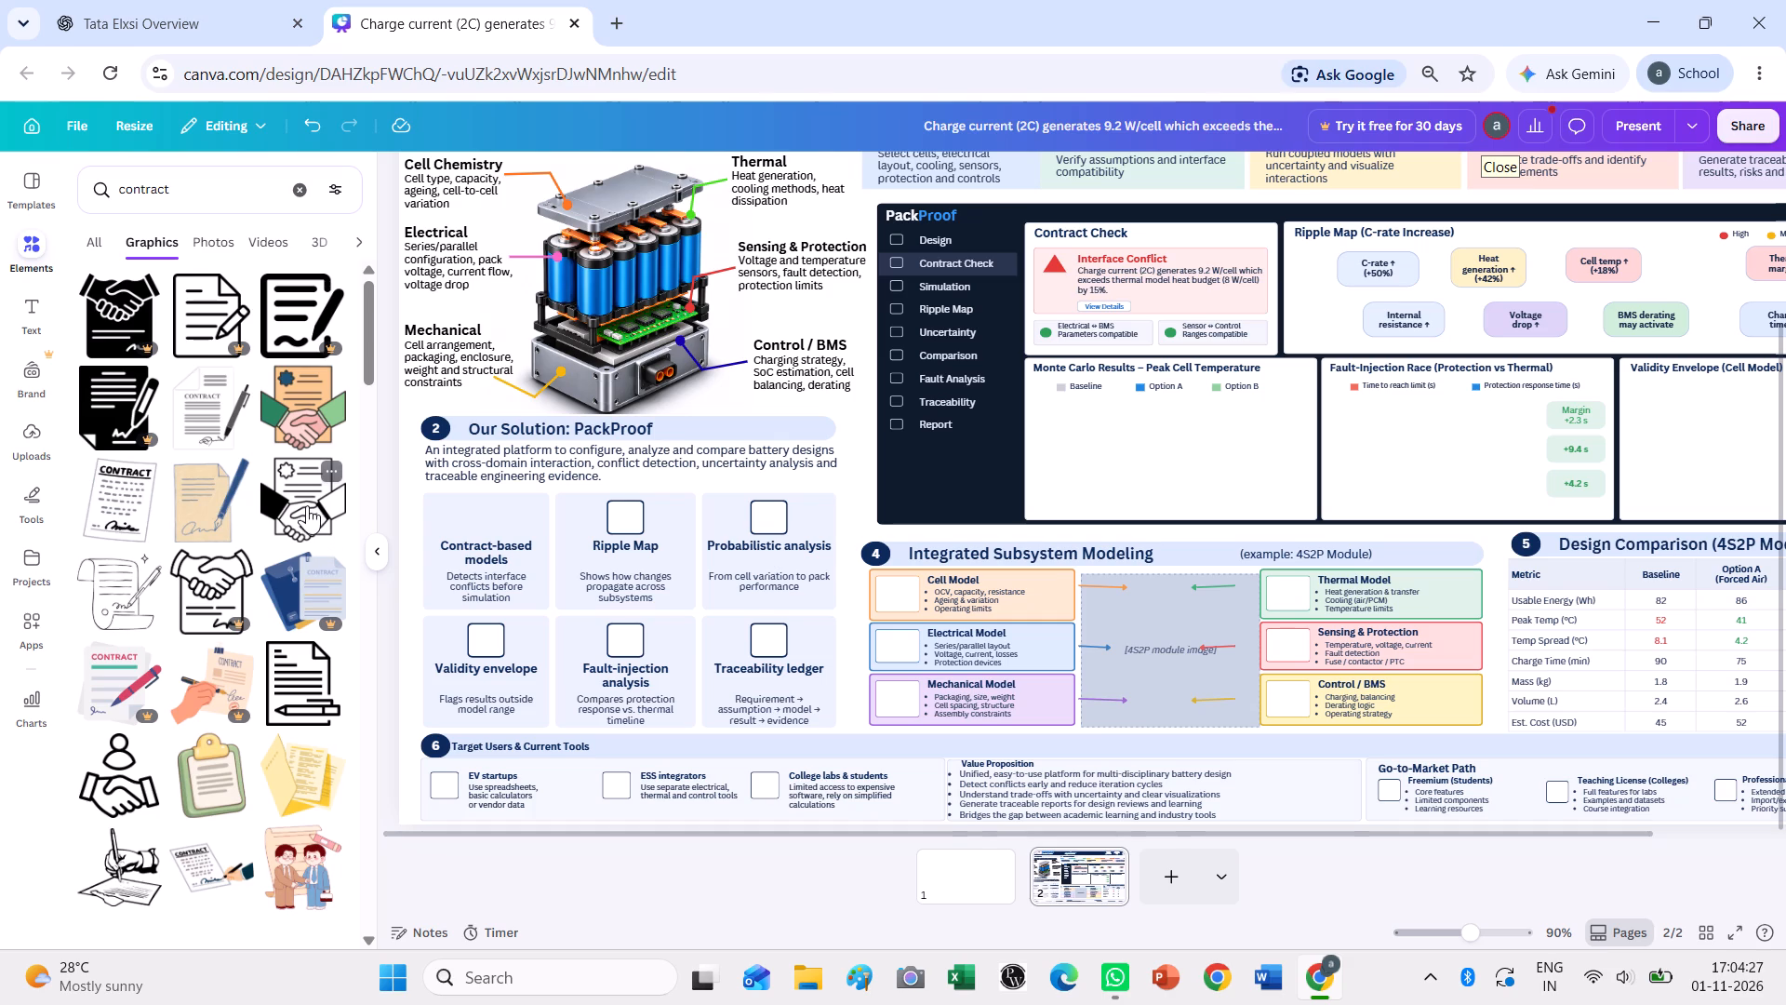
pyautogui.scroll(-3, 277, 584)
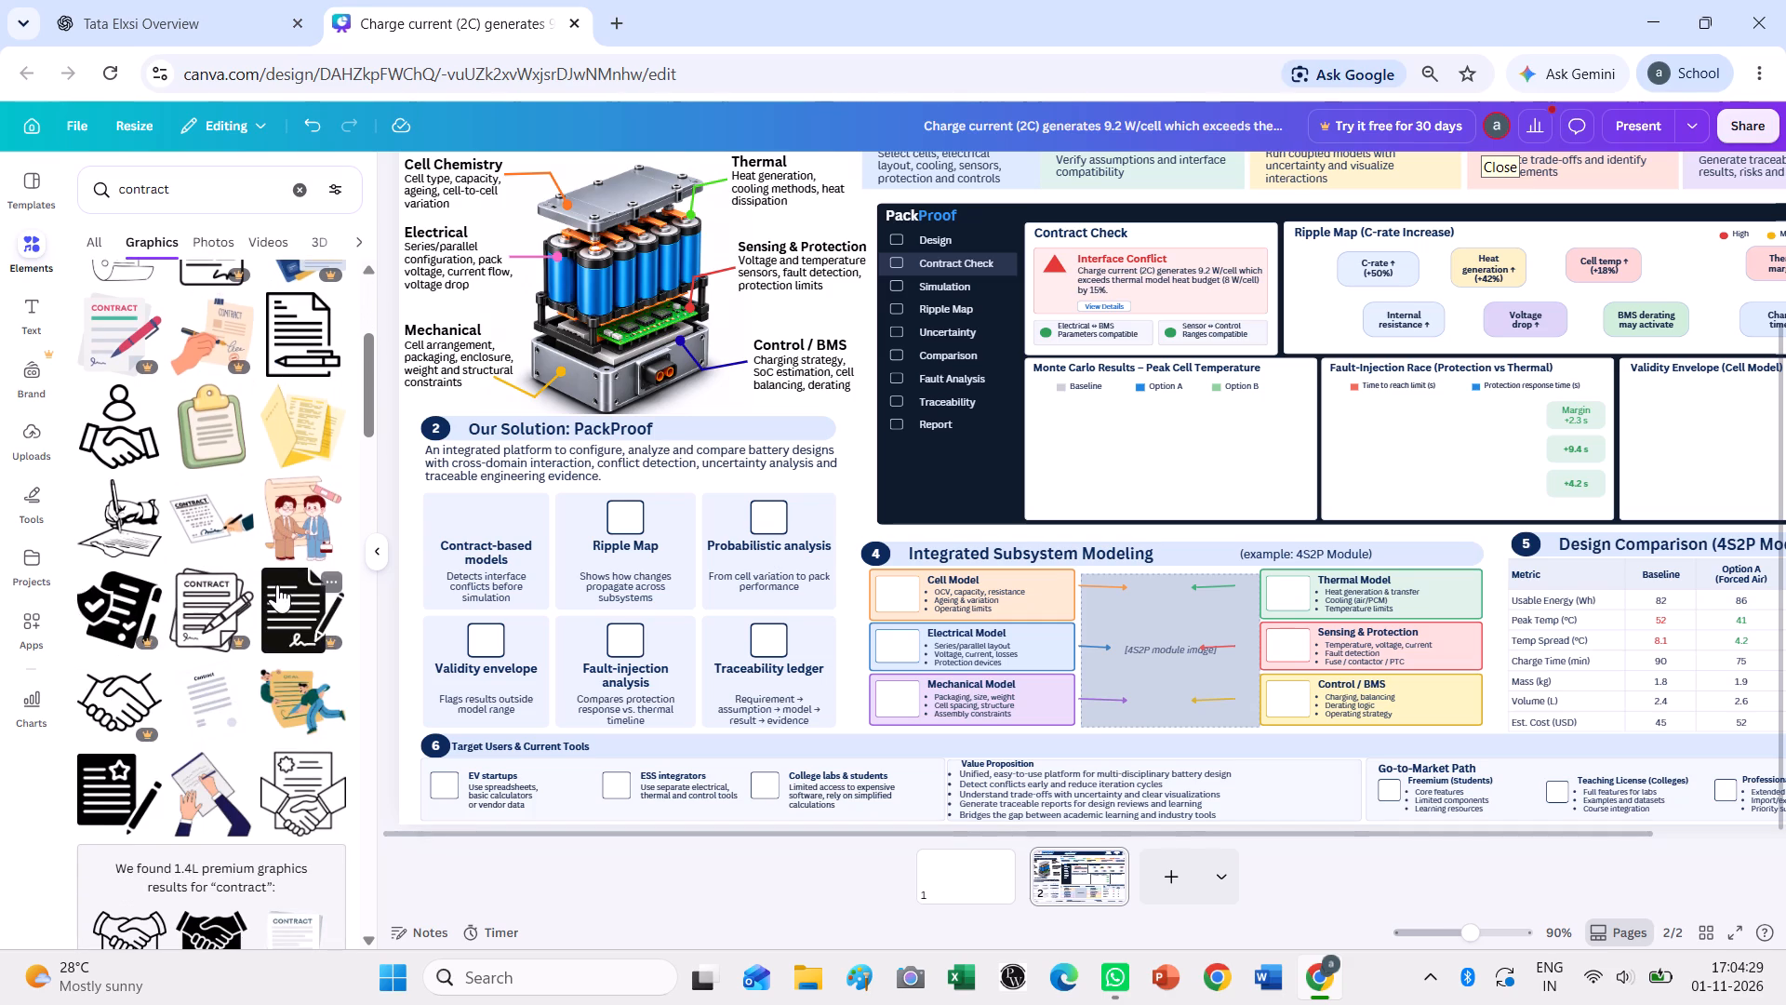
pyautogui.scroll(-1, 277, 584)
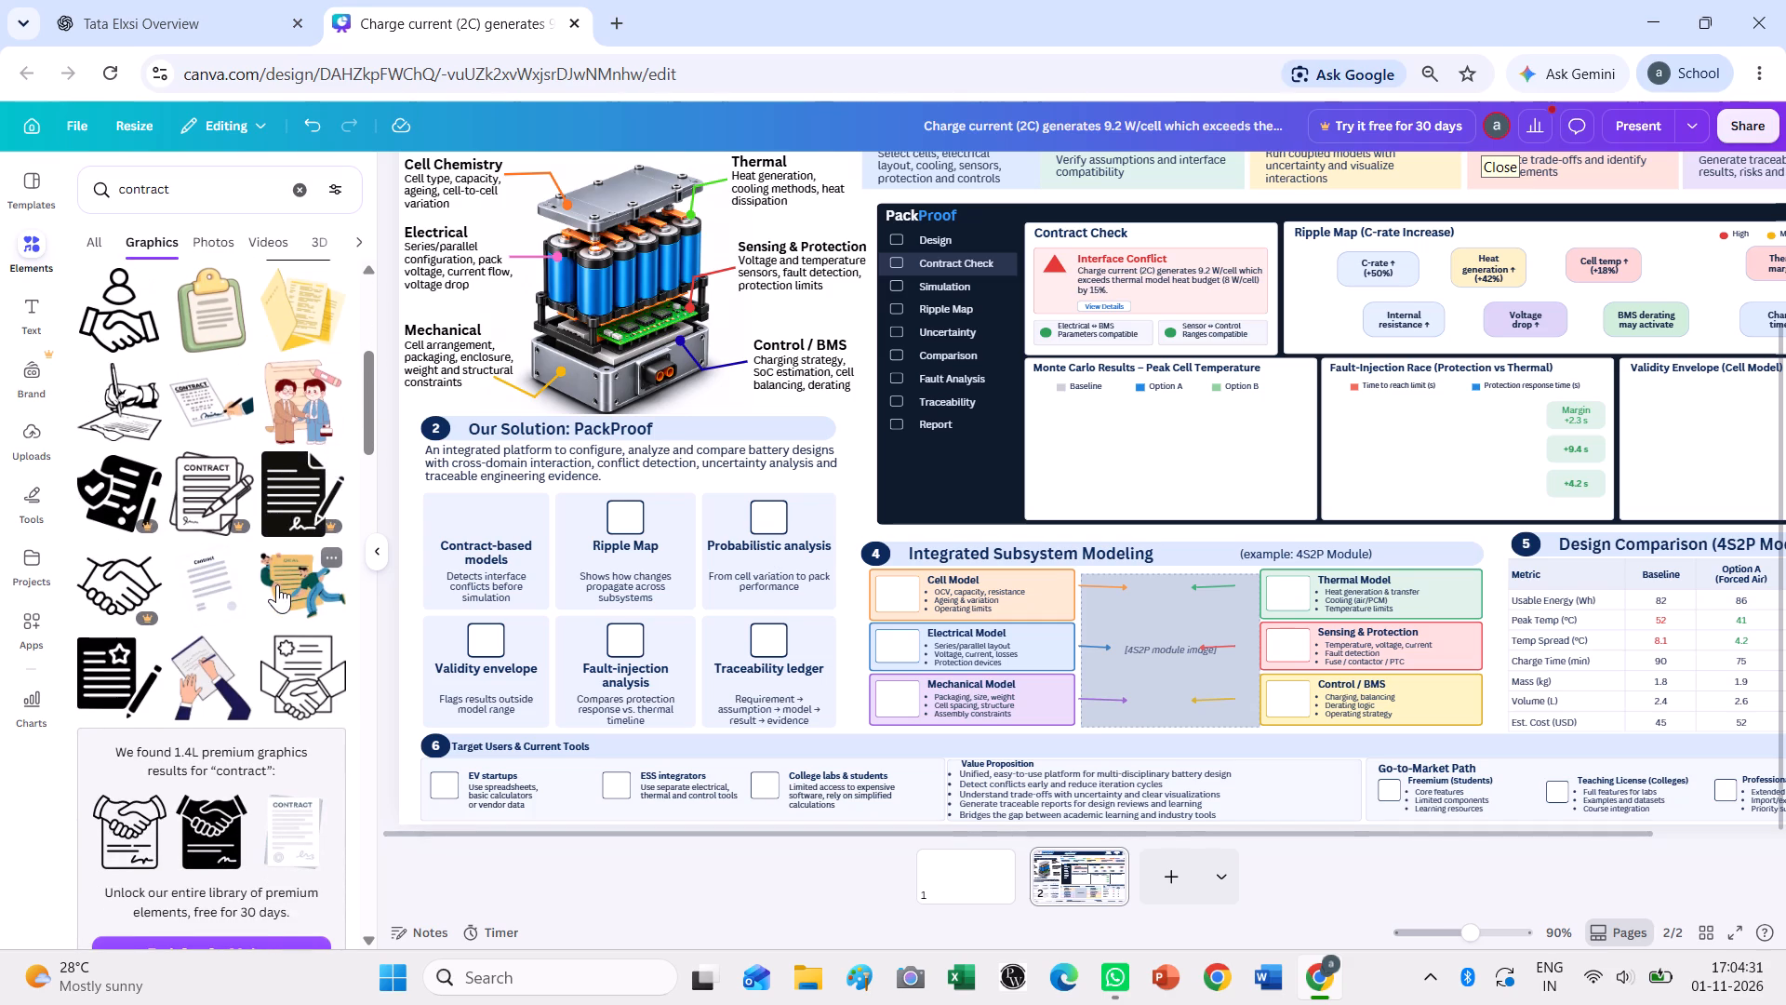
pyautogui.scroll(-5, 277, 584)
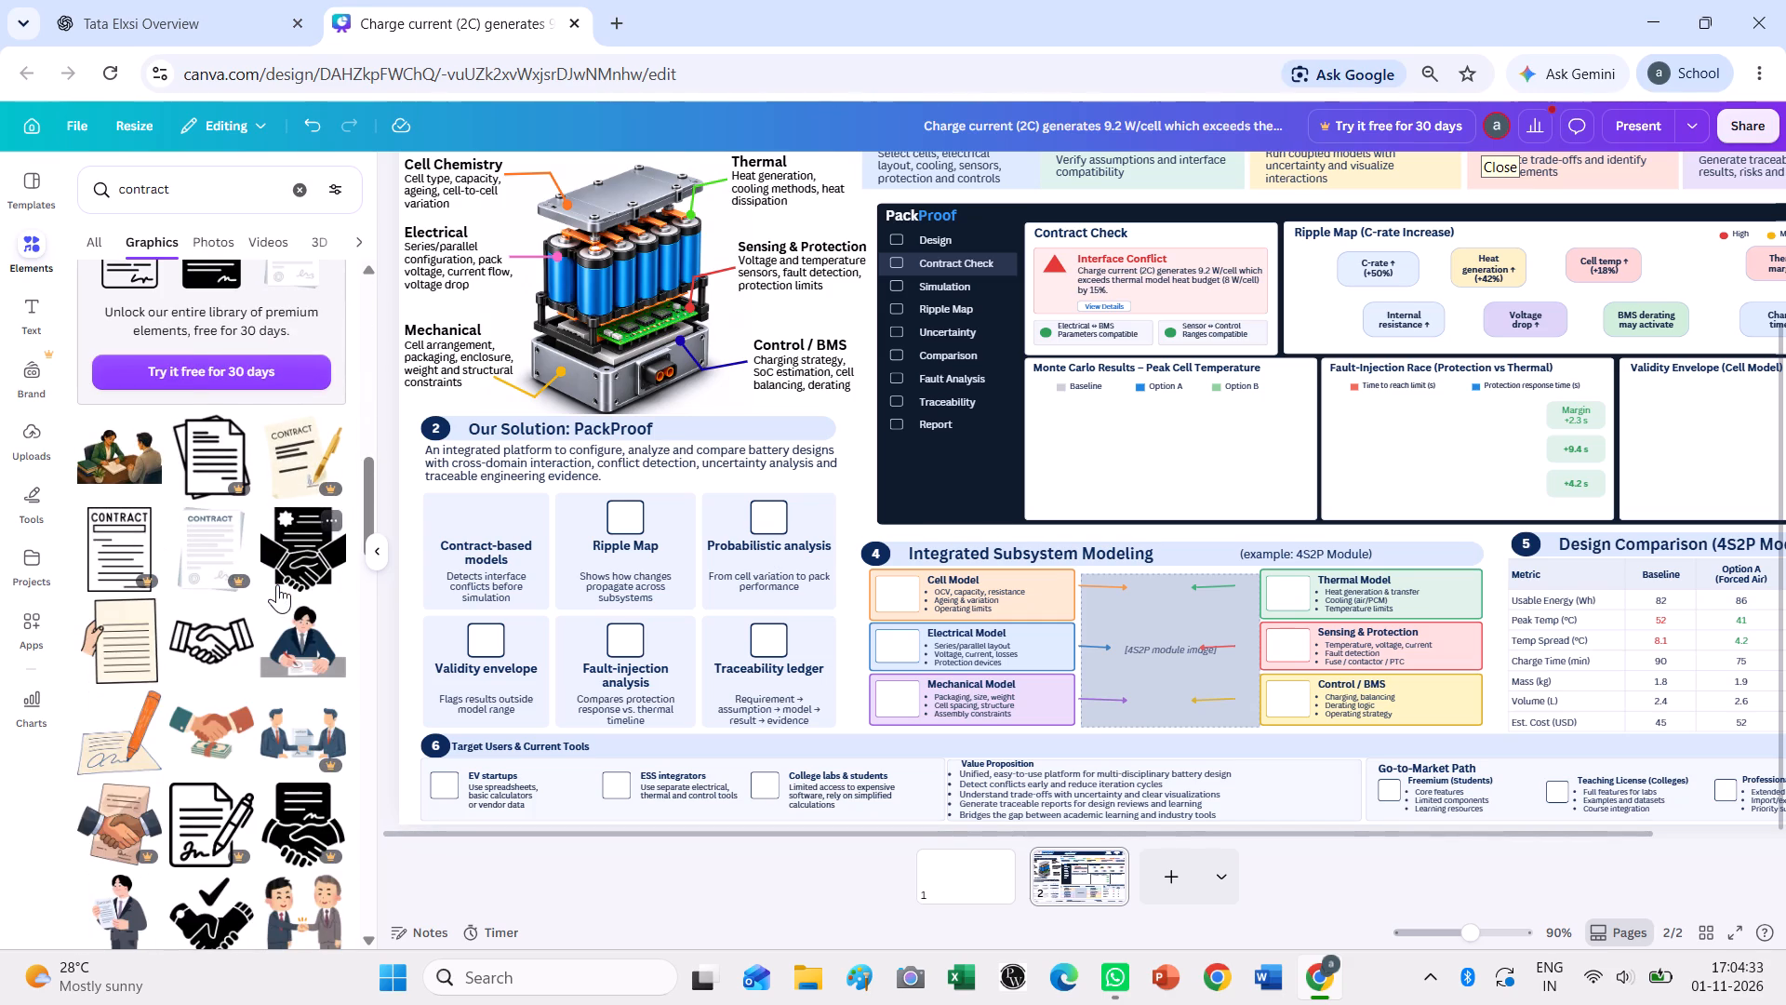
pyautogui.scroll(-2, 277, 584)
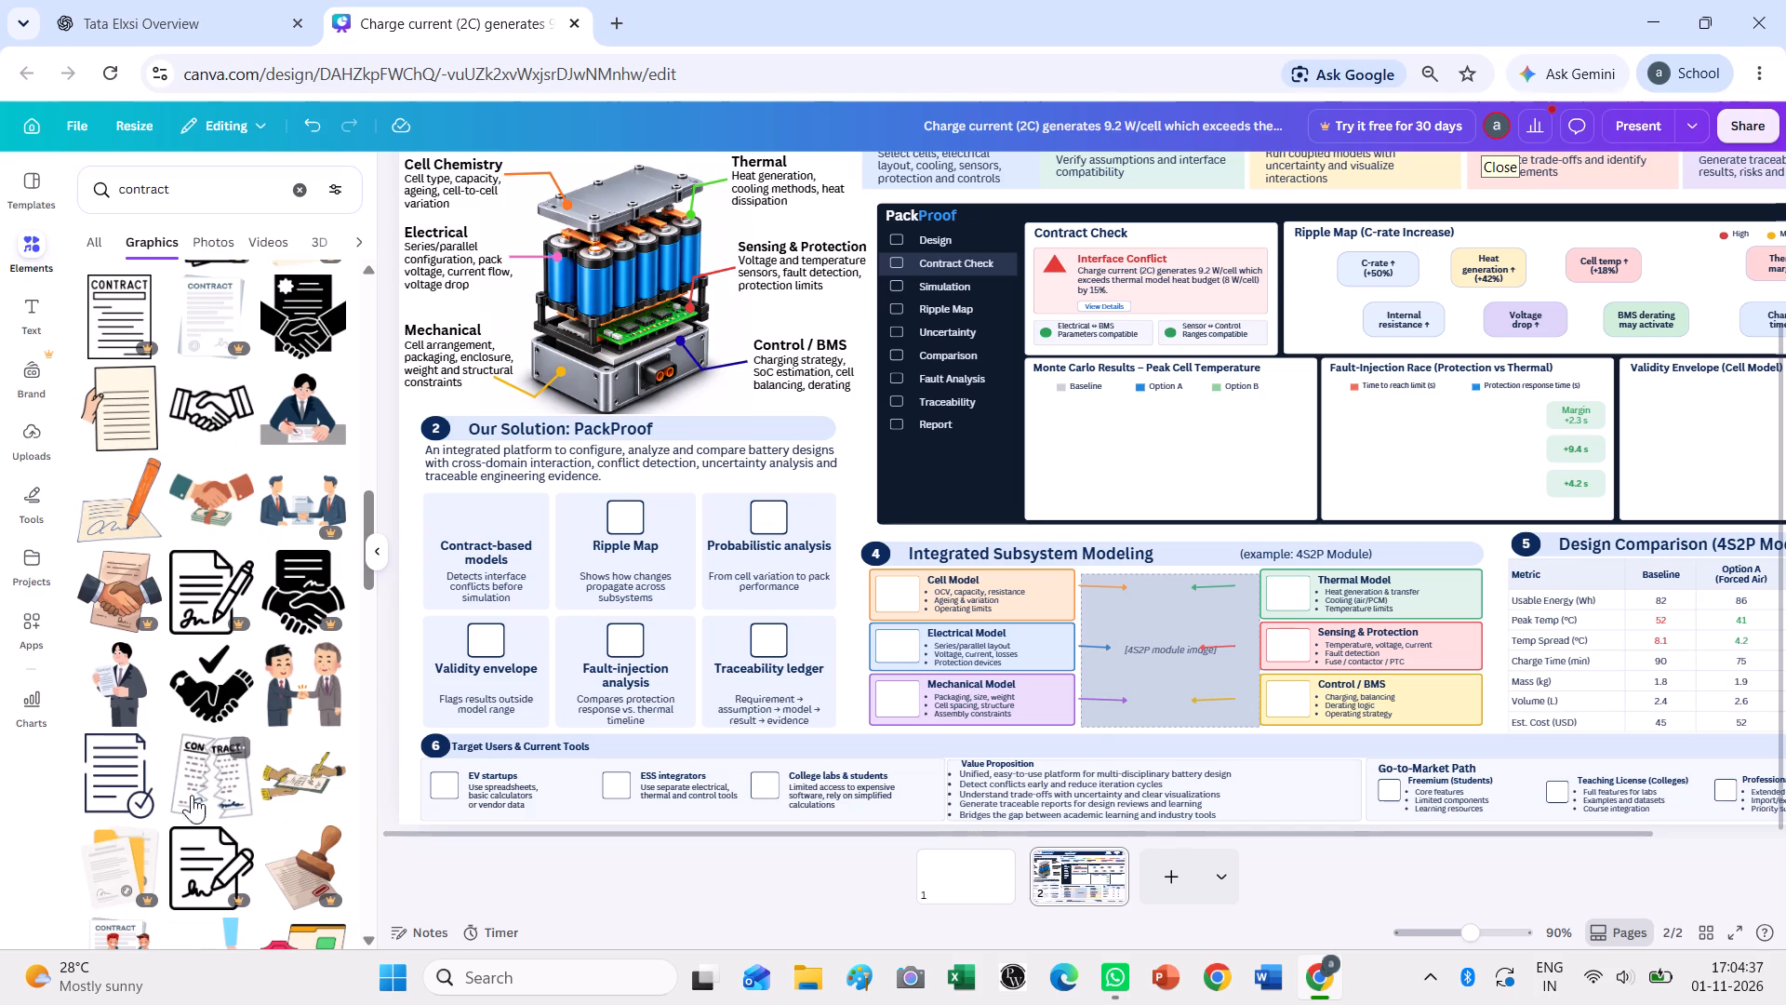
pyautogui.scroll(7, 271, 589)
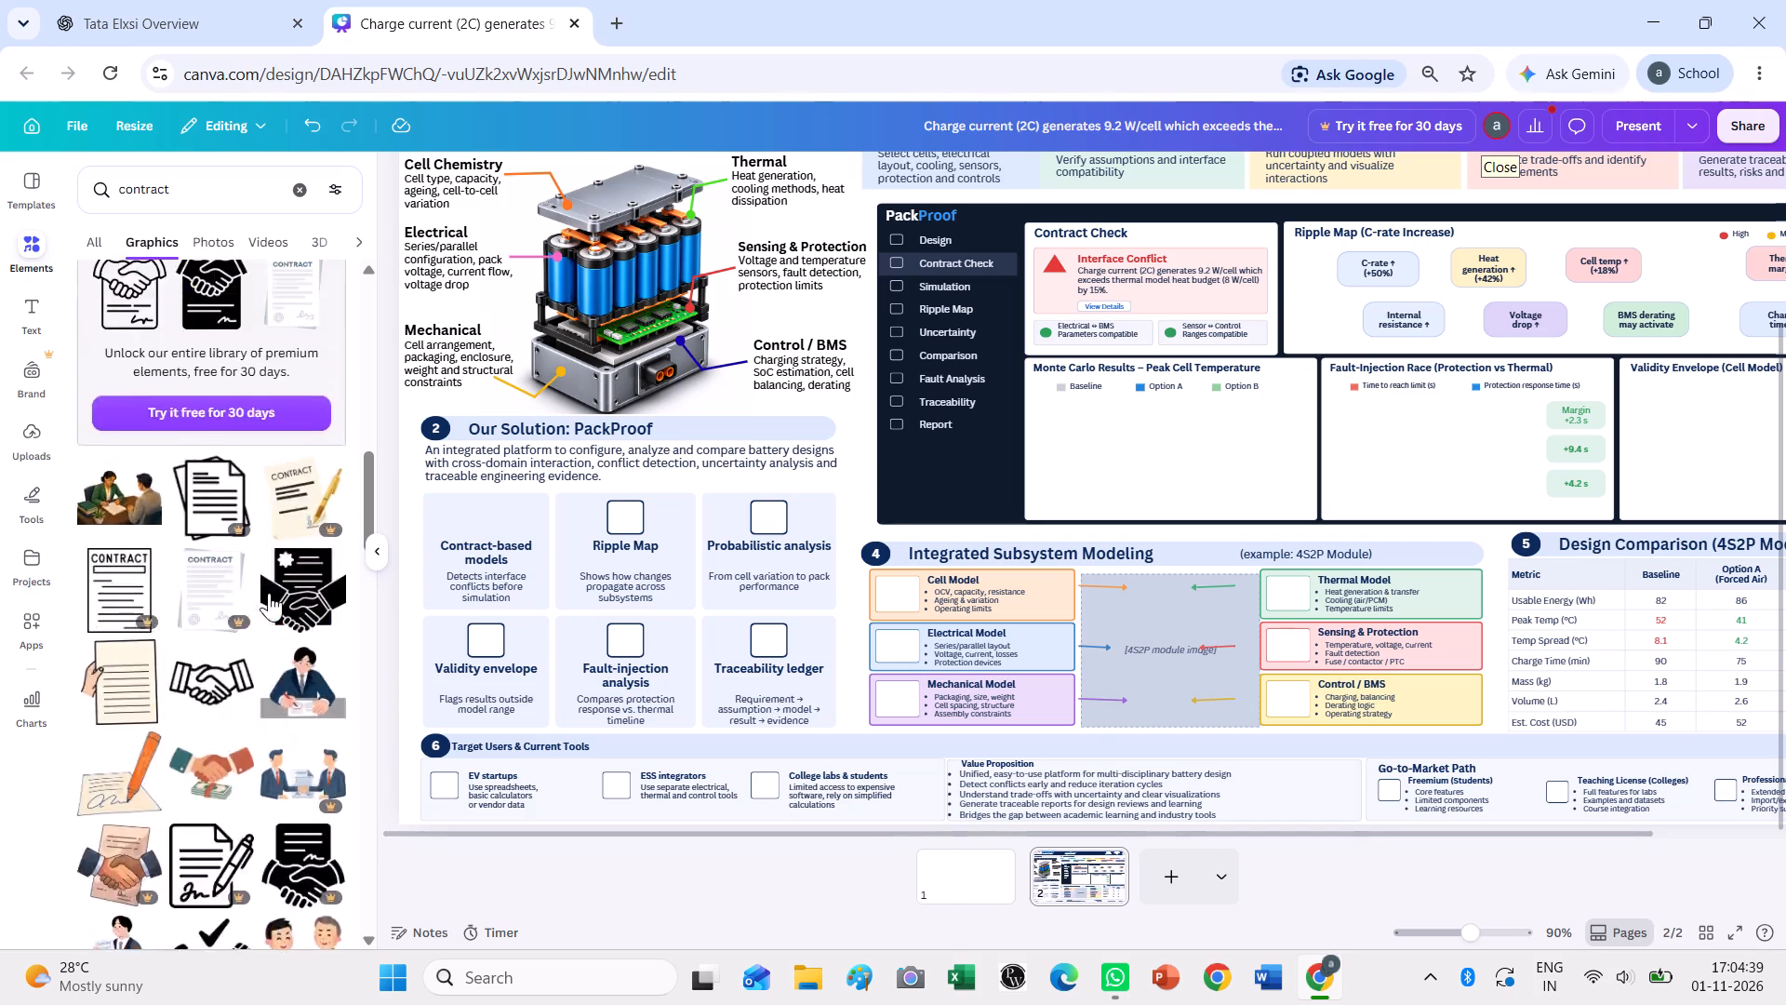
pyautogui.scroll(3, 269, 593)
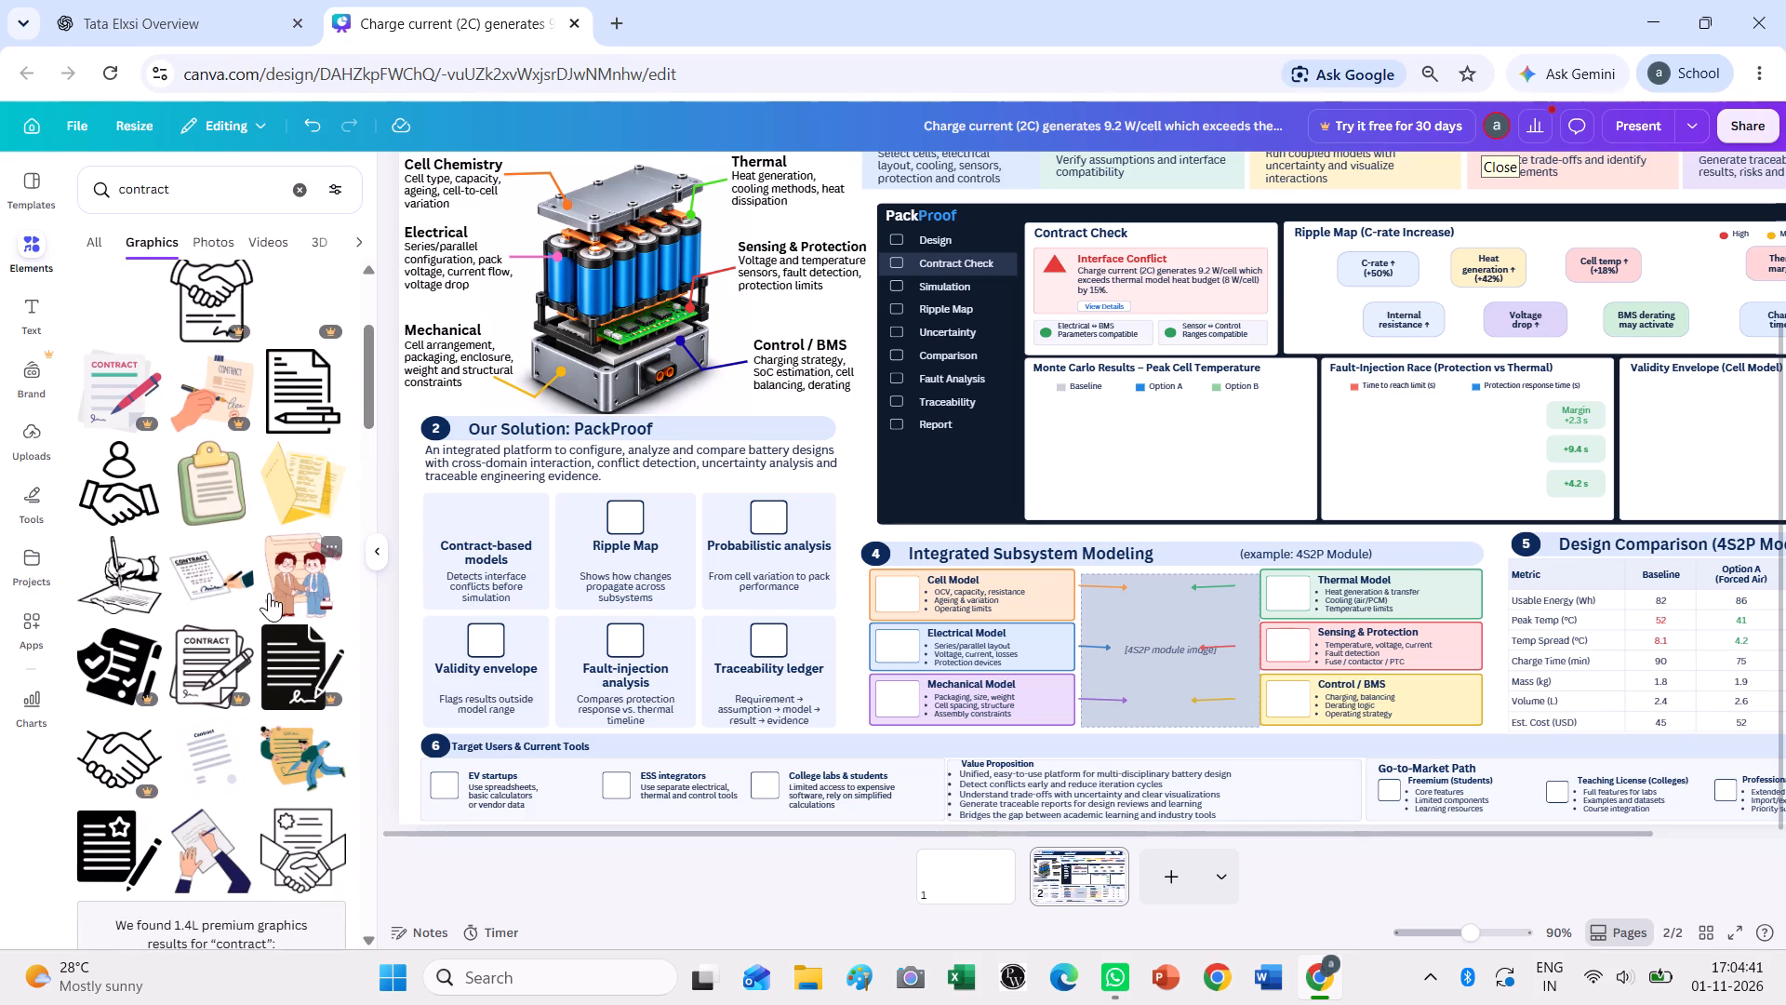
# Insert the black document-with-pen graphic, shrink it to about 45 × 51, and place it above the "Contract-based models" heading.
pyautogui.click(300, 394)
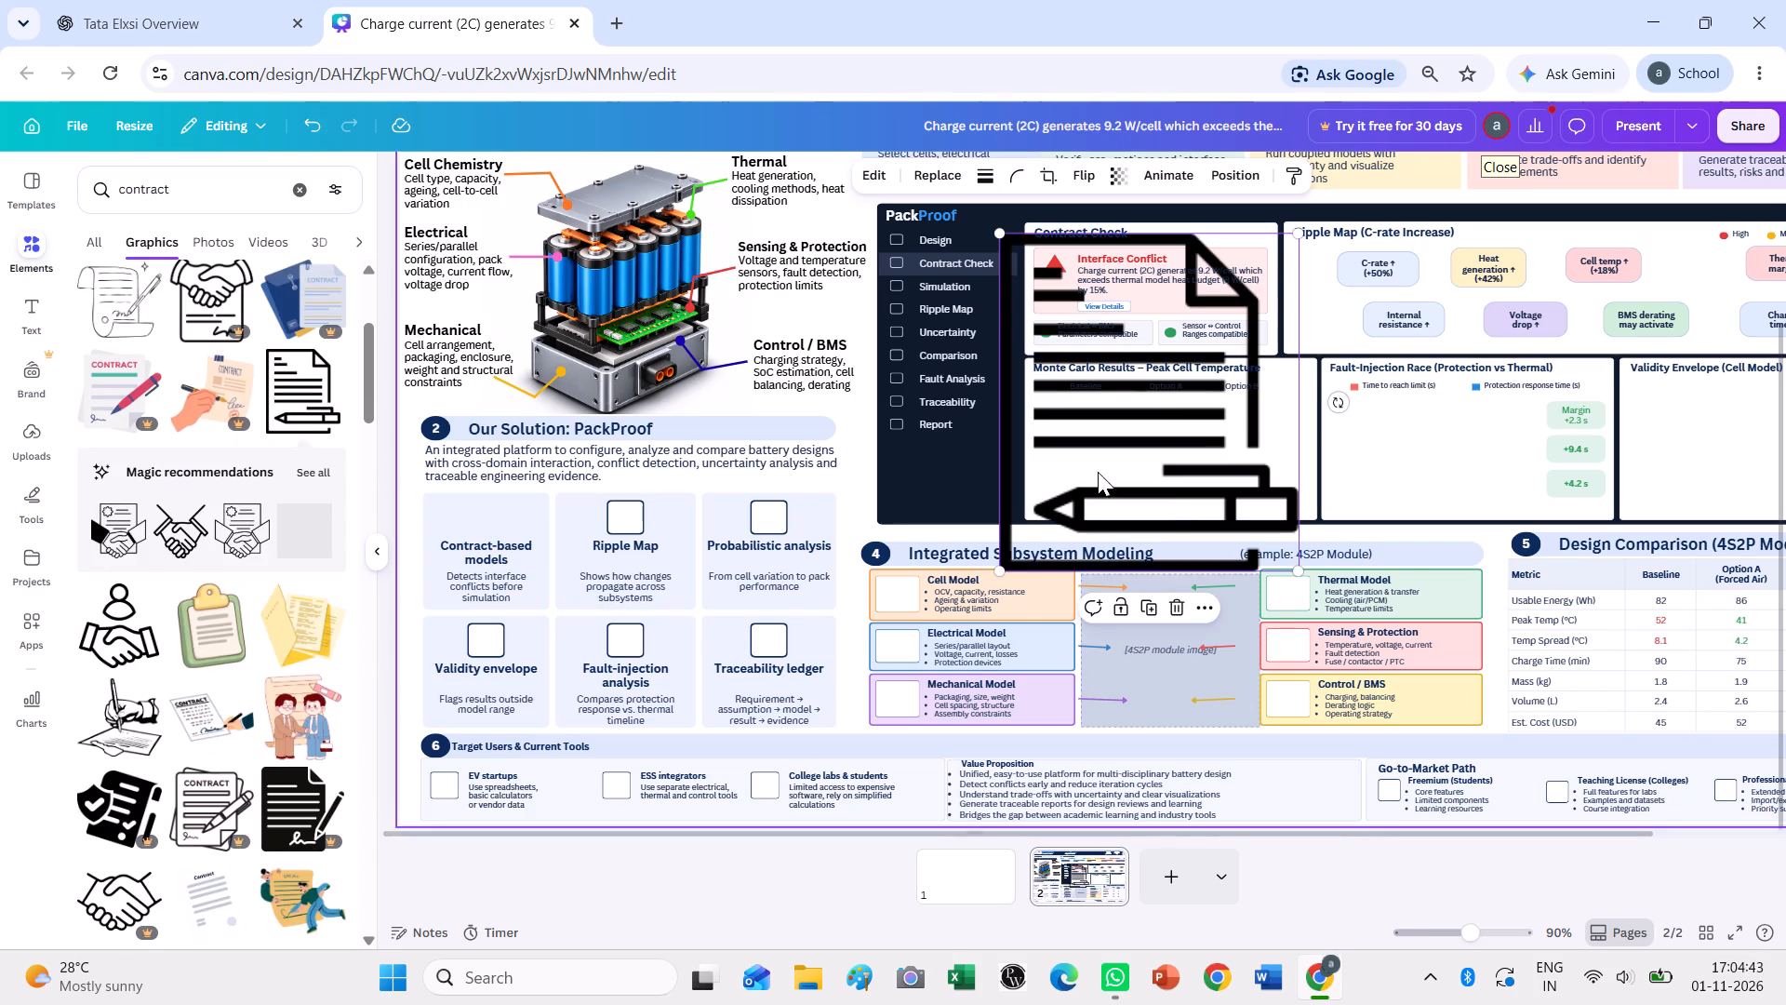
pyautogui.moveTo(1300, 570); pyautogui.dragTo(1151, 418)
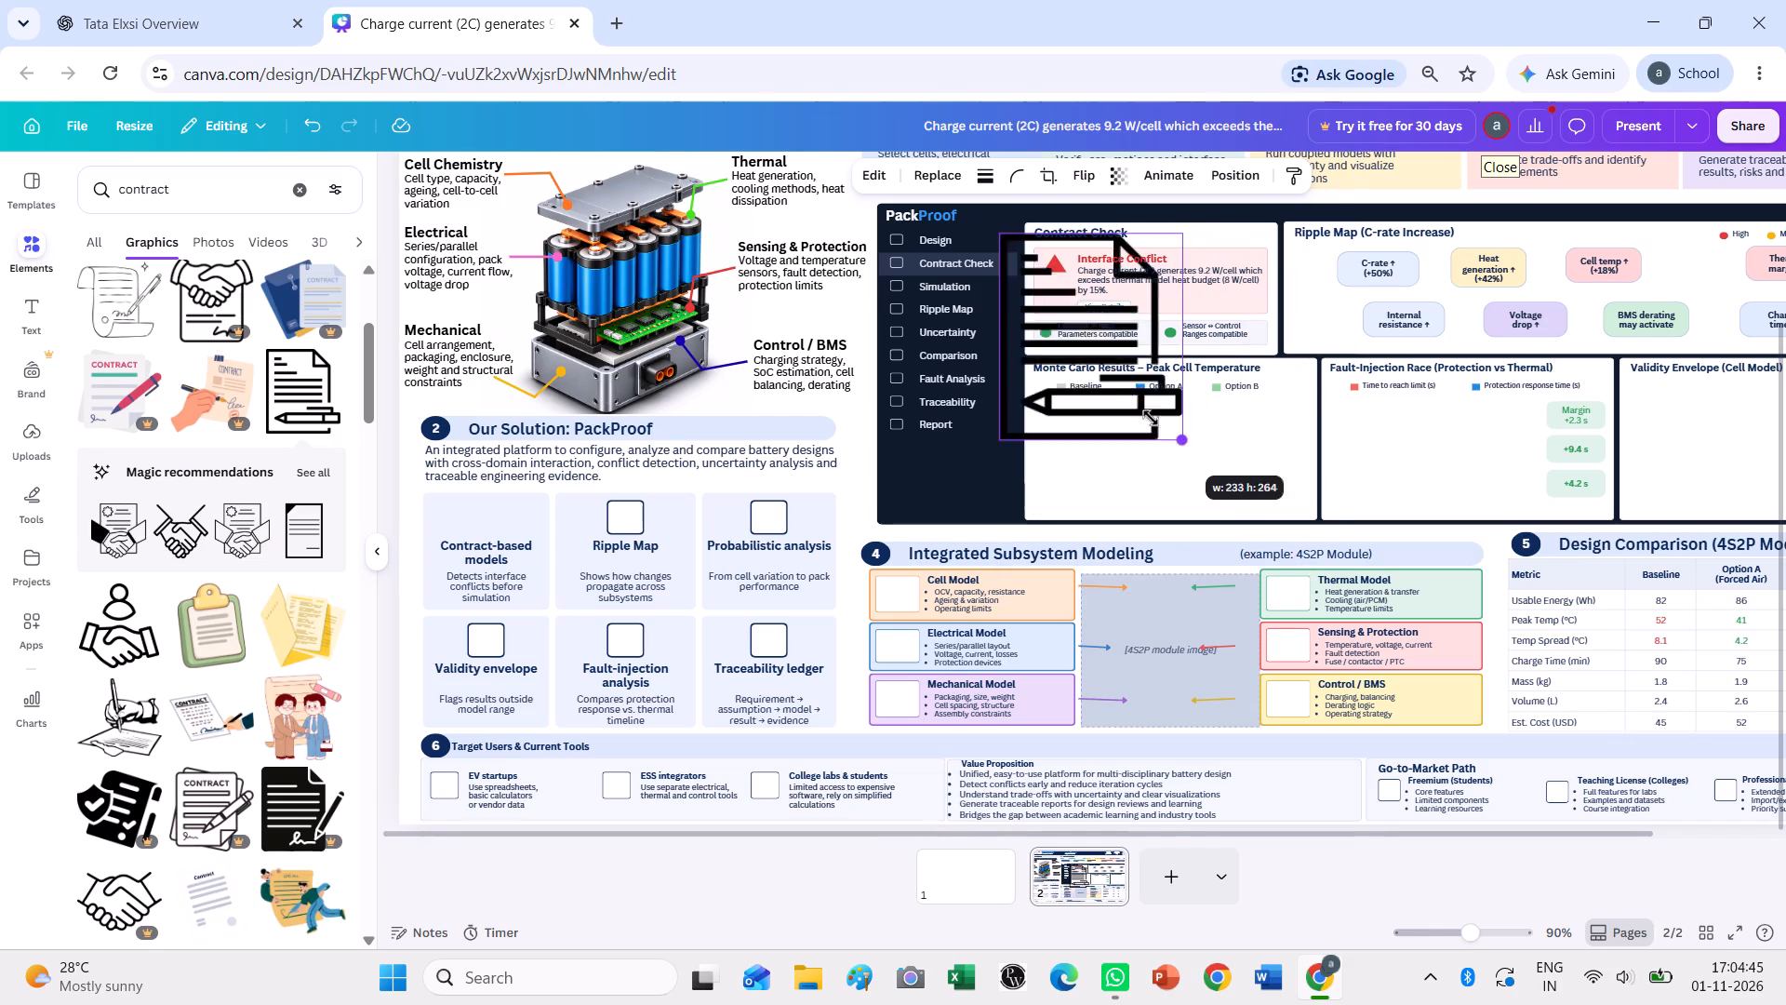
pyautogui.moveTo(1151, 418); pyautogui.dragTo(1053, 323)
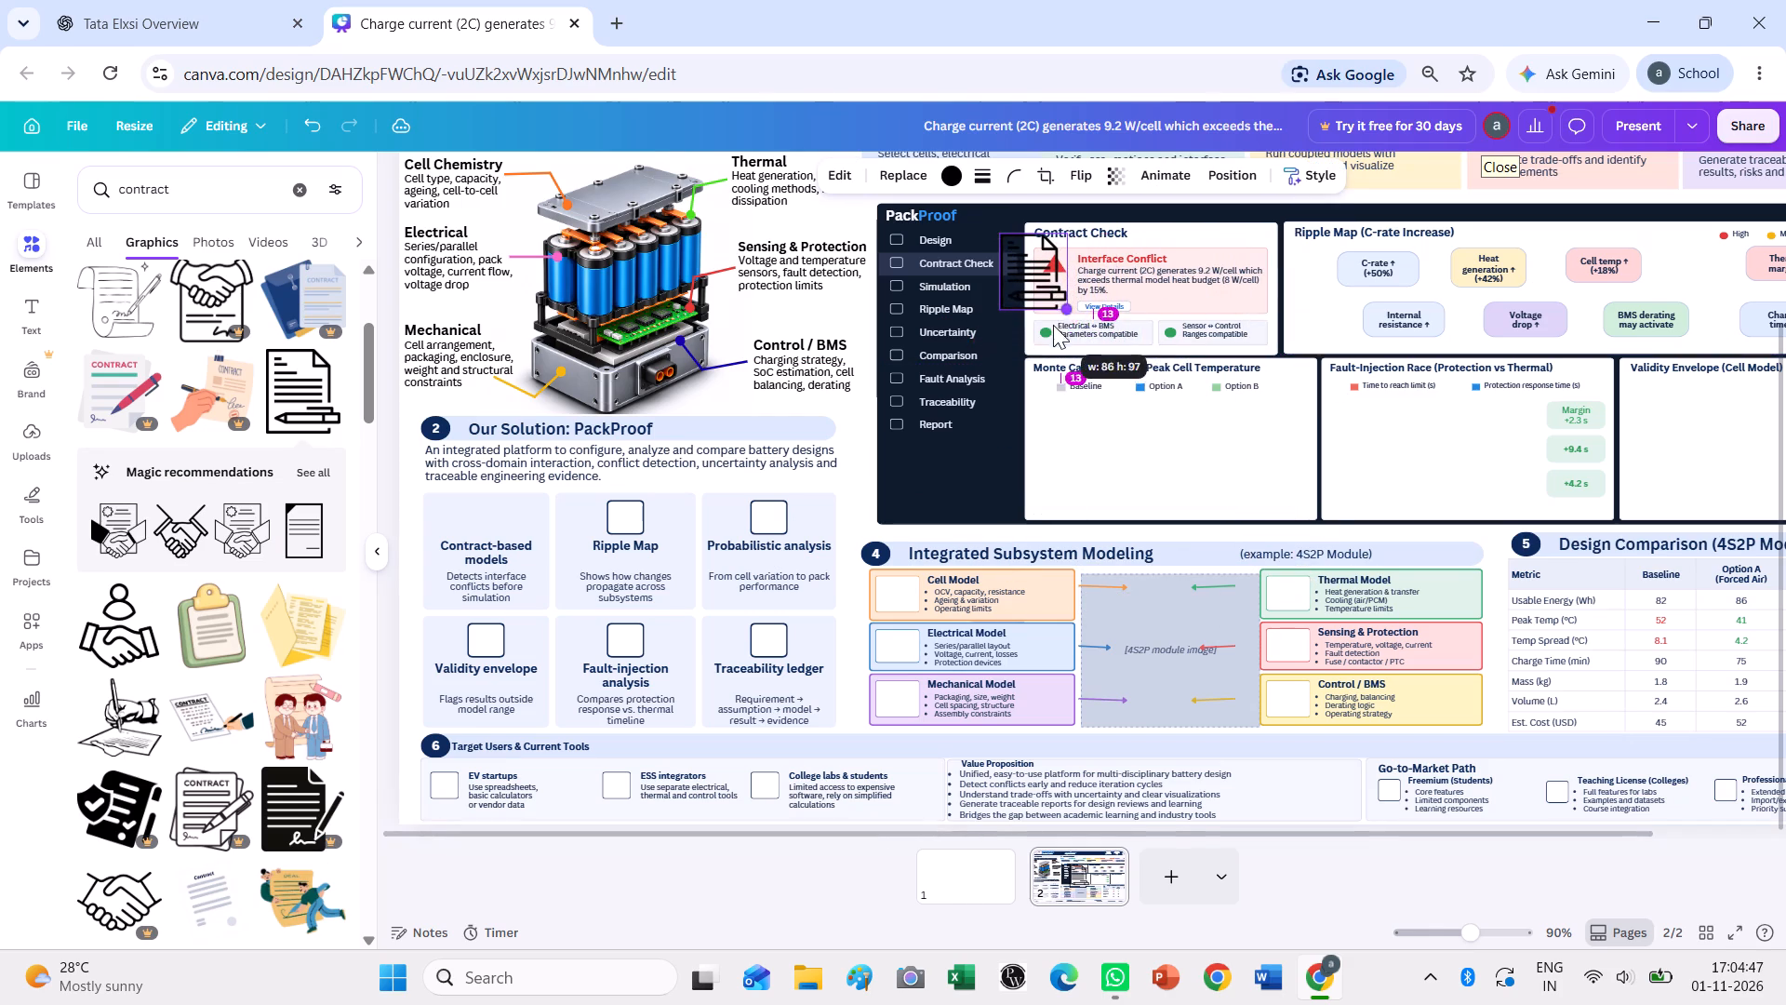
pyautogui.moveTo(1034, 277); pyautogui.dragTo(513, 535)
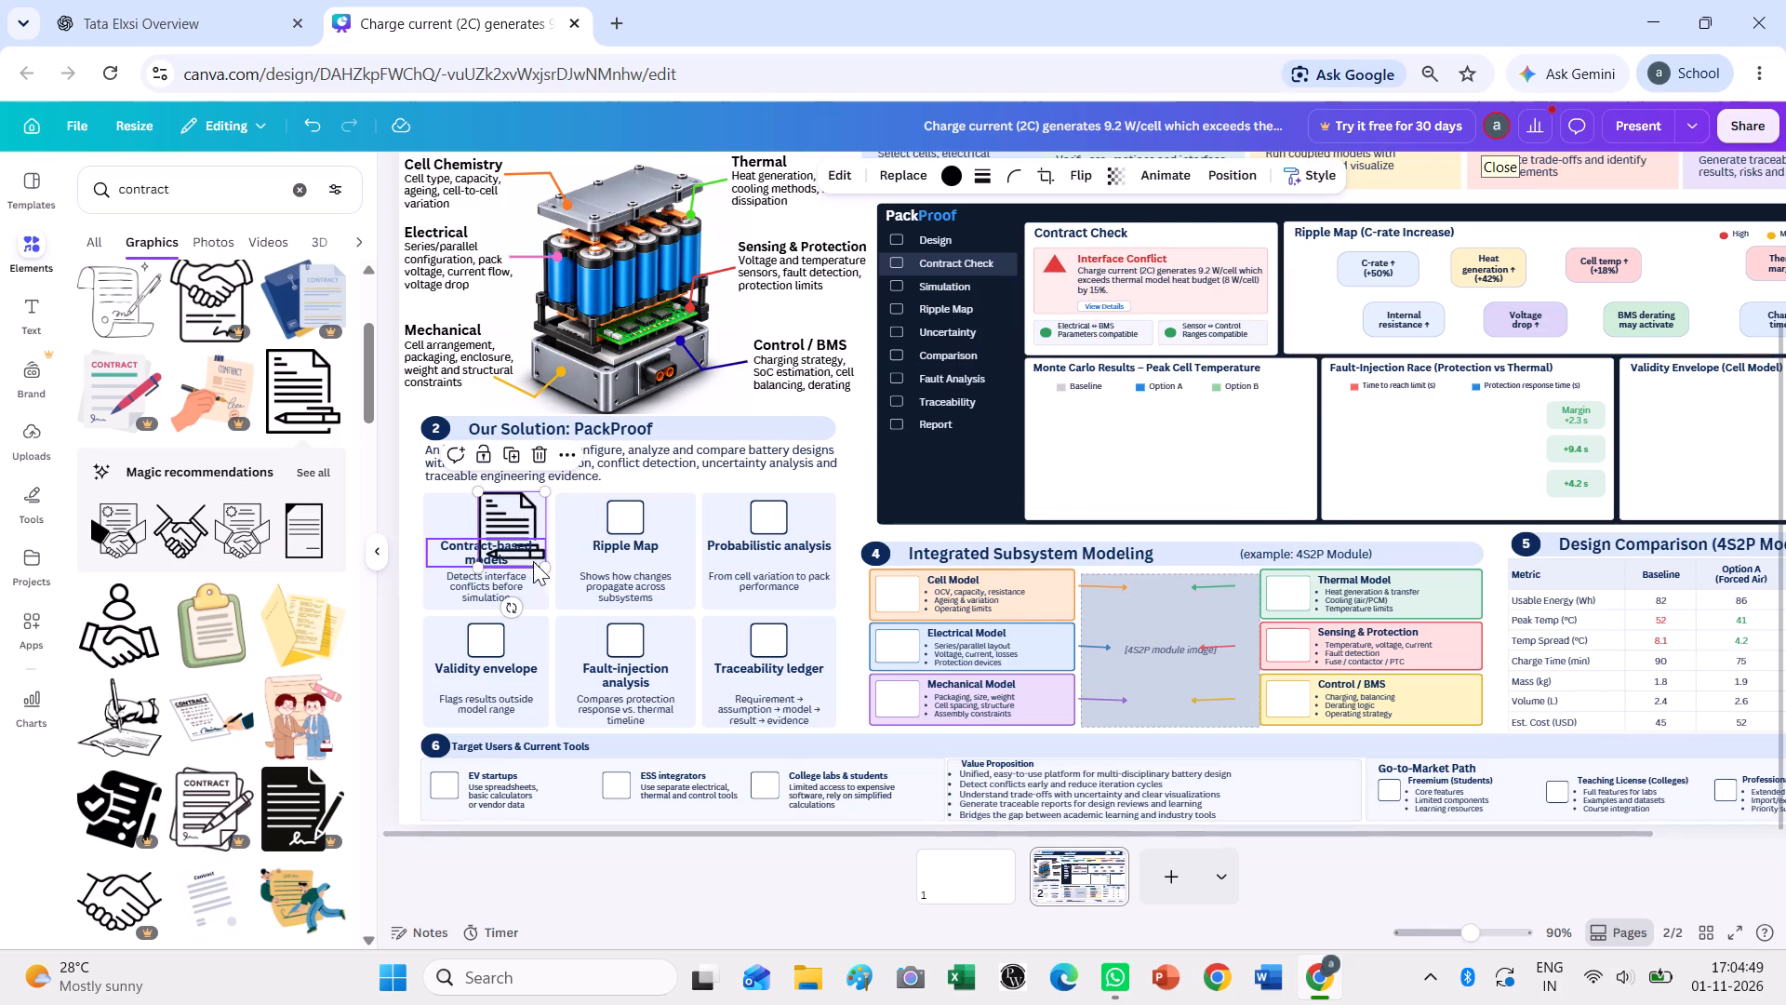
pyautogui.moveTo(541, 569); pyautogui.dragTo(506, 529)
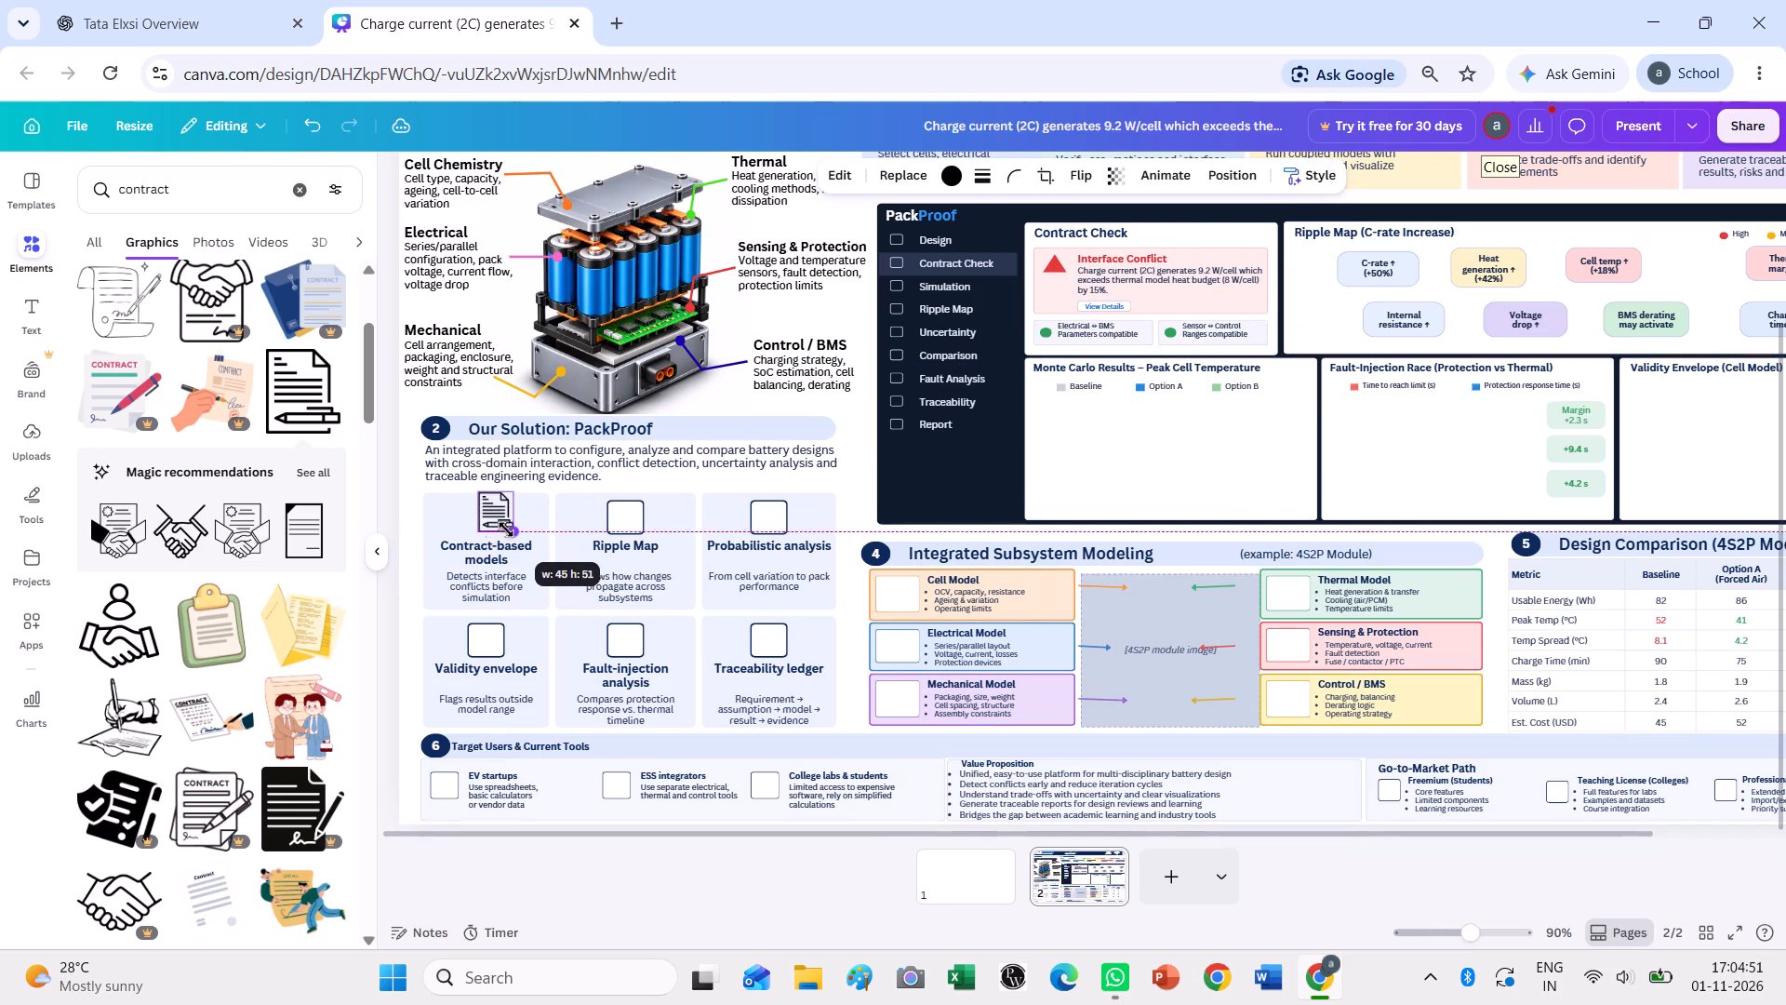
pyautogui.moveTo(506, 529); pyautogui.dragTo(504, 528)
pyautogui.click(501, 506)
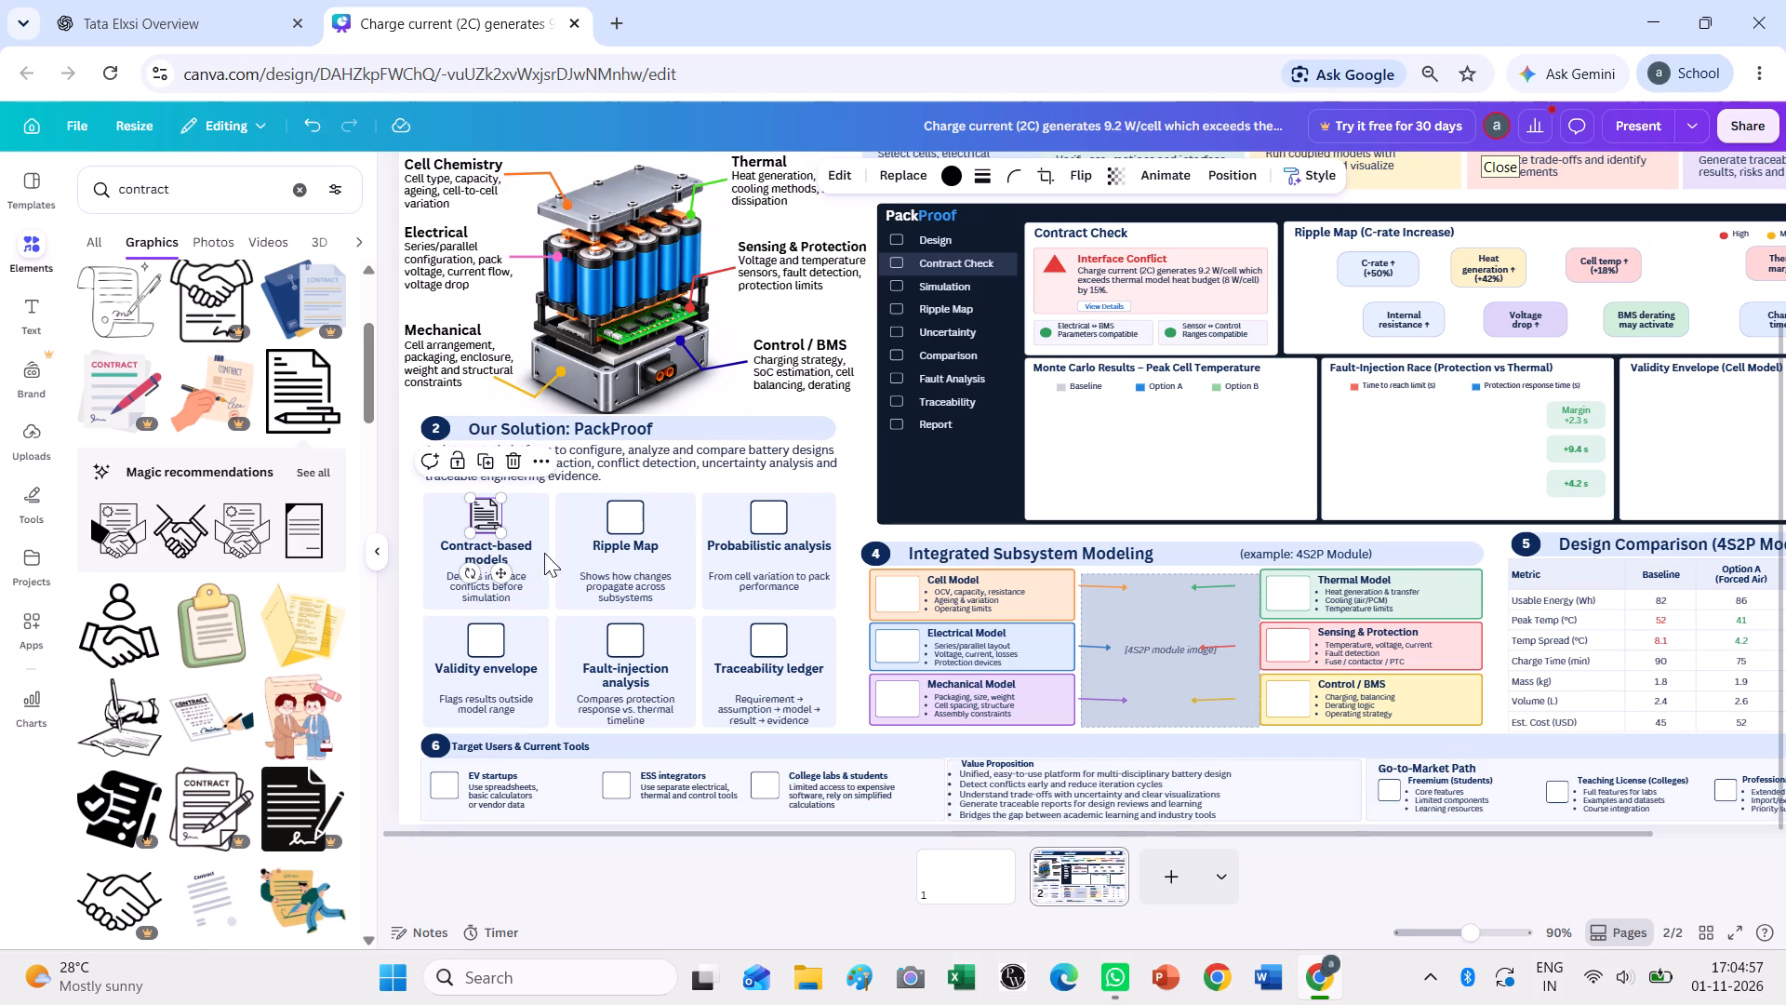
pyautogui.click(1347, 865)
pyautogui.click(615, 824)
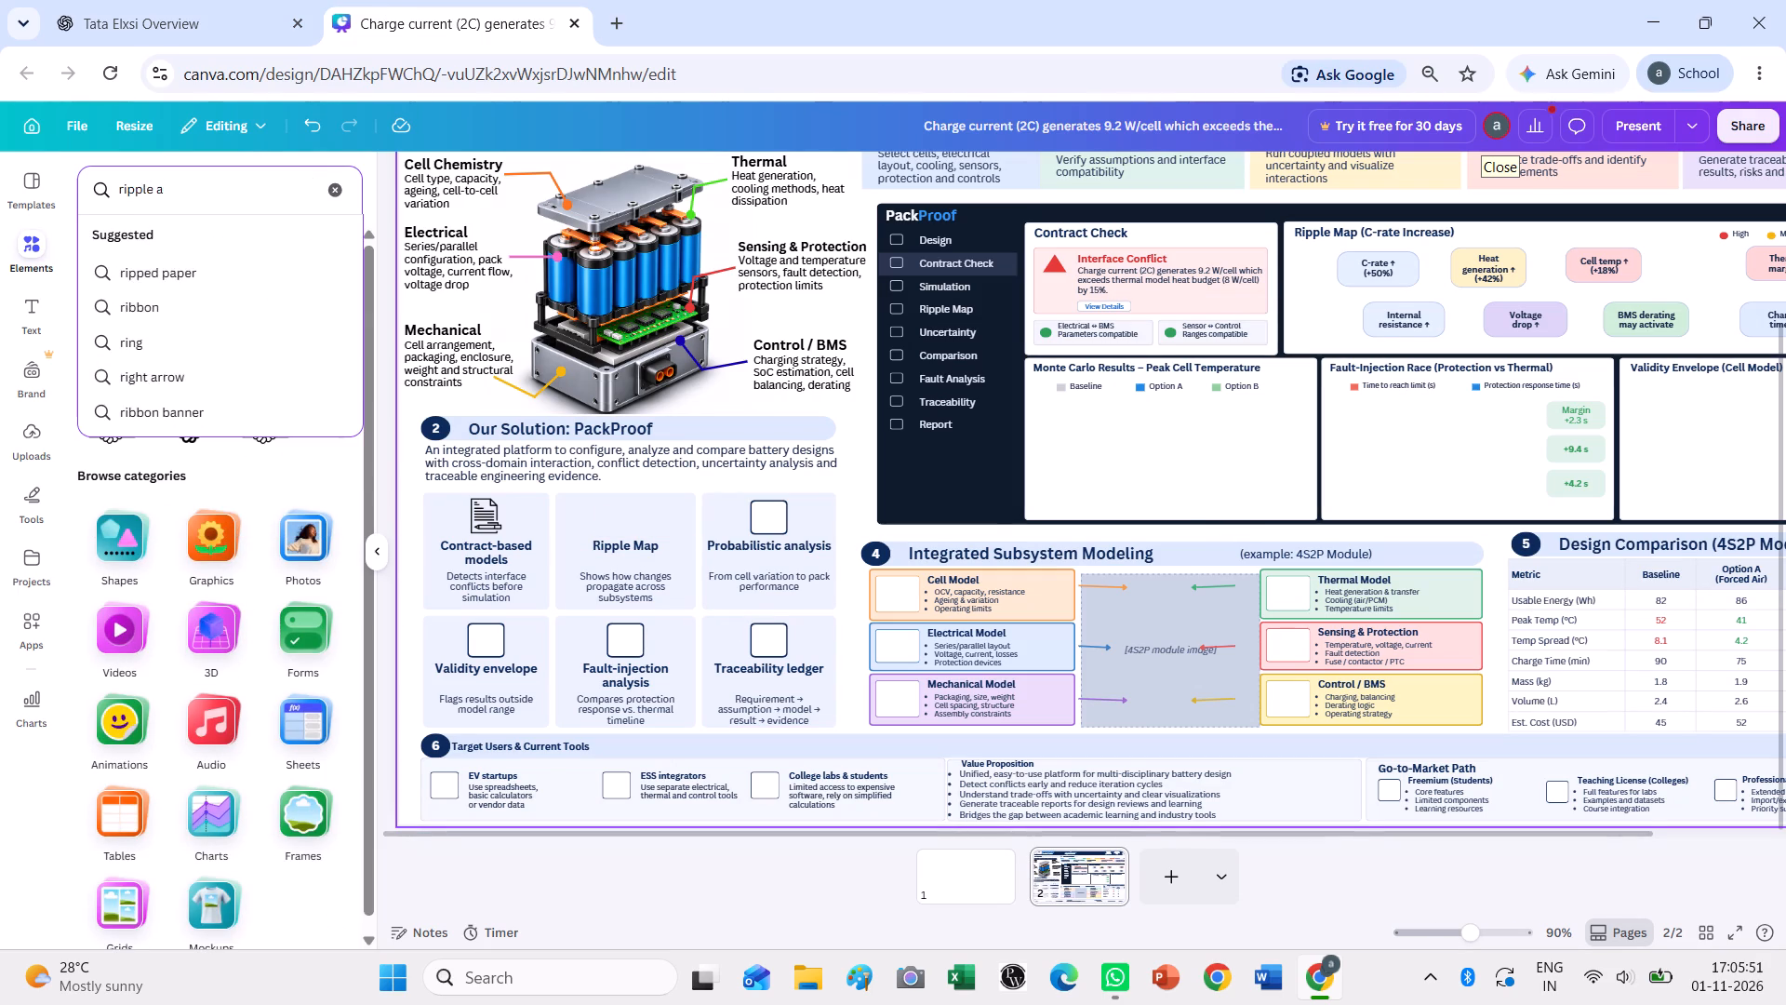
pyautogui.press('BackSpace')
pyautogui.write('map')
pyautogui.press('Return')
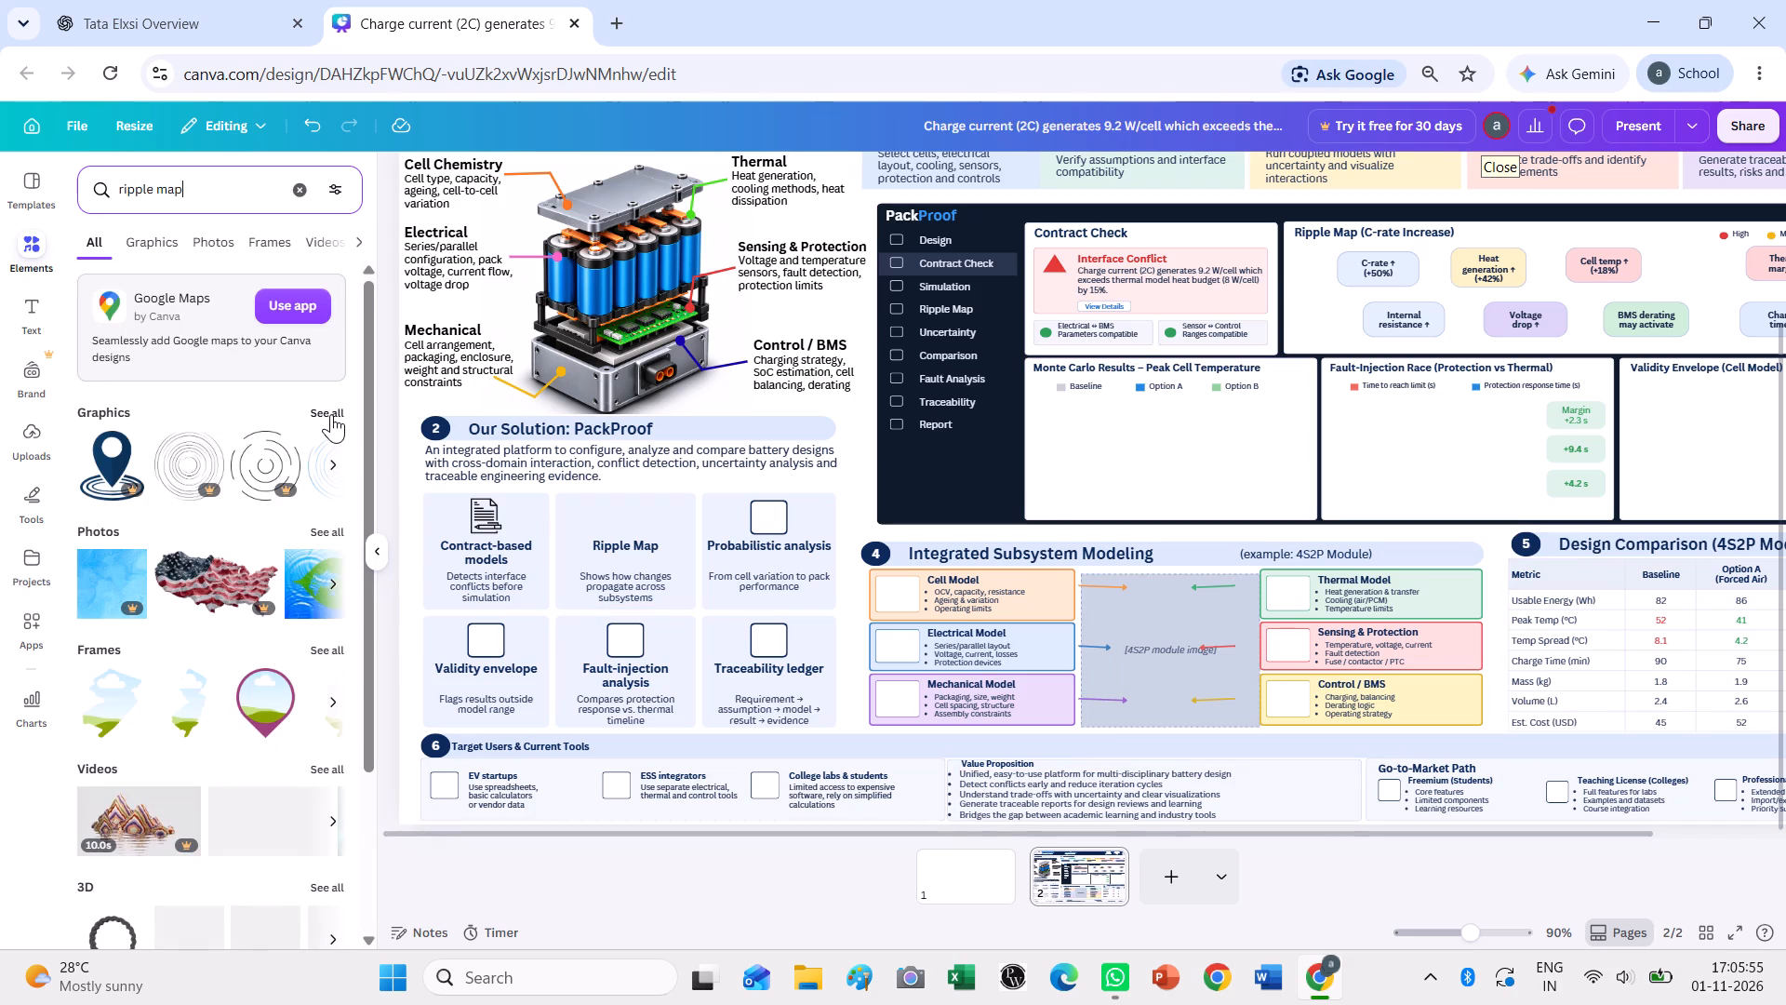
pyautogui.click(331, 415)
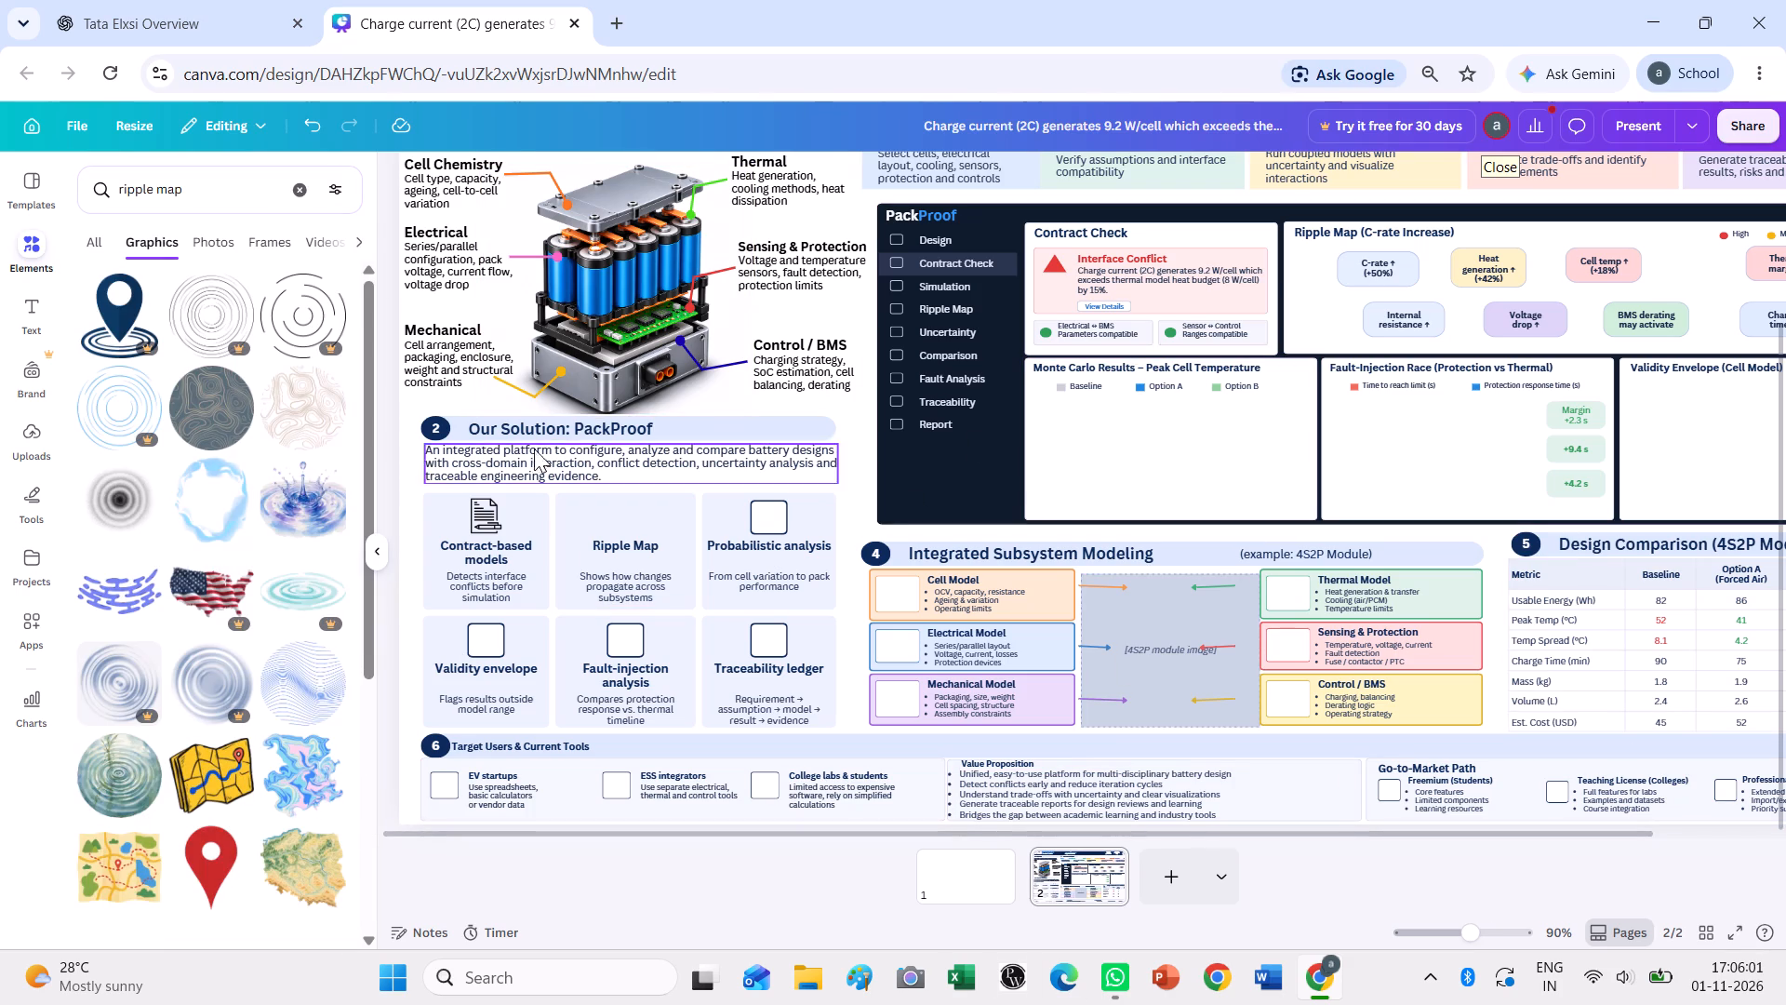
pyautogui.scroll(-3, 307, 797)
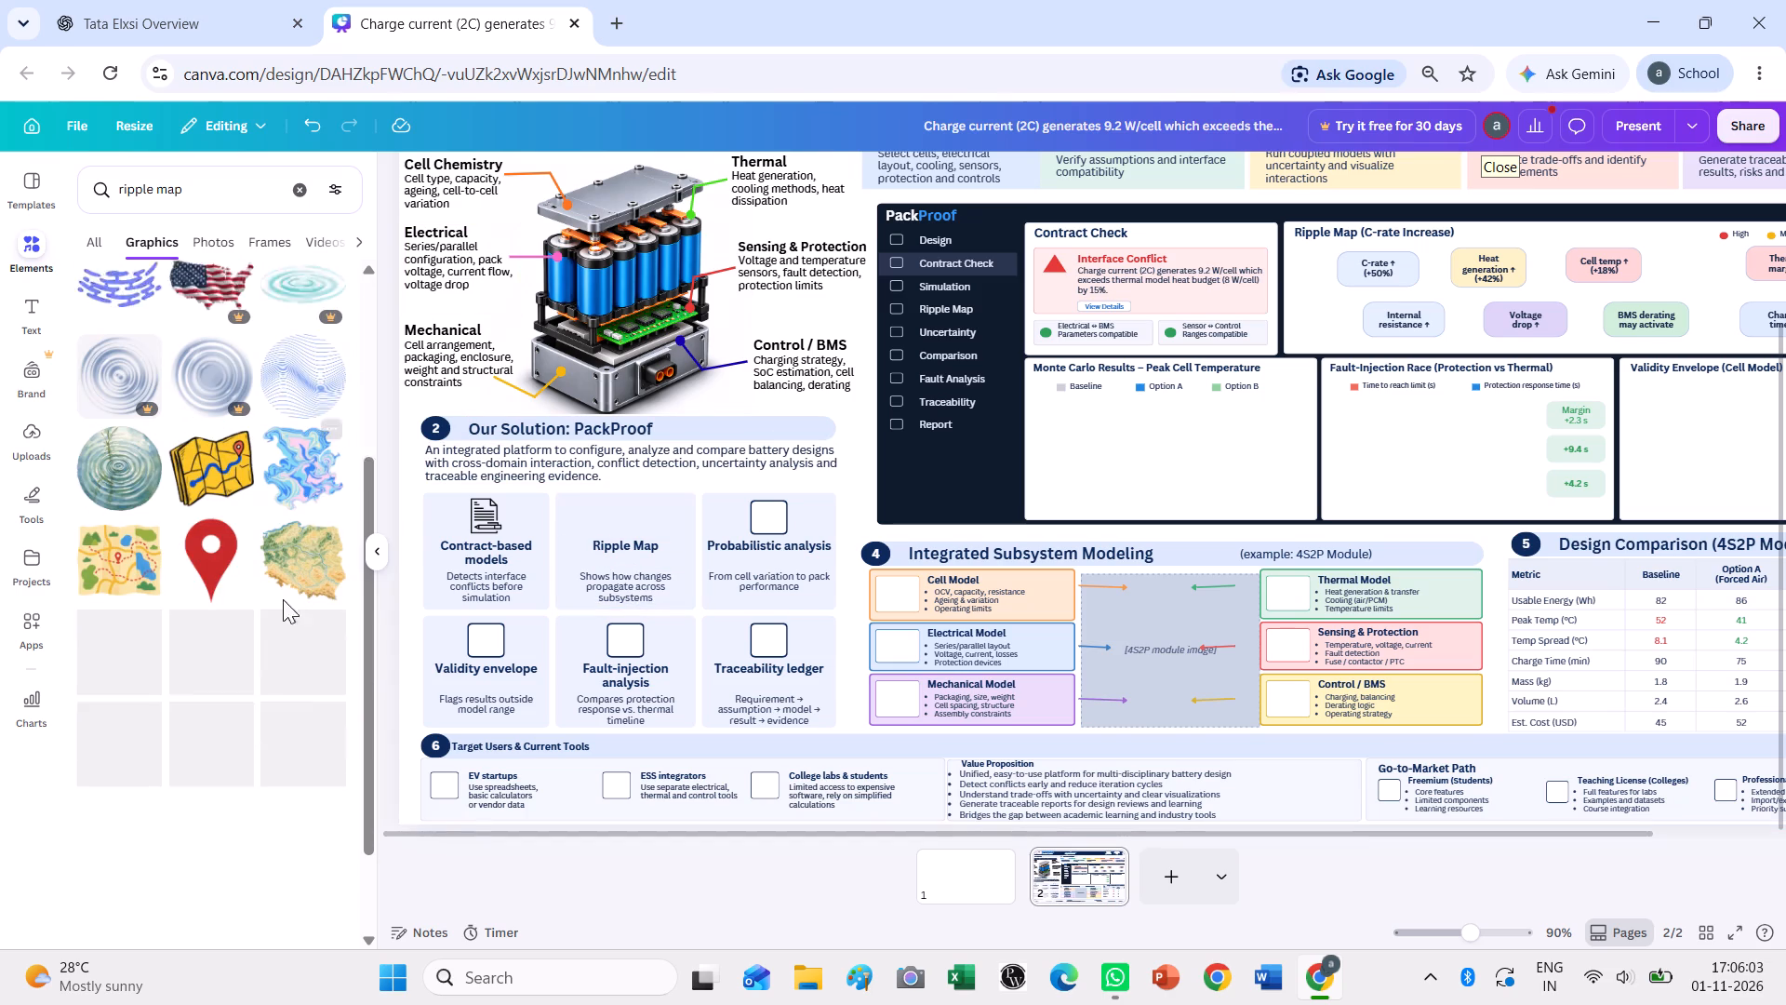
# Search the graphics for "dna" and look through them for a node-style icon suited to the "Ripple Map" card.
pyautogui.moveTo(224, 190); pyautogui.dragTo(70, 215)
pyautogui.write('dna')
pyautogui.press('Return')
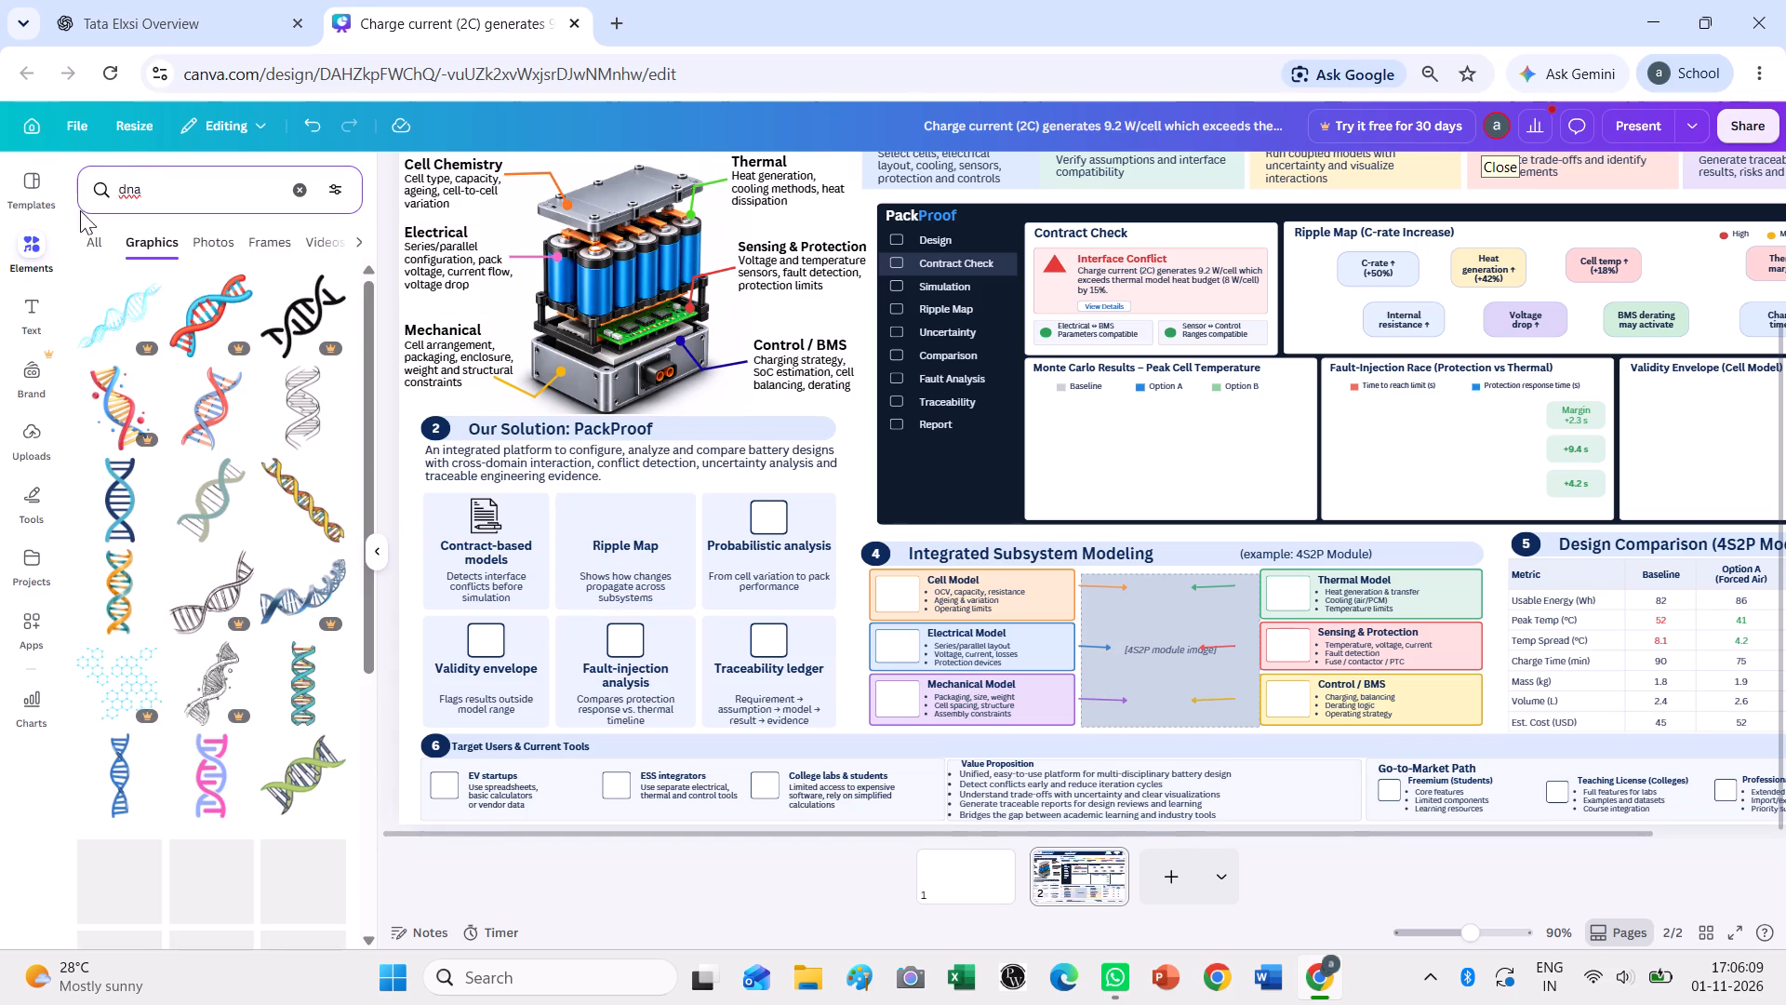
pyautogui.scroll(-5, 206, 774)
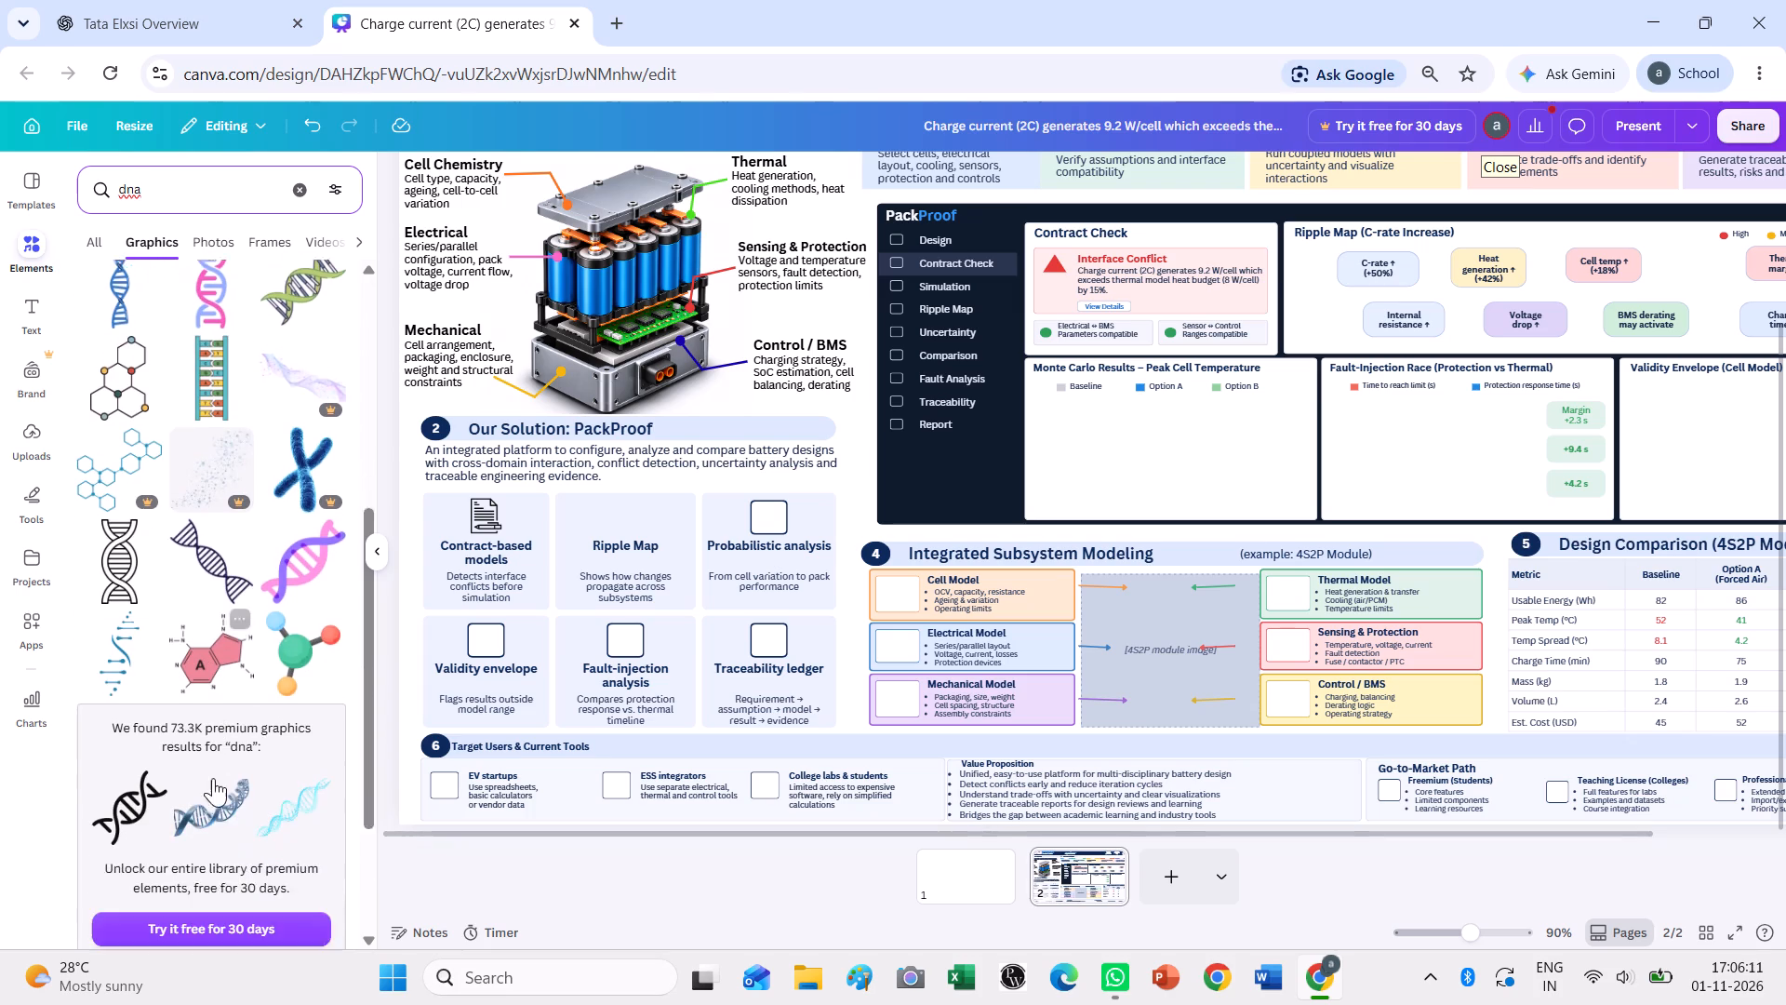
pyautogui.scroll(-2, 229, 607)
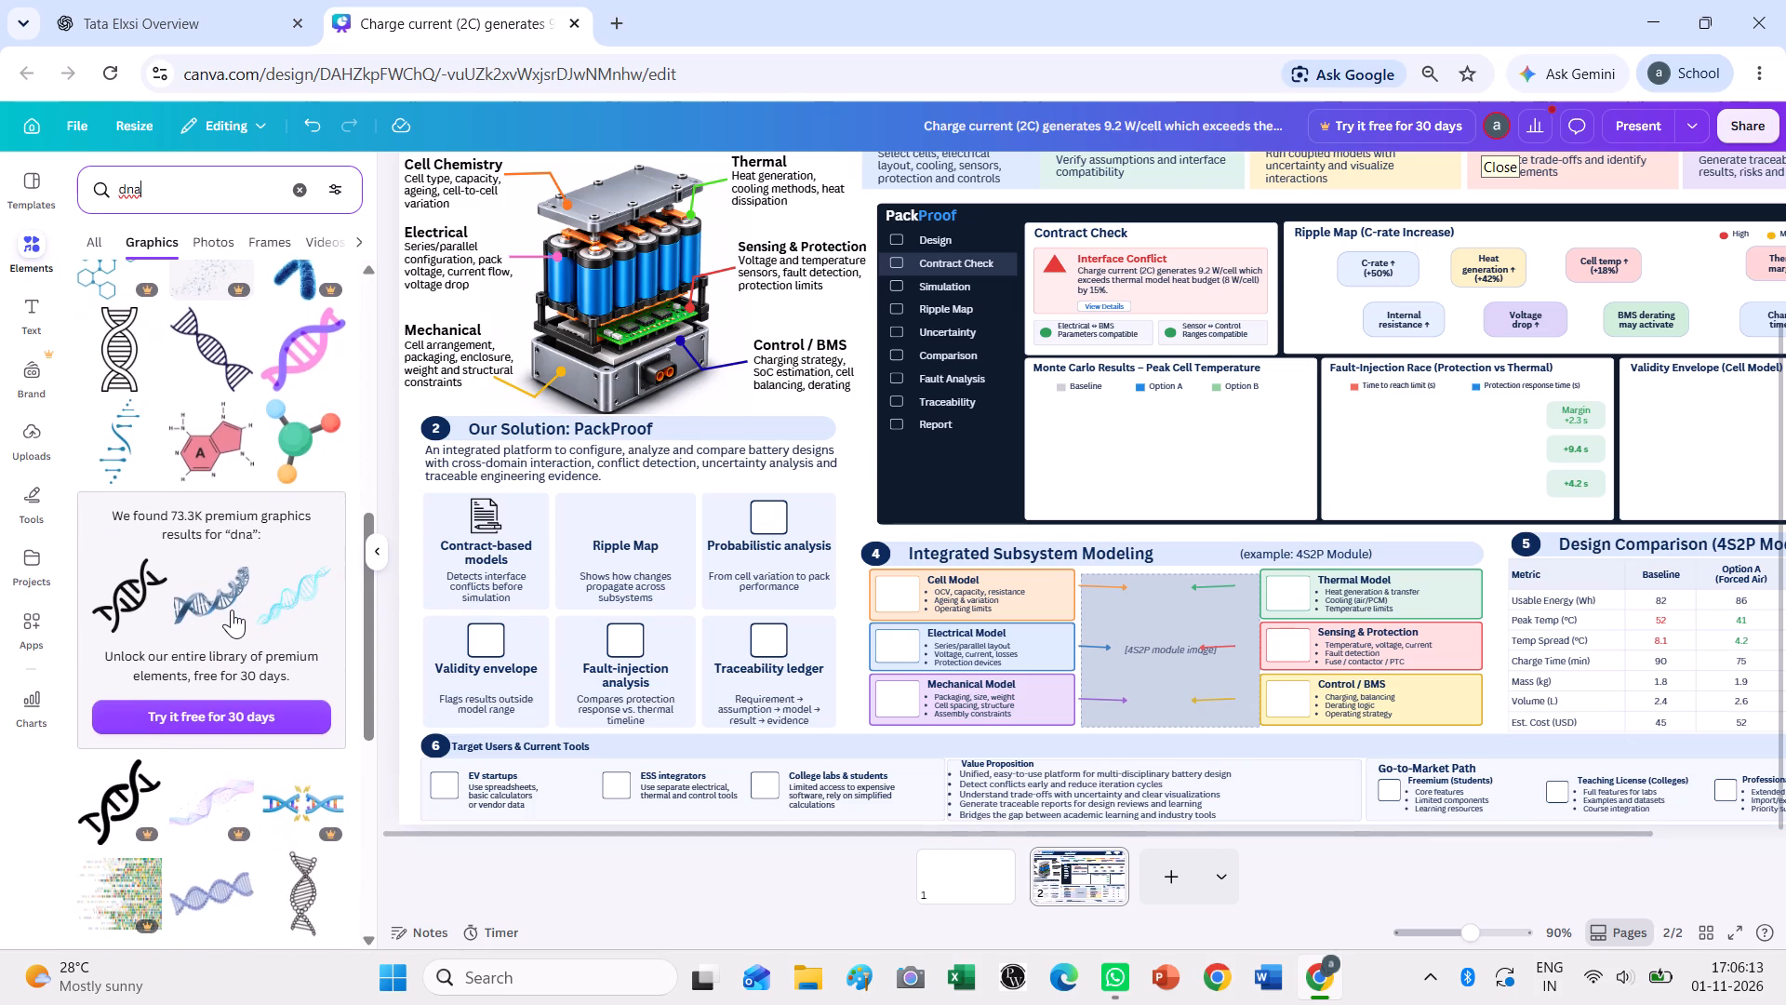
pyautogui.scroll(-3, 232, 610)
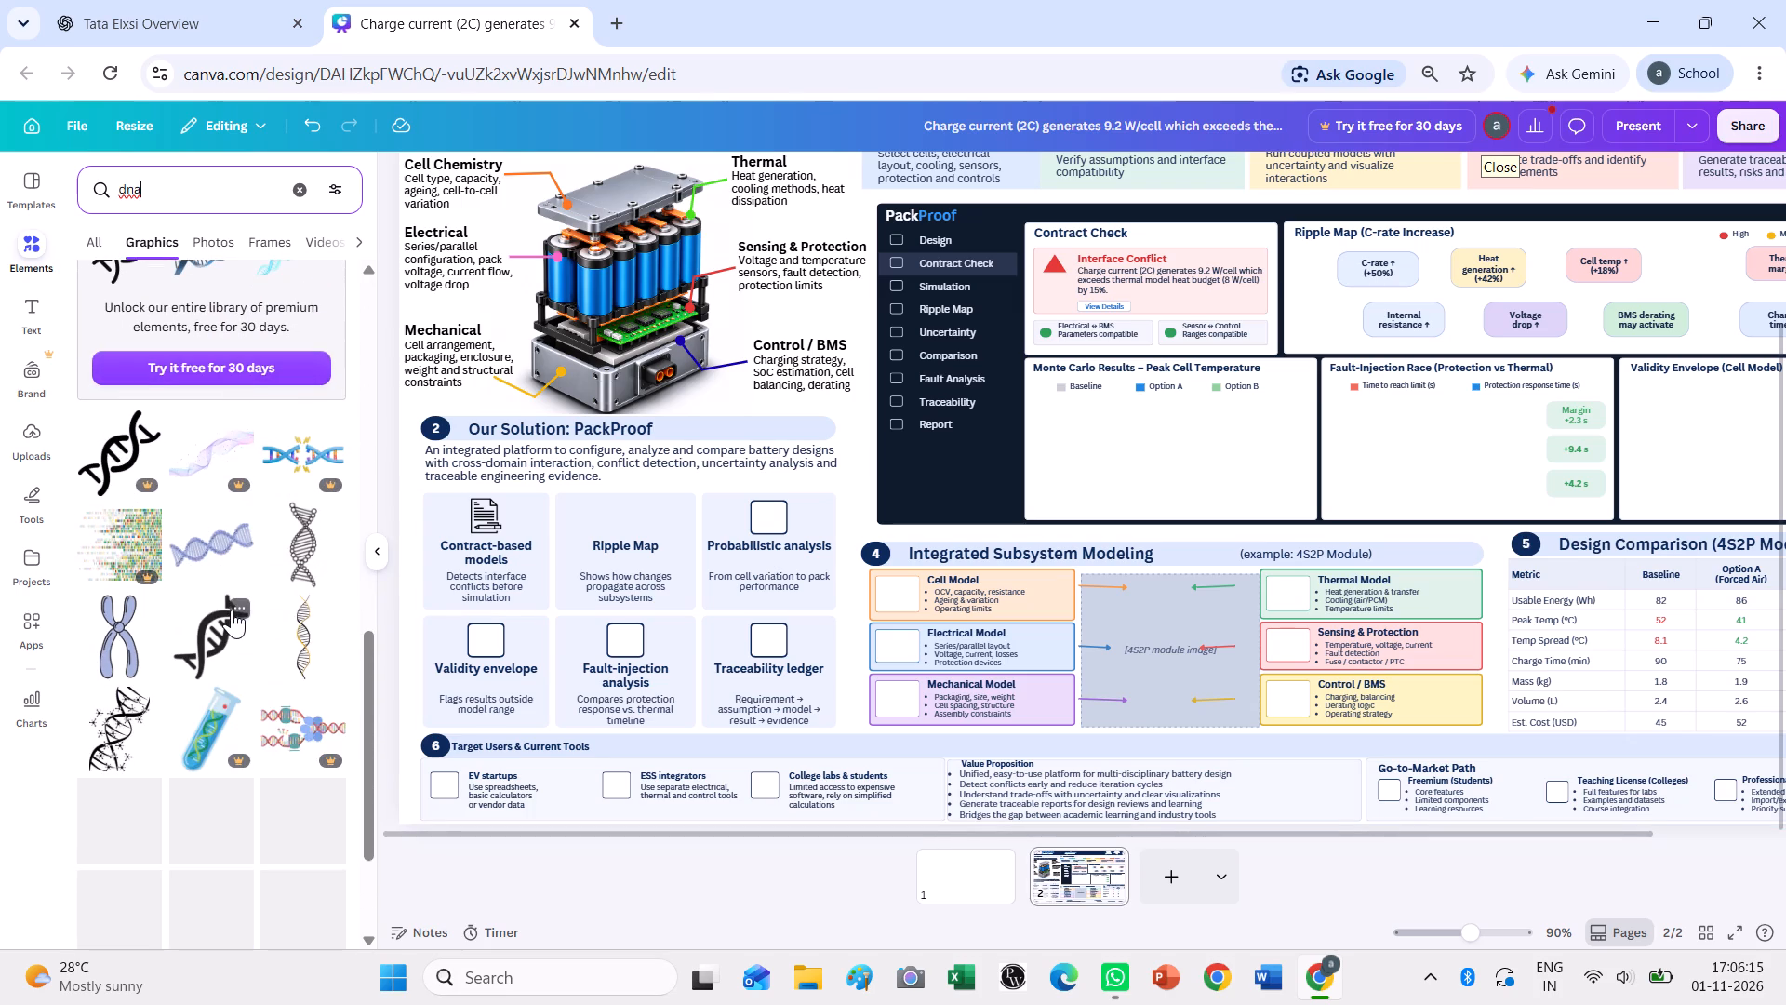
pyautogui.scroll(-5, 237, 606)
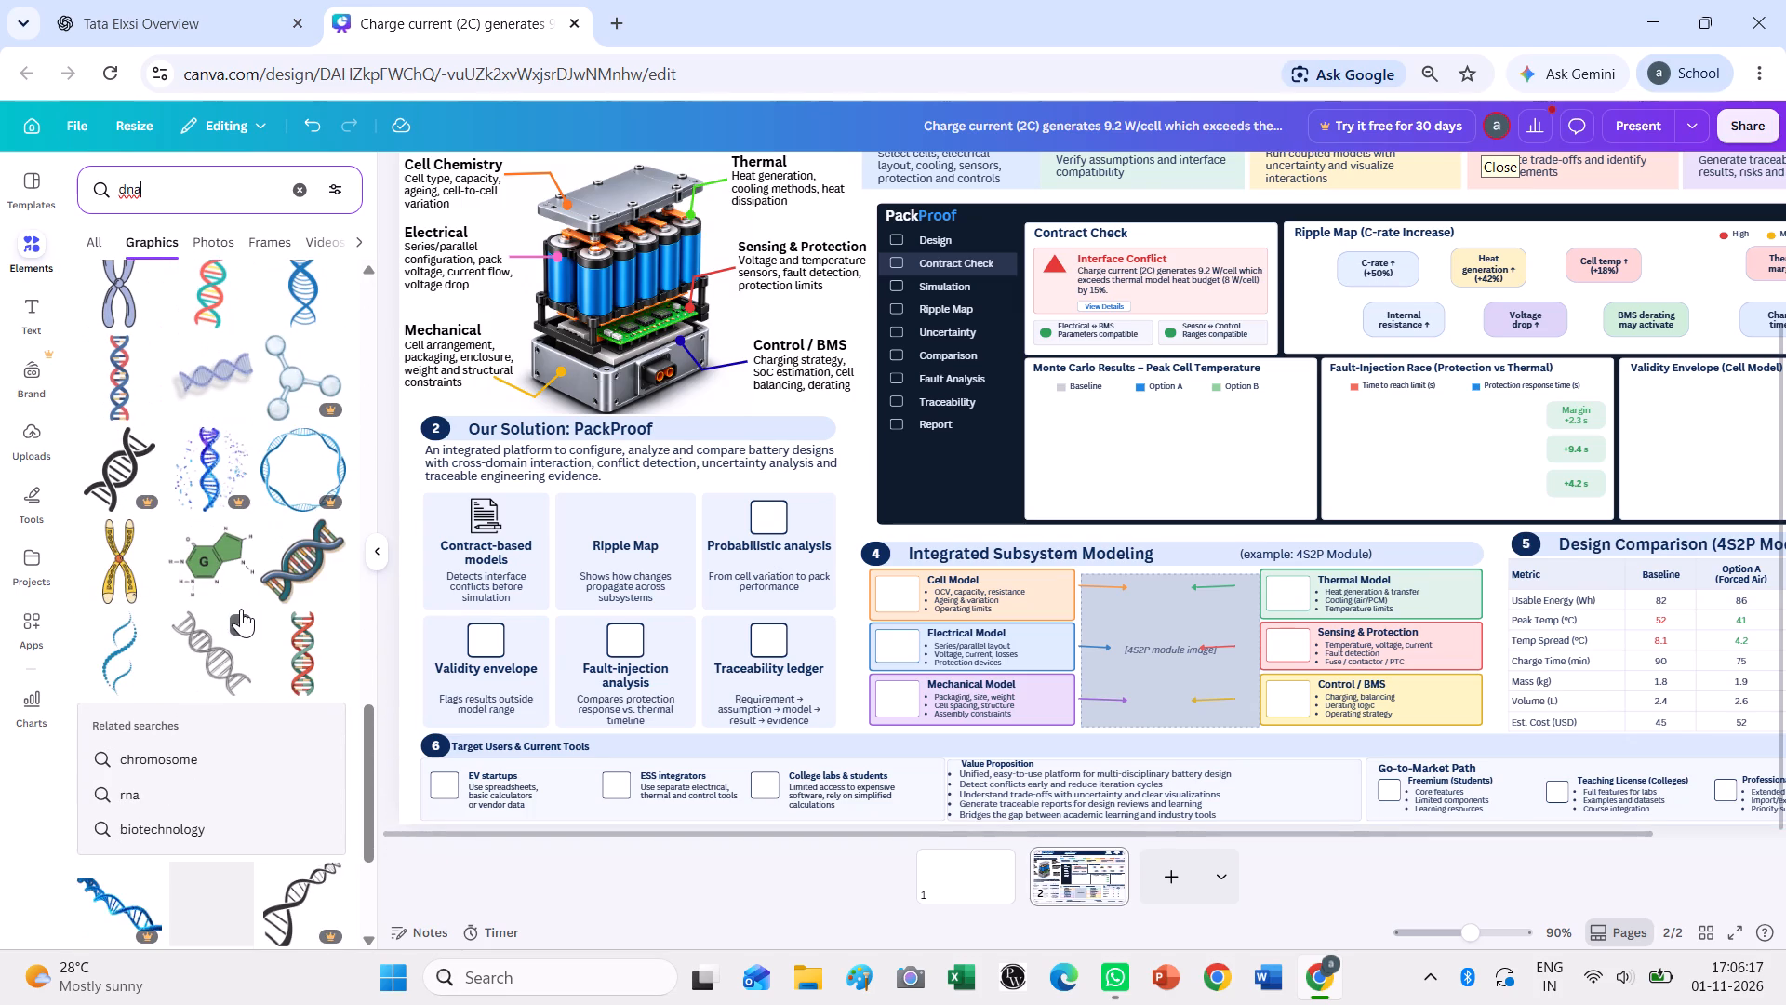
pyautogui.scroll(-6, 241, 609)
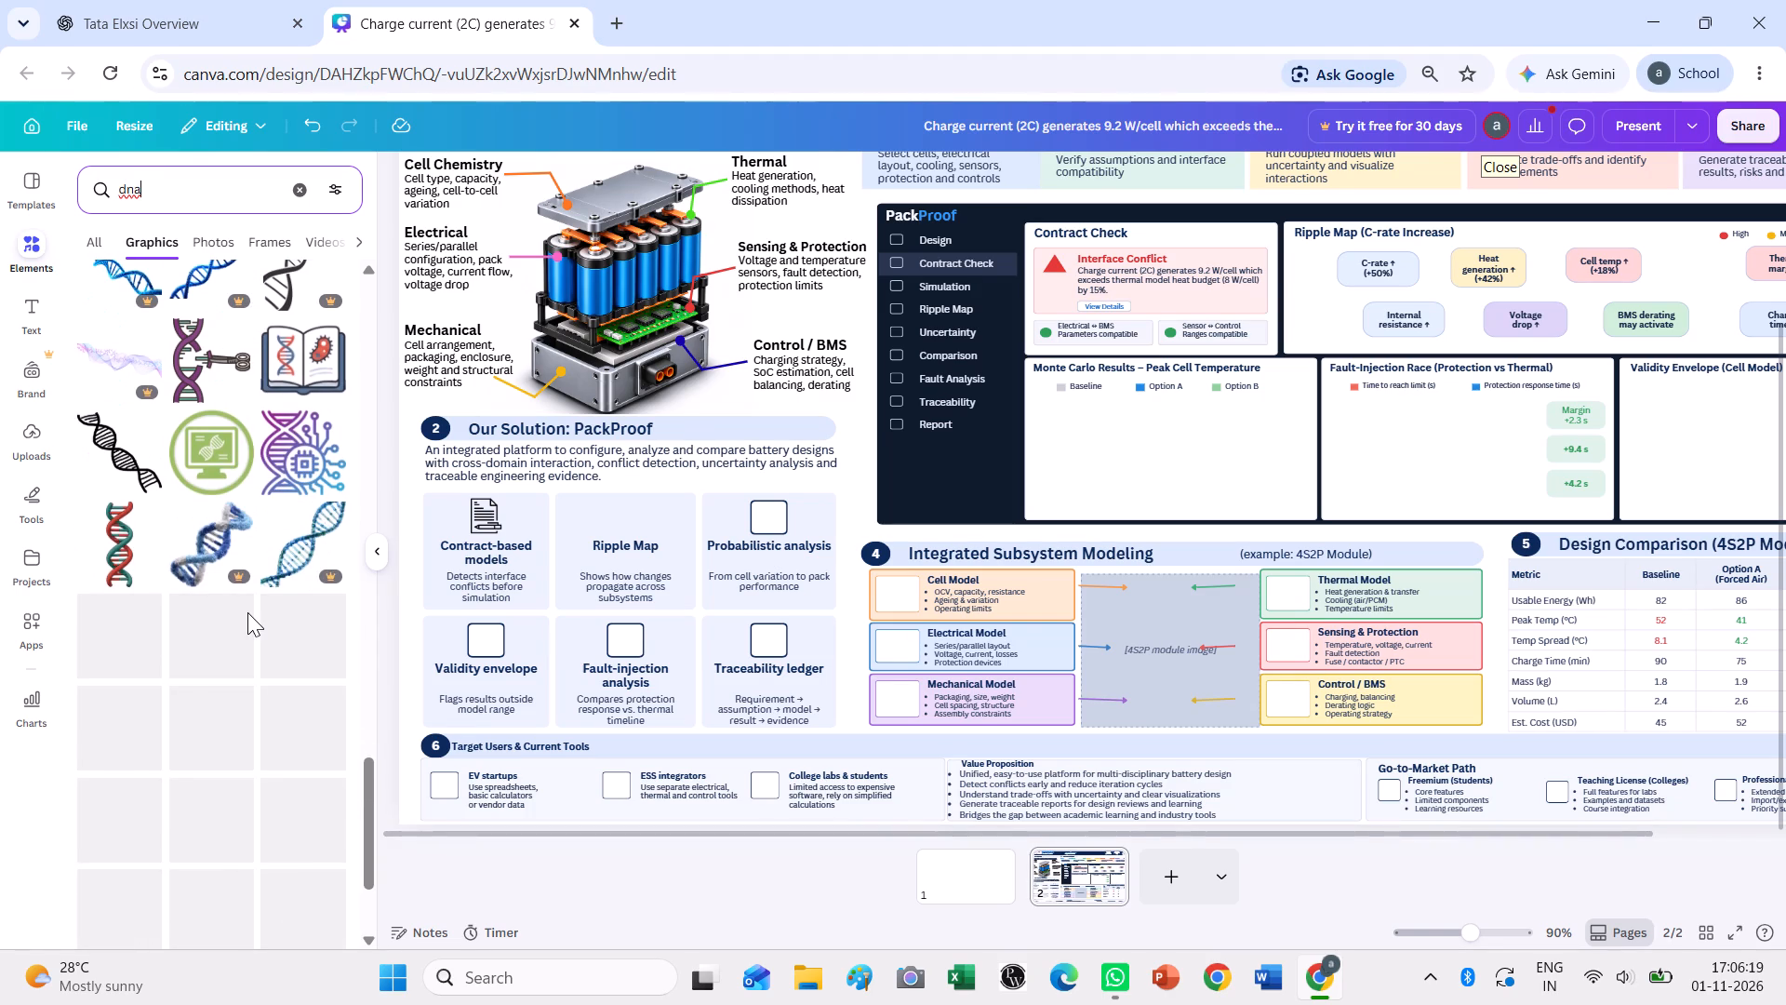
pyautogui.scroll(7, 145, 655)
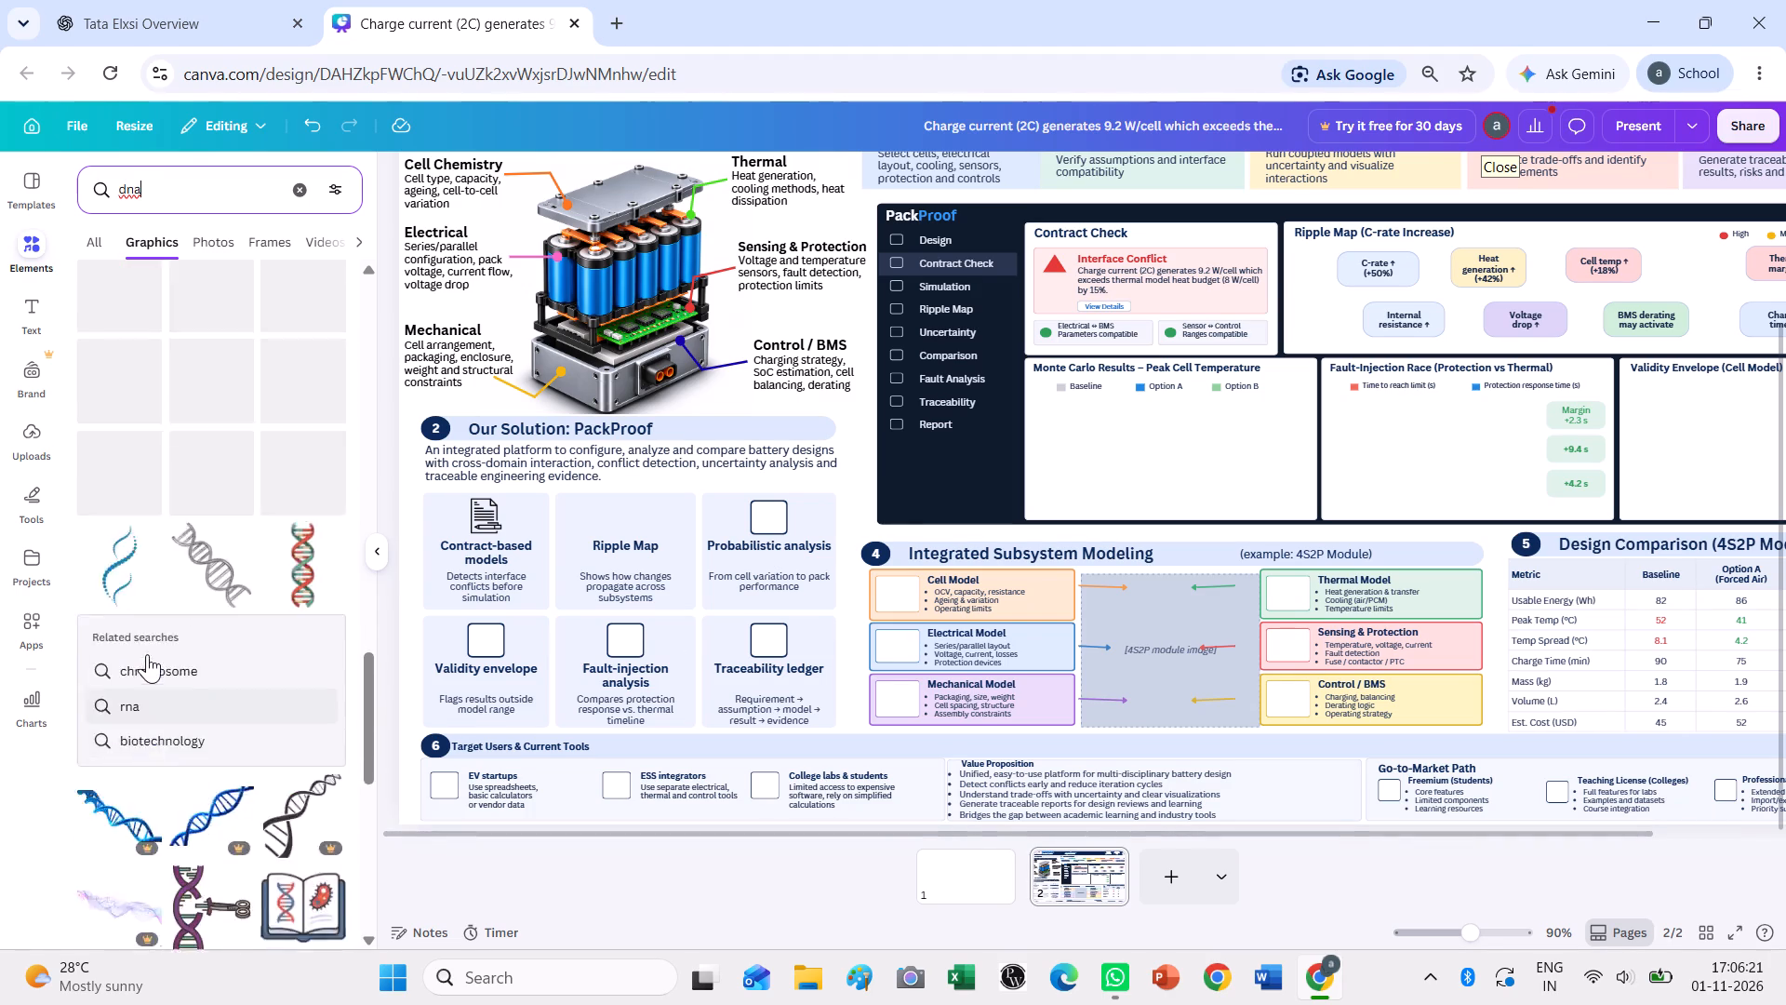
pyautogui.scroll(10, 147, 654)
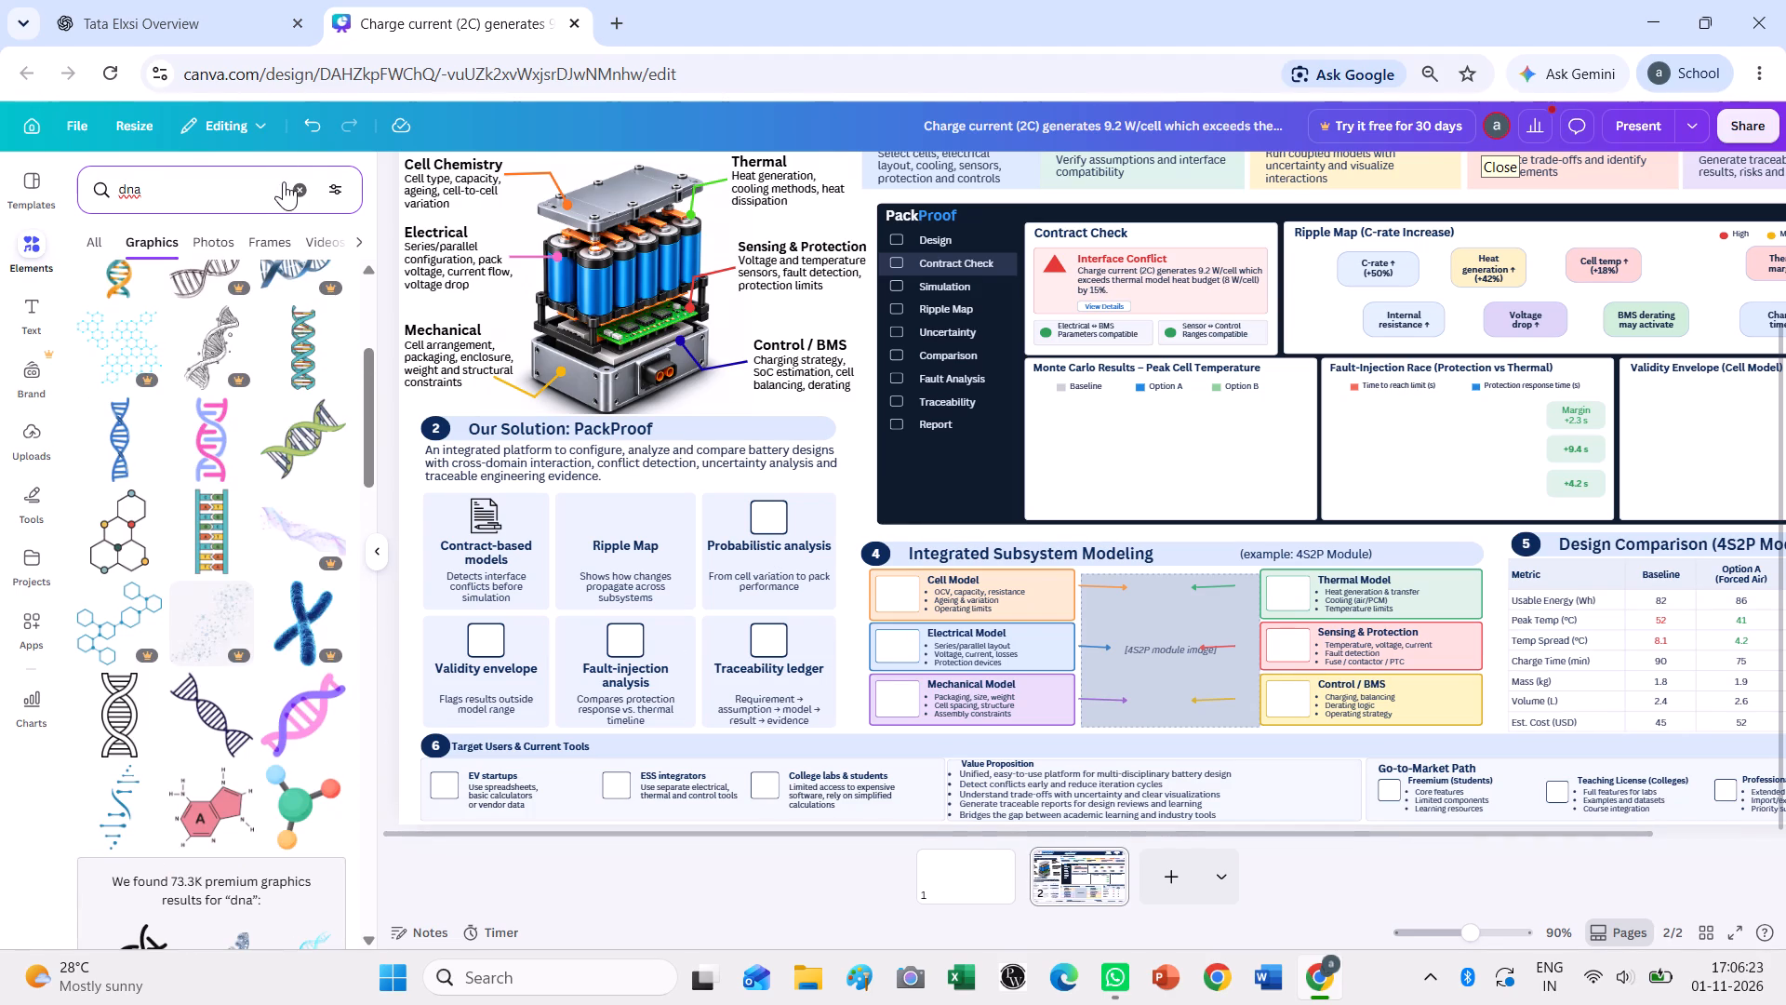
# Search the elements library for "connections" and show only the graphics results.
pyautogui.click(293, 181)
pyautogui.write('connections')
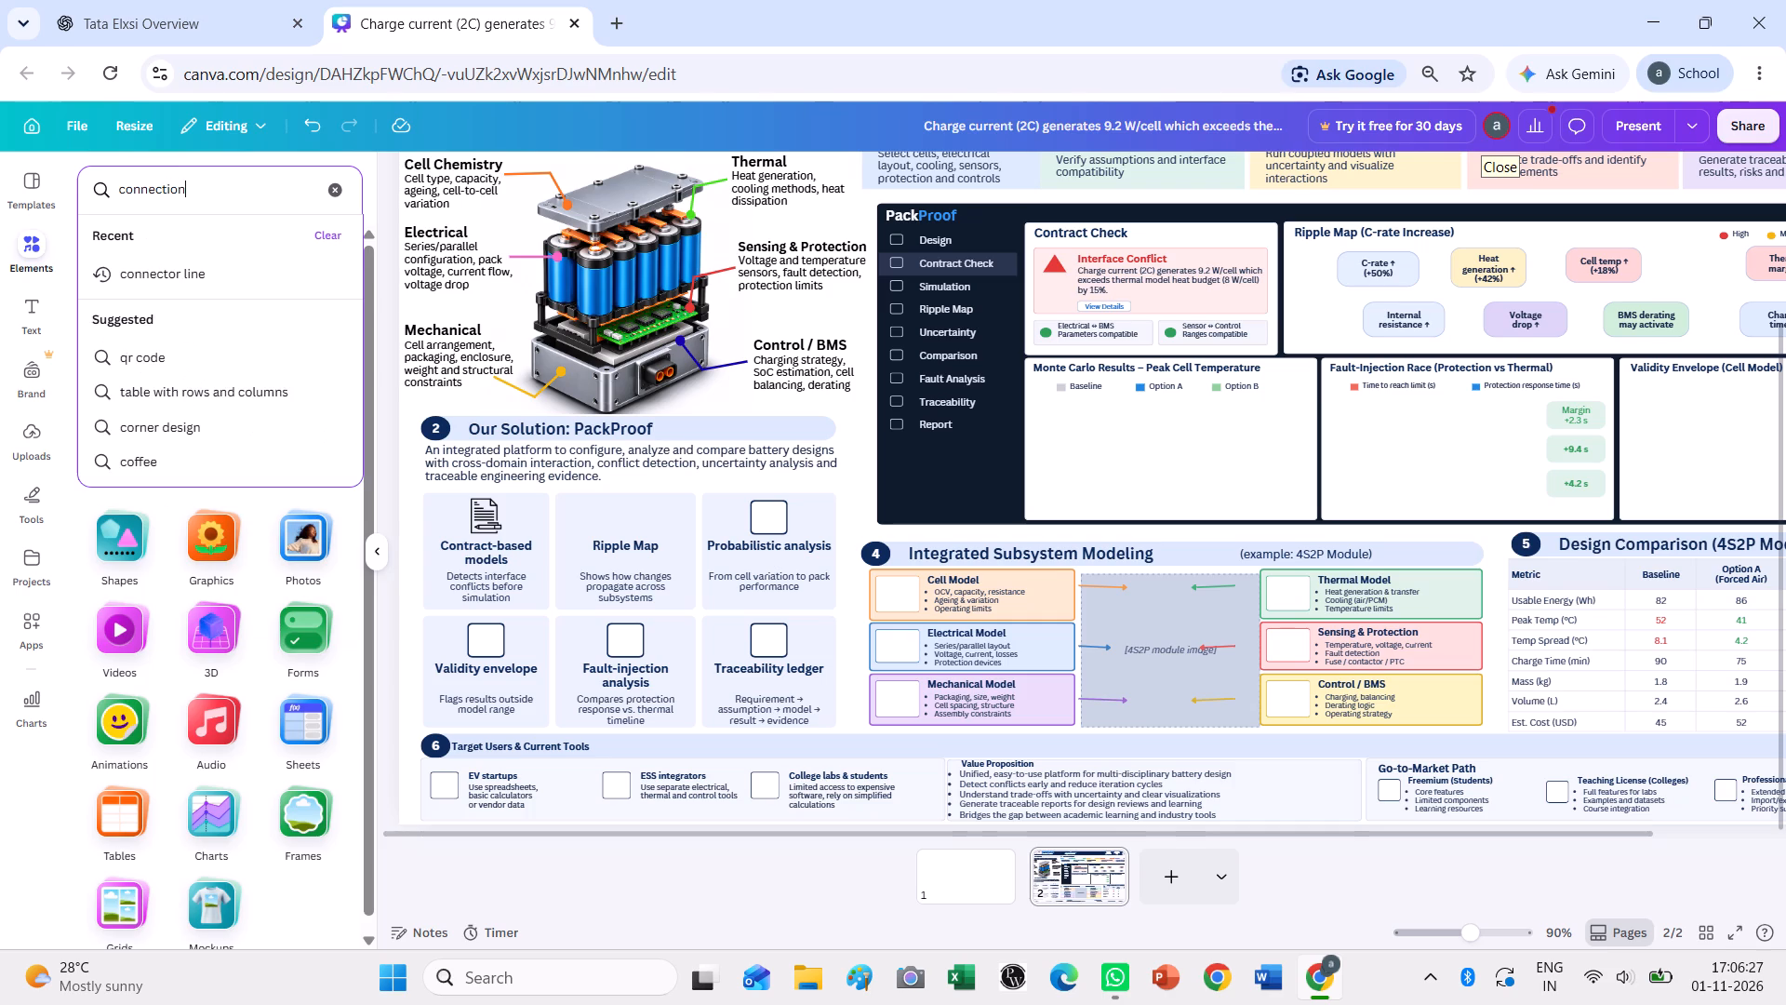
pyautogui.press('Return')
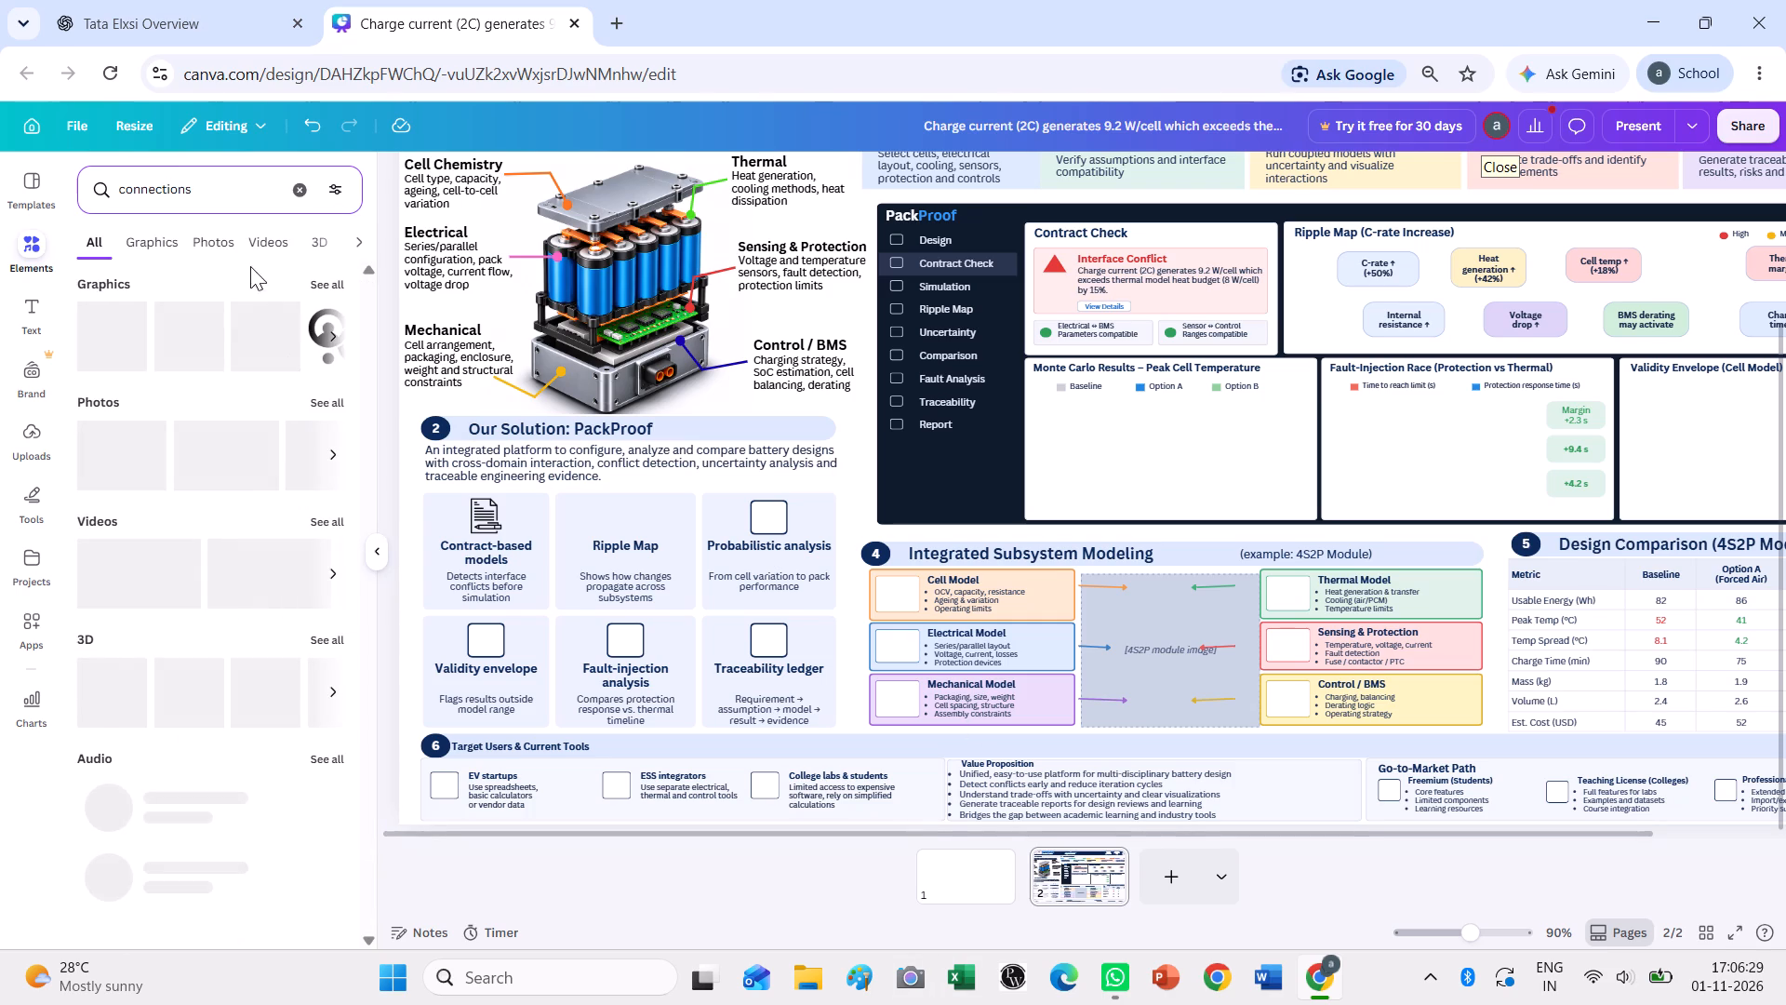
pyautogui.click(337, 282)
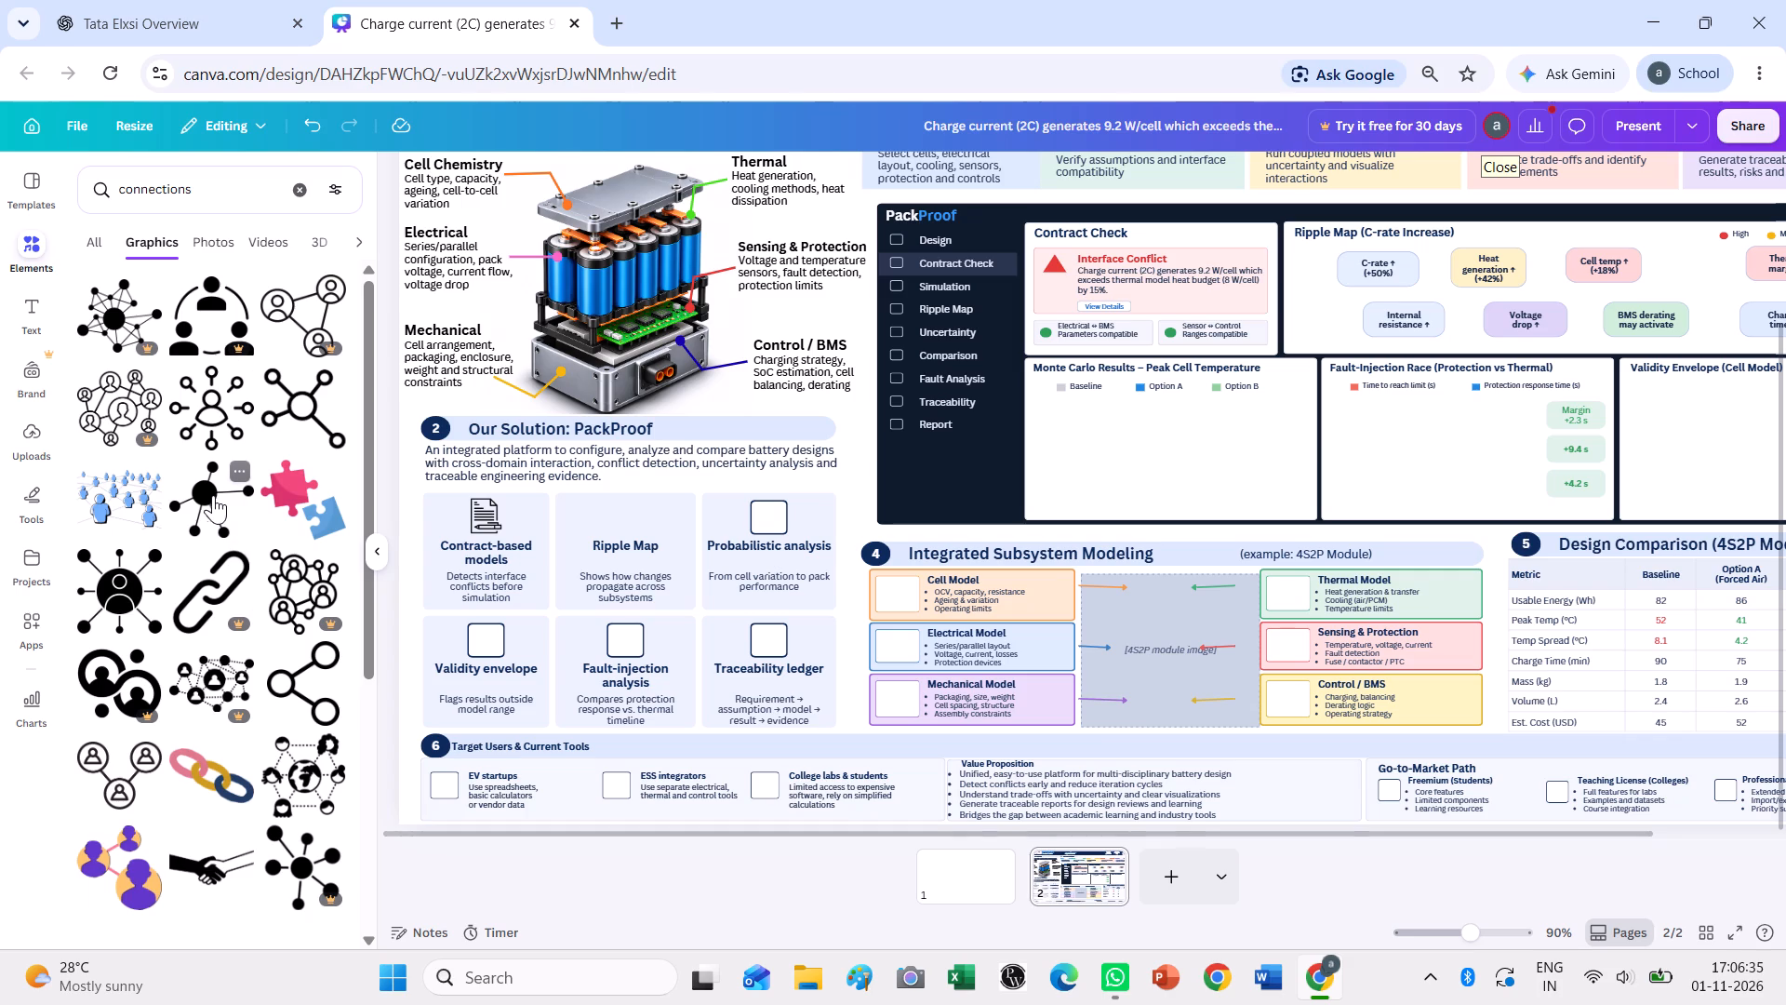
# Insert the five-node connection icon, shrink it to icon size, and place it above the "Ripple Map" card title.
pyautogui.click(297, 395)
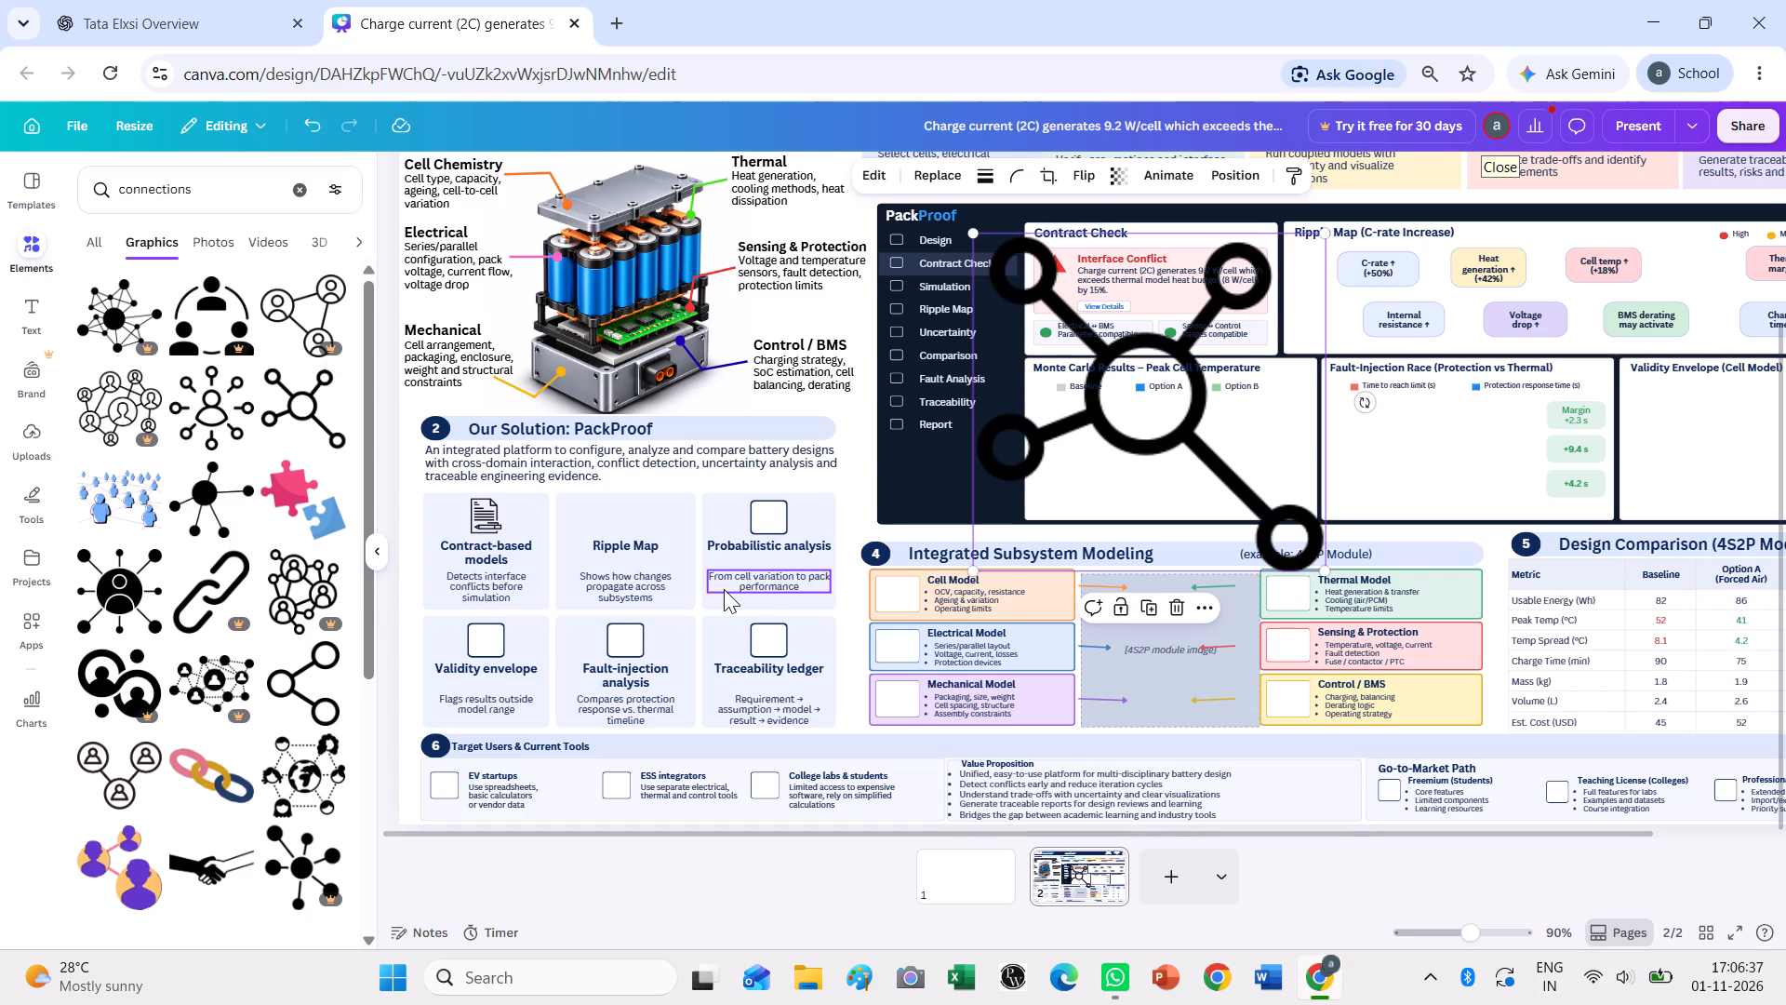
pyautogui.moveTo(1326, 575); pyautogui.dragTo(1138, 418)
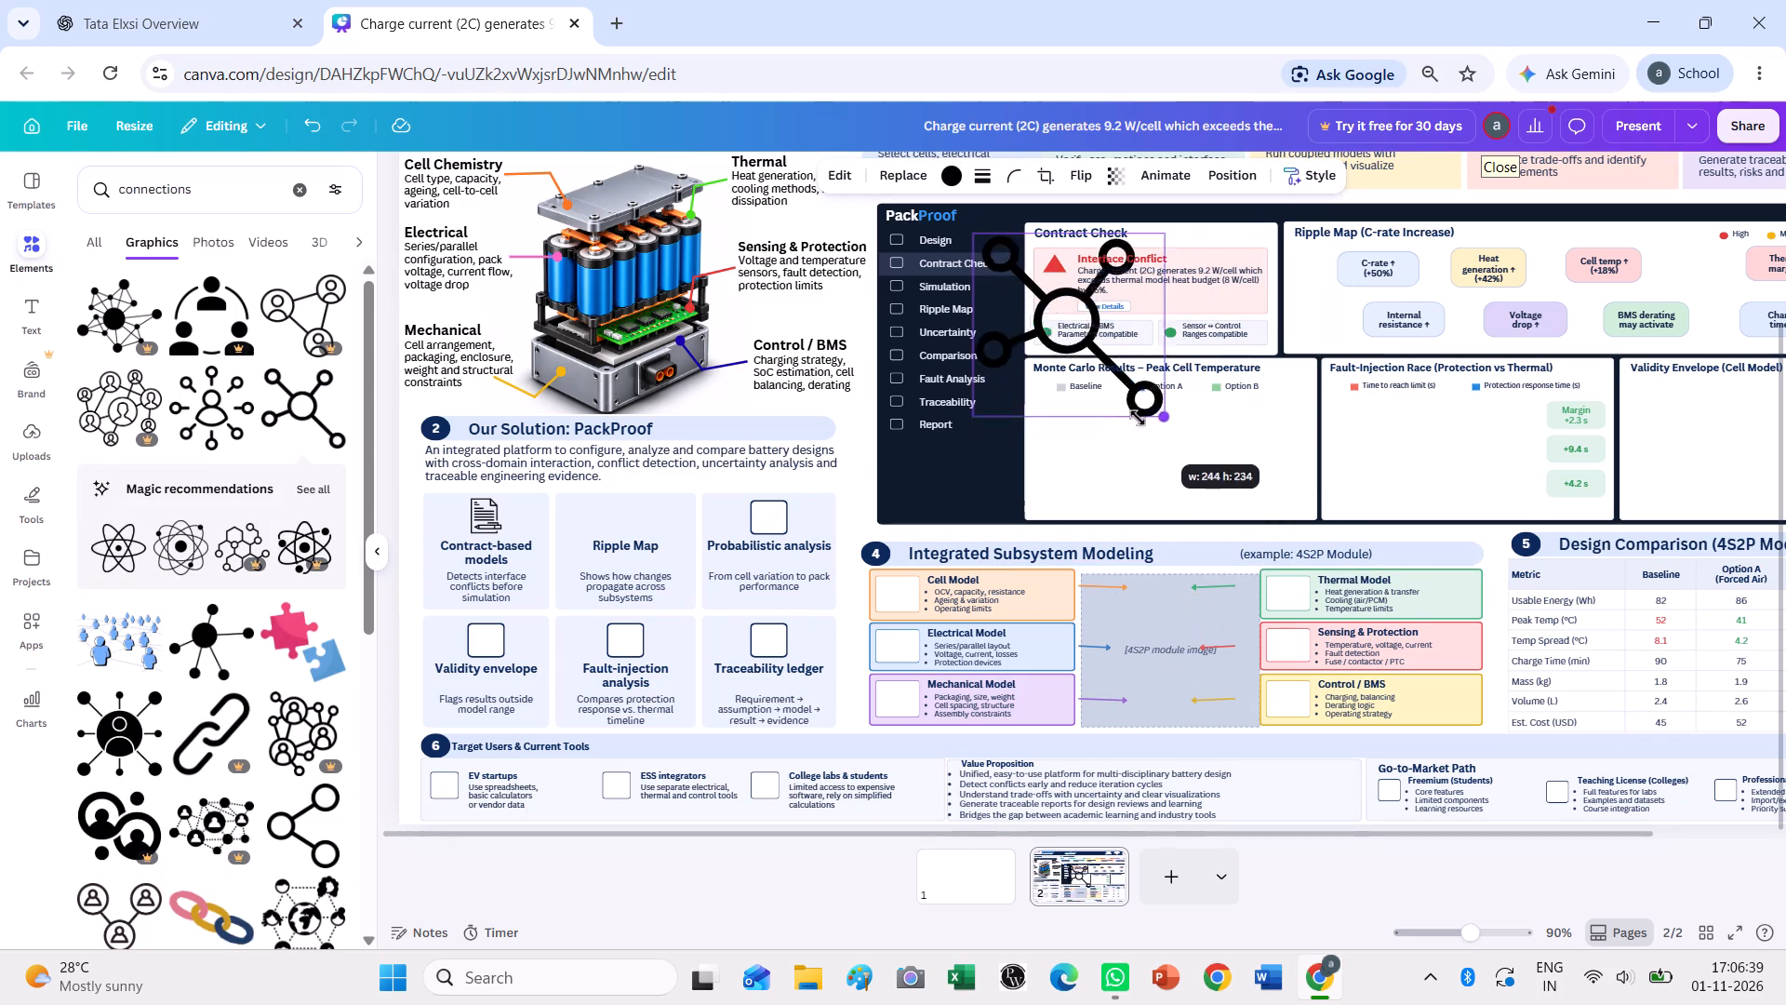
pyautogui.moveTo(1138, 418); pyautogui.dragTo(1075, 353)
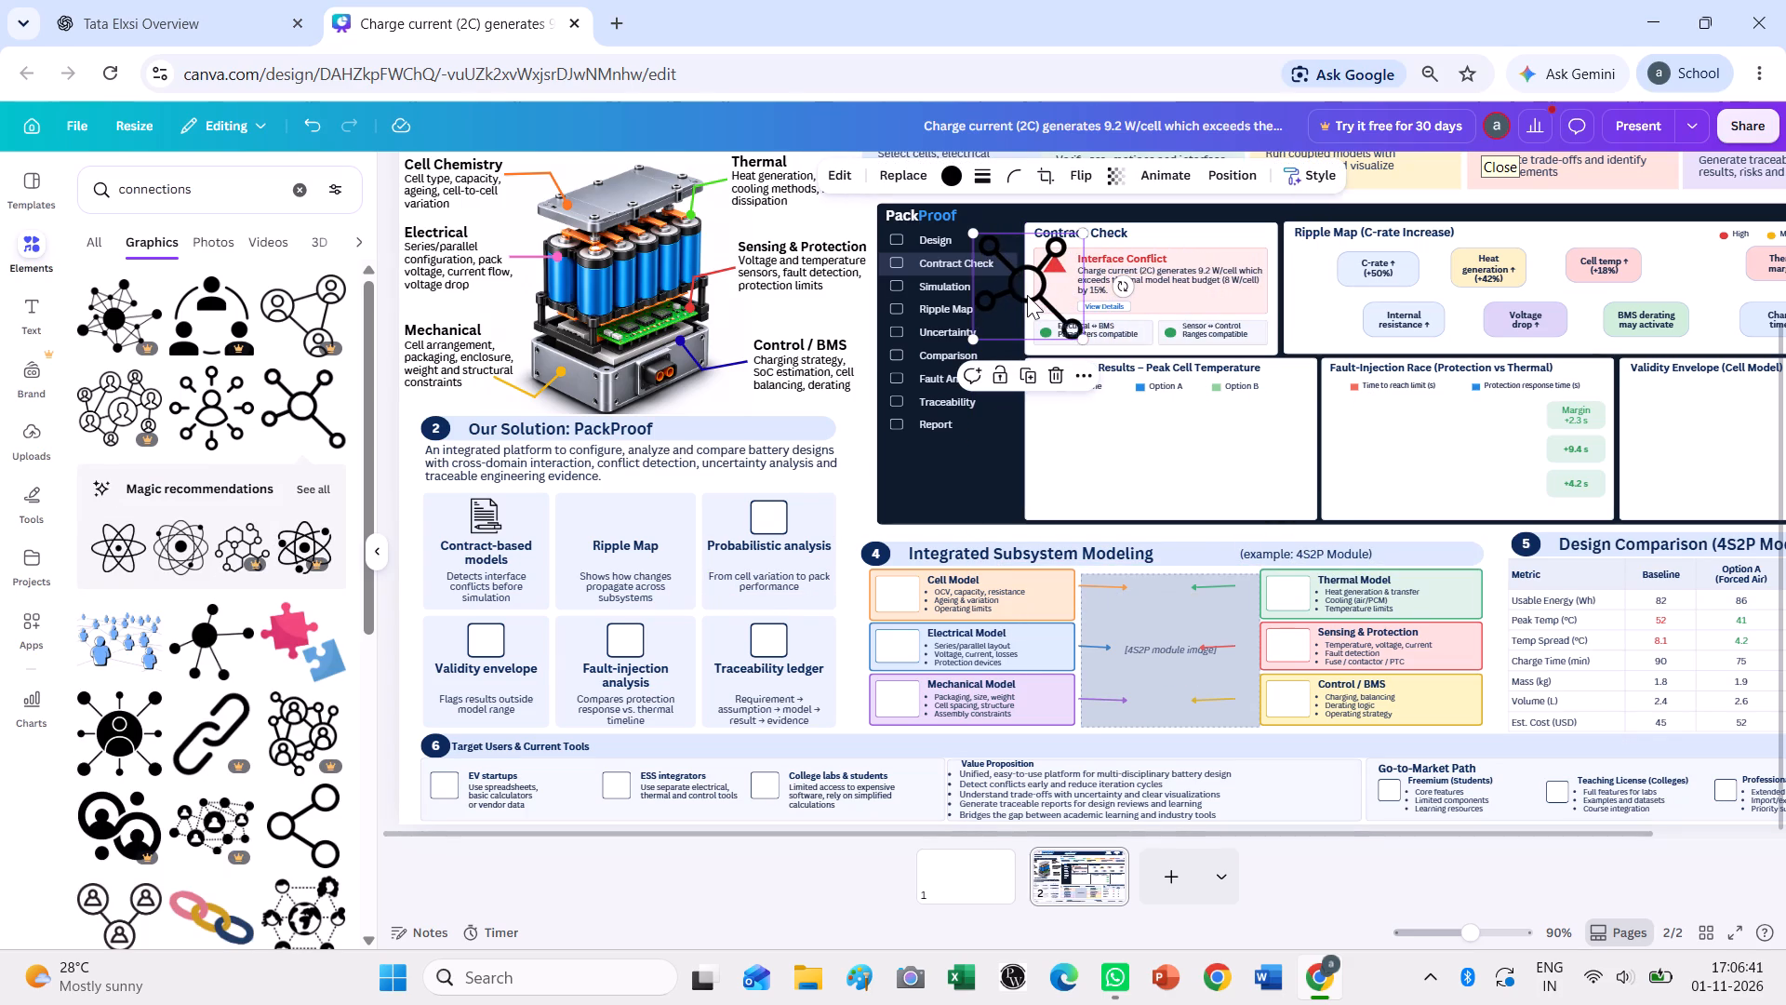
pyautogui.moveTo(1026, 295); pyautogui.dragTo(619, 545)
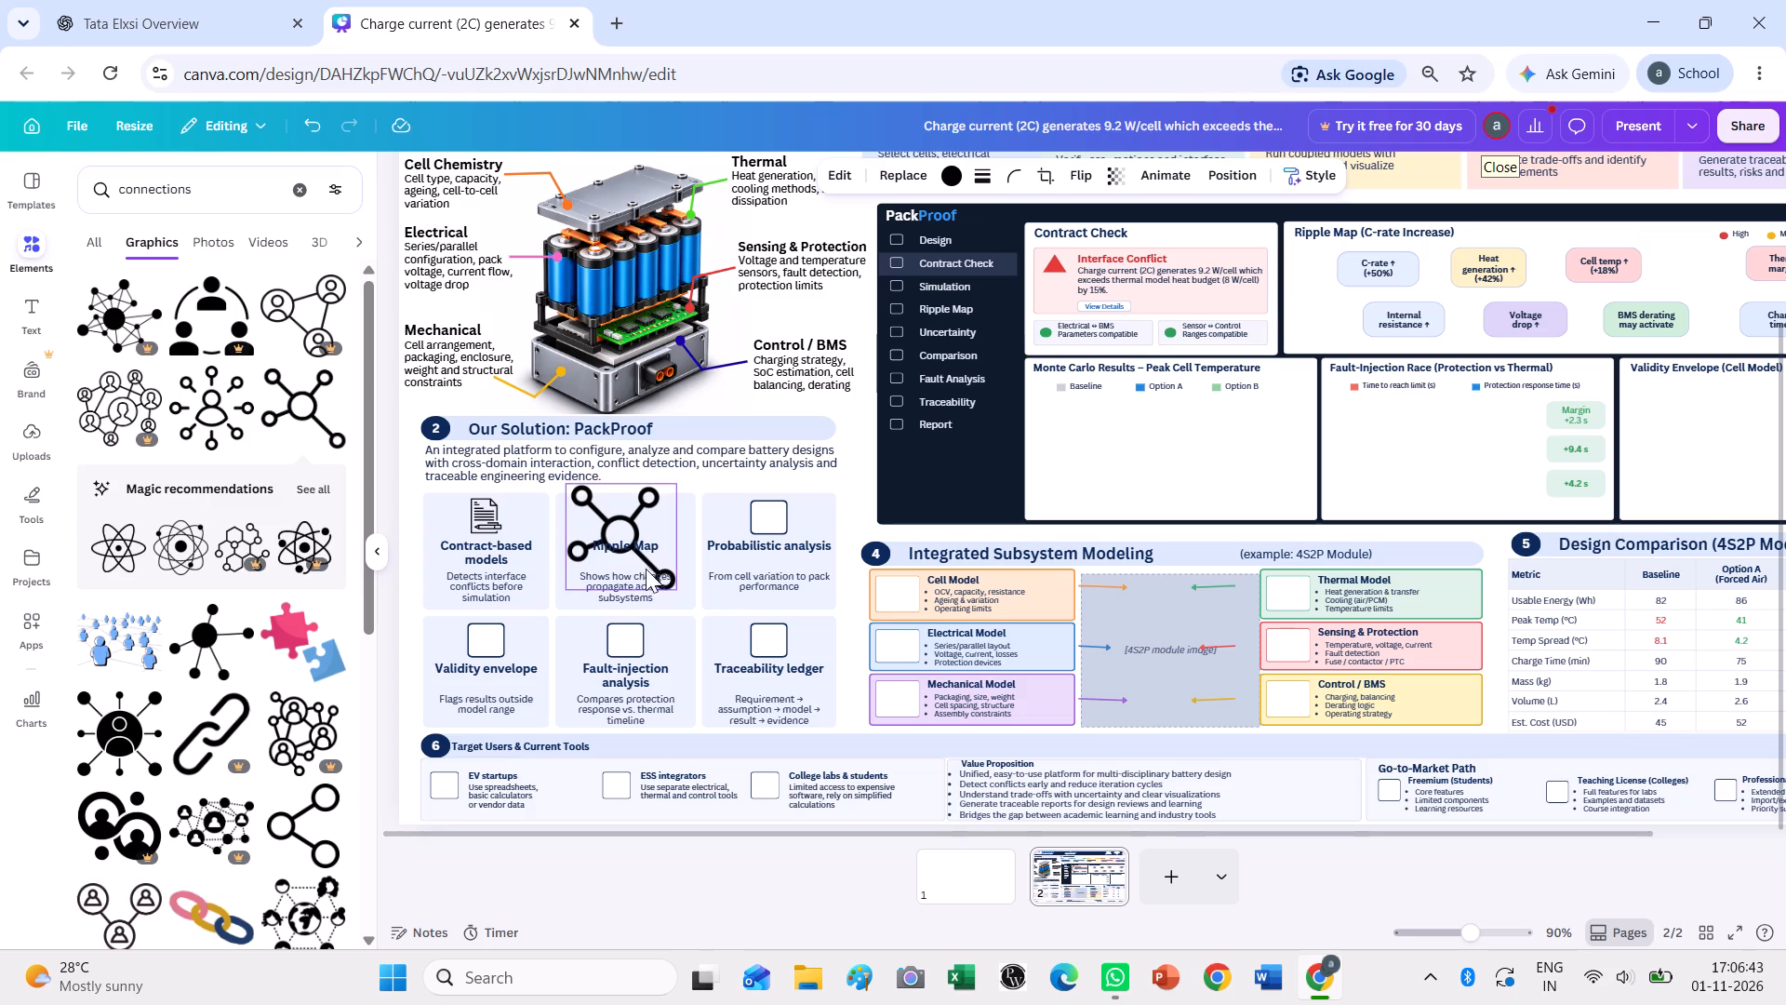
pyautogui.moveTo(674, 592); pyautogui.dragTo(616, 516)
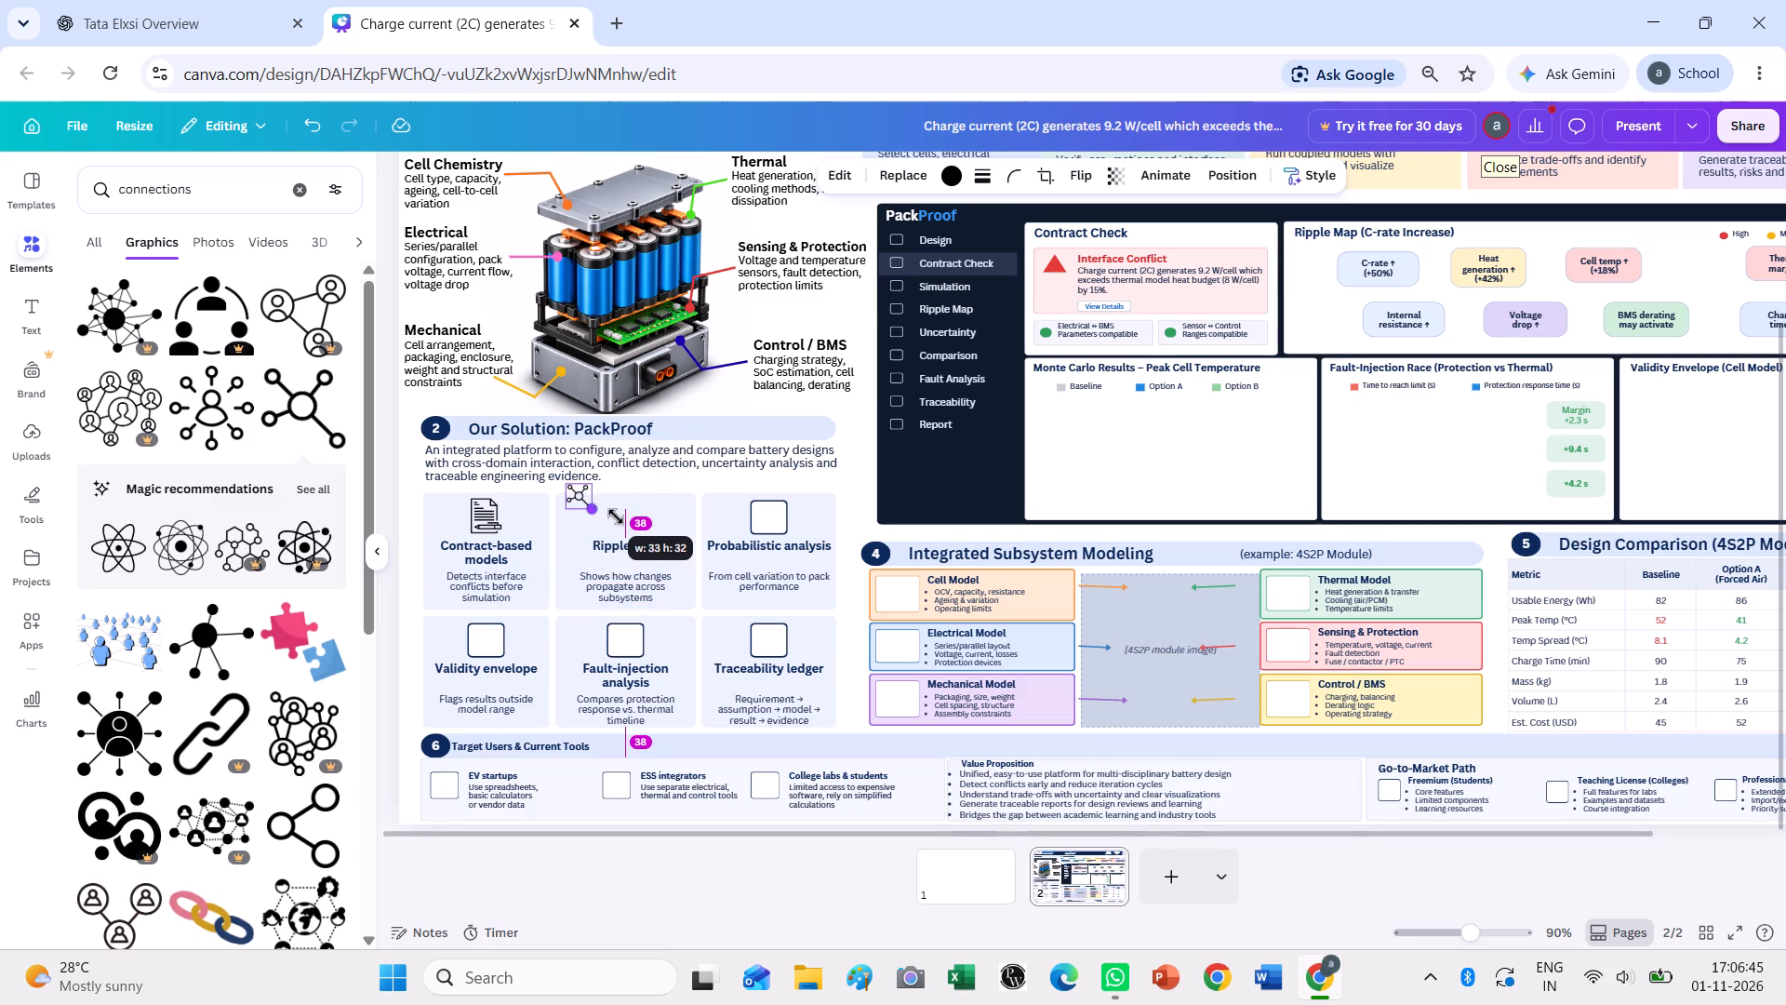
pyautogui.moveTo(616, 516); pyautogui.dragTo(617, 517)
pyautogui.moveTo(593, 504); pyautogui.dragTo(631, 519)
# Delete the placeholder square in the "Probabilistic analysis" card.
pyautogui.click(781, 514)
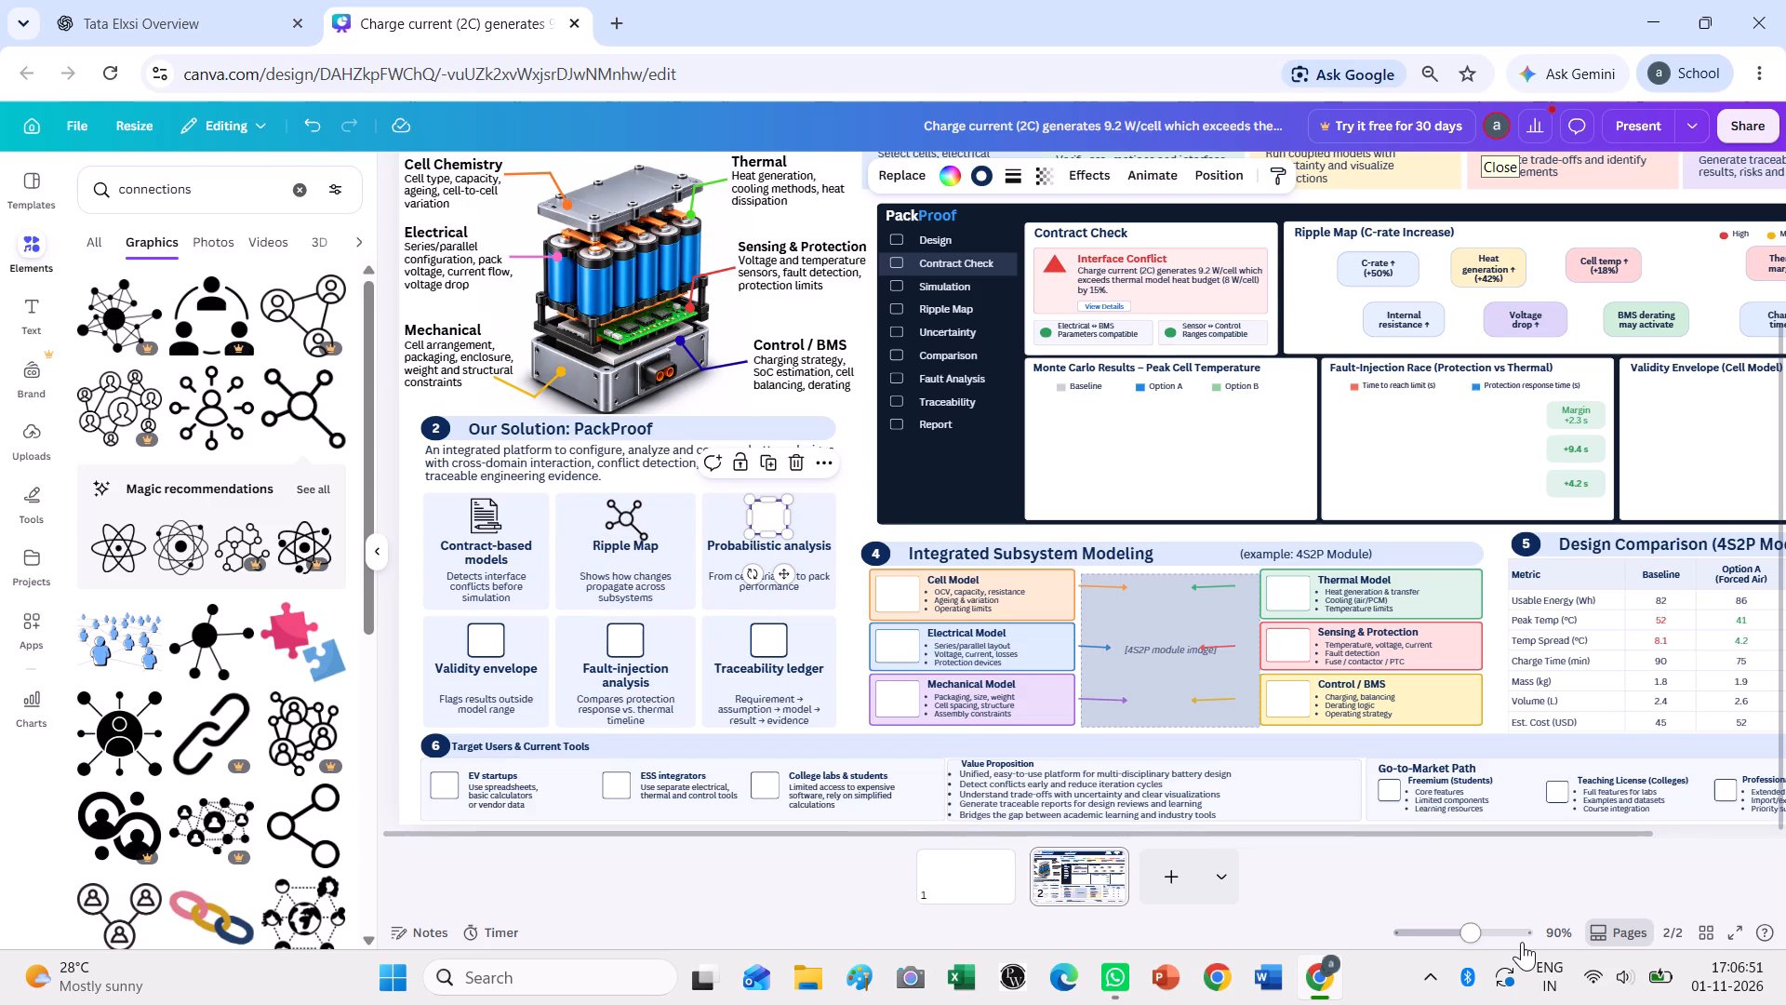
pyautogui.press('Delete')
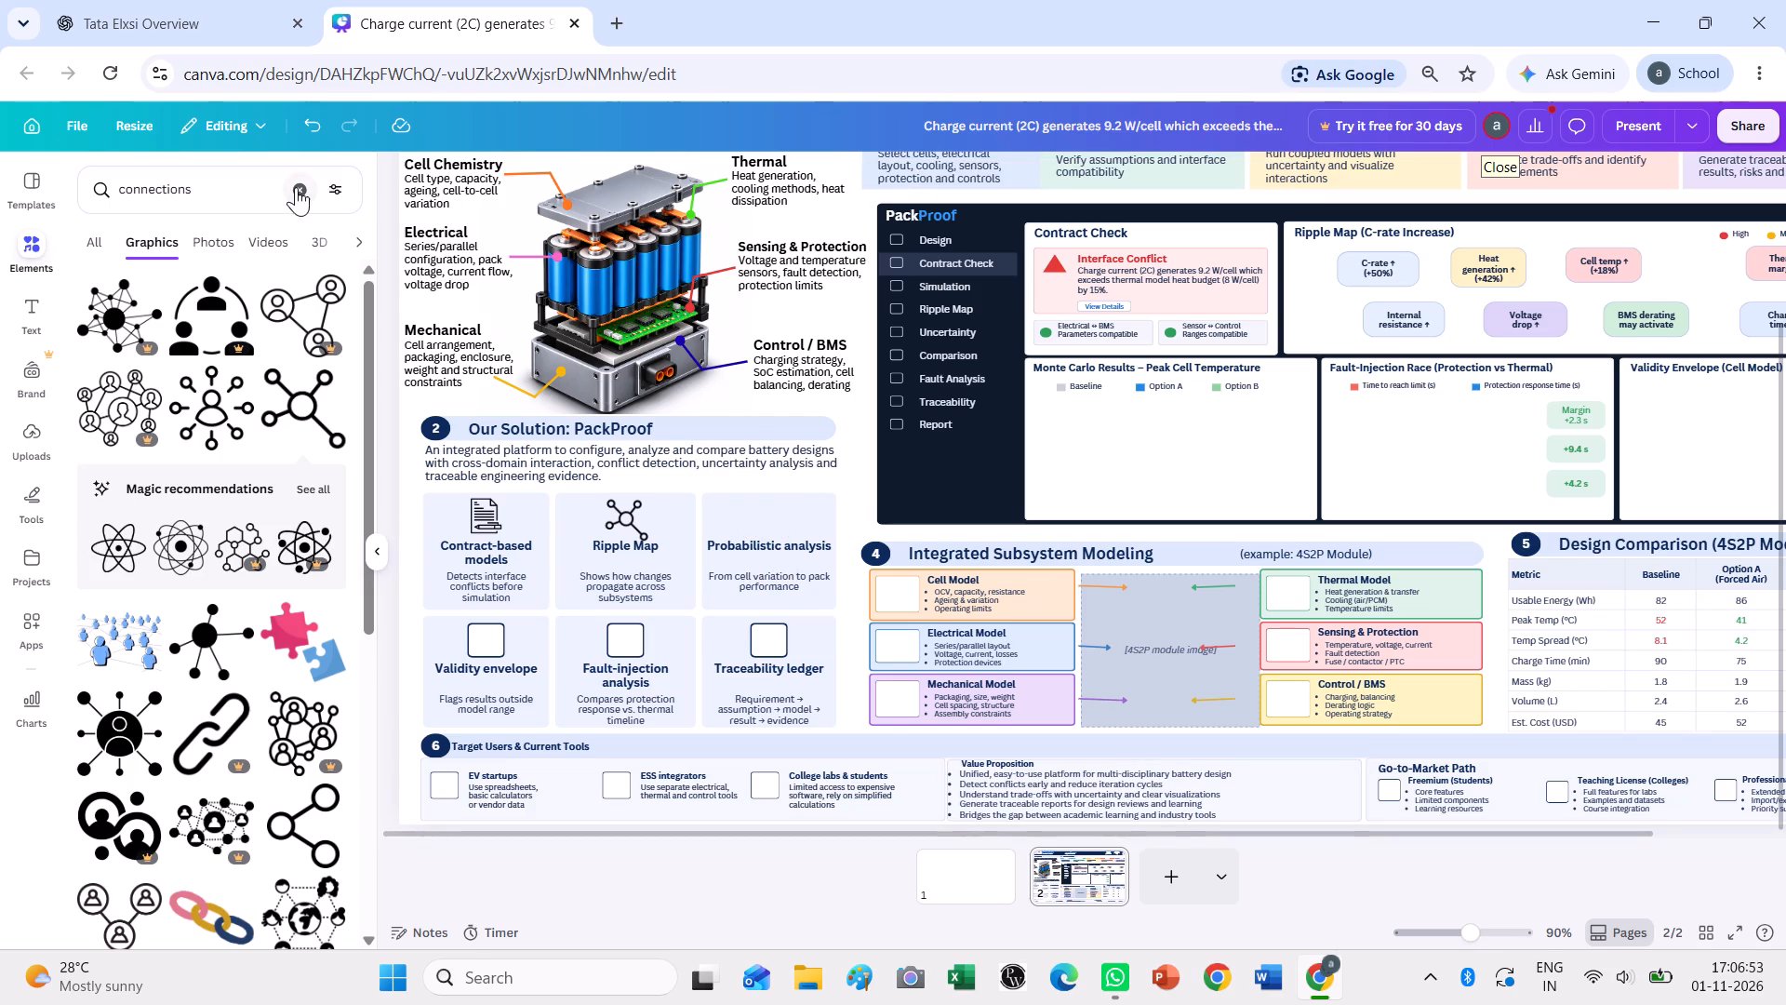
# Search the elements library for "probability", show only graphics, and look through them for an icon suited to the "Probabilistic analysis" card.
pyautogui.click(296, 187)
pyautogui.write('prob')
pyautogui.press('BackSpace')
pyautogui.press('BackSpace')
pyautogui.write('babaility')
pyautogui.press('Return')
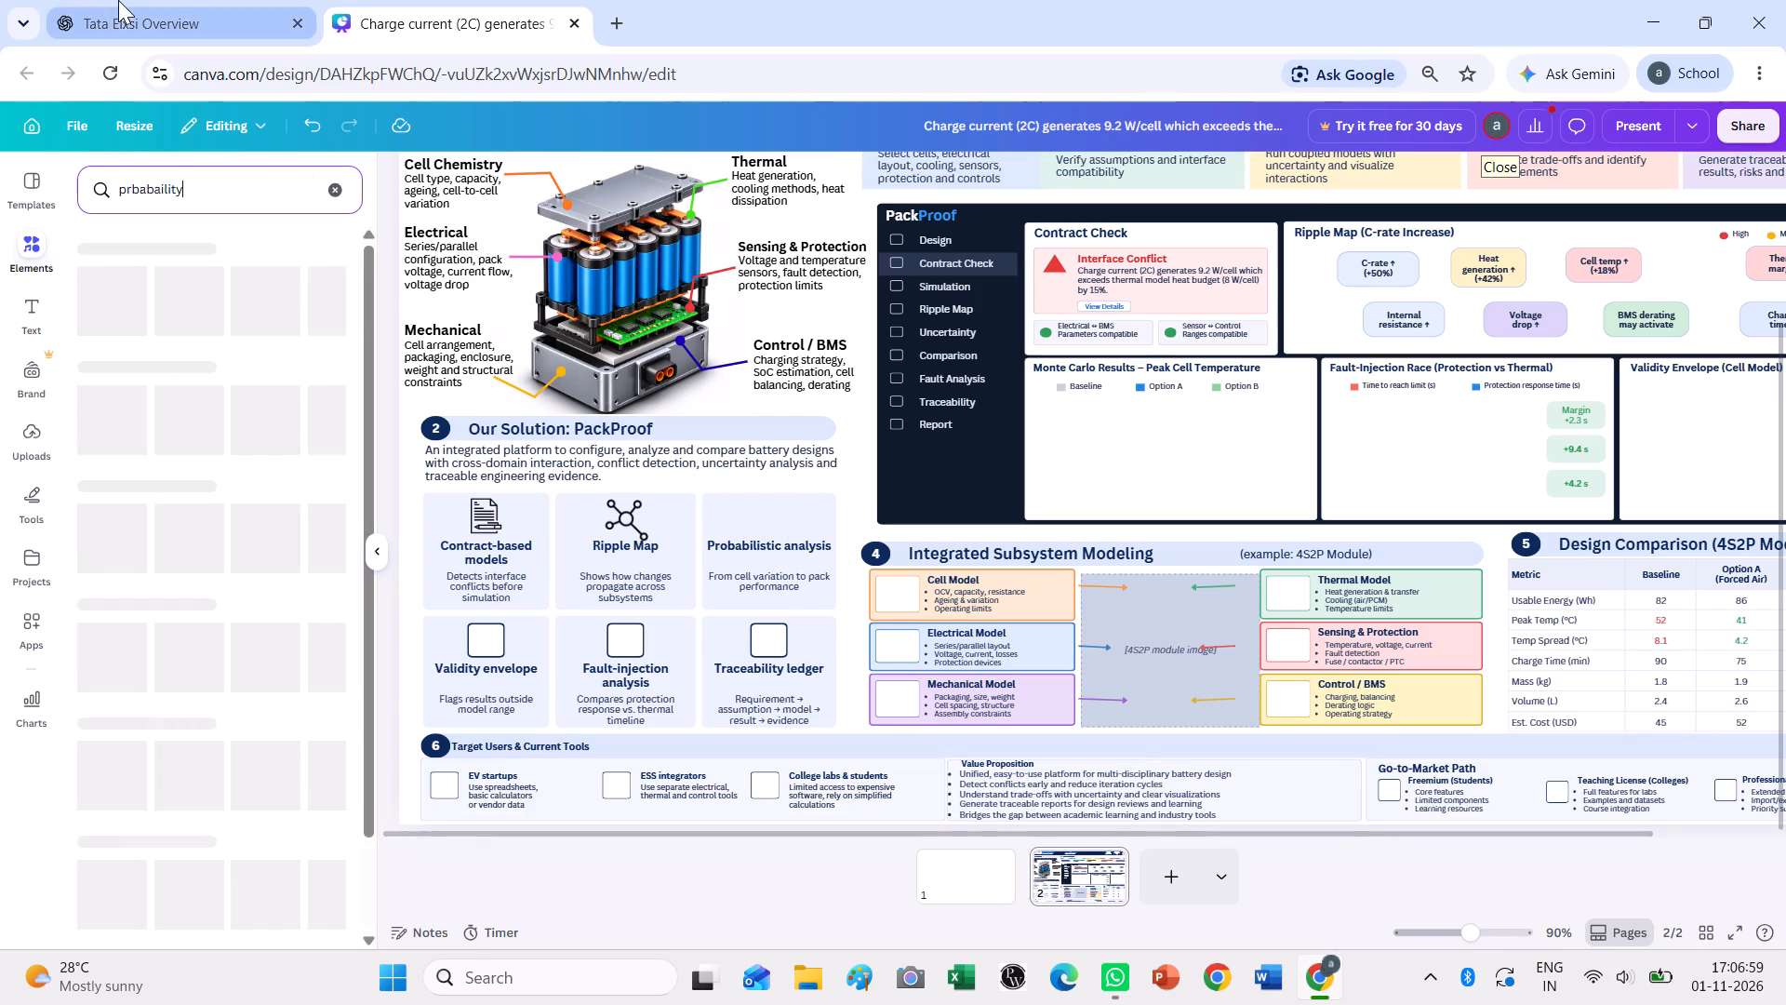
pyautogui.click(324, 357)
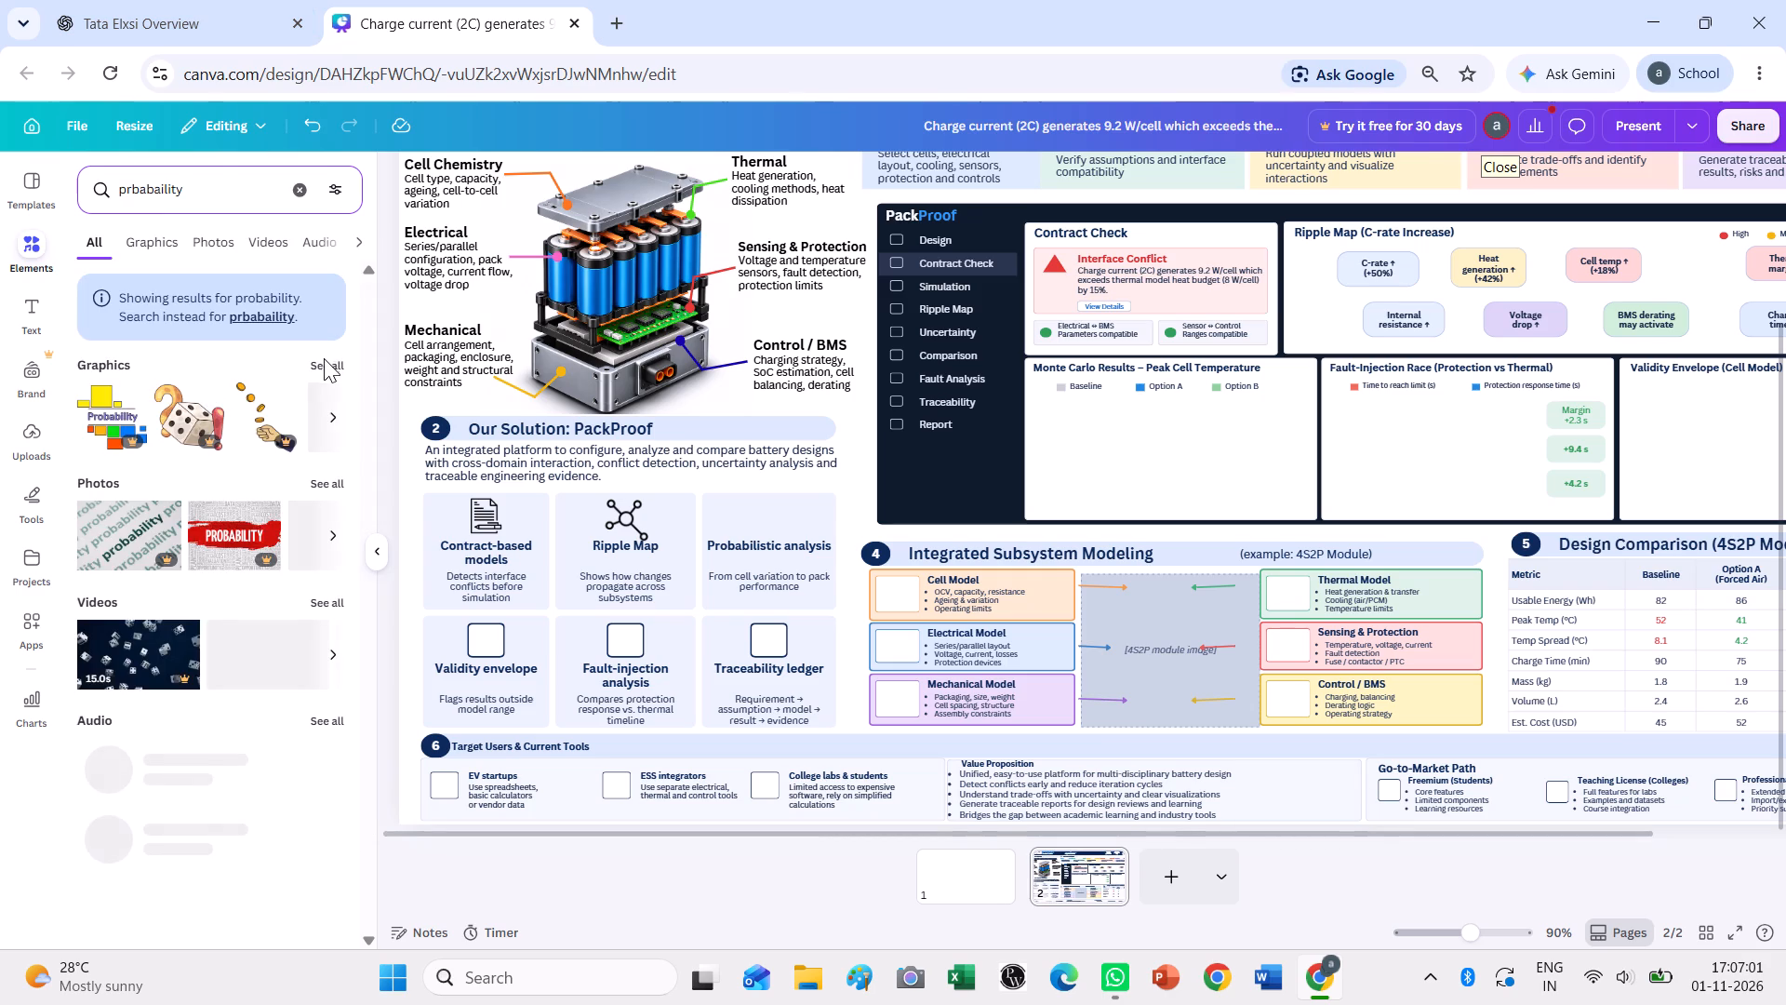
pyautogui.click(325, 361)
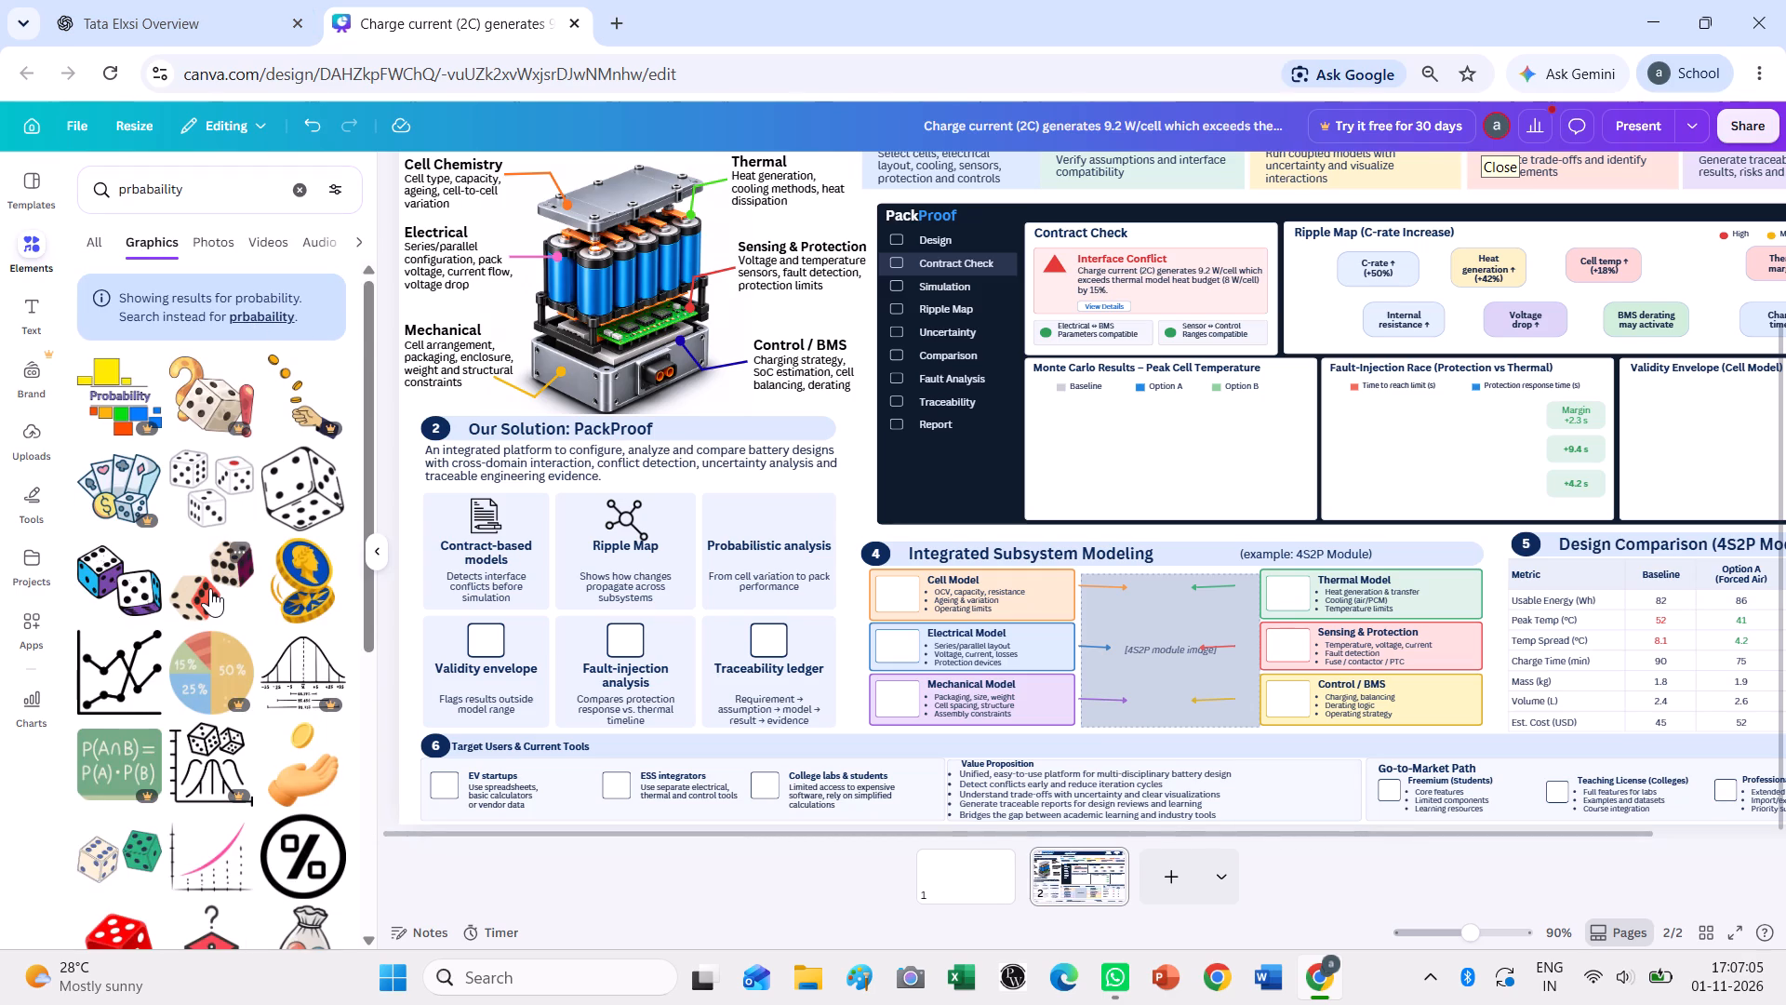
pyautogui.scroll(-3, 210, 588)
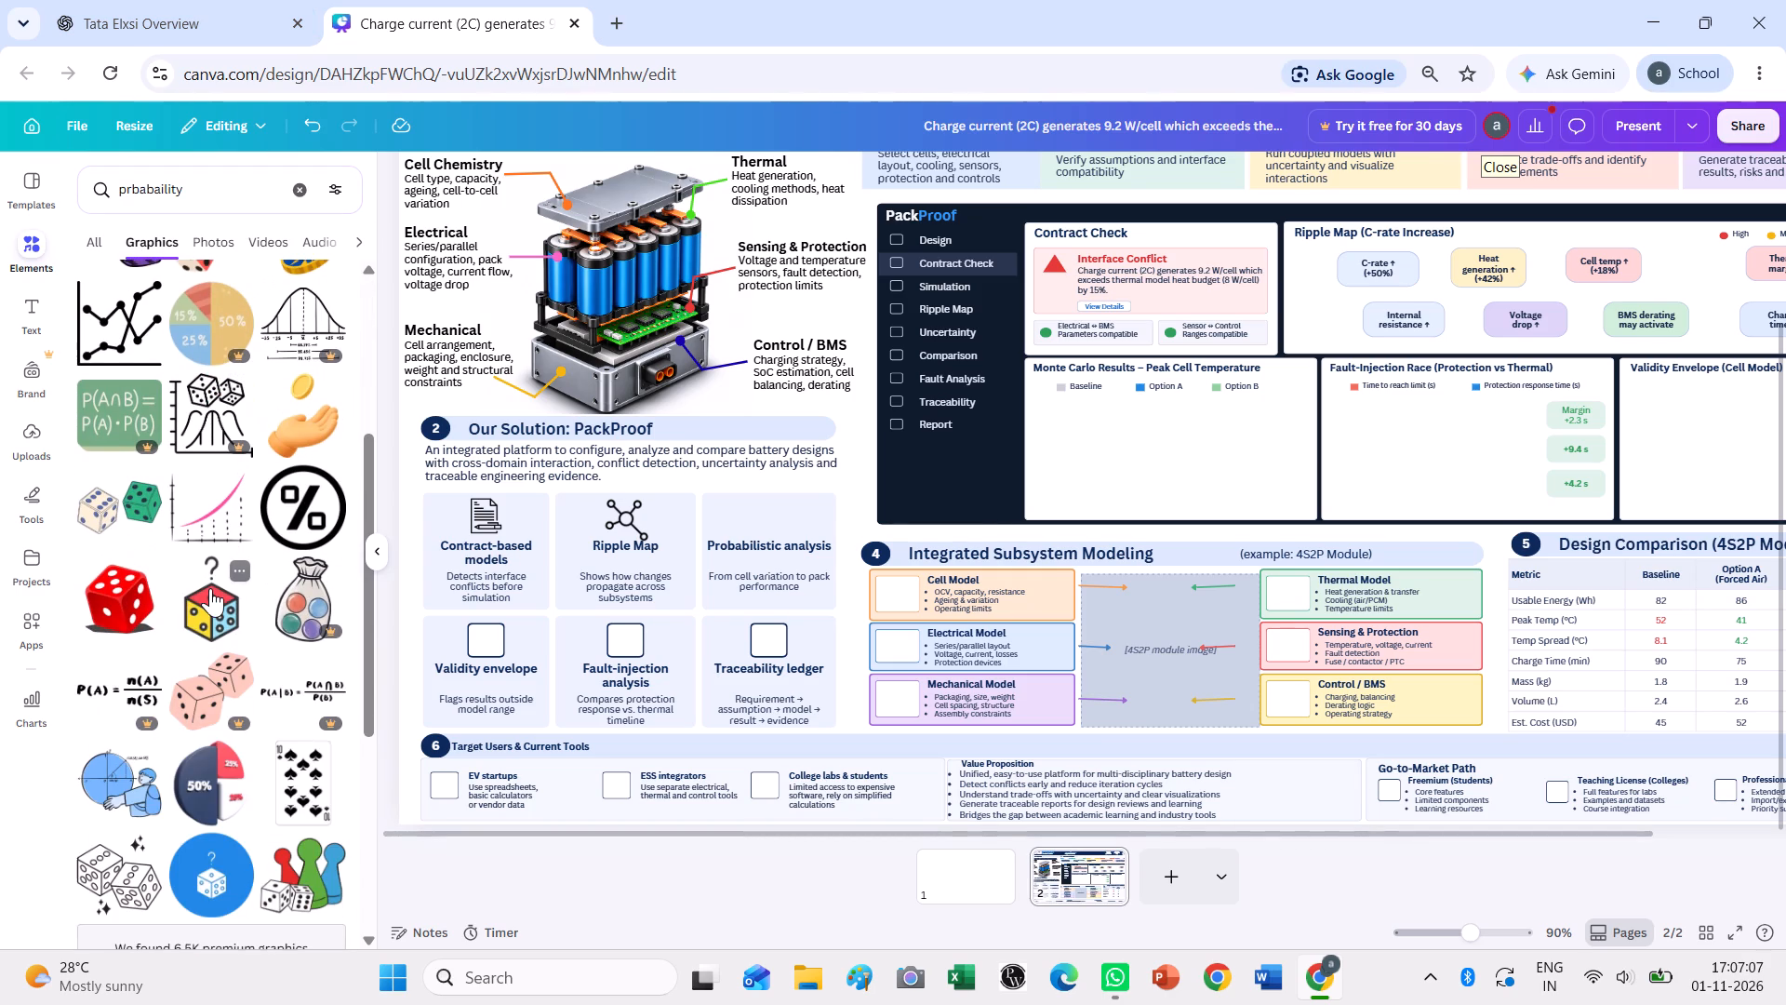
pyautogui.scroll(-7, 210, 588)
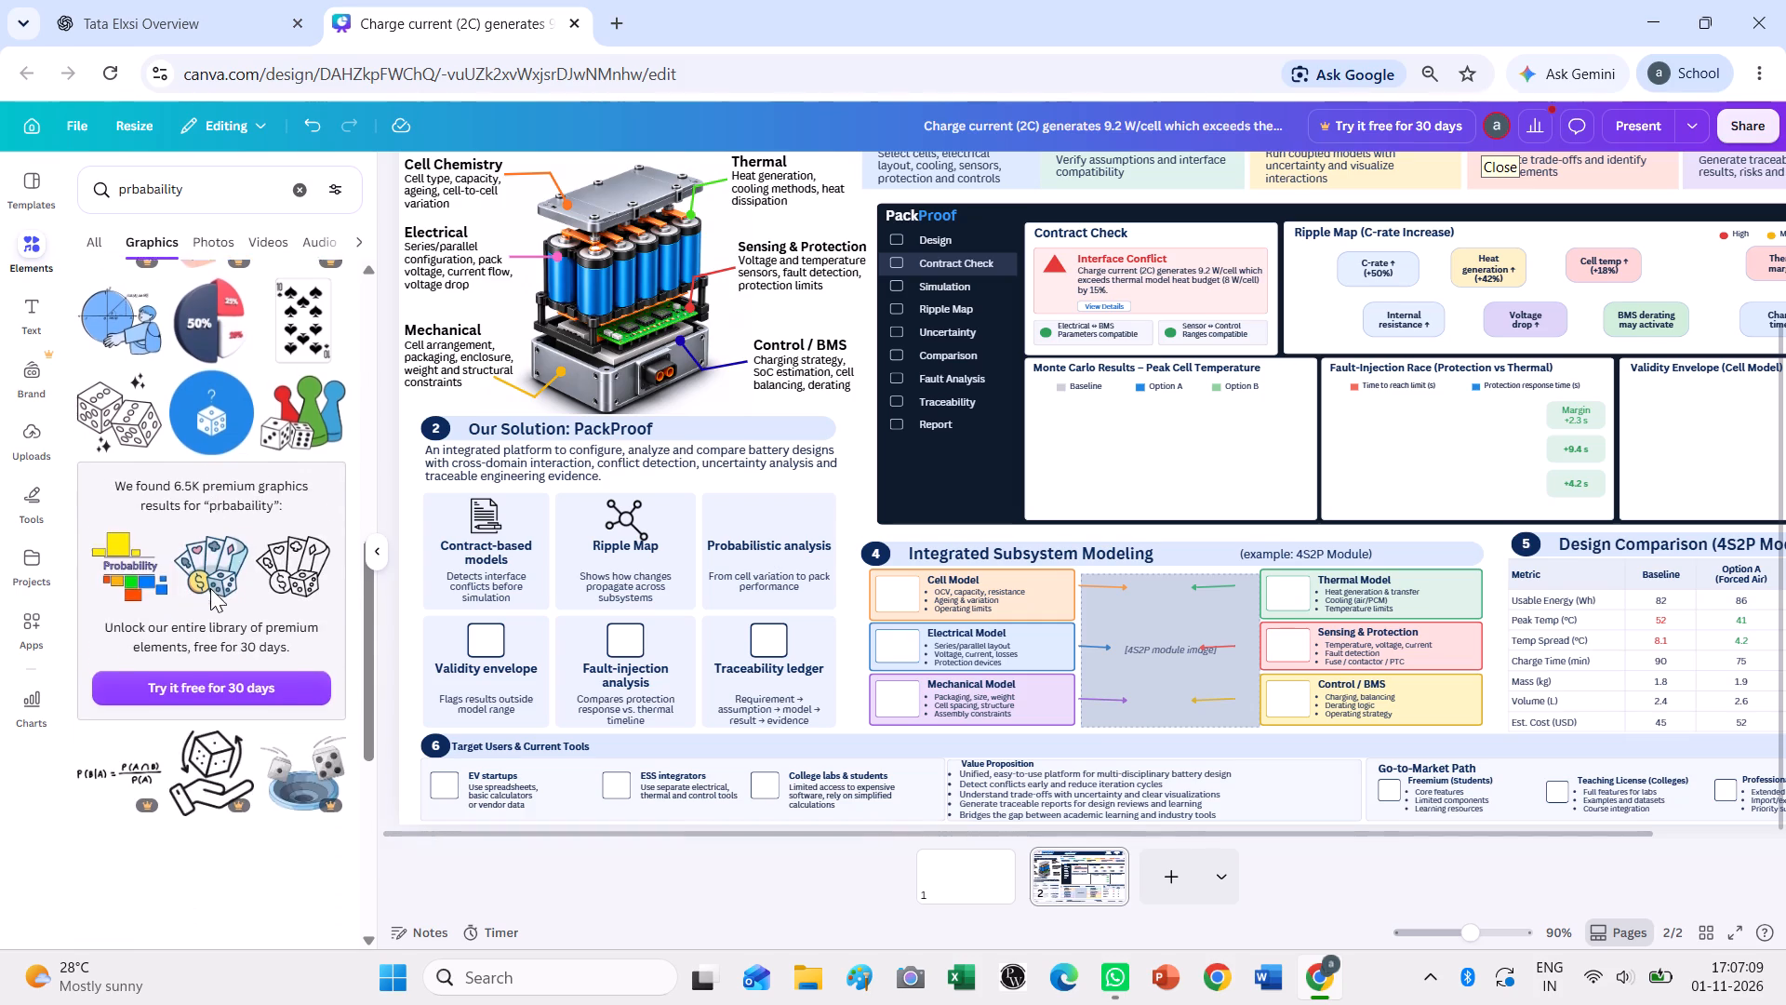
pyautogui.scroll(-3, 210, 588)
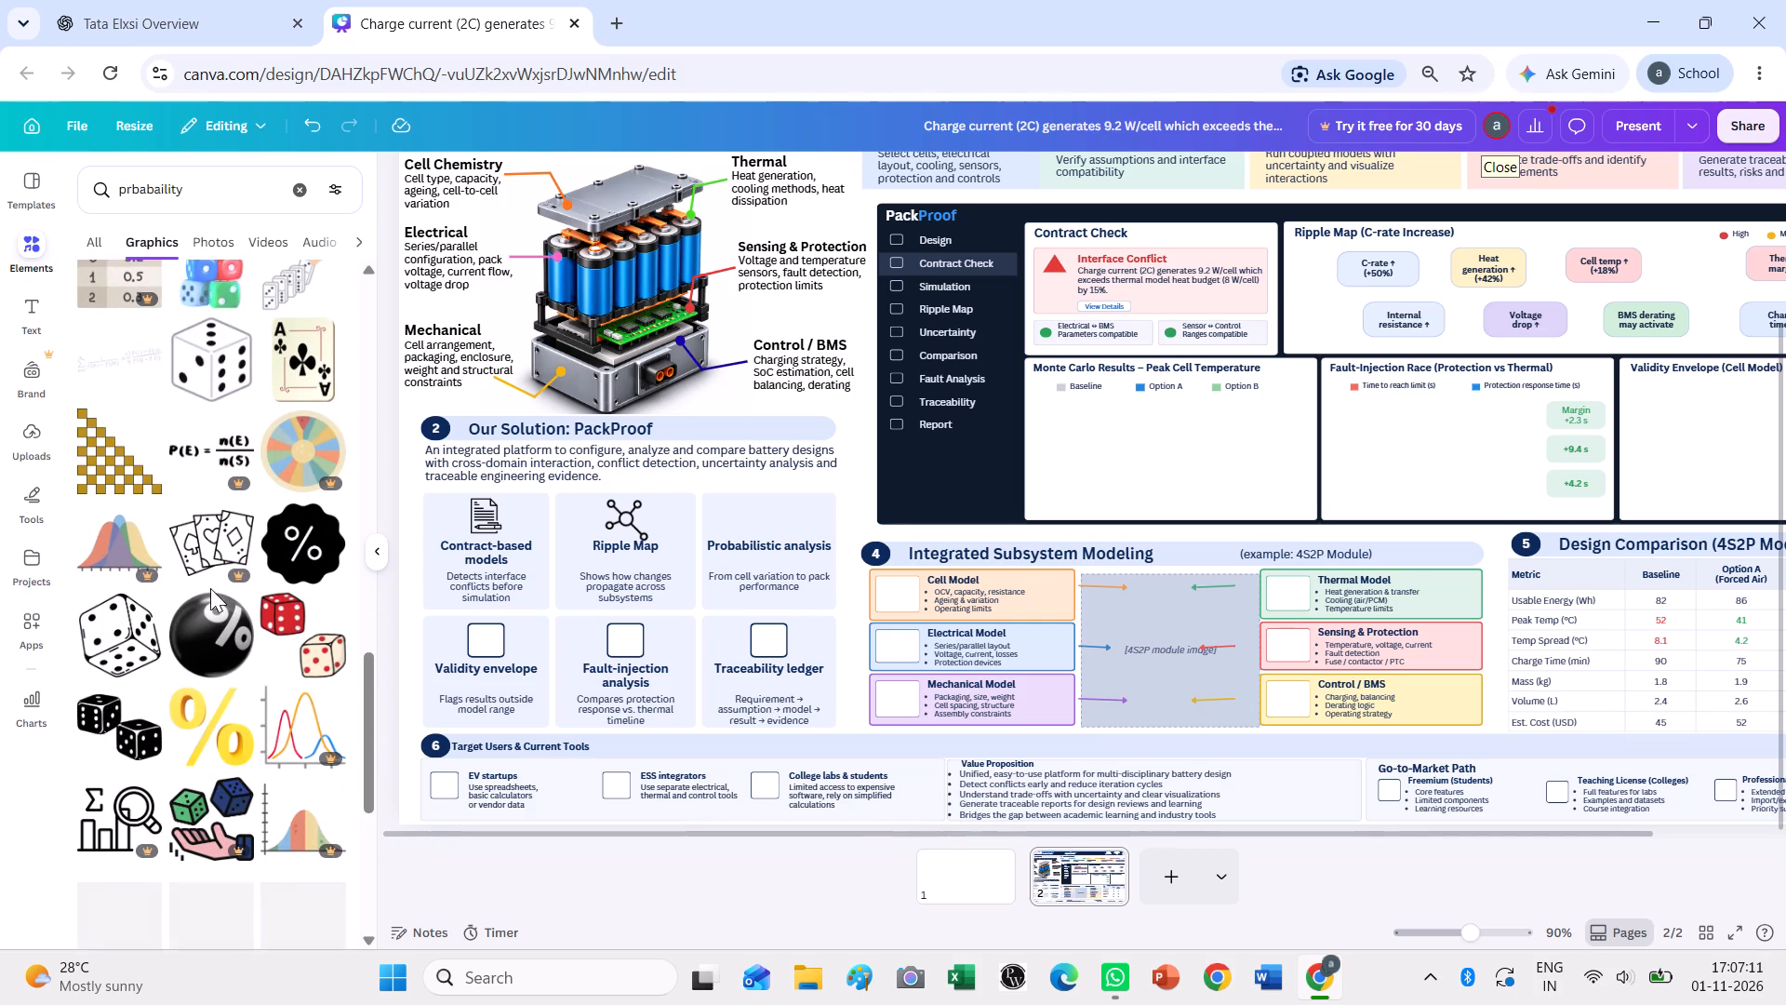
pyautogui.scroll(-5, 210, 588)
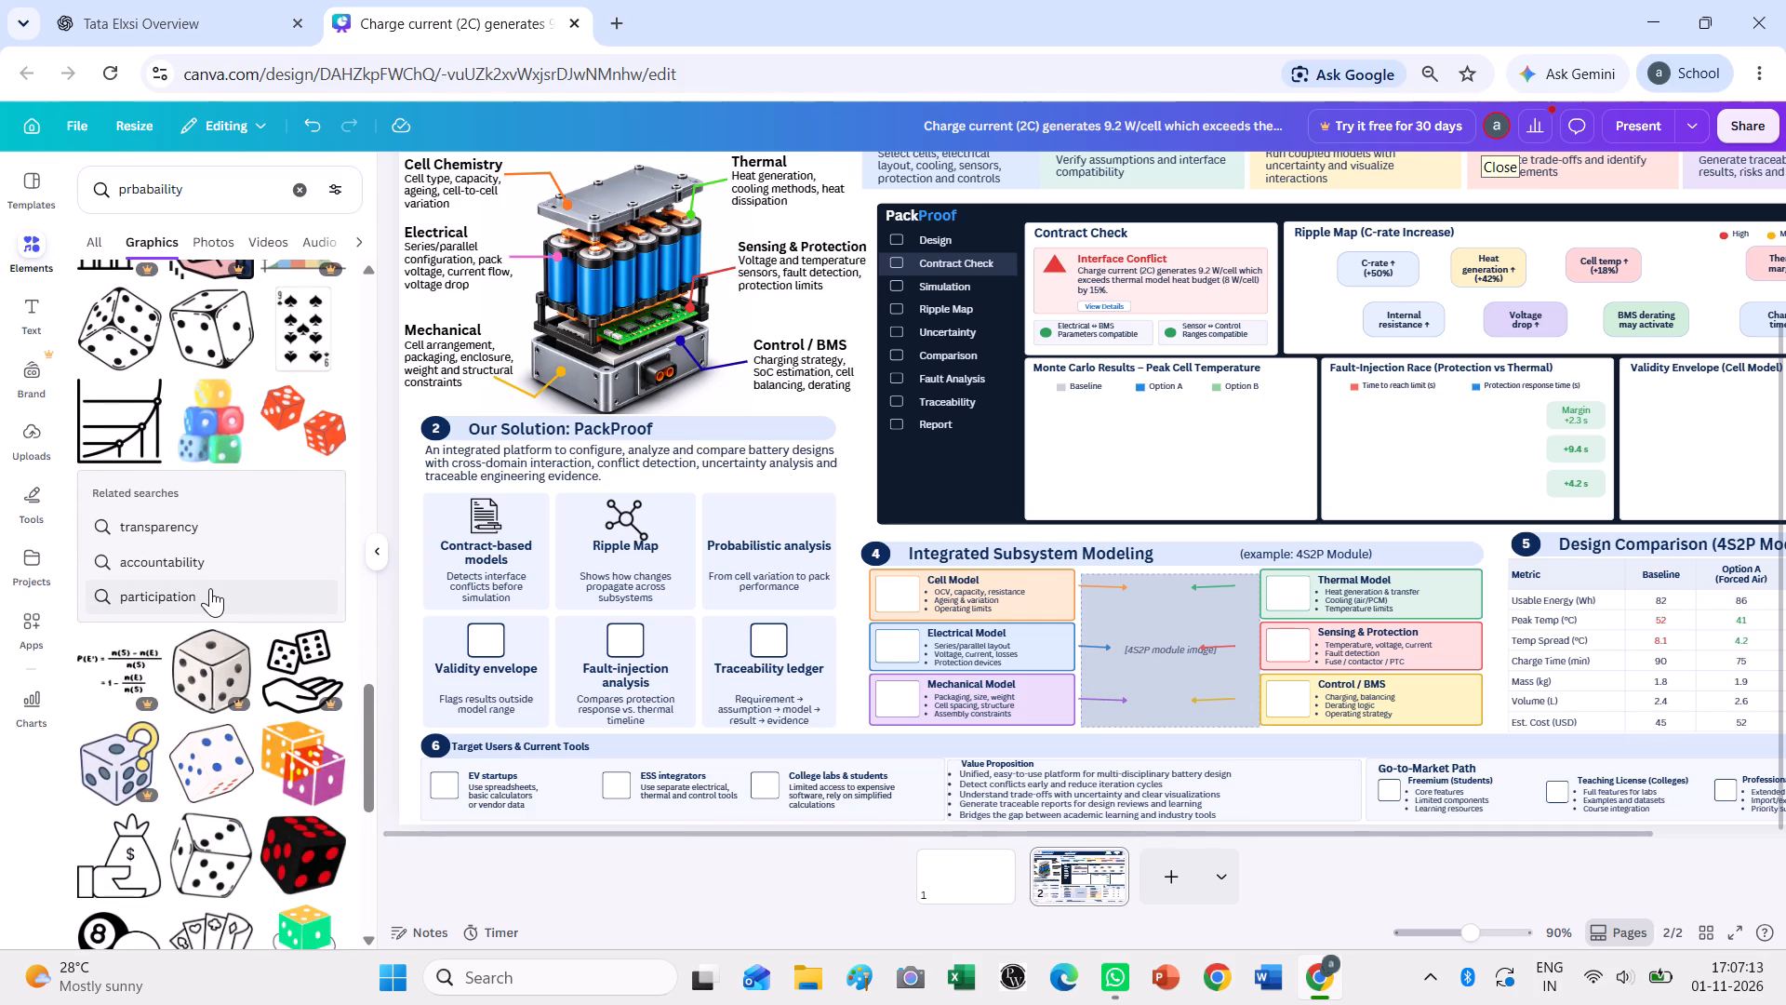
pyautogui.scroll(-4, 210, 588)
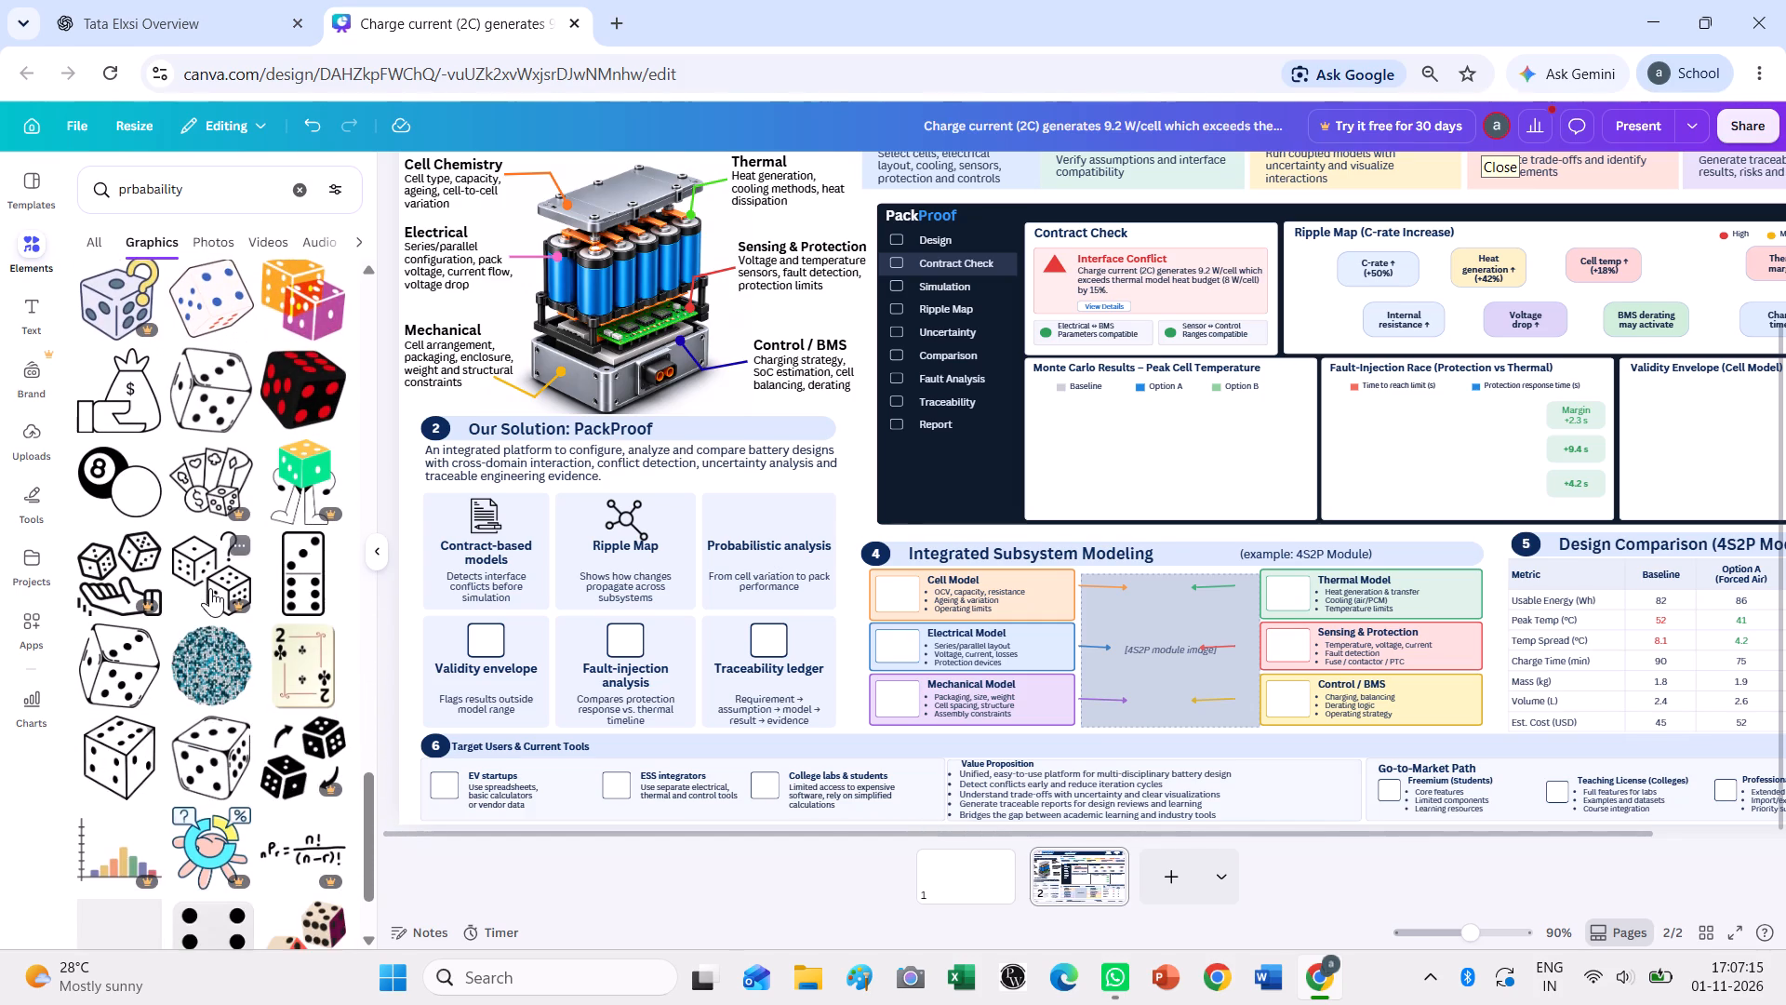
pyautogui.scroll(-3, 210, 588)
pyautogui.scroll(-3, 157, 730)
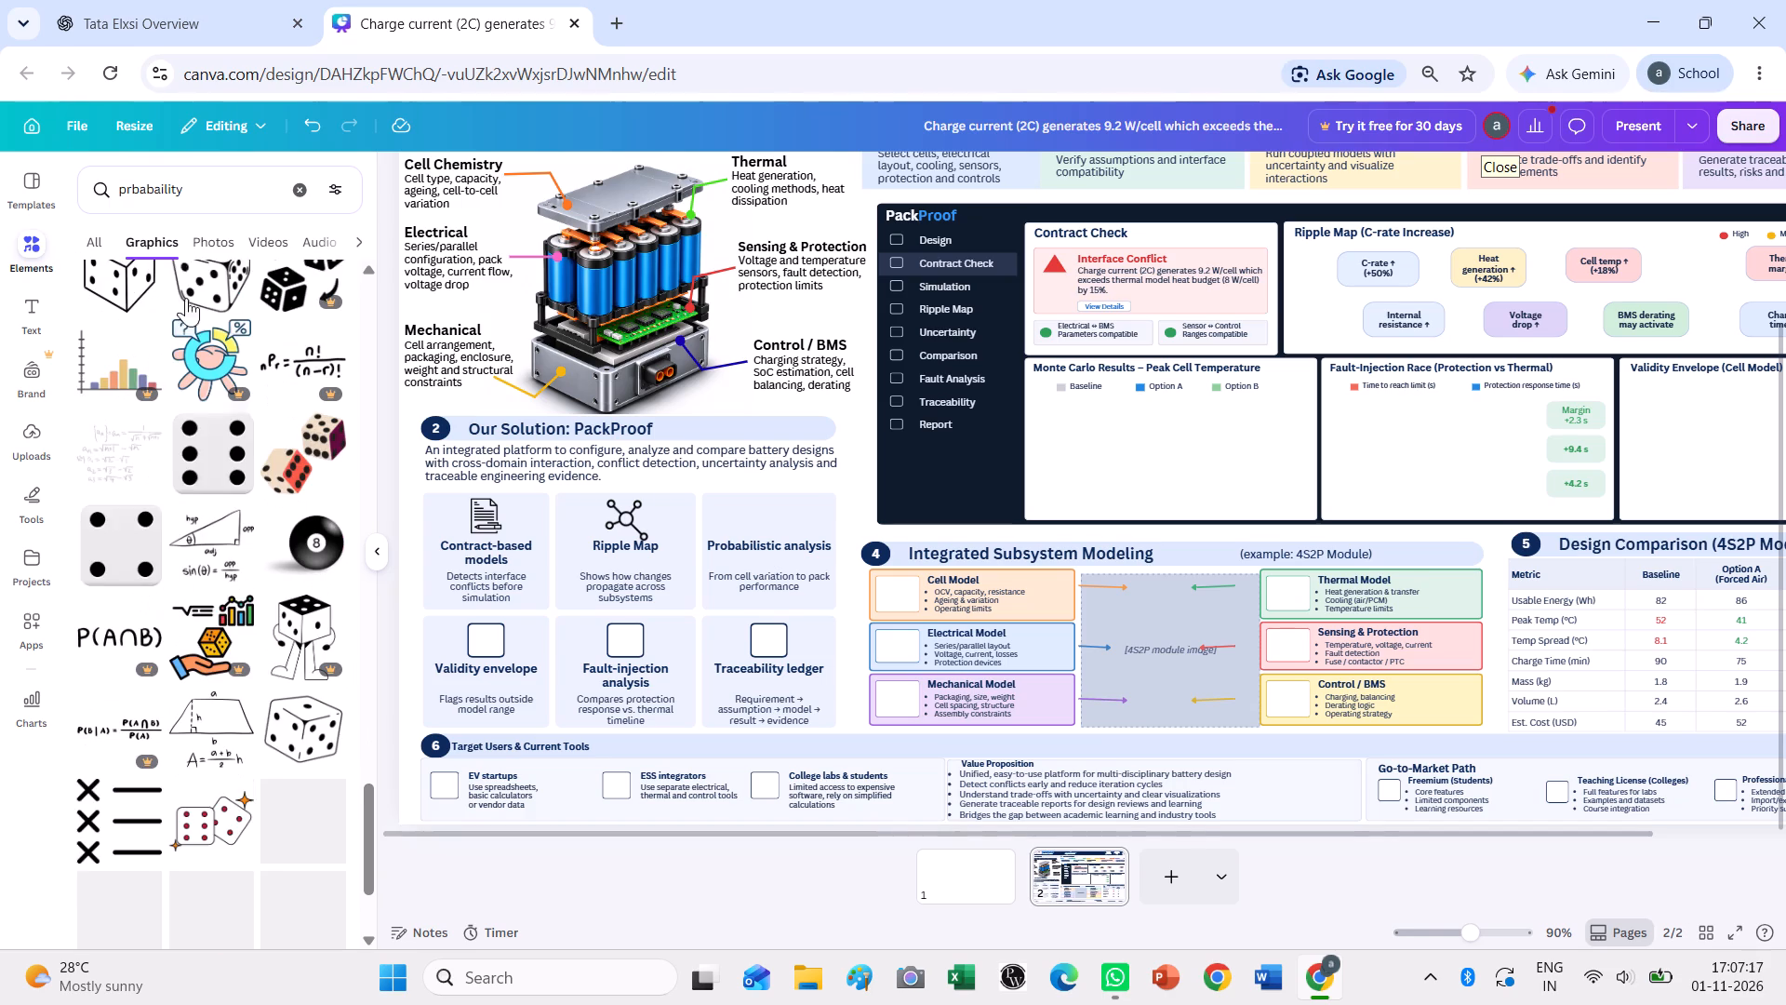
# Refine the graphics search to "probability analysis".
pyautogui.click(188, 195)
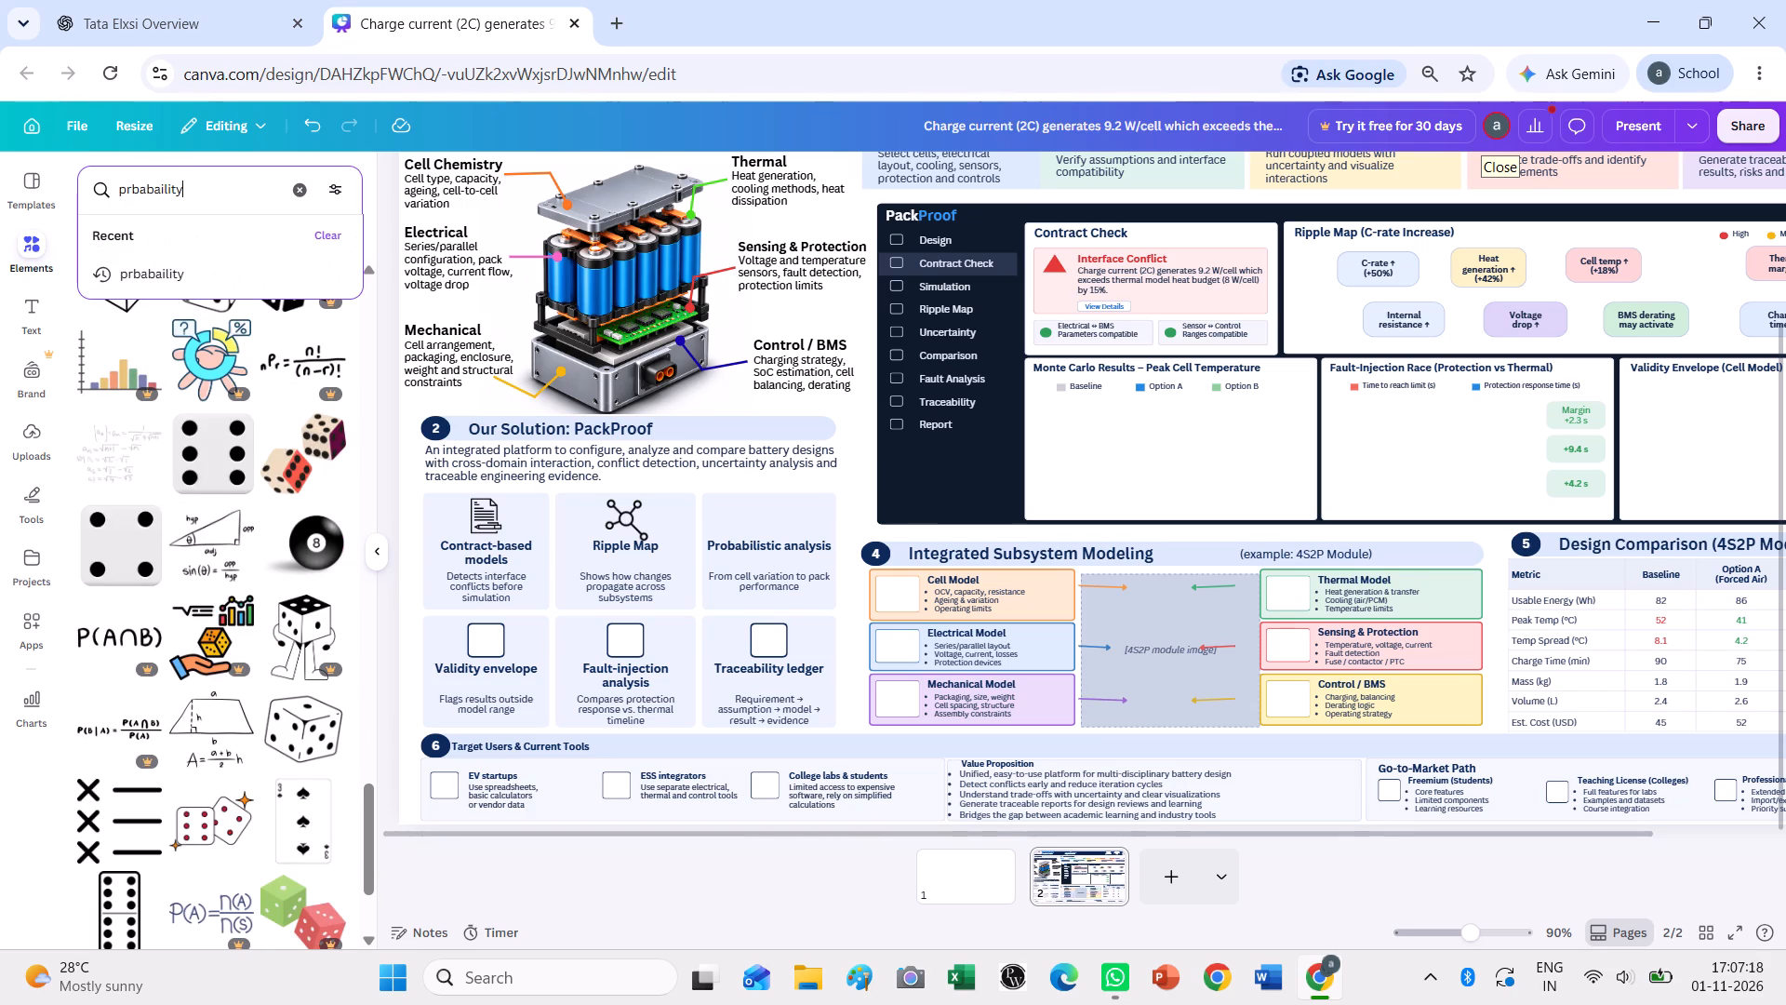
pyautogui.press('space')
pyautogui.write('anz')
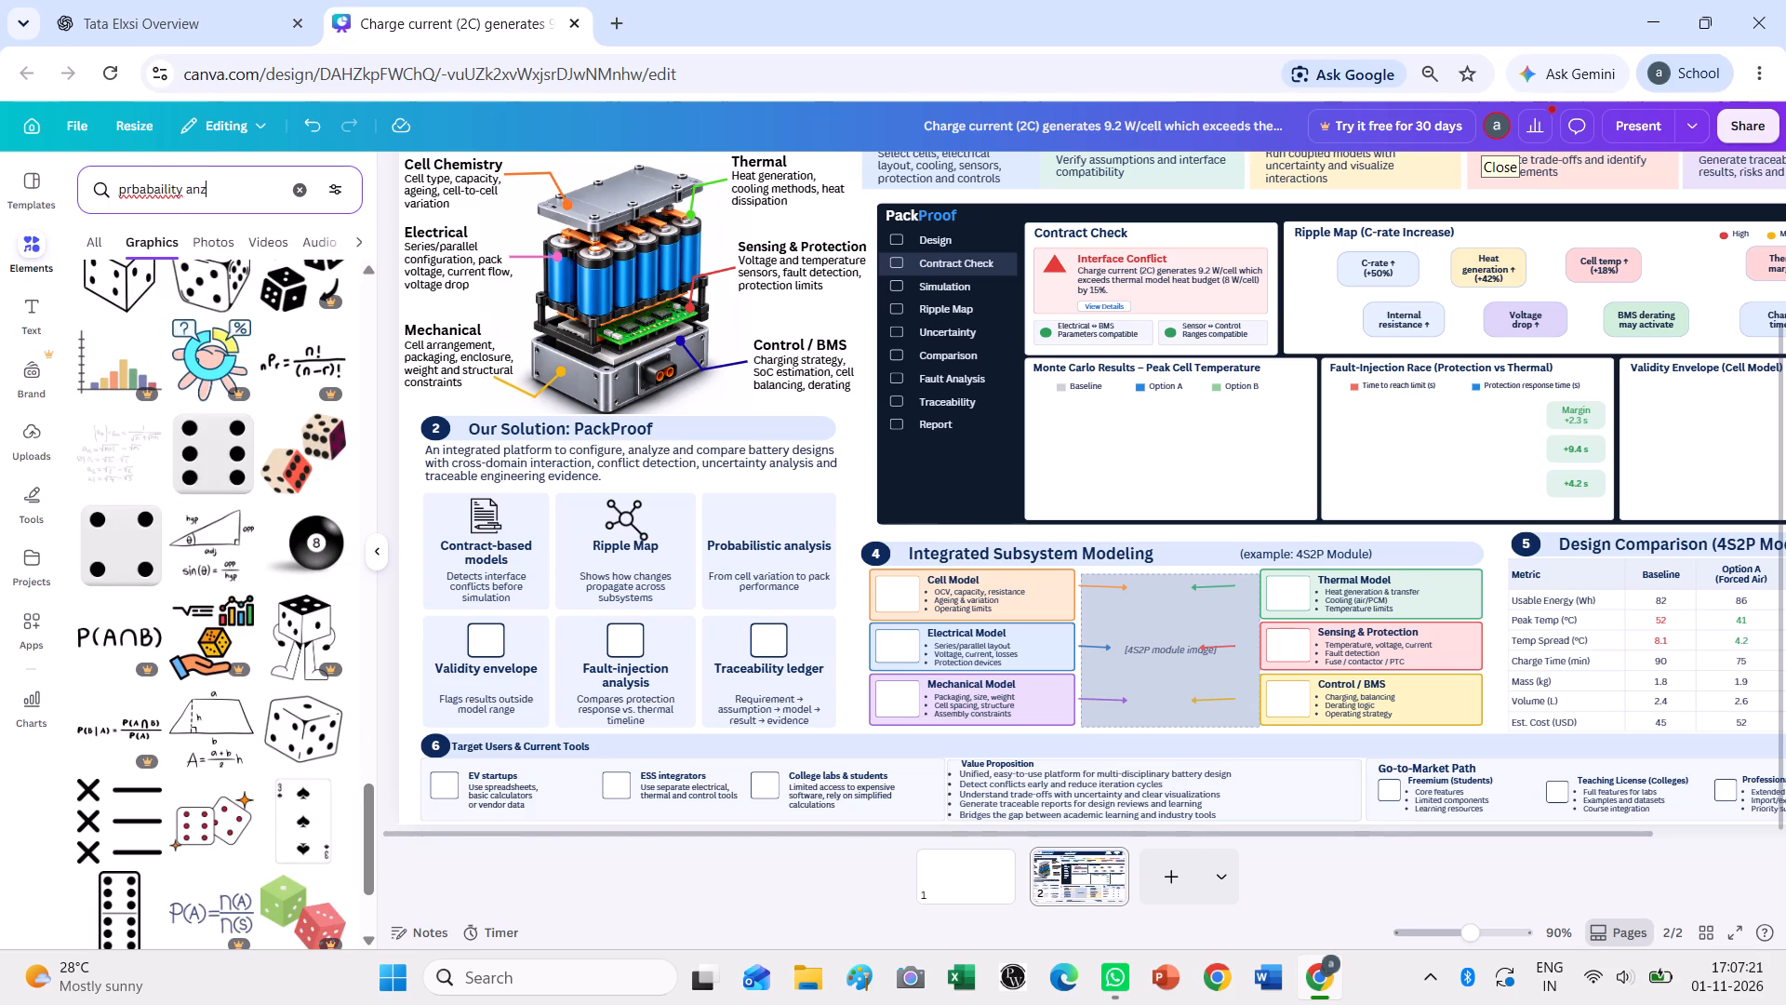
pyautogui.press('BackSpace')
pyautogui.press('a')
pyautogui.write('lysis')
pyautogui.press('Return')
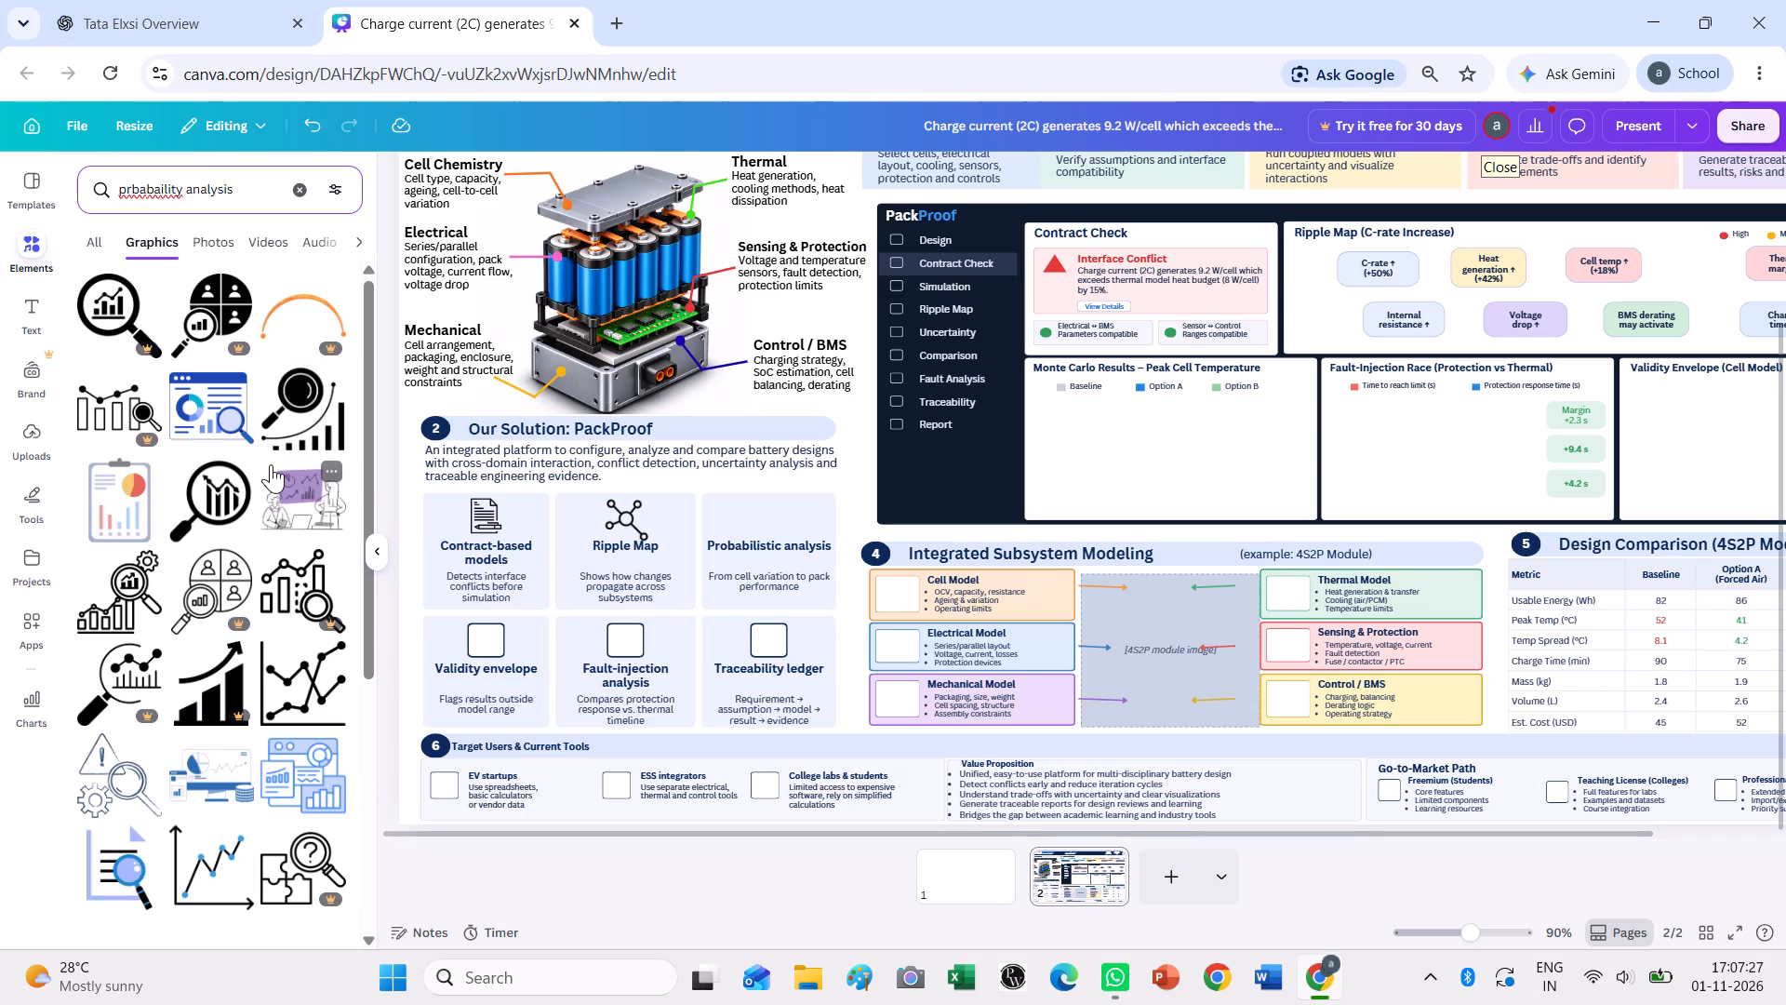
# Insert the magnifier with rising bar chart graphic, shrink it to icon size, and place it above the "Probabilistic analysis" title.
pyautogui.click(298, 414)
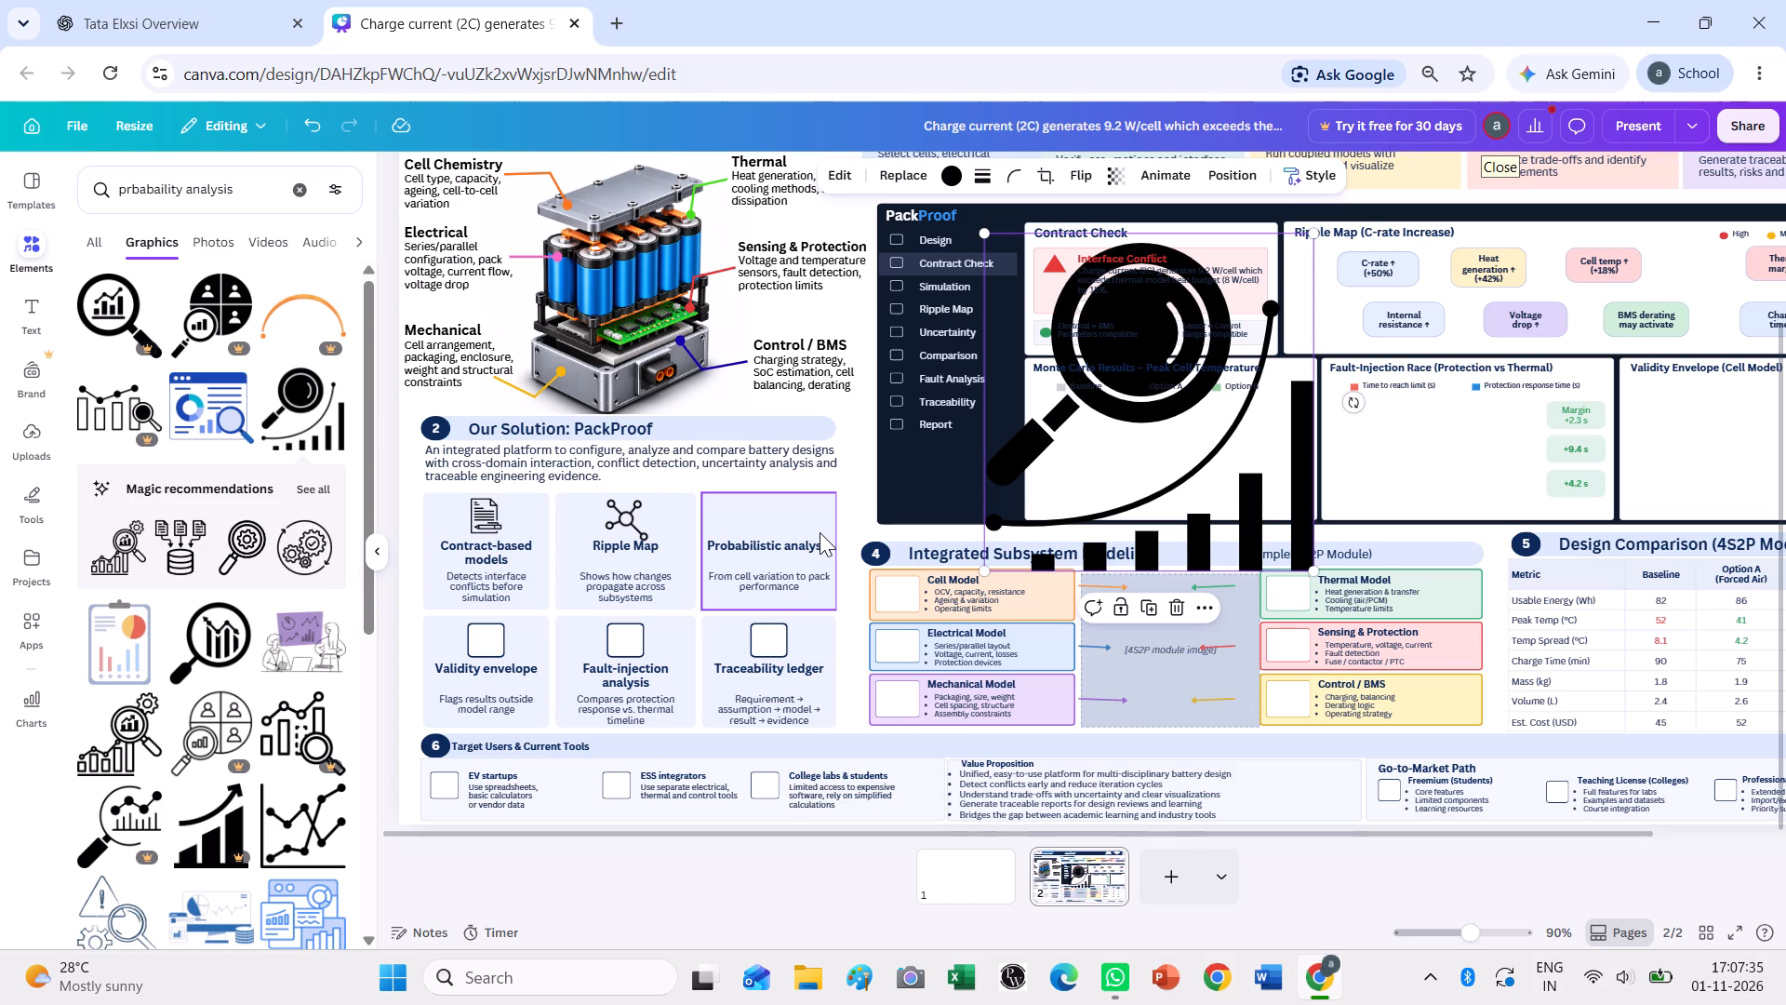
pyautogui.press('Print')
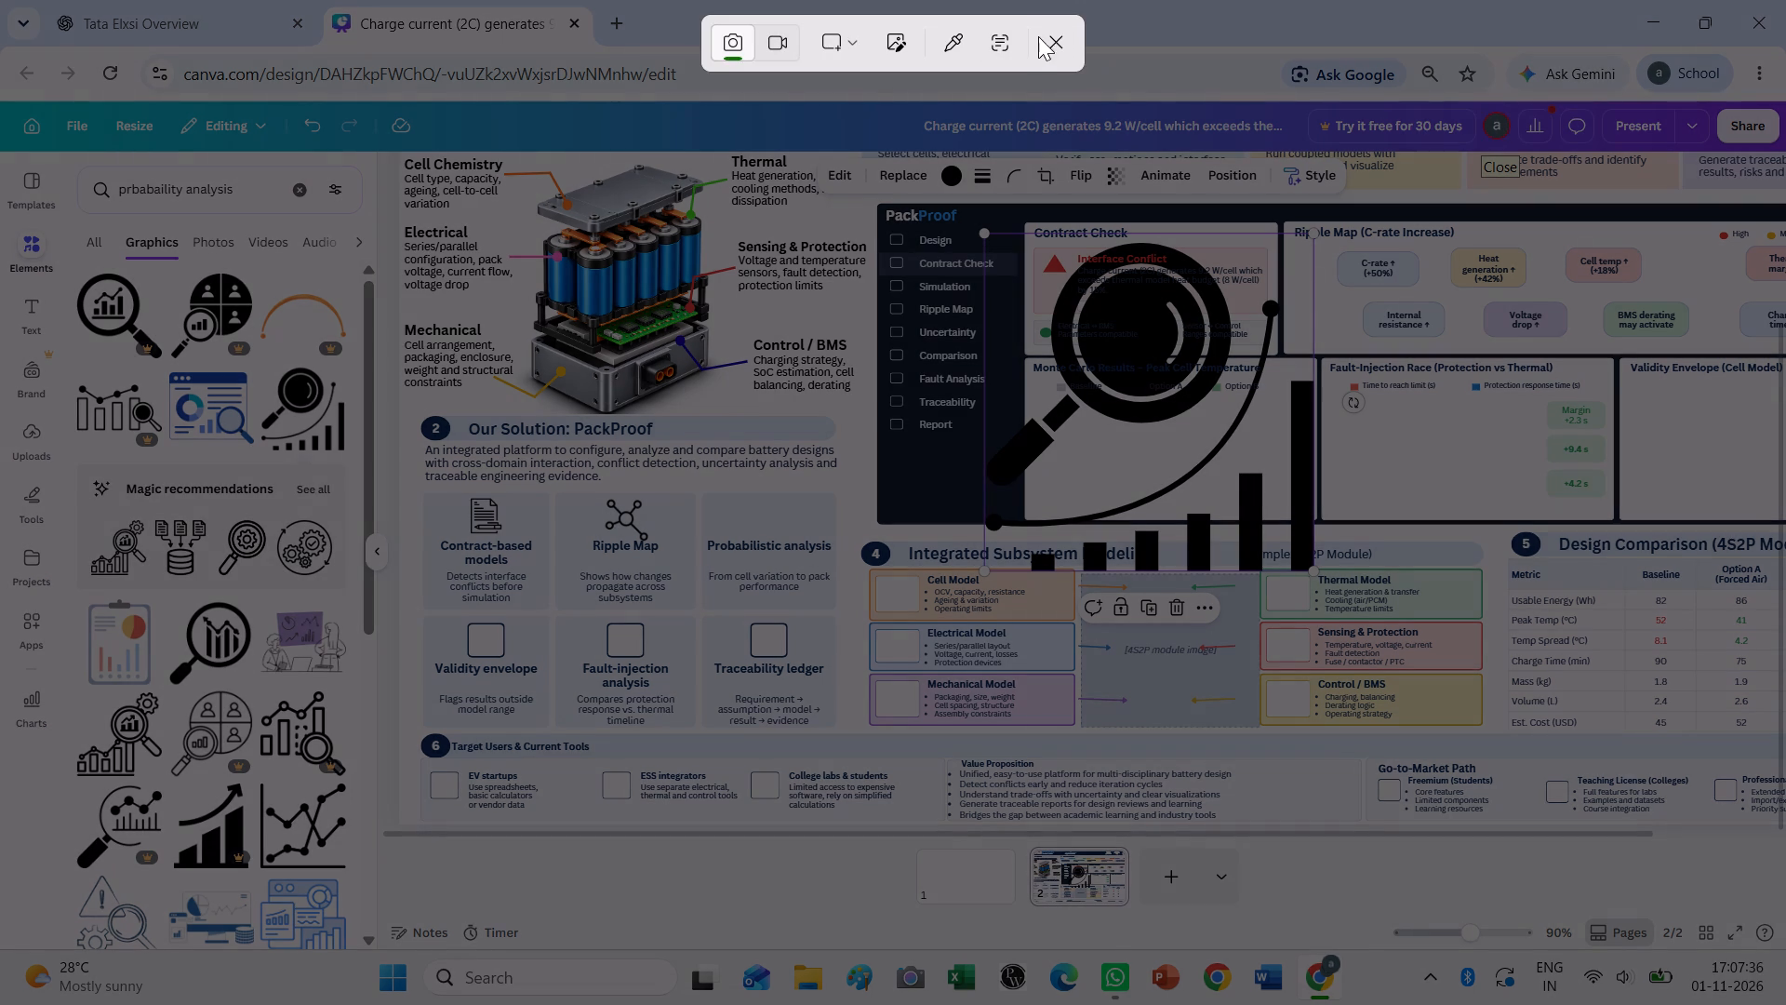
pyautogui.click(1055, 36)
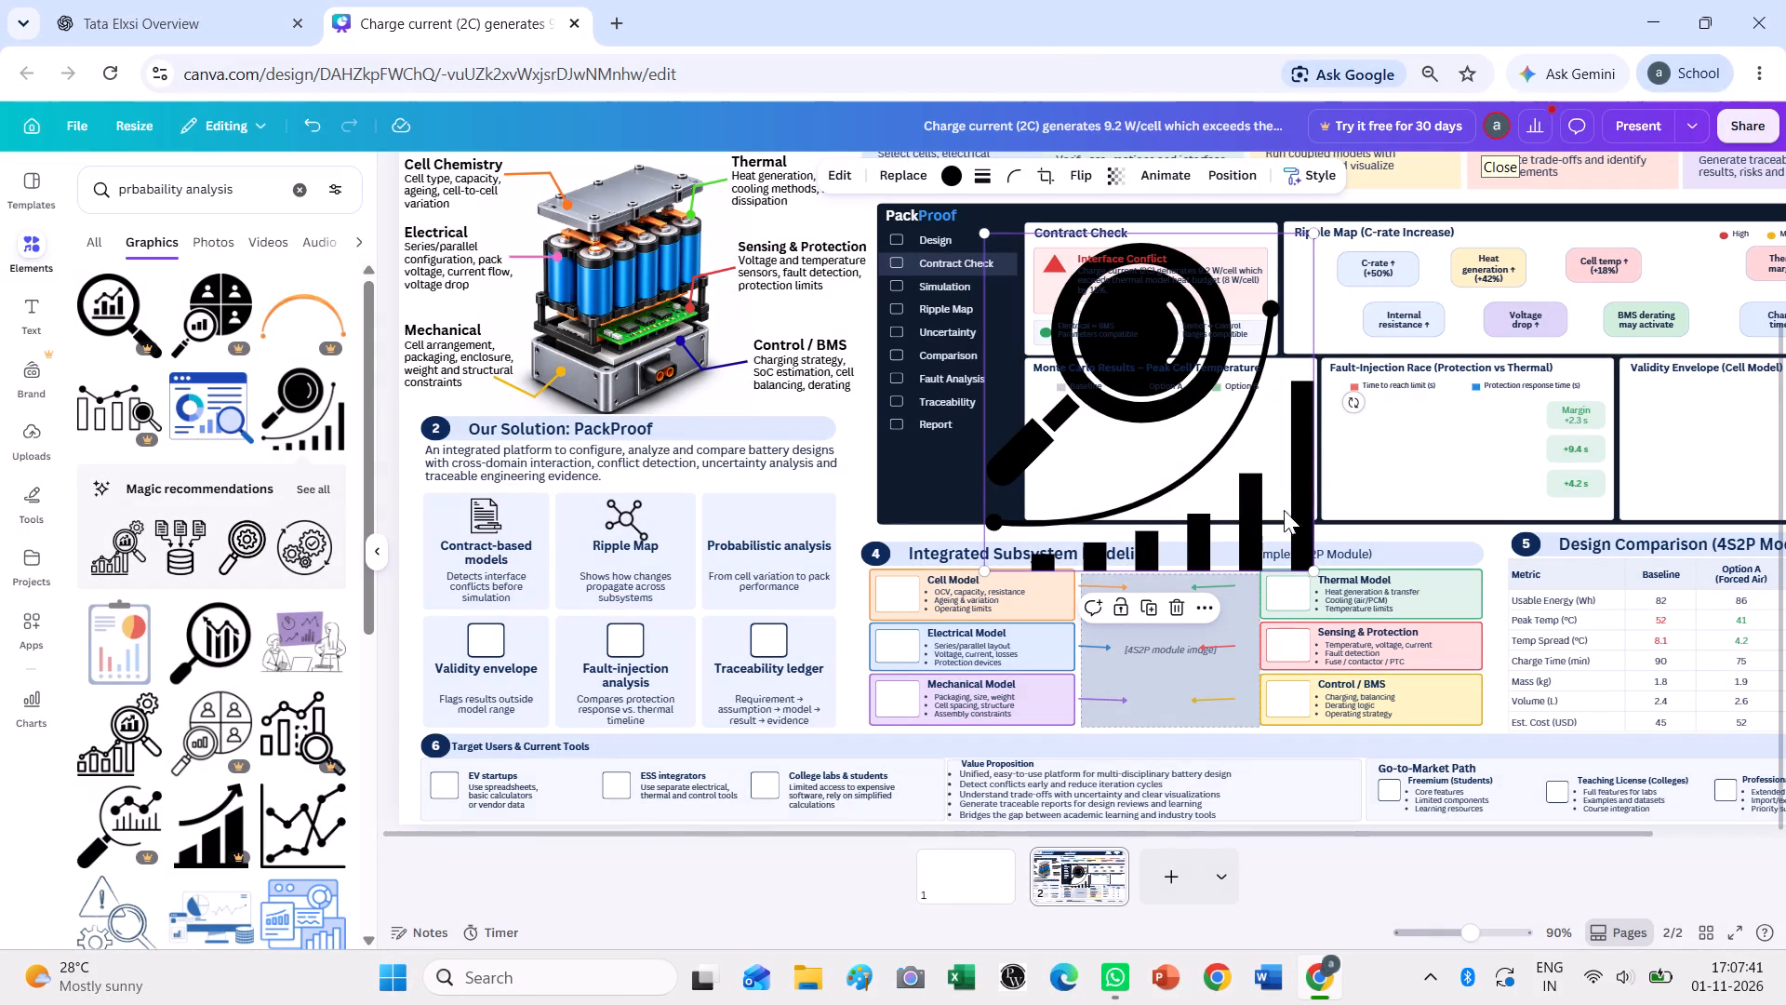
pyautogui.moveTo(1313, 565); pyautogui.dragTo(1021, 340)
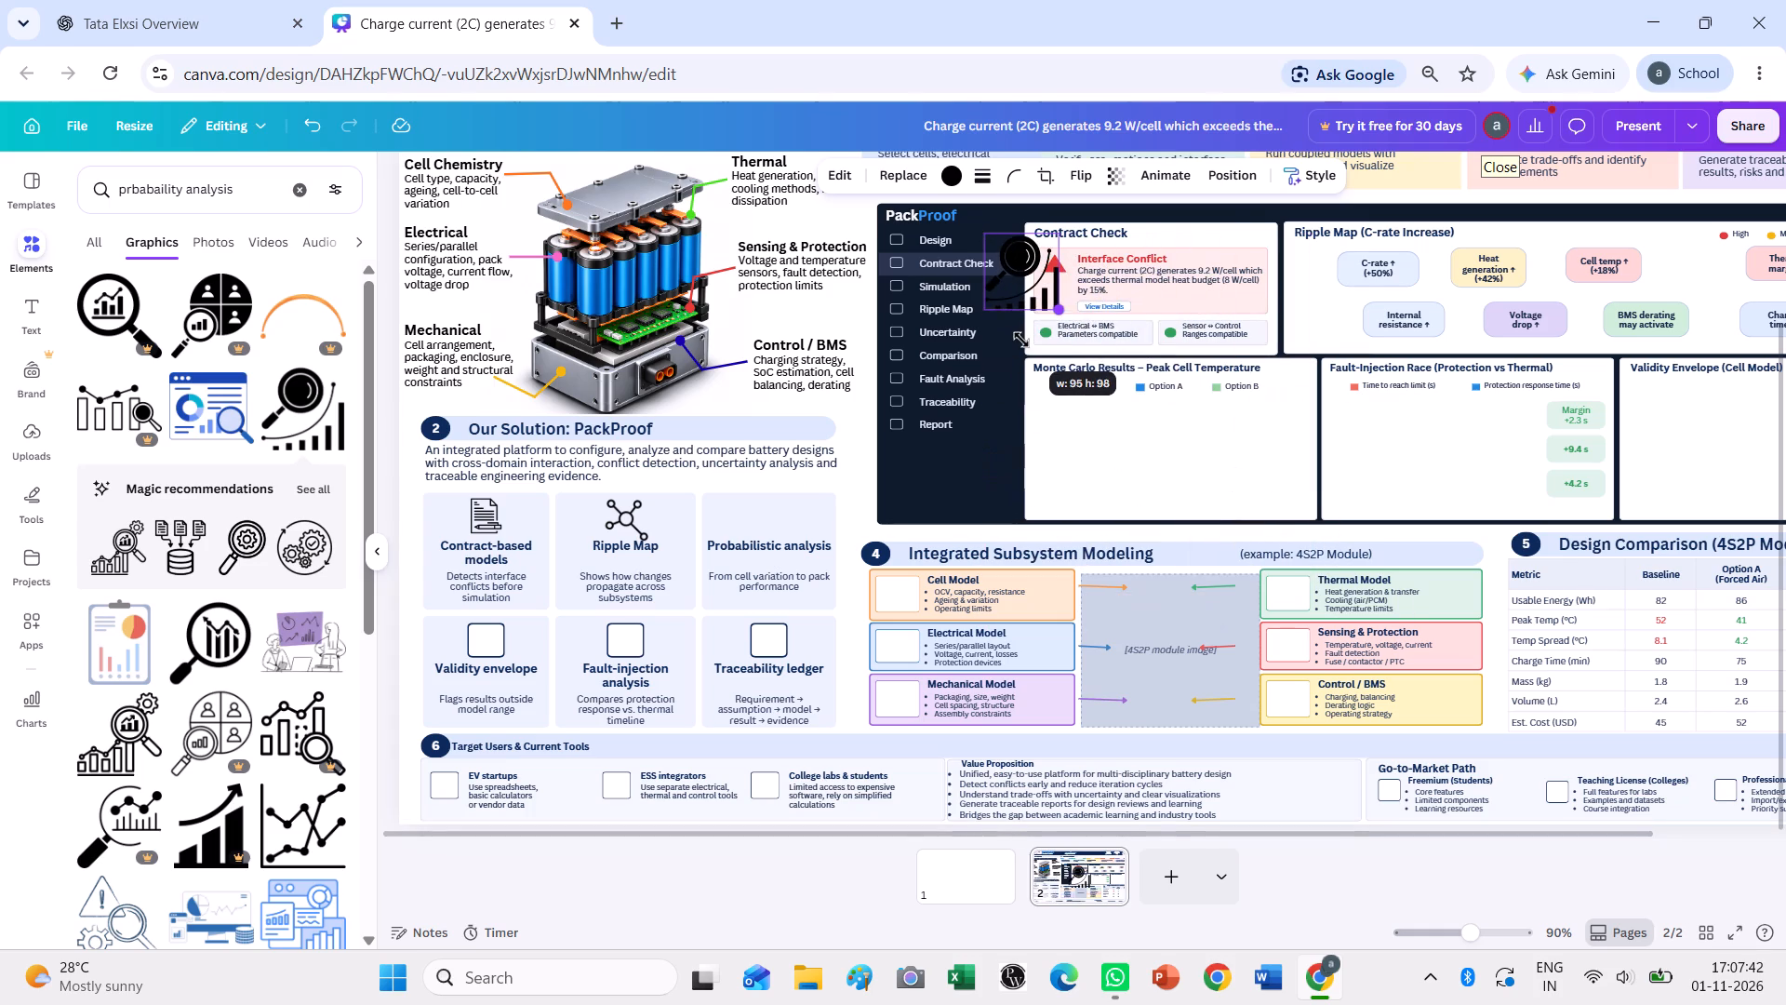
pyautogui.moveTo(1021, 340); pyautogui.dragTo(1023, 340)
pyautogui.moveTo(1036, 265); pyautogui.dragTo(789, 554)
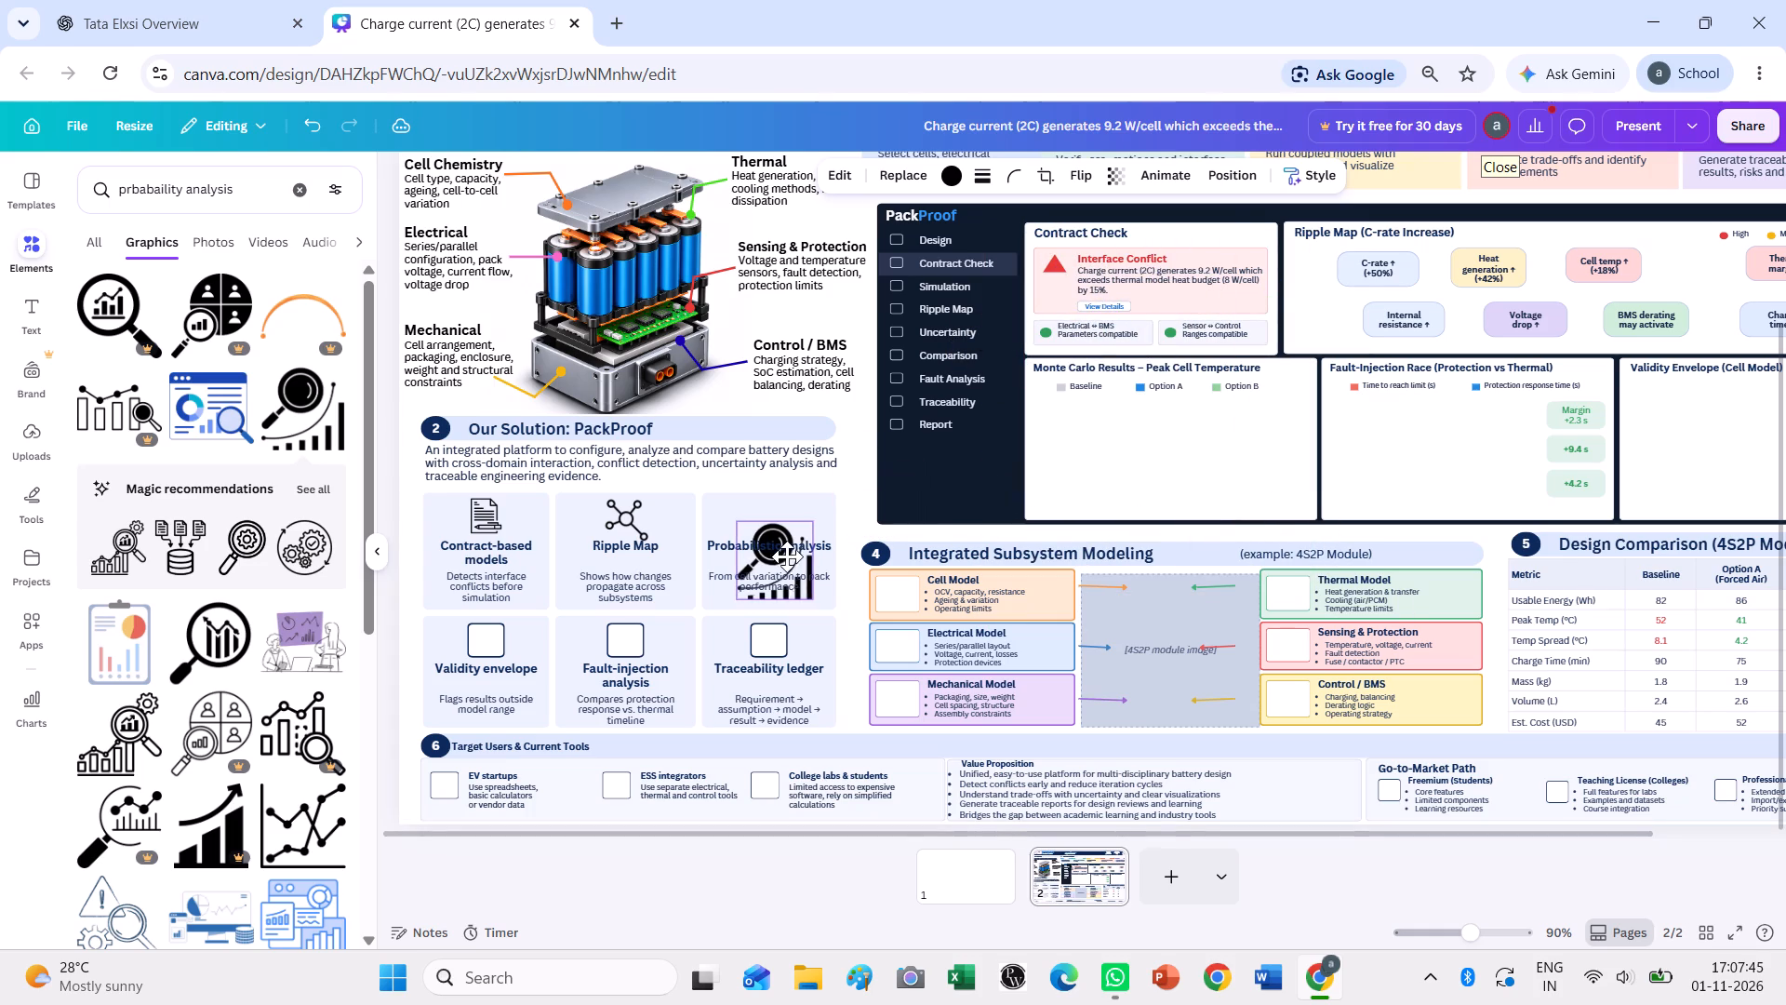
pyautogui.moveTo(808, 596); pyautogui.dragTo(779, 568)
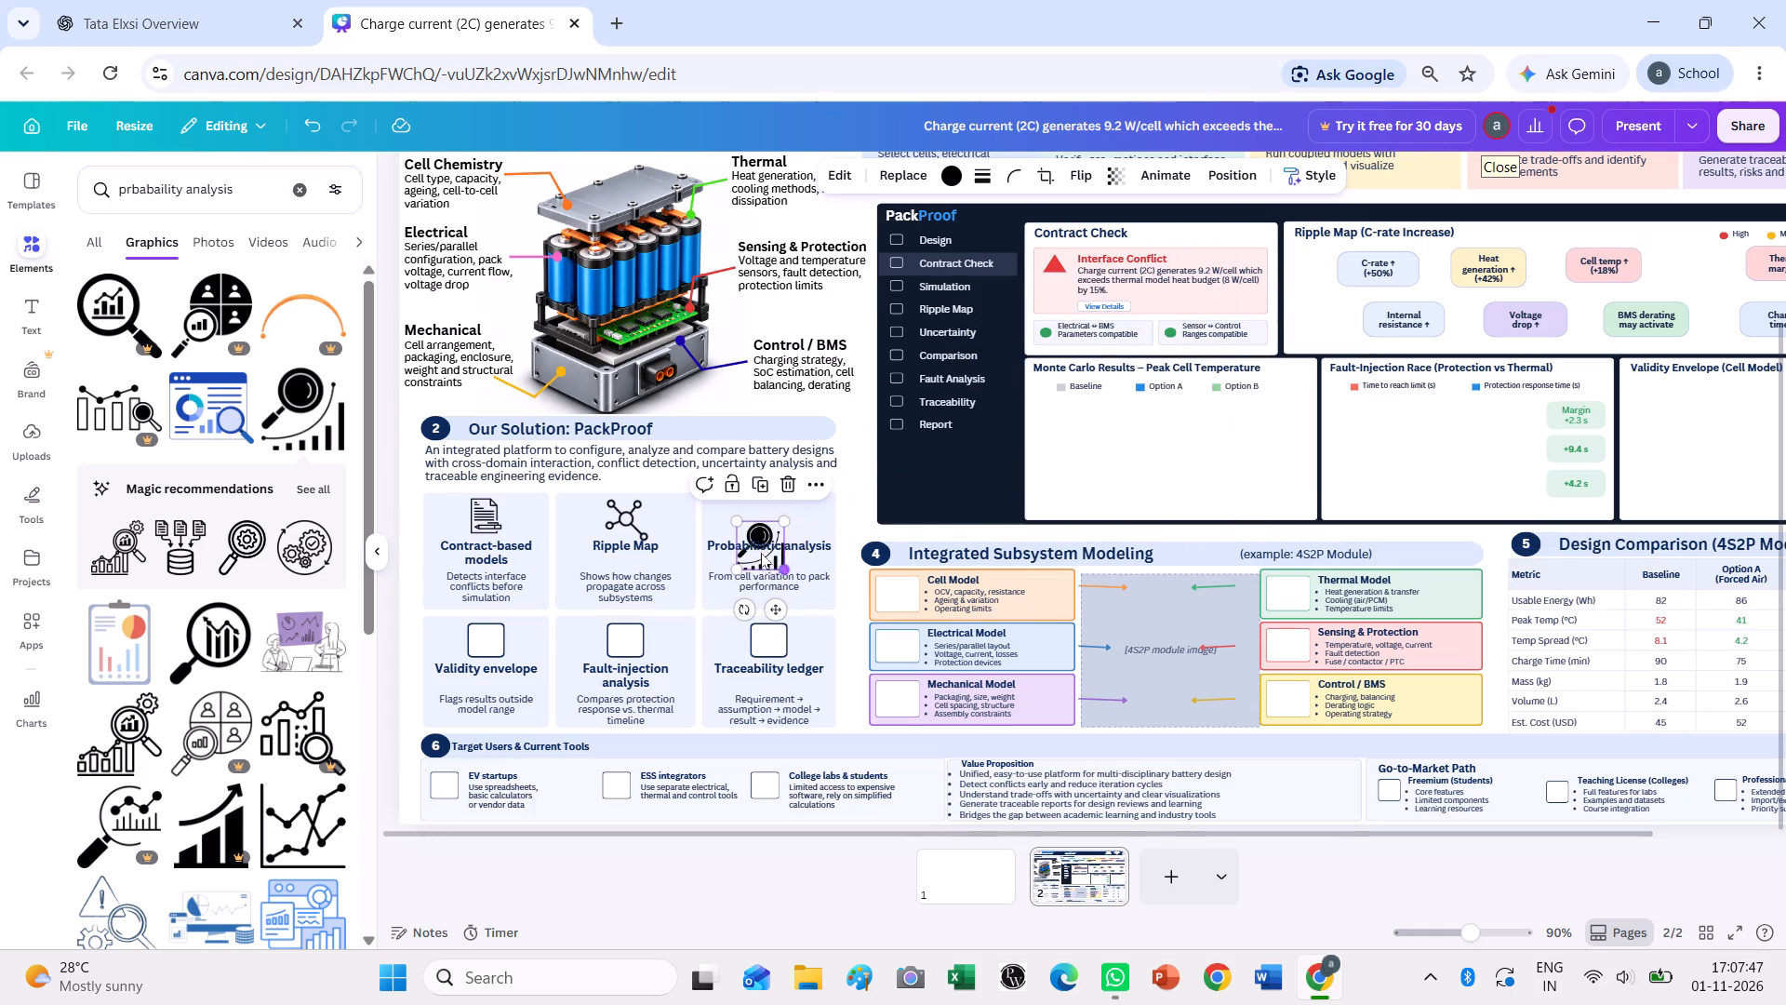
pyautogui.moveTo(758, 550); pyautogui.dragTo(766, 521)
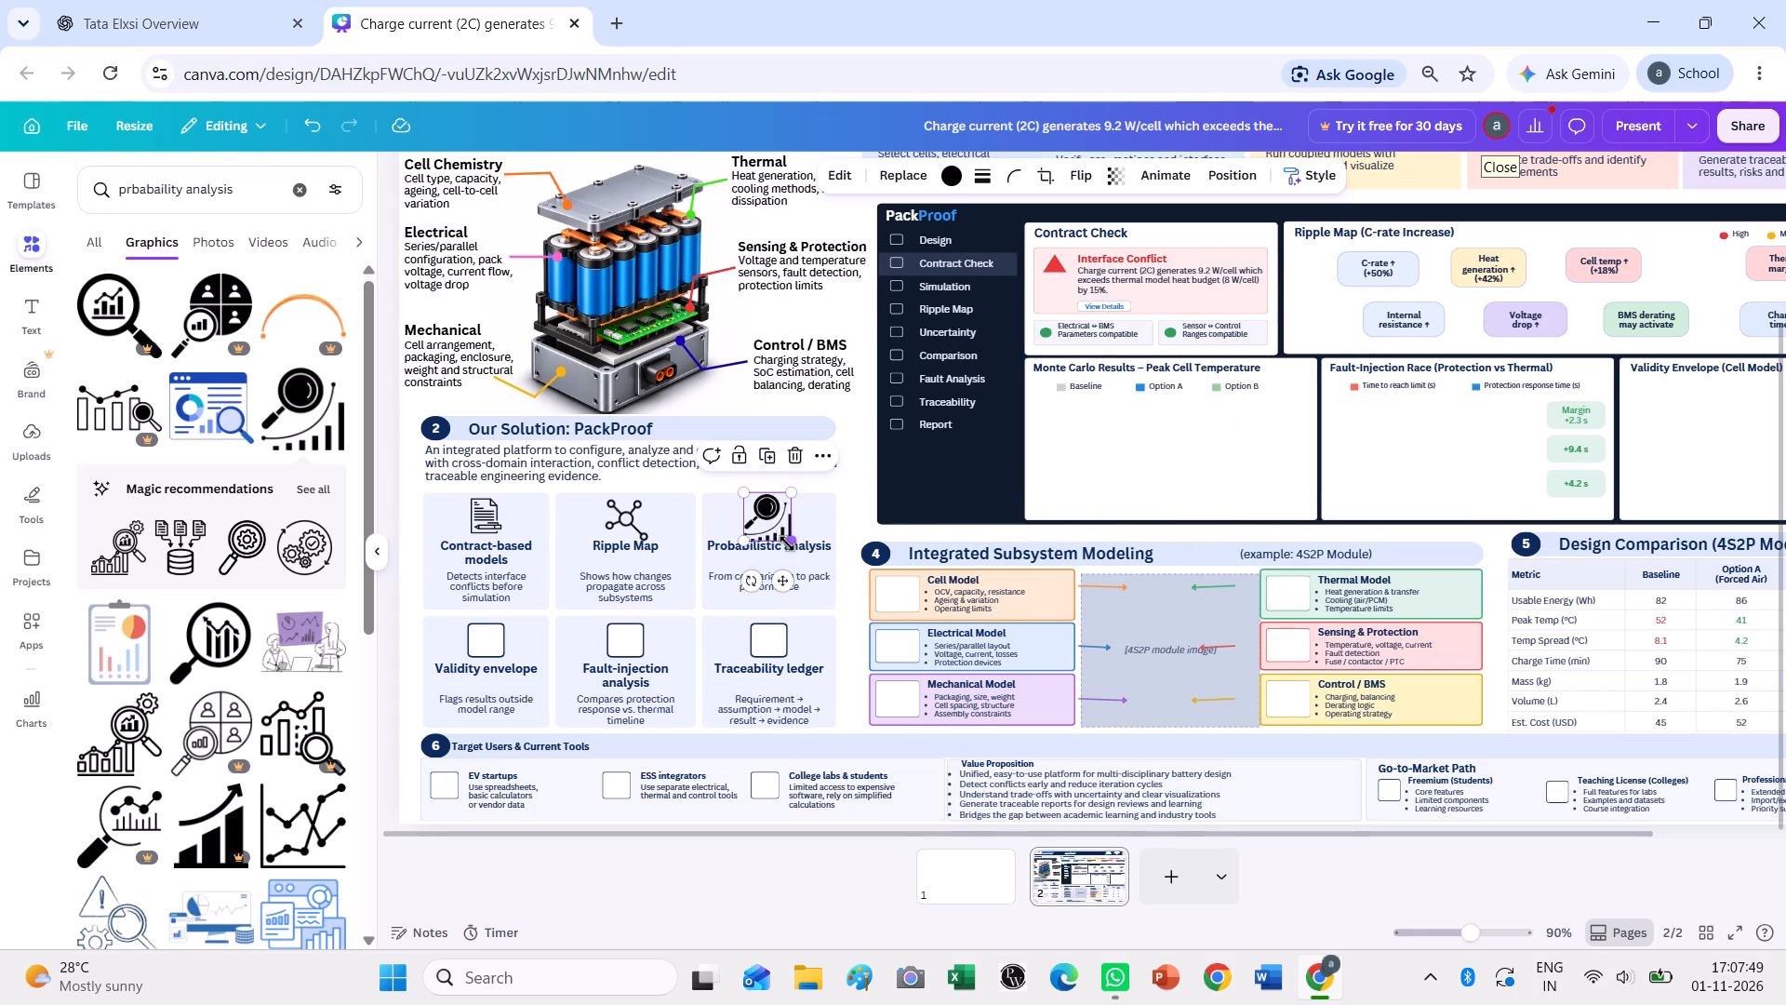
# Shift the "Probabilistic analysis" and "Ripple Map" card titles slightly down, clear of their icons.
pyautogui.click(787, 548)
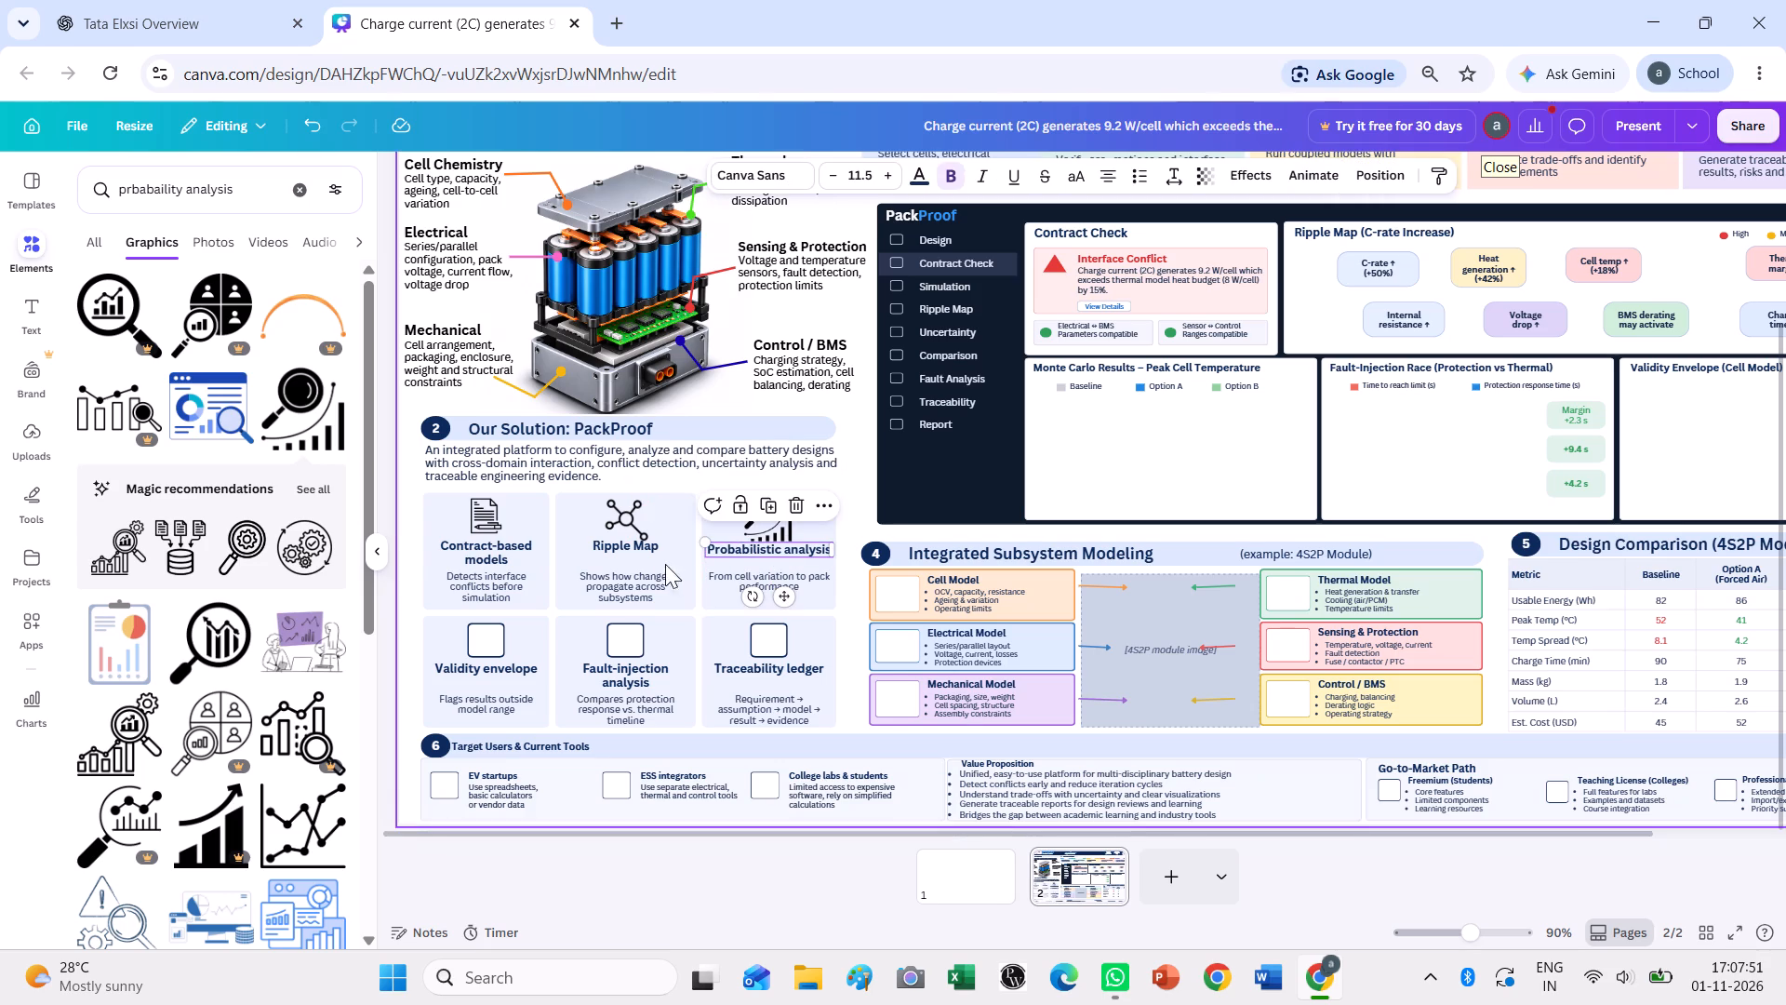
pyautogui.click(645, 546)
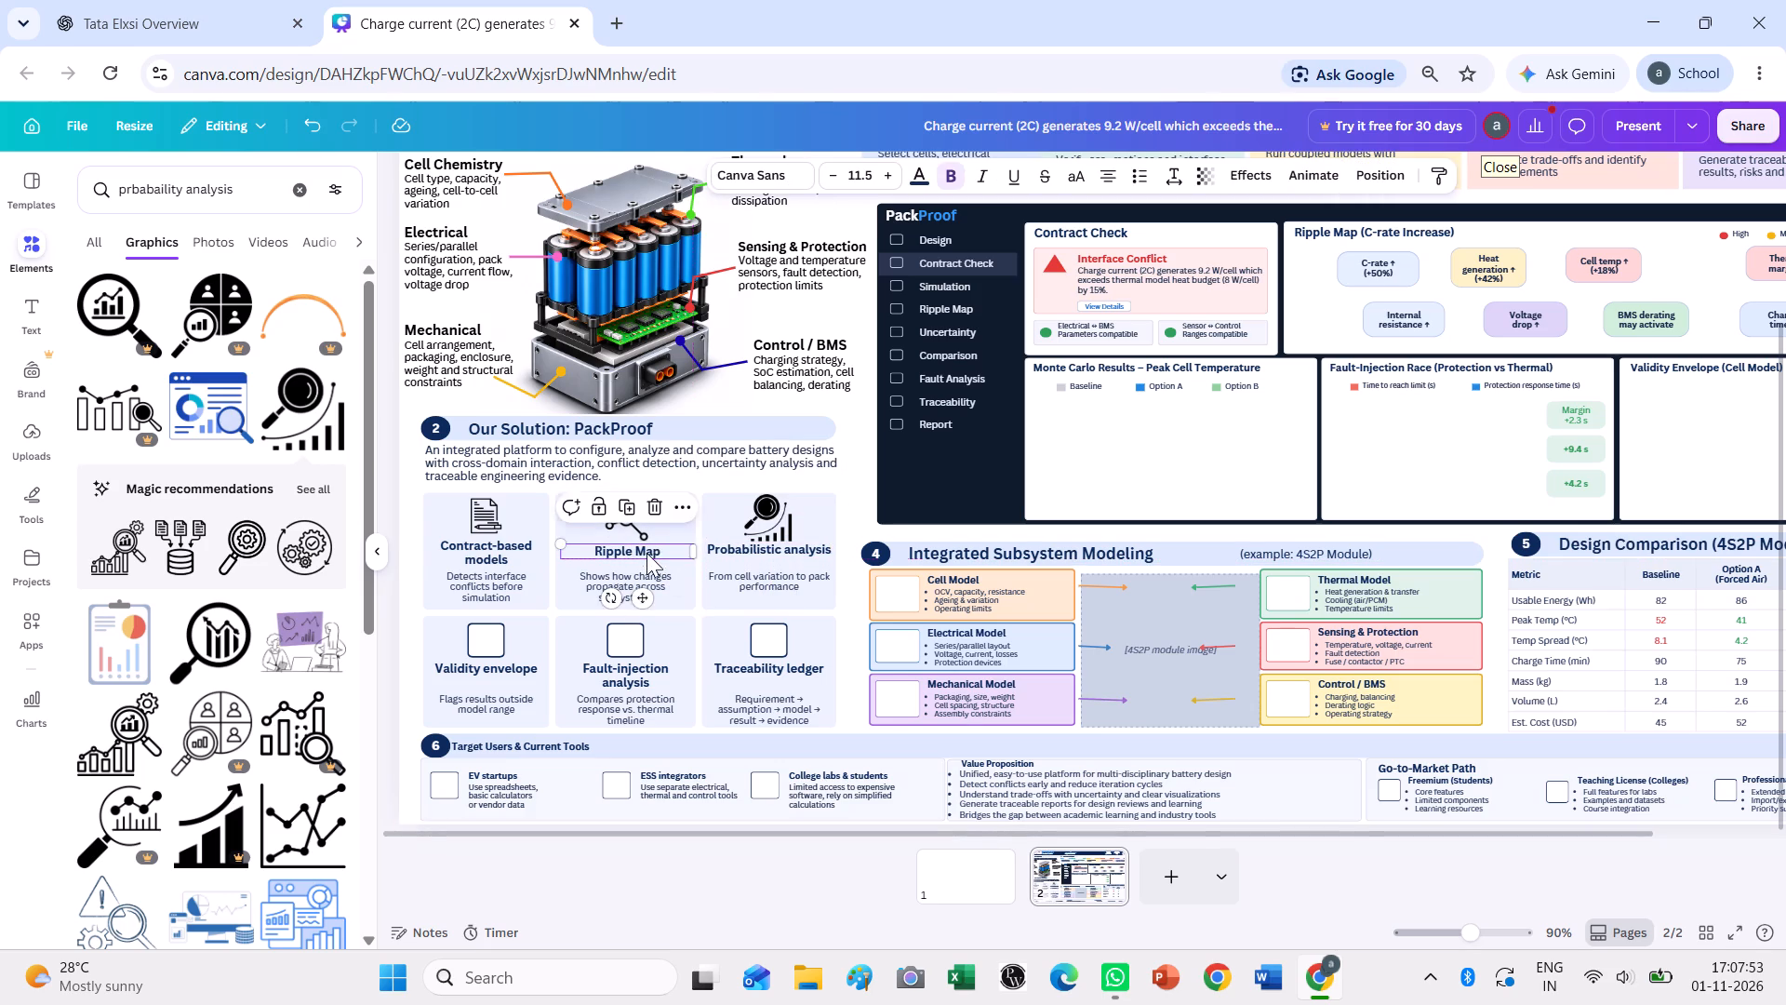
pyautogui.click(730, 543)
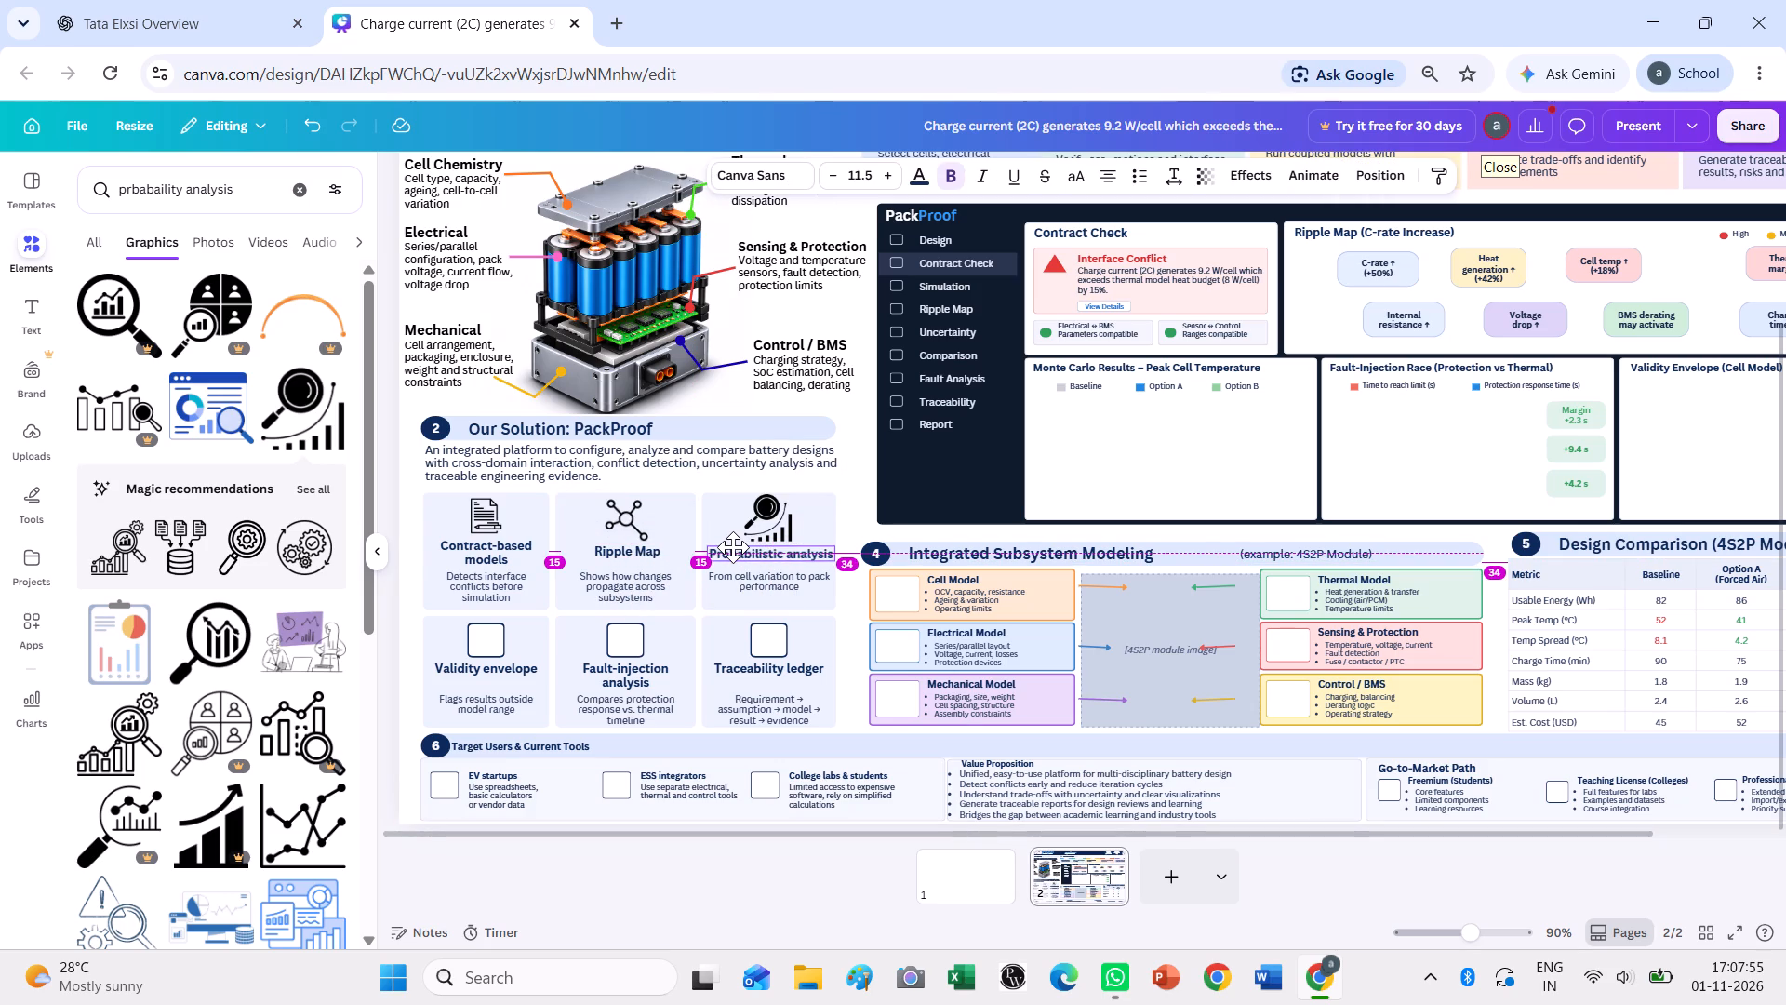
pyautogui.click(857, 522)
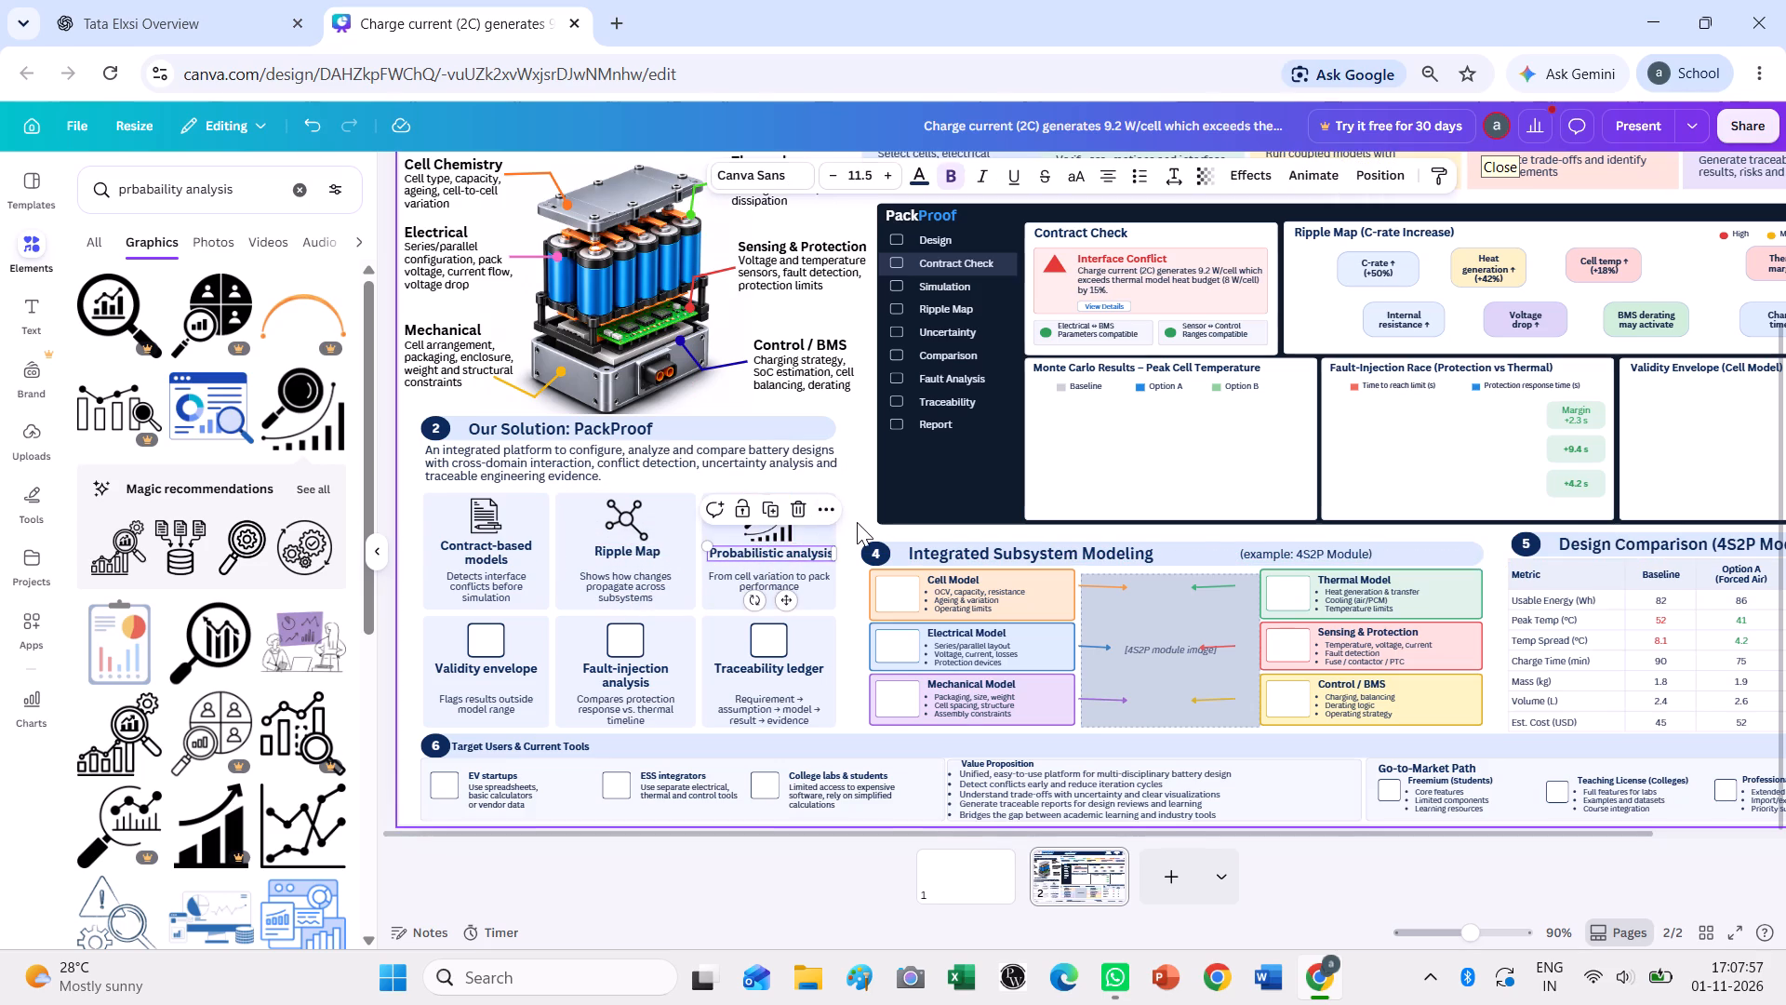
# Set the description text in the "Probabilistic analysis", "Ripple Map" and "Contract-based models" cards to font size 10.1.
pyautogui.click(786, 584)
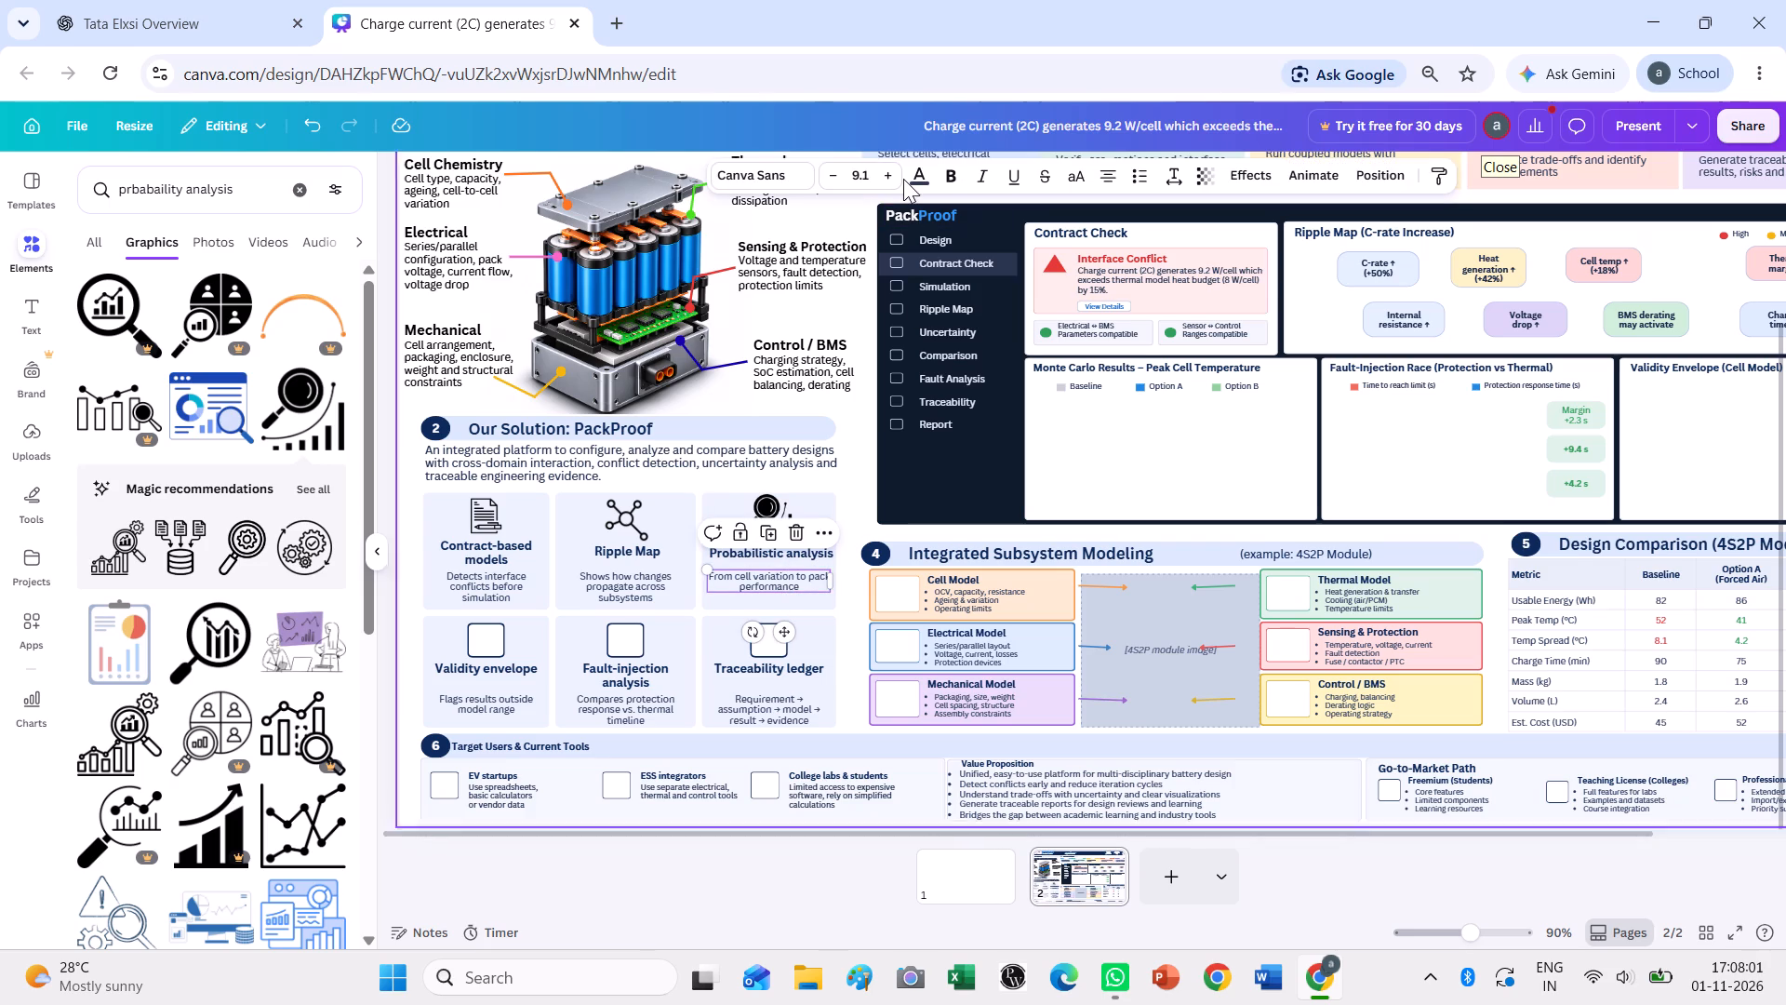
pyautogui.click(893, 180)
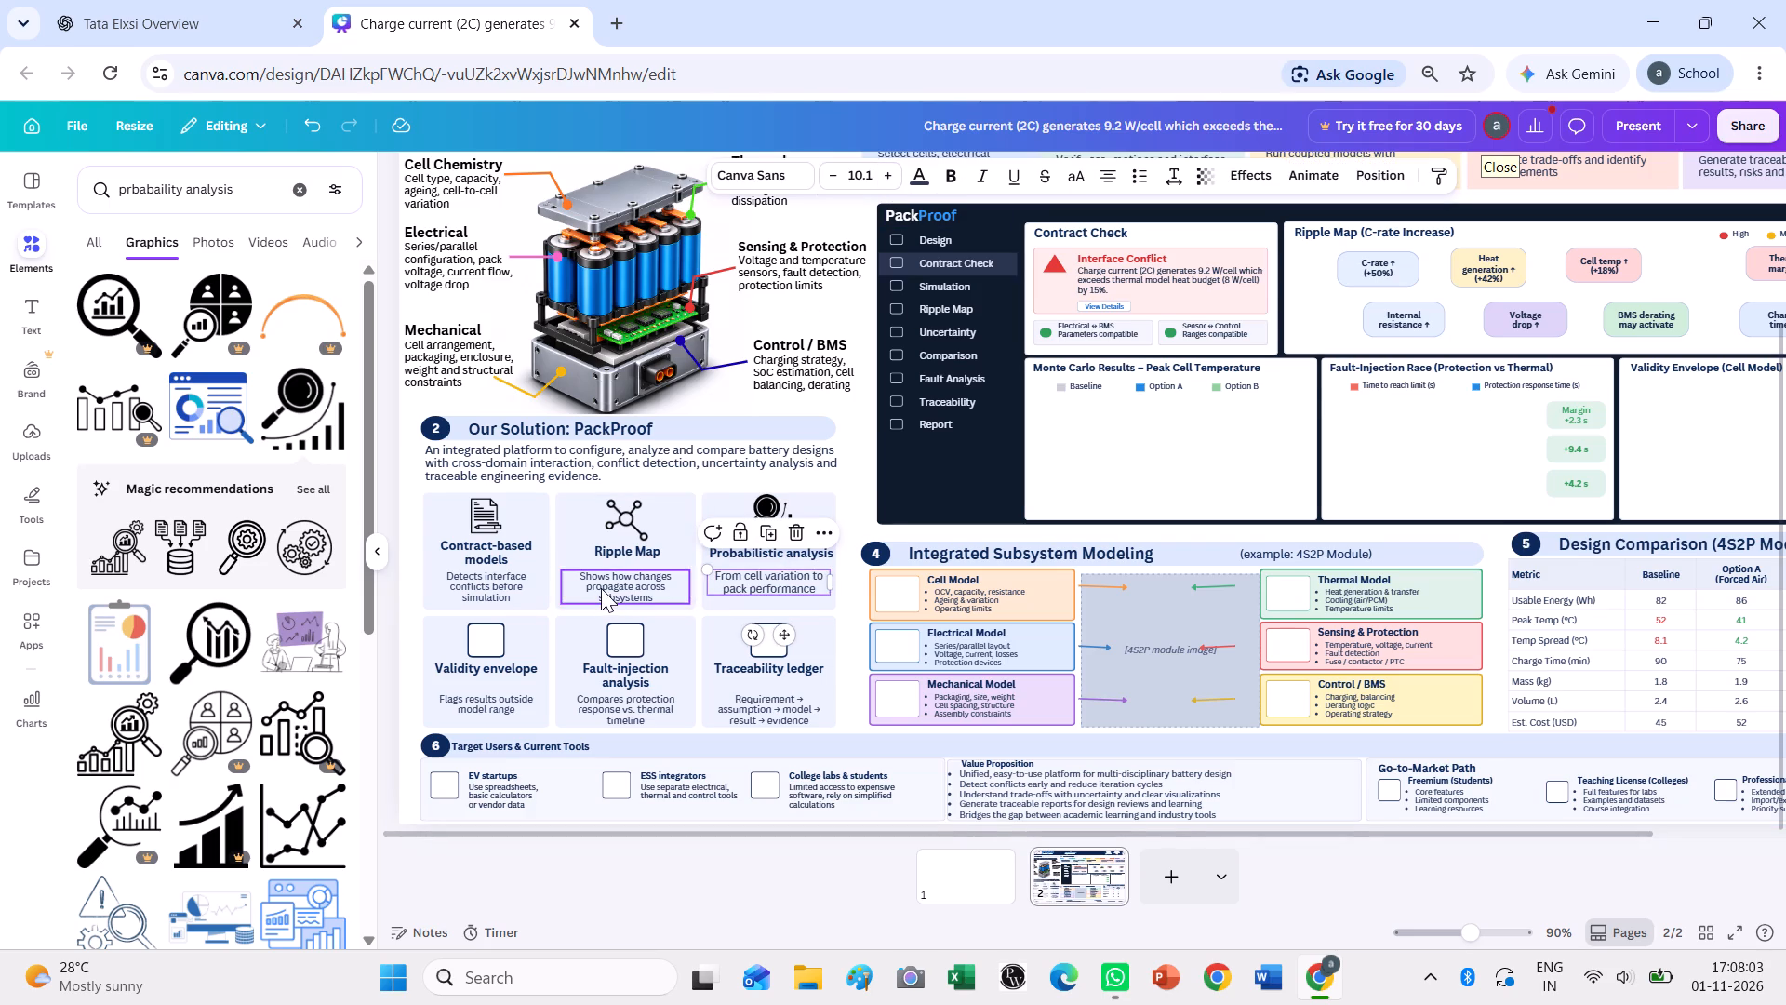
pyautogui.click(603, 588)
pyautogui.click(888, 174)
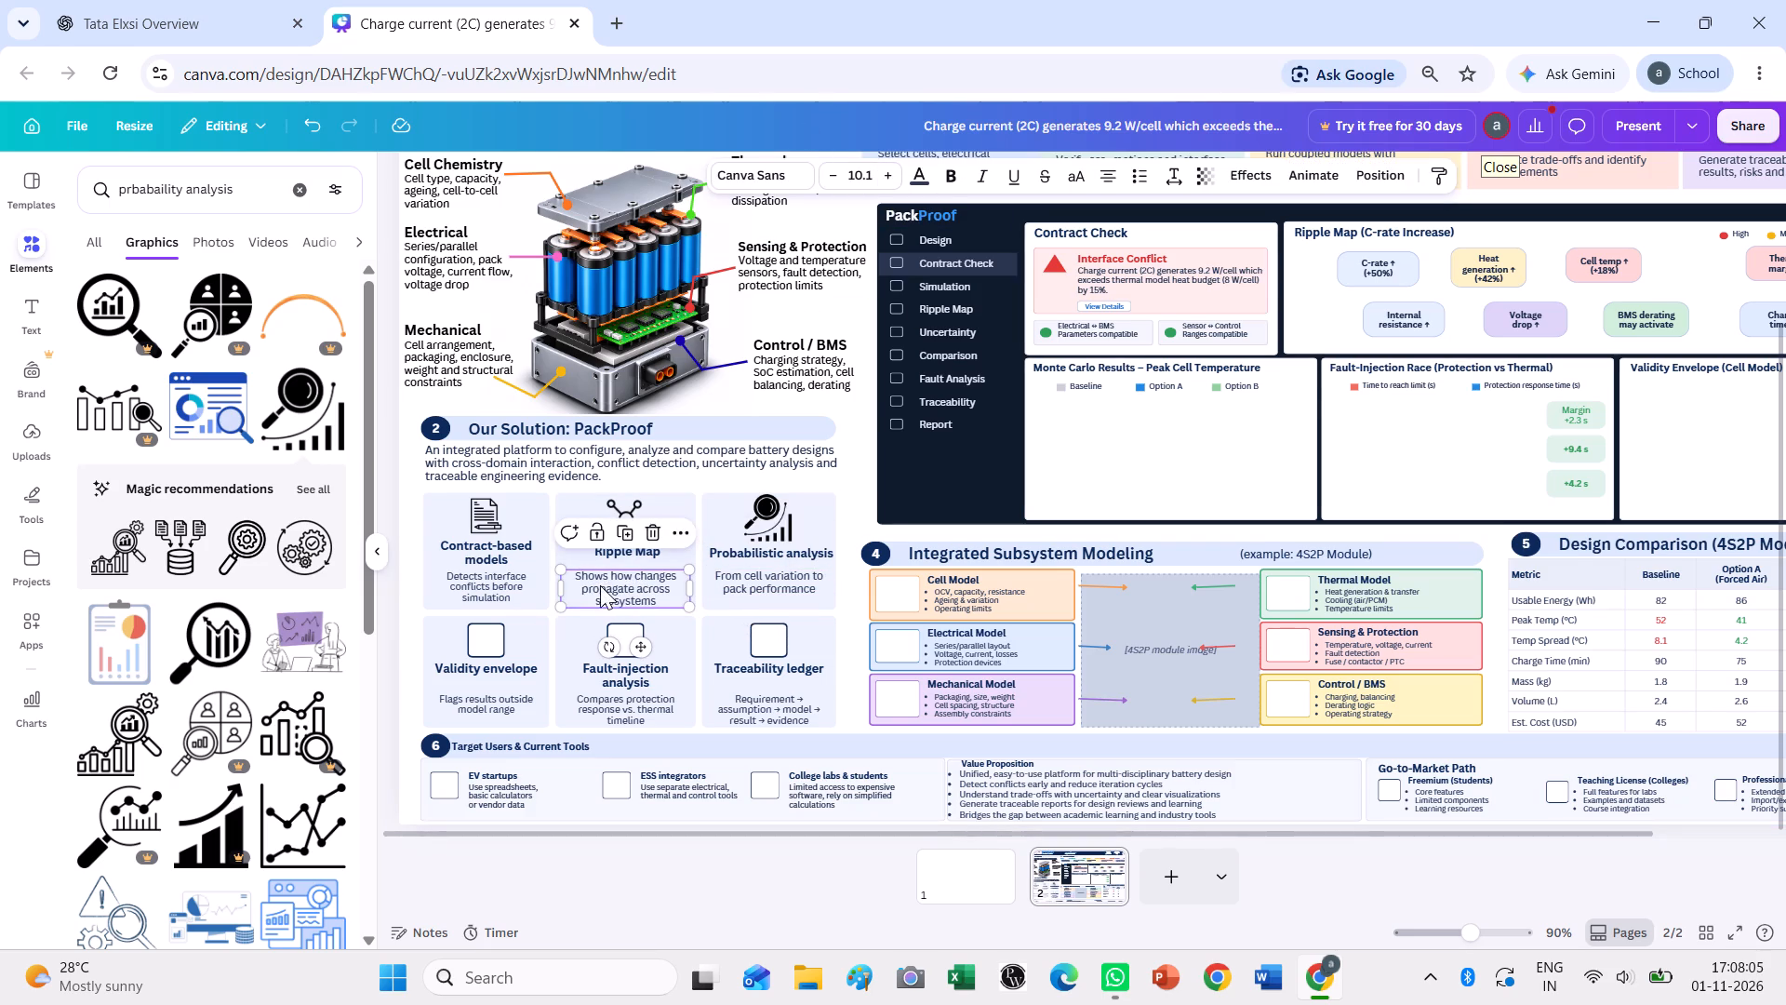
pyautogui.click(508, 590)
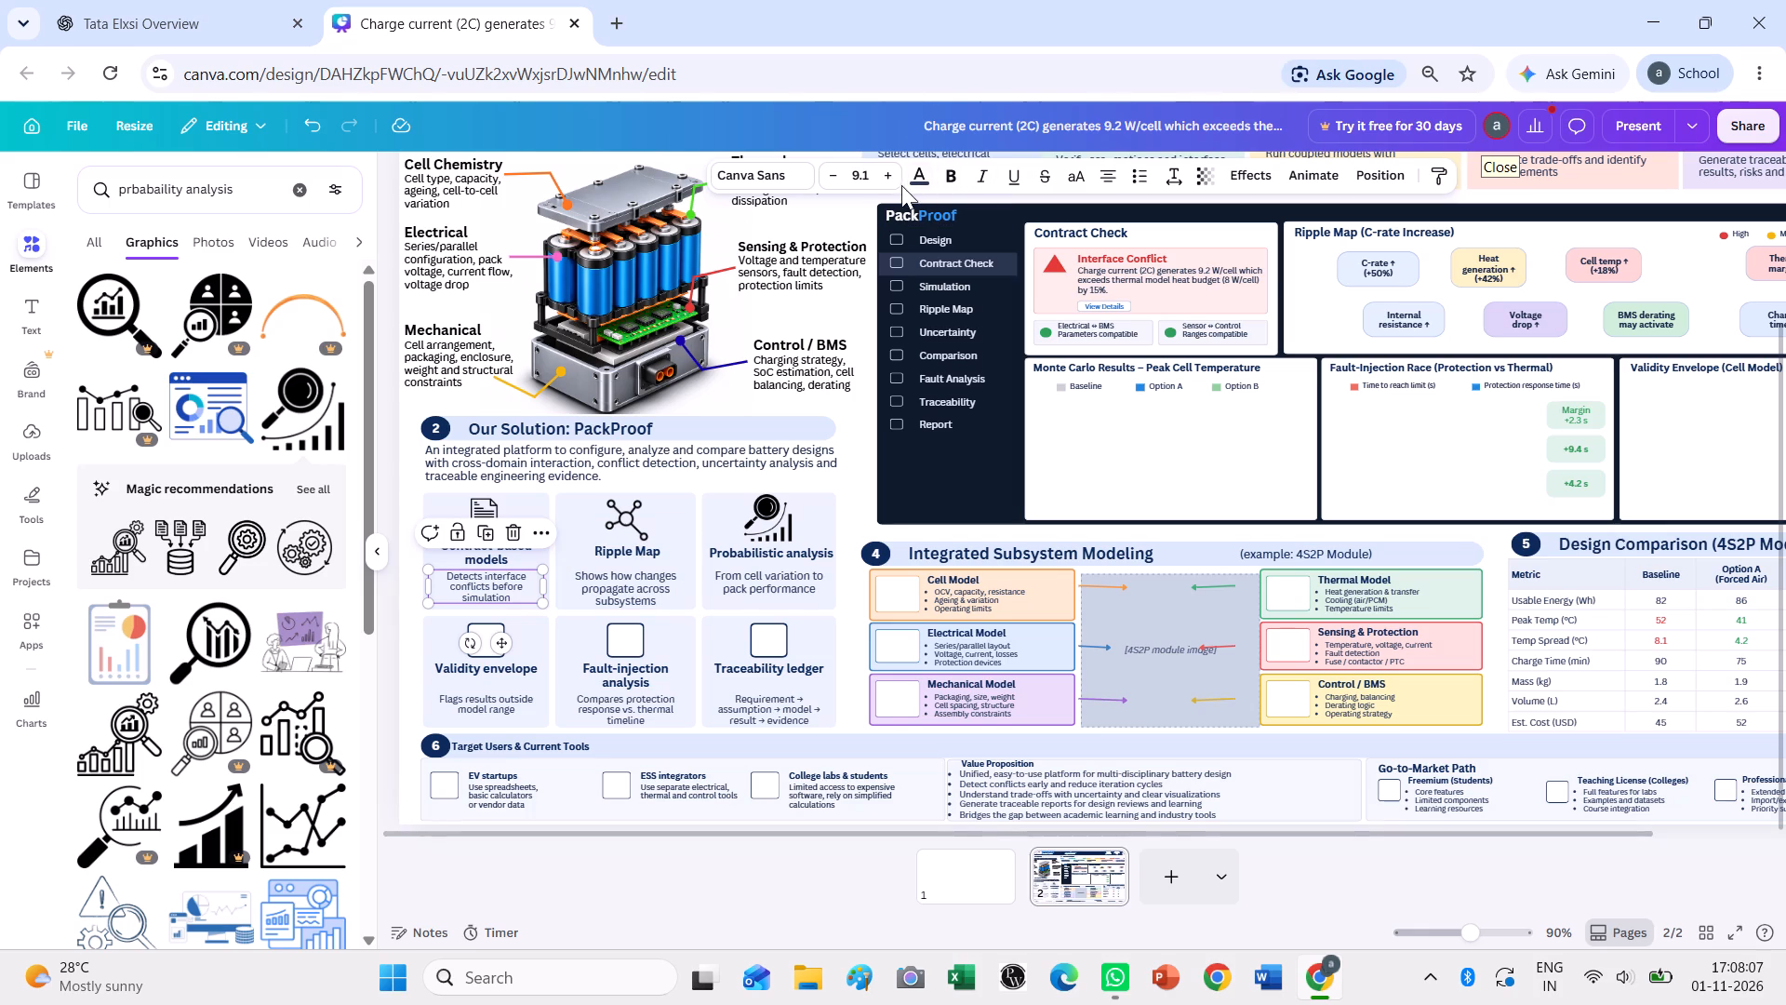
pyautogui.click(880, 172)
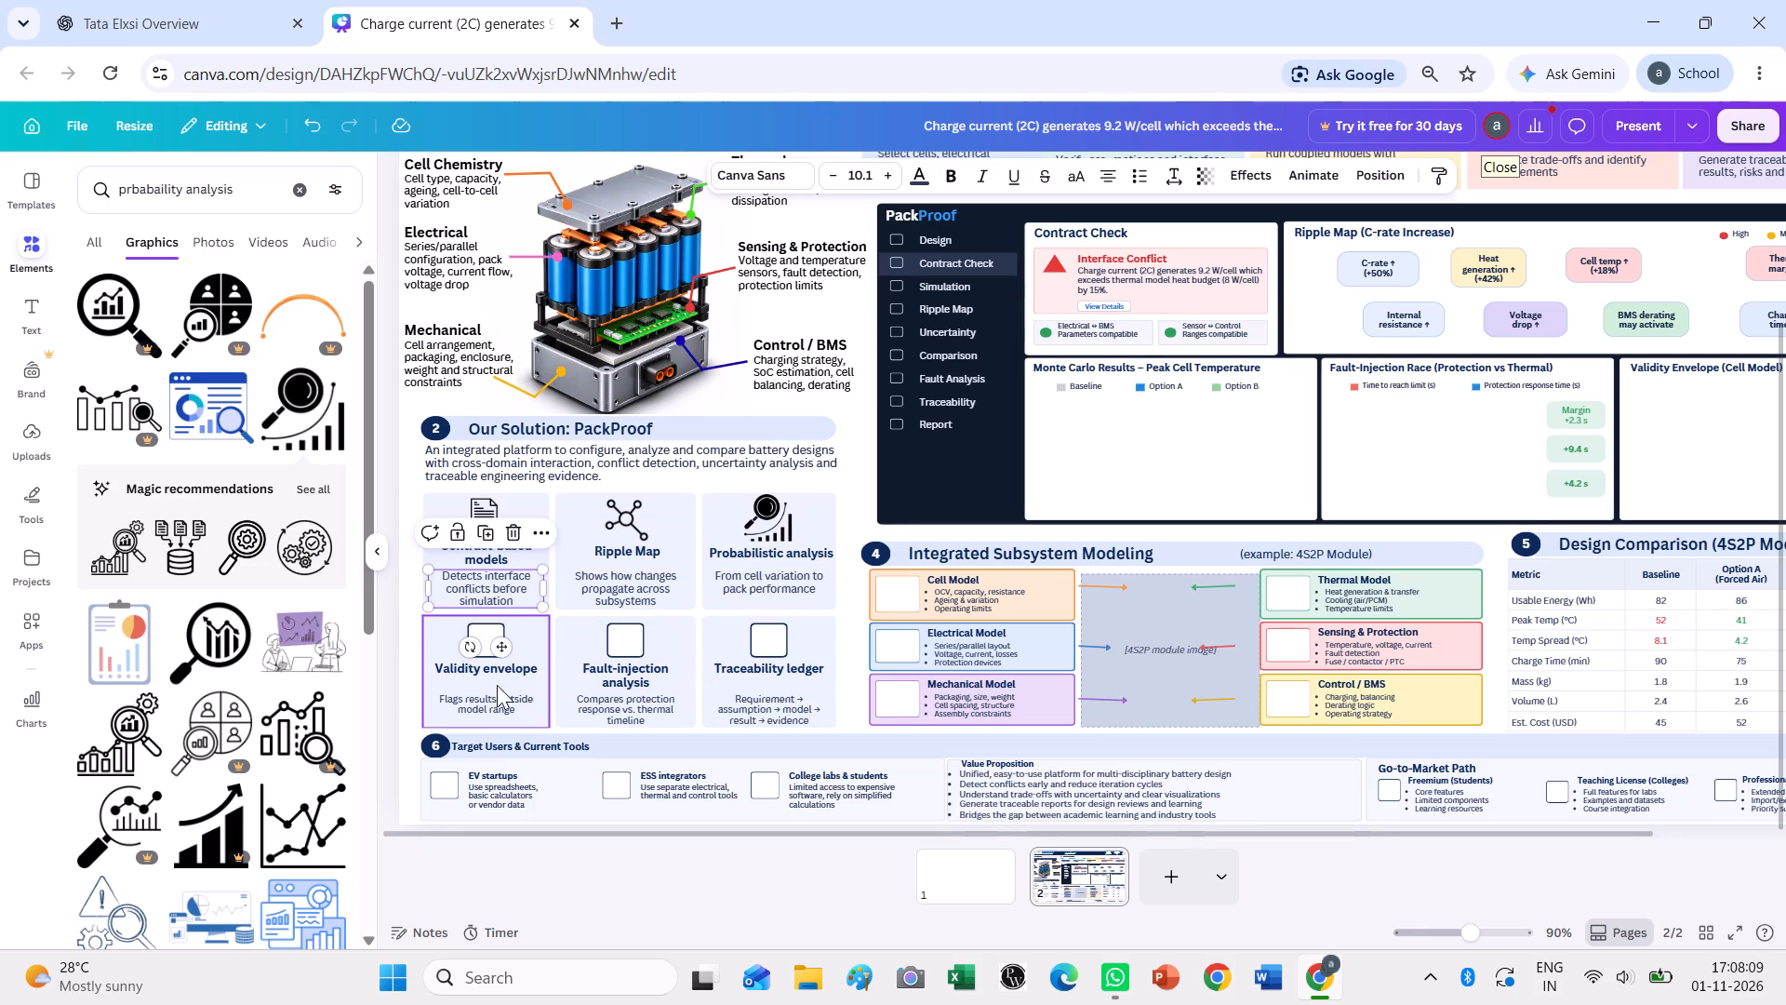
# Set the description text in the "Validity envelope", "Fault-injection analysis" and "Traceability ledger" cards to font size 10.1.
pyautogui.click(490, 703)
pyautogui.click(894, 177)
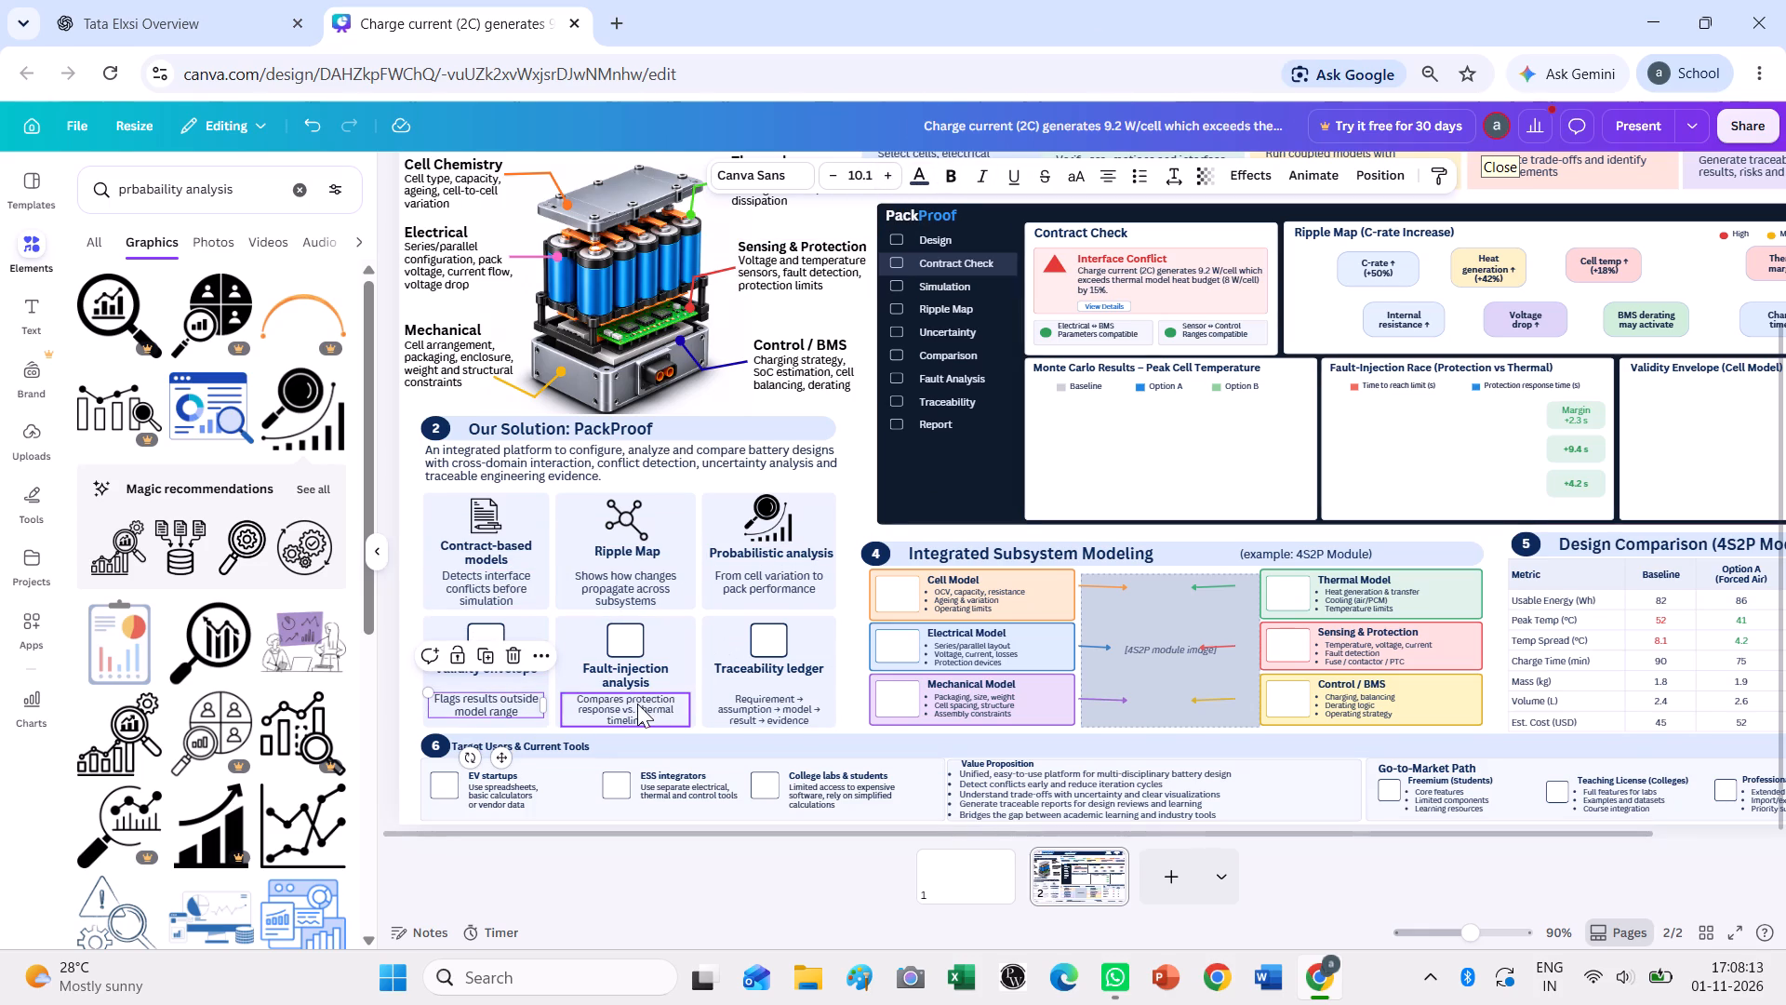
pyautogui.click(637, 703)
pyautogui.click(898, 181)
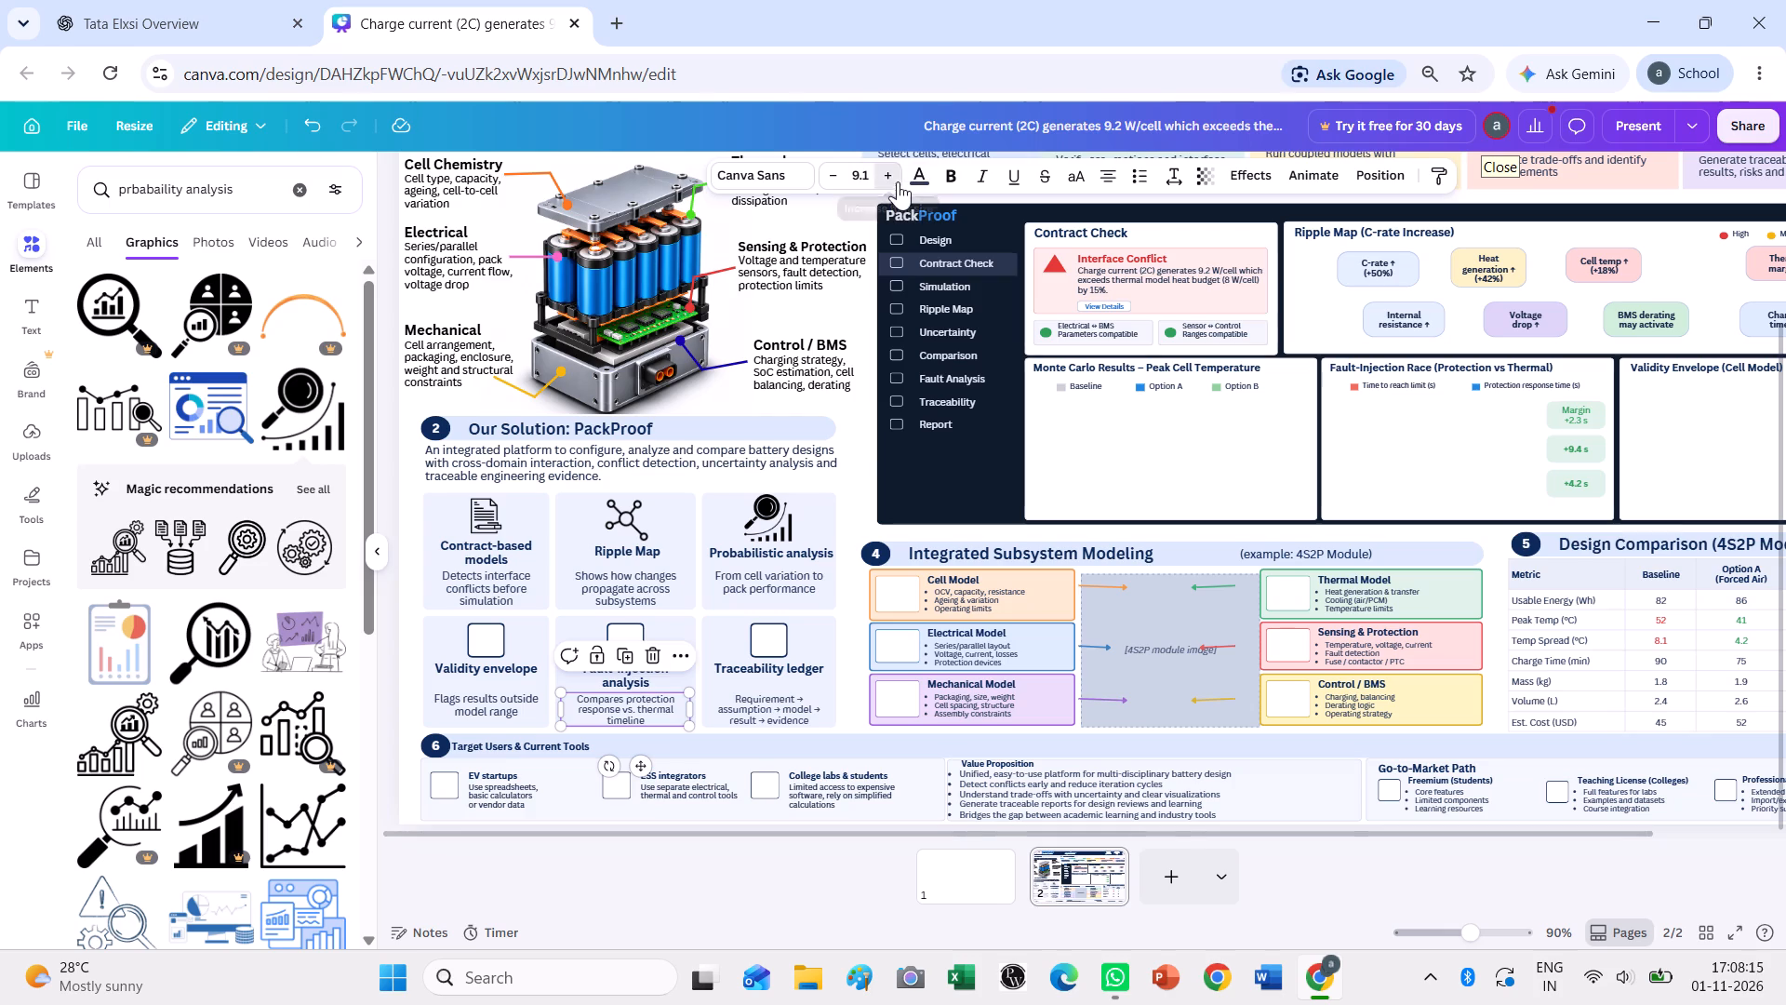
pyautogui.click(765, 718)
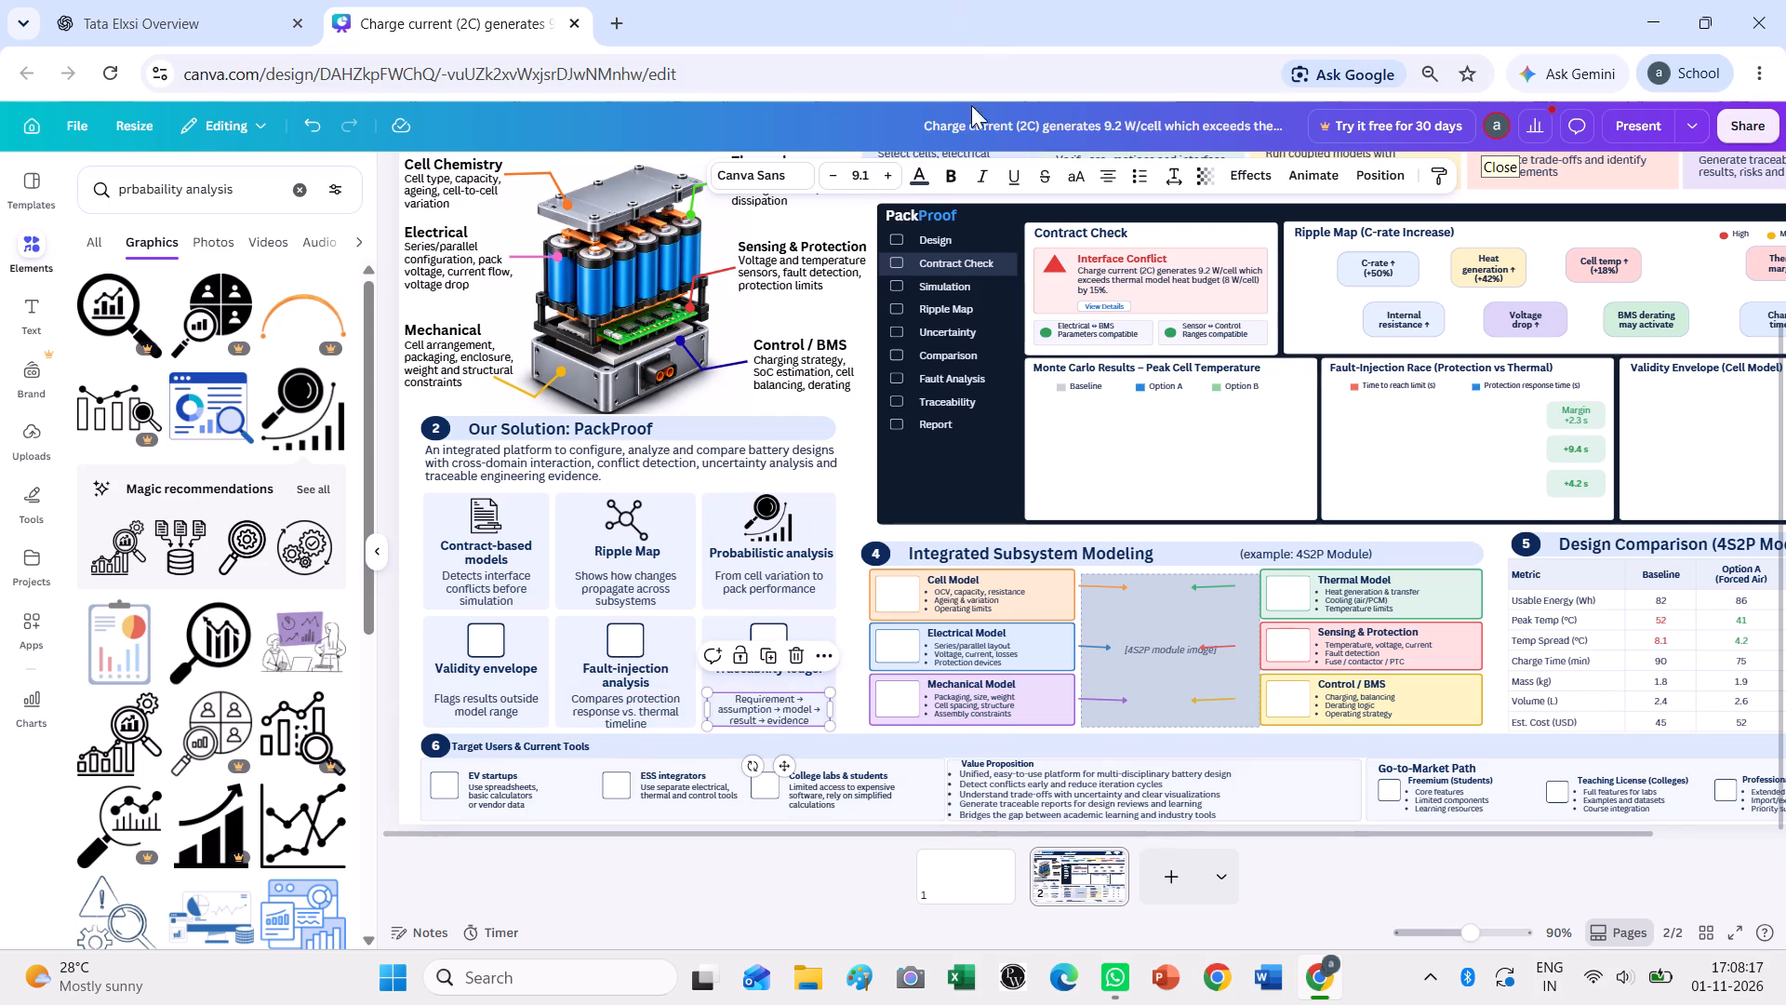
pyautogui.click(898, 168)
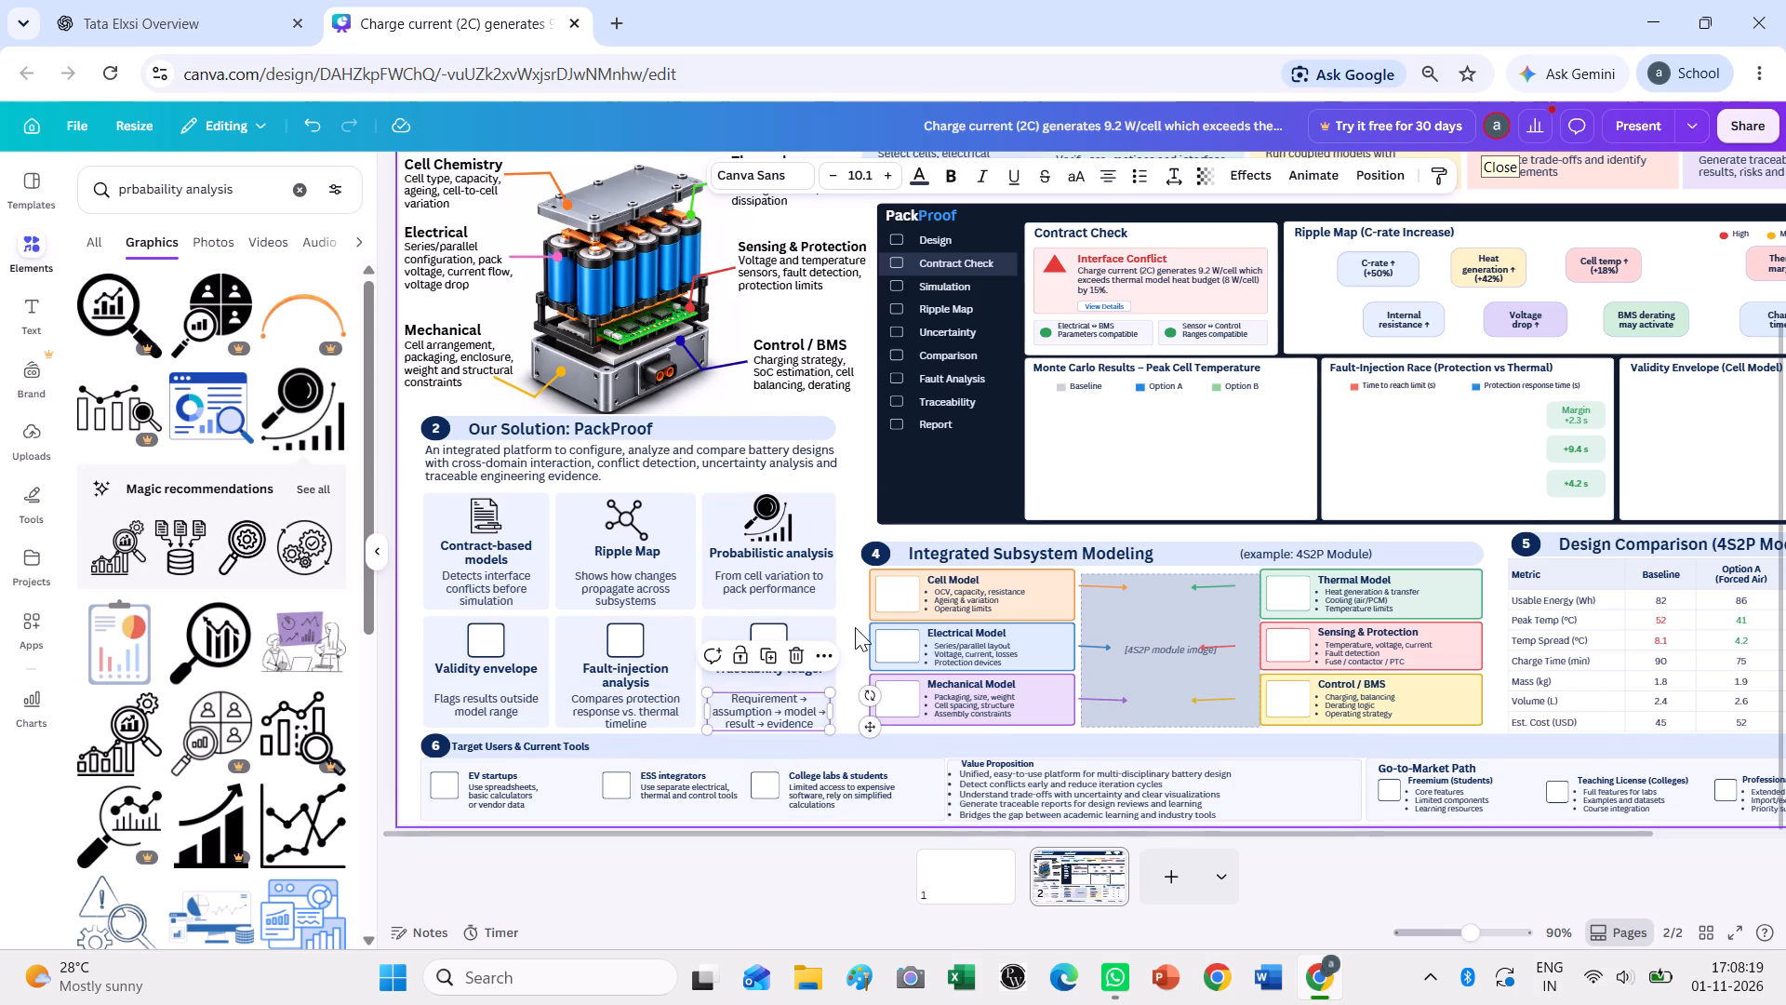
pyautogui.click(855, 627)
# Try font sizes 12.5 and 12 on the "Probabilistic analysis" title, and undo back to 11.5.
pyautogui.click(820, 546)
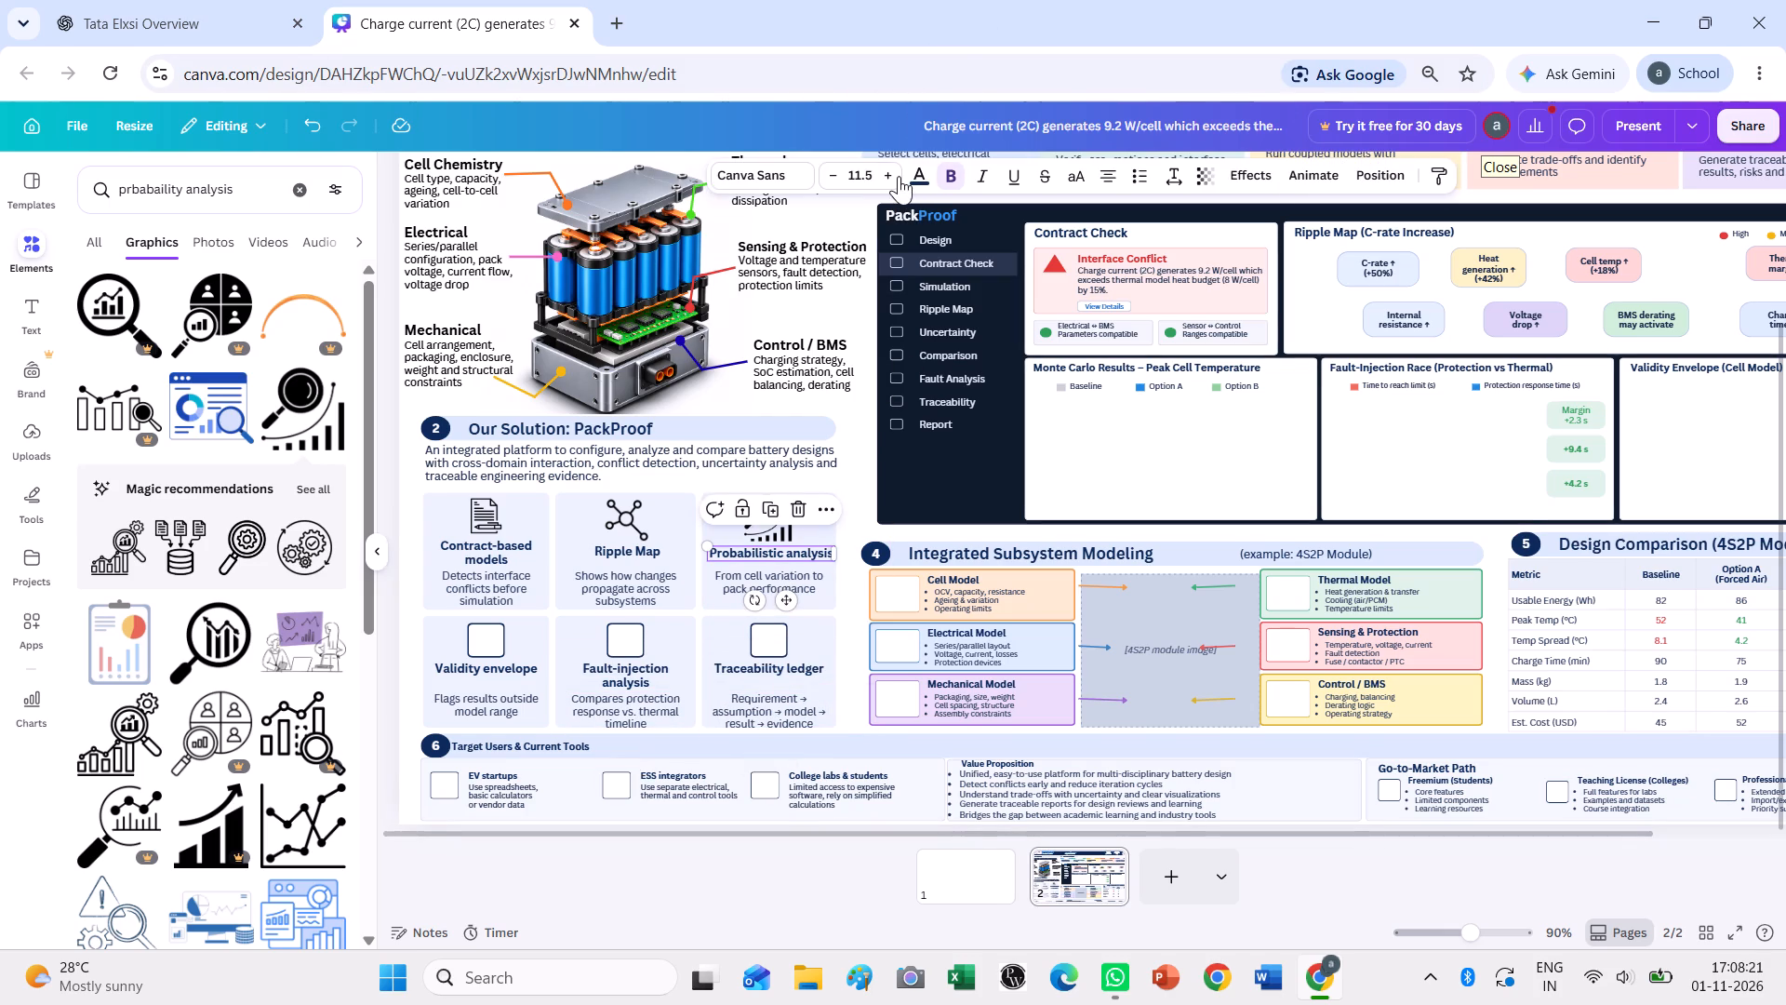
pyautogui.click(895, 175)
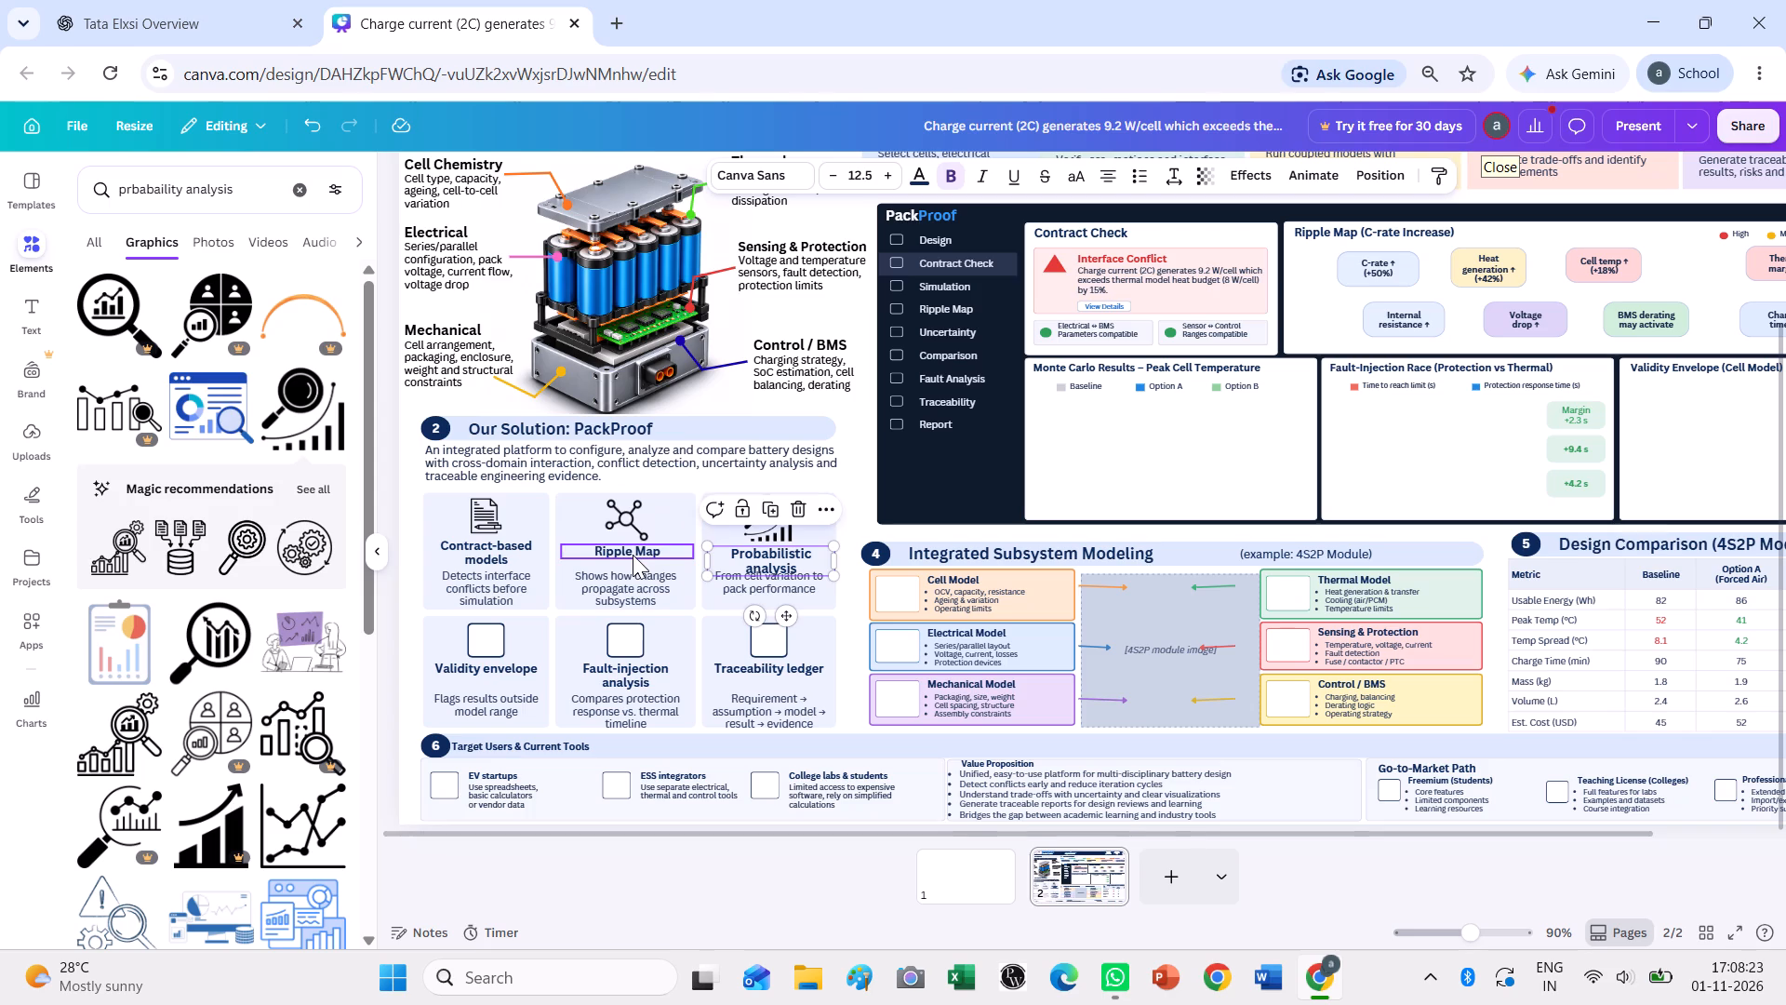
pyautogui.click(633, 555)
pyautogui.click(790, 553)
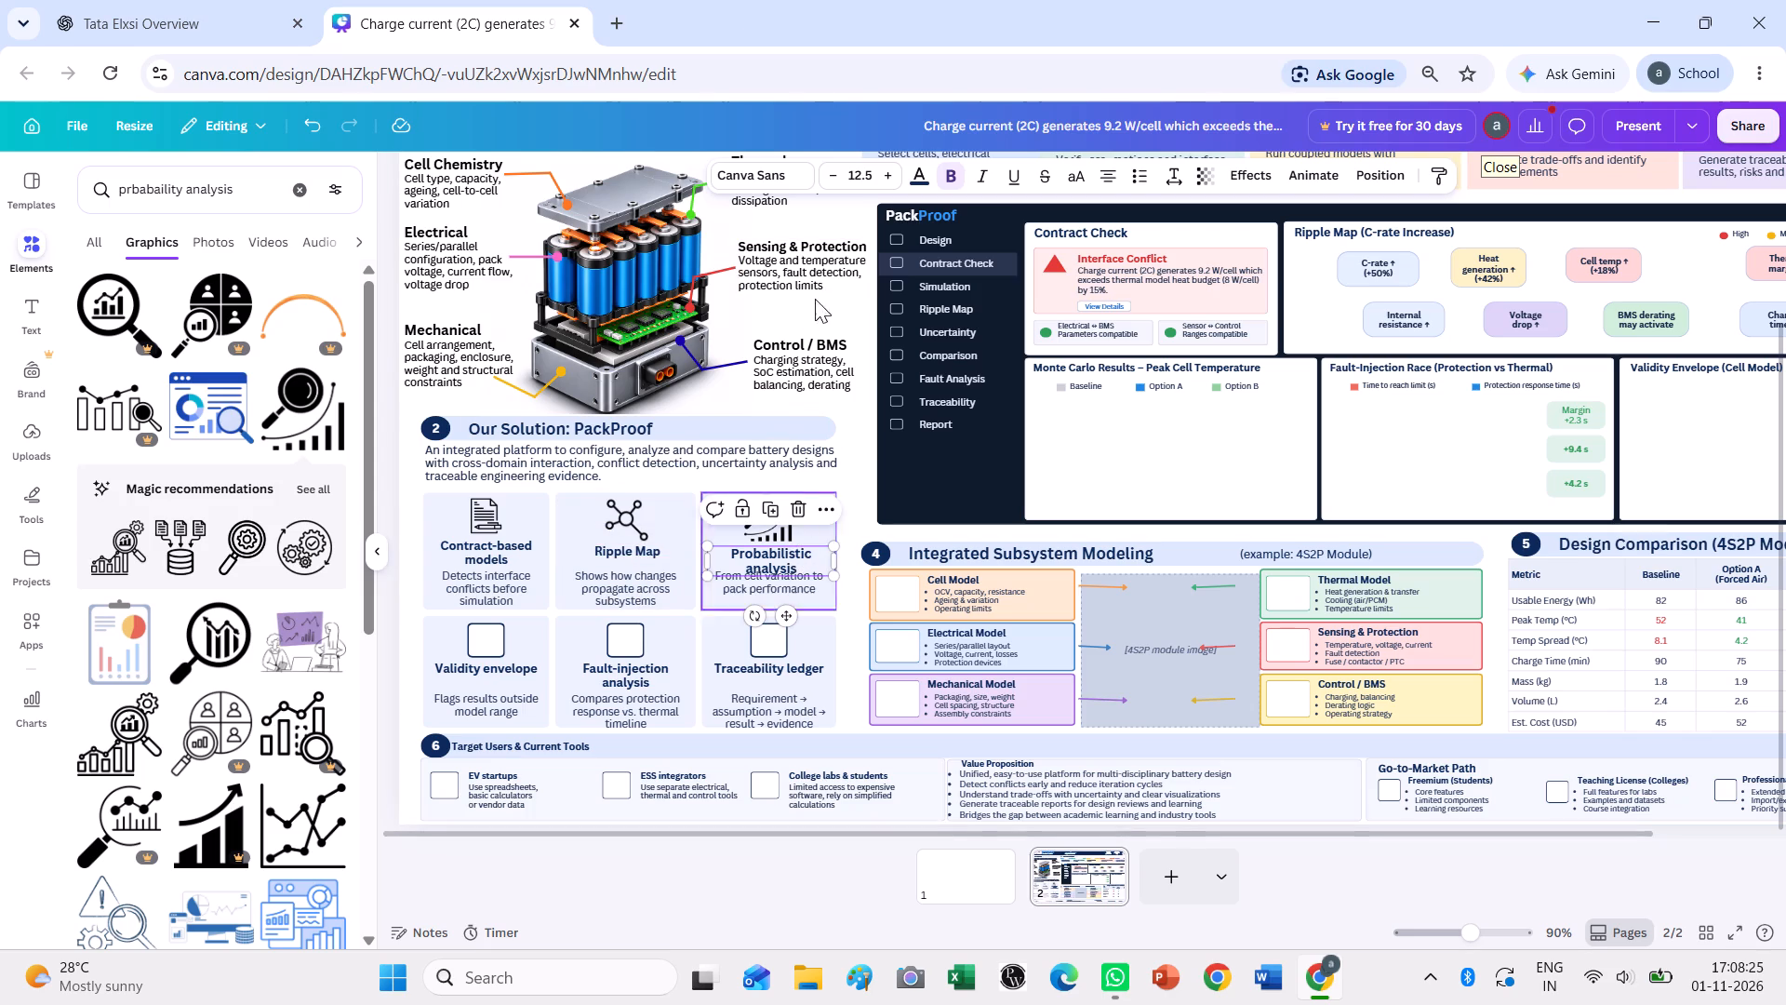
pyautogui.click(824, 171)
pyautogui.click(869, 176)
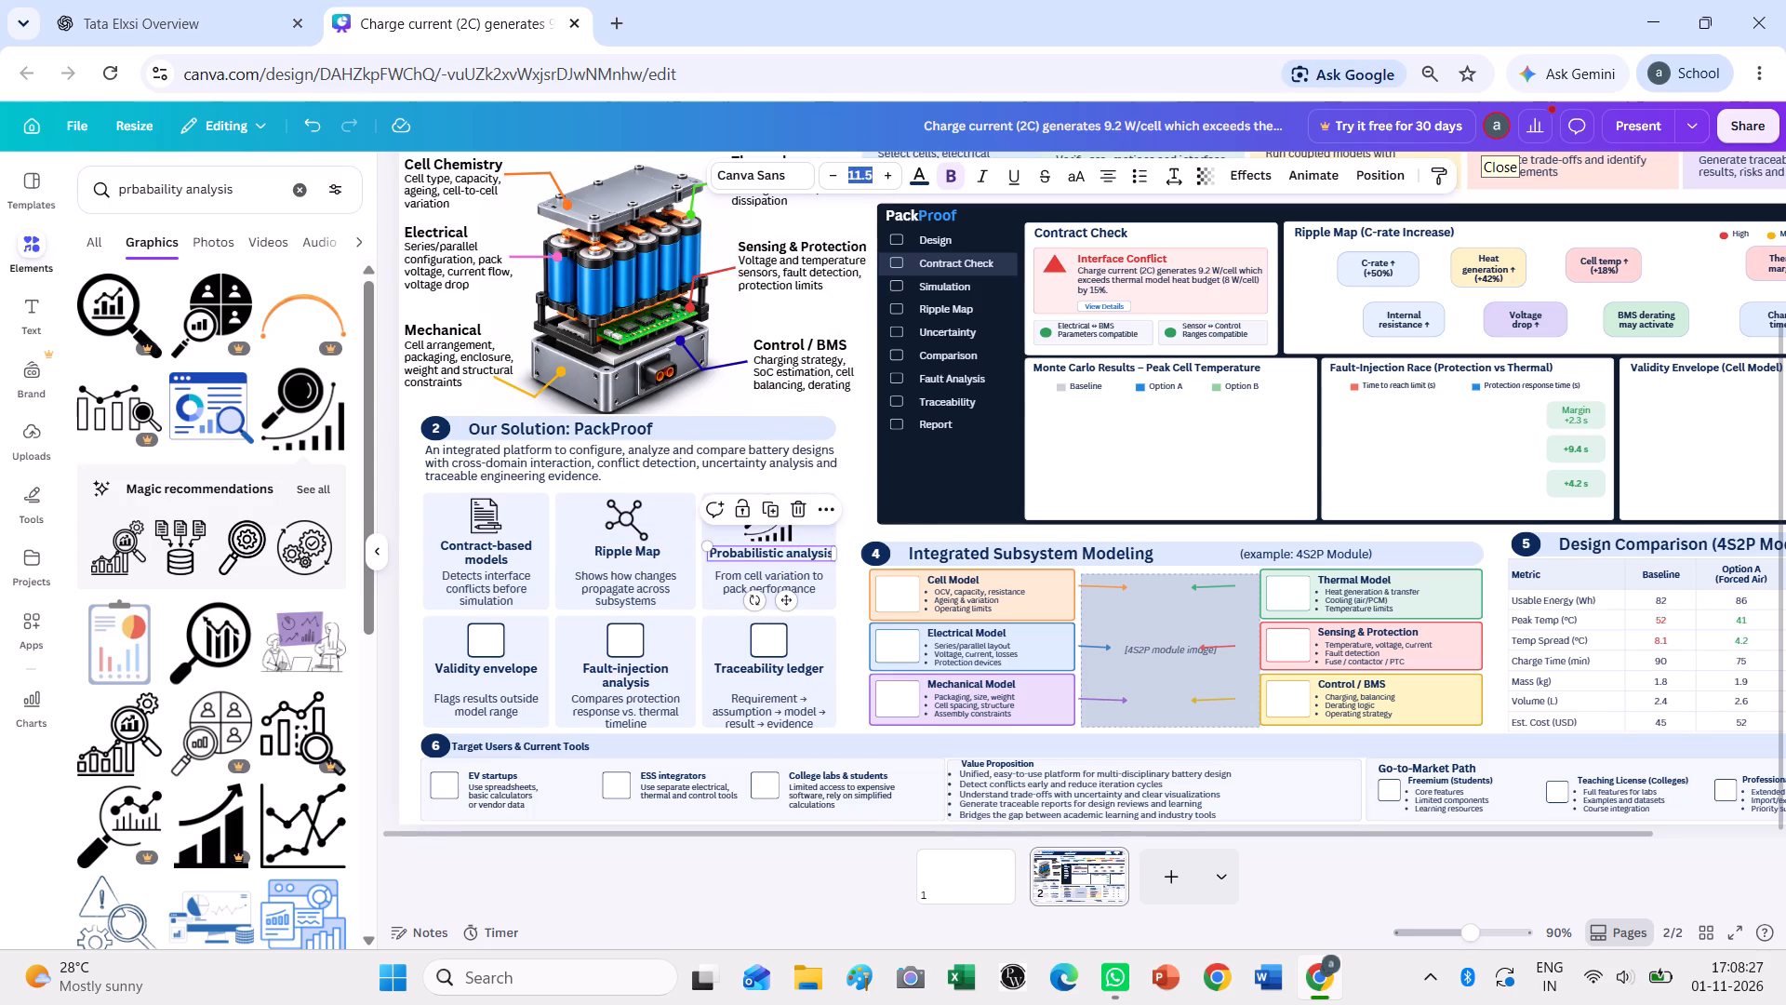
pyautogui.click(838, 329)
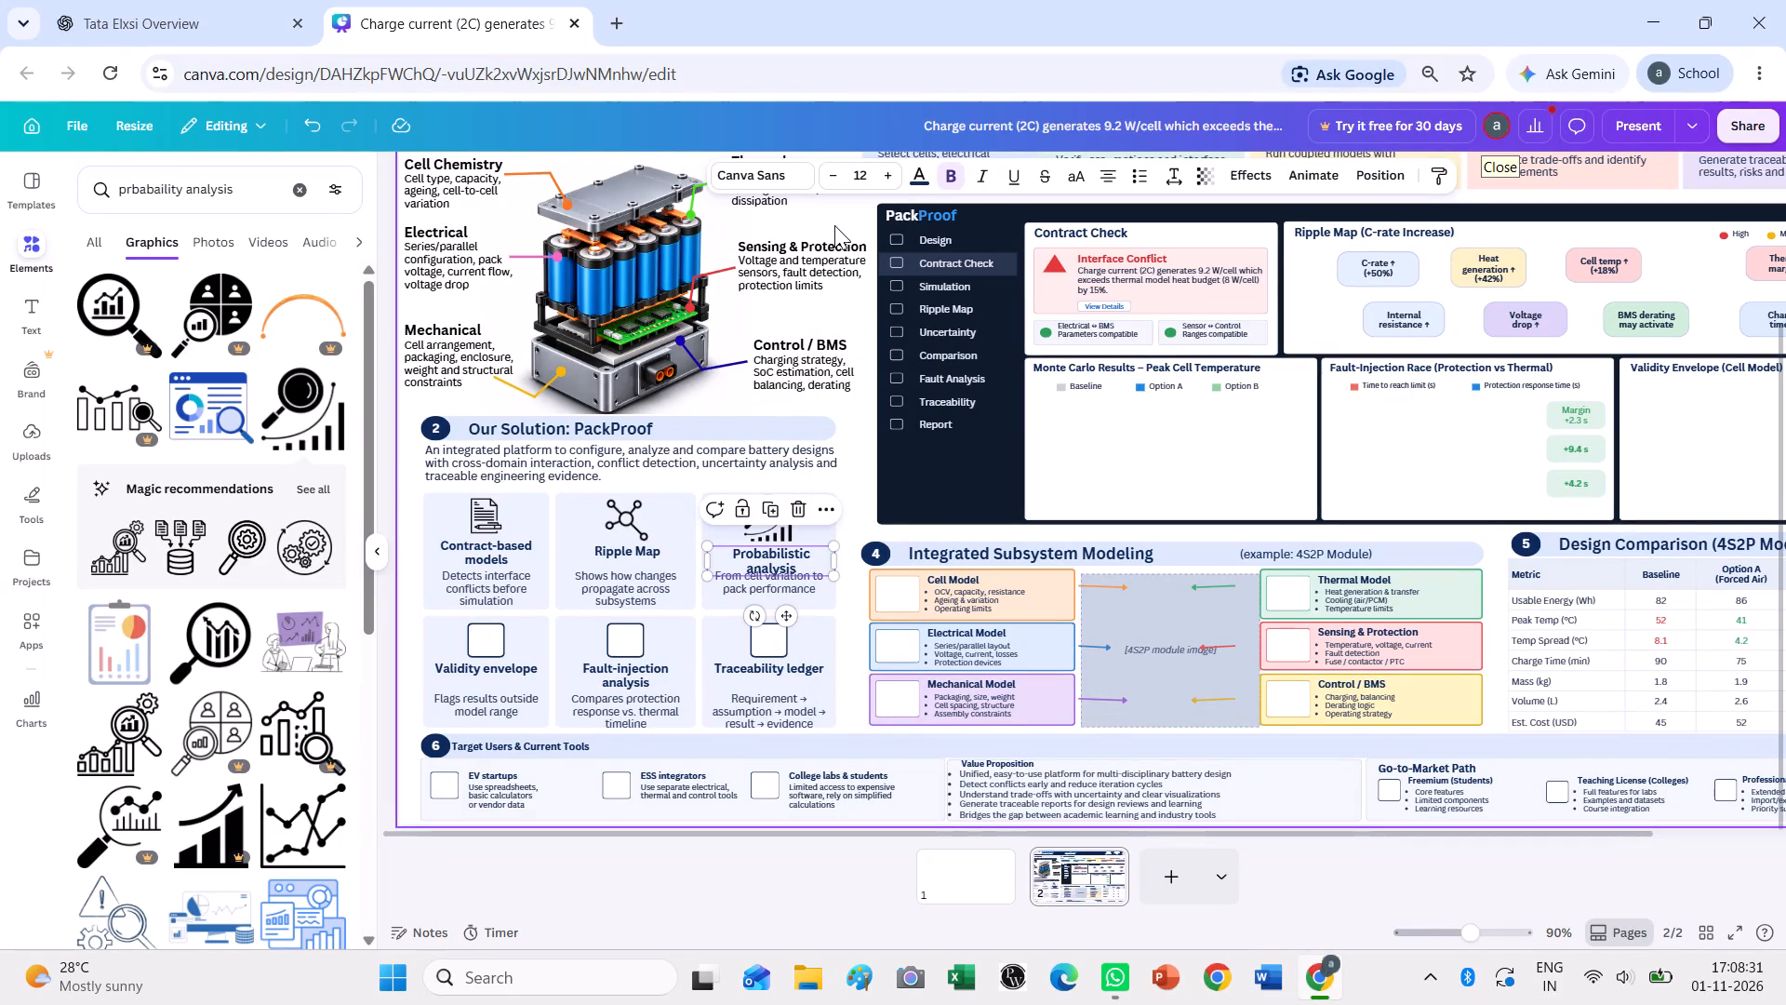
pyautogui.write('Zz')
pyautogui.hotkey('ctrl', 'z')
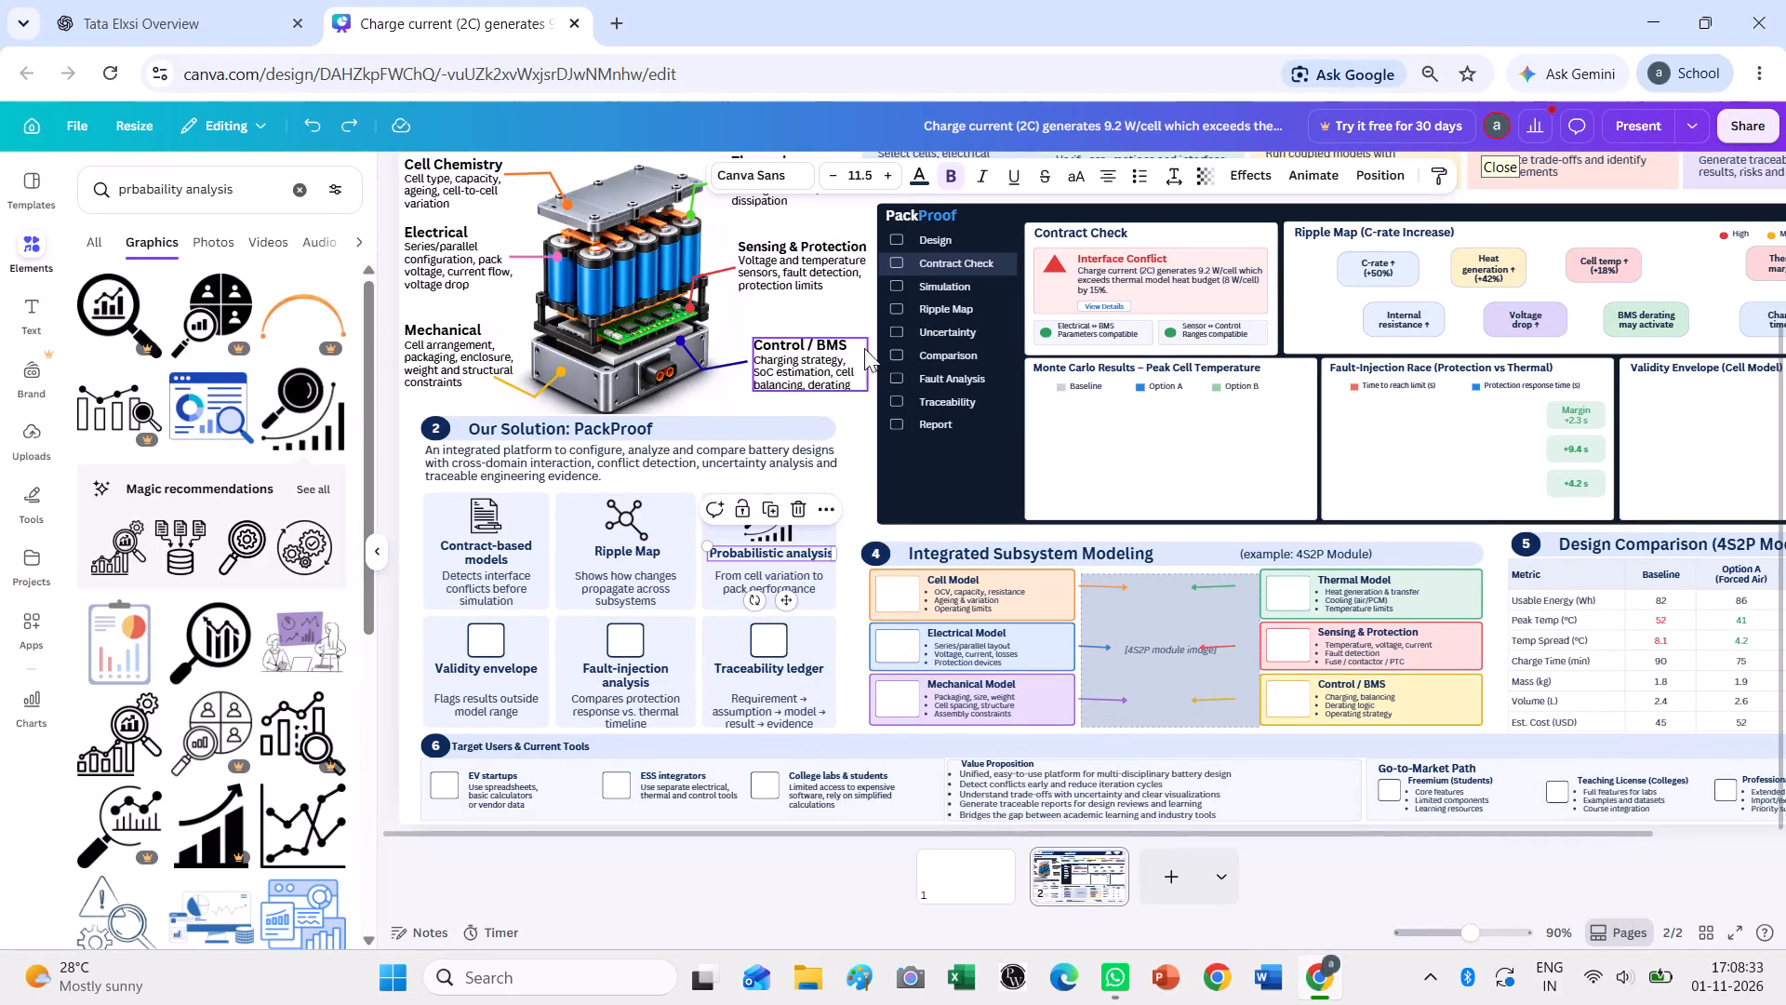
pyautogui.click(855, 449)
# Move the "Probabilistic analysis" and "Ripple Map" titles slightly further down, level with each other.
pyautogui.click(785, 556)
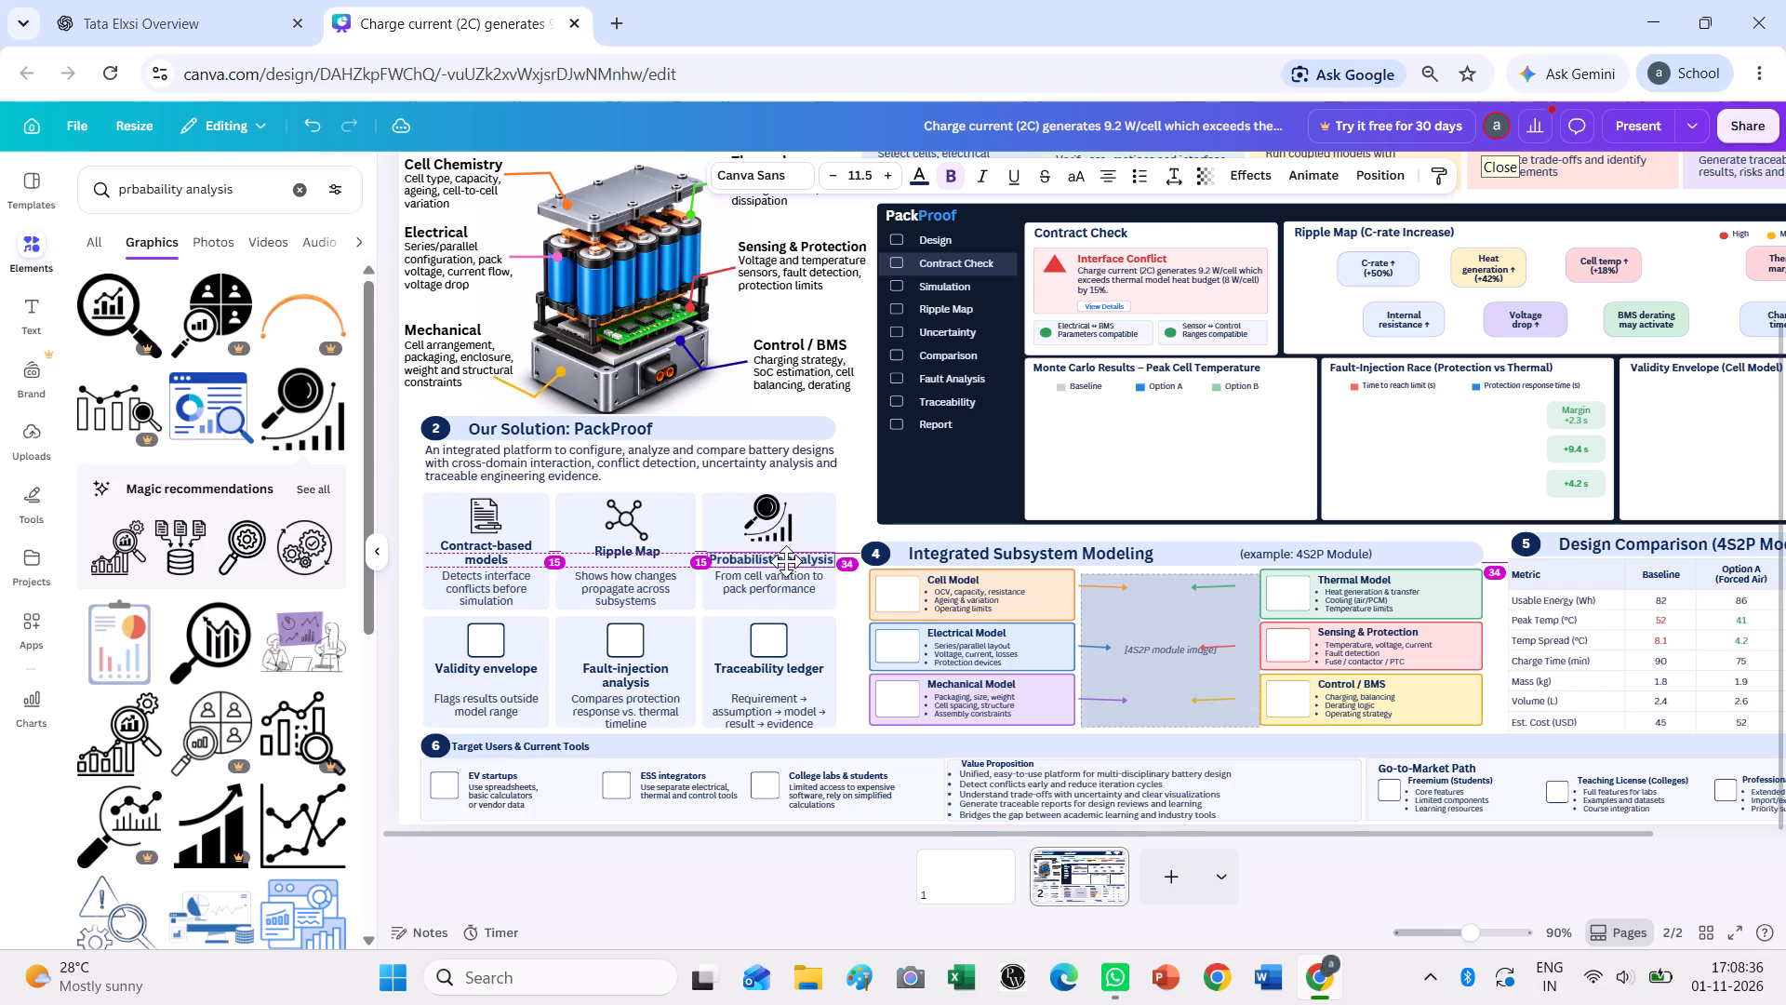
pyautogui.click(625, 548)
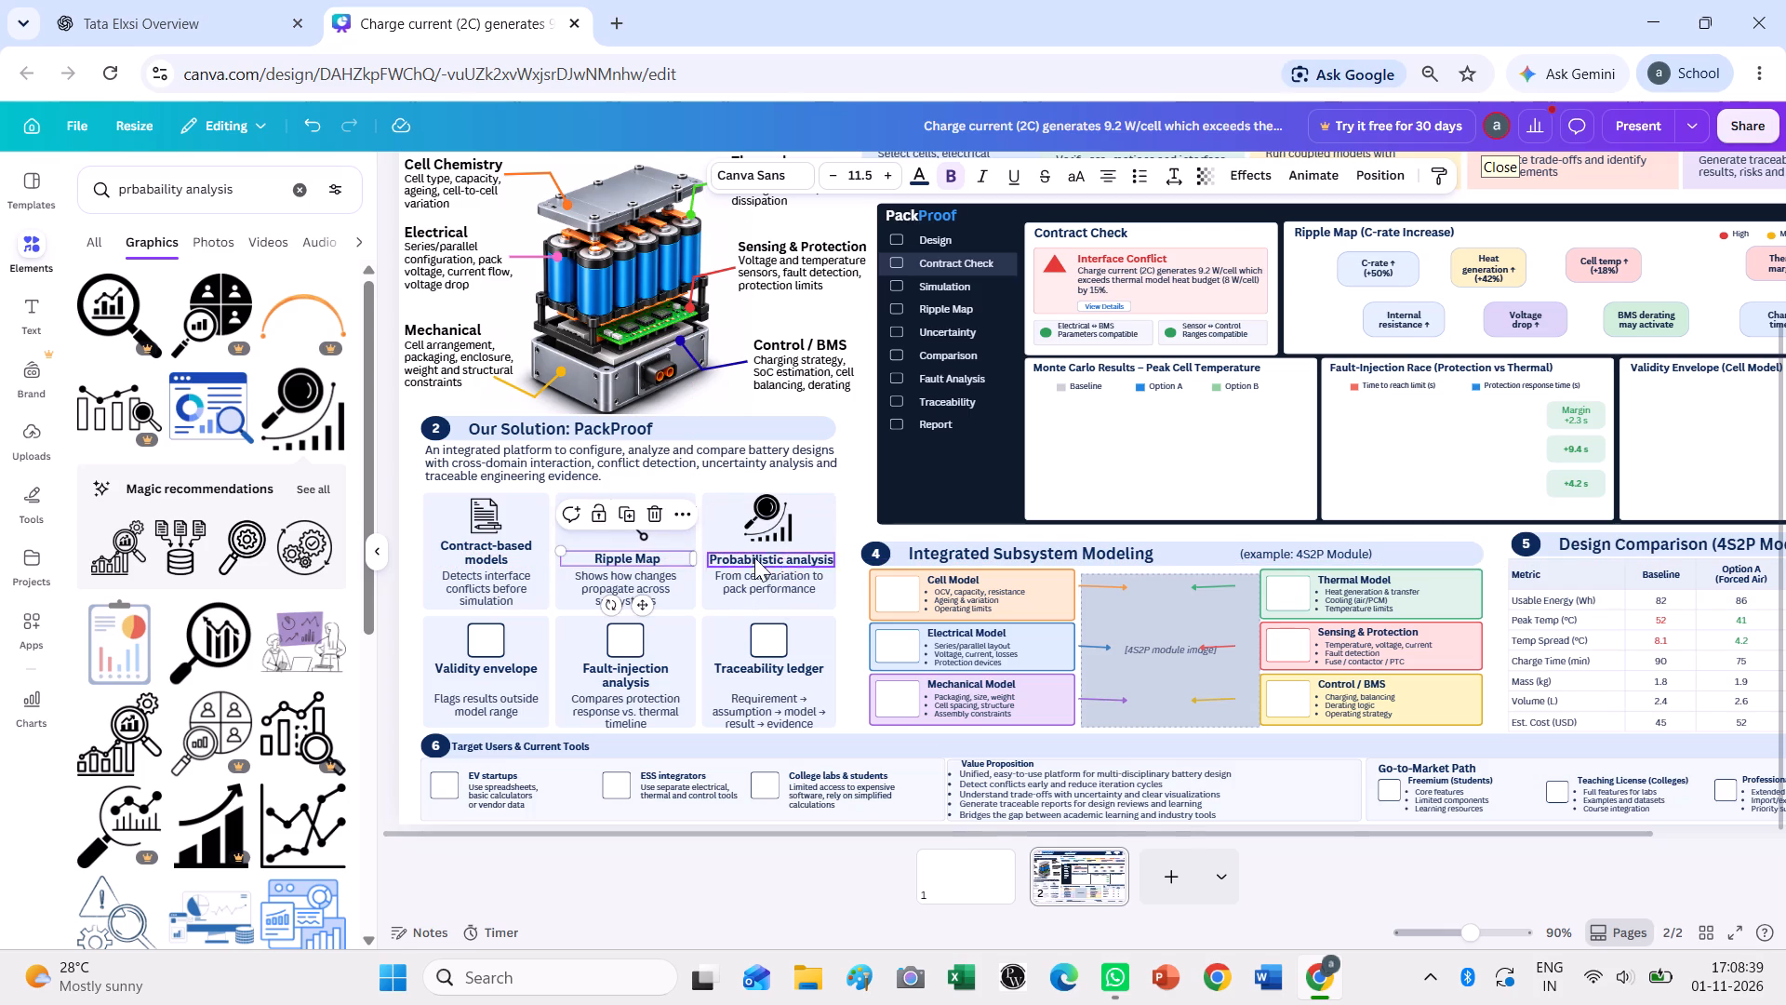
pyautogui.click(864, 500)
# Slightly enlarge the magnifier chart icon and nudge it right, keeping it above the "Probabilistic analysis" title.
pyautogui.click(775, 526)
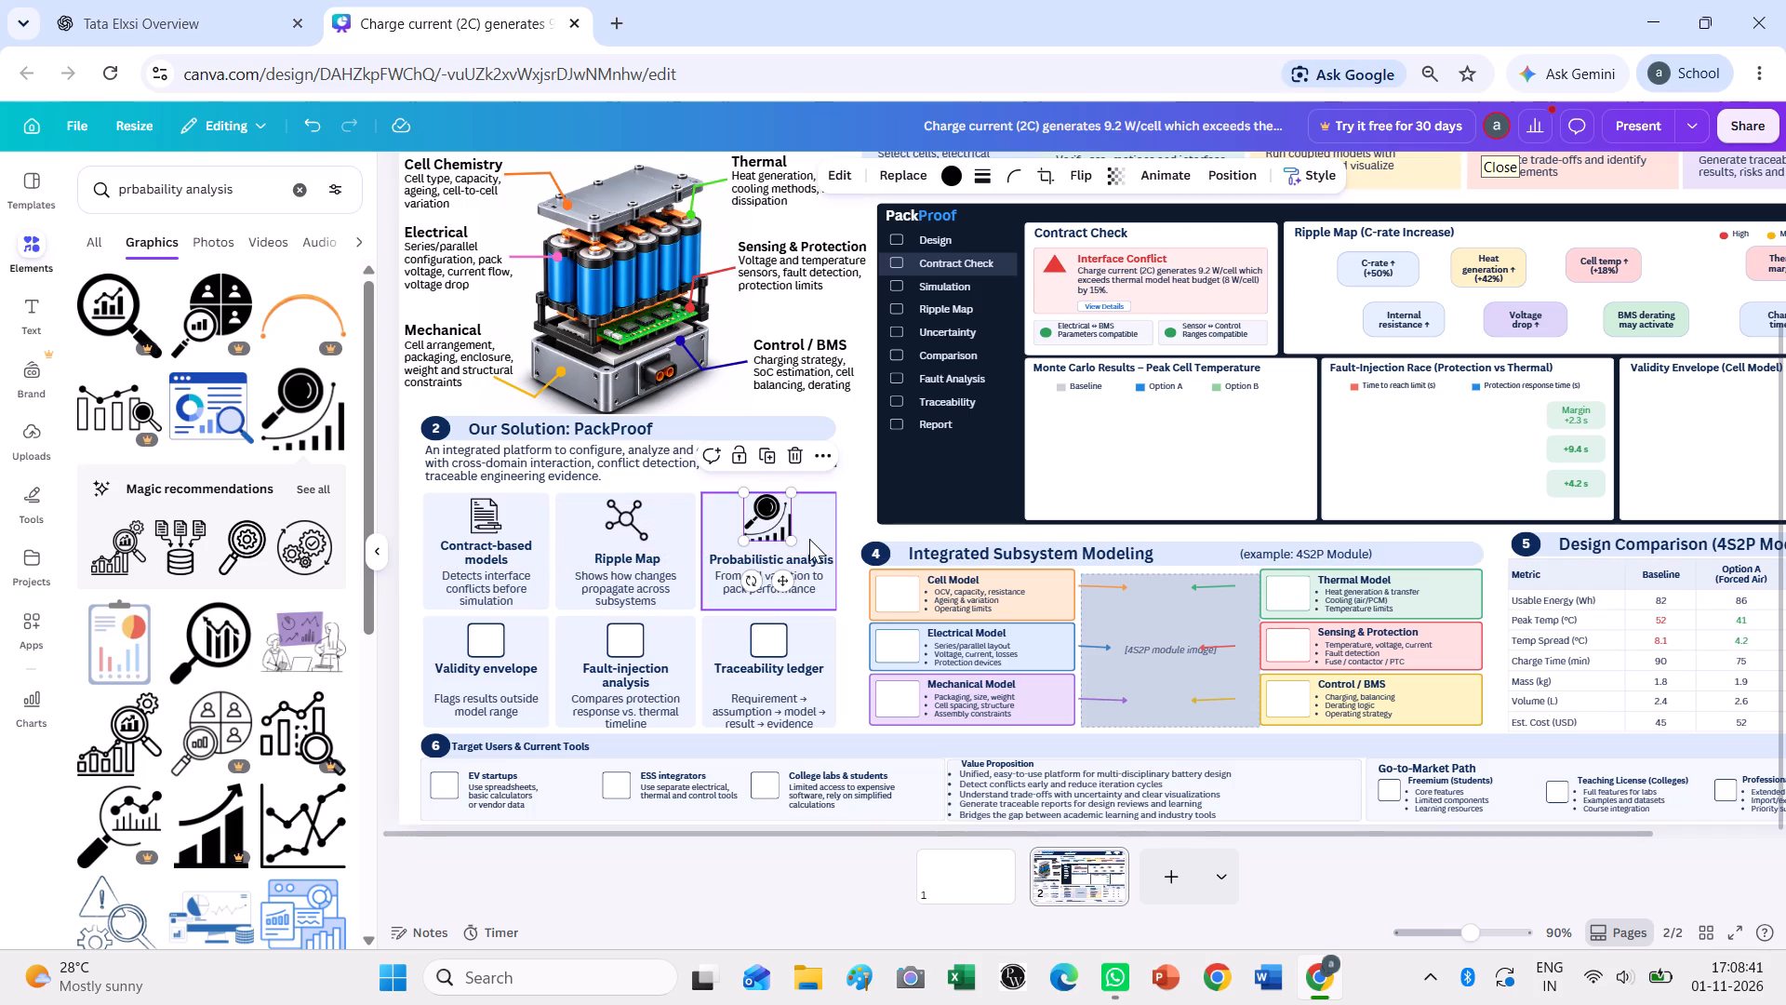
pyautogui.click(794, 543)
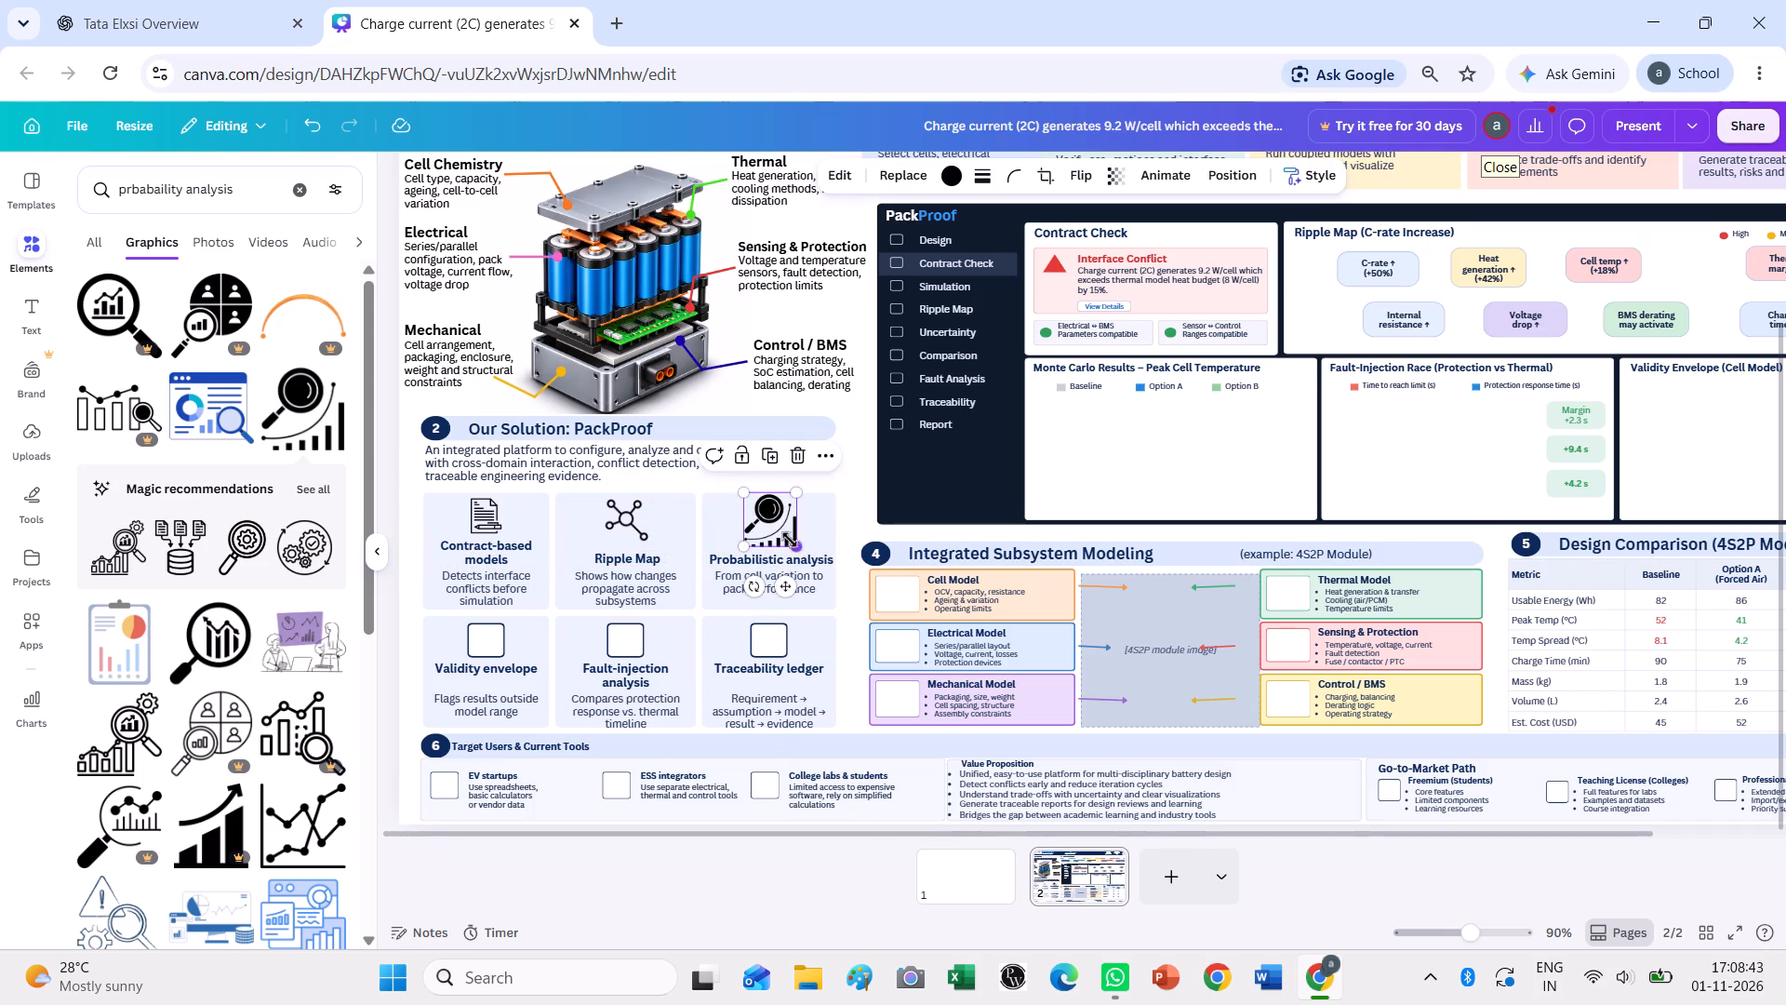
pyautogui.click(772, 518)
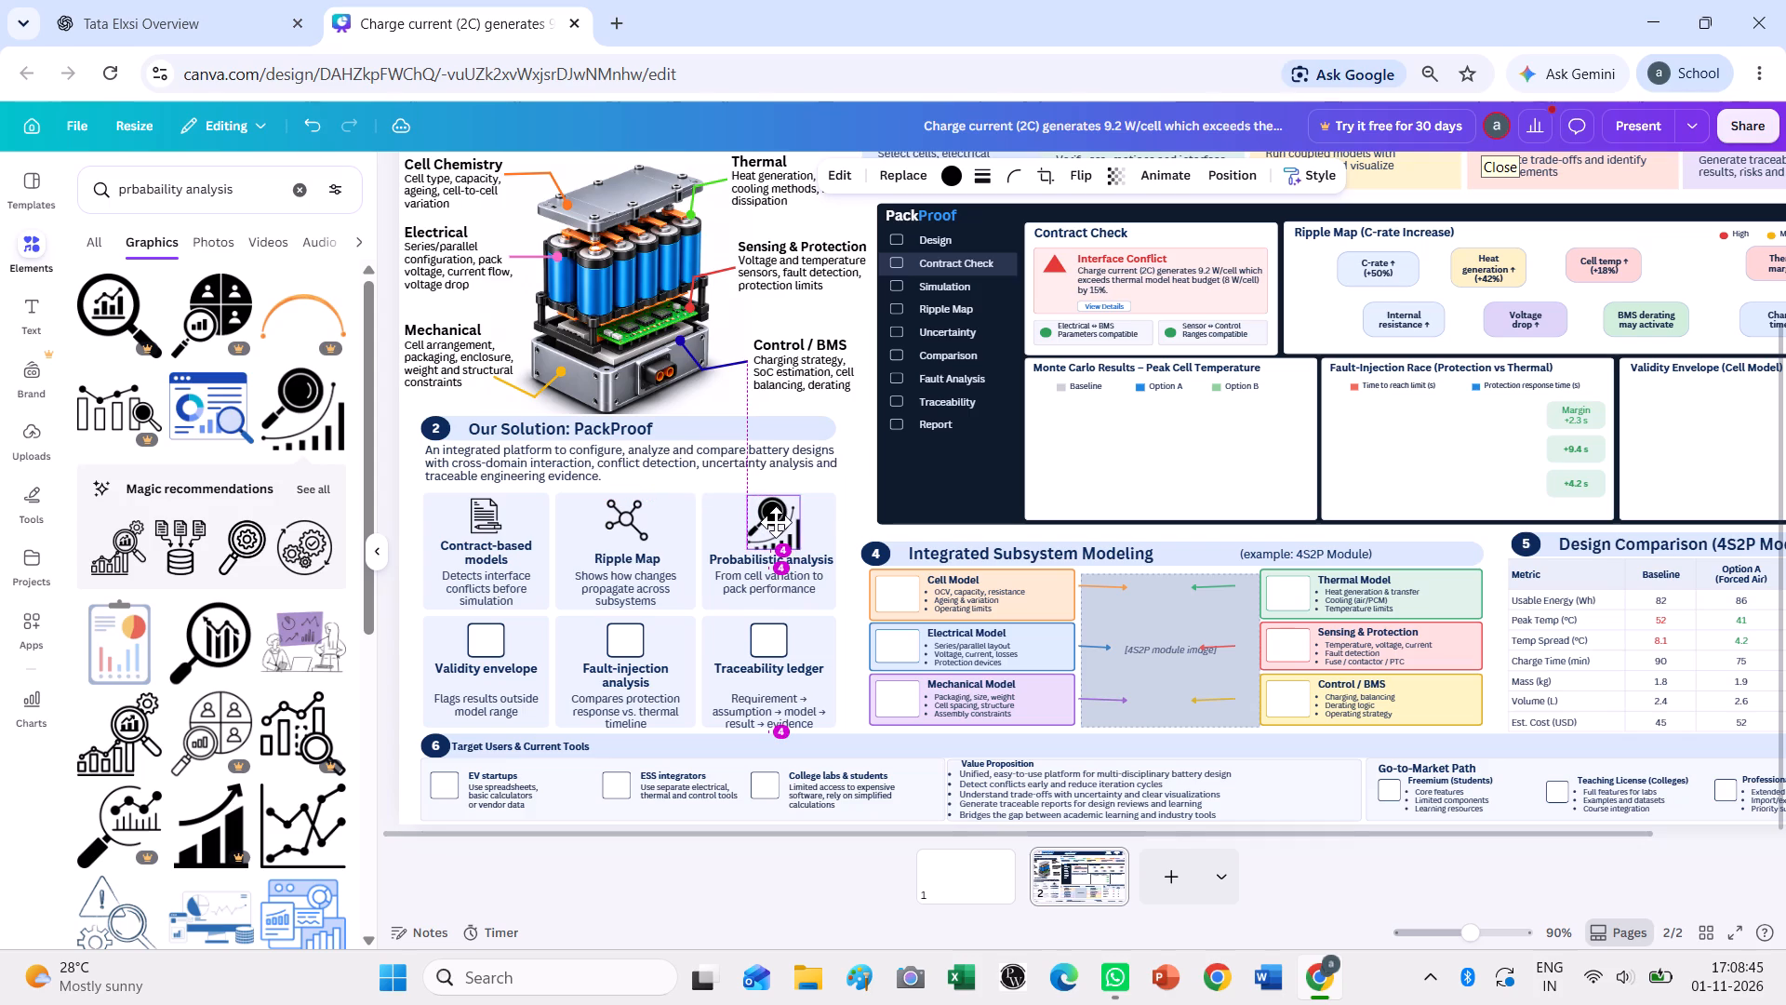
pyautogui.click(856, 516)
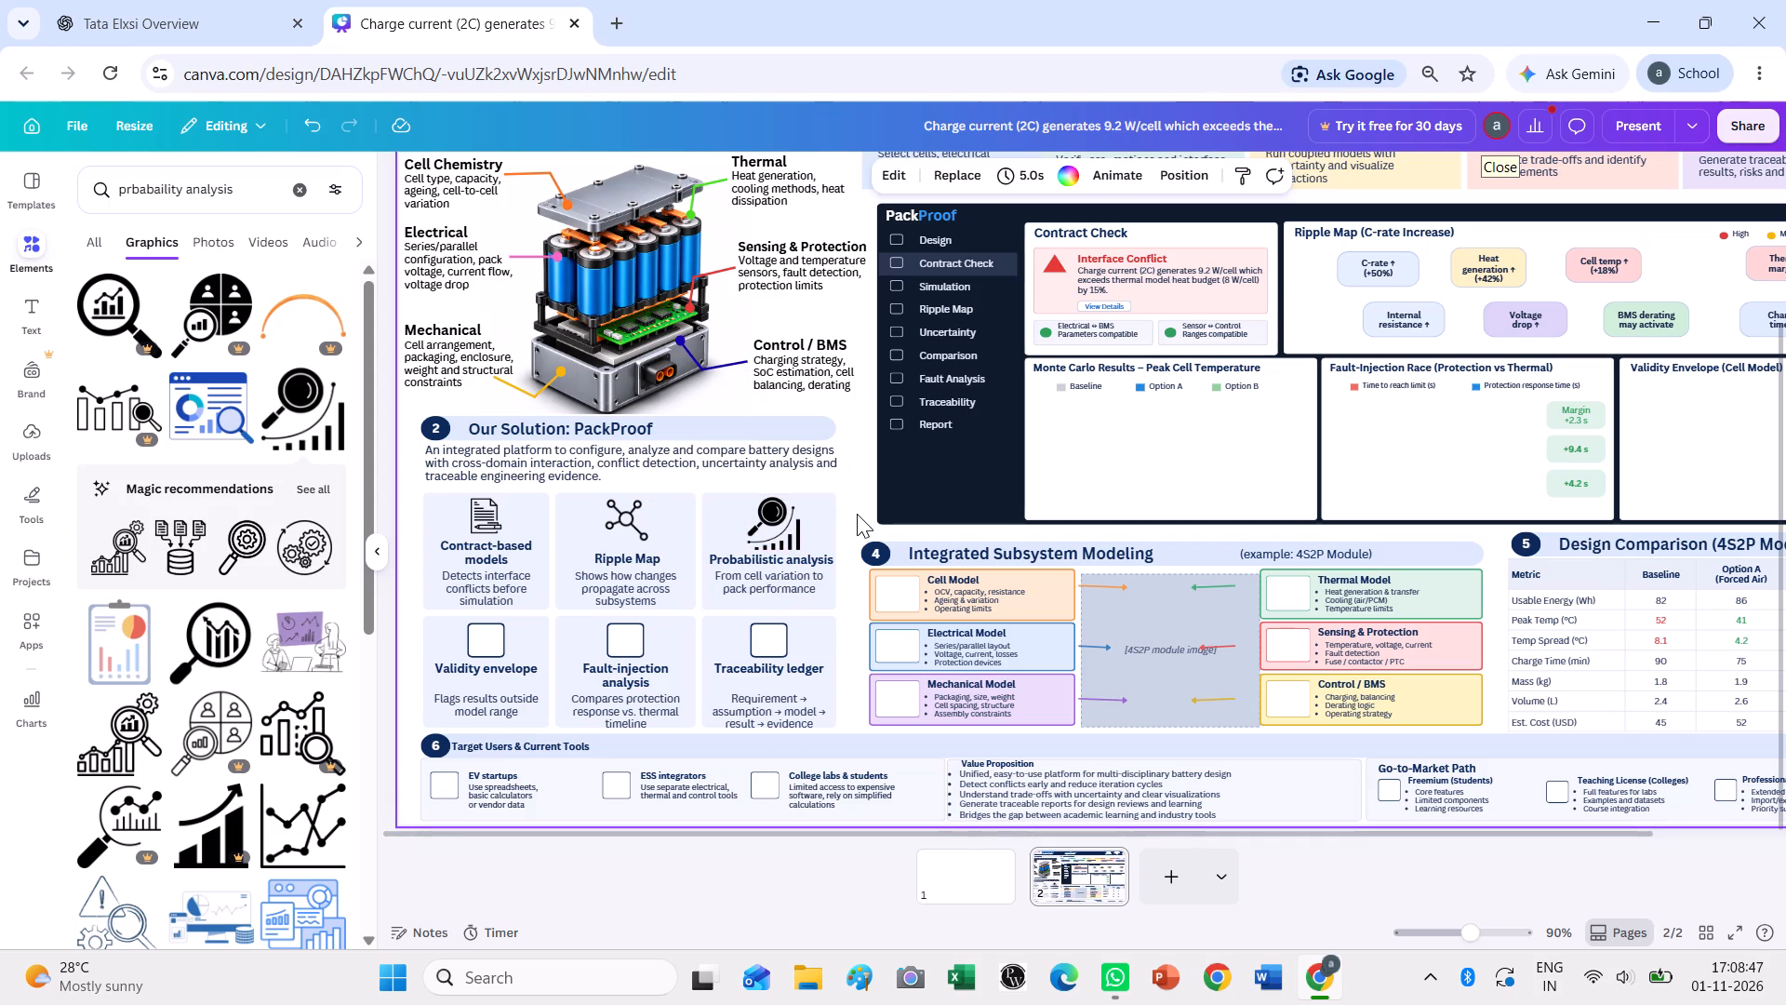
# Delete the placeholder square in the "Validity envelope" card.
pyautogui.click(491, 642)
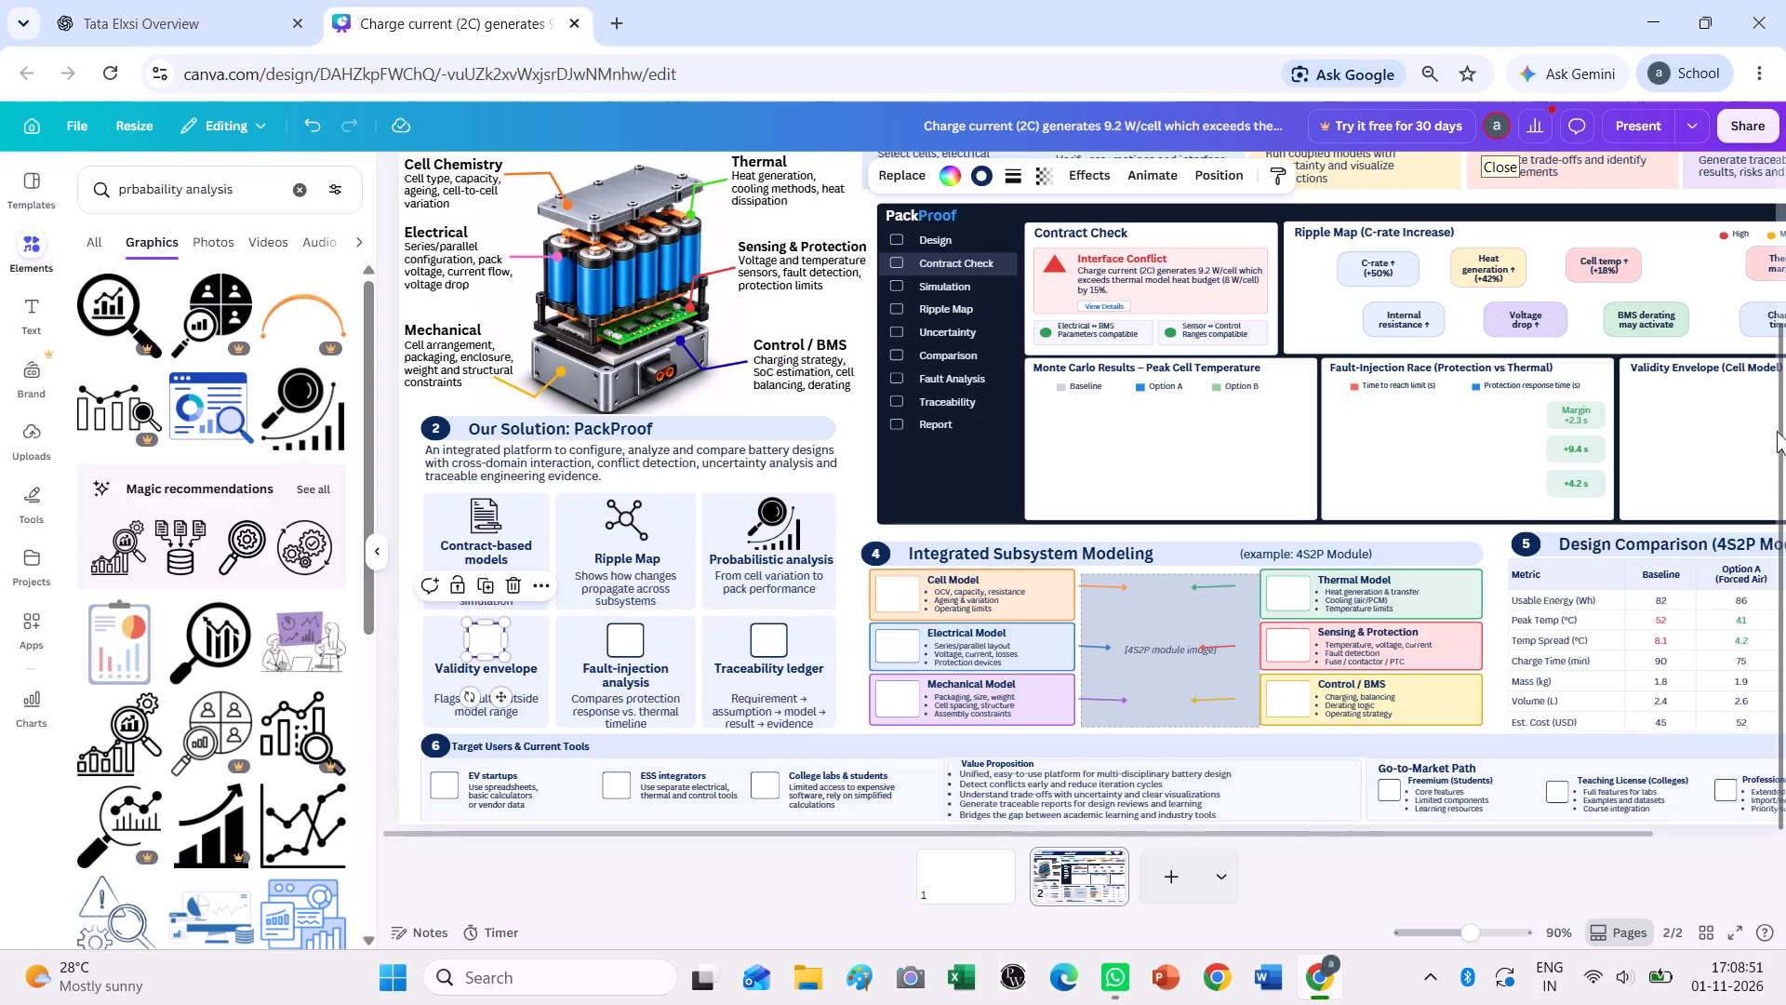
pyautogui.press('Delete')
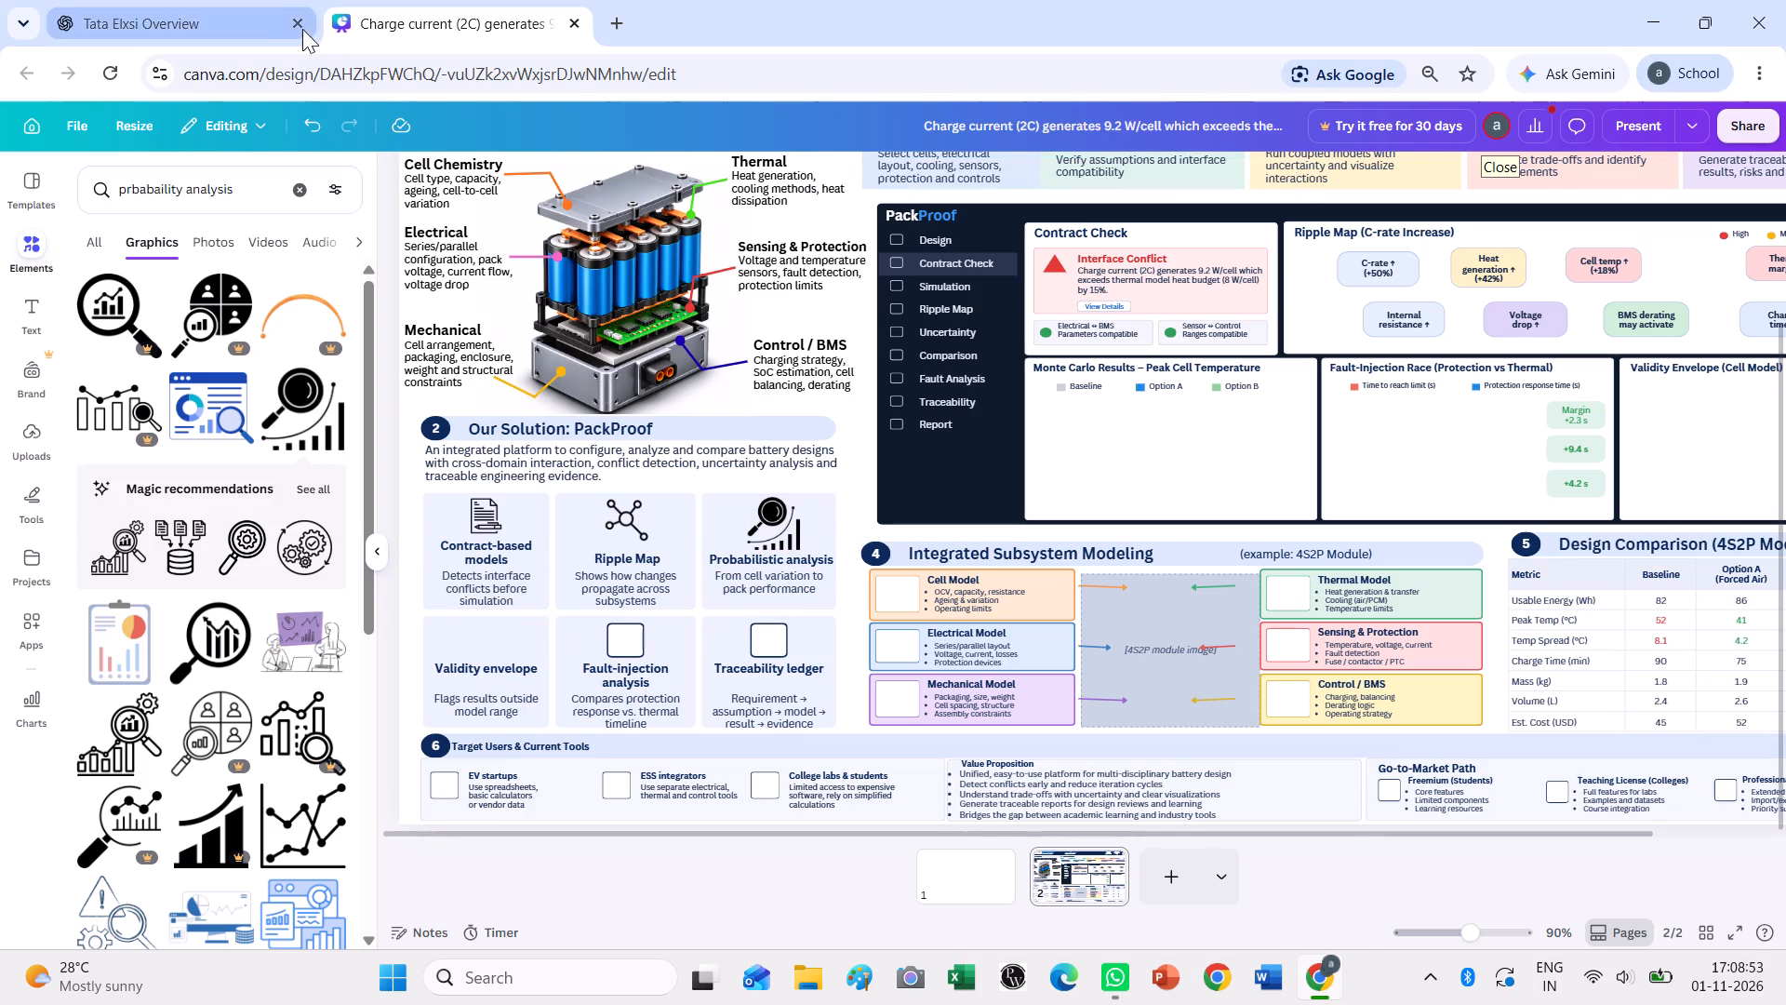
# Search the graphics for "validity", insert the blue sketched stamp graphic and shrink it.
pyautogui.click(284, 29)
pyautogui.click(486, 0)
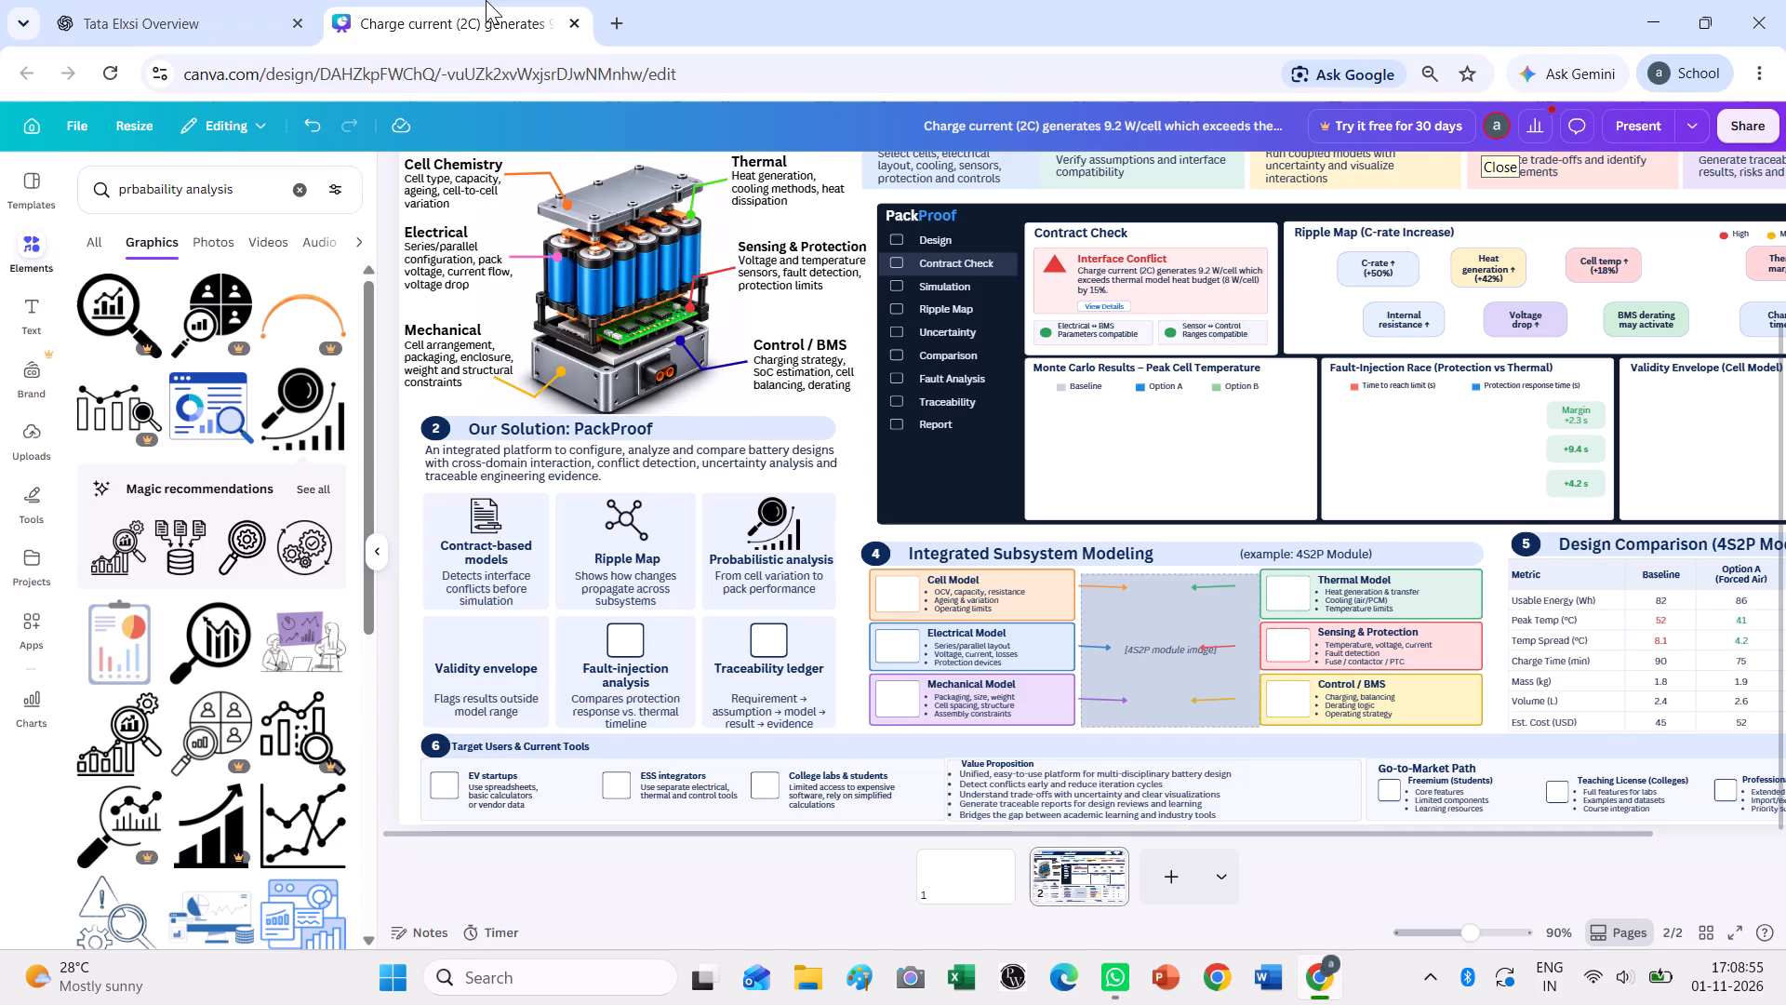
pyautogui.click(304, 195)
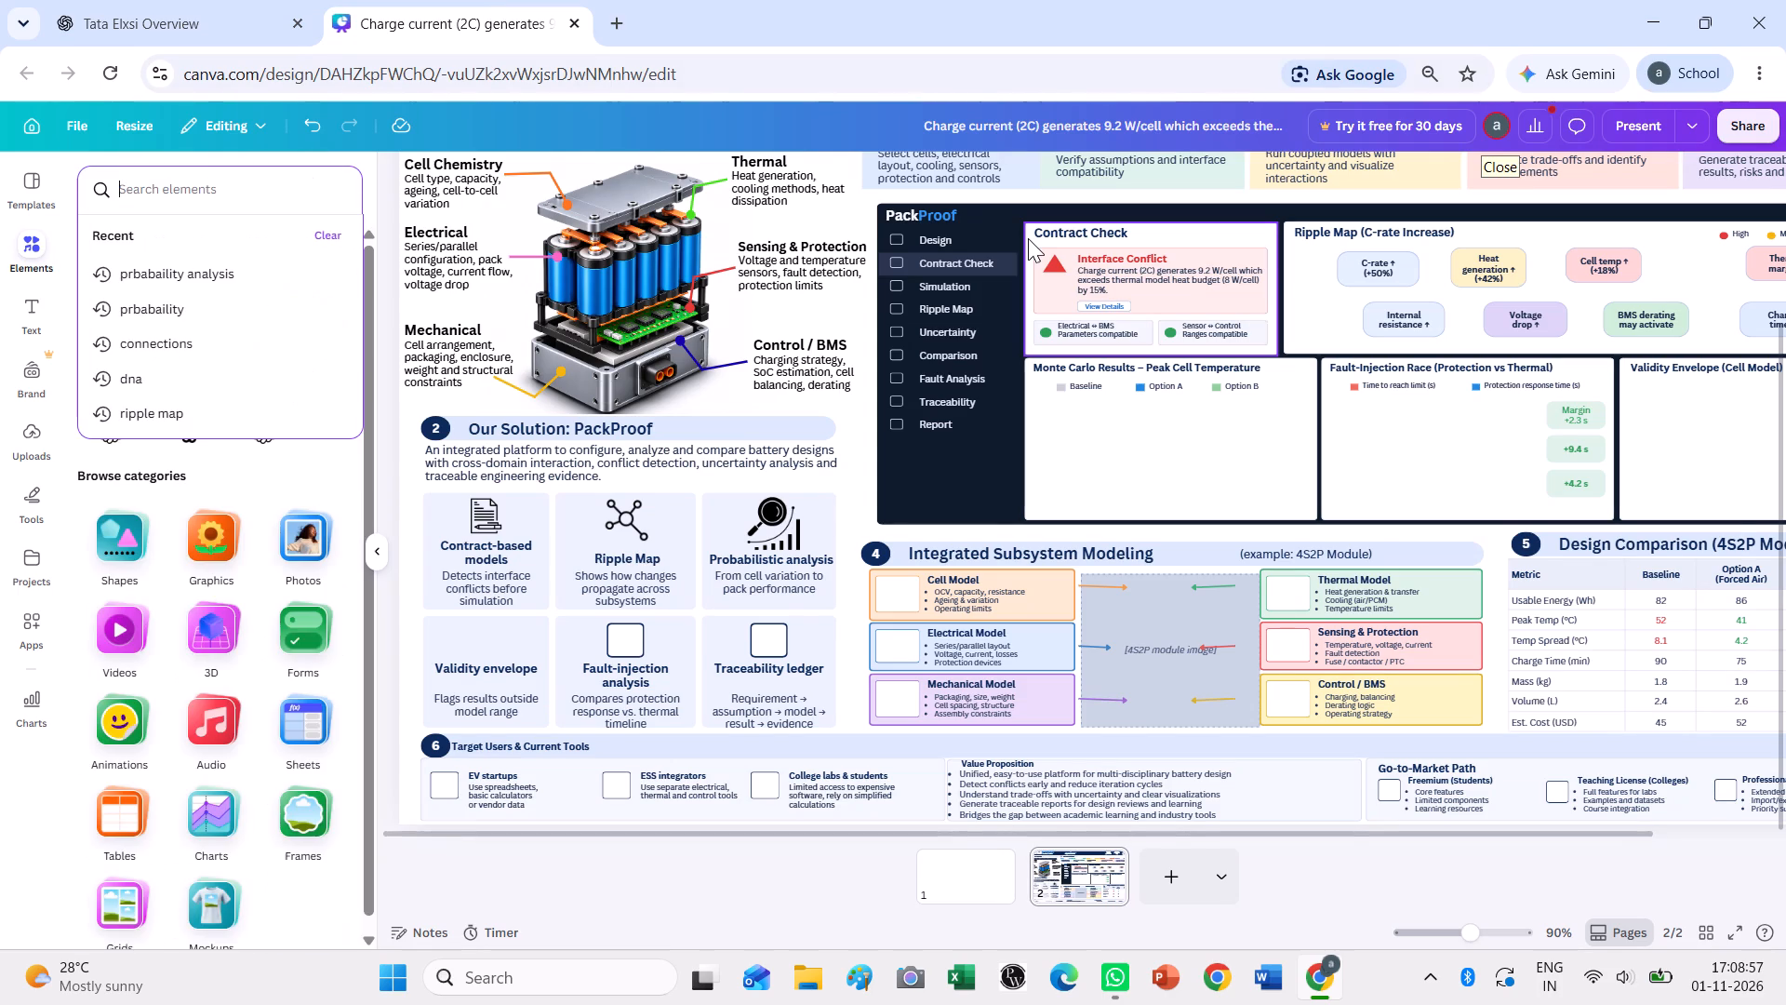
pyautogui.write('vak')
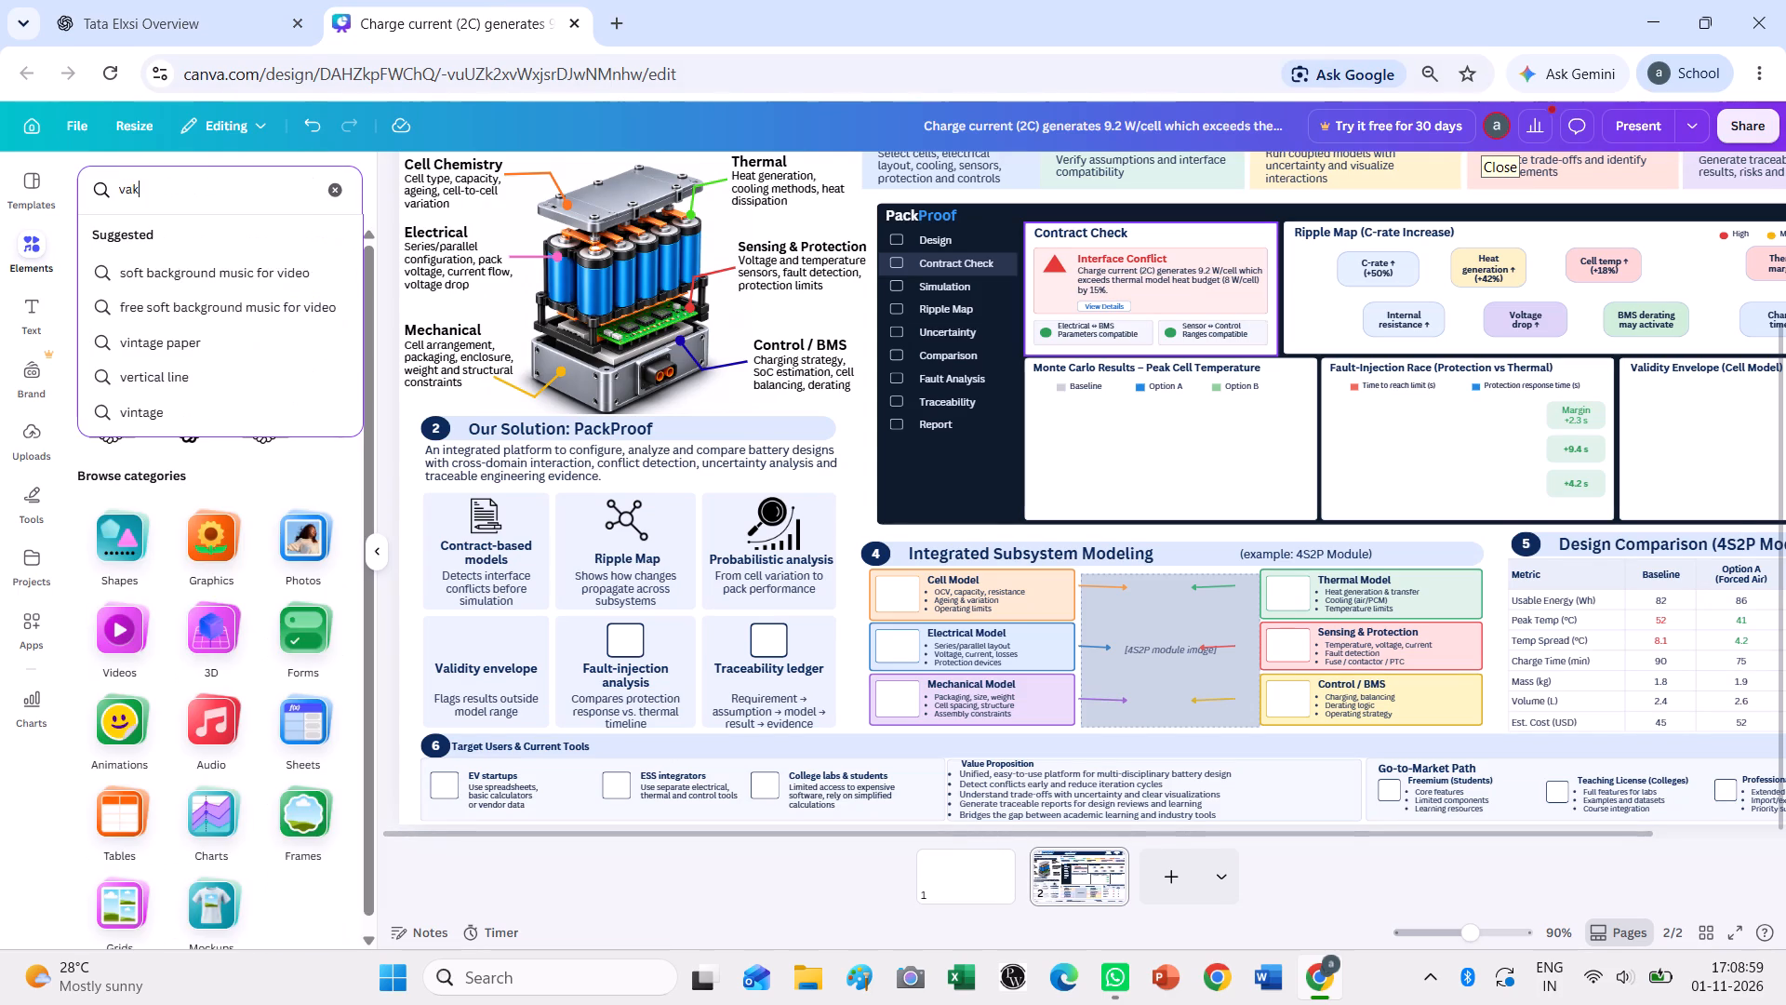
pyautogui.press('BackSpace')
pyautogui.write('lidity')
pyautogui.press('Return')
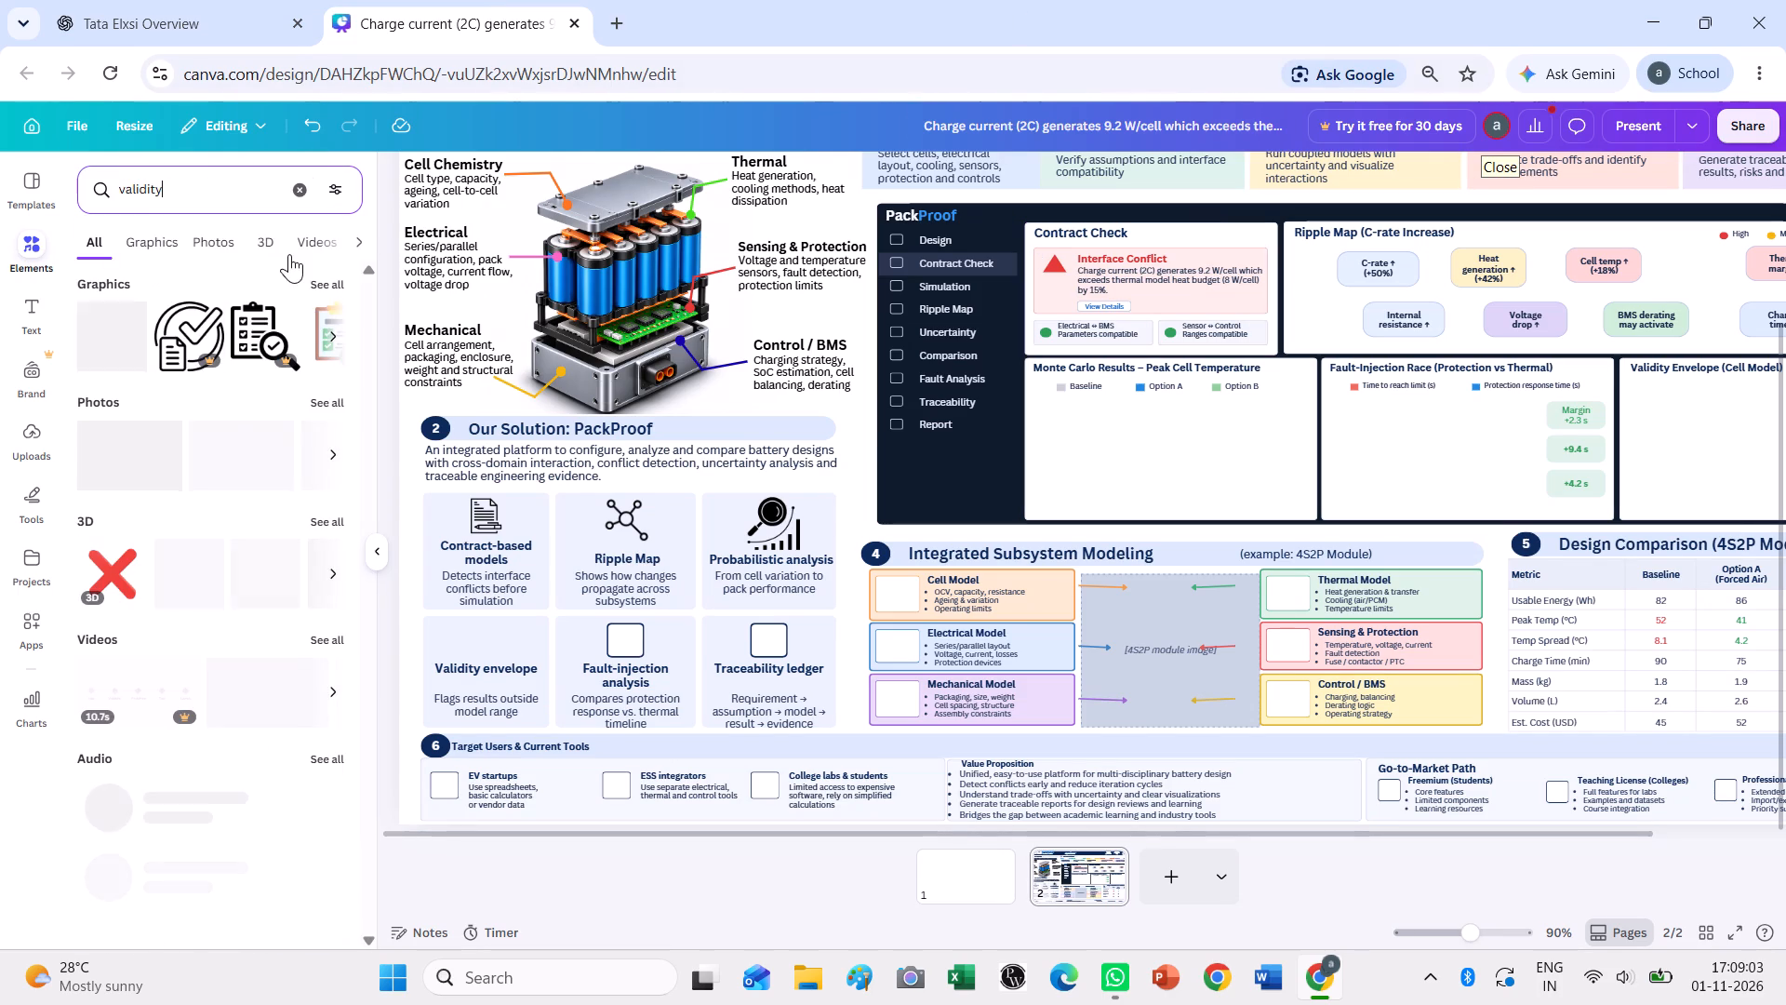
pyautogui.click(322, 288)
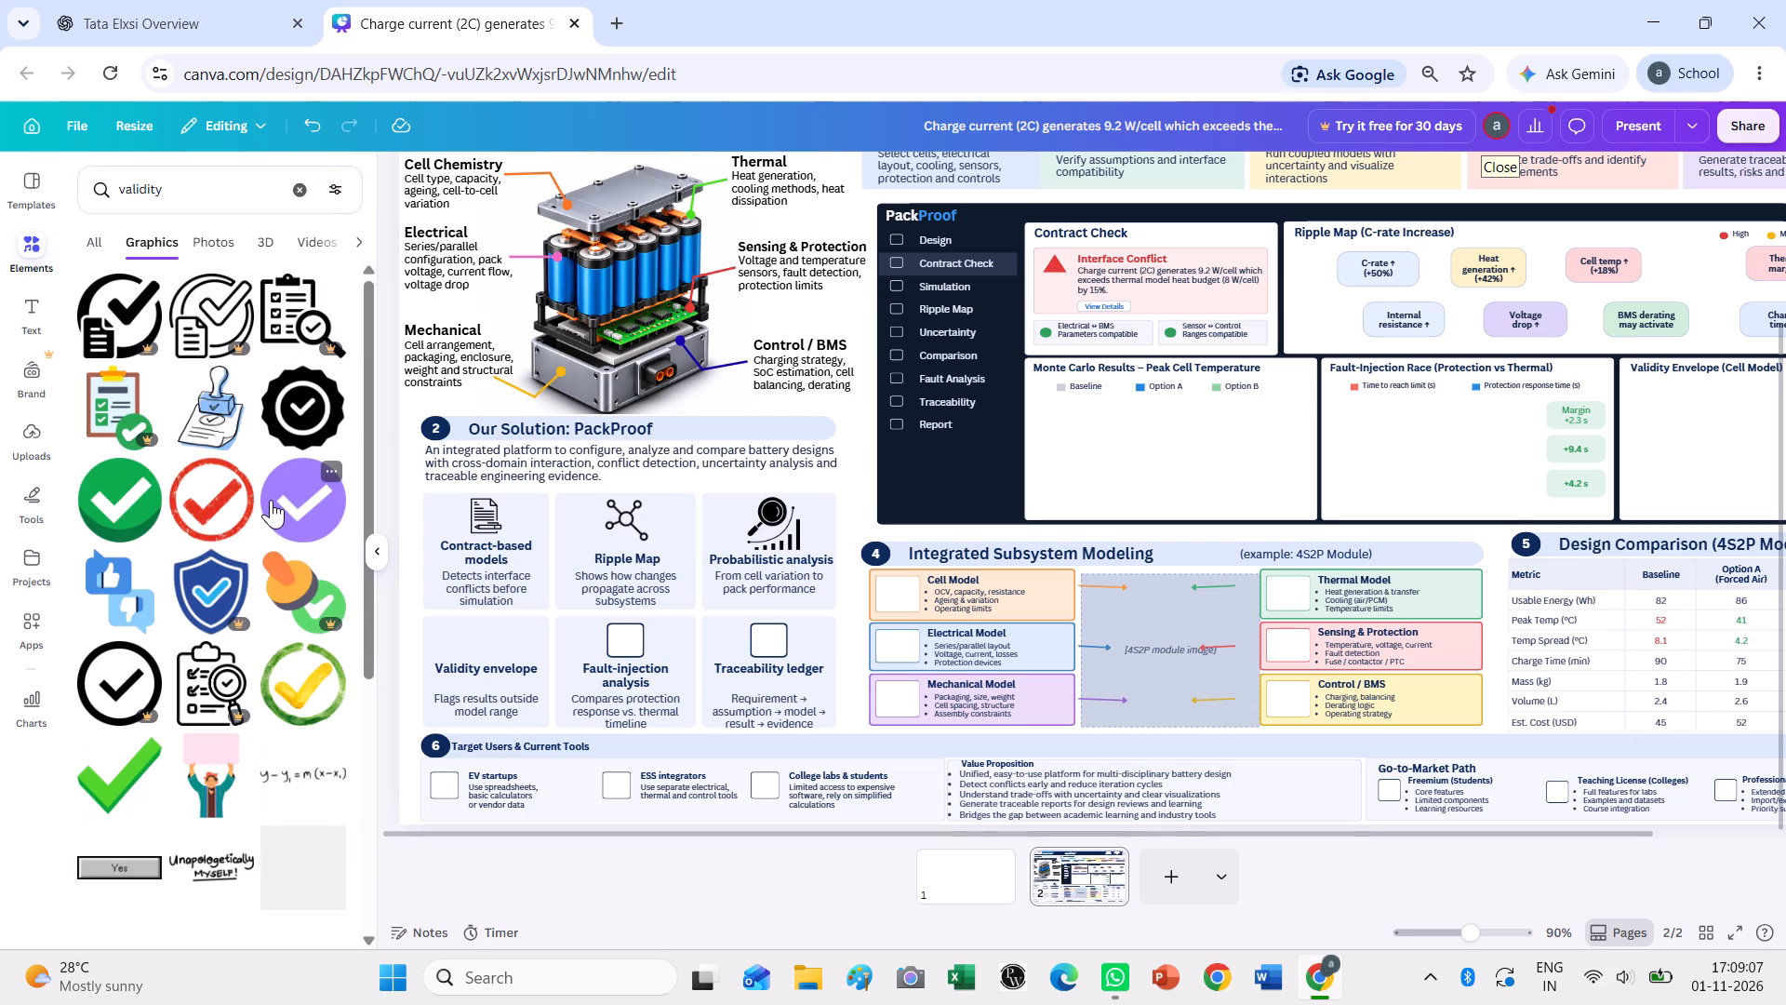
pyautogui.click(224, 435)
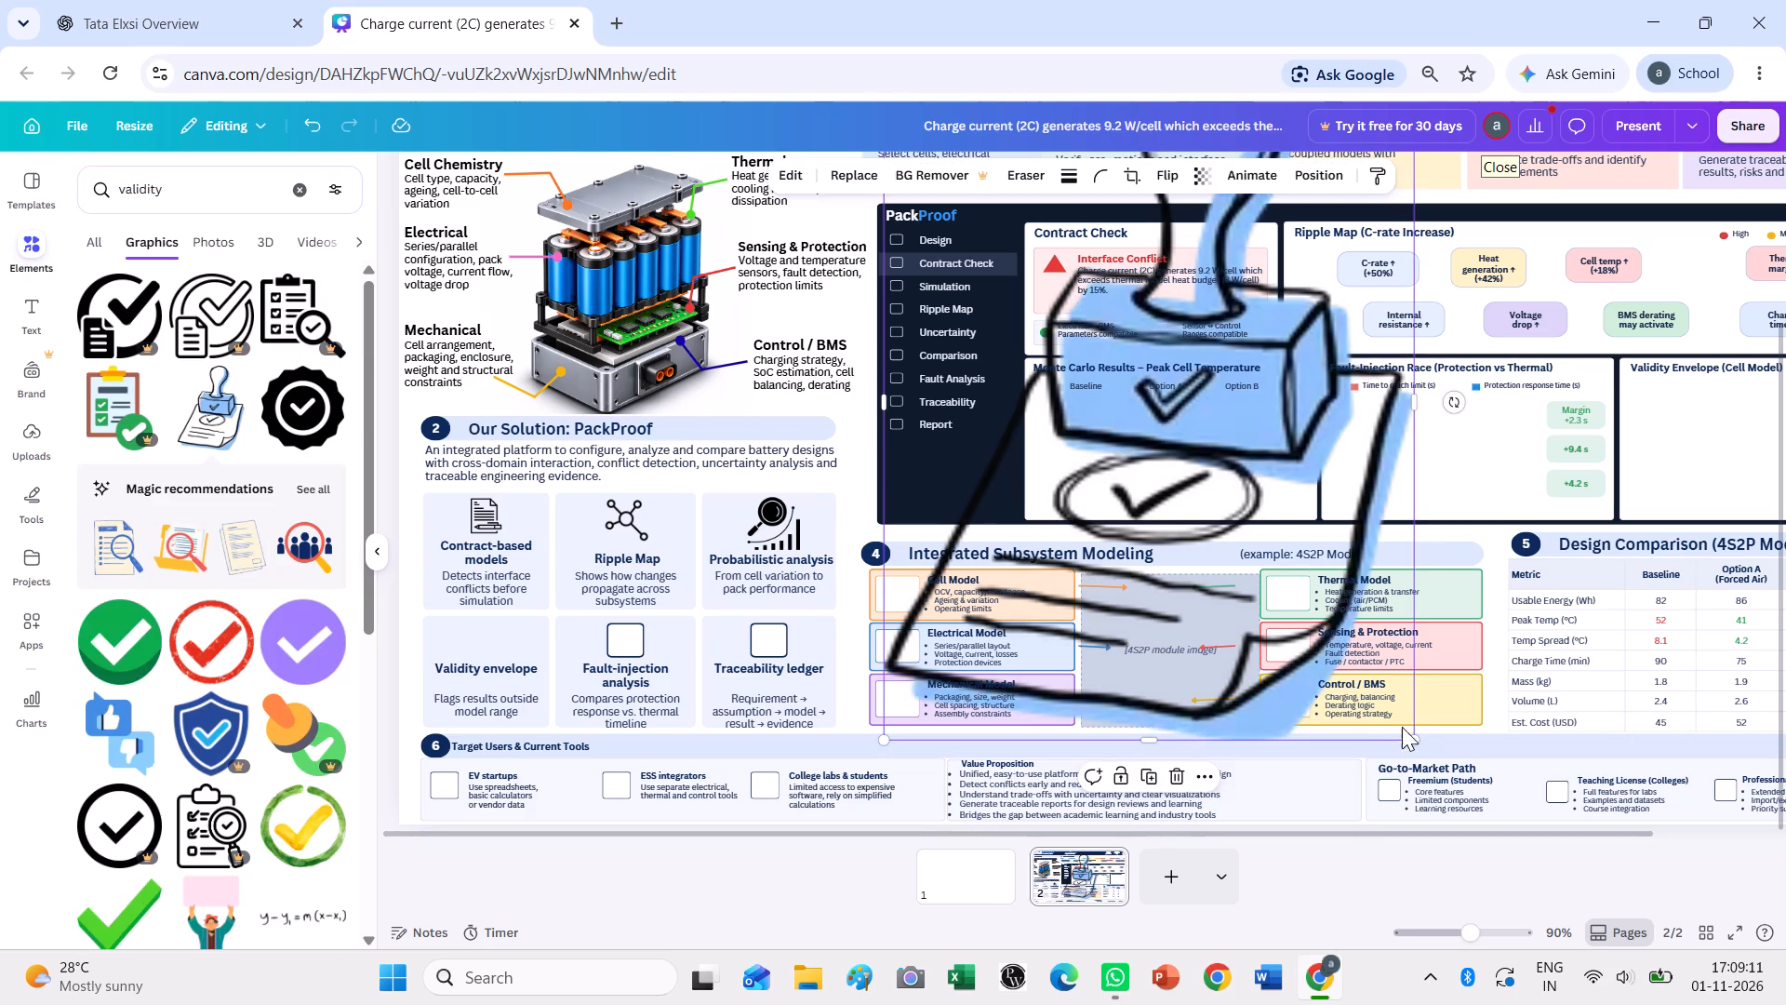
pyautogui.moveTo(1419, 738); pyautogui.dragTo(1214, 525)
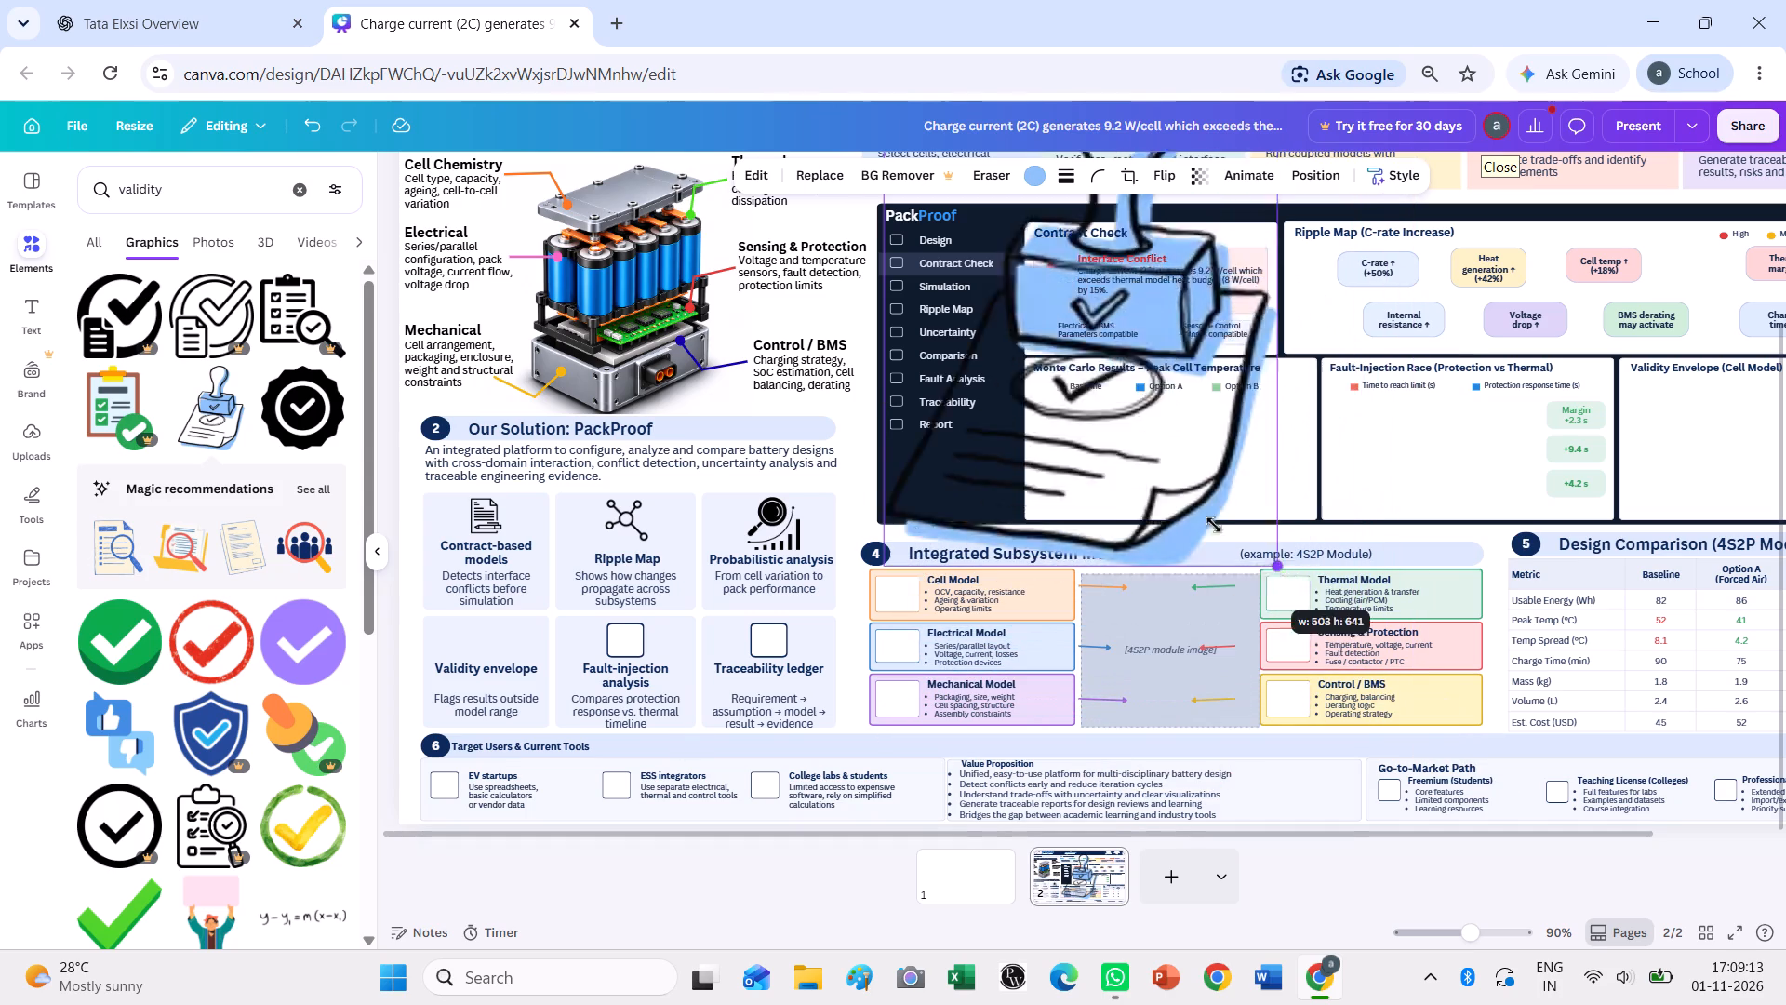
pyautogui.moveTo(1214, 525); pyautogui.dragTo(984, 272)
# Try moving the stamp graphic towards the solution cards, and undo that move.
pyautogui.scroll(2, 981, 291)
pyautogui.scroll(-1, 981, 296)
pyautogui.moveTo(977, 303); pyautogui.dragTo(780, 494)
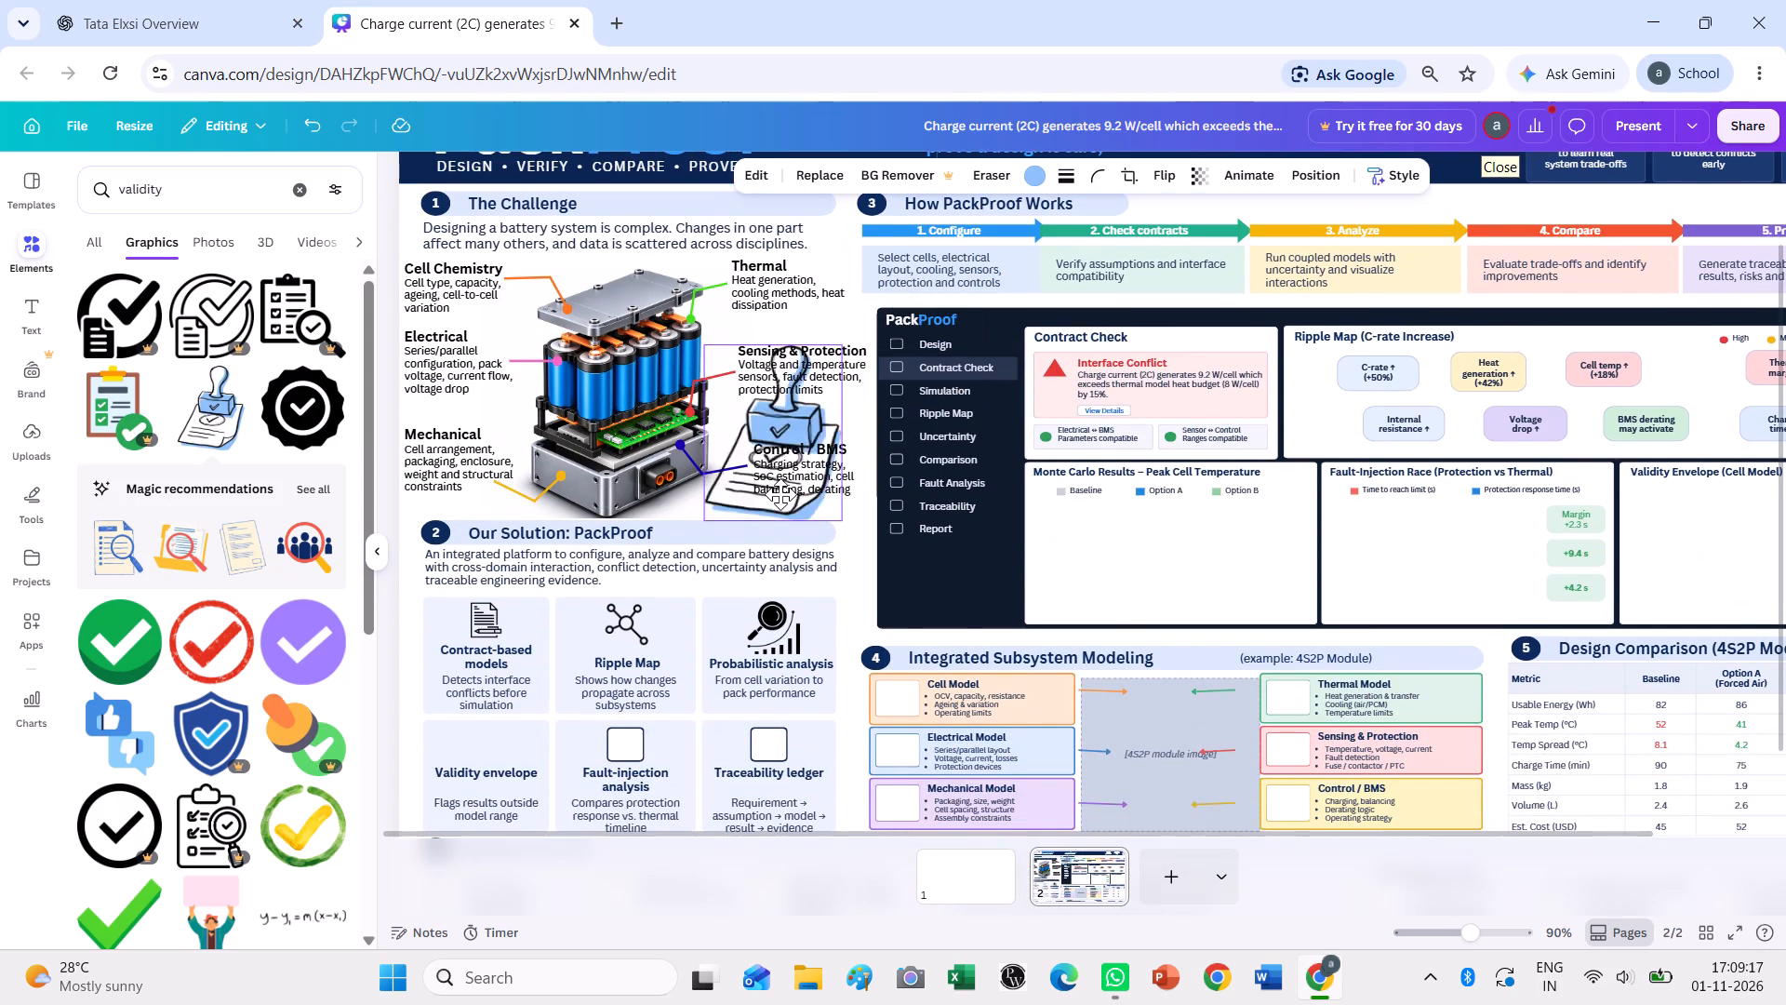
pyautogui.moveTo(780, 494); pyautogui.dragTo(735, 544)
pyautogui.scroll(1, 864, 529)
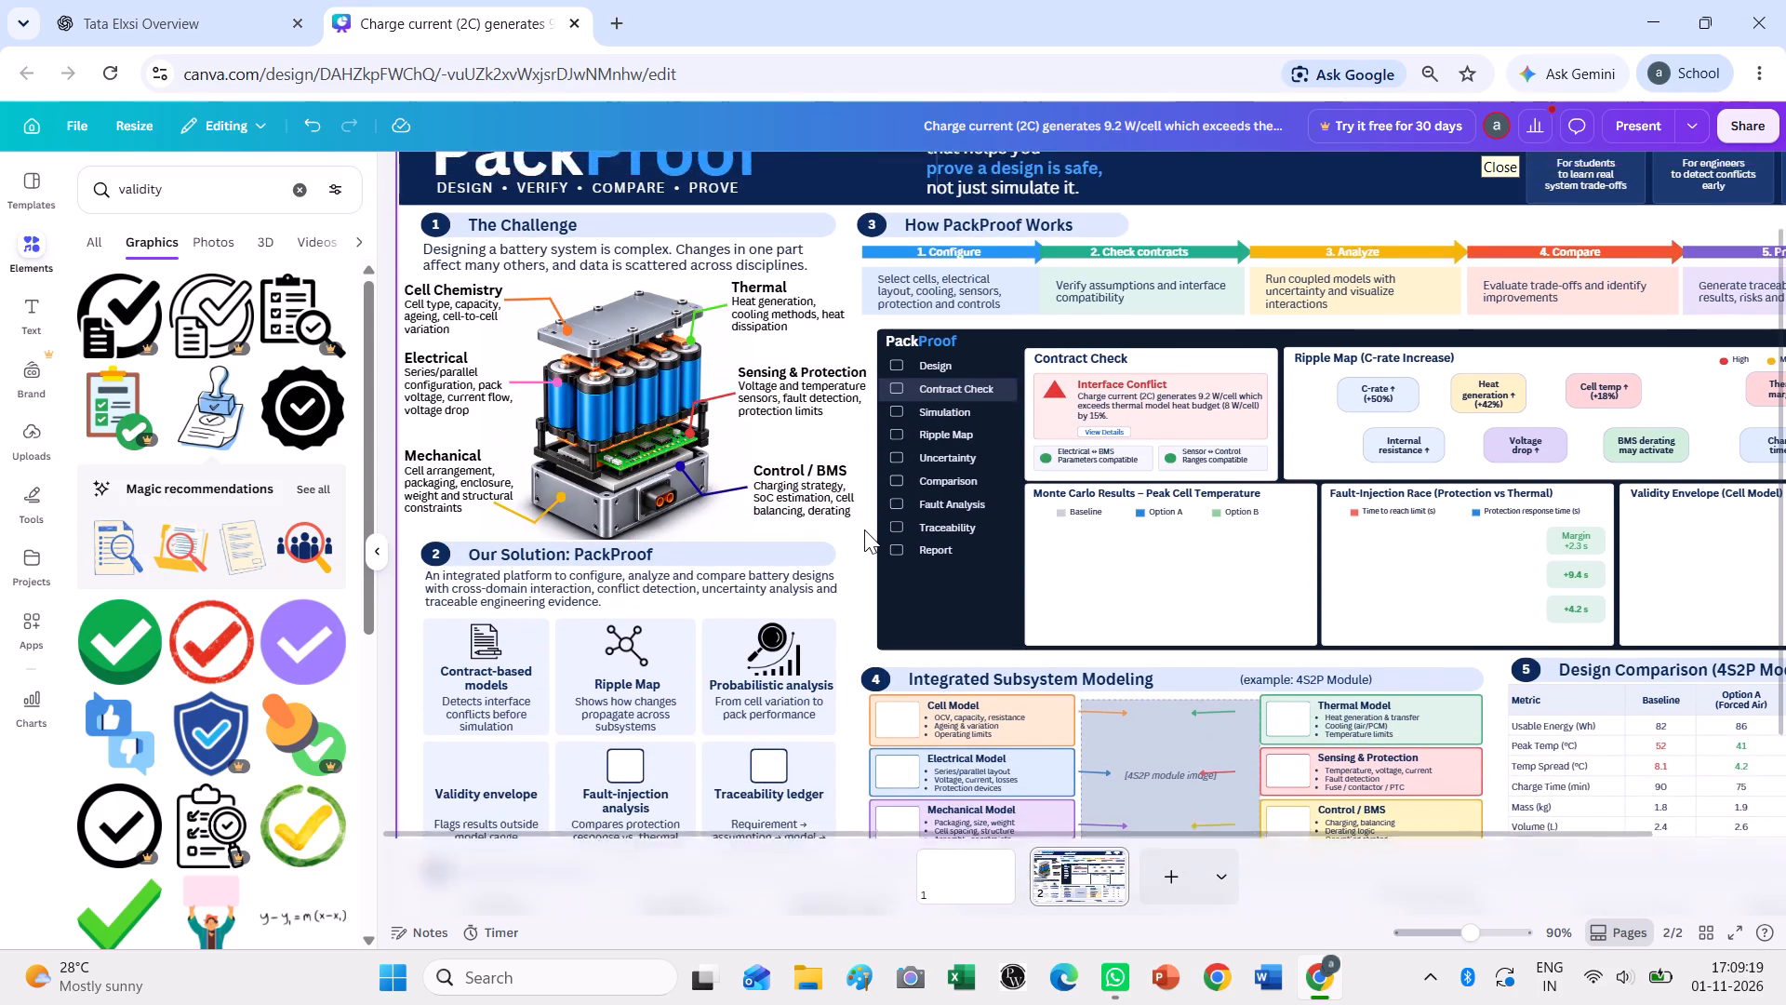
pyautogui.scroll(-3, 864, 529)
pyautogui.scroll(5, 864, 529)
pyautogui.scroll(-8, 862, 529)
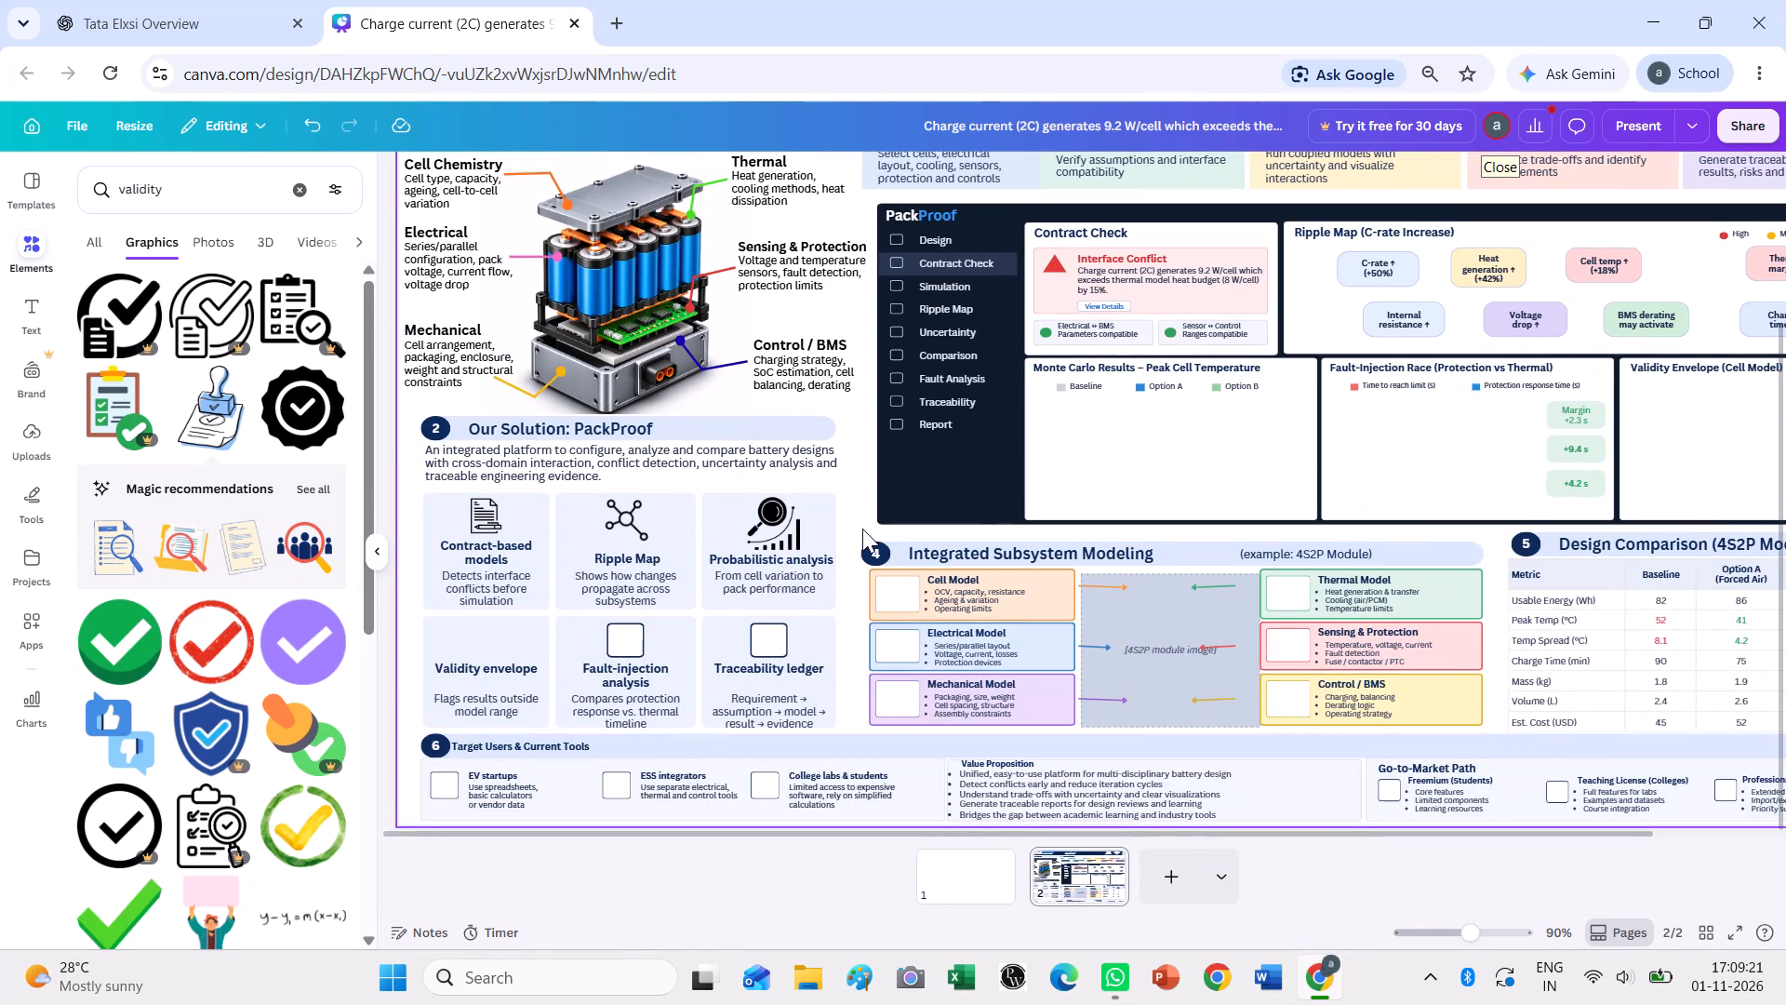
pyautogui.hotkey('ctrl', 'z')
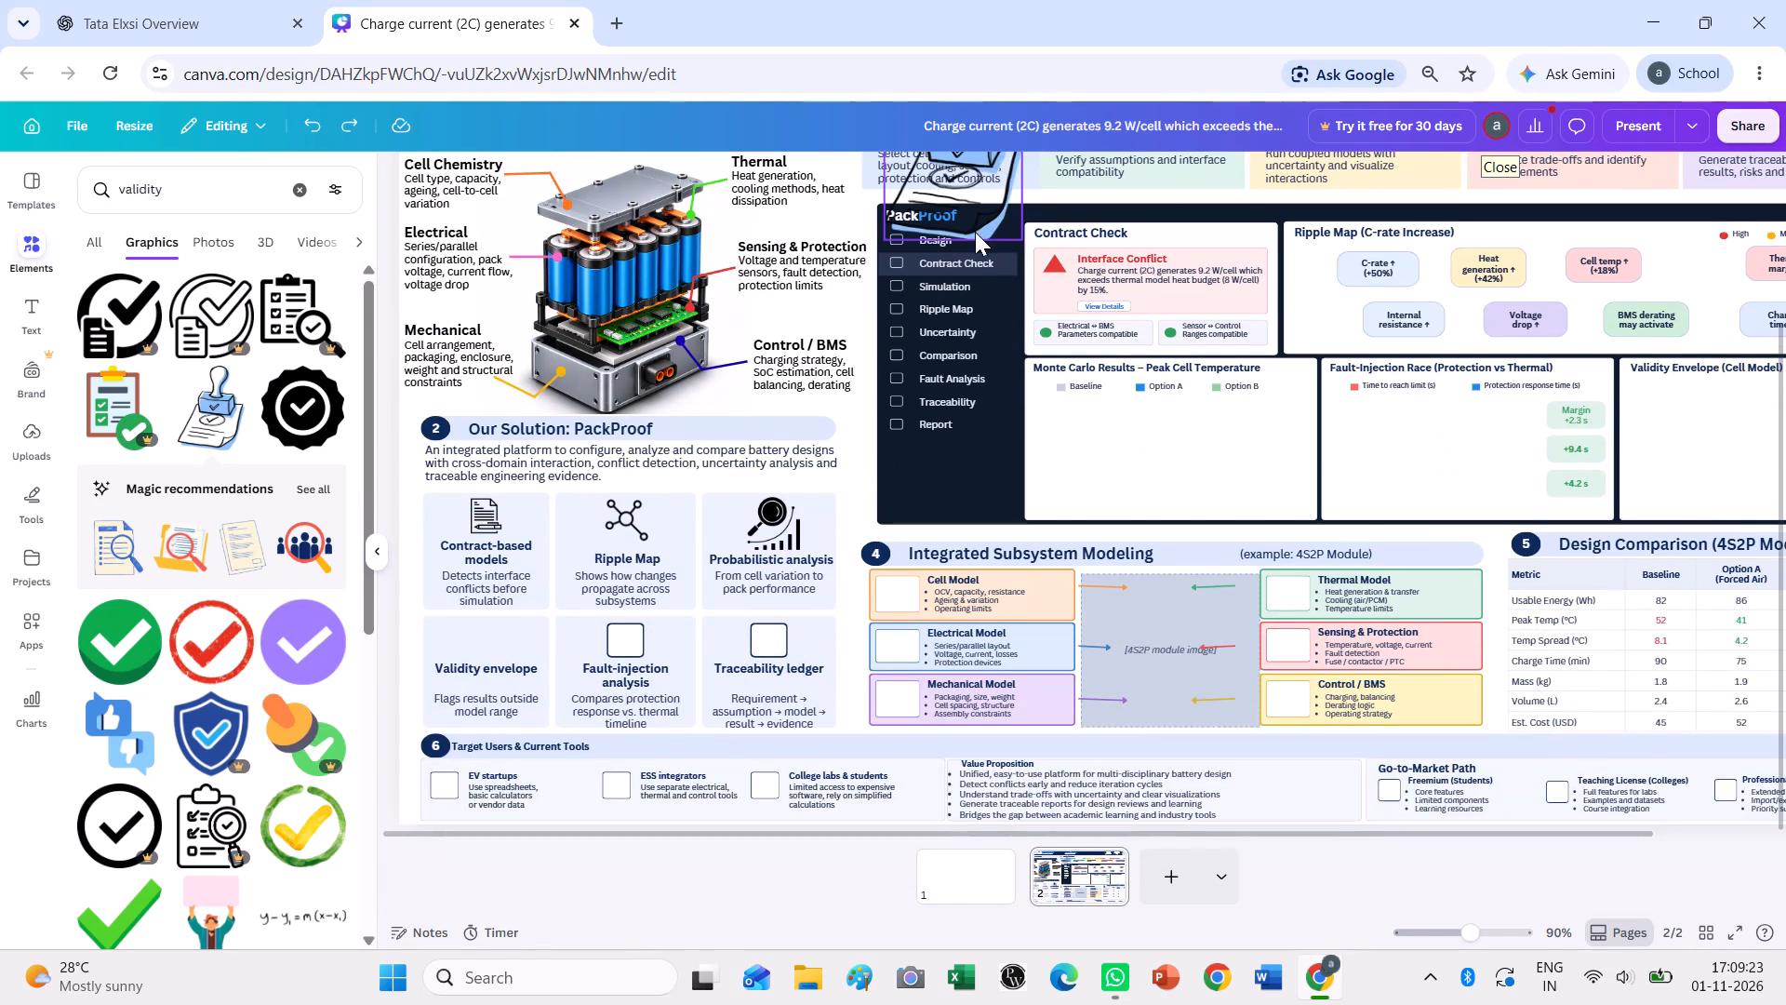
# Move the blue stamp graphic down beside the solution cards, just outside the "Probabilistic analysis" card, and shrink it to icon size.
pyautogui.moveTo(970, 213); pyautogui.dragTo(752, 600)
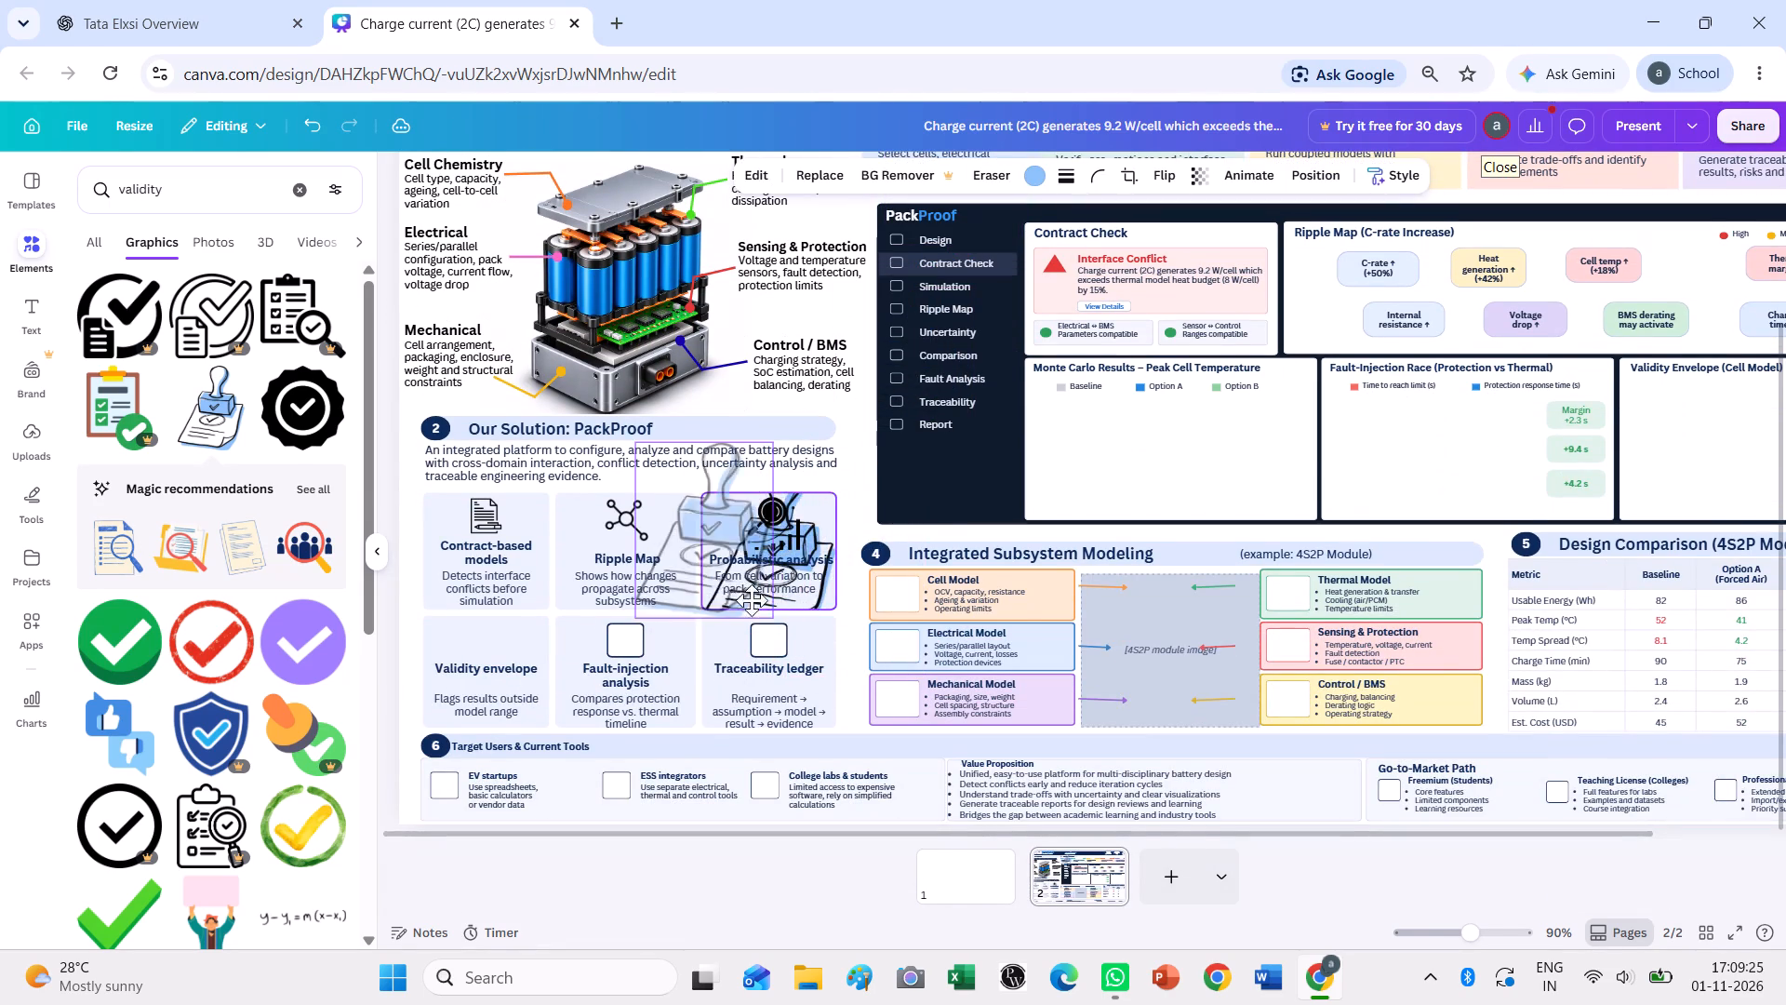
pyautogui.moveTo(752, 600); pyautogui.dragTo(838, 574)
pyautogui.moveTo(889, 606); pyautogui.dragTo(839, 477)
pyautogui.moveTo(791, 467); pyautogui.dragTo(506, 650)
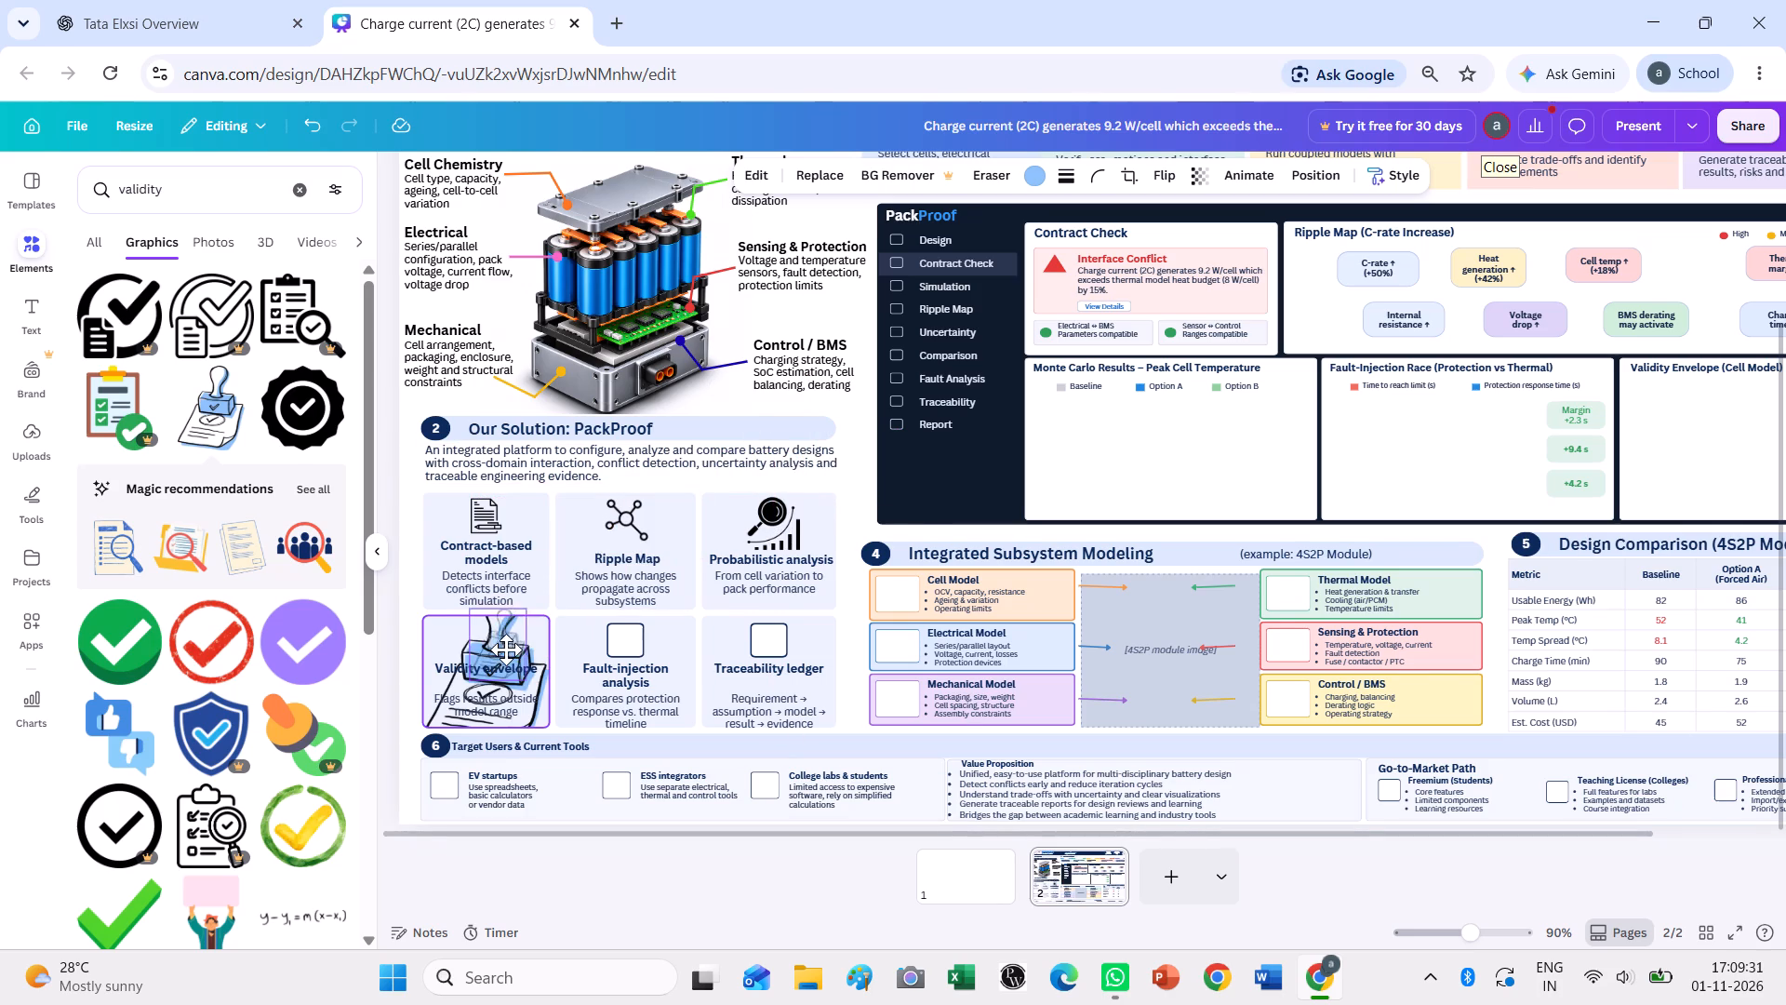
pyautogui.moveTo(506, 650); pyautogui.dragTo(529, 606)
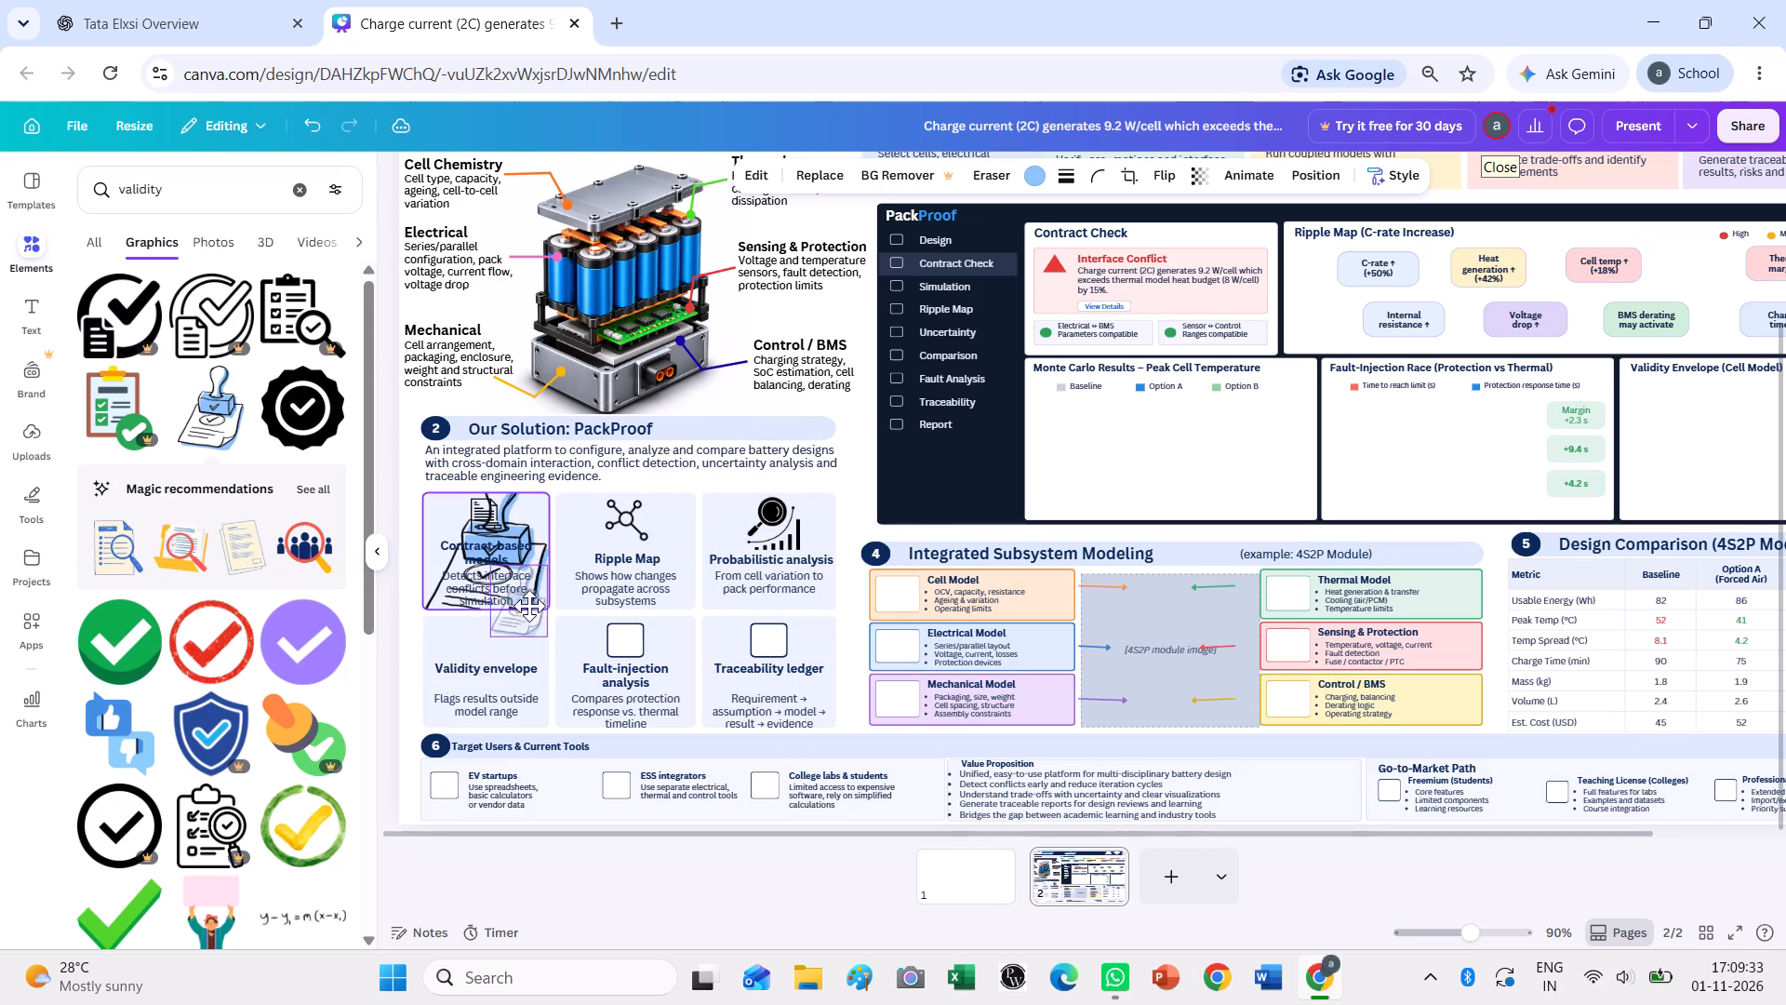
pyautogui.moveTo(529, 606); pyautogui.dragTo(864, 623)
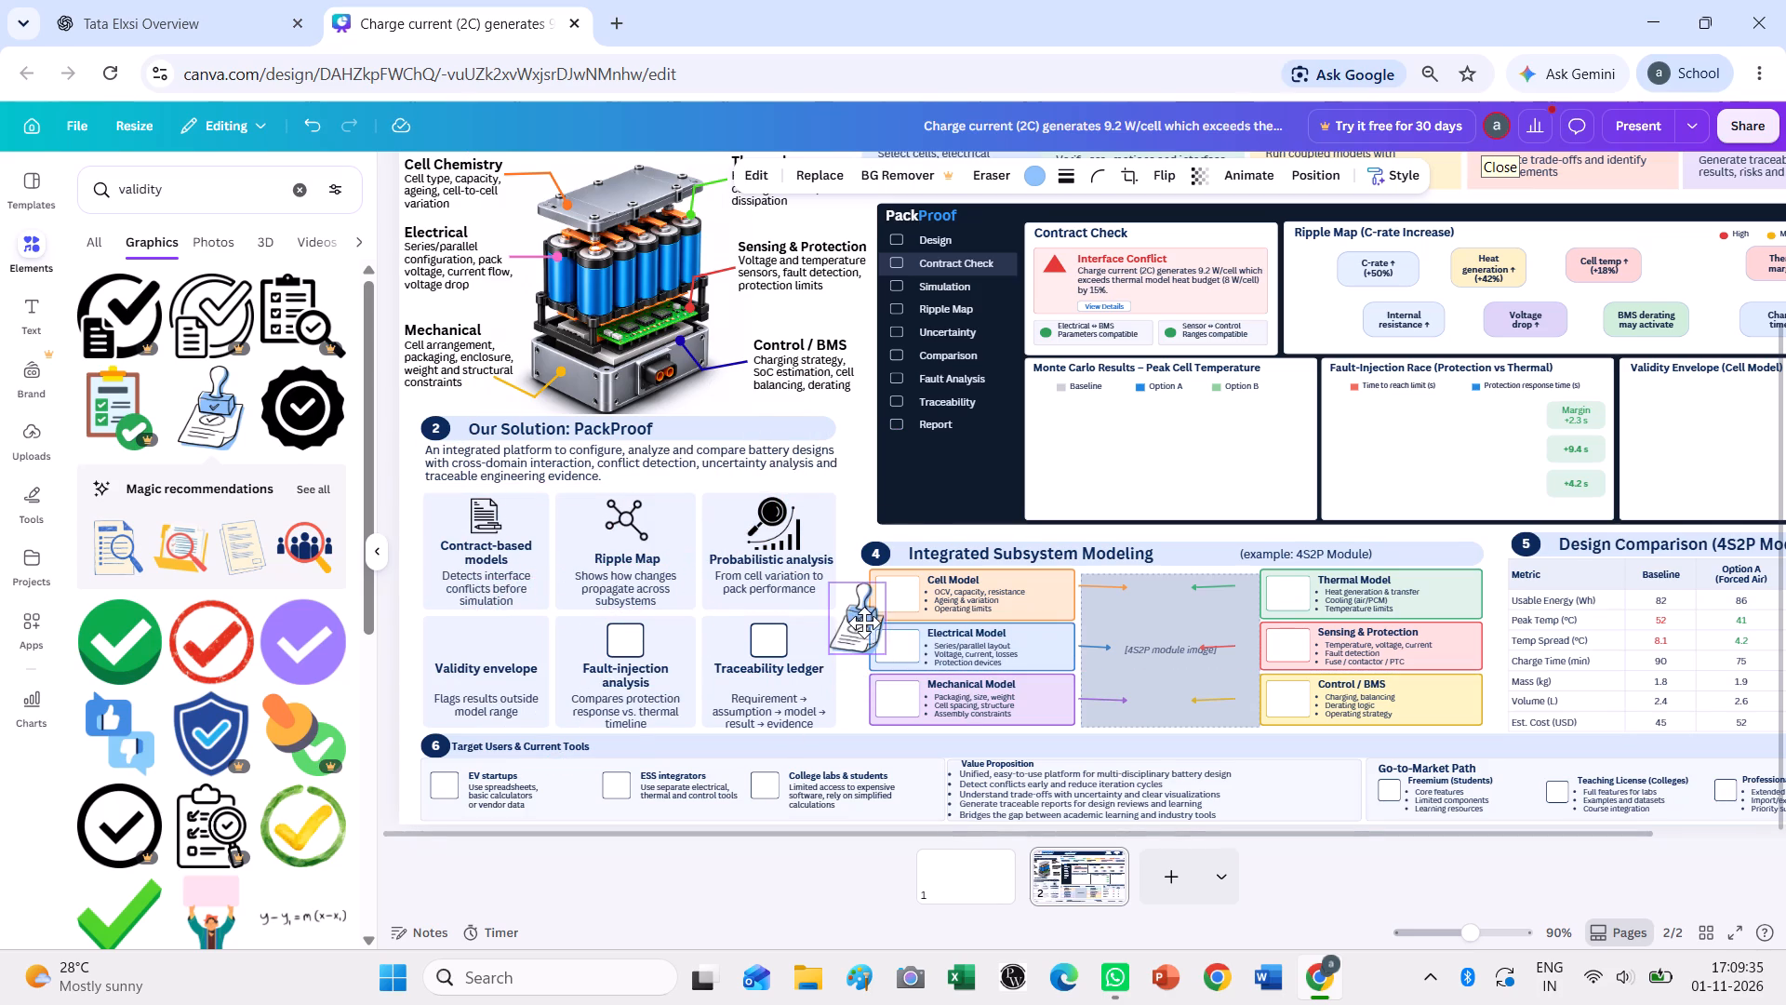
pyautogui.moveTo(864, 623); pyautogui.dragTo(857, 633)
pyautogui.moveTo(876, 663); pyautogui.dragTo(849, 629)
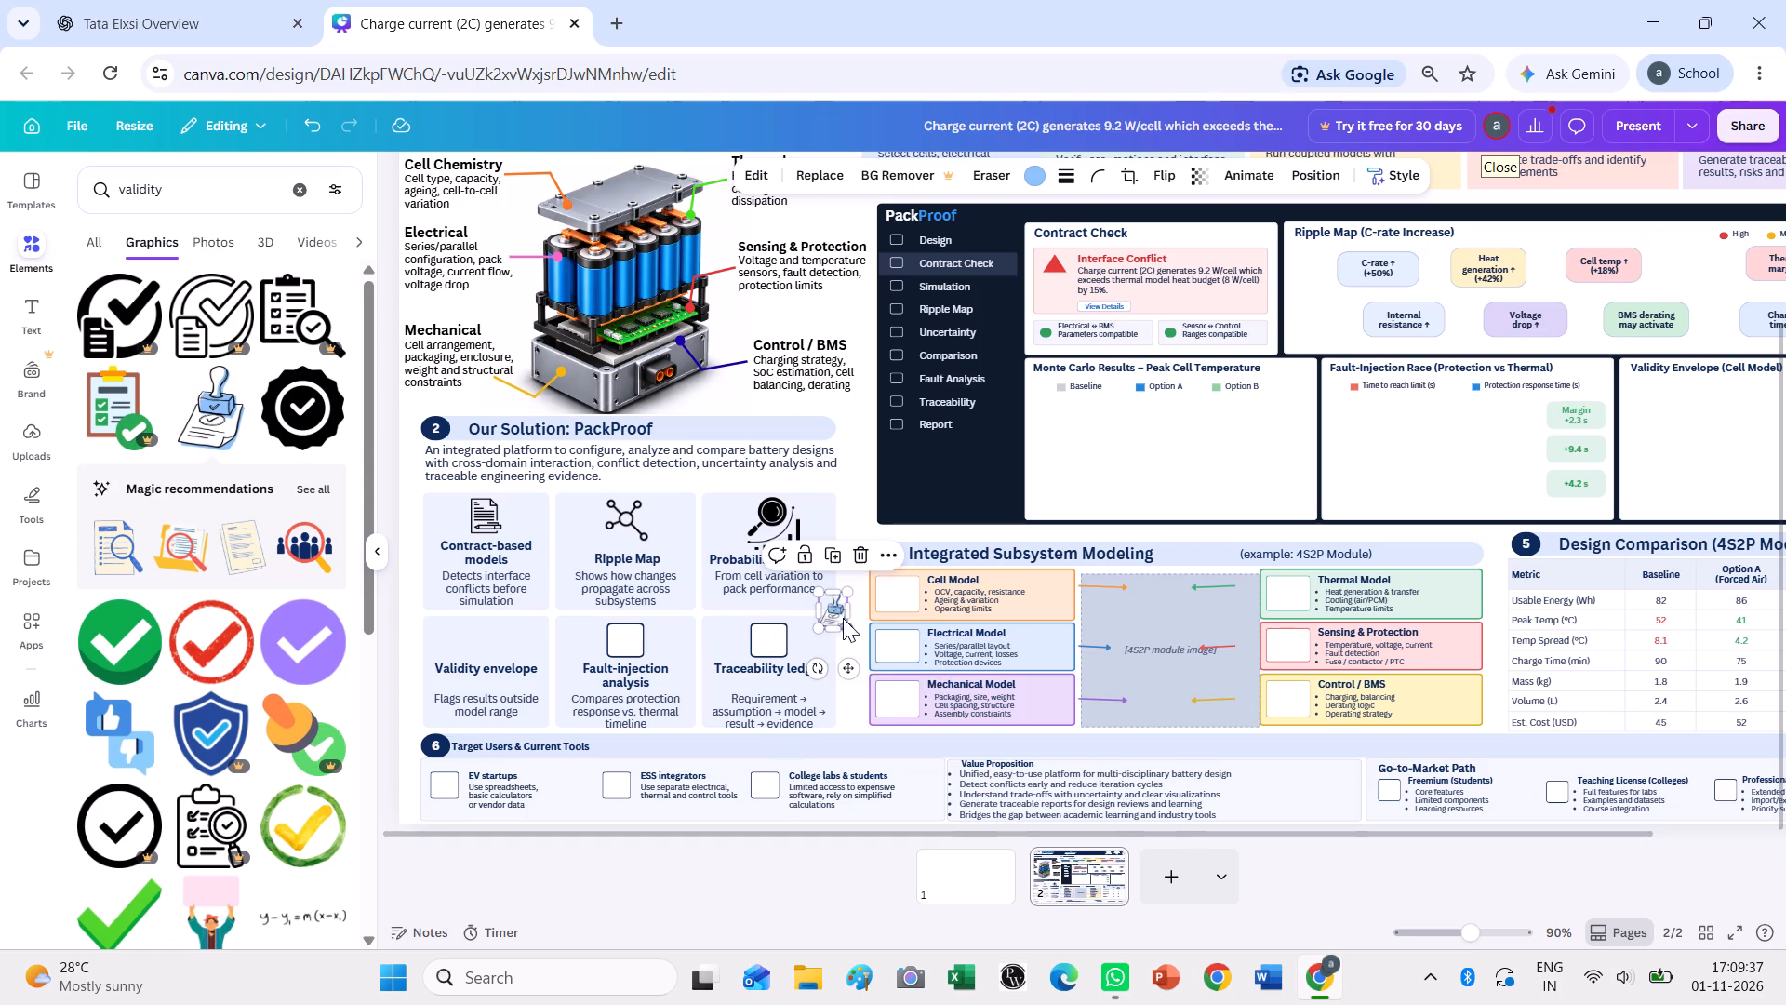
pyautogui.moveTo(853, 632); pyautogui.dragTo(860, 639)
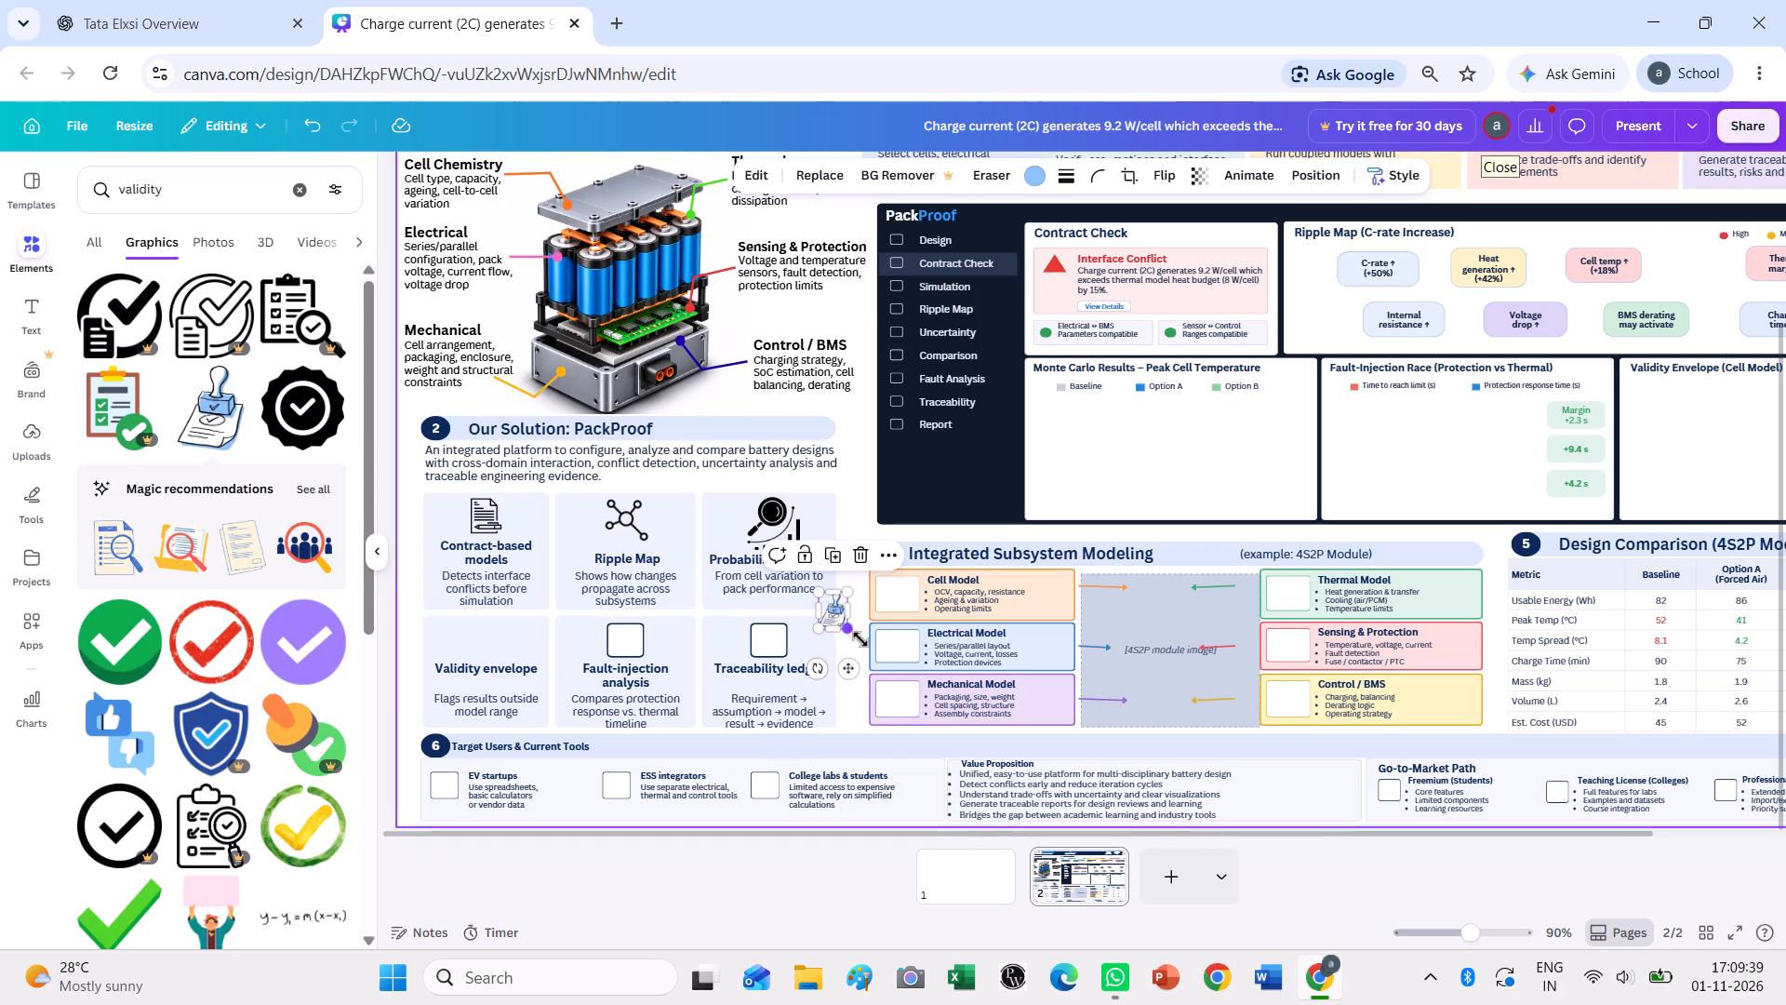
pyautogui.moveTo(860, 639); pyautogui.dragTo(861, 639)
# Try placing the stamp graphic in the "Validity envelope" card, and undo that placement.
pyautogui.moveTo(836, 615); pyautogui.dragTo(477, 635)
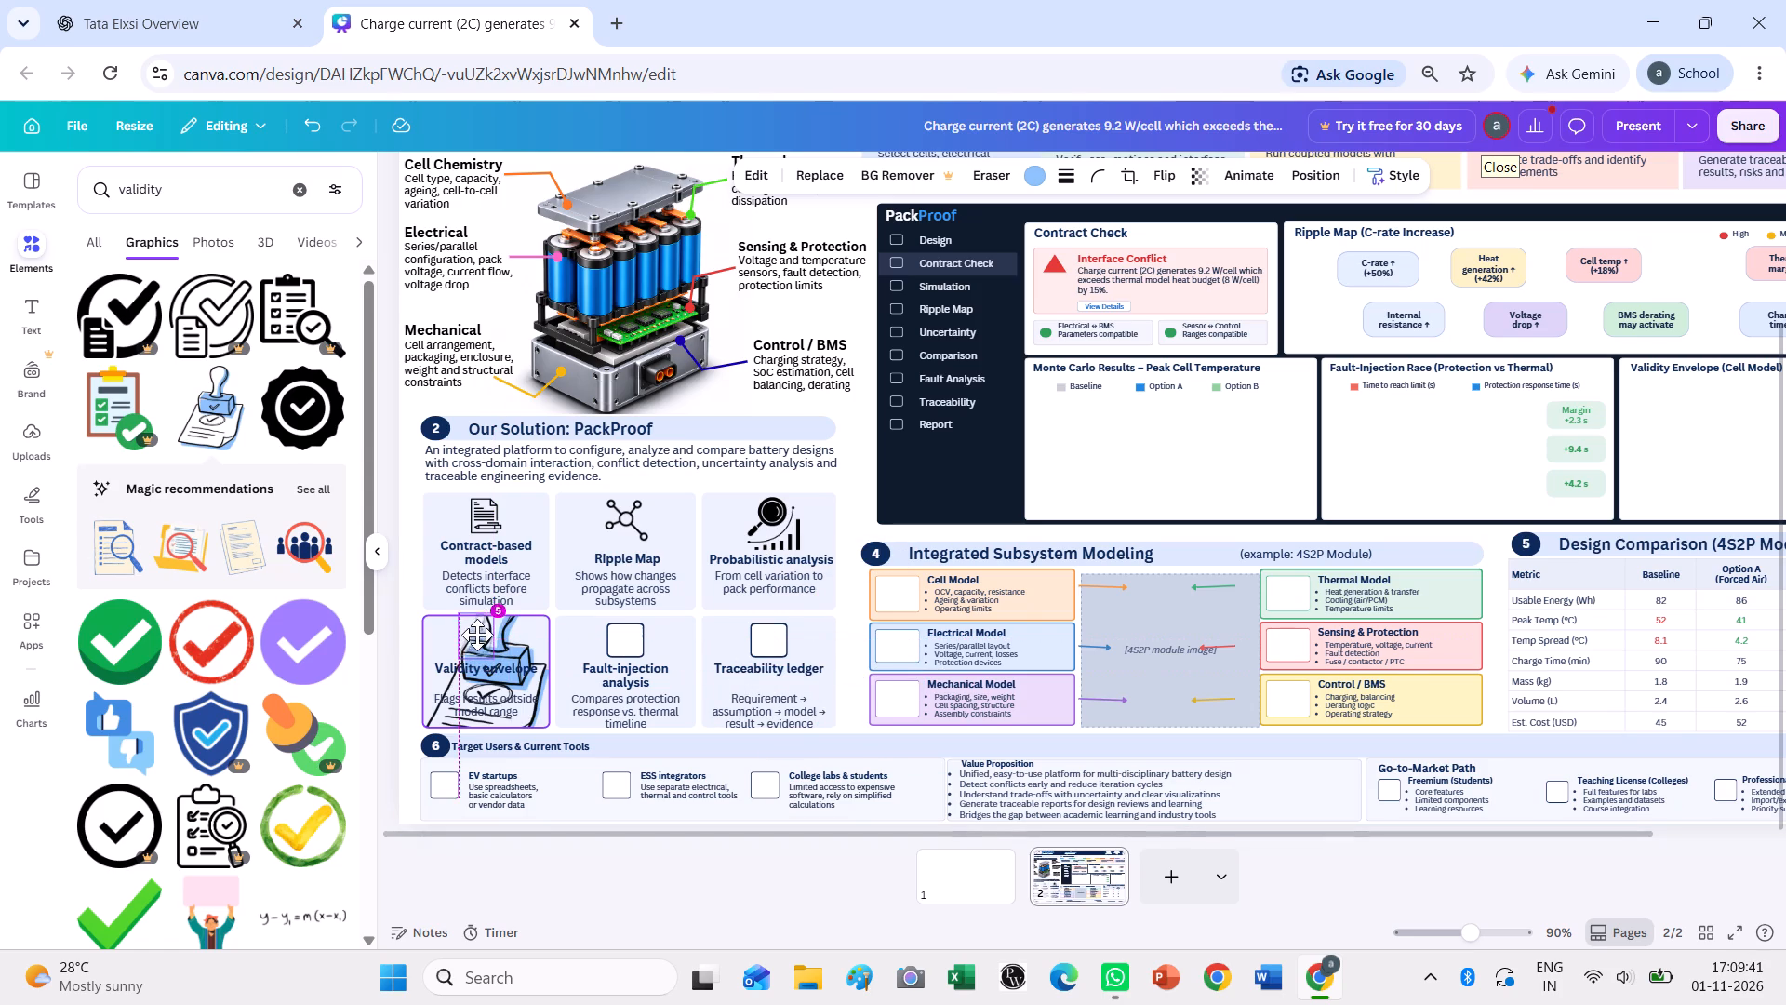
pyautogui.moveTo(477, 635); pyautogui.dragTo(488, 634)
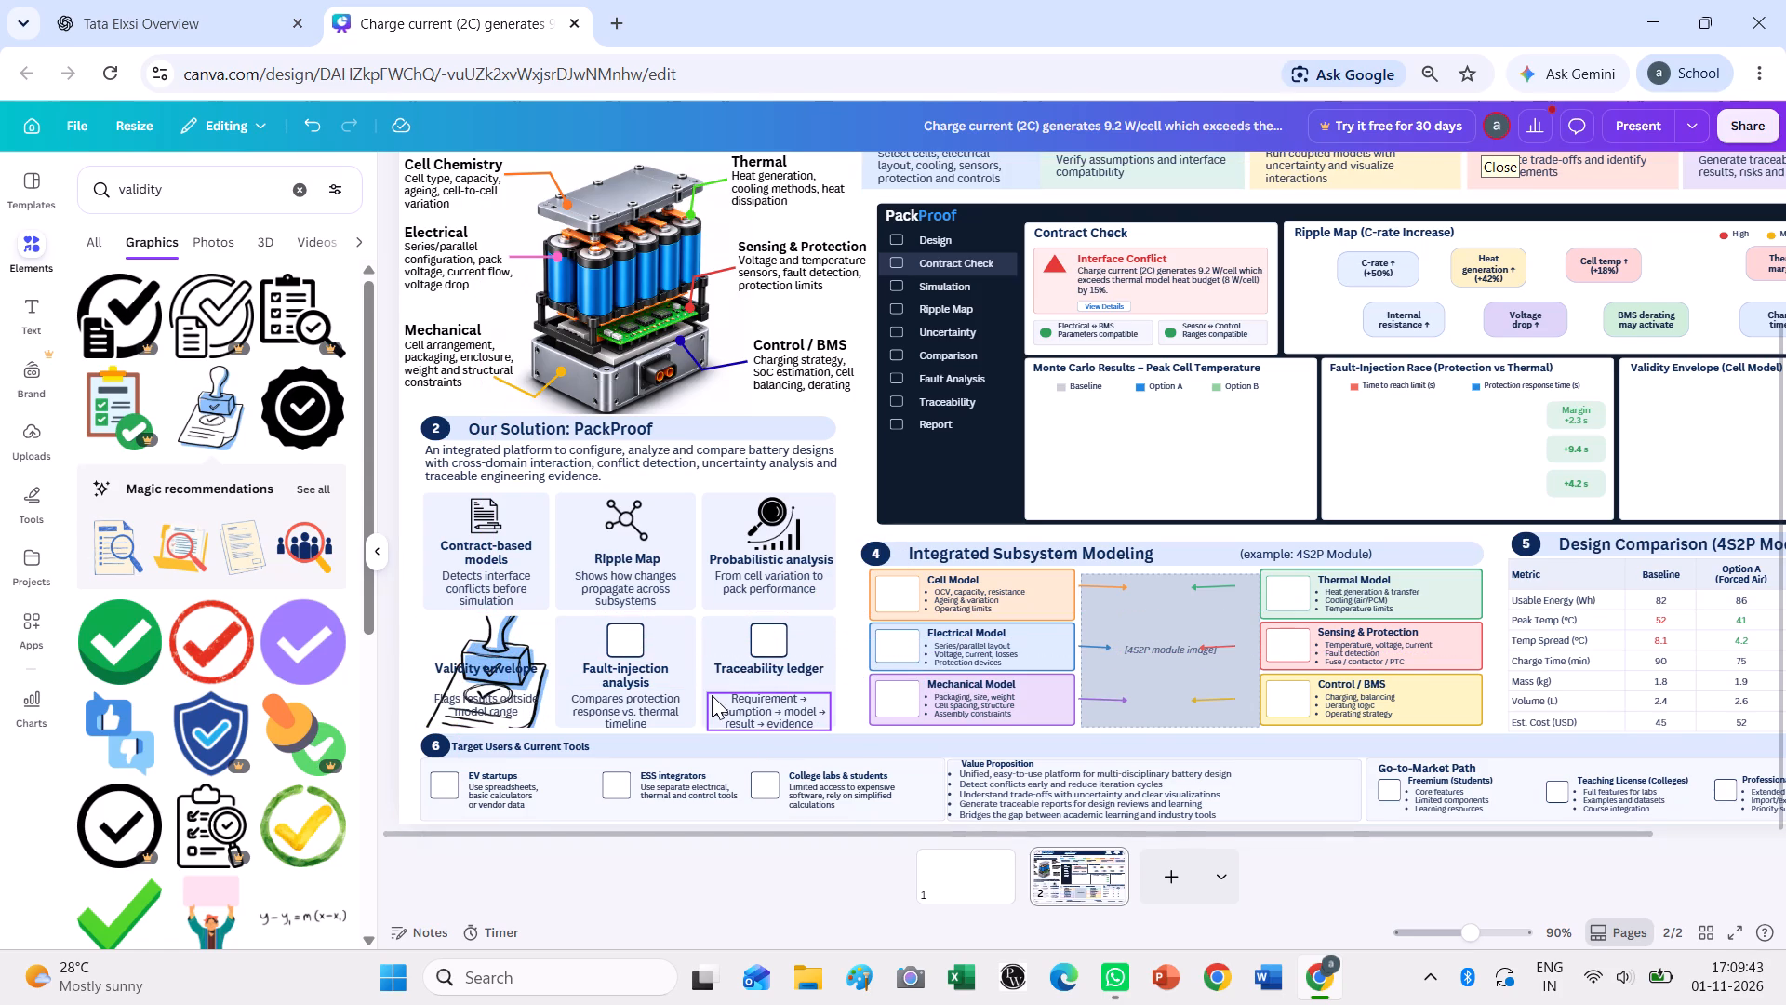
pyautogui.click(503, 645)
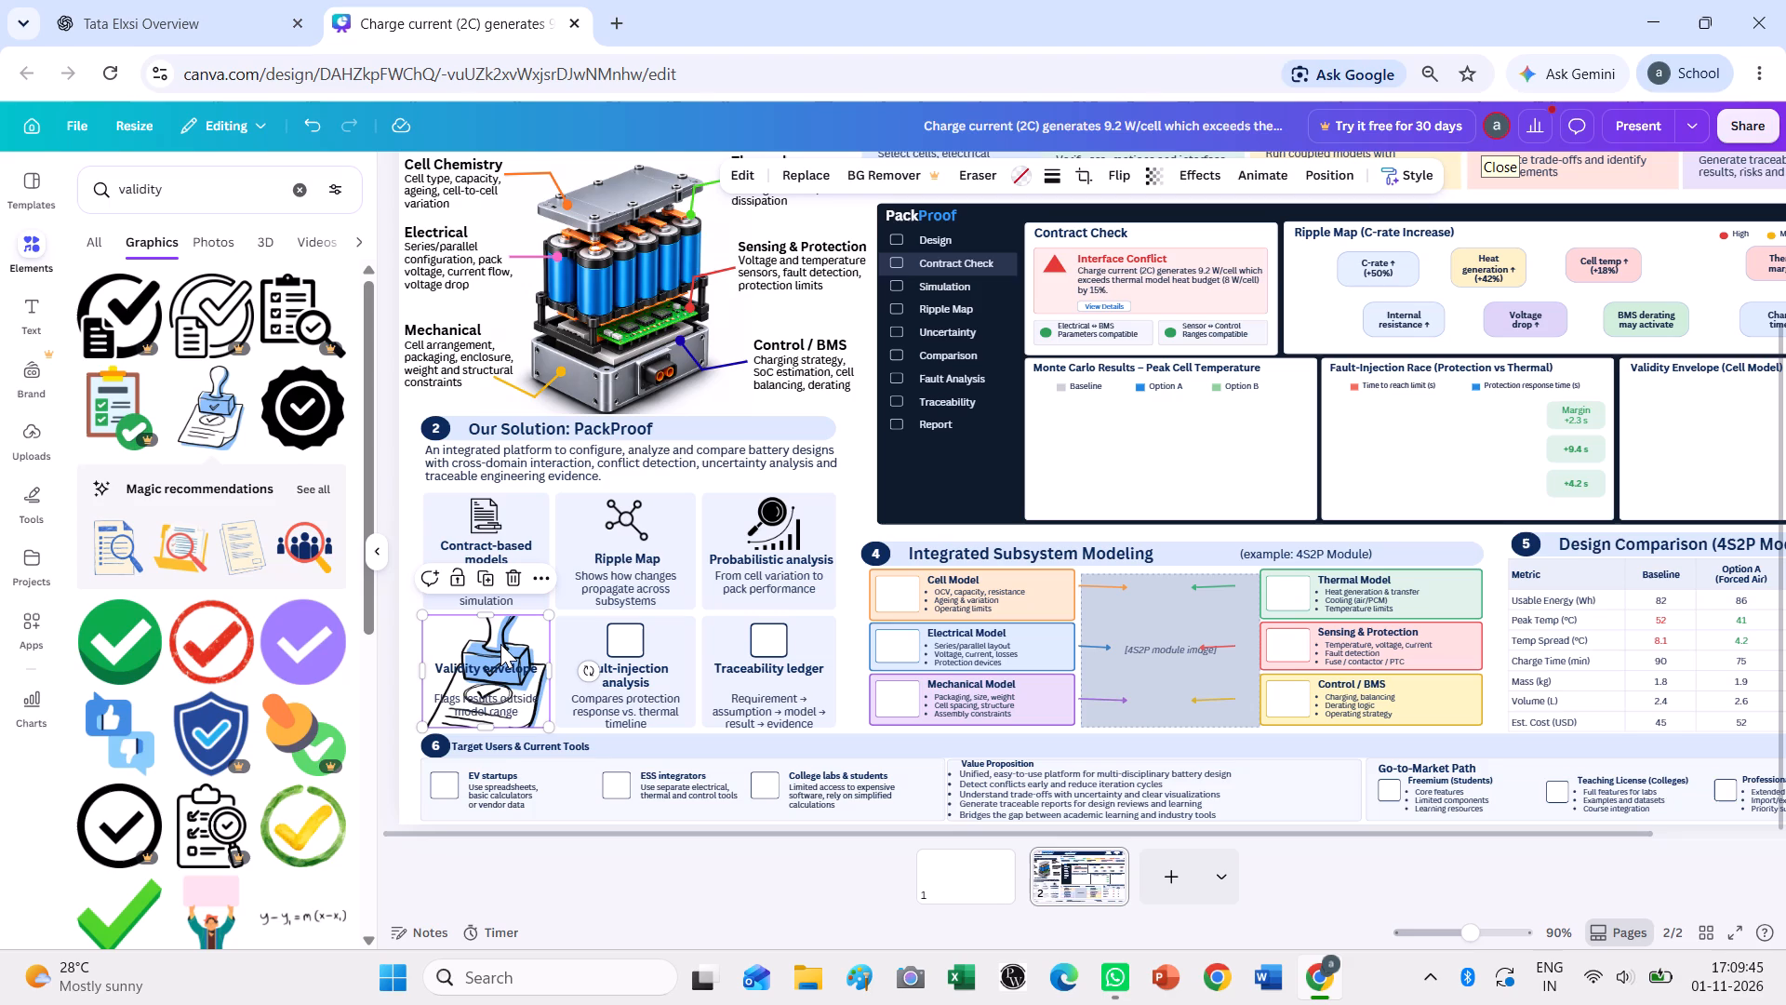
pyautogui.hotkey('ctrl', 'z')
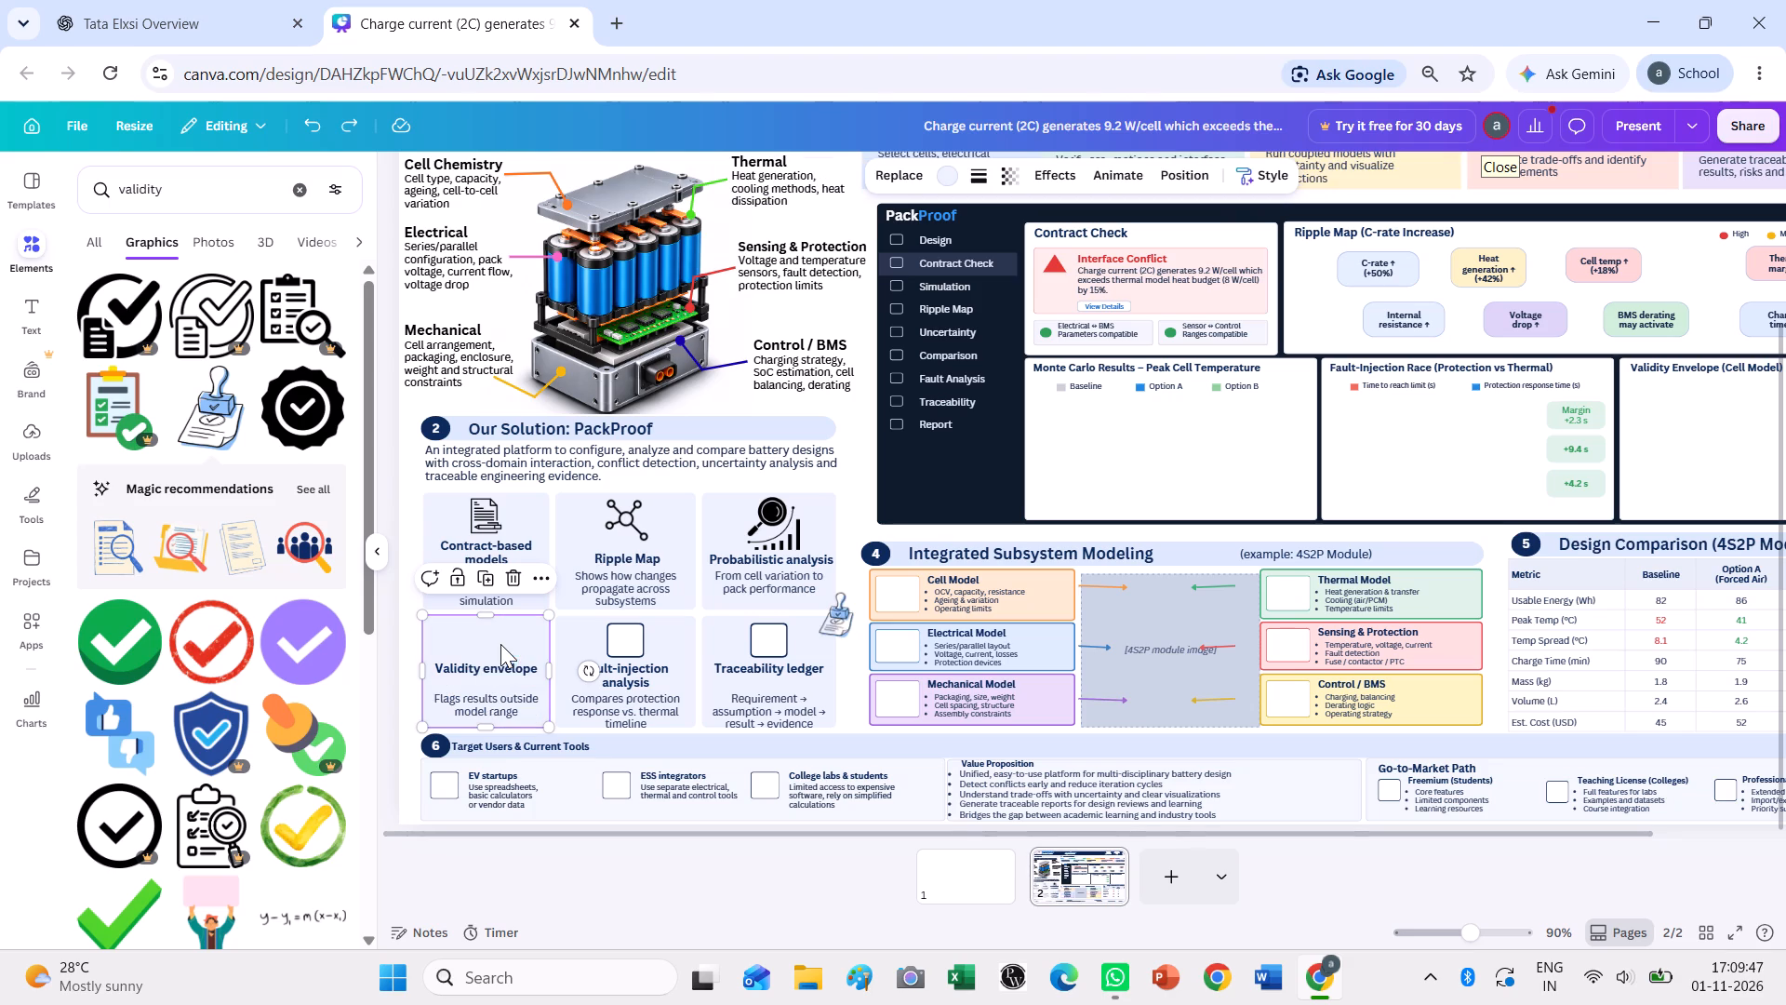
# Insert the black scalloped badge with a checkmark from the "validity" graphics and shrink it.
pyautogui.scroll(-1, 234, 576)
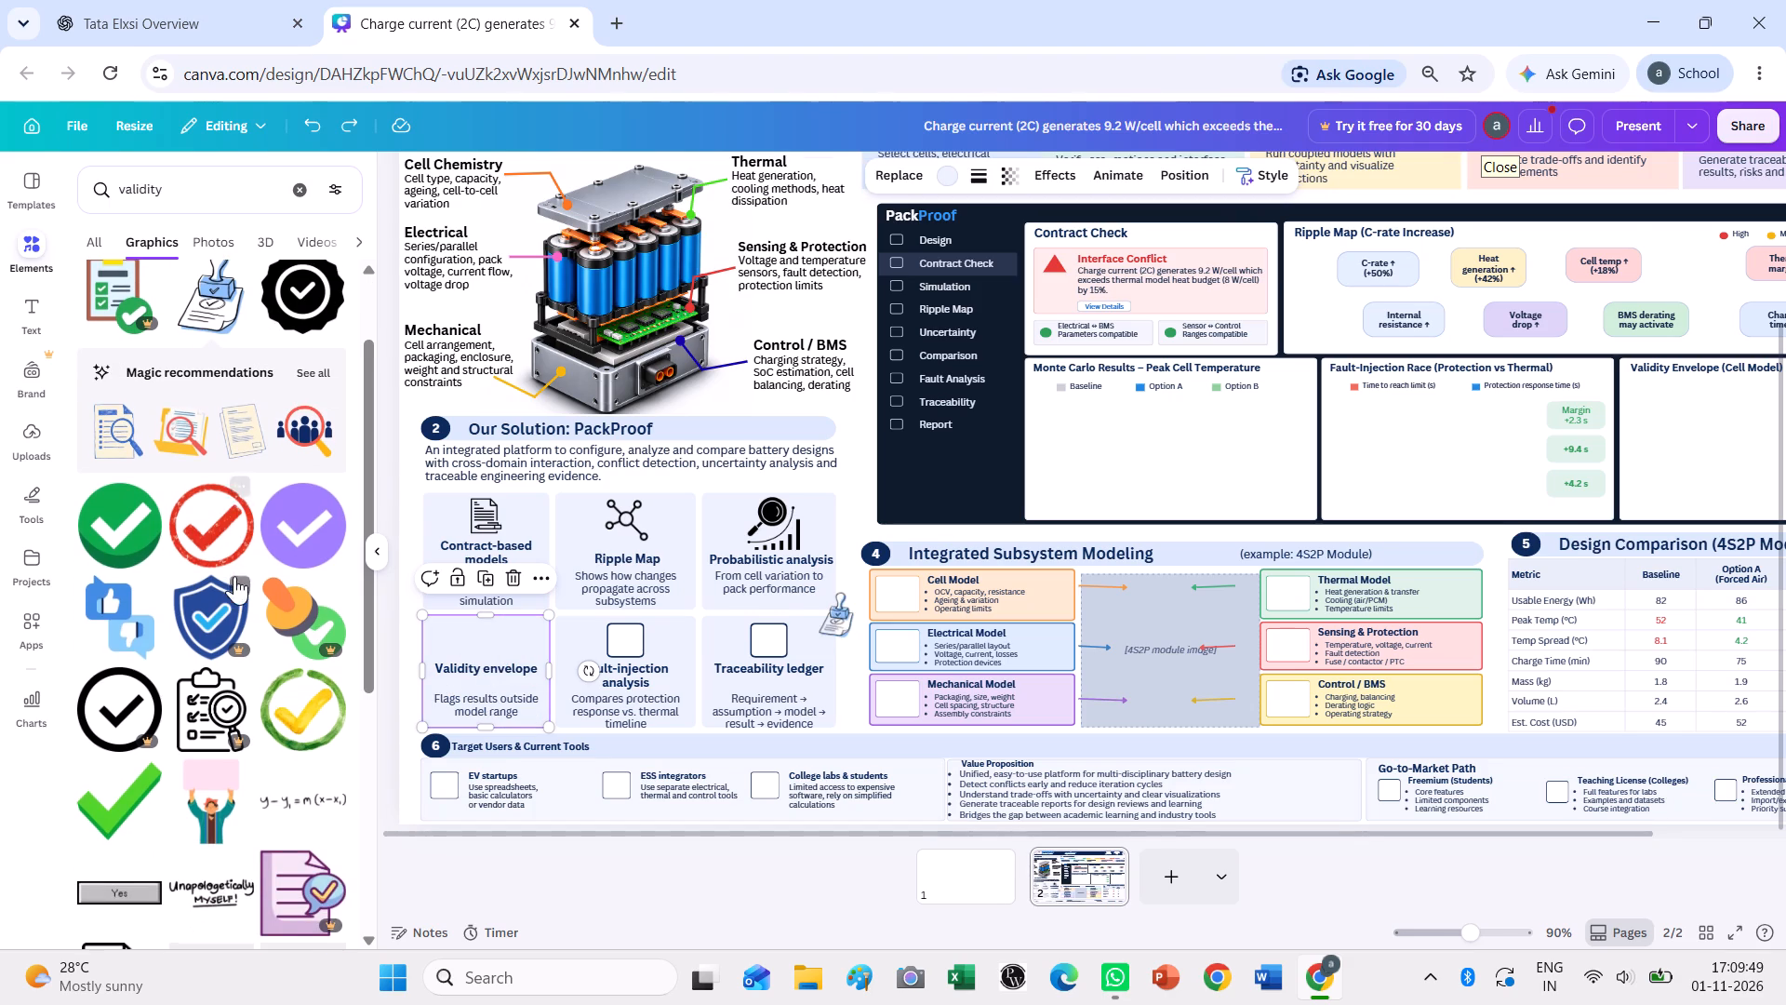
pyautogui.scroll(-3, 236, 698)
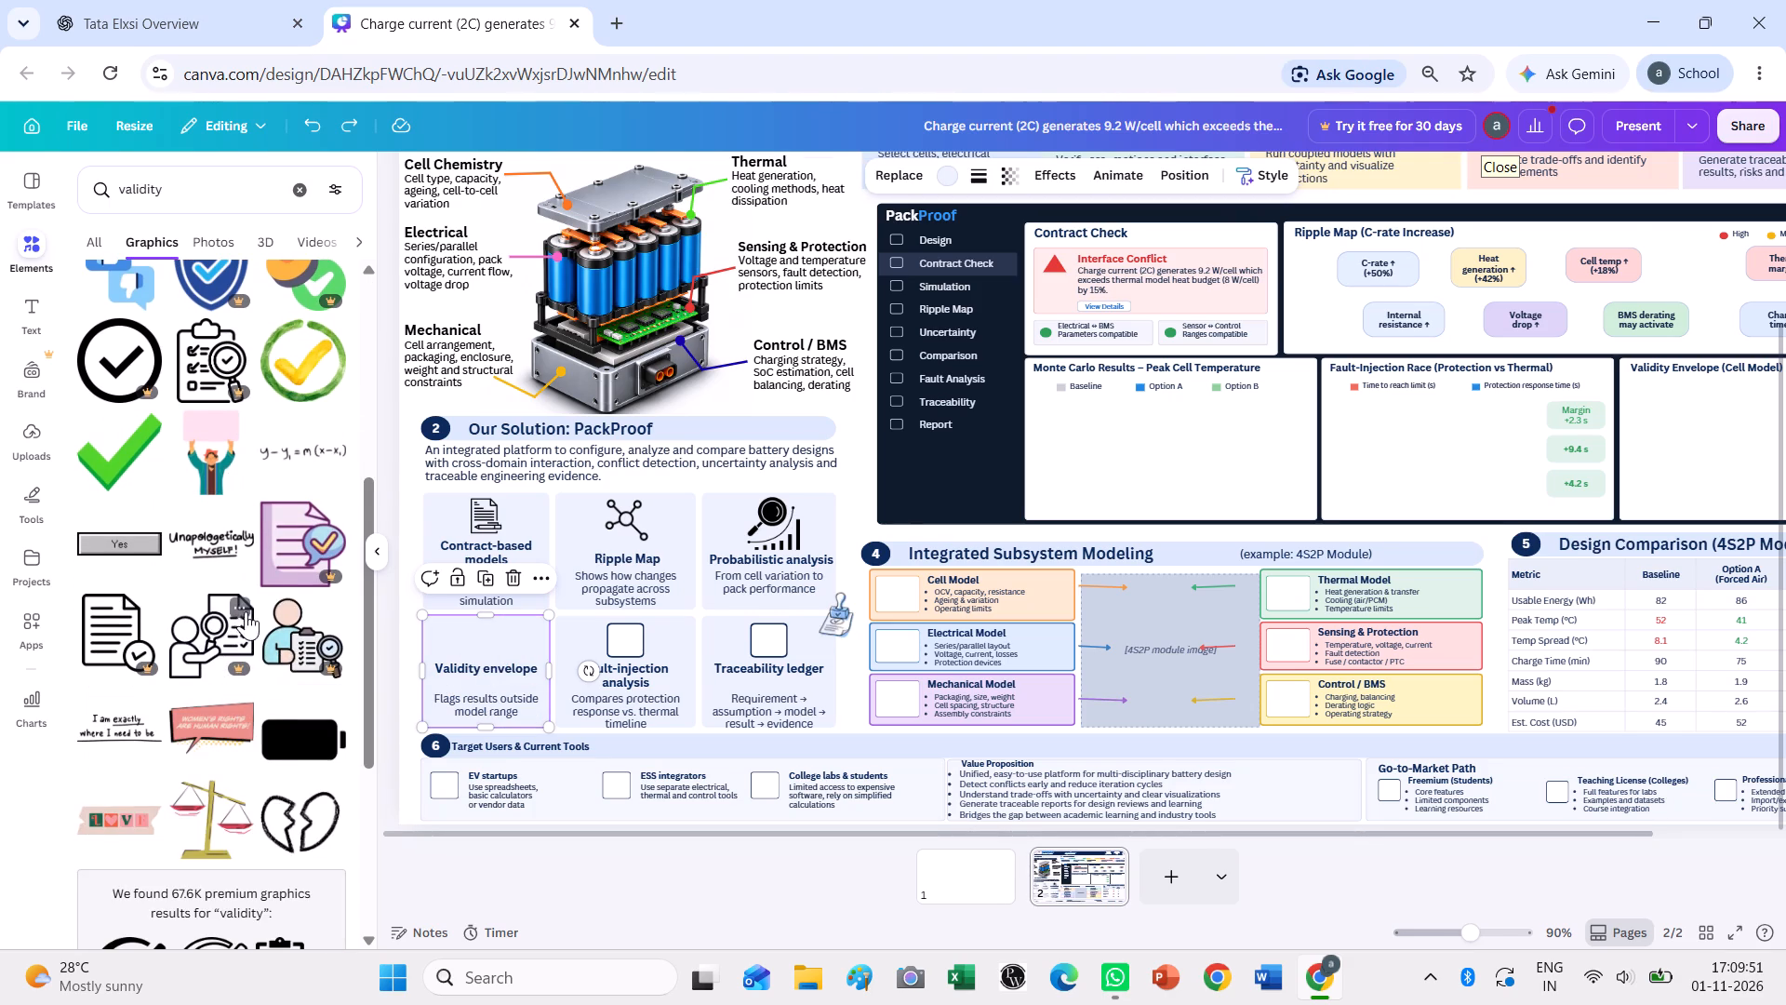
pyautogui.scroll(-1, 233, 556)
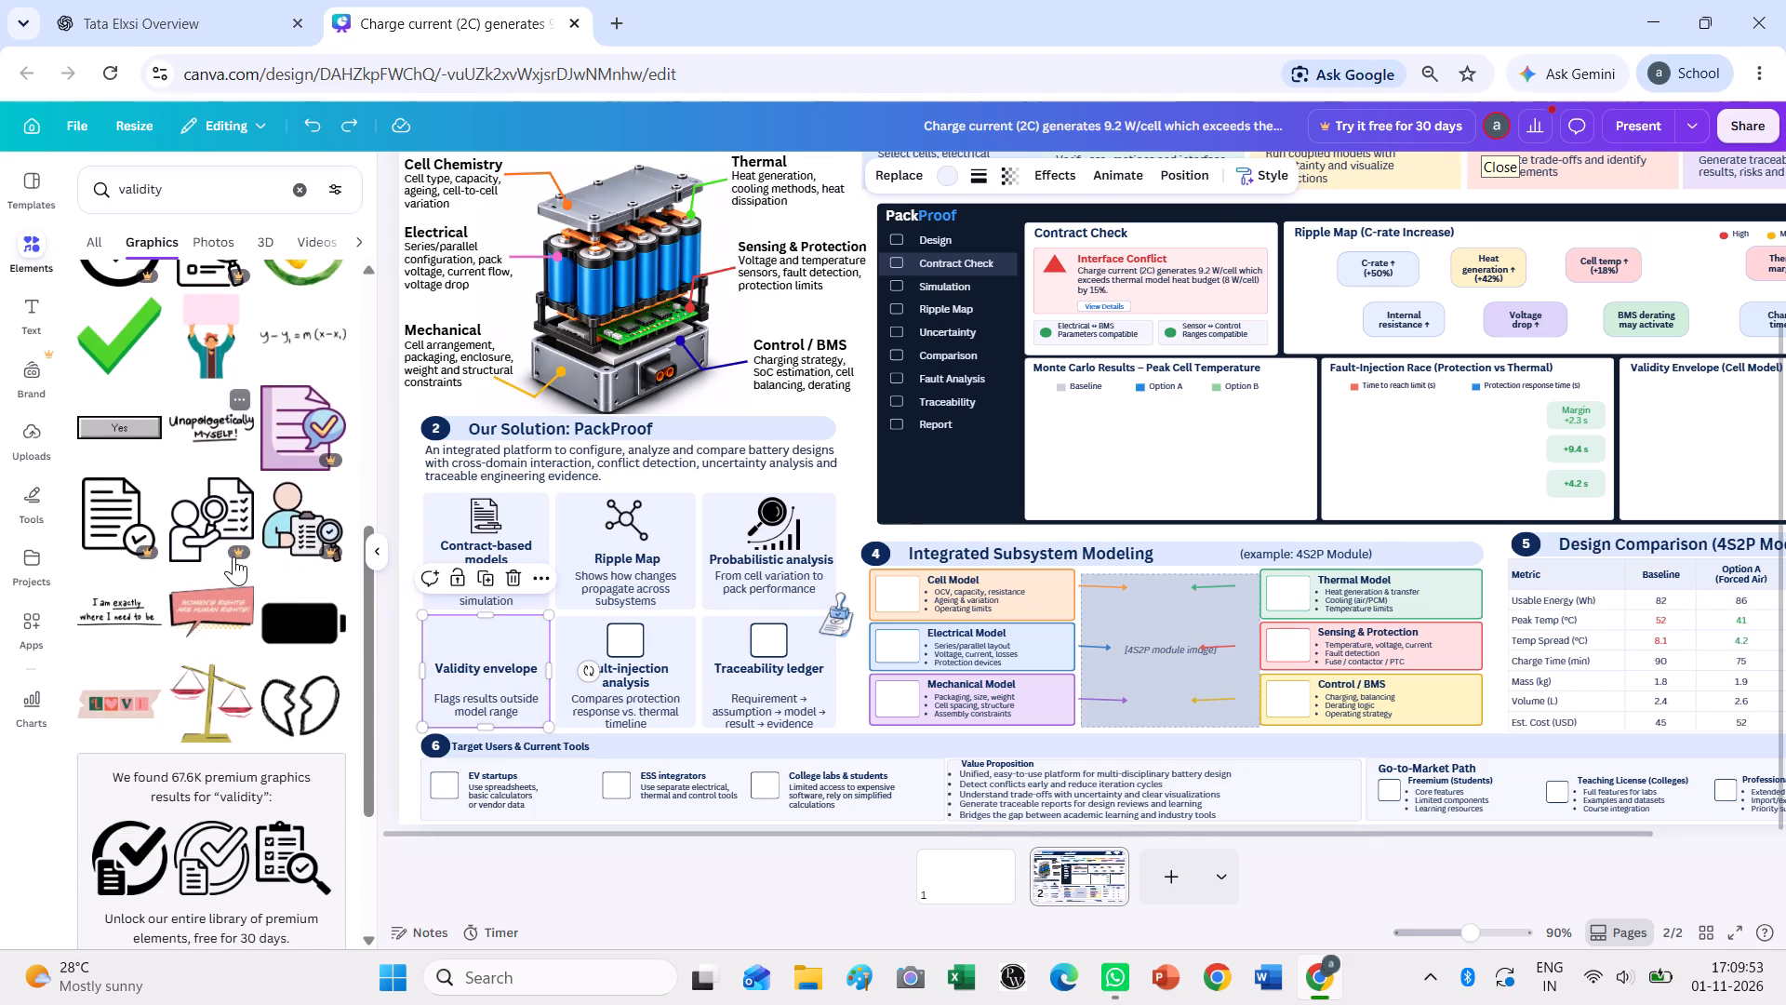
pyautogui.scroll(3, 233, 556)
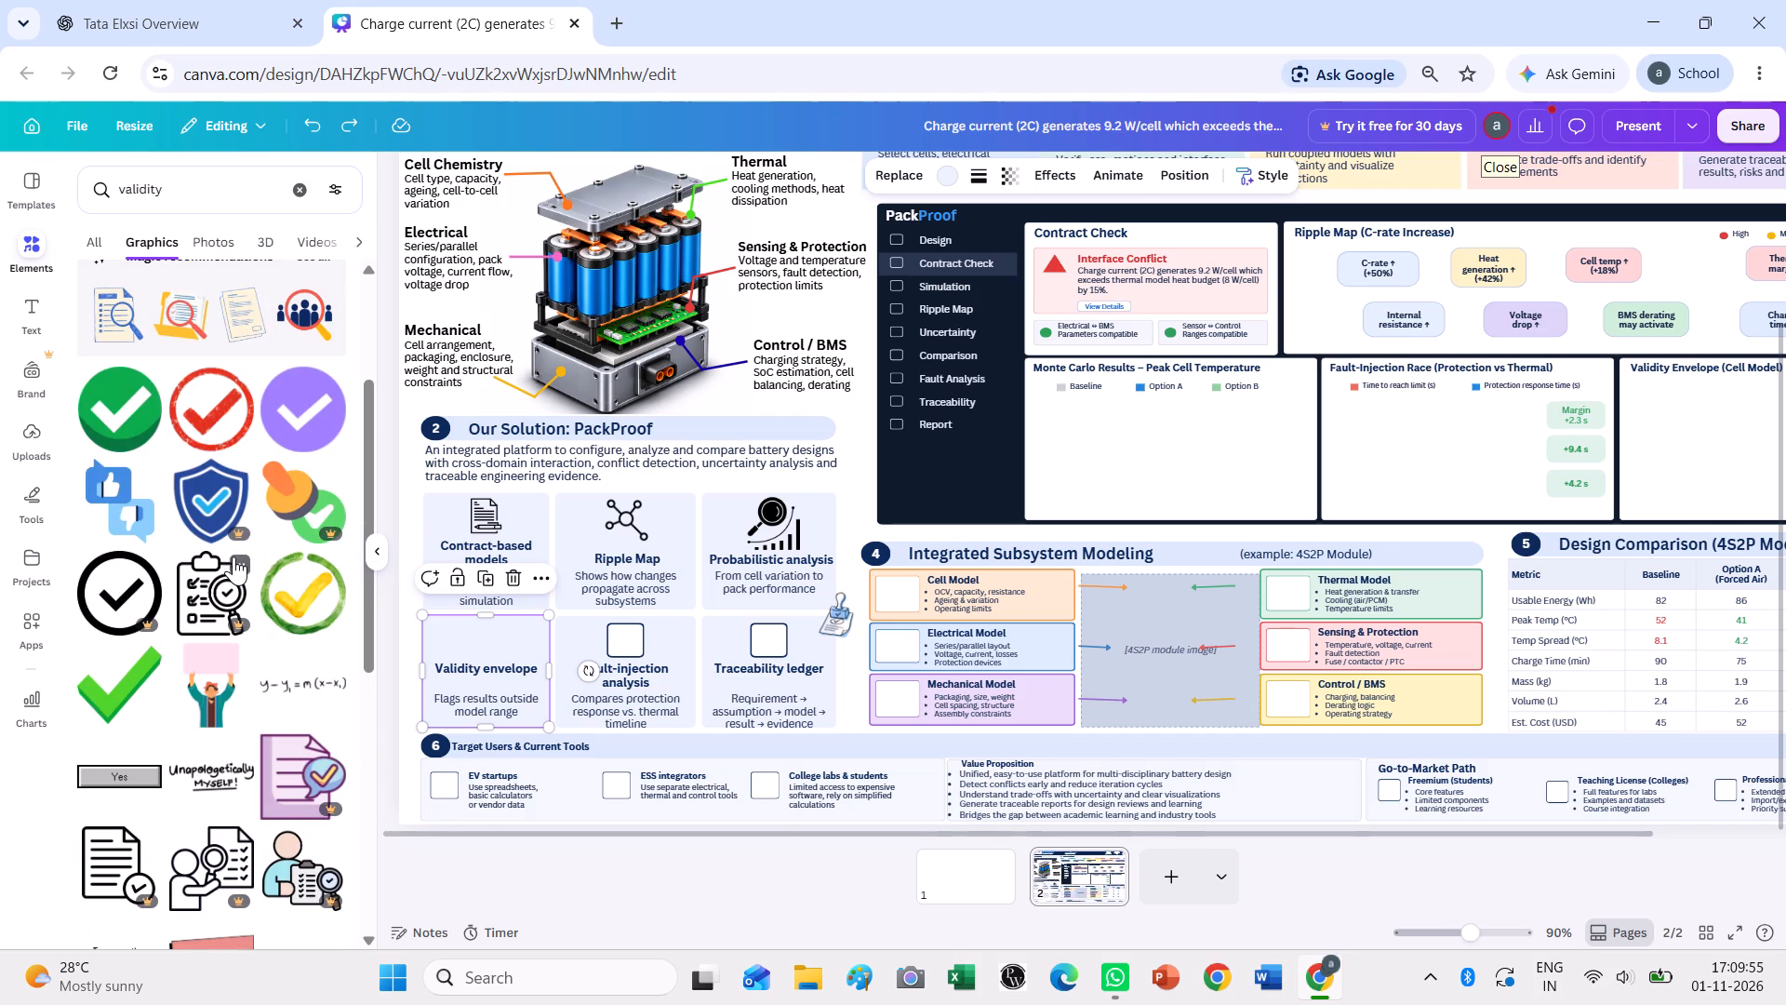
pyautogui.scroll(2, 296, 525)
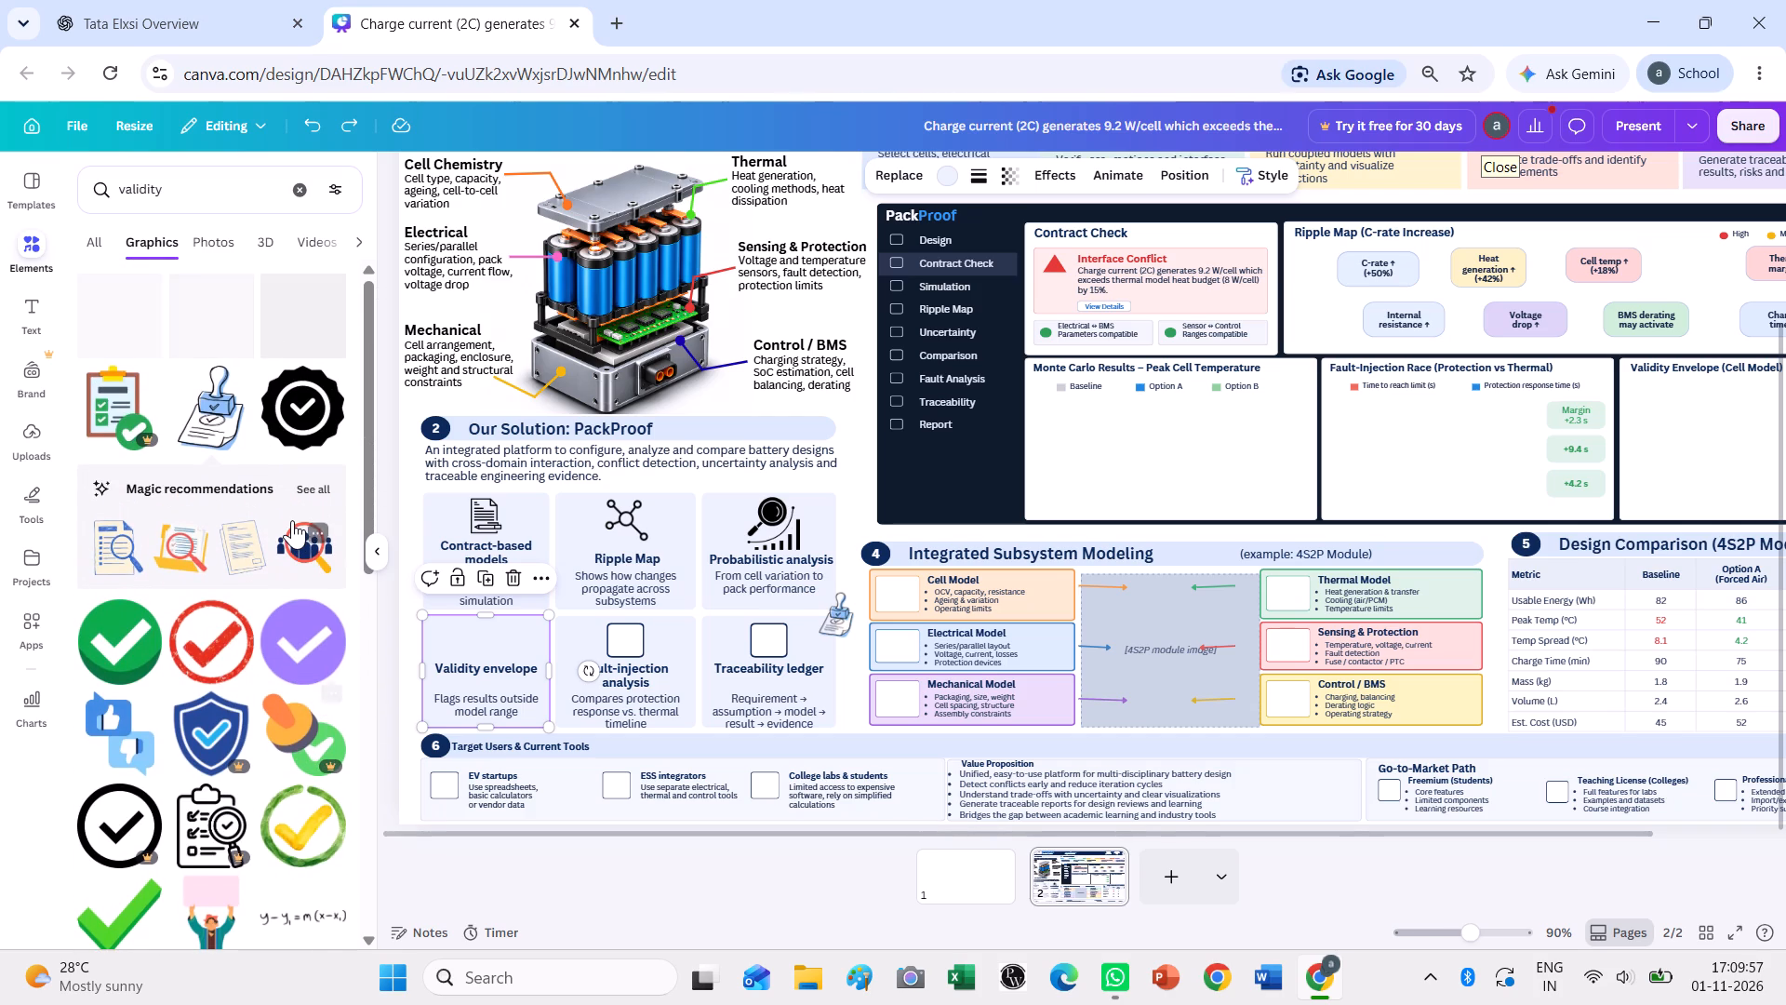
pyautogui.click(295, 409)
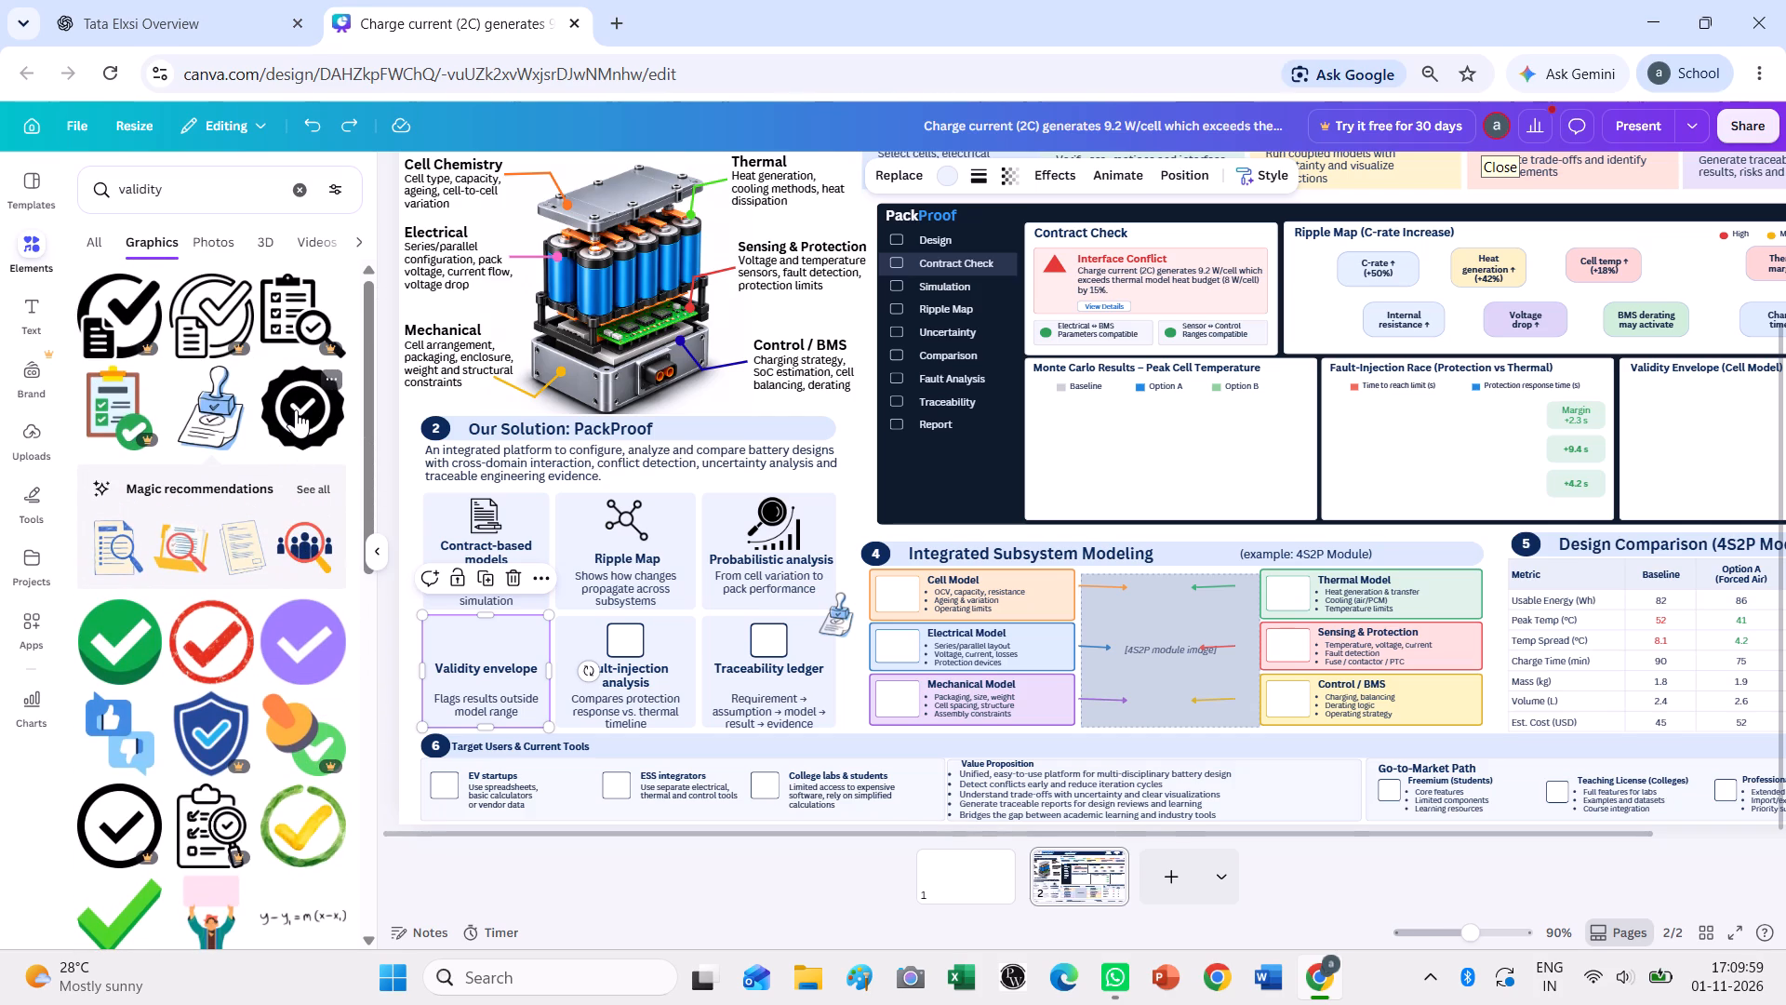
pyautogui.moveTo(1314, 572); pyautogui.dragTo(1185, 472)
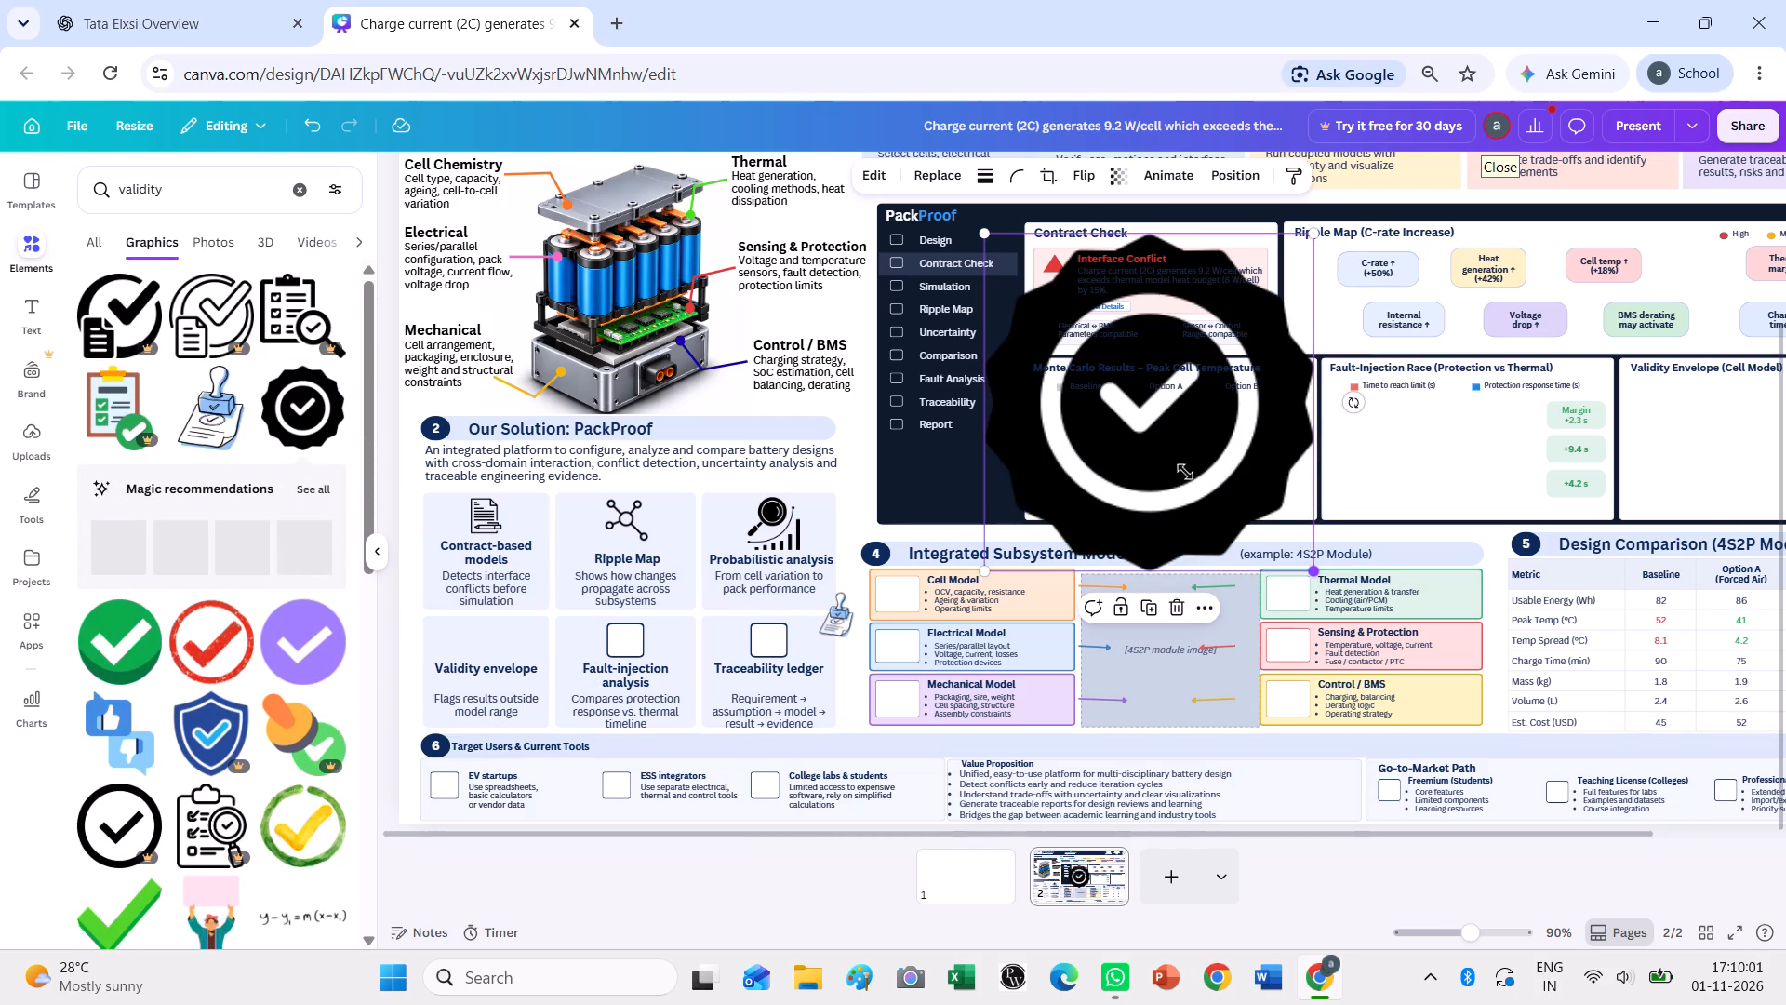
pyautogui.moveTo(1185, 472); pyautogui.dragTo(1085, 347)
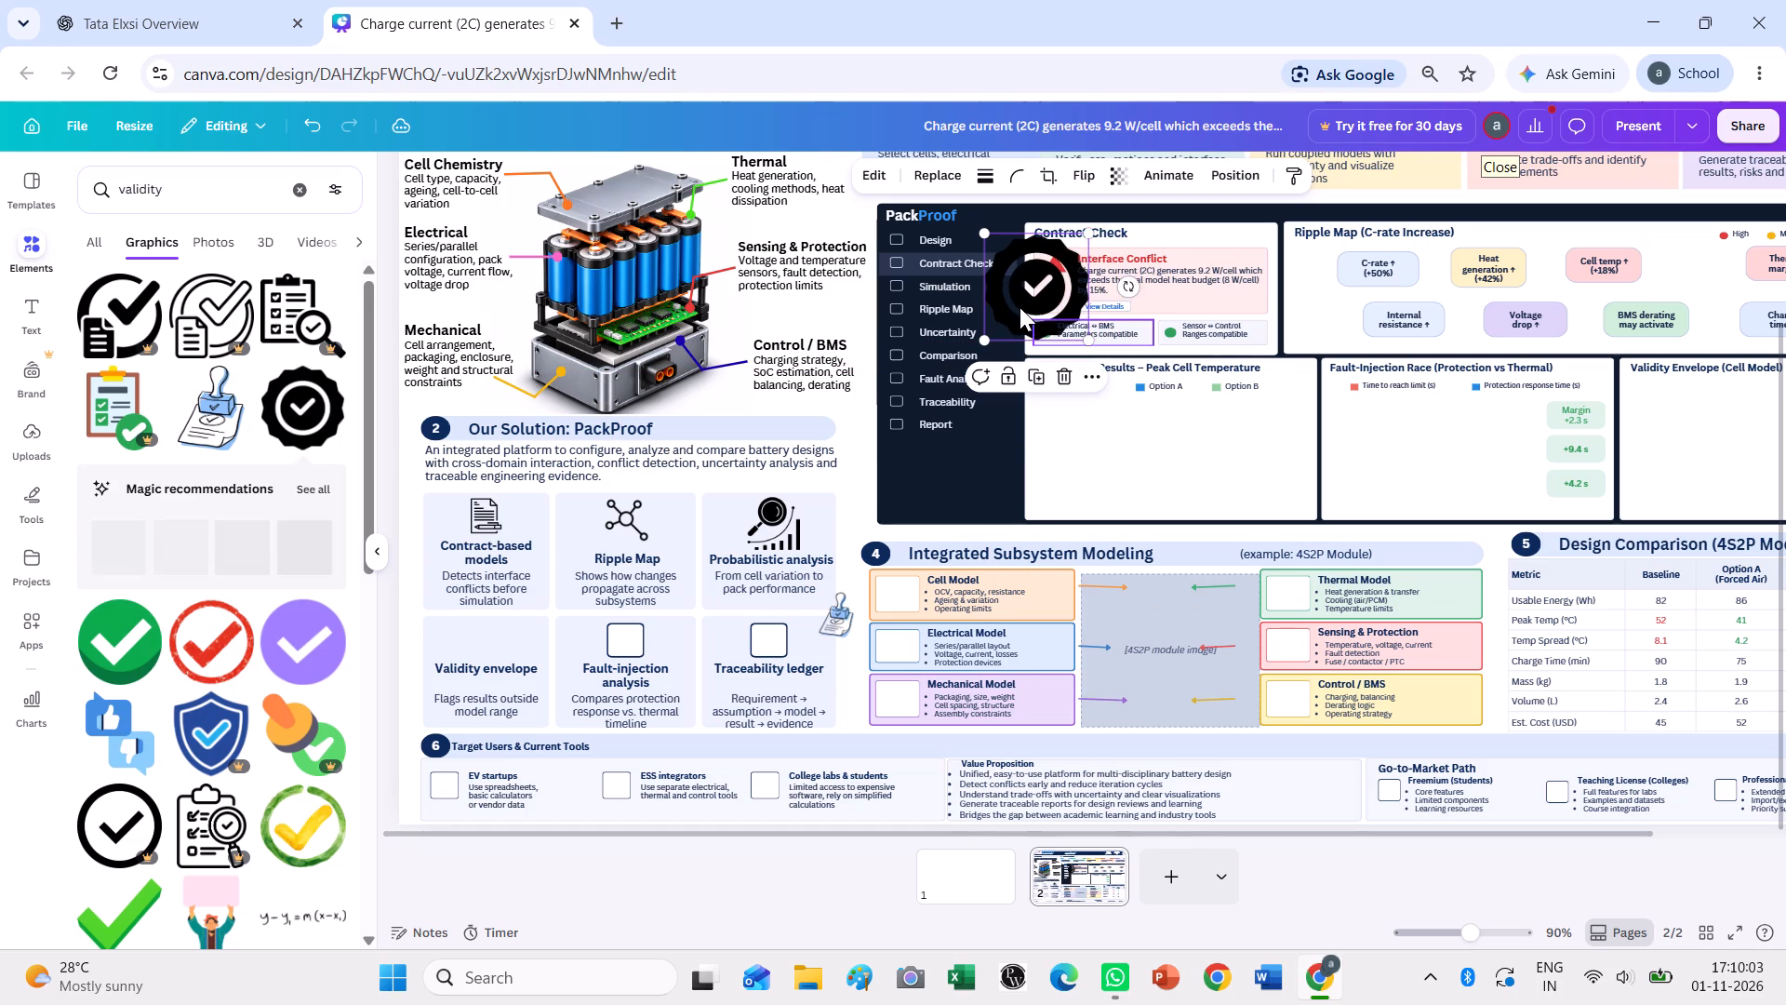
# Move the black check badge into the "Validity envelope" card, shrink it to icon size and position it just above the title.
pyautogui.moveTo(1019, 303); pyautogui.dragTo(507, 636)
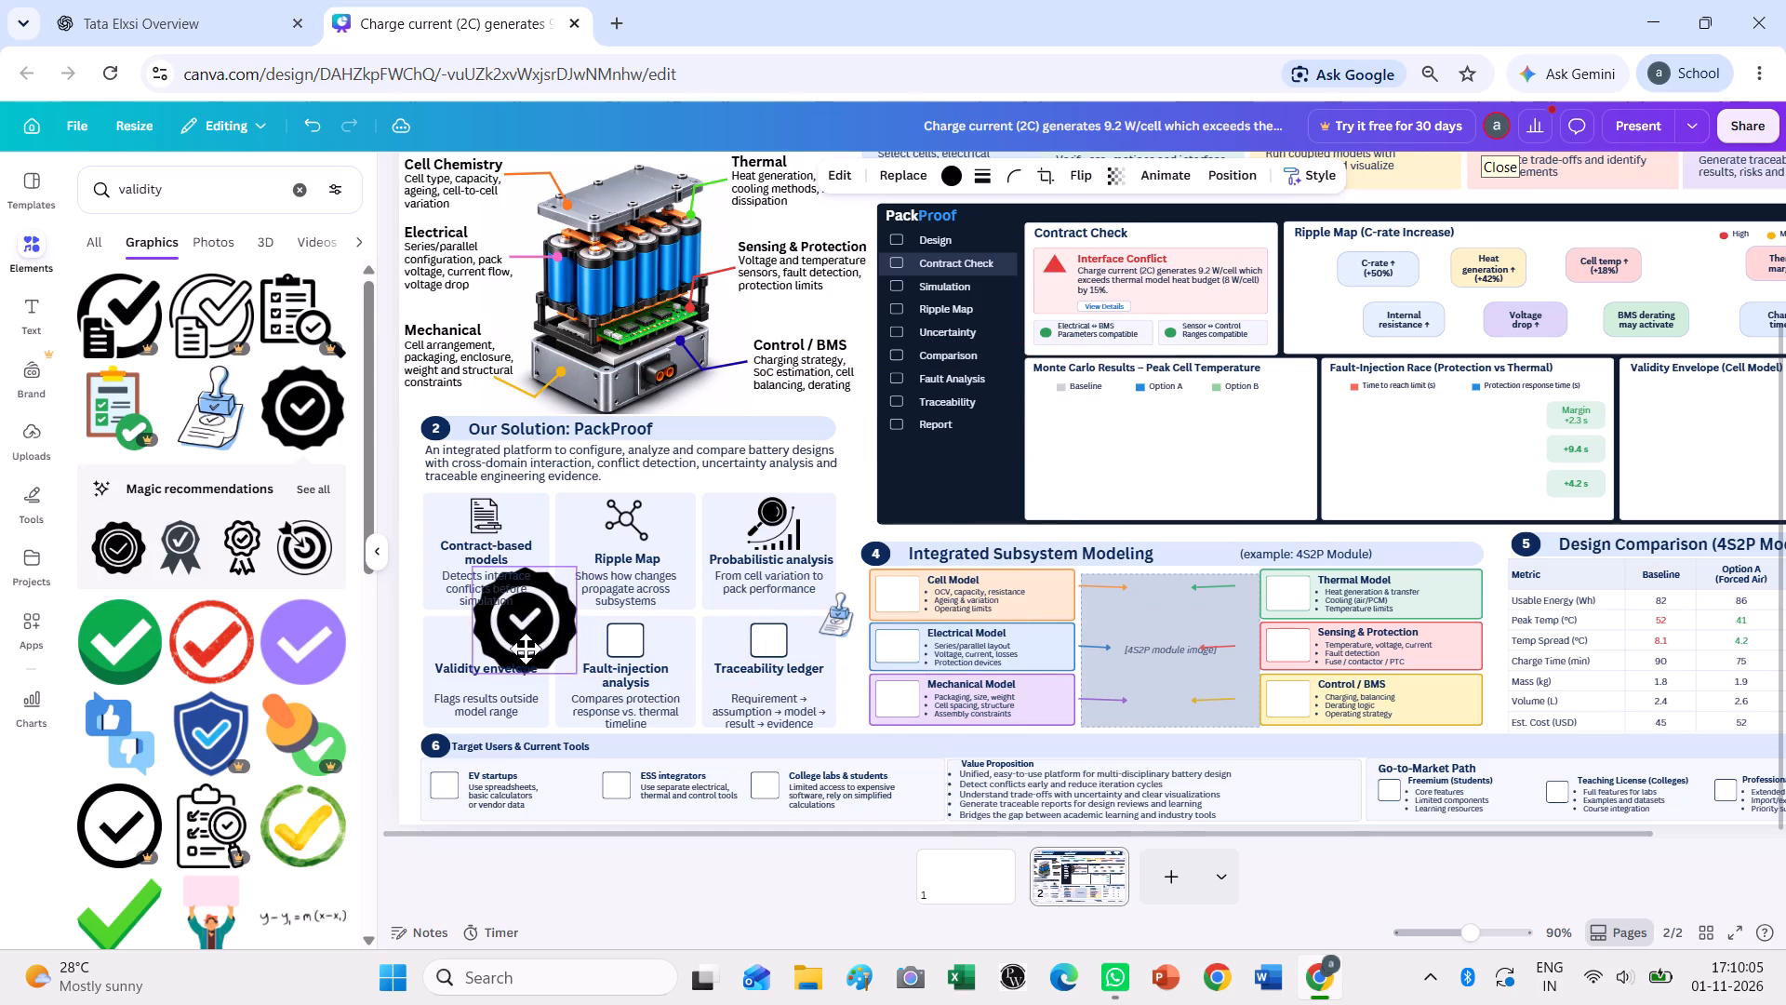
pyautogui.moveTo(571, 673); pyautogui.dragTo(499, 611)
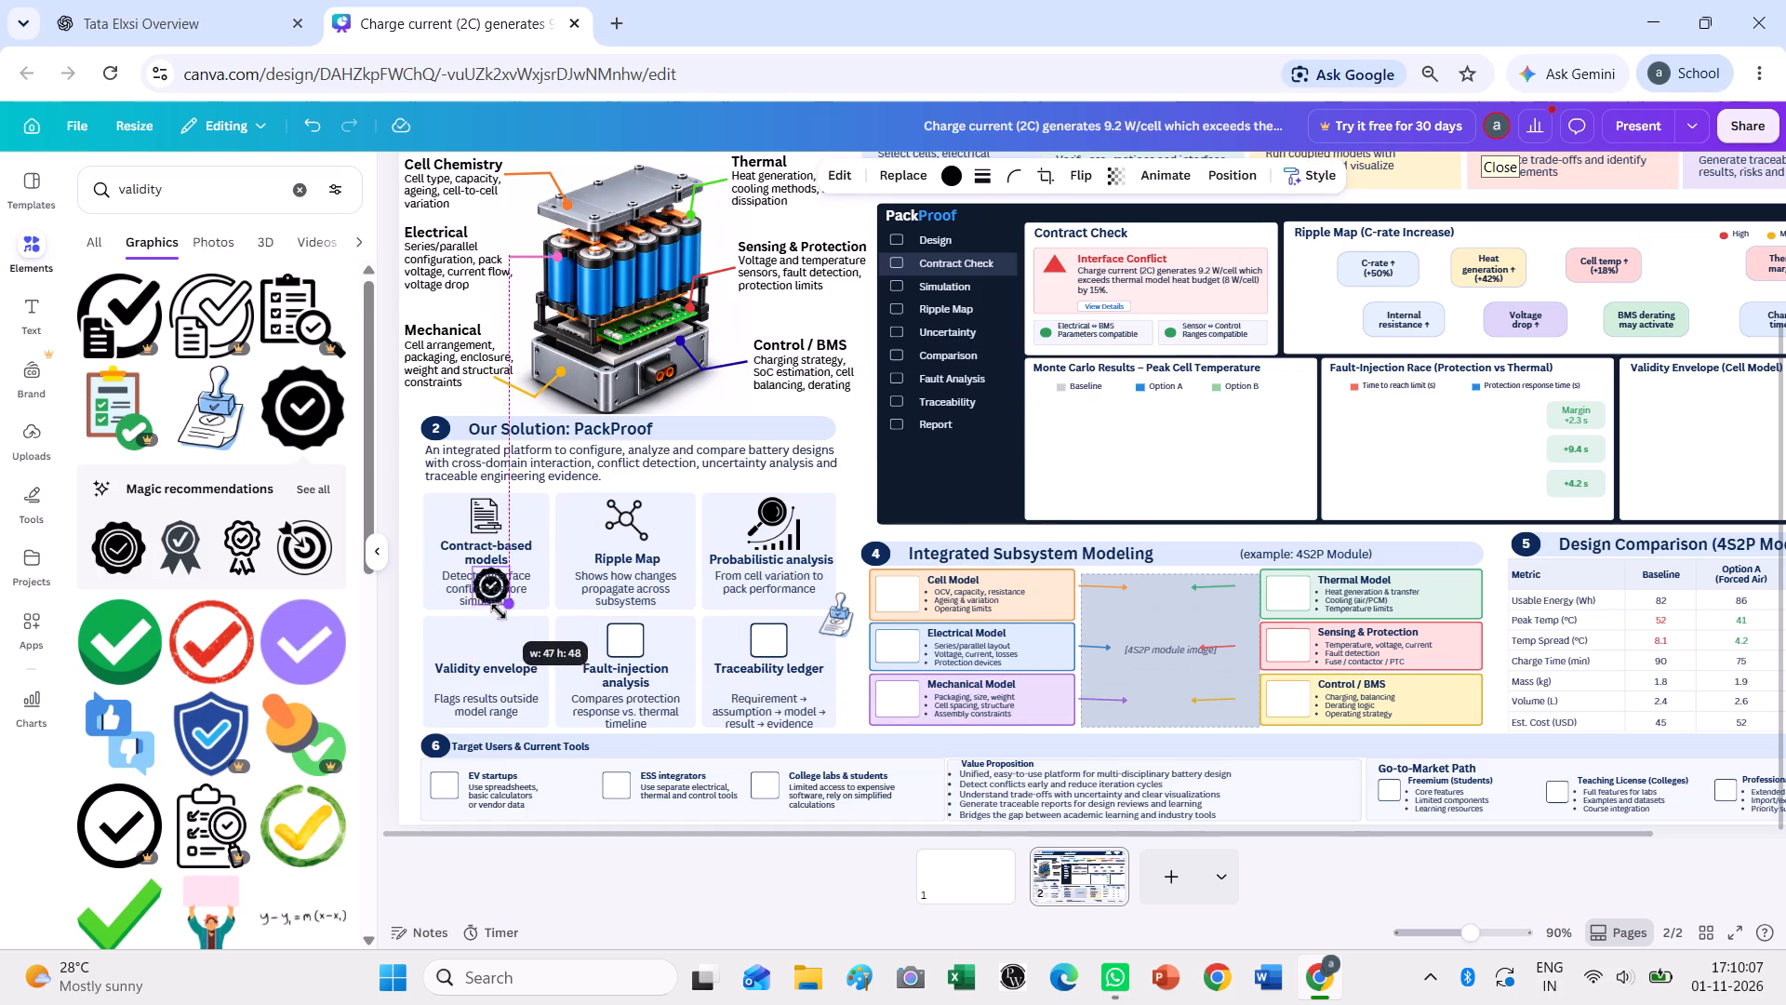
pyautogui.moveTo(499, 611); pyautogui.dragTo(507, 617)
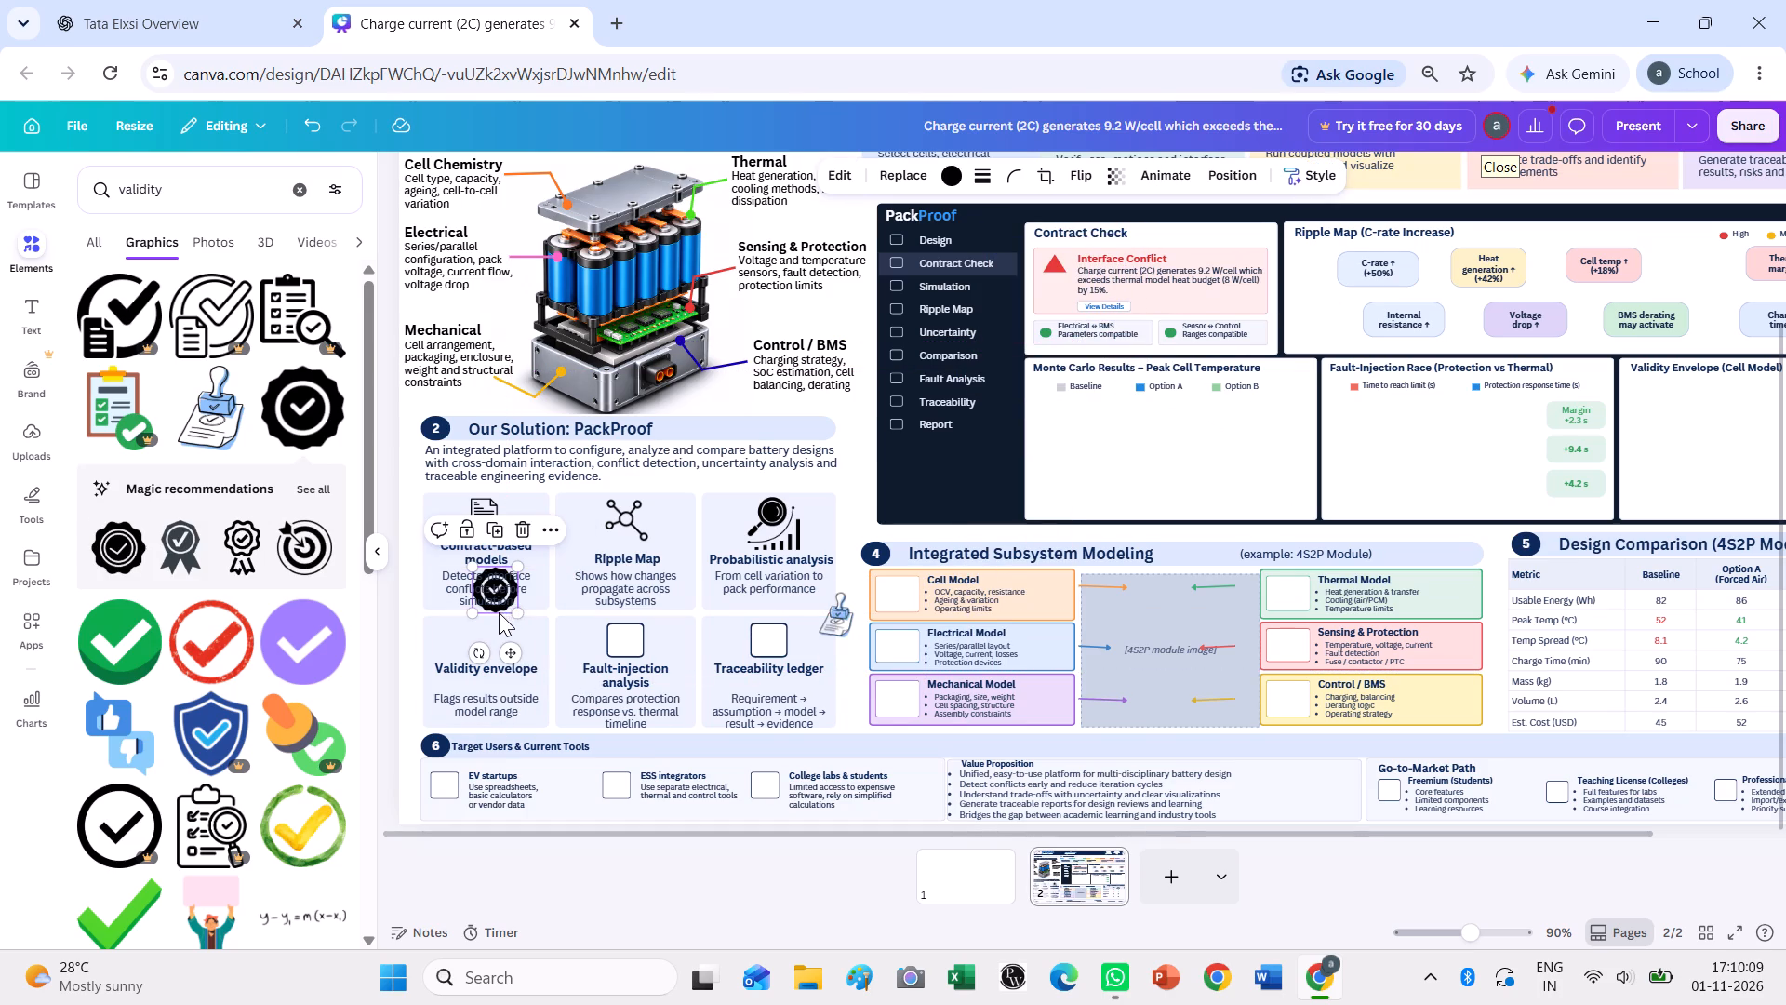
pyautogui.moveTo(498, 611); pyautogui.dragTo(493, 645)
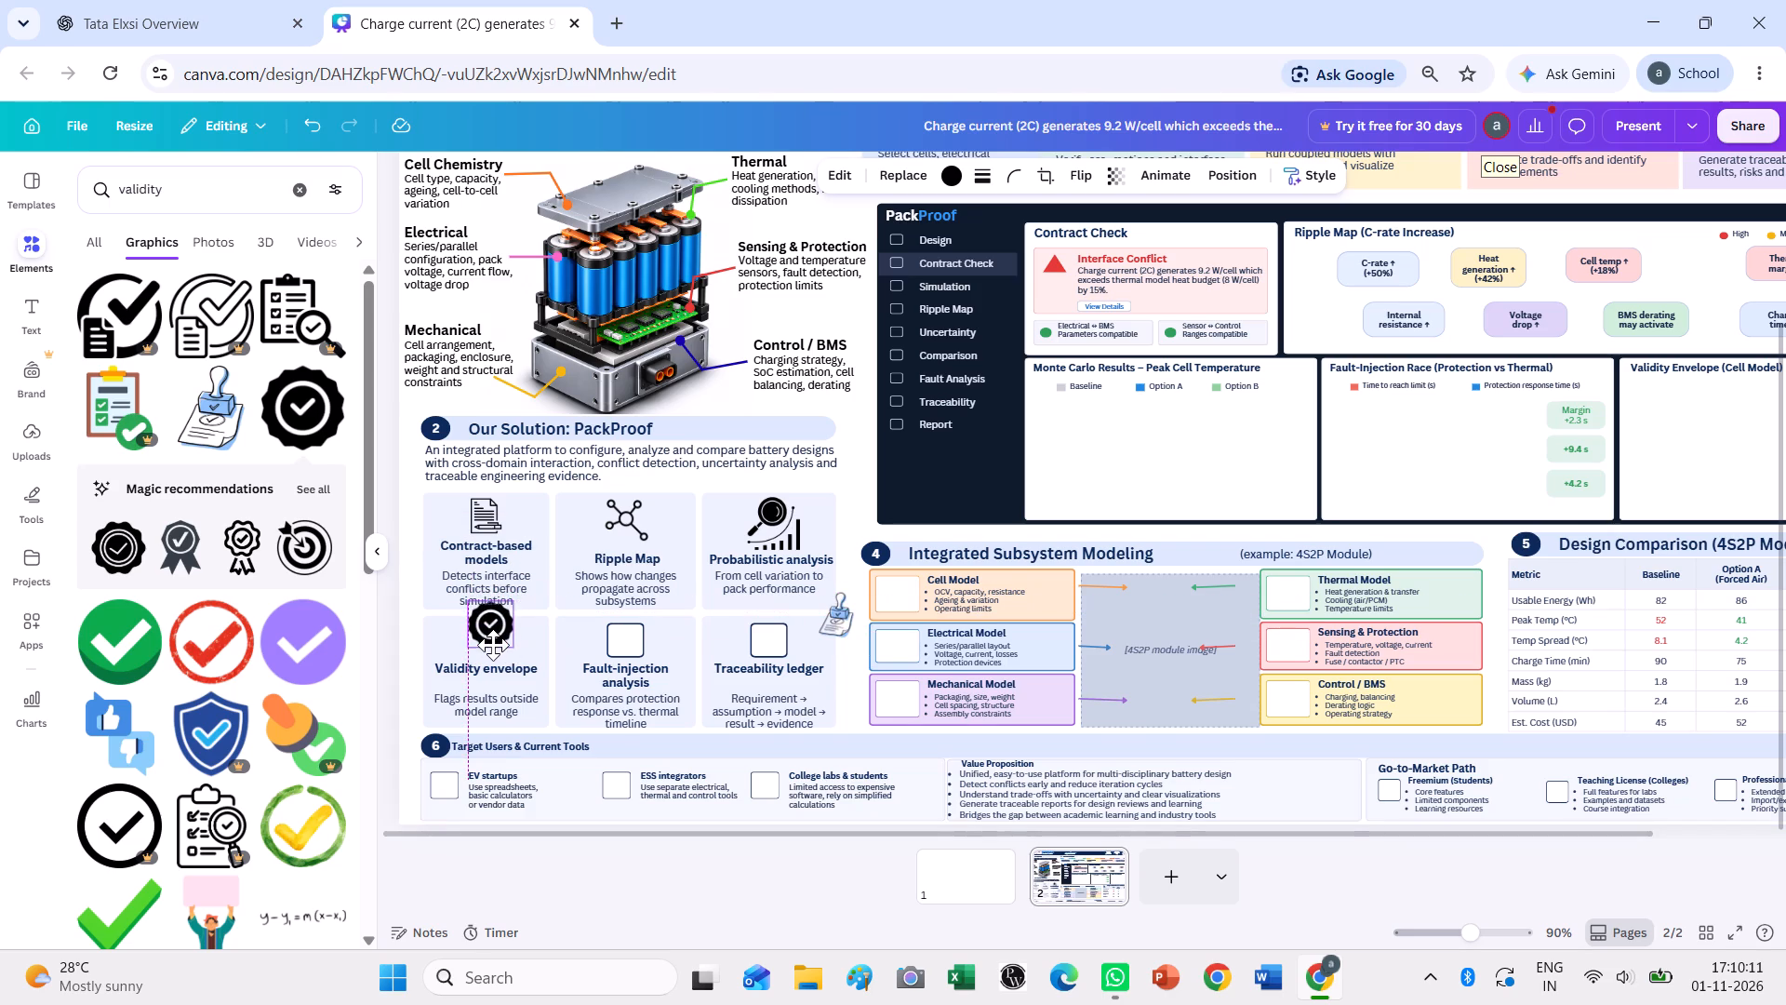
pyautogui.moveTo(493, 645); pyautogui.dragTo(486, 658)
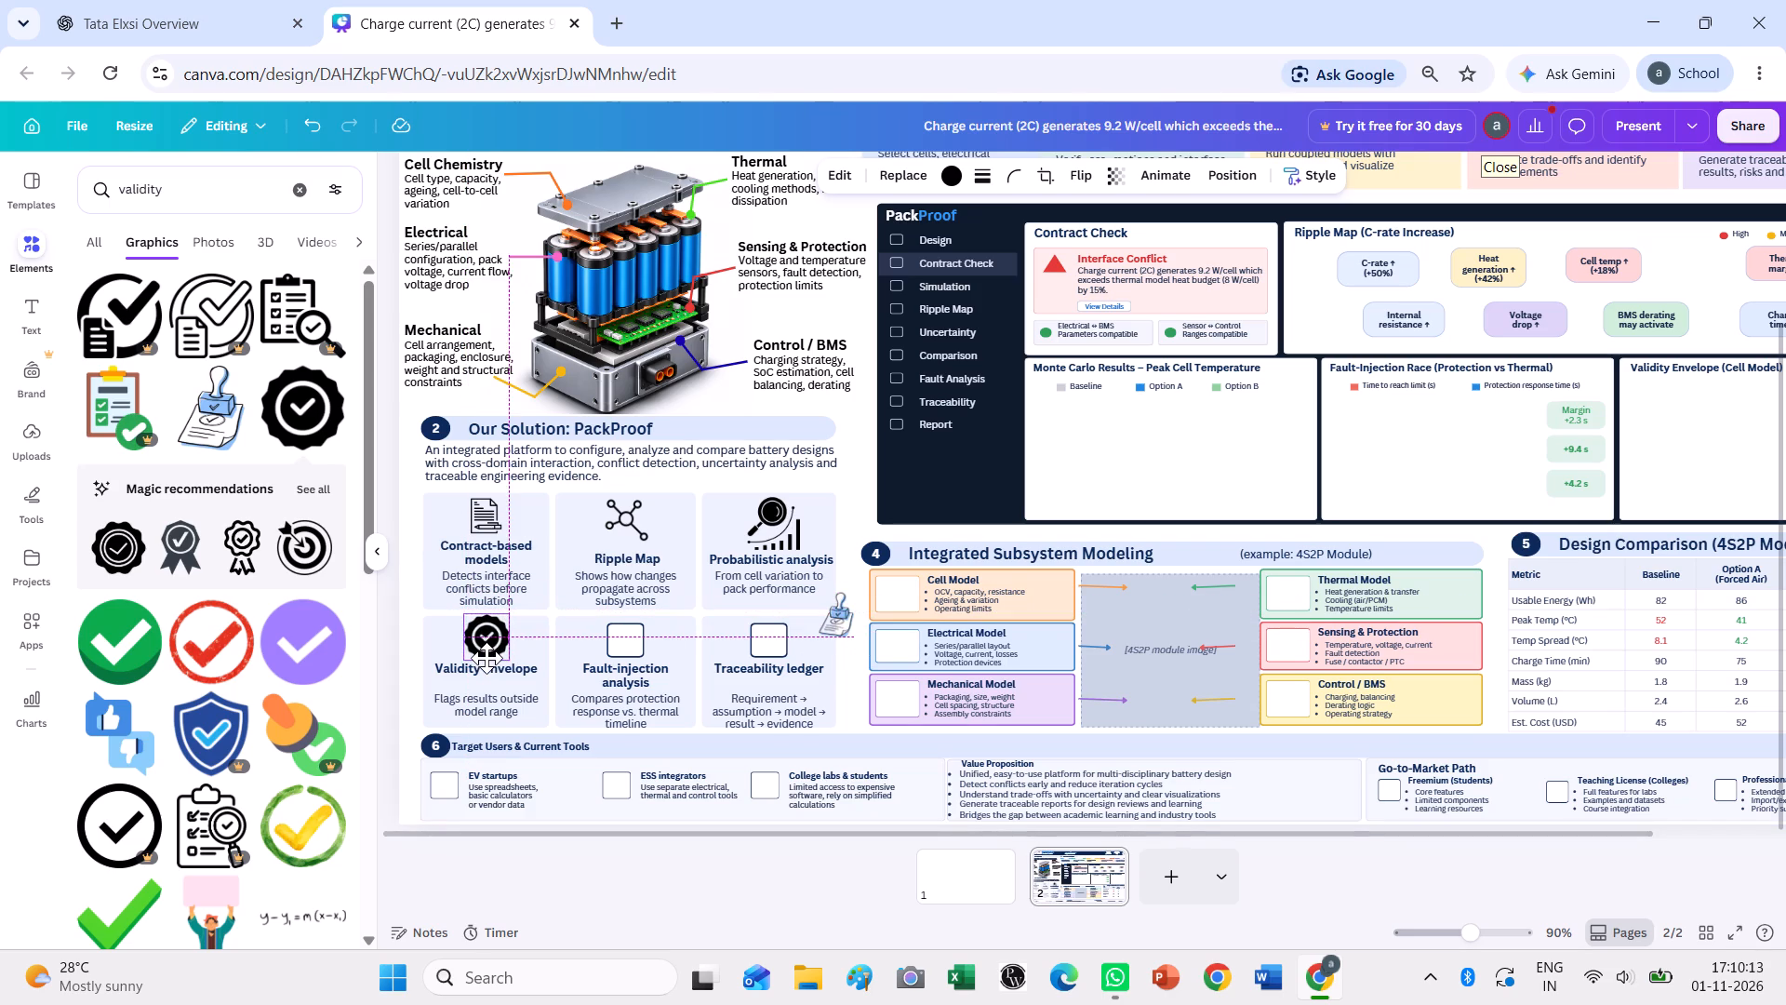
pyautogui.moveTo(486, 658); pyautogui.dragTo(495, 659)
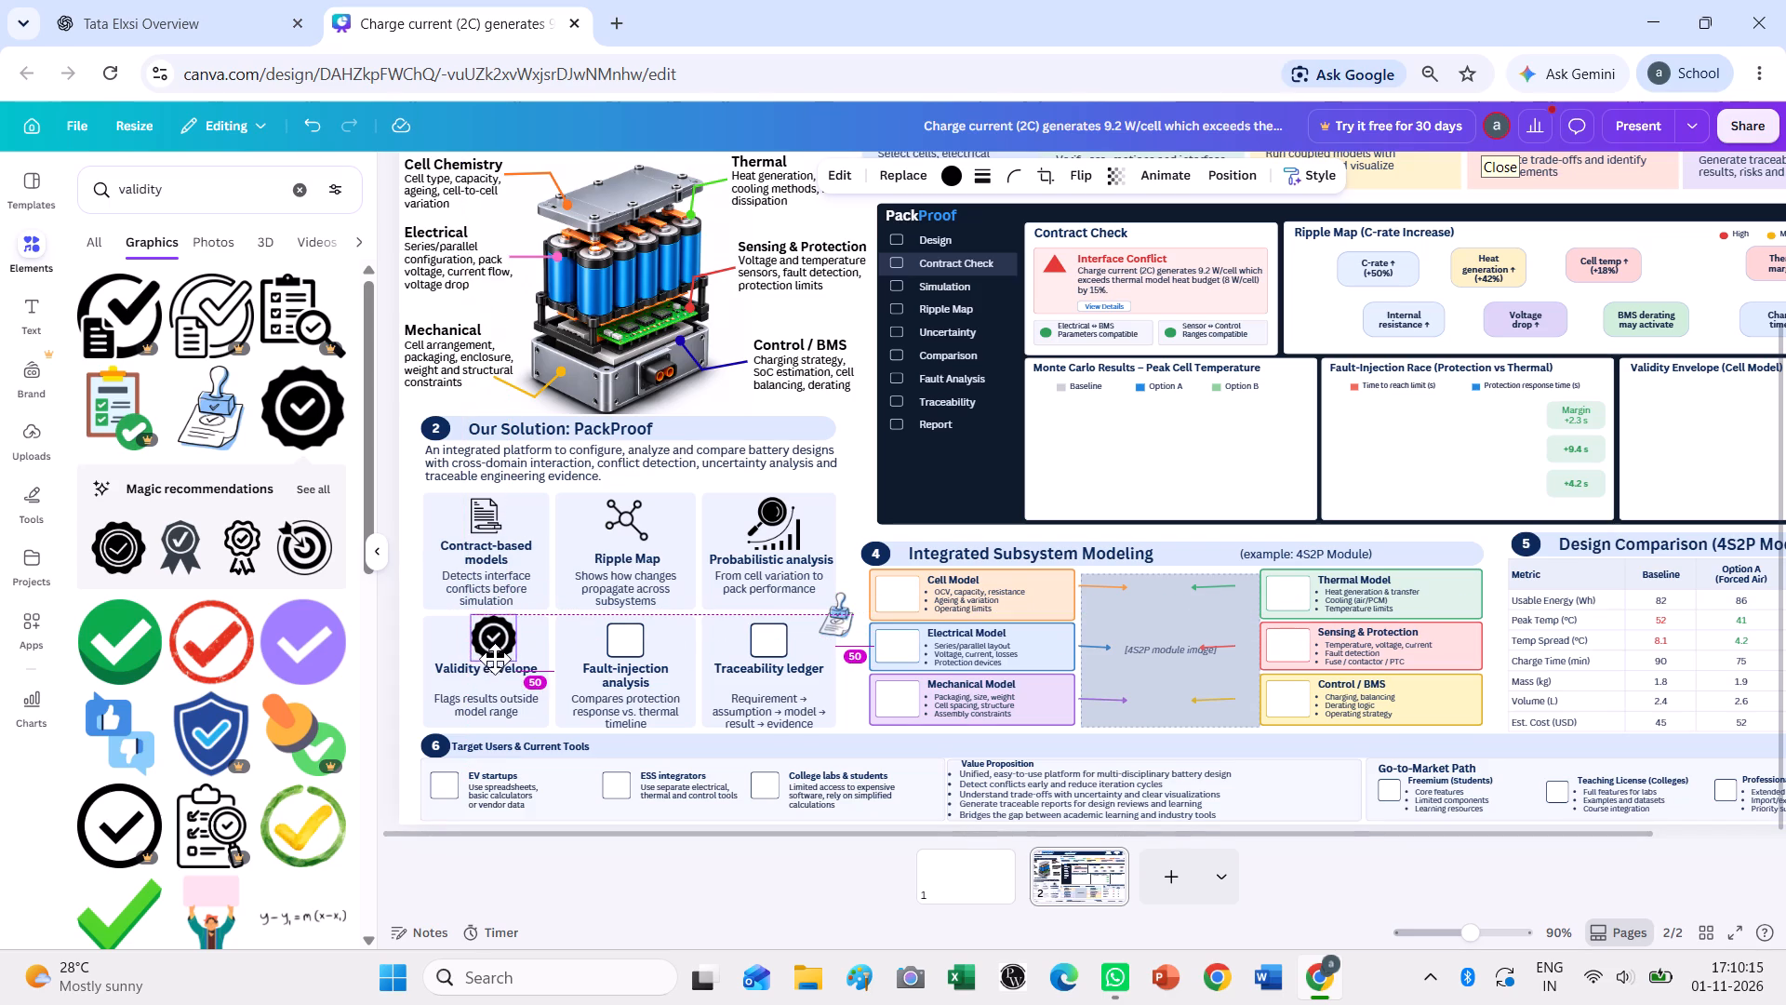
pyautogui.moveTo(495, 659); pyautogui.dragTo(491, 660)
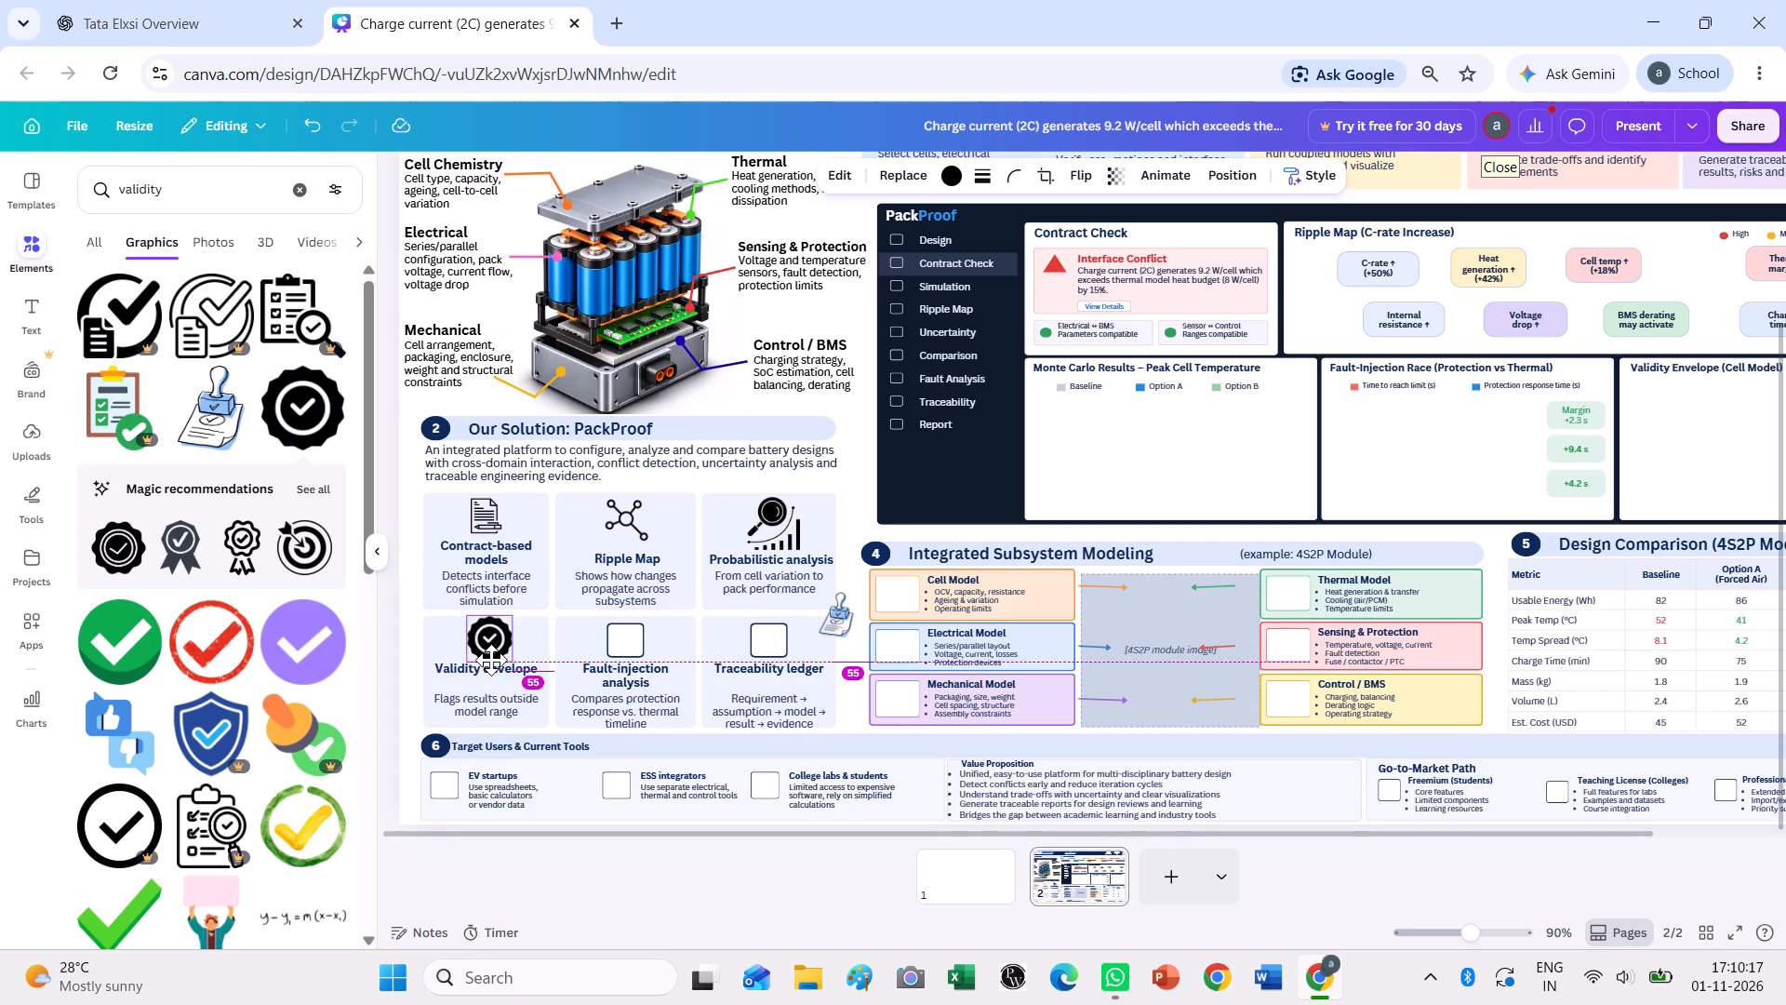
pyautogui.moveTo(491, 660); pyautogui.dragTo(488, 662)
pyautogui.click(518, 669)
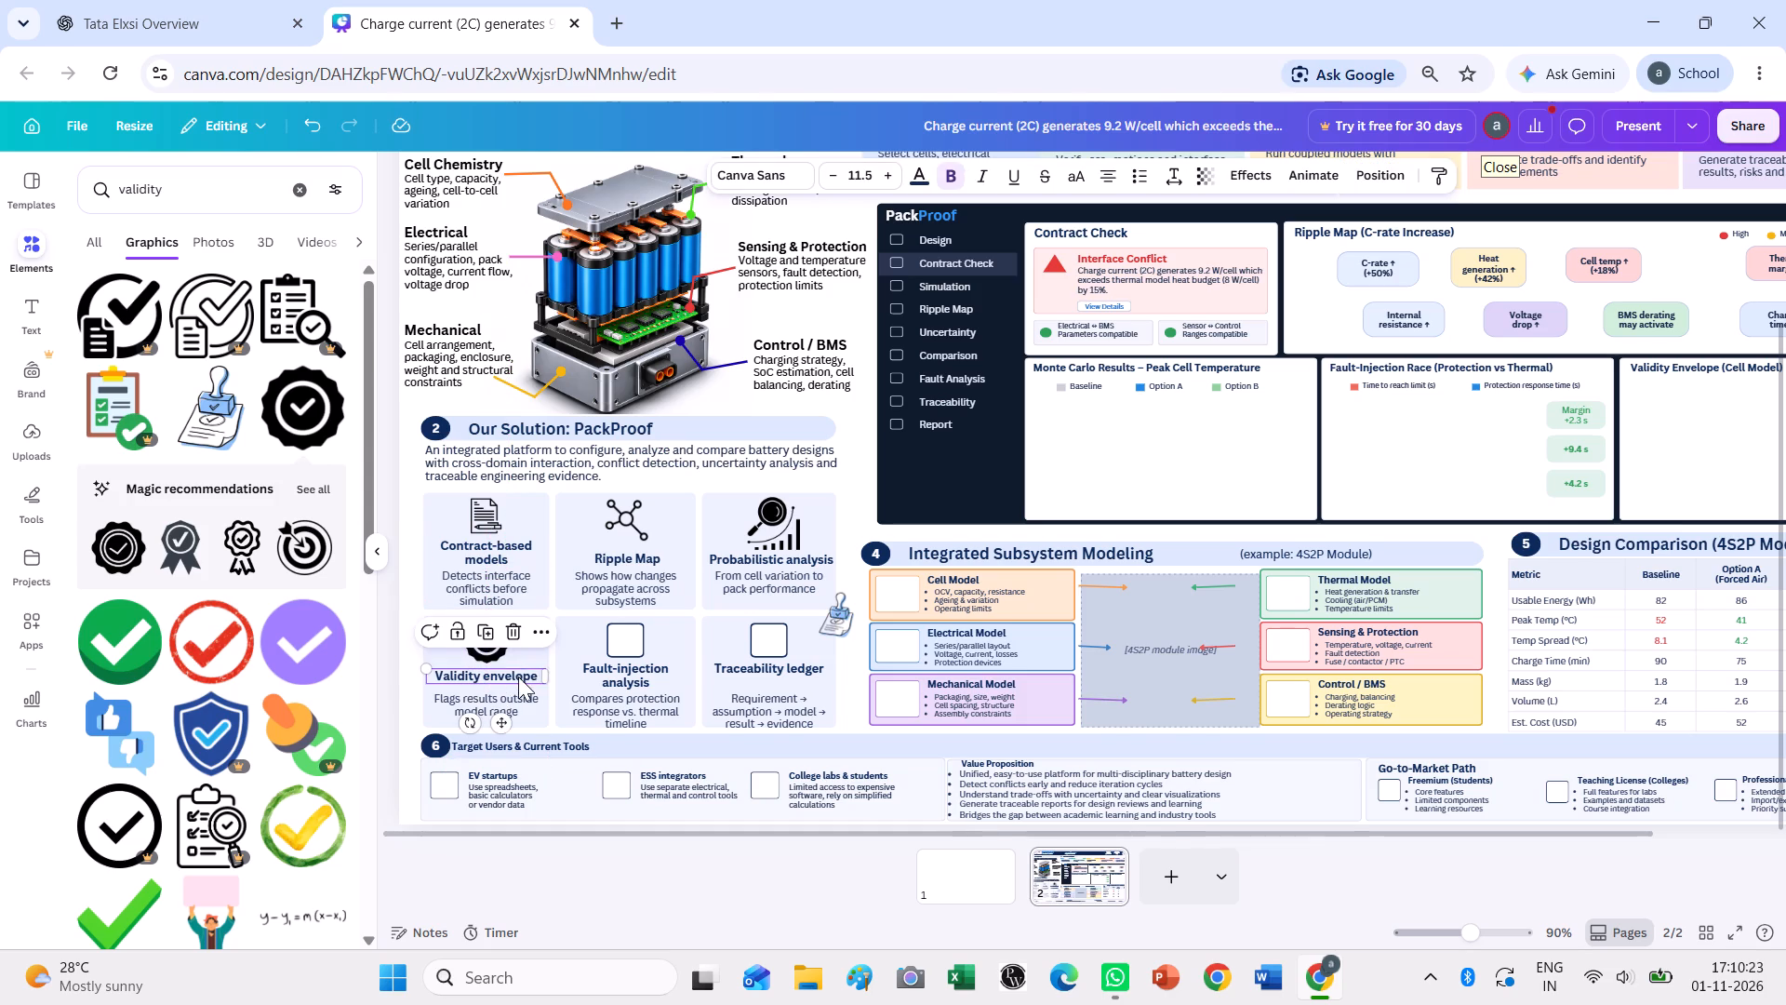
# Delete the placeholder square in the "Fault-injection analysis" card.
pyautogui.click(623, 629)
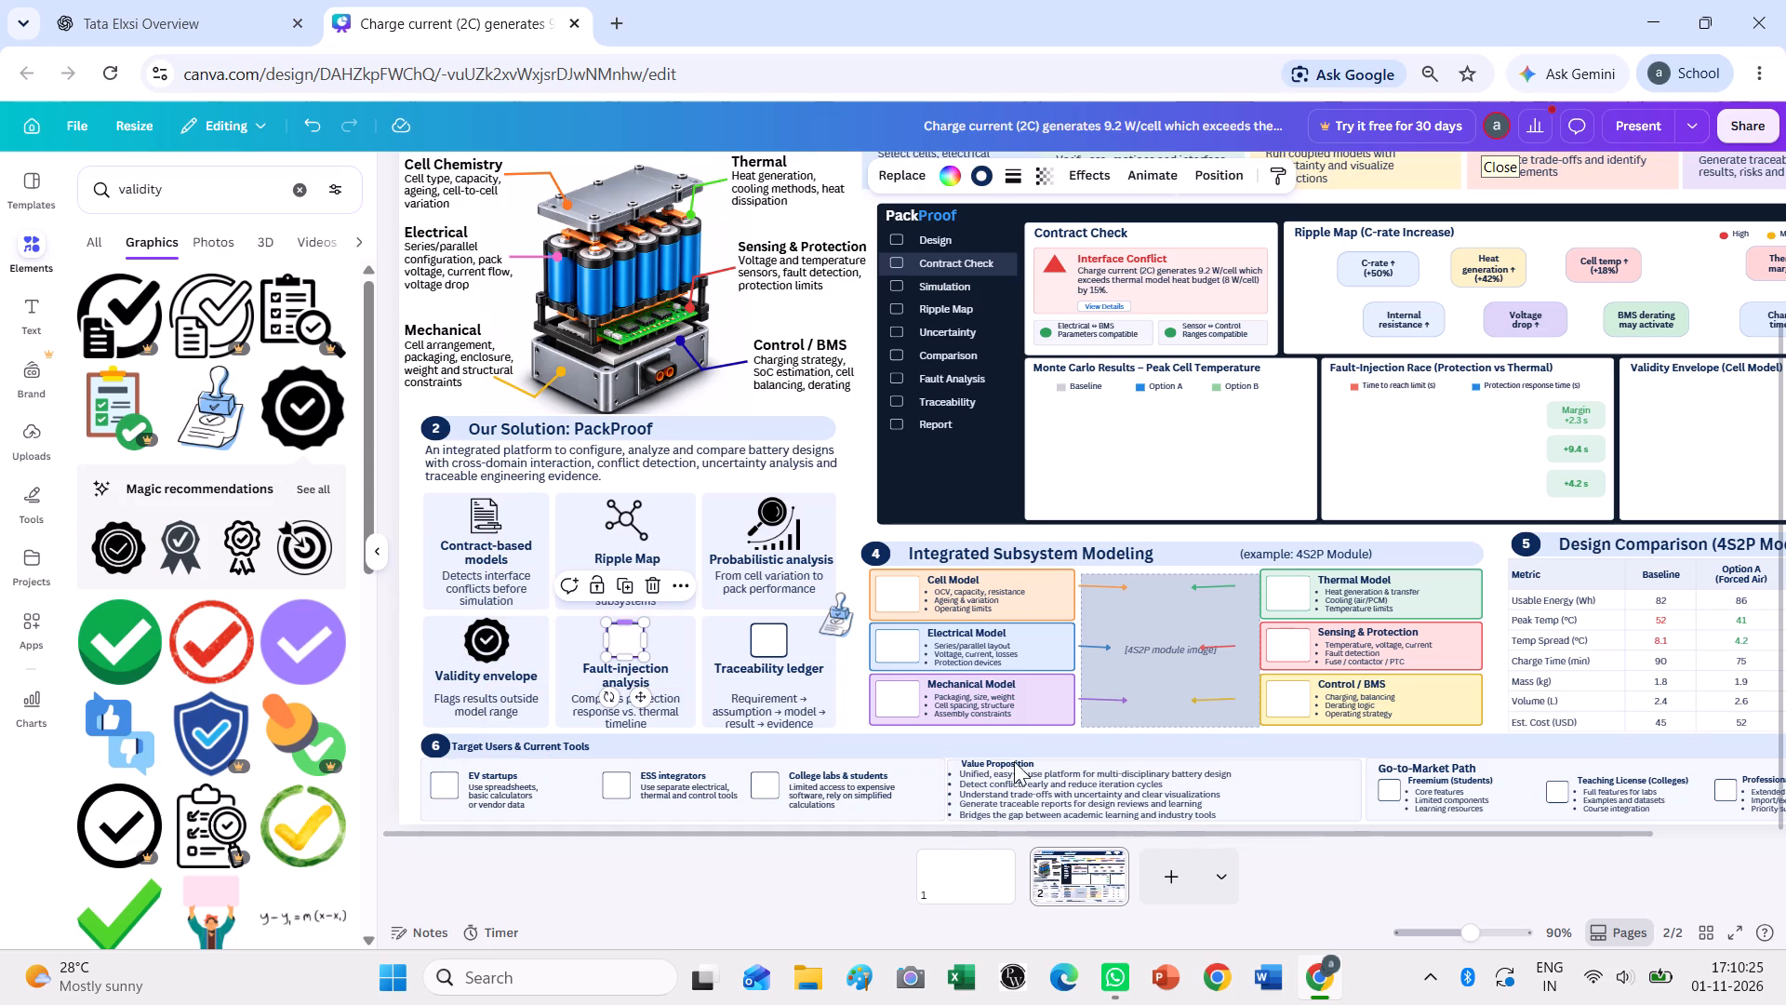
pyautogui.press('Delete')
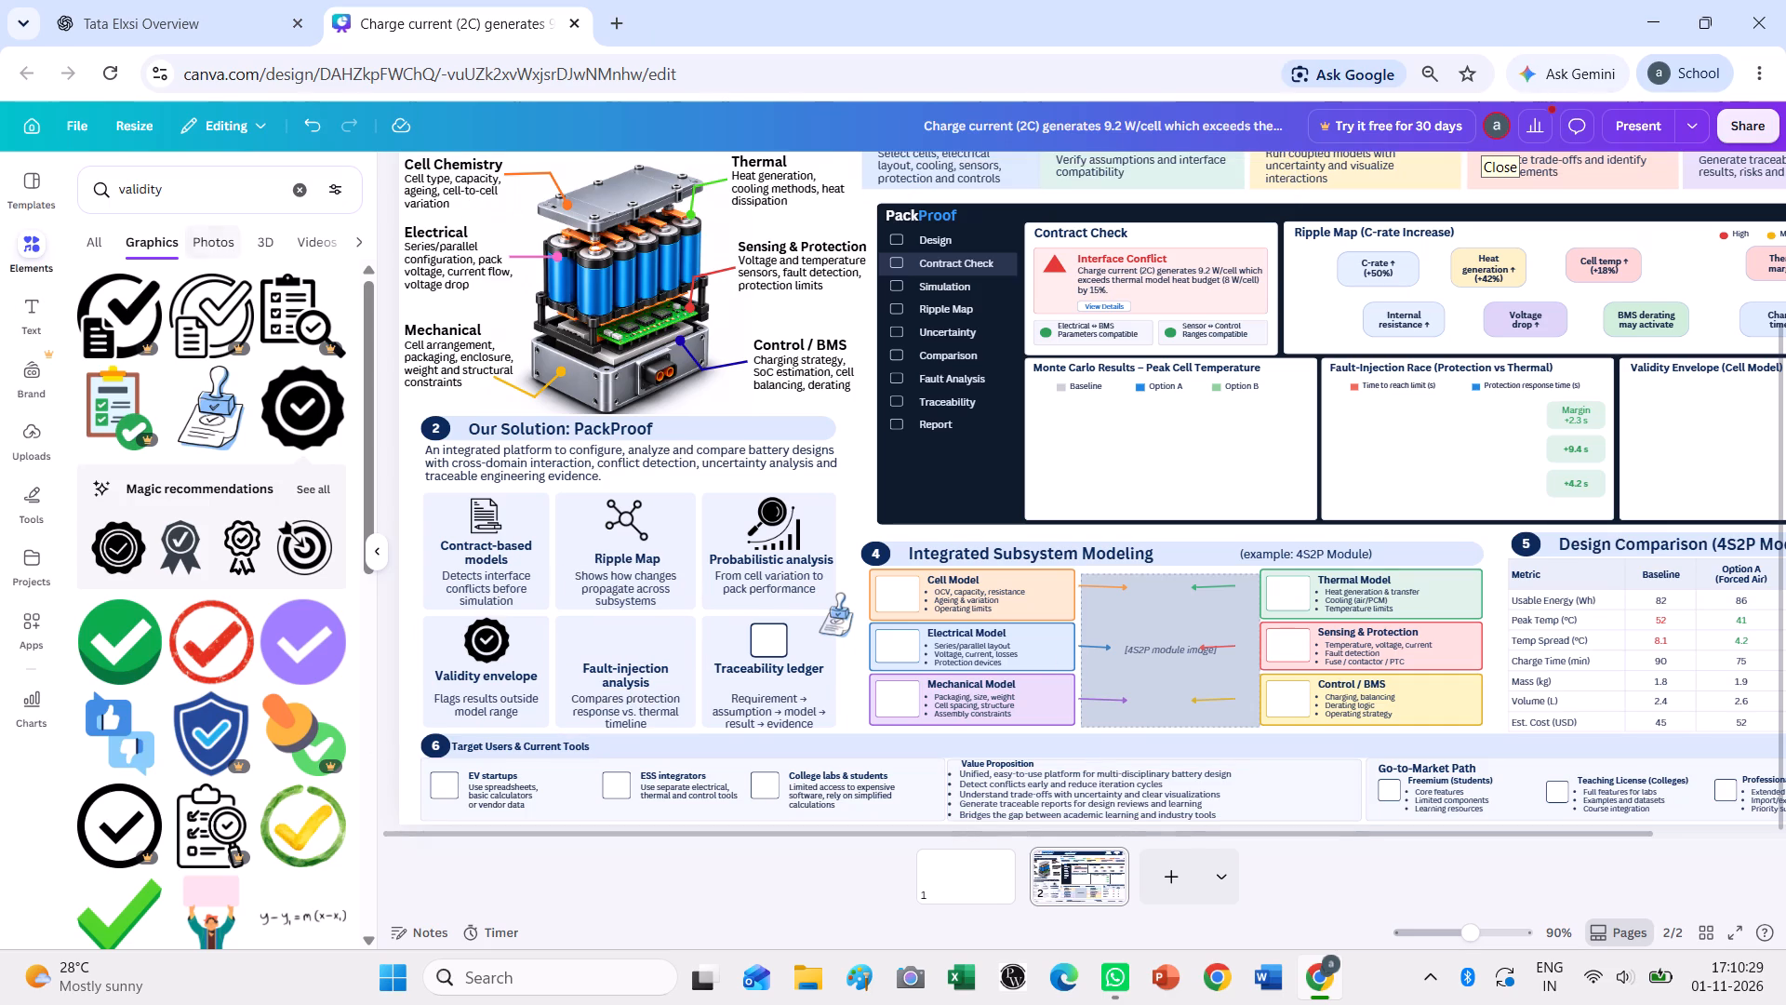
# Check the fault-injection icon in the reference poster and browse the graphics library for "fault" to find a matching icon.
pyautogui.click(193, 0)
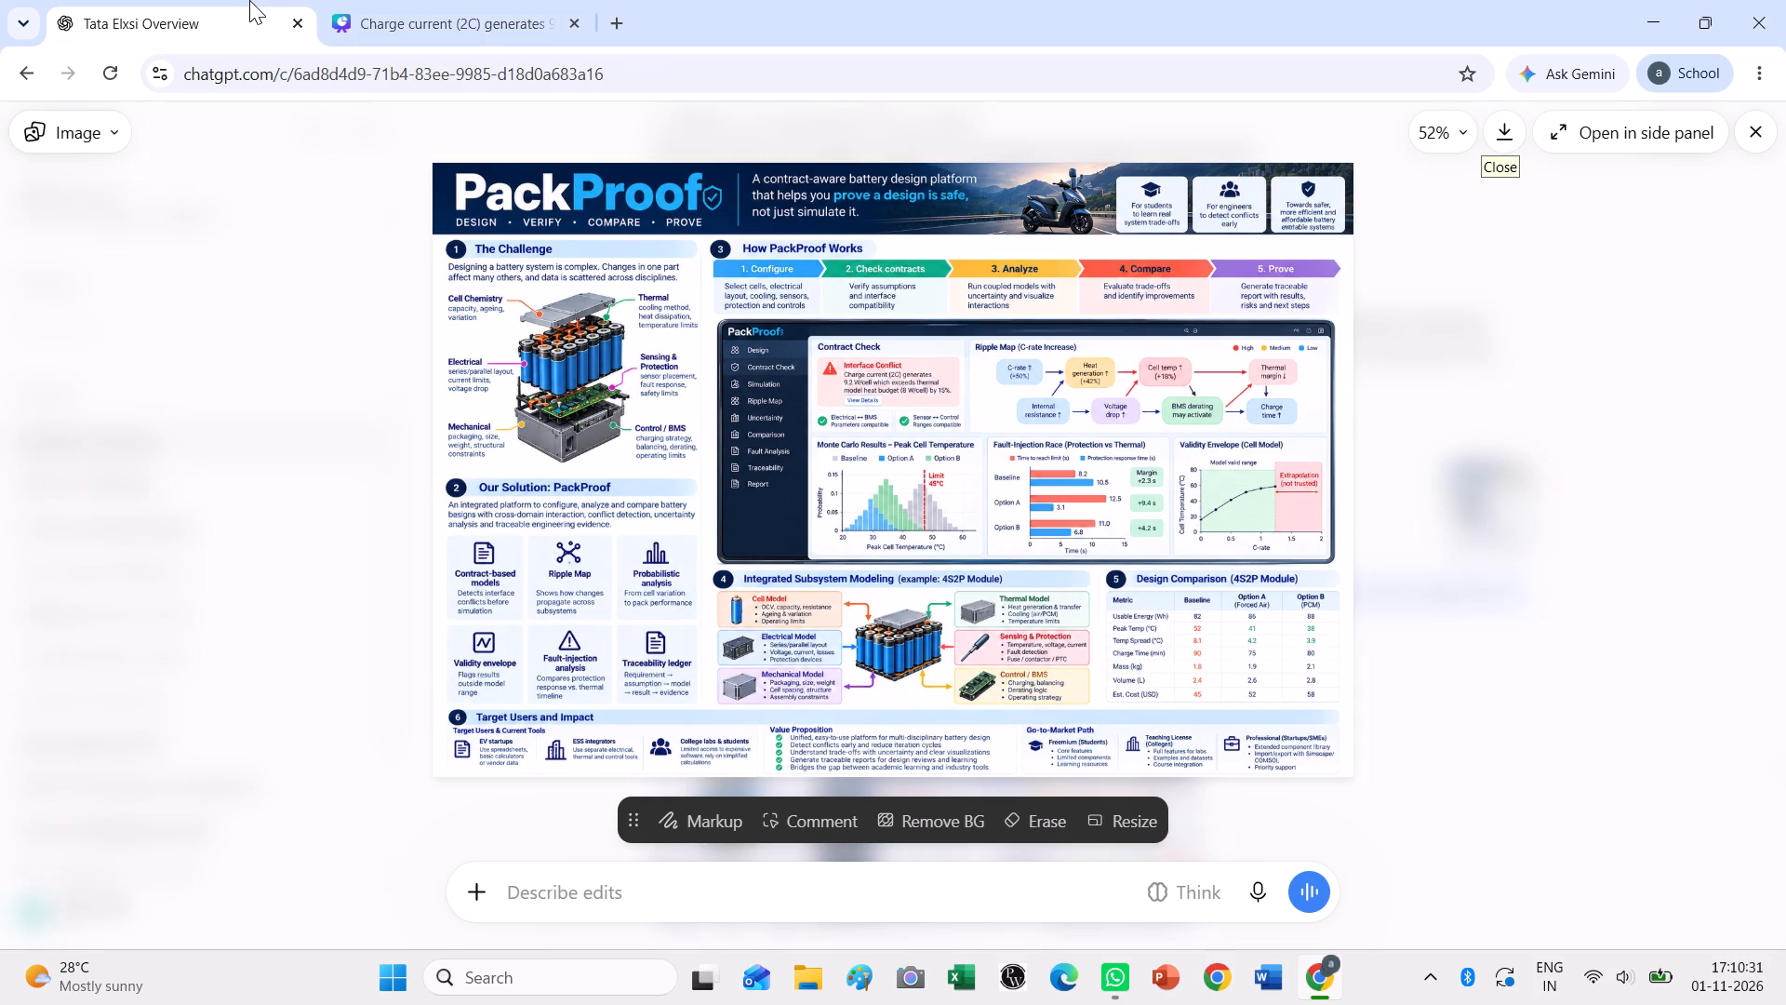
pyautogui.click(414, 0)
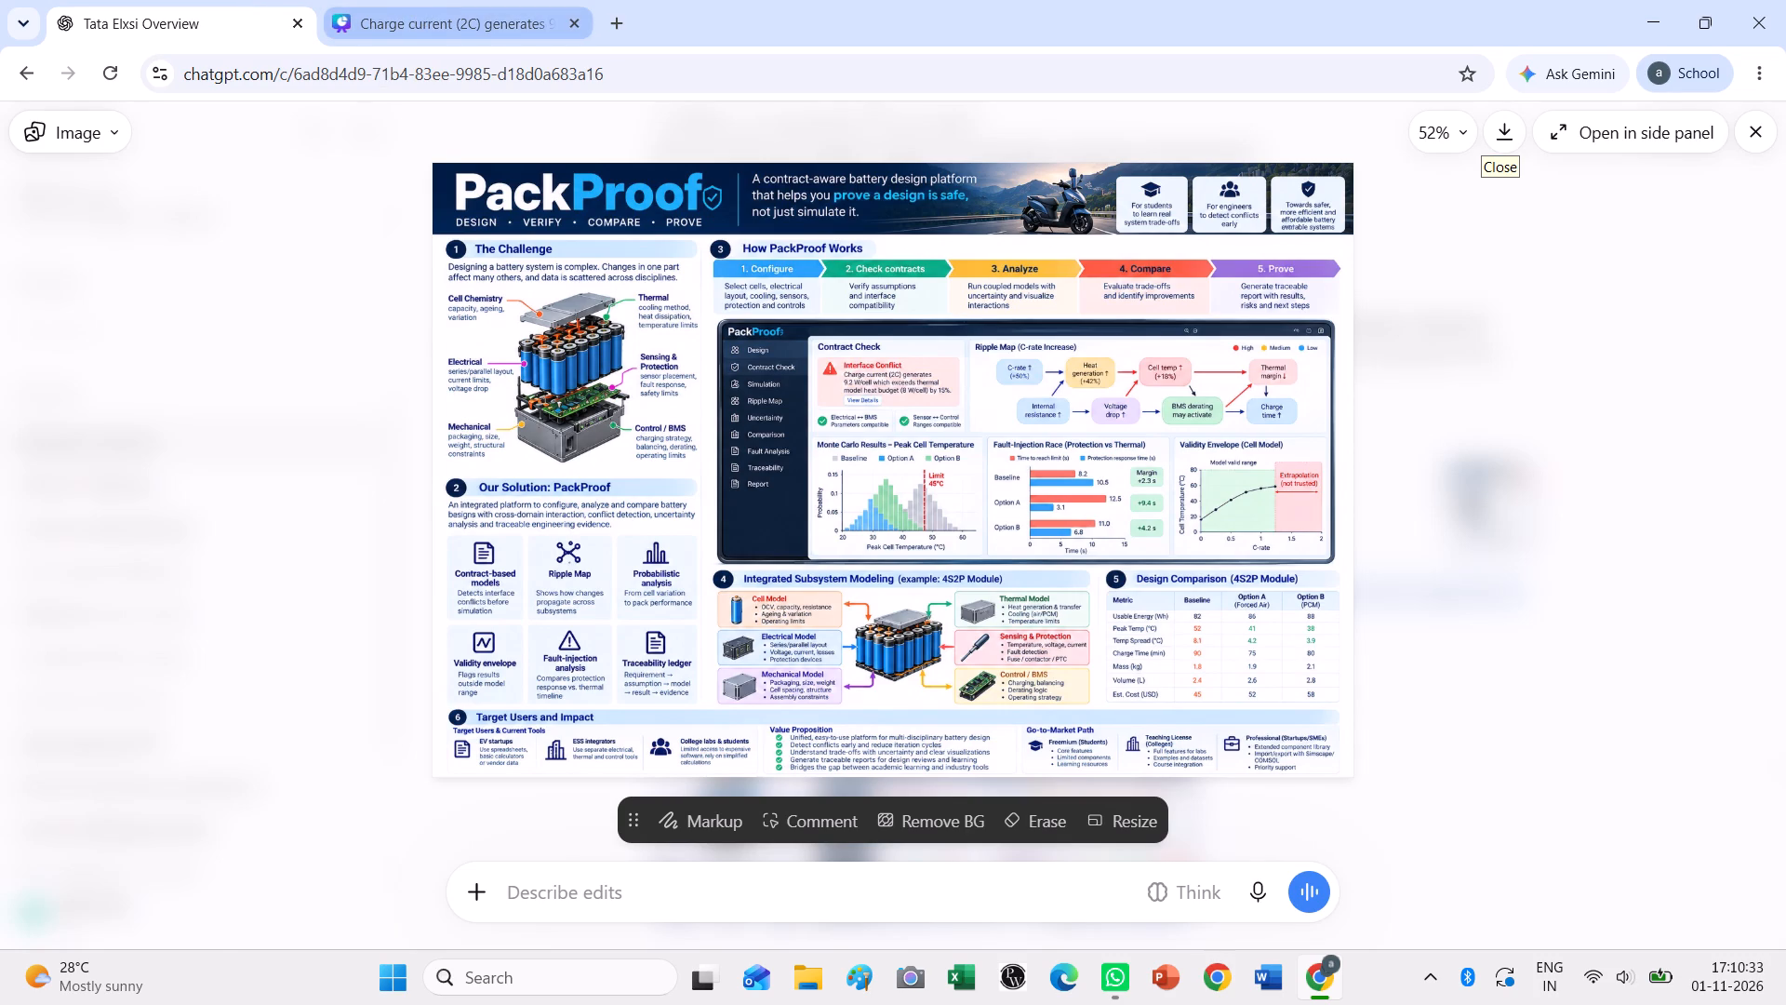
pyautogui.click(302, 184)
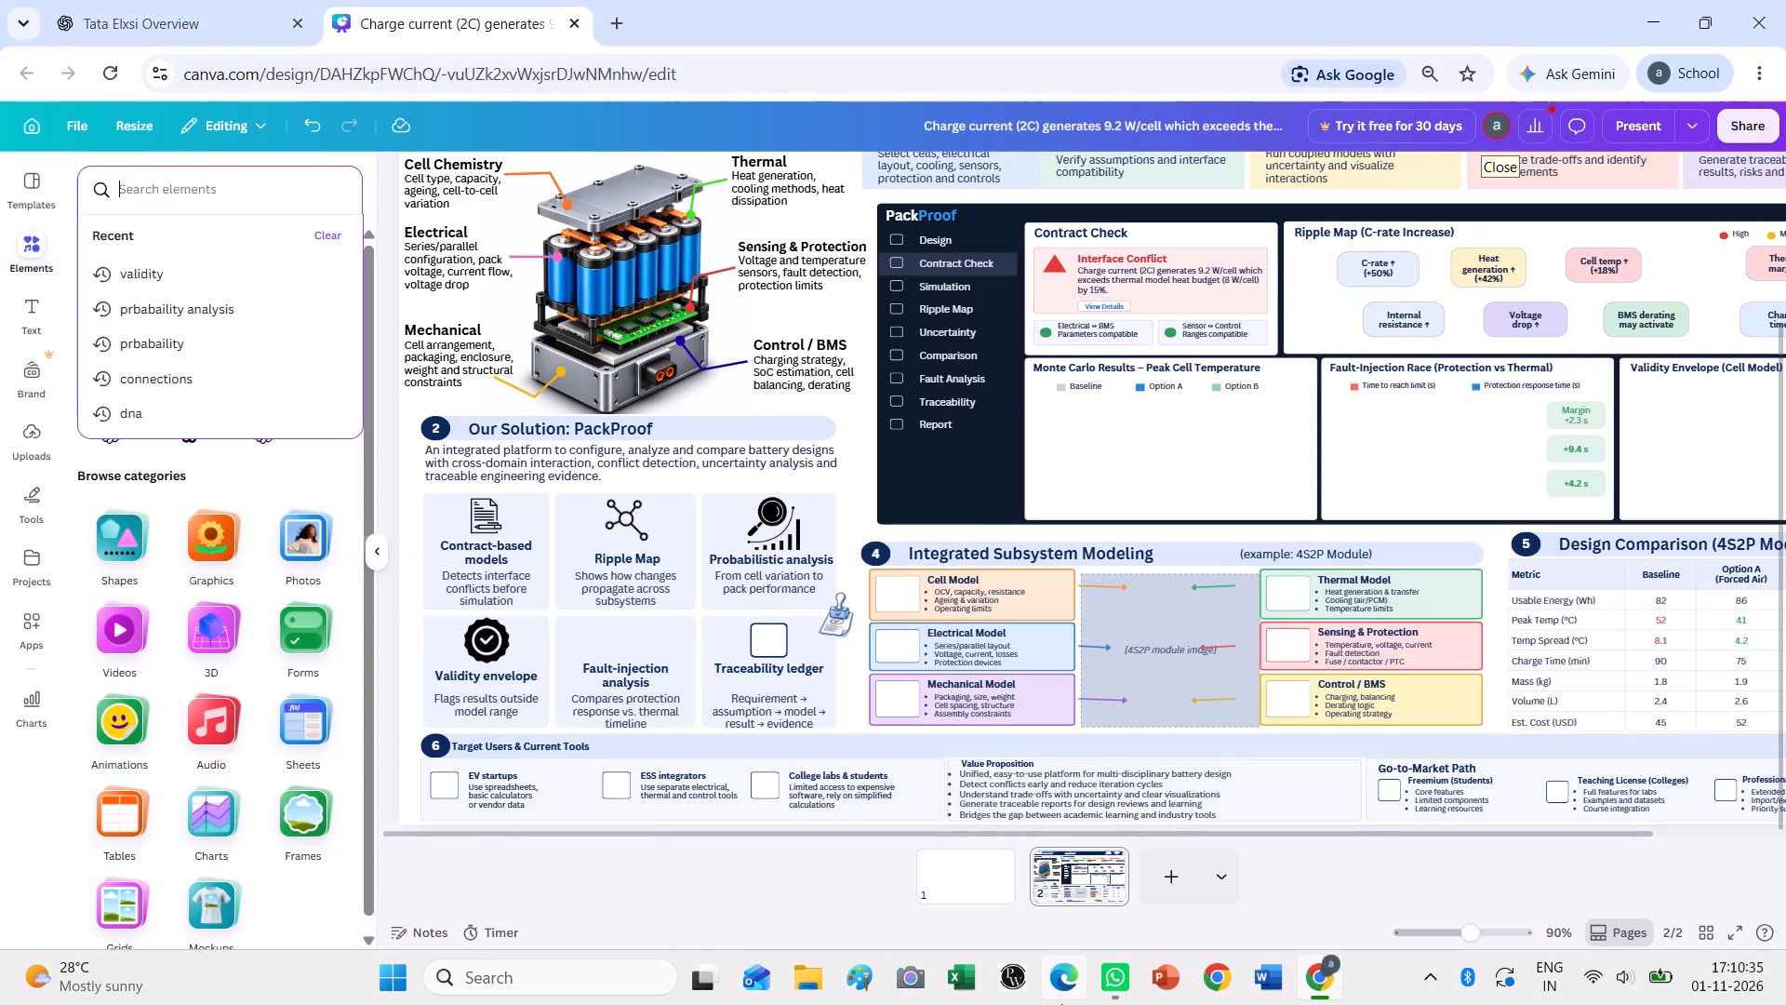
pyautogui.write('fault')
pyautogui.press('Return')
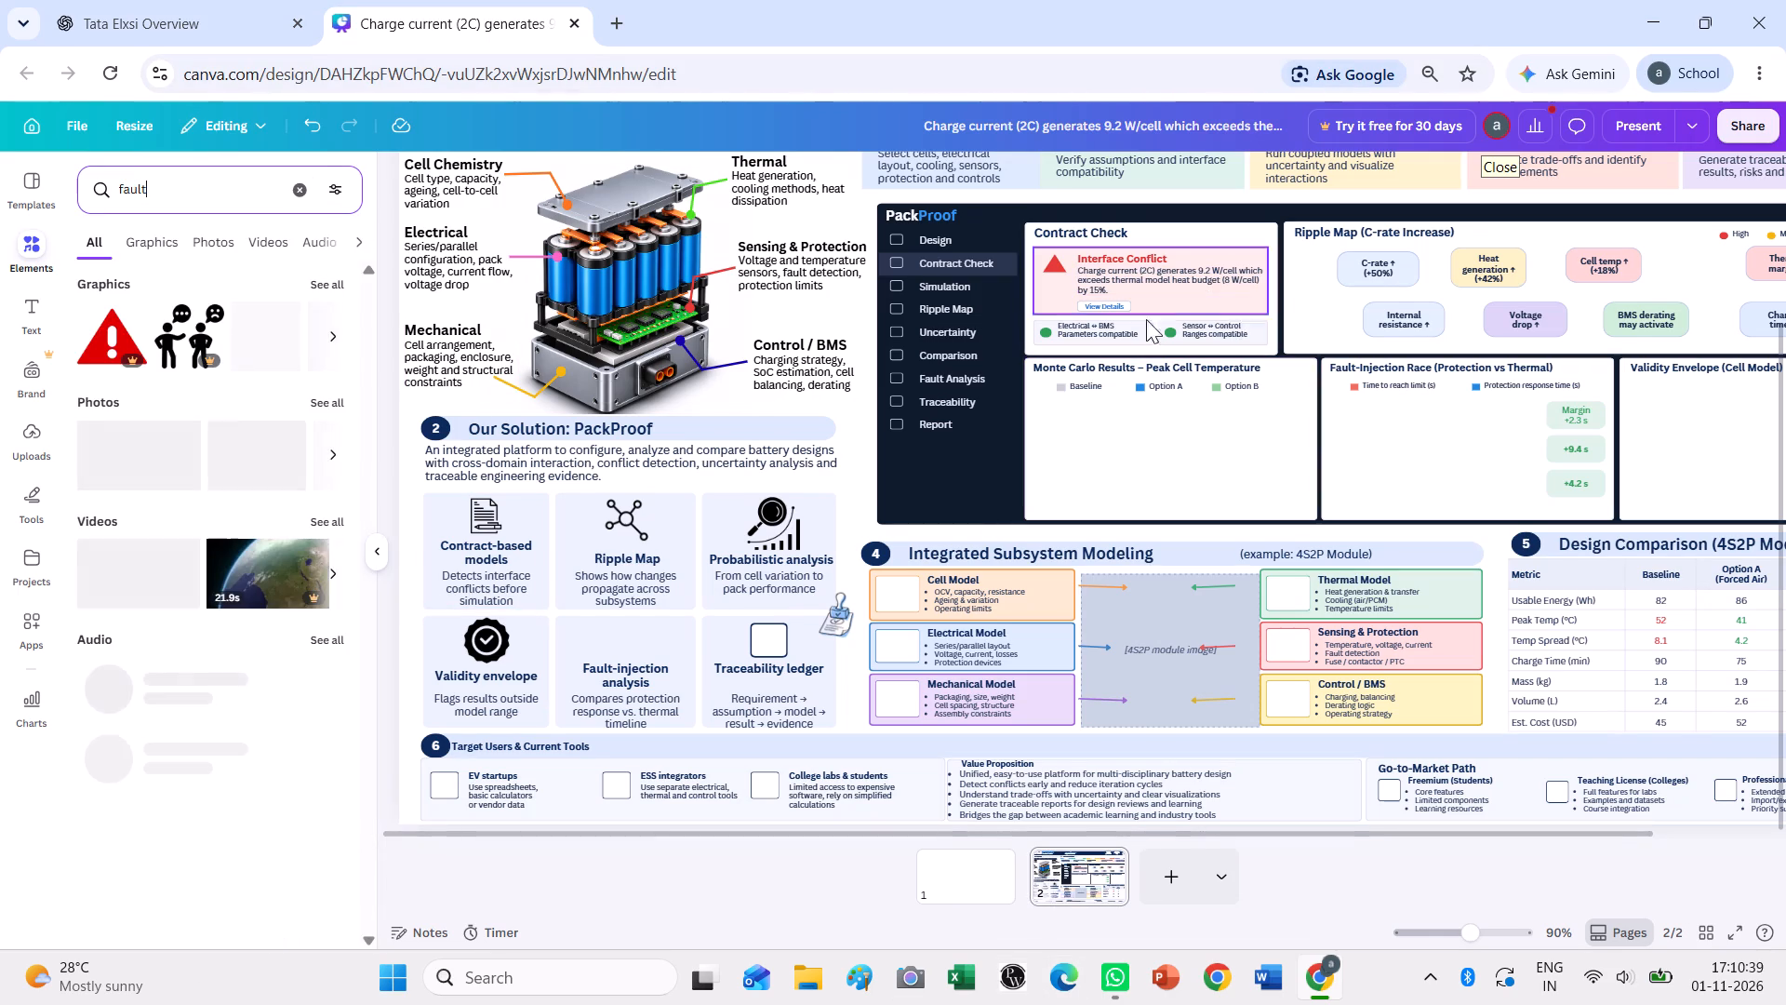
pyautogui.click(329, 282)
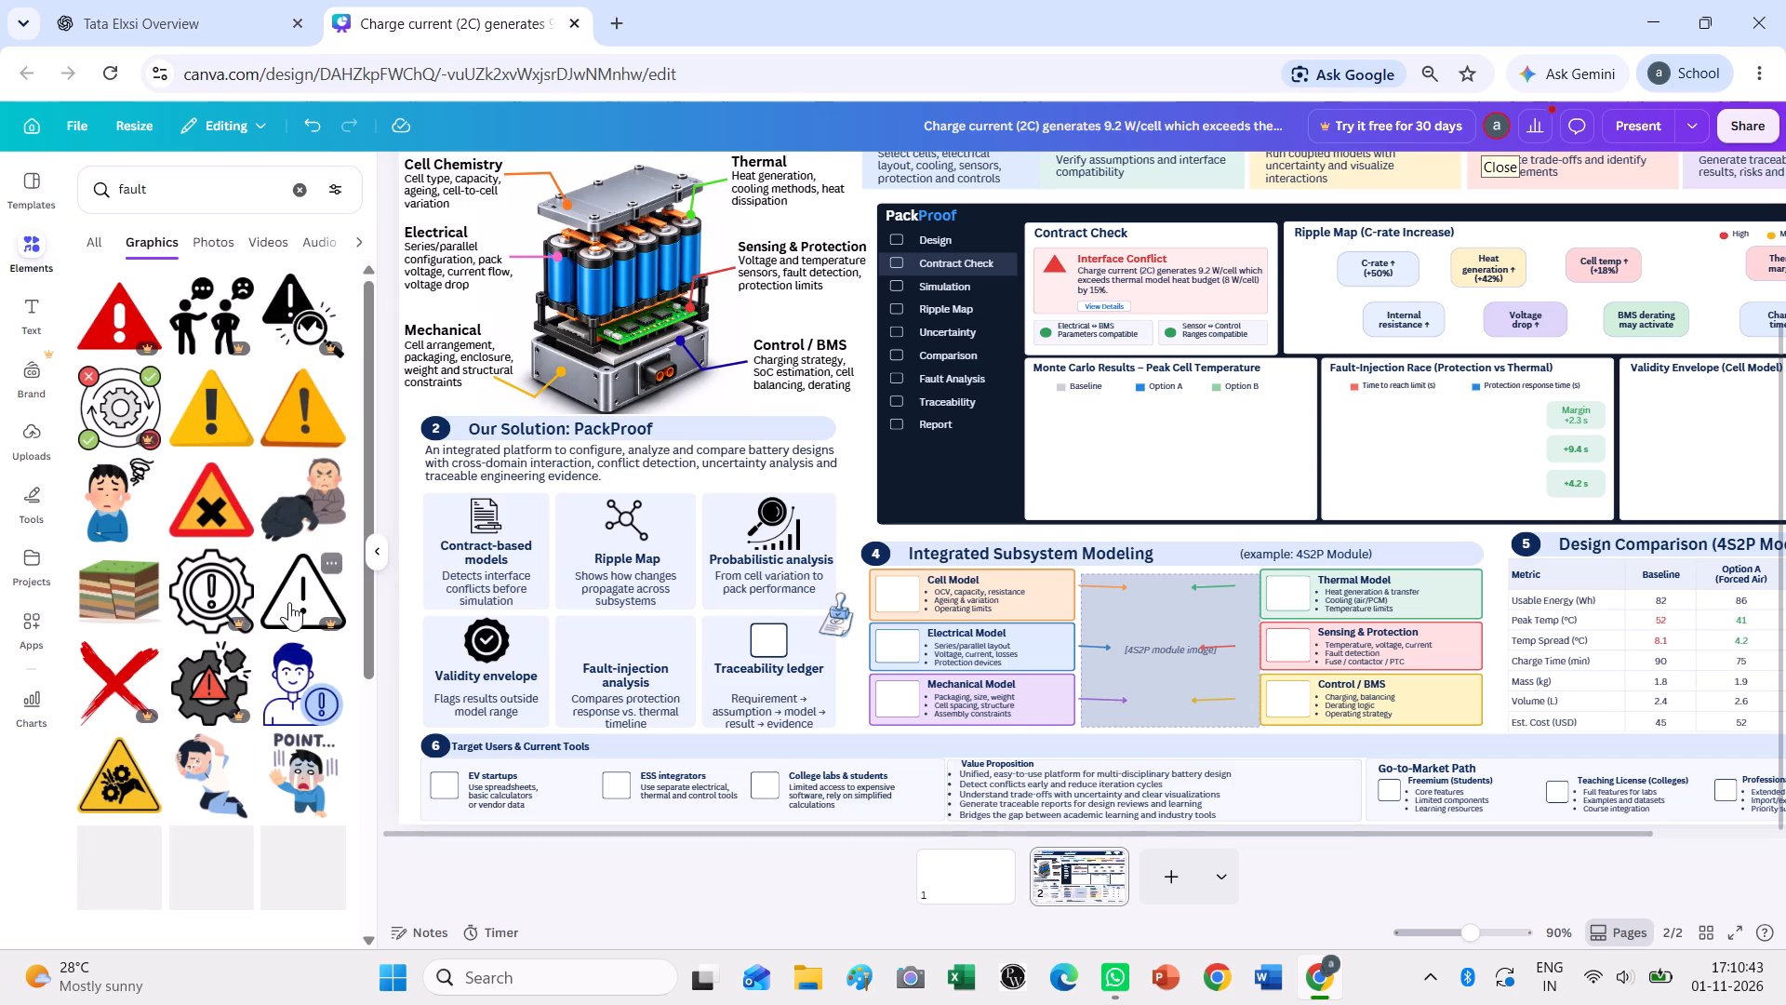
pyautogui.scroll(-3, 279, 557)
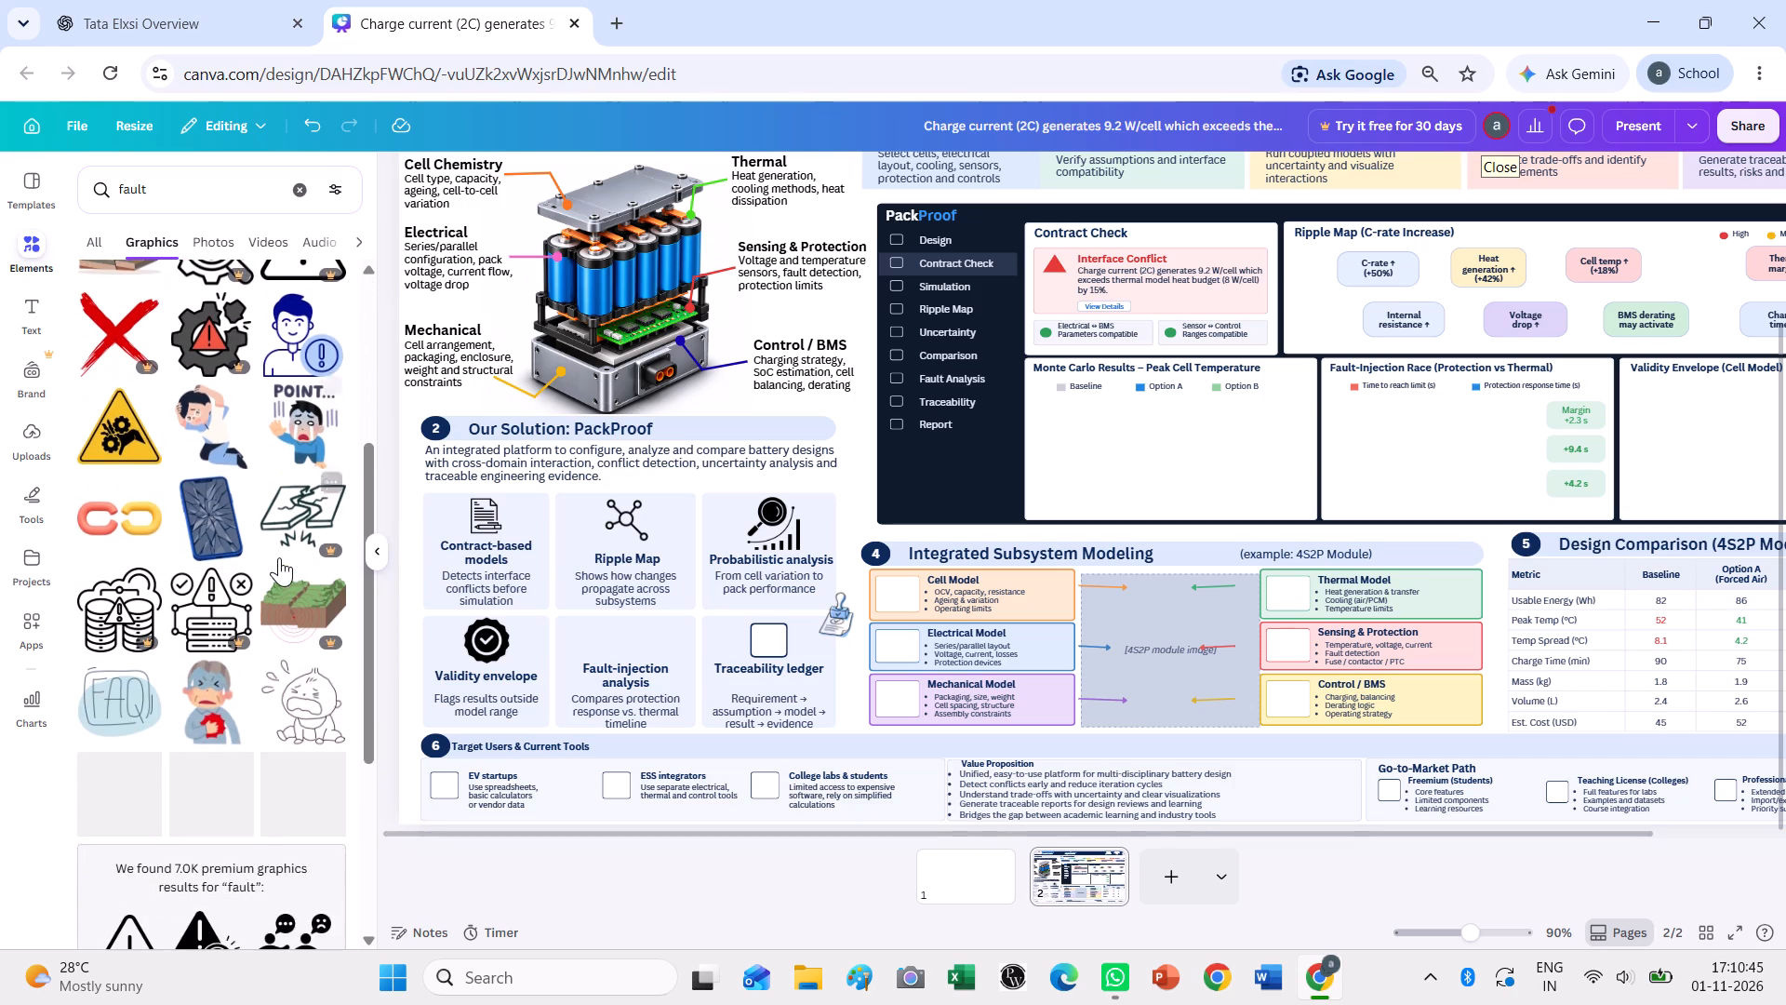
pyautogui.scroll(-5, 279, 557)
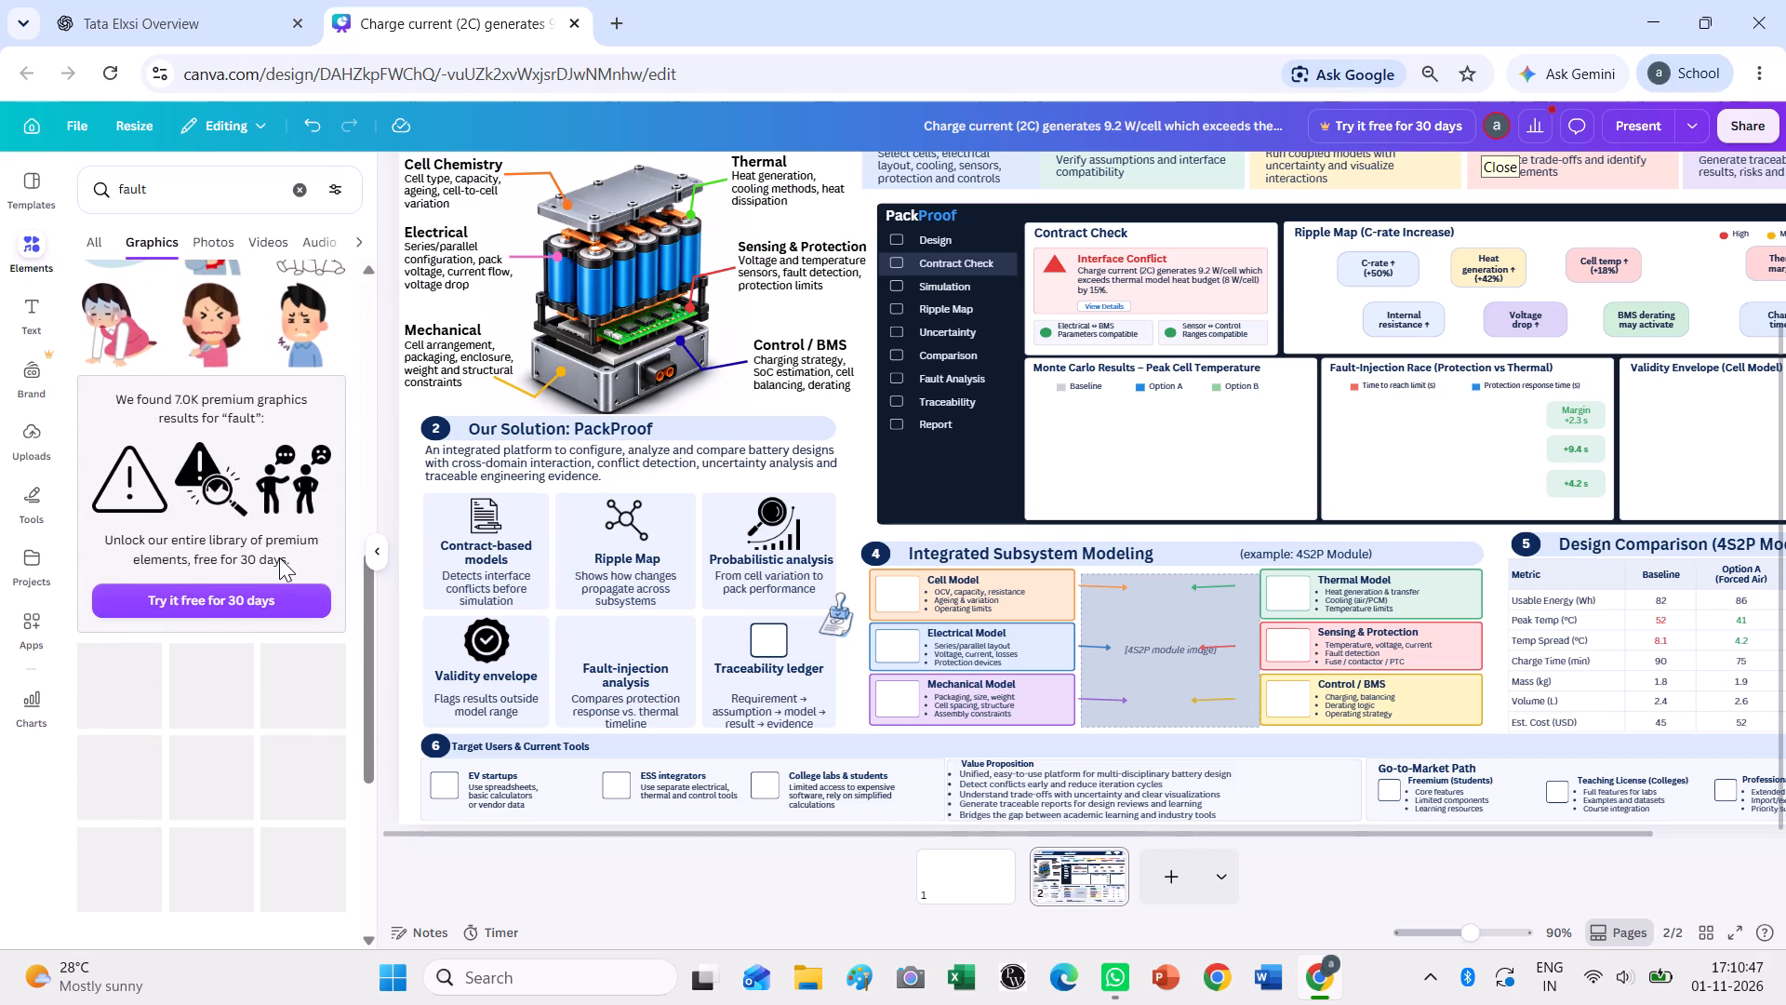
pyautogui.scroll(-2, 279, 557)
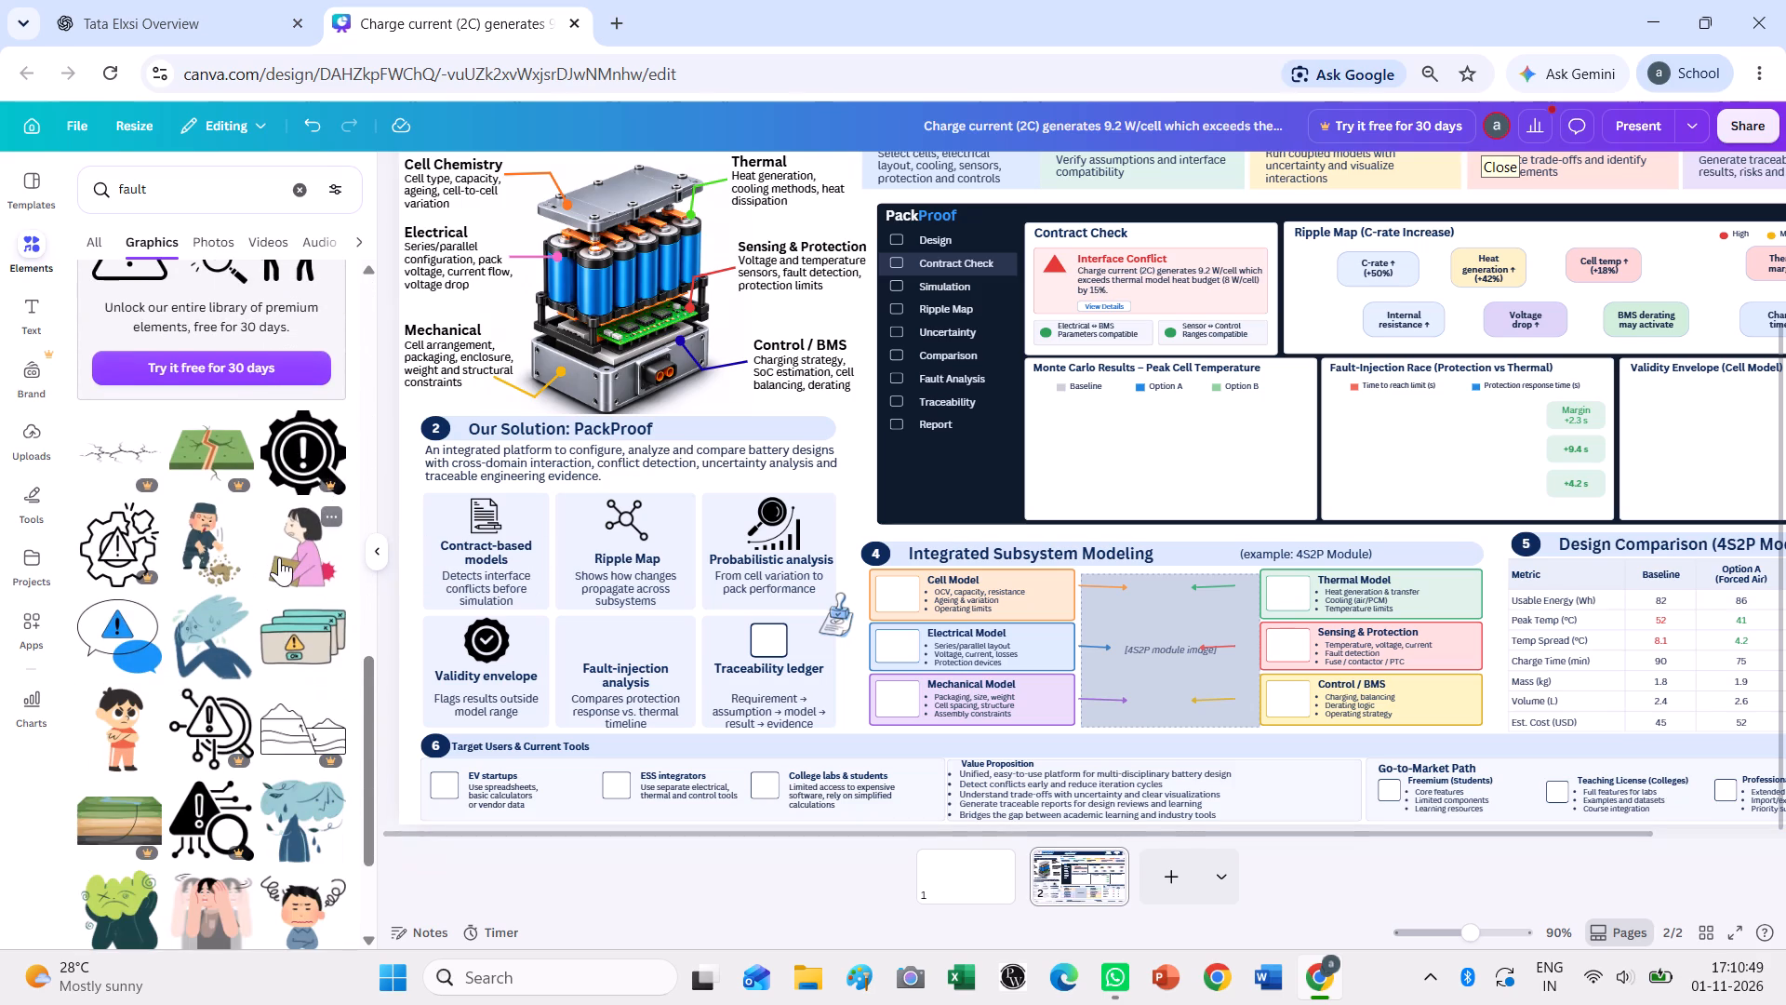
pyautogui.scroll(-4, 279, 557)
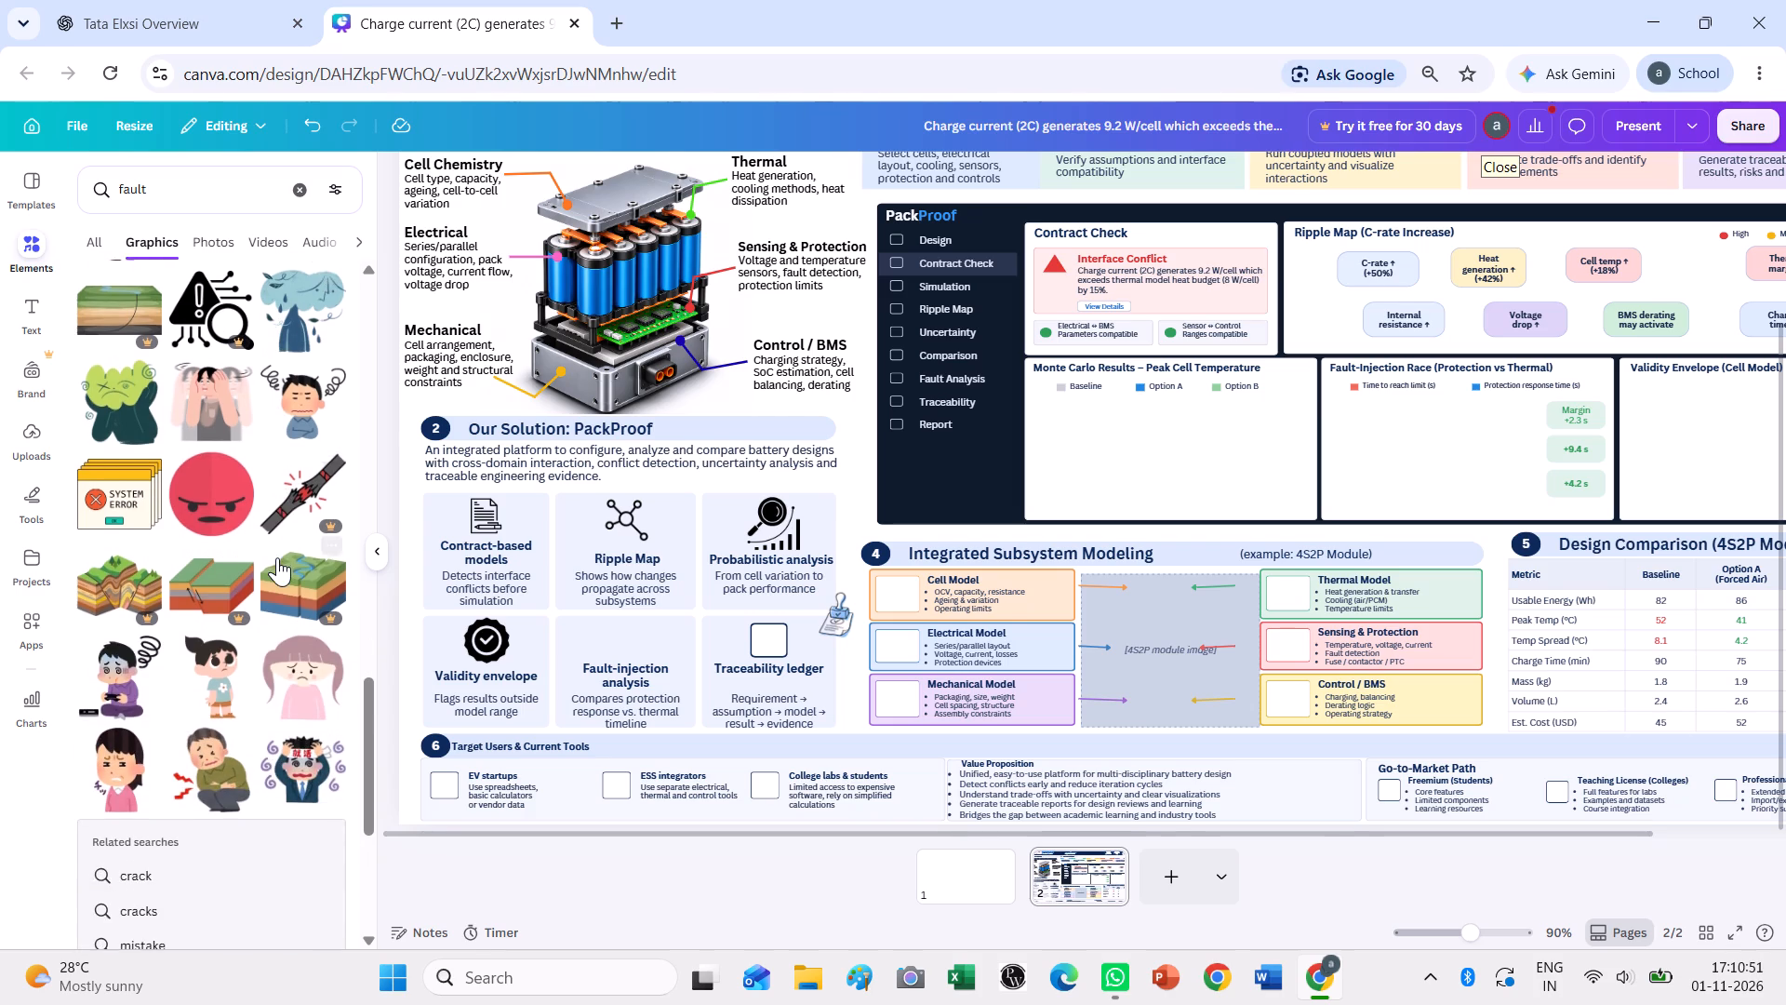
pyautogui.scroll(-5, 277, 557)
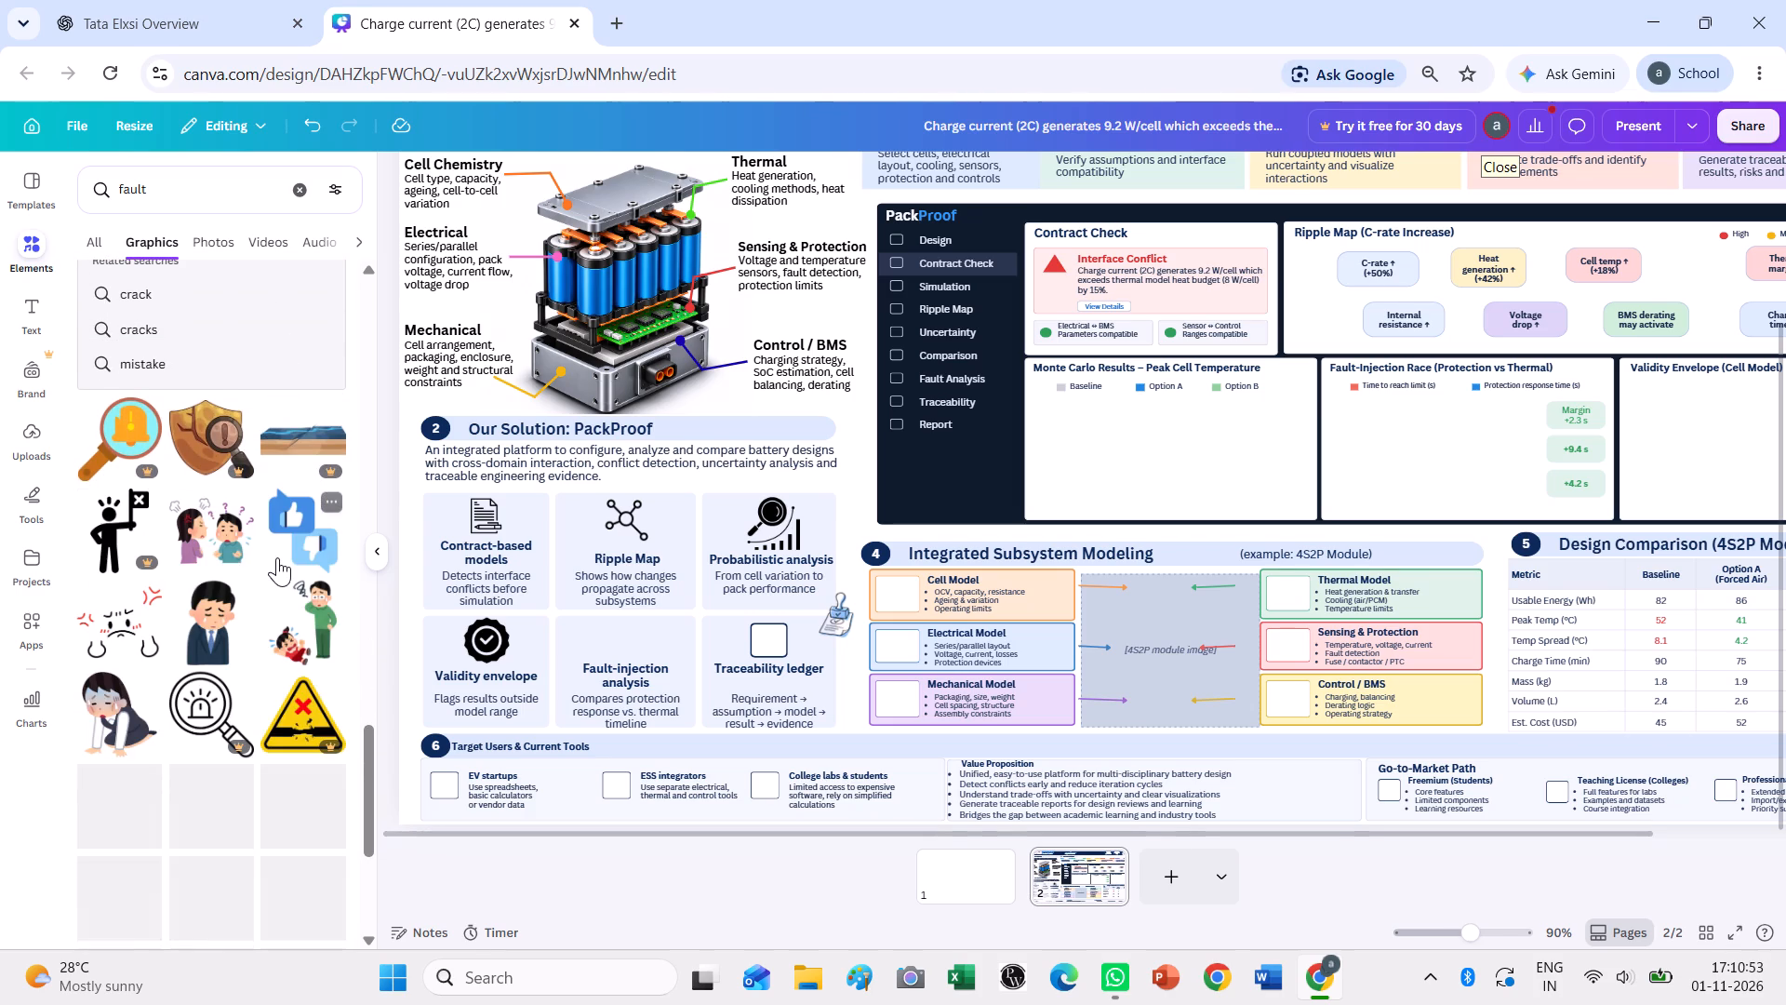
pyautogui.scroll(-5, 277, 557)
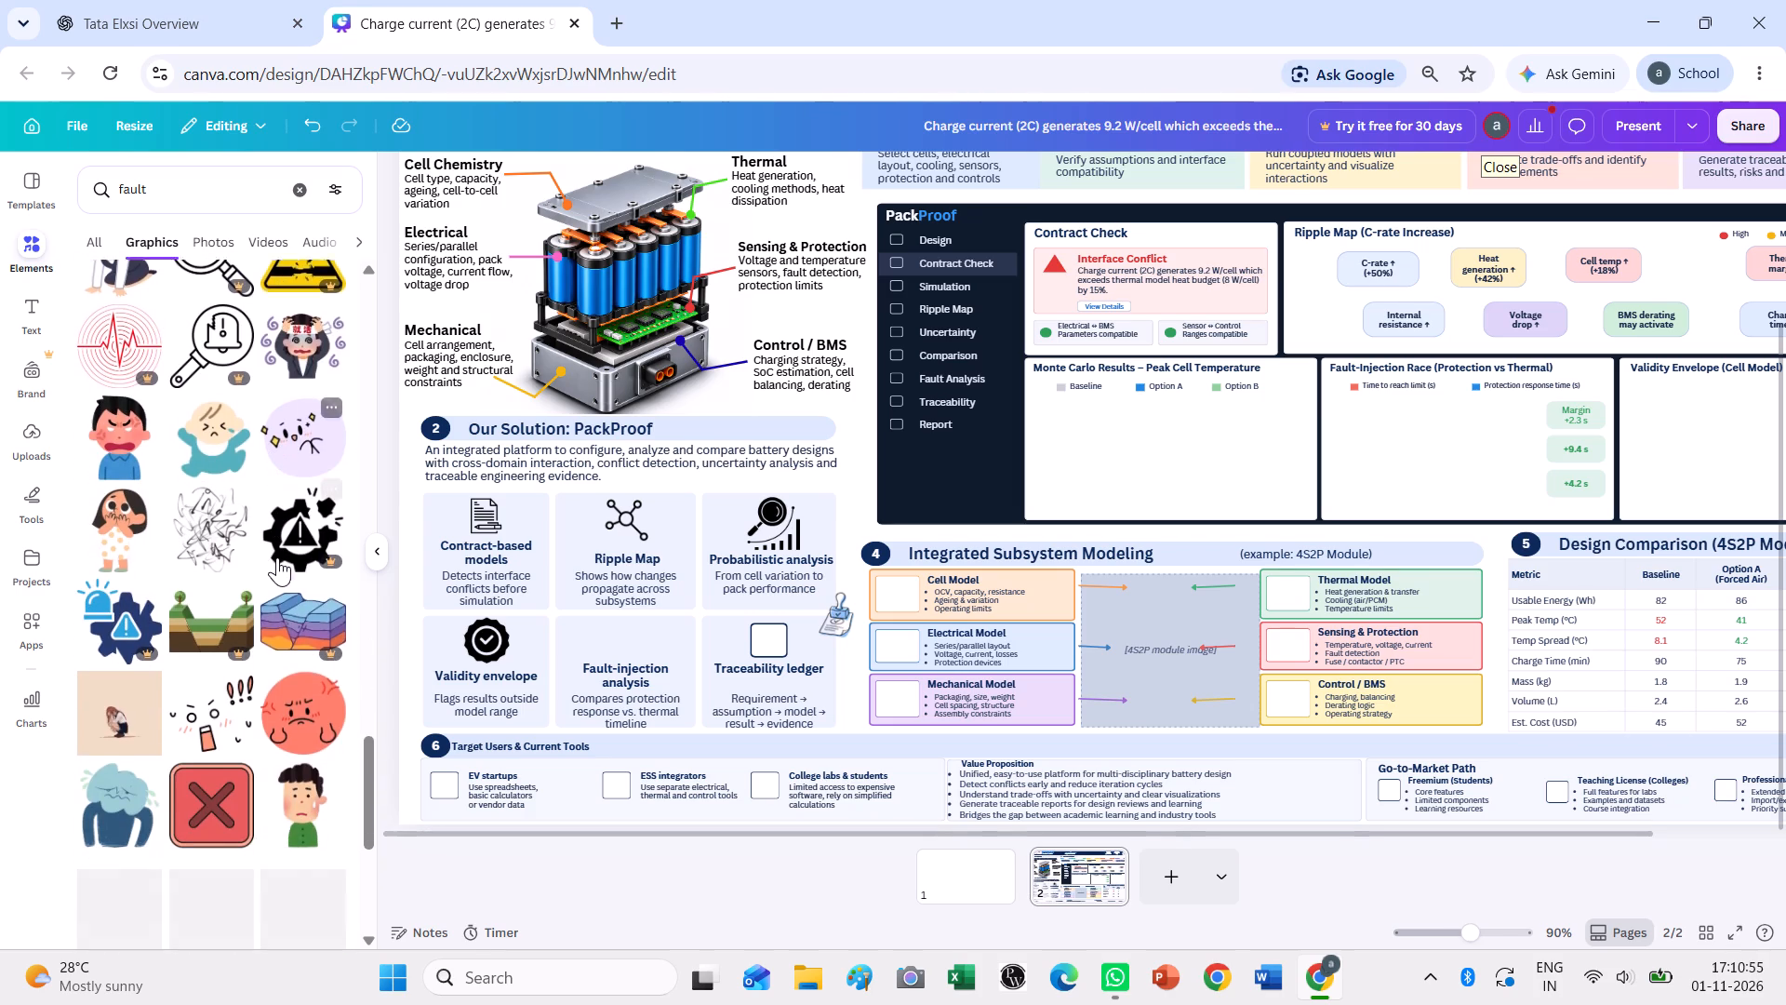
pyautogui.scroll(-1, 277, 557)
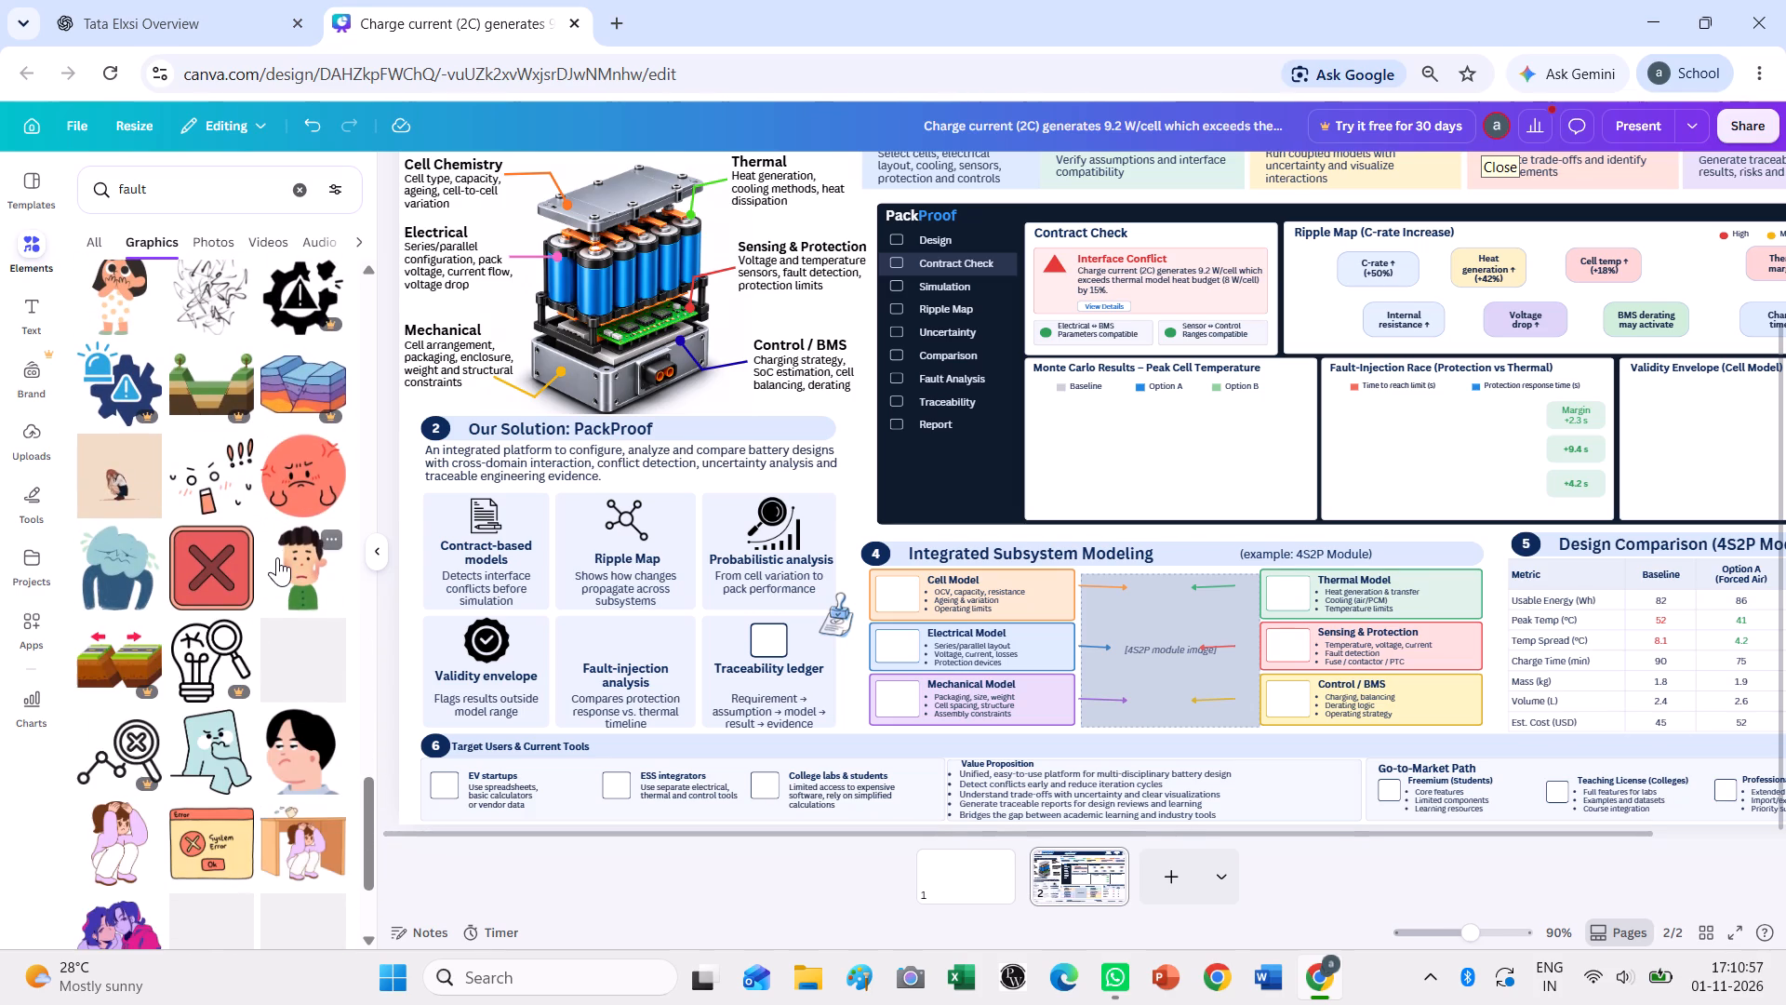
pyautogui.scroll(-2, 277, 557)
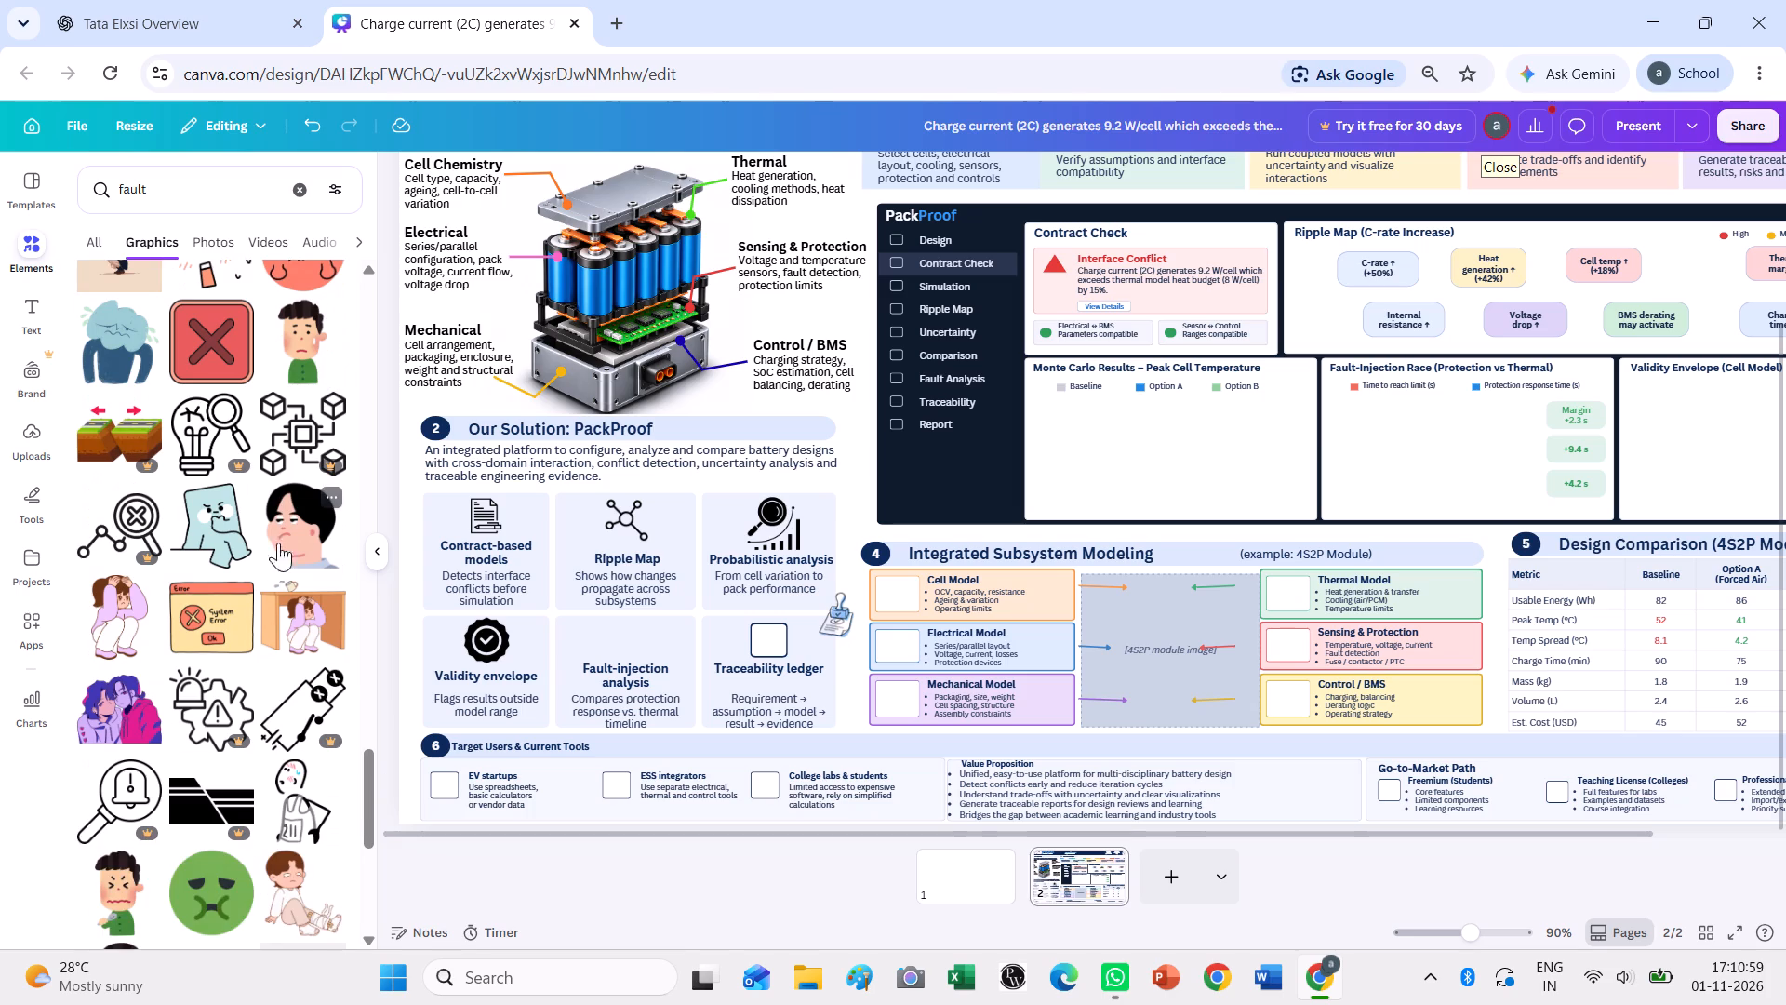
# Search the graphics for "emergency", insert the black outlined warning triangle with an exclamation mark and shrink it to icon size.
pyautogui.click(291, 199)
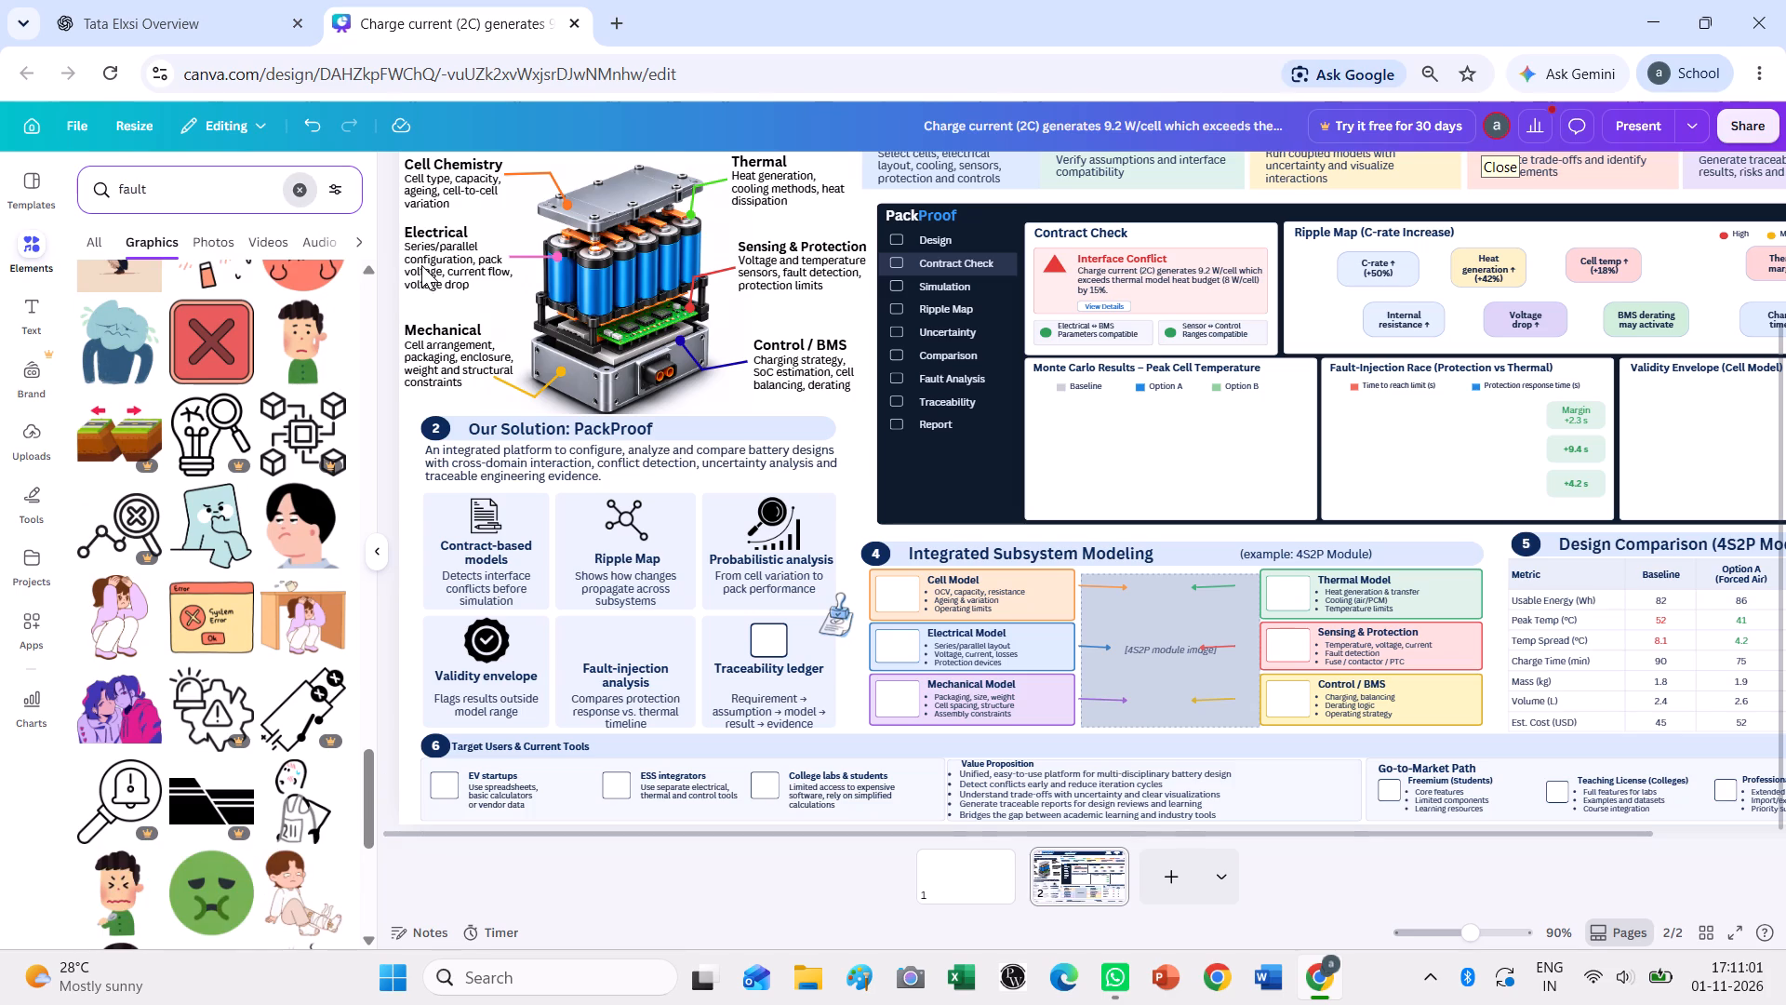
pyautogui.write('emergency')
pyautogui.press('Return')
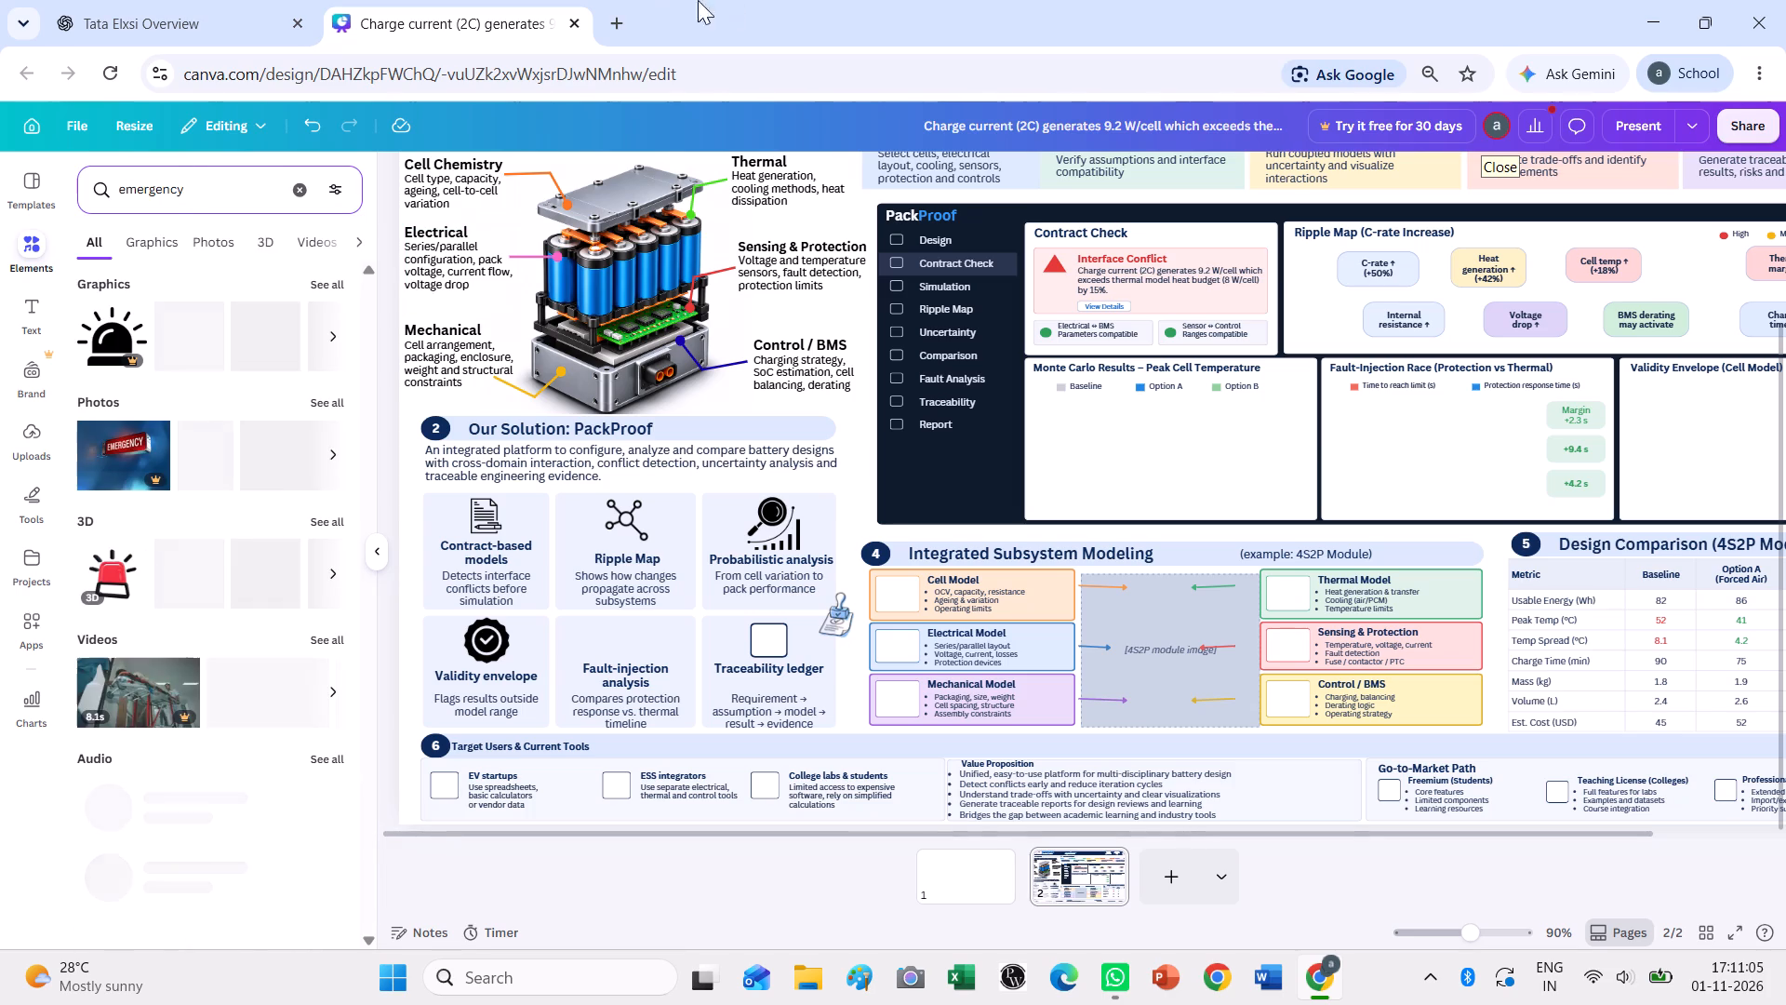
pyautogui.click(317, 283)
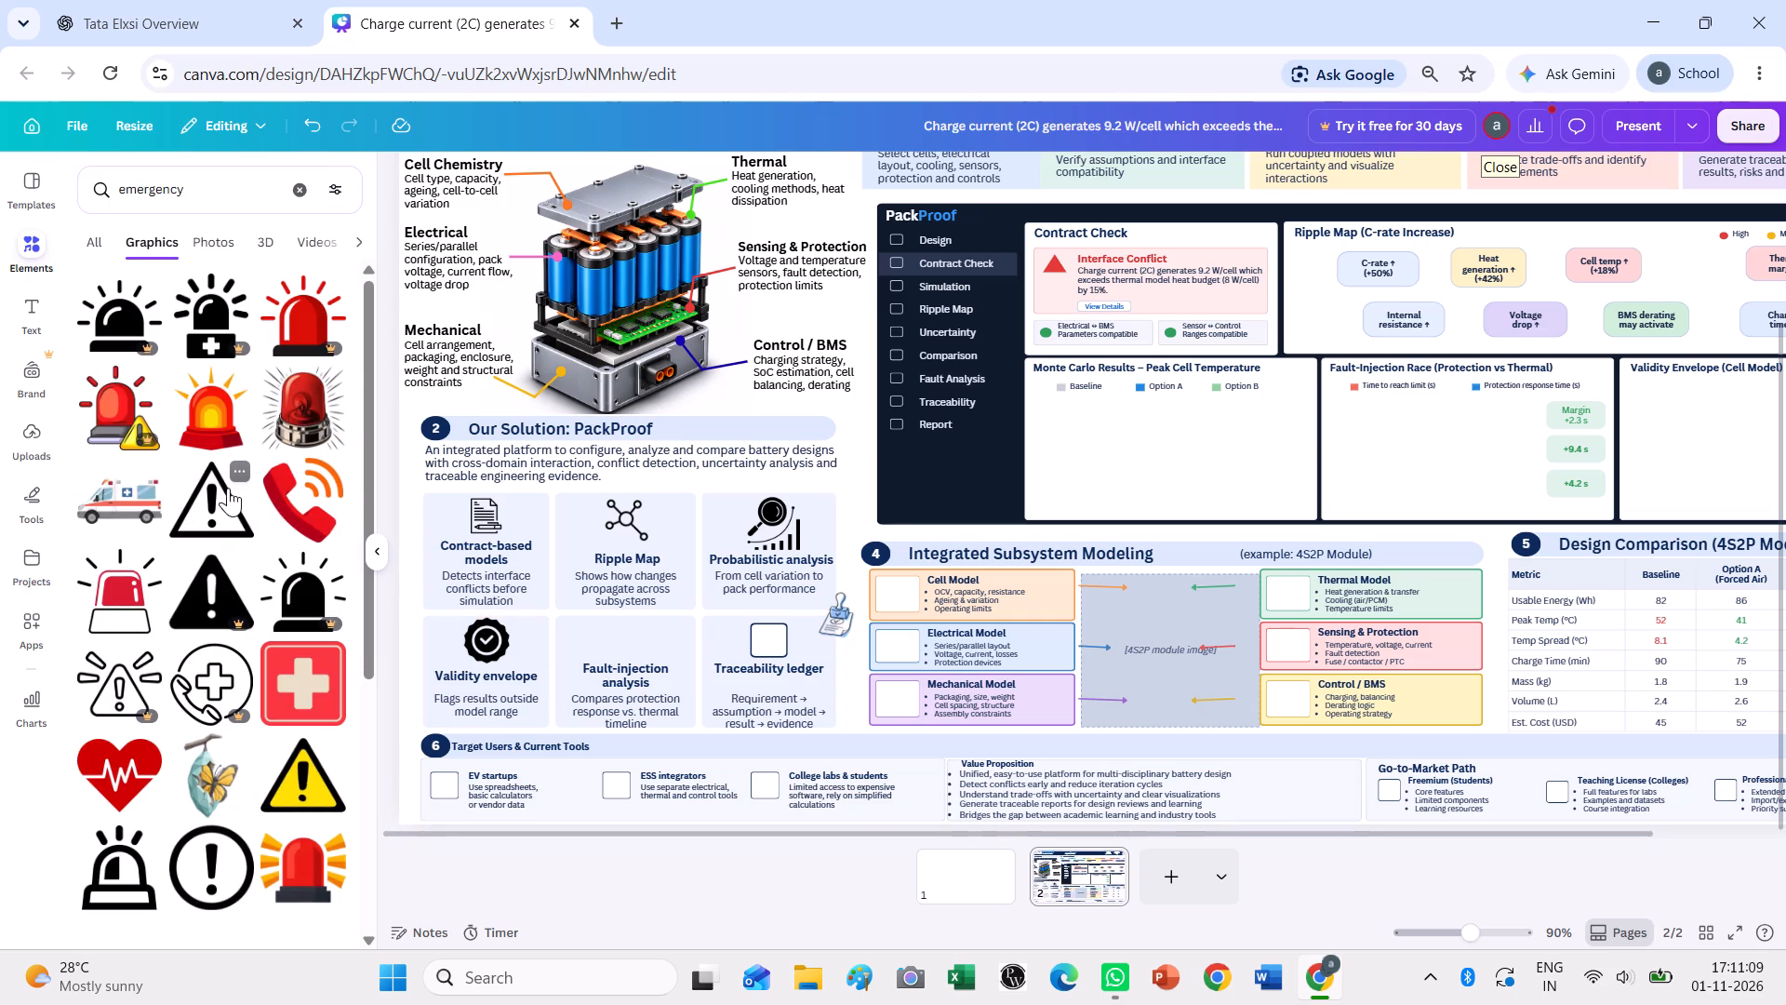
pyautogui.click(228, 488)
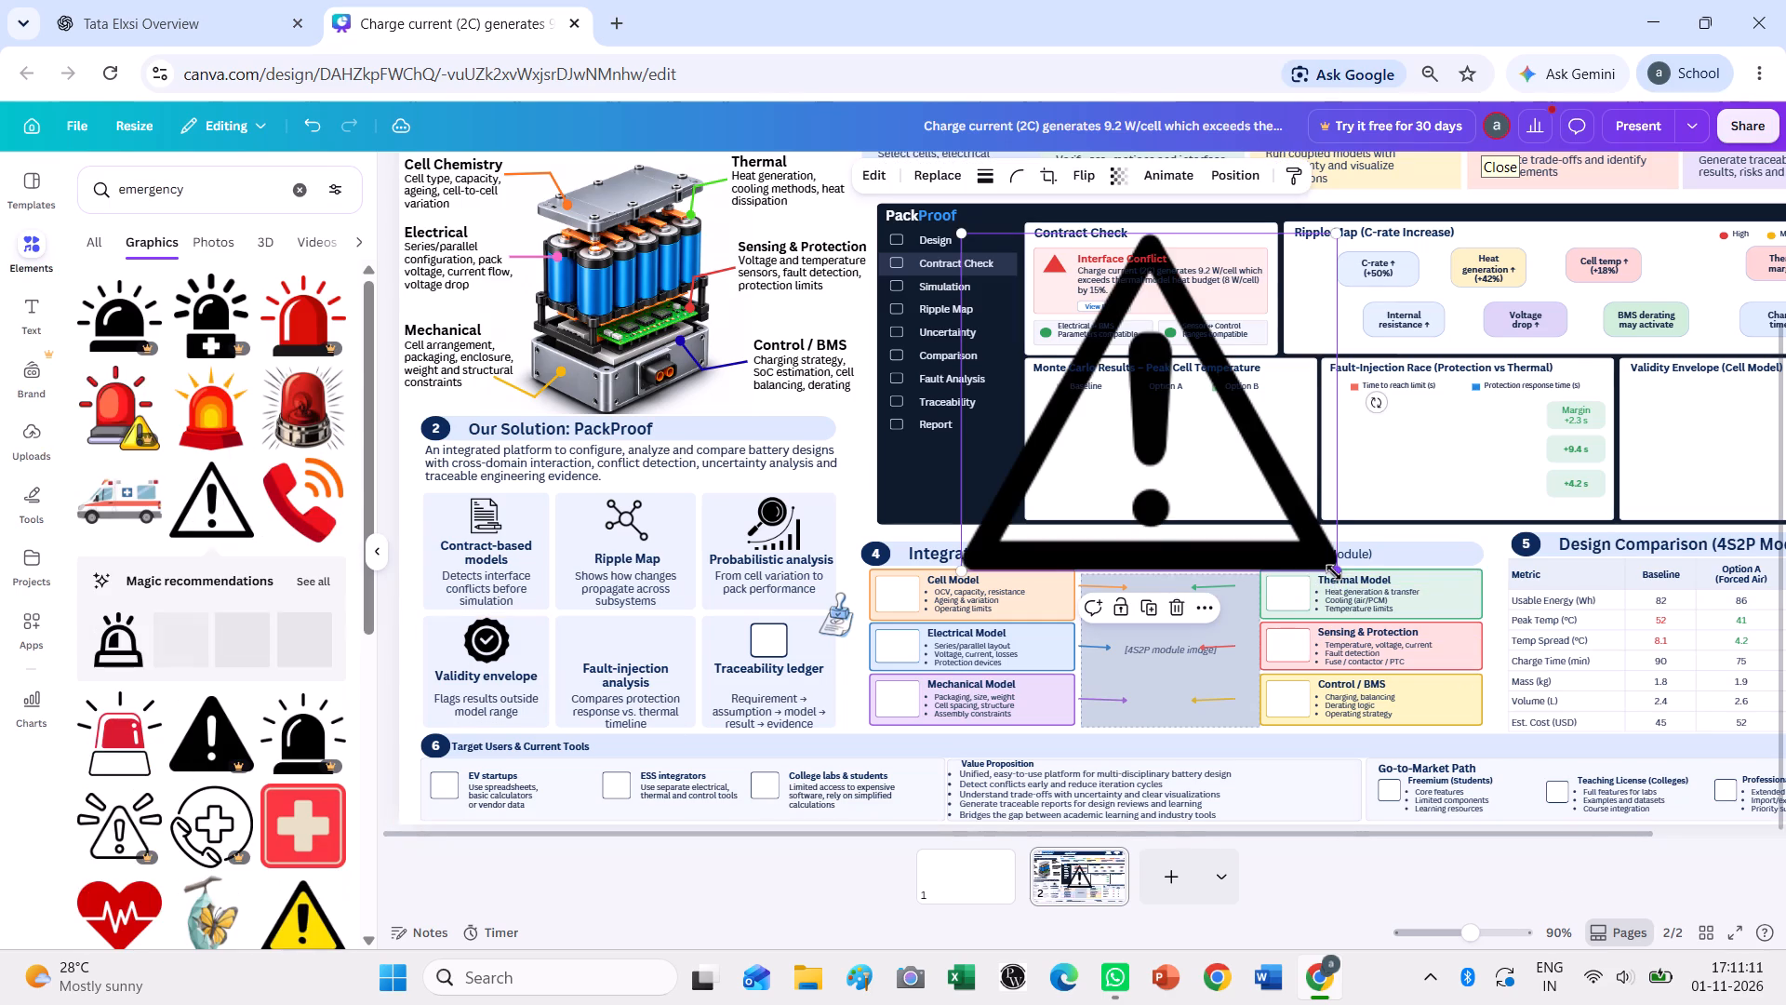
pyautogui.moveTo(1335, 572); pyautogui.dragTo(1033, 321)
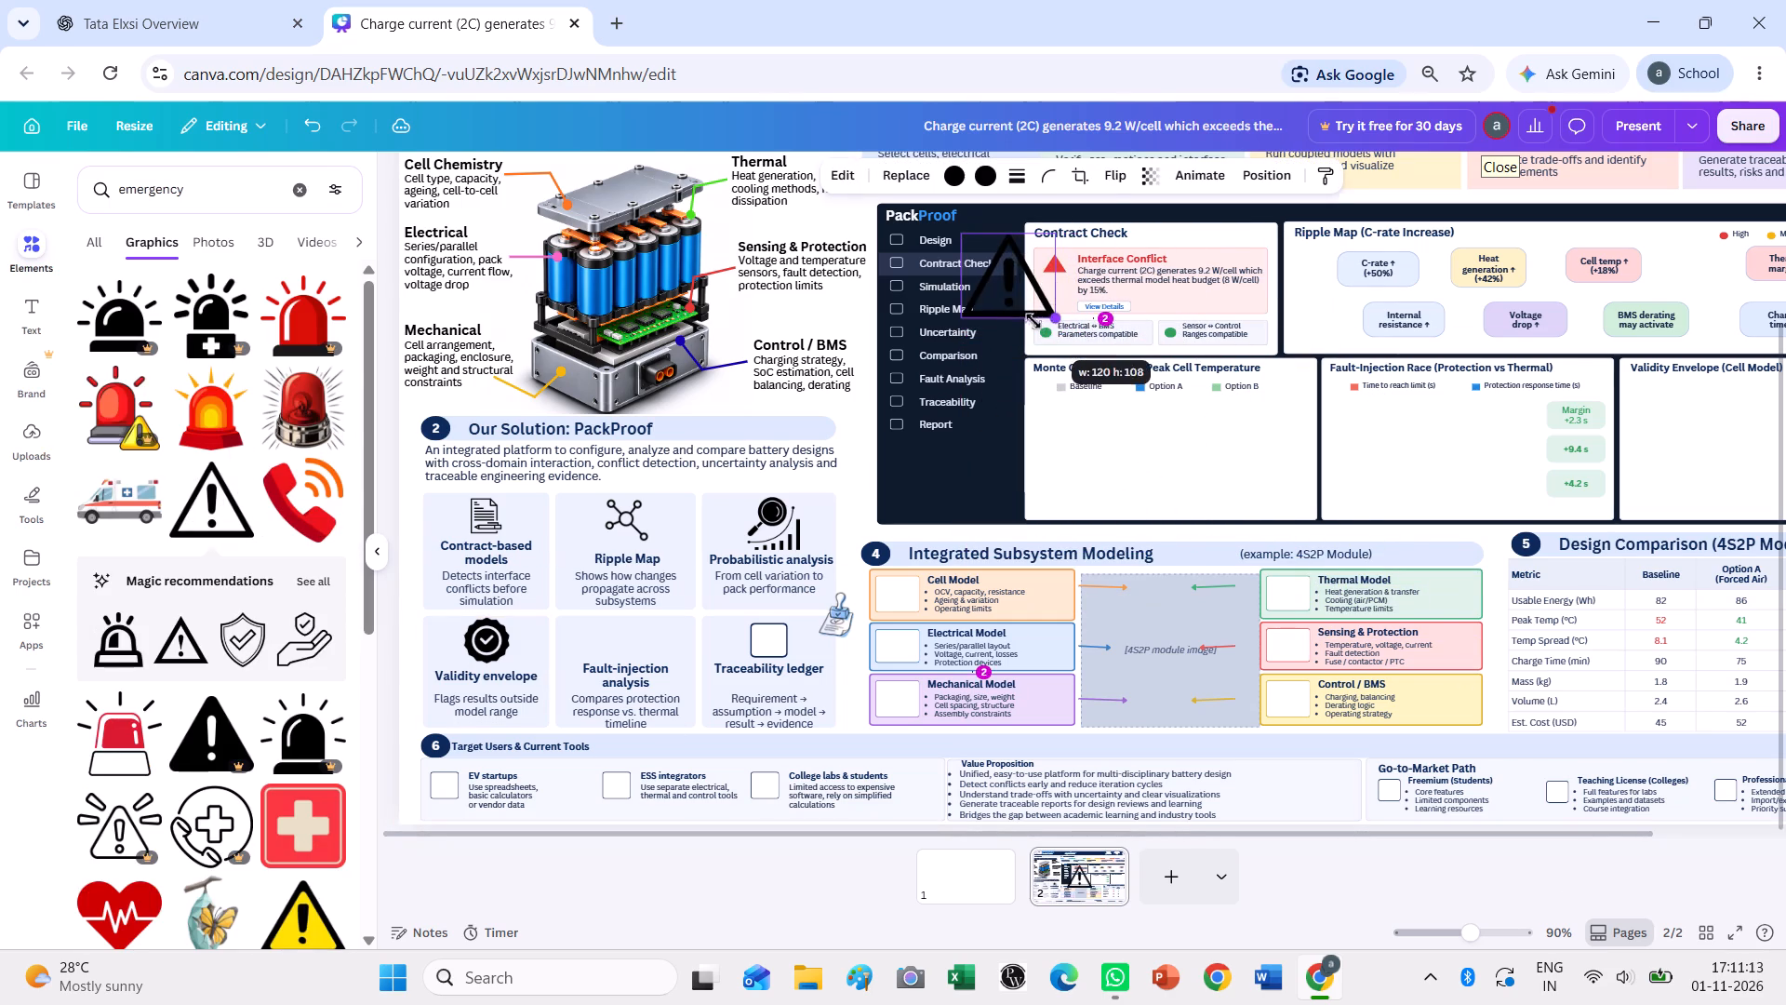
pyautogui.moveTo(1033, 321); pyautogui.dragTo(1004, 292)
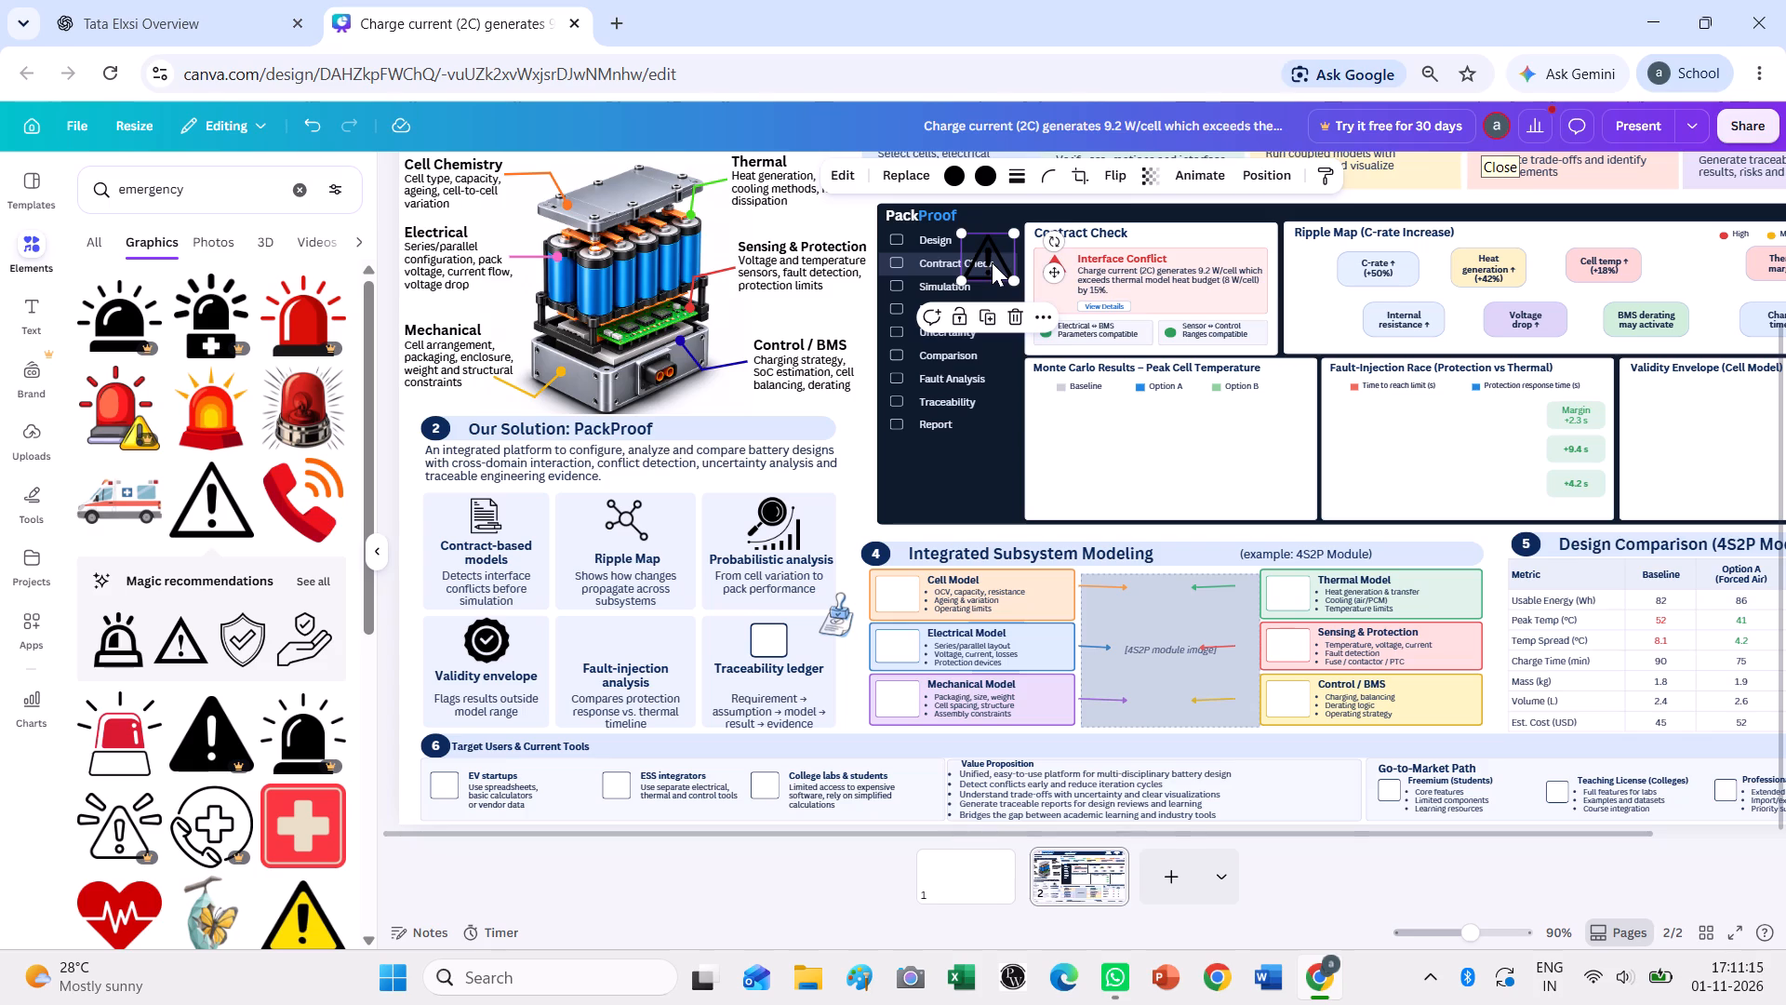
# Move the warning triangle into the "Fault-injection analysis" card, centred just above its title.
pyautogui.moveTo(992, 262); pyautogui.dragTo(624, 644)
pyautogui.moveTo(651, 658); pyautogui.dragTo(640, 650)
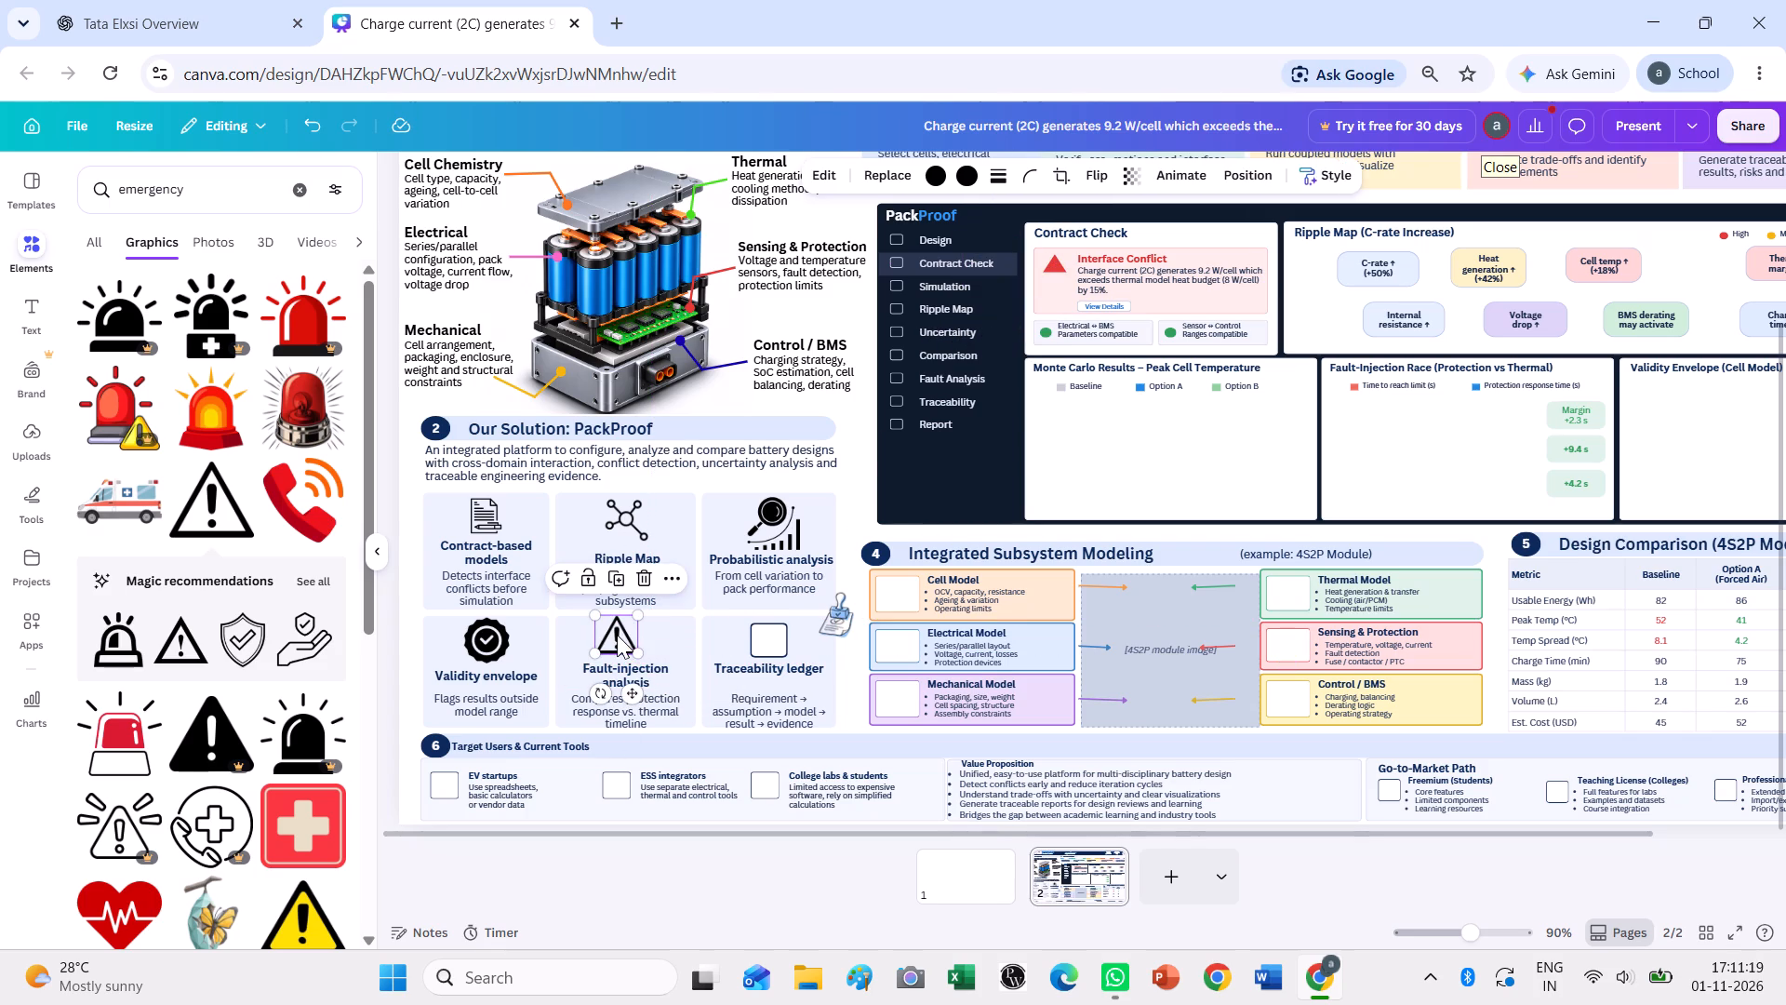
pyautogui.moveTo(617, 635); pyautogui.dragTo(625, 639)
# Delete the placeholder square in the "Traceability ledger" card.
pyautogui.click(778, 633)
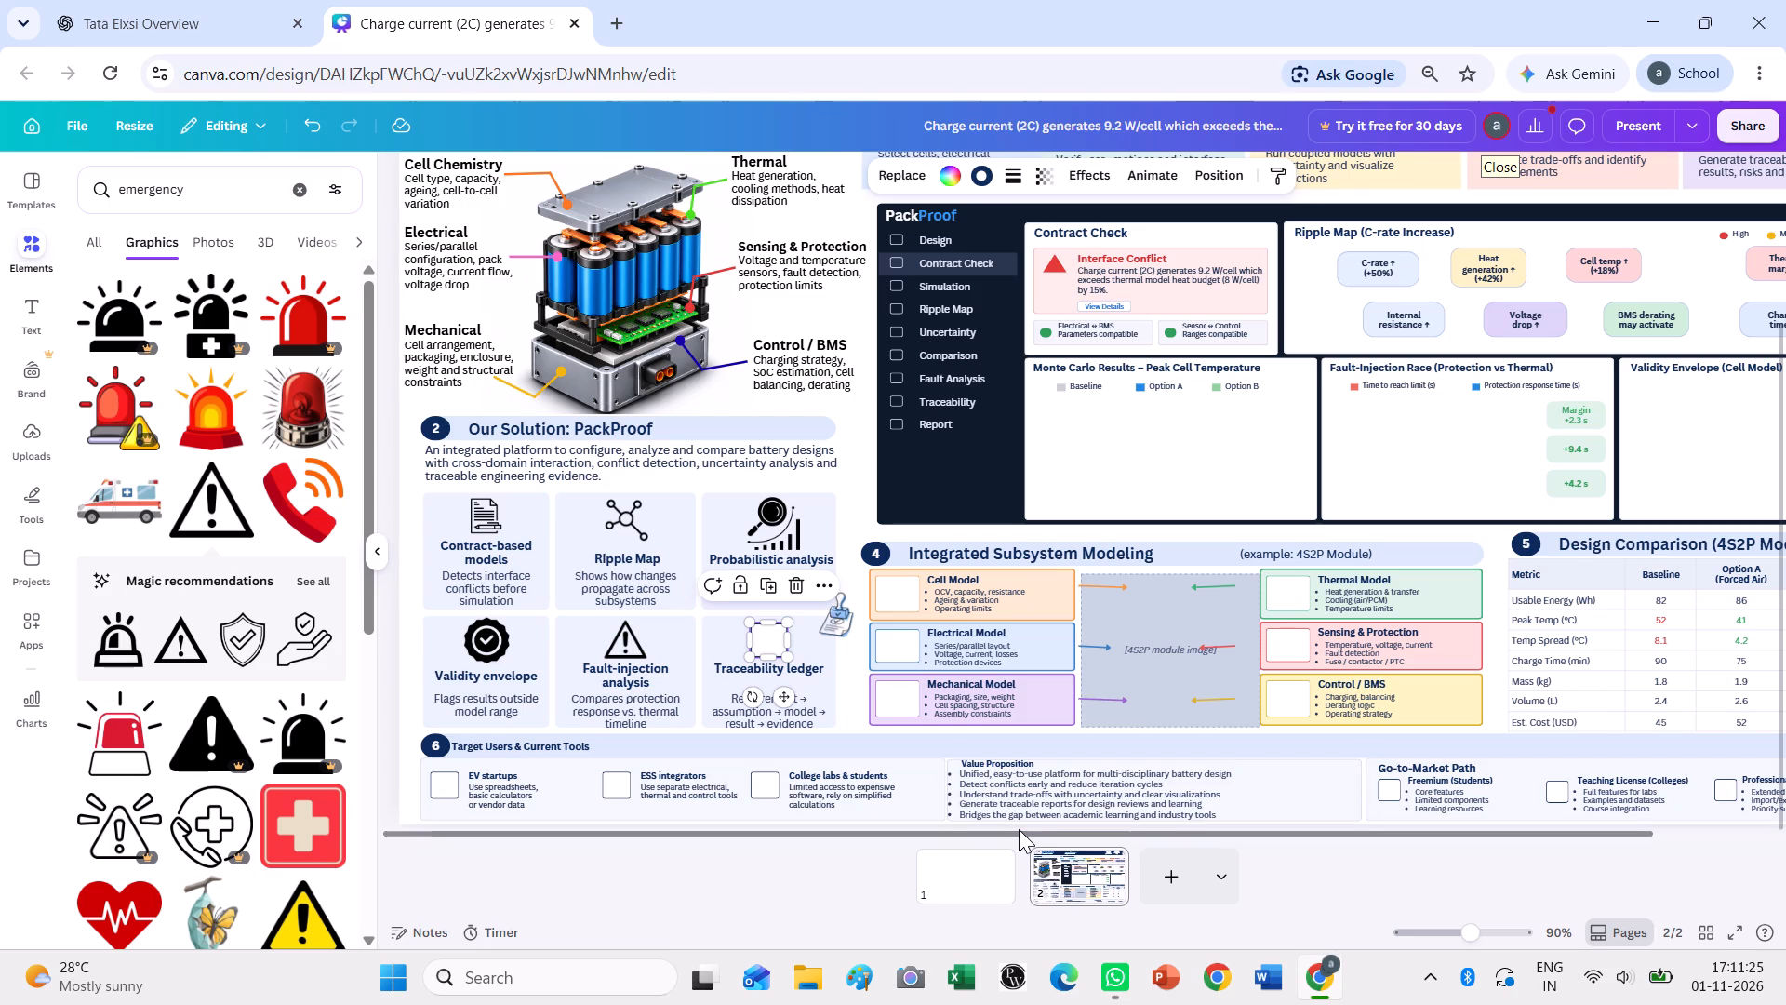
pyautogui.press('Delete')
# Move the "Traceability ledger" title slightly down, closer to its description text.
pyautogui.moveTo(791, 672); pyautogui.dragTo(789, 671)
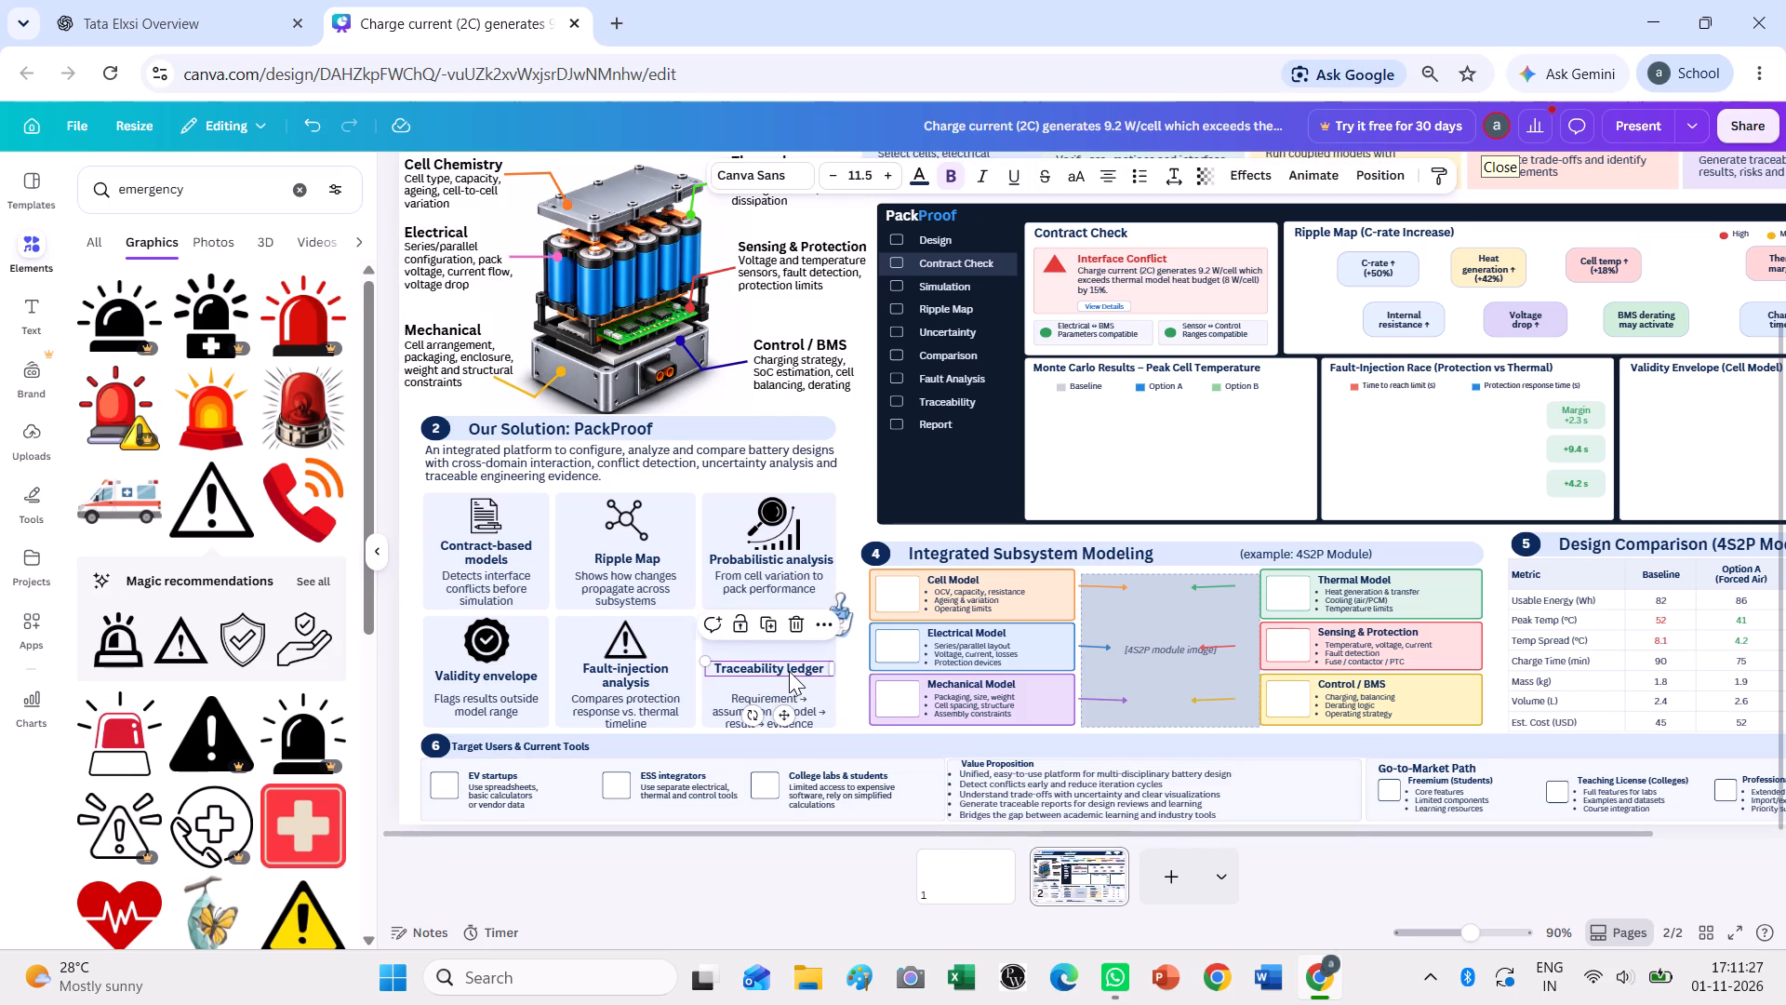
pyautogui.moveTo(789, 671); pyautogui.dragTo(791, 680)
pyautogui.click(791, 680)
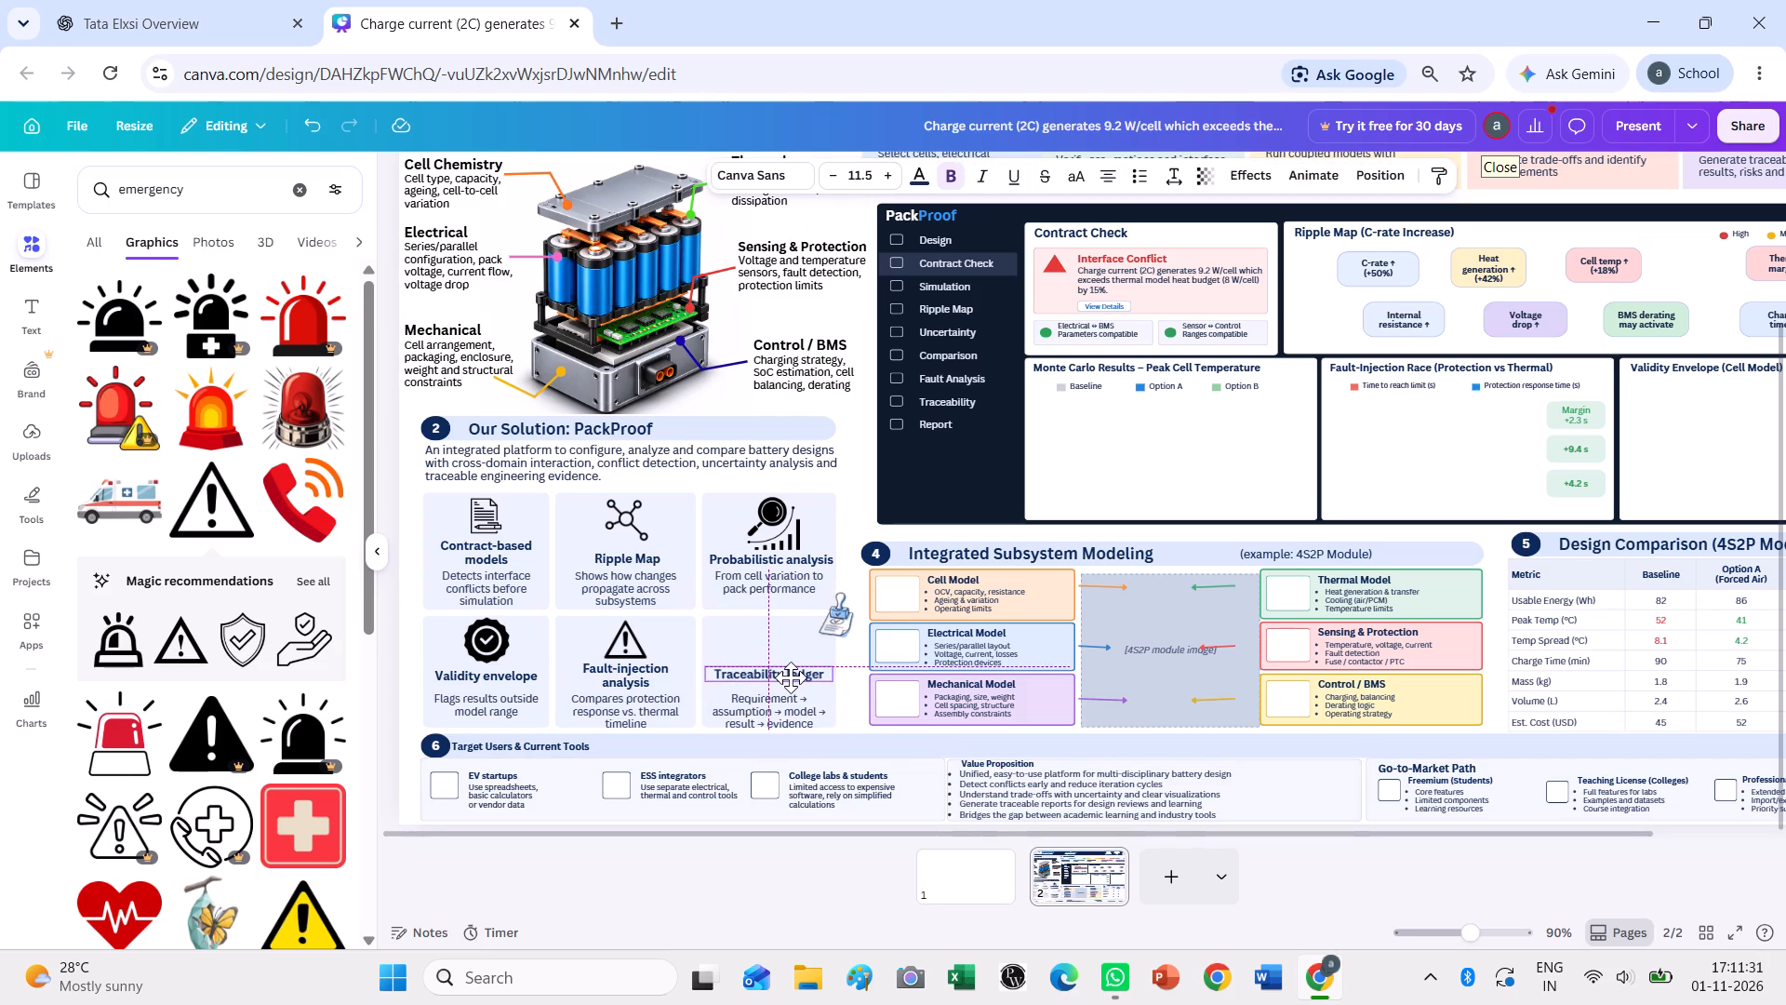
pyautogui.click(852, 707)
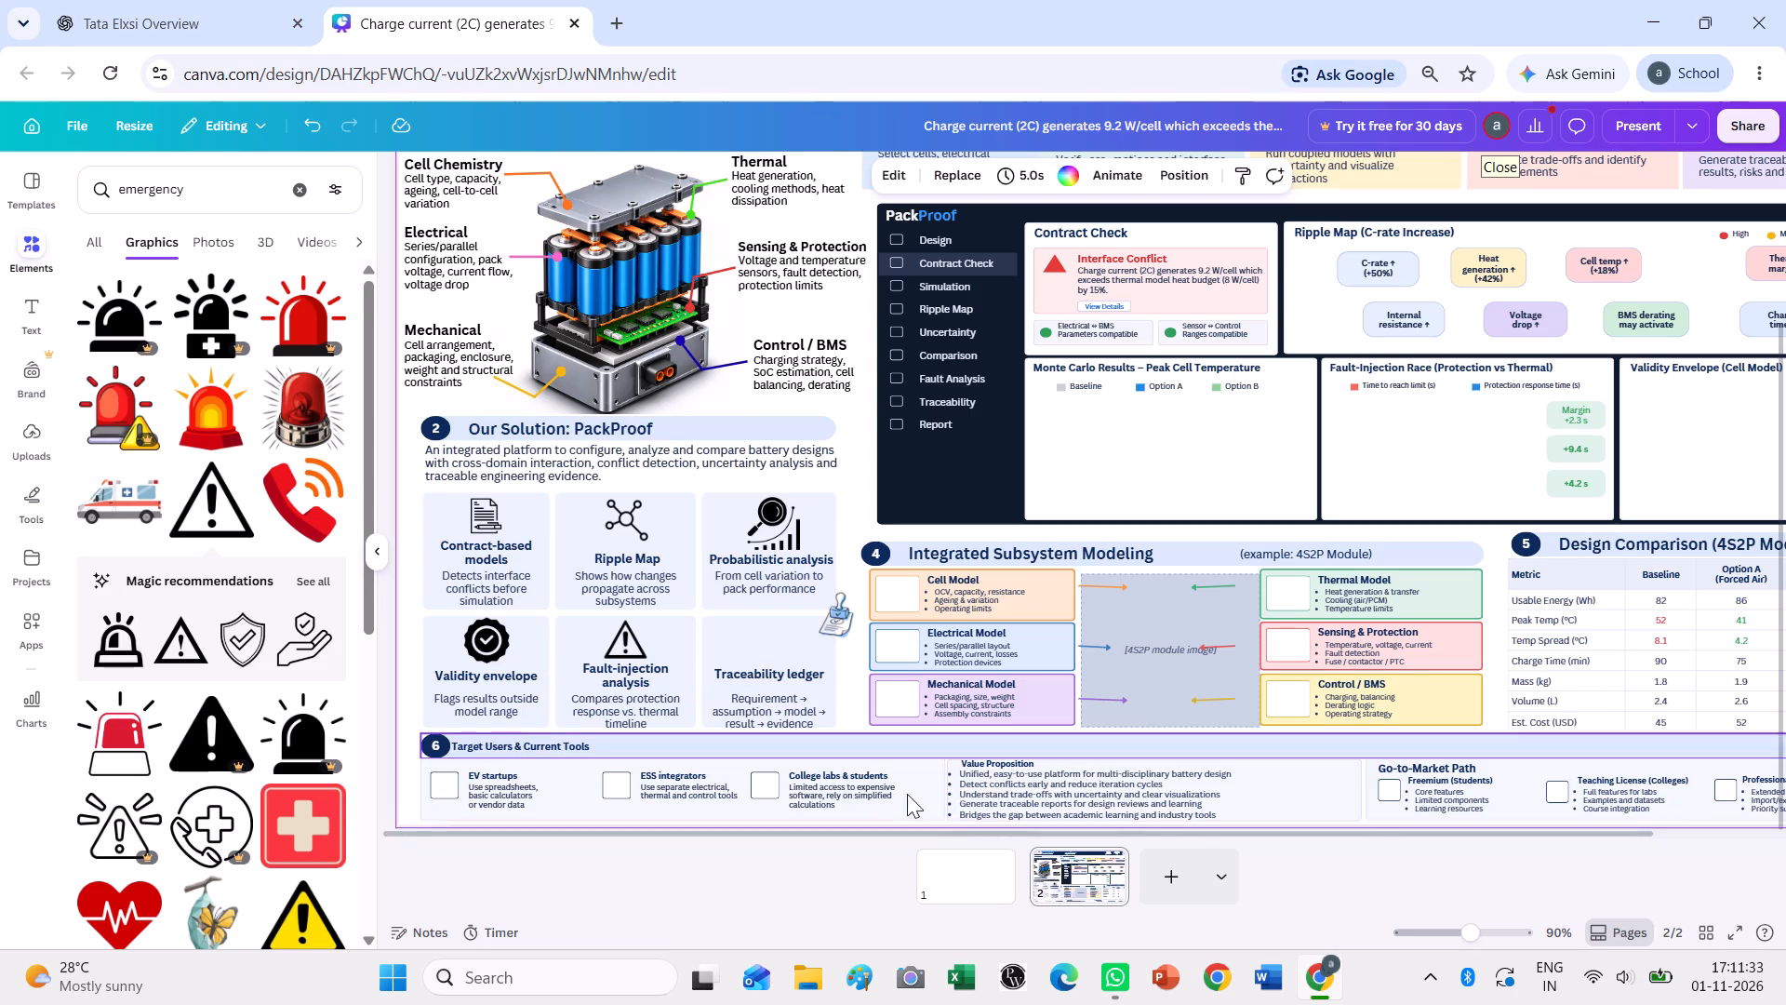
# Check the traceability icon in the reference poster and browse the graphics library for "trace".
pyautogui.click(229, 17)
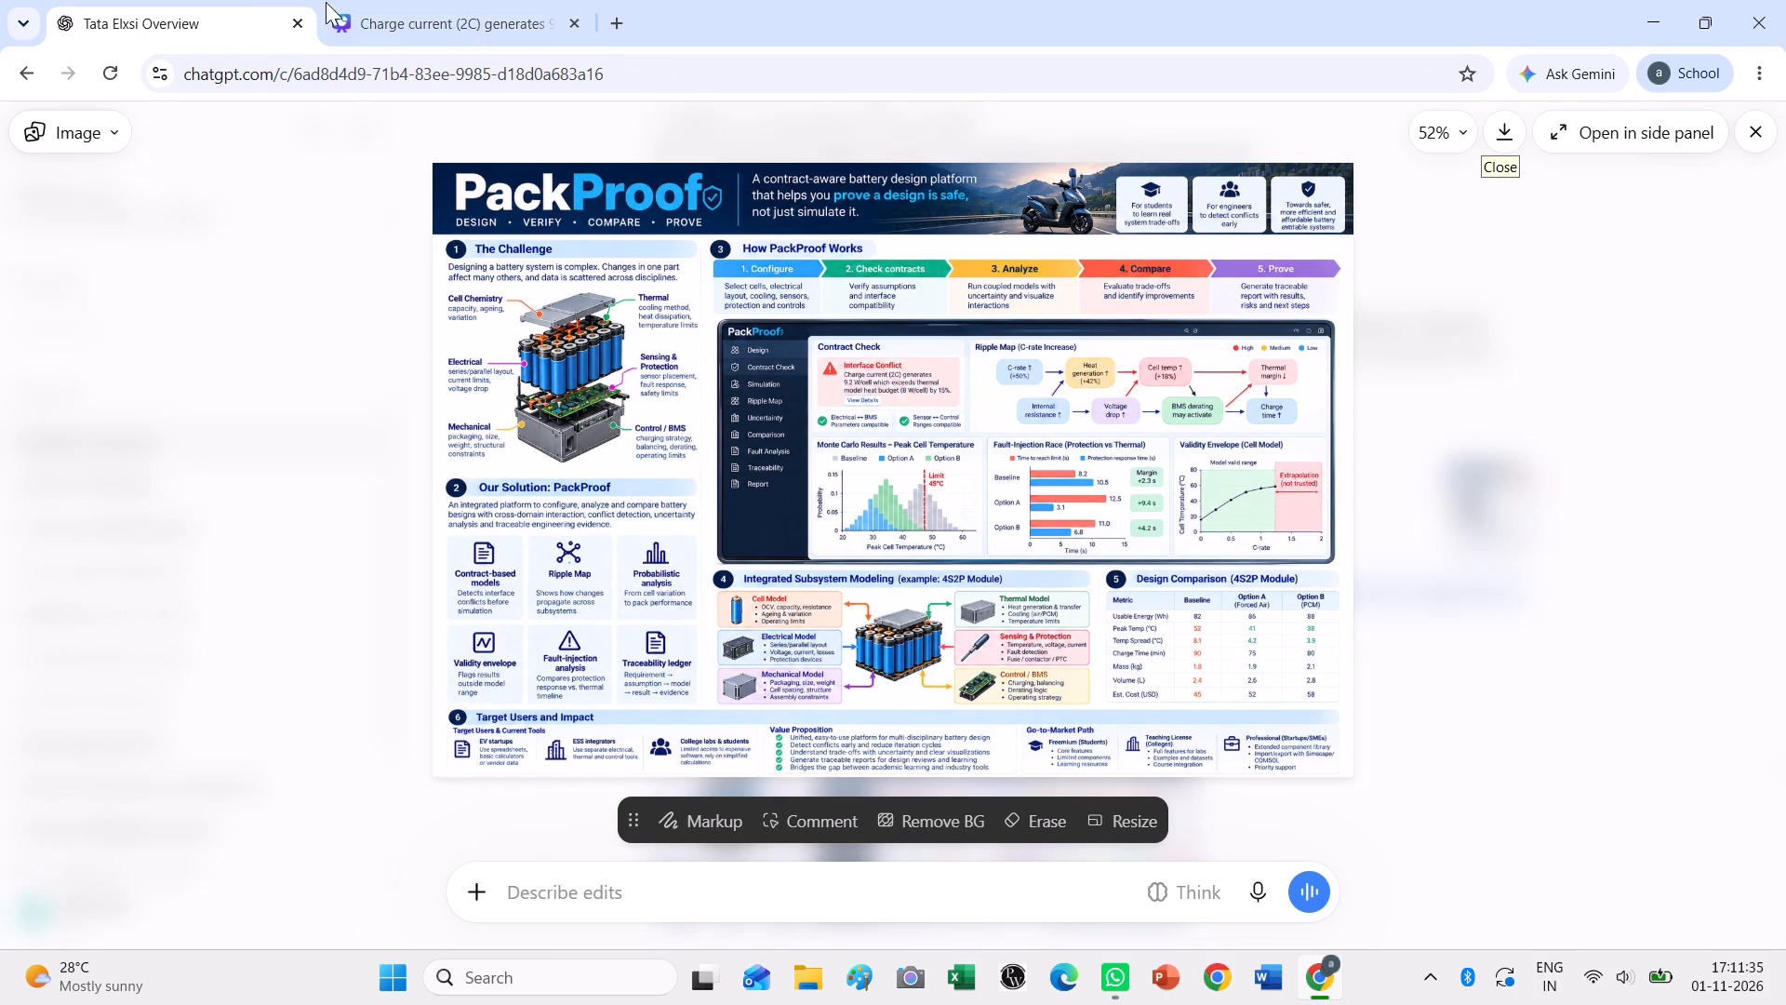
pyautogui.click(369, 0)
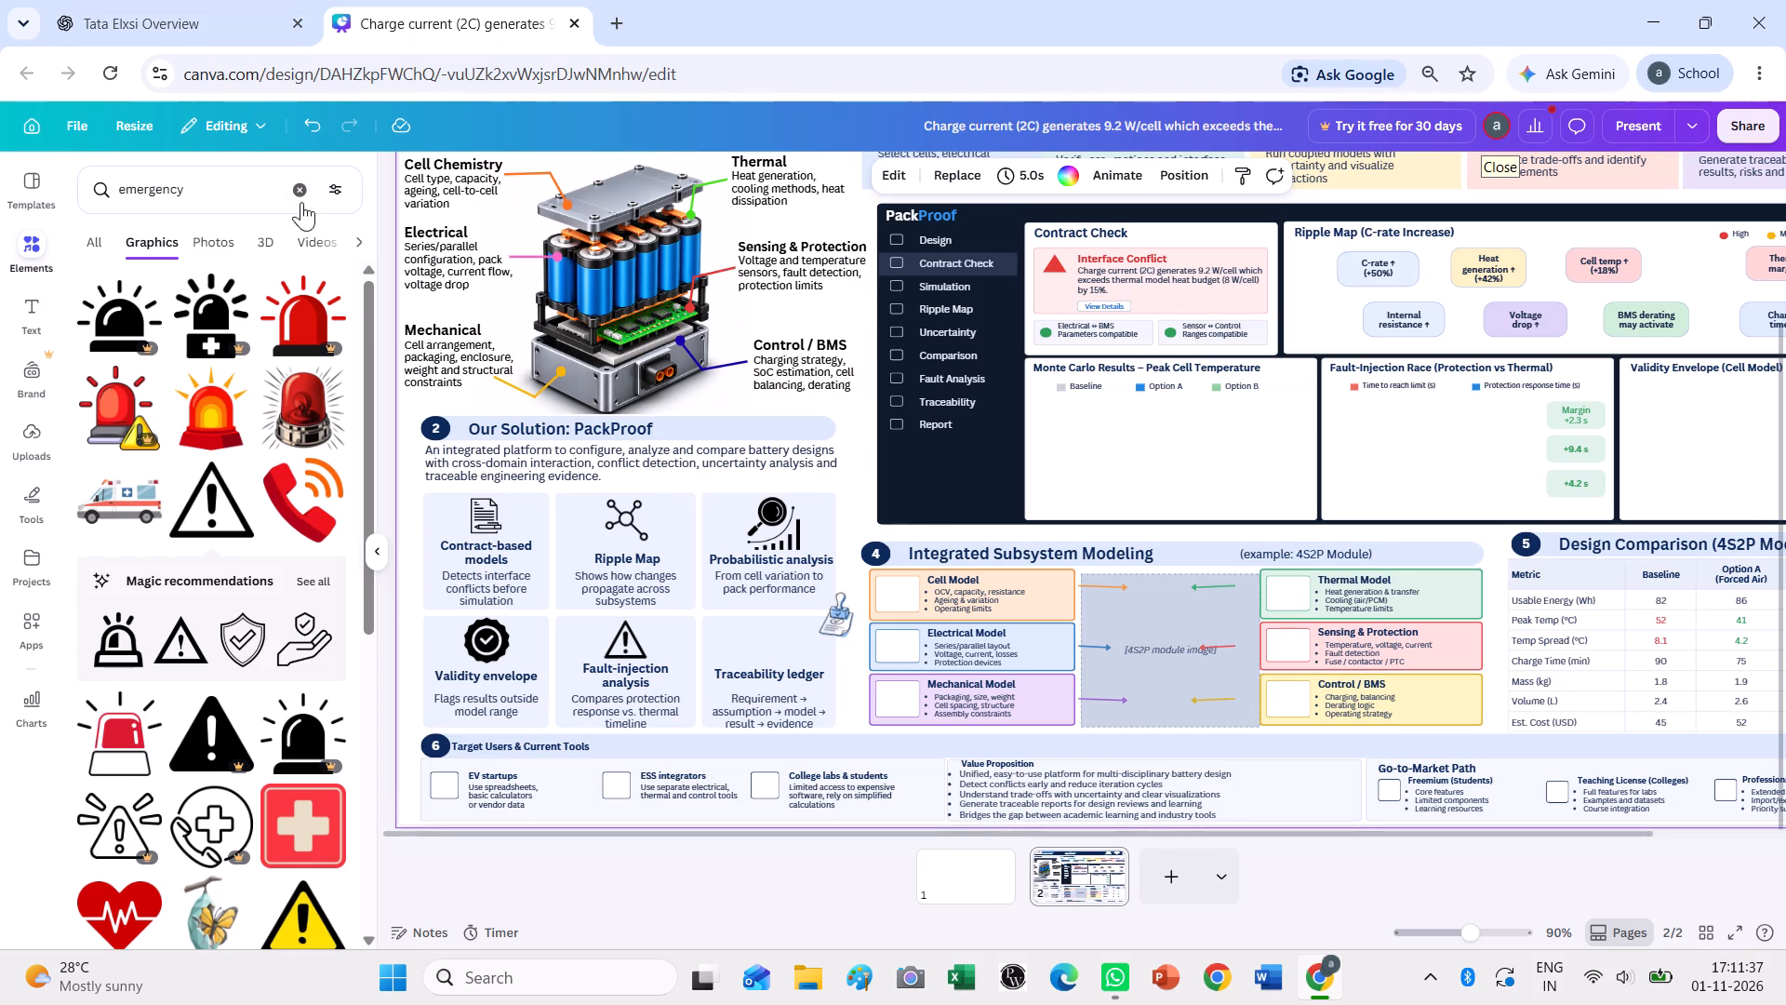
pyautogui.click(309, 196)
pyautogui.write('trace')
pyautogui.press('Return')
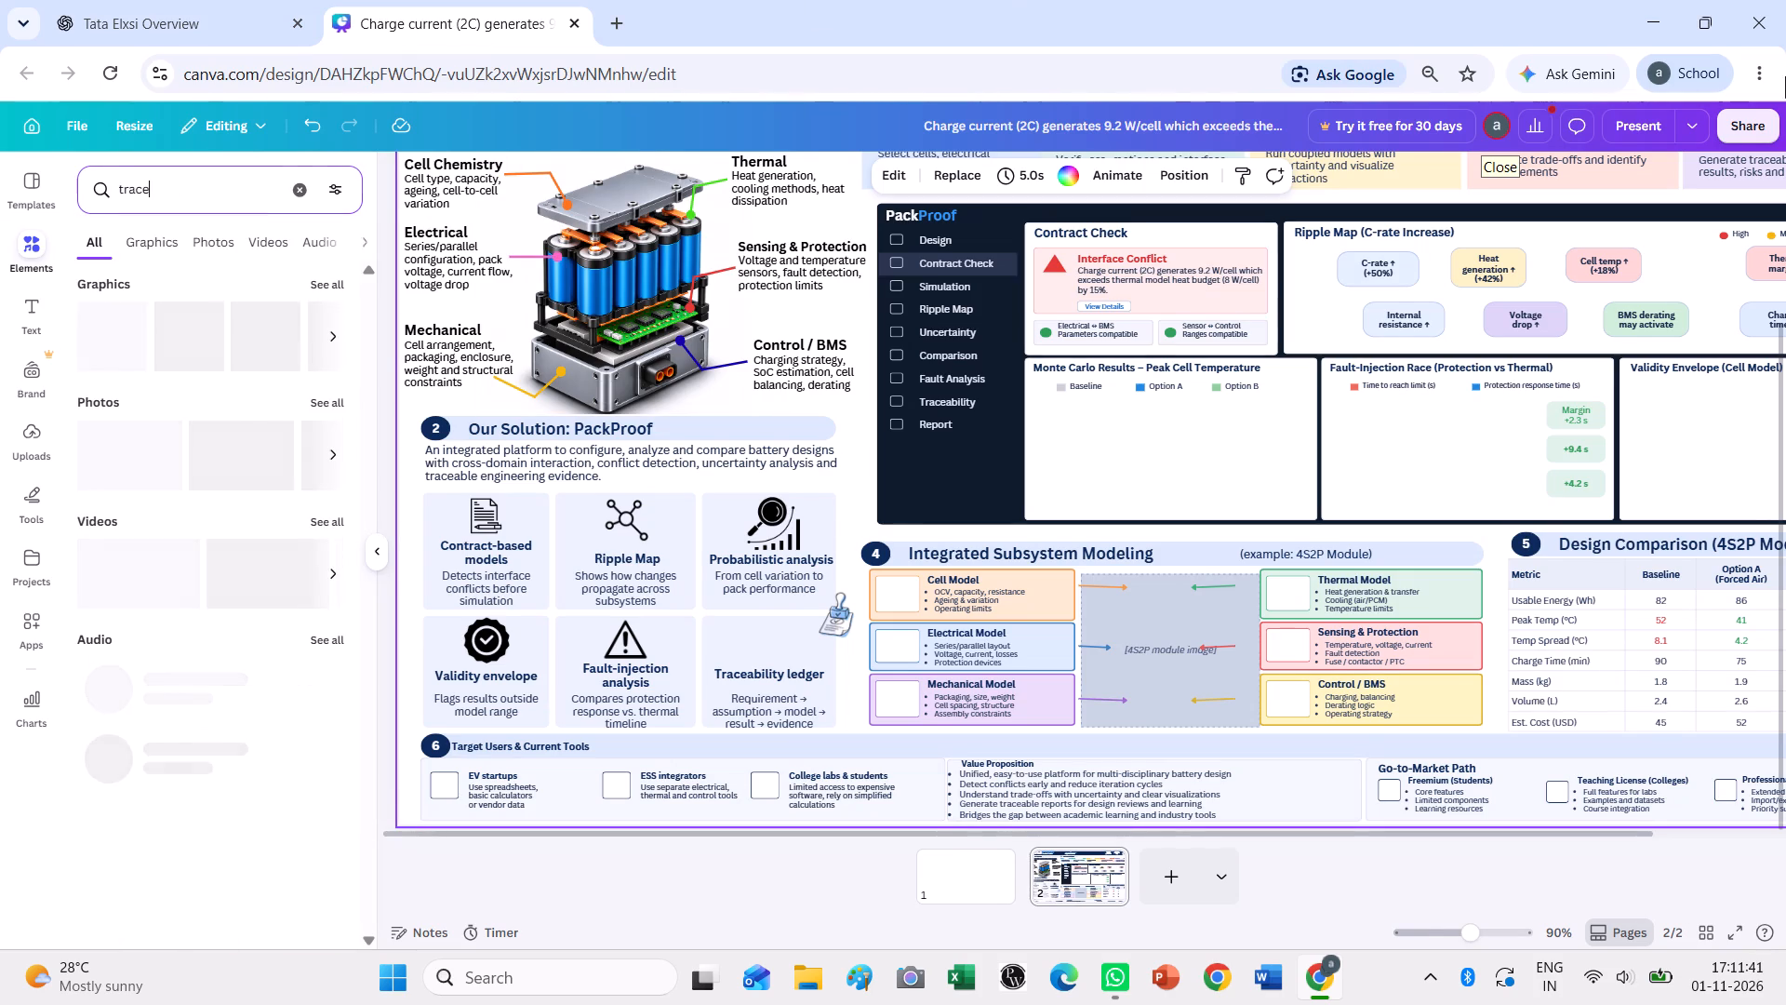
pyautogui.click(323, 286)
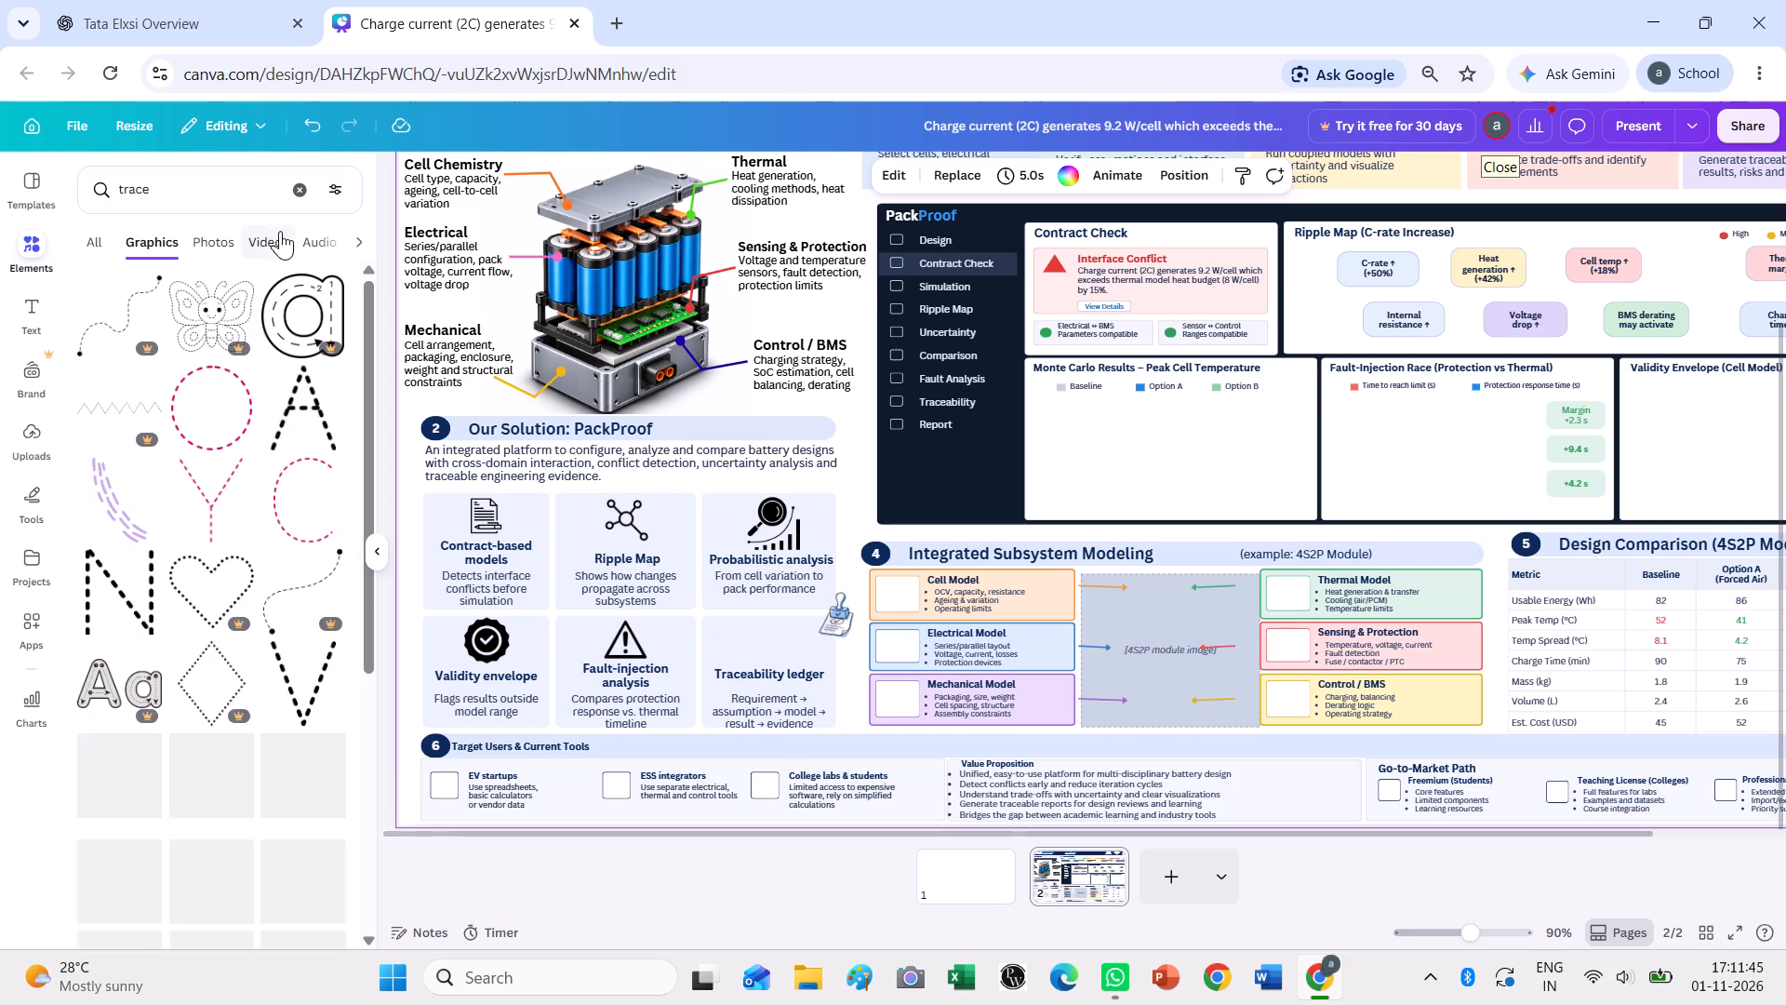
pyautogui.scroll(-2, 328, 638)
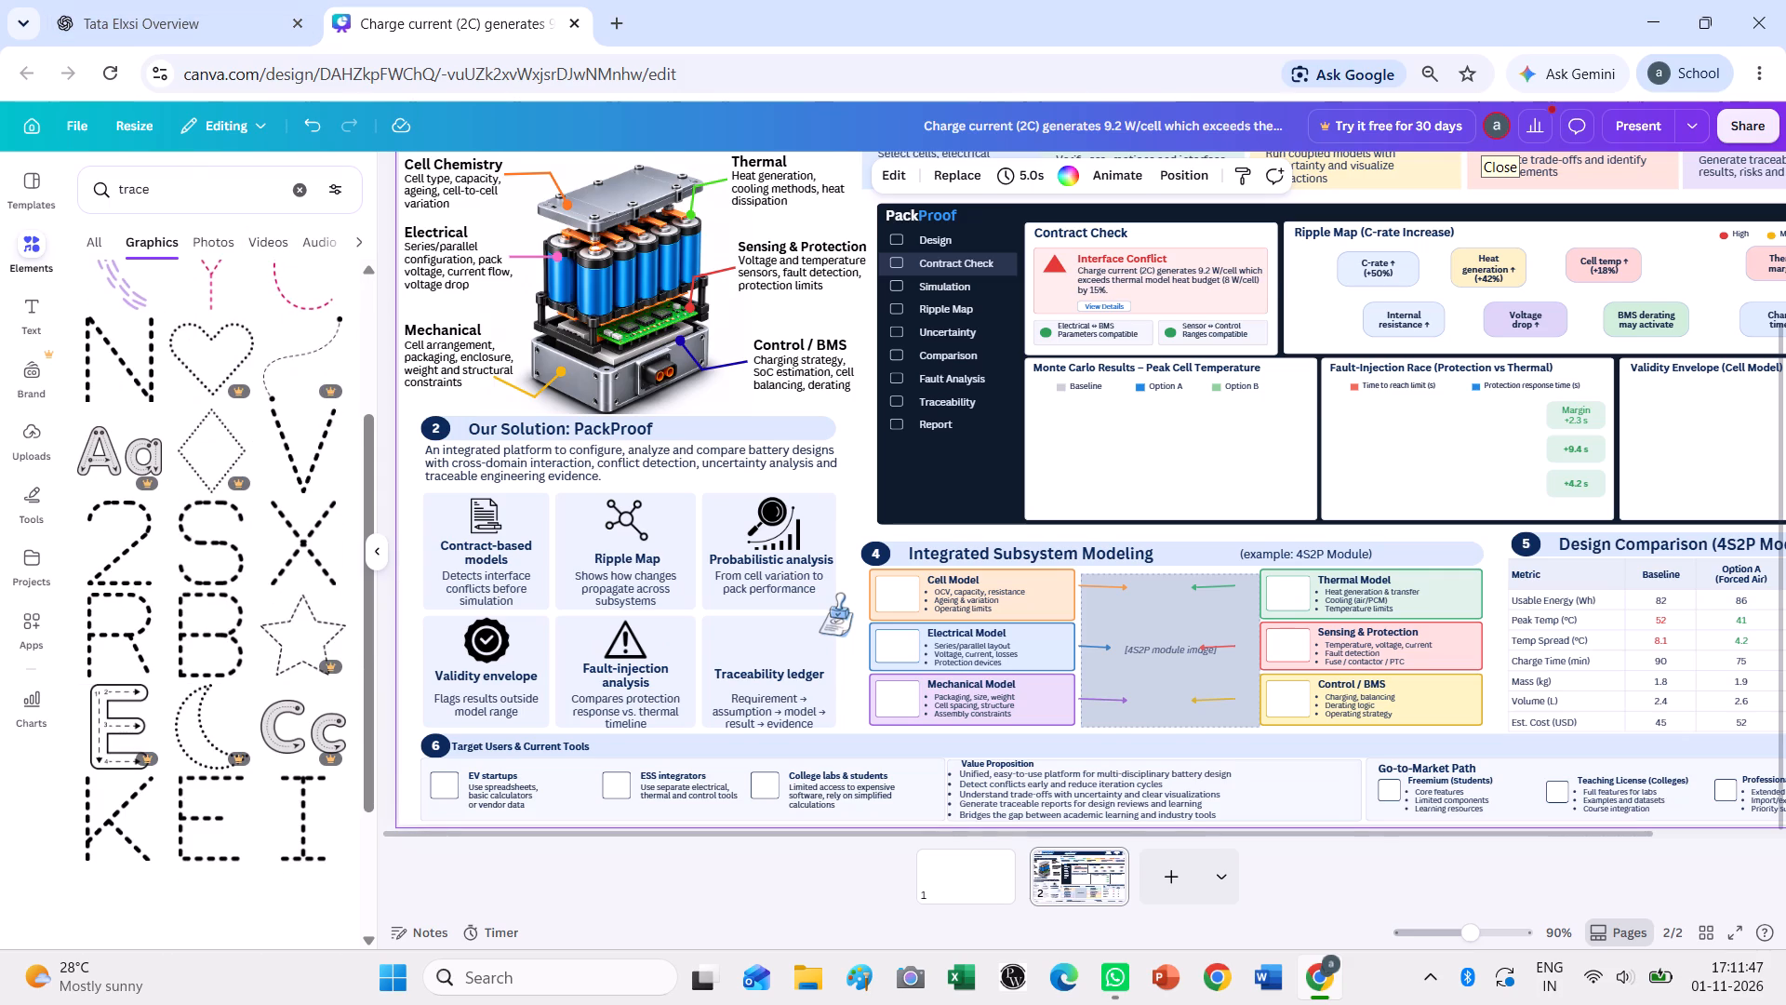
# Extend the graphics search to "trace progress" and look through it for a traceability icon.
pyautogui.click(200, 205)
pyautogui.press('space')
pyautogui.write('progress')
pyautogui.press('Return')
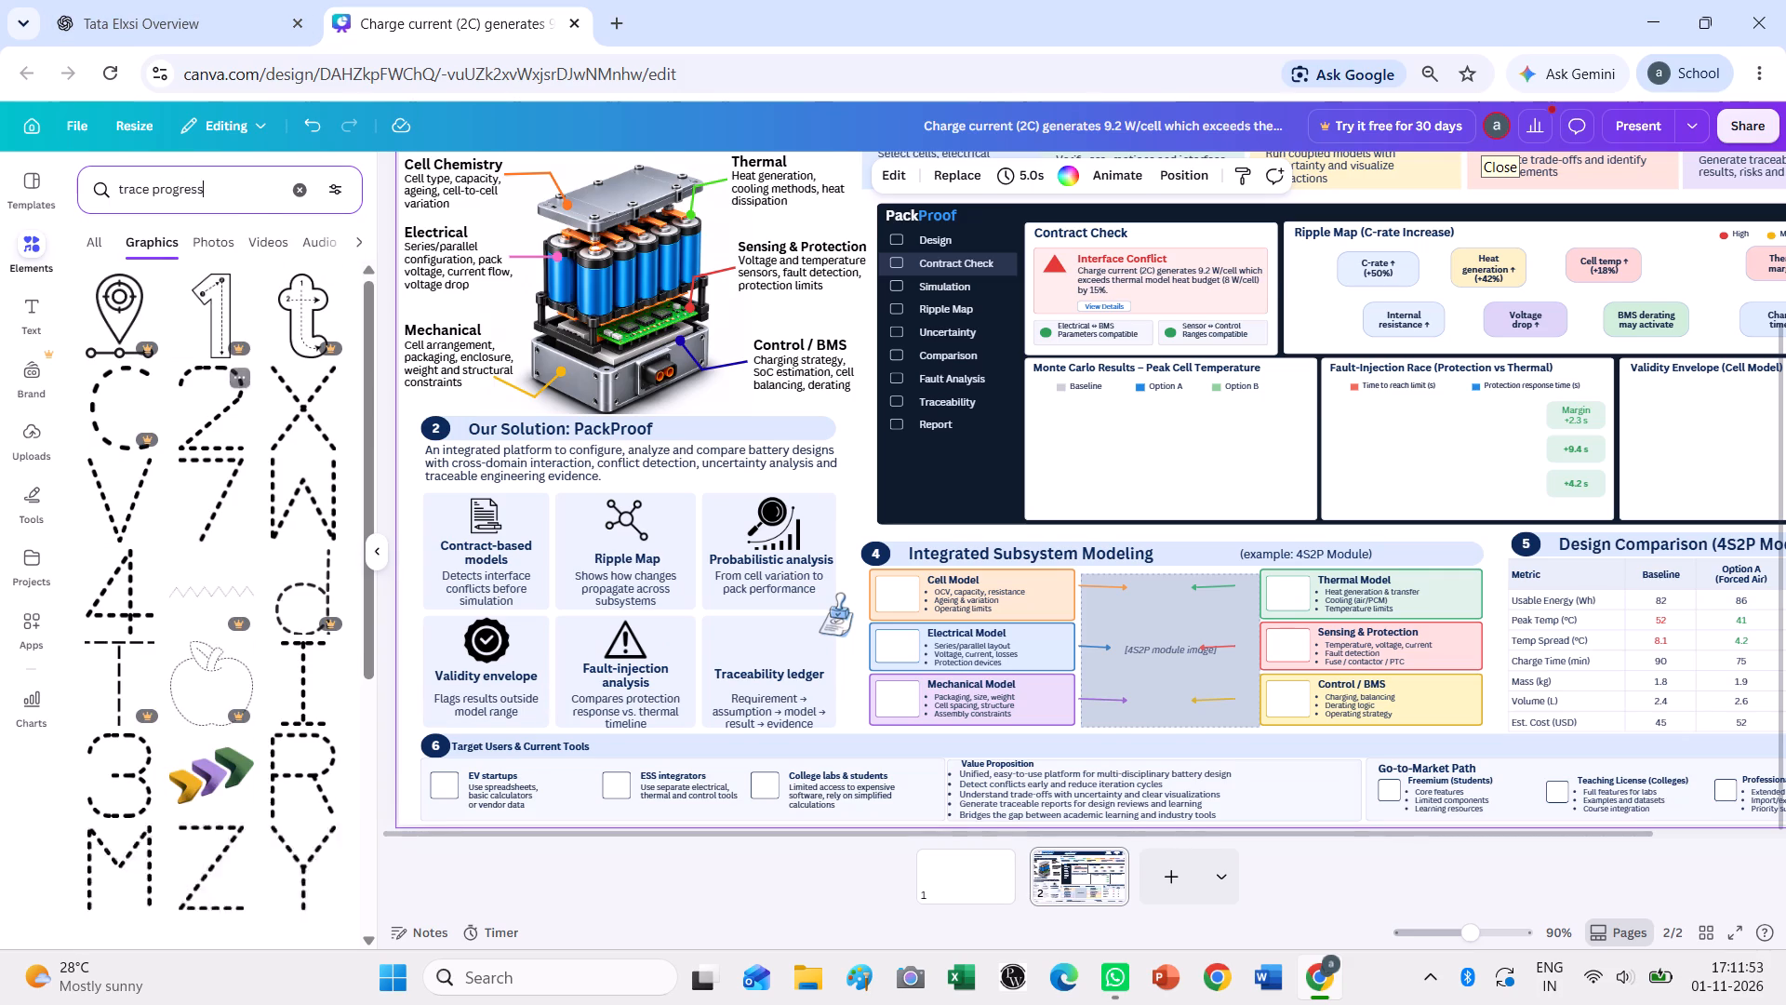
pyautogui.scroll(-3, 353, 529)
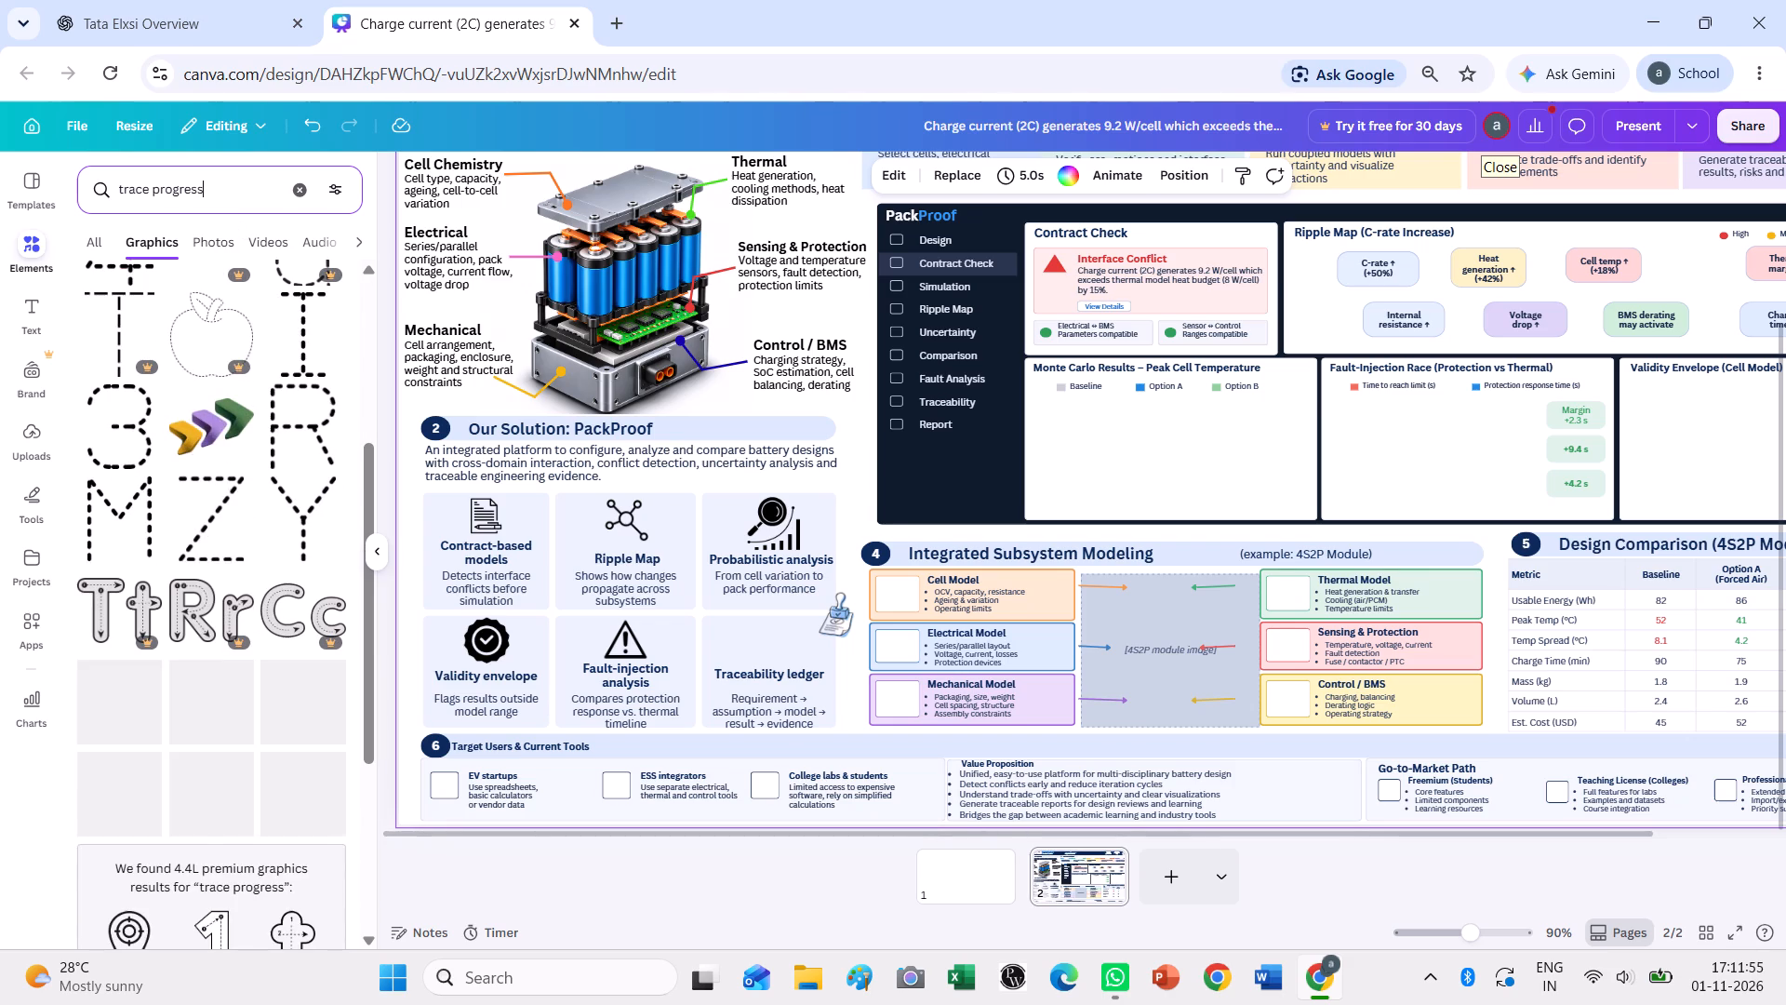
pyautogui.moveTo(153, 187); pyautogui.dragTo(75, 209)
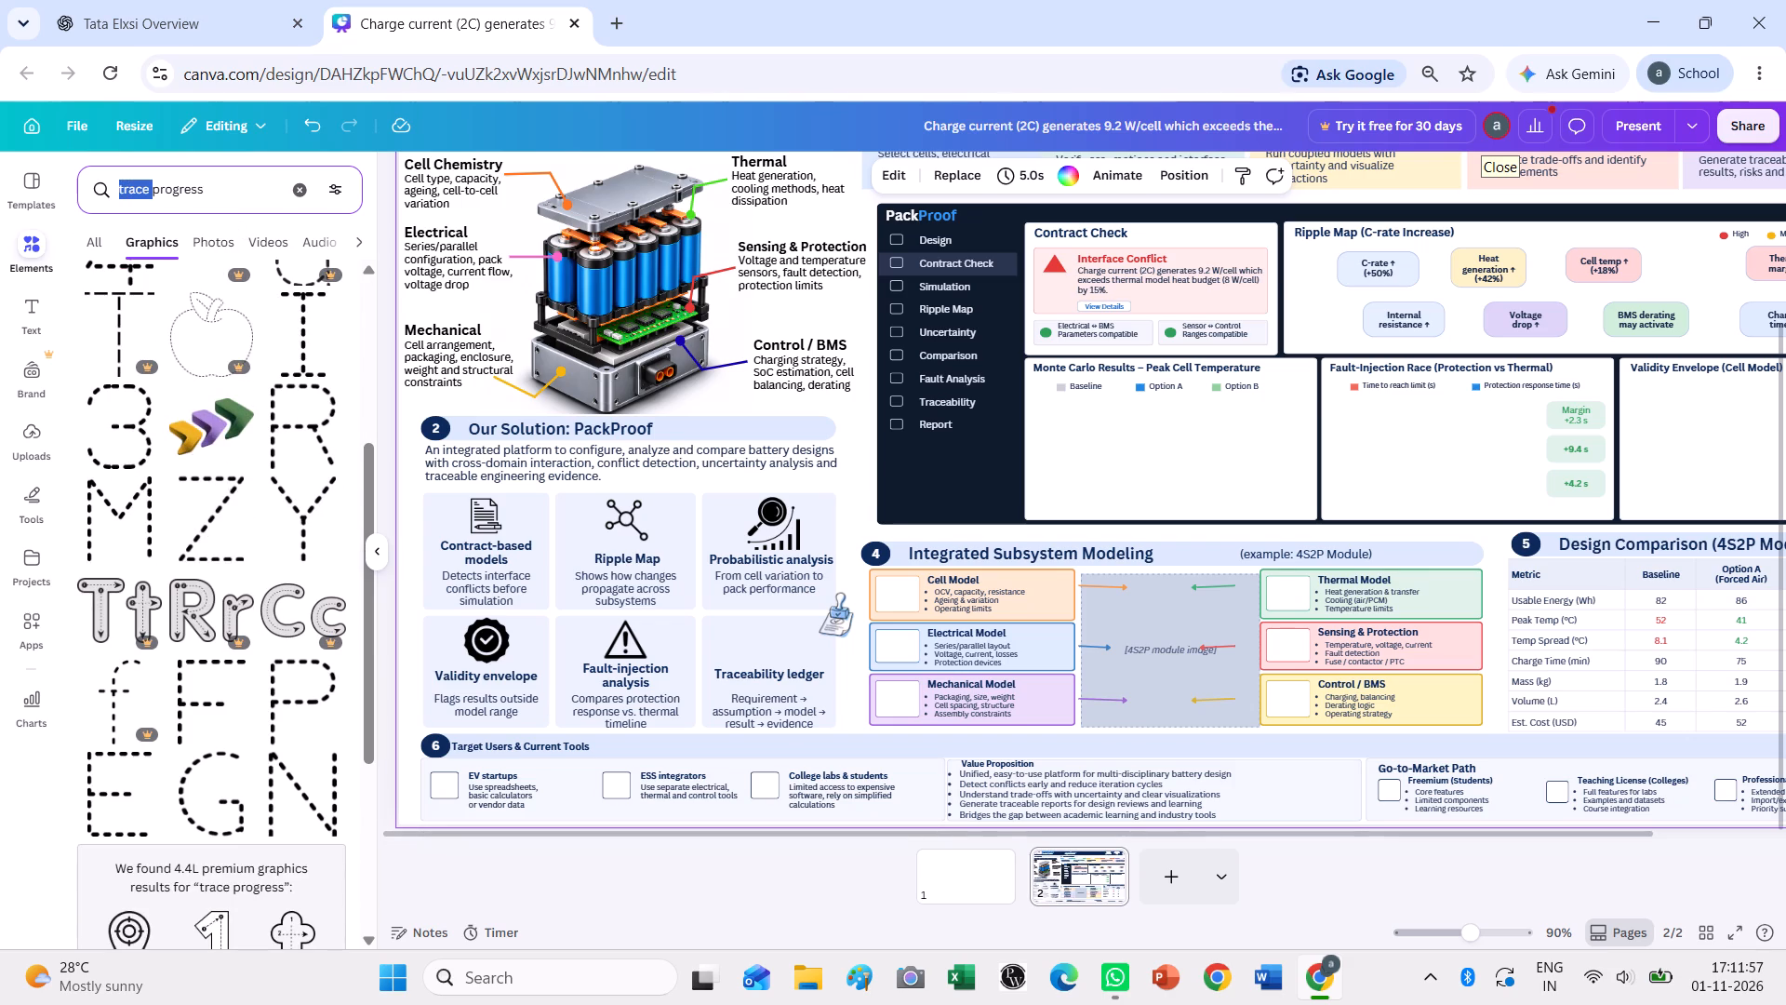
pyautogui.press('BackSpace')
pyautogui.press('Return')
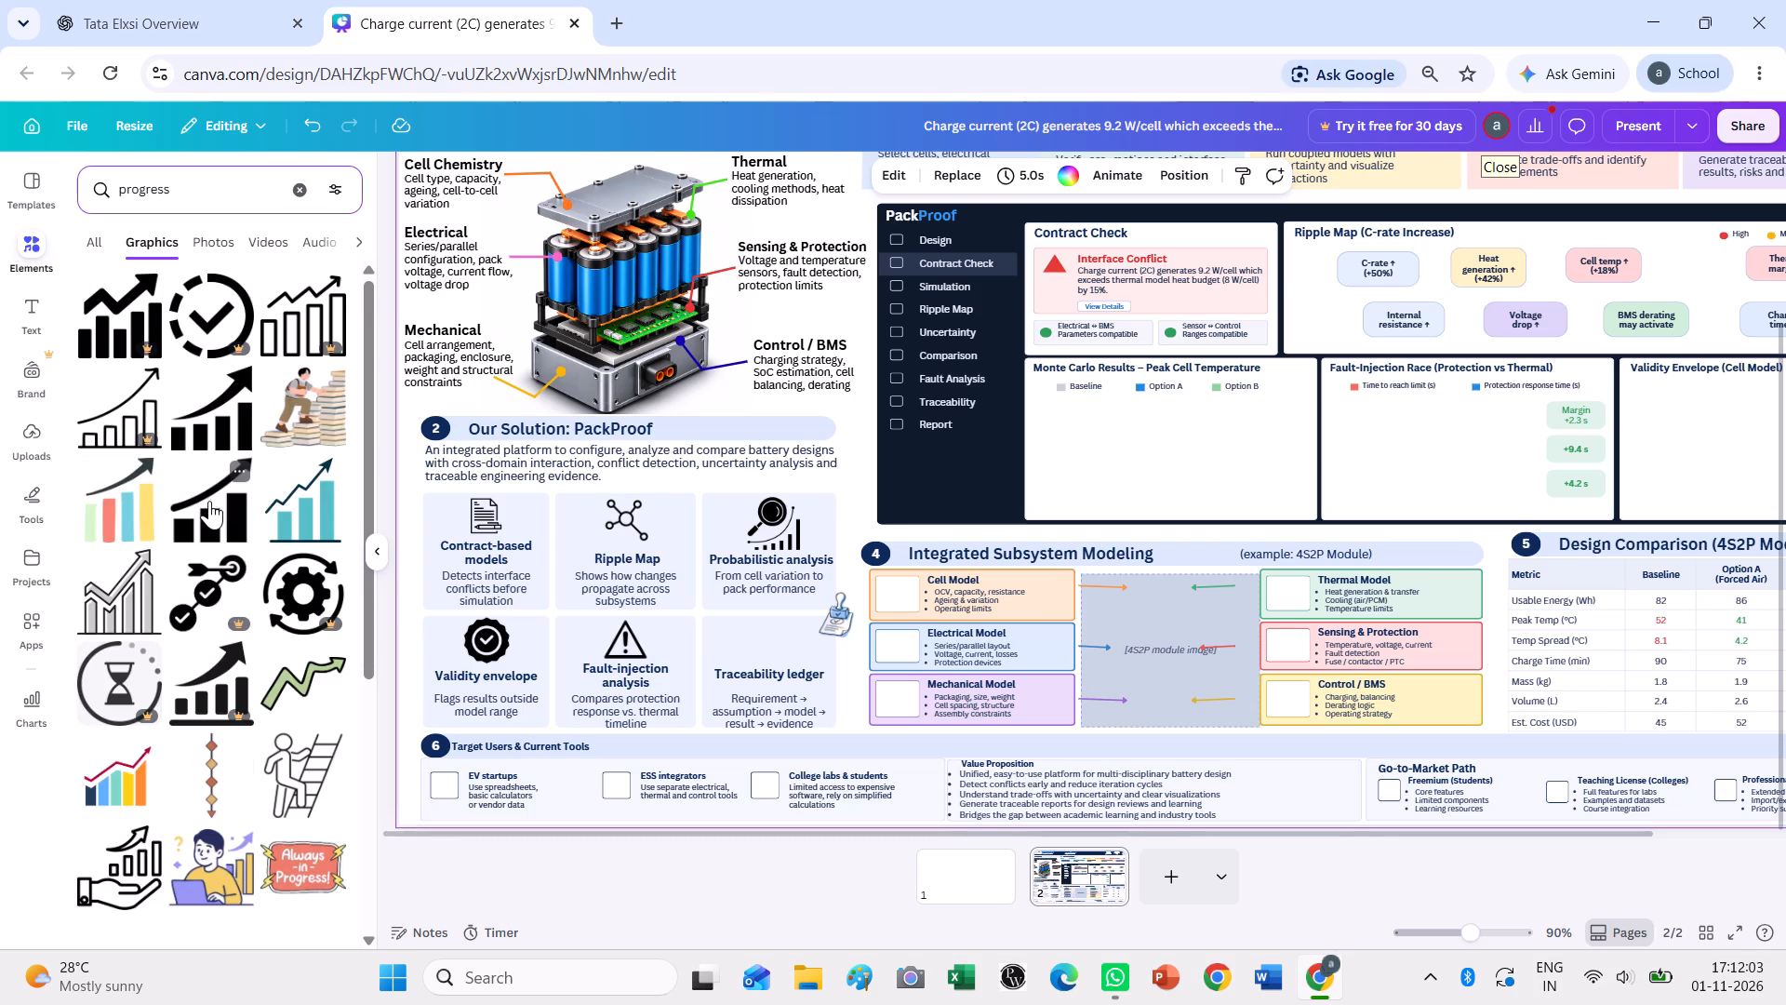
pyautogui.scroll(-4, 208, 543)
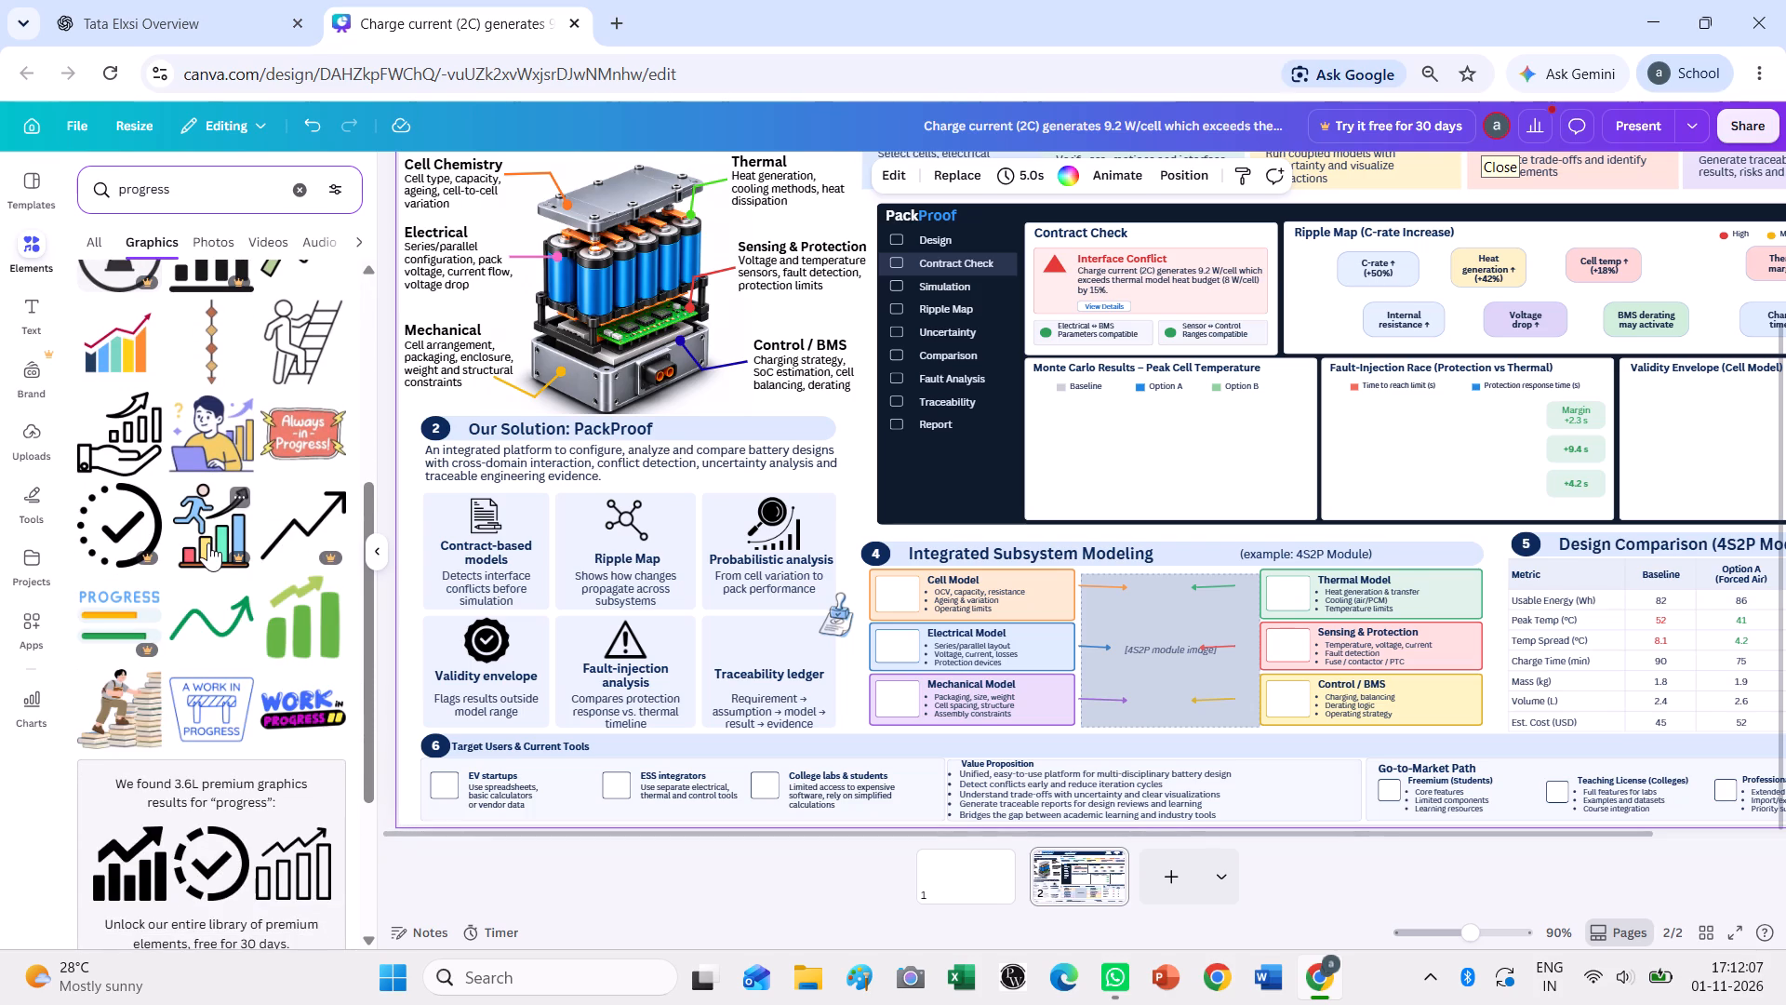
pyautogui.scroll(-4, 208, 543)
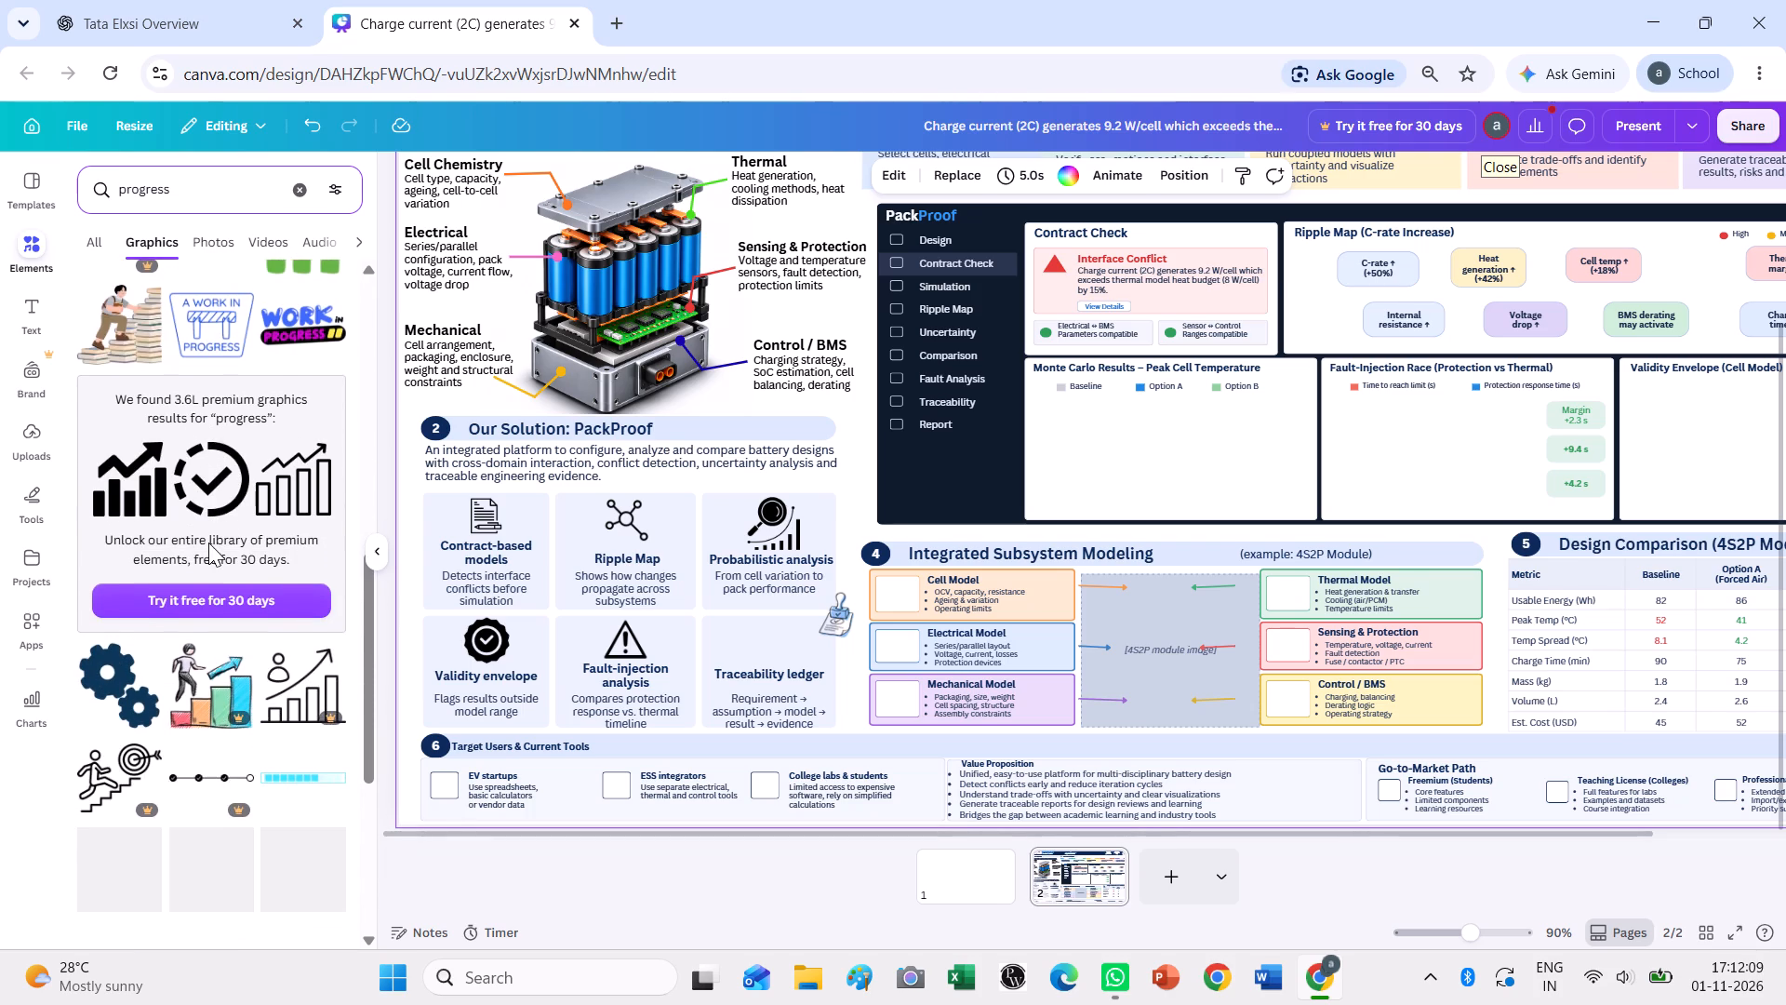
pyautogui.scroll(-2, 208, 543)
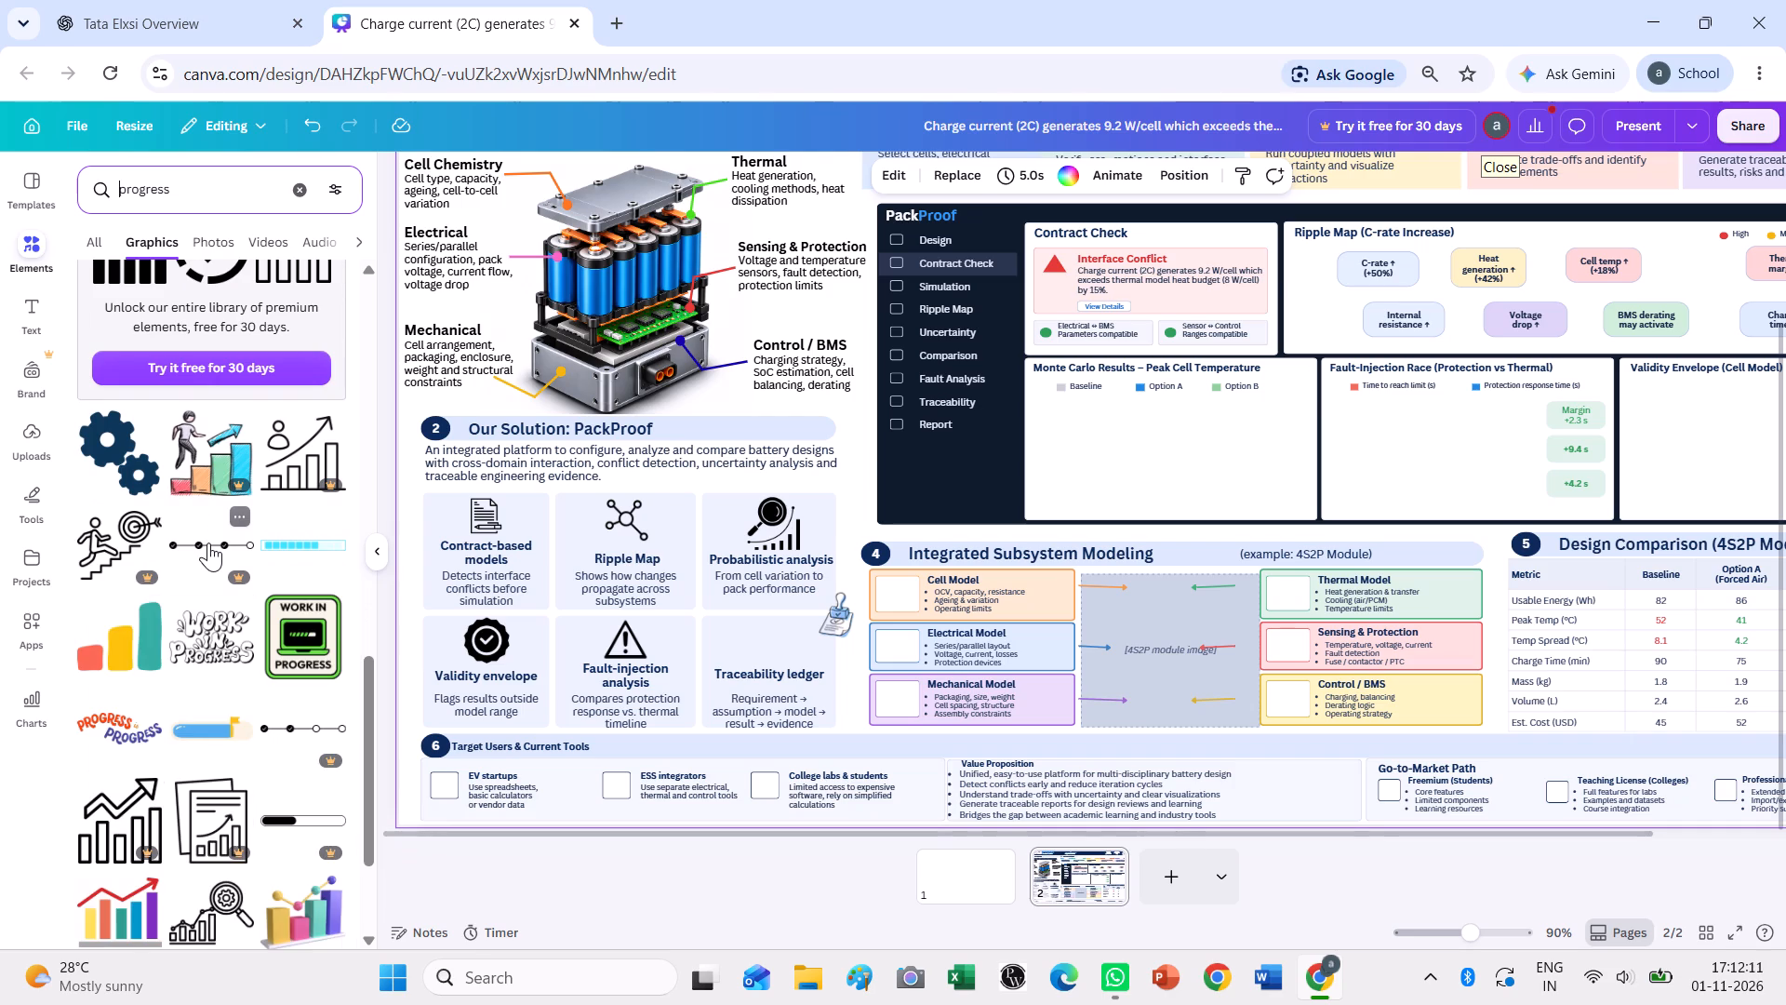
pyautogui.scroll(-1, 208, 543)
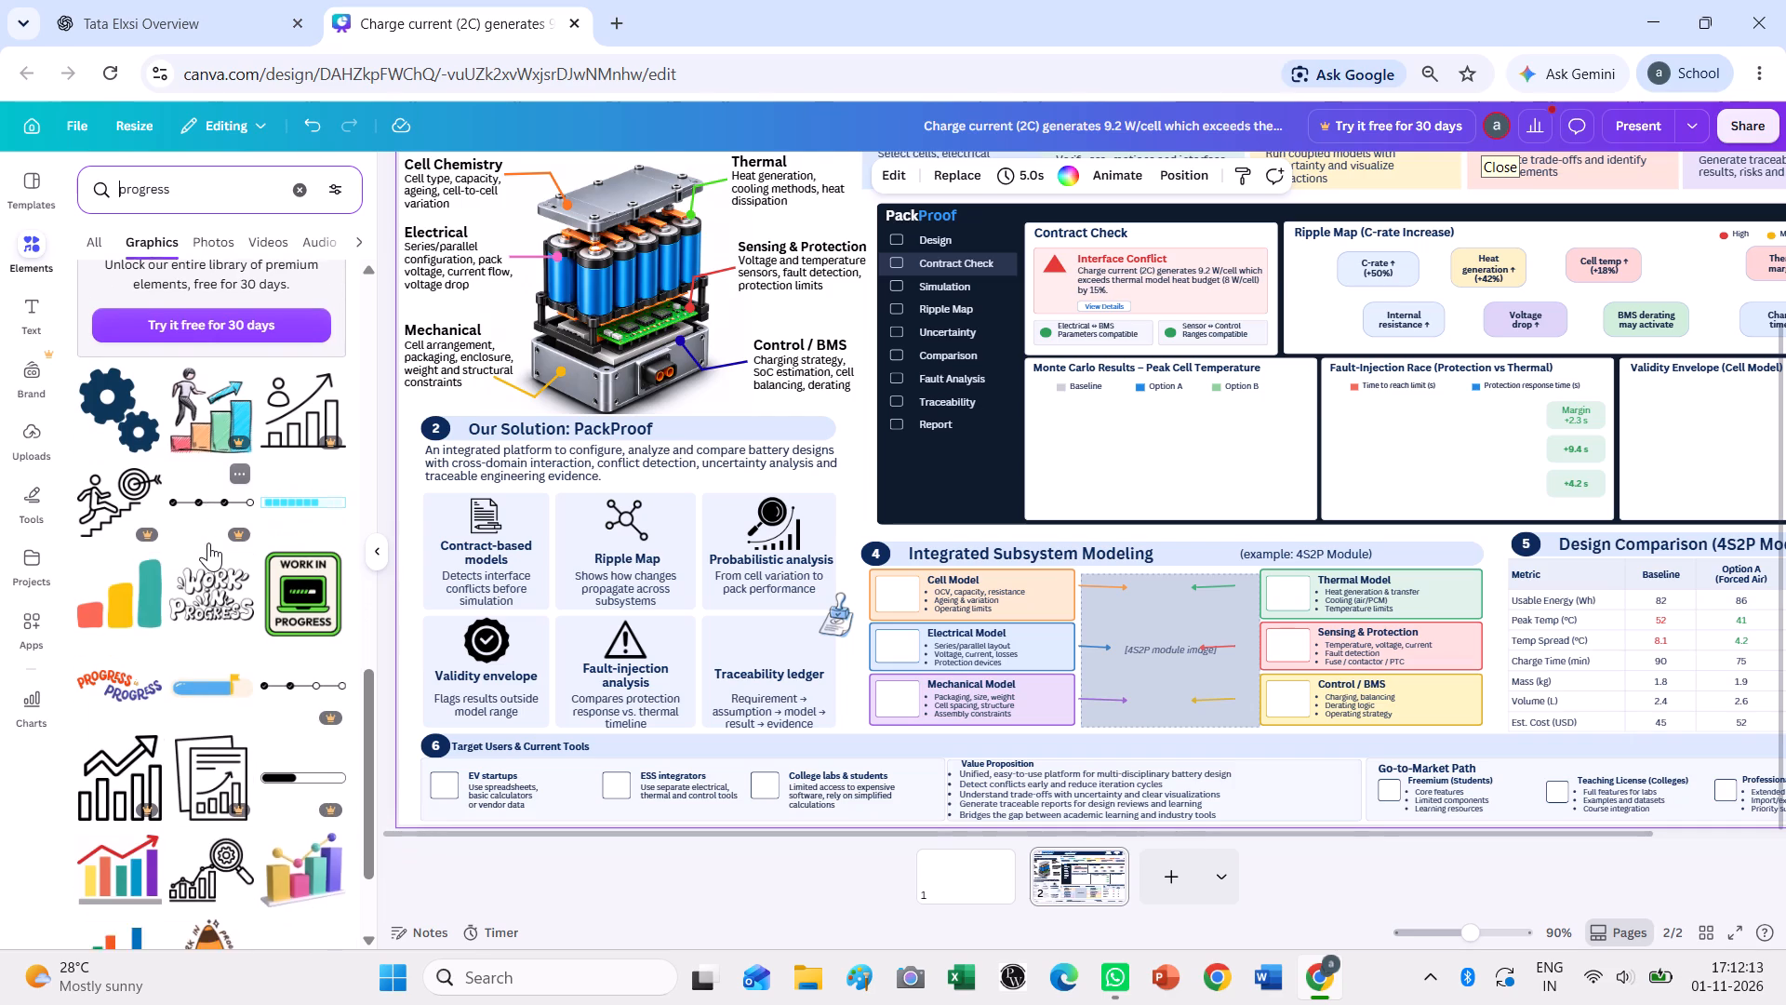
pyautogui.scroll(-1, 208, 543)
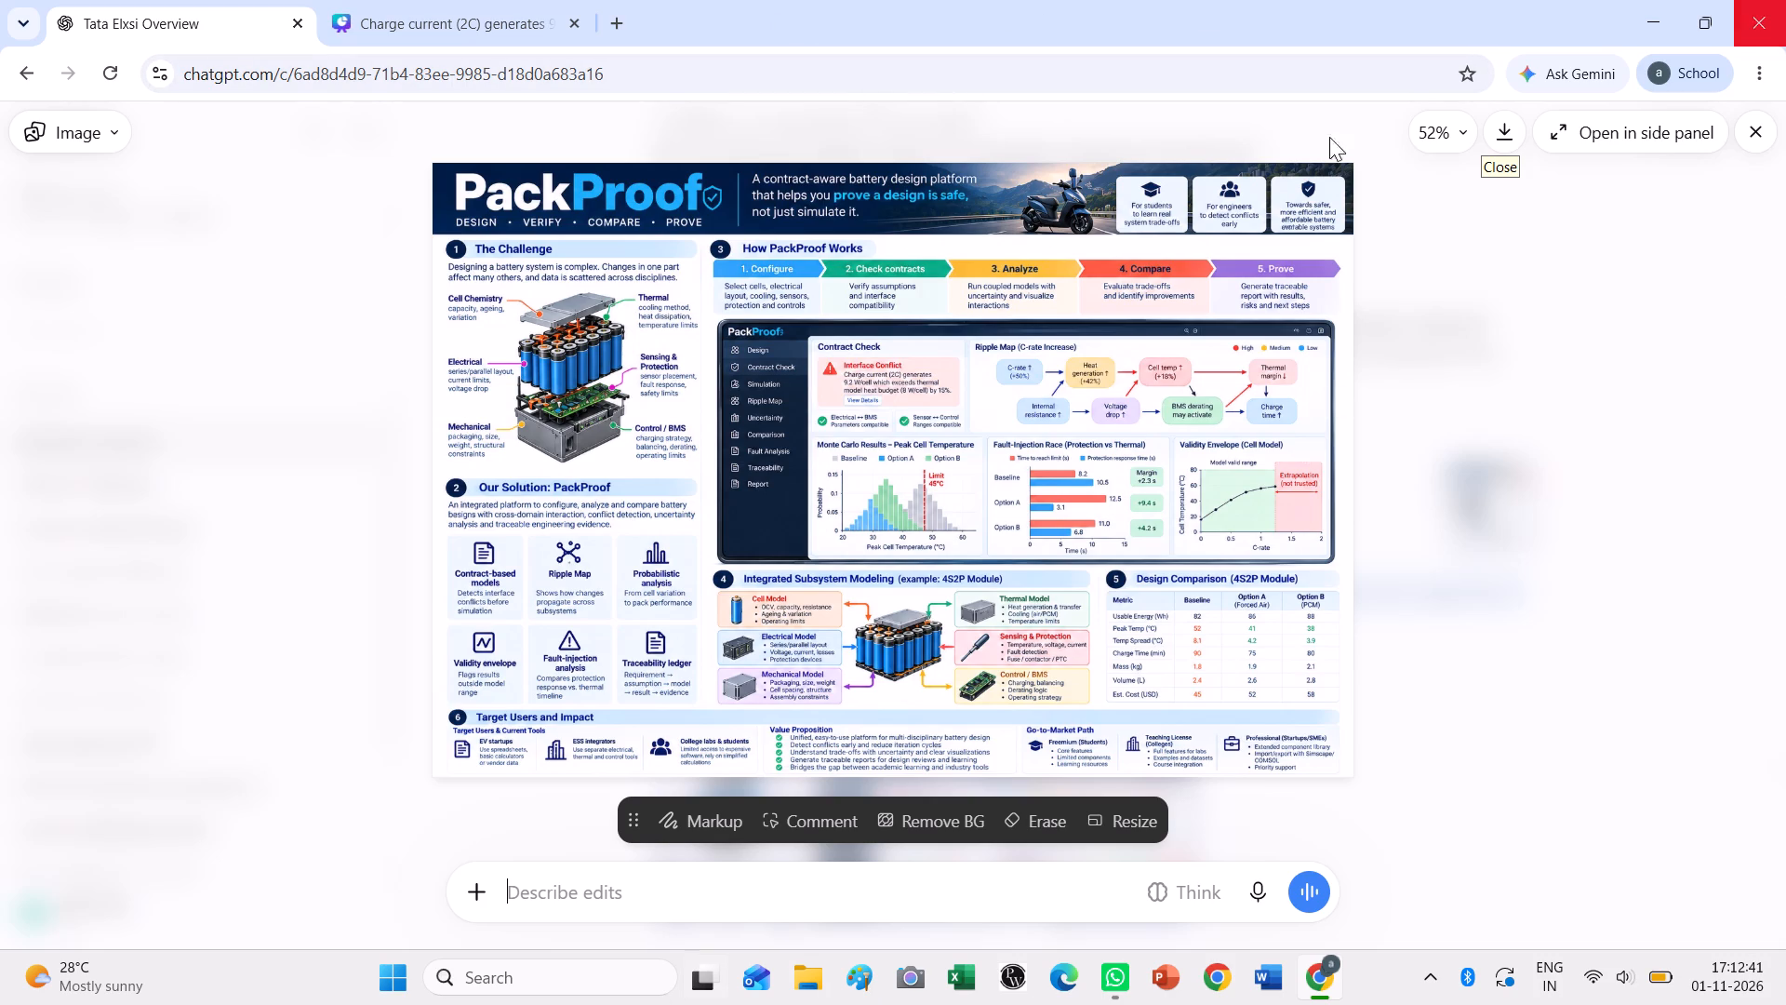
pyautogui.click(393, 8)
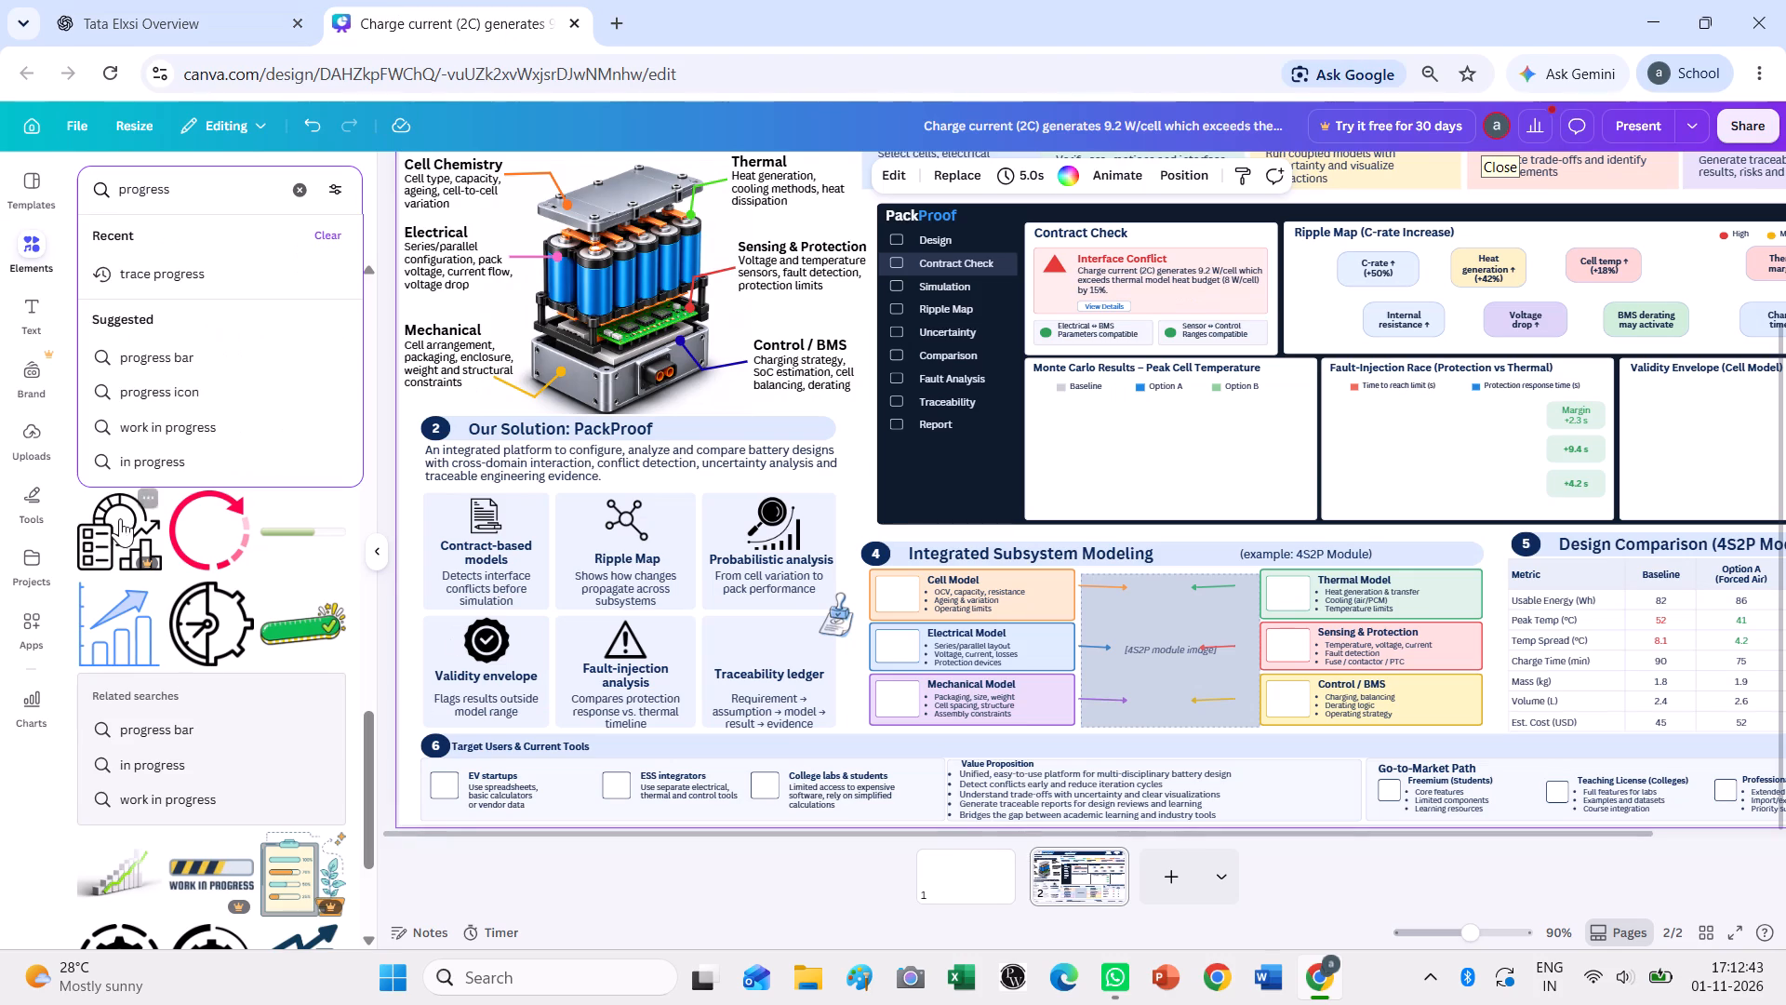
pyautogui.scroll(-3, 197, 620)
pyautogui.scroll(-1, 255, 765)
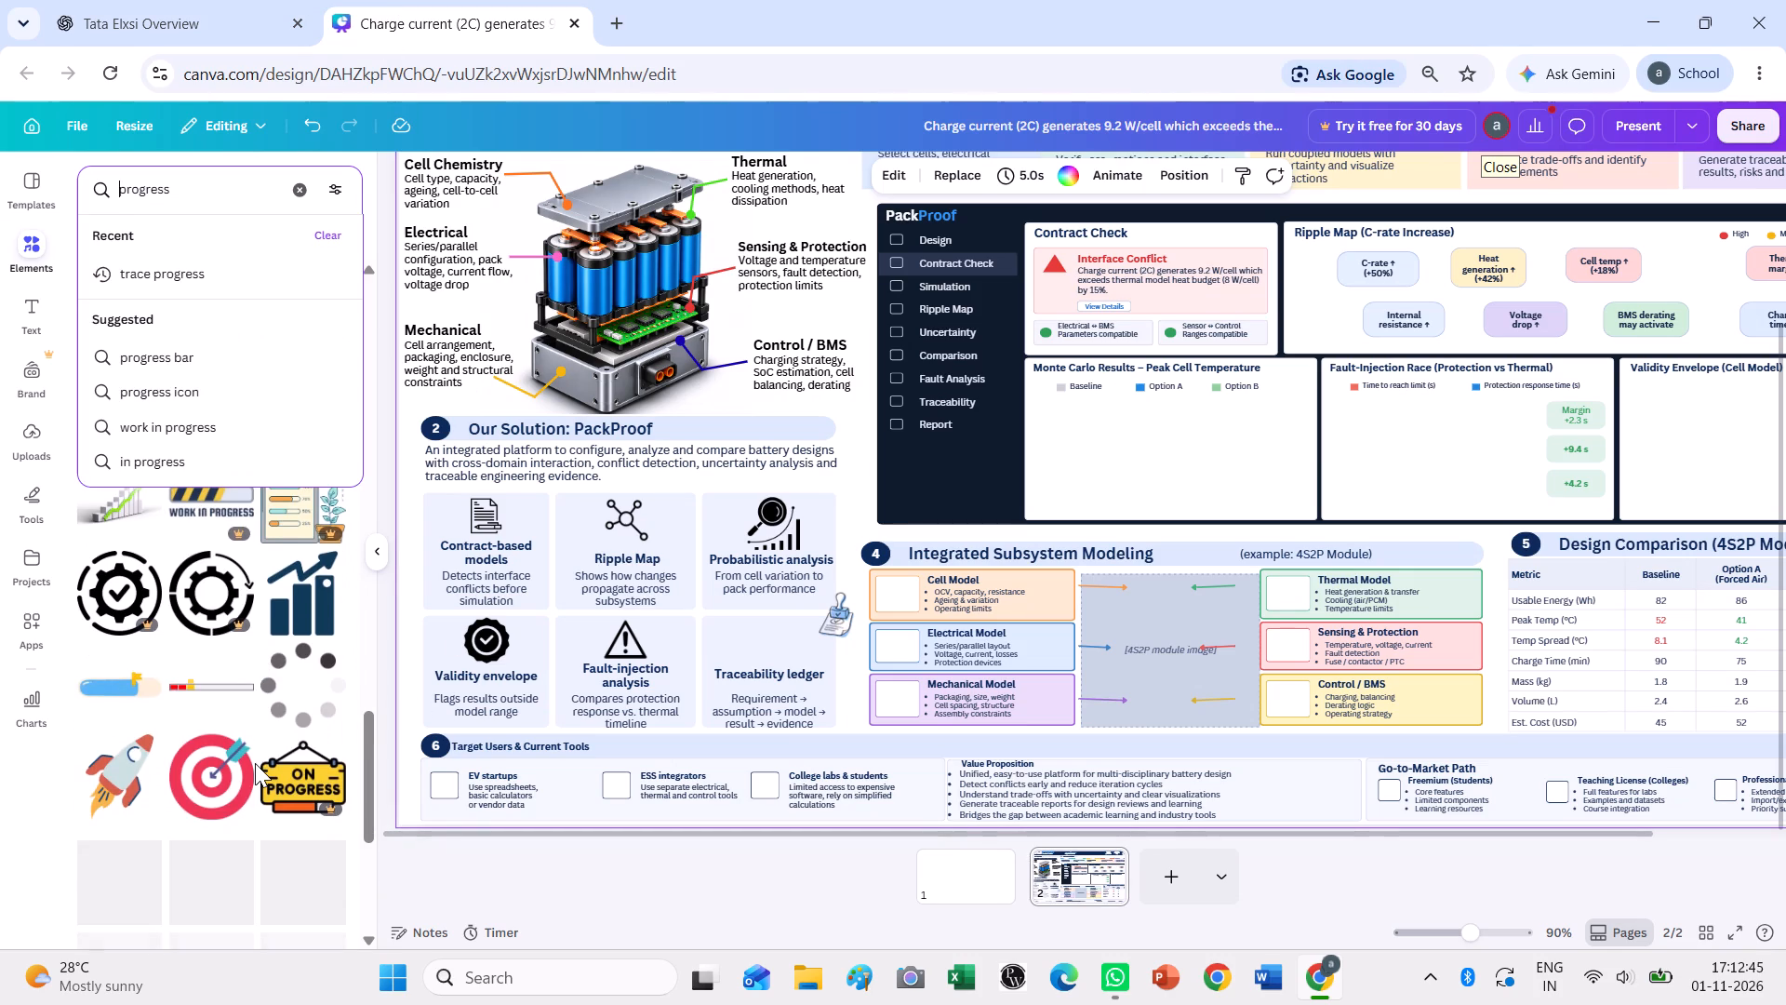
pyautogui.scroll(-2, 255, 763)
pyautogui.scroll(3, 255, 763)
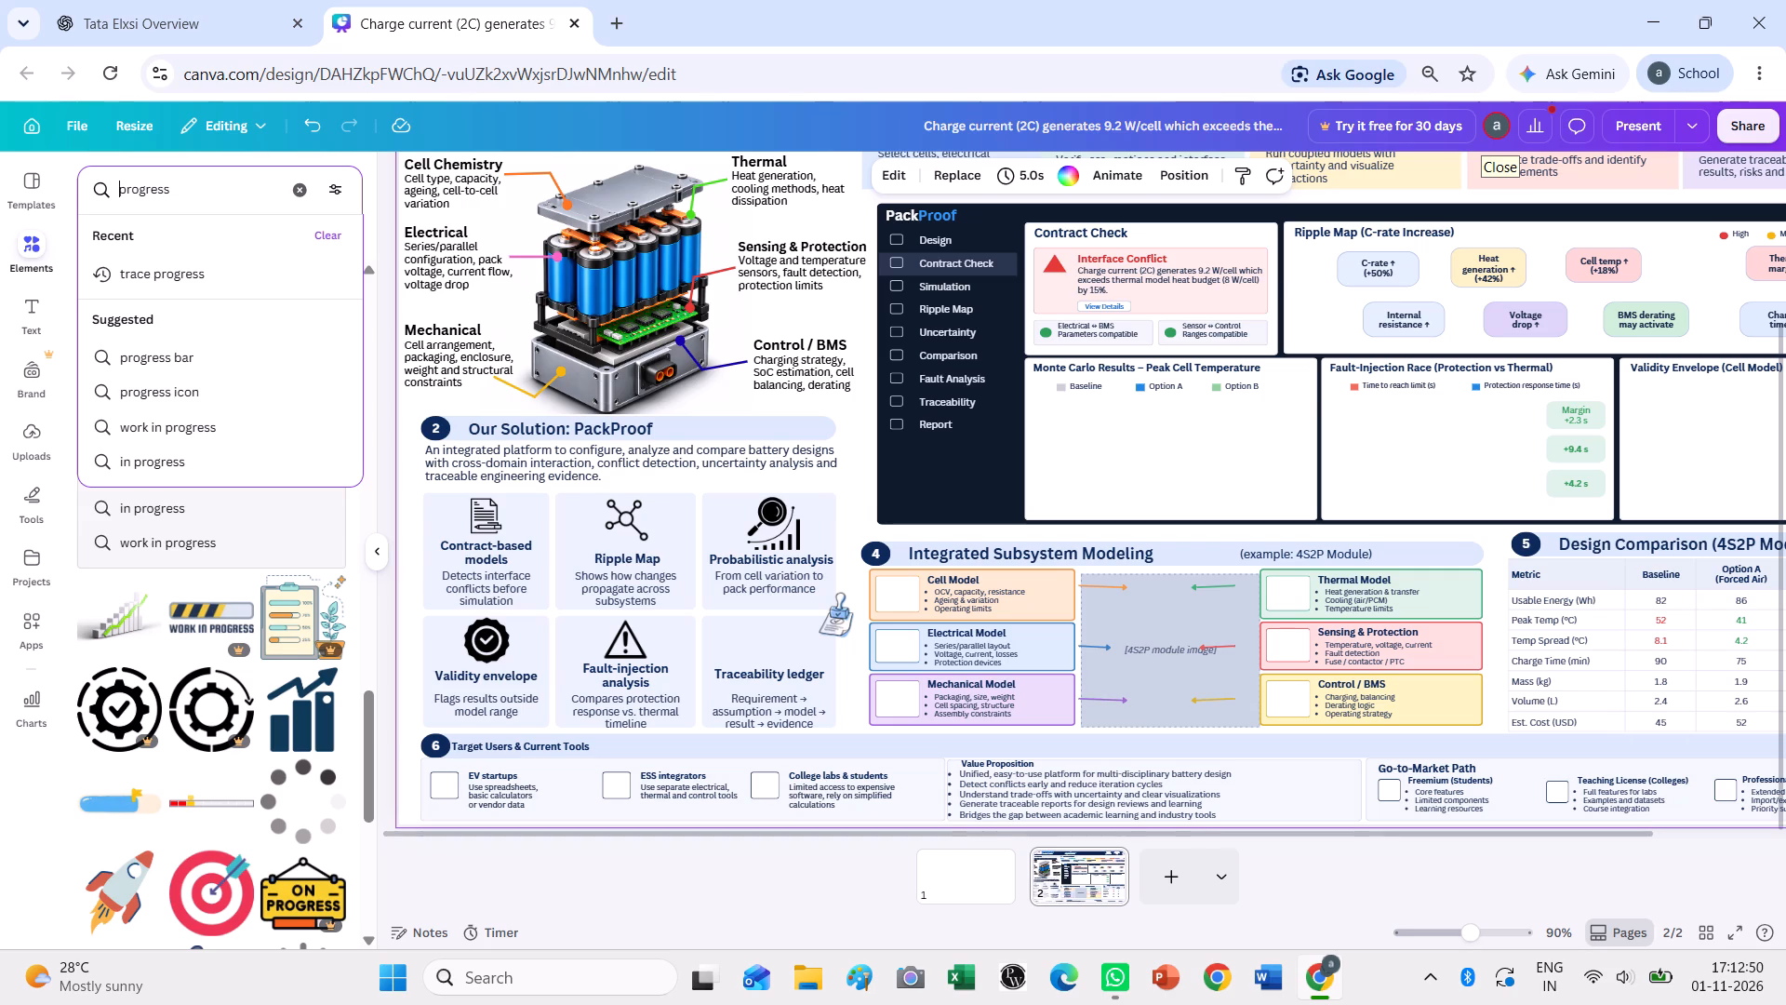
# Clear the "progress" term from the graphics search to start a different icon search.
pyautogui.moveTo(250, 197); pyautogui.dragTo(139, 153)
pyautogui.moveTo(139, 153); pyautogui.dragTo(108, 181)
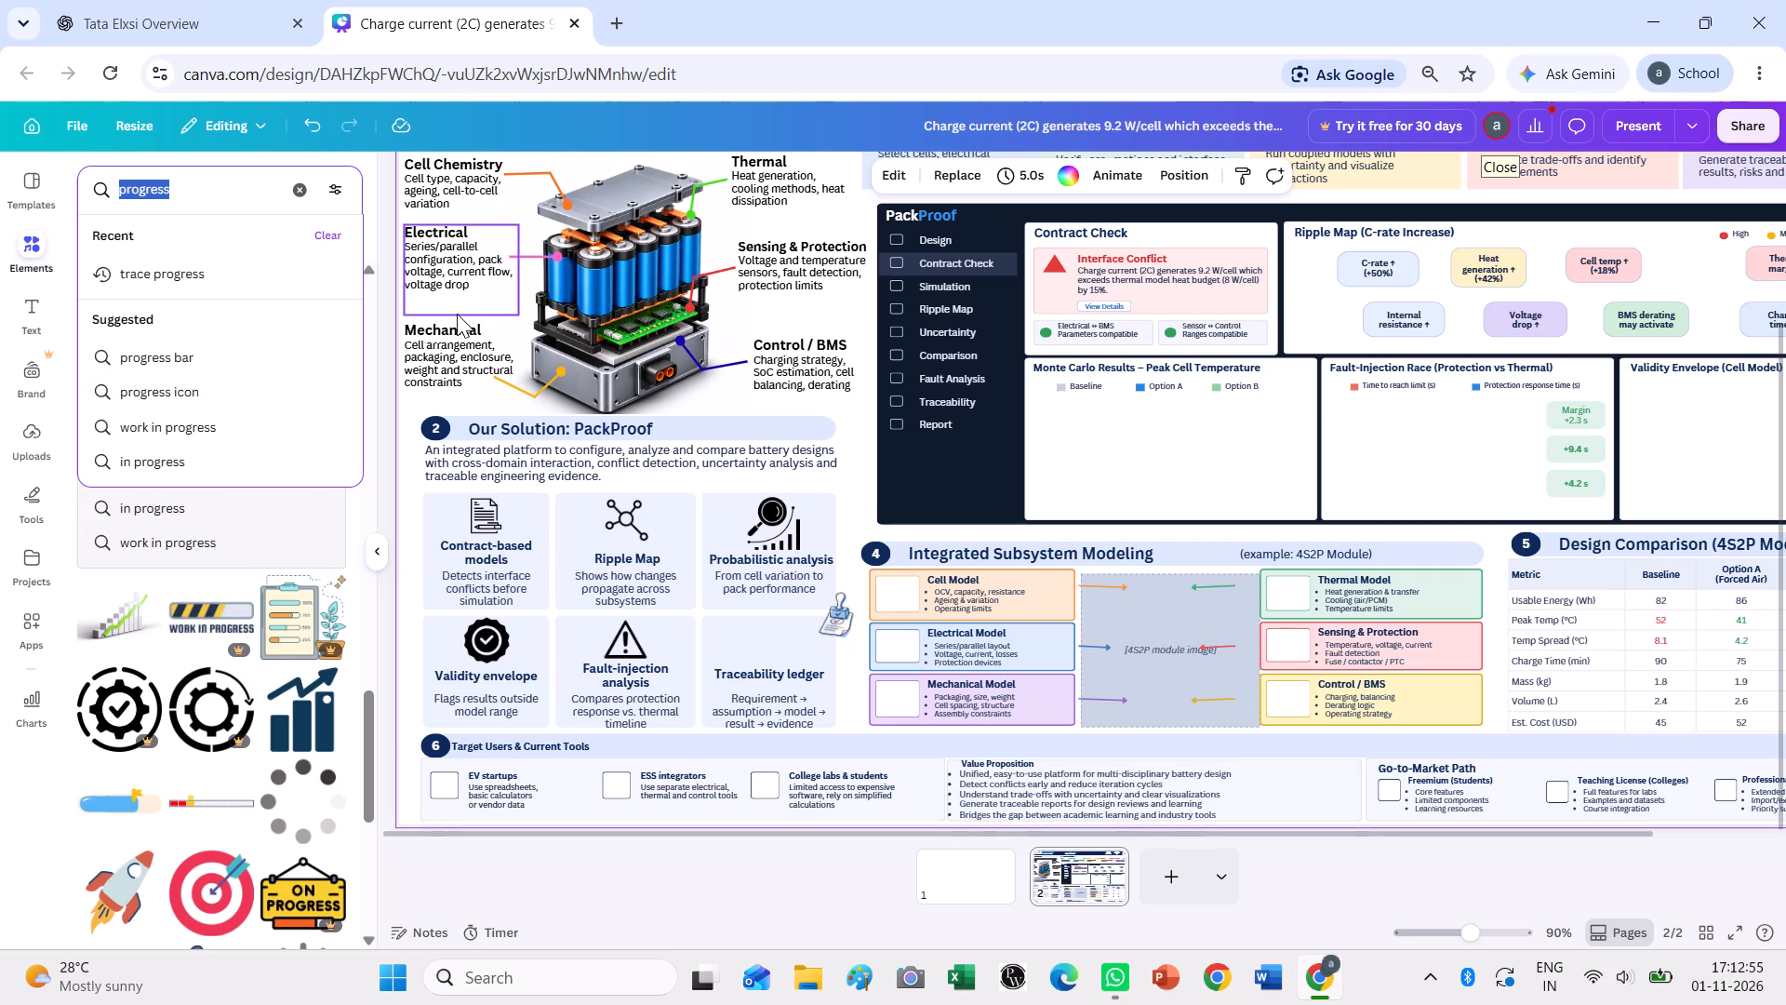
pyautogui.write('gr')
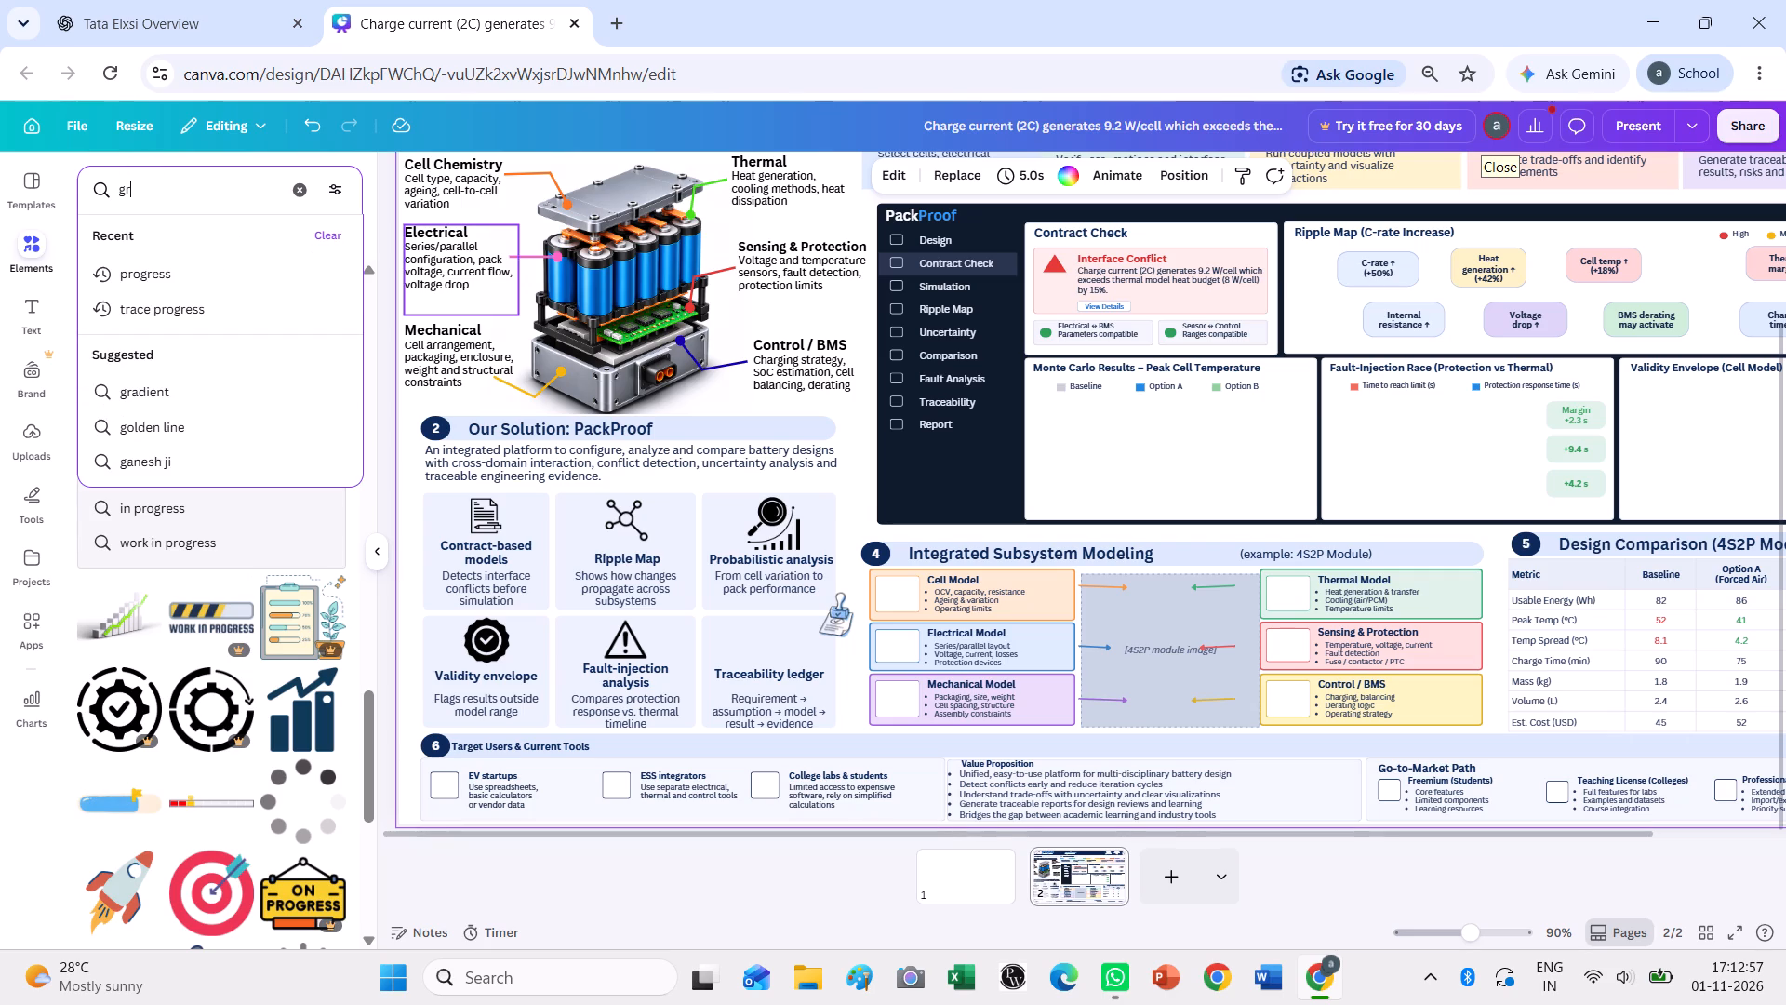
pyautogui.press('BackSpace')
pyautogui.press('BackSpace')
pyautogui.press('a')
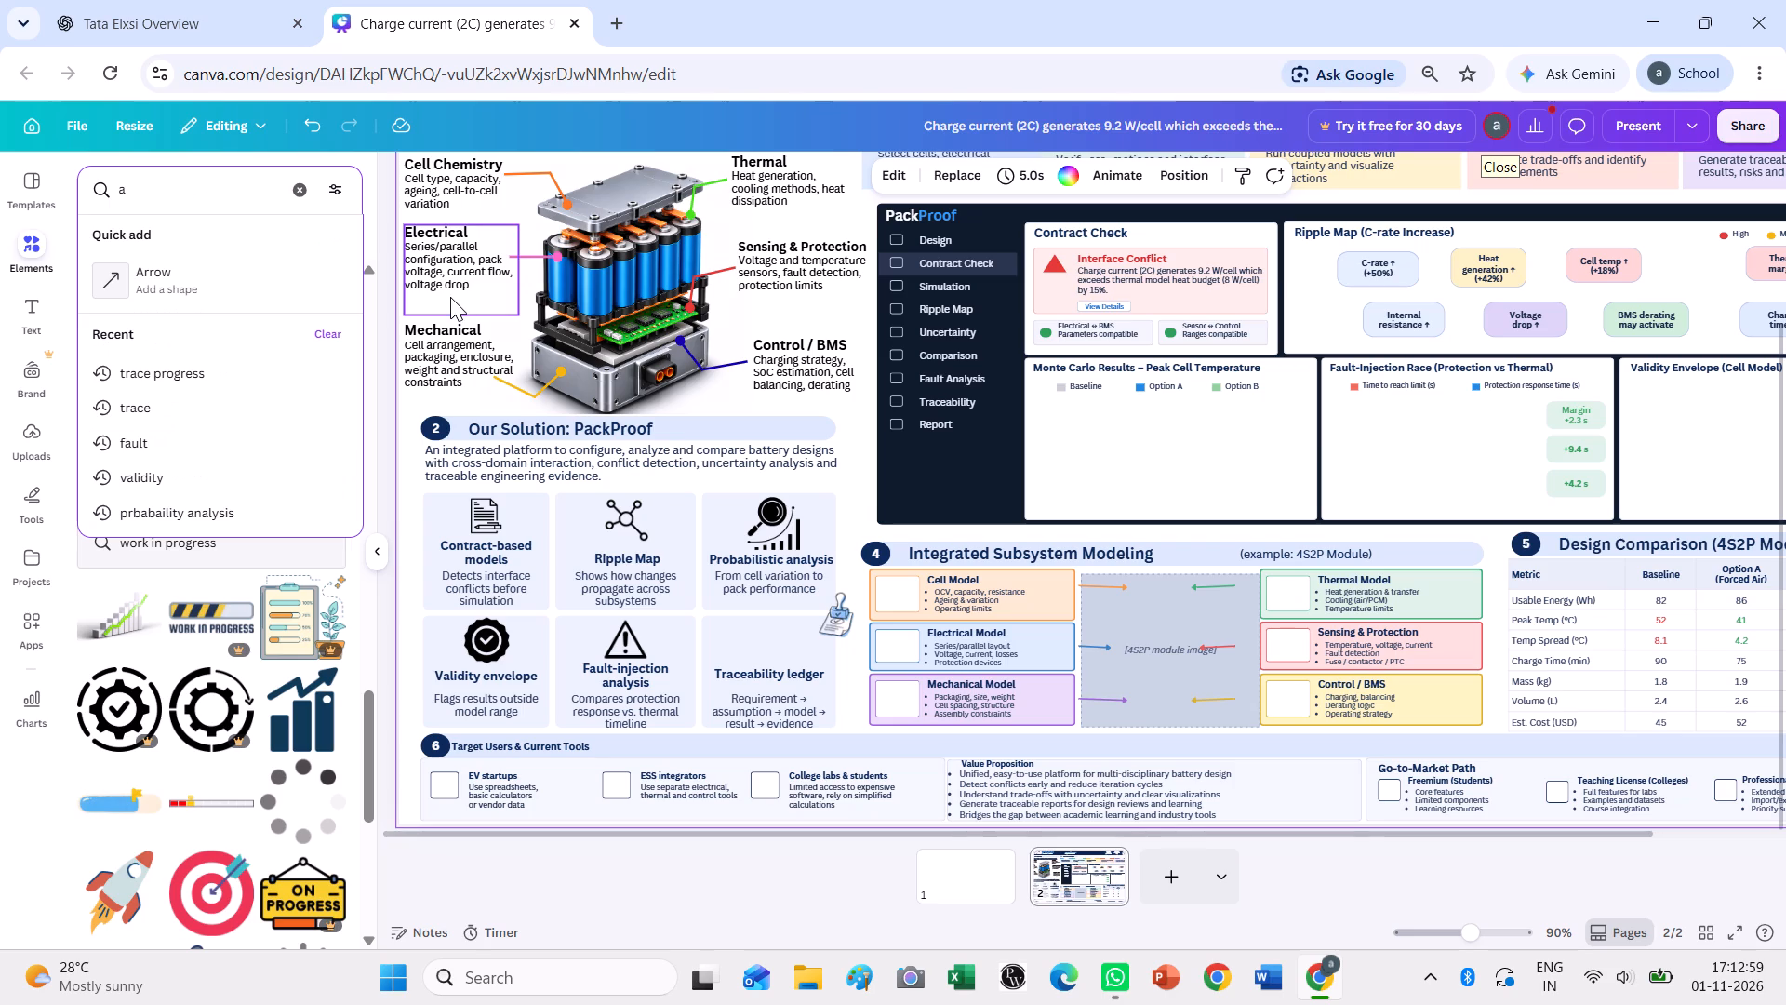
pyautogui.click(300, 197)
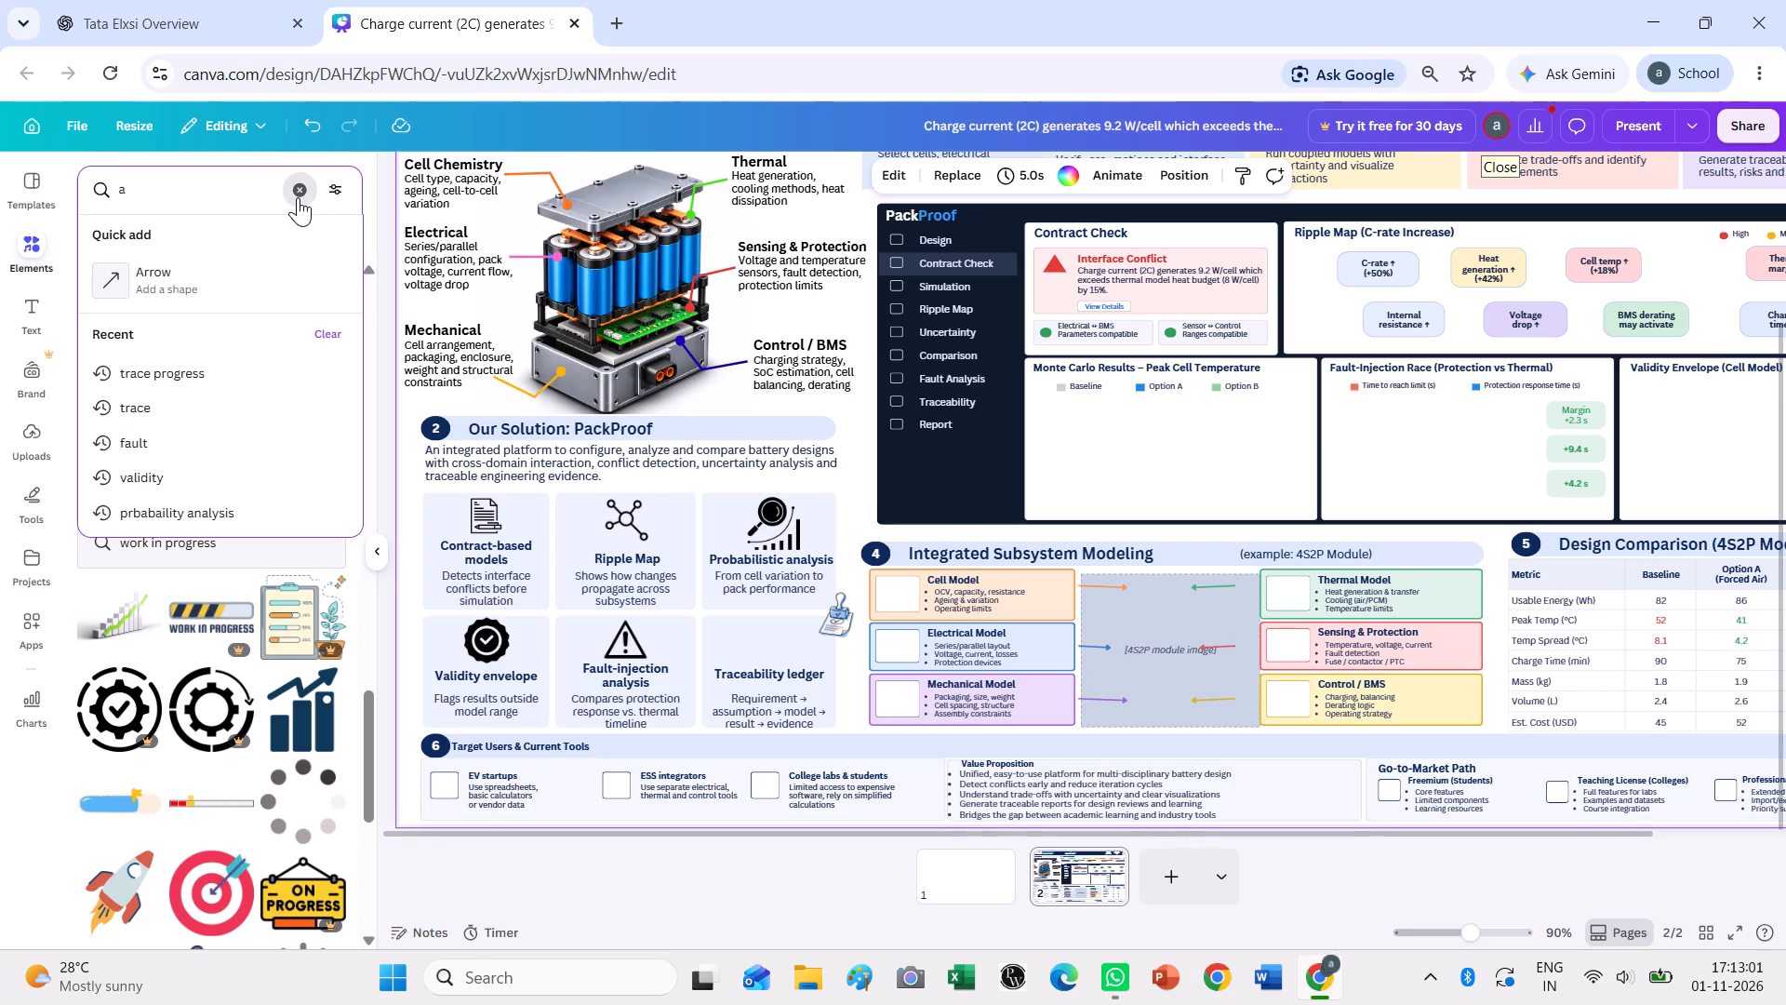
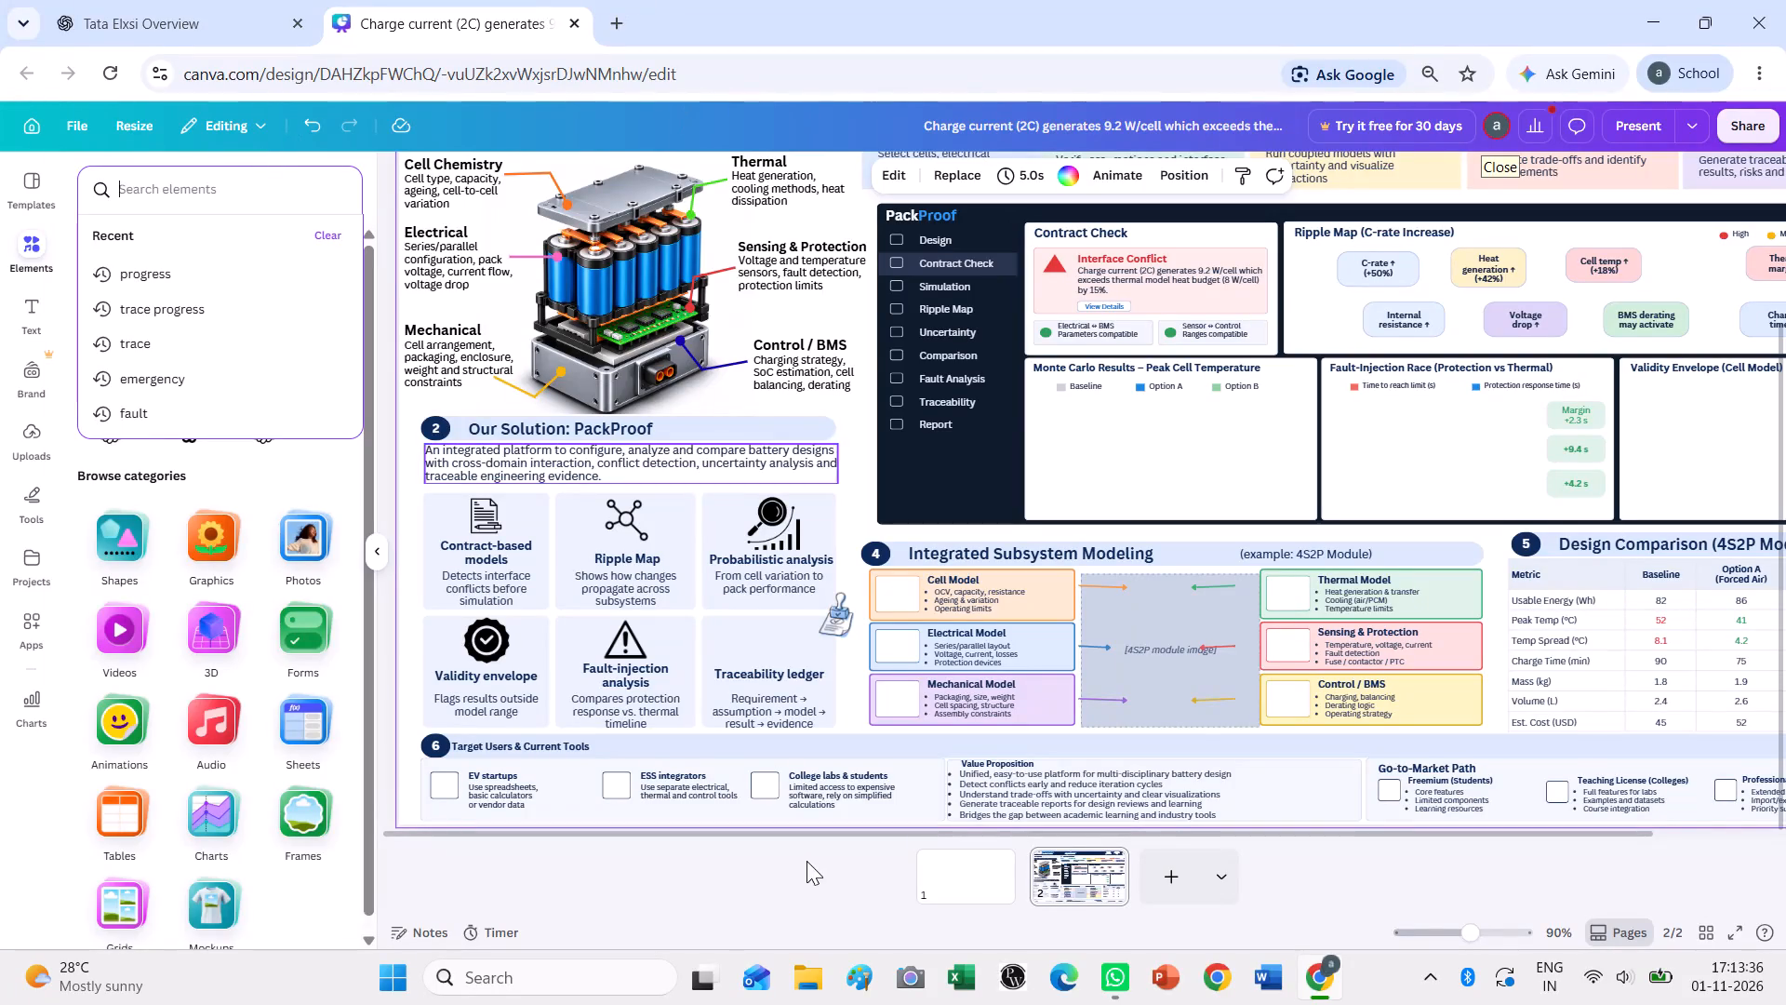
# Delete the stamp-and-document graphic lying beside the "Traceability ledger" card.
pyautogui.click(845, 622)
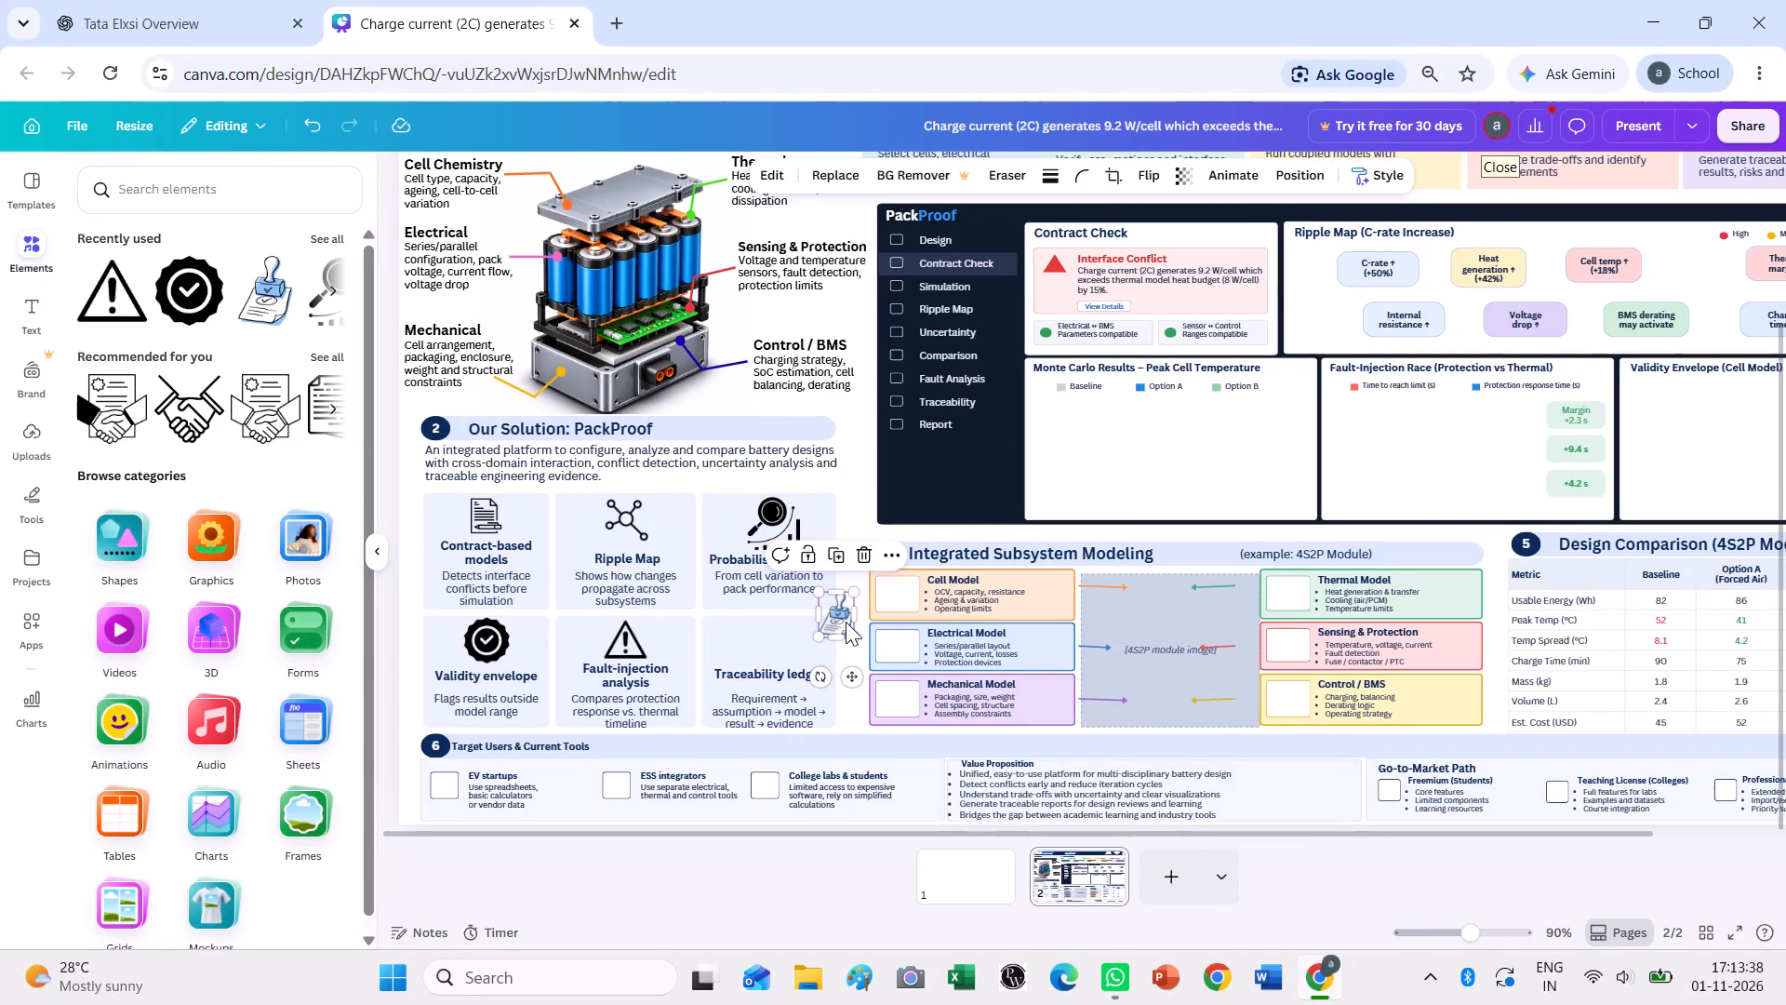
pyautogui.press('Delete')
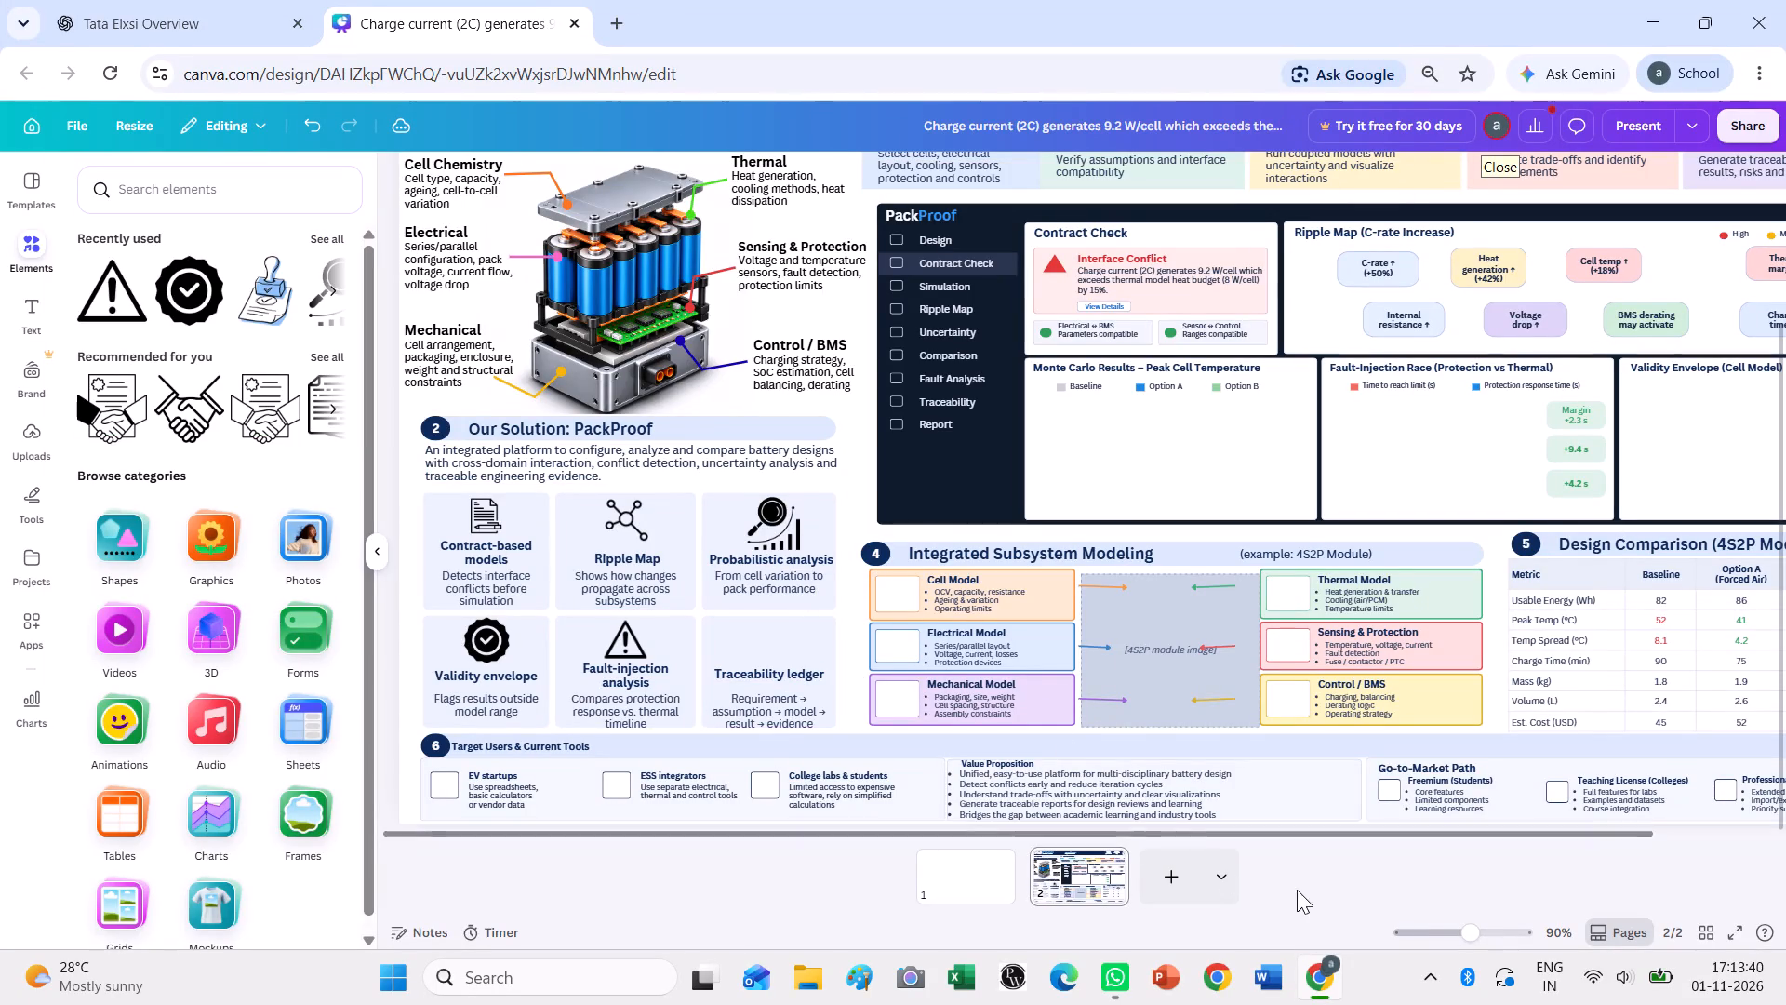
# Check the traceability icon in the reference poster and search the graphics library for "notebook".
pyautogui.click(242, 0)
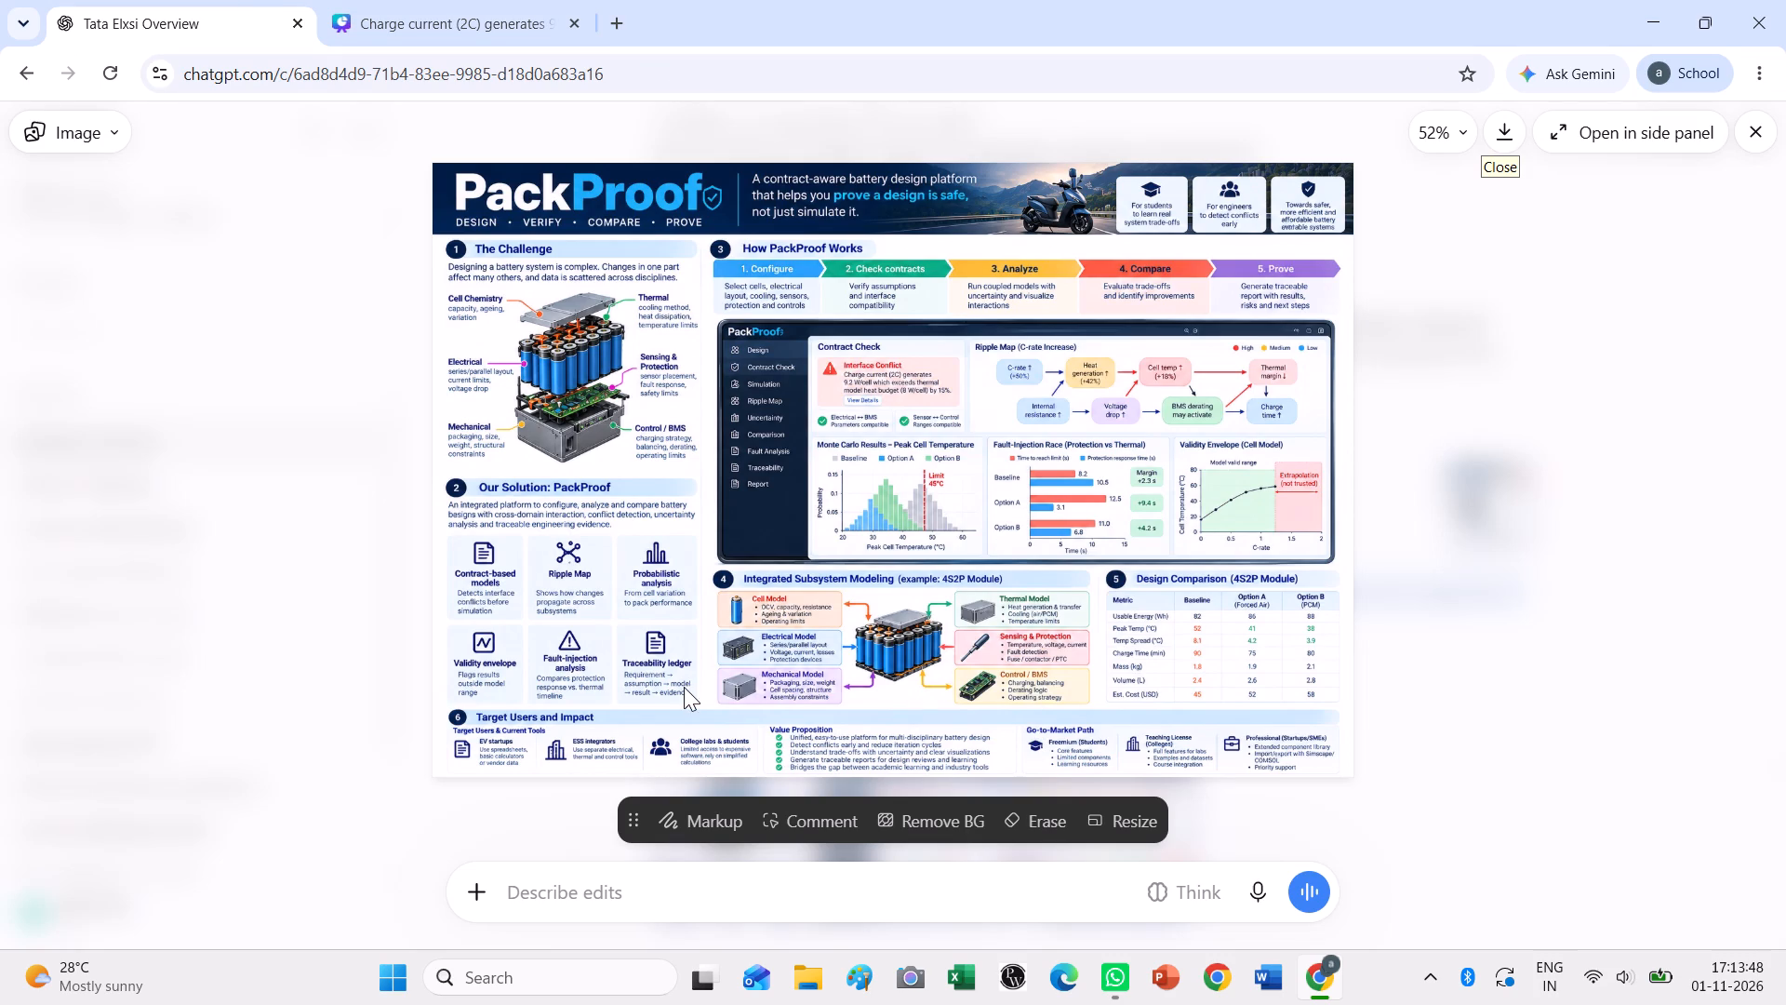
pyautogui.click(367, 9)
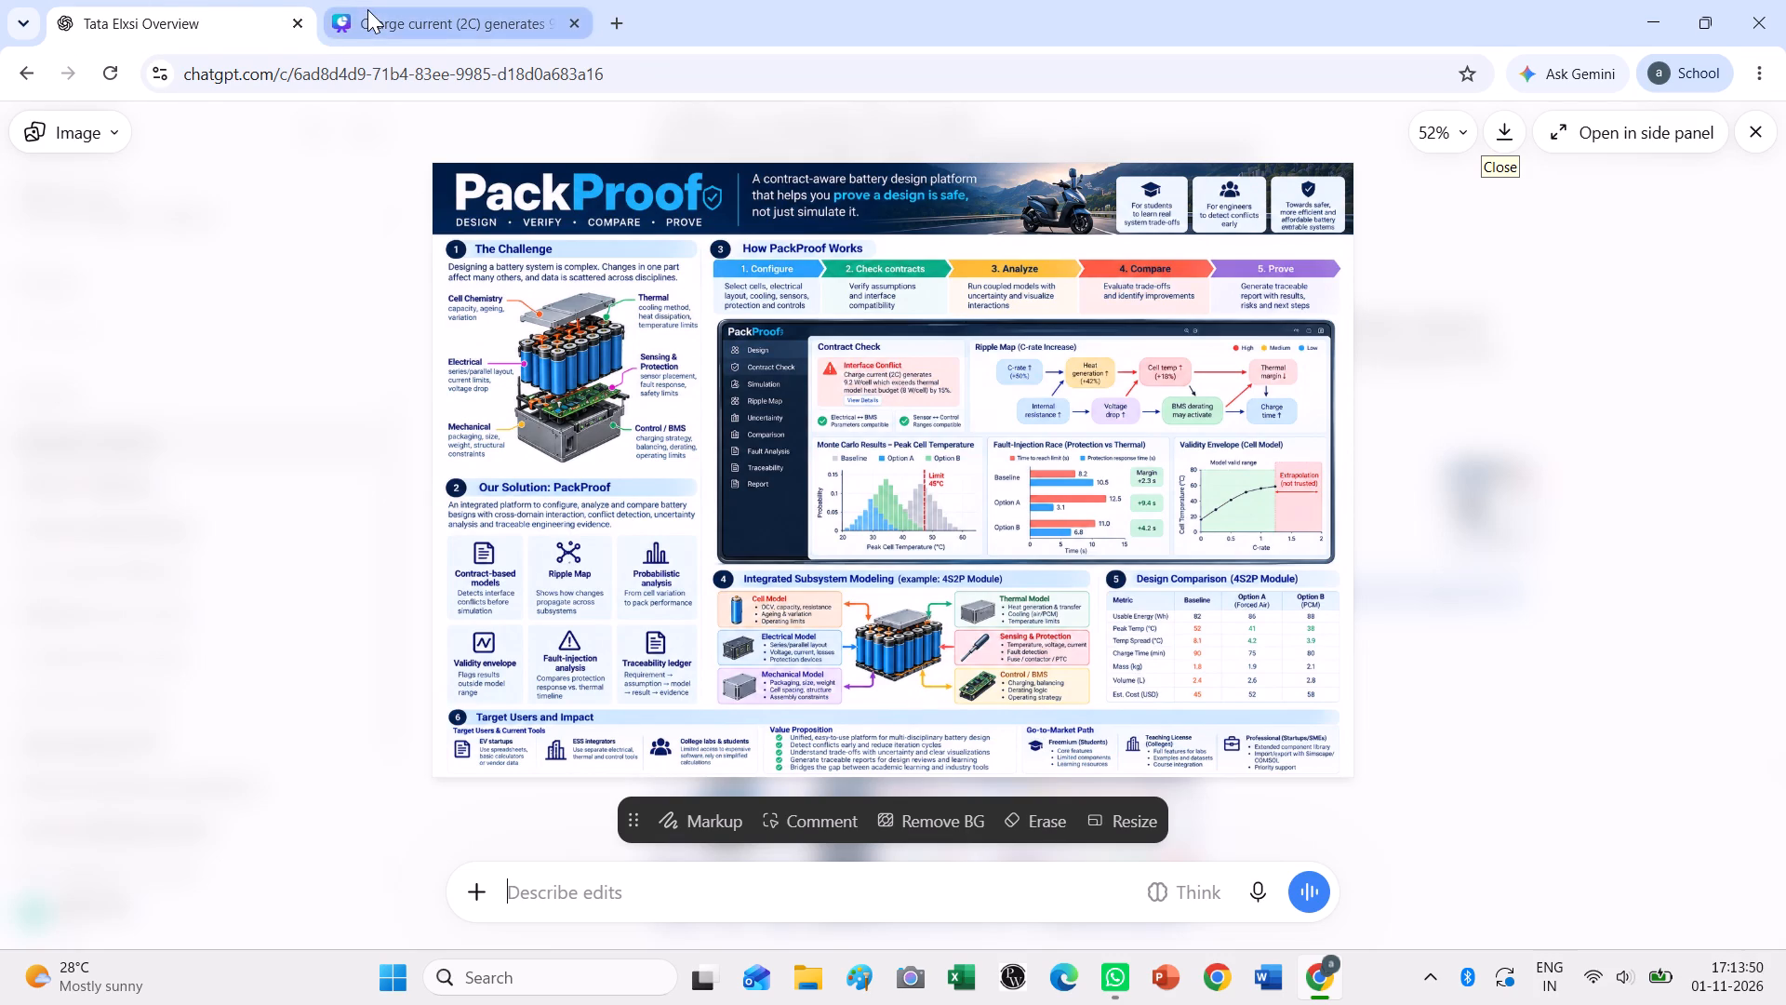
pyautogui.click(246, 181)
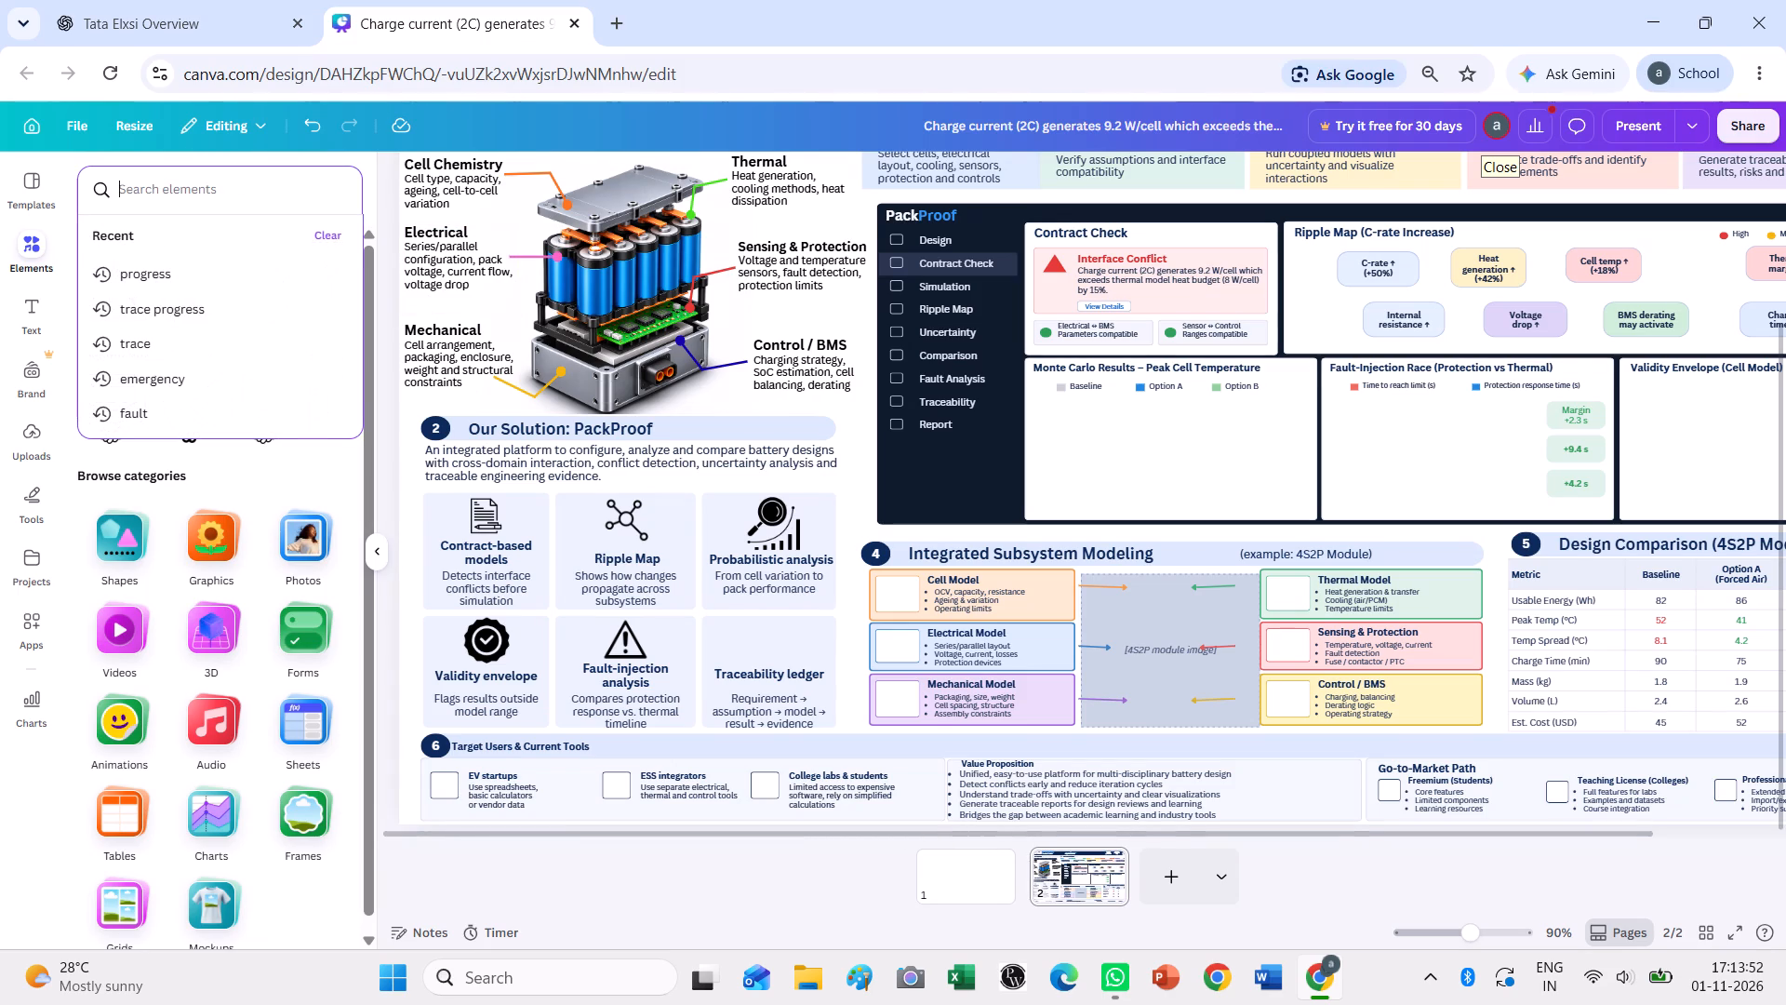
pyautogui.press('n')
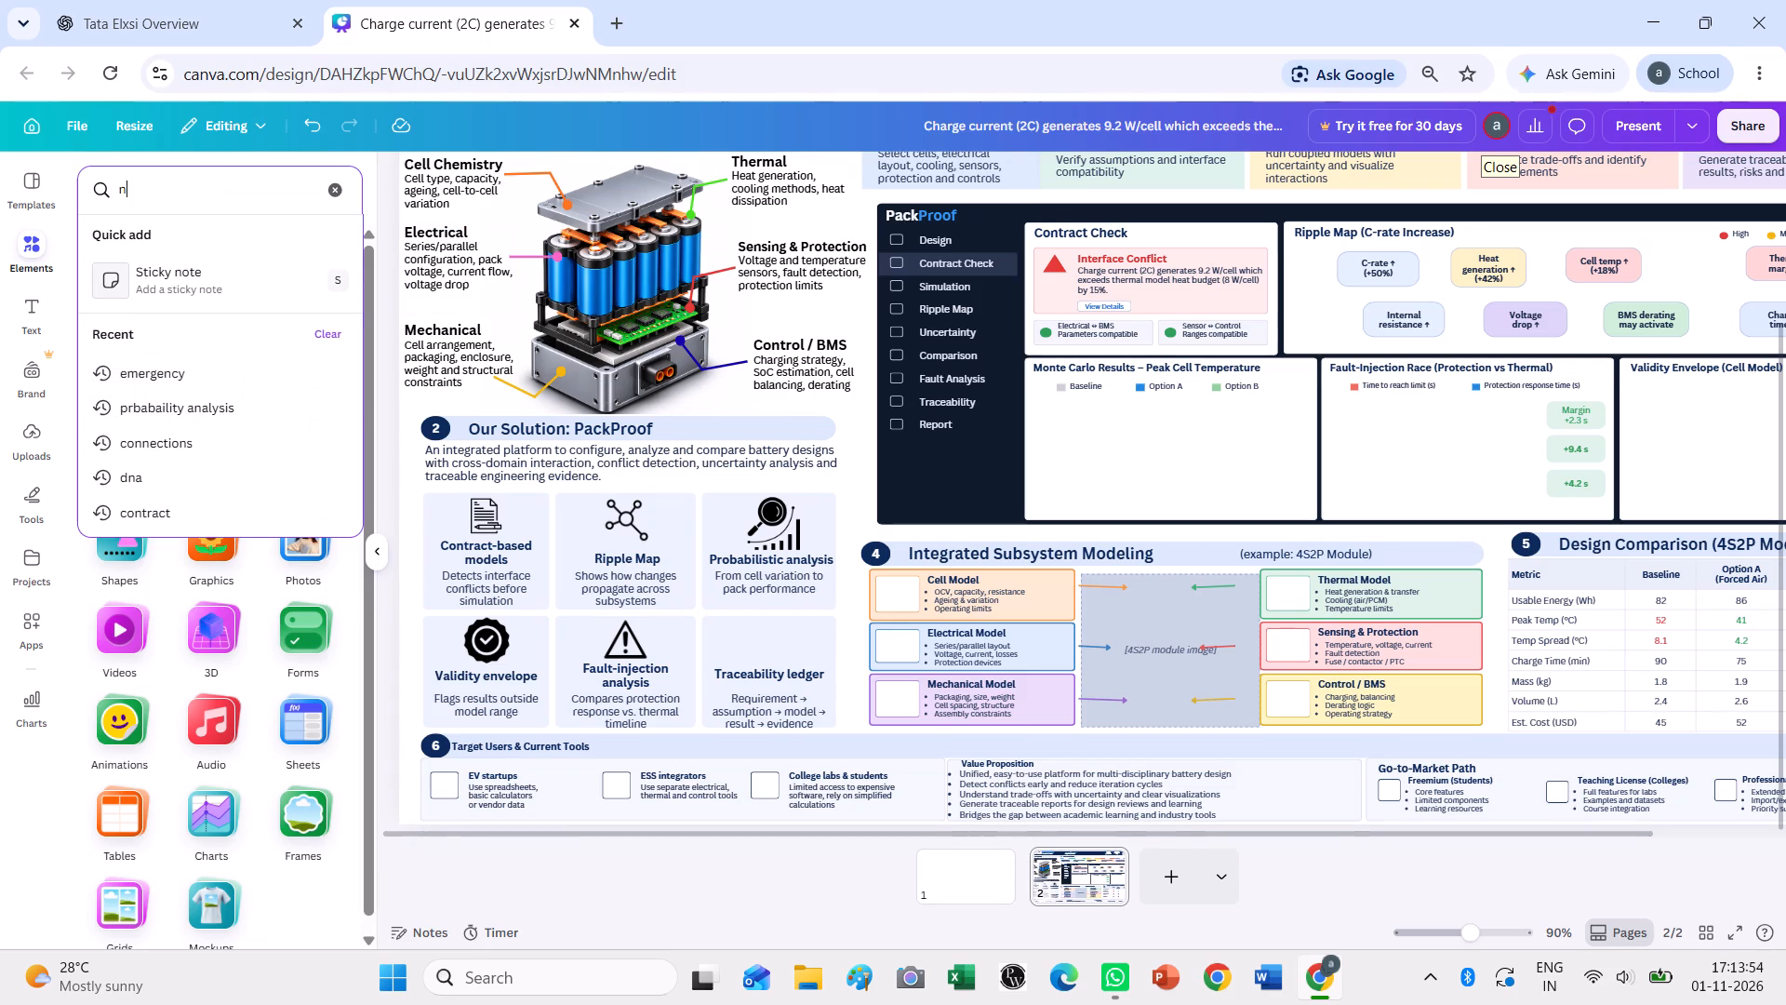
pyautogui.write('otebook')
pyautogui.press('Return')
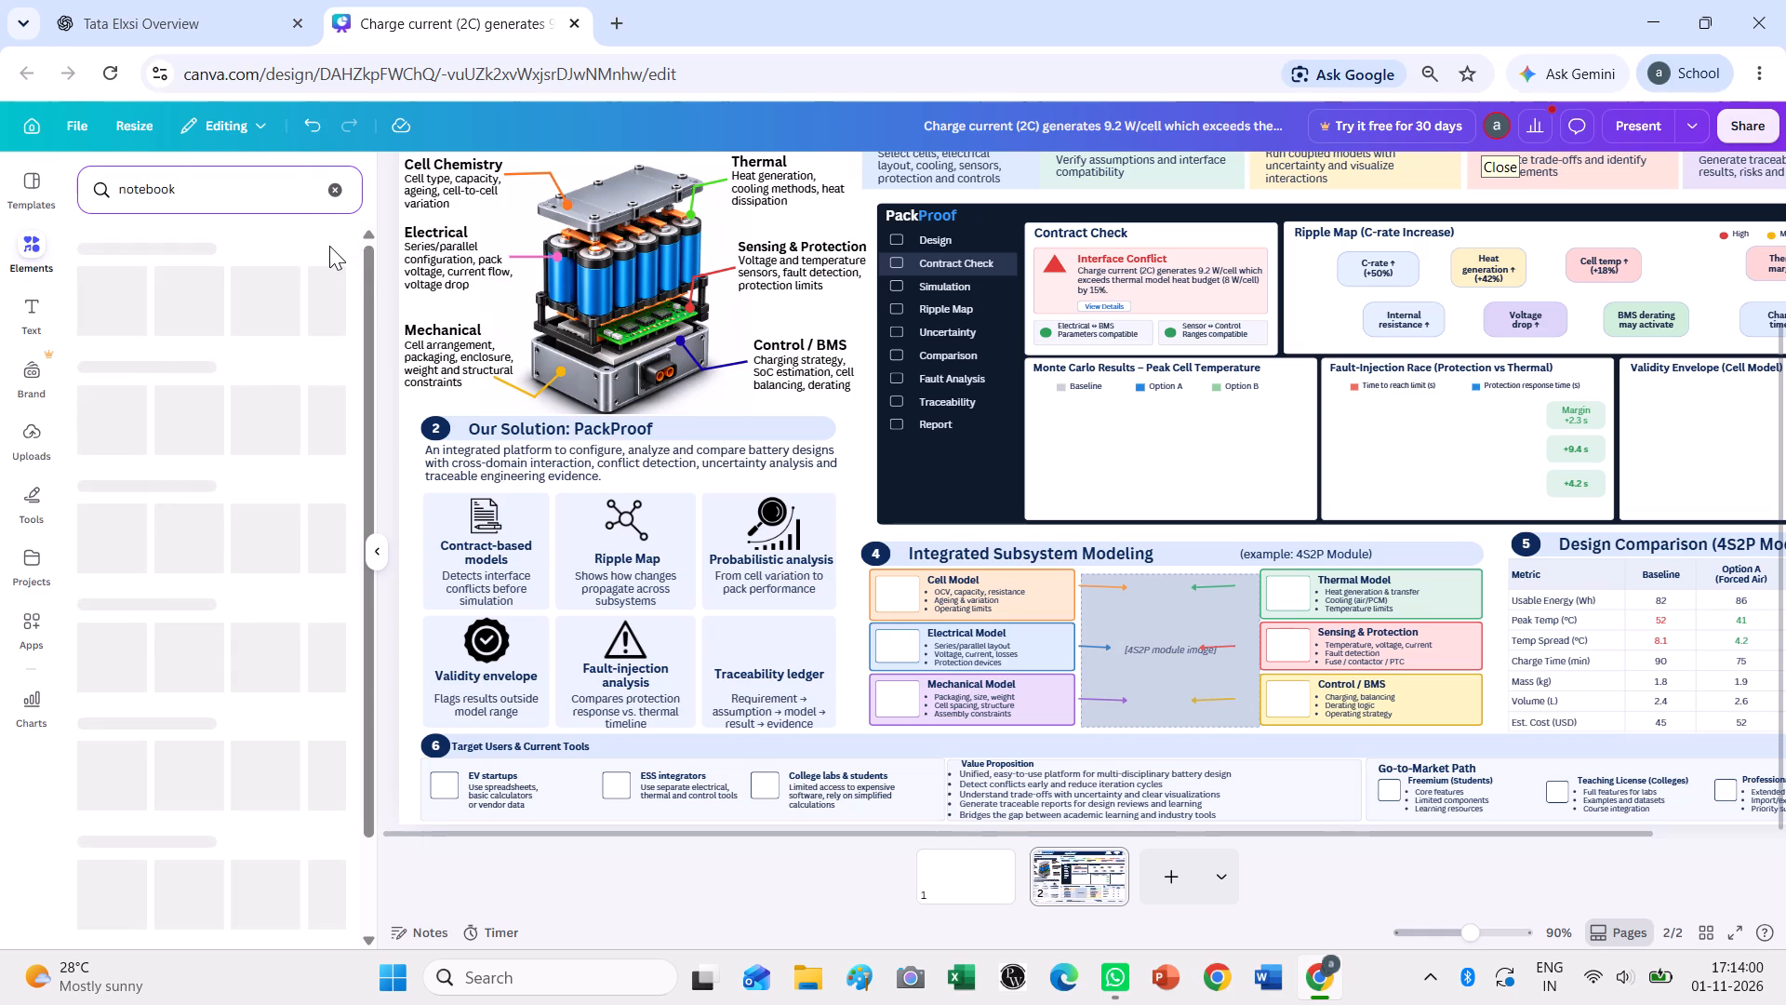
pyautogui.click(322, 279)
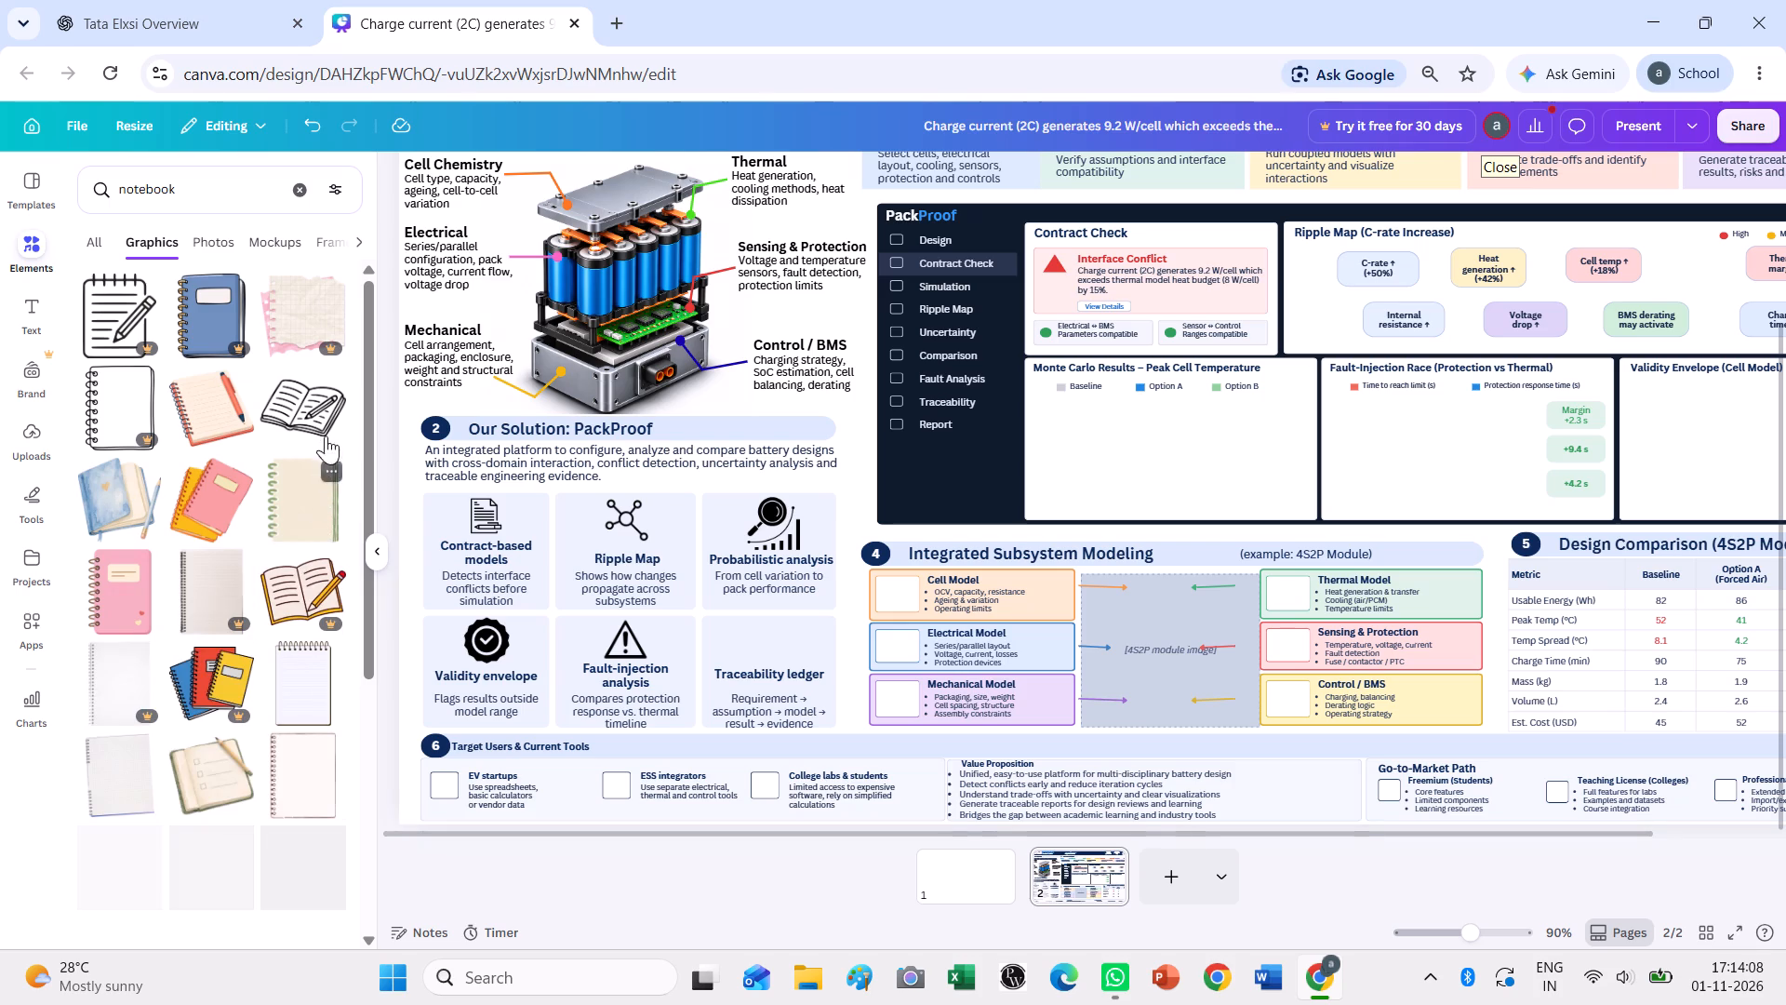
# Look through the "notebook" graphics for an icon suited to the "Traceability ledger" card.
pyautogui.scroll(-2, 301, 604)
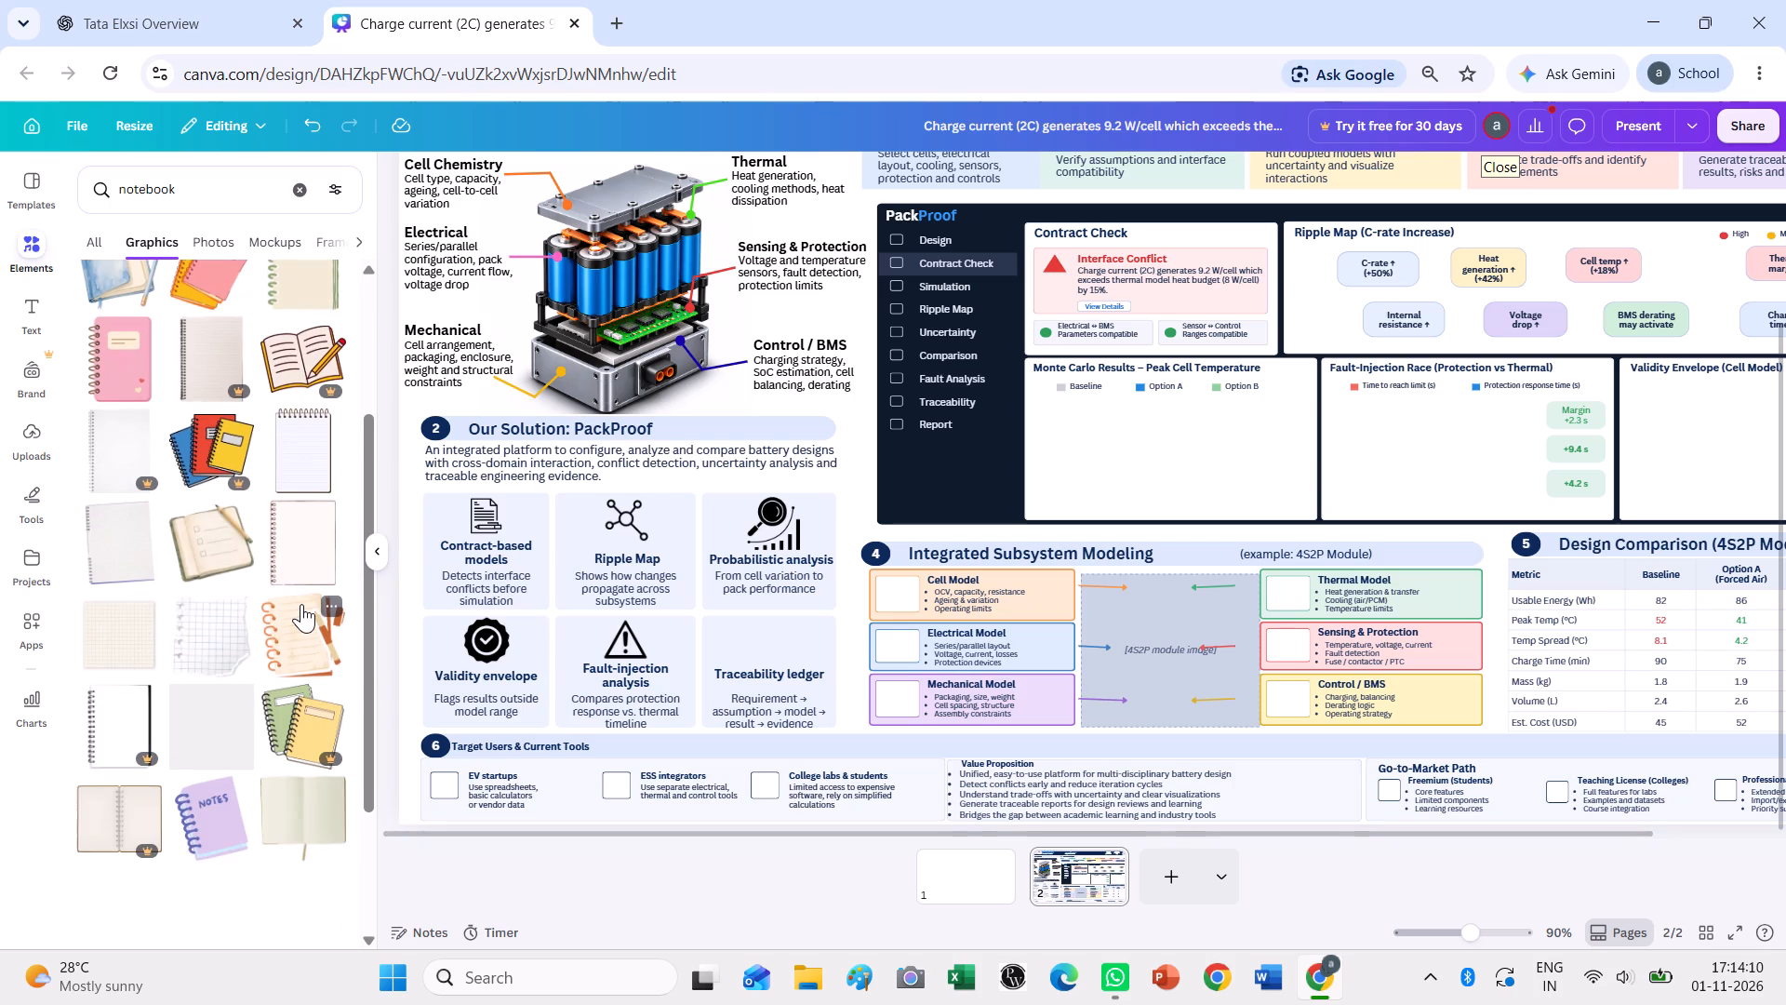
pyautogui.scroll(-6, 301, 604)
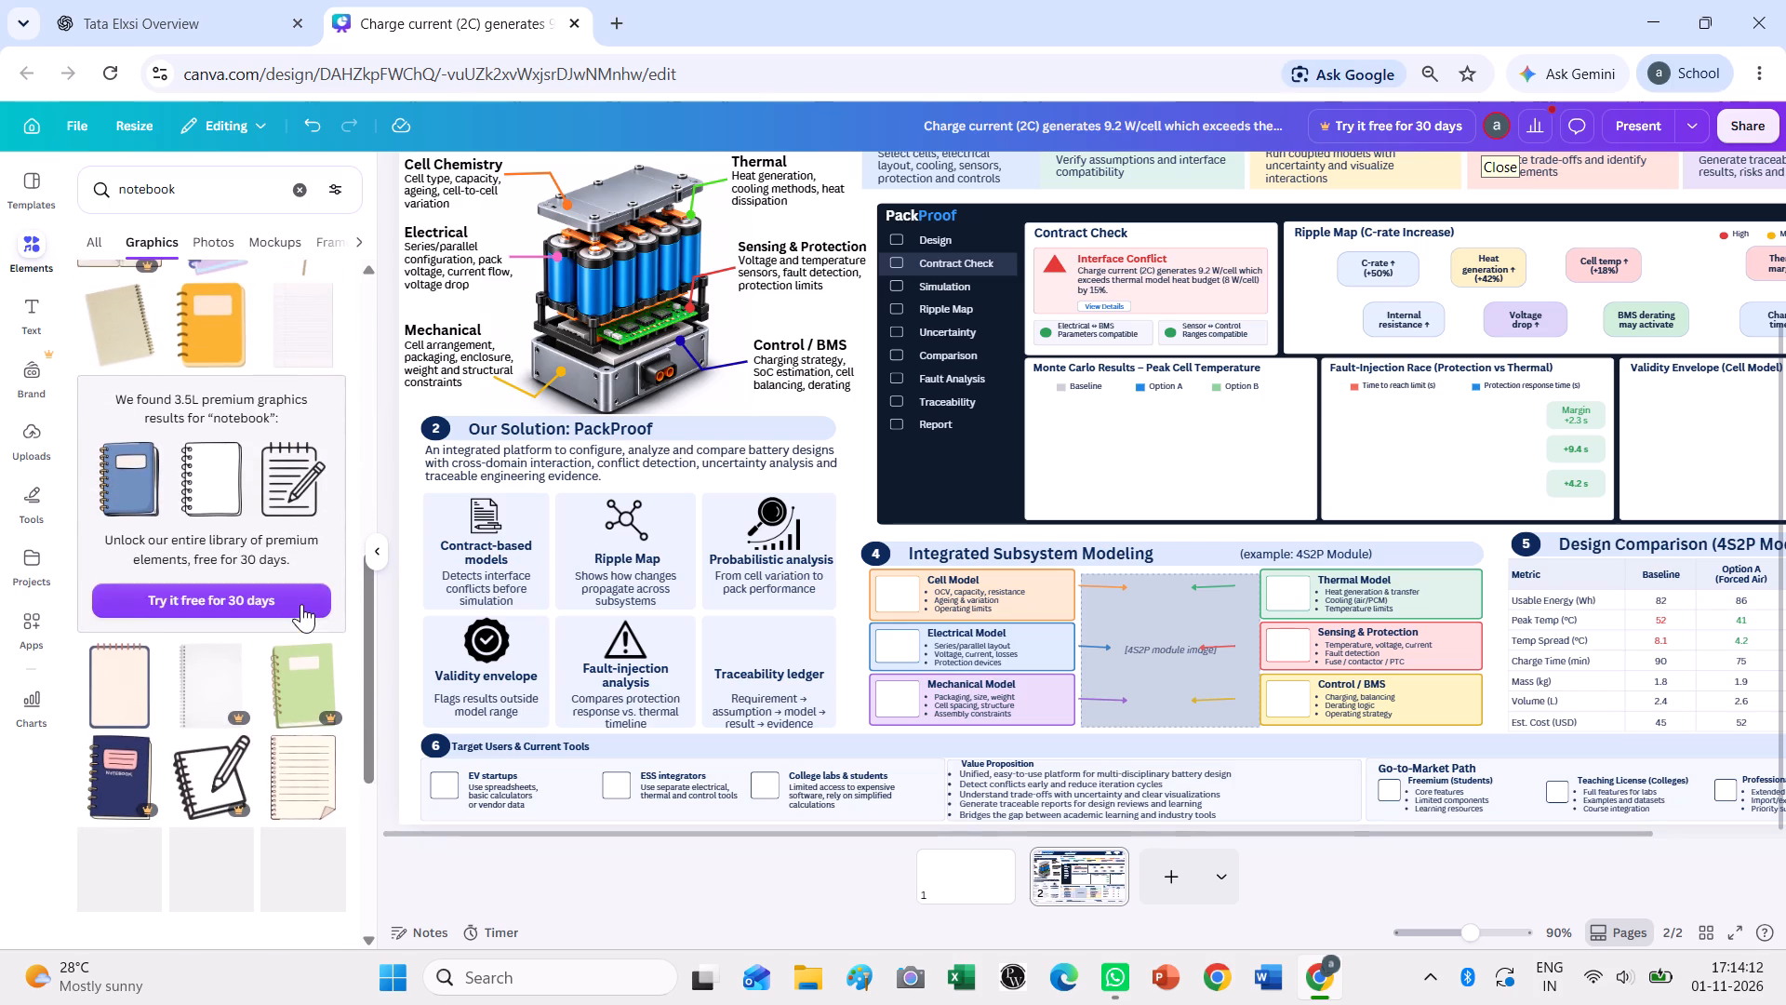
pyautogui.scroll(-2, 301, 604)
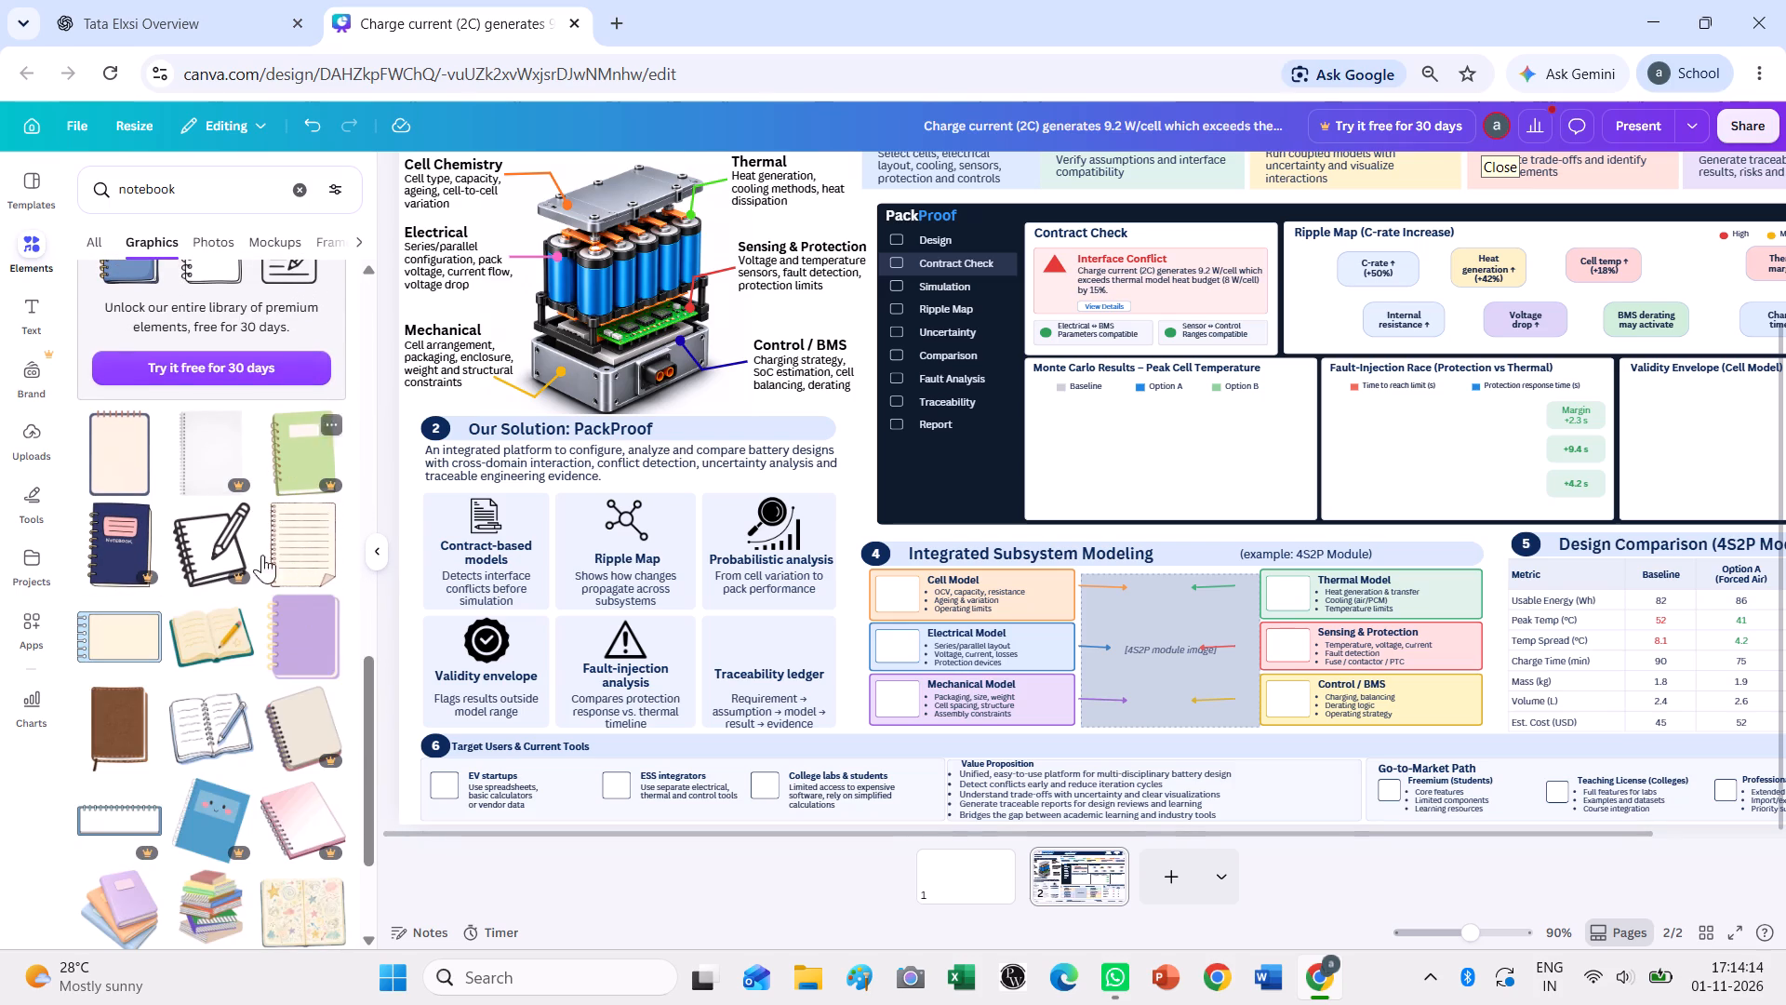
pyautogui.scroll(-2, 267, 680)
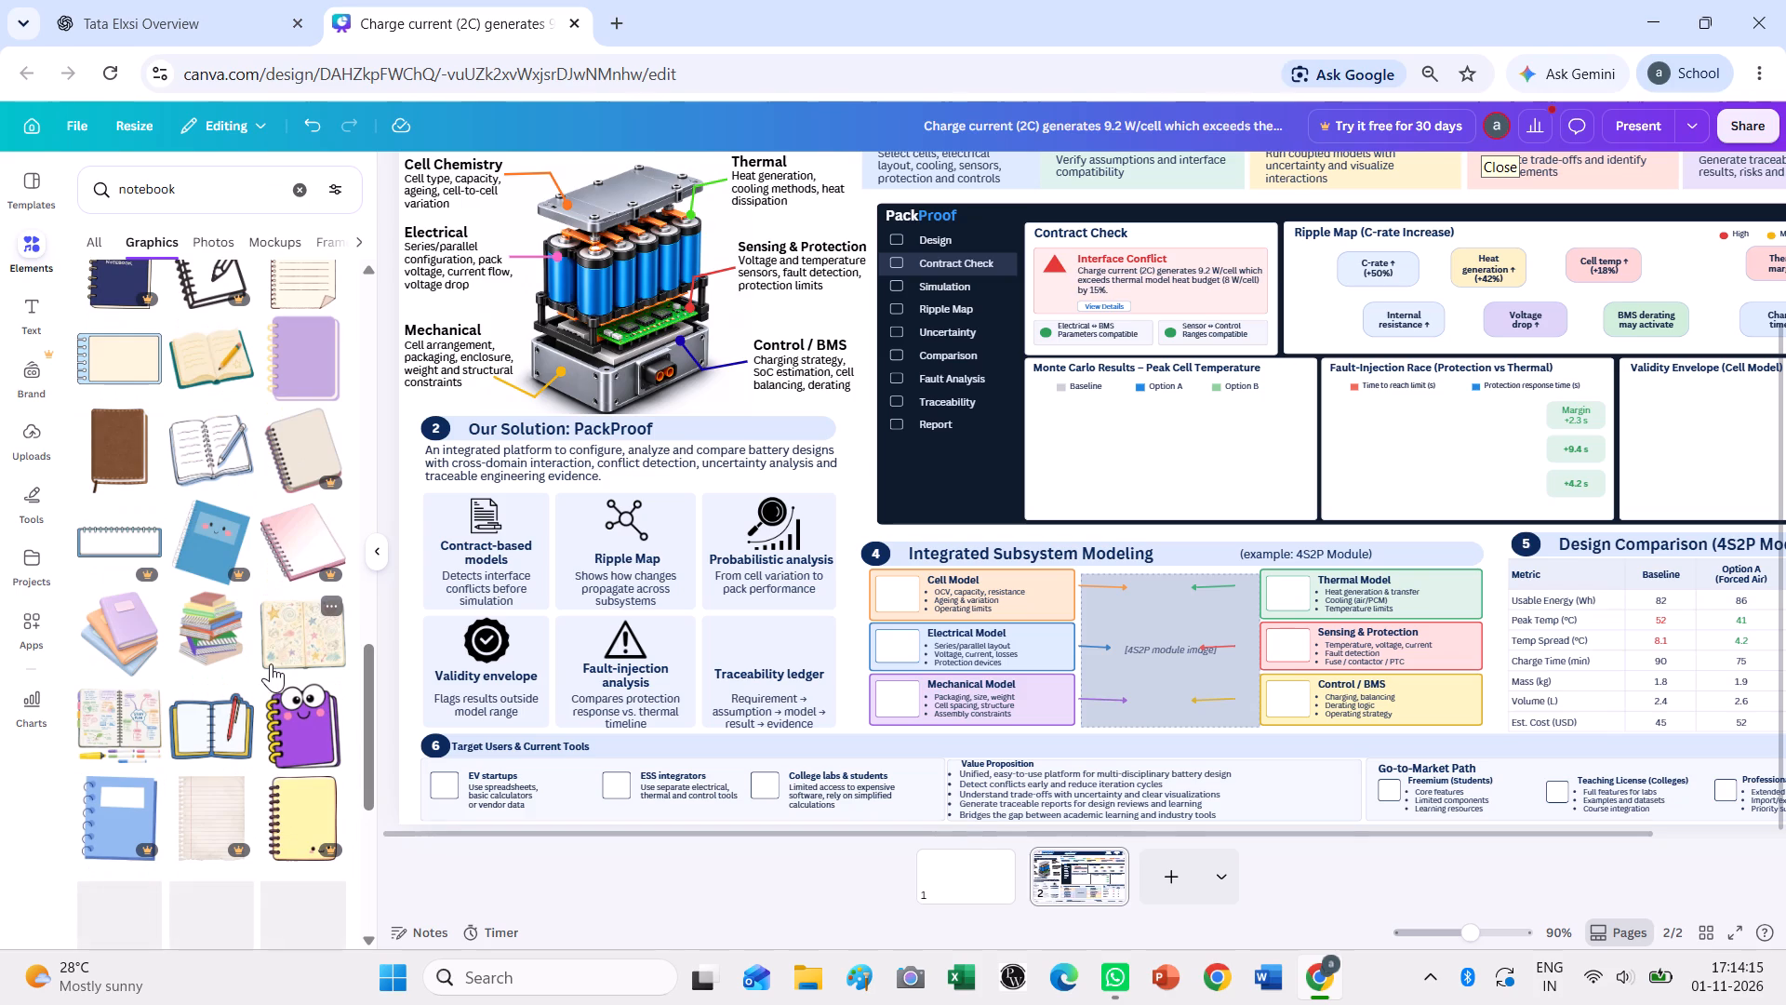
pyautogui.scroll(-6, 271, 663)
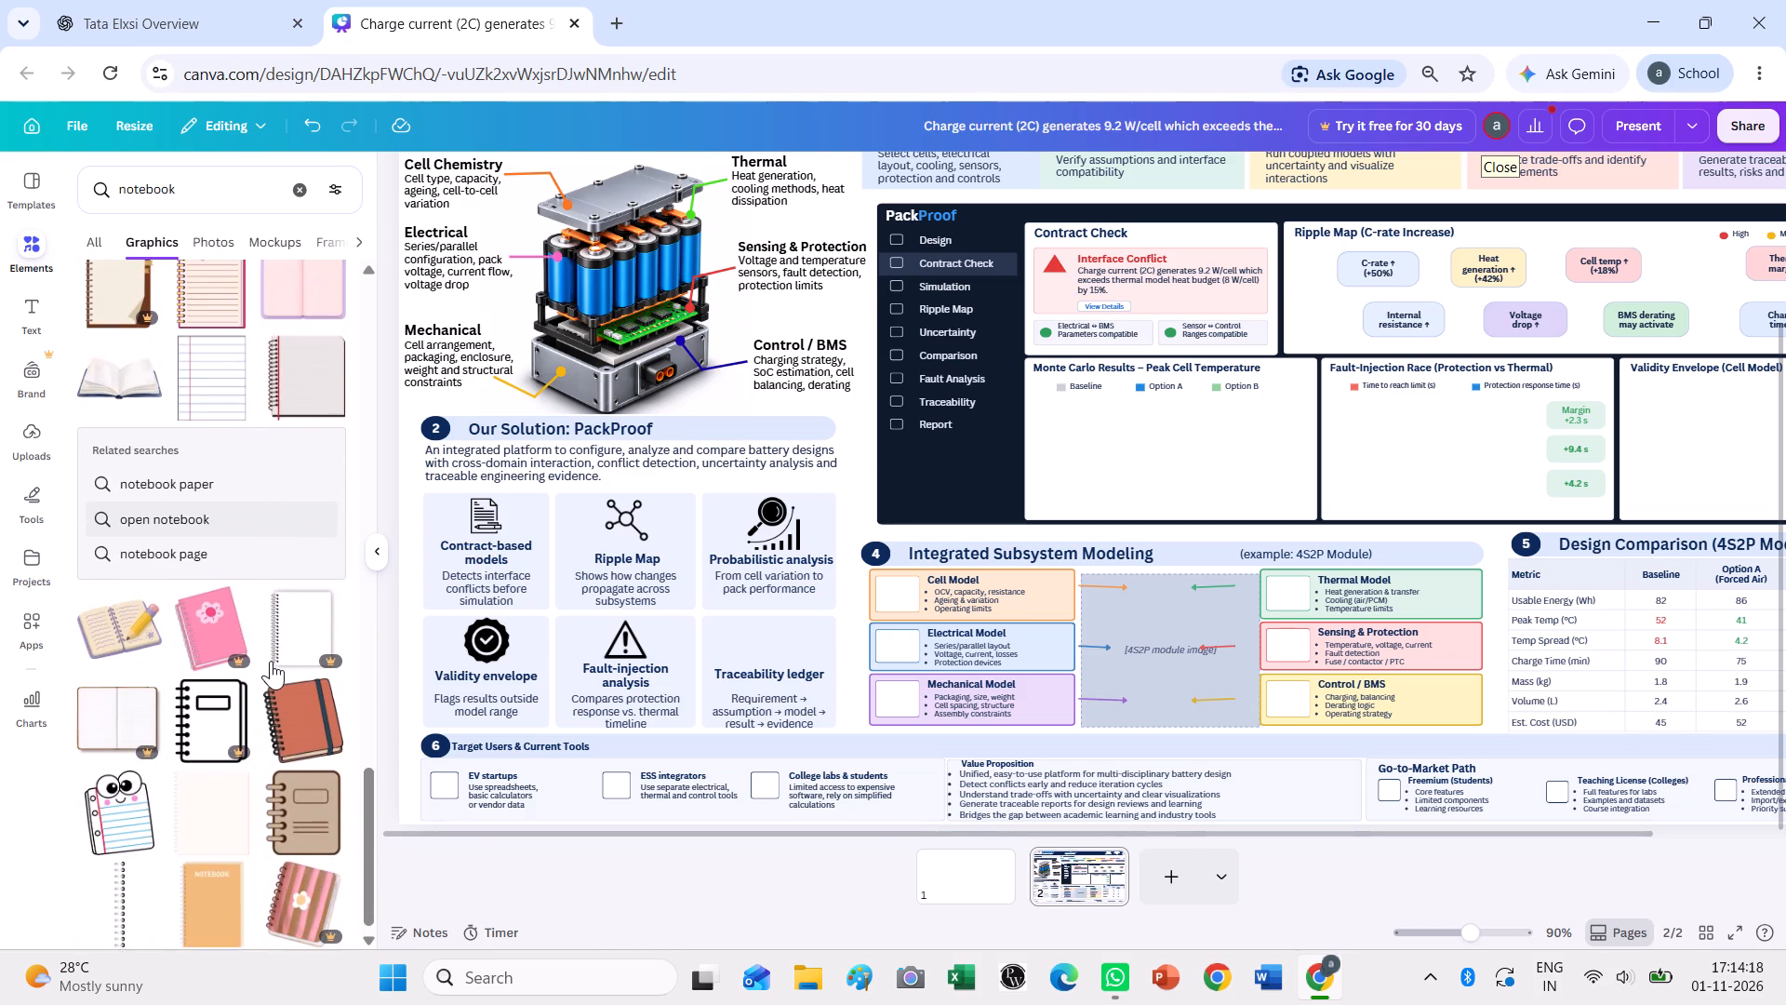
pyautogui.scroll(-3, 271, 660)
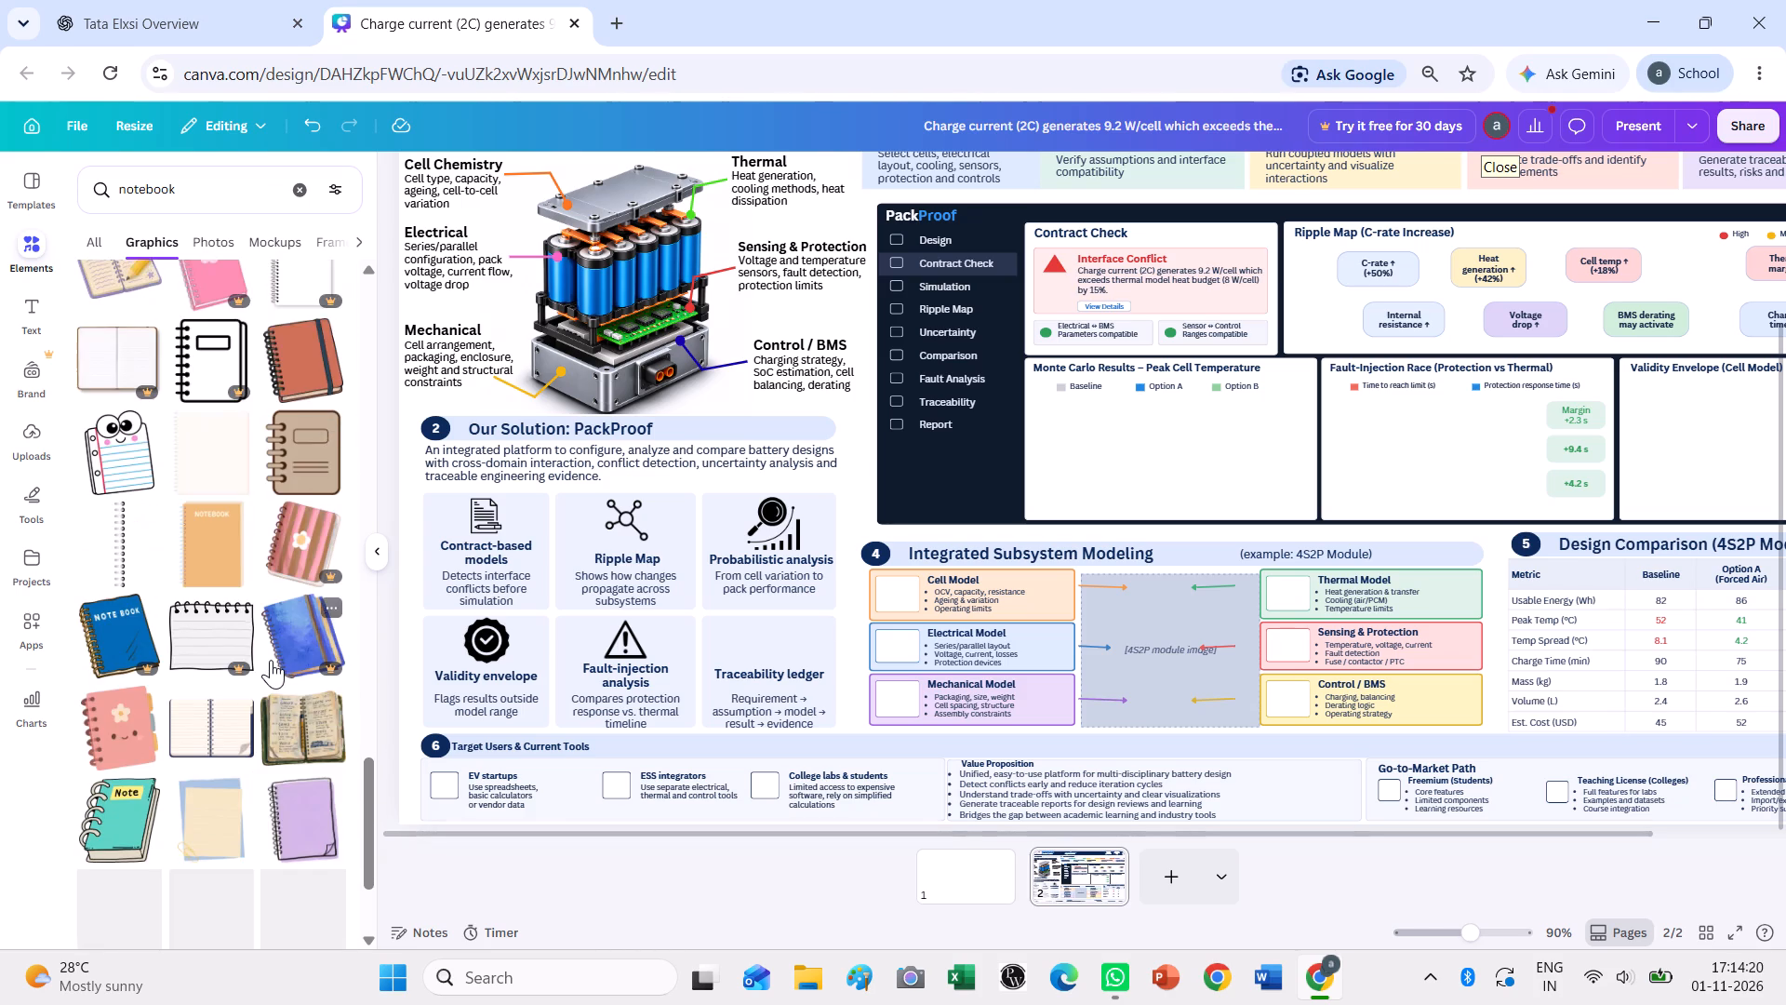
pyautogui.scroll(-3, 271, 660)
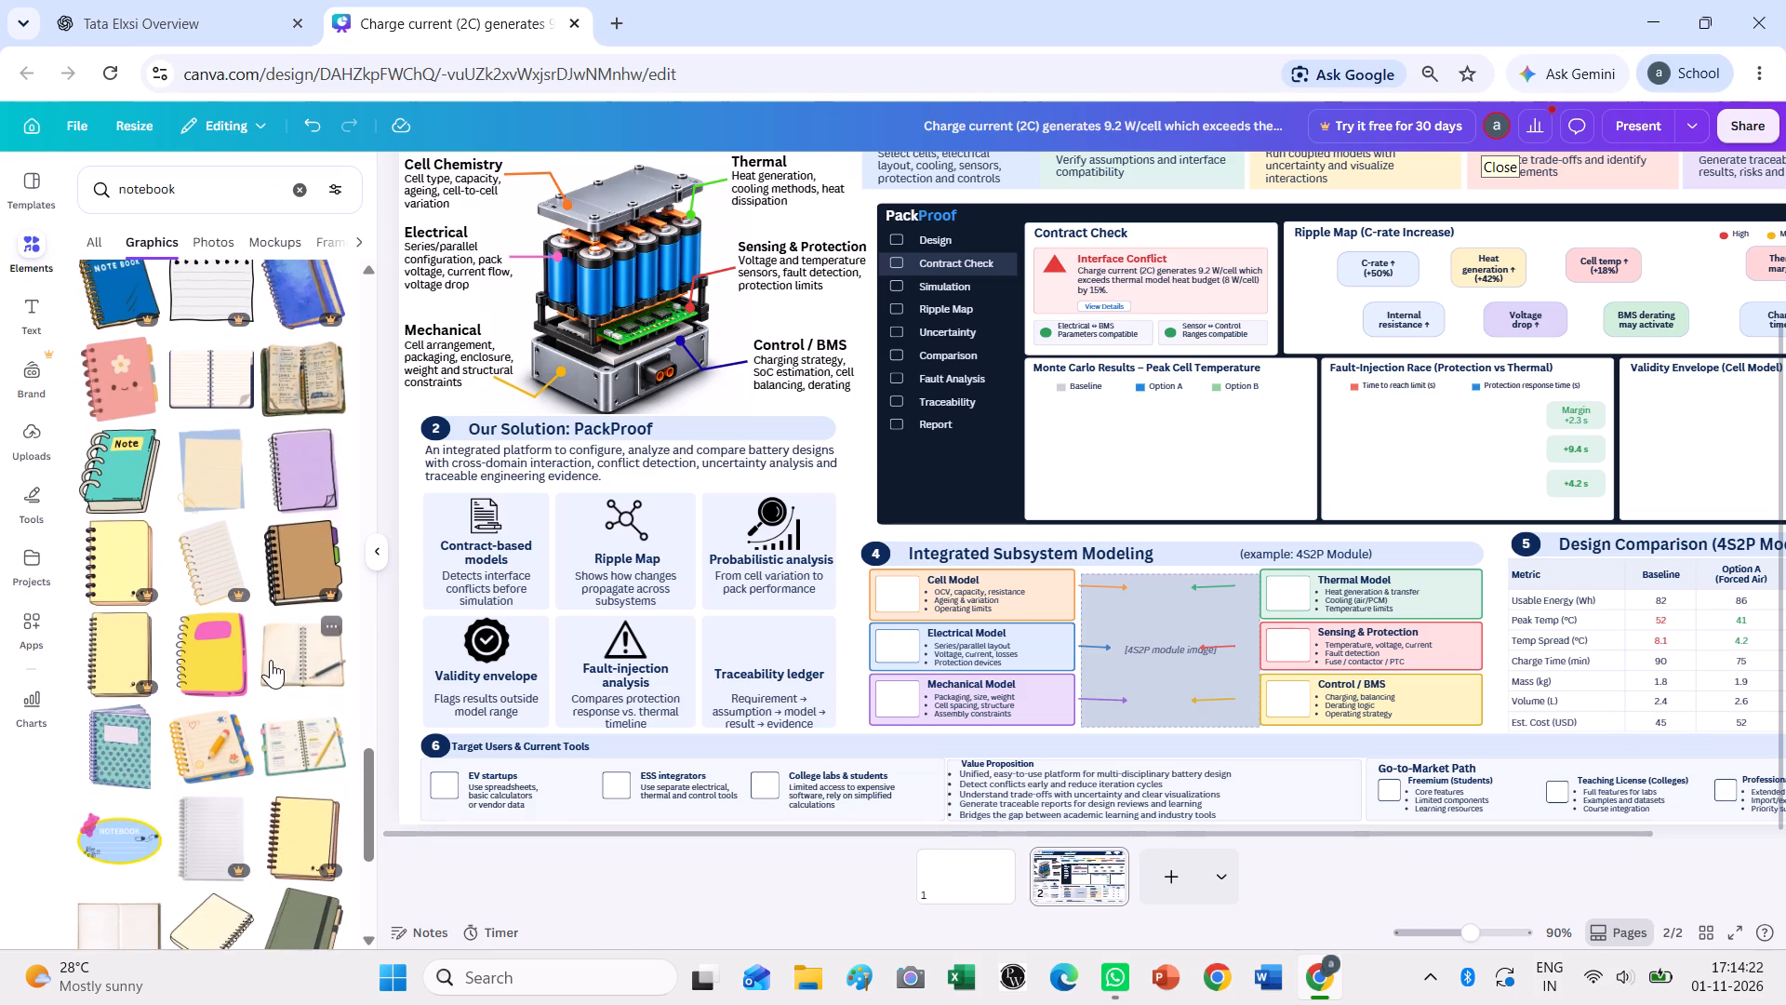
pyautogui.scroll(-3, 271, 660)
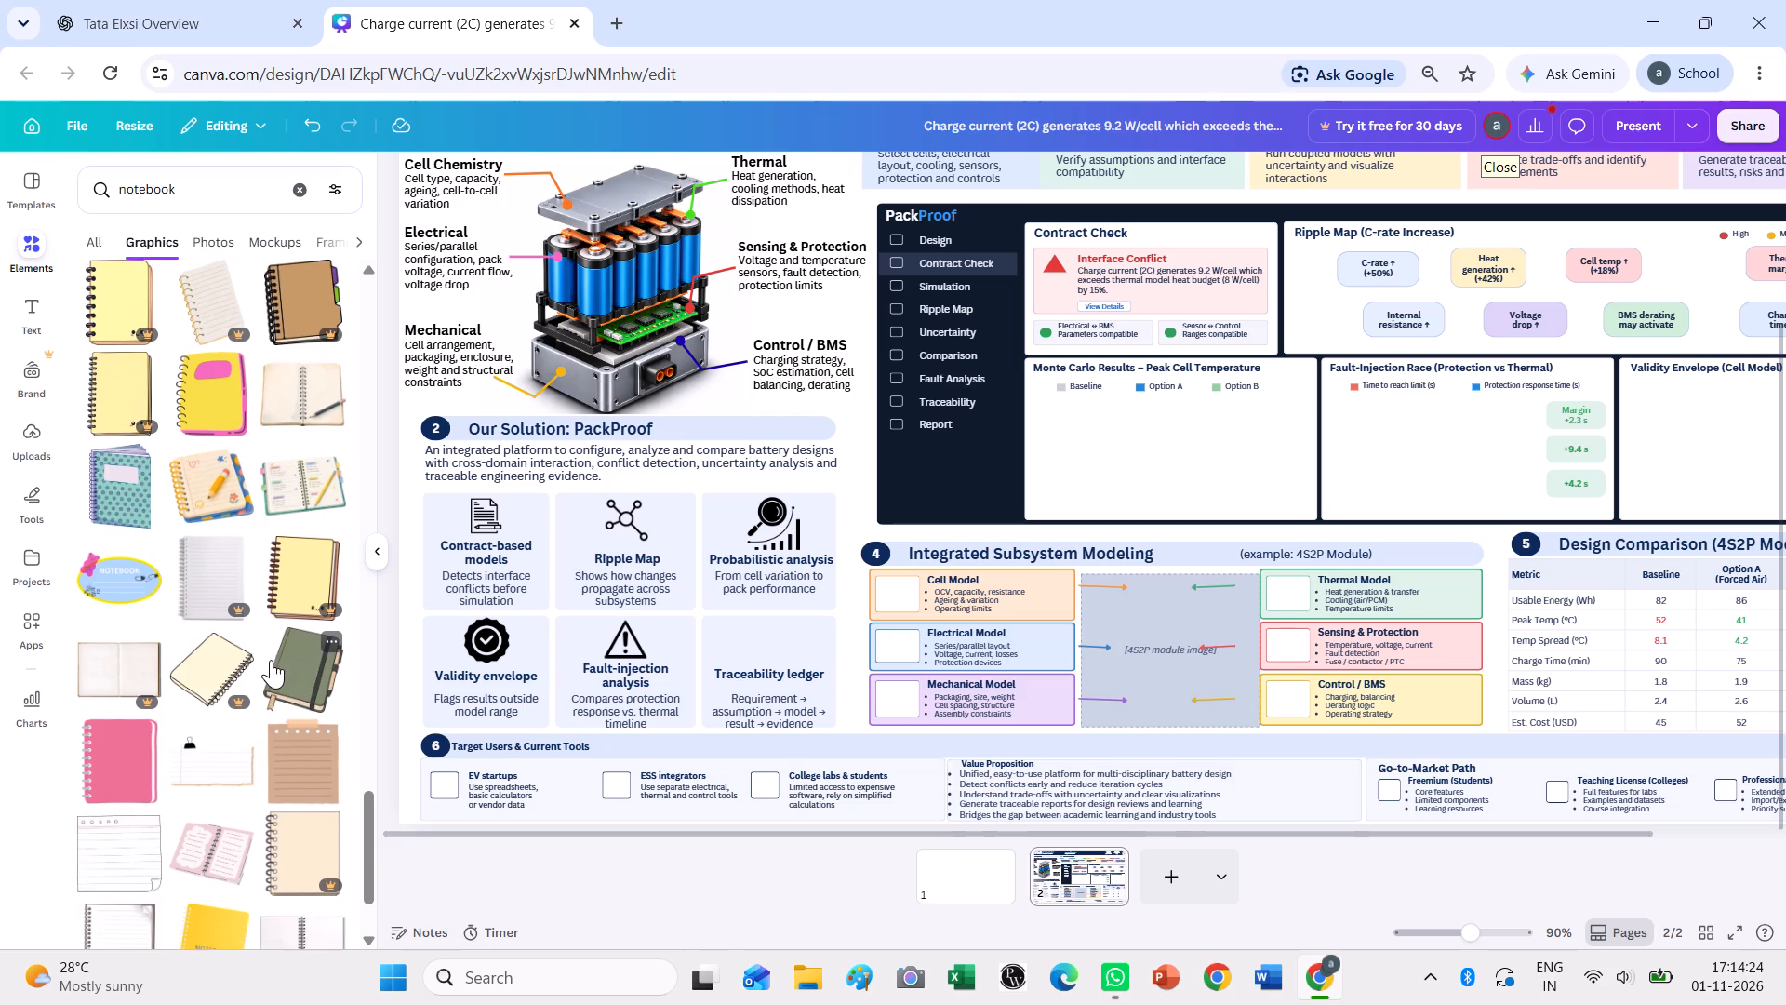
pyautogui.scroll(-2, 271, 660)
pyautogui.scroll(3, 271, 660)
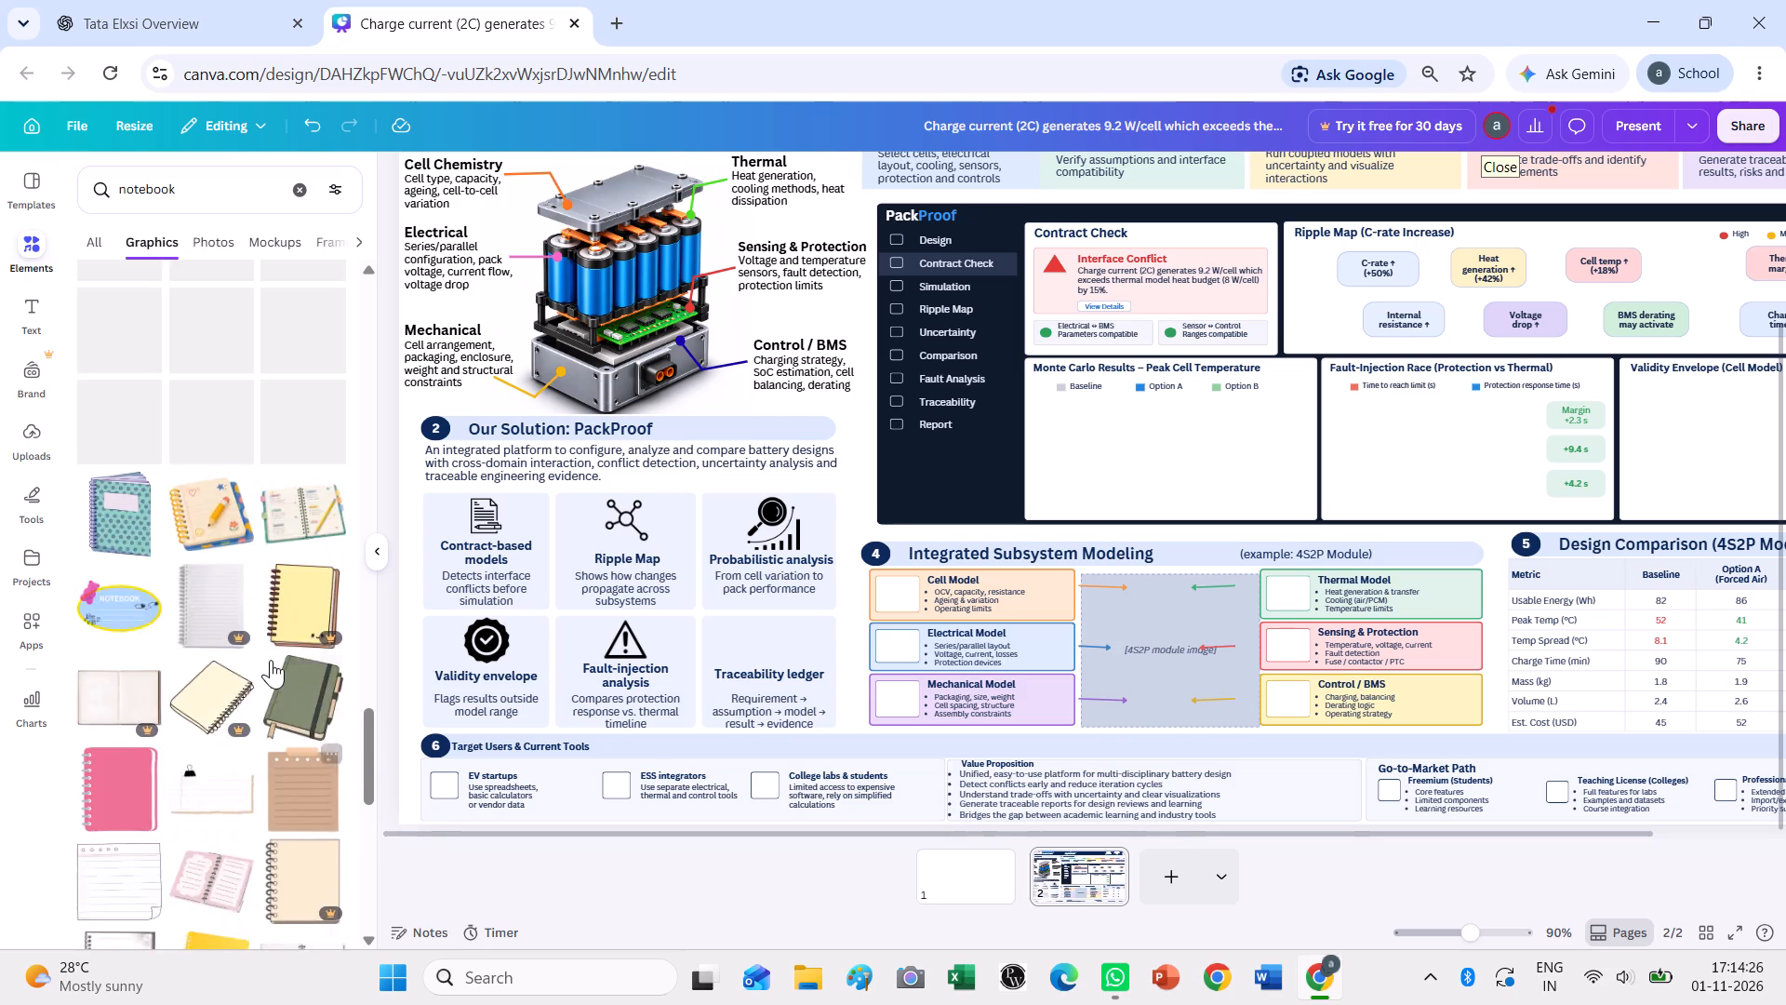
pyautogui.scroll(20, 271, 660)
pyautogui.scroll(5, 271, 660)
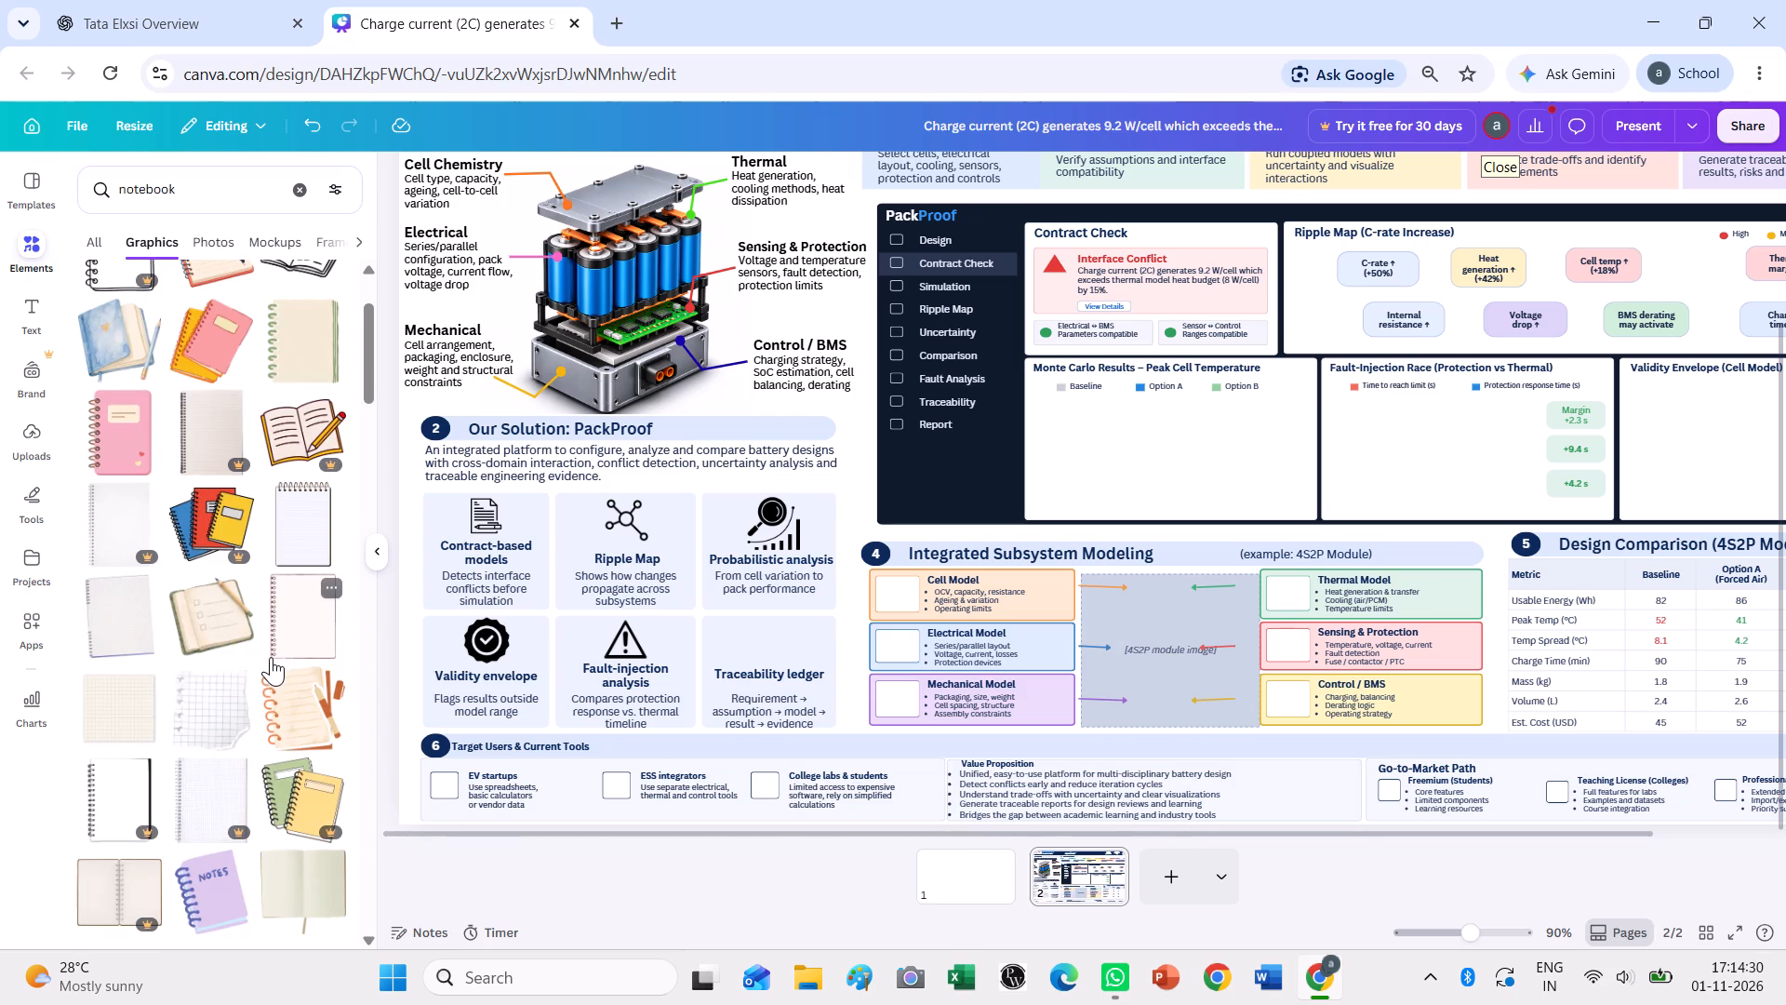
pyautogui.scroll(-1, 271, 657)
pyautogui.scroll(3, 271, 657)
pyautogui.scroll(3, 485, 532)
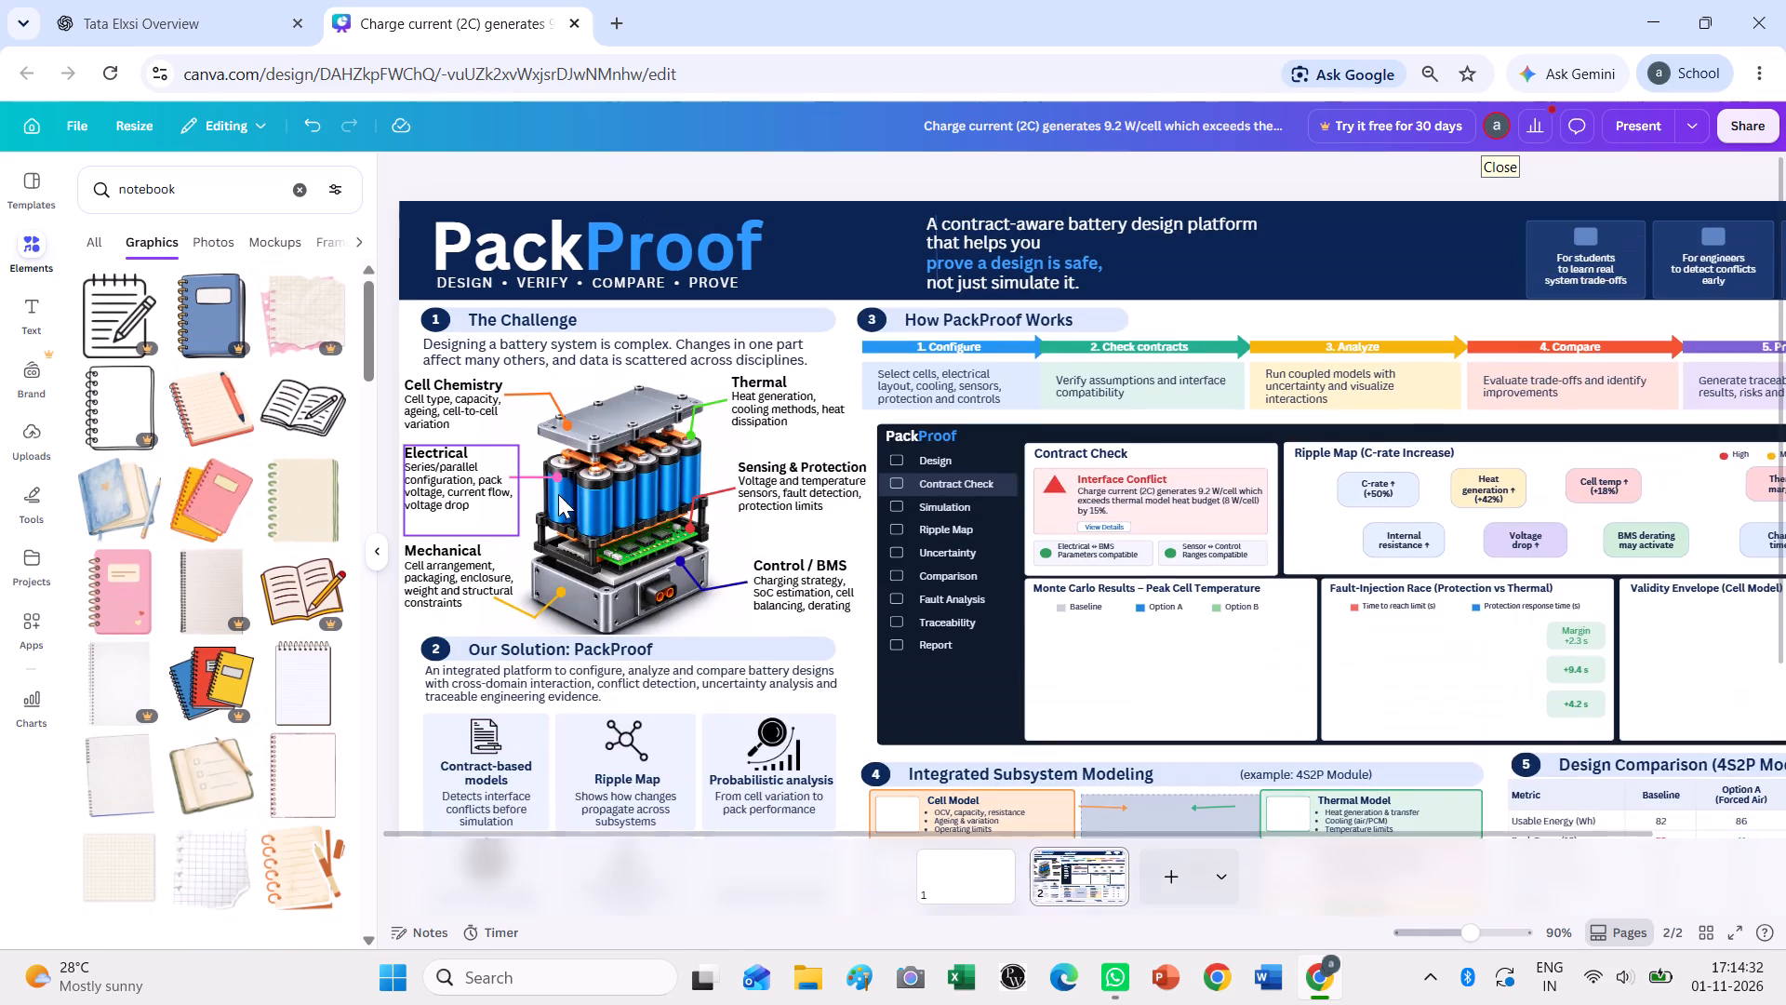
# Set the paragraph under "Our Solution: PackProof" to font size 13 and widen its text box to fit three lines.
pyautogui.click(555, 364)
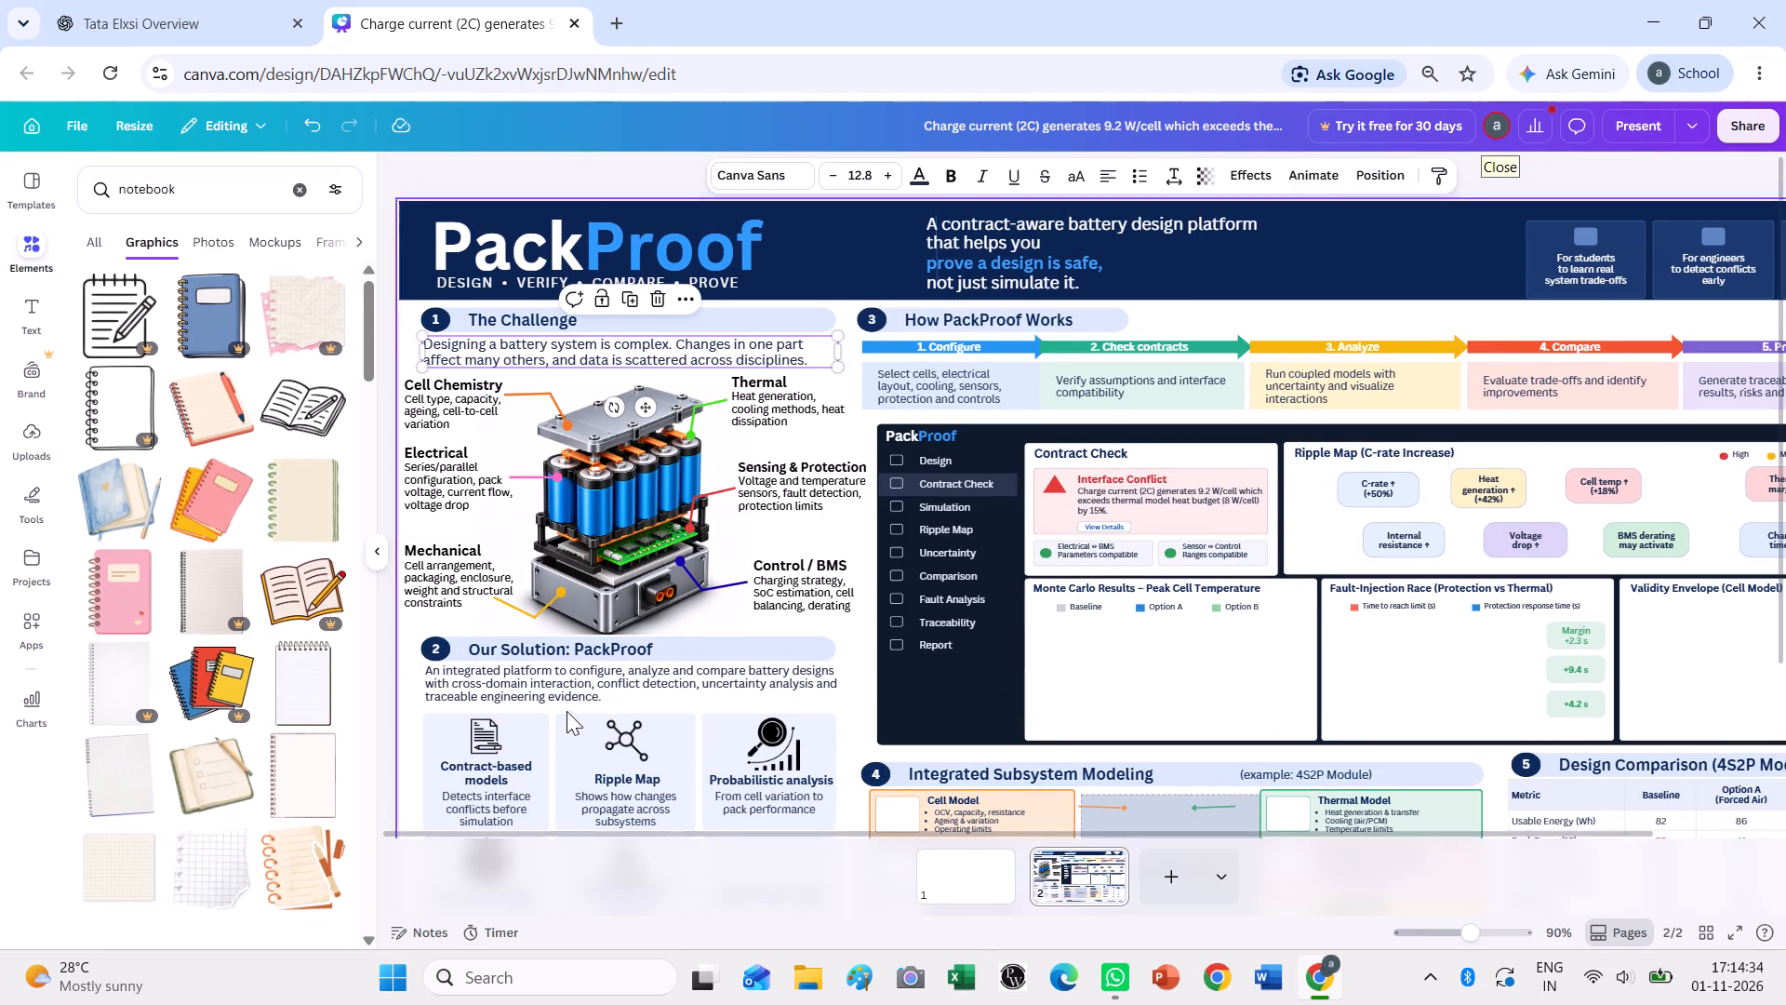
pyautogui.click(571, 671)
pyautogui.doubleClick(890, 178)
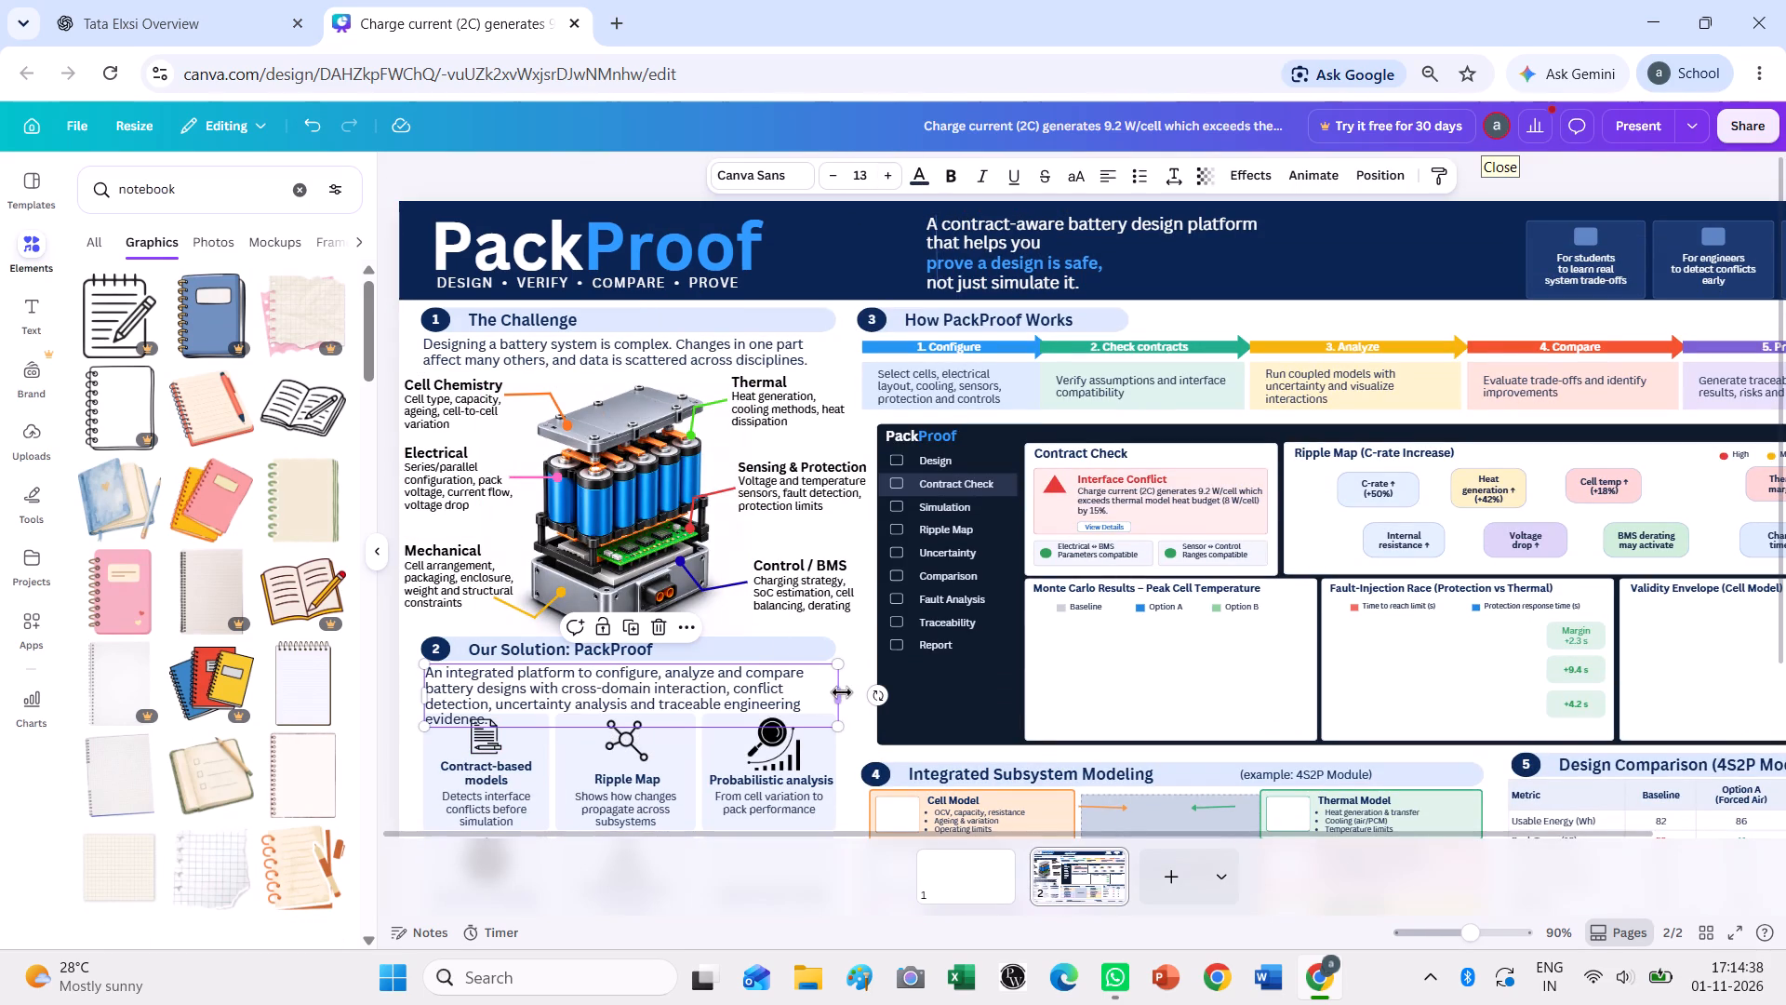
pyautogui.moveTo(842, 692); pyautogui.dragTo(863, 696)
pyautogui.scroll(-1, 967, 725)
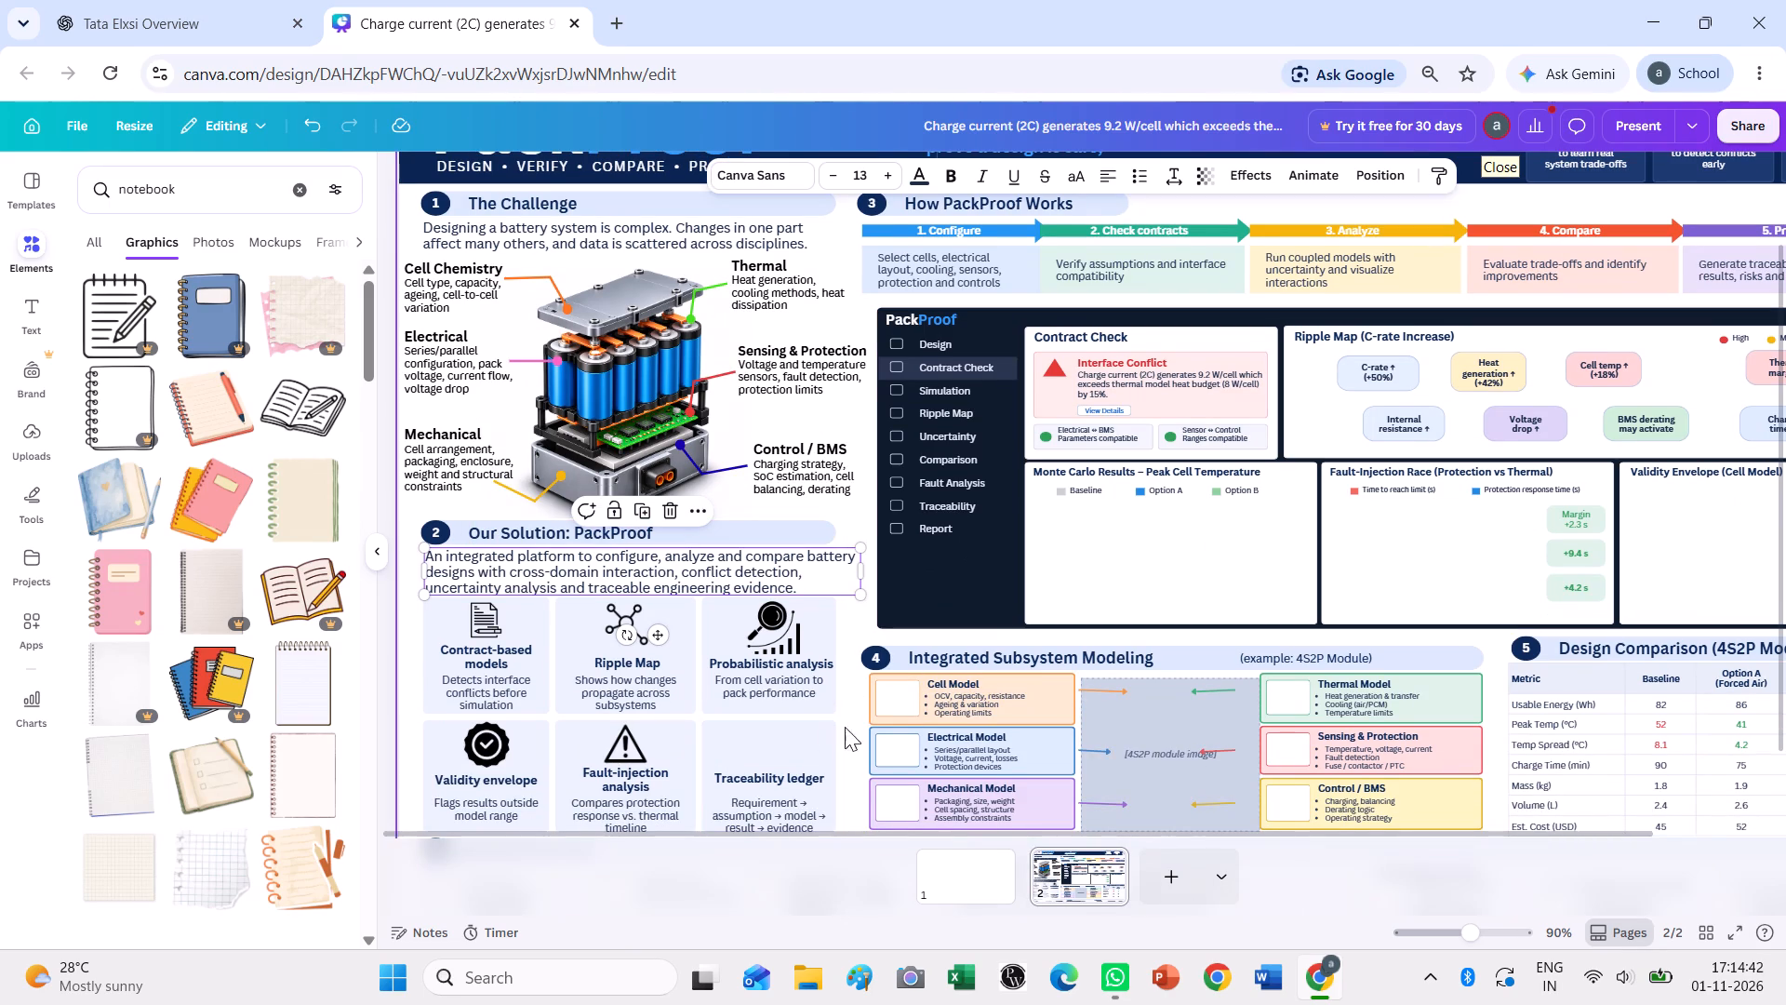
pyautogui.click(855, 721)
# Examine the "notebook" graphics again for a match to the traceability icon.
pyautogui.scroll(-1, 767, 694)
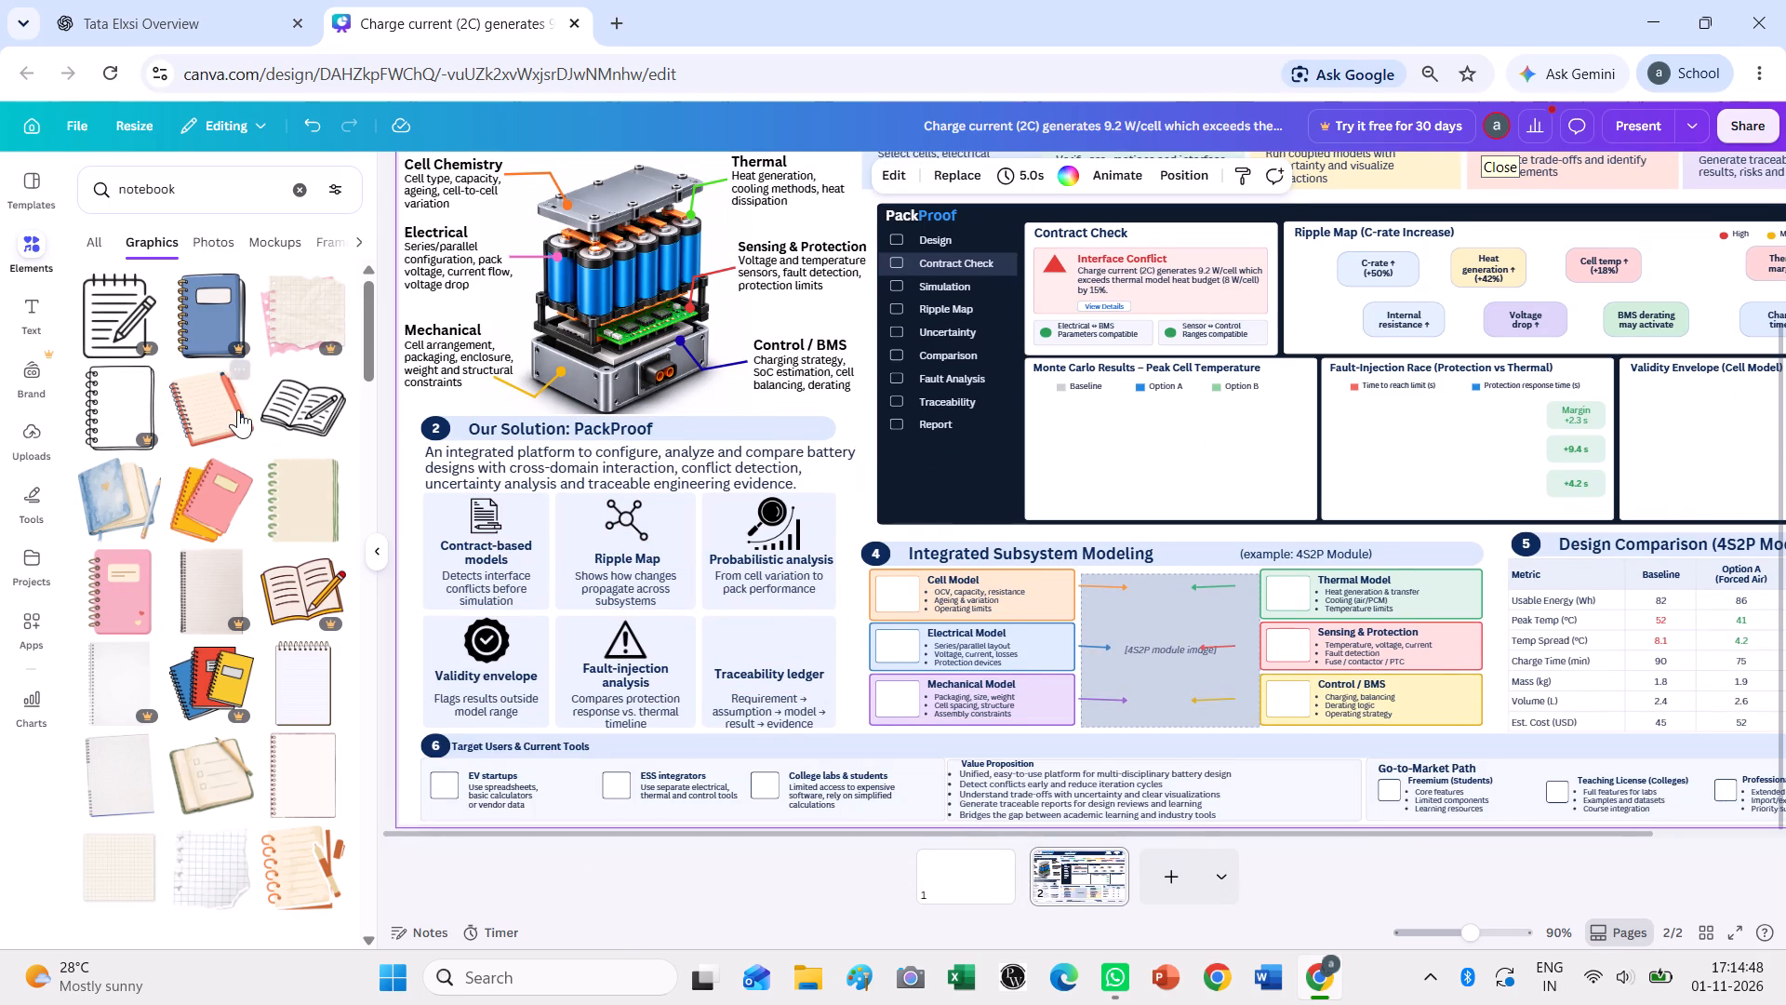
pyautogui.scroll(-1, 246, 504)
pyautogui.scroll(7, 247, 491)
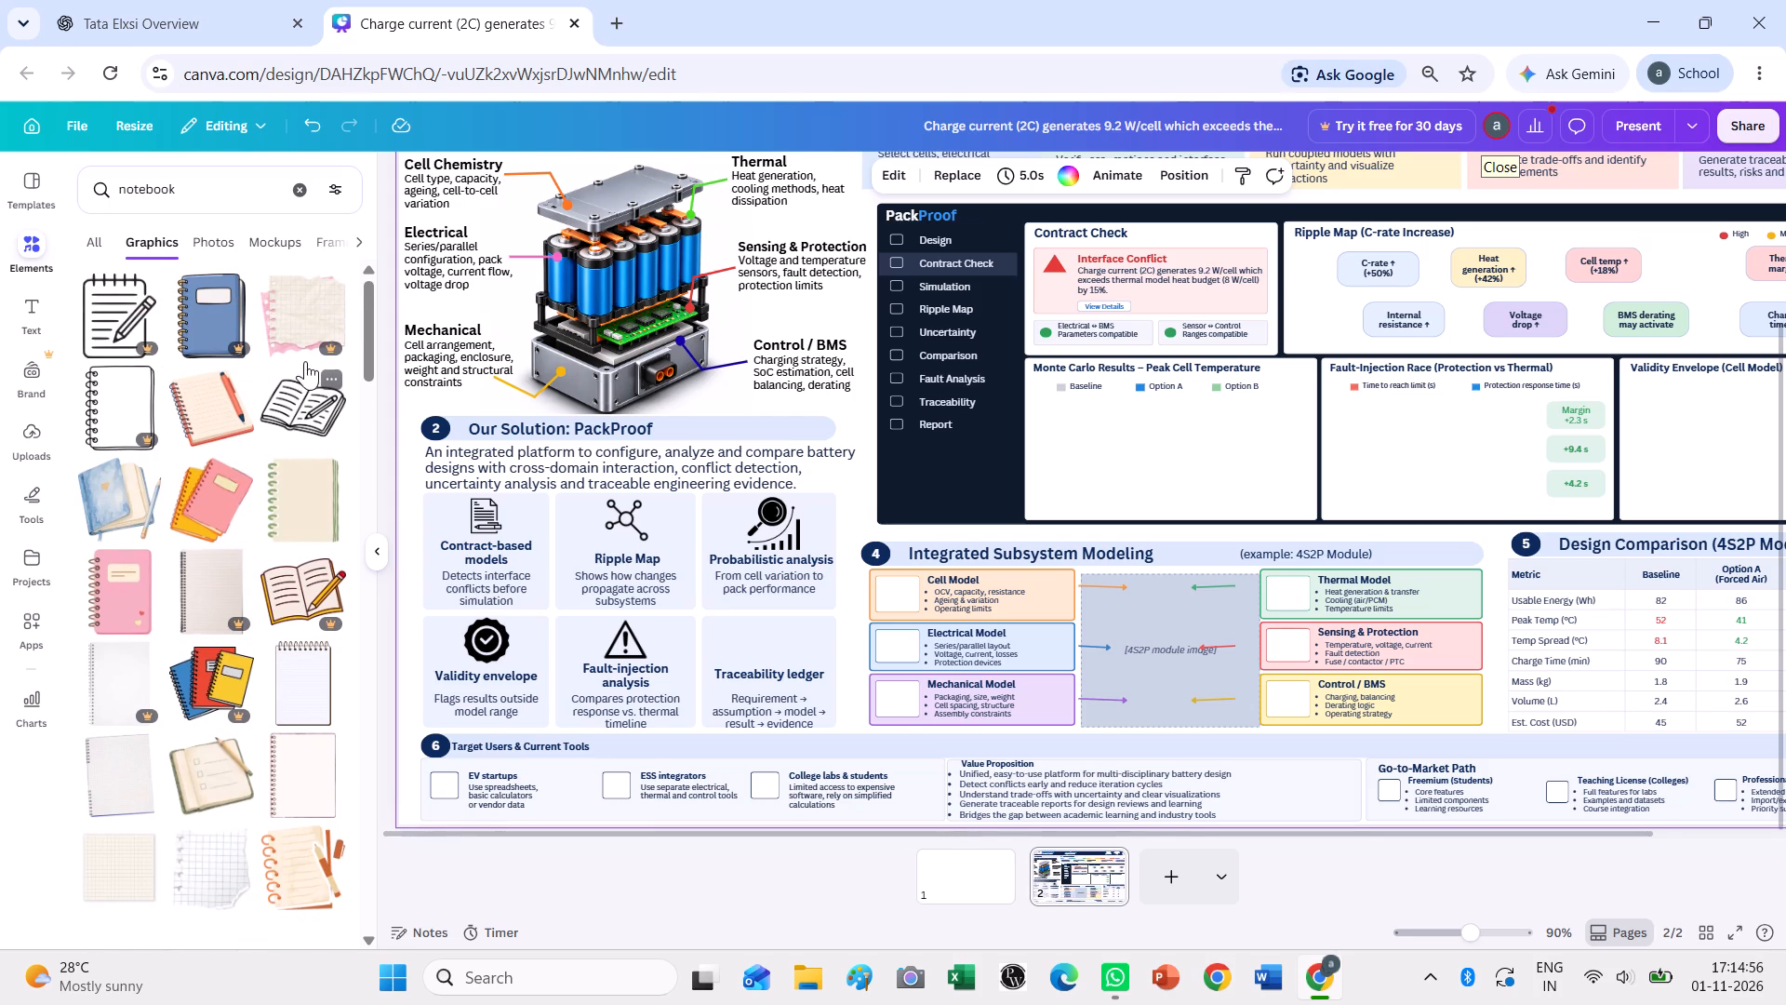
pyautogui.scroll(-2, 205, 489)
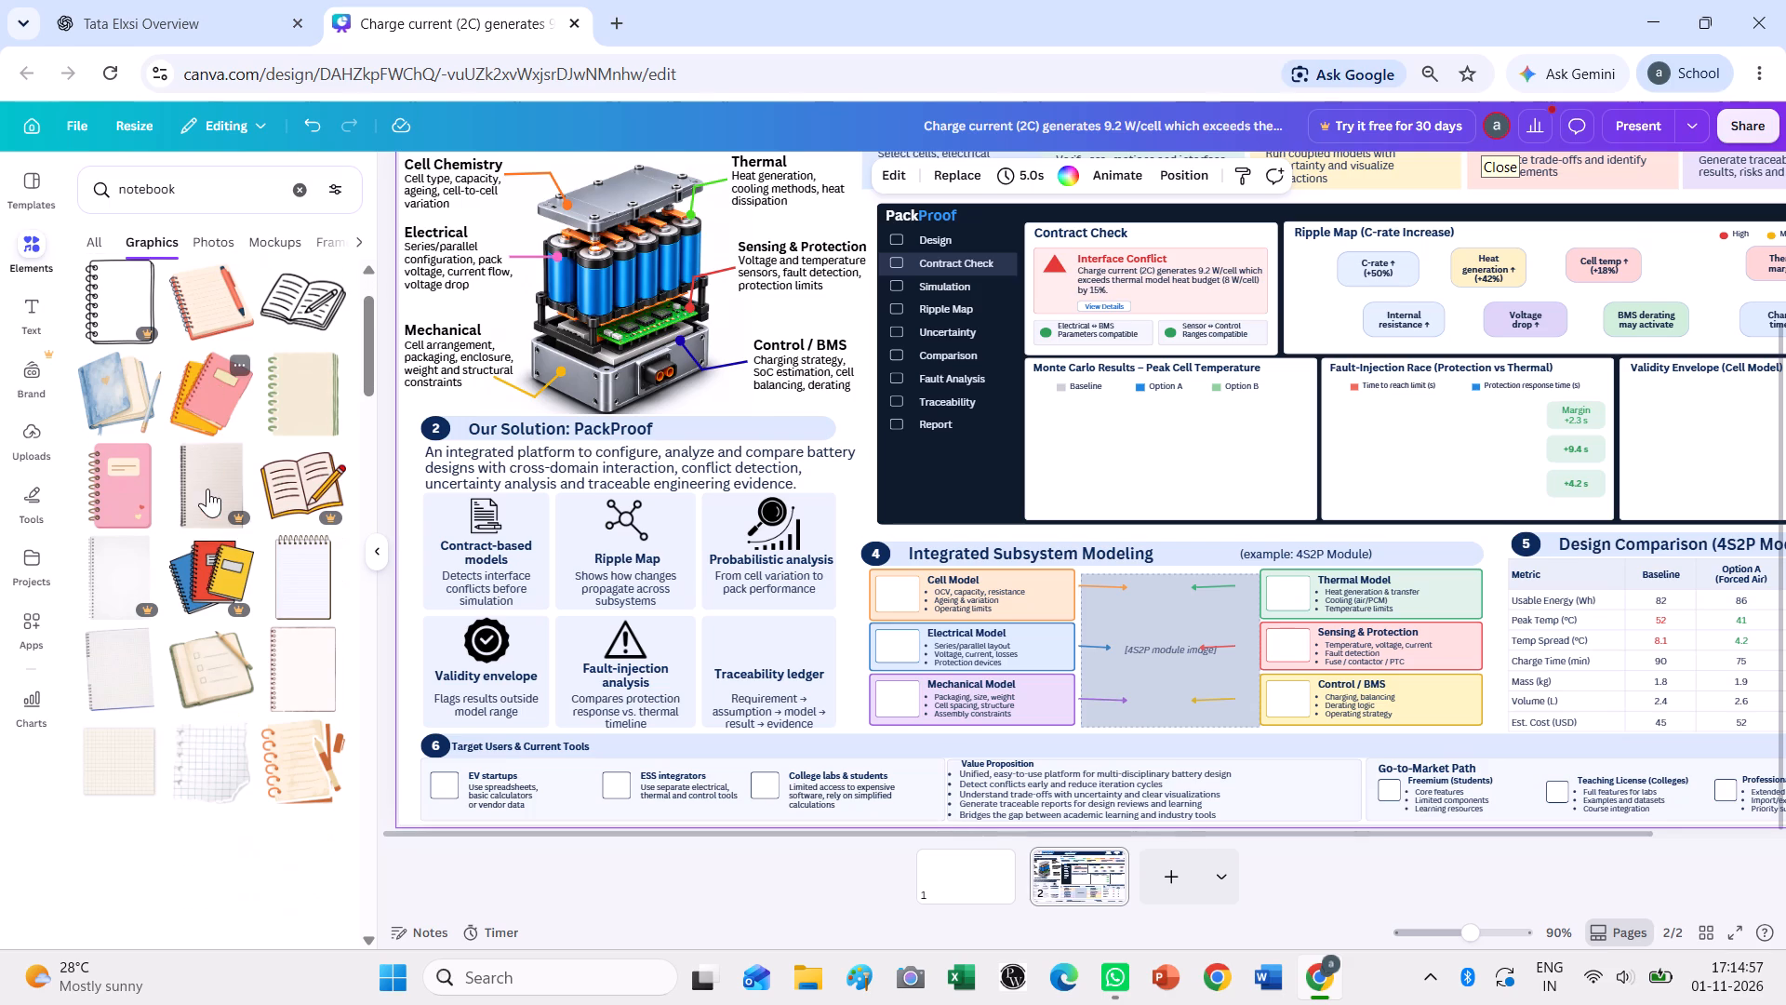
pyautogui.scroll(-2, 184, 430)
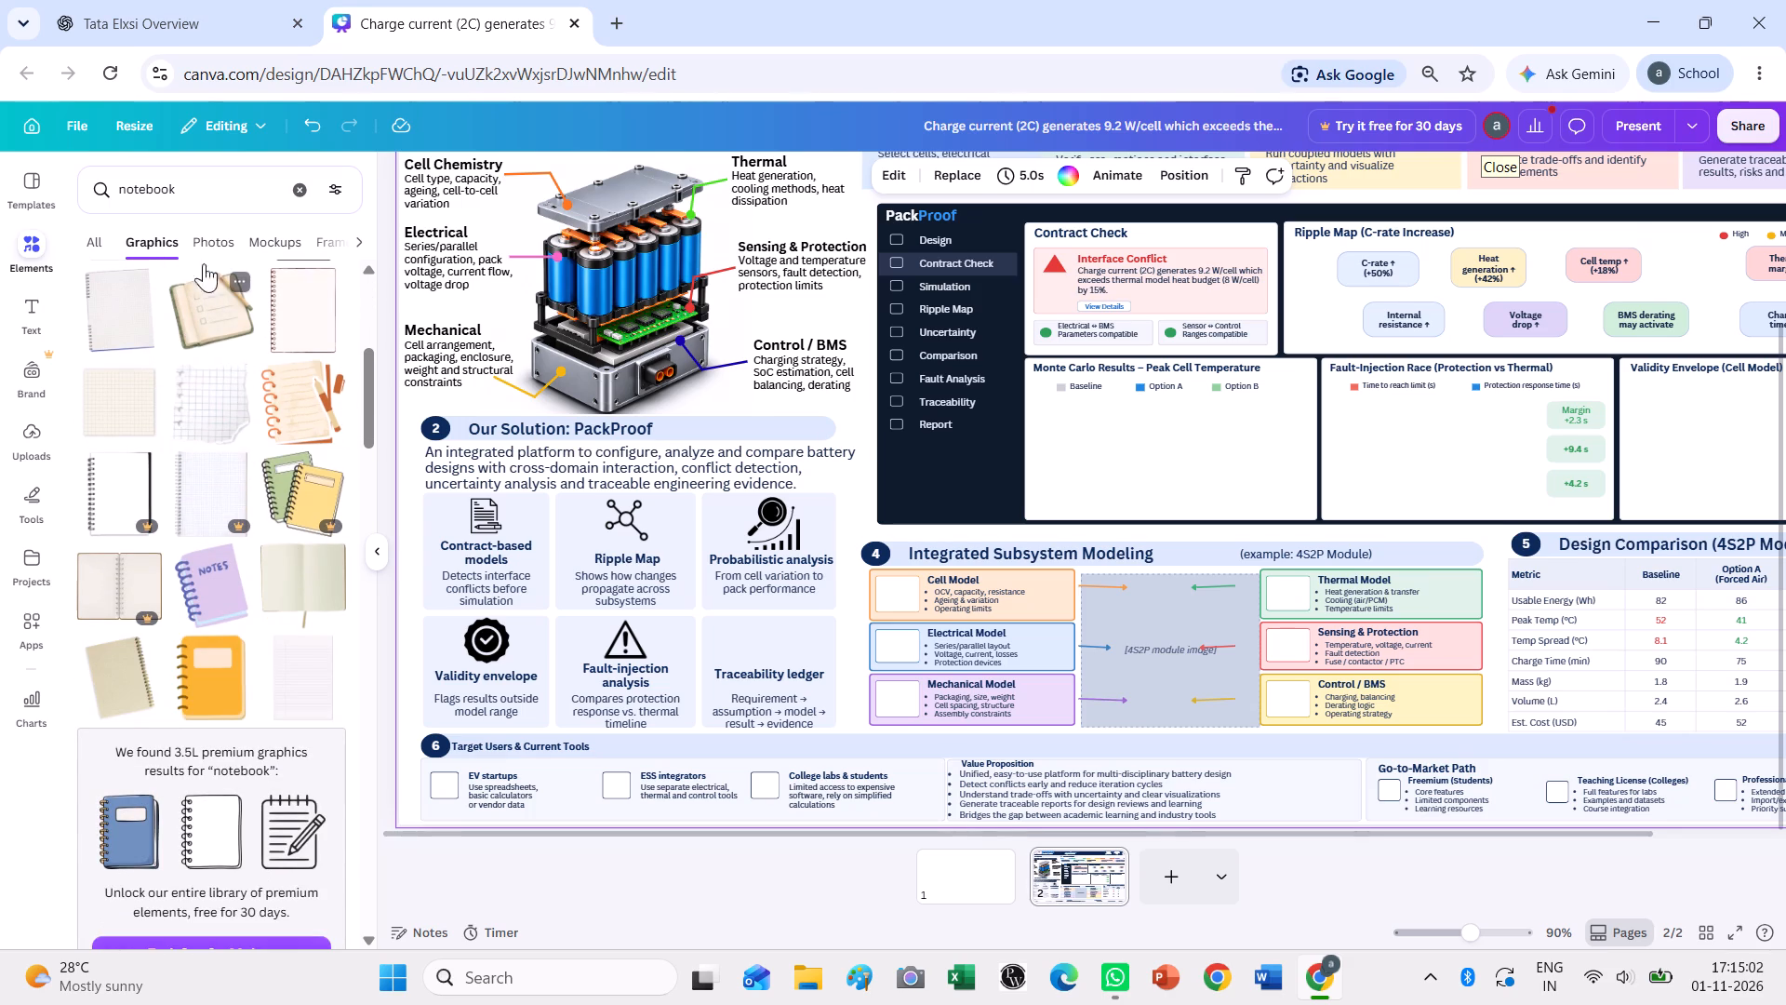
# Search the graphics library for "record" and look through the graphics for an icon suited to the "Traceability ledger" card.
pyautogui.click(302, 201)
pyautogui.write('record')
pyautogui.press('Return')
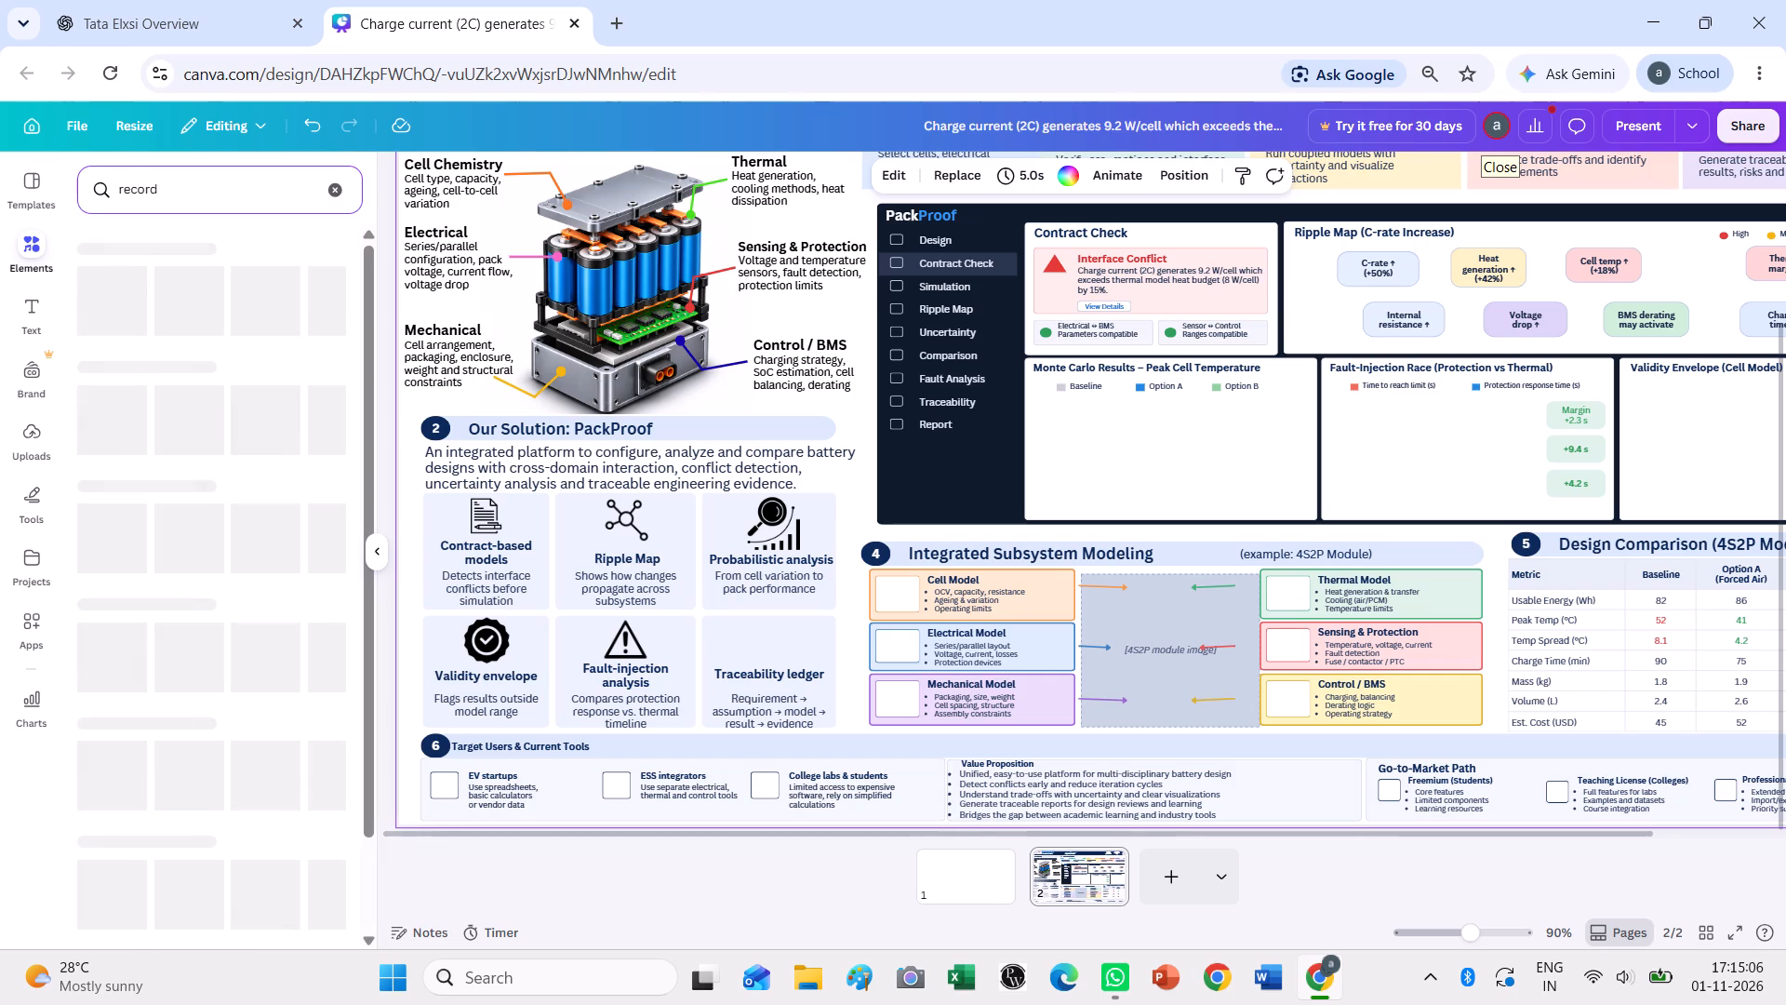
pyautogui.click(335, 275)
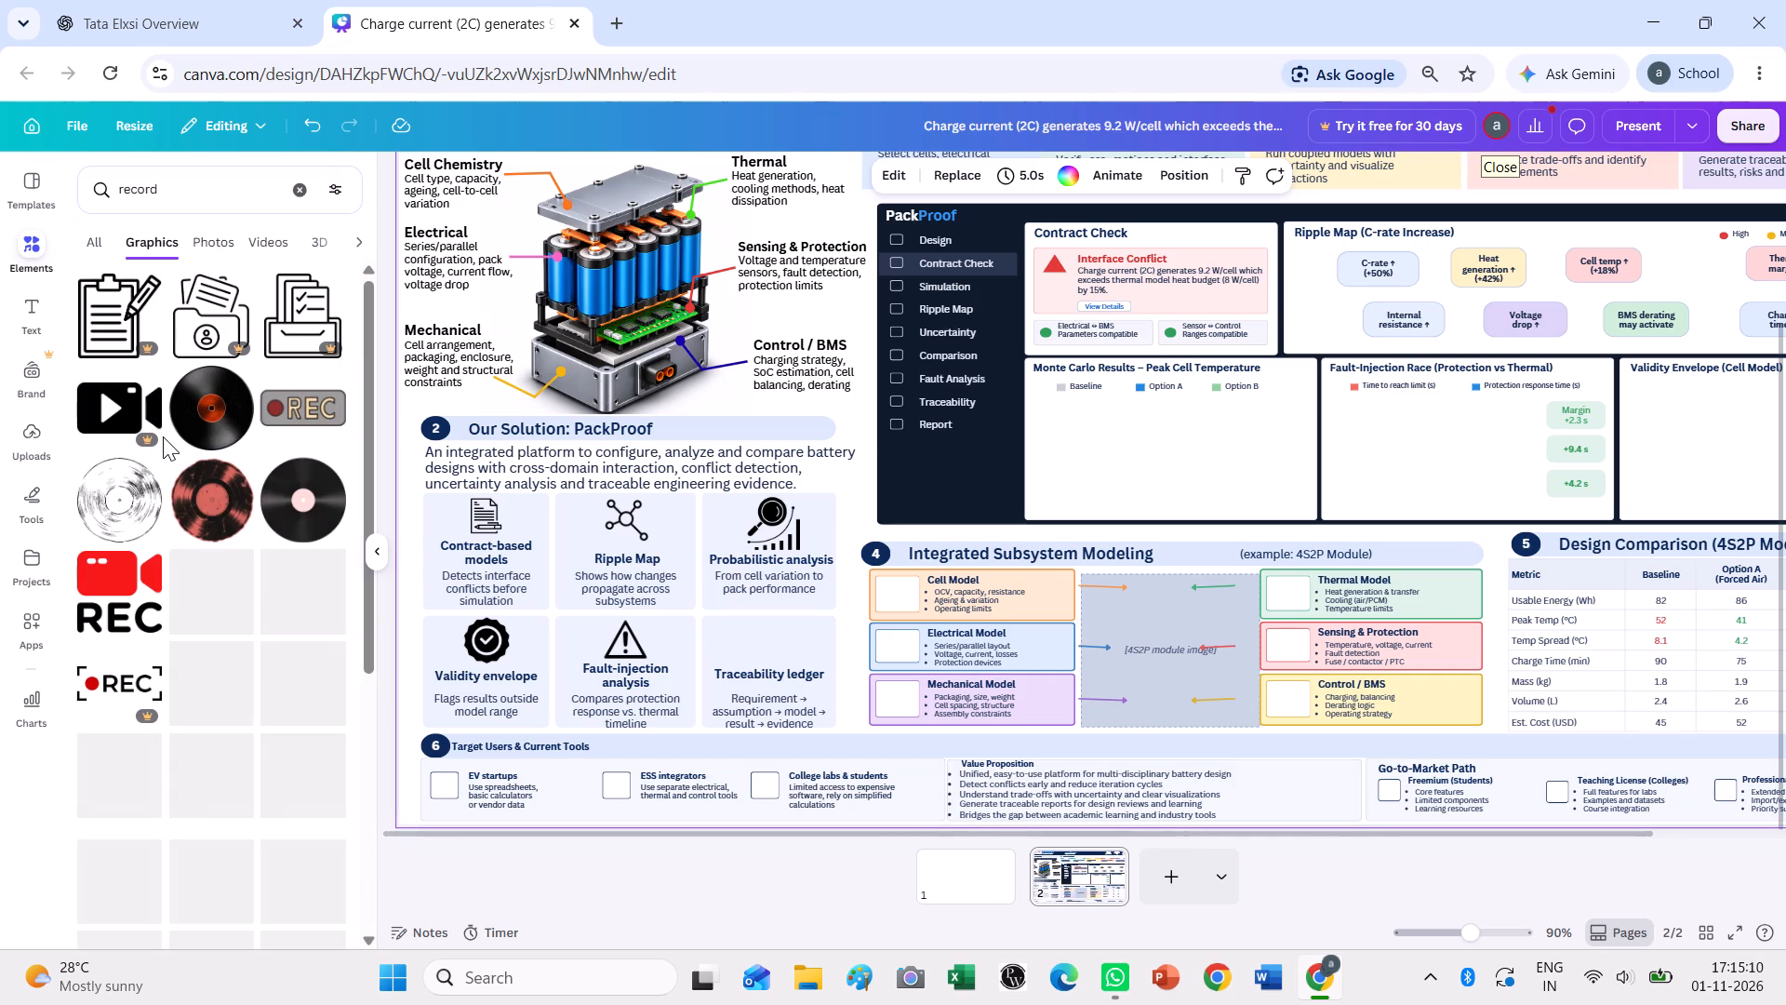
pyautogui.scroll(-1, 226, 657)
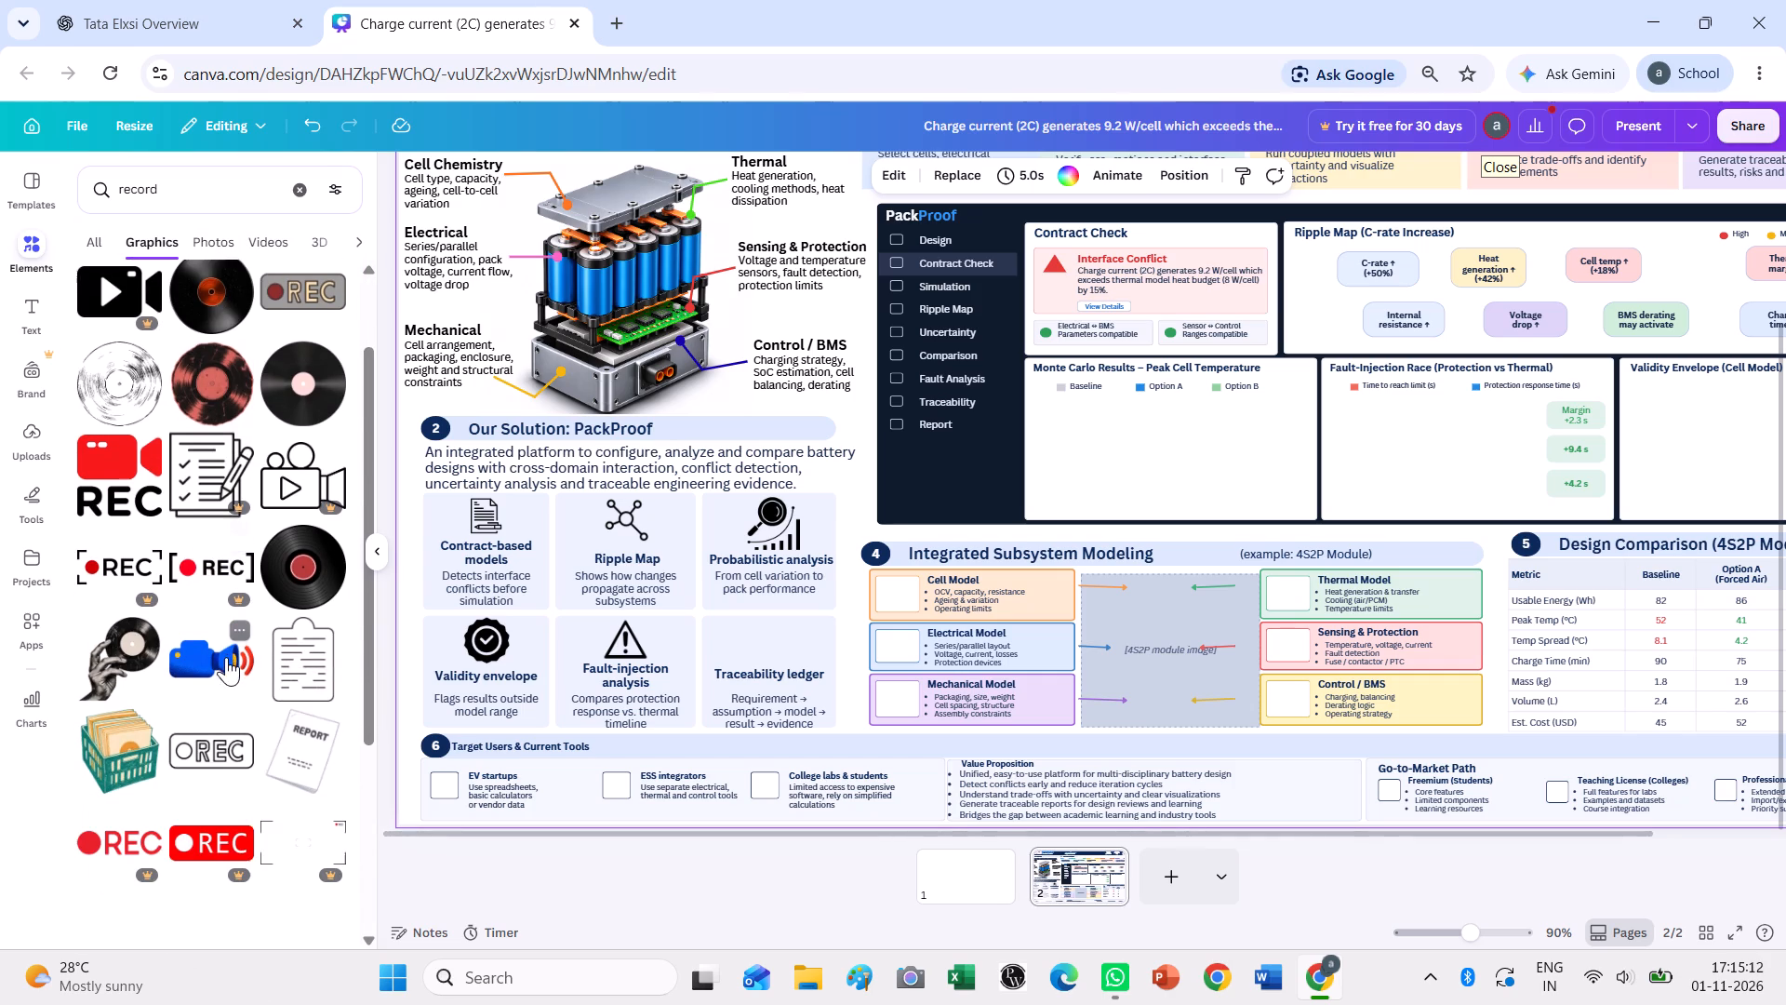
pyautogui.scroll(-1, 226, 657)
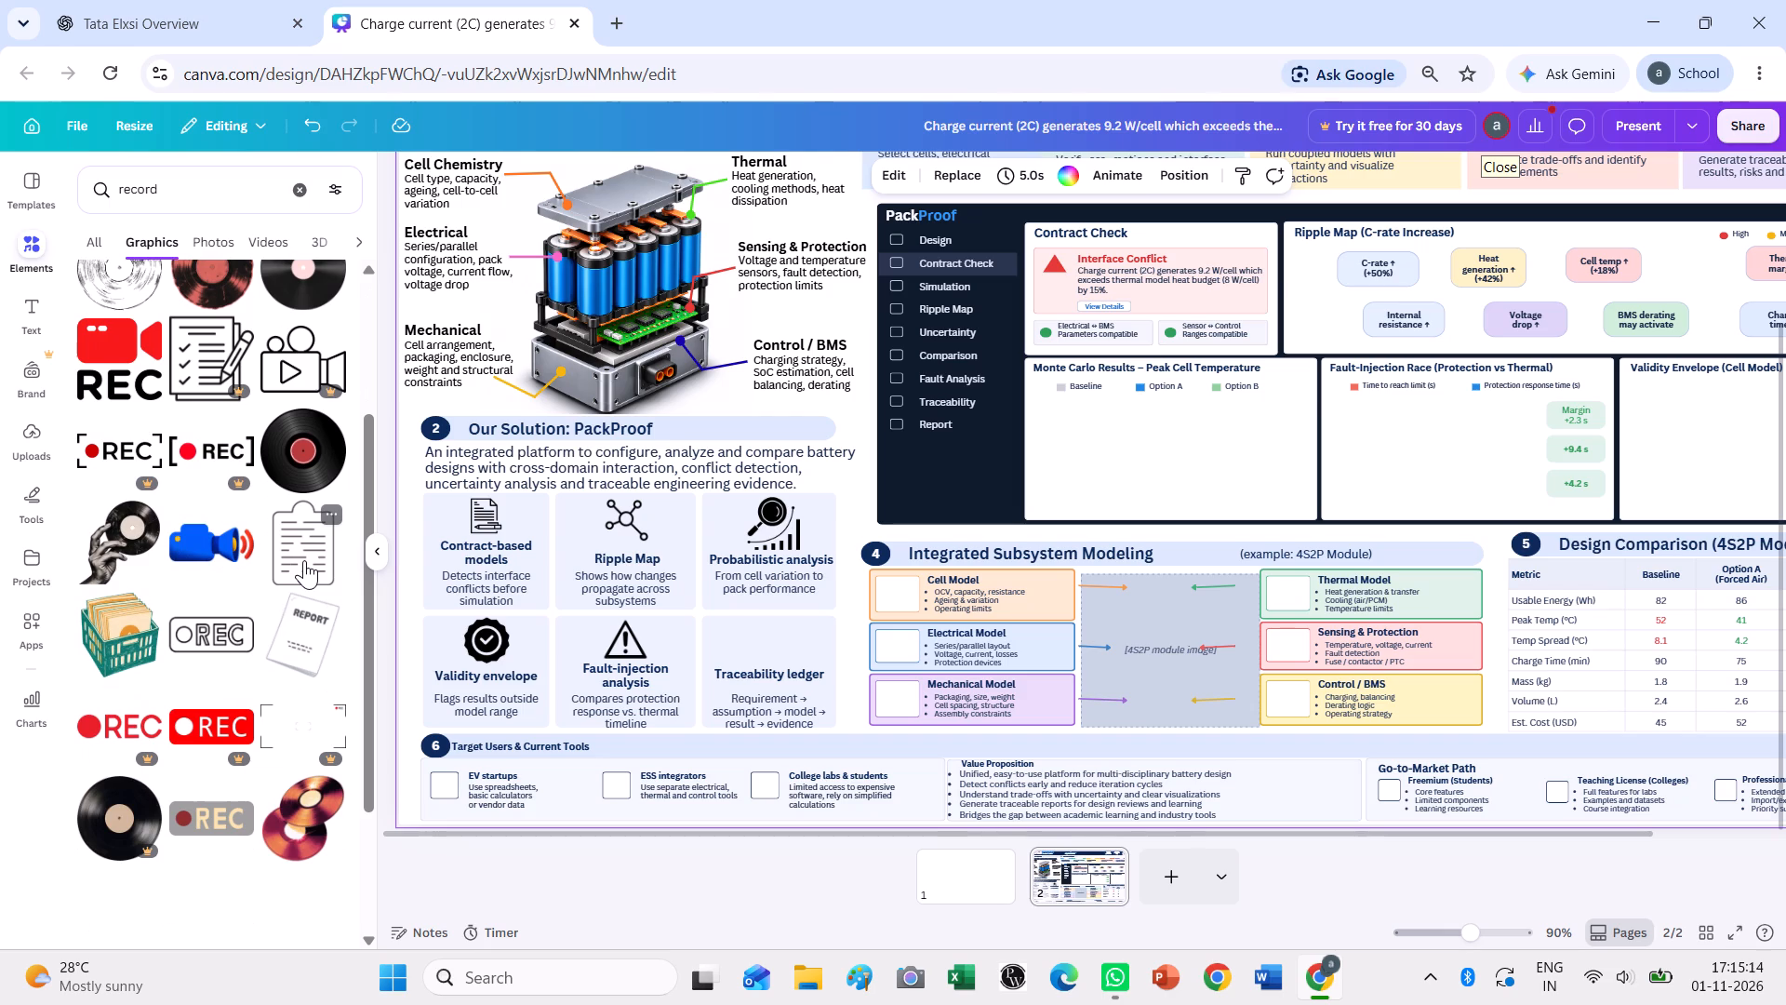
pyautogui.scroll(-3, 254, 712)
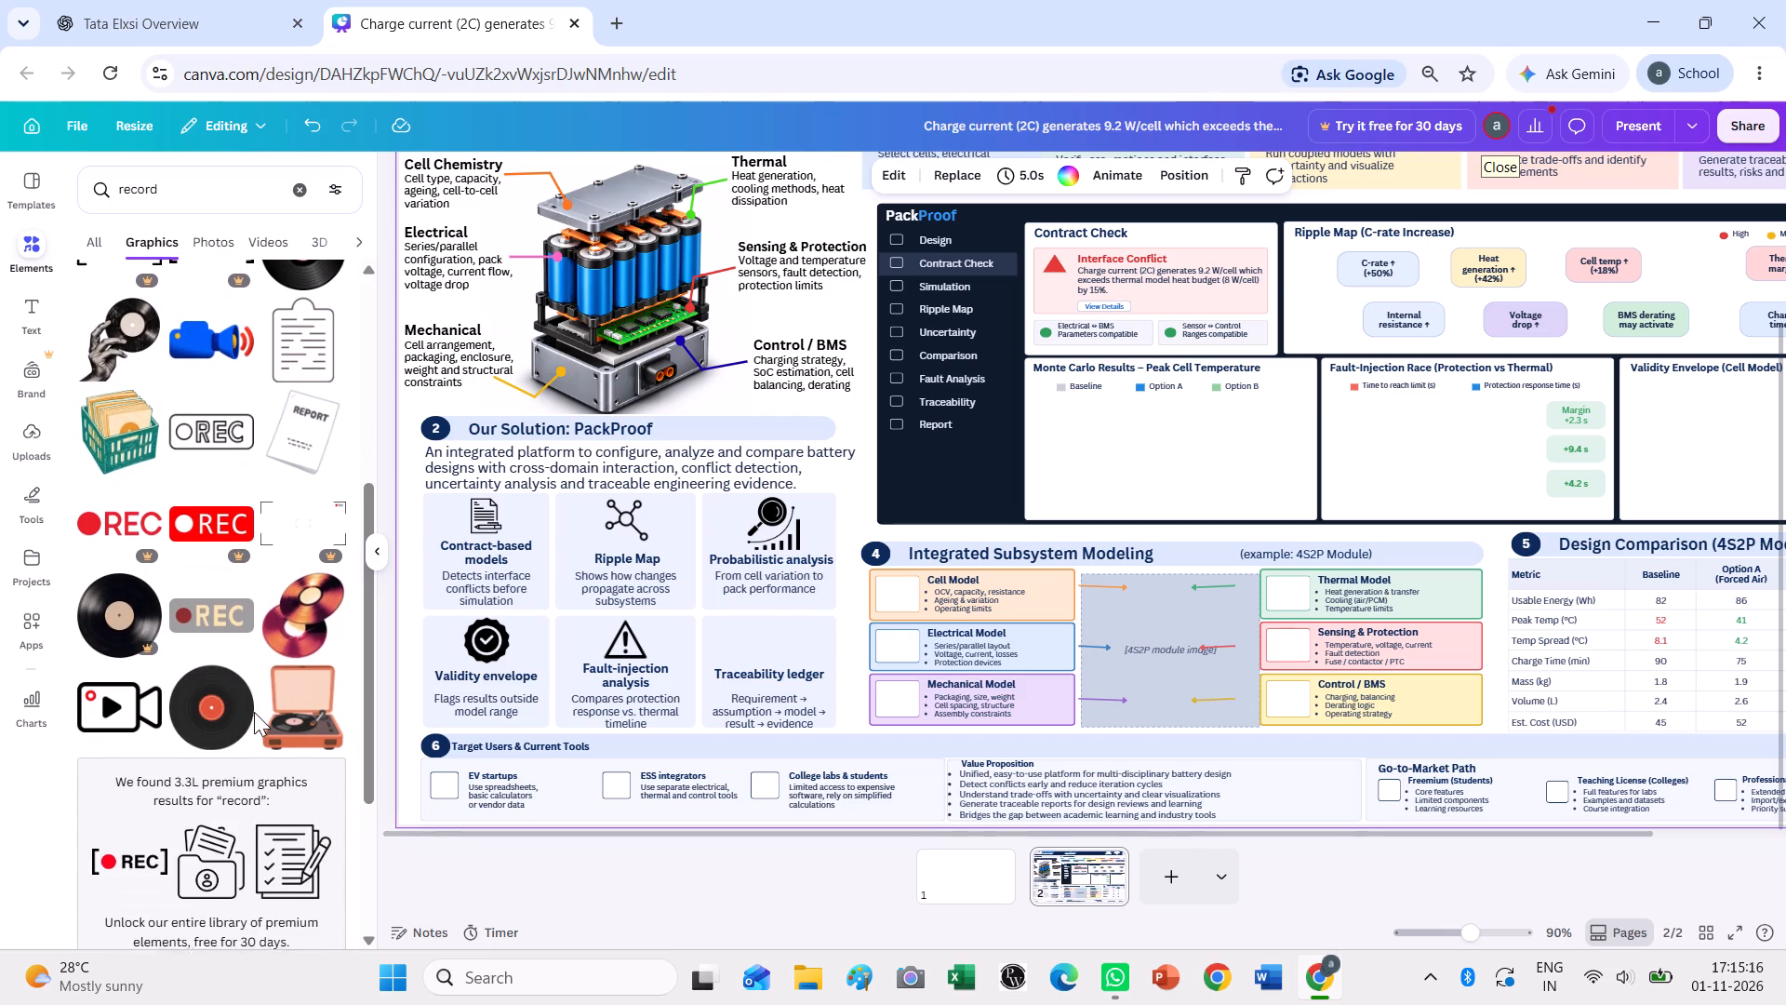
pyautogui.scroll(-4, 254, 712)
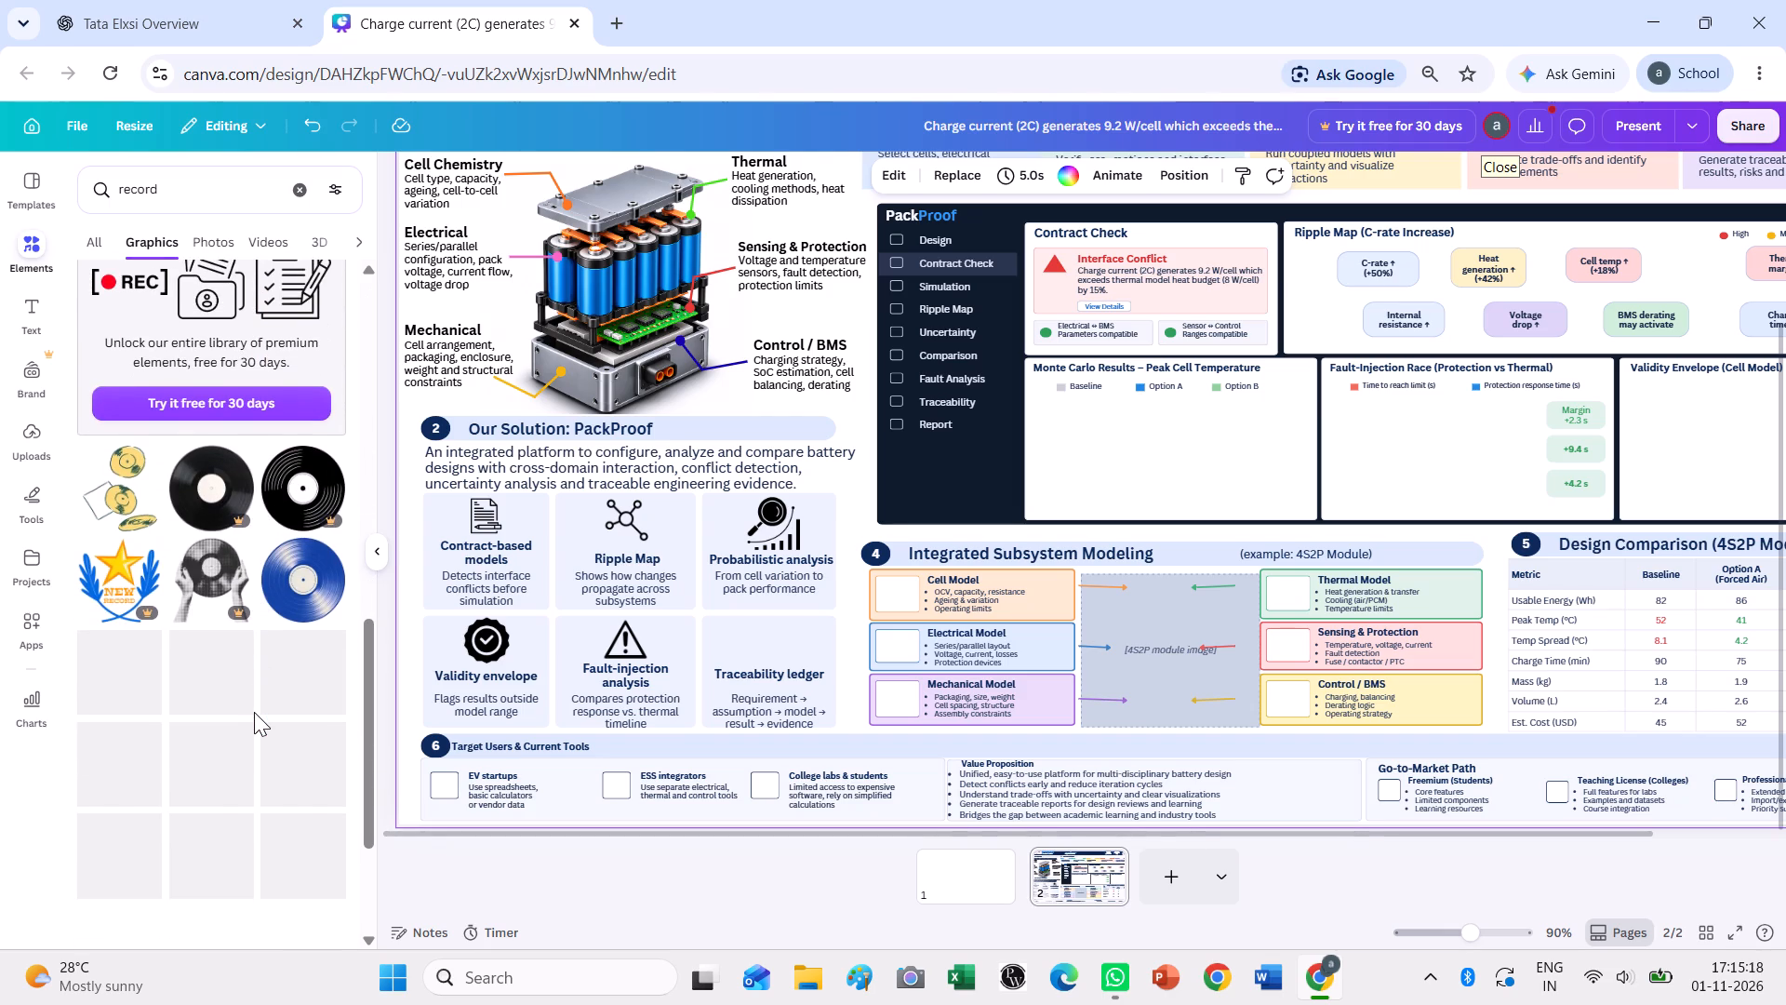
pyautogui.scroll(-4, 254, 712)
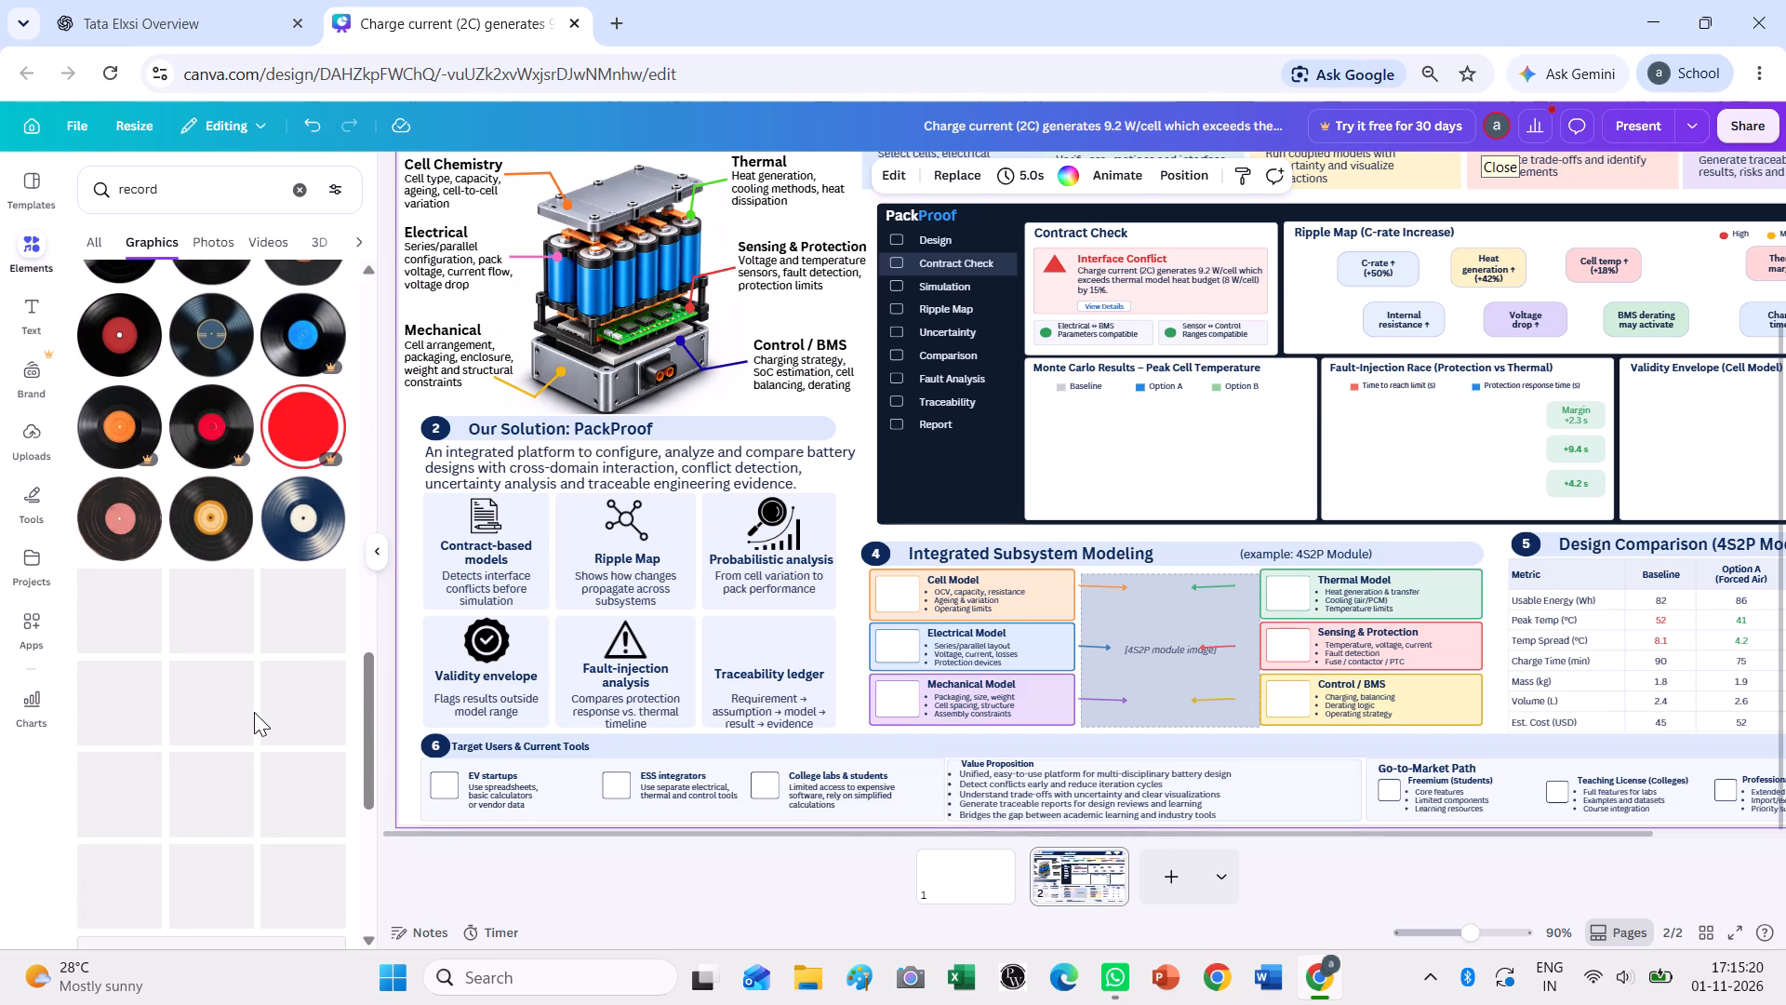
pyautogui.scroll(13, 254, 712)
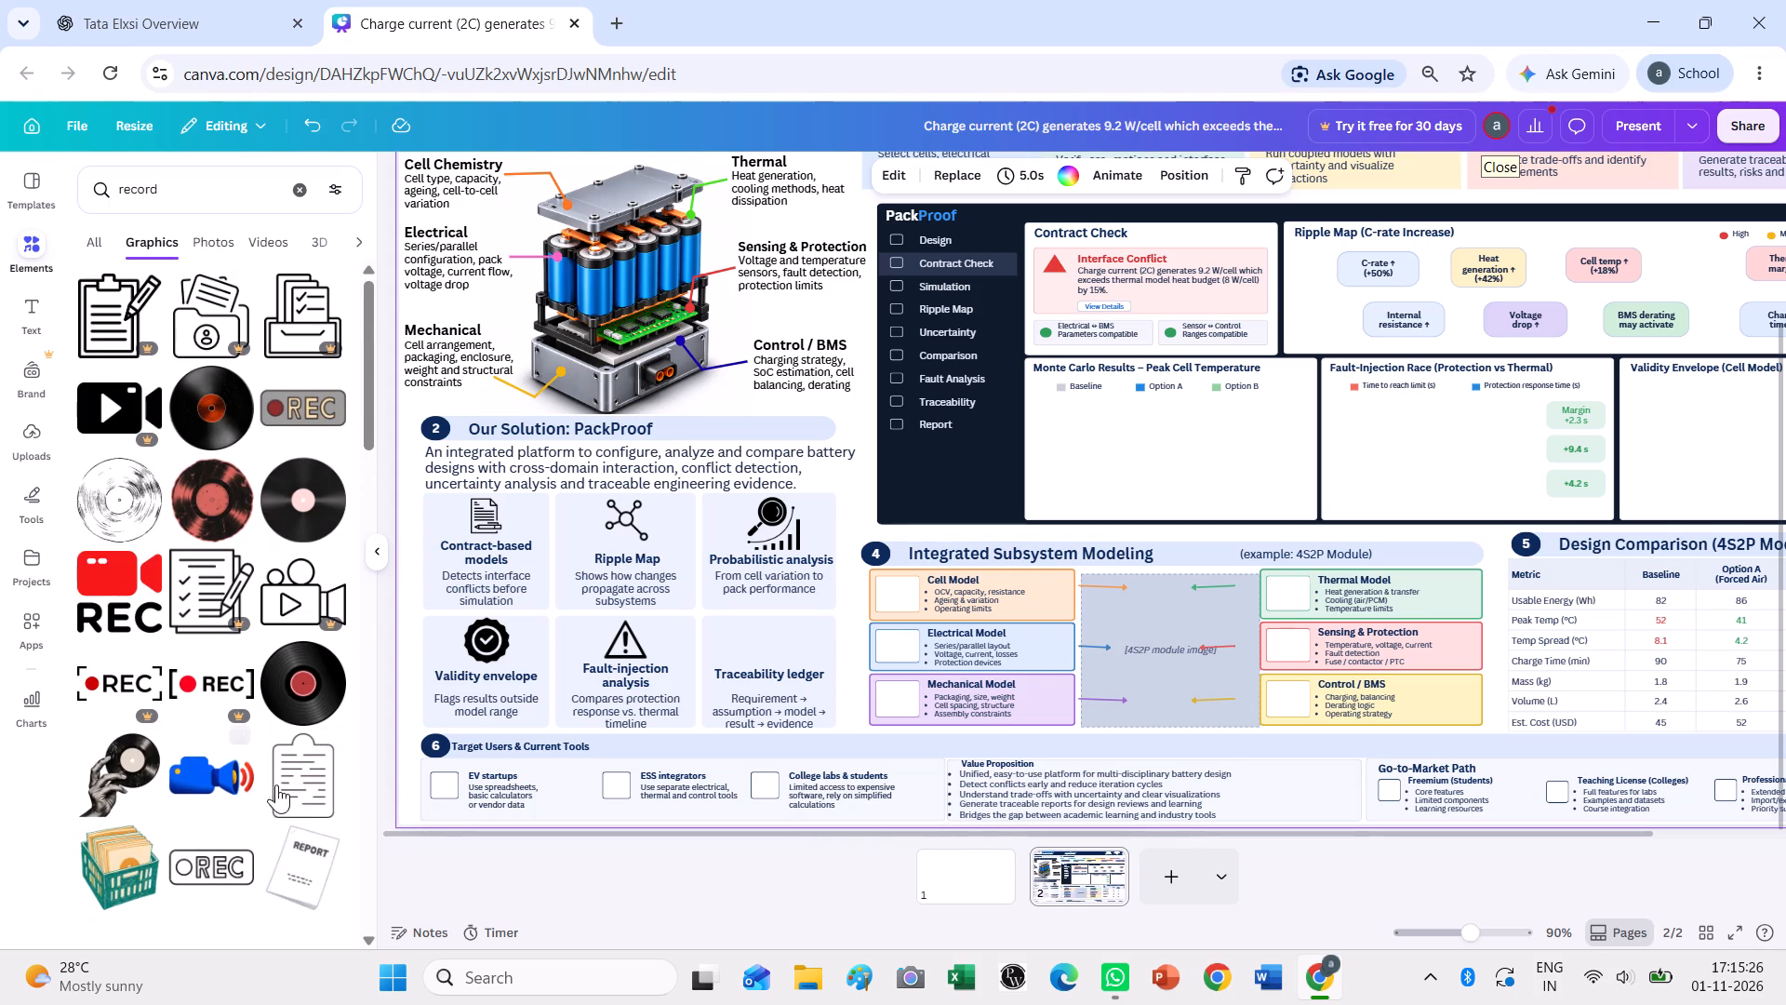
# Insert the outlined clipboard graphic with text lines, shrink it to icon size and place it above the "Traceability ledger" heading.
pyautogui.click(297, 761)
pyautogui.moveTo(1273, 569); pyautogui.dragTo(1202, 449)
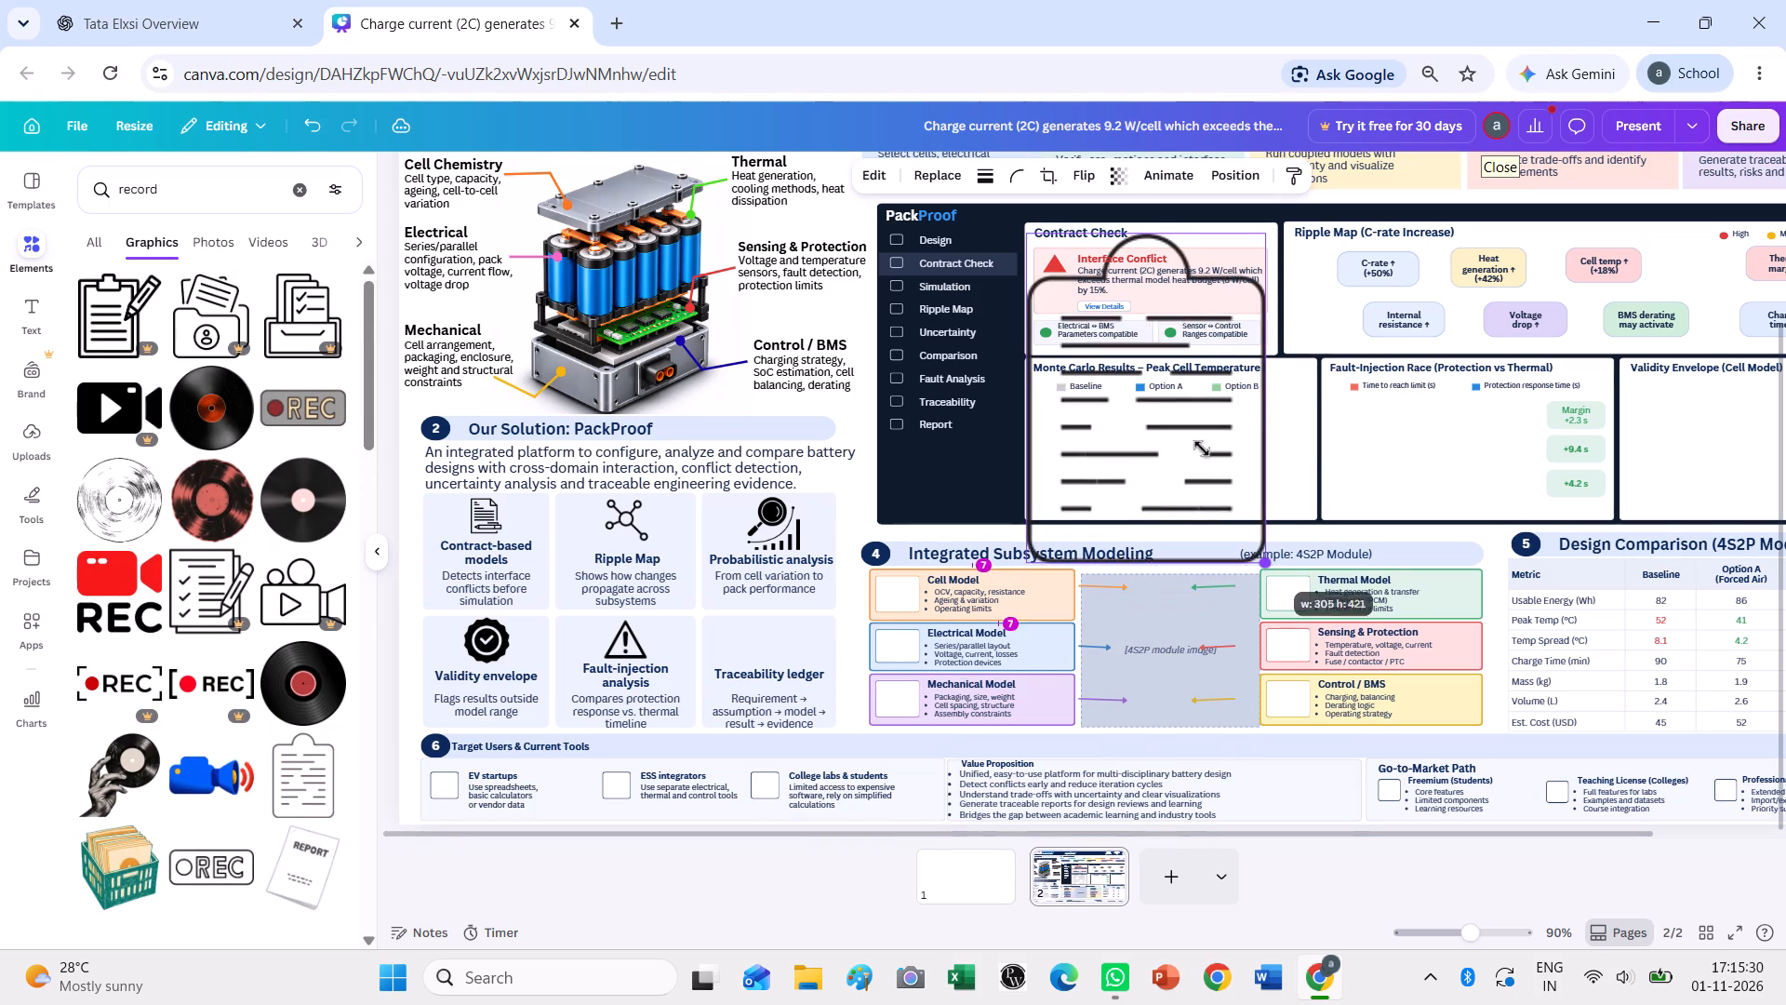
pyautogui.moveTo(1202, 449); pyautogui.dragTo(1139, 371)
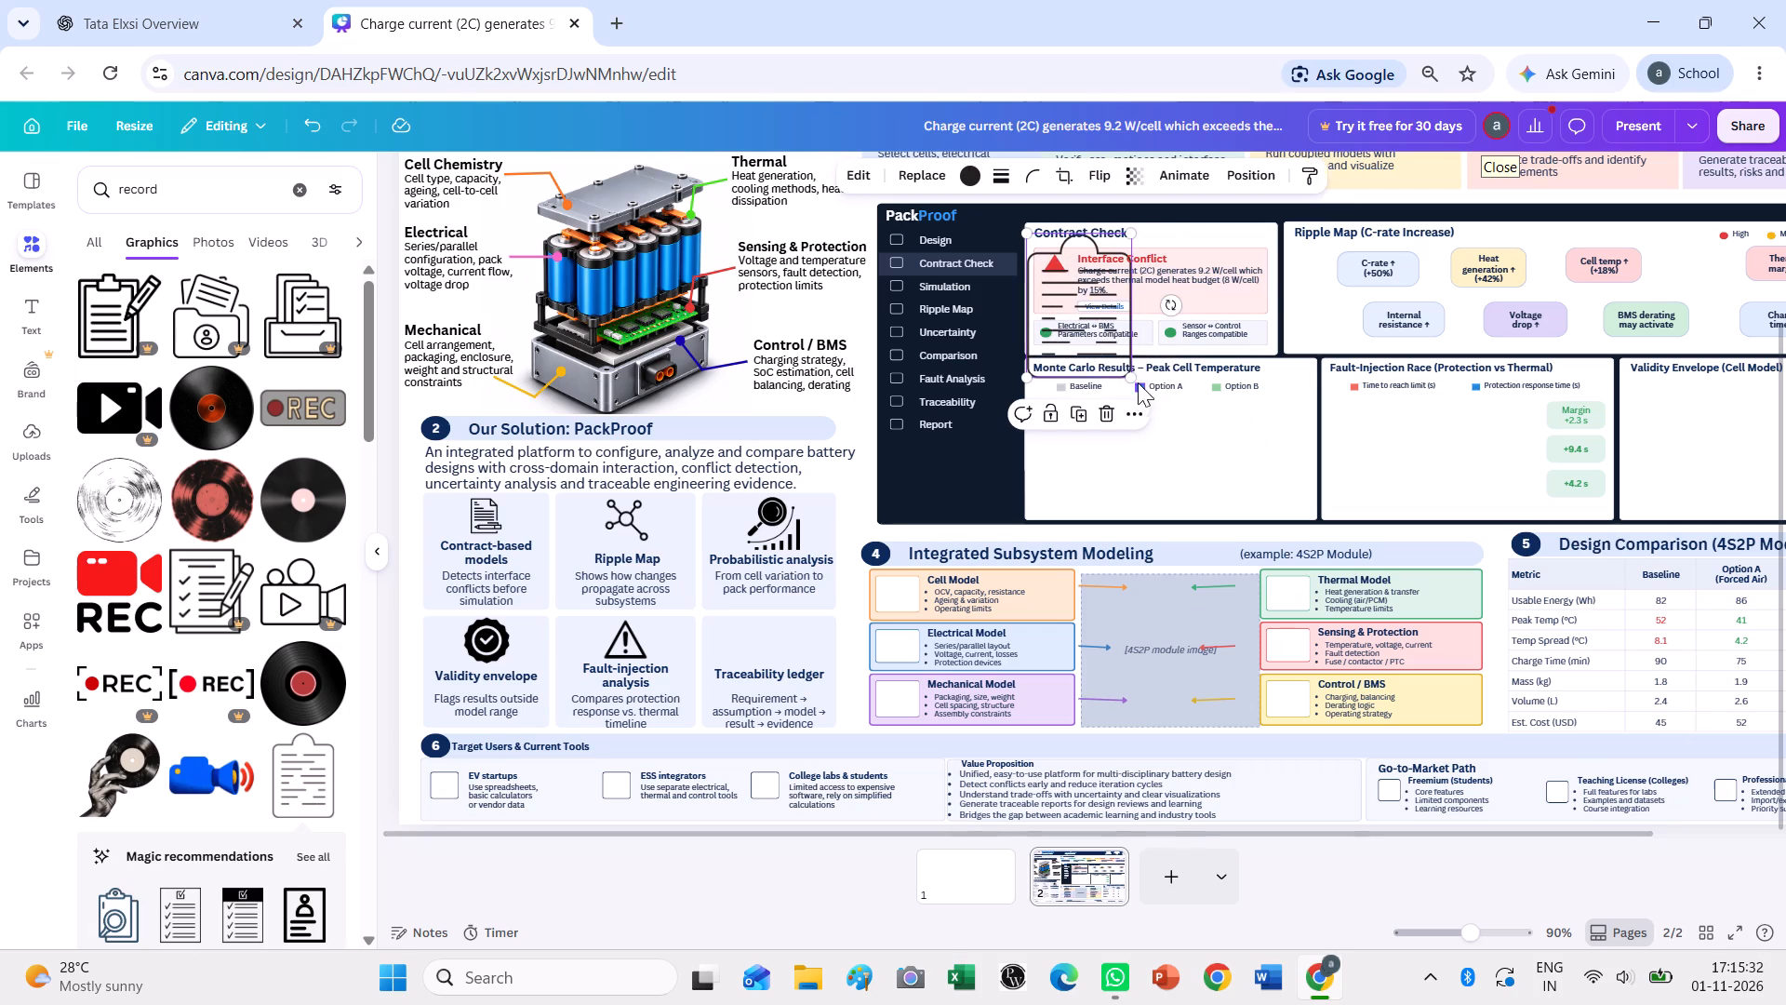
pyautogui.moveTo(1131, 374); pyautogui.dragTo(1060, 280)
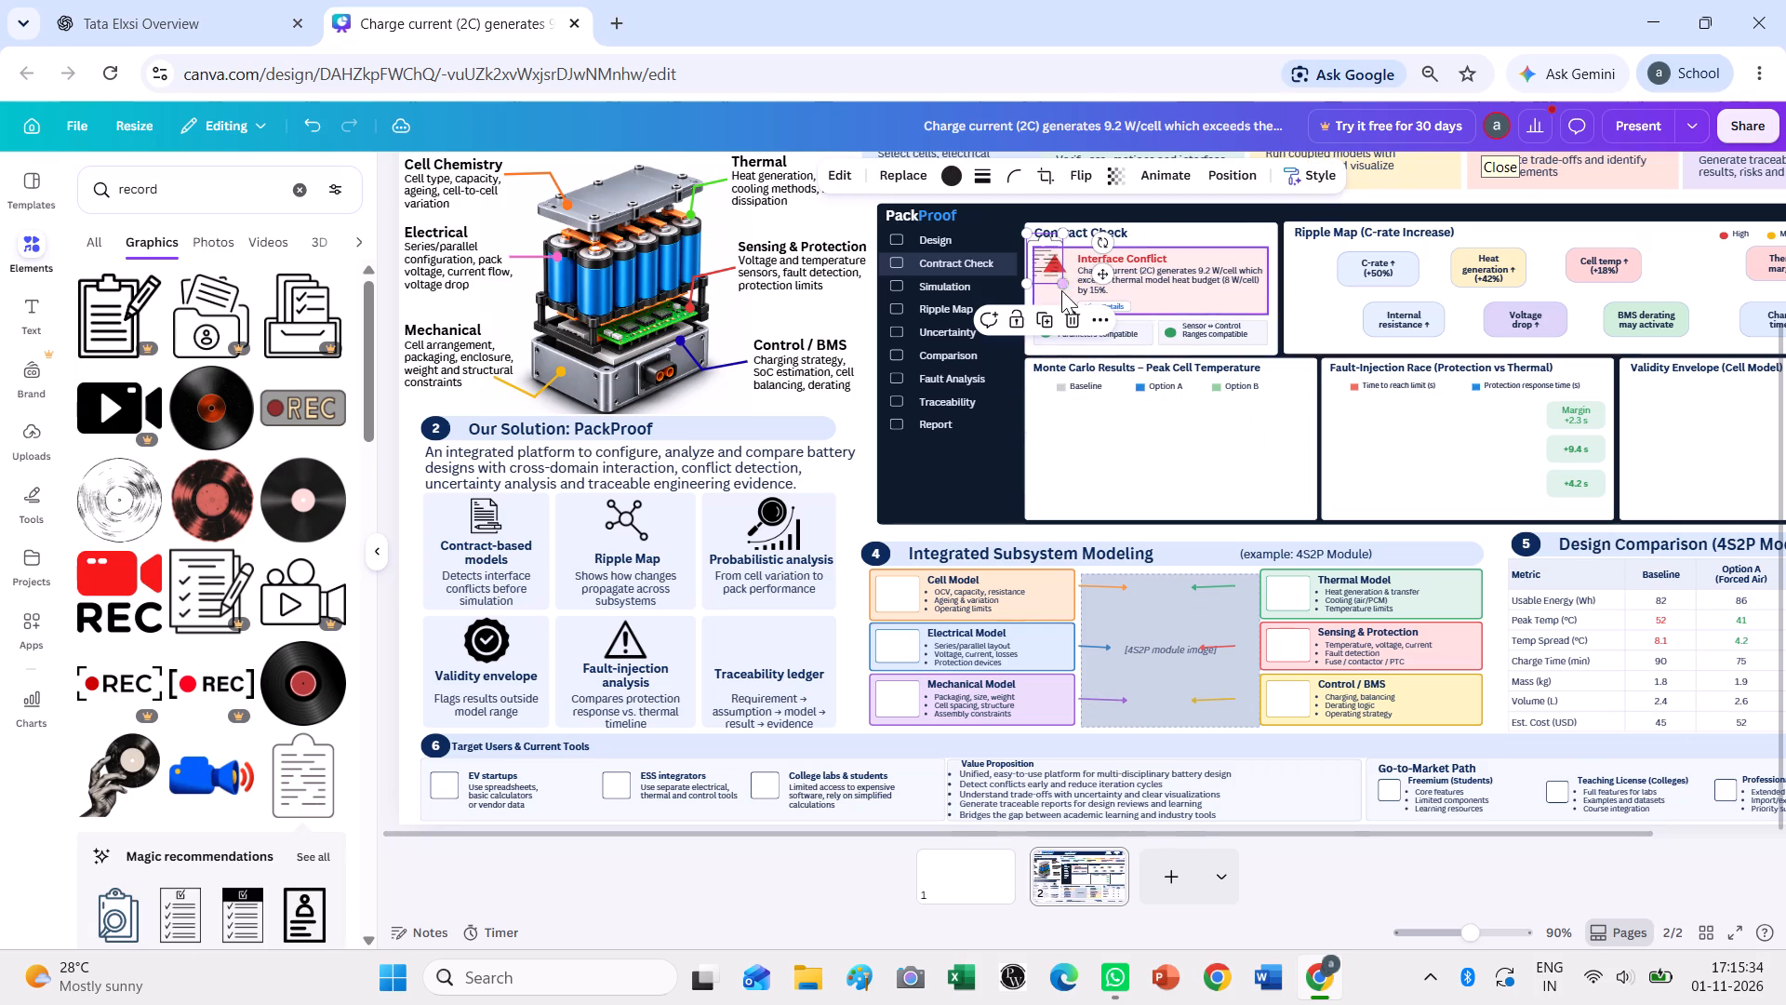
pyautogui.moveTo(1049, 263); pyautogui.dragTo(784, 641)
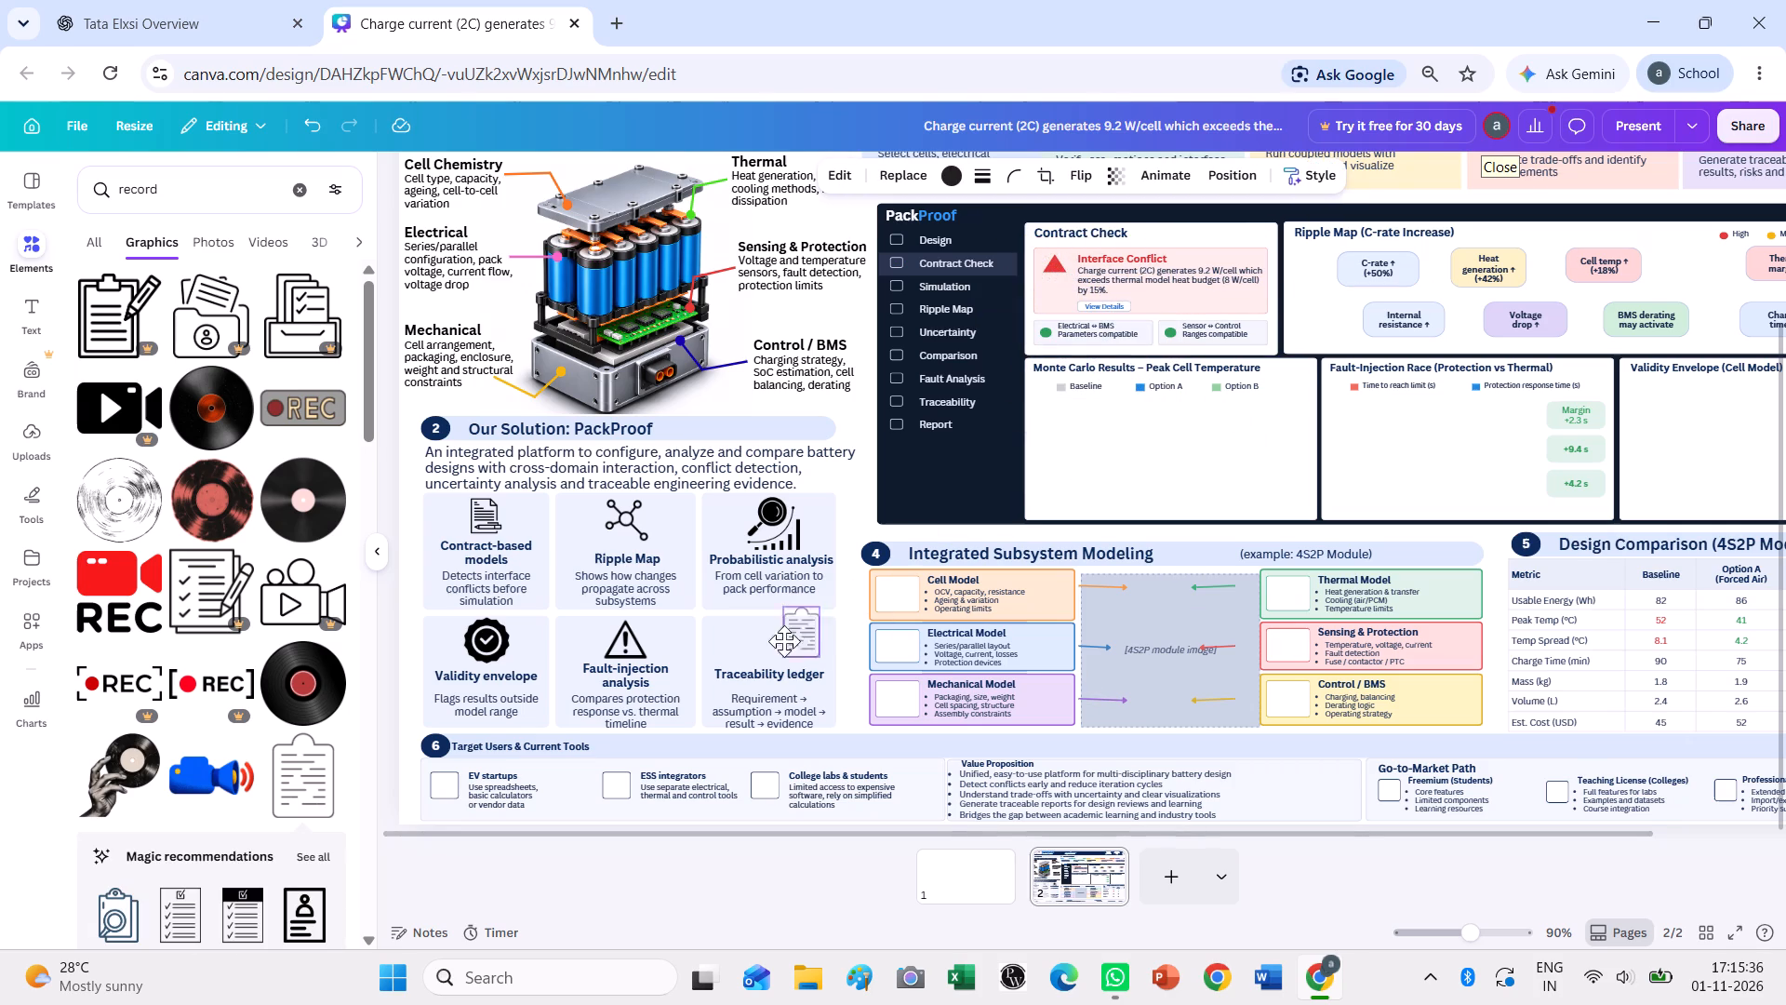
pyautogui.moveTo(784, 641); pyautogui.dragTo(781, 643)
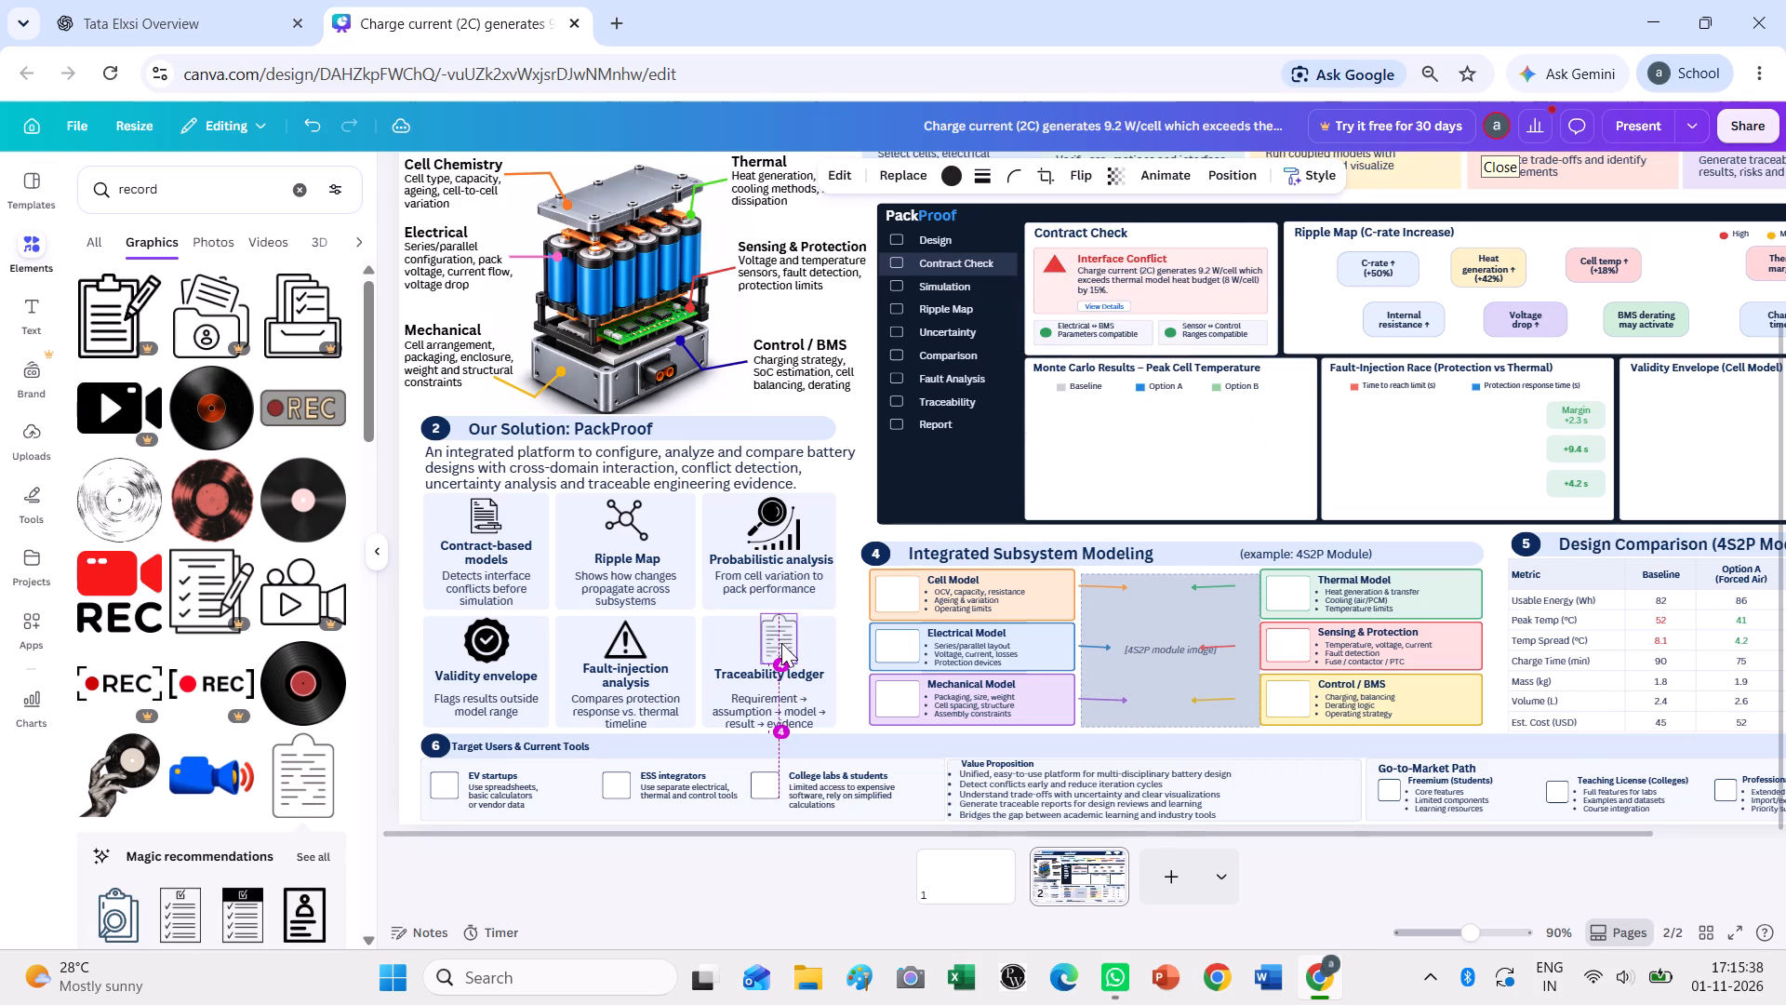
pyautogui.click(781, 643)
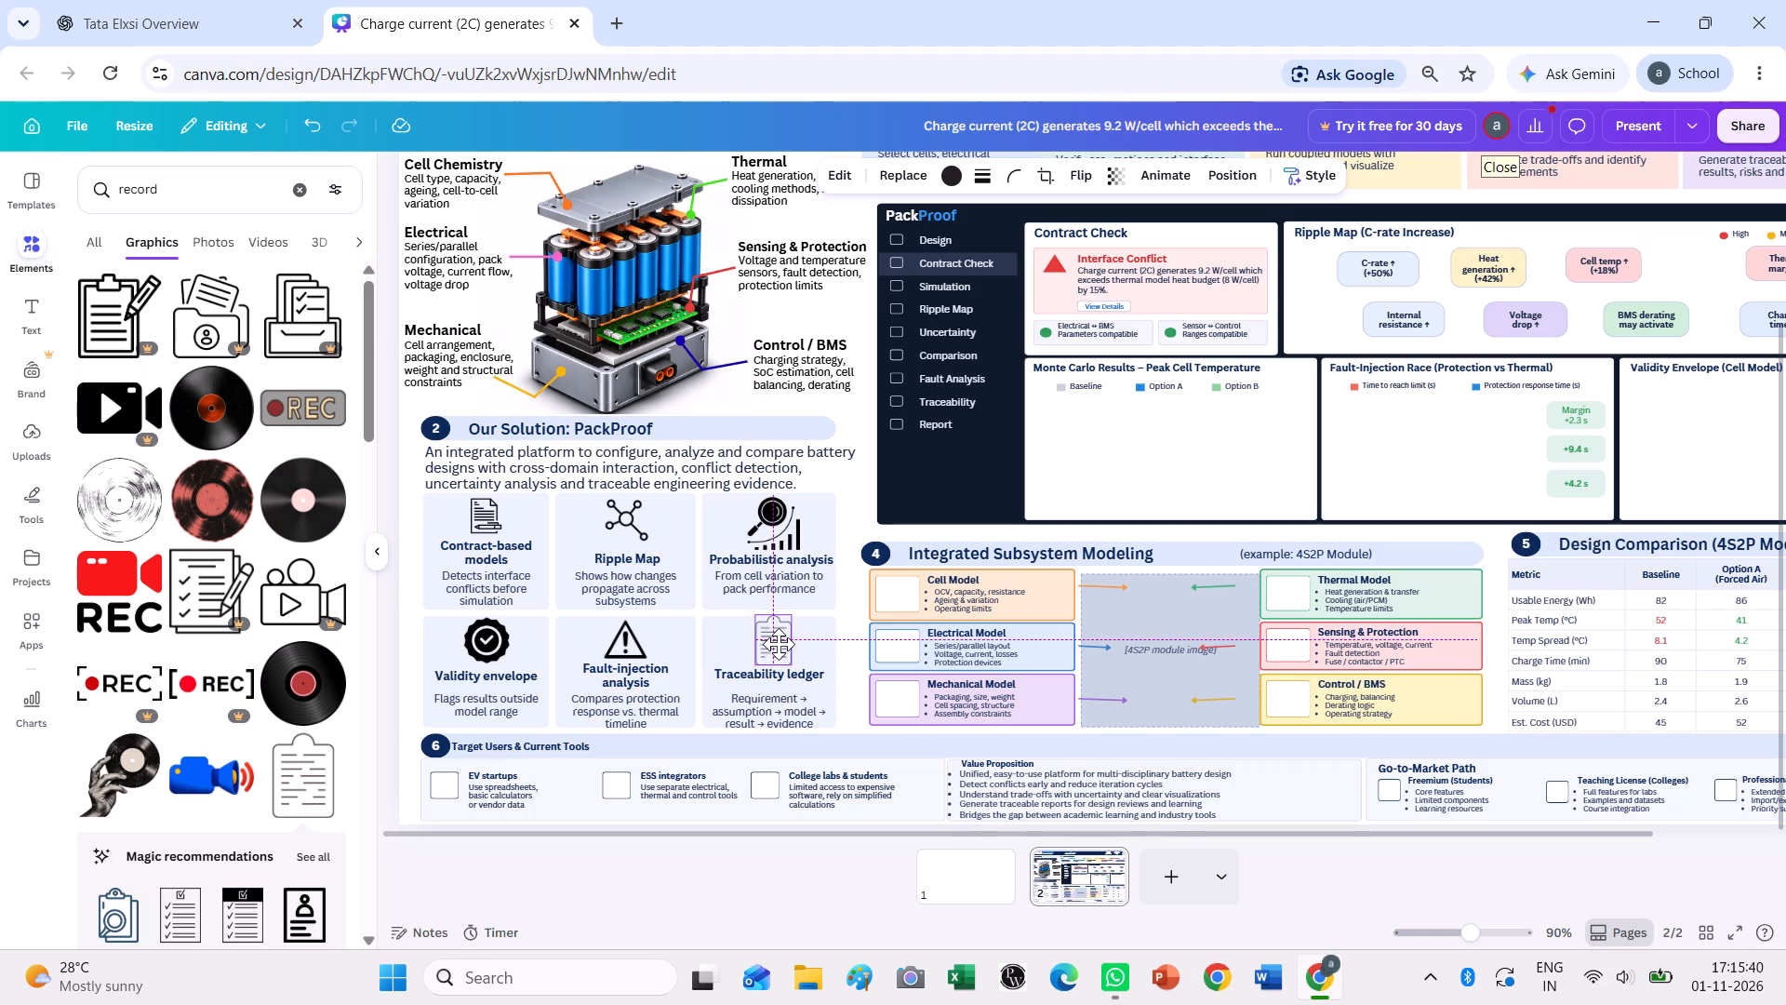
pyautogui.click(846, 682)
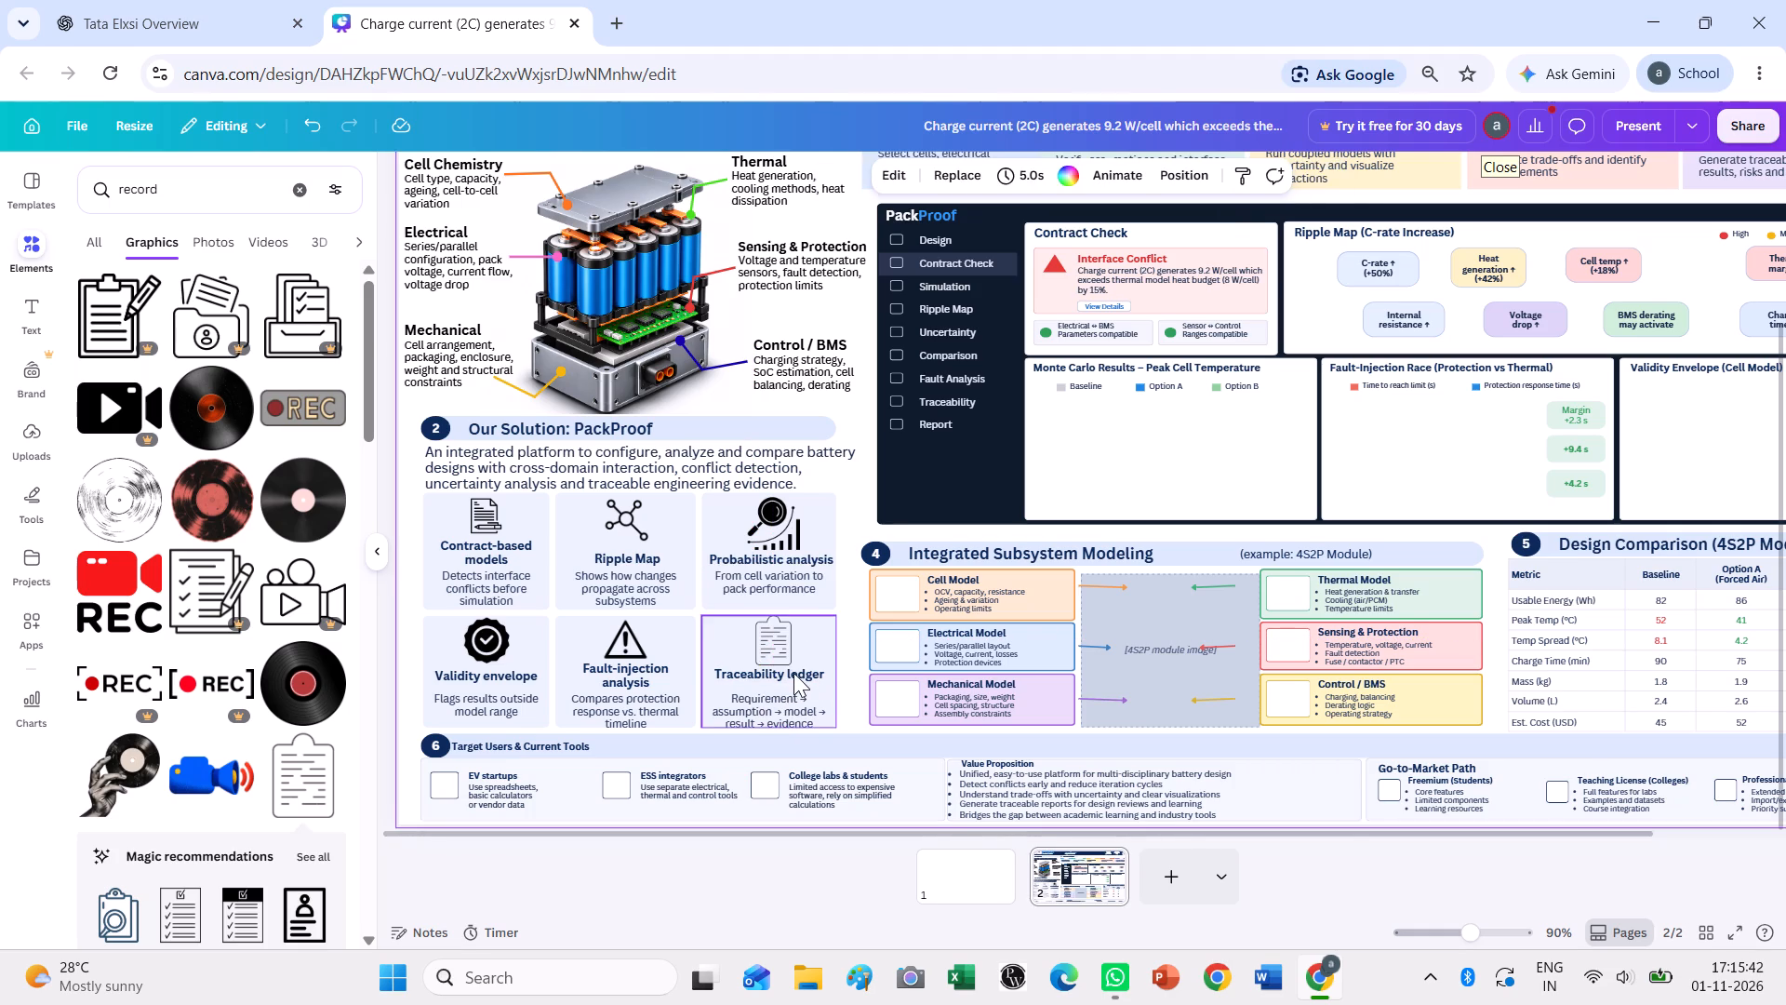
# Shift the "Traceability ledger" heading slightly down and adjust the clipboard icon's position above it.
pyautogui.click(793, 673)
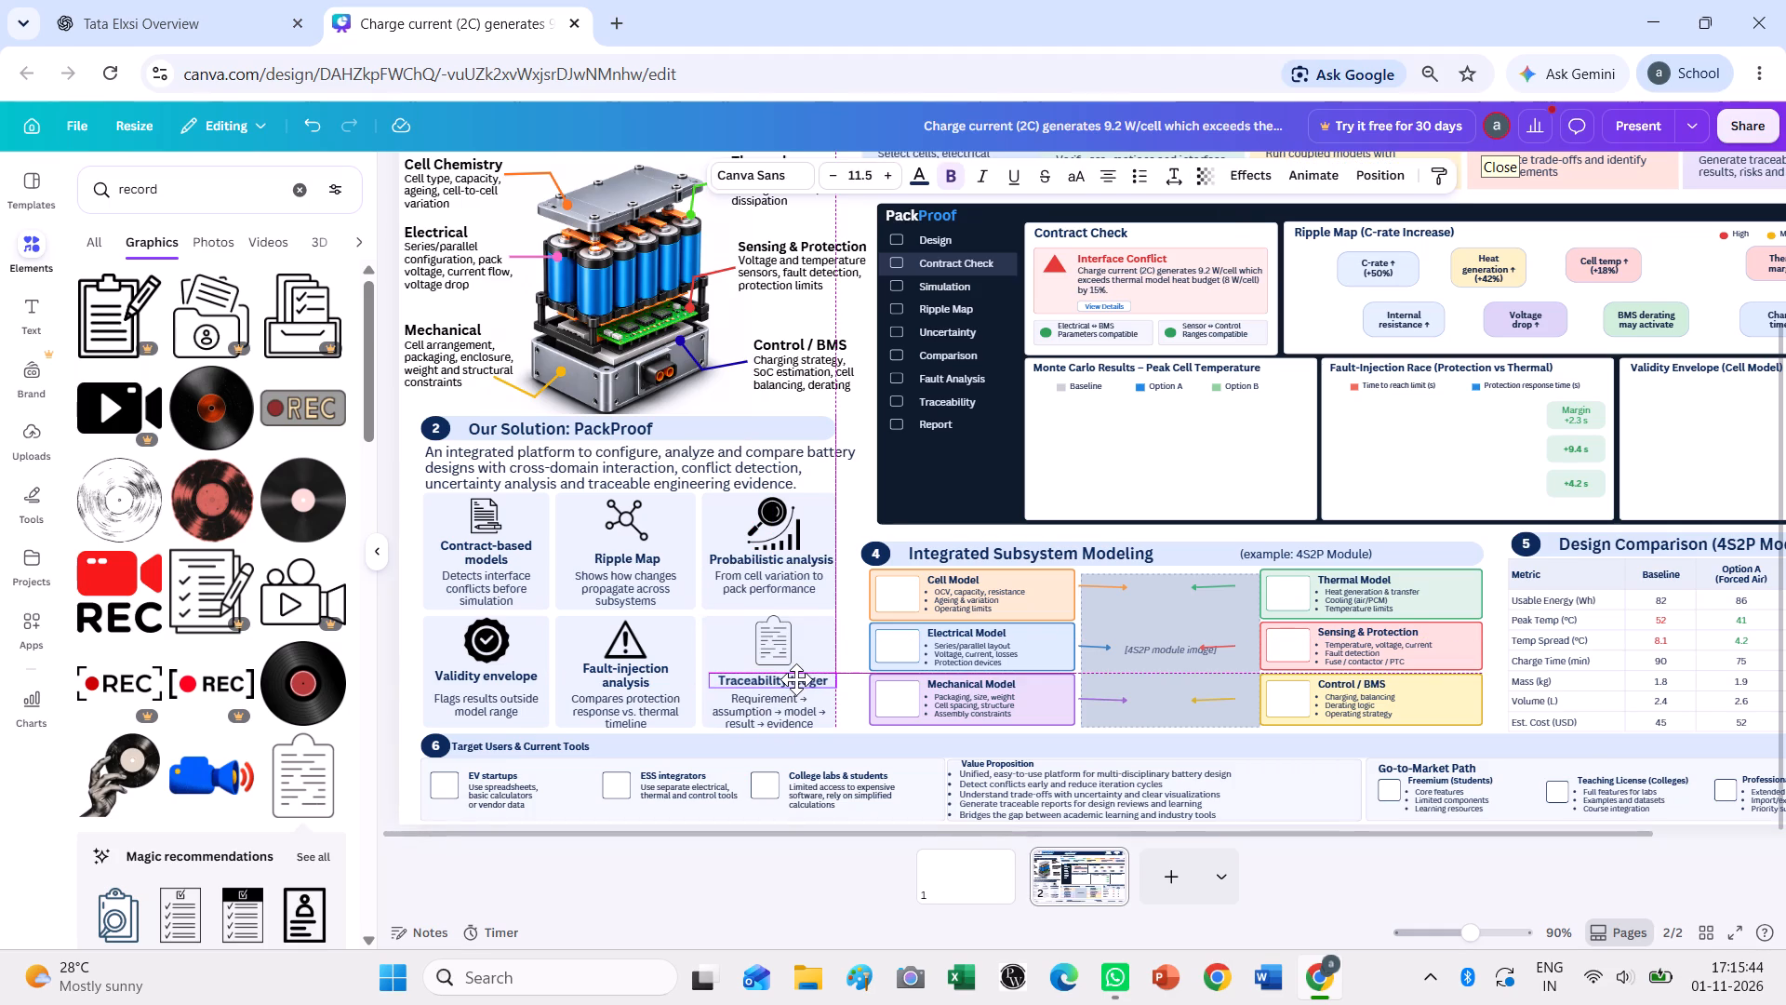
pyautogui.click(851, 696)
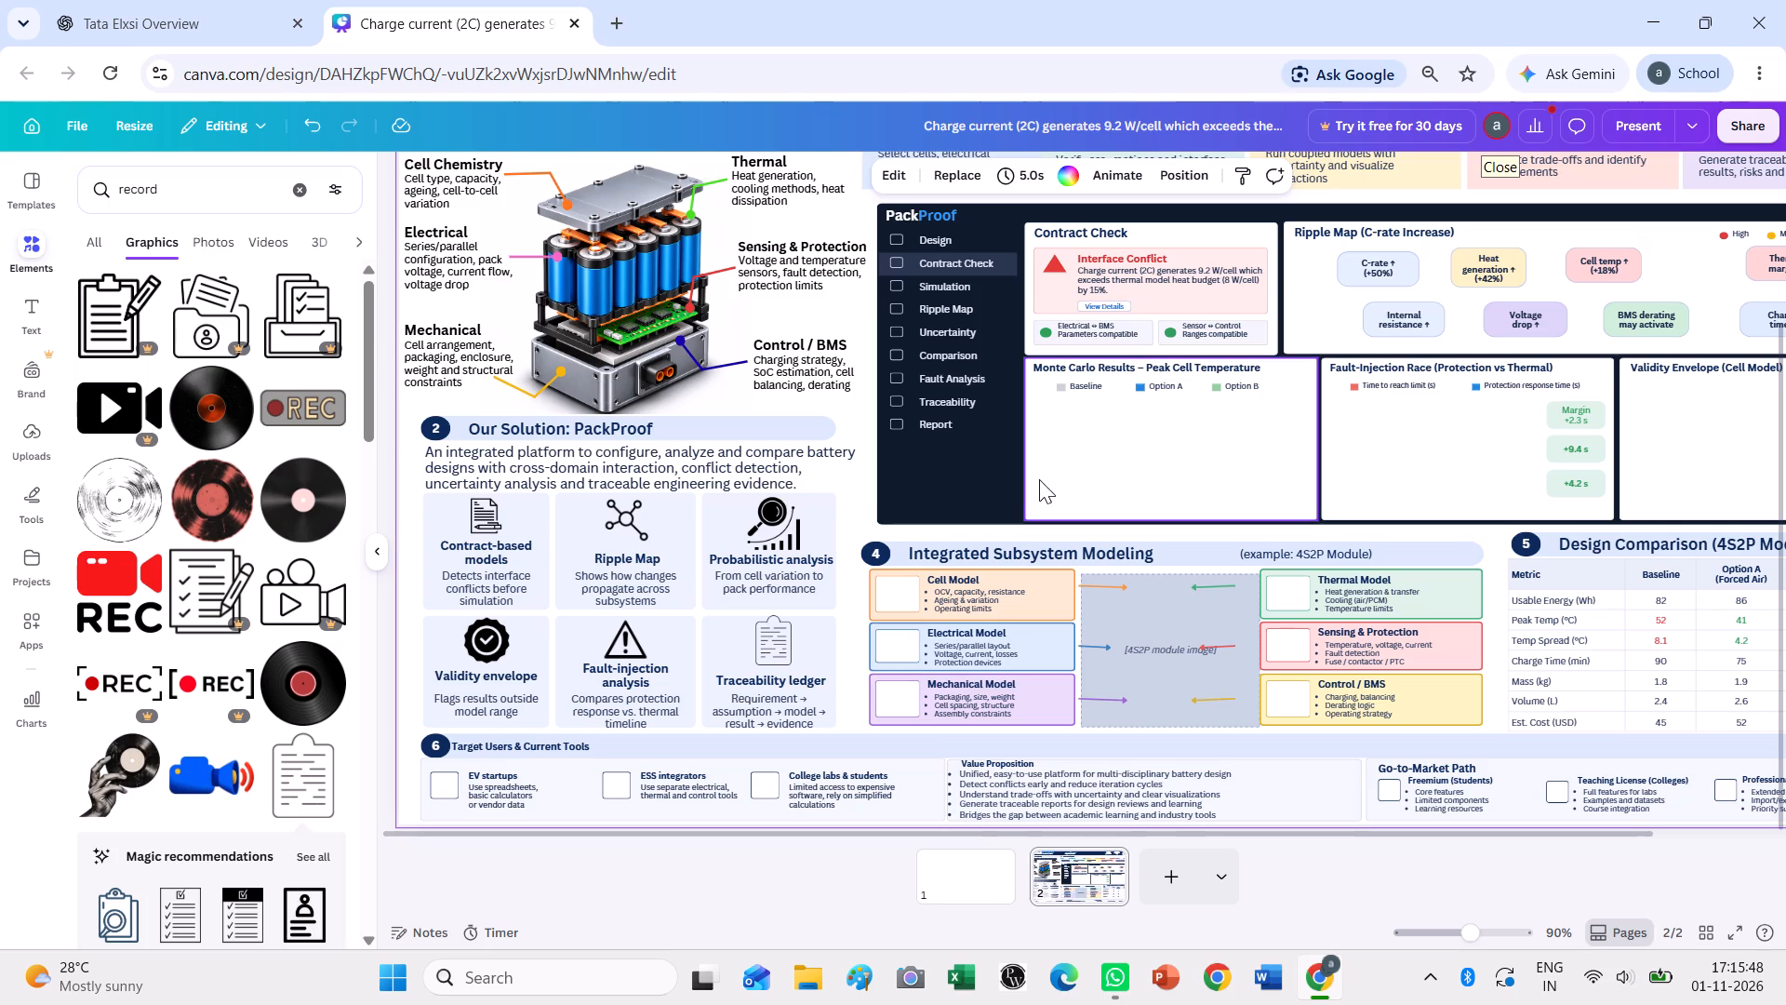
pyautogui.click(766, 643)
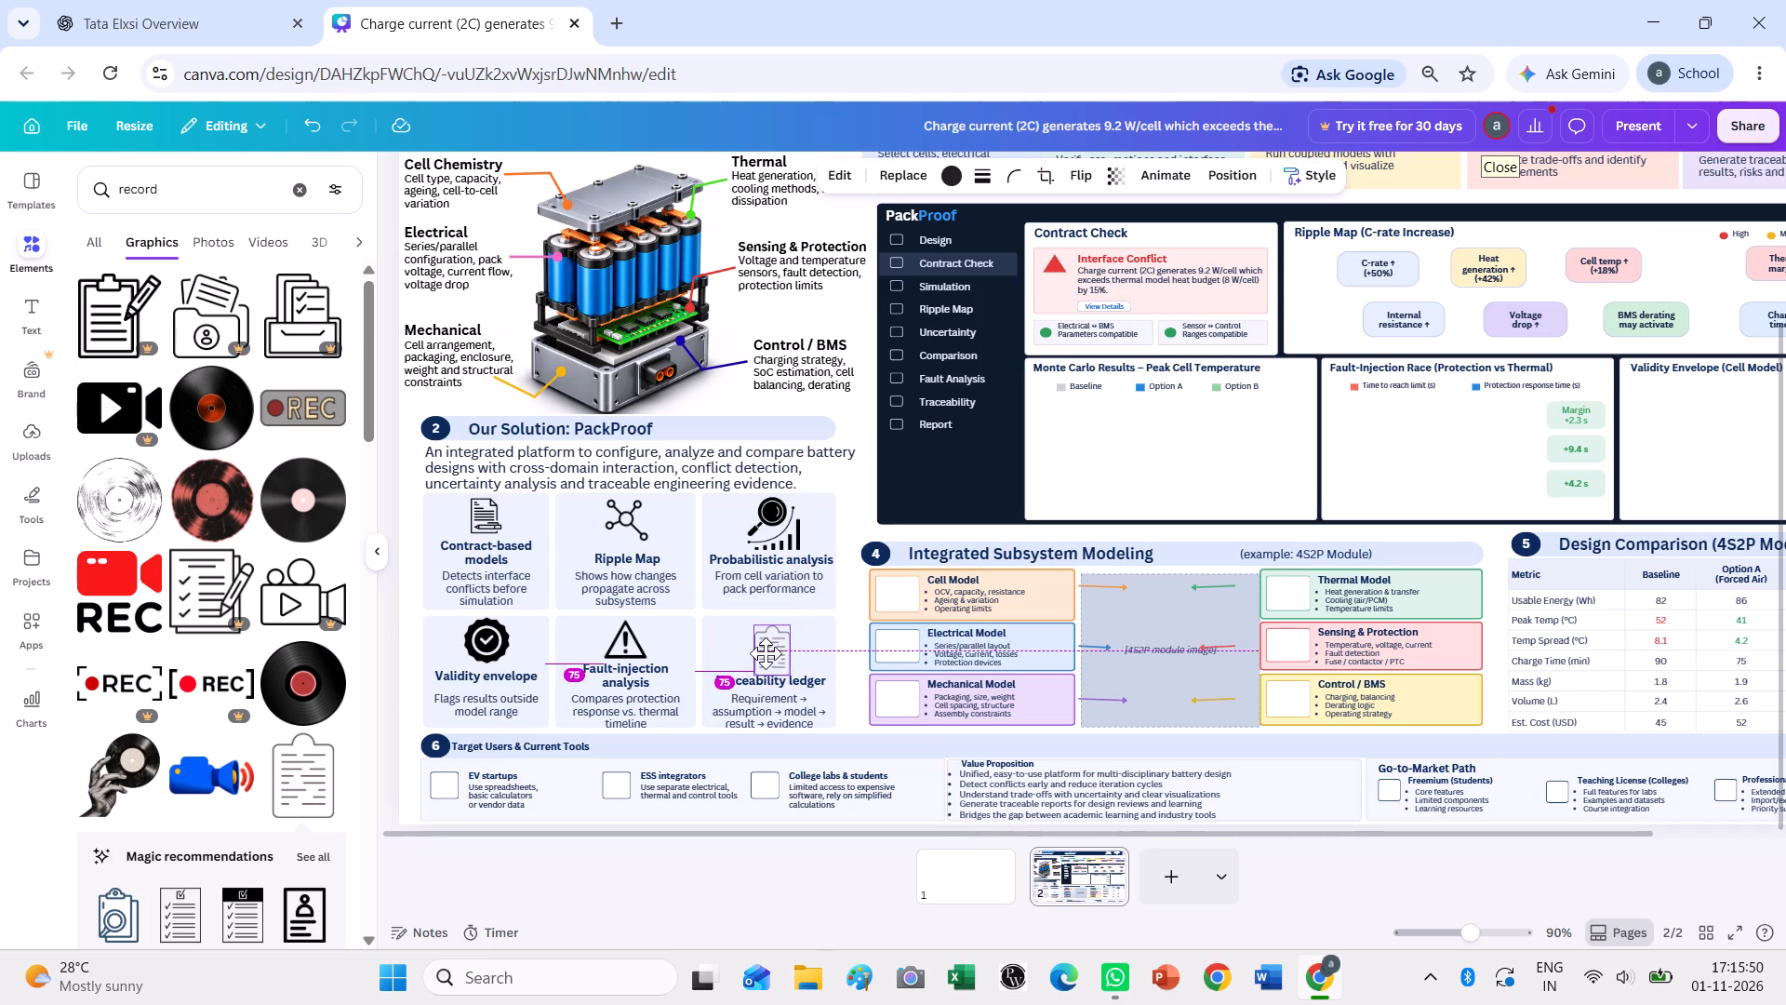
pyautogui.click(847, 619)
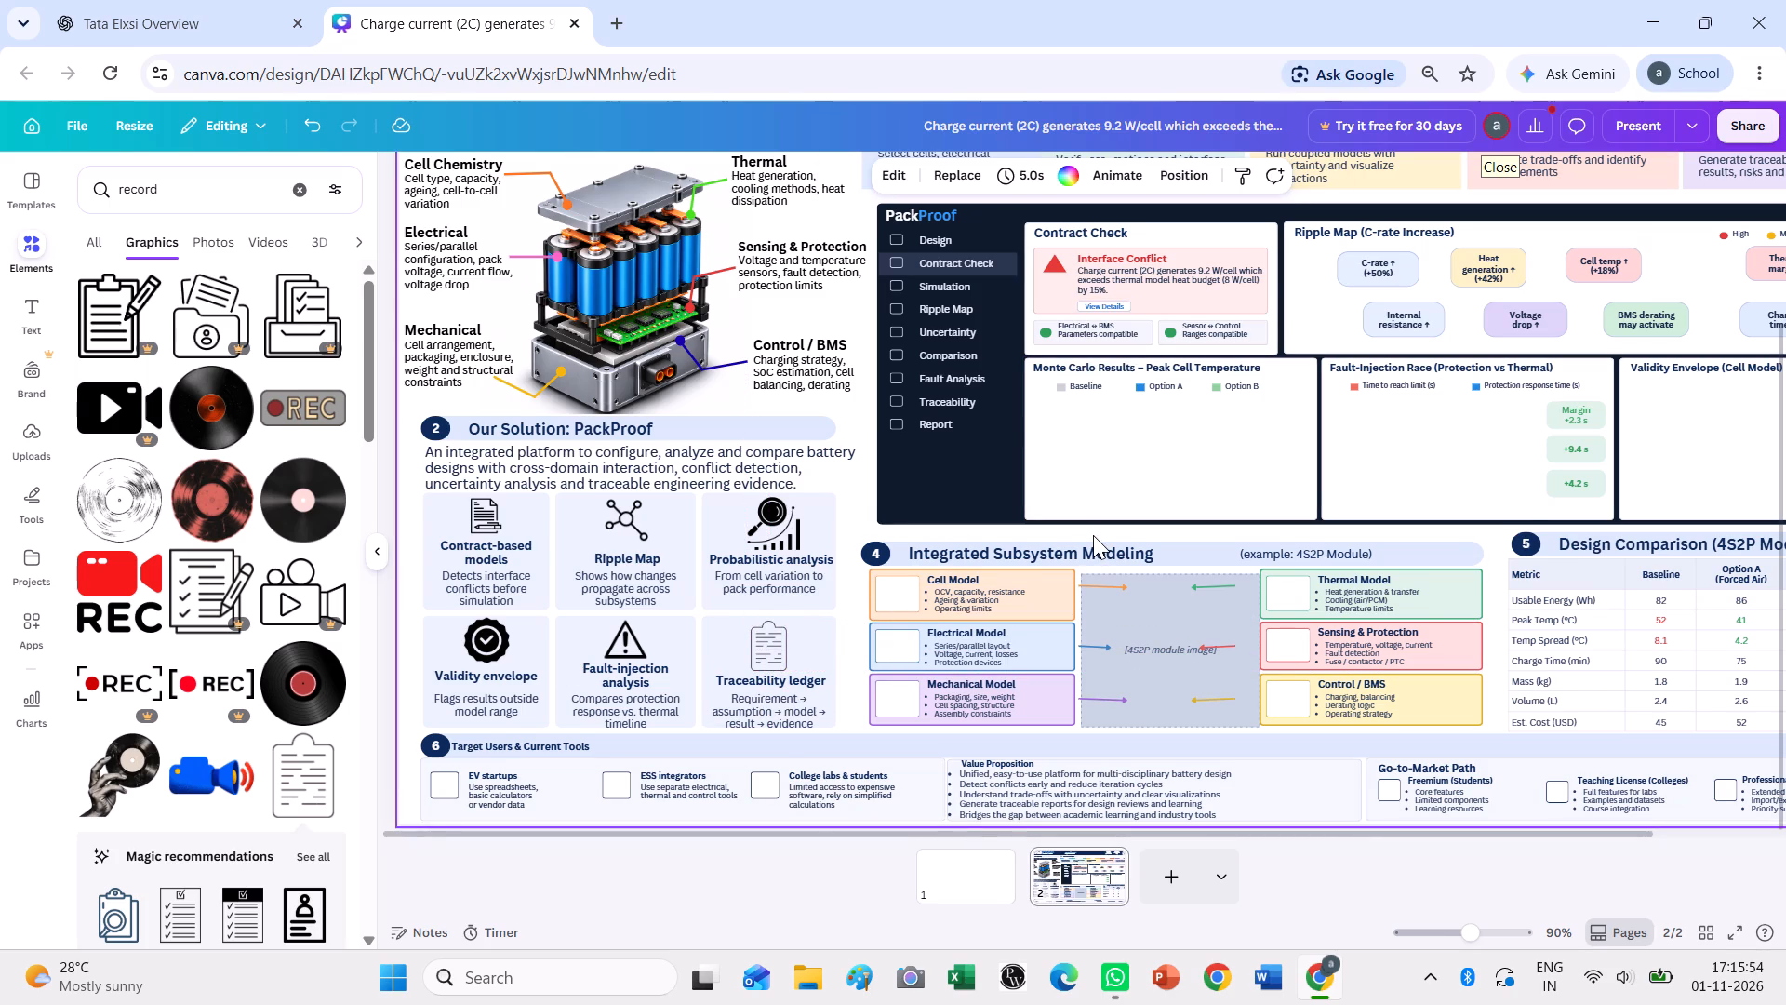
# Resize the "Probabilistic analysis" icon to about 60 by 62 and fine-tune the positions of that card's icon, heading and description.
pyautogui.keyDown('ctrl'); pyautogui.scroll(-2, 1091, 538); pyautogui.keyUp('ctrl')
pyautogui.scroll(1, 1090, 538)
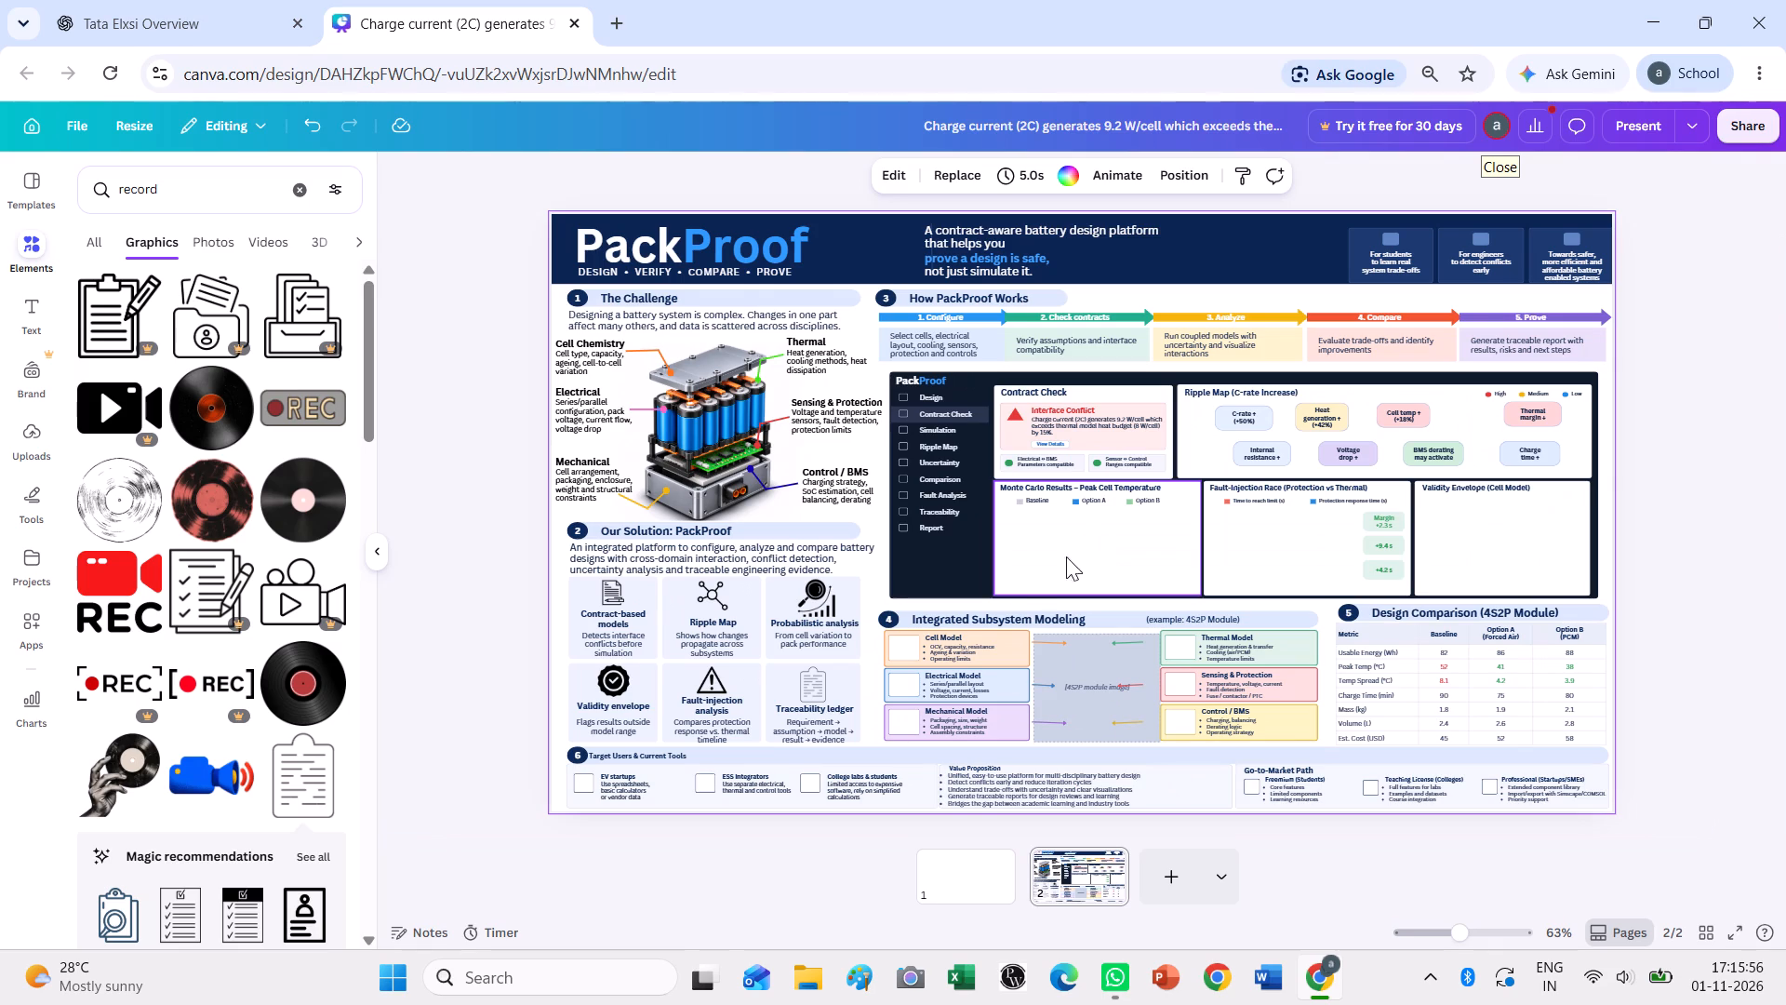
pyautogui.click(813, 641)
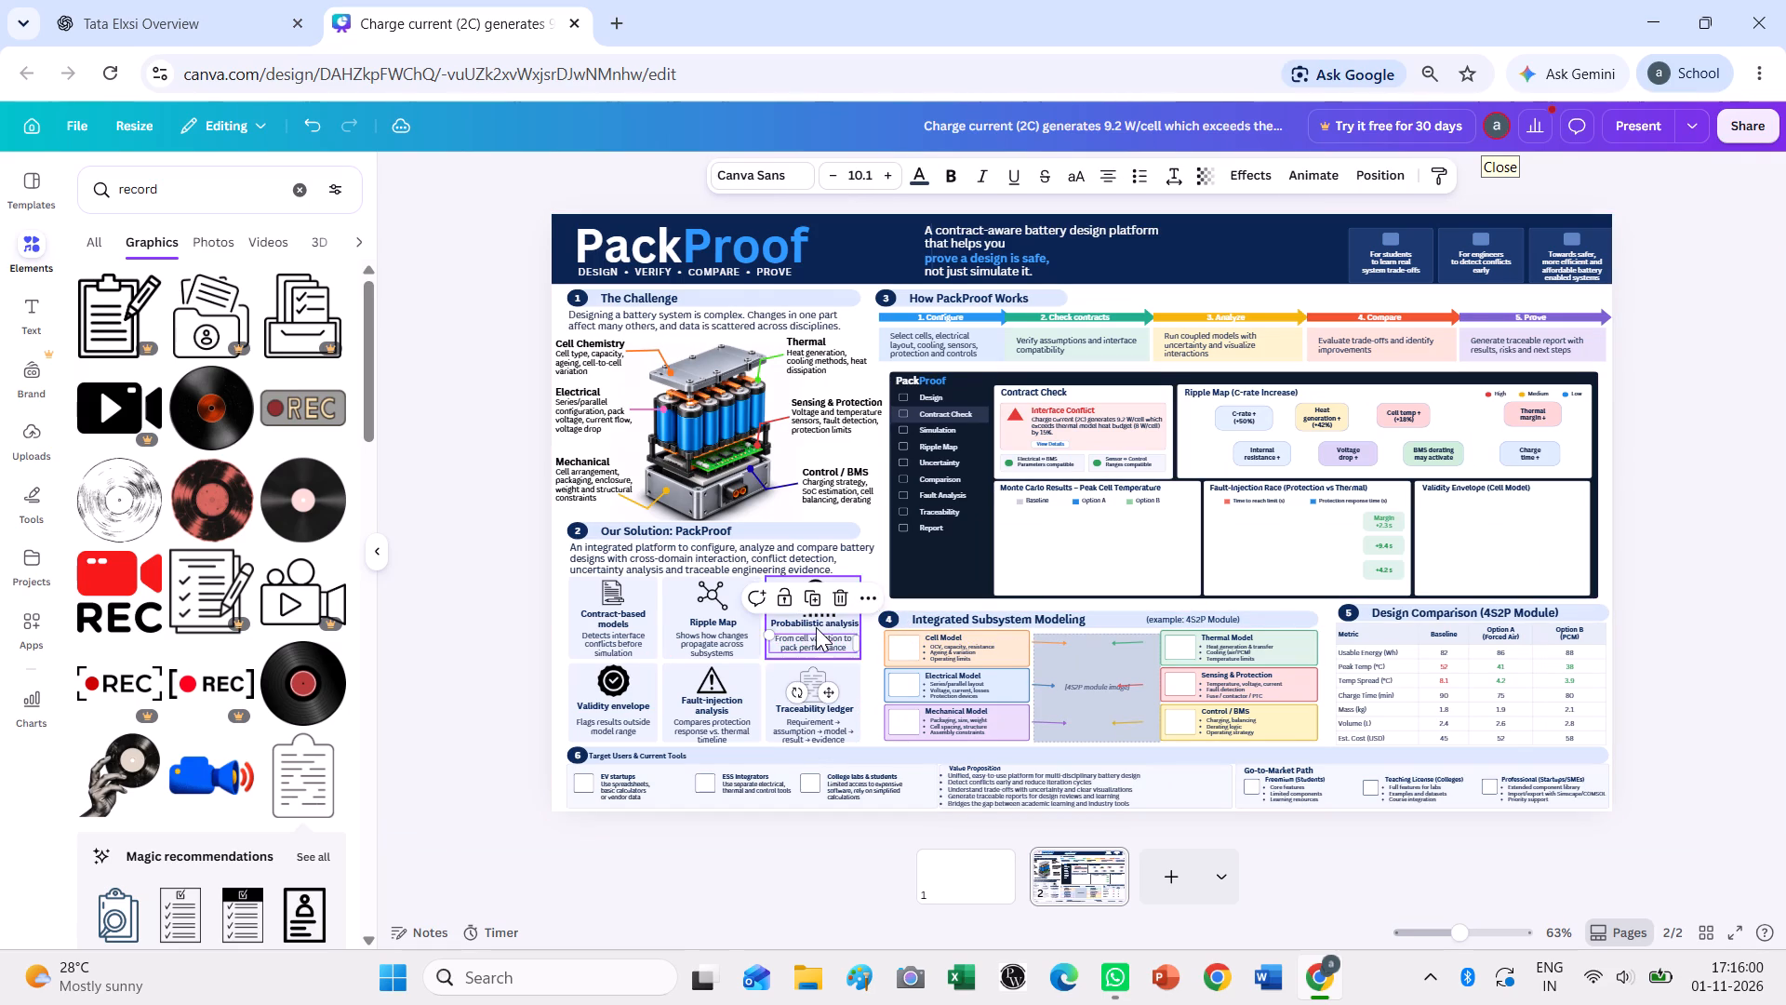
pyautogui.click(816, 626)
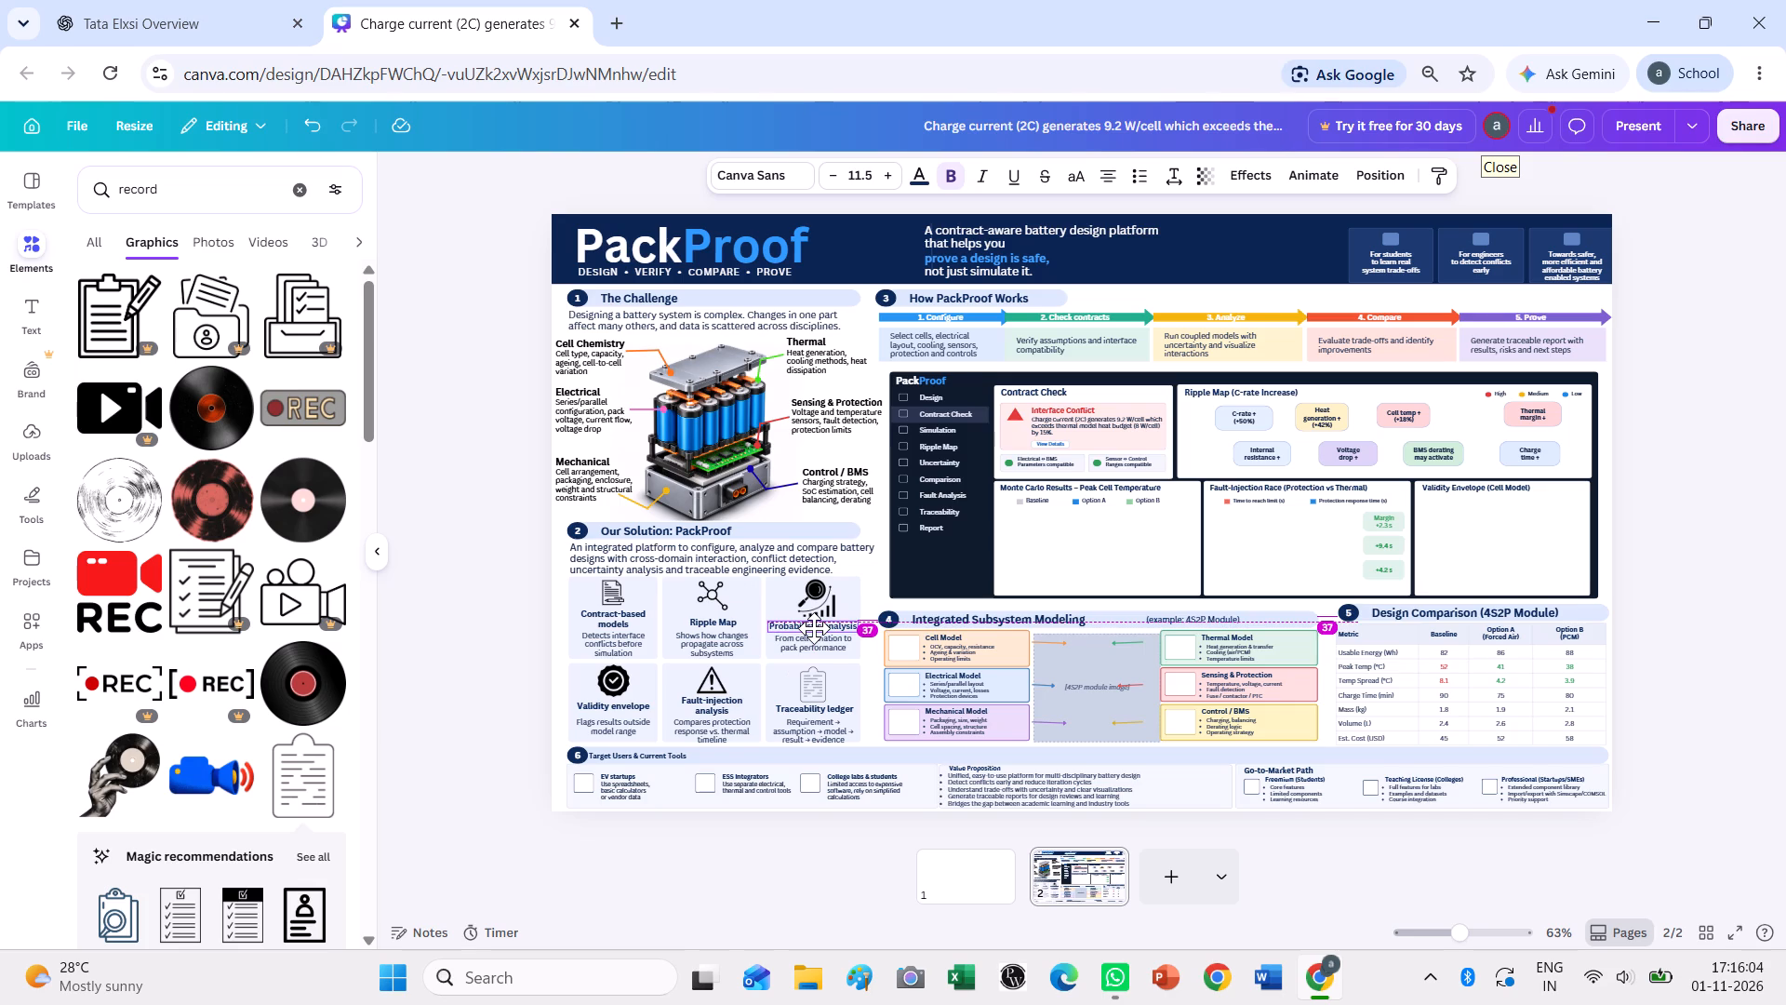
pyautogui.click(870, 658)
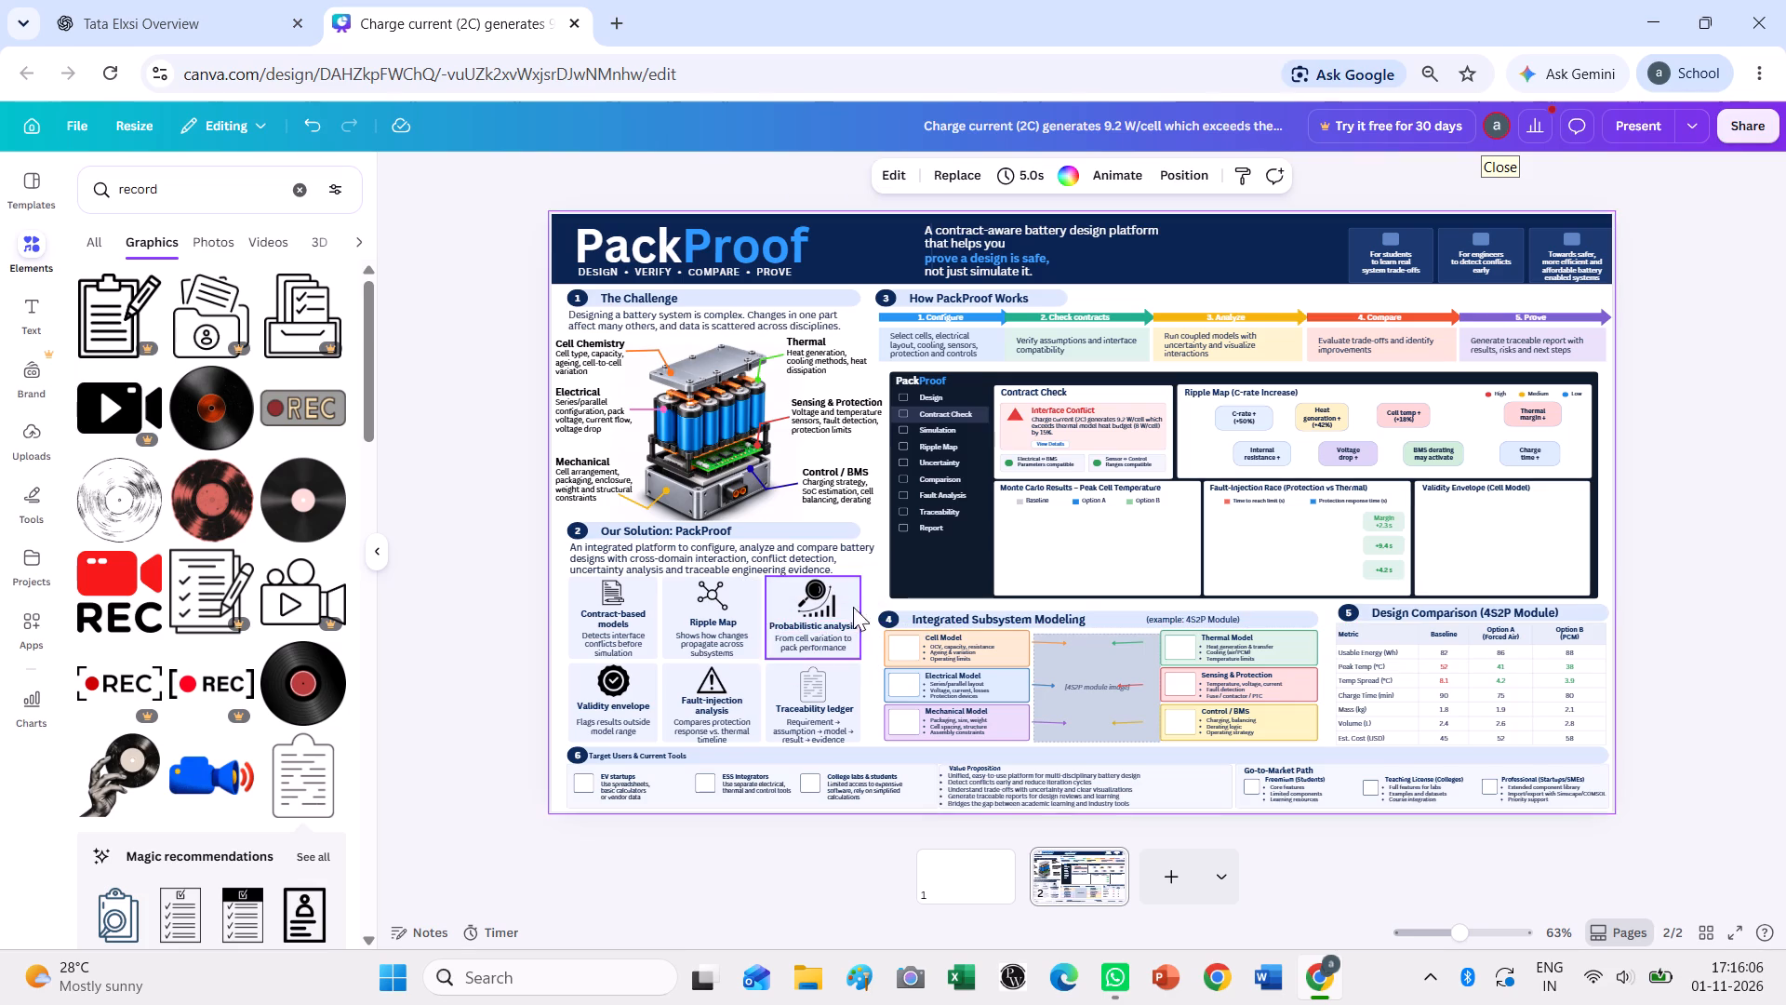
pyautogui.click(820, 598)
pyautogui.click(838, 618)
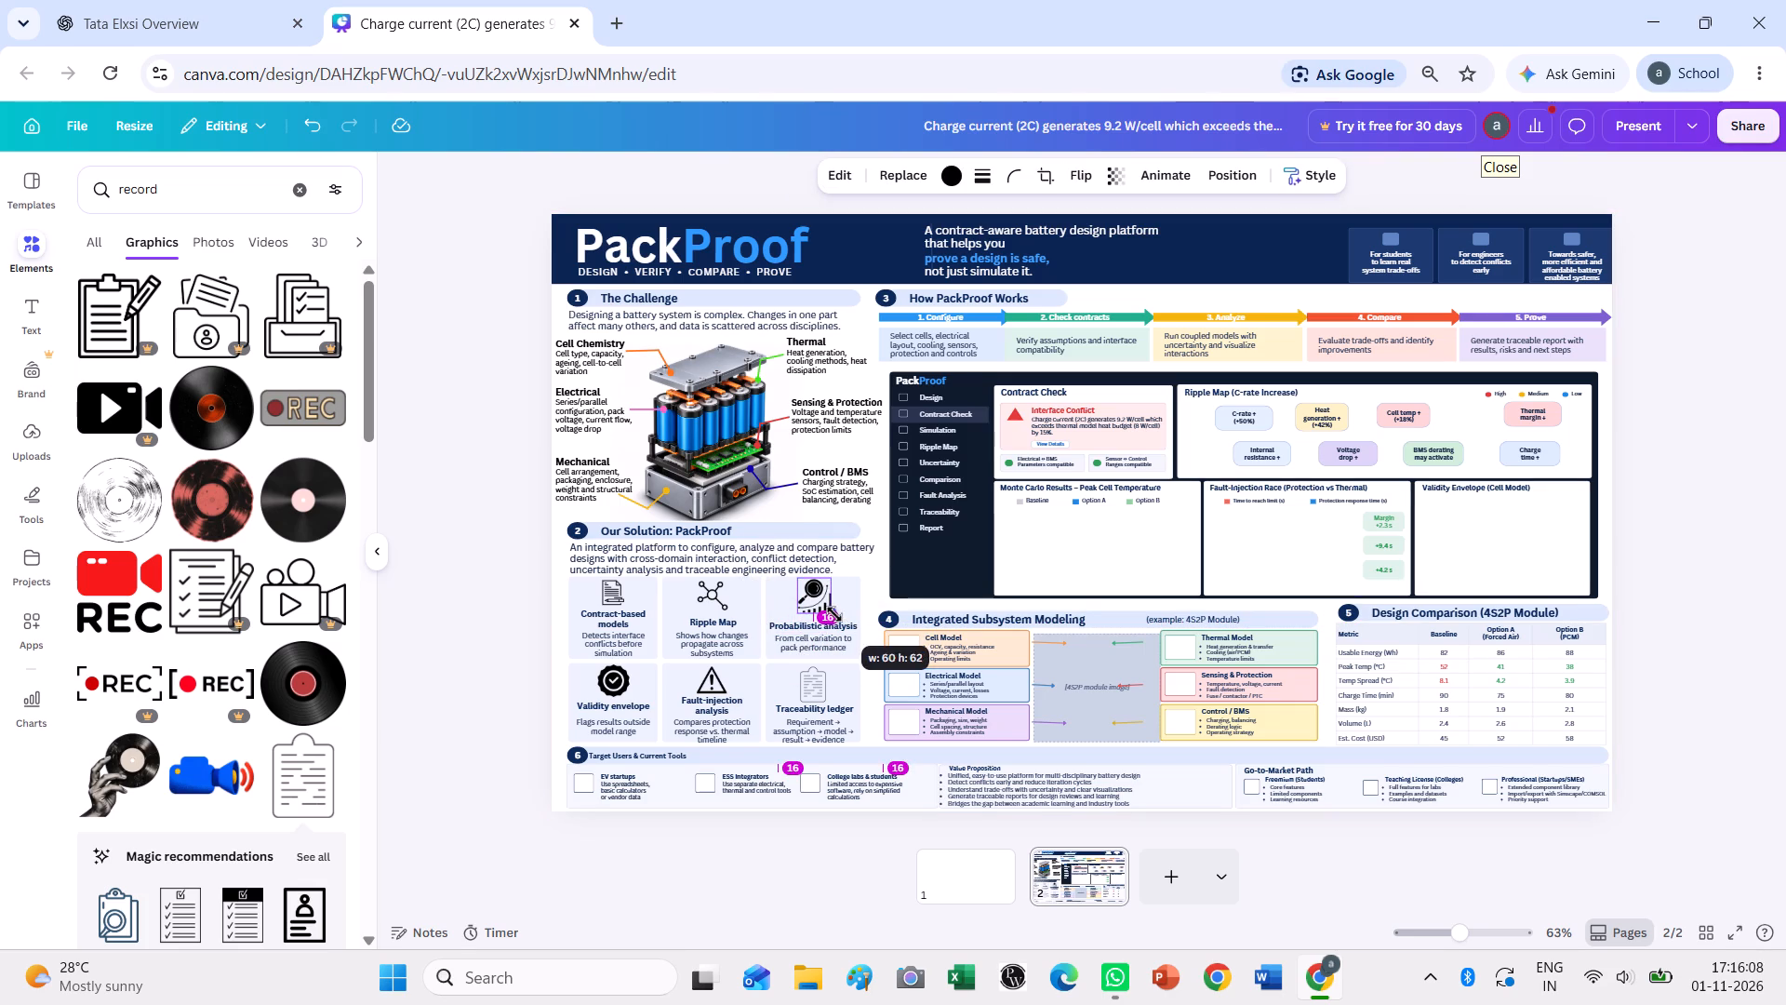
pyautogui.click(819, 597)
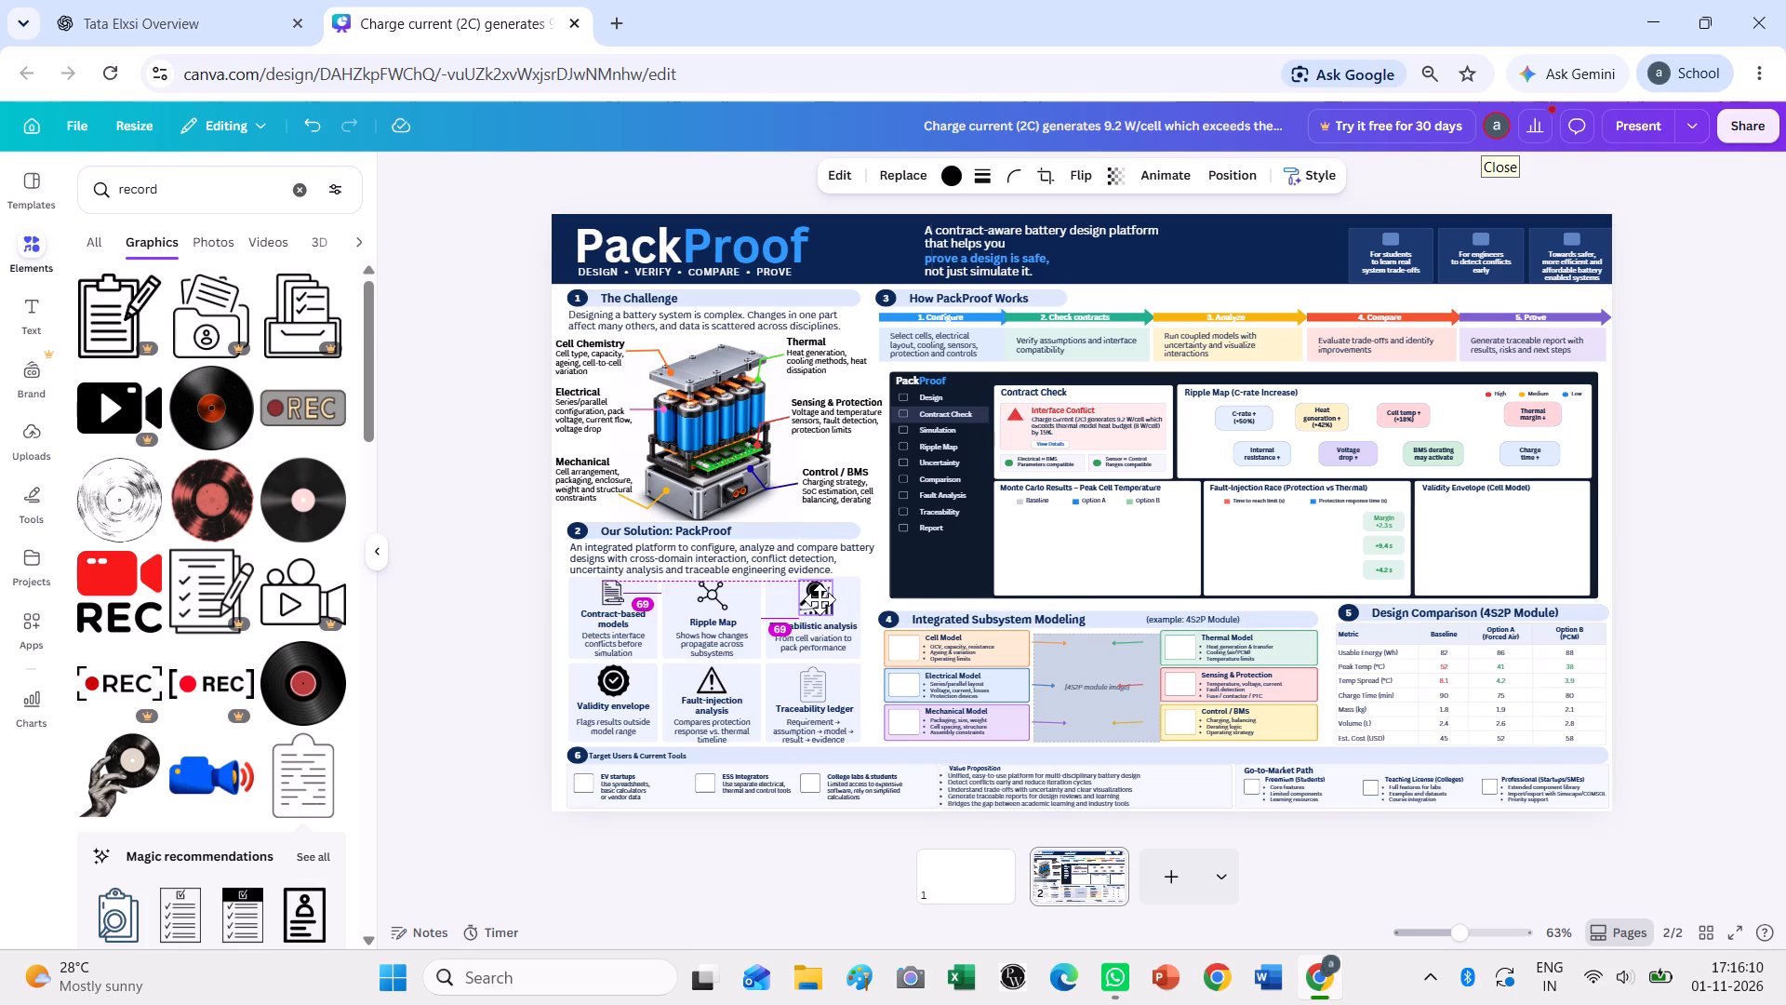
pyautogui.click(819, 624)
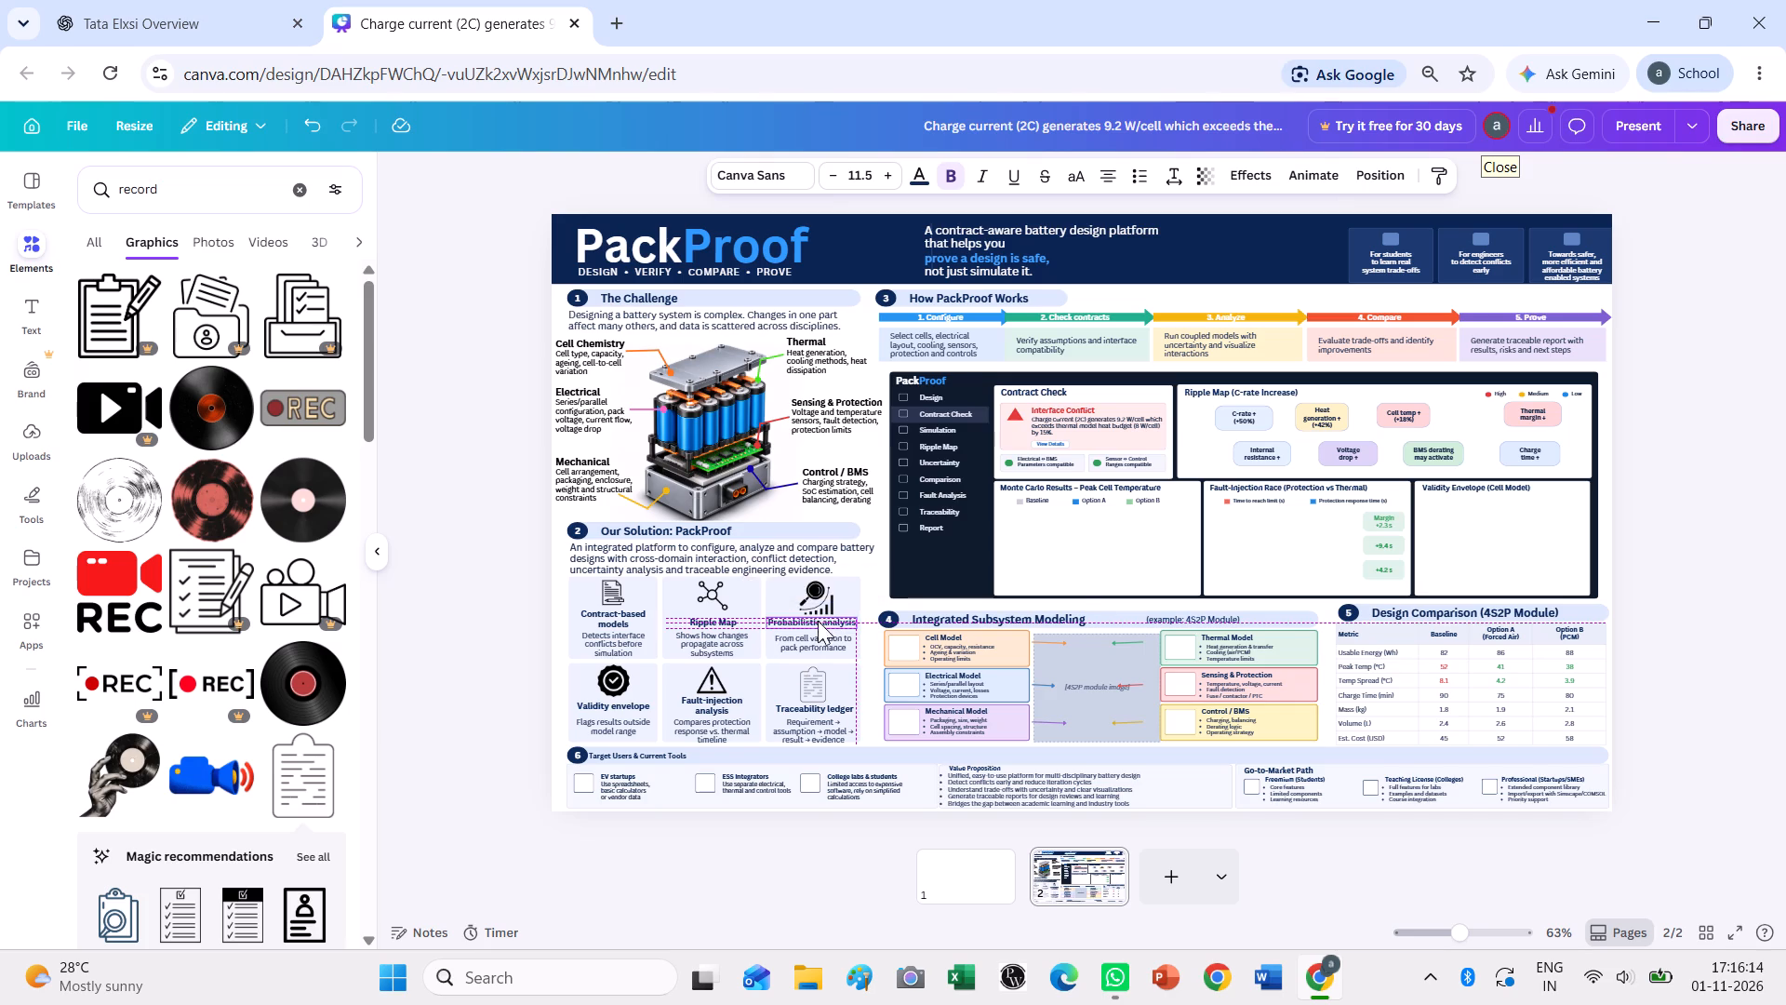
pyautogui.click(820, 638)
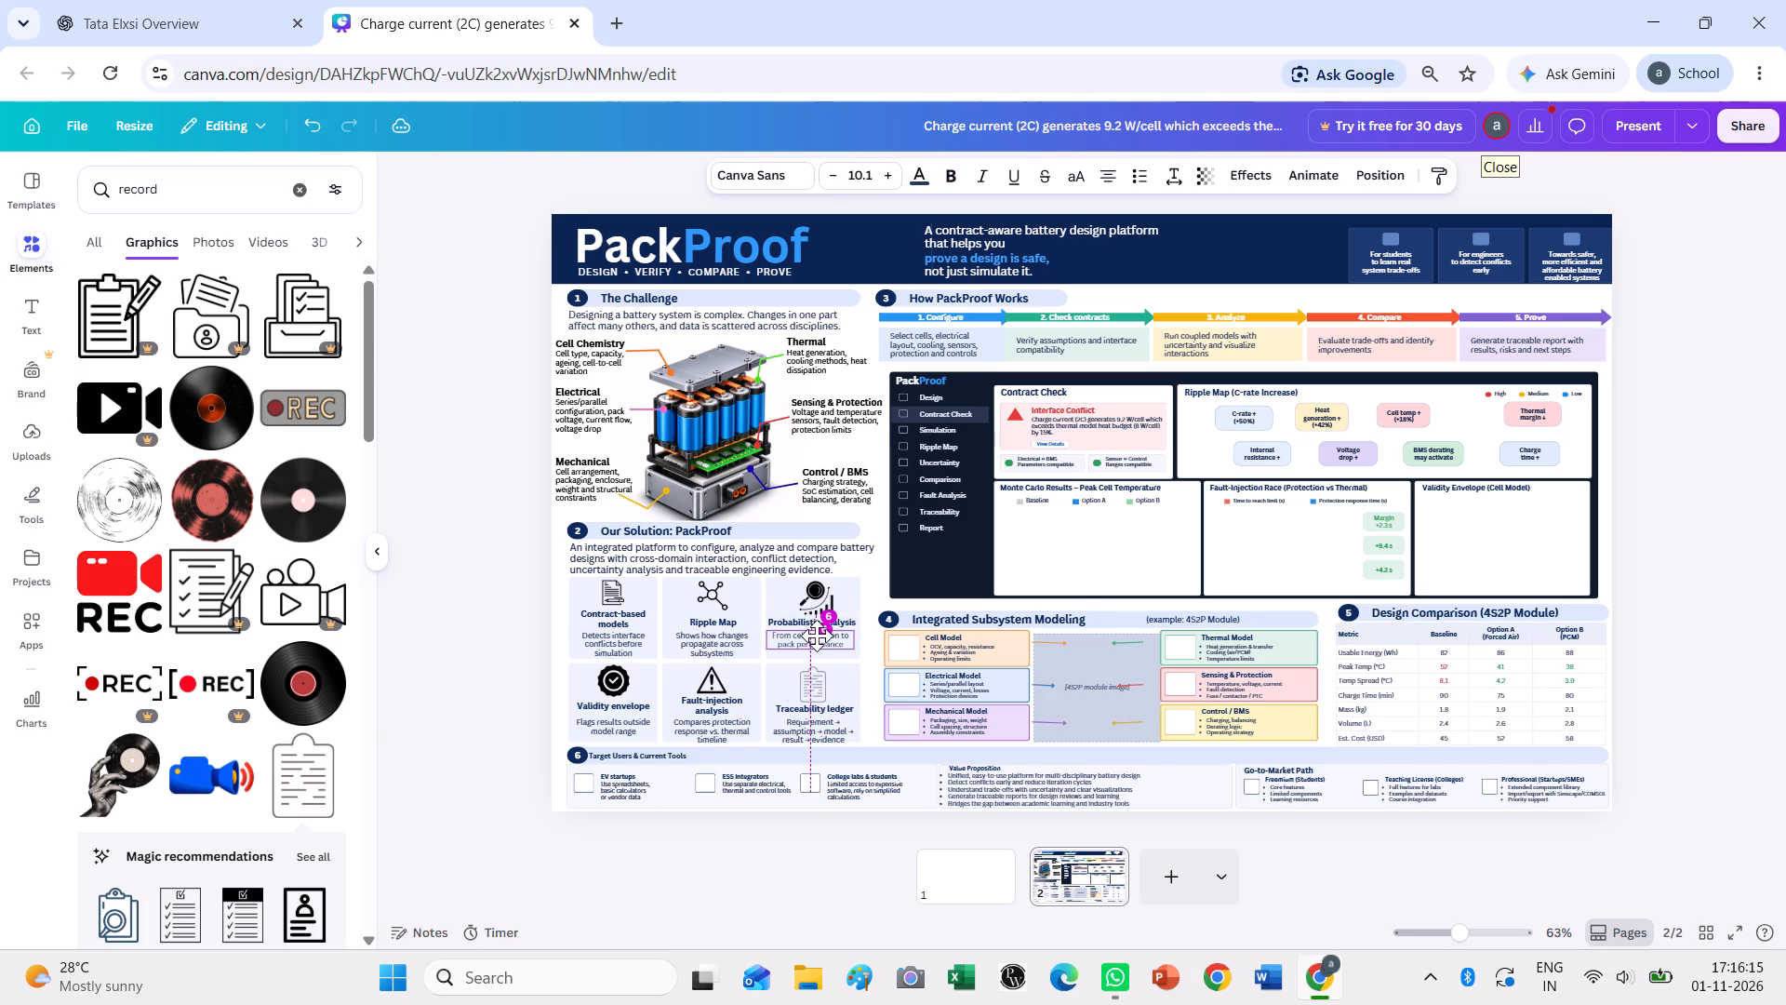
pyautogui.click(878, 679)
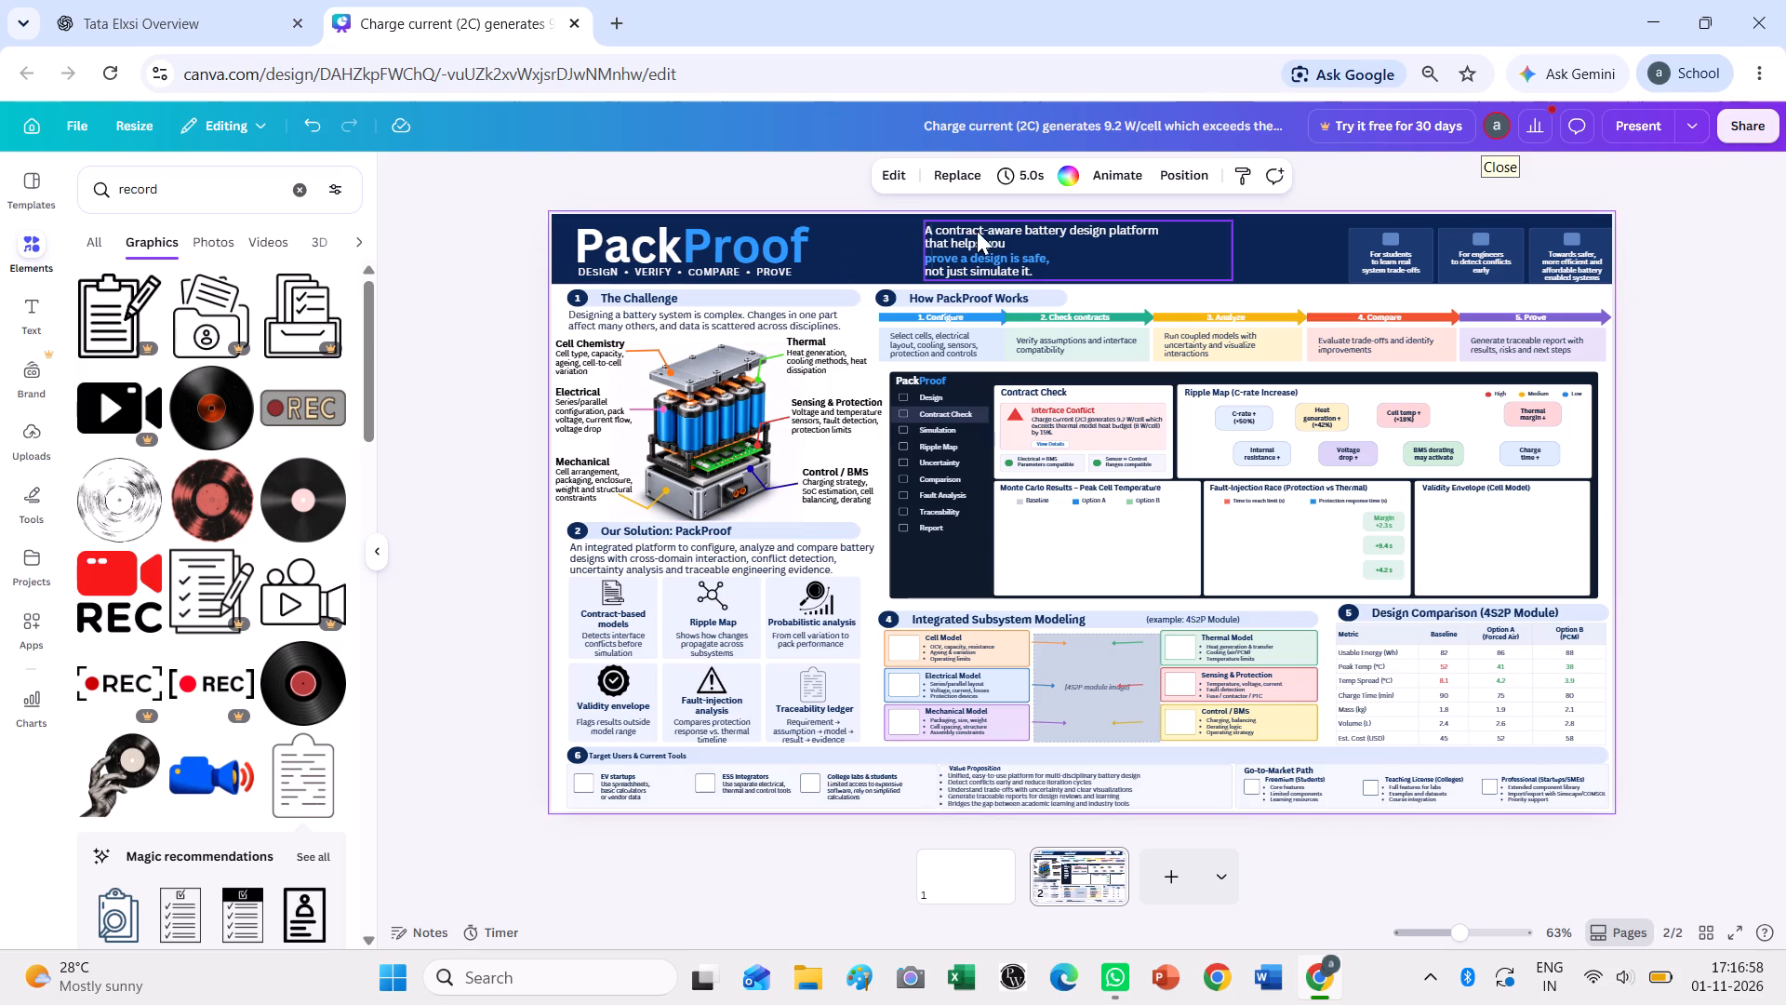
# Move the "A contract-aware battery design platform" tagline out of the header onto the lower part of the dashboard beside "Our Solution".
pyautogui.moveTo(1039, 253); pyautogui.dragTo(1125, 282)
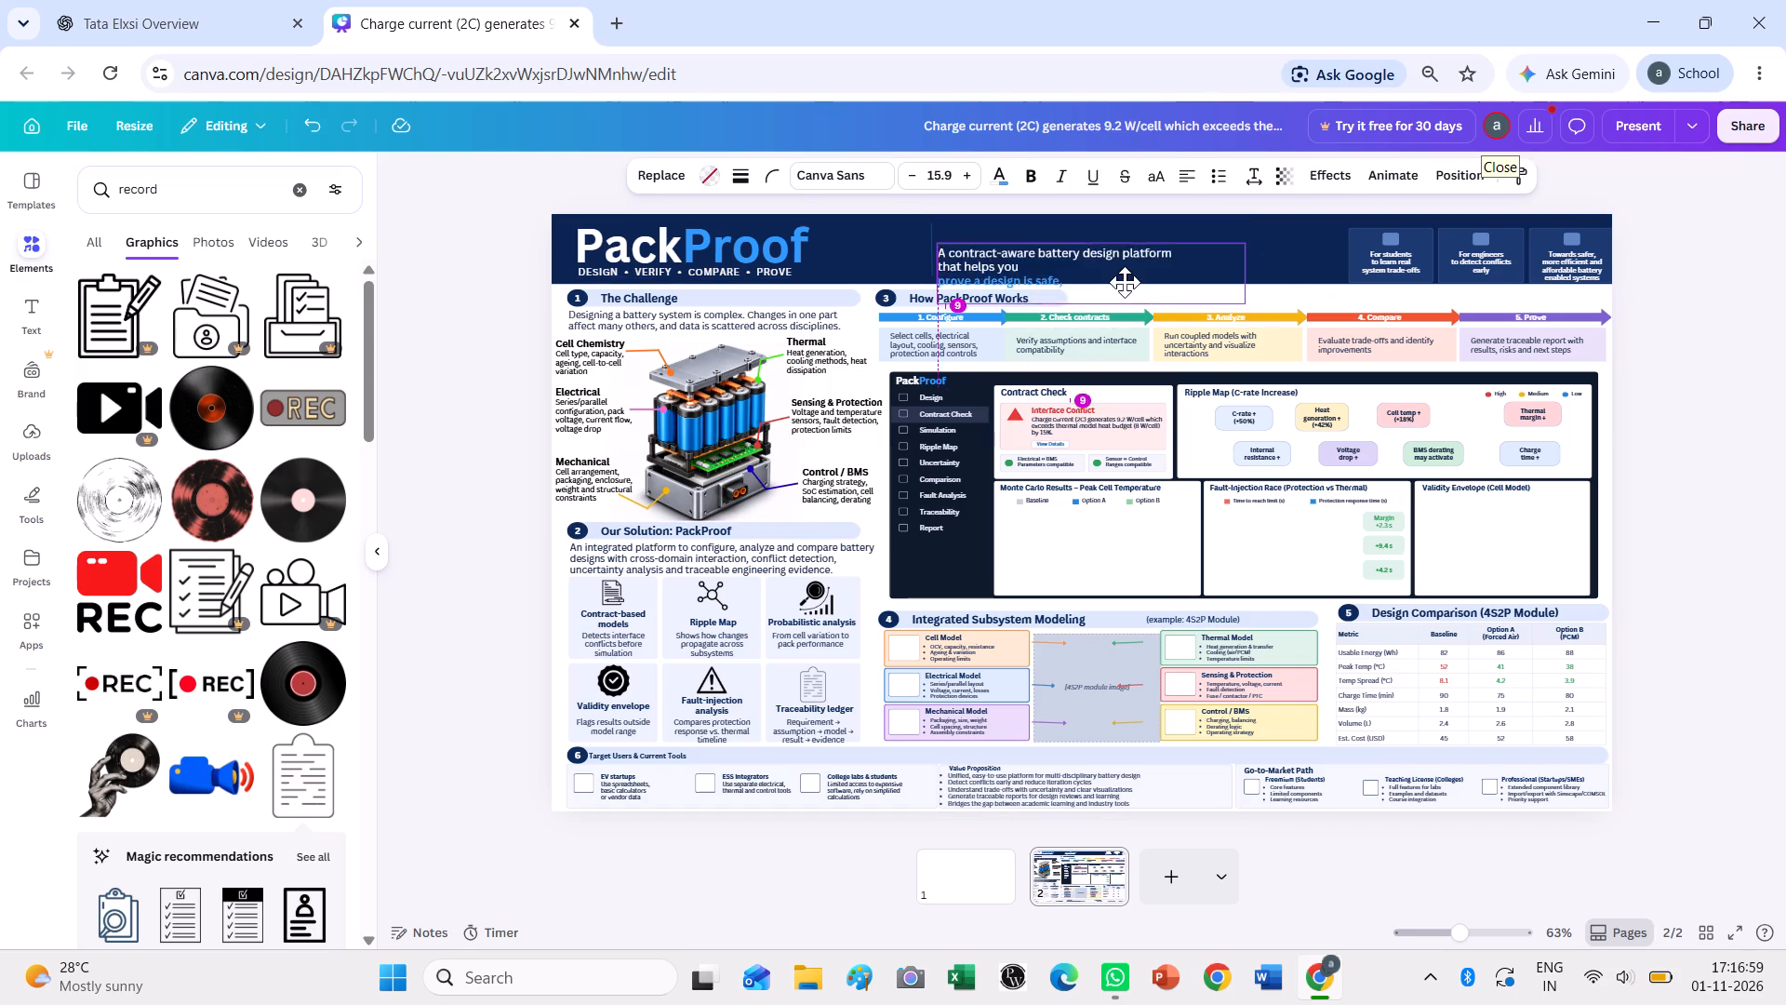
pyautogui.moveTo(1125, 282); pyautogui.dragTo(1491, 486)
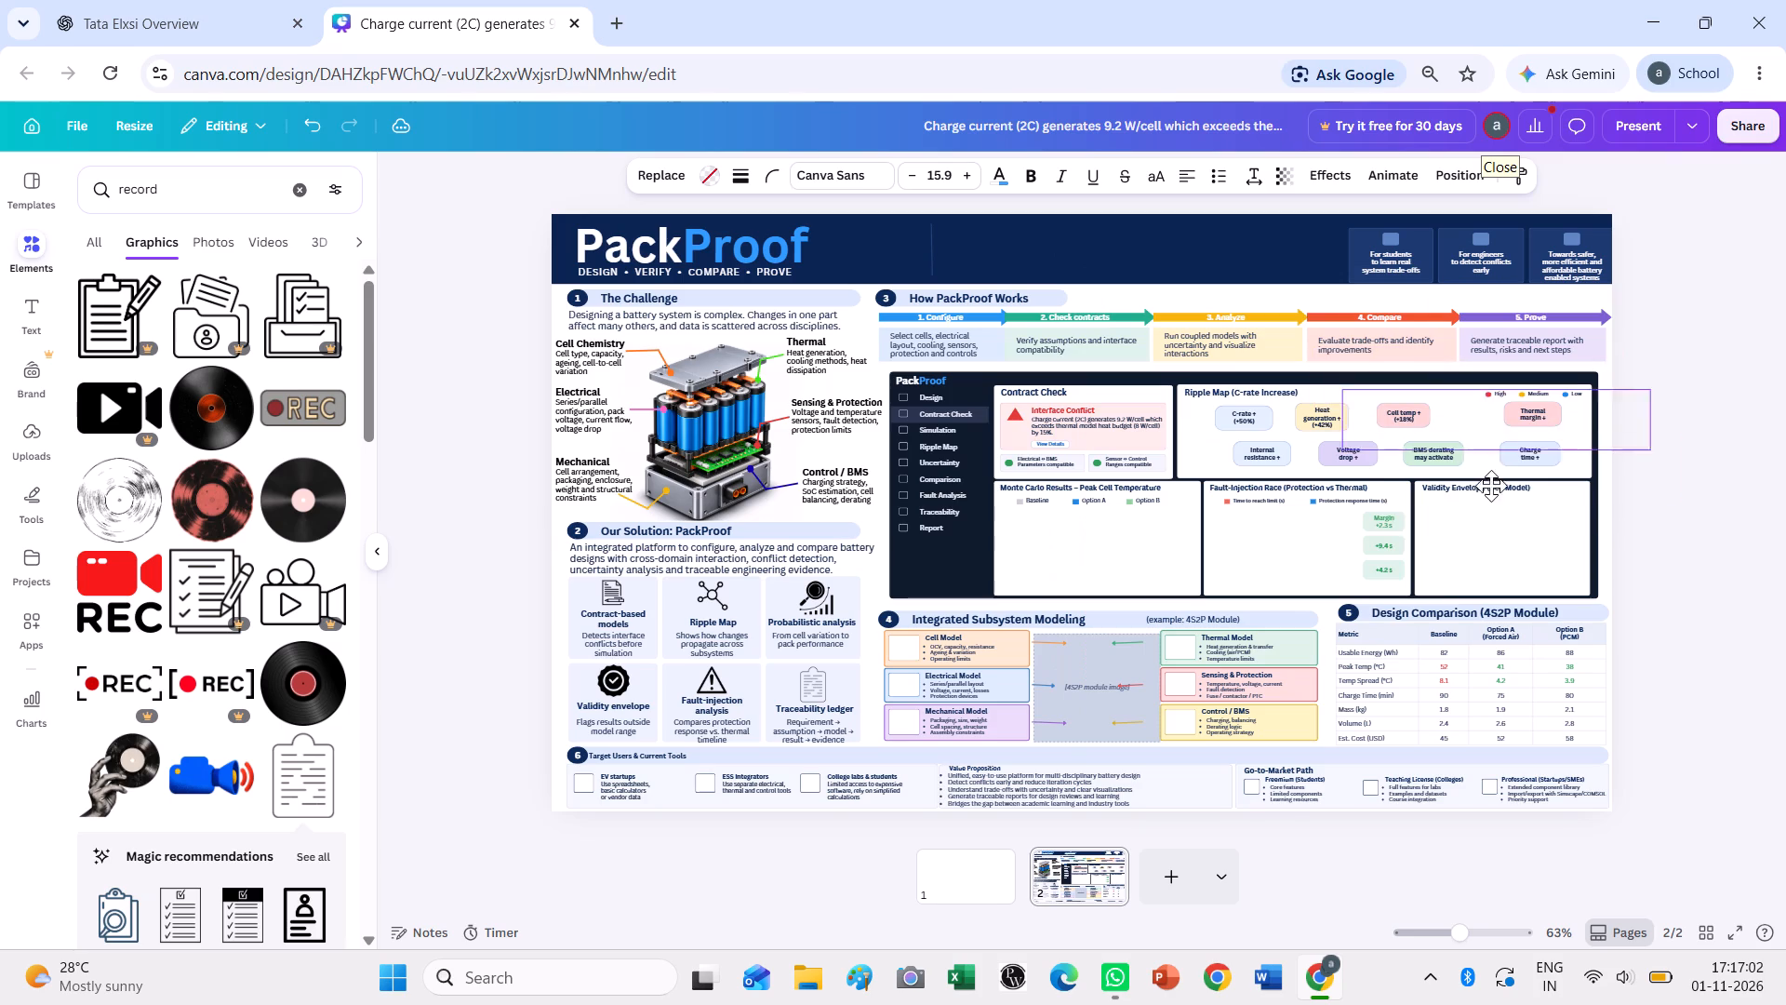
pyautogui.moveTo(1491, 486); pyautogui.dragTo(1300, 562)
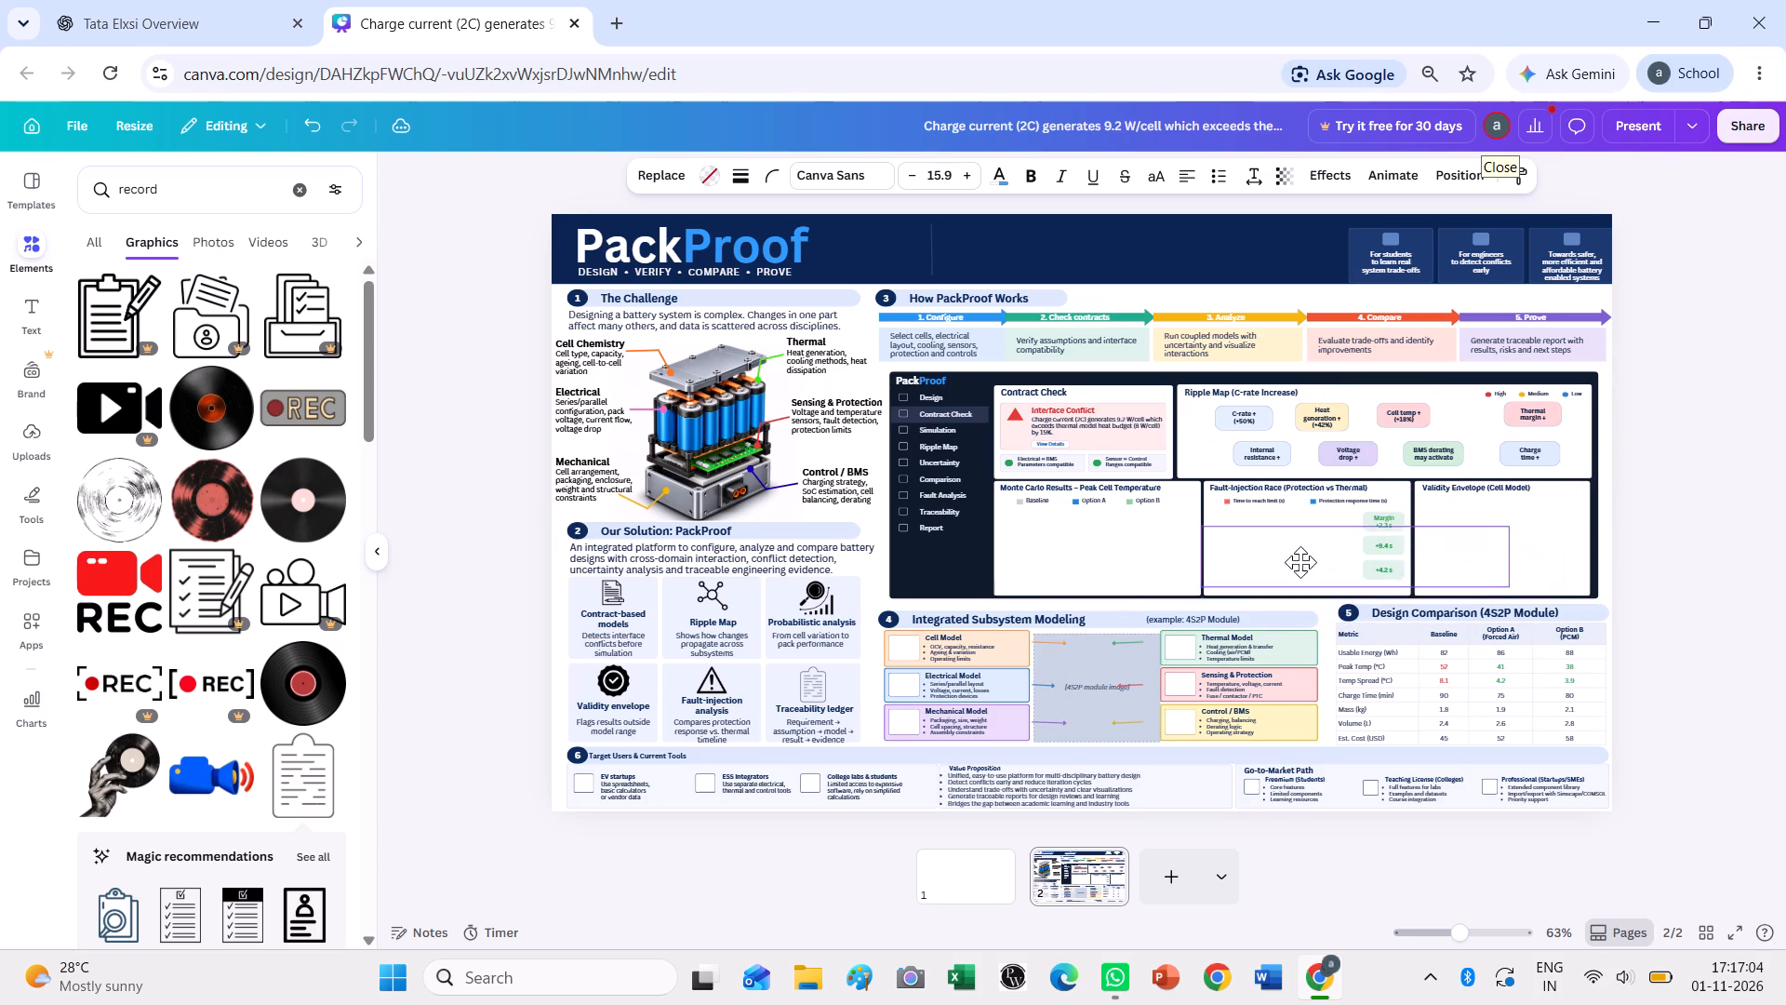
pyautogui.moveTo(1300, 562); pyautogui.dragTo(972, 565)
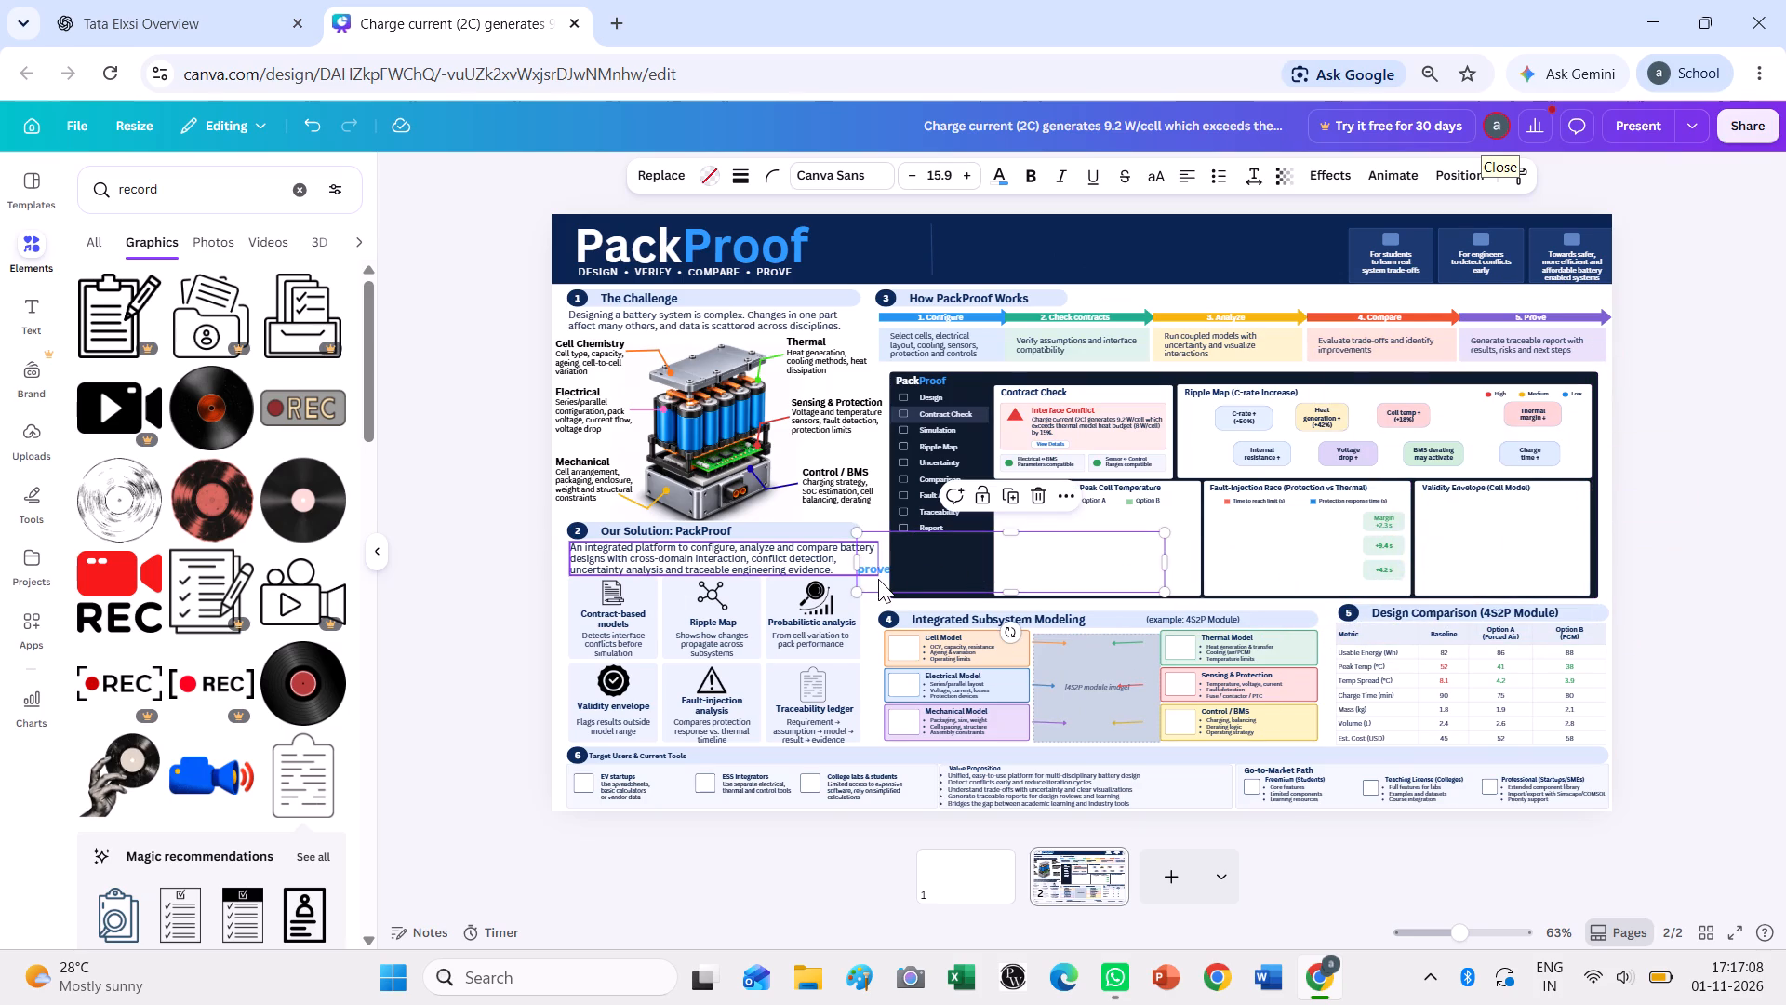
# Move the "PackProof" title to the middle of the header and place the "DESIGN • VERIFY • COMPARE • PROVE" line beneath it.
pyautogui.moveTo(667, 241); pyautogui.dragTo(980, 231)
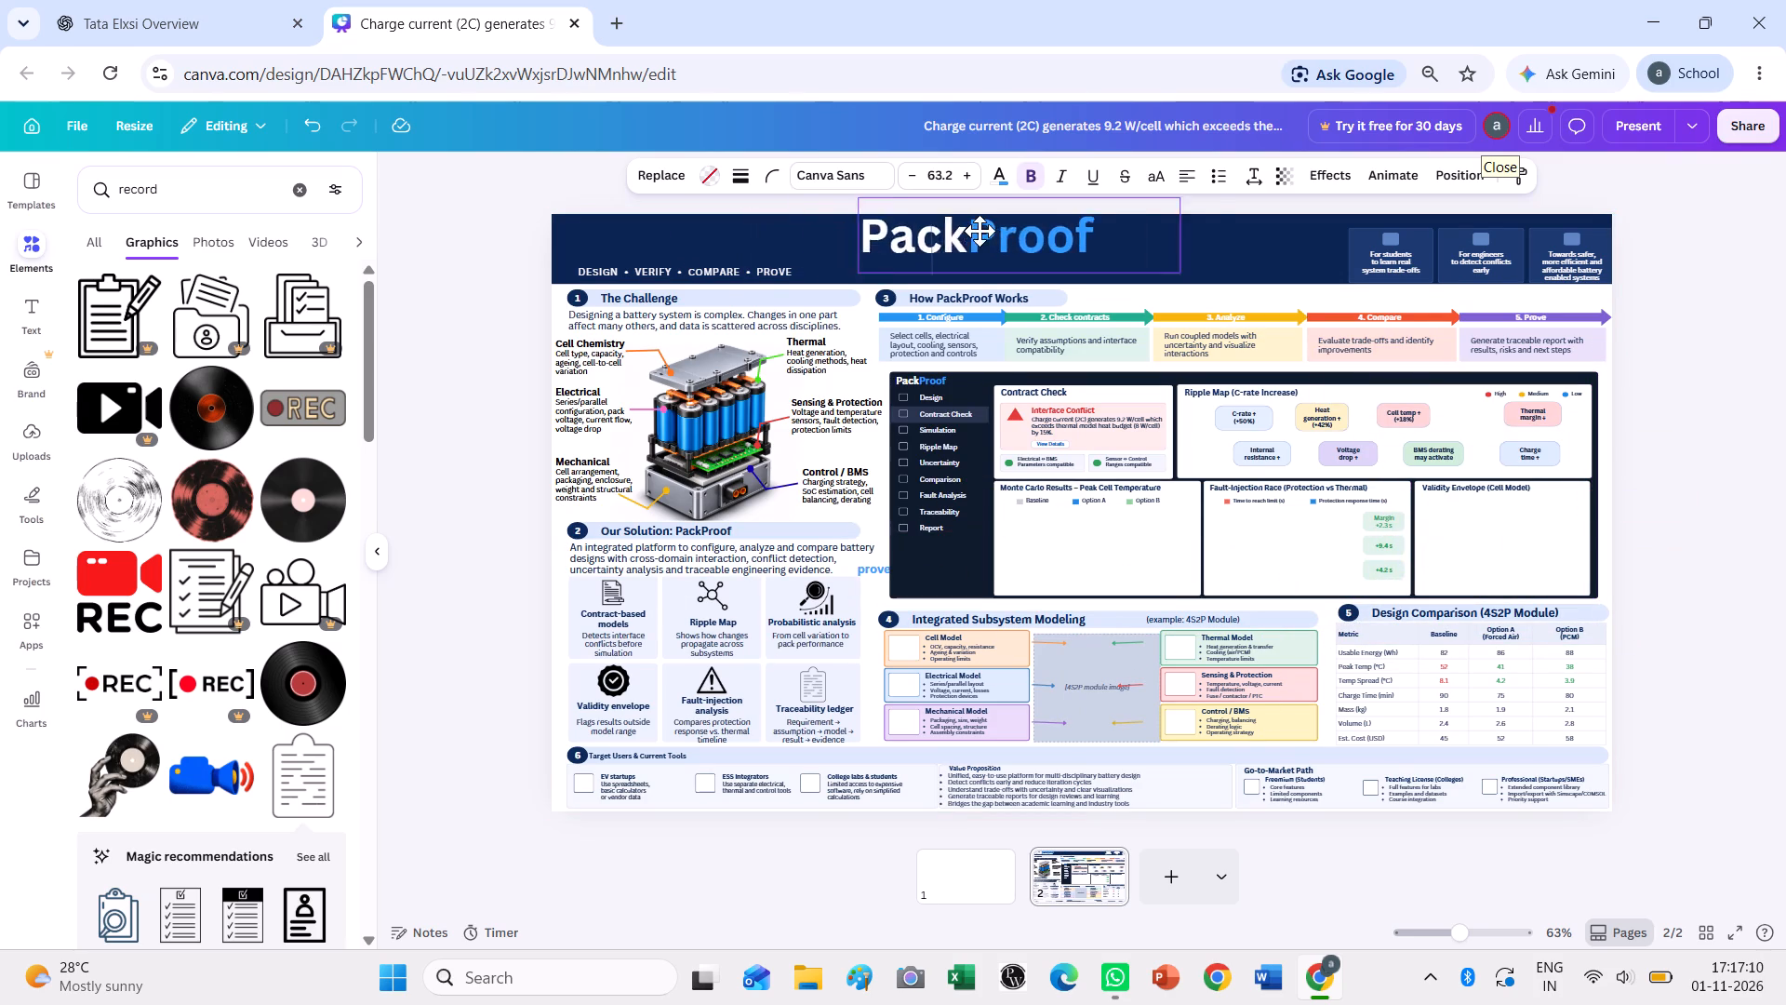
pyautogui.moveTo(980, 231); pyautogui.dragTo(993, 233)
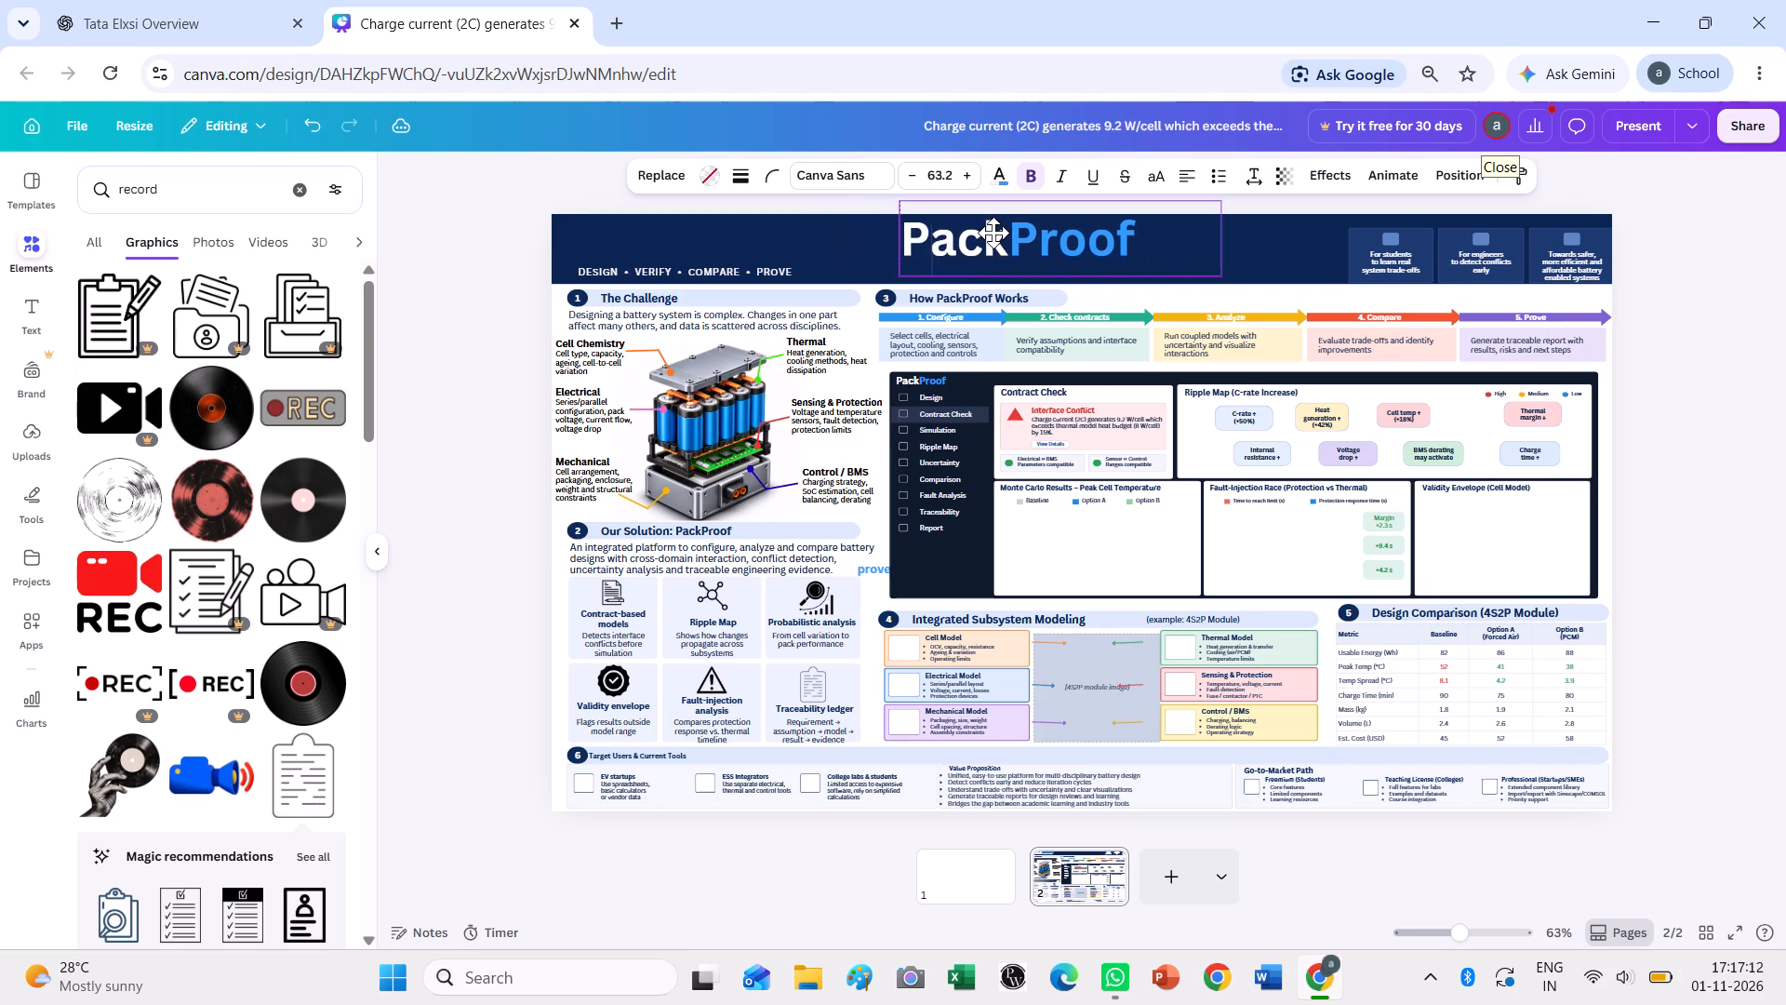
pyautogui.moveTo(993, 233); pyautogui.dragTo(993, 234)
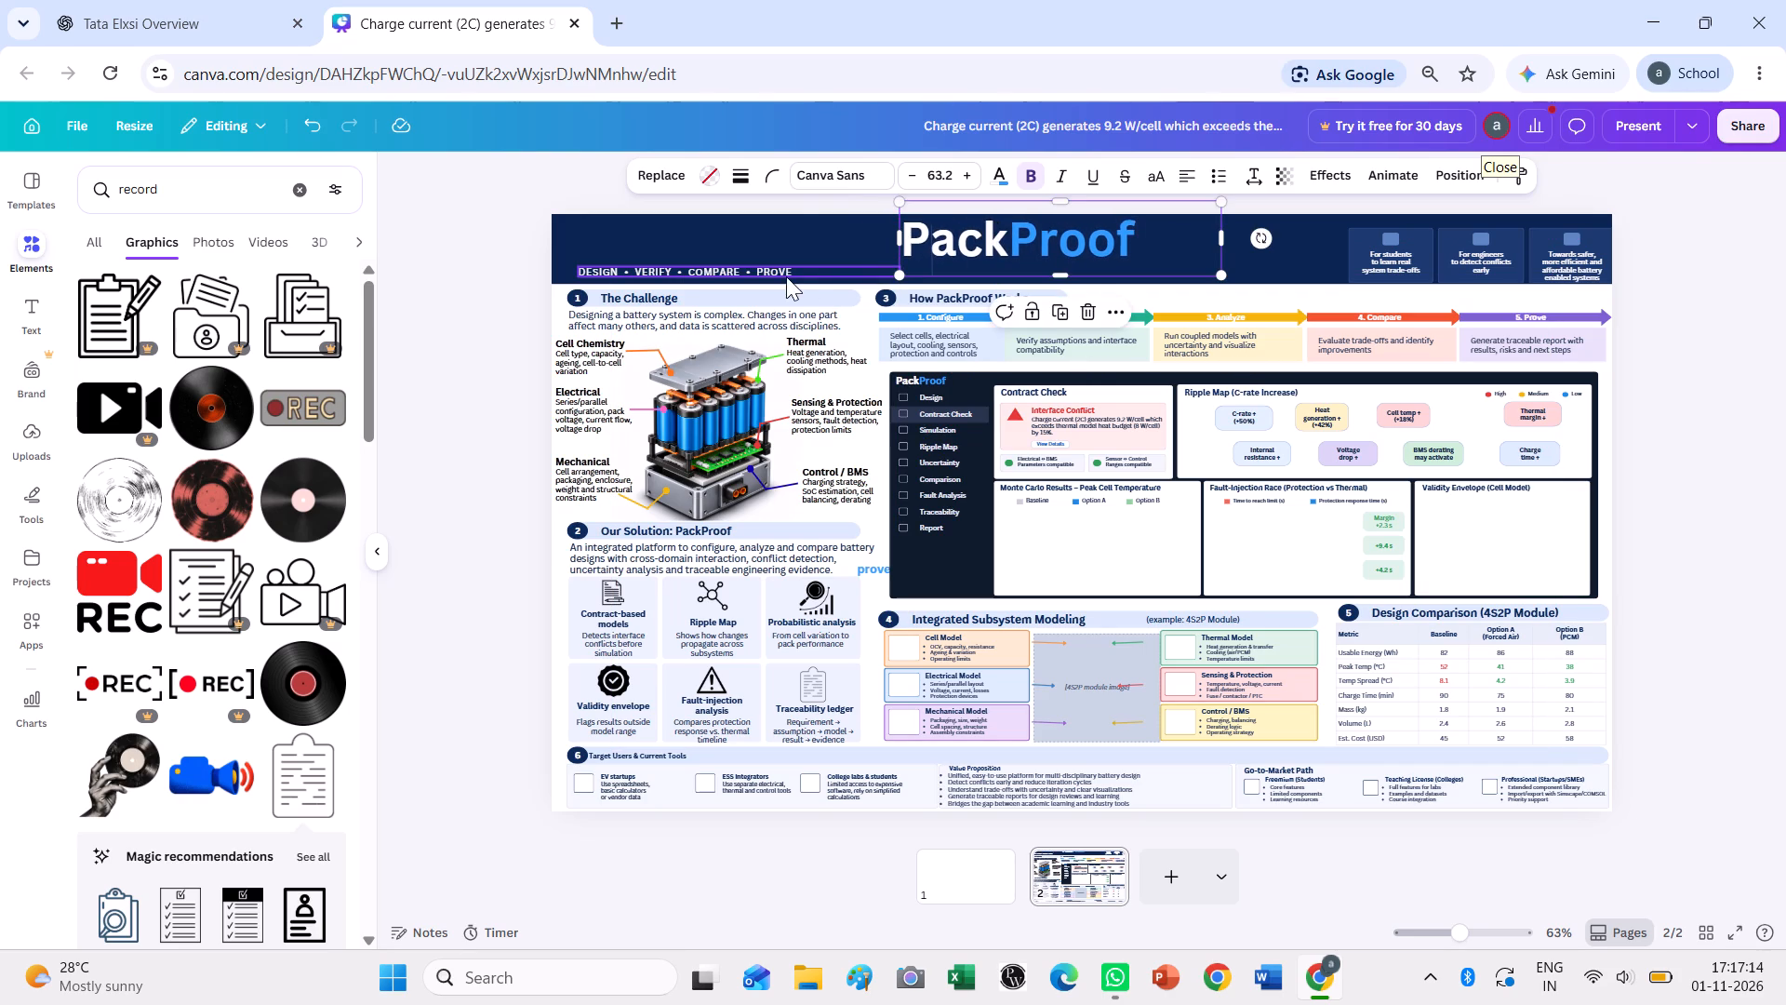
pyautogui.moveTo(786, 276); pyautogui.dragTo(1100, 273)
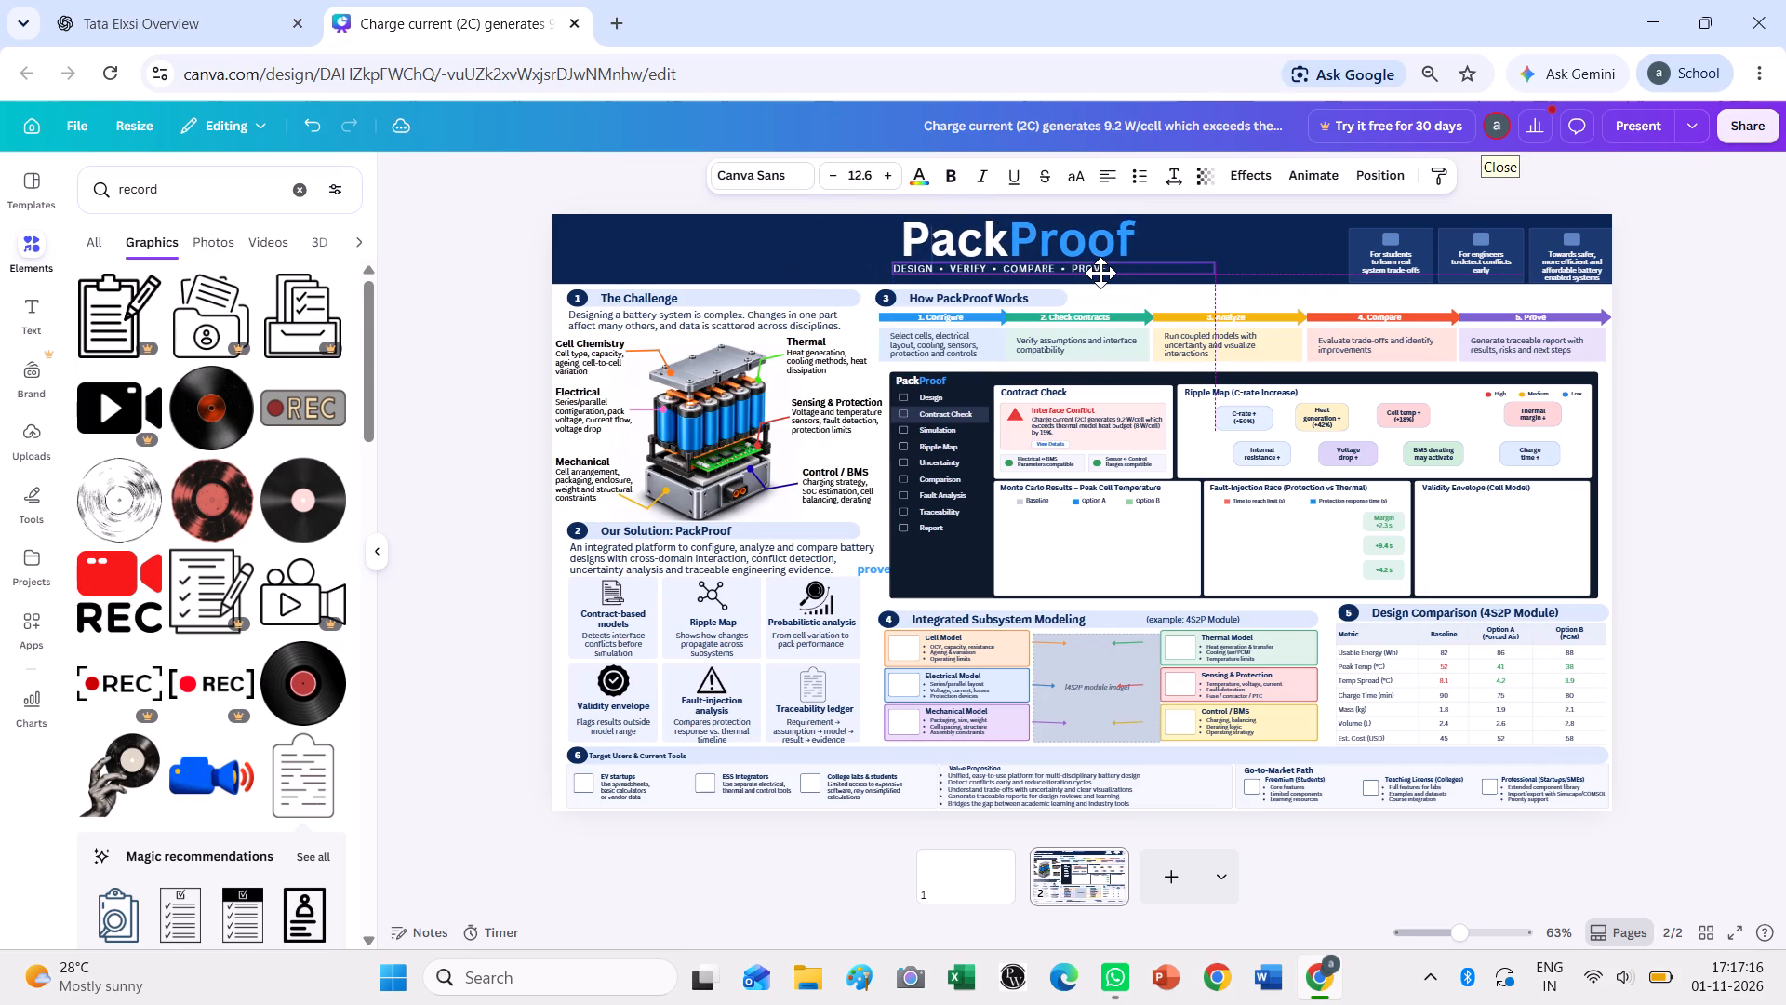
pyautogui.moveTo(1100, 273); pyautogui.dragTo(1125, 273)
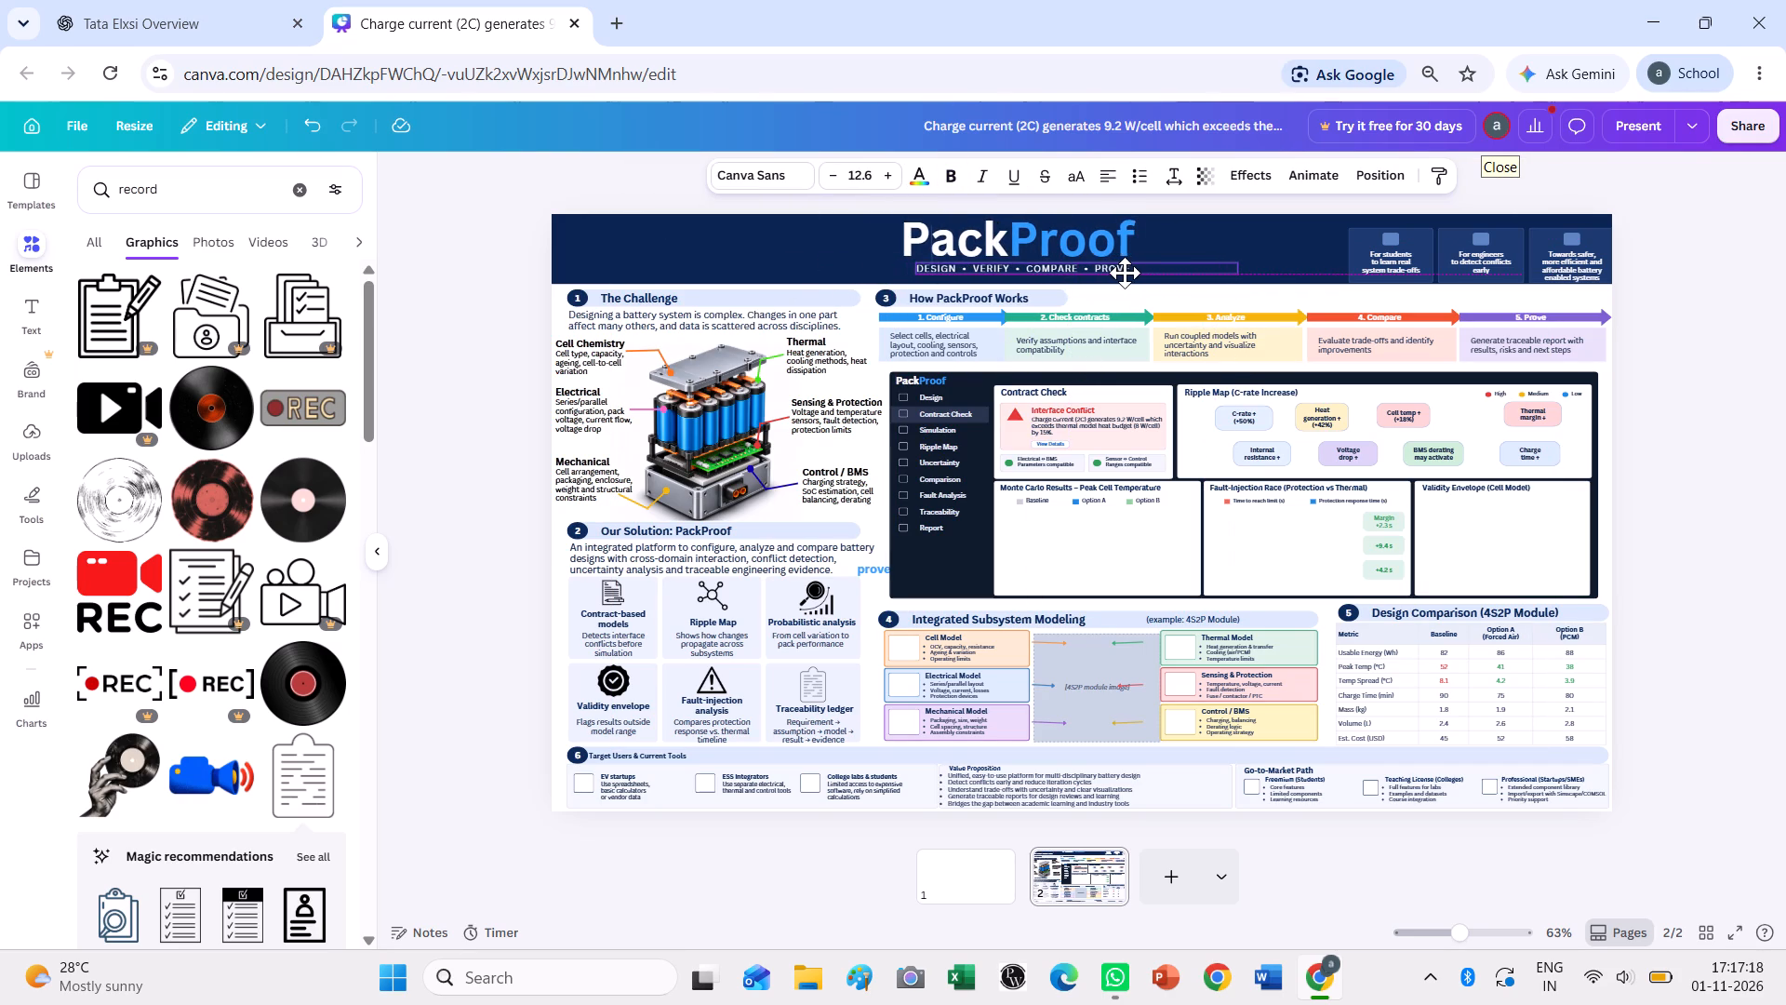
pyautogui.moveTo(1125, 273); pyautogui.dragTo(1117, 273)
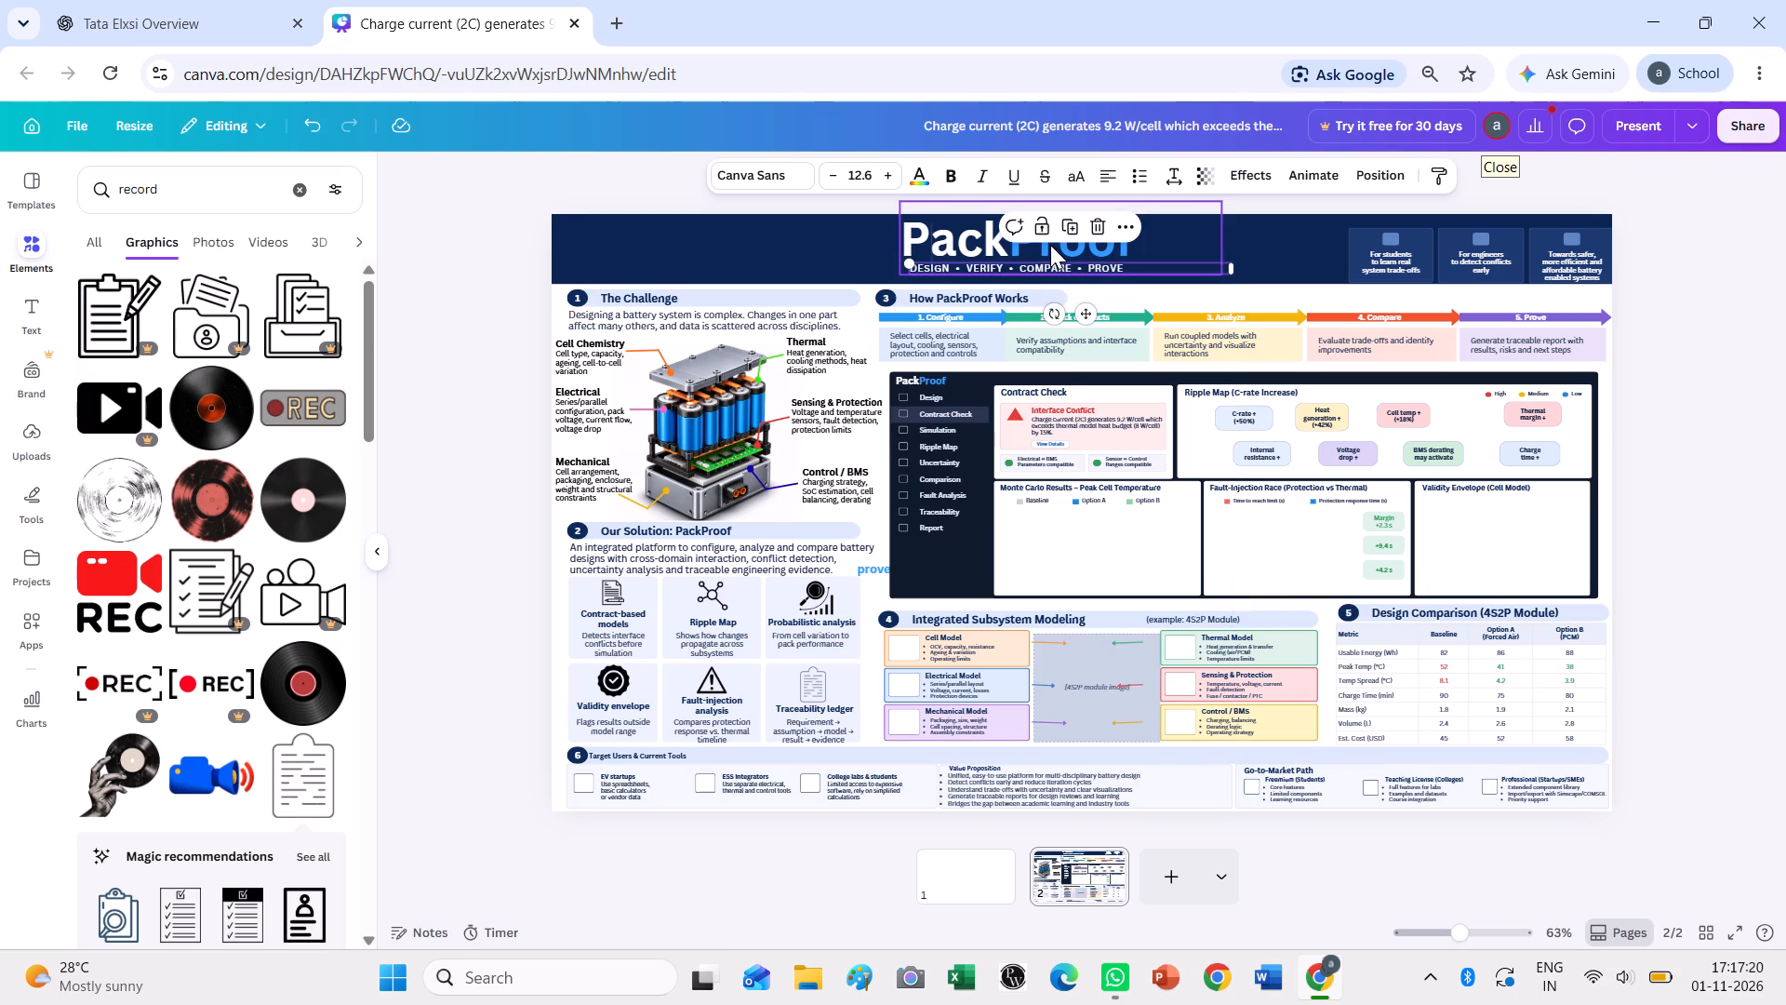
# Lower the "PackProof" title slightly, centre-align its text and reposition it horizontally in the middle of the header.
pyautogui.click(1050, 245)
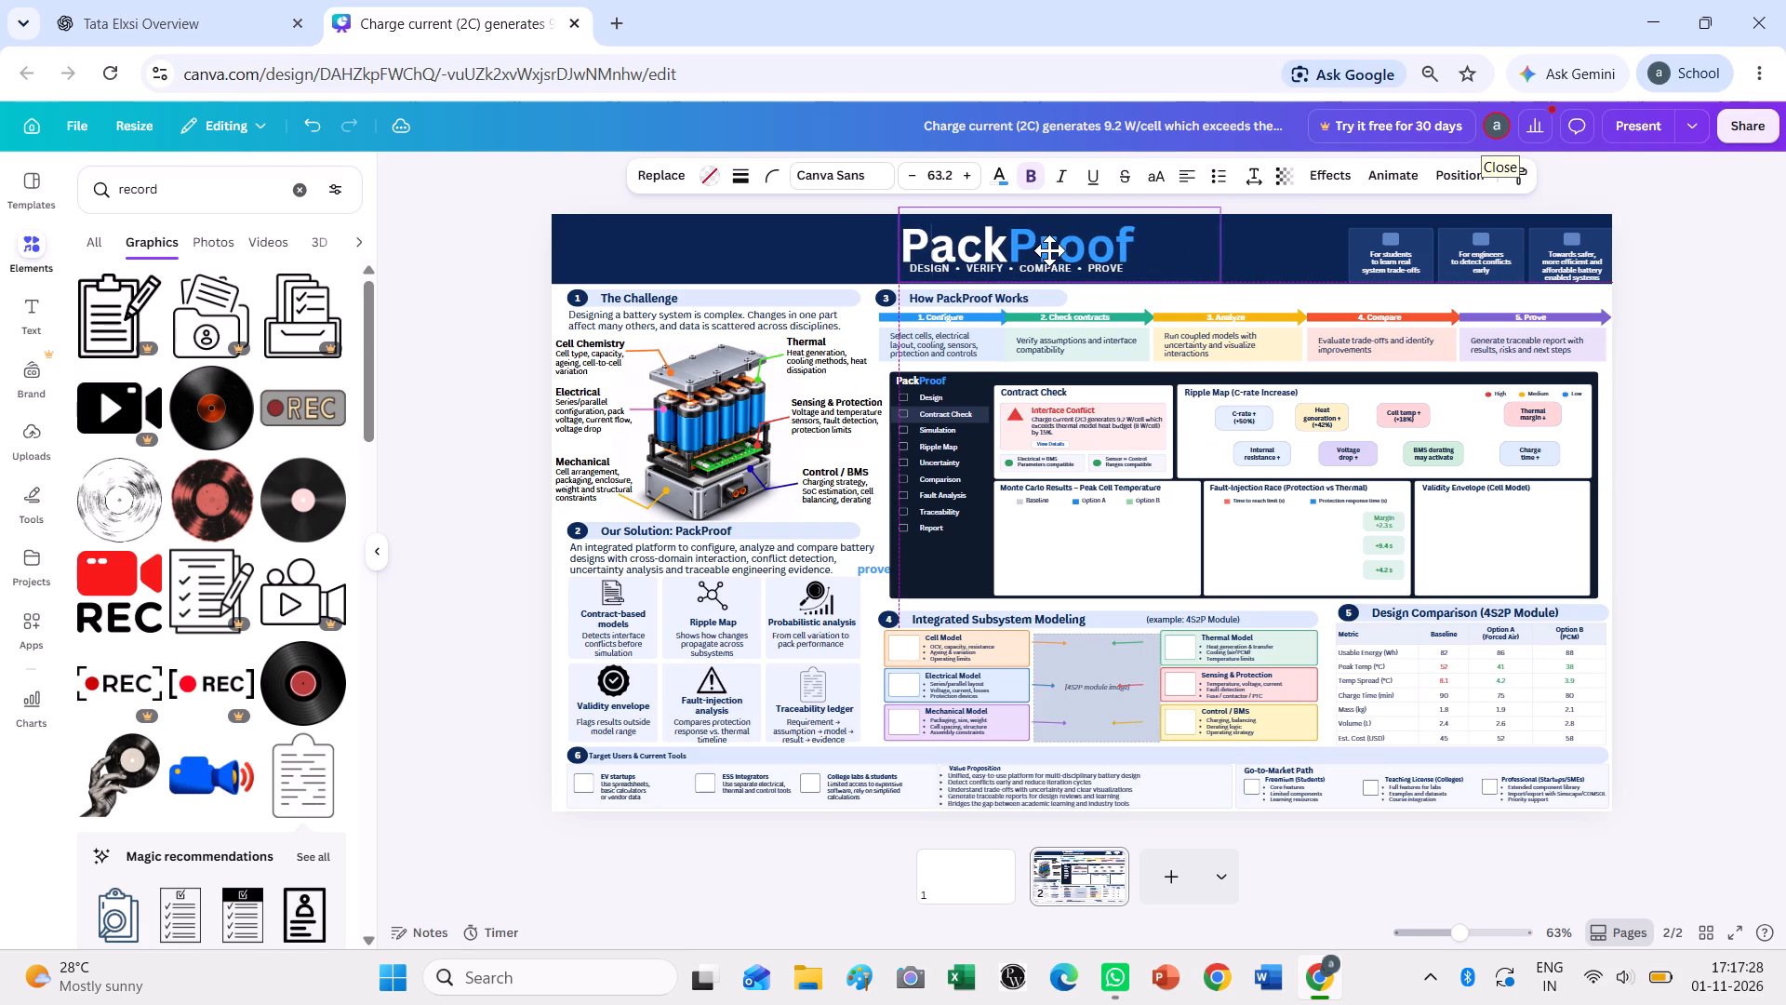
pyautogui.click(1180, 173)
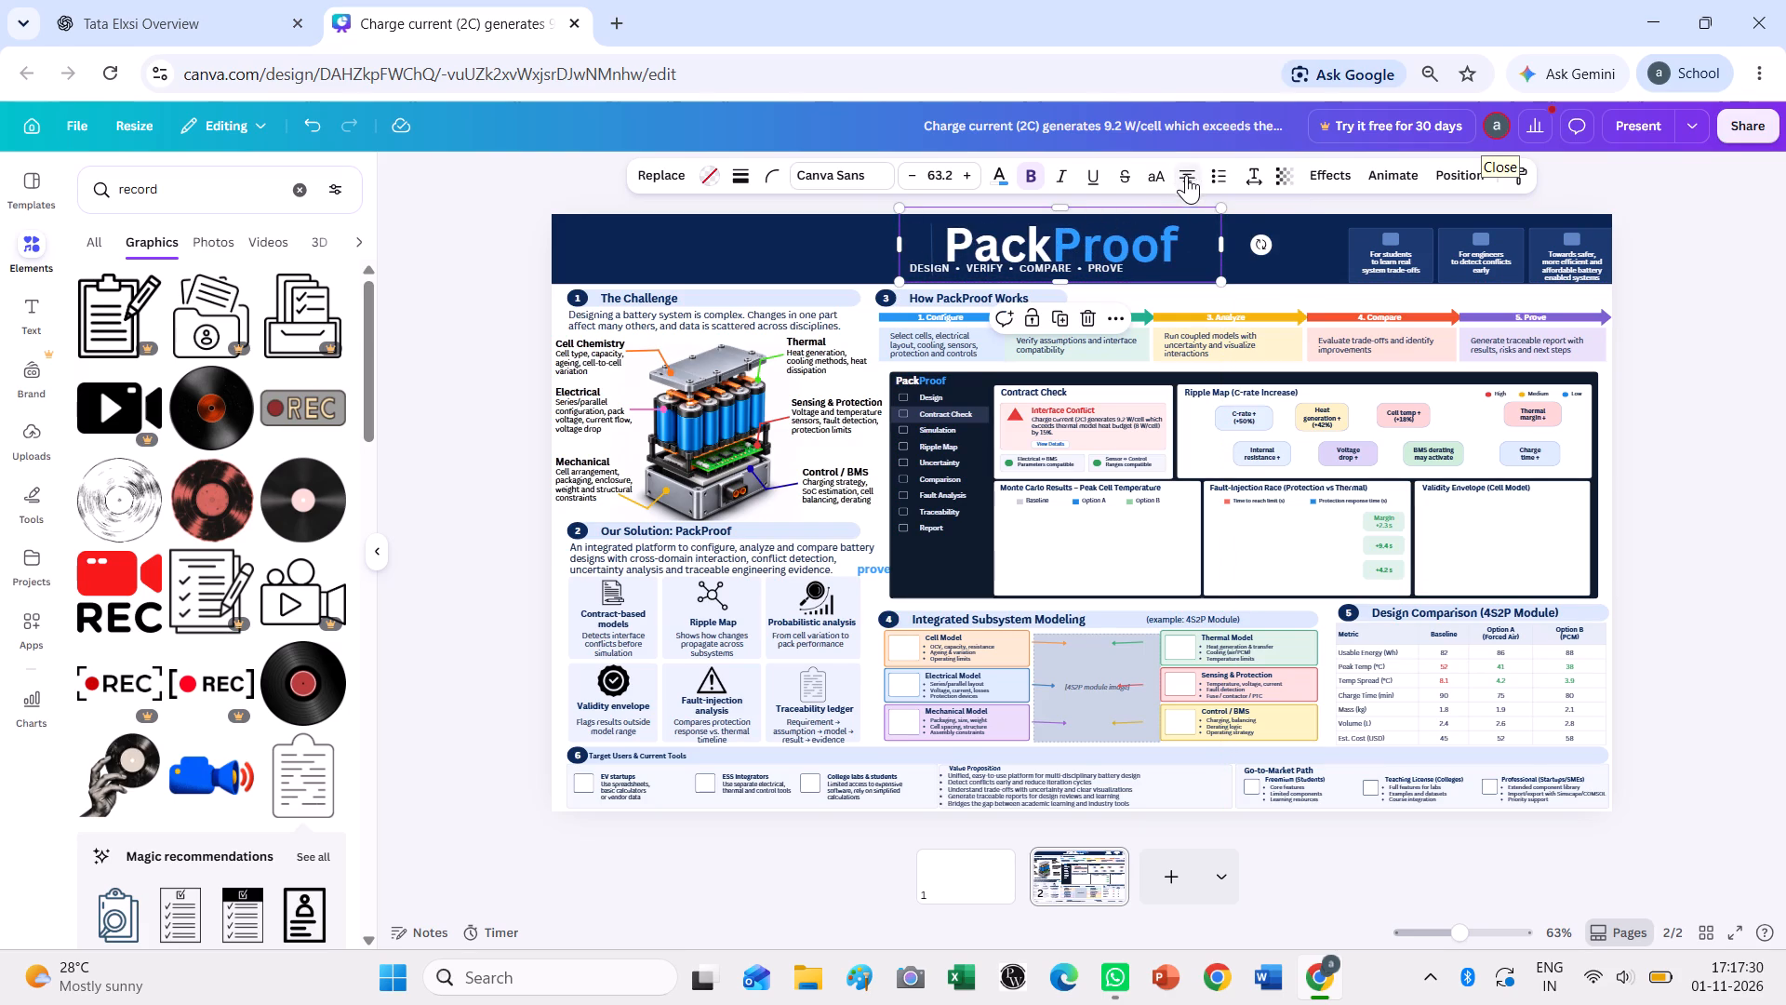
pyautogui.moveTo(1127, 248); pyautogui.dragTo(1099, 247)
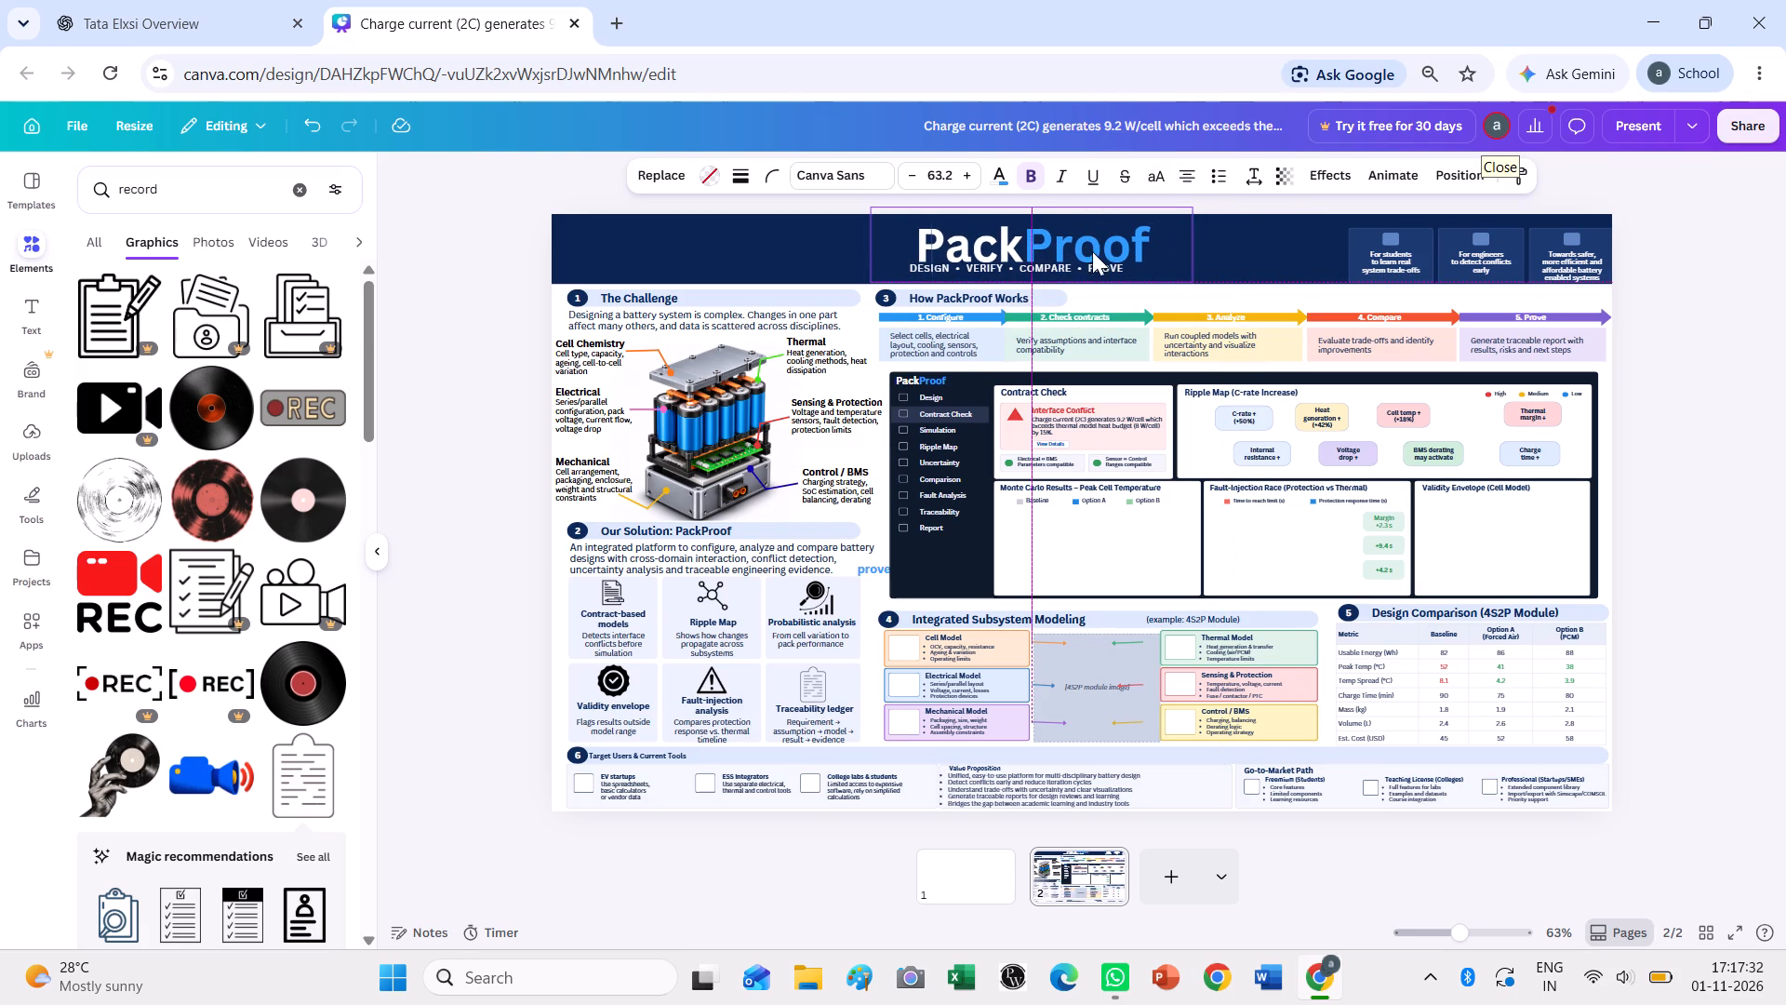
pyautogui.moveTo(1024, 273); pyautogui.dragTo(1047, 272)
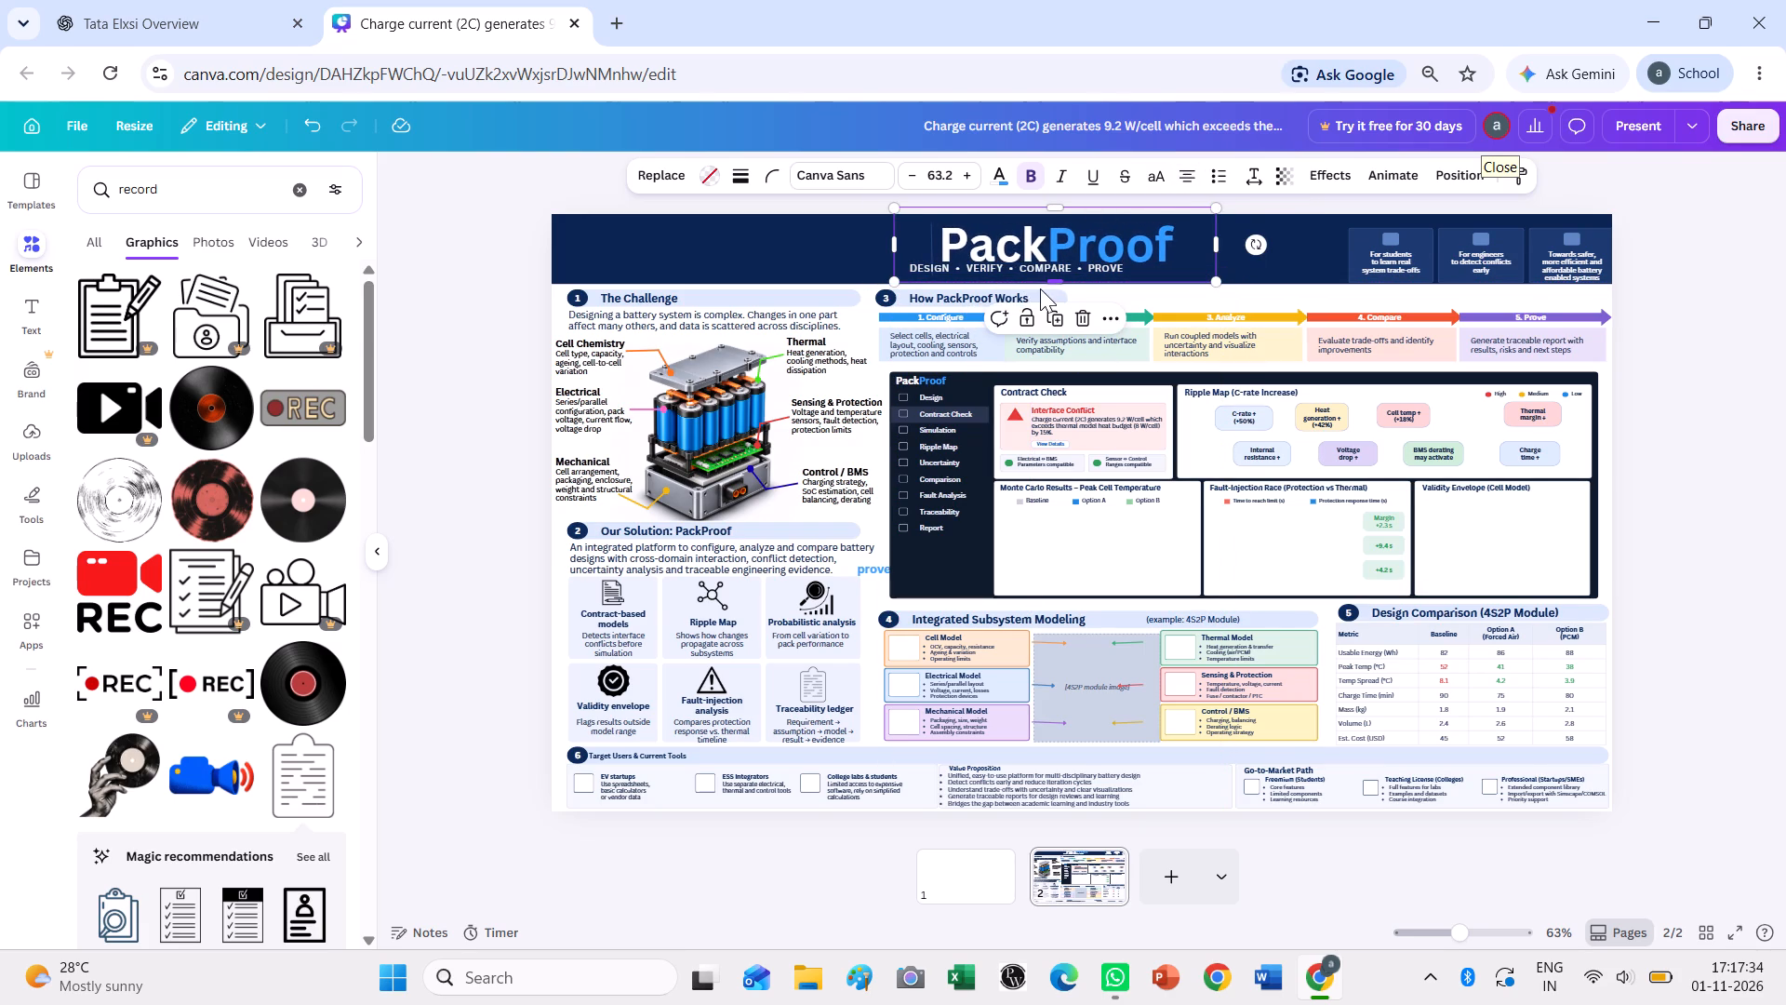
pyautogui.hotkey('ctrl', 'z')
pyautogui.click(1682, 394)
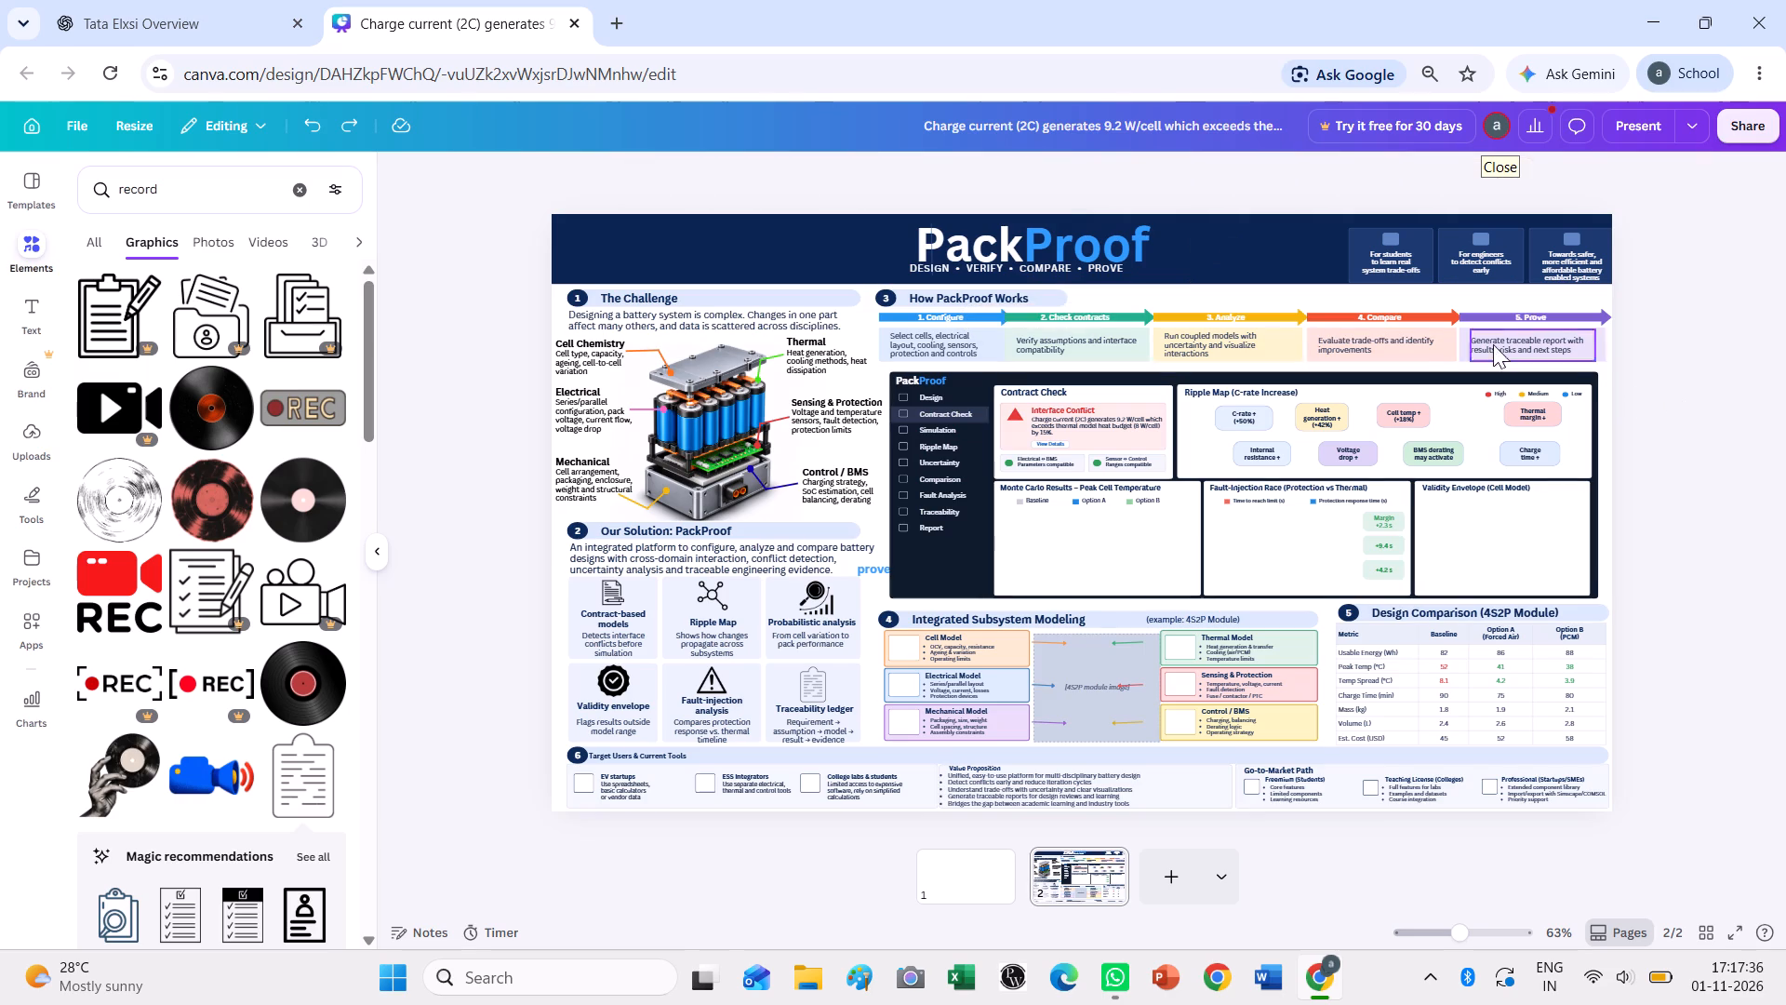
# Centre-align the "DESIGN • VERIFY • COMPARE • PROVE" line and position it centred directly under the "PackProof" title.
pyautogui.moveTo(1040, 265); pyautogui.dragTo(1061, 273)
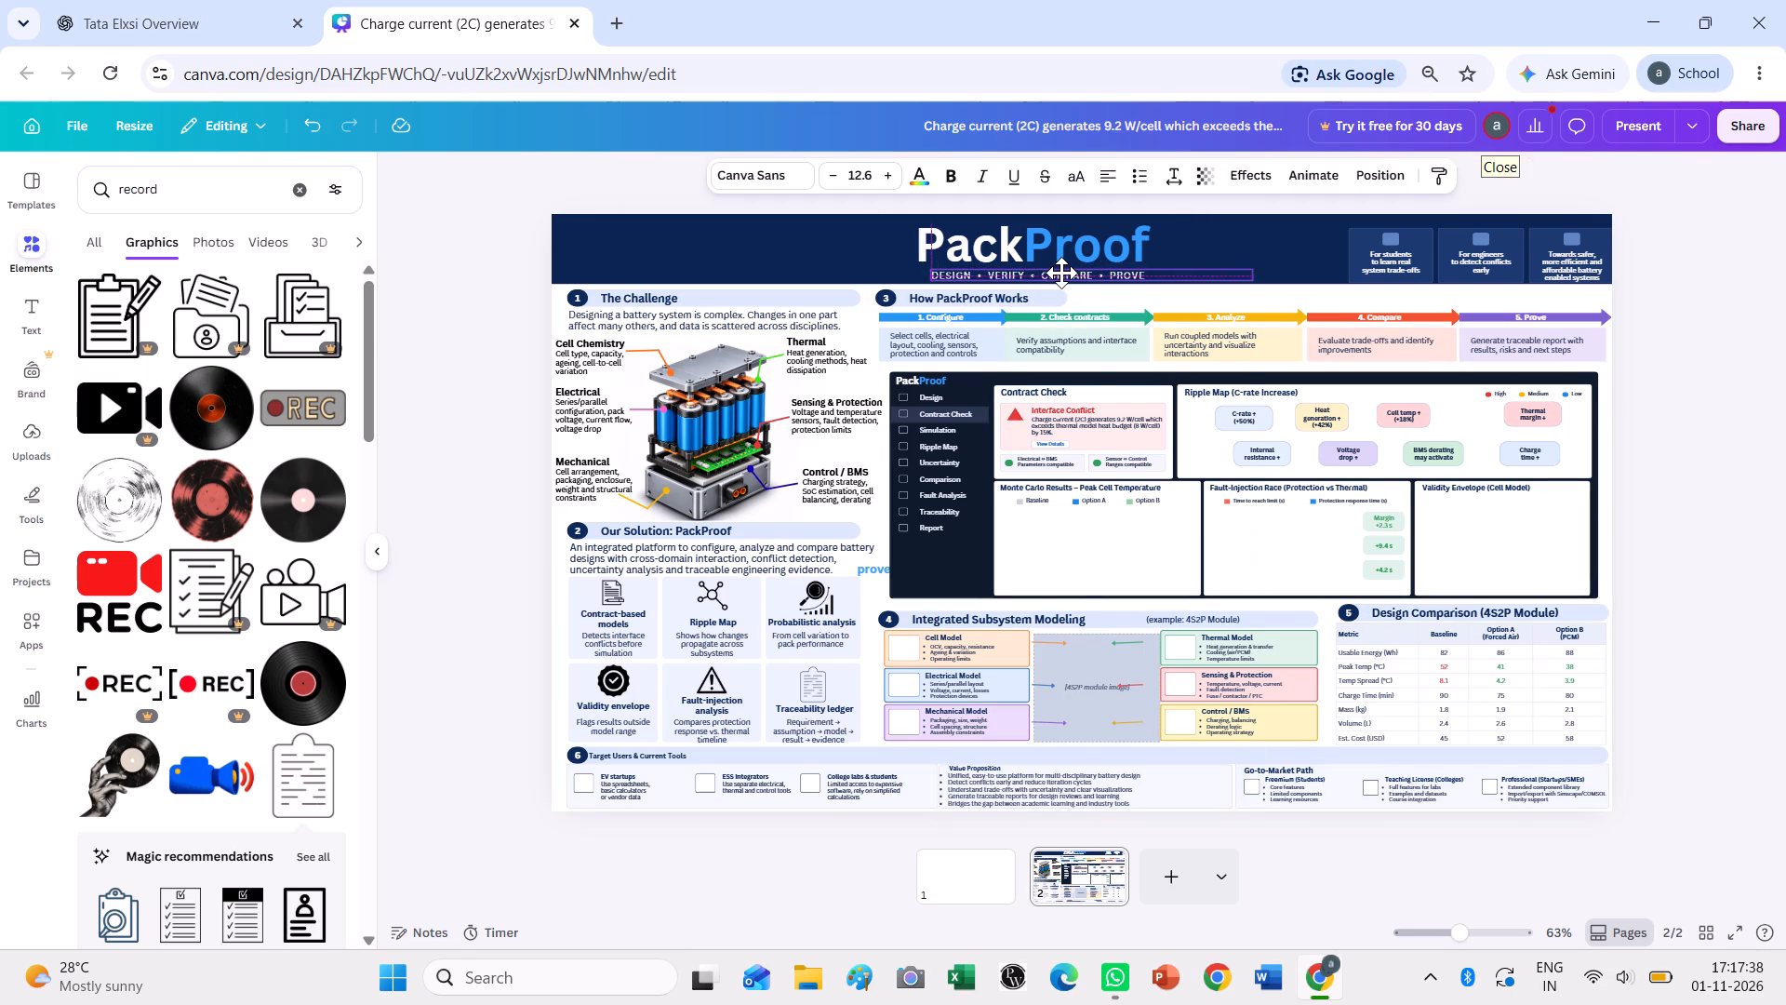
pyautogui.moveTo(1061, 273); pyautogui.dragTo(1051, 268)
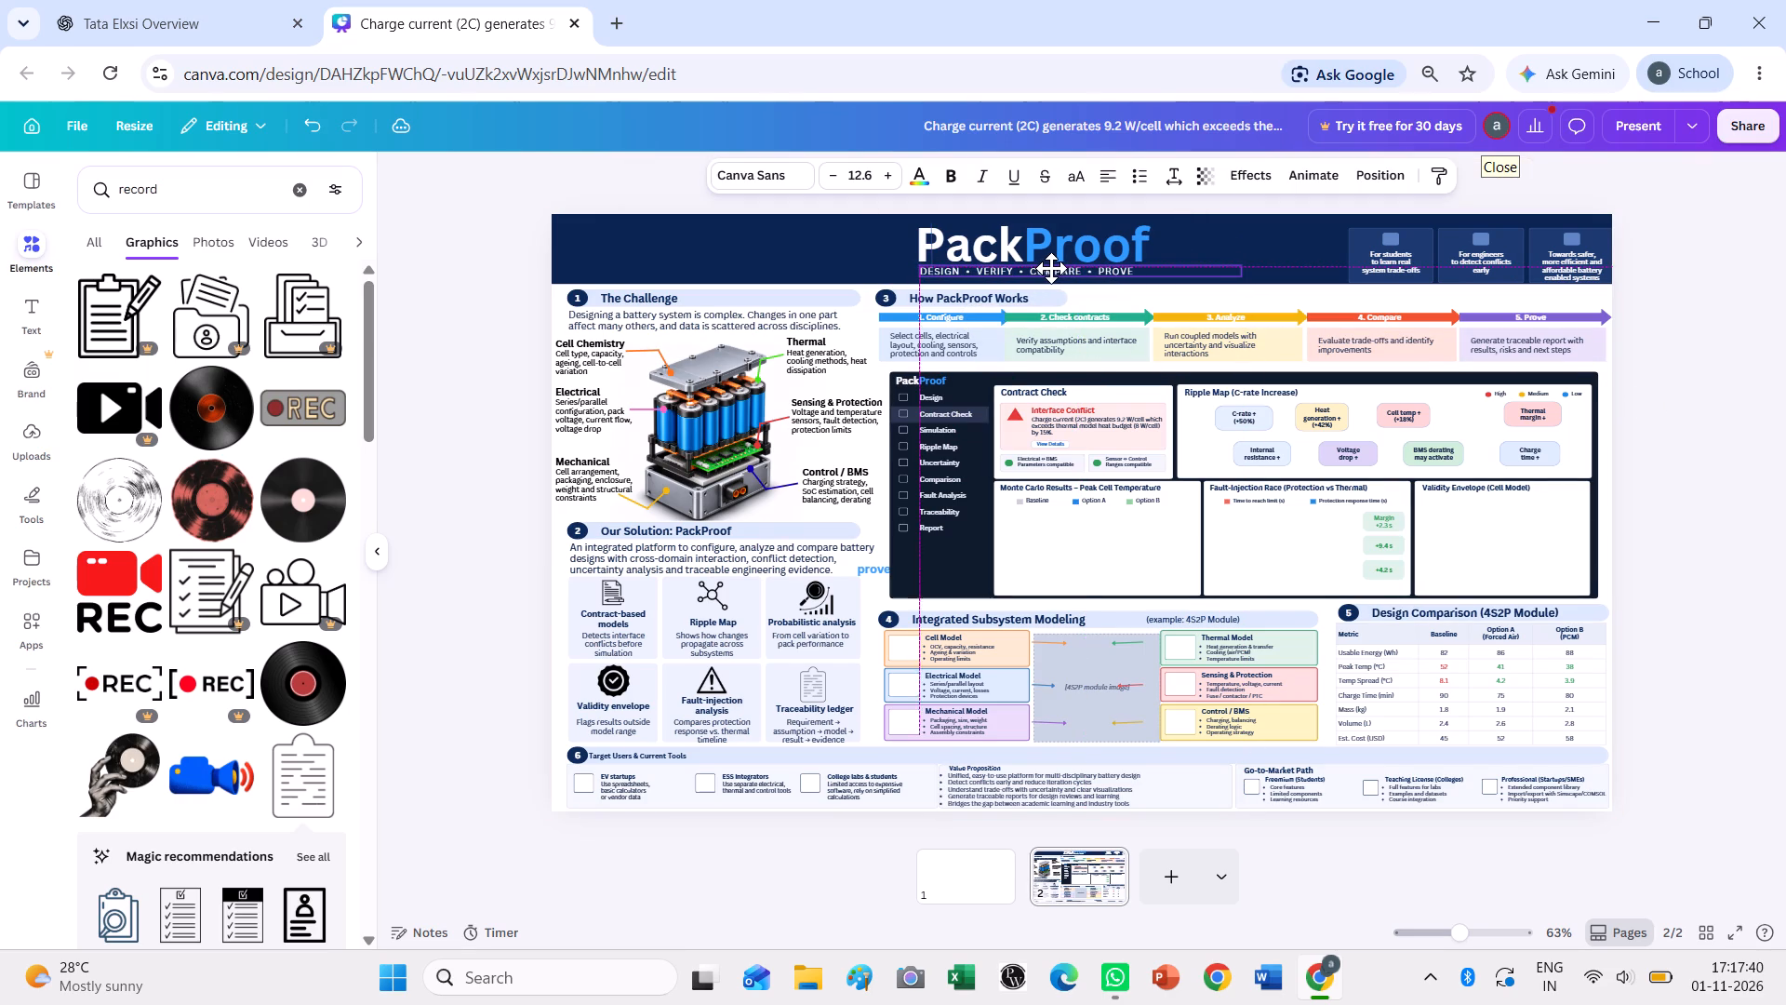
pyautogui.moveTo(1051, 268); pyautogui.dragTo(1039, 269)
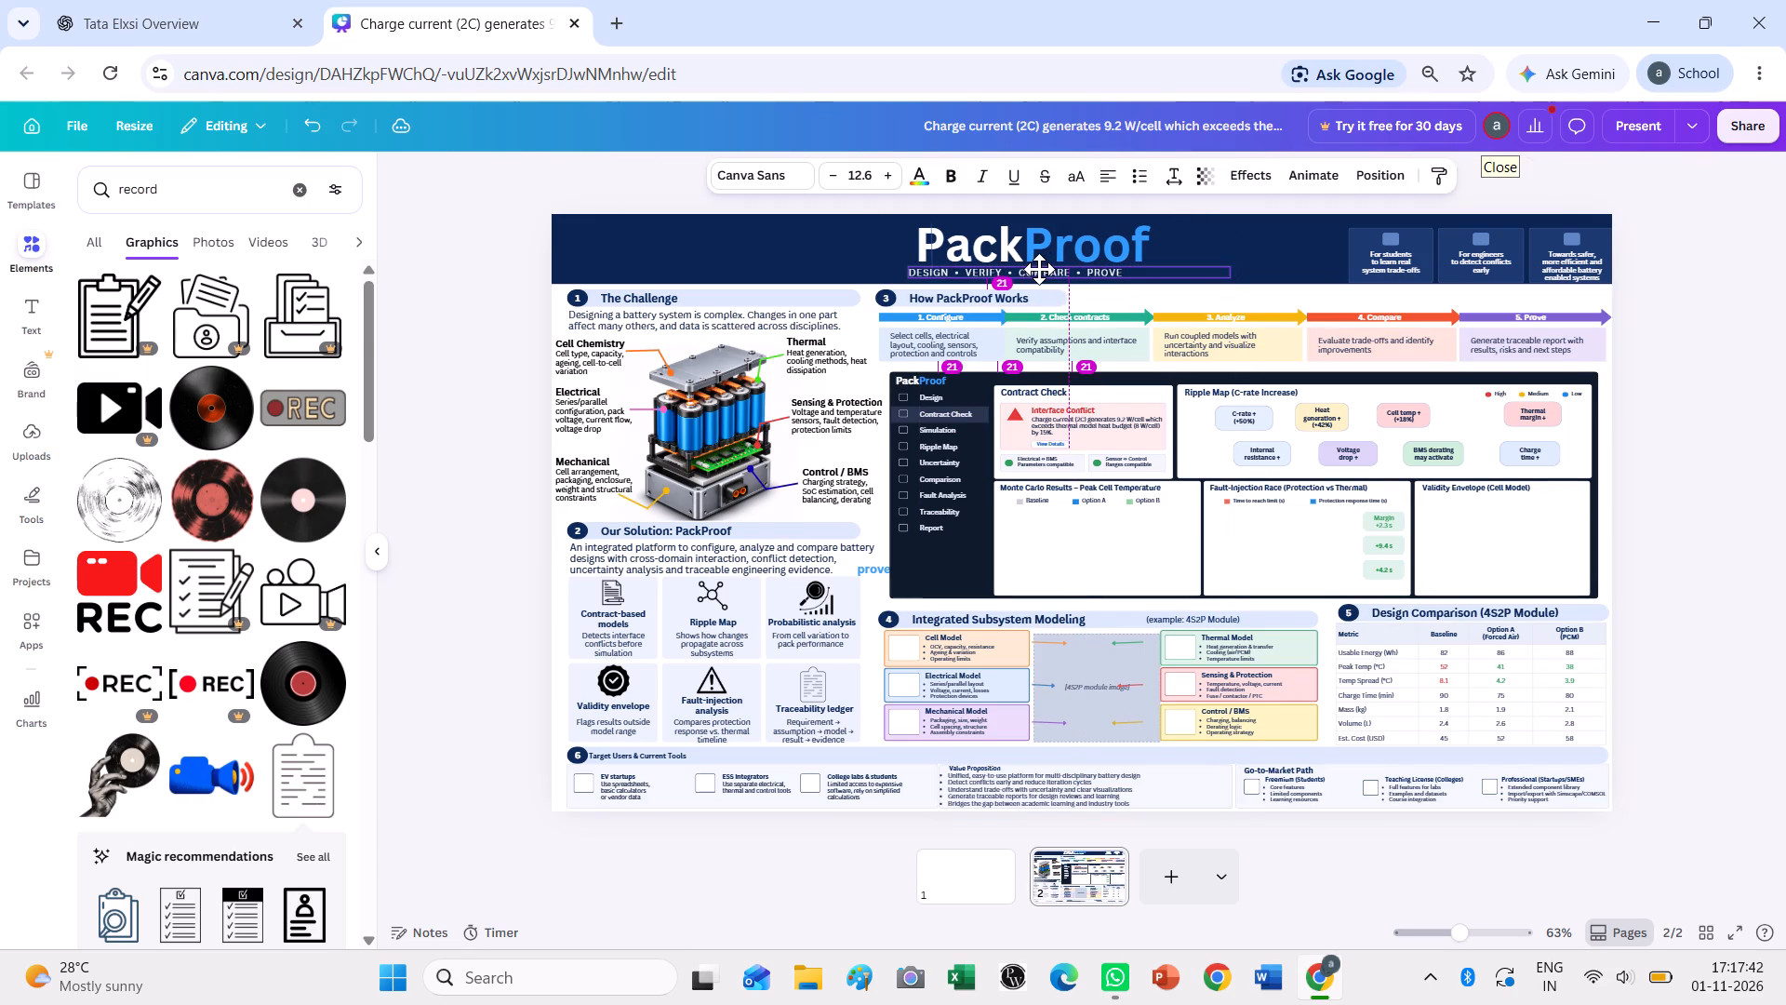
pyautogui.moveTo(1039, 269); pyautogui.dragTo(1062, 269)
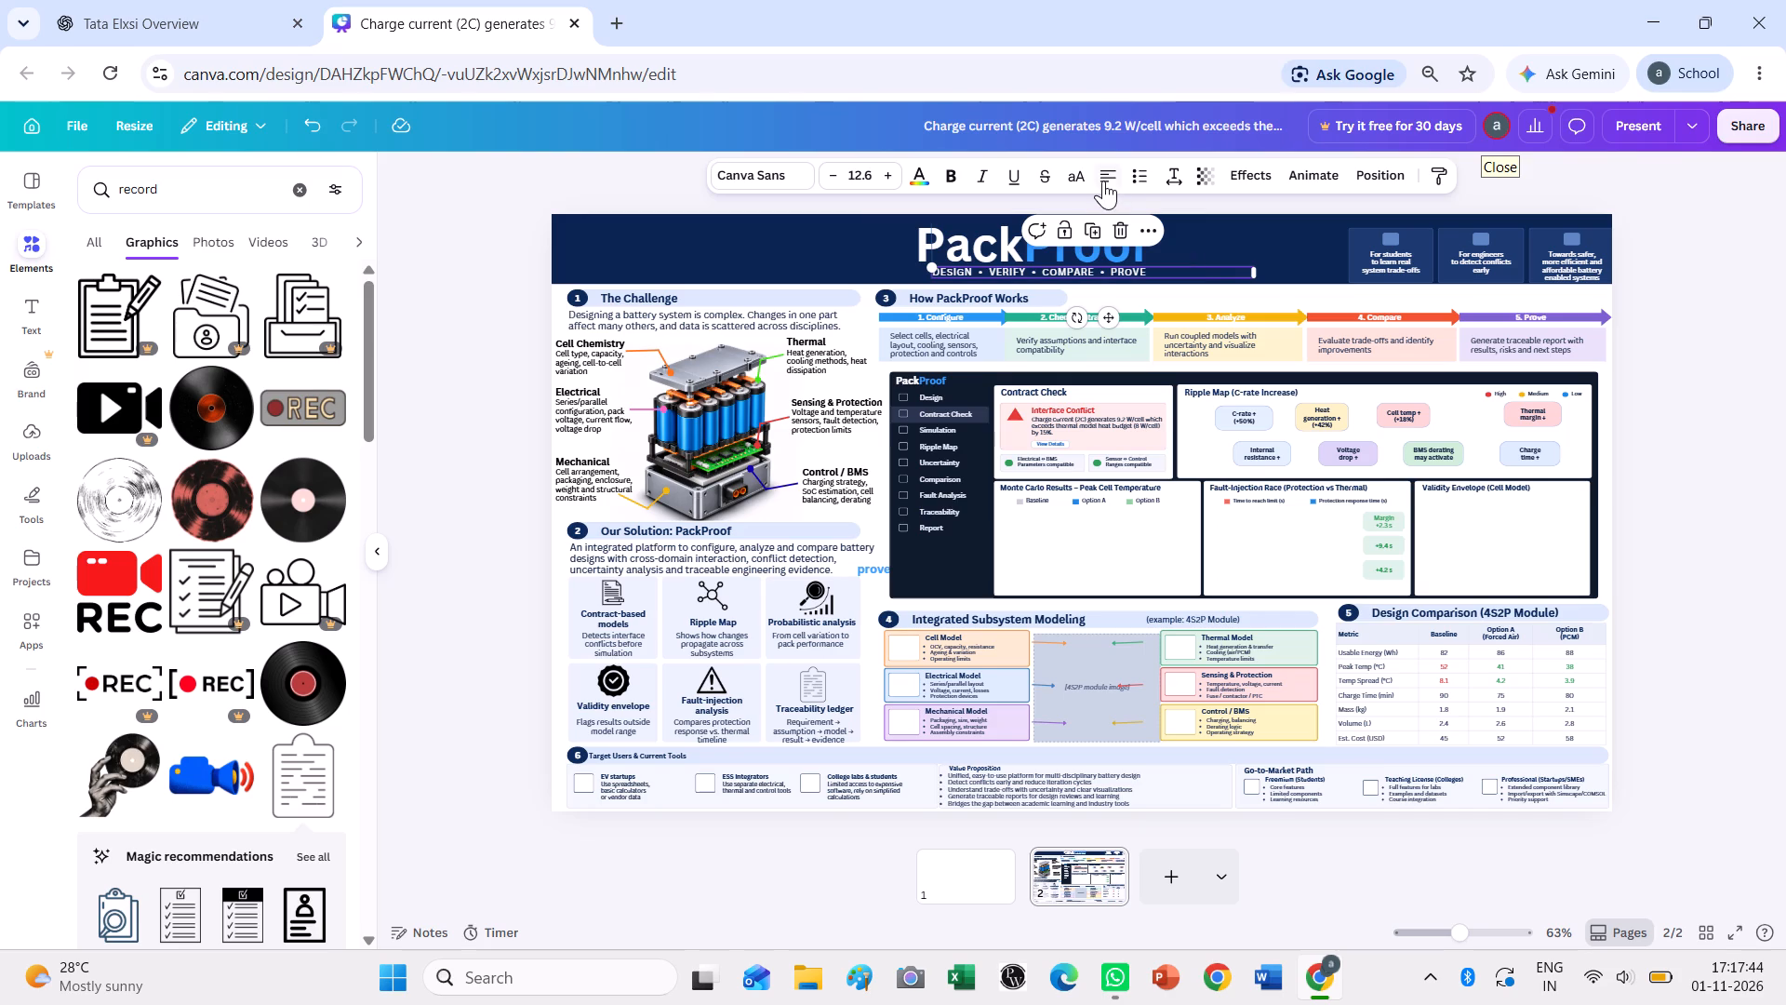
pyautogui.click(1104, 181)
pyautogui.moveTo(1092, 268); pyautogui.dragTo(1053, 268)
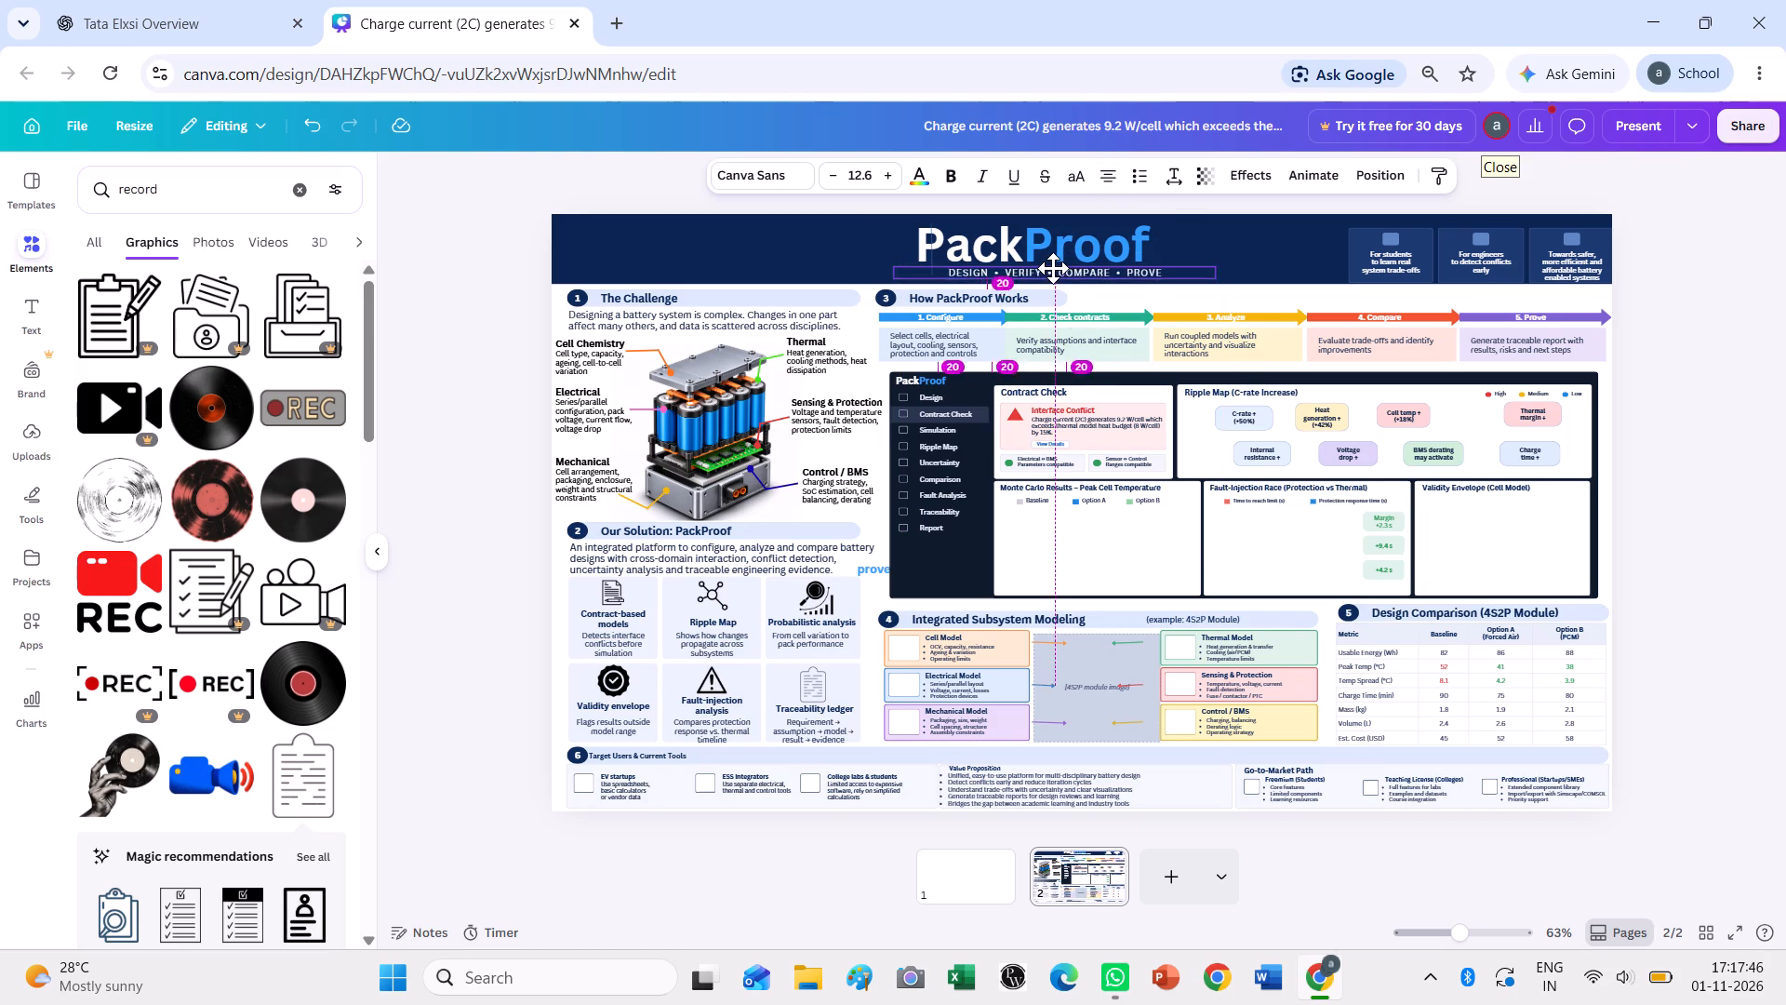
pyautogui.moveTo(1053, 268); pyautogui.dragTo(1032, 267)
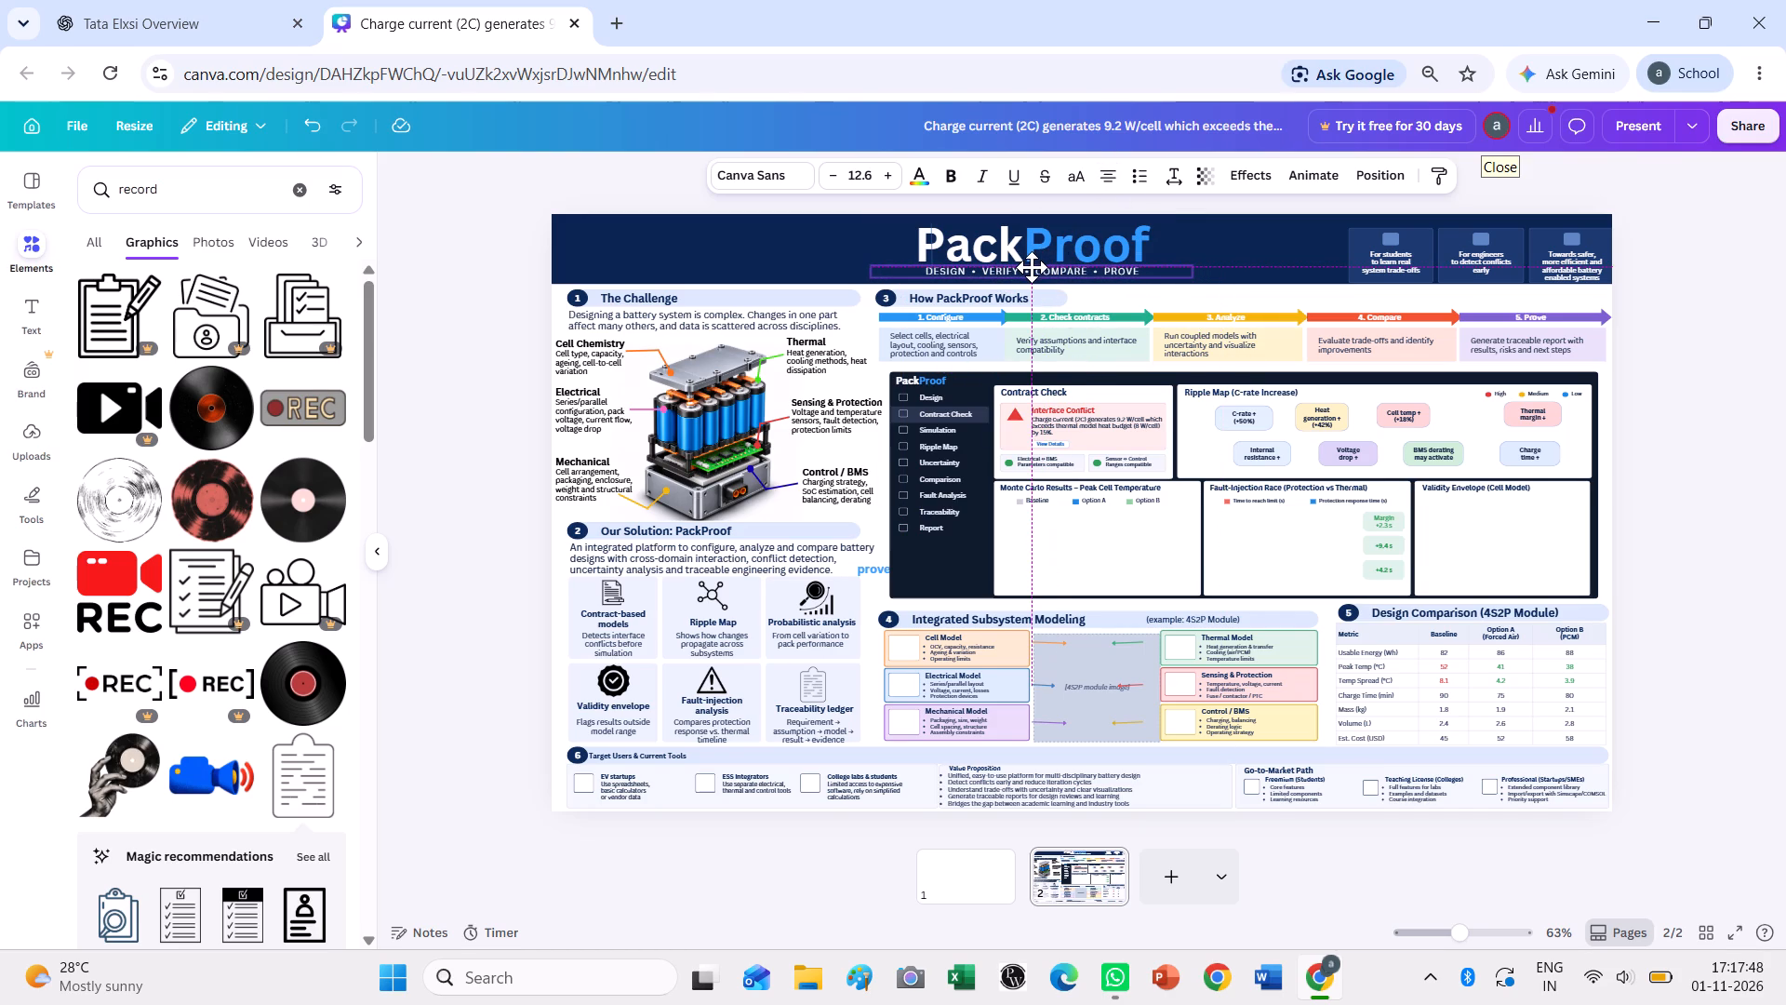
pyautogui.moveTo(1032, 267); pyautogui.dragTo(1029, 267)
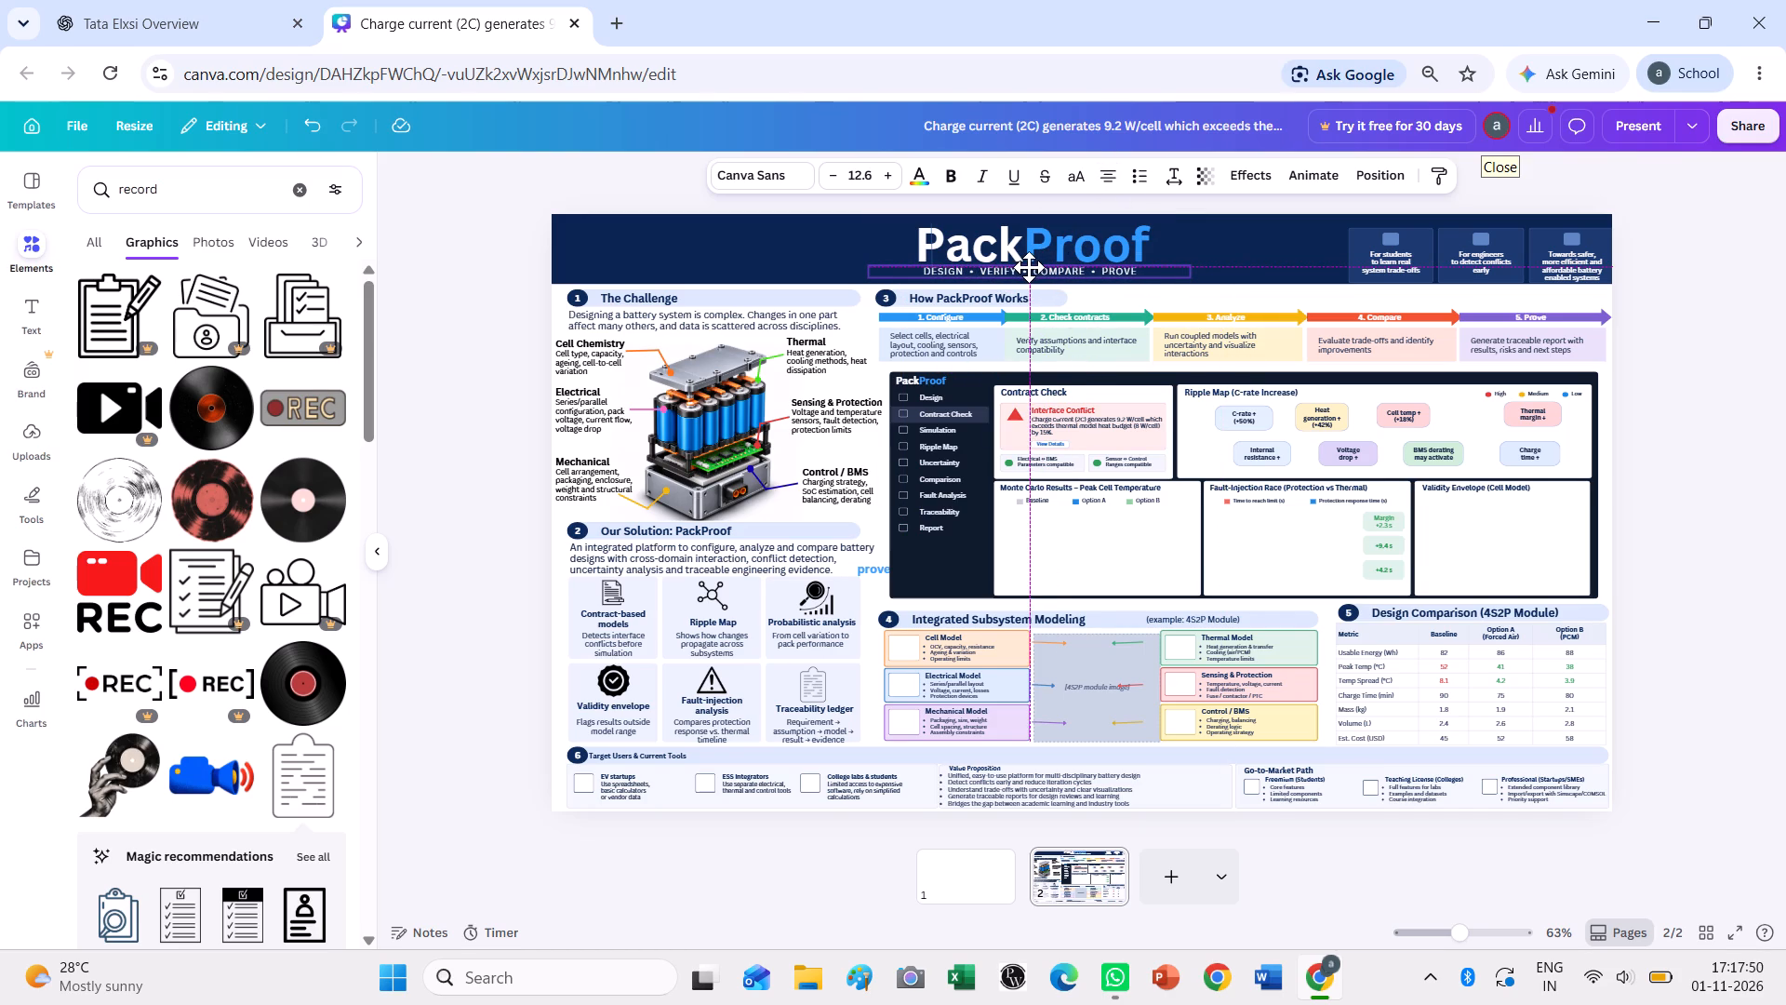
pyautogui.moveTo(1029, 267); pyautogui.dragTo(1024, 268)
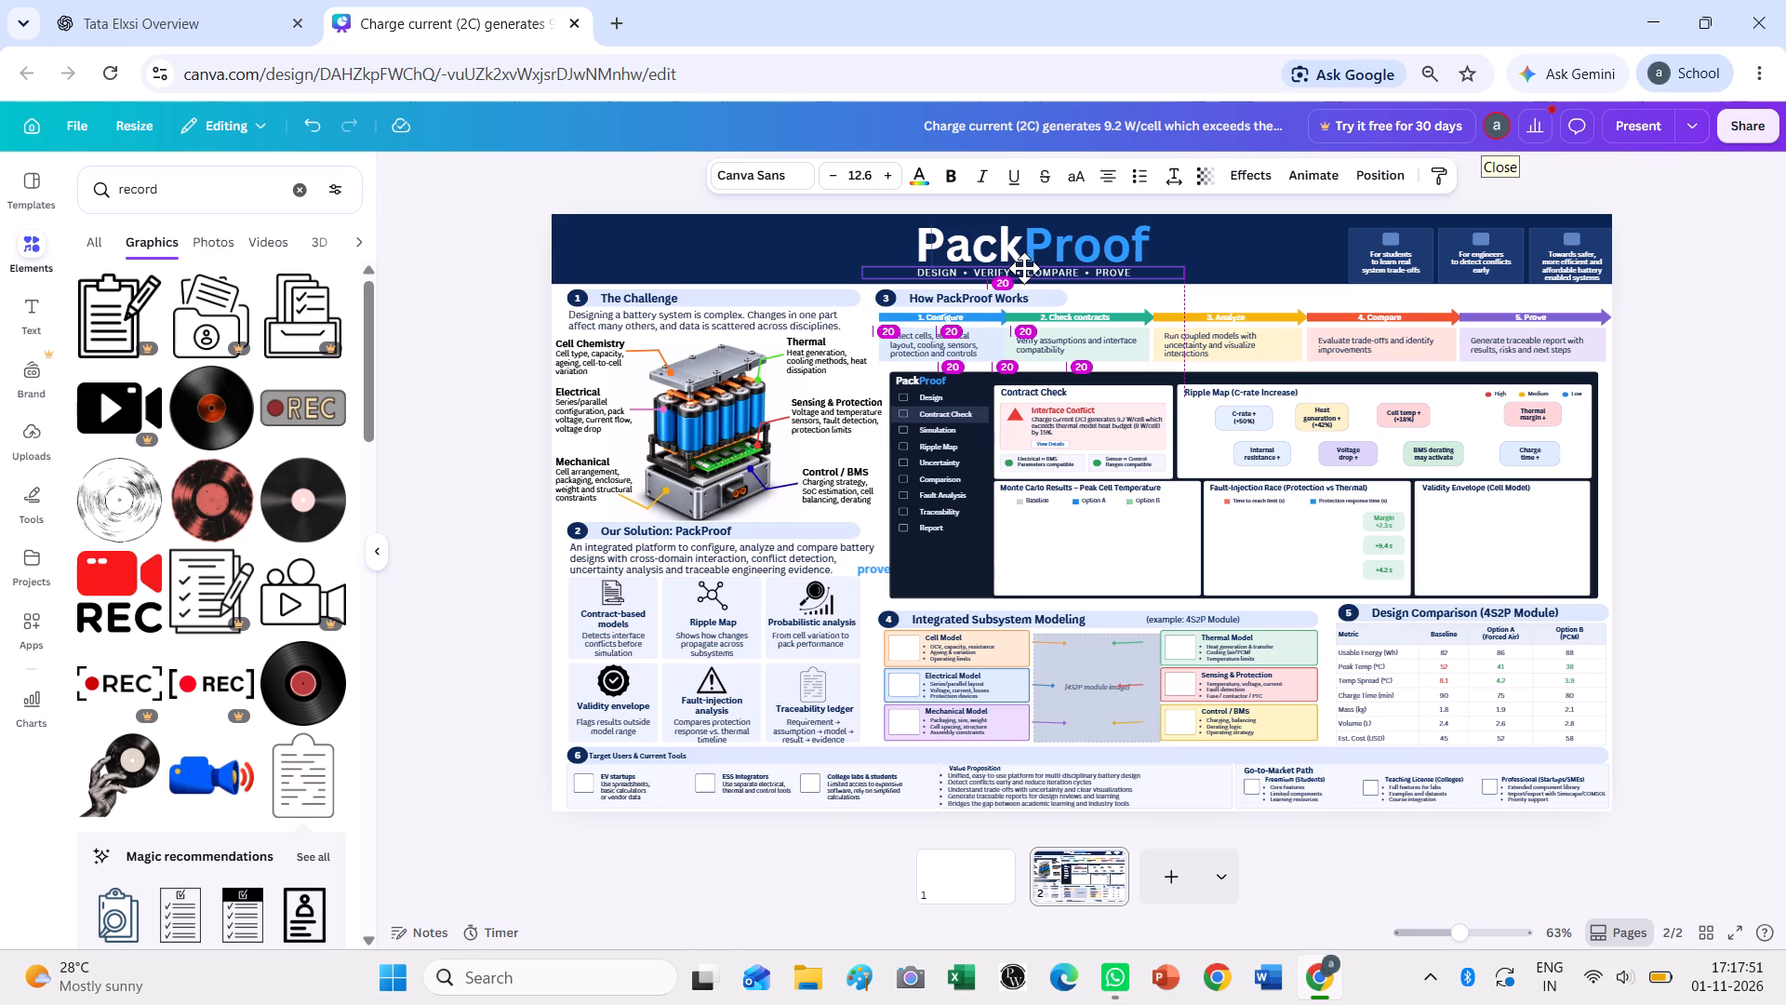
pyautogui.moveTo(1024, 268); pyautogui.dragTo(1035, 268)
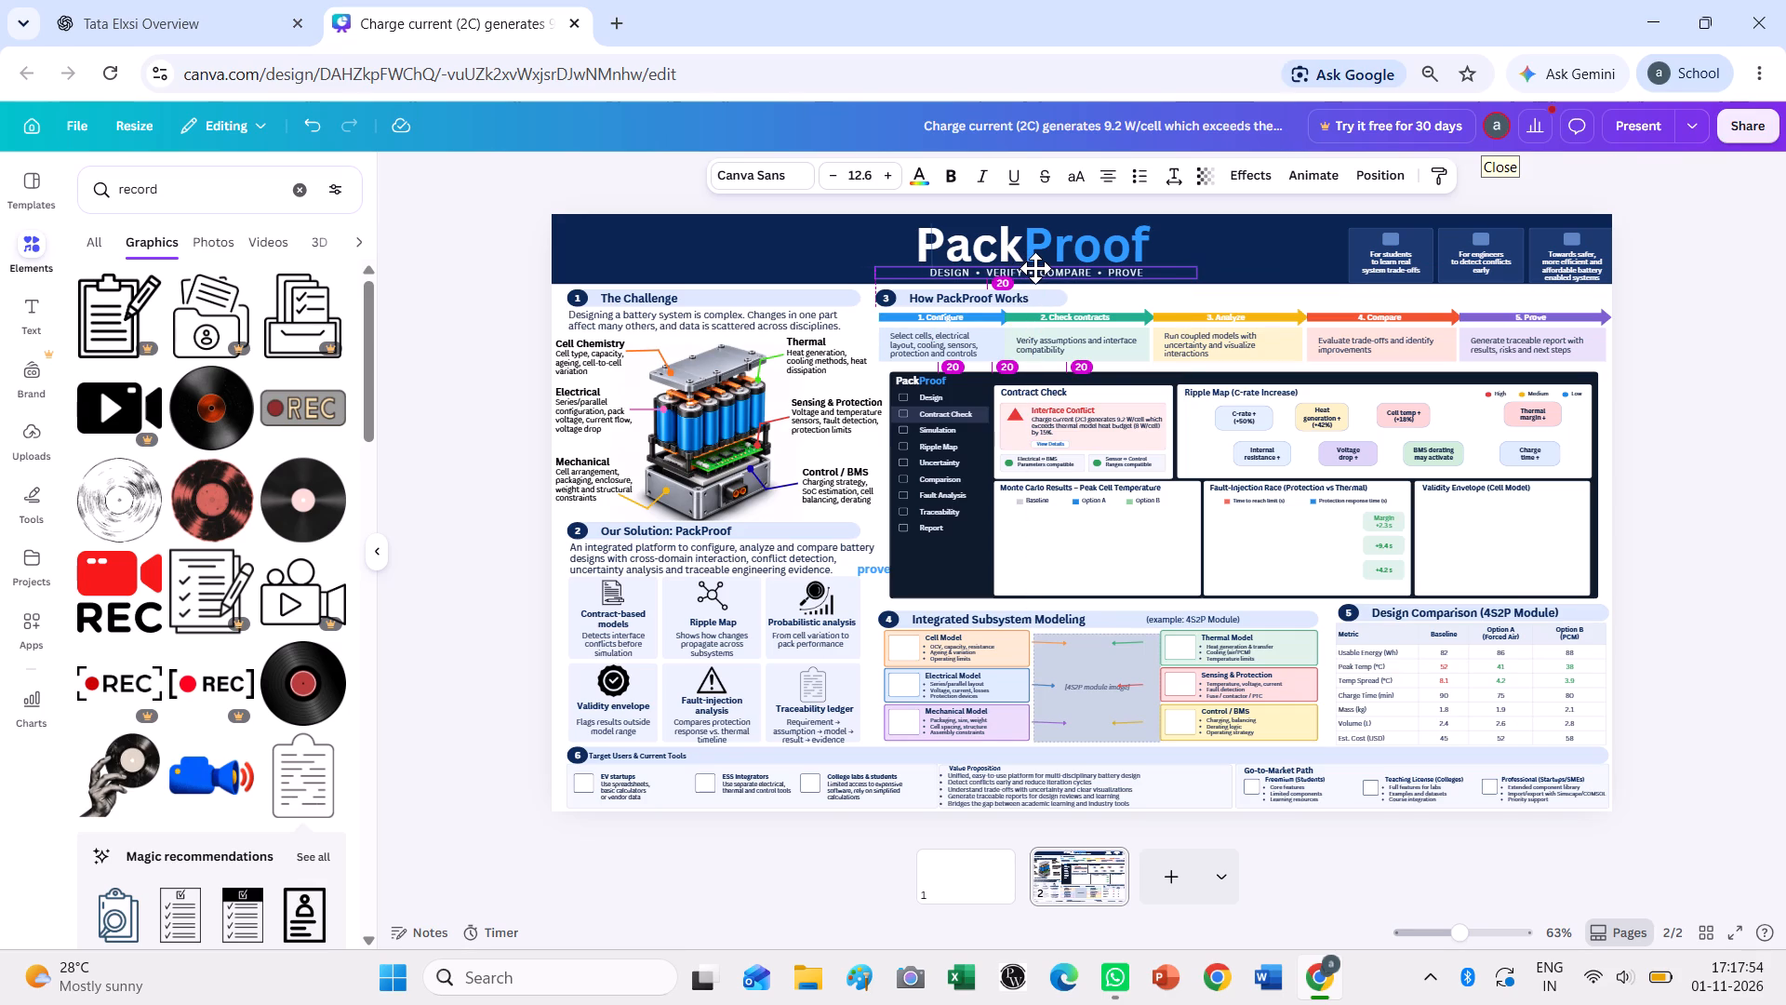
pyautogui.moveTo(1035, 268); pyautogui.dragTo(1029, 268)
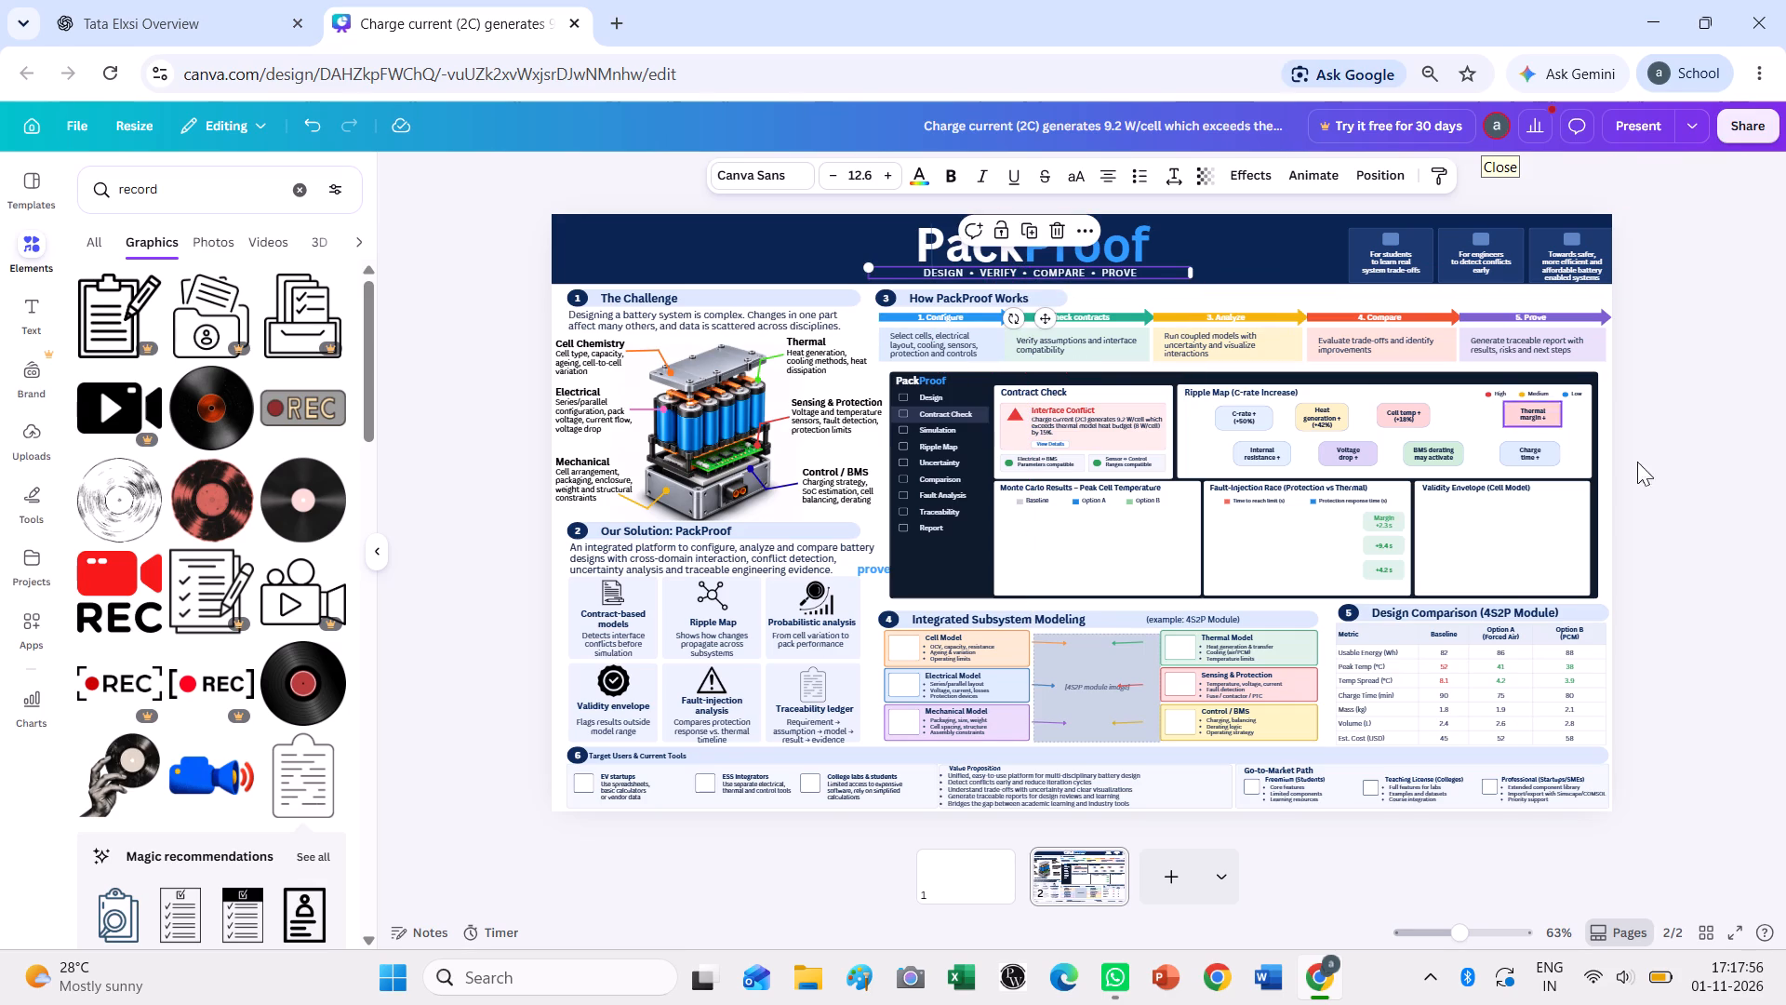
pyautogui.click(1727, 516)
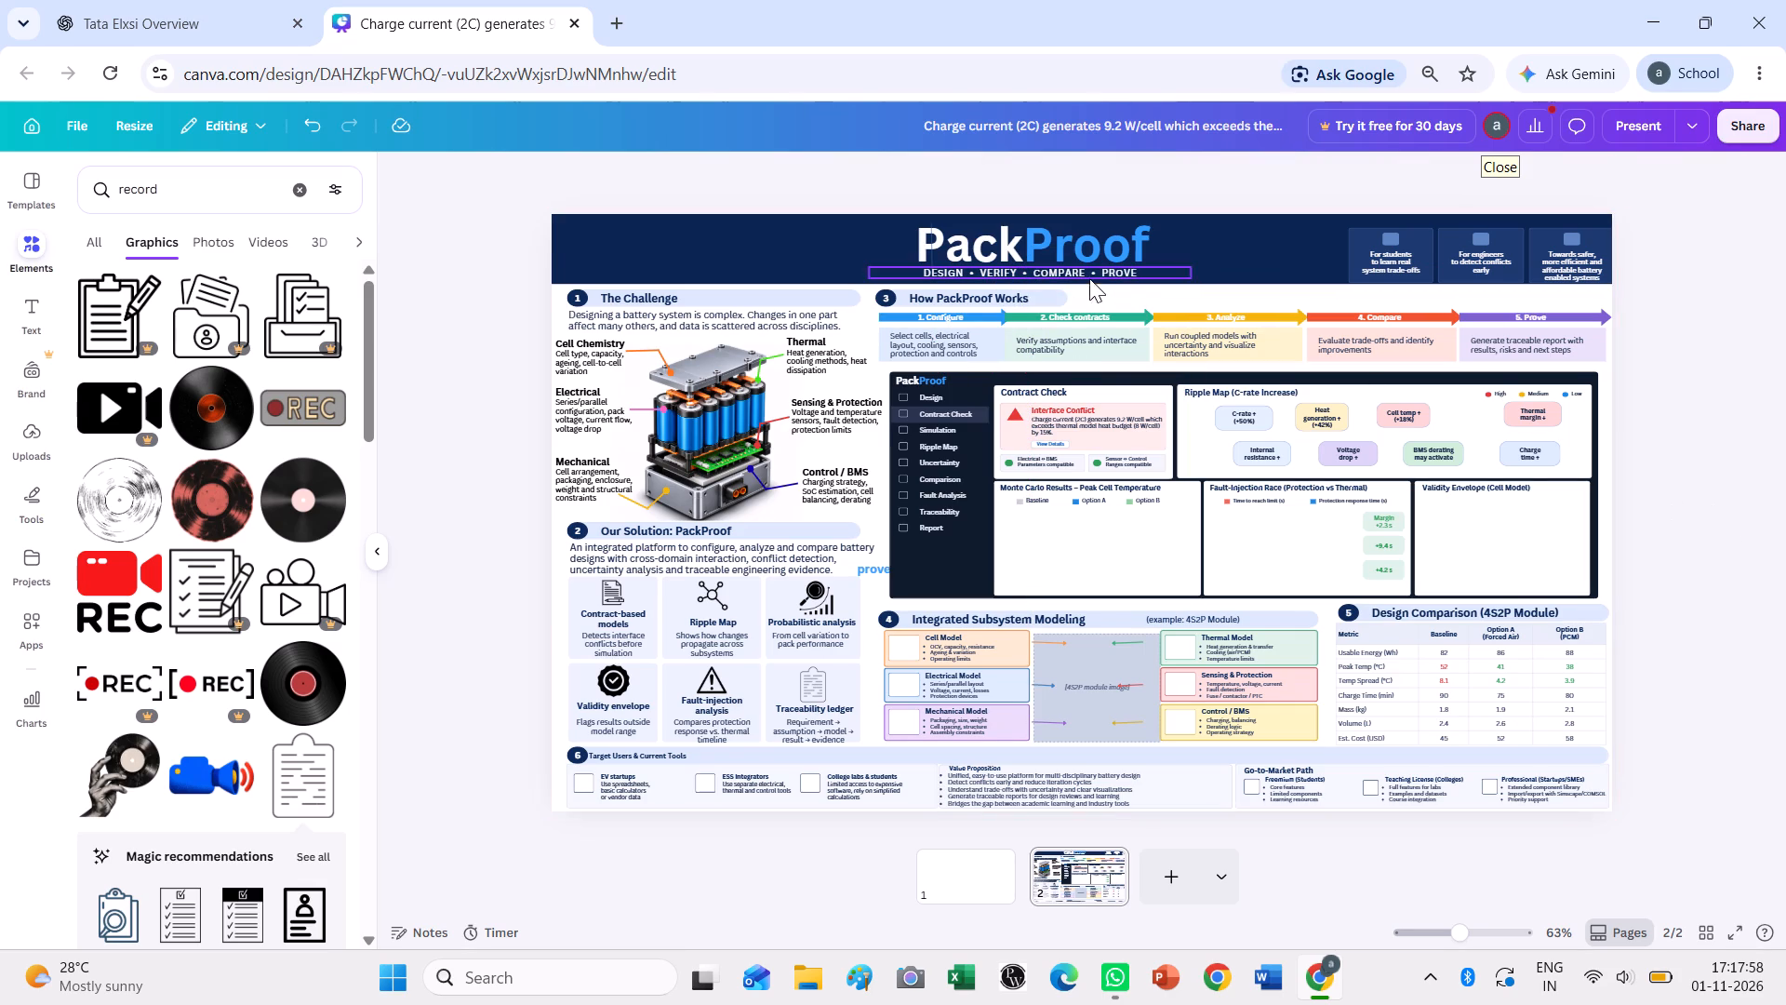
# Delete the thin vertical divider line crossing the start of the "PackProof" title in the header.
pyautogui.click(929, 242)
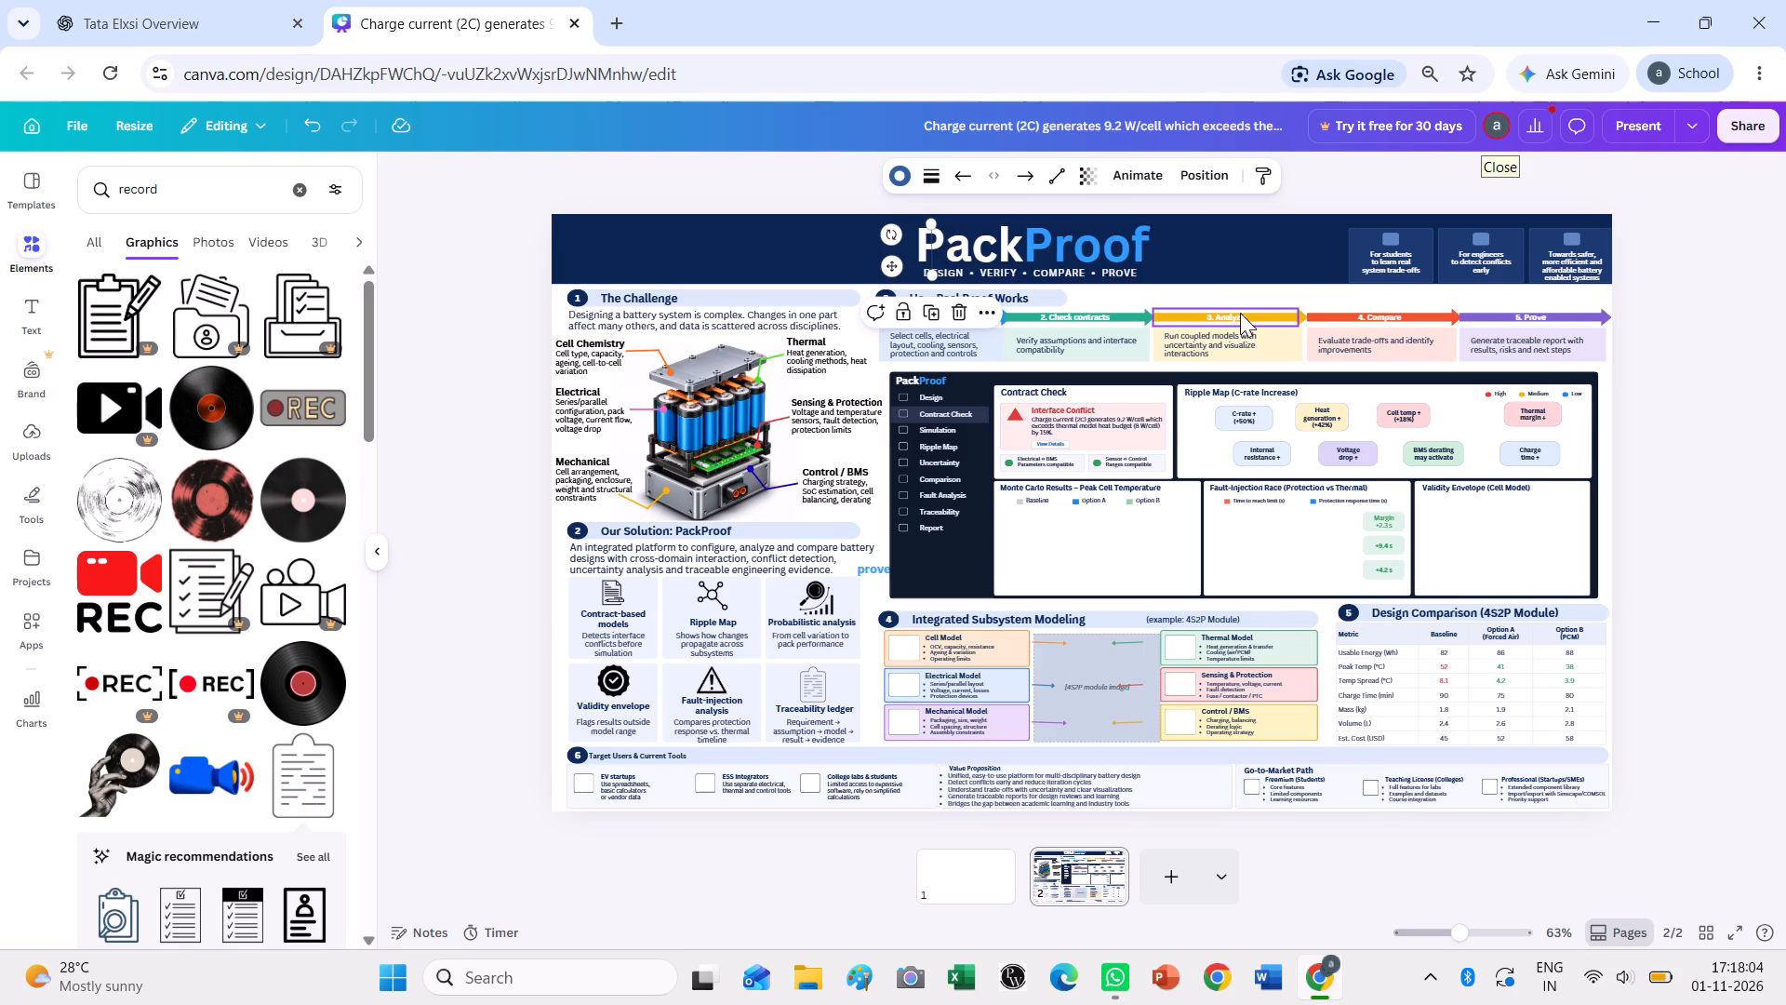
pyautogui.press('Delete')
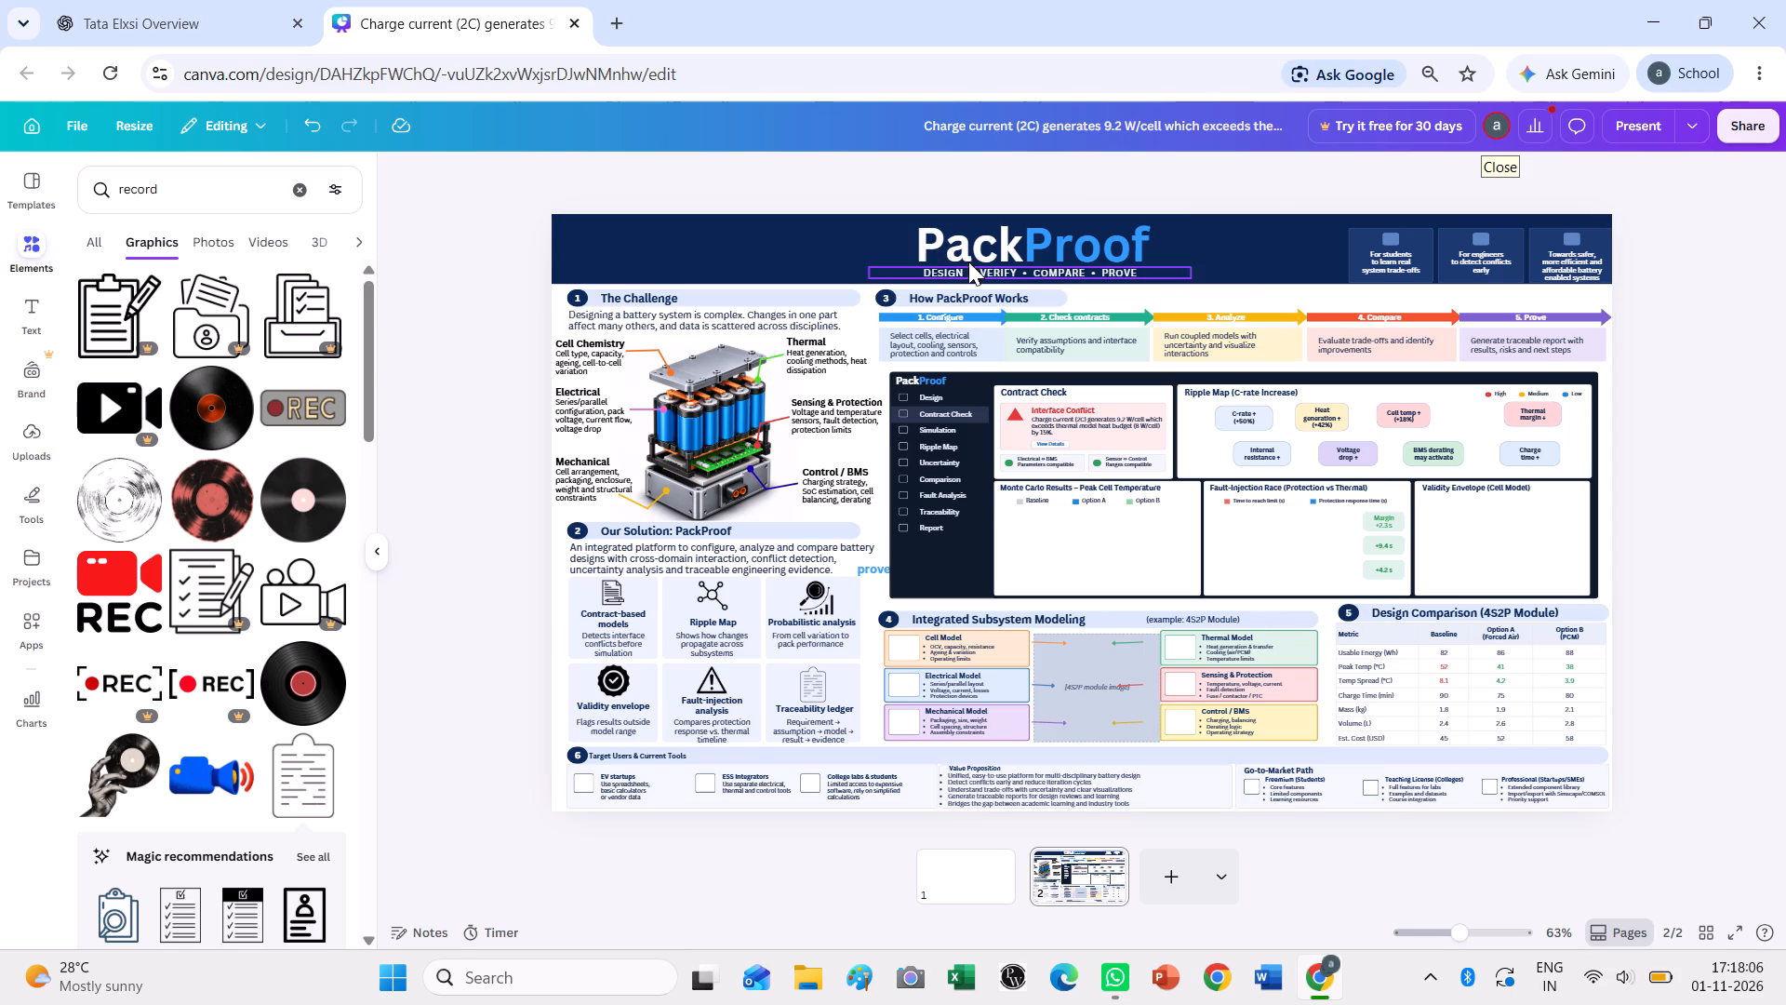
pyautogui.click(972, 277)
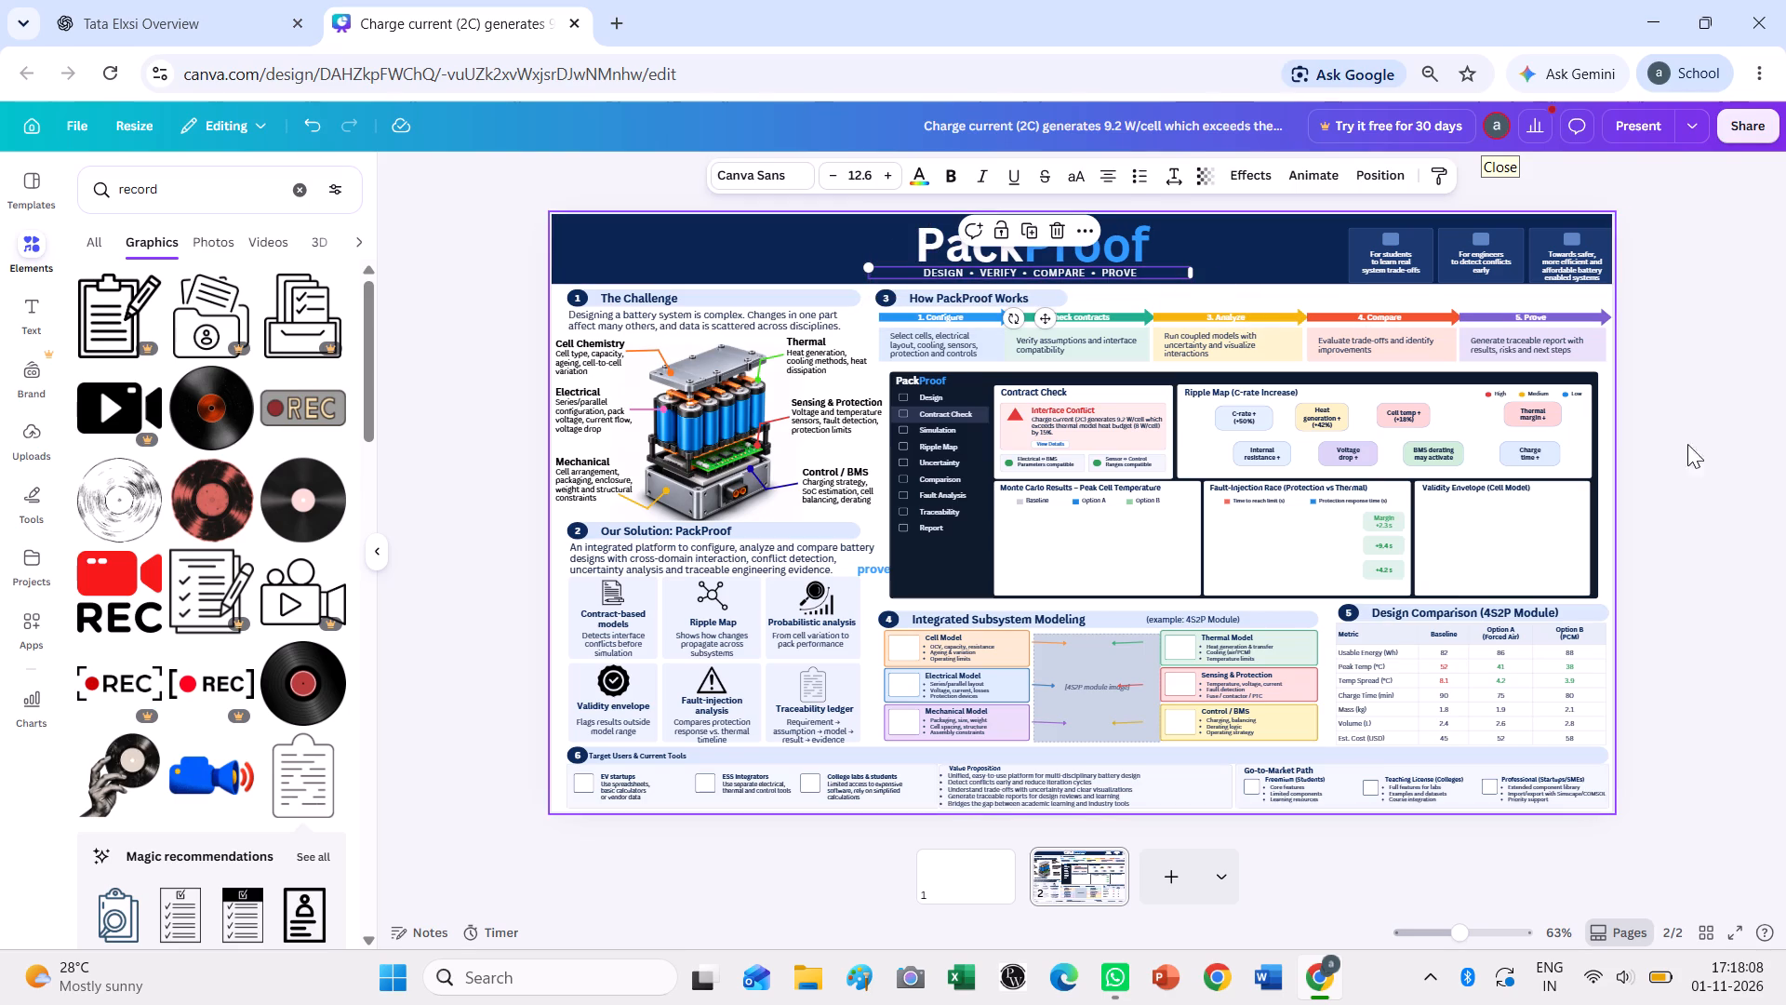
pyautogui.click(1706, 459)
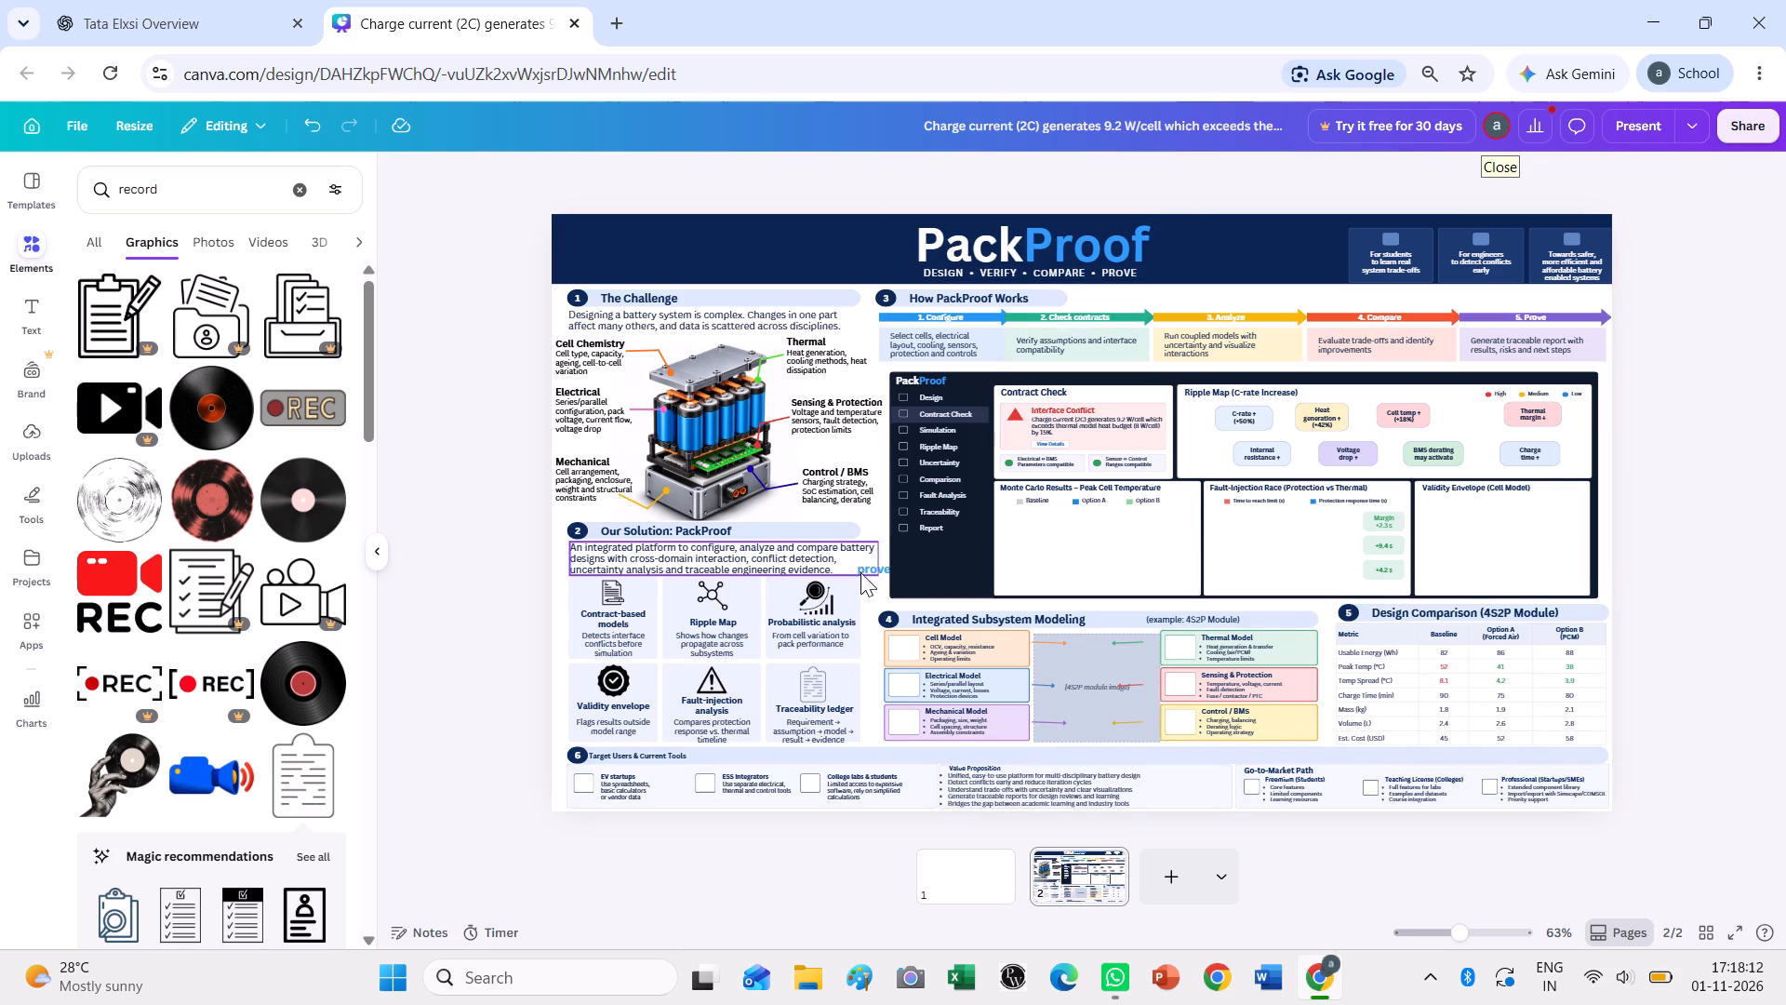
# Move the "A contract-aware battery design platform" tagline from the dashboard into the empty left end of the poster's header.
pyautogui.moveTo(874, 580); pyautogui.dragTo(599, 264)
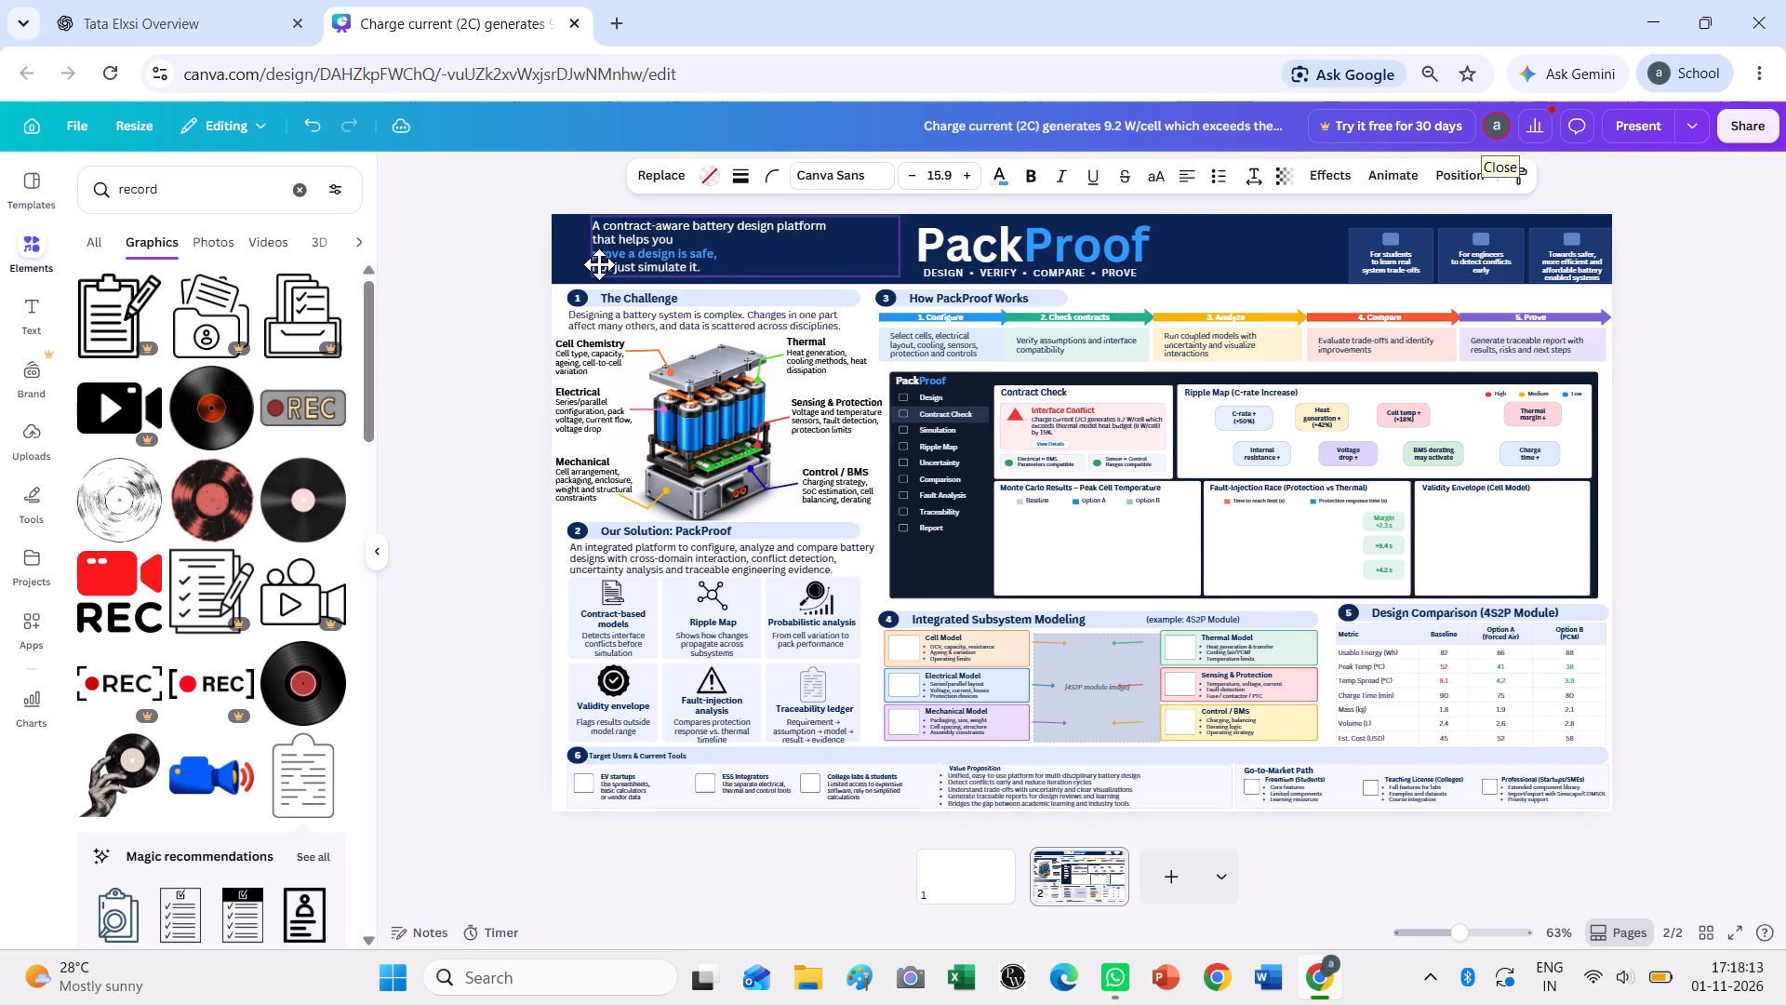
pyautogui.moveTo(599, 264); pyautogui.dragTo(580, 268)
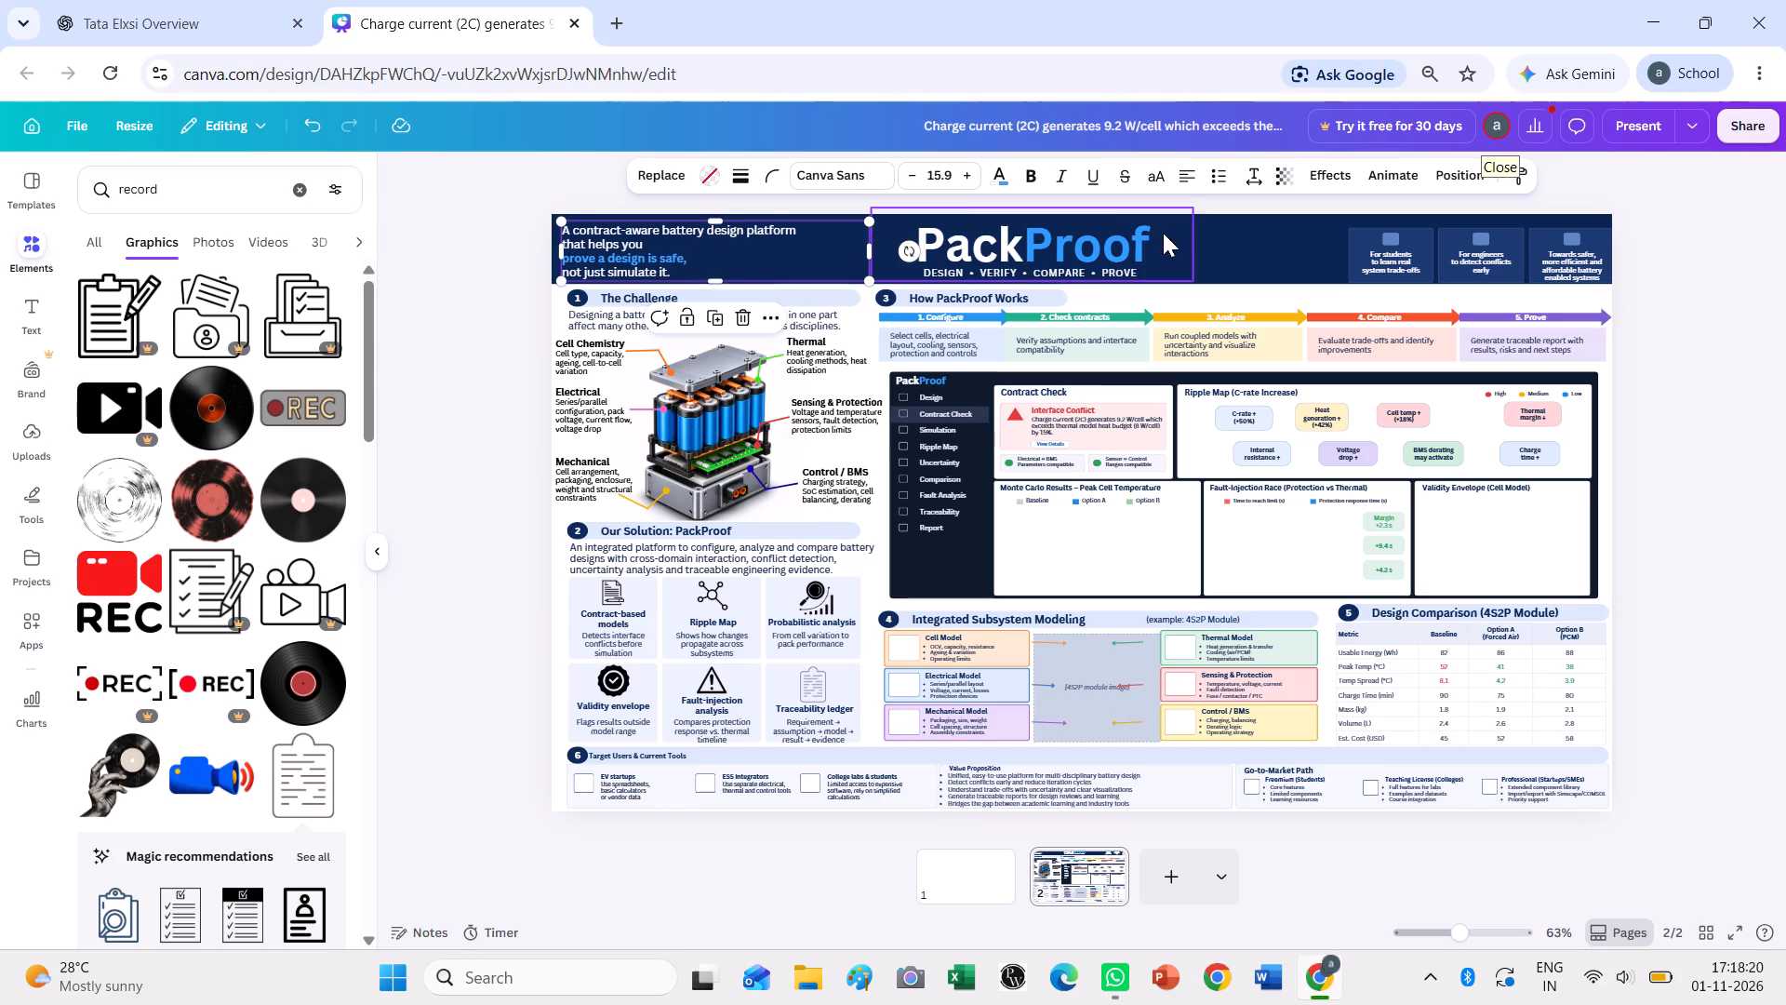
# In a new browser tab, search Google for "tata elxsi pbg logo" and switch to the image results.
pyautogui.click(623, 29)
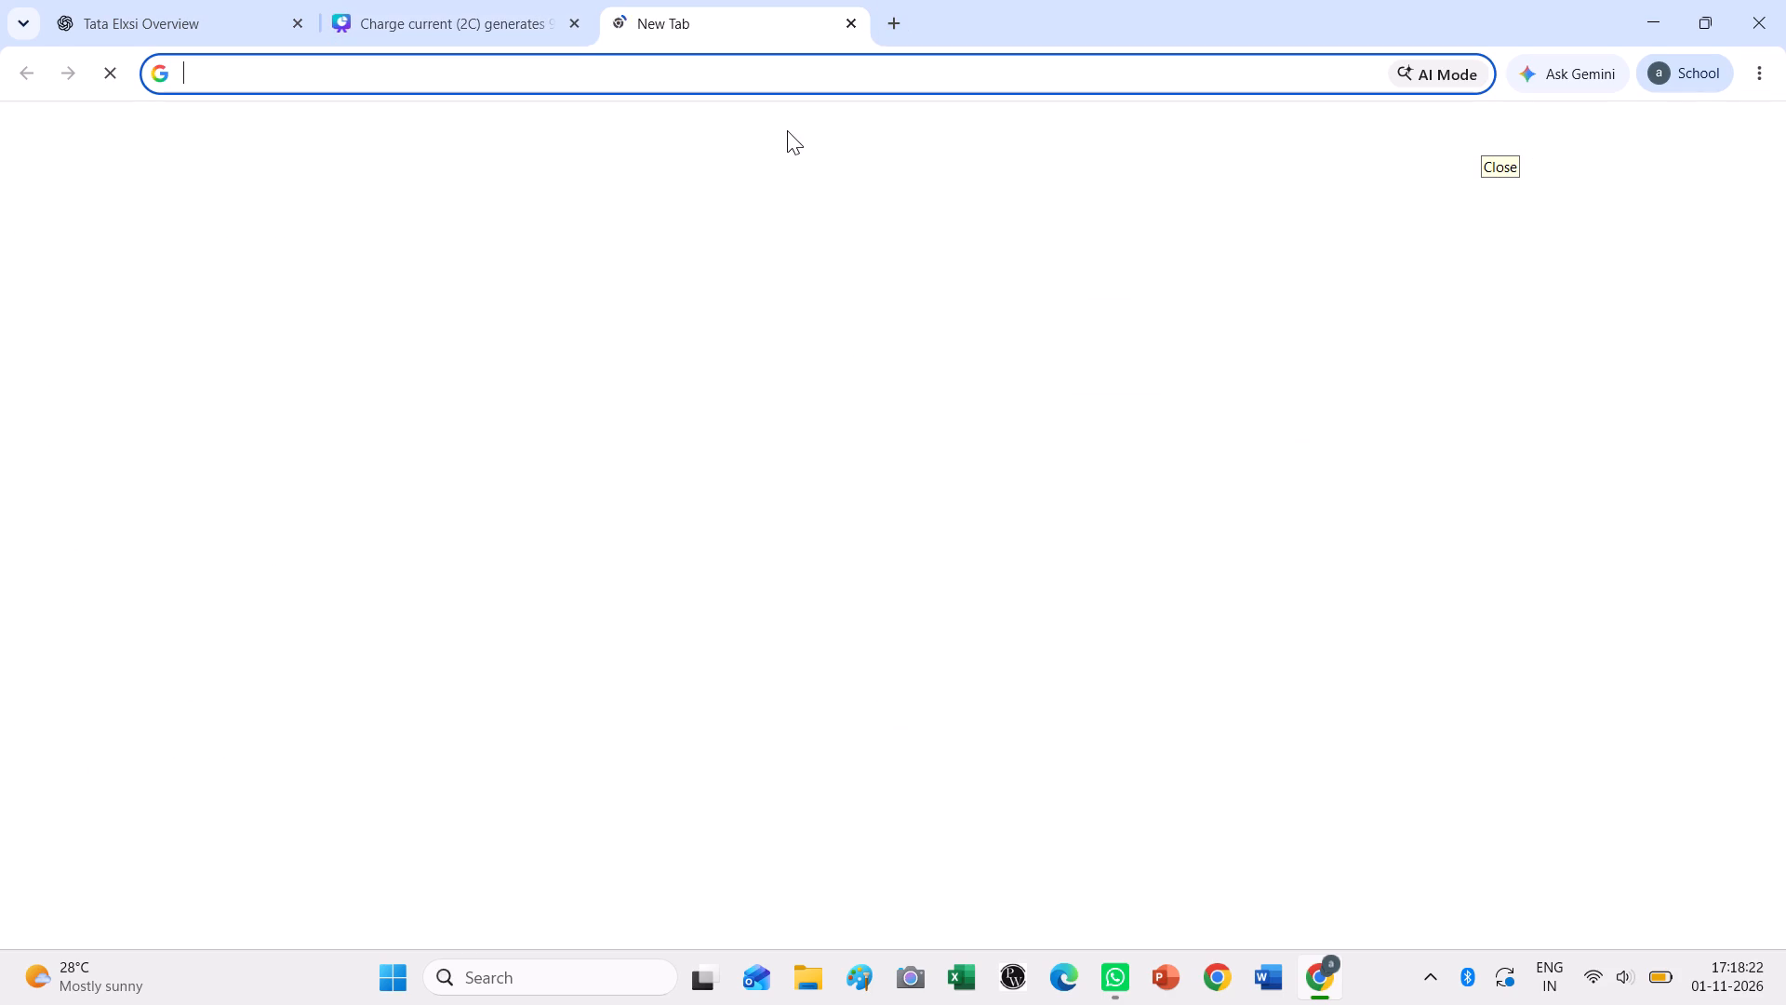
pyautogui.click(809, 431)
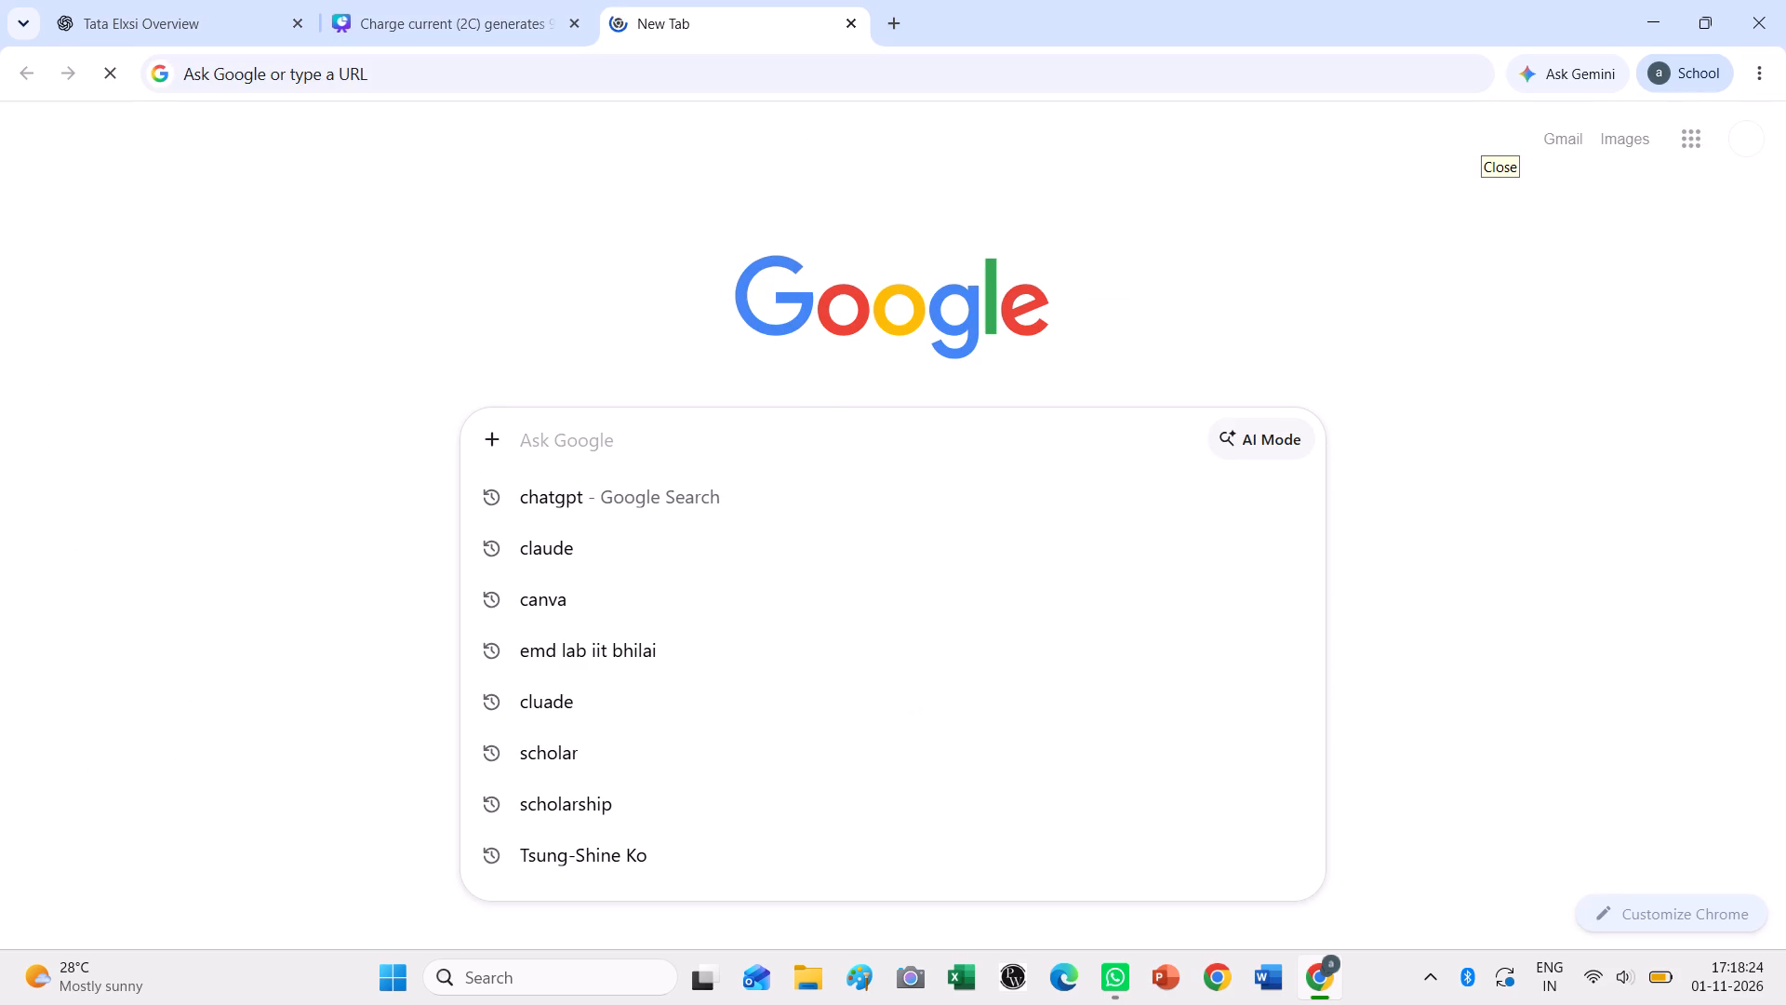
pyautogui.write('tata el')
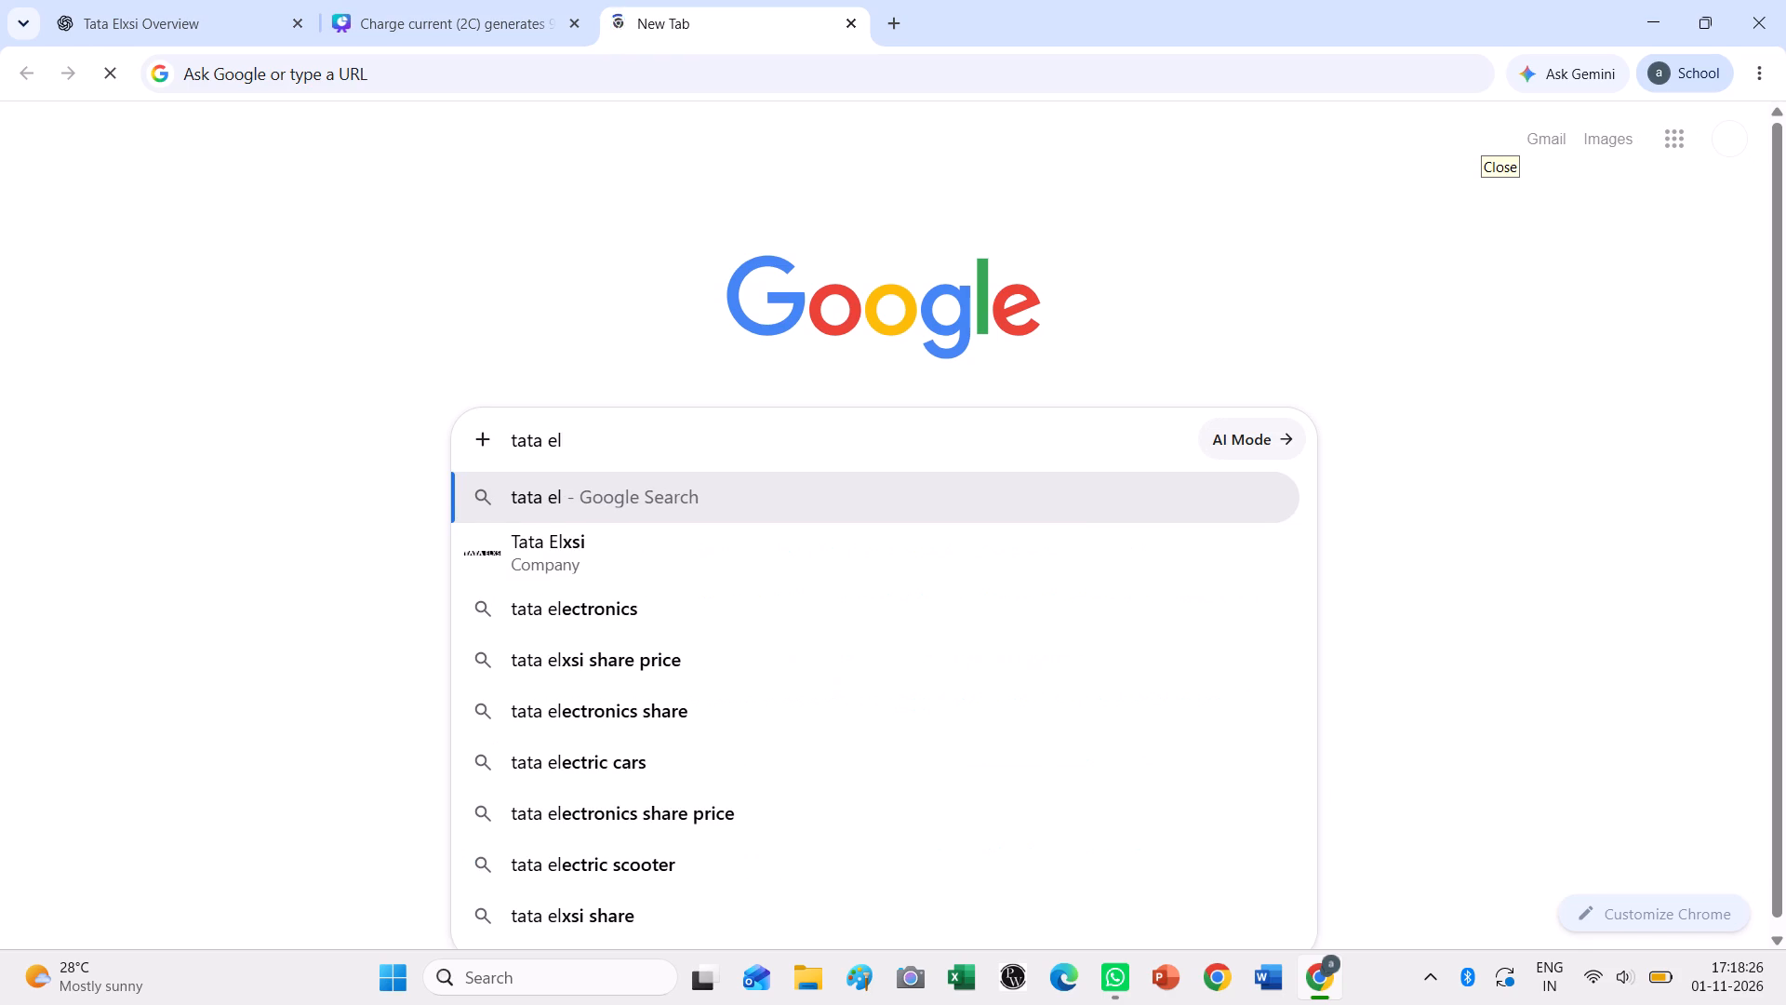
pyautogui.write('xsi')
pyautogui.press('Return')
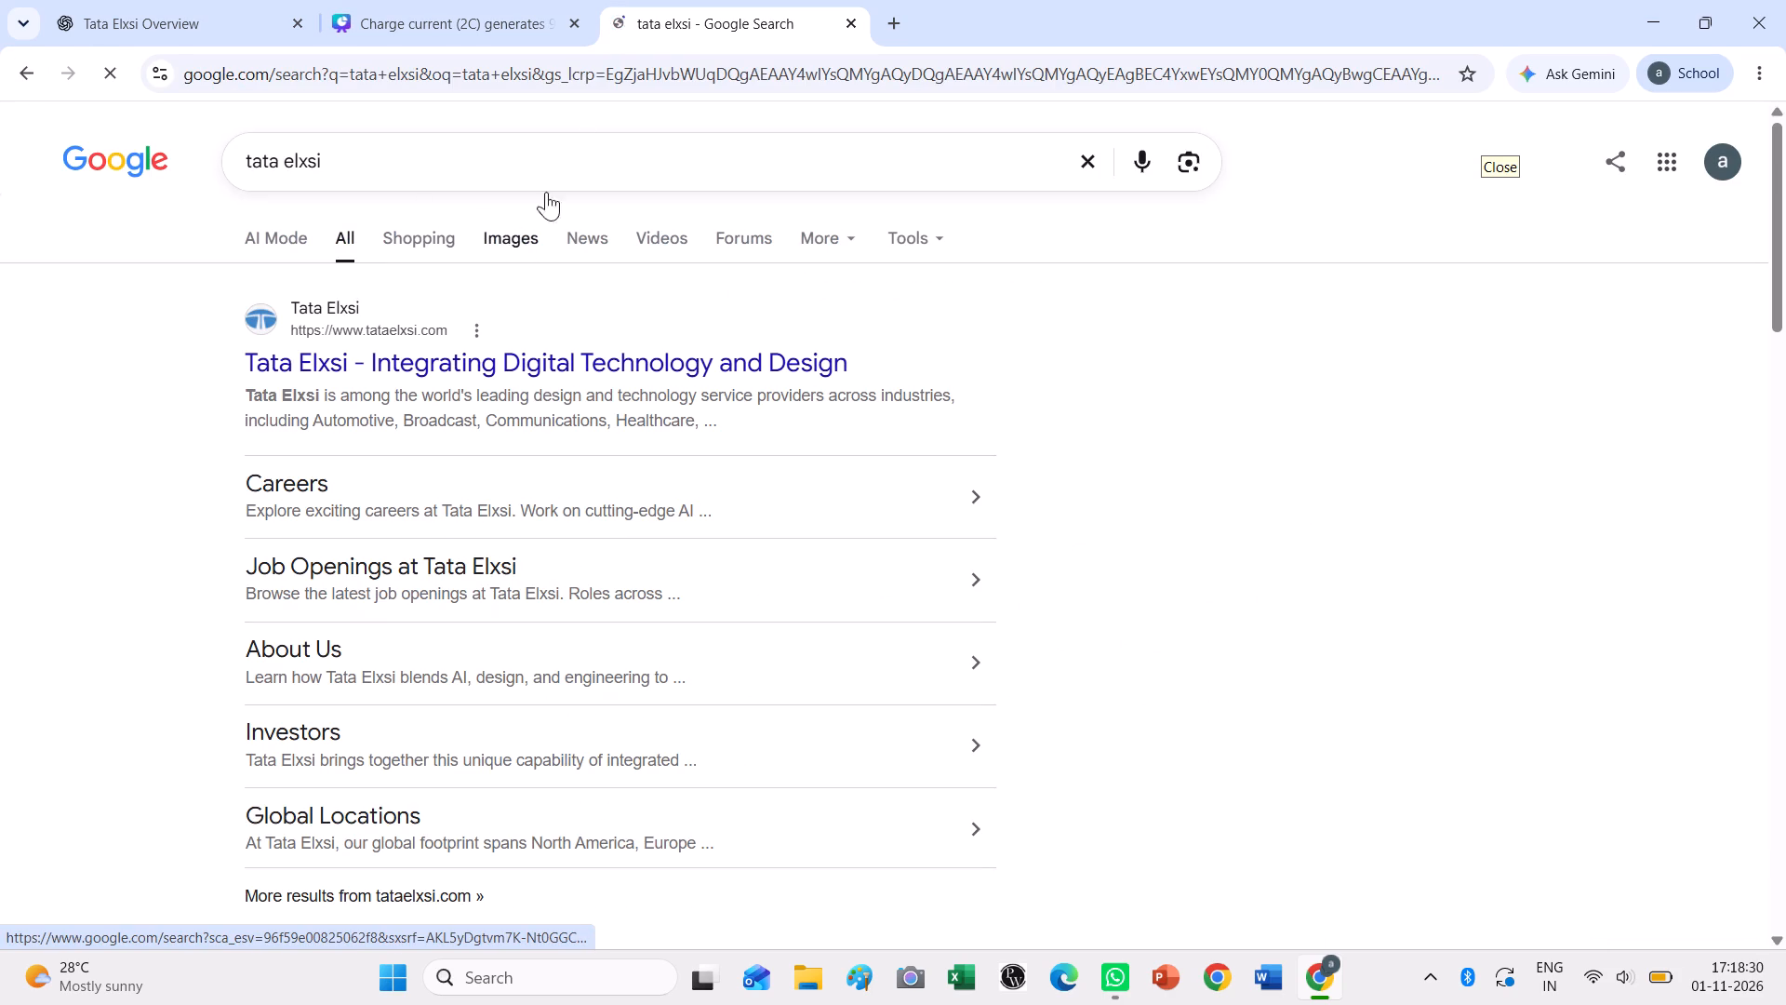
pyautogui.click(511, 181)
pyautogui.press('space')
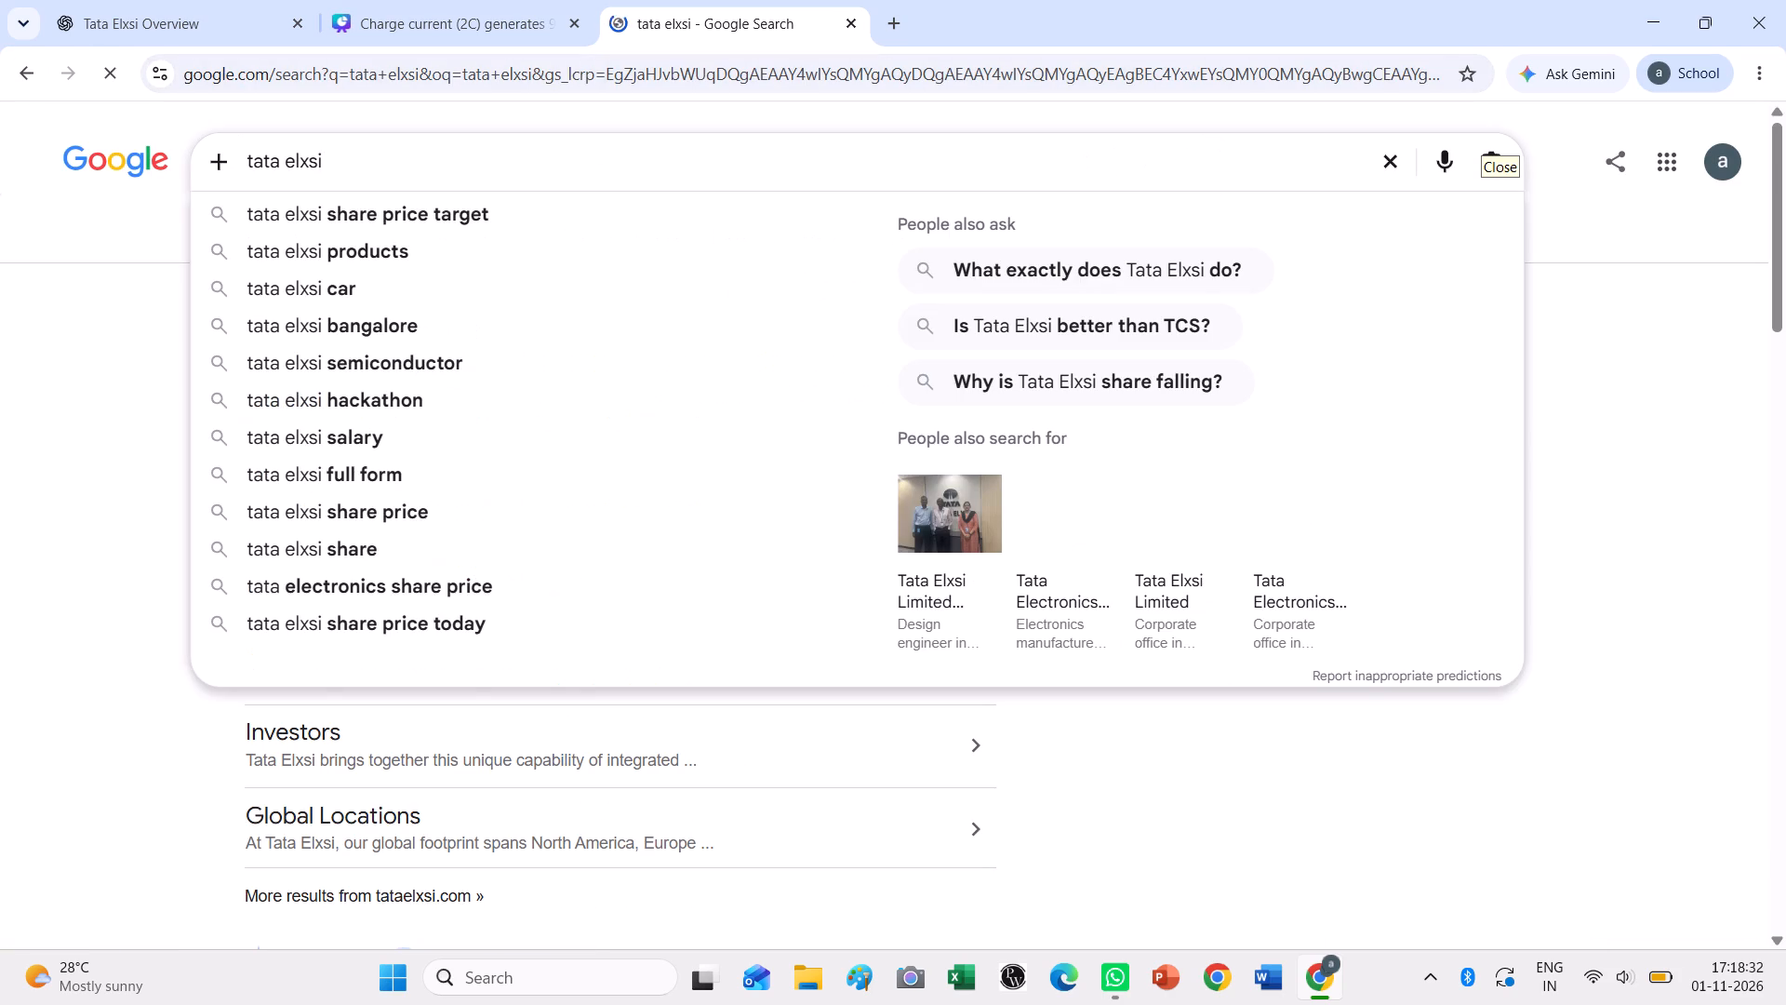
pyautogui.write('pbg logo')
pyautogui.press('Return')
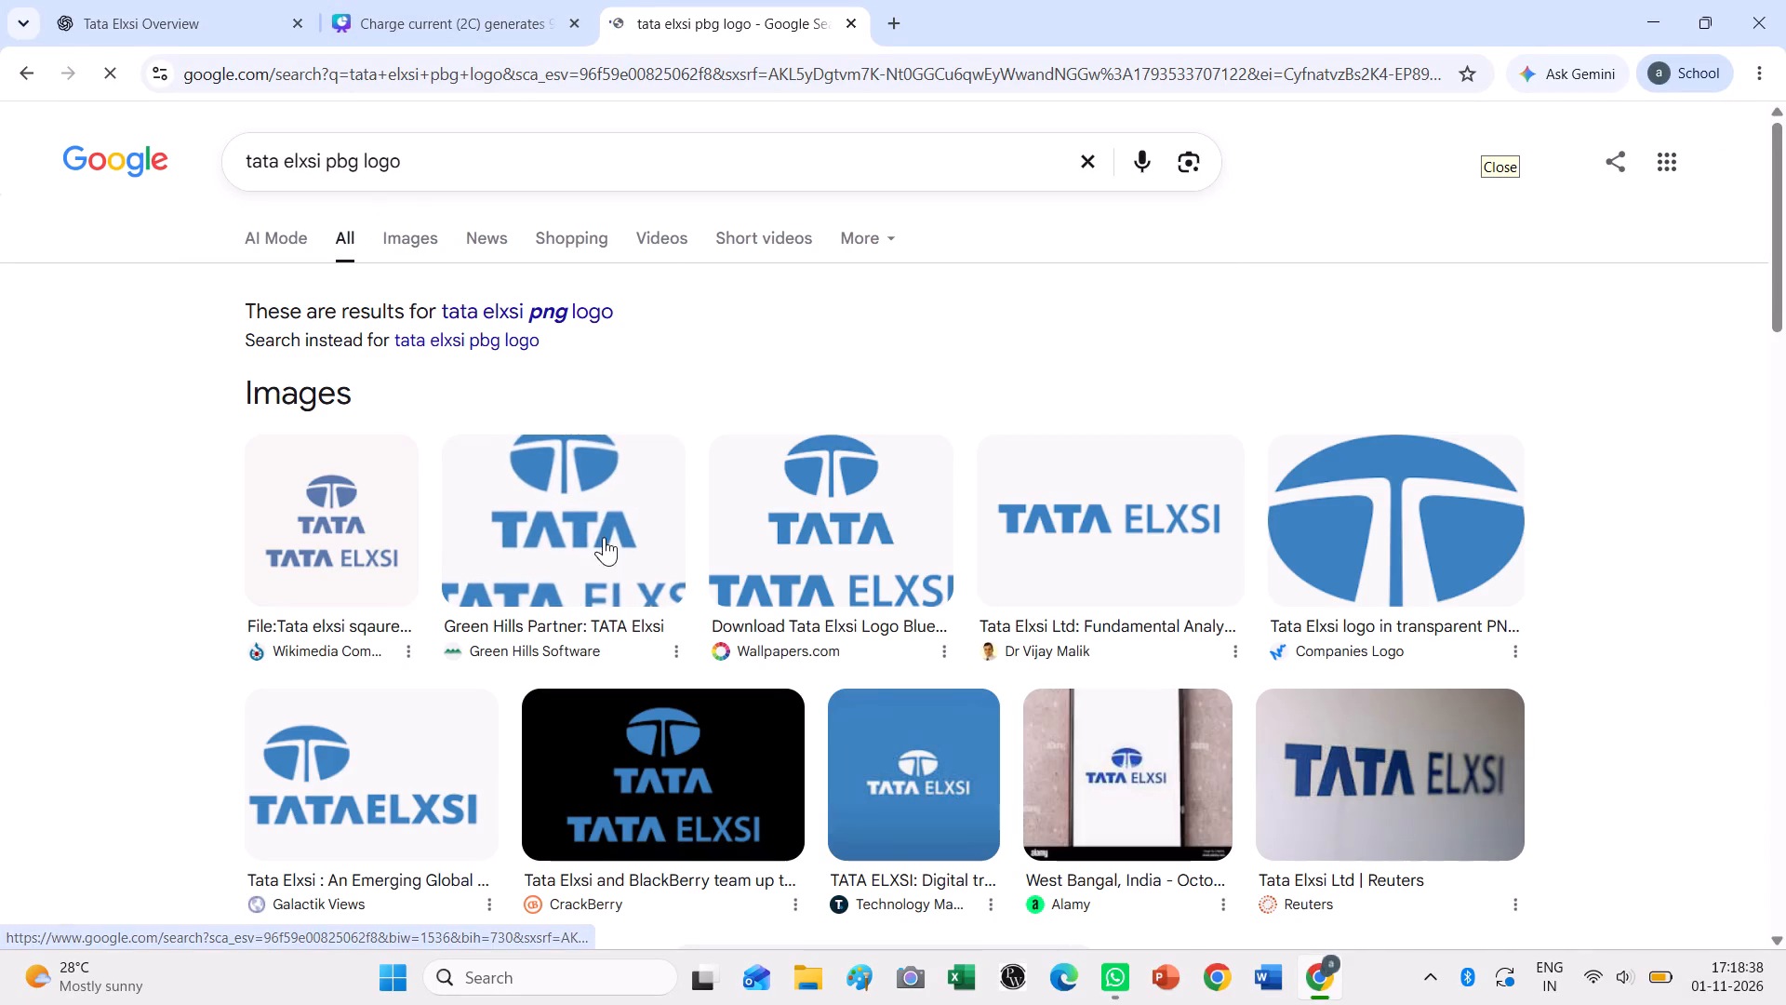
pyautogui.click(435, 241)
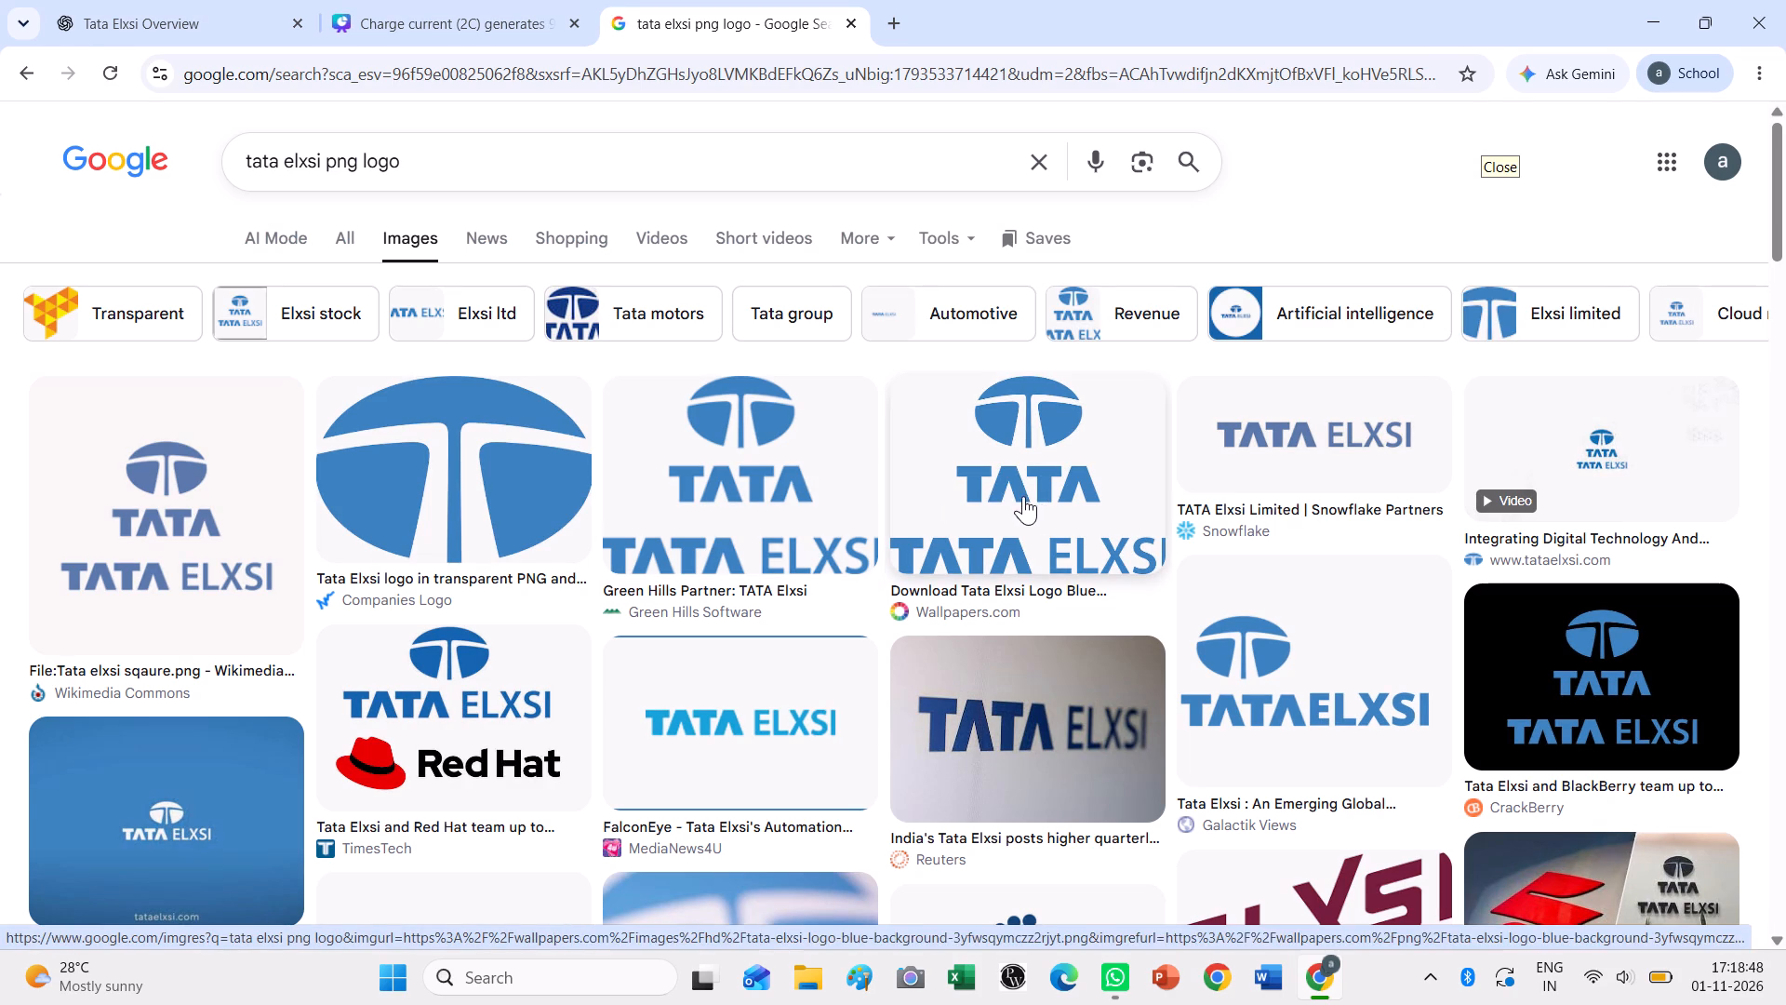
# In a new browser tab, search Google for "tata elxsi havkathon" and open the Tata Elxsi TELIPORT Season 4 result.
pyautogui.scroll(-2, 538, 522)
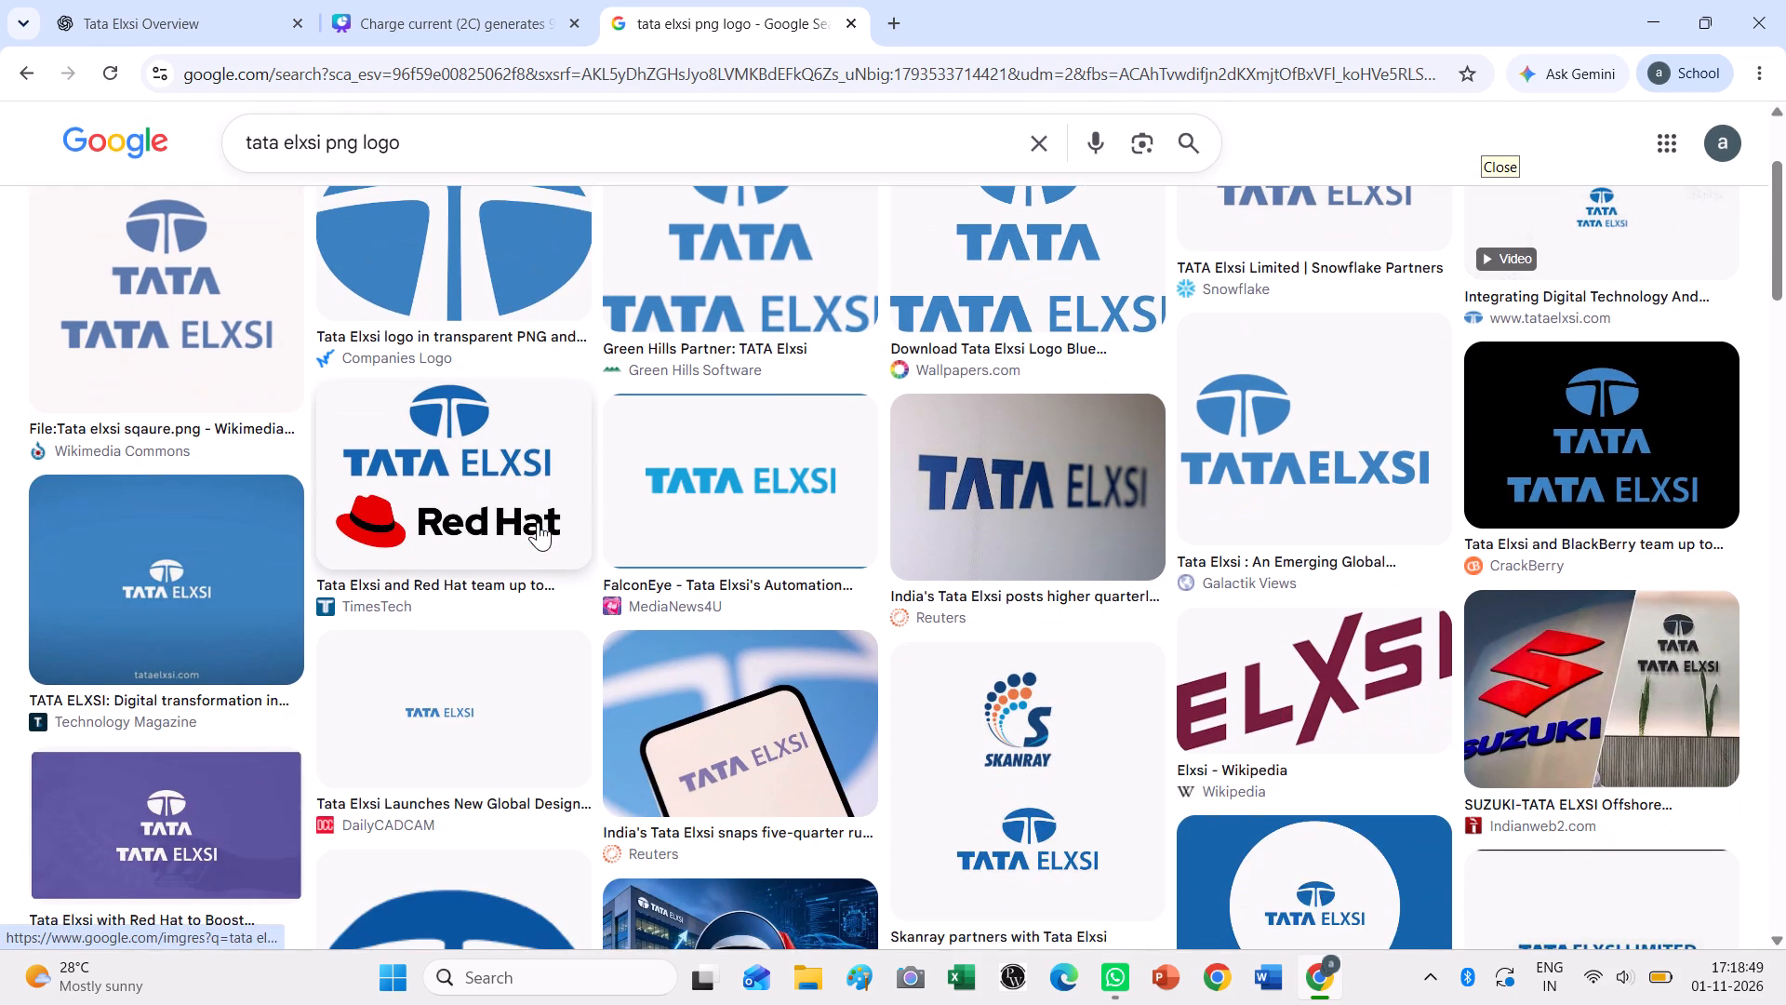
pyautogui.scroll(2, 538, 522)
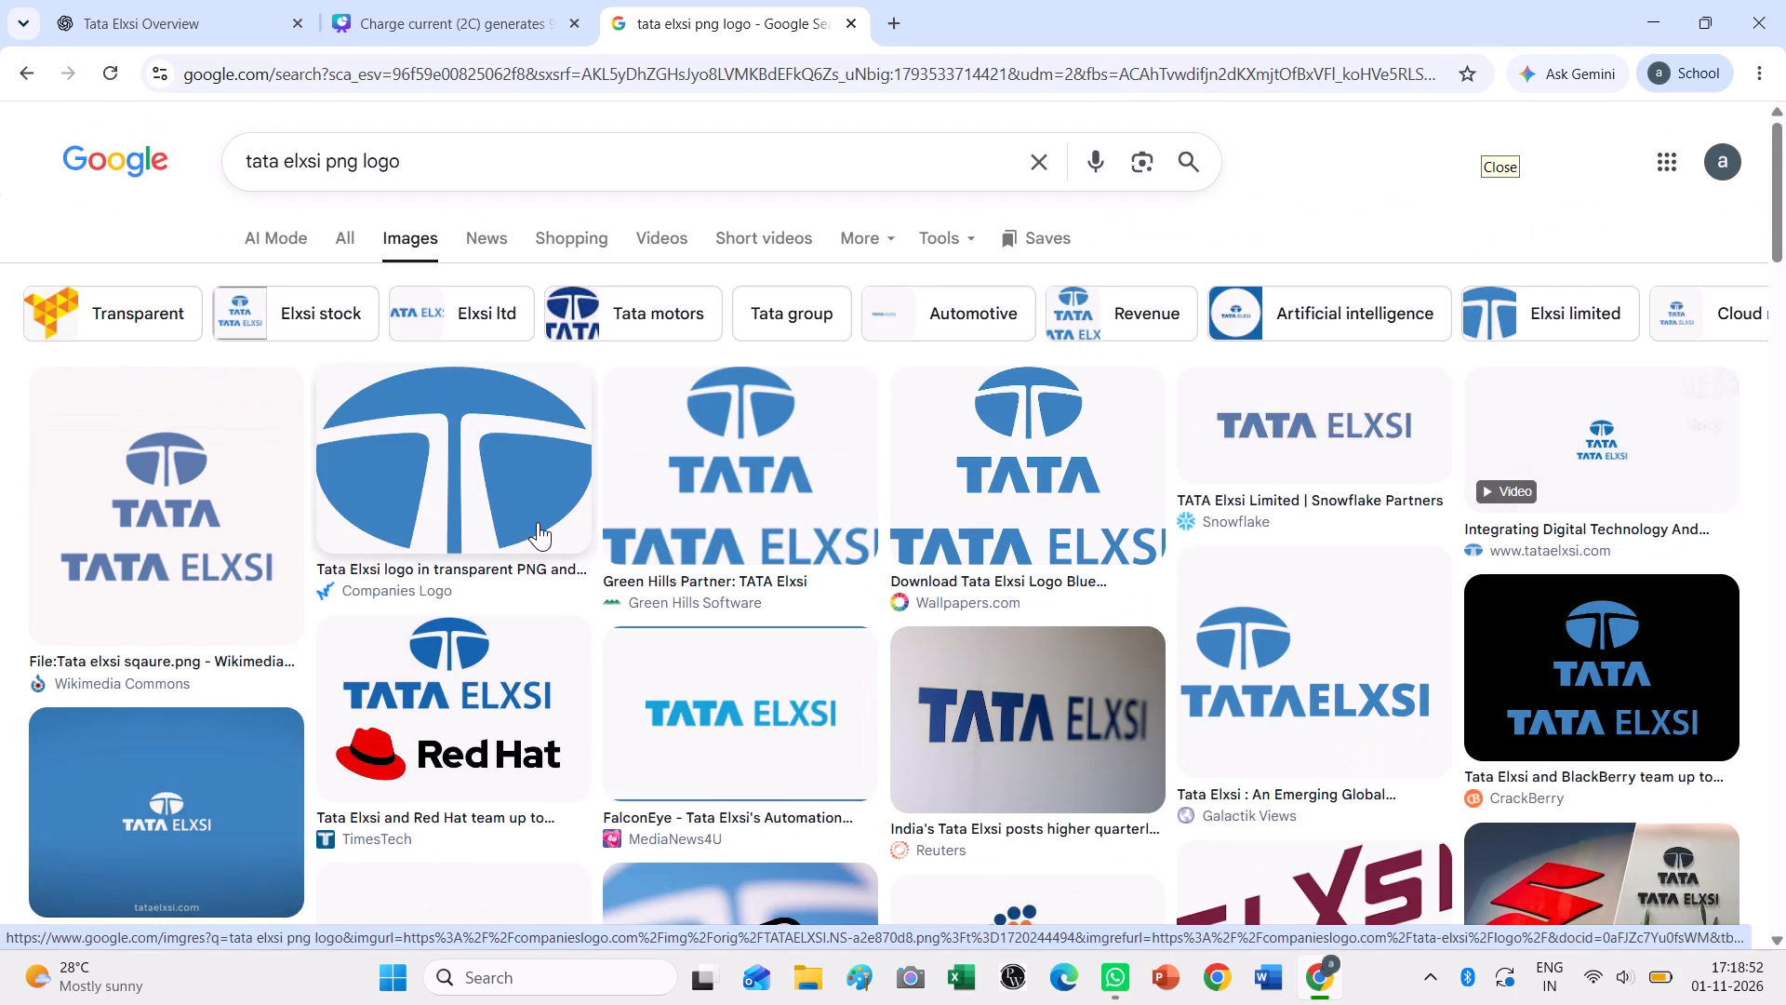
pyautogui.scroll(-2, 538, 522)
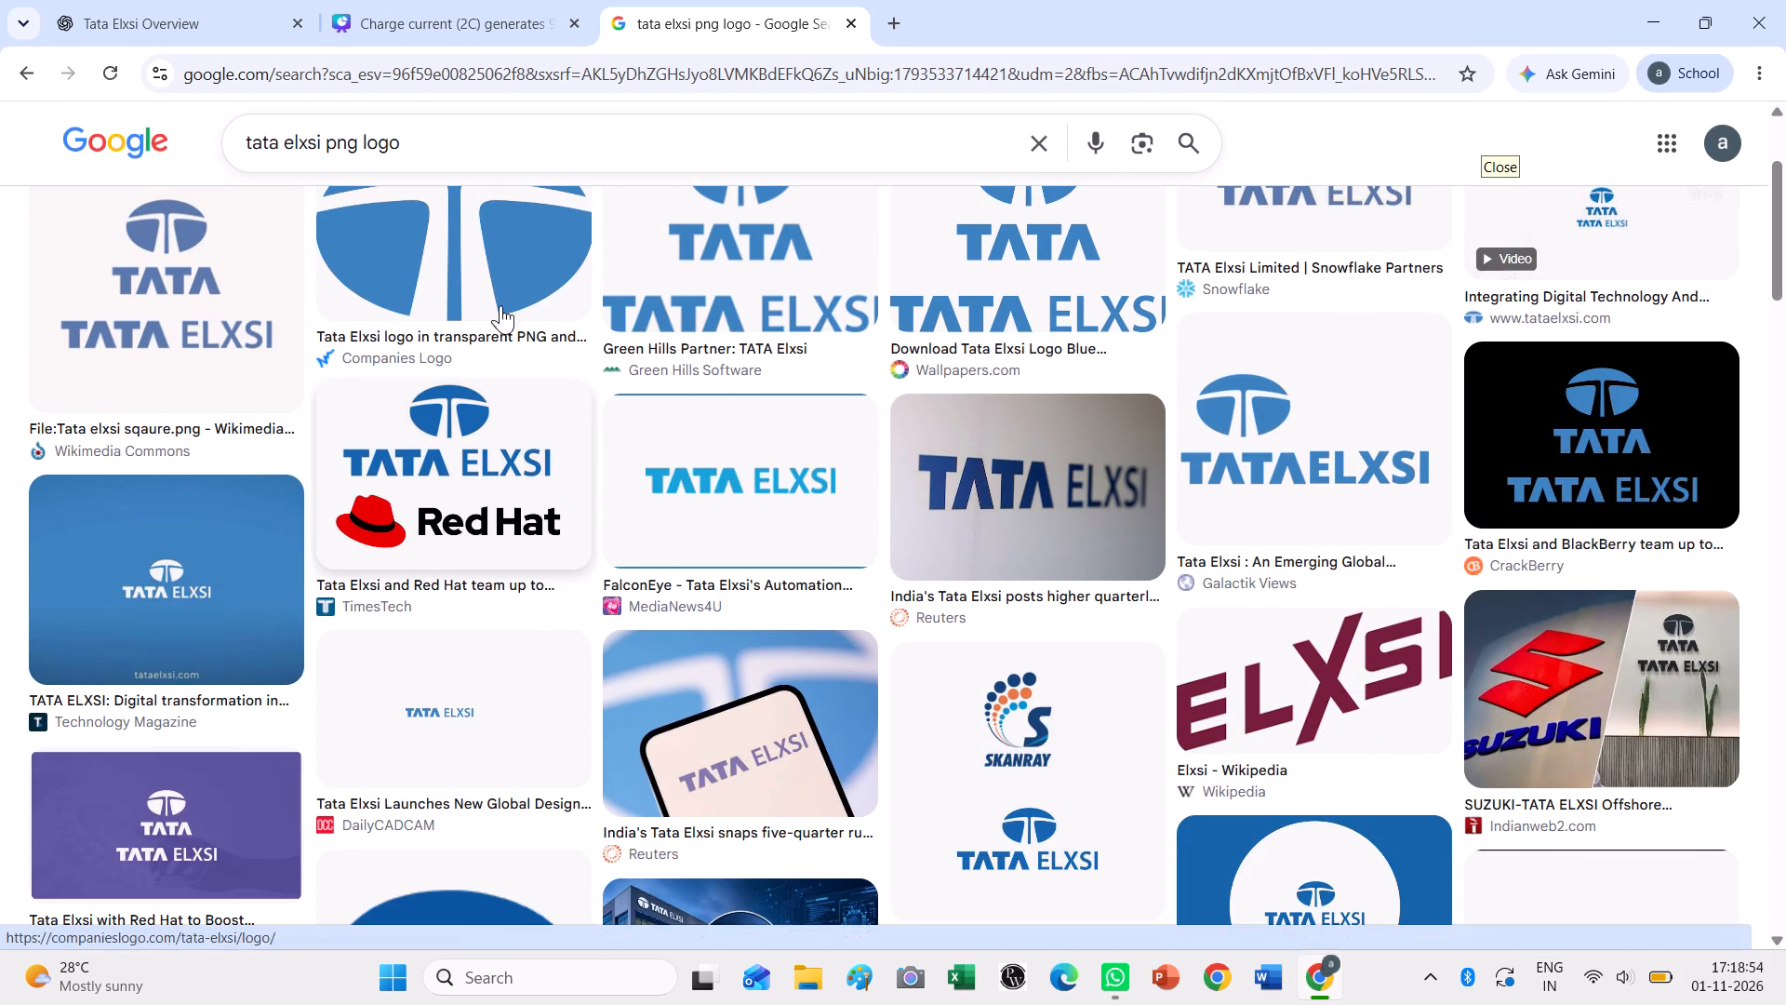
pyautogui.click(890, 23)
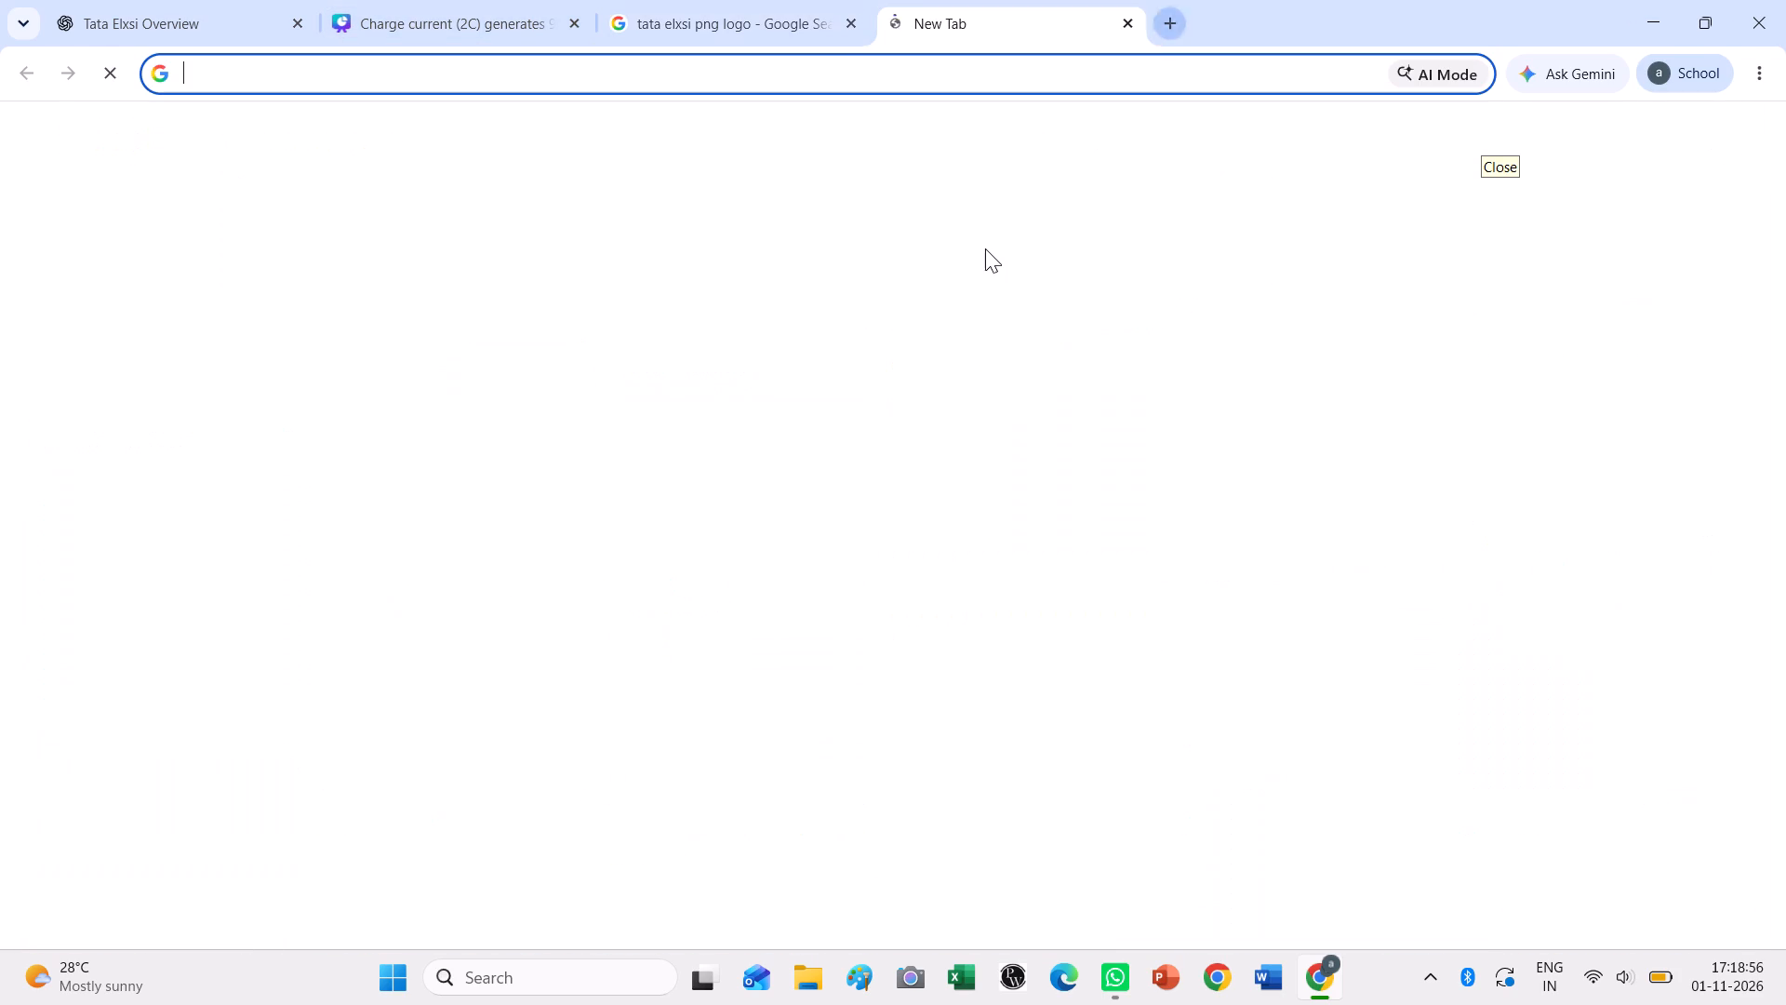
pyautogui.write('tata el')
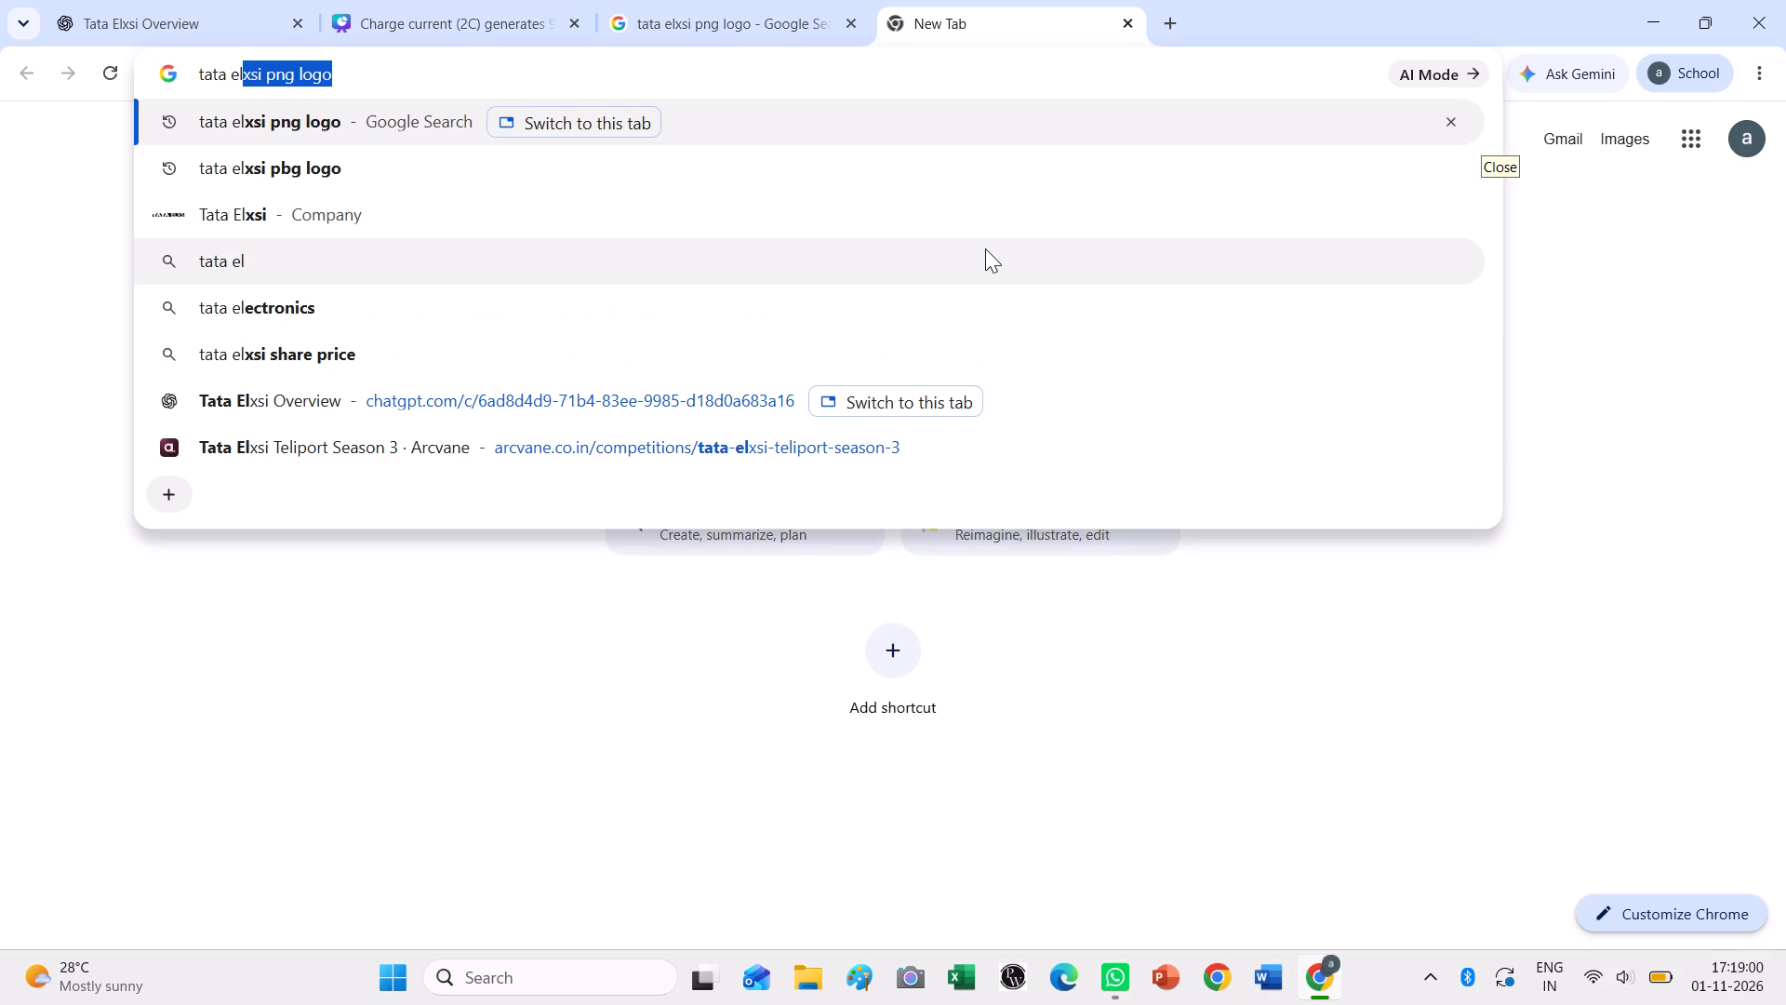
pyautogui.press('Down')
pyautogui.press('Down')
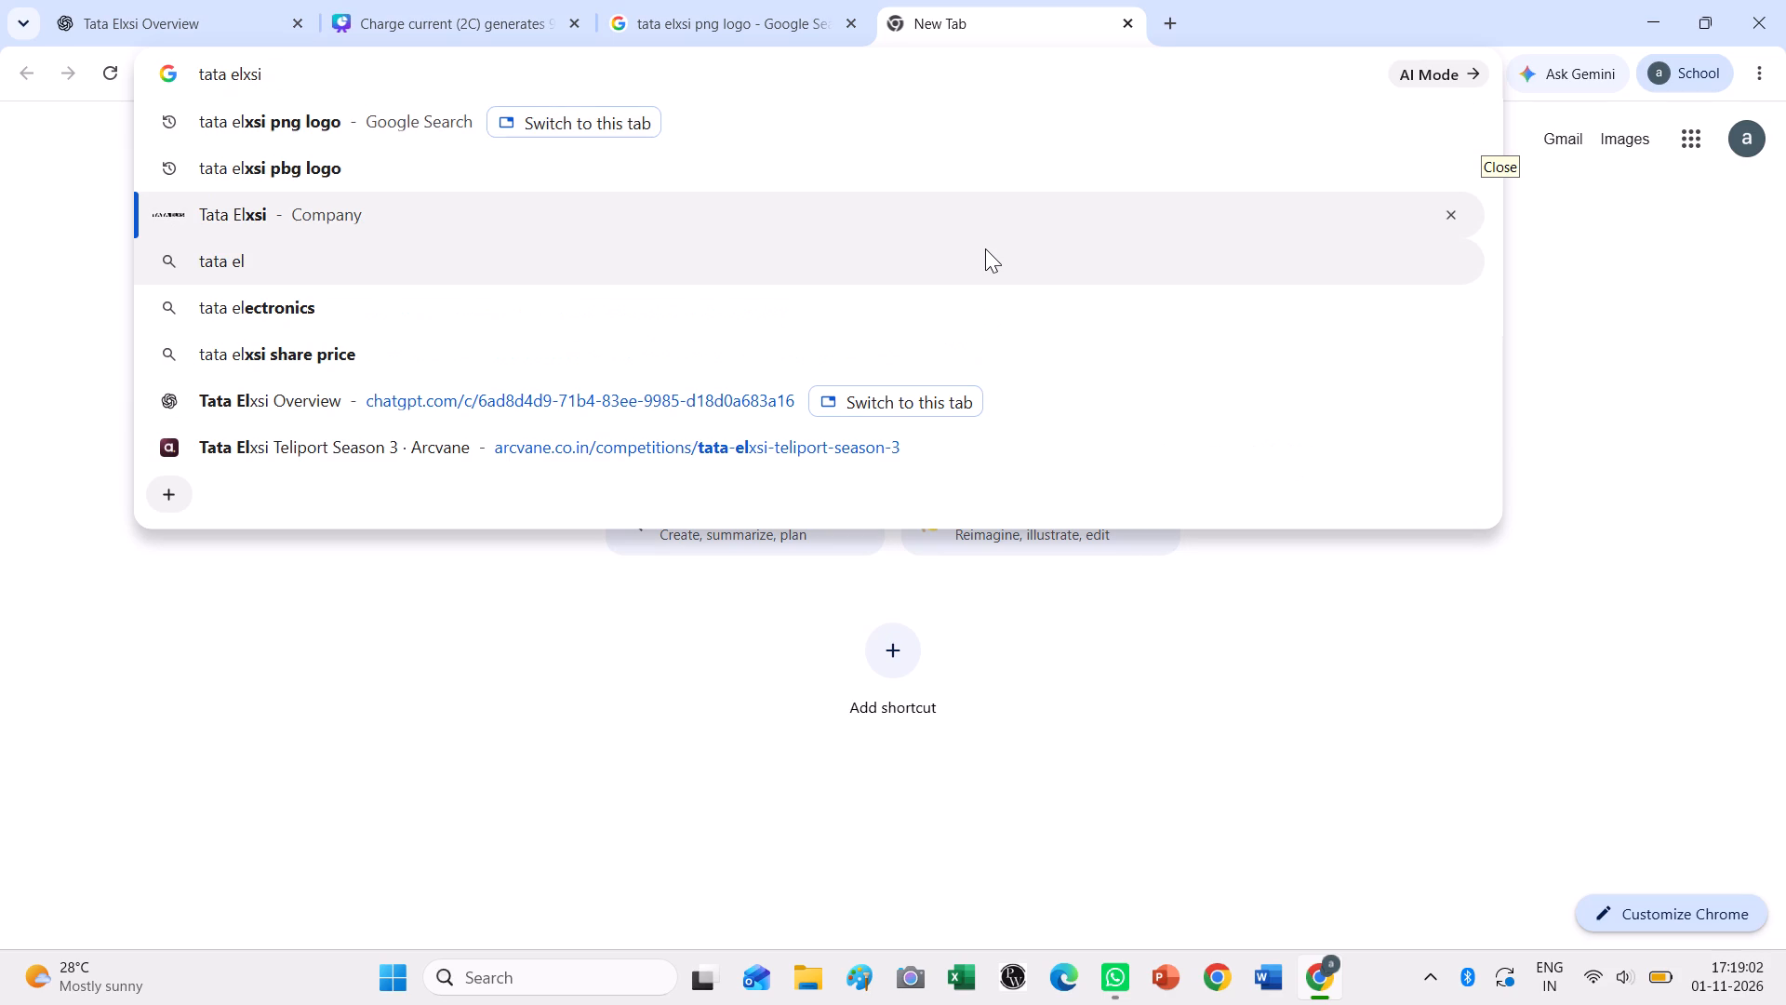
pyautogui.press('space')
pyautogui.write('havkathon')
pyautogui.press('Return')
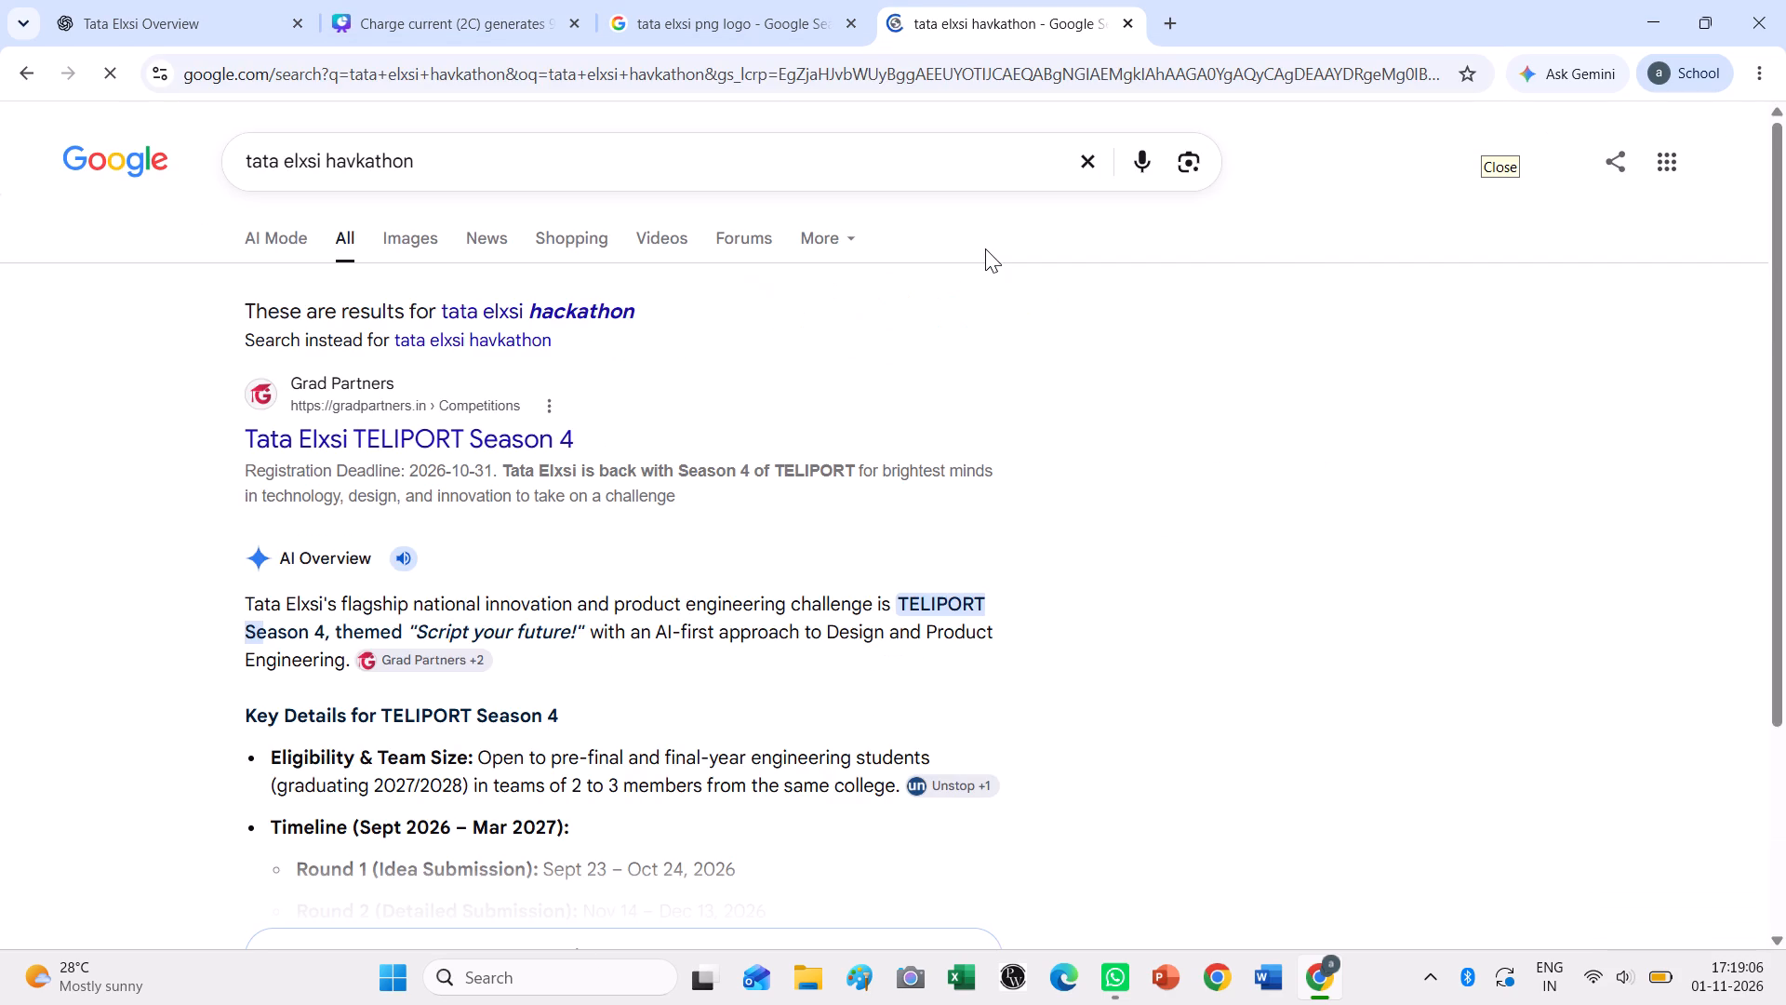
pyautogui.click(524, 449)
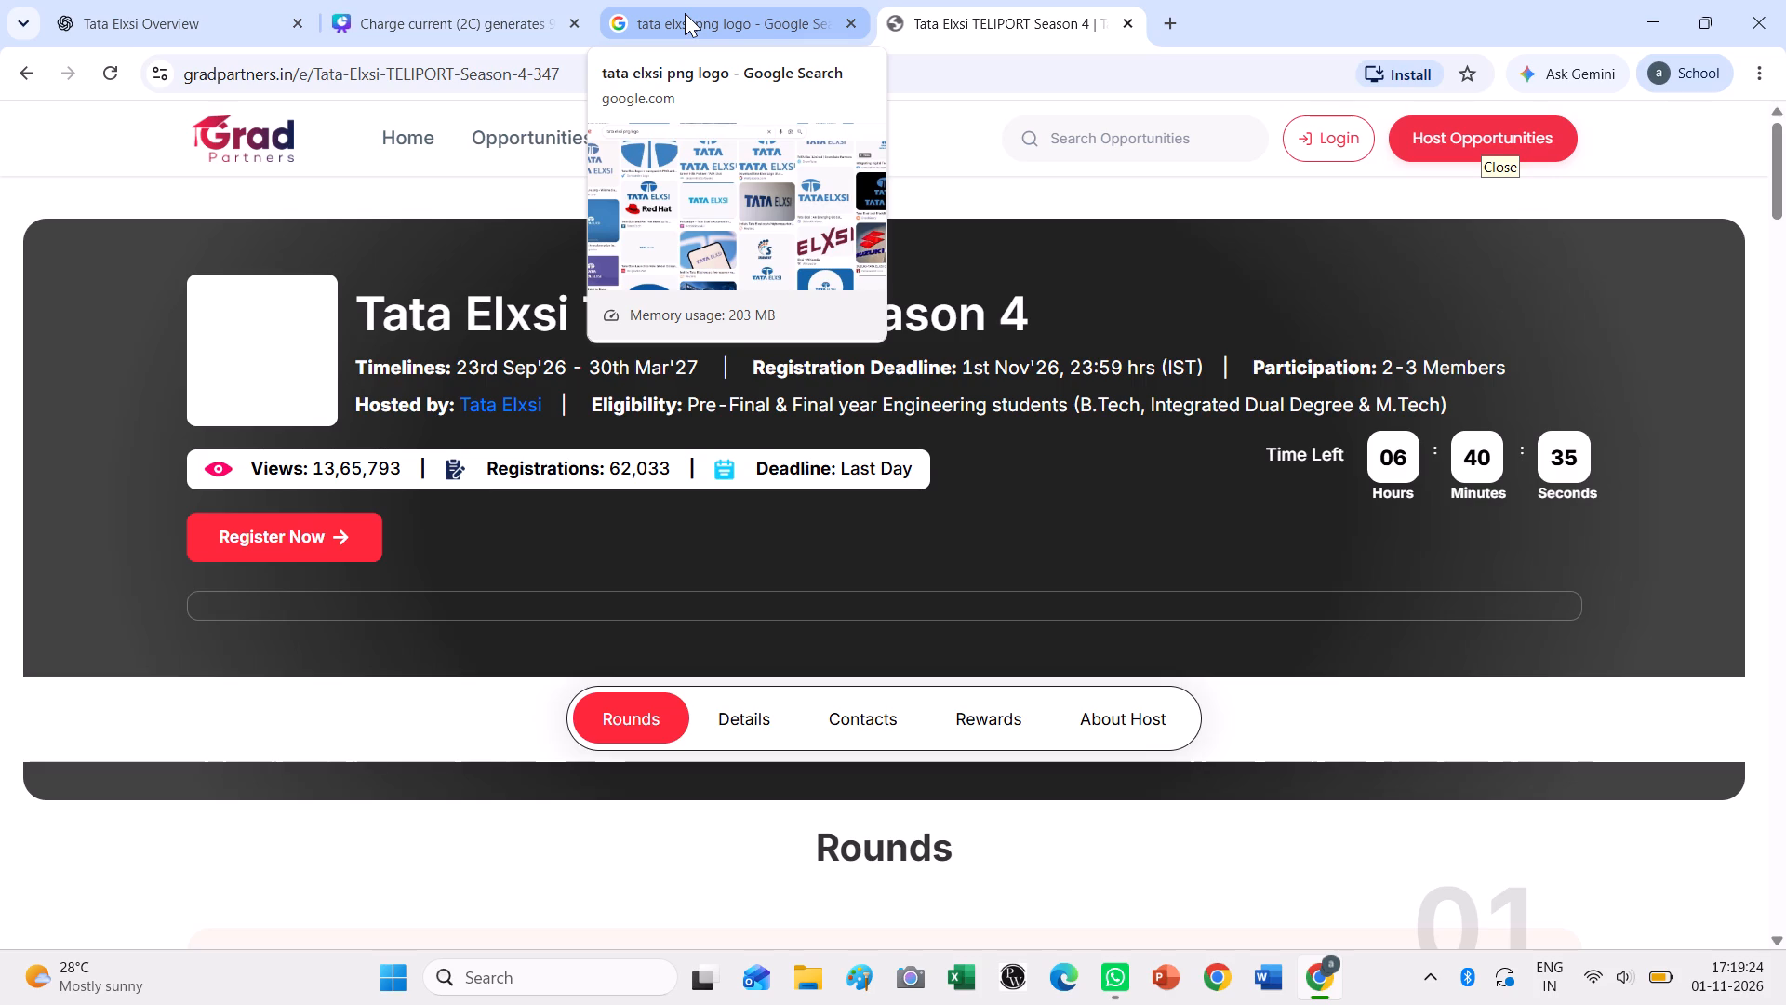
# Return to the "tata elxsi png logo" image results and copy the blue Tata Elxsi logo image from Wallpapers.com.
pyautogui.click(678, 16)
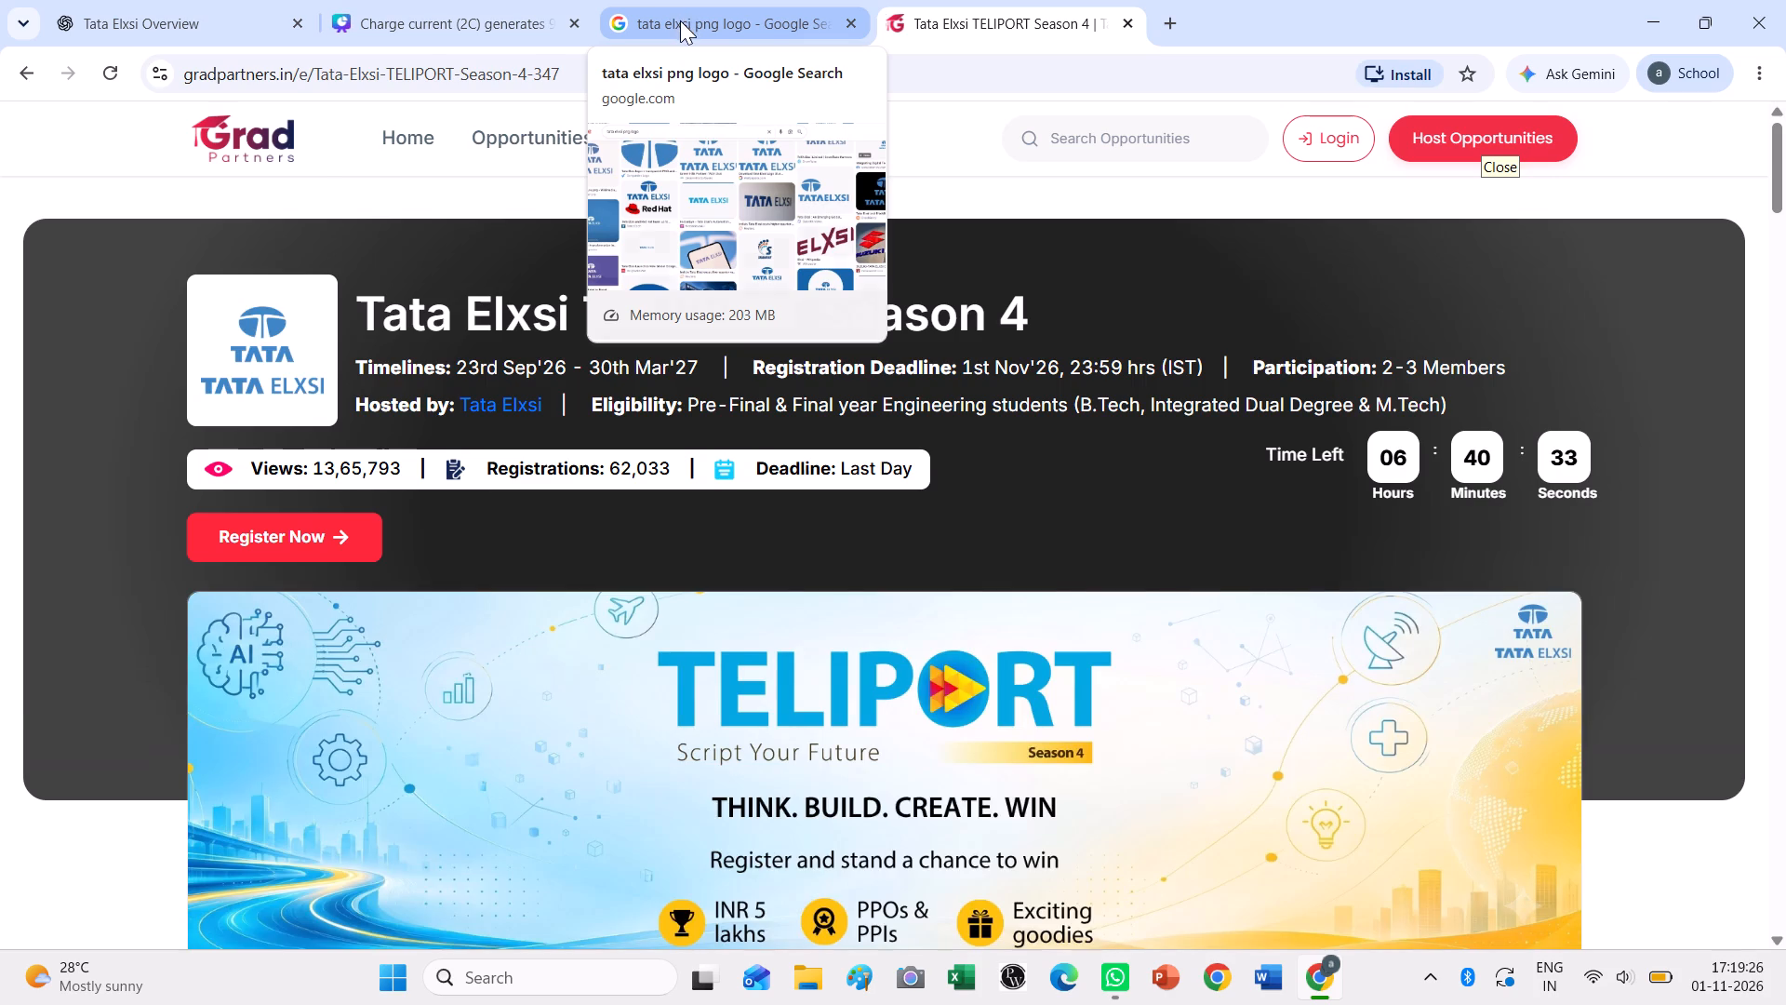
pyautogui.click(1003, 0)
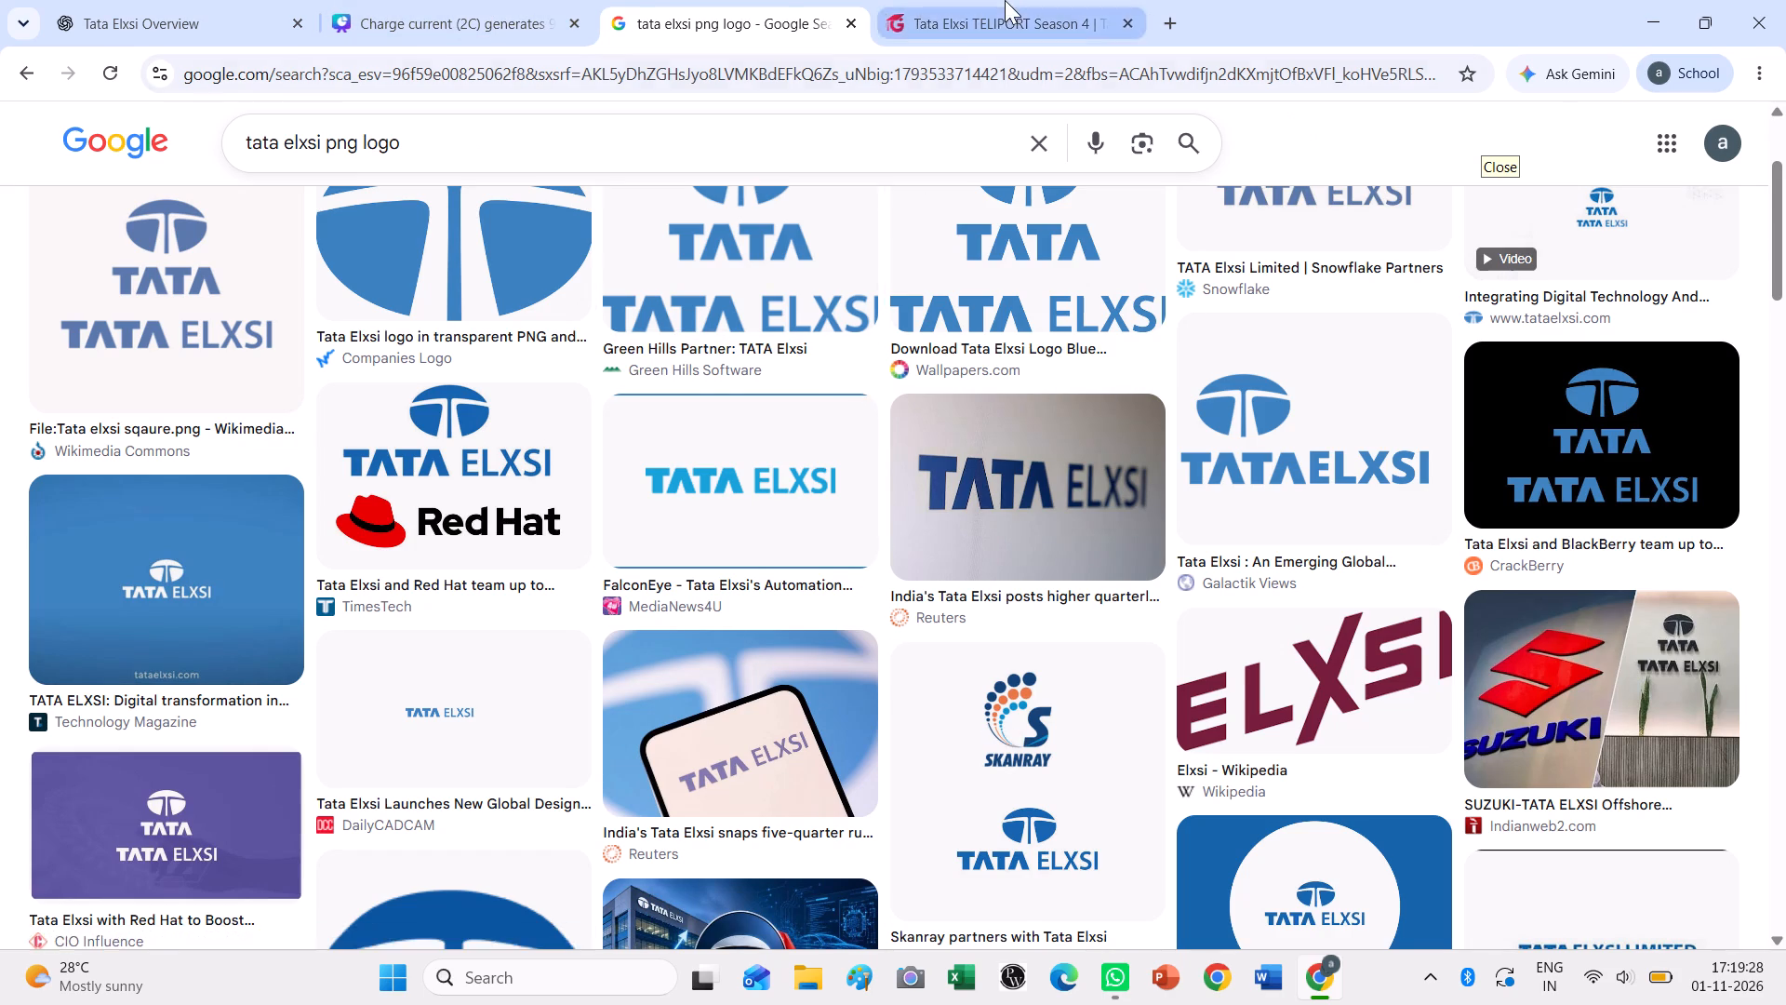
pyautogui.click(758, 0)
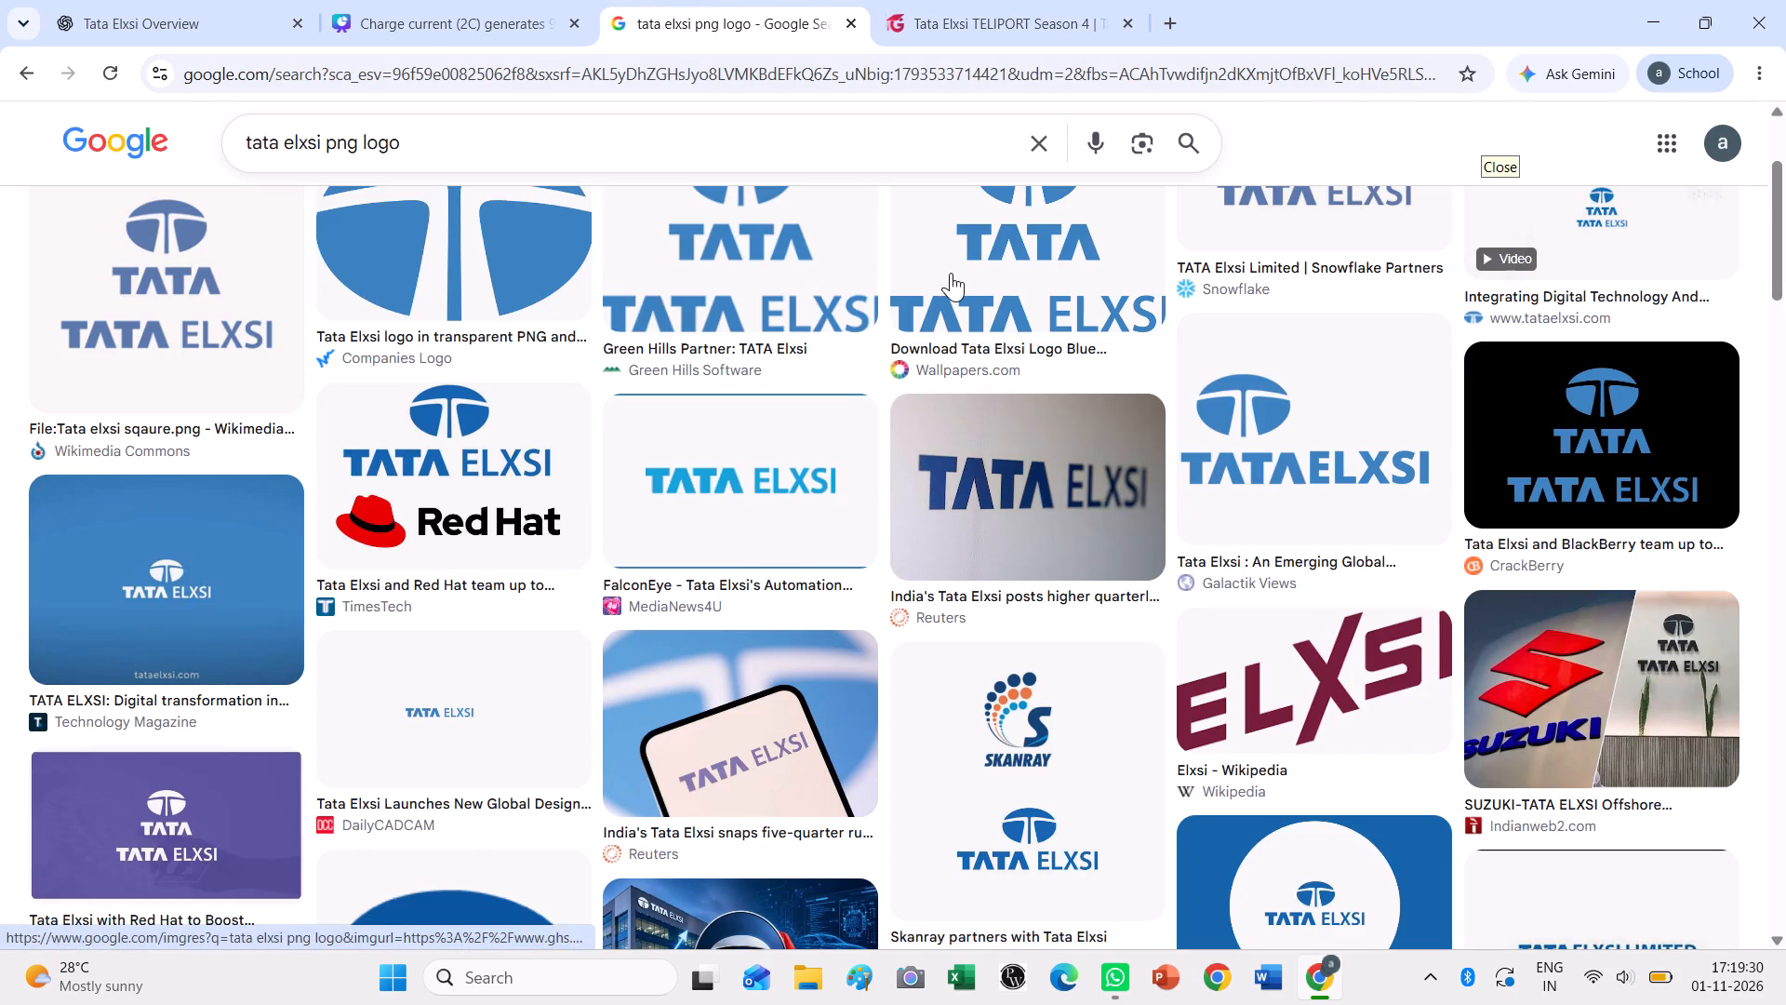
pyautogui.click(951, 273)
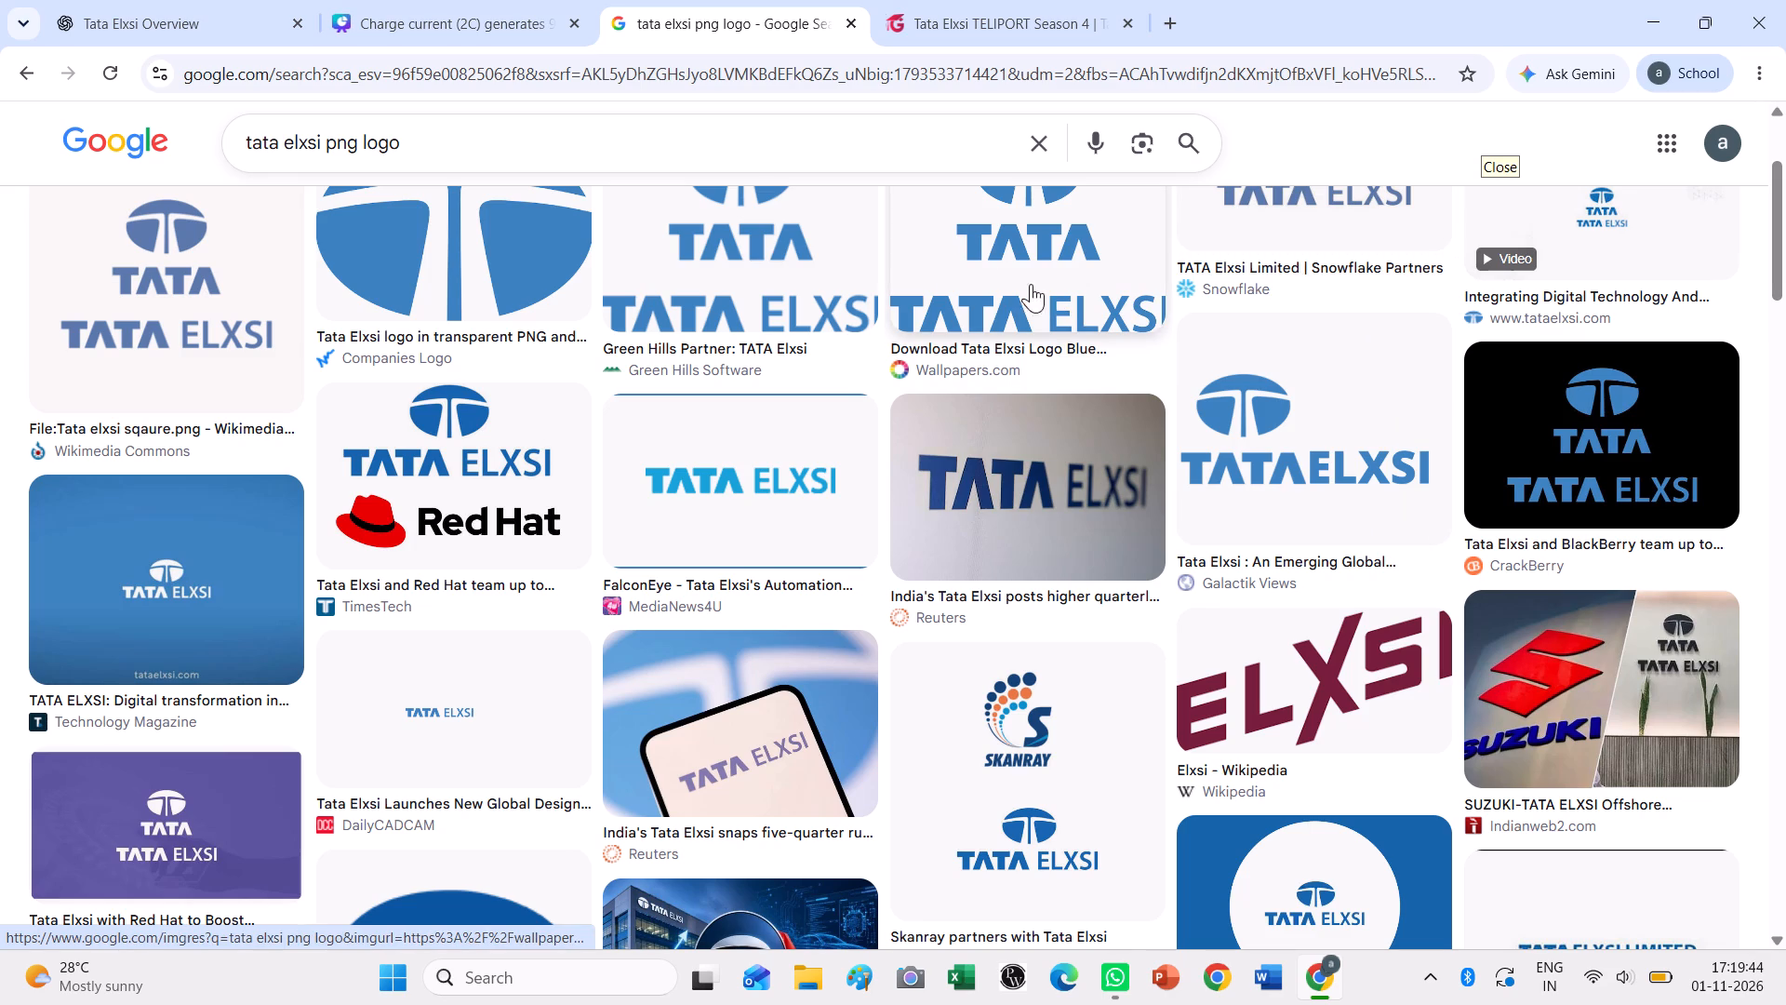
pyautogui.click(957, 270)
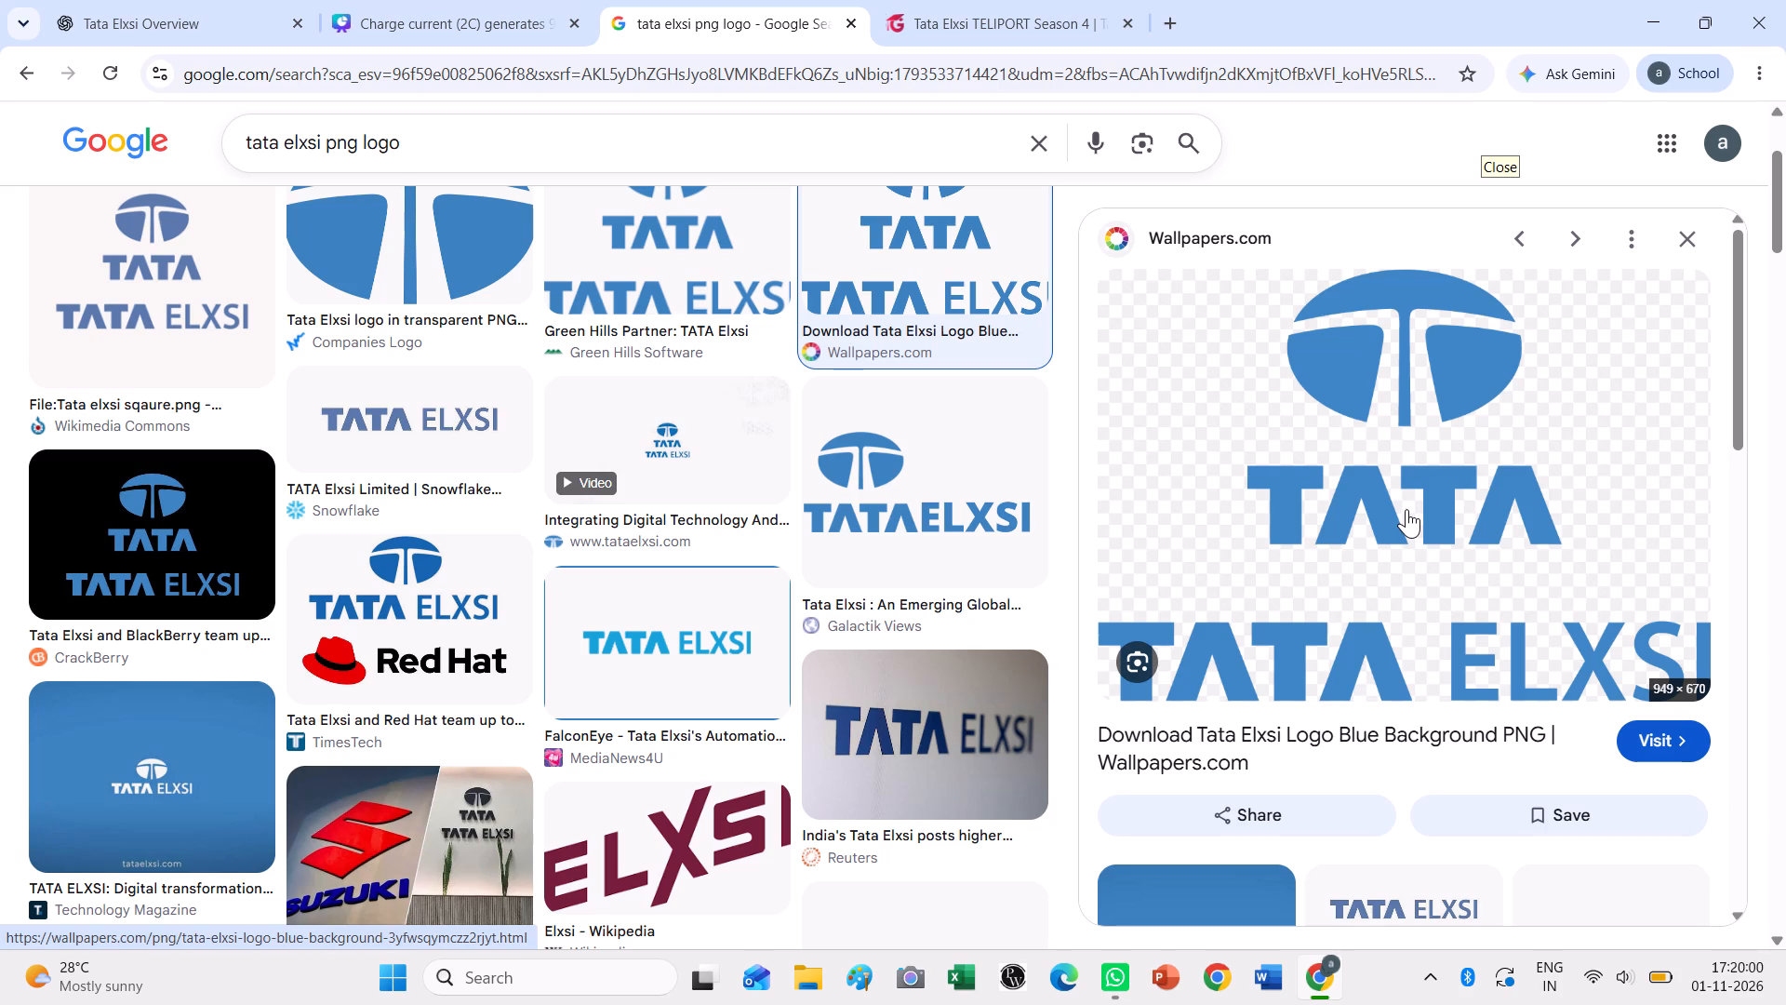
pyautogui.rightClick(1356, 497)
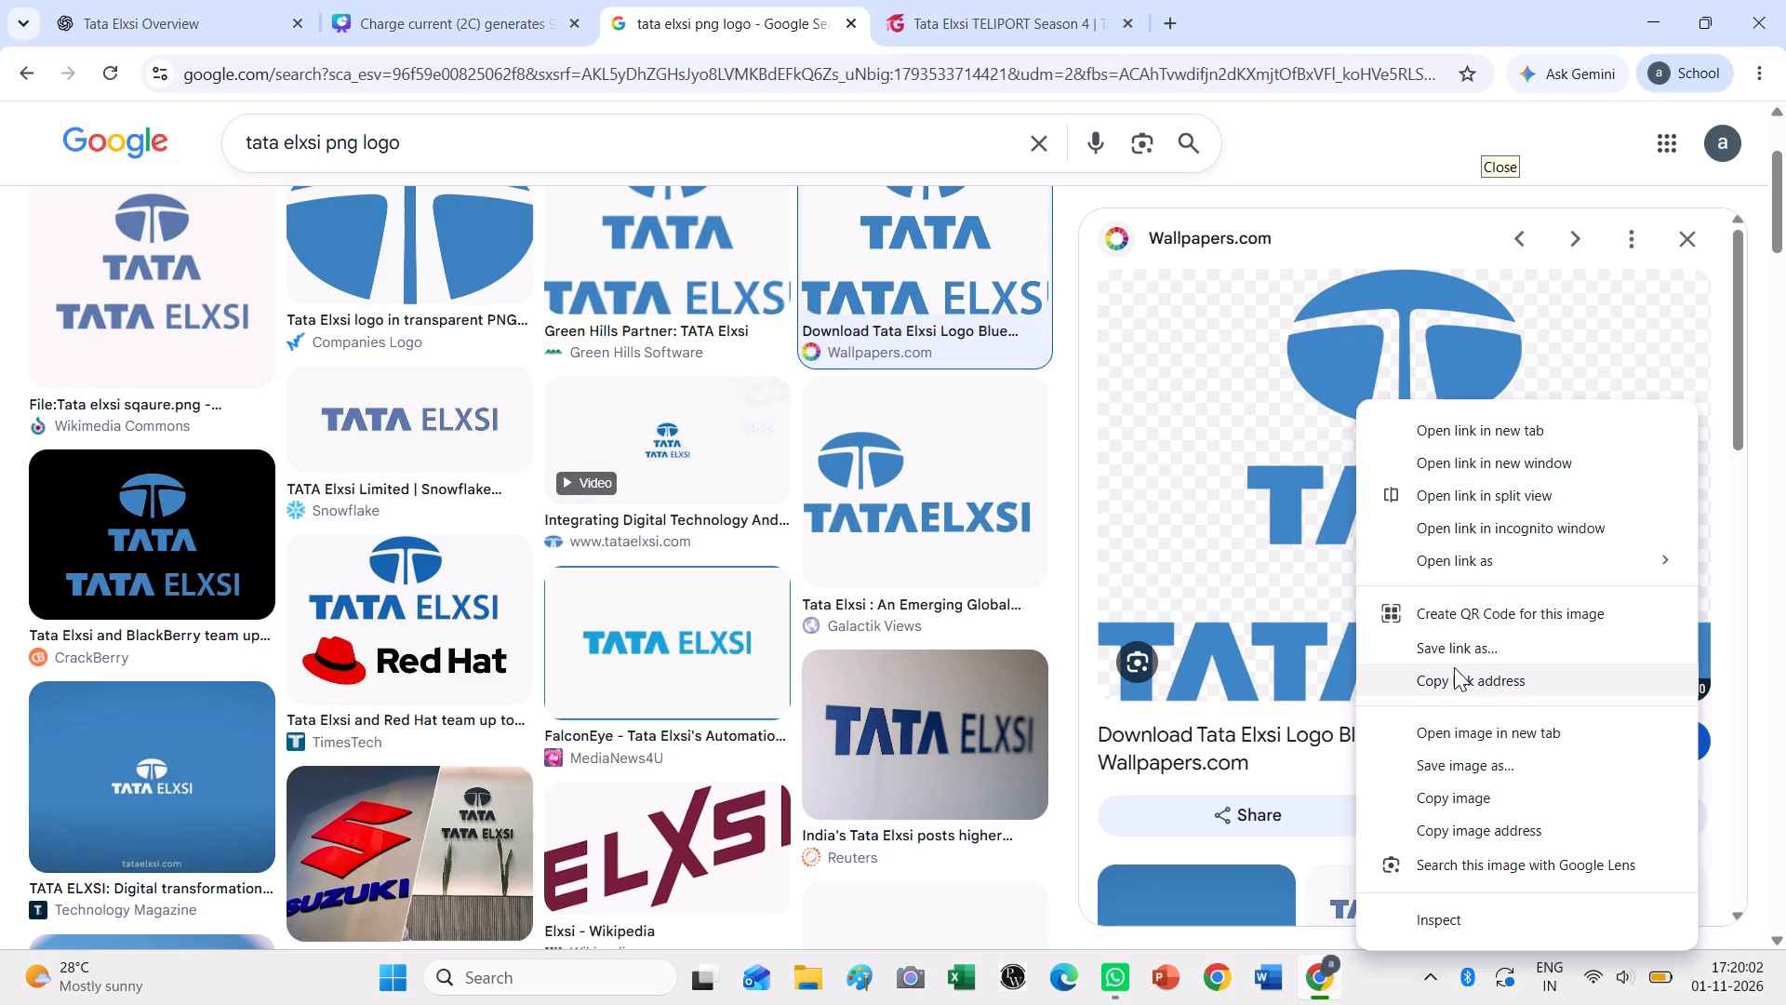
pyautogui.click(1468, 789)
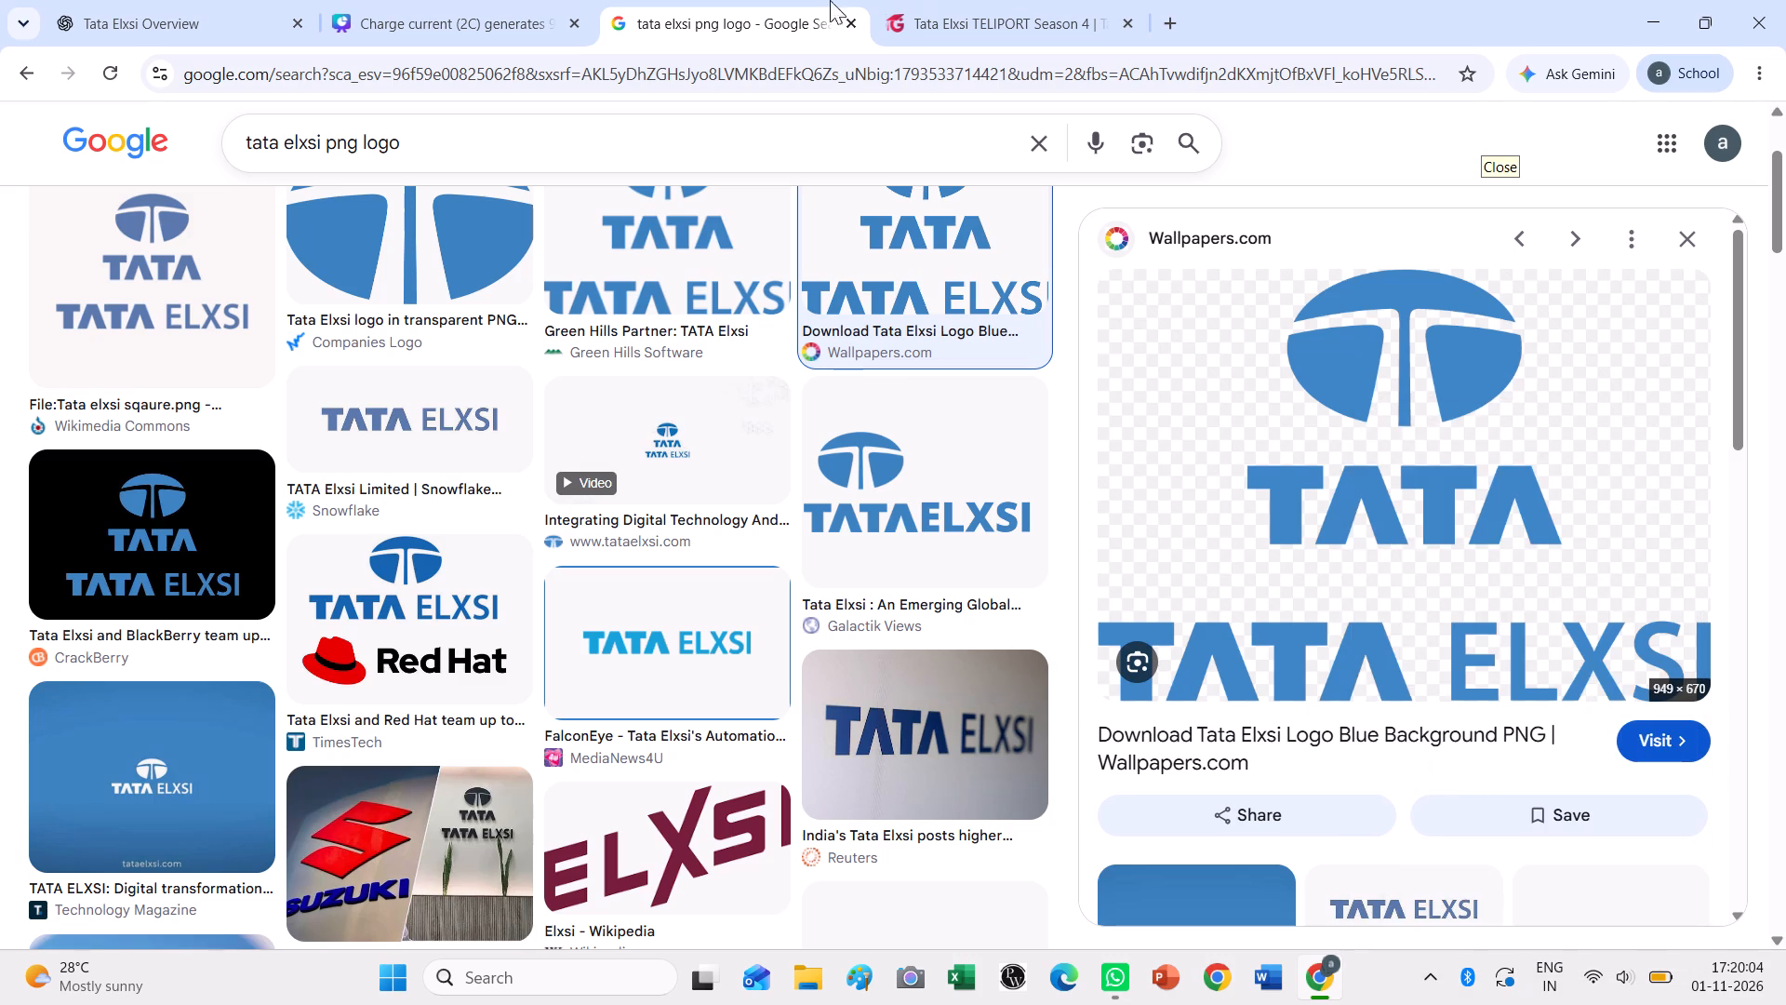
# Switch back to the Canva poster and lock the header's dark blue background band in place.
pyautogui.click(391, 0)
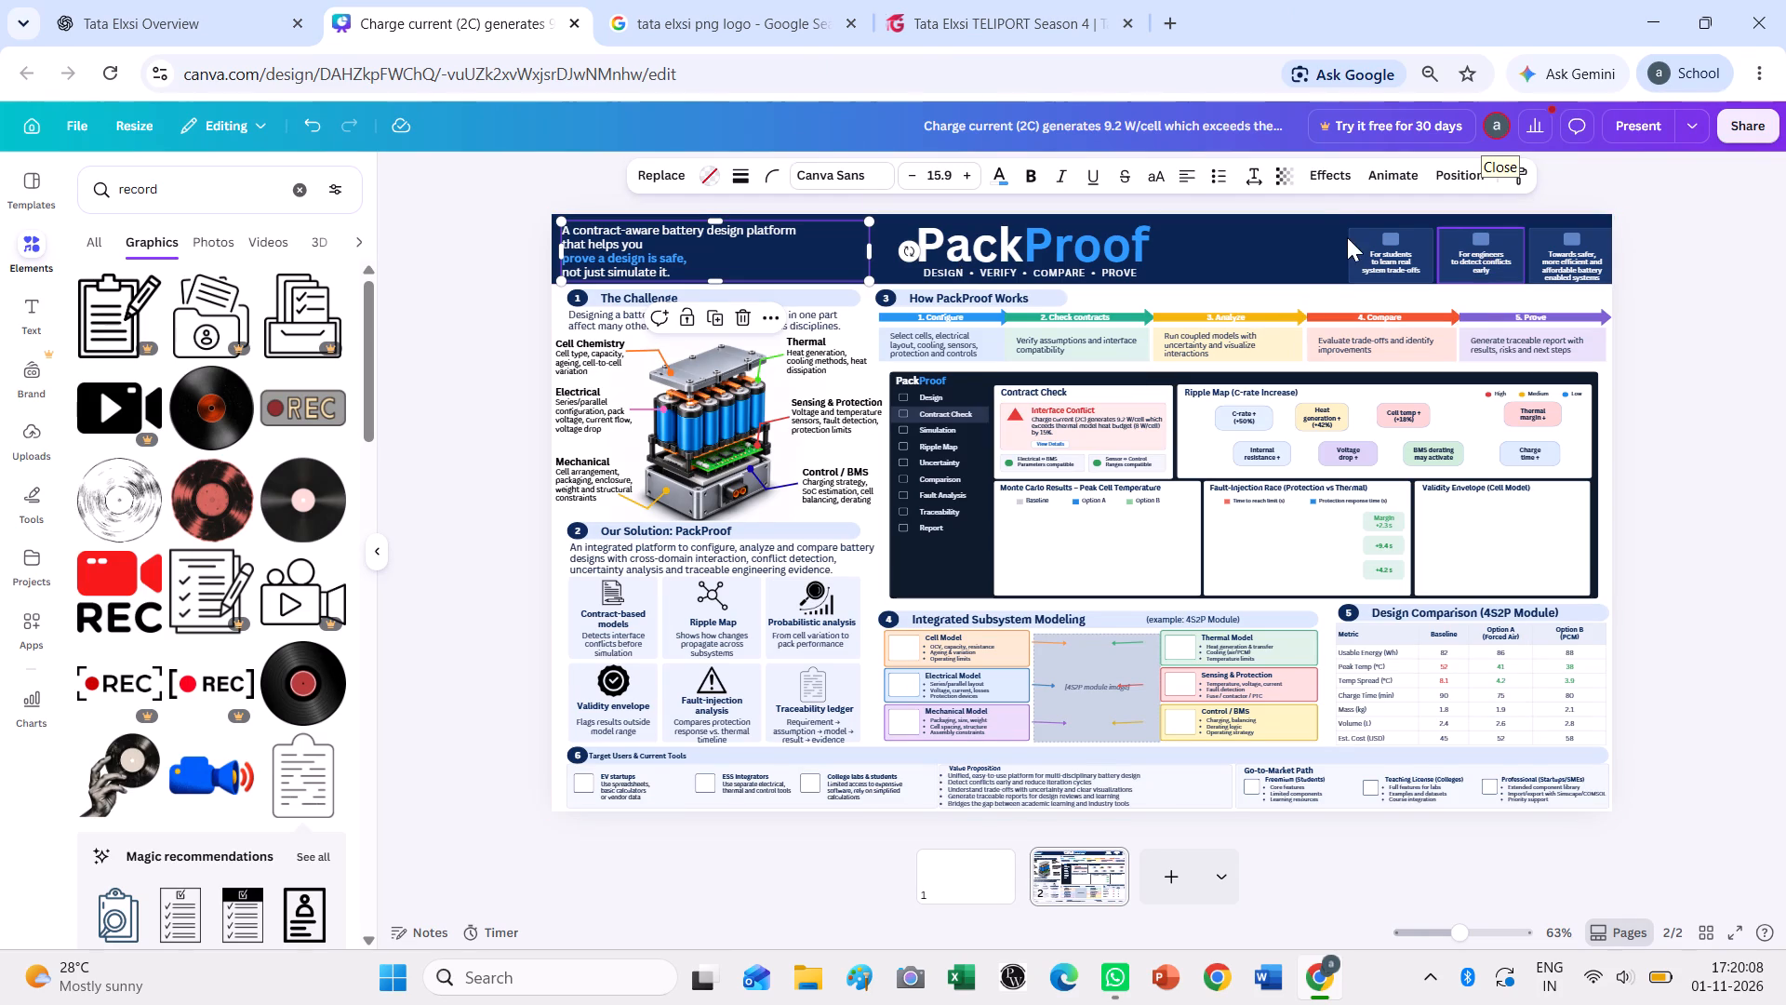
pyautogui.moveTo(1327, 224); pyautogui.dragTo(1506, 256)
pyautogui.hotkey('ctrl', 'z')
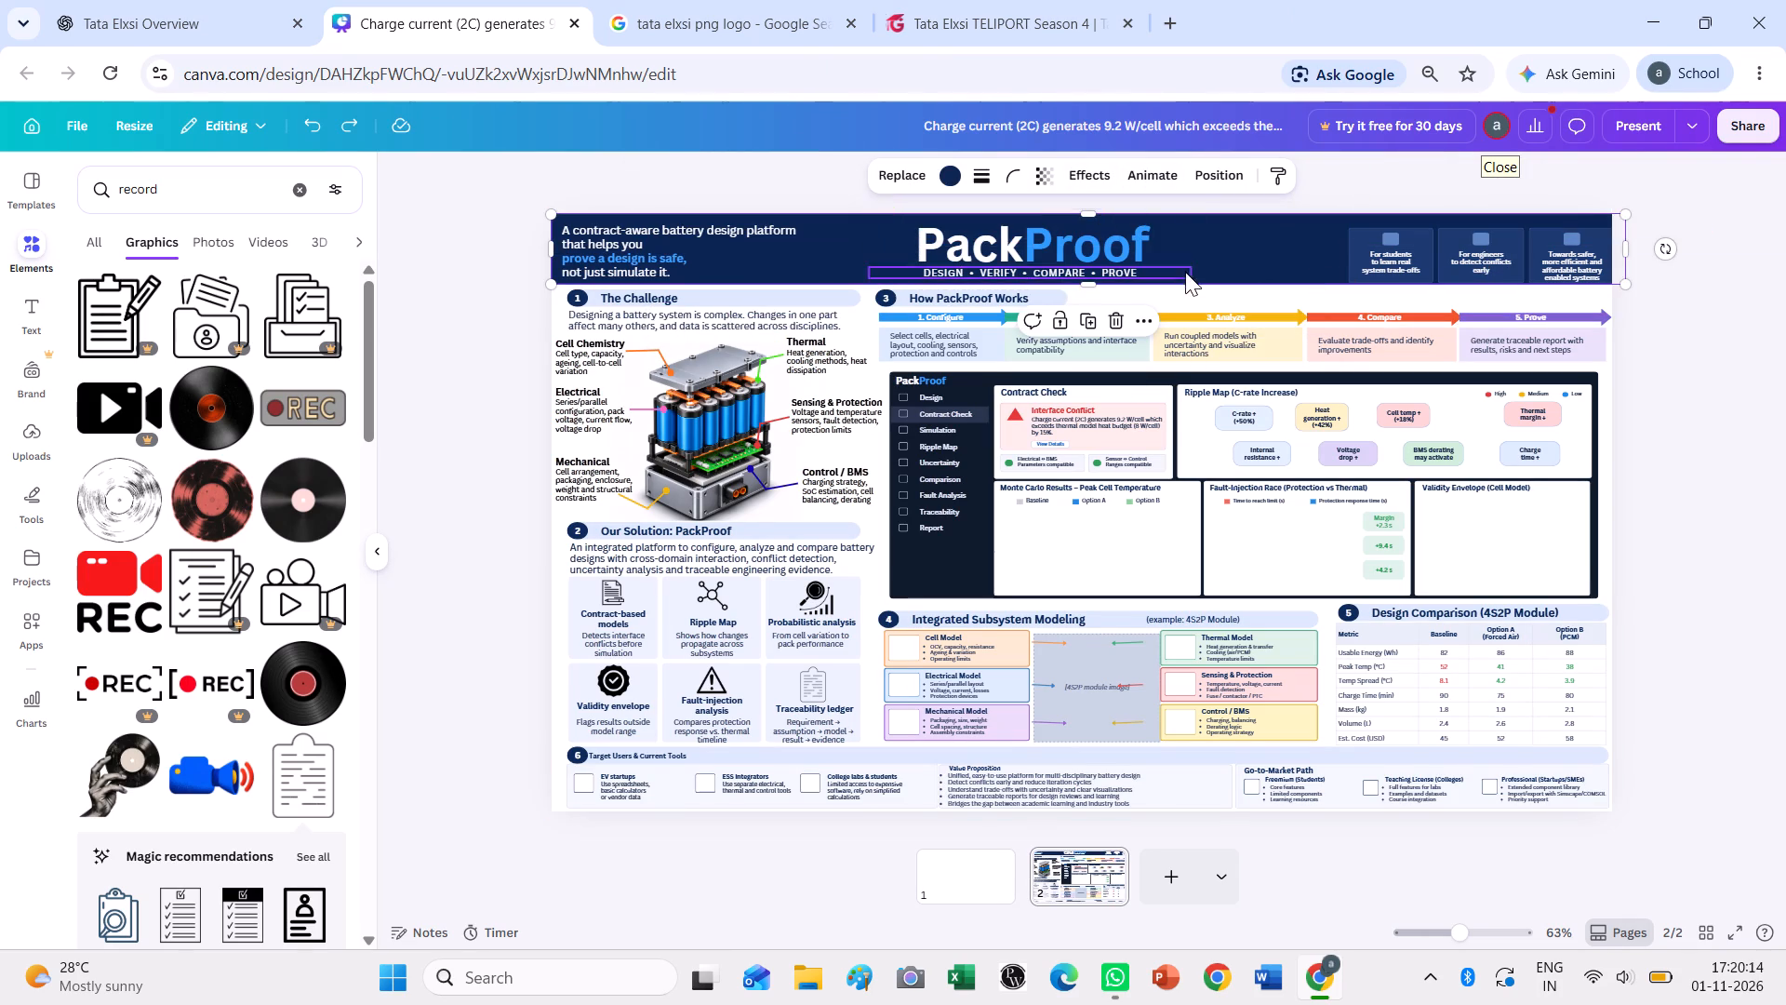
pyautogui.click(1061, 317)
pyautogui.click(1740, 272)
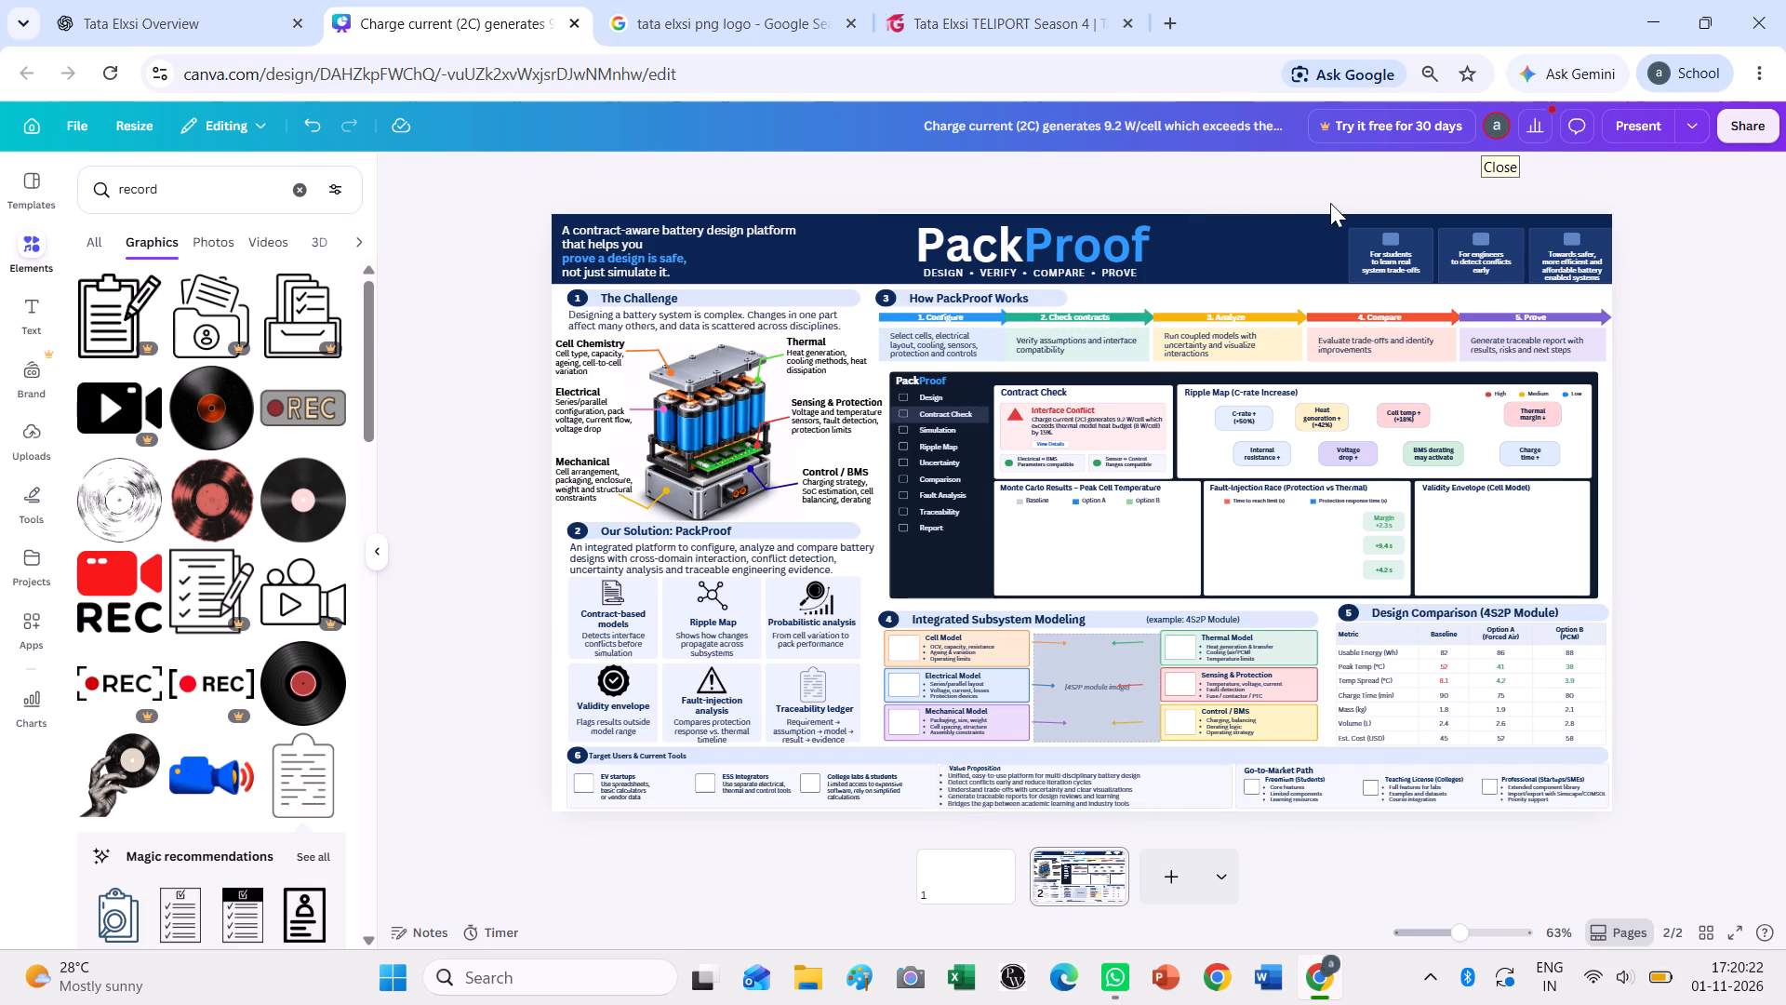
# Delete the three audience boxes ("For students", "For engineers", "Towards safer") from the right end of the poster's header.
pyautogui.moveTo(1328, 233); pyautogui.dragTo(1613, 278)
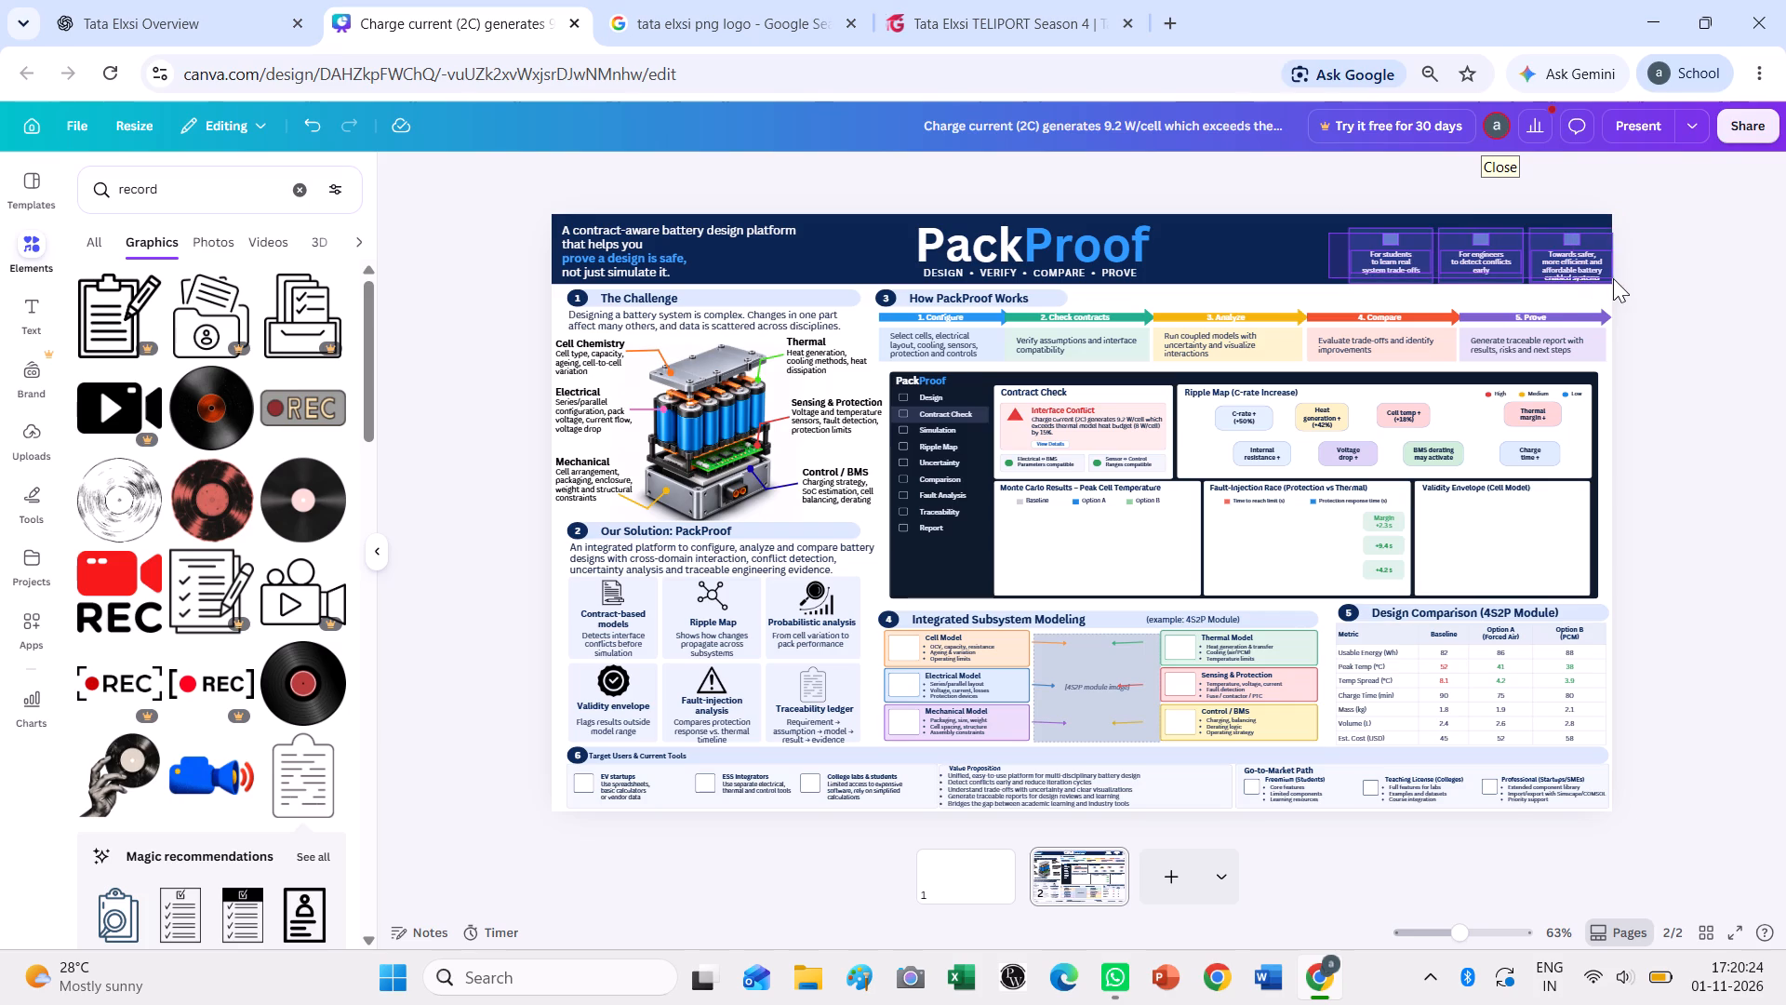
pyautogui.press('Delete')
# Move the "A contract-aware battery design platform" tagline to the right end of the header and set its font size to 16.9.
pyautogui.moveTo(729, 250); pyautogui.dragTo(797, 261)
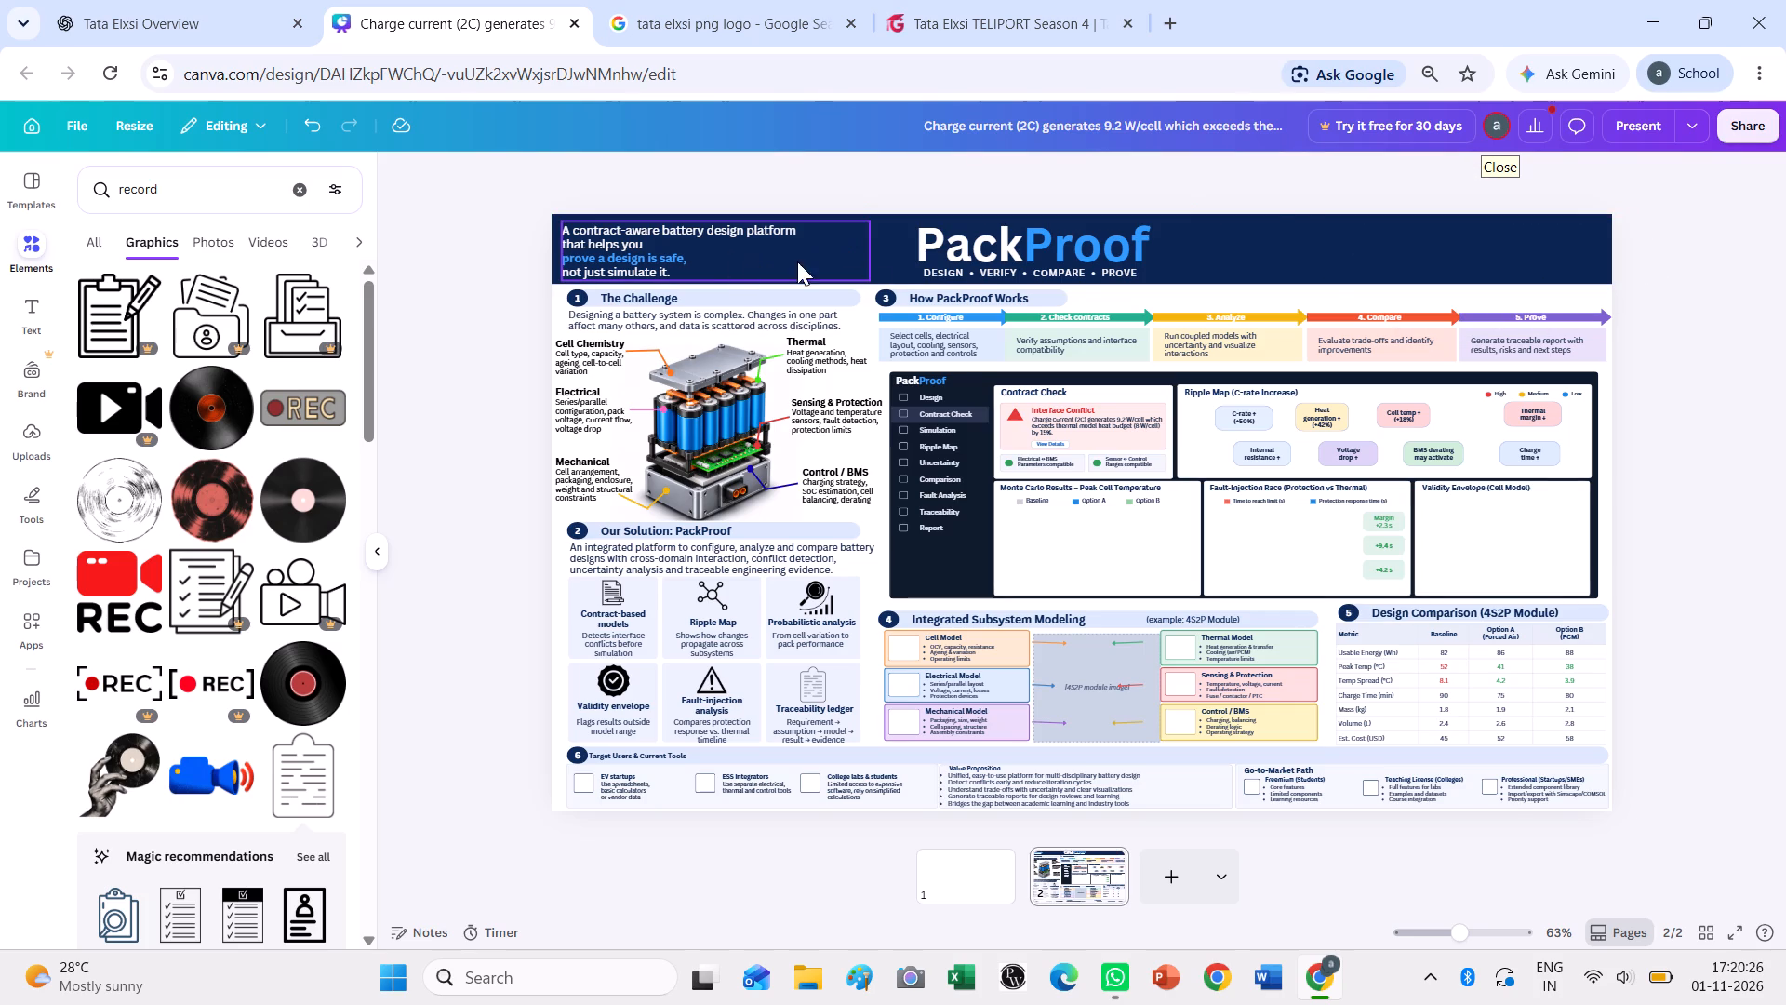
pyautogui.moveTo(797, 261); pyautogui.dragTo(1489, 248)
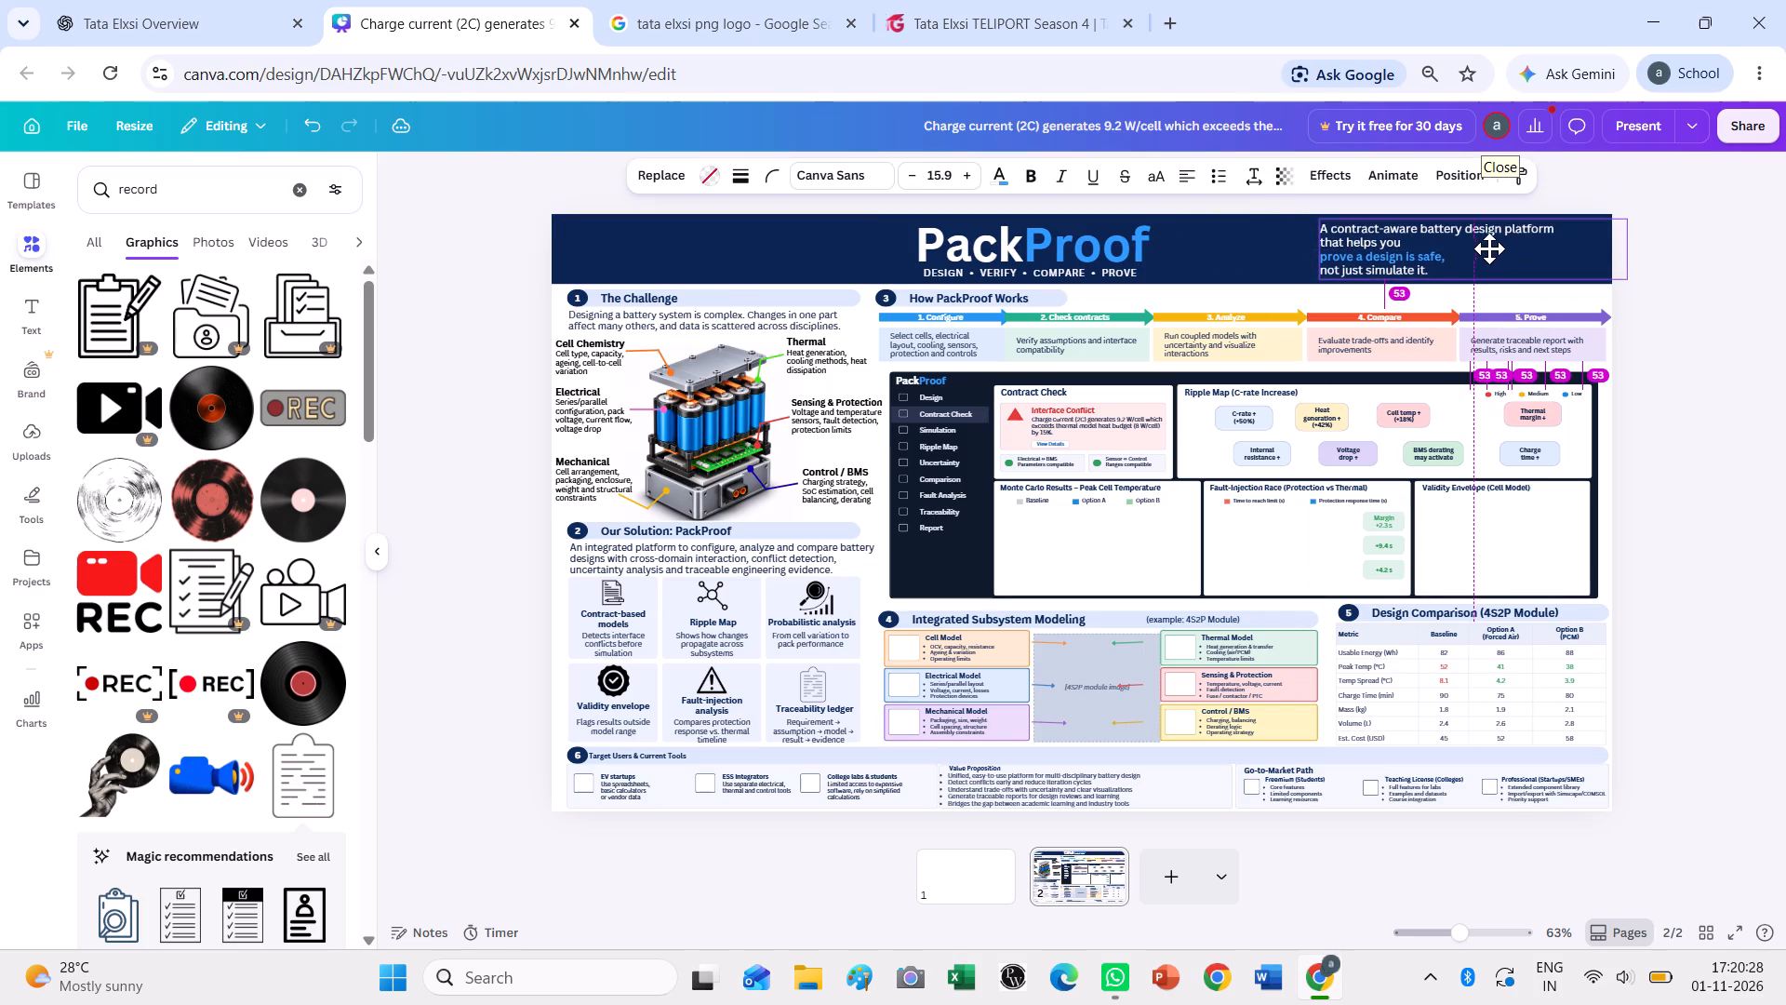
pyautogui.moveTo(1489, 248); pyautogui.dragTo(1498, 250)
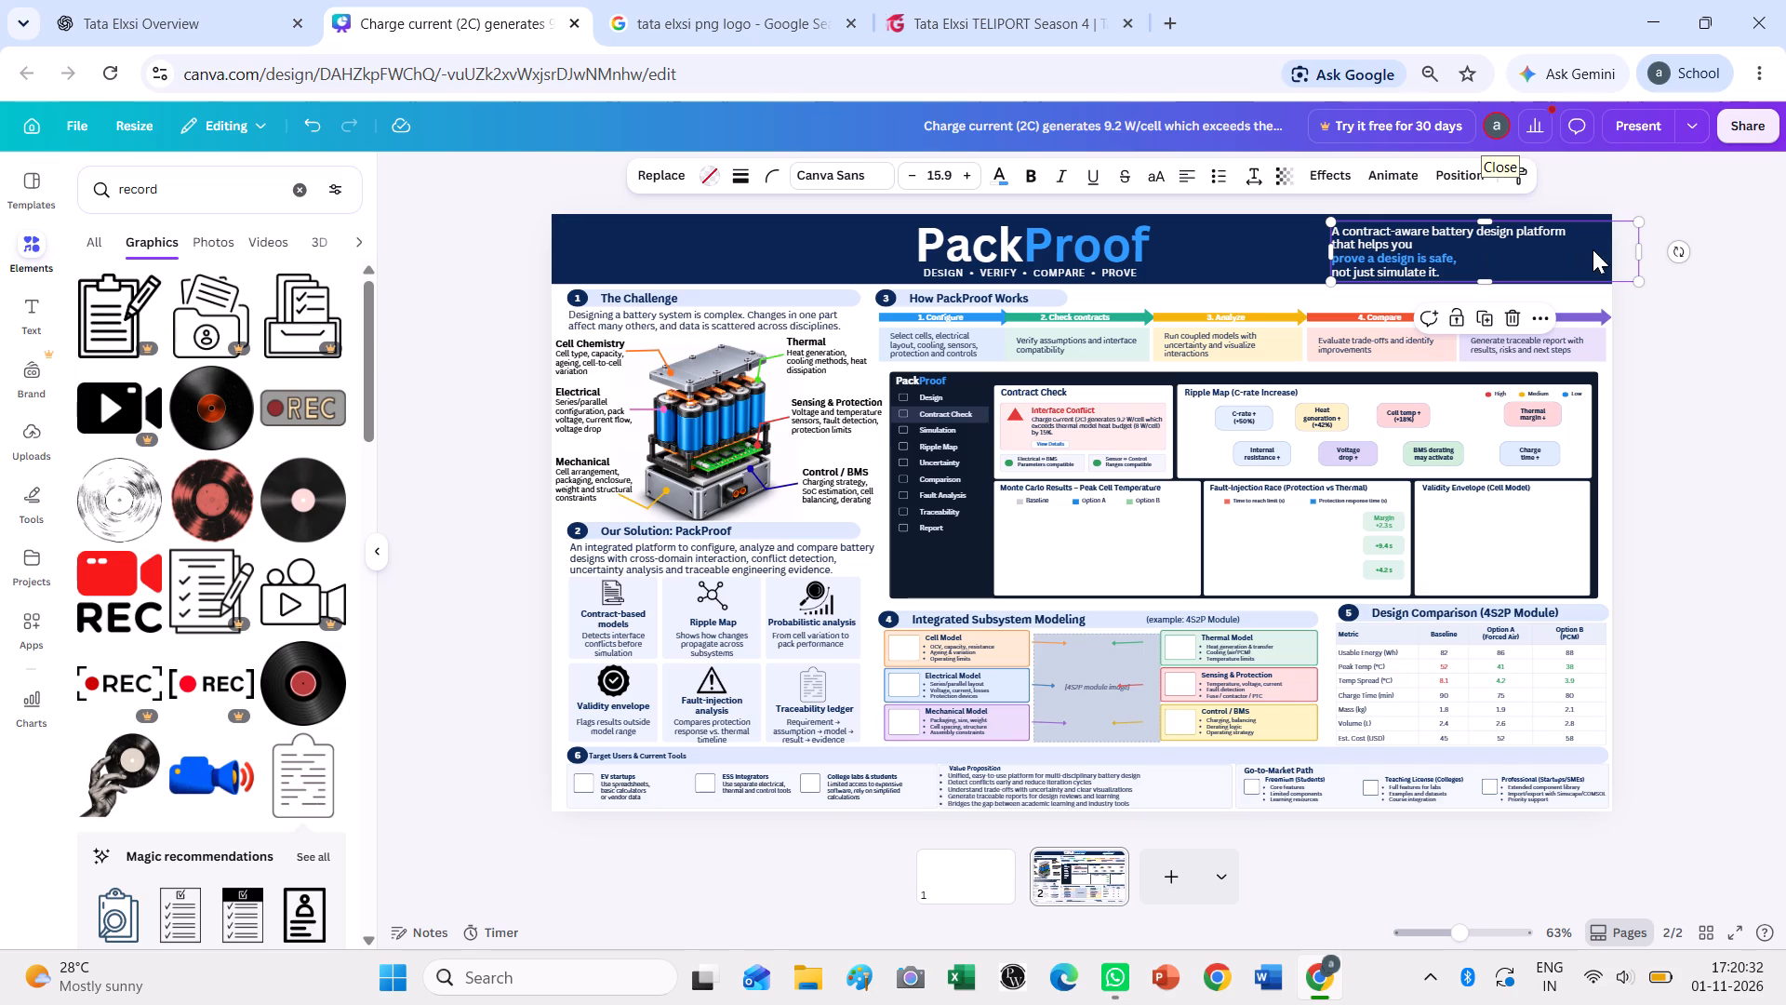
pyautogui.click(1640, 248)
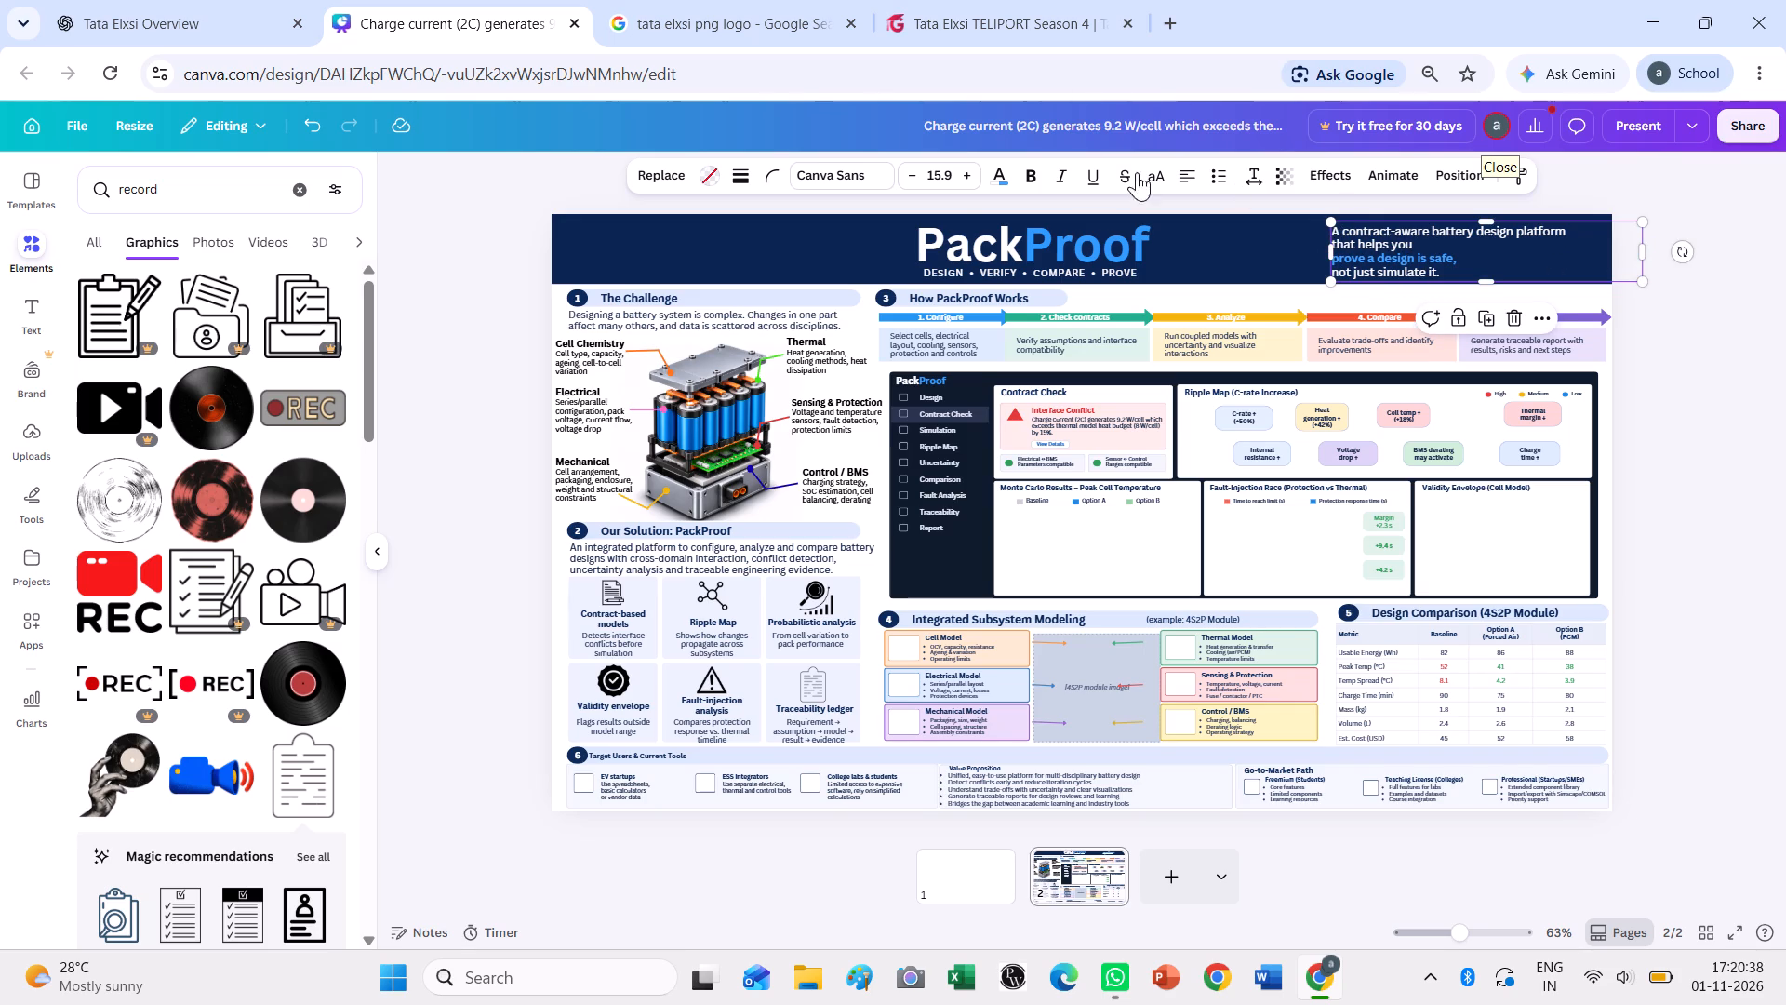
pyautogui.click(966, 171)
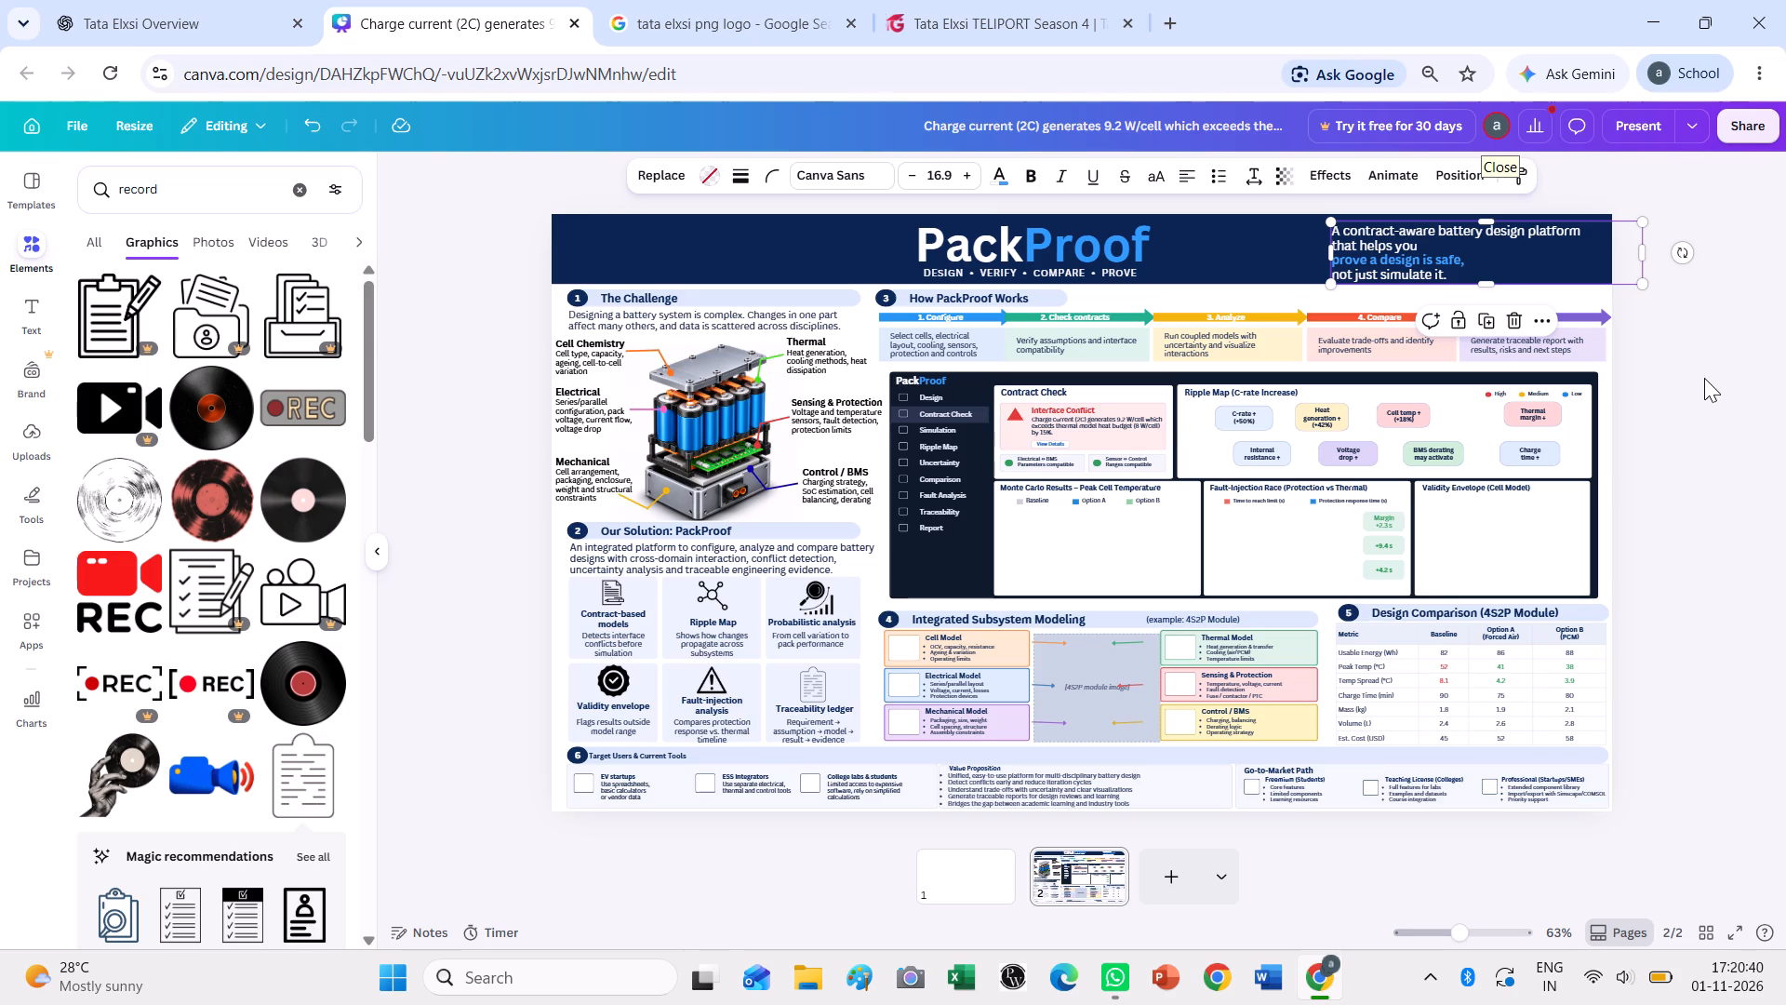
pyautogui.click(1489, 265)
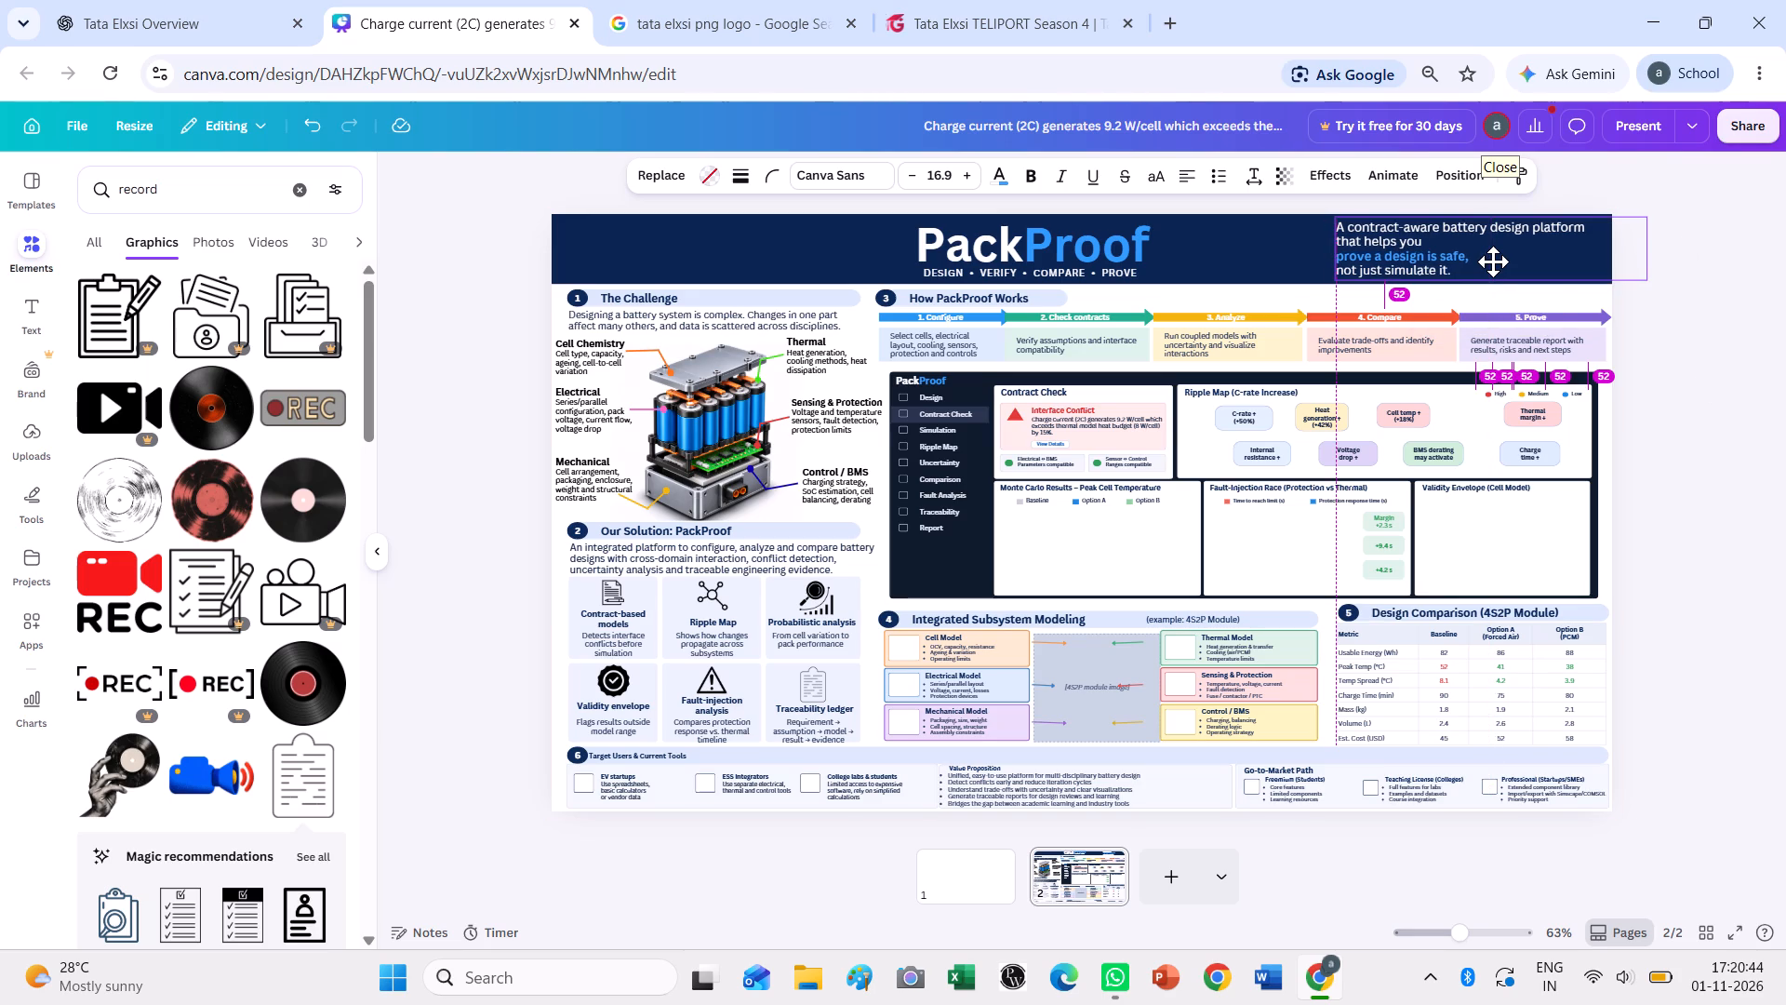
pyautogui.click(1702, 368)
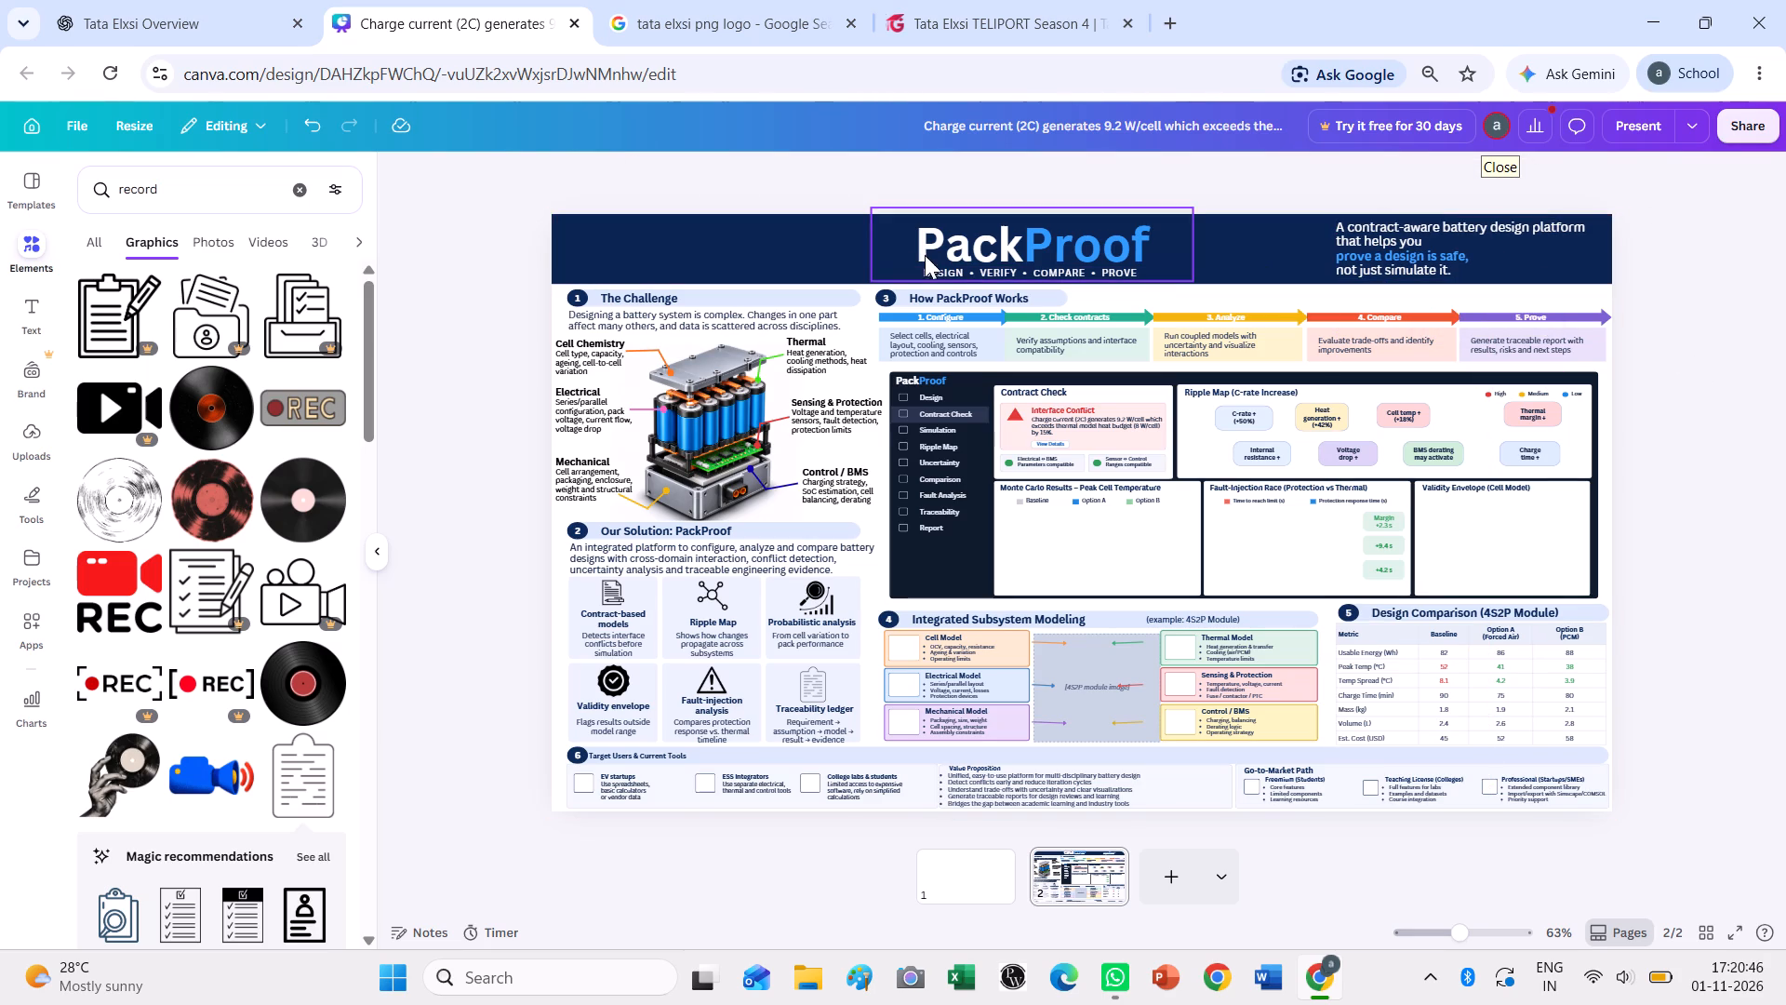
# Widen the letter spacing of the "PackProof" title so it spans most of its text box.
pyautogui.click(1039, 250)
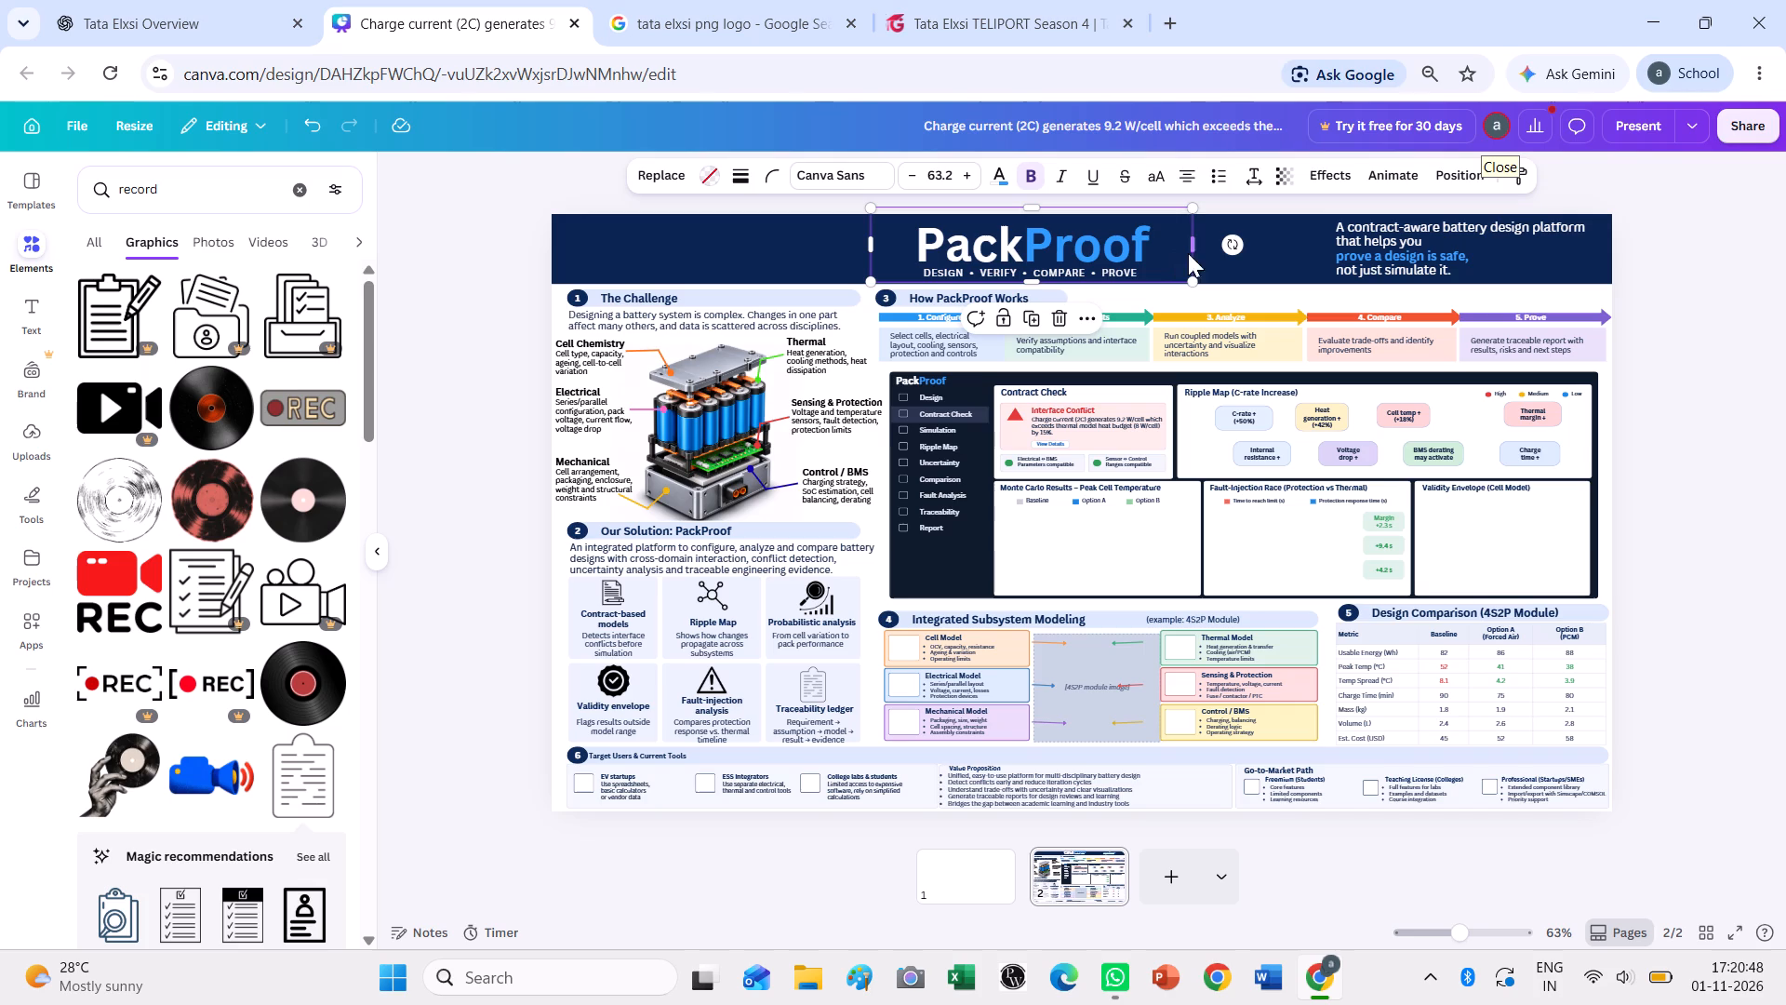
pyautogui.click(1251, 176)
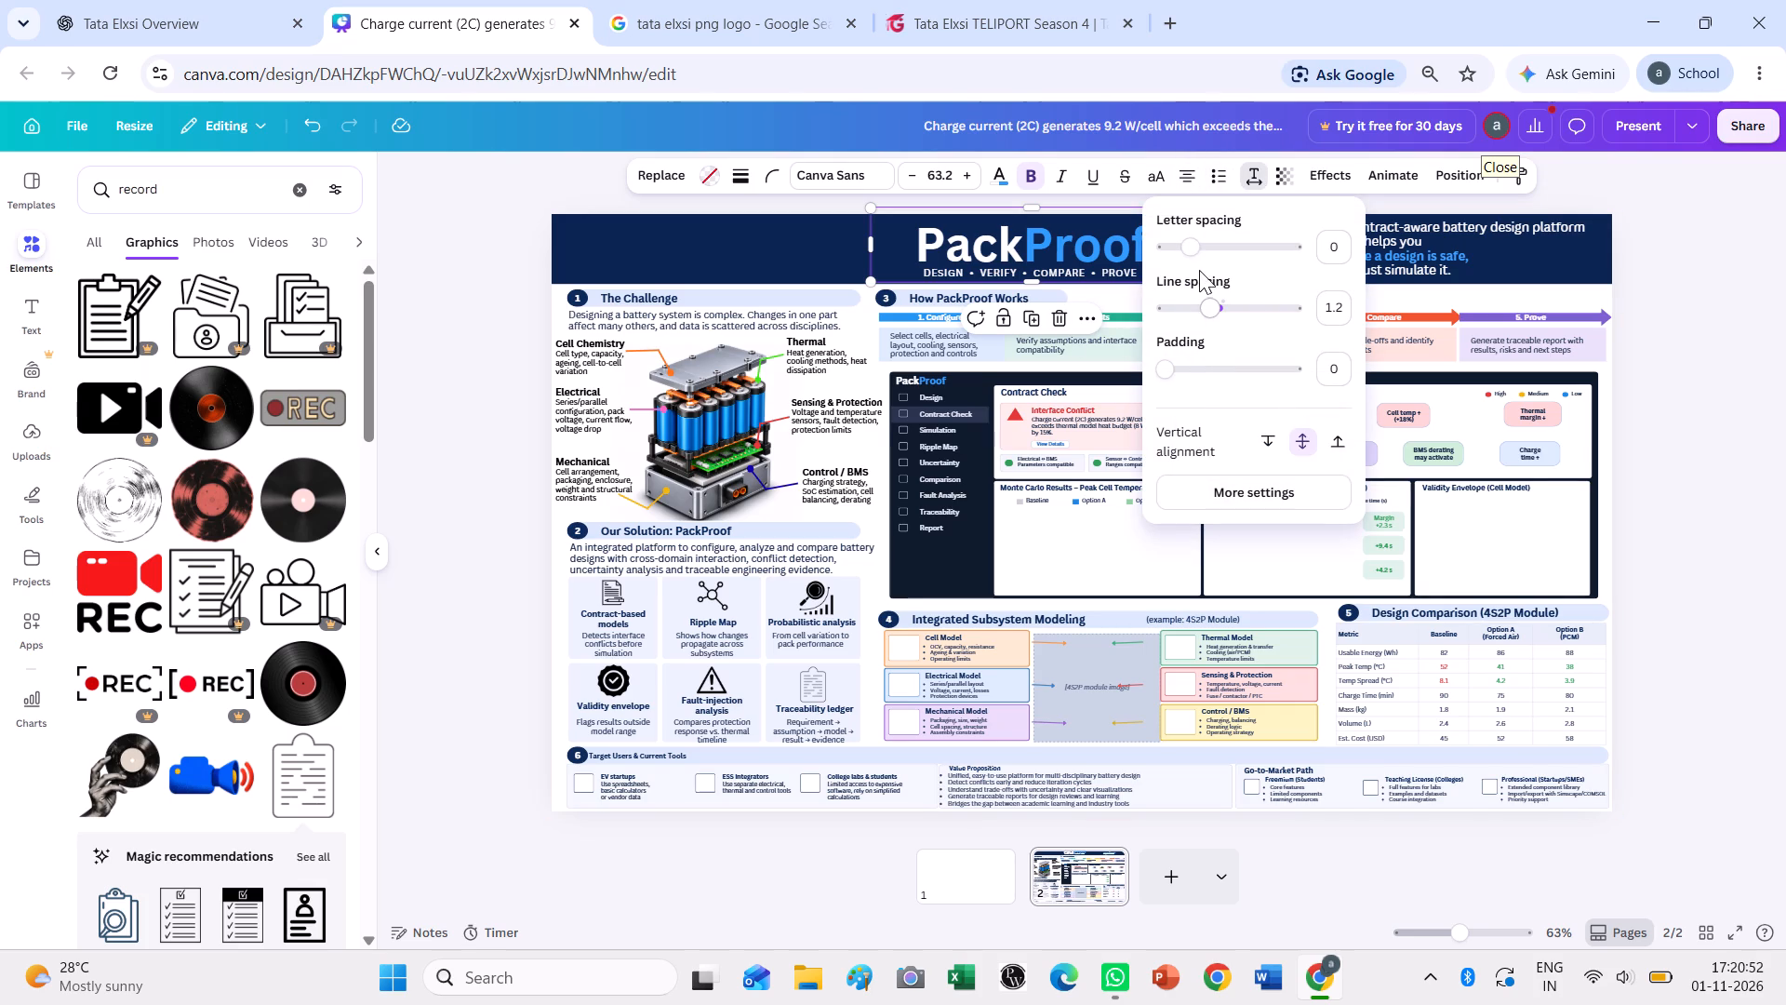
pyautogui.moveTo(1199, 252); pyautogui.dragTo(1207, 252)
pyautogui.click(1699, 389)
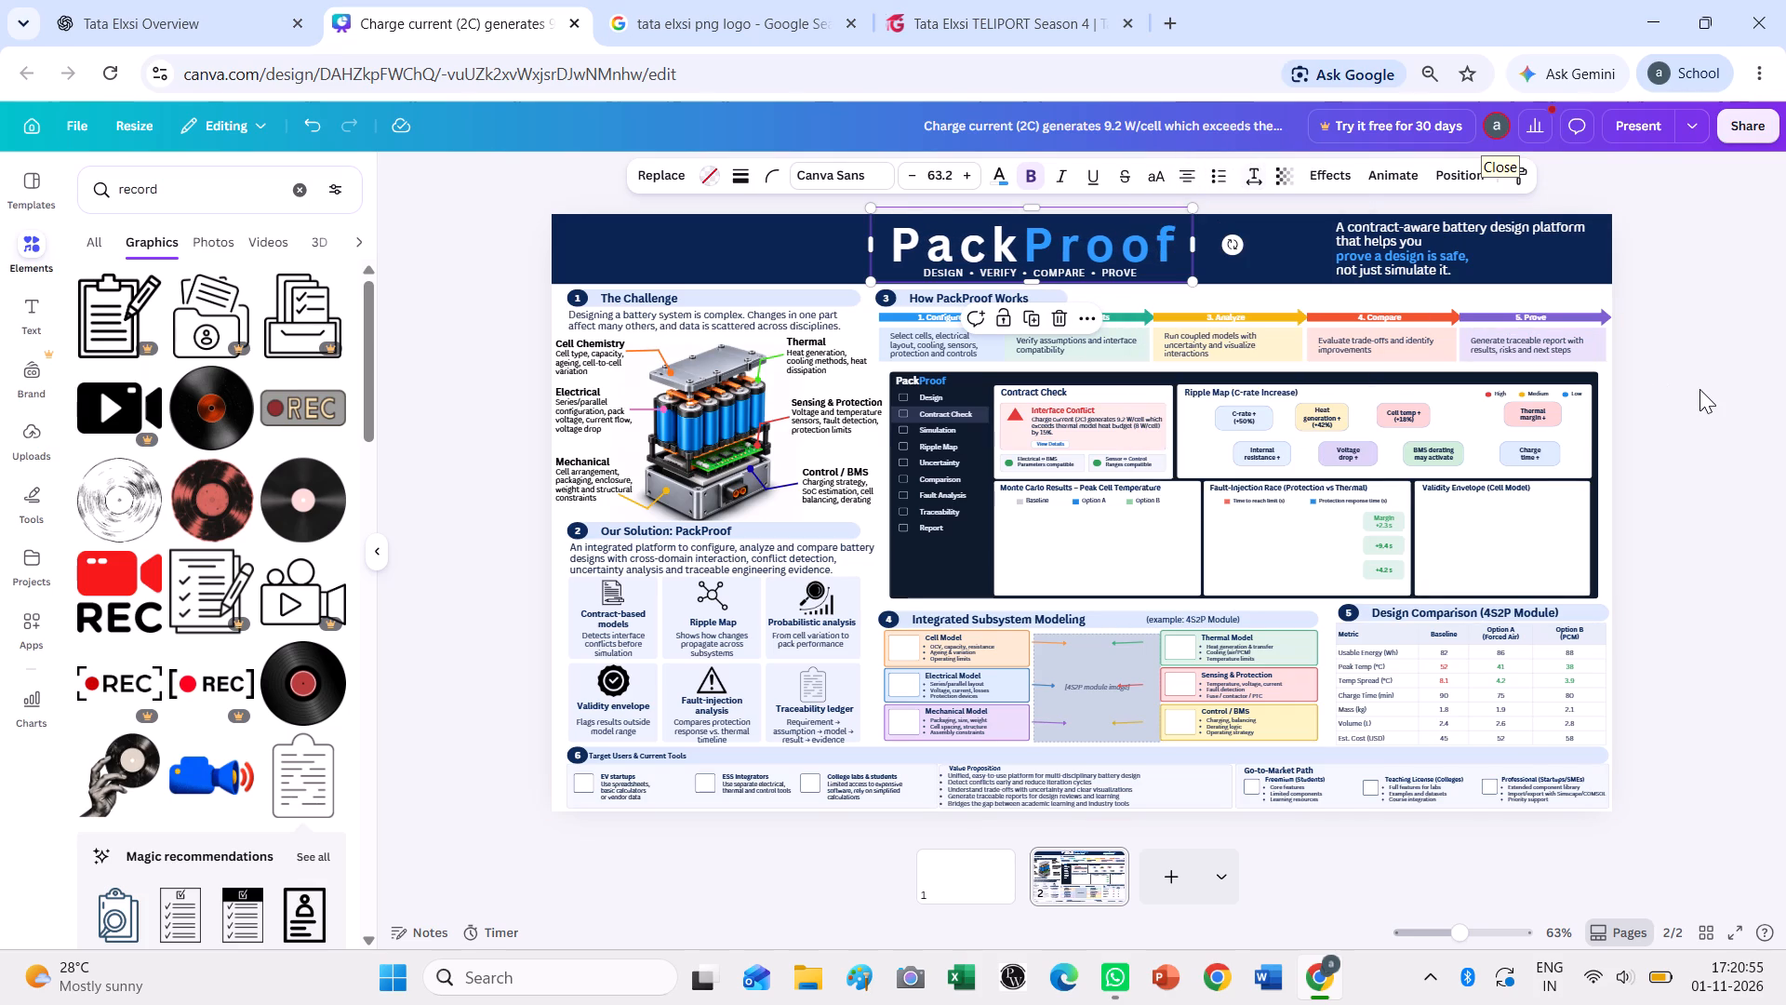
pyautogui.click(1699, 389)
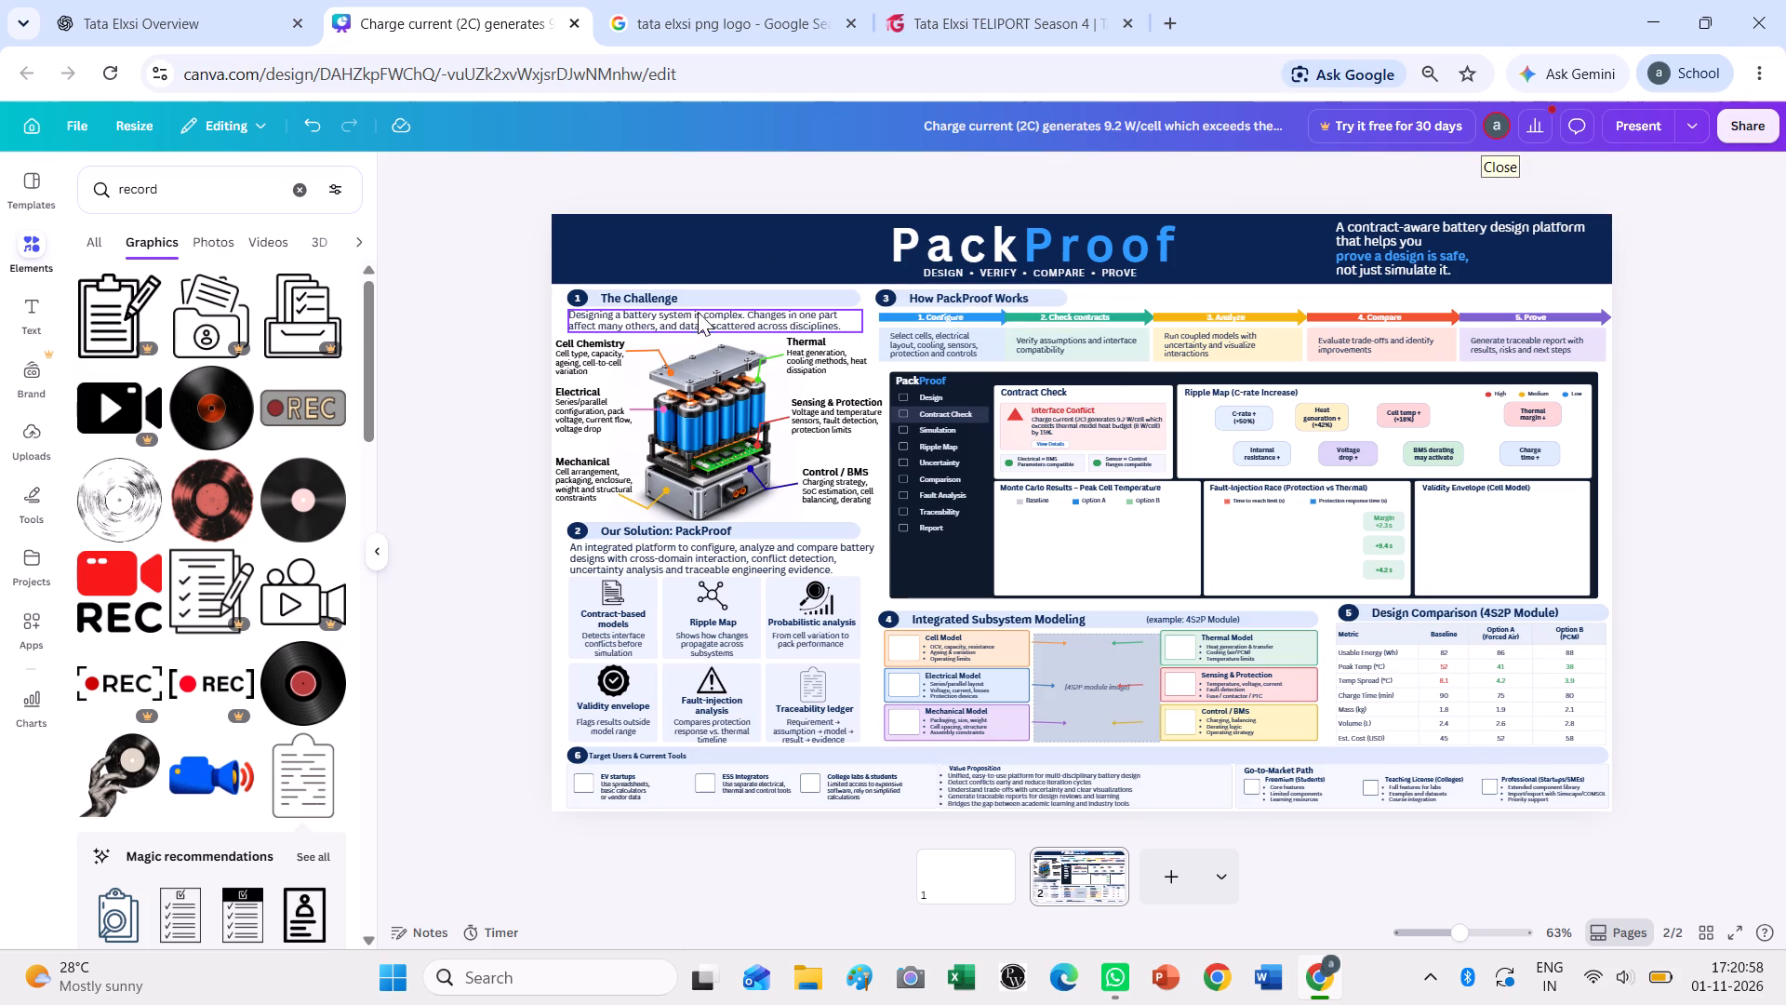
# Paste the copied Tata Elxsi logo, shrink it to the header's height and place it at the header's left end.
pyautogui.hotkey('ctrl', 'v')
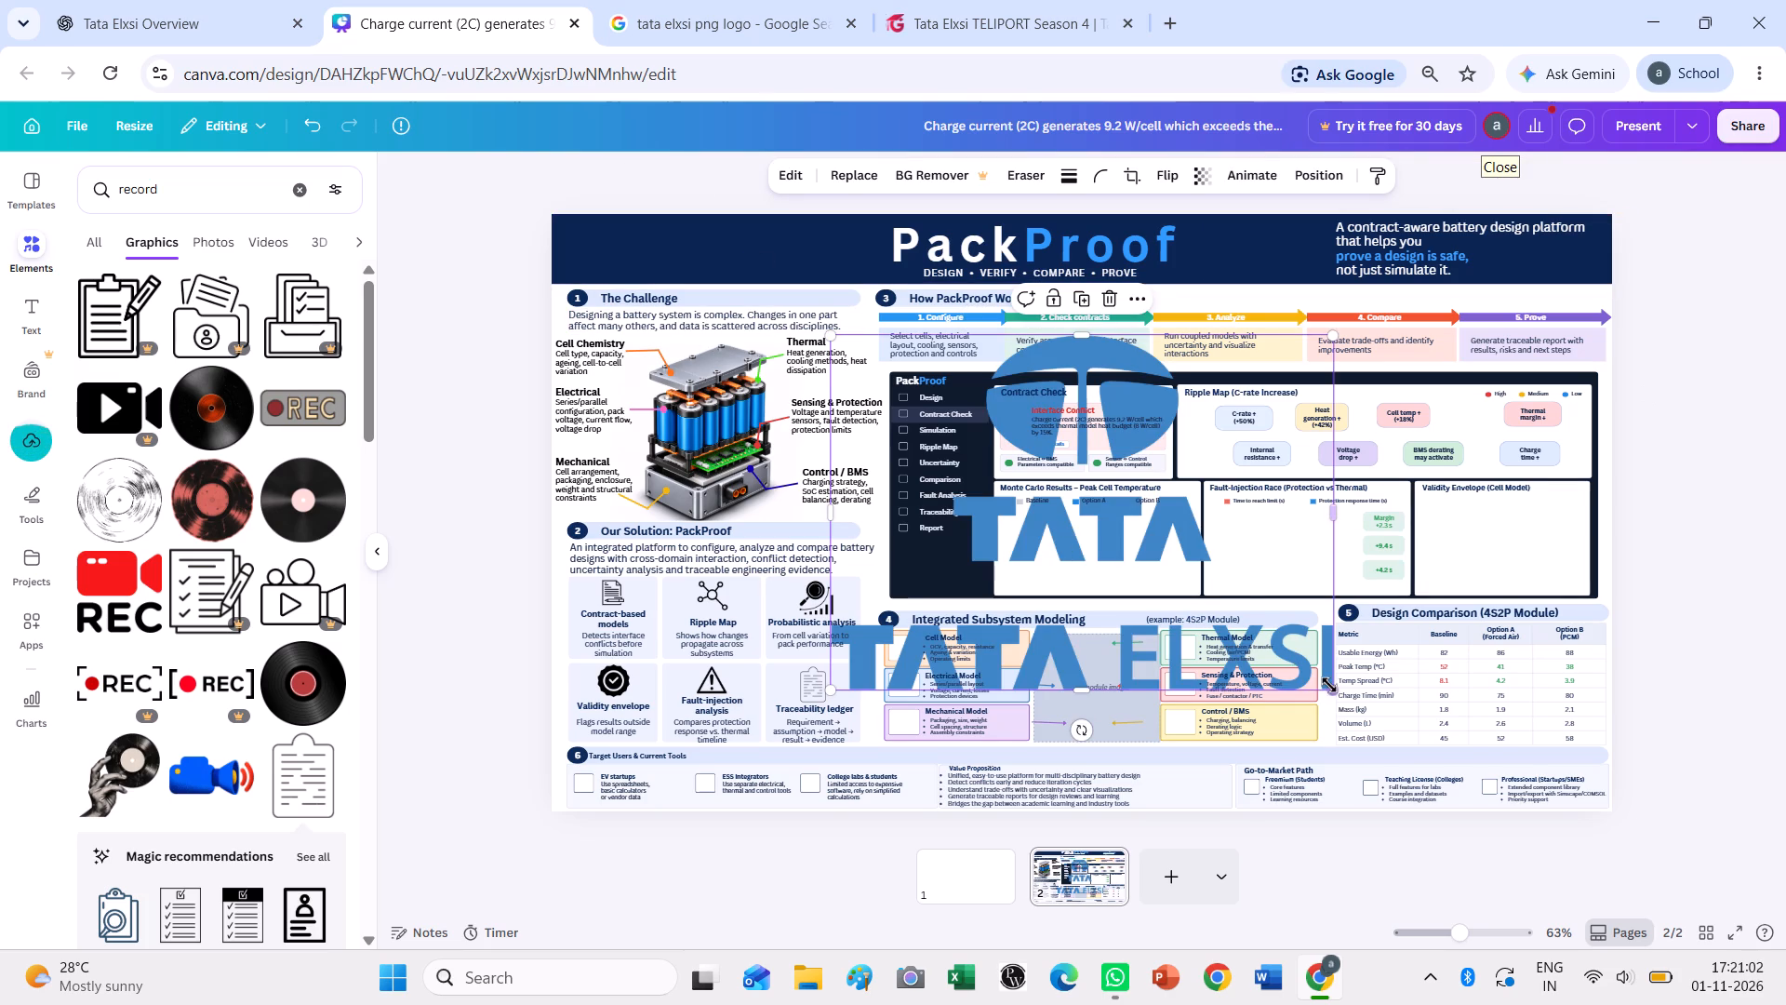
pyautogui.moveTo(1330, 685); pyautogui.dragTo(975, 373)
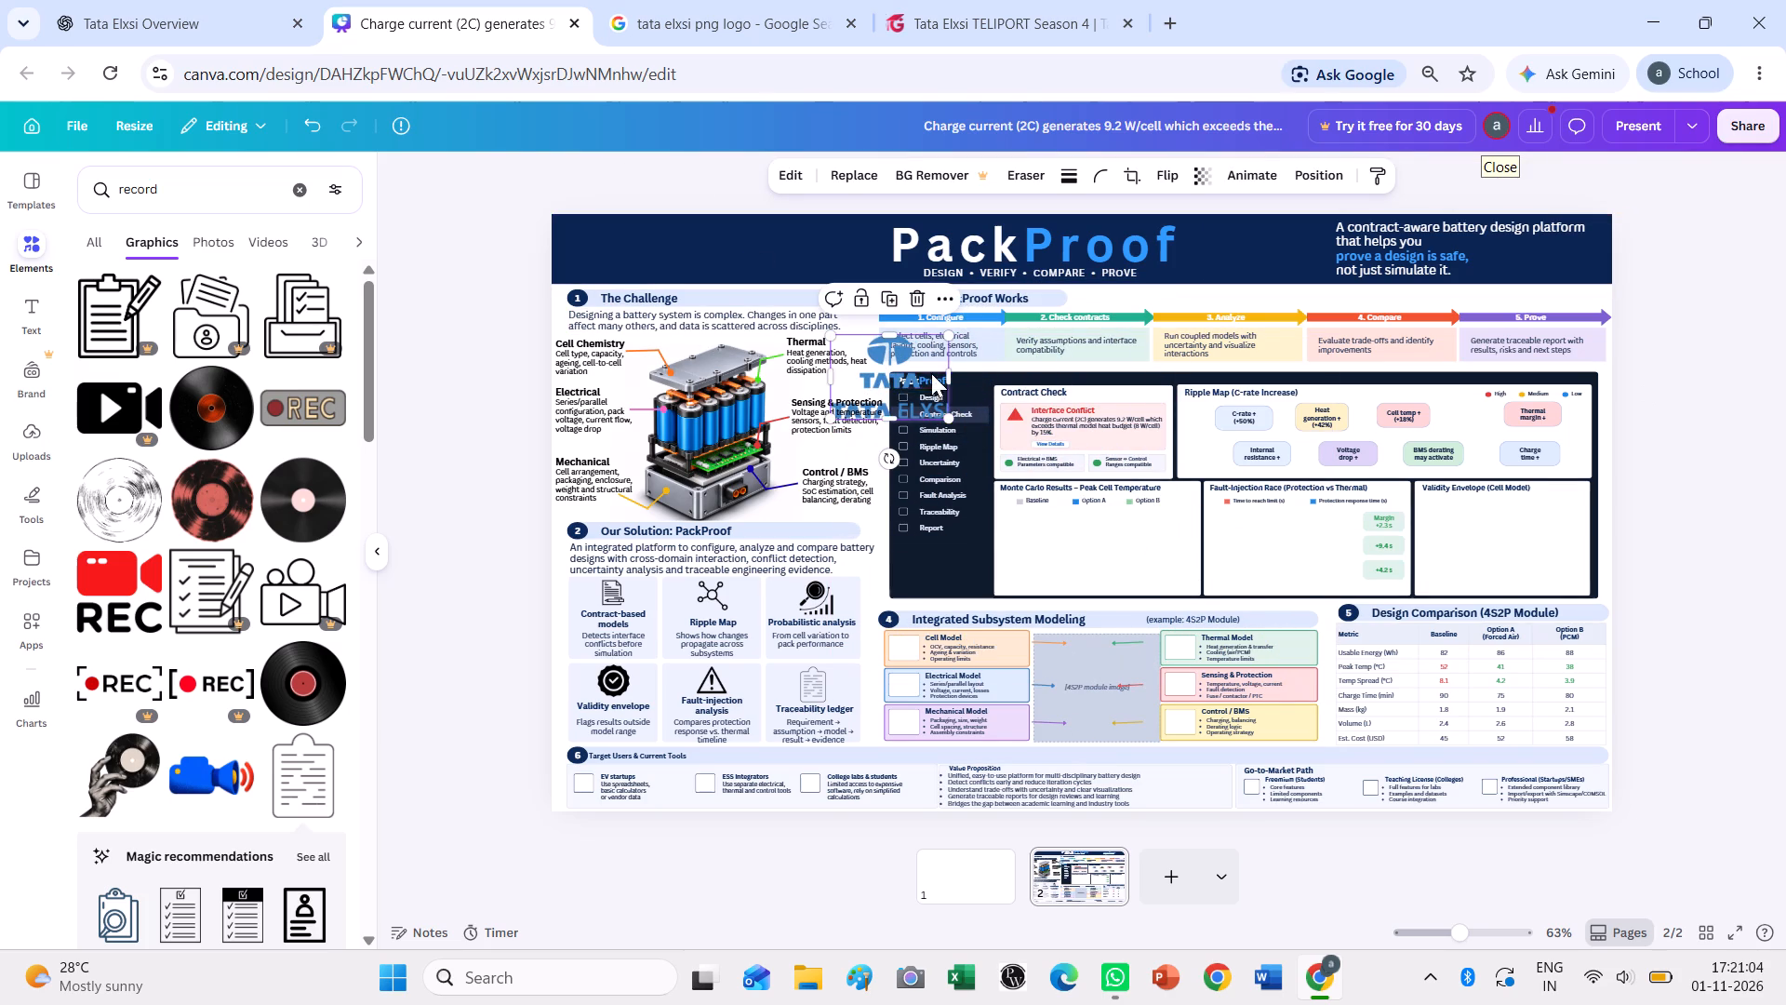
pyautogui.moveTo(901, 379); pyautogui.dragTo(656, 261)
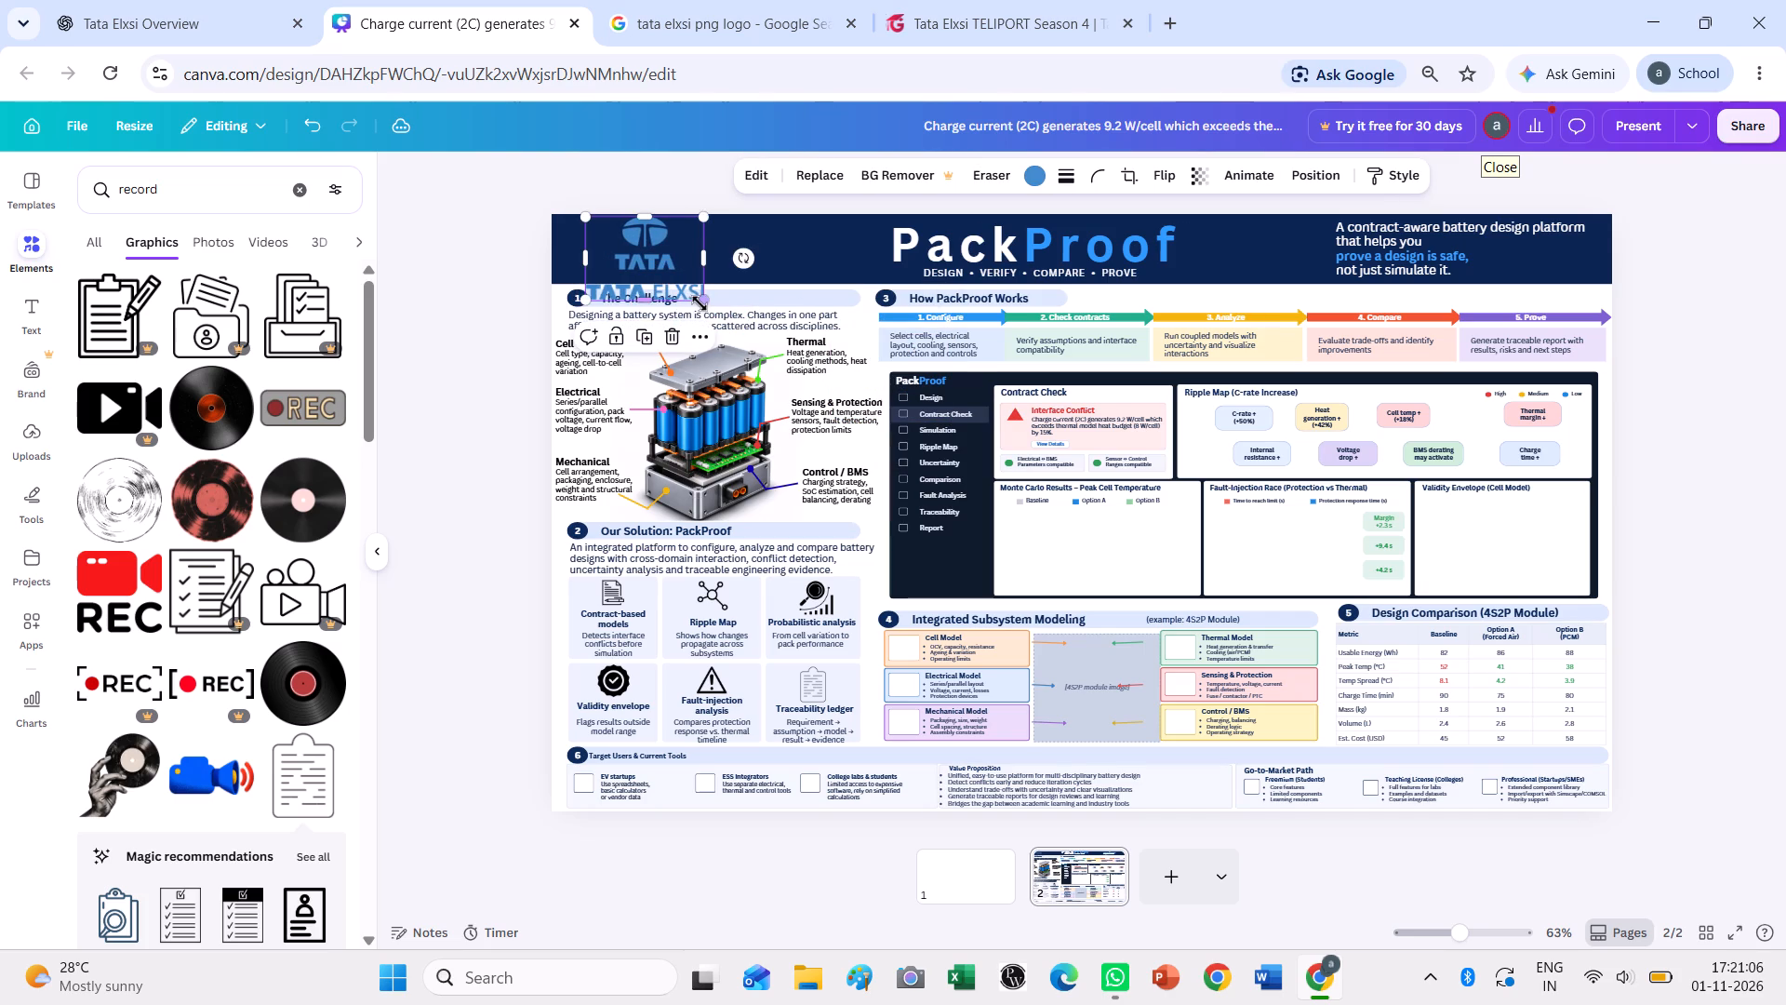
pyautogui.moveTo(701, 303); pyautogui.dragTo(669, 276)
pyautogui.moveTo(635, 252); pyautogui.dragTo(632, 253)
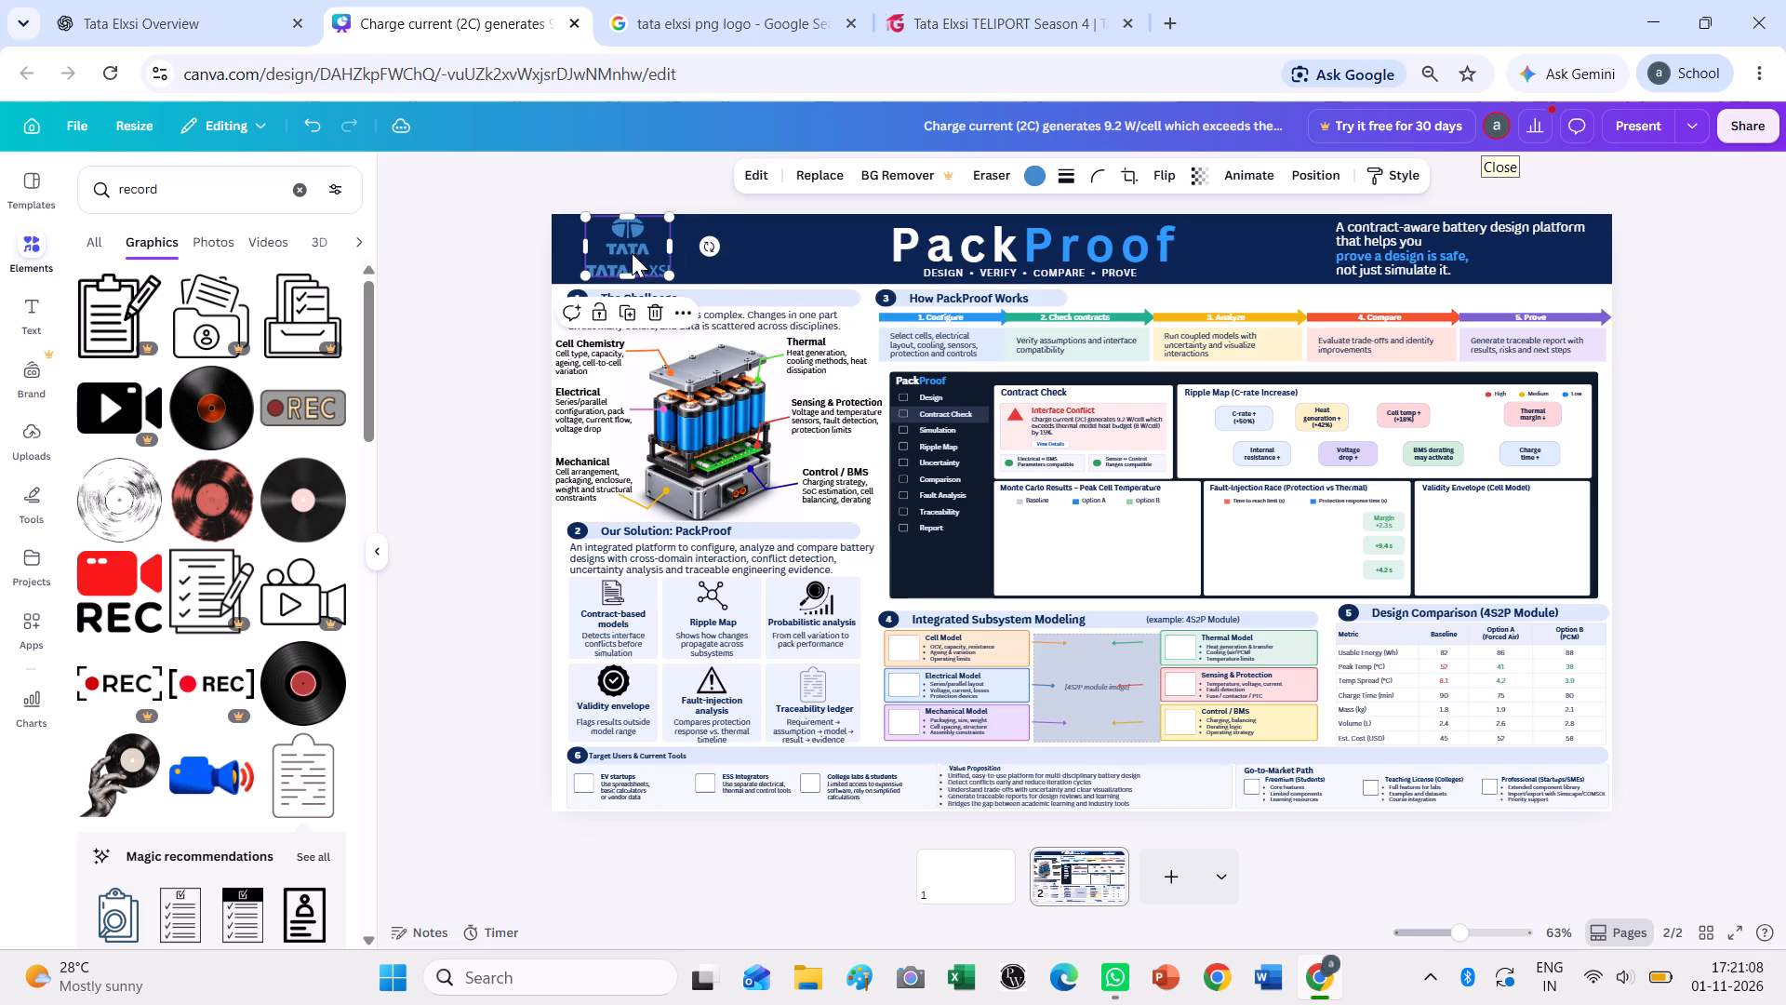
pyautogui.moveTo(632, 253); pyautogui.dragTo(618, 258)
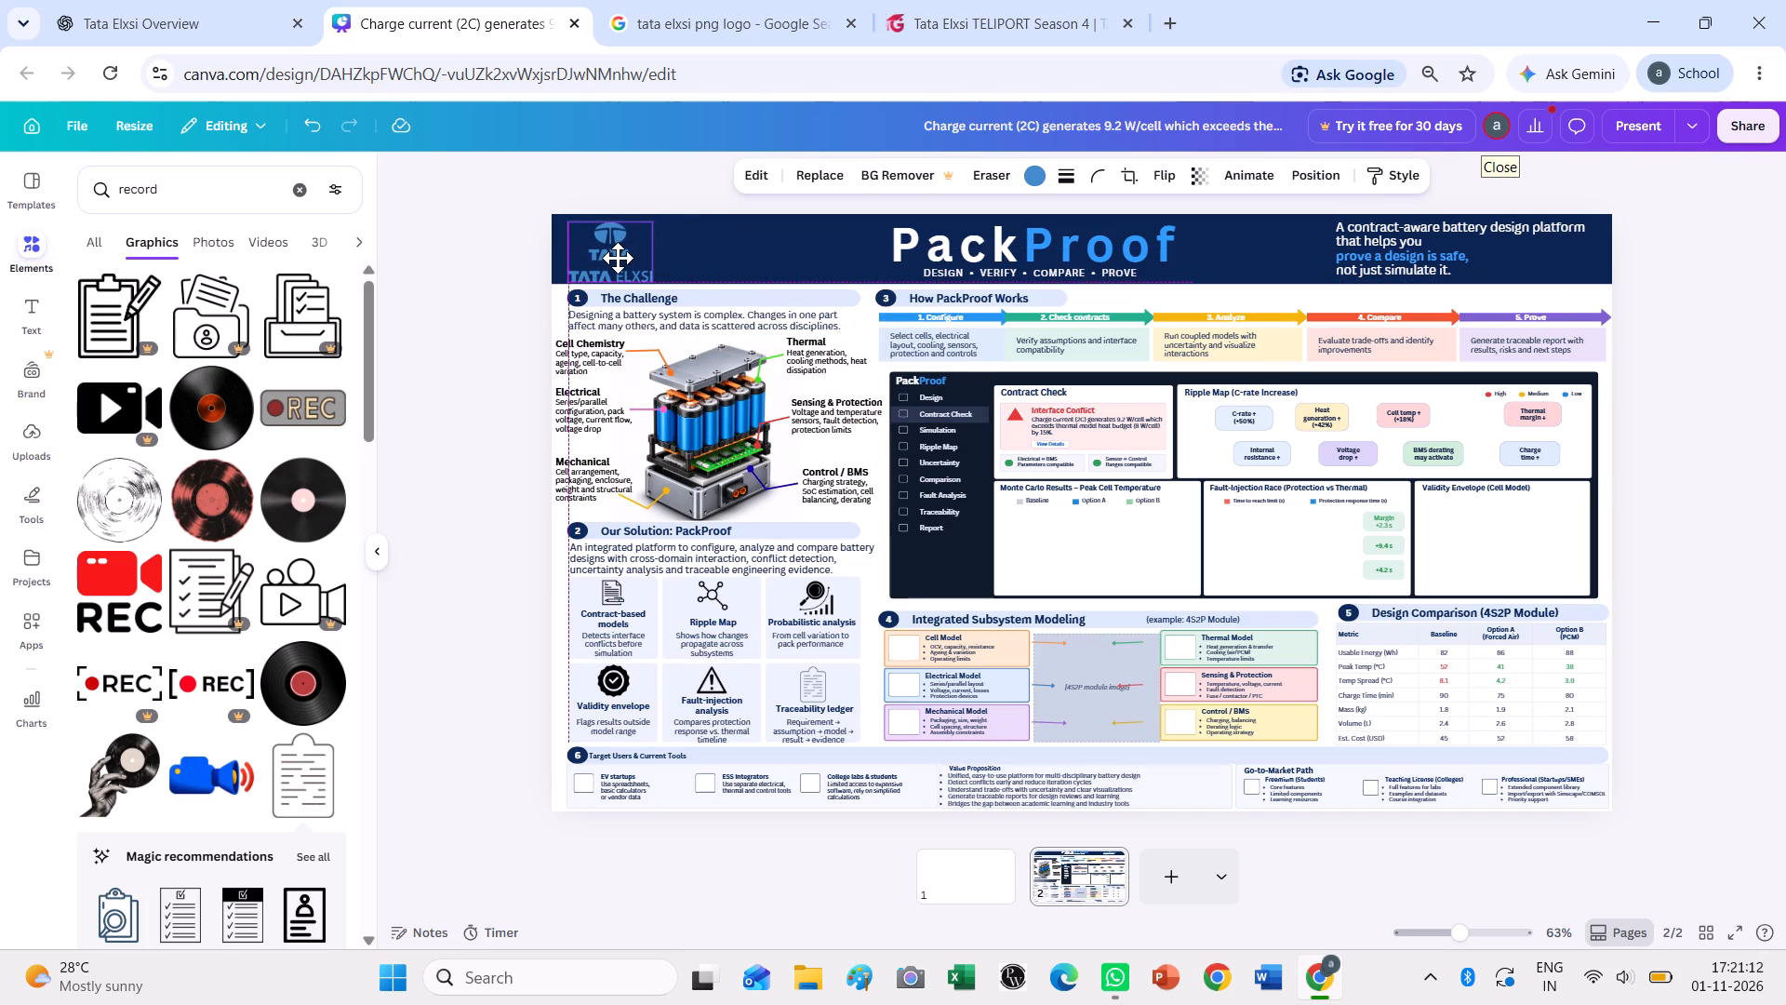
# Recolour the Tata Elxsi logo in the header to a brighter azure blue from the design's existing colours.
pyautogui.moveTo(618, 258); pyautogui.dragTo(618, 256)
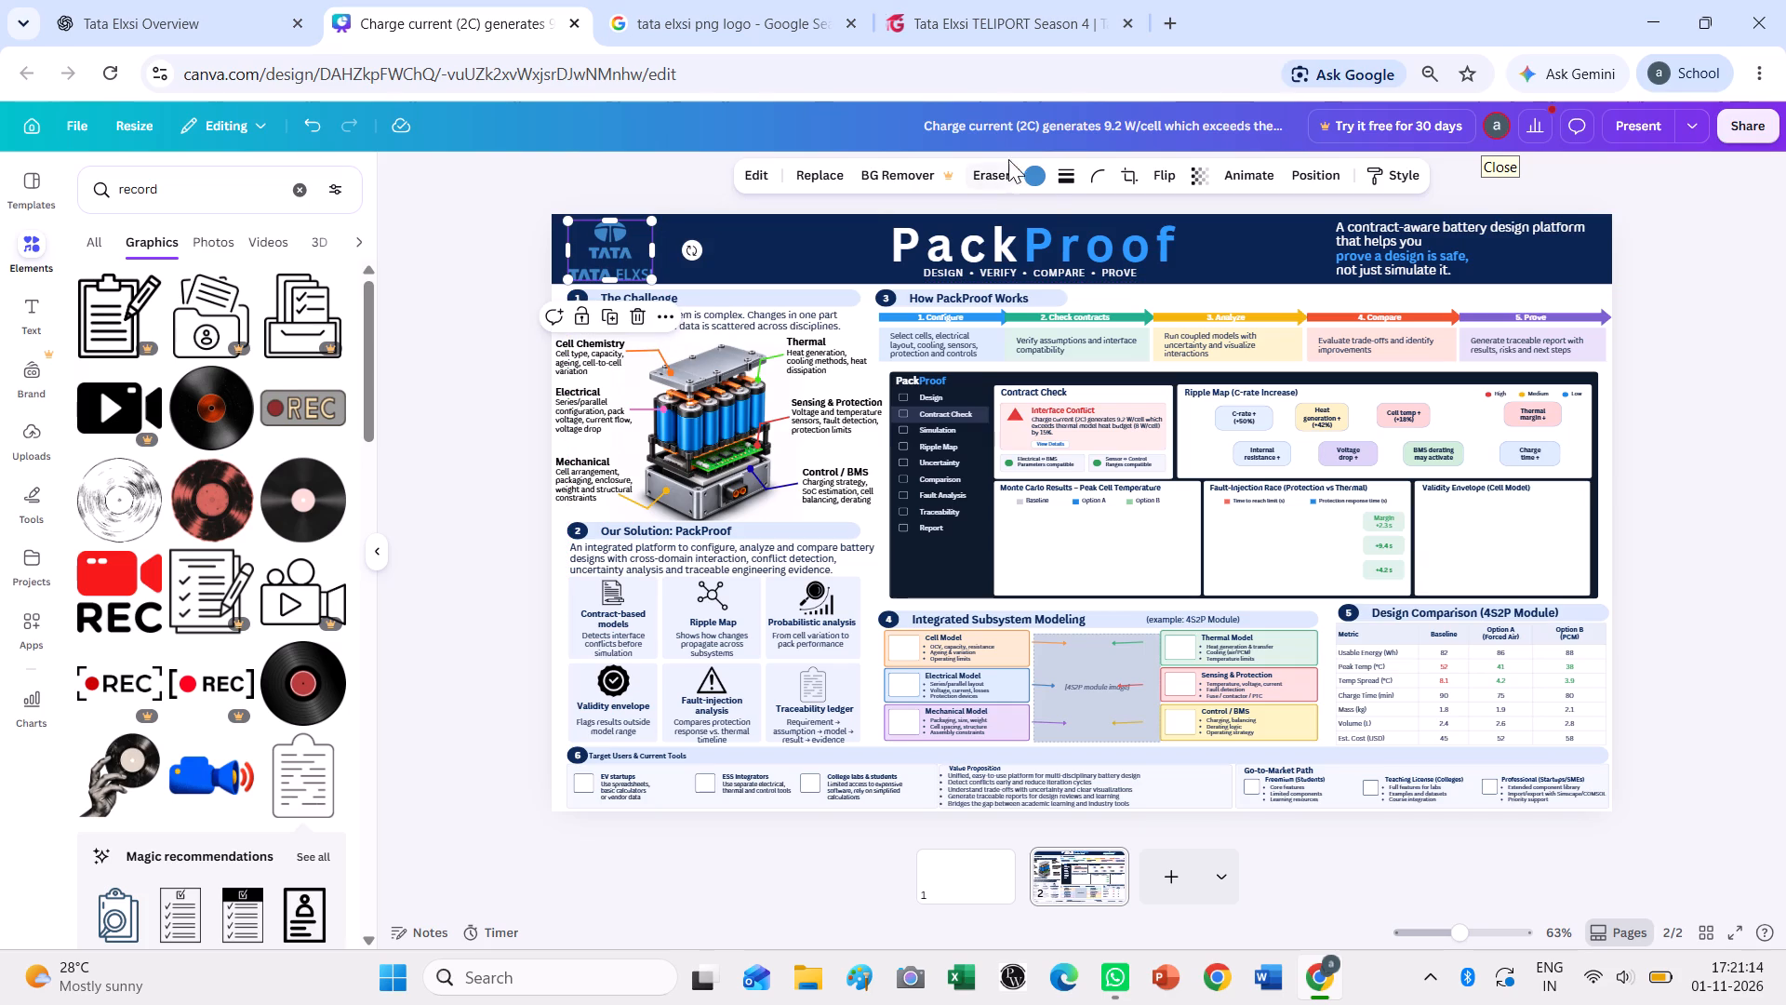
pyautogui.click(1035, 168)
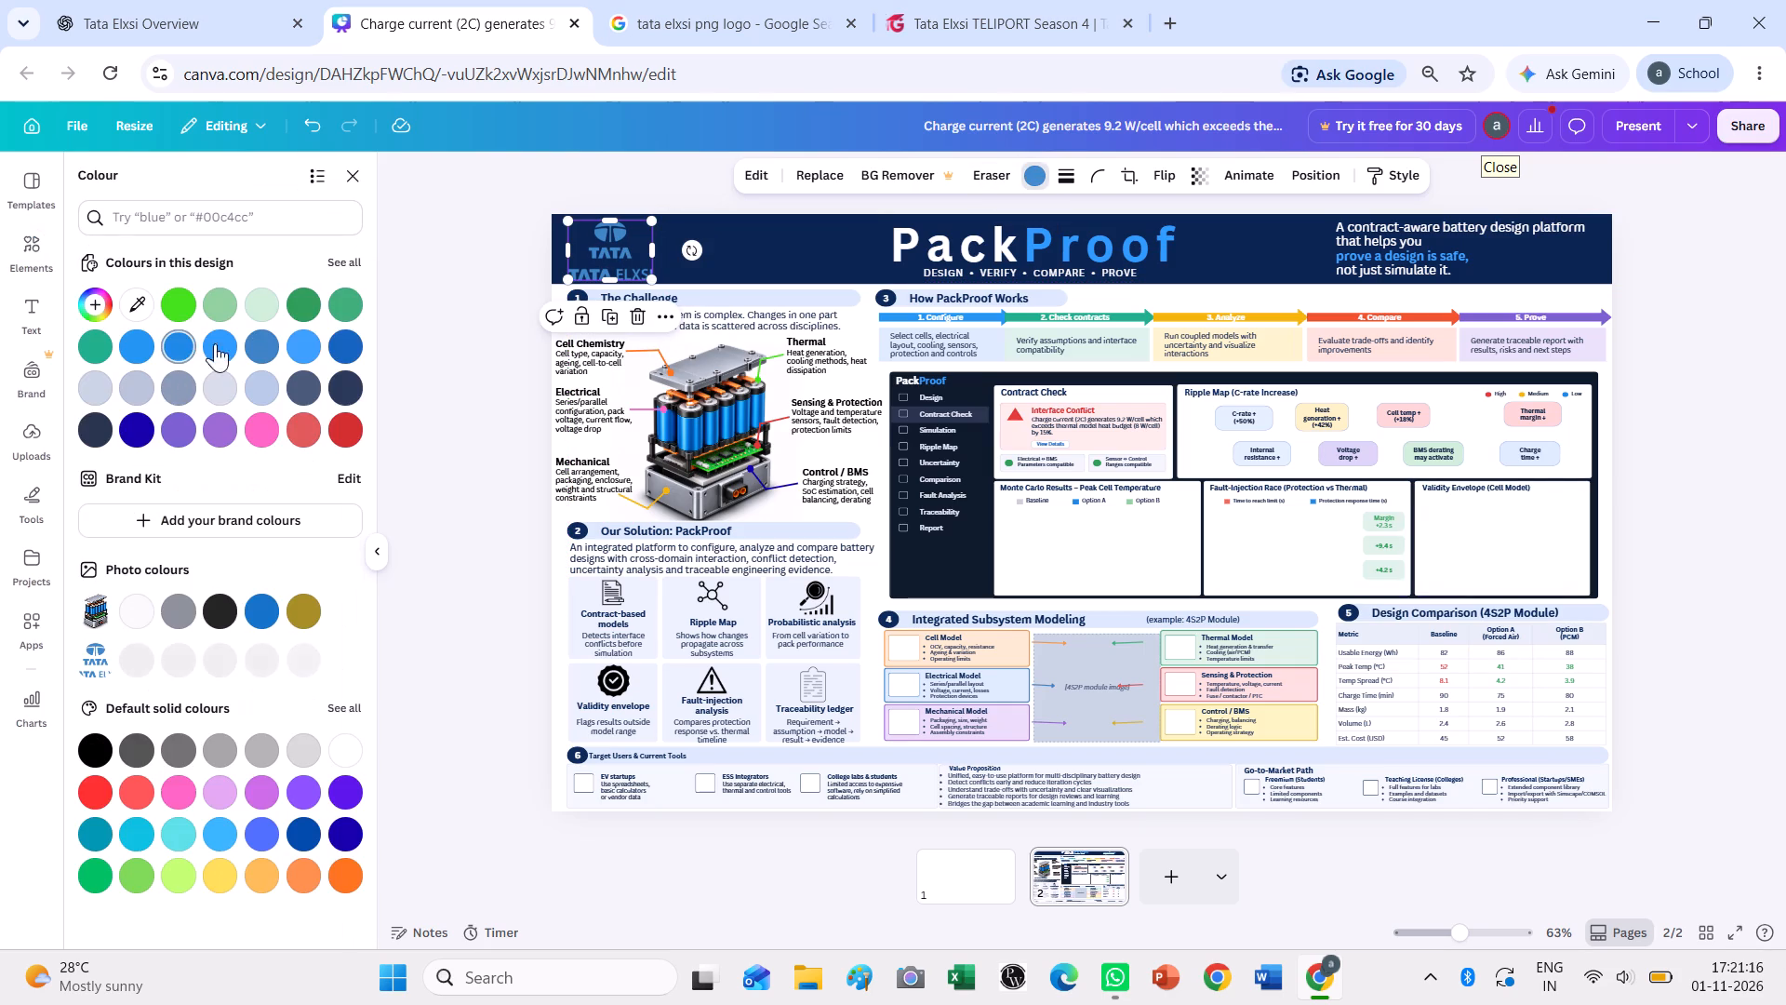
pyautogui.click(298, 332)
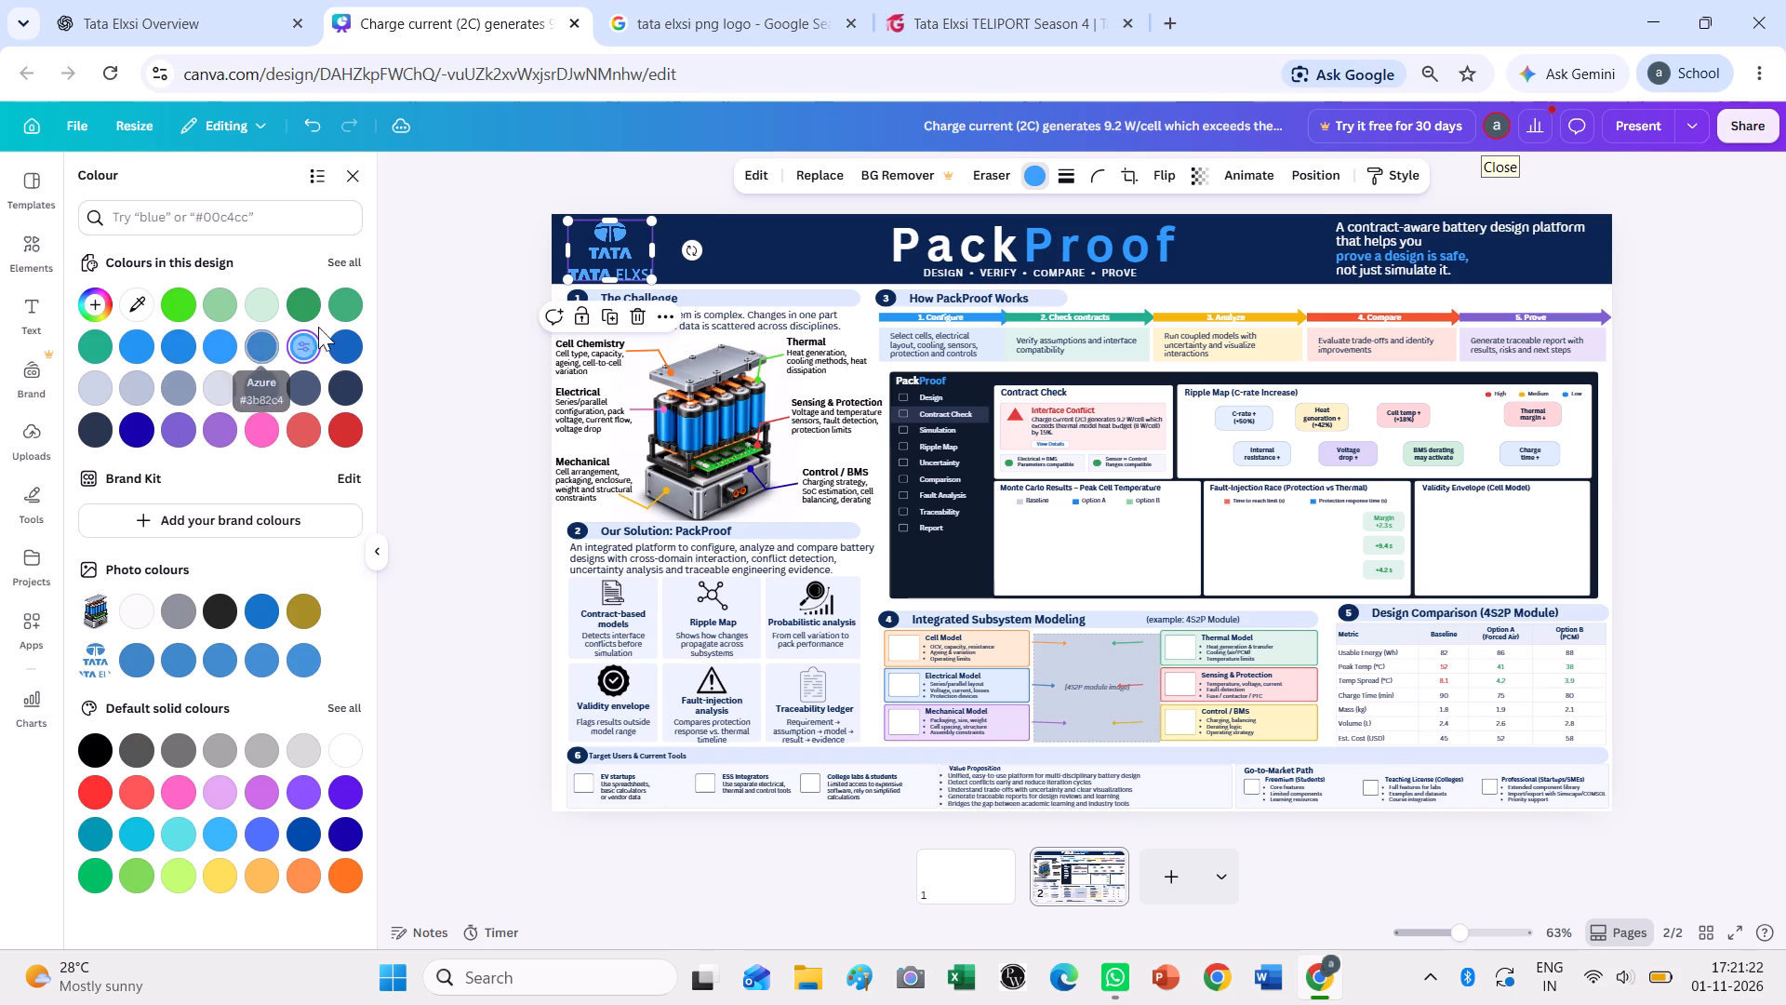
pyautogui.click(257, 350)
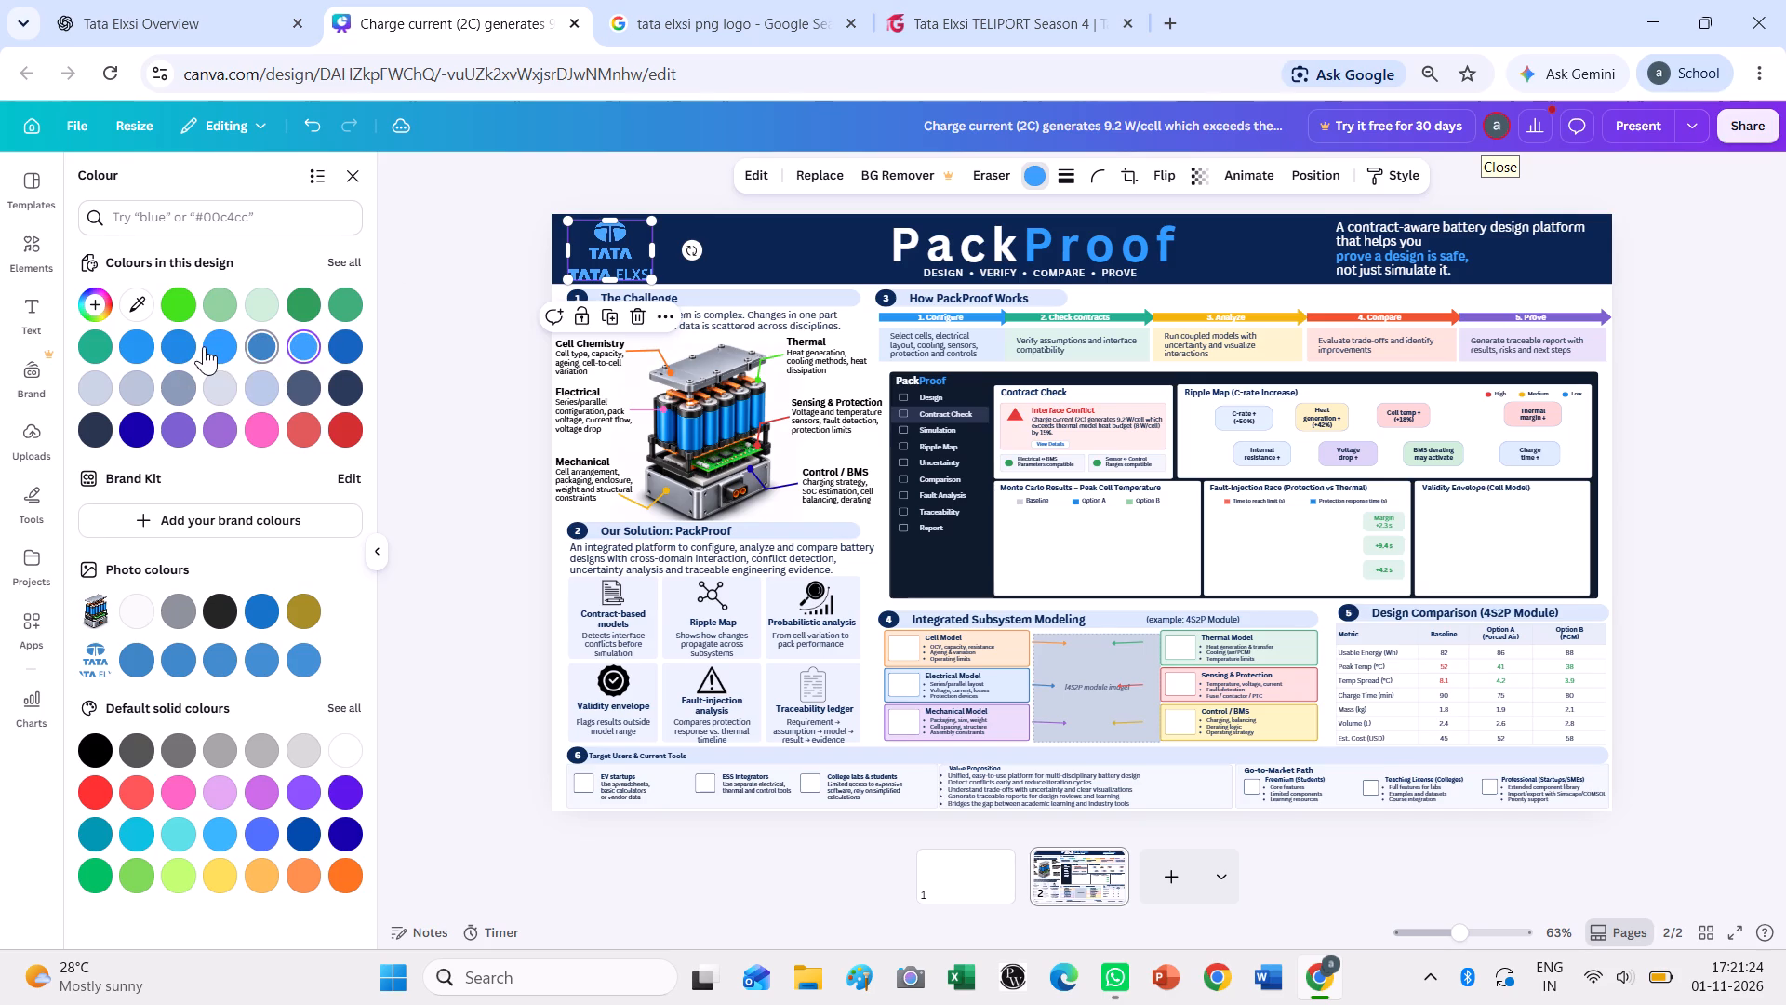
pyautogui.click(212, 346)
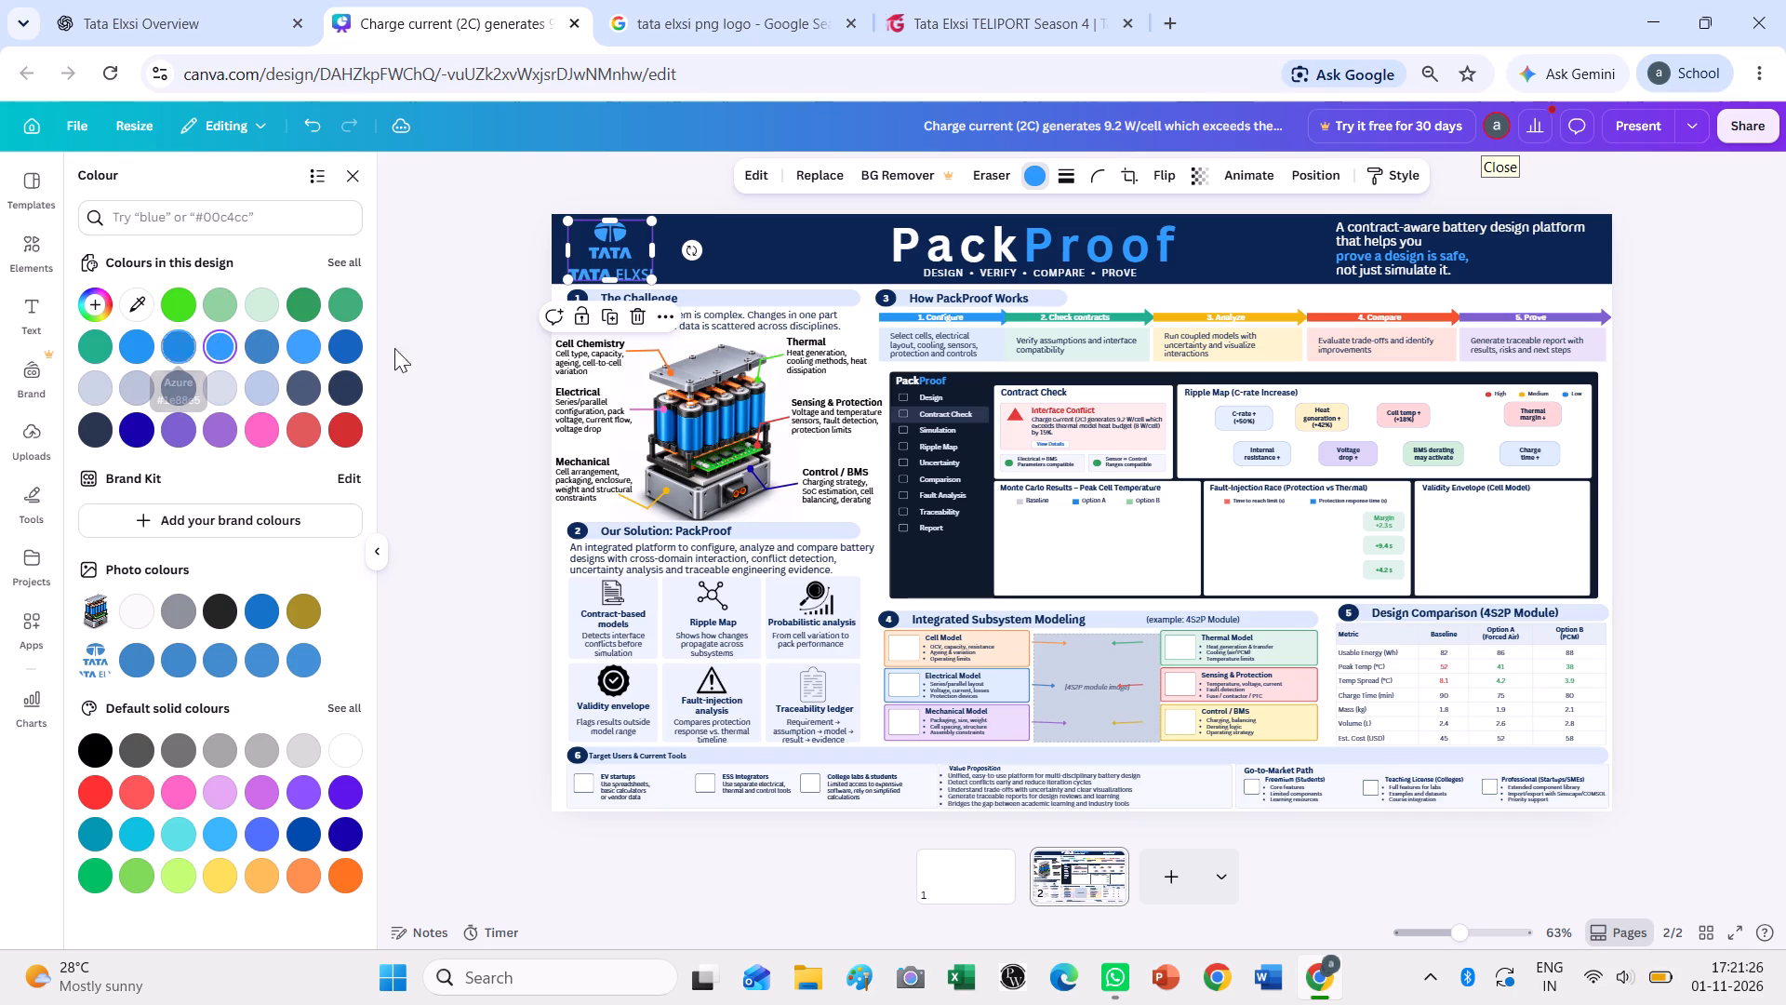
pyautogui.click(462, 348)
pyautogui.click(462, 348)
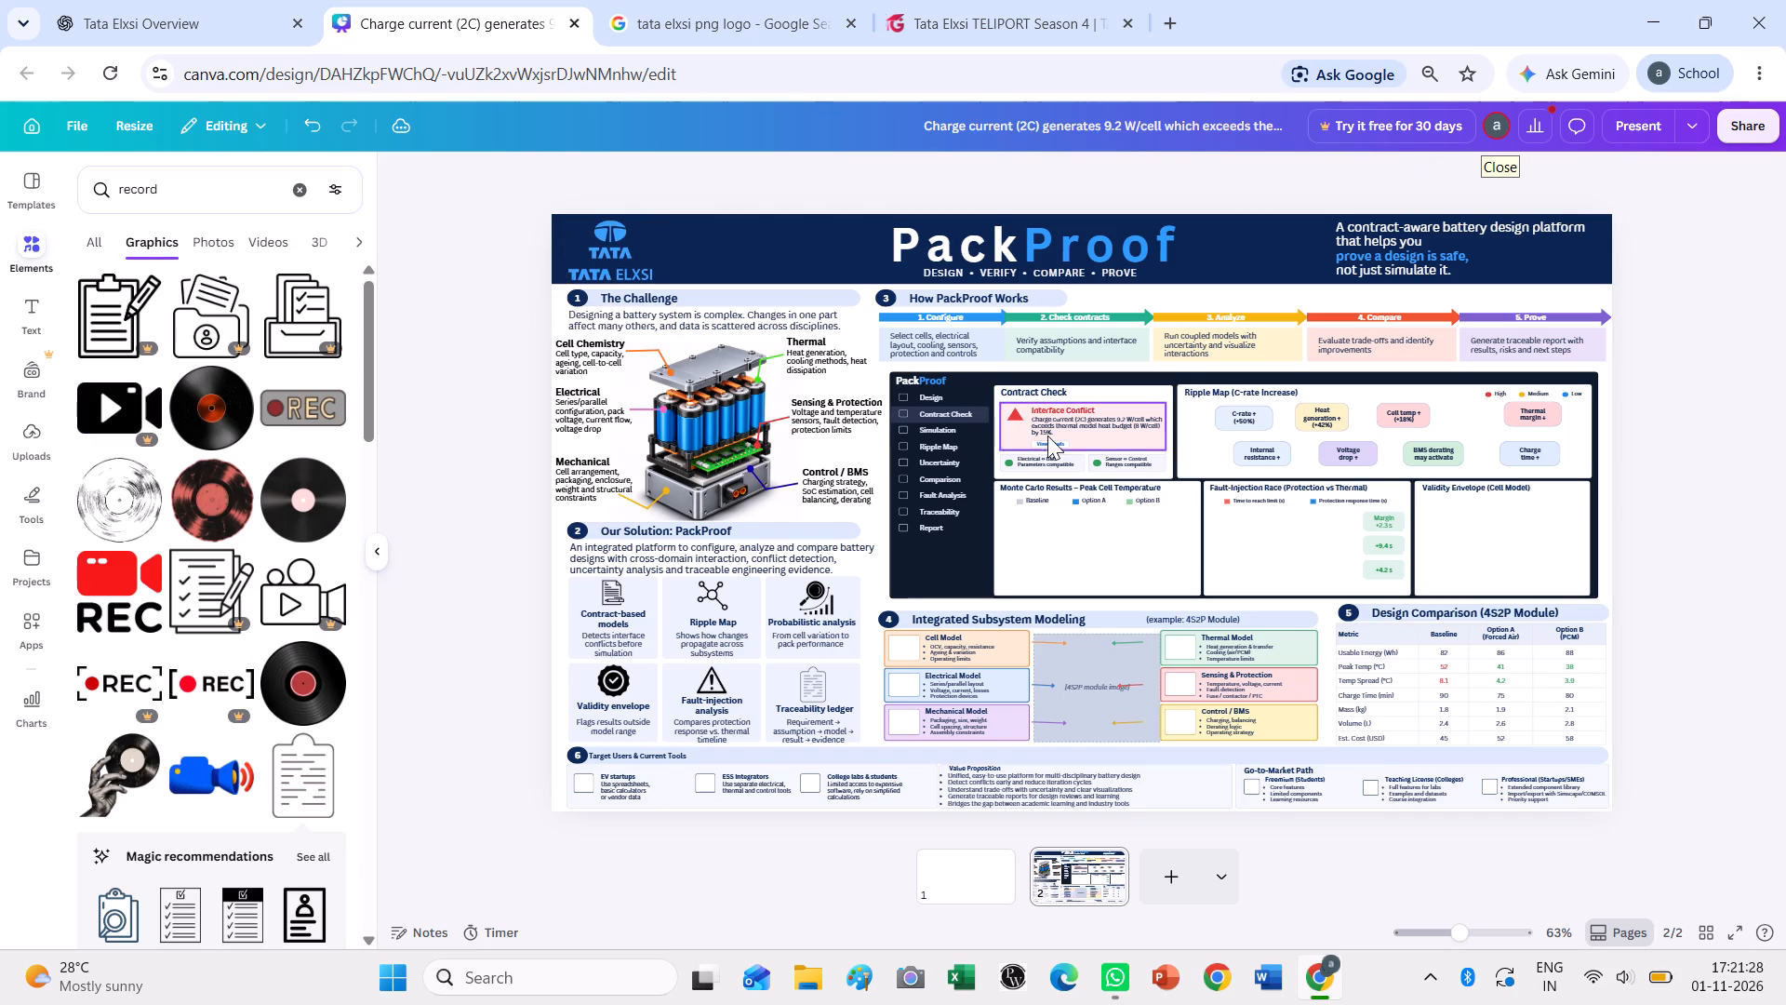
pyautogui.click(1024, 249)
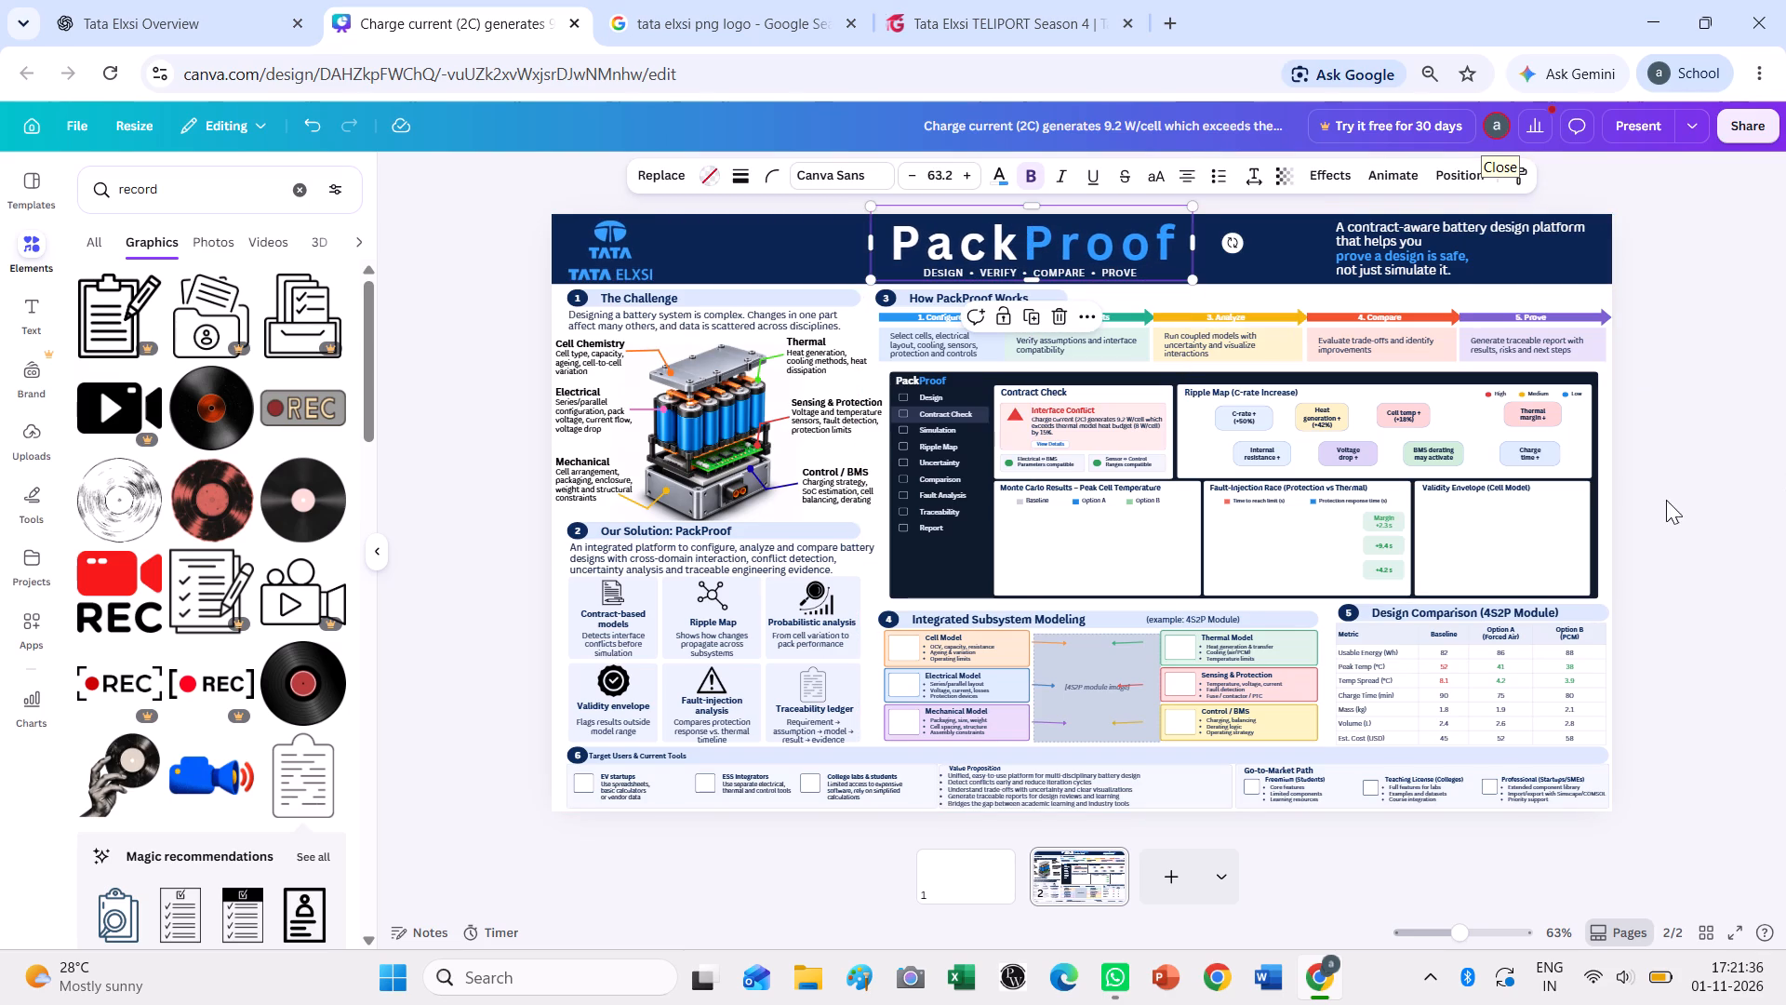
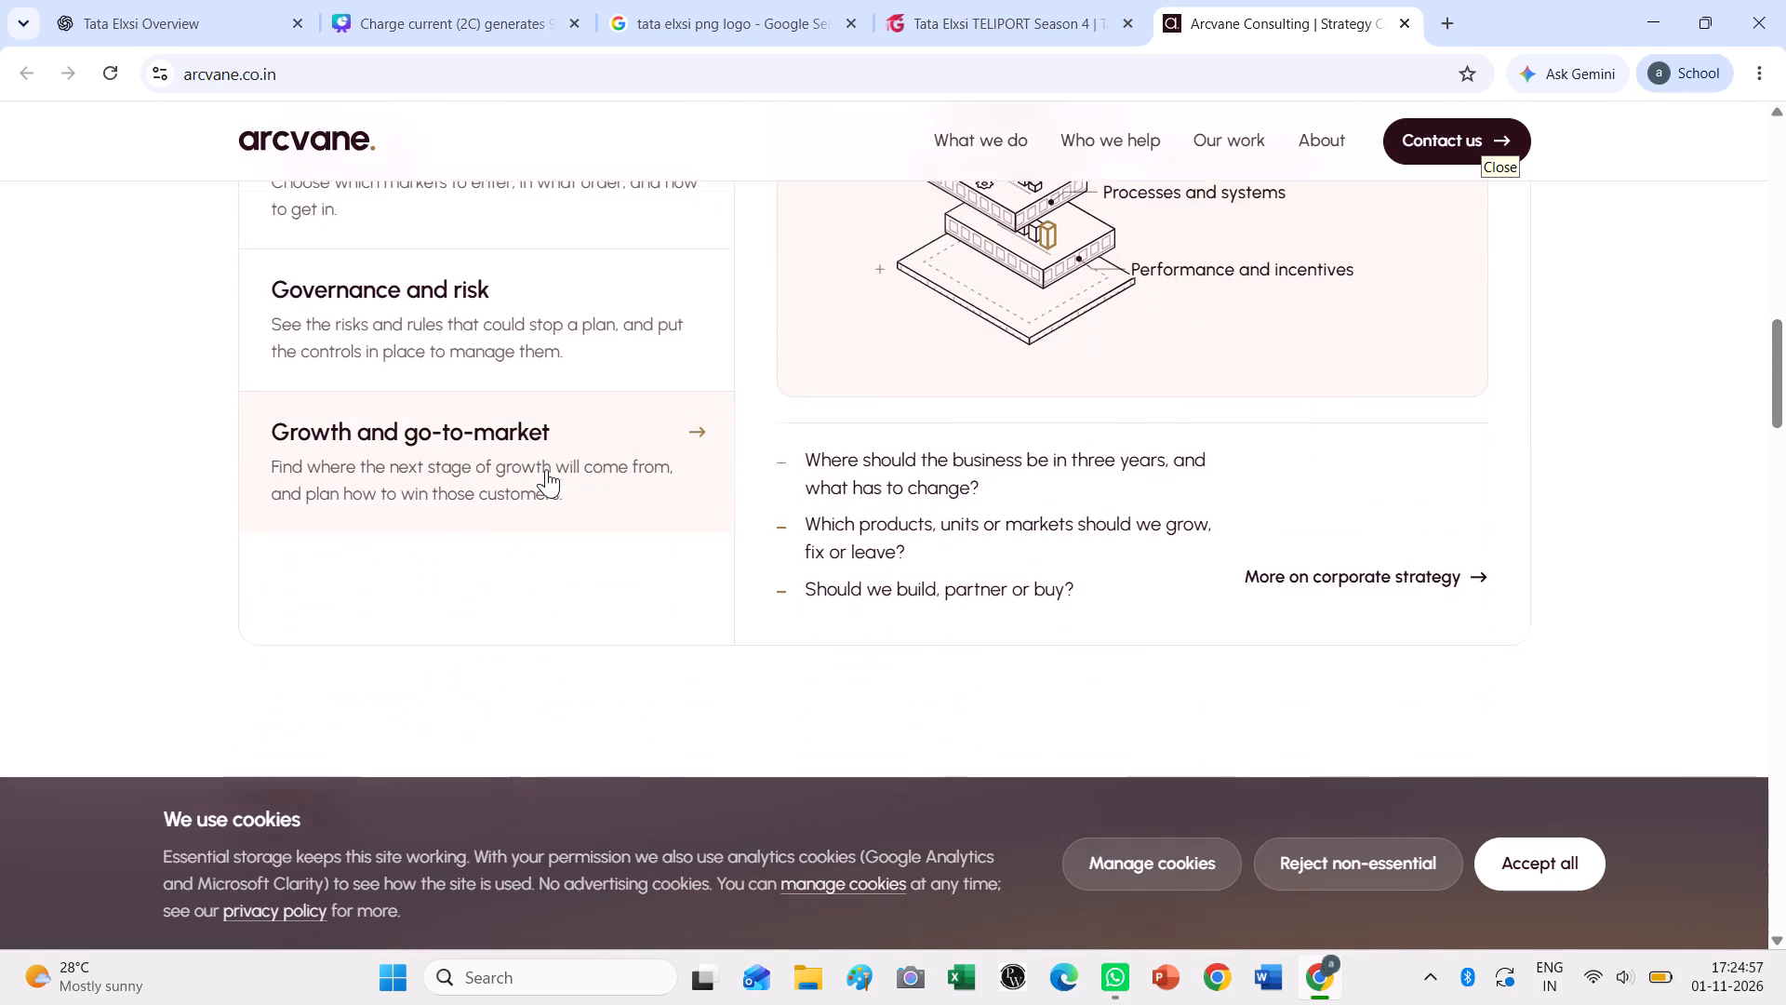
# Look through the Arcvane Consulting homepage, from the services and client types to the working process and strategy proposals.
pyautogui.scroll(-4, 546, 469)
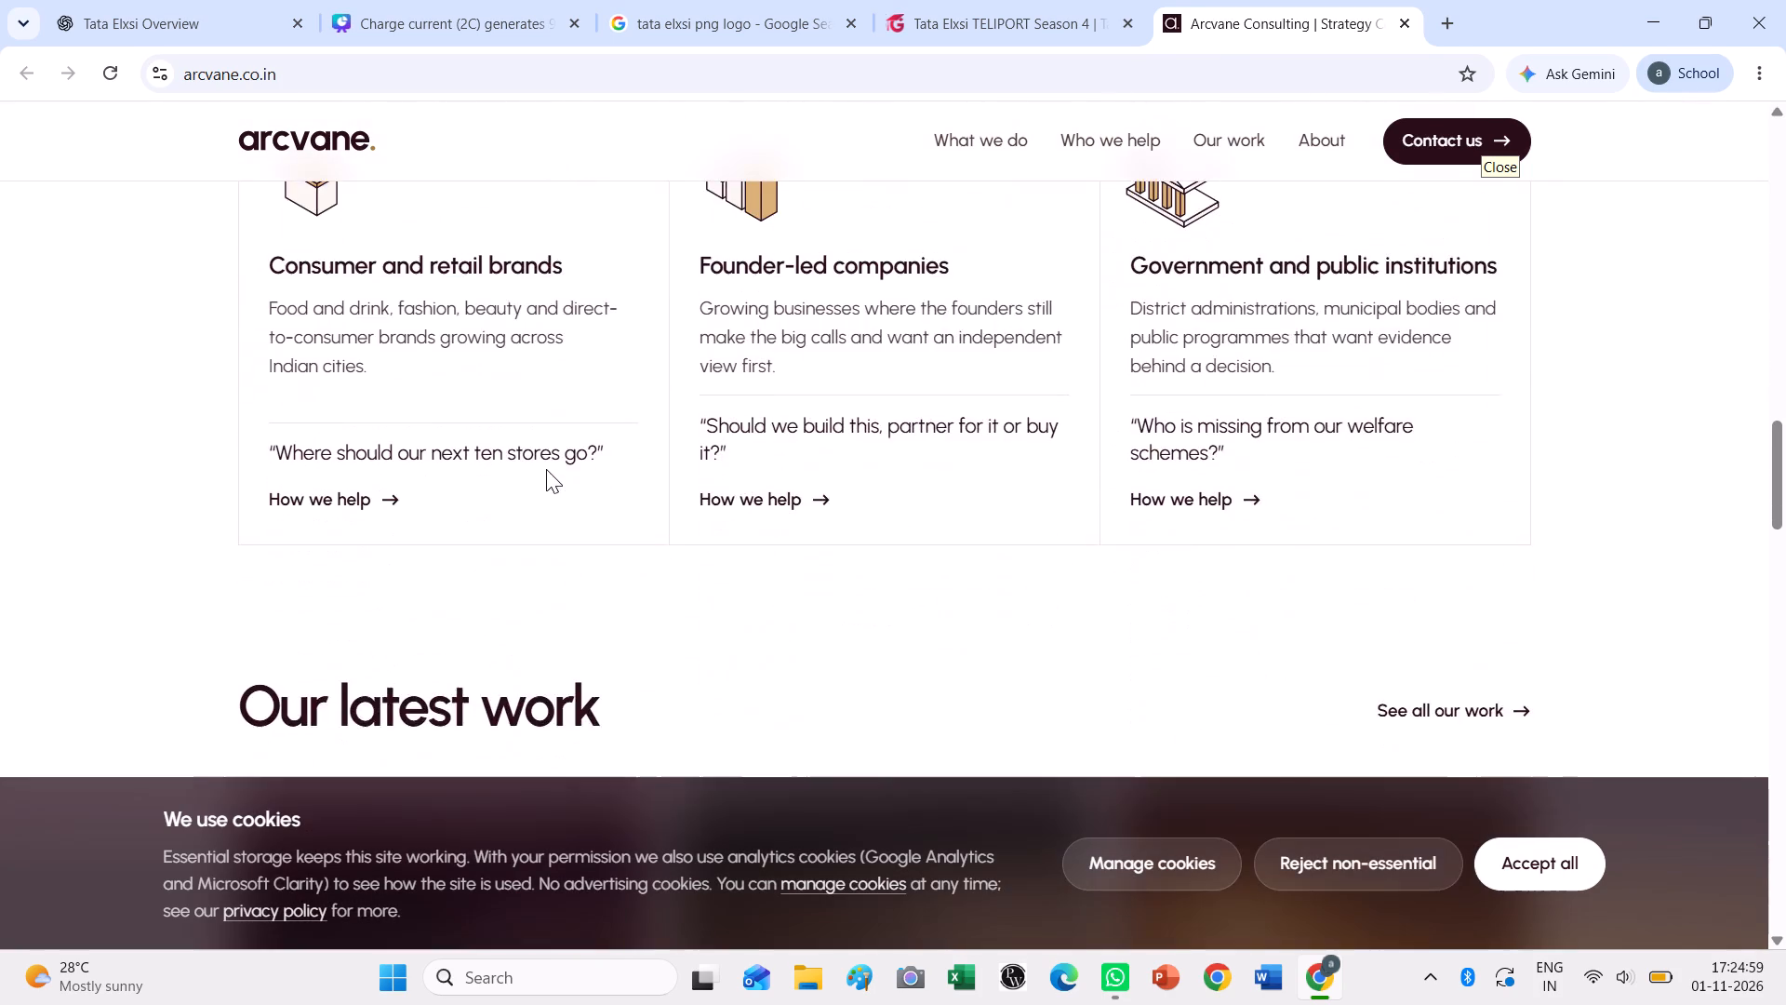
pyautogui.scroll(-10, 546, 469)
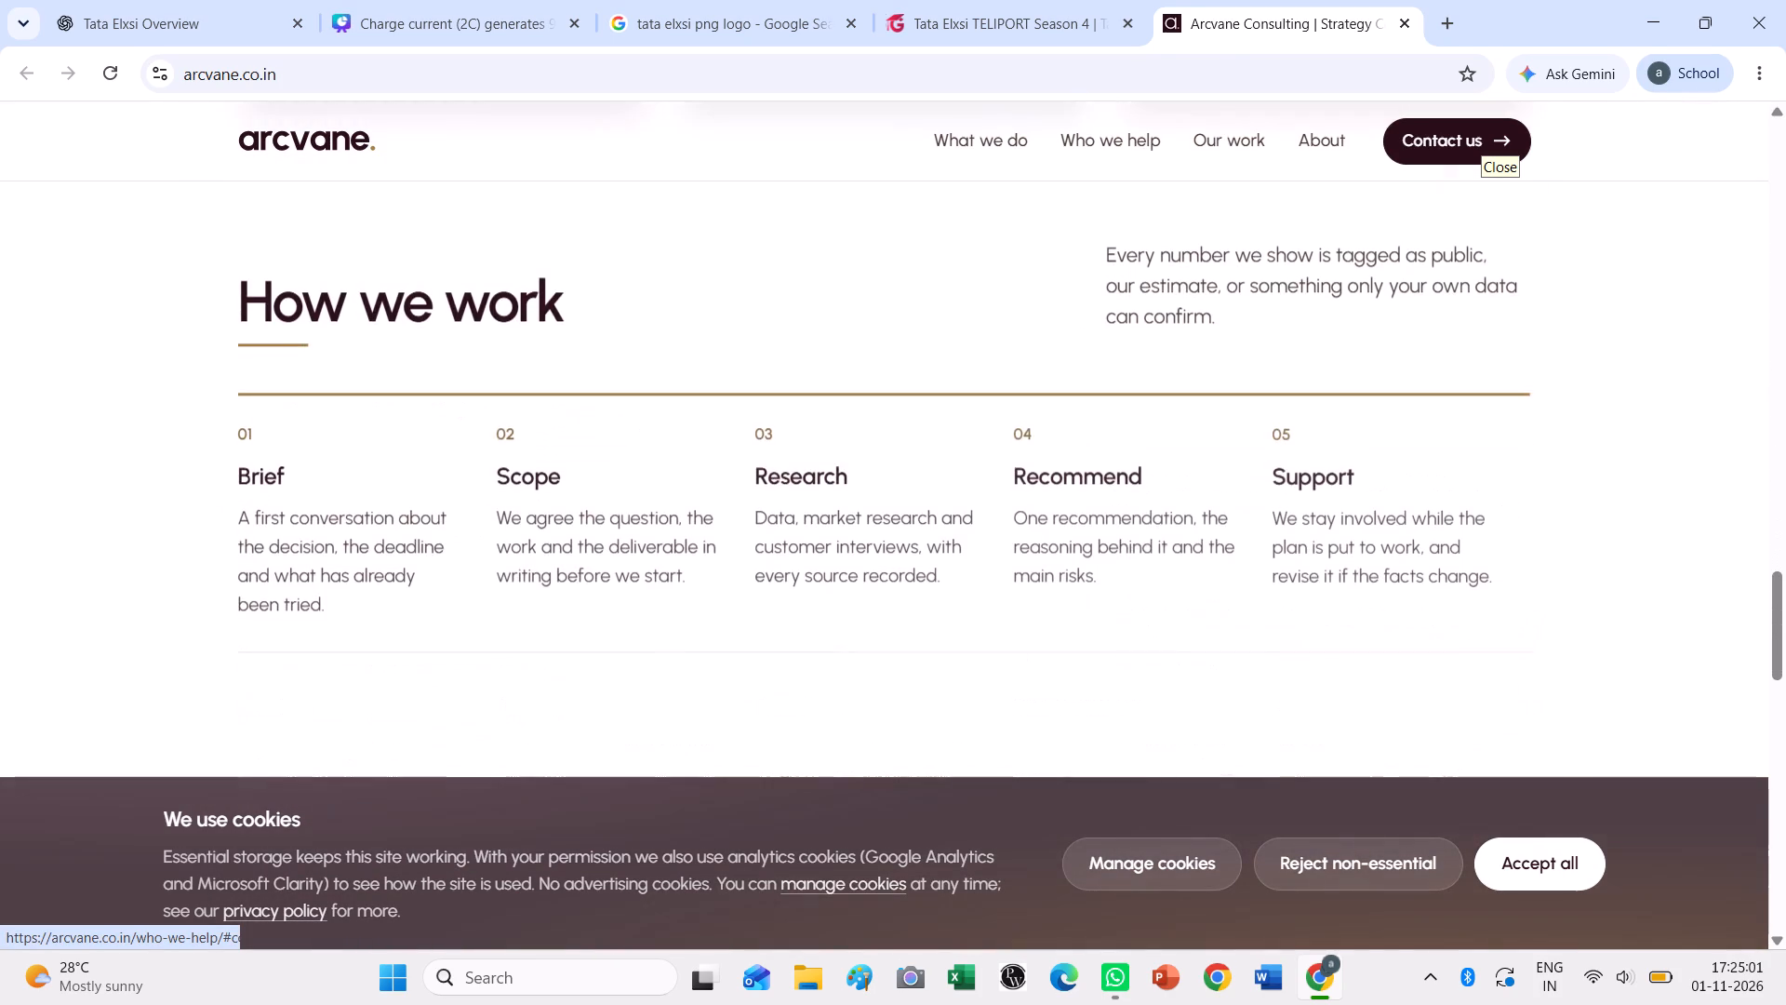
pyautogui.scroll(-6, 546, 469)
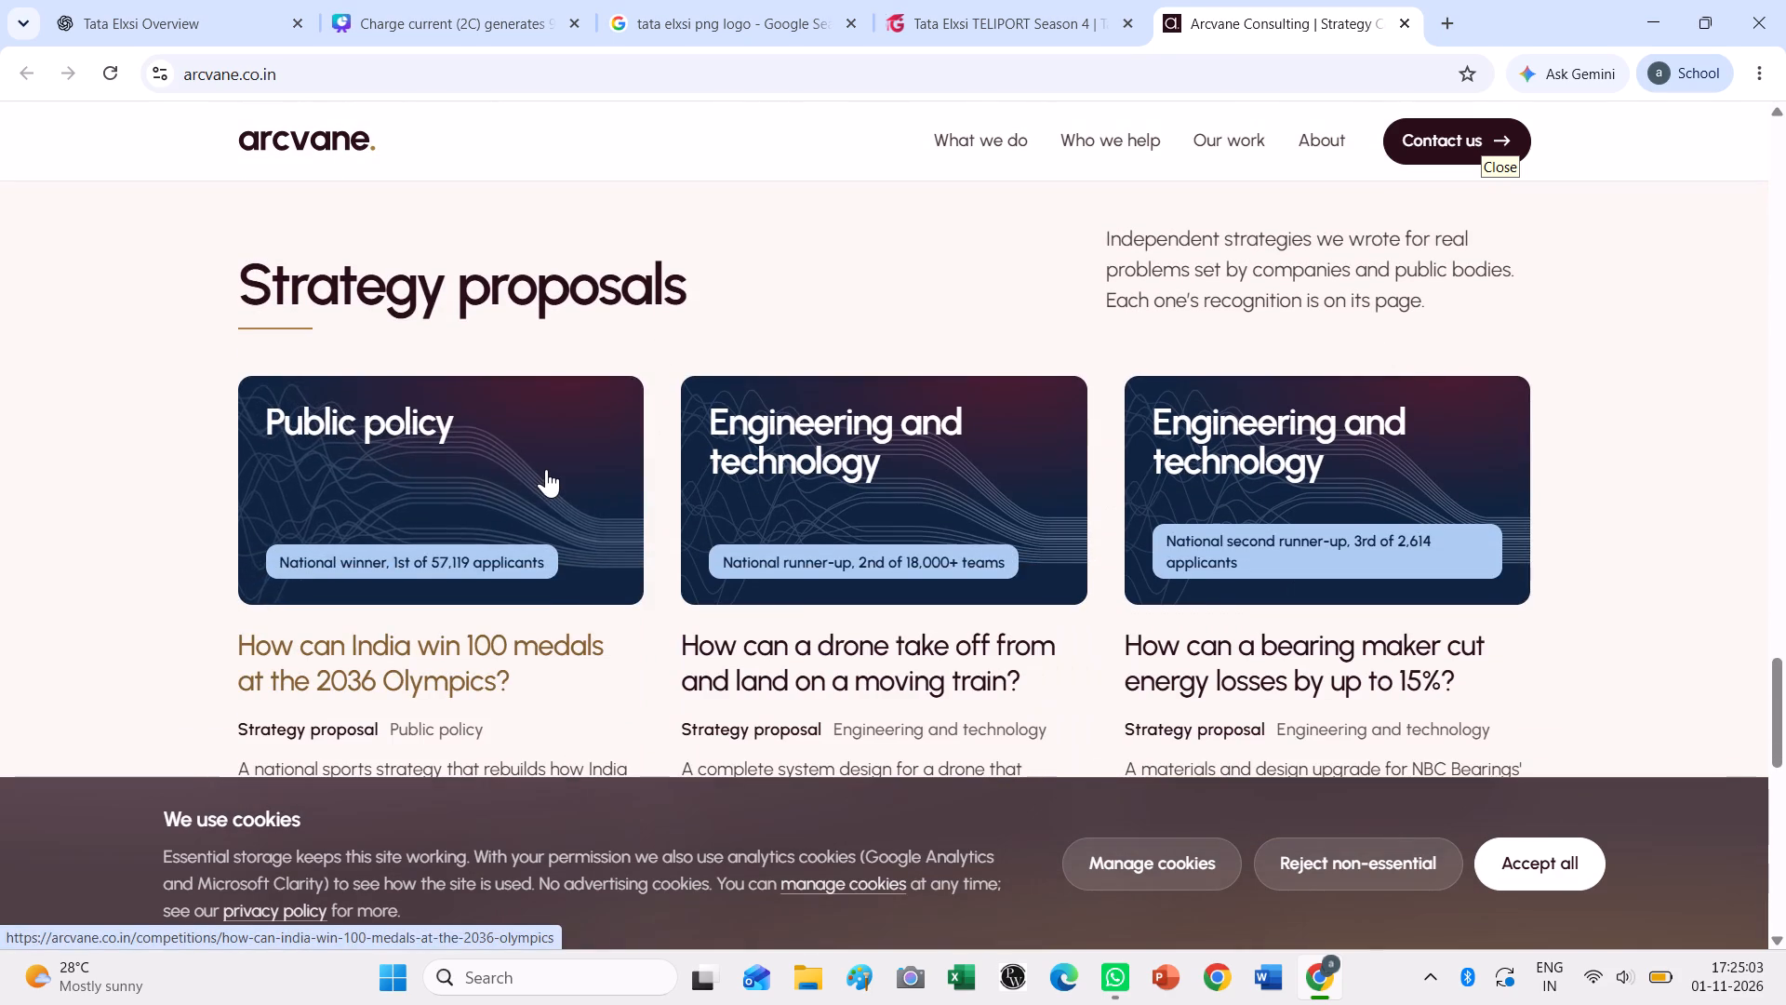
pyautogui.scroll(-3, 684, 486)
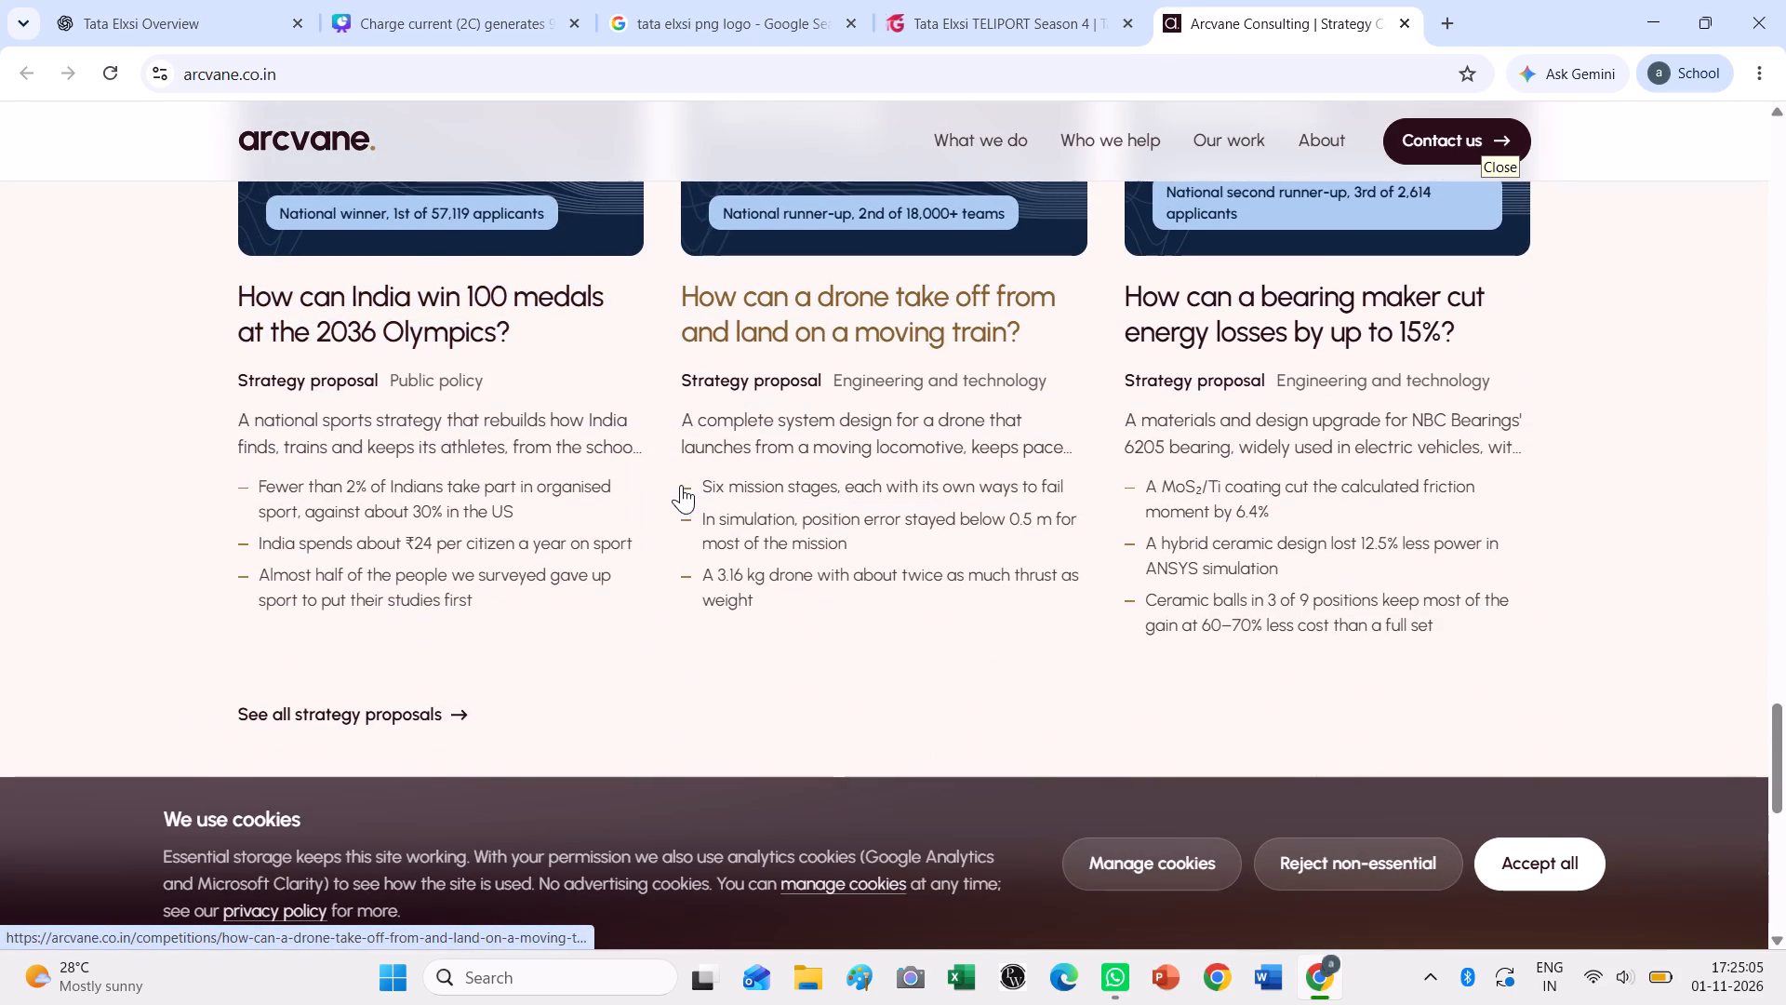
# Examine the strategy deck on Arcvane's moving-train drone page, focusing on the poster slide and its TELIPORT and Tata Elxsi logos.
pyautogui.click(801, 339)
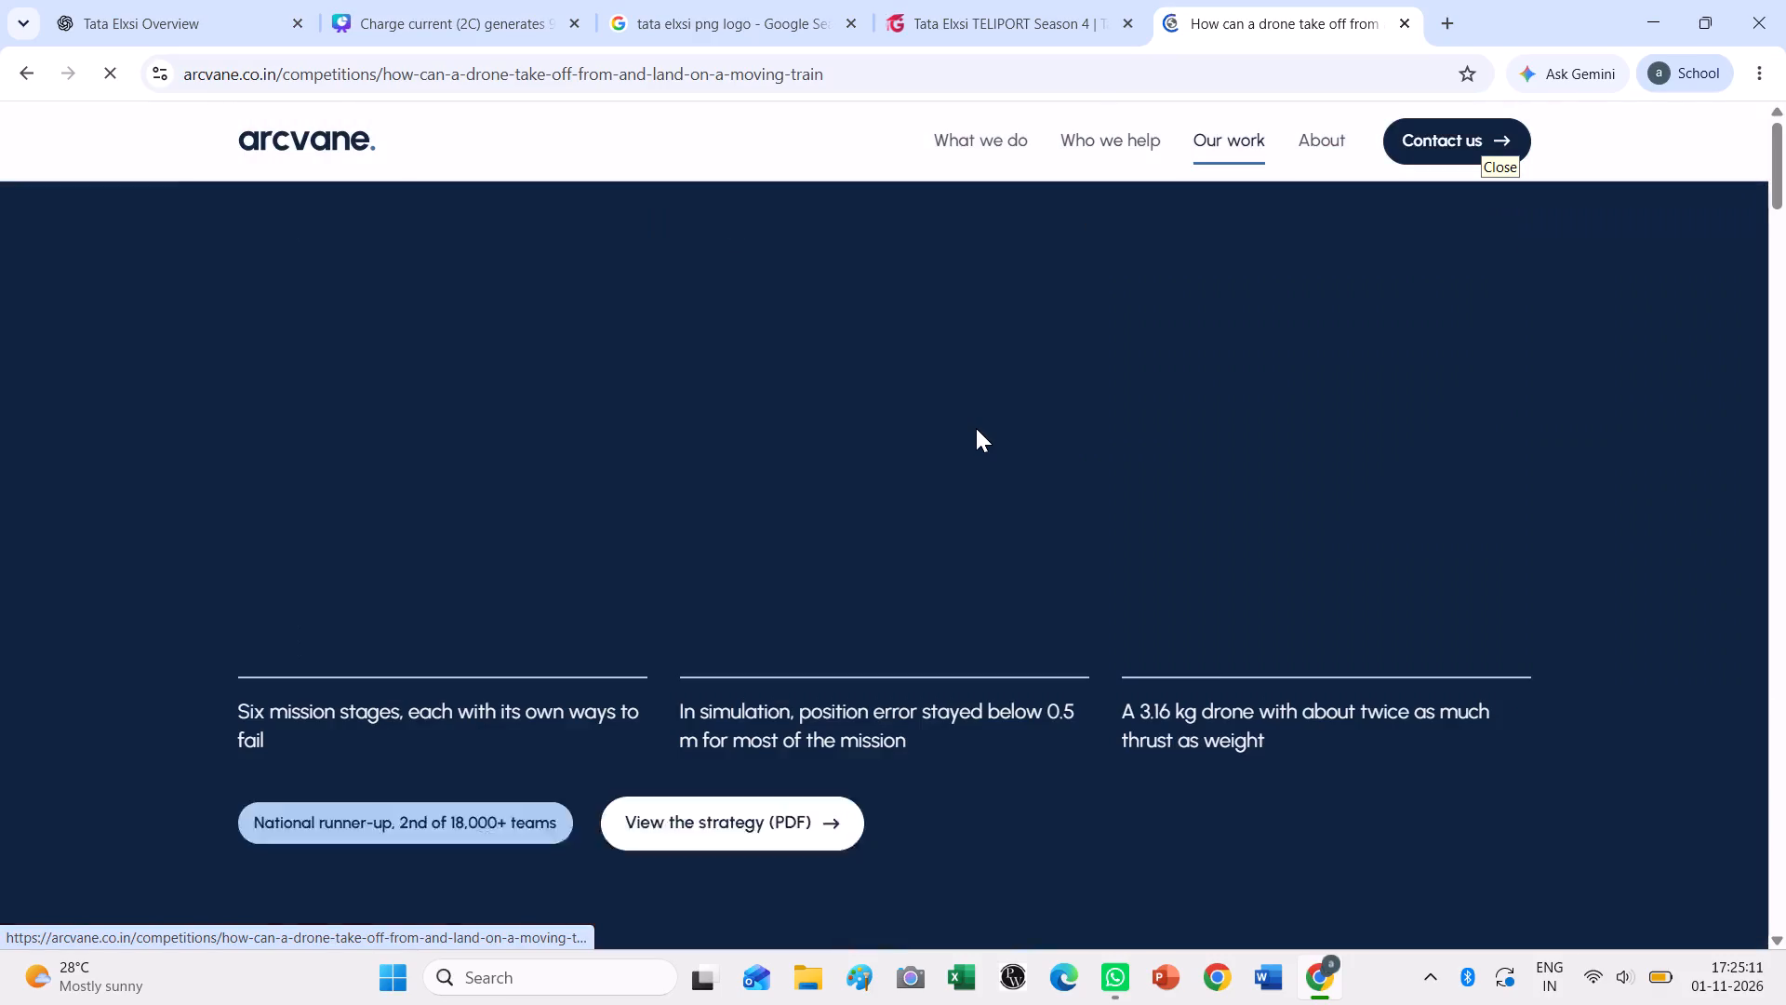
pyautogui.scroll(-10, 976, 428)
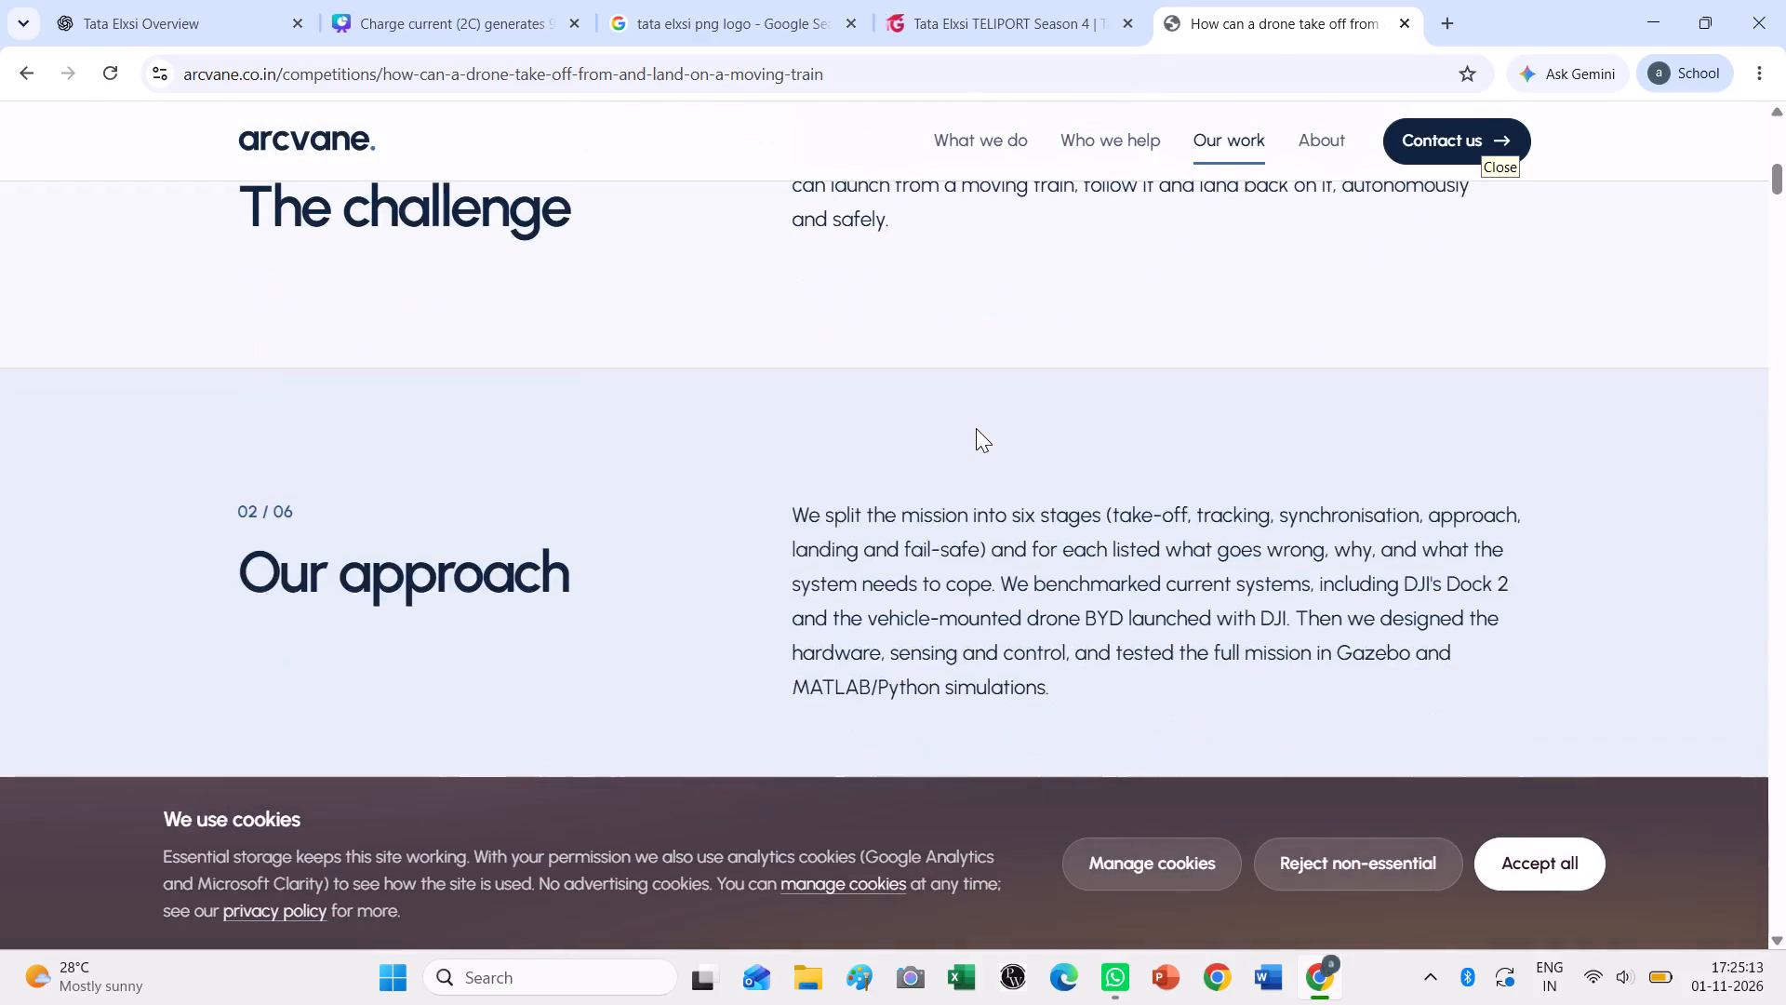
pyautogui.scroll(6, 976, 428)
pyautogui.click(791, 364)
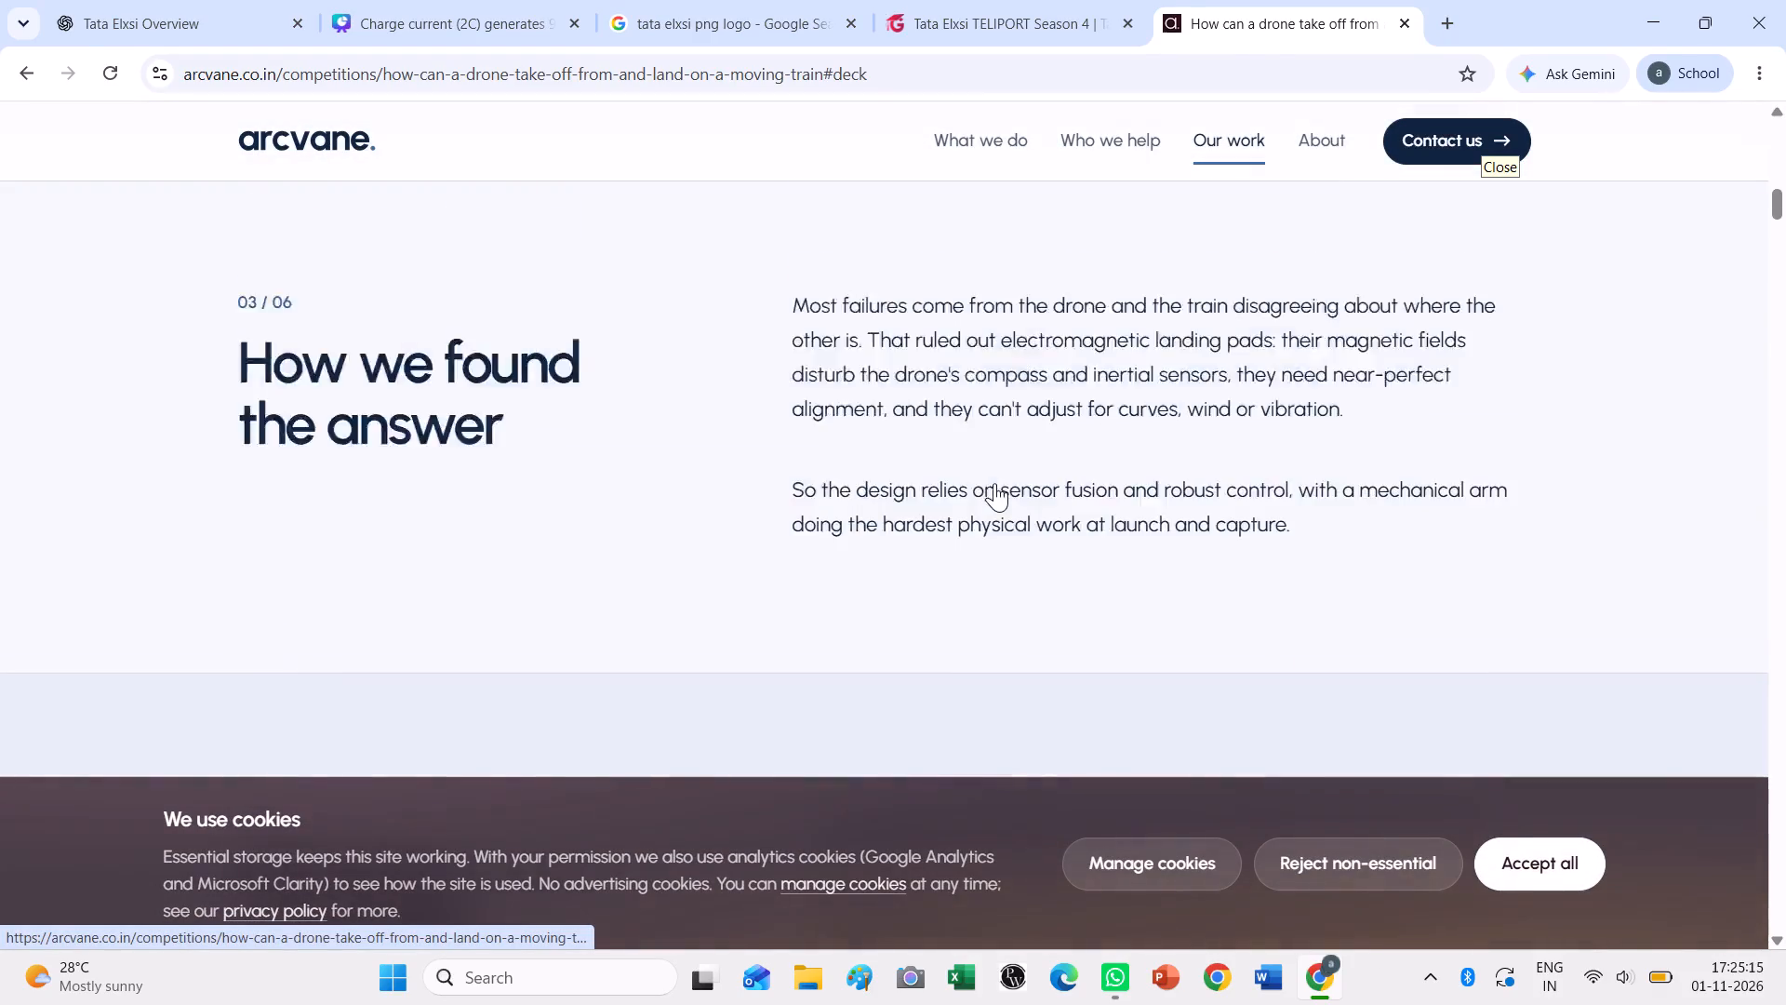
pyautogui.scroll(-10, 994, 483)
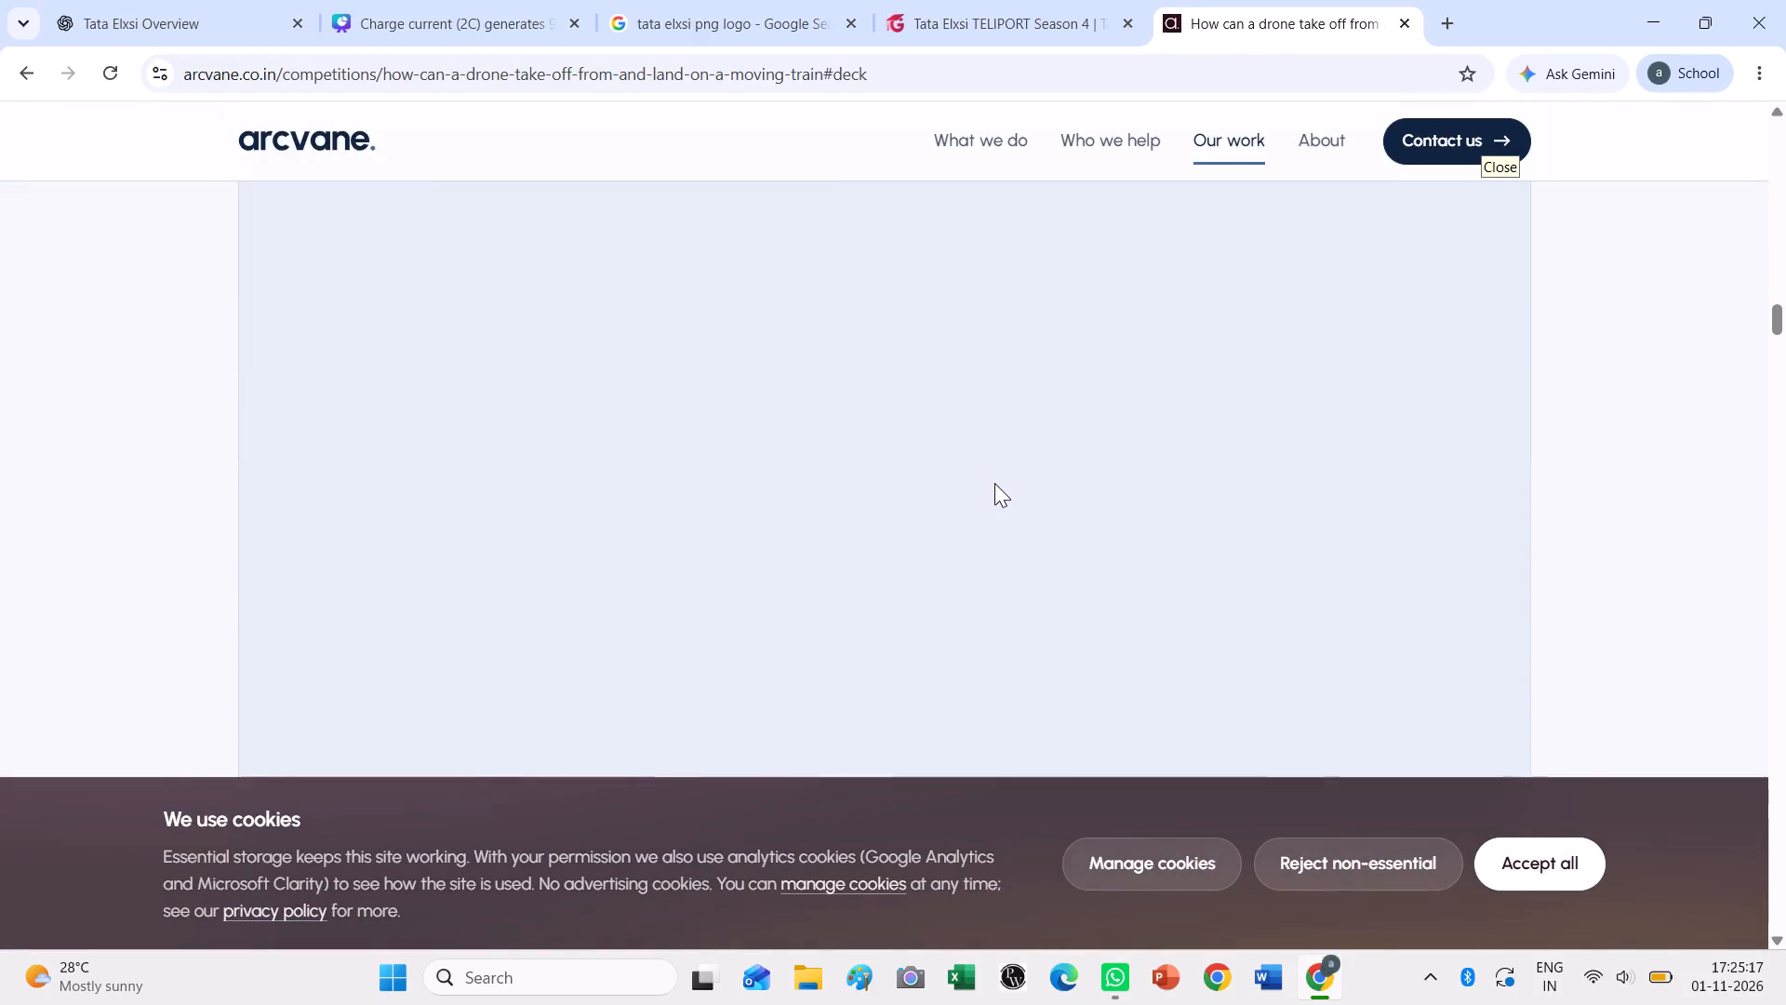
pyautogui.scroll(-1, 994, 483)
pyautogui.scroll(2, 994, 483)
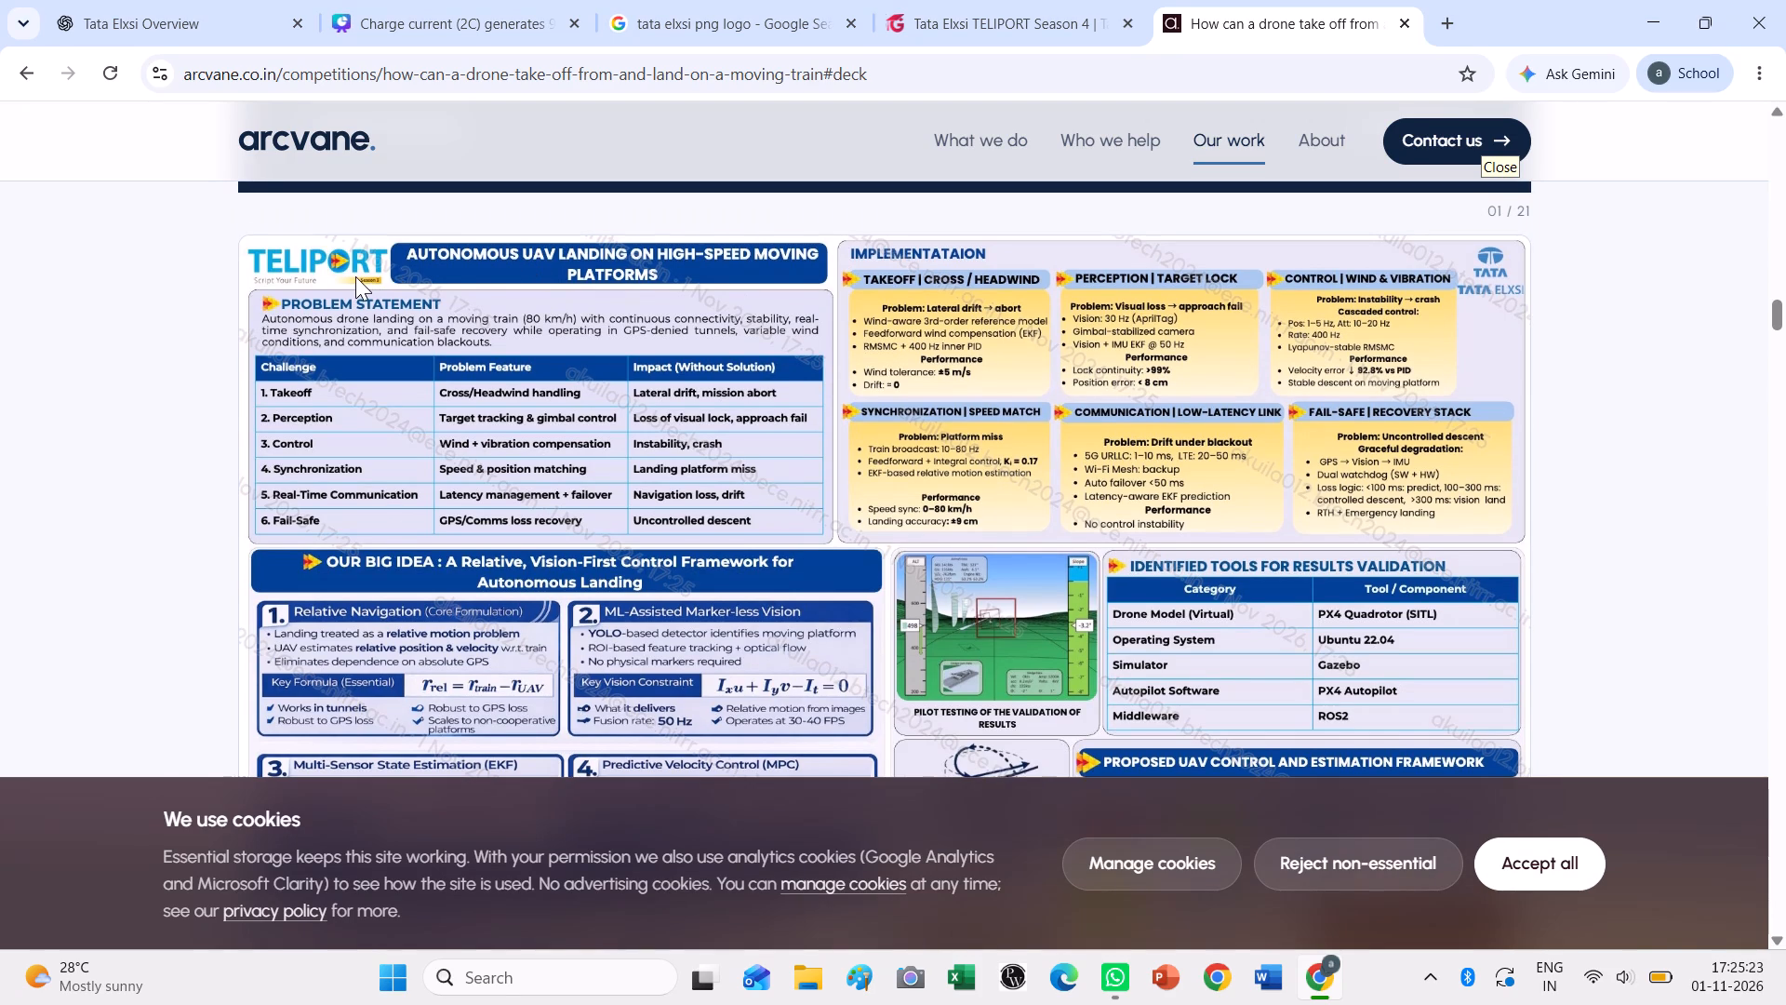
pyautogui.scroll(1, 355, 276)
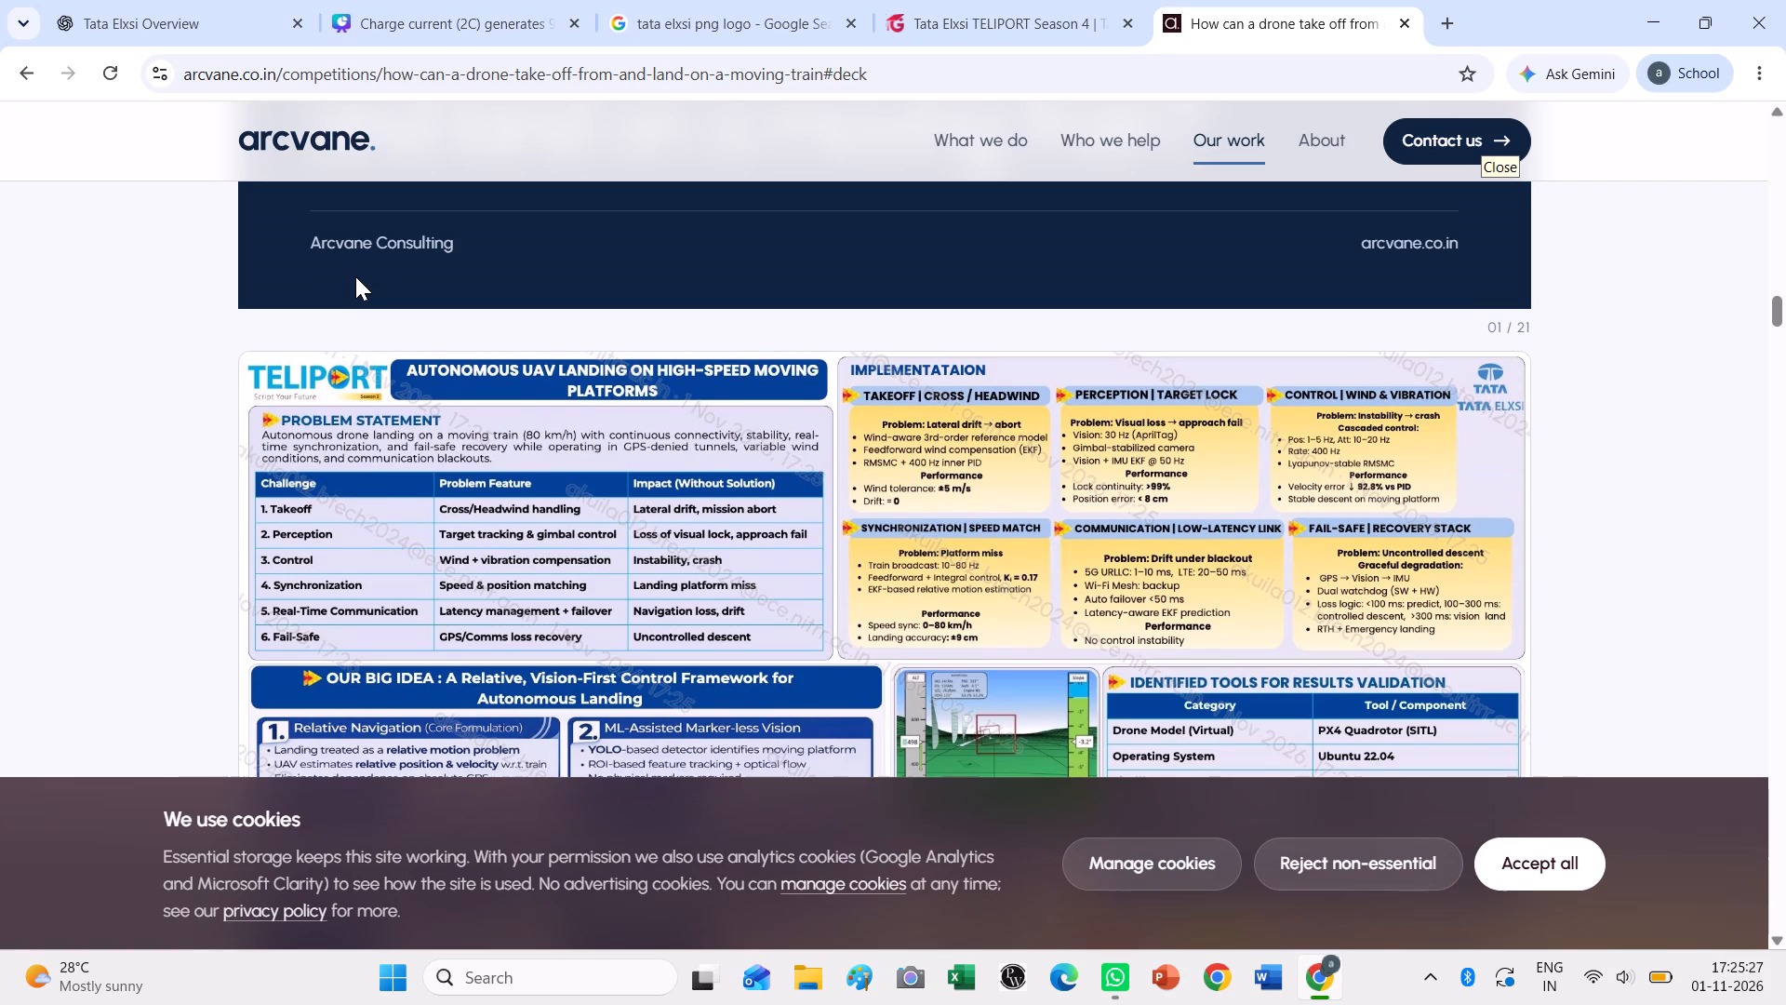
pyautogui.scroll(-3, 355, 276)
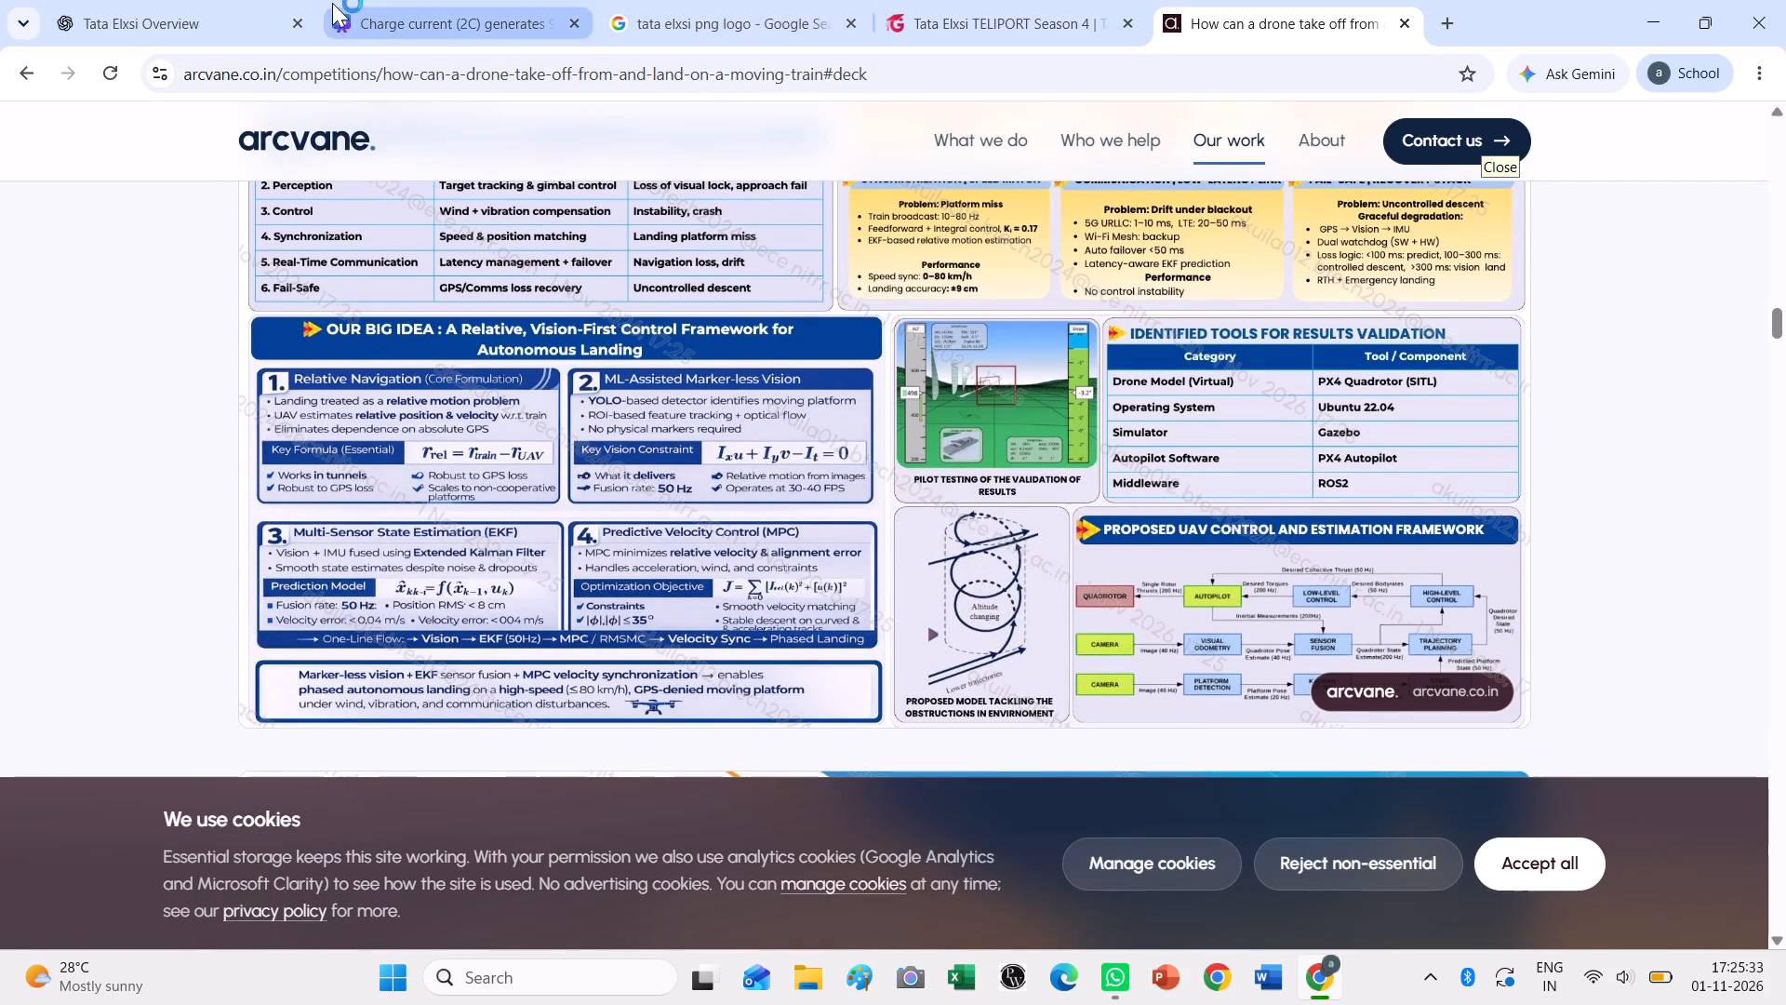
# Check the TELIPORT Season 4 banner on the Grad Partners competition page for its TELIPORT and Tata Elxsi branding.
pyautogui.click(945, 0)
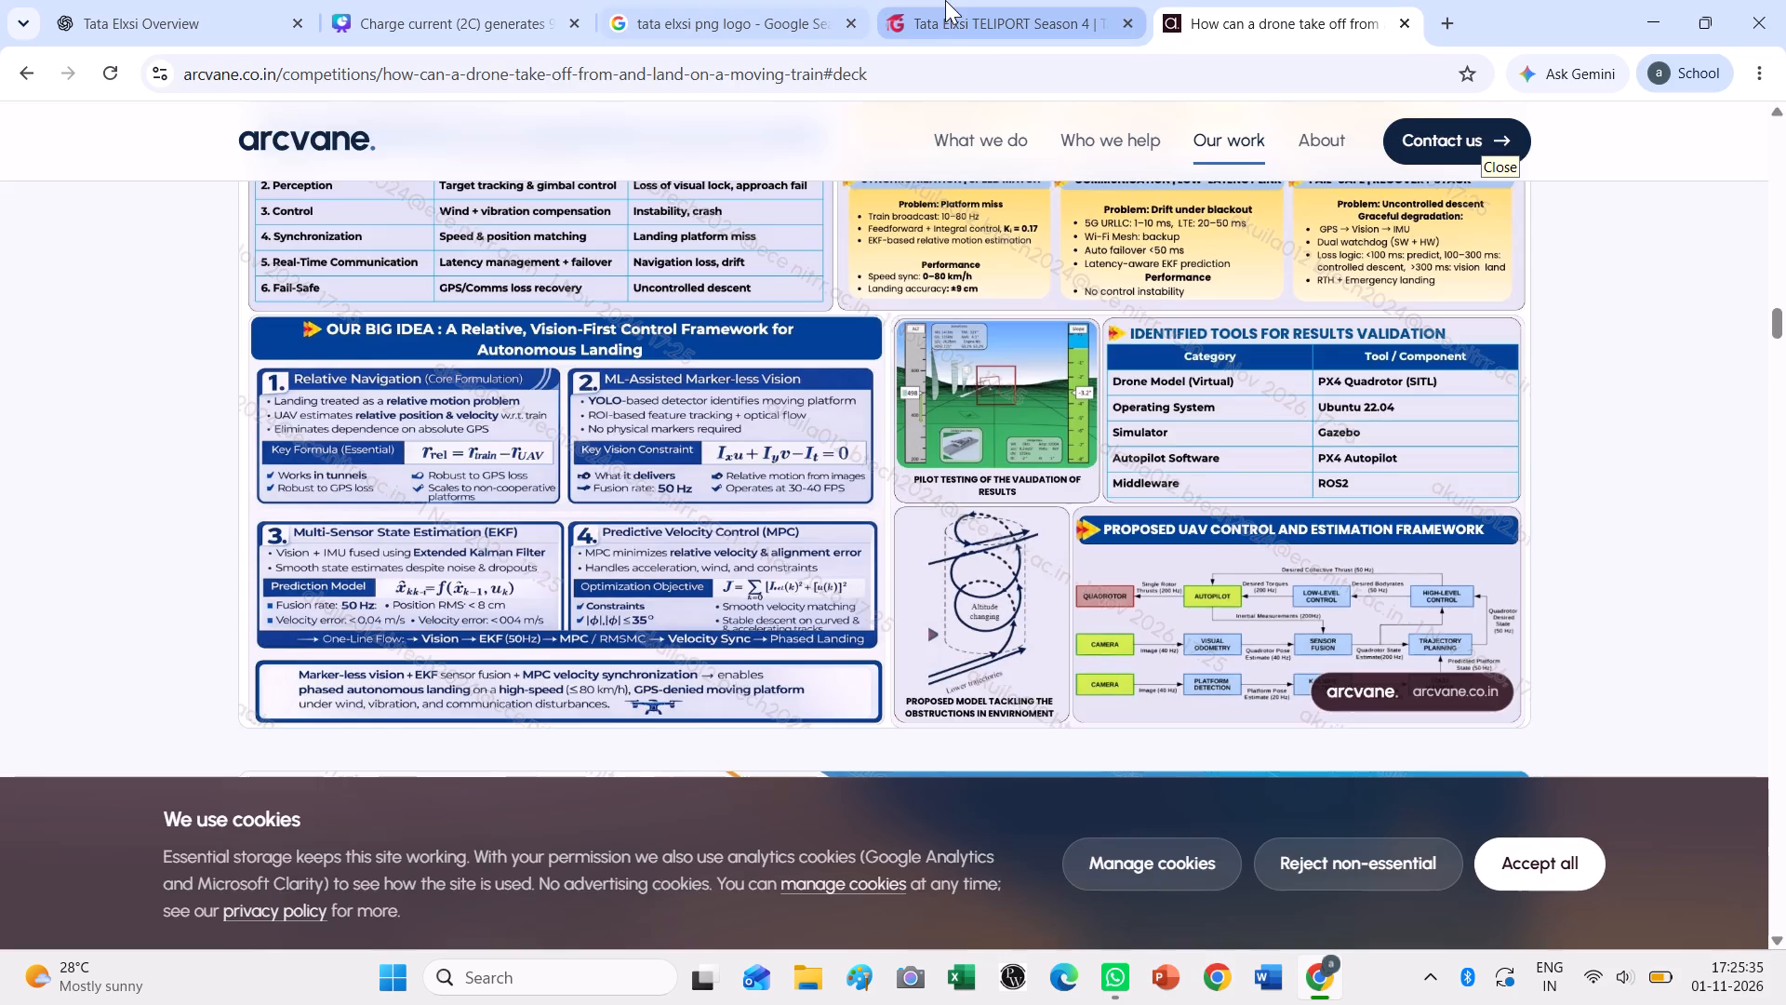
pyautogui.click(1158, 253)
pyautogui.scroll(-2, 1152, 853)
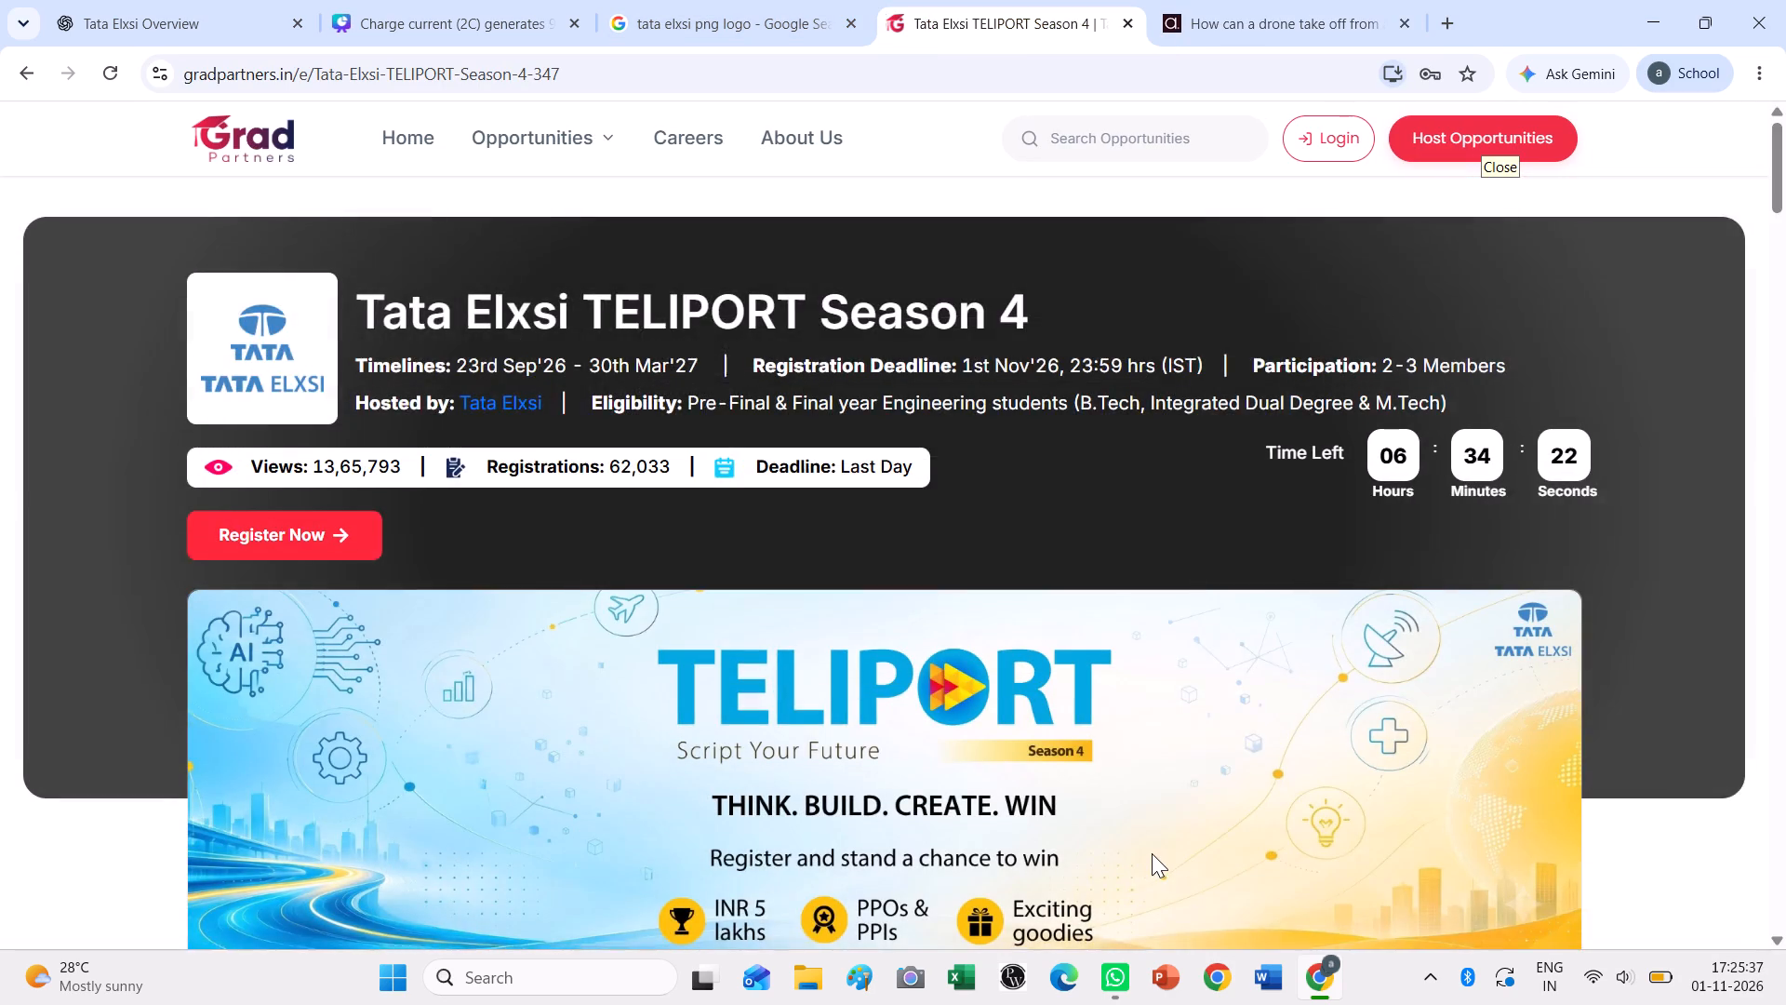
pyautogui.scroll(1, 1152, 853)
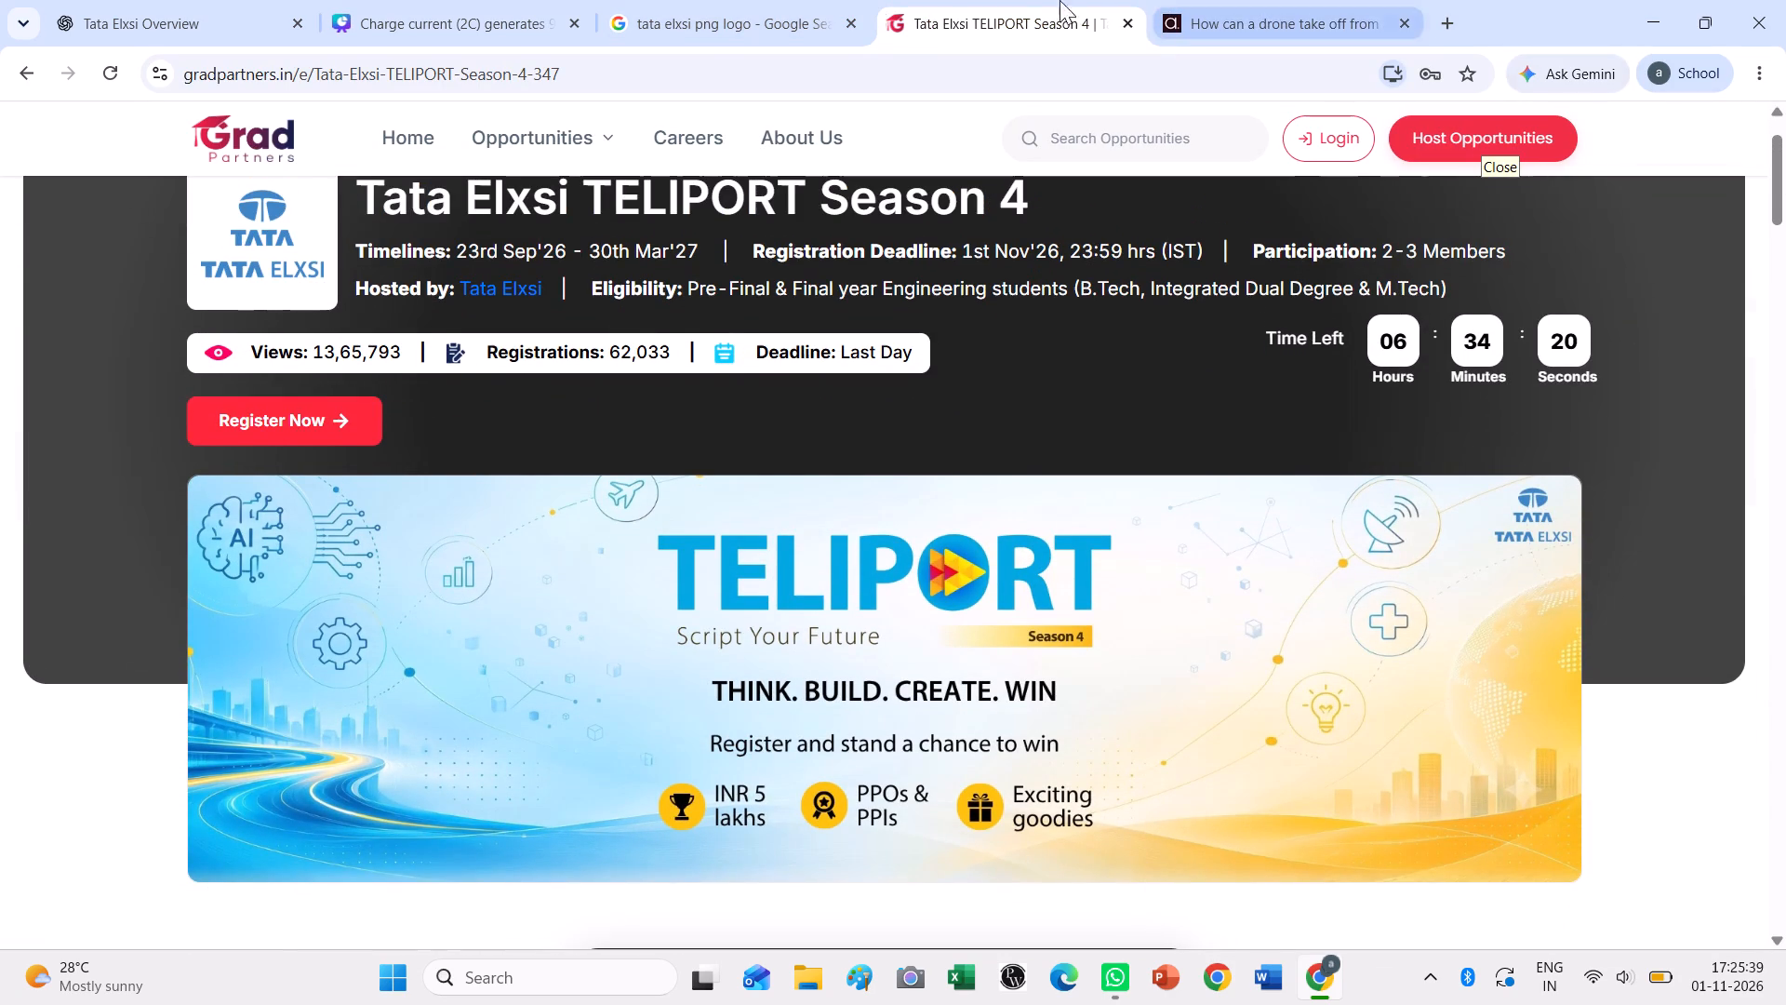
# Refine the Google image search for the Tata Elxsi logo to "tata elxsi teliport png logo".
pyautogui.click(724, 0)
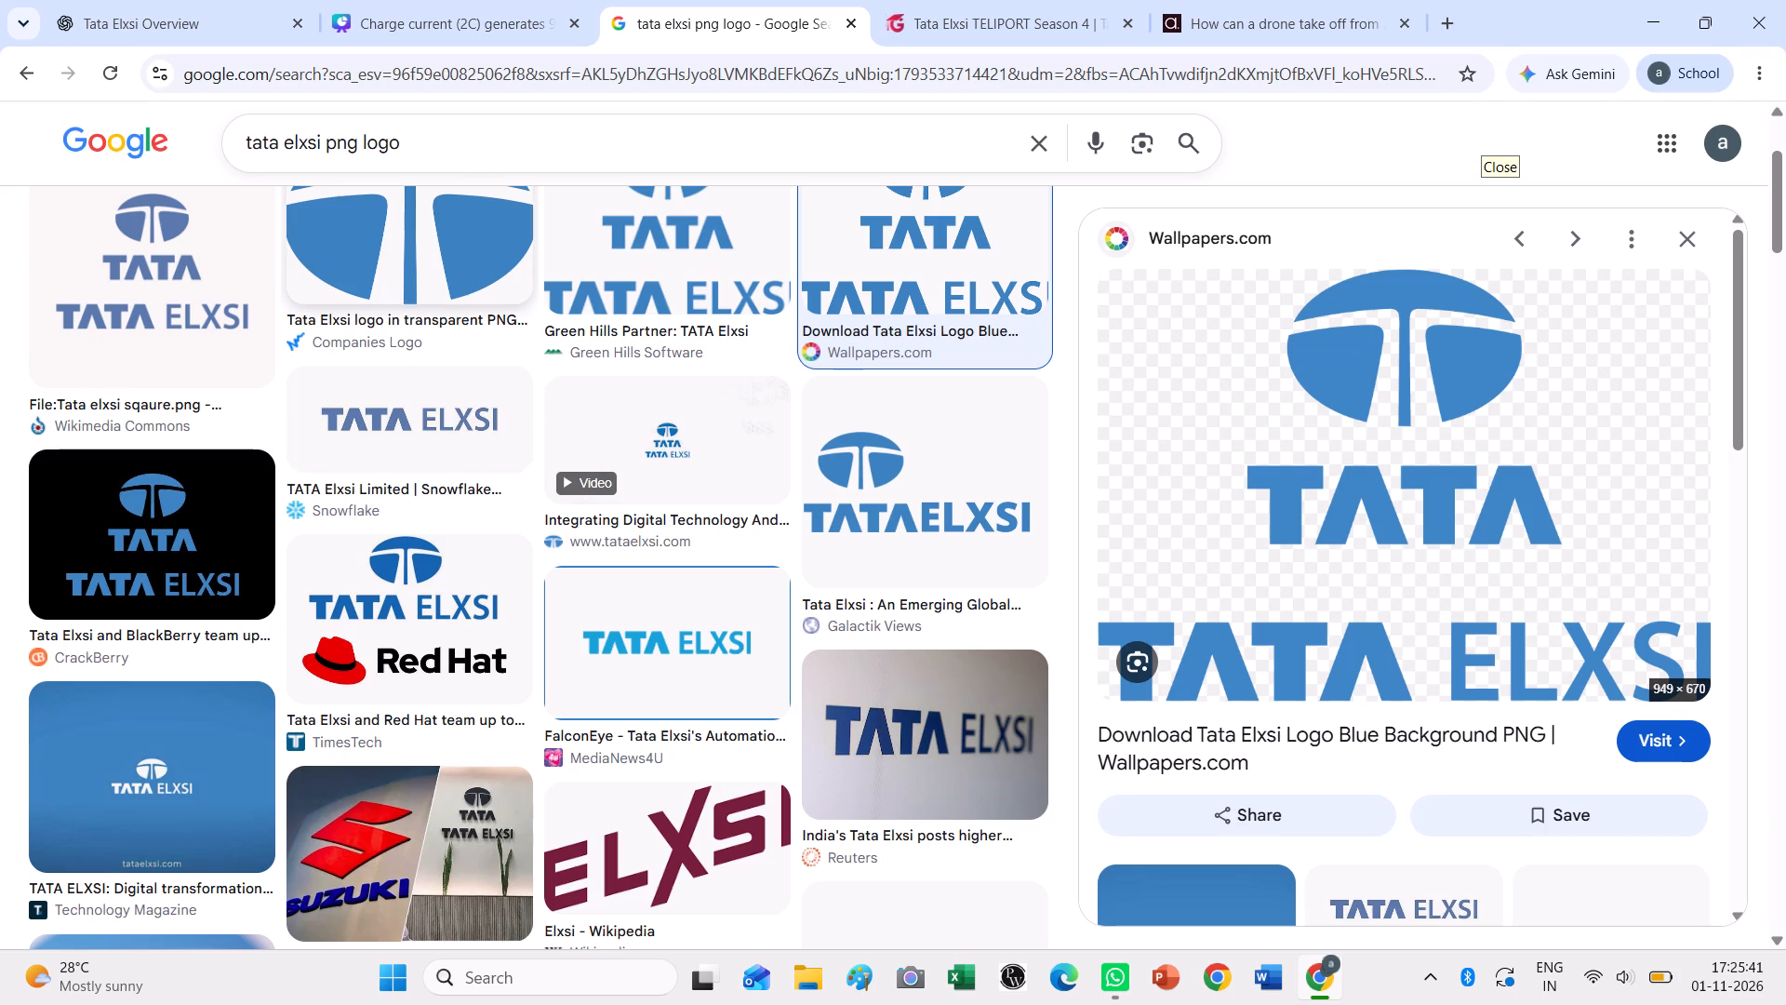
pyautogui.click(464, 155)
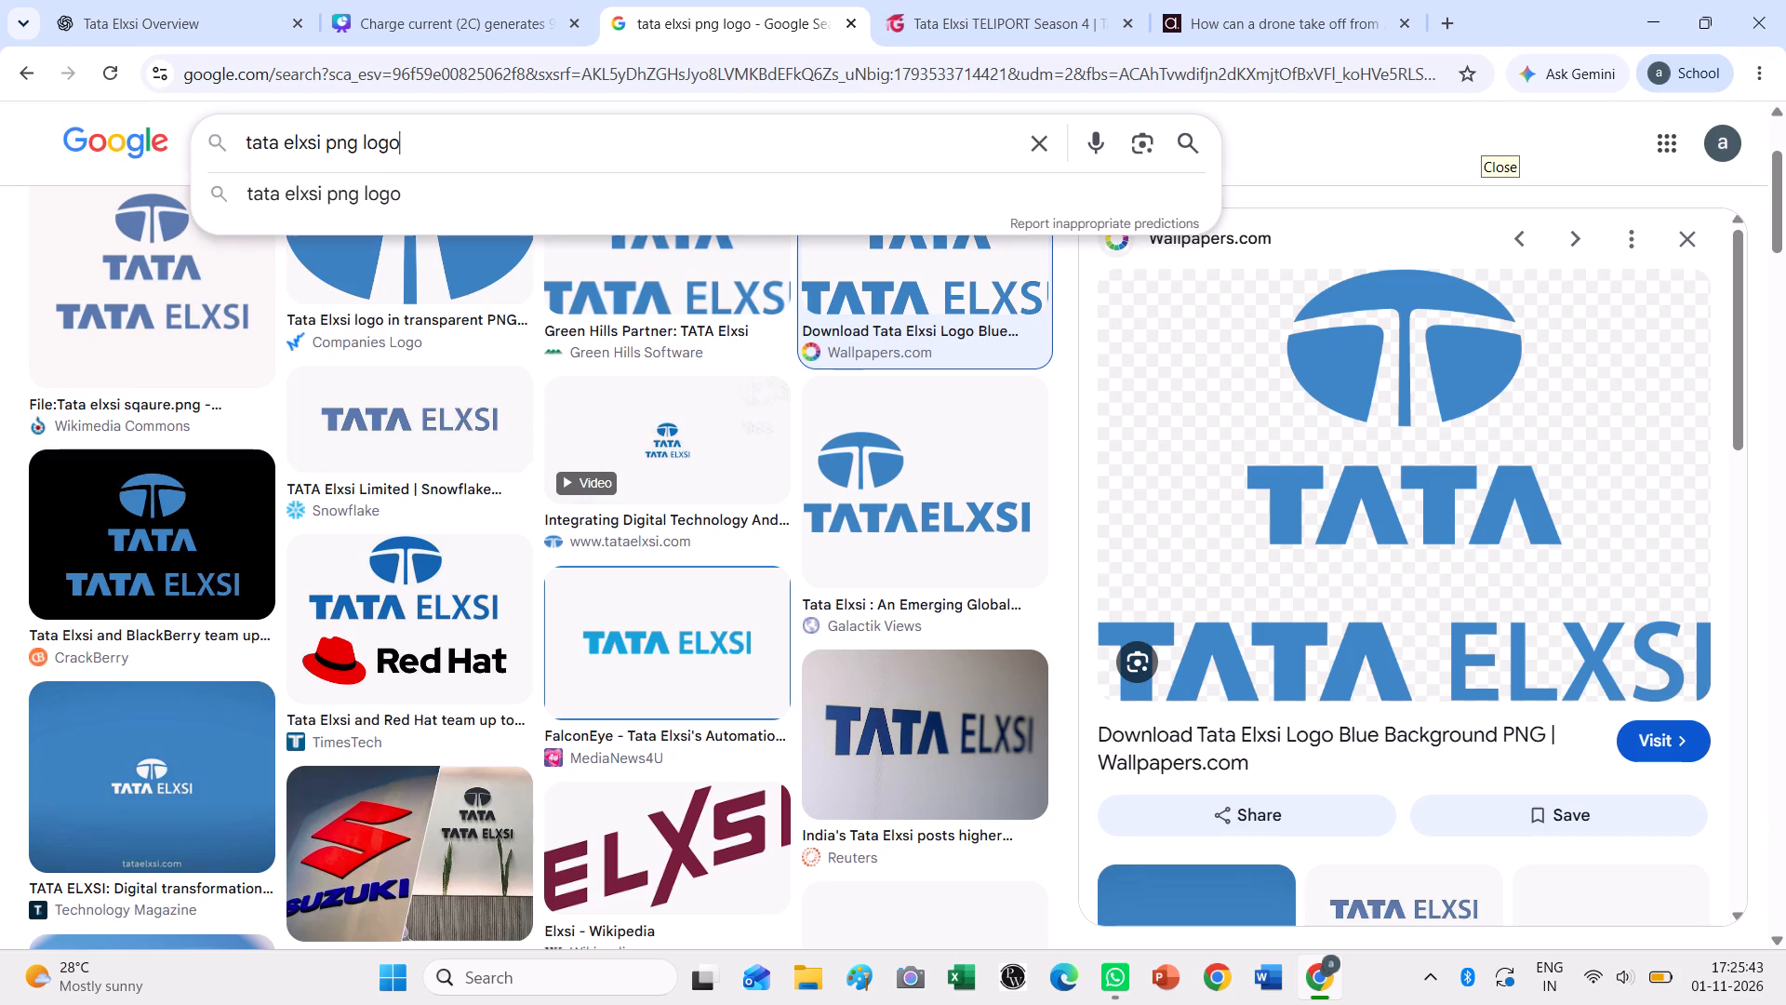
pyautogui.click(464, 155)
pyautogui.click(326, 140)
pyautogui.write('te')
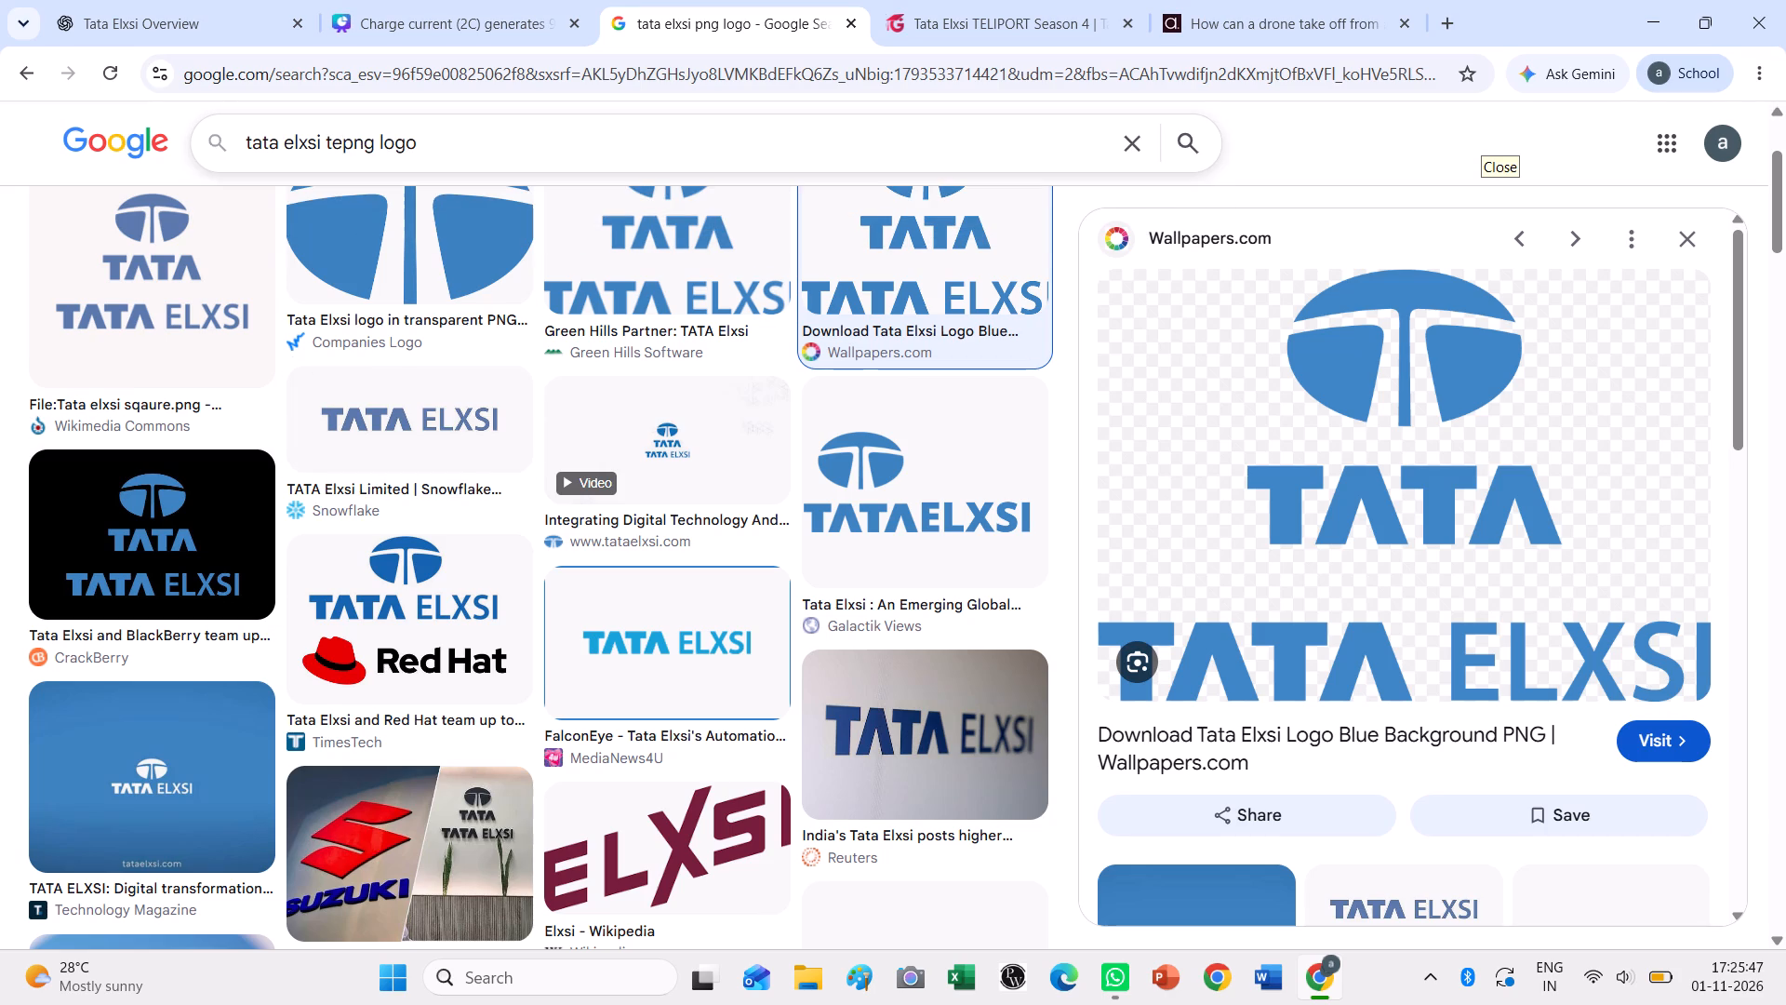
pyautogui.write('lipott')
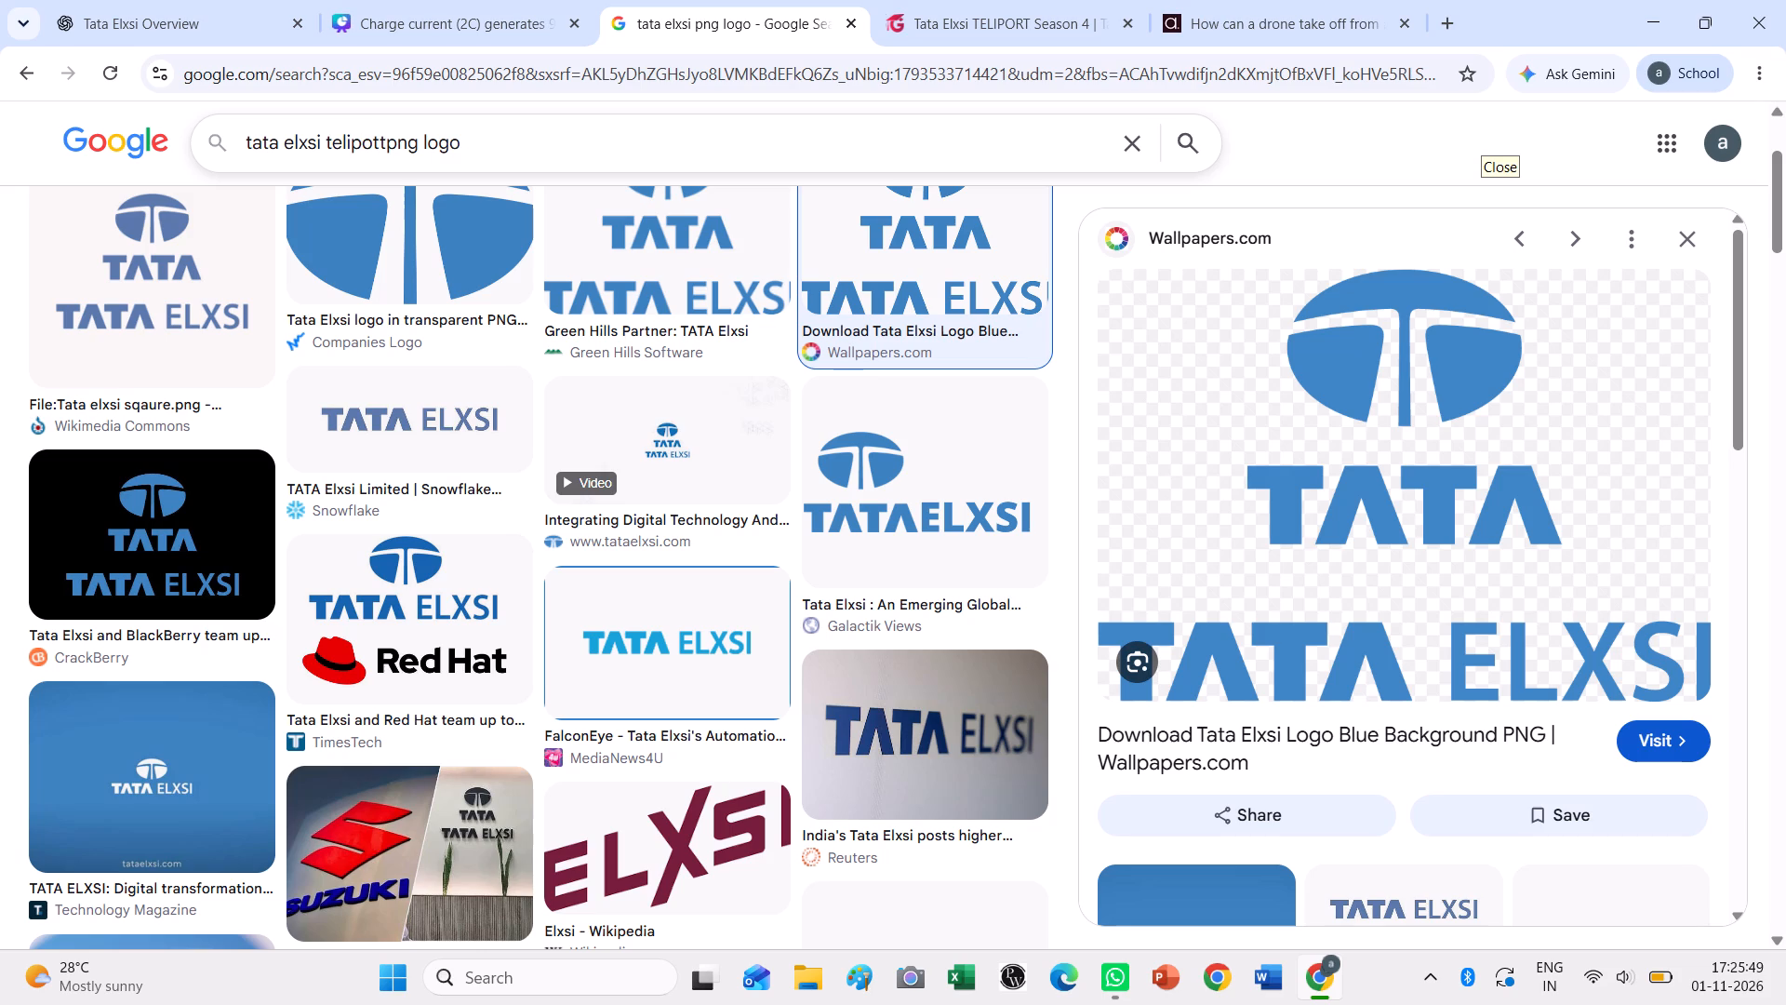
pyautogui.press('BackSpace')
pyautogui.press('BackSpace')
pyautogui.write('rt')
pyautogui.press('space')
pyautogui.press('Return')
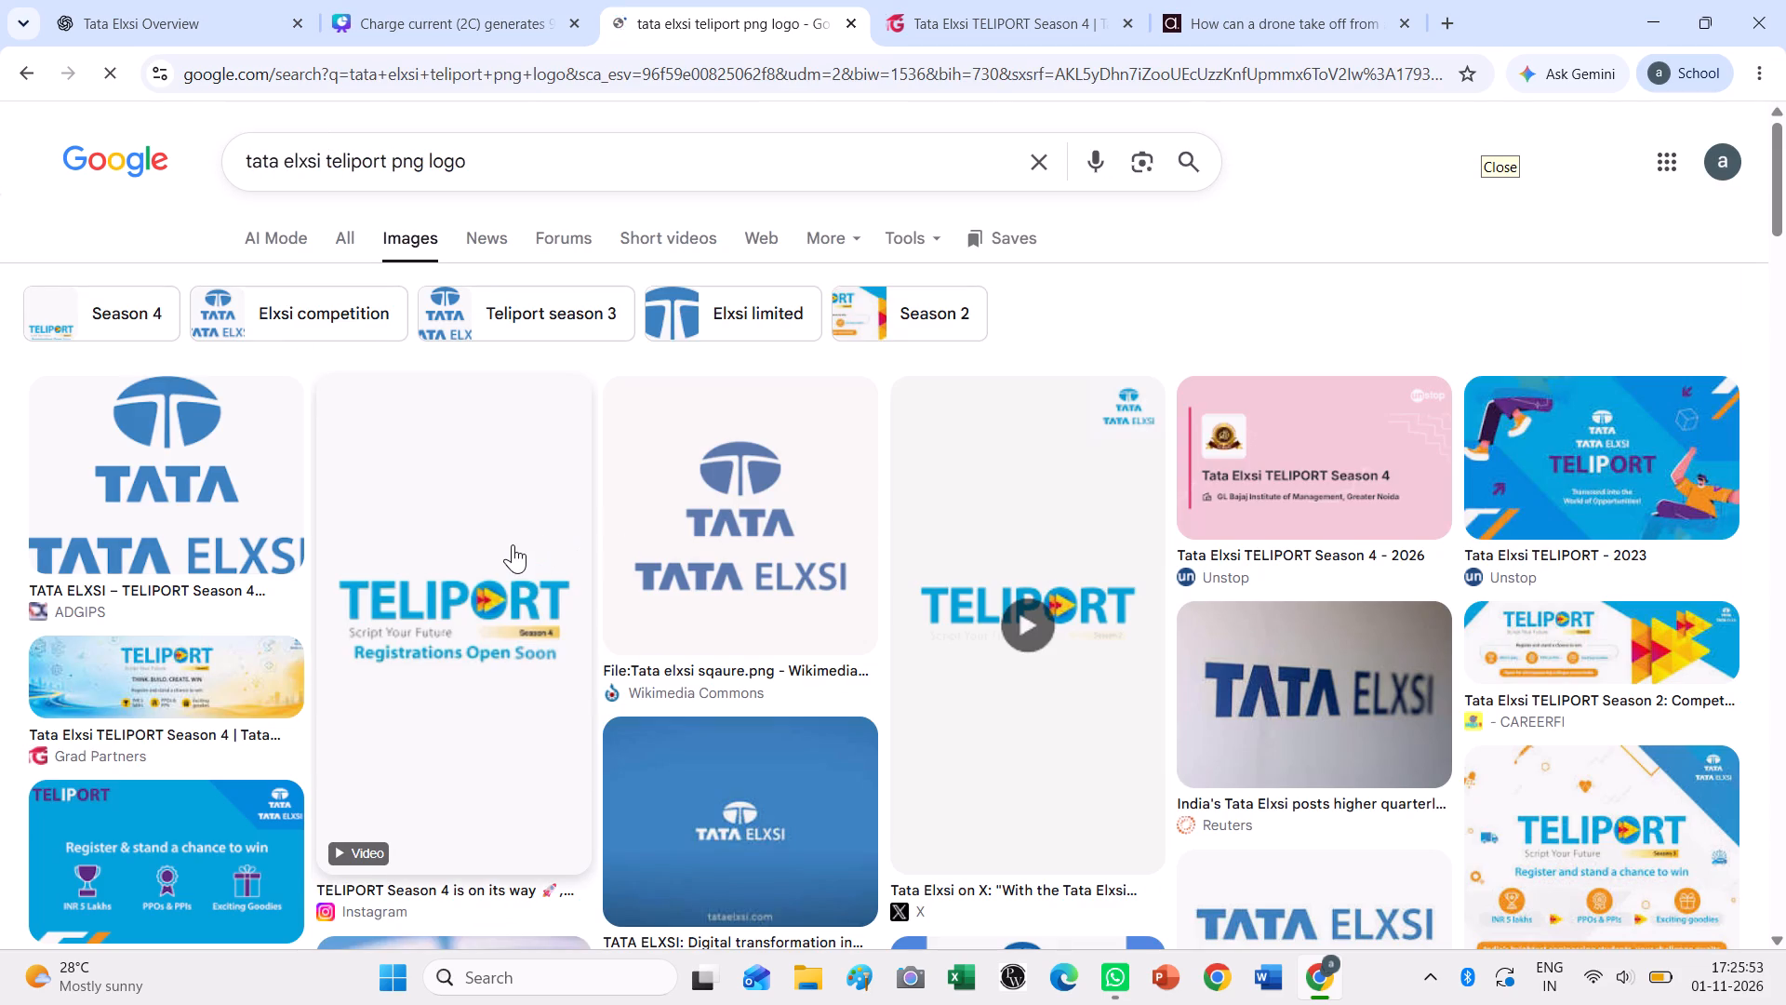
# Preview the Instagram TELIPORT Season 4 image and look through the other image results for a usable TELIPORT logo.
pyautogui.click(513, 544)
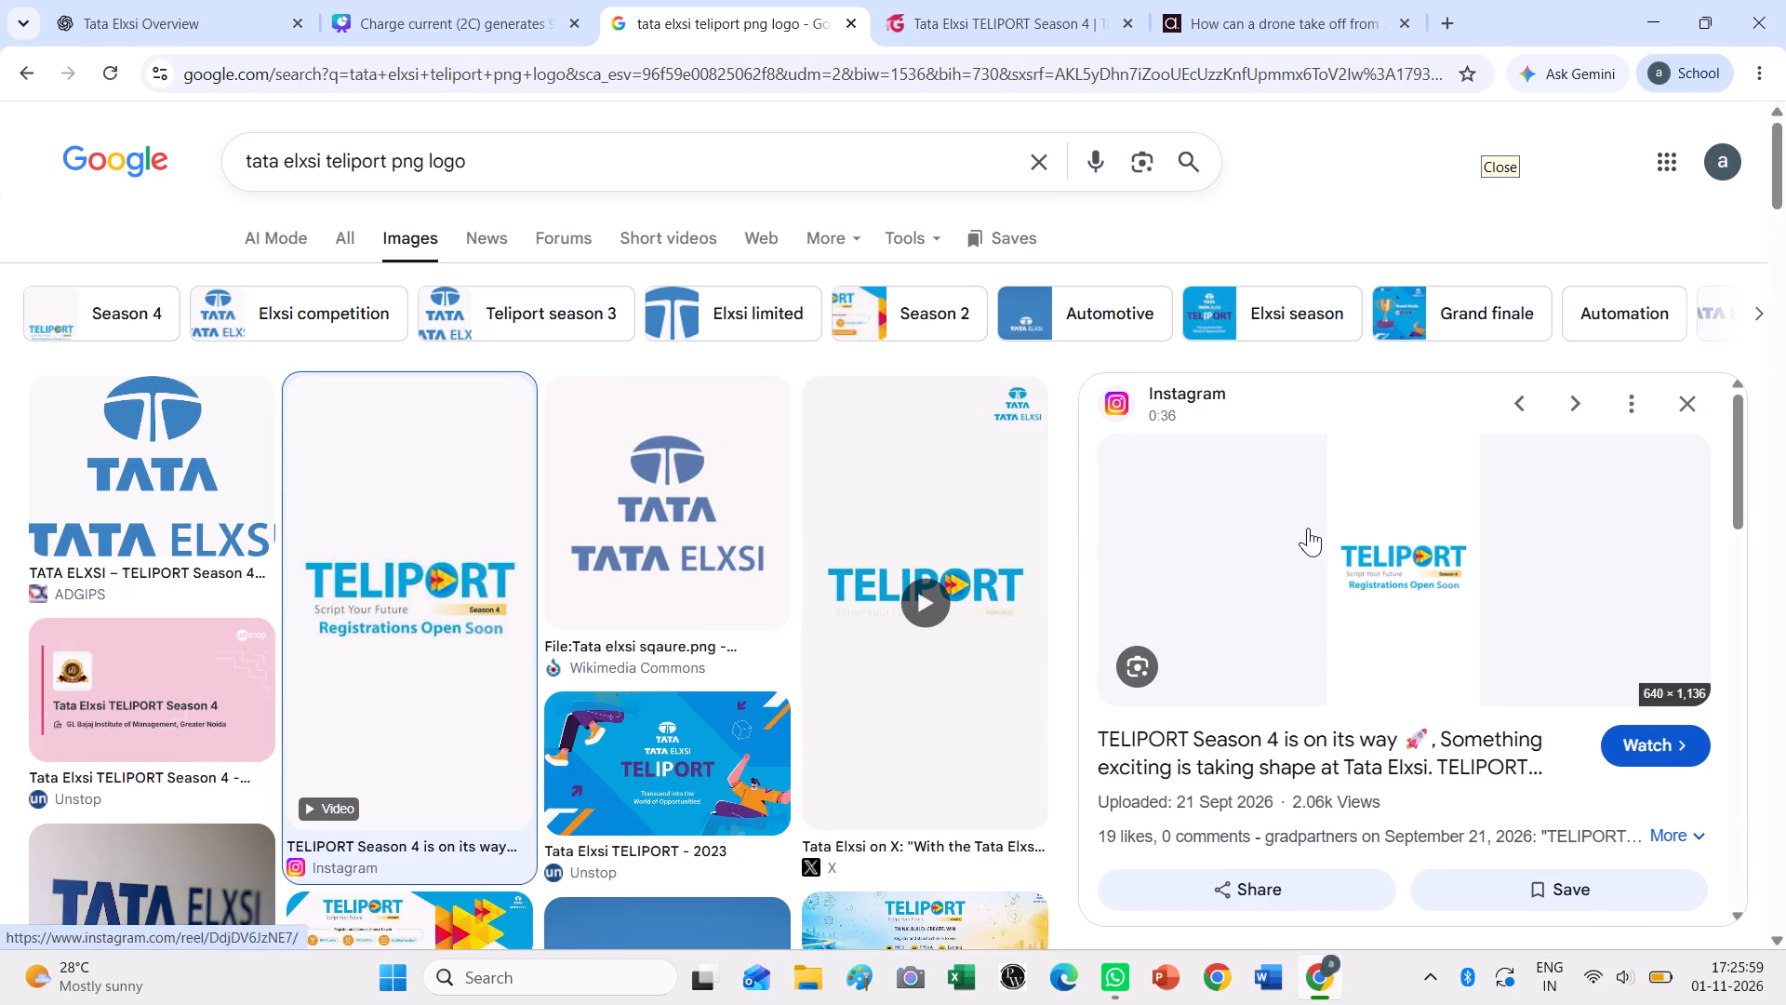
pyautogui.scroll(-4, 671, 583)
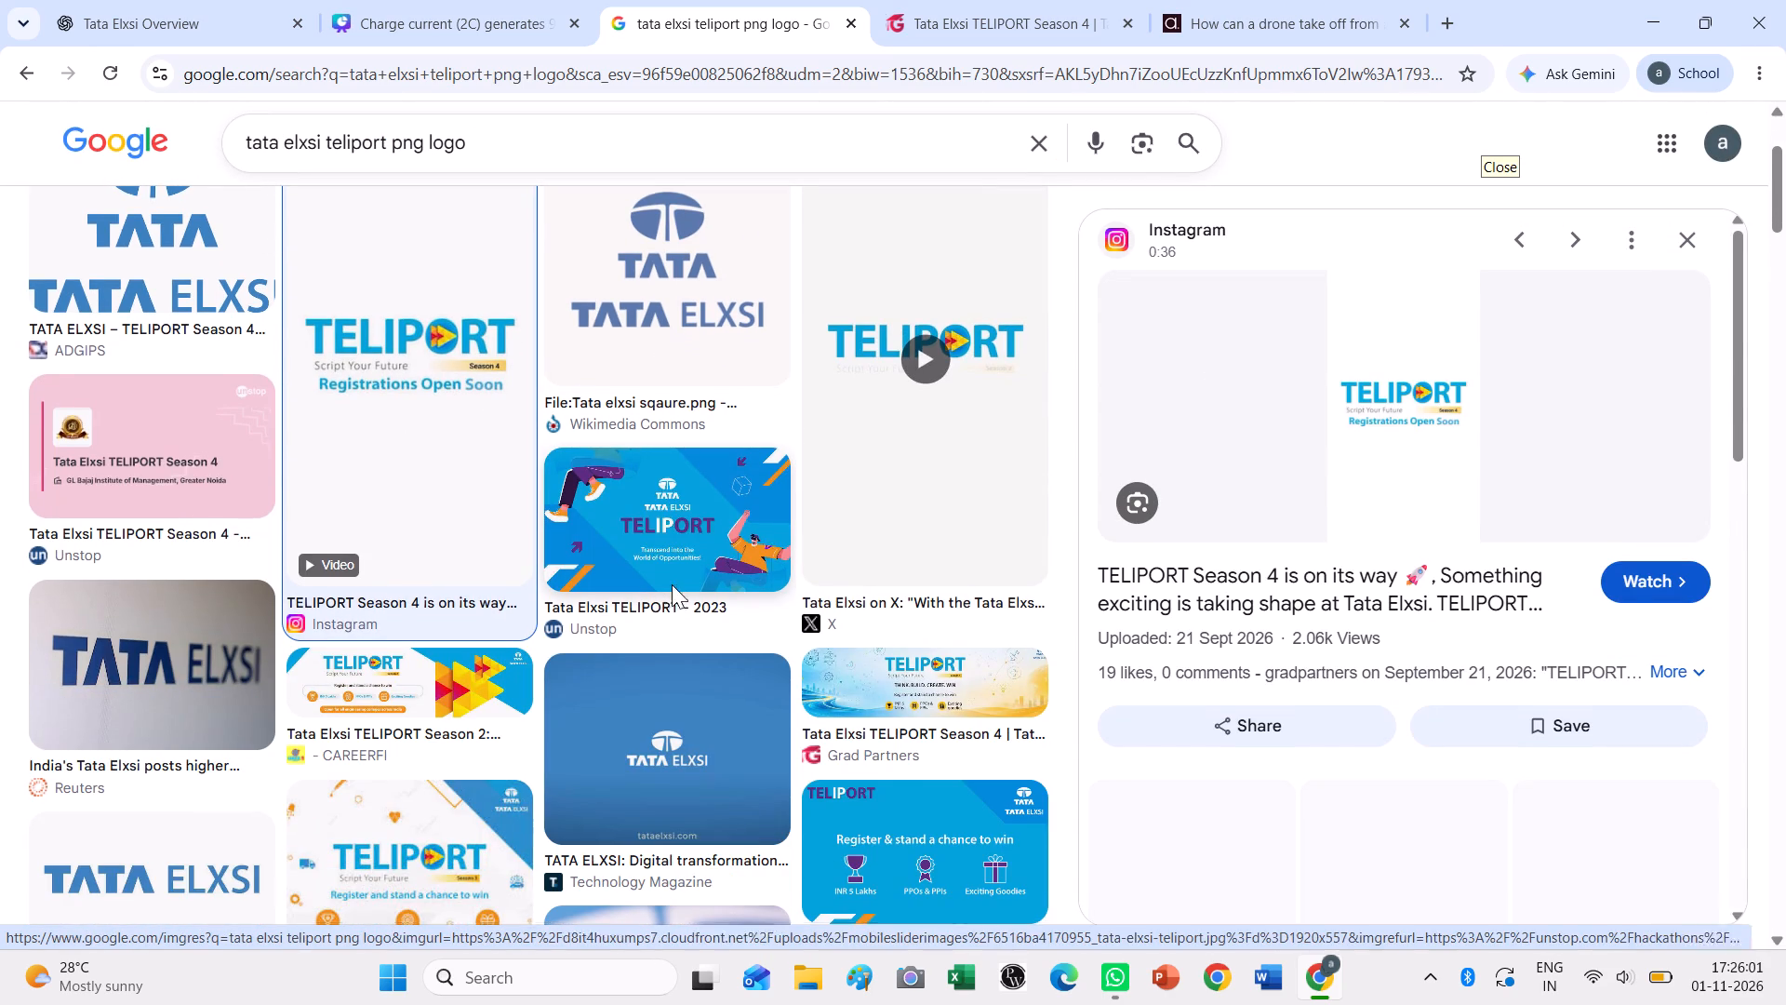
pyautogui.scroll(-4, 672, 584)
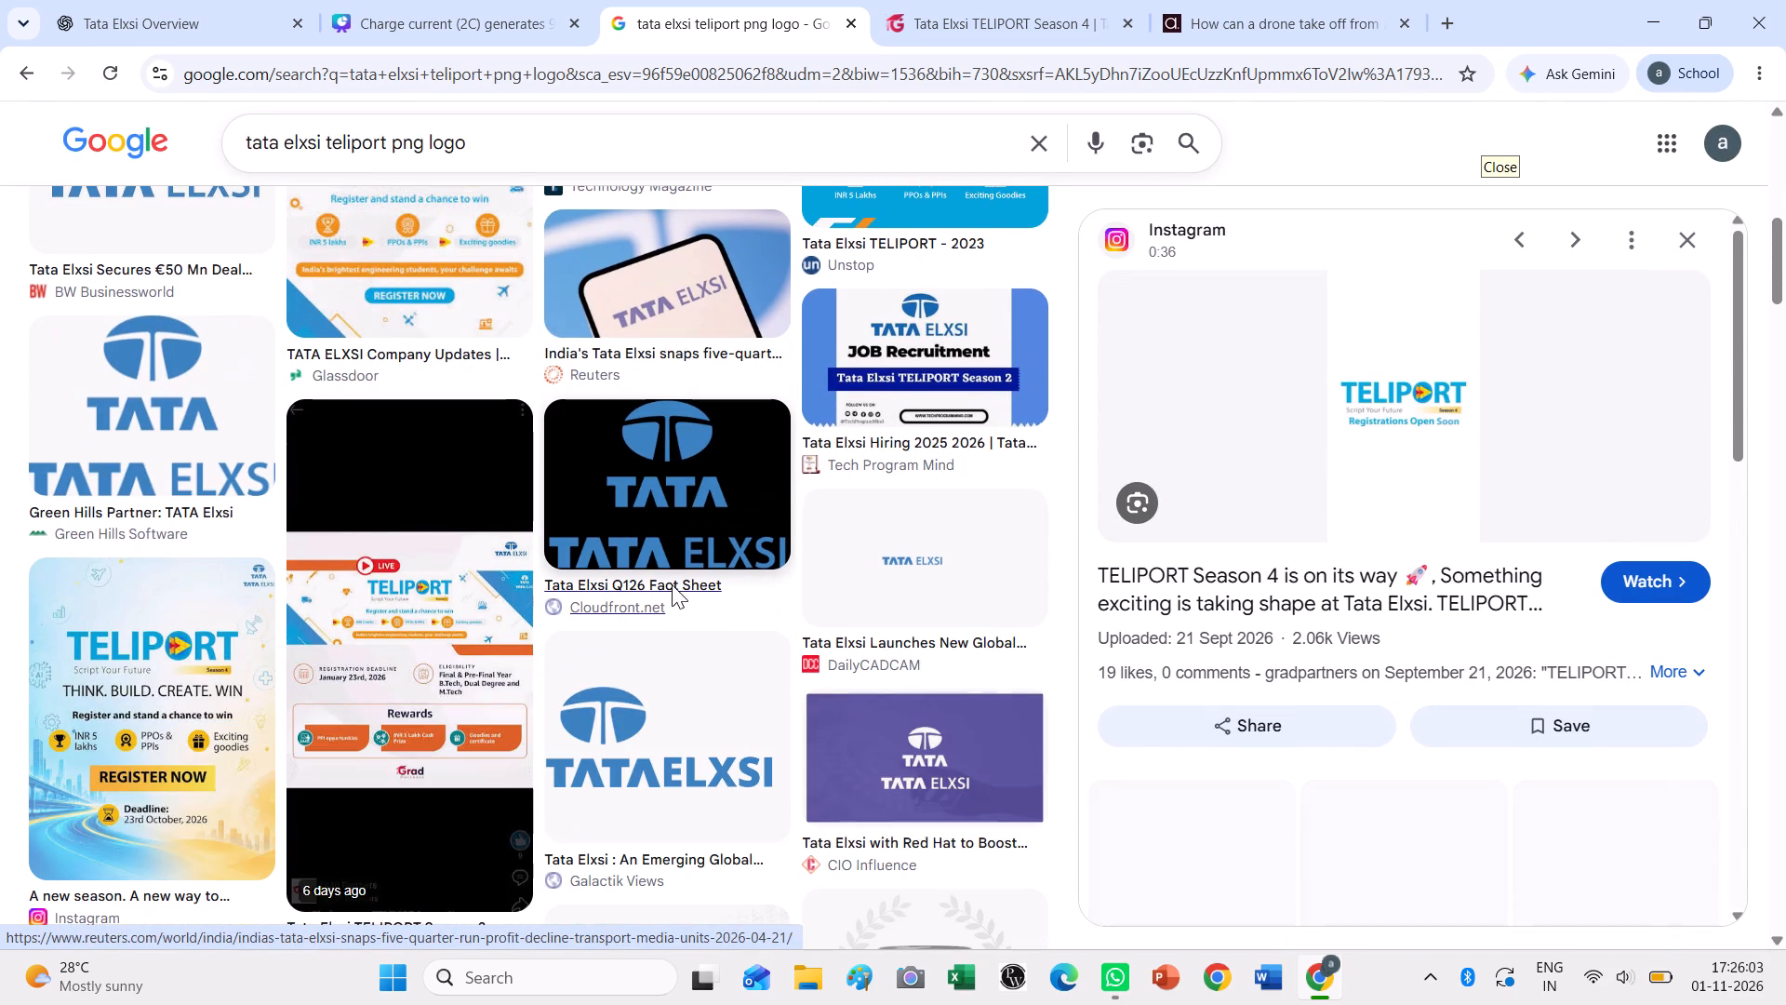
pyautogui.scroll(-3, 672, 584)
pyautogui.scroll(3, 672, 584)
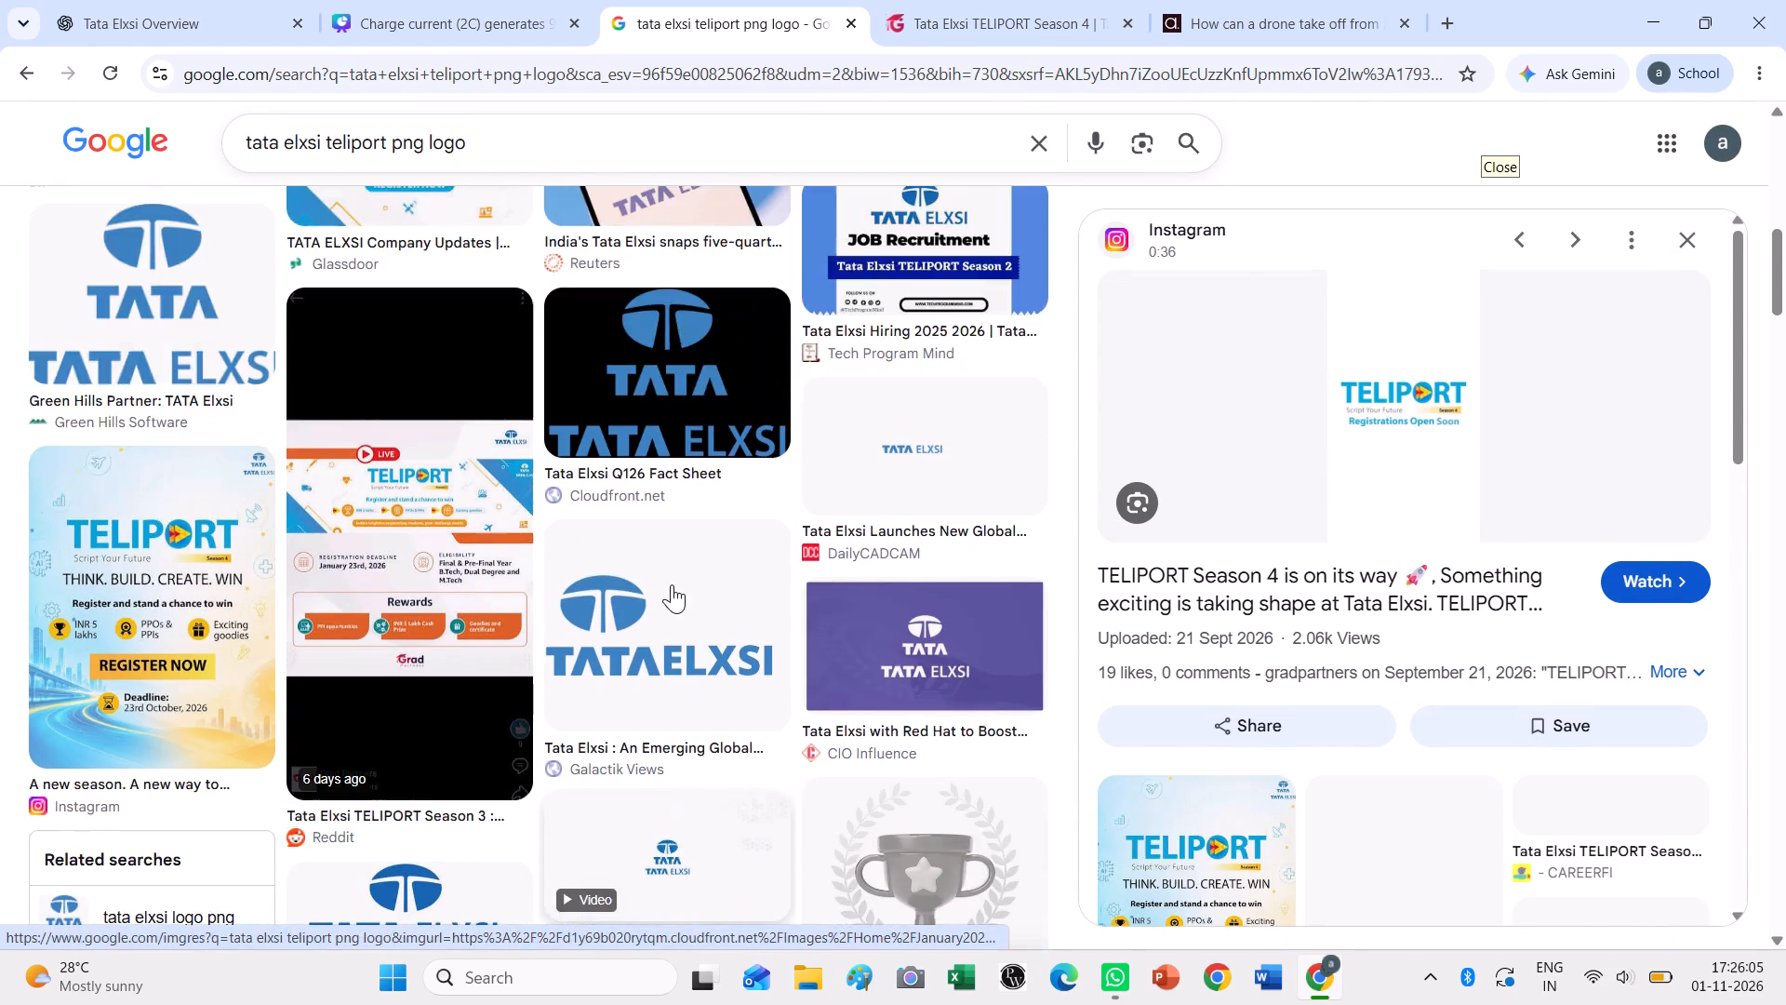
pyautogui.scroll(9, 672, 584)
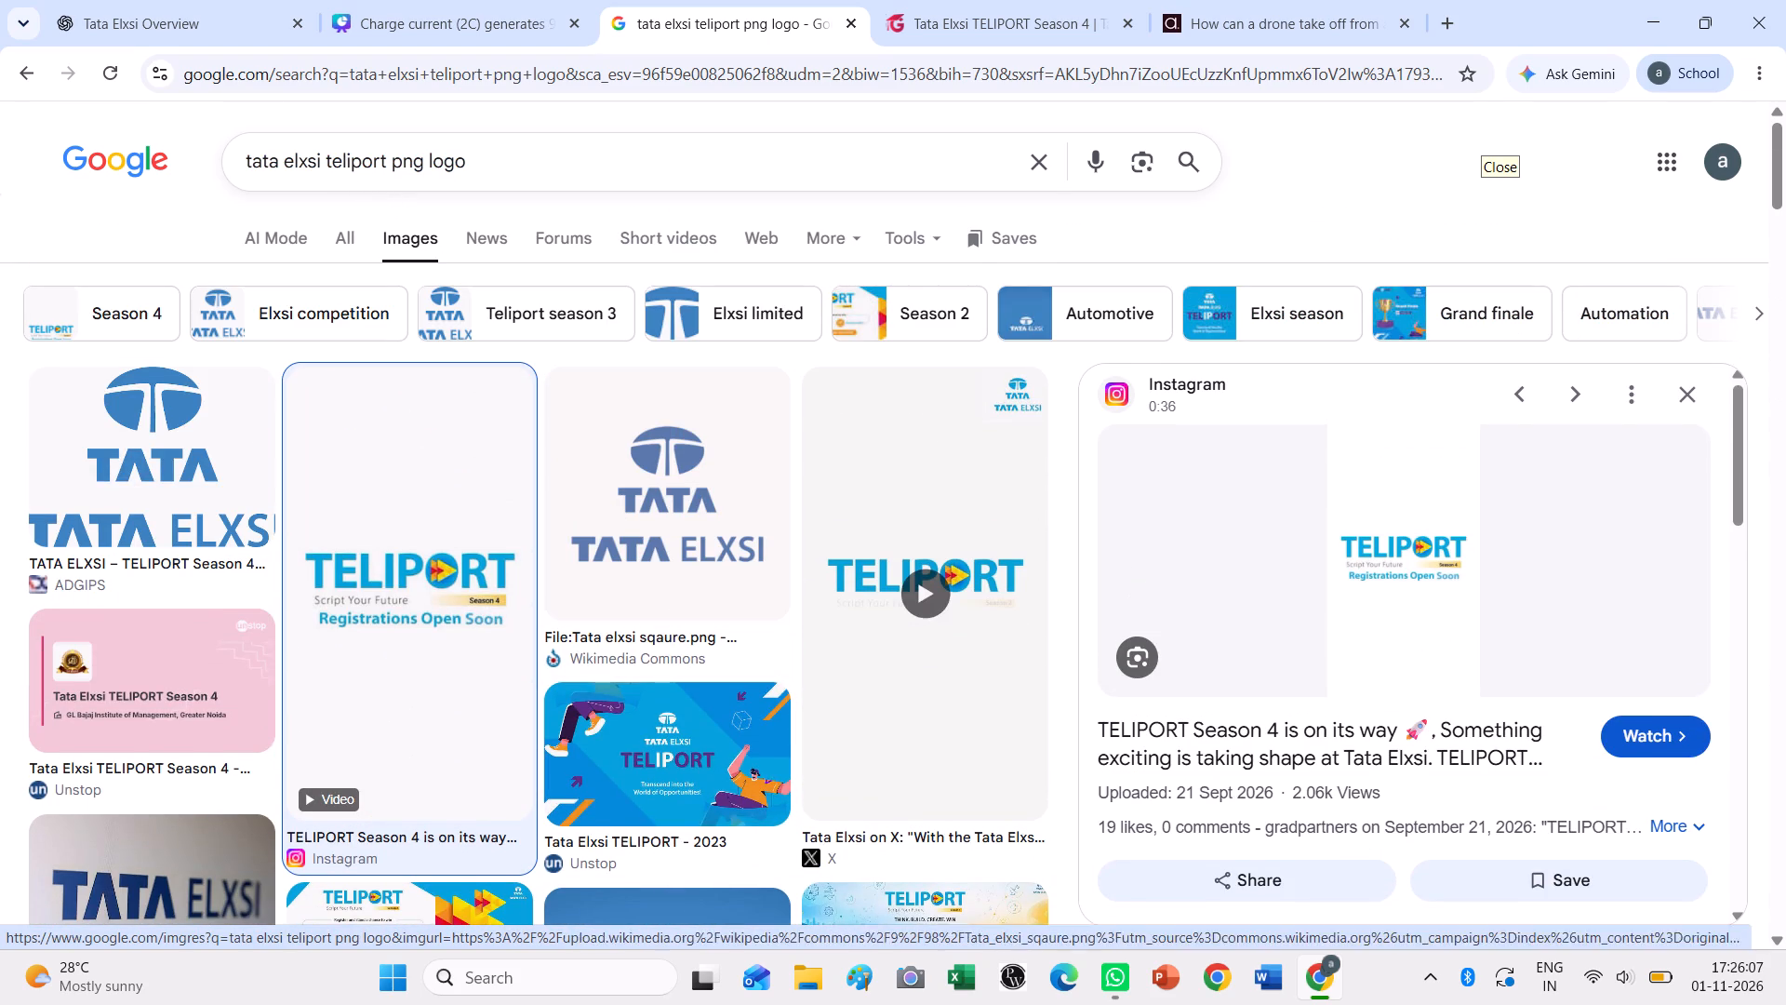
# Shorten the image search to "teliport png logo" and look through the results for the TELIPORT logo.
pyautogui.moveTo(326, 163); pyautogui.dragTo(76, 226)
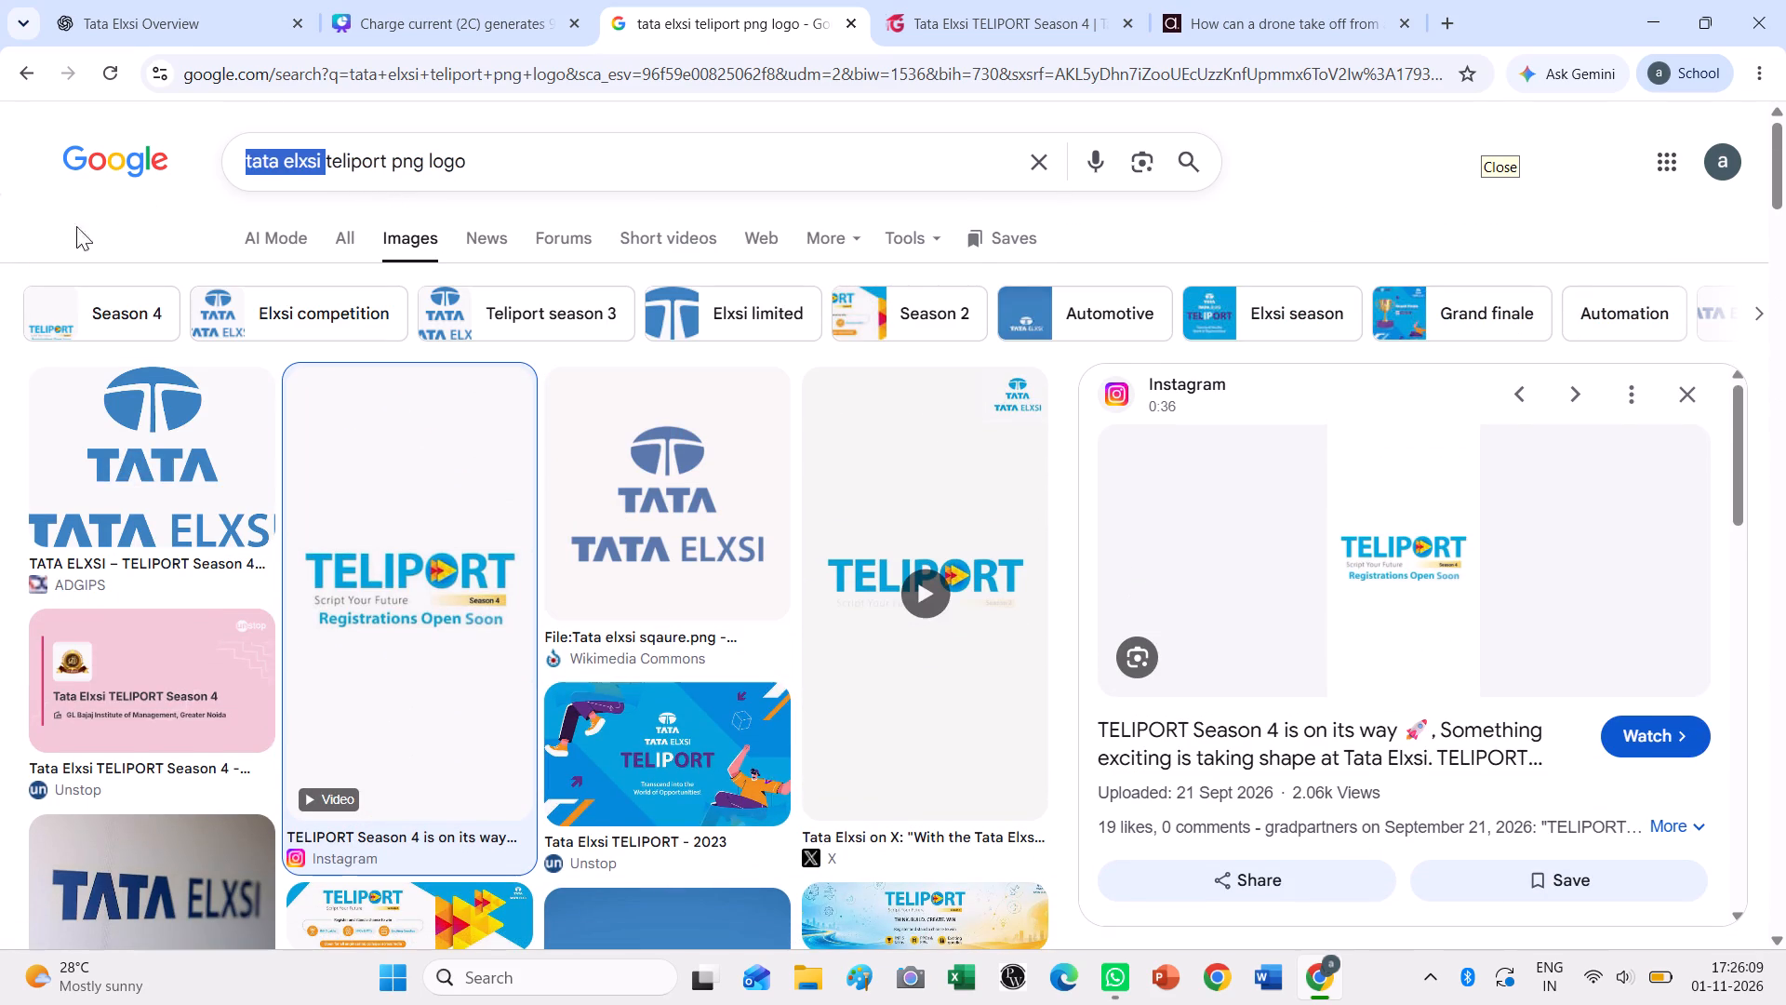
pyautogui.moveTo(76, 226); pyautogui.dragTo(71, 228)
pyautogui.press('BackSpace')
pyautogui.press('Return')
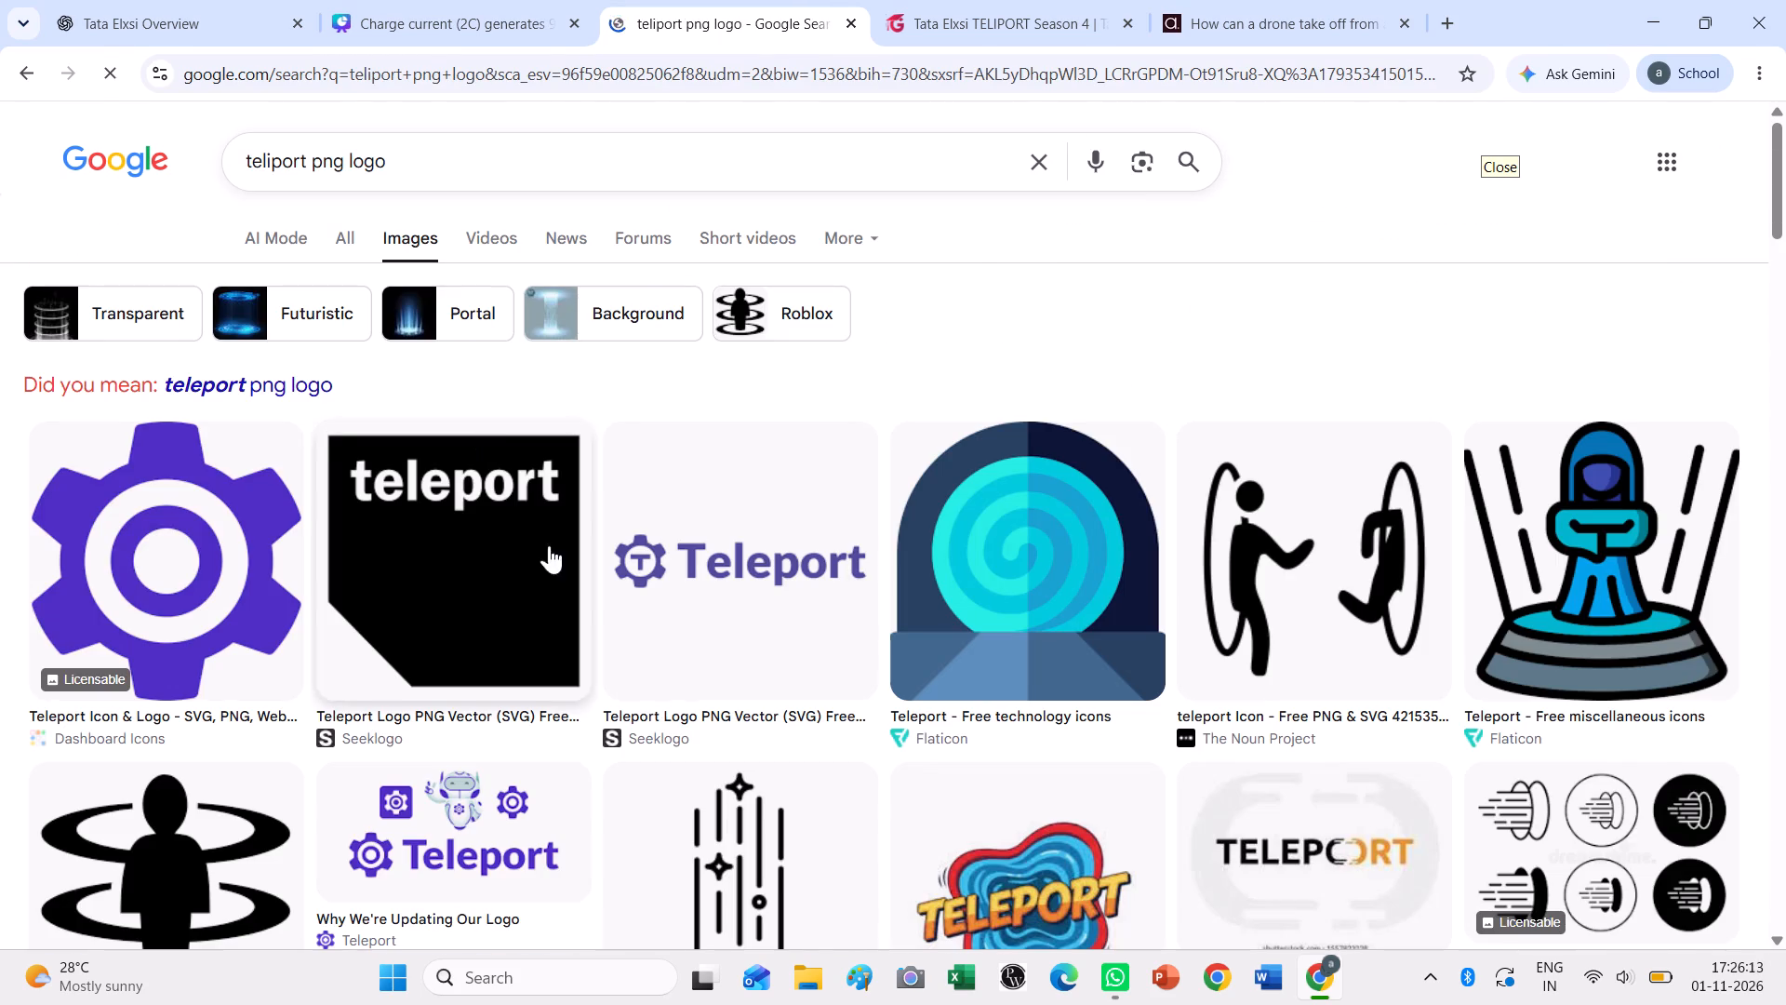
pyautogui.scroll(-2, 654, 545)
pyautogui.scroll(2, 656, 545)
pyautogui.scroll(-3, 656, 544)
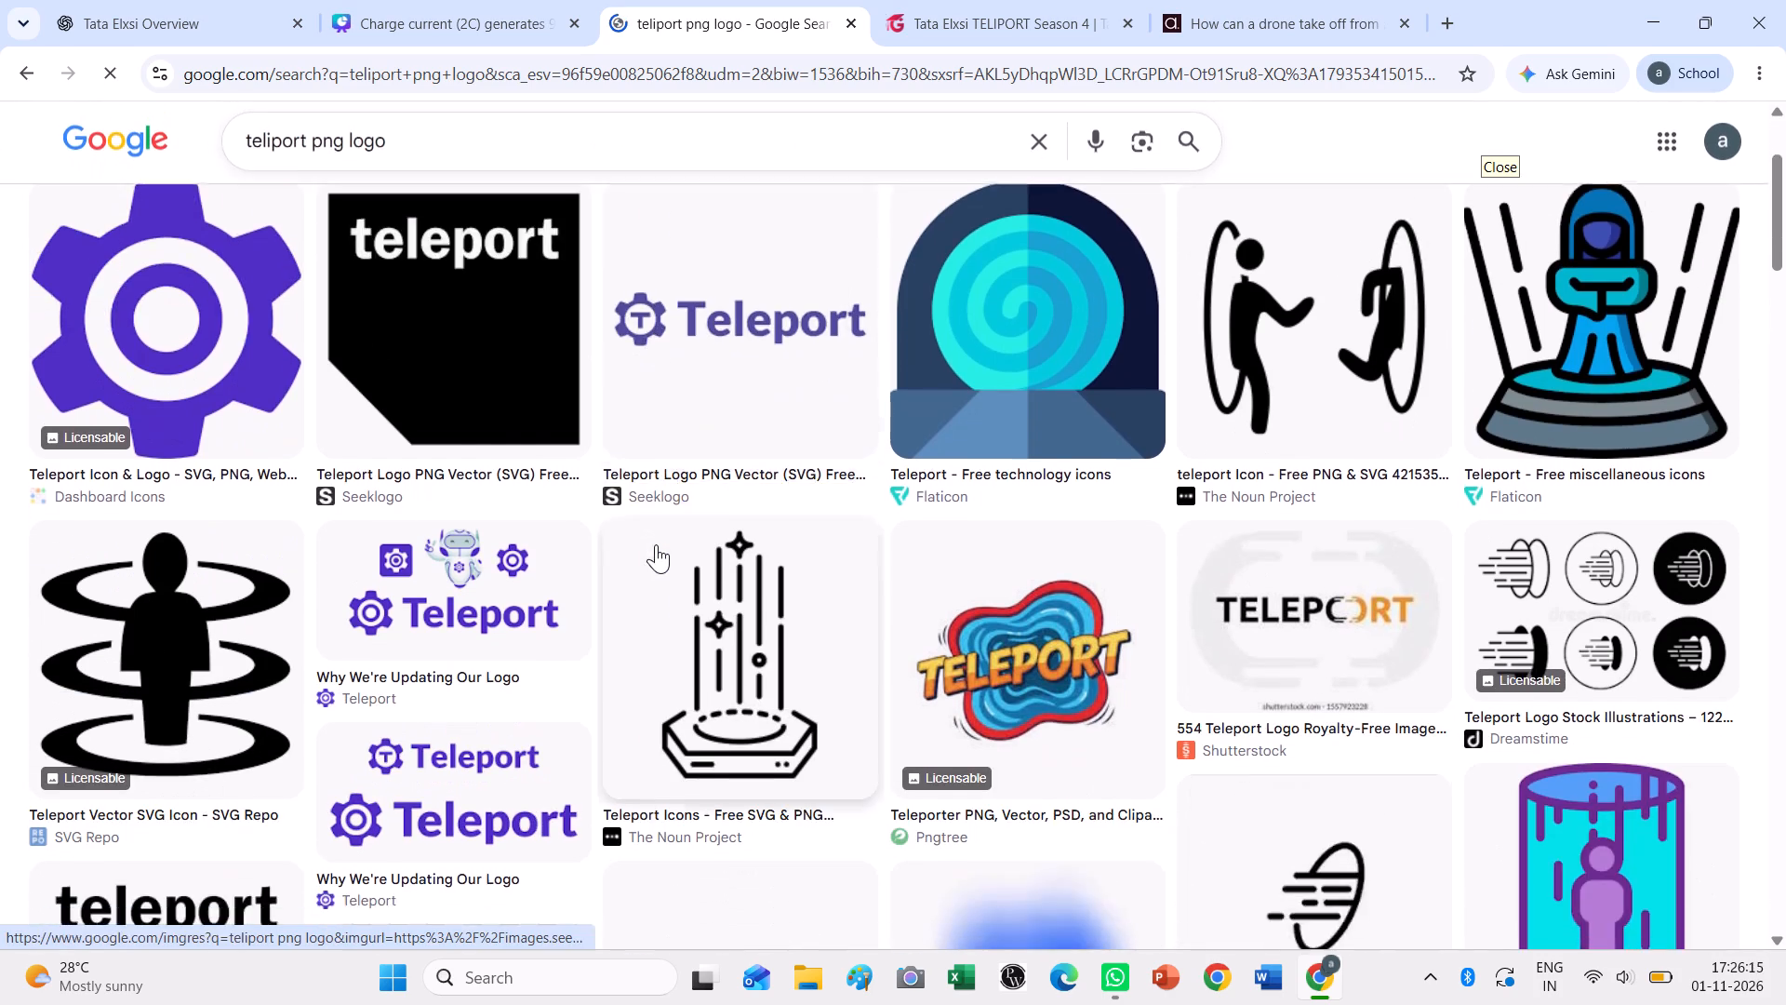
pyautogui.scroll(-2, 656, 544)
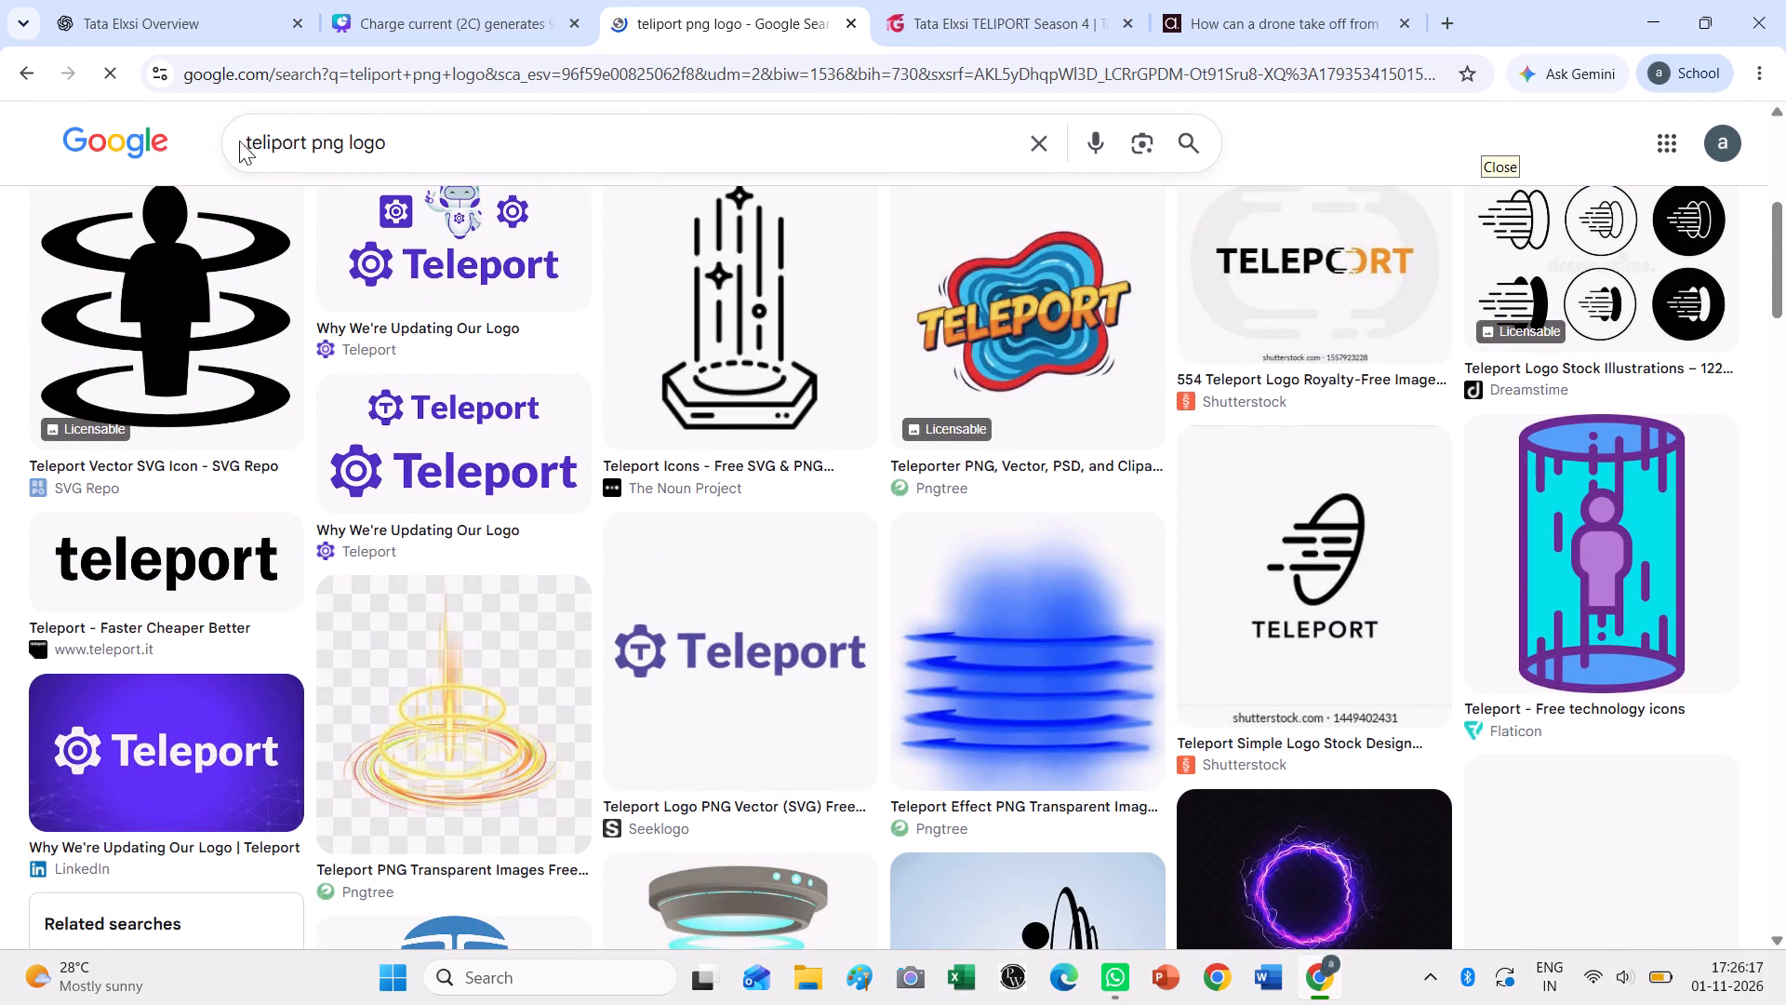
# Refine the image search to "tat elxsi teliport png logo" and look through the results for a TELIPORT logo.
pyautogui.click(248, 138)
pyautogui.write('tat elxsi')
pyautogui.press('space')
pyautogui.press('Return')
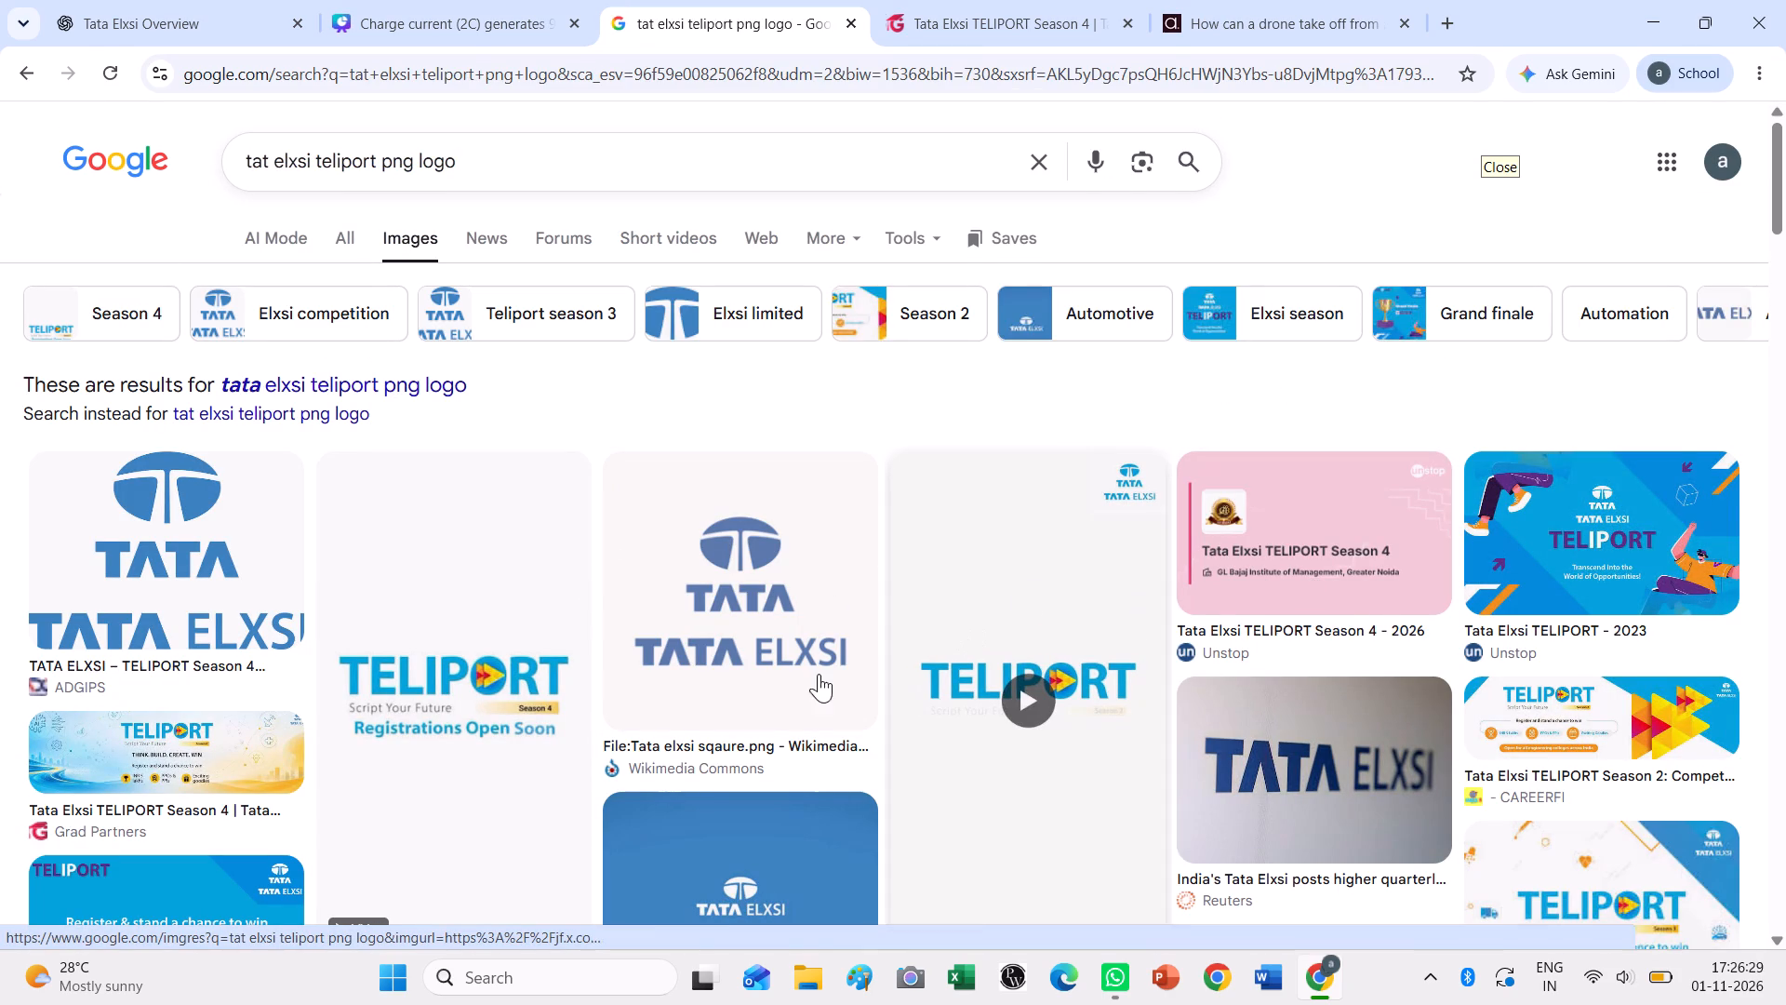
pyautogui.scroll(-6, 460, 662)
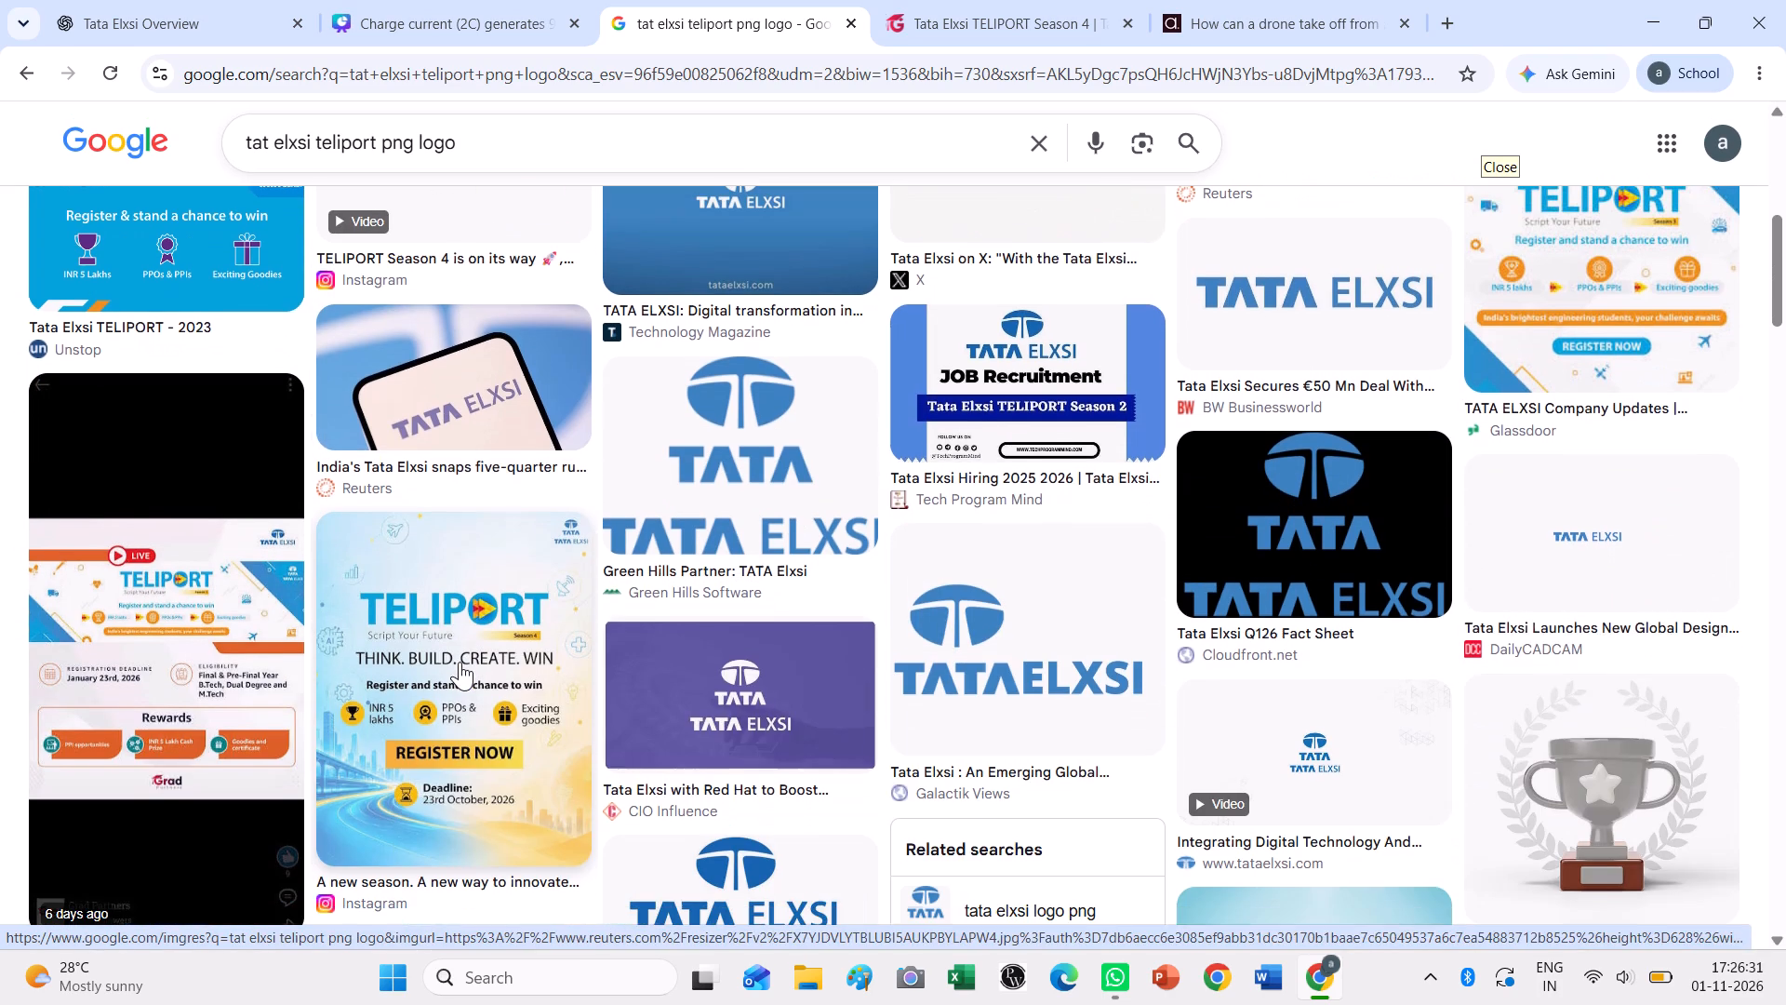
pyautogui.scroll(3, 460, 662)
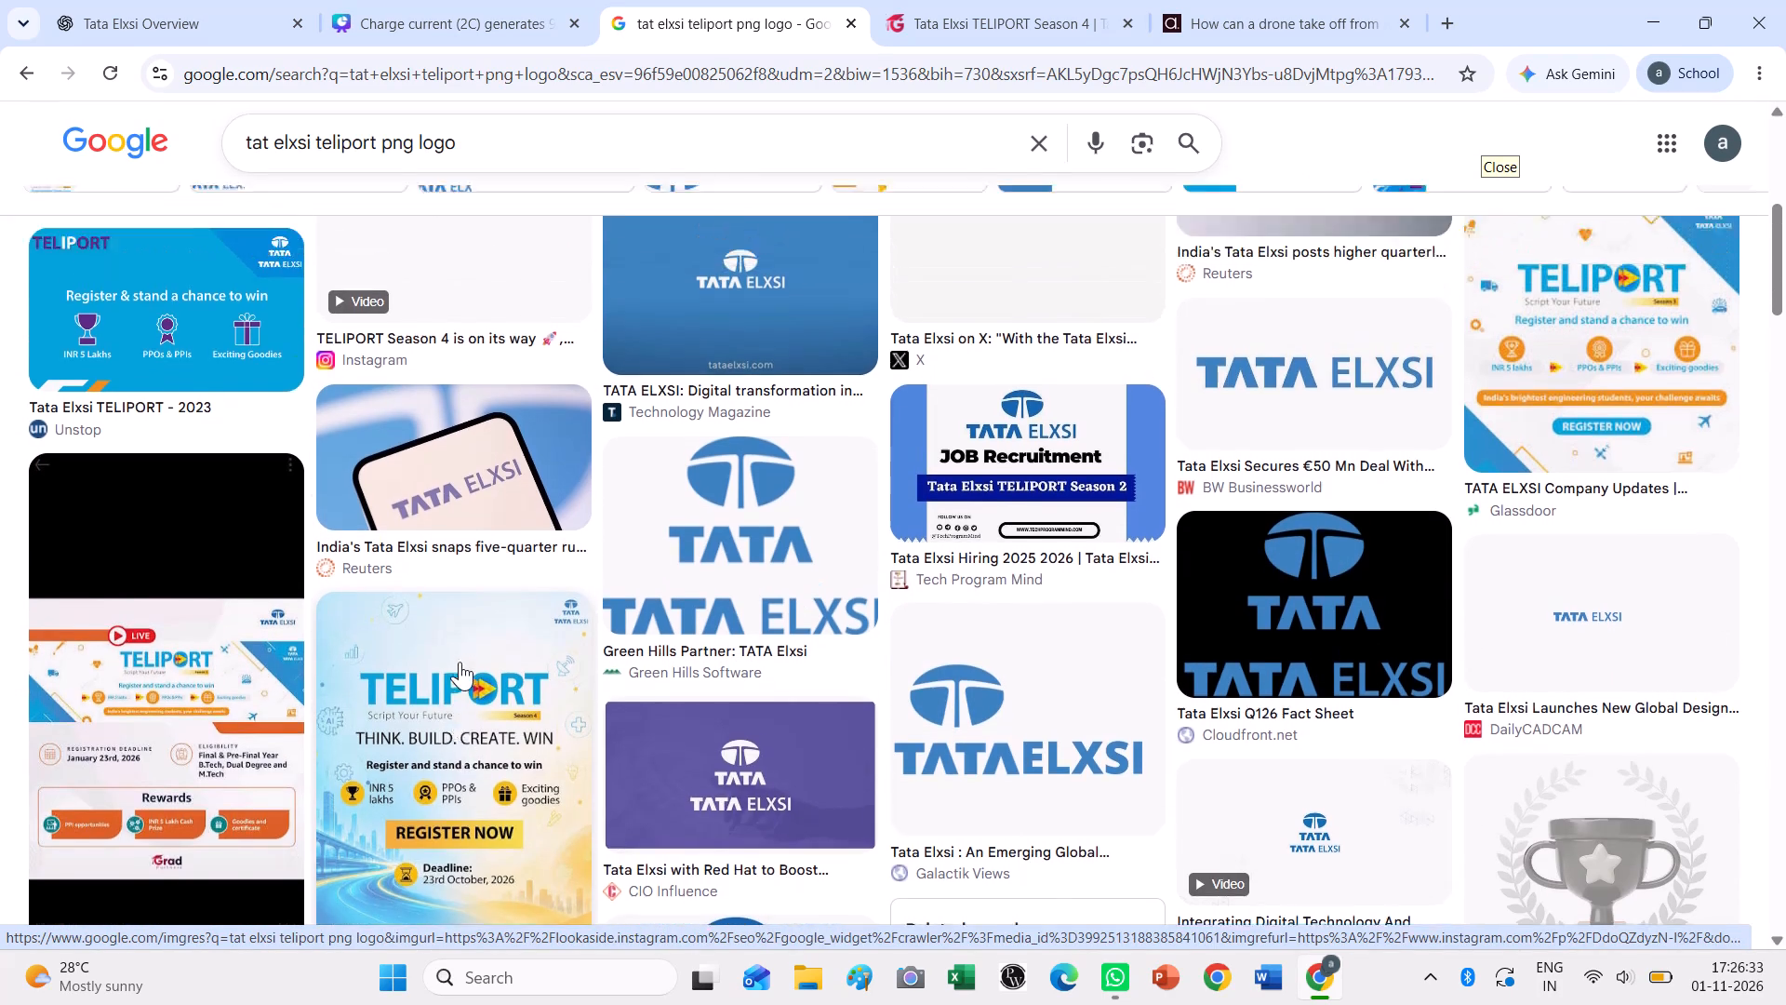
pyautogui.scroll(4, 460, 662)
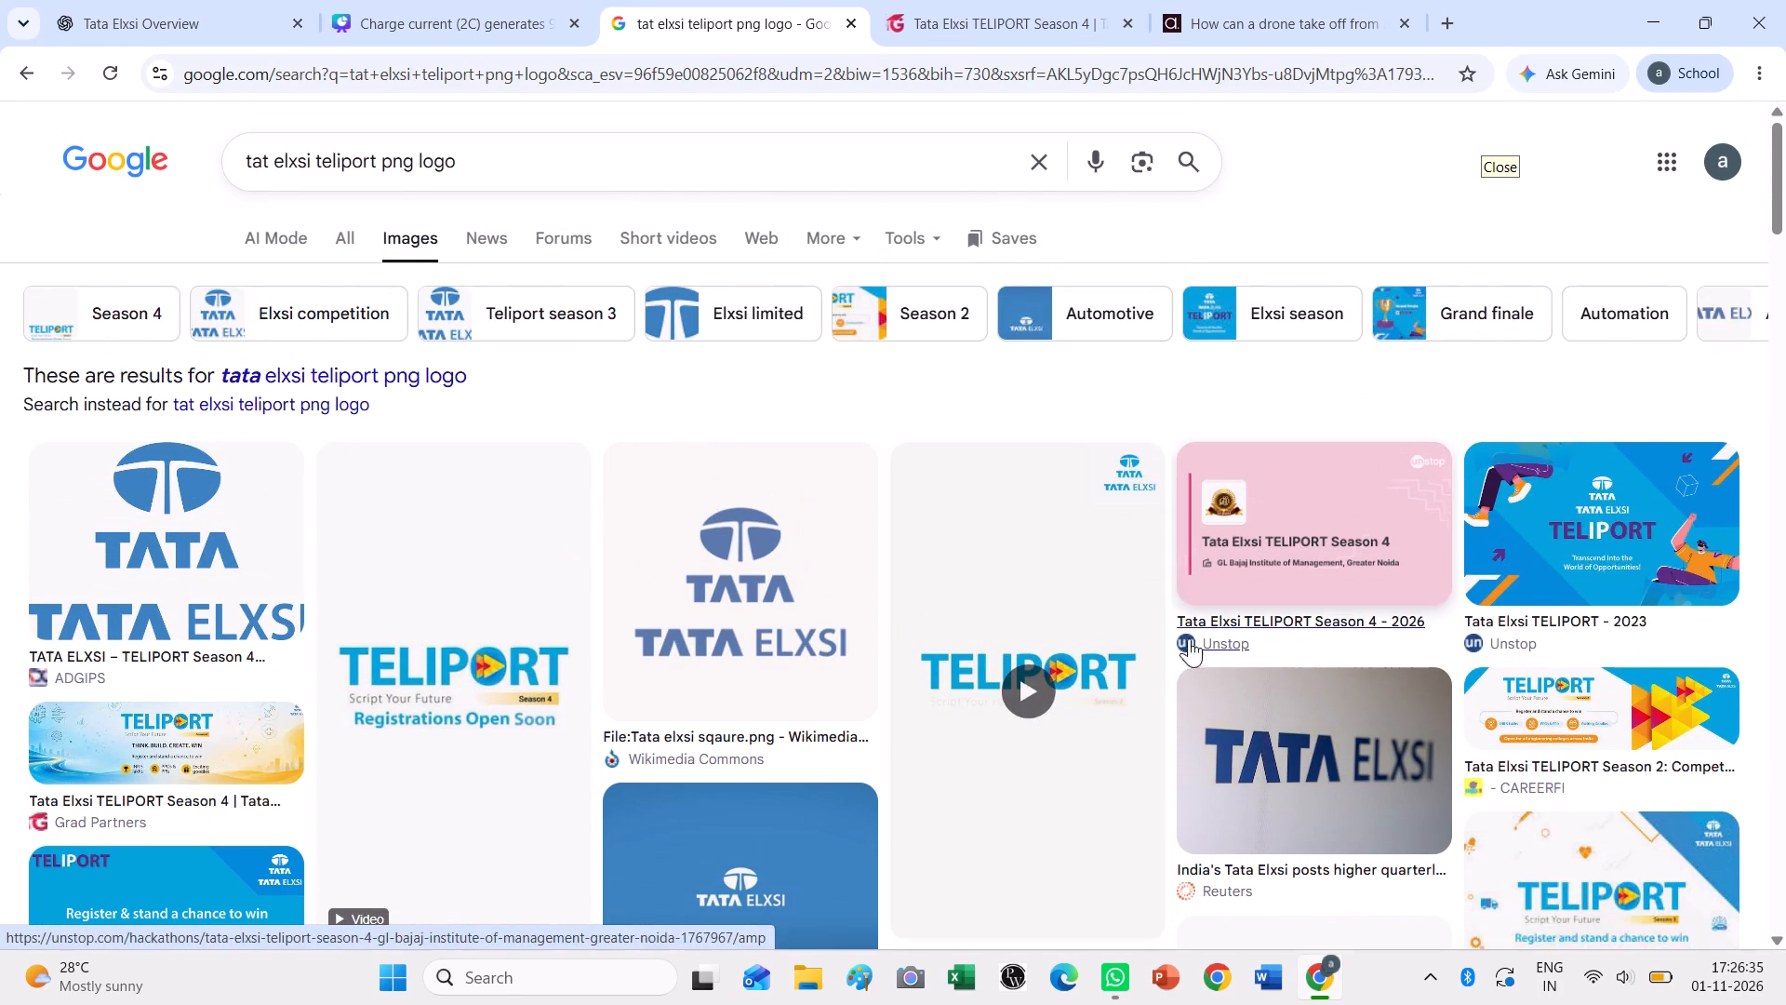
# Preview the TELIPORT image results and open the Reddit "Tata Elxsi TELIPORT Season 3" image in a new tab.
pyautogui.click(951, 562)
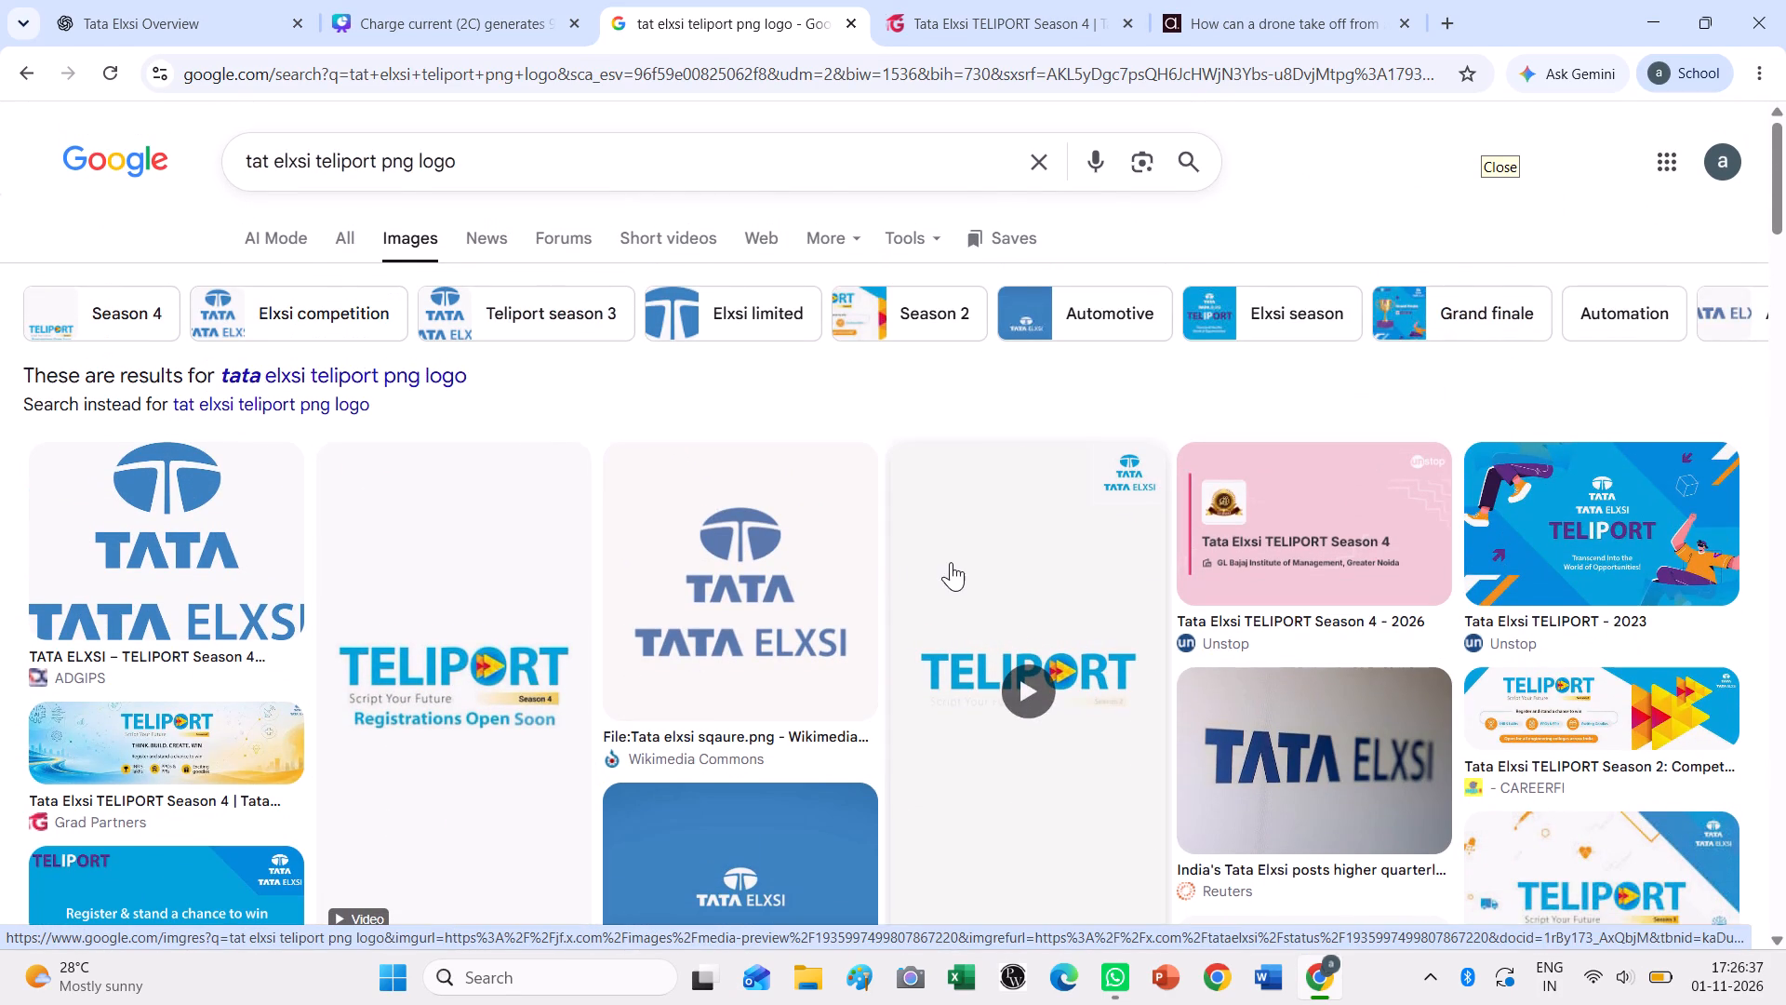
pyautogui.click(477, 575)
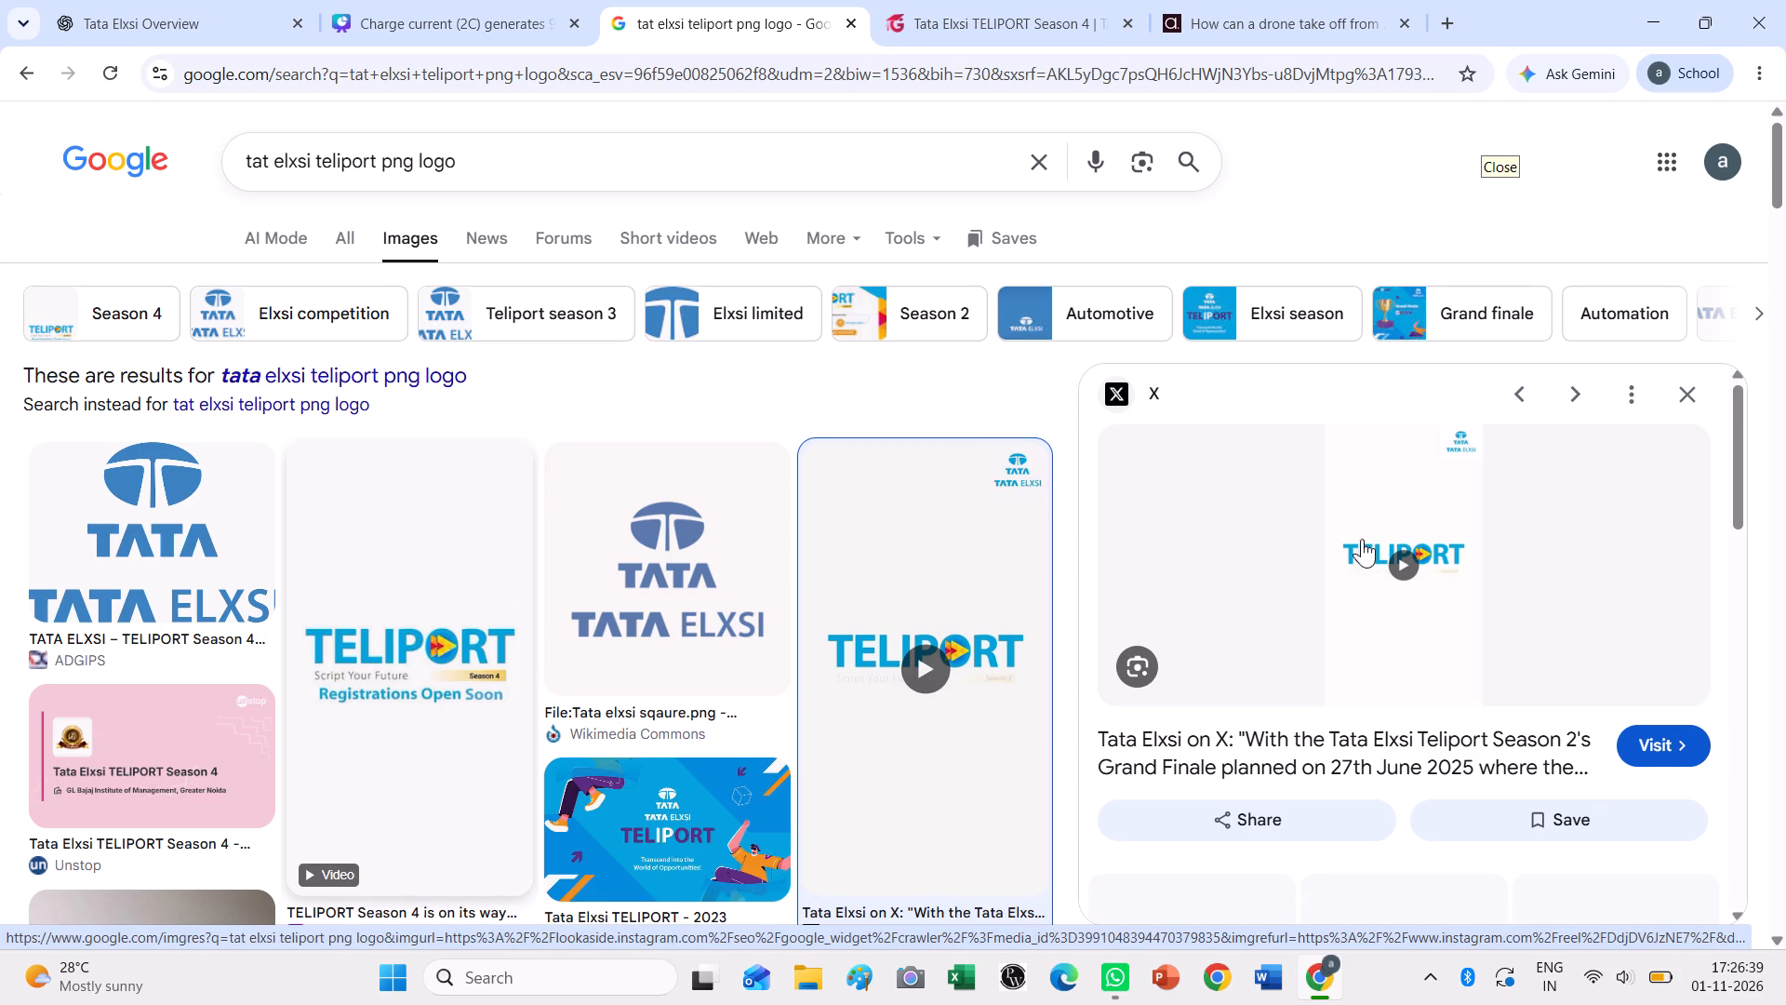
pyautogui.scroll(-5, 1353, 599)
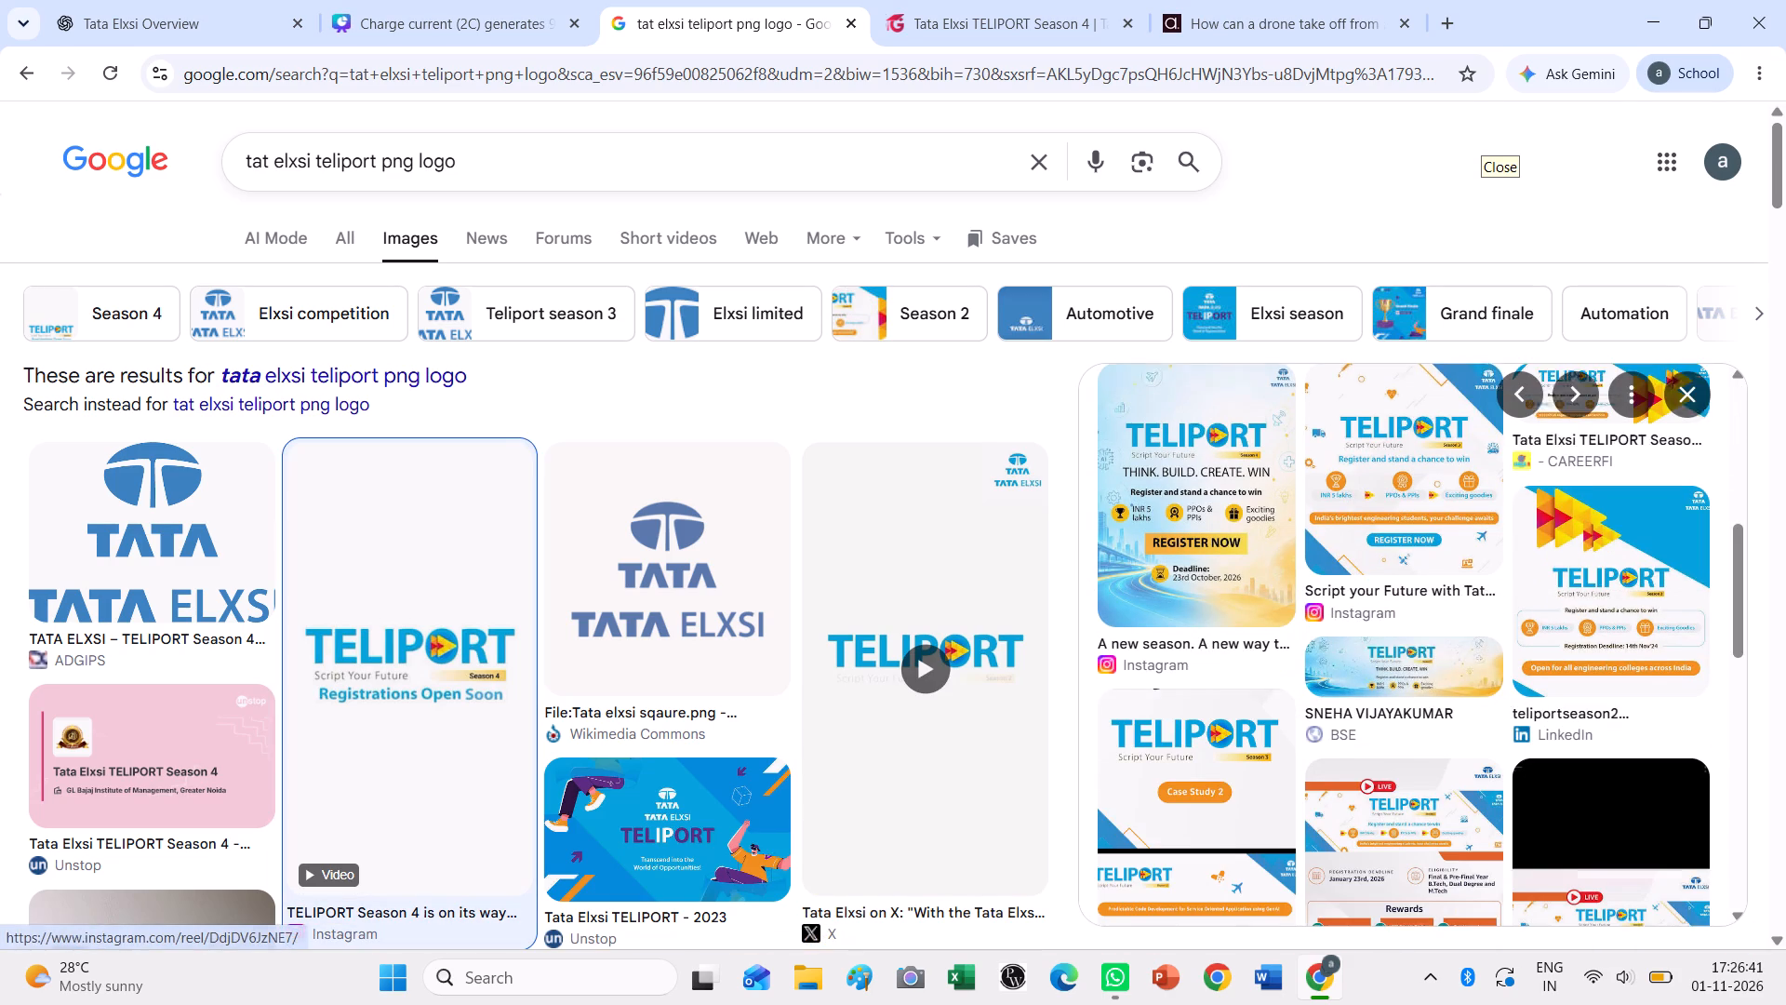
pyautogui.click(1251, 763)
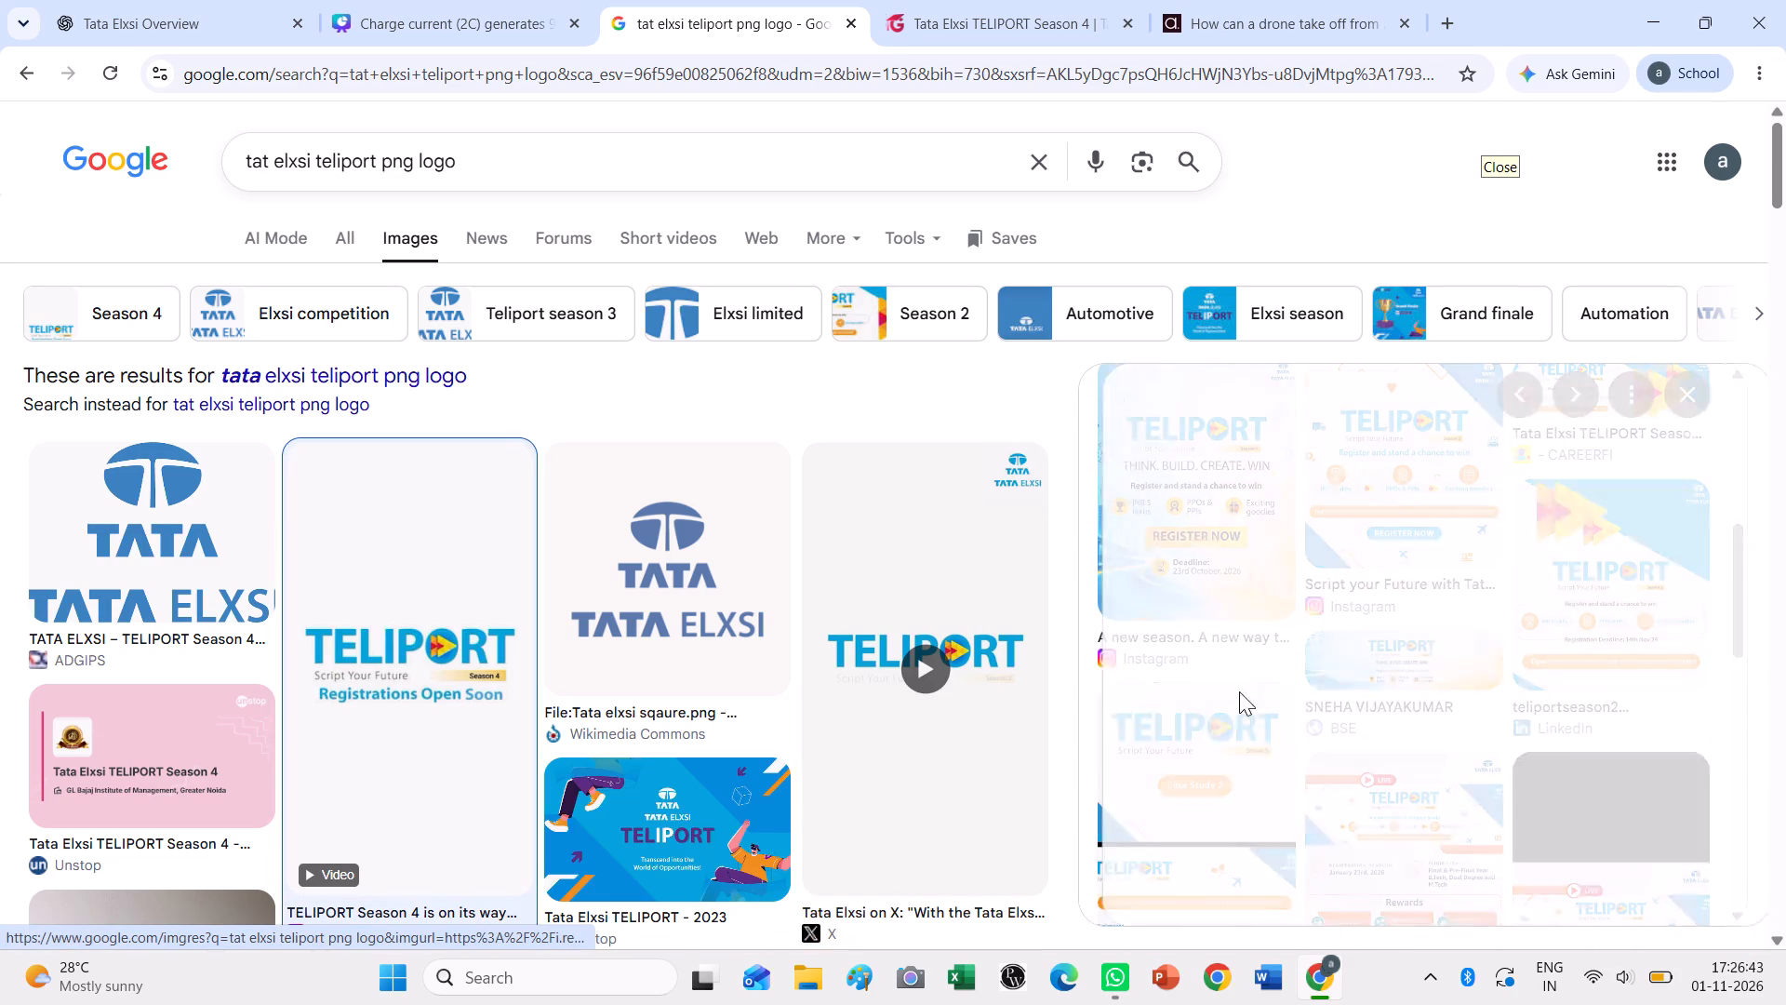
pyautogui.keyDown('ctrl'); pyautogui.scroll(3, 1353, 569); pyautogui.keyUp('ctrl')
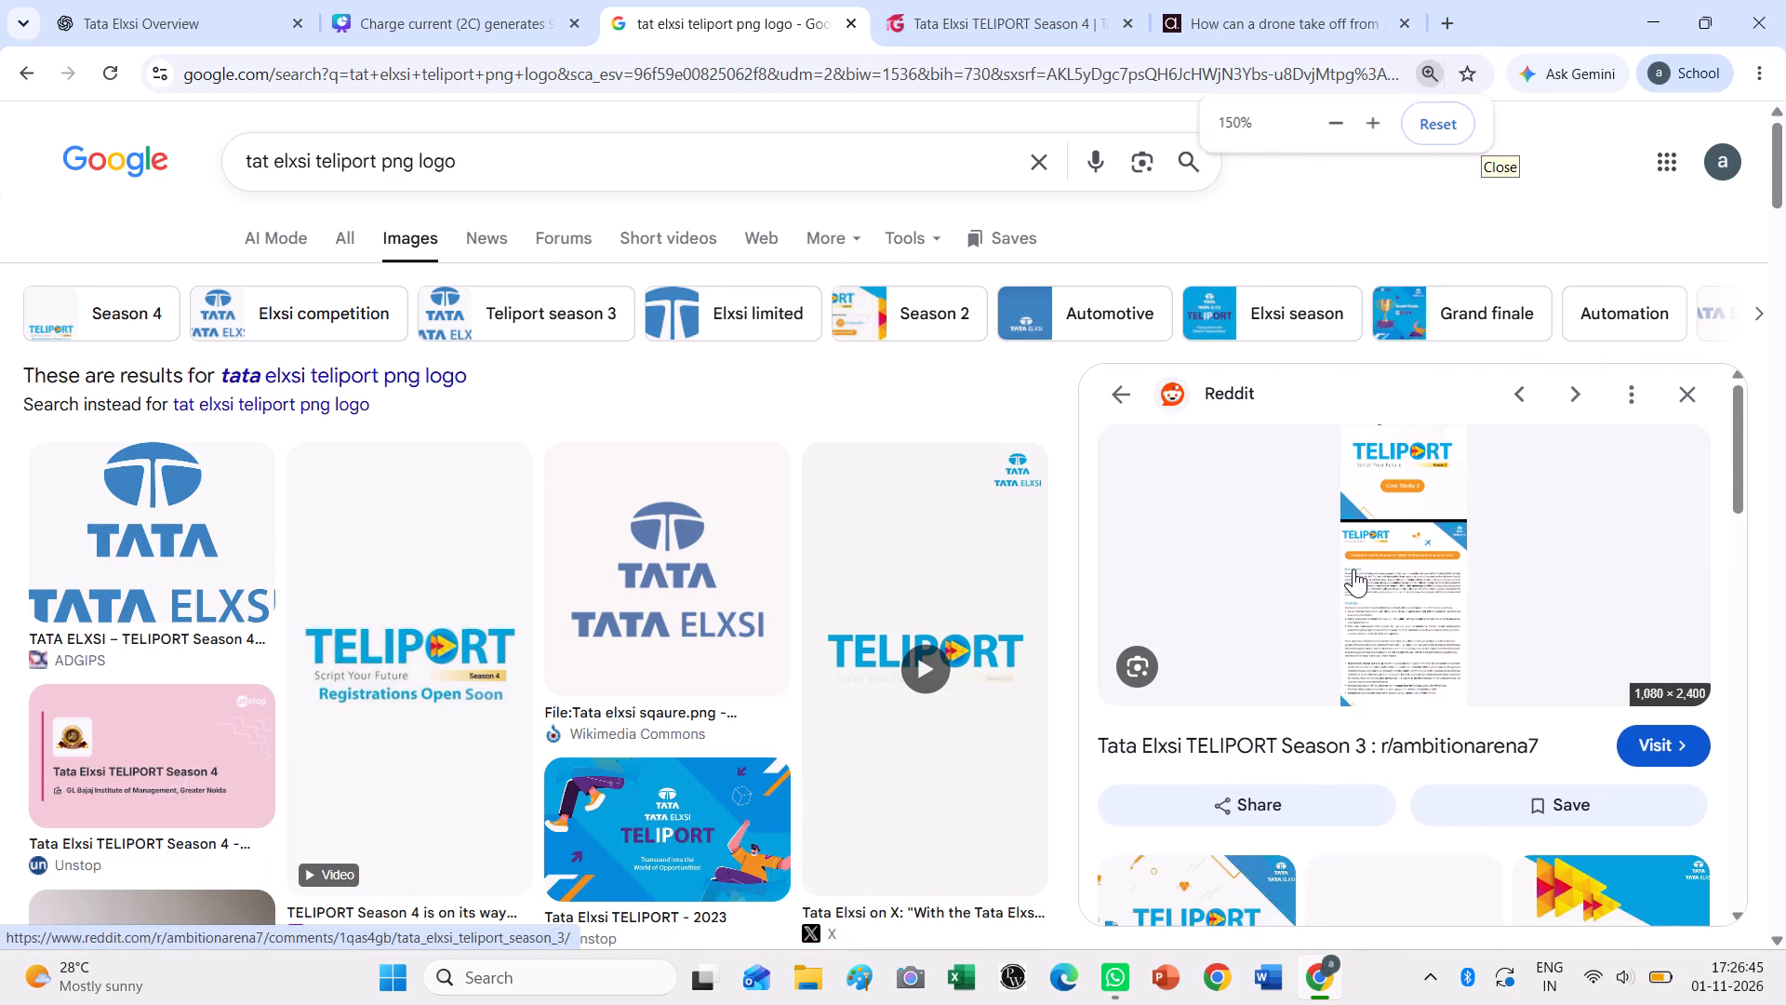
pyautogui.keyDown('ctrl'); pyautogui.scroll(2, 1353, 569); pyautogui.keyUp('ctrl')
pyautogui.scroll(-2, 1313, 699)
pyautogui.scroll(1, 1304, 697)
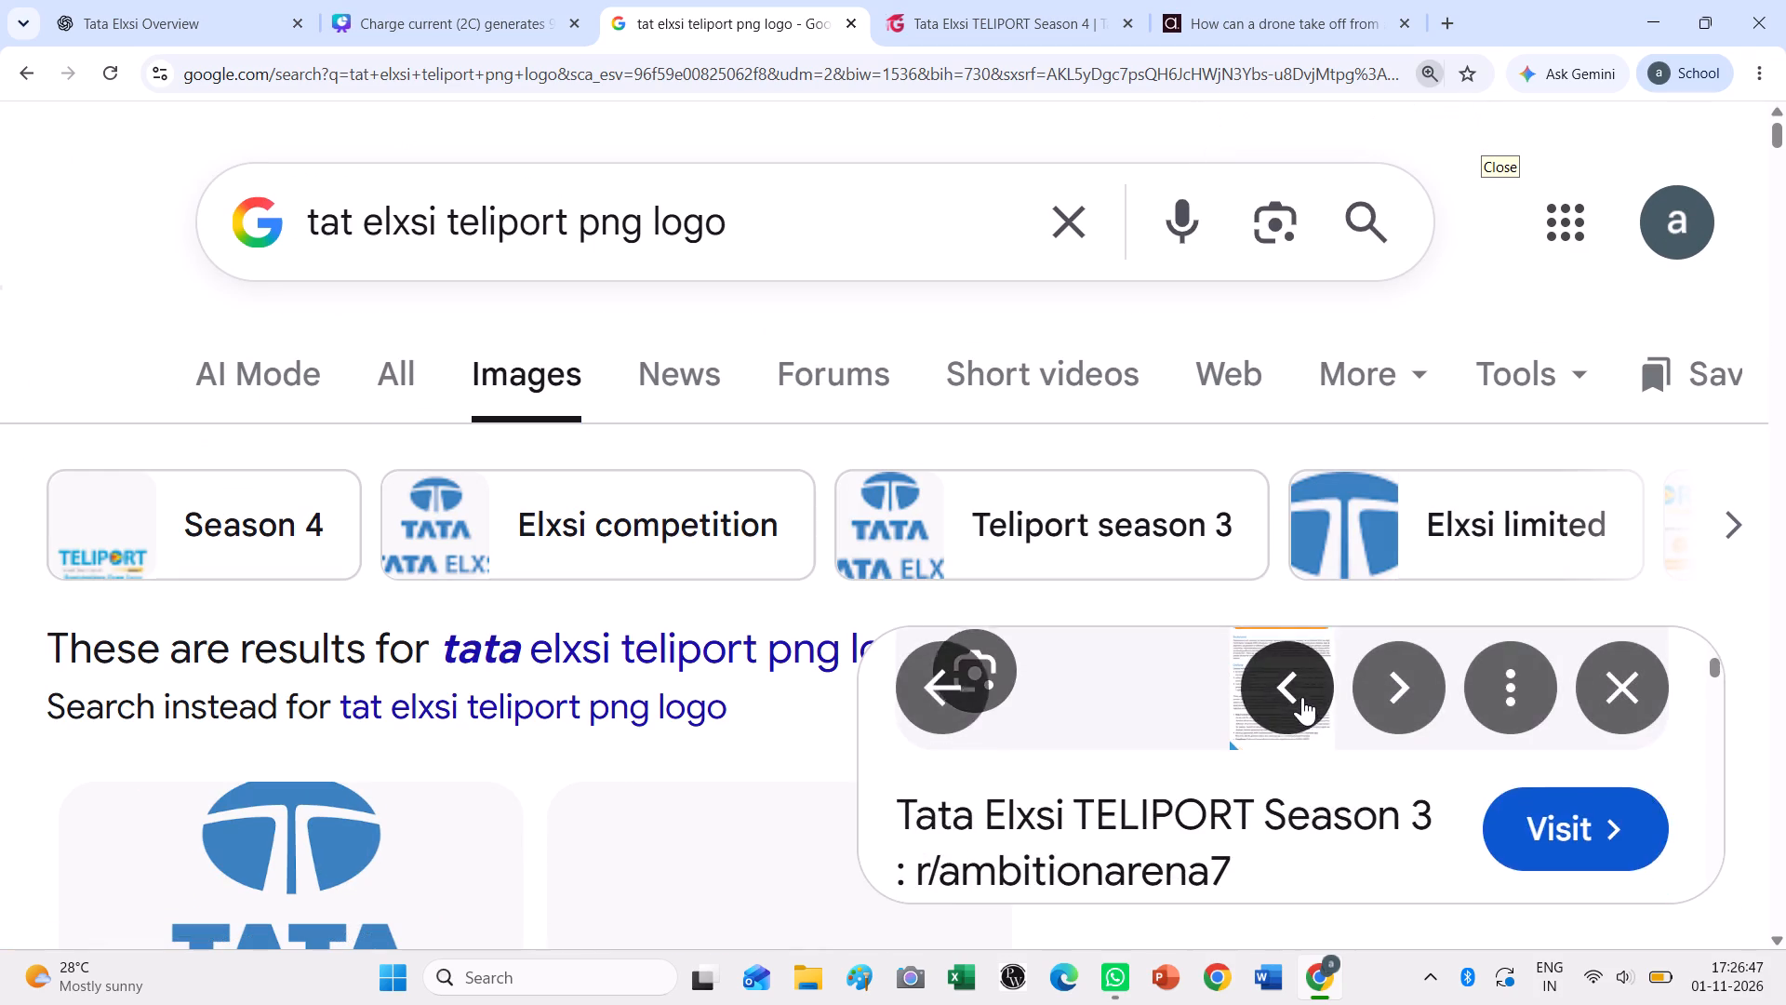
pyautogui.scroll(2, 1302, 697)
pyautogui.rightClick(1266, 813)
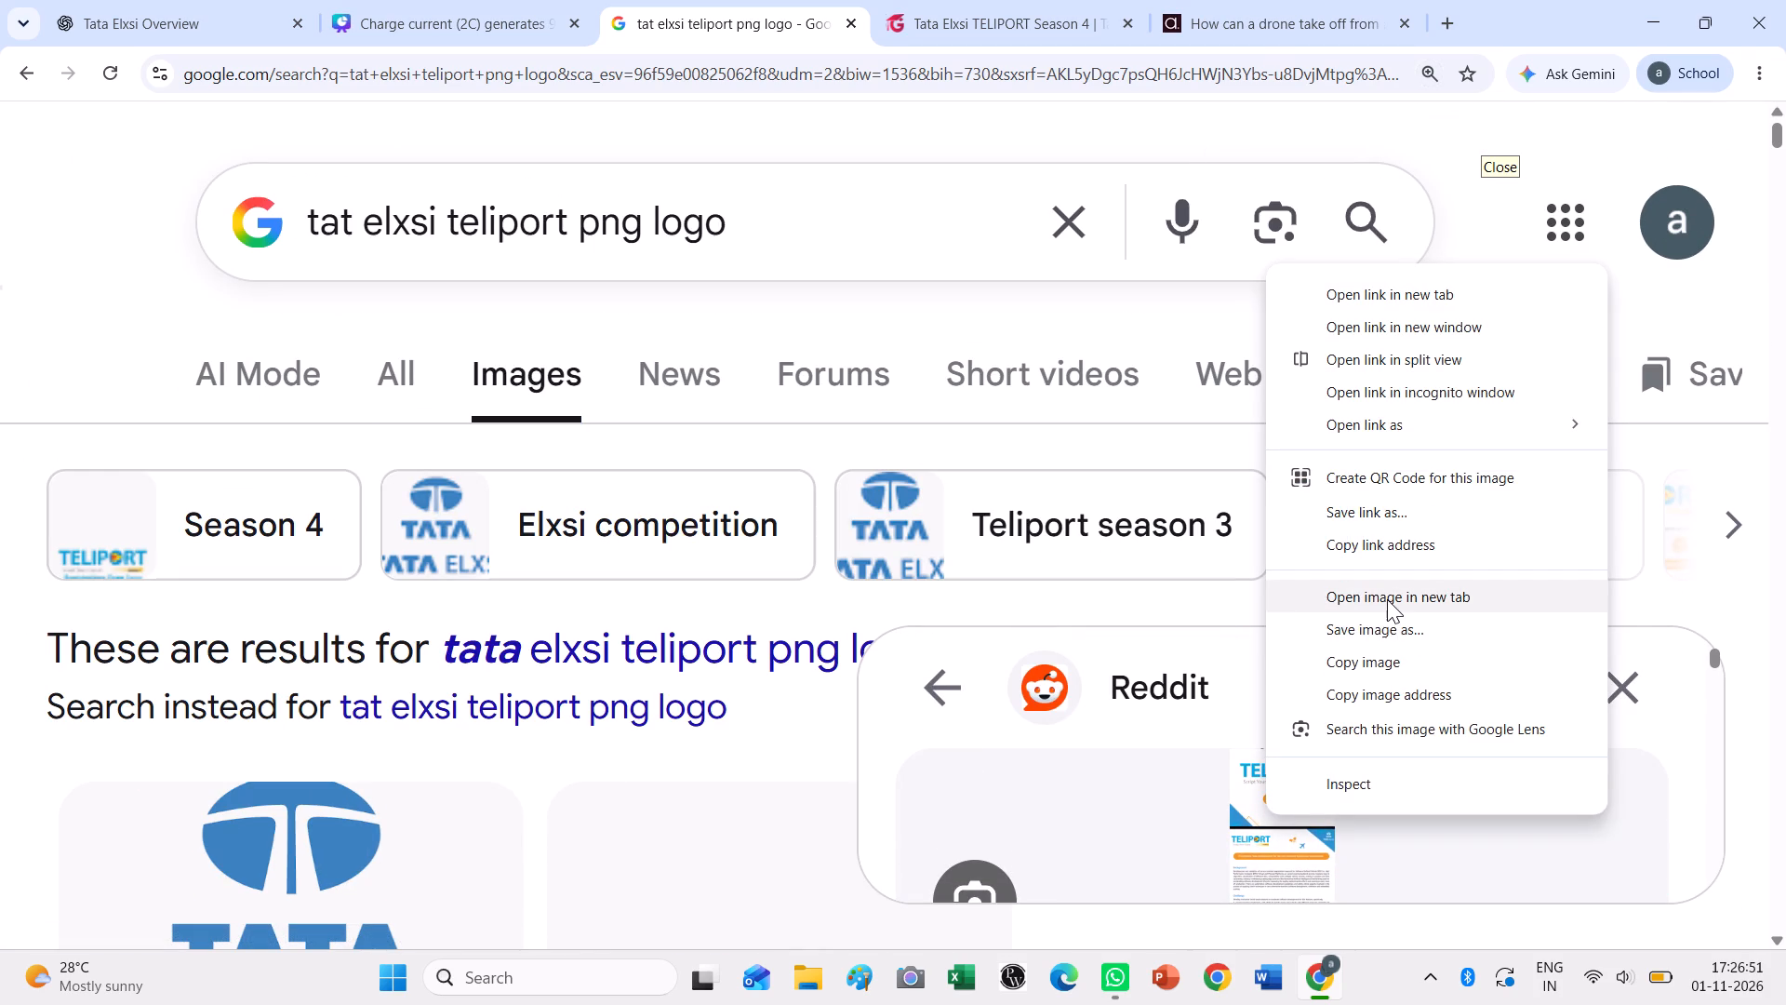
pyautogui.click(1387, 599)
# Enlarge the opened image and capture a screen snip of the TELIPORT "Script Your Future" Season 3 logo above Case Study 2.
pyautogui.click(929, 2)
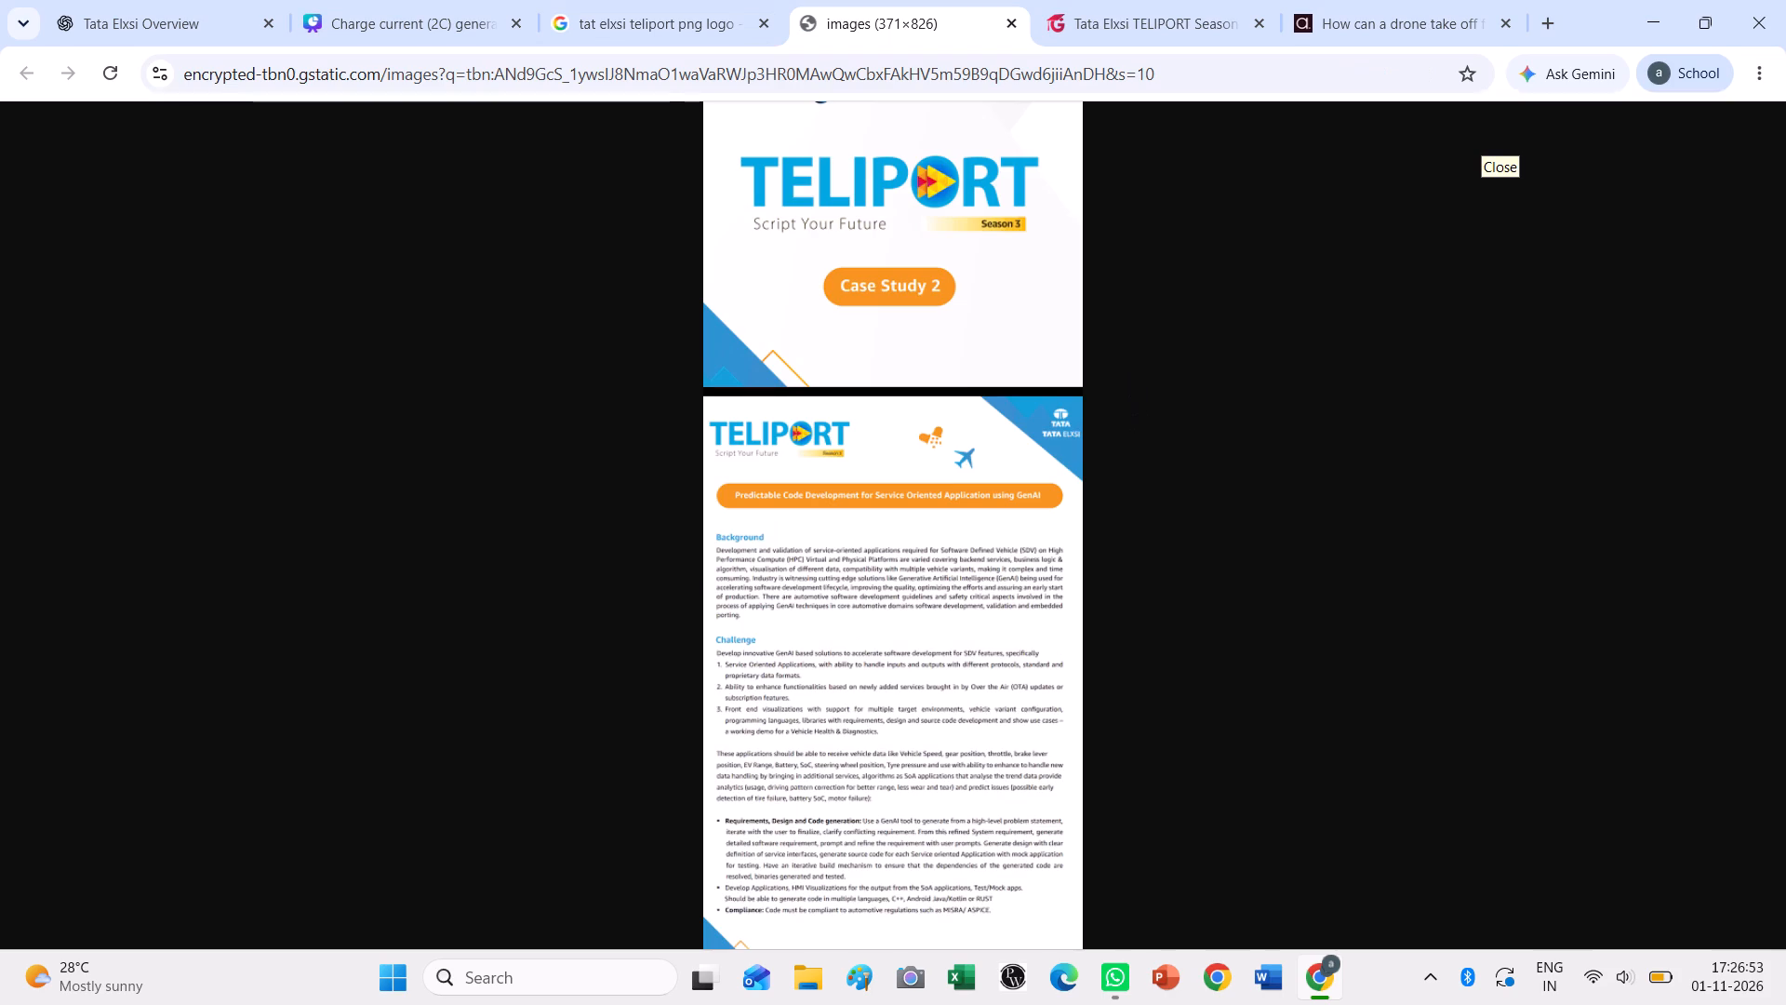
pyautogui.keyDown('ctrl'); pyautogui.scroll(10, 1042, 437); pyautogui.keyUp('ctrl')
pyautogui.keyDown('ctrl'); pyautogui.scroll(-3, 1042, 437); pyautogui.keyUp('ctrl')
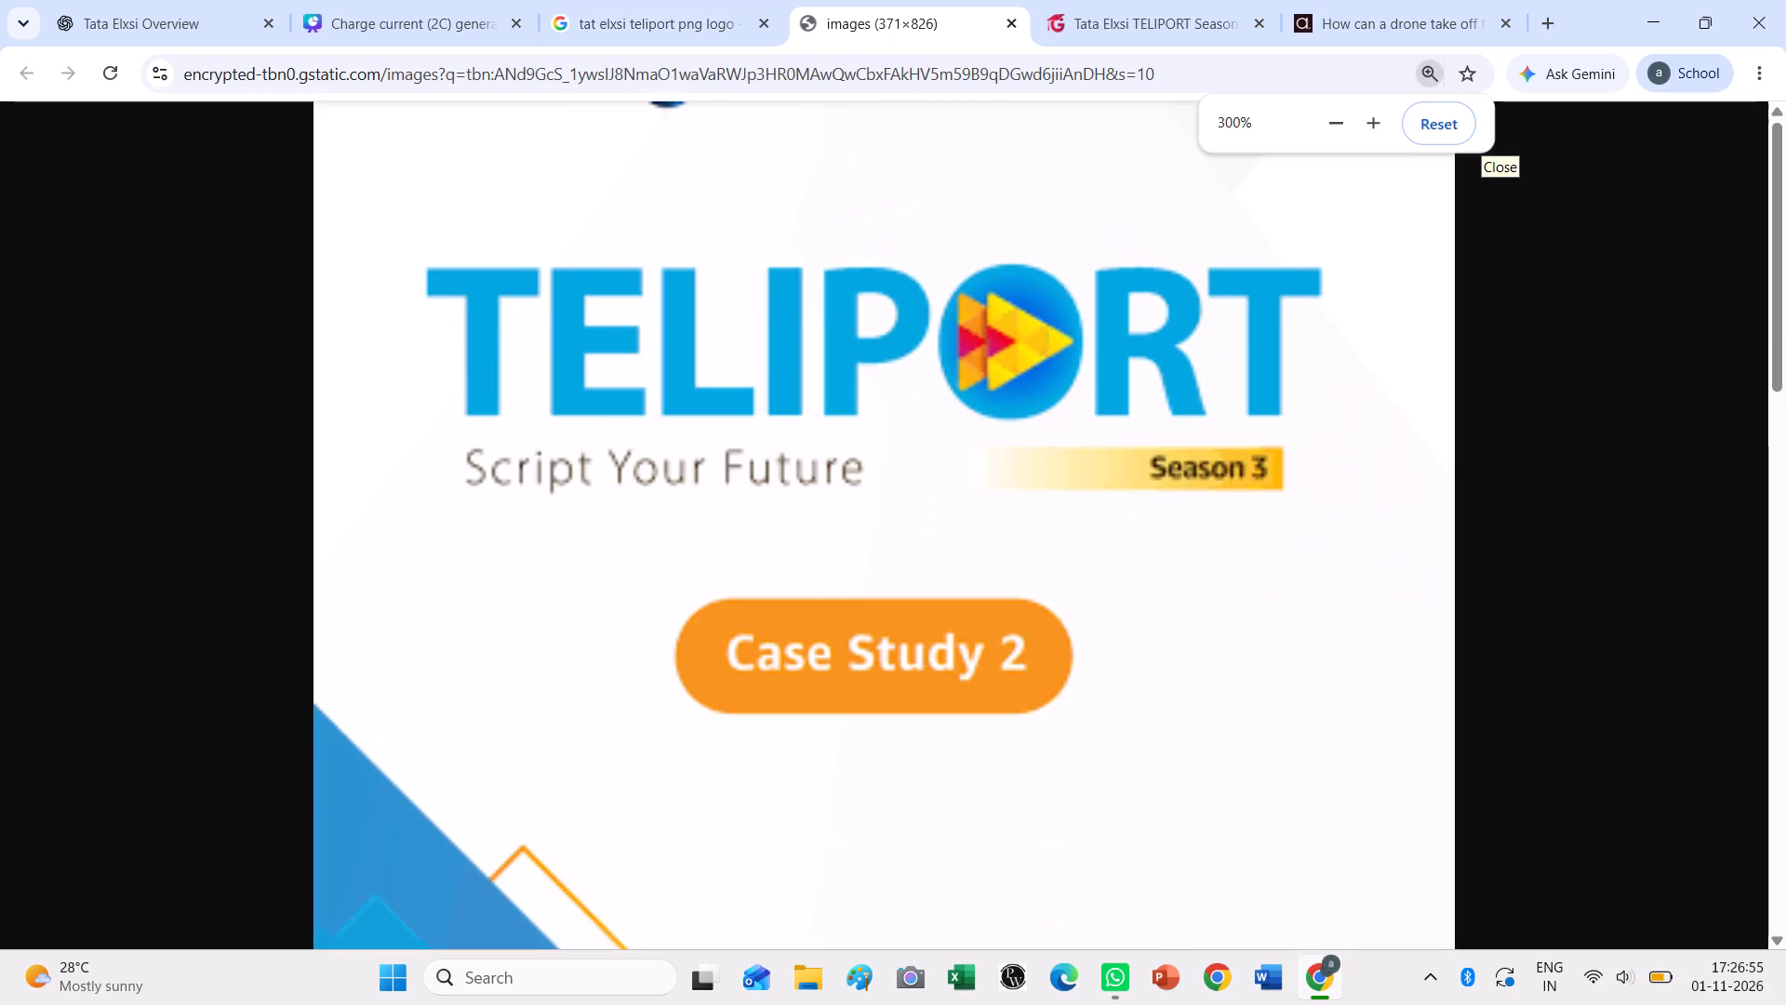
pyautogui.keyDown('ctrl'); pyautogui.scroll(-1, 1042, 437); pyautogui.keyUp('ctrl')
pyautogui.scroll(3, 1042, 437)
pyautogui.scroll(-1, 1042, 437)
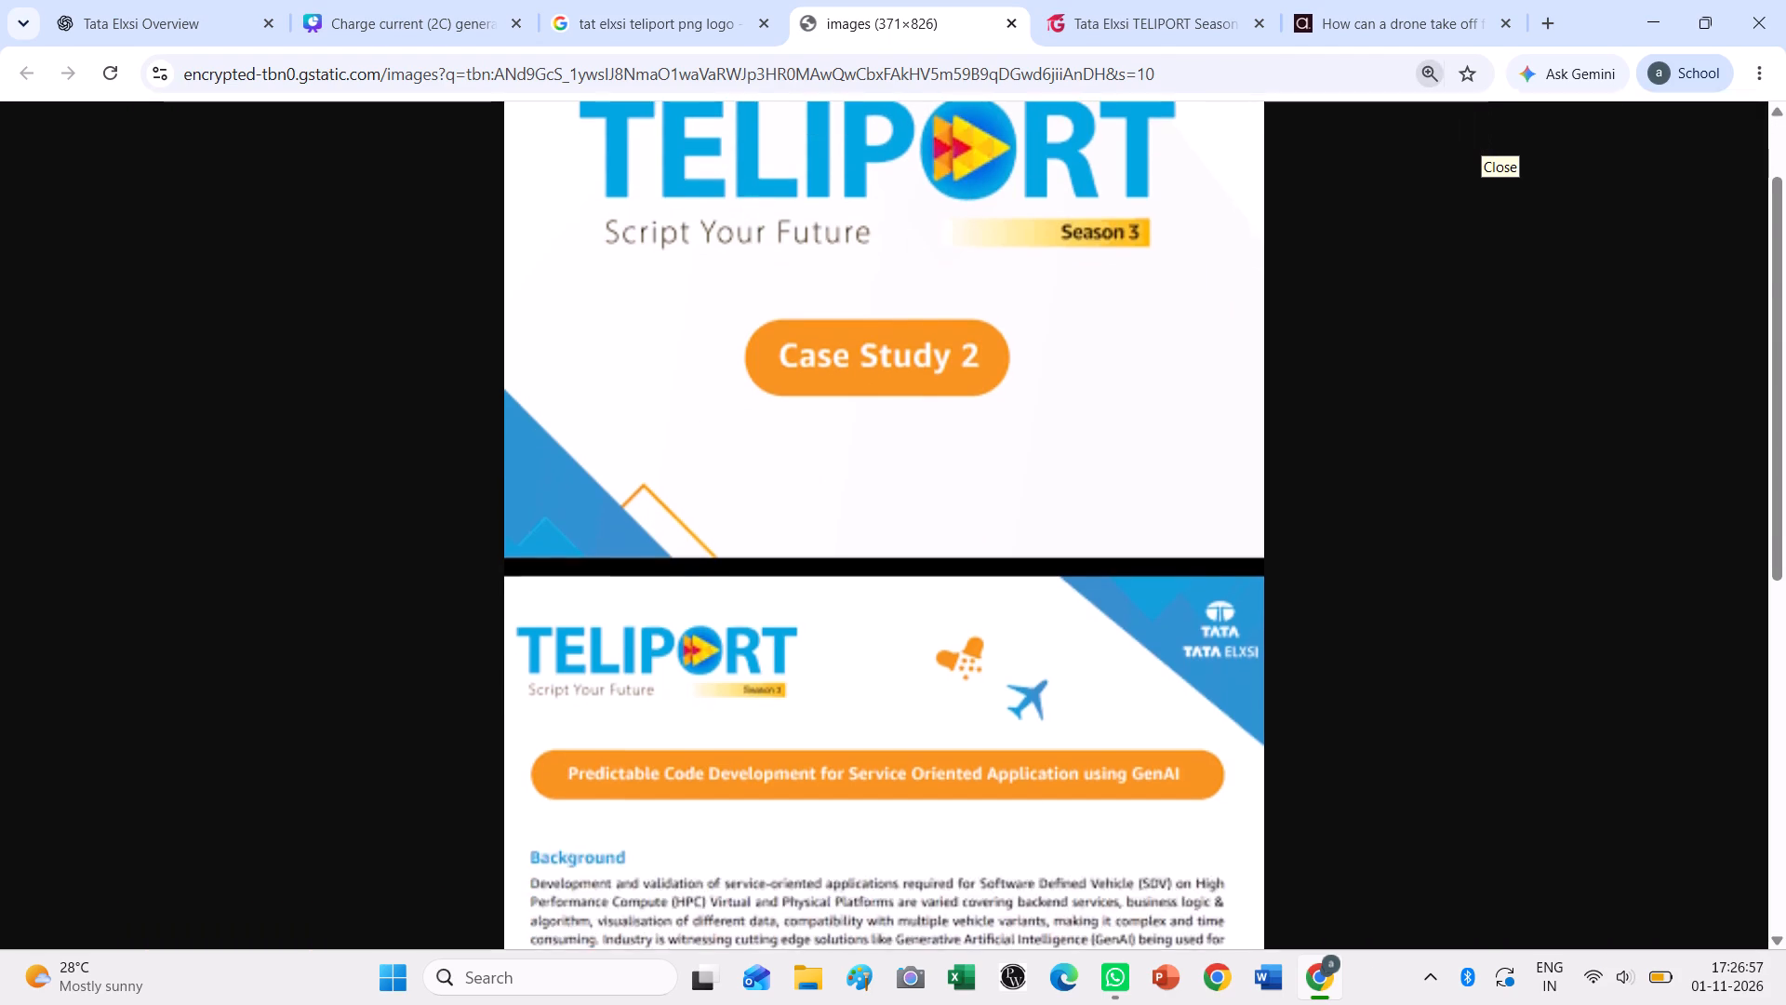
pyautogui.scroll(-11, 1042, 437)
pyautogui.scroll(8, 1042, 437)
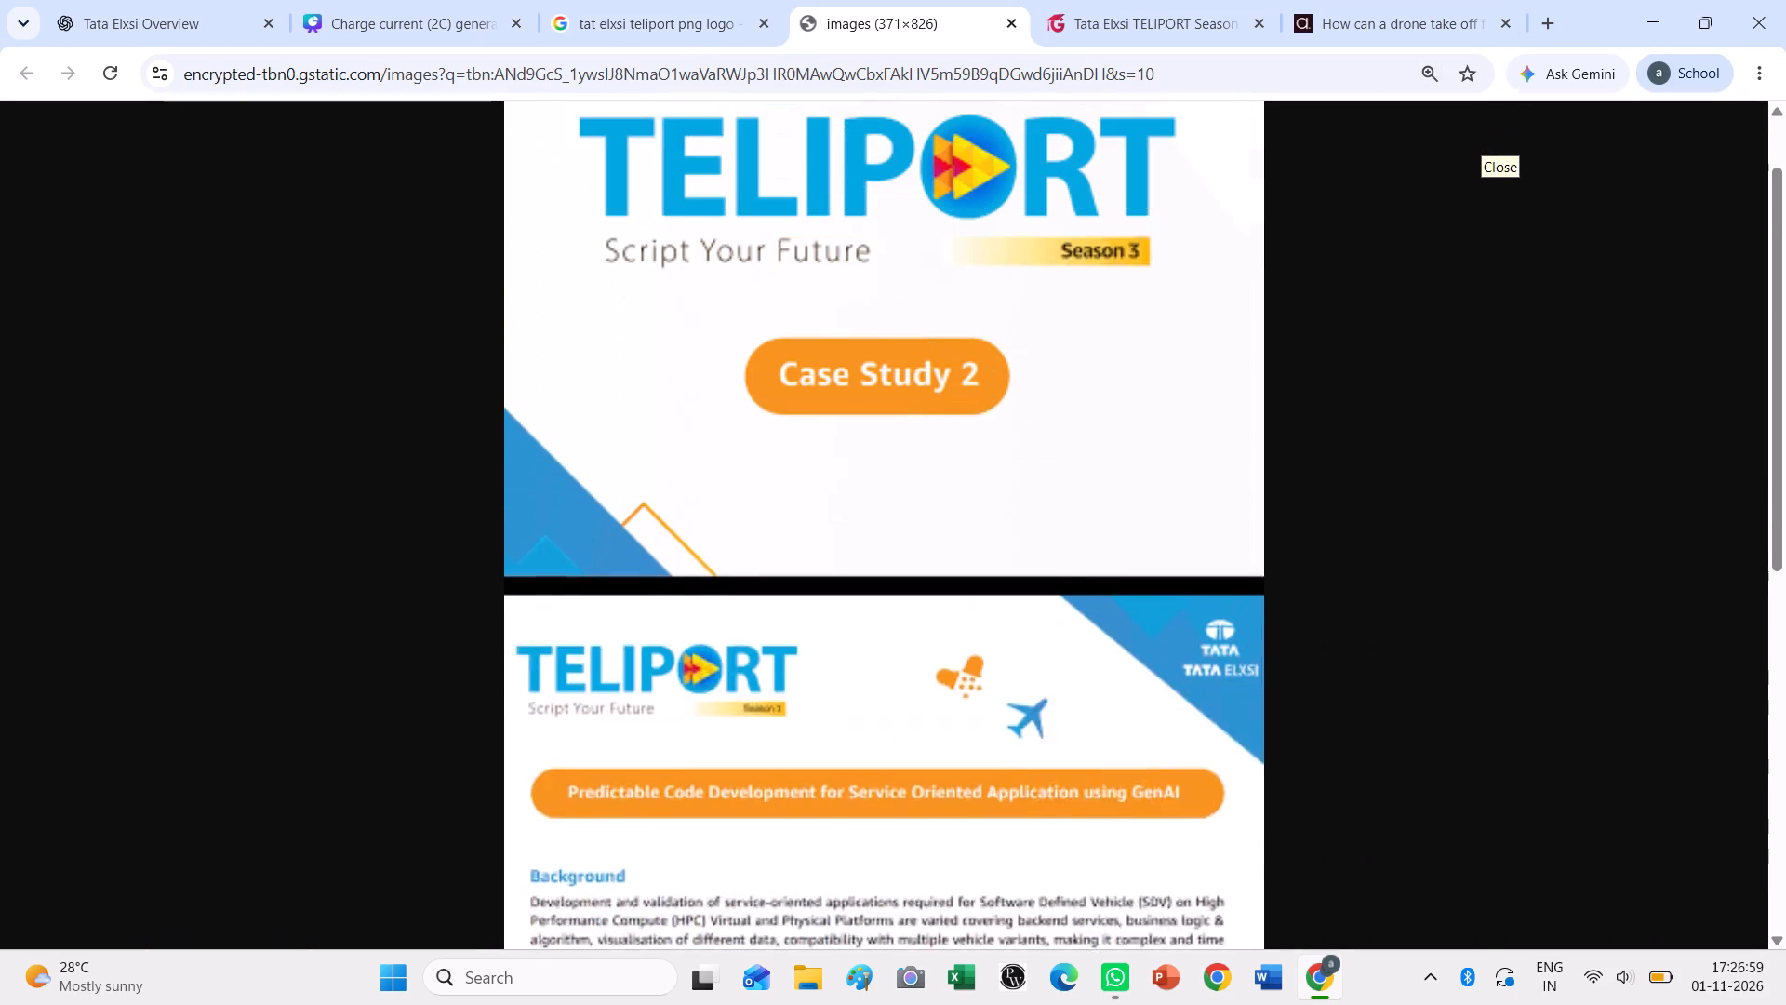
pyautogui.scroll(3, 1042, 437)
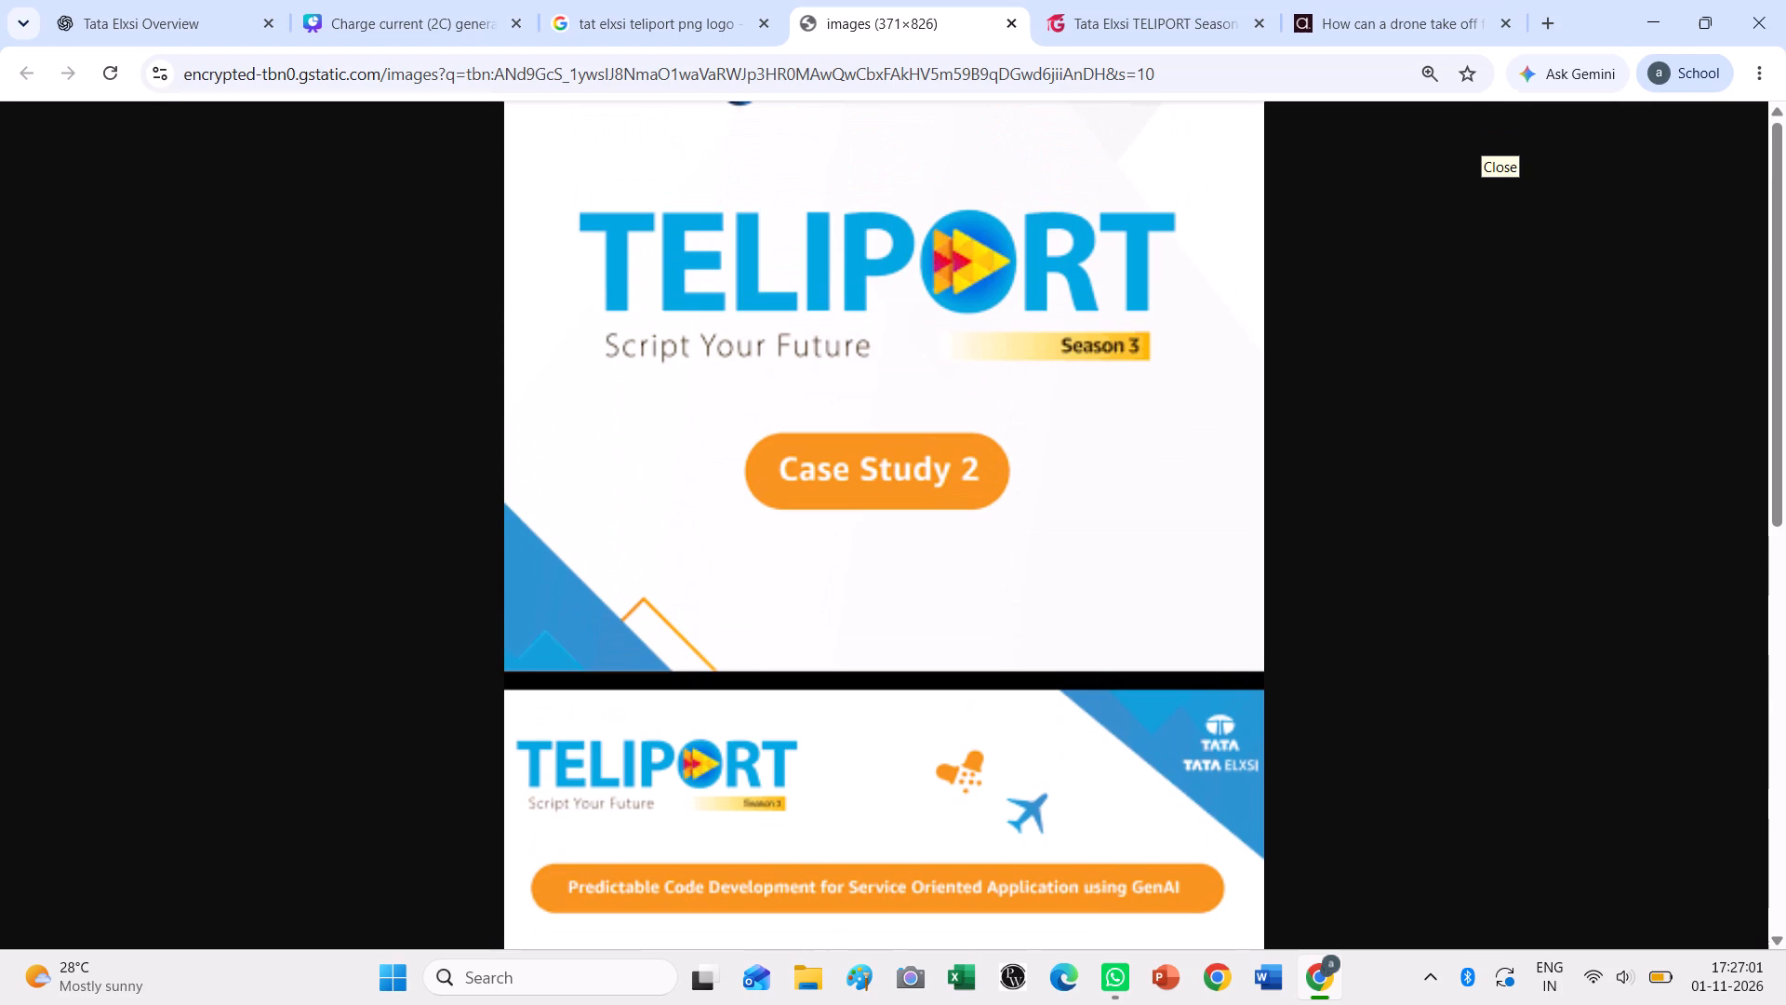
pyautogui.press('Print')
pyautogui.moveTo(537, 189); pyautogui.dragTo(1187, 388)
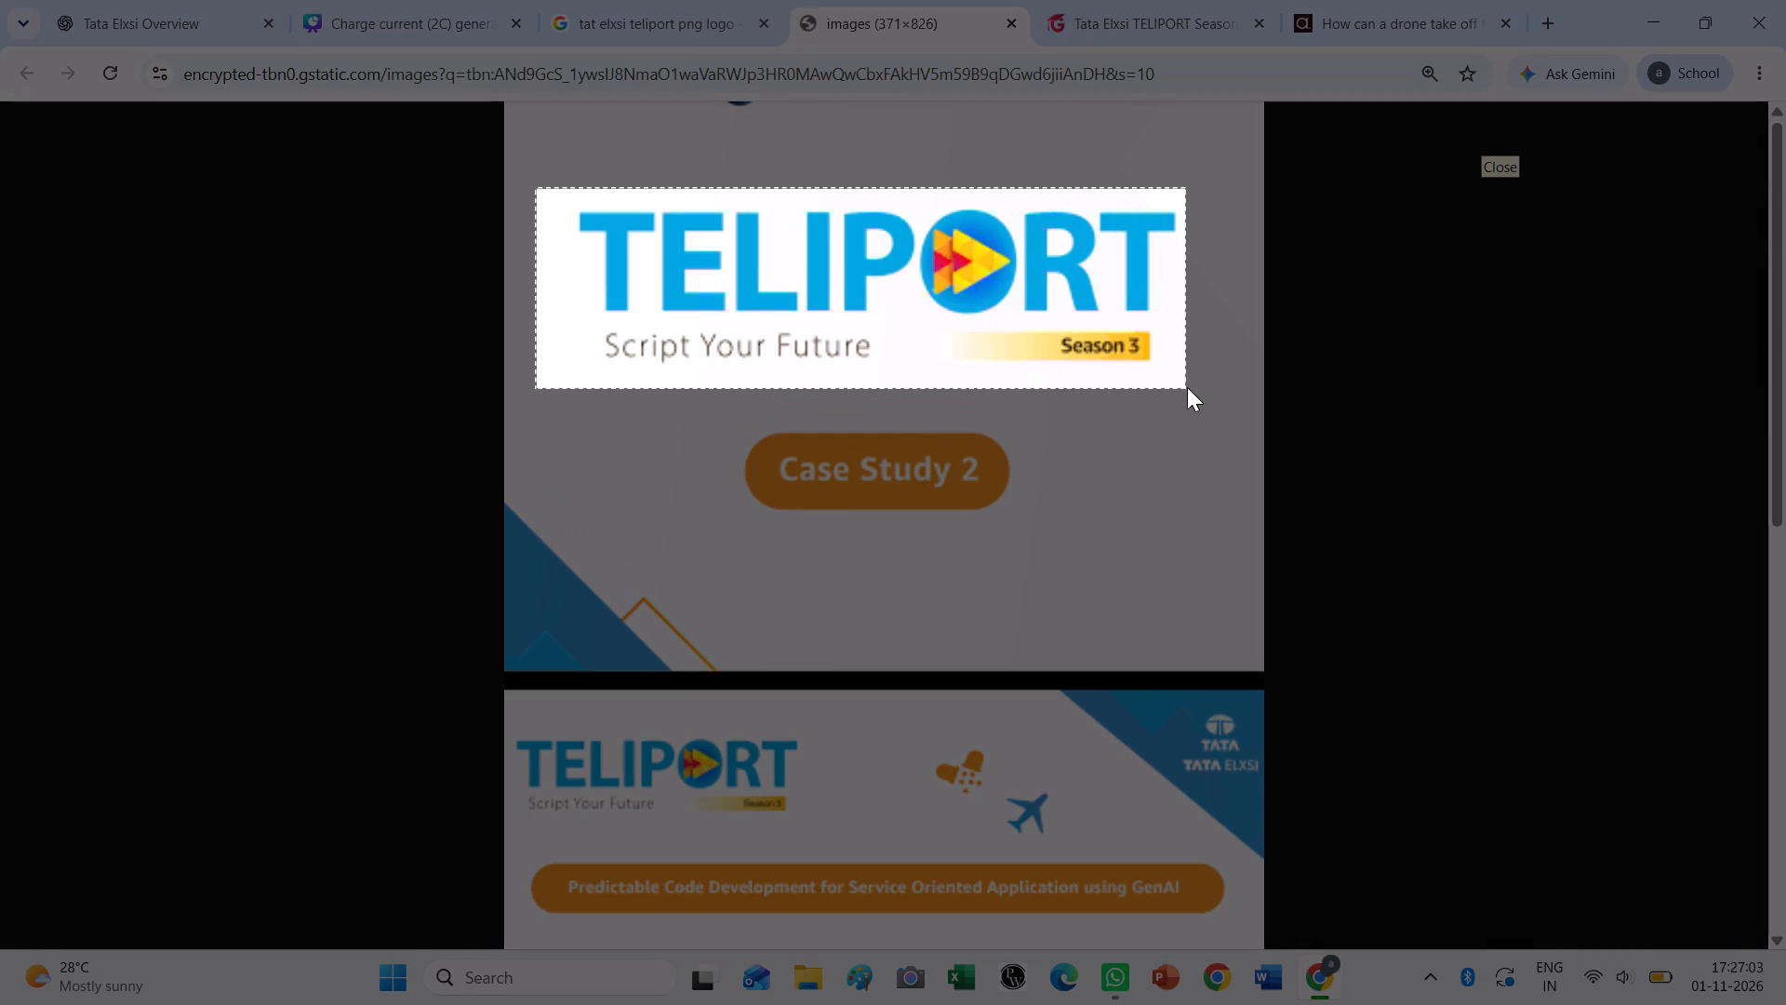
pyautogui.click(218, 0)
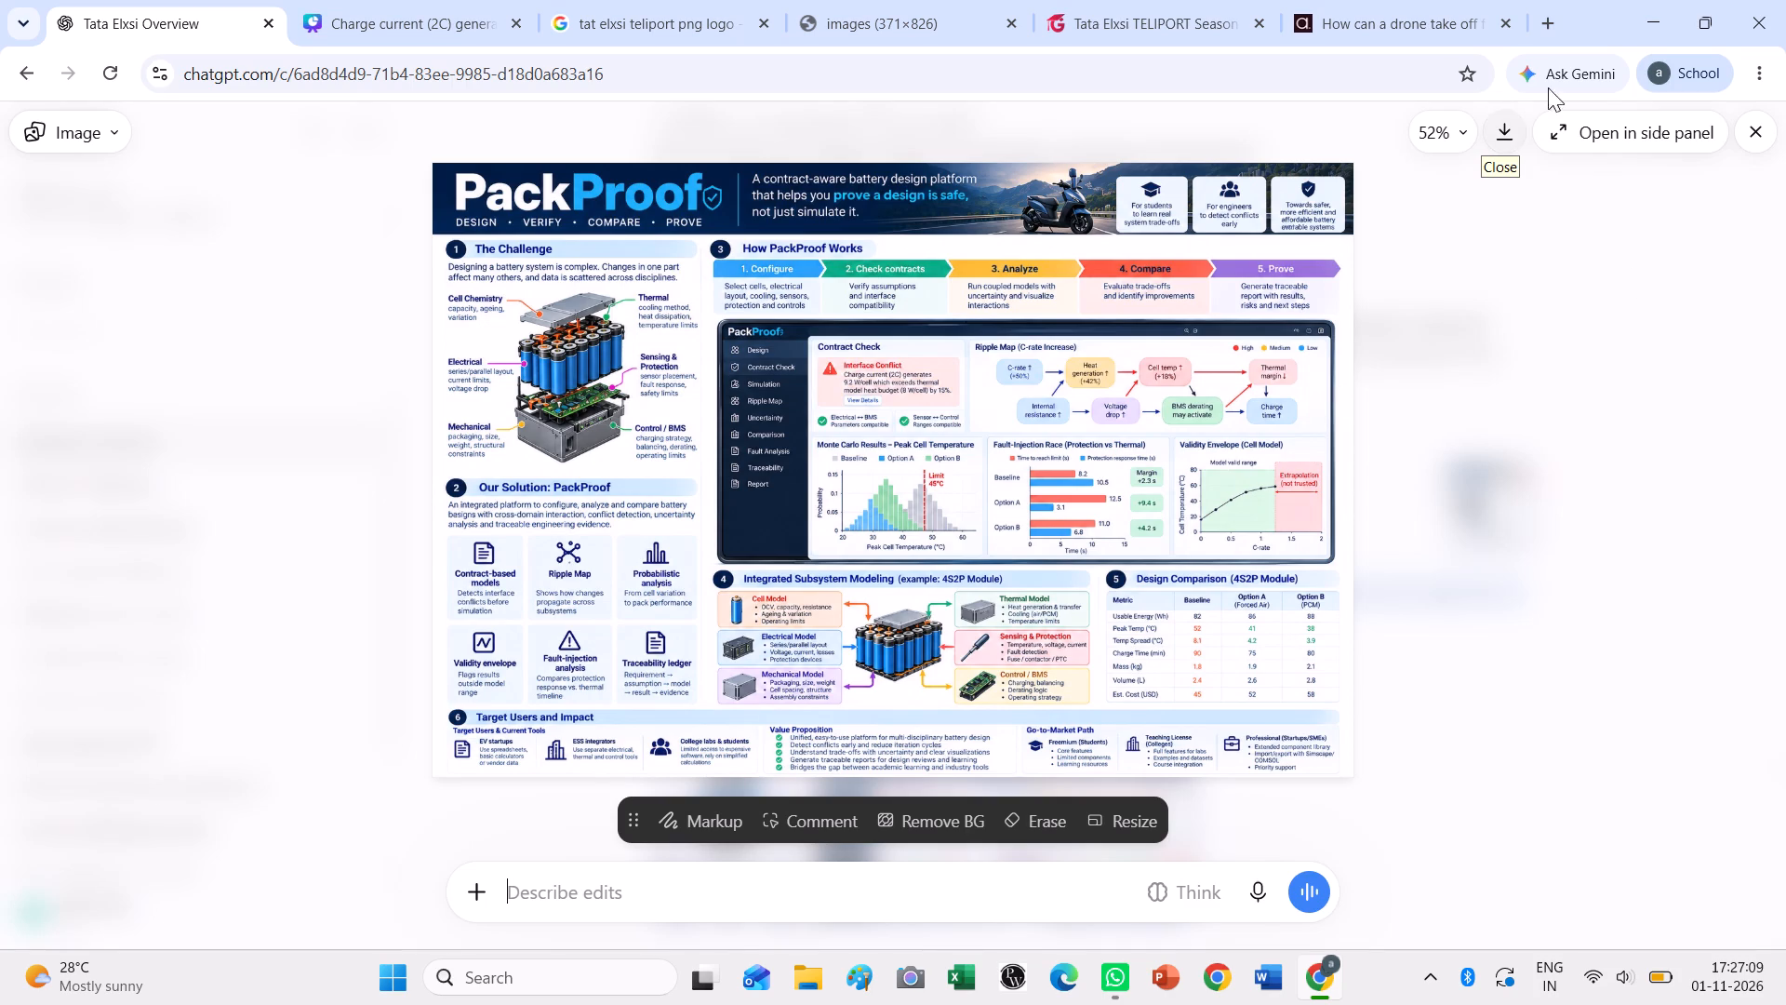
pyautogui.click(1757, 126)
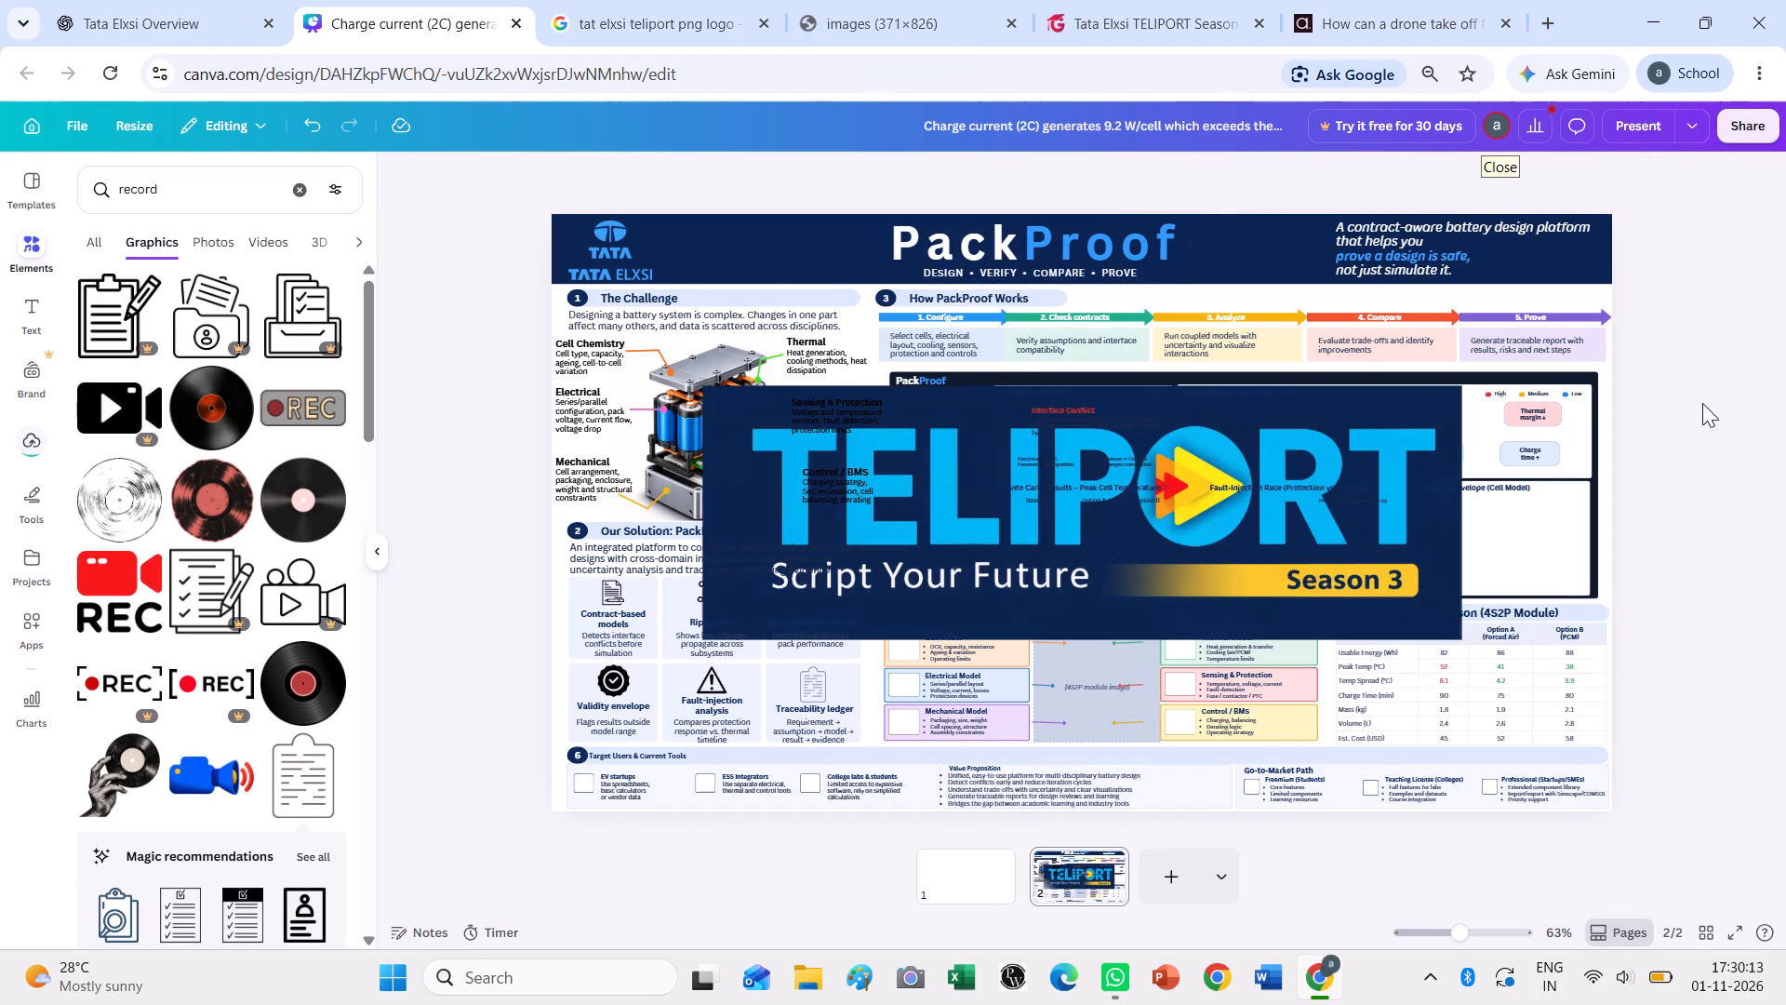
pyautogui.click(1245, 596)
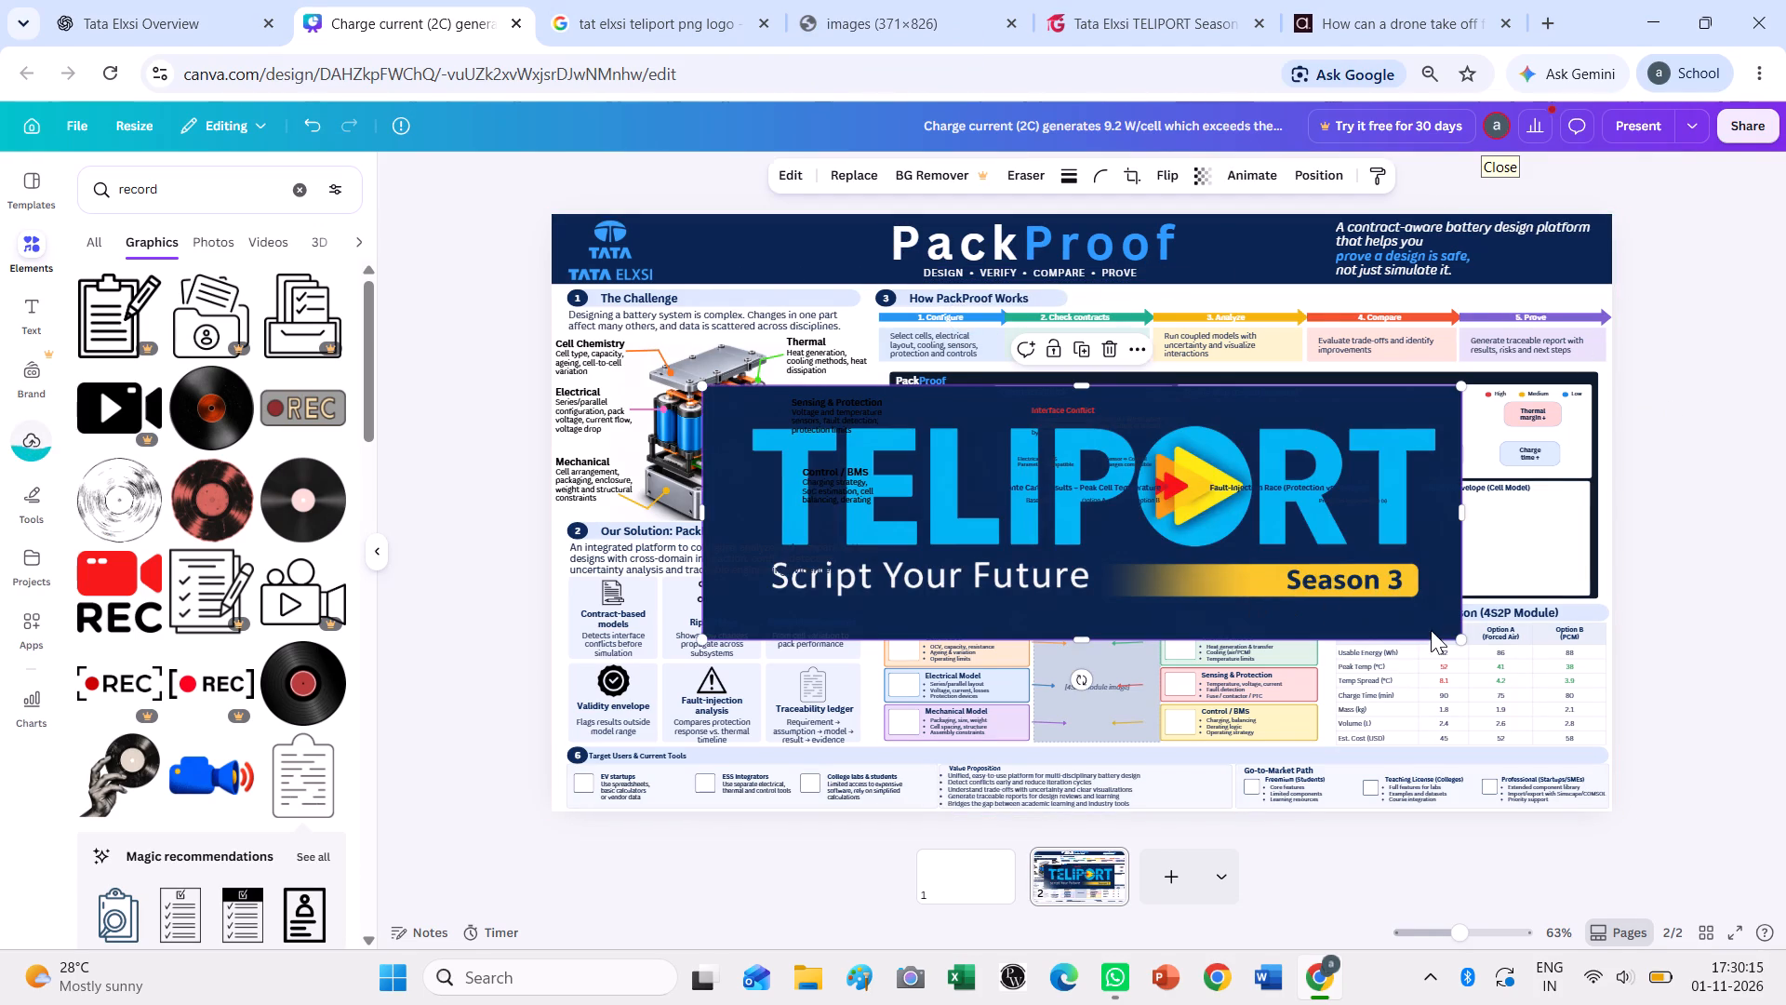
pyautogui.moveTo(1460, 638); pyautogui.dragTo(967, 401)
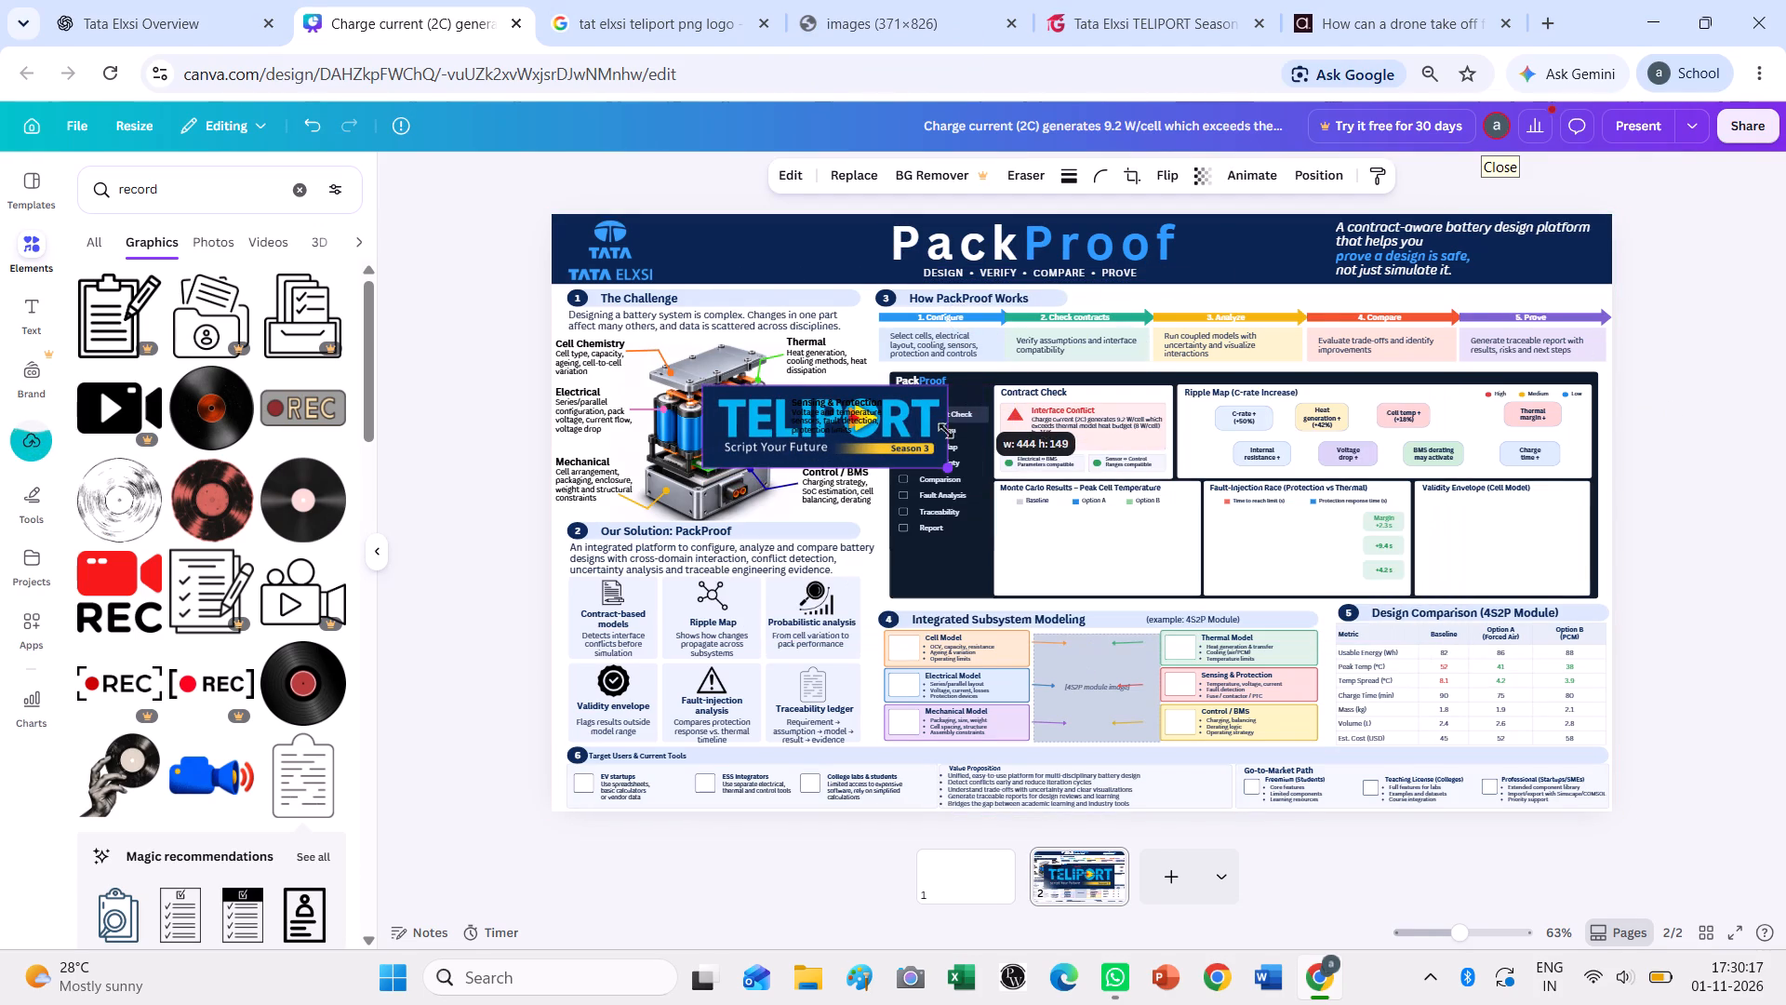
pyautogui.moveTo(869, 452); pyautogui.dragTo(813, 275)
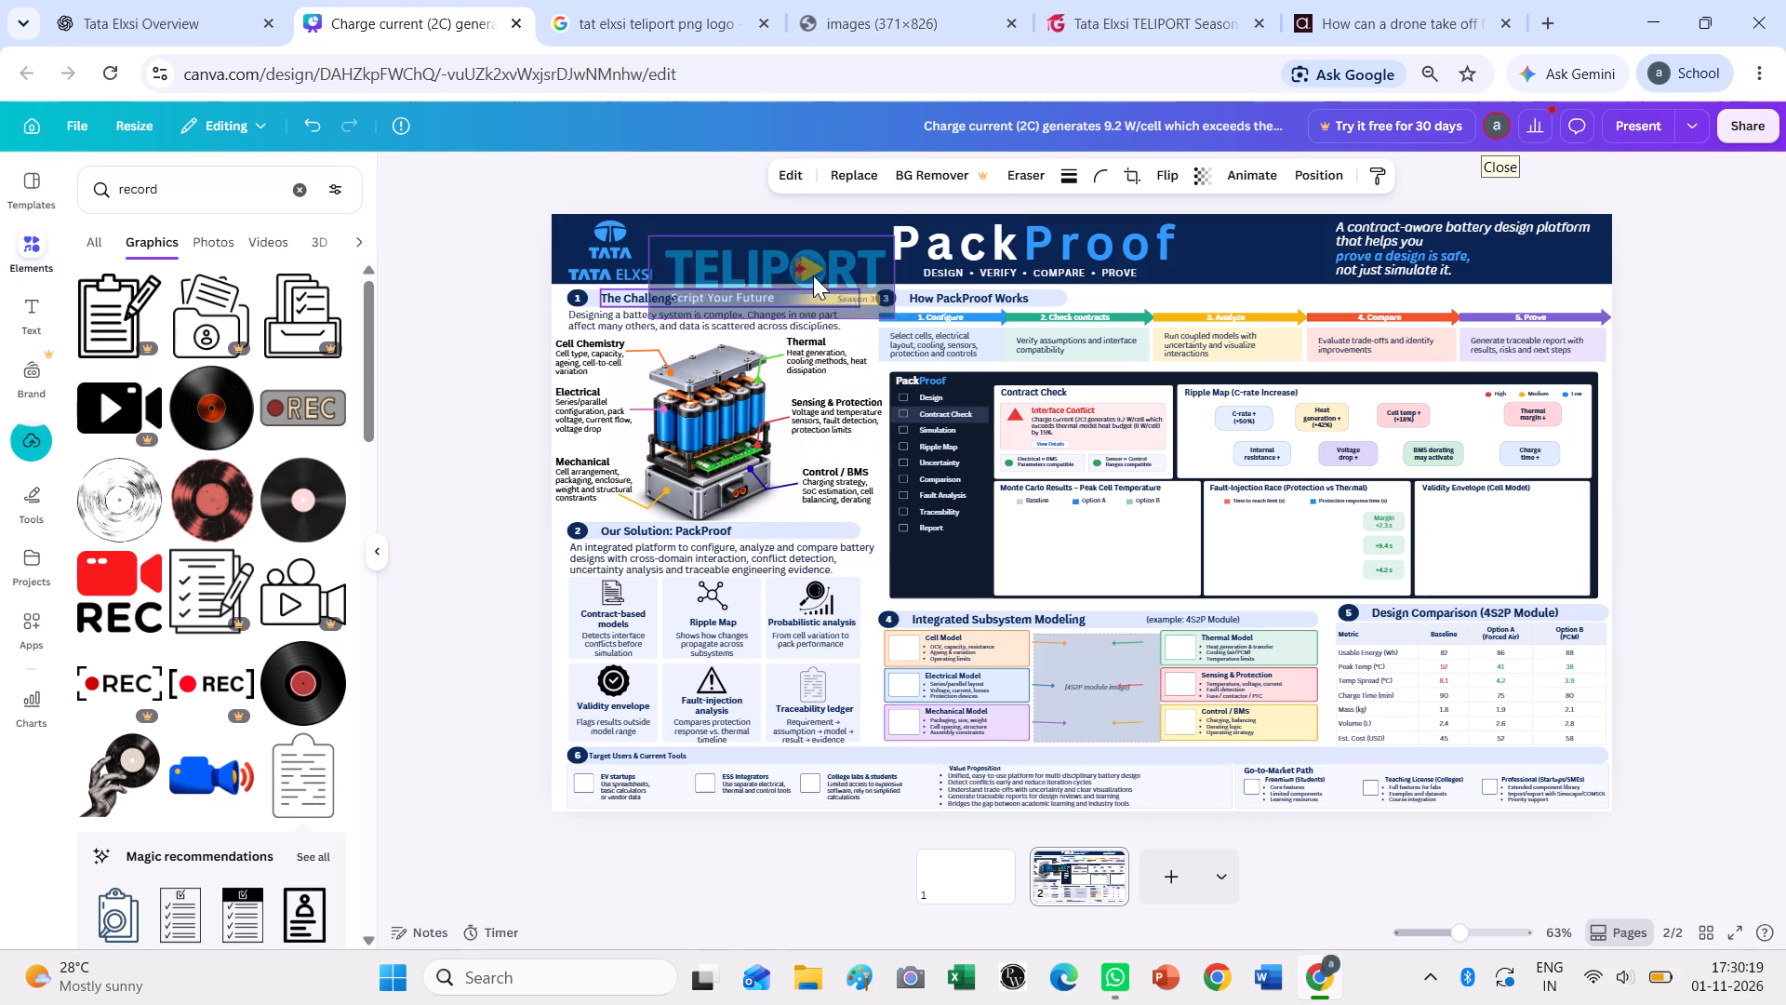
pyautogui.moveTo(813, 275); pyautogui.dragTo(817, 277)
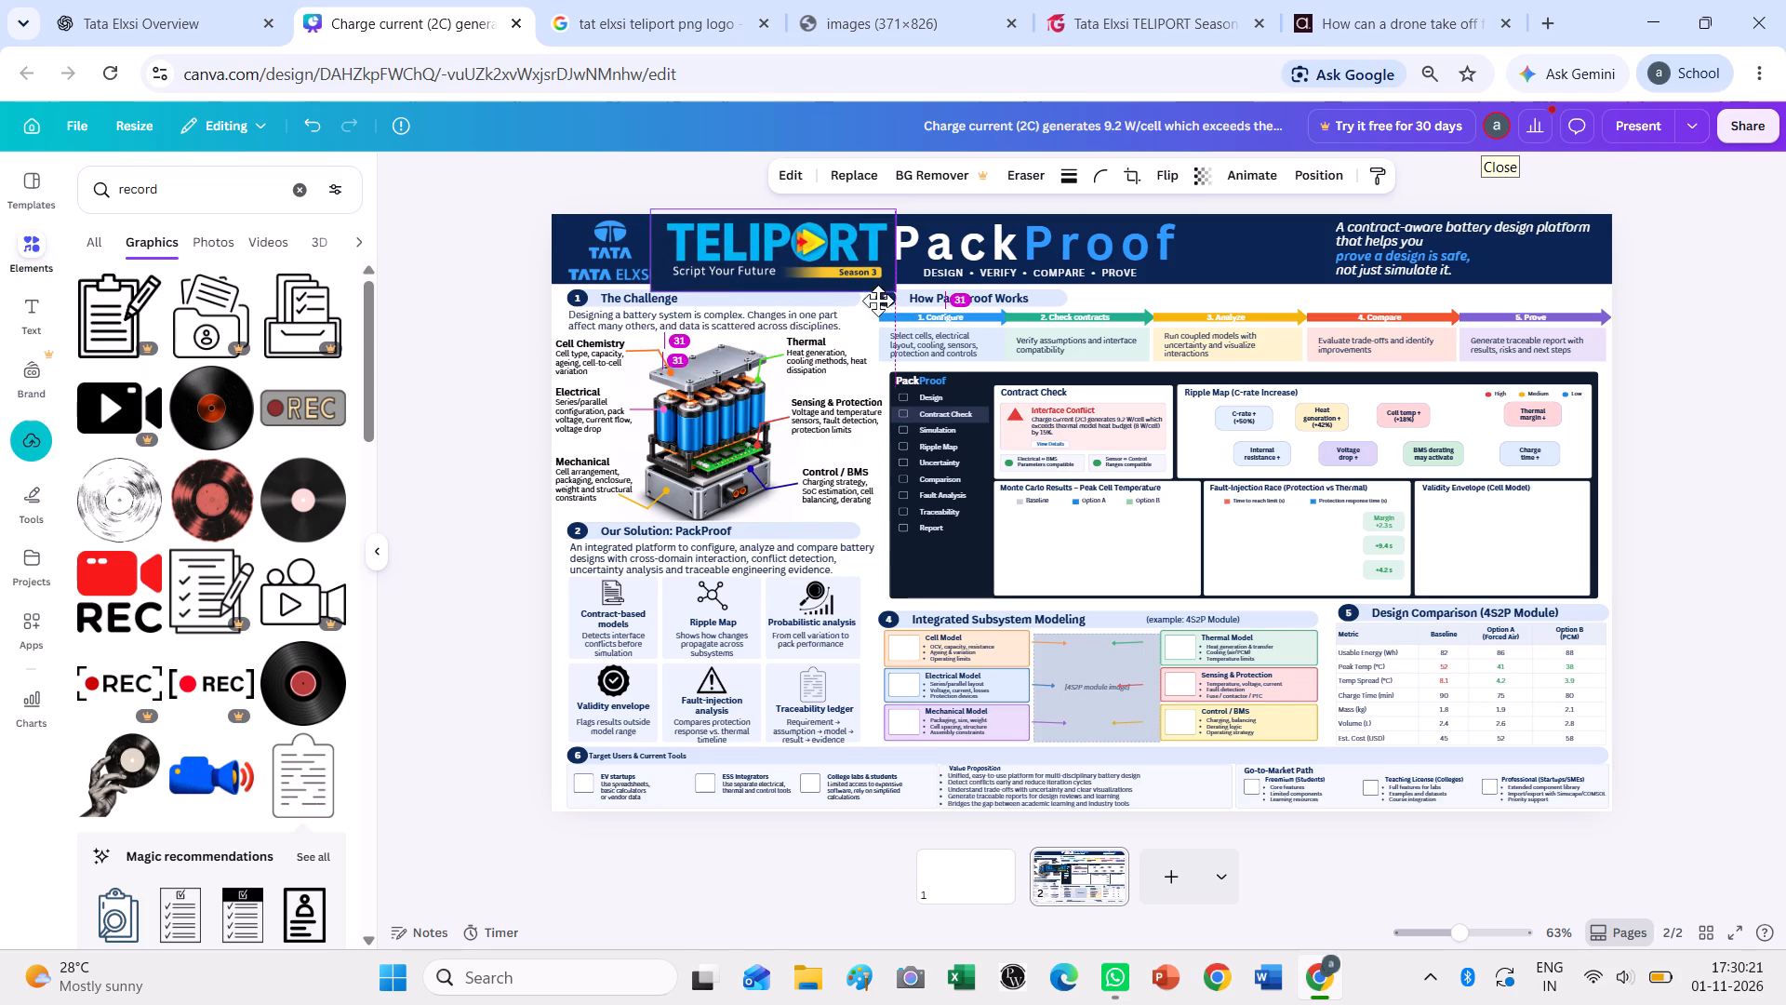
pyautogui.moveTo(895, 294); pyautogui.dragTo(859, 266)
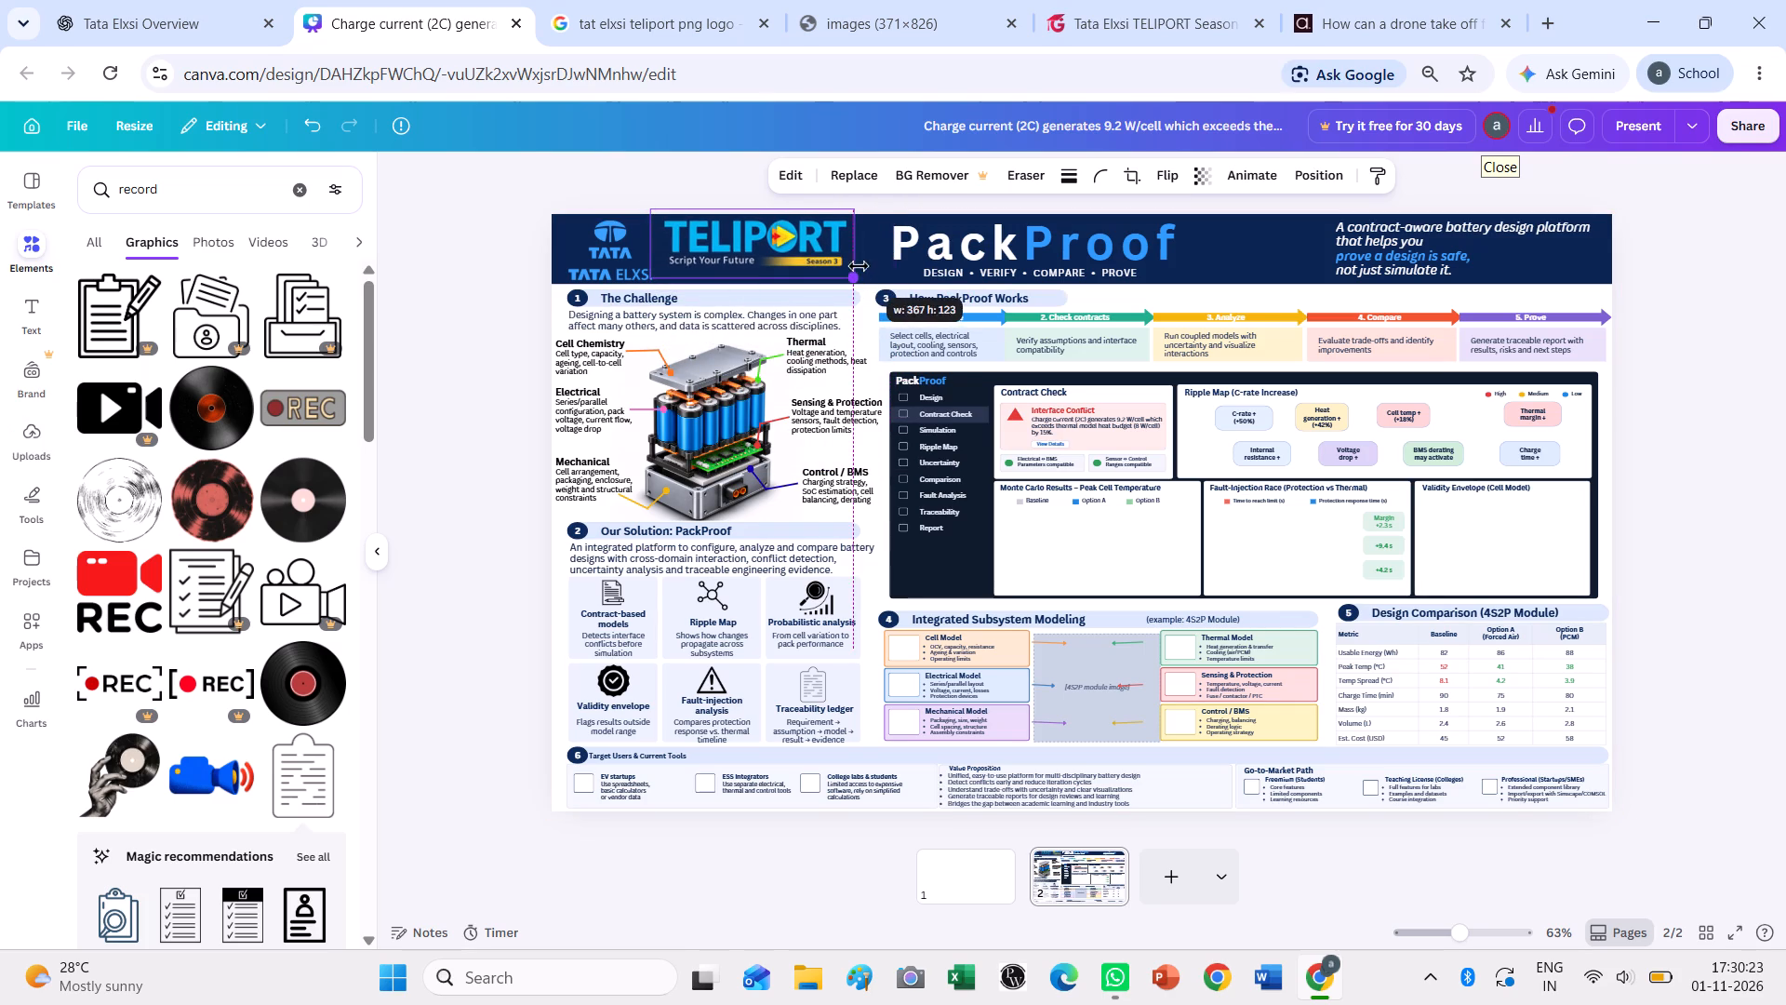
pyautogui.moveTo(795, 247); pyautogui.dragTo(814, 252)
pyautogui.click(1686, 372)
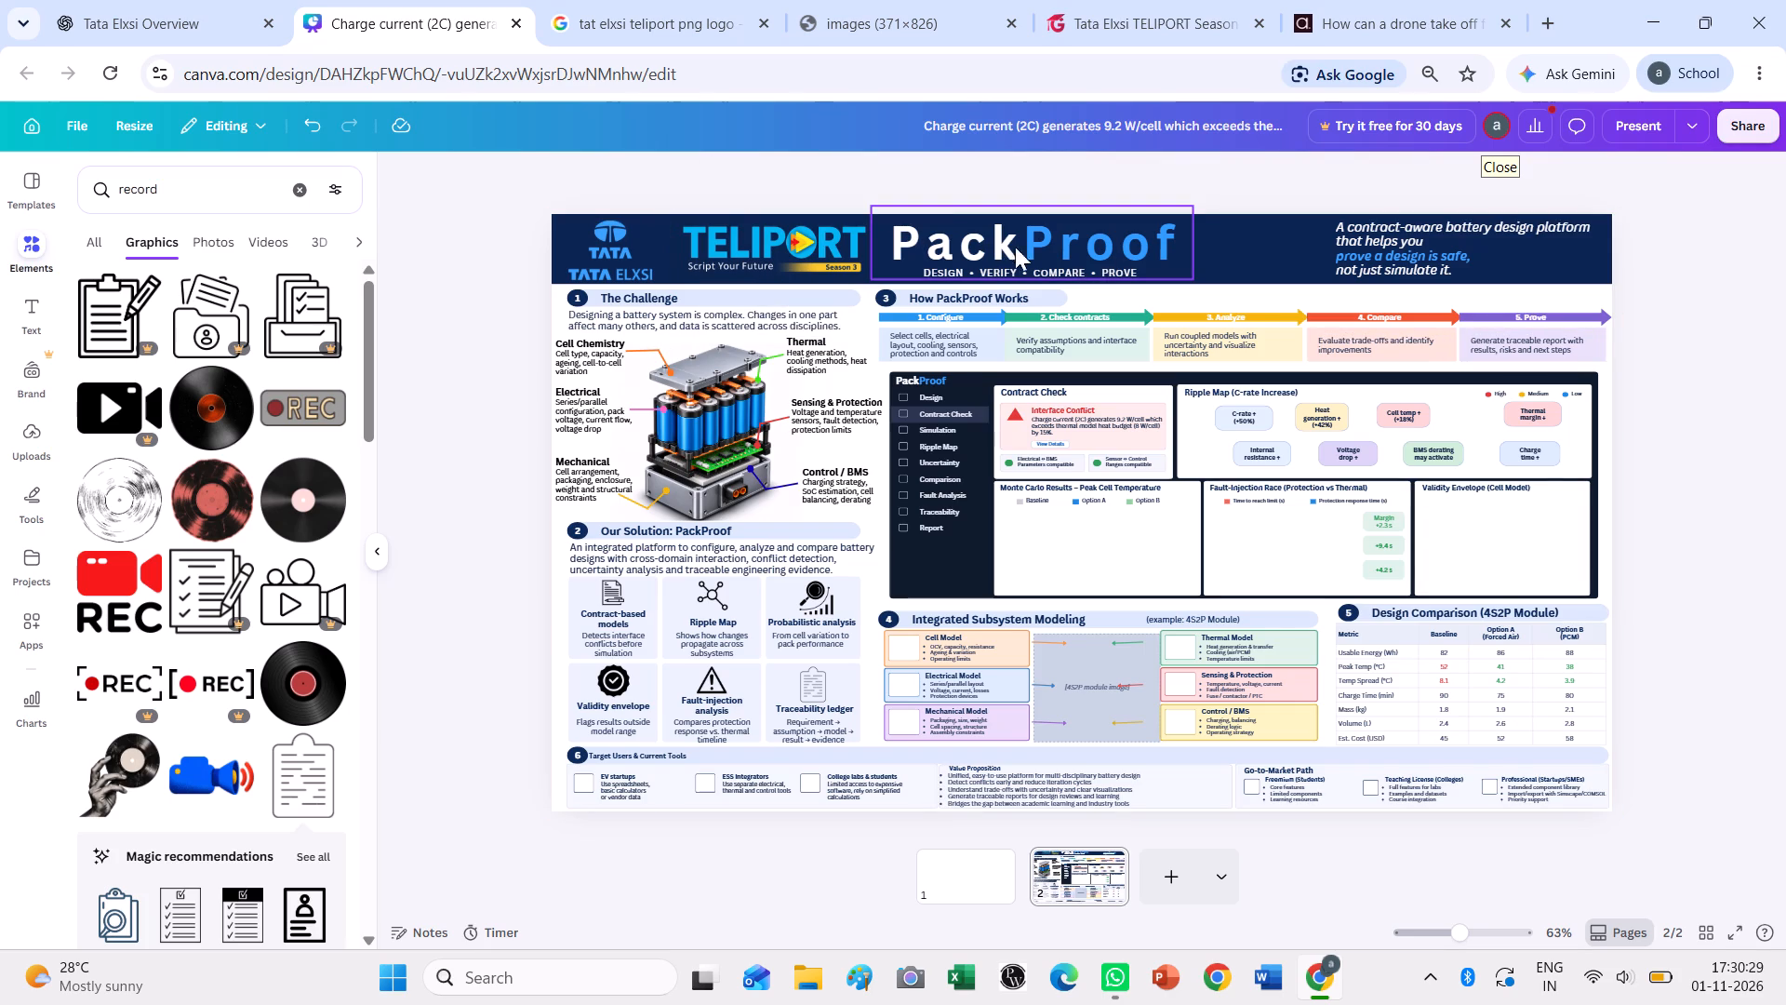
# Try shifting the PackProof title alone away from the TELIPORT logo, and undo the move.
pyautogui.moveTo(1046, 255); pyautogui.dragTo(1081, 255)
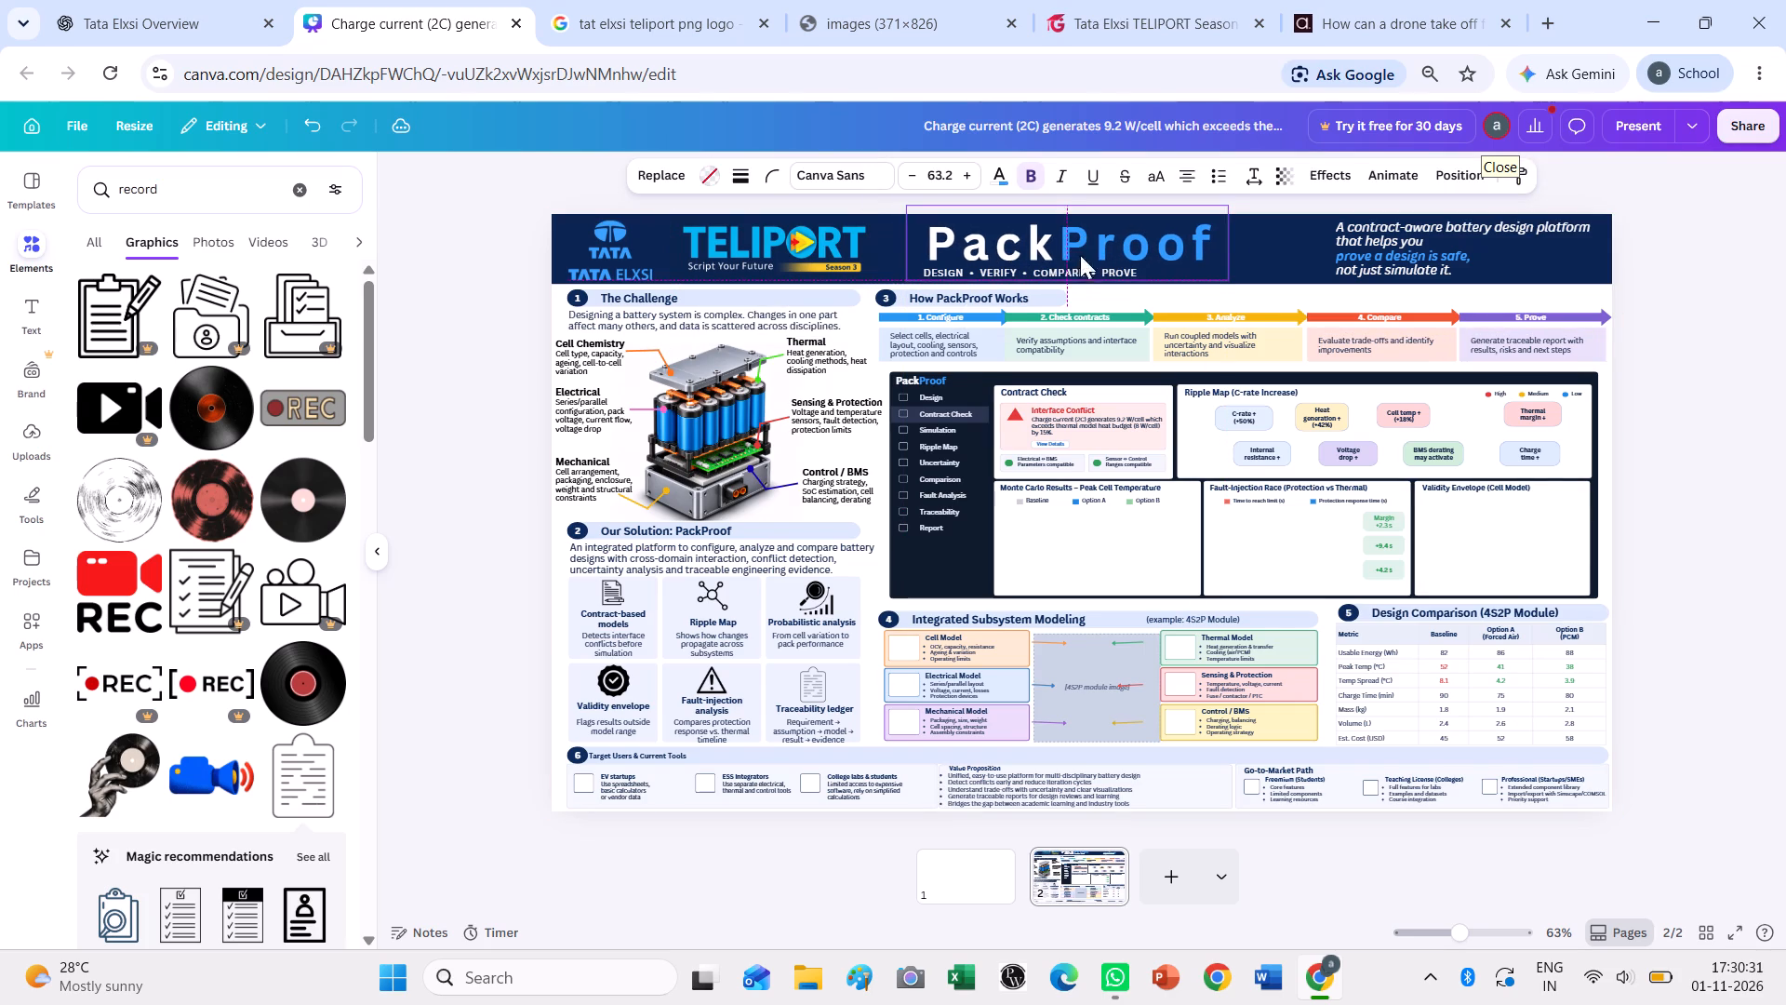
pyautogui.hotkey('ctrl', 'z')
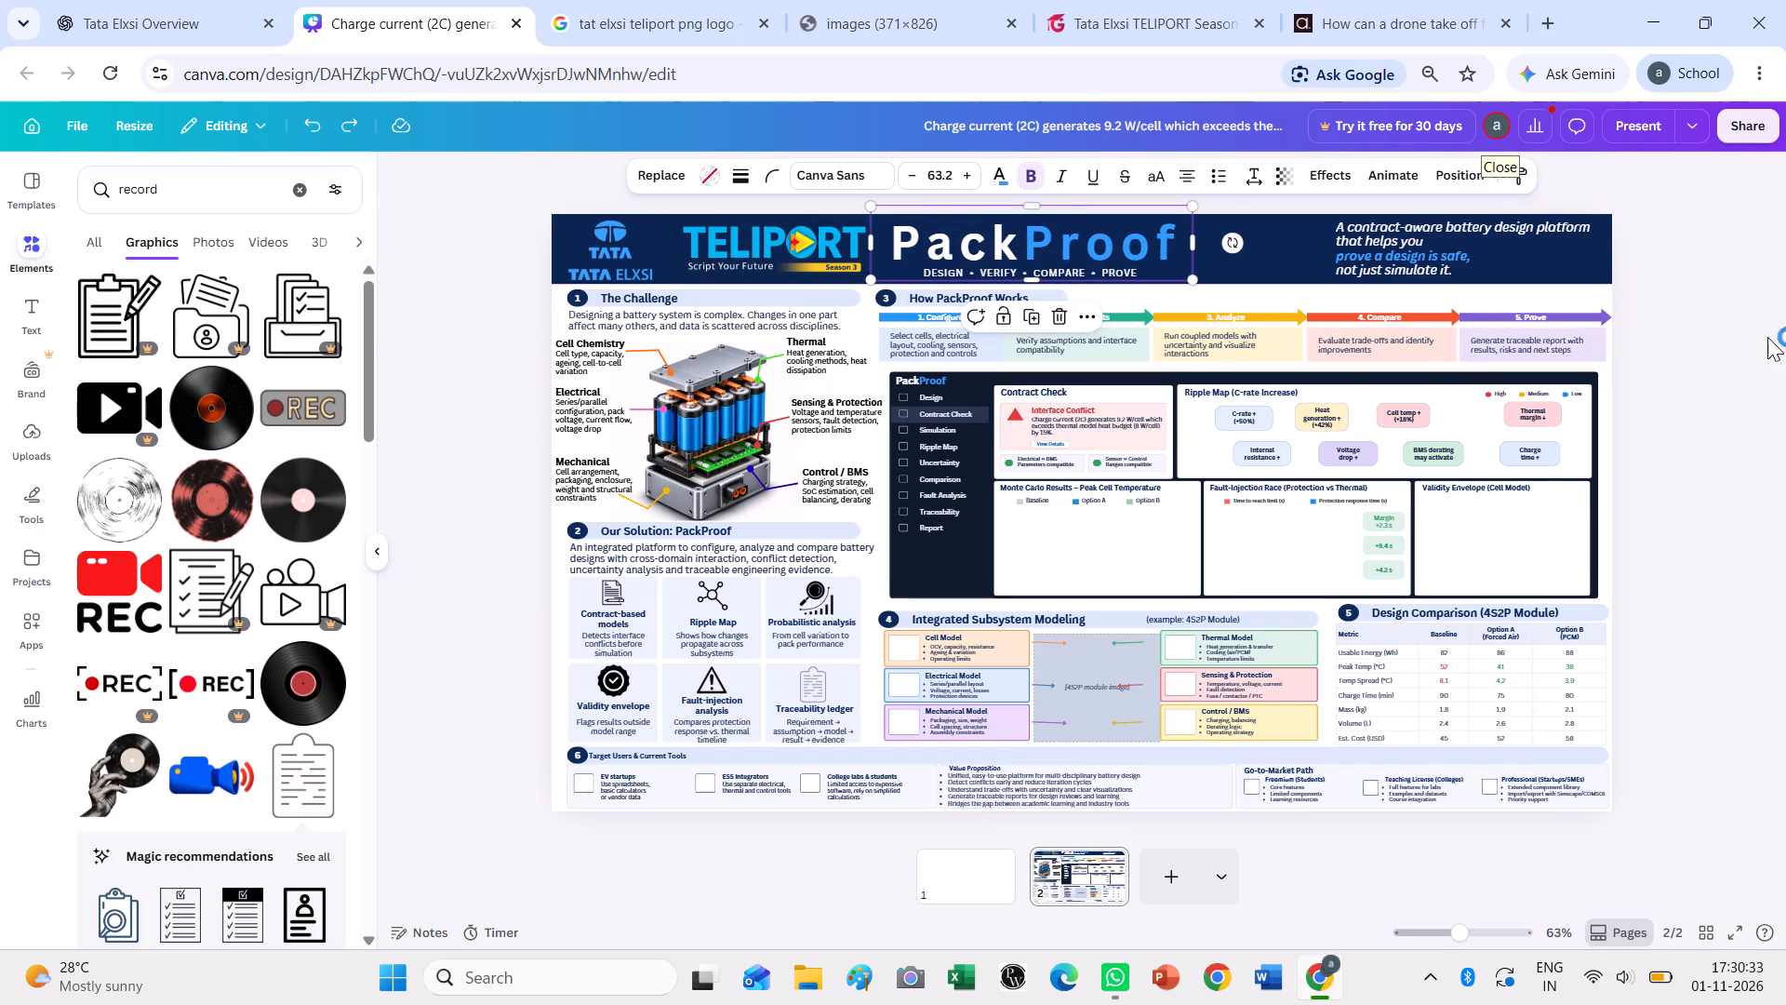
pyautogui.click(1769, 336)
# Shift the PackProof title and its "DESIGN • VERIFY • COMPARE • PROVE" line together along the header, away from the TELIPORT logo.
pyautogui.moveTo(1180, 282); pyautogui.dragTo(1097, 213)
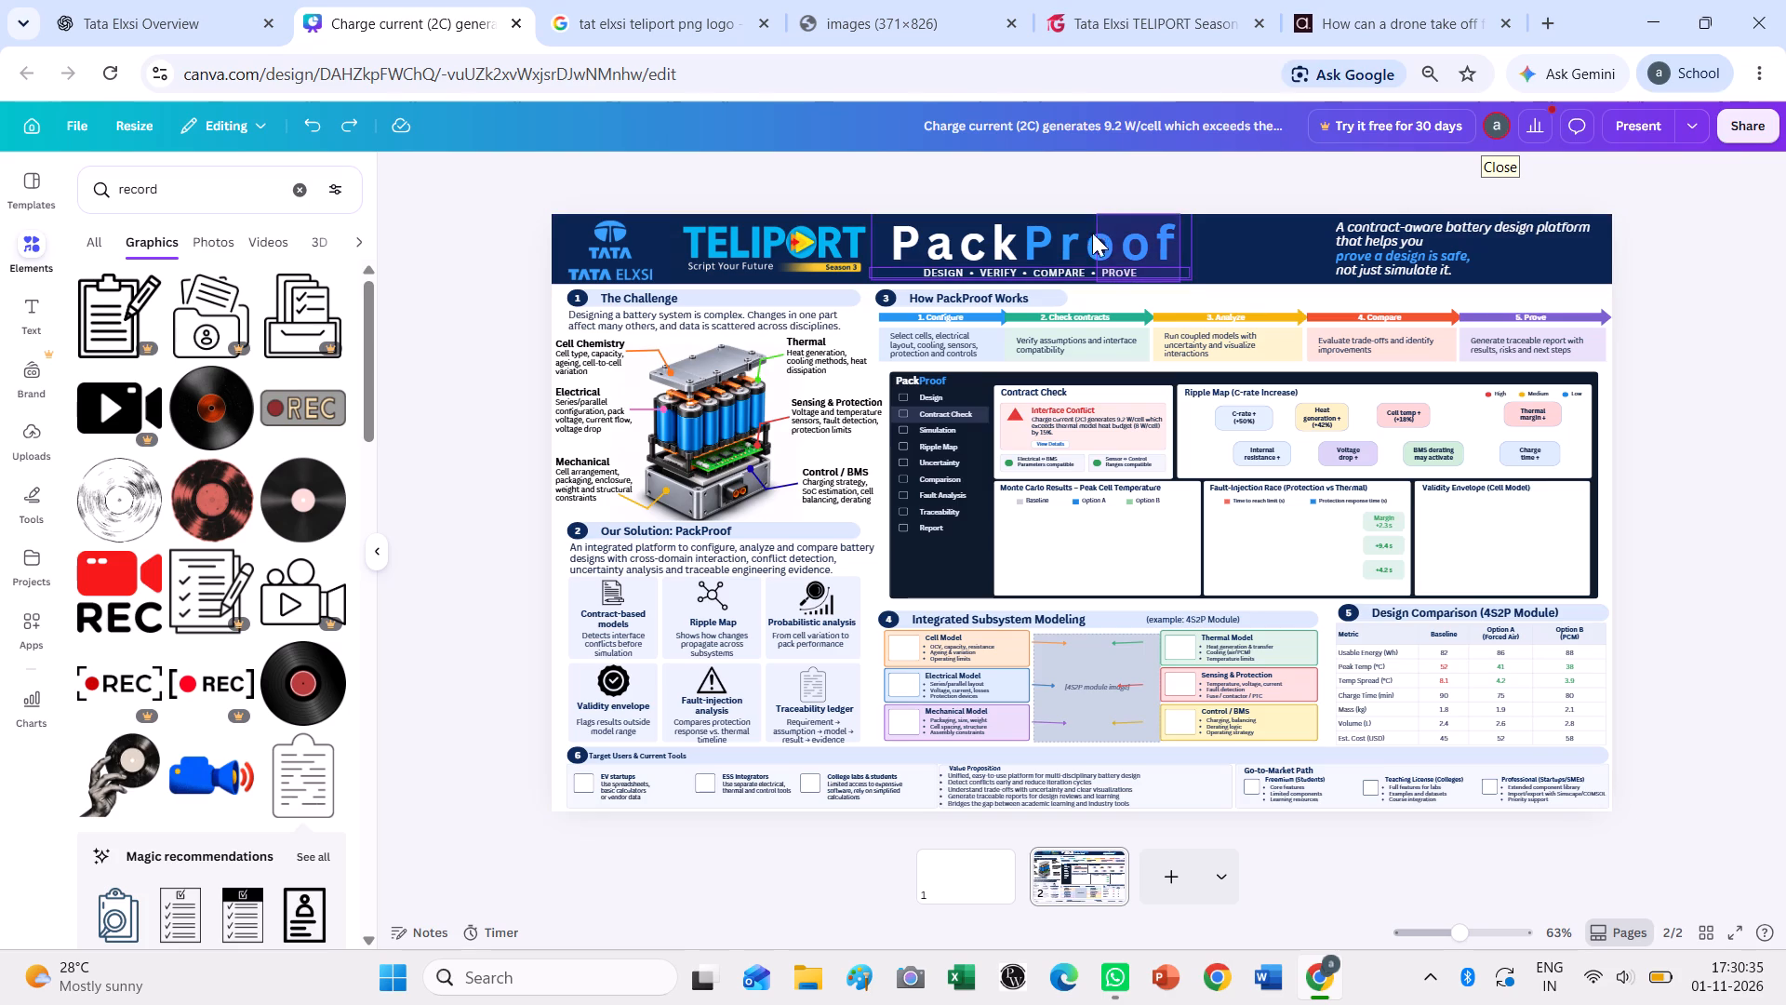
pyautogui.moveTo(1092, 243); pyautogui.dragTo(1123, 242)
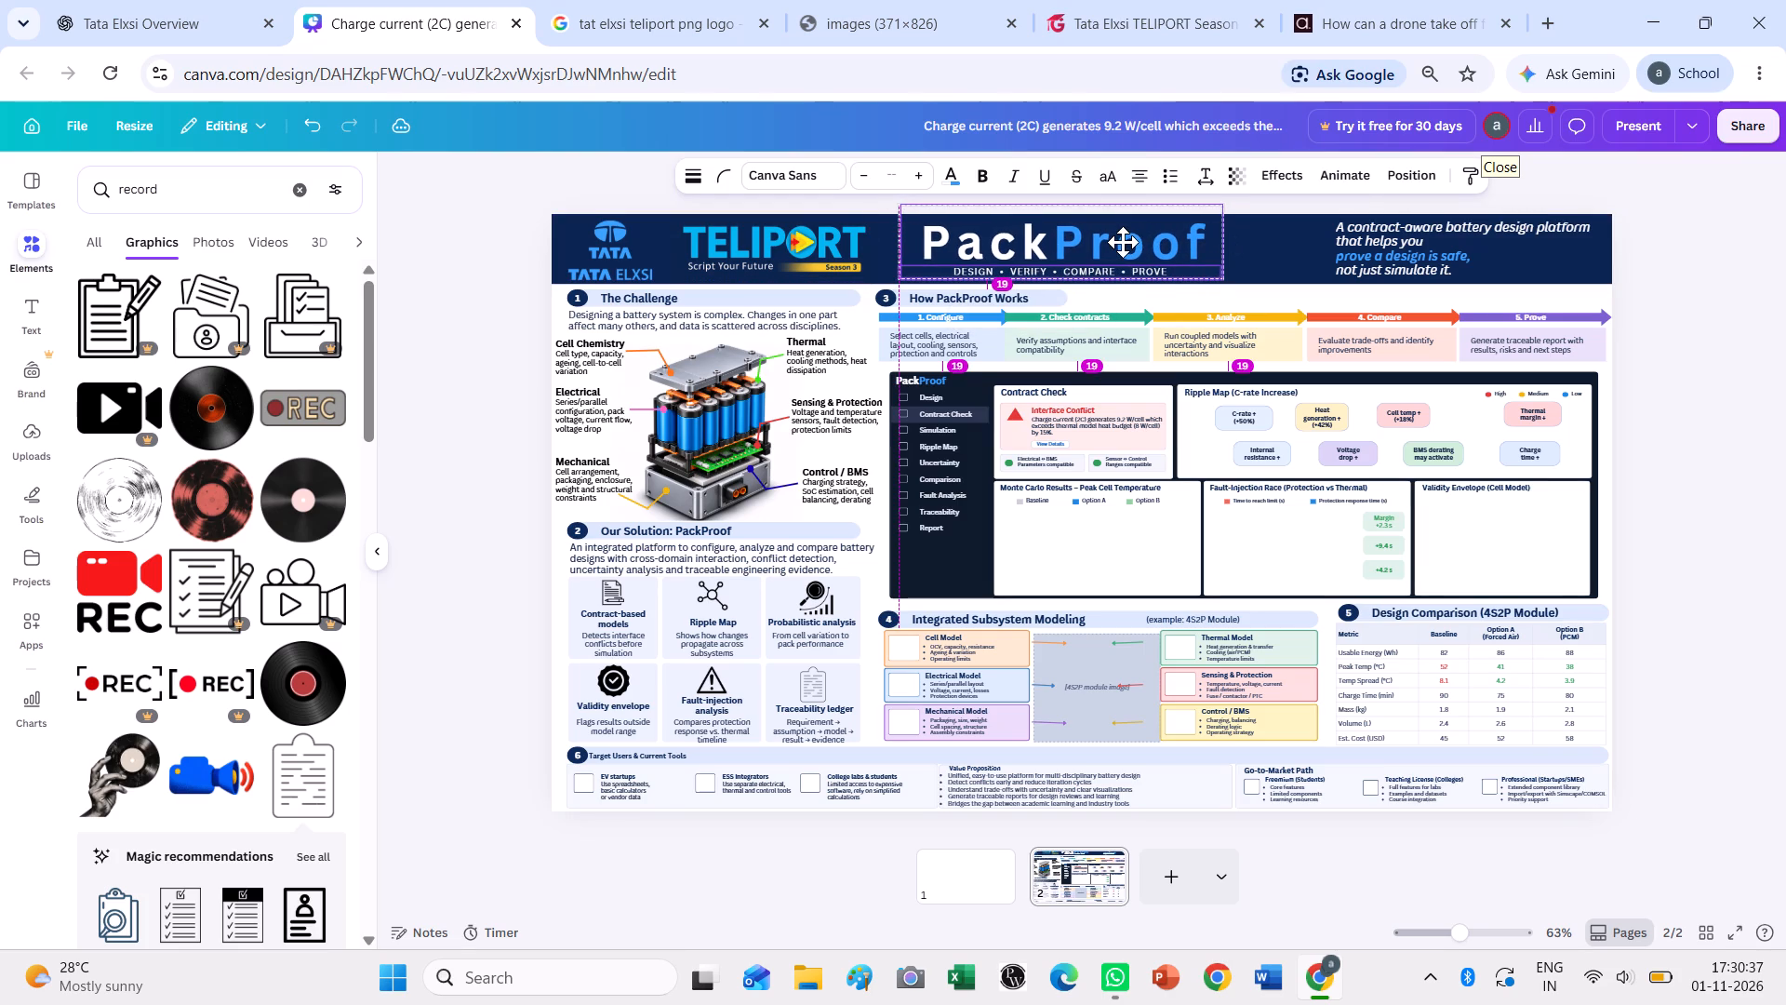
pyautogui.moveTo(1123, 242); pyautogui.dragTo(1125, 235)
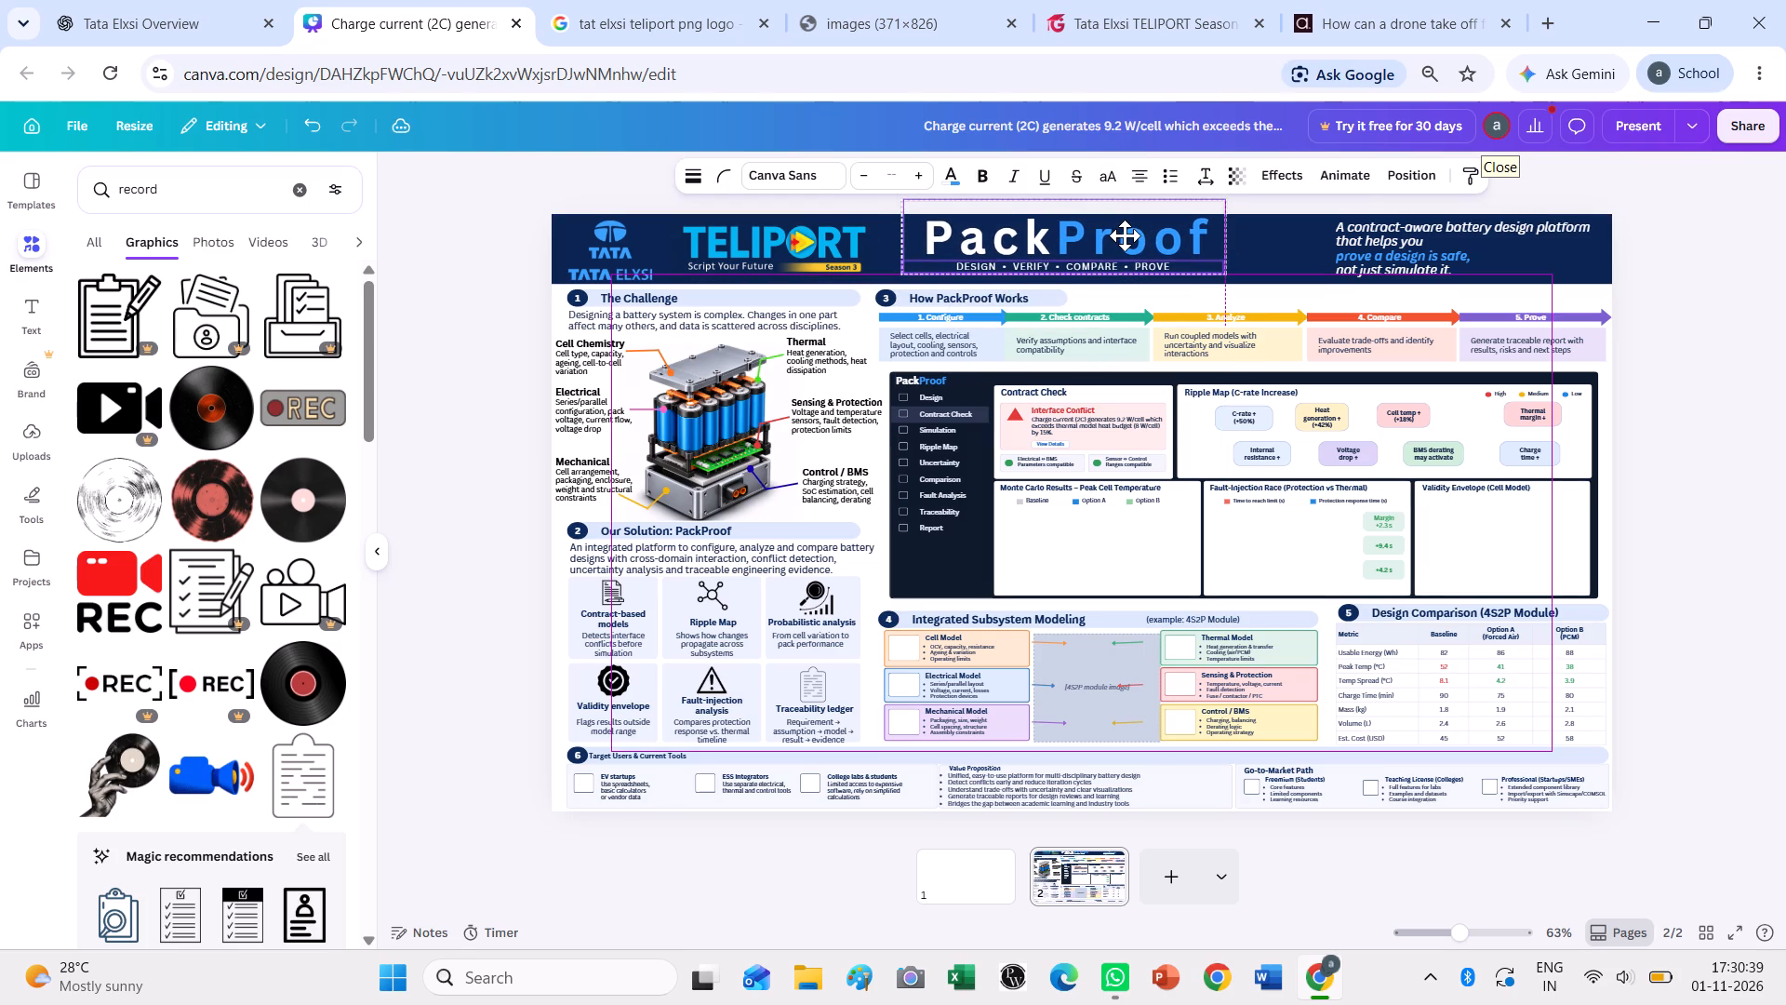
pyautogui.moveTo(1125, 235); pyautogui.dragTo(1124, 240)
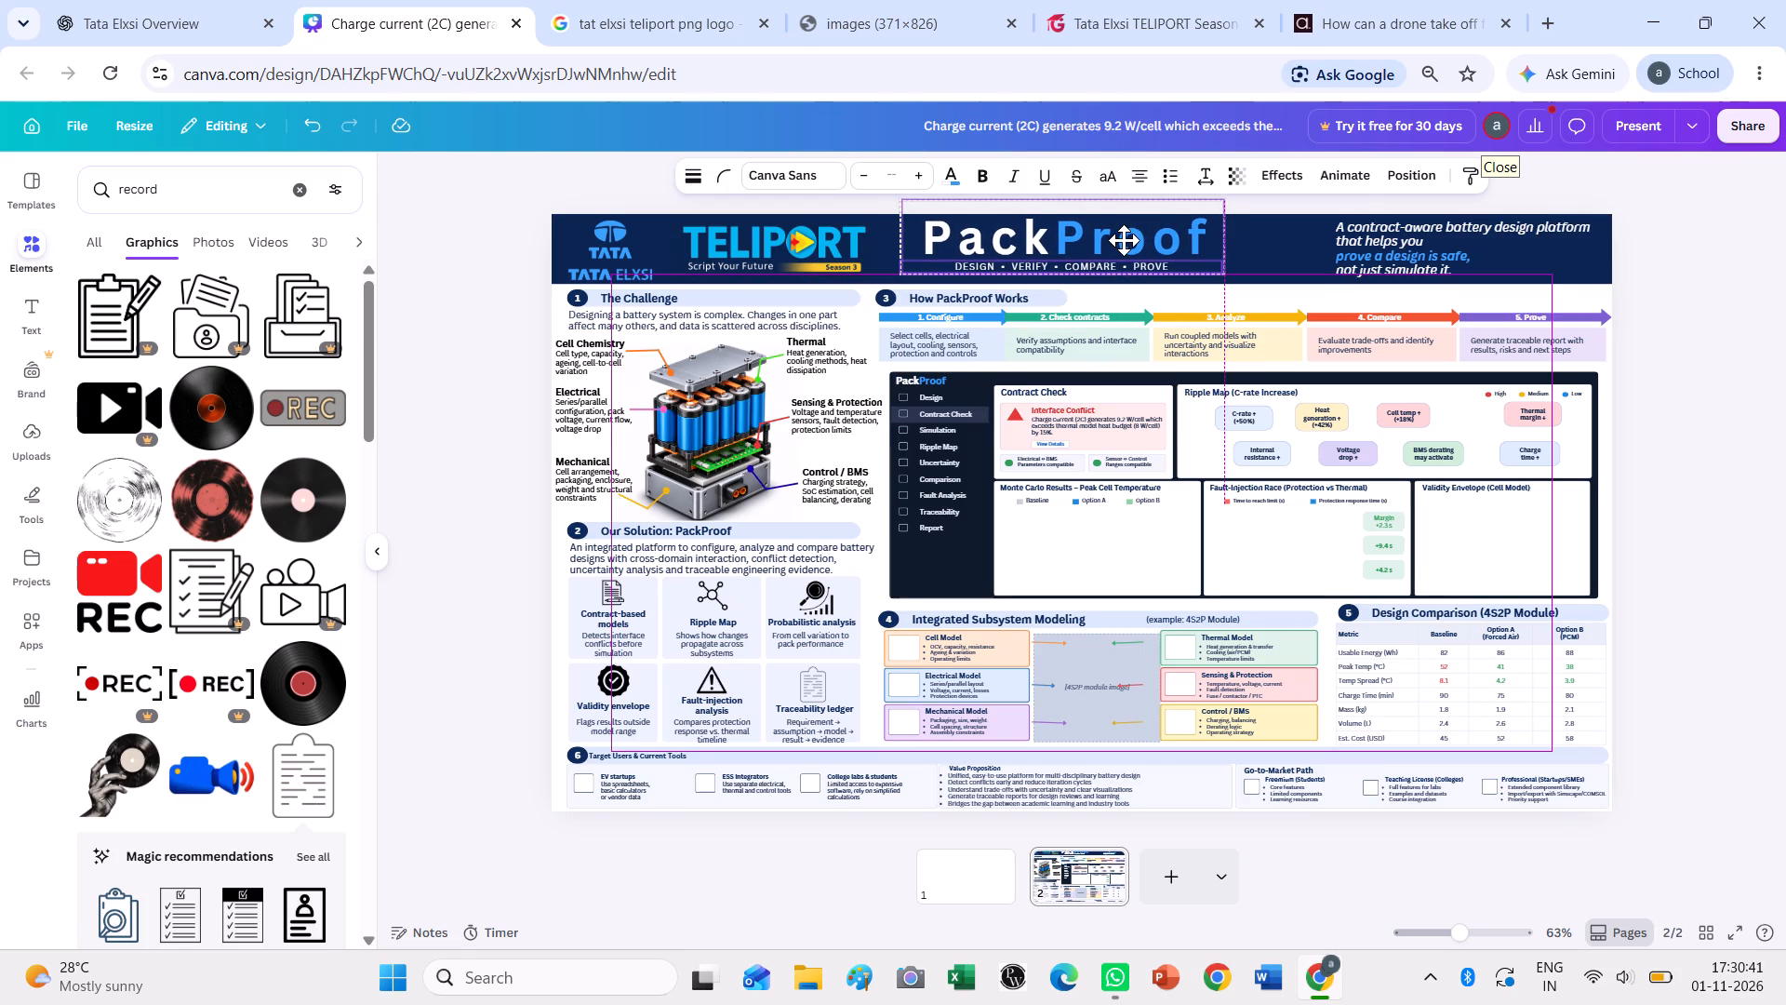
pyautogui.moveTo(1124, 240); pyautogui.dragTo(1123, 240)
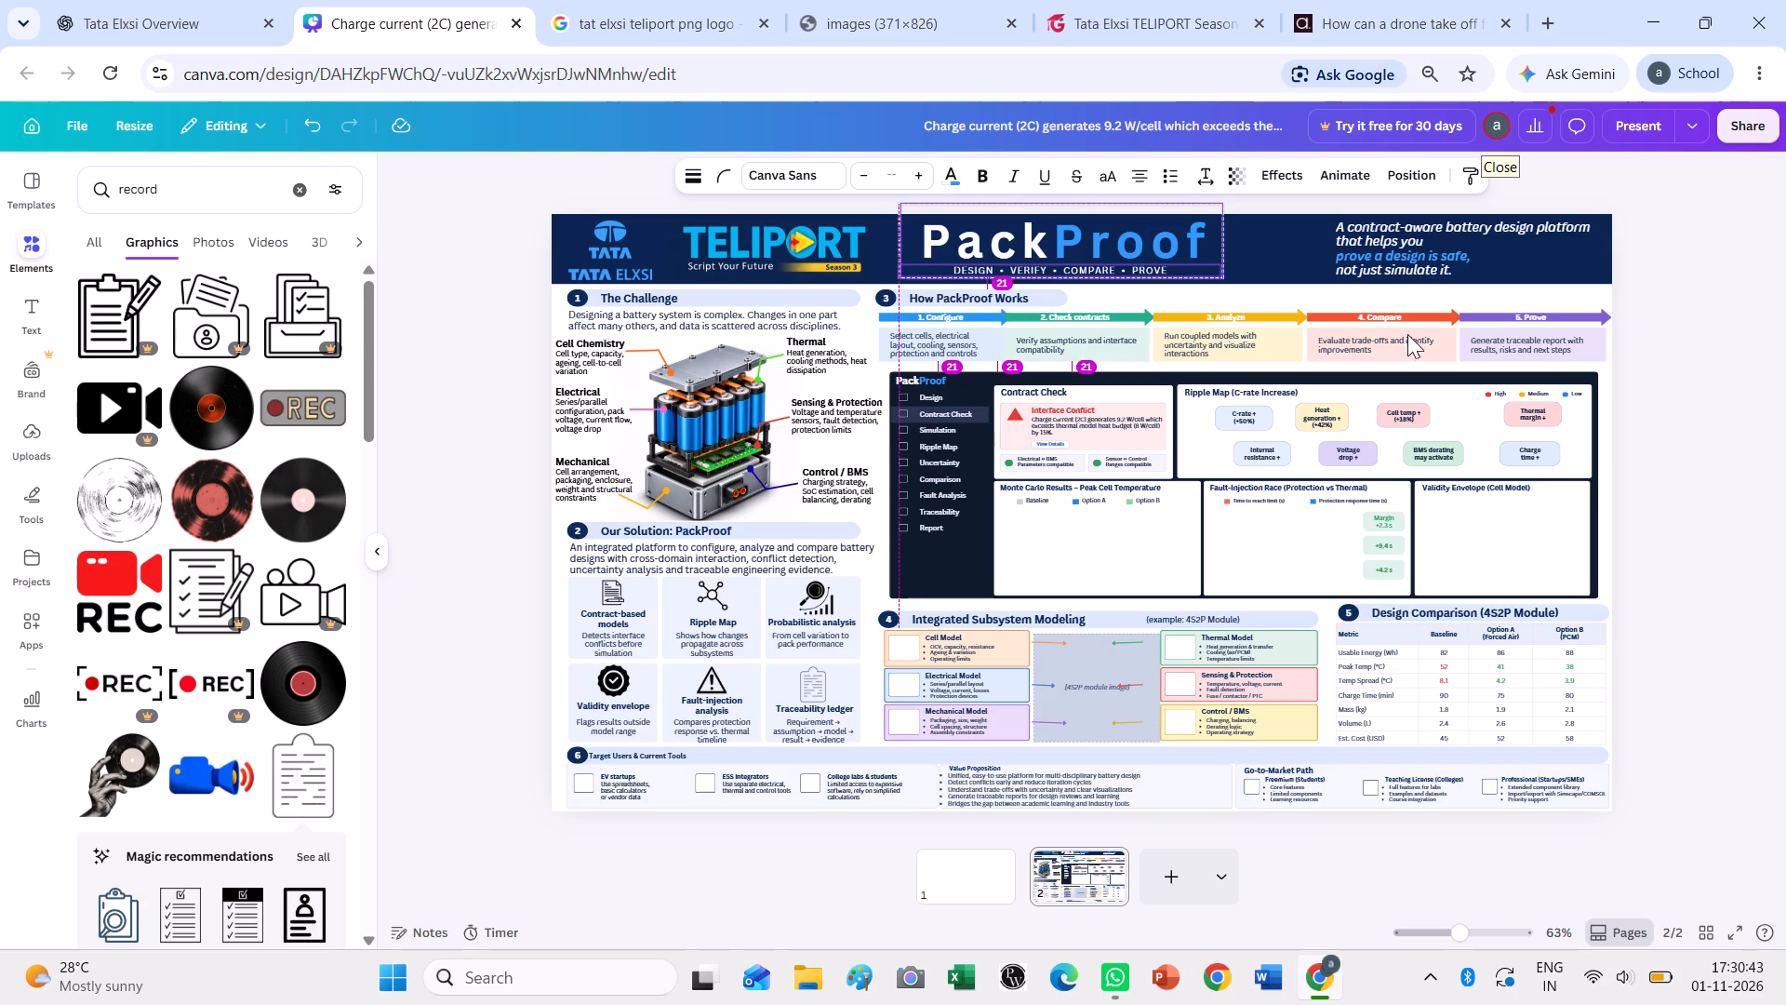
pyautogui.click(1780, 393)
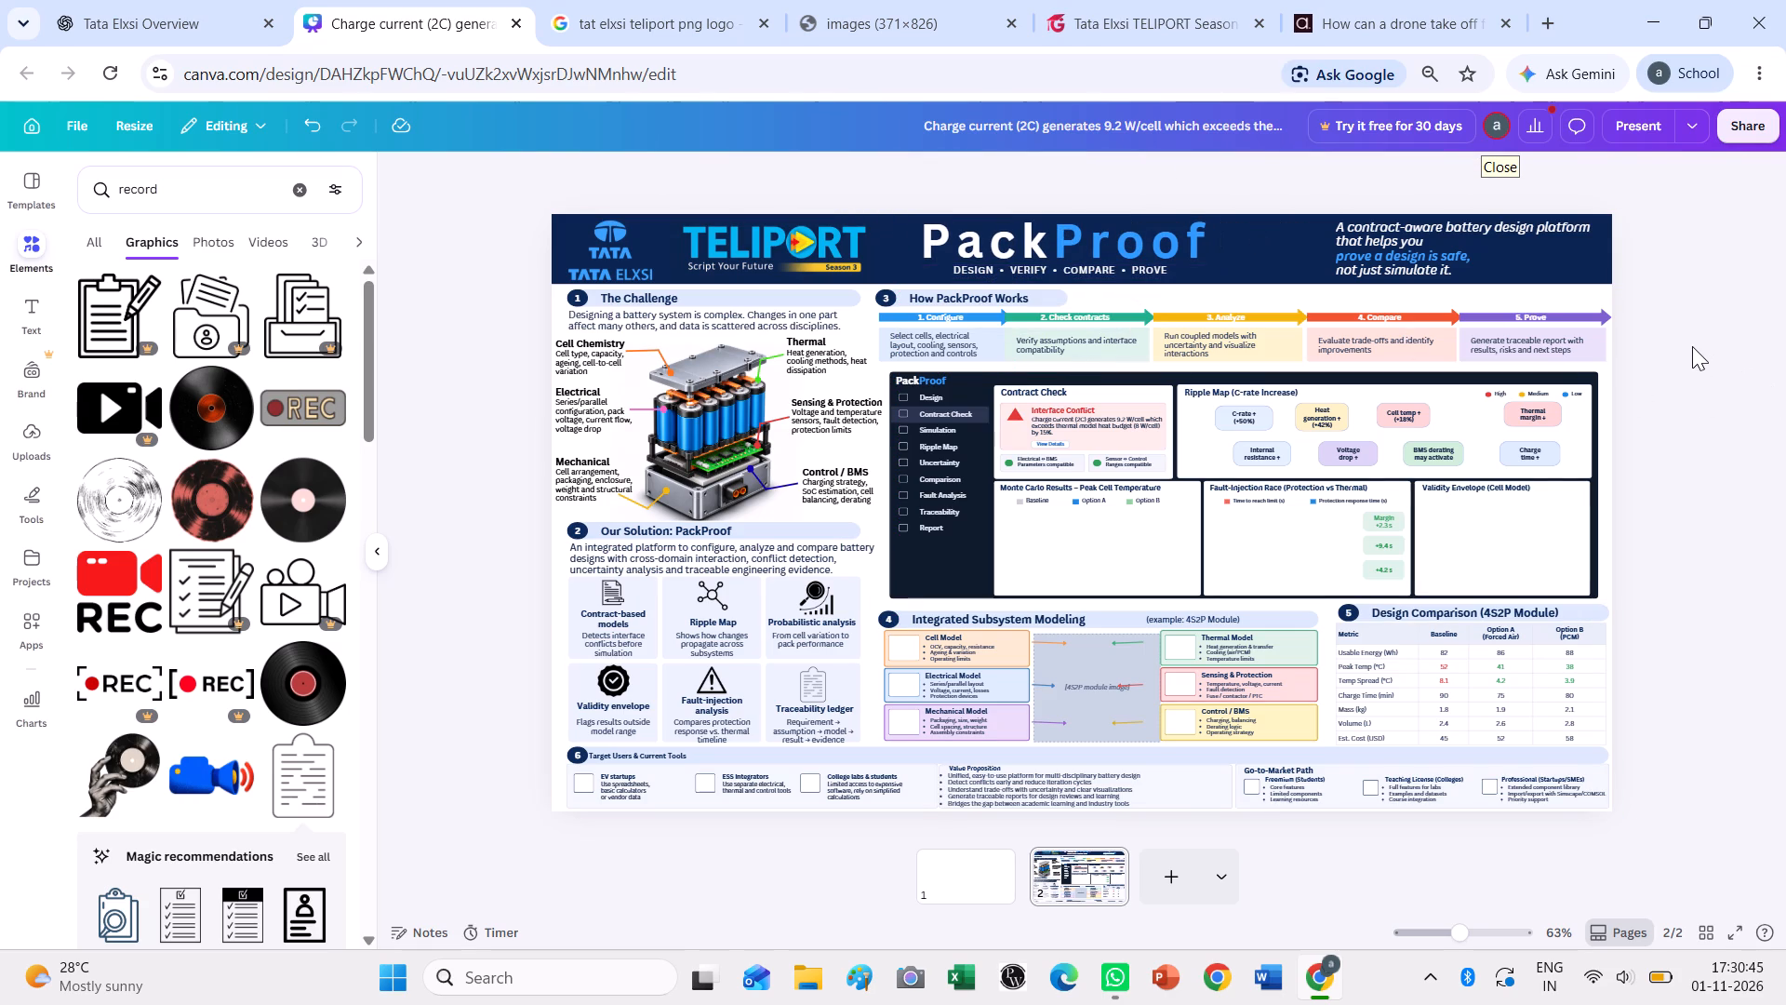
# Shrink the TELIPORT logo further and centre it vertically in the header band beside the Tata Elxsi logo.
pyautogui.click(840, 251)
pyautogui.moveTo(874, 281); pyautogui.dragTo(864, 276)
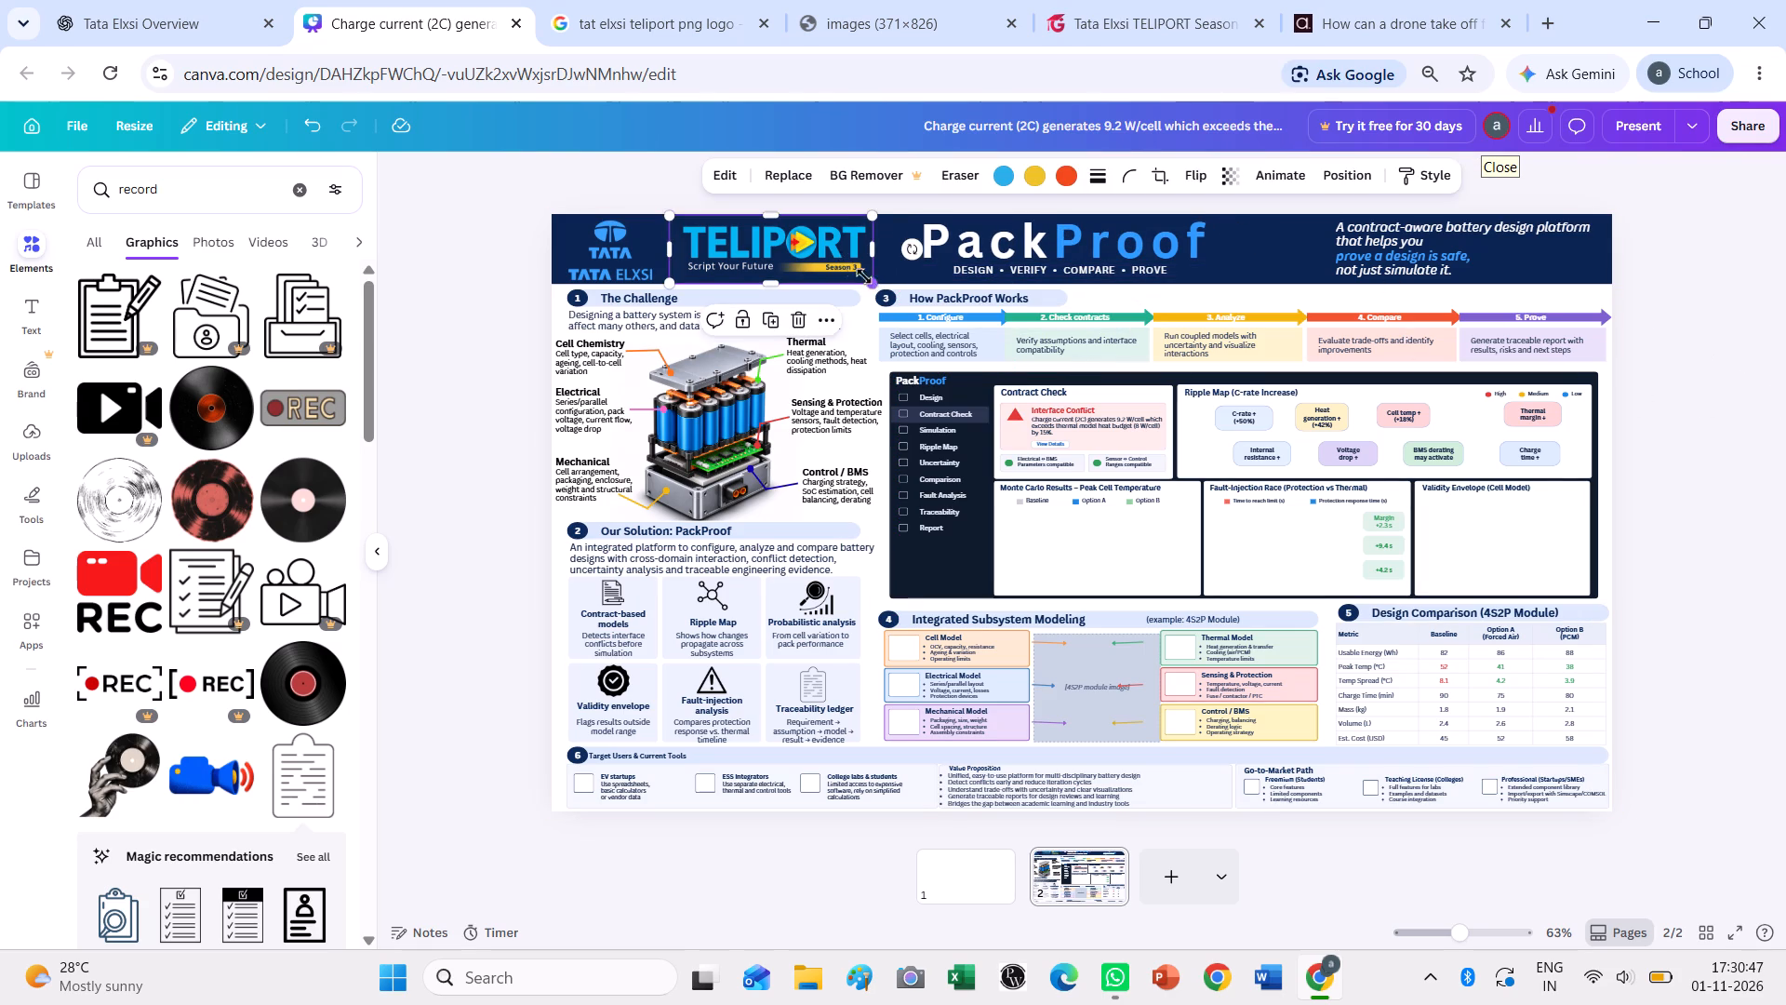
pyautogui.moveTo(864, 276); pyautogui.dragTo(827, 256)
pyautogui.click(757, 235)
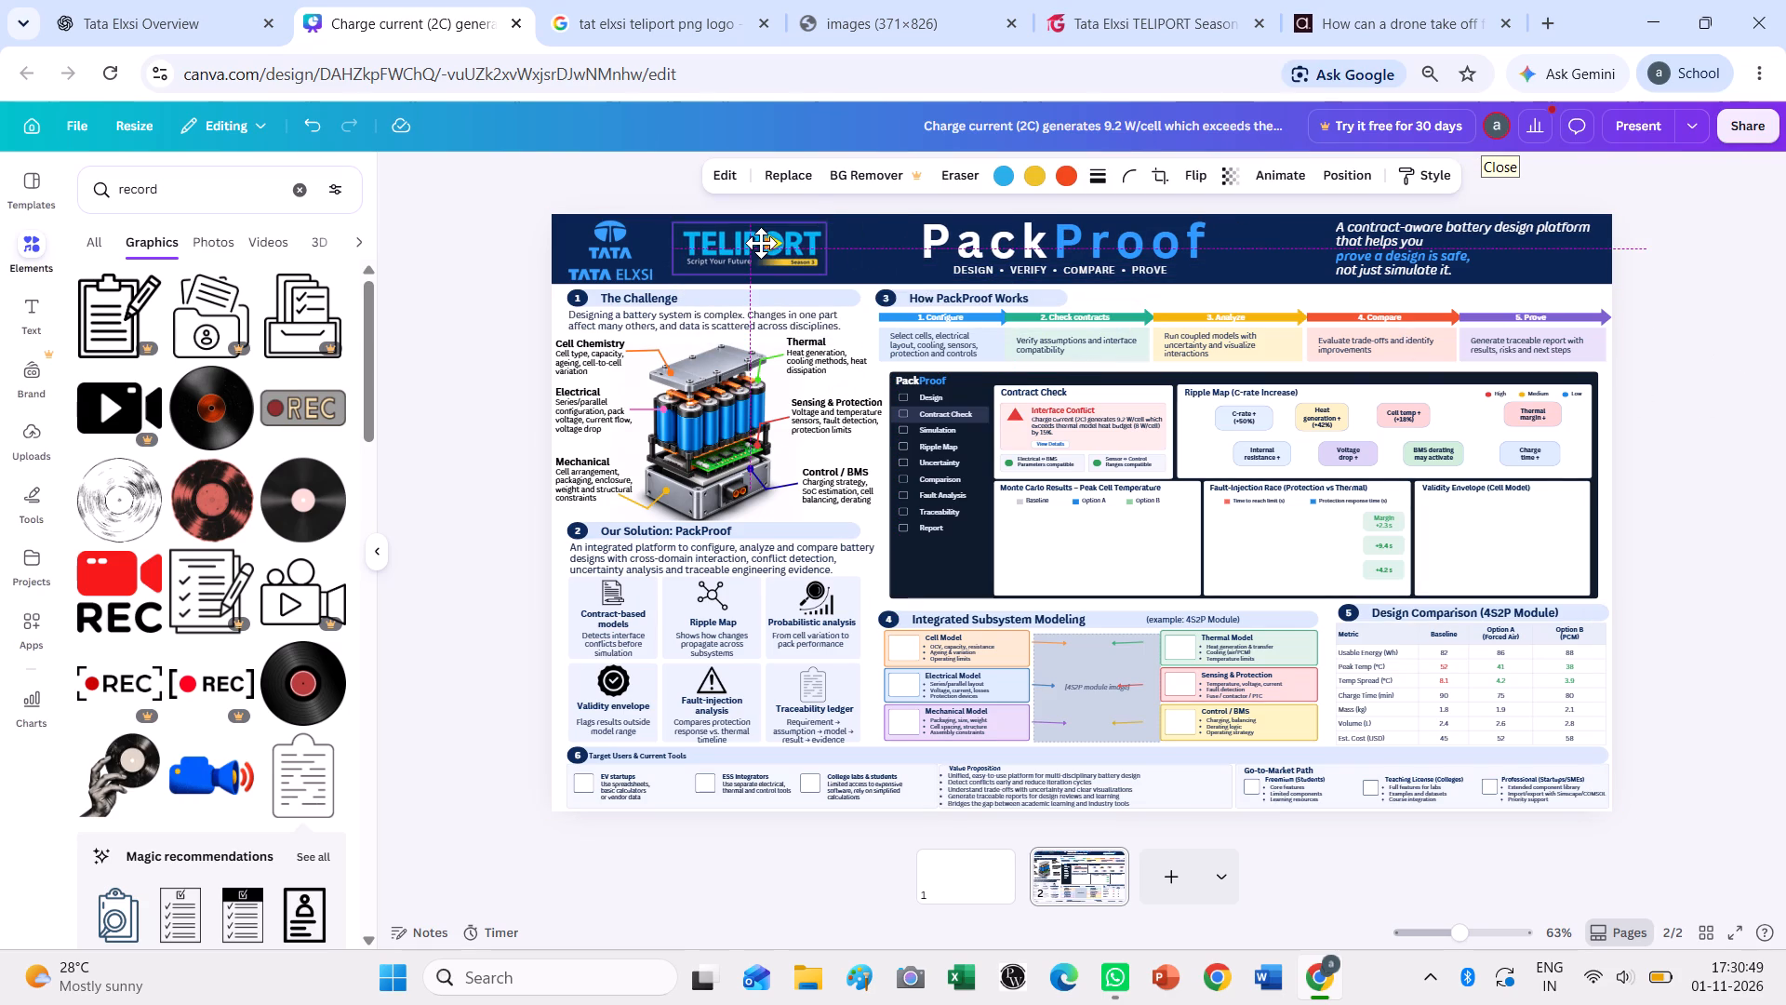
pyautogui.click(1670, 420)
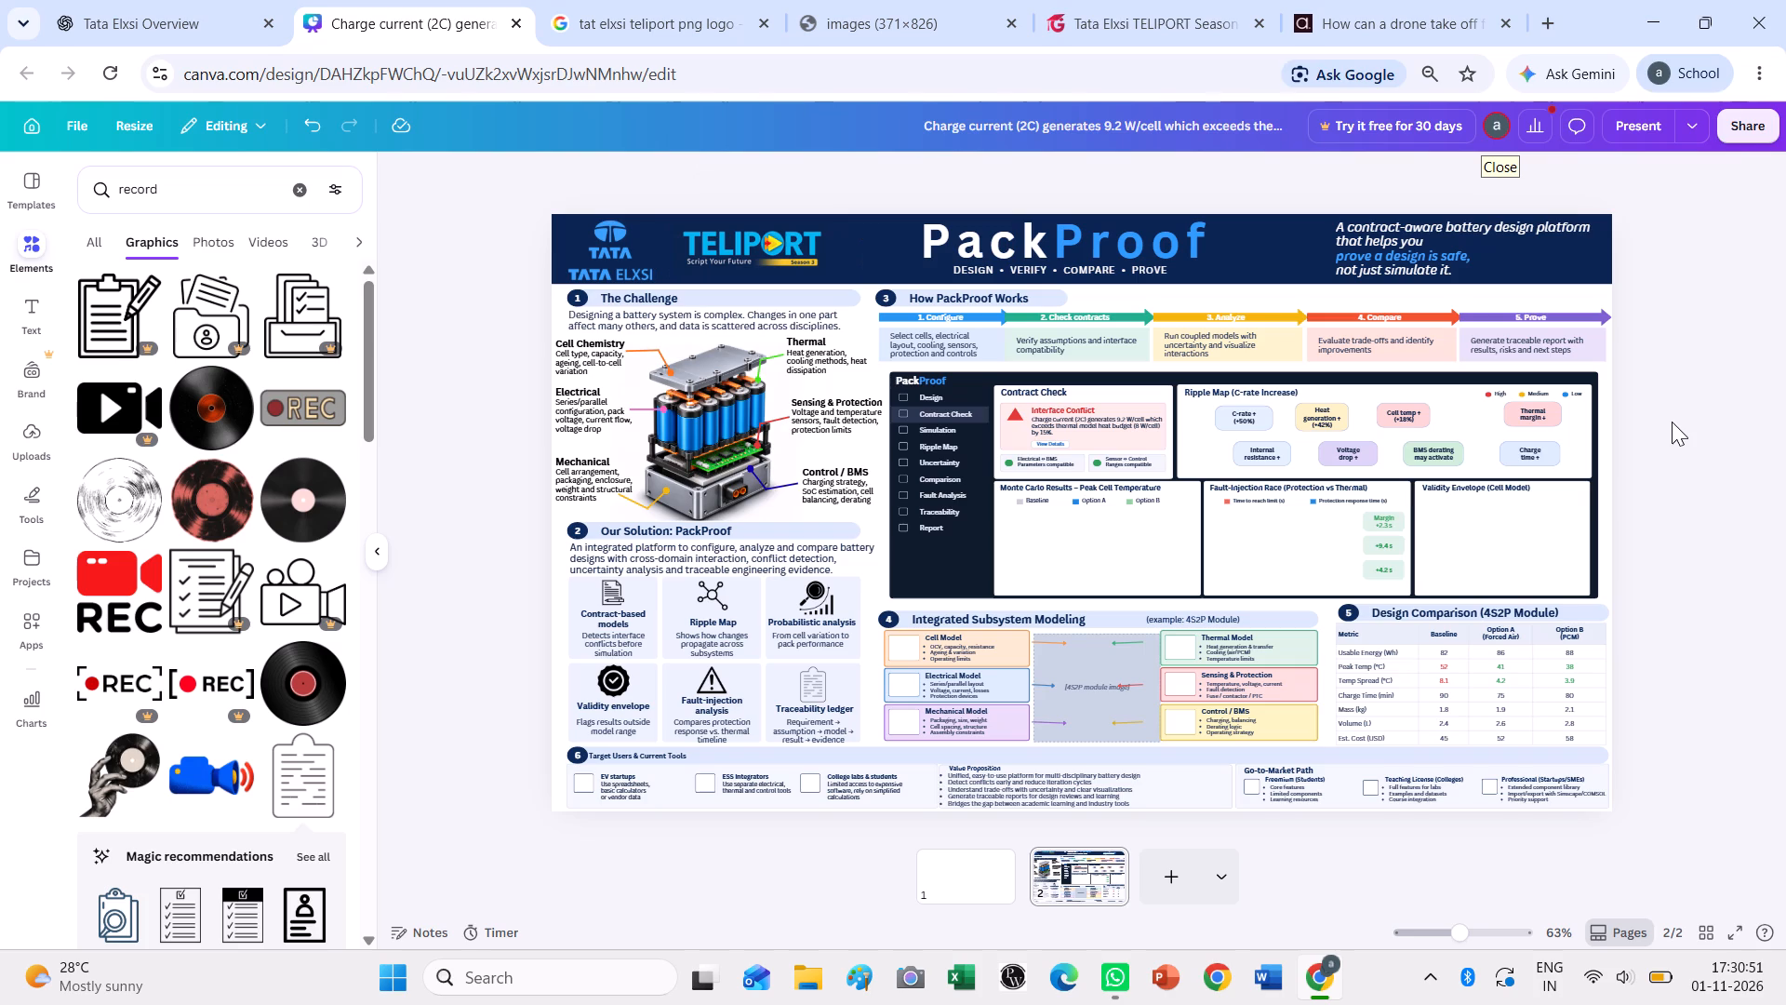
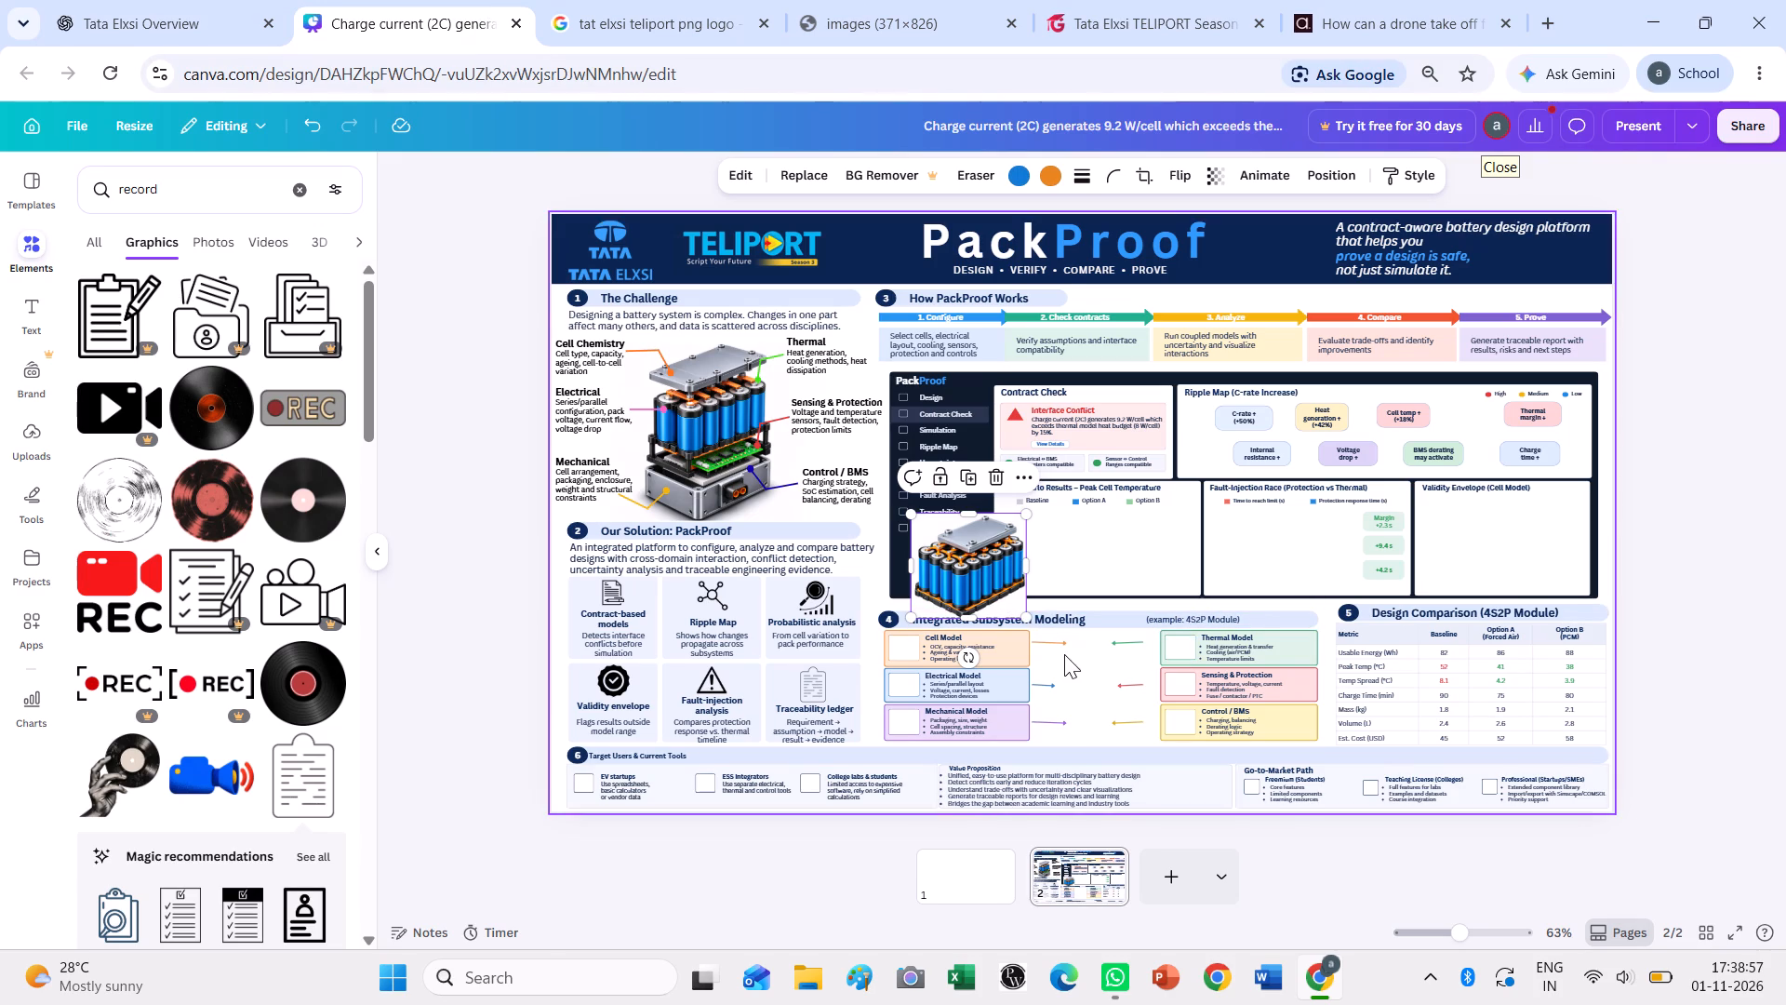
pyautogui.moveTo(1048, 644); pyautogui.dragTo(1074, 541)
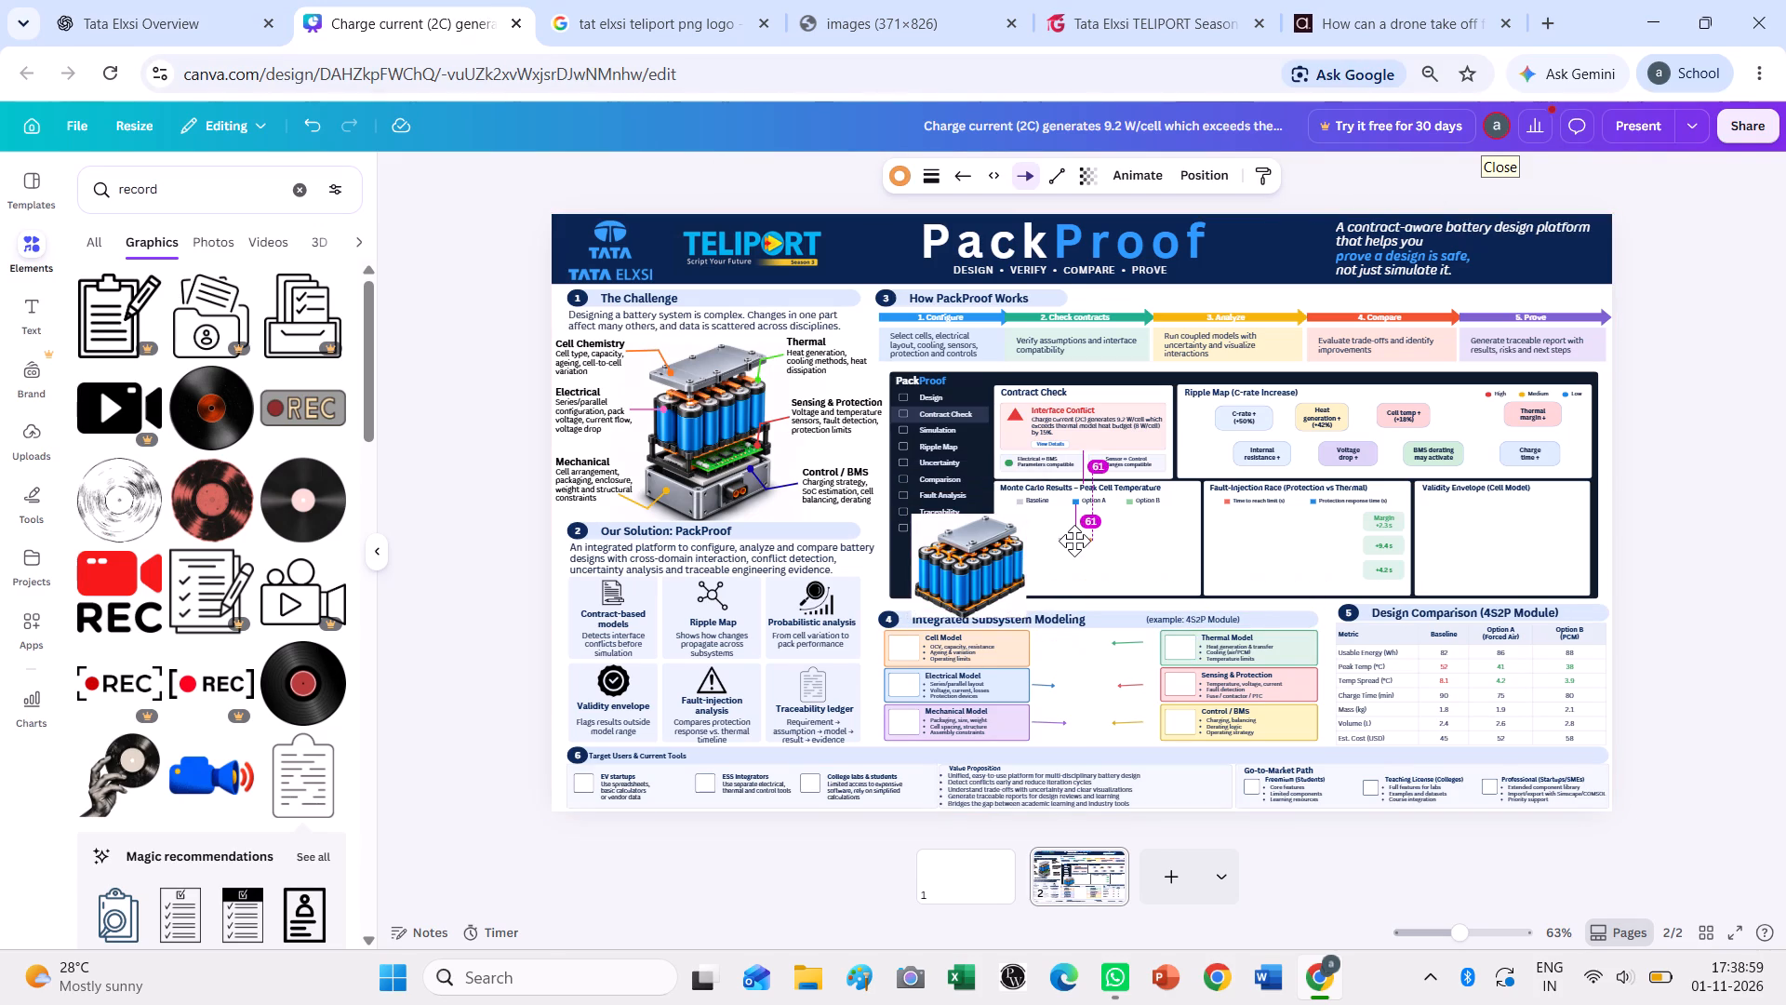
pyautogui.moveTo(1074, 541); pyautogui.dragTo(1119, 540)
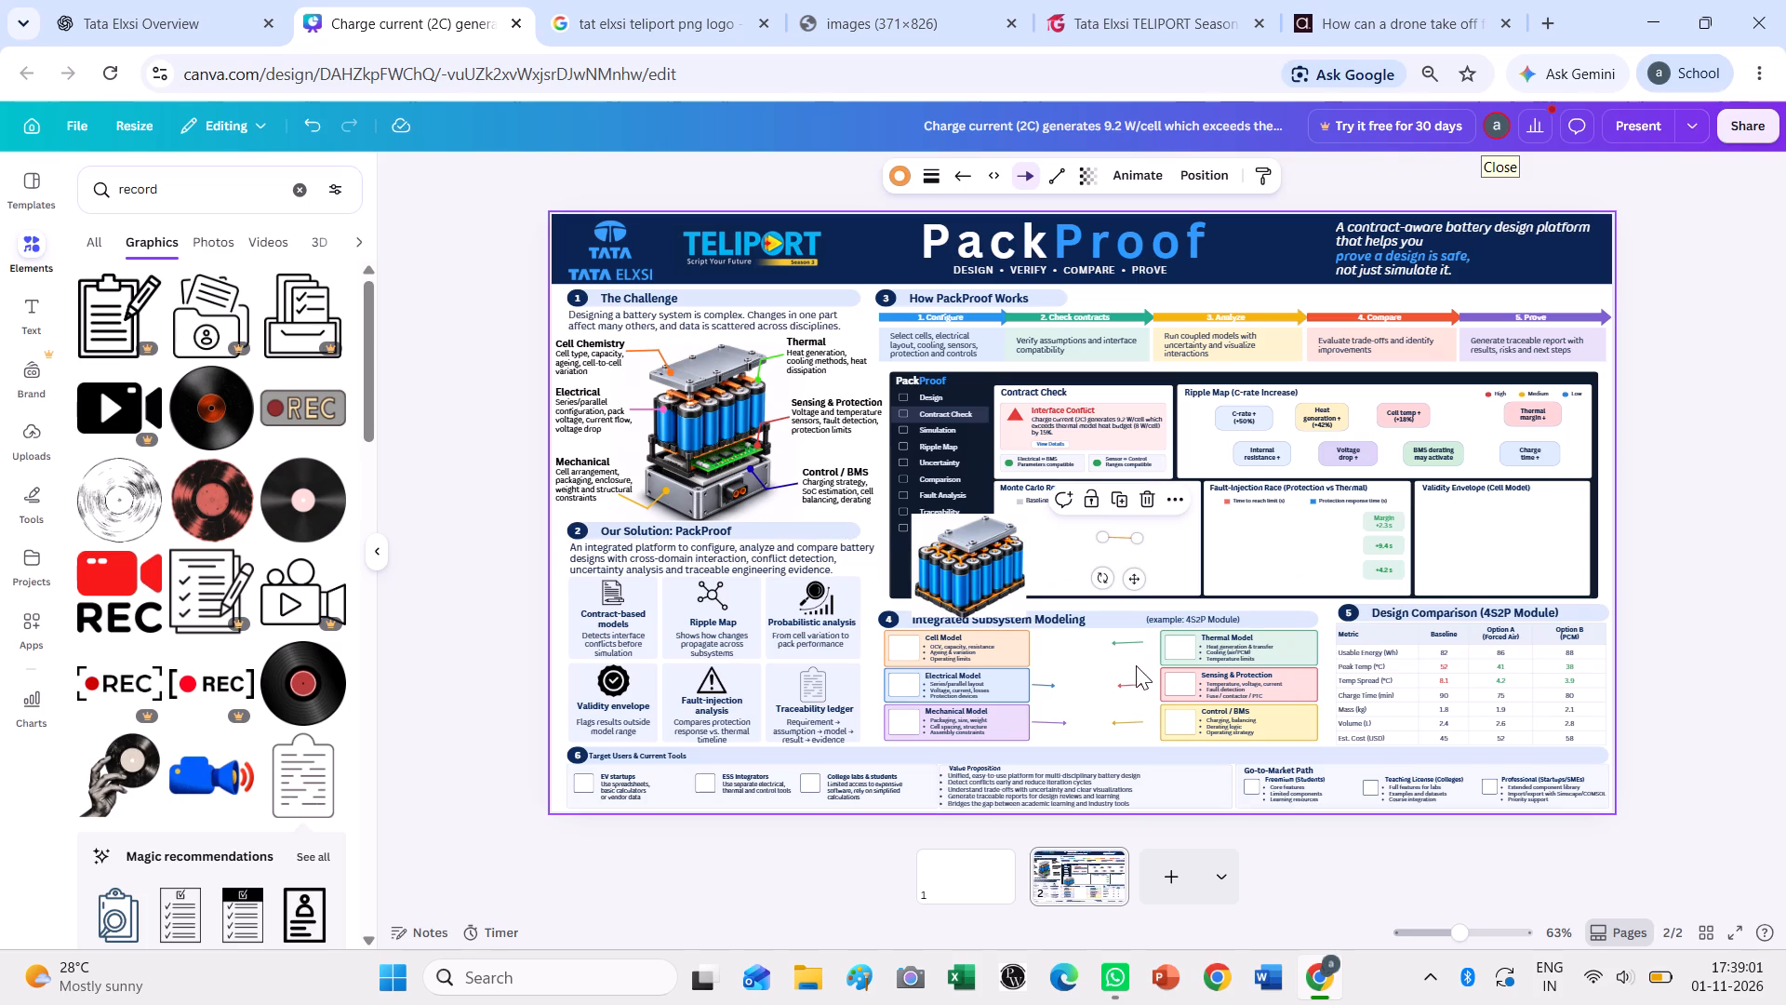
pyautogui.moveTo(1136, 663); pyautogui.dragTo(1131, 574)
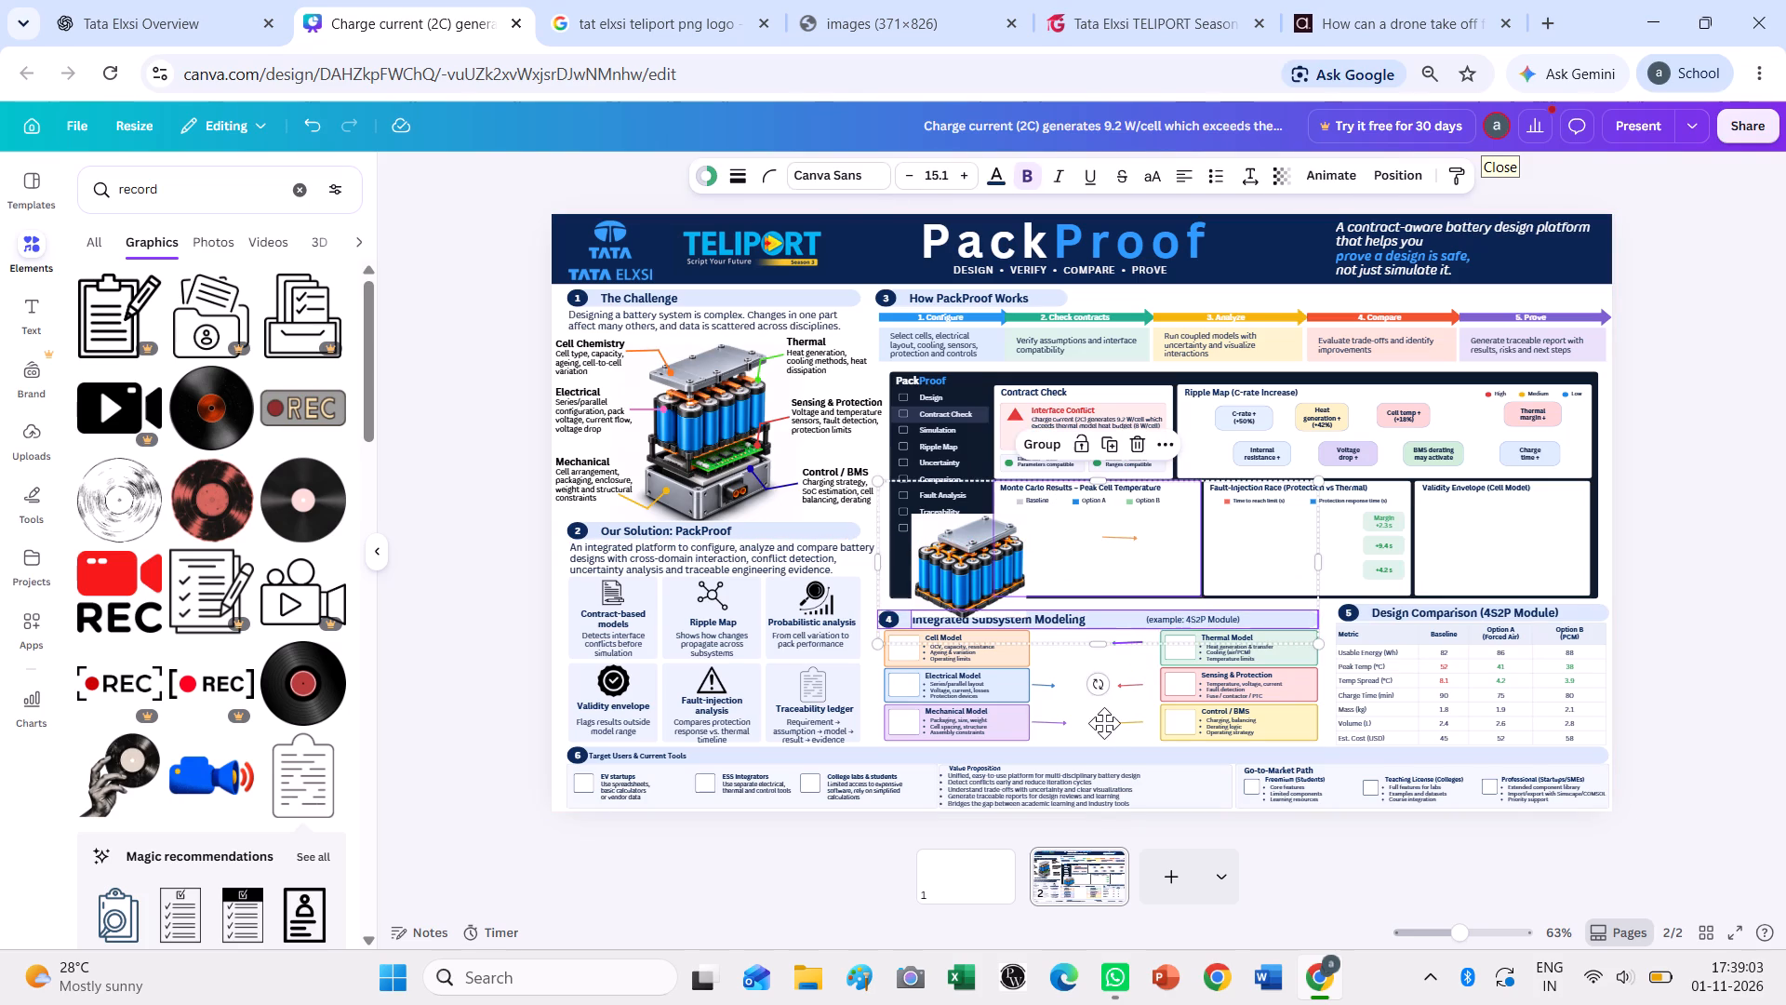
pyautogui.click(1100, 723)
pyautogui.moveTo(1058, 639); pyautogui.dragTo(1135, 717)
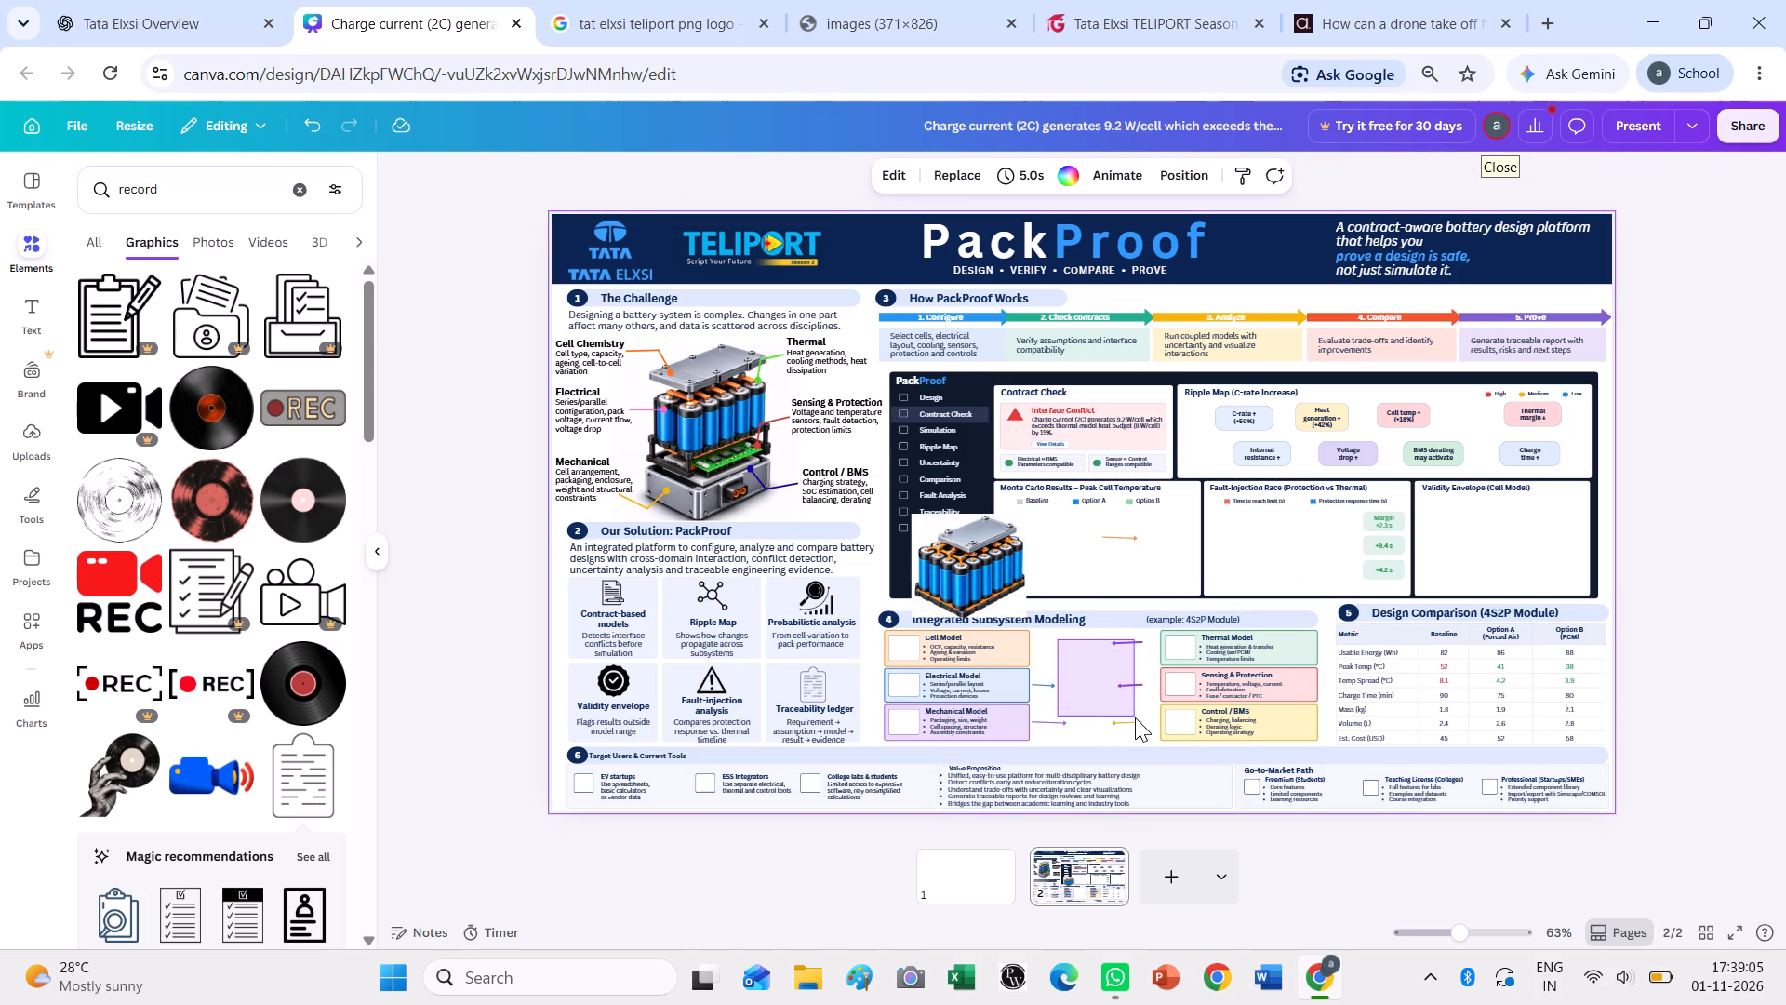
pyautogui.moveTo(1135, 717); pyautogui.dragTo(1145, 730)
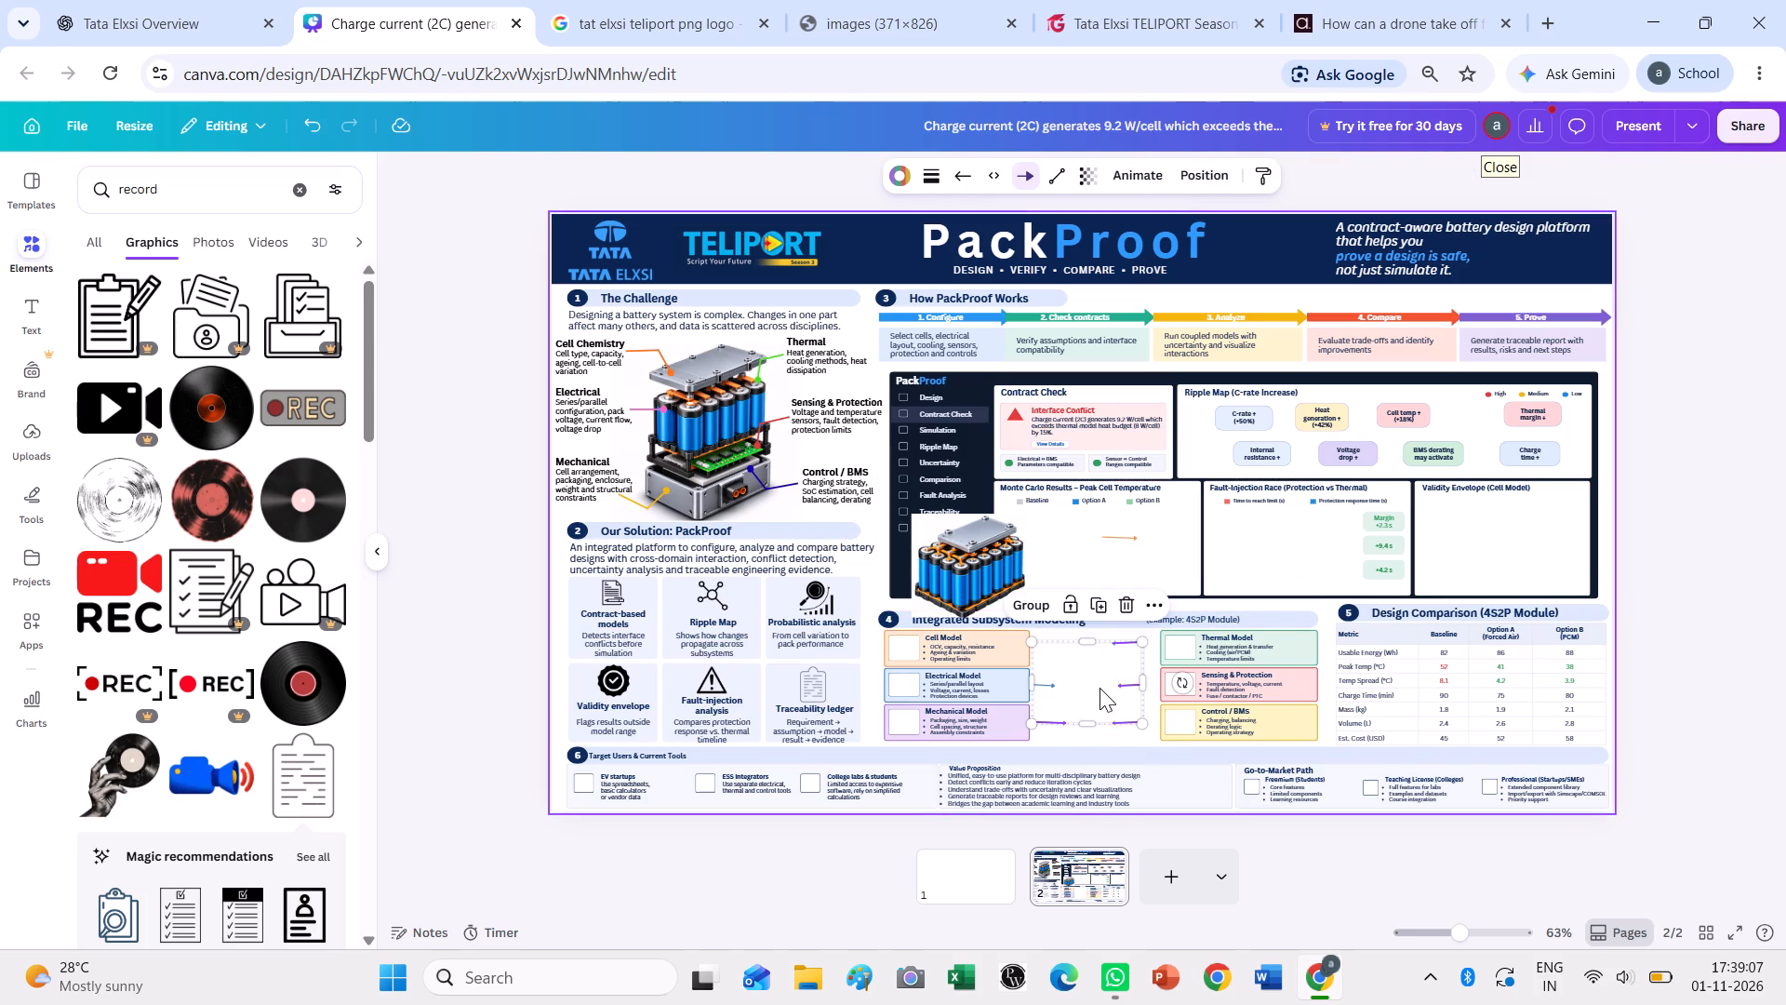
pyautogui.moveTo(1100, 688); pyautogui.dragTo(1151, 560)
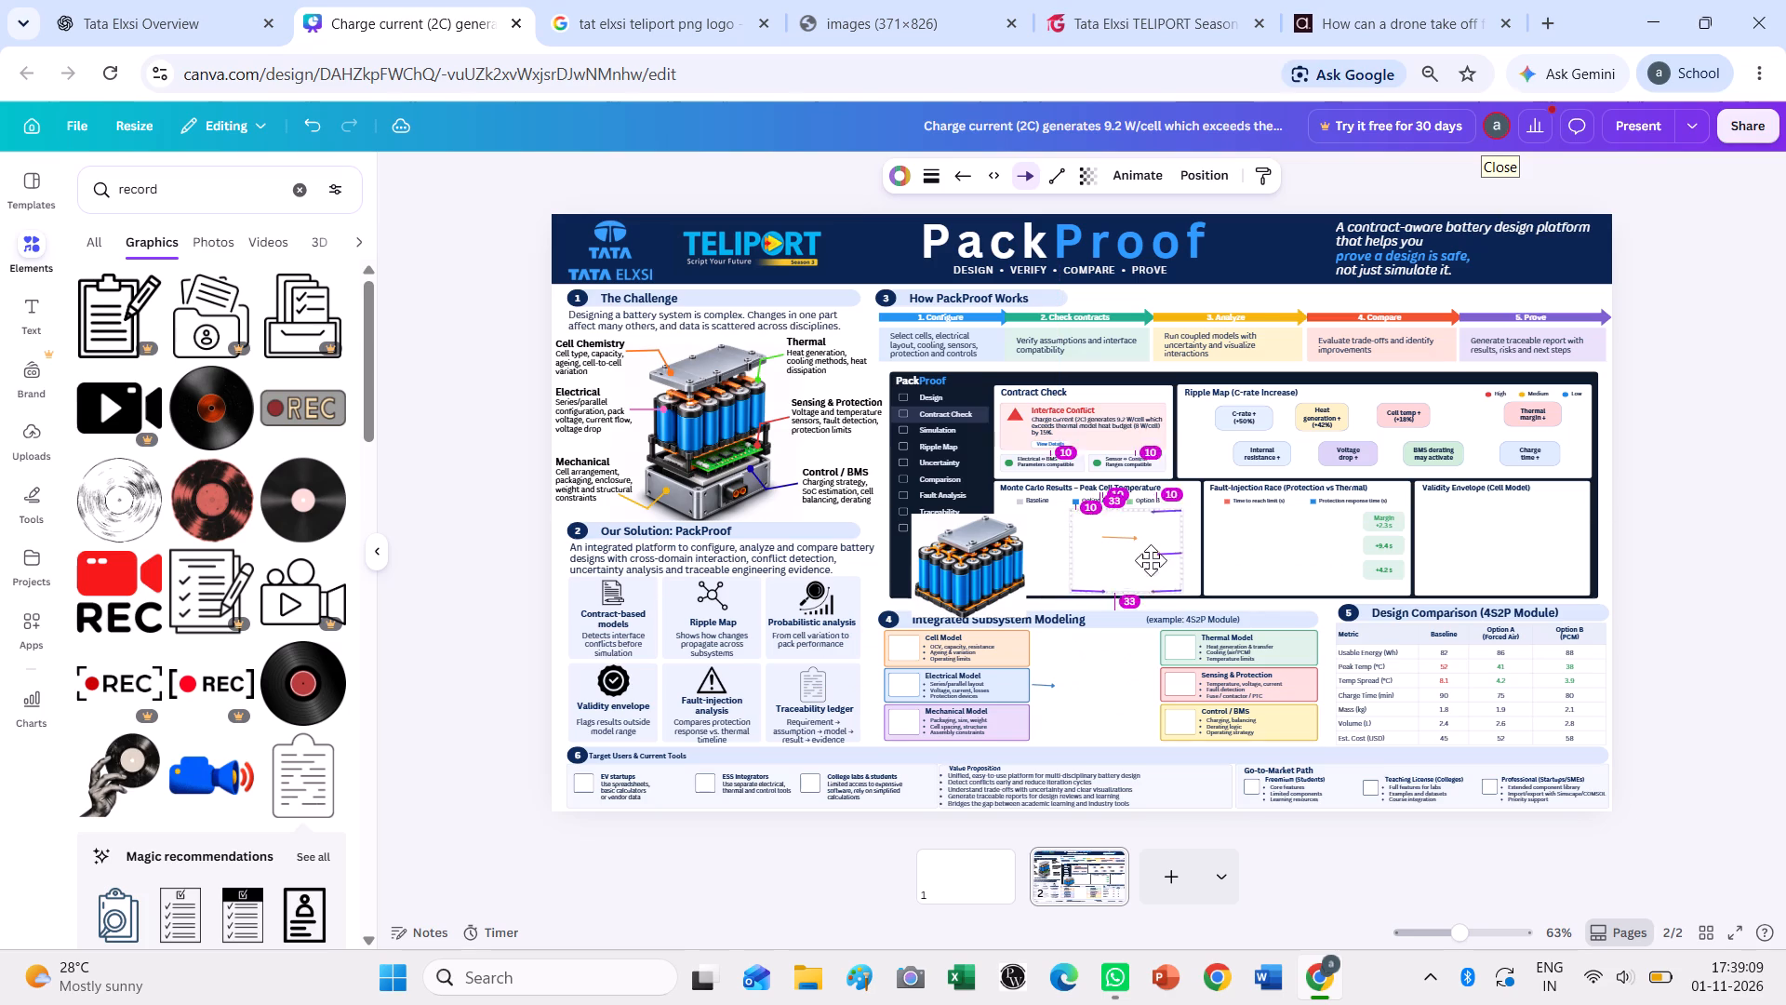
pyautogui.moveTo(1151, 560); pyautogui.dragTo(1285, 556)
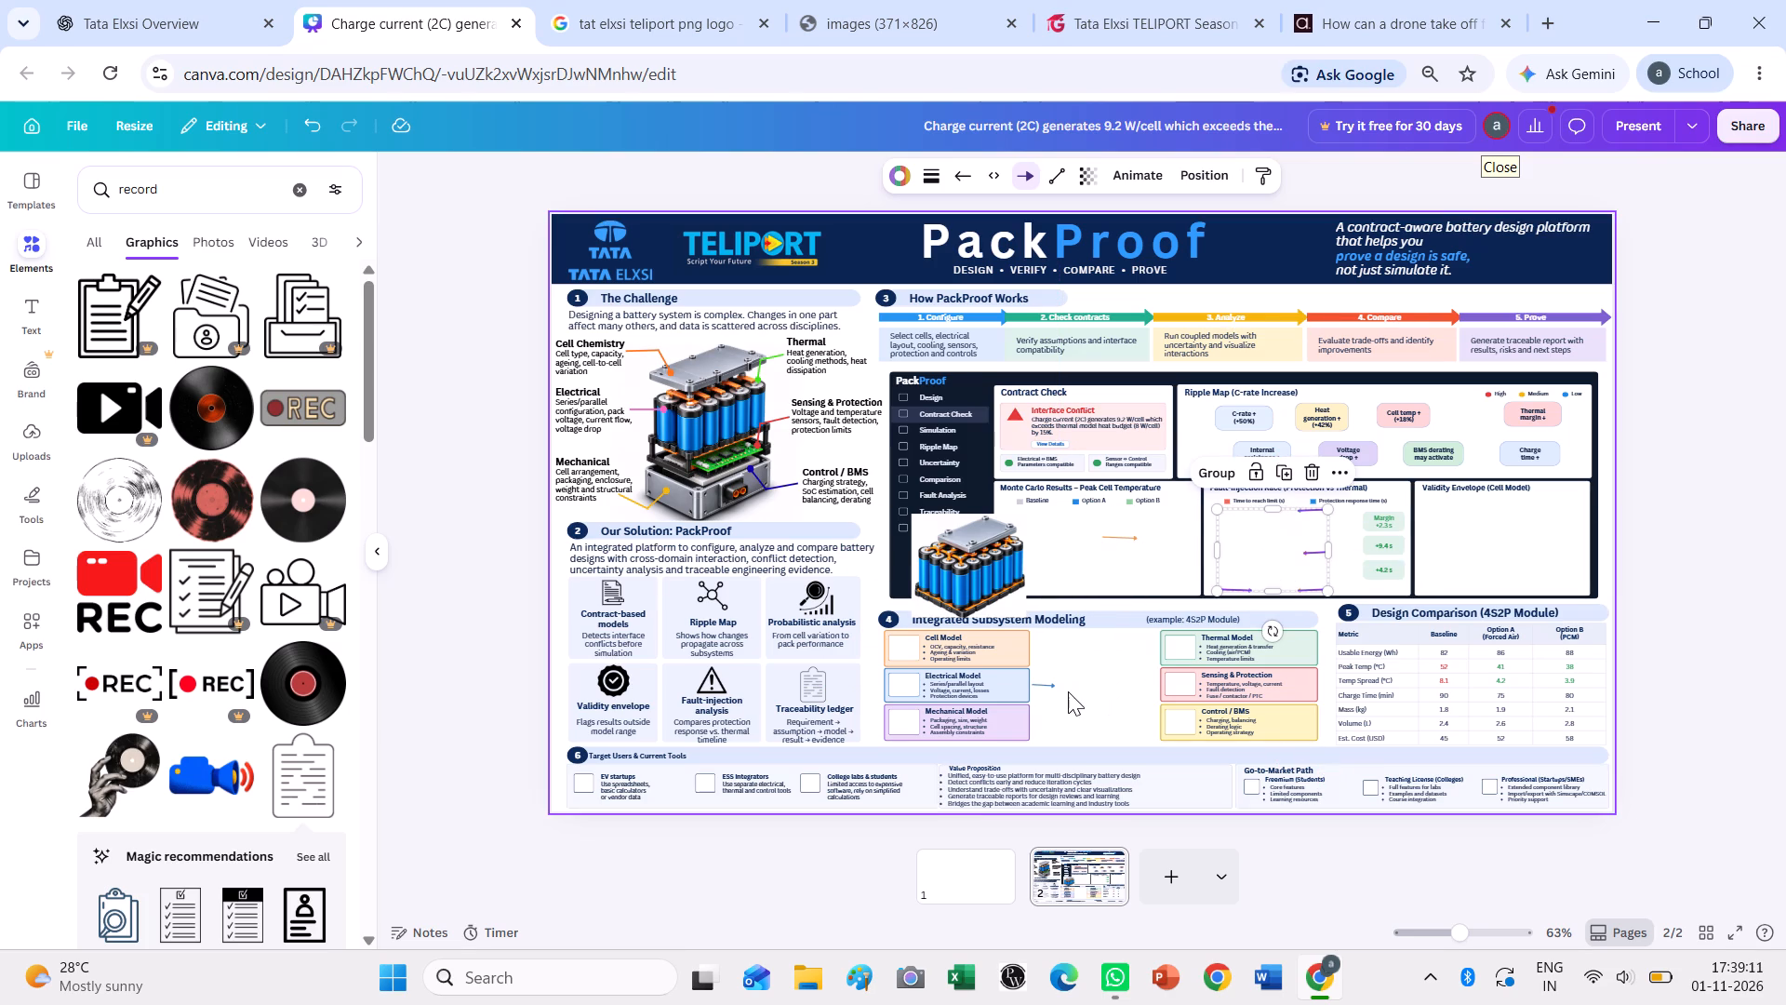
pyautogui.moveTo(1050, 687); pyautogui.dragTo(1120, 567)
# Place the battery image in the gap between the left and right model cards of Integrated Subsystem Modeling, vertically centred.
pyautogui.moveTo(986, 556); pyautogui.dragTo(1104, 677)
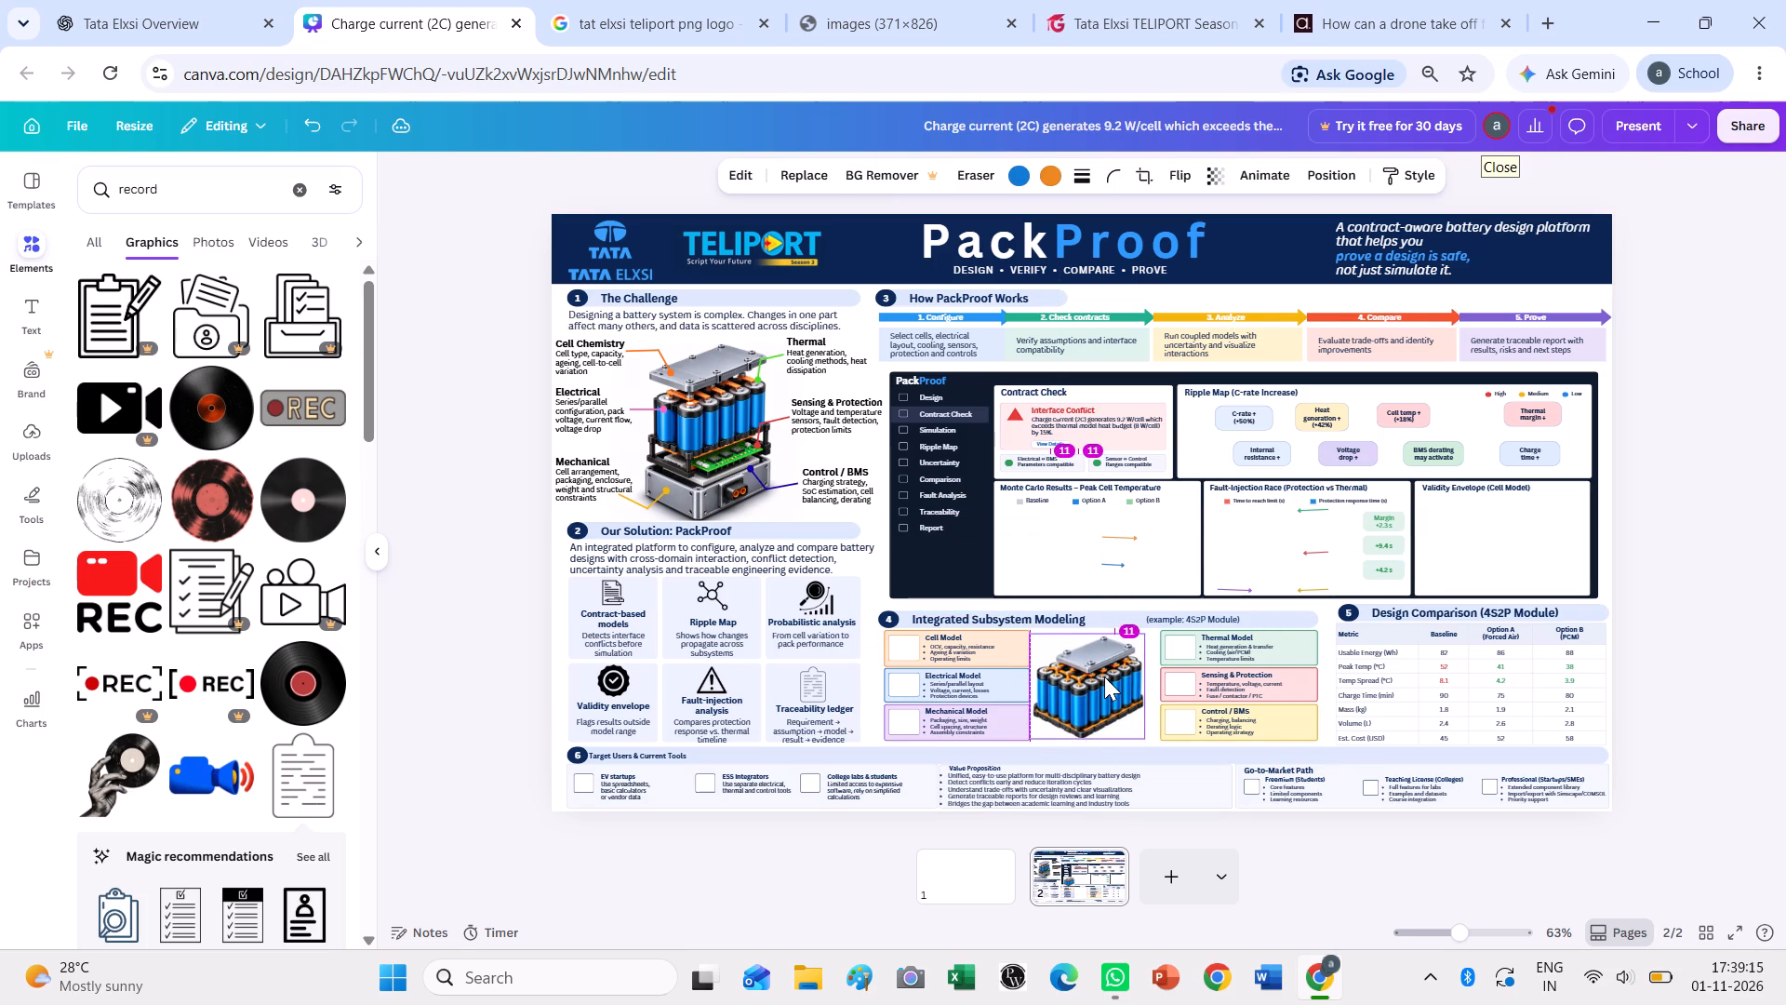
pyautogui.keyDown('ctrl'); pyautogui.scroll(7, 1104, 677); pyautogui.keyUp('ctrl')
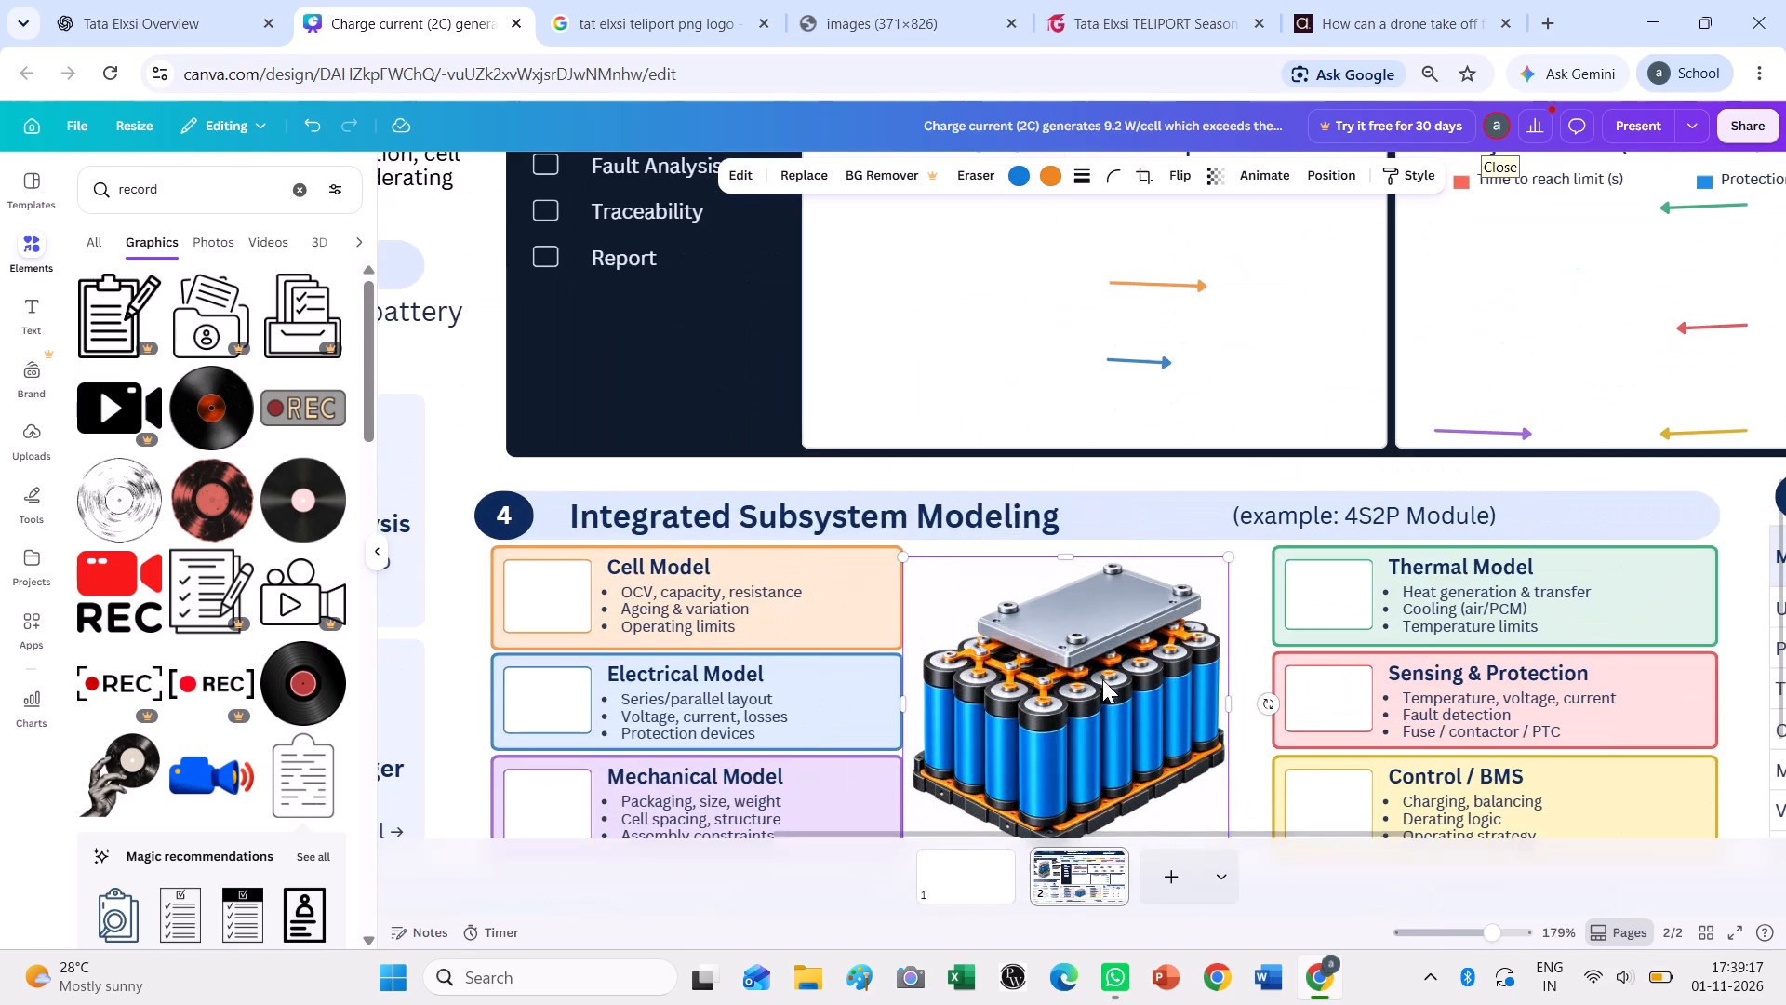
pyautogui.moveTo(1088, 698); pyautogui.dragTo(1107, 697)
pyautogui.scroll(-2, 1106, 696)
pyautogui.click(1107, 548)
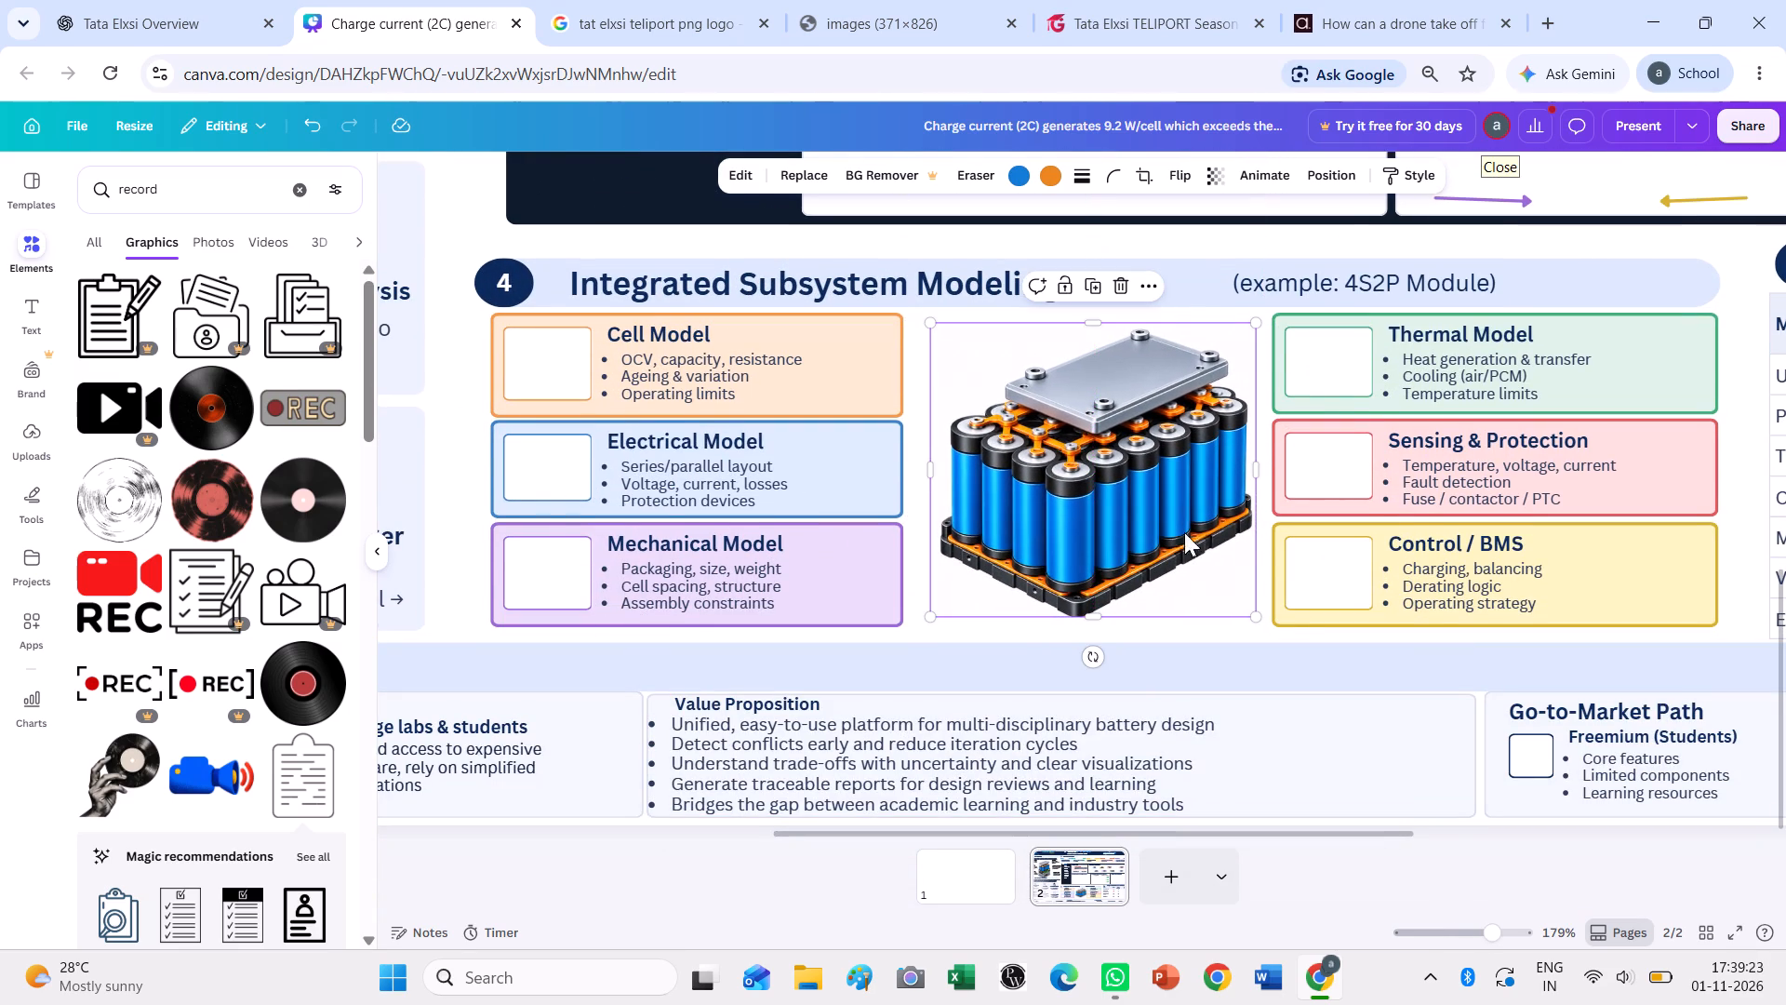
pyautogui.click(1143, 528)
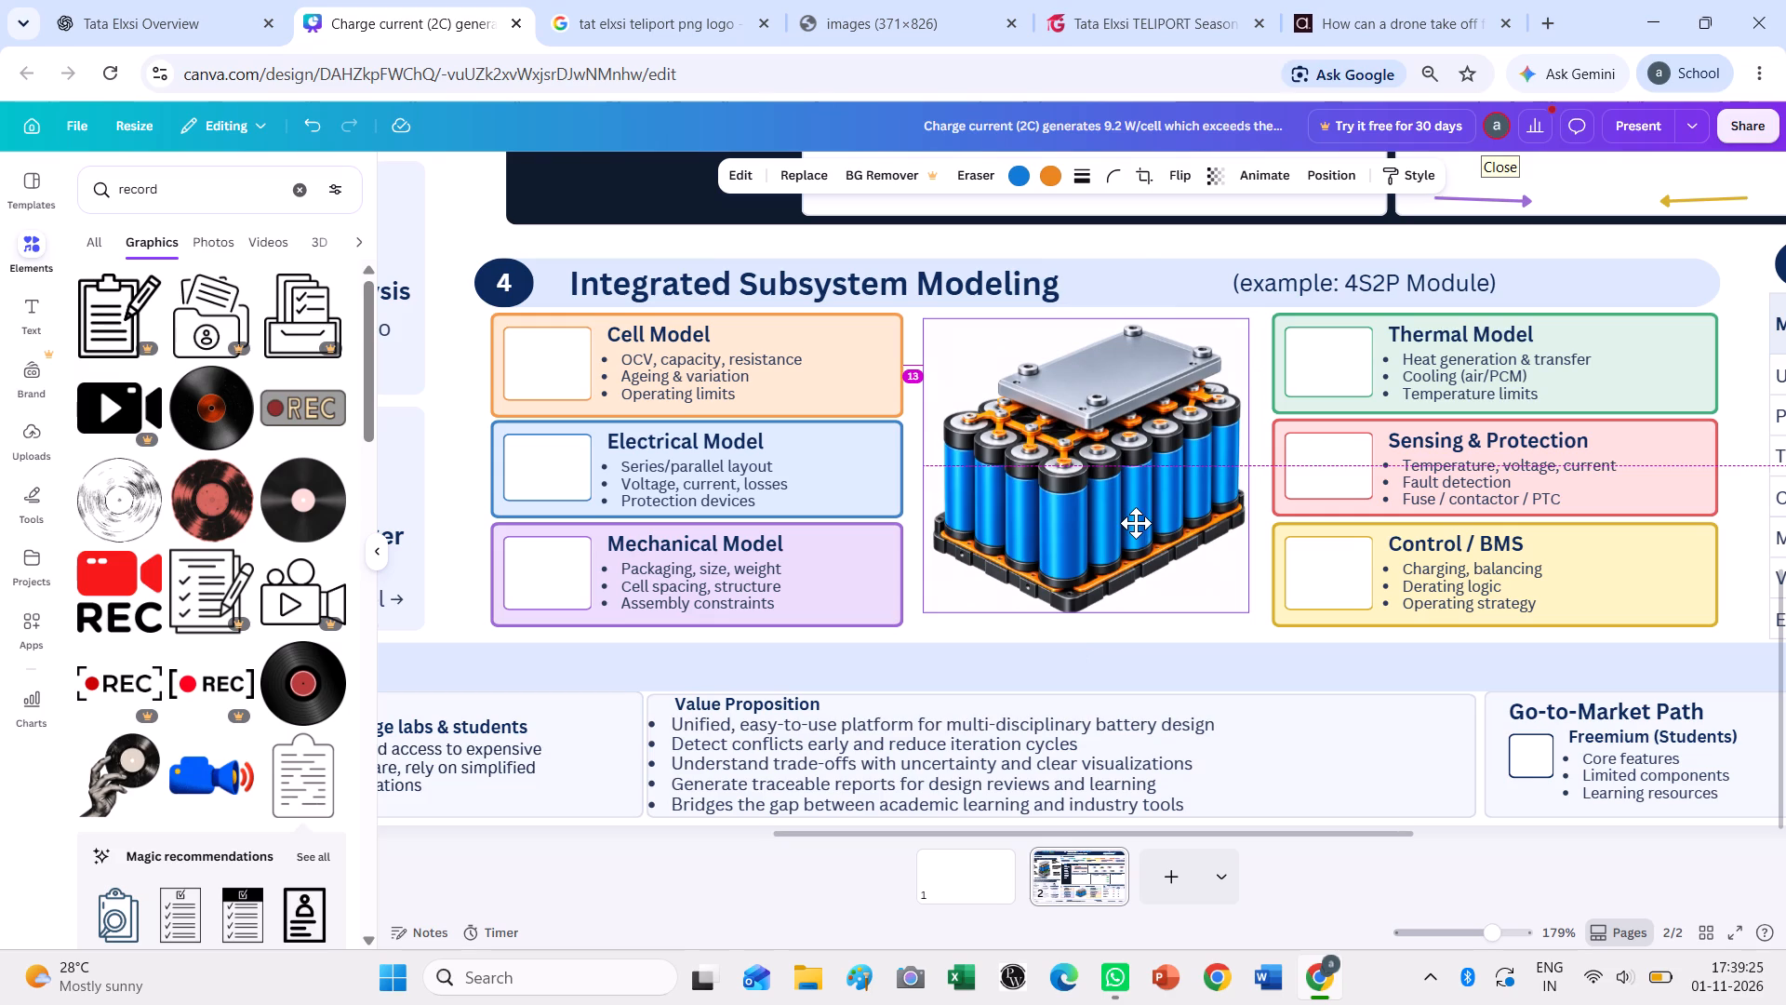
pyautogui.click(1281, 740)
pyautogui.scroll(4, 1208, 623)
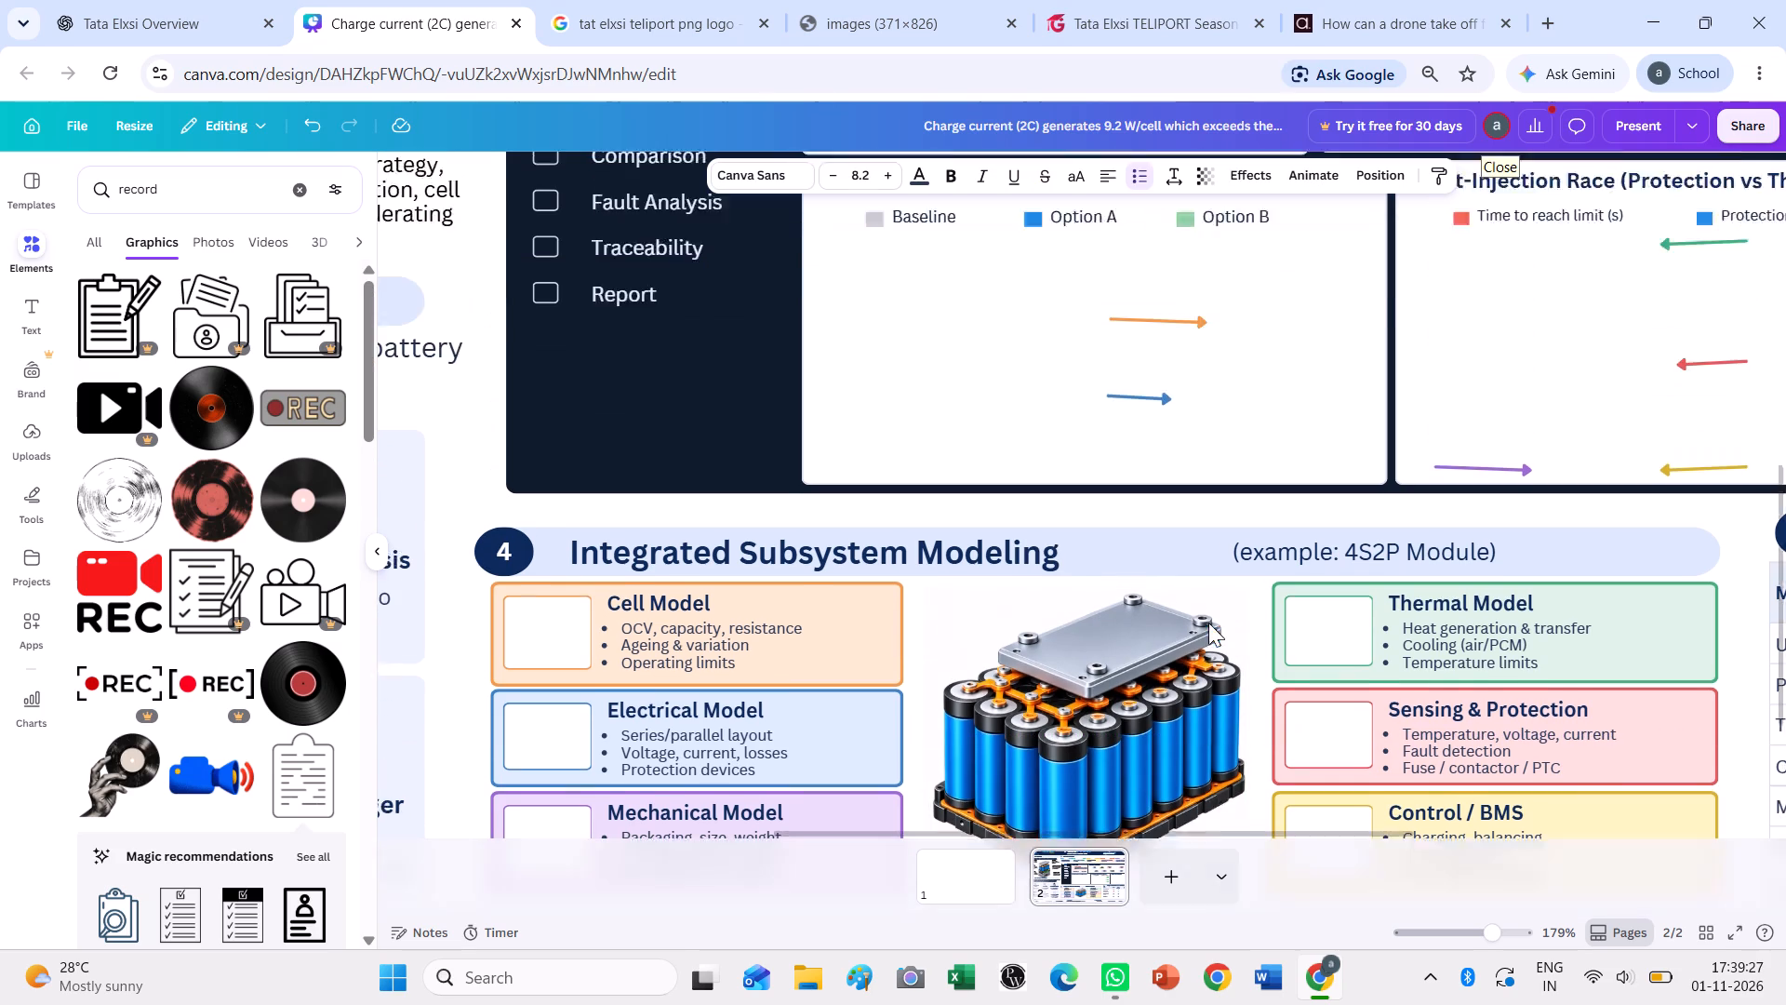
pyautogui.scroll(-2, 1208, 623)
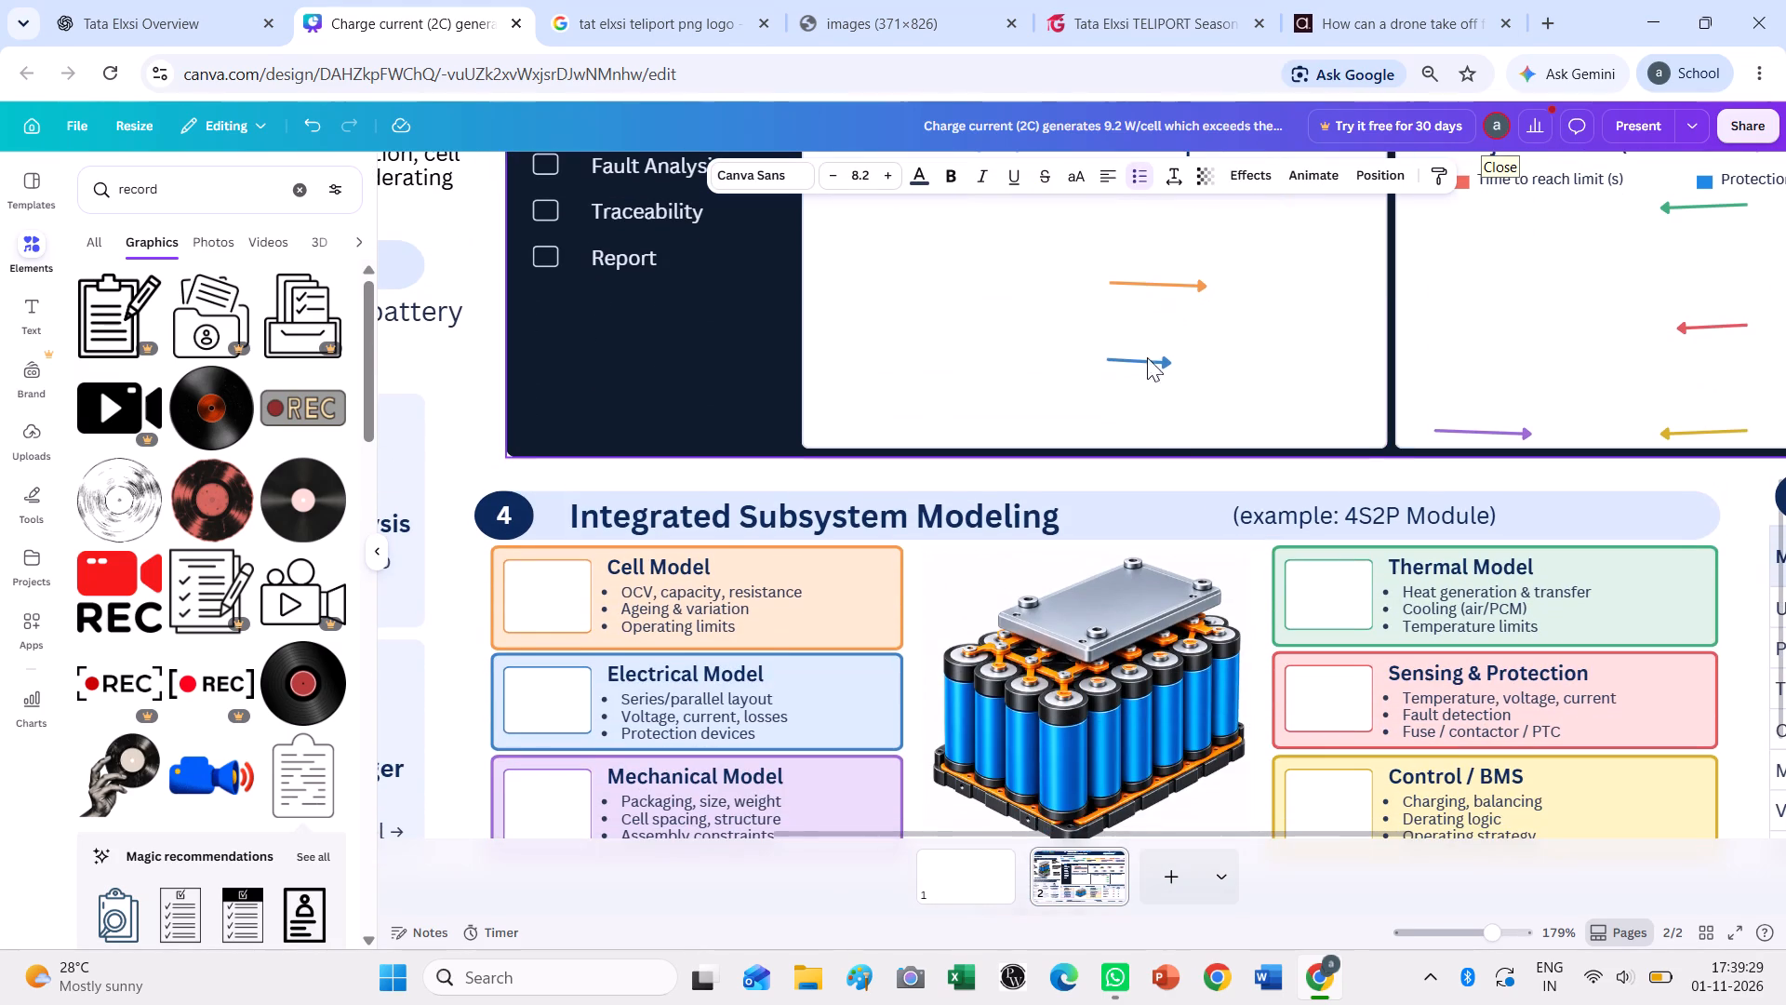
# Move the orange arrow back beside the Cell Model card, layered in front of the battery image, pointing from the card to the battery's upper part.
pyautogui.moveTo(1150, 285); pyautogui.dragTo(947, 601)
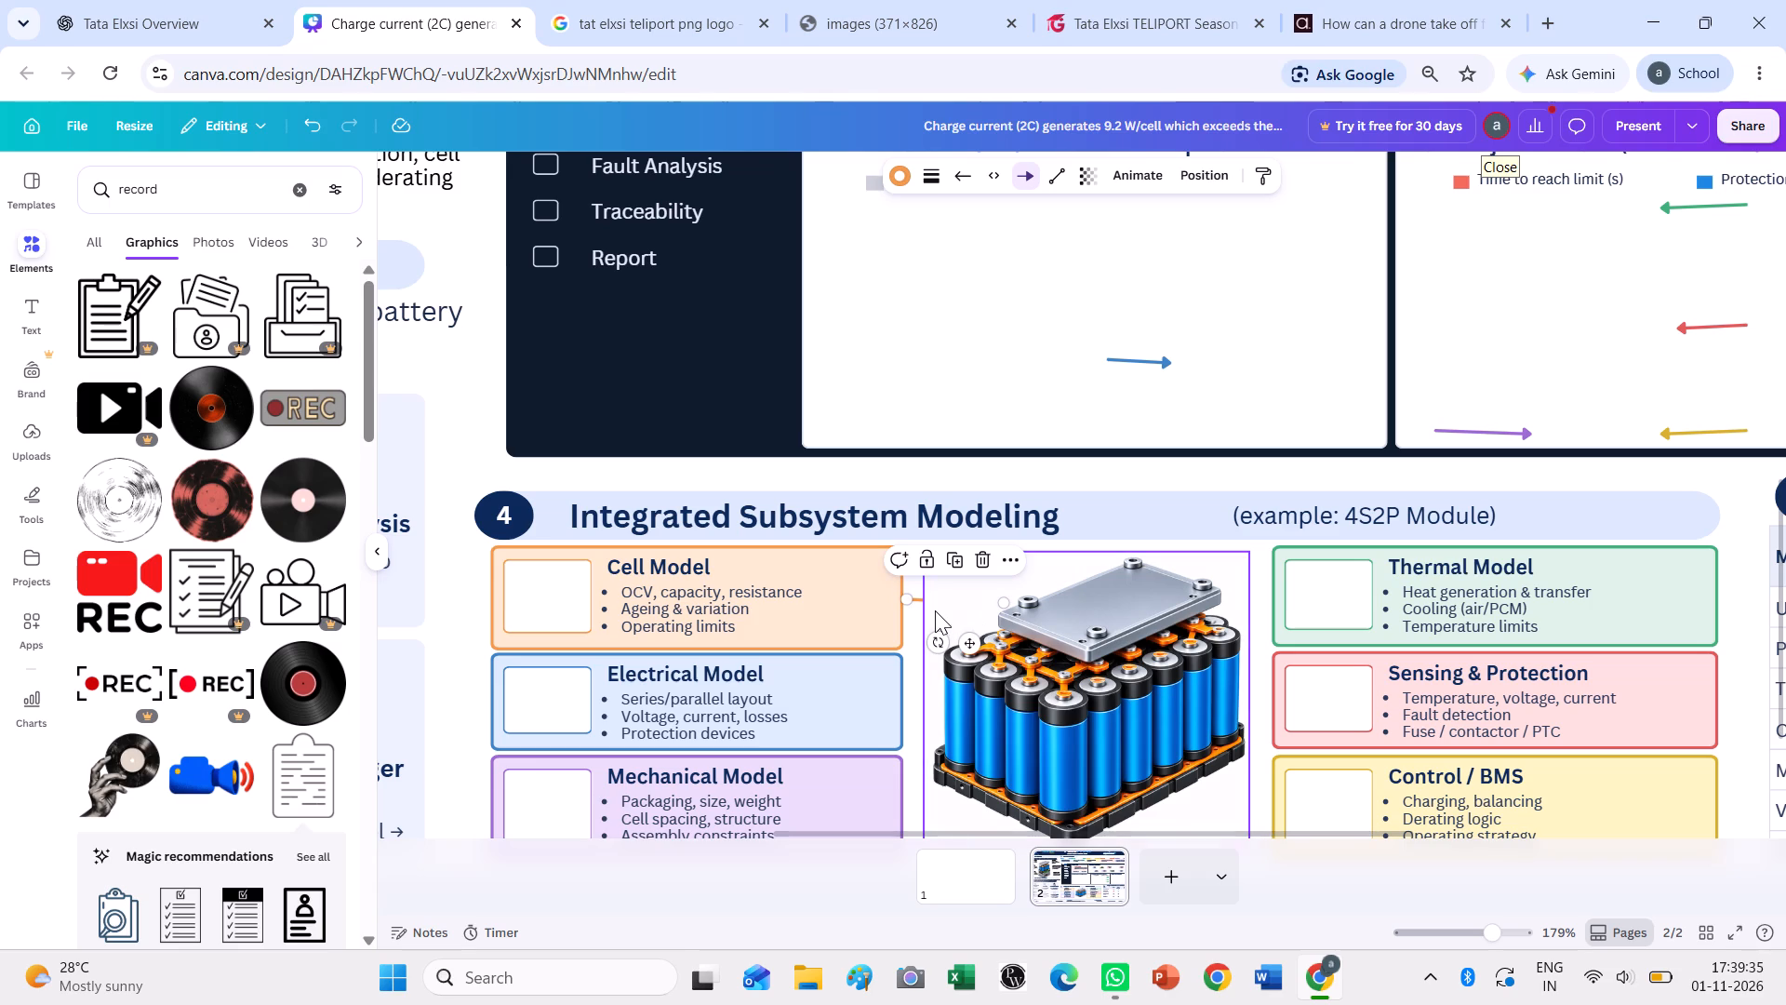
pyautogui.hotkey('ctrl', 'x')
pyautogui.hotkey('ctrl', 'v')
pyautogui.moveTo(954, 601); pyautogui.dragTo(919, 602)
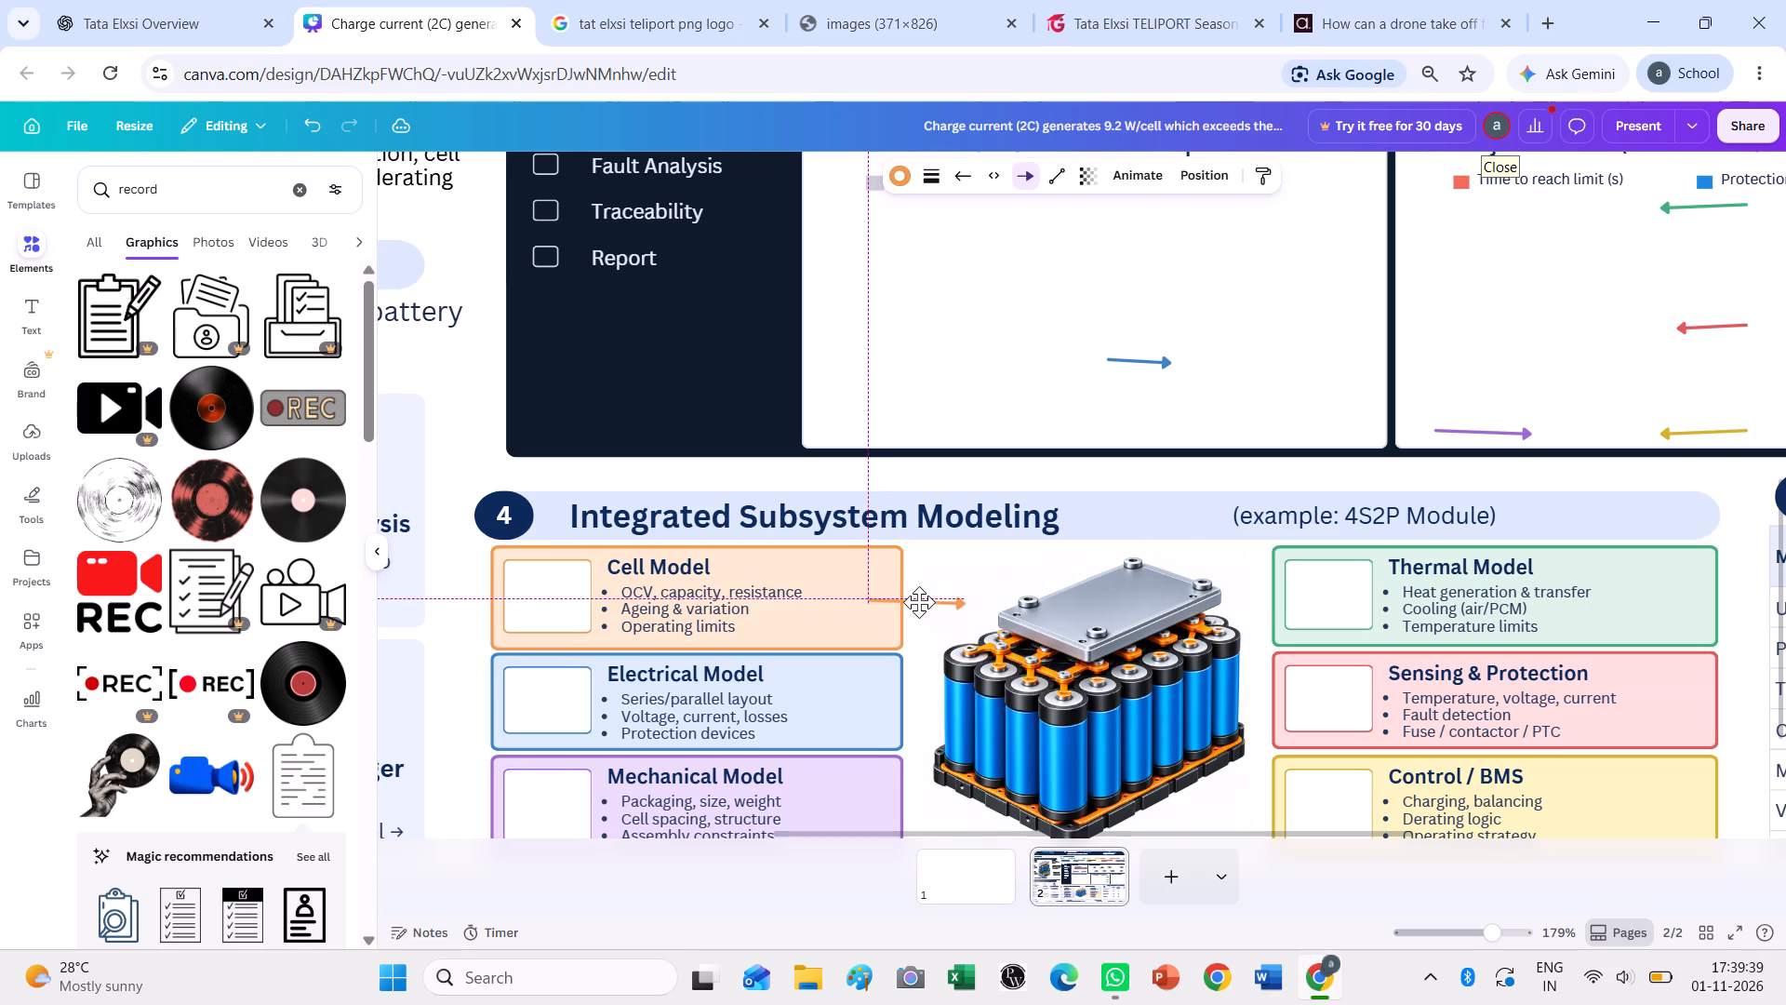
pyautogui.moveTo(919, 602); pyautogui.dragTo(949, 581)
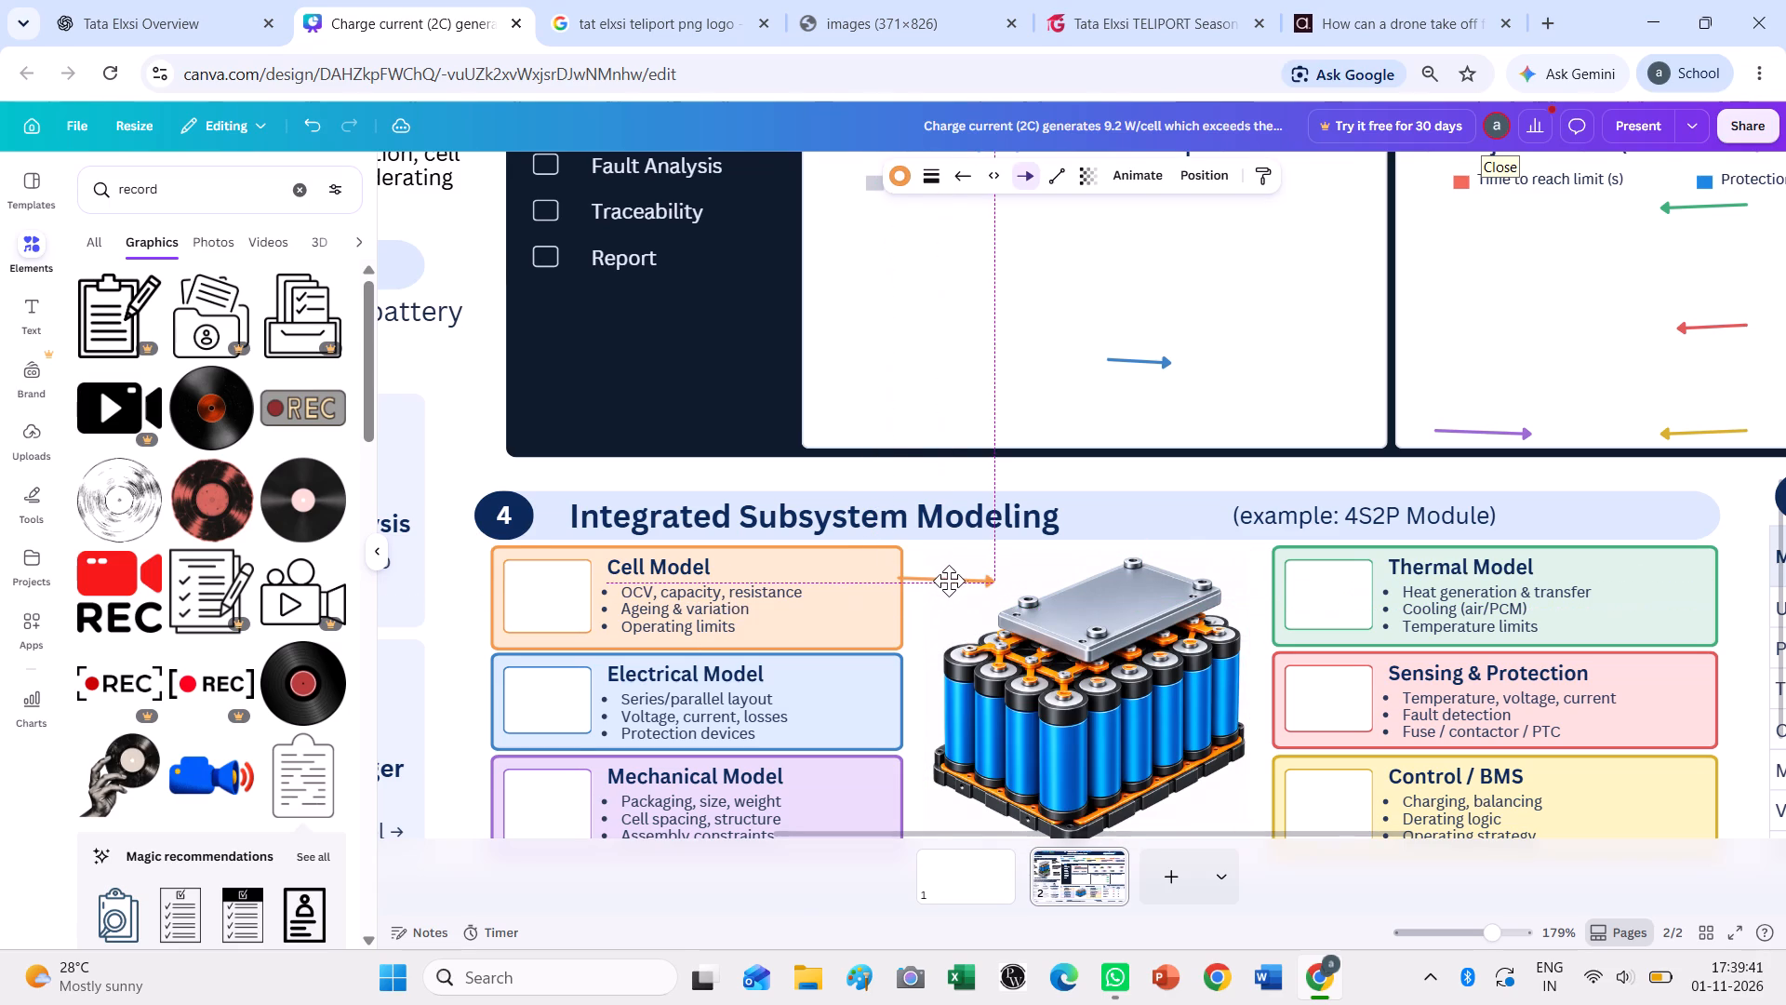
pyautogui.moveTo(949, 581); pyautogui.dragTo(952, 578)
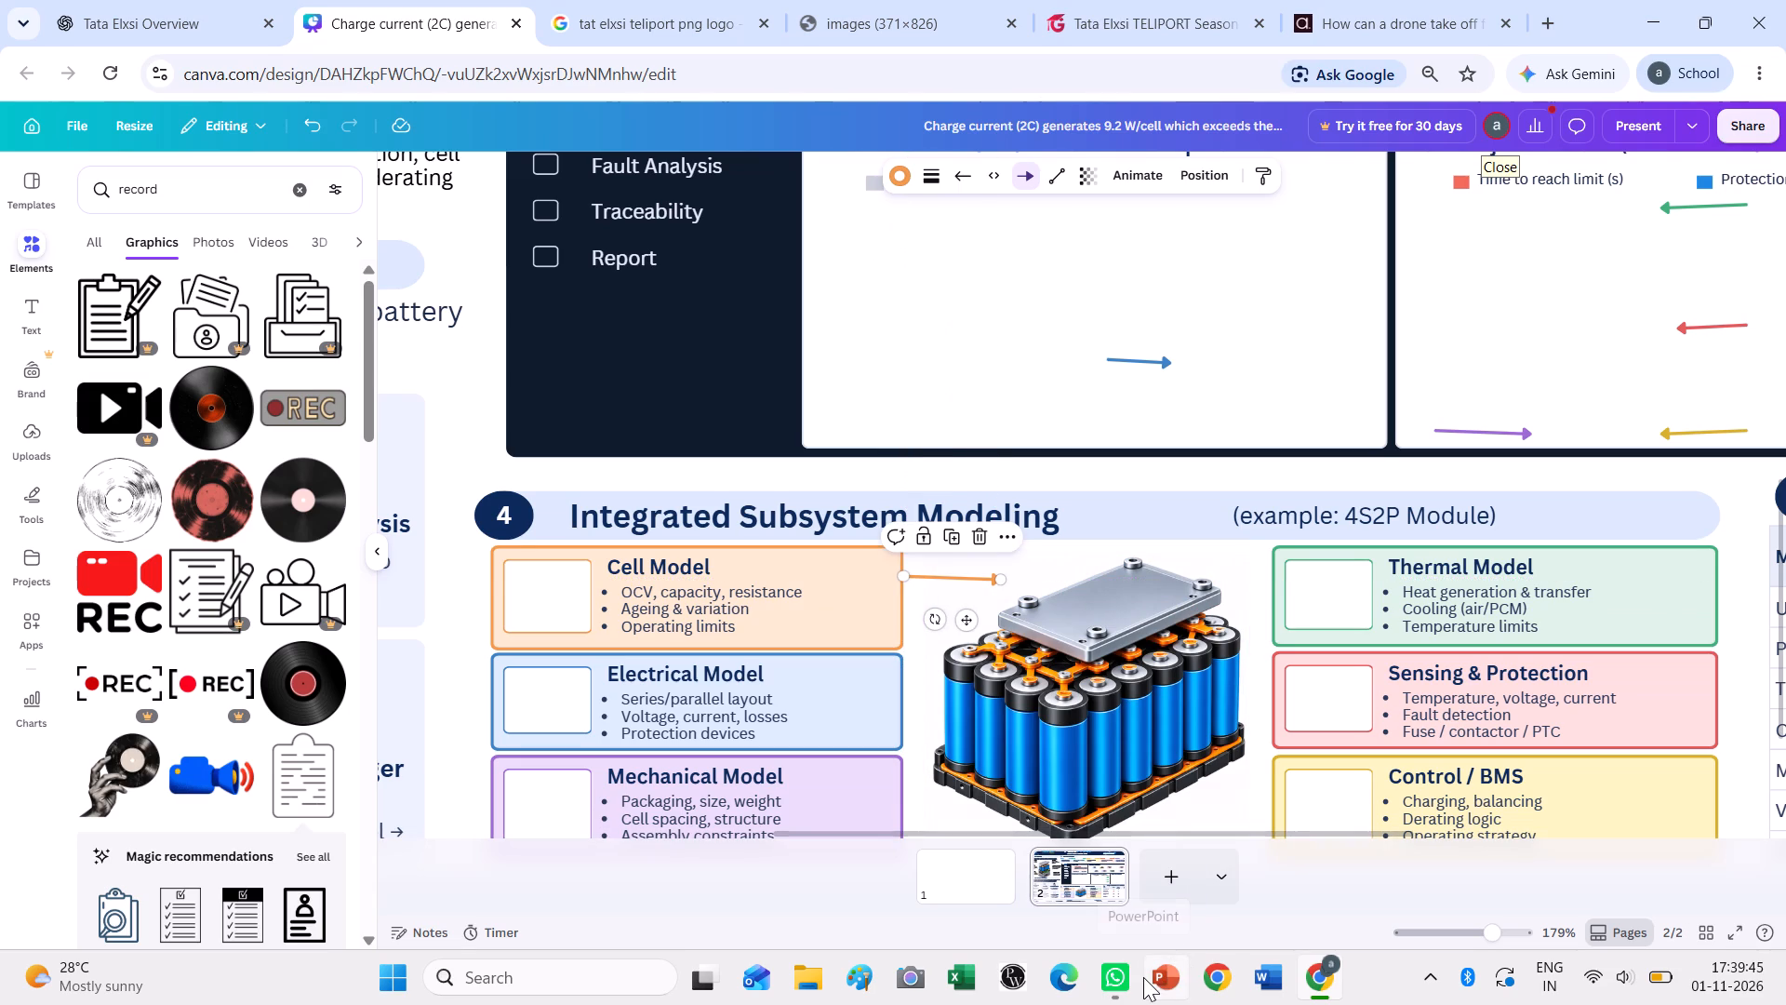
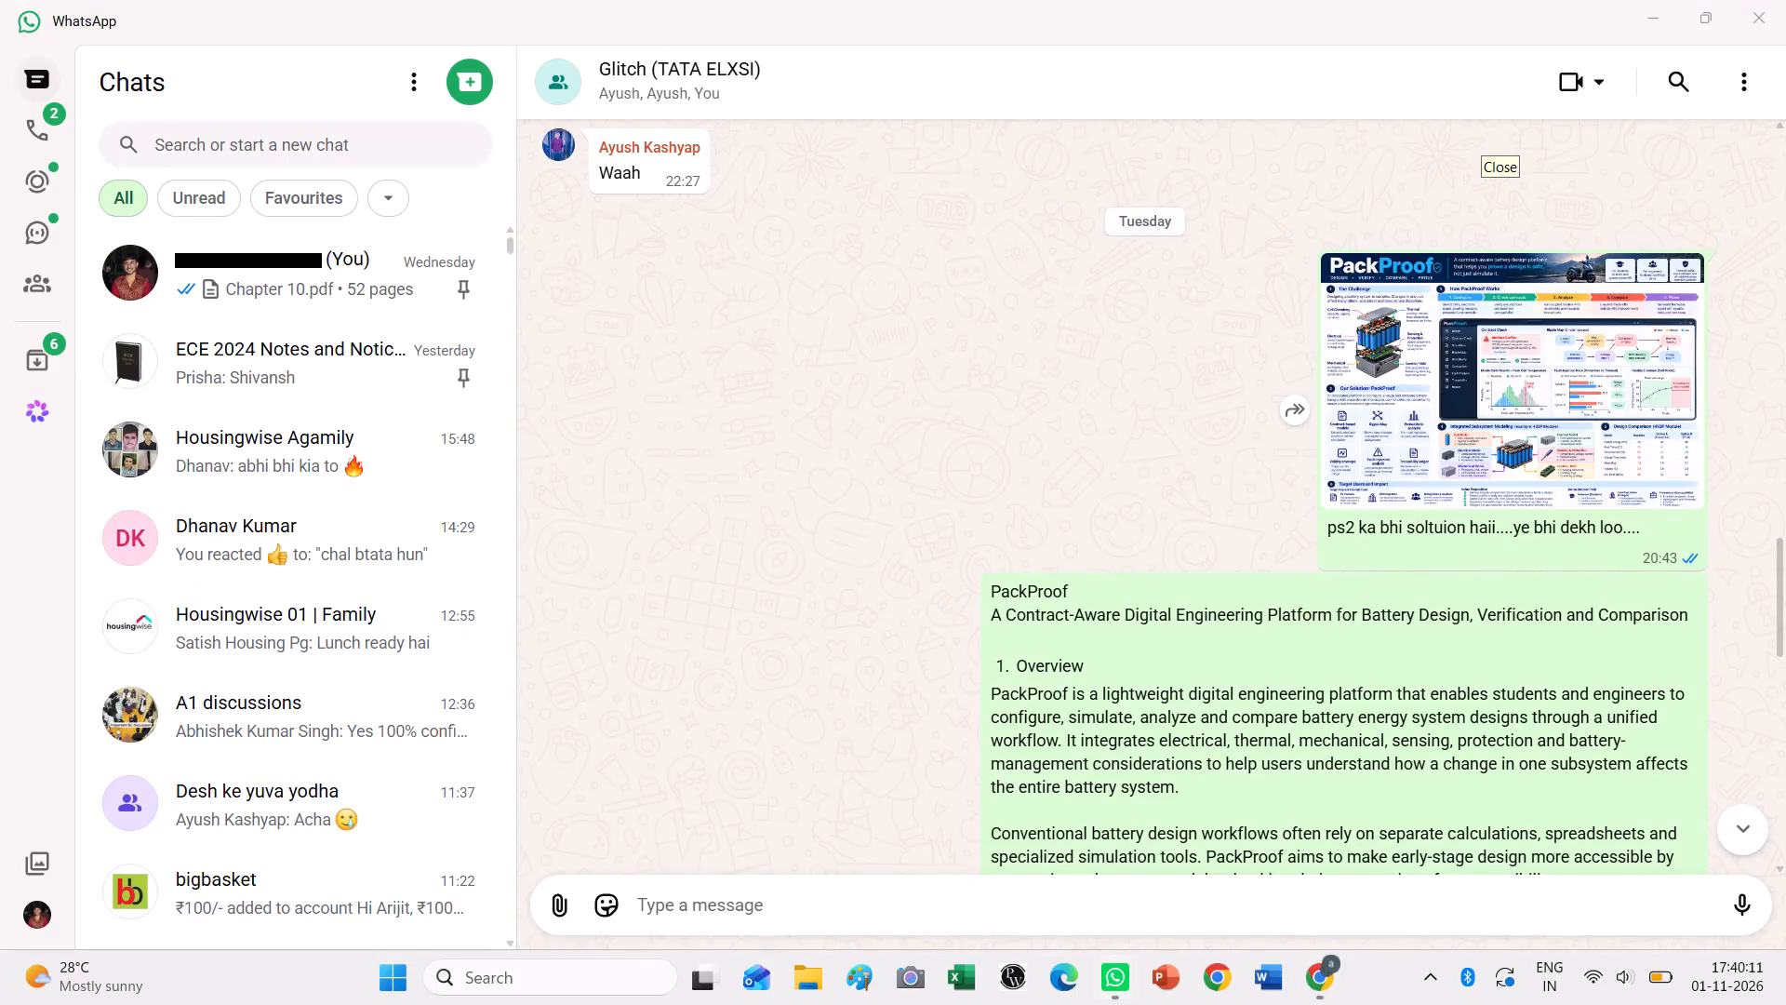
# Back in the Canva poster, delete the orange arrow between the Cell Model card and the battery image.
pyautogui.click(1313, 994)
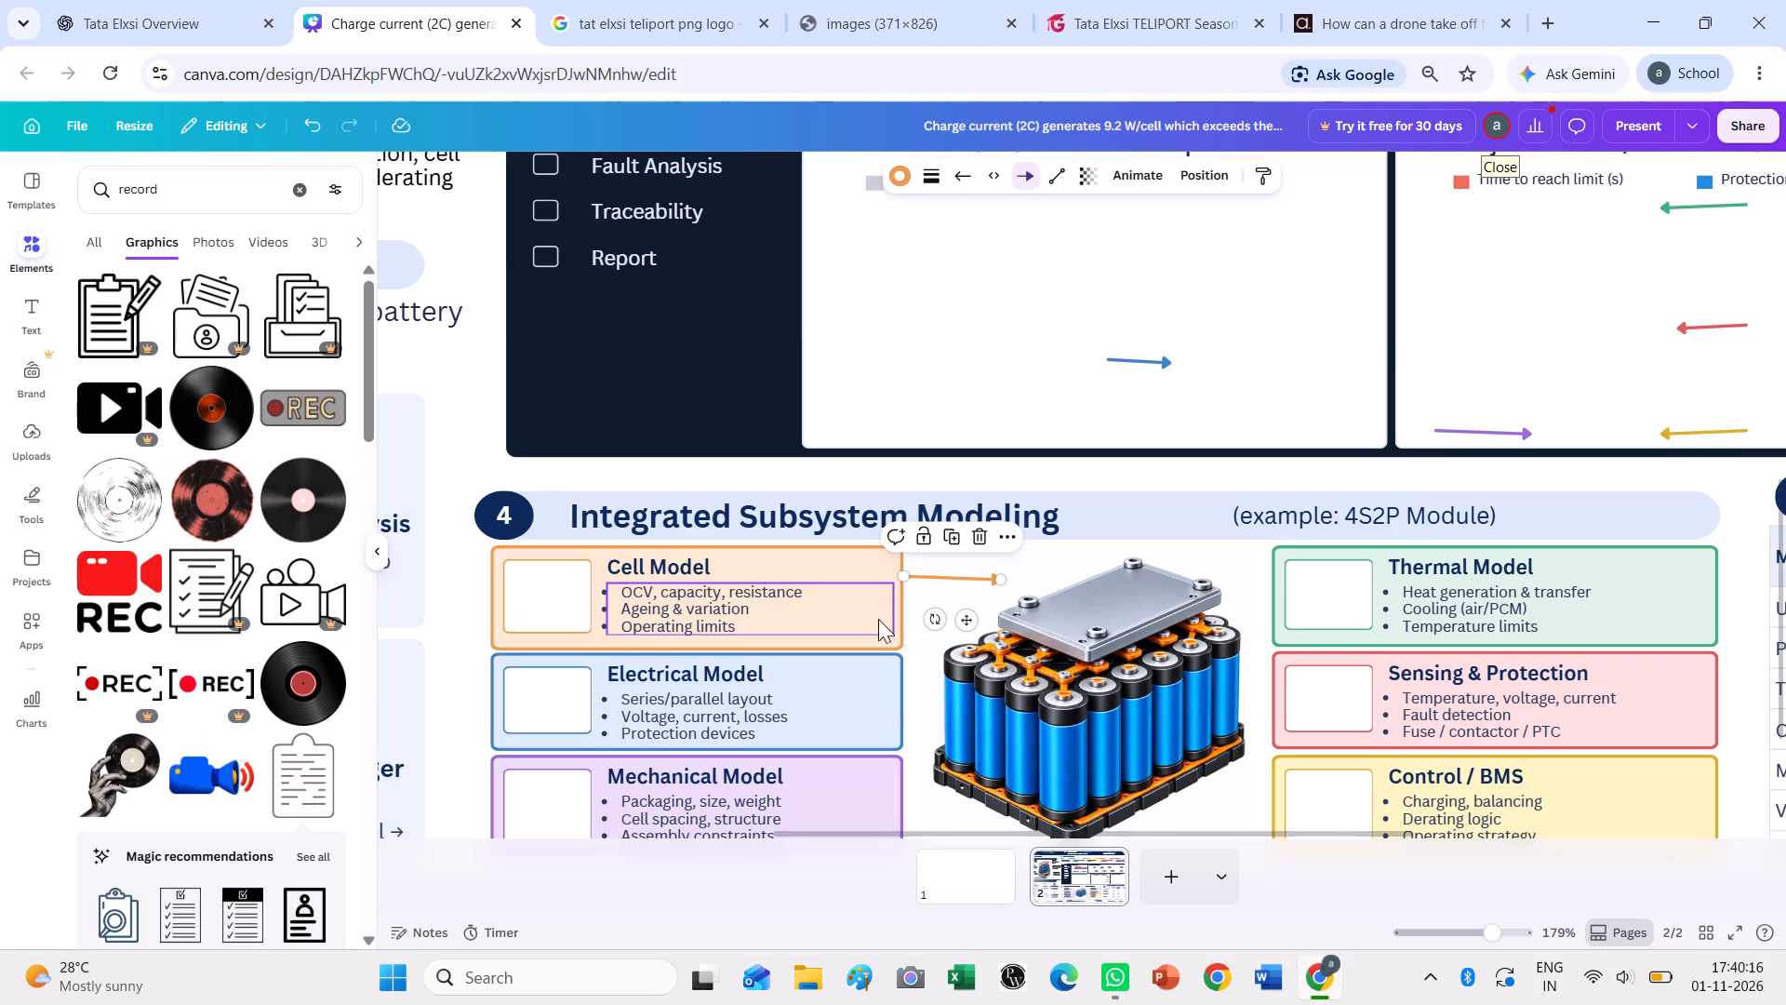
pyautogui.press('Delete')
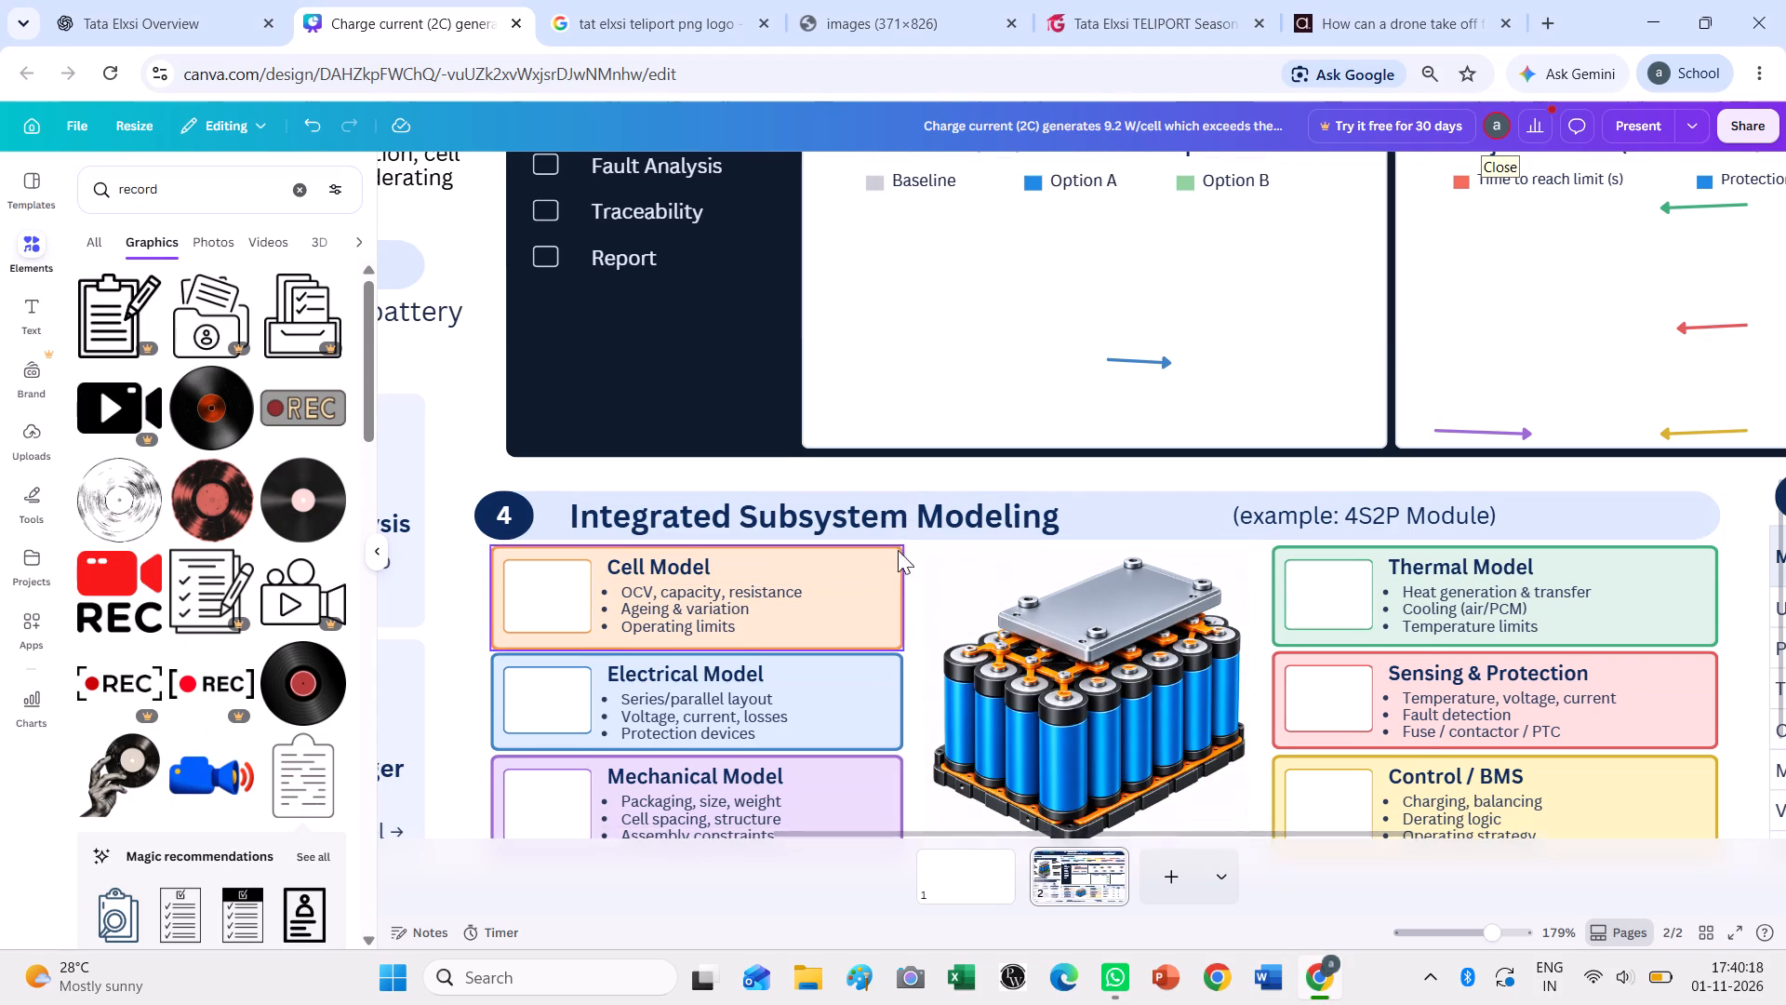
# Examine how the coloured callout lines link the subsystem labels to the battery in The Challenge section.
pyautogui.scroll(-2, 898, 550)
pyautogui.scroll(8, 898, 559)
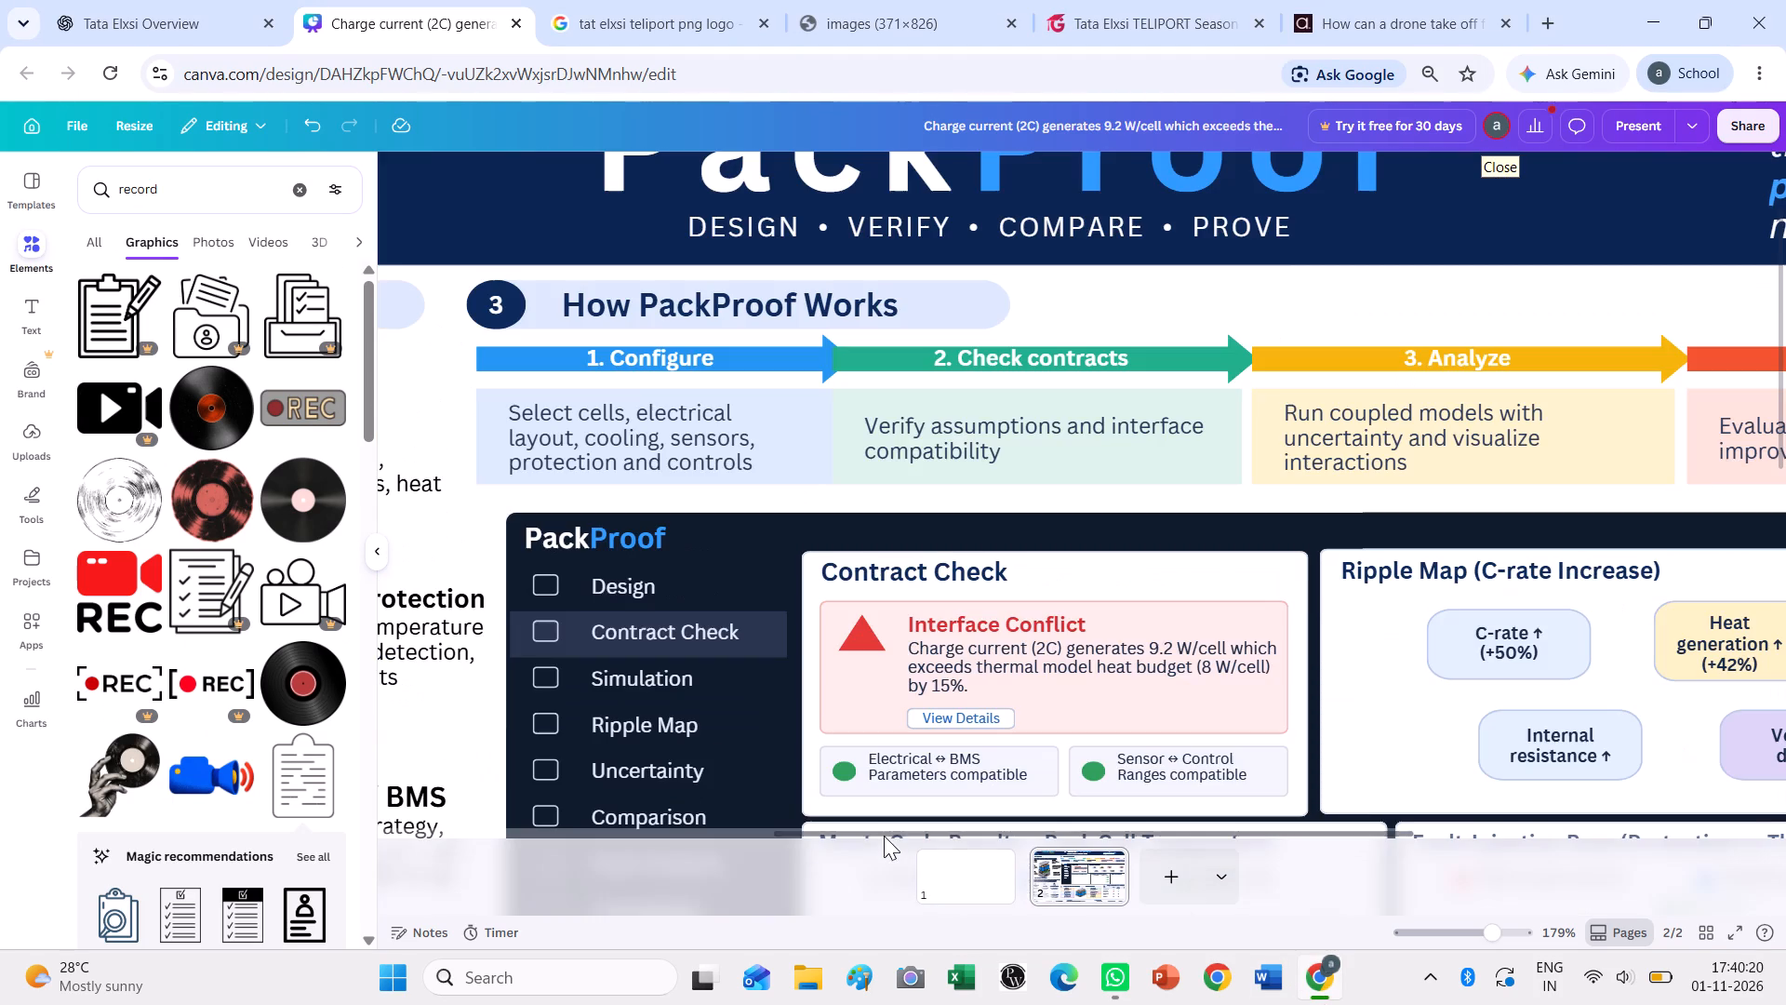
pyautogui.moveTo(884, 833); pyautogui.dragTo(463, 878)
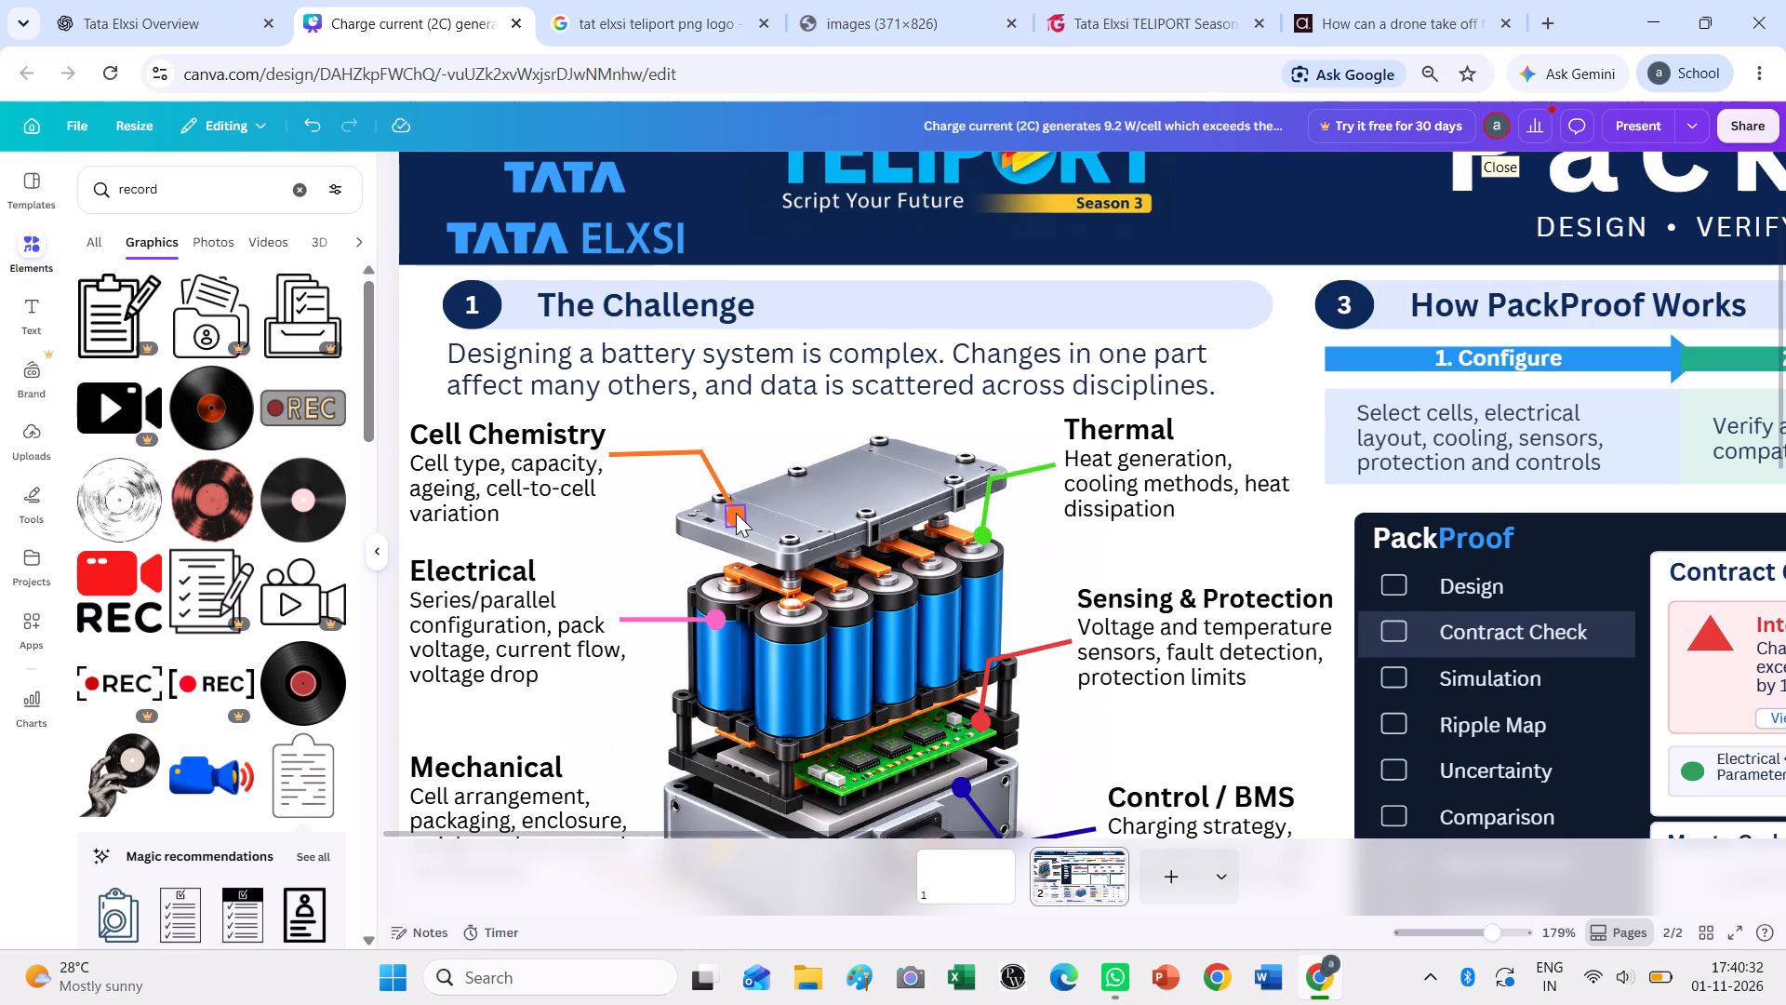
pyautogui.scroll(-5, 736, 513)
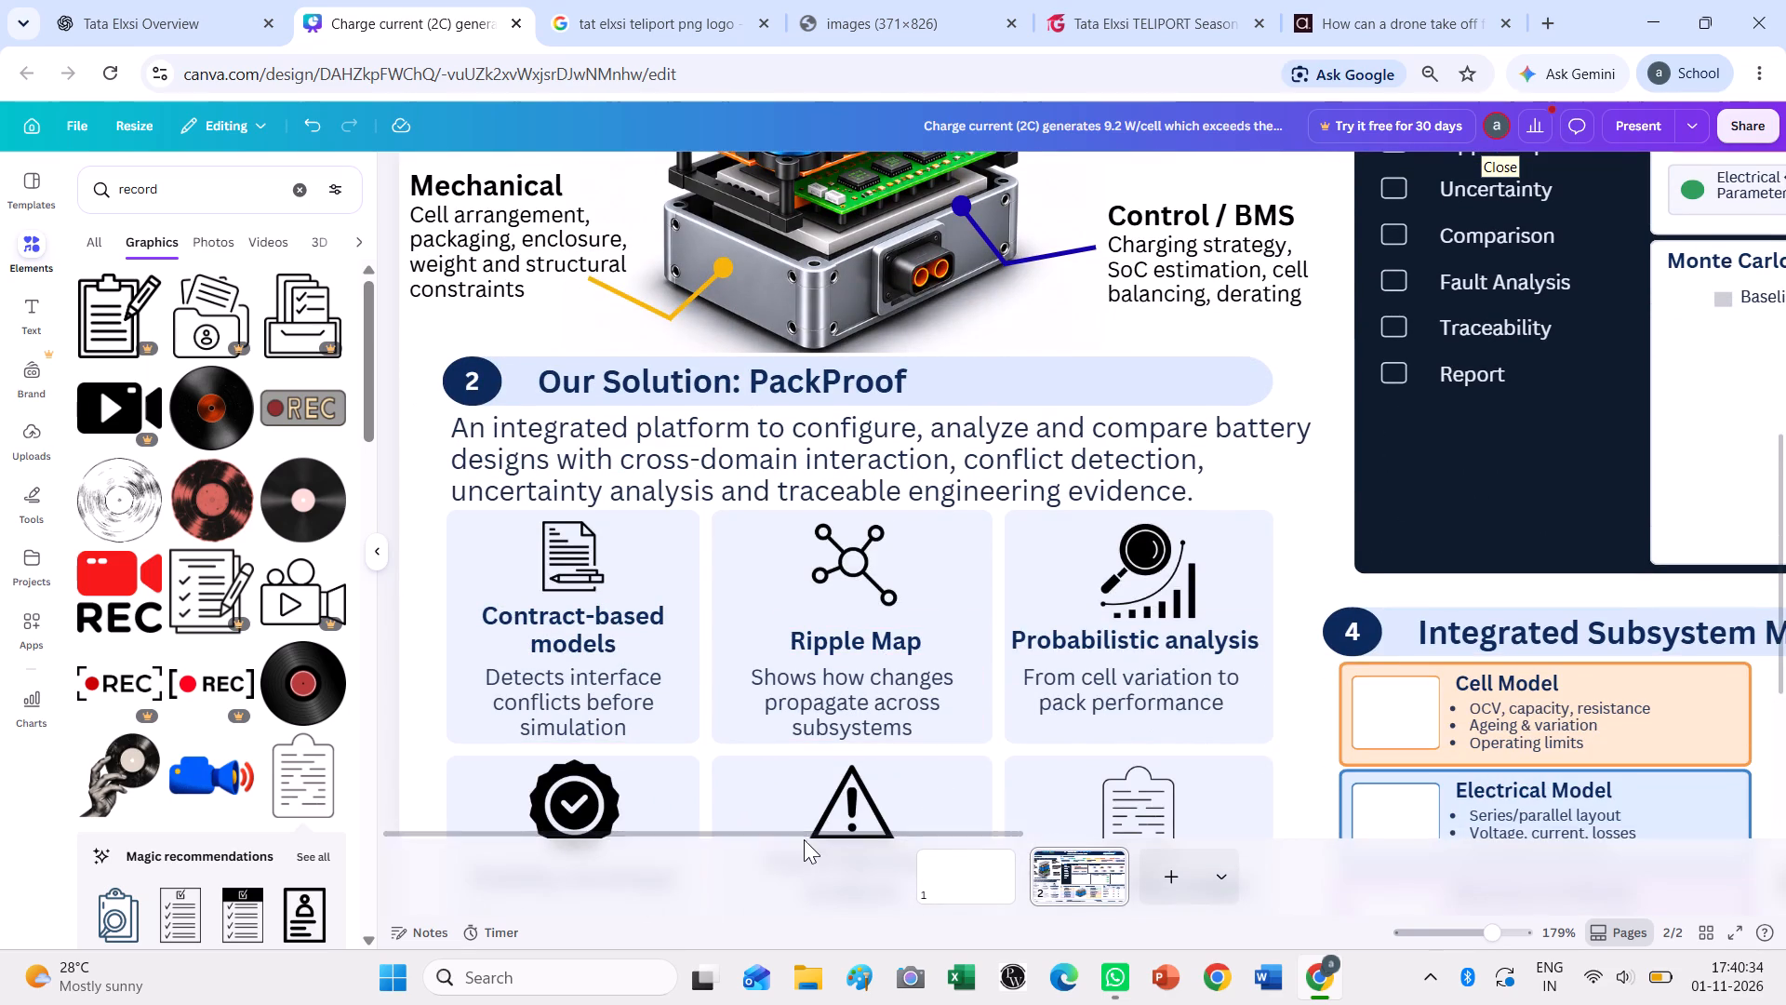
# Enlarge the Cell Model card's bullet list to font size 9.1 and its heading to 11.4, nudging both up to fit the card.
pyautogui.moveTo(801, 832); pyautogui.dragTo(1404, 863)
pyautogui.scroll(-3, 1058, 490)
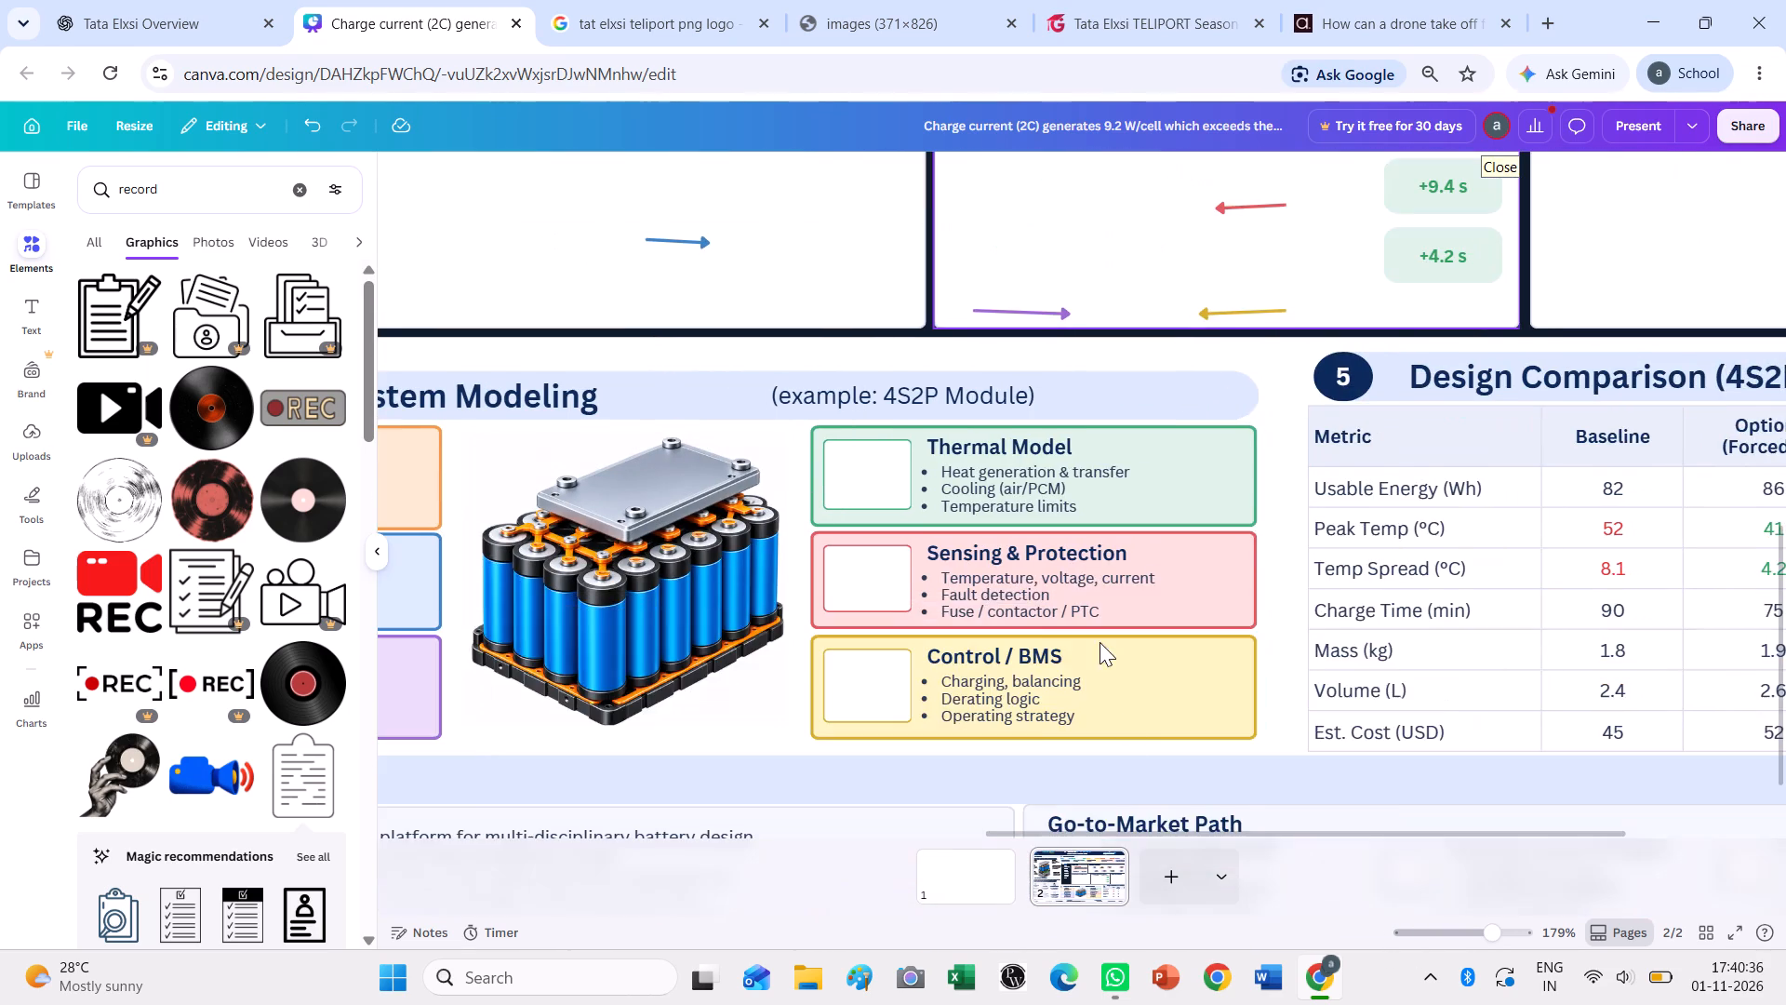
pyautogui.moveTo(1121, 830); pyautogui.dragTo(893, 824)
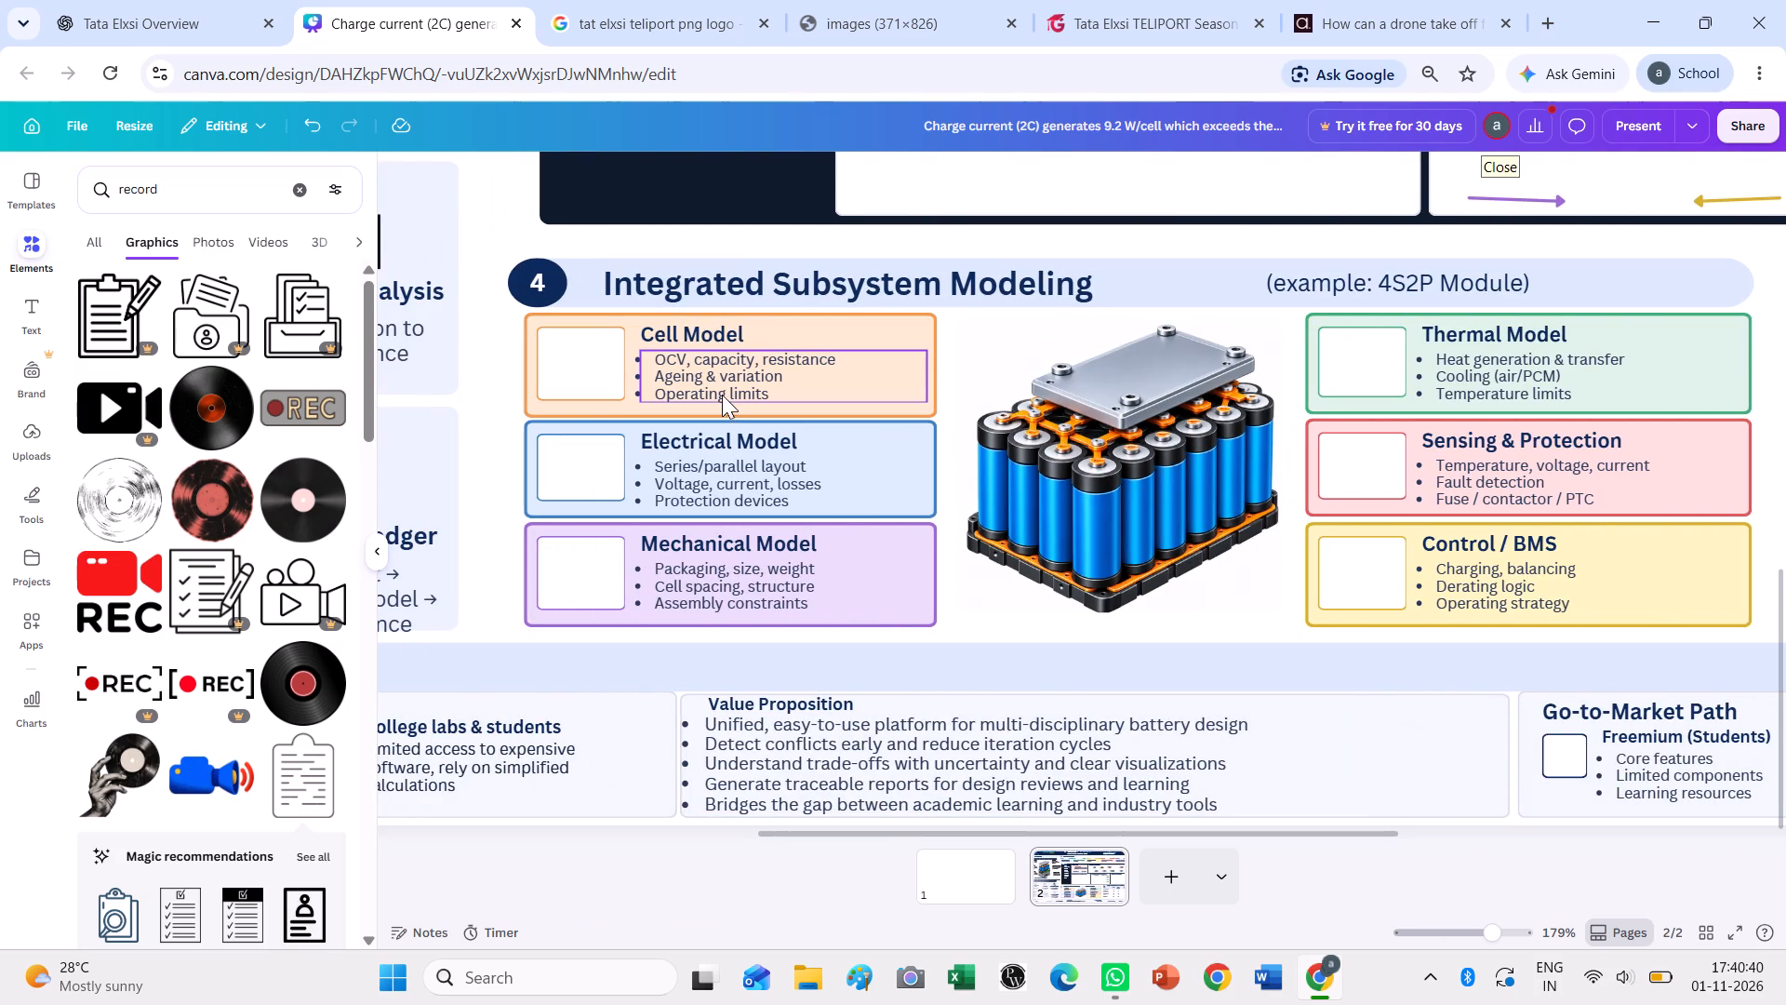
pyautogui.click(723, 393)
pyautogui.doubleClick(898, 172)
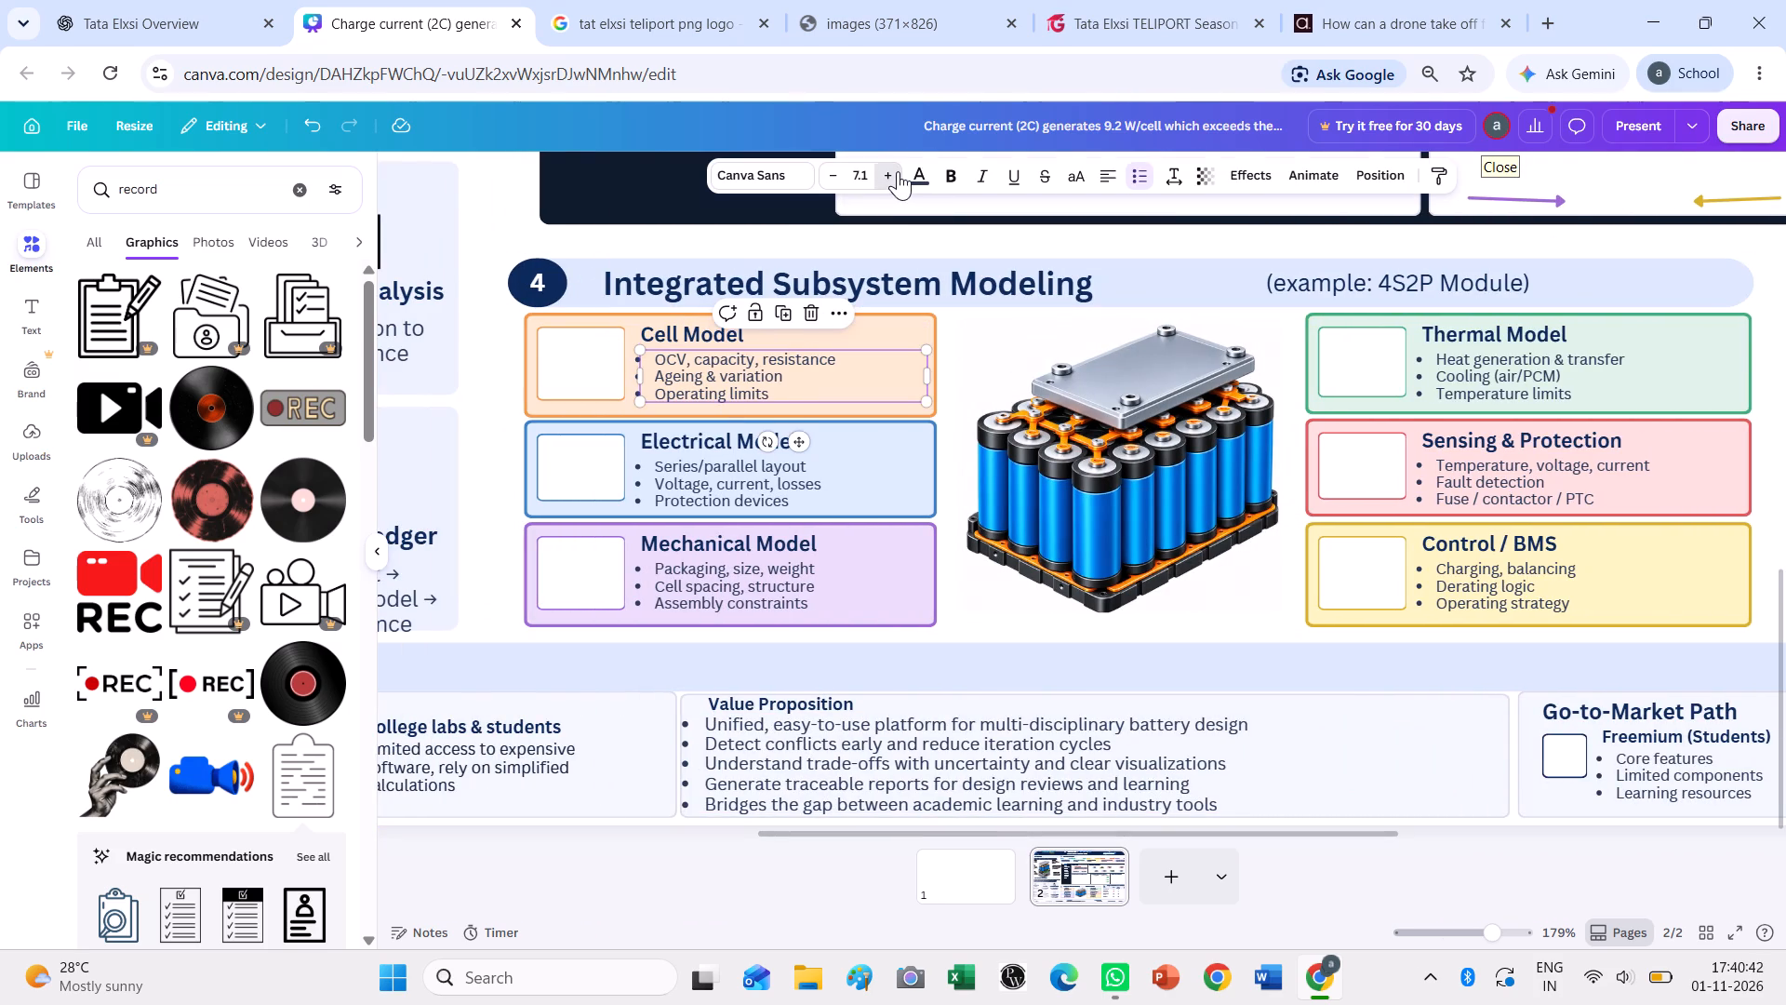
pyautogui.click(929, 381)
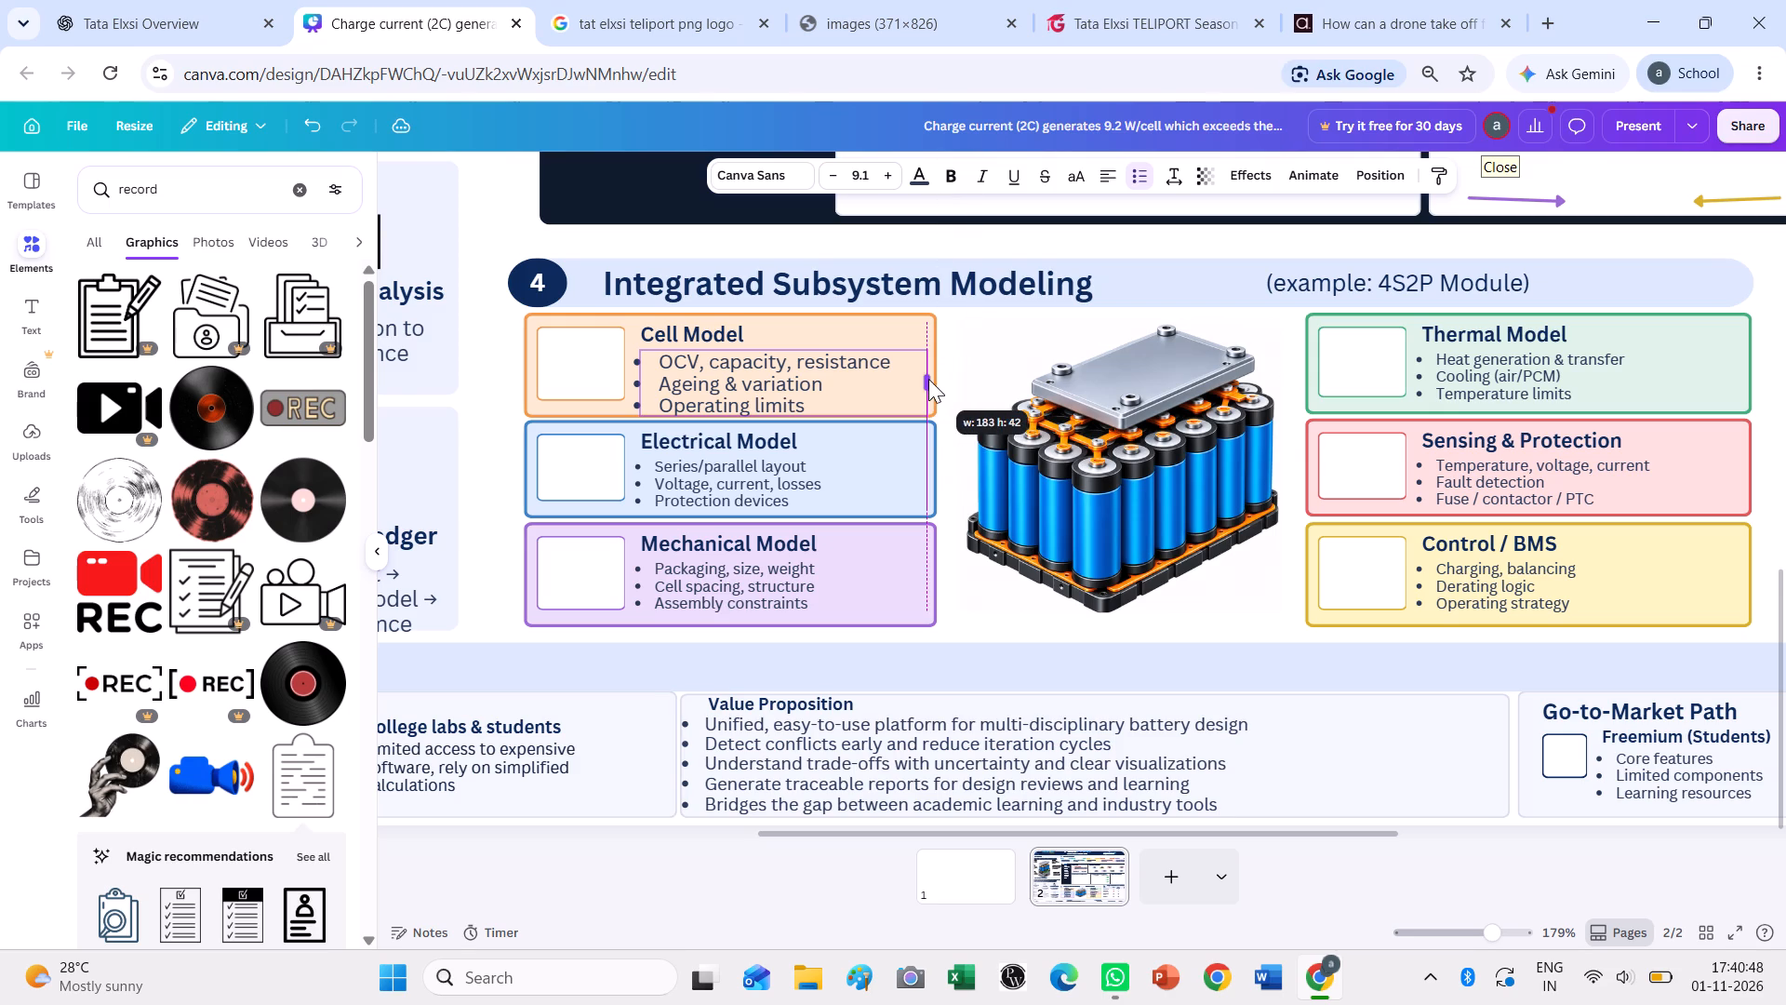
pyautogui.click(734, 338)
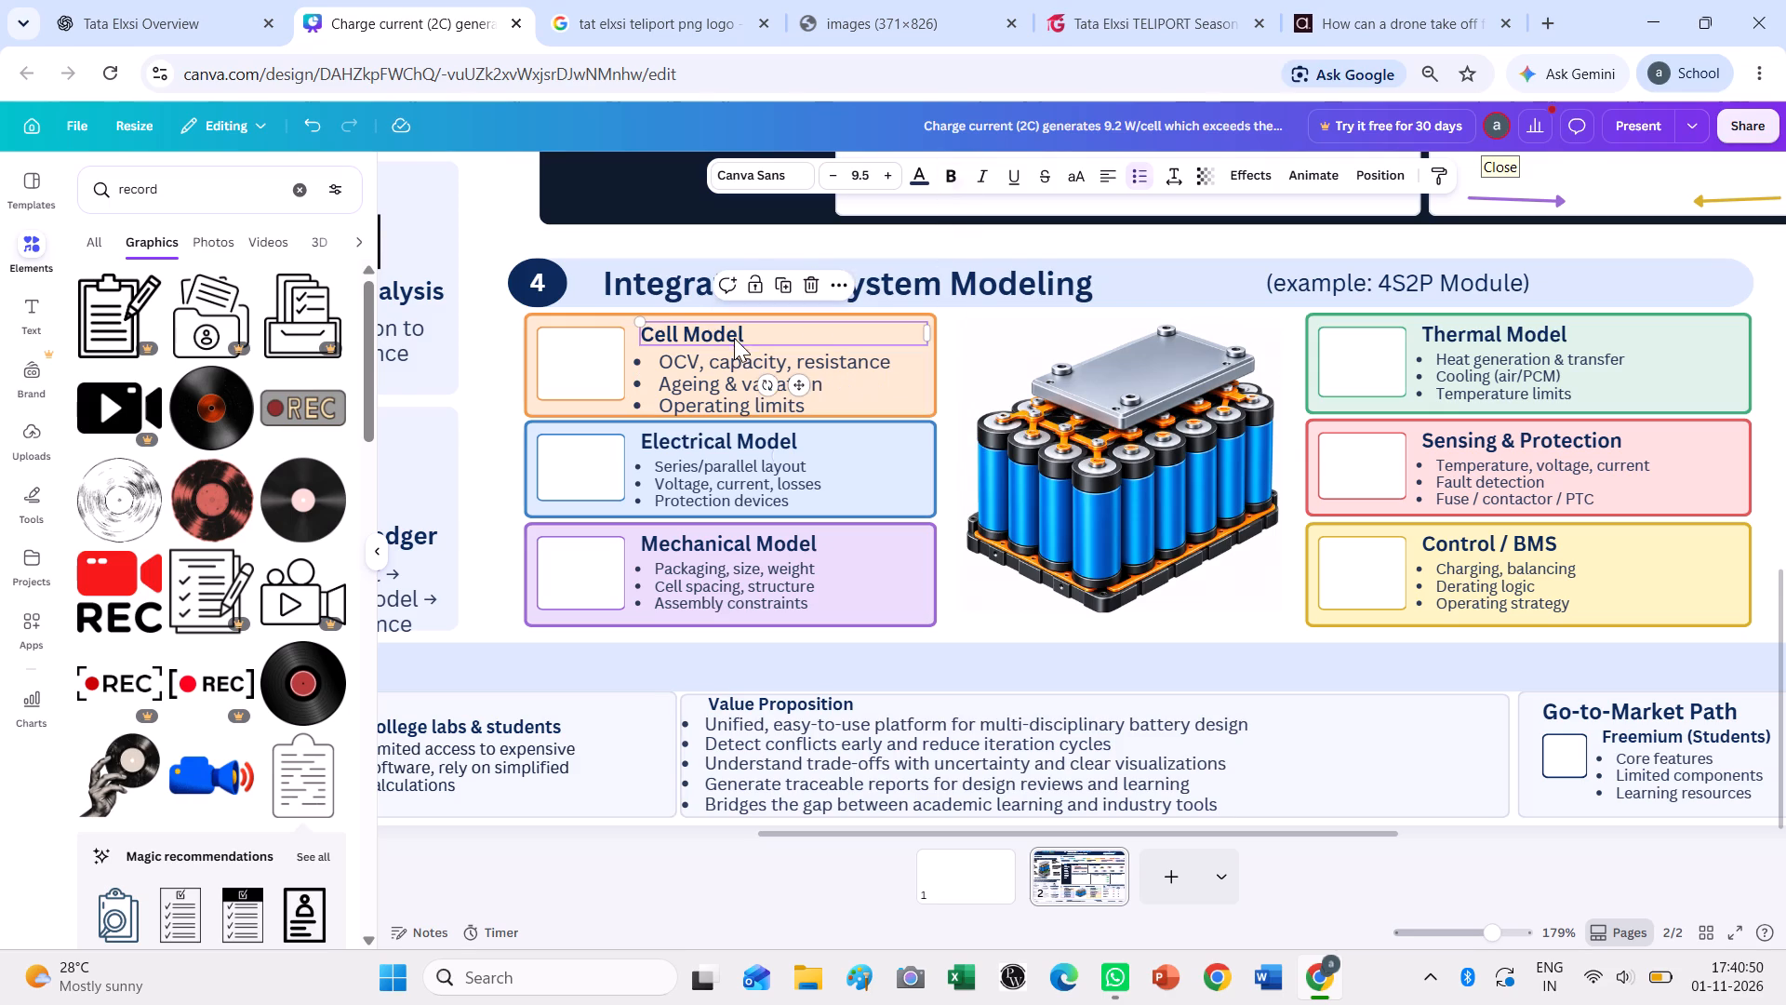
pyautogui.doubleClick(890, 170)
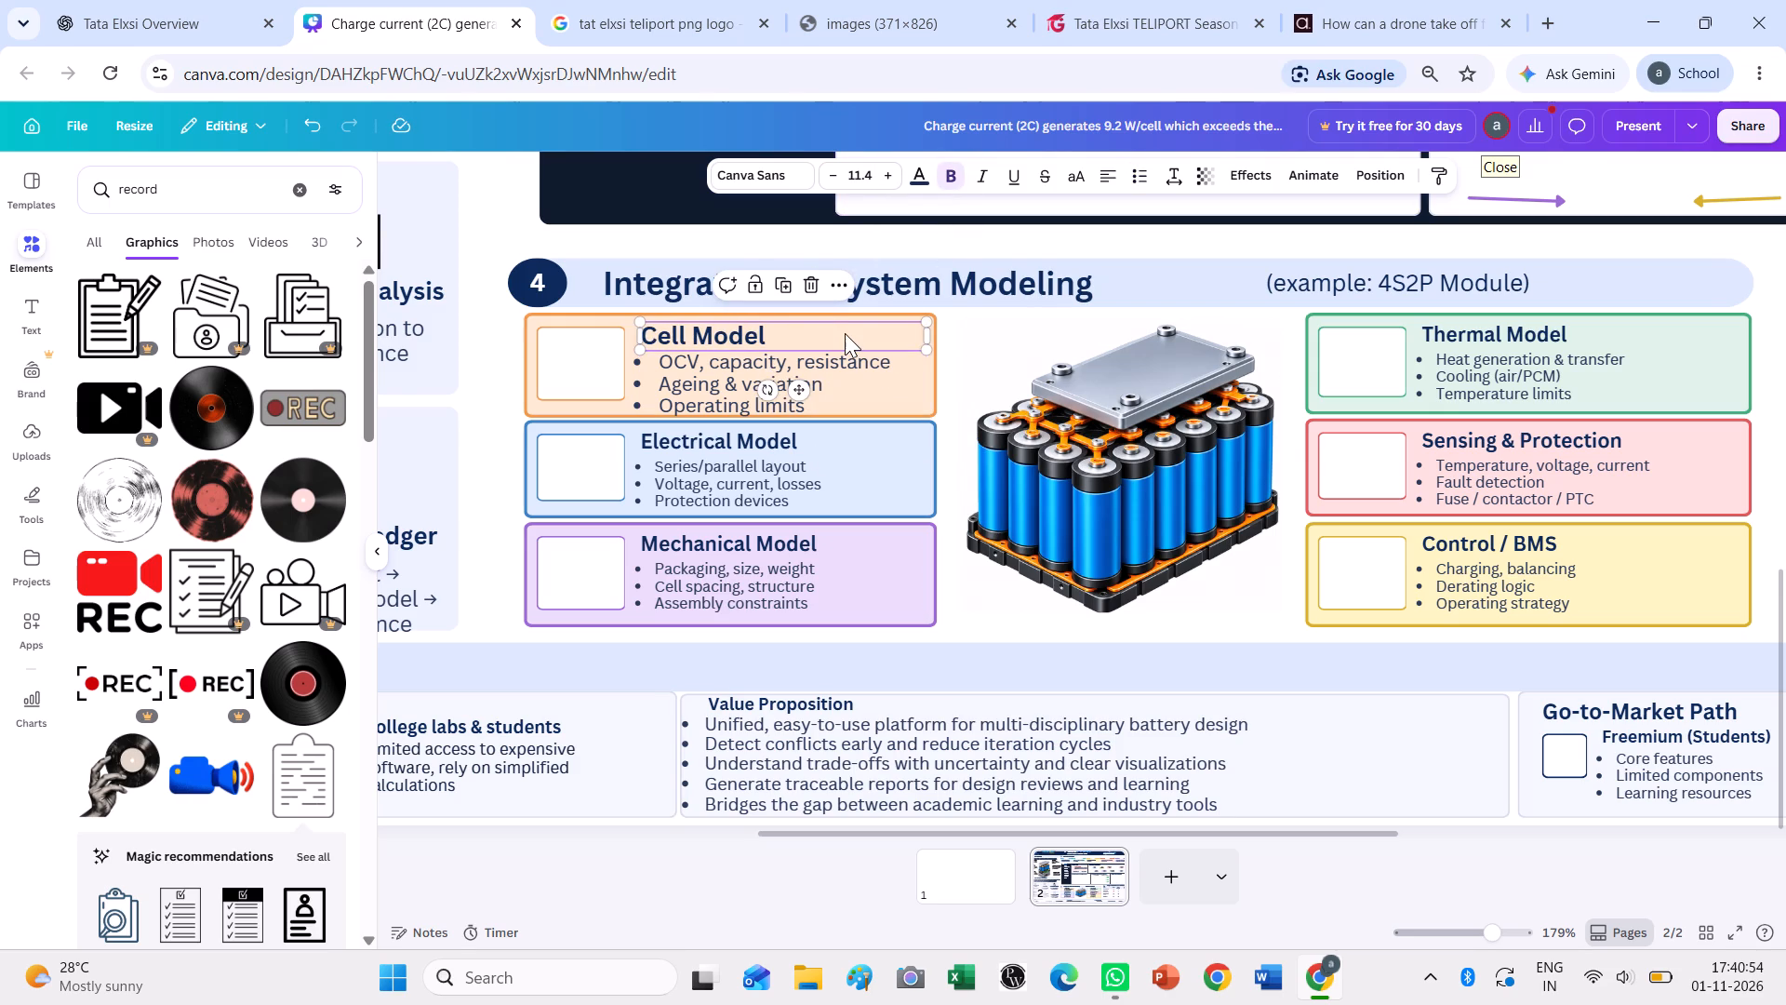
pyautogui.click(845, 333)
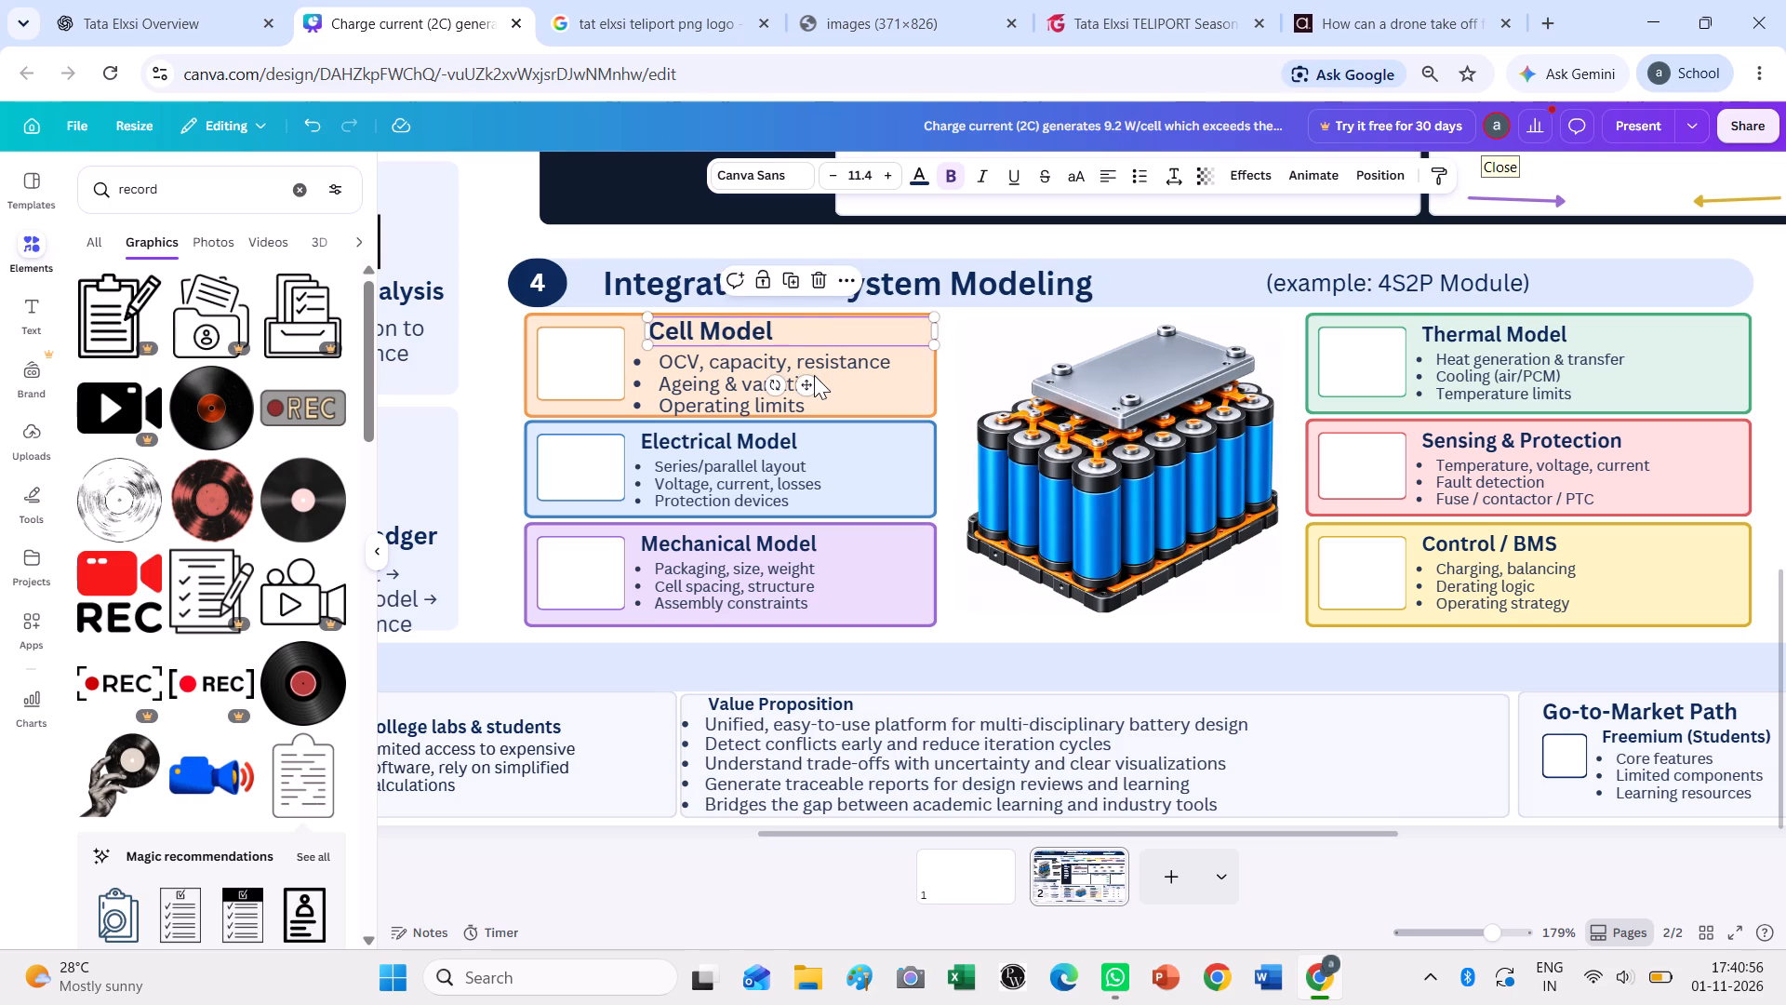
pyautogui.click(814, 375)
pyautogui.click(789, 440)
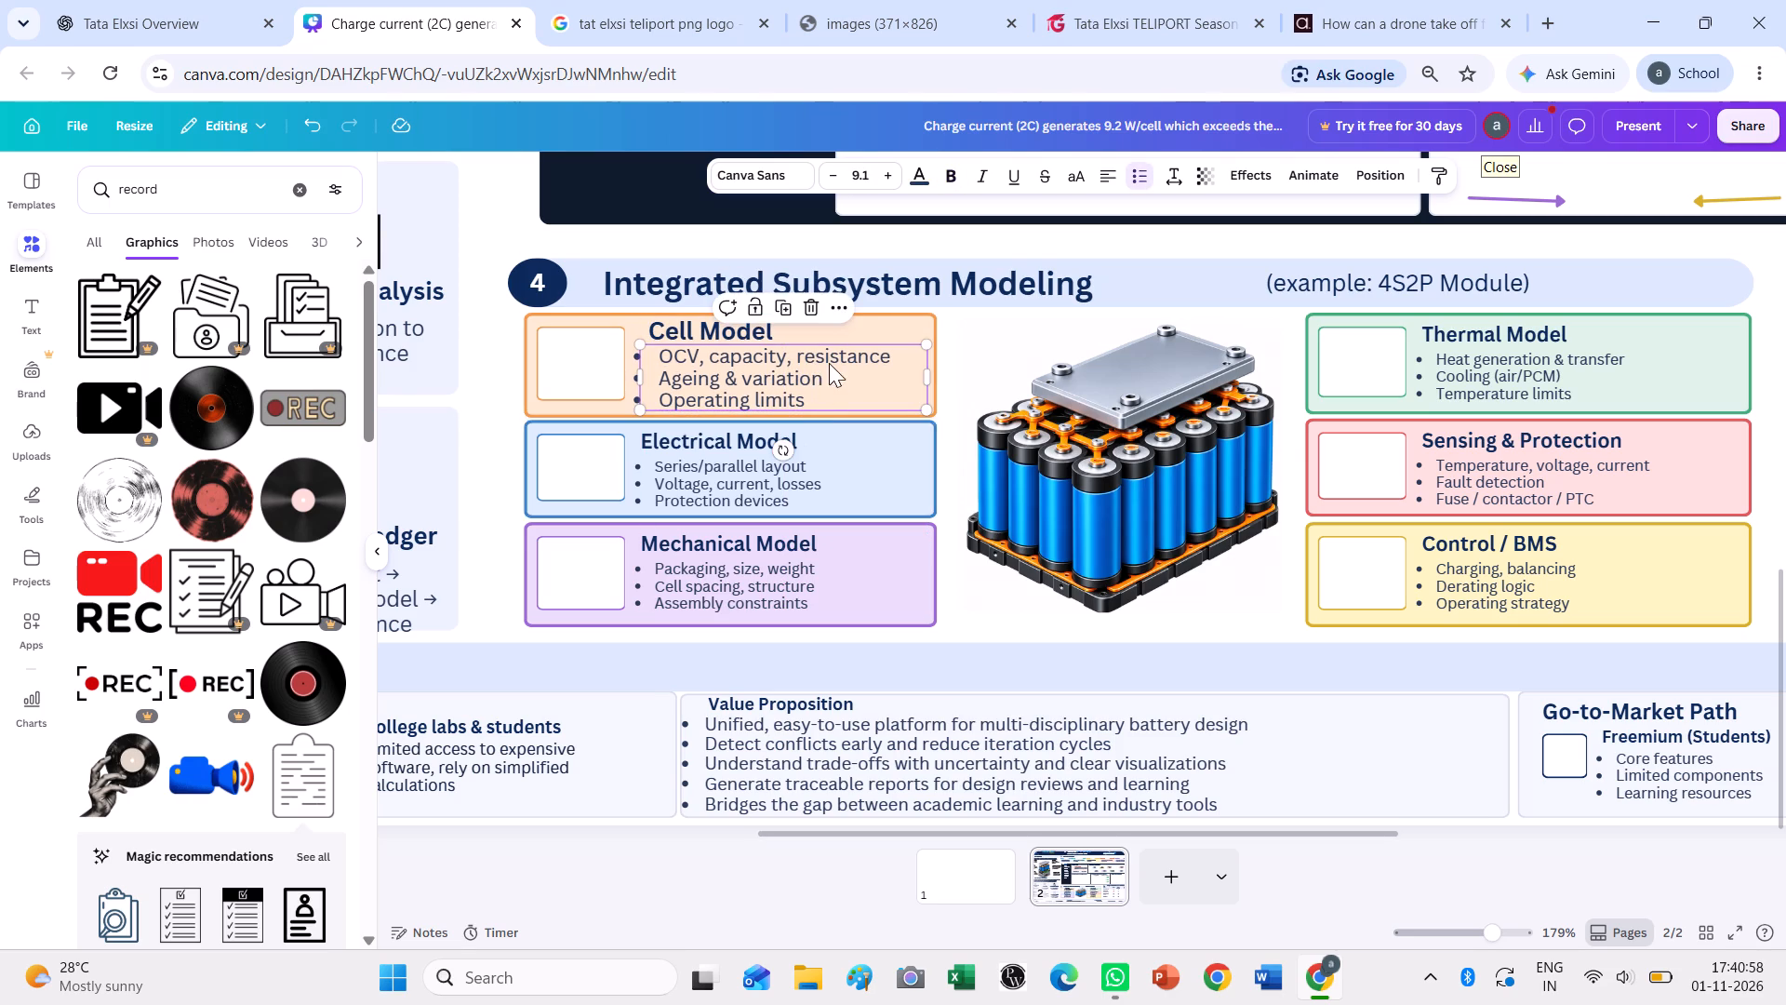
# Match the Electrical Model card to Cell Model: heading at font size 11.4 and bullets at 9.1, both shifted up to fit inside the card.
pyautogui.click(828, 436)
pyautogui.click(891, 176)
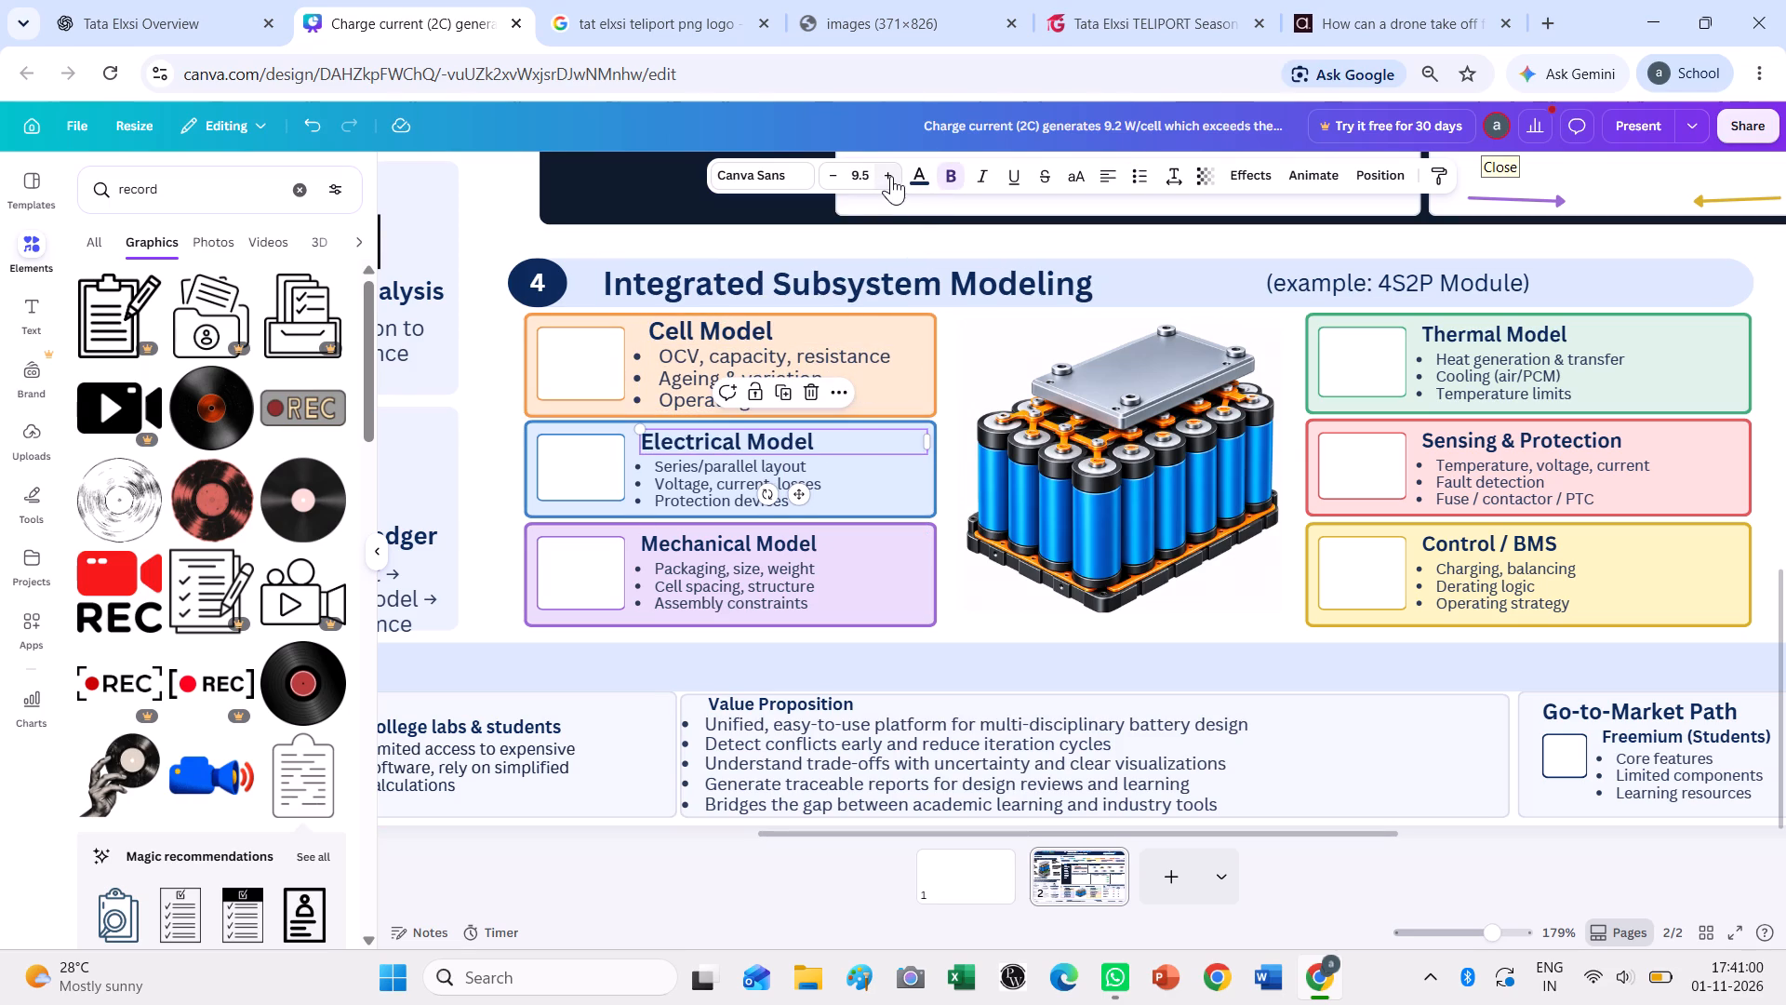
pyautogui.click(764, 327)
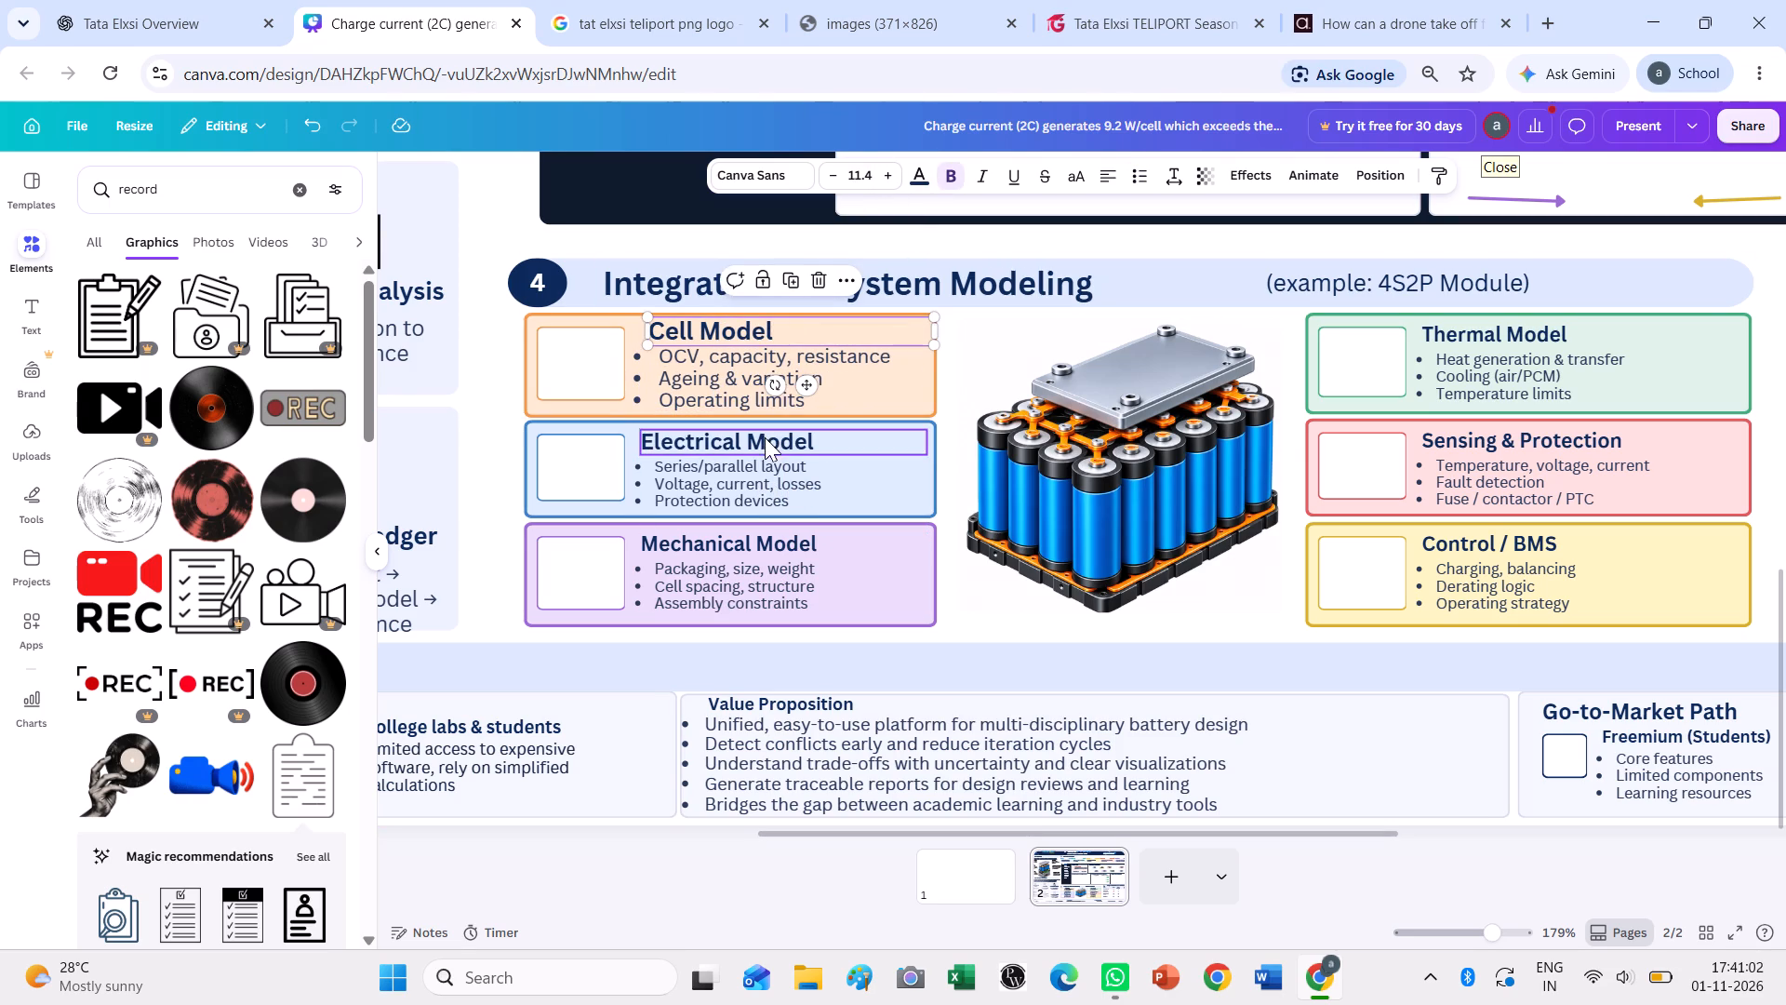
pyautogui.click(765, 437)
pyautogui.click(890, 174)
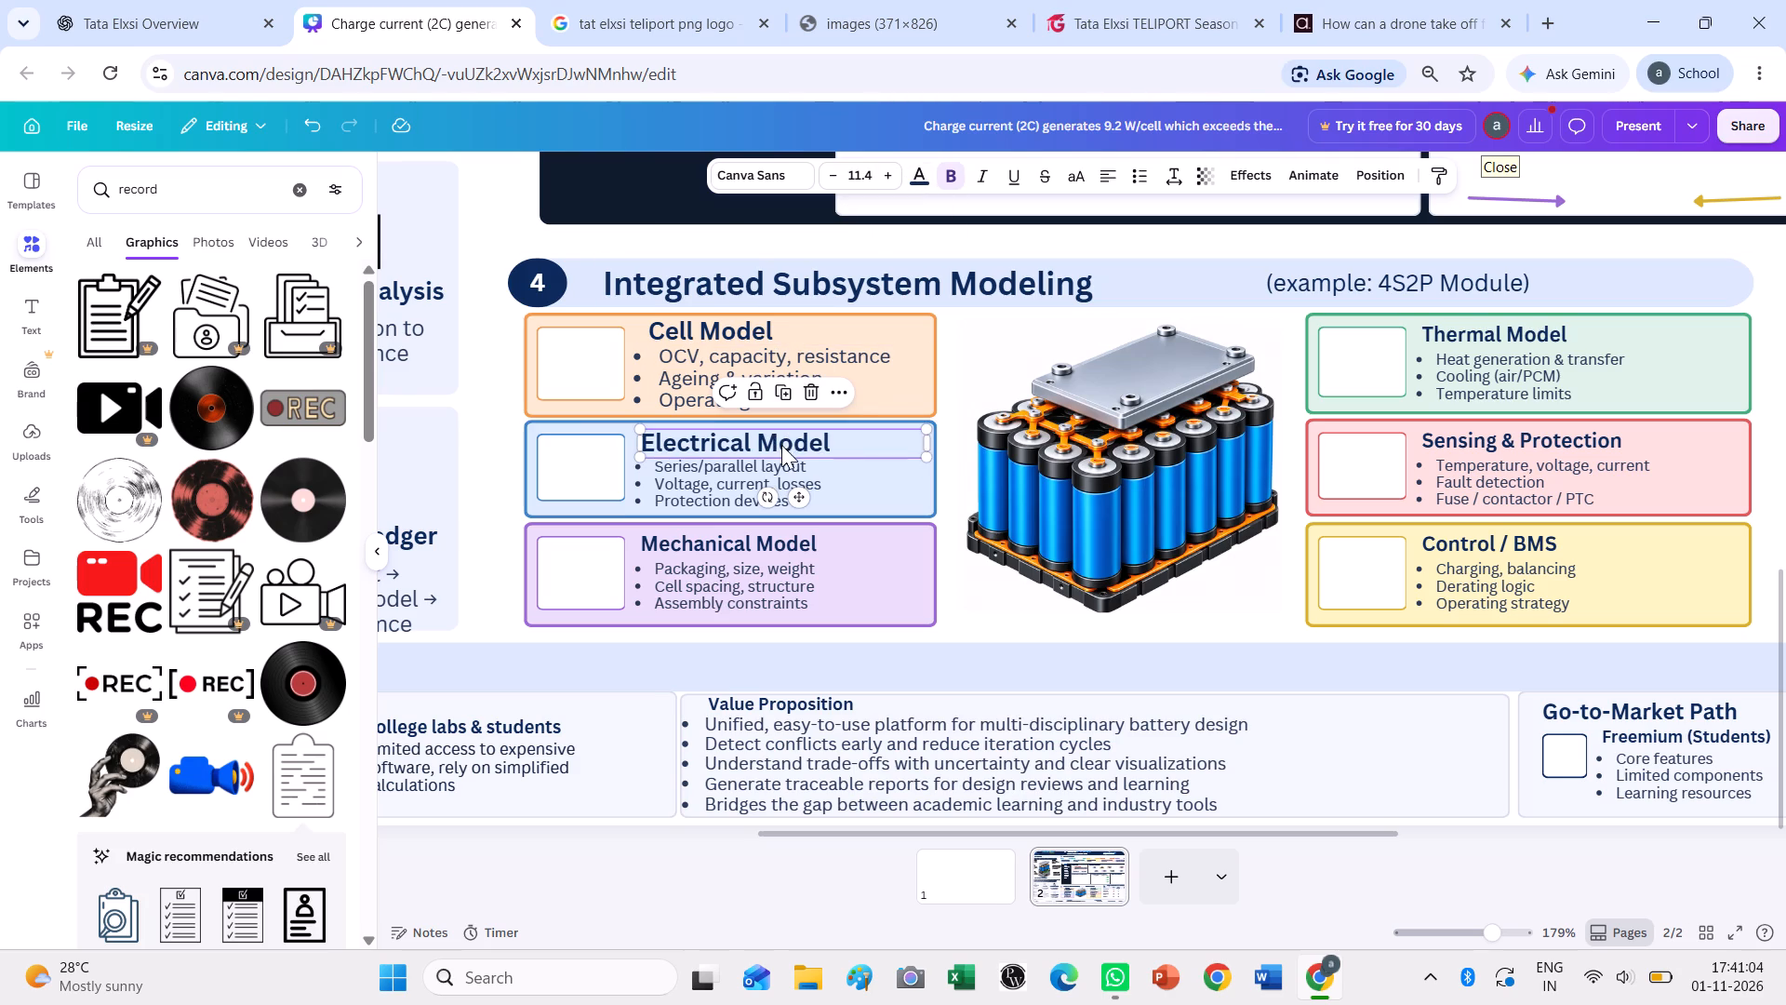
pyautogui.click(781, 445)
pyautogui.click(751, 489)
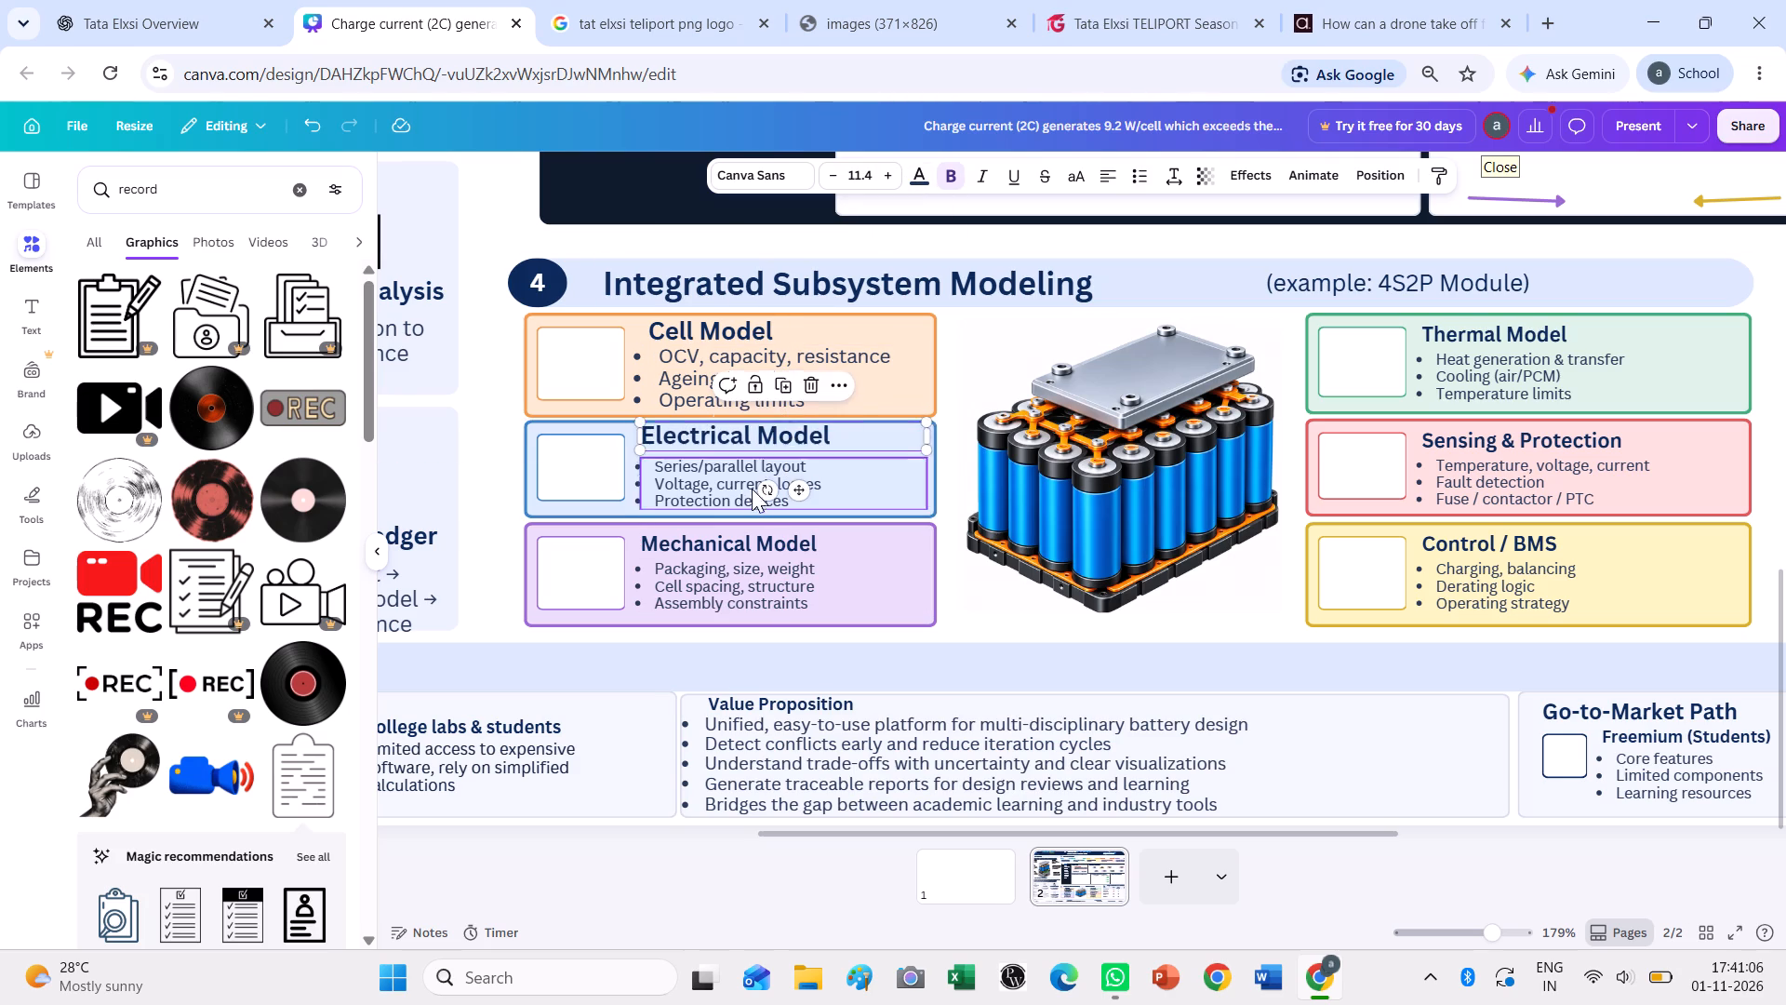
pyautogui.tripleClick(887, 175)
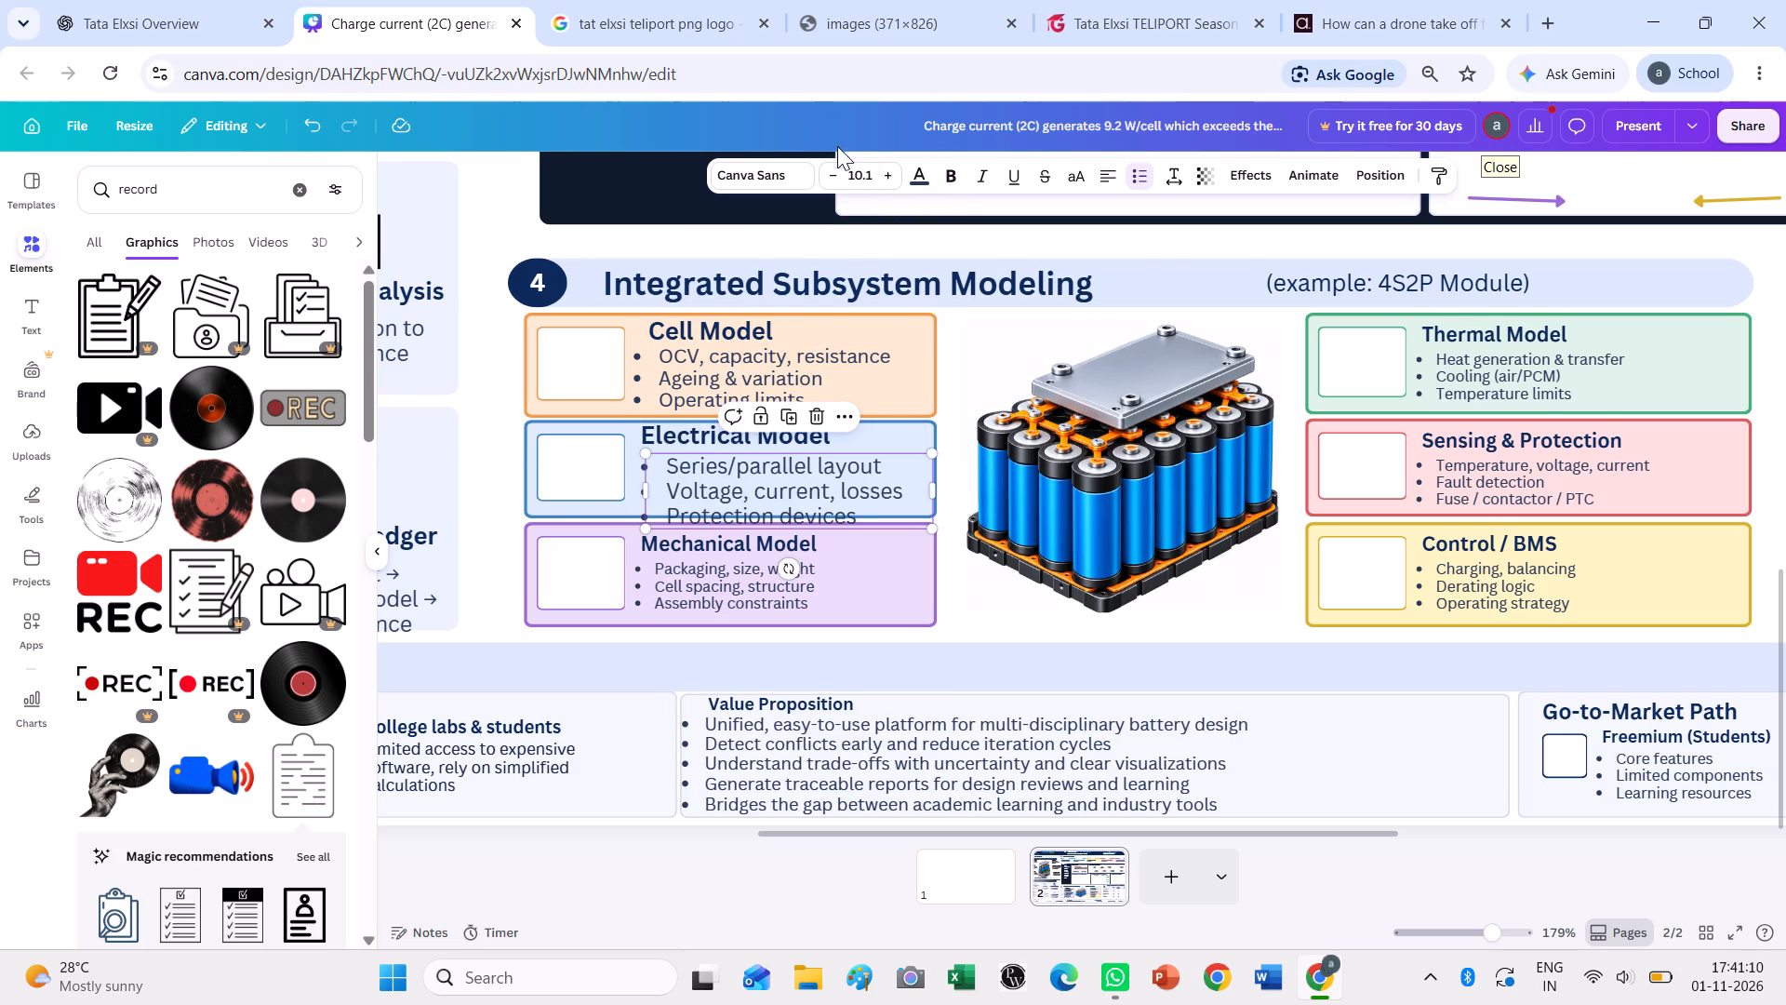
pyautogui.click(938, 498)
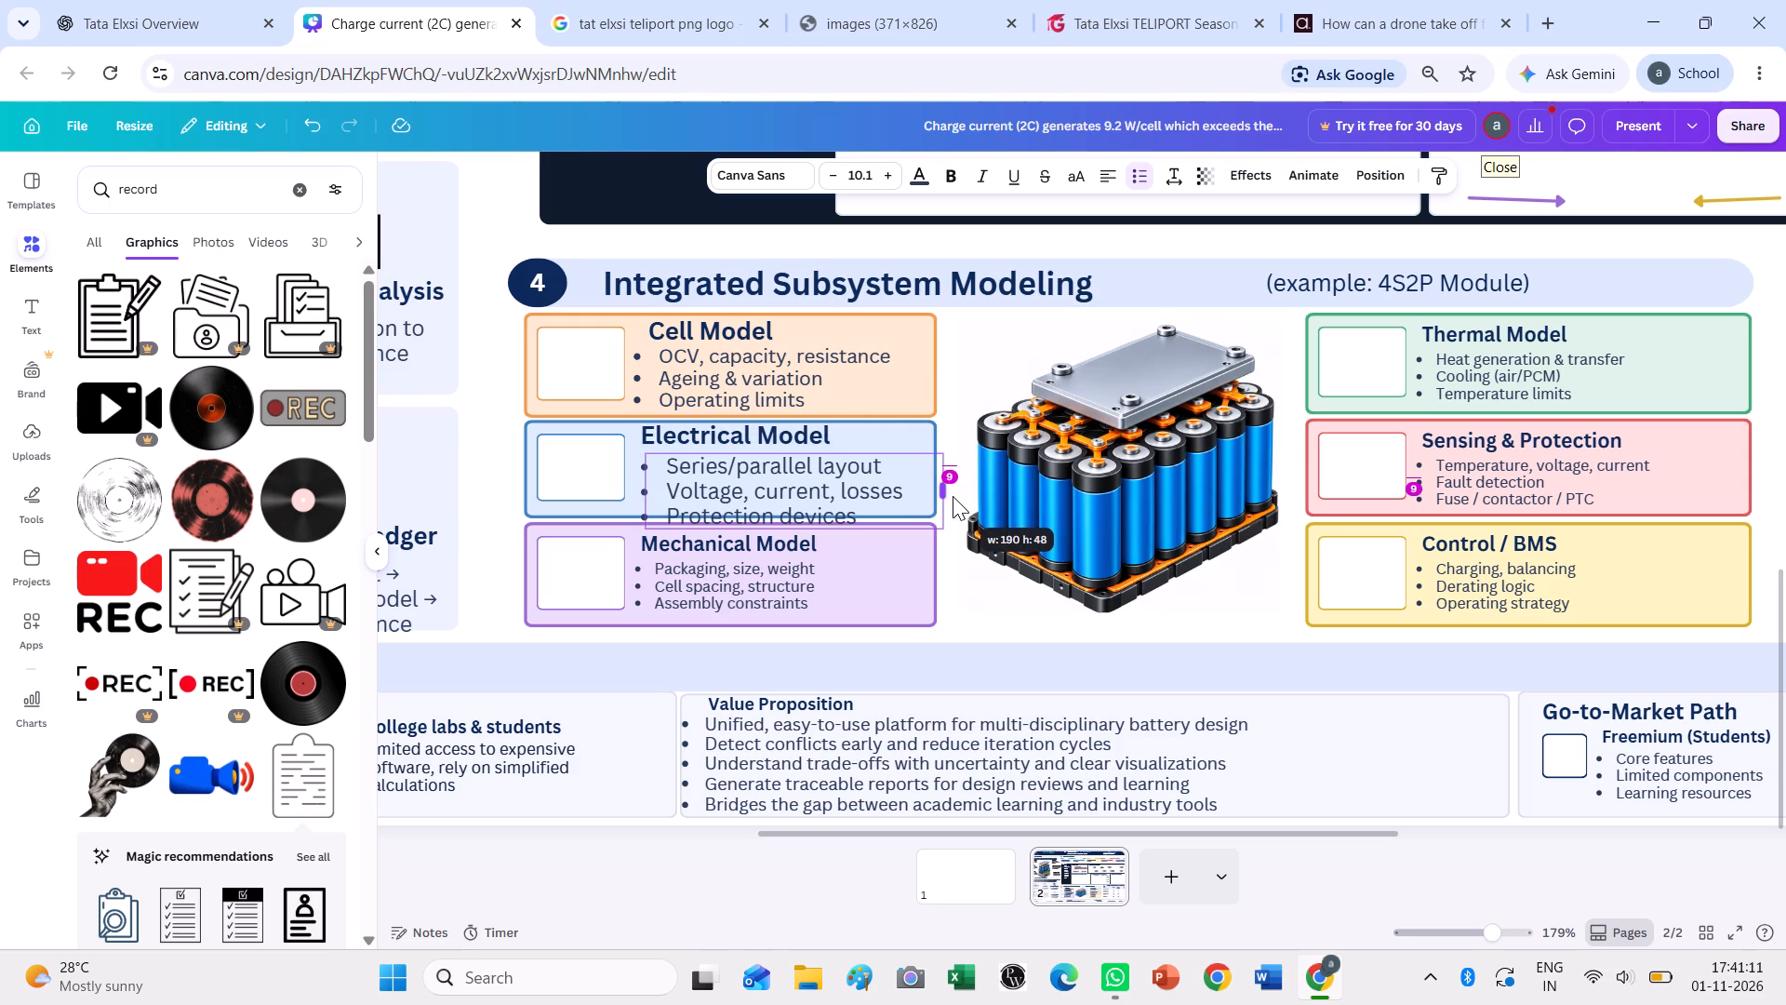
pyautogui.click(823, 162)
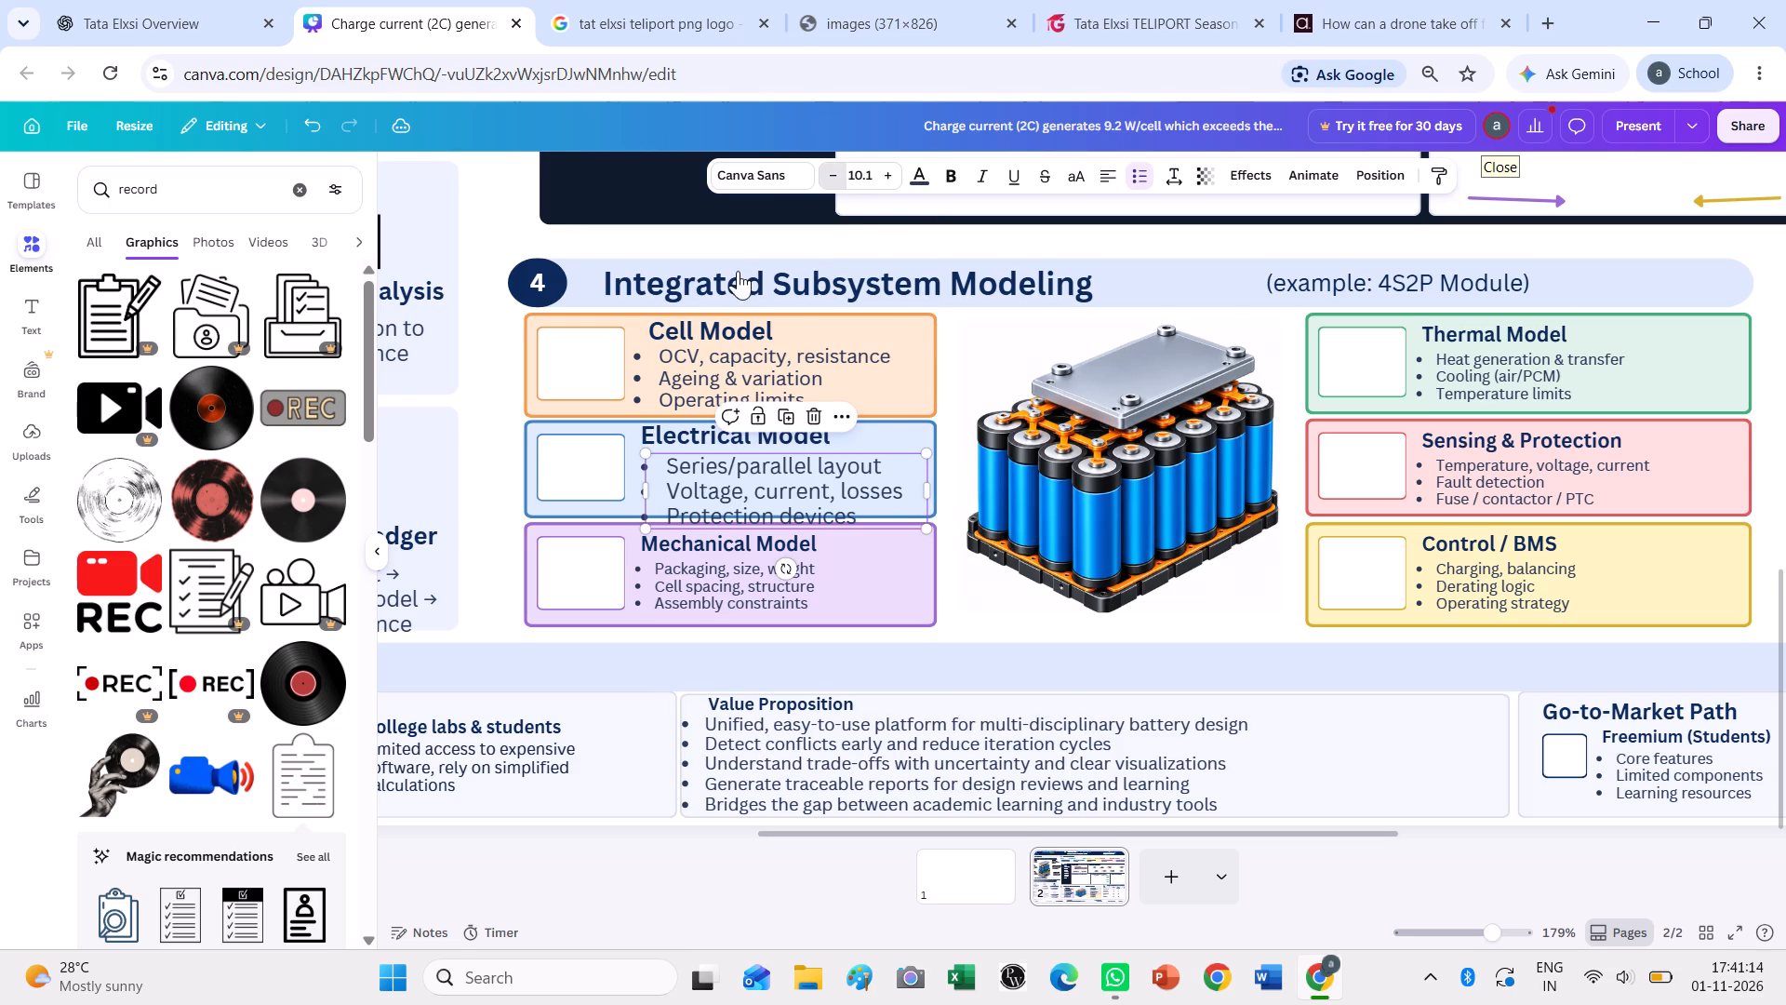
pyautogui.click(720, 375)
pyautogui.click(767, 479)
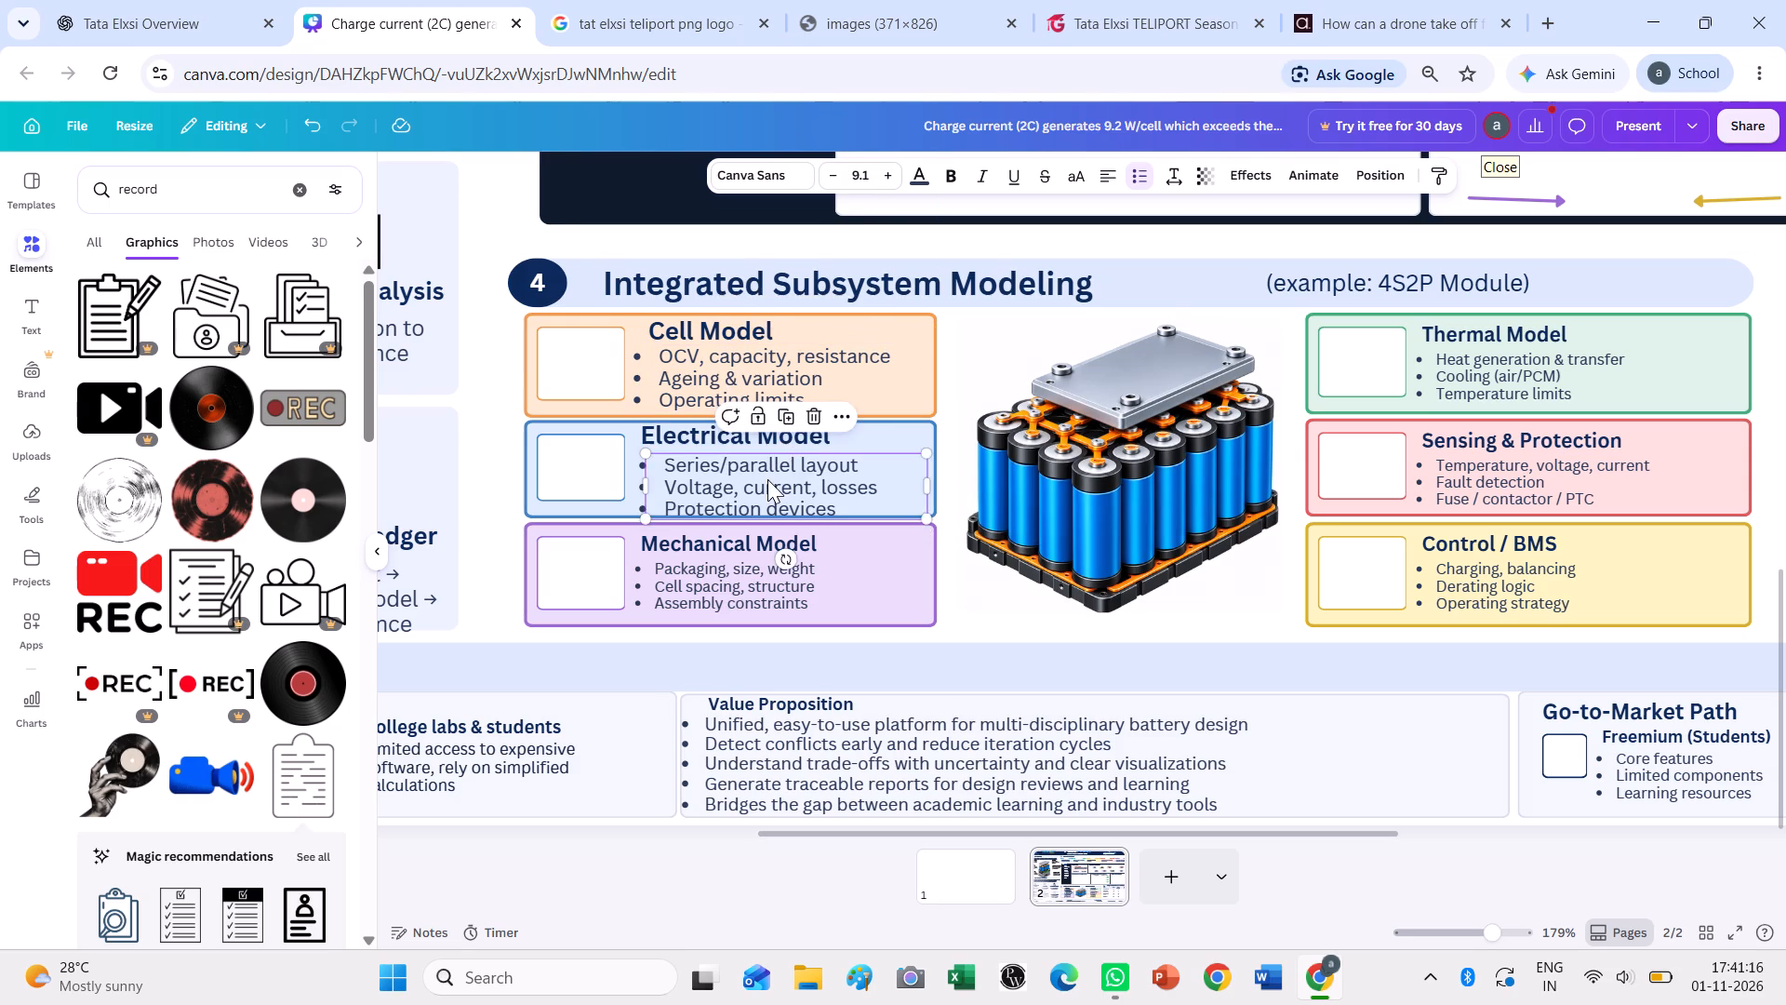
# Enlarge the Mechanical Model heading to font size 11.4 and its bullets to 9.1, moving both up to fit inside the purple card.
pyautogui.click(750, 544)
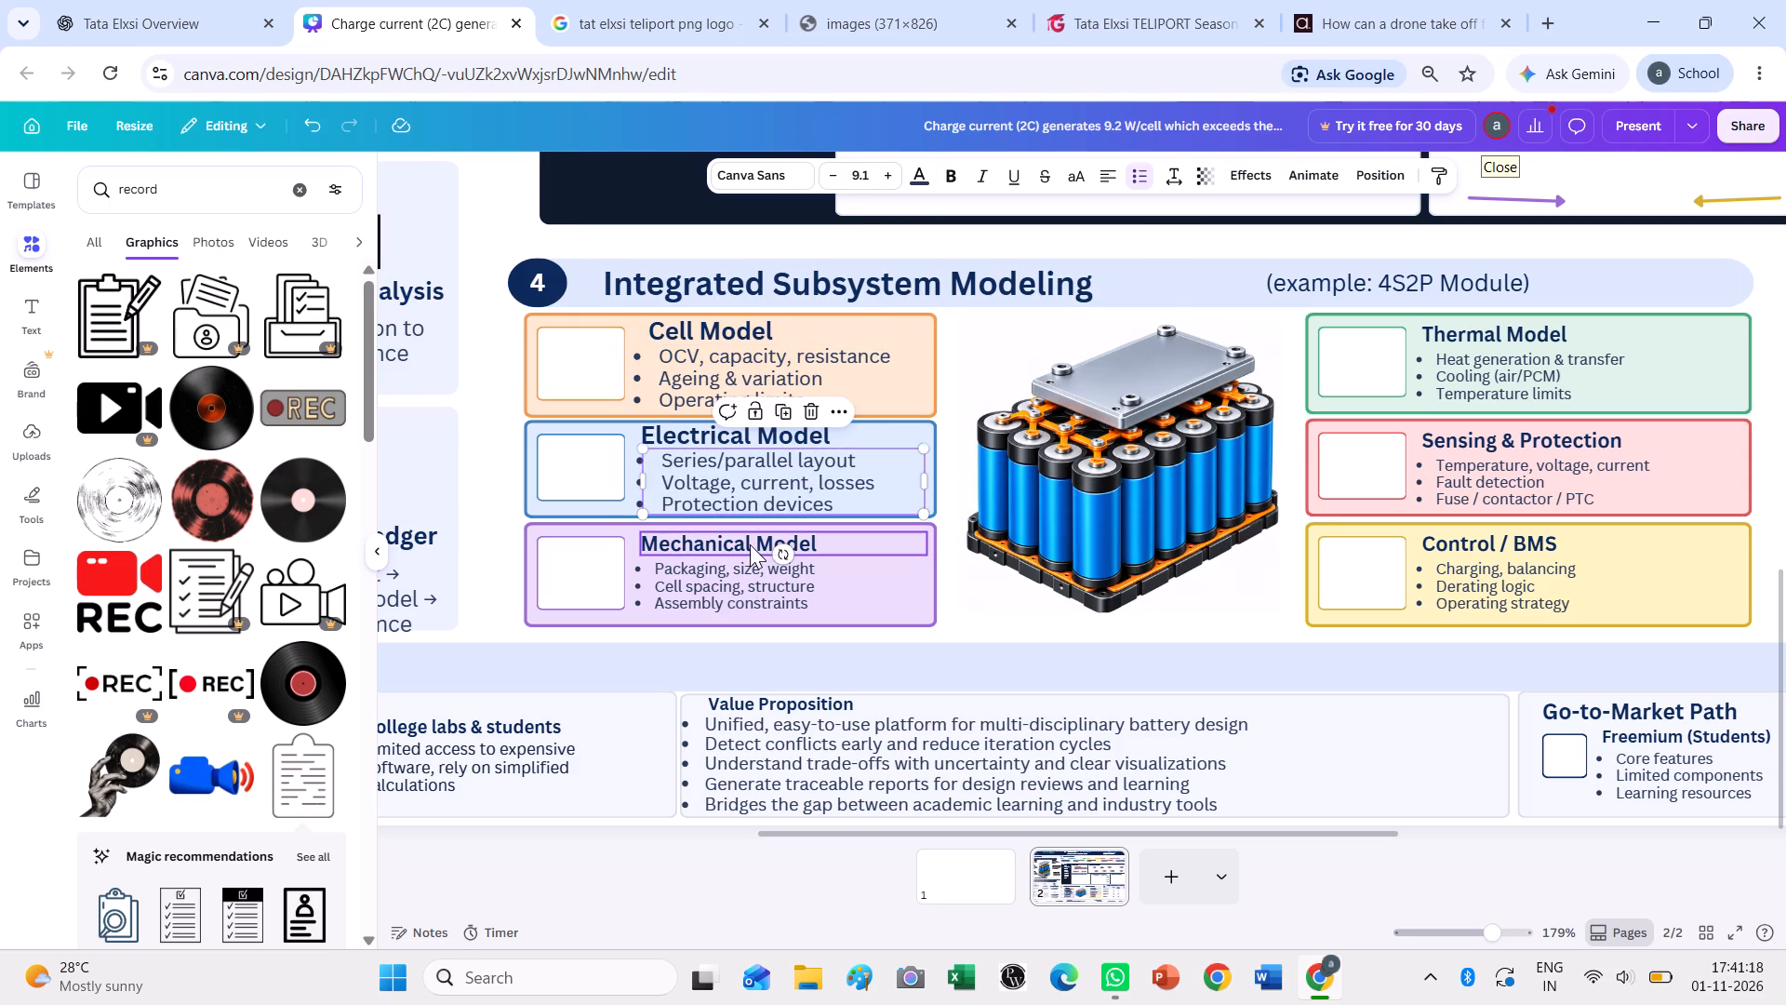
pyautogui.doubleClick(891, 169)
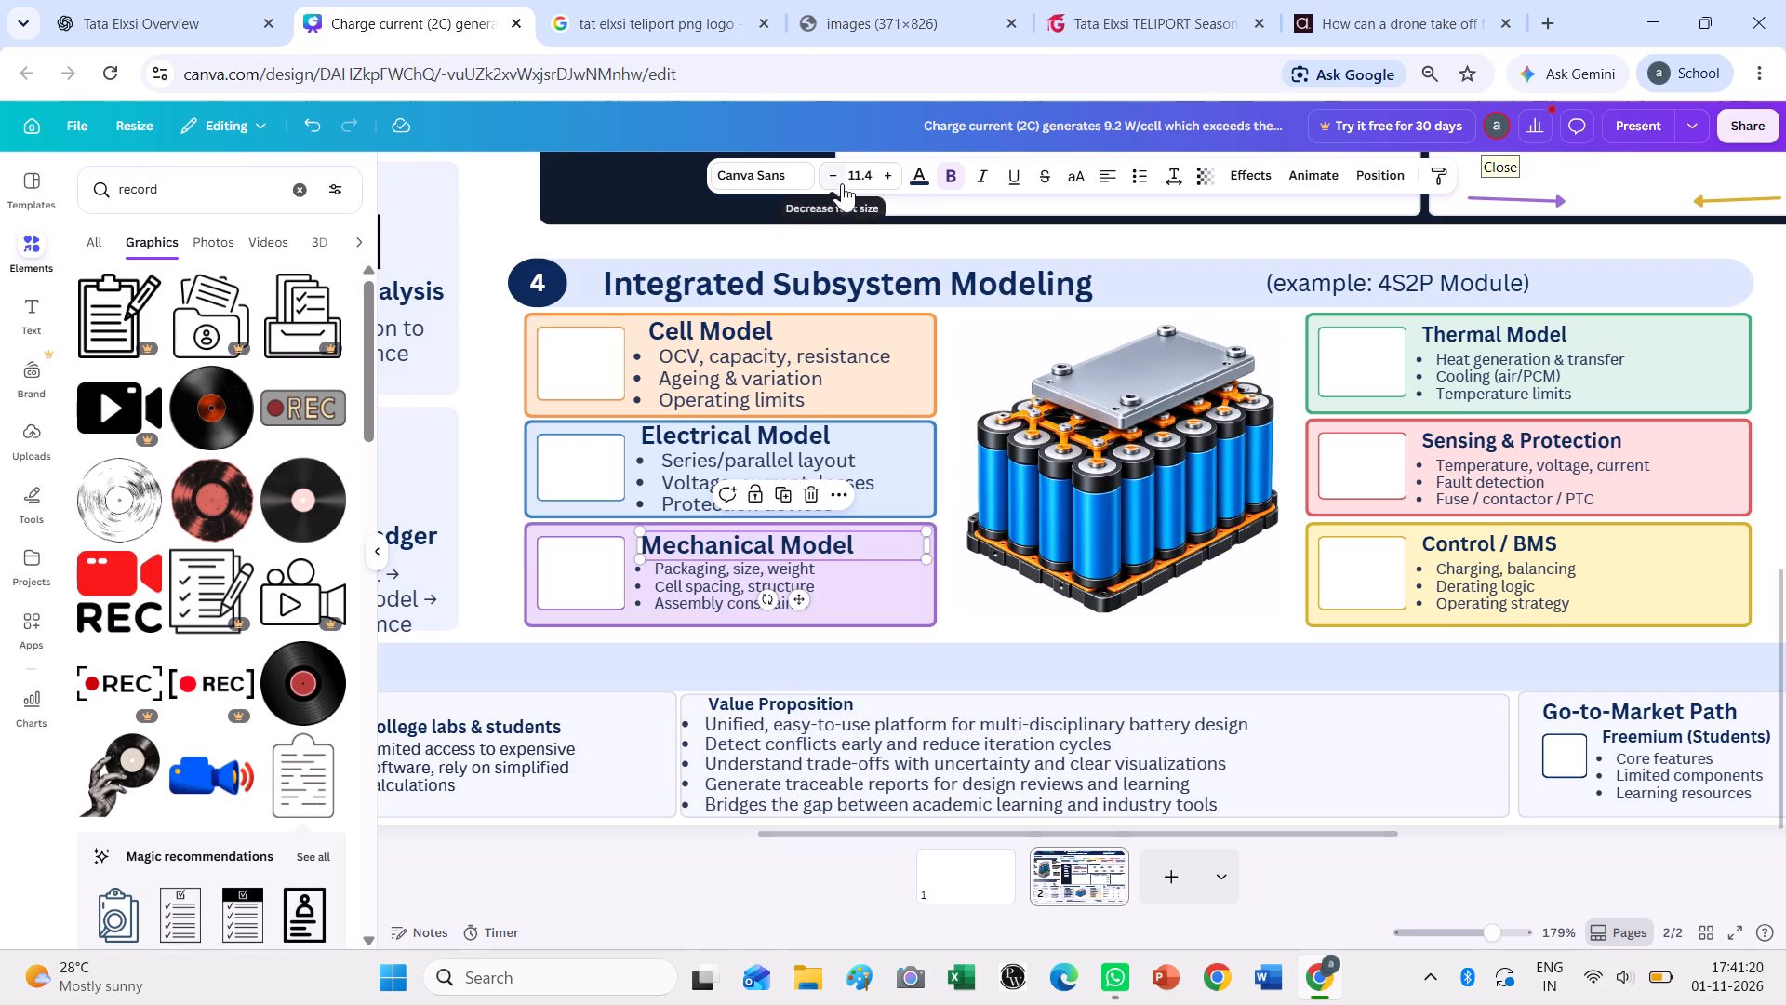
pyautogui.click(713, 432)
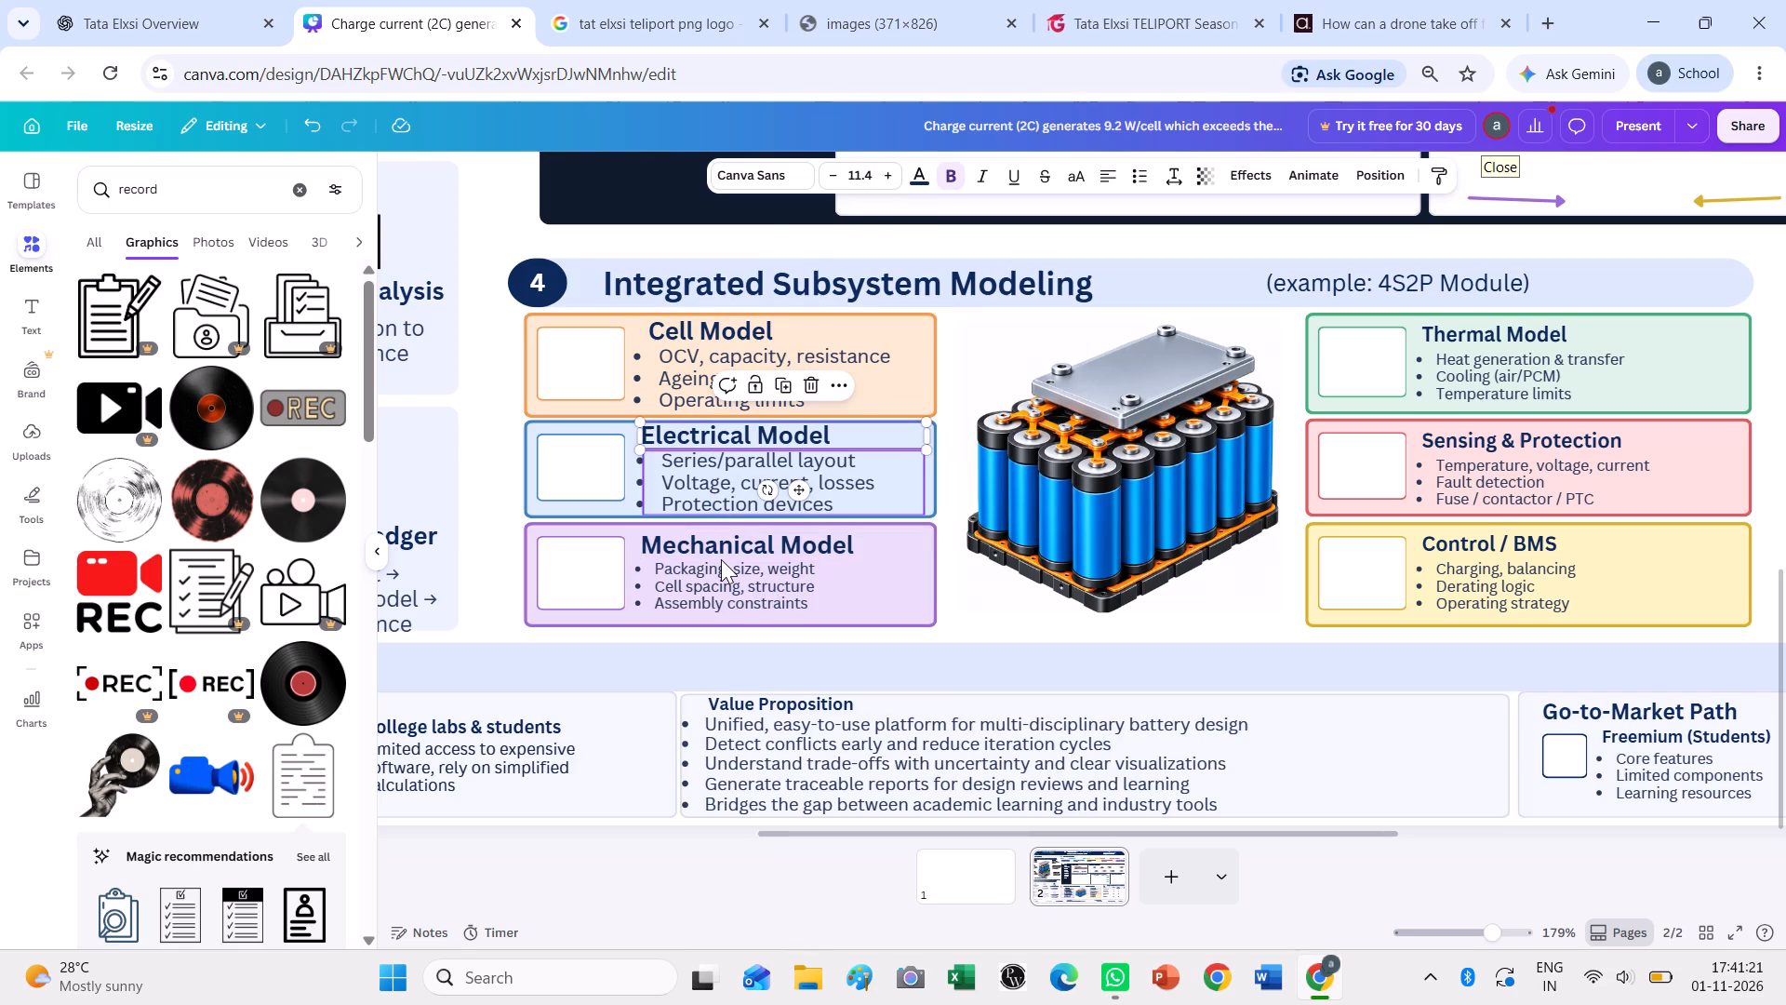
pyautogui.click(718, 547)
pyautogui.click(726, 590)
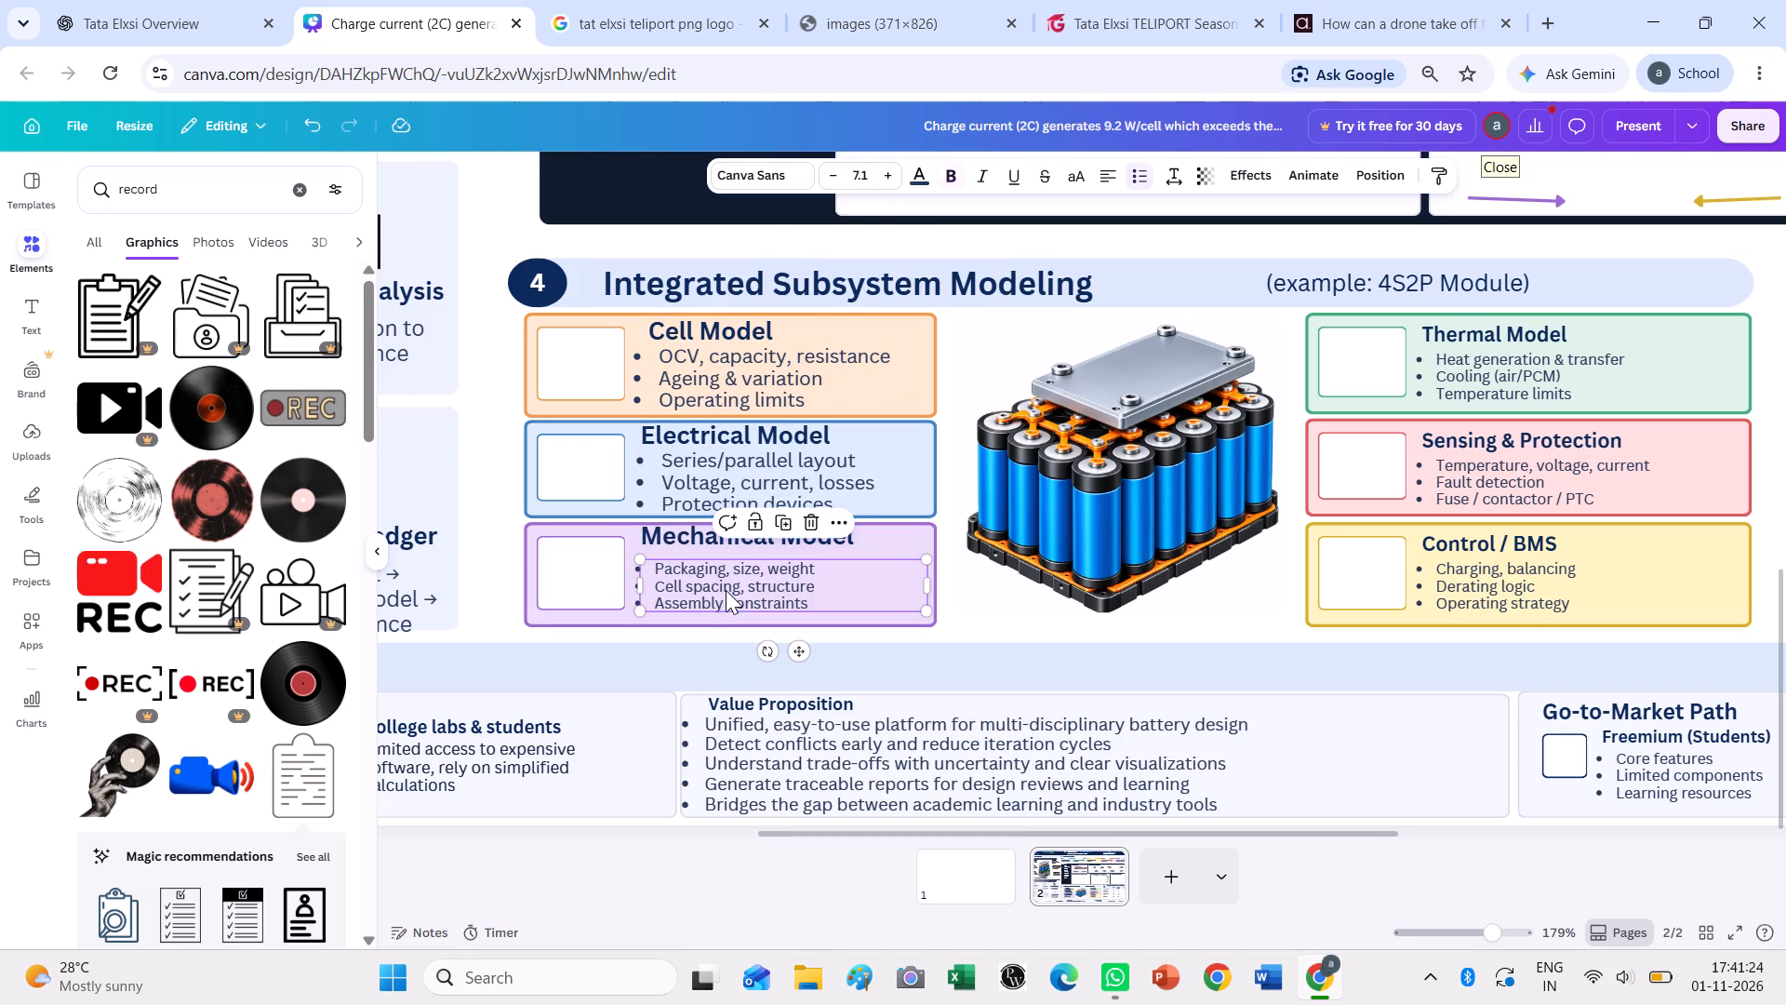
pyautogui.click(734, 539)
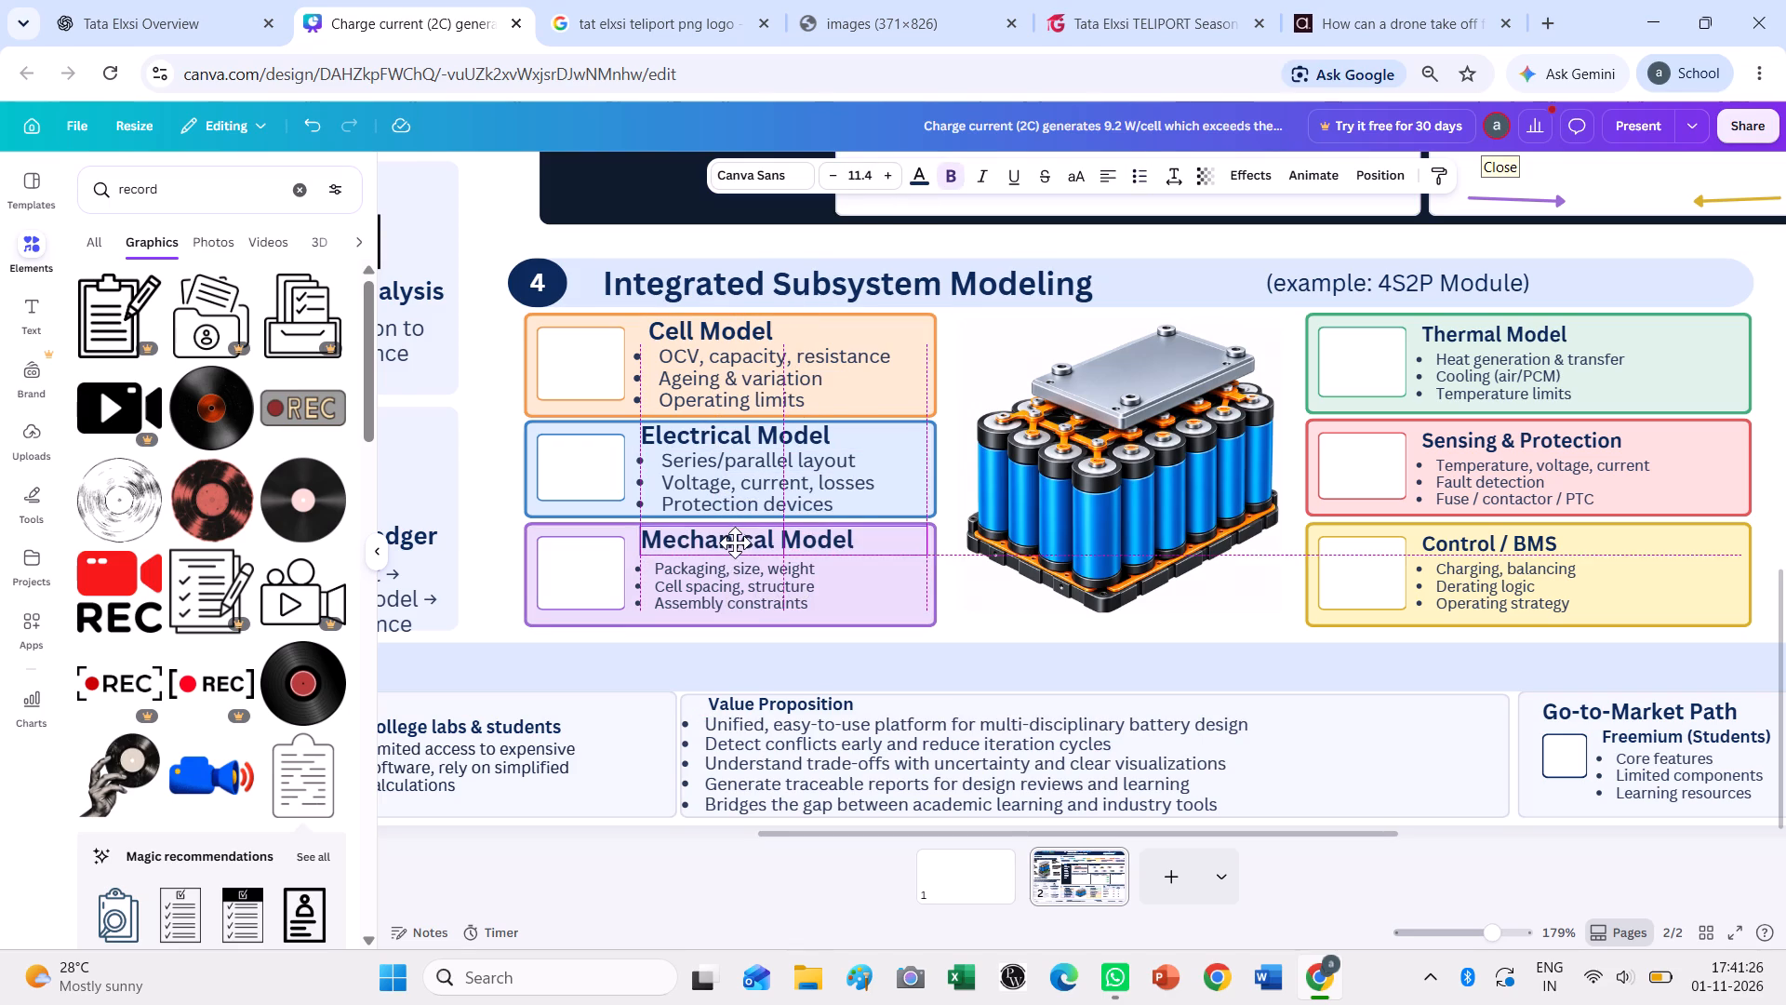
pyautogui.click(716, 583)
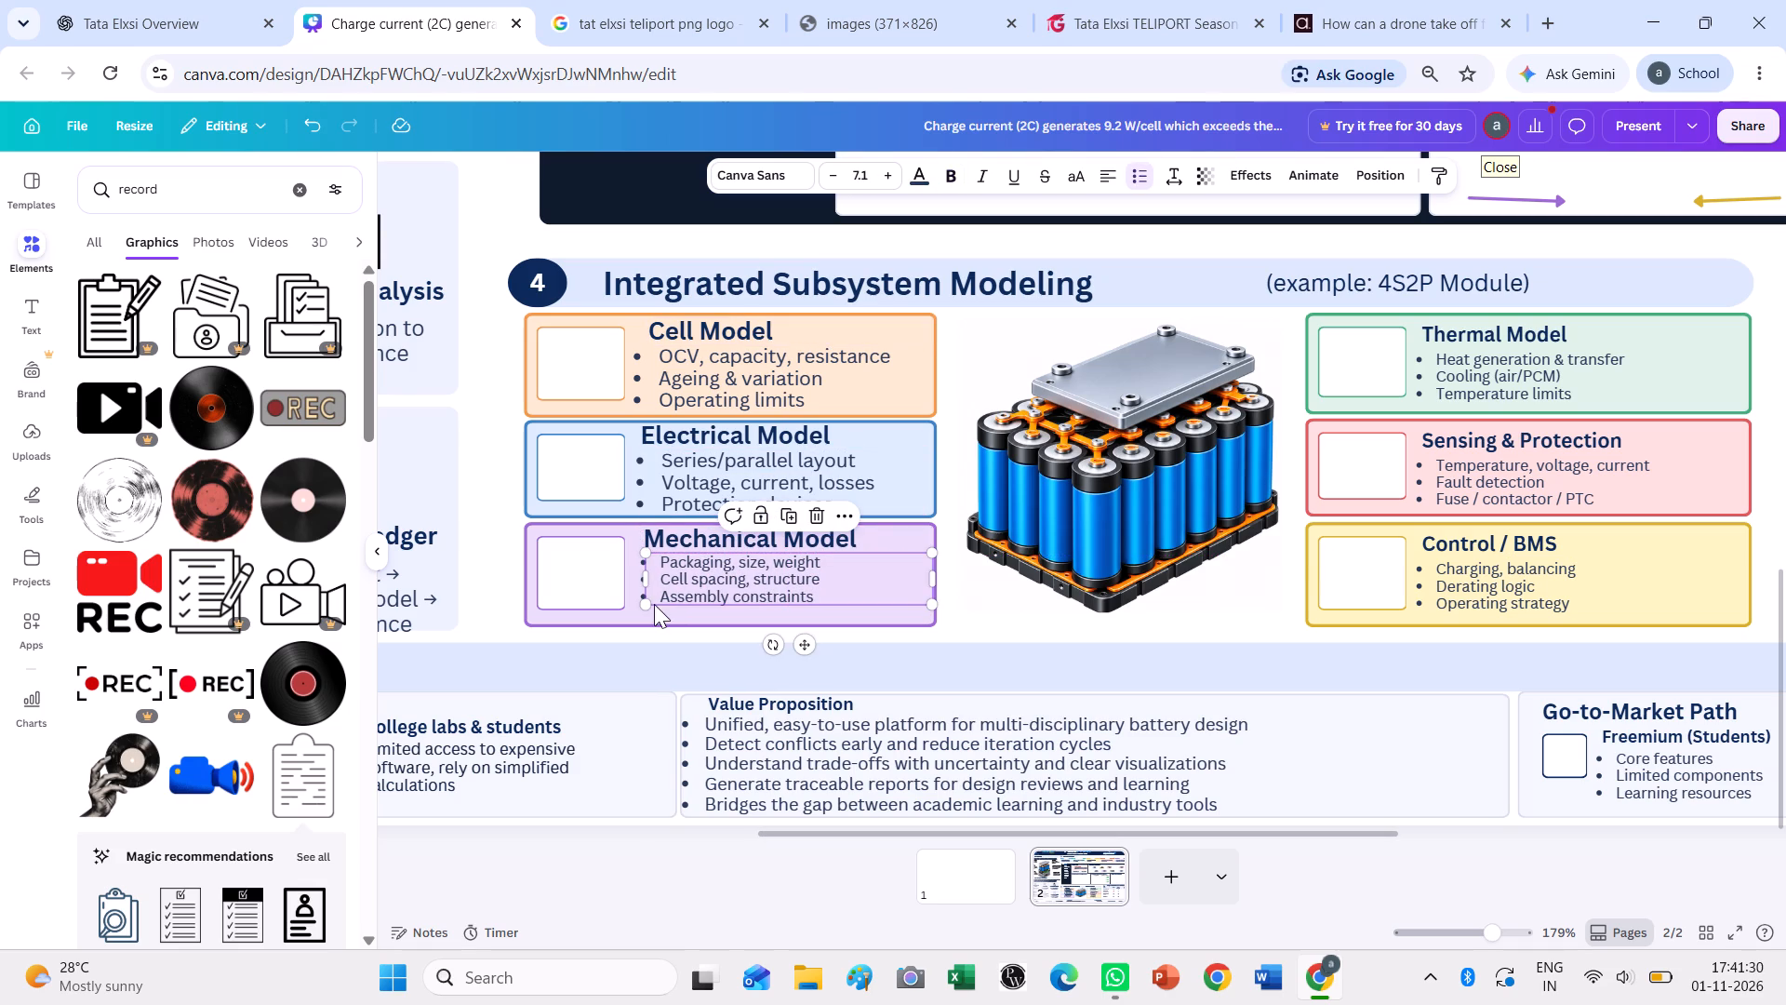
pyautogui.click(688, 583)
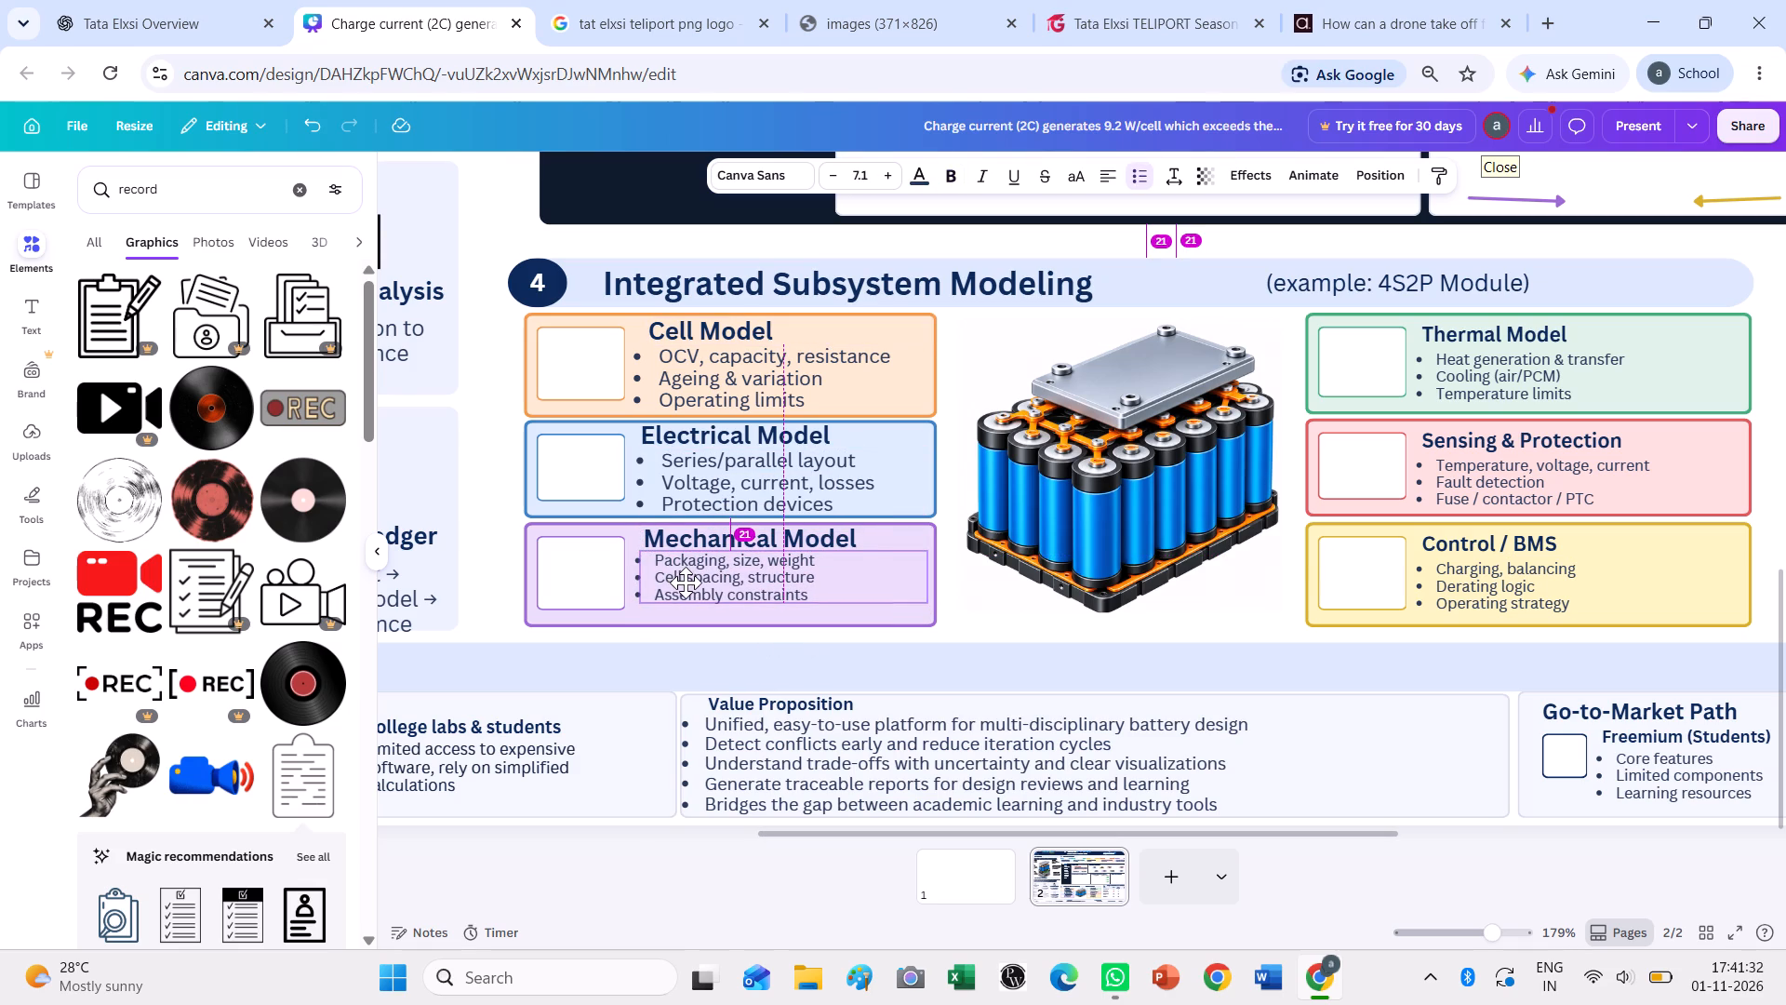
pyautogui.tripleClick(885, 169)
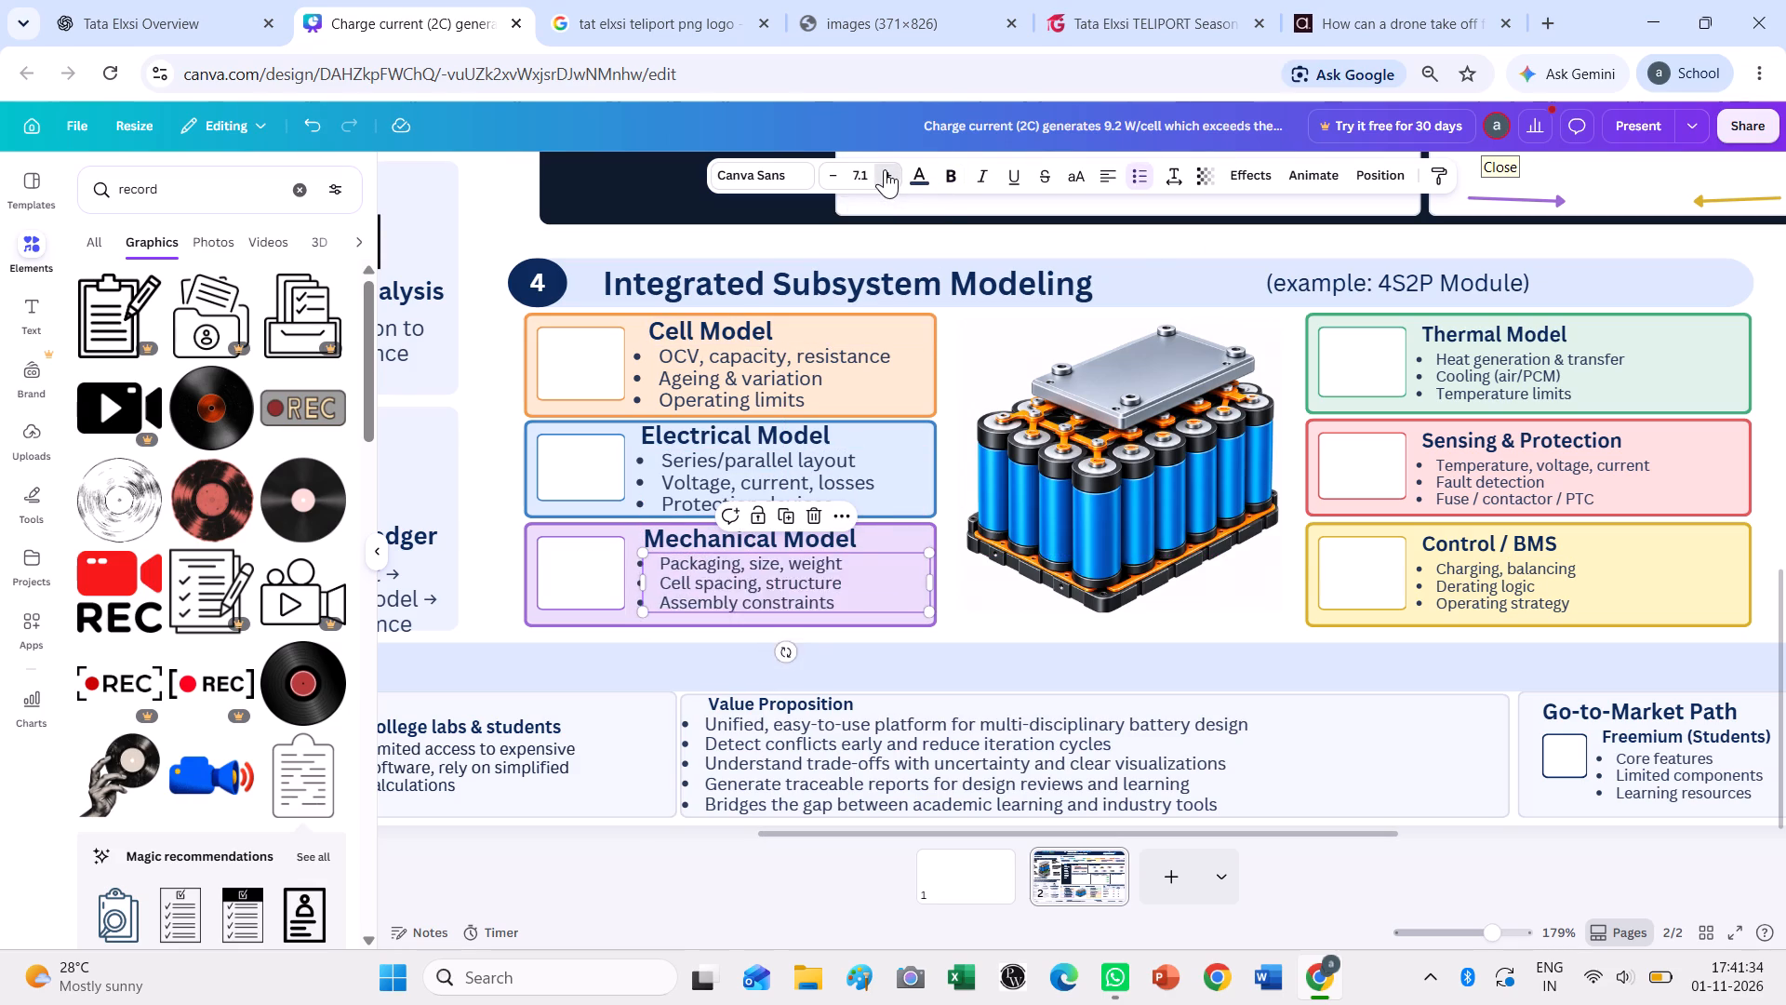
pyautogui.click(830, 169)
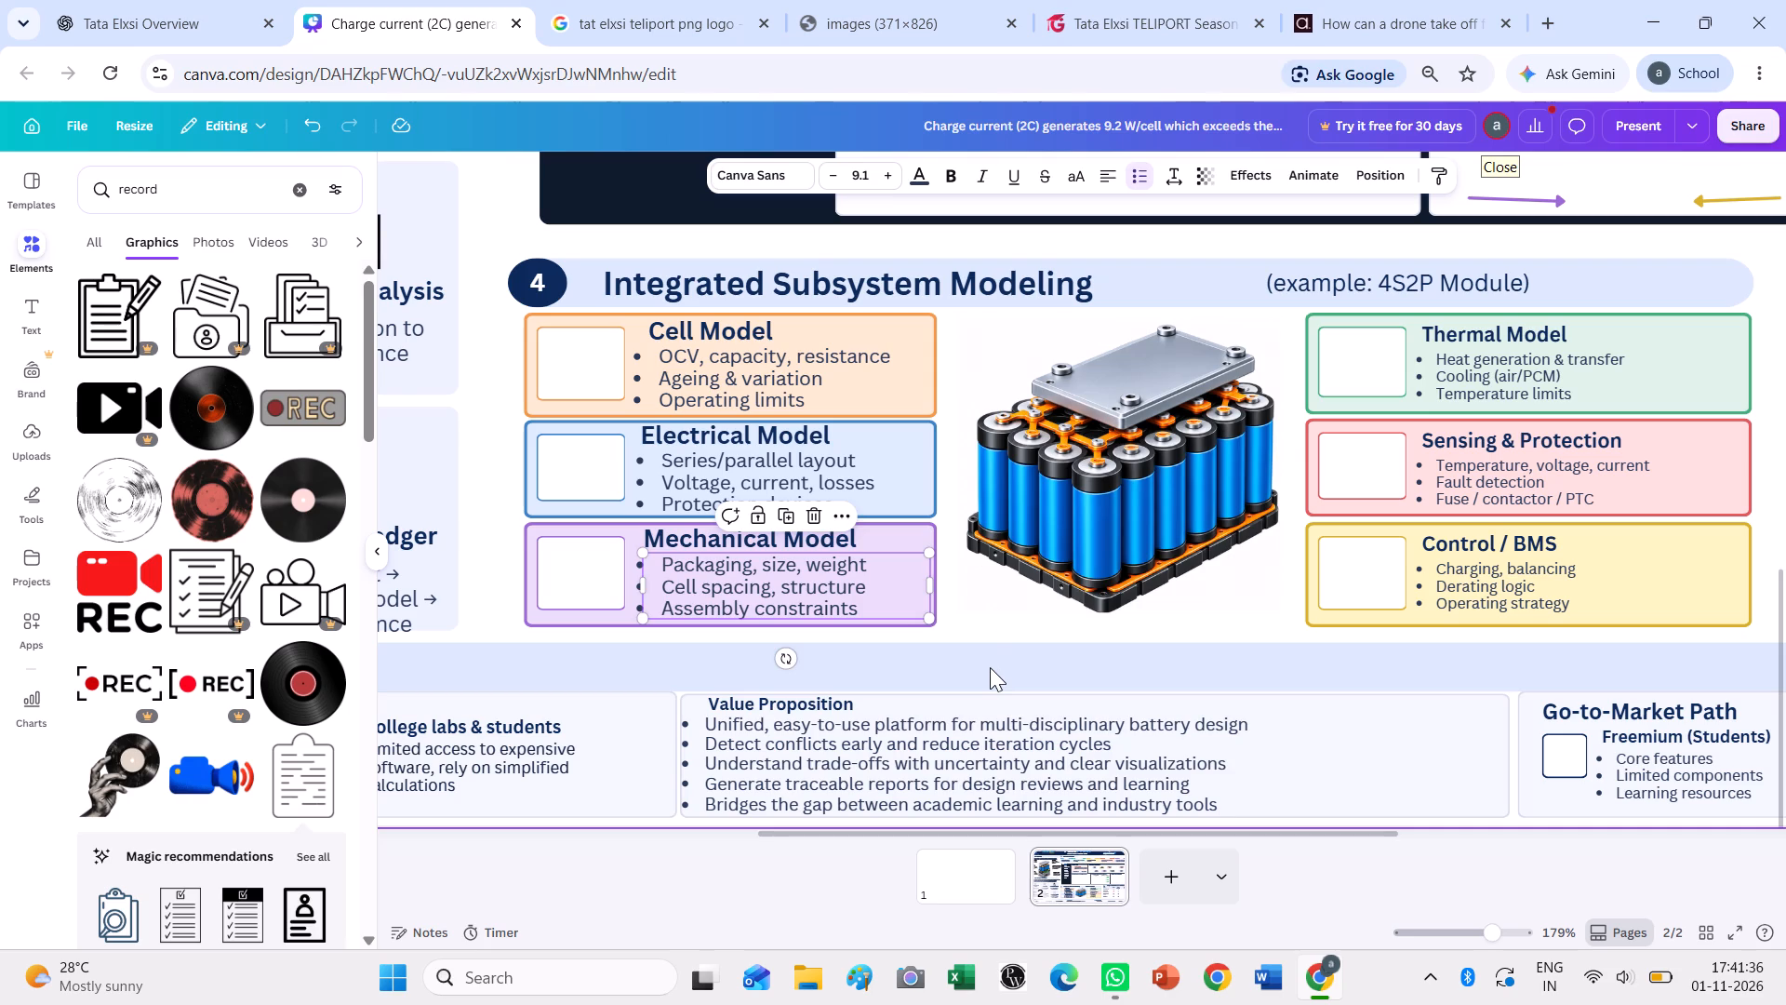
pyautogui.click(990, 667)
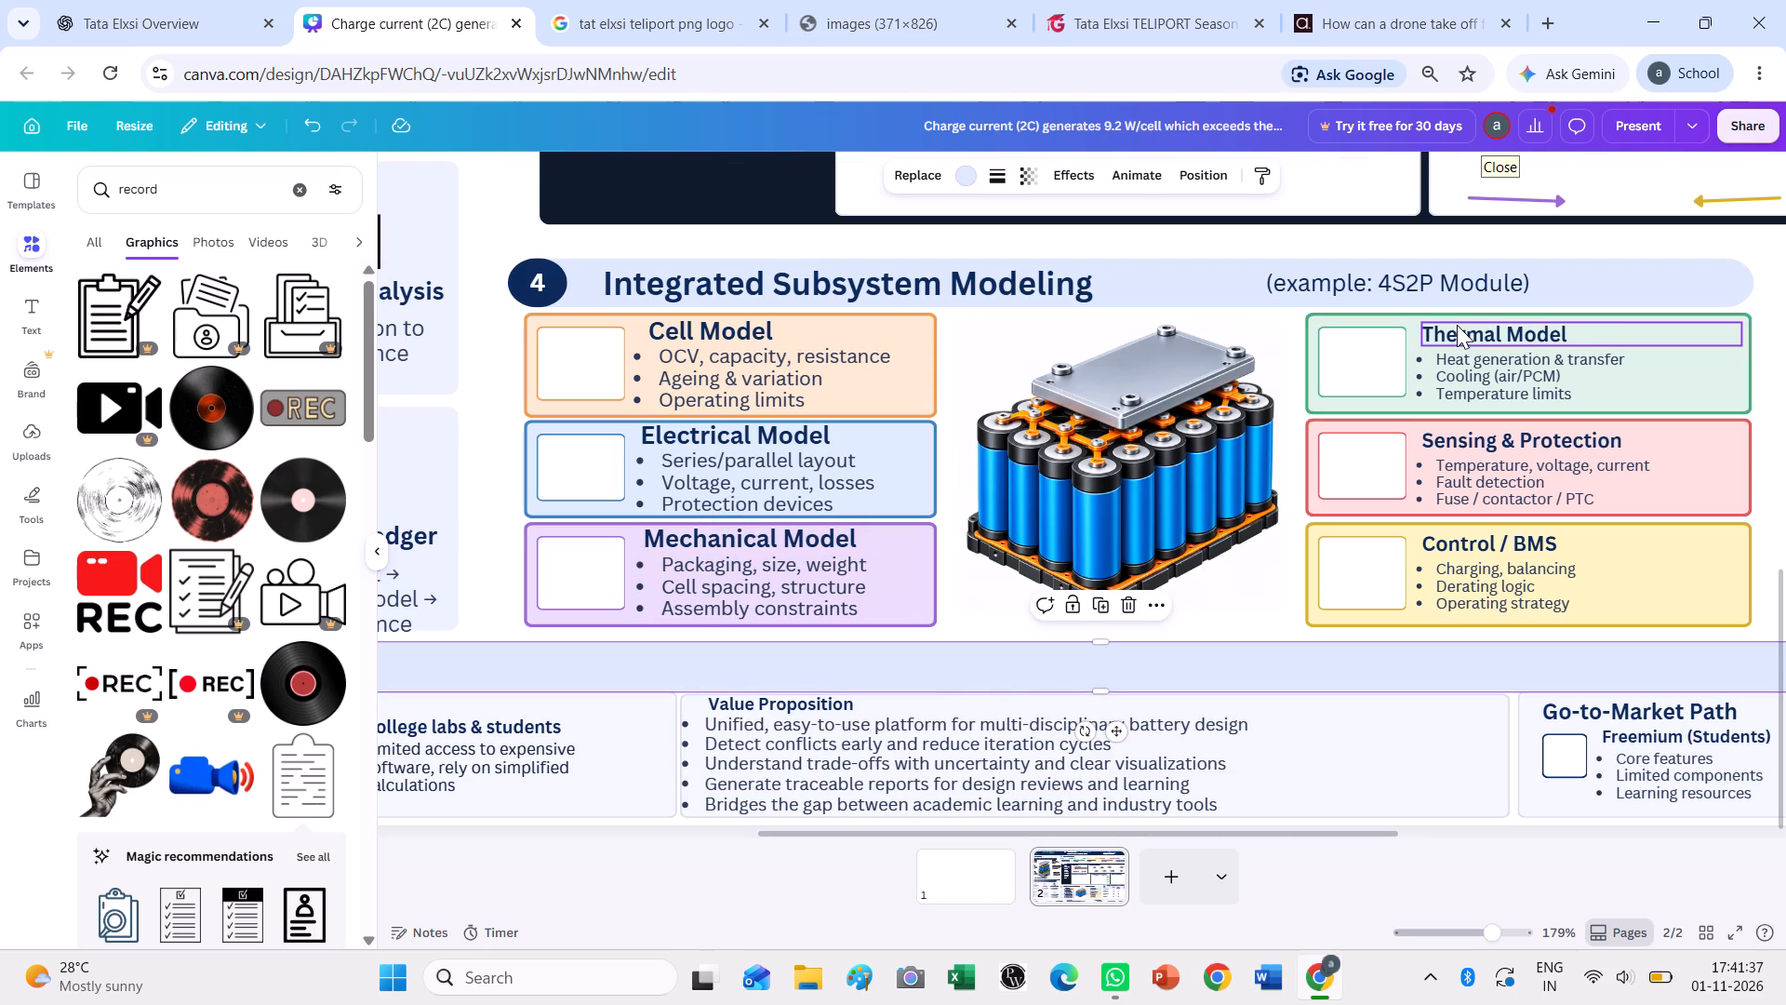
# Enlarge the Thermal Model heading to font size 11.4 and its bullets to 9.1, moving both up to fit inside the green card.
pyautogui.click(1458, 326)
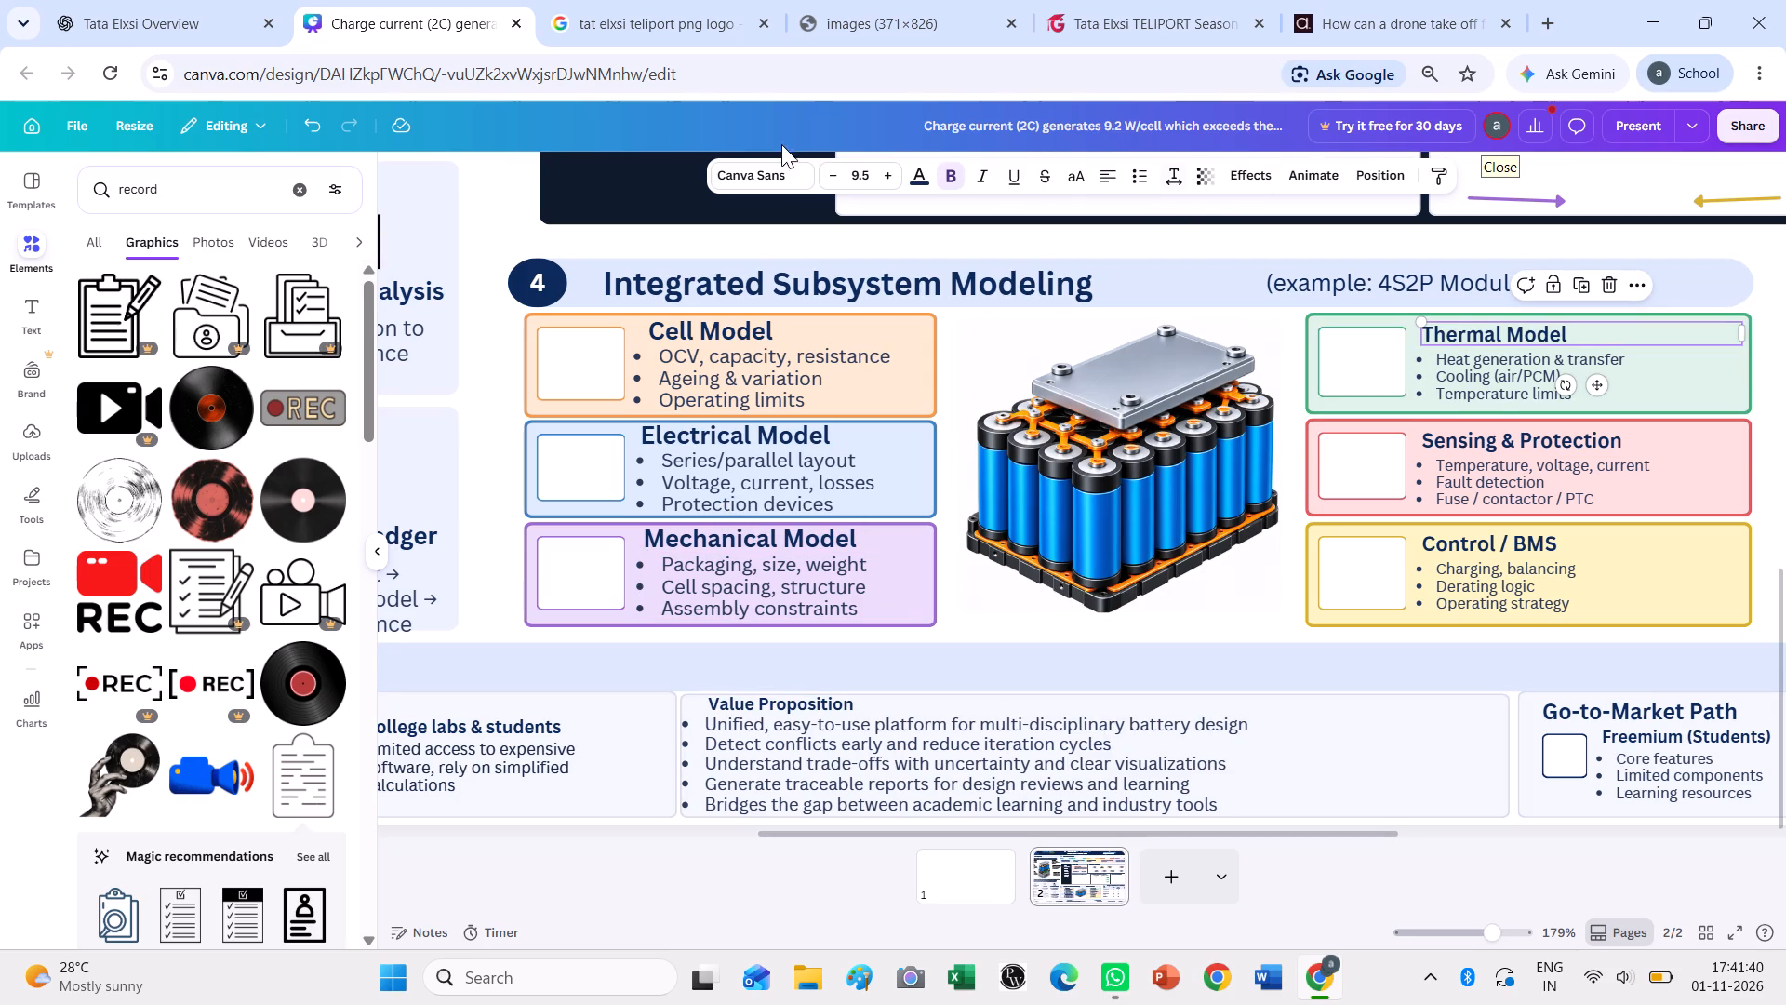
pyautogui.doubleClick(892, 176)
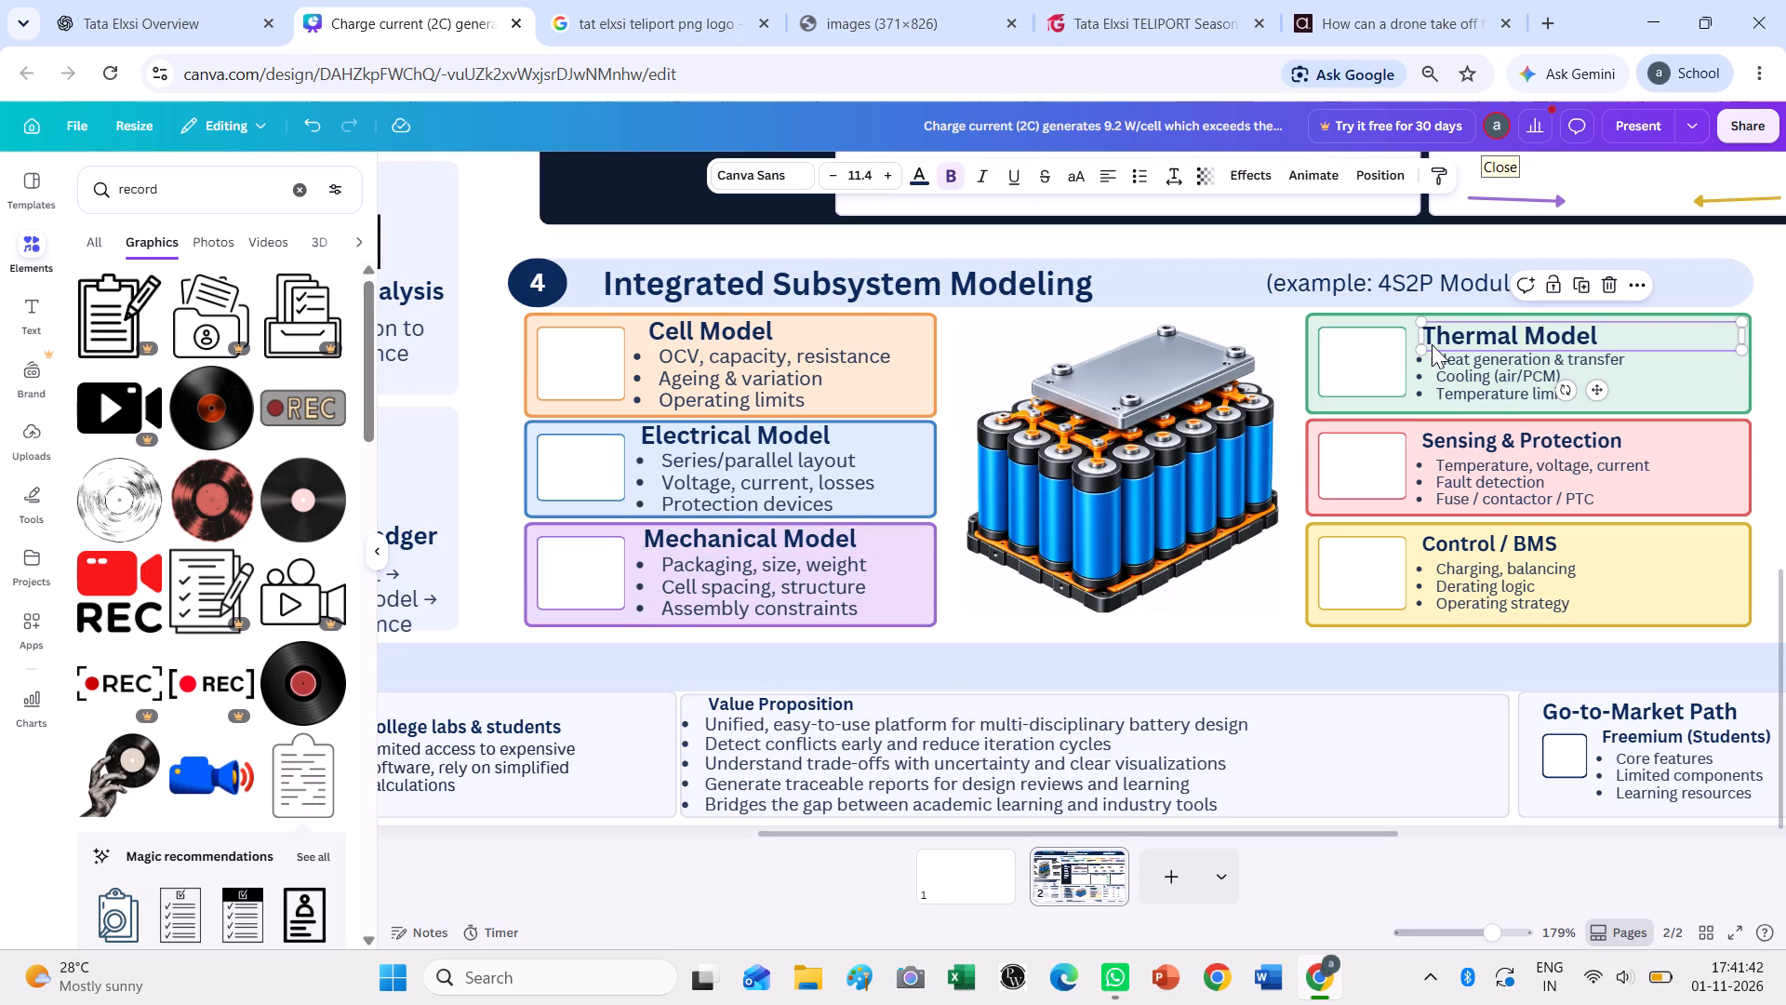
pyautogui.click(1491, 334)
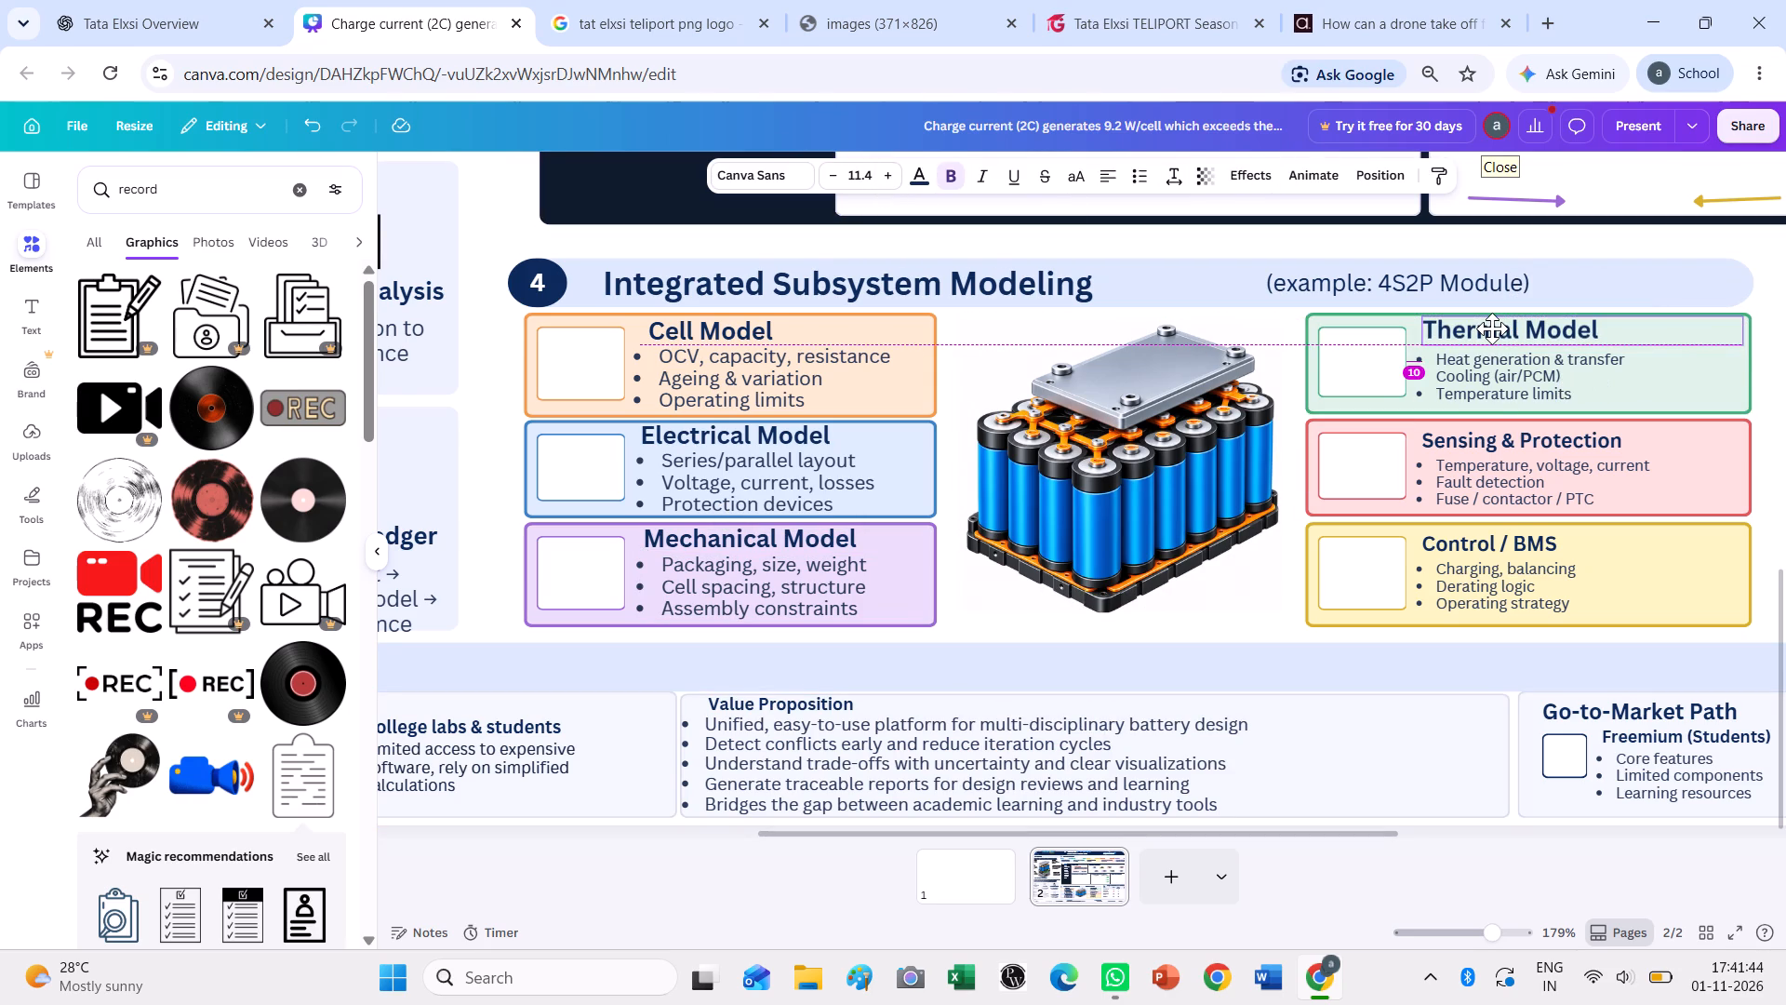
pyautogui.click(1499, 382)
pyautogui.doubleClick(886, 175)
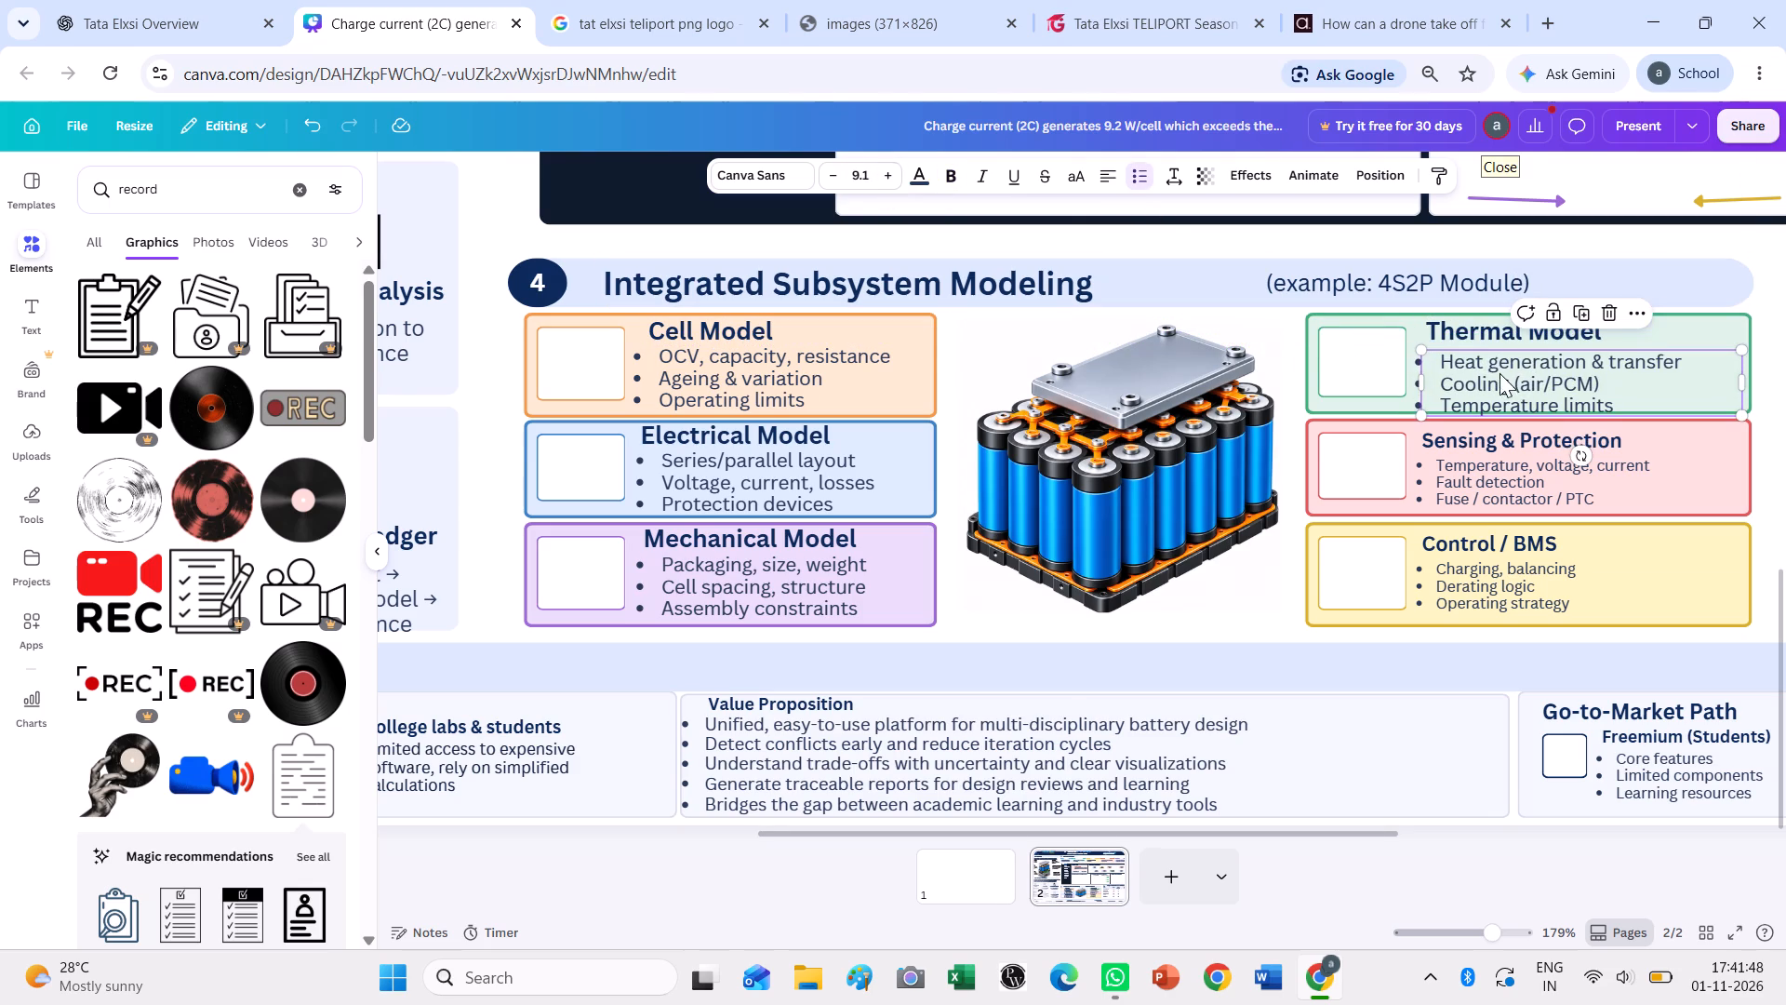
pyautogui.moveTo(1504, 376); pyautogui.dragTo(1504, 368)
pyautogui.click(1504, 368)
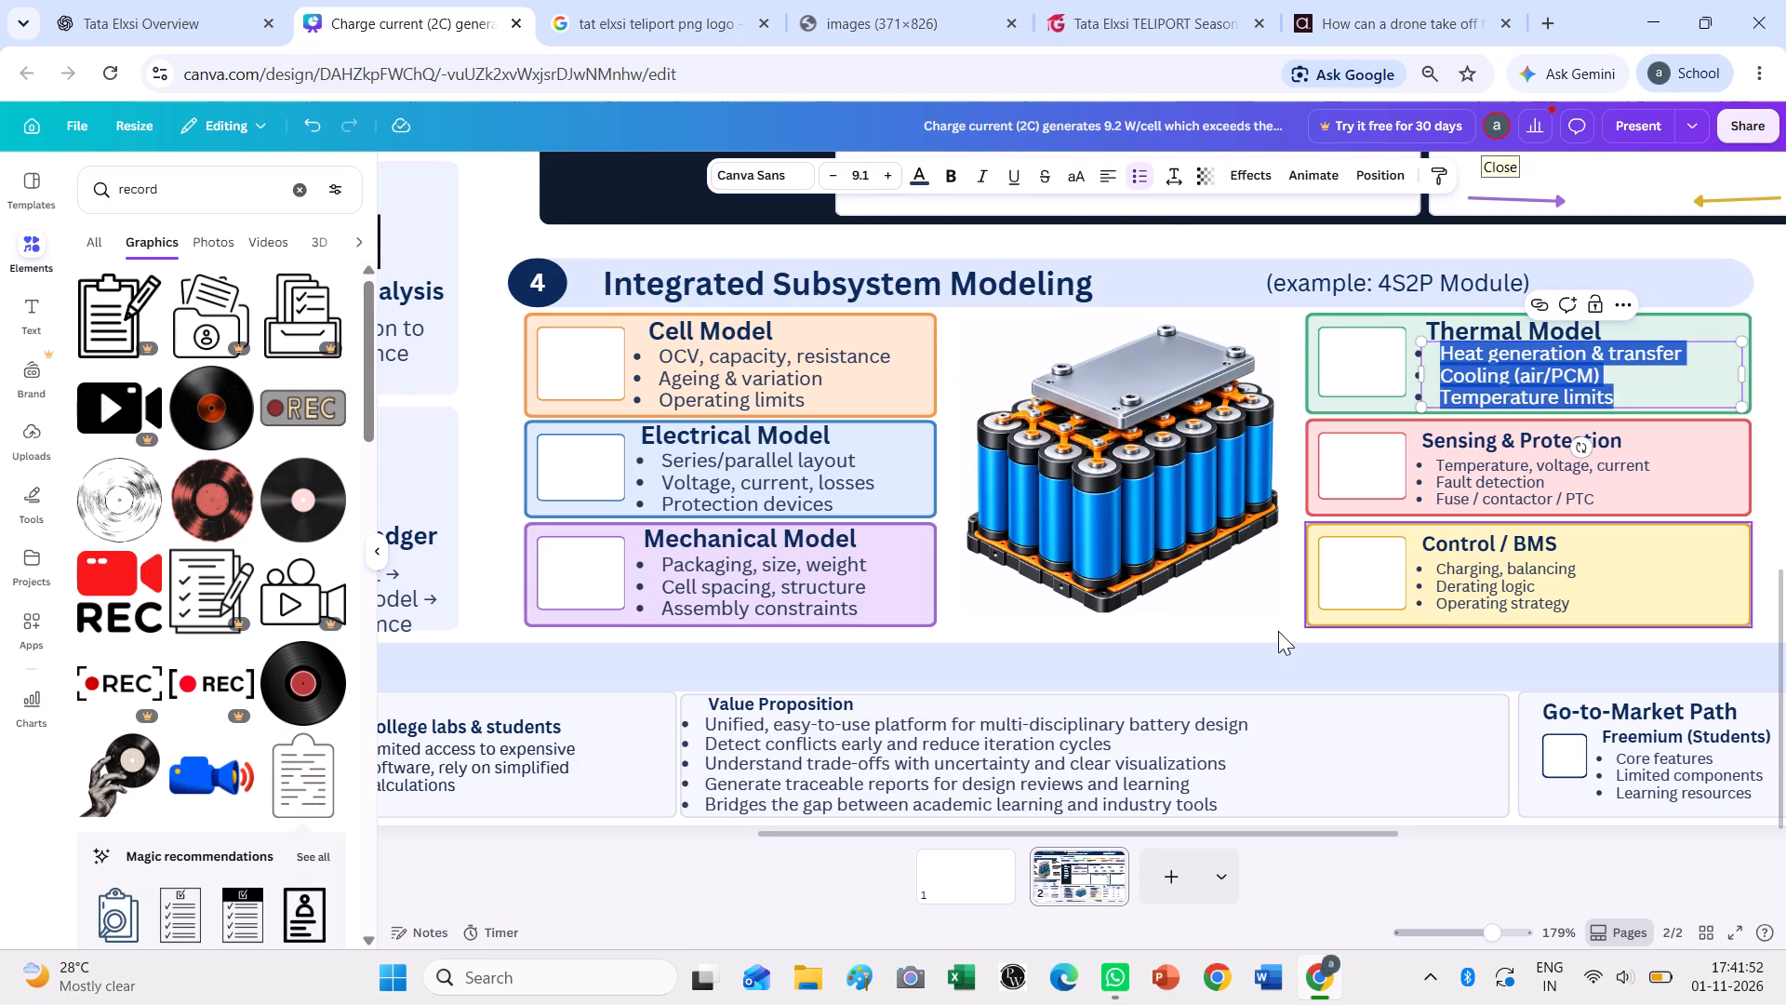
pyautogui.click(1272, 612)
# Enlarge the Sensing & Protection heading to font size 11.4 and its bullets to 9.1, moving both up inside the red card.
pyautogui.click(1514, 445)
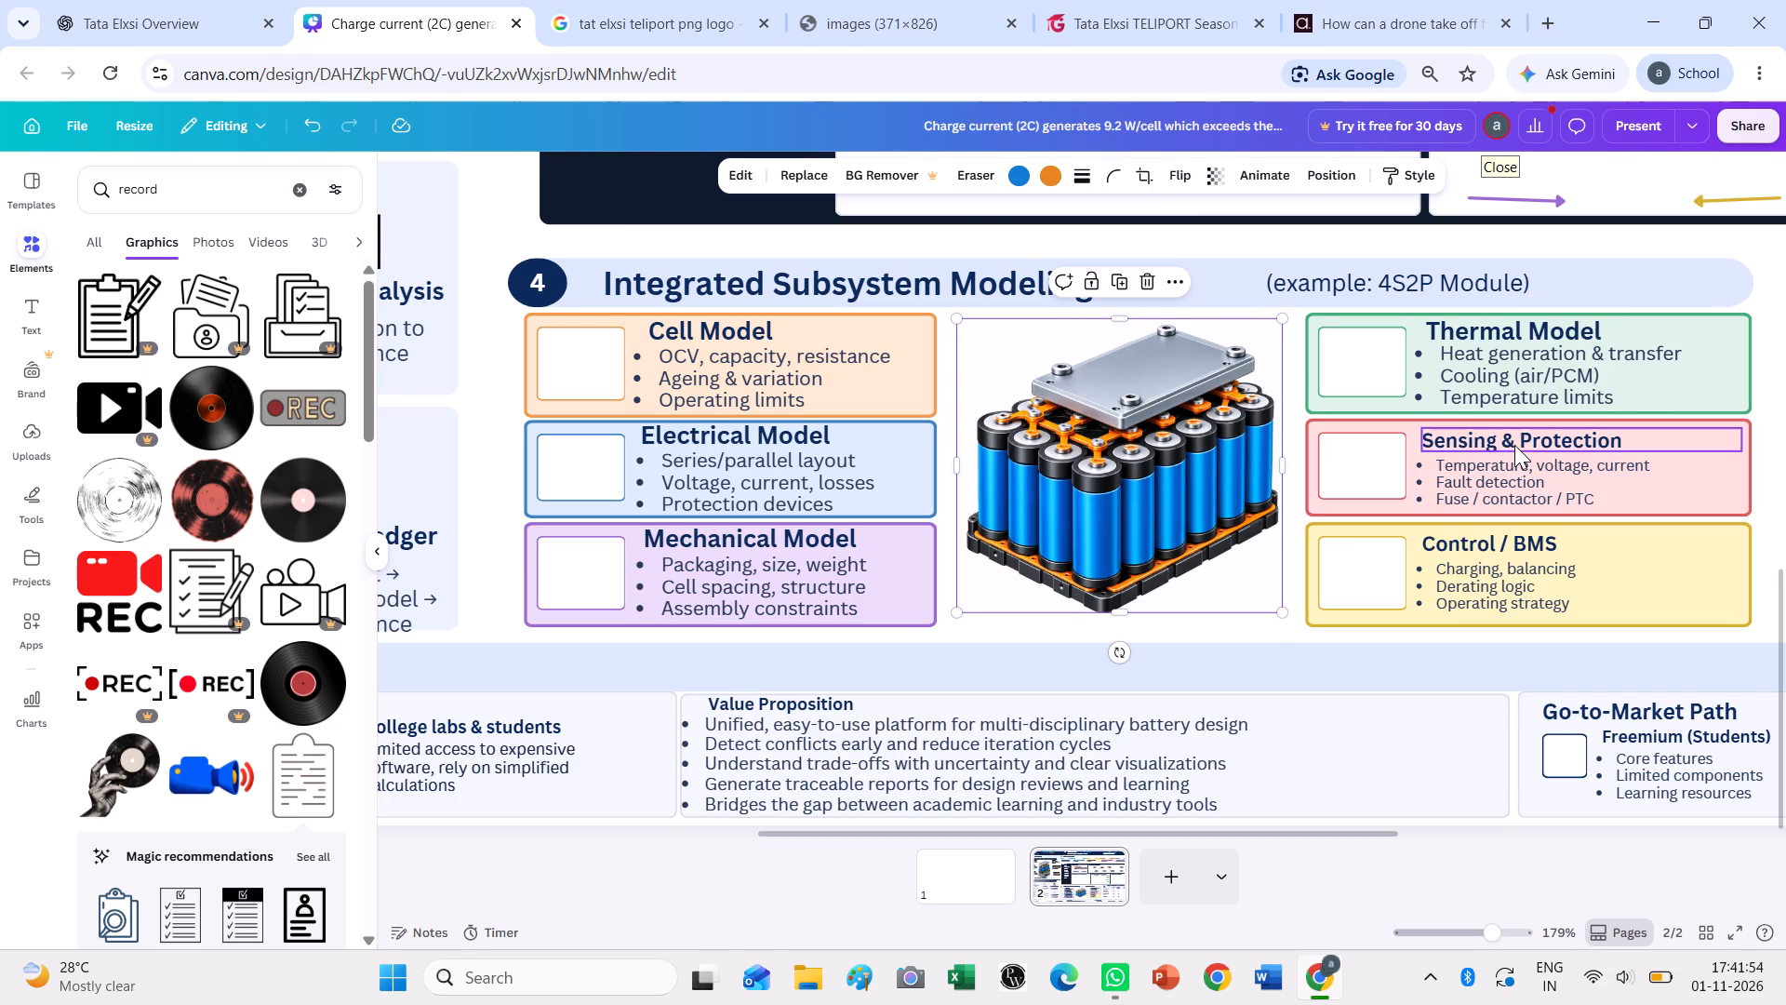
pyautogui.doubleClick(884, 168)
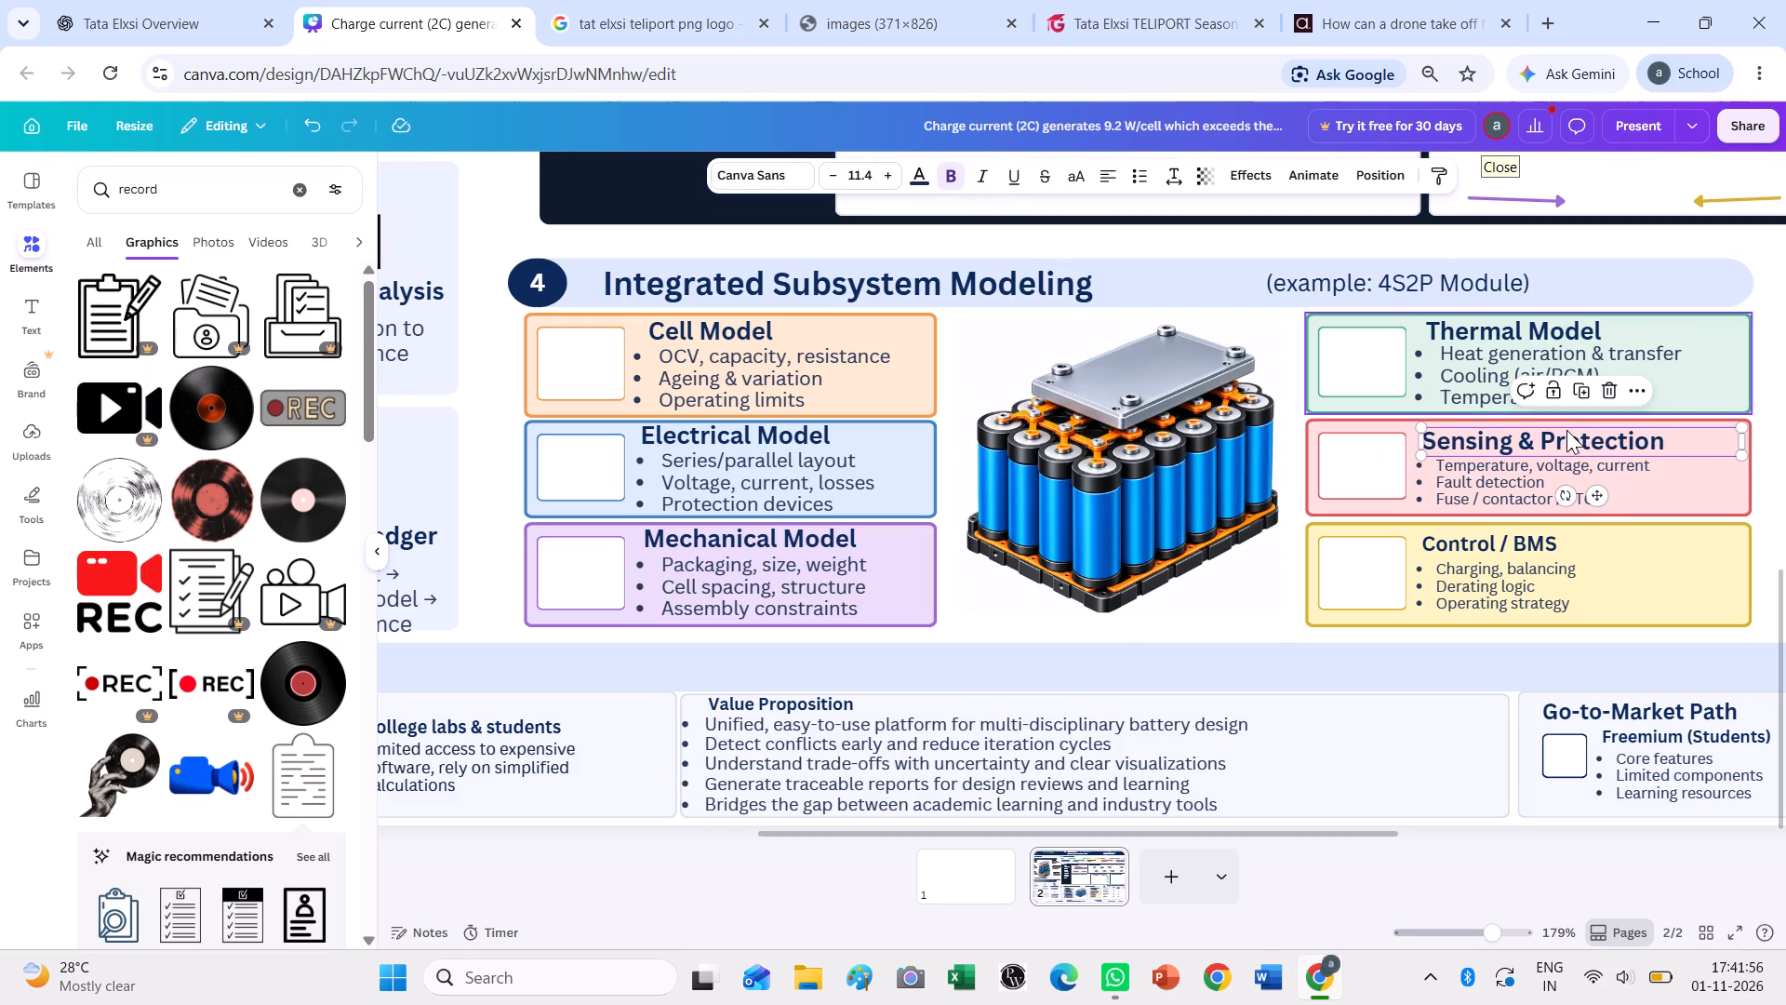
pyautogui.click(1577, 435)
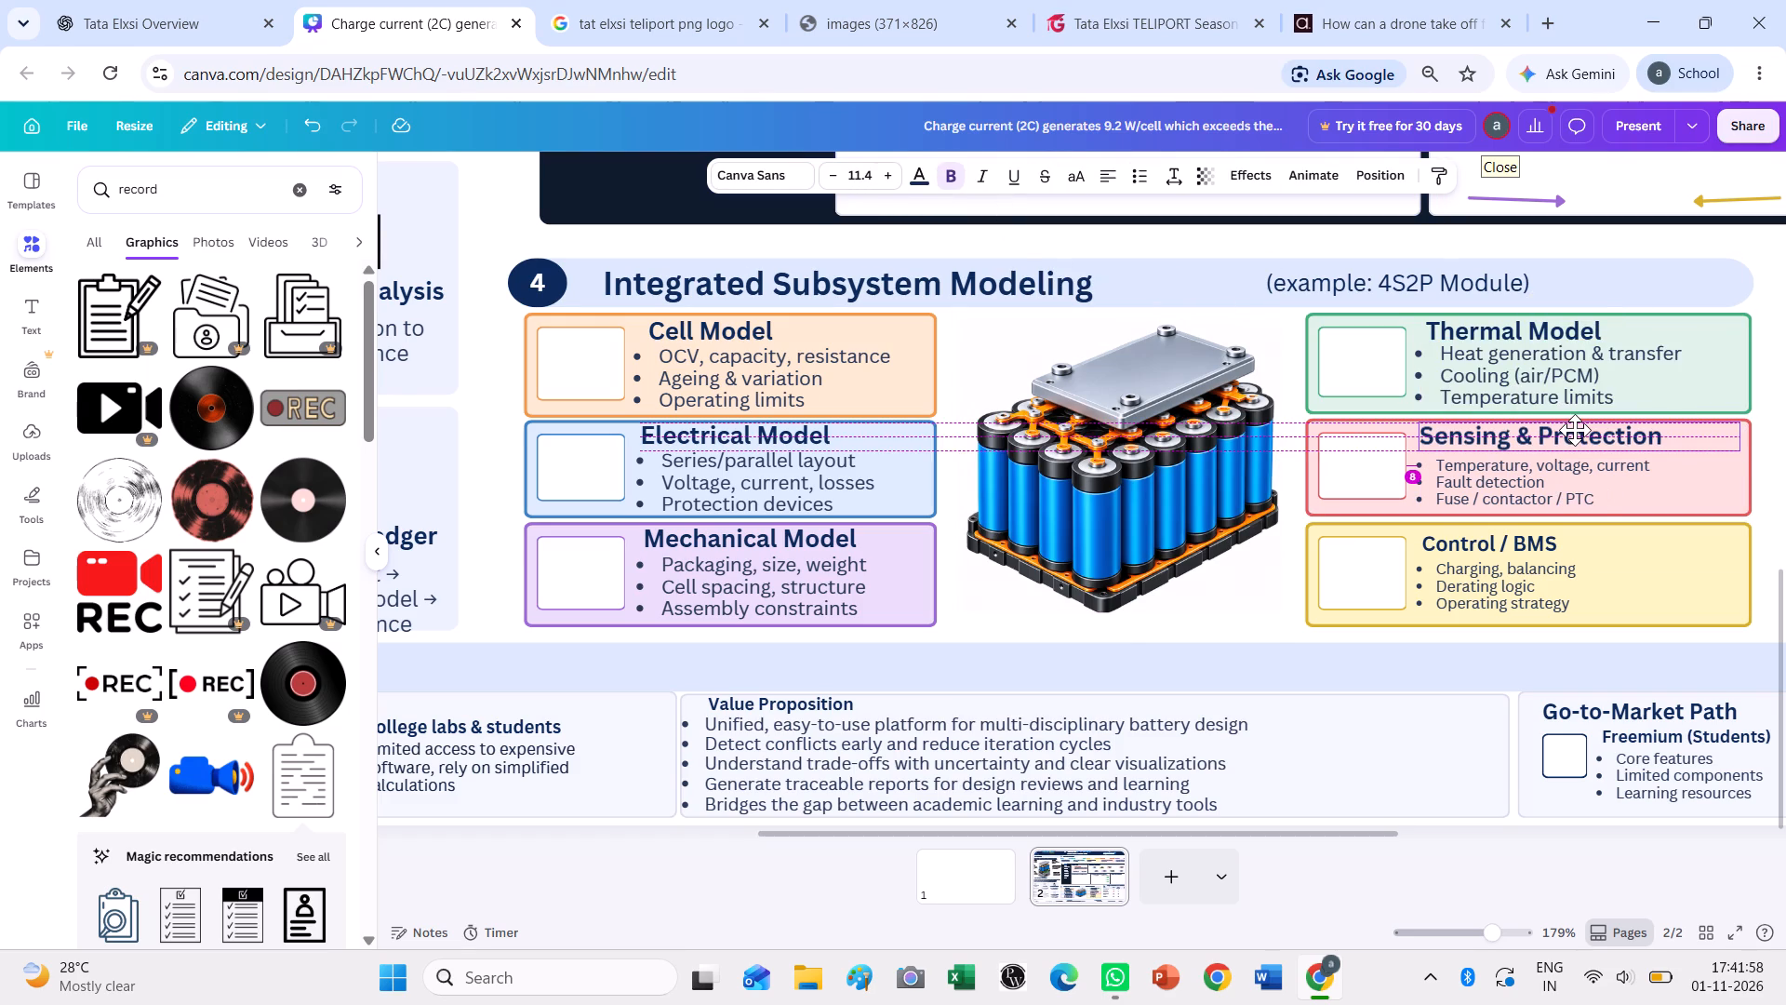
pyautogui.click(1560, 476)
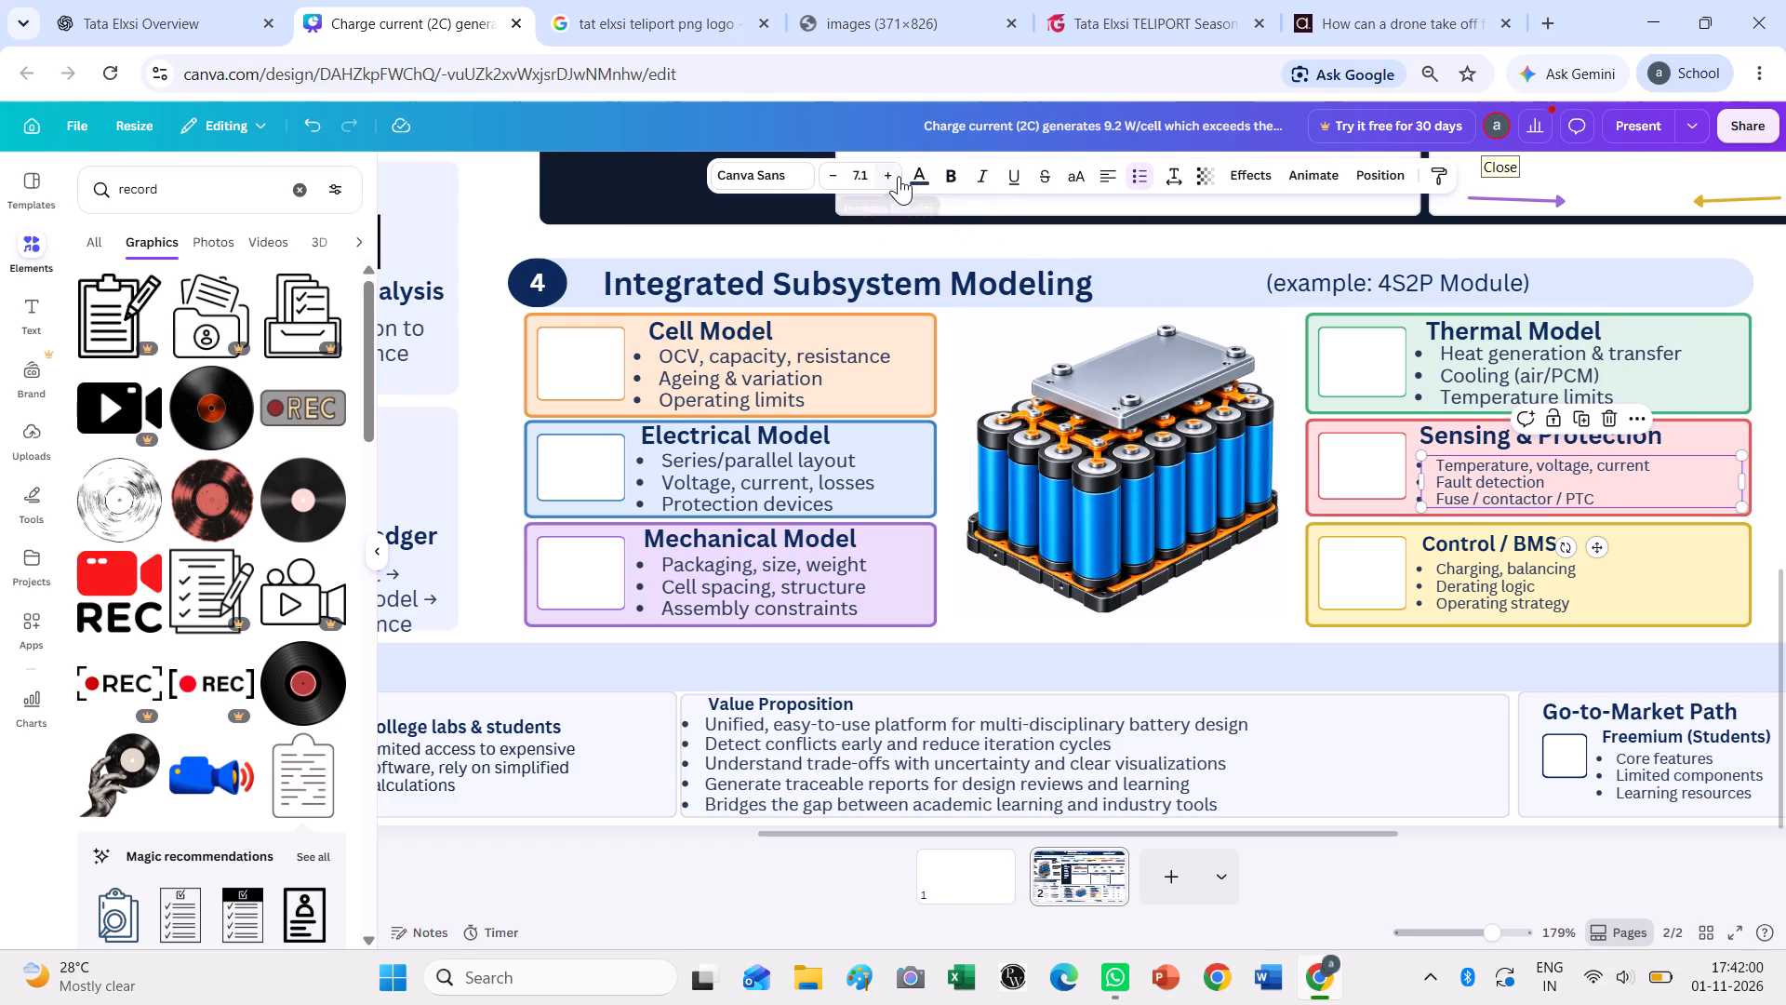
pyautogui.doubleClick(899, 176)
pyautogui.moveTo(1510, 489); pyautogui.dragTo(1511, 476)
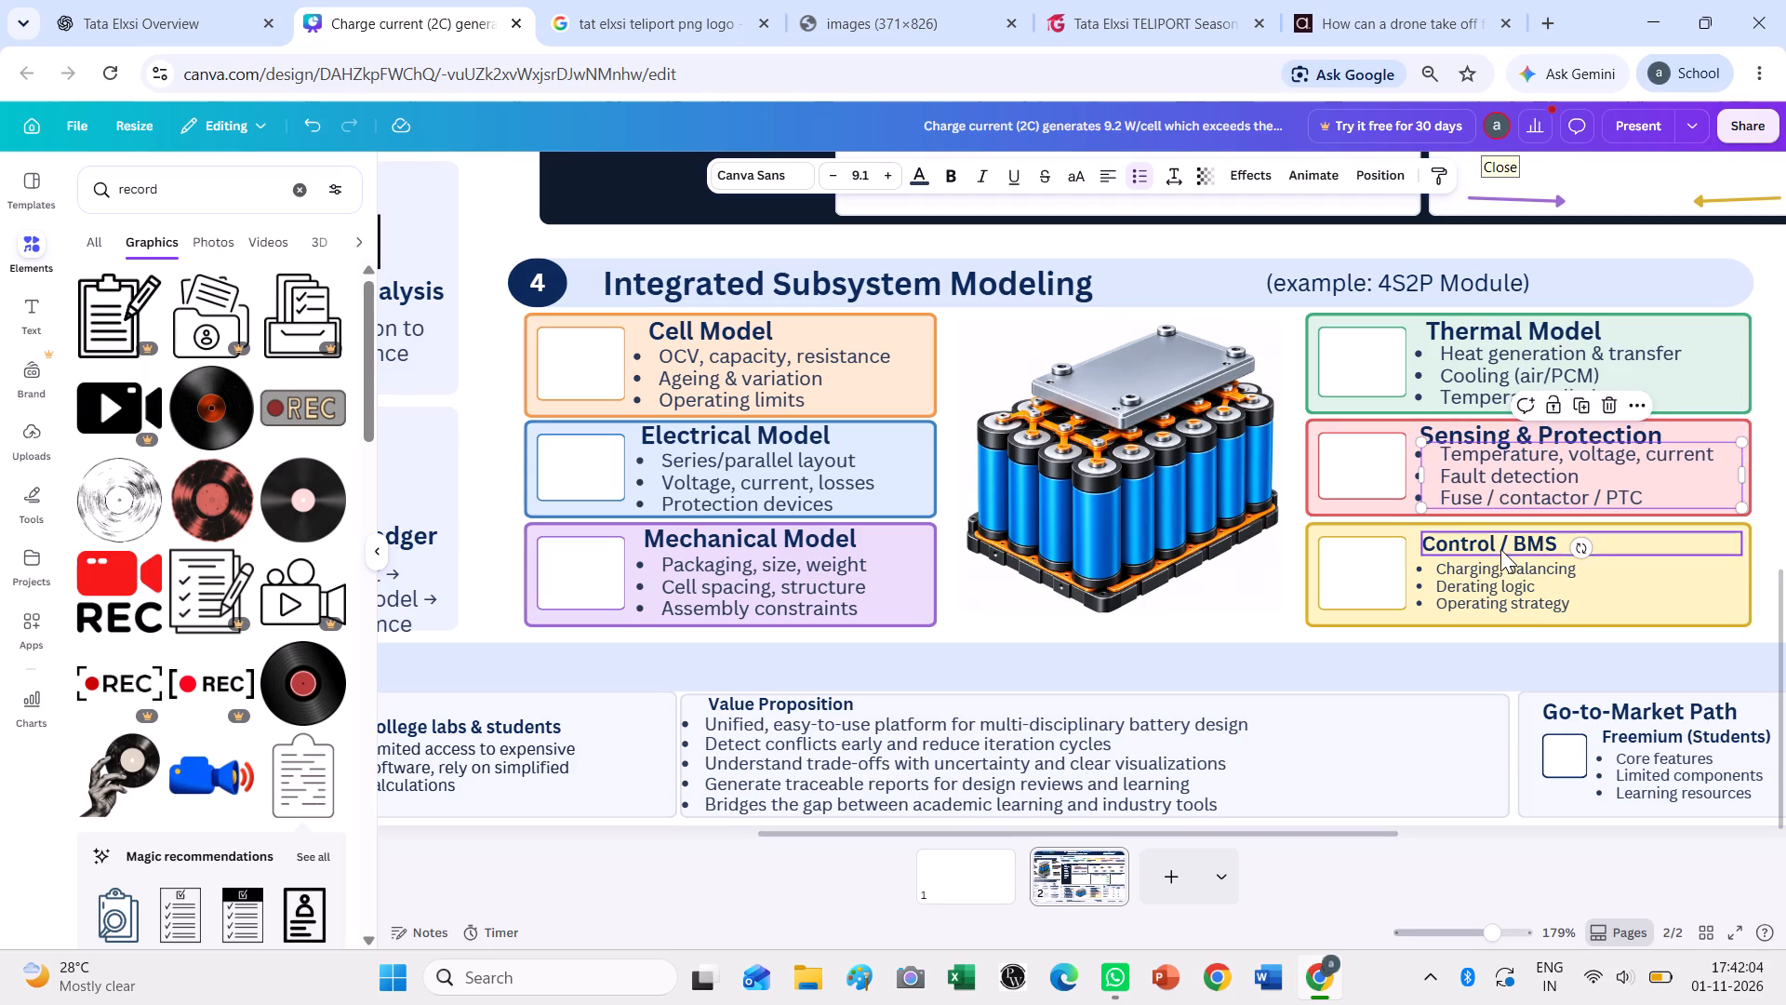
# Enlarge the Control / BMS heading to font size 11.4 and its bullets to 9.1, moving both up to fit inside the yellow card.
pyautogui.click(1500, 549)
pyautogui.doubleClick(888, 177)
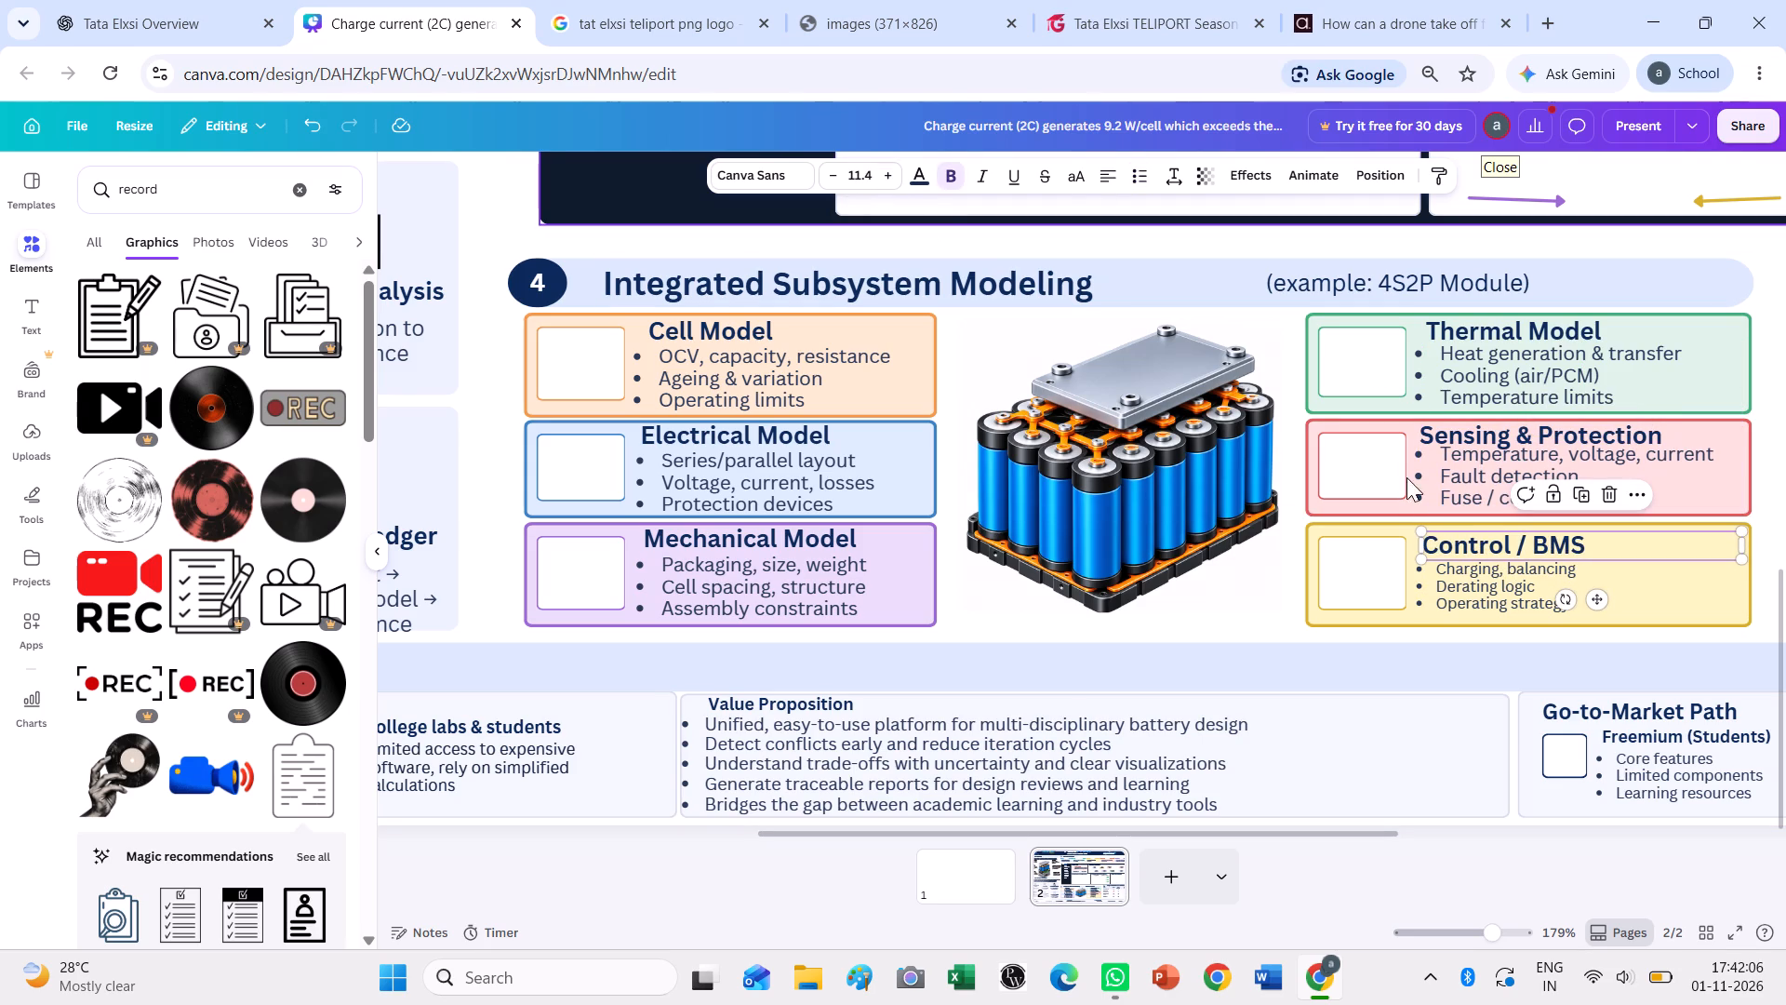
pyautogui.click(1487, 545)
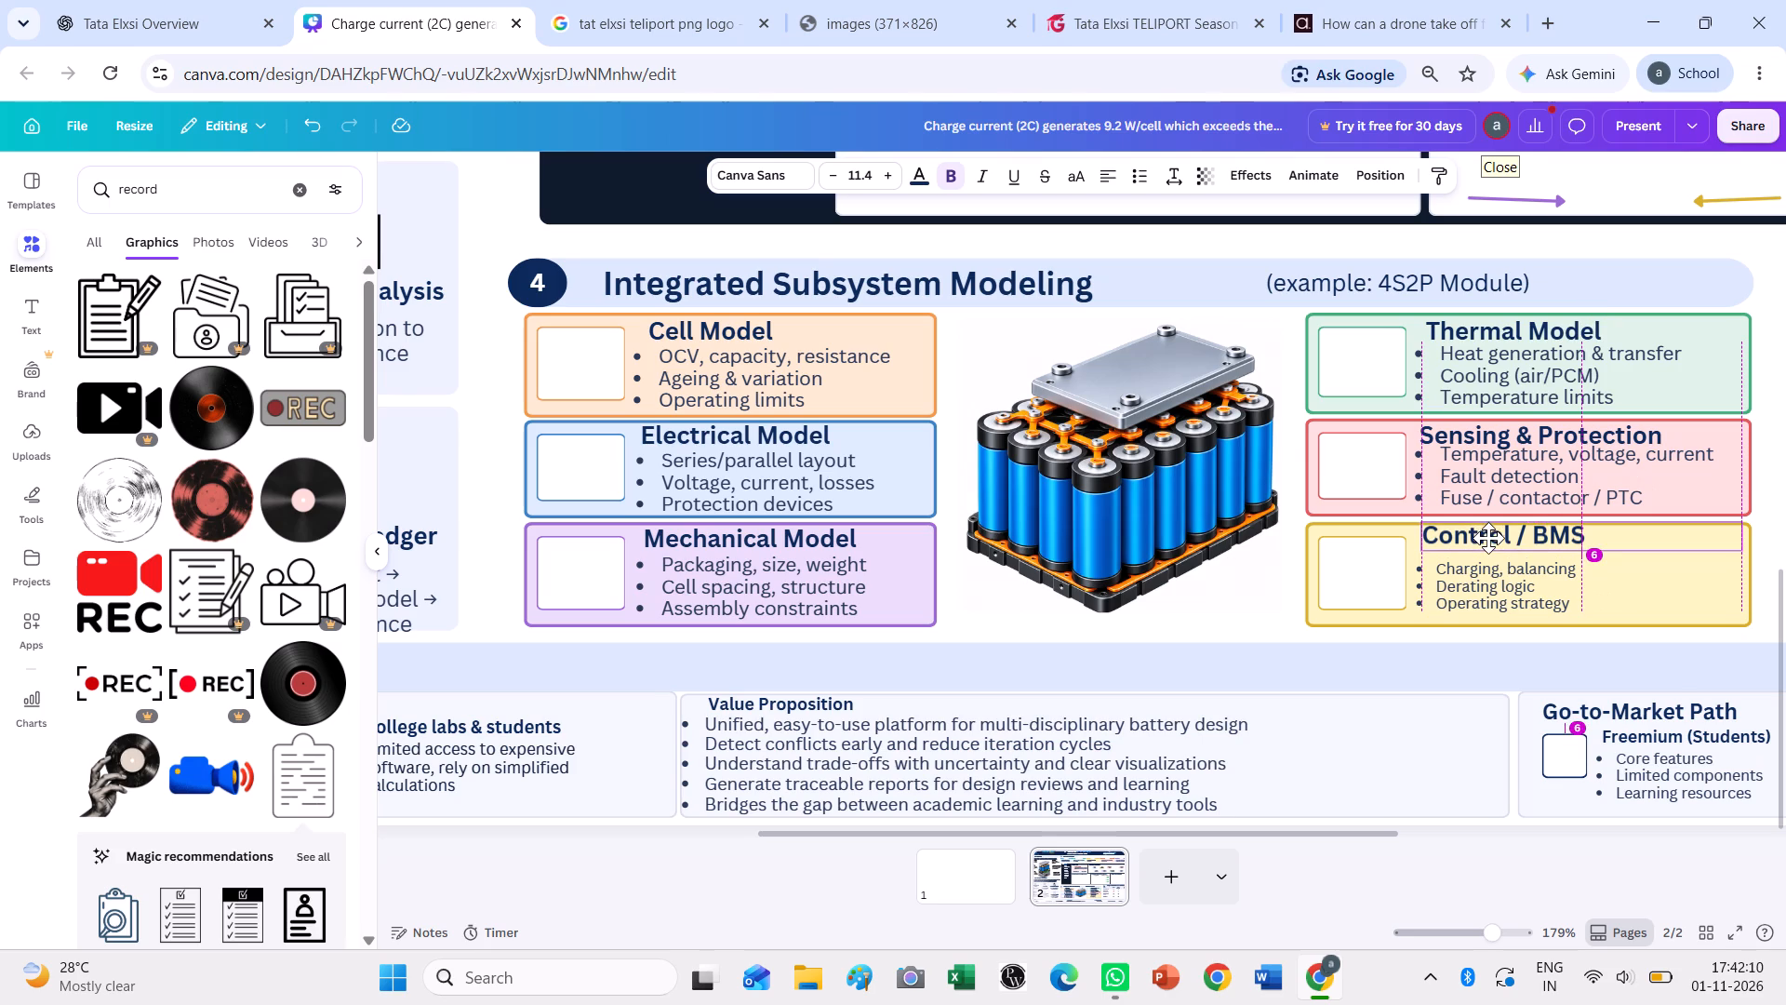
pyautogui.click(1488, 581)
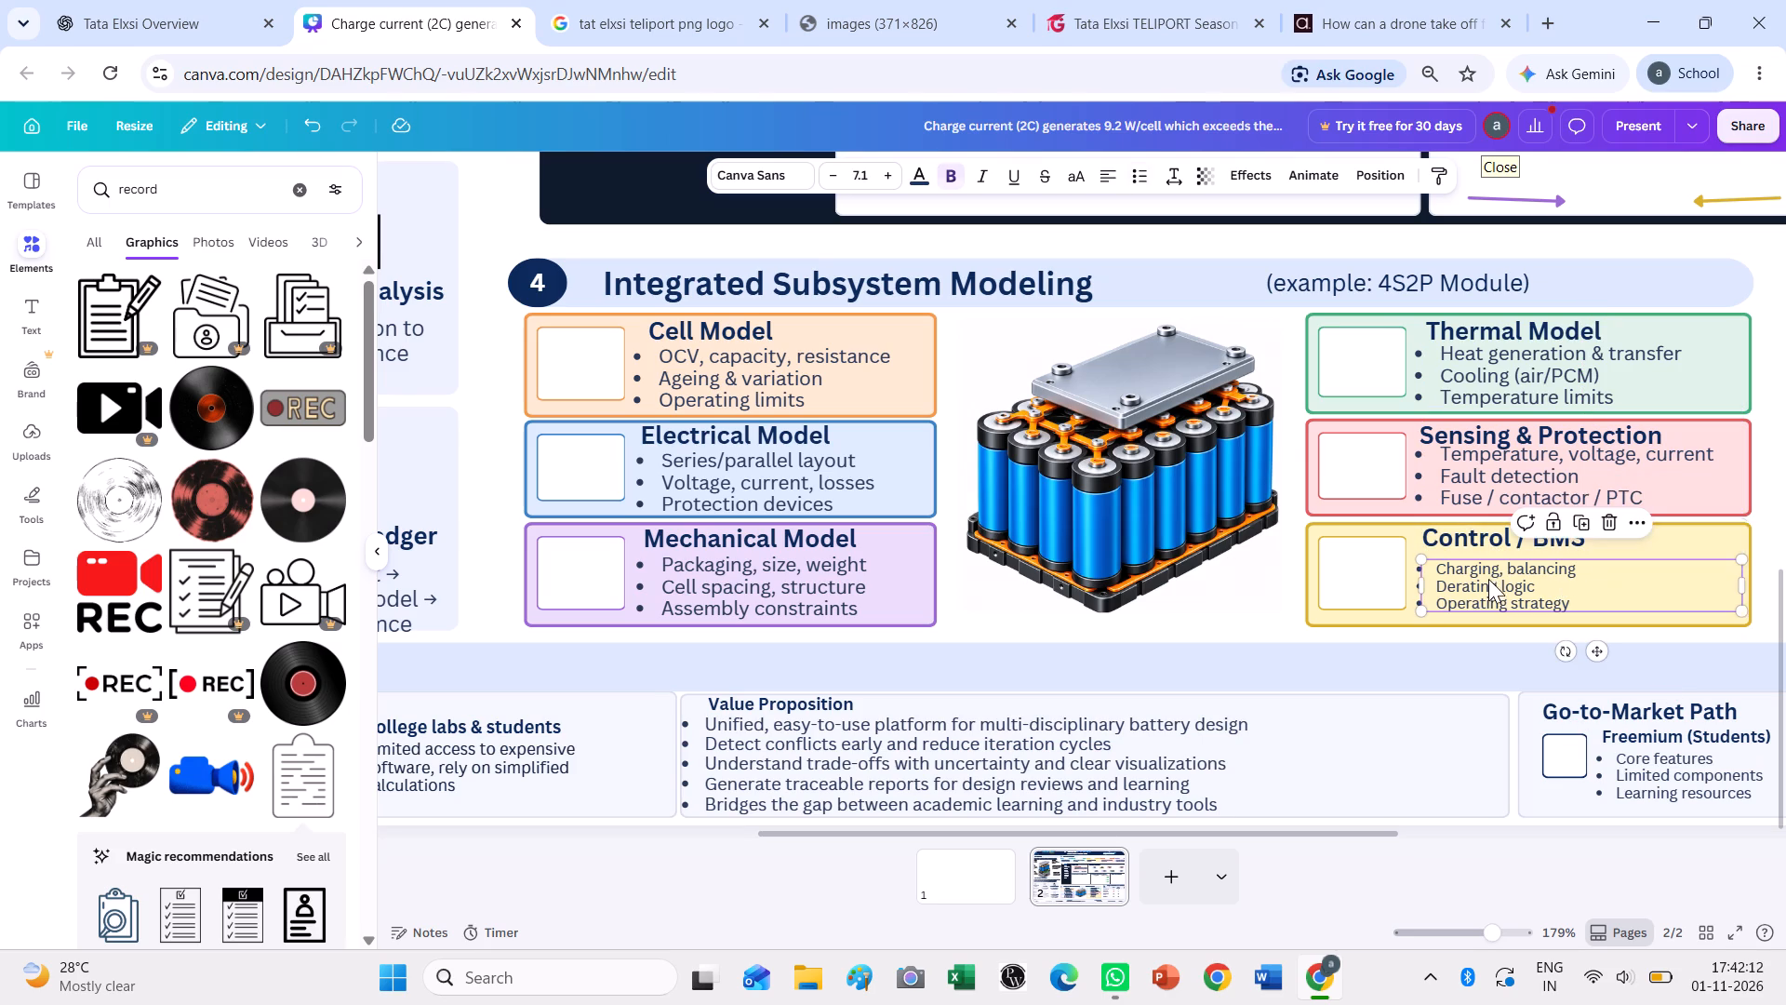
pyautogui.doubleClick(881, 180)
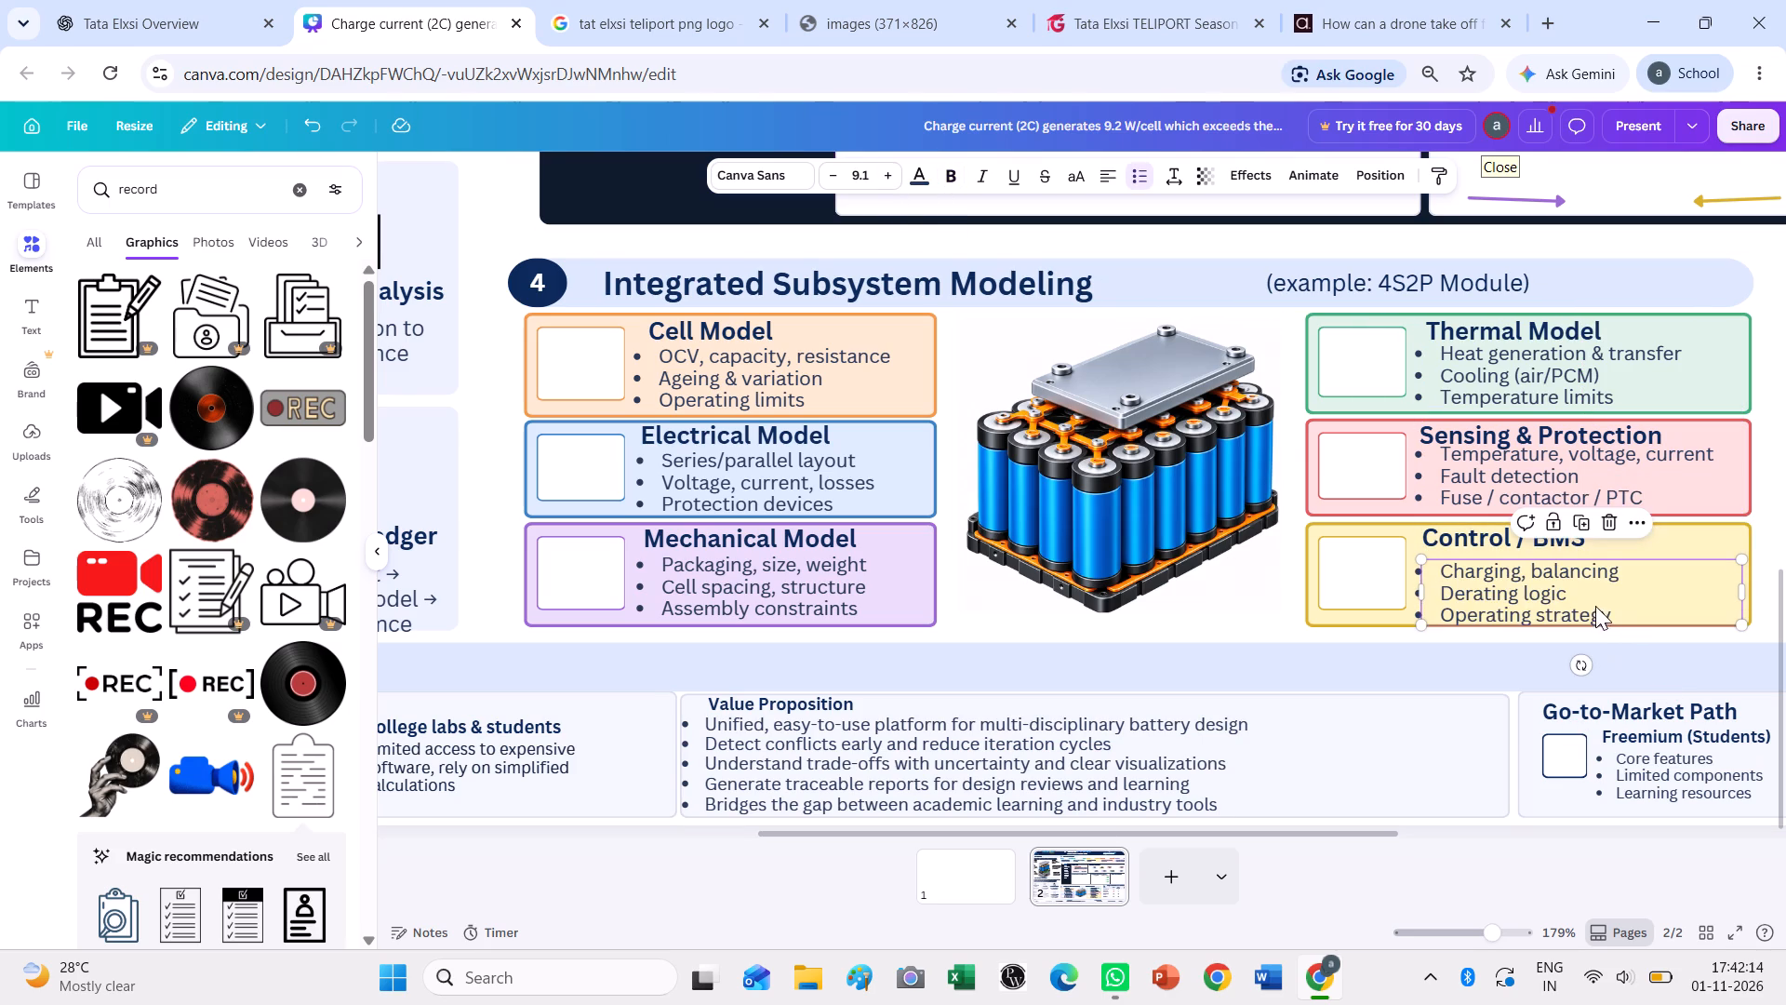
pyautogui.click(1591, 596)
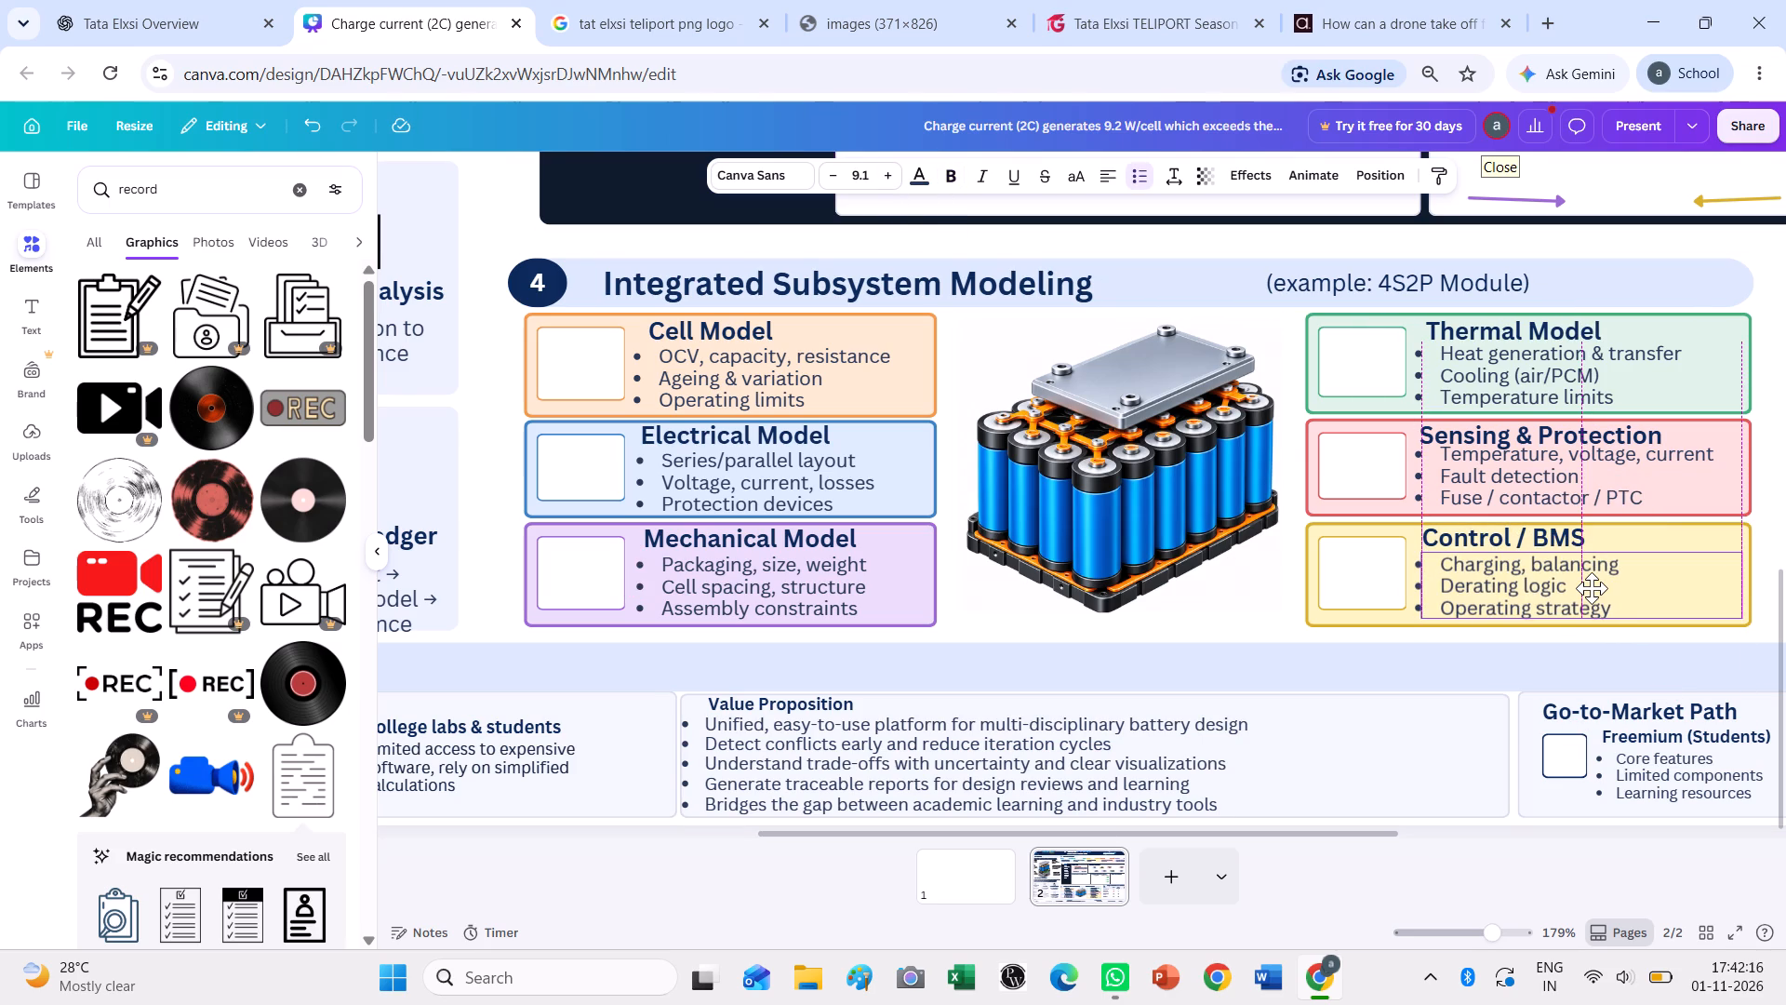
pyautogui.click(1766, 505)
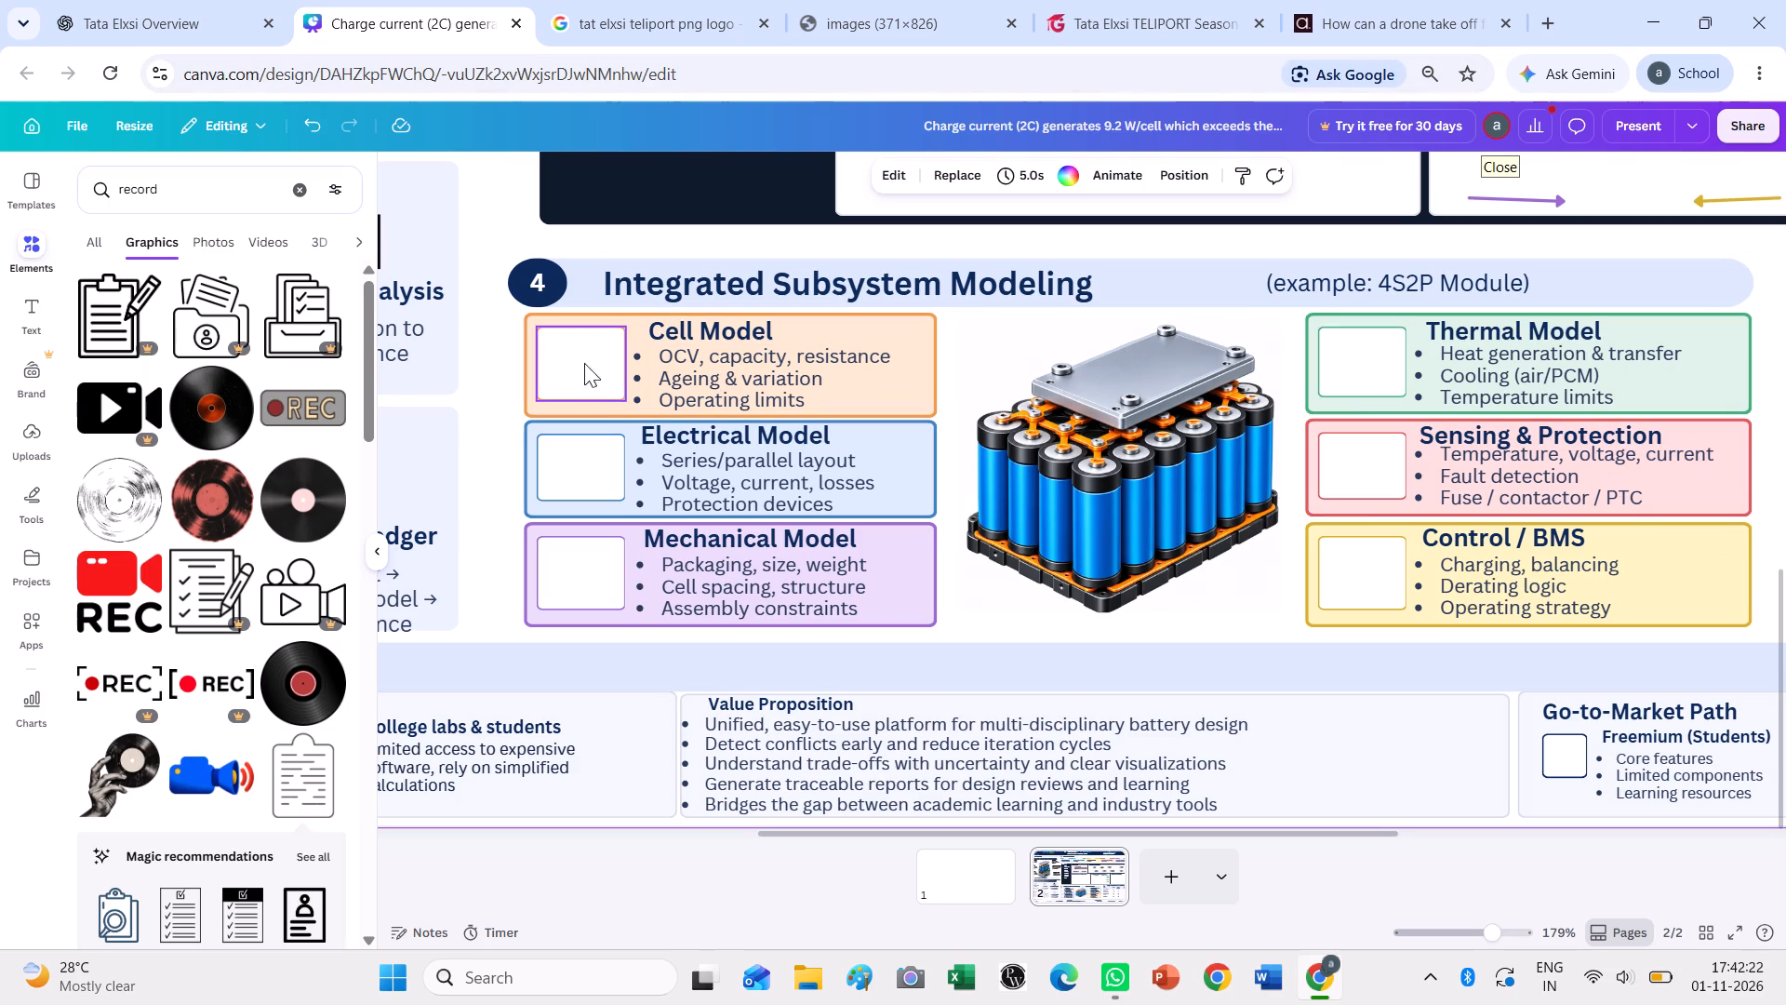
# Select the empty white icon box in the Cell Model card.
pyautogui.click(602, 382)
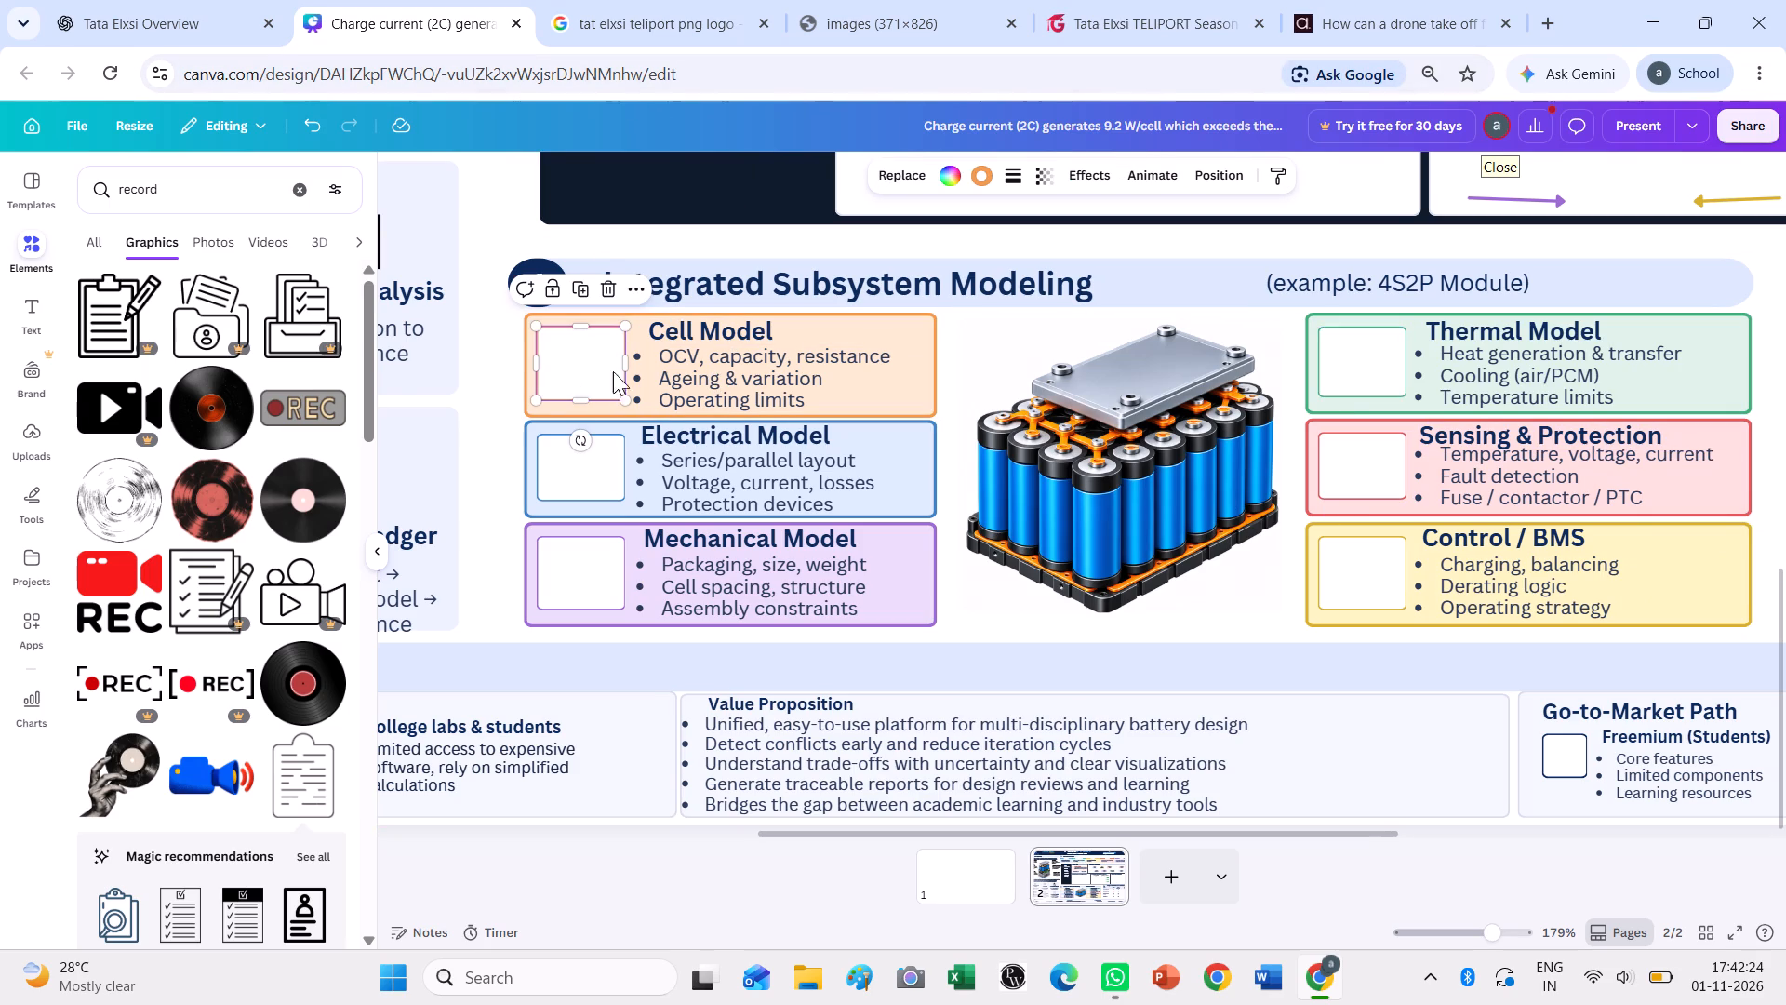
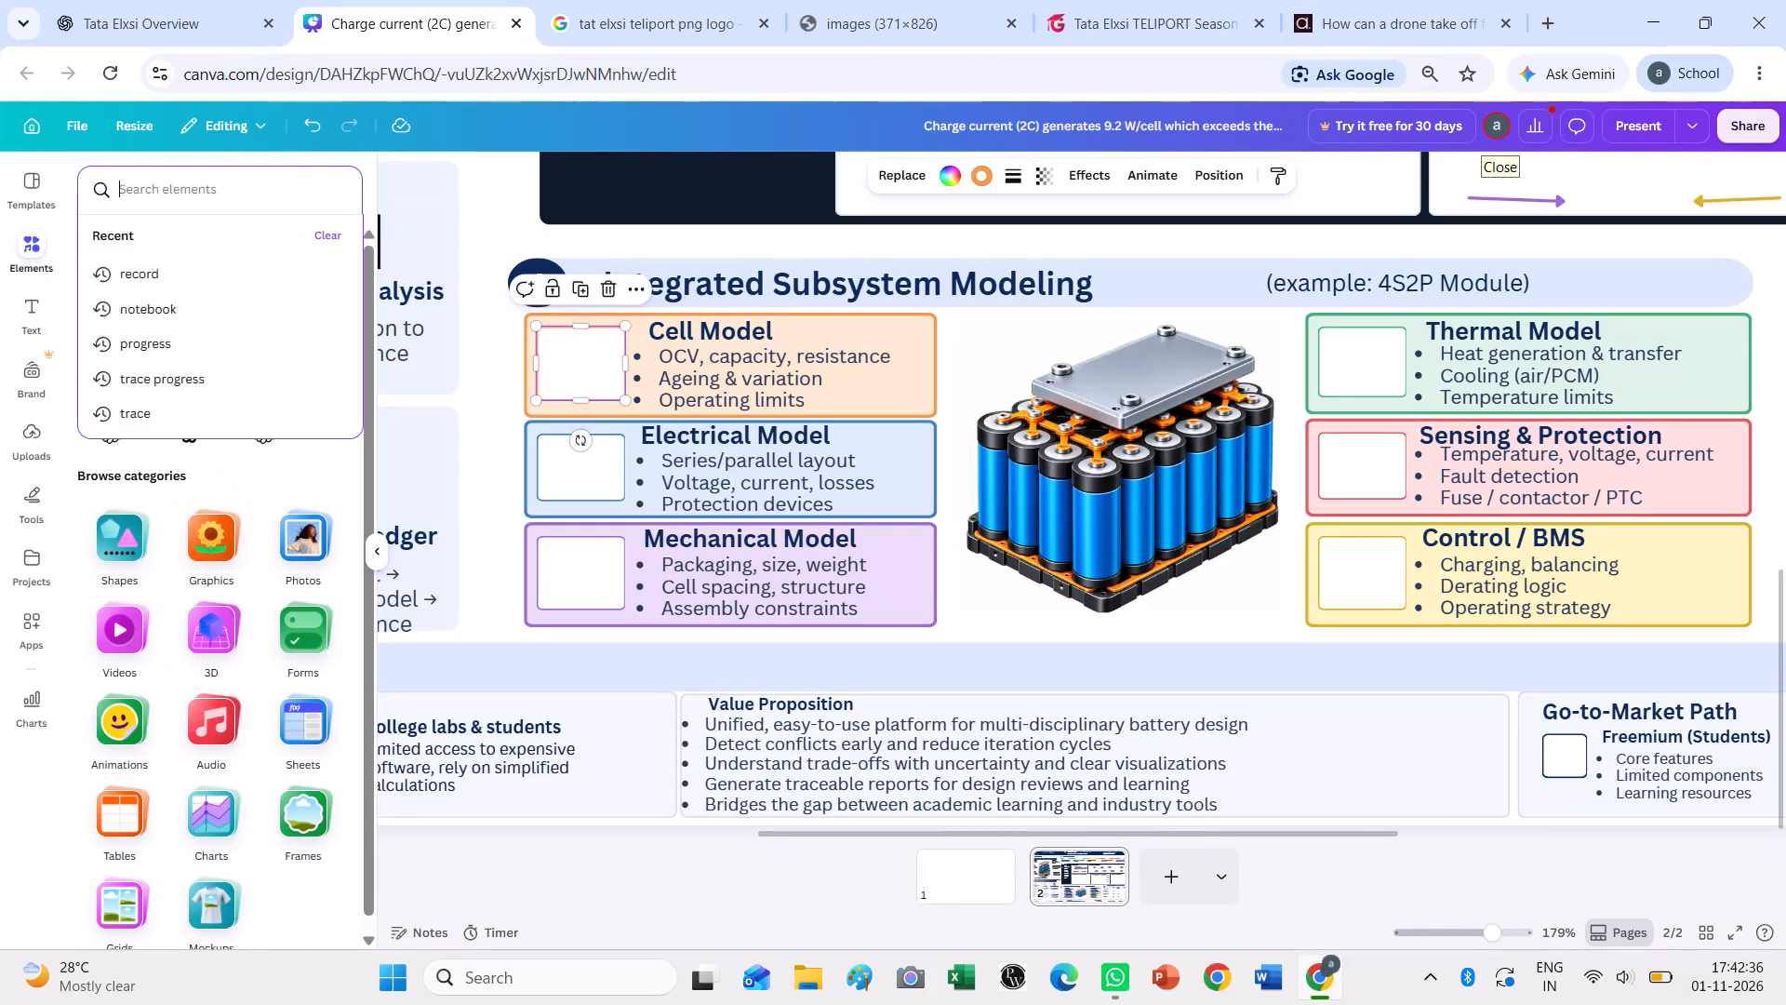
# Search the elements for "cell battery" graphics and insert the upright purple-and-yellow battery with a plus sign.
pyautogui.write('cell')
pyautogui.press('Return')
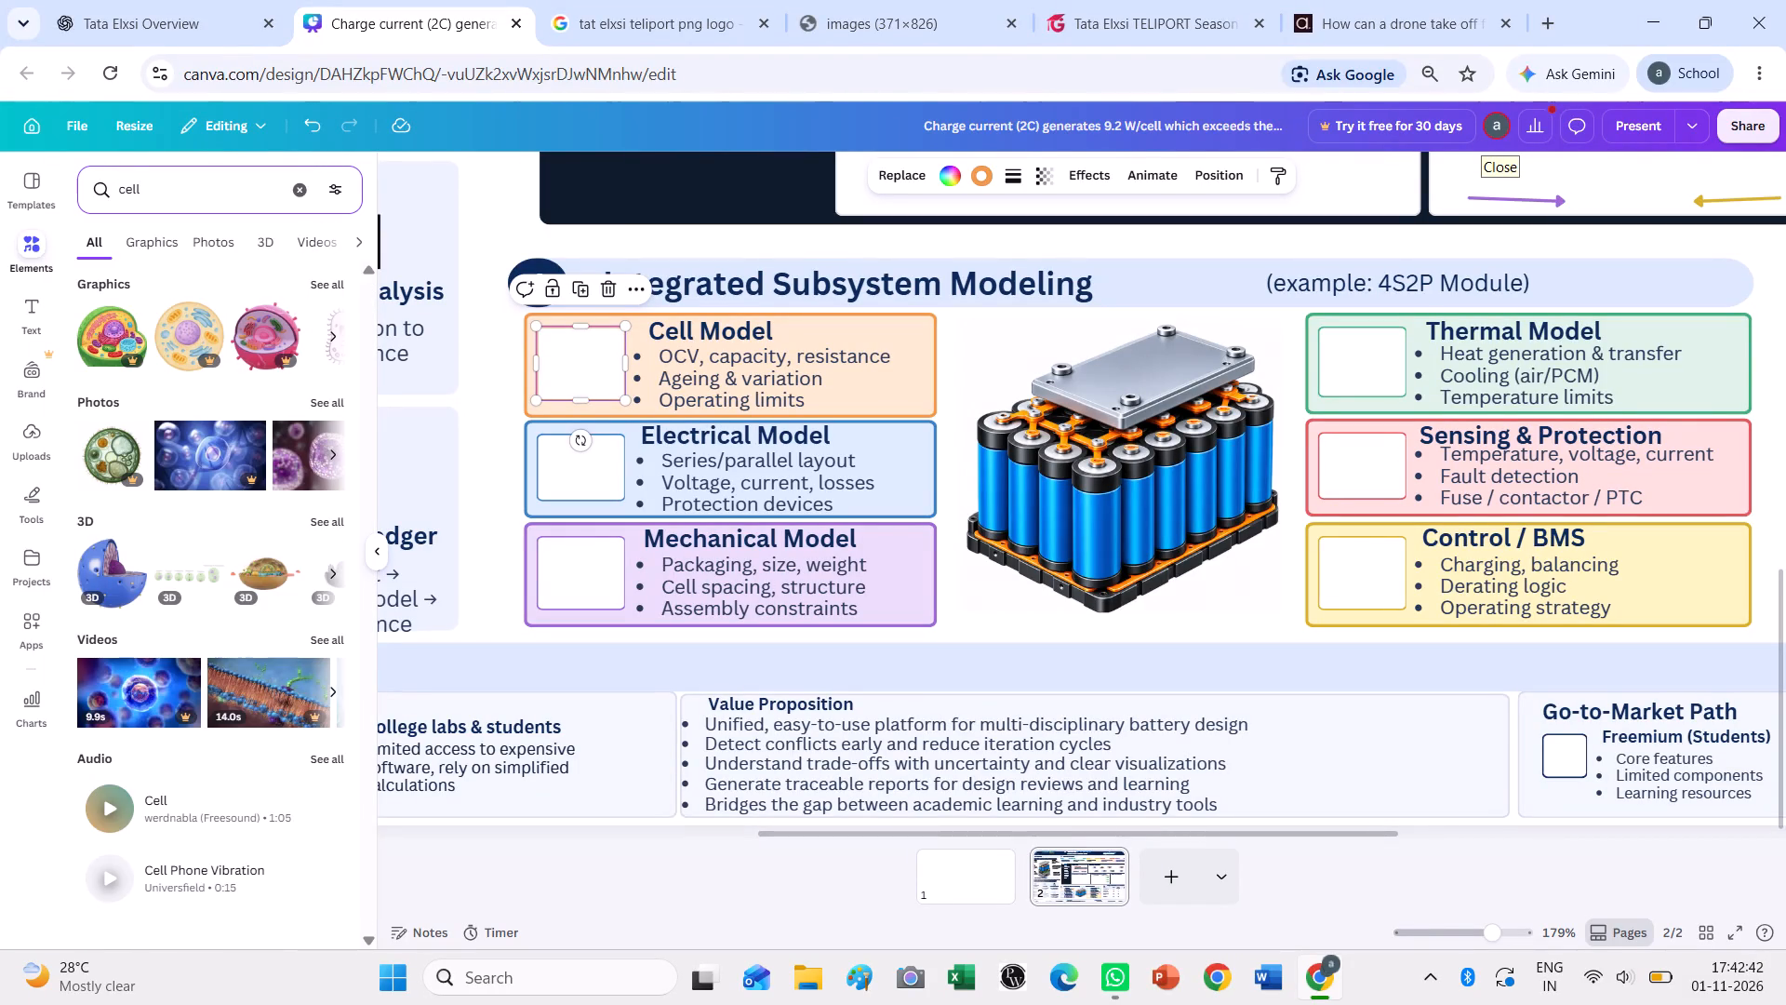
pyautogui.press('space')
pyautogui.write('battery')
pyautogui.press('Return')
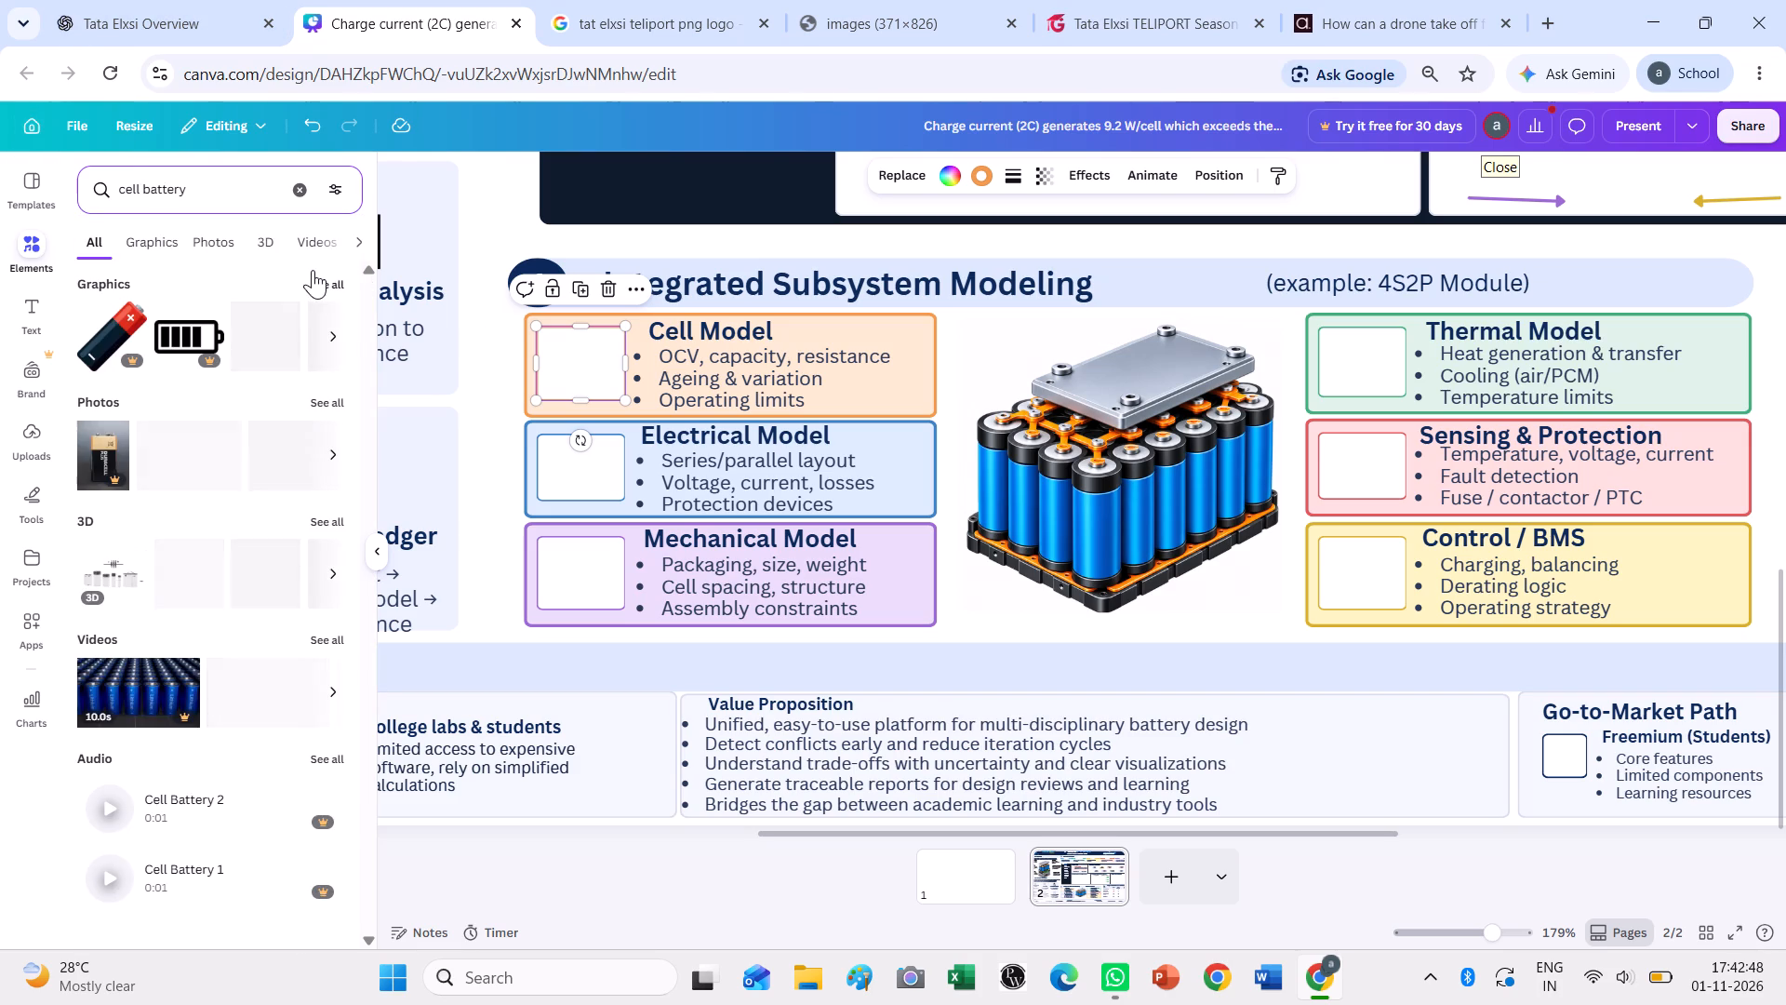
pyautogui.click(320, 274)
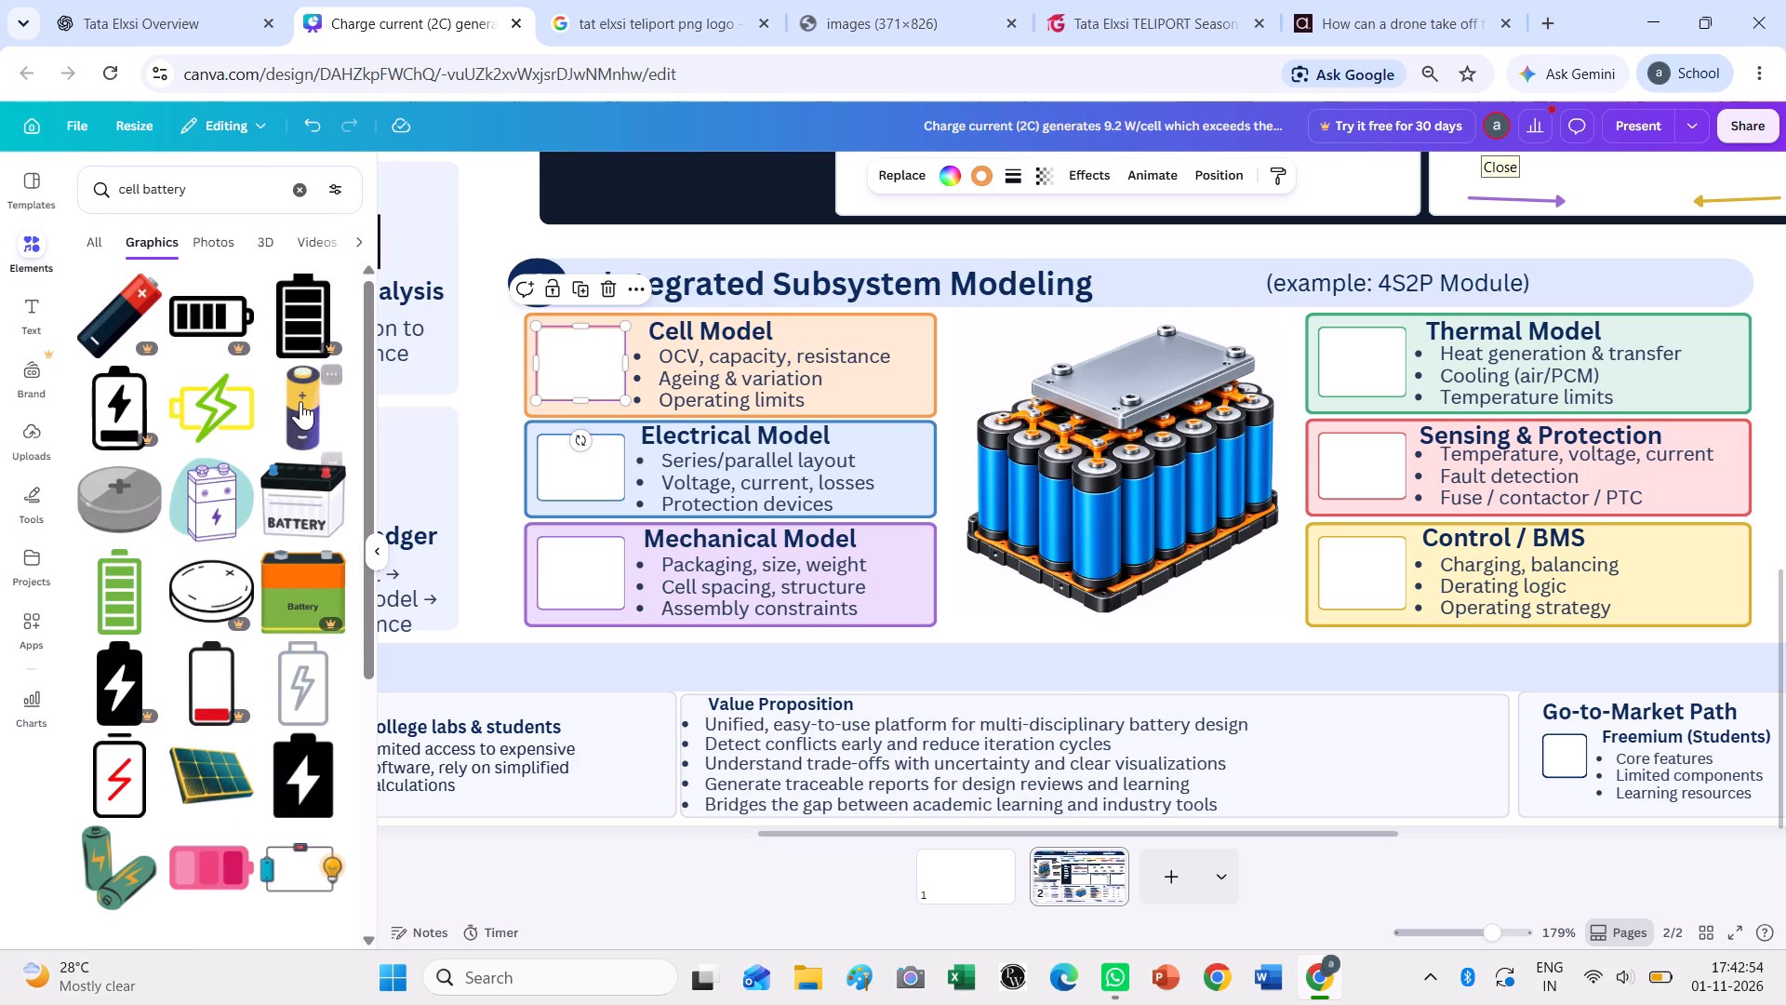
pyautogui.click(300, 401)
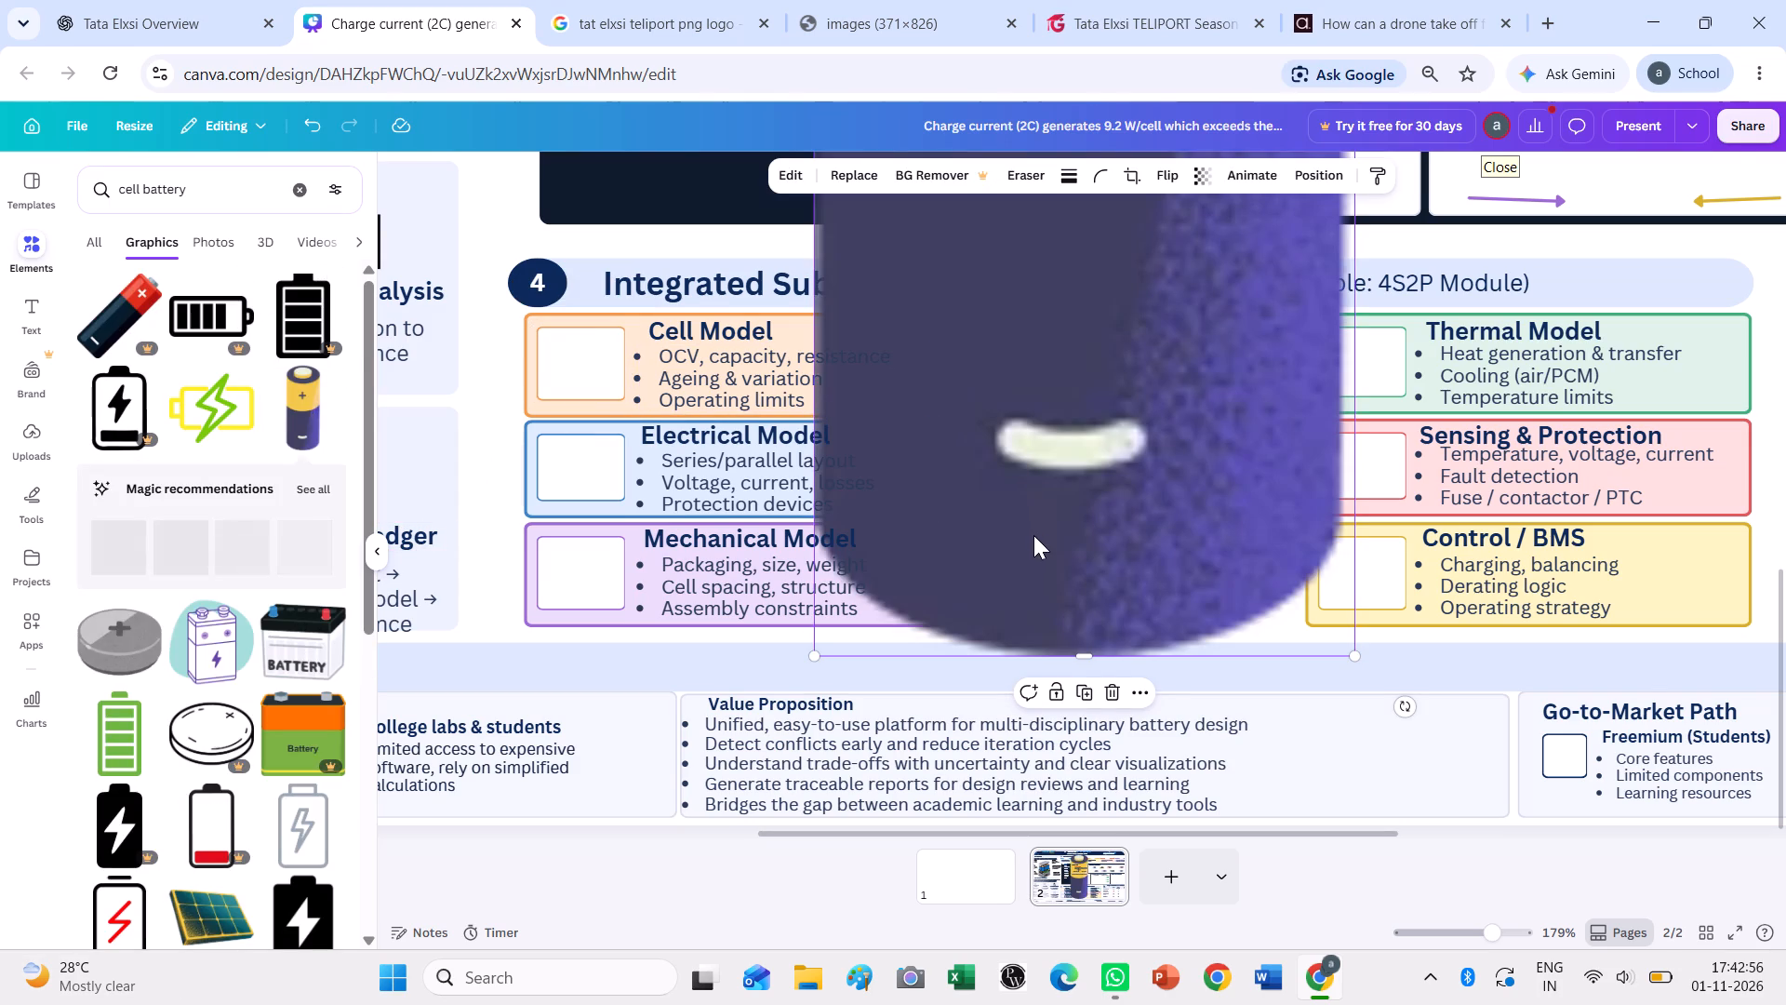
# Delete the empty white icon box in the Cell Model card.
pyautogui.keyDown('ctrl'); pyautogui.scroll(-4, 1034, 535); pyautogui.keyUp('ctrl')
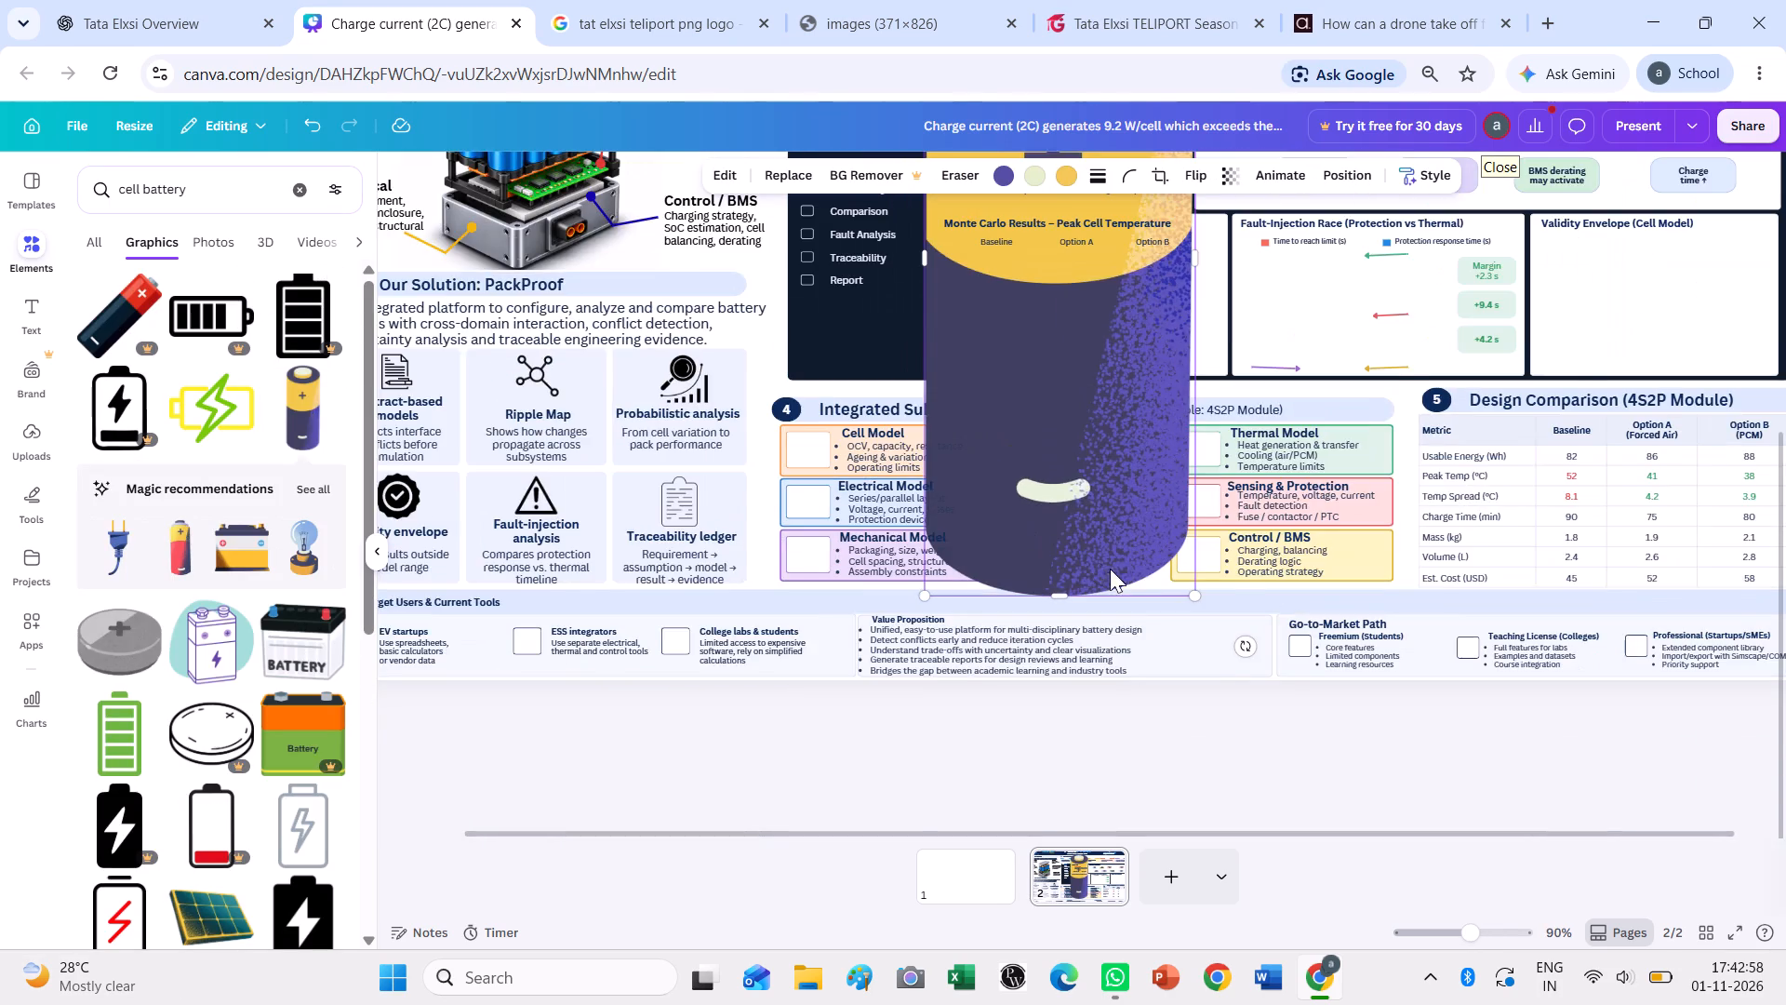
pyautogui.click(803, 610)
pyautogui.press('Delete')
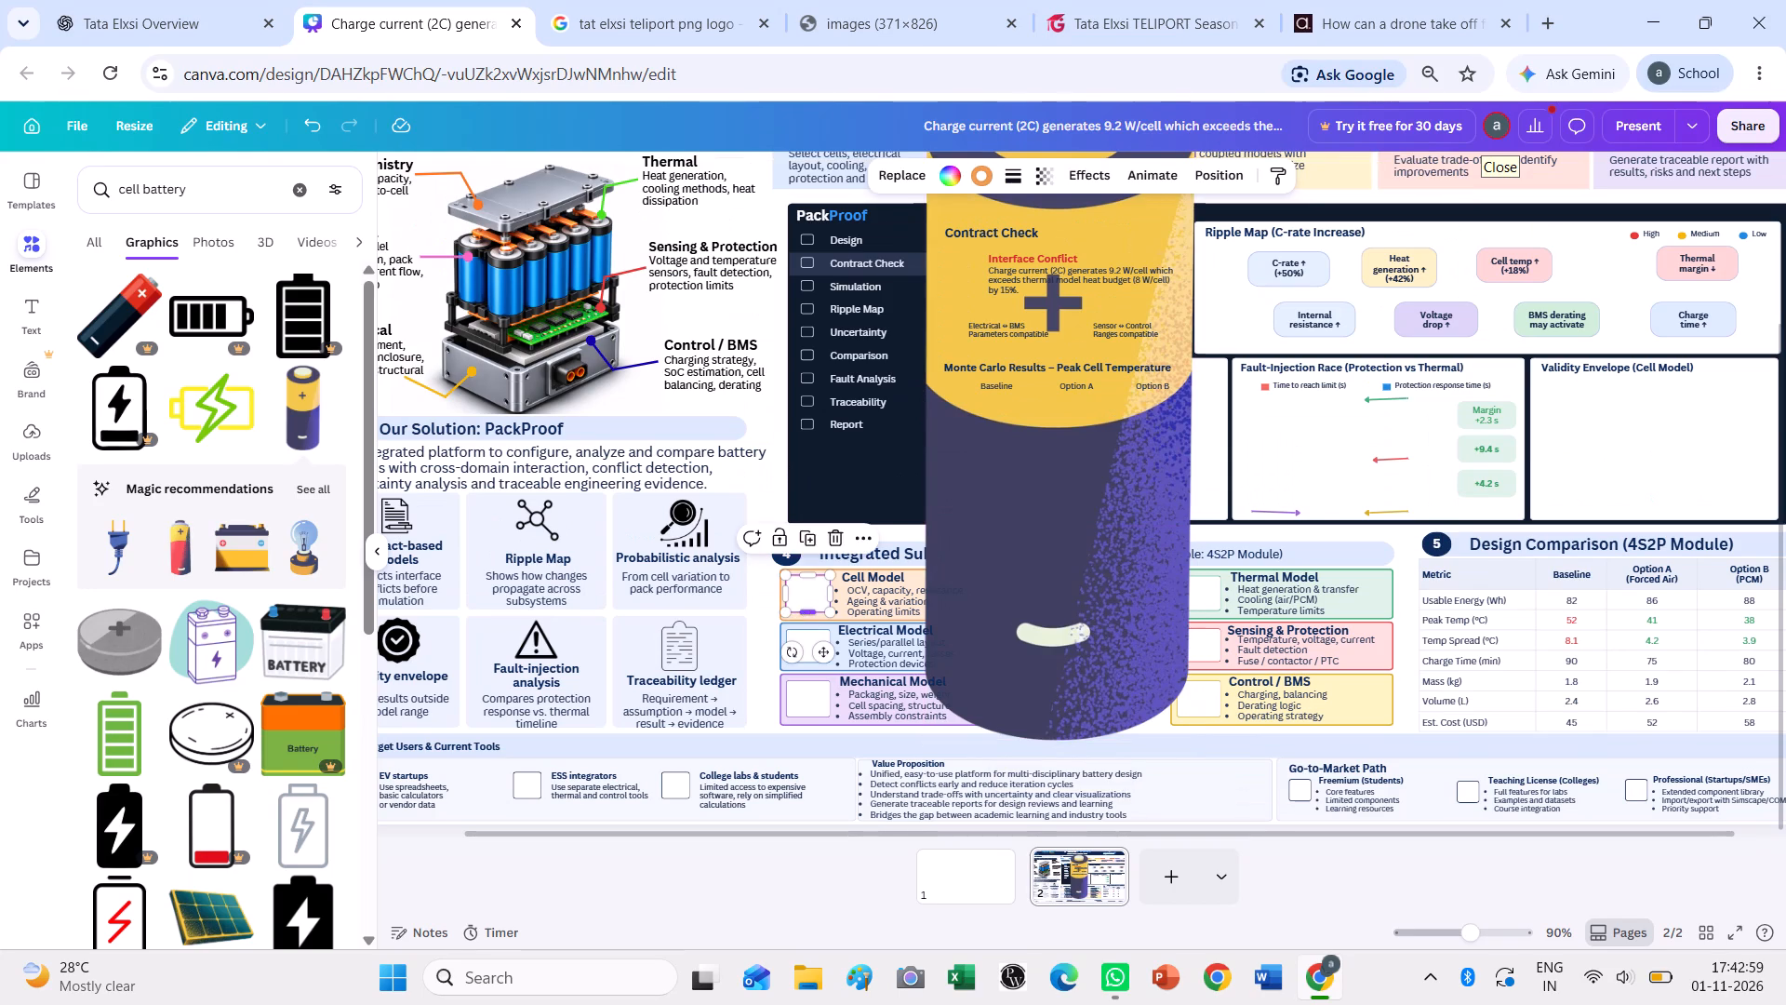
# Shrink the oversized battery graphic so that it no longer covers the Integrated Subsystem Modeling section.
pyautogui.click(1112, 677)
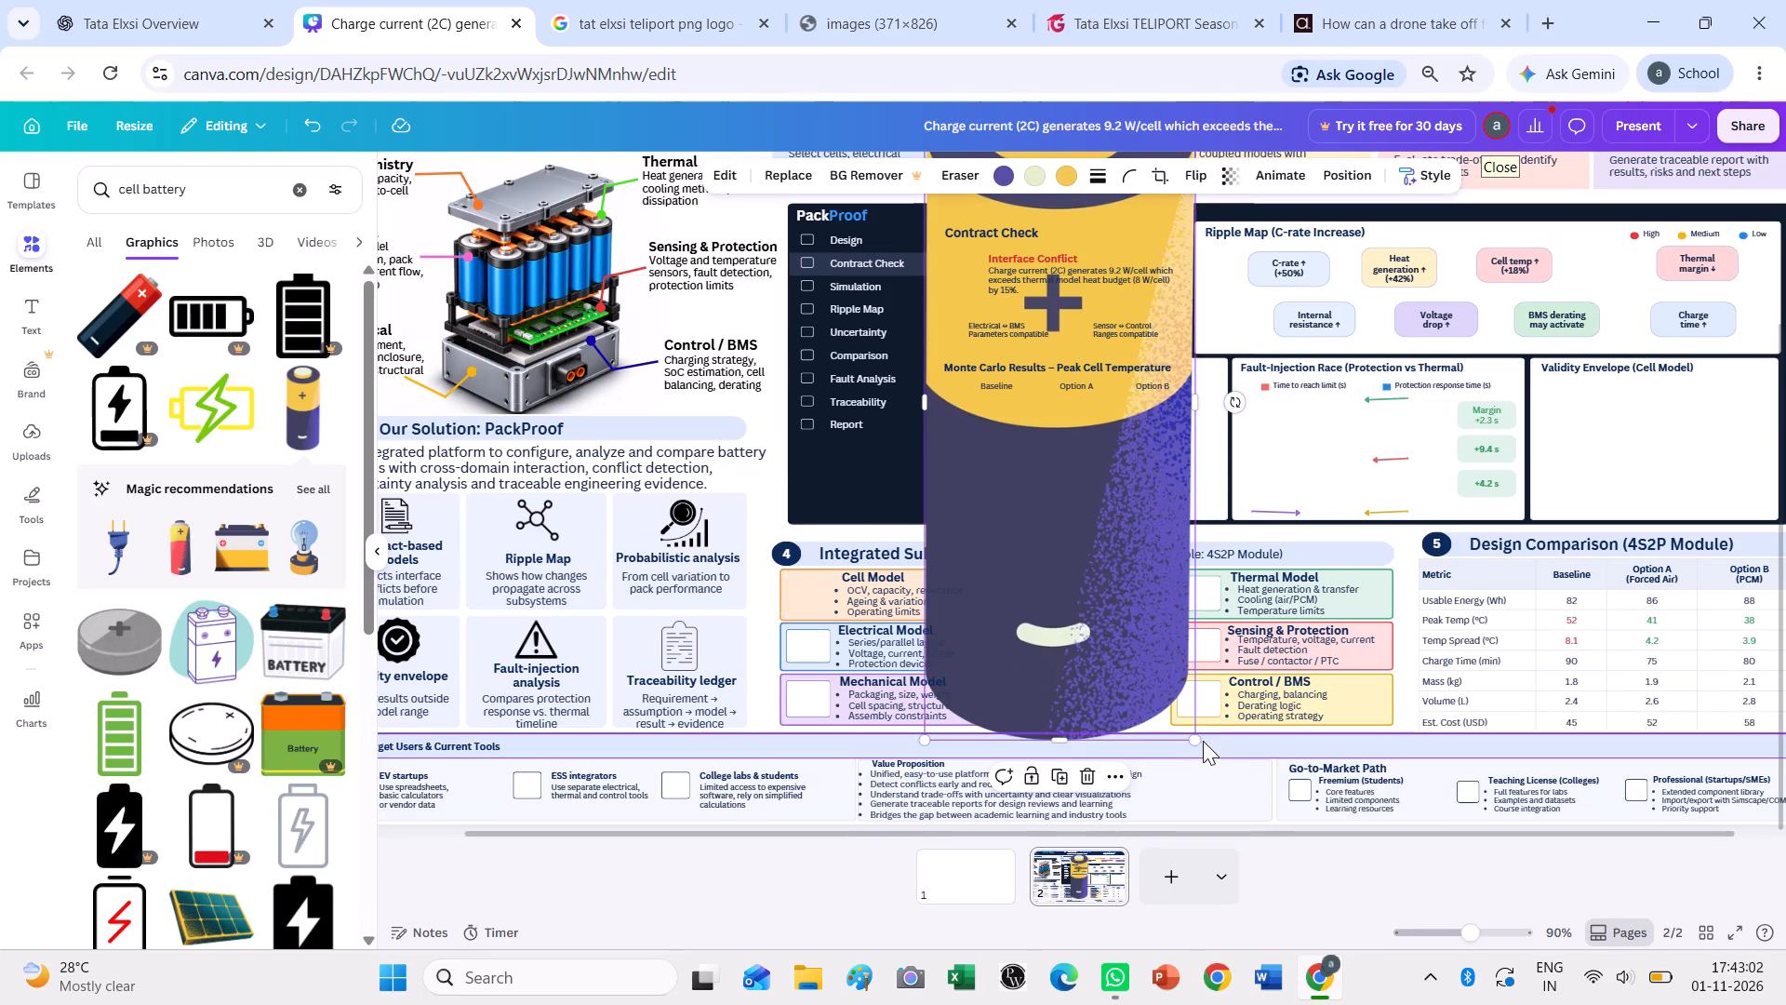
pyautogui.moveTo(1198, 739); pyautogui.dragTo(1018, 348)
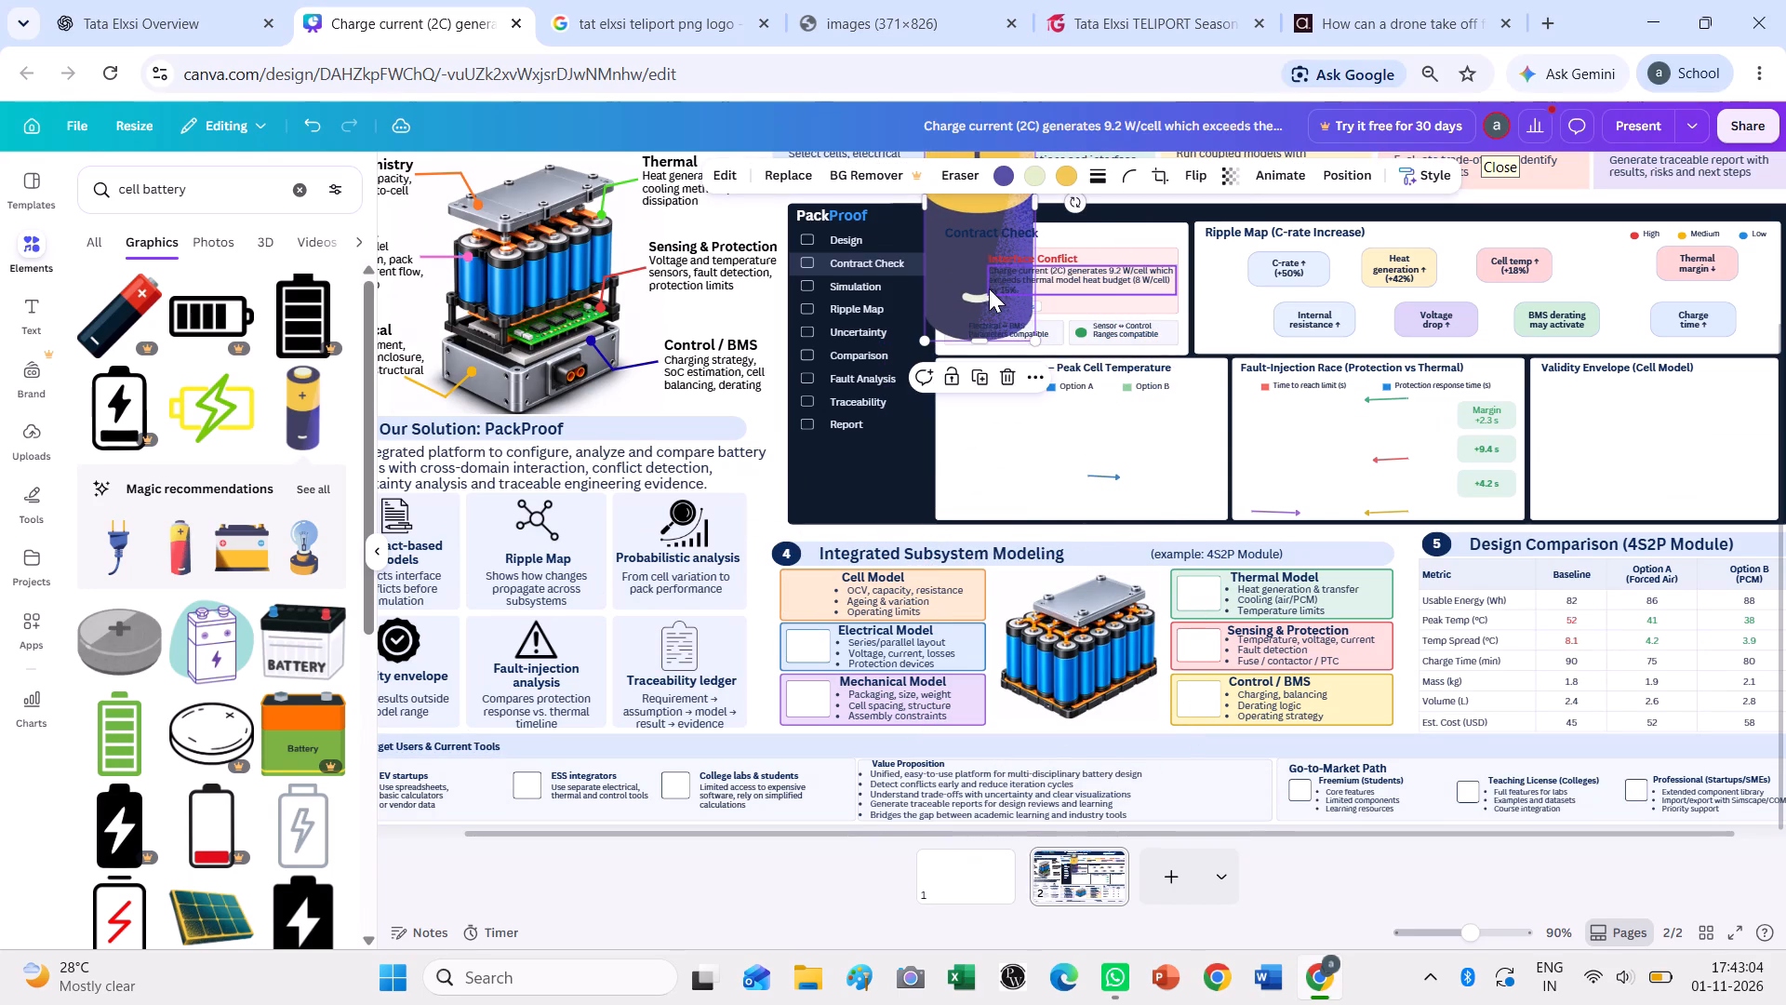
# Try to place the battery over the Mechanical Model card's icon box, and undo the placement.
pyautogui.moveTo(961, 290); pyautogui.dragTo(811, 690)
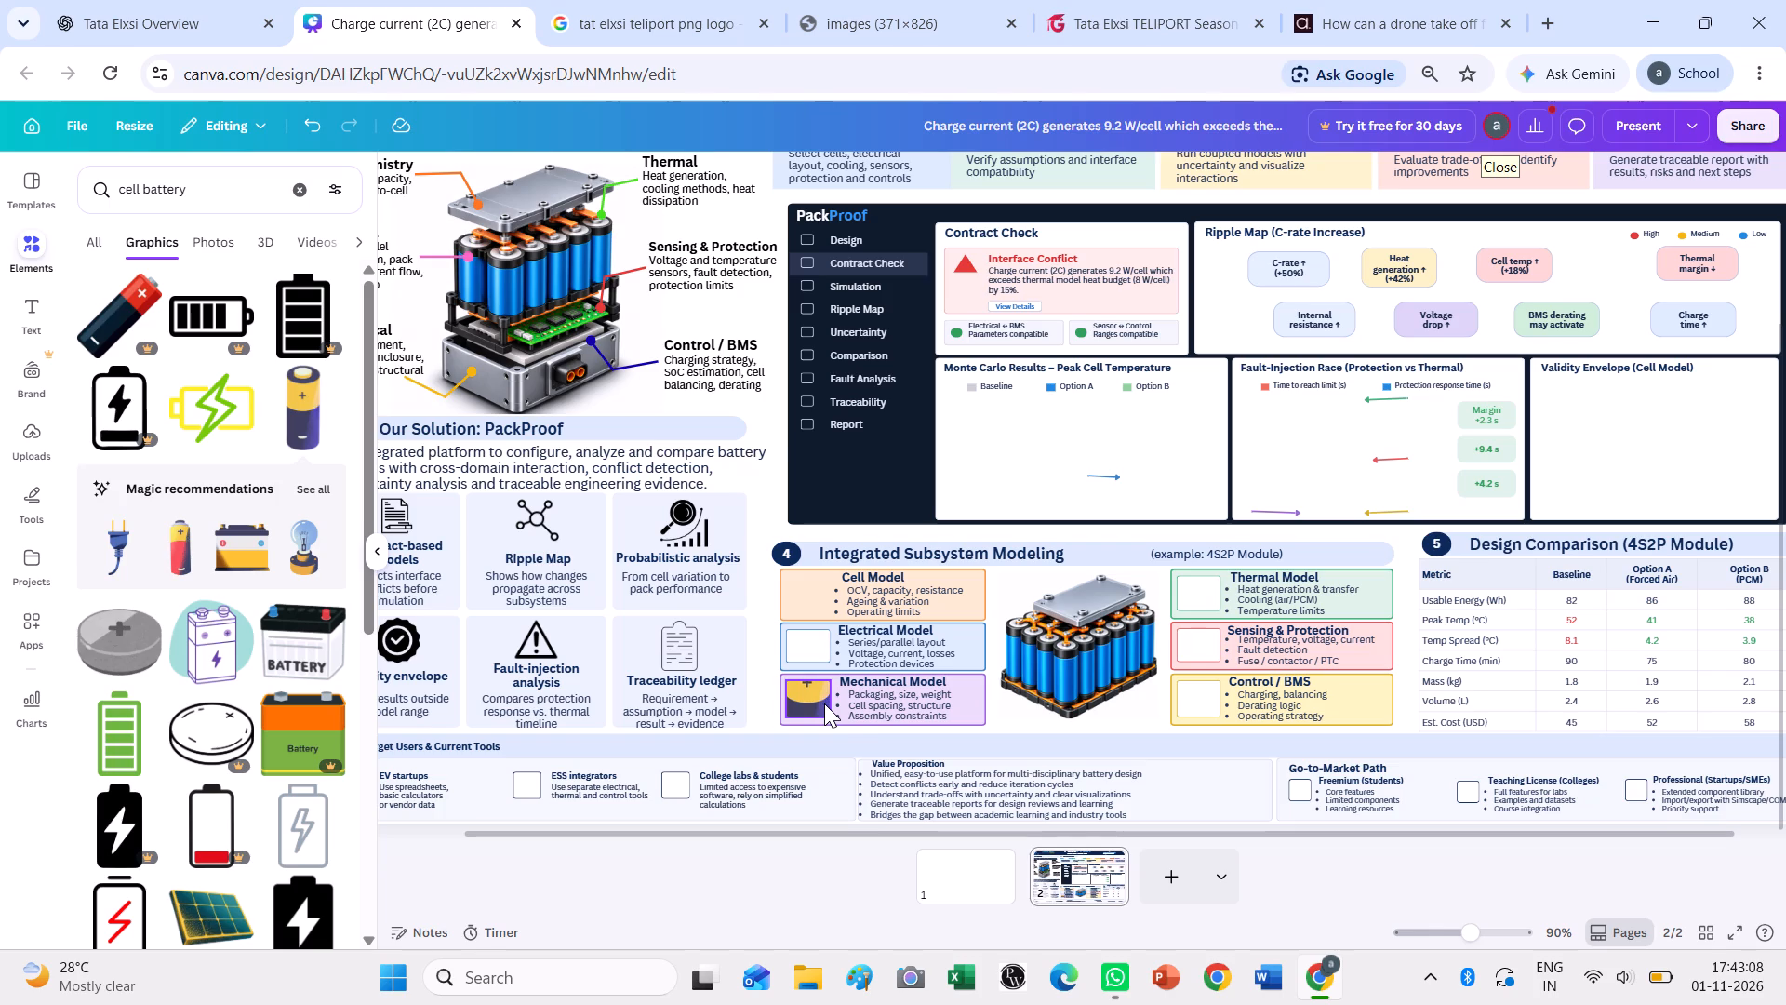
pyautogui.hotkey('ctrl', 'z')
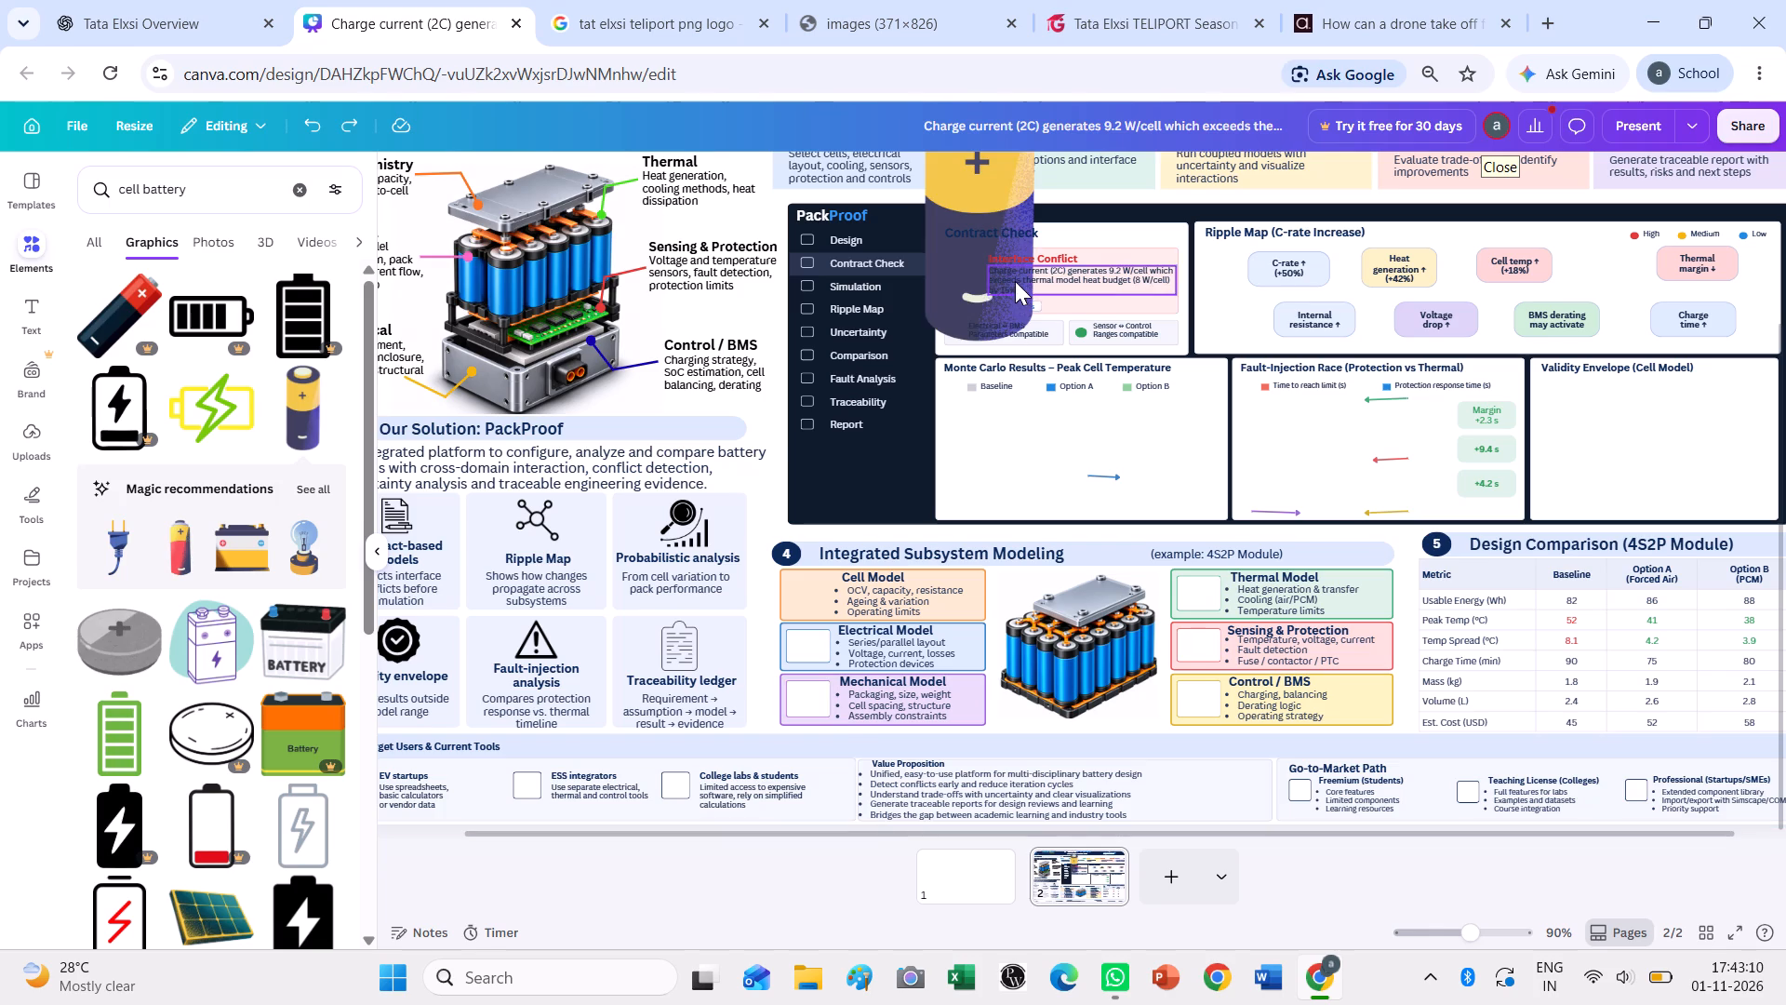
# Shrink the battery graphic further to about 49 wide by 123 high.
pyautogui.click(964, 307)
pyautogui.scroll(-1, 964, 307)
pyautogui.scroll(2, 964, 307)
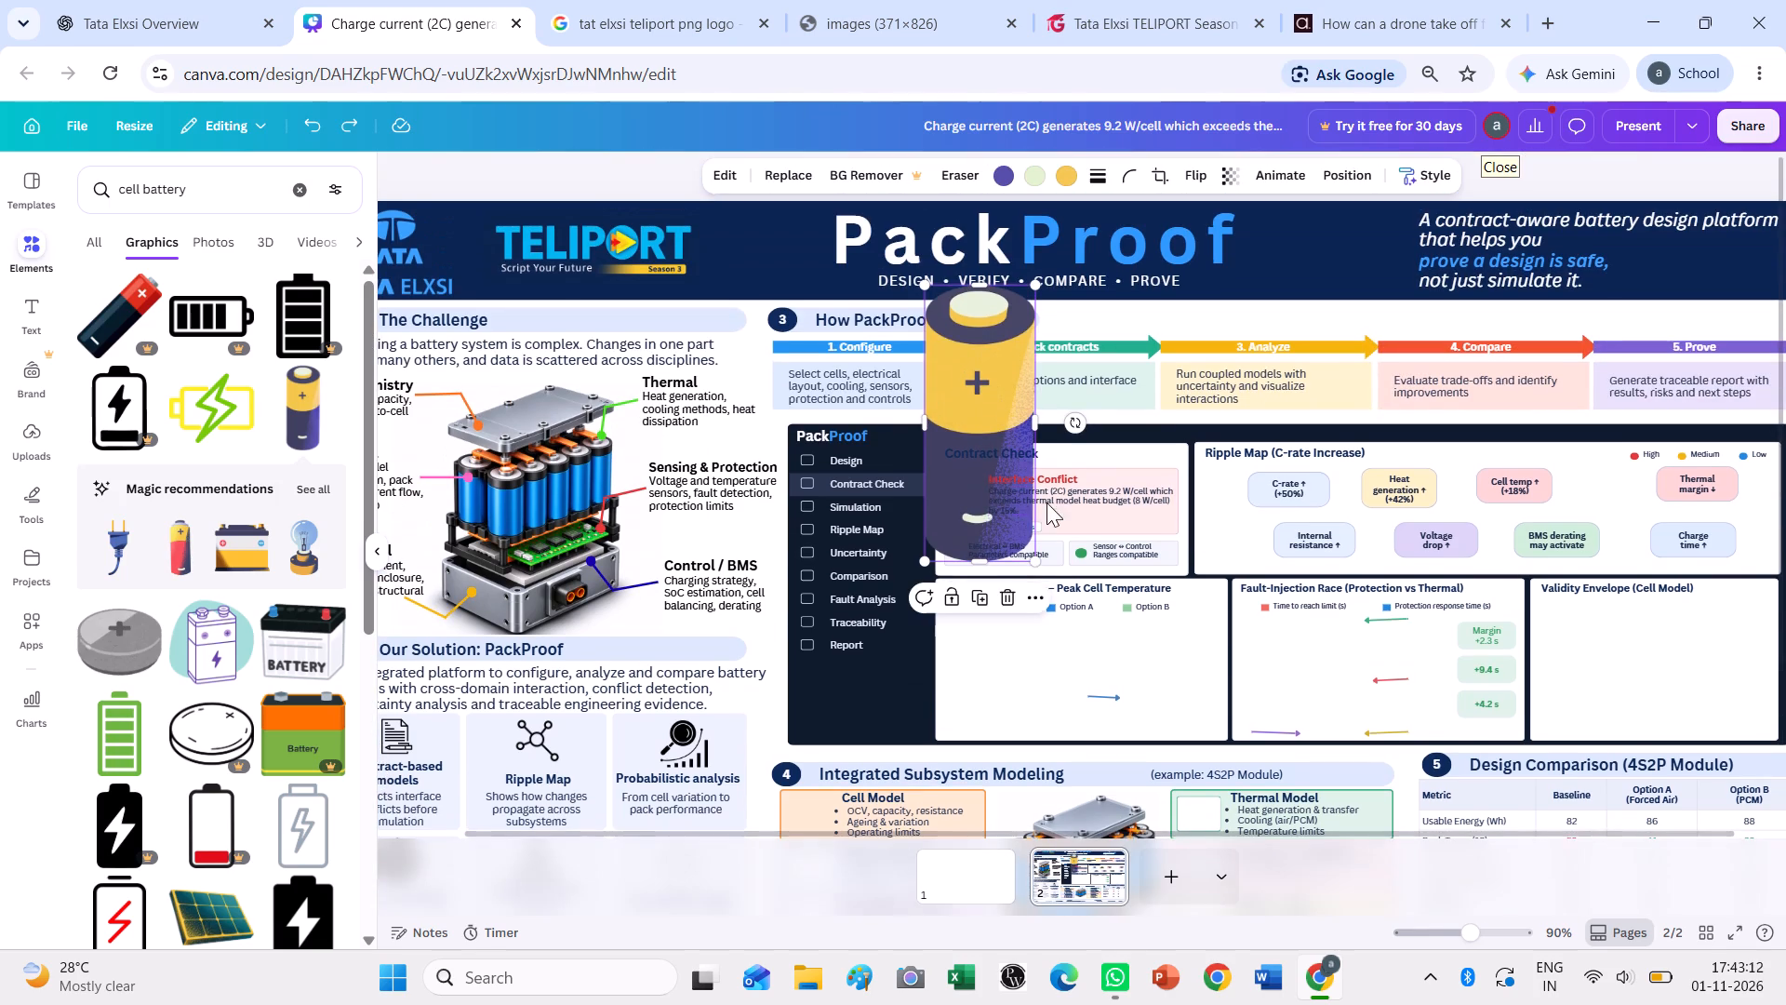
pyautogui.click(1033, 559)
pyautogui.moveTo(1031, 551); pyautogui.dragTo(985, 434)
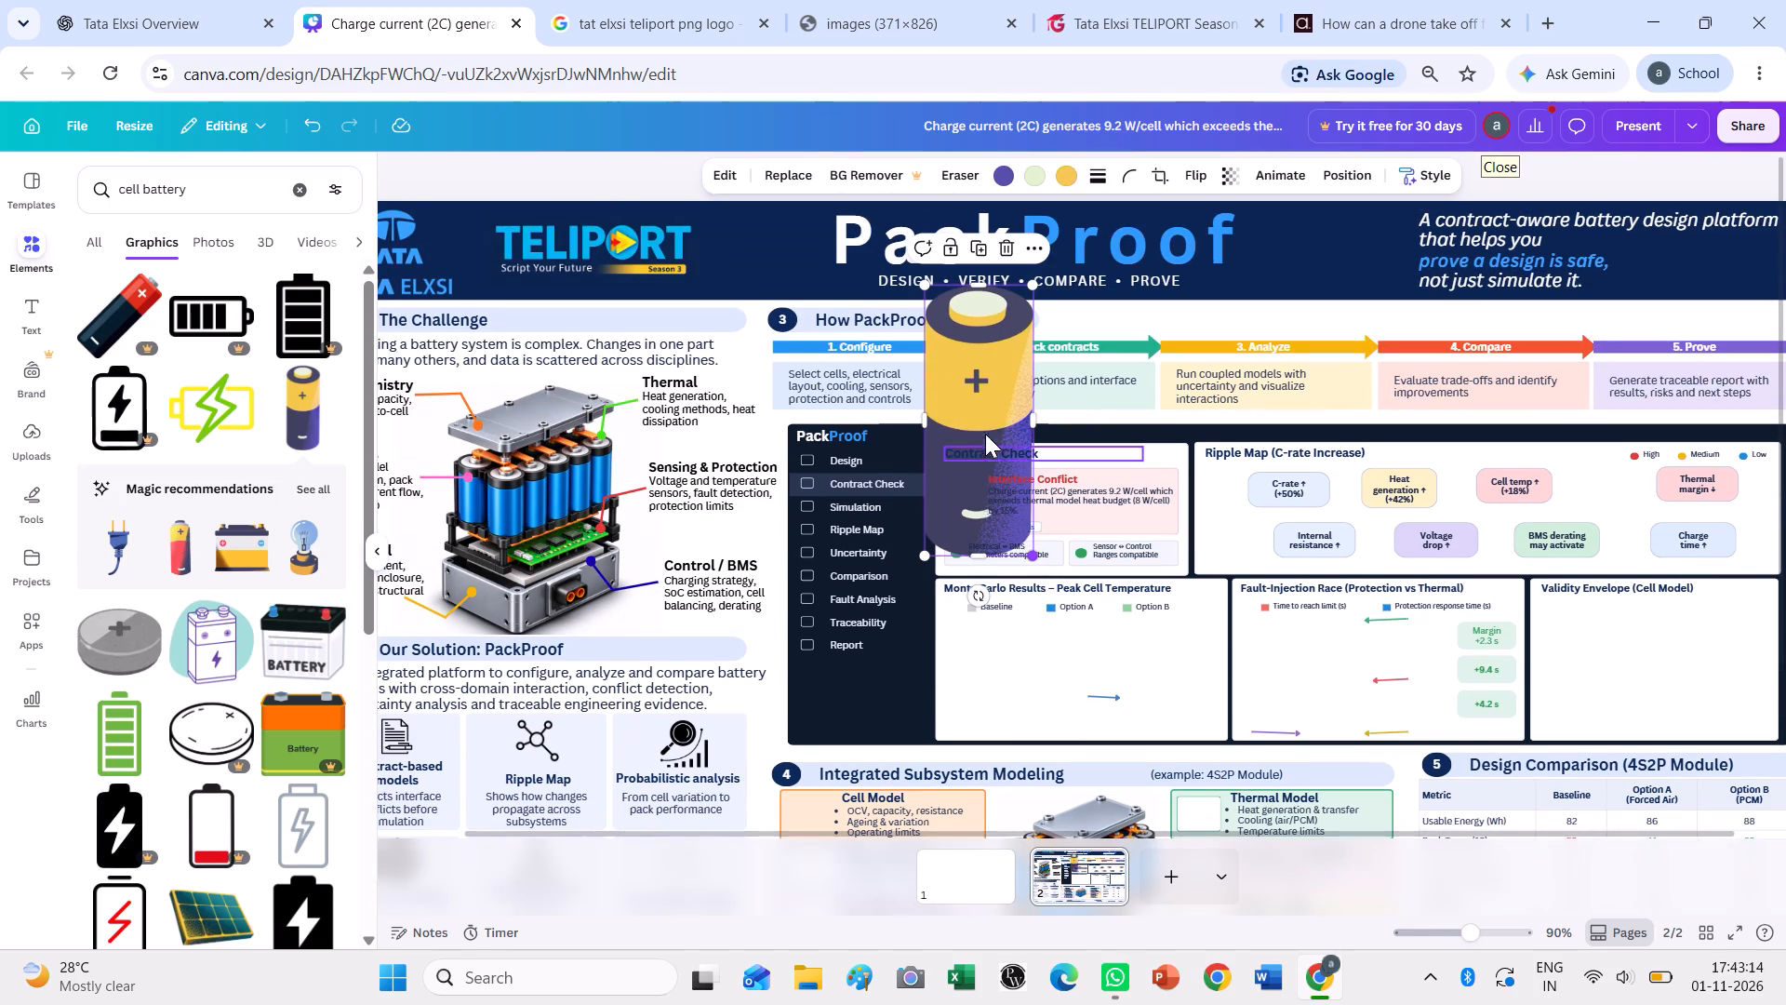
pyautogui.moveTo(985, 434); pyautogui.dragTo(975, 427)
pyautogui.moveTo(1034, 555); pyautogui.dragTo(954, 368)
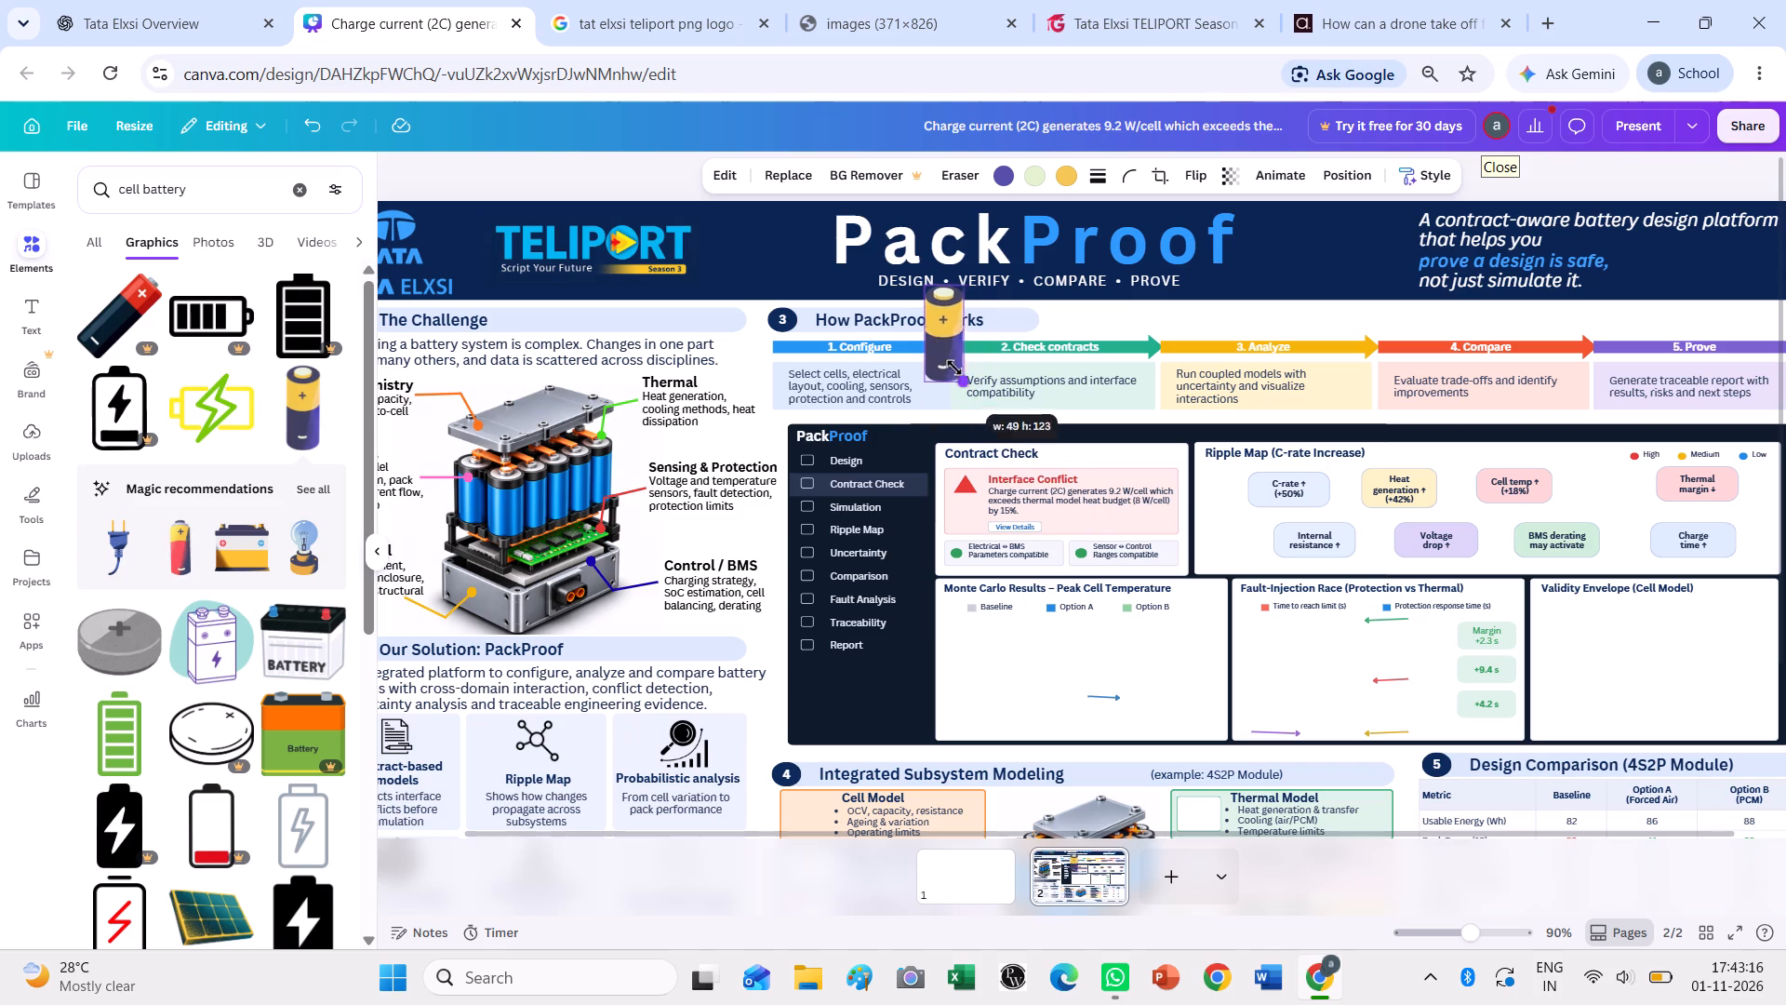
pyautogui.moveTo(954, 368); pyautogui.dragTo(954, 365)
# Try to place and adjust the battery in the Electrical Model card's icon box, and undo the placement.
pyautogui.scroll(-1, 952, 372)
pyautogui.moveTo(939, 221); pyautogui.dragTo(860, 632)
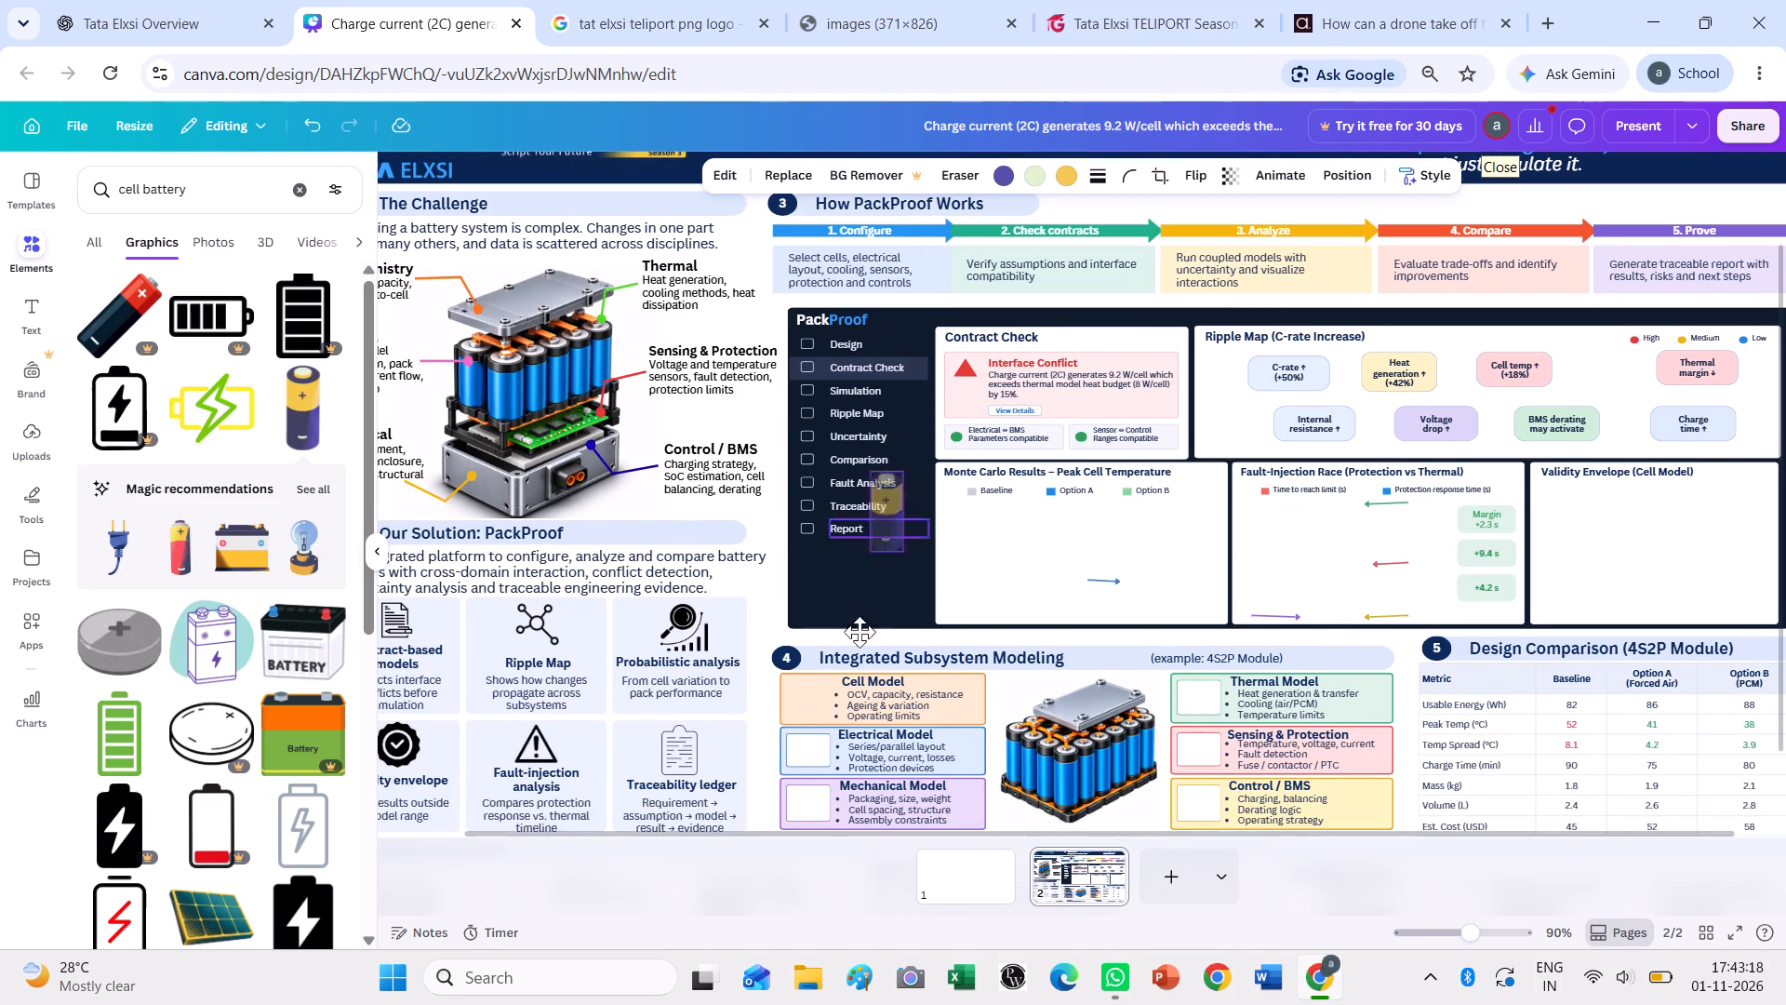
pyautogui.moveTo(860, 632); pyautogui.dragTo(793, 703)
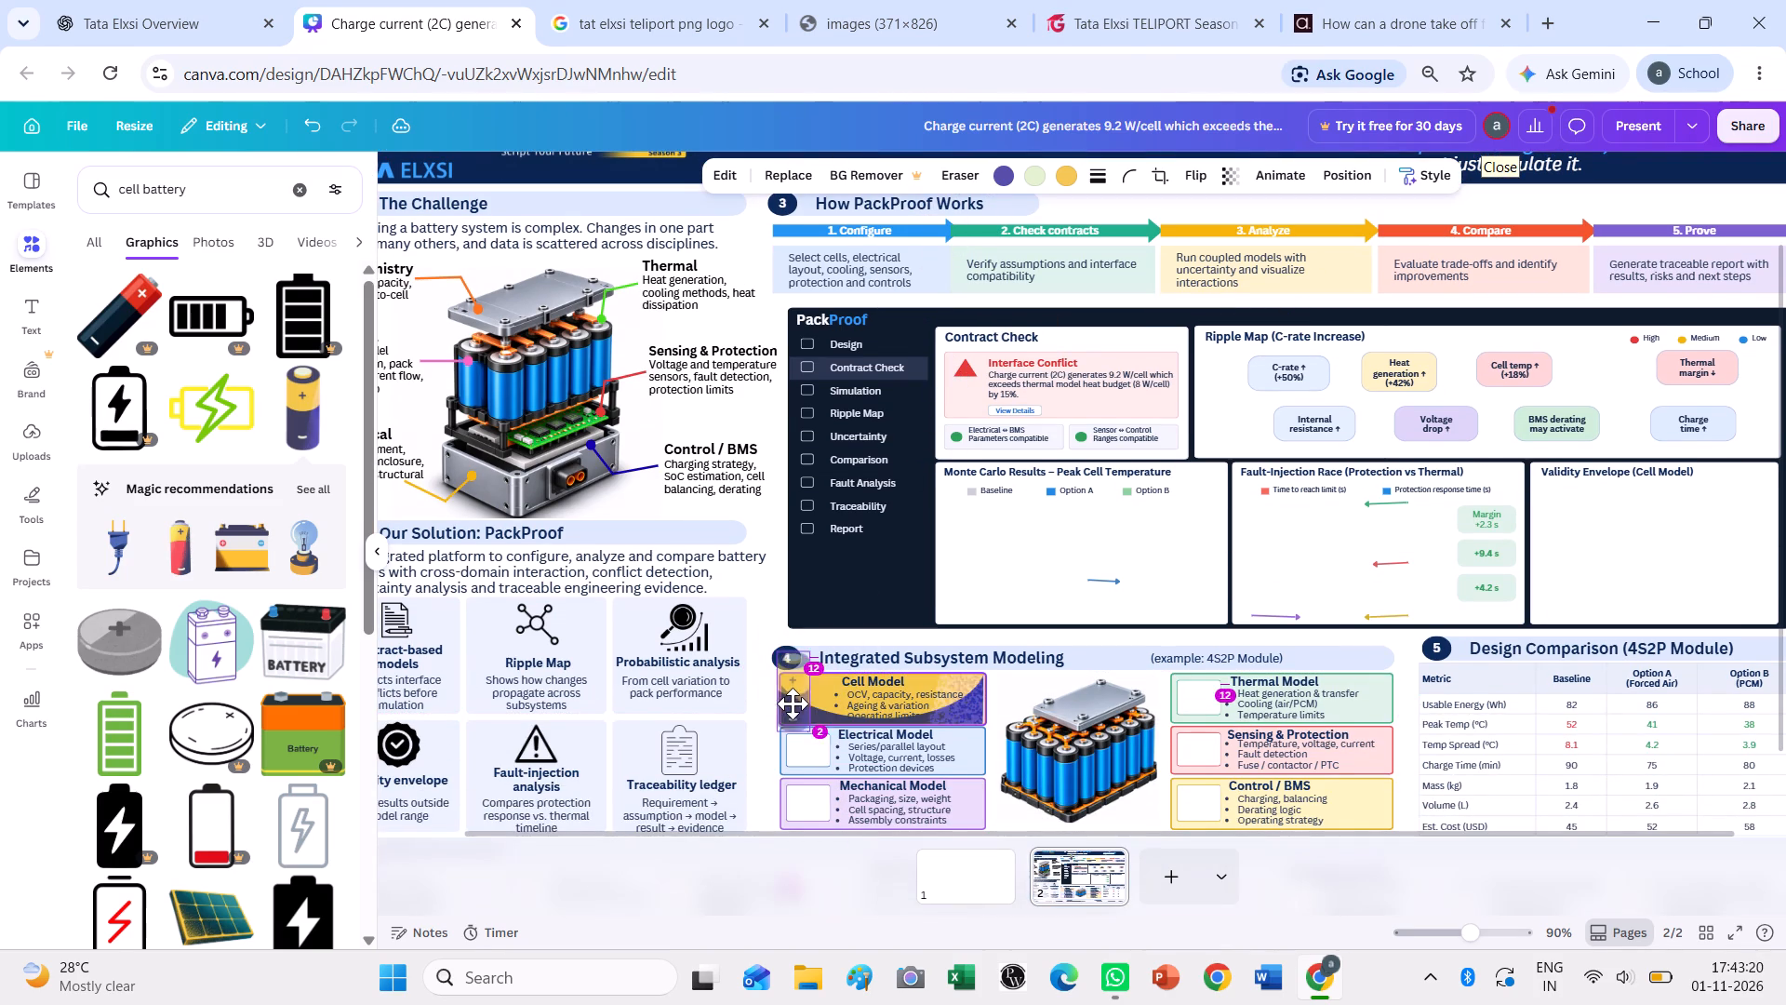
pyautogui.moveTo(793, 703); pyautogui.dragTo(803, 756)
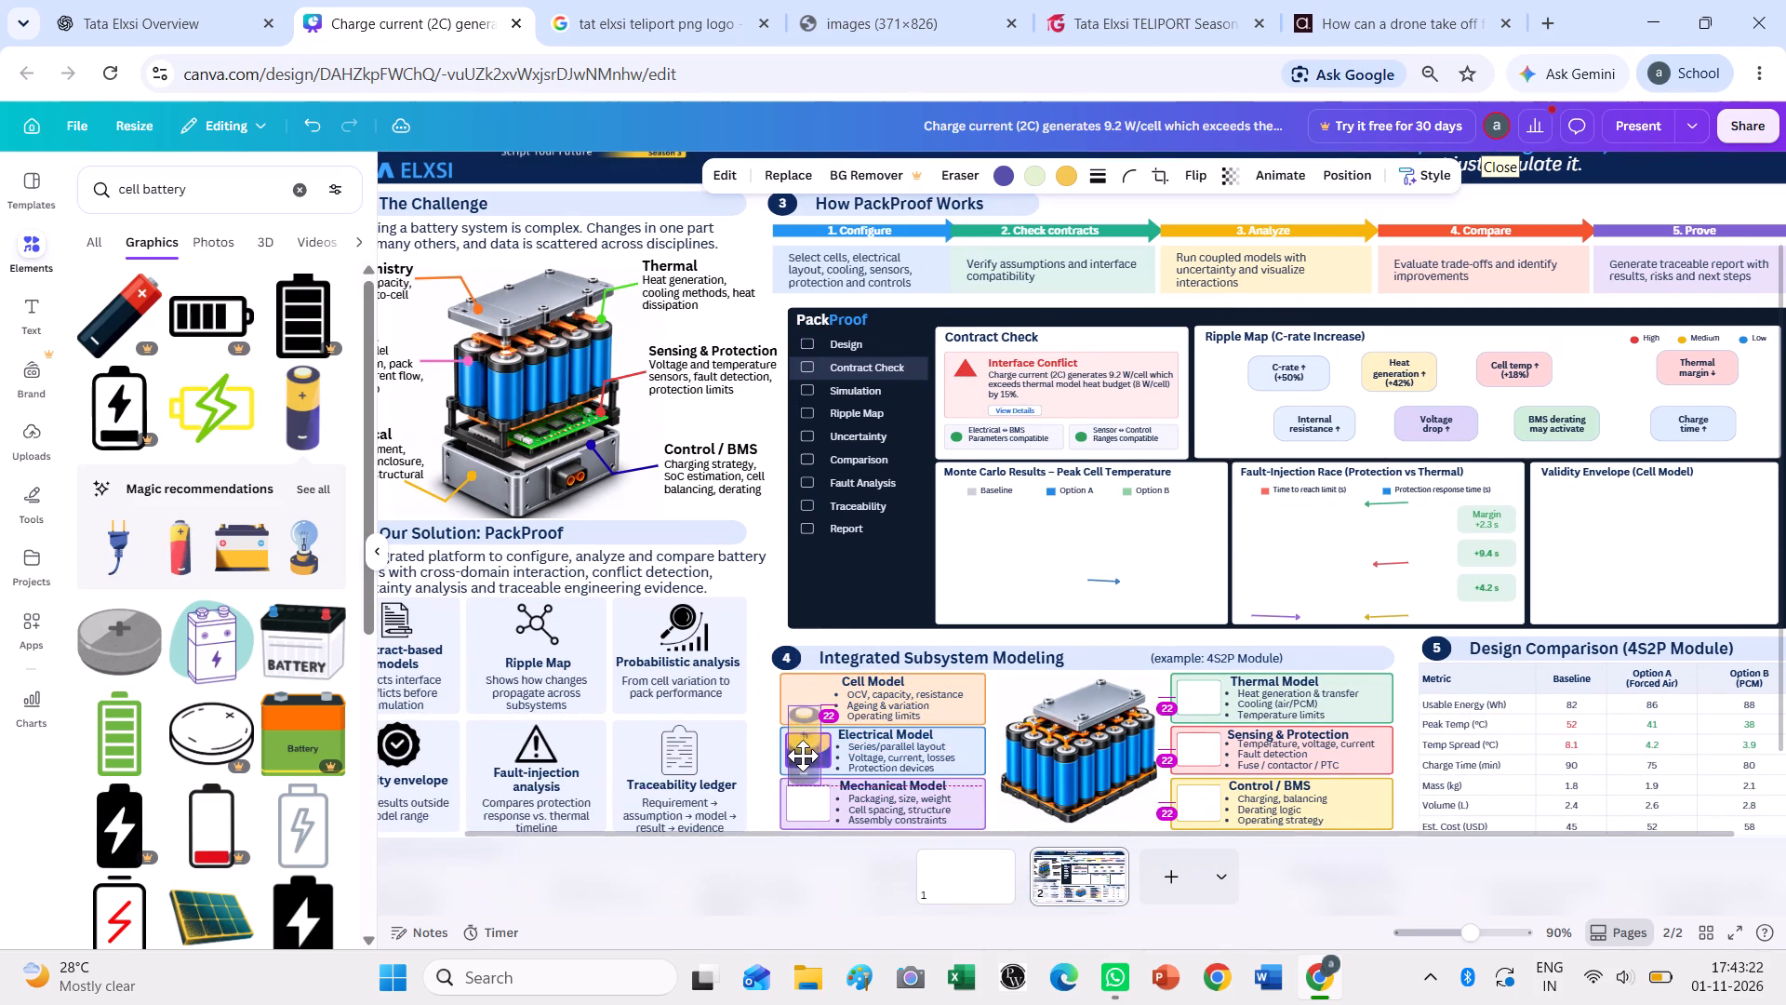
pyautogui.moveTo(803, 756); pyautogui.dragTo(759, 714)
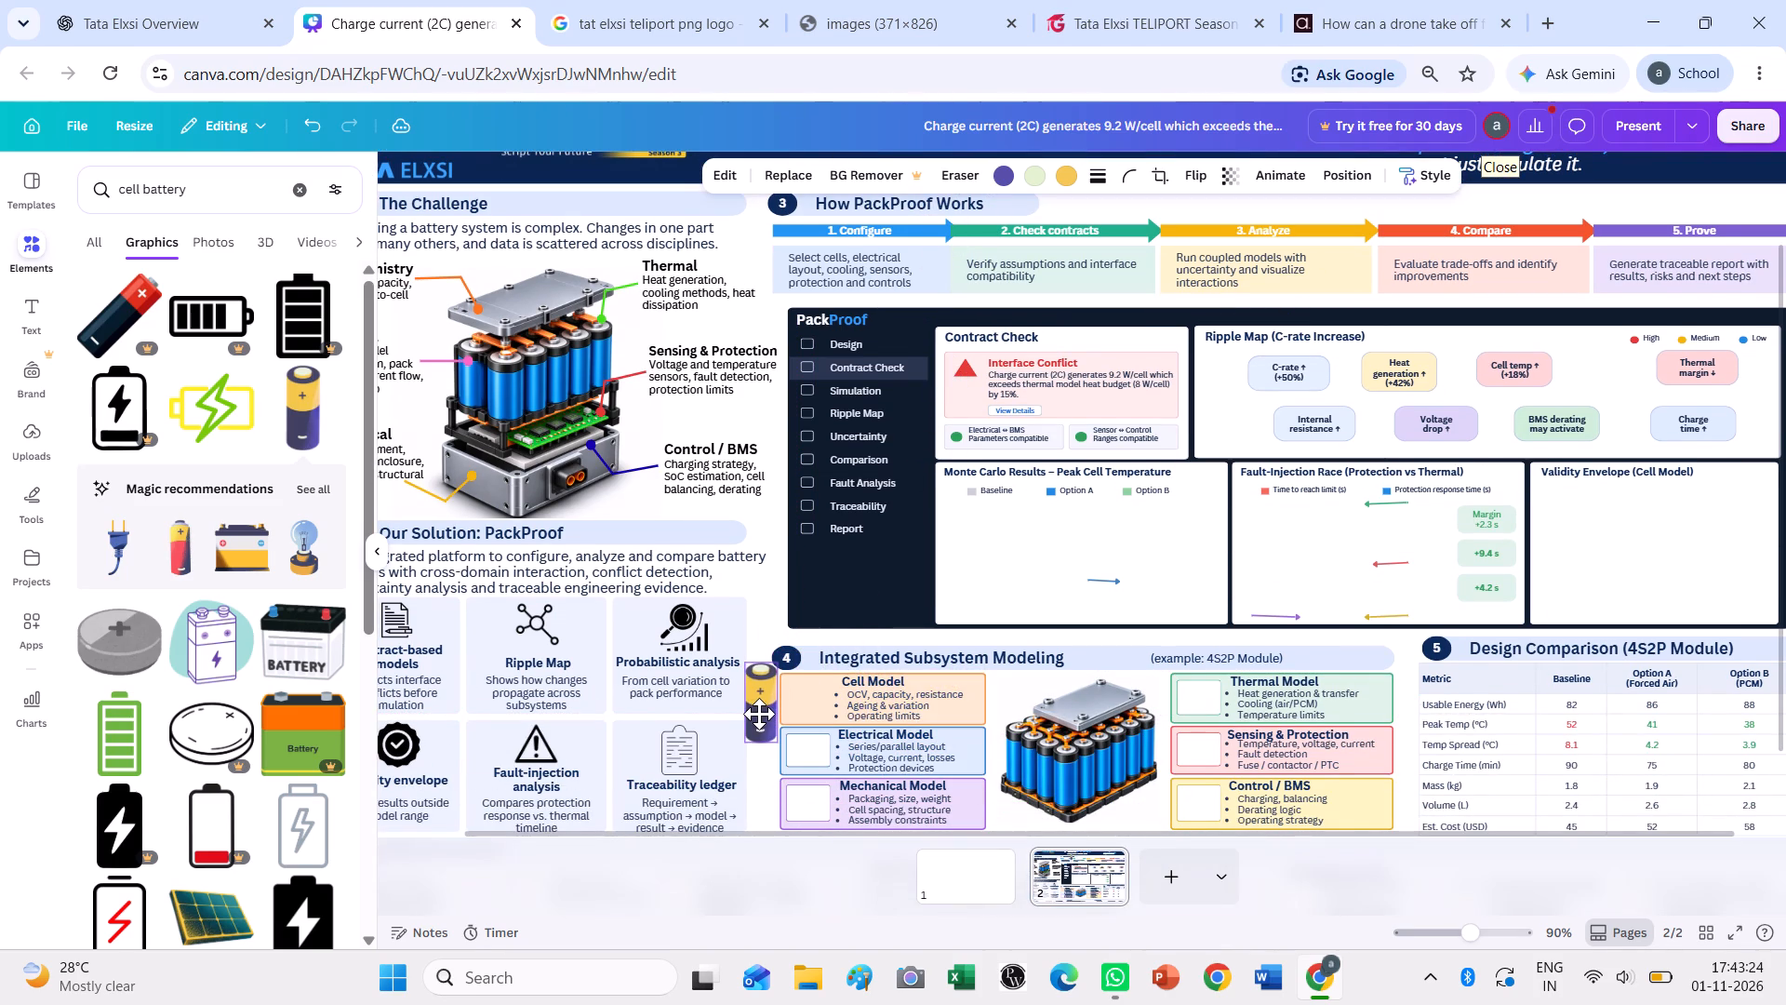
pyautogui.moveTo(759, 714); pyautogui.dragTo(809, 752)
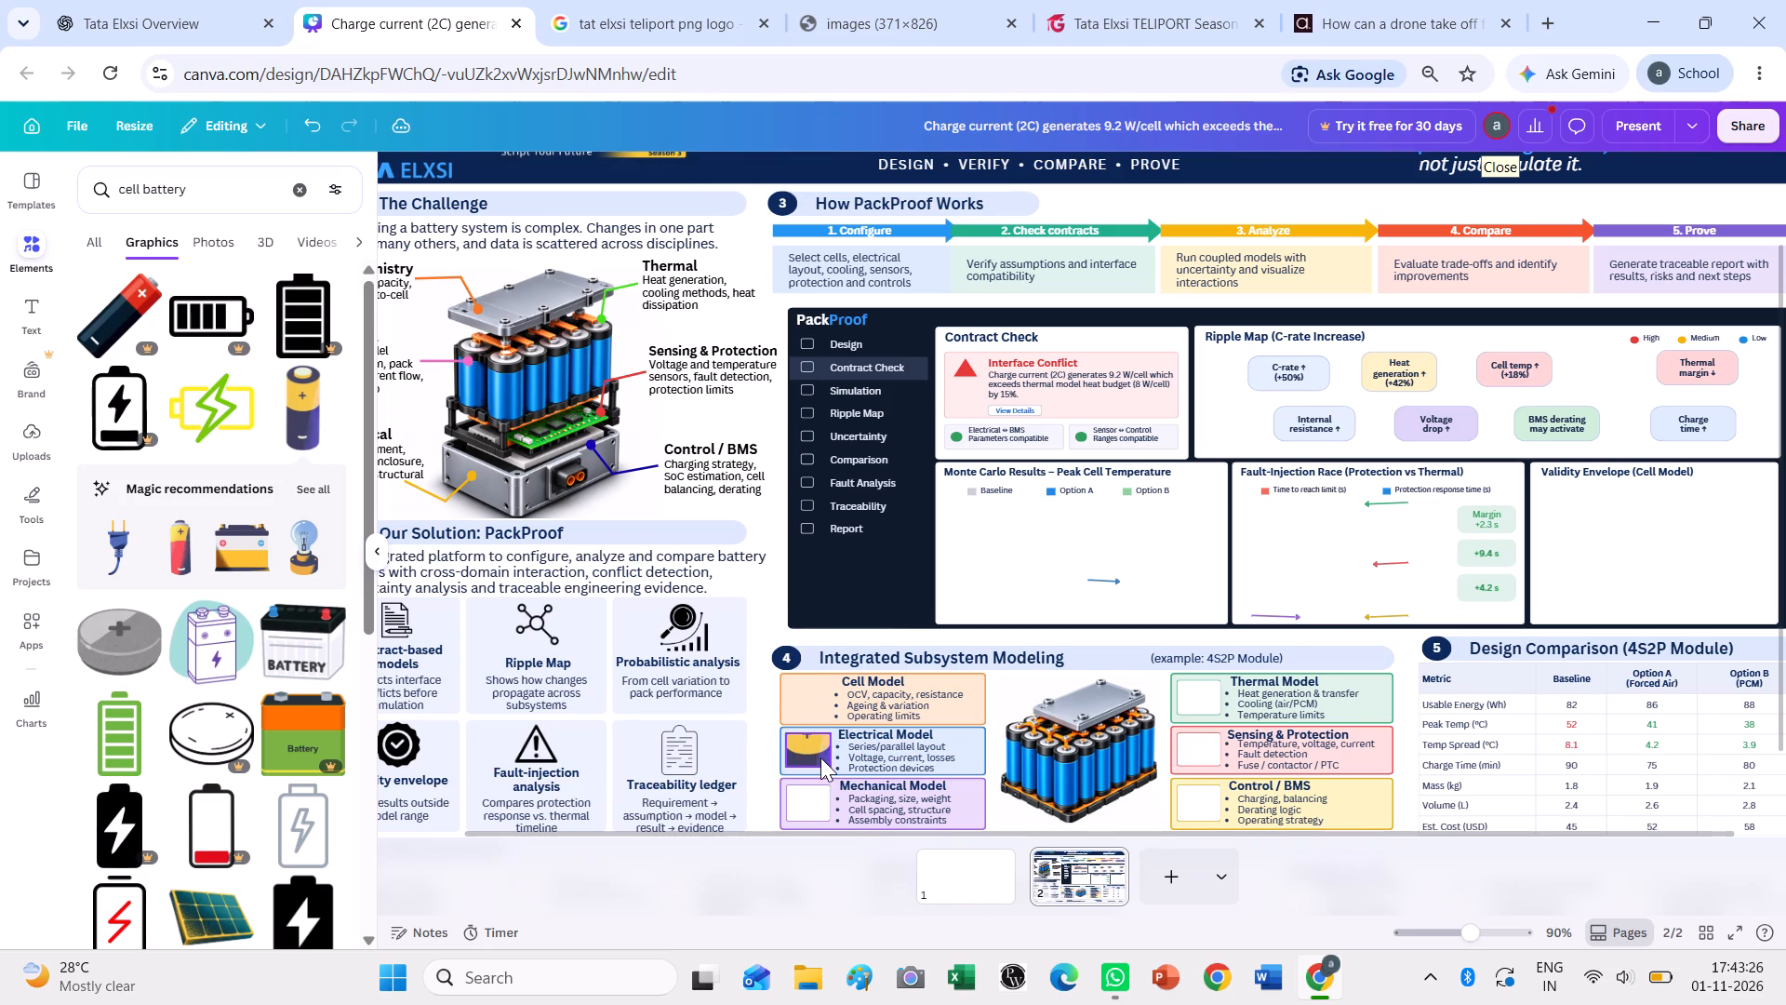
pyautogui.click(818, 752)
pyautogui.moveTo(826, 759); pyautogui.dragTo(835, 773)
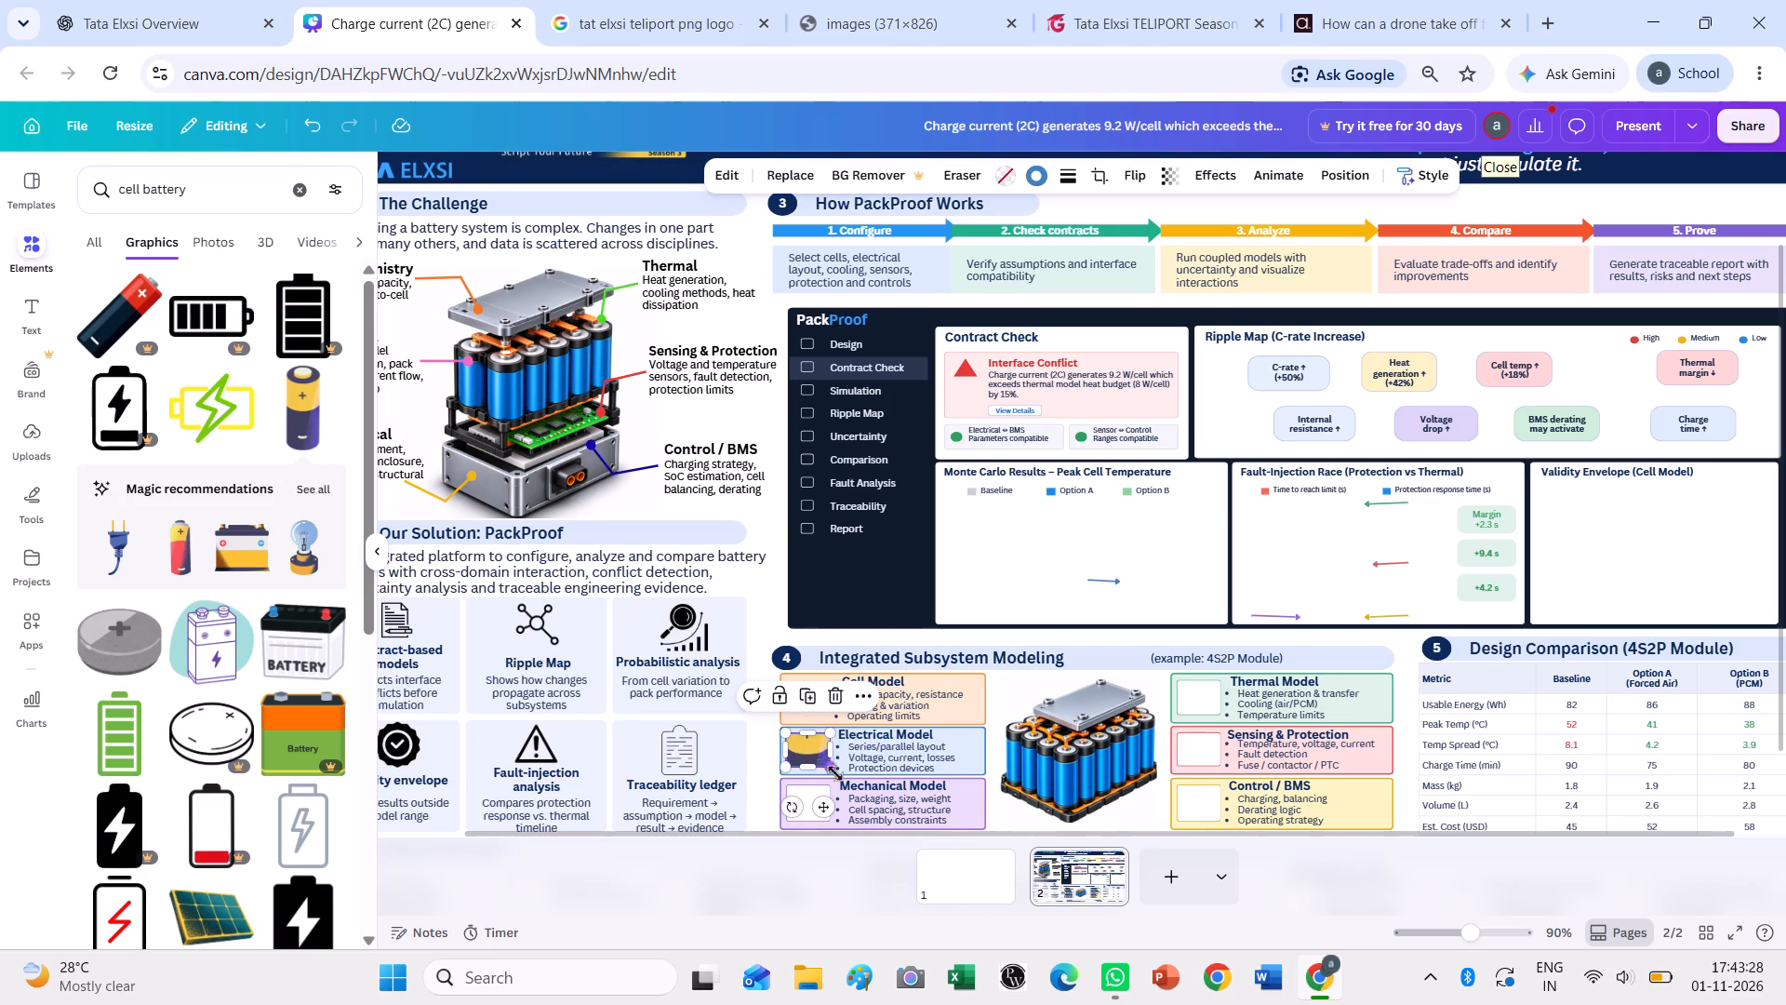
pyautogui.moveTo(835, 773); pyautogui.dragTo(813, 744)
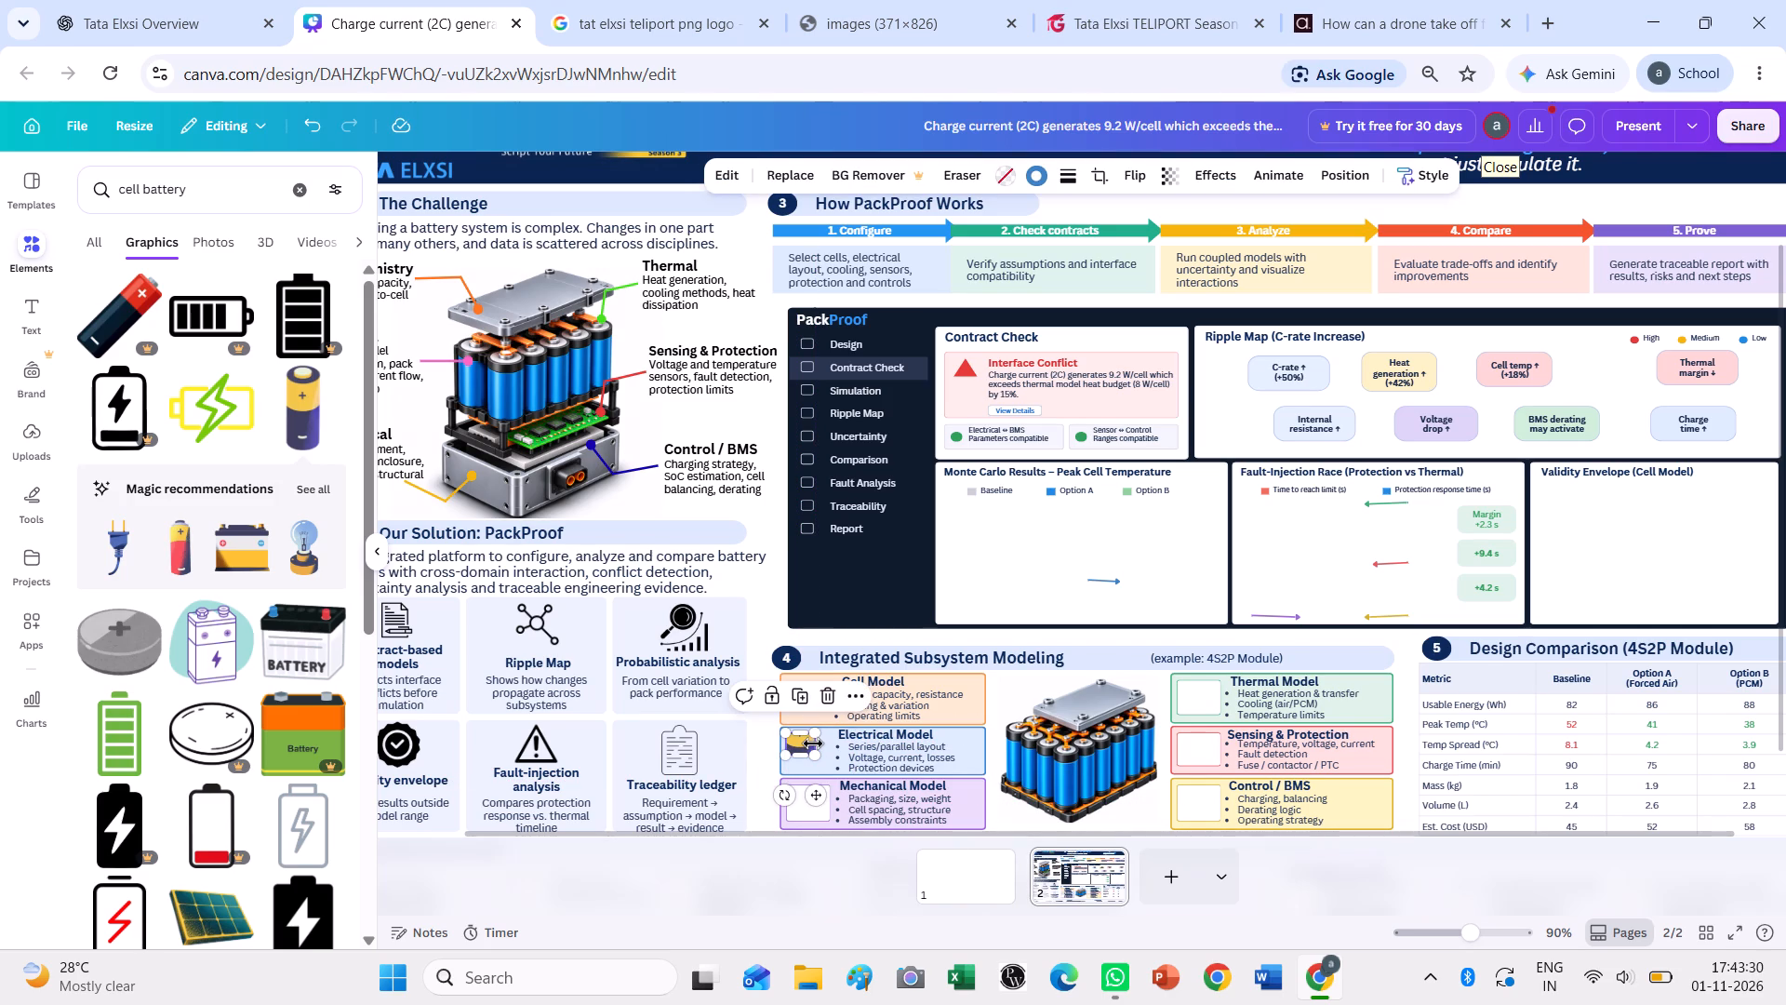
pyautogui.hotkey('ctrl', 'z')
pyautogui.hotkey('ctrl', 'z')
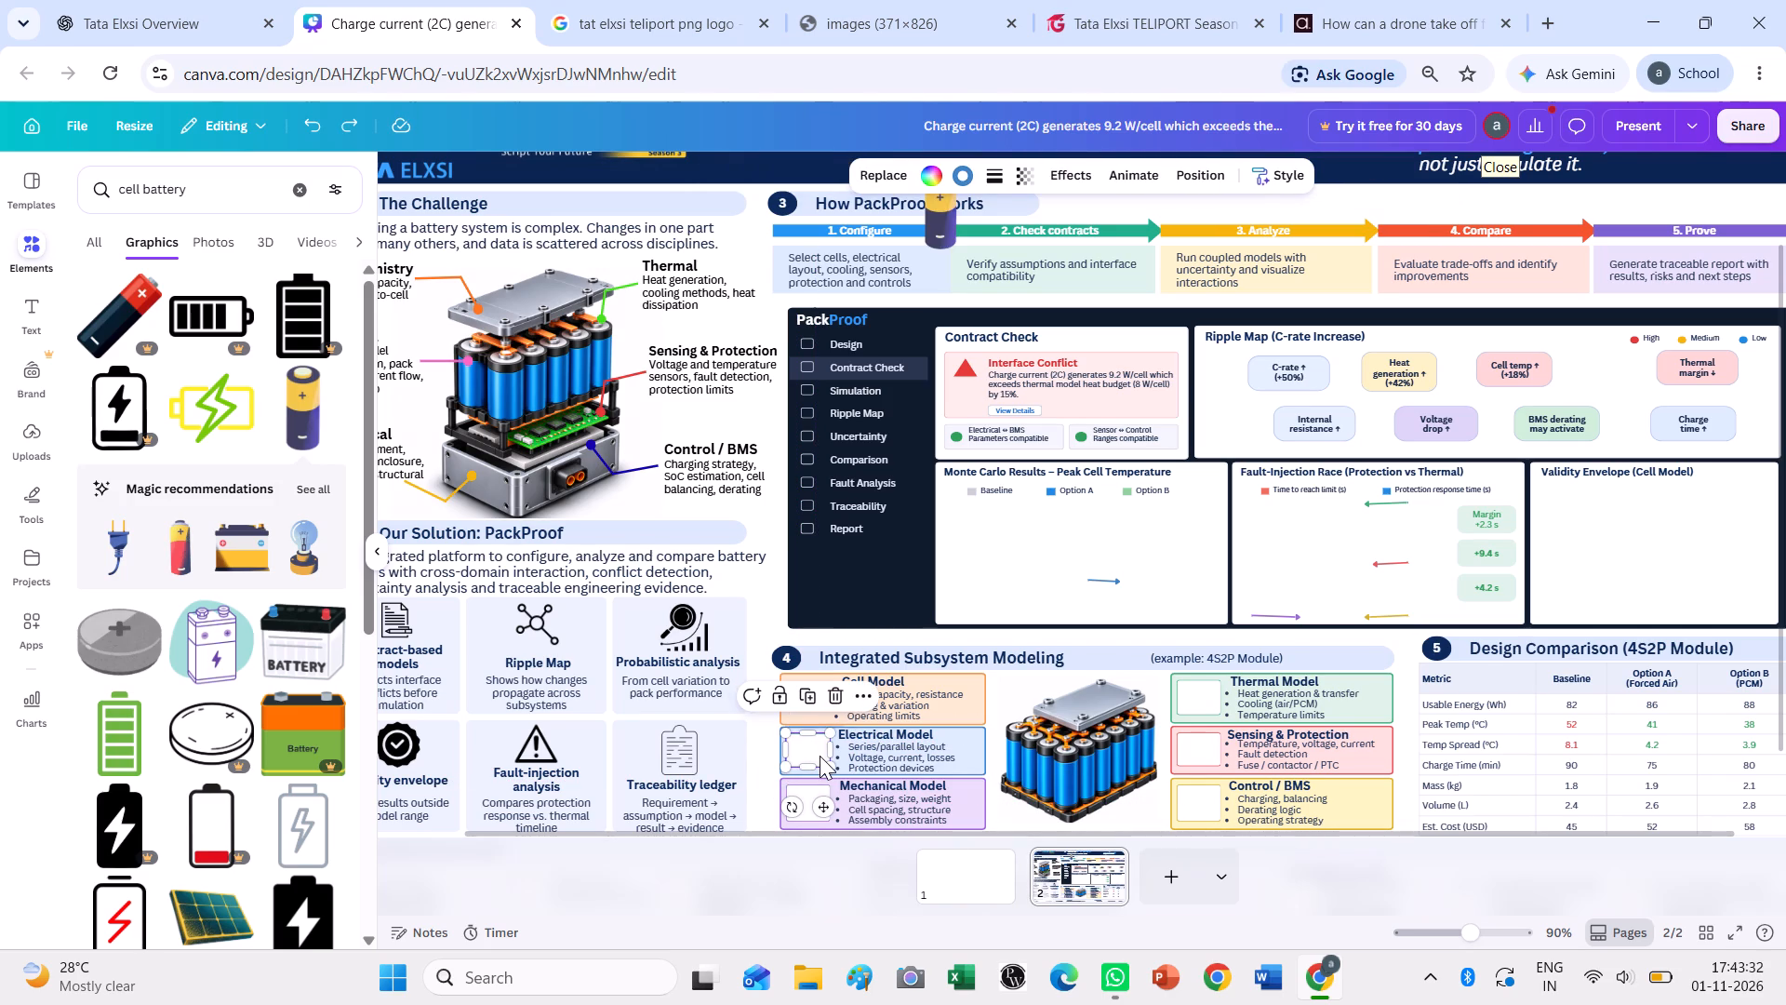
# Delete the empty white icon boxes in the Electrical Model and Mechanical Model cards.
pyautogui.click(820, 756)
pyautogui.press('Delete')
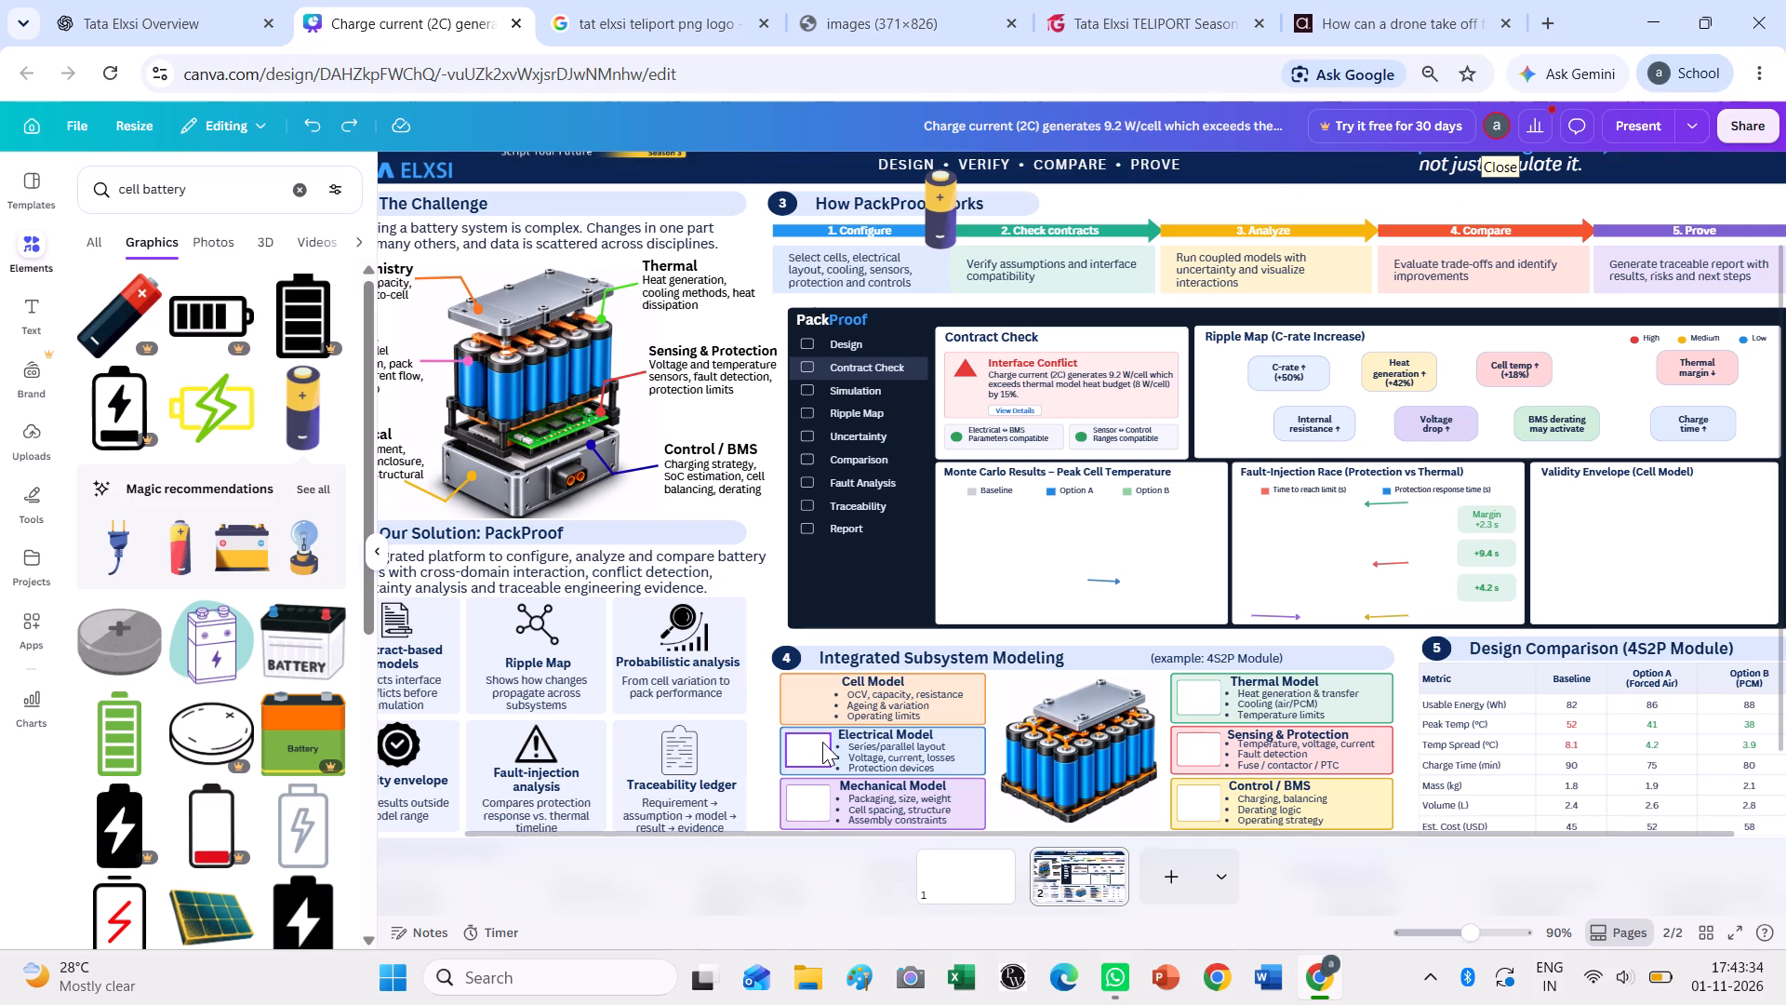
pyautogui.click(812, 747)
pyautogui.press('Delete')
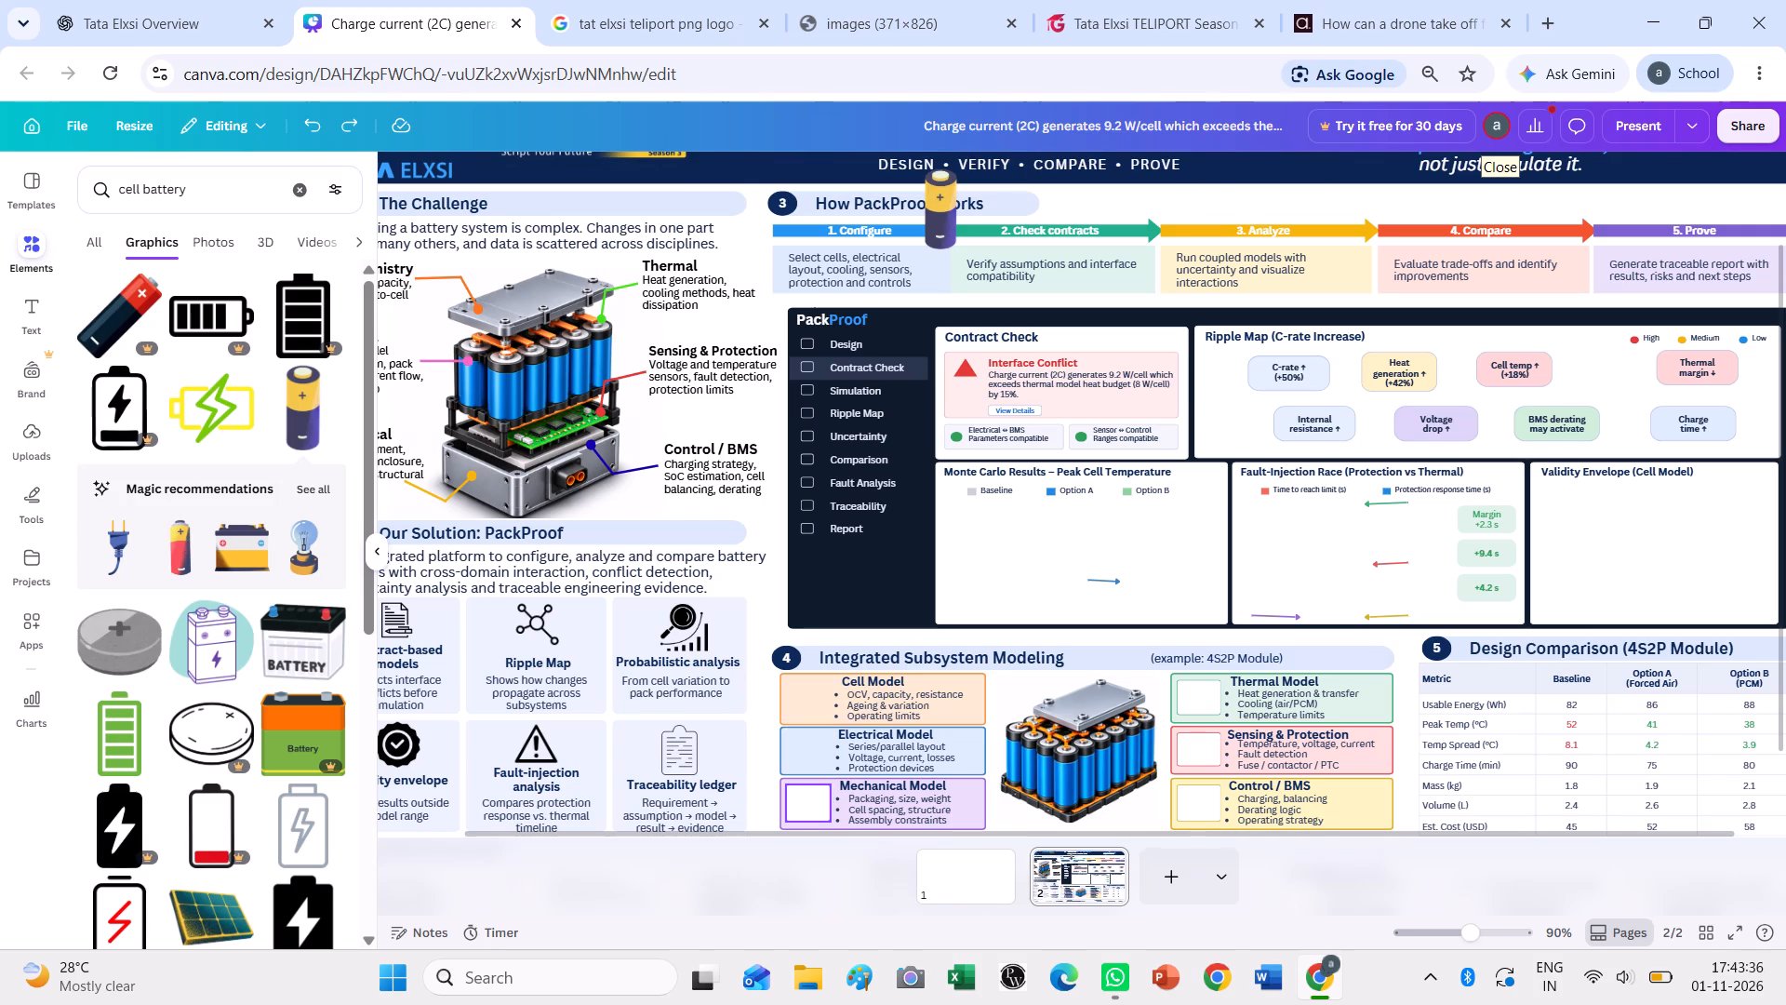
pyautogui.click(814, 792)
pyautogui.press('Delete')
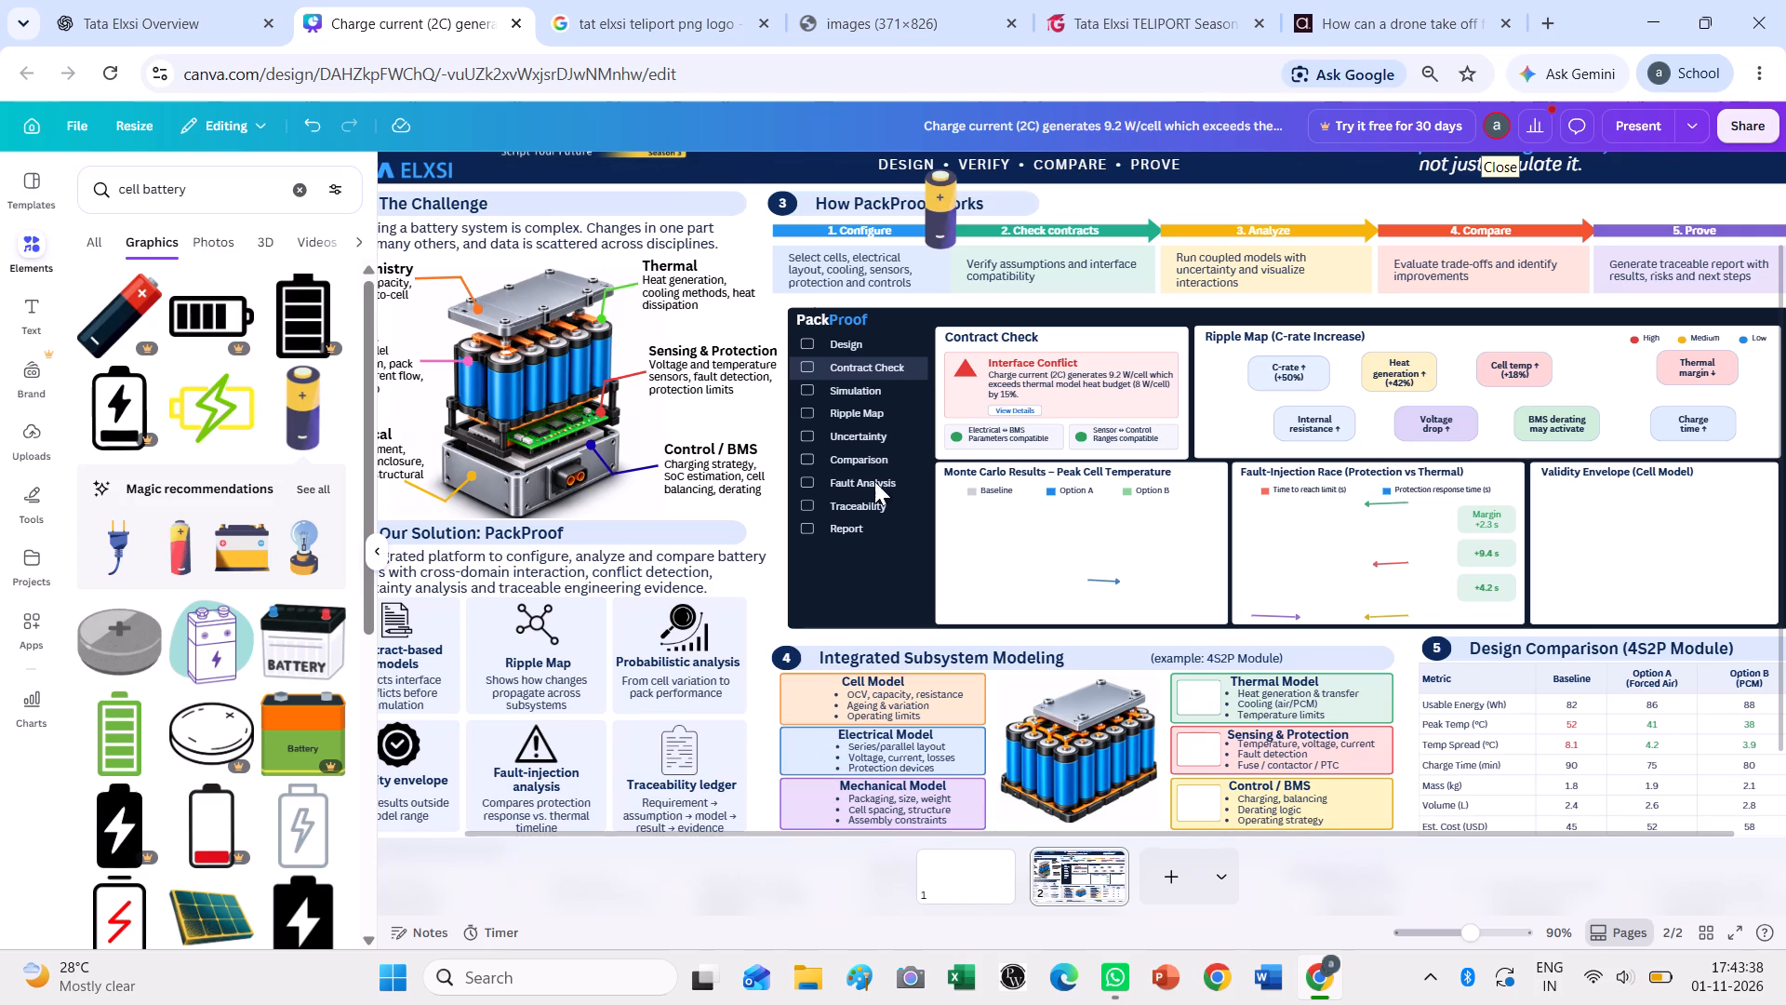
# Move the battery beside the Cell Model card and shrink it to about 23 wide by 57 high.
pyautogui.moveTo(939, 226); pyautogui.dragTo(773, 718)
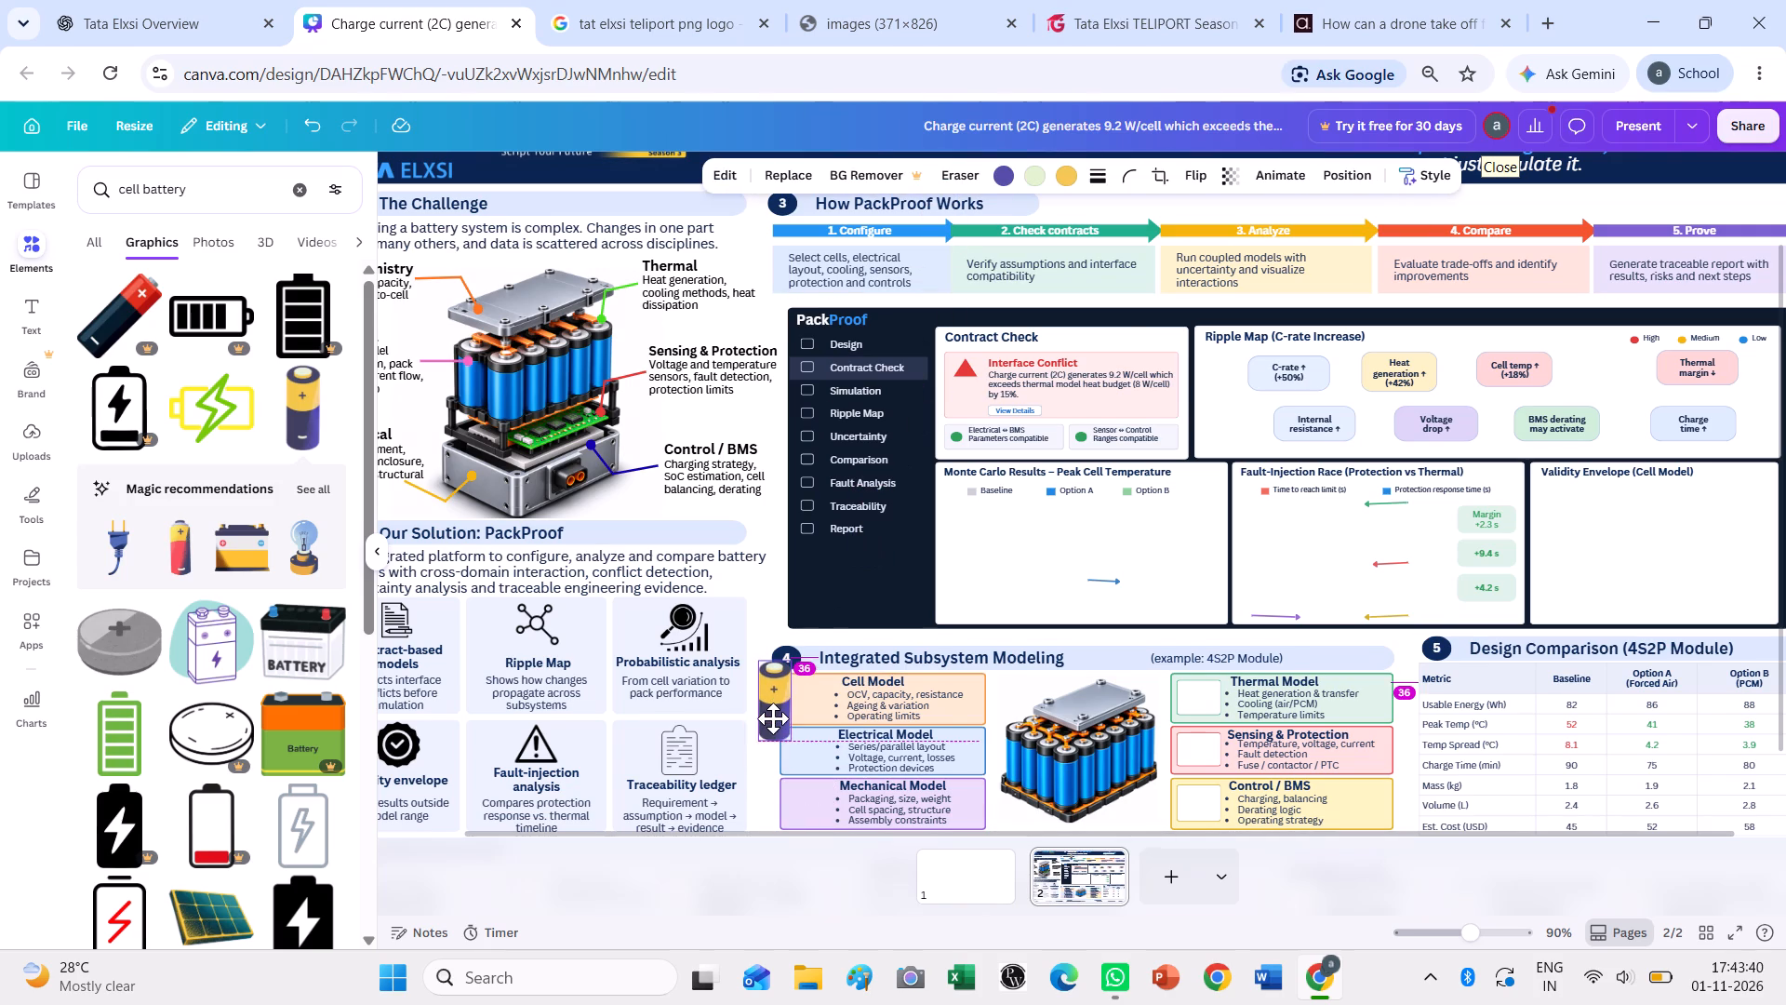
pyautogui.moveTo(773, 718); pyautogui.dragTo(774, 718)
pyautogui.moveTo(793, 744); pyautogui.dragTo(778, 701)
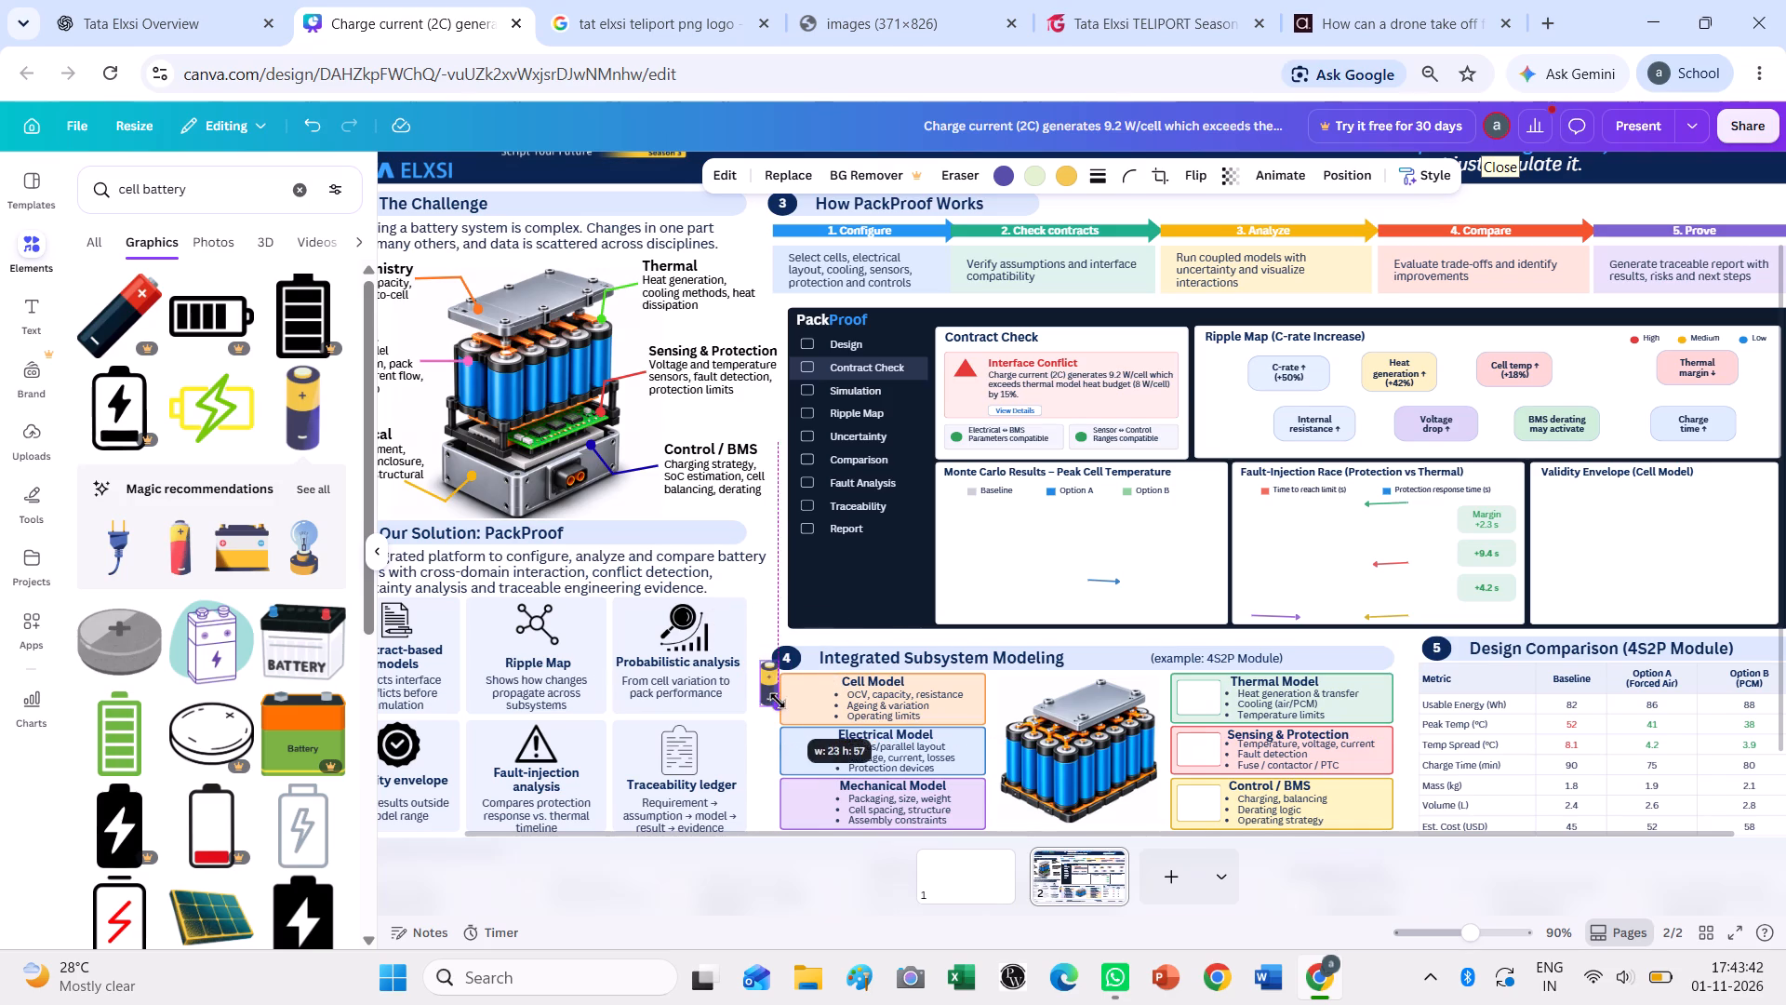
pyautogui.moveTo(778, 701); pyautogui.dragTo(780, 703)
# Try the small battery over the subsystem cards and leave it just outside the Electrical Model card's left edge.
pyautogui.moveTo(768, 682); pyautogui.dragTo(782, 695)
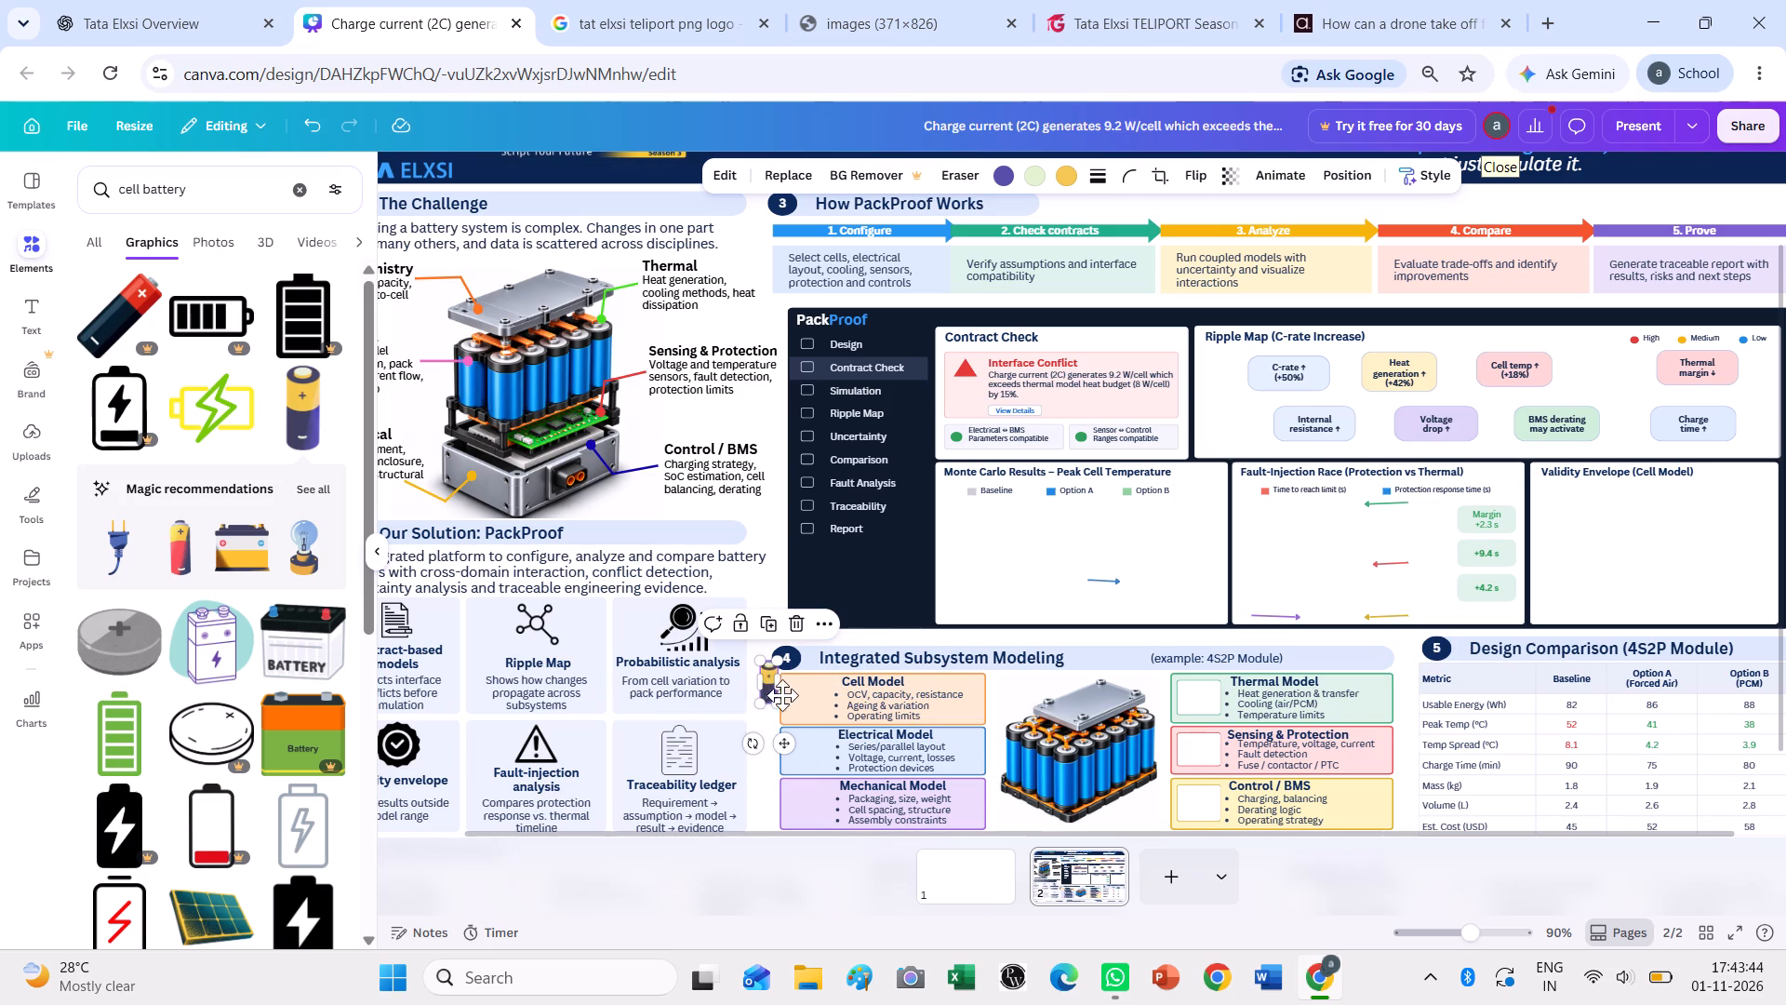
pyautogui.moveTo(782, 695); pyautogui.dragTo(801, 807)
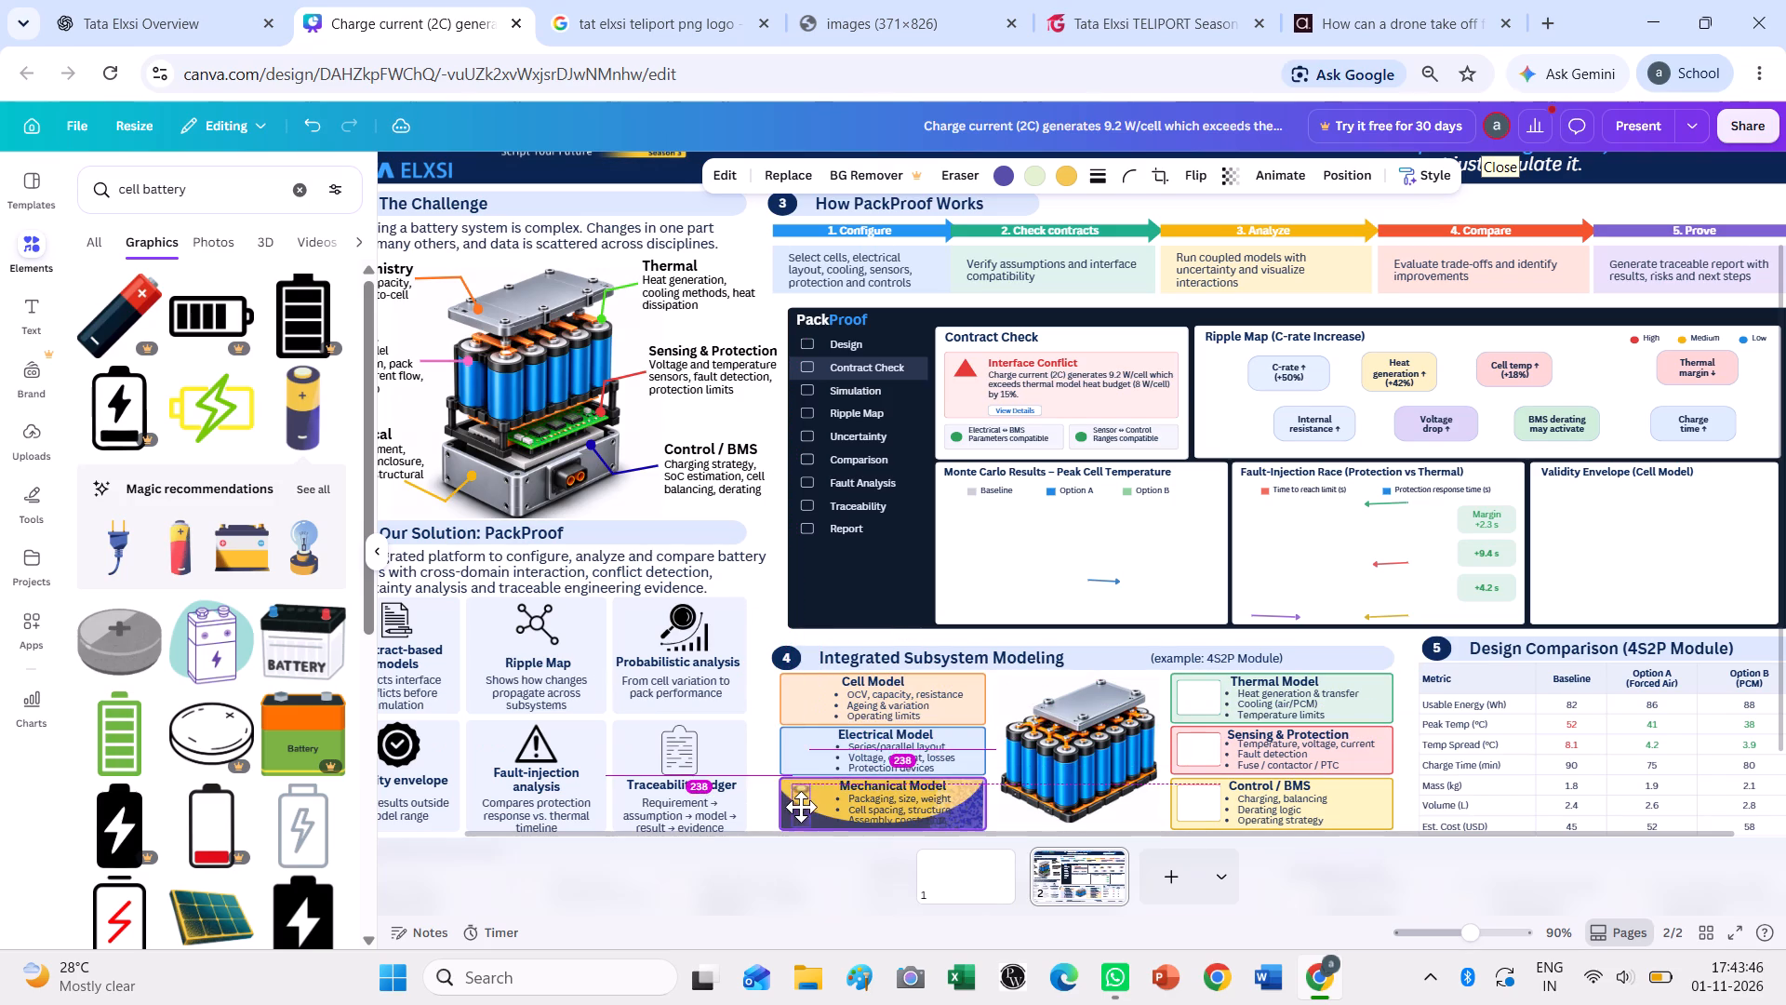
pyautogui.moveTo(801, 807); pyautogui.dragTo(920, 808)
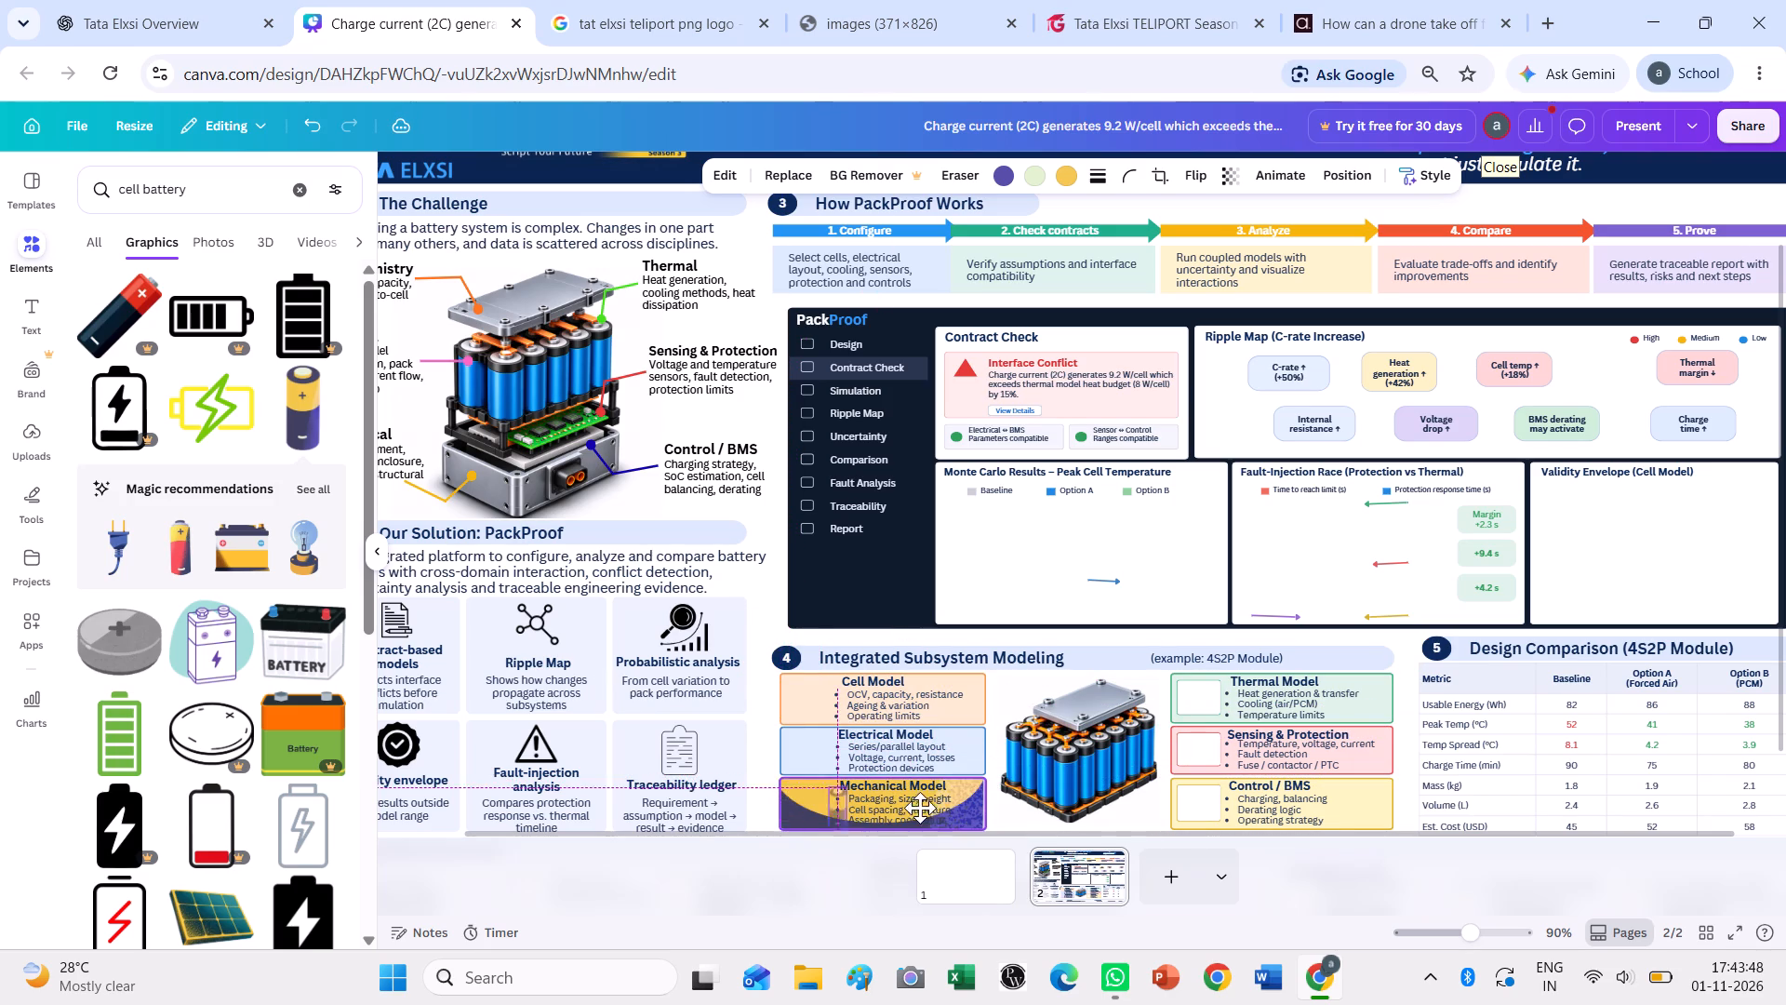
pyautogui.moveTo(920, 808); pyautogui.dragTo(1199, 695)
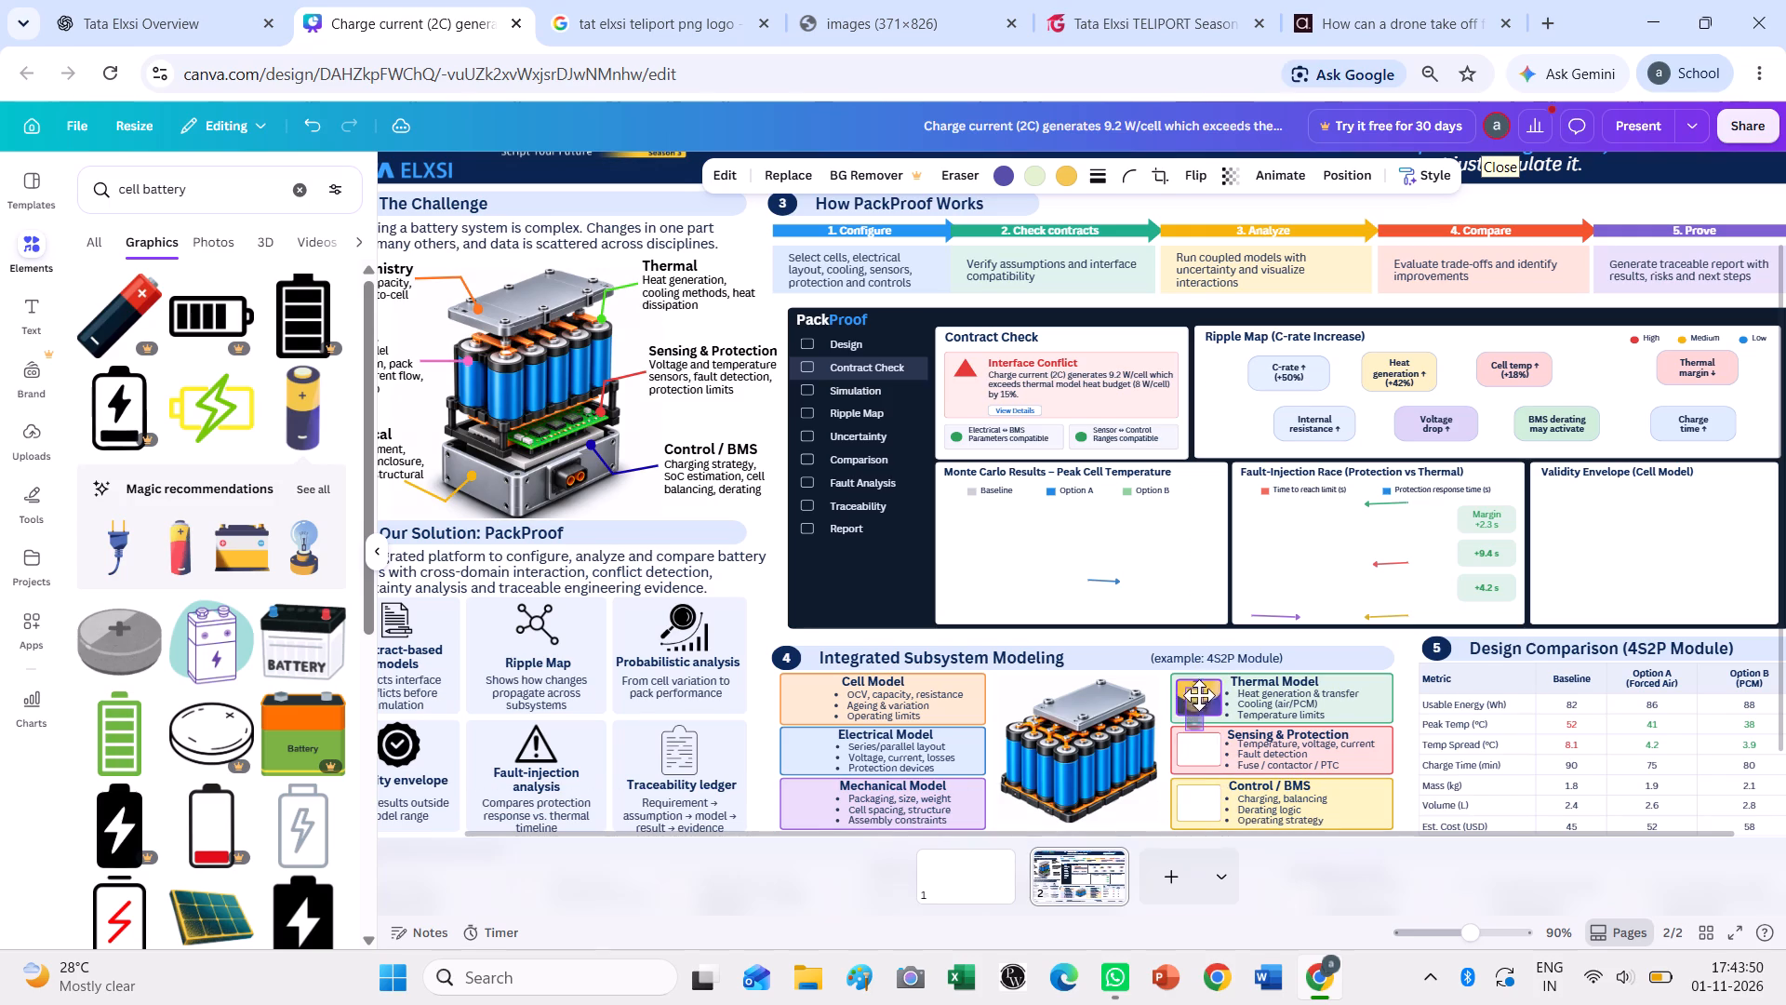
pyautogui.moveTo(1199, 695); pyautogui.dragTo(1153, 779)
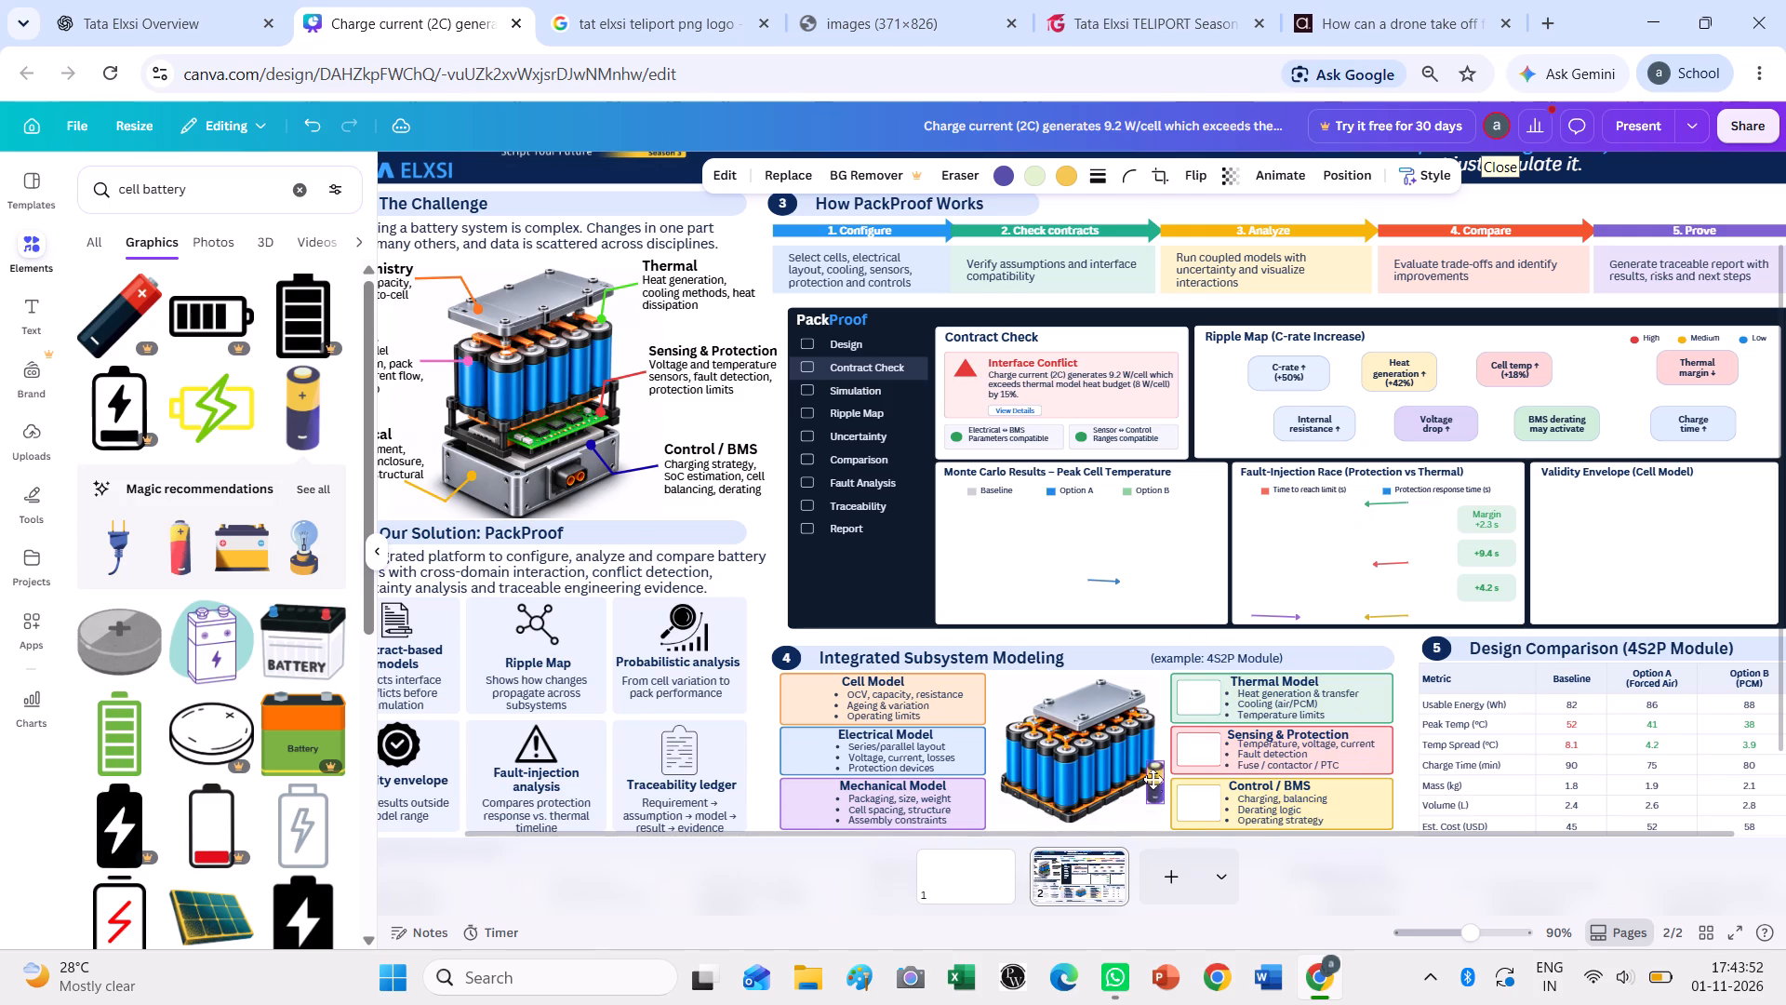
pyautogui.moveTo(1153, 779); pyautogui.dragTo(825, 702)
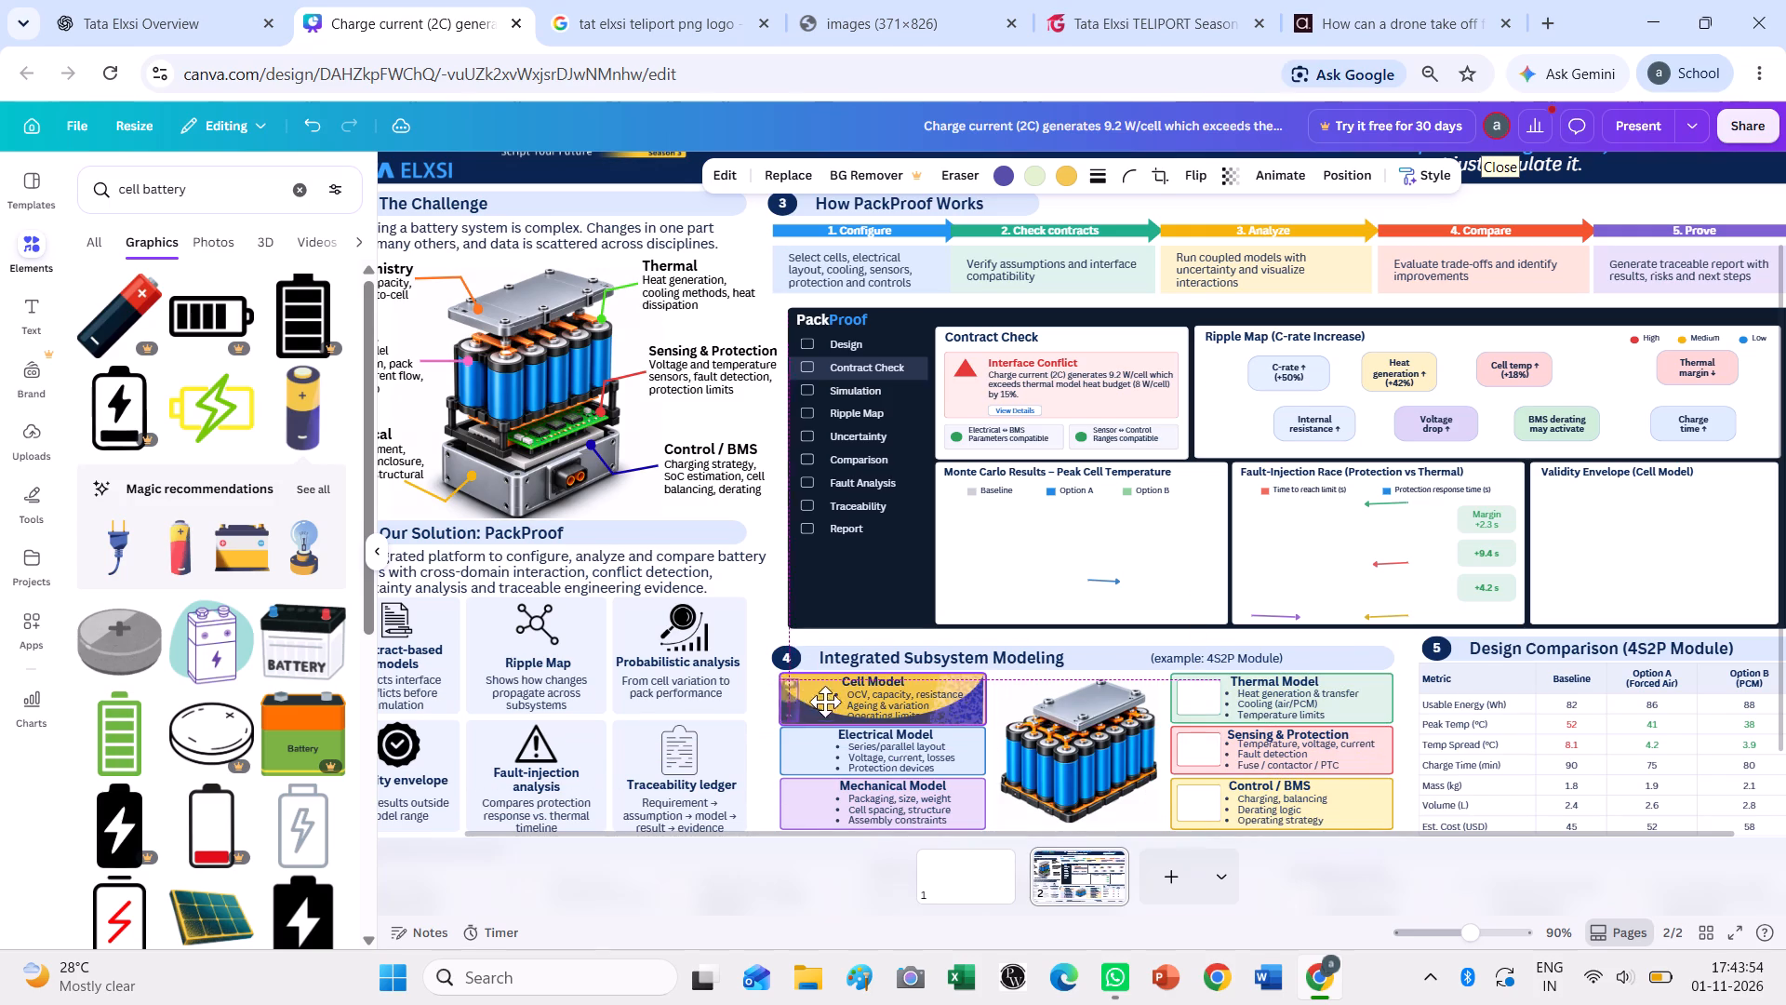
pyautogui.moveTo(825, 702); pyautogui.dragTo(773, 745)
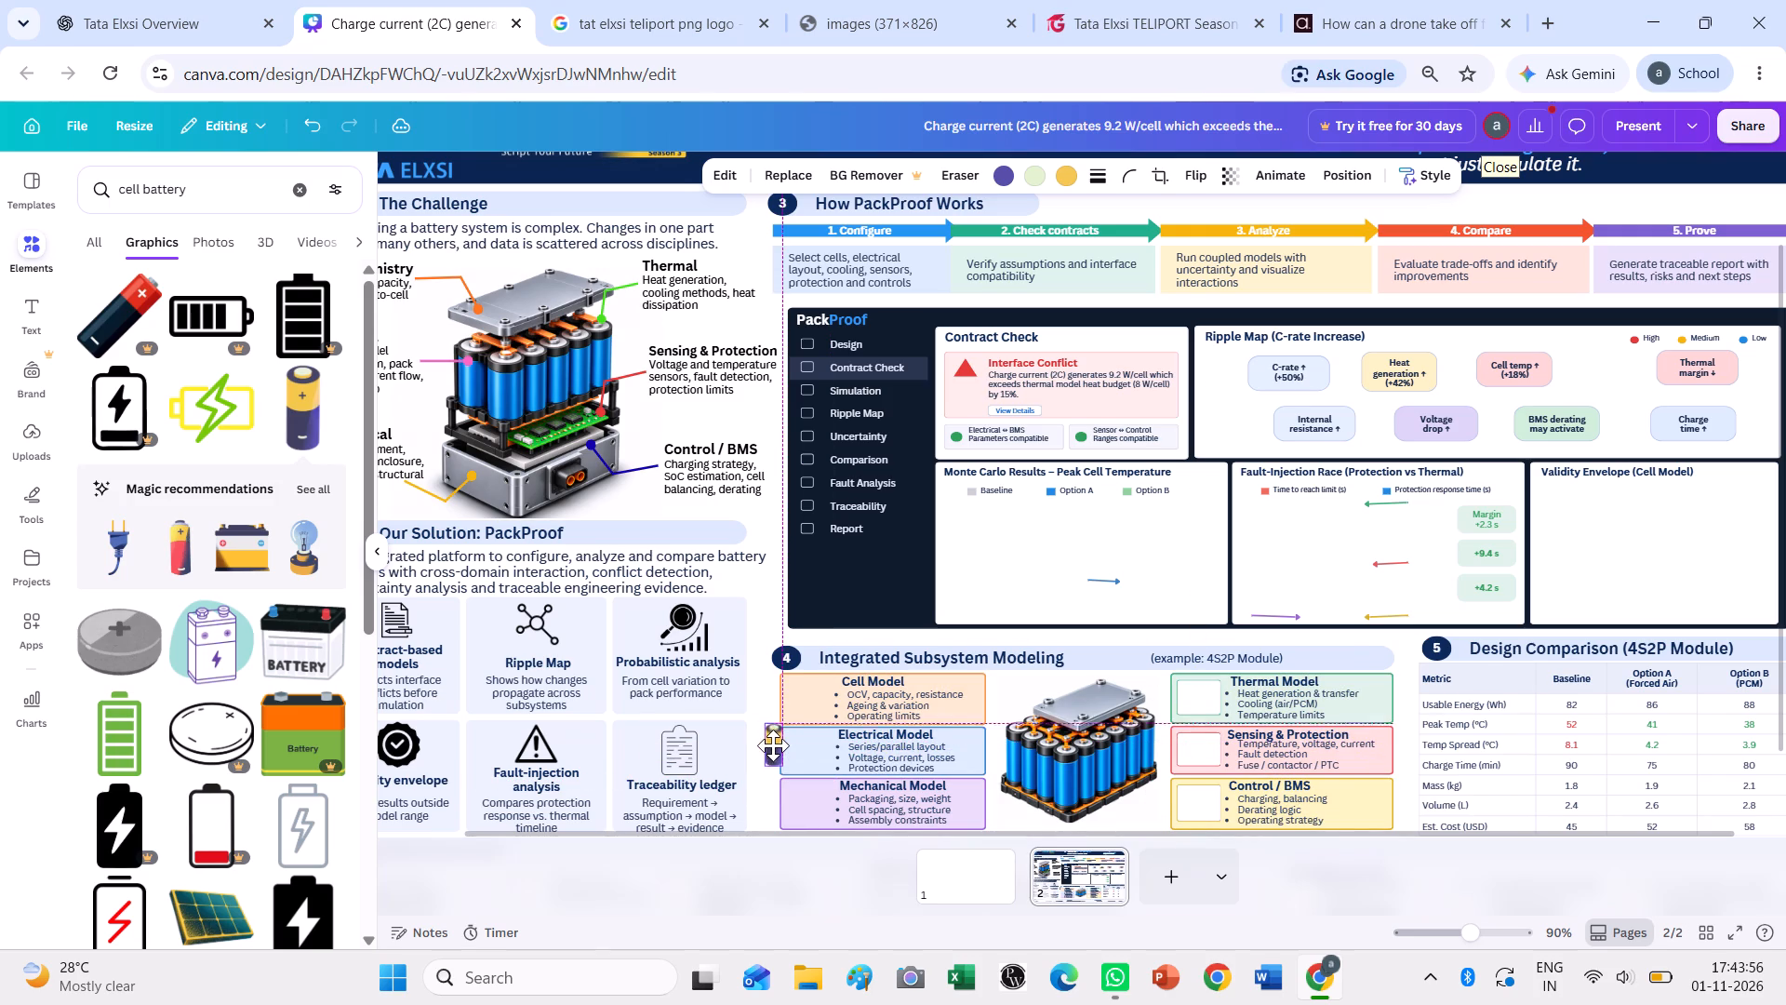
pyautogui.moveTo(773, 745); pyautogui.dragTo(766, 730)
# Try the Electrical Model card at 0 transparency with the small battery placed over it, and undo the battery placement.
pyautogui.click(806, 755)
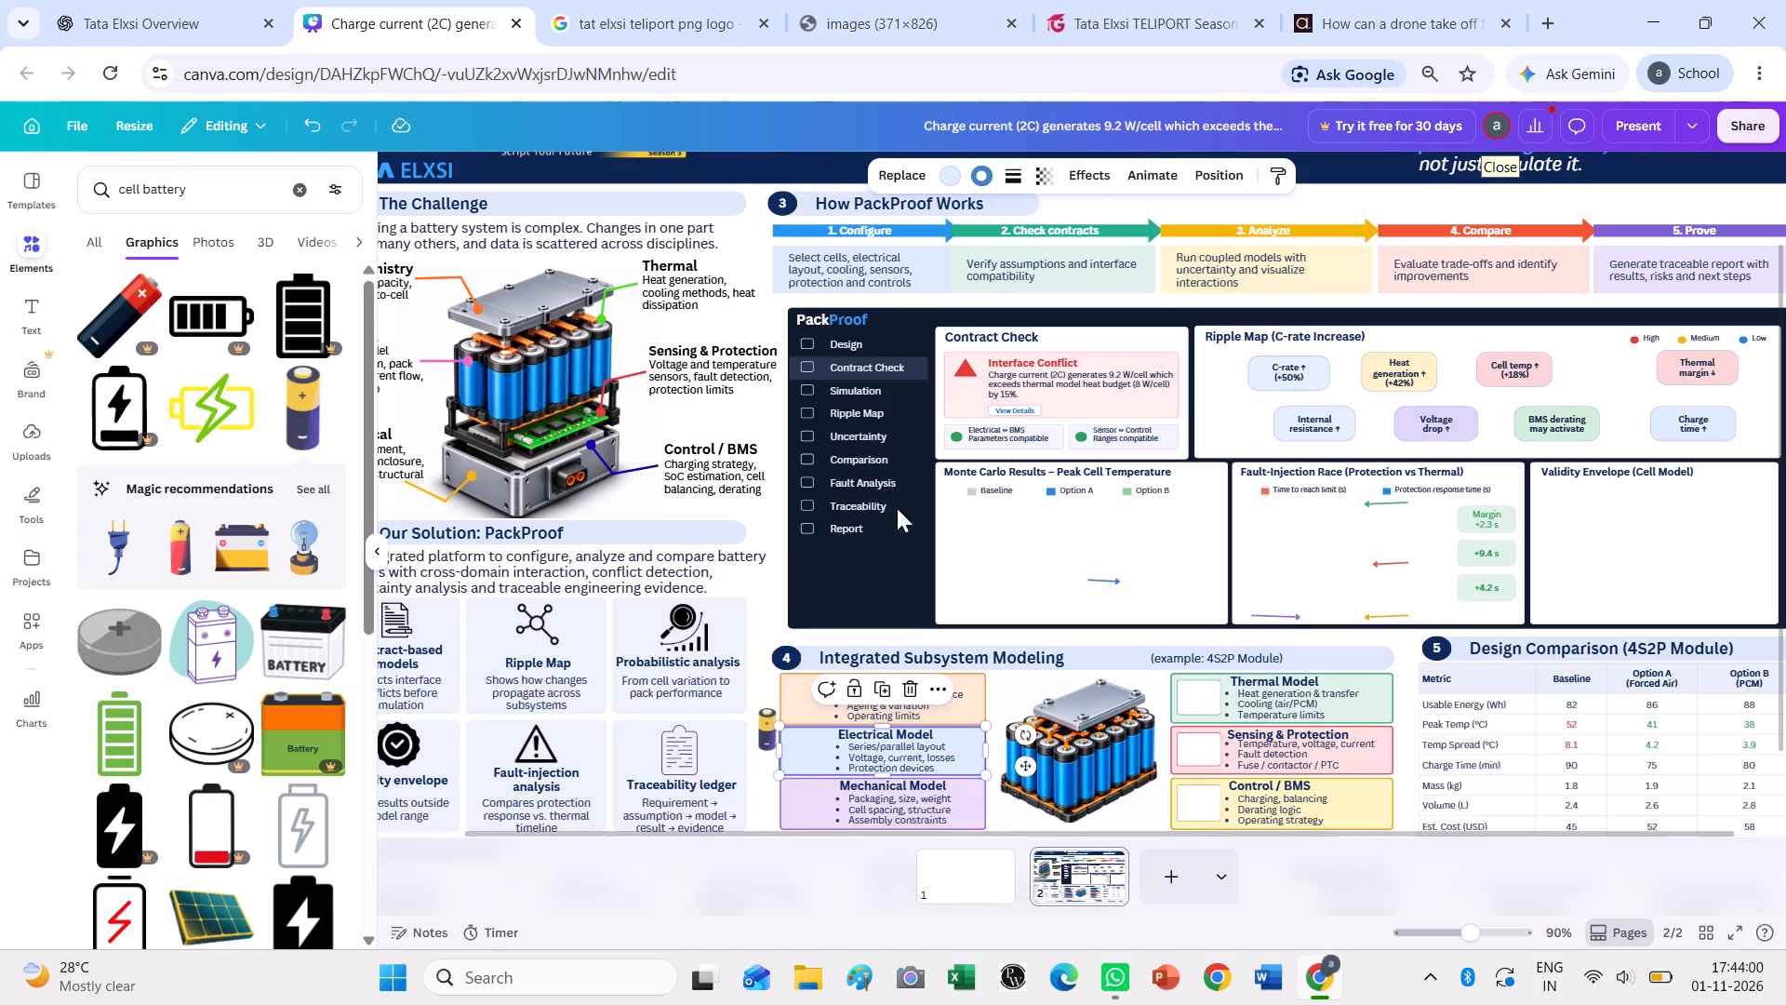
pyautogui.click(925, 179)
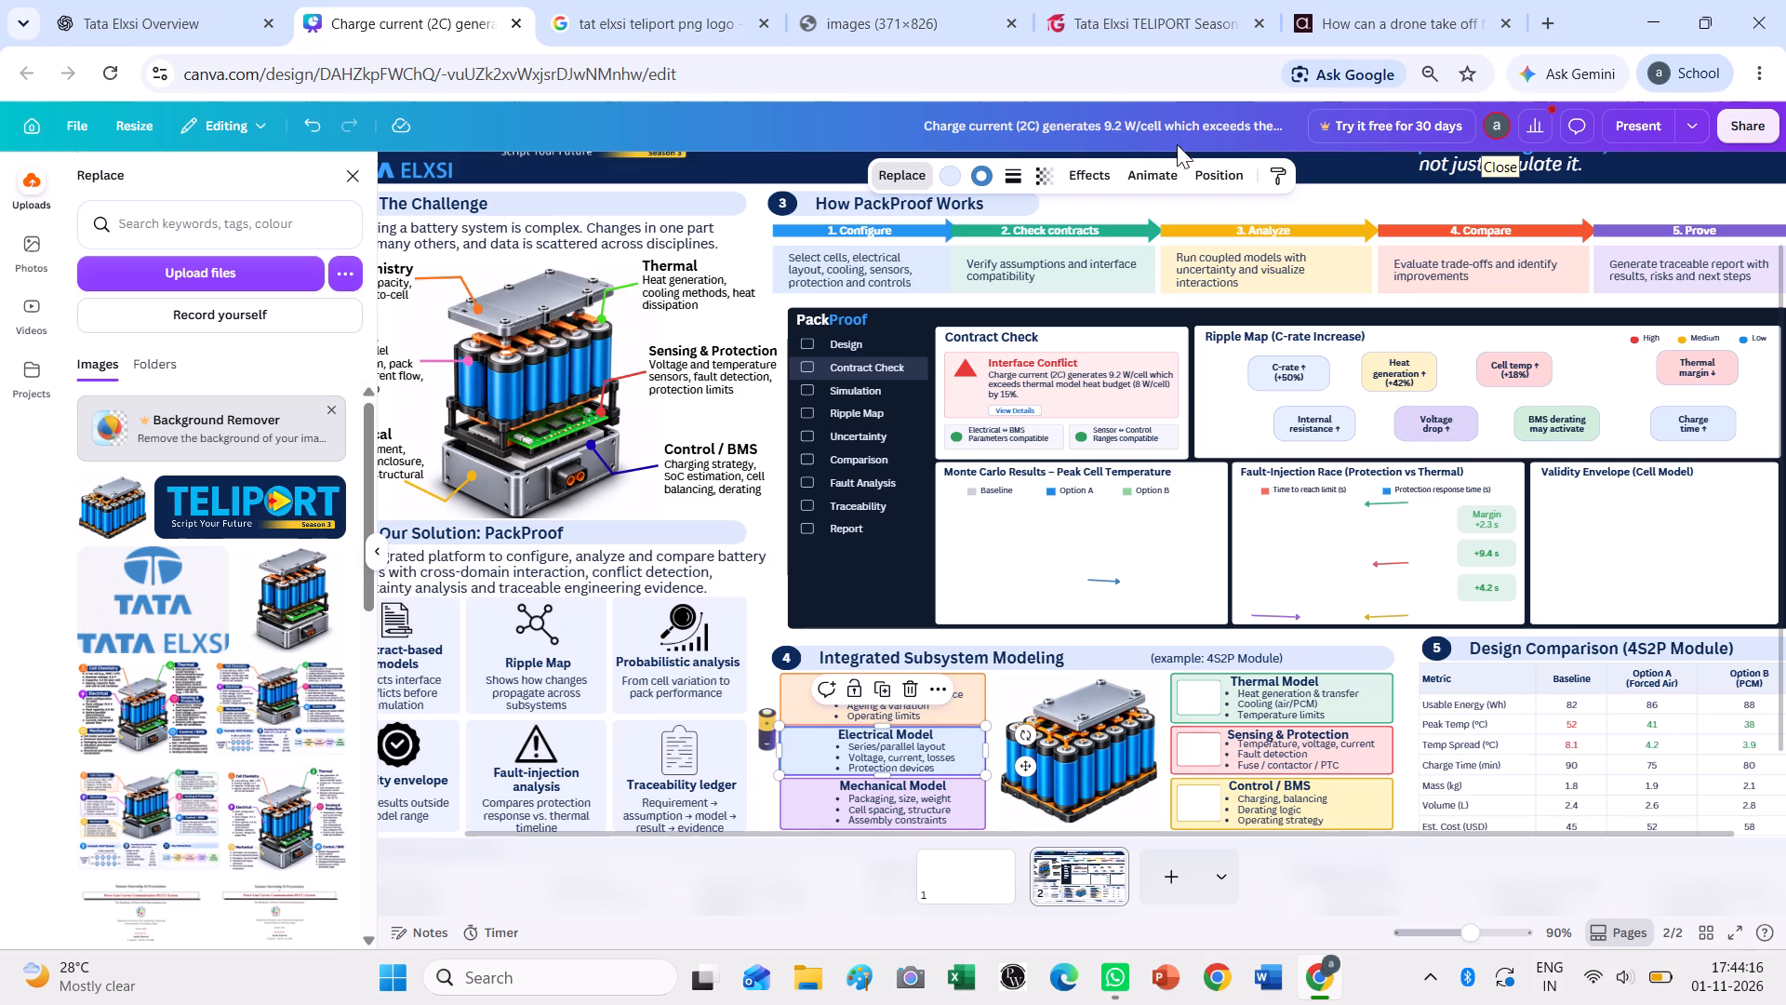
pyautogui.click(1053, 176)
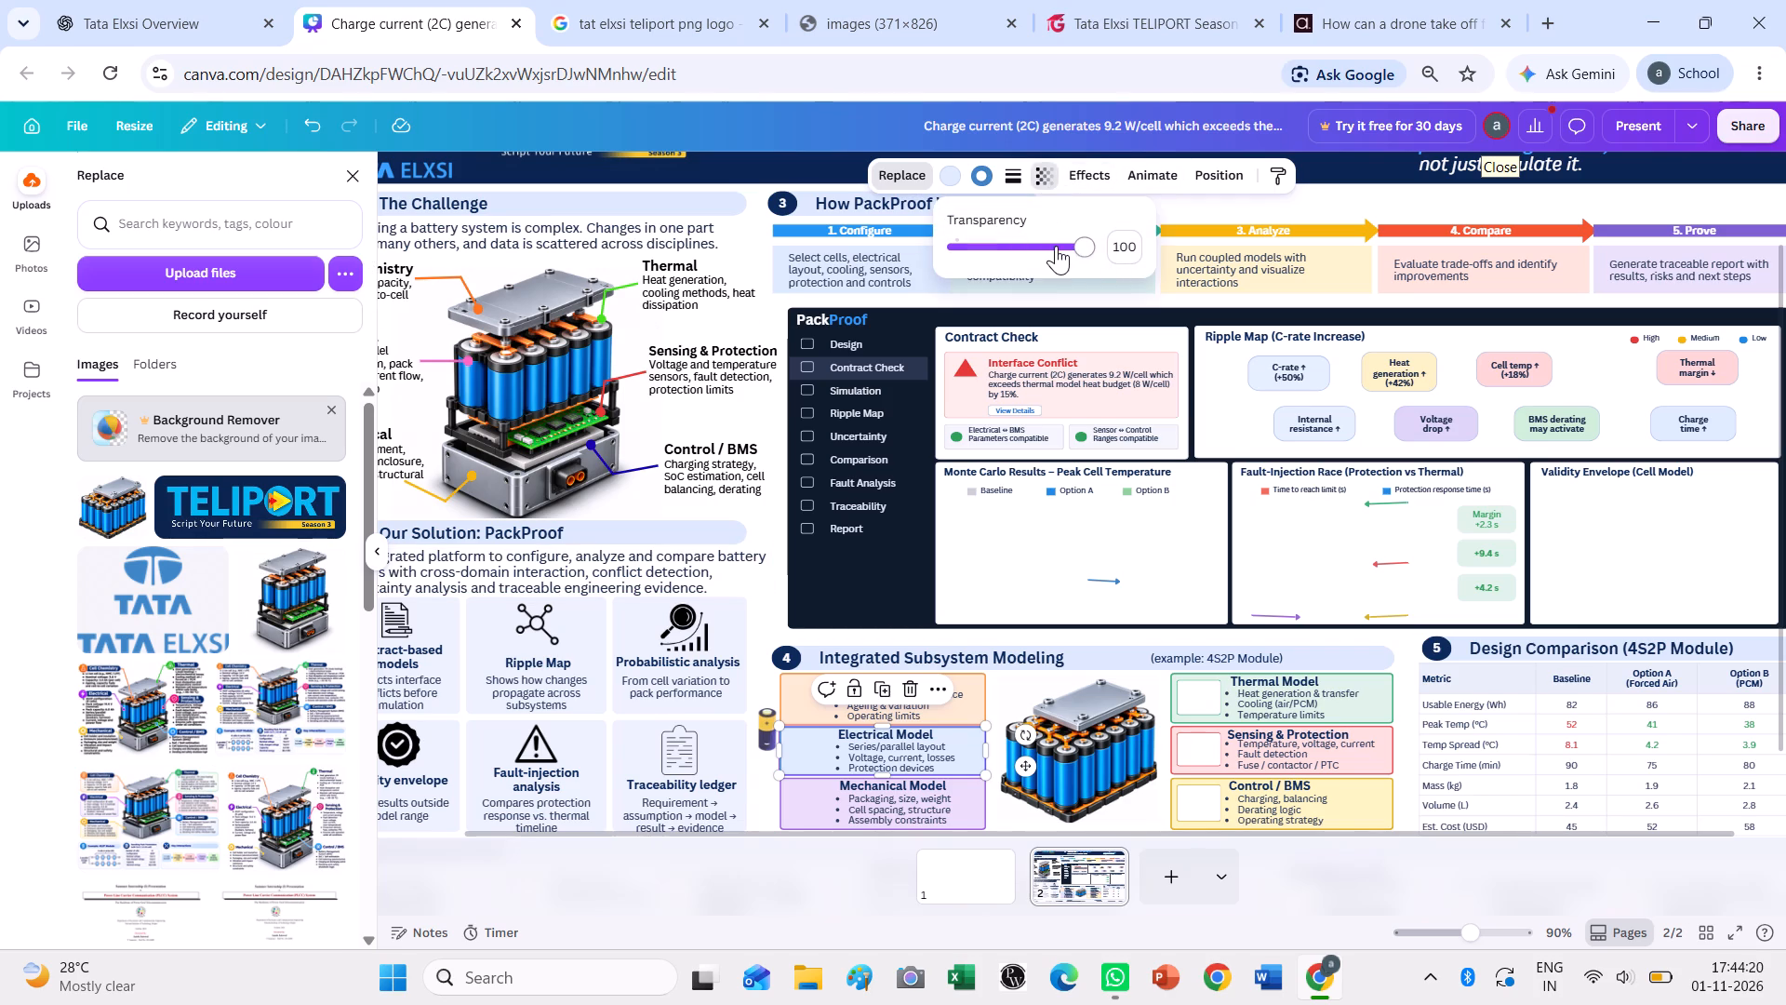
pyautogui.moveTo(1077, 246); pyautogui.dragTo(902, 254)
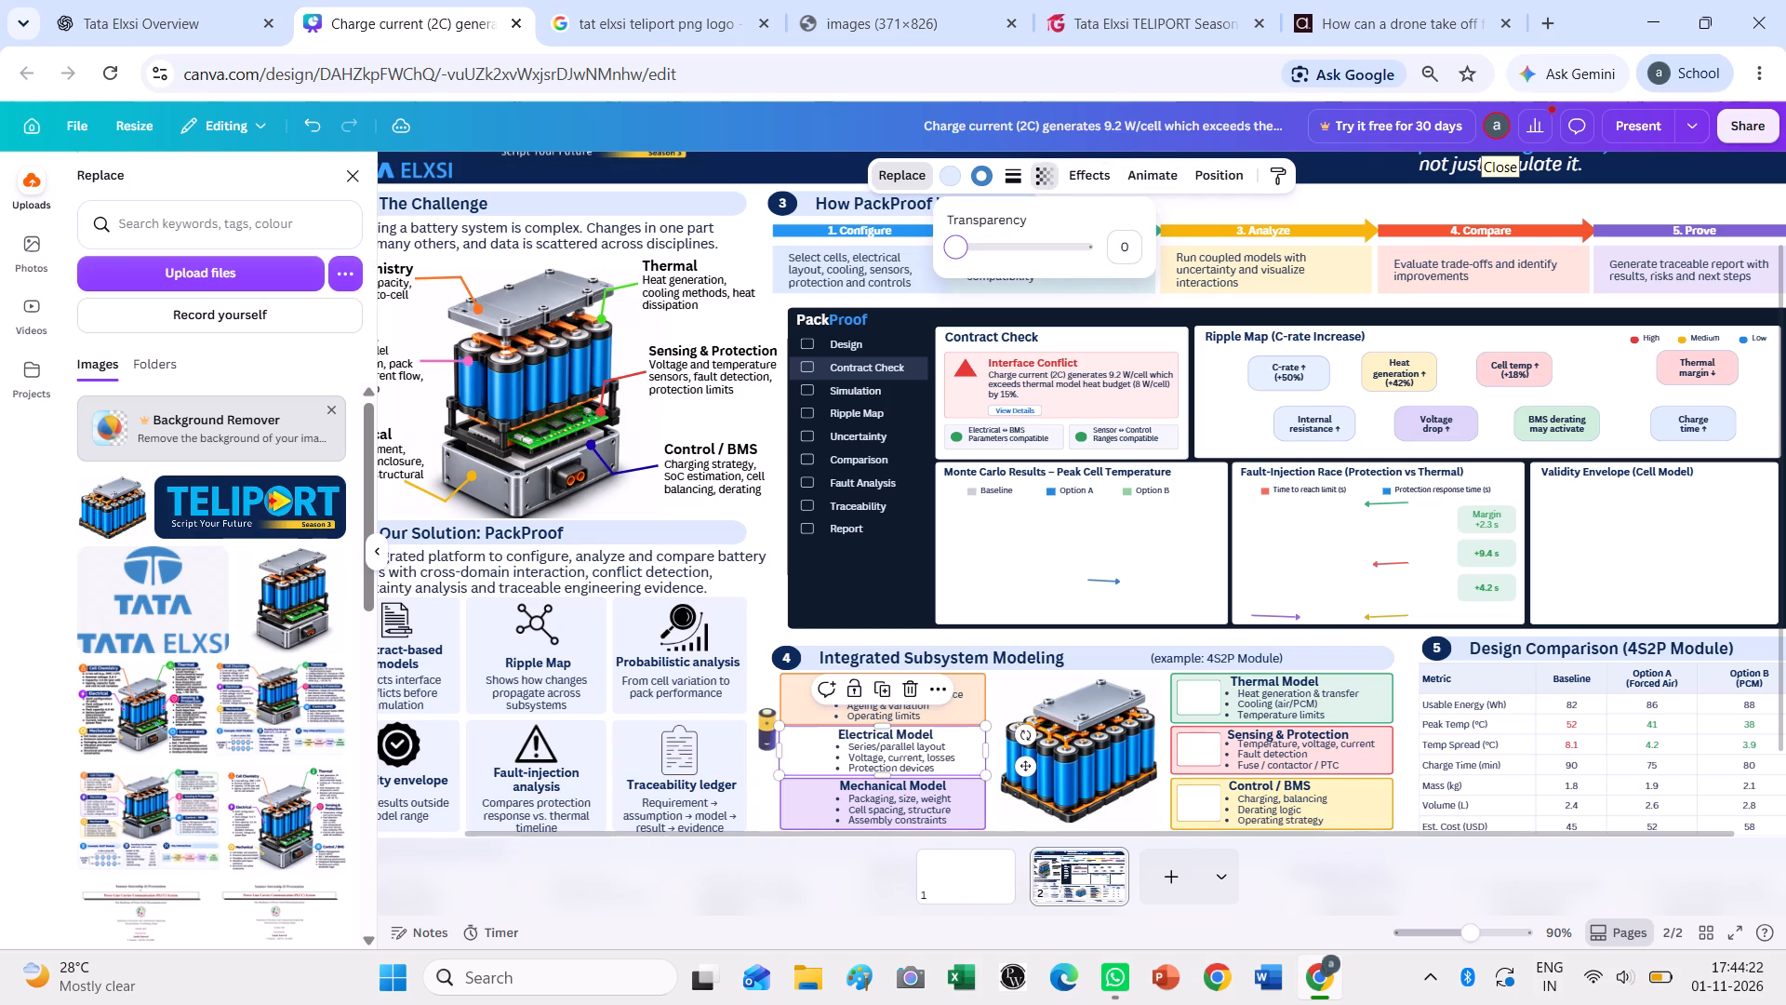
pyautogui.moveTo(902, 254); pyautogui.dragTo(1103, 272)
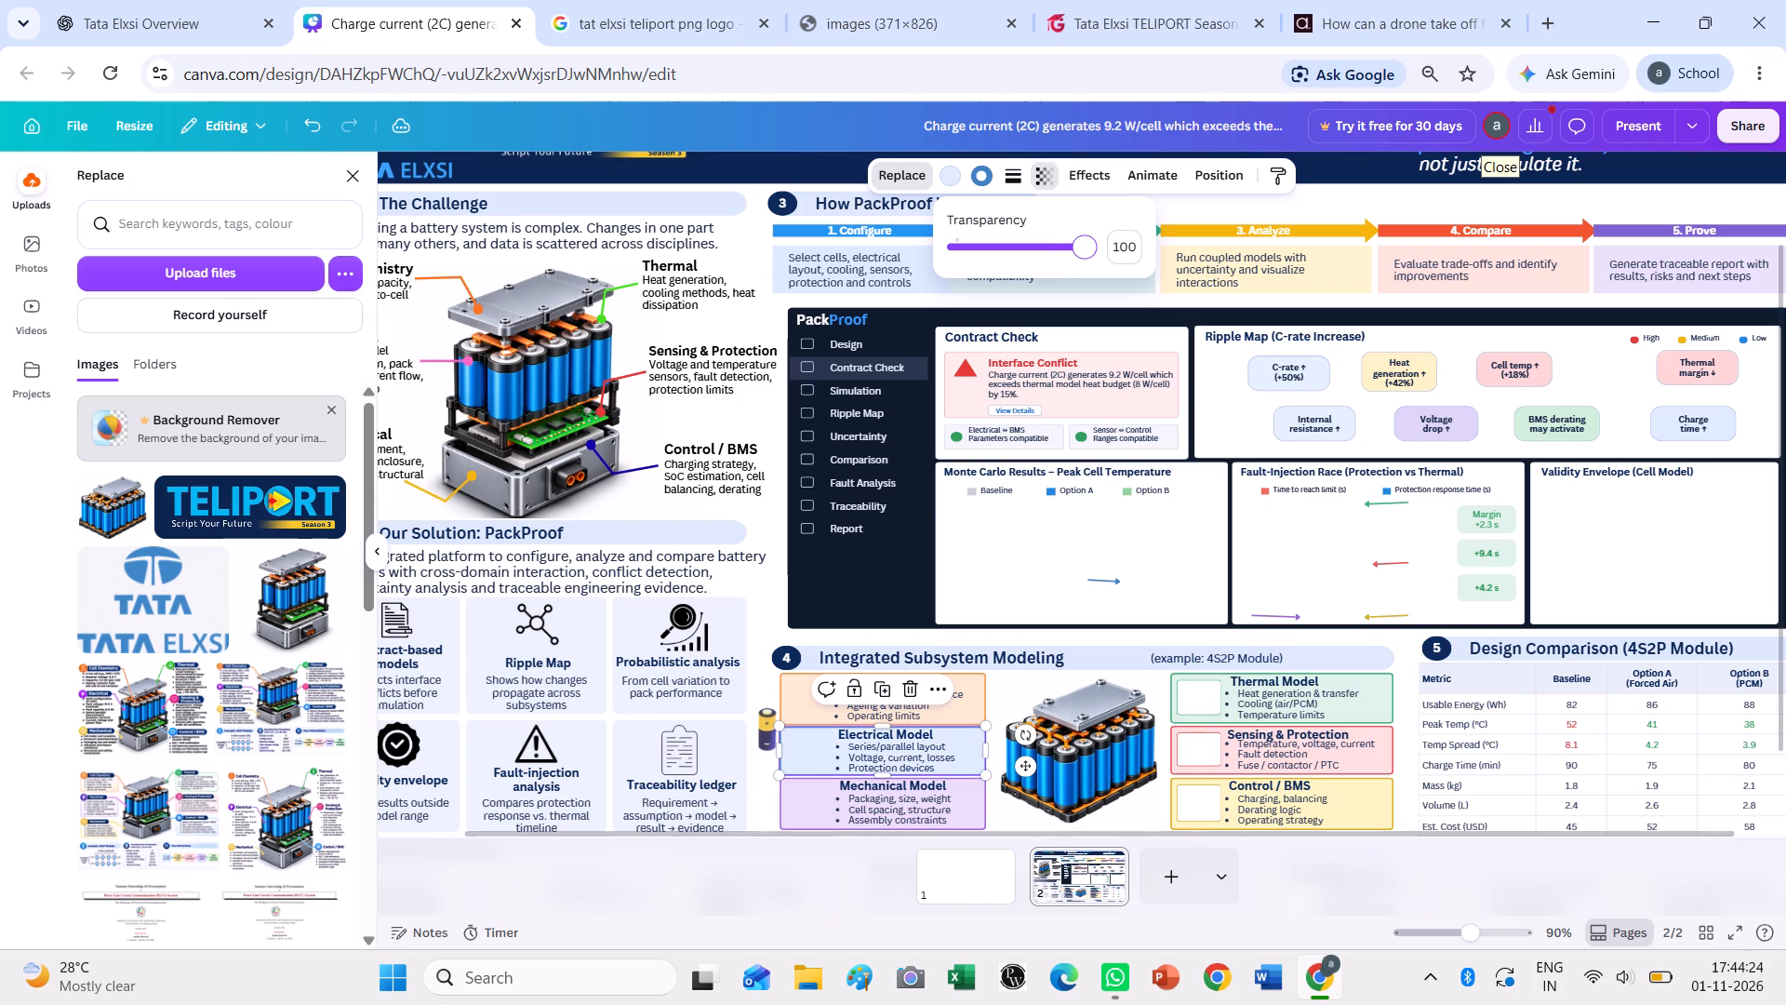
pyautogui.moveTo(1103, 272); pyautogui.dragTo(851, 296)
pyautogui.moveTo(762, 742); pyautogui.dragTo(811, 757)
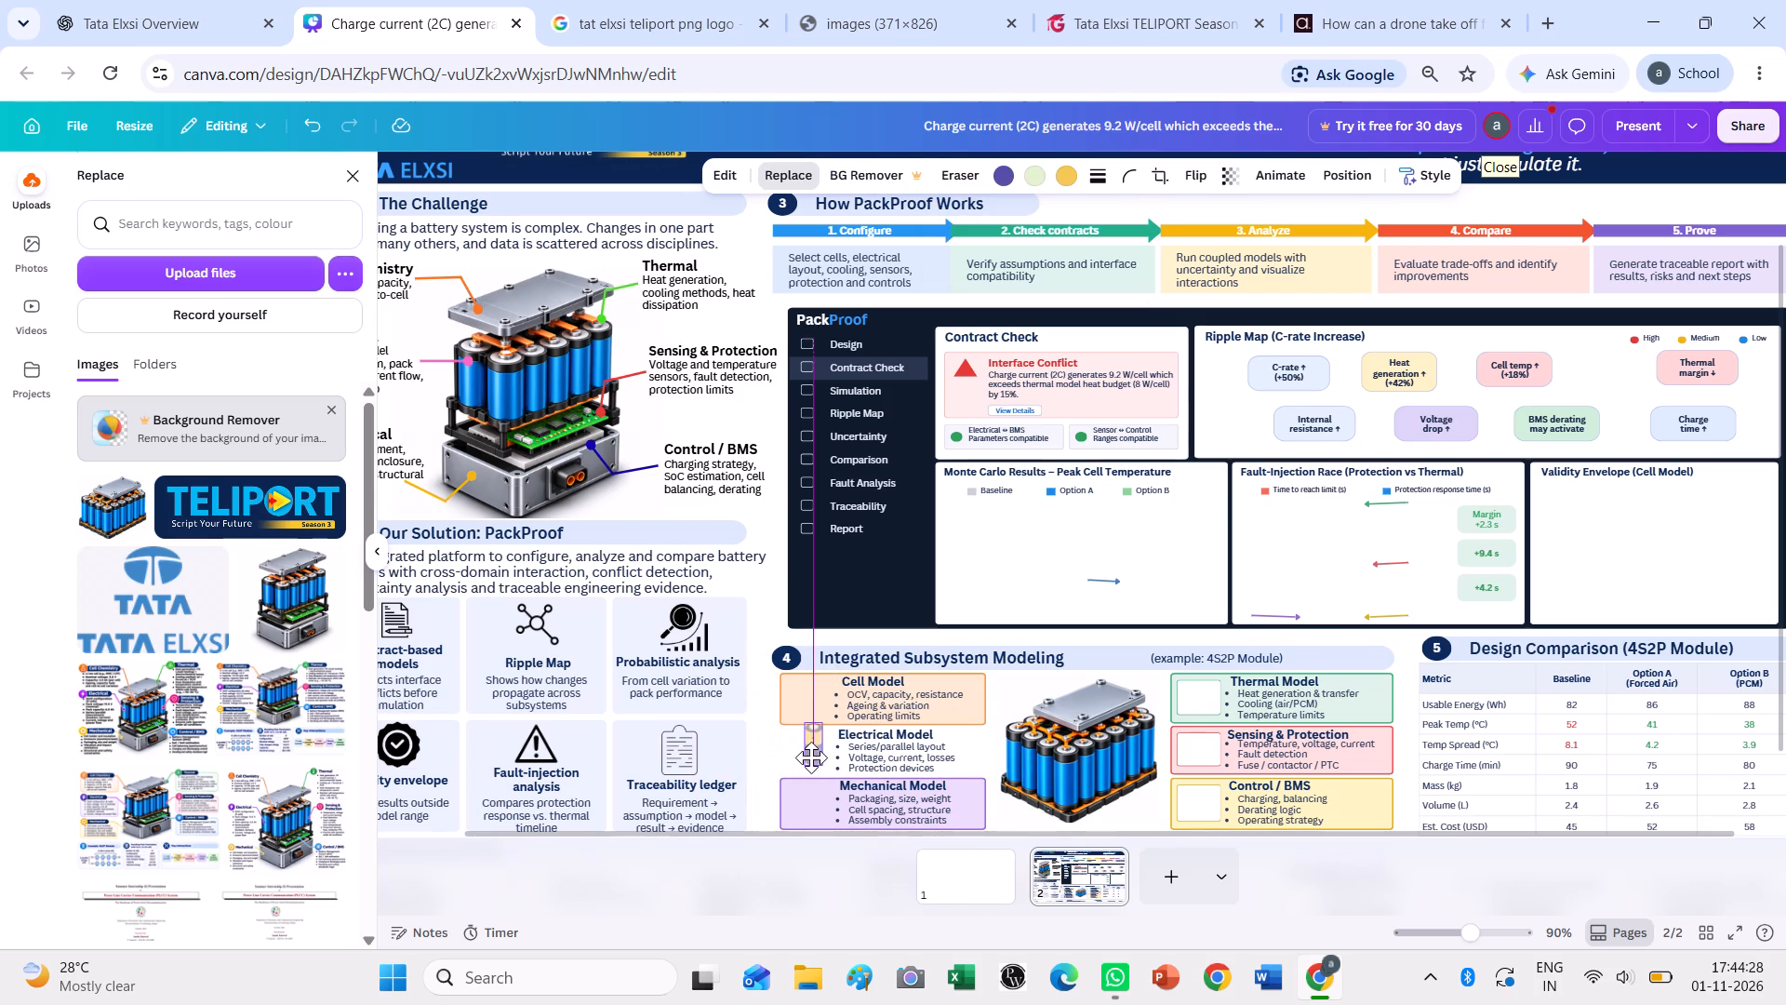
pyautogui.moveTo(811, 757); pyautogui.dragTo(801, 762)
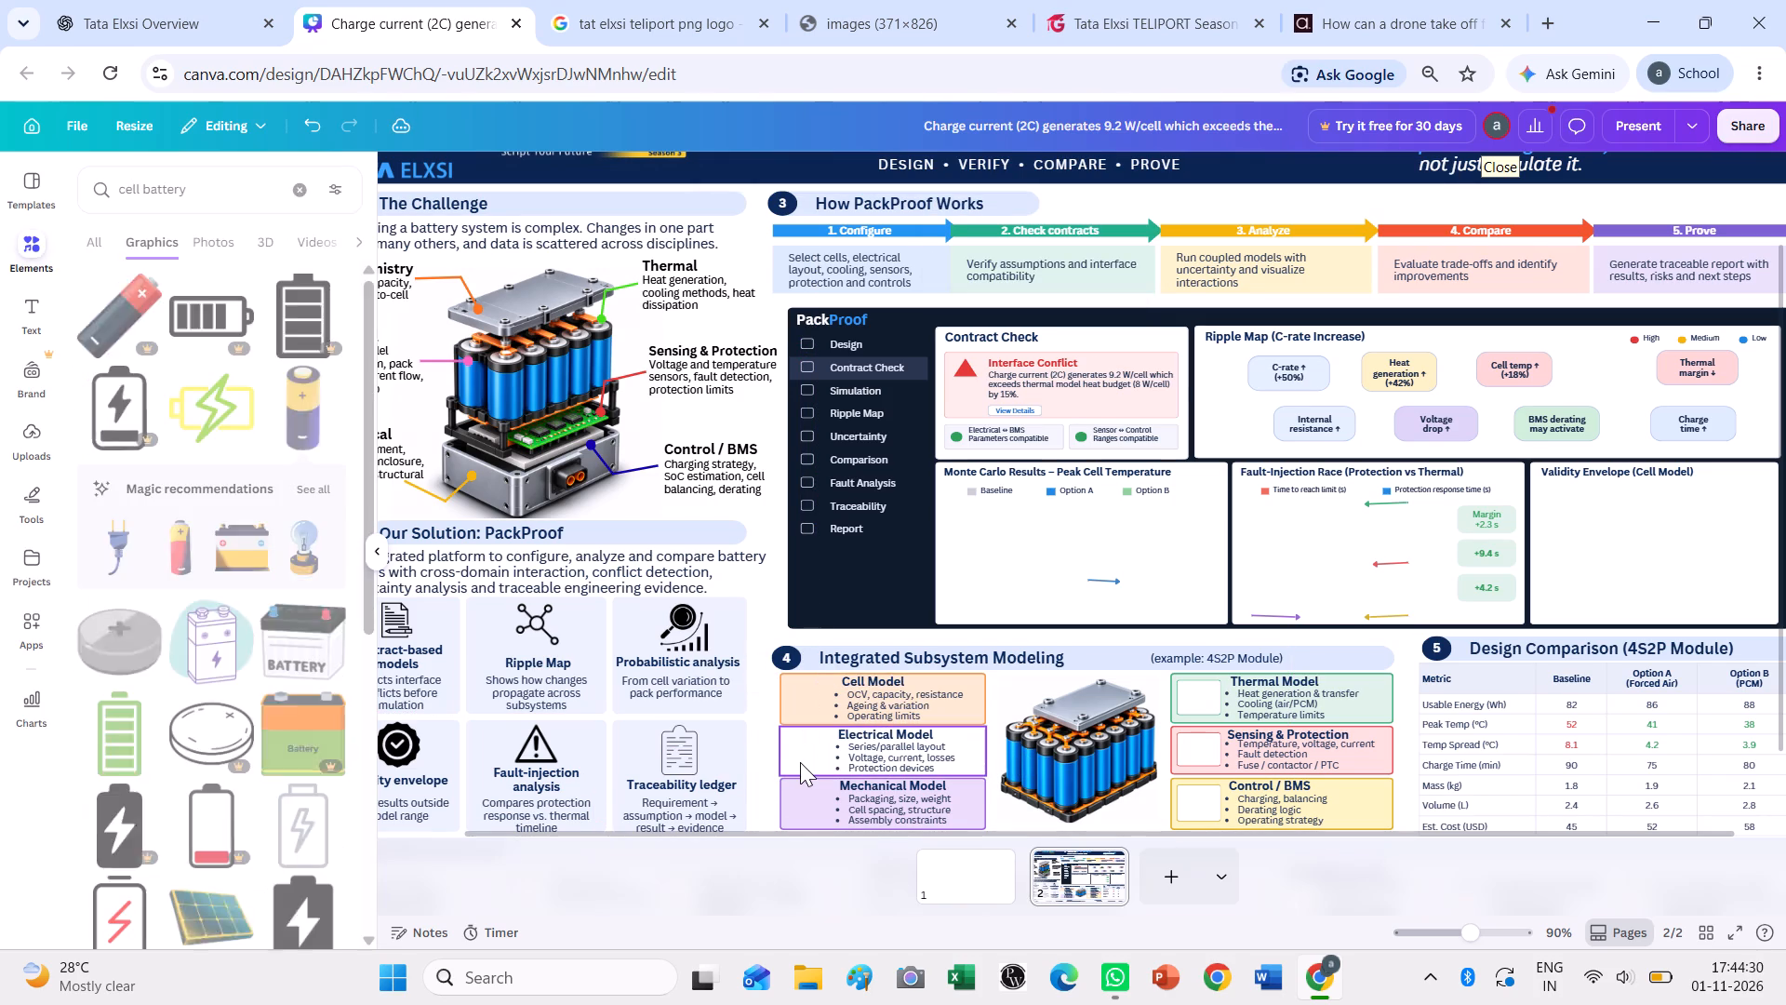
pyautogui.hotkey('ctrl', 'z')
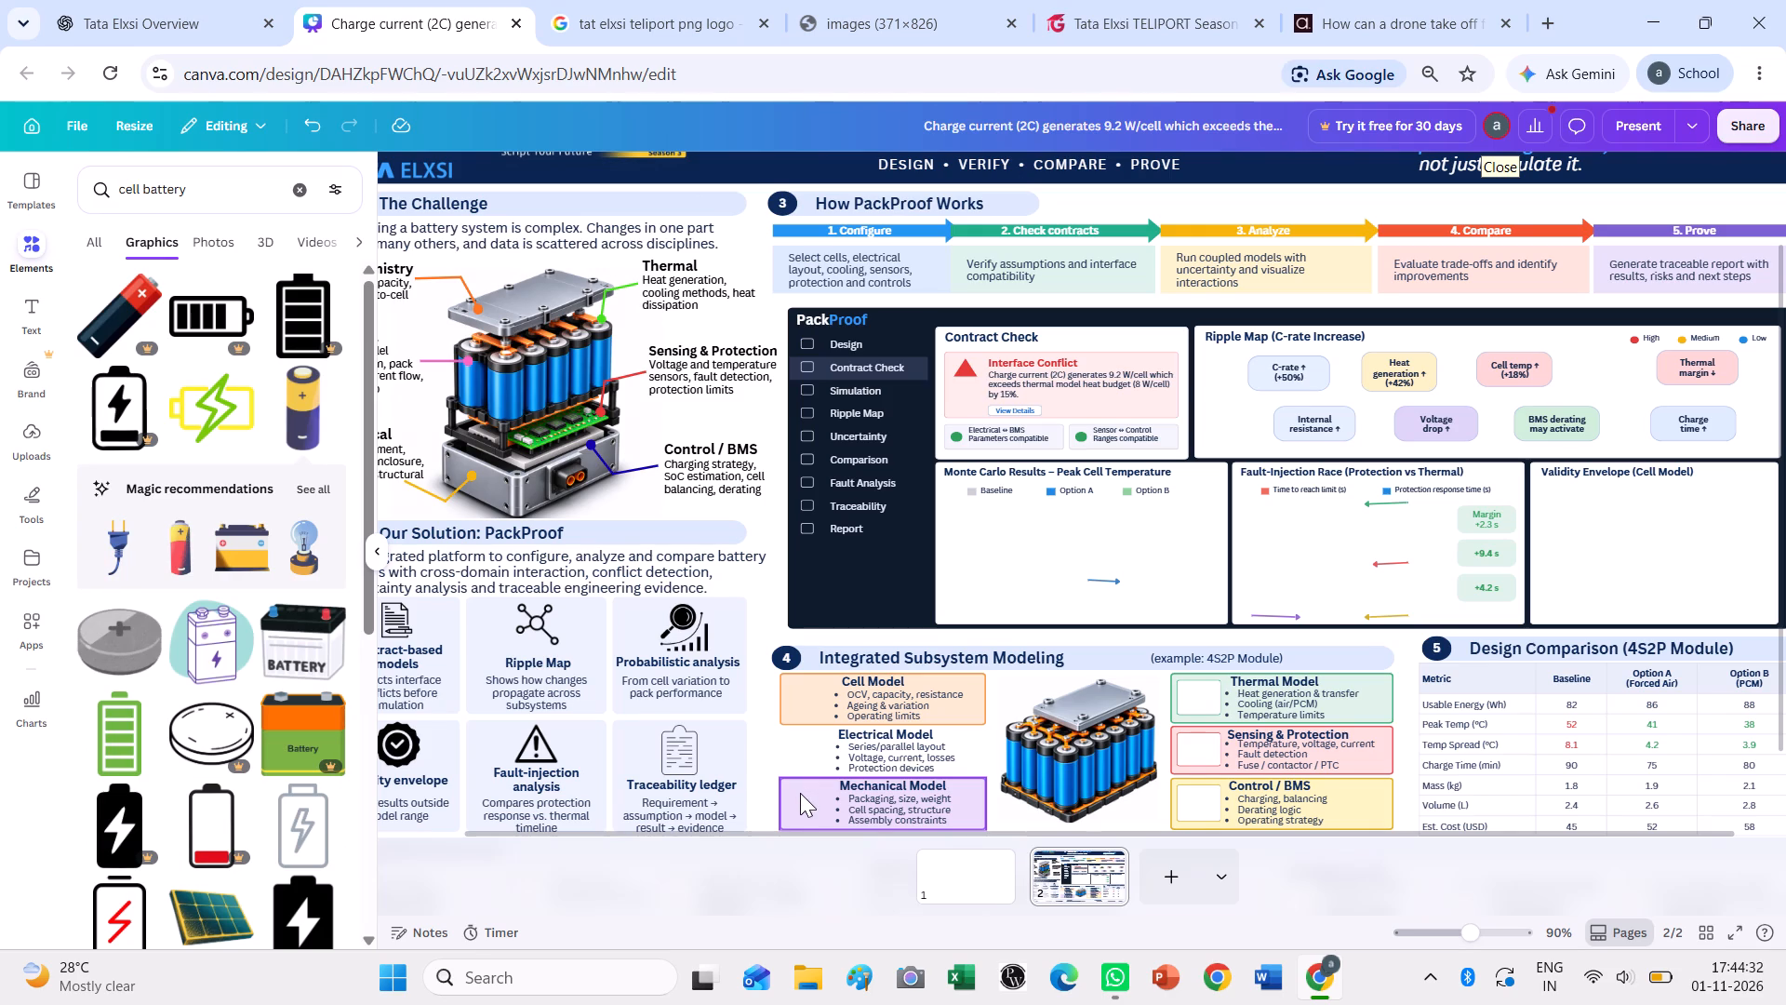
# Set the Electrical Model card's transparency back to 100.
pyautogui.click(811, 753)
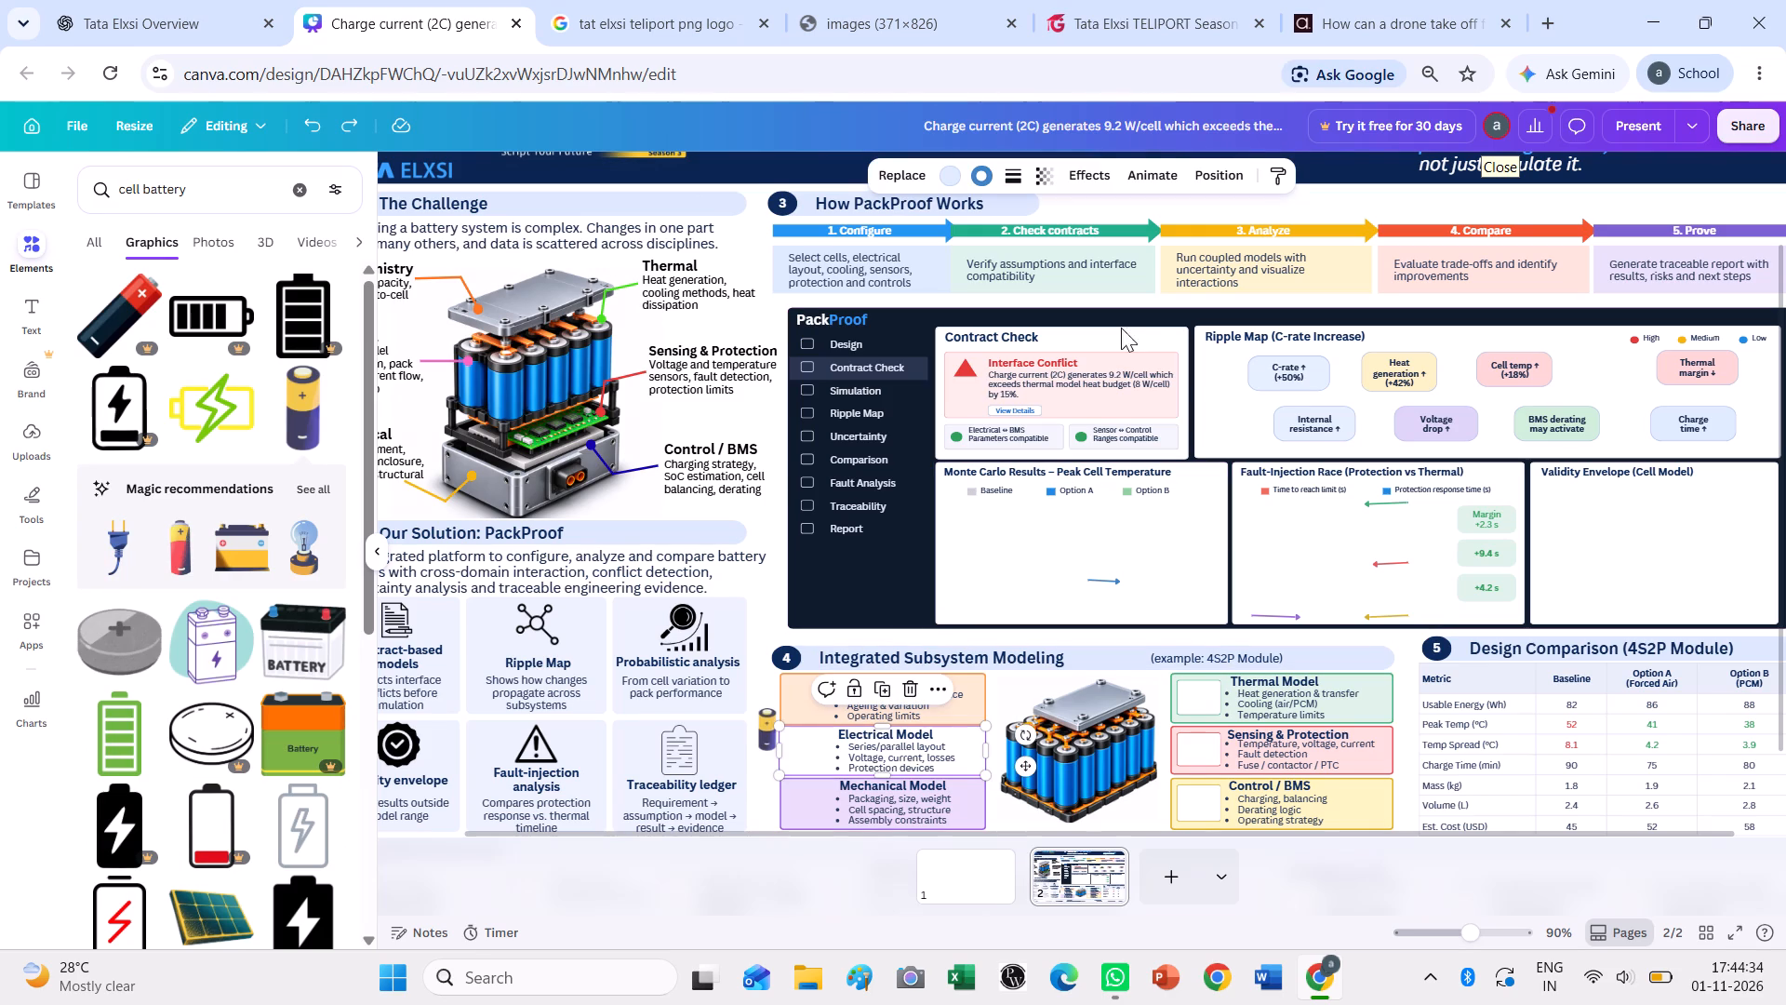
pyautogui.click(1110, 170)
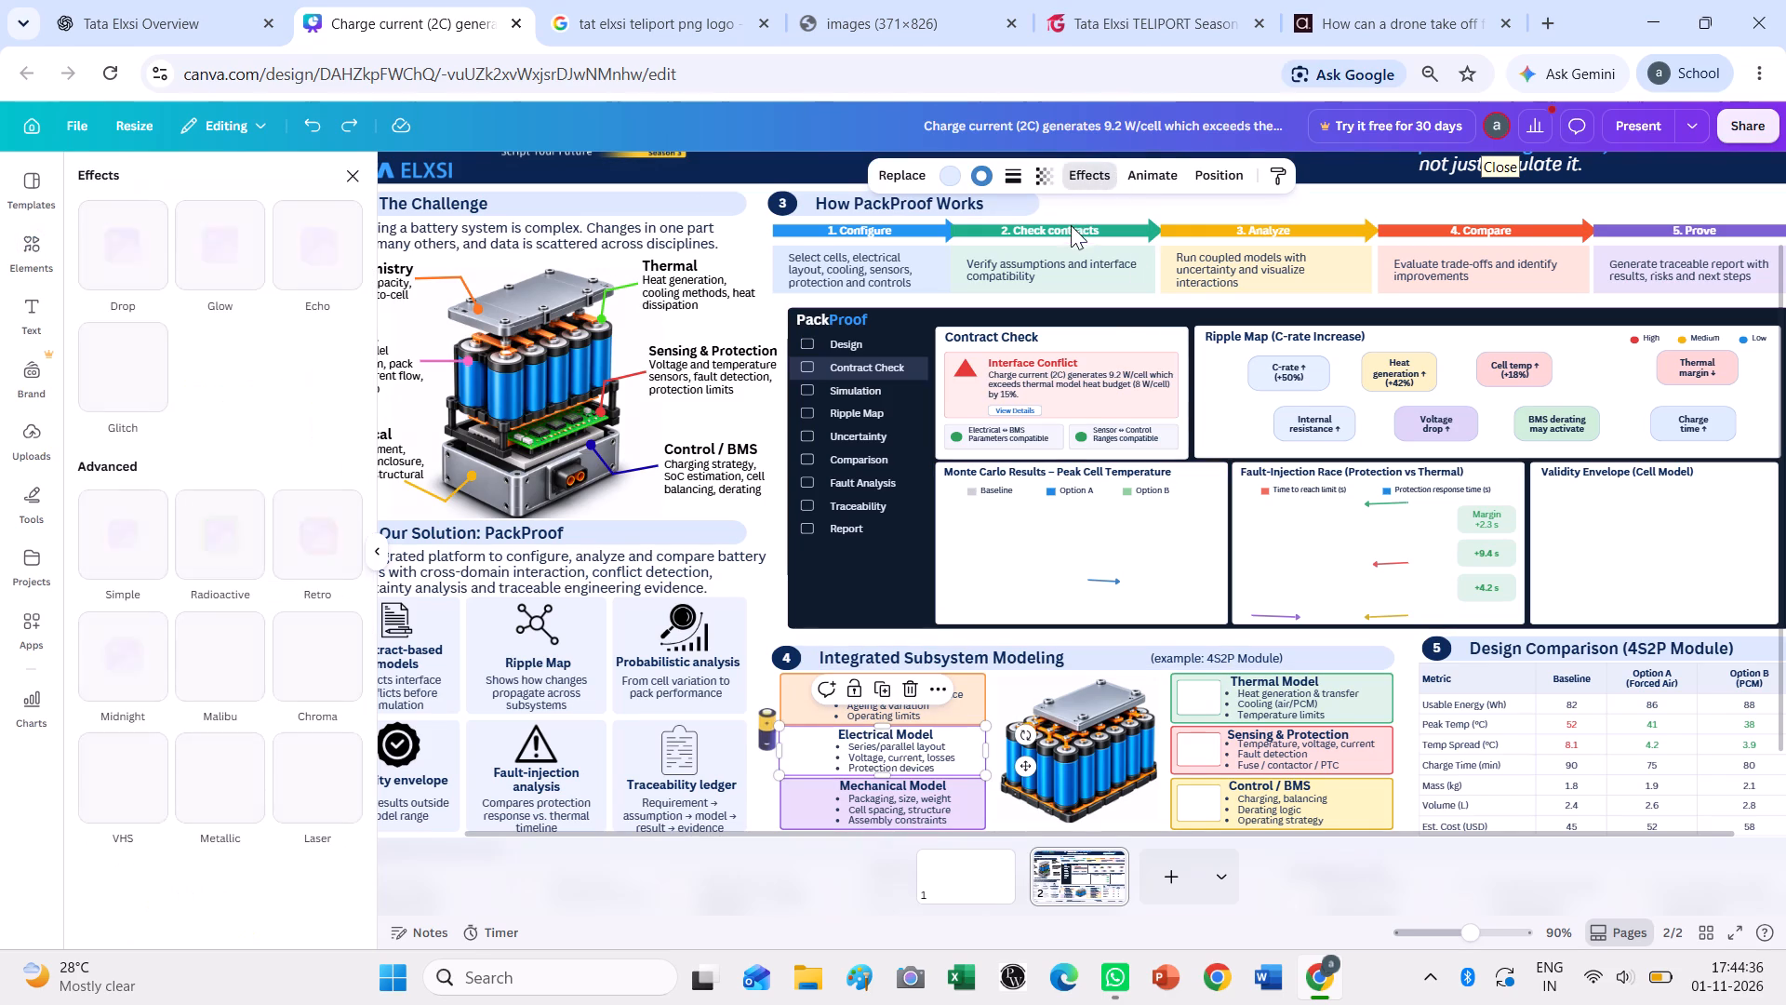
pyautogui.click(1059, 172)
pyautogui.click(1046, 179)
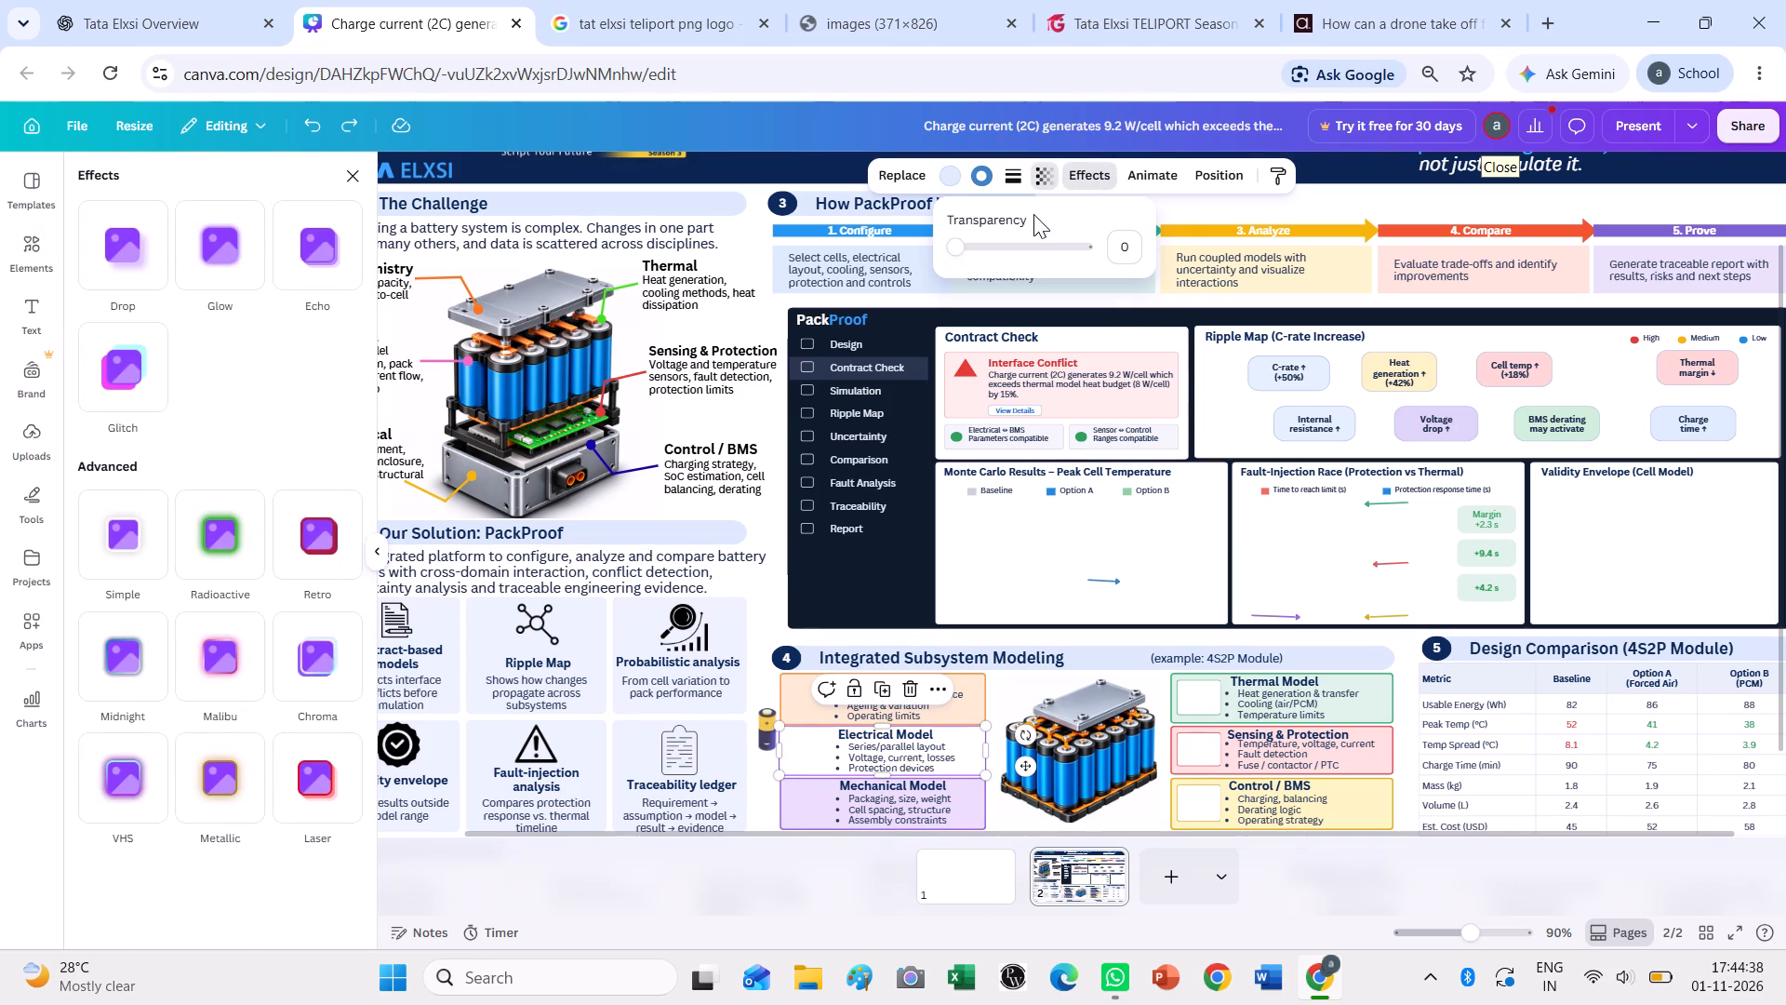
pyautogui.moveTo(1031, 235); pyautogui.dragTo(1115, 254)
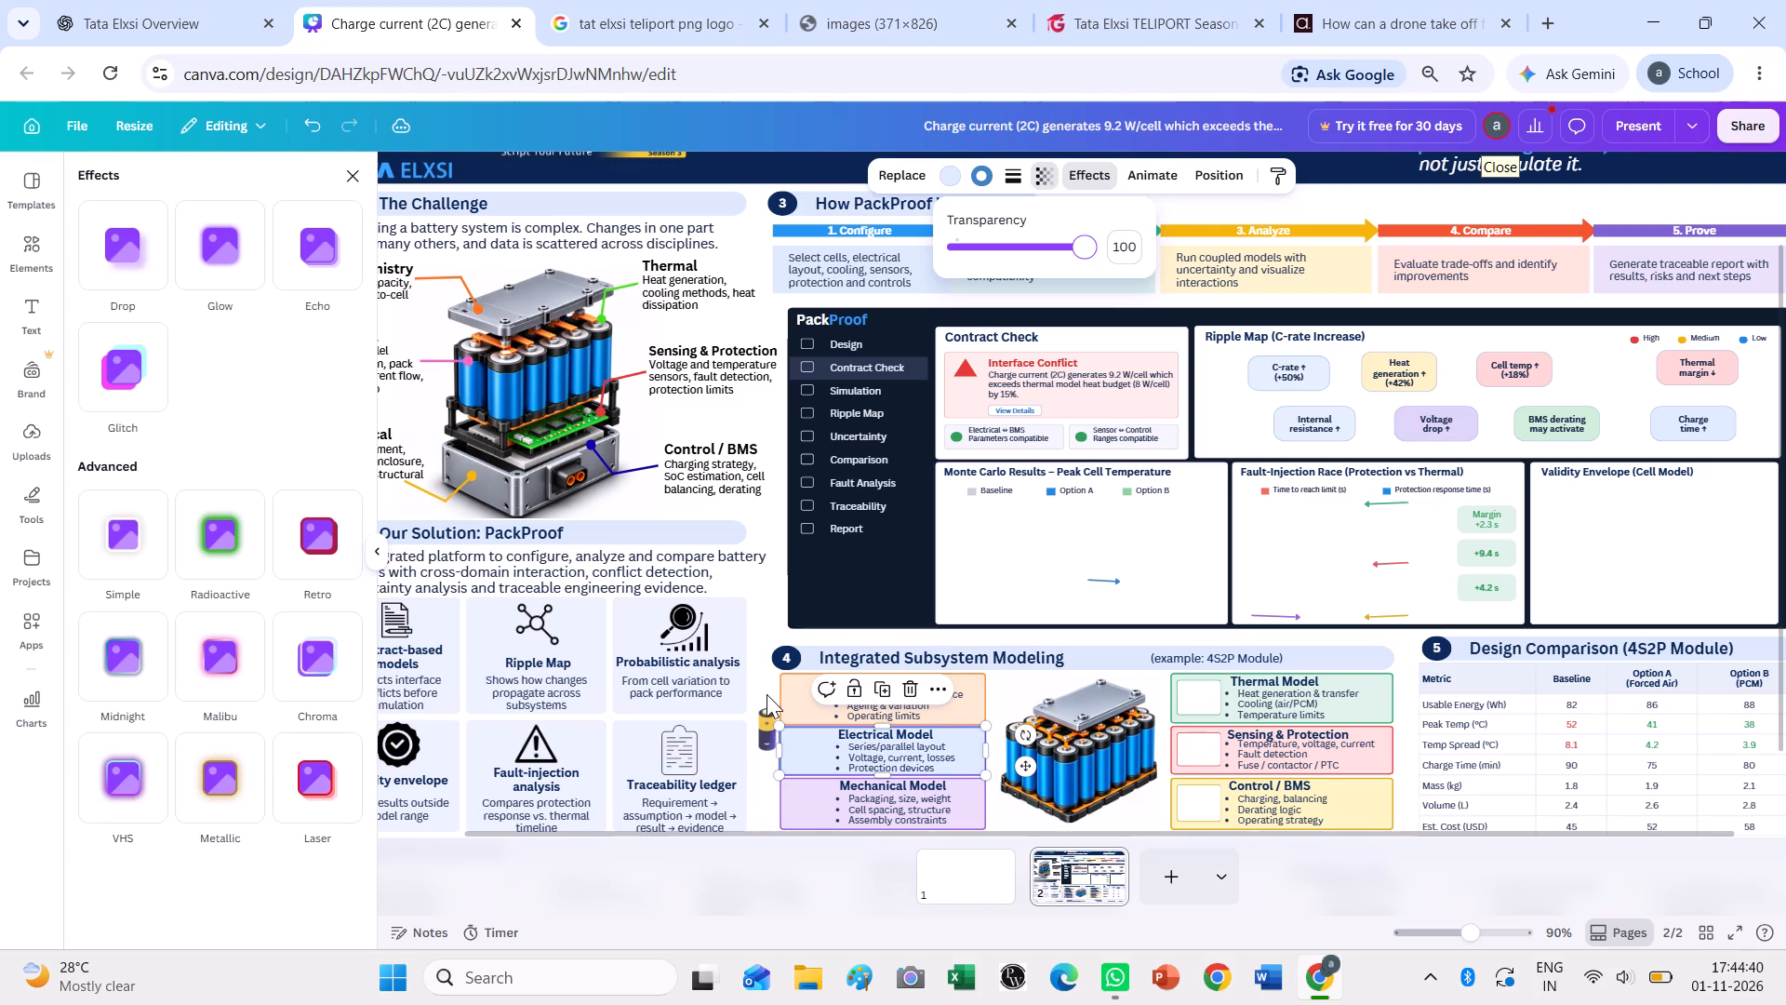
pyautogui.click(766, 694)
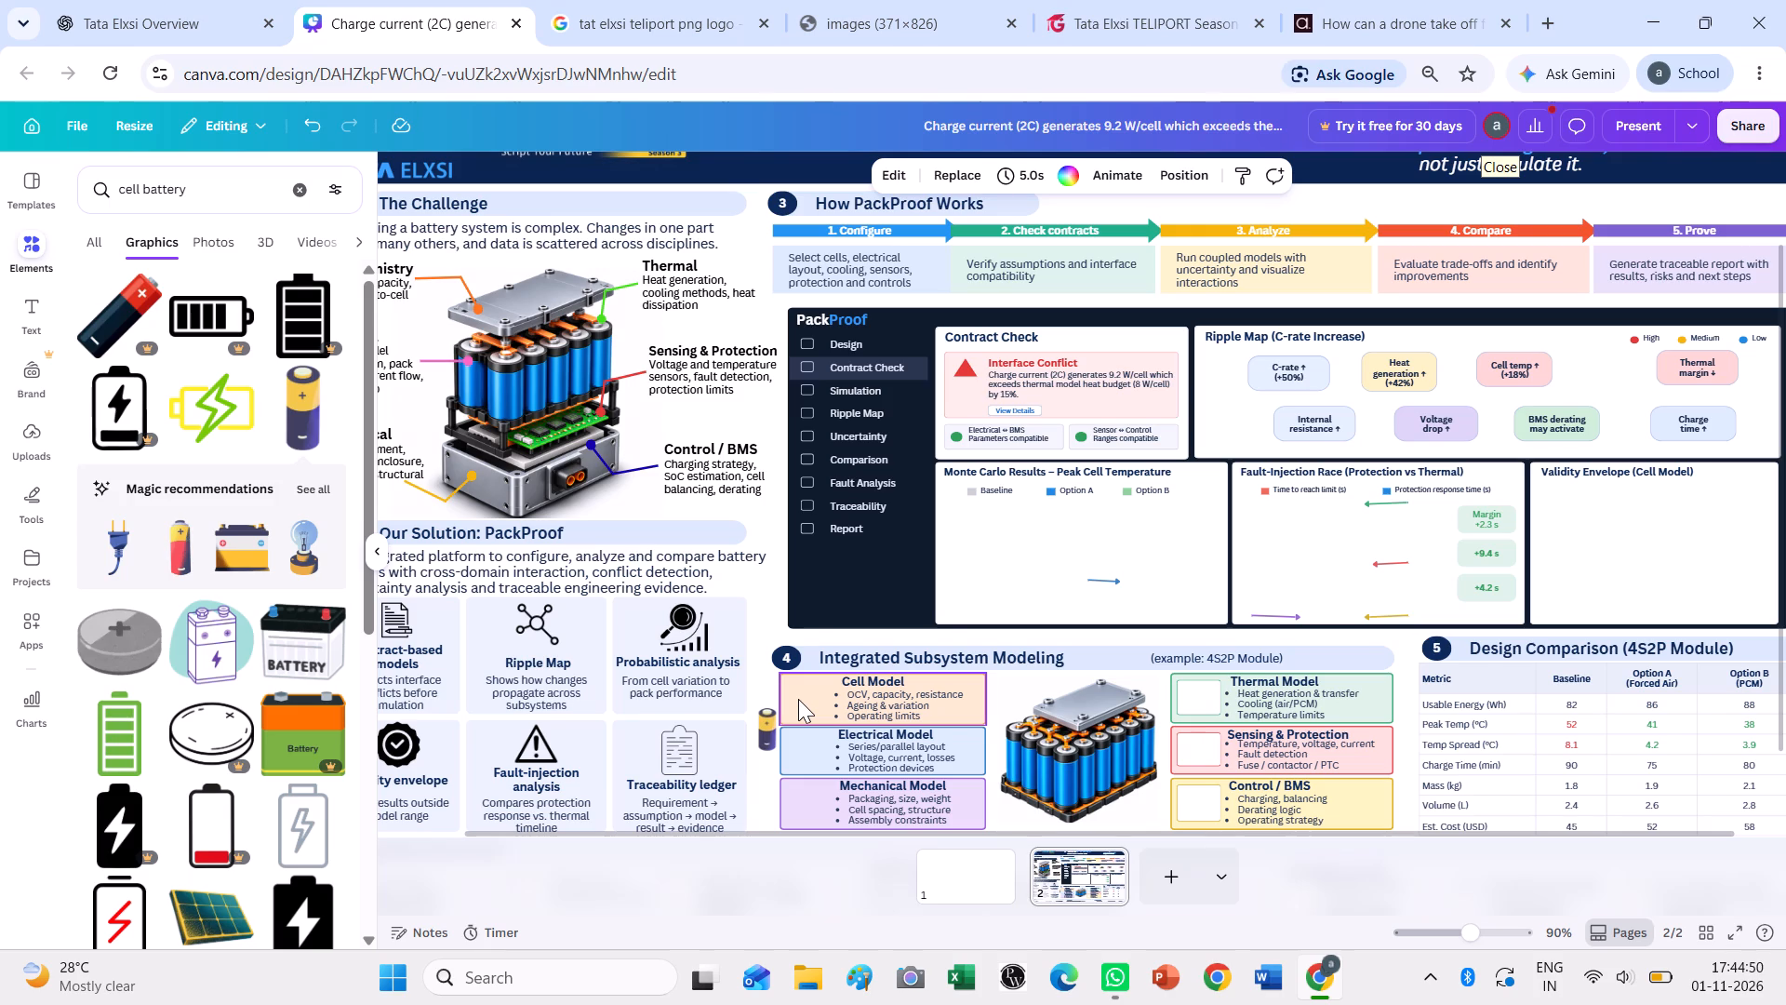
# Move the small purple-and-yellow battery away from the subsystem cards and delete it.
pyautogui.click(798, 699)
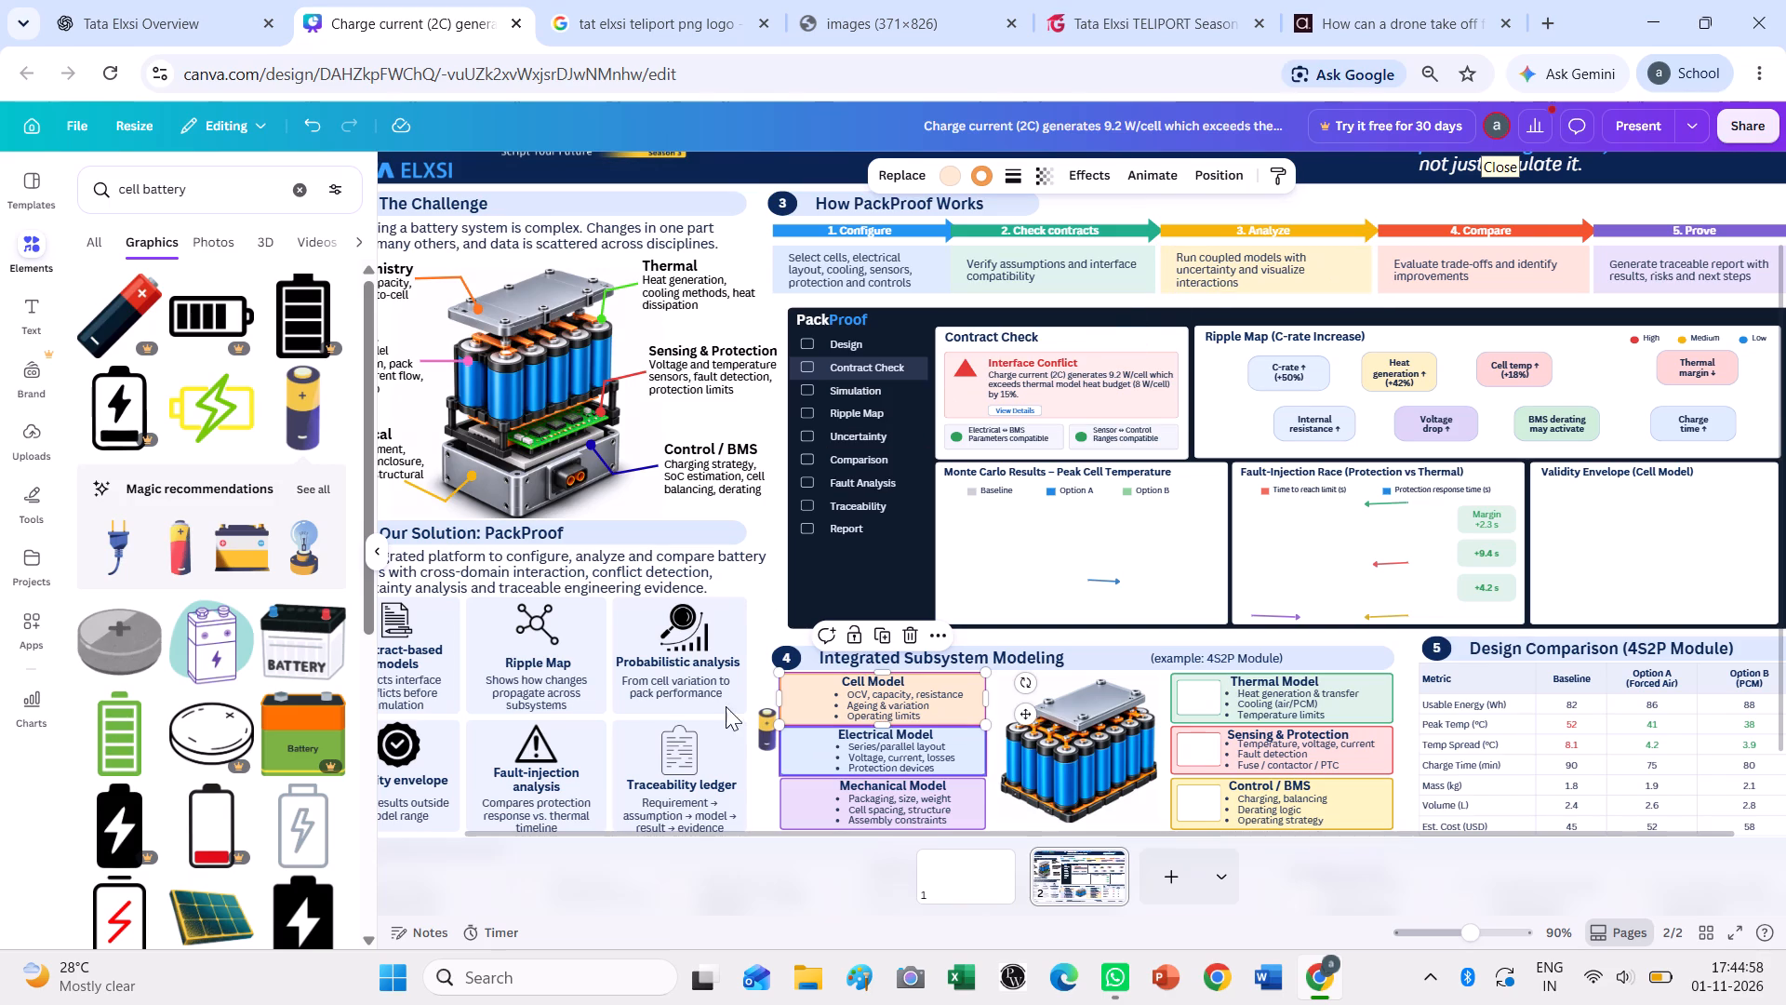
pyautogui.moveTo(765, 738); pyautogui.dragTo(617, 722)
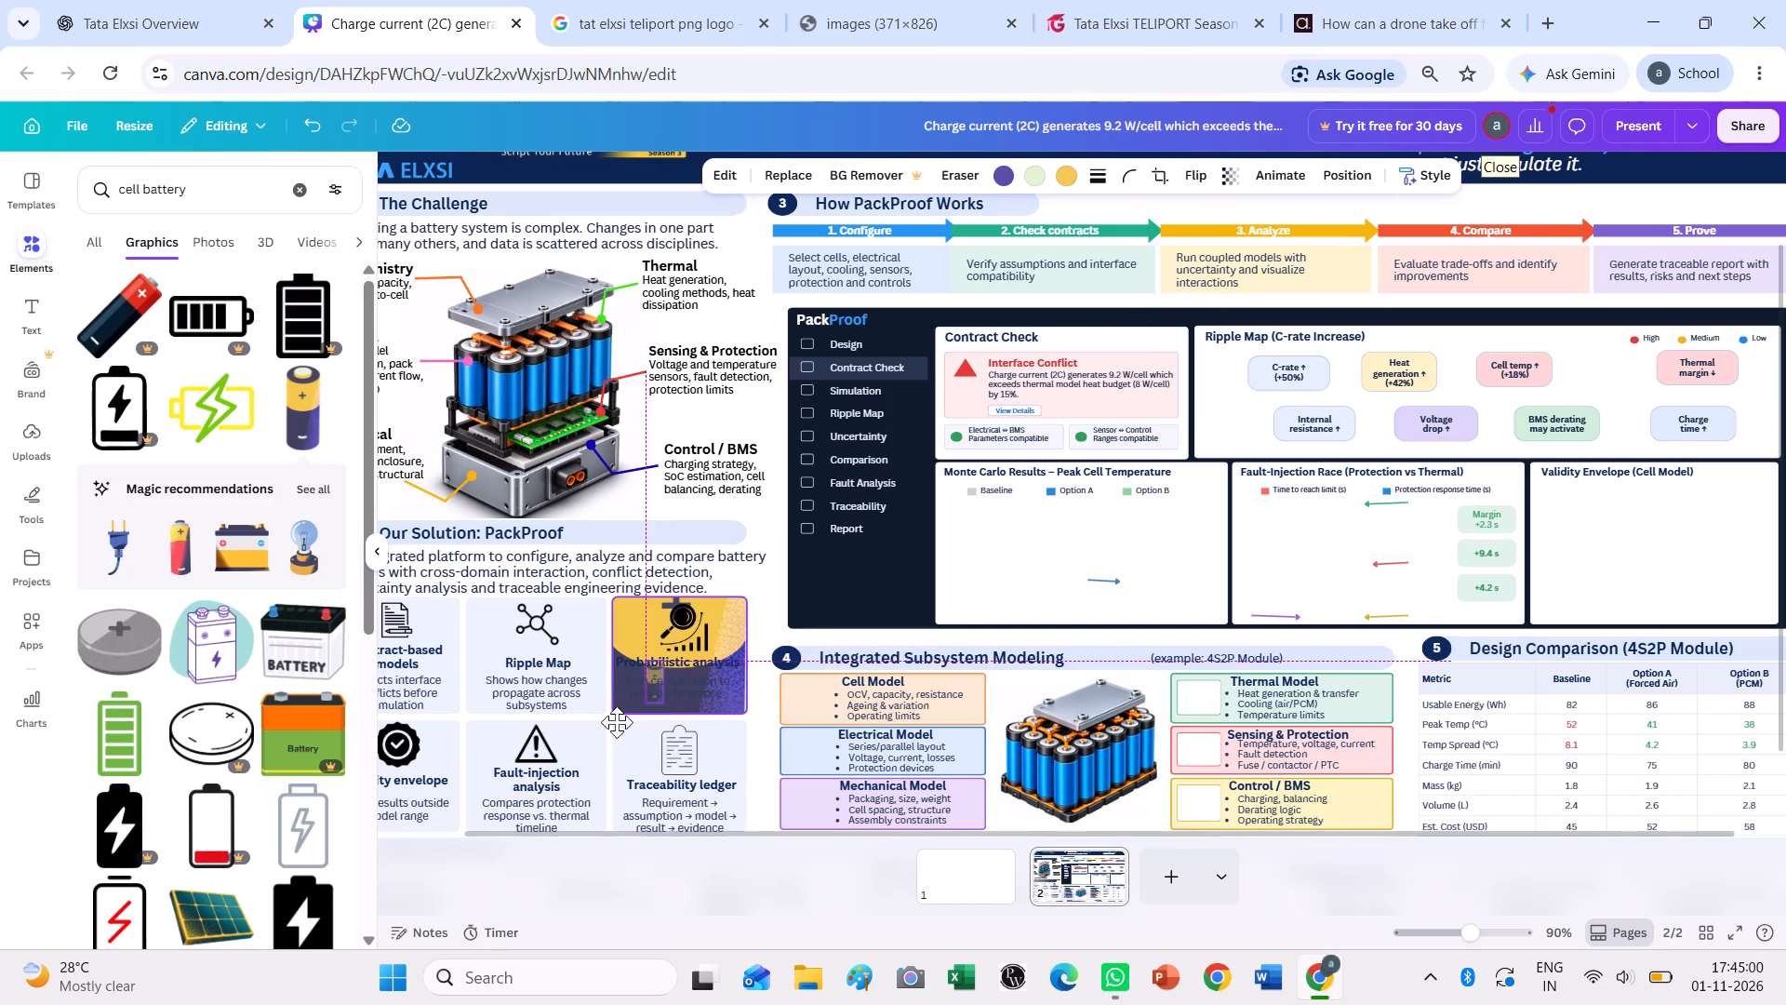
pyautogui.moveTo(617, 722); pyautogui.dragTo(629, 764)
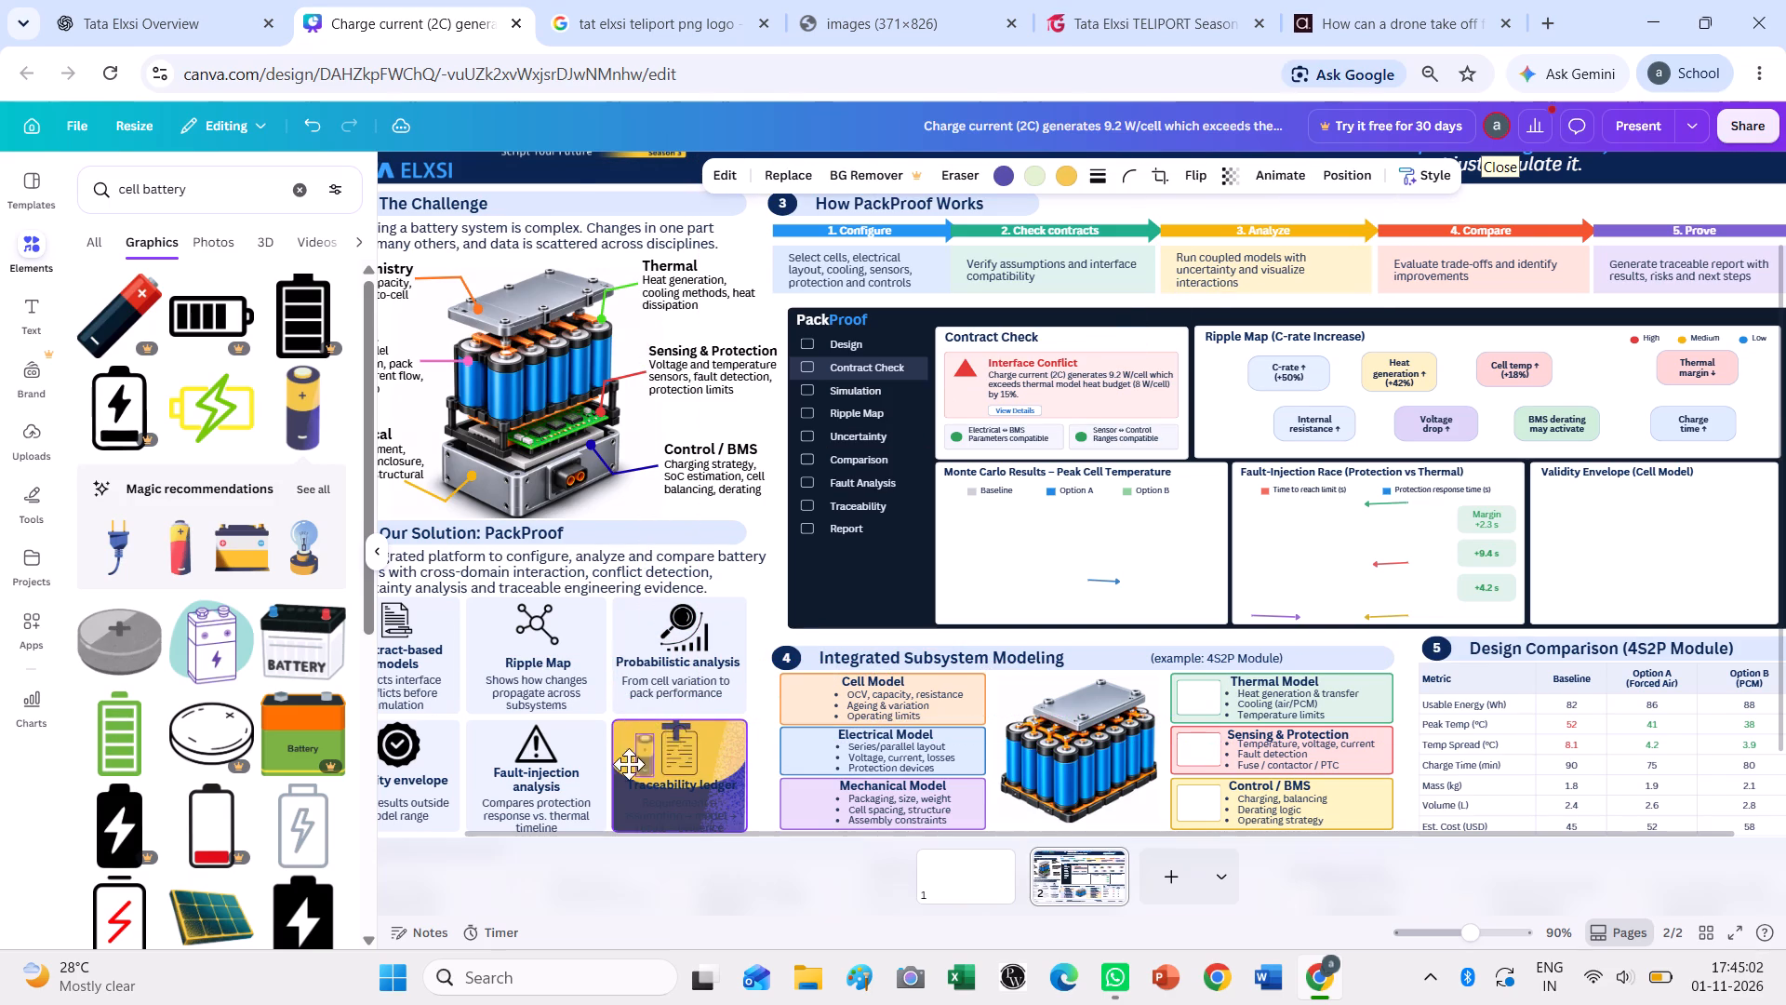
pyautogui.moveTo(629, 764); pyautogui.dragTo(944, 273)
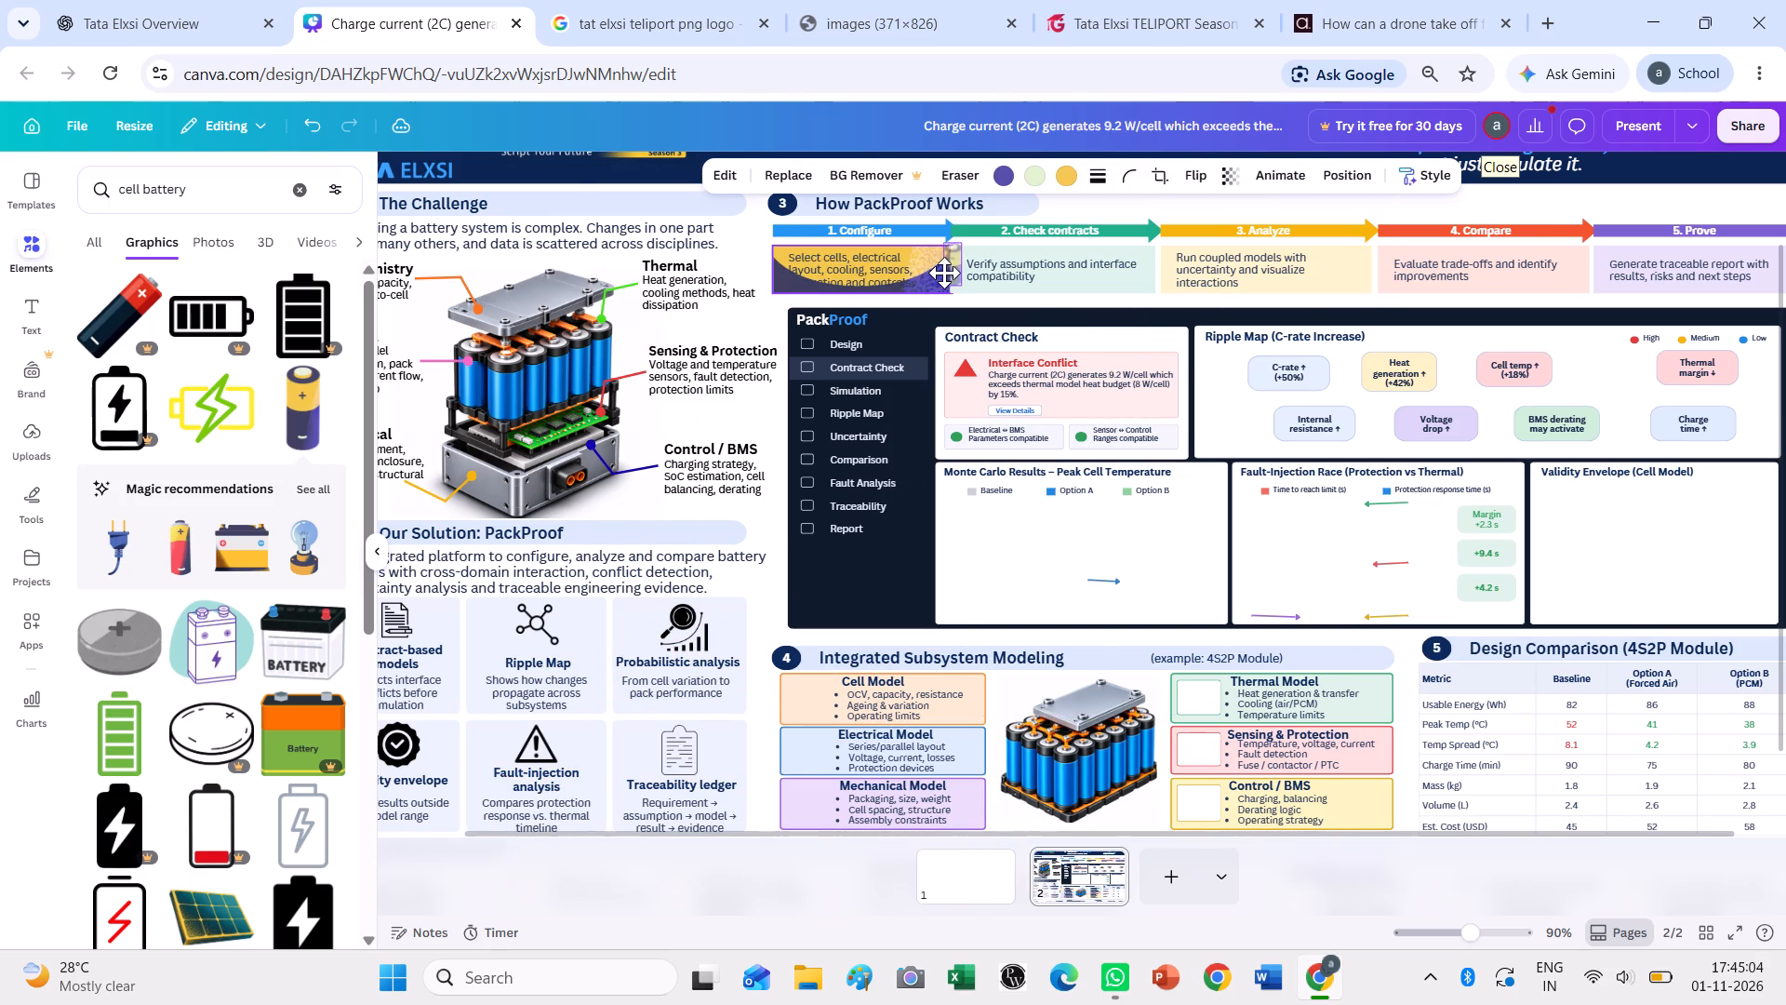
pyautogui.moveTo(944, 273); pyautogui.dragTo(1003, 535)
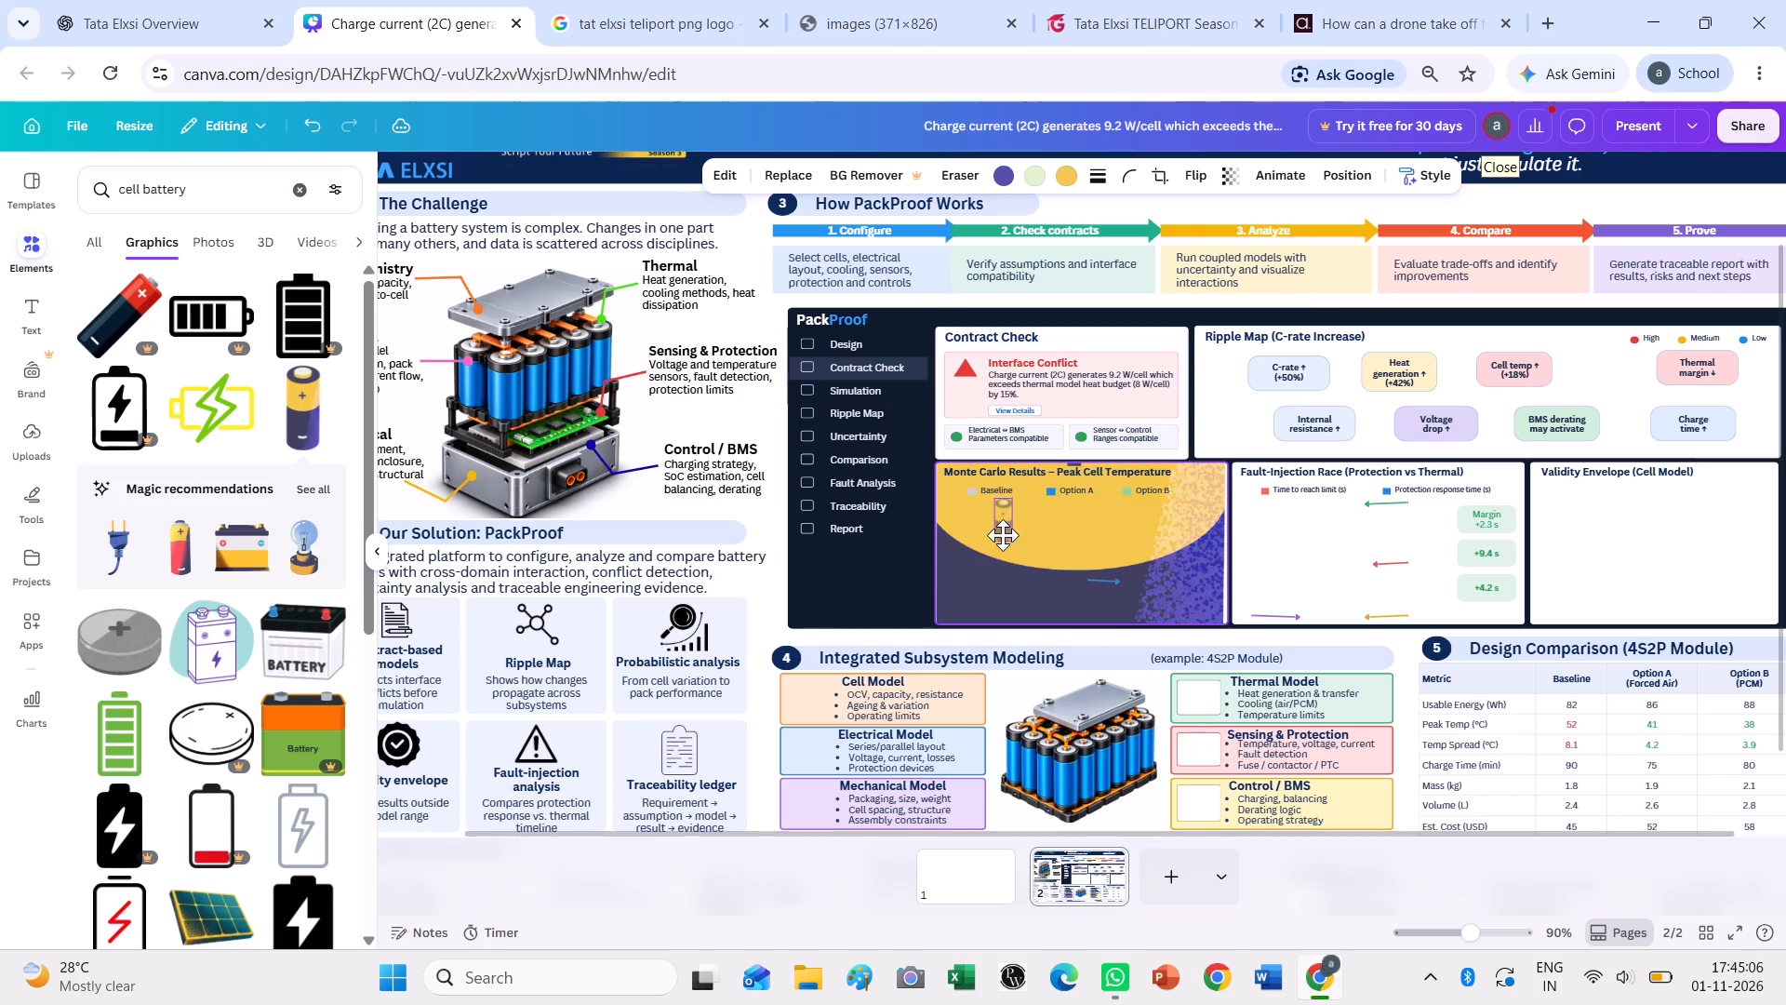
pyautogui.moveTo(1003, 535); pyautogui.dragTo(766, 613)
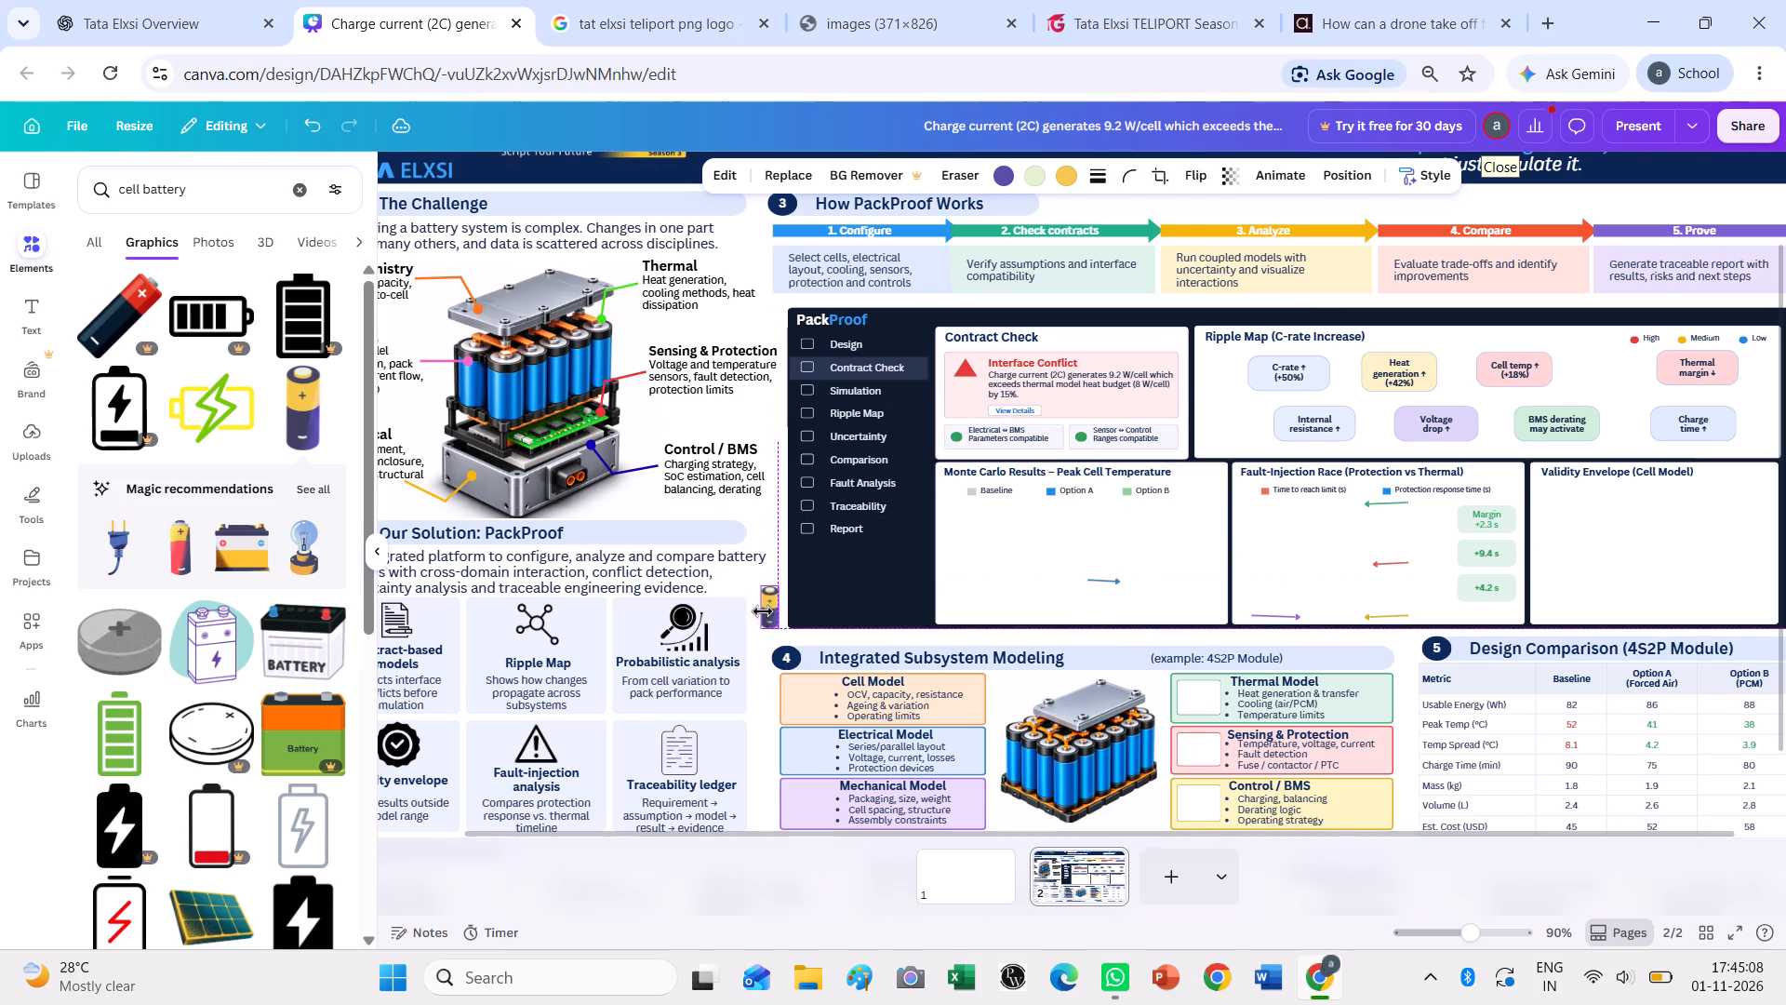
pyautogui.press('Delete')
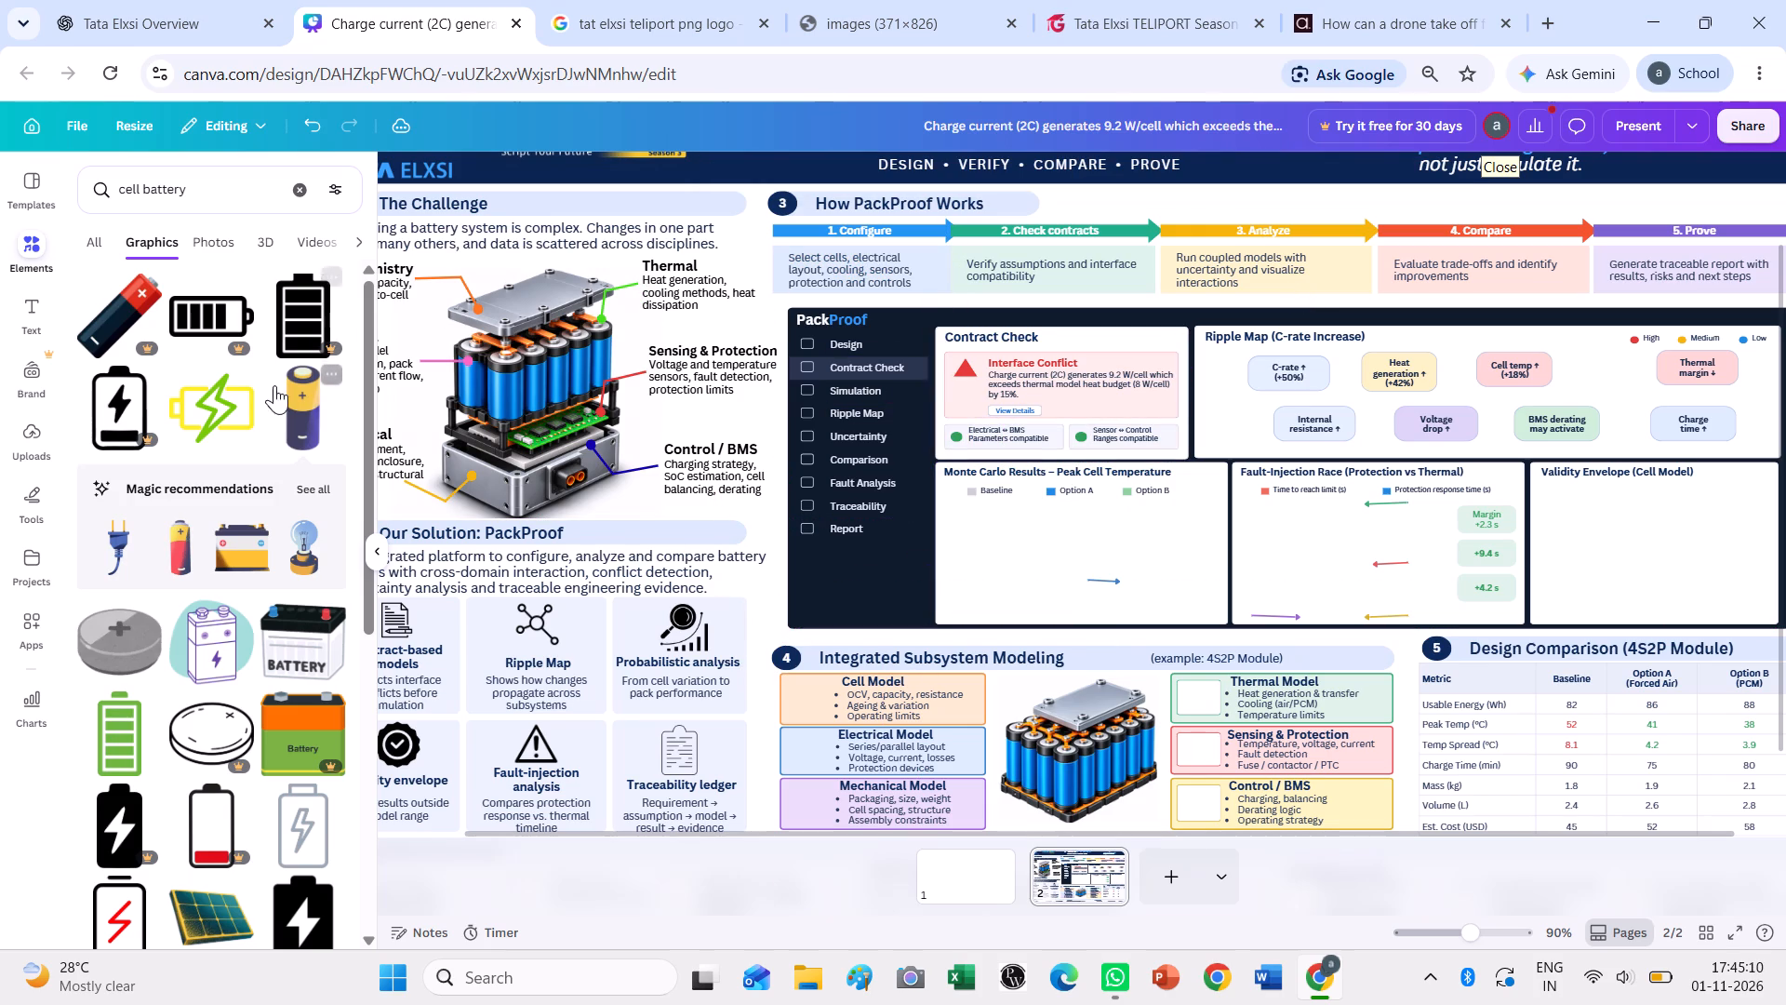
# Insert the yellow battery graphic with the green lightning bolt, shrink it and fit it into the Cell Model card's icon box.
pyautogui.click(203, 413)
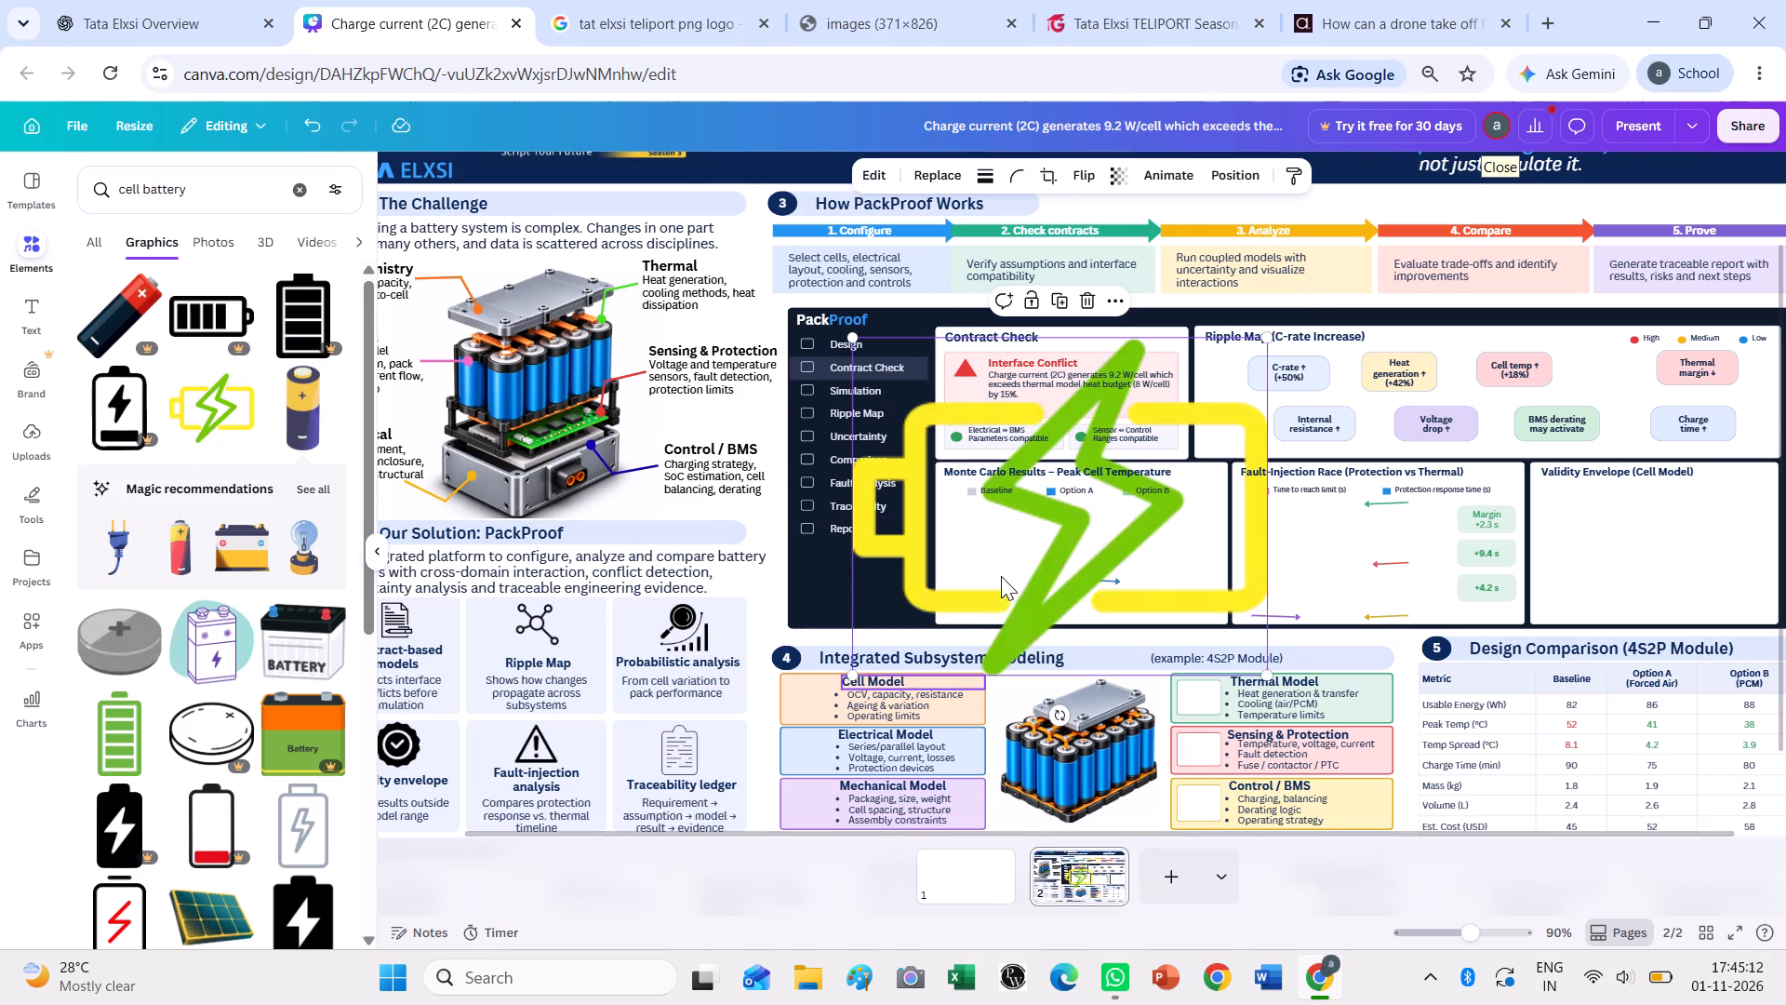
pyautogui.moveTo(1019, 555); pyautogui.dragTo(867, 710)
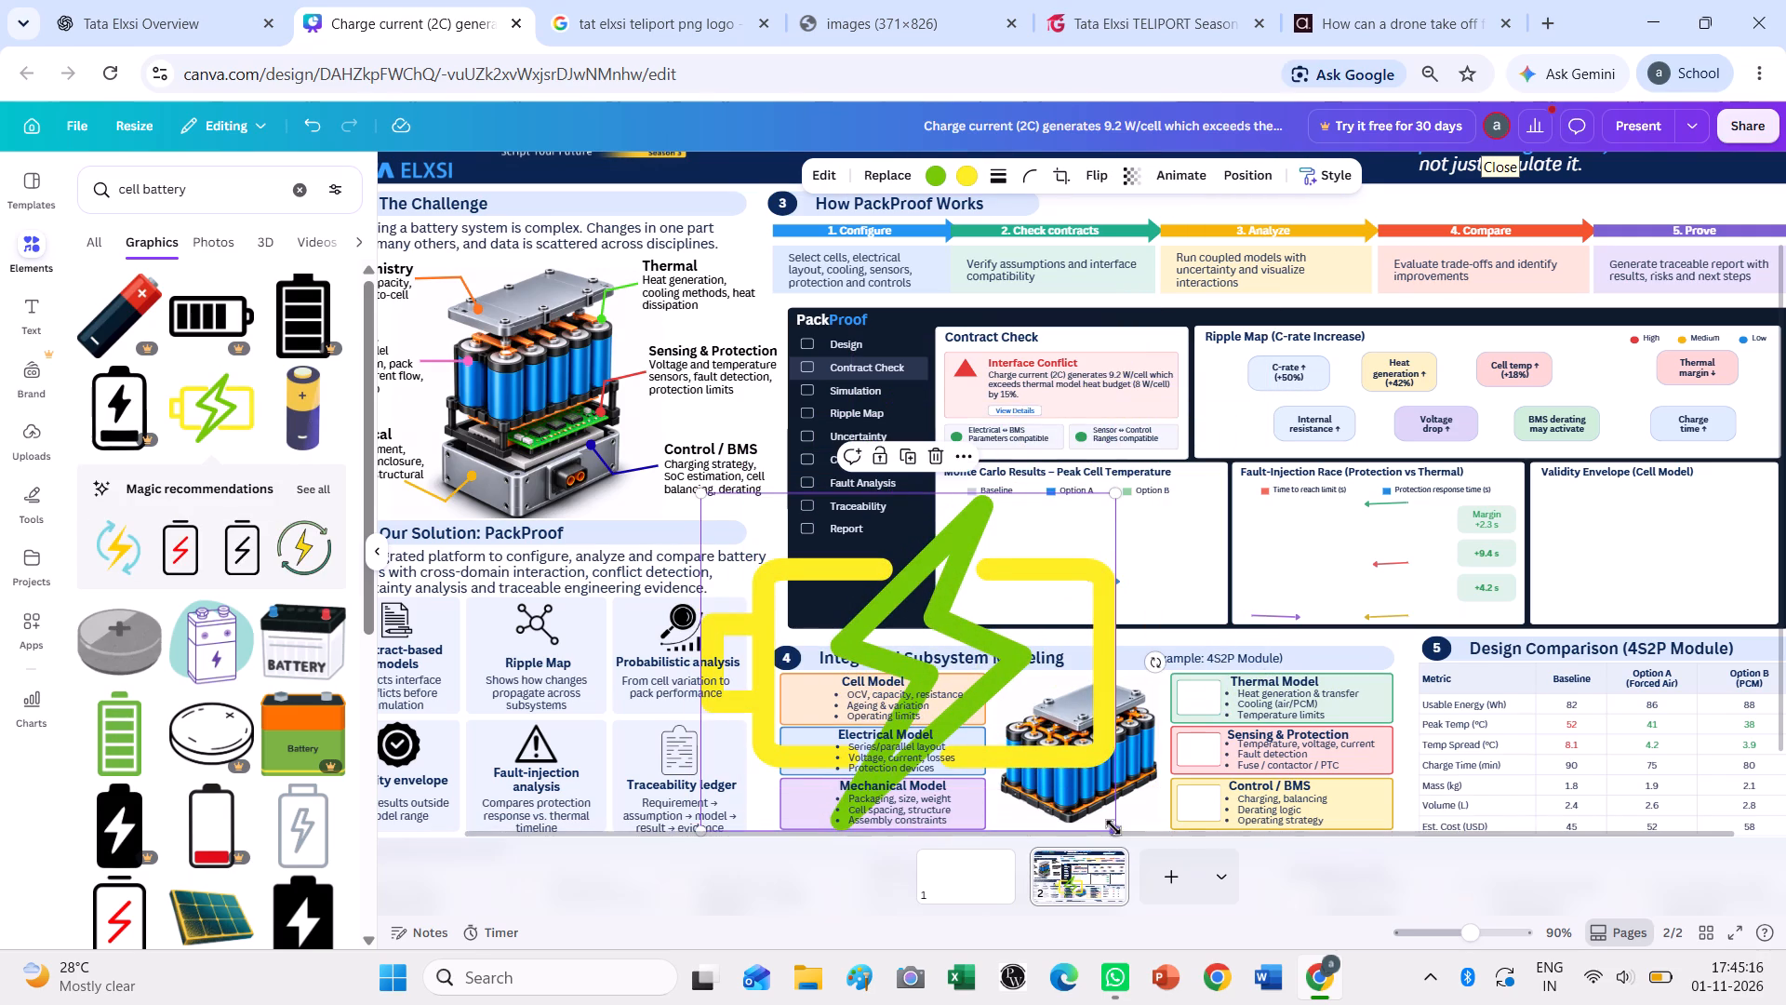
pyautogui.moveTo(1113, 826); pyautogui.dragTo(831, 564)
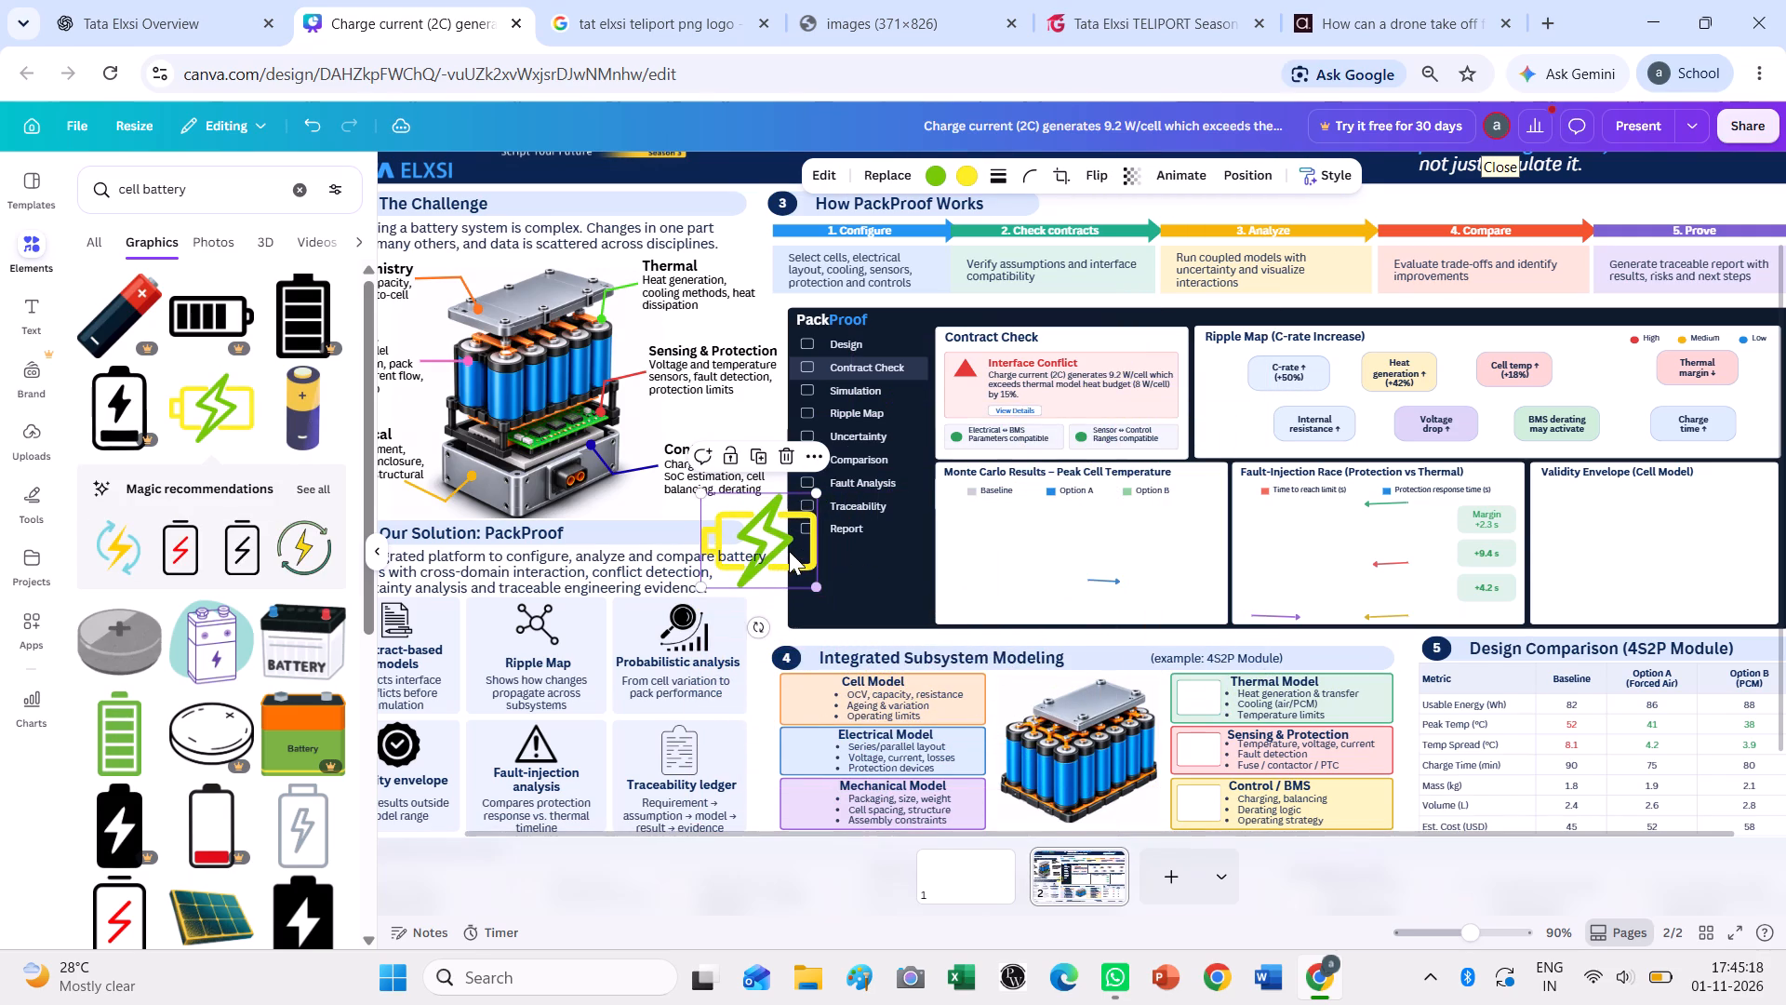
pyautogui.moveTo(789, 551); pyautogui.dragTo(846, 703)
pyautogui.moveTo(876, 743); pyautogui.dragTo(848, 722)
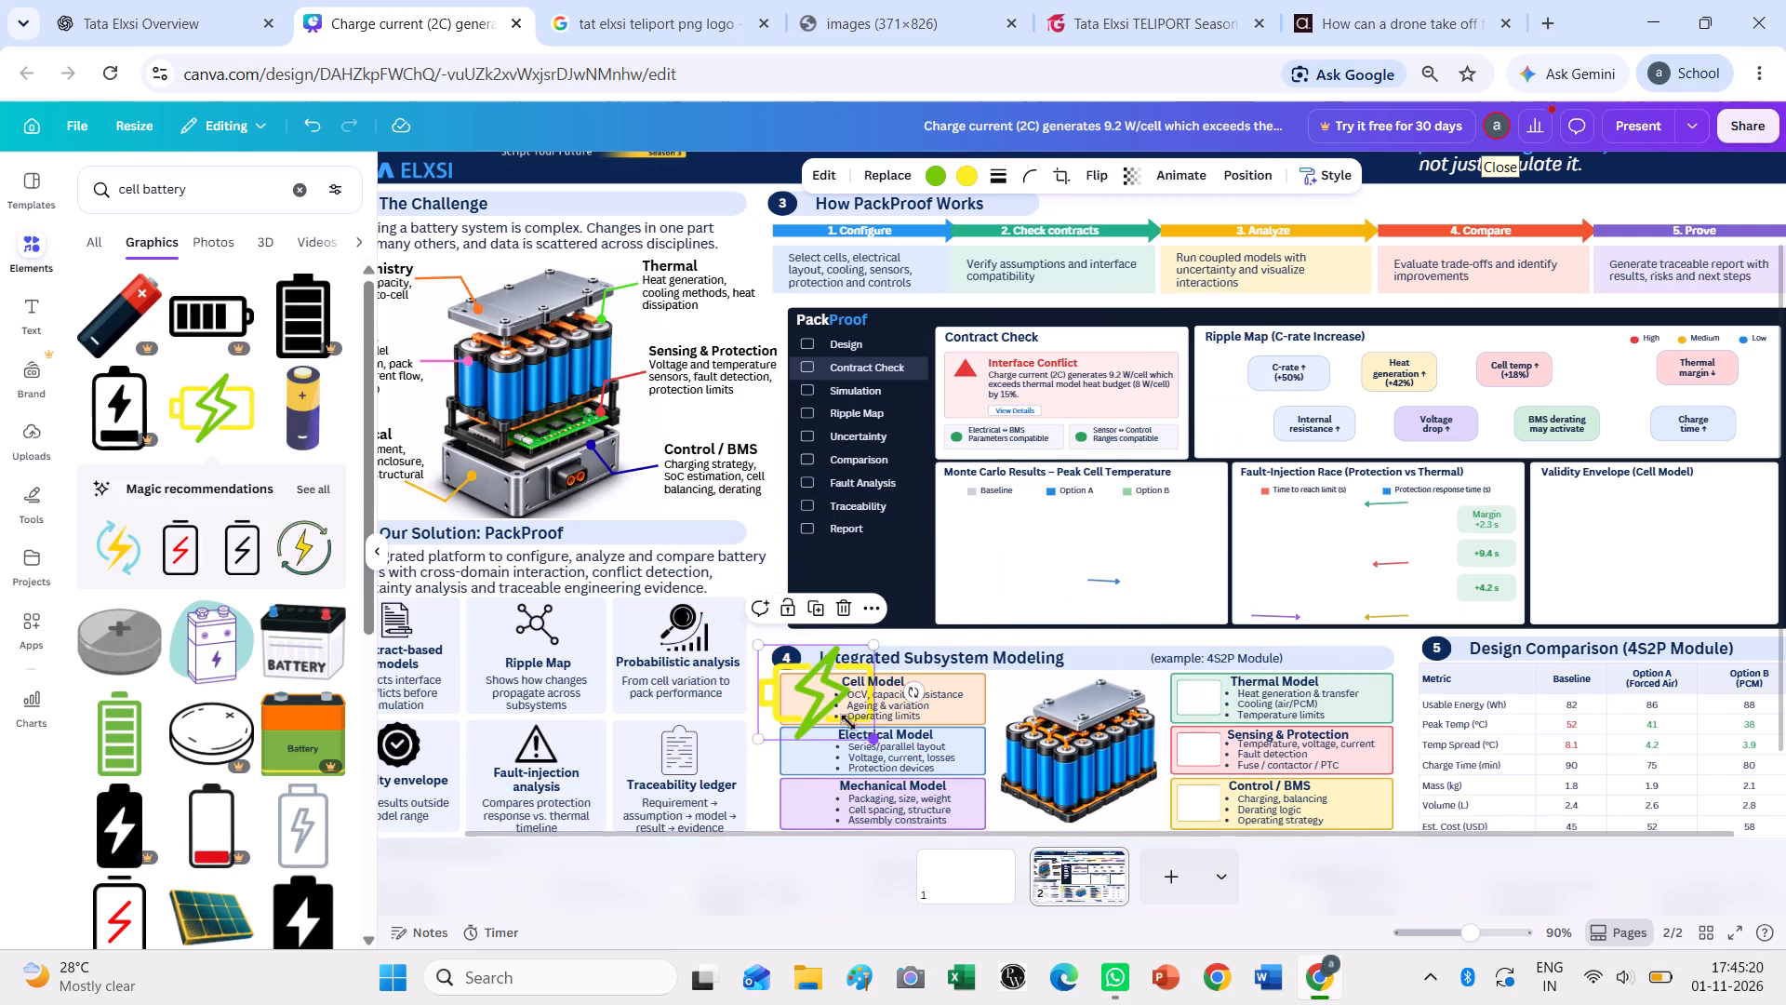
pyautogui.moveTo(848, 722); pyautogui.dragTo(809, 690)
pyautogui.moveTo(784, 664); pyautogui.dragTo(809, 698)
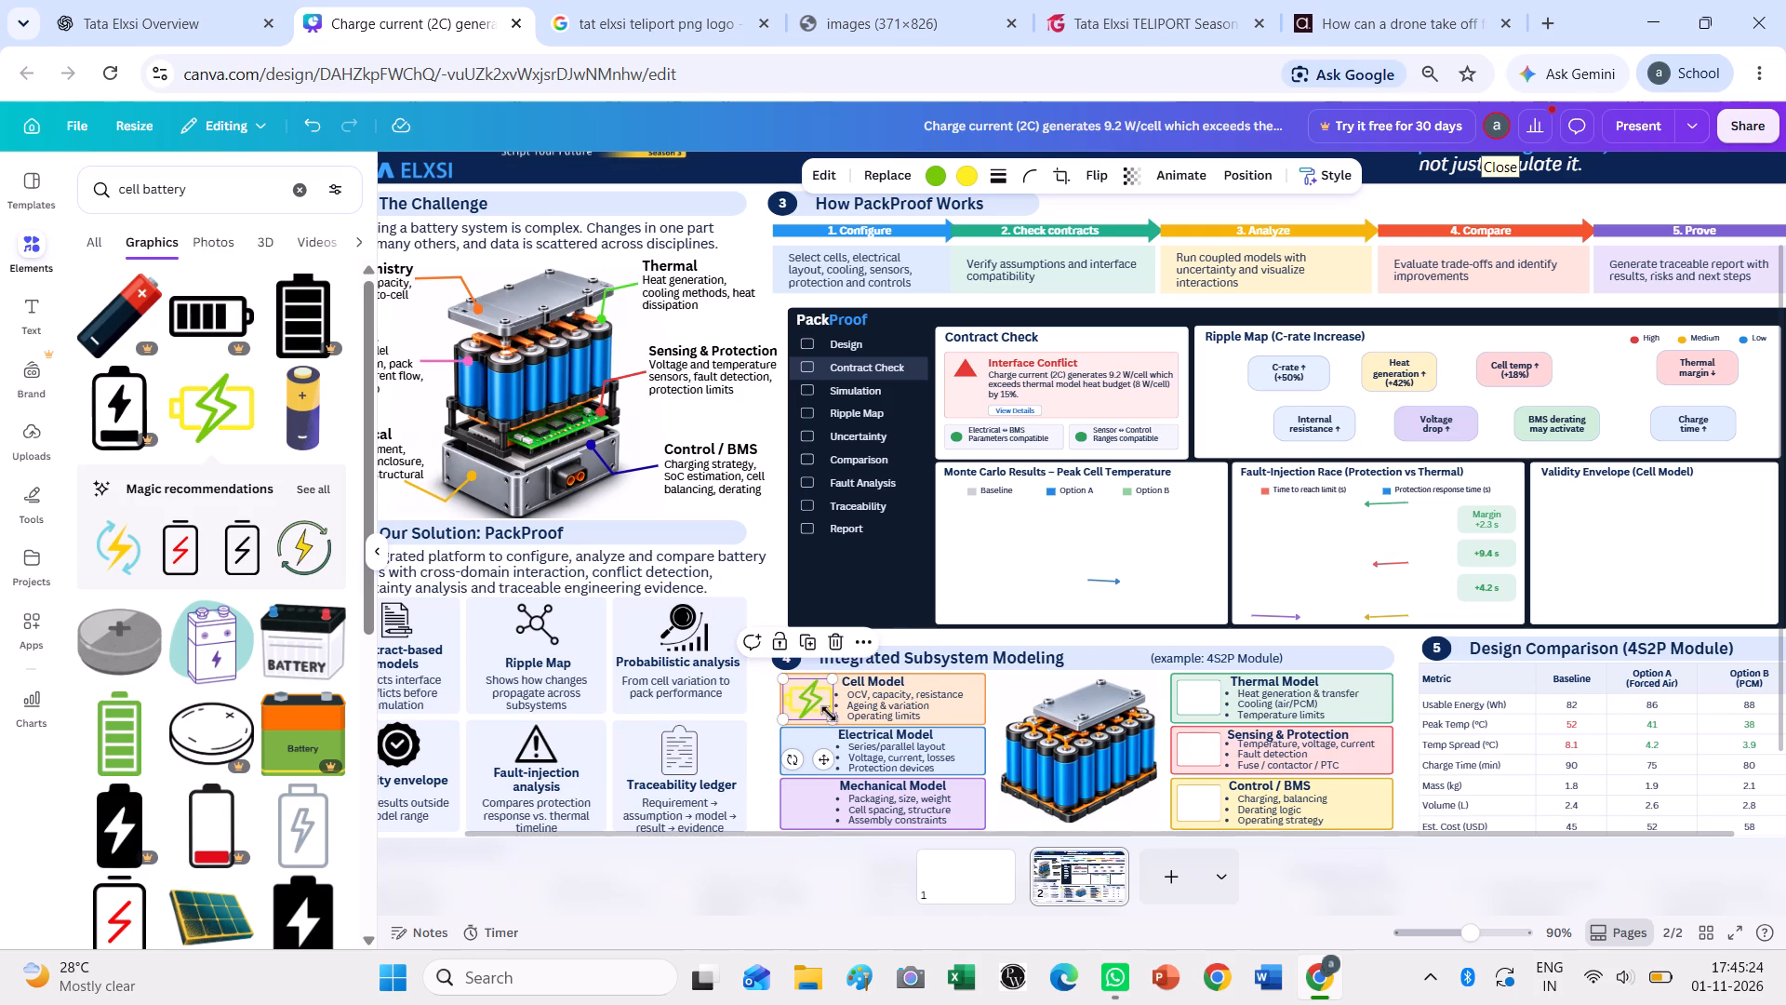
pyautogui.click(832, 715)
# Recolour the Cell Model battery icon's yellow outline to the dark navy from the photo colours.
pyautogui.click(809, 687)
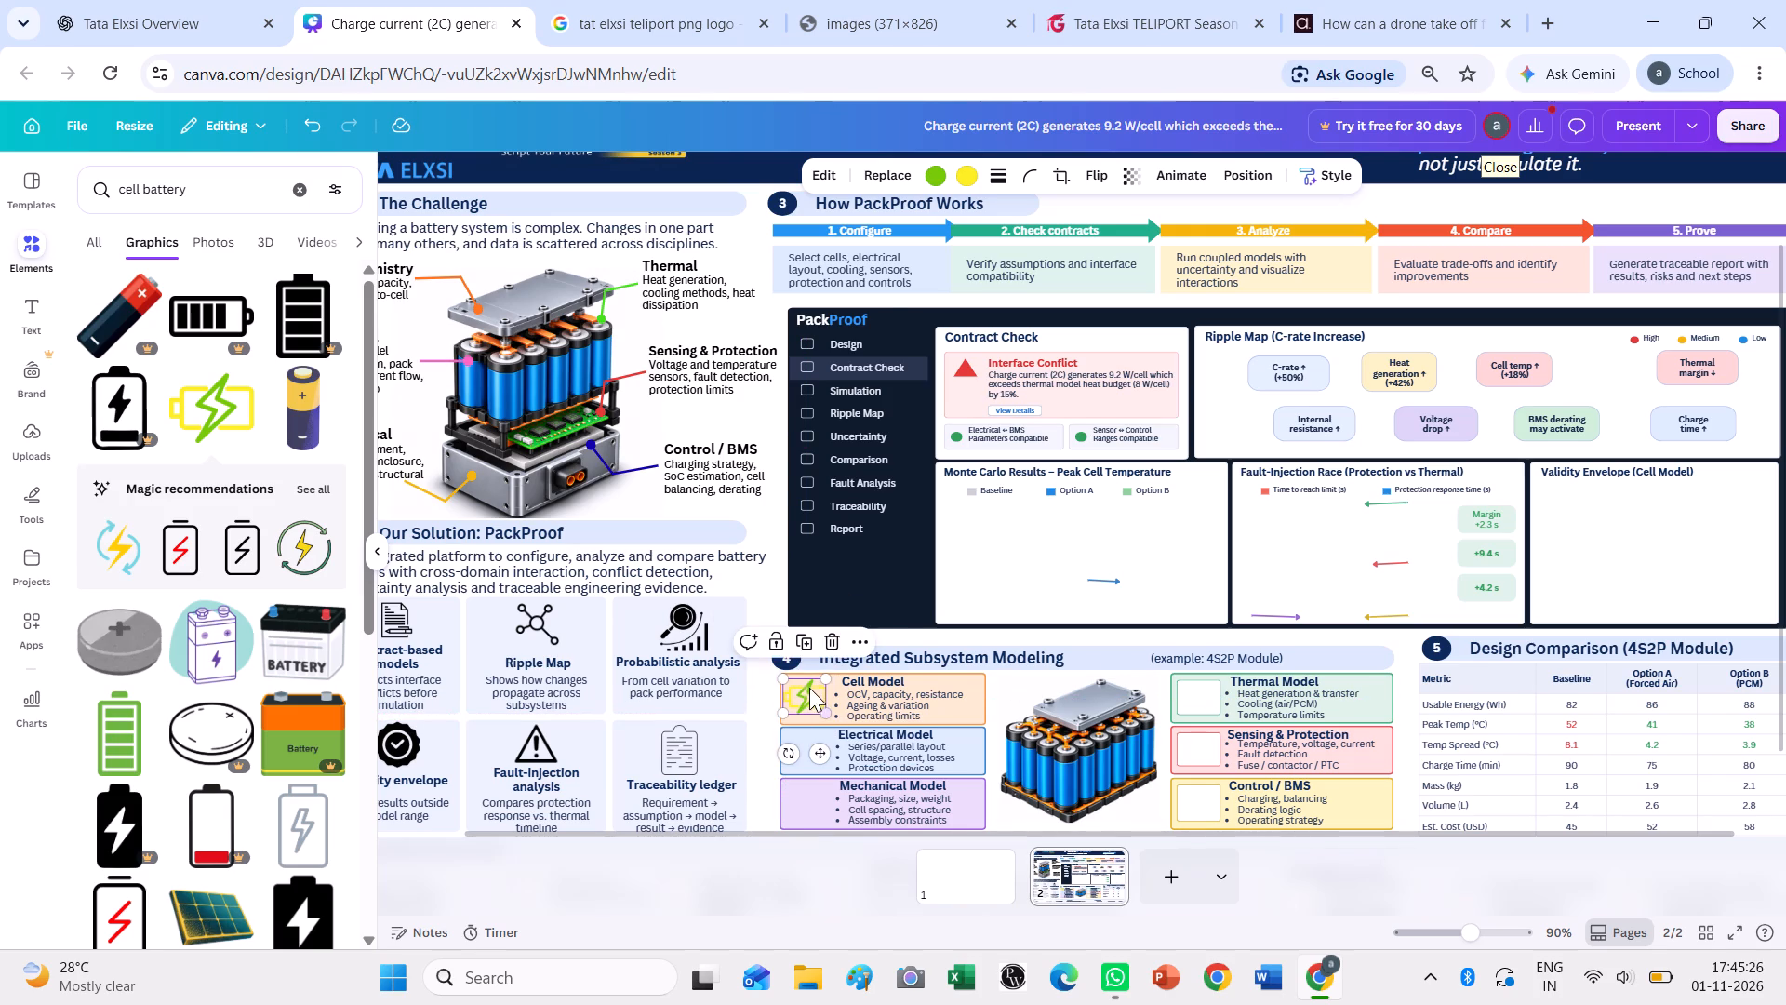
pyautogui.click(981, 179)
pyautogui.click(976, 179)
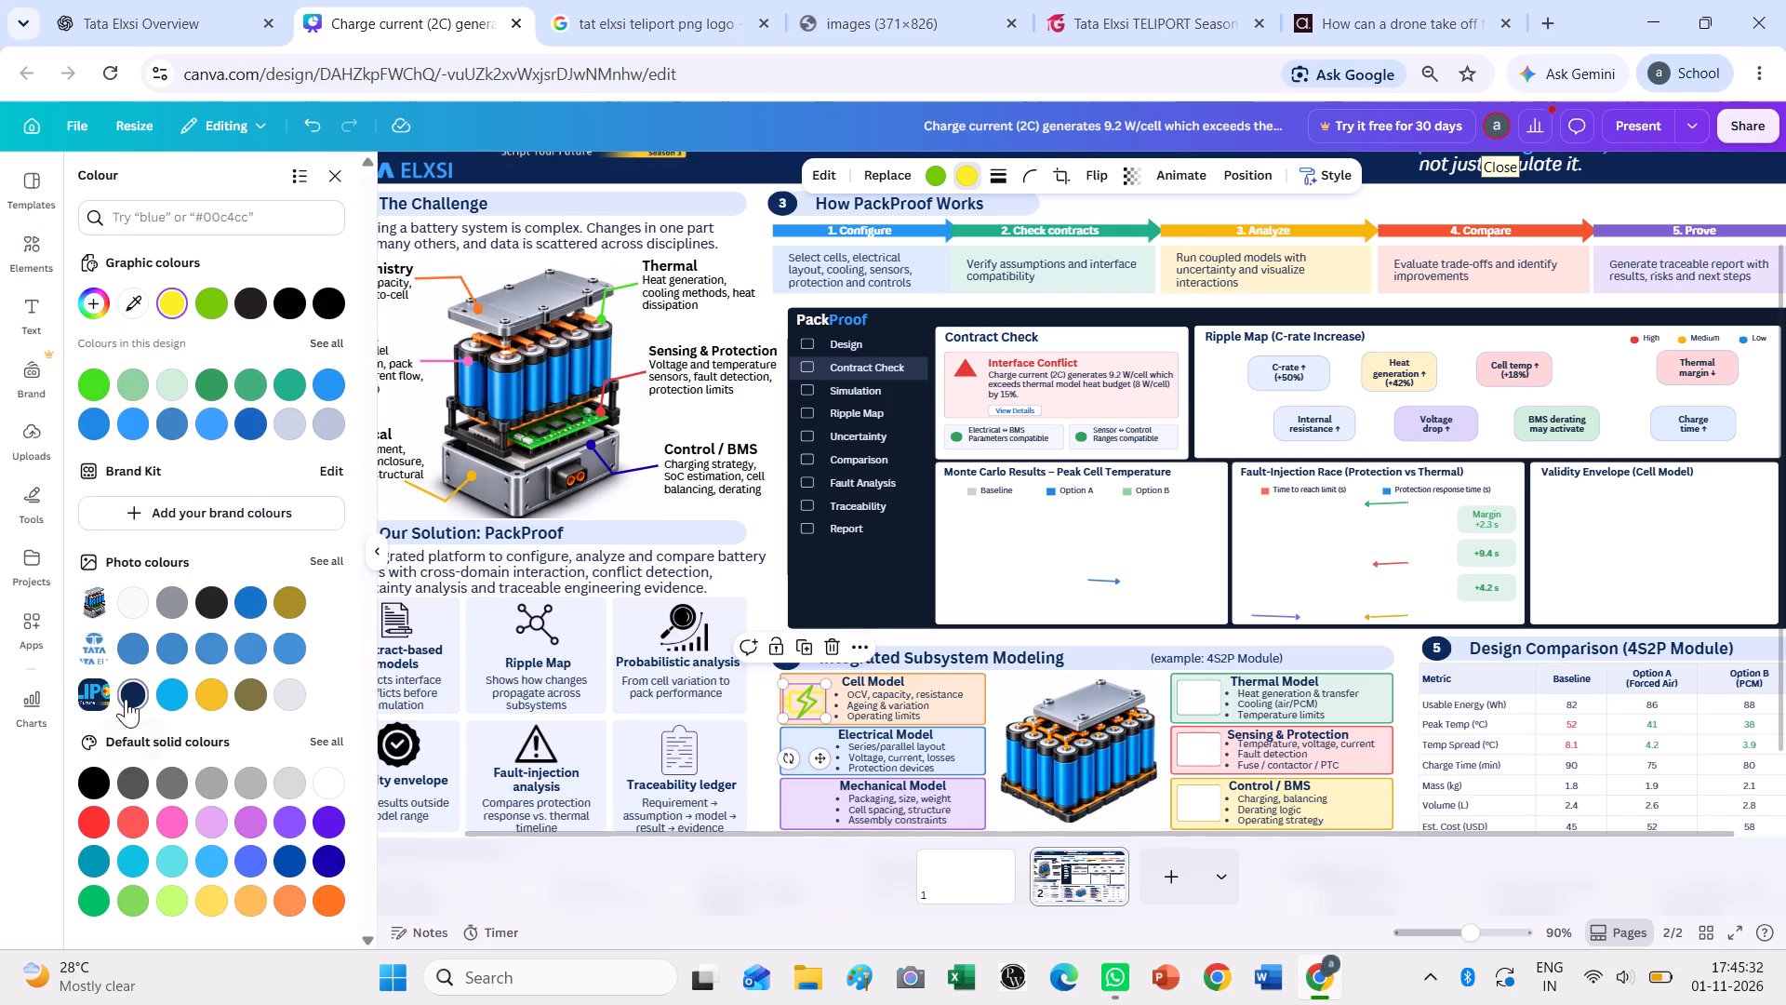
pyautogui.click(126, 699)
pyautogui.click(757, 687)
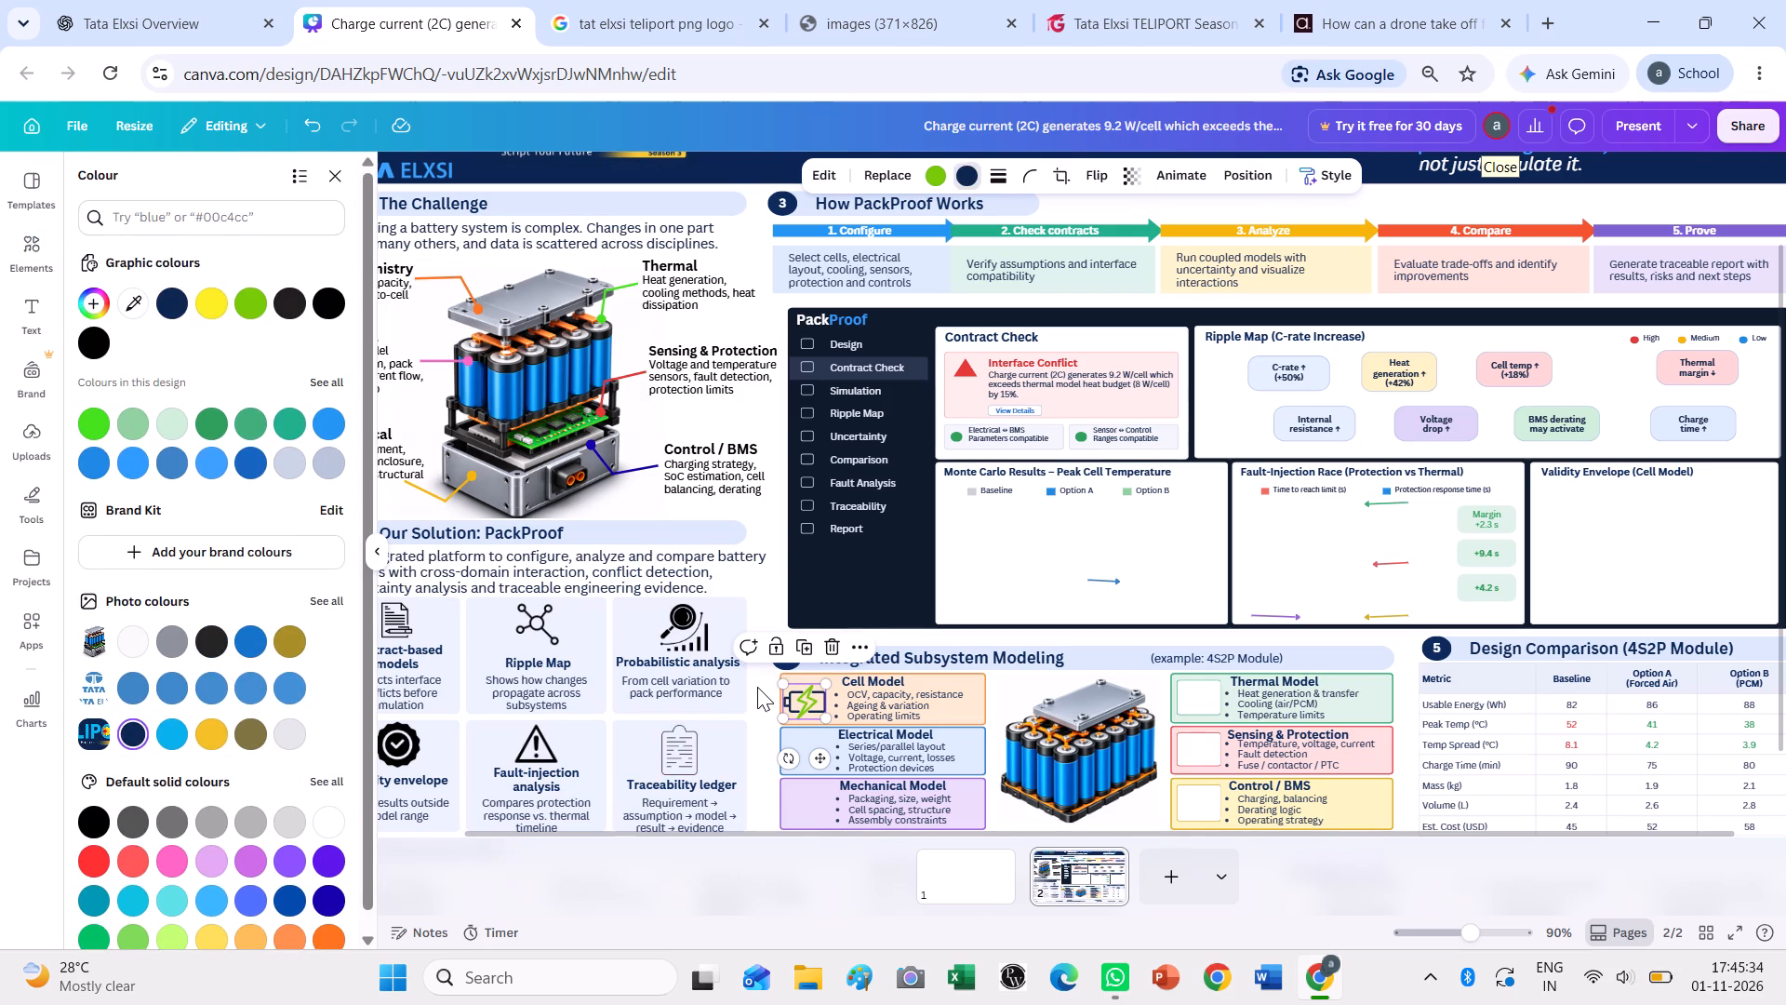
# Try white, amber and yellow on the Cell Model battery icon's lightning bolt, and recolour it light lime green.
pyautogui.click(810, 712)
pyautogui.click(935, 177)
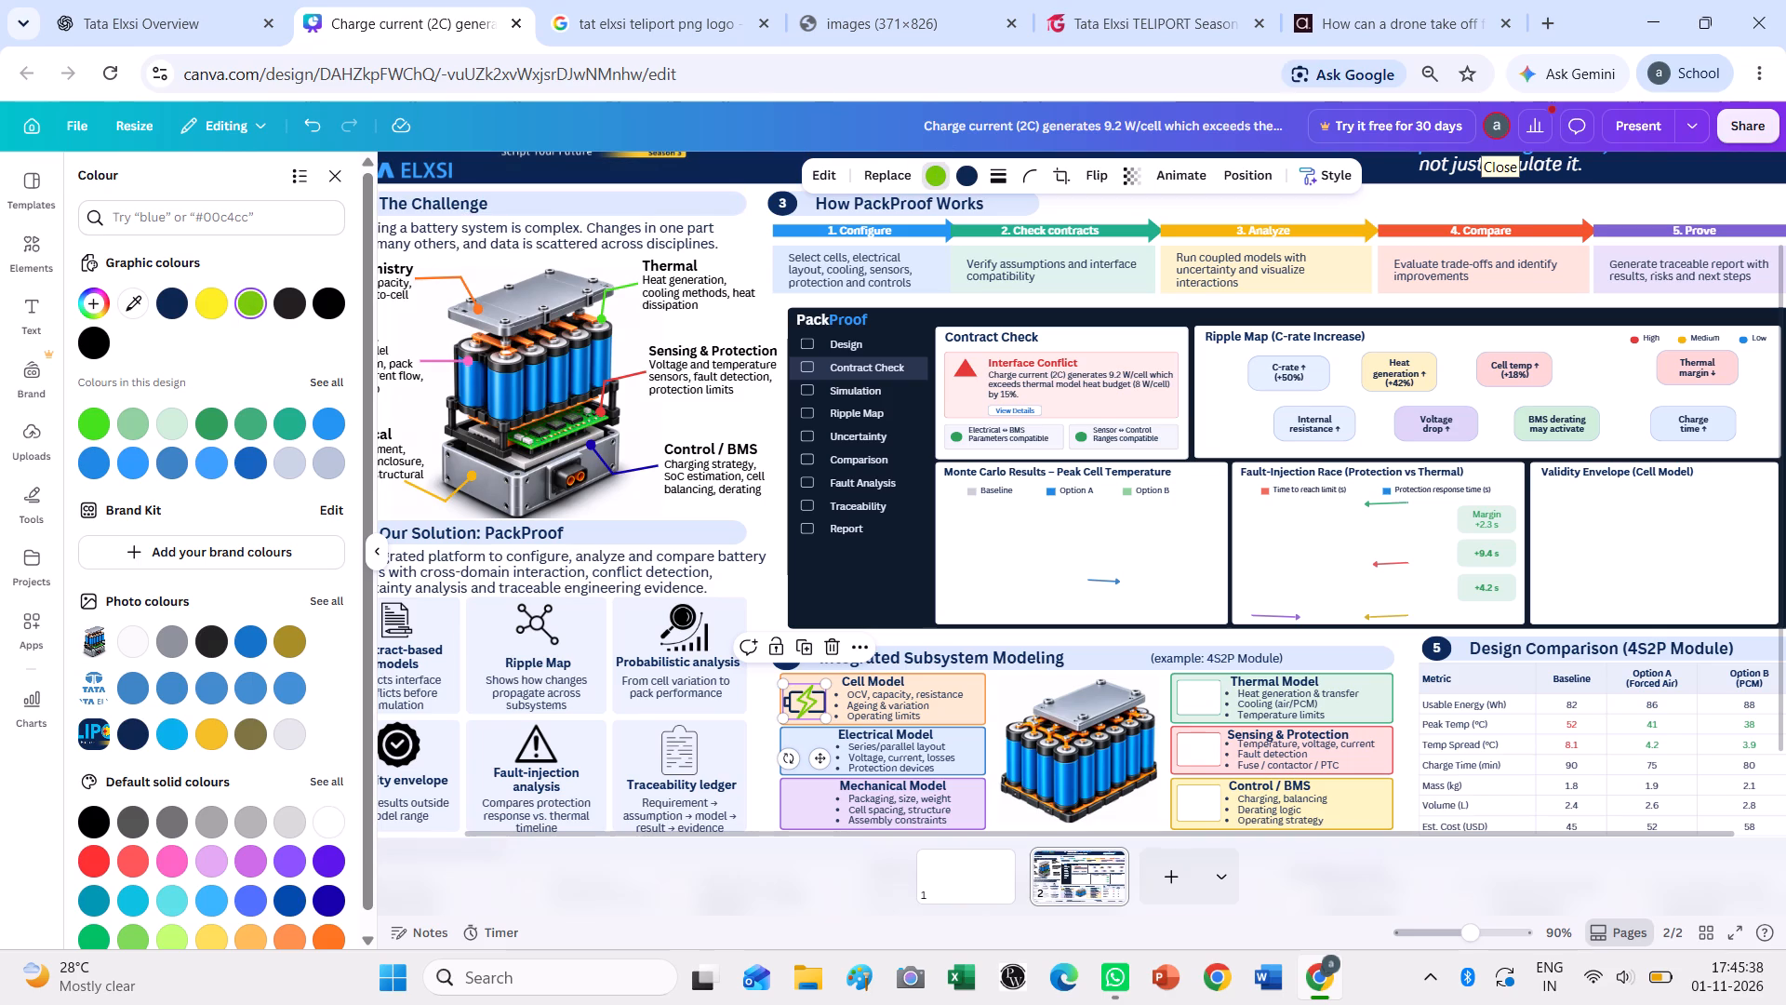
pyautogui.press('m')
pyautogui.click(127, 649)
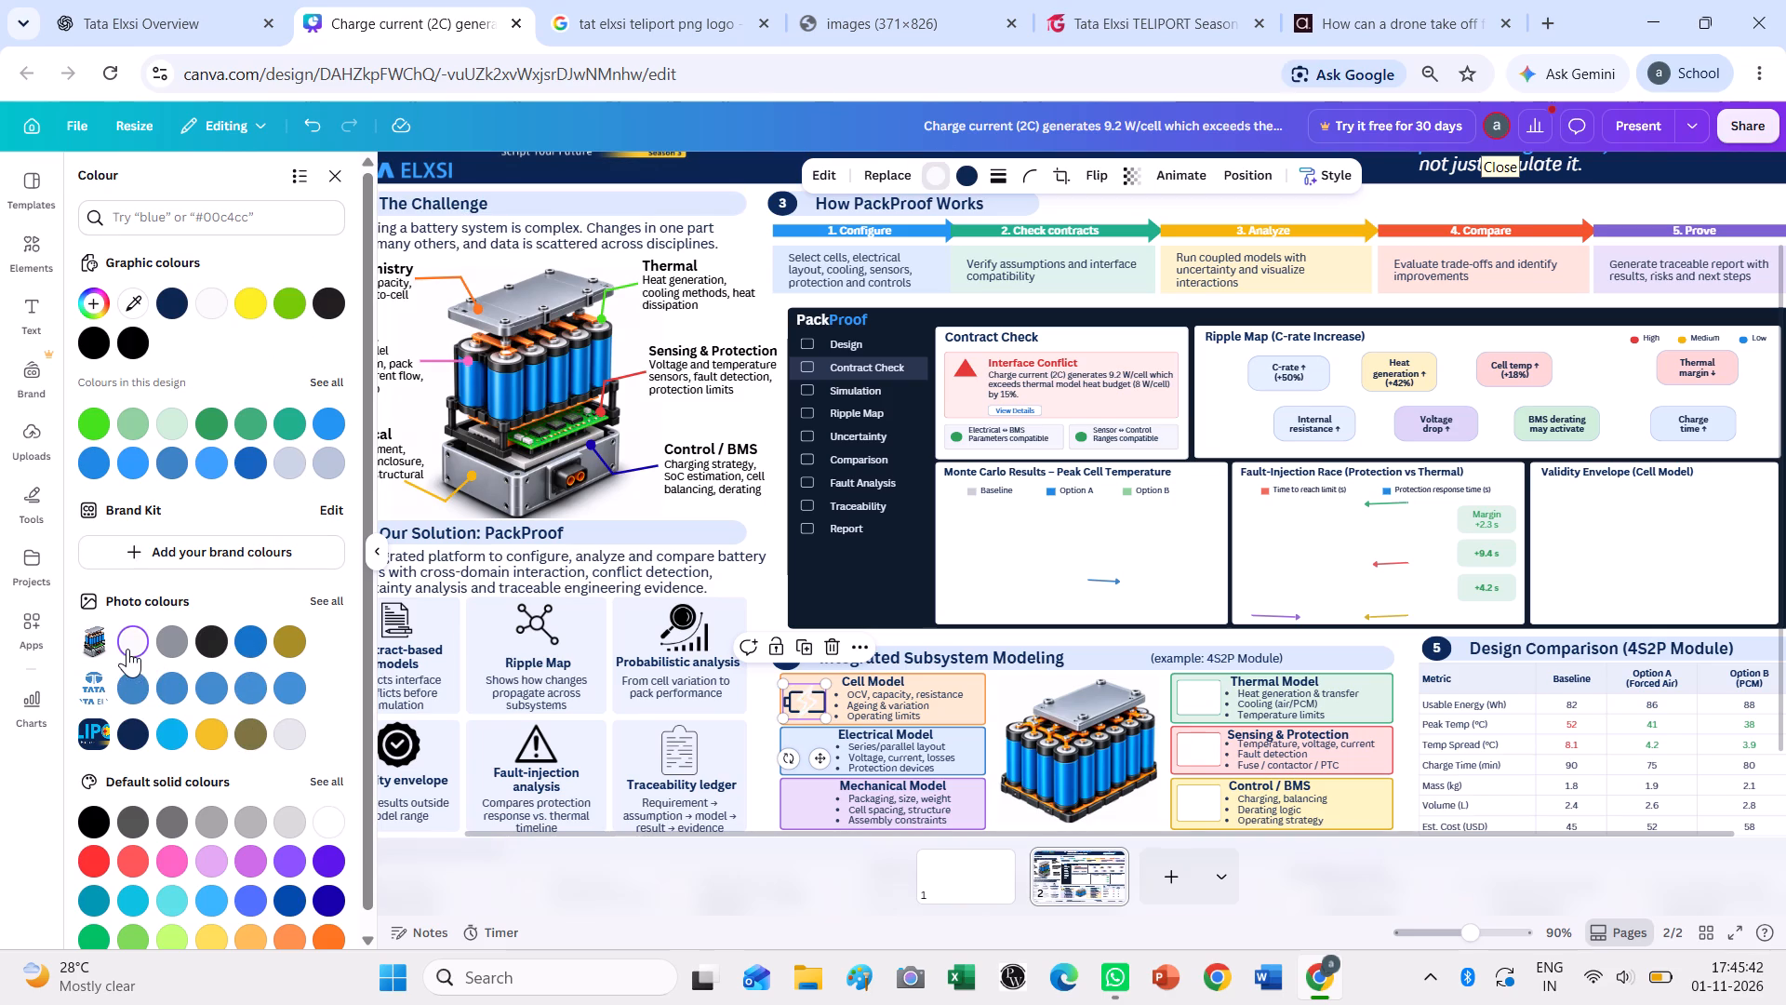
pyautogui.click(167, 647)
pyautogui.click(229, 748)
pyautogui.click(210, 734)
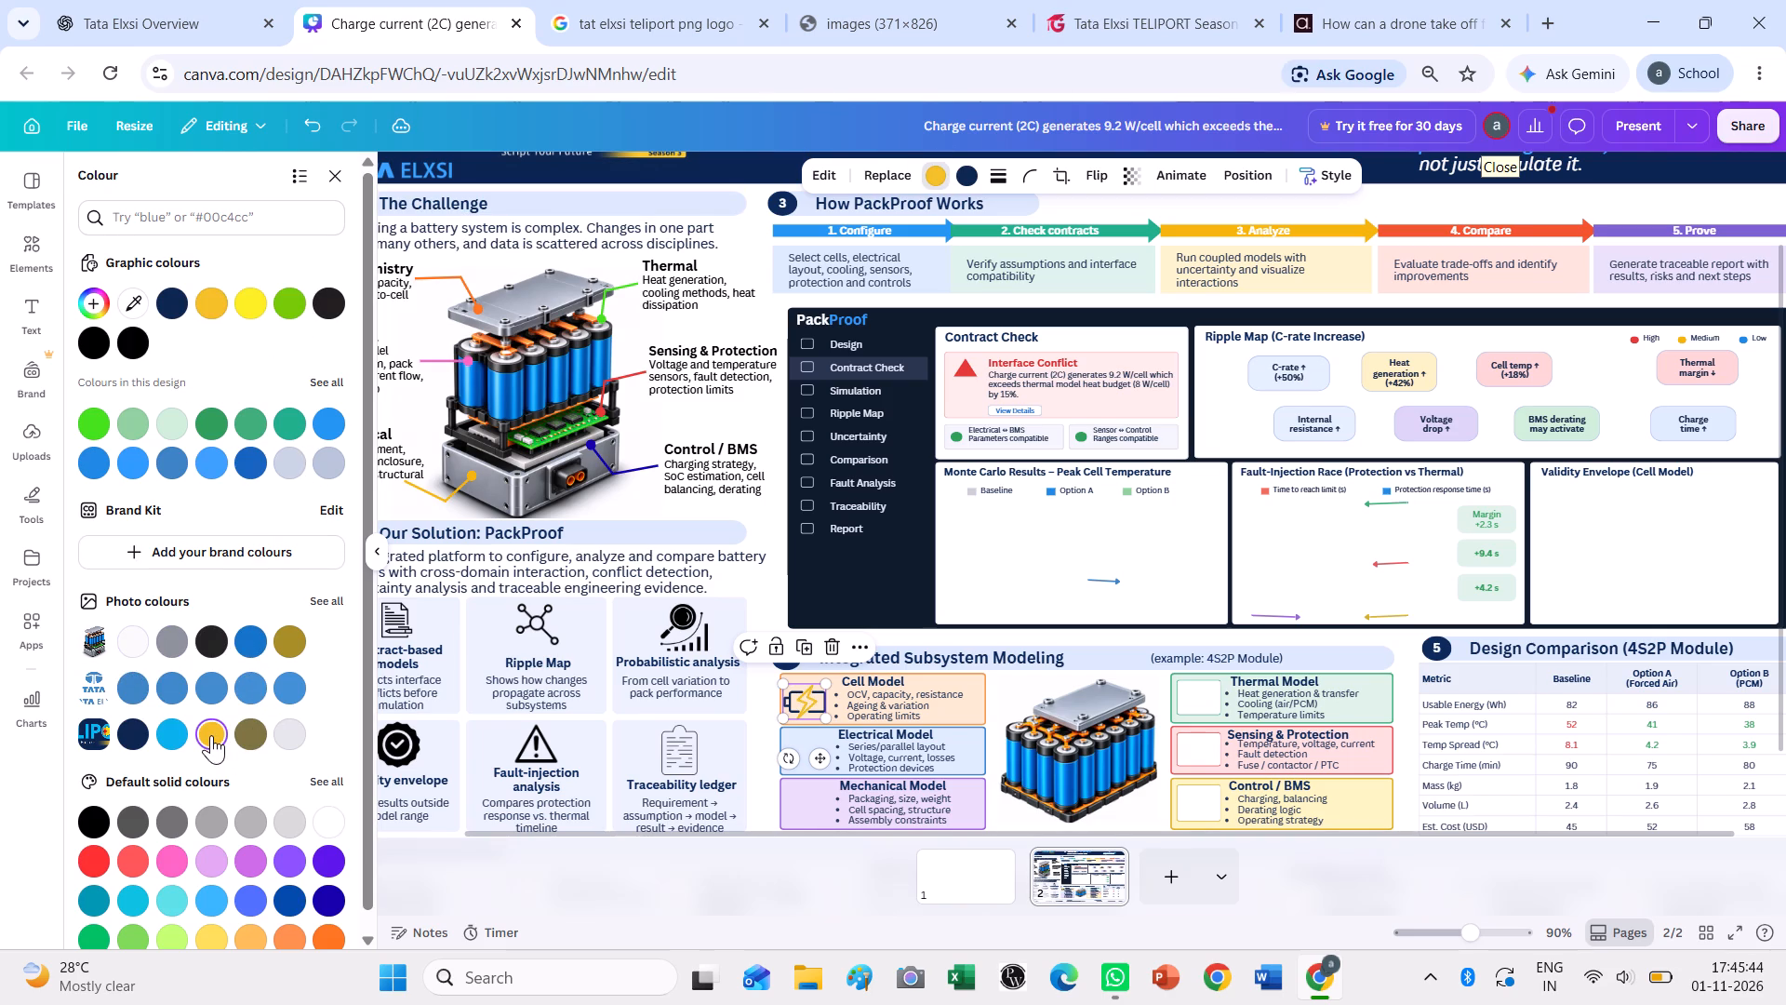
pyautogui.scroll(-4, 301, 797)
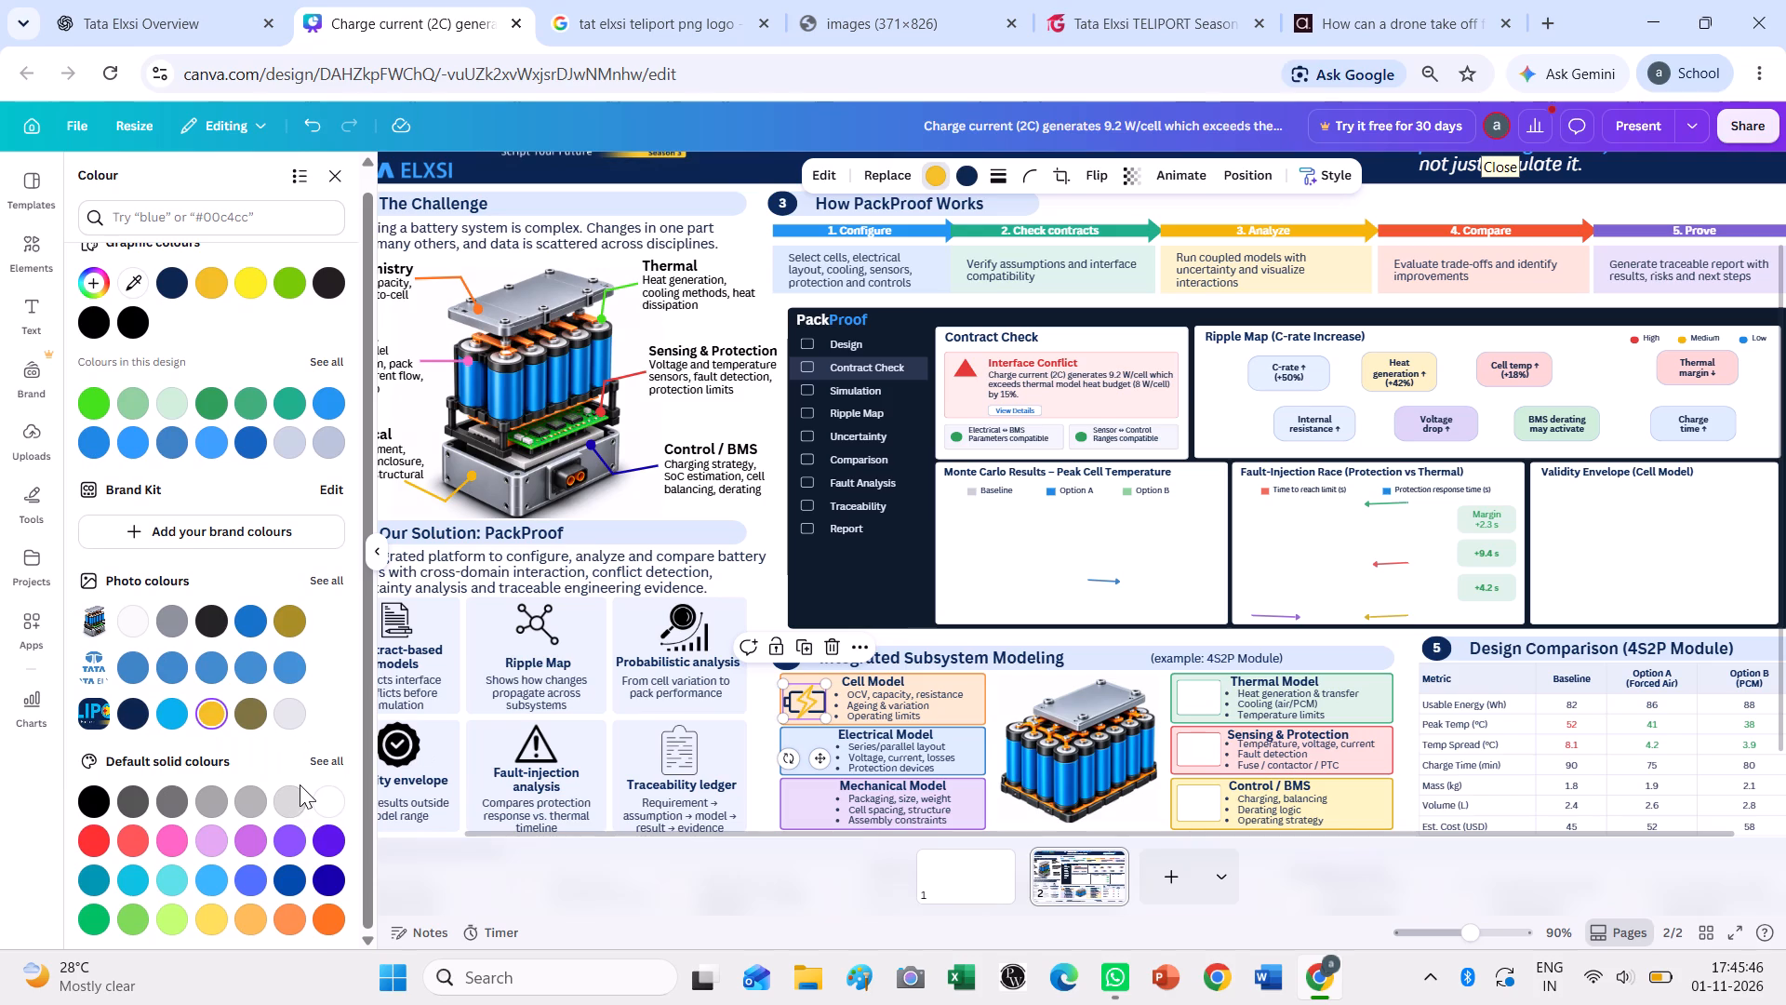
pyautogui.click(245, 911)
pyautogui.click(204, 918)
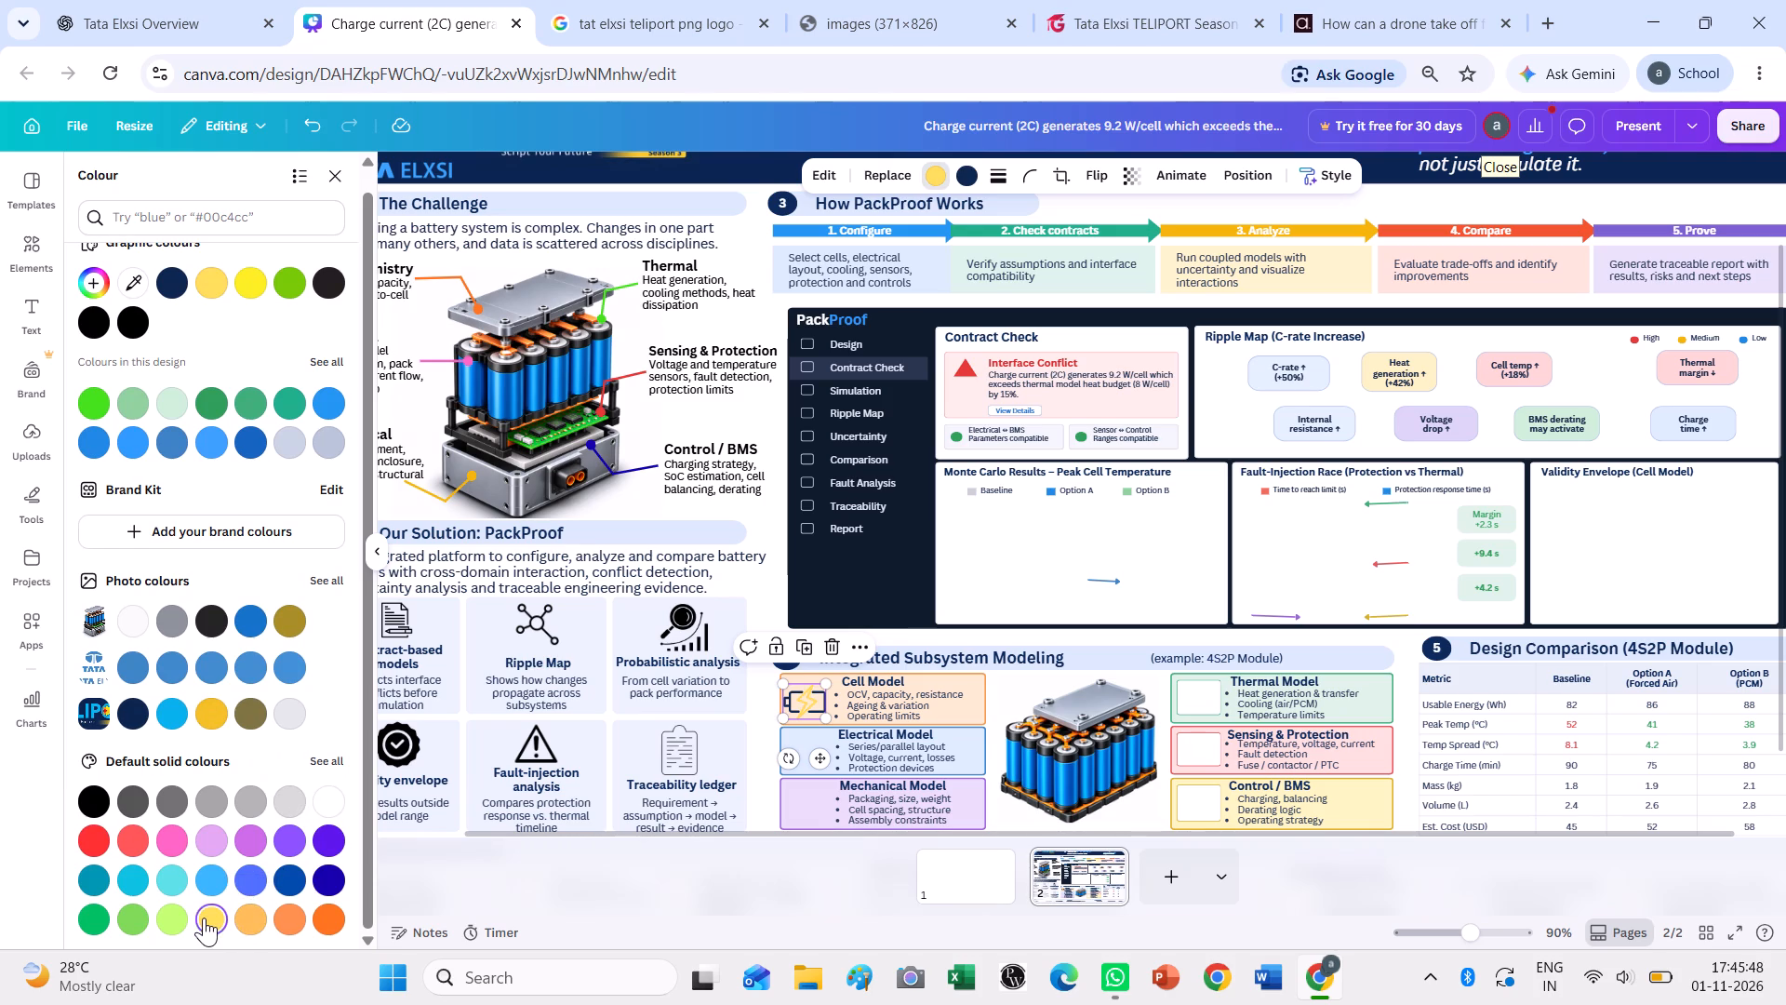
pyautogui.click(165, 918)
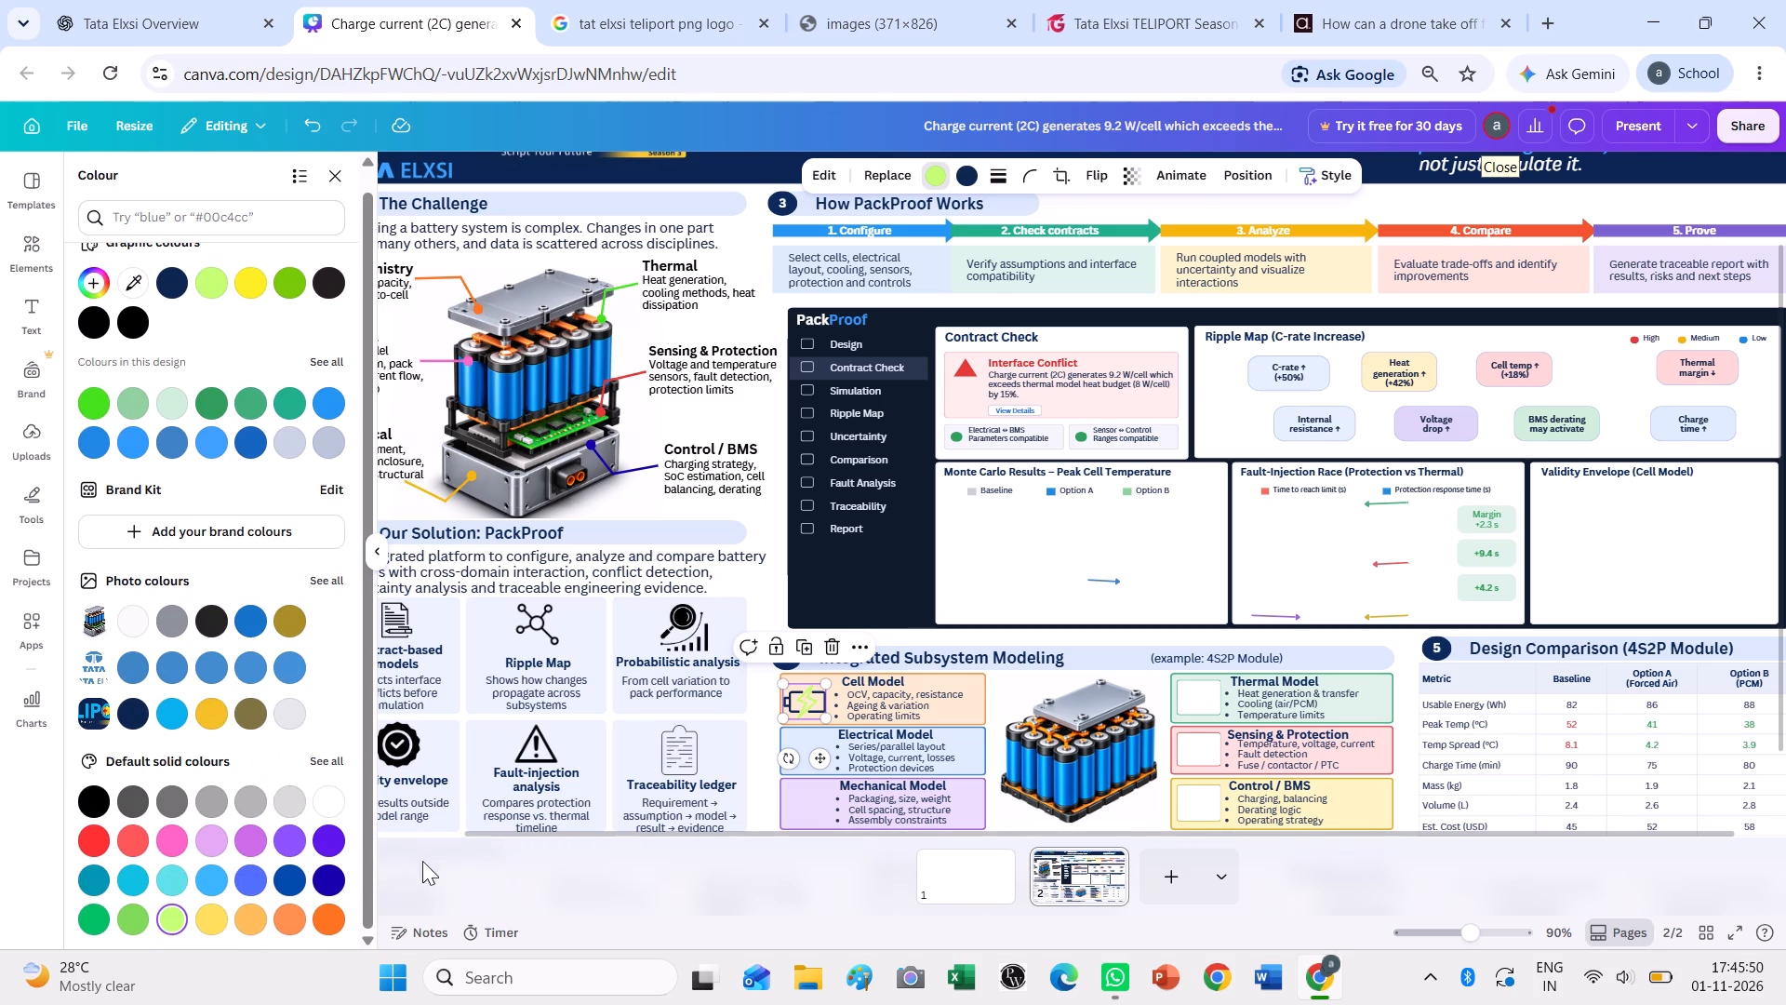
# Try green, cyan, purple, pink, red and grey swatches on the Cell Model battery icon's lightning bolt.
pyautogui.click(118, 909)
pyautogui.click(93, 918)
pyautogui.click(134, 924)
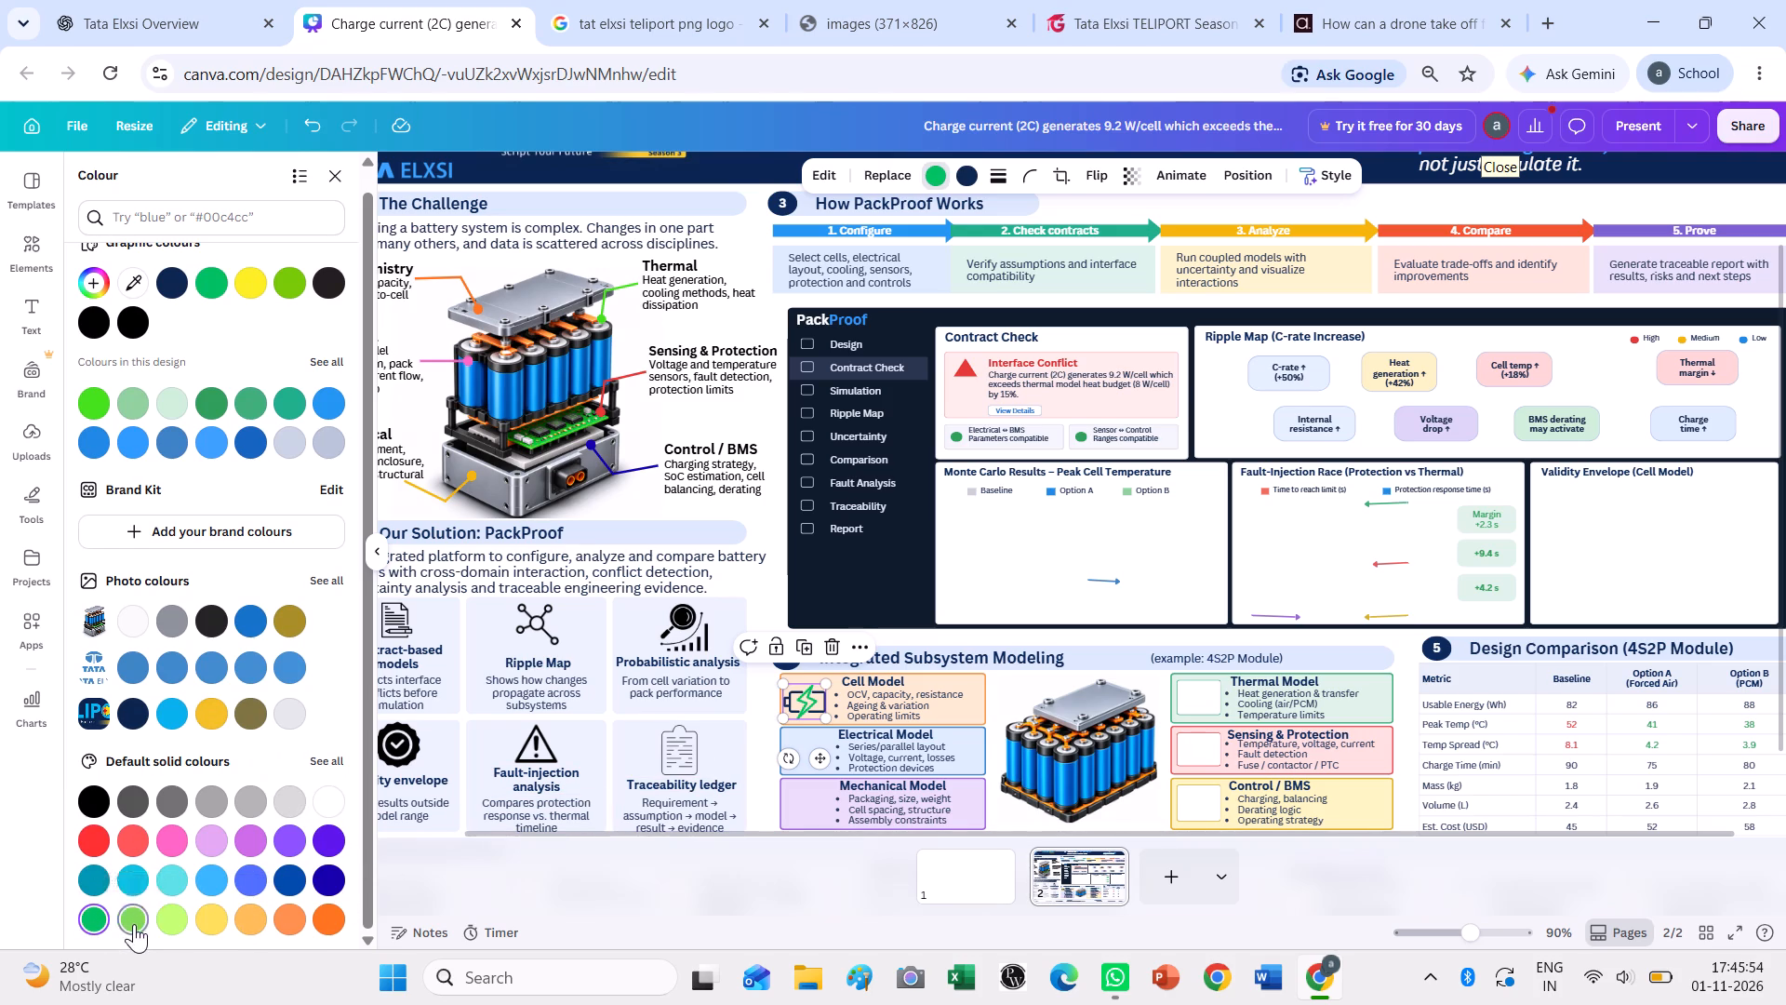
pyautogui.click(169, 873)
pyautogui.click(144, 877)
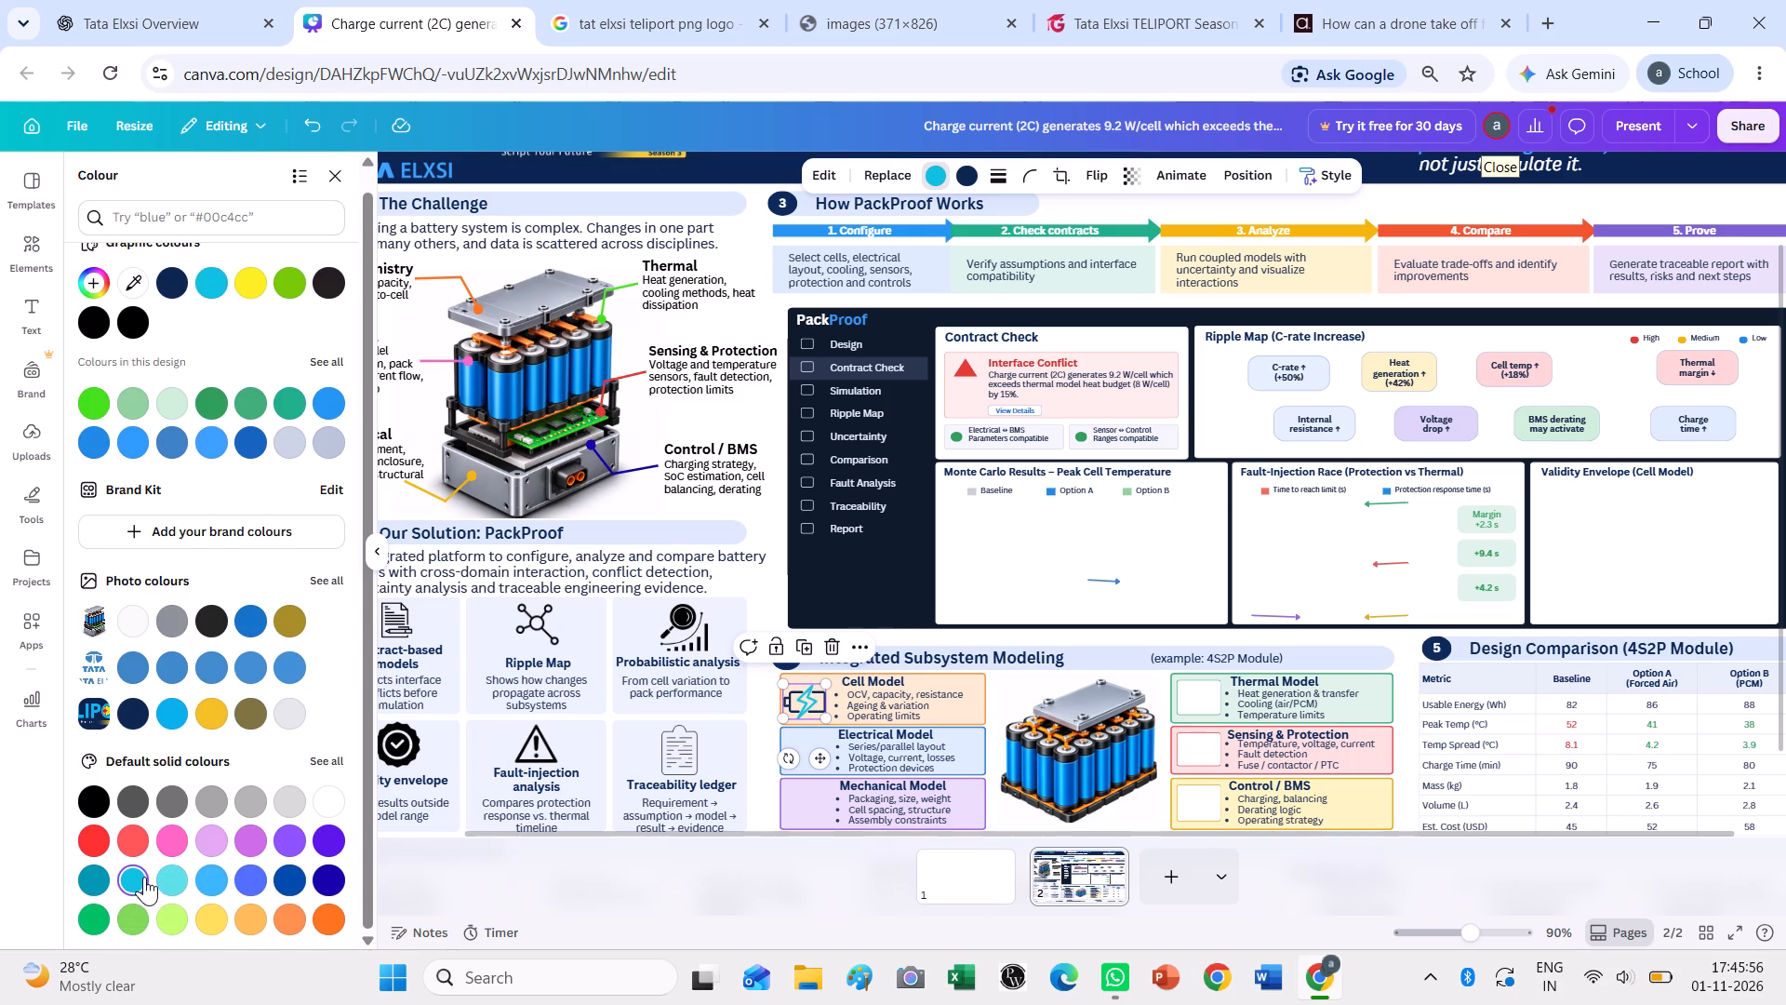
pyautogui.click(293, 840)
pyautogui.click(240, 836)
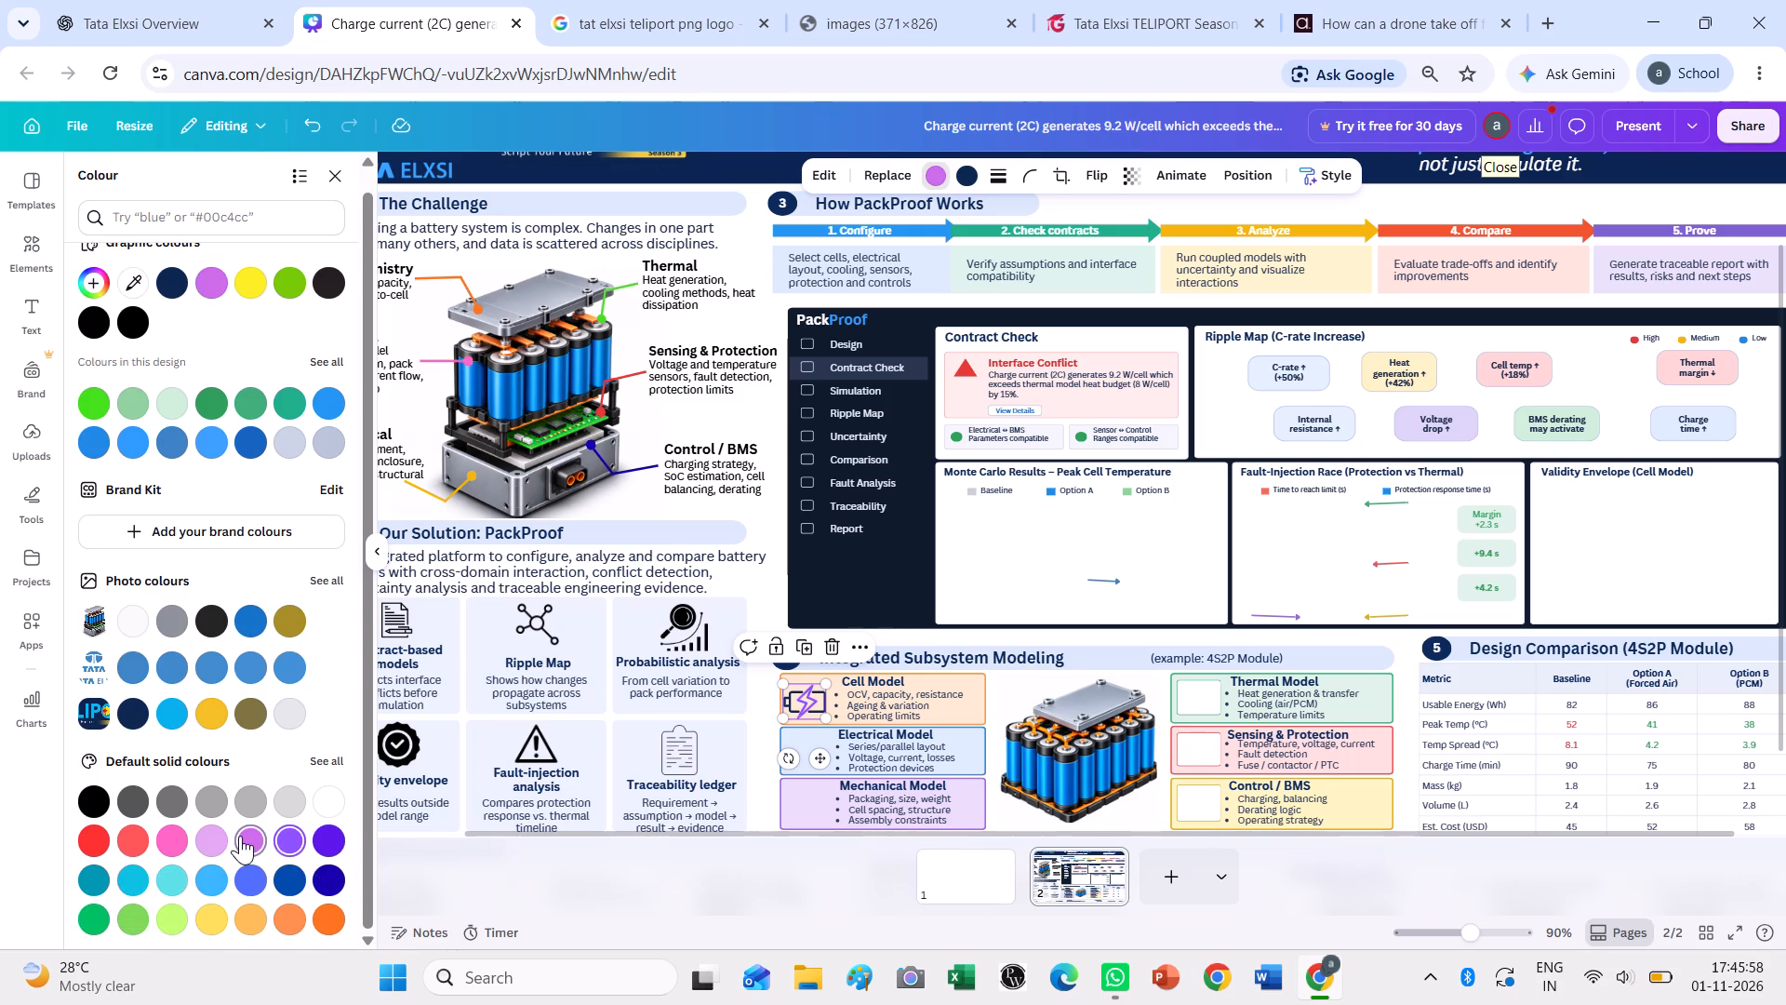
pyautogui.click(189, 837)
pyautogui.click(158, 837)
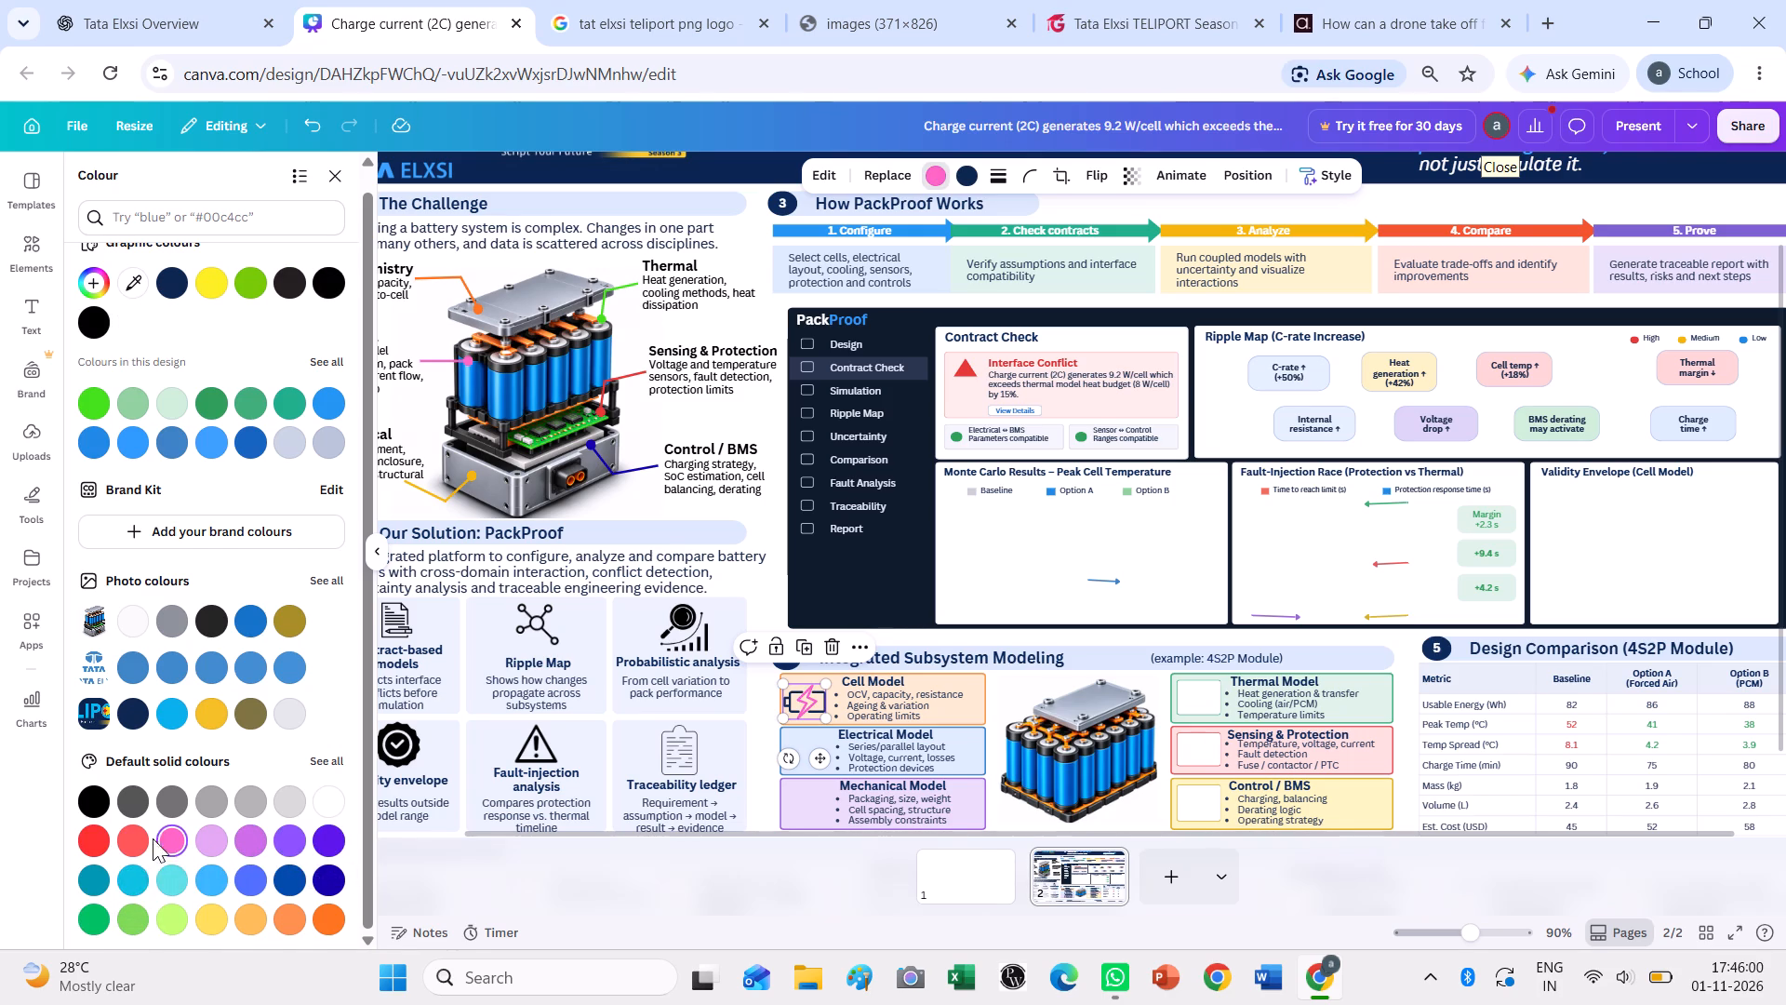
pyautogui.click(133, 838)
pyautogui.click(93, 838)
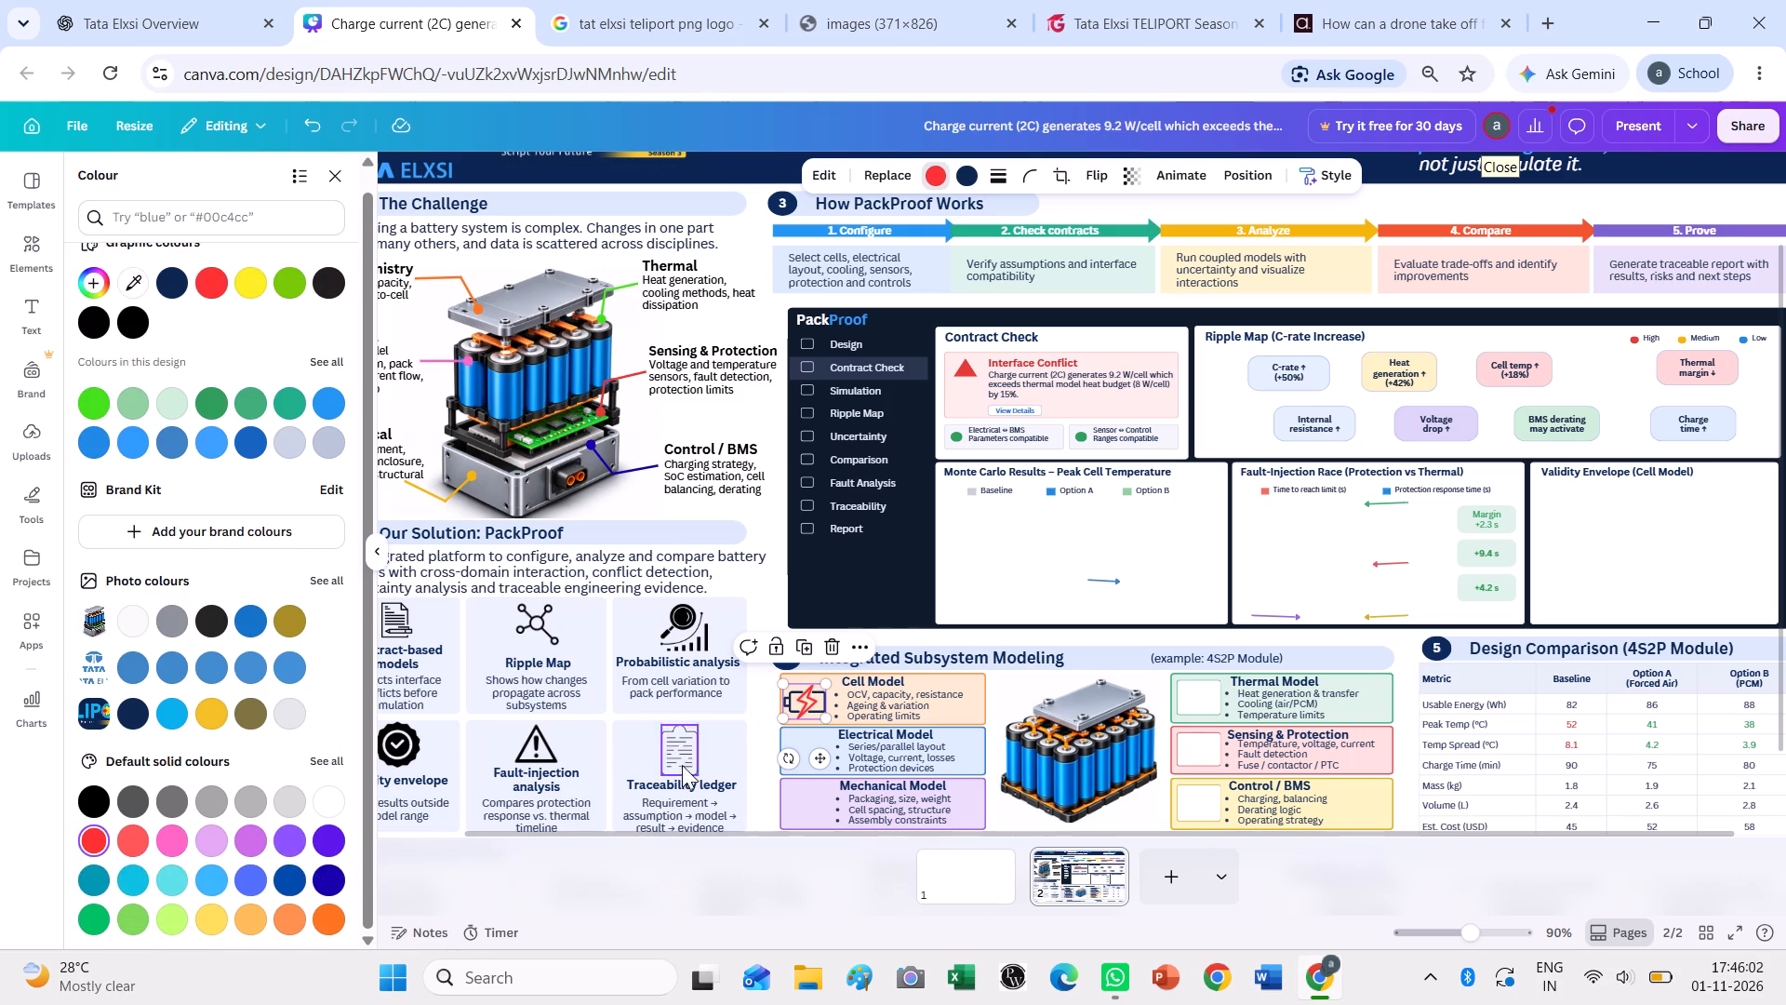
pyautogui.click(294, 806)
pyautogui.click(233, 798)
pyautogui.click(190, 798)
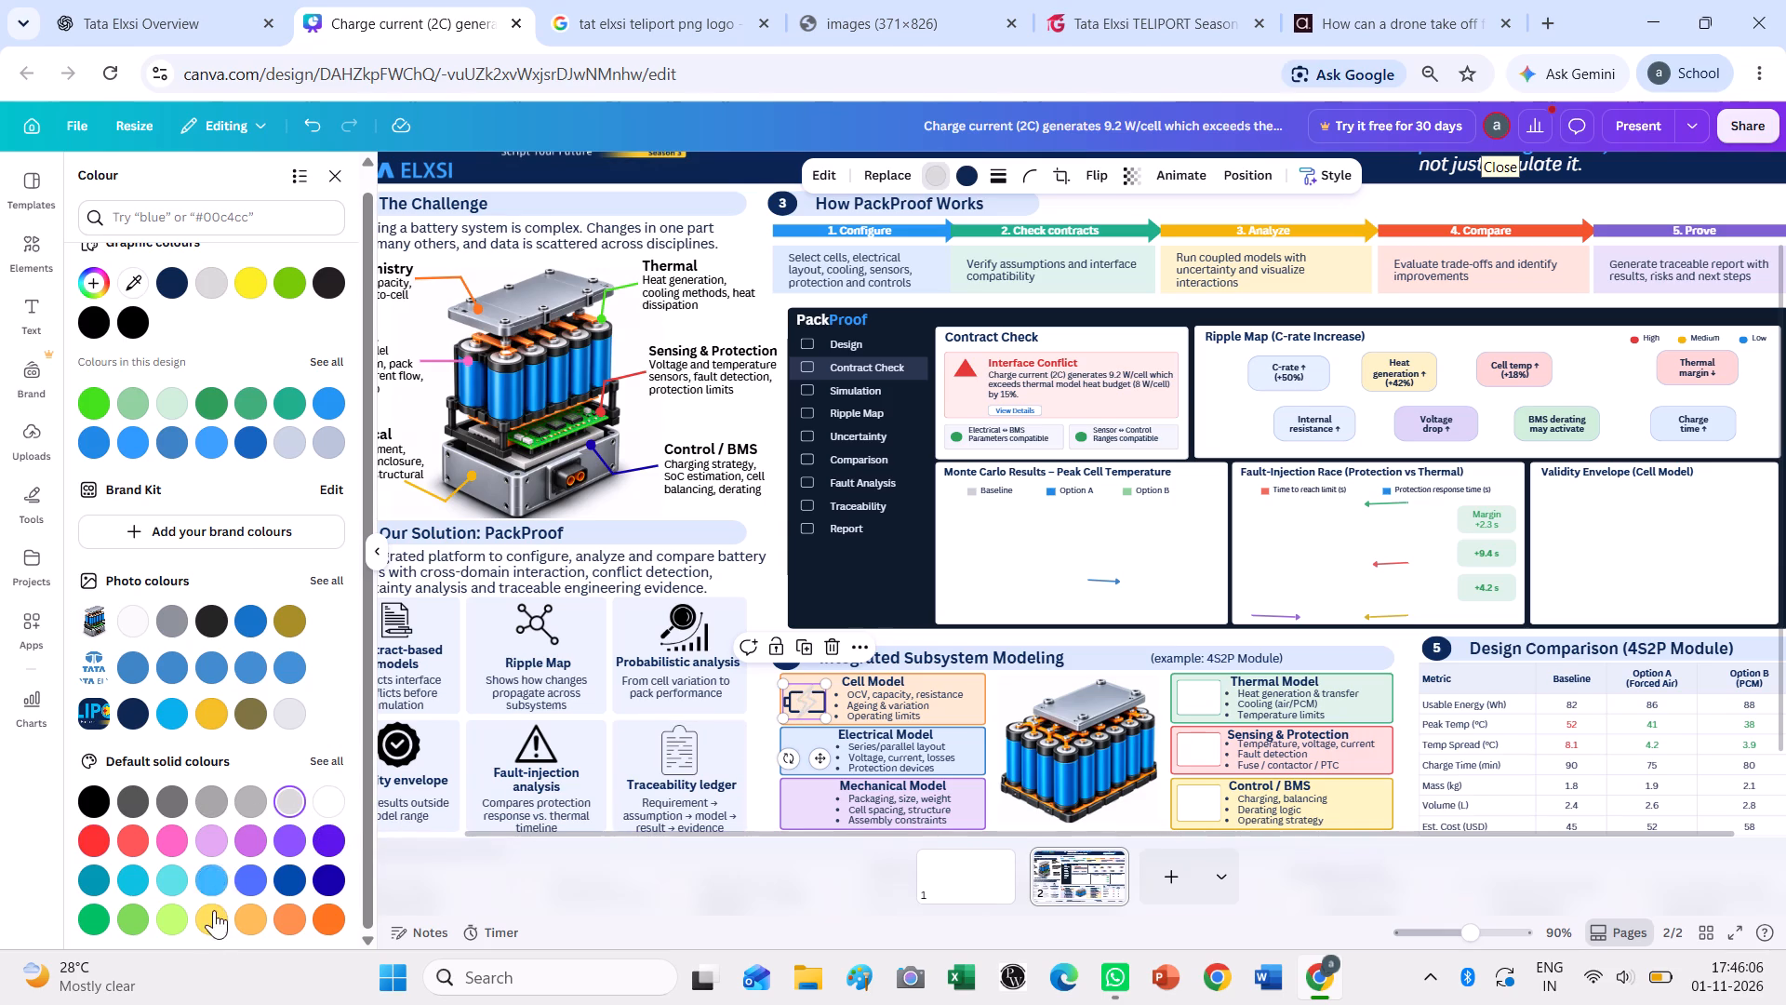
# Recolour the Cell Model battery icon's lightning bolt light green from the default solid colours and deselect the icon.
pyautogui.click(132, 909)
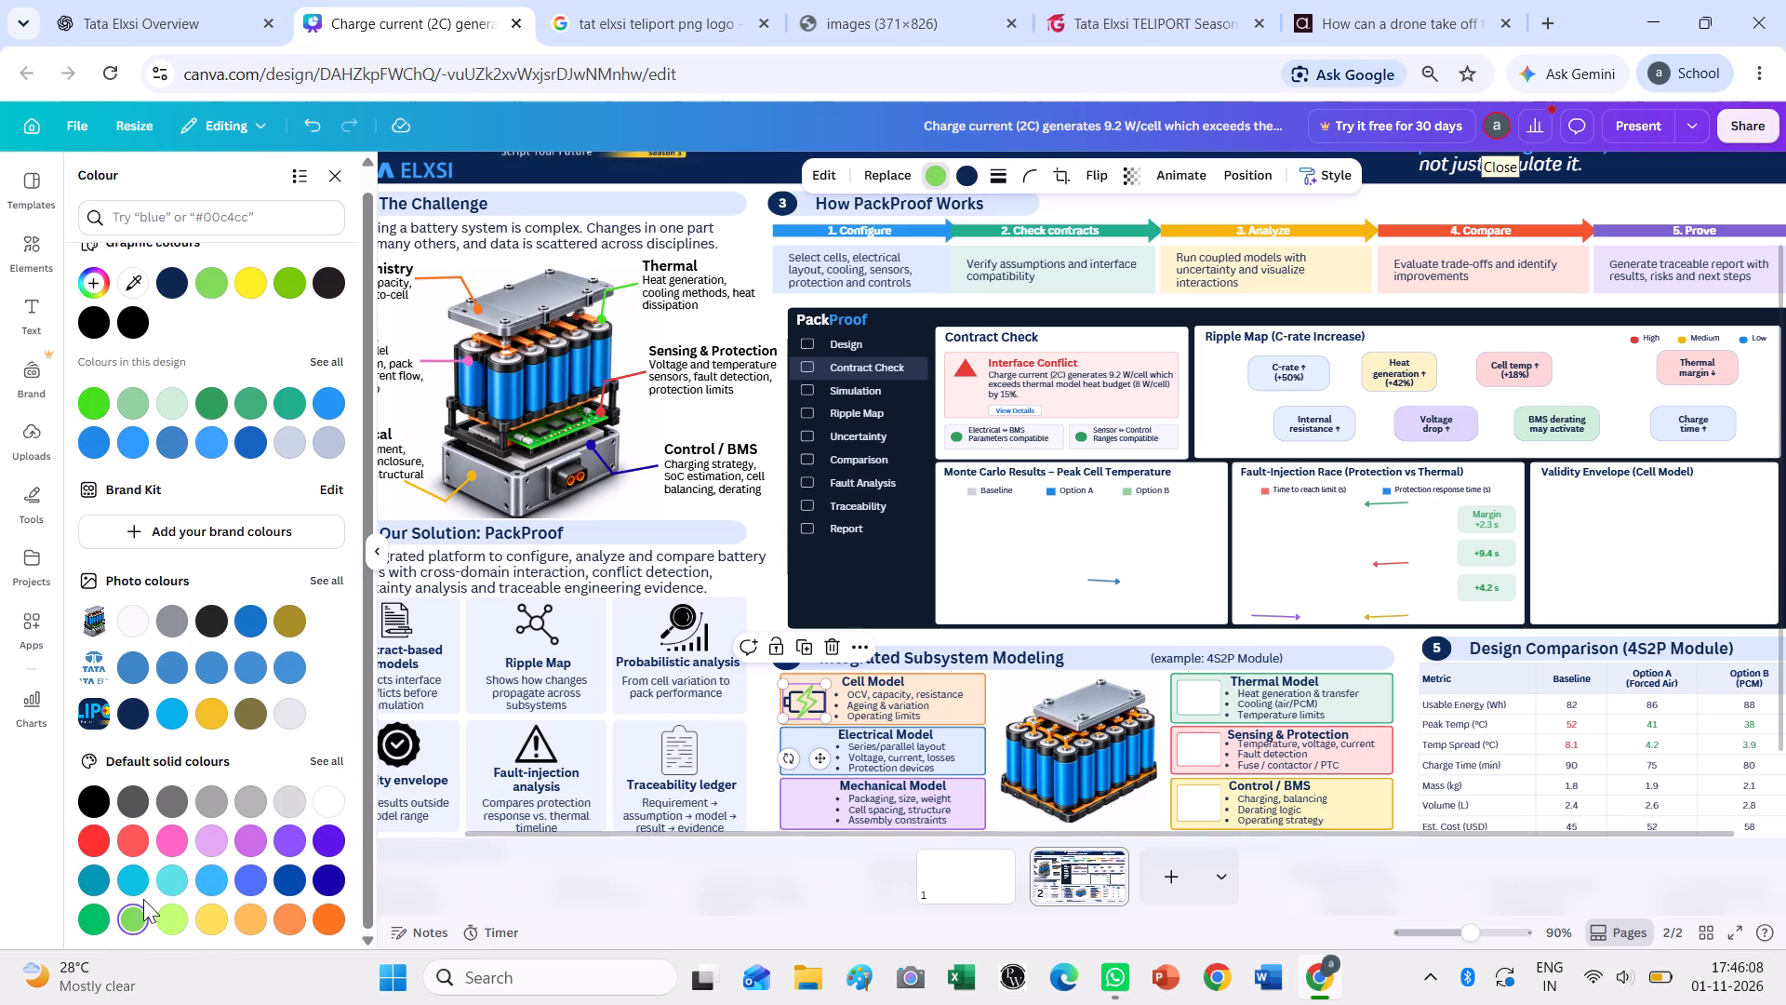
pyautogui.click(756, 743)
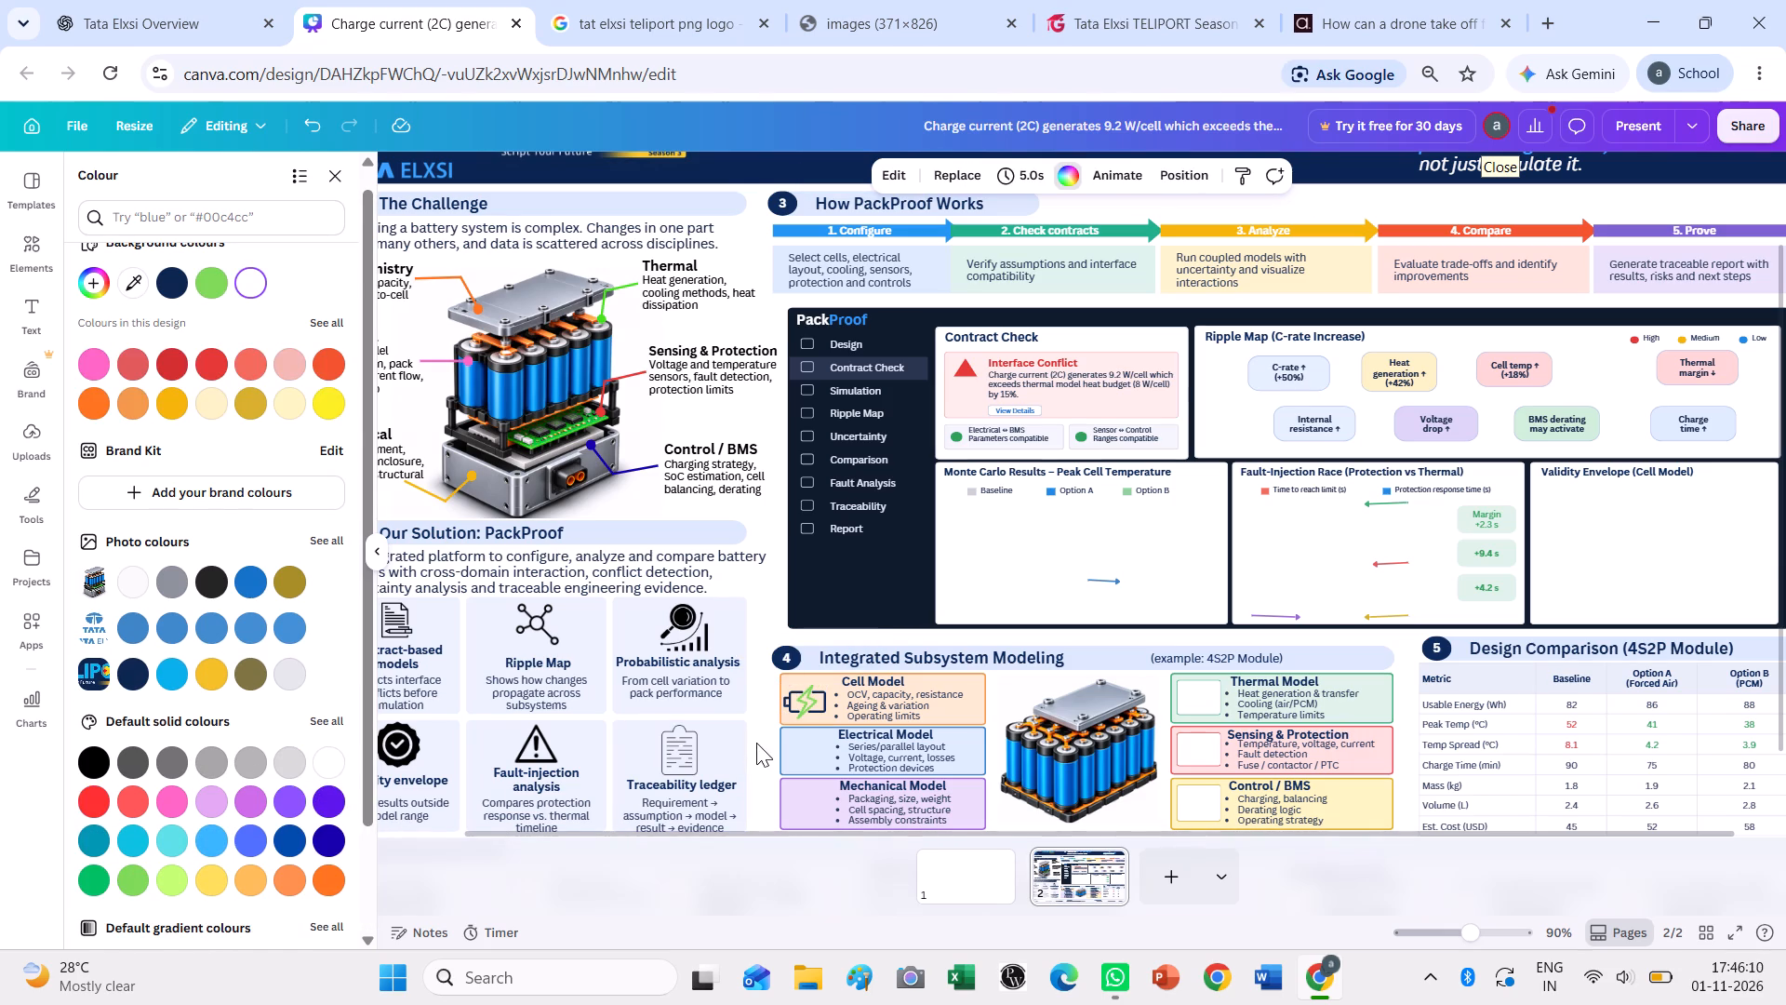
# Reopen the graphics library, check the Tata Elxsi Overview tab for reference and return to the poster design.
pyautogui.click(6, 258)
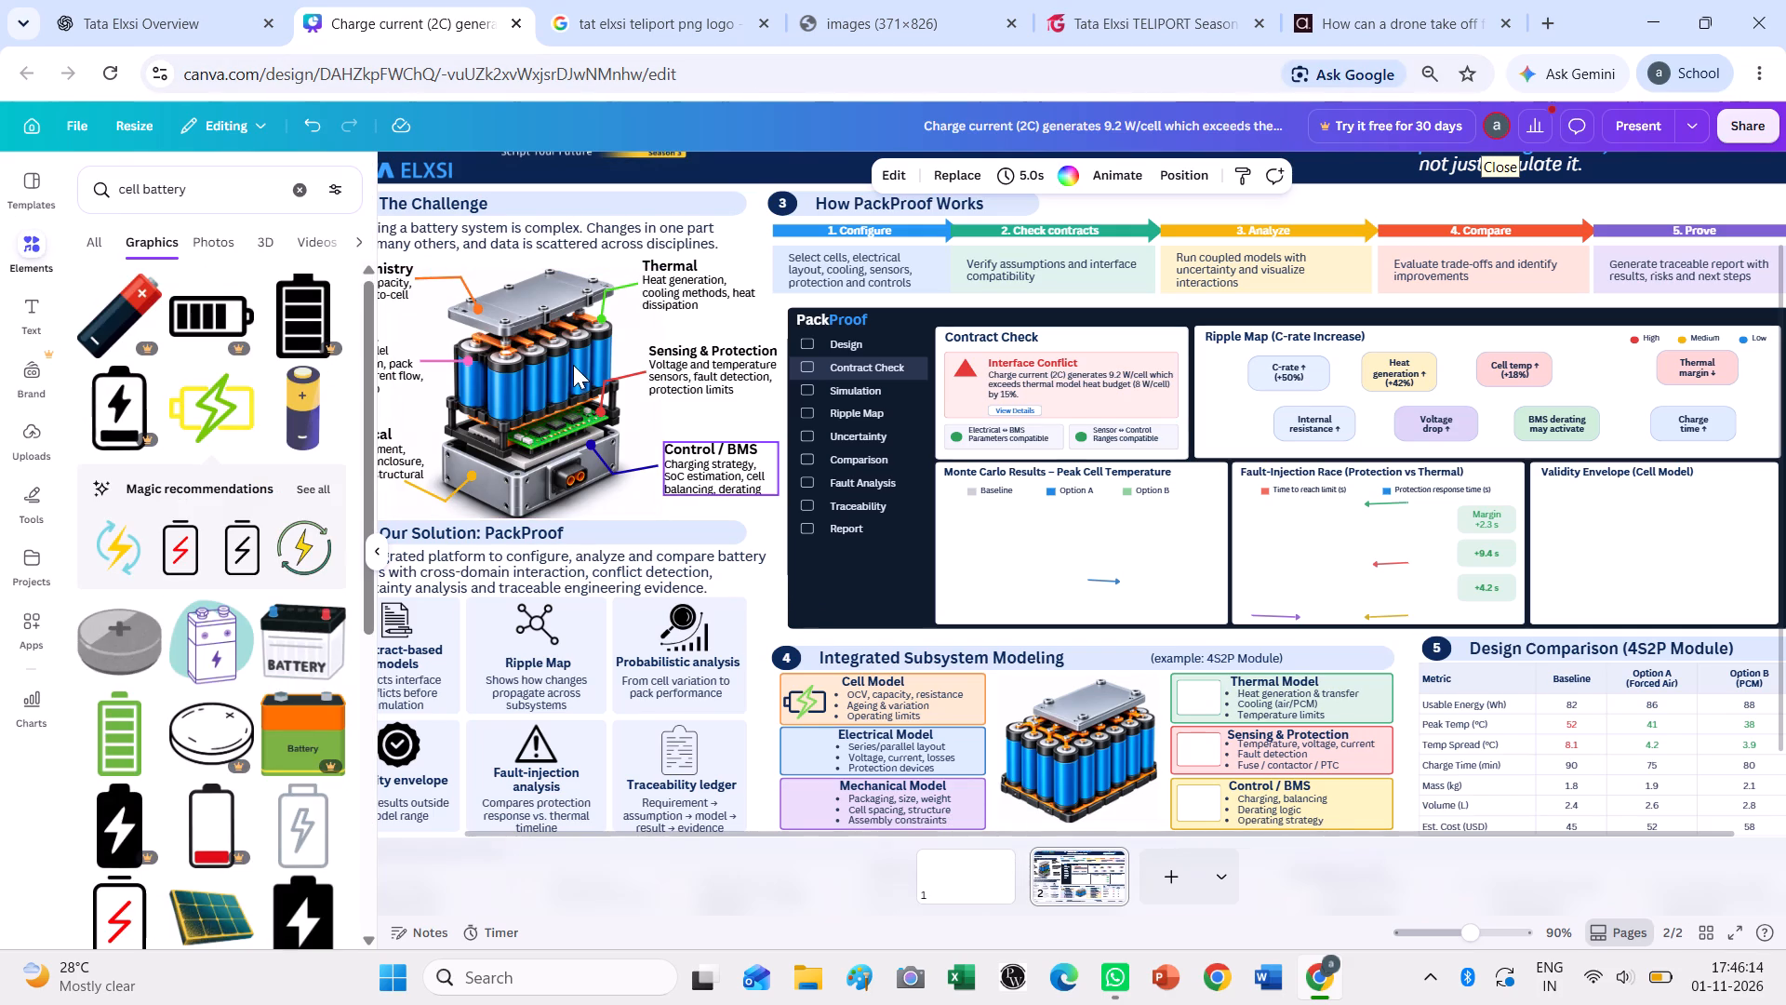
pyautogui.click(191, 6)
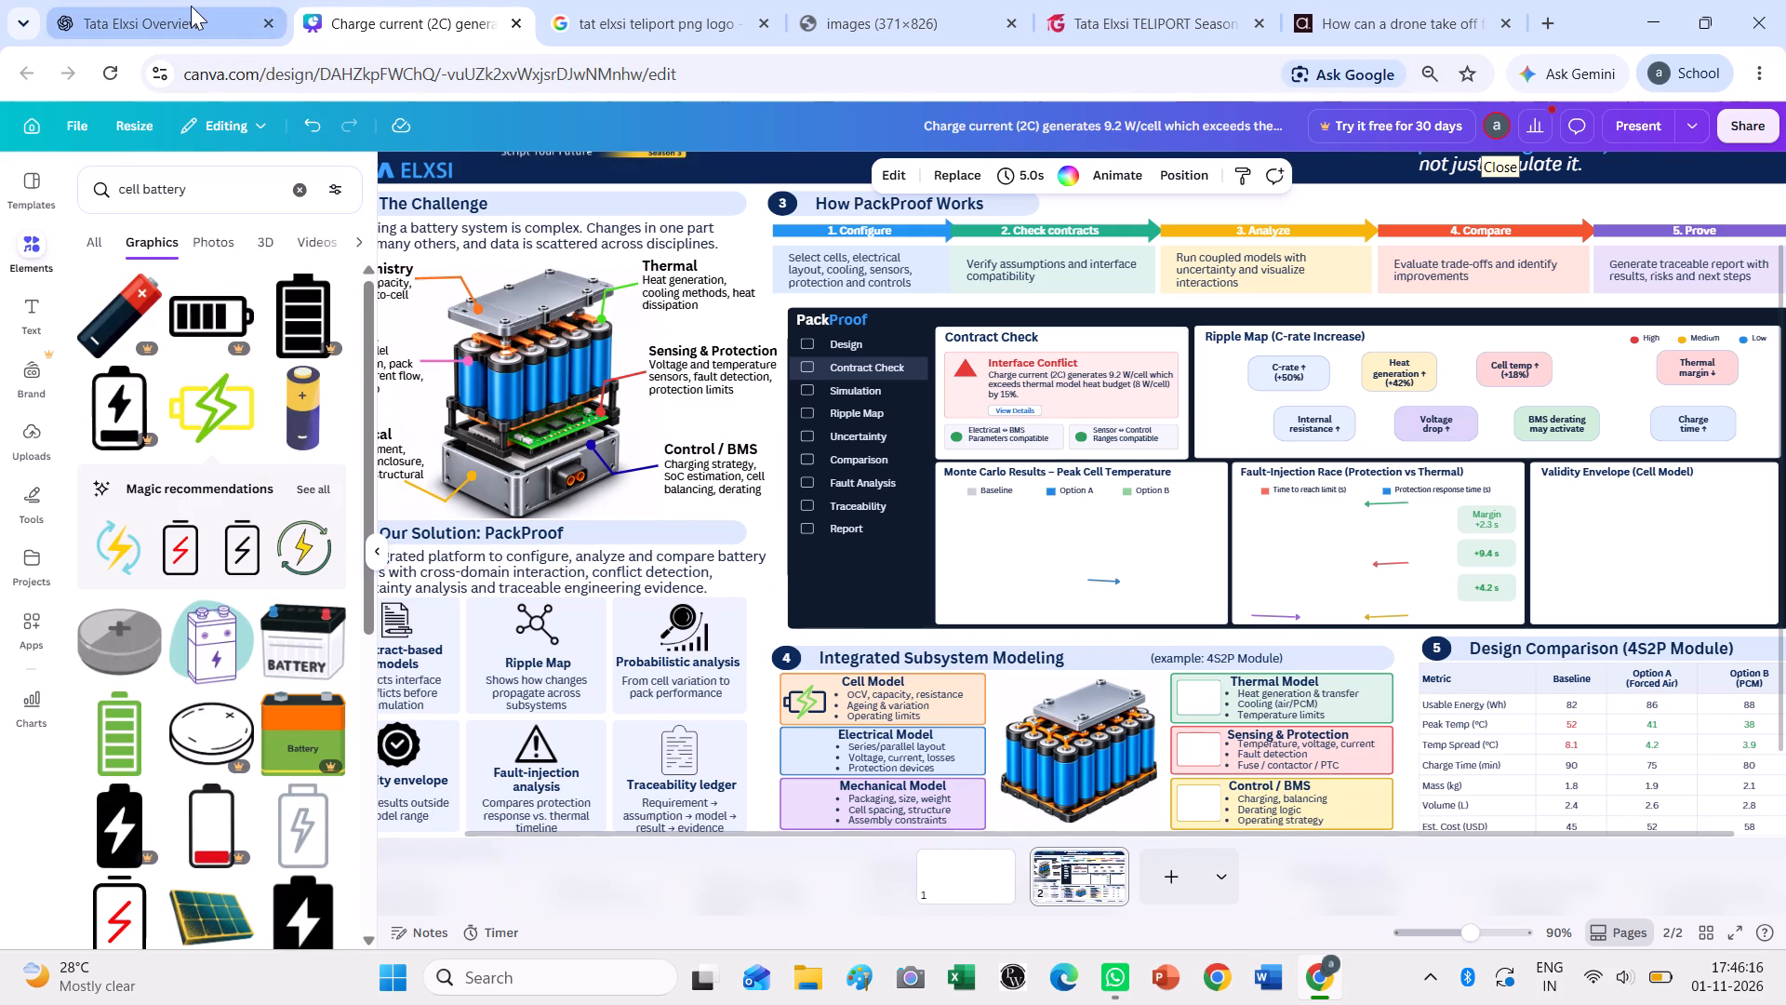
pyautogui.click(401, 0)
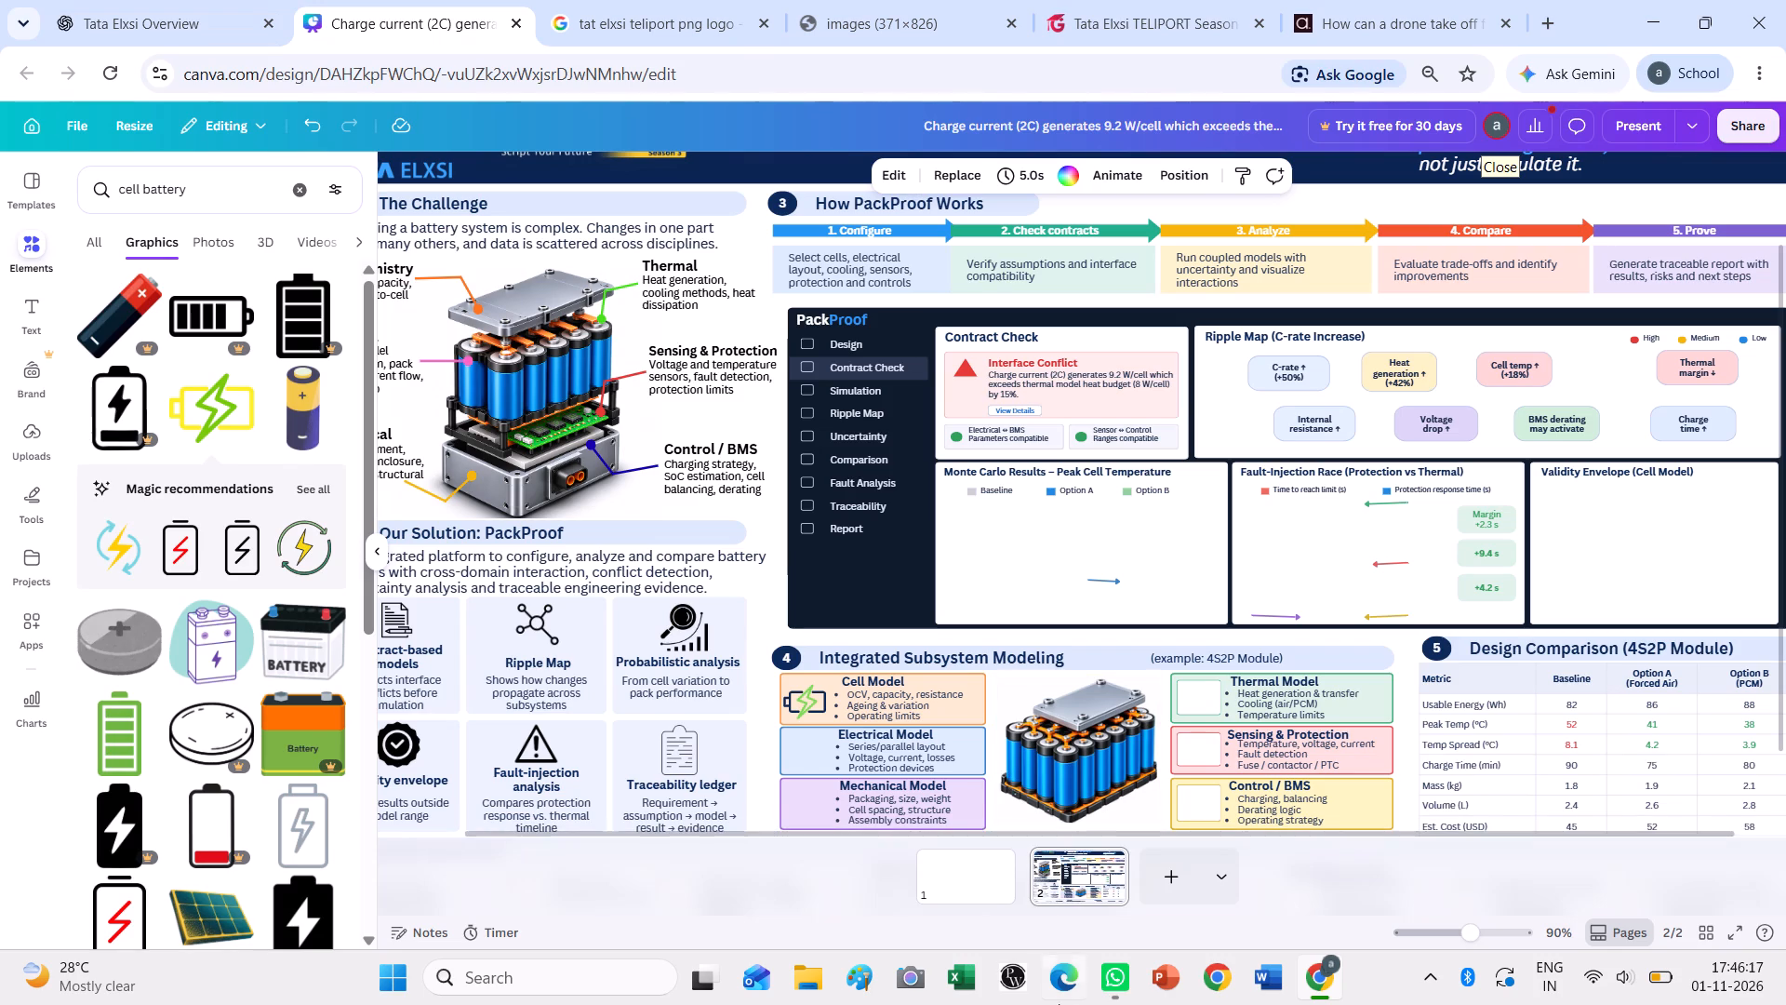
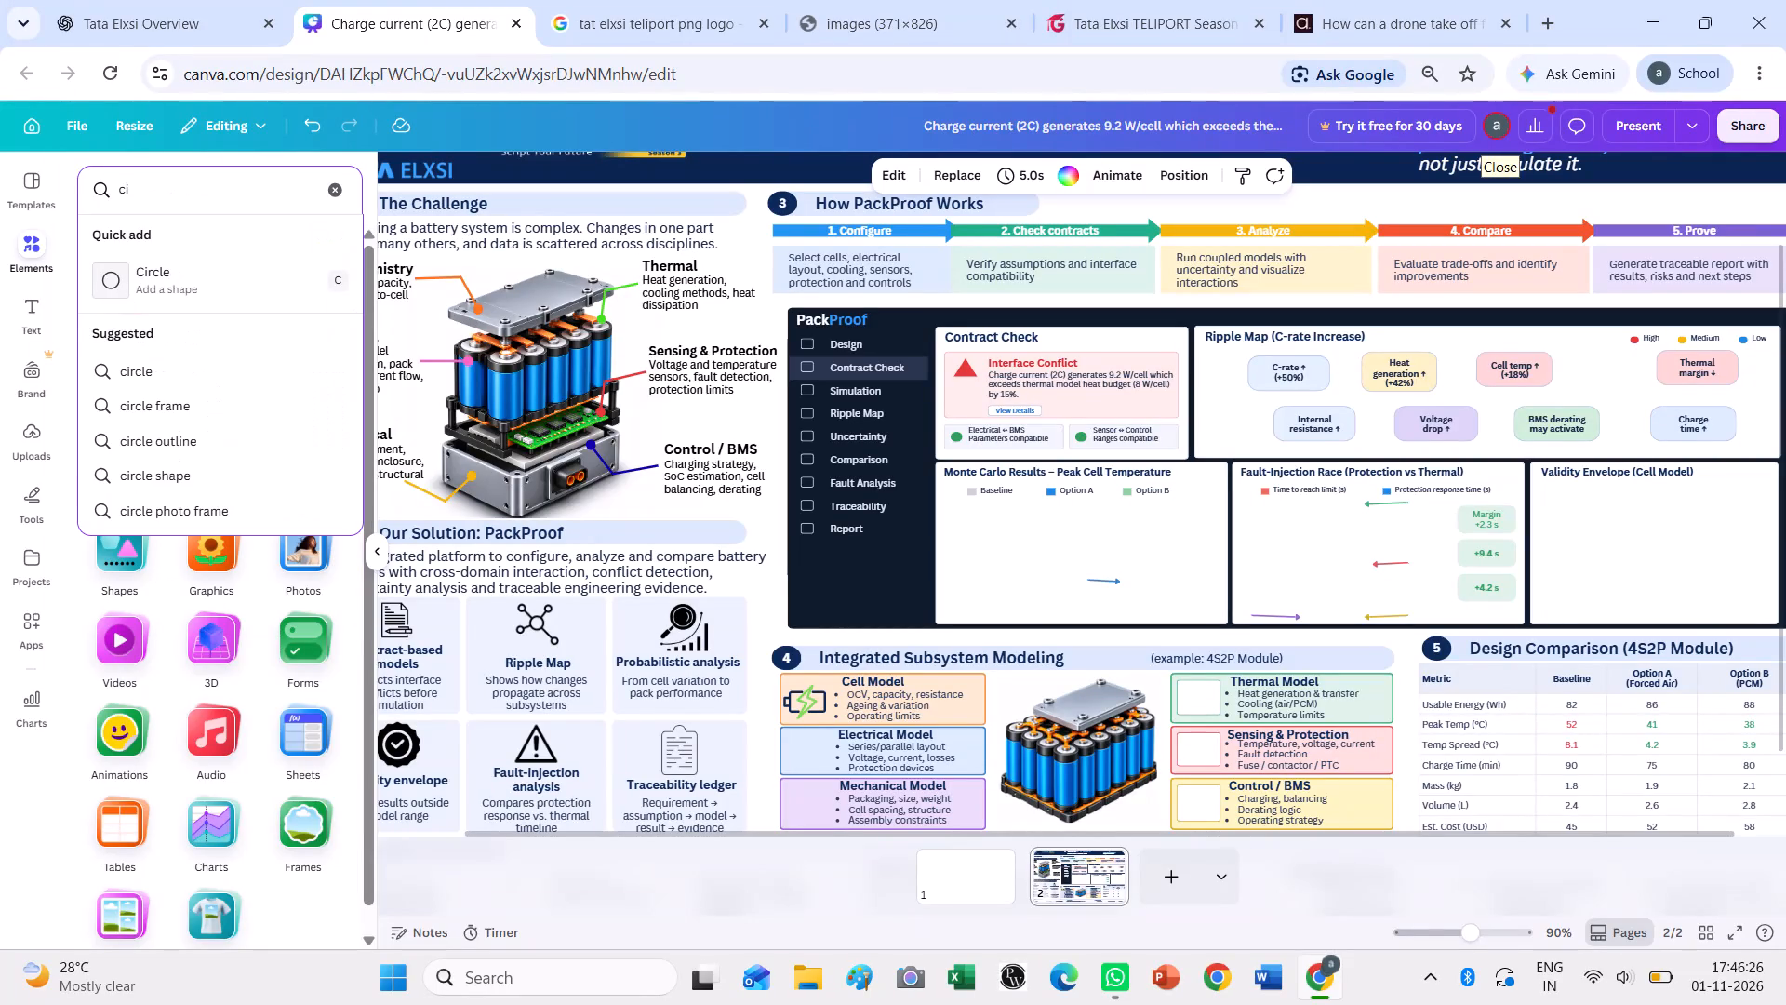
# Search the graphics library for "circuit" and add the solid black microchip graphic to the poster.
pyautogui.write('rcuit')
pyautogui.press('Return')
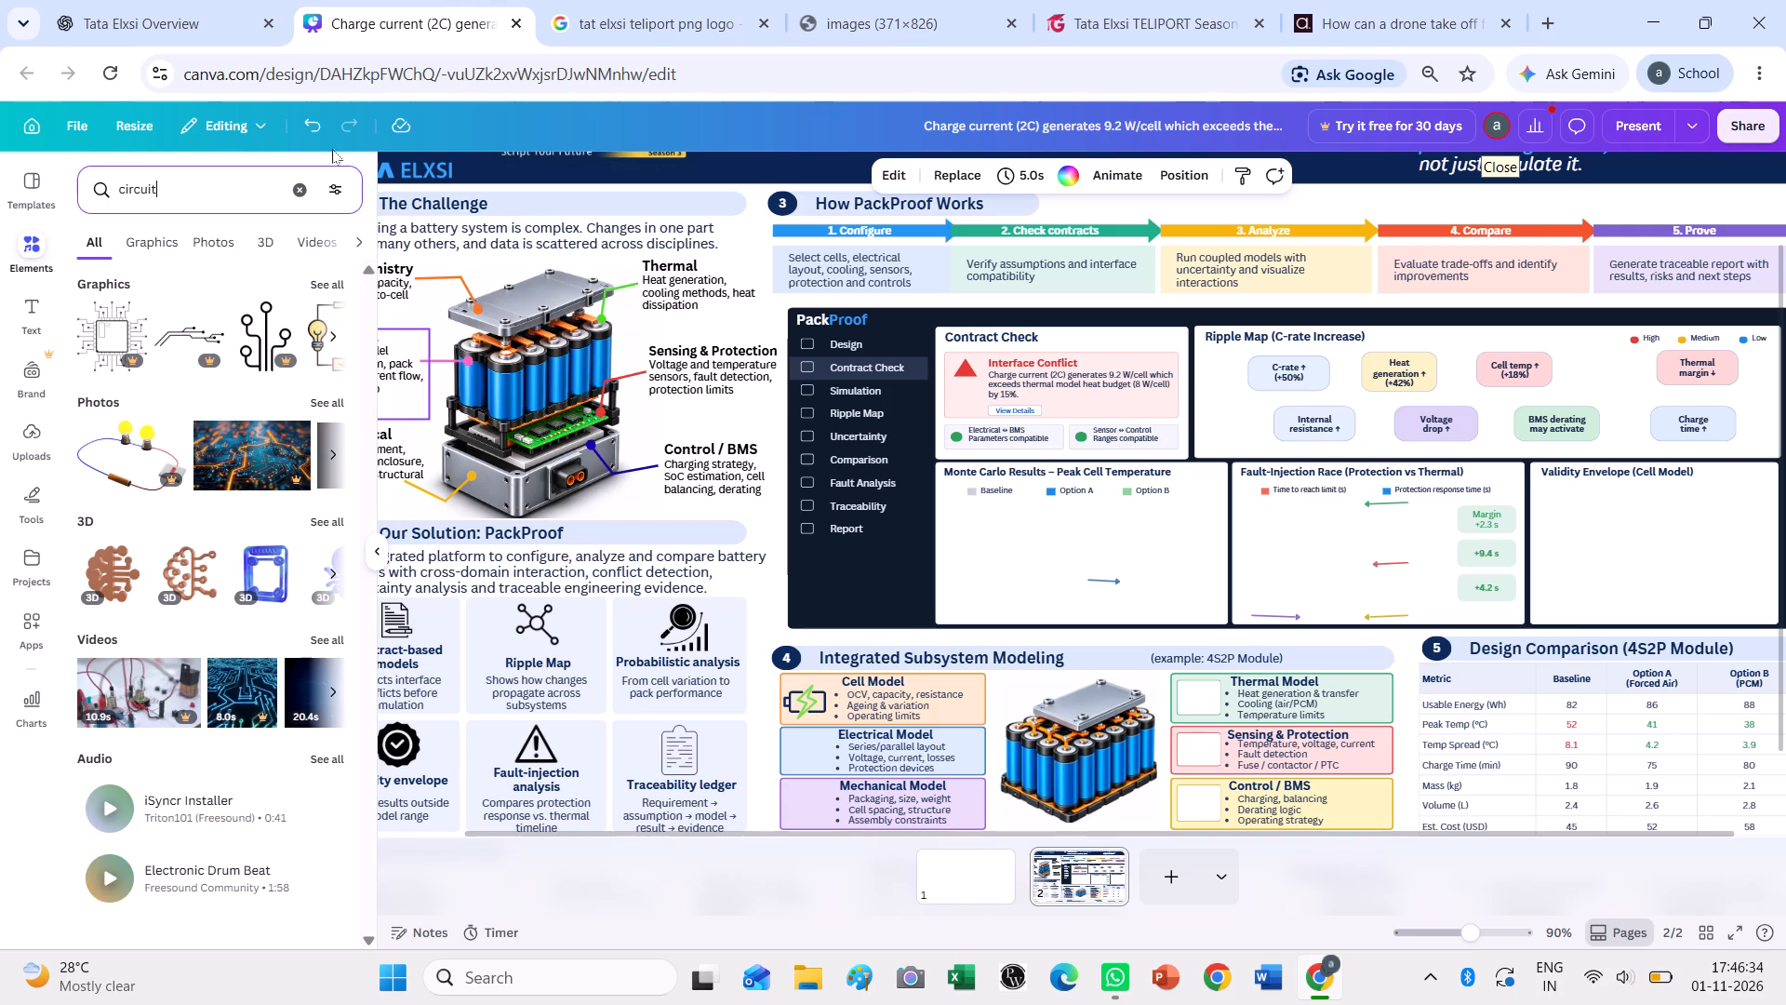
pyautogui.click(323, 274)
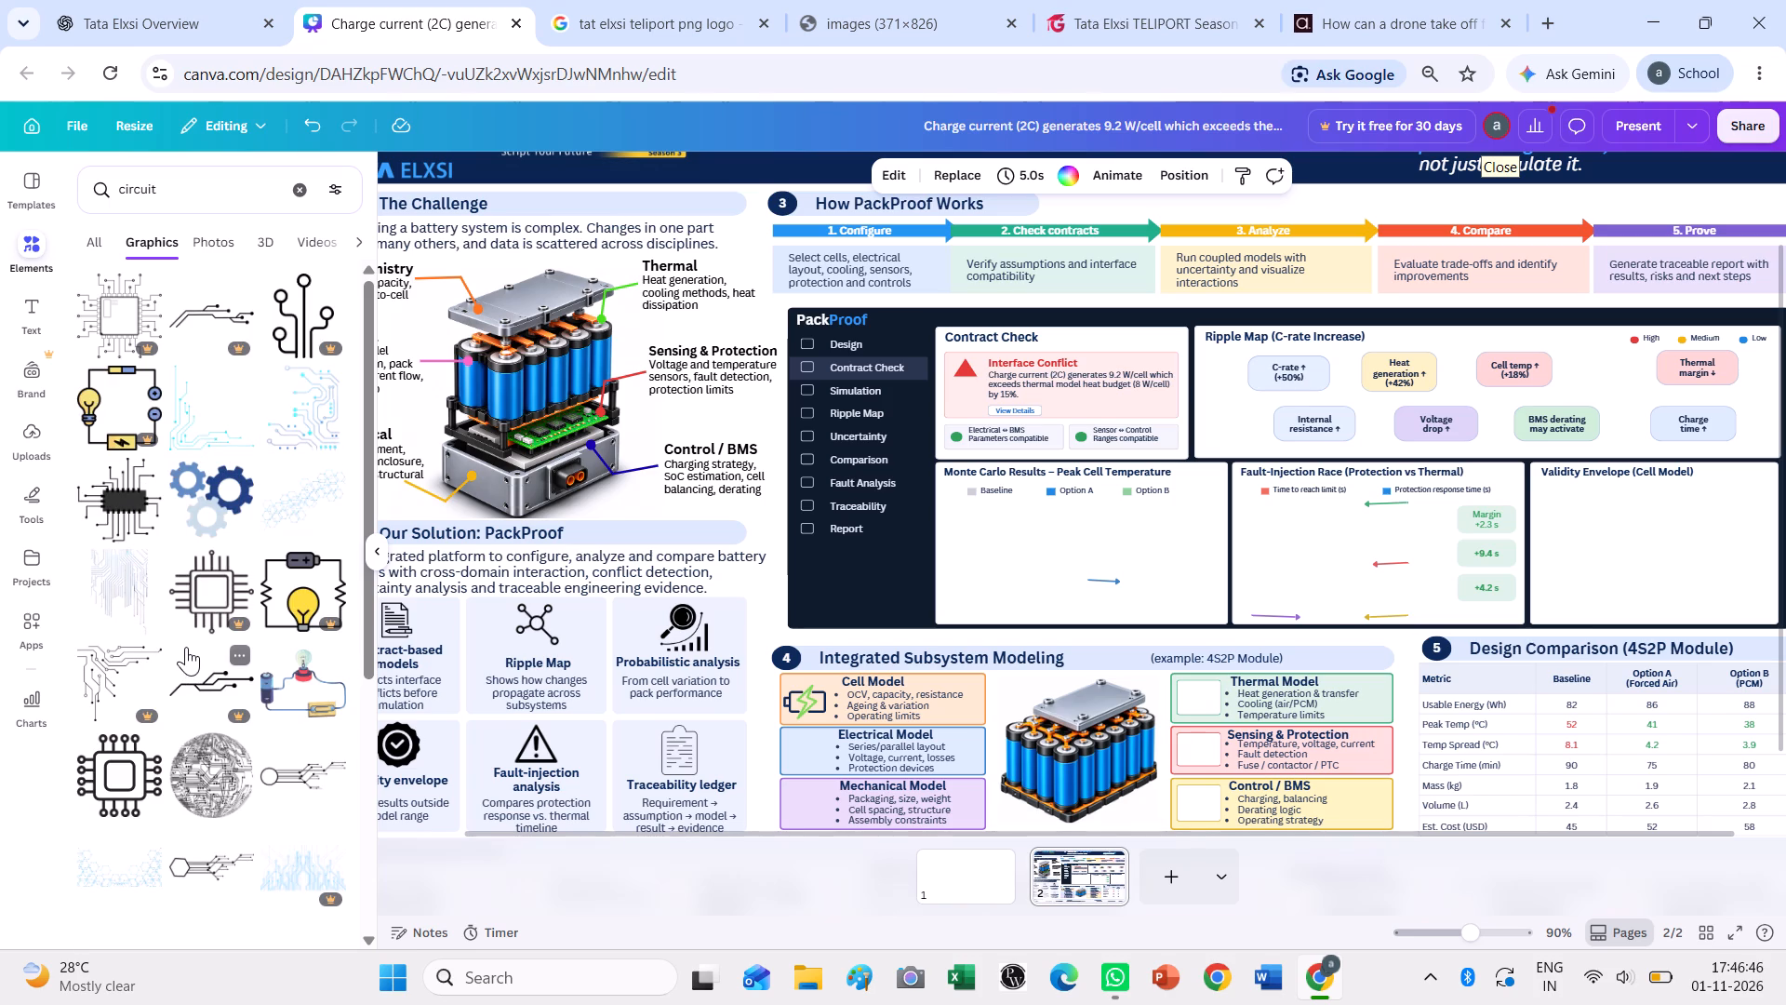
pyautogui.click(140, 503)
# Shrink the black microchip to icon size and place it beside the bullet list in the Electrical Model card.
pyautogui.moveTo(1230, 678); pyautogui.dragTo(1062, 501)
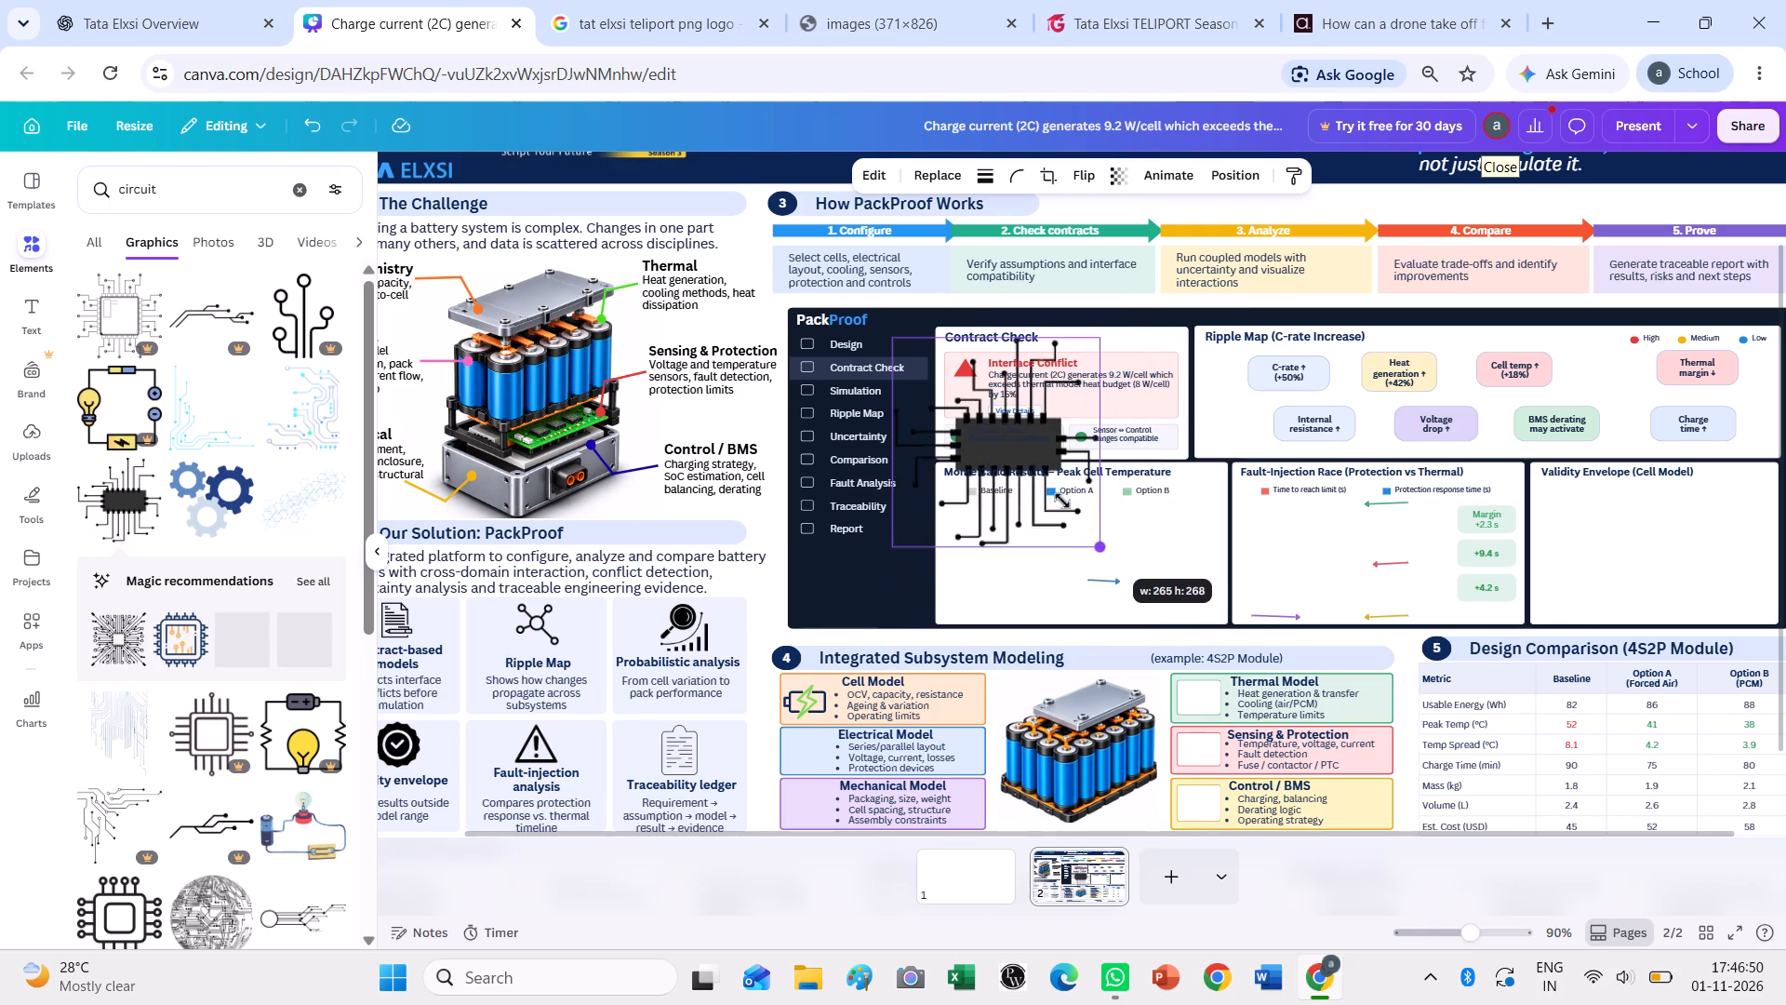
pyautogui.moveTo(1062, 501); pyautogui.dragTo(1034, 479)
pyautogui.moveTo(979, 428); pyautogui.dragTo(836, 769)
pyautogui.moveTo(883, 820); pyautogui.dragTo(804, 699)
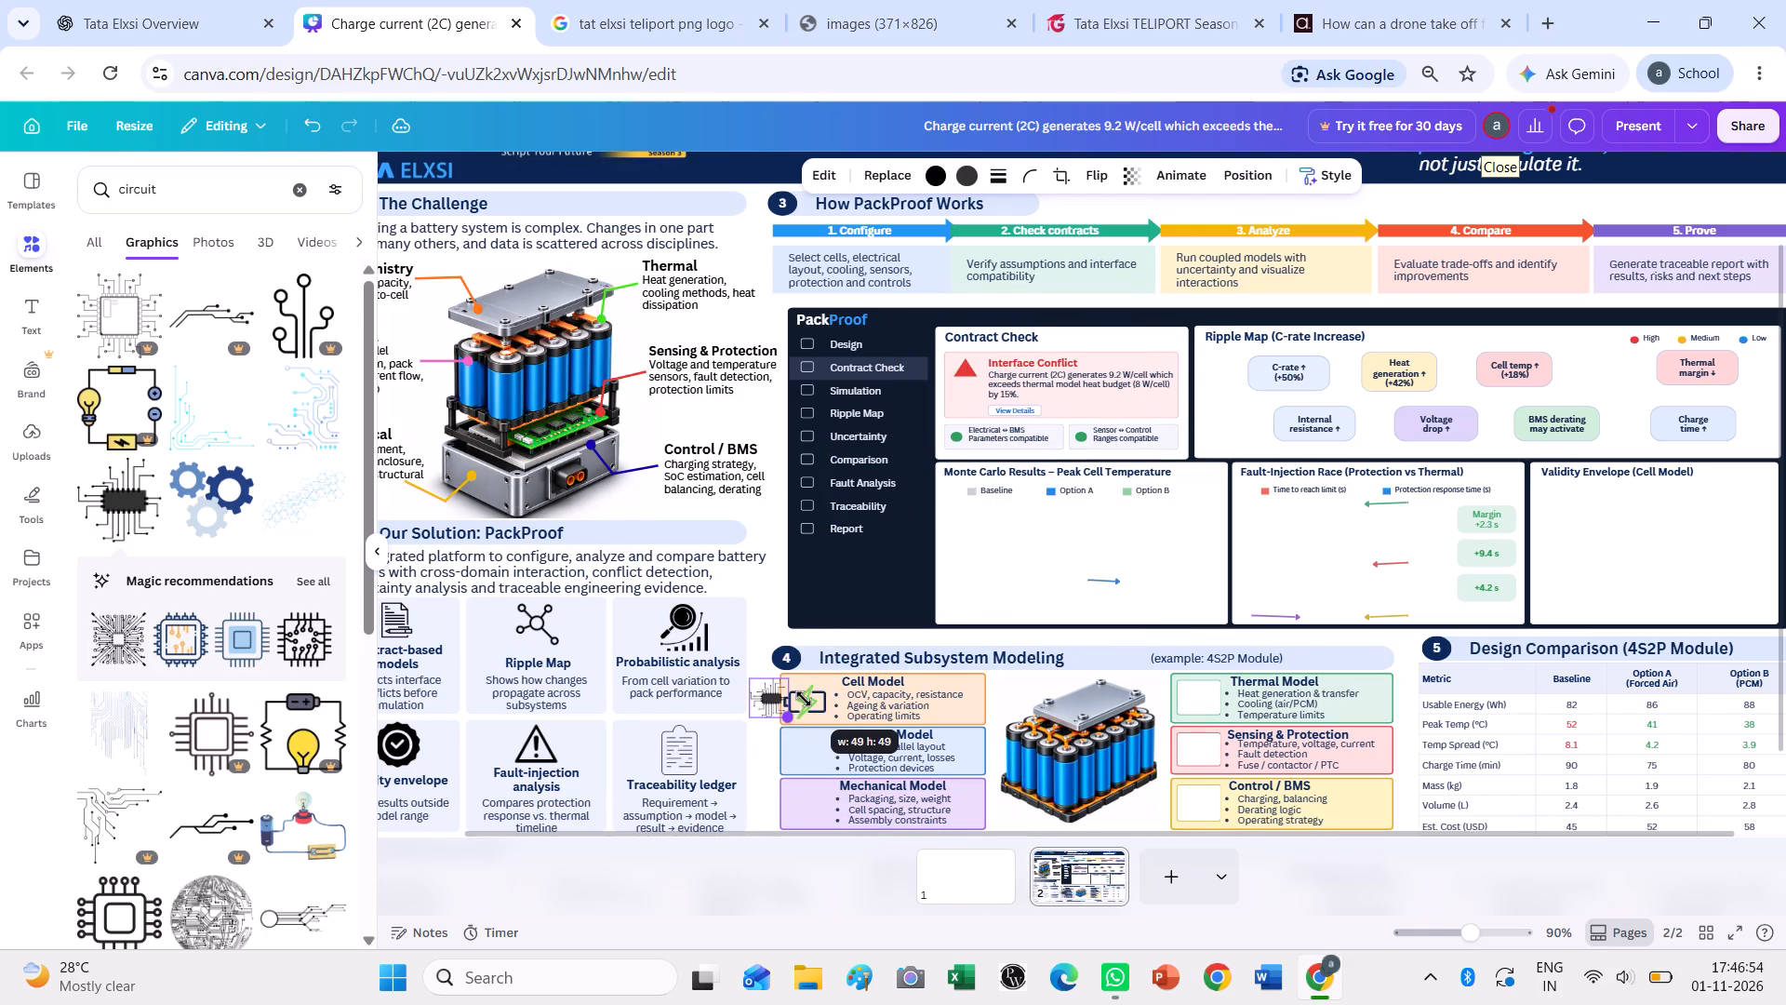
pyautogui.moveTo(804, 699); pyautogui.dragTo(812, 709)
pyautogui.moveTo(775, 698); pyautogui.dragTo(808, 745)
pyautogui.click(836, 773)
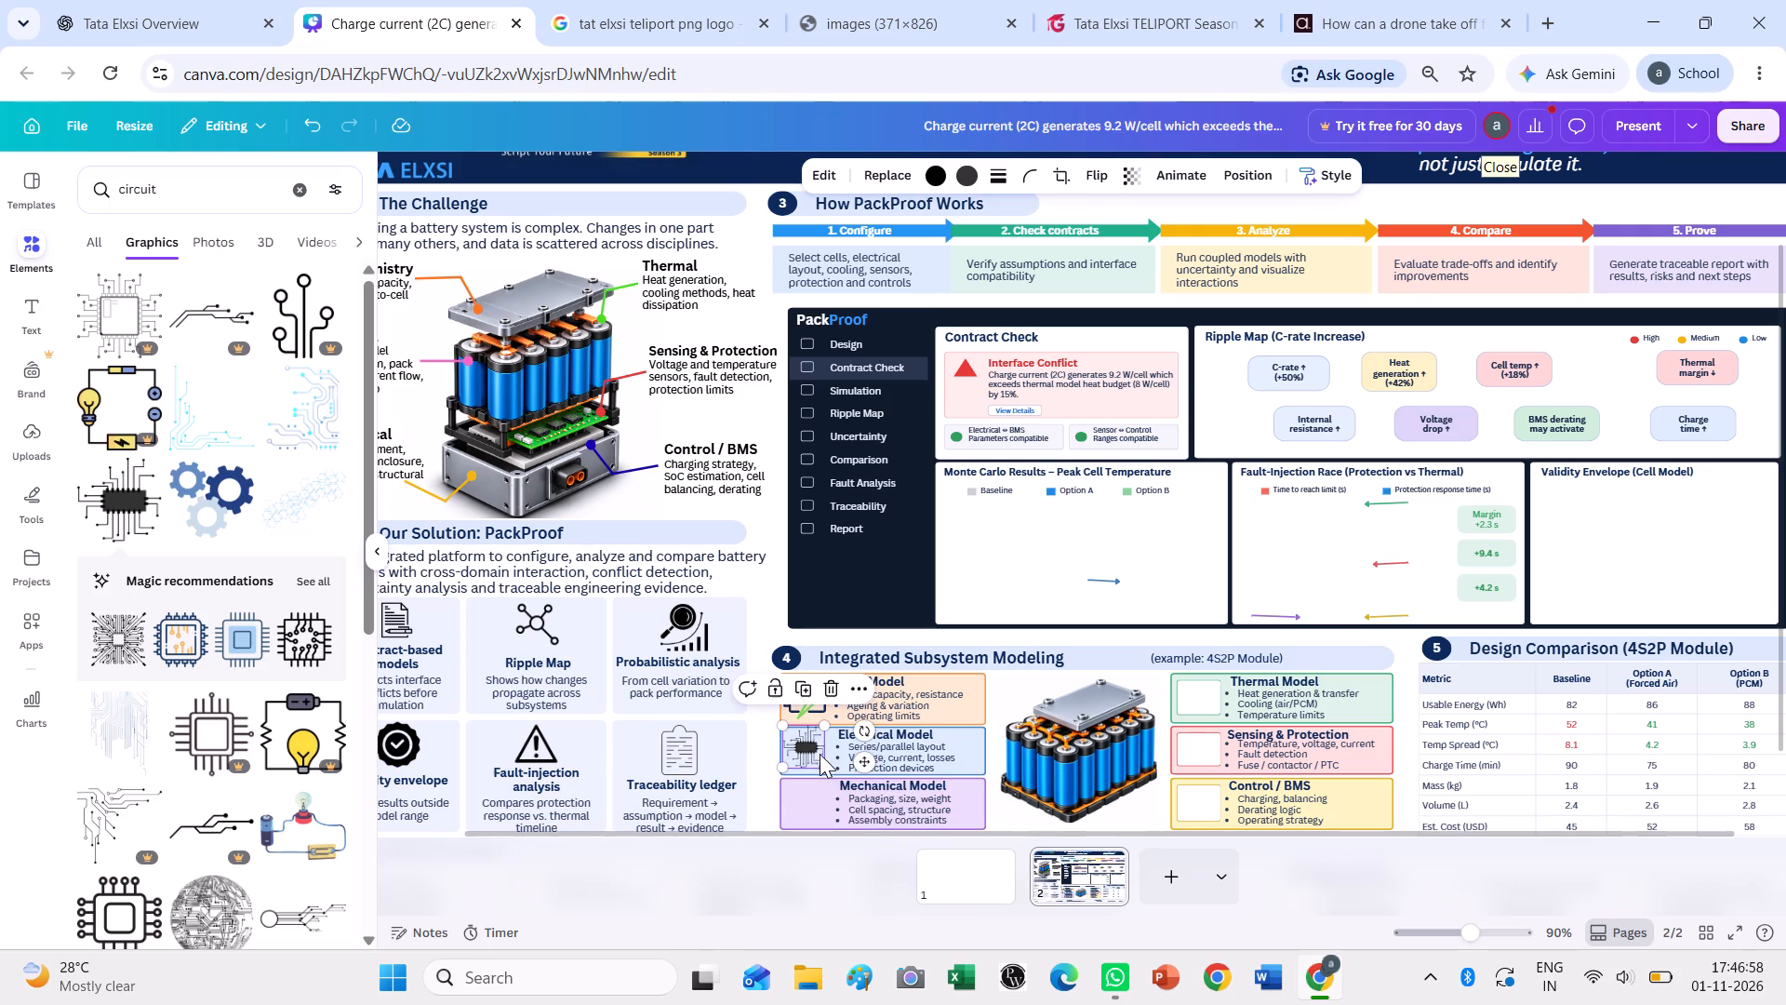
pyautogui.click(812, 747)
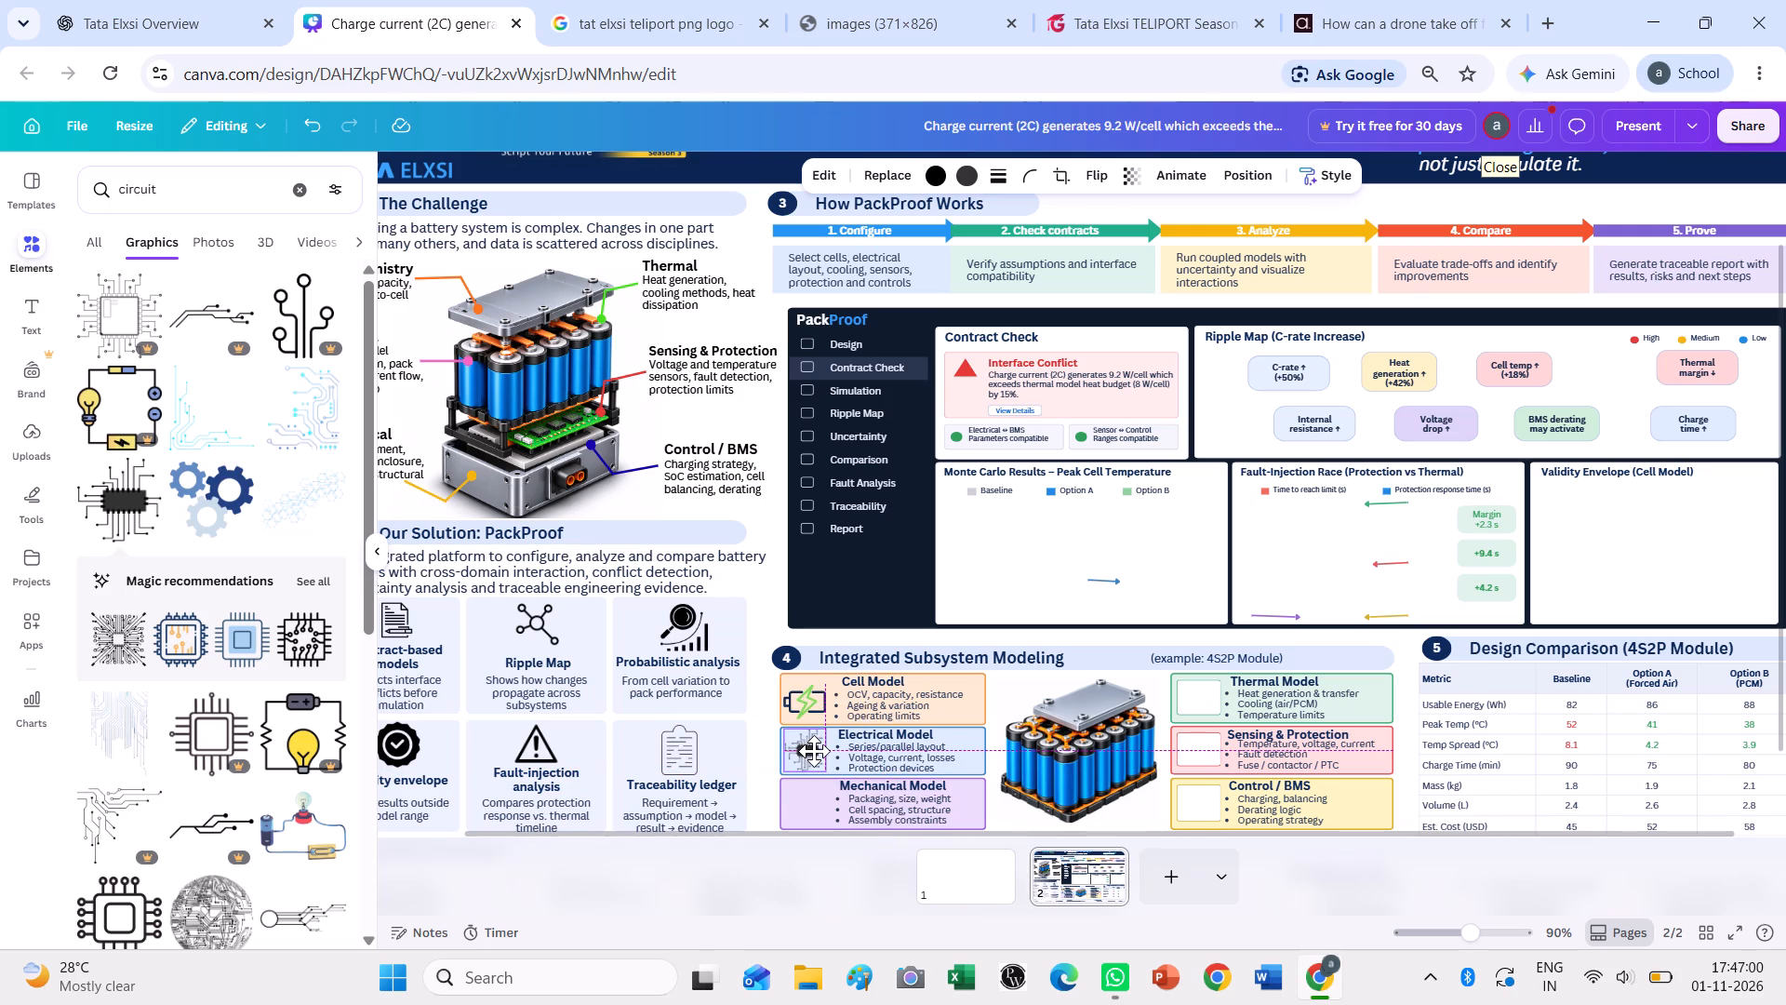
pyautogui.click(808, 800)
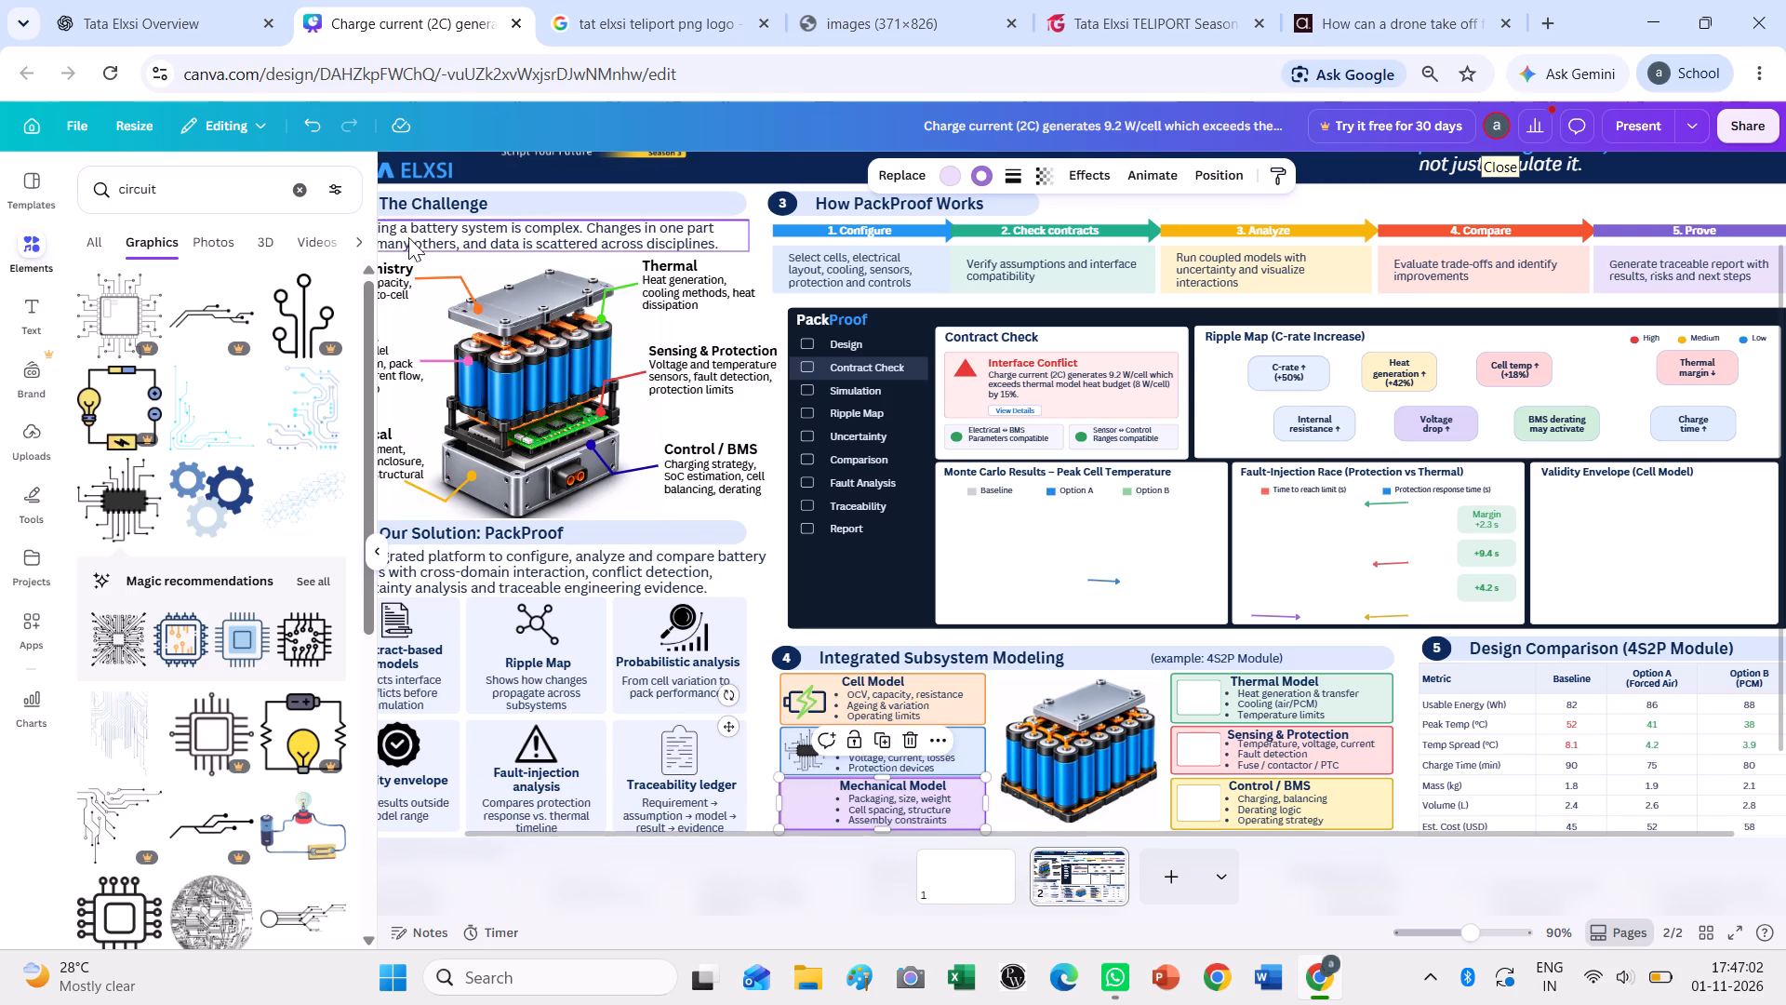
# Search the graphics library for "steel box" and browse the results for a Mechanical Model icon.
pyautogui.click(307, 193)
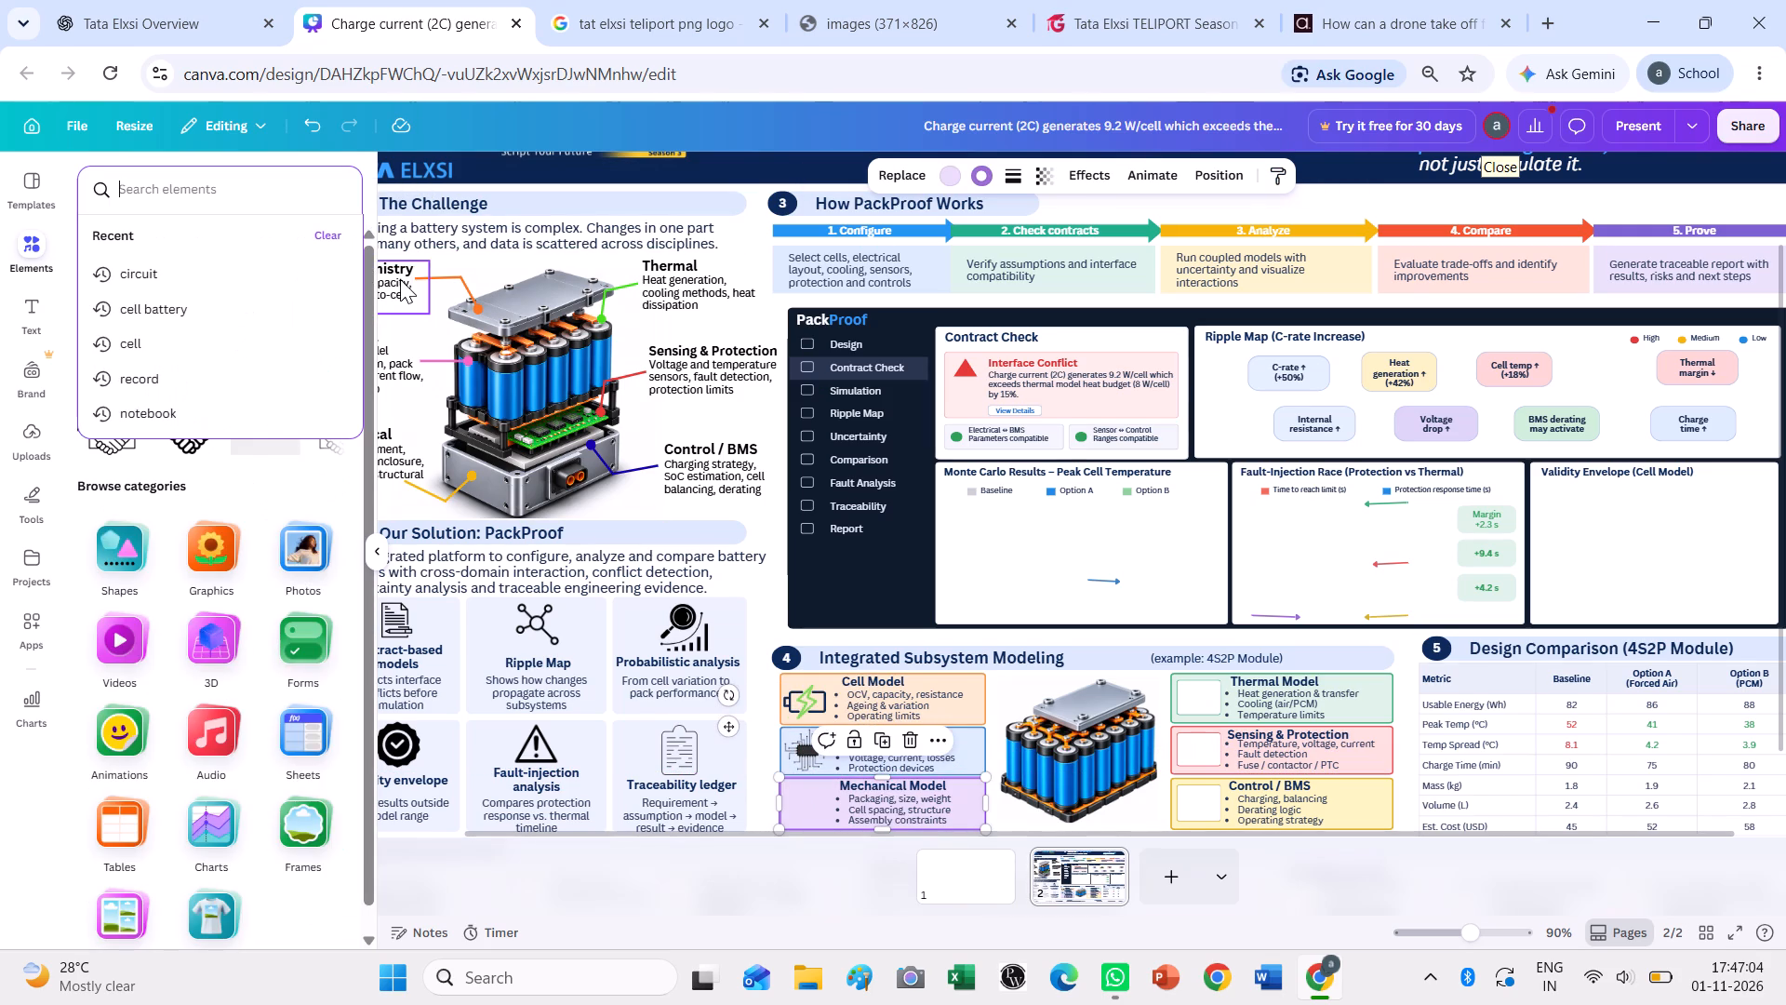
pyautogui.write('steel')
pyautogui.press('space')
pyautogui.write('box')
pyautogui.press('Return')
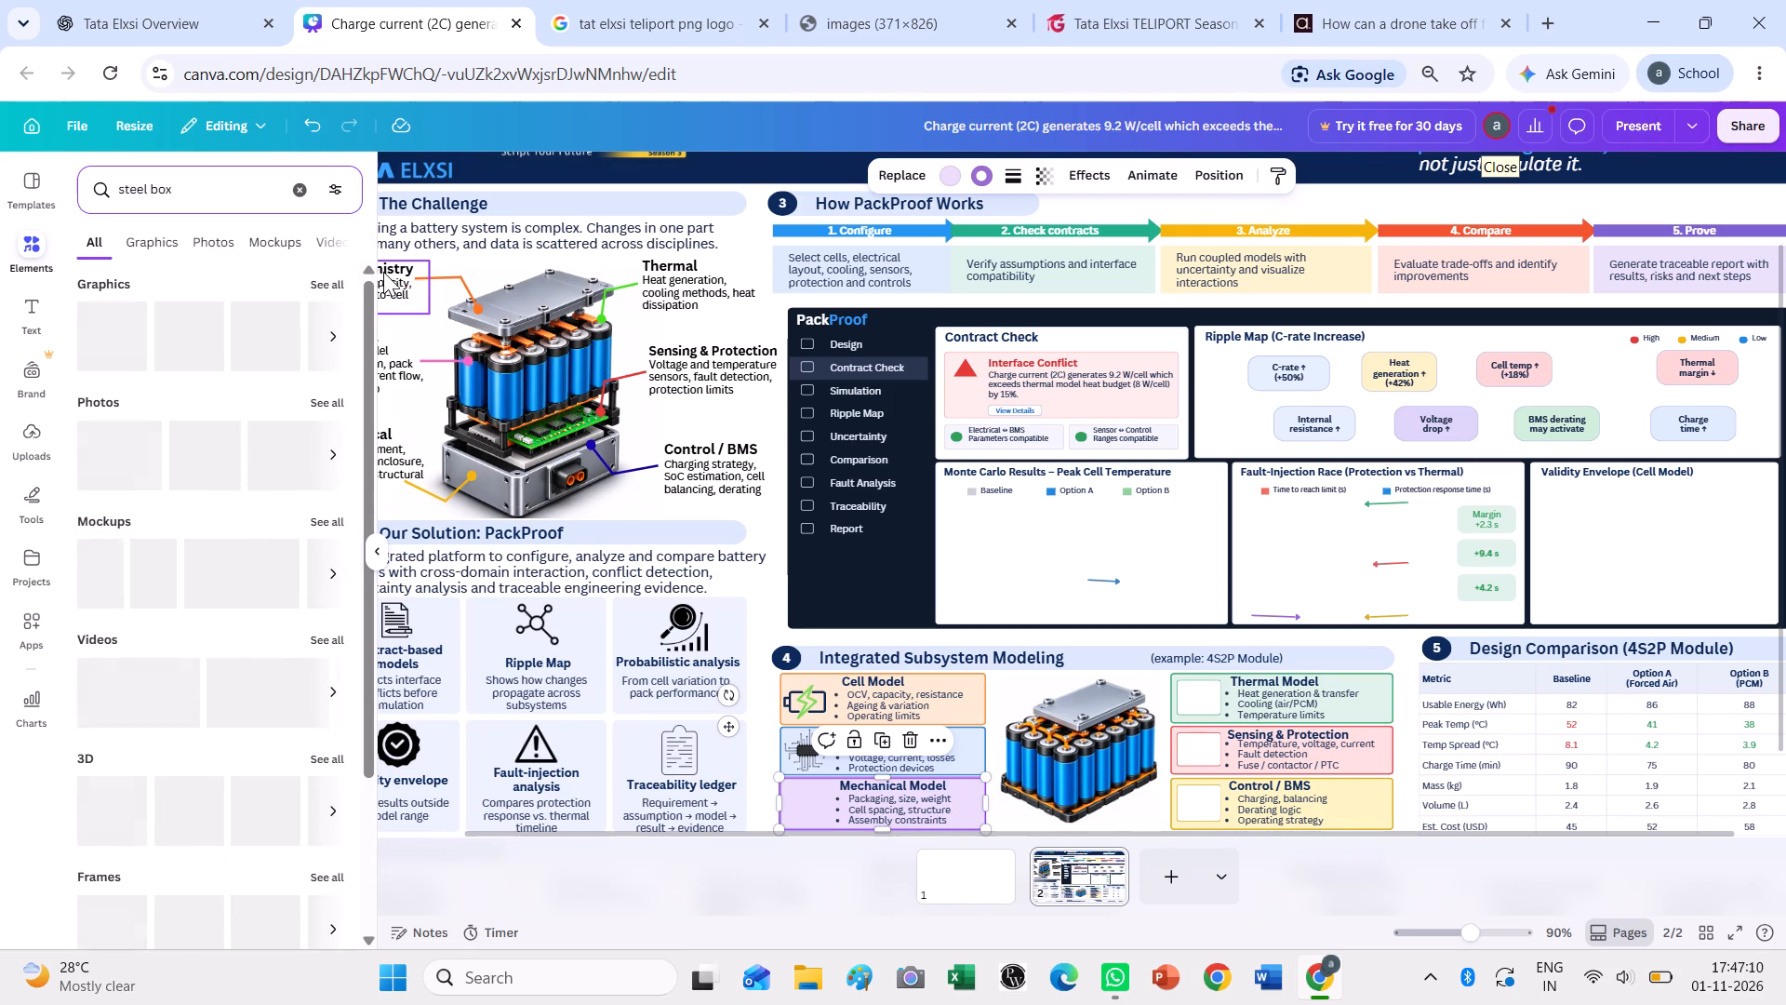
pyautogui.click(312, 283)
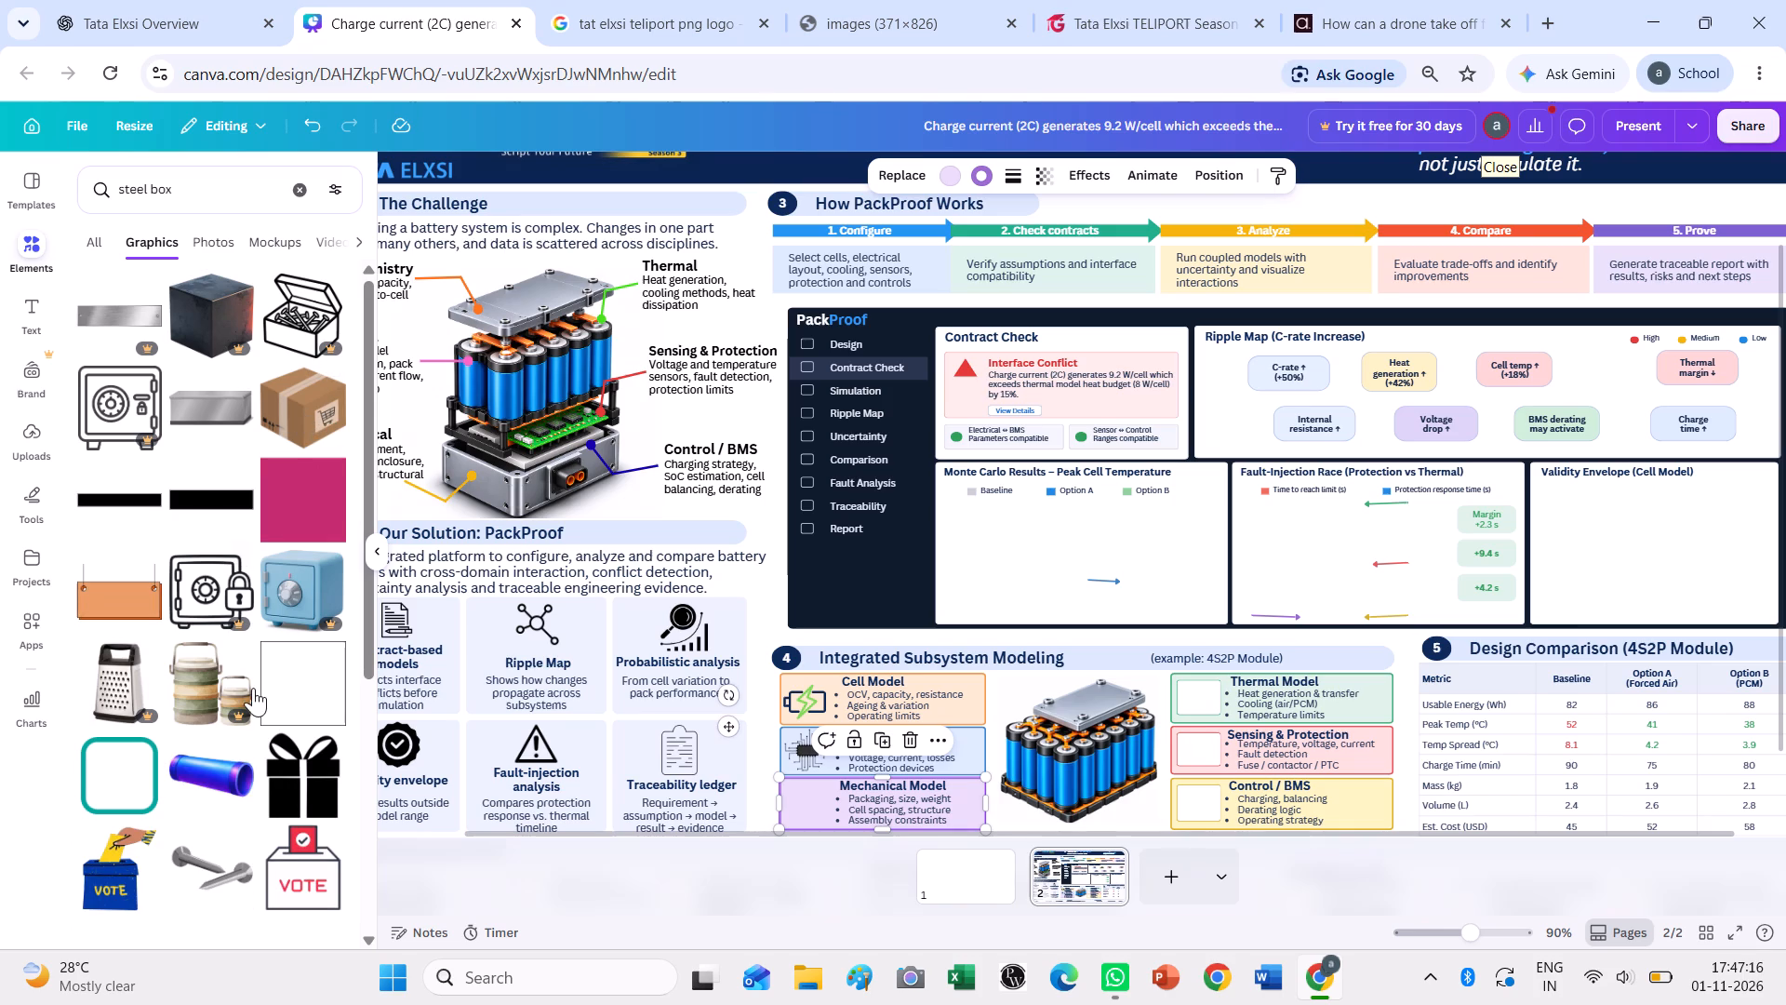
pyautogui.scroll(-2, 252, 693)
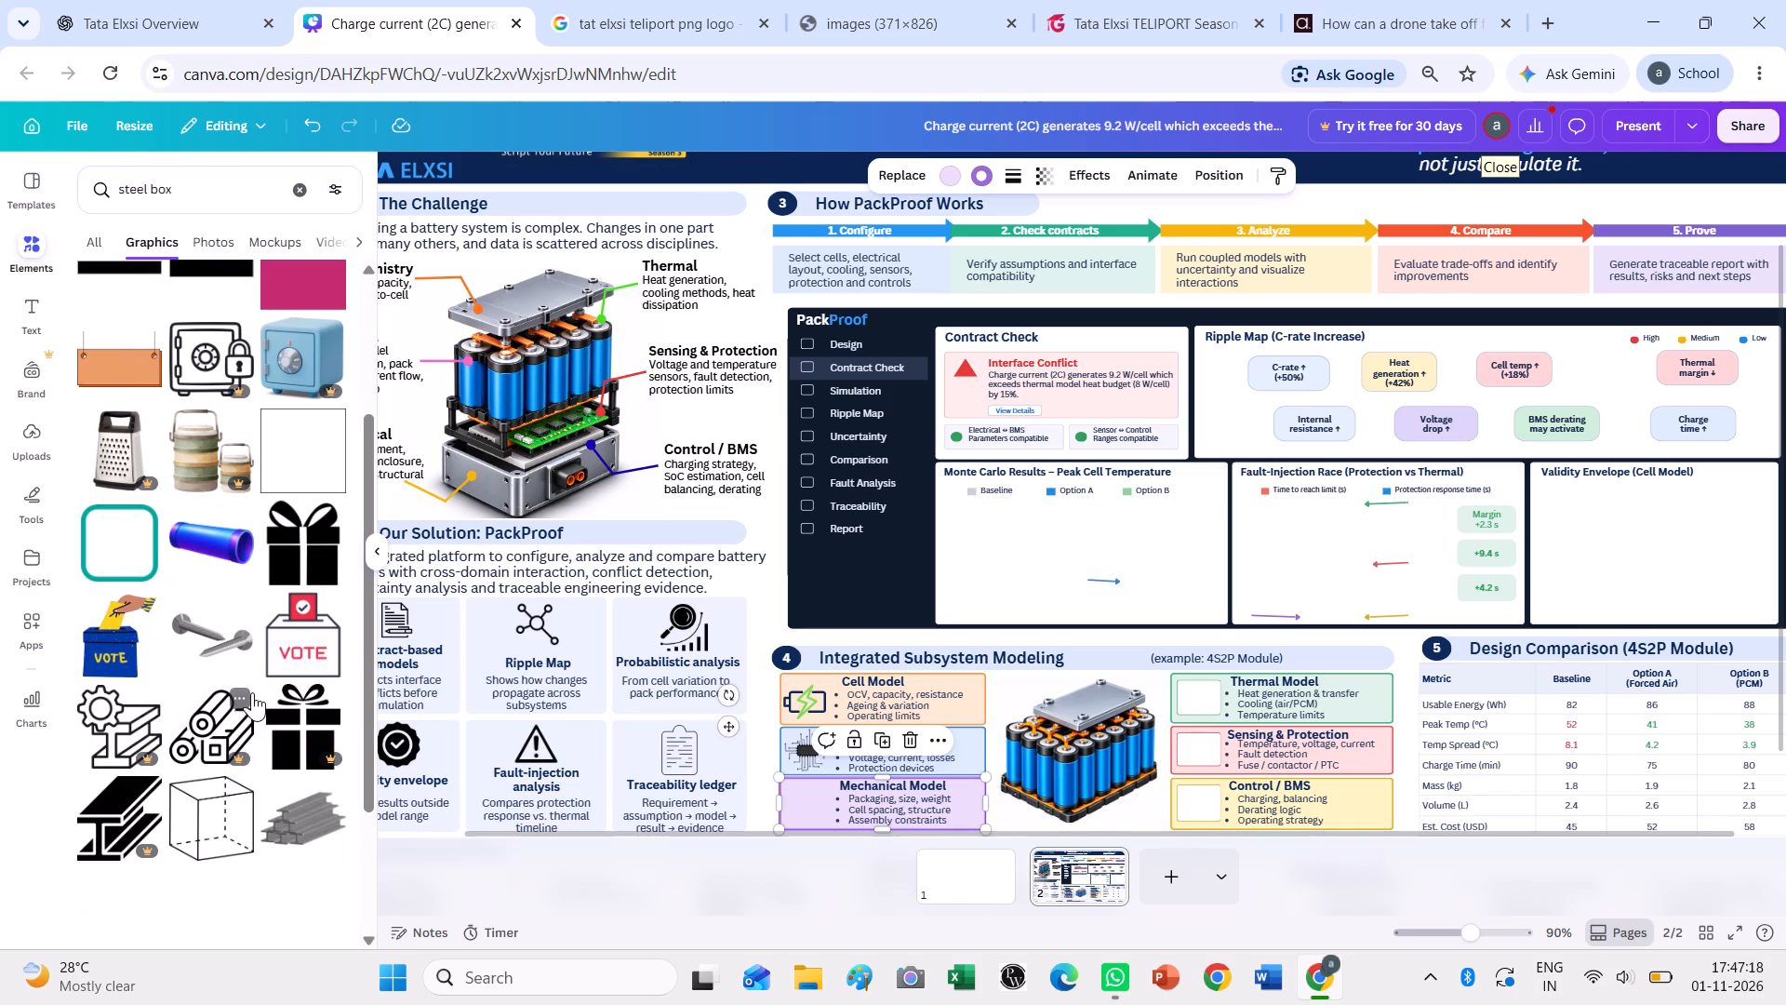
pyautogui.scroll(-1, 252, 690)
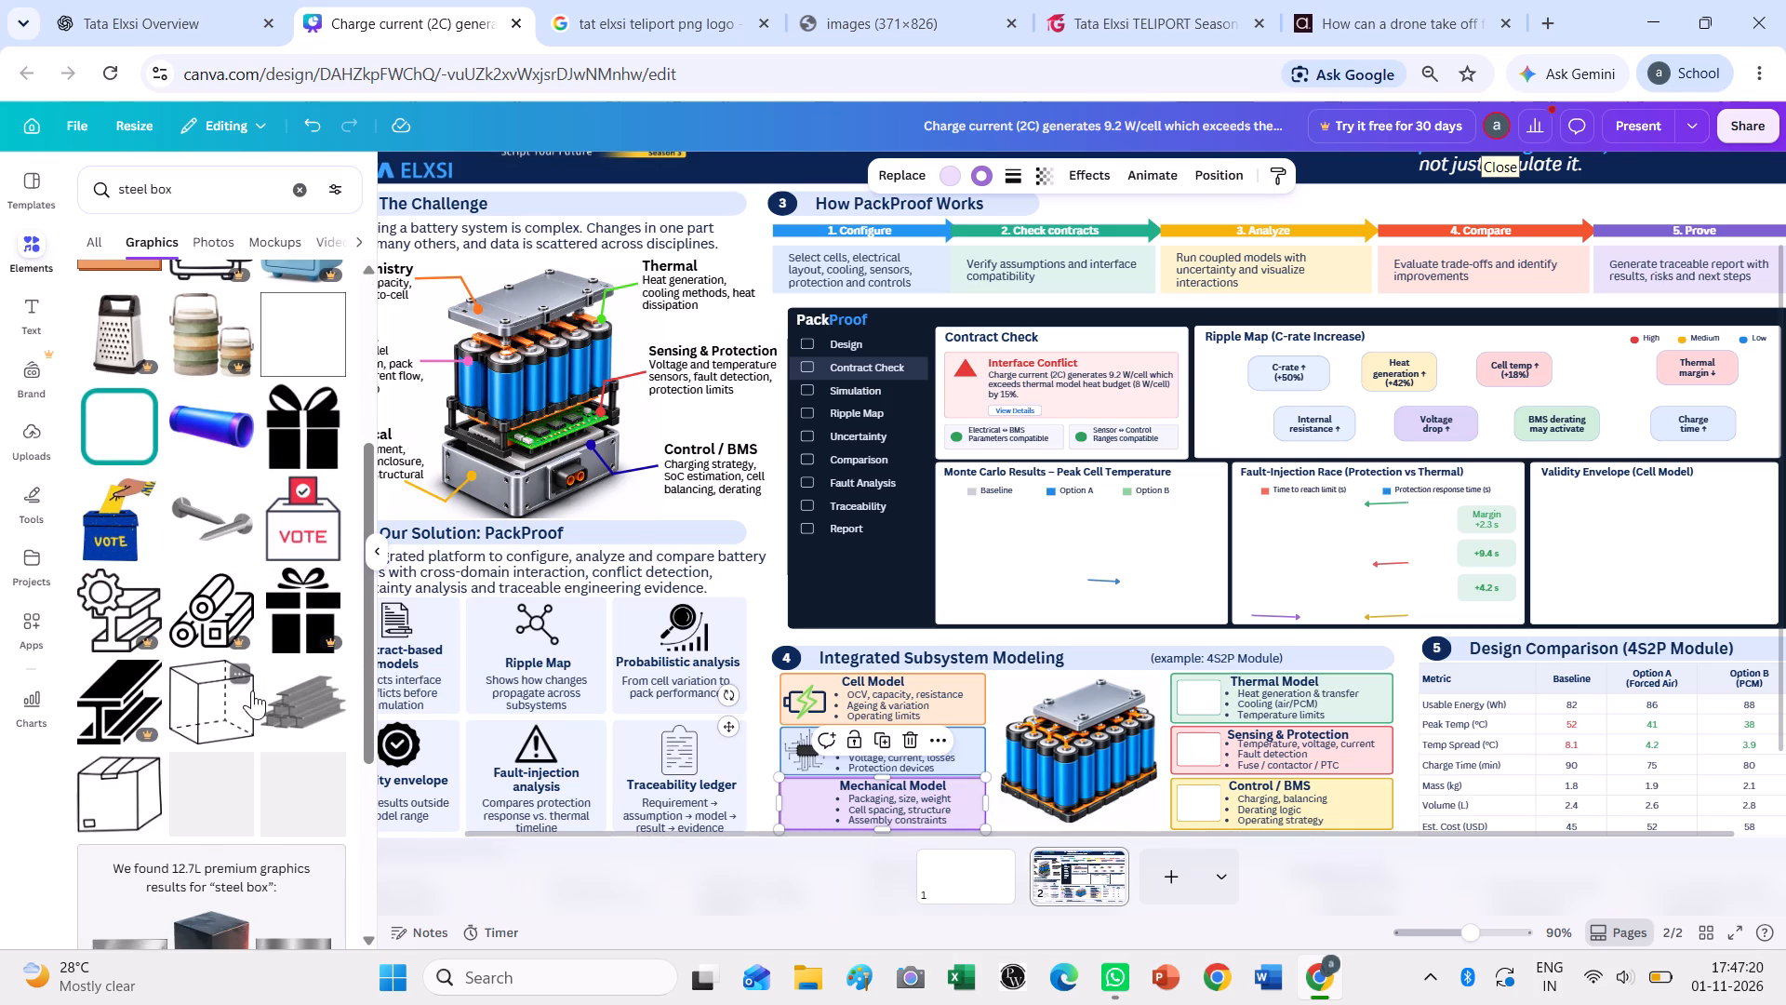
pyautogui.scroll(-4, 252, 690)
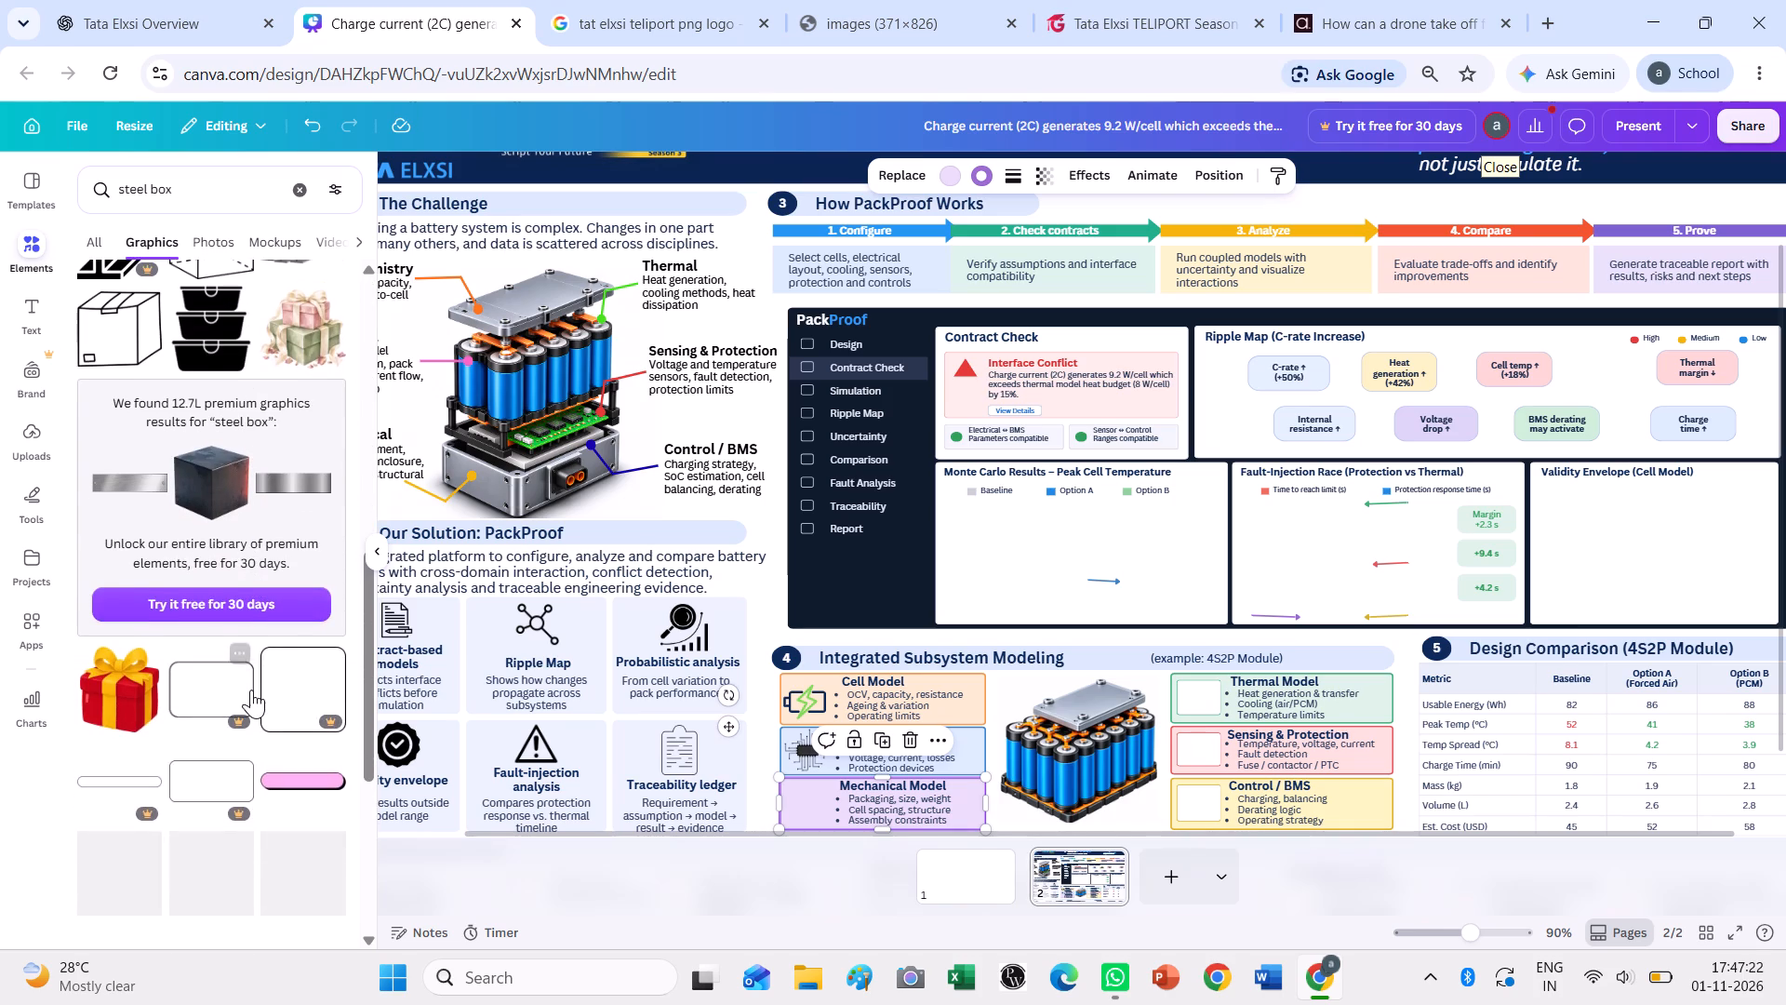
pyautogui.scroll(-2, 251, 690)
pyautogui.scroll(10, 251, 690)
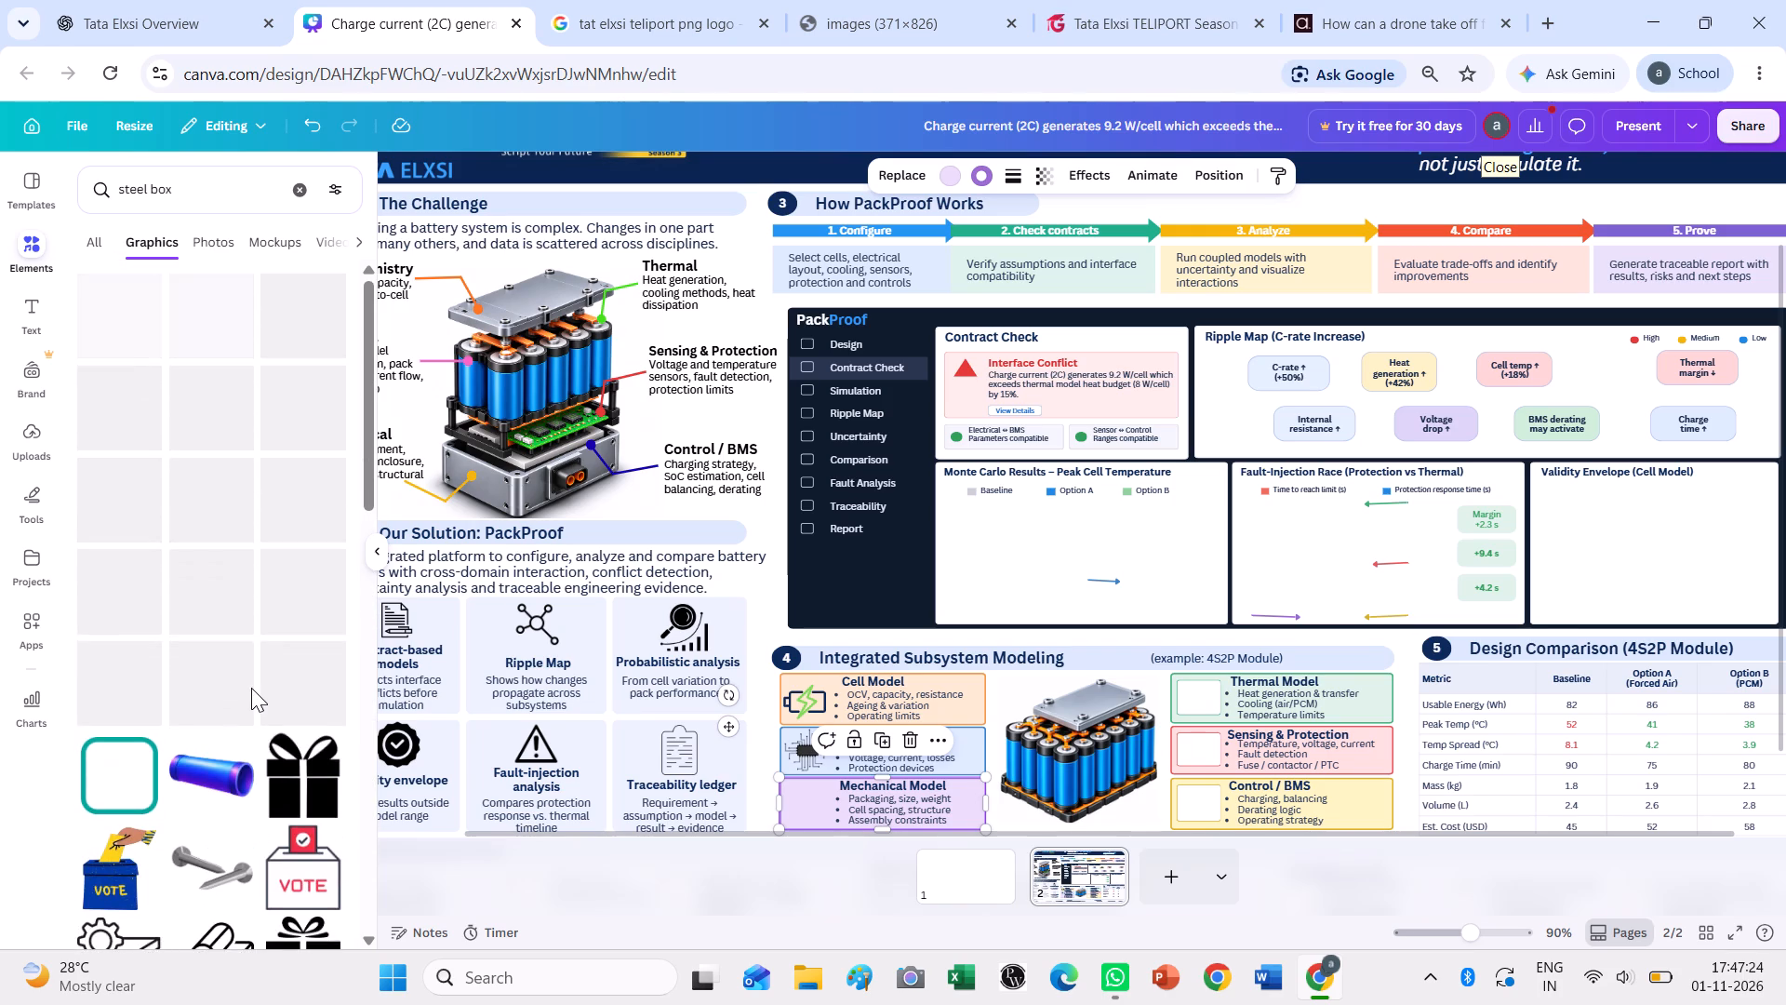
pyautogui.scroll(1, 251, 688)
pyautogui.scroll(3, 270, 480)
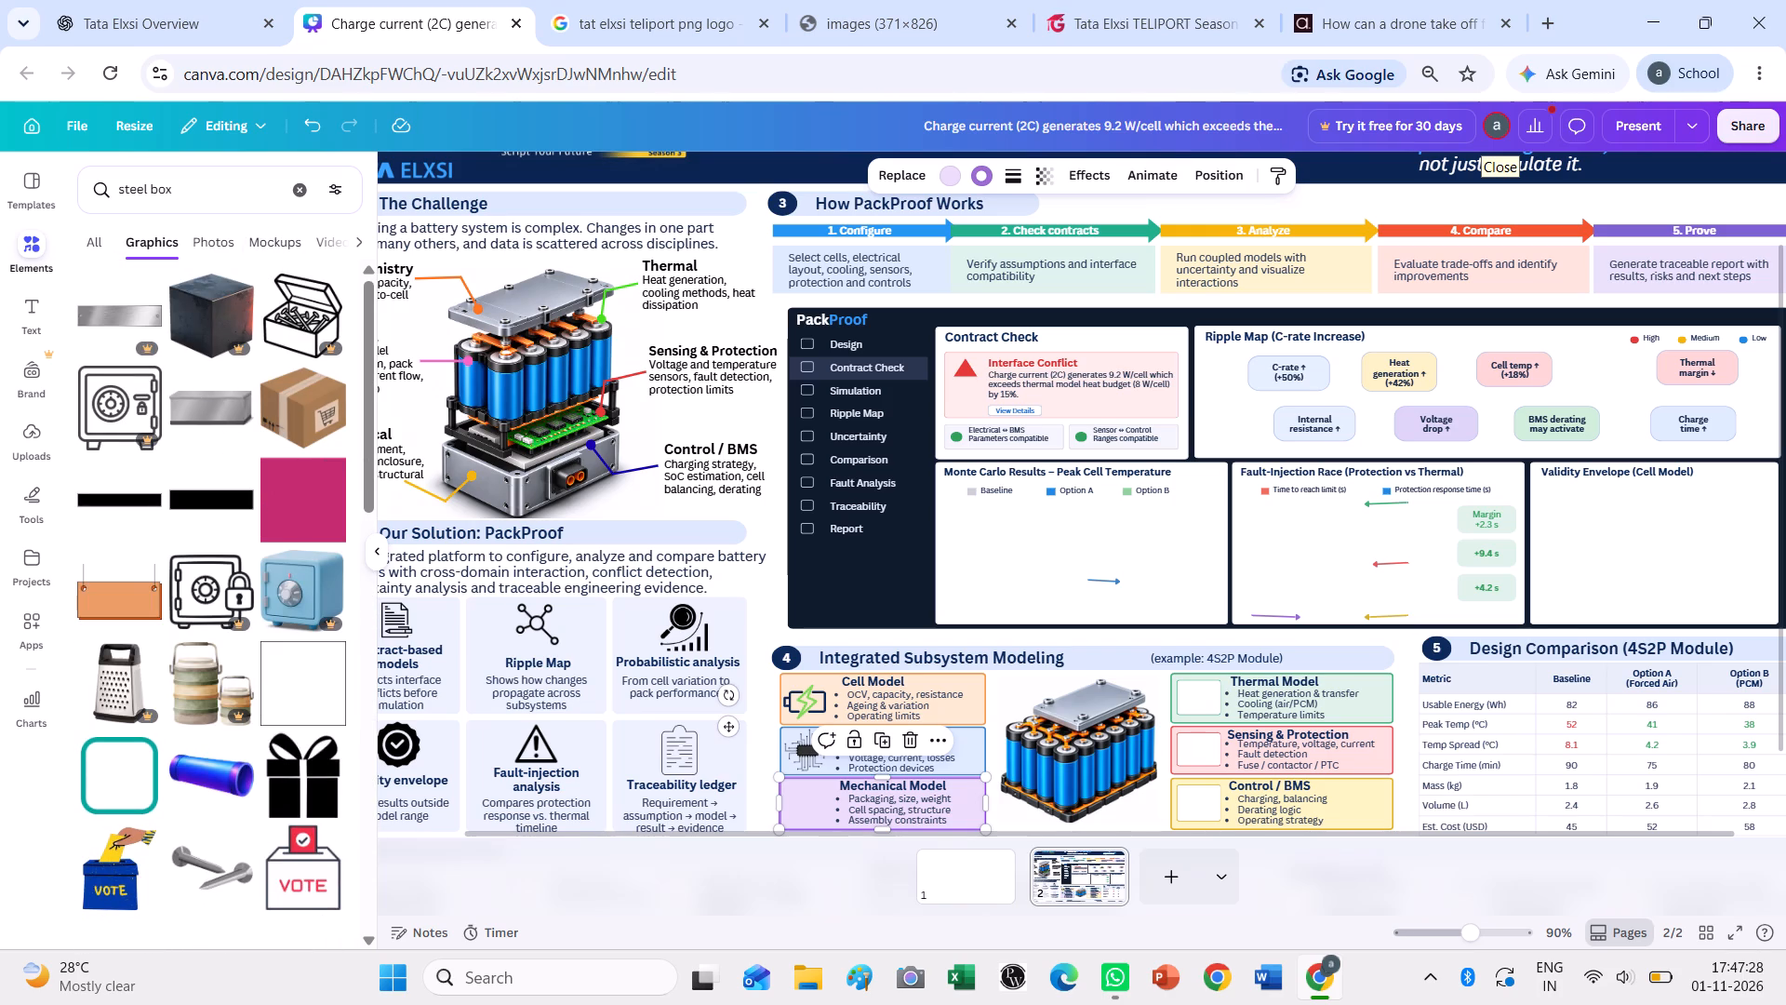
# Search the graphics library for "frame" and "box" and browse the results for a Mechanical Model icon.
pyautogui.moveTo(260, 192); pyautogui.dragTo(128, 193)
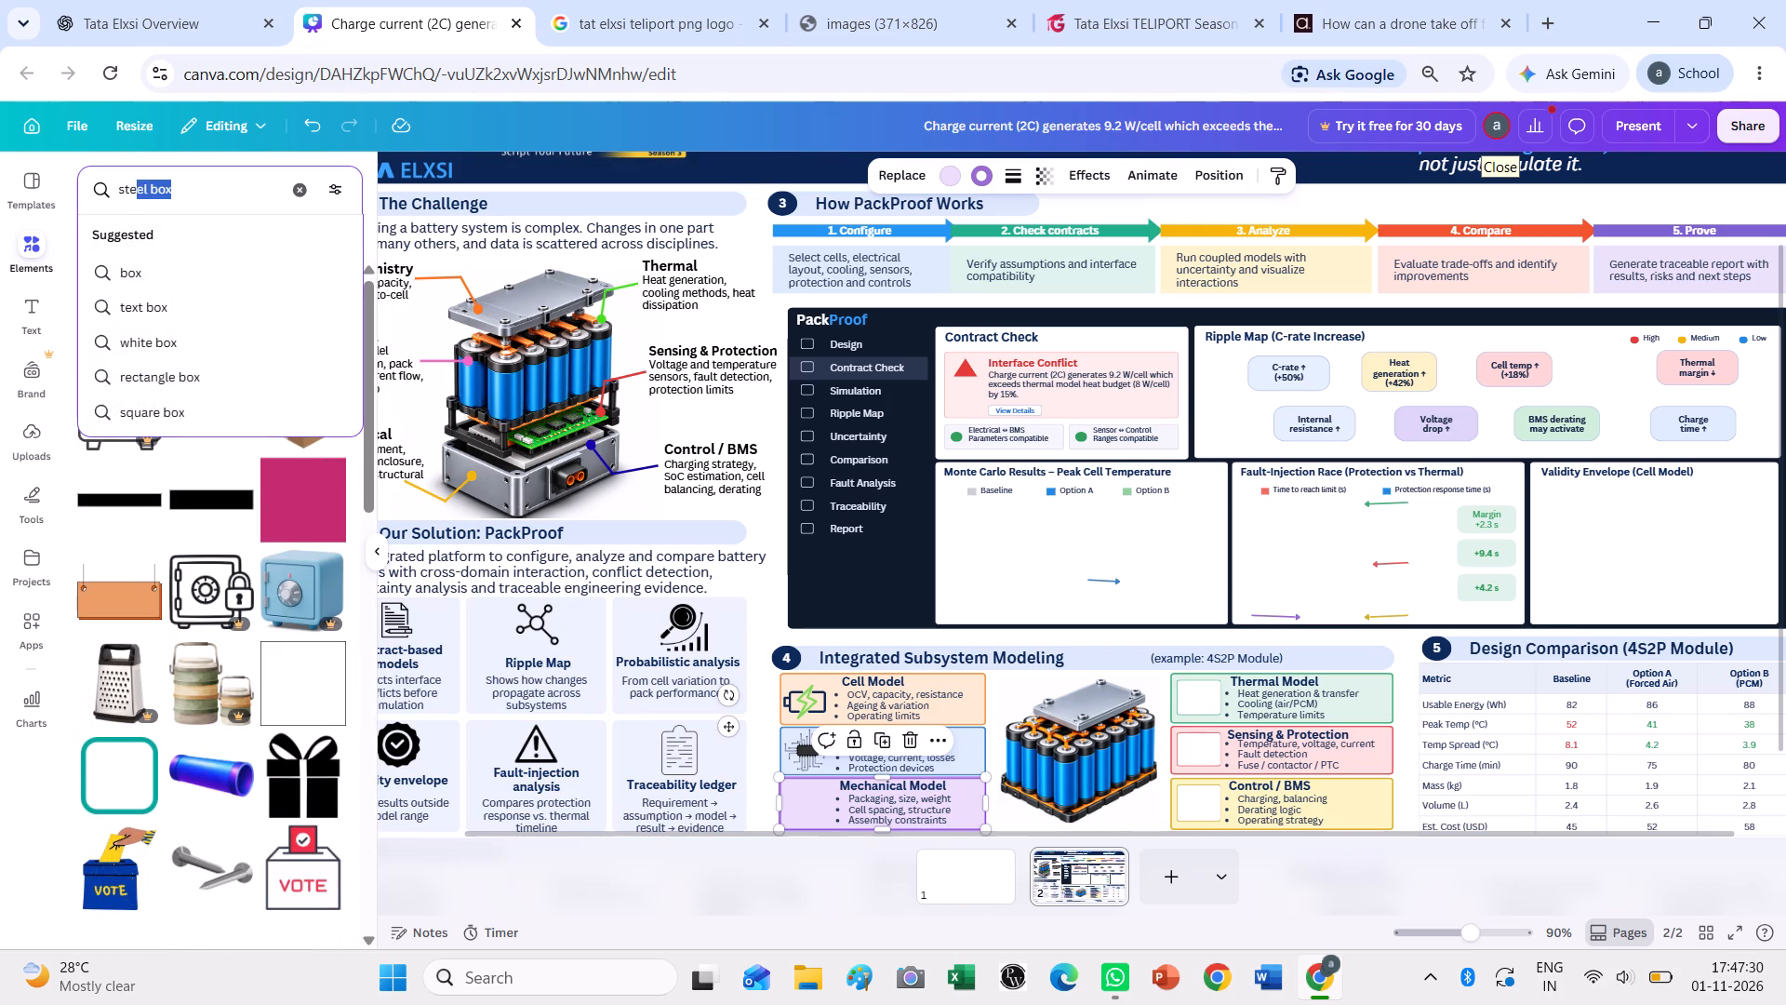
pyautogui.moveTo(128, 193); pyautogui.dragTo(114, 195)
pyautogui.write('frame')
pyautogui.press('space')
pyautogui.press('Return')
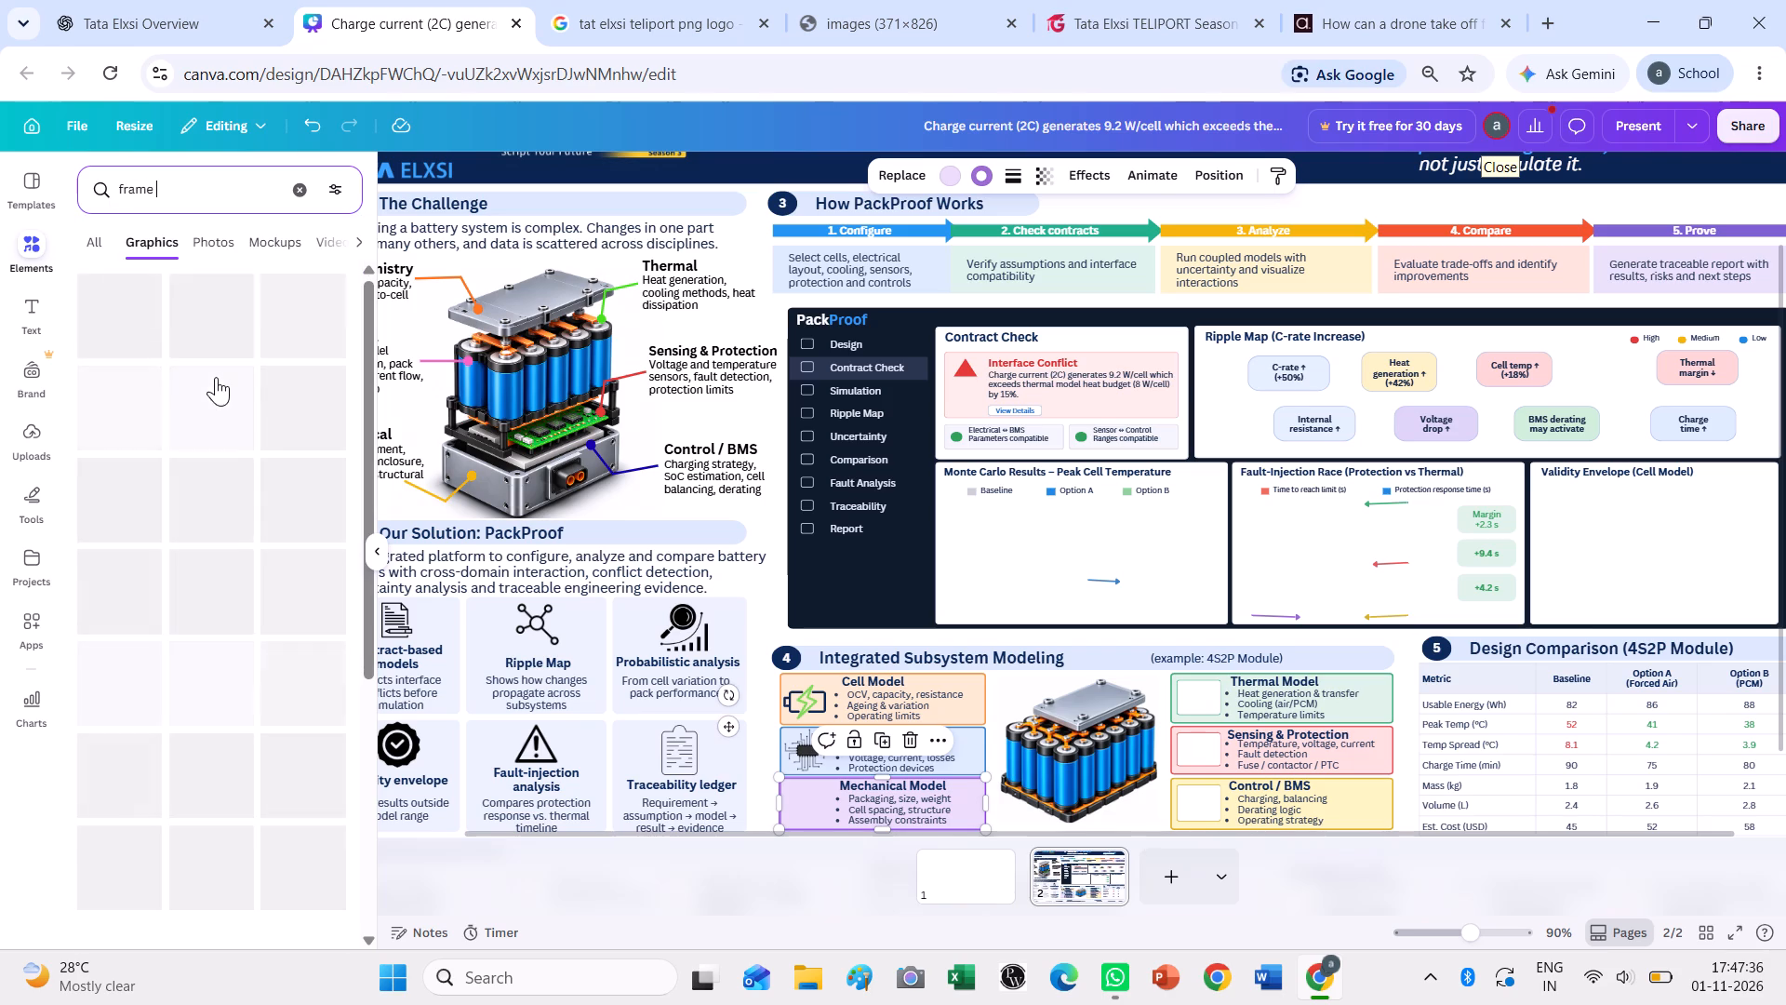
pyautogui.scroll(-3, 229, 544)
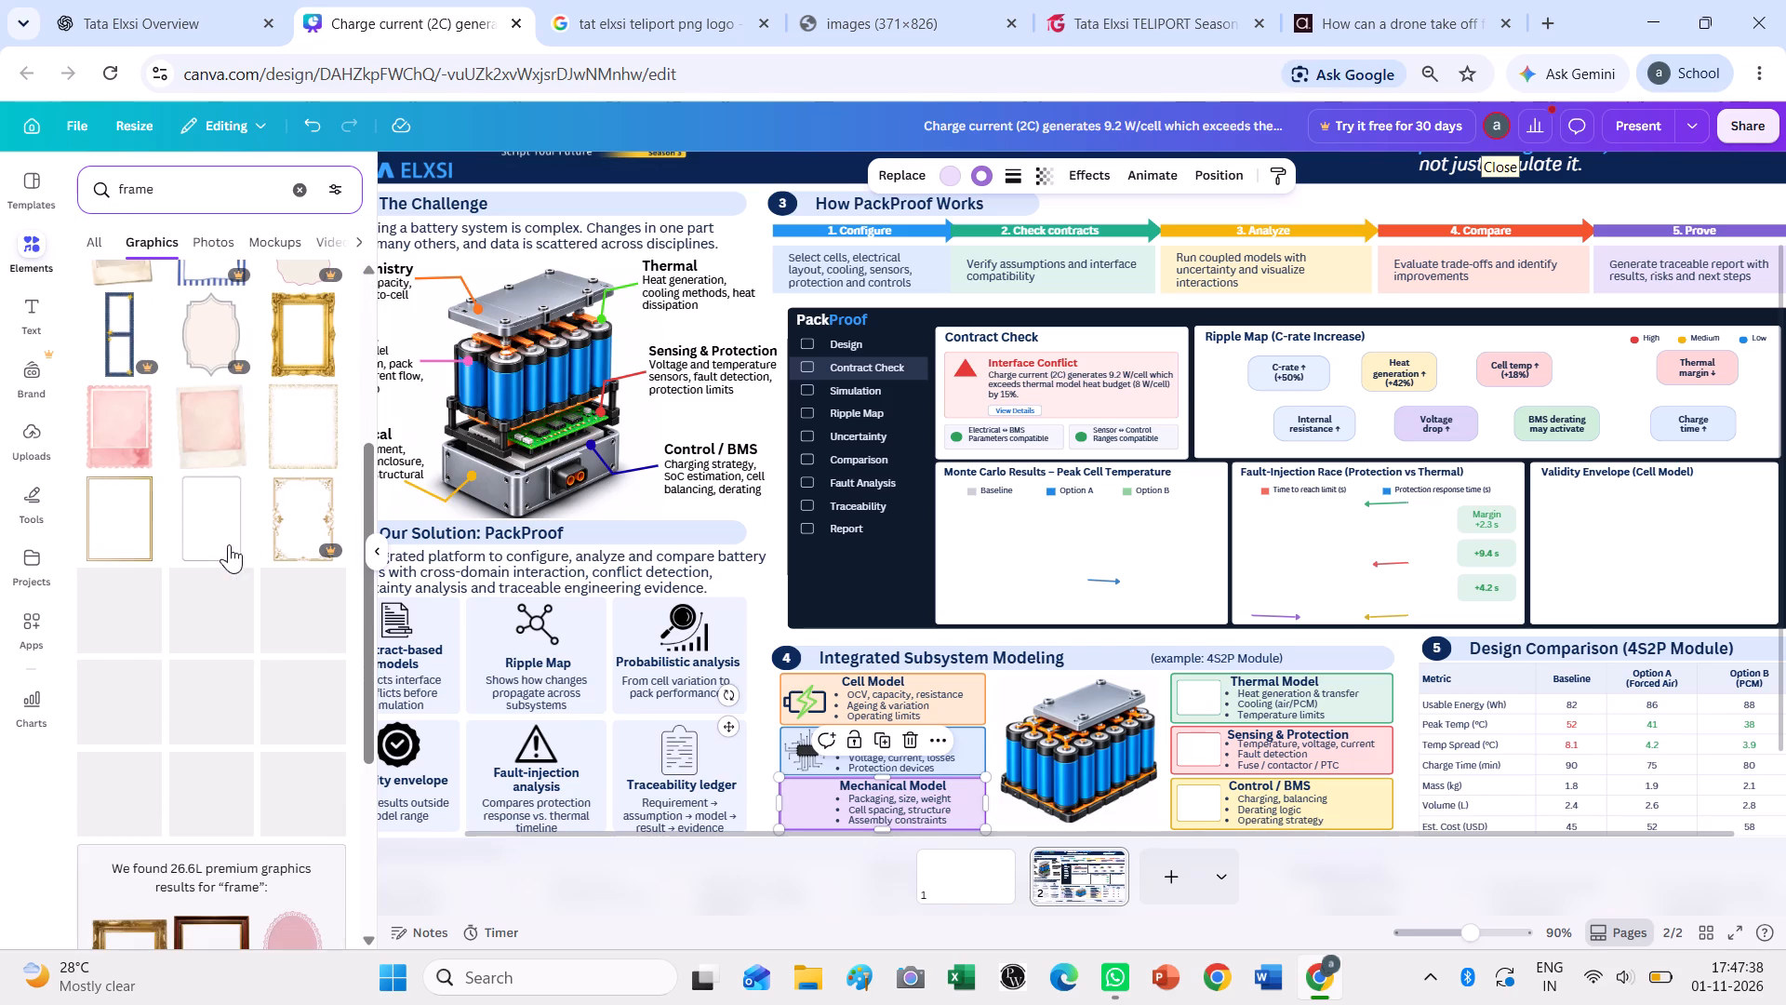
pyautogui.click(300, 181)
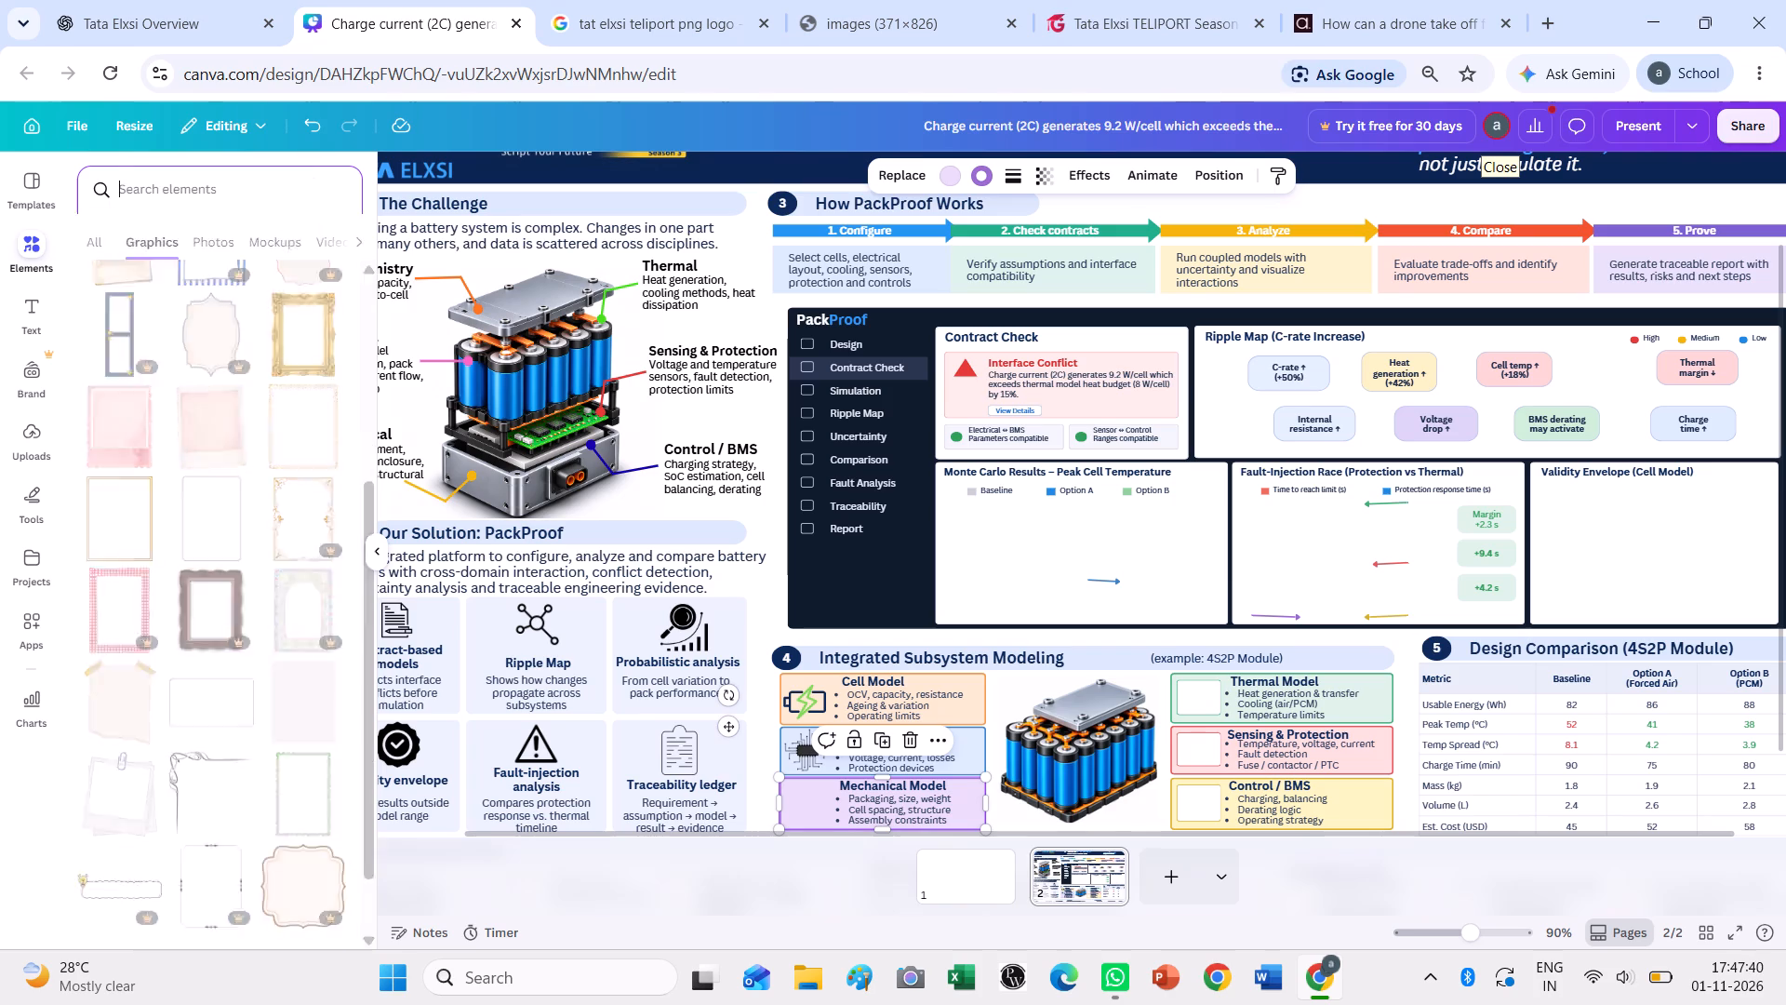
pyautogui.write('box')
pyautogui.press('Return')
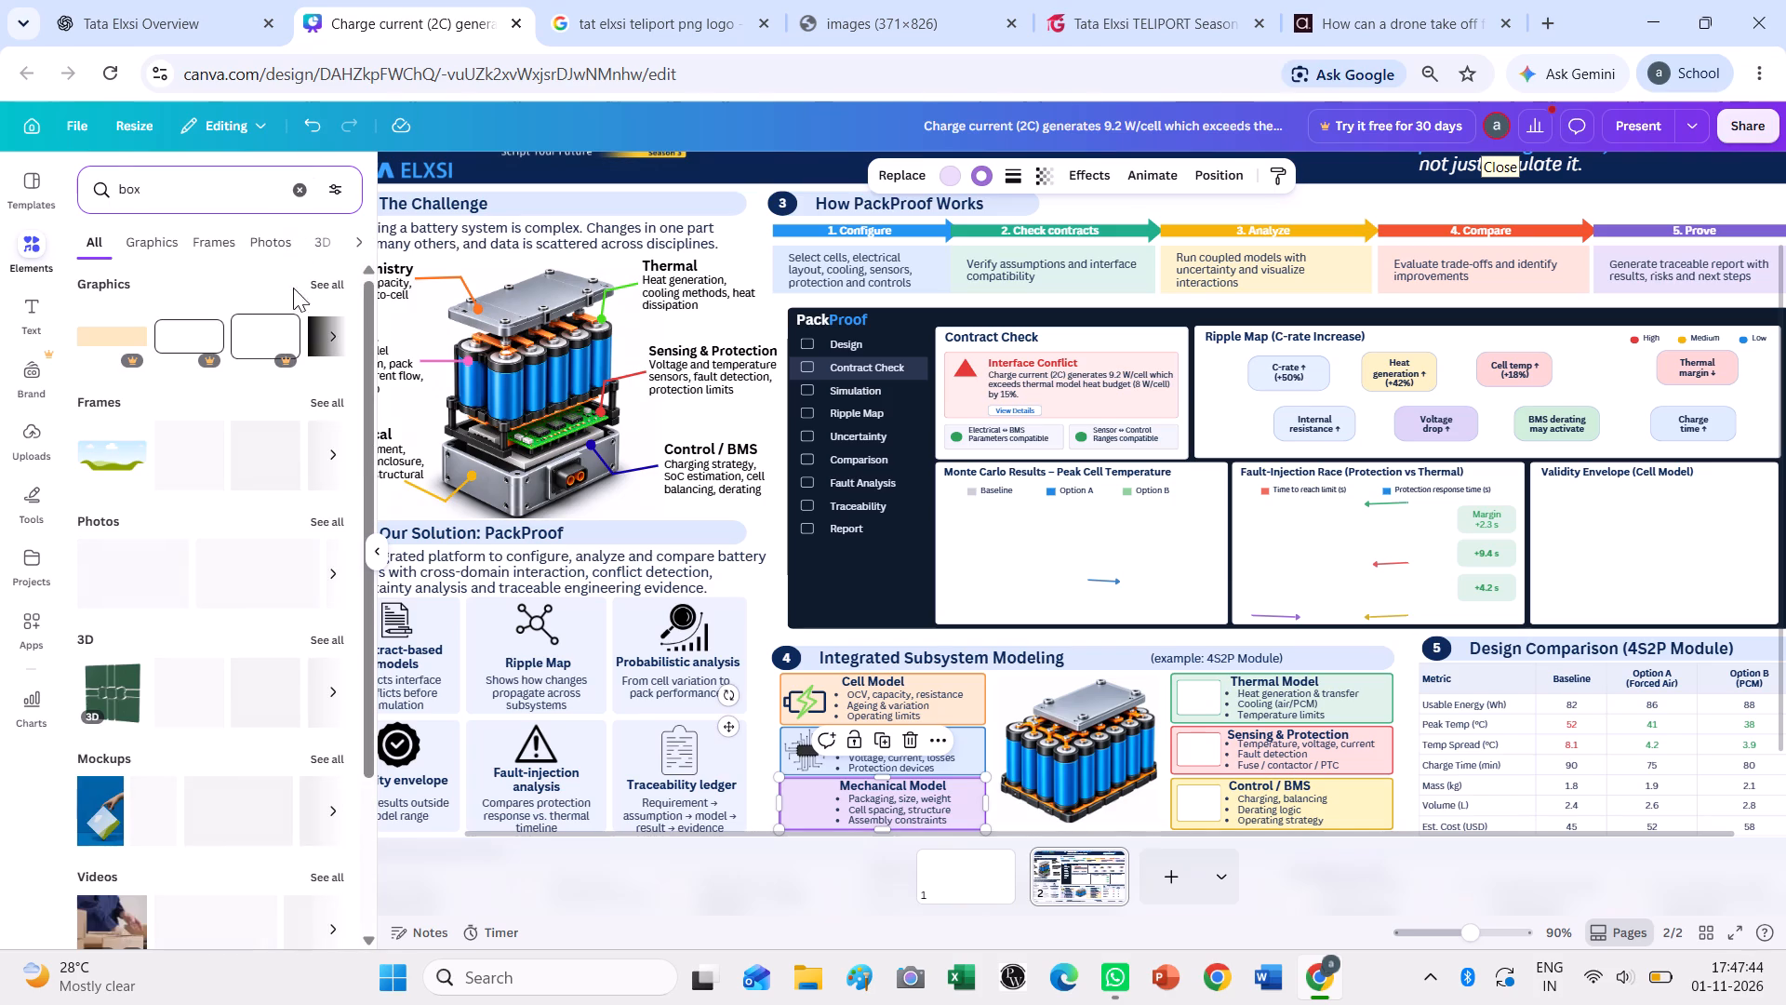
pyautogui.click(322, 287)
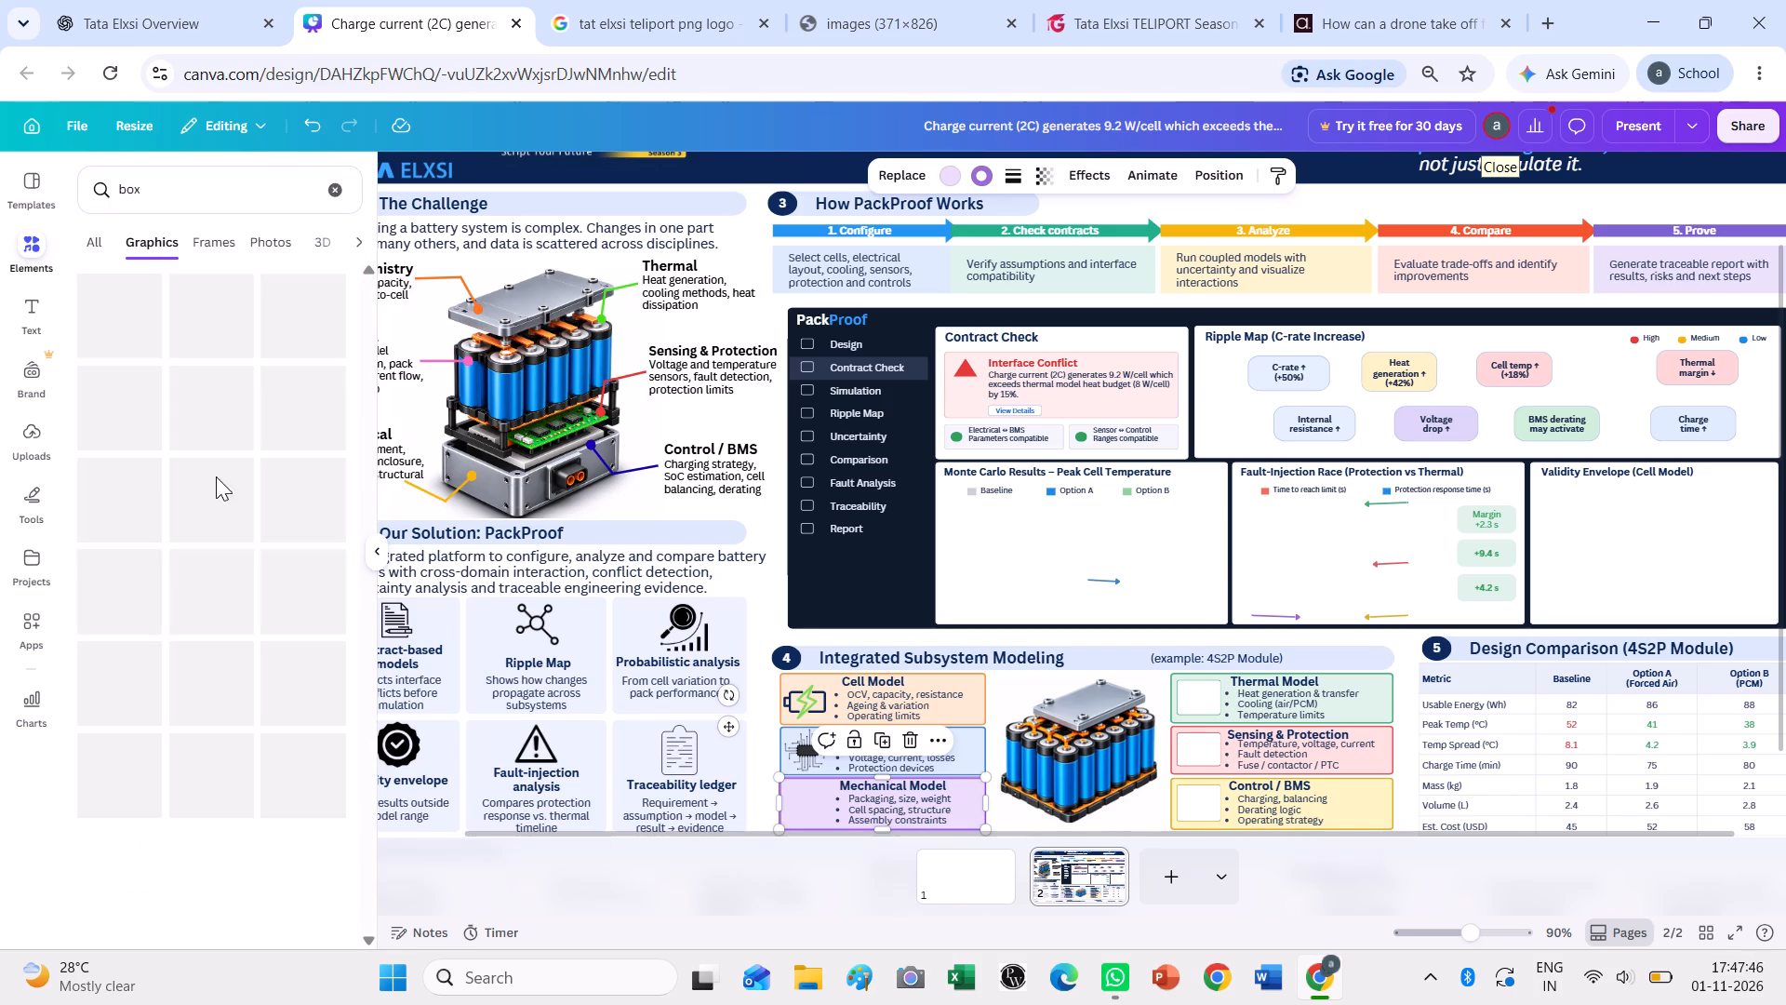
pyautogui.scroll(-3, 217, 488)
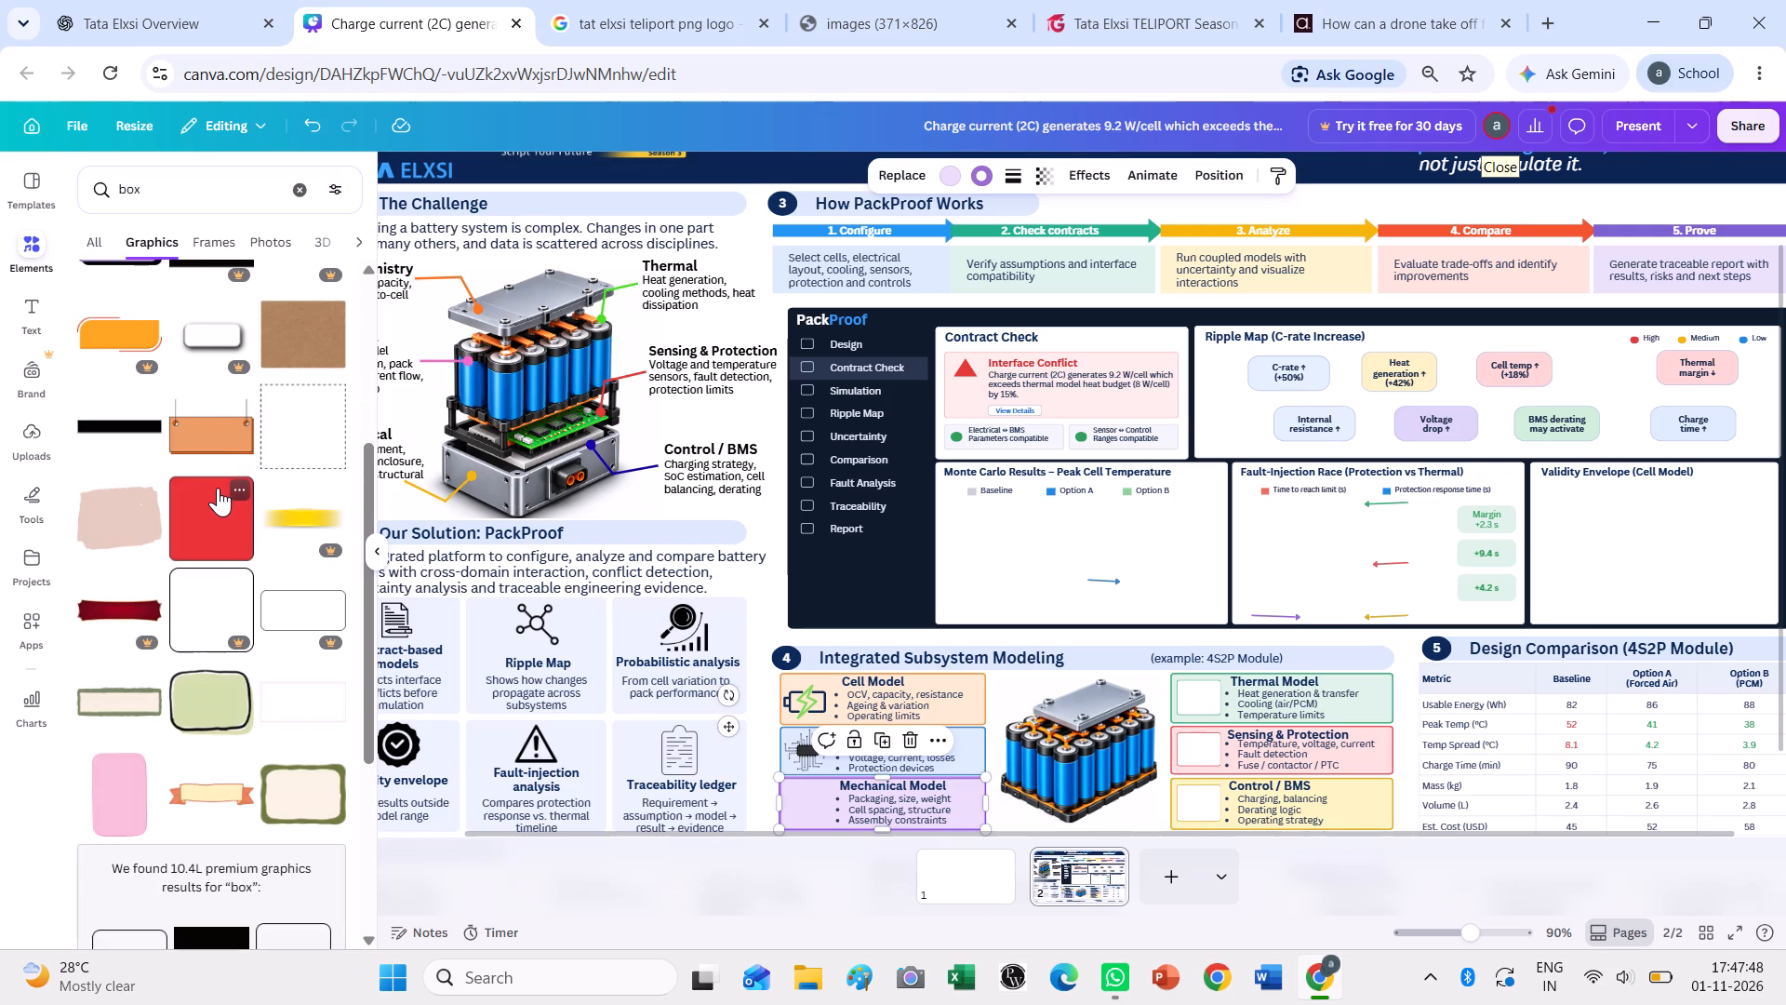
# Search the graphics library for "box steel".
pyautogui.click(208, 187)
pyautogui.press('space')
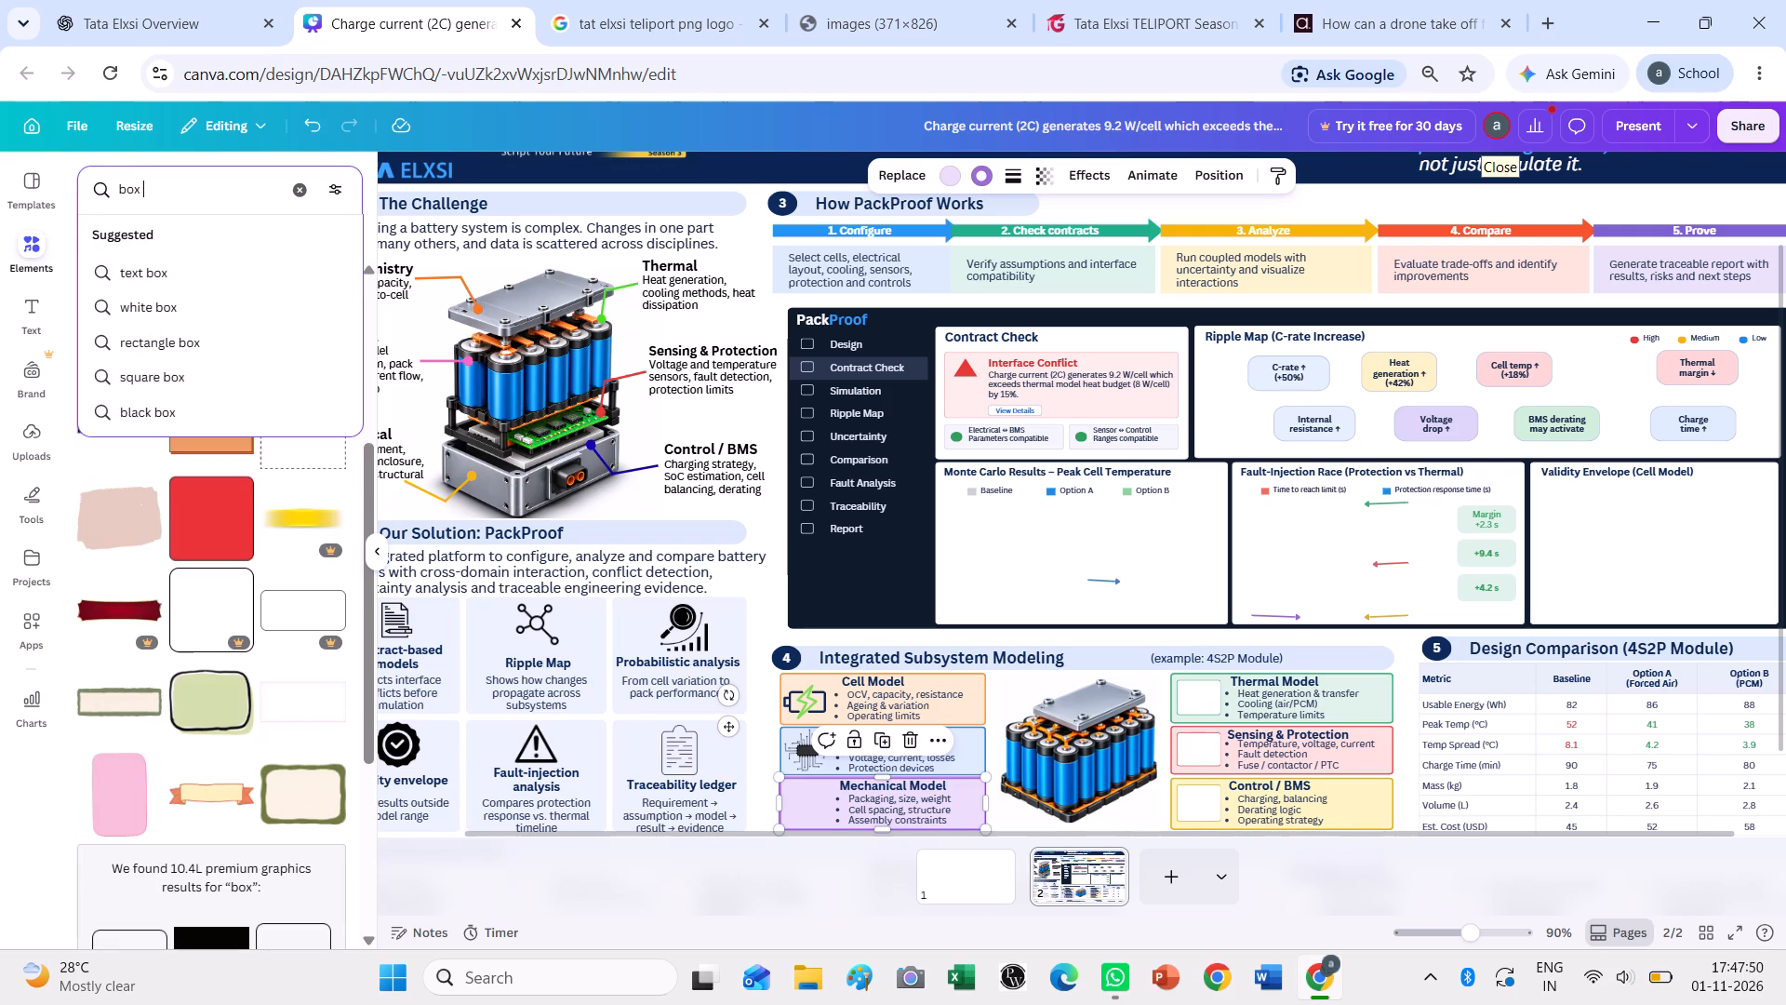
pyautogui.write('steel')
pyautogui.press('Return')
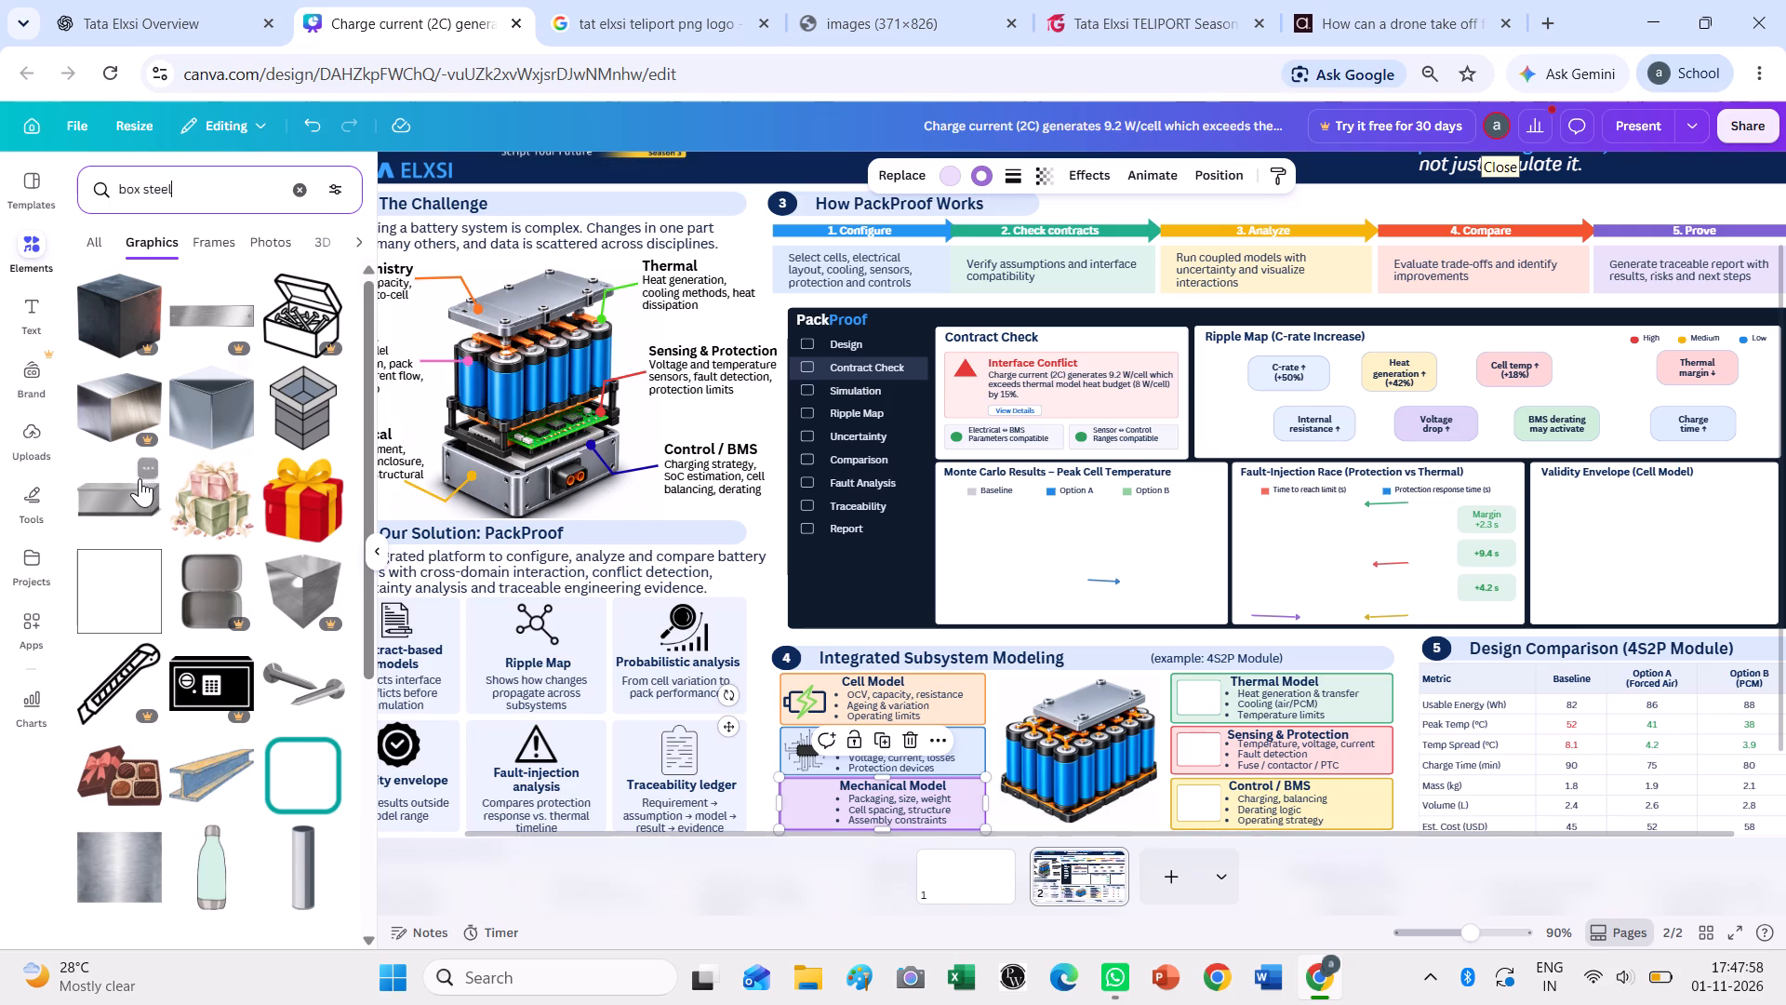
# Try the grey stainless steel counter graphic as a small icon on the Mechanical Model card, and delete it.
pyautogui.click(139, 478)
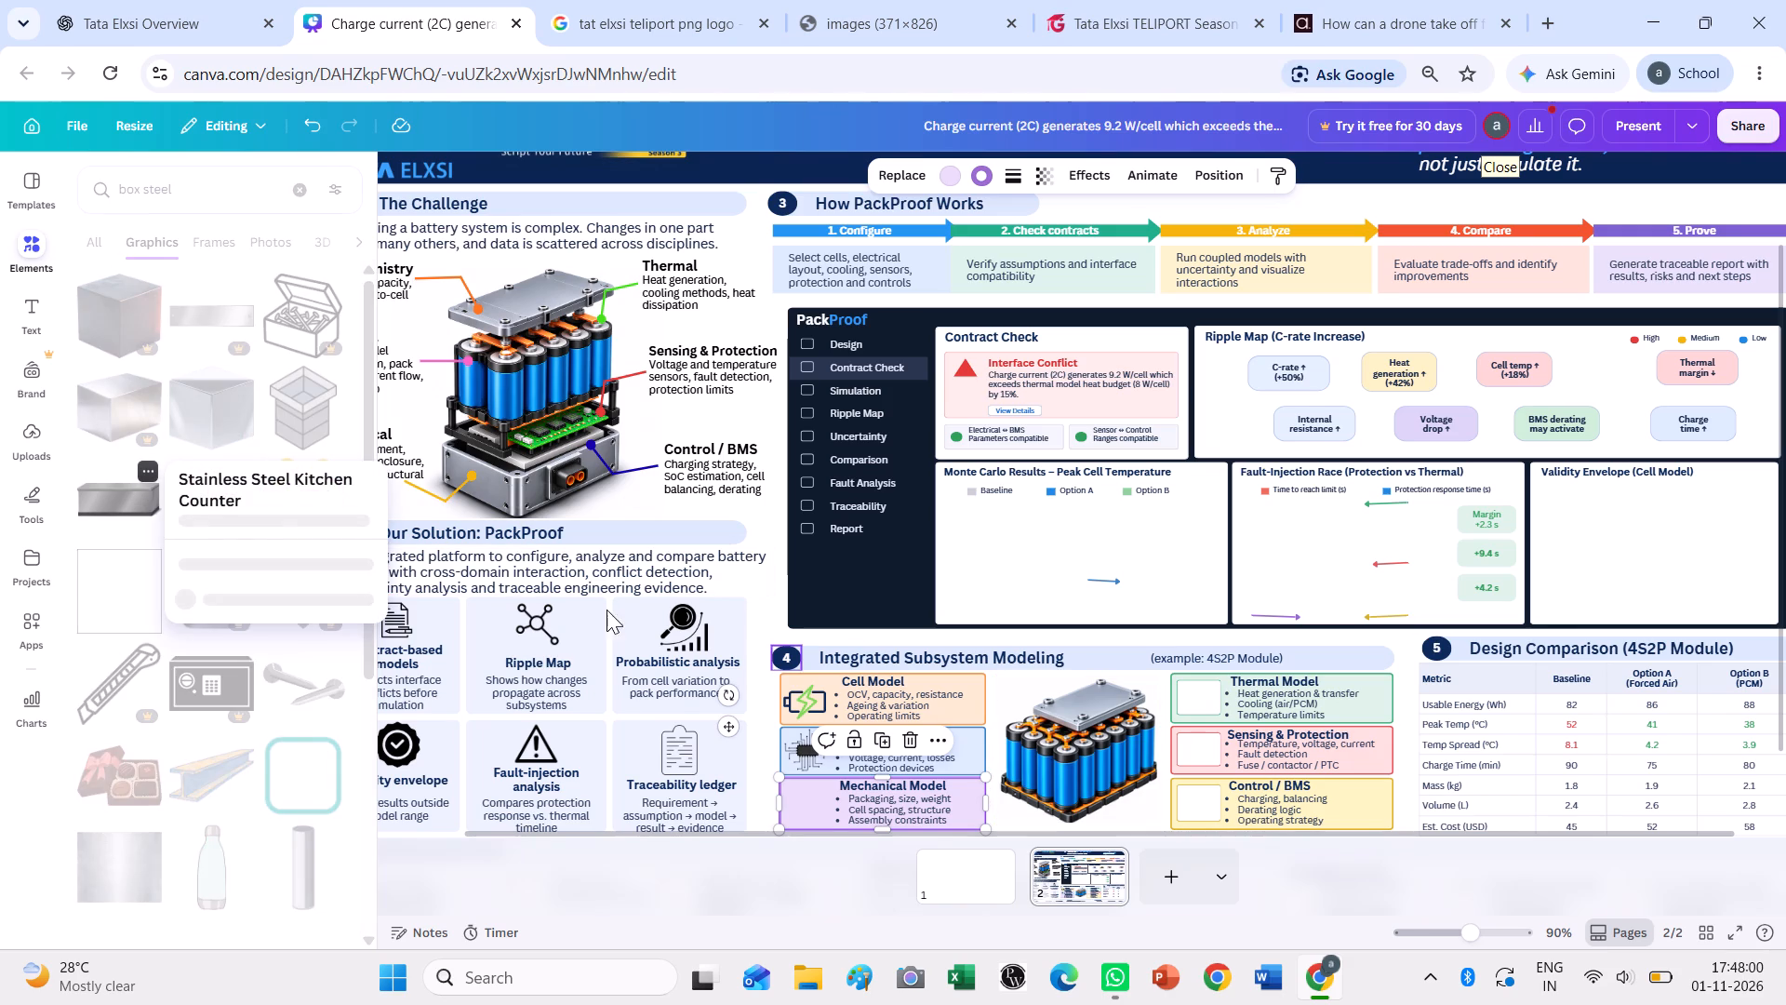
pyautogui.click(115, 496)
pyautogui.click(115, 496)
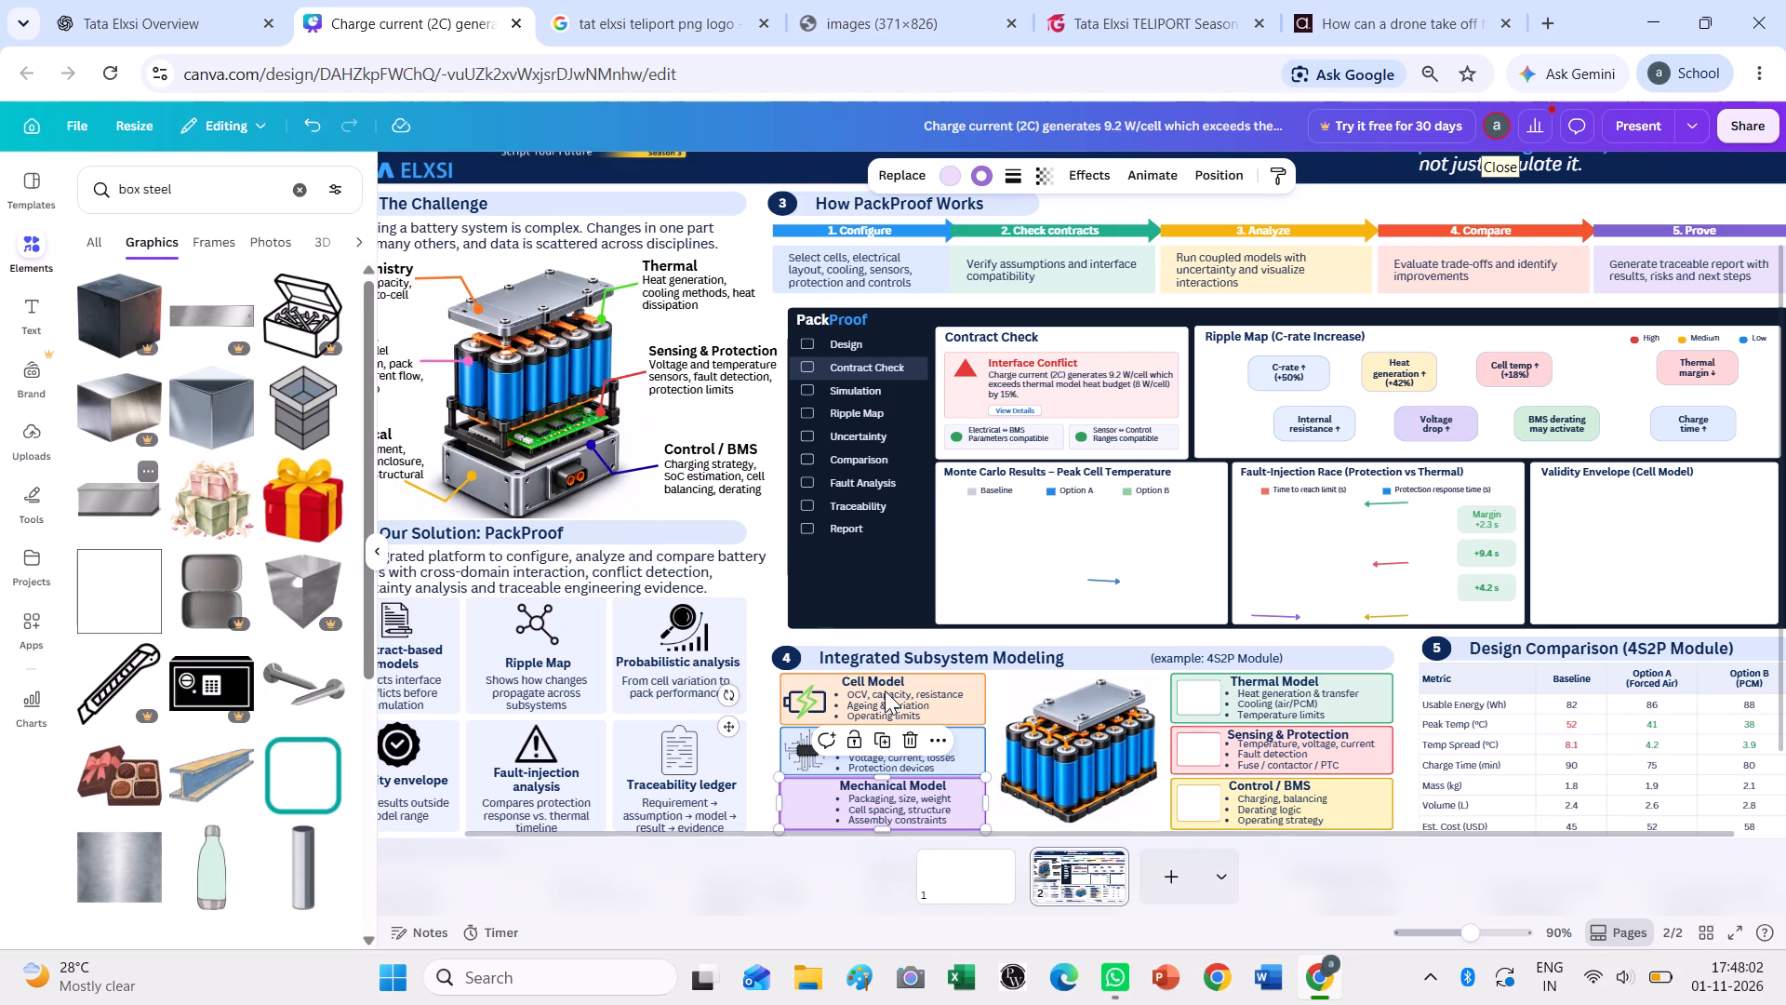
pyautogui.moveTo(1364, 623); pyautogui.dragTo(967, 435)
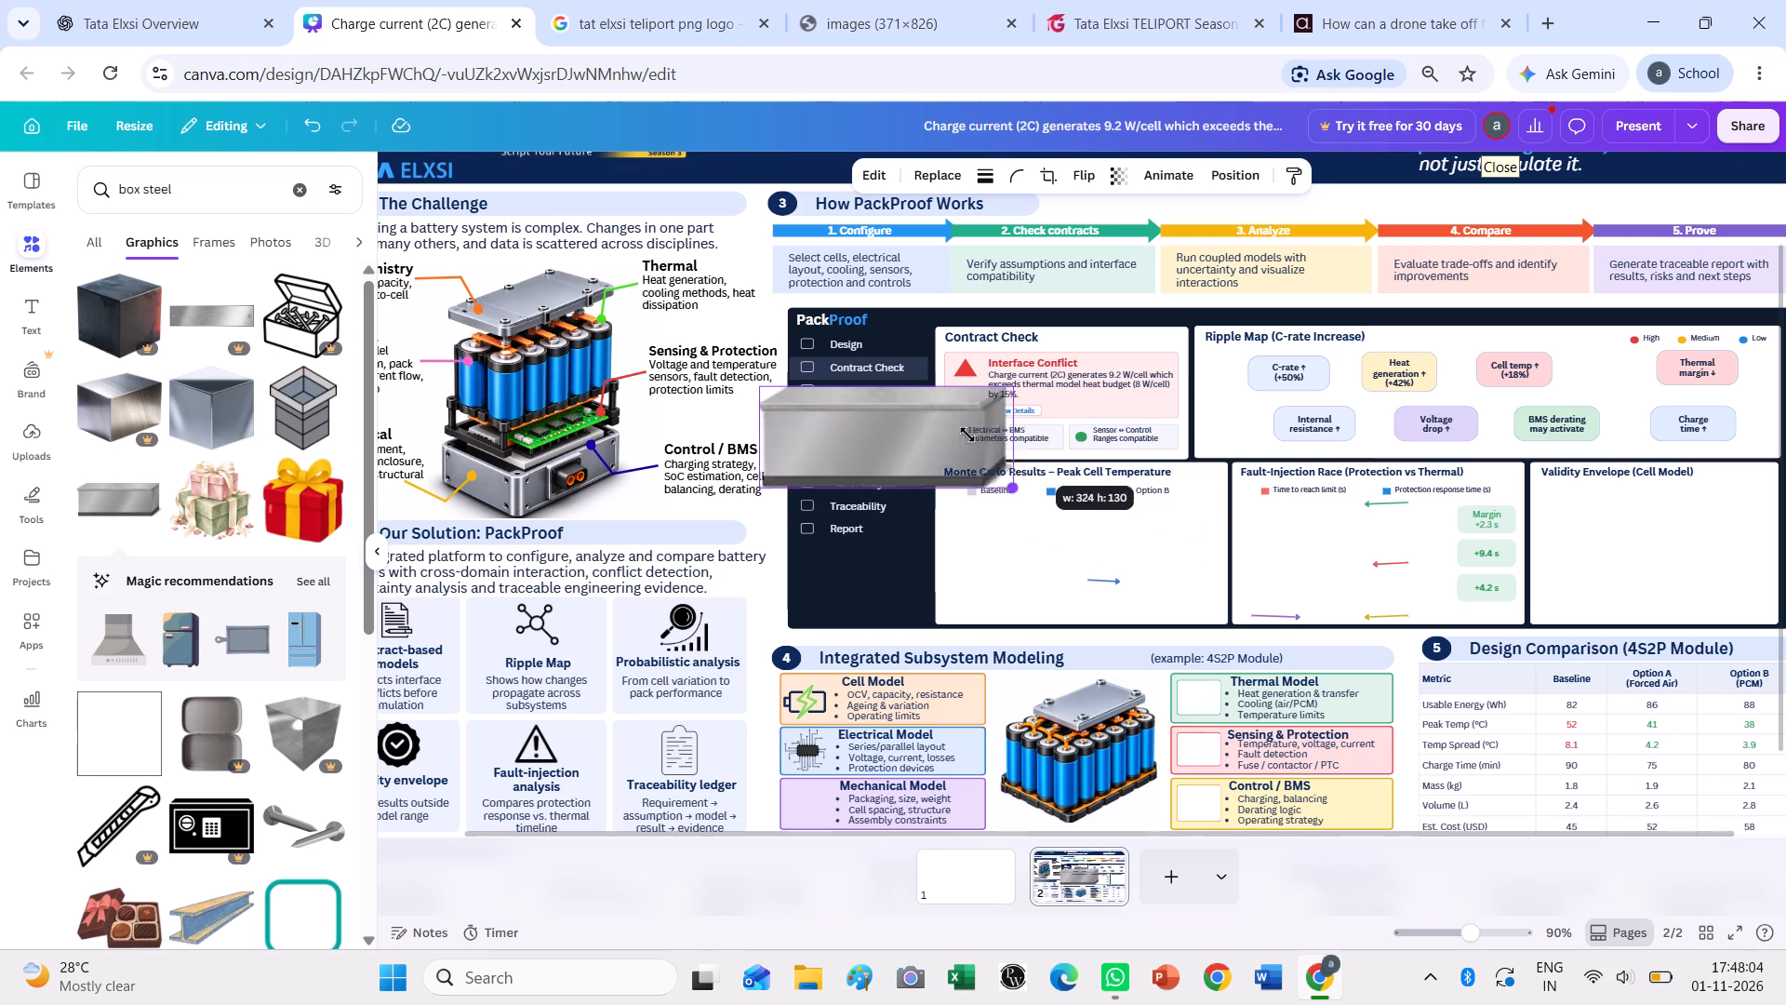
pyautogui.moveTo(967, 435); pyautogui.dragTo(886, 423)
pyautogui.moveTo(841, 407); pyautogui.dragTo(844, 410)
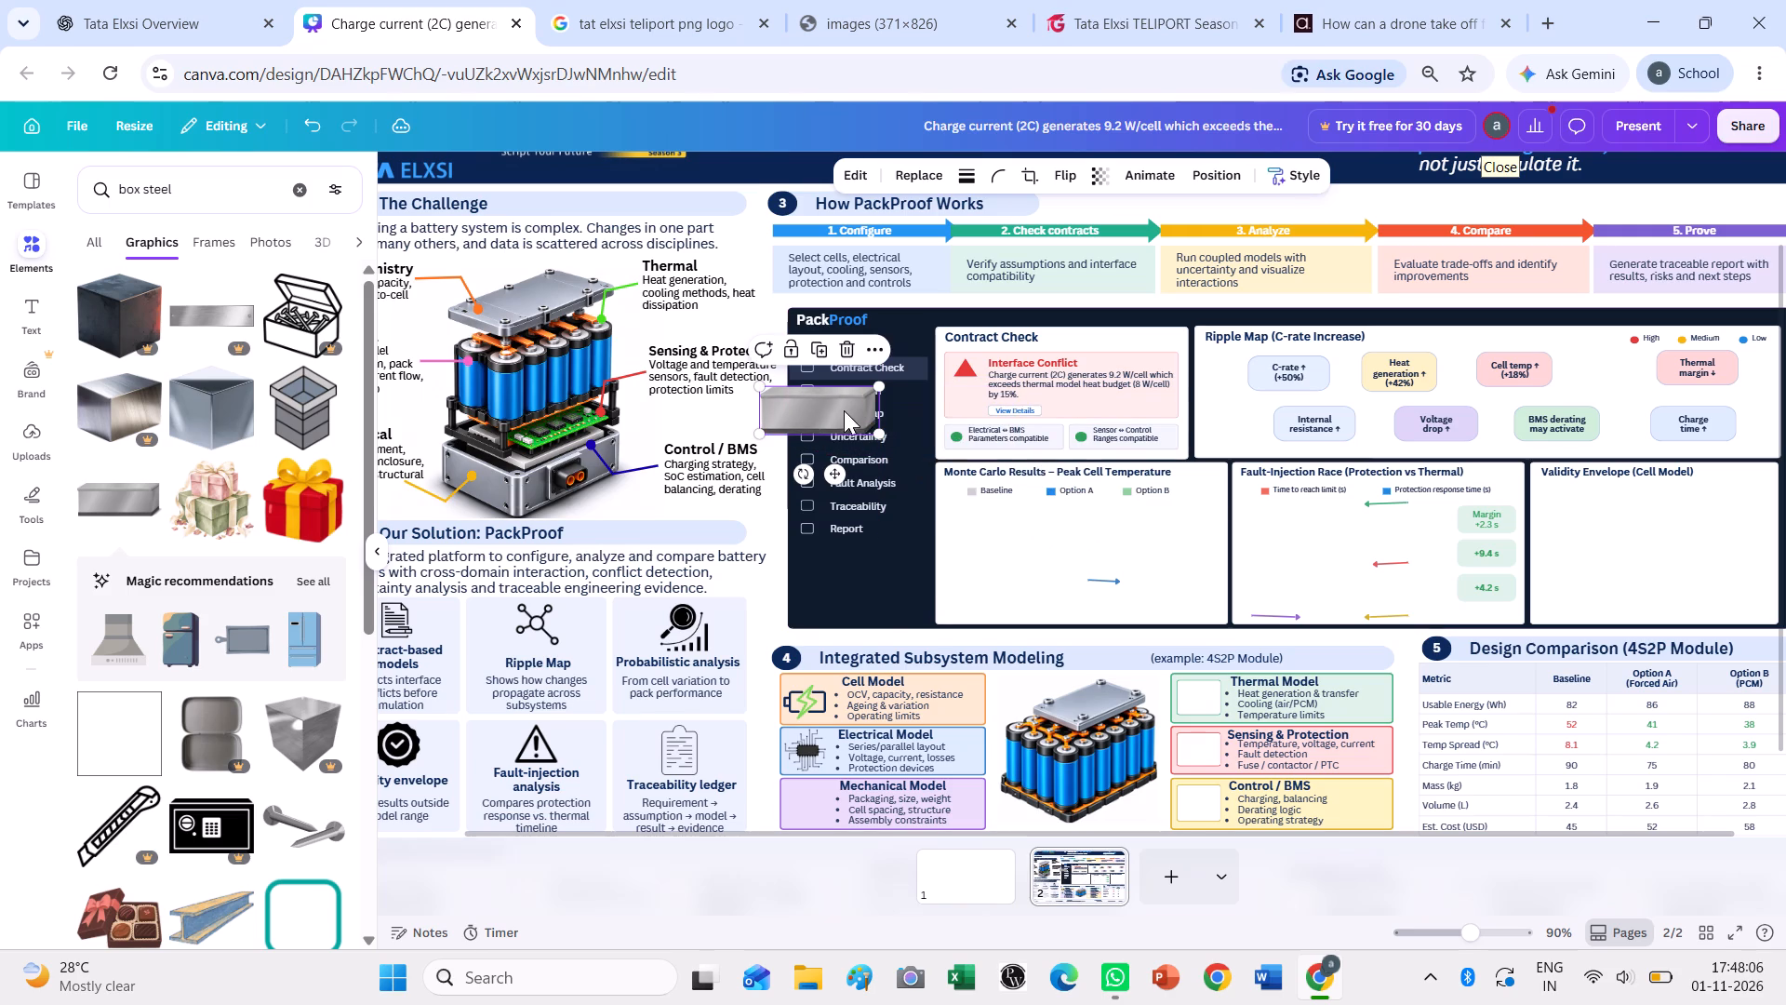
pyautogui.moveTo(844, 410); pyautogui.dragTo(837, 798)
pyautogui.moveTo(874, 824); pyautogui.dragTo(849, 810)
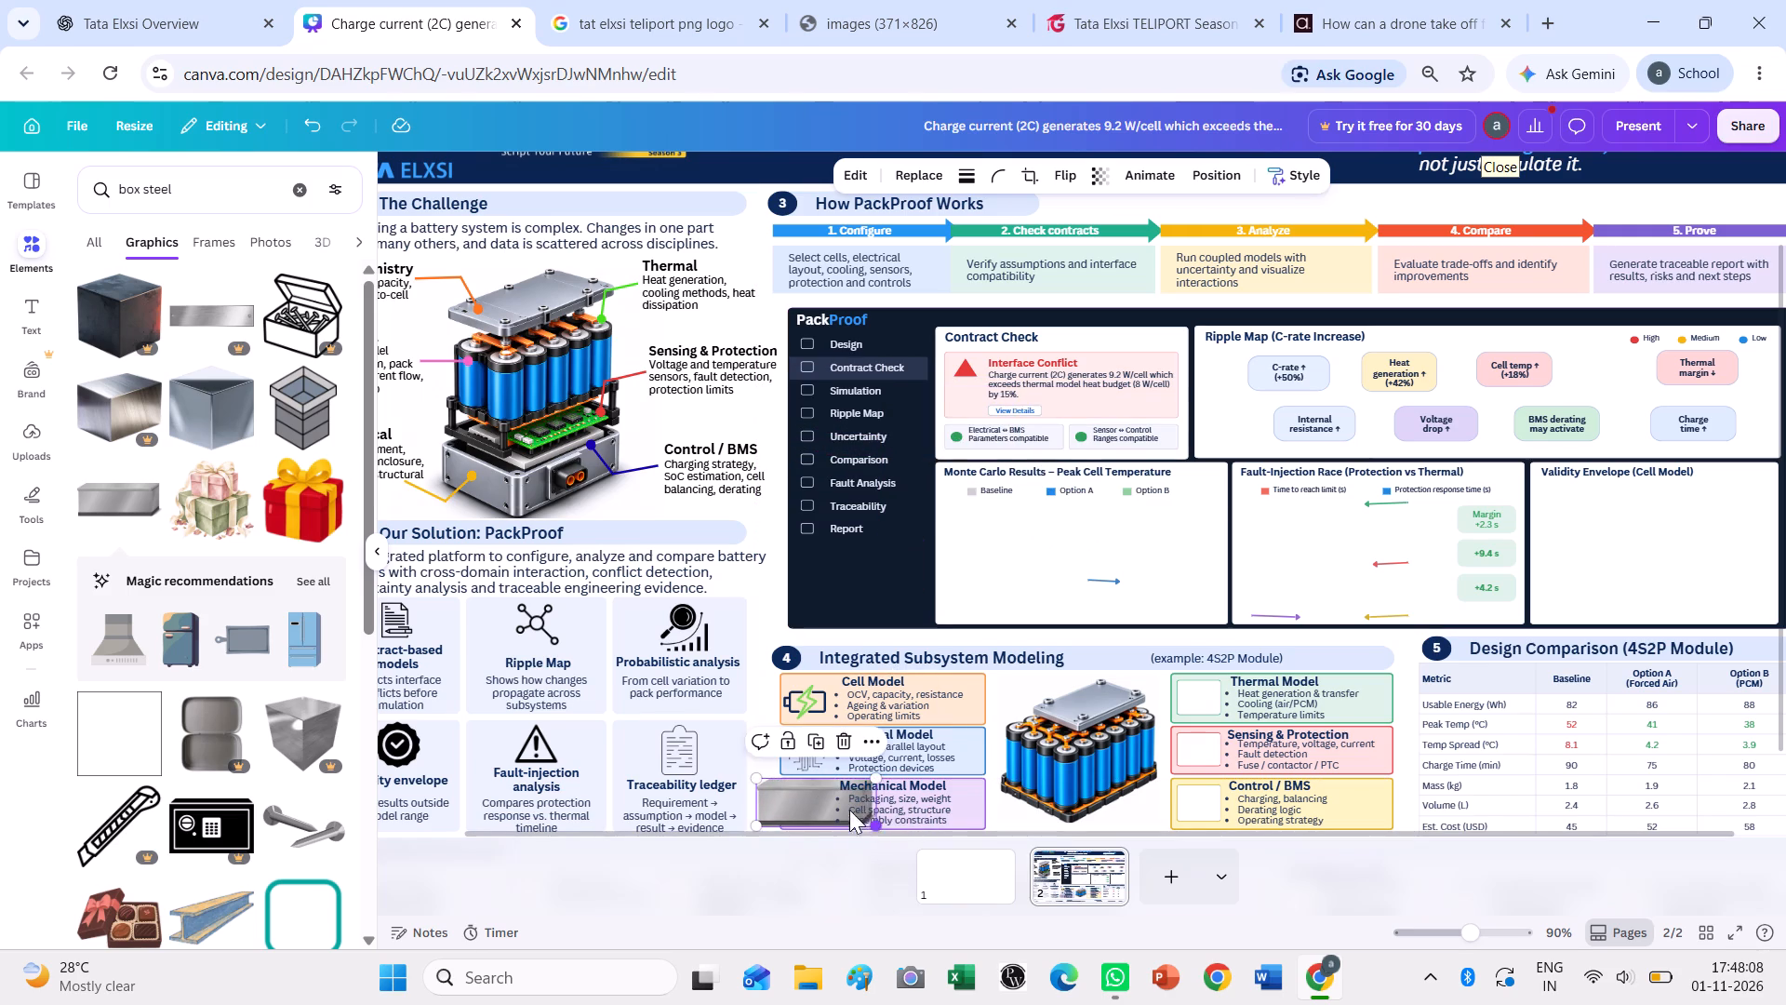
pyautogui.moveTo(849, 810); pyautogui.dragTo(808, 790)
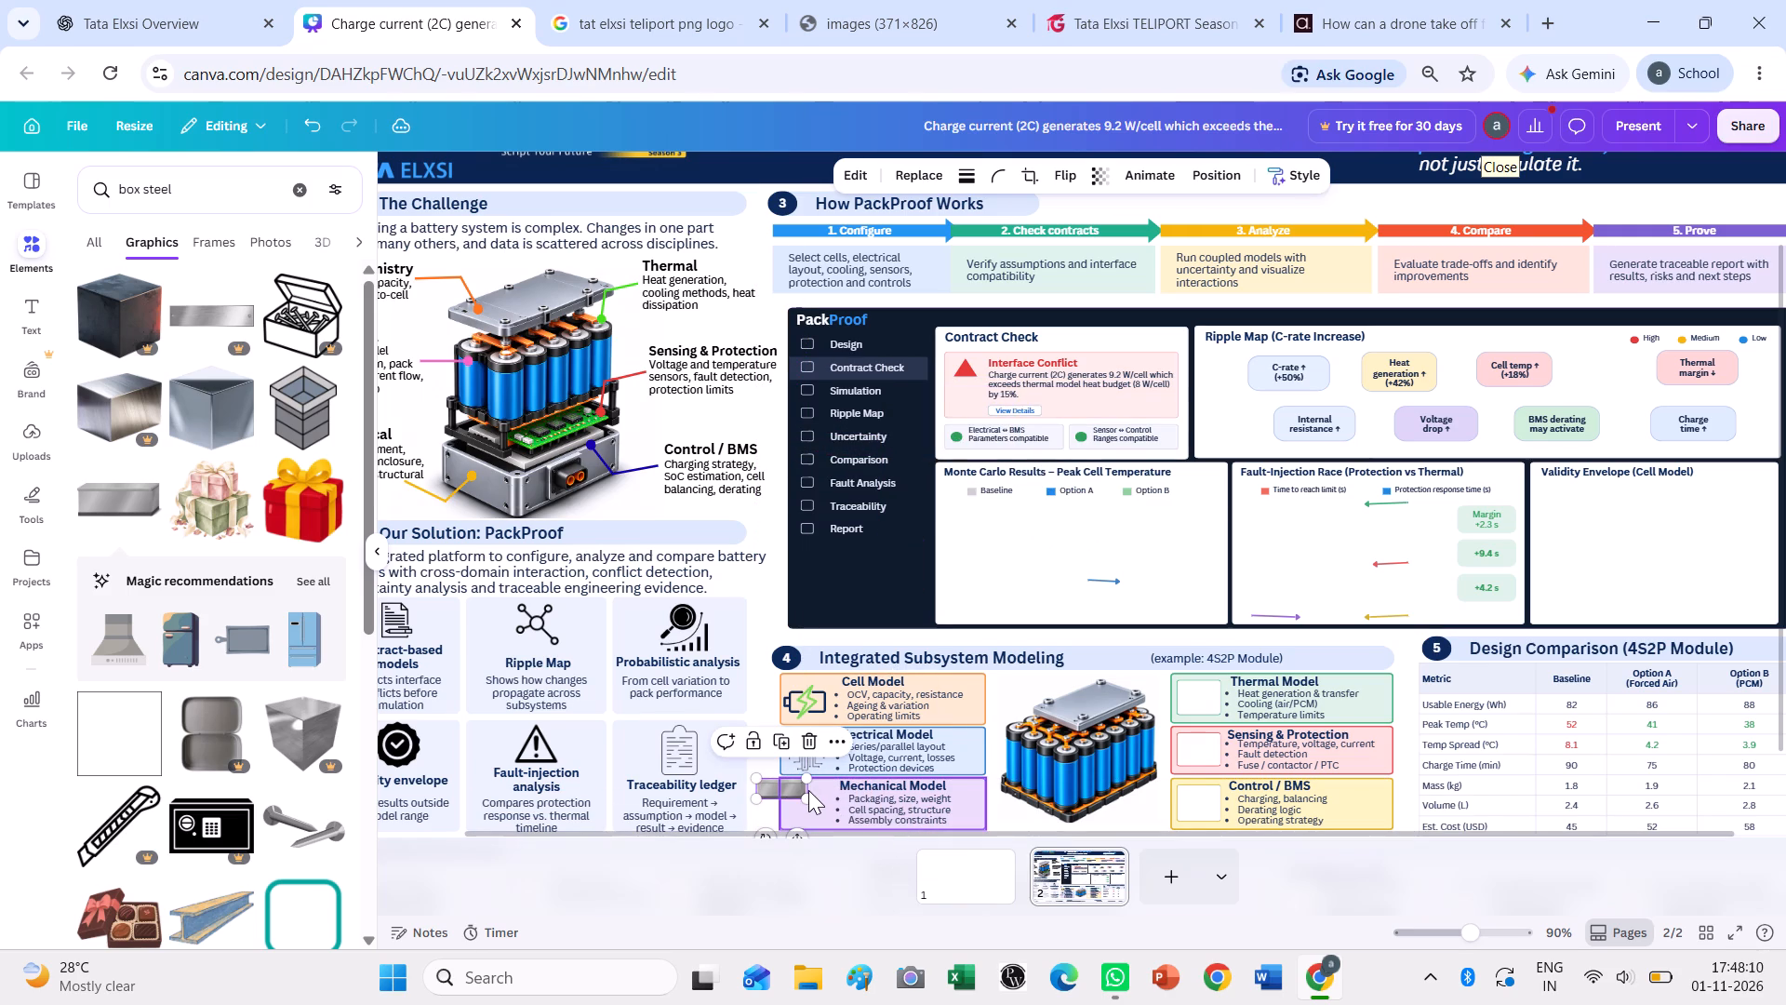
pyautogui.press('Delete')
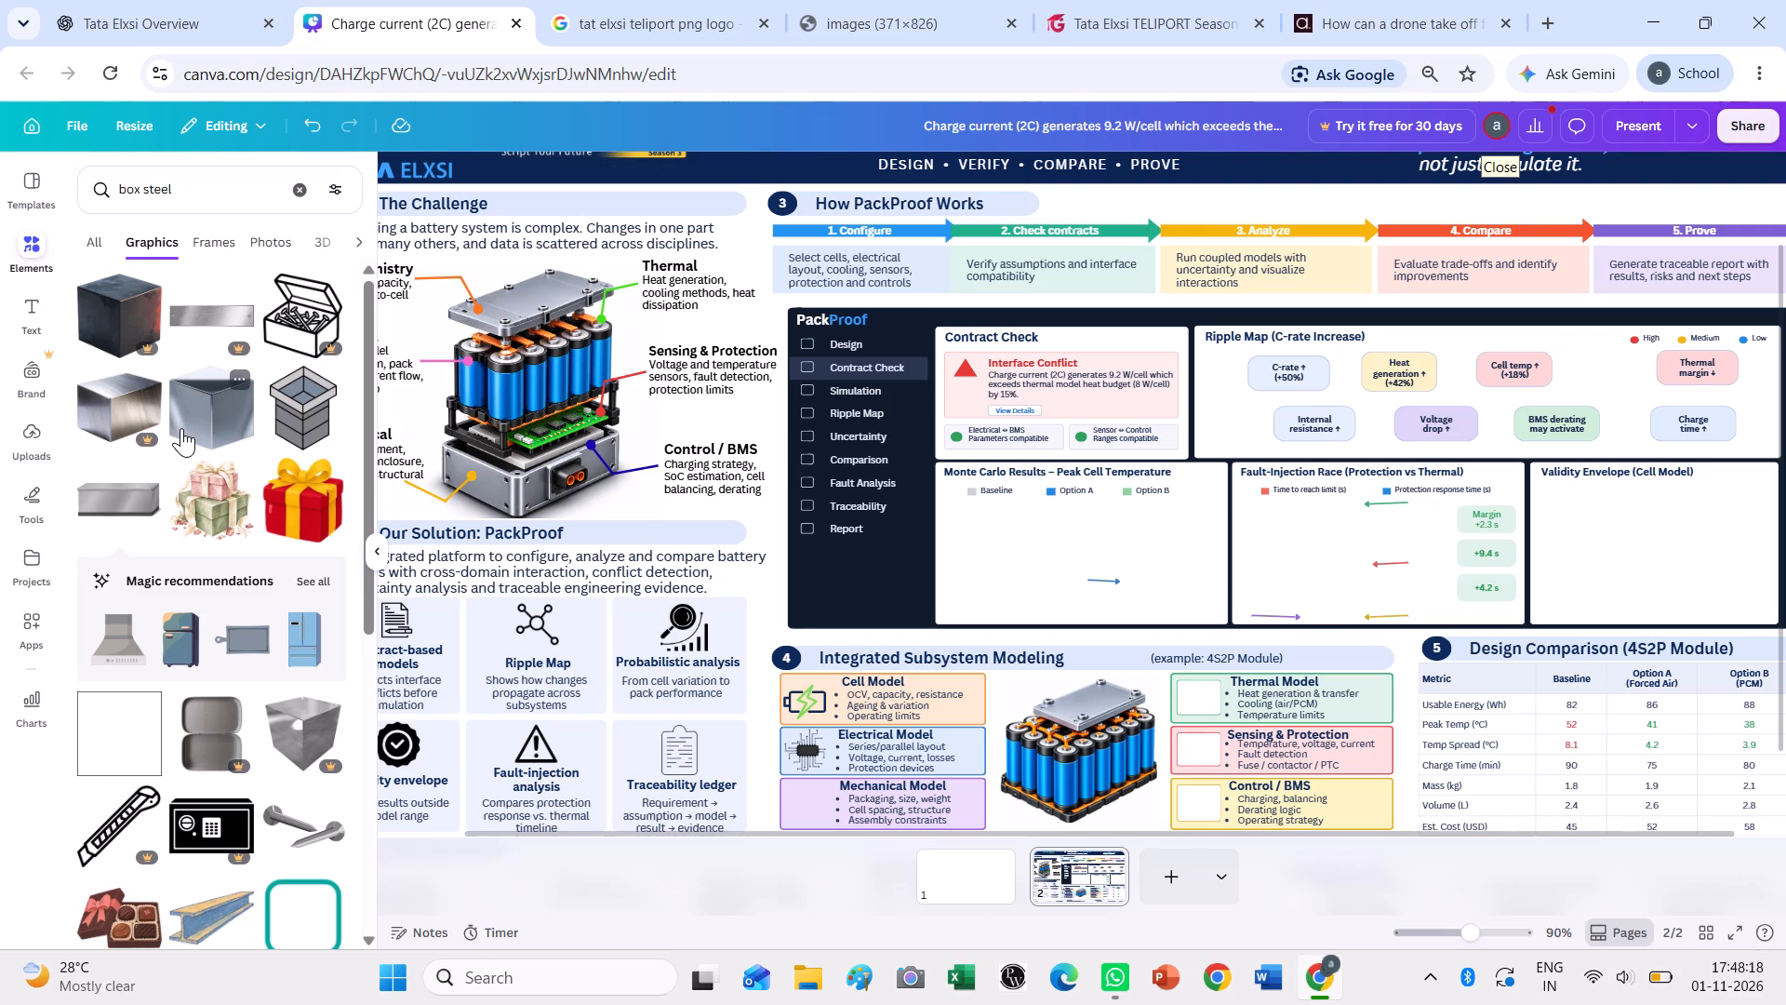
# Browse the "box steel" graphics results for a suitable Mechanical Model icon.
pyautogui.scroll(-4, 181, 428)
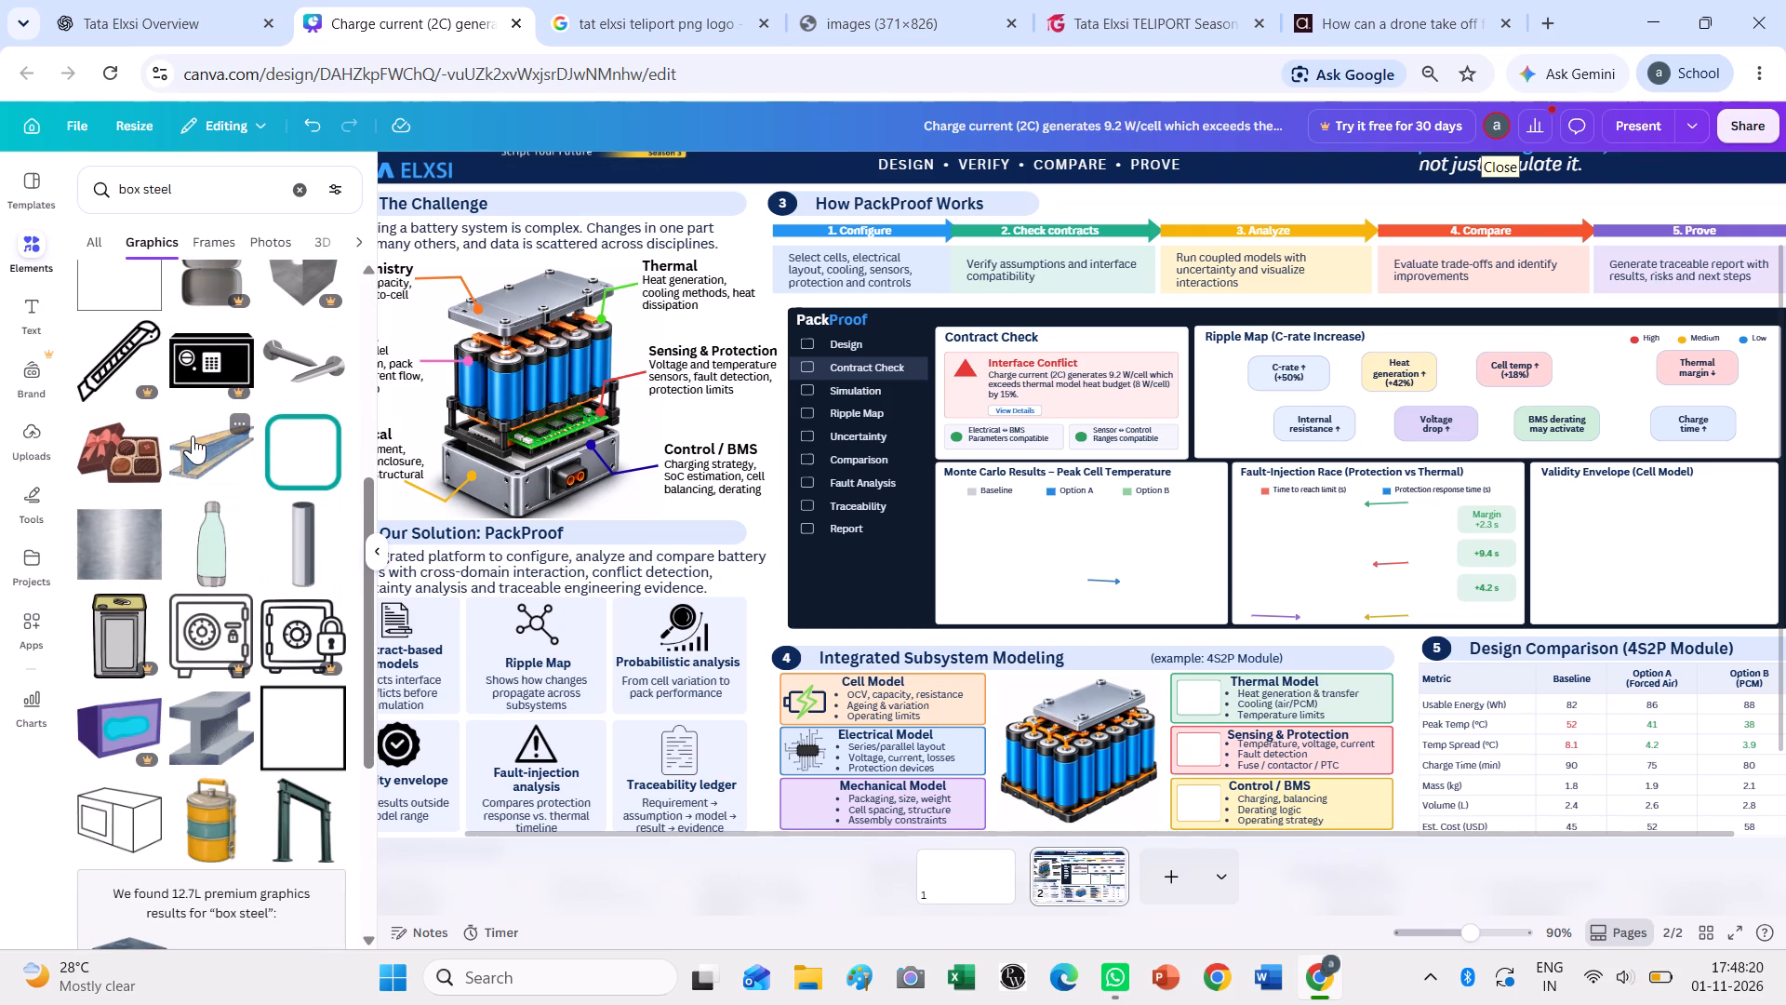
pyautogui.scroll(-1, 193, 436)
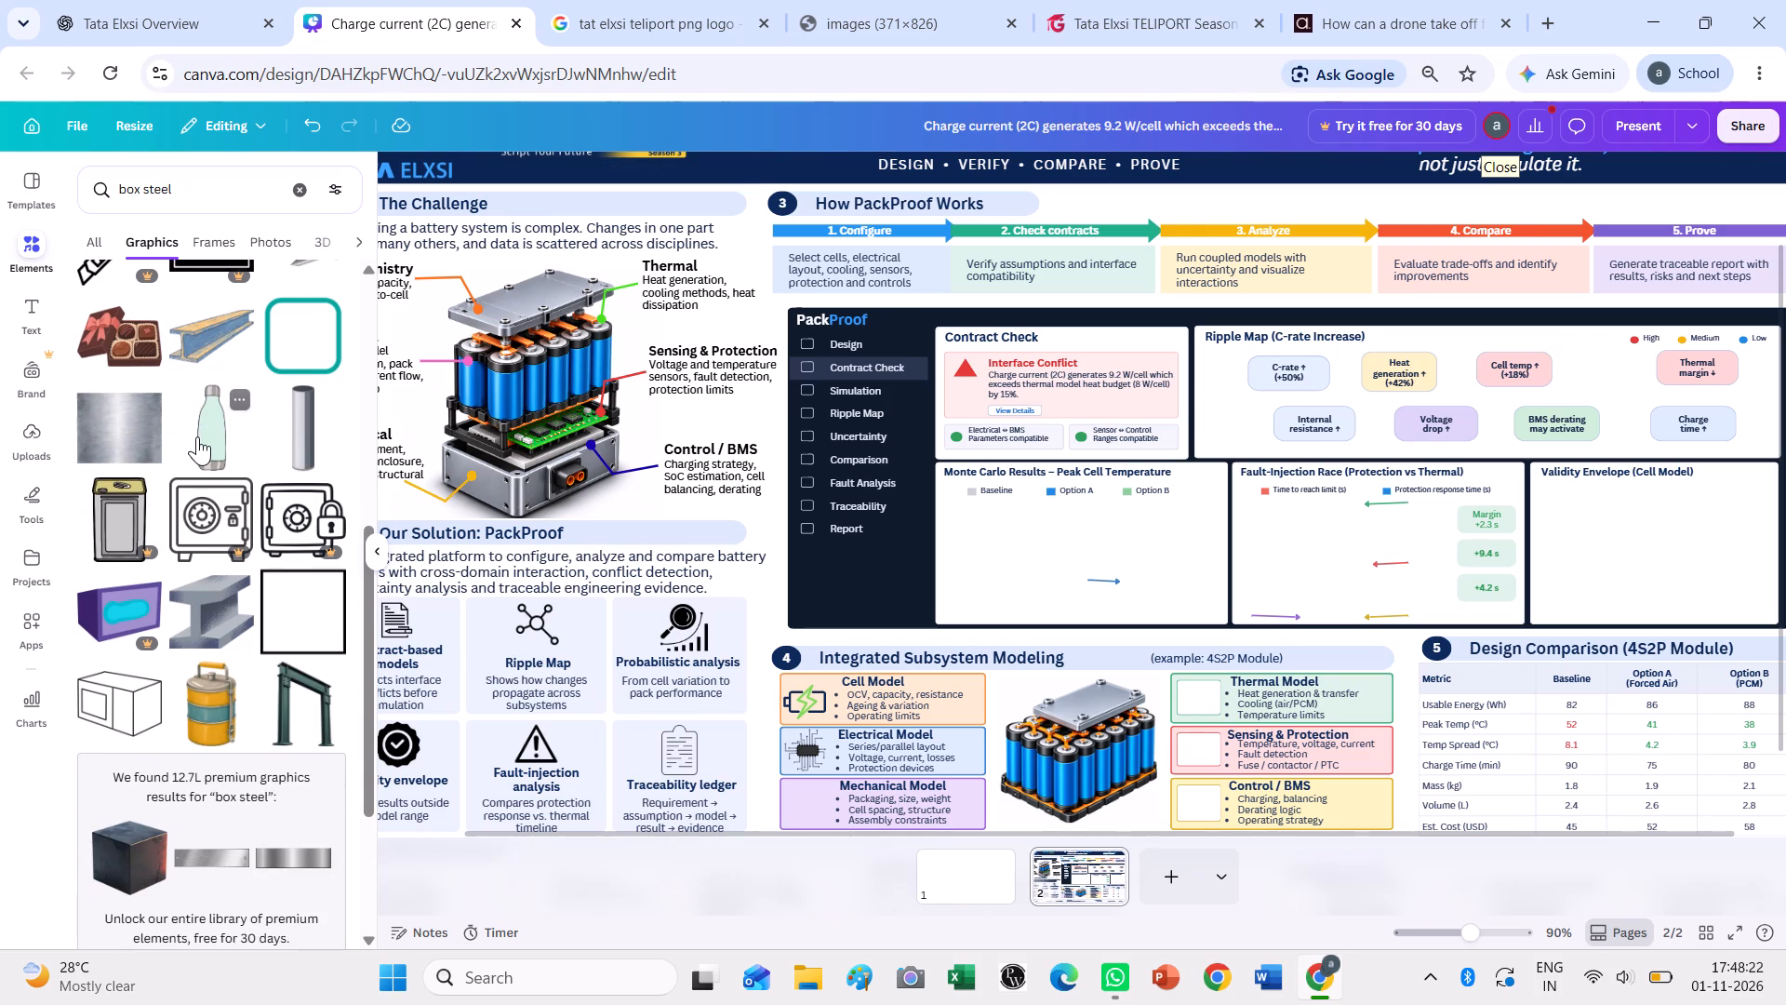
pyautogui.scroll(-4, 234, 476)
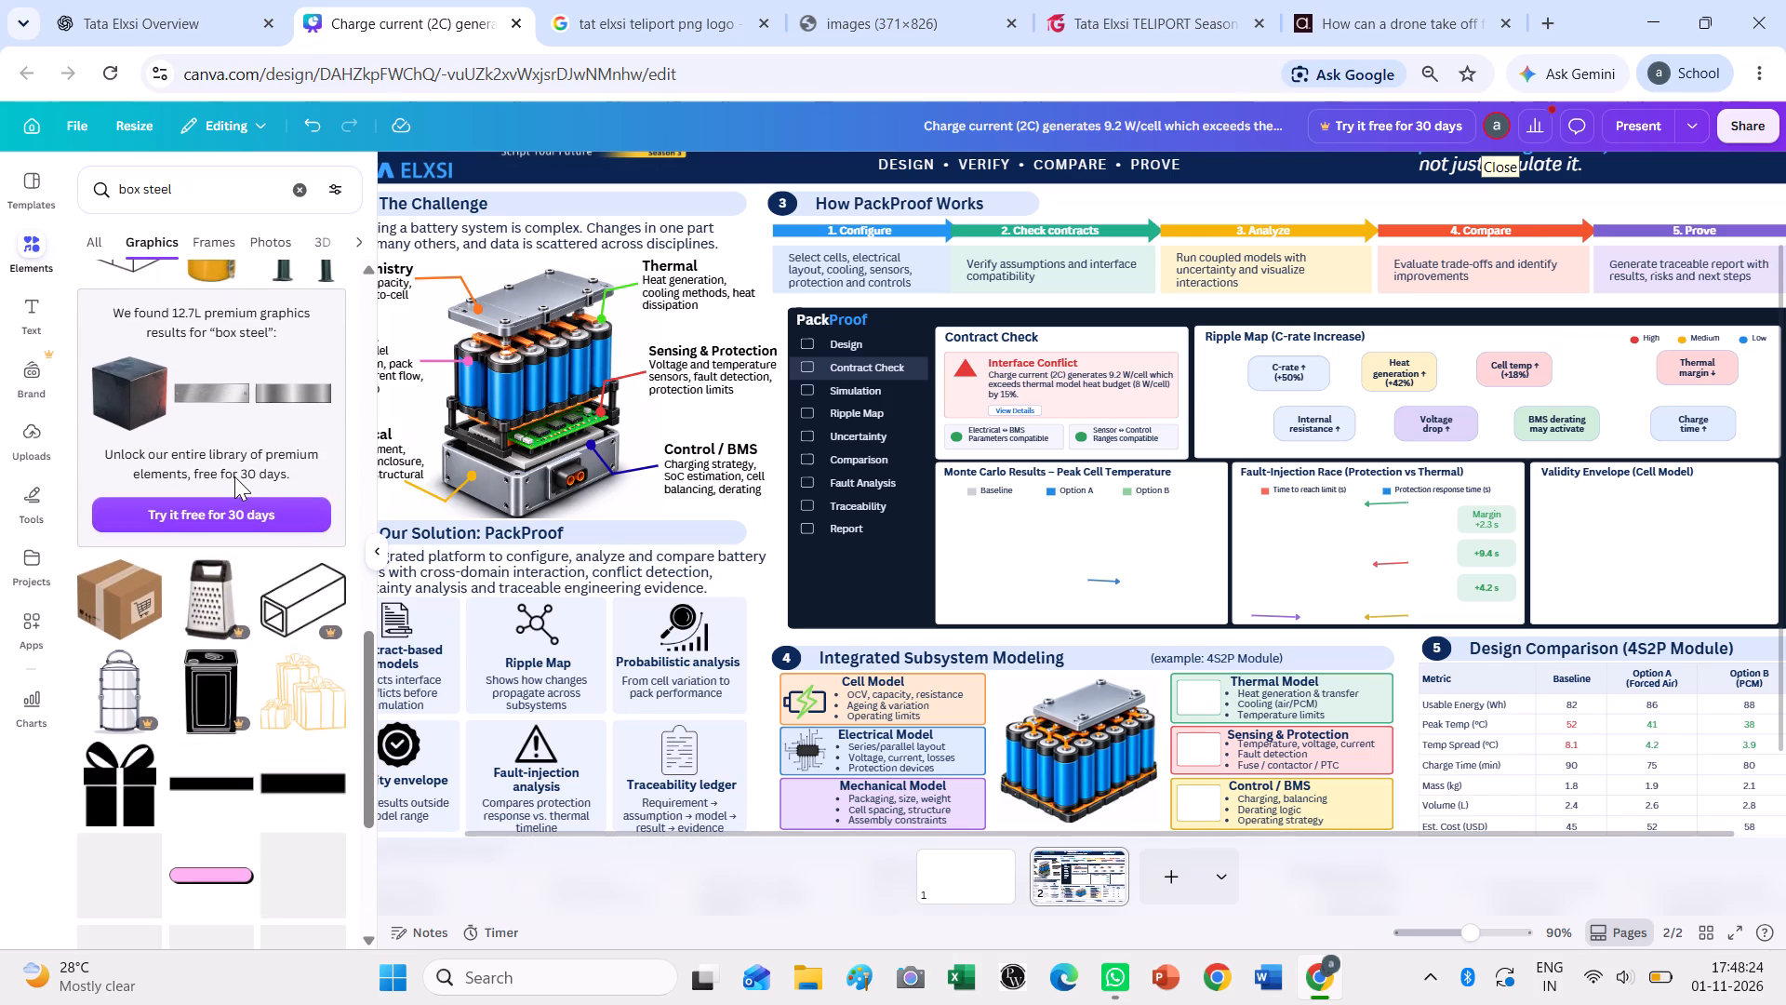
pyautogui.scroll(-2, 234, 476)
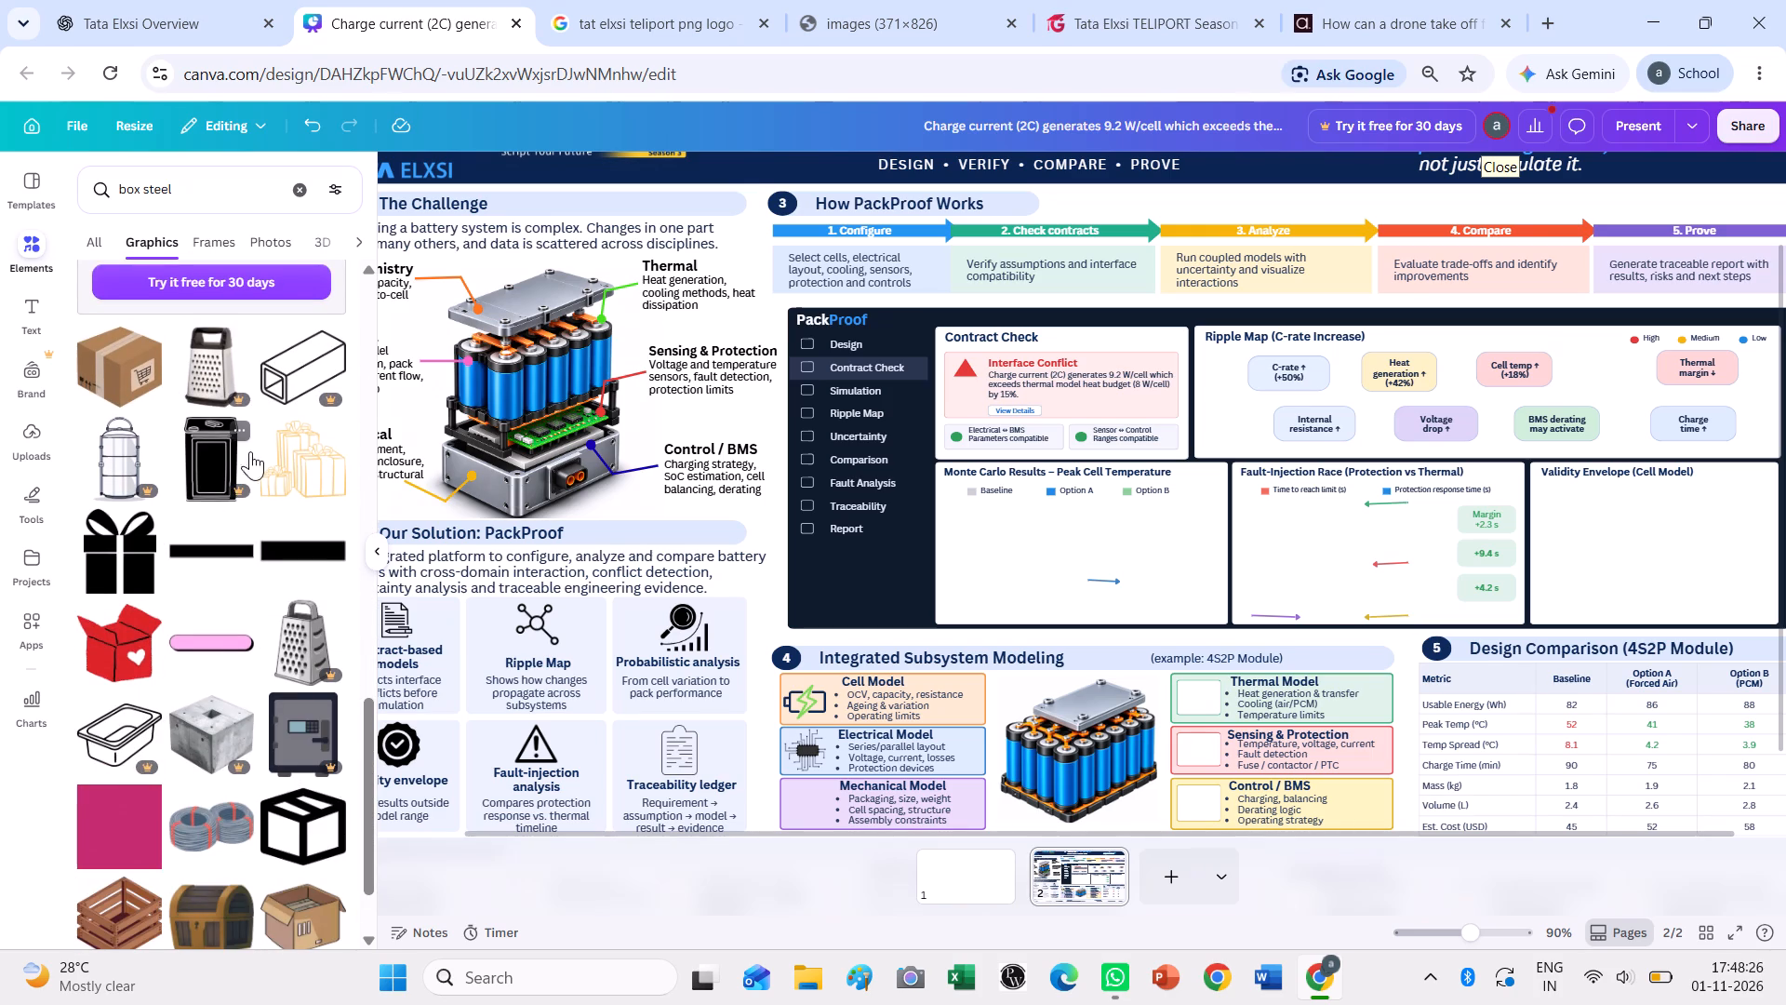
pyautogui.scroll(-2, 232, 714)
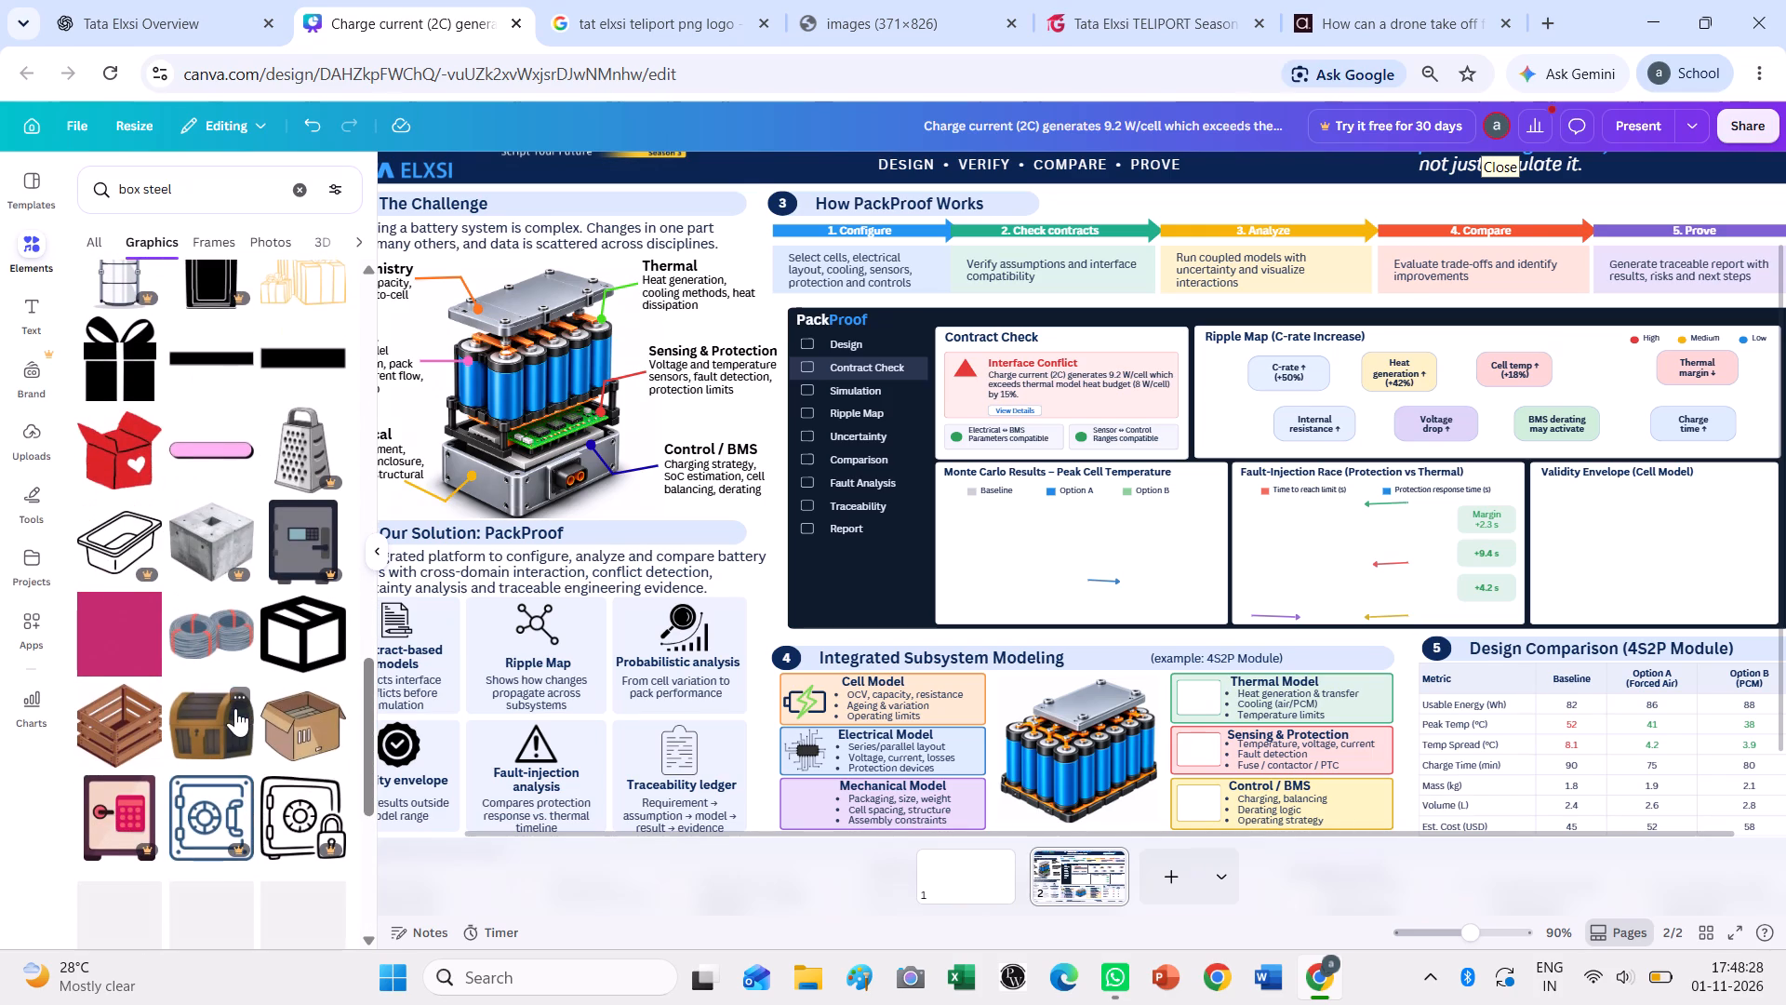
pyautogui.scroll(-4, 235, 708)
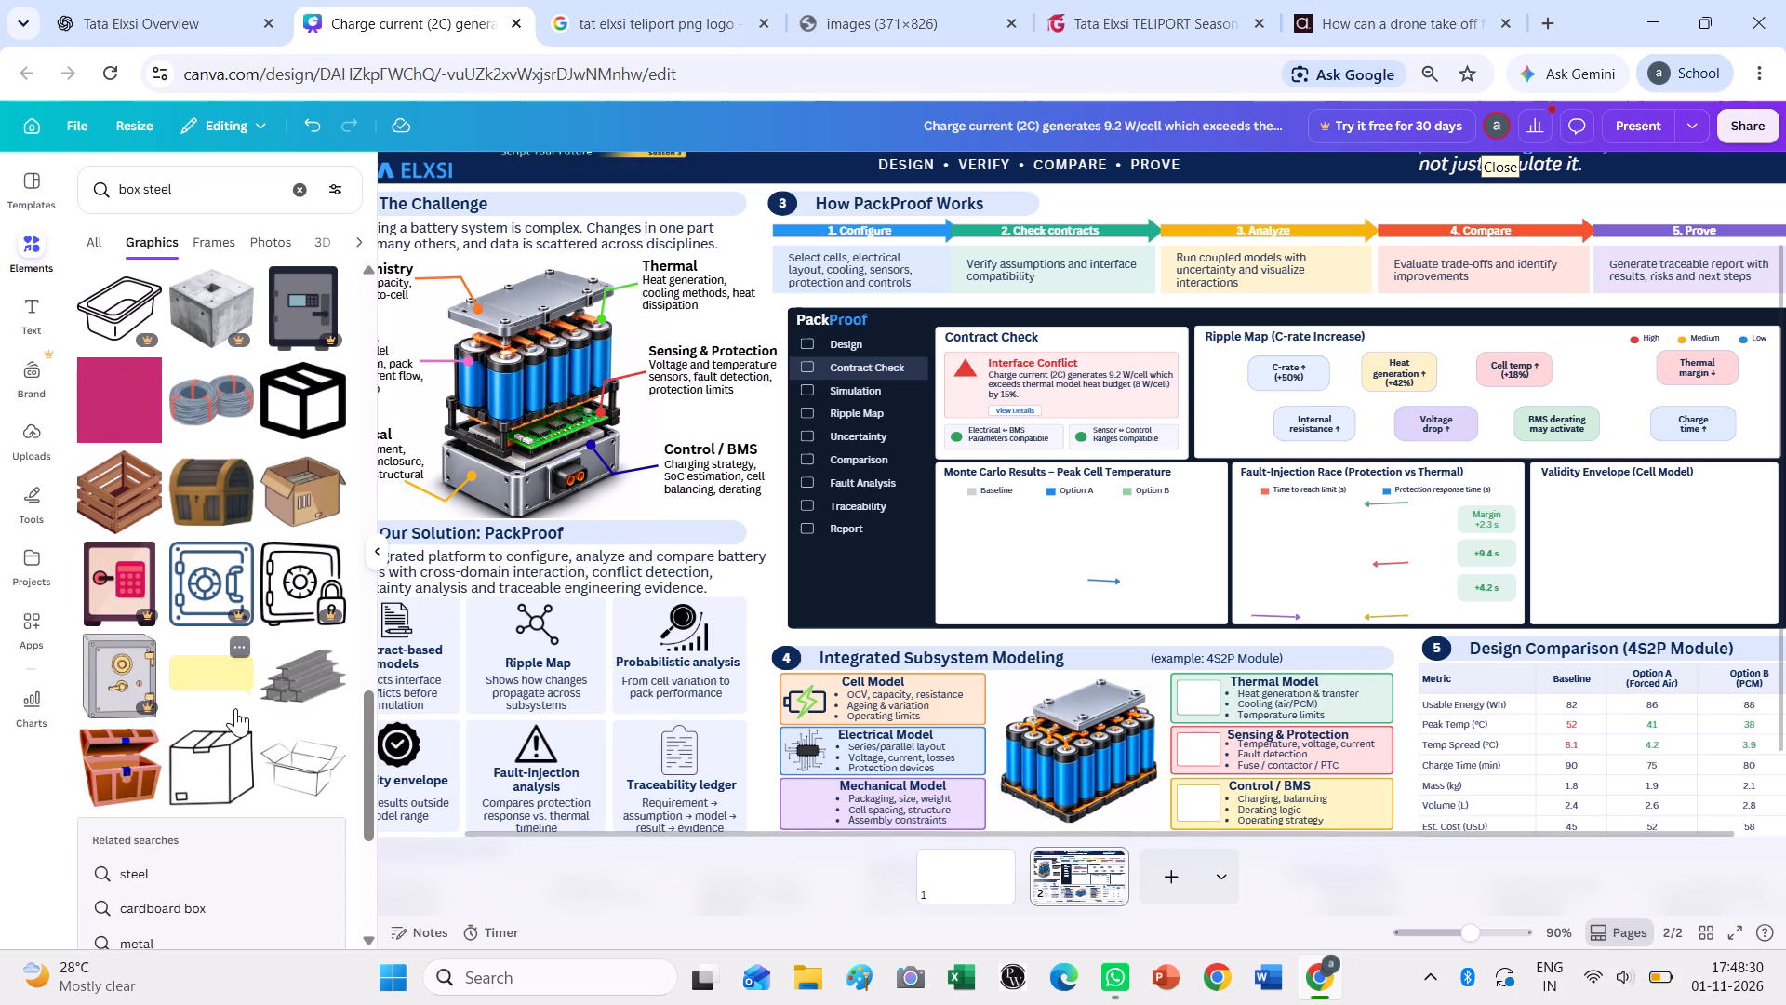
pyautogui.scroll(-3, 235, 708)
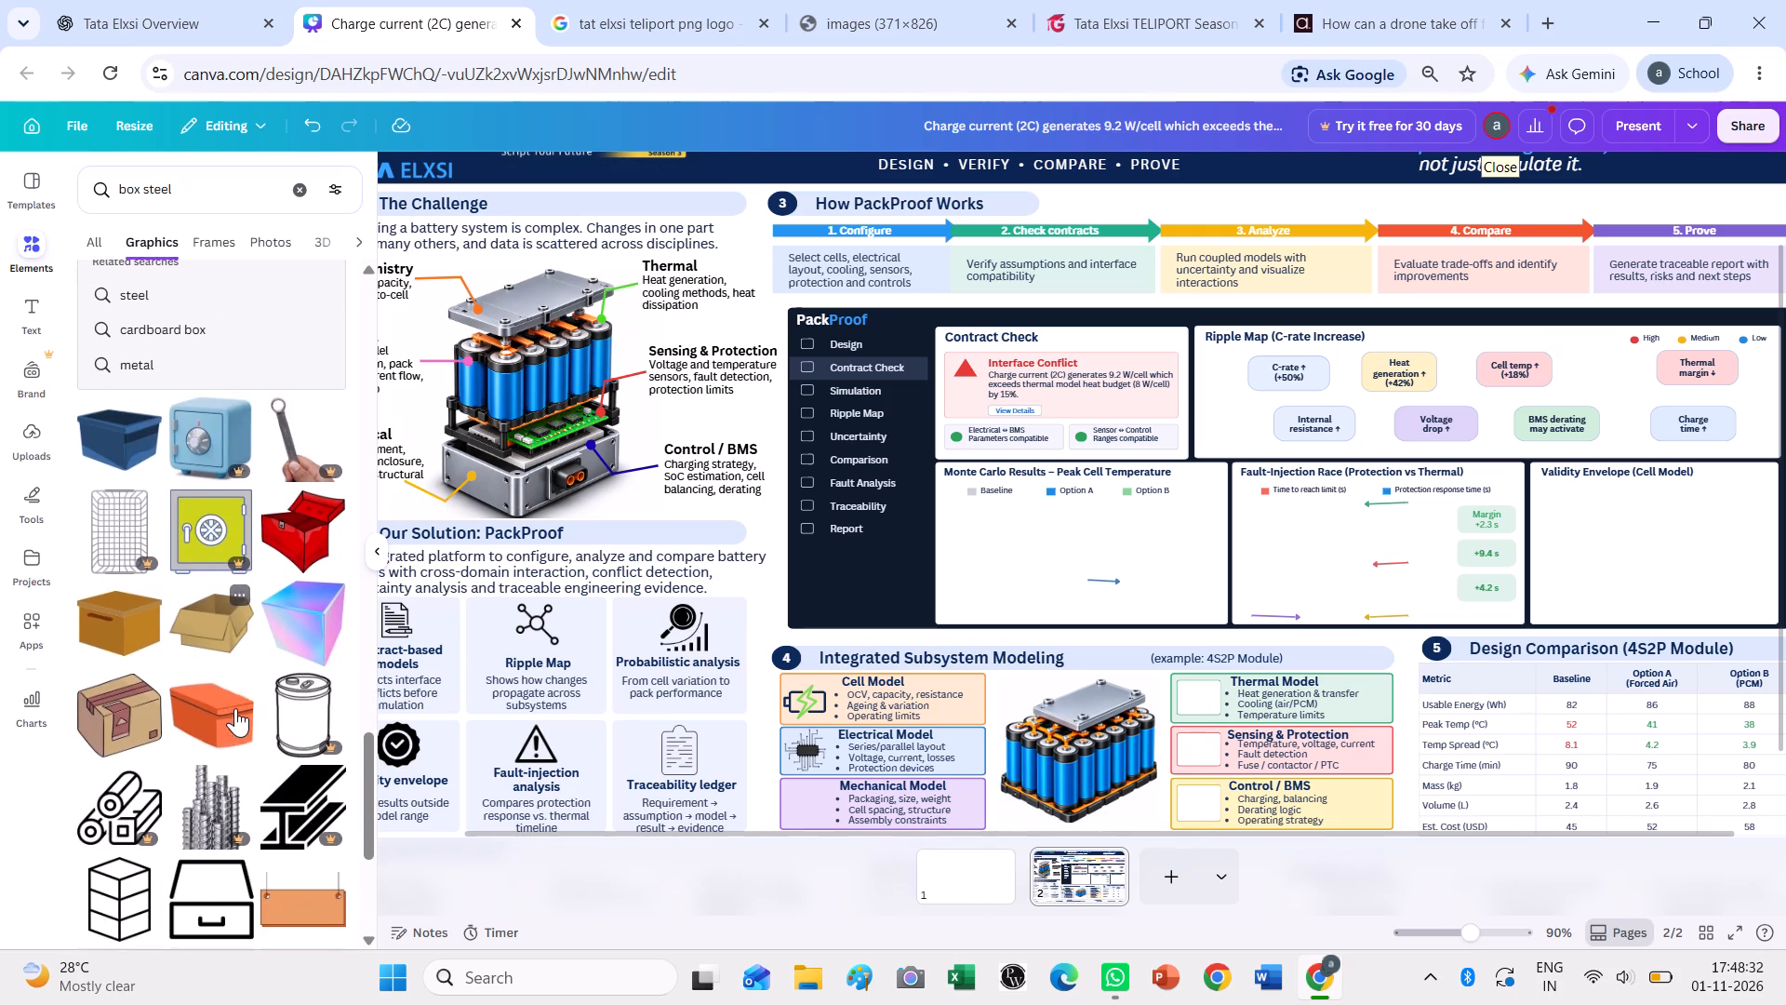
pyautogui.scroll(-3, 235, 708)
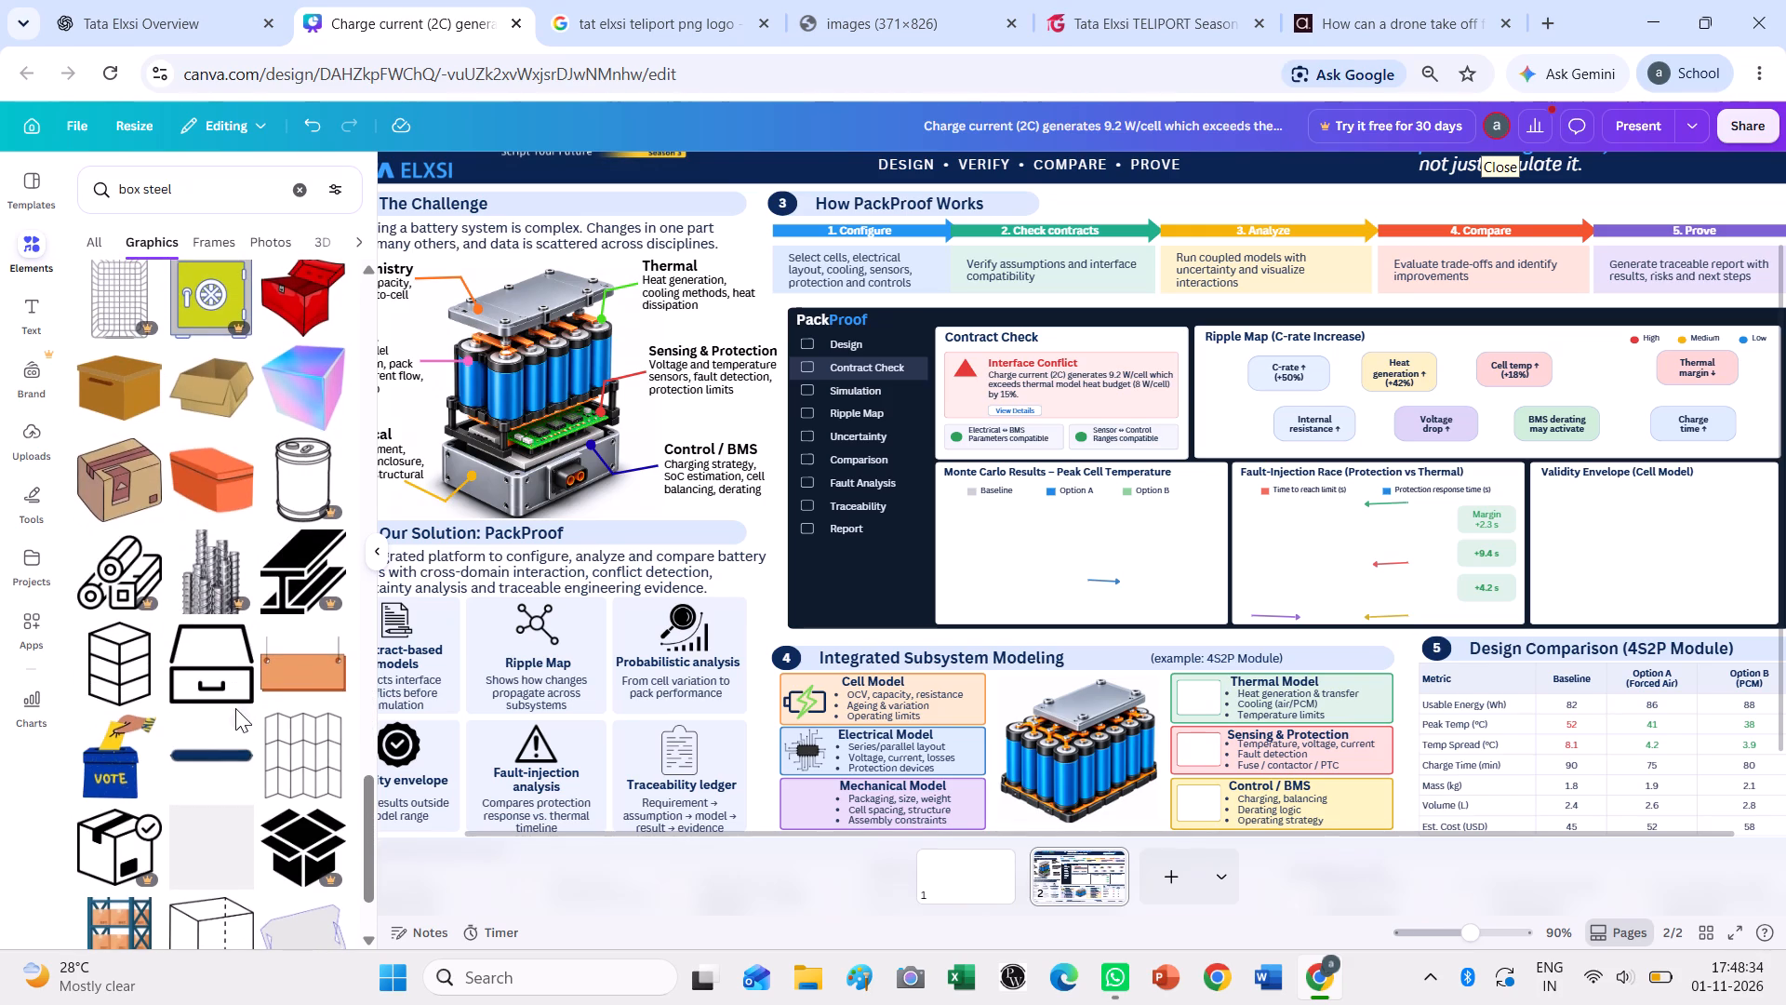
pyautogui.scroll(-6, 235, 708)
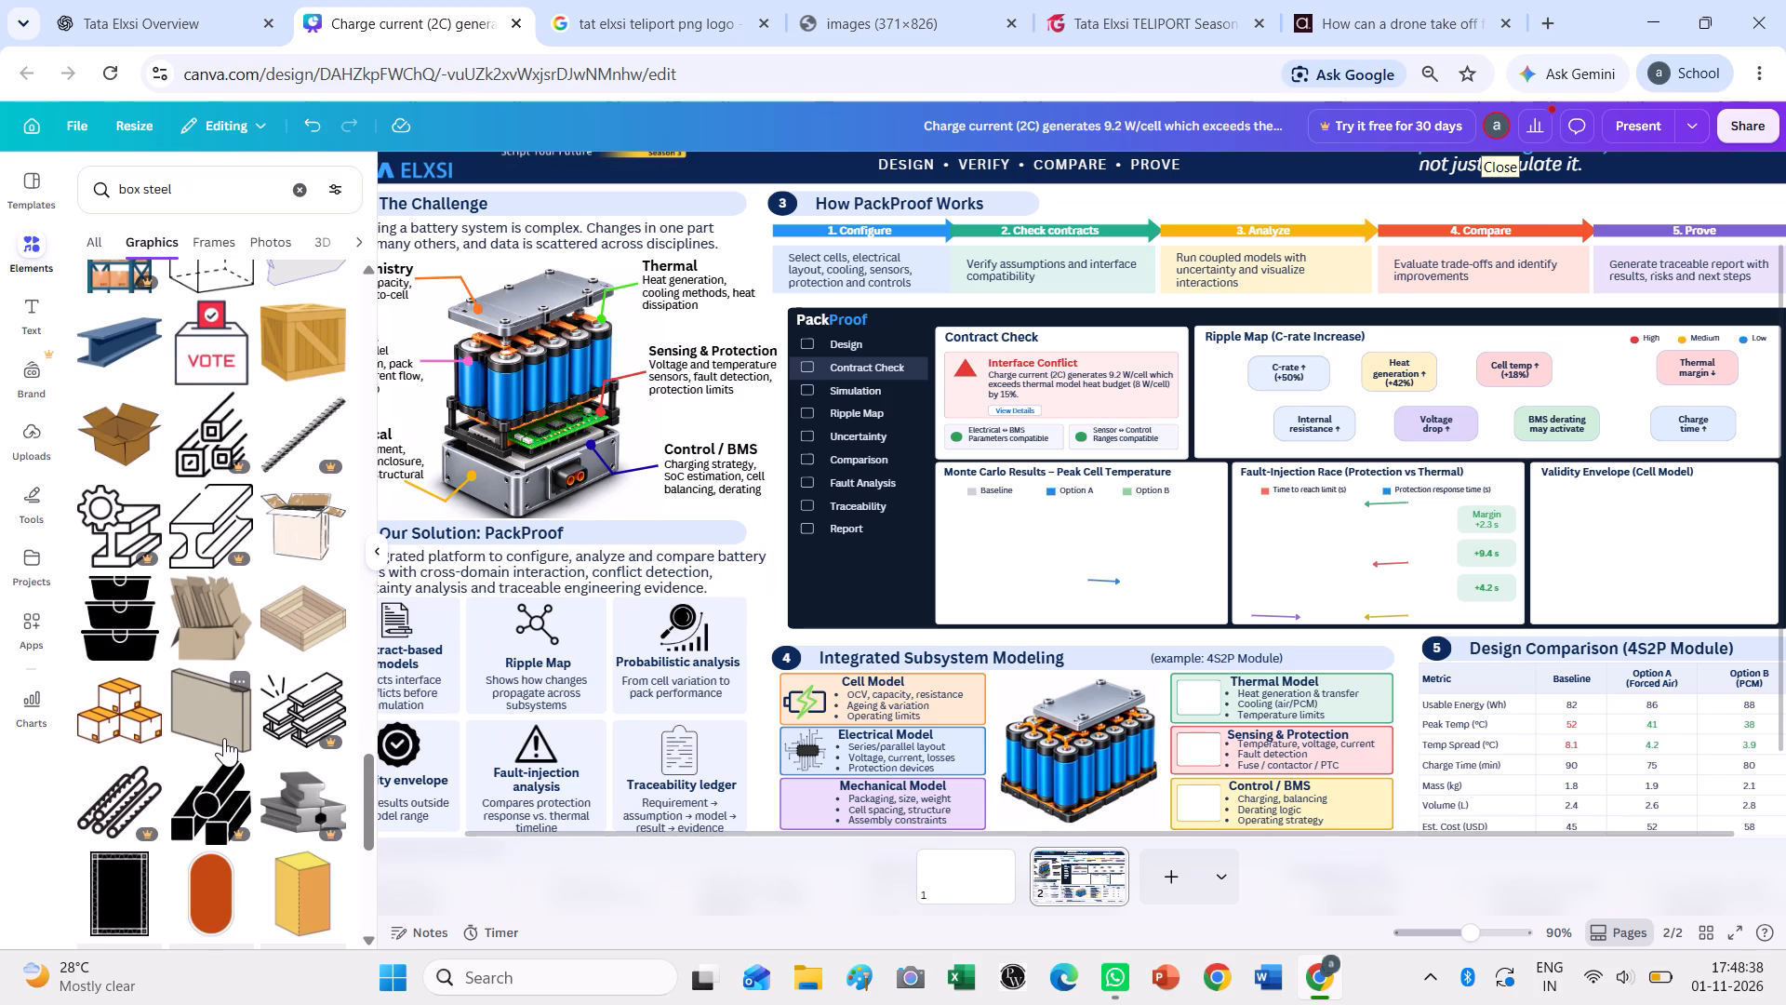
pyautogui.scroll(-6, 224, 738)
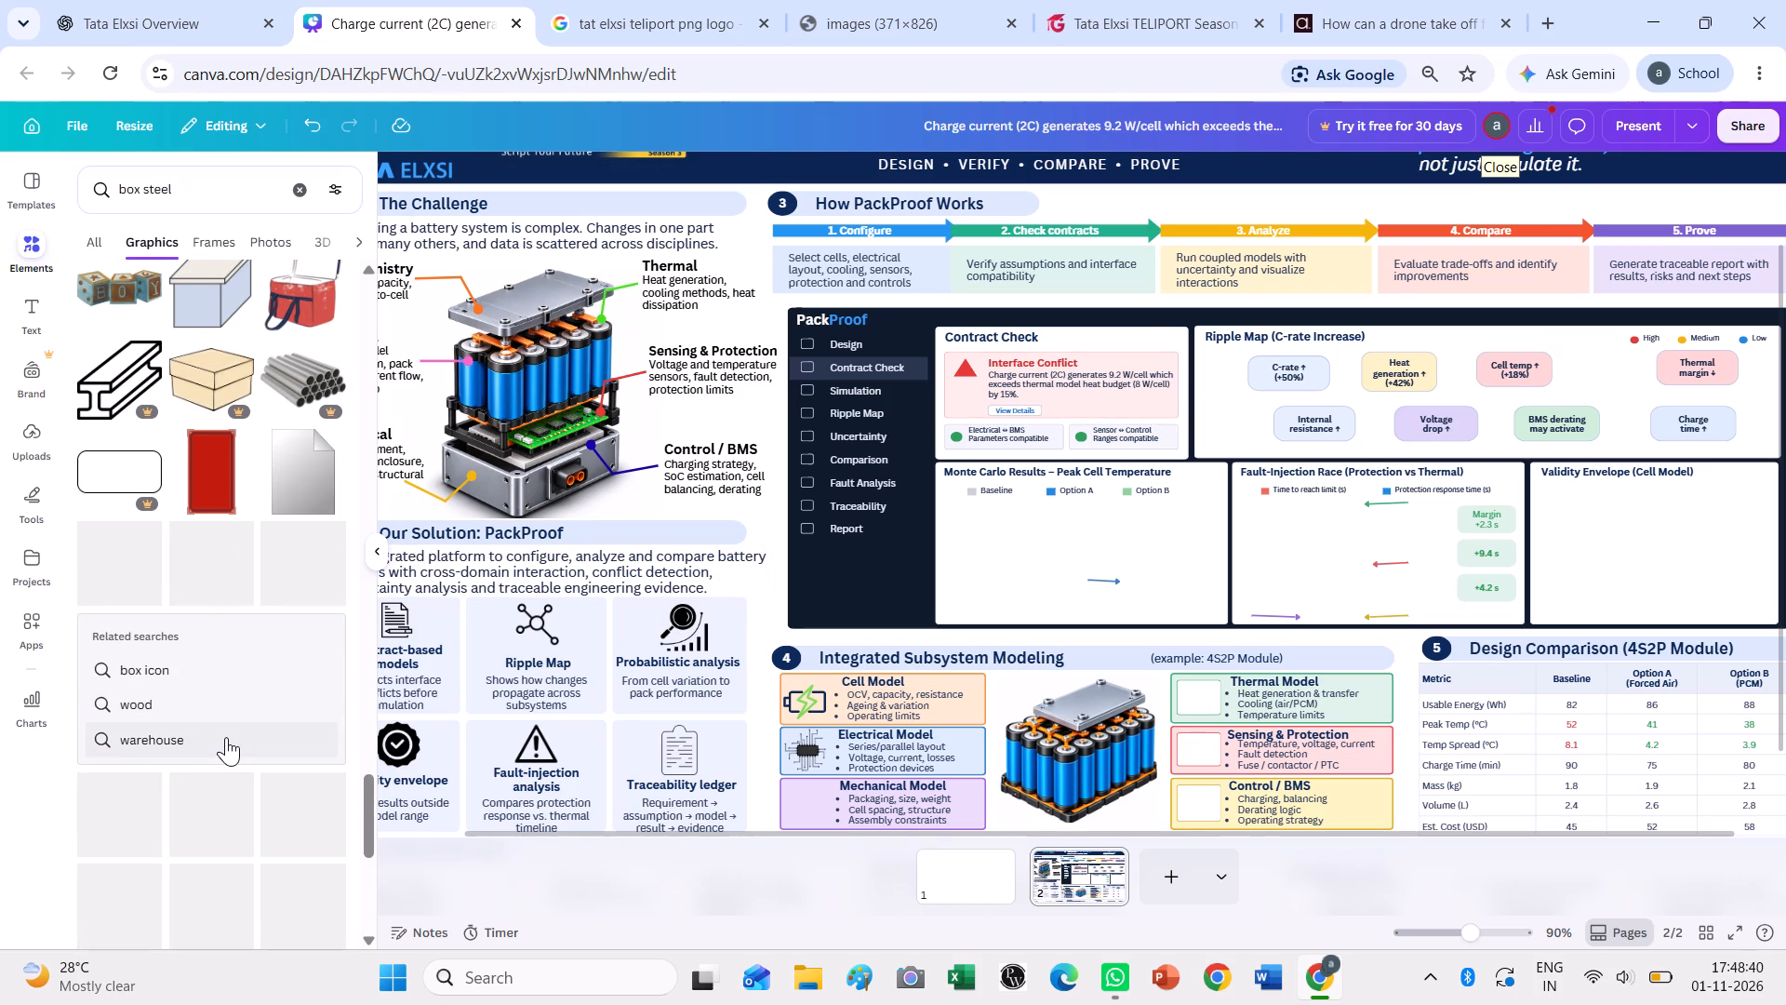
pyautogui.scroll(-2, 226, 737)
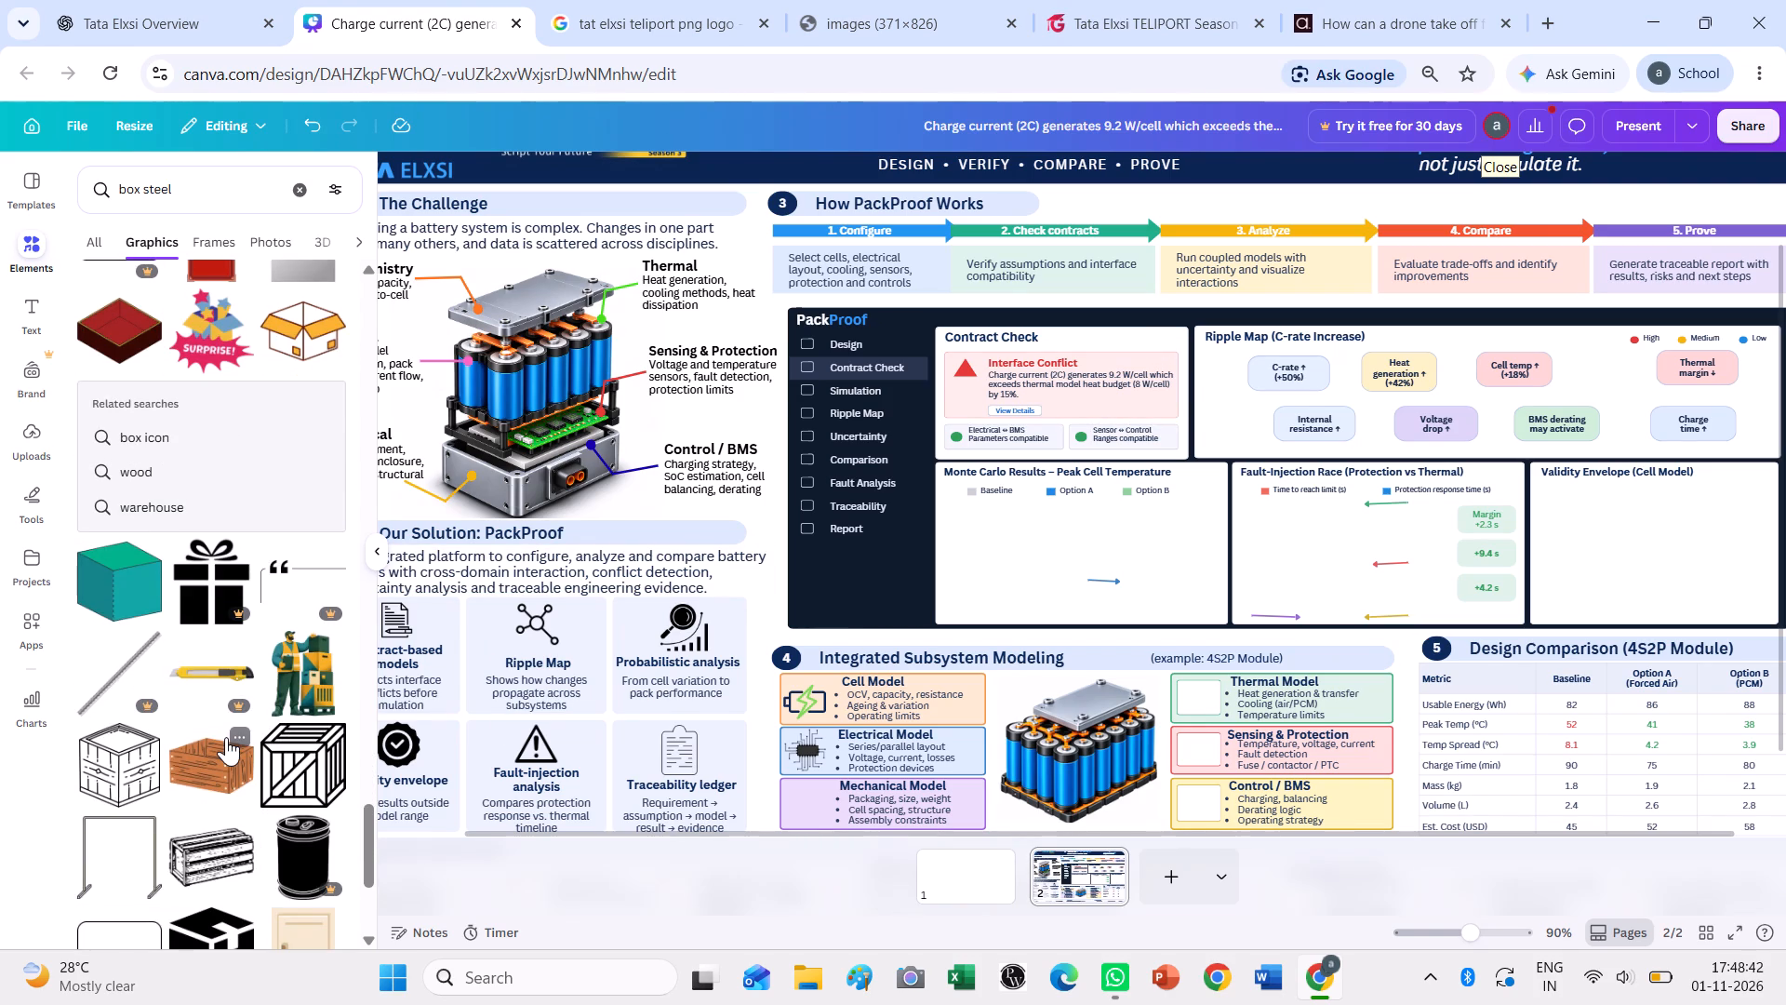
# Insert the black line-art crate graphic, shrink it to icon size, and place it beside the Mechanical Model card's text.
pyautogui.click(139, 750)
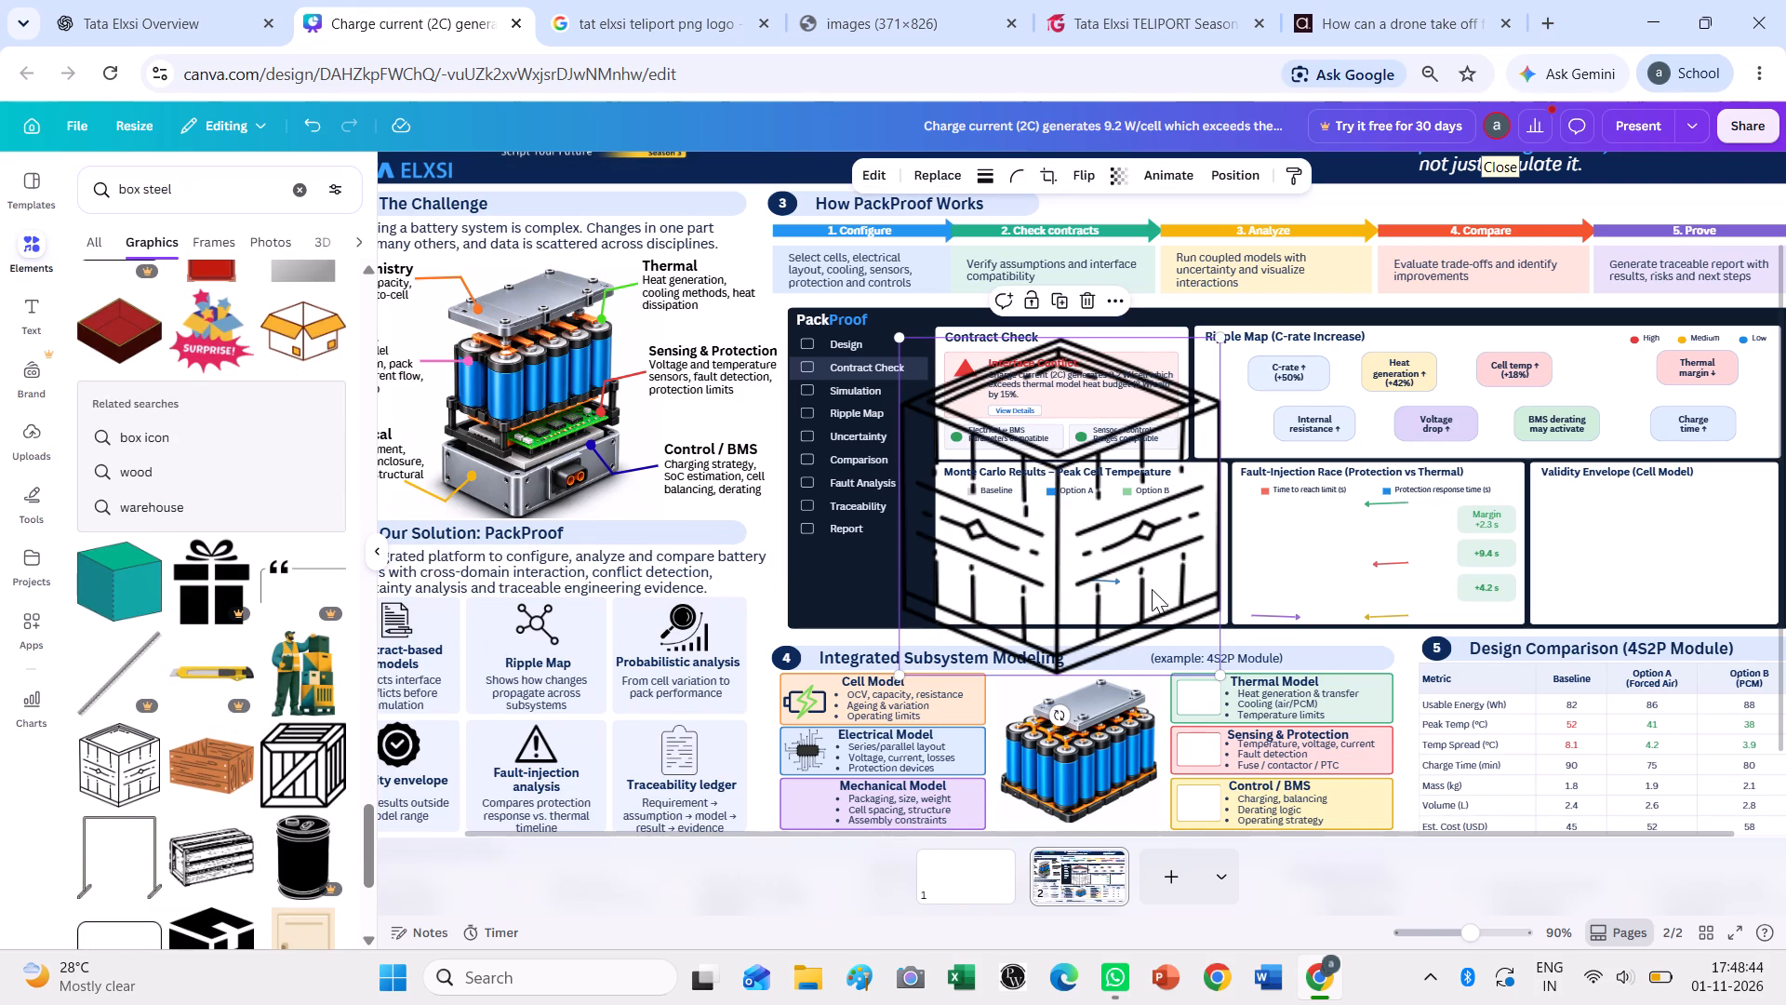
pyautogui.moveTo(1219, 675); pyautogui.dragTo(1009, 457)
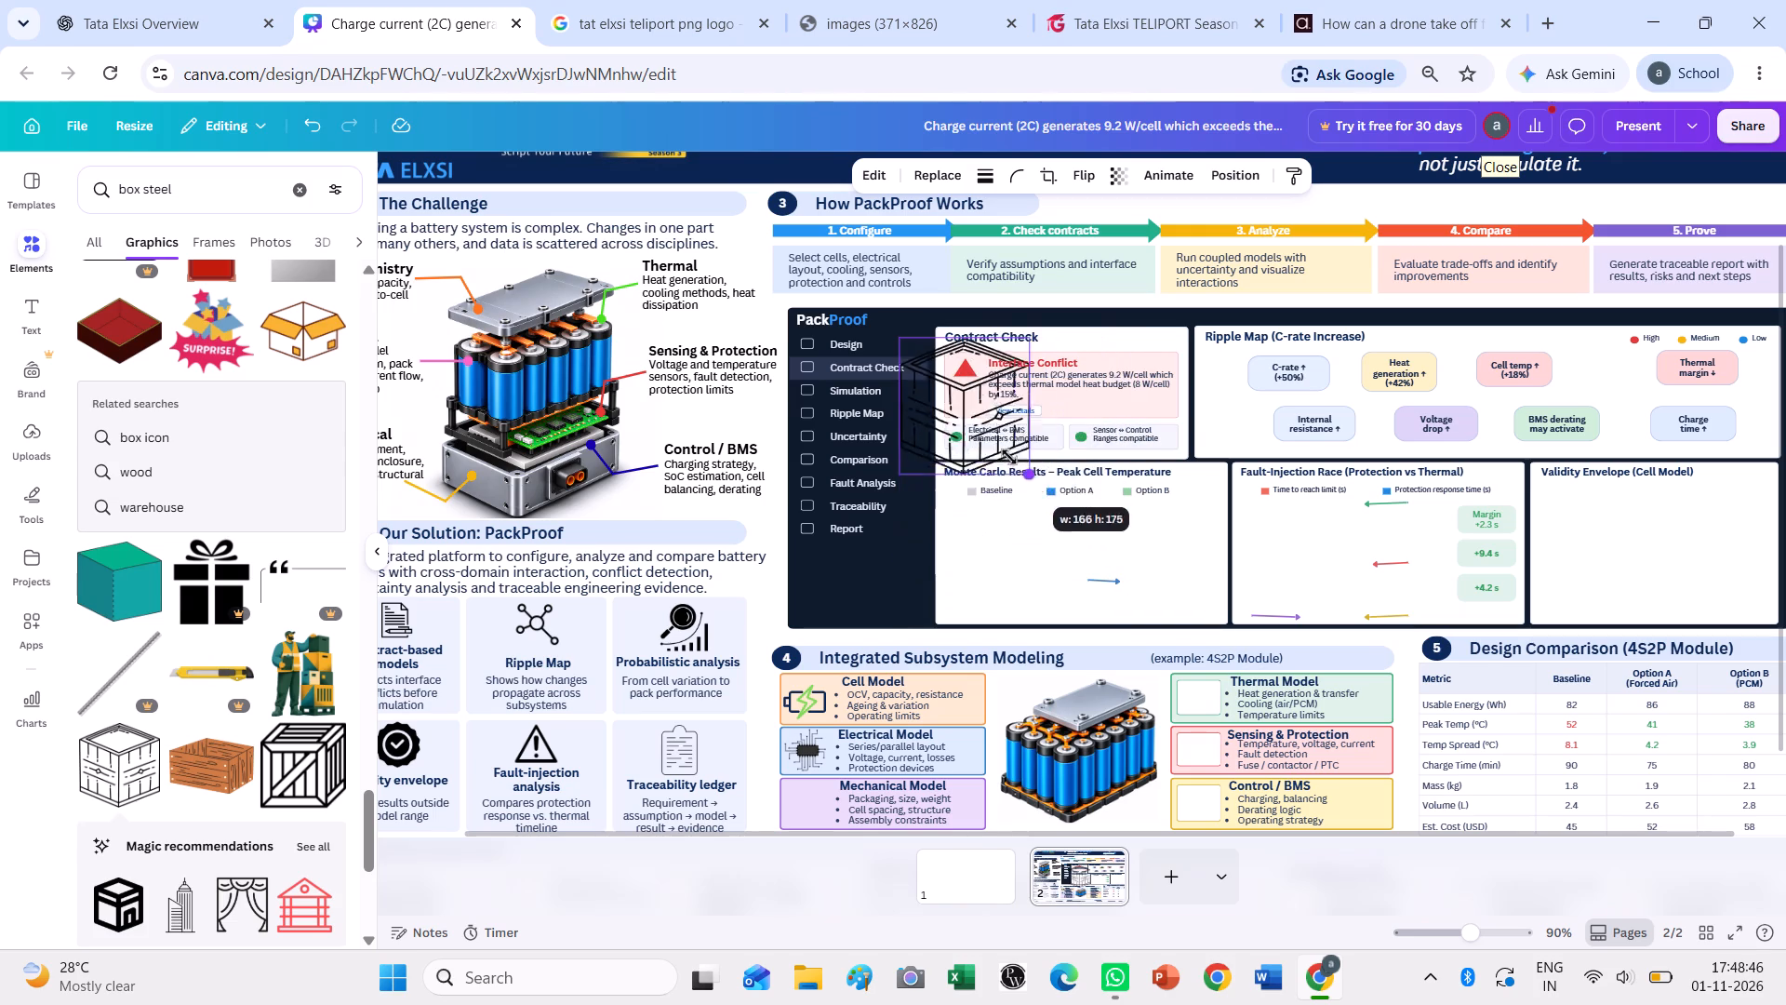
pyautogui.moveTo(1009, 457); pyautogui.dragTo(988, 434)
pyautogui.moveTo(946, 385); pyautogui.dragTo(803, 797)
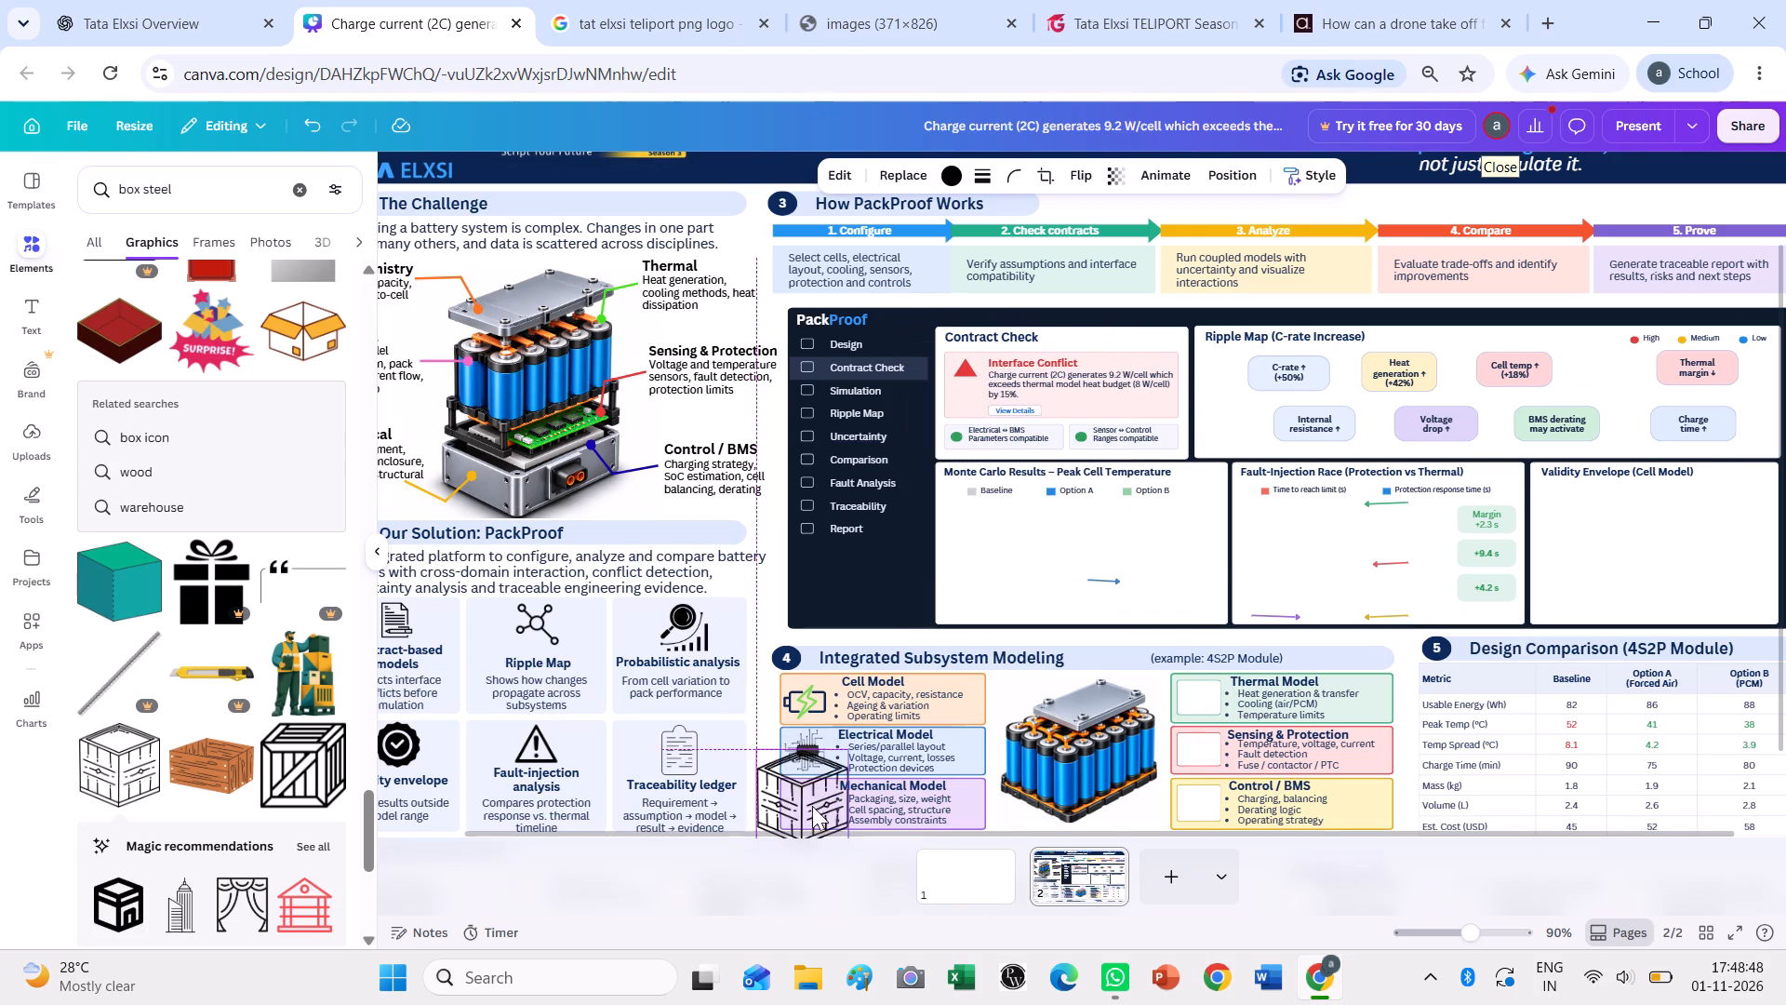
pyautogui.moveTo(851, 747); pyautogui.dragTo(802, 793)
pyautogui.moveTo(769, 818); pyautogui.dragTo(804, 797)
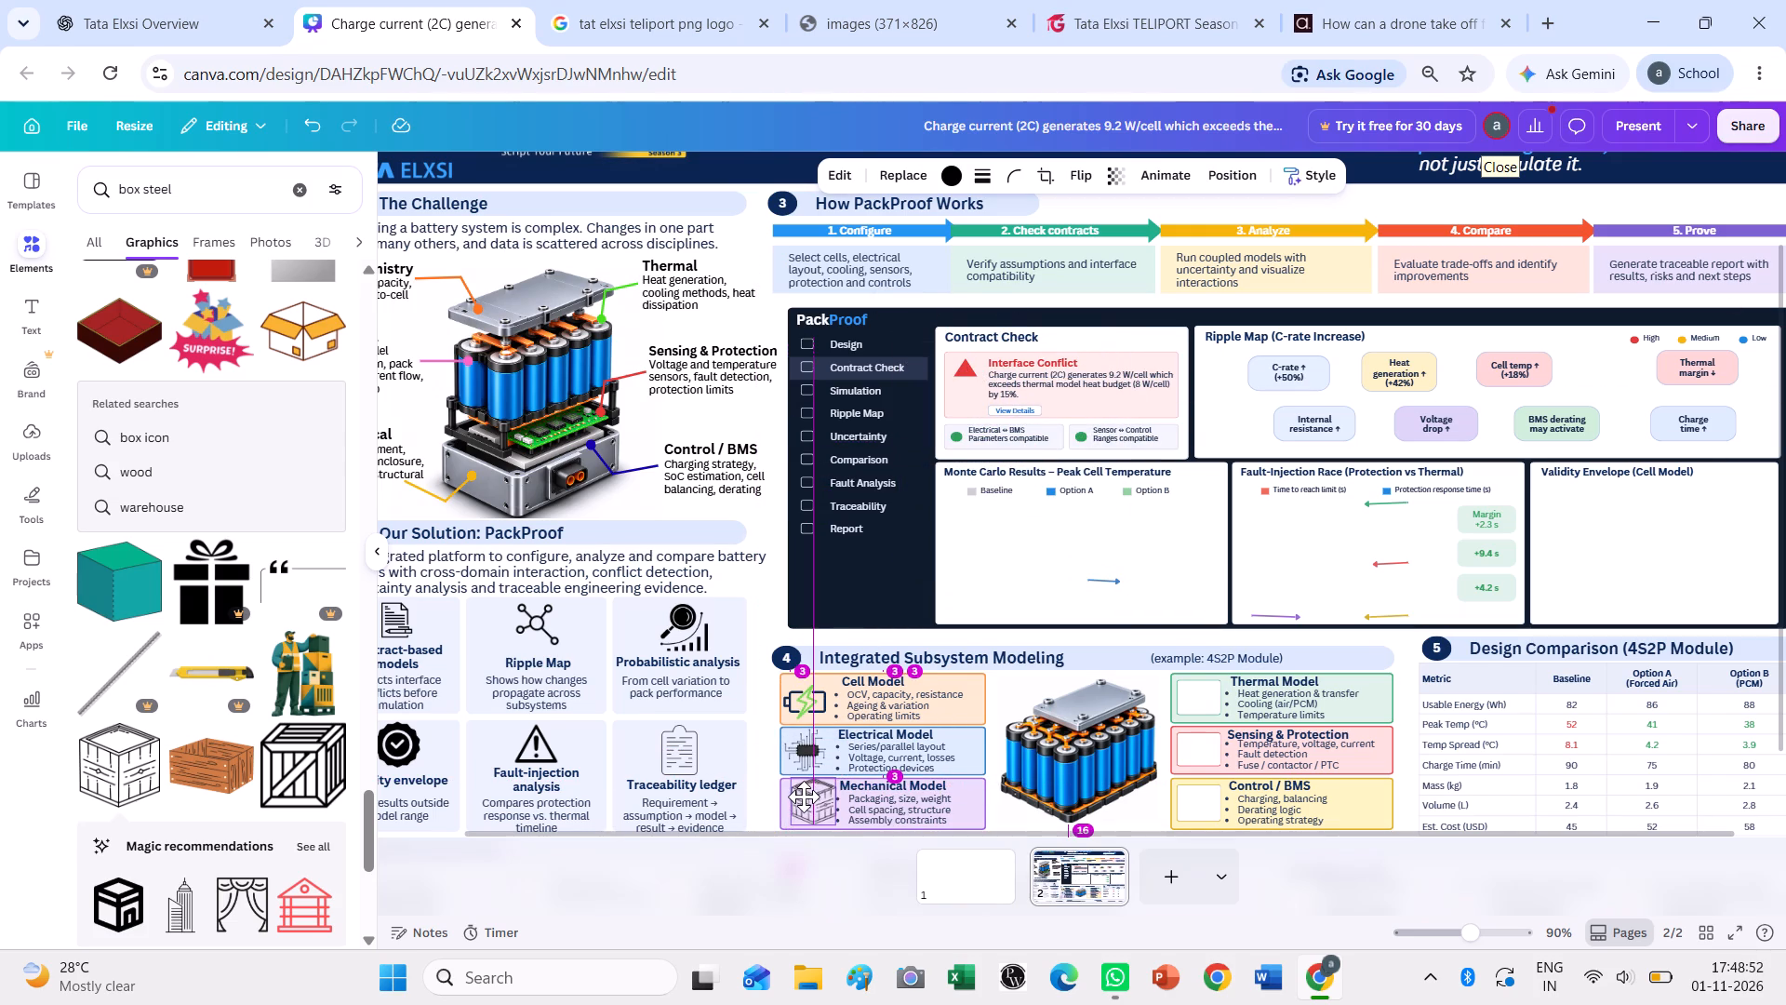
pyautogui.moveTo(804, 797); pyautogui.dragTo(799, 797)
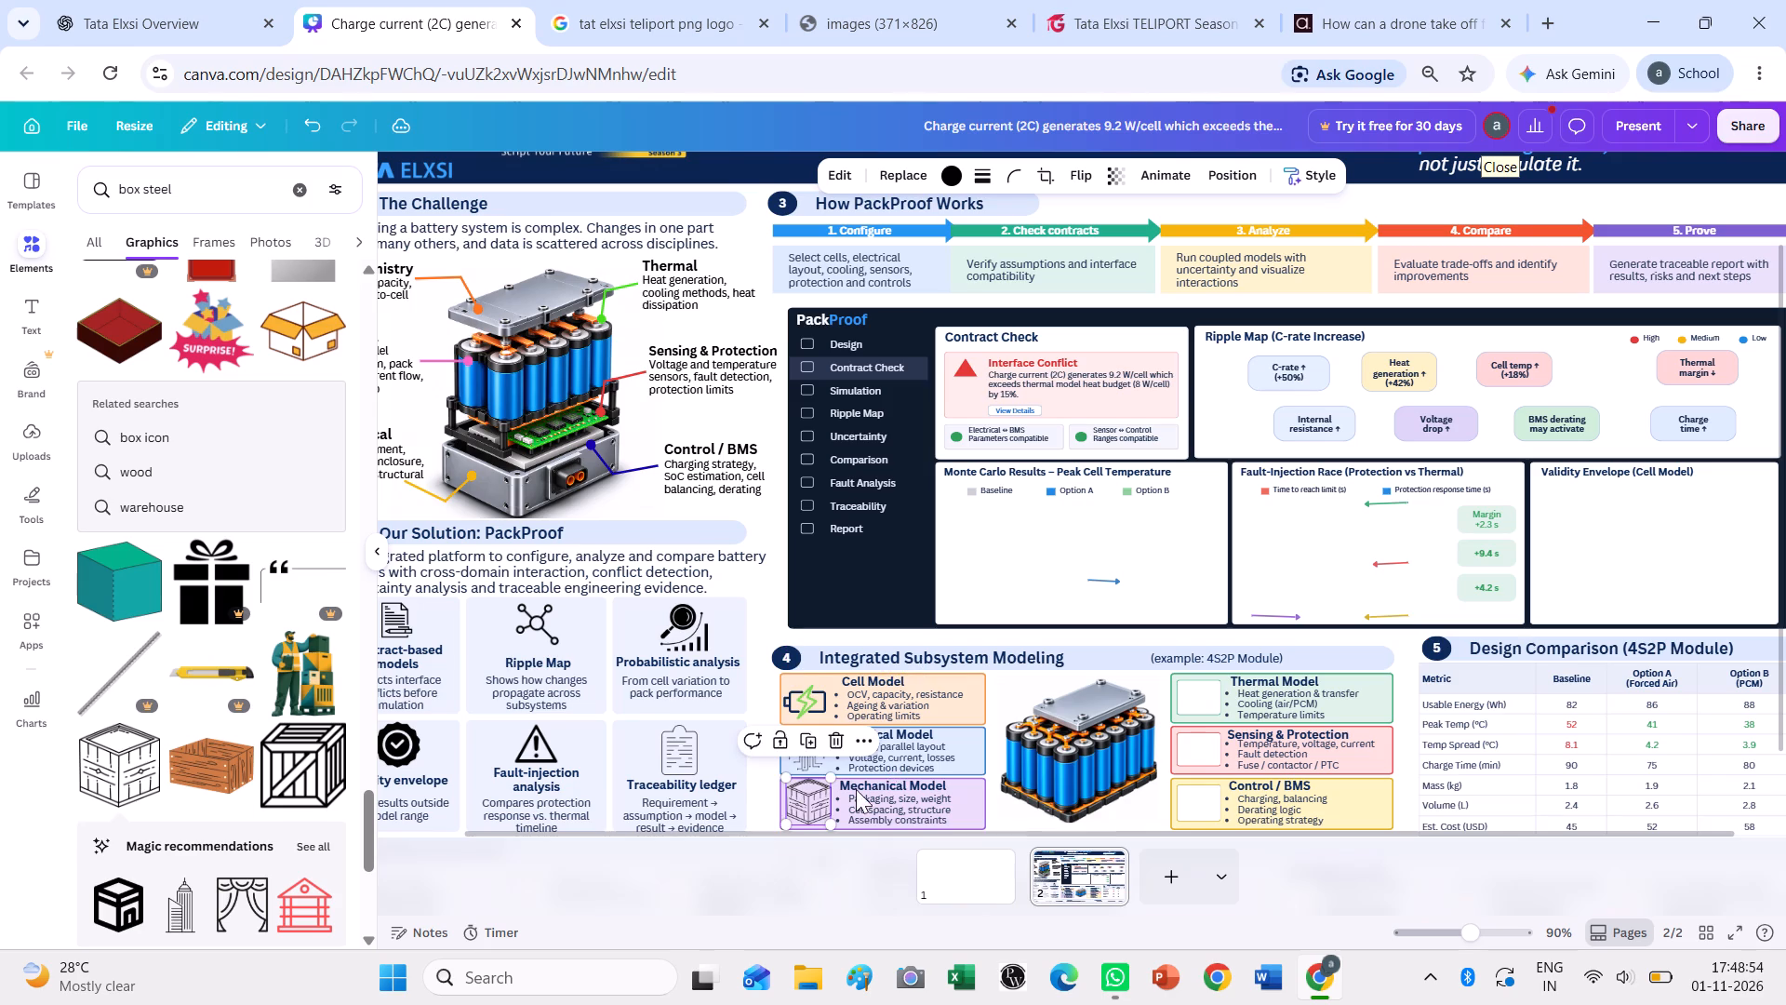
pyautogui.click(1693, 584)
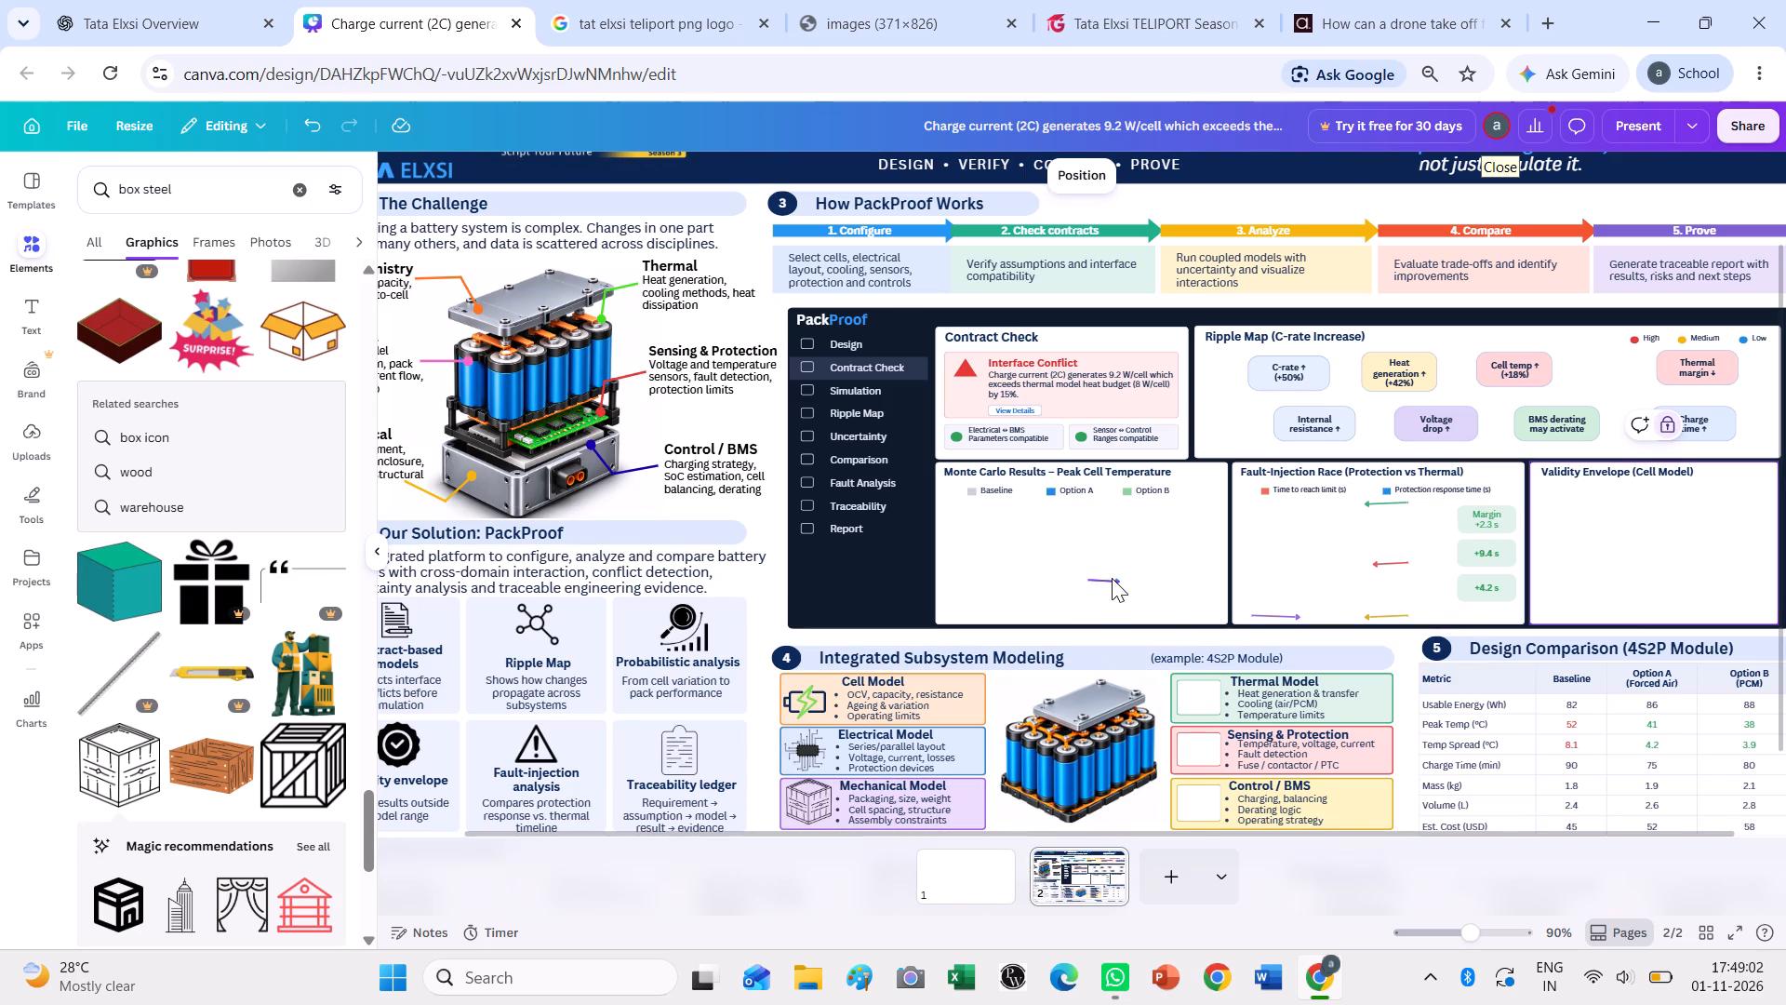
# Delete the blank icon placeholder boxes from the Thermal Model, Sensing & Protection, and Control / BMS cards.
pyautogui.click(1195, 682)
pyautogui.press('Delete')
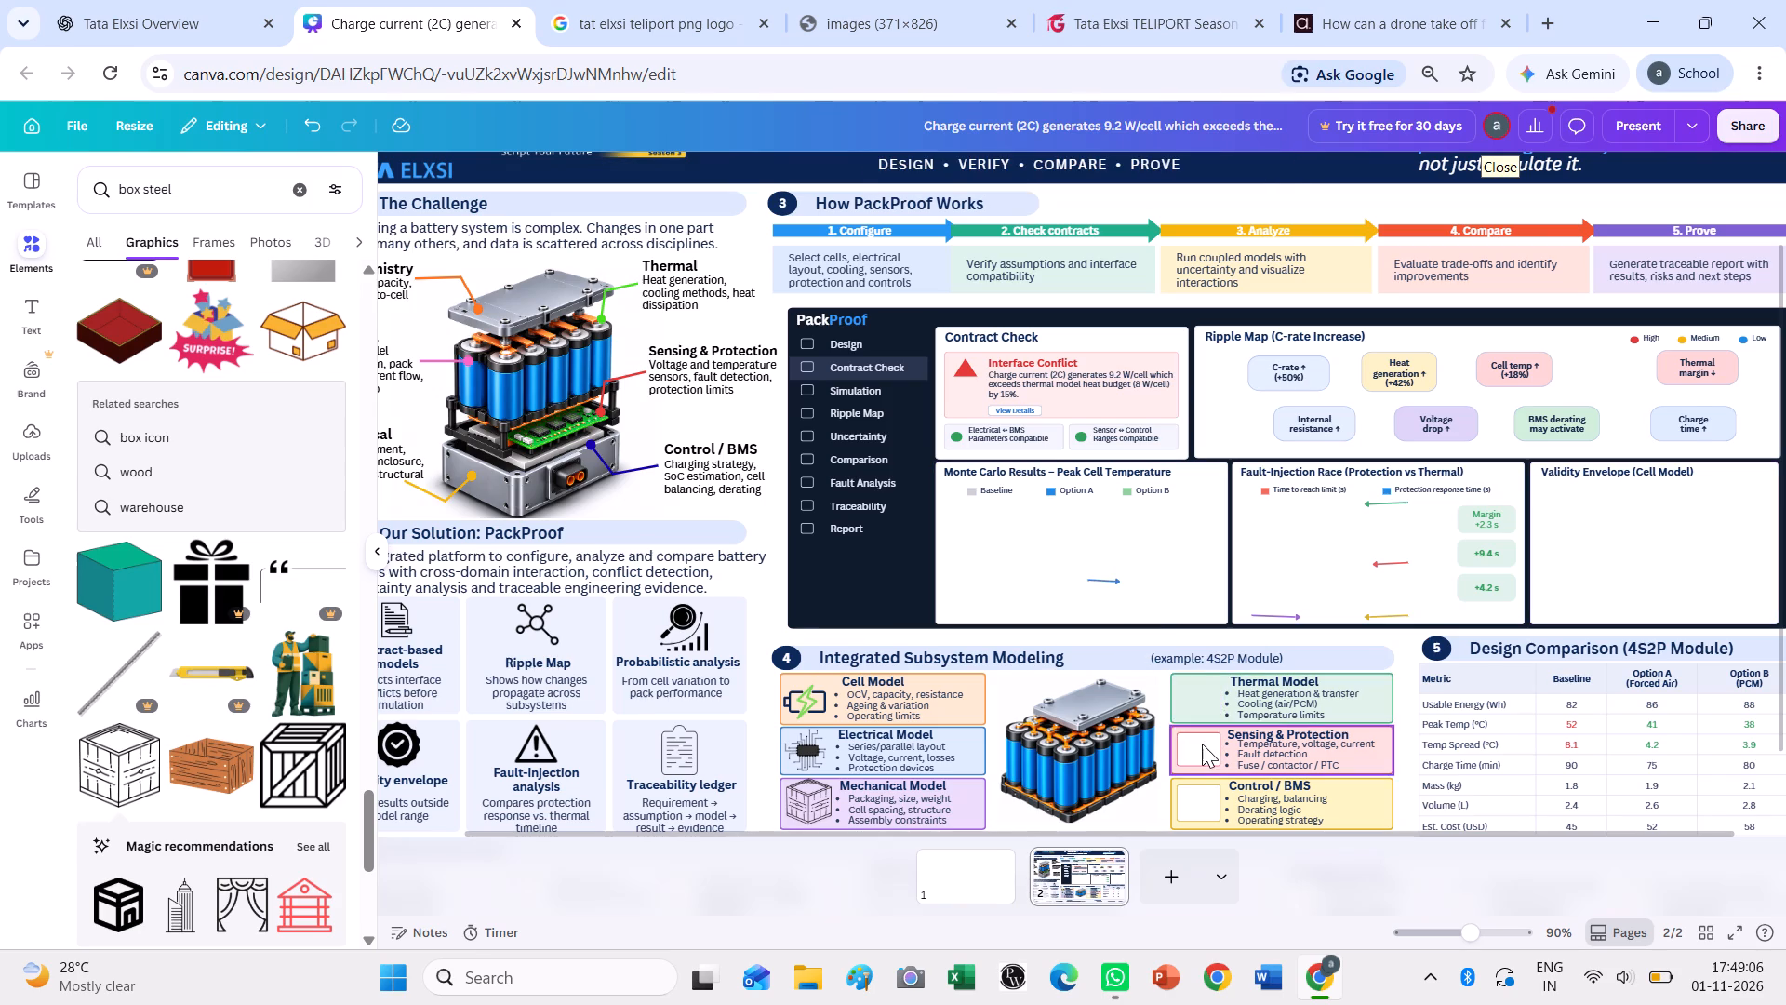
pyautogui.click(1202, 744)
pyautogui.press('Delete')
pyautogui.click(1202, 805)
pyautogui.press('Delete')
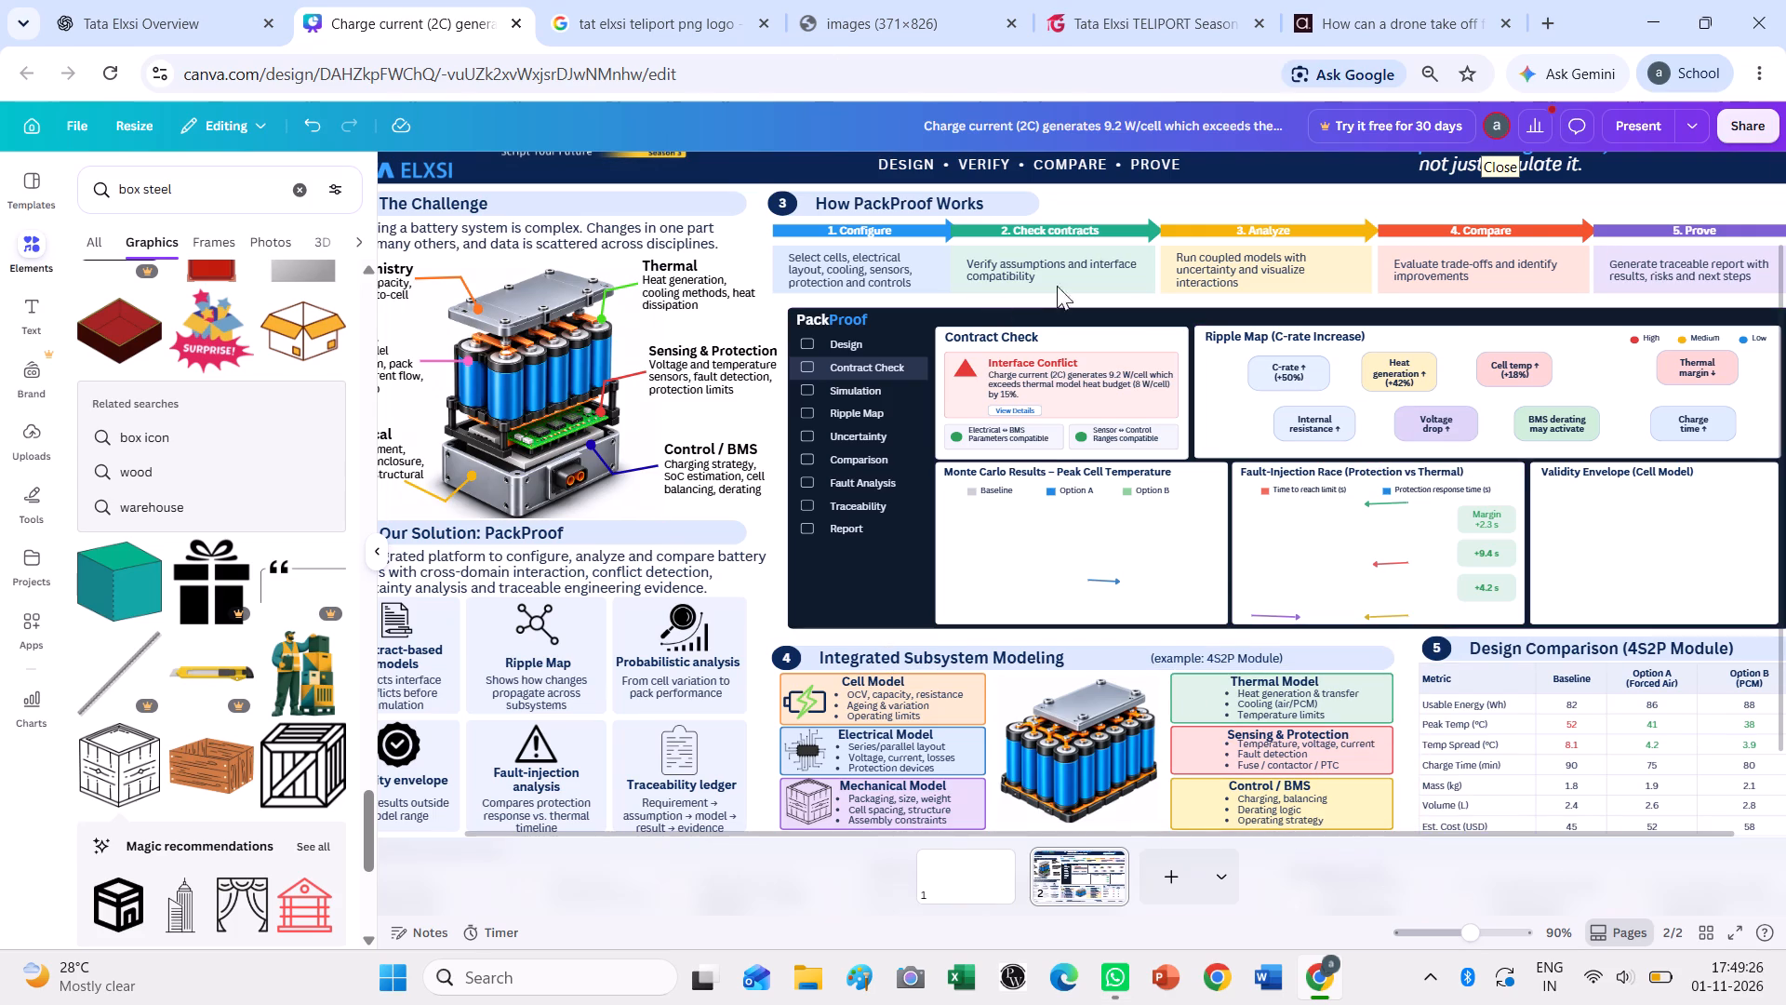
# Review the poster from its header to the Target Users & Current Tools and Go-to-Market Path sections.
pyautogui.scroll(-3, 1206, 556)
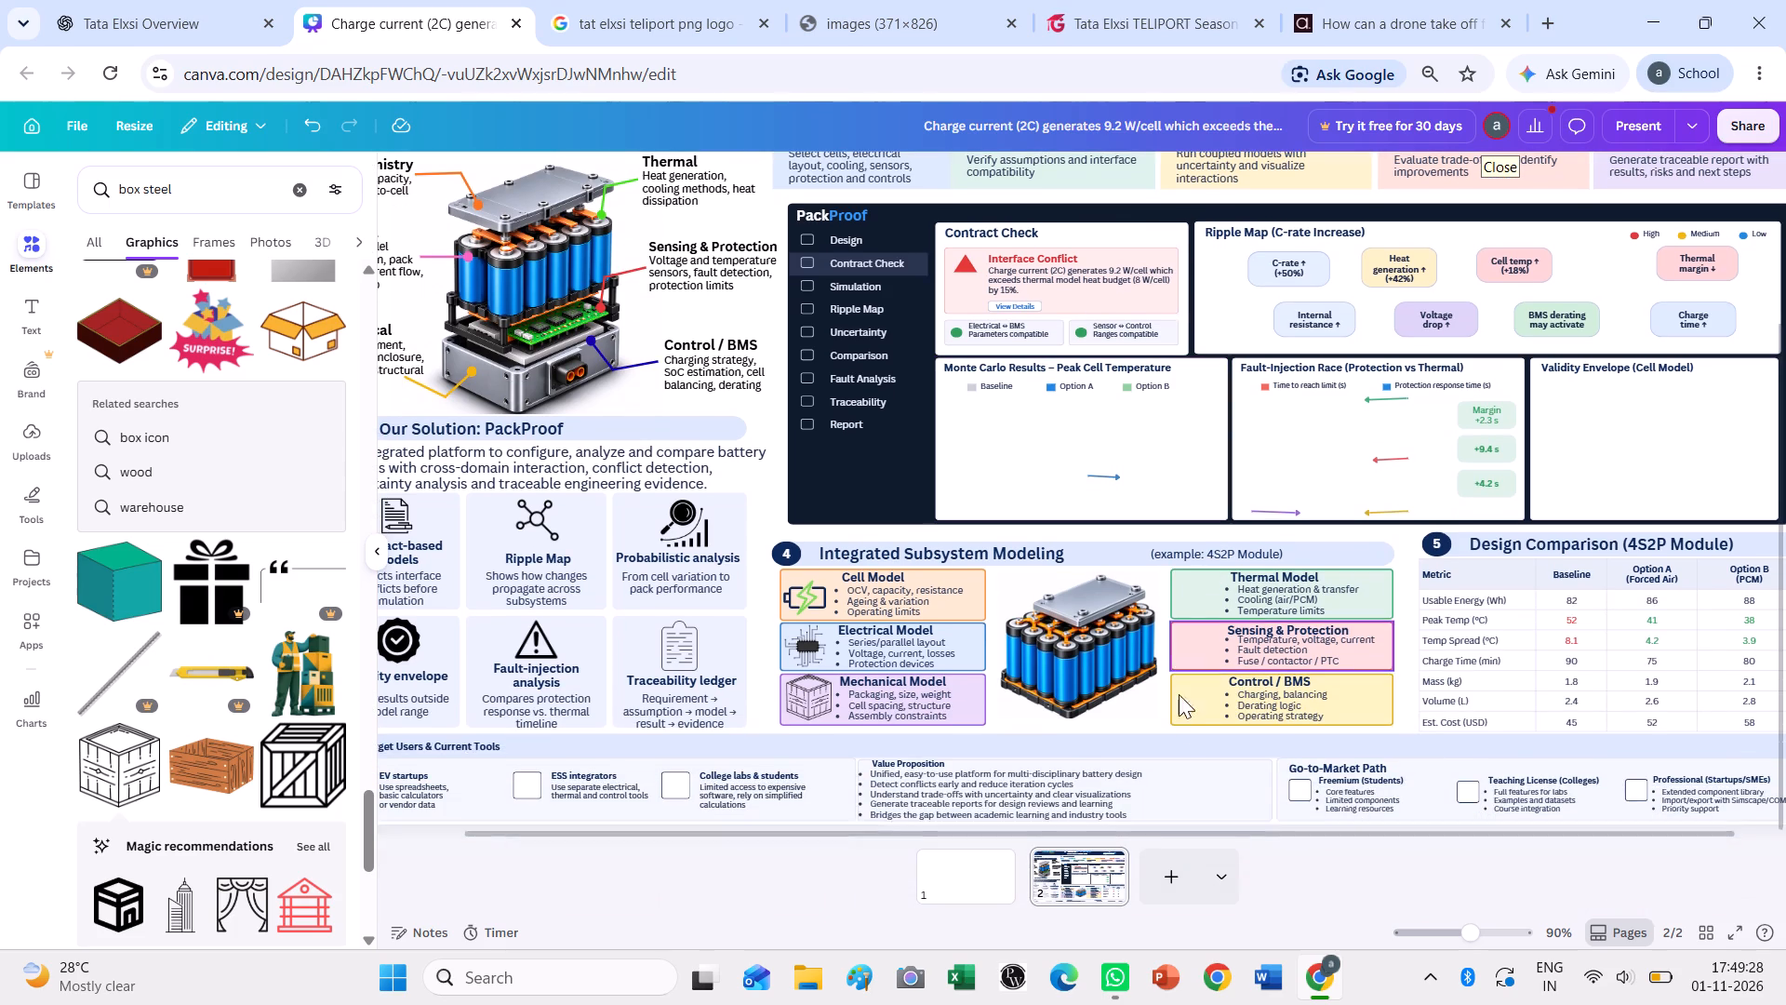
pyautogui.moveTo(1150, 834); pyautogui.dragTo(1215, 844)
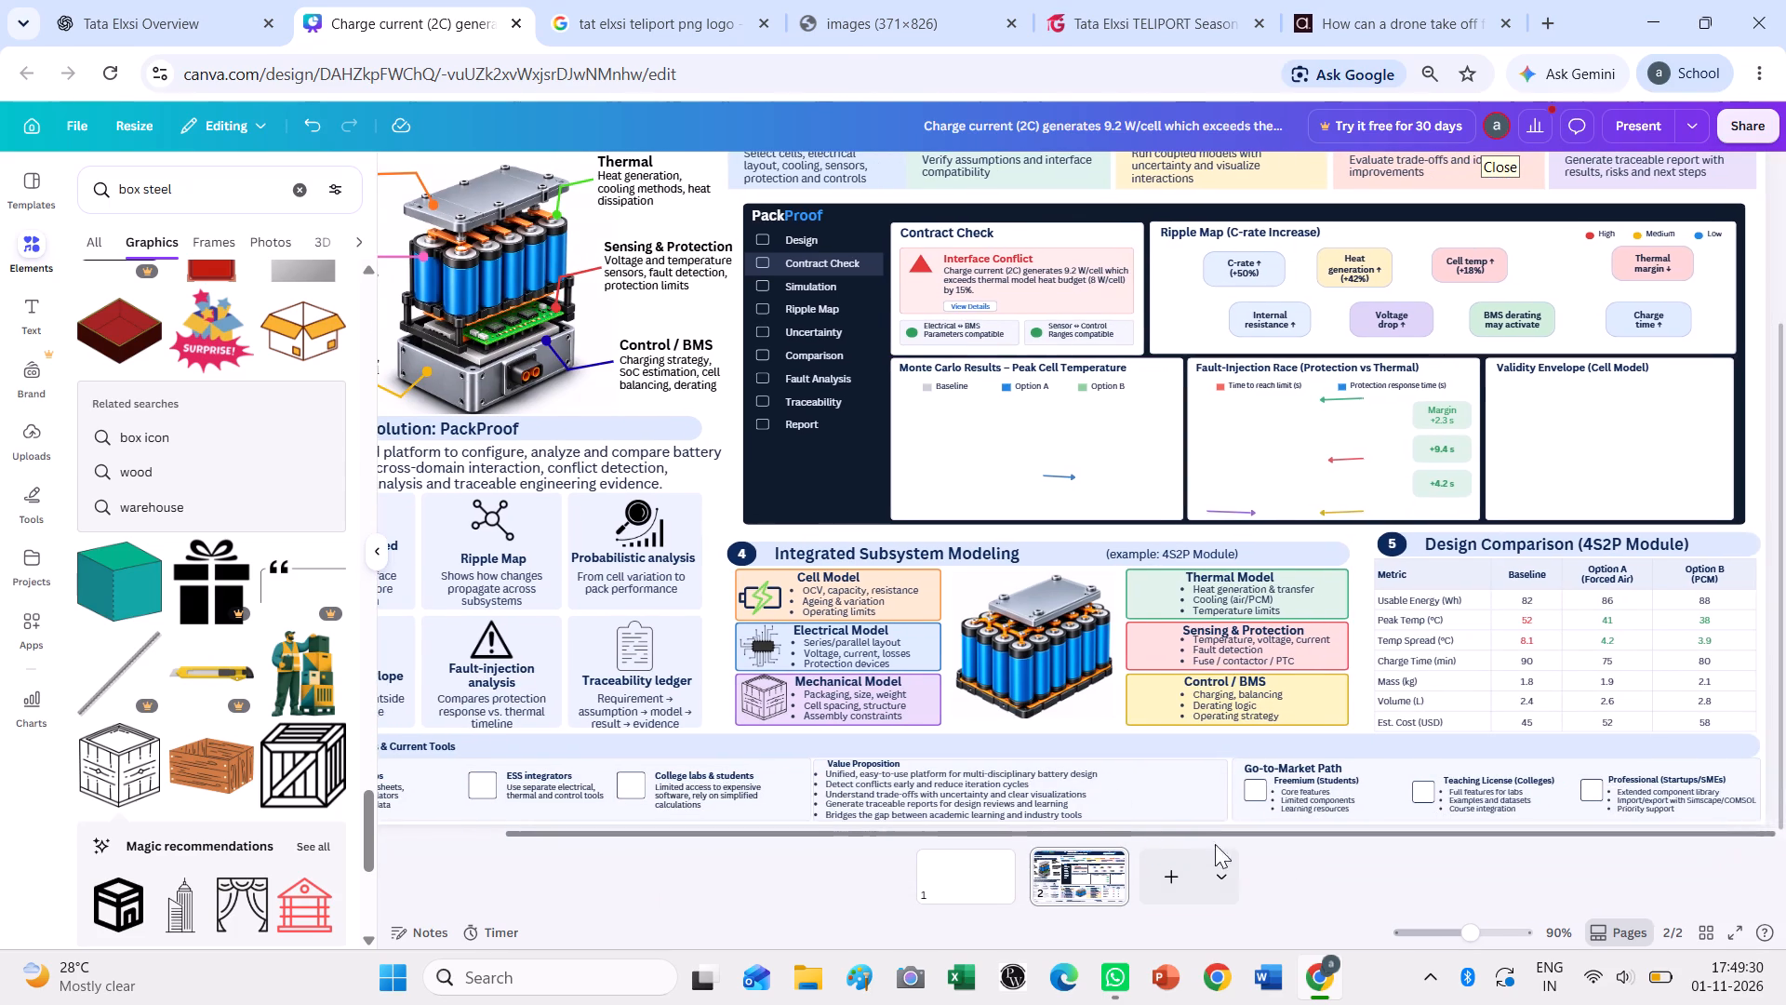
pyautogui.moveTo(1215, 844); pyautogui.dragTo(1157, 843)
pyautogui.scroll(3, 1303, 524)
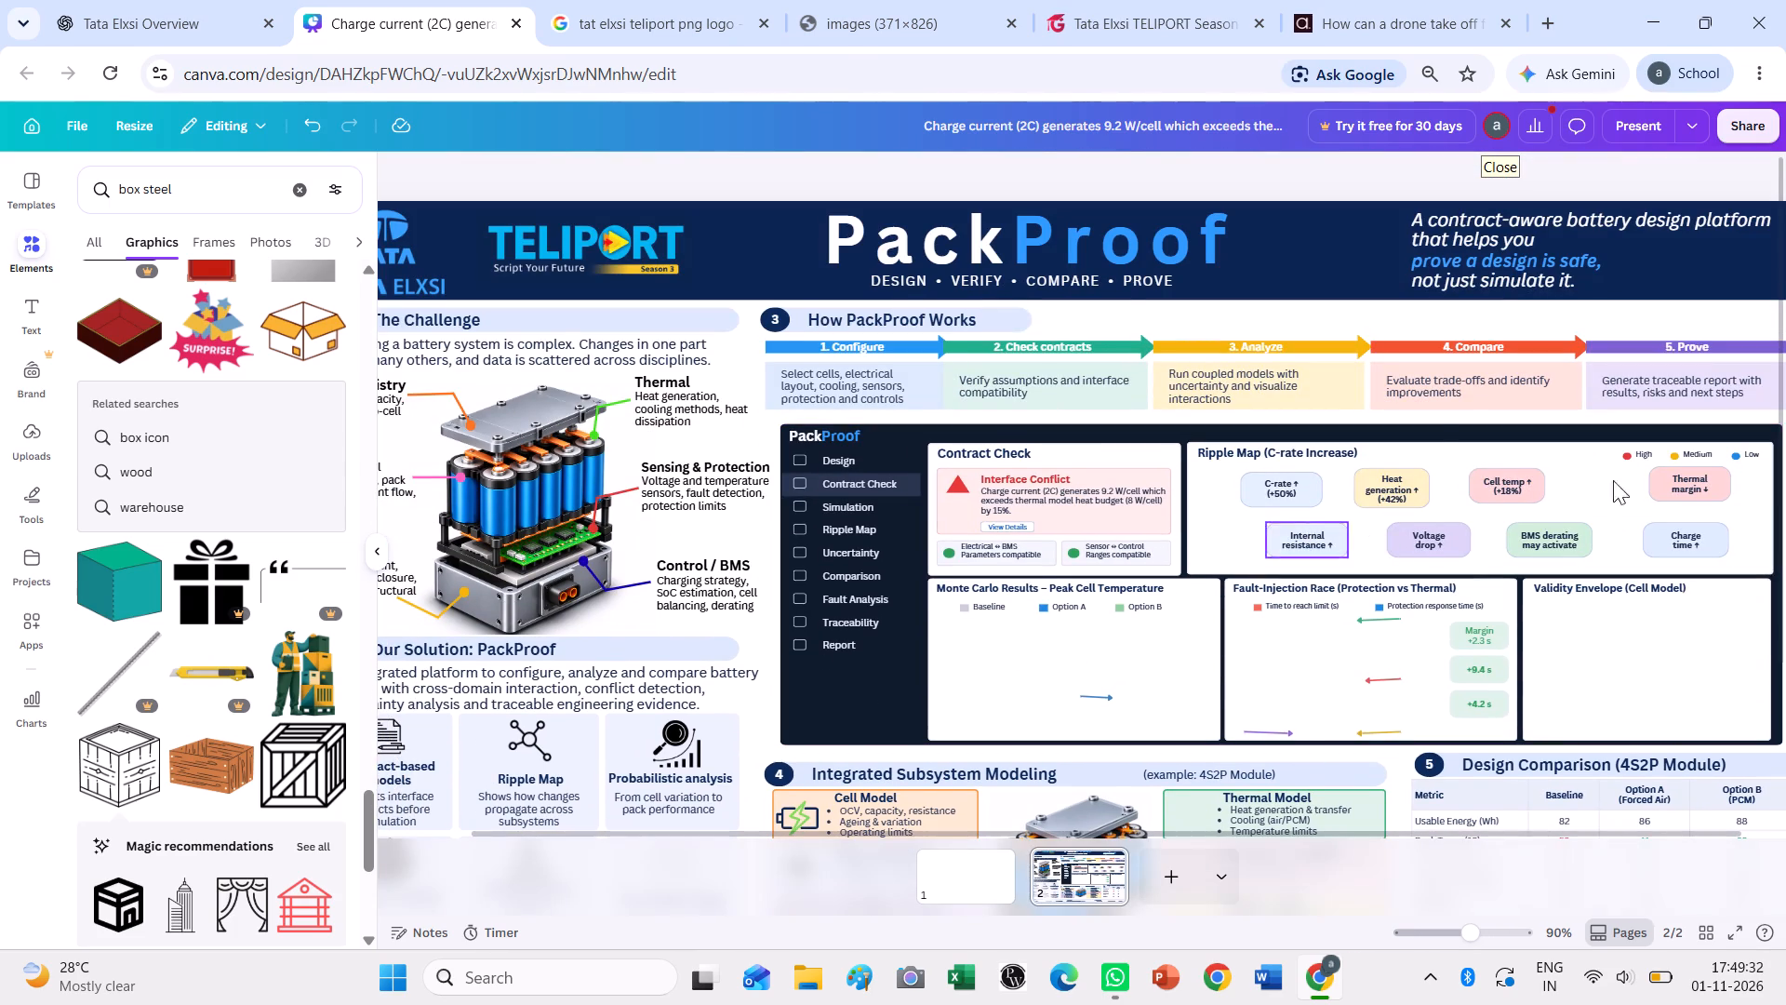
pyautogui.scroll(-3, 1374, 516)
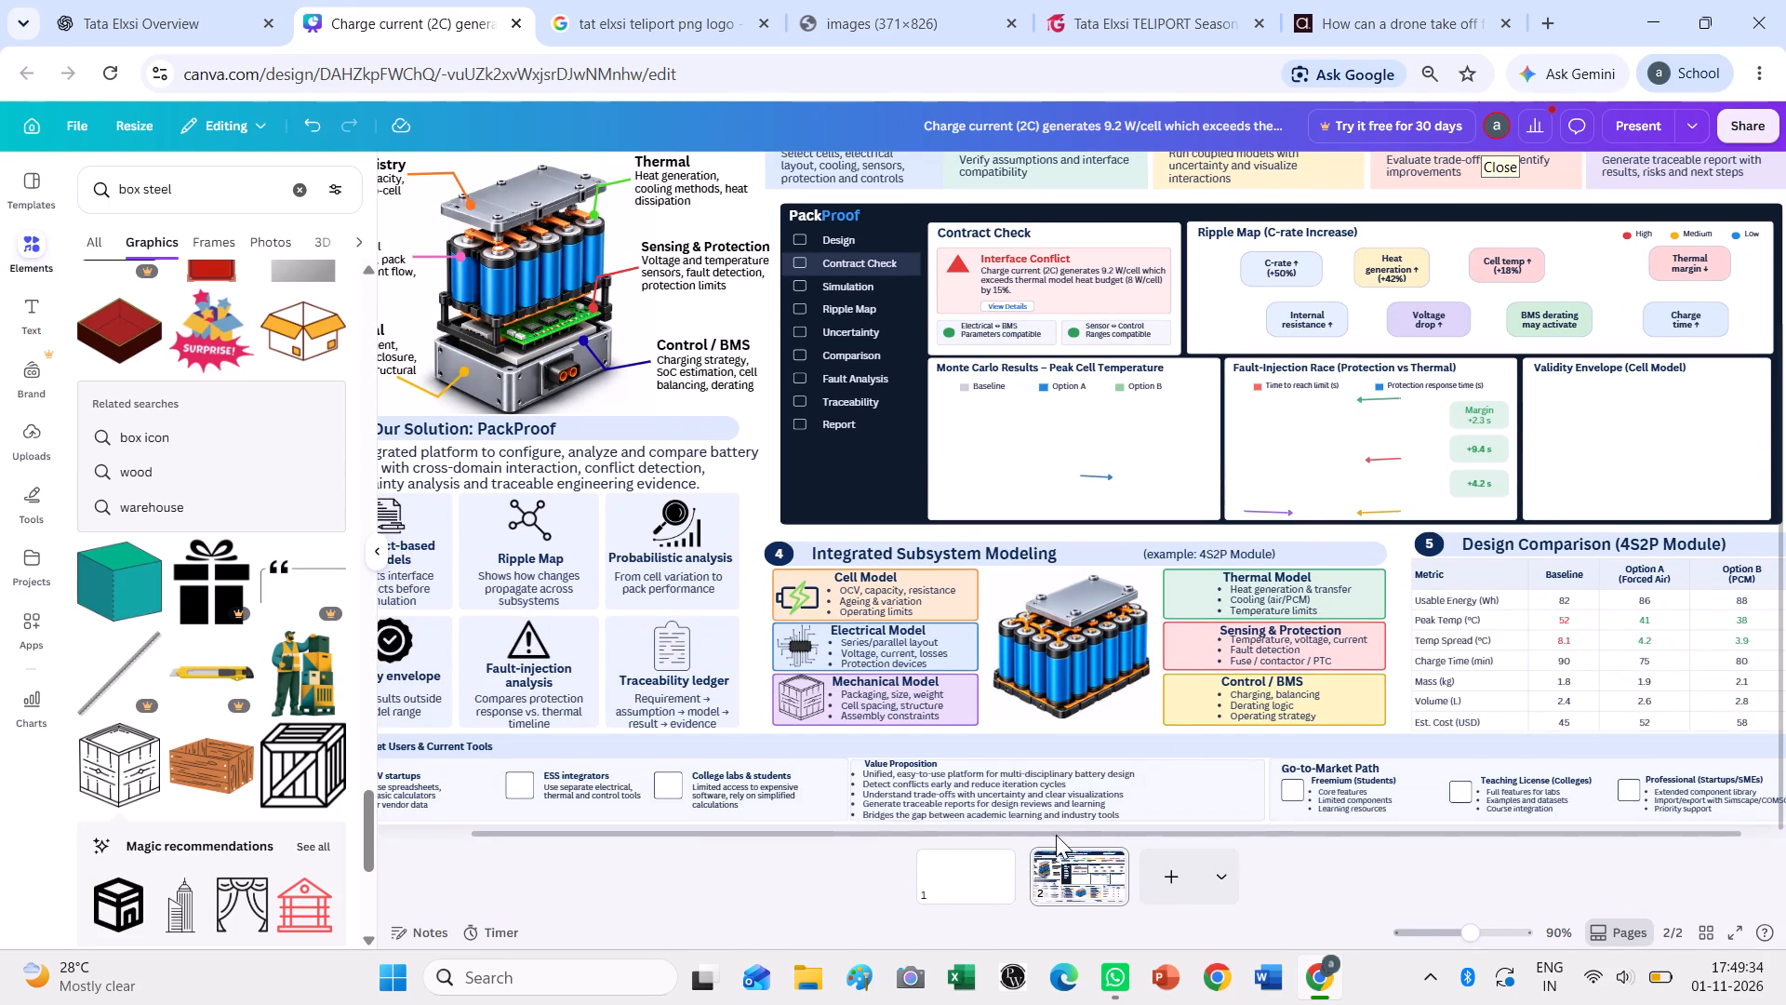
pyautogui.moveTo(1057, 829); pyautogui.dragTo(757, 834)
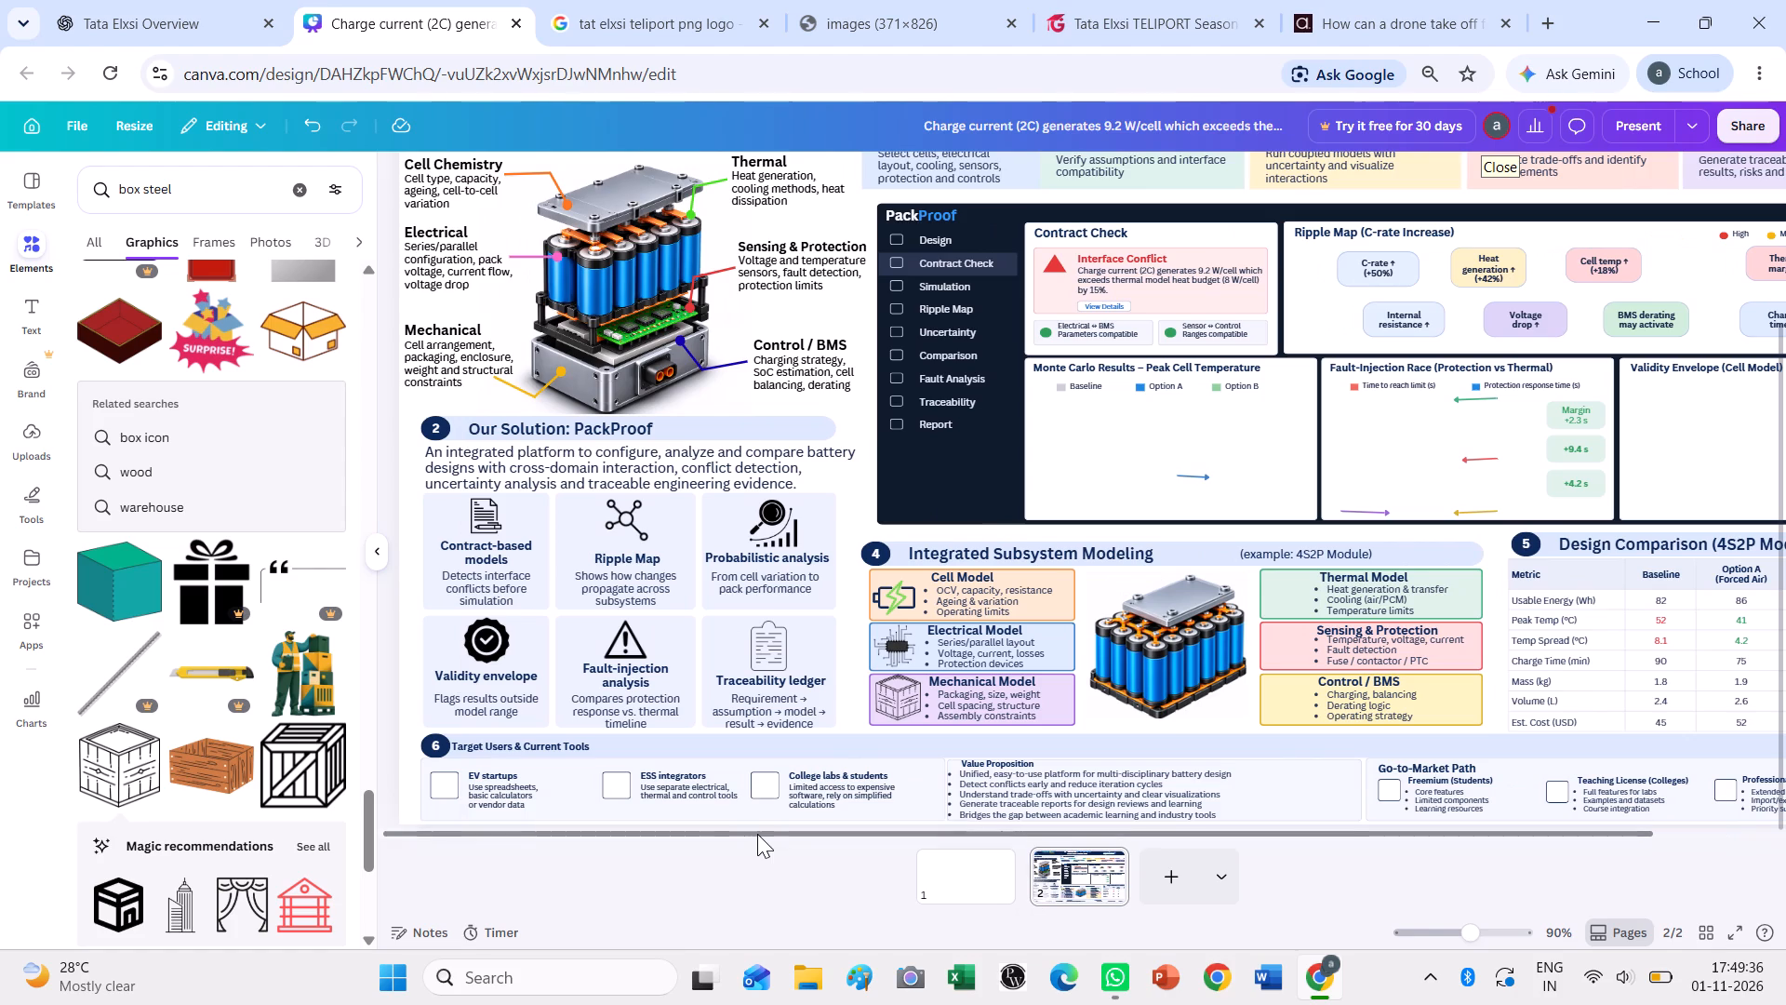
pyautogui.moveTo(757, 834); pyautogui.dragTo(940, 833)
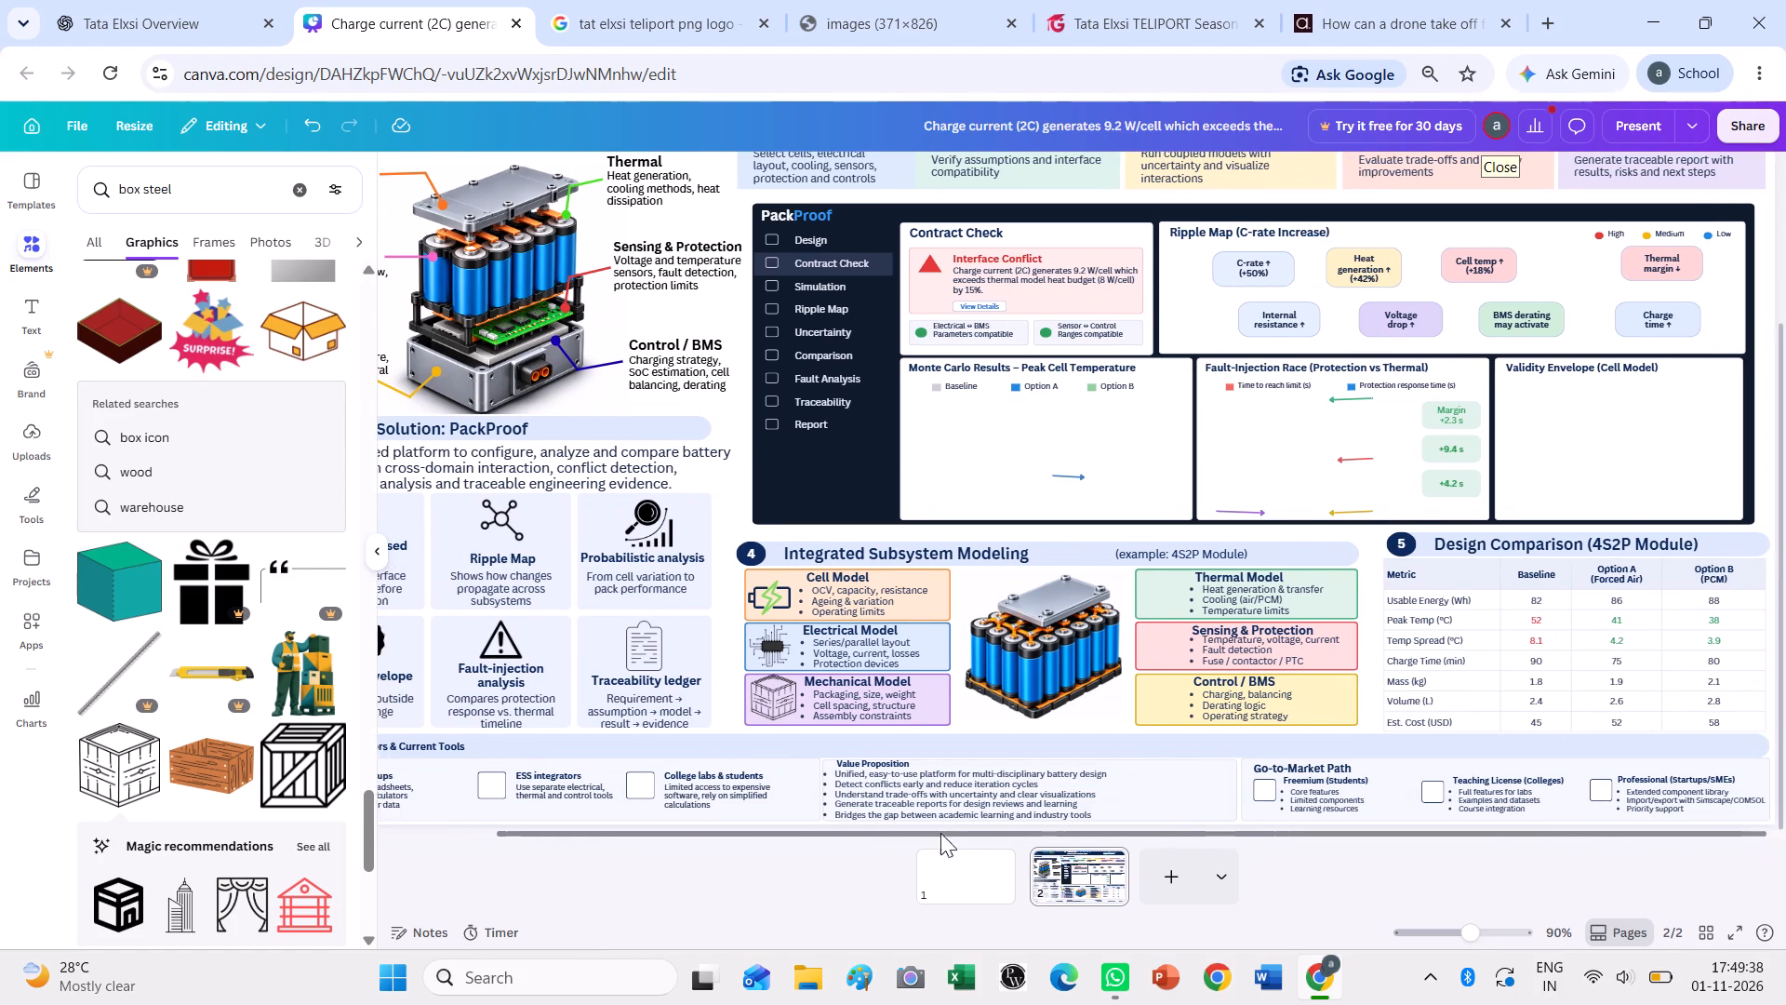
pyautogui.moveTo(940, 833); pyautogui.dragTo(727, 839)
pyautogui.scroll(2, 1086, 522)
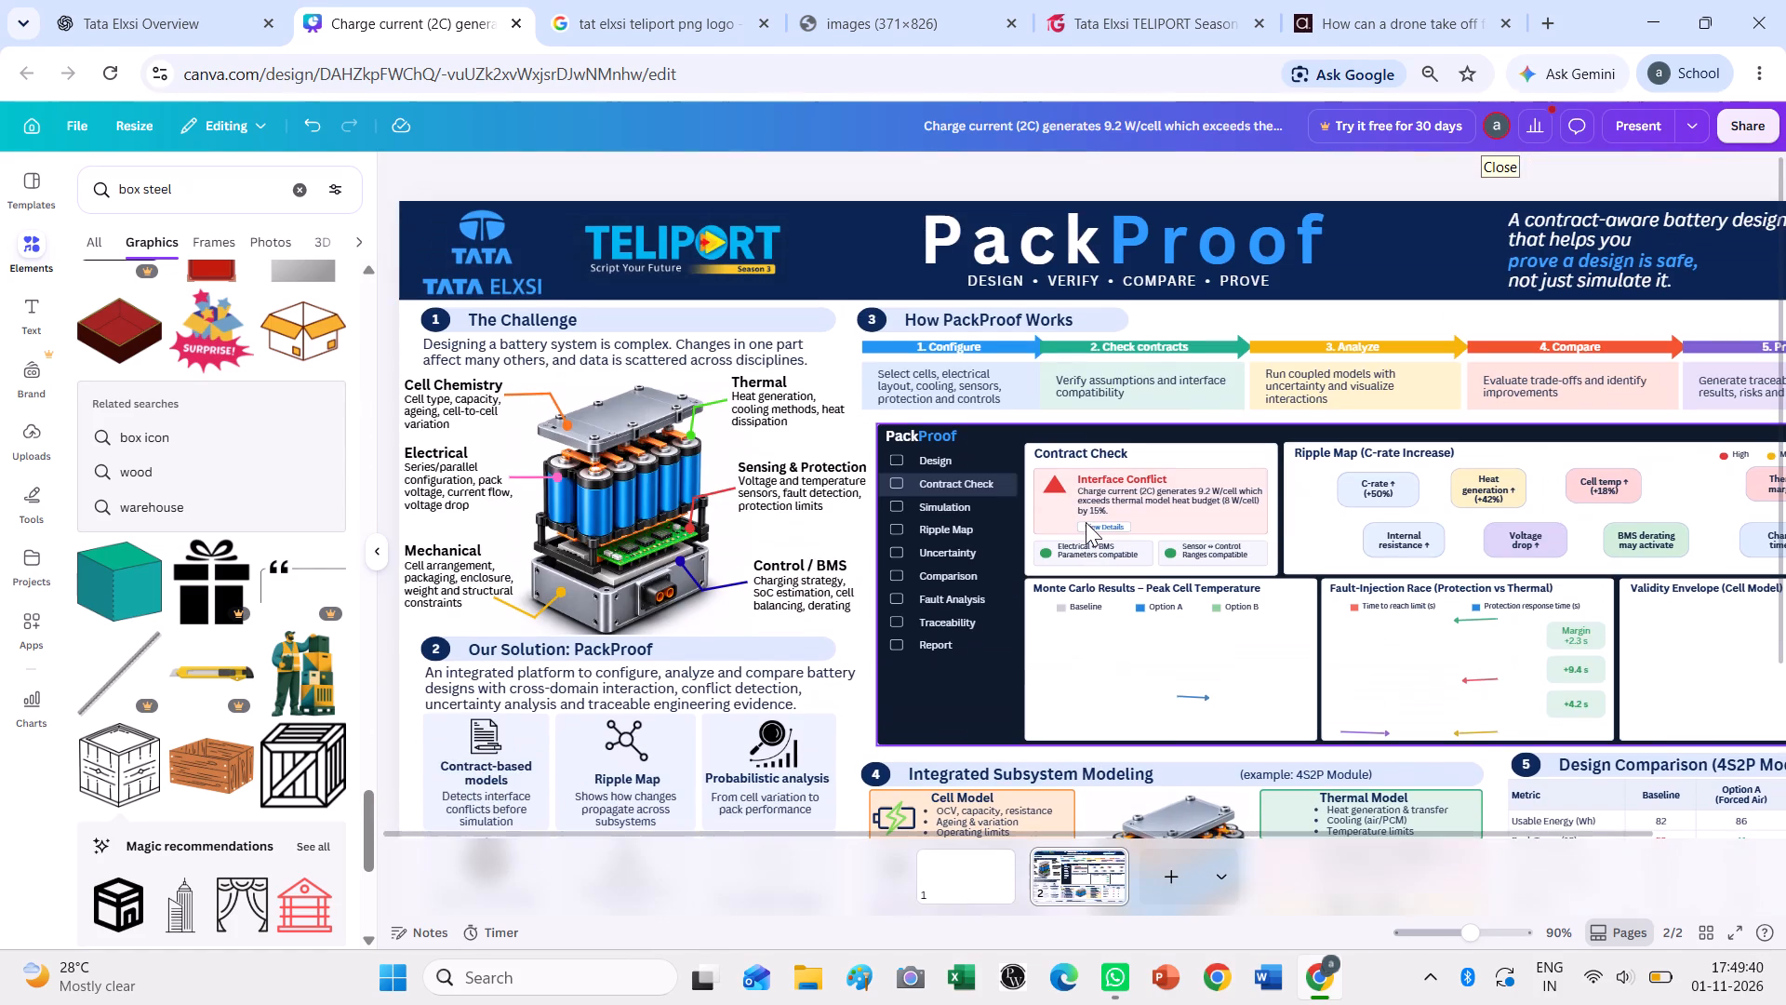
pyautogui.scroll(-4, 1086, 522)
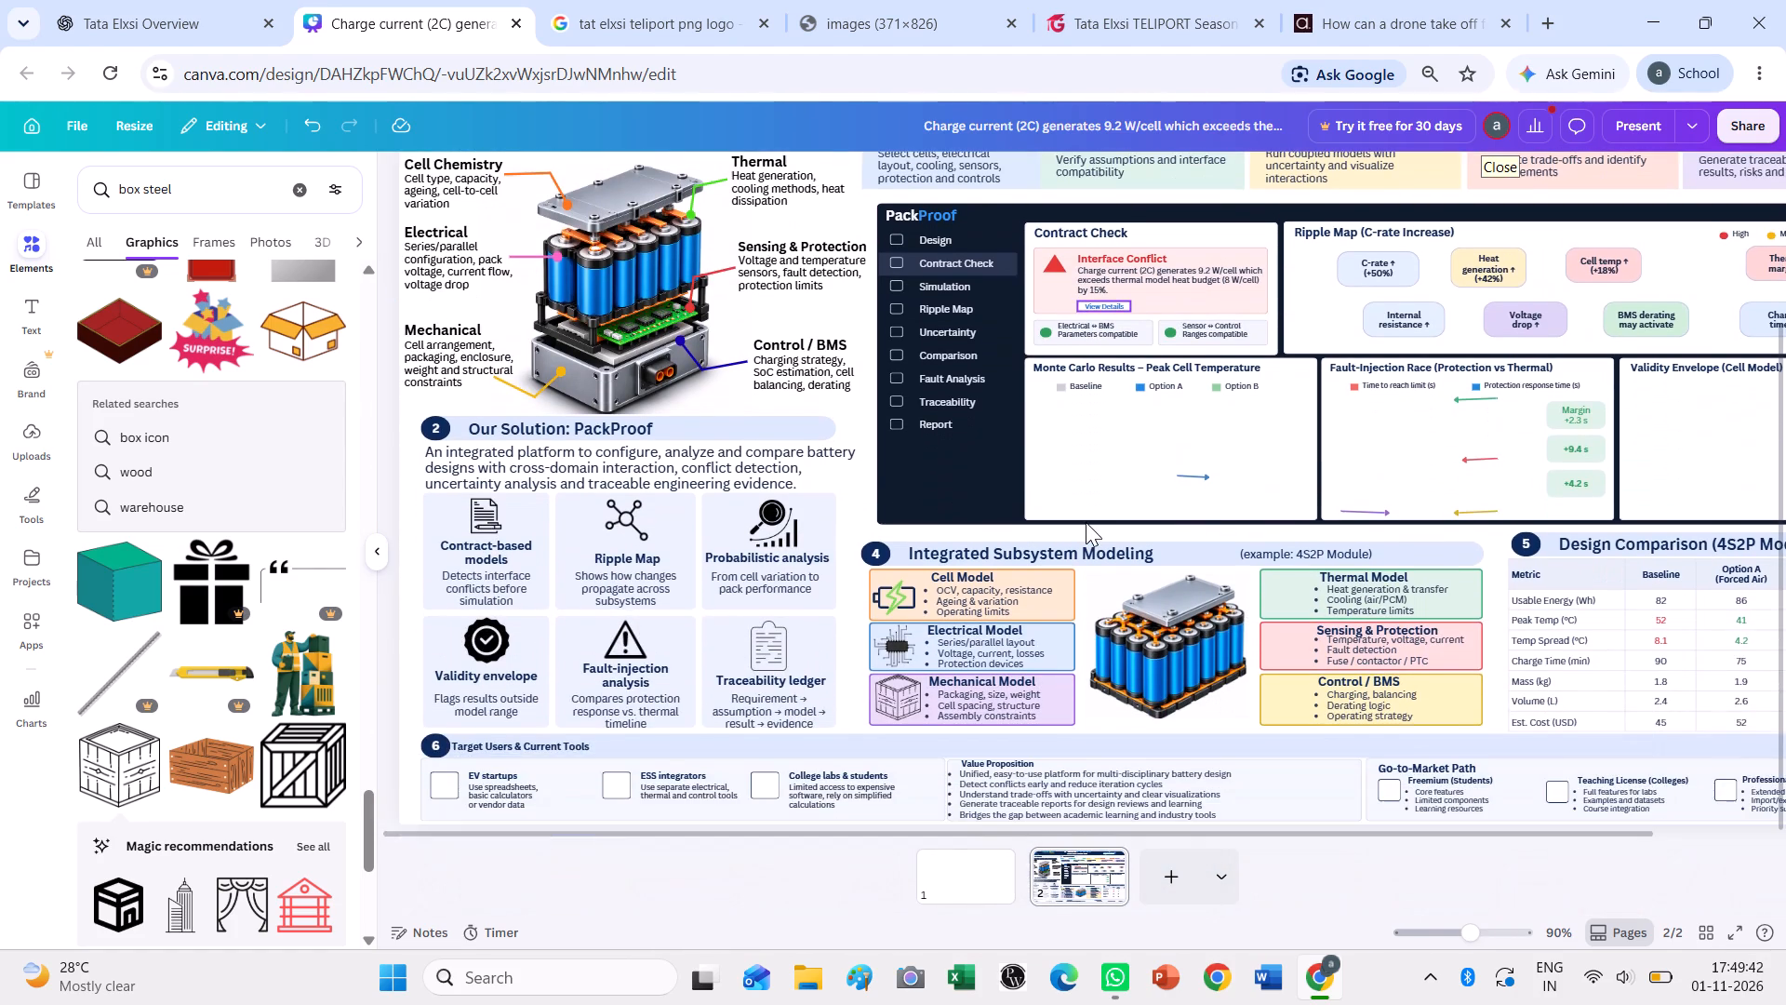
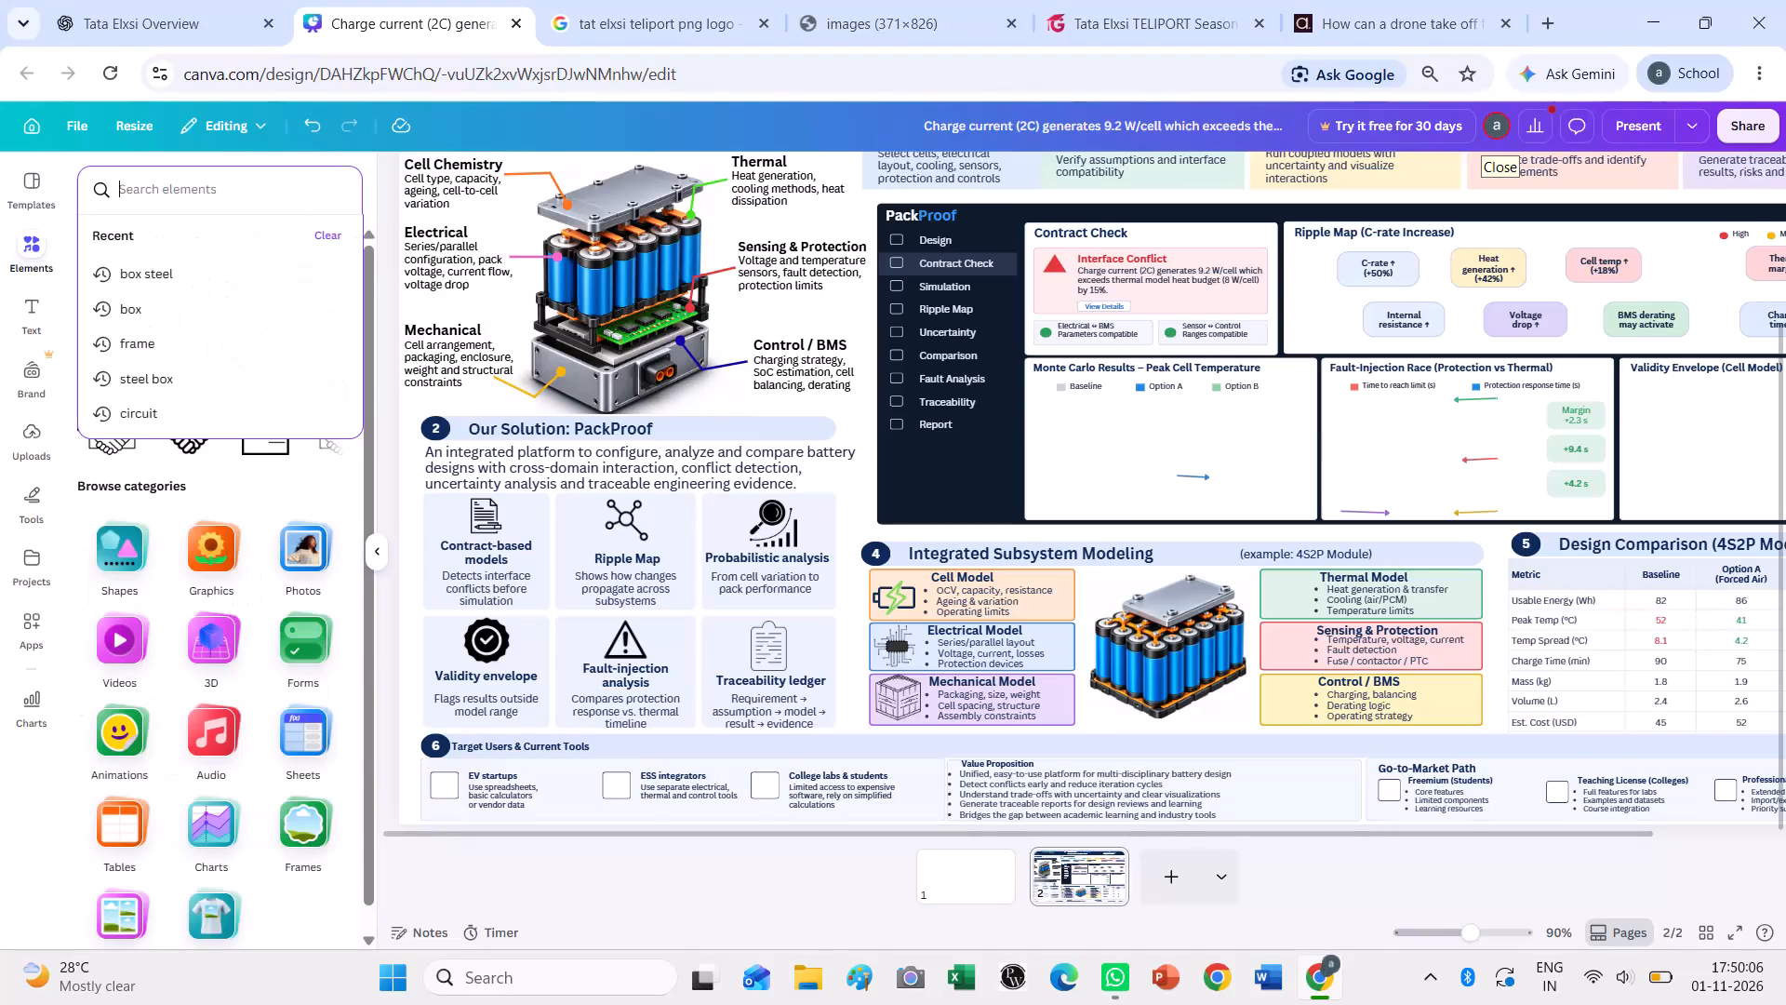
# Search the elements library for "thermal" and browse all the graphics results for a Thermal Model icon.
pyautogui.write('thermal')
pyautogui.press('Return')
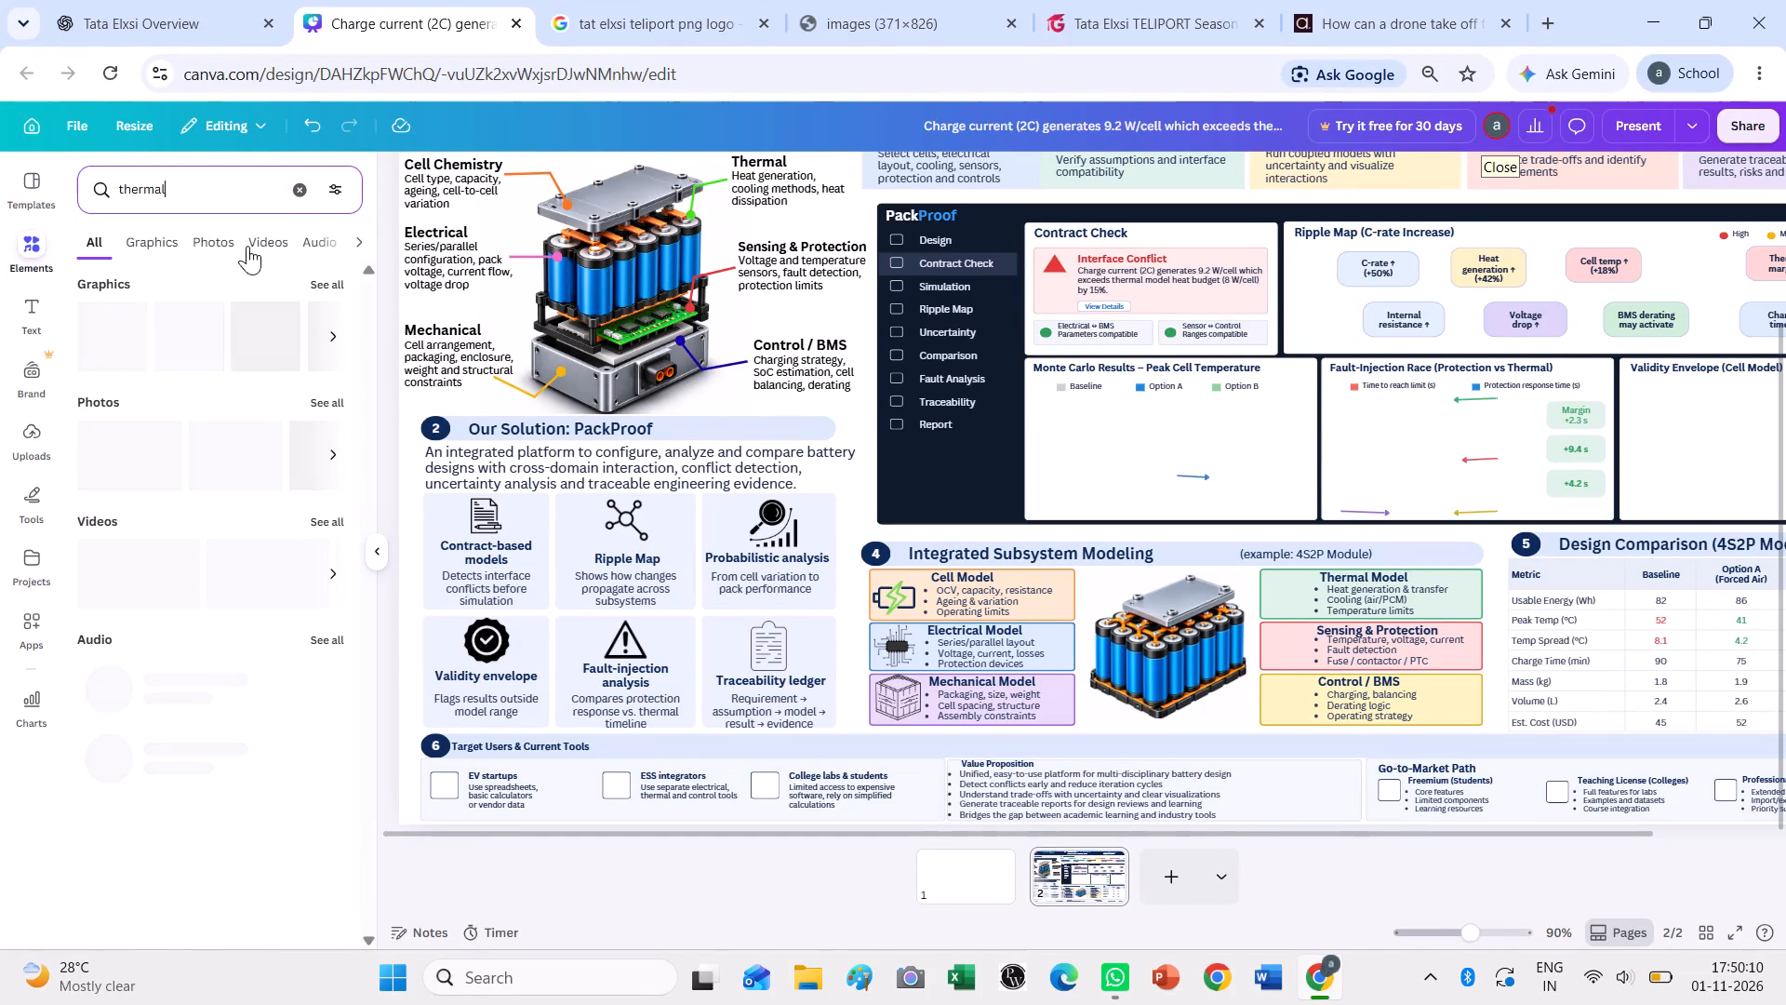
pyautogui.click(337, 290)
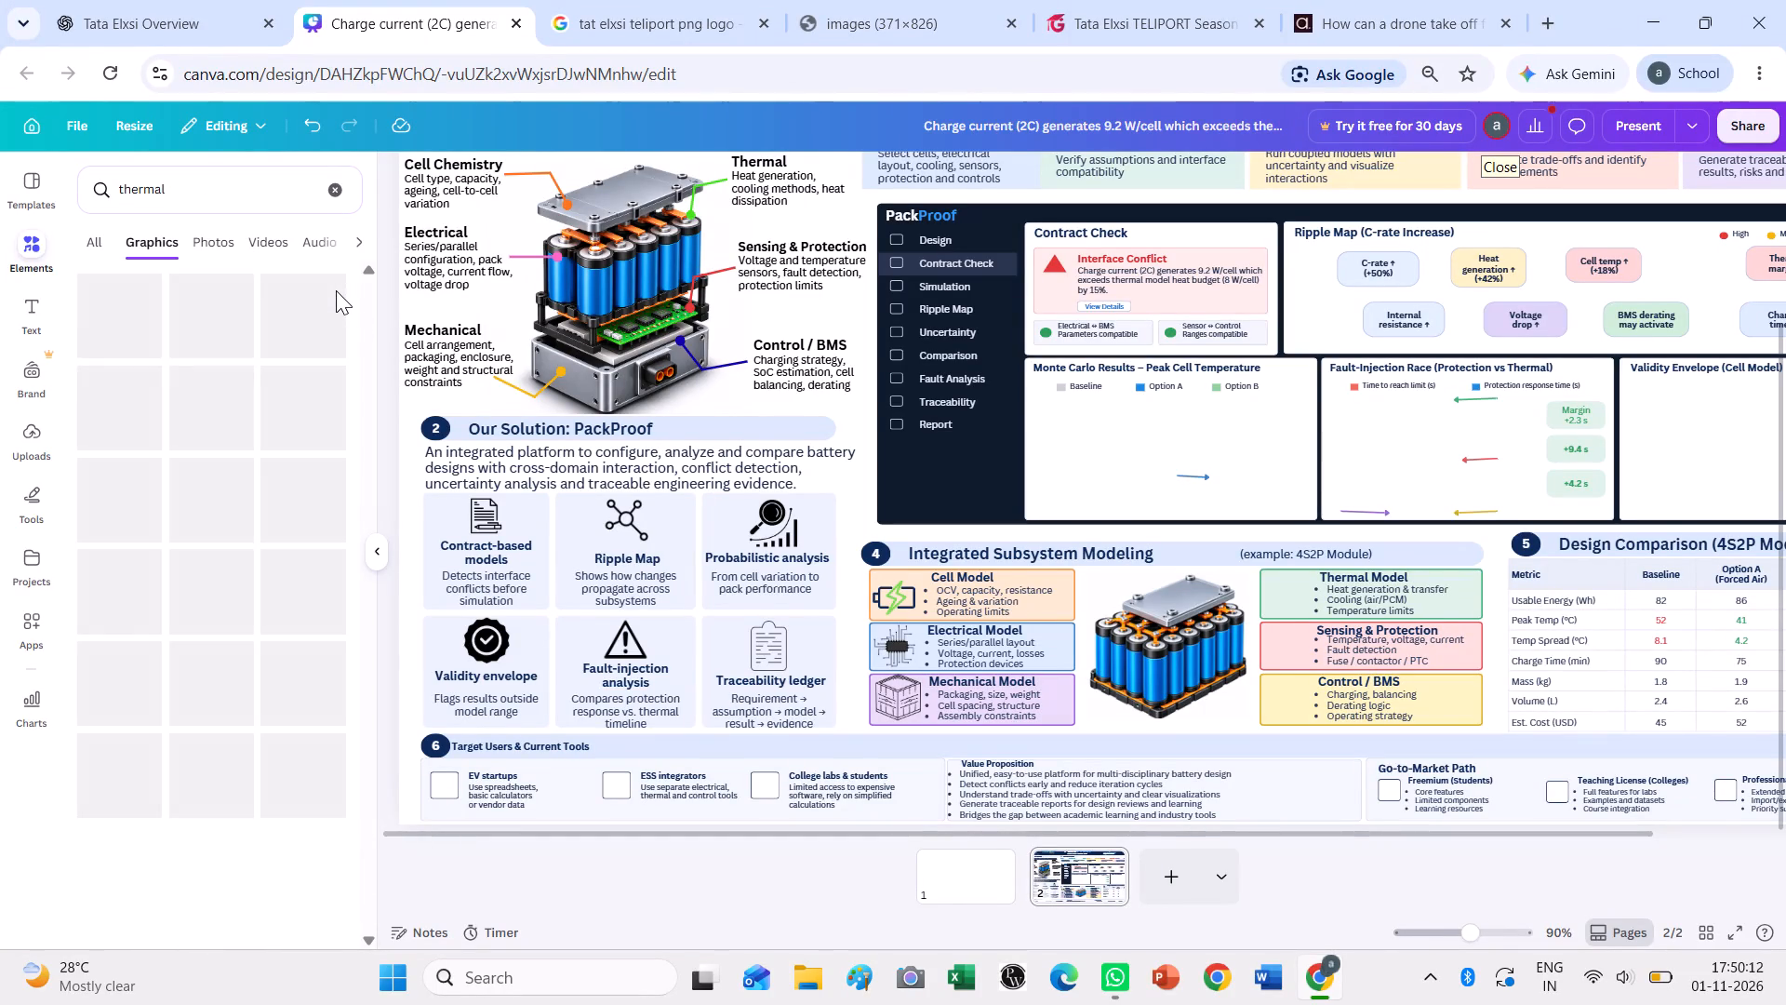
pyautogui.scroll(-2, 246, 541)
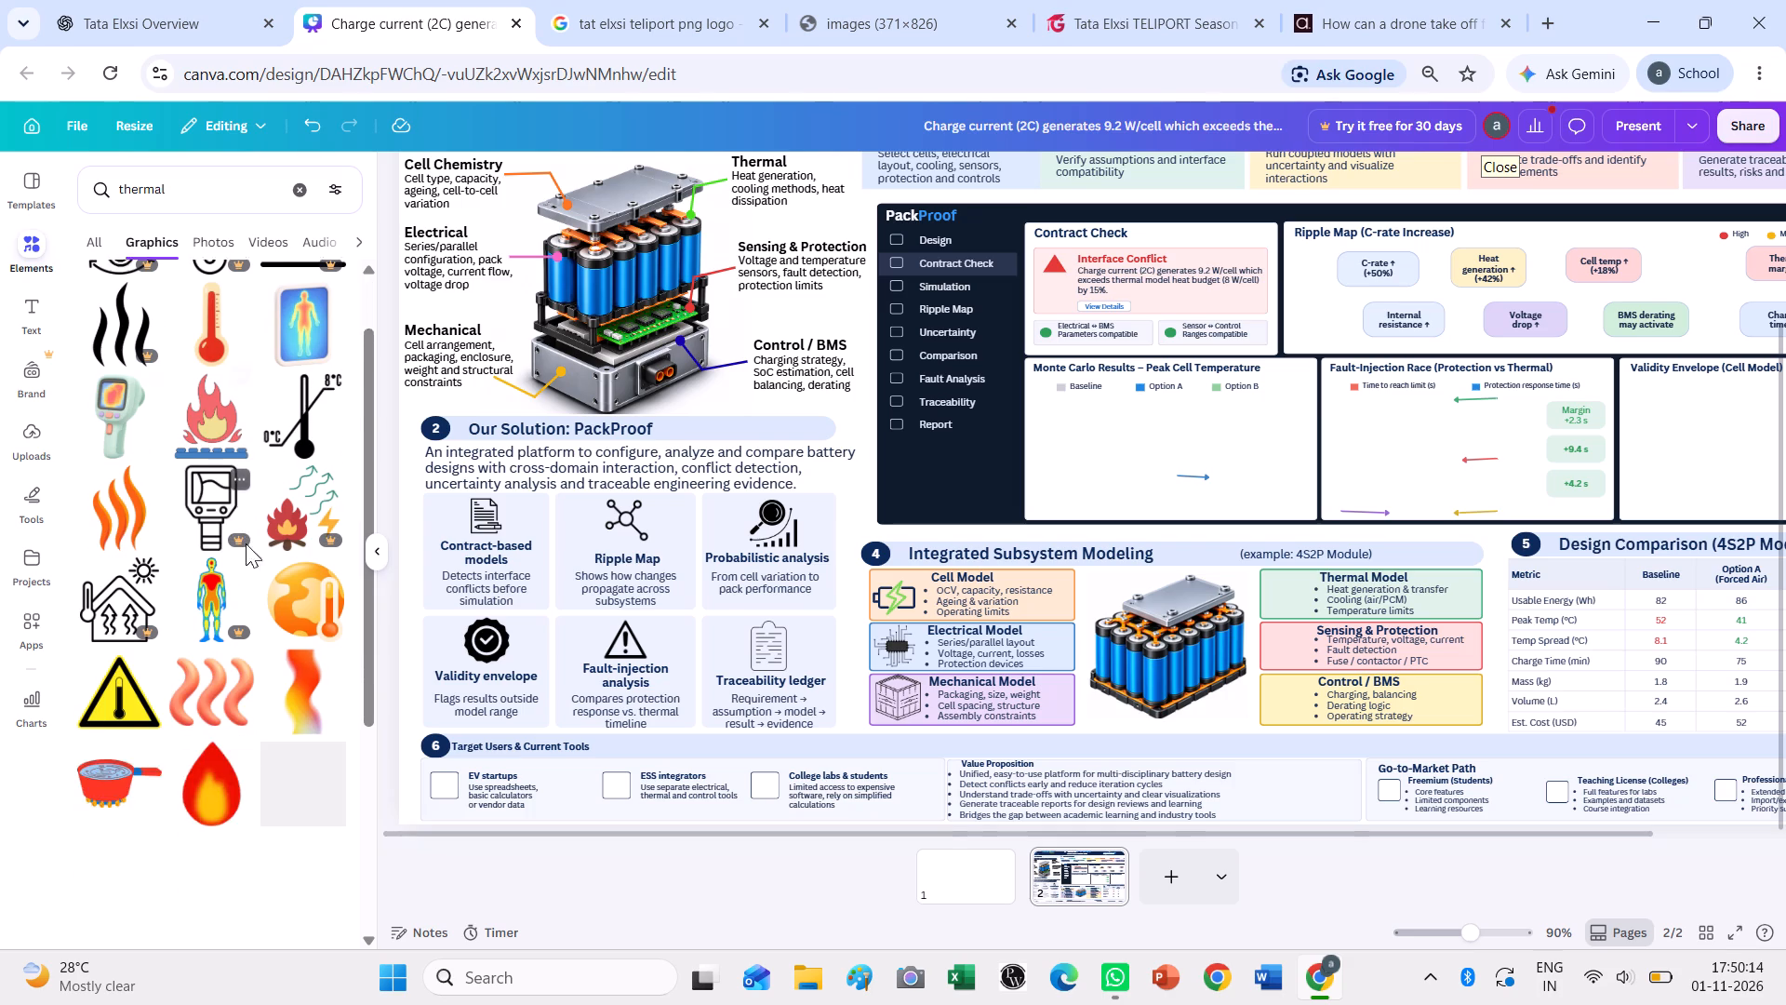
pyautogui.scroll(-3, 246, 543)
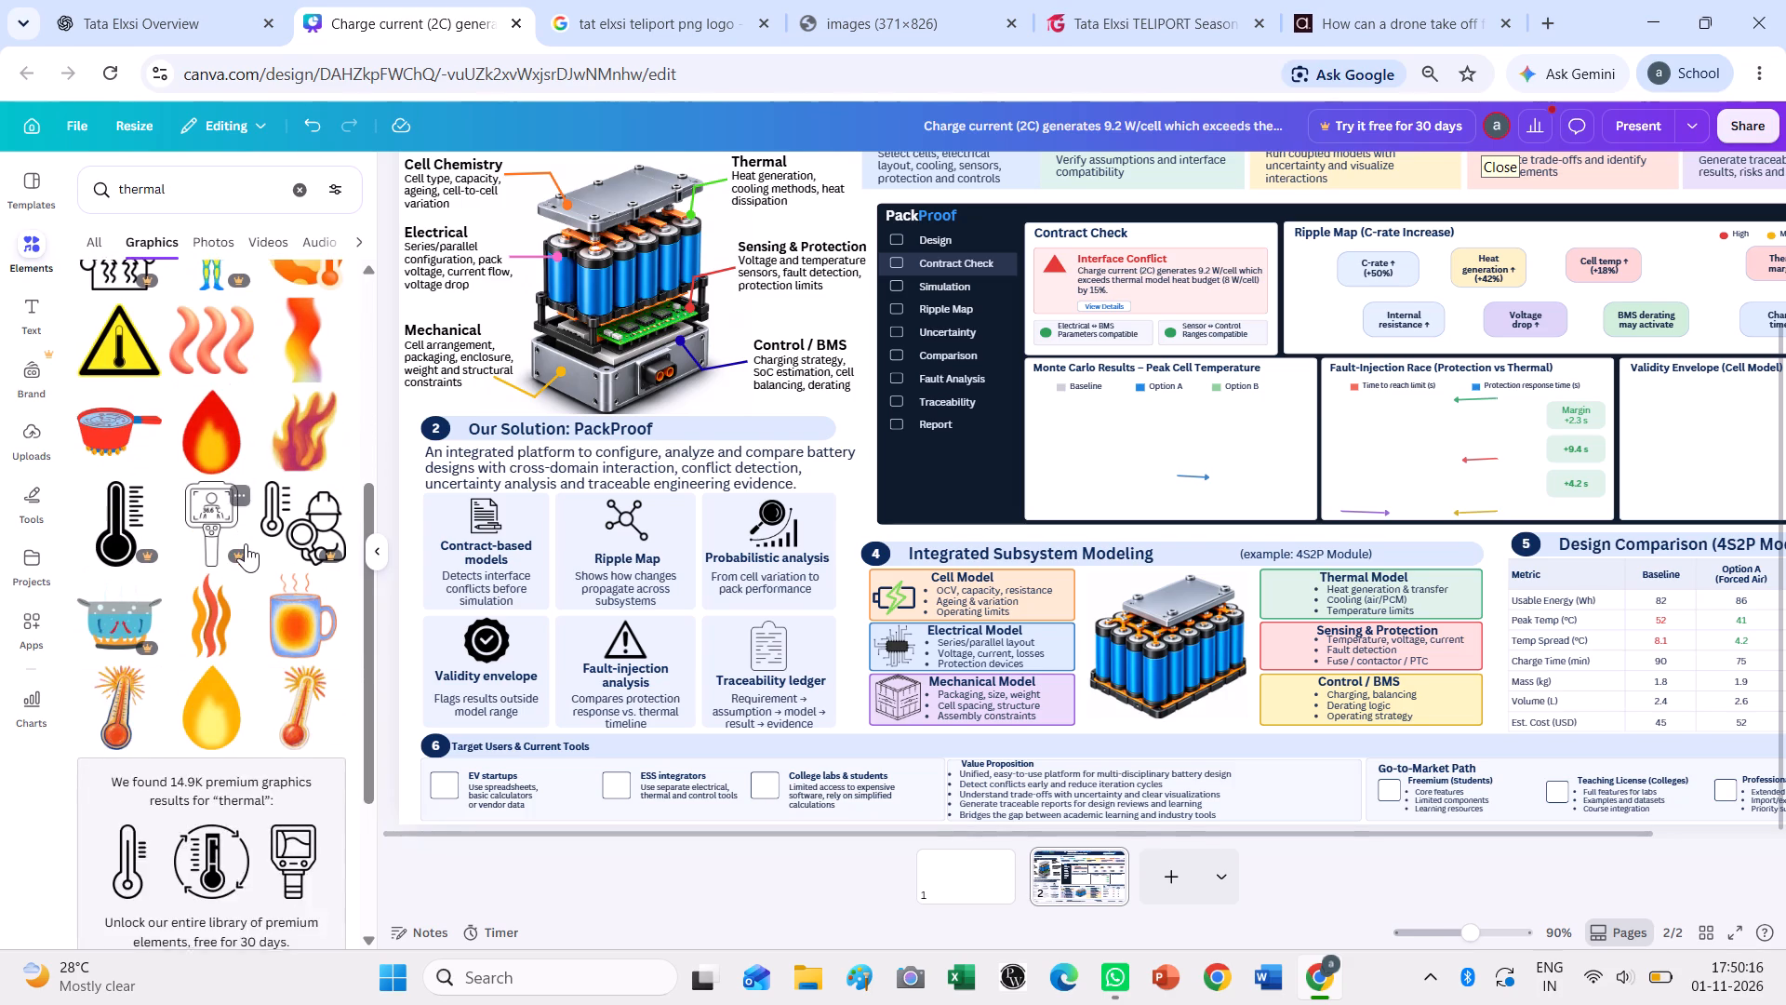
pyautogui.scroll(-4, 246, 543)
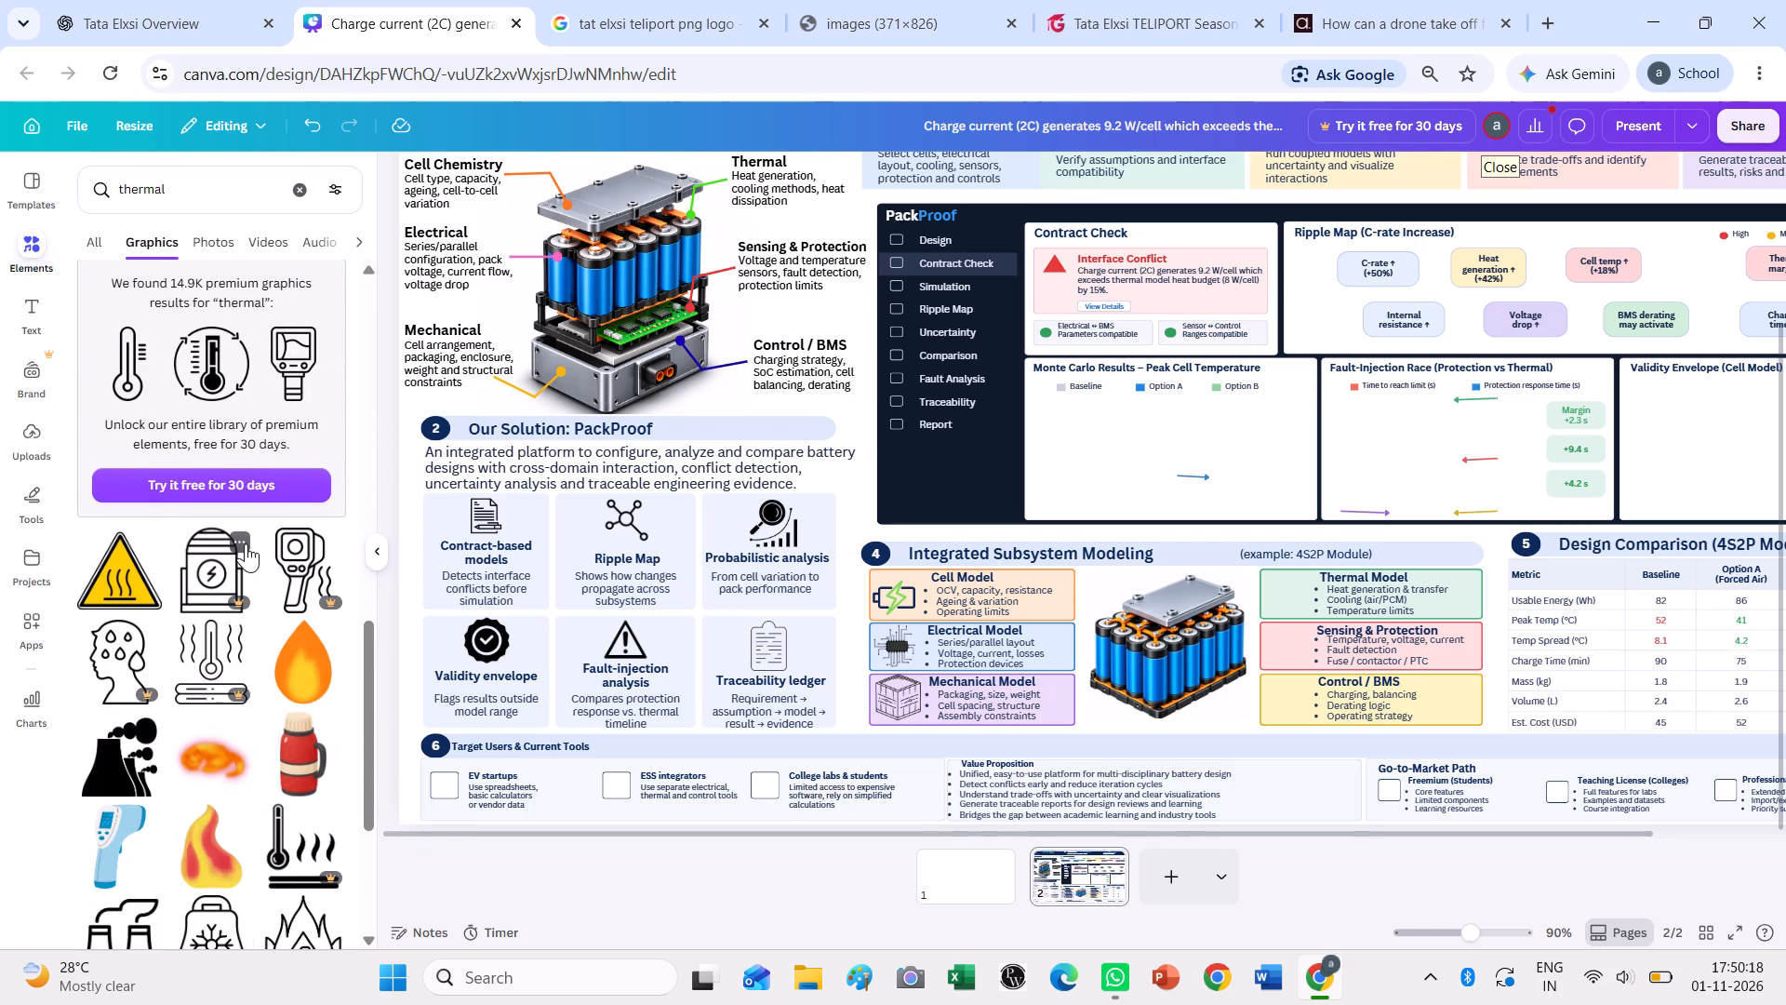
pyautogui.scroll(-3, 246, 543)
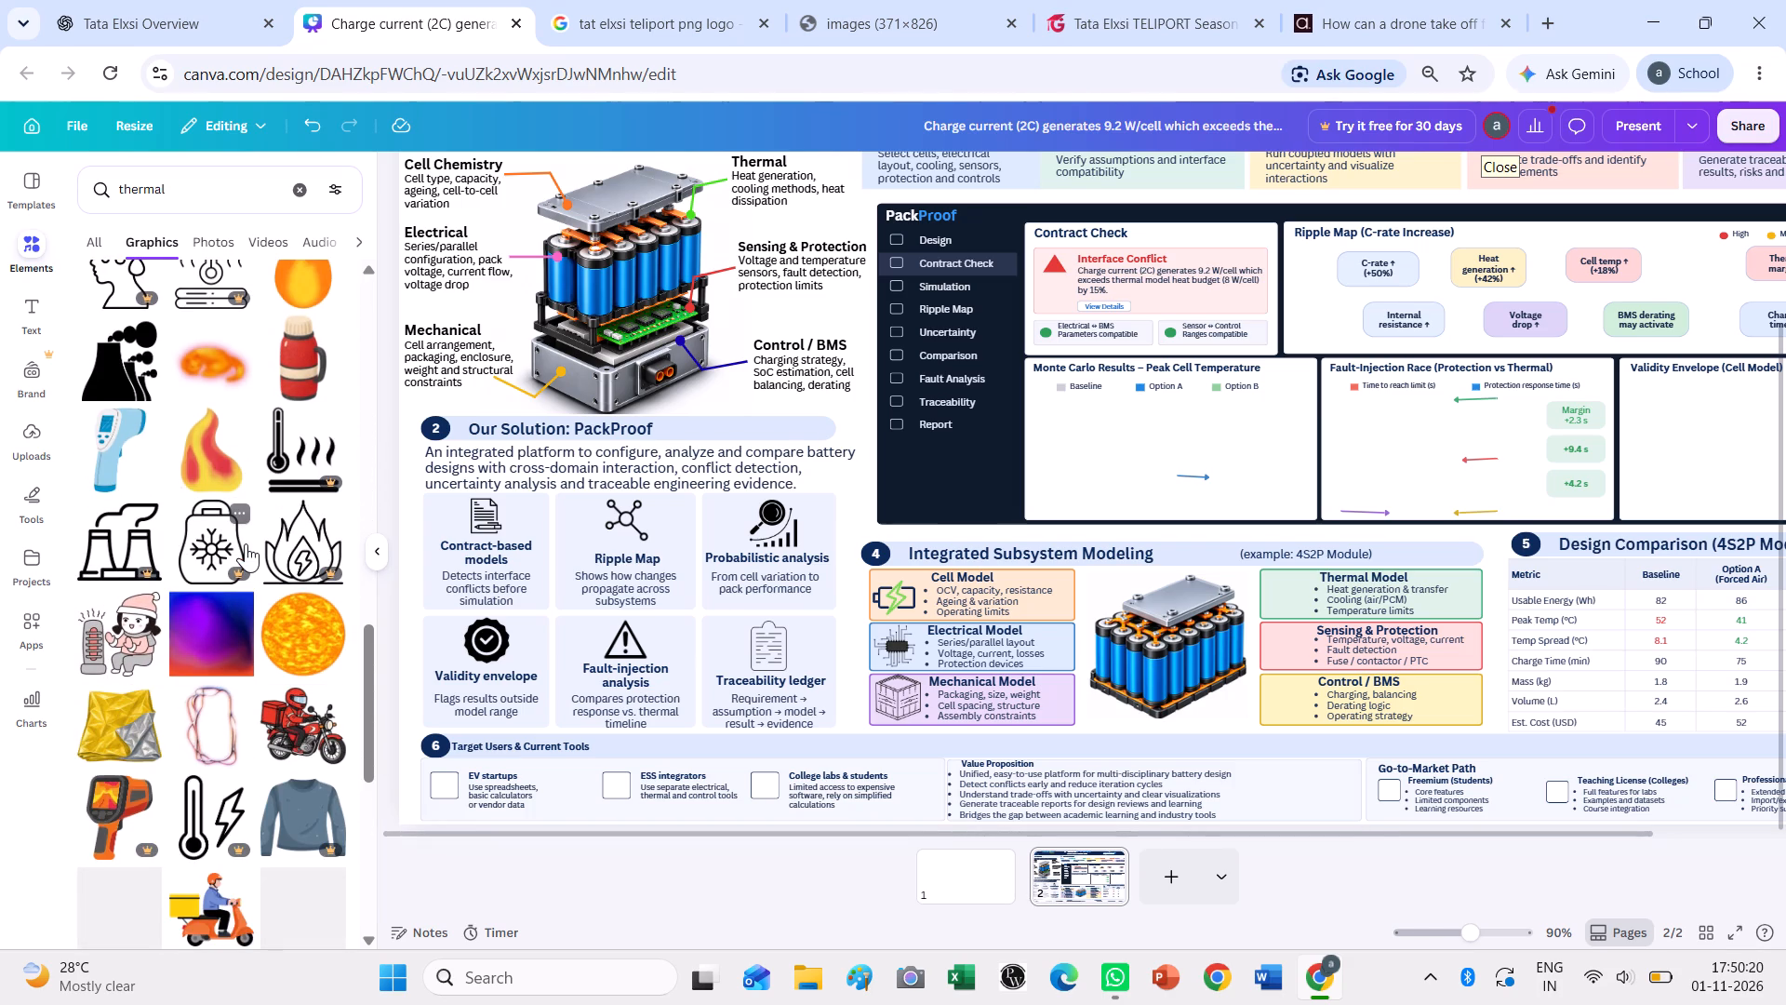
pyautogui.scroll(-2, 246, 543)
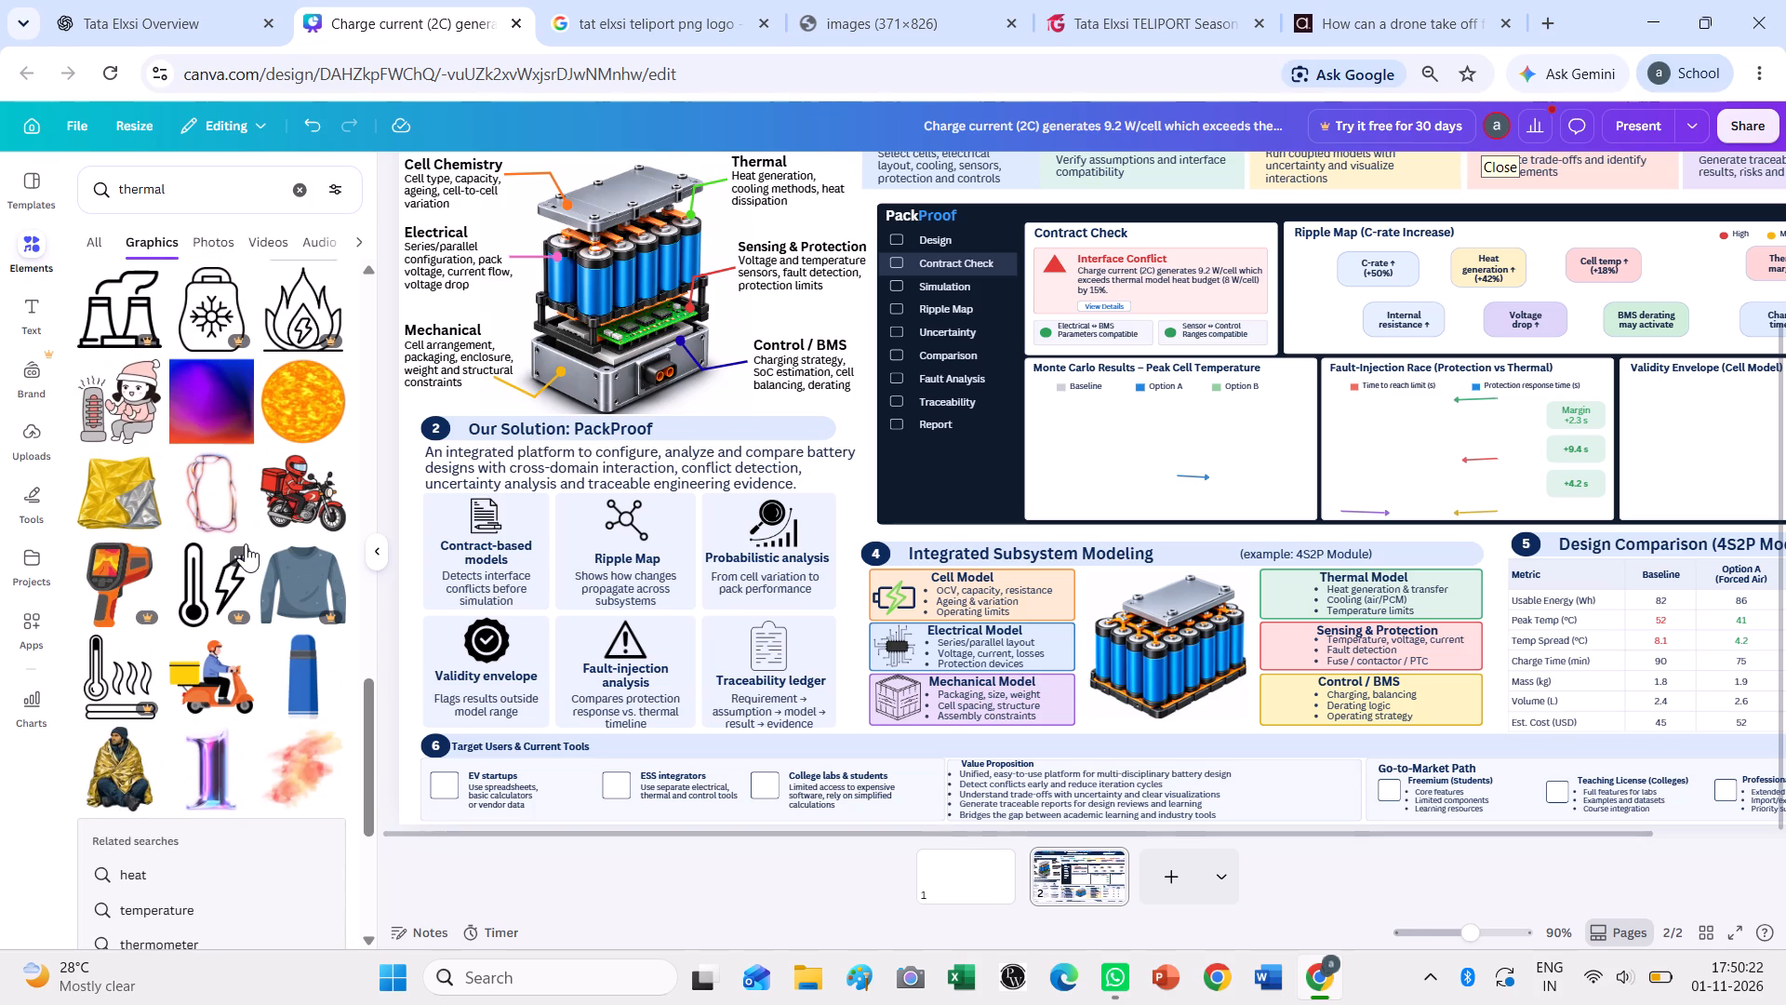
# Refine the graphics search to "thermal model".
pyautogui.click(223, 205)
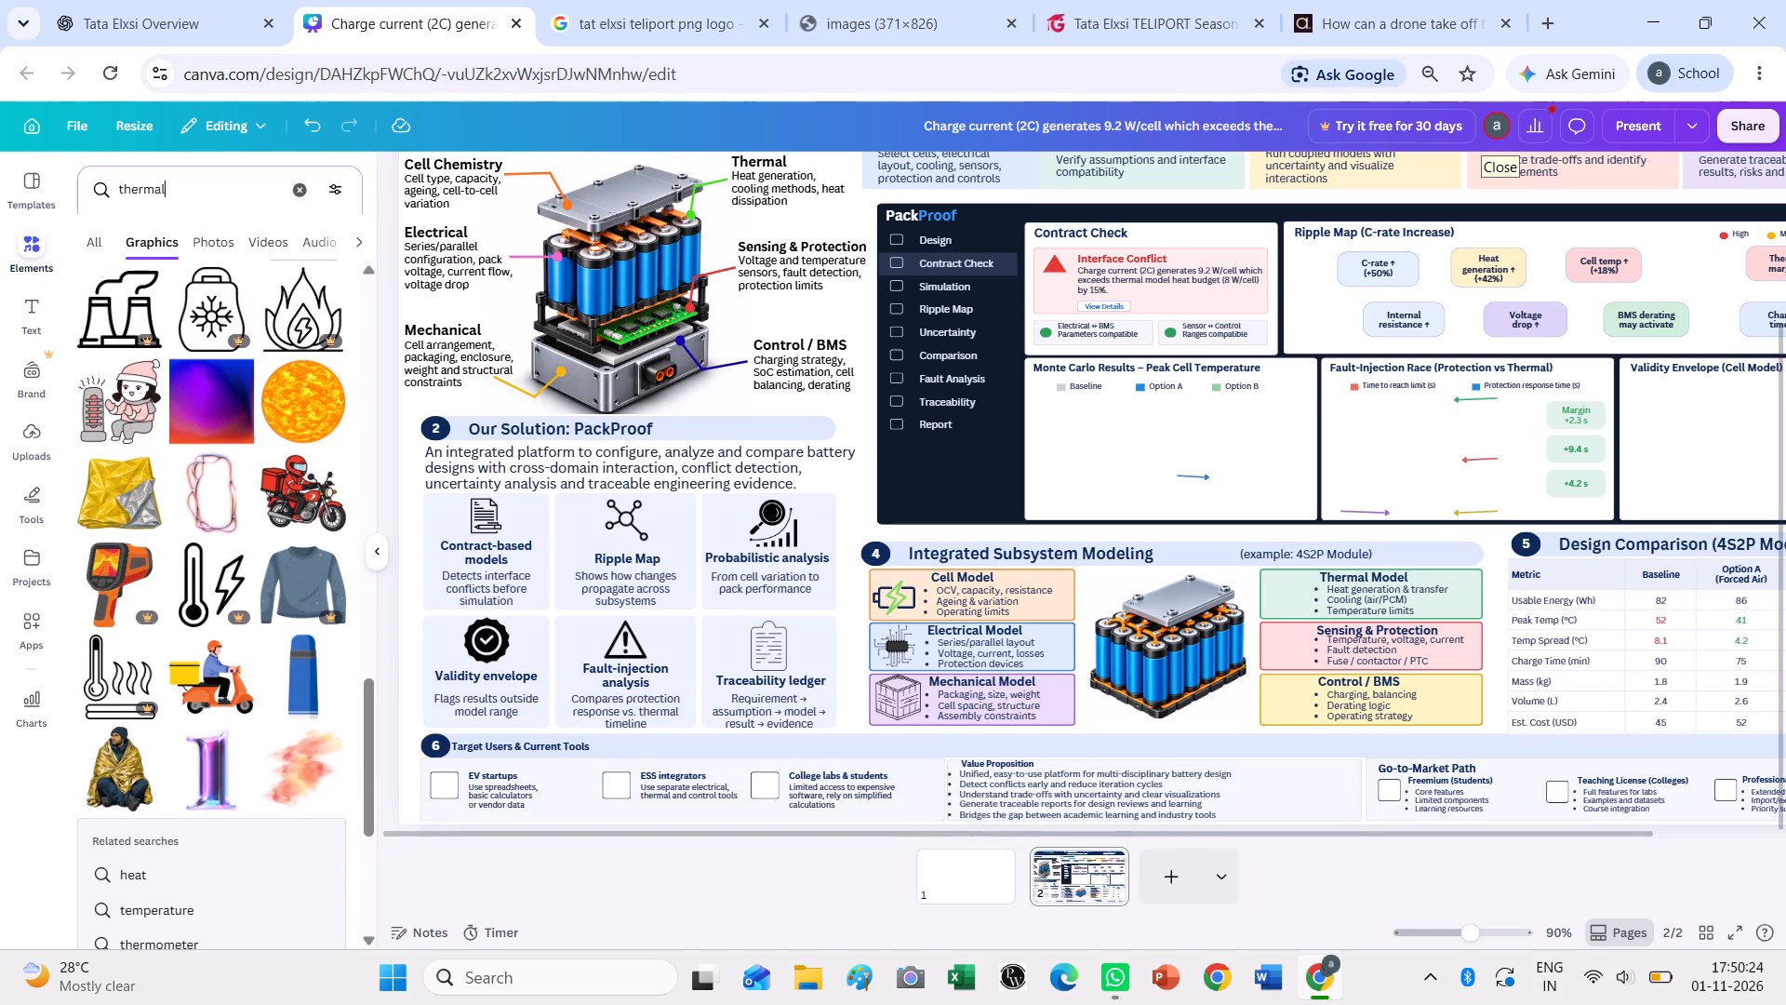
pyautogui.press('space')
pyautogui.press('space')
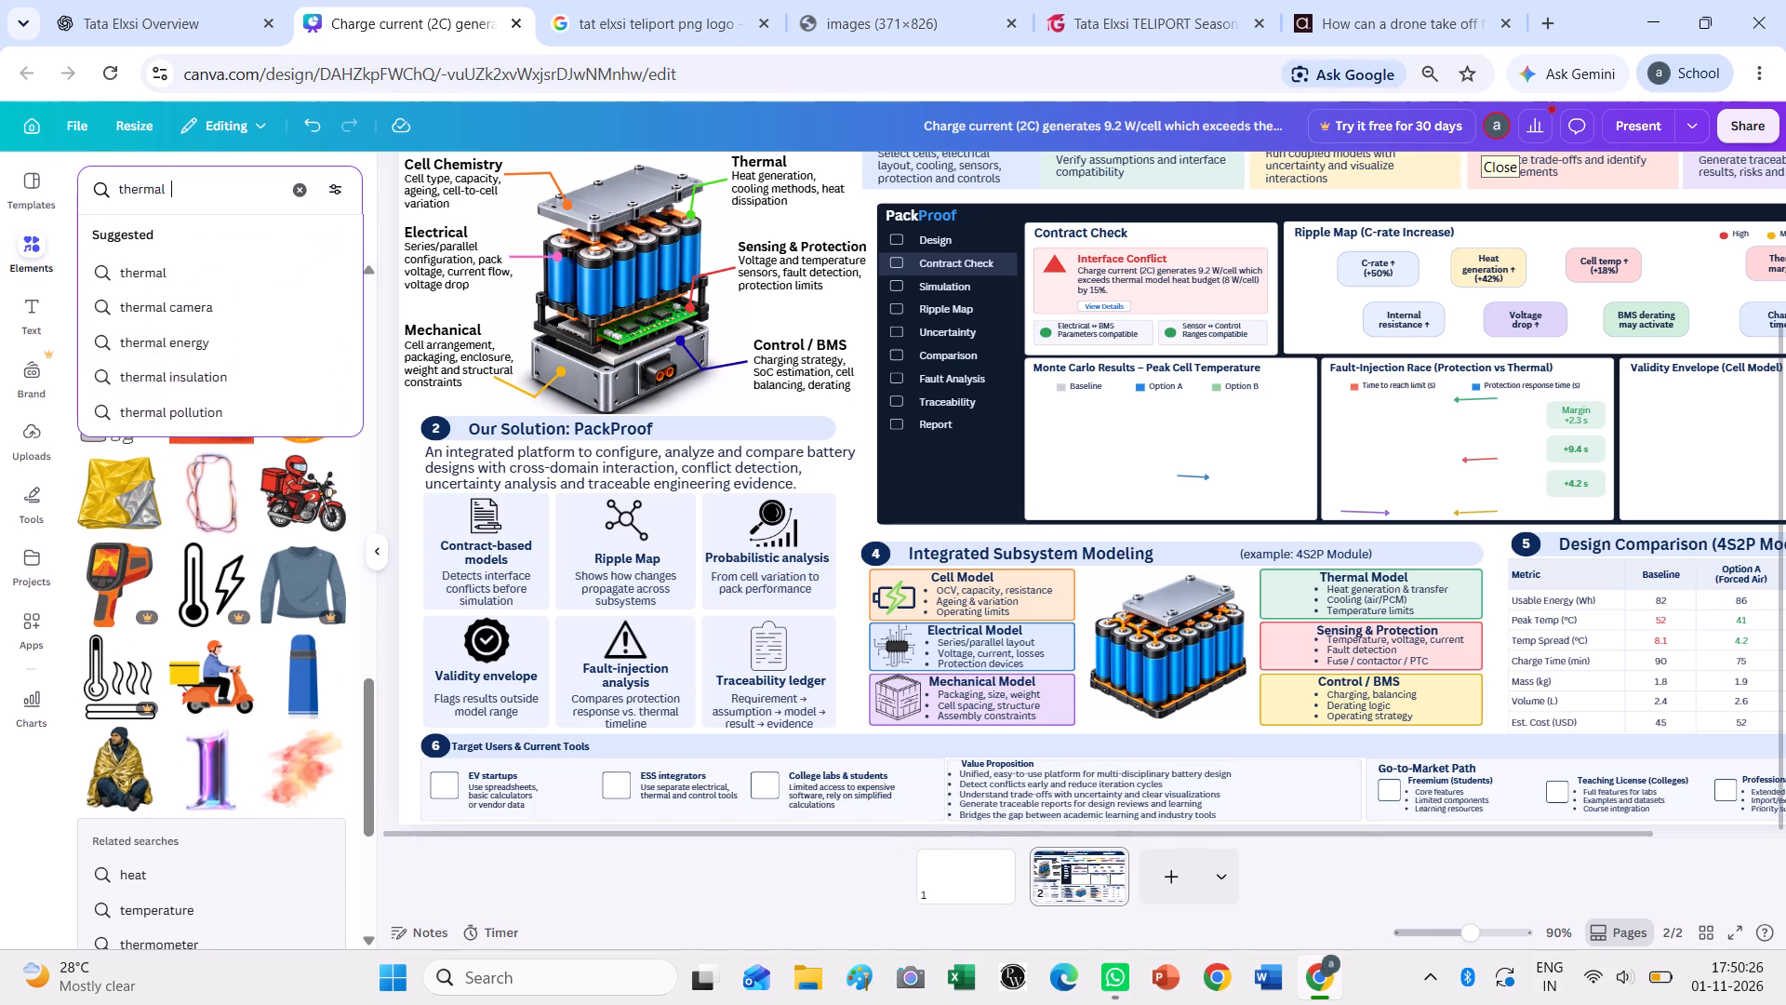
pyautogui.press('BackSpace')
pyautogui.write('moxdel\\')
pyautogui.press('BackSpace')
pyautogui.press('BackSpace')
pyautogui.press('BackSpace')
pyautogui.press('BackSpace')
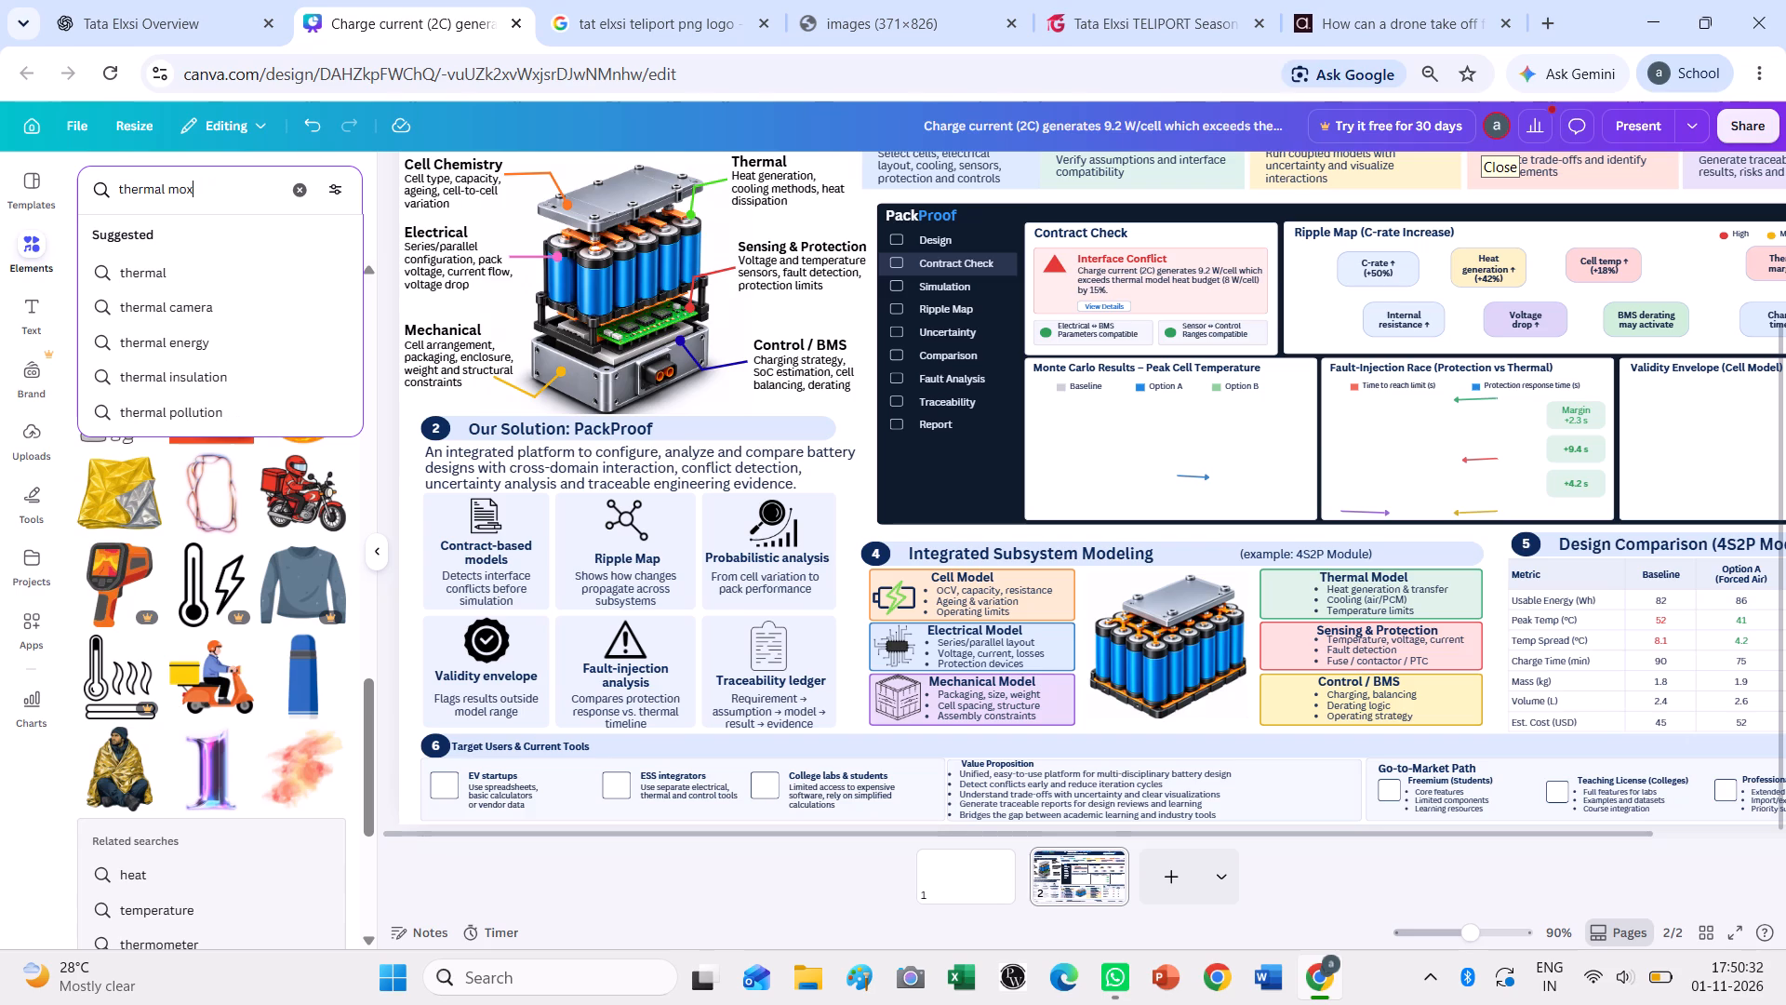
pyautogui.press('BackSpace')
pyautogui.write('del')
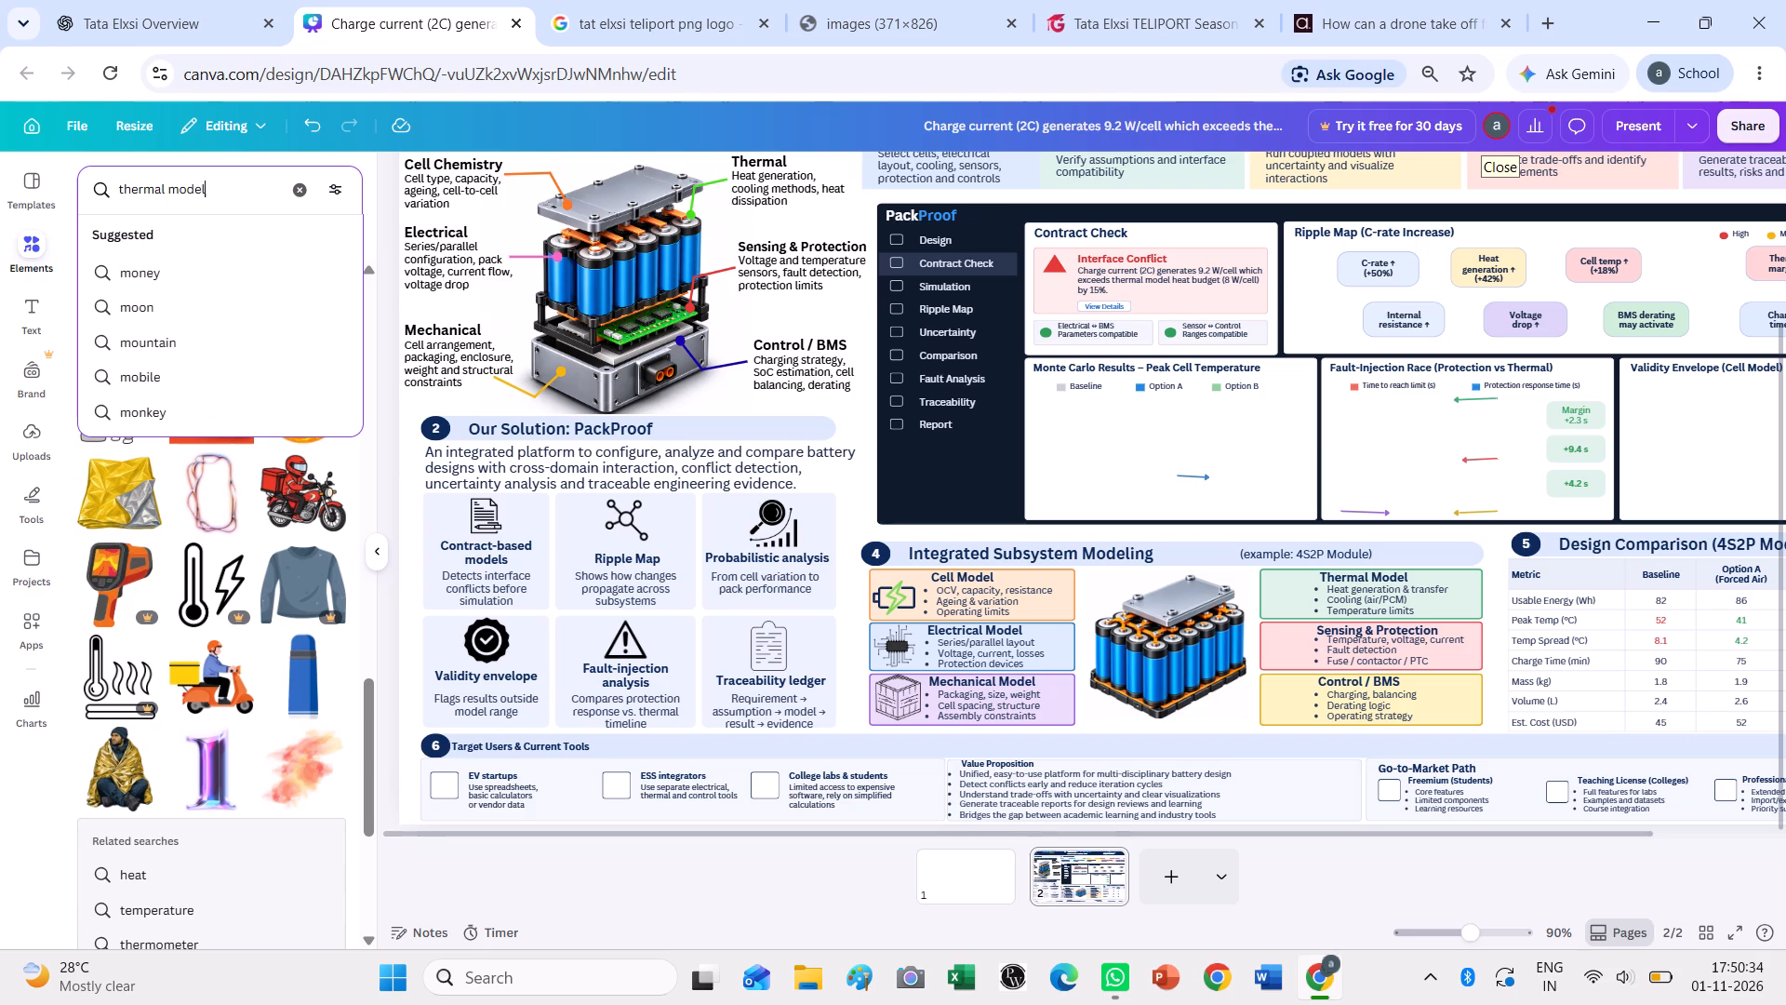
pyautogui.press('Return')
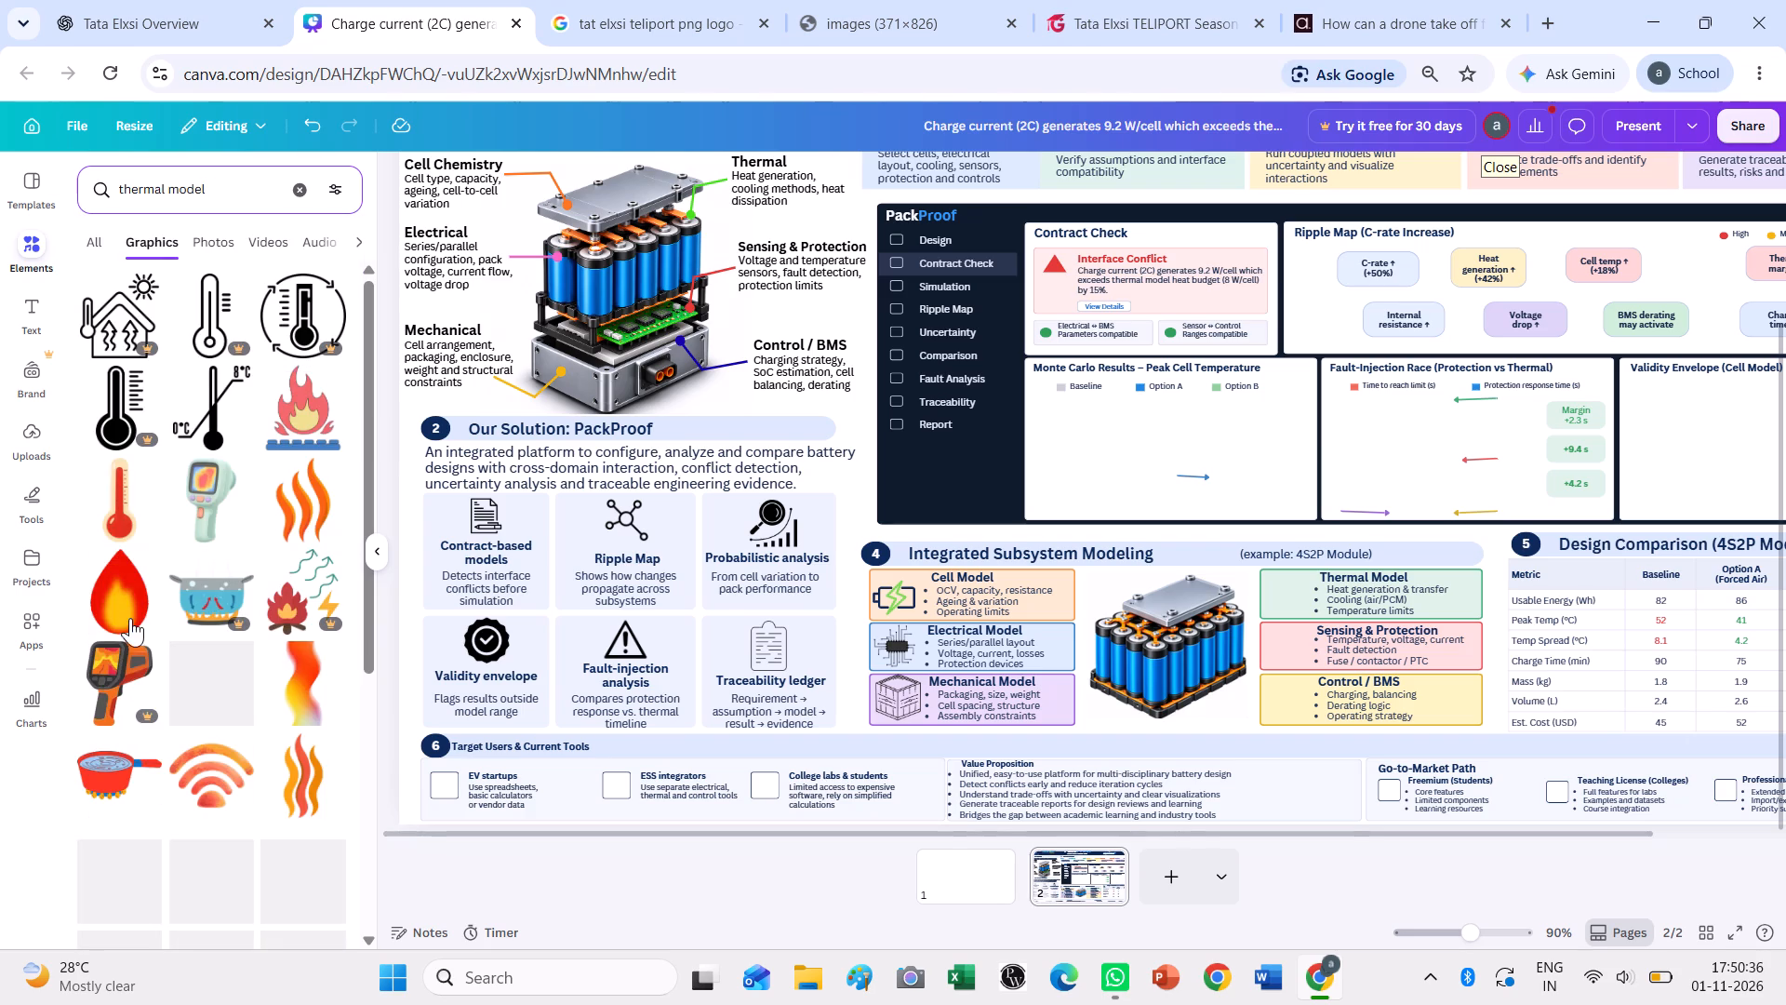
# Browse the "thermal model" graphics results for a suitable Thermal Model card icon.
pyautogui.scroll(-2, 231, 592)
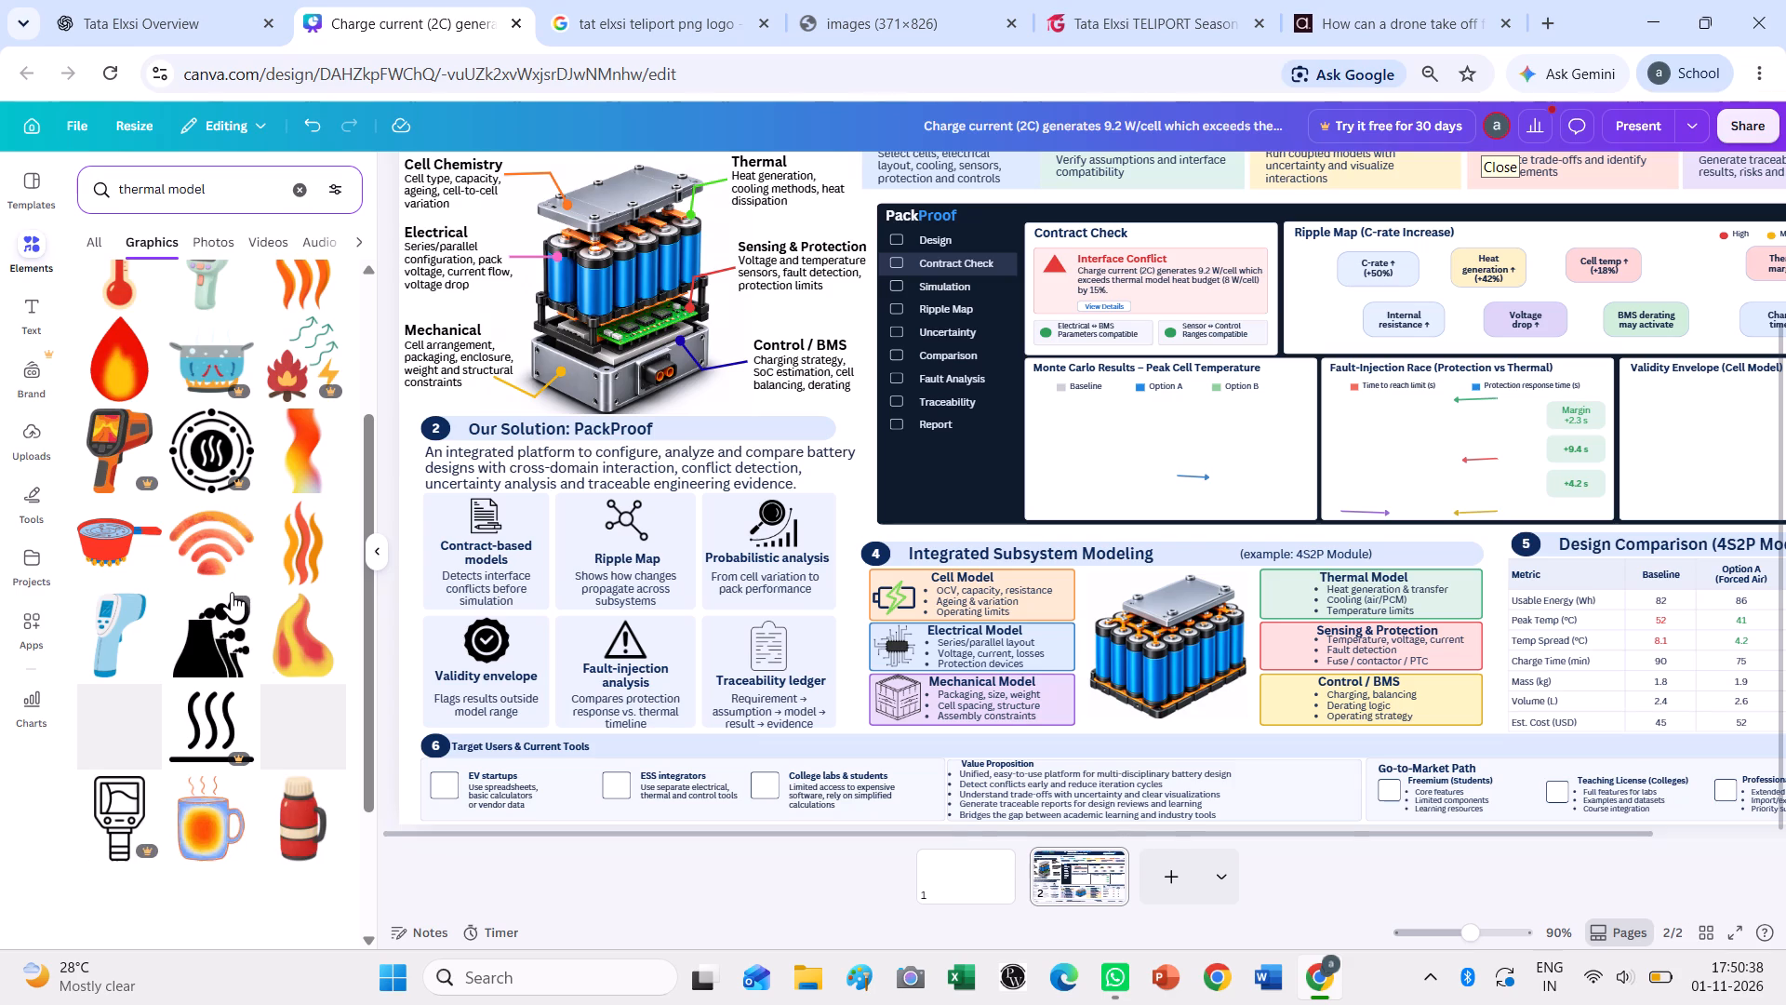
pyautogui.scroll(-3, 232, 592)
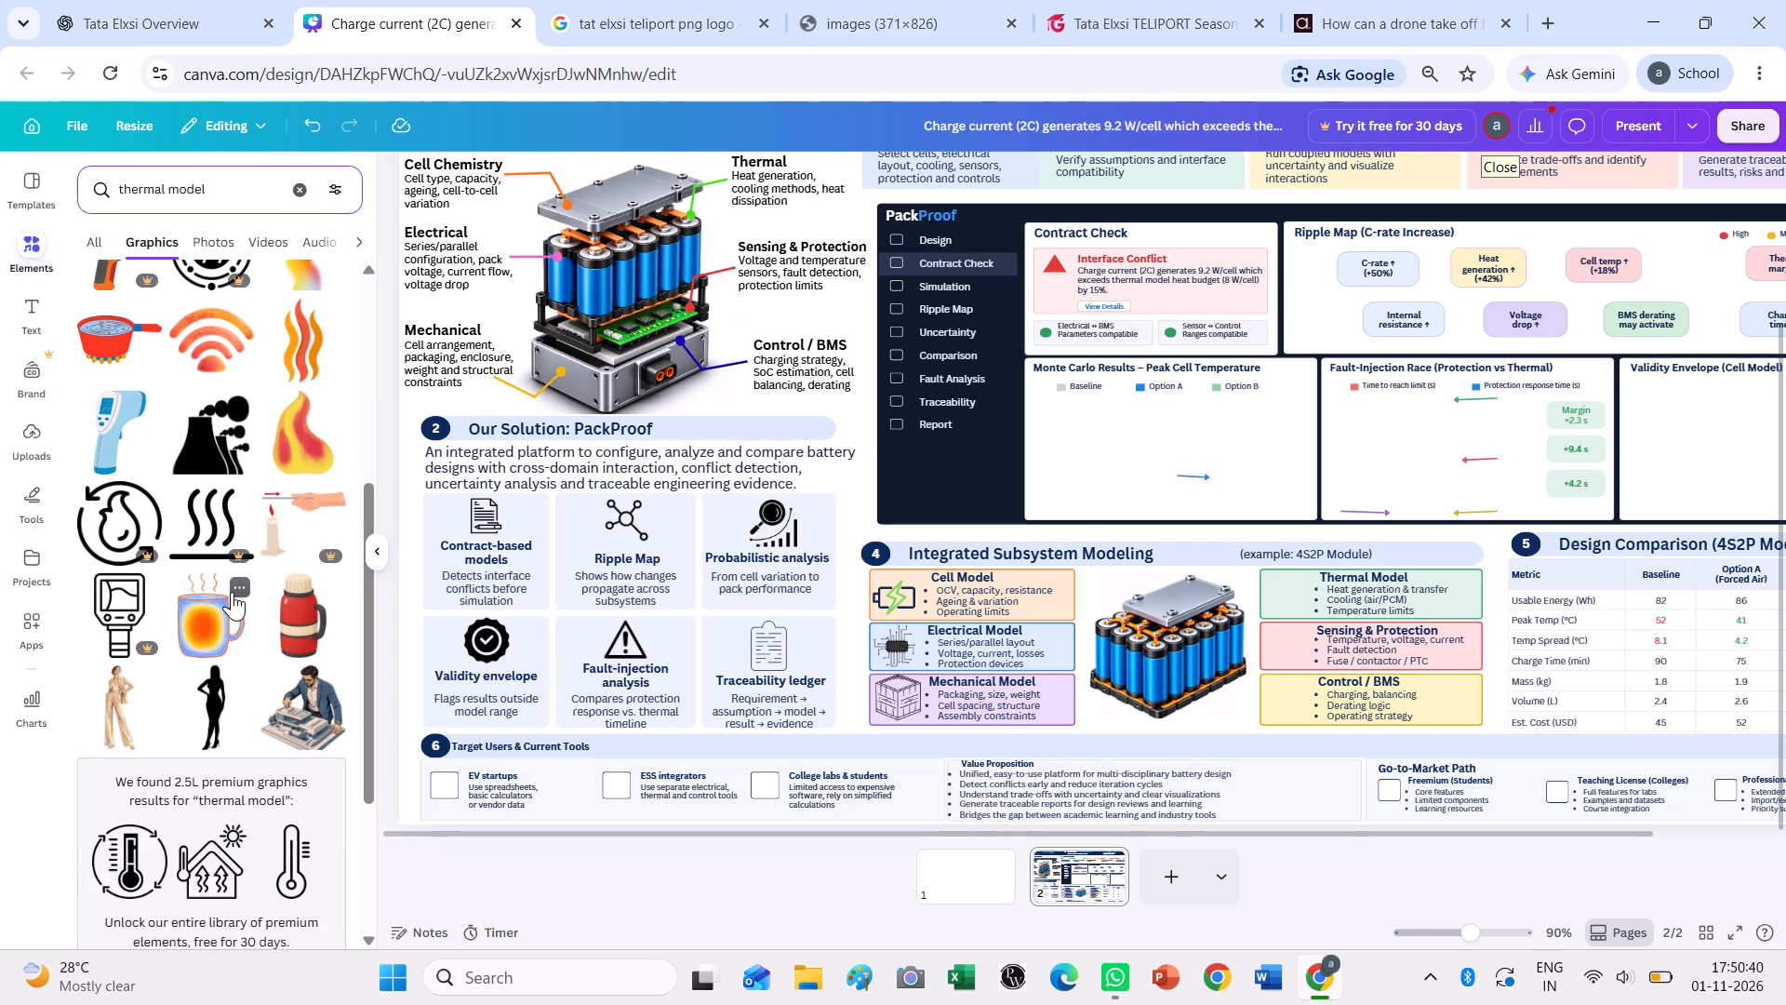
pyautogui.scroll(-3, 232, 592)
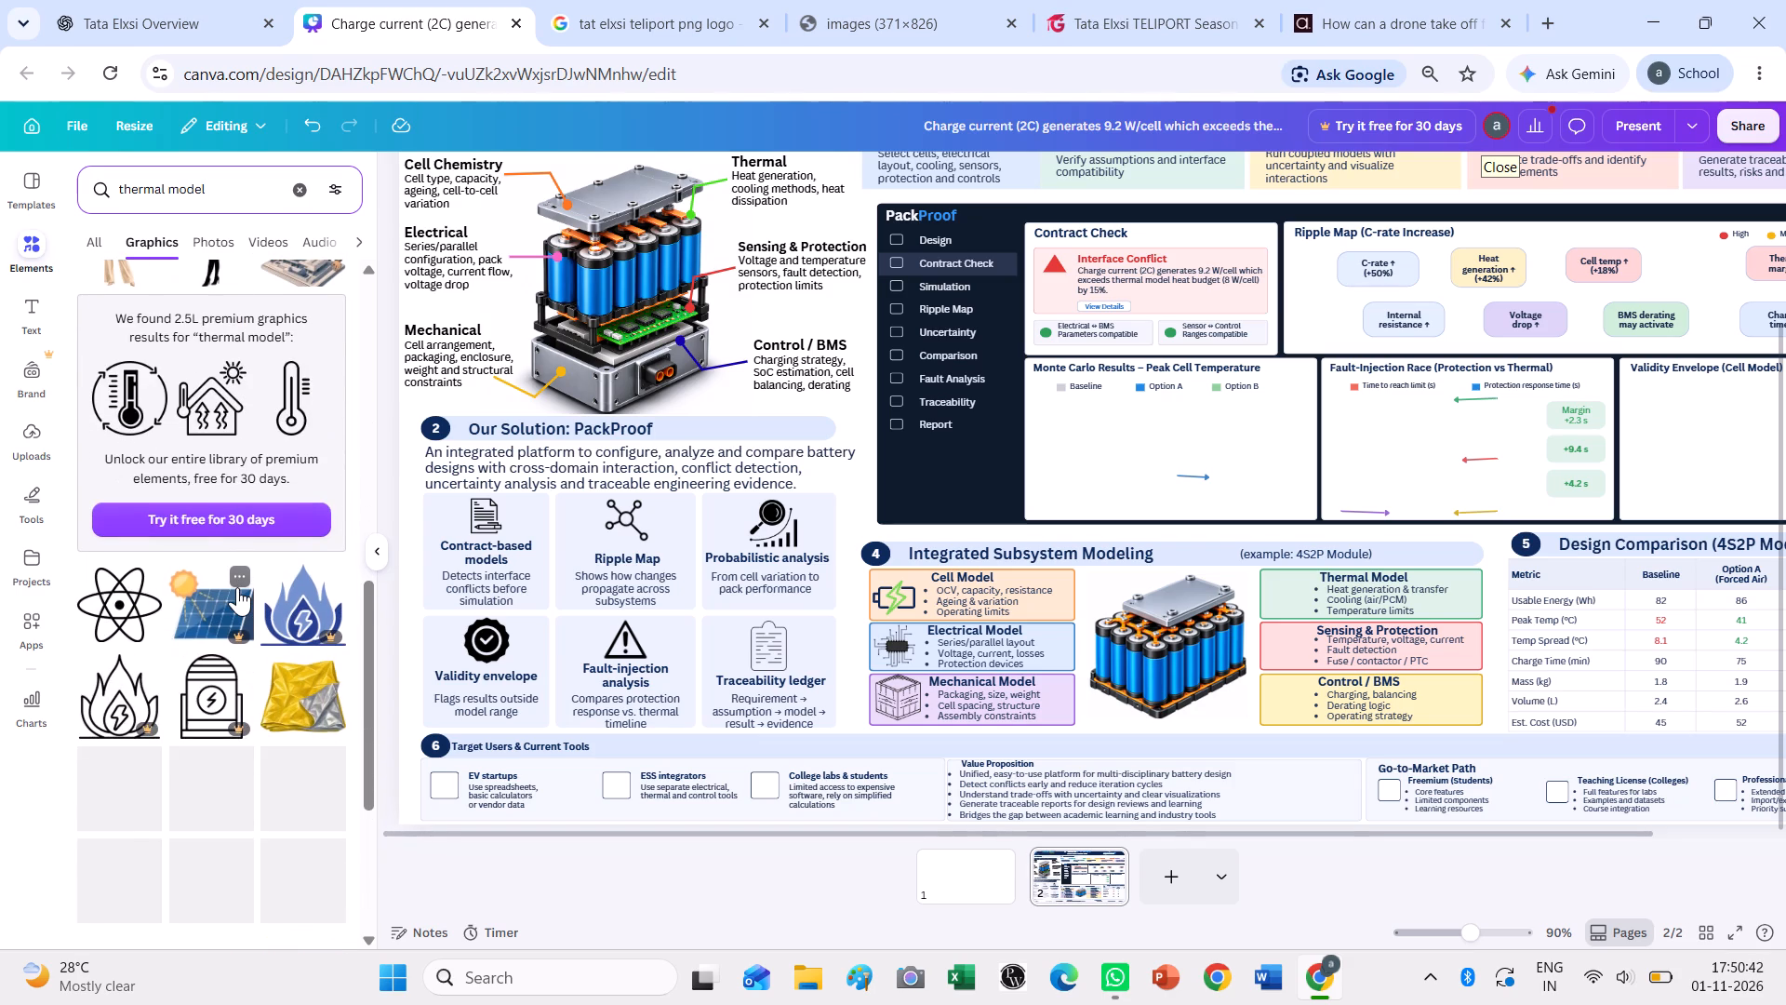
pyautogui.scroll(-1, 237, 587)
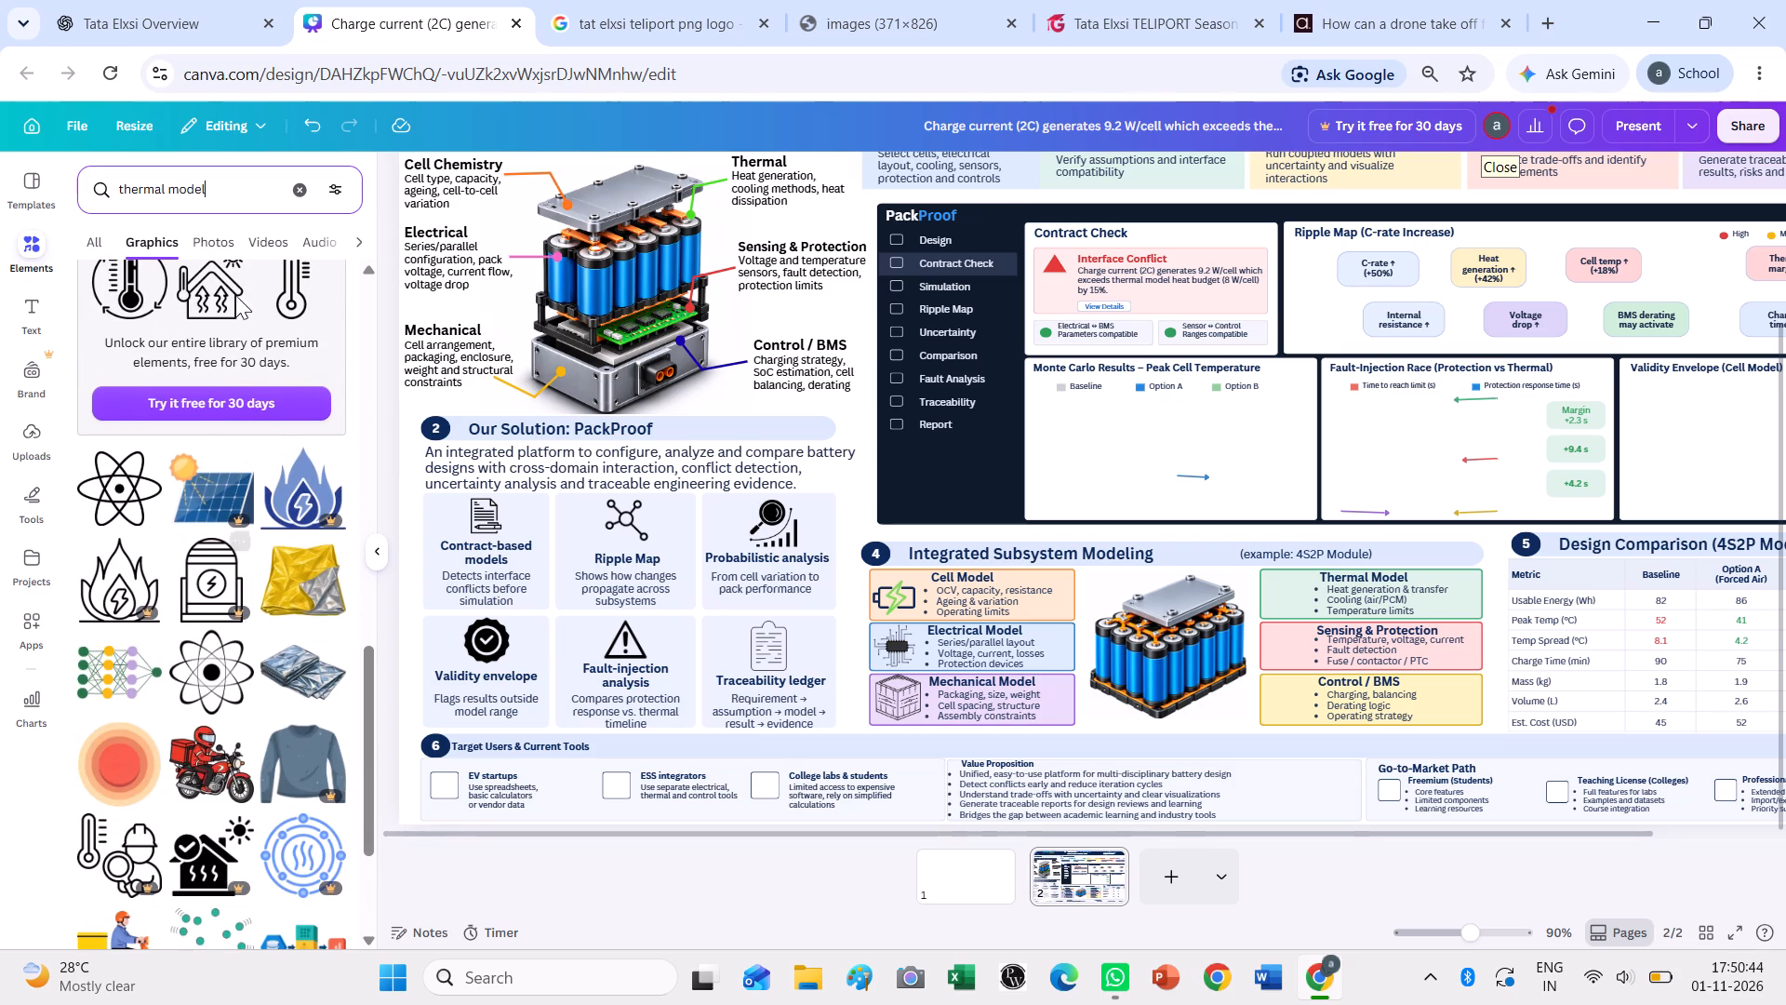
pyautogui.moveTo(168, 192); pyautogui.dragTo(115, 200)
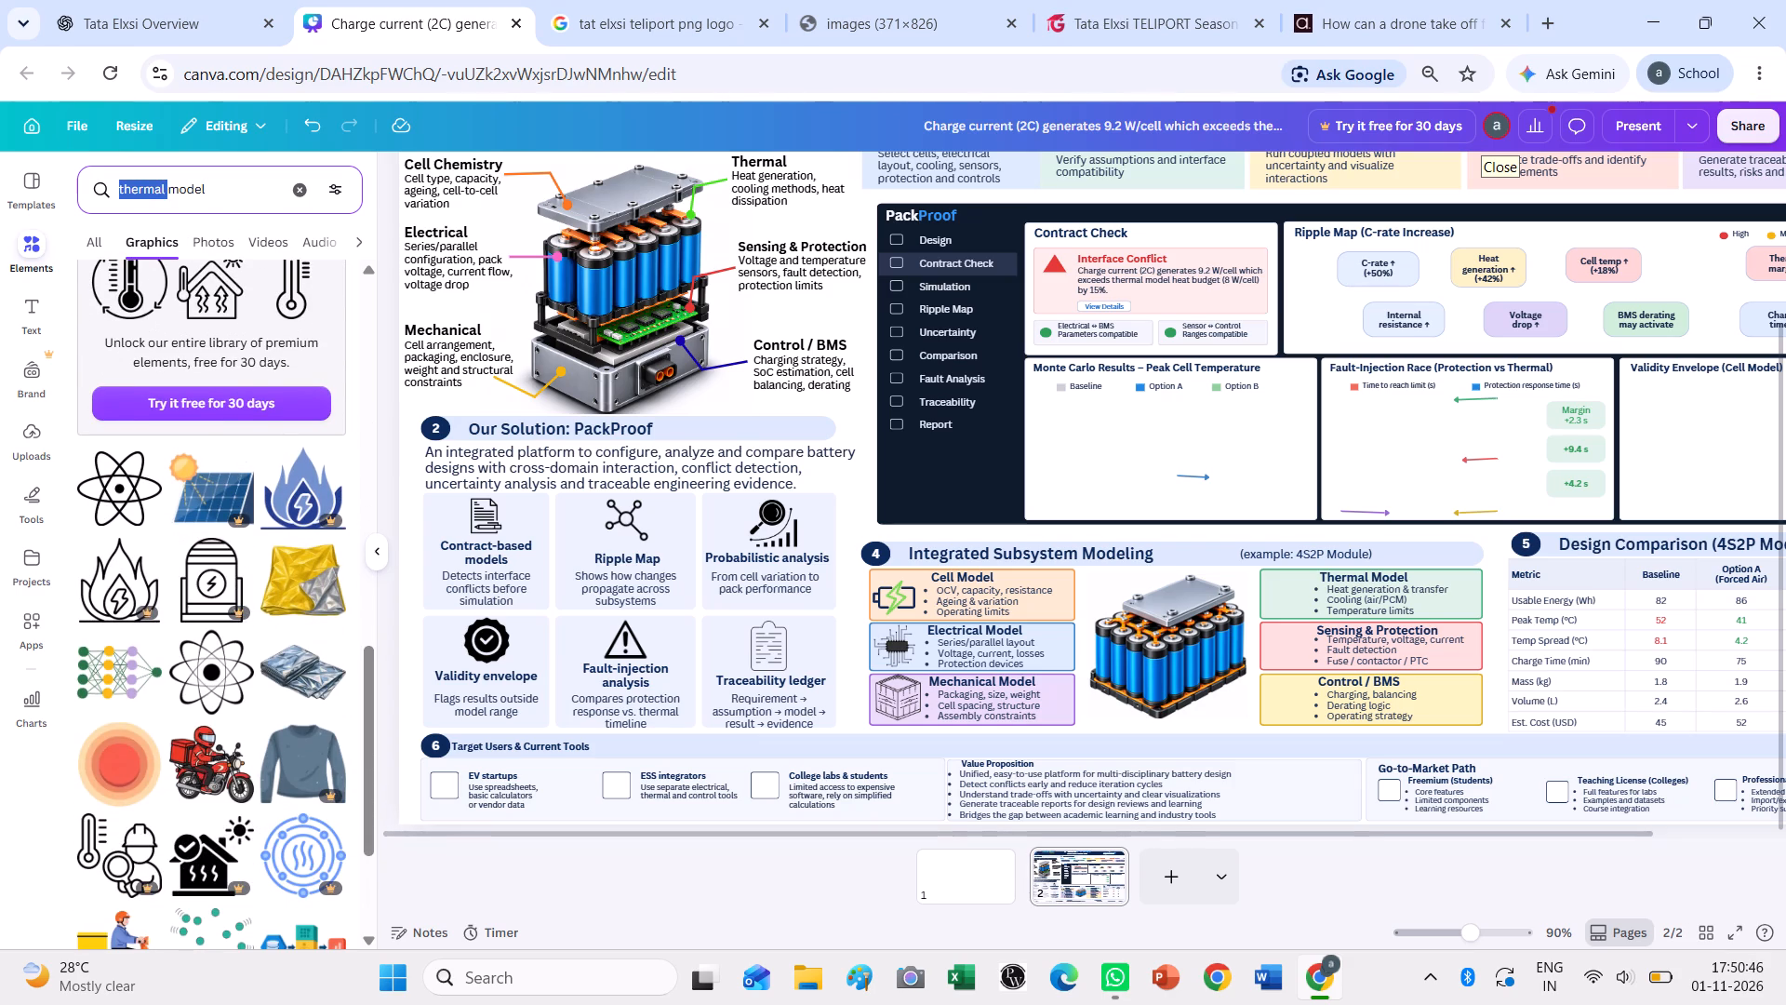
pyautogui.moveTo(115, 200); pyautogui.dragTo(114, 200)
pyautogui.scroll(11, 171, 844)
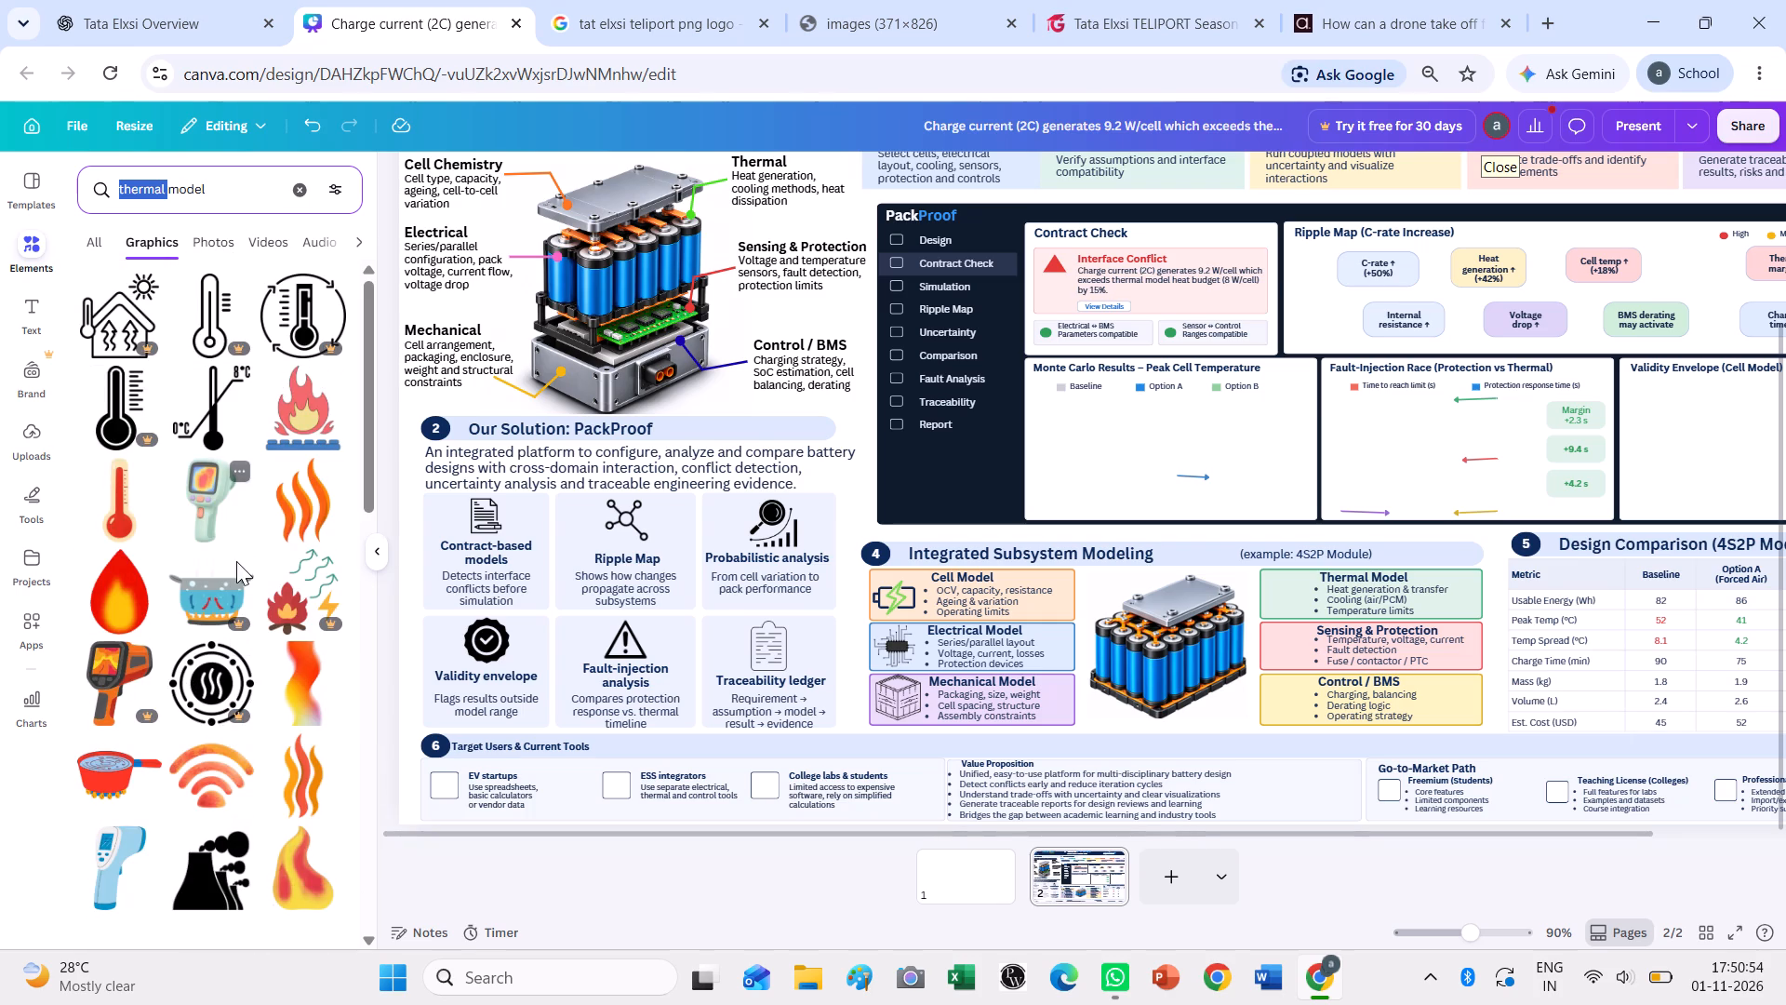
pyautogui.scroll(-1, 214, 743)
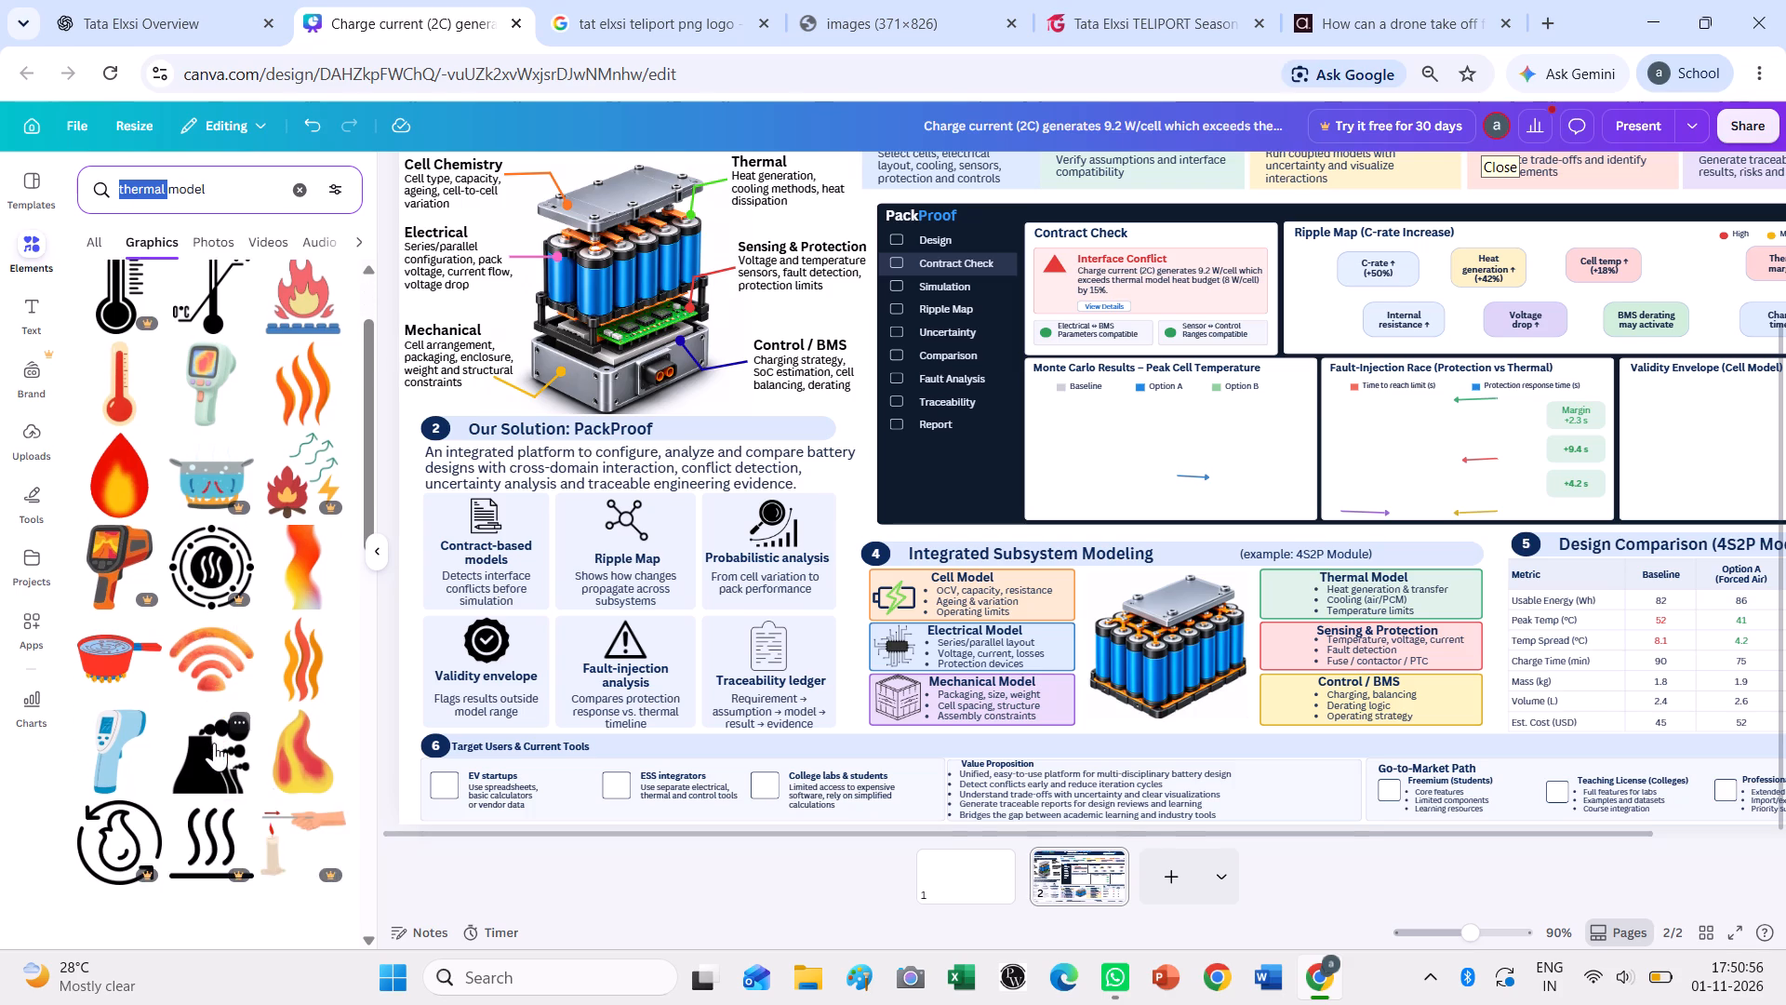
pyautogui.scroll(-3, 214, 743)
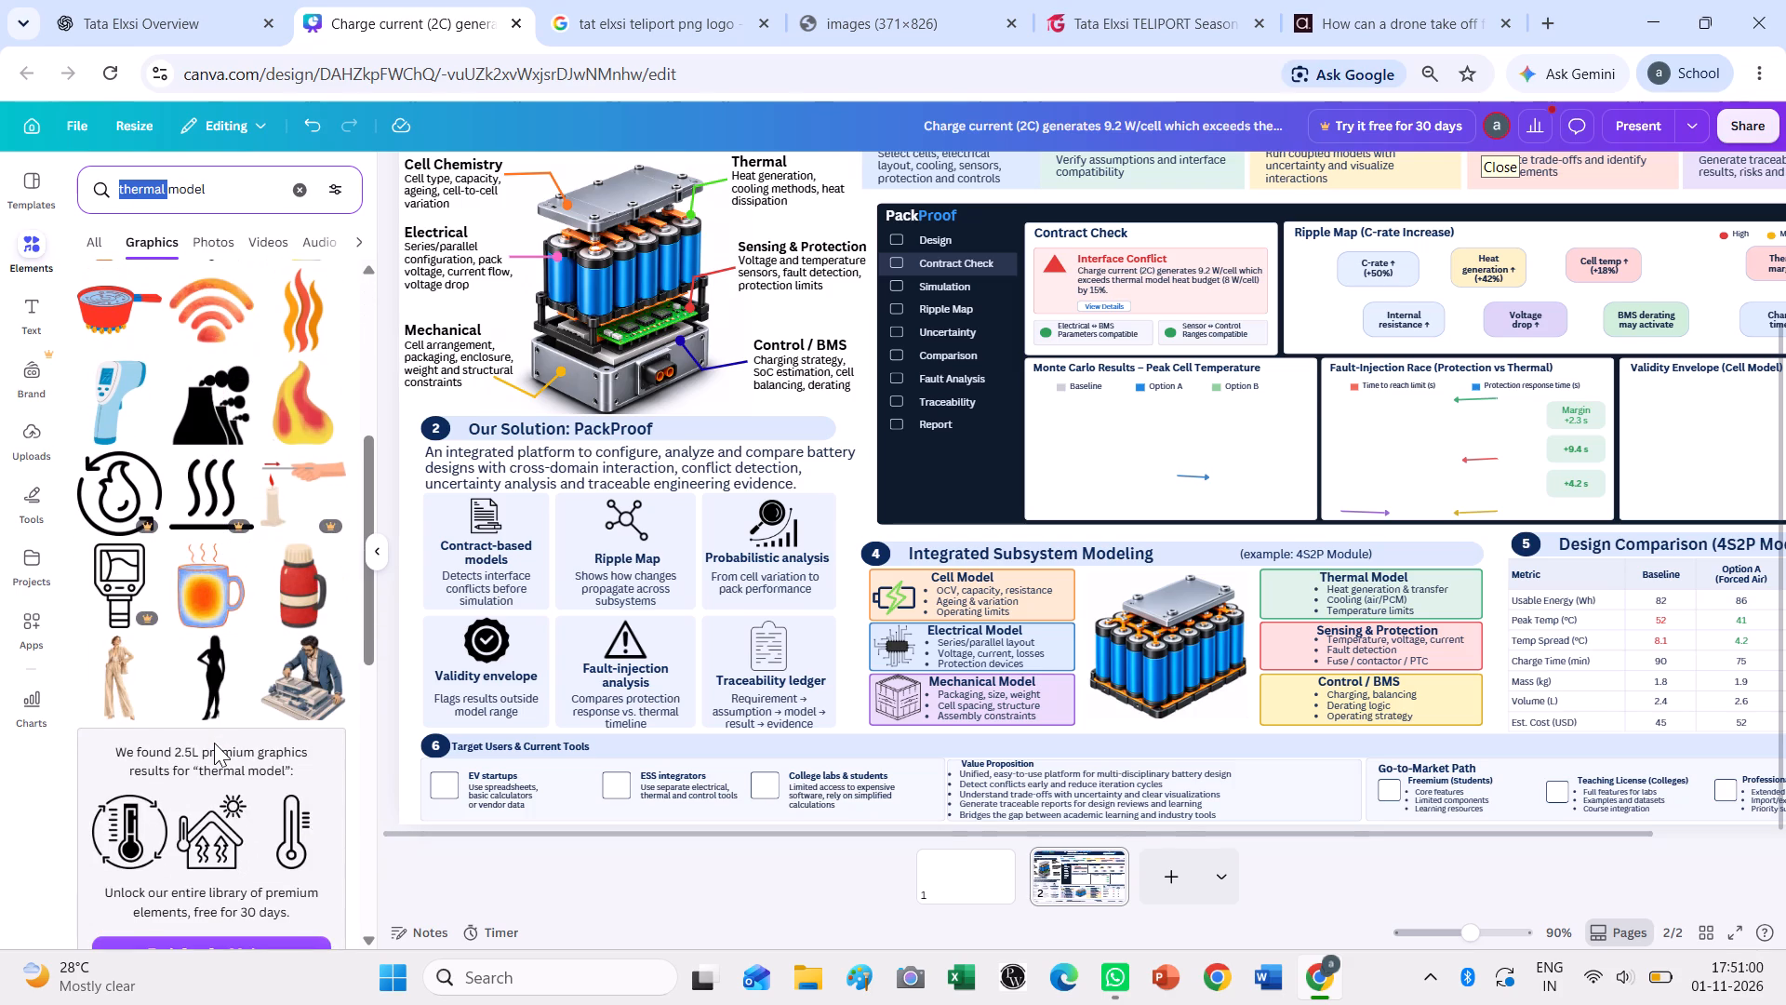
pyautogui.scroll(-3, 214, 743)
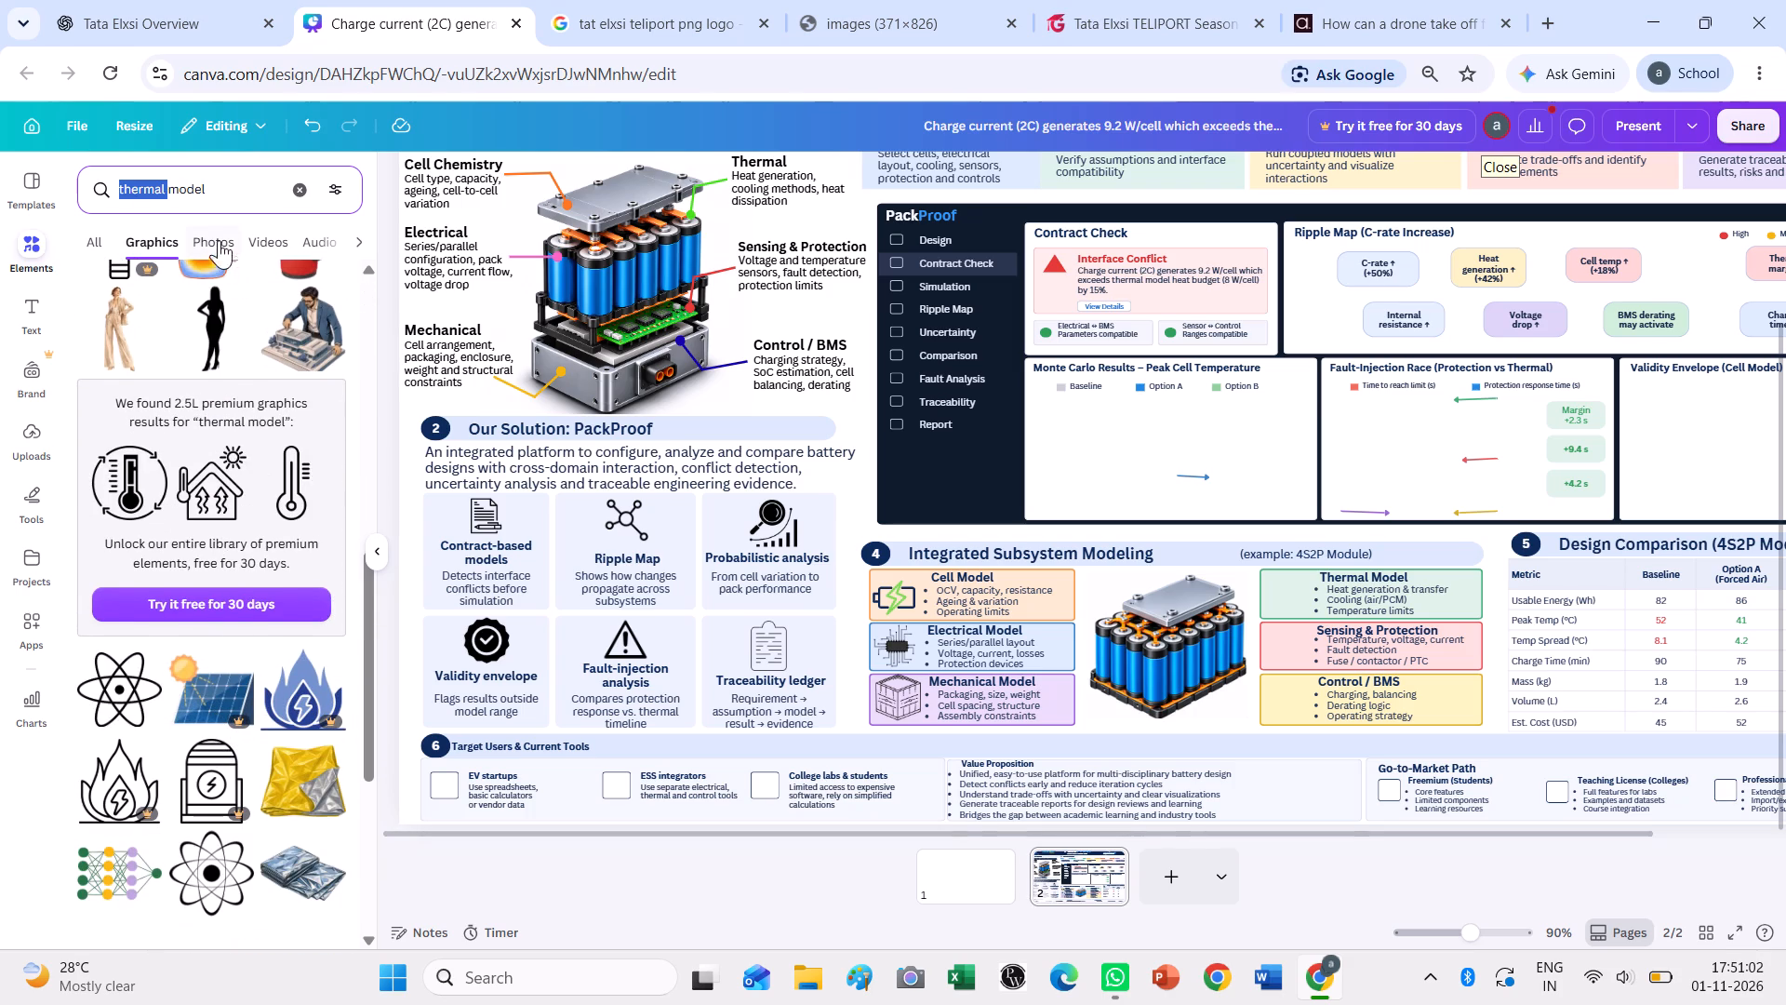
# Search the graphics for "thermal" again and look through the results for a suitable Thermal Model icon.
pyautogui.click(219, 202)
pyautogui.press('BackSpace')
pyautogui.press('BackSpace')
pyautogui.press('BackSpace')
pyautogui.press('BackSpace')
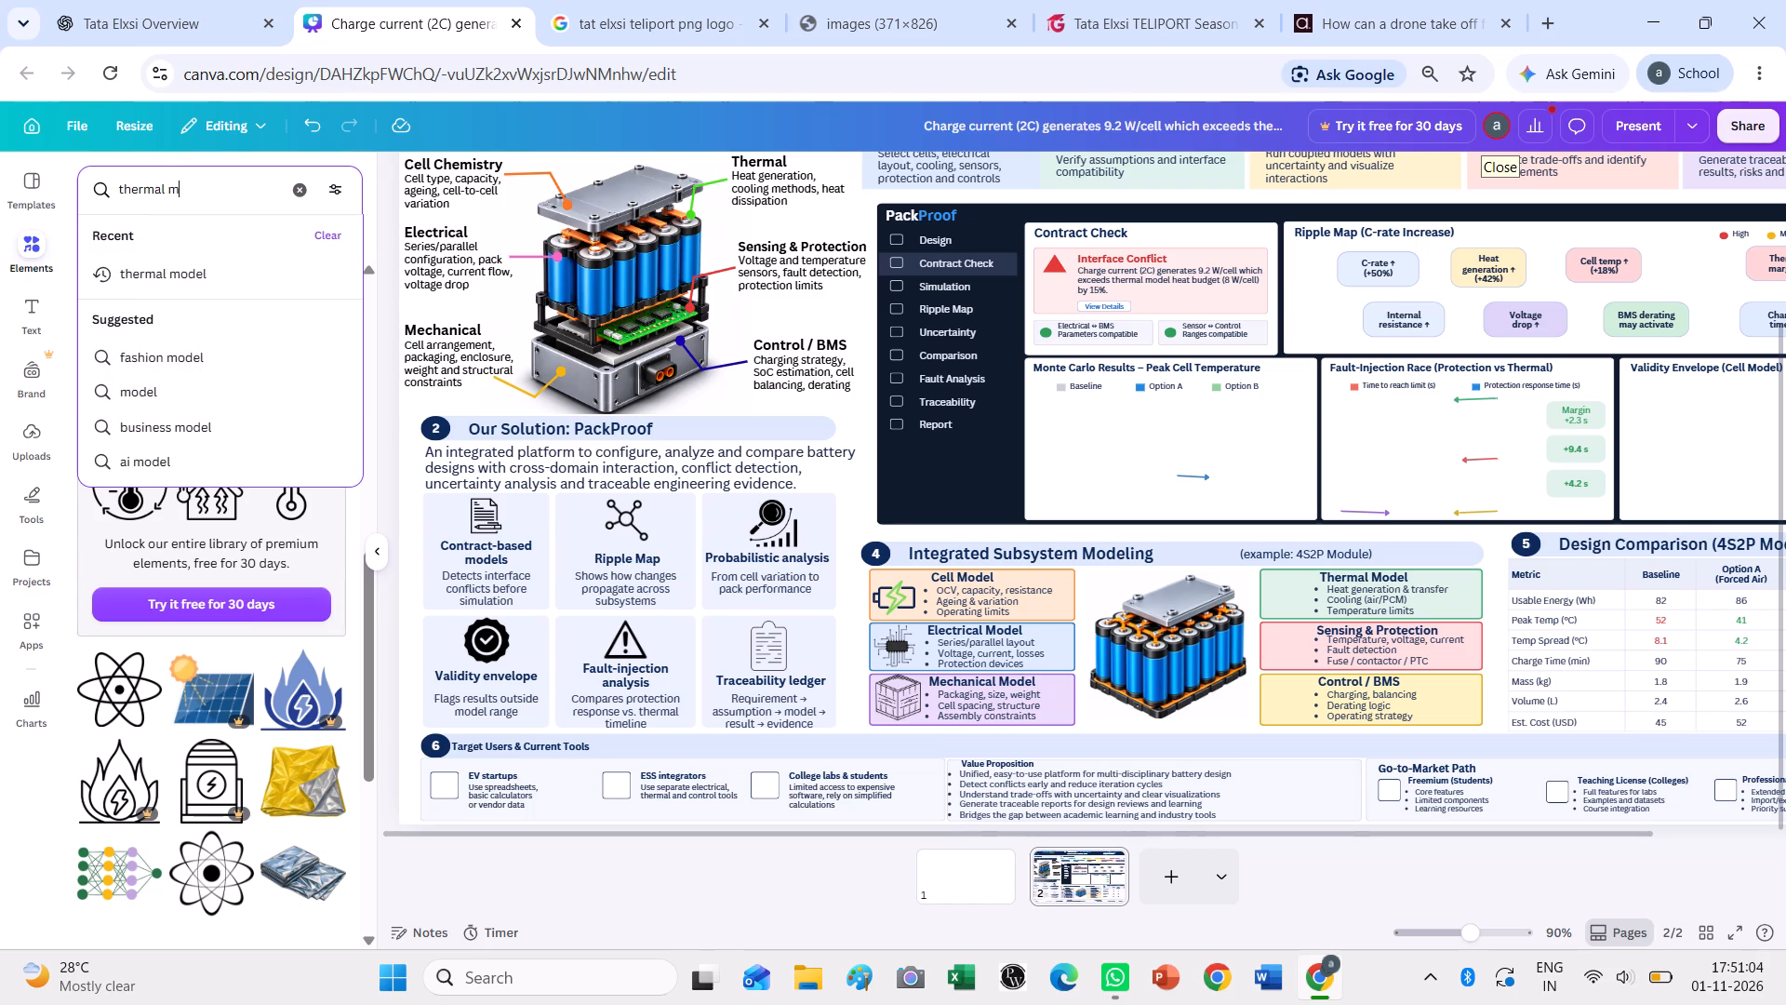
pyautogui.press('BackSpace')
pyautogui.press('Return')
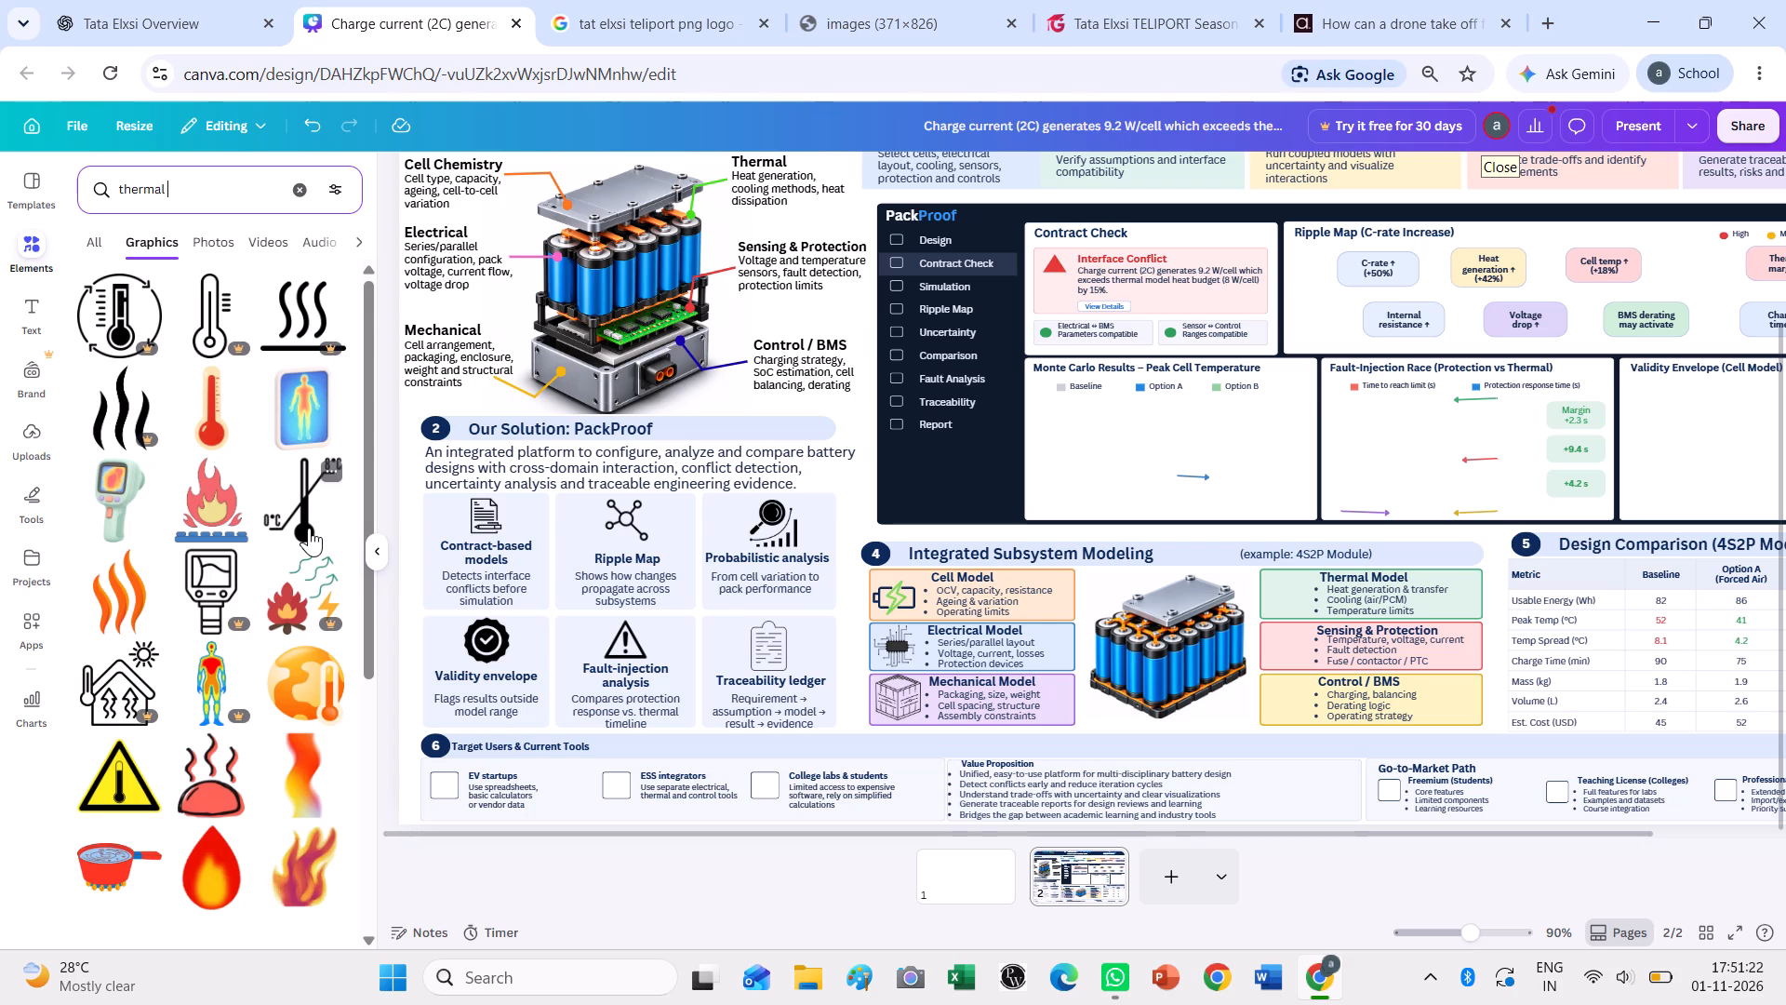
pyautogui.scroll(-2, 317, 748)
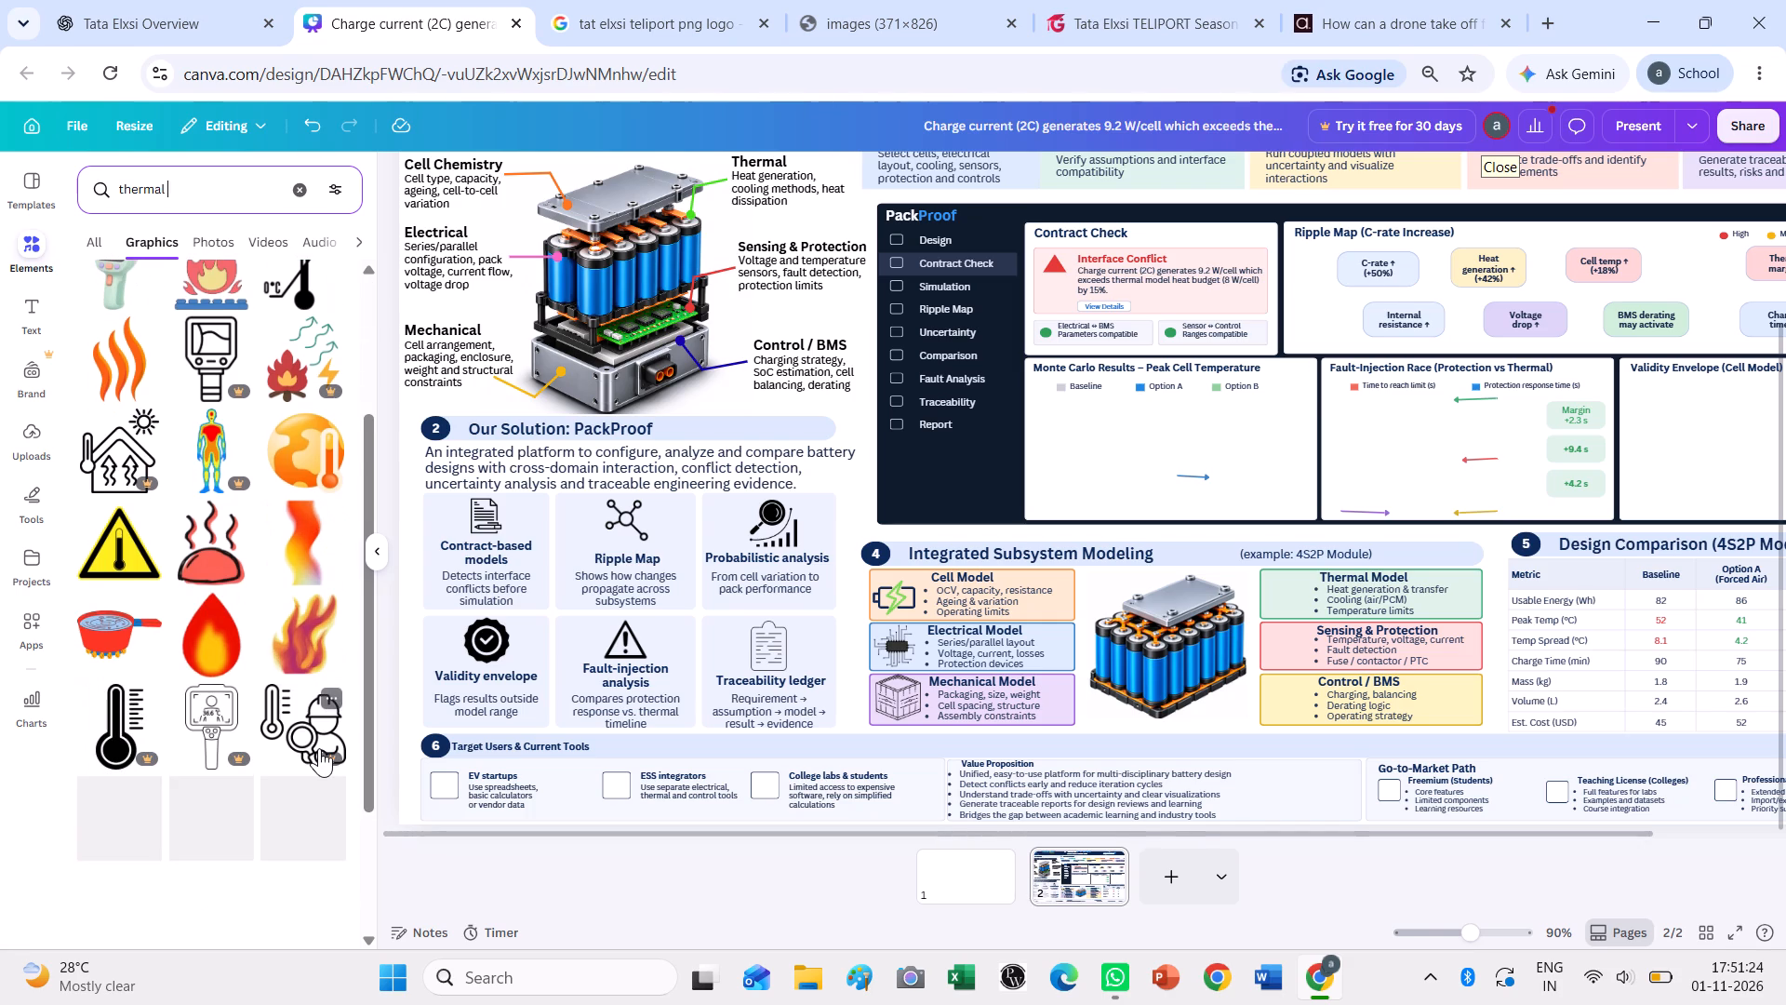
pyautogui.scroll(-6, 221, 750)
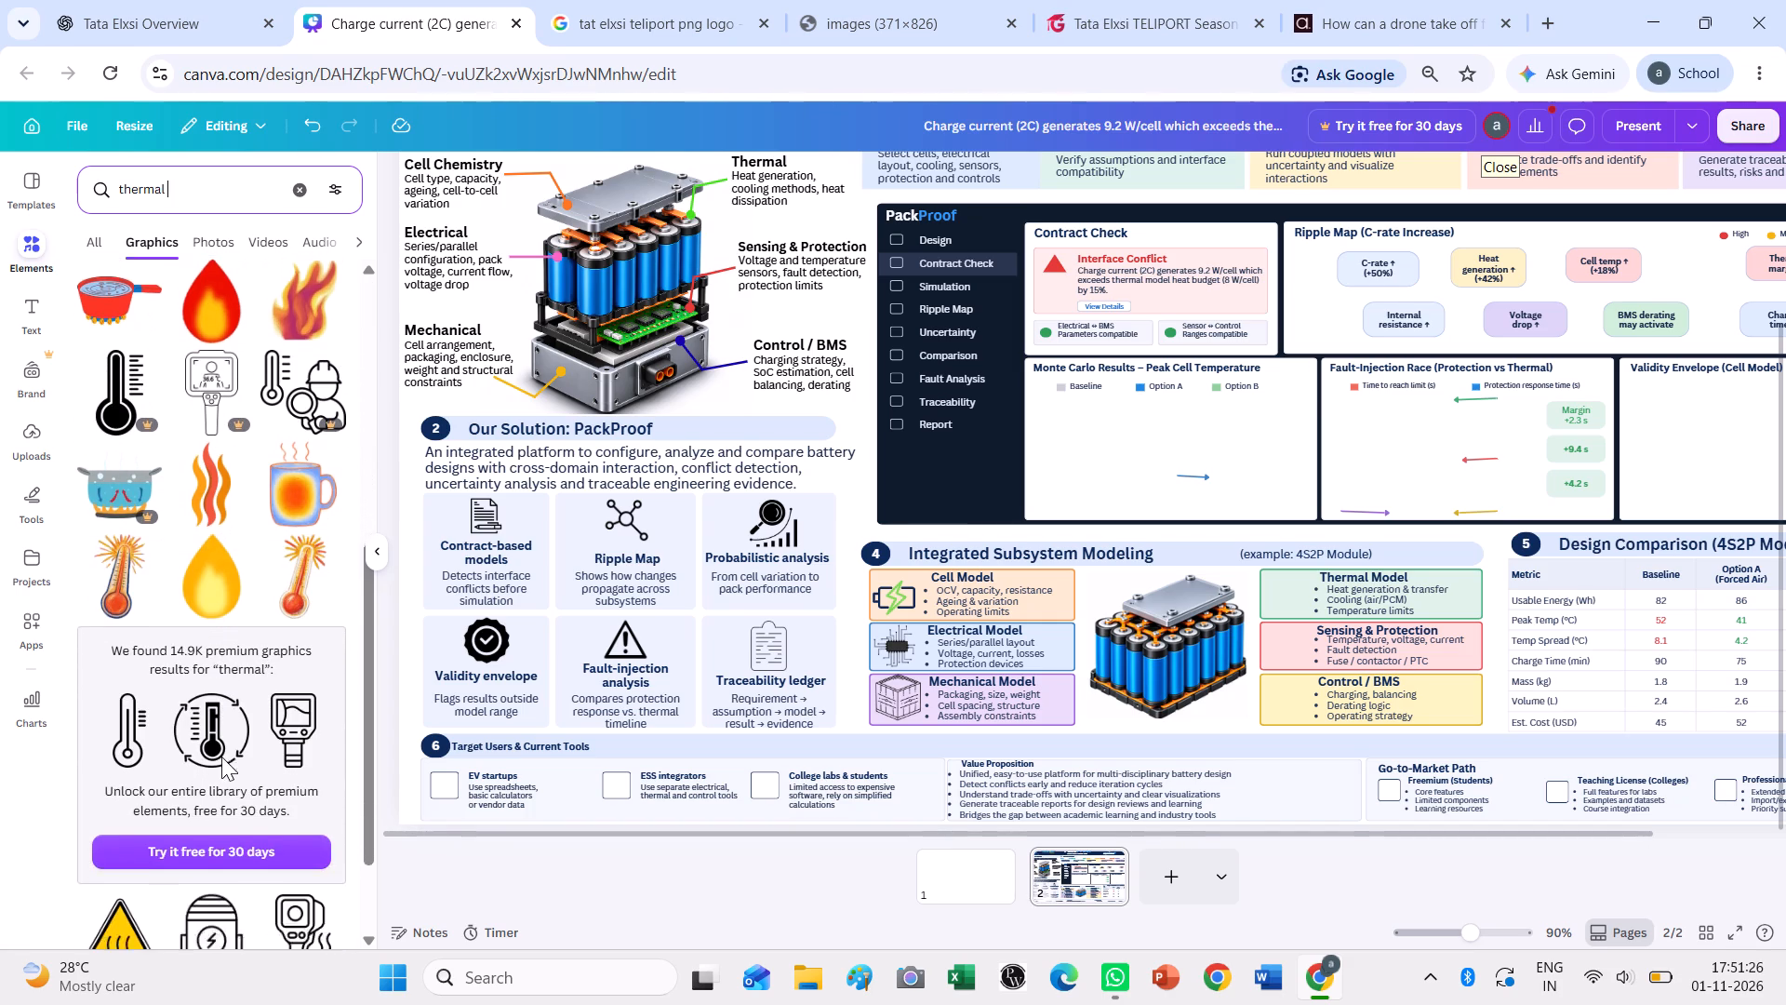
pyautogui.scroll(-3, 221, 757)
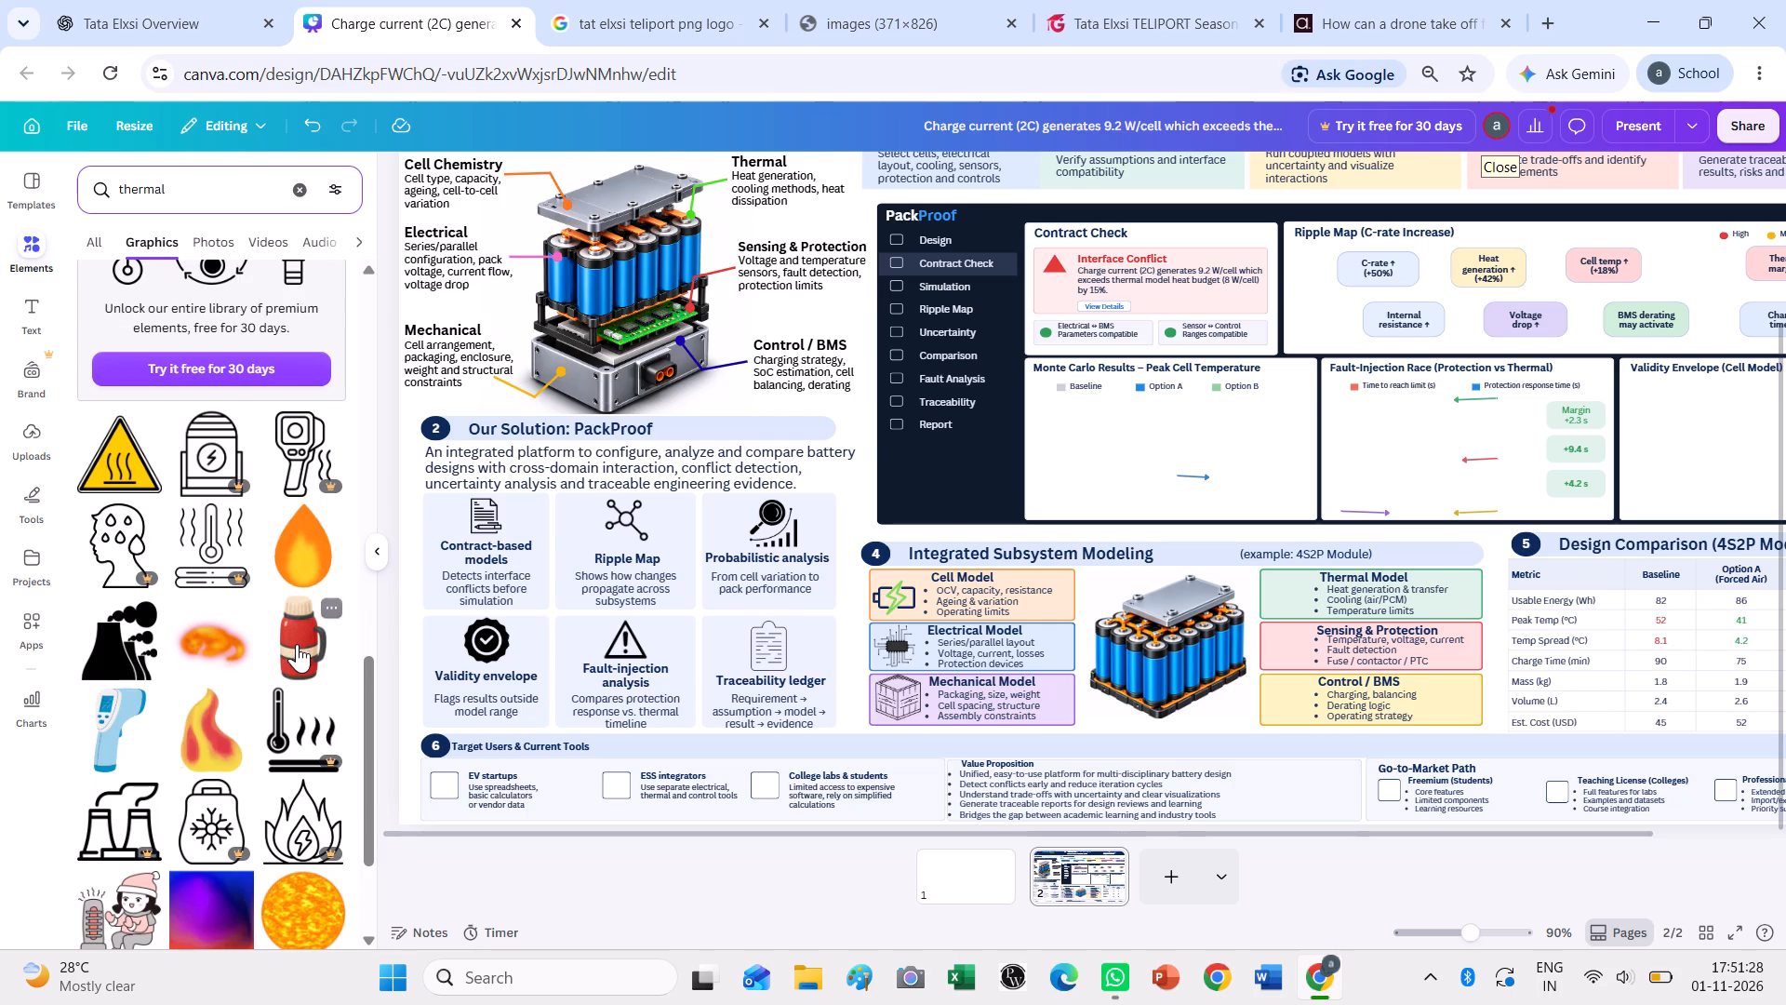
pyautogui.scroll(12, 255, 759)
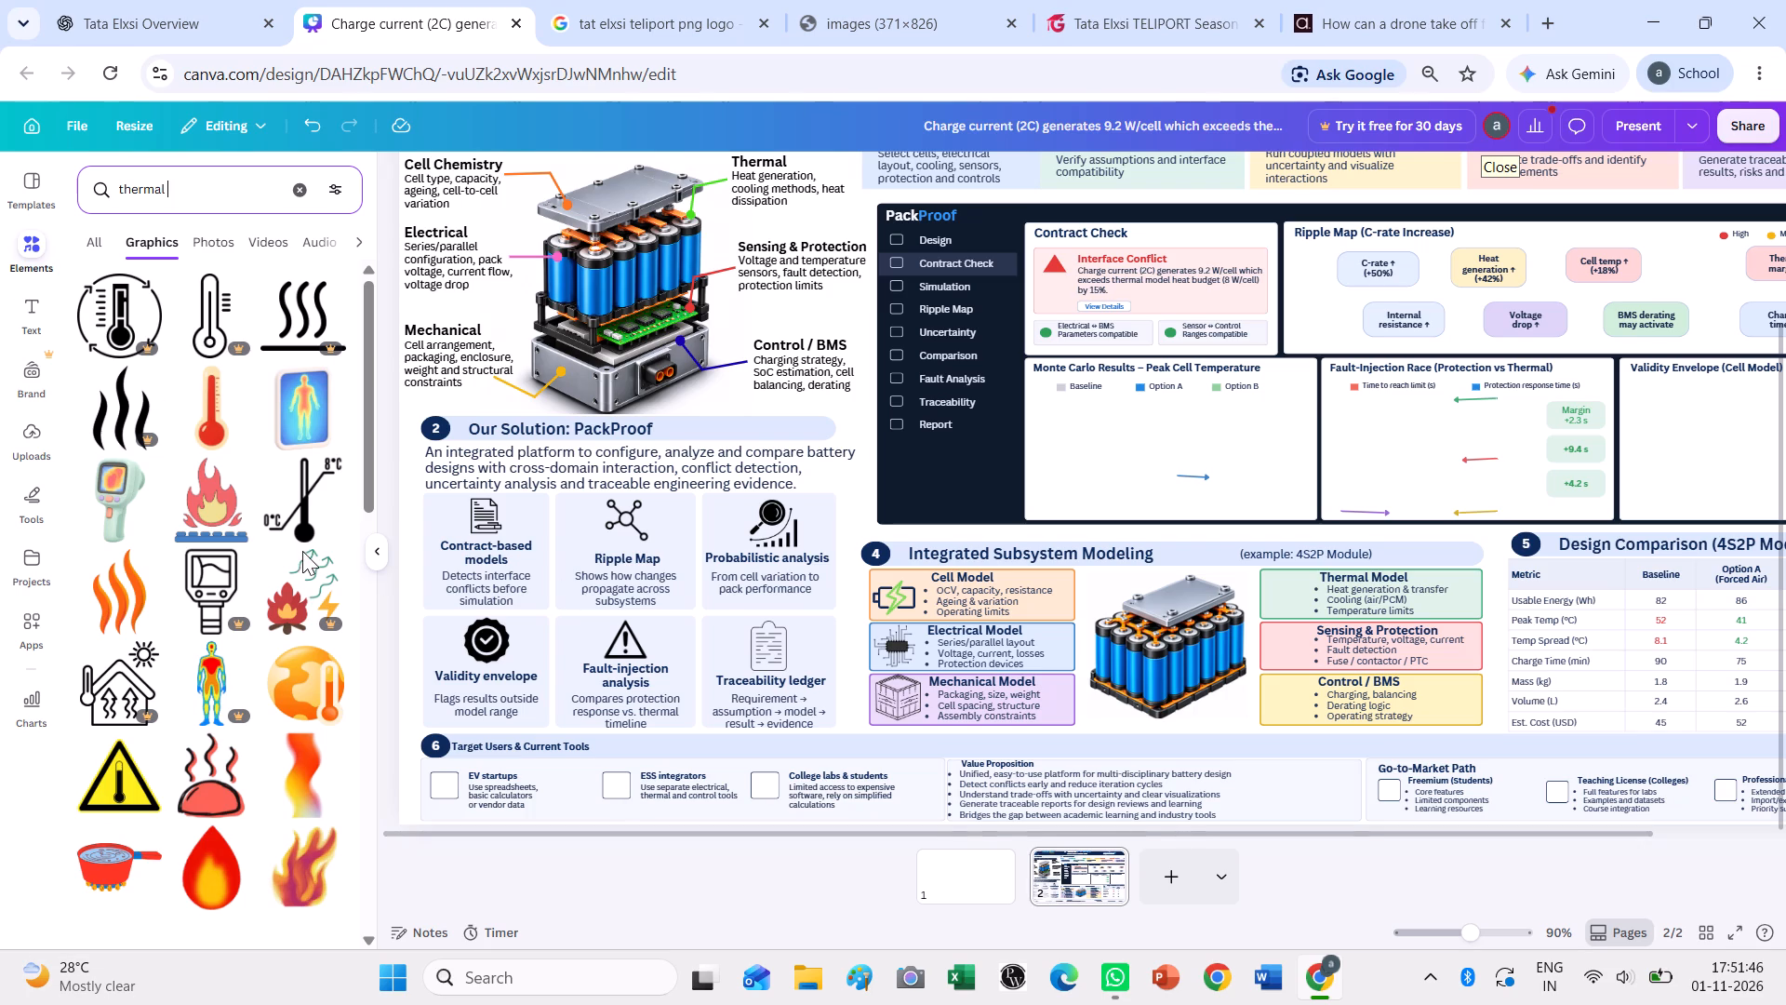
pyautogui.scroll(4, 865, 395)
pyautogui.scroll(-1, 868, 395)
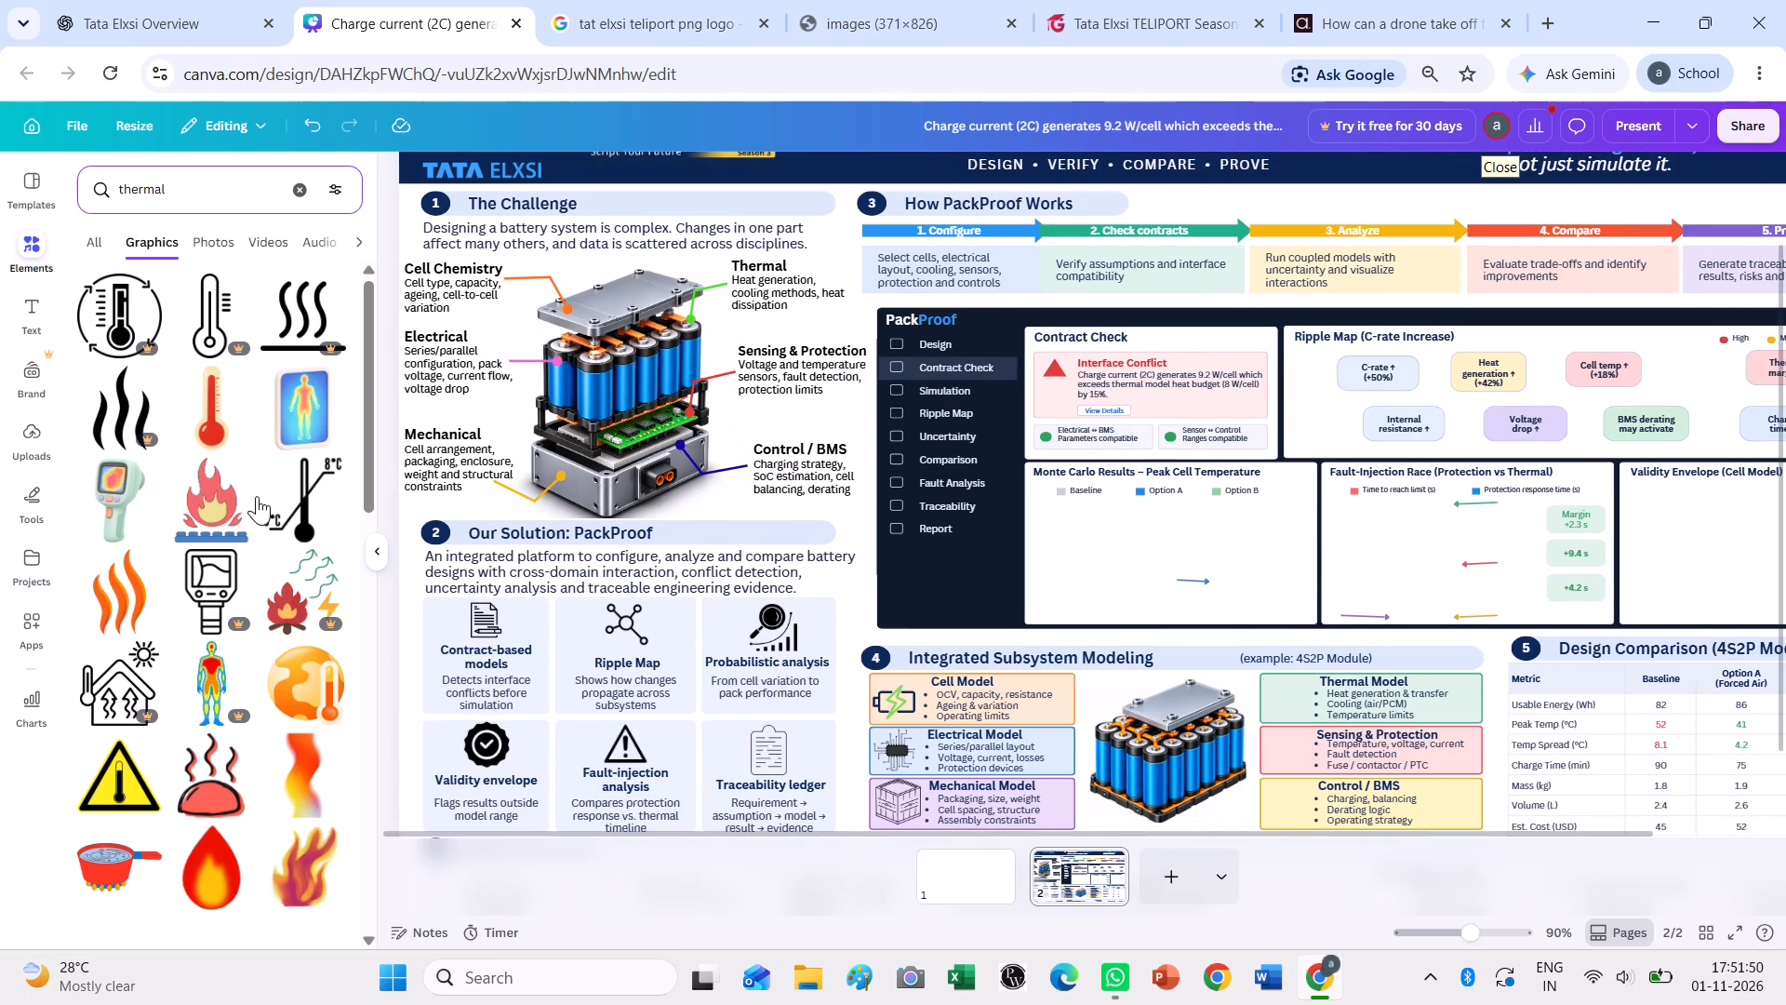
pyautogui.scroll(1, 263, 403)
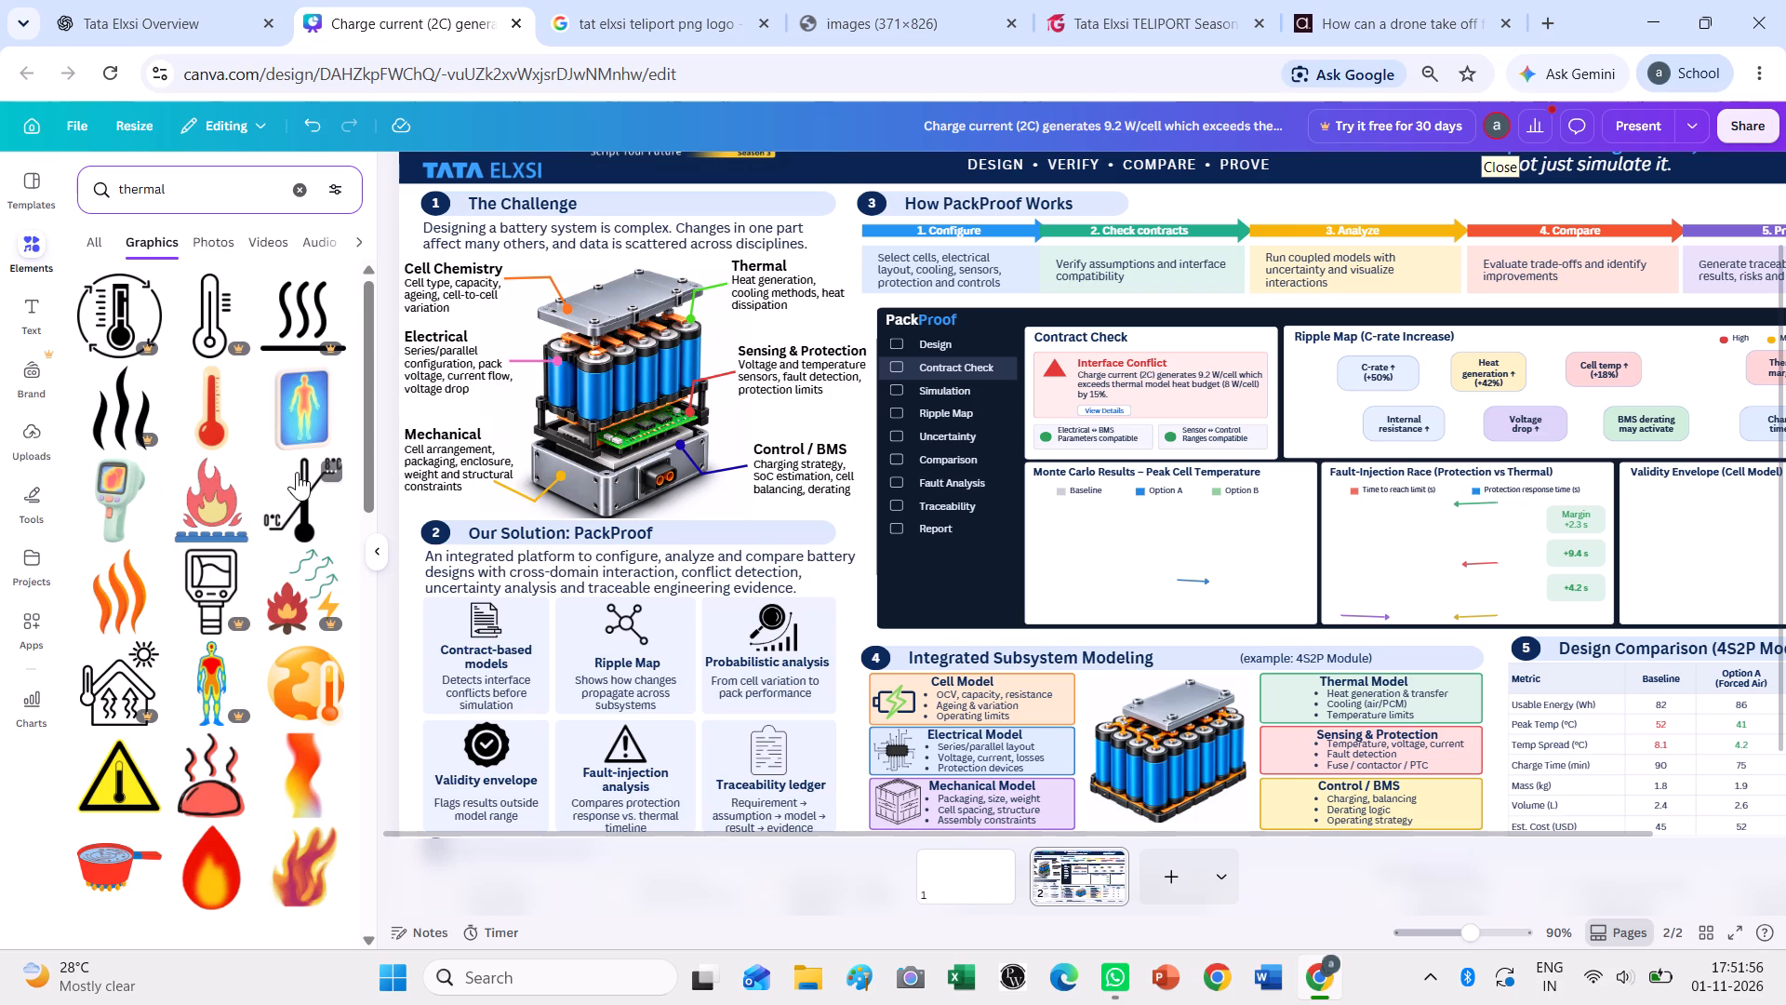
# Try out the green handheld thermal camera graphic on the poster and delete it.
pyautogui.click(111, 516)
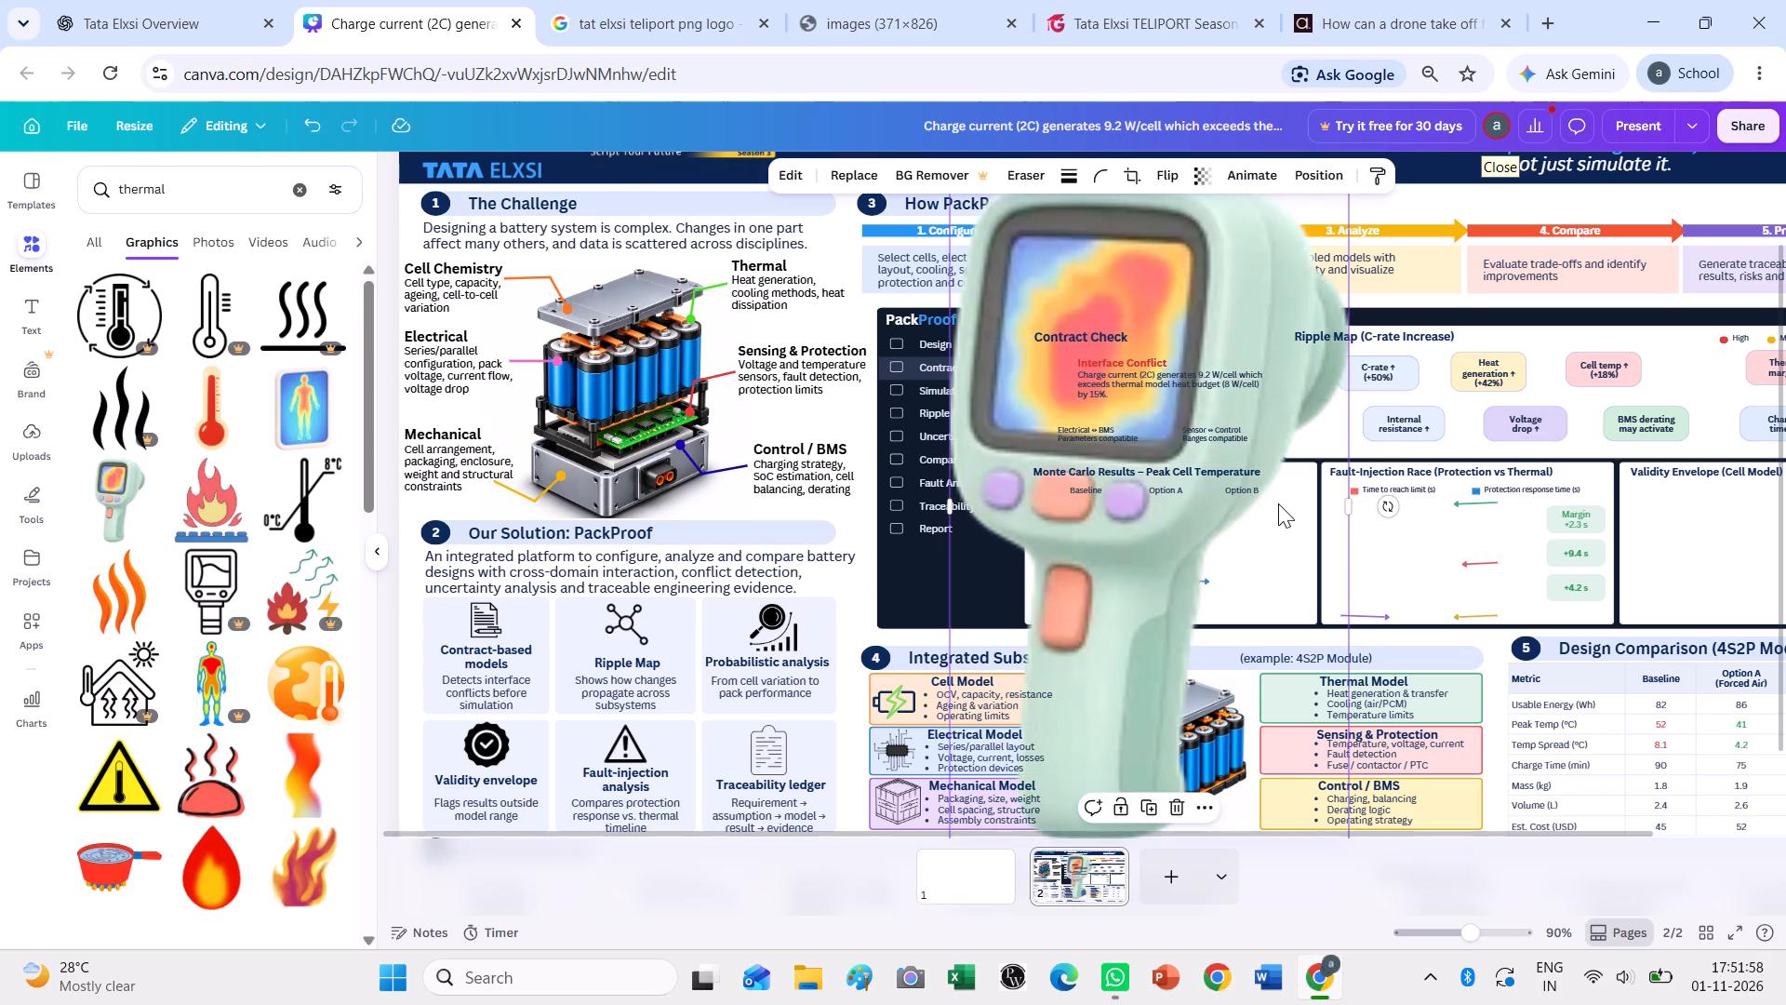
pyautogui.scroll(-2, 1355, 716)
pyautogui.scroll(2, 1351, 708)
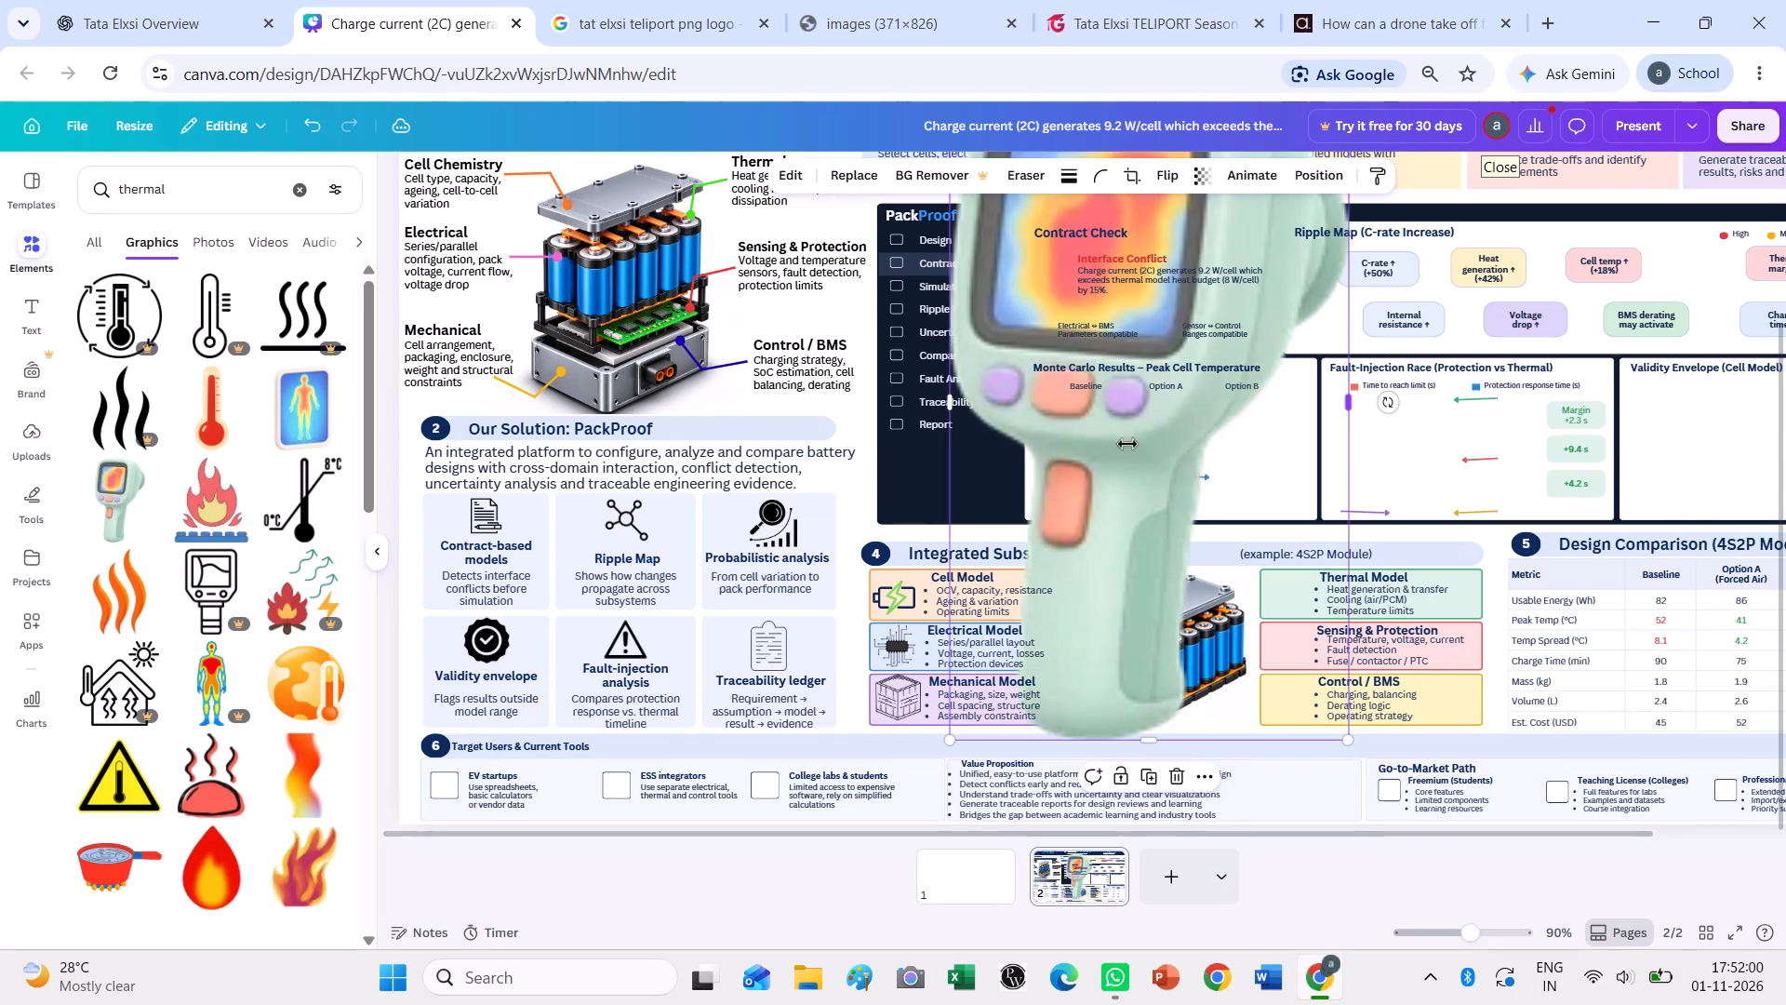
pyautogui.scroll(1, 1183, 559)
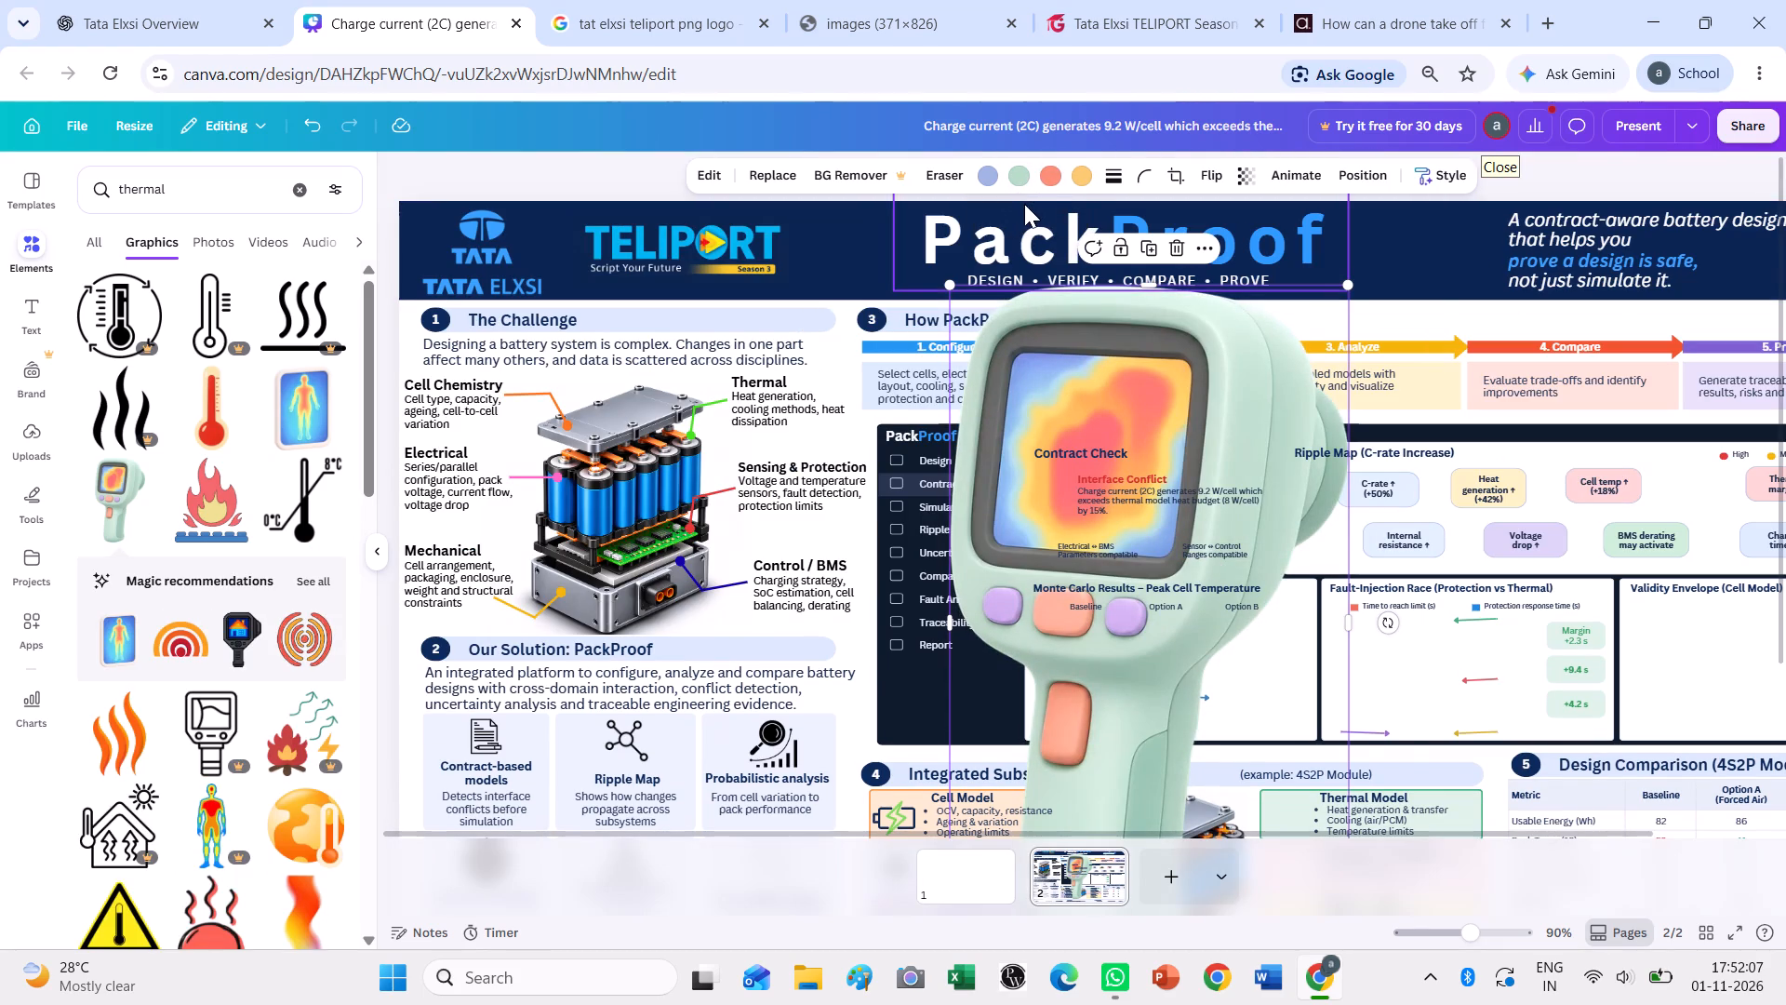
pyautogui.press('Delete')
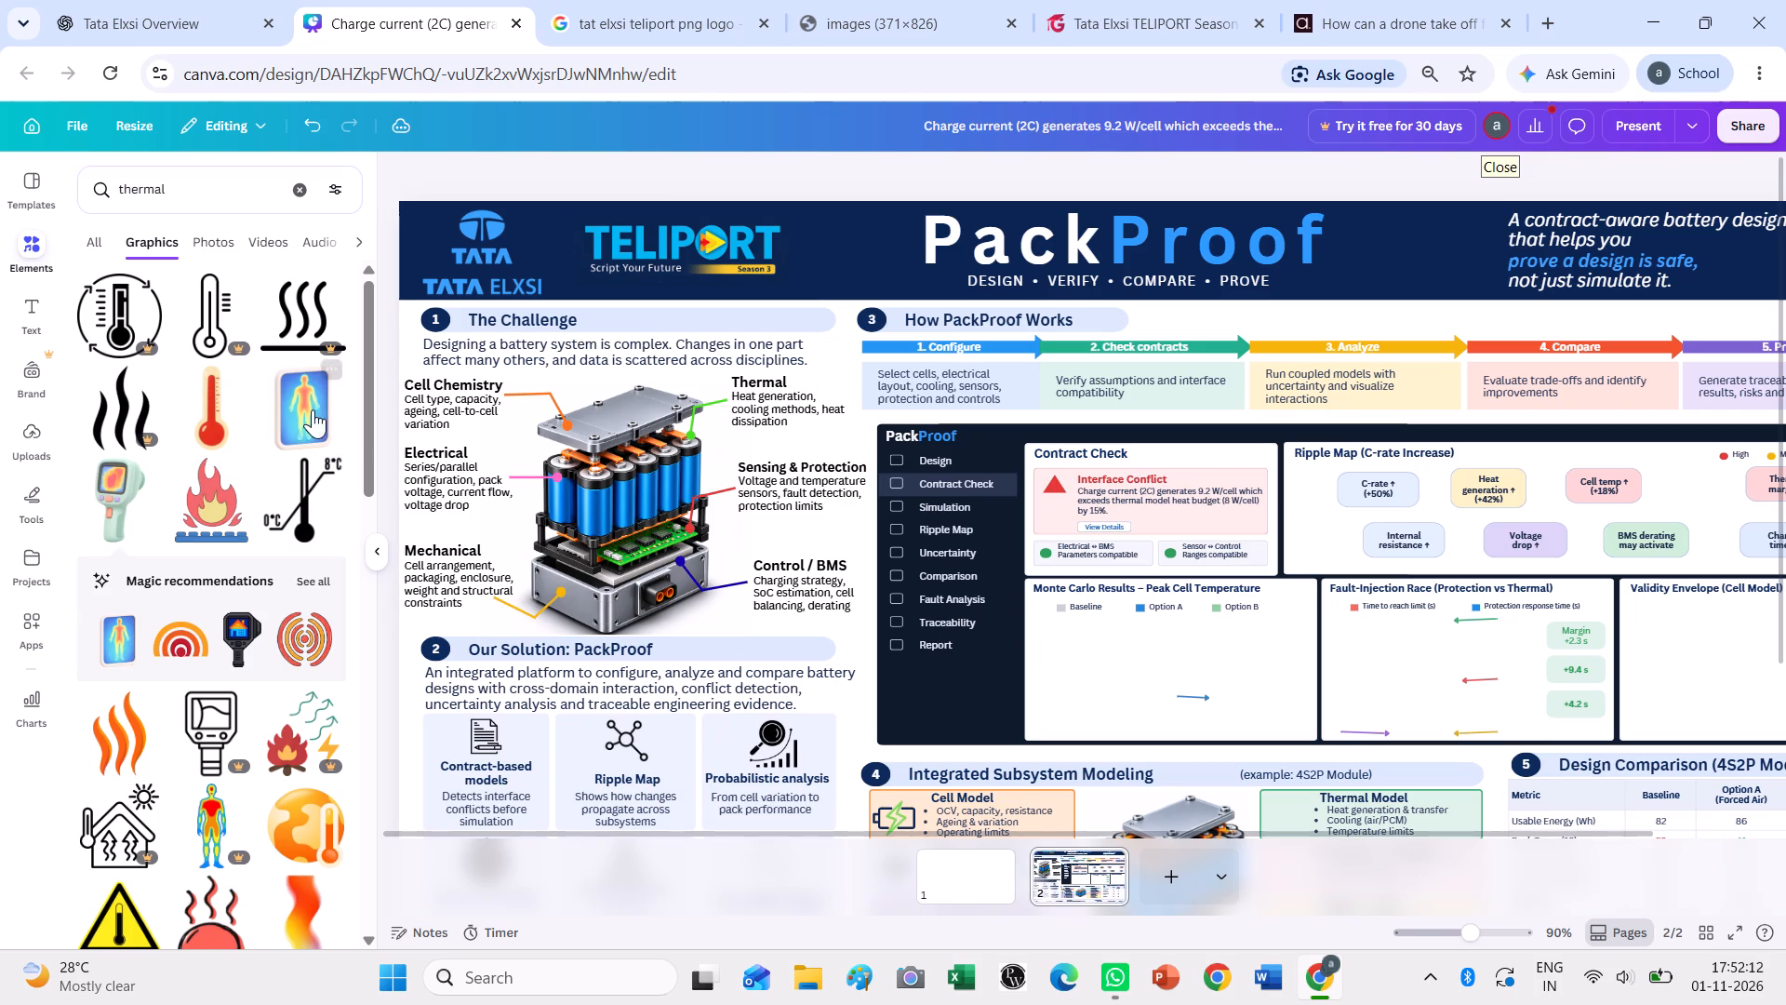
# Add the black thermometer graphic marked 0°C and 8°C to the poster and shrink it to small icon size.
pyautogui.click(317, 475)
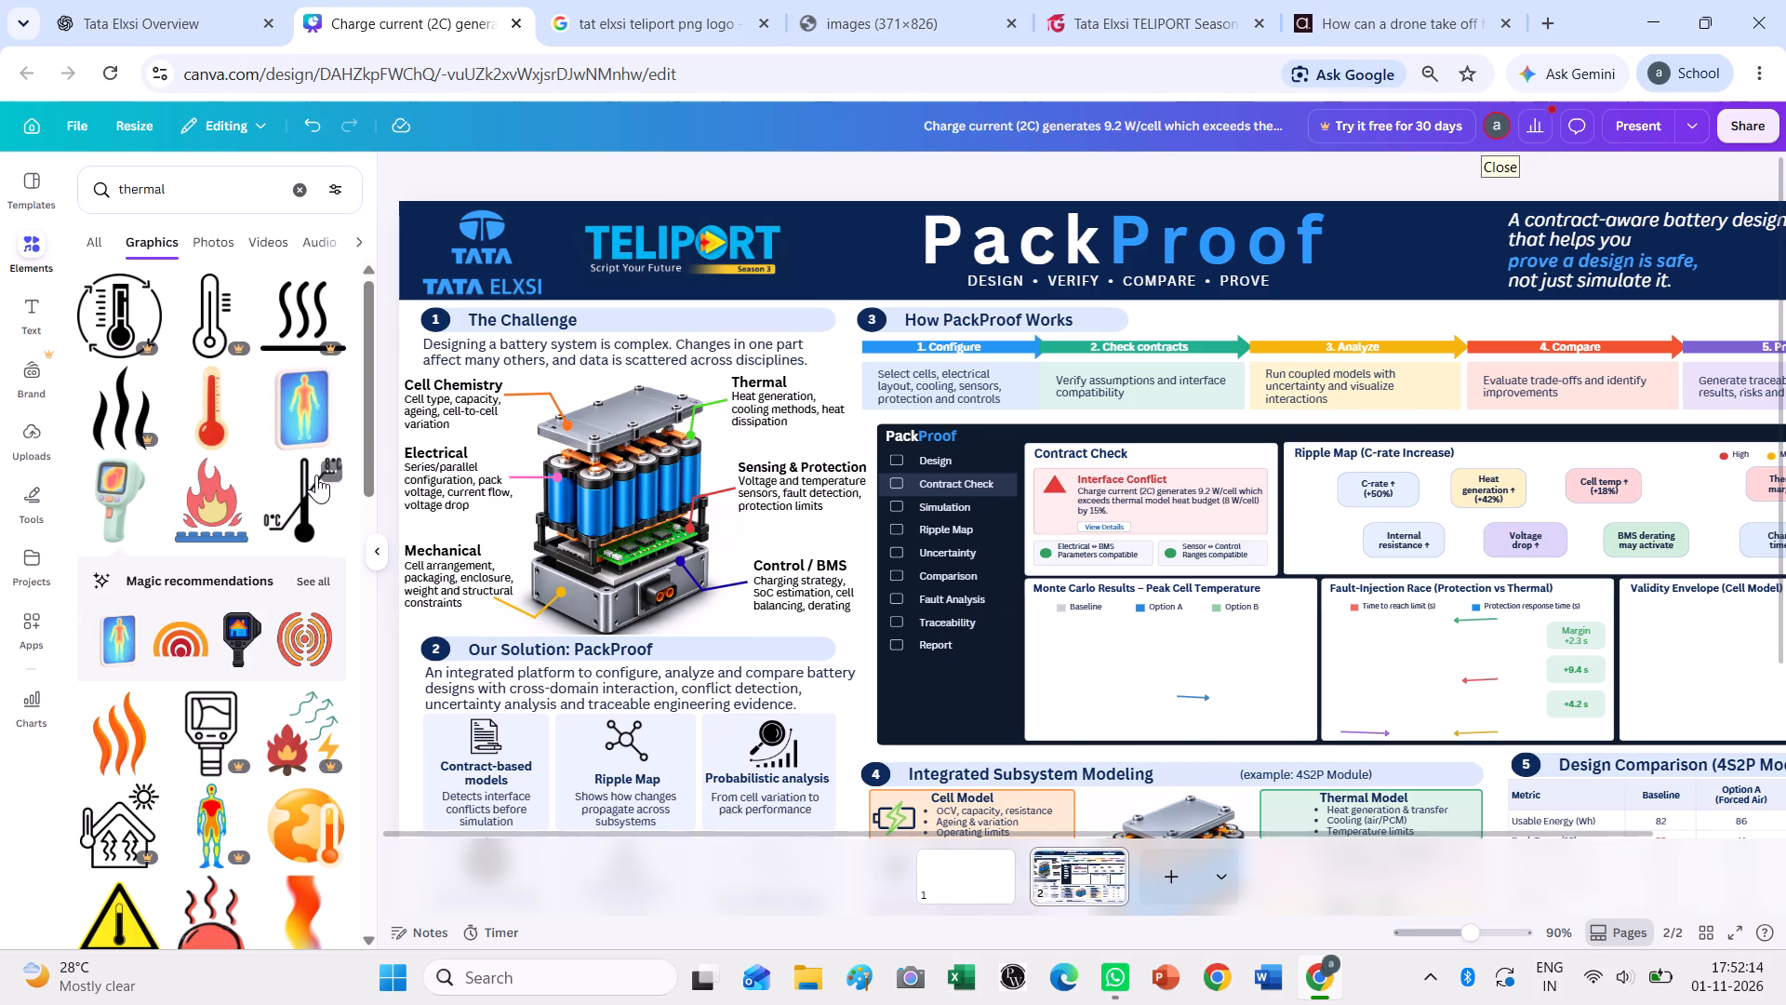
pyautogui.scroll(-1, 1393, 557)
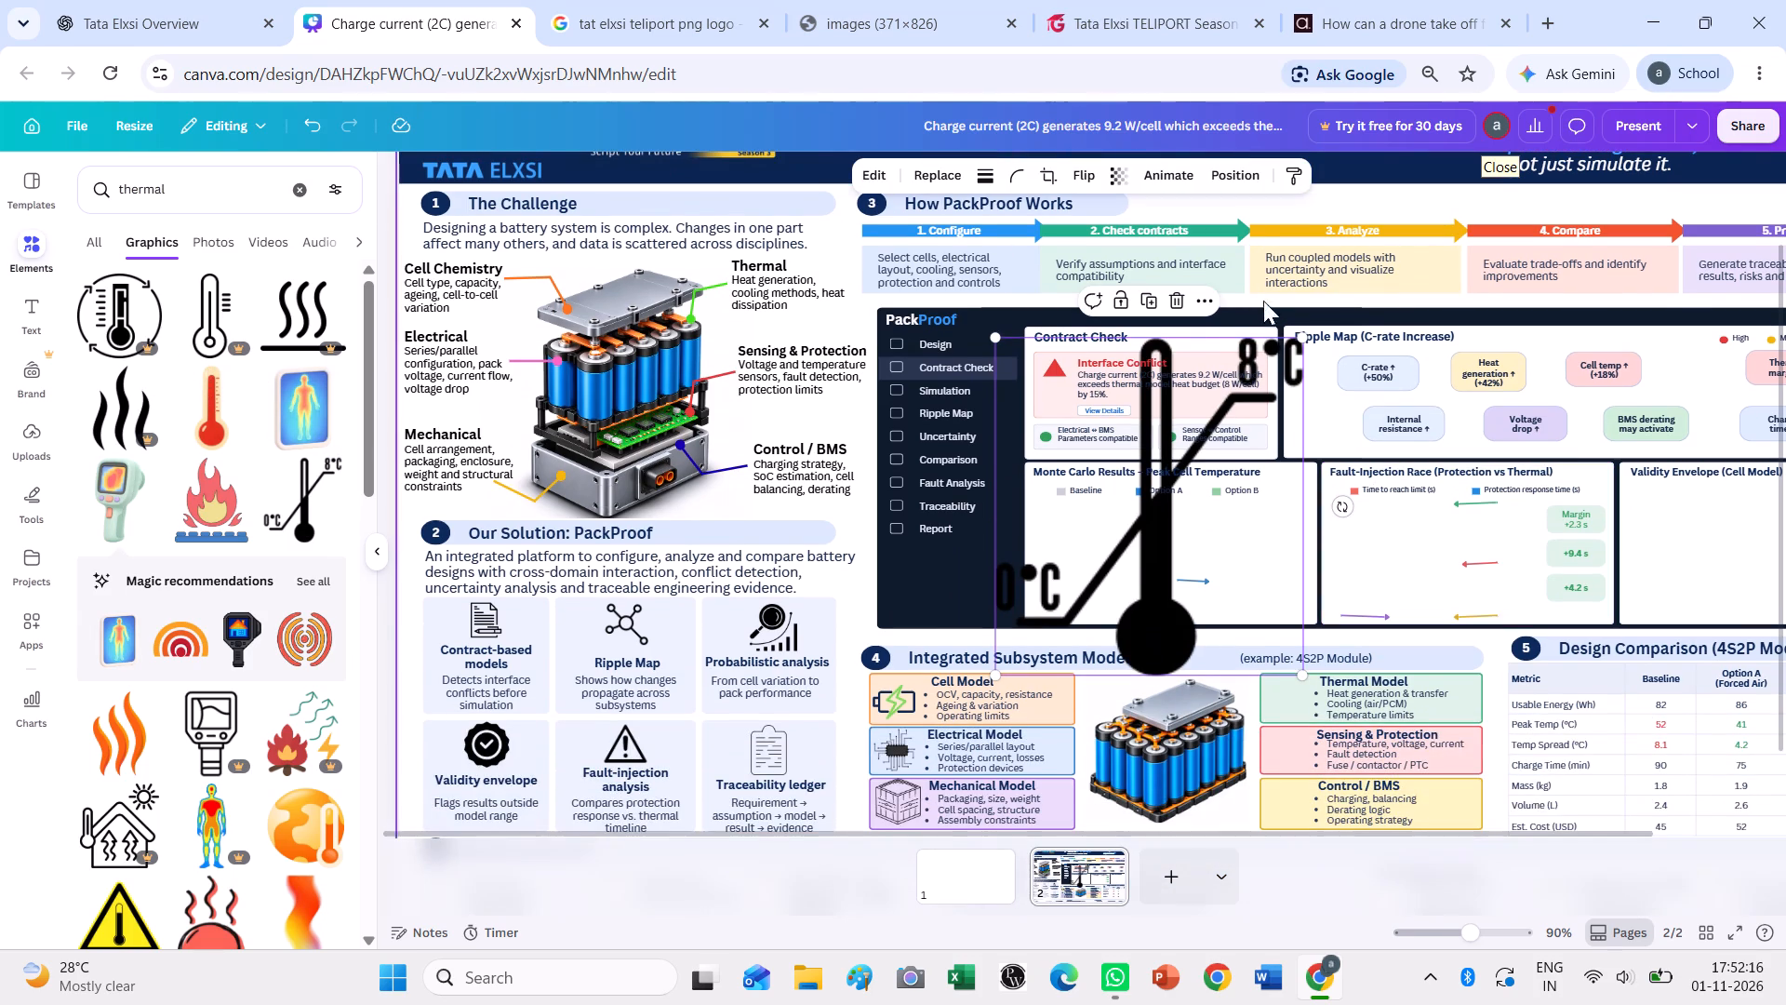
pyautogui.moveTo(1300, 338); pyautogui.dragTo(1104, 607)
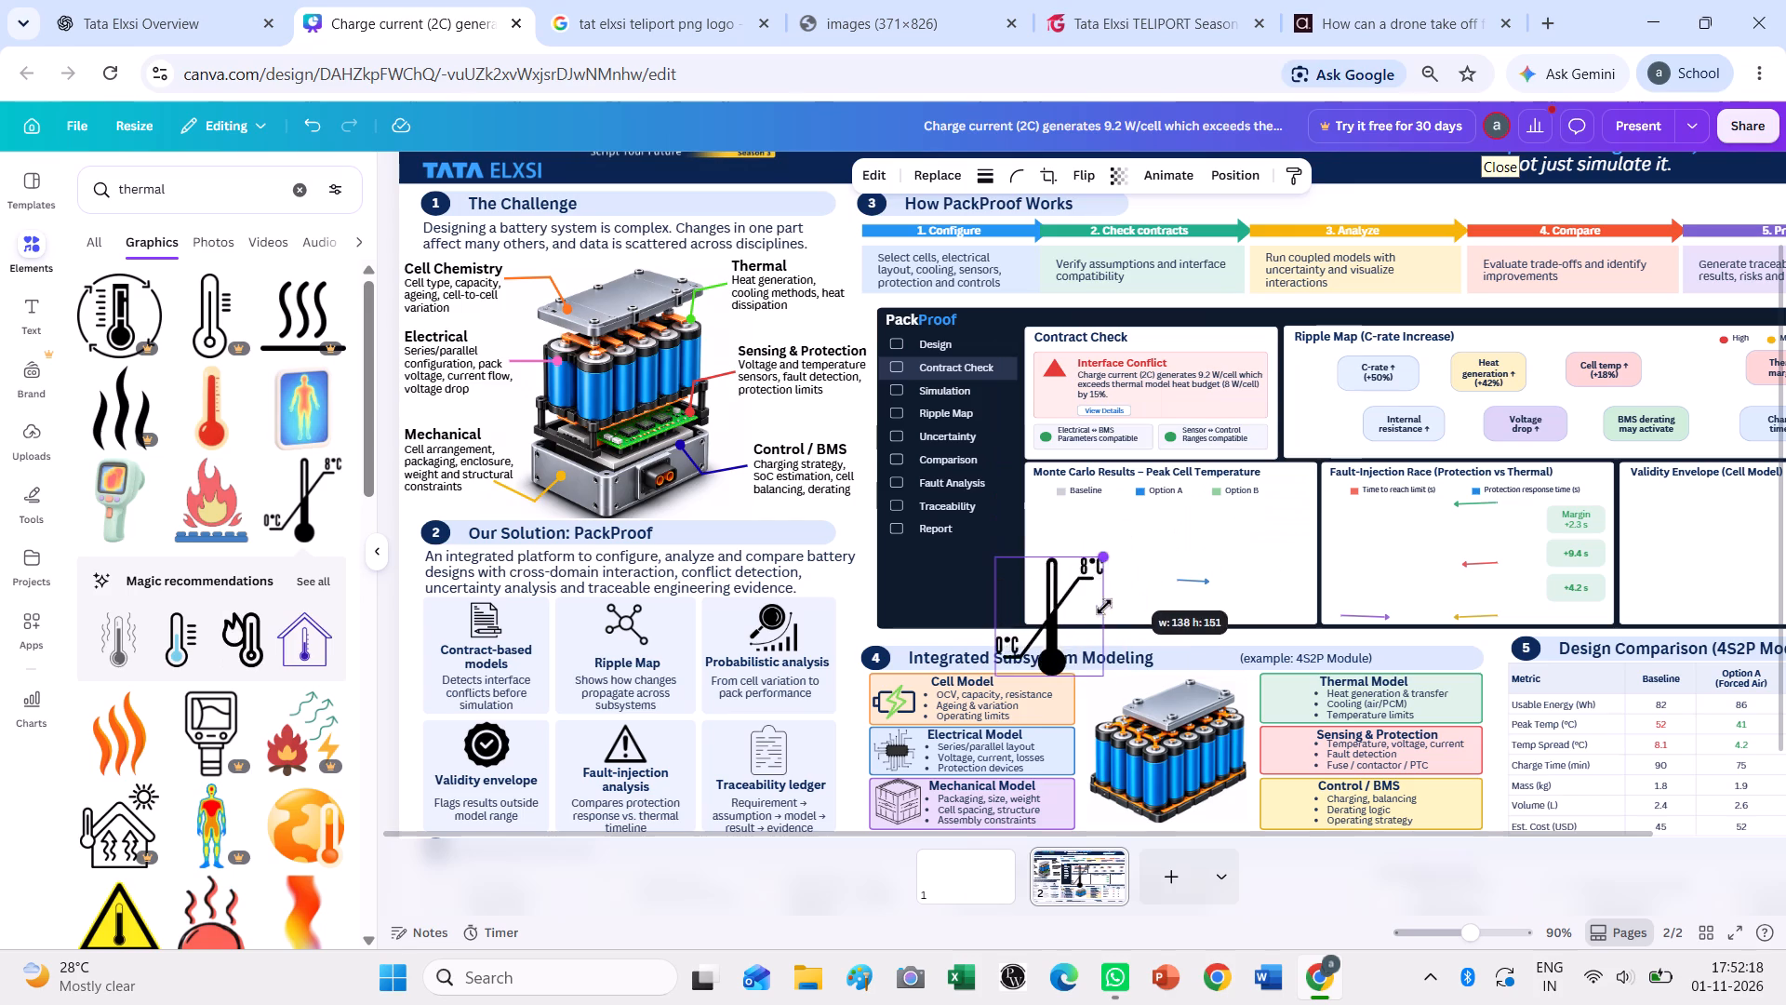
pyautogui.moveTo(1104, 607); pyautogui.dragTo(1100, 609)
pyautogui.moveTo(1073, 677); pyautogui.dragTo(1068, 673)
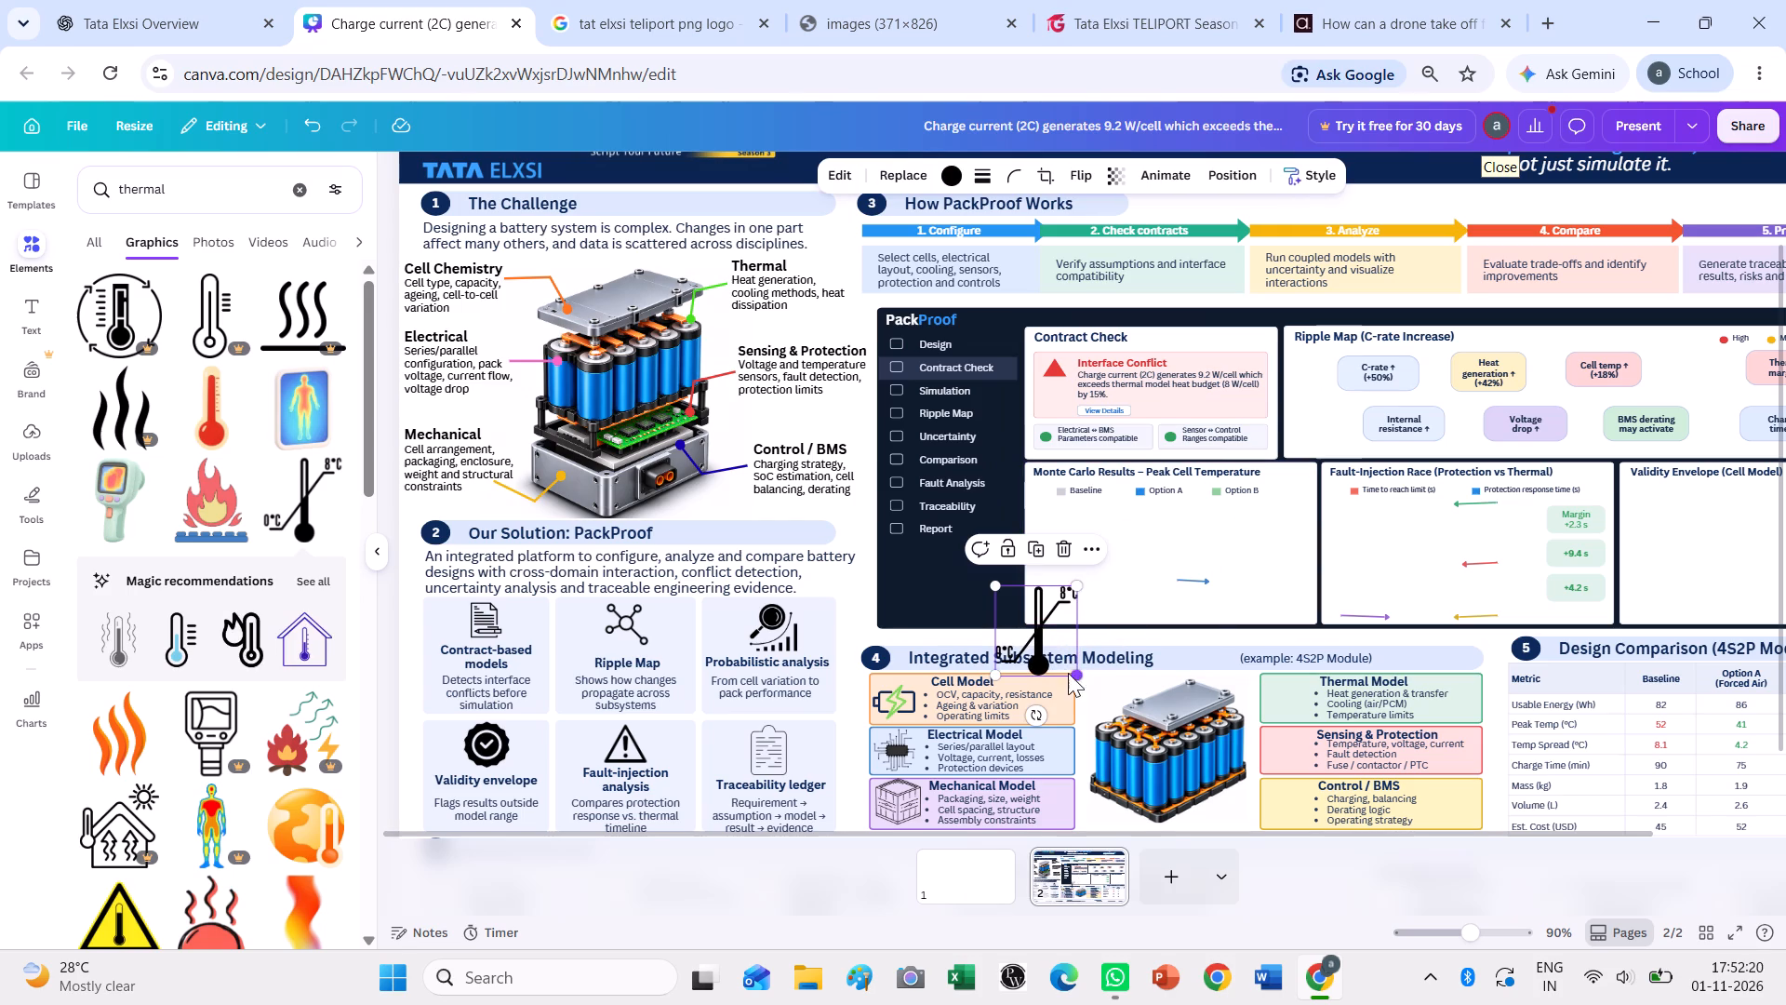
pyautogui.moveTo(1068, 673); pyautogui.dragTo(1039, 654)
# Place the black thermometer icon inside the left end of the Thermal Model card, beside its bullet list.
pyautogui.moveTo(1020, 619); pyautogui.dragTo(1124, 642)
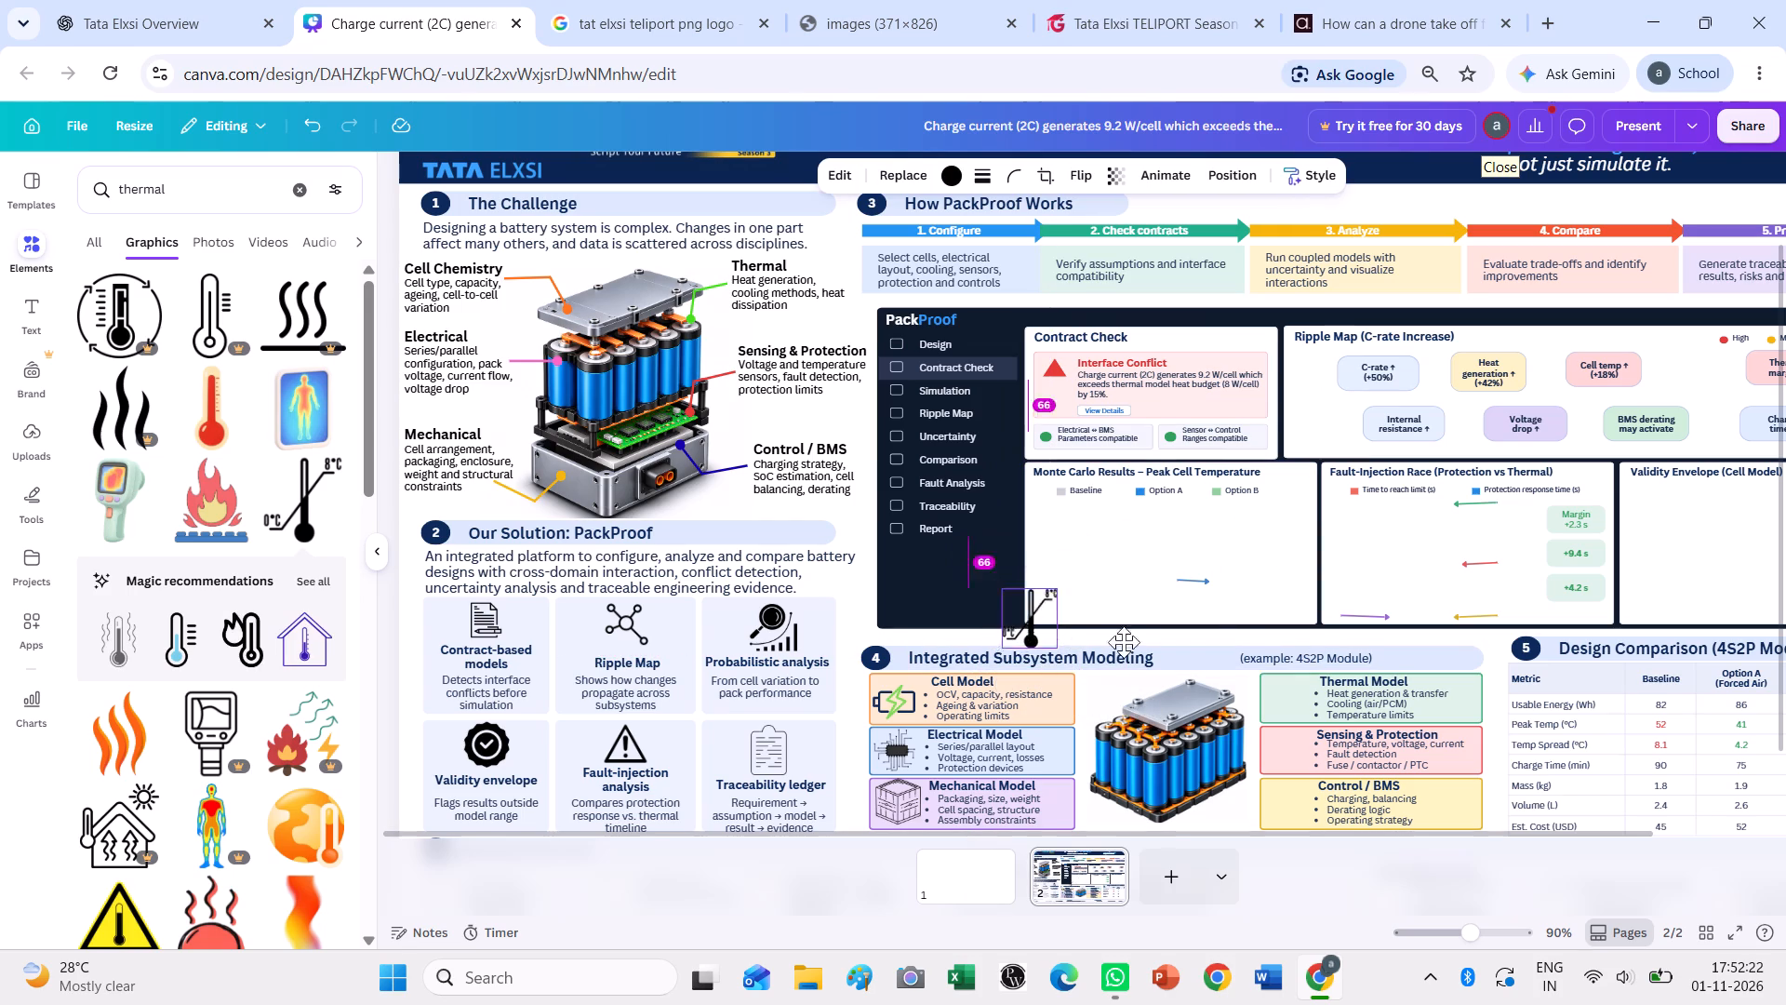
pyautogui.moveTo(1124, 642); pyautogui.dragTo(1283, 699)
pyautogui.moveTo(1309, 724); pyautogui.dragTo(1290, 705)
pyautogui.click(1290, 702)
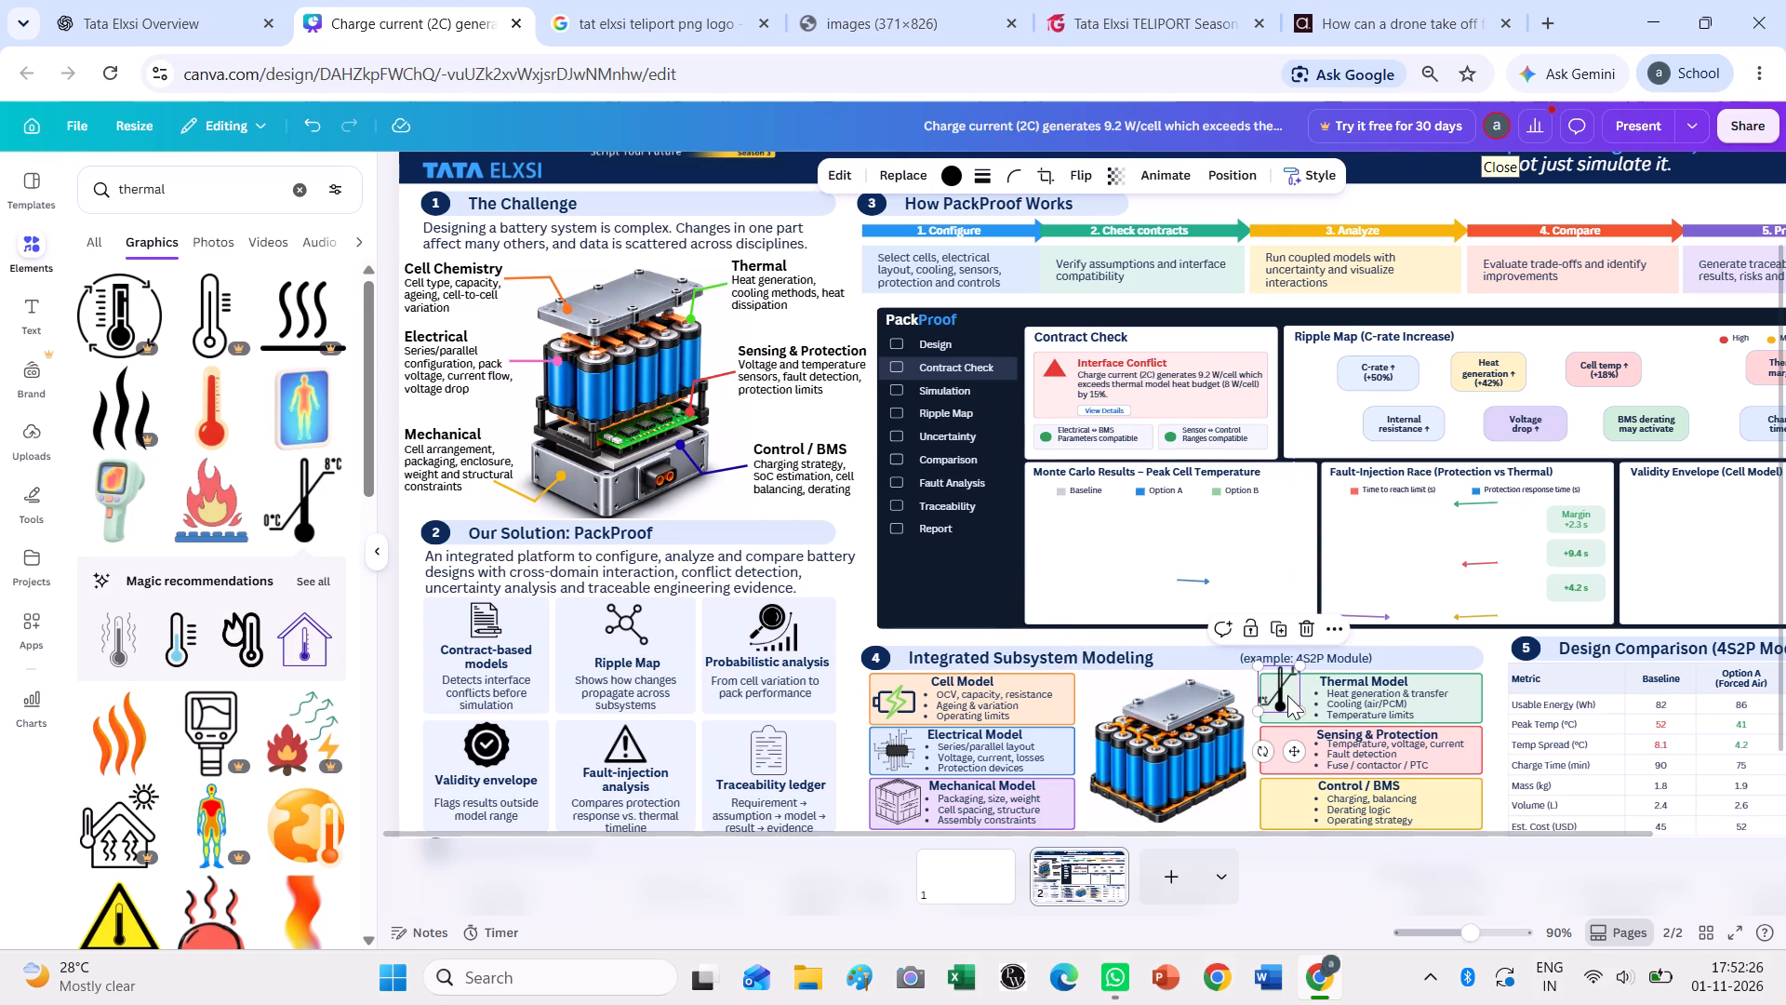
pyautogui.moveTo(1287, 695); pyautogui.dragTo(1292, 705)
pyautogui.scroll(-2, 1235, 690)
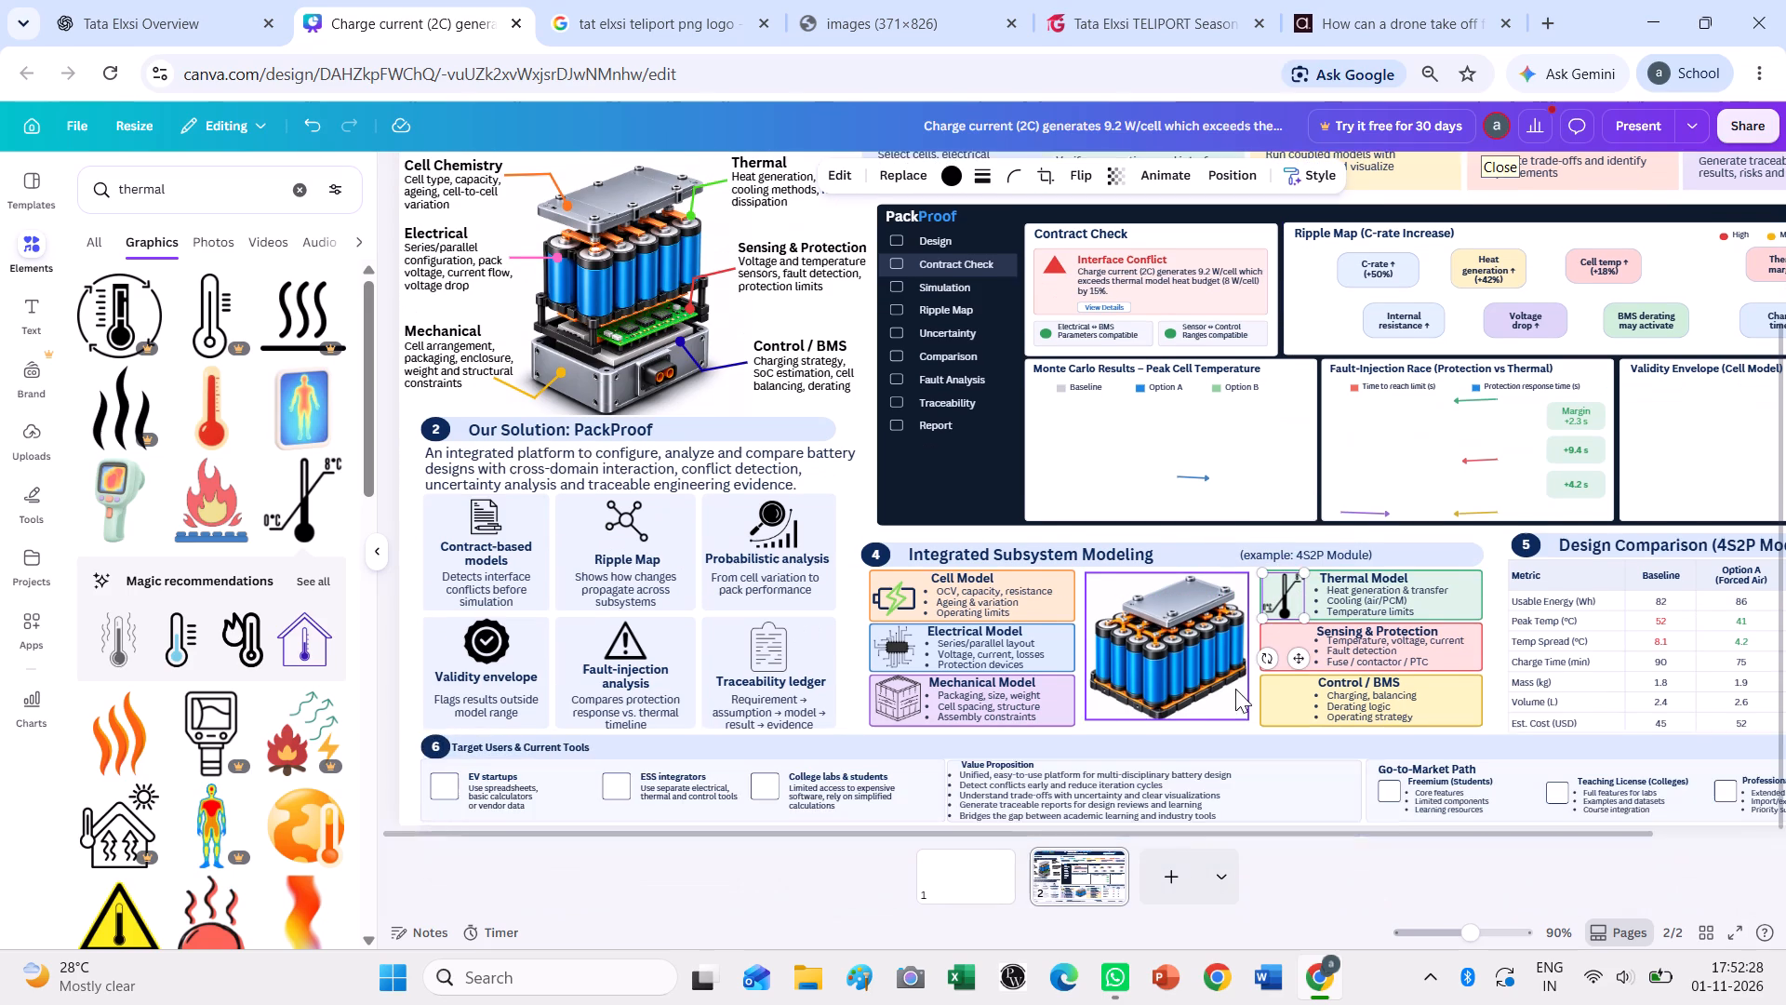
# Nudge the bullet list in the Sensing & Protection card slightly down, away from its heading.
pyautogui.click(1283, 782)
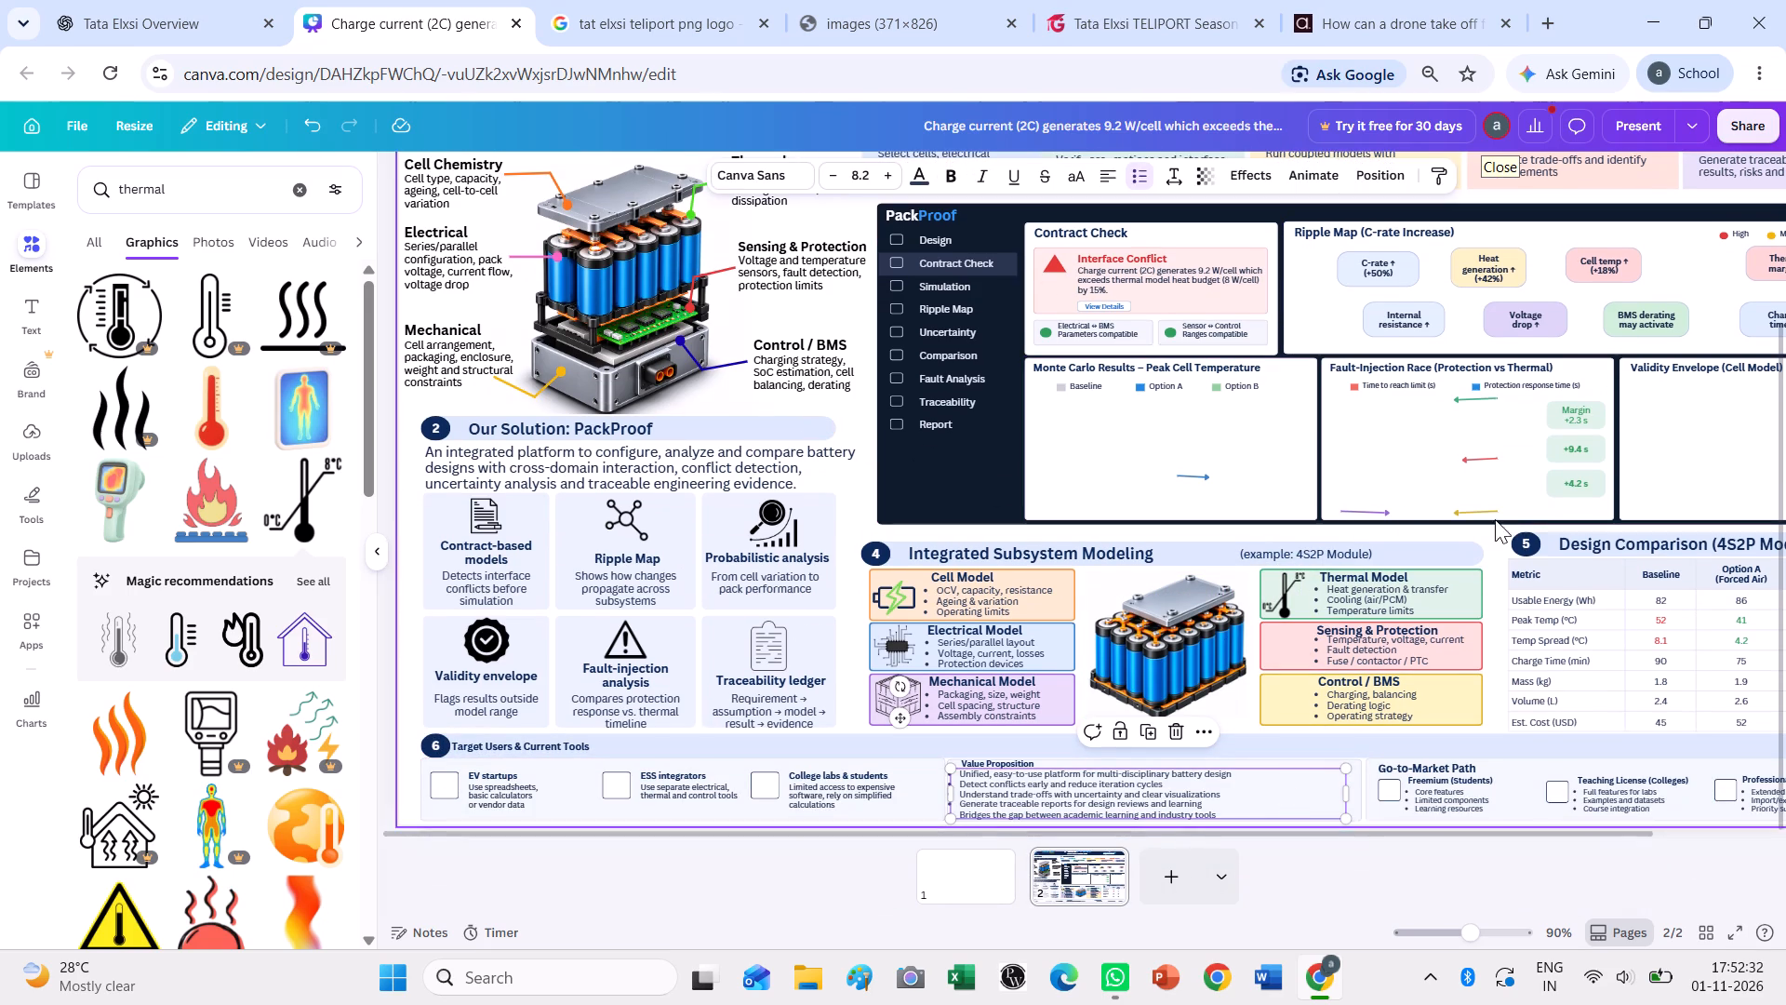
pyautogui.click(1437, 658)
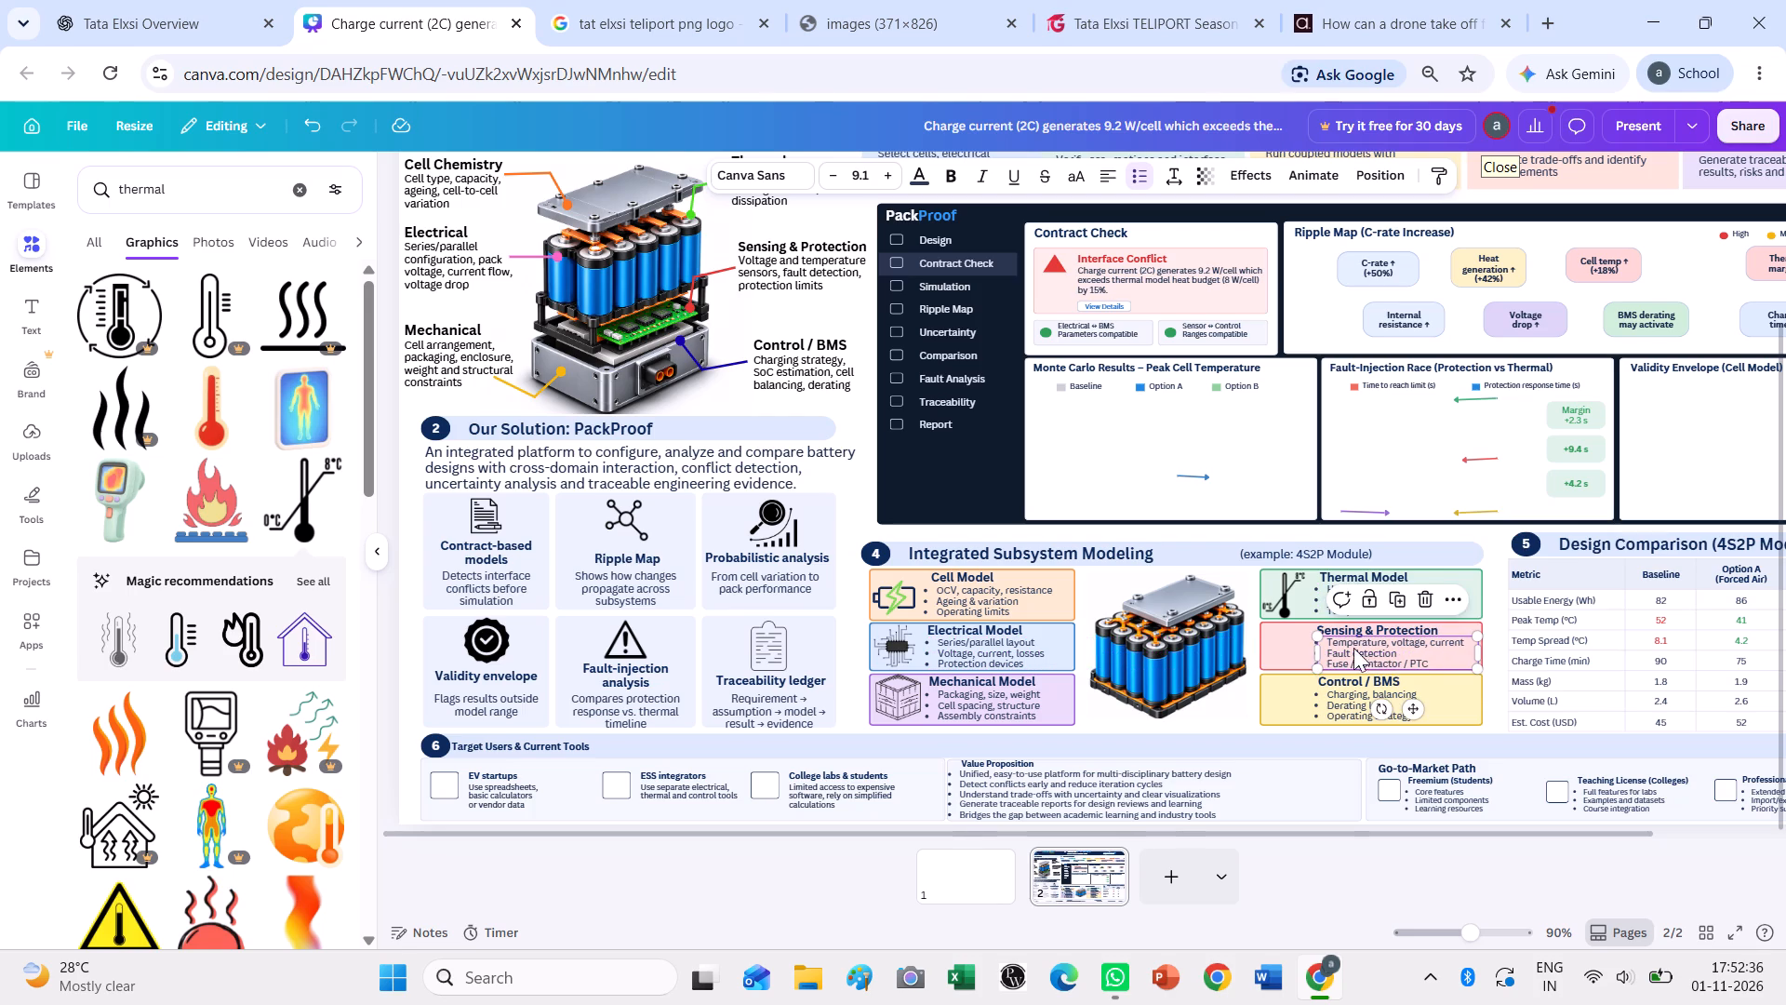
pyautogui.click(1234, 705)
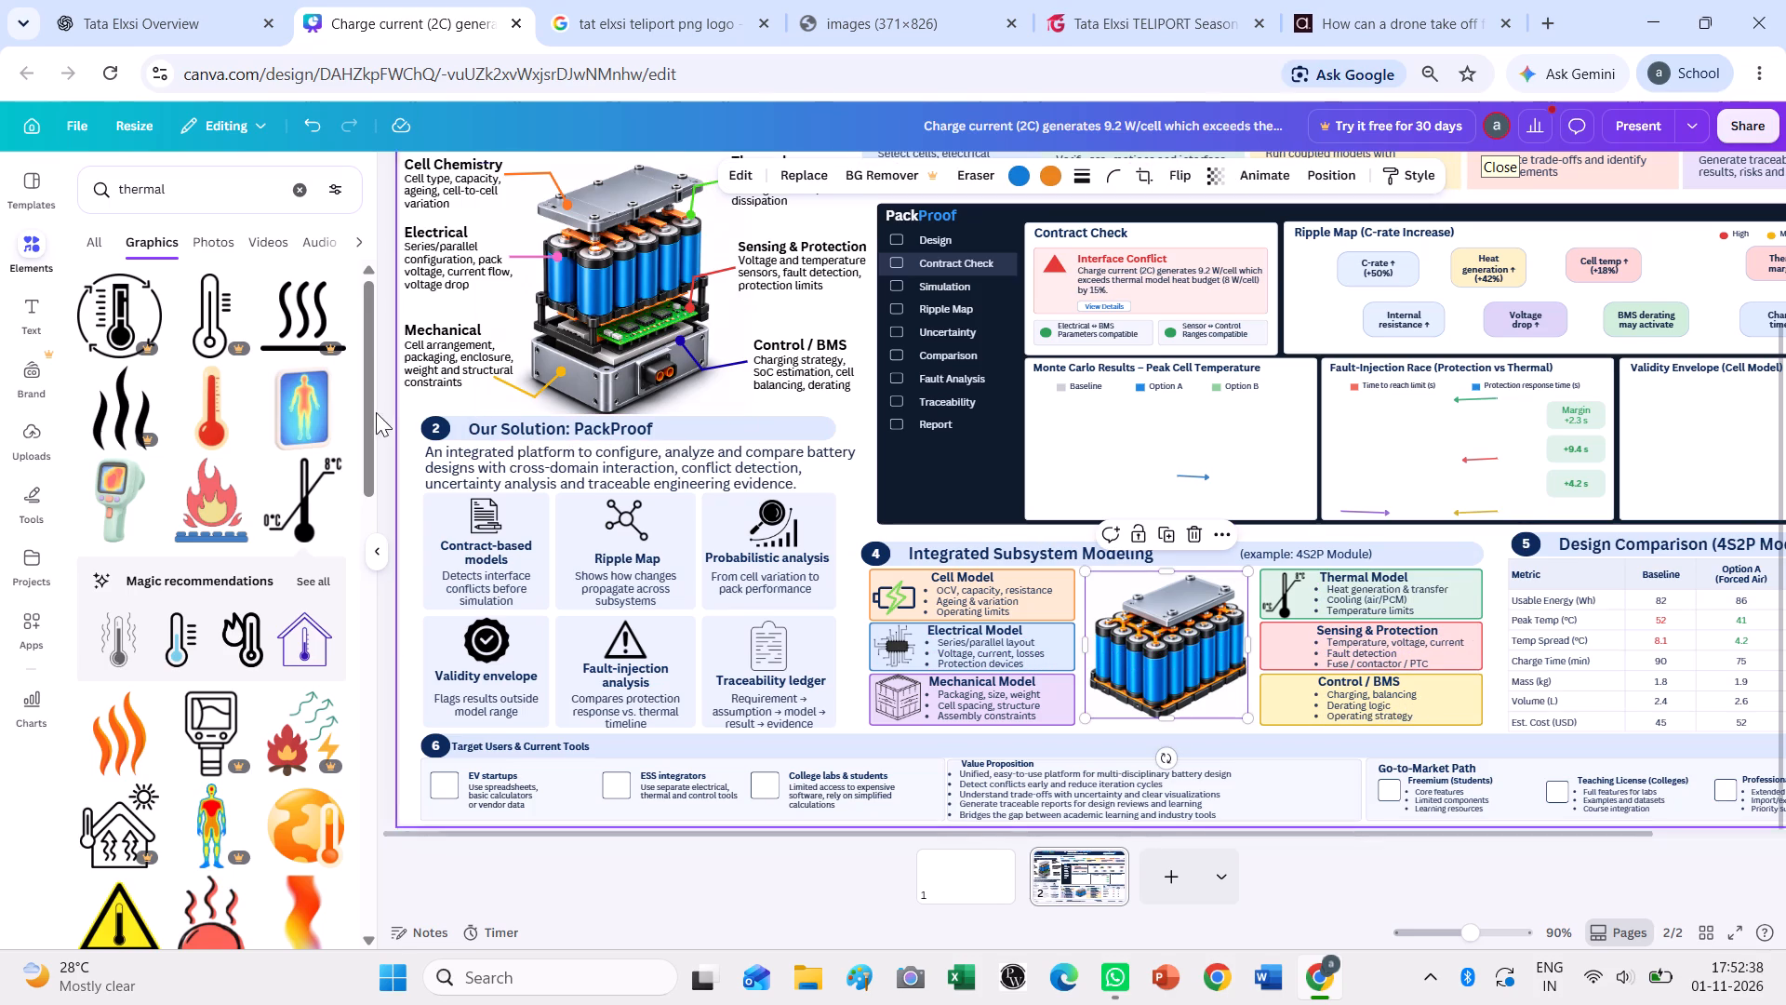
# Search the graphics library for sensors and add the green microchip graphic with a grey centre and blue pins to the poster.
pyautogui.click(289, 184)
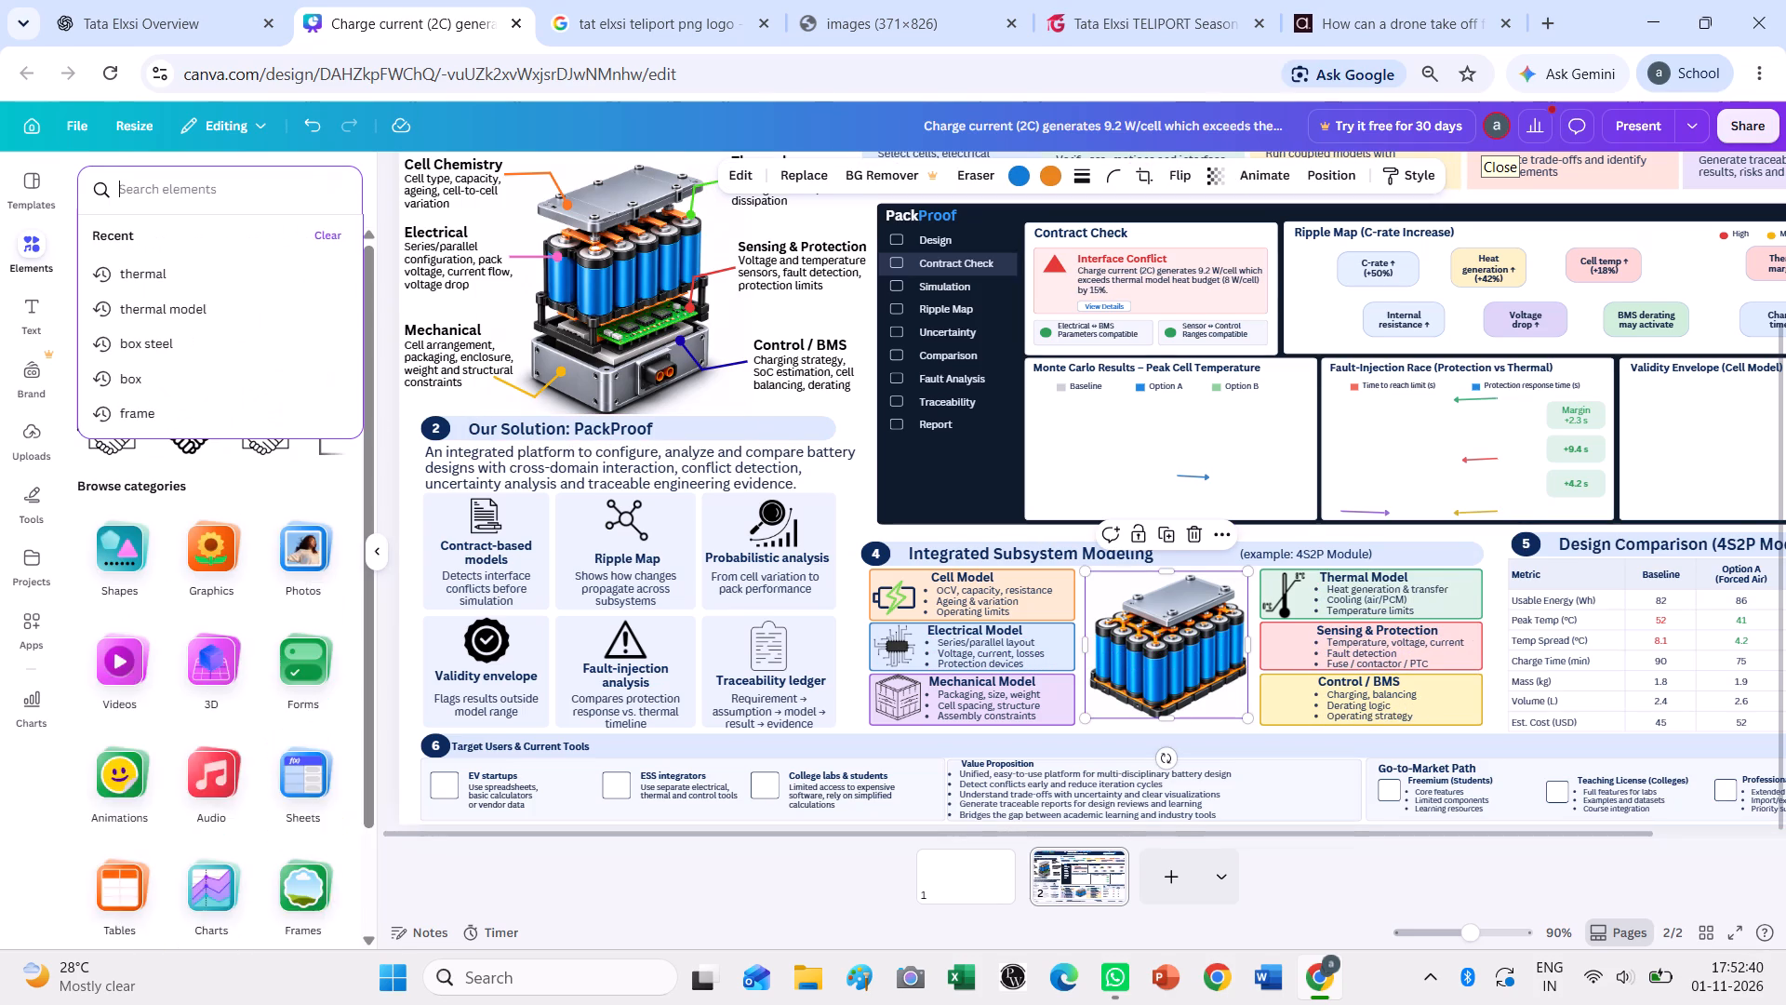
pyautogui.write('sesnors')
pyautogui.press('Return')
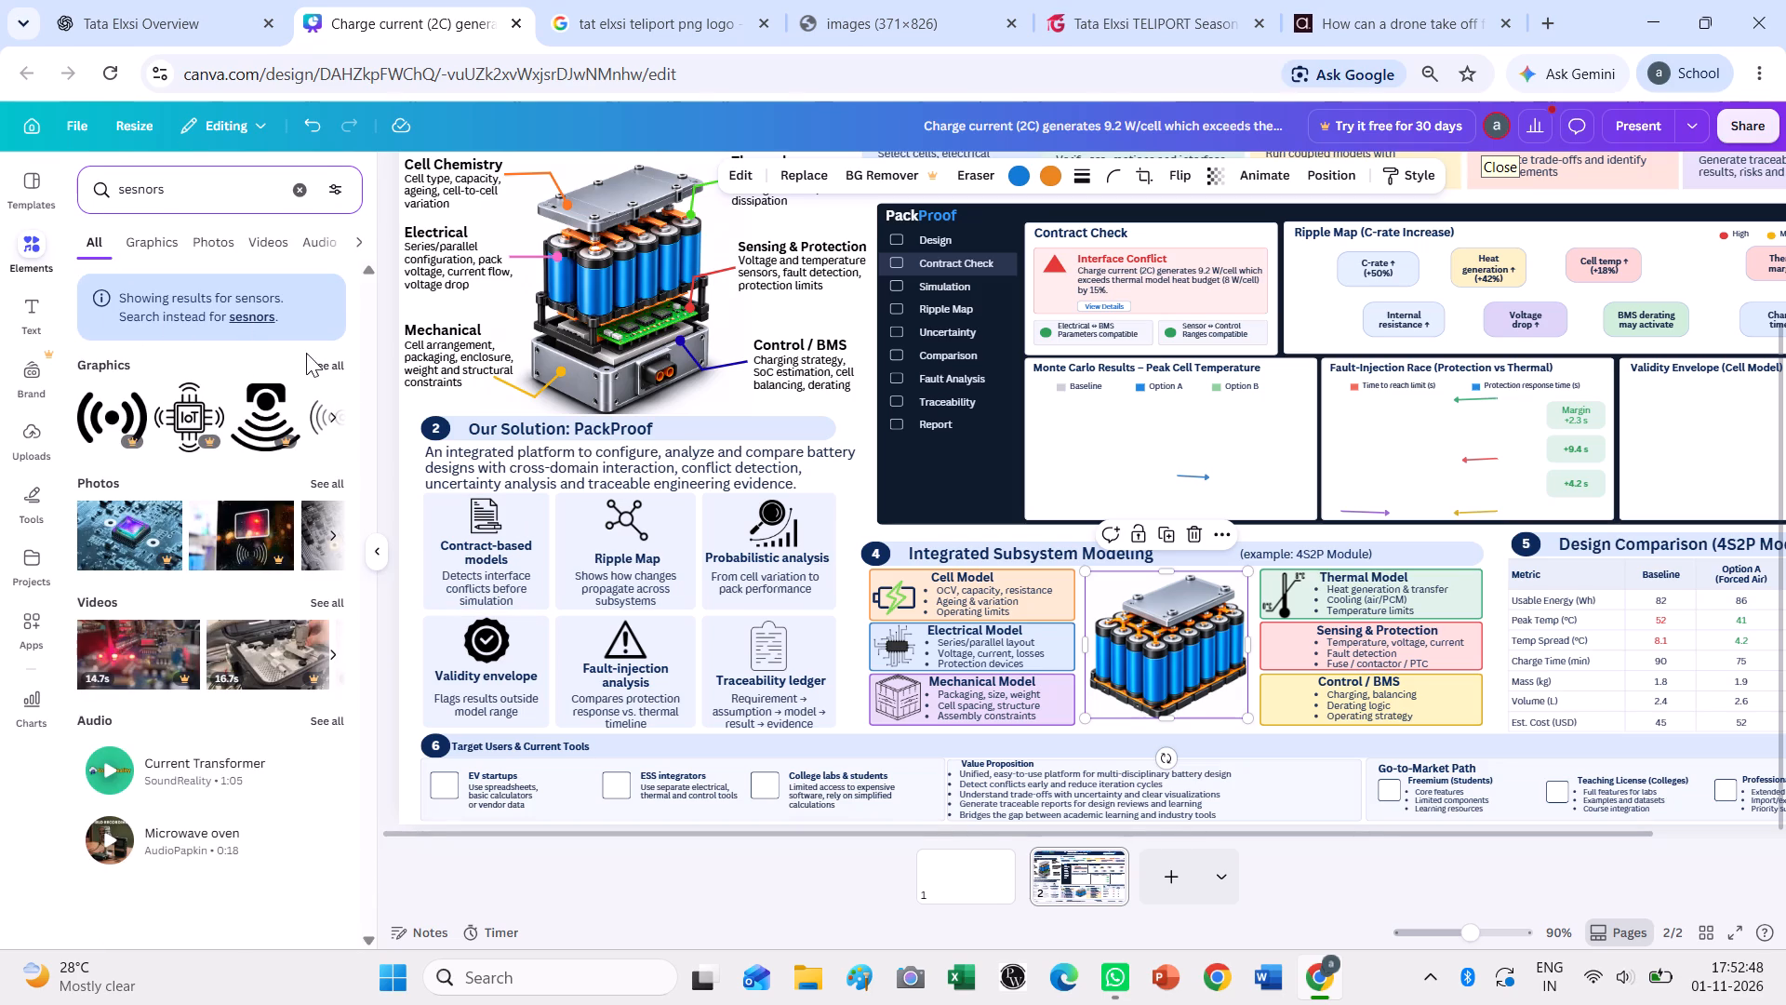
pyautogui.click(317, 362)
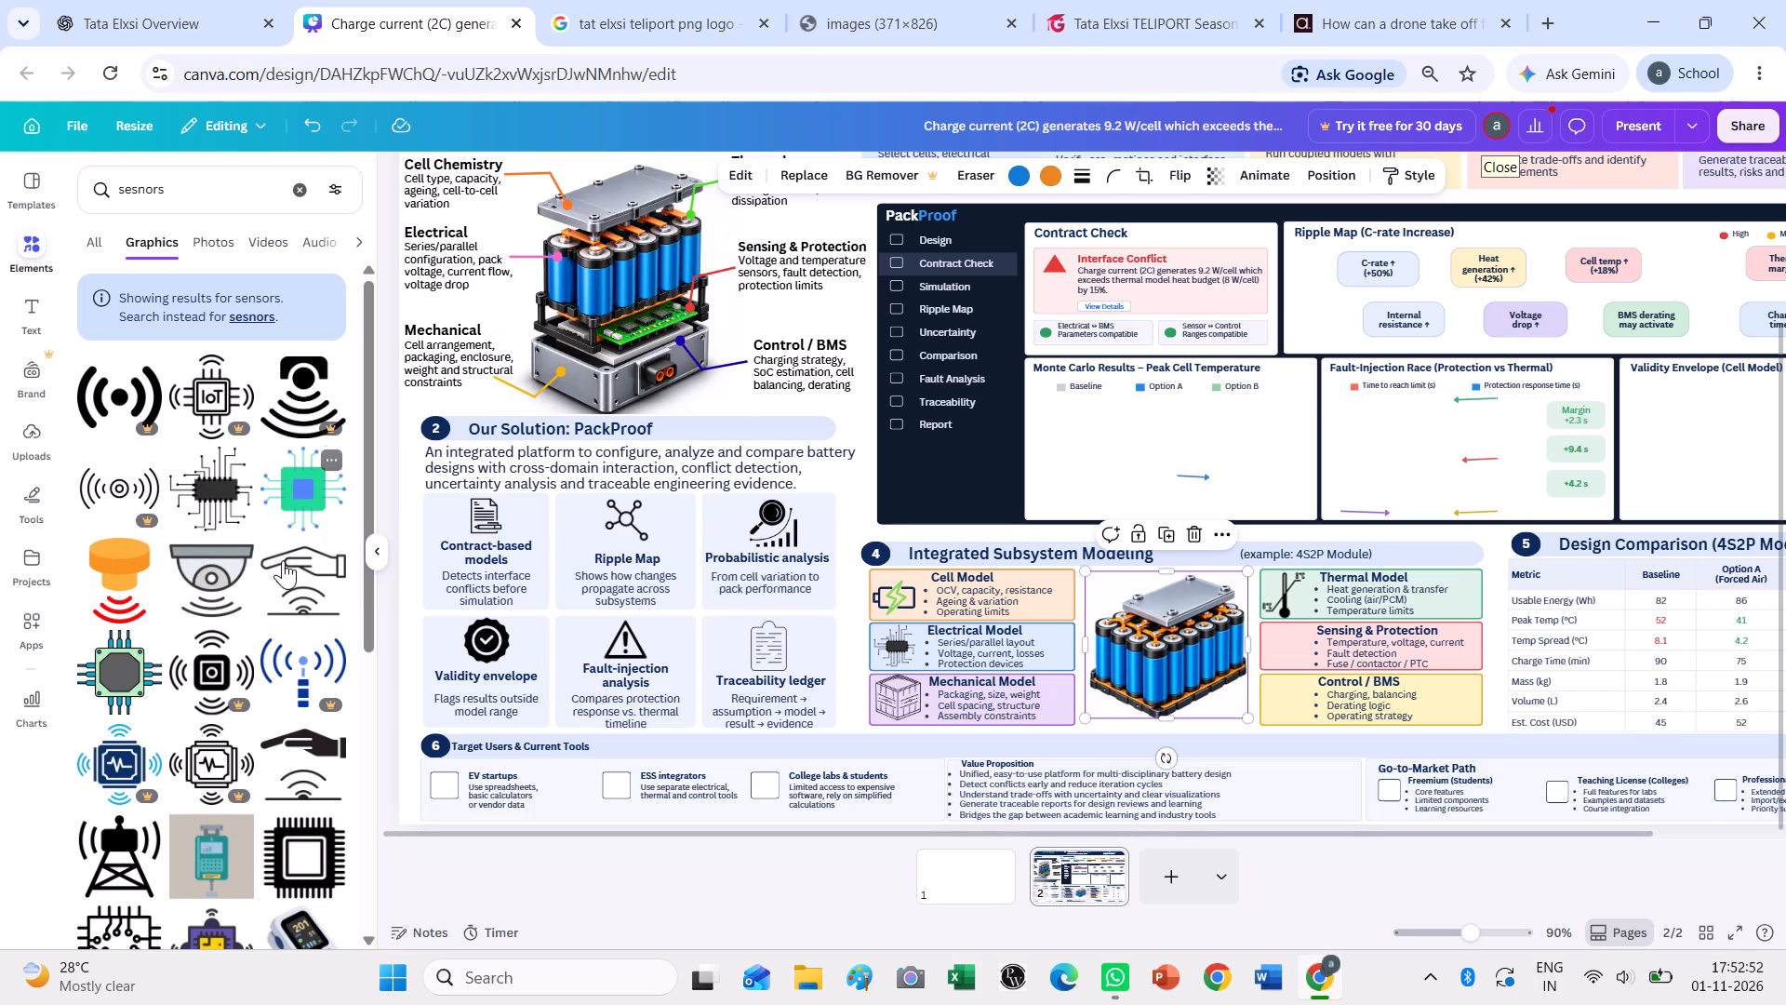
pyautogui.scroll(-1, 271, 588)
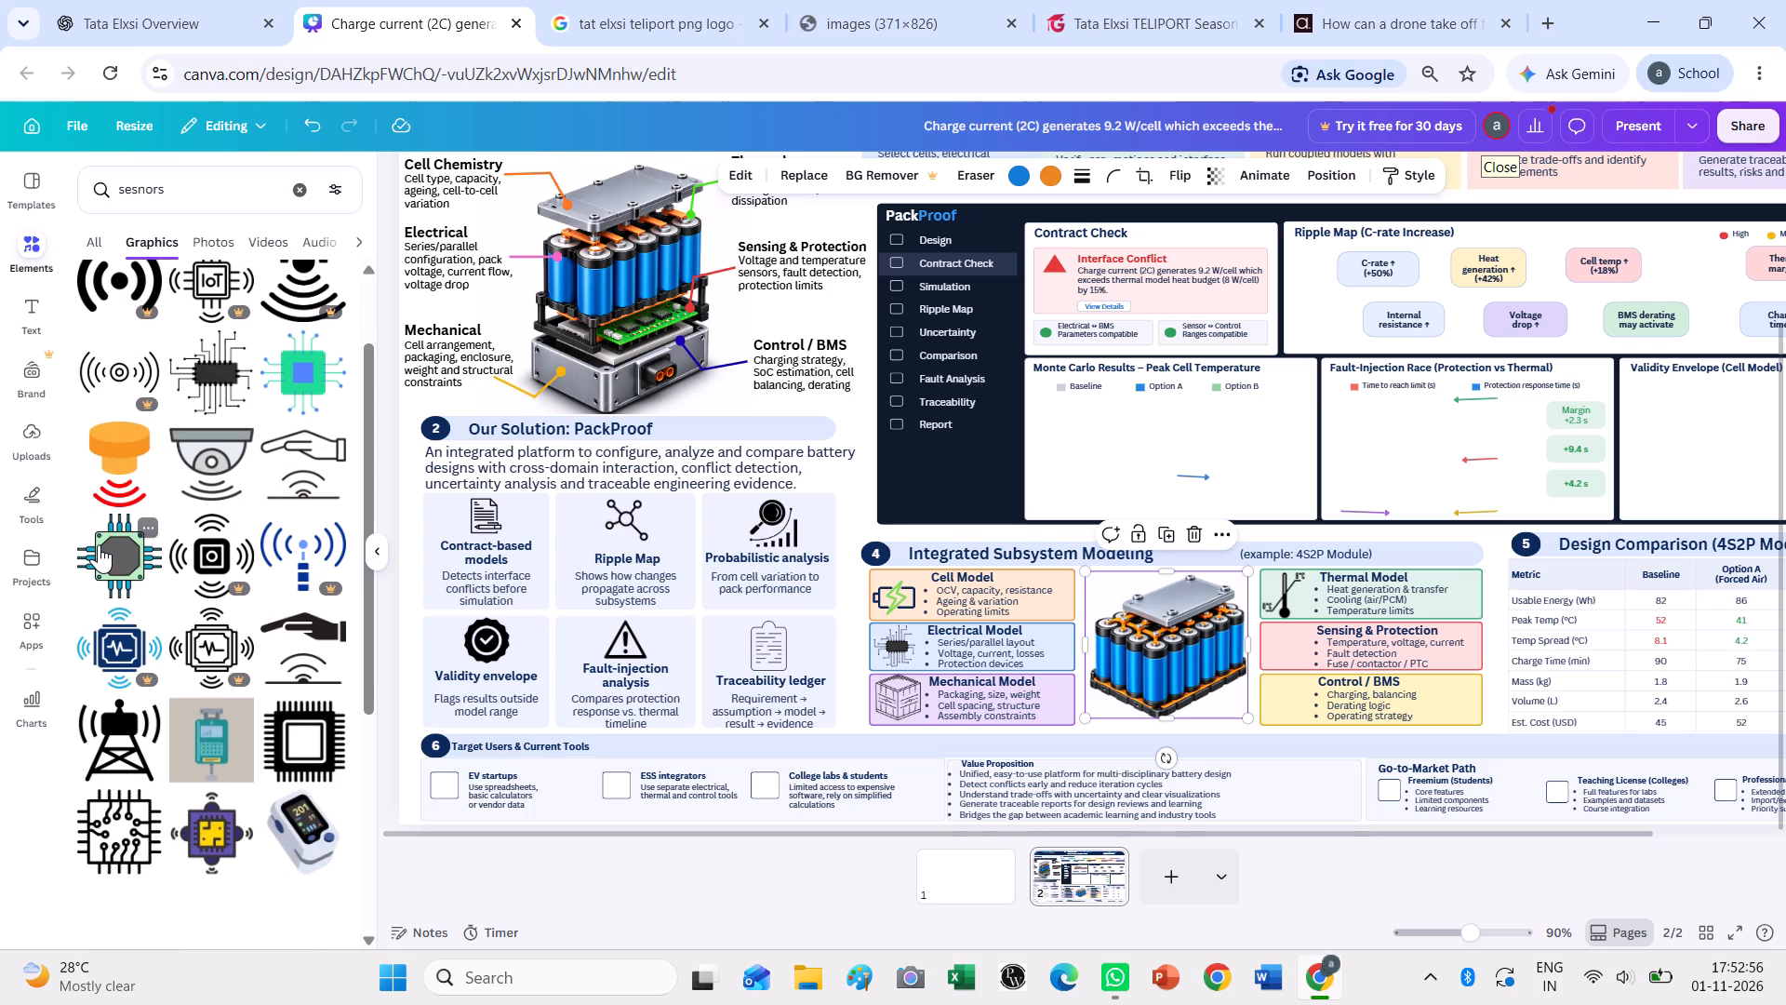
pyautogui.click(99, 532)
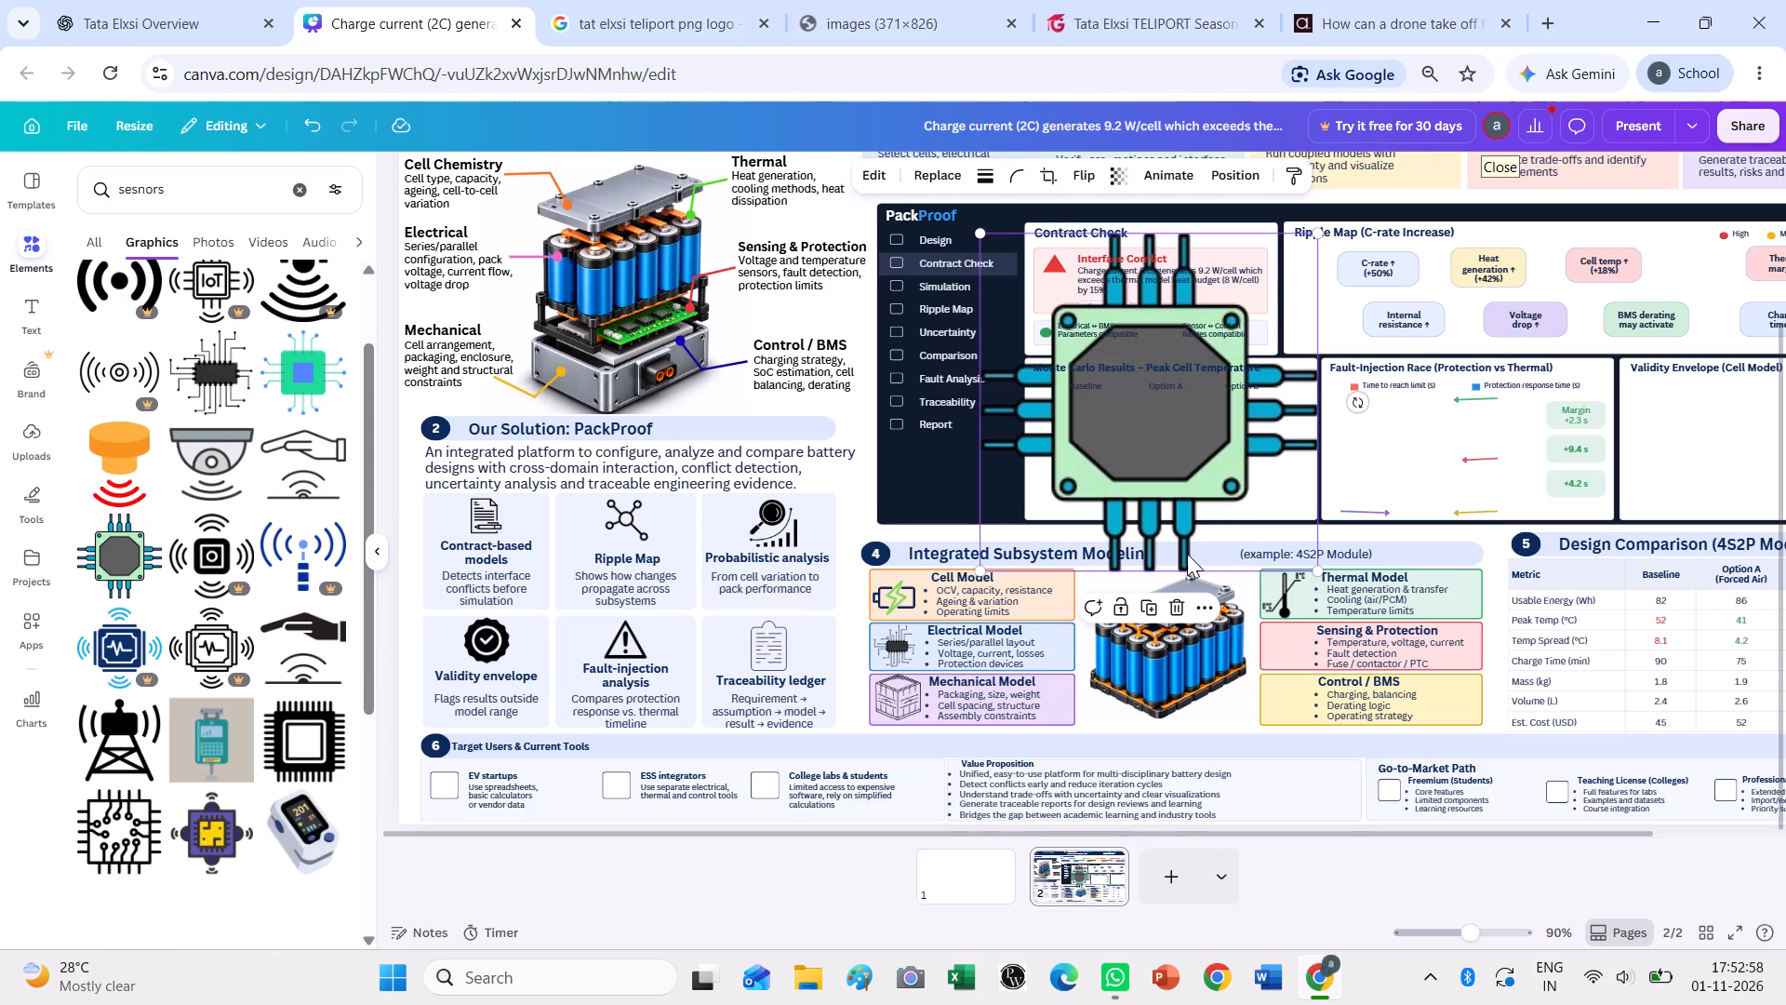
# Shrink the green microchip graphic to small icon size and place it inside the Sensing & Protection card, beside its bullet list.
pyautogui.moveTo(1313, 577); pyautogui.dragTo(1053, 341)
pyautogui.moveTo(1007, 290); pyautogui.dragTo(1290, 640)
pyautogui.moveTo(1354, 675); pyautogui.dragTo(1319, 640)
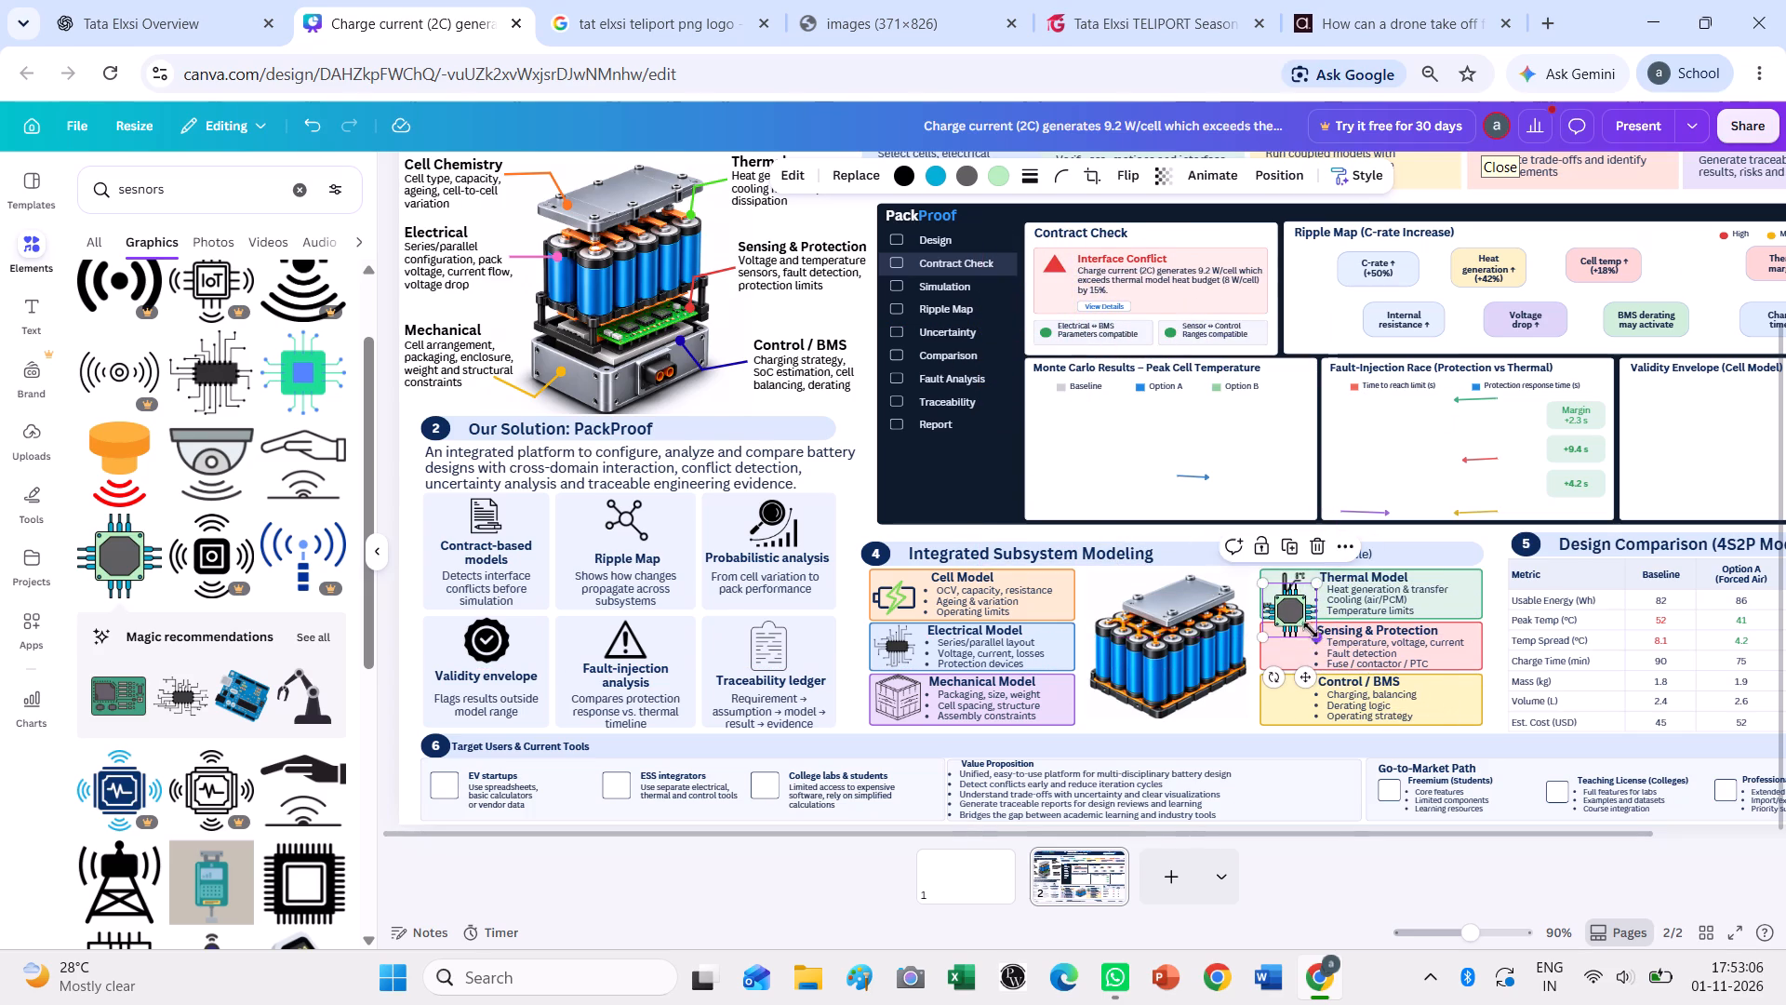
pyautogui.moveTo(1286, 603); pyautogui.dragTo(1286, 635)
pyautogui.moveTo(1313, 669); pyautogui.dragTo(1302, 659)
pyautogui.moveTo(1287, 640); pyautogui.dragTo(1287, 653)
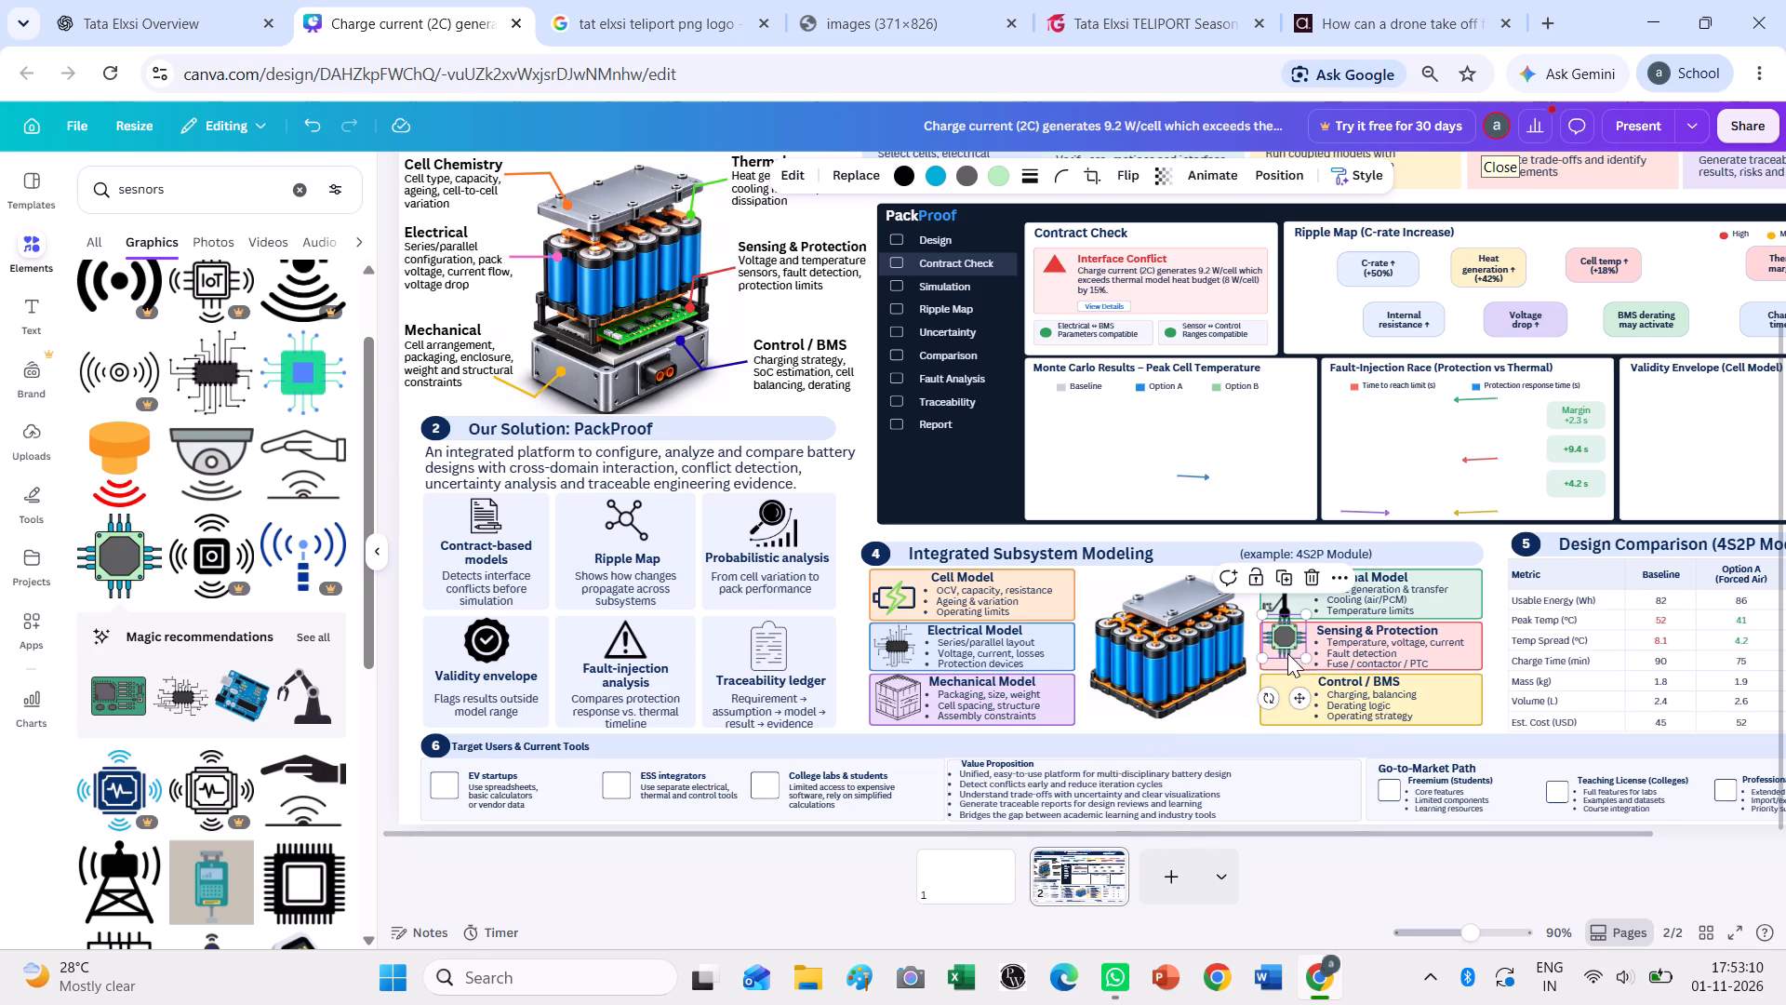
# Position the green chip icon inside the left end of the Sensing & Protection card, beside its bullet list.
pyautogui.moveTo(1287, 653); pyautogui.dragTo(1286, 653)
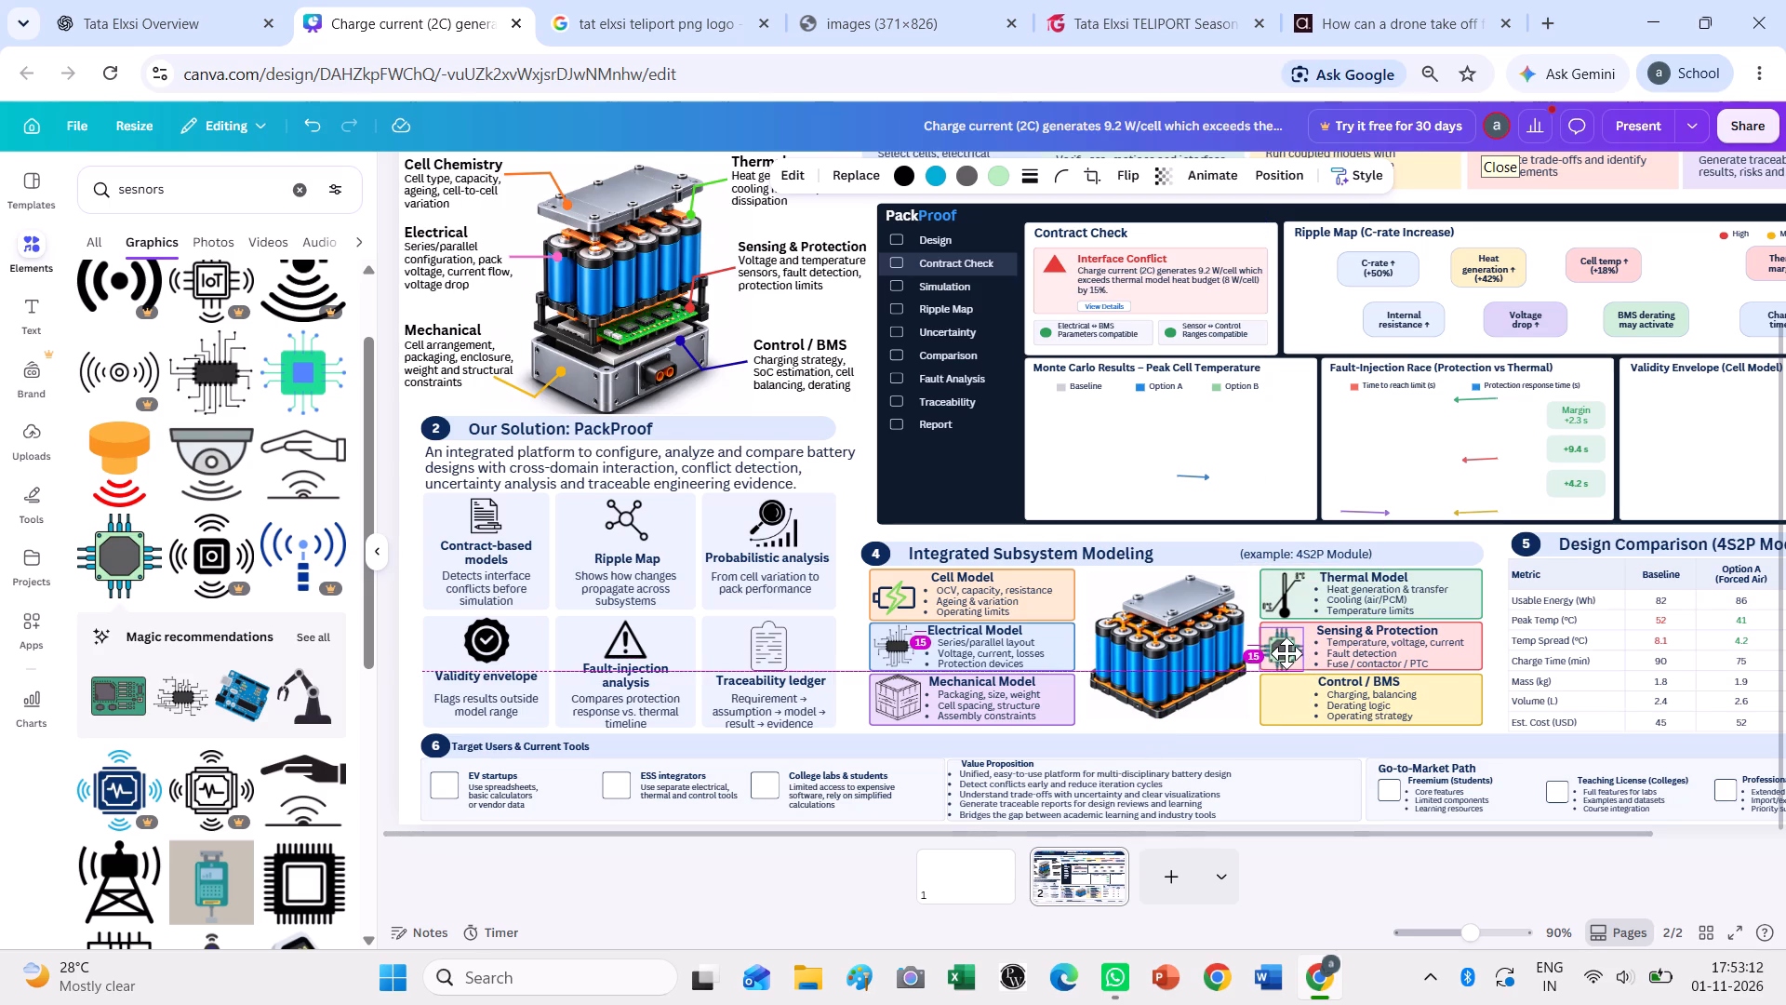
pyautogui.moveTo(1286, 653); pyautogui.dragTo(1286, 650)
pyautogui.click(1228, 711)
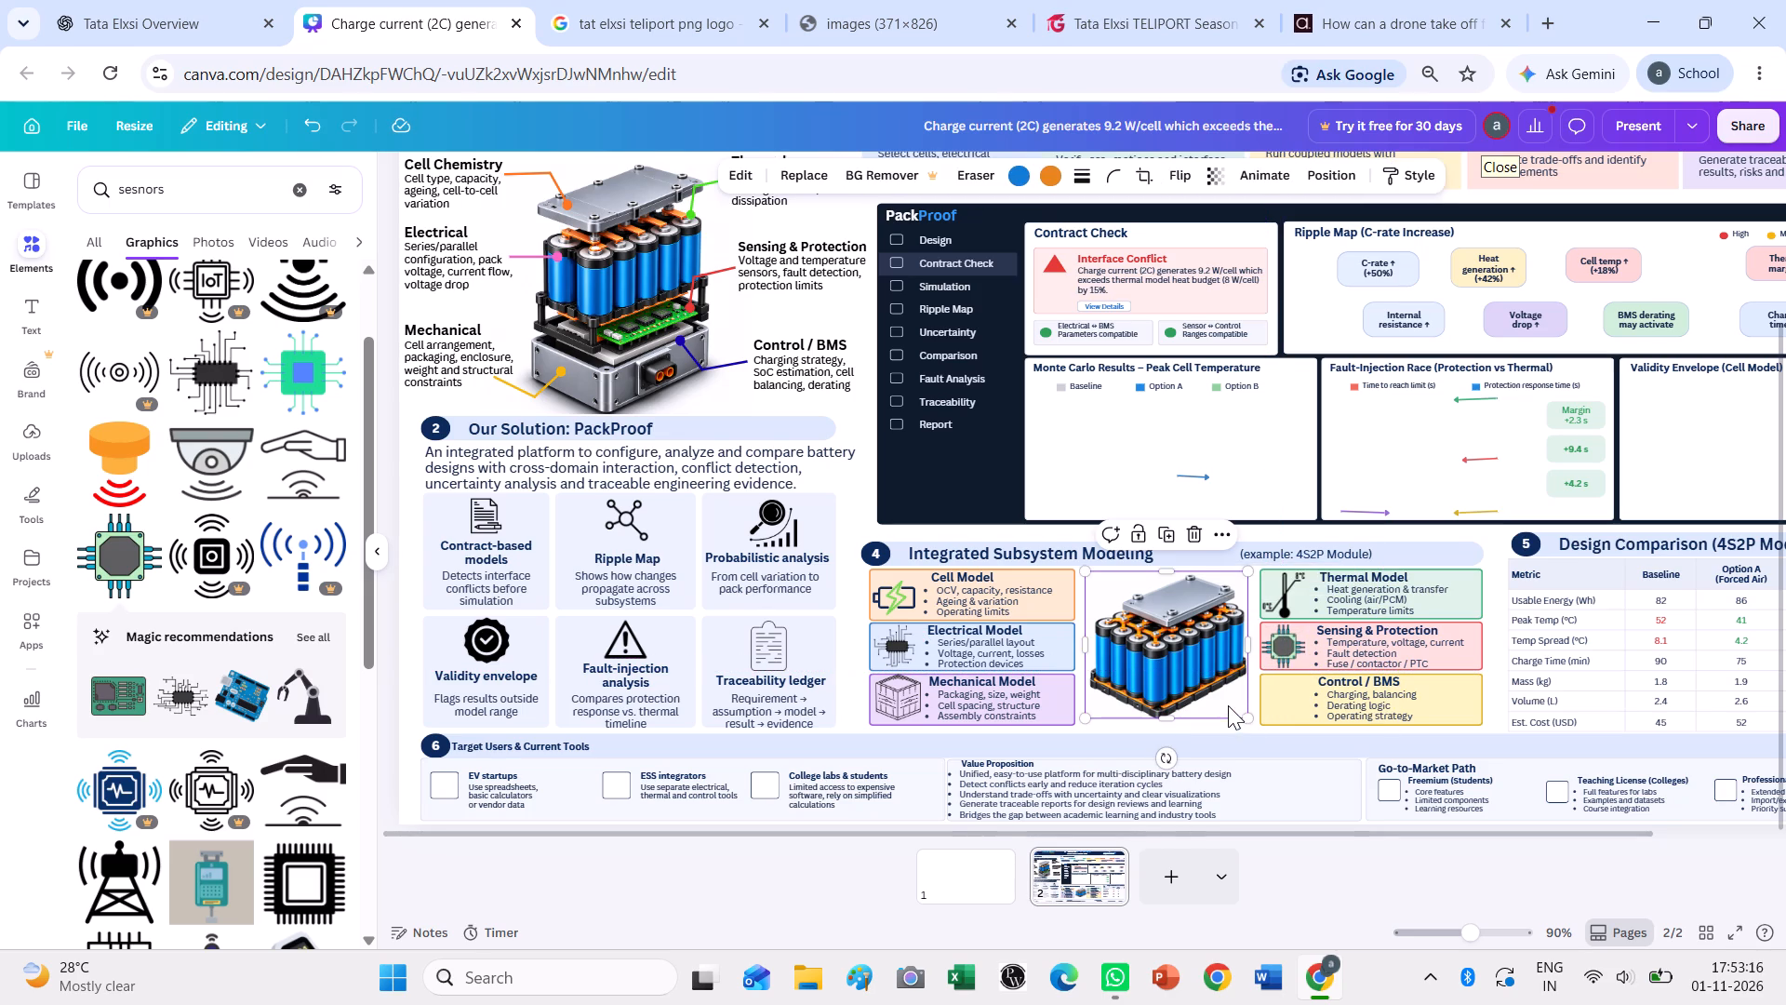
# Clear the "sesnors" graphics search.
pyautogui.click(300, 188)
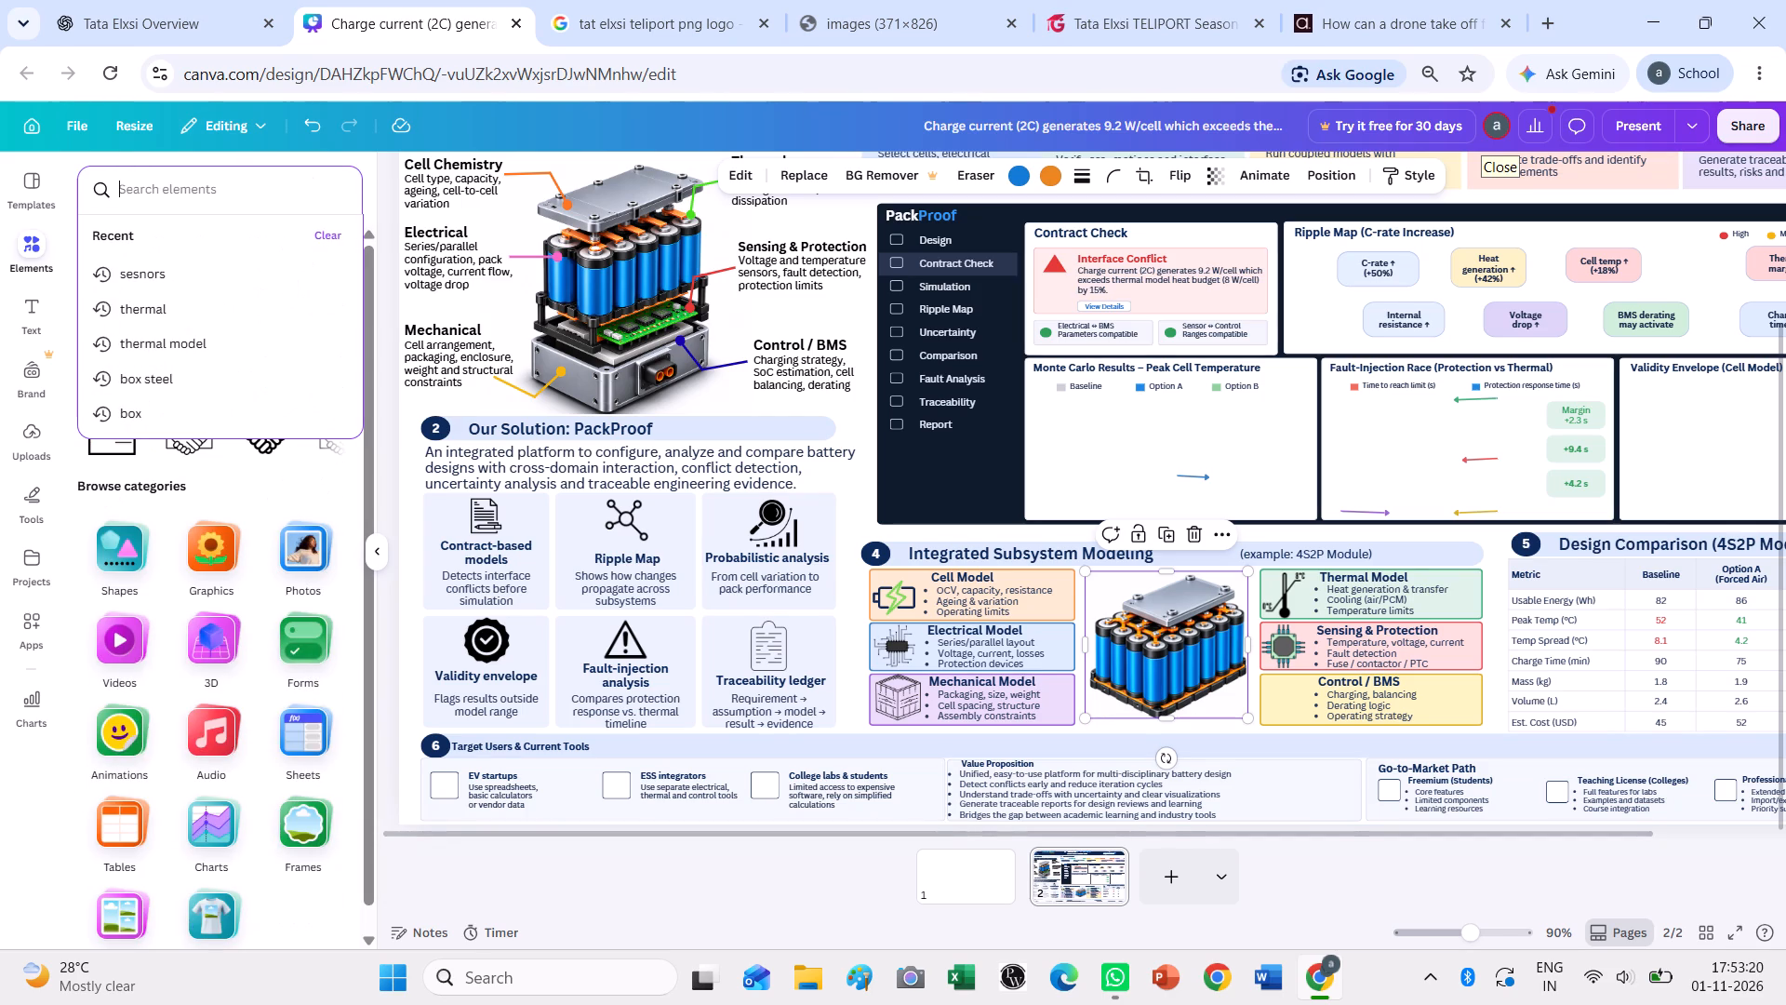
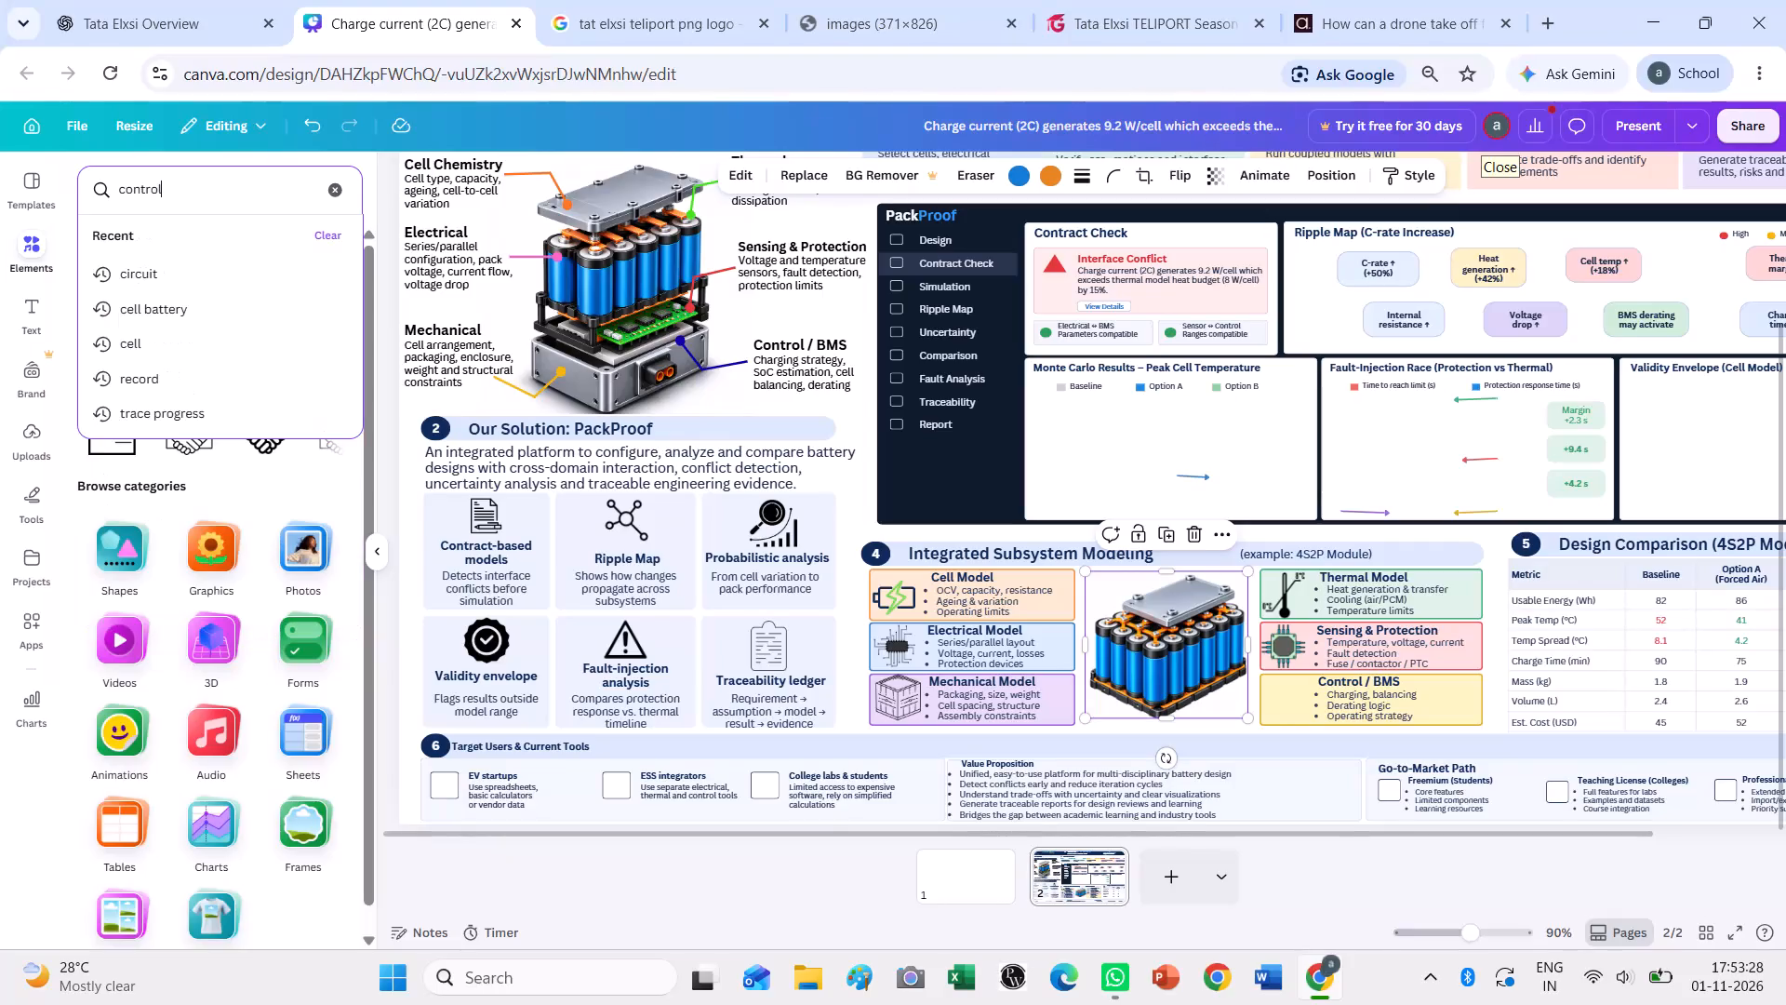
# Search the graphics for "control" and add the outlined icon of hands operating a tablet with a house and sliders.
pyautogui.press('Return')
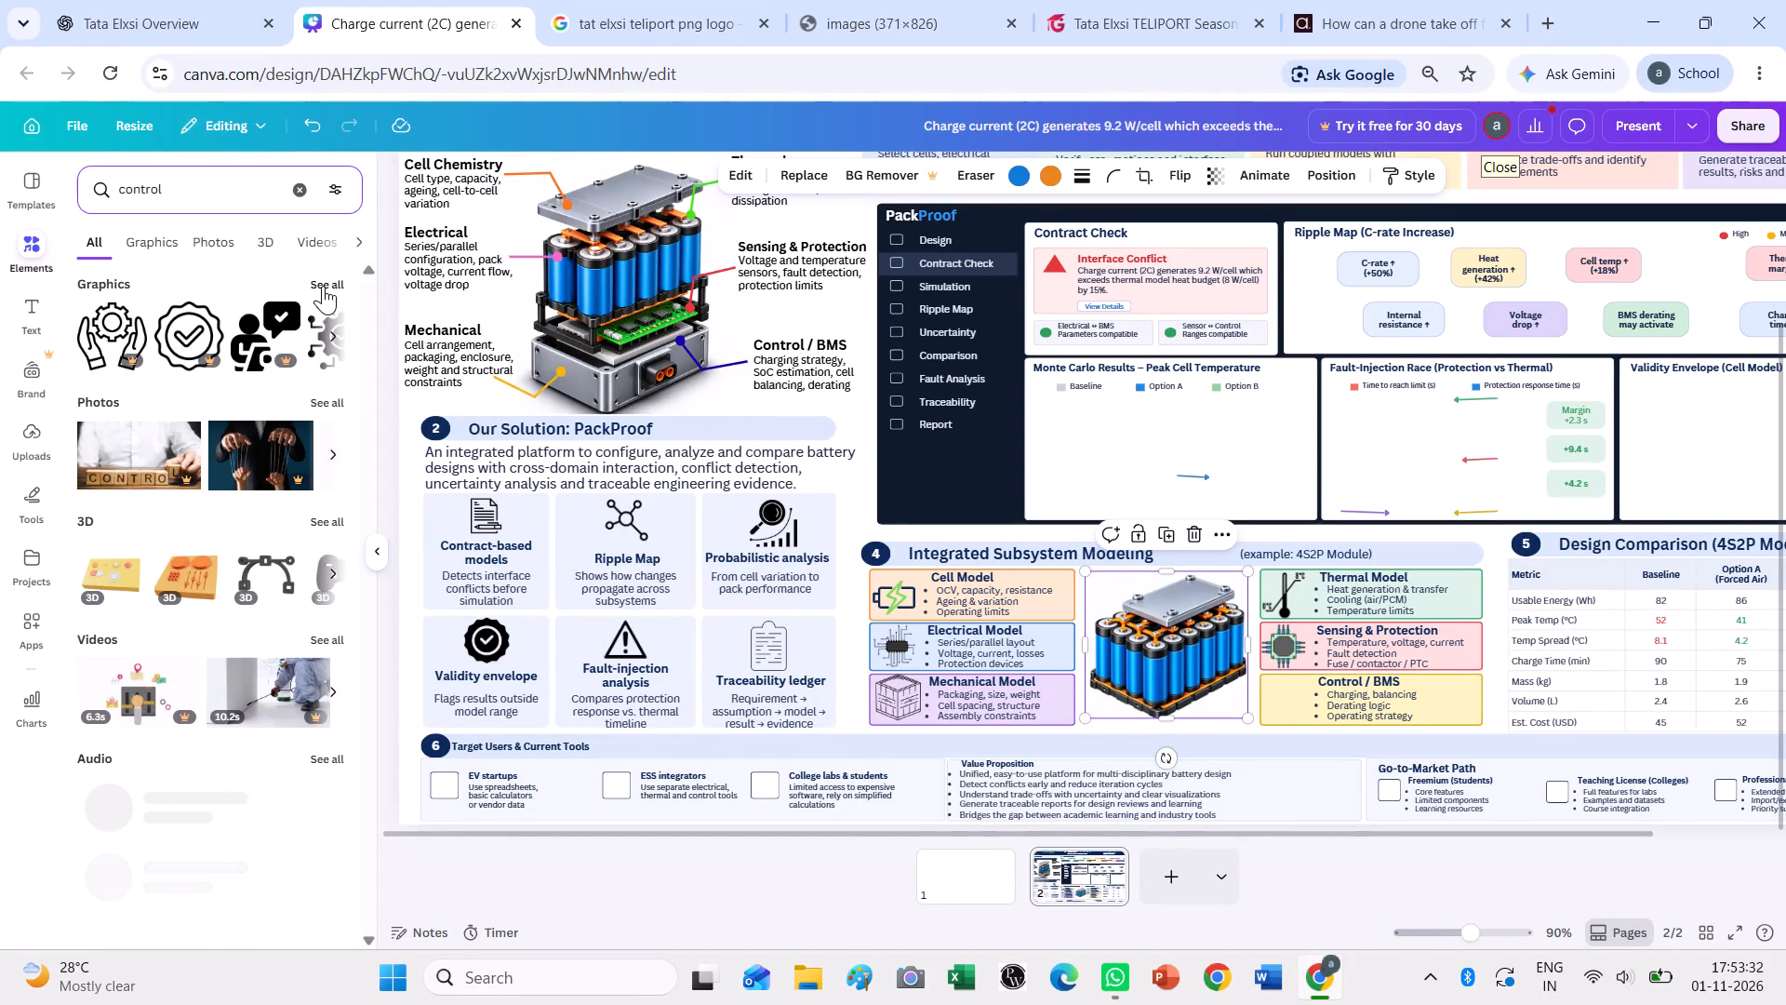
pyautogui.click(323, 286)
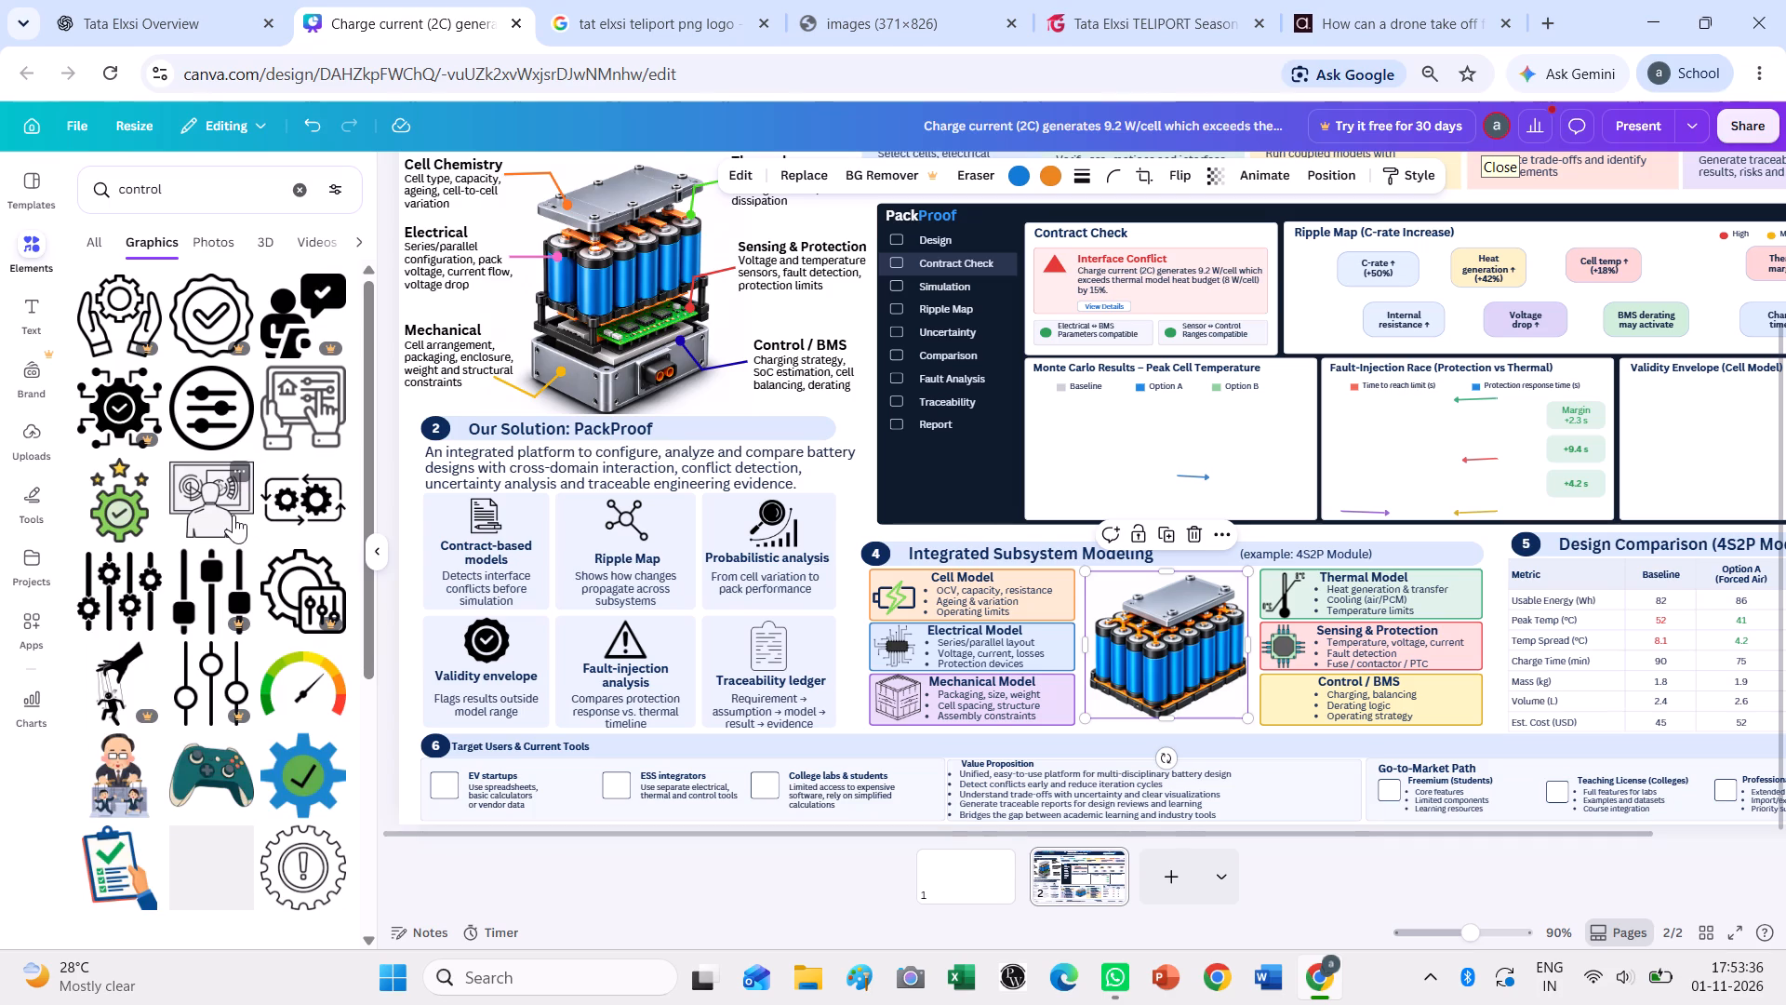
pyautogui.scroll(-1, 295, 435)
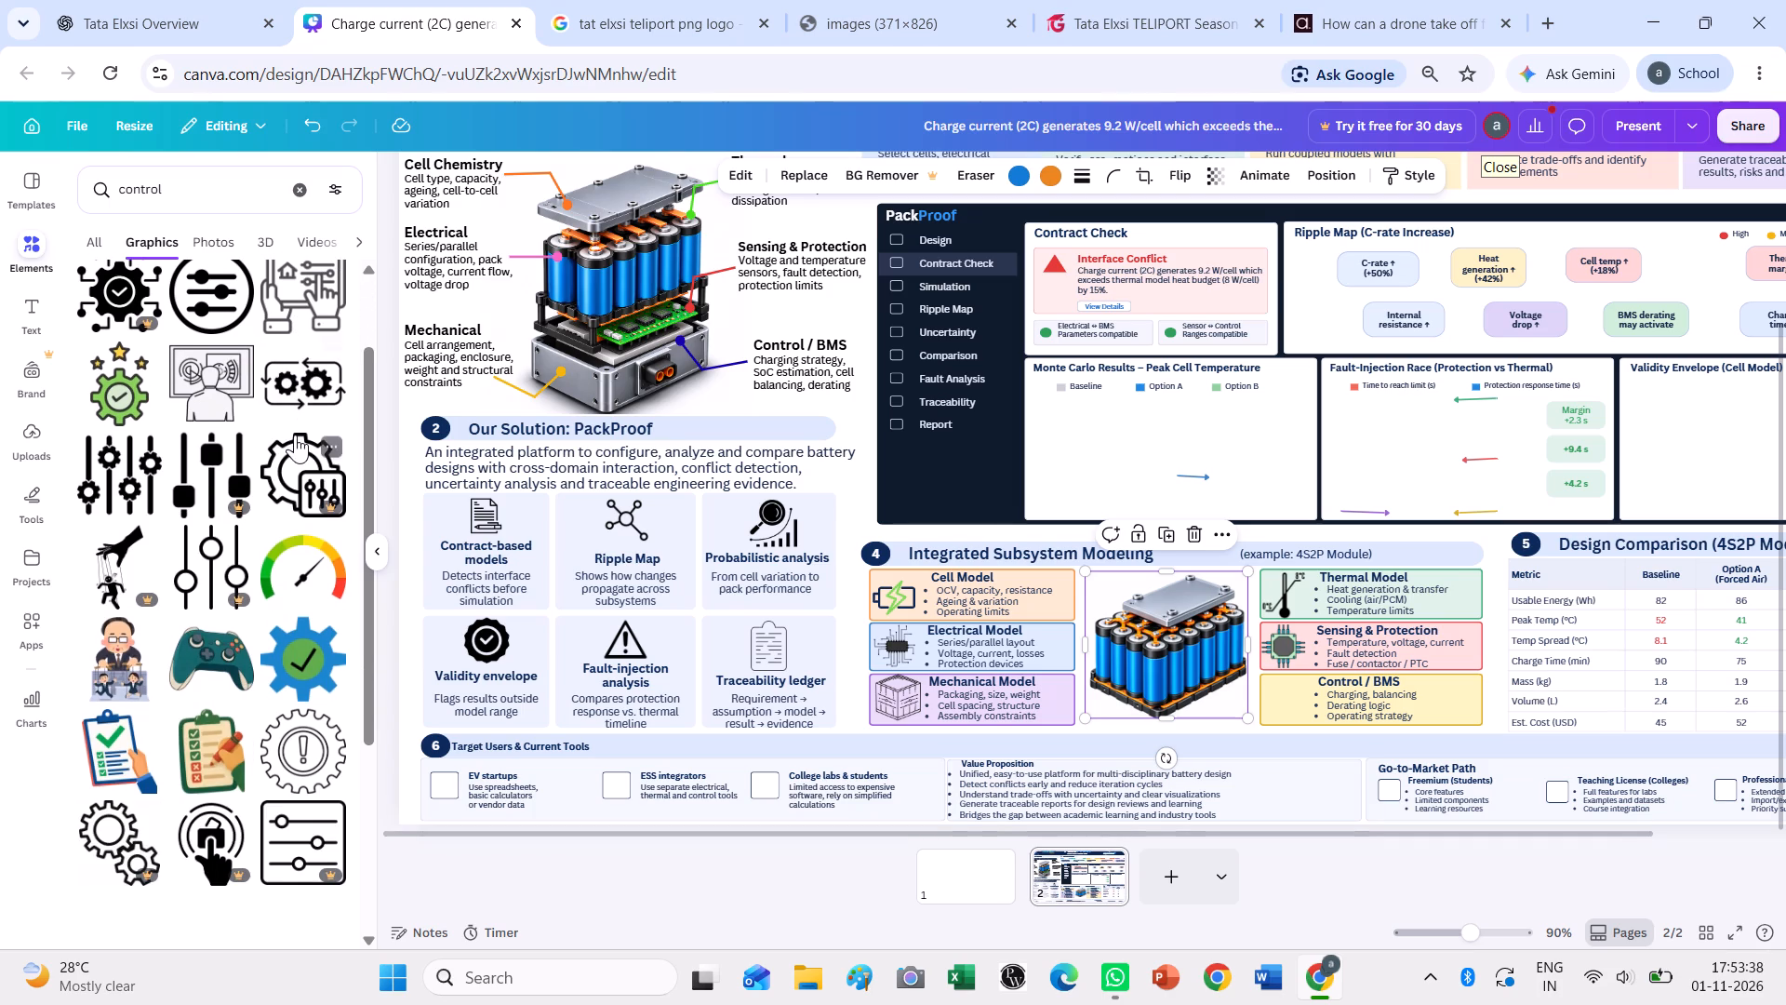
pyautogui.scroll(-1, 263, 542)
pyautogui.scroll(2, 263, 542)
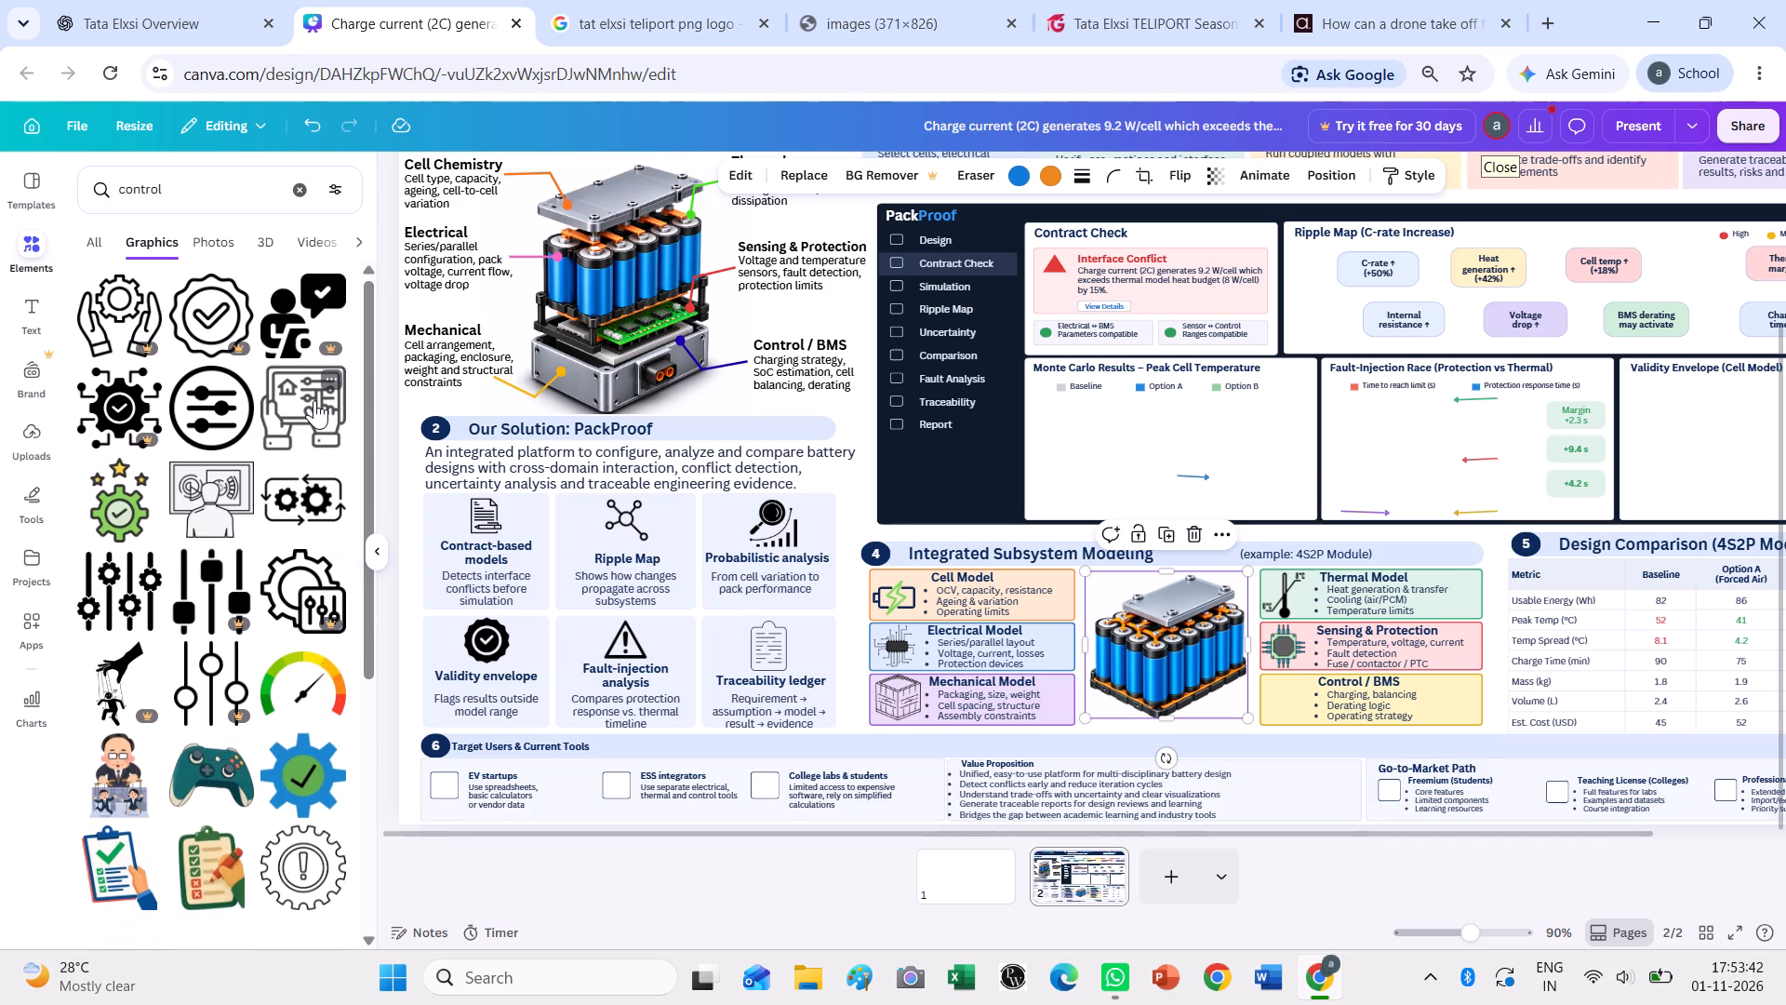
pyautogui.click(314, 400)
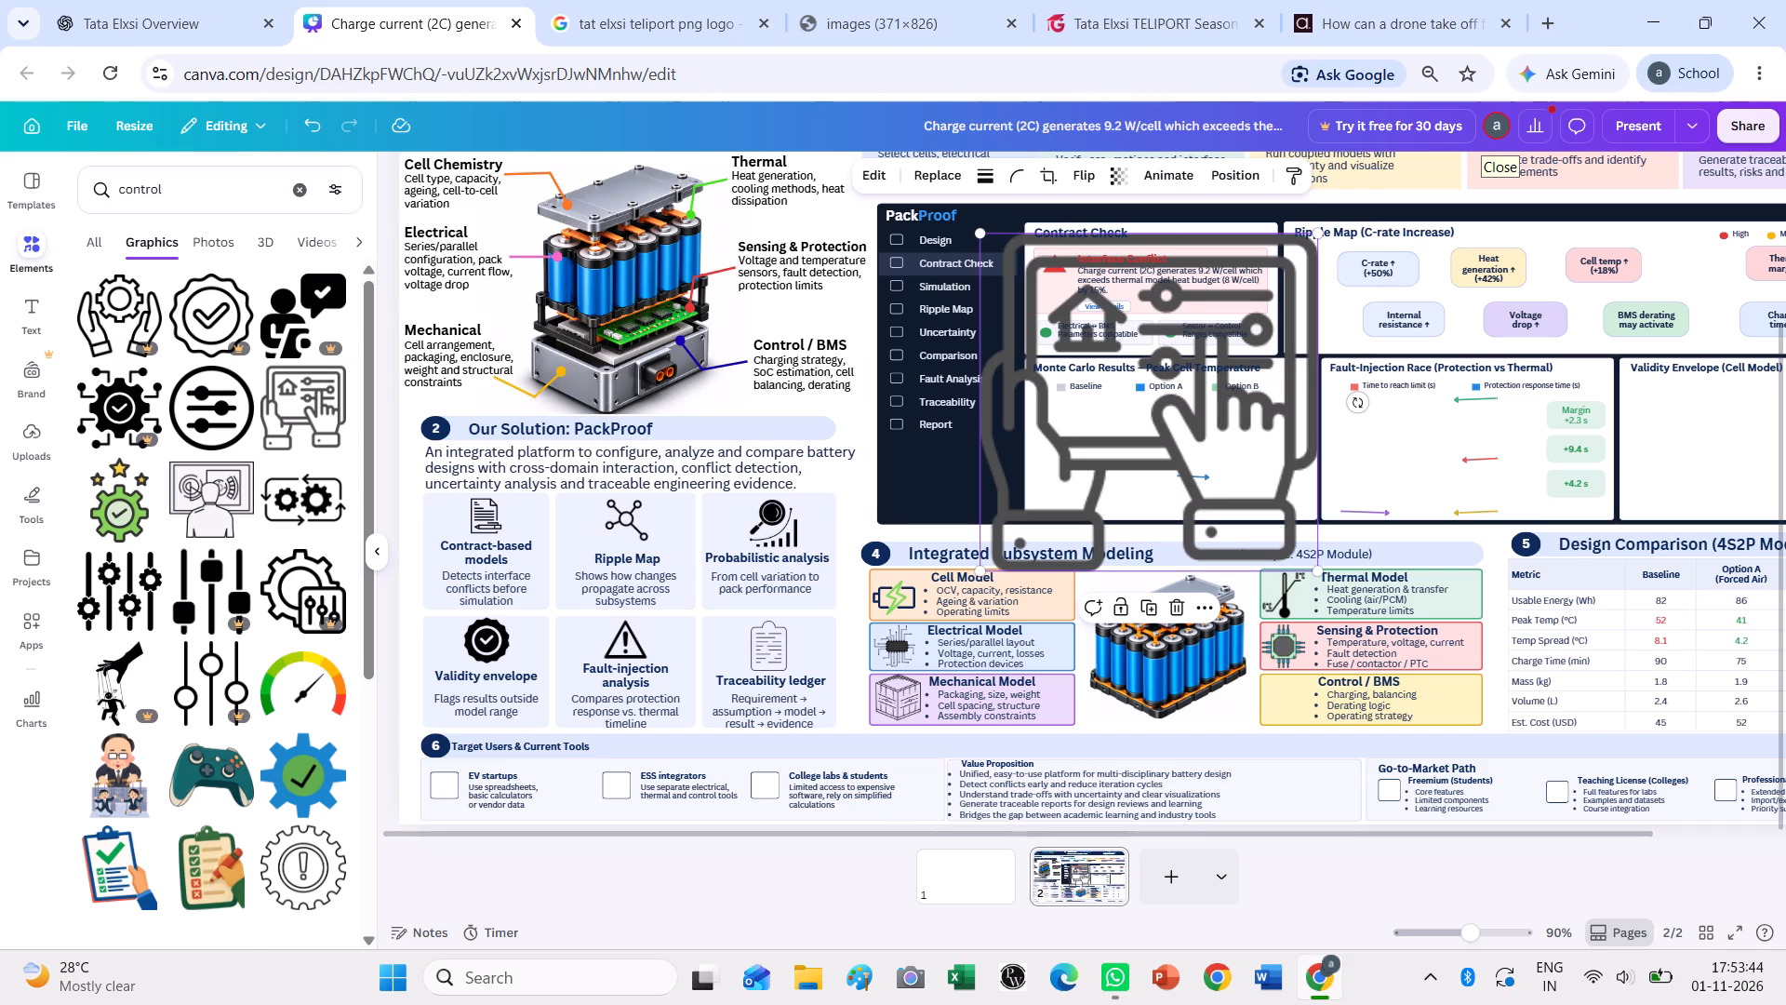
# Recolour the hands-and-tablet control icon dark indigo blue from the default solid colours.
pyautogui.click(964, 182)
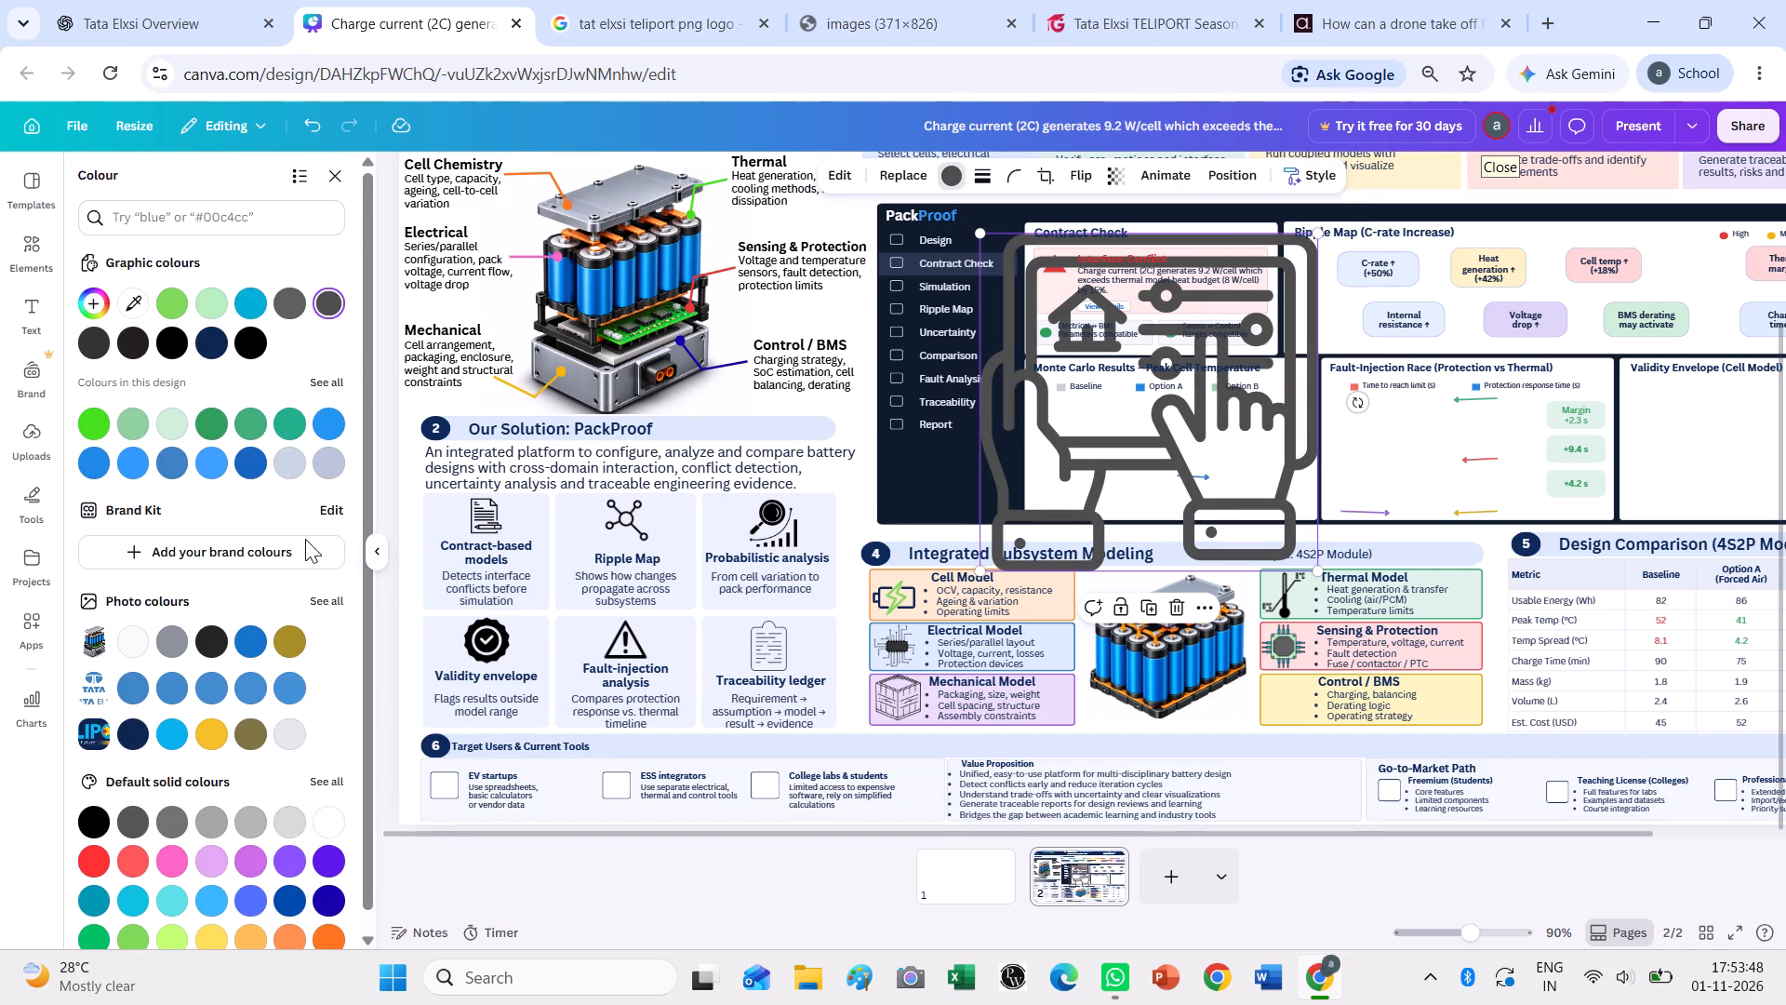
pyautogui.scroll(-2, 300, 603)
pyautogui.scroll(-1, 176, 890)
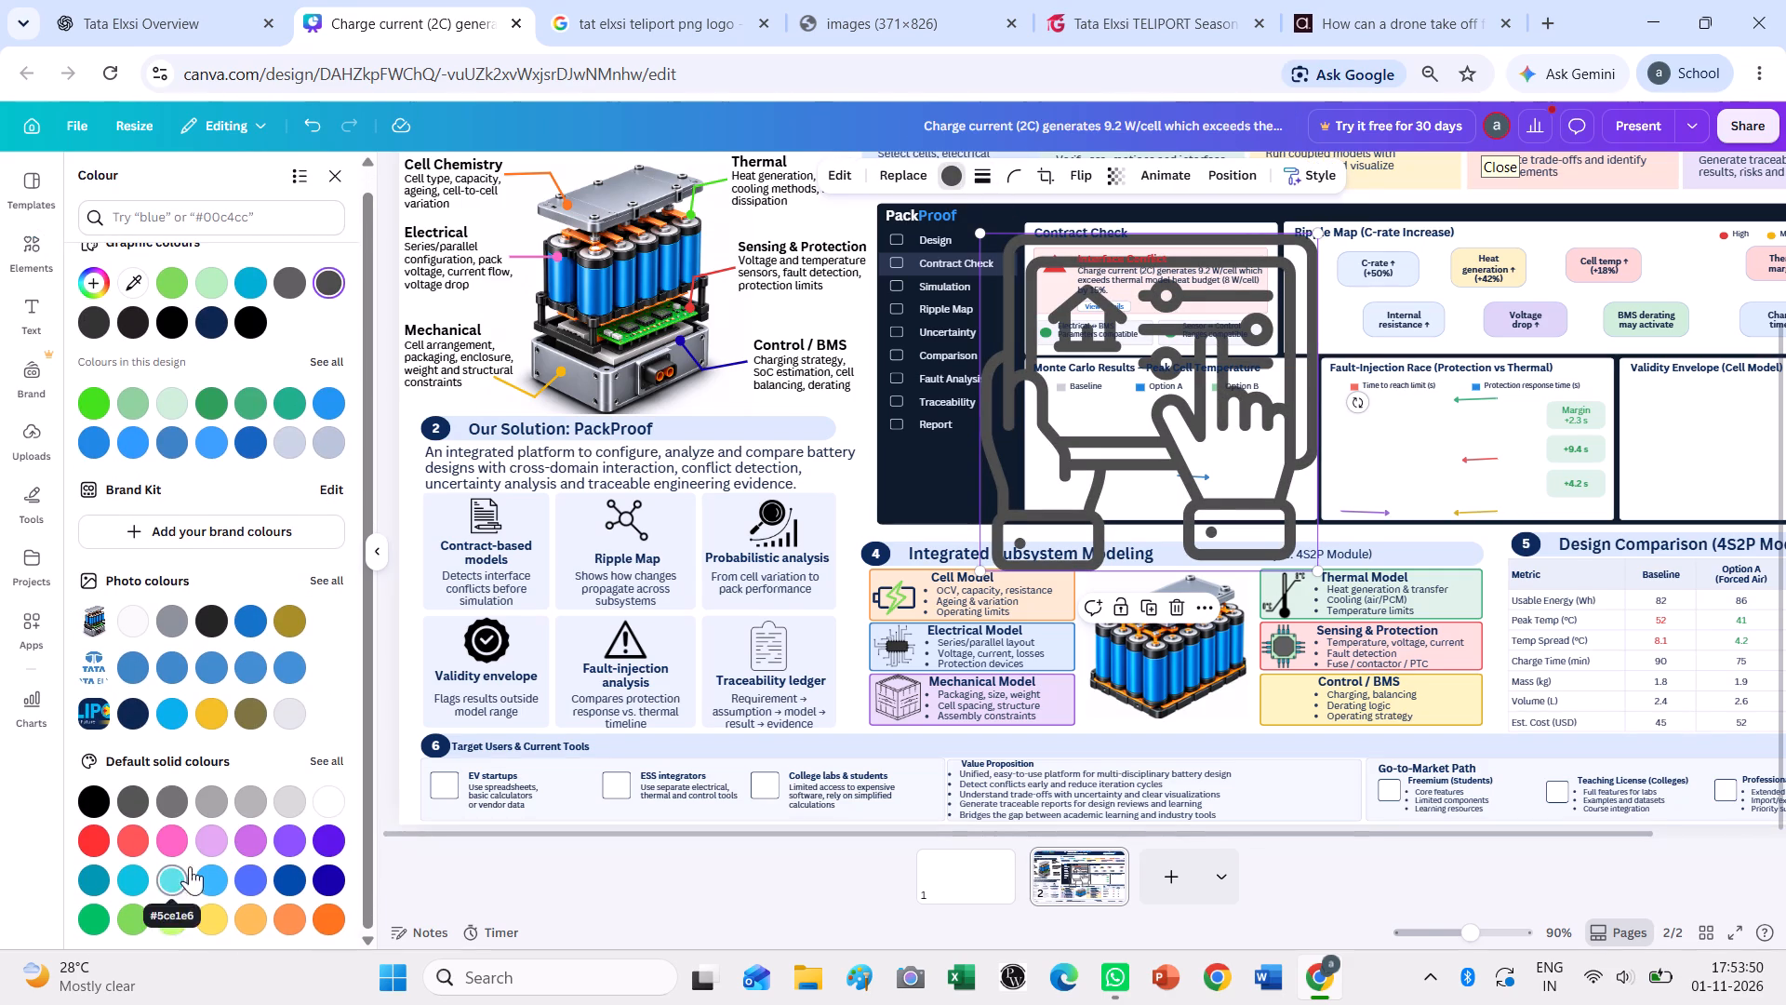
pyautogui.click(328, 881)
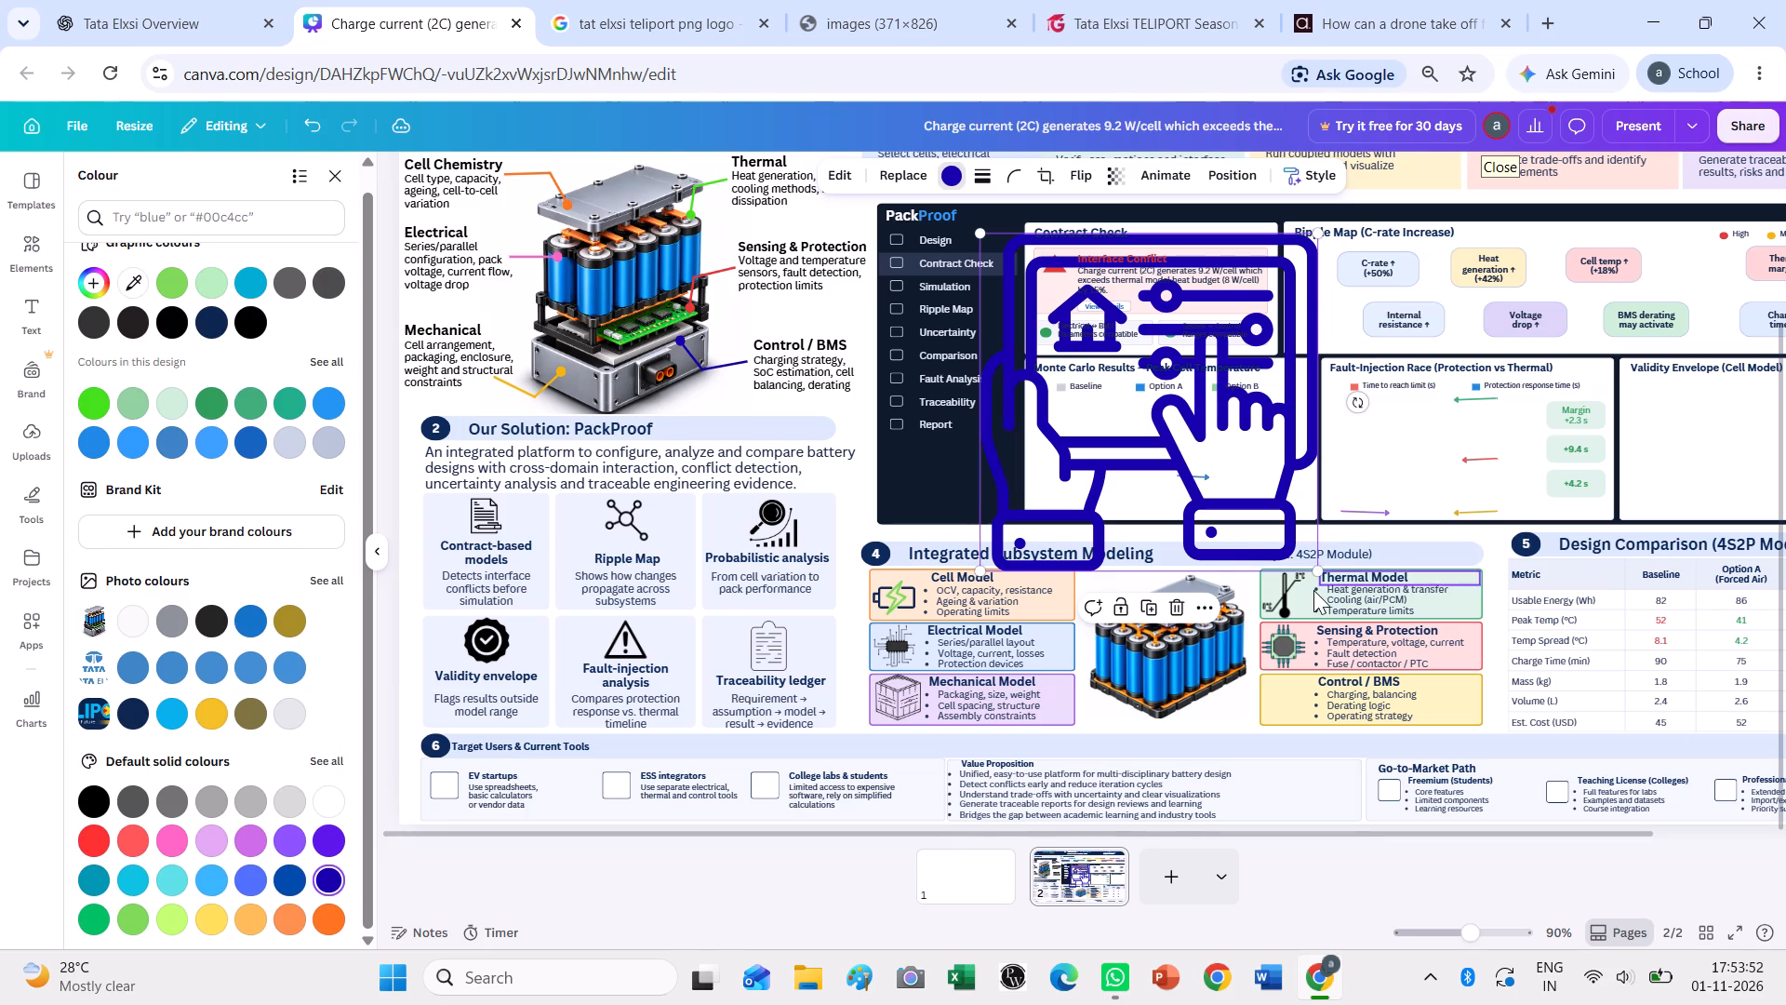
# Shrink the control icon to about 51 by 51 and place it inside the left end of the Control / BMS card.
pyautogui.moveTo(1316, 575); pyautogui.dragTo(1059, 315)
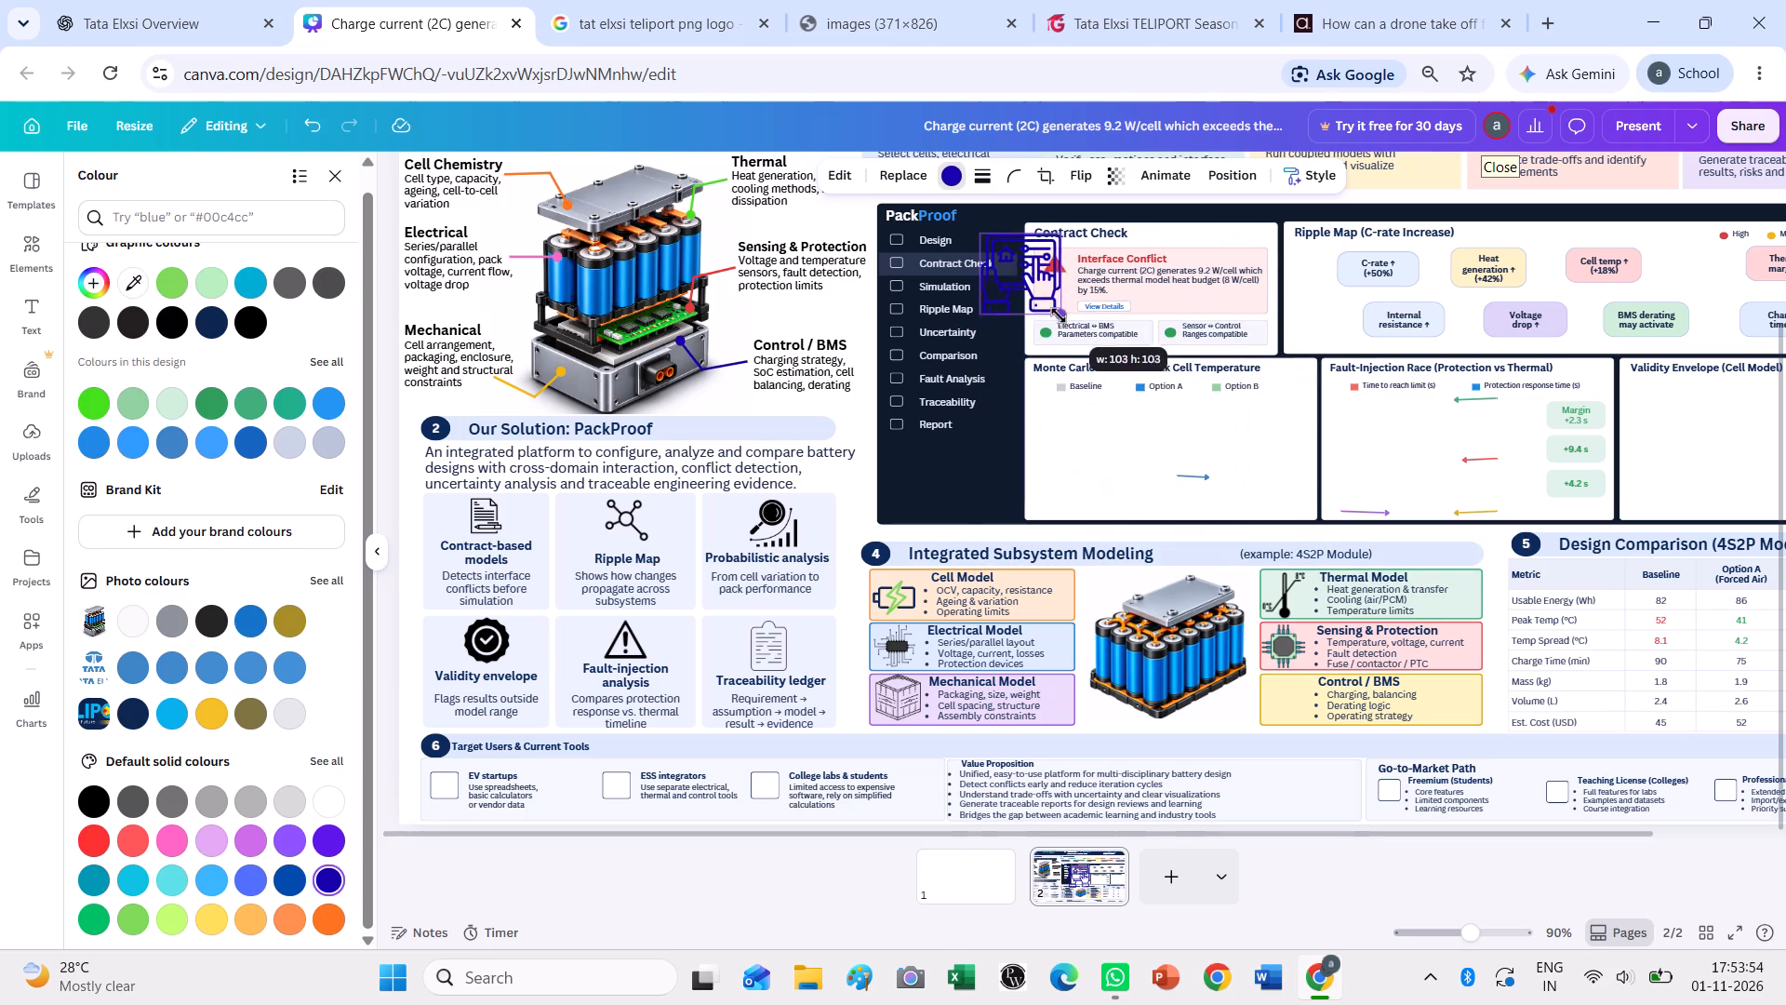
pyautogui.moveTo(1059, 315); pyautogui.dragTo(1057, 313)
pyautogui.moveTo(1000, 280); pyautogui.dragTo(1260, 685)
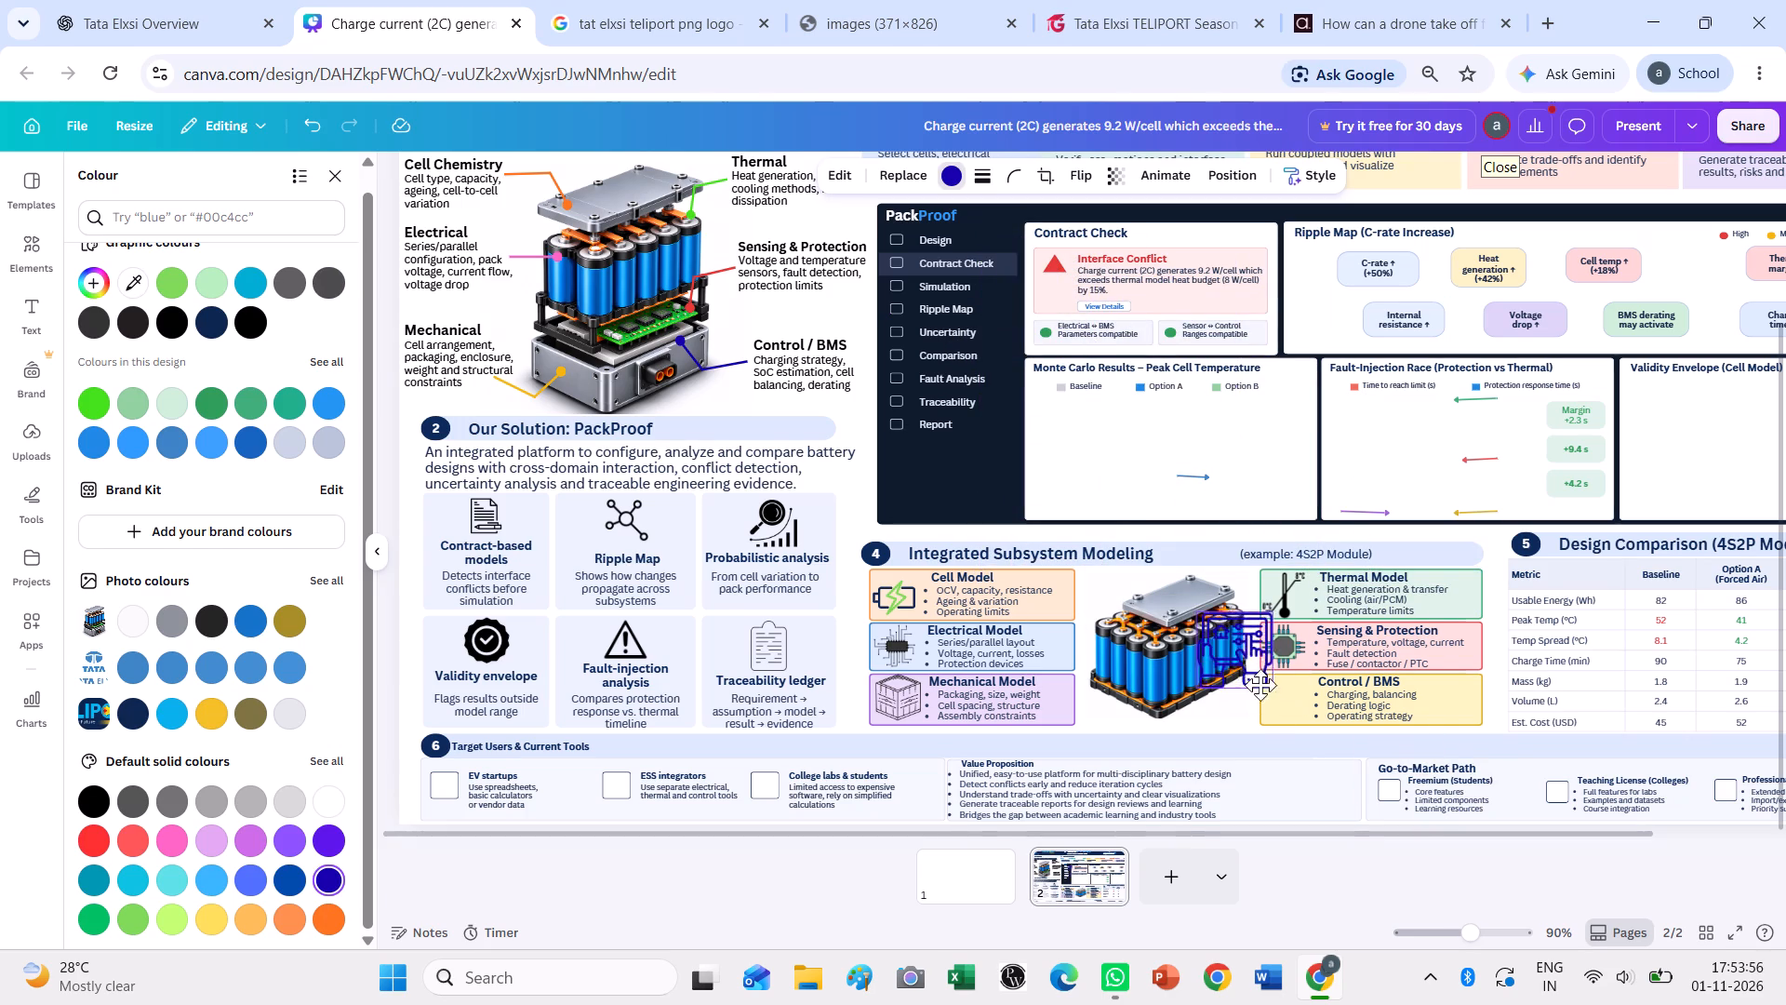
pyautogui.moveTo(1260, 685); pyautogui.dragTo(1273, 704)
pyautogui.moveTo(1328, 730); pyautogui.dragTo(1299, 689)
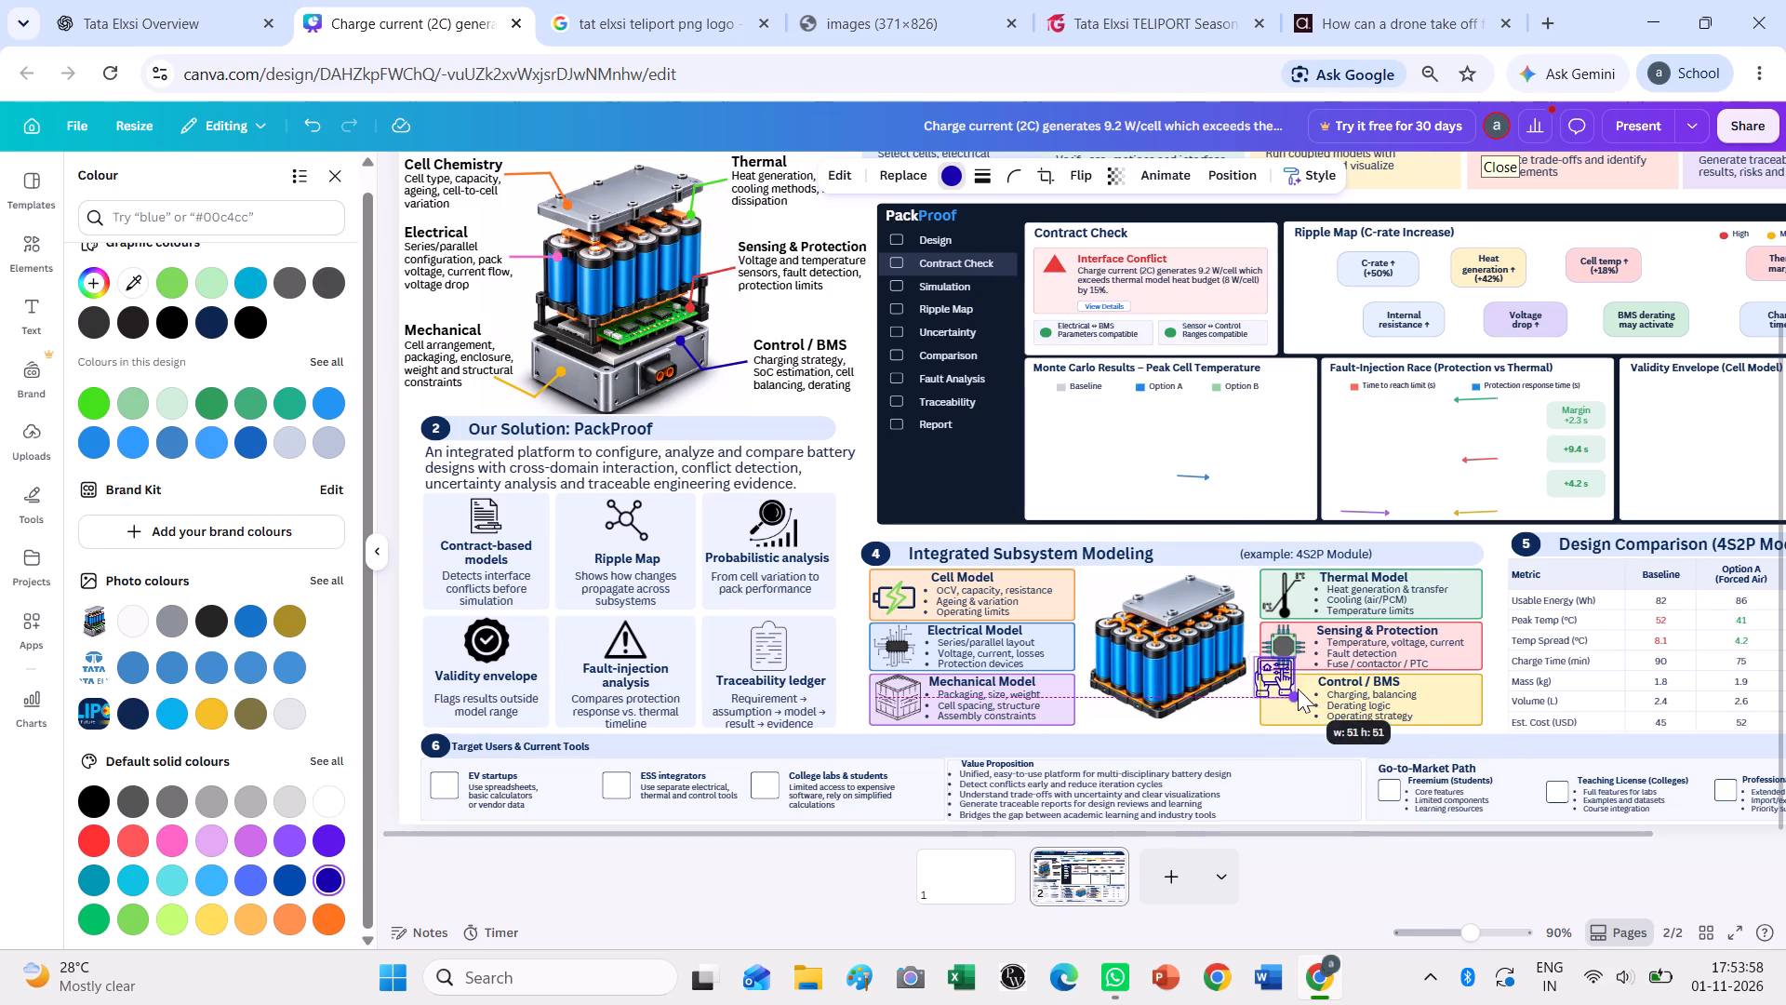
pyautogui.moveTo(1276, 684); pyautogui.dragTo(1288, 703)
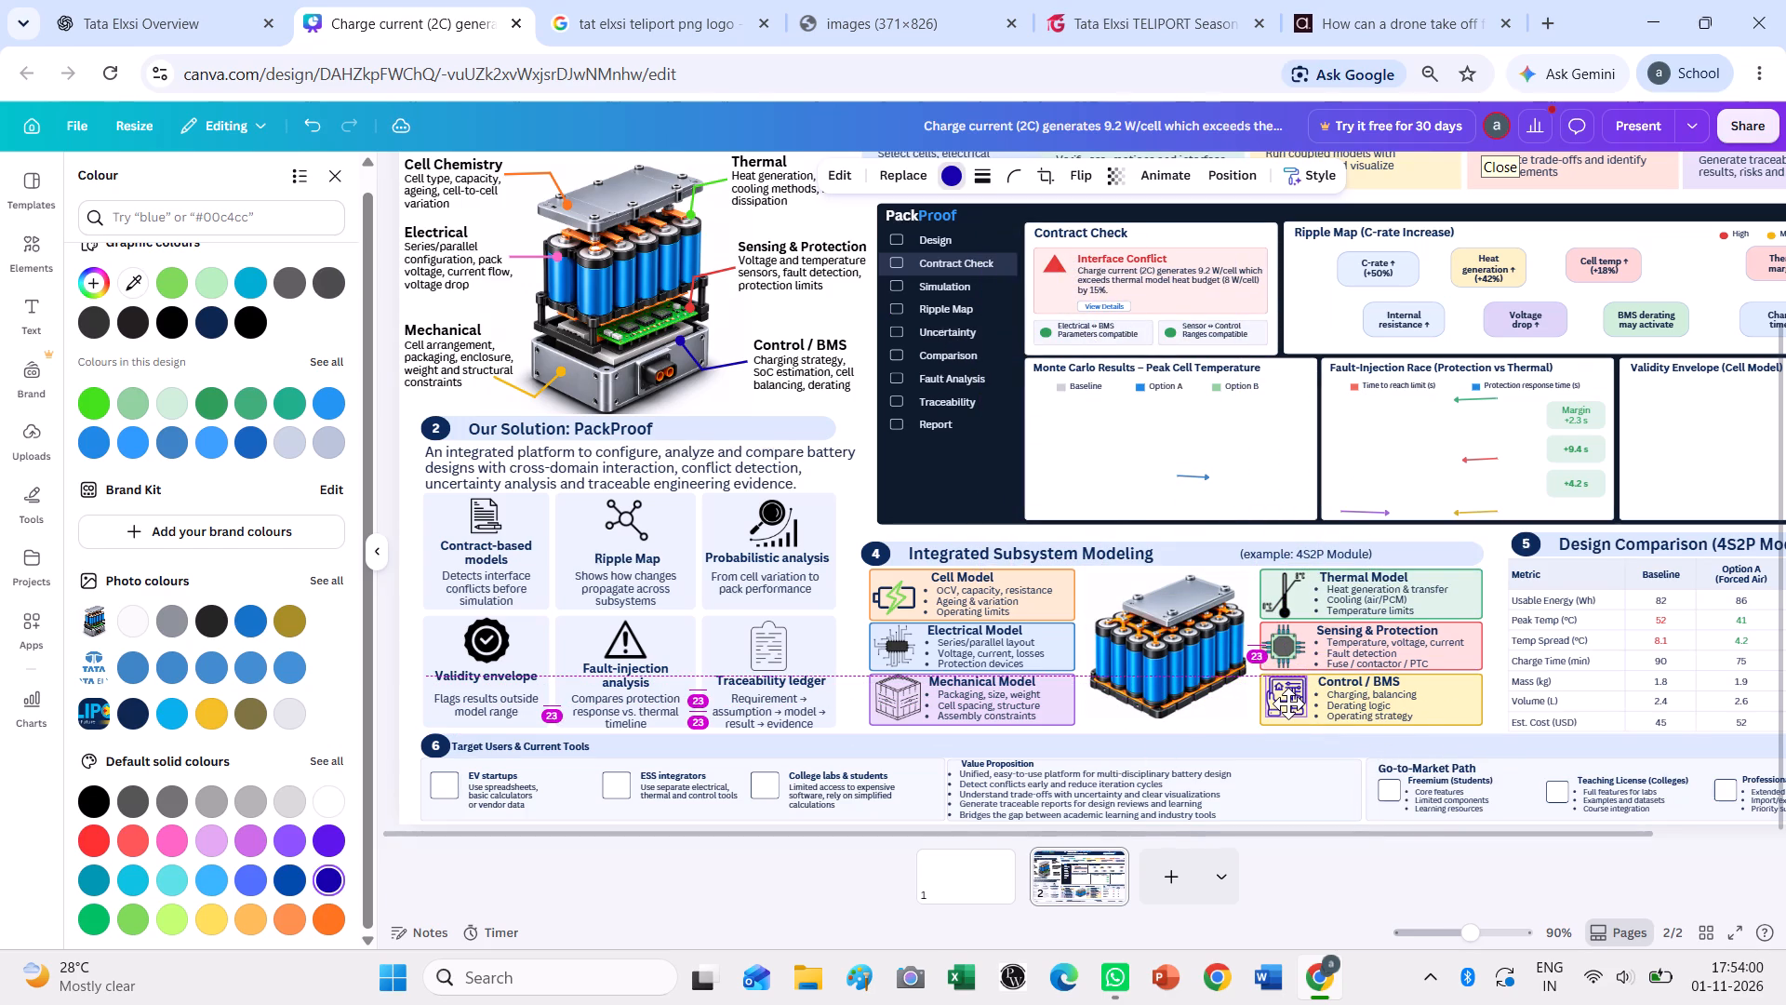
pyautogui.moveTo(1288, 703); pyautogui.dragTo(1288, 704)
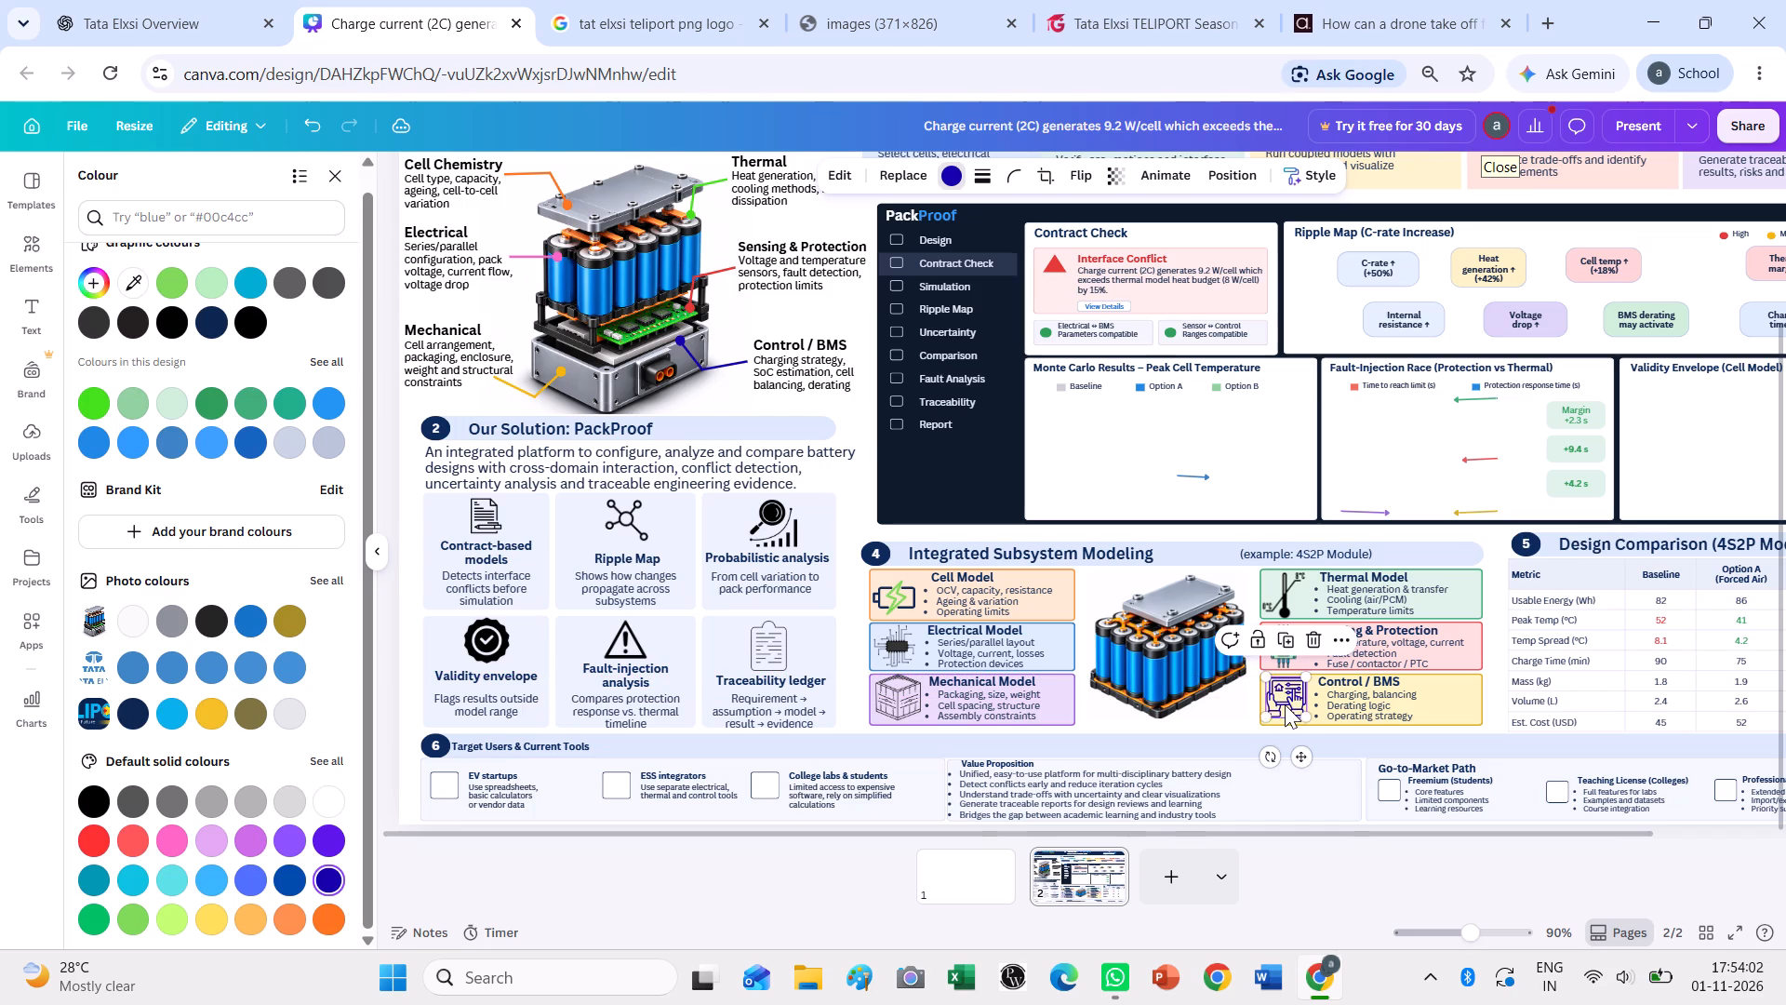
pyautogui.click(1232, 715)
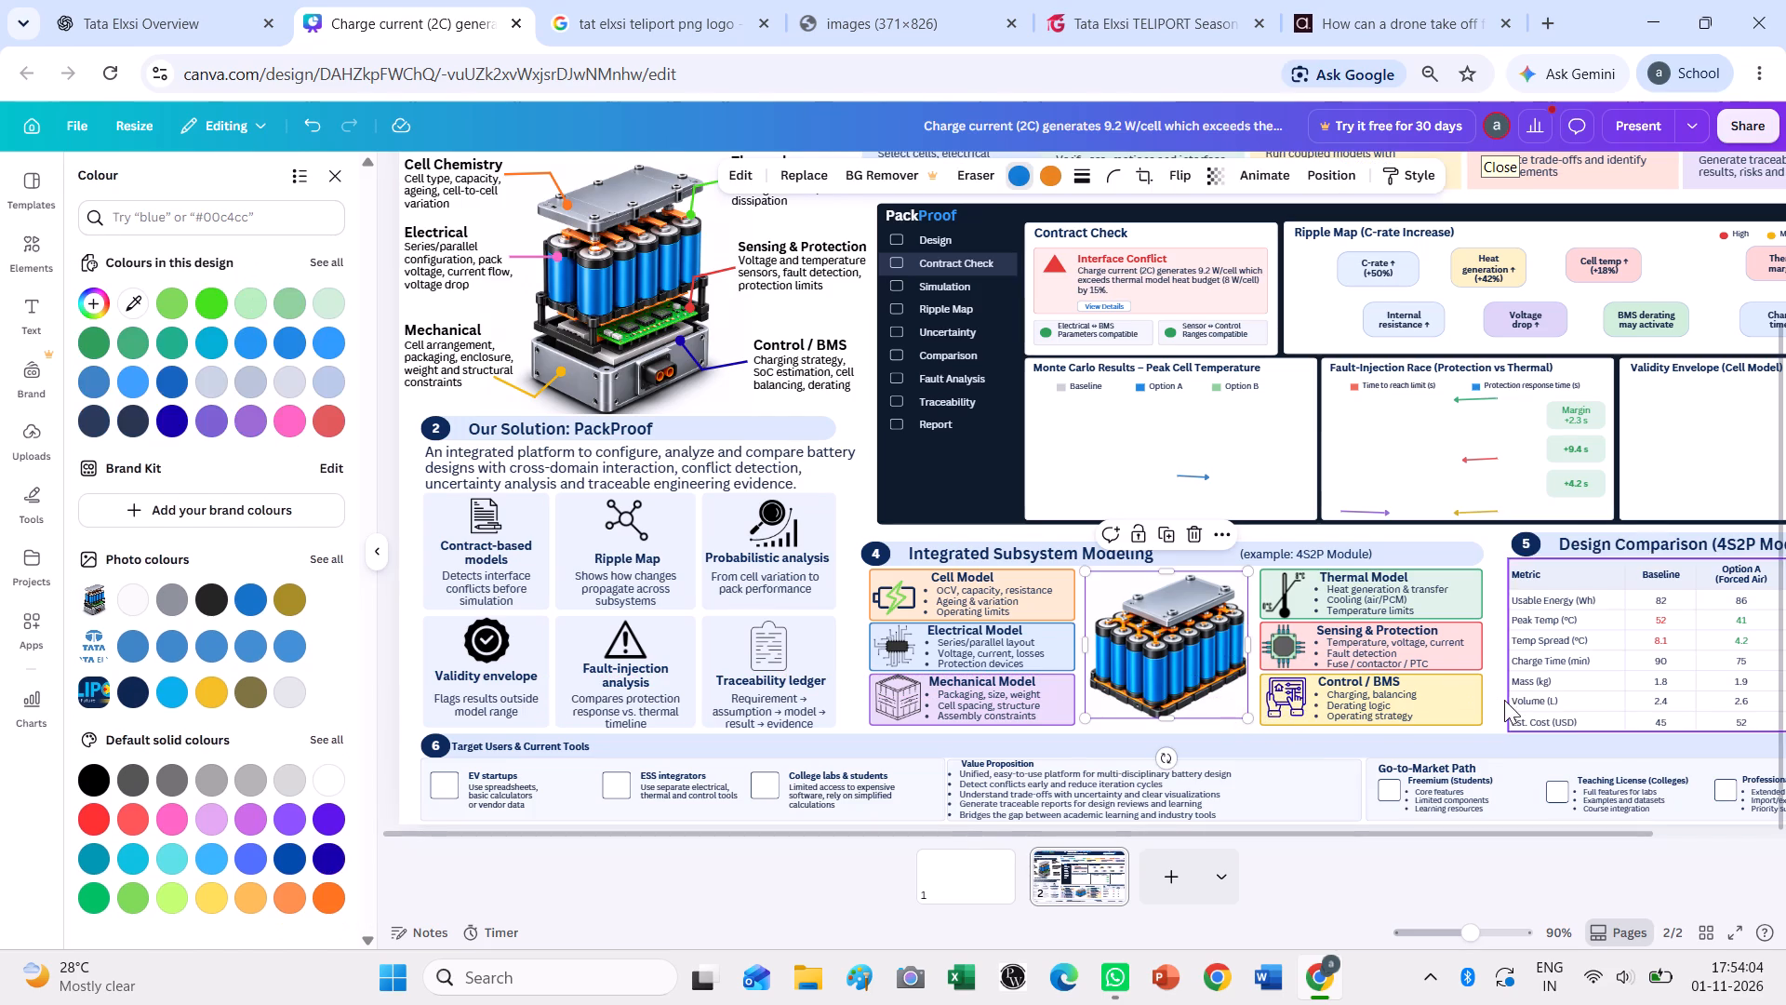
pyautogui.click(1499, 700)
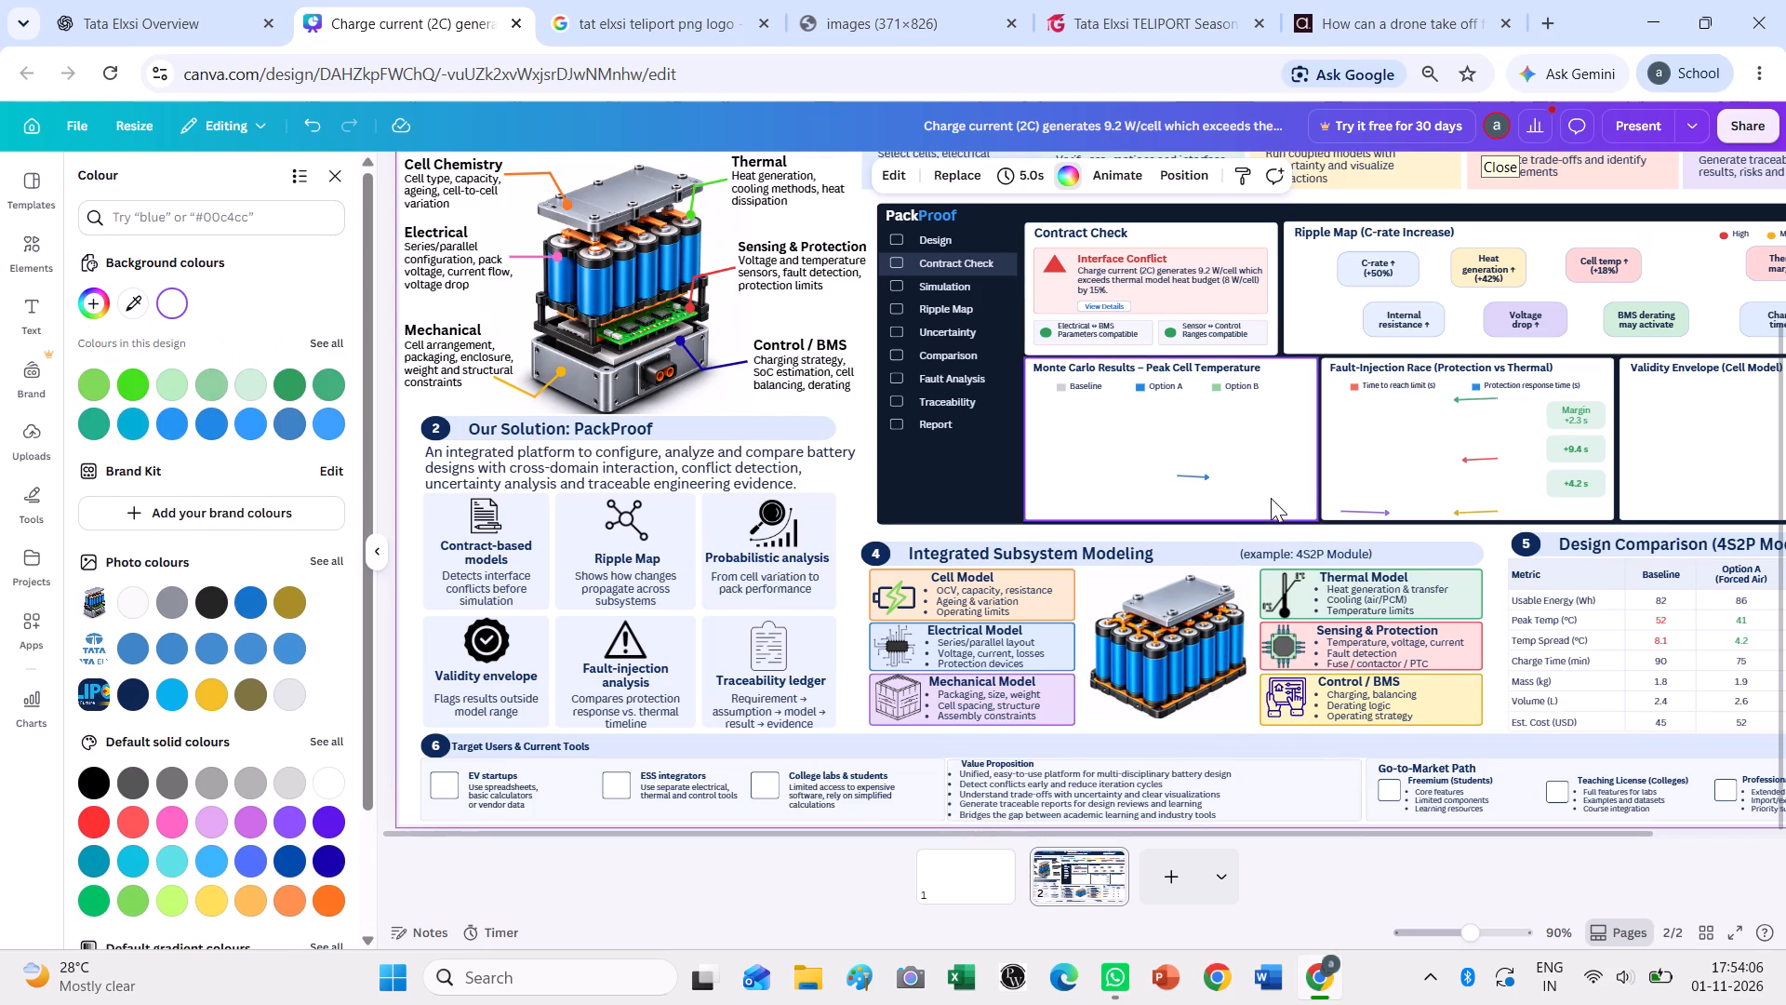
pyautogui.keyDown('ctrl'); pyautogui.scroll(-2, 1271, 497); pyautogui.keyUp('ctrl')
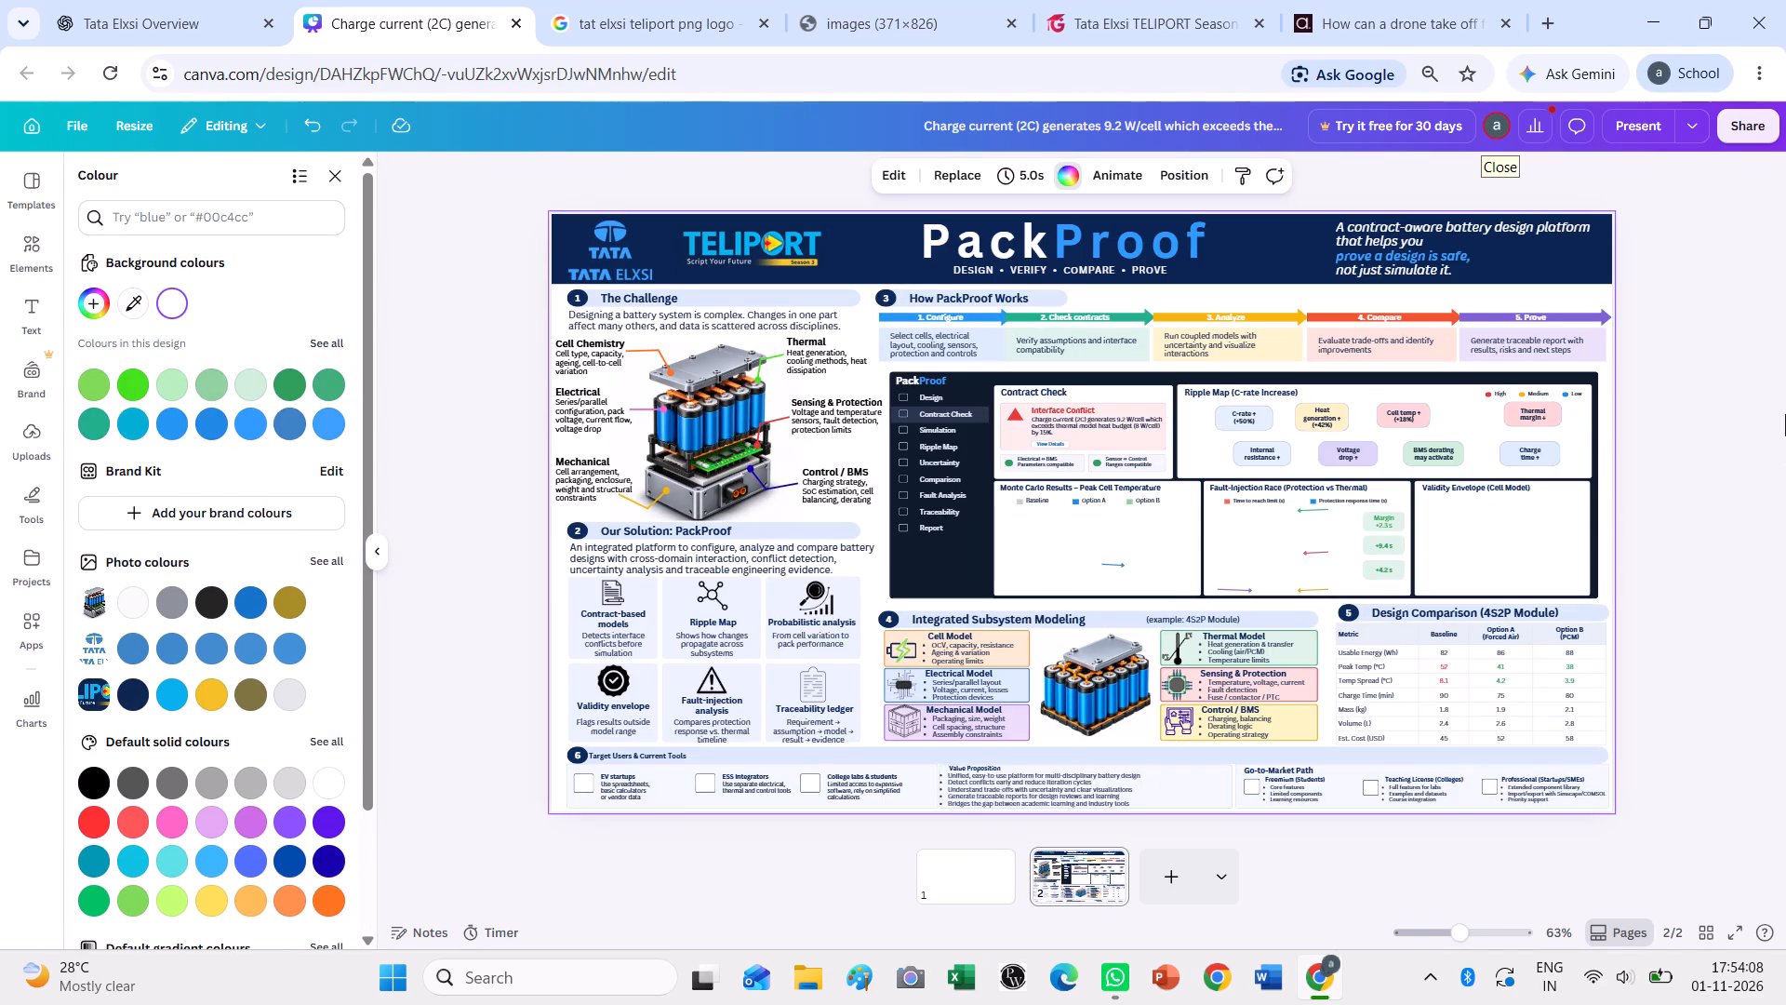
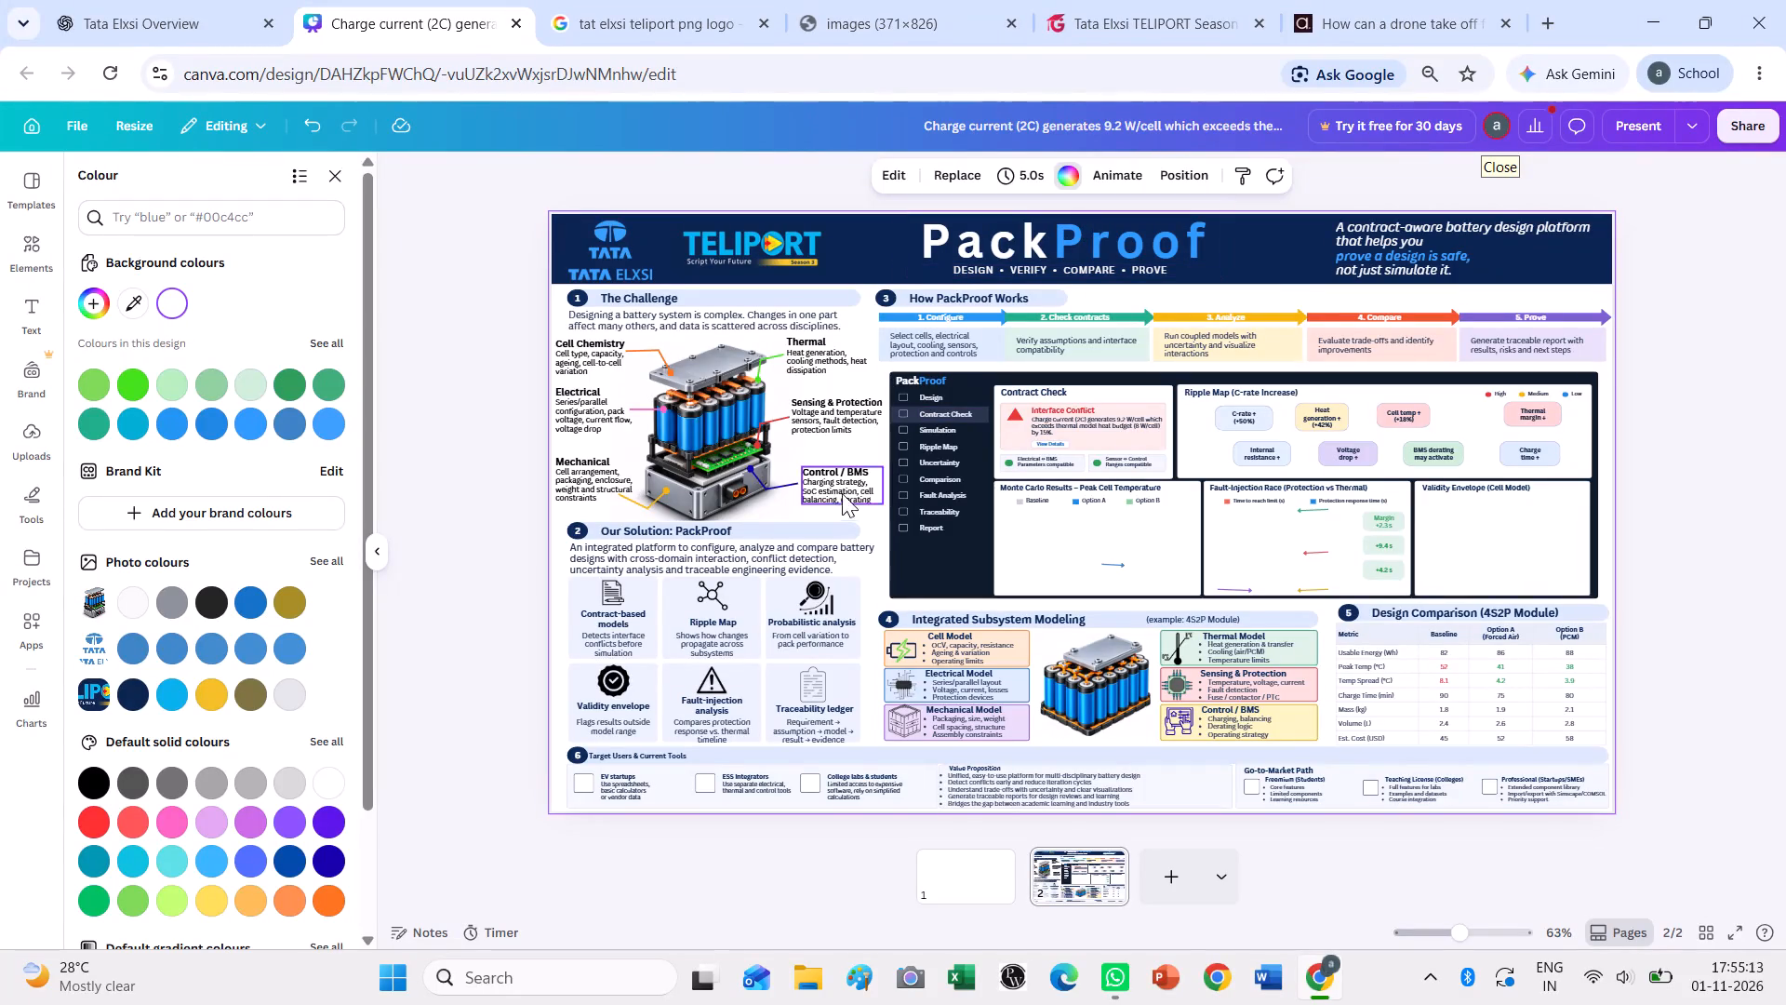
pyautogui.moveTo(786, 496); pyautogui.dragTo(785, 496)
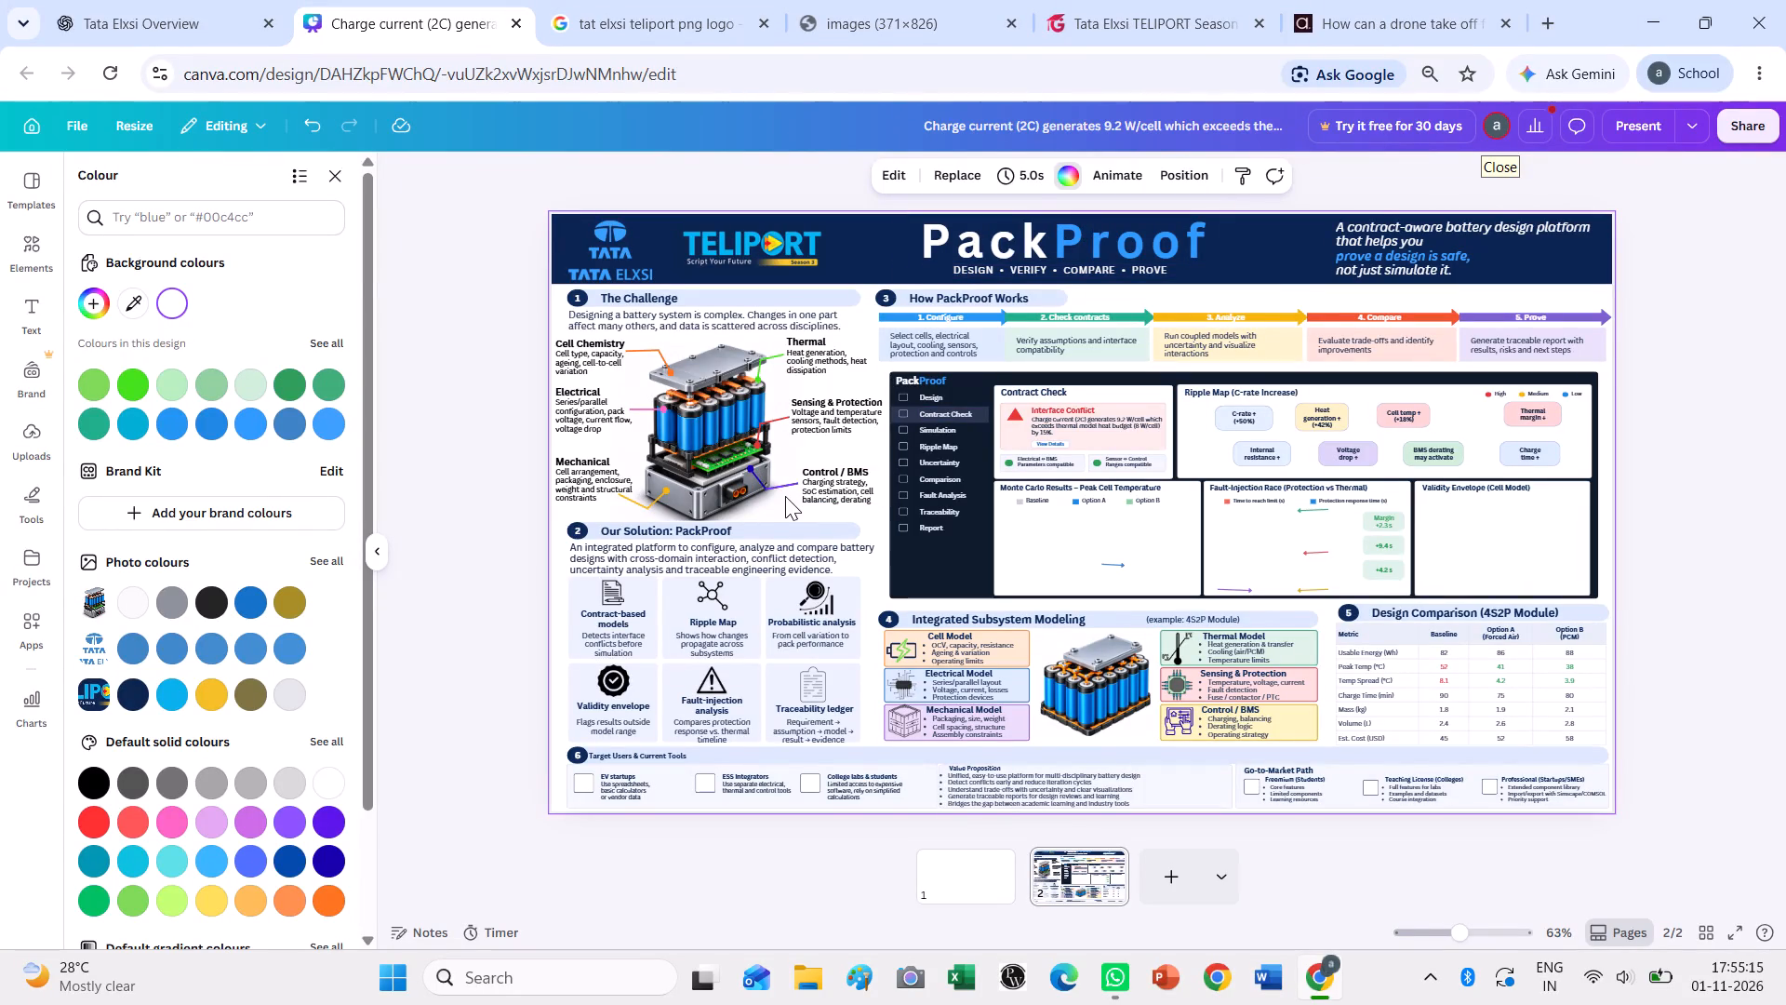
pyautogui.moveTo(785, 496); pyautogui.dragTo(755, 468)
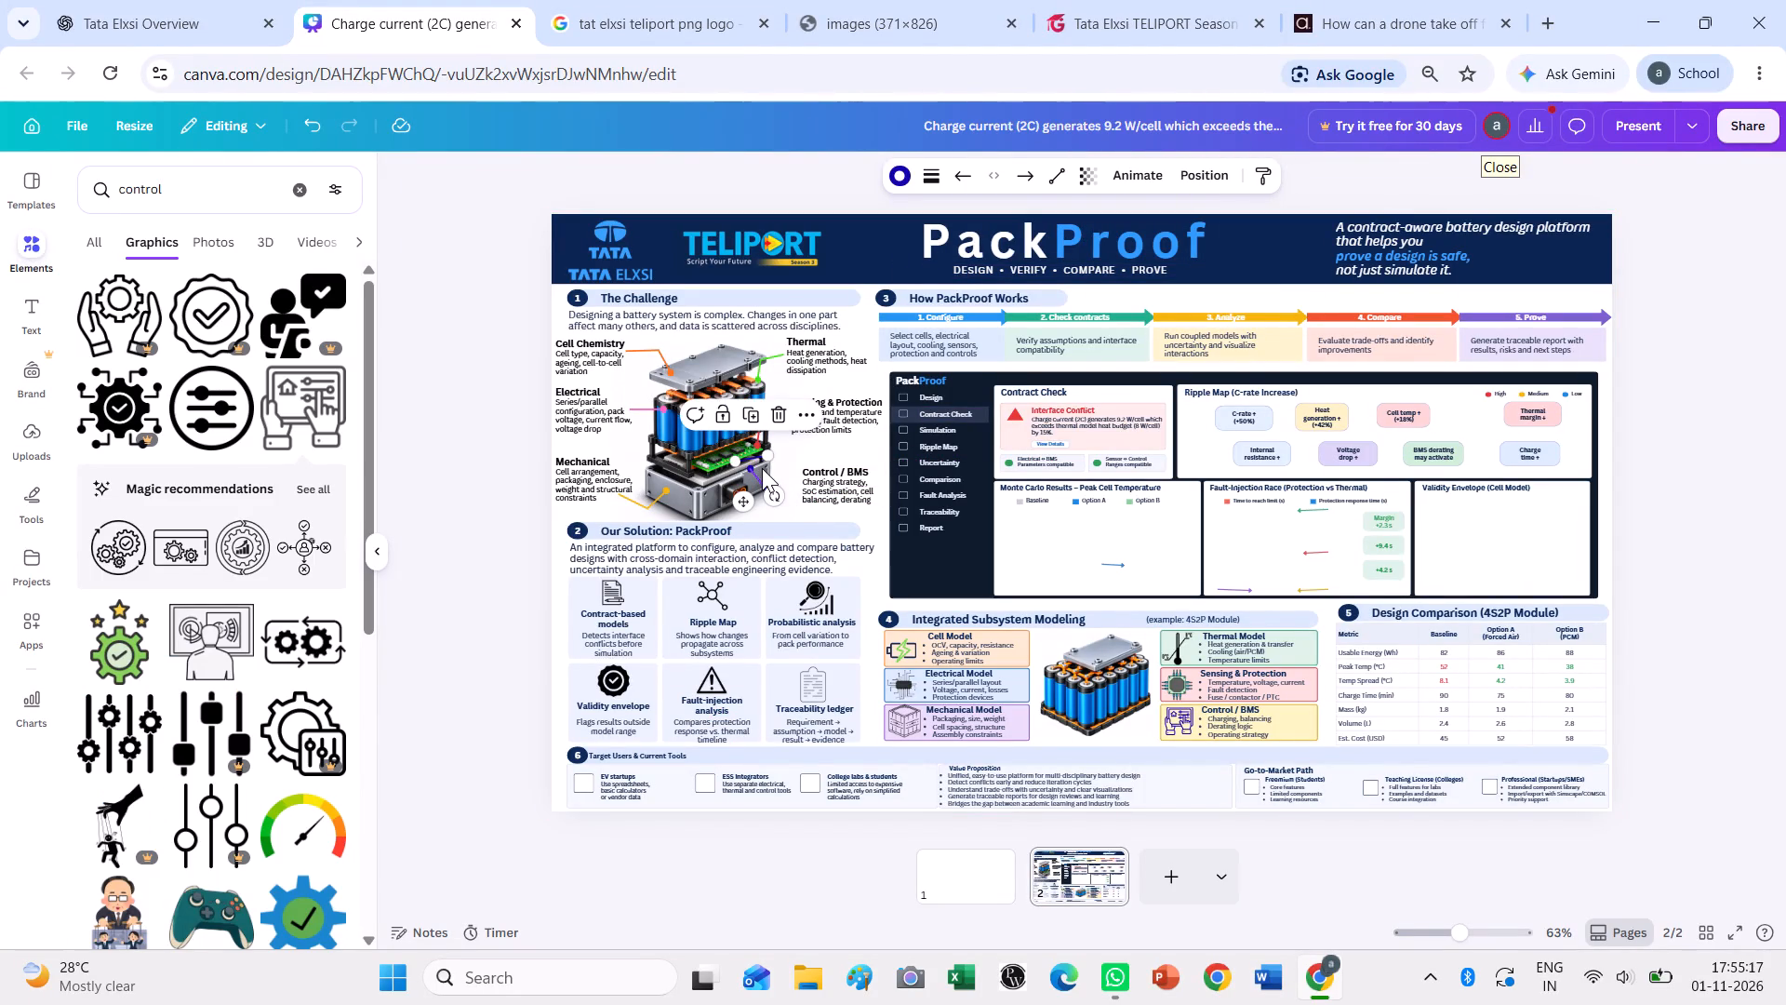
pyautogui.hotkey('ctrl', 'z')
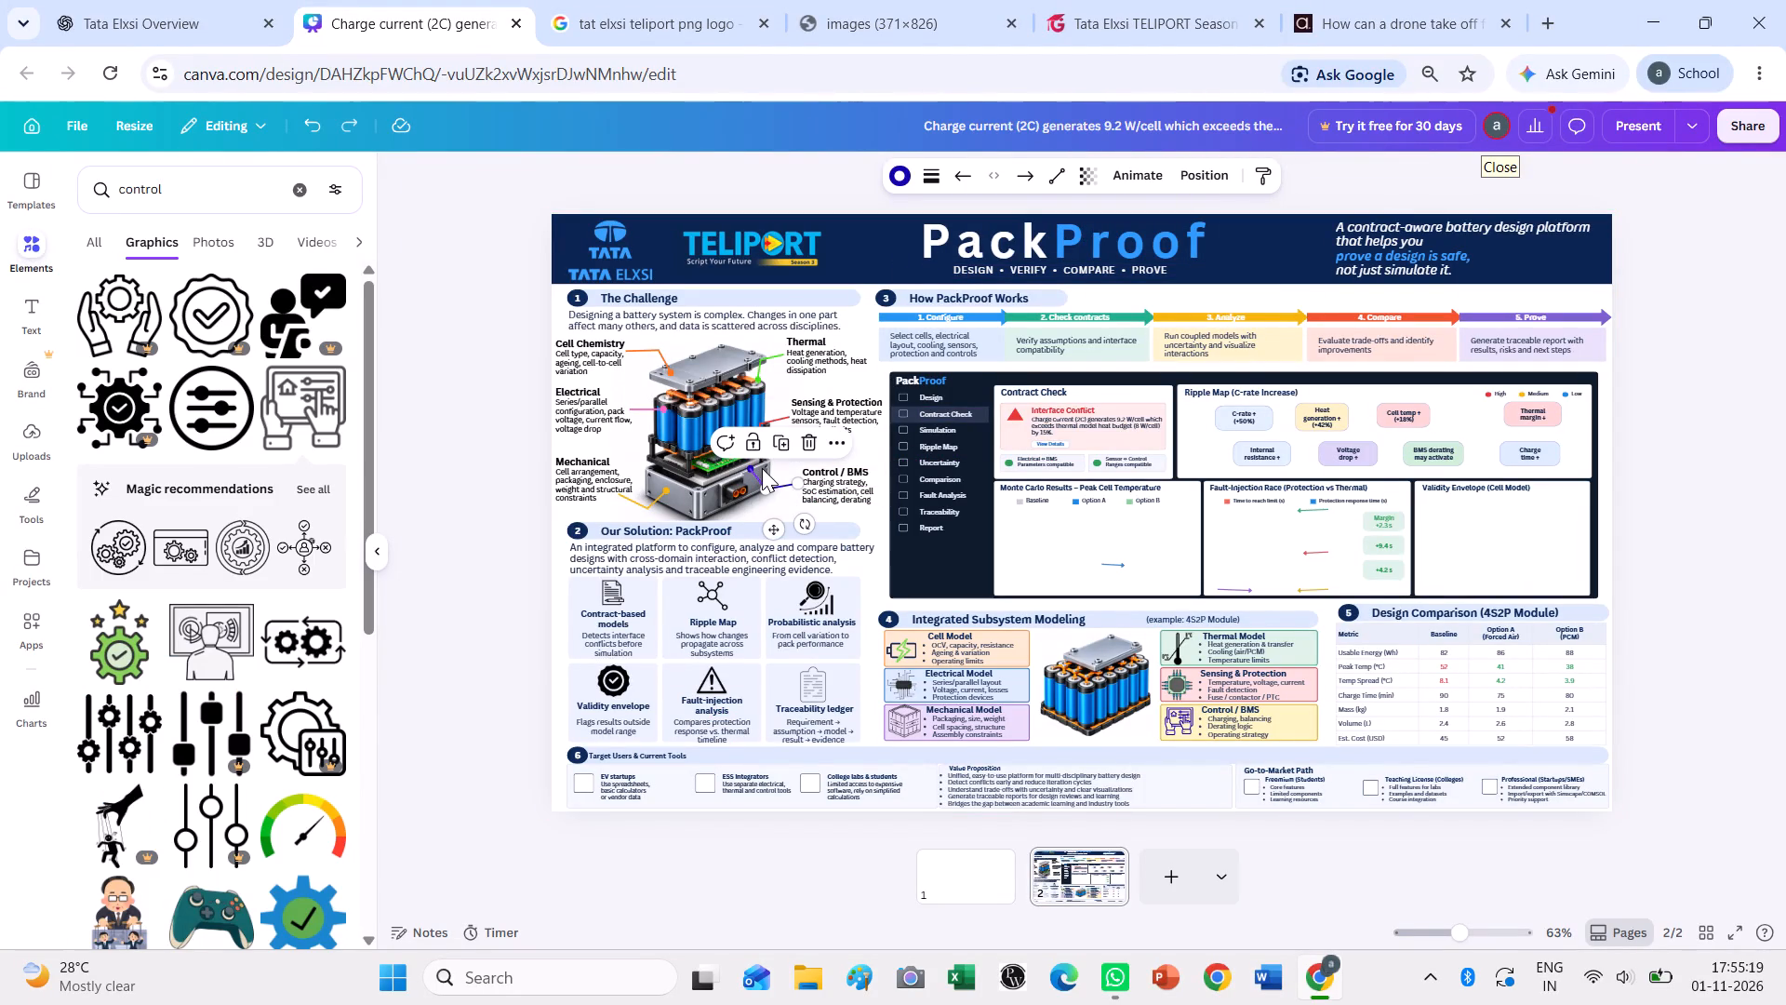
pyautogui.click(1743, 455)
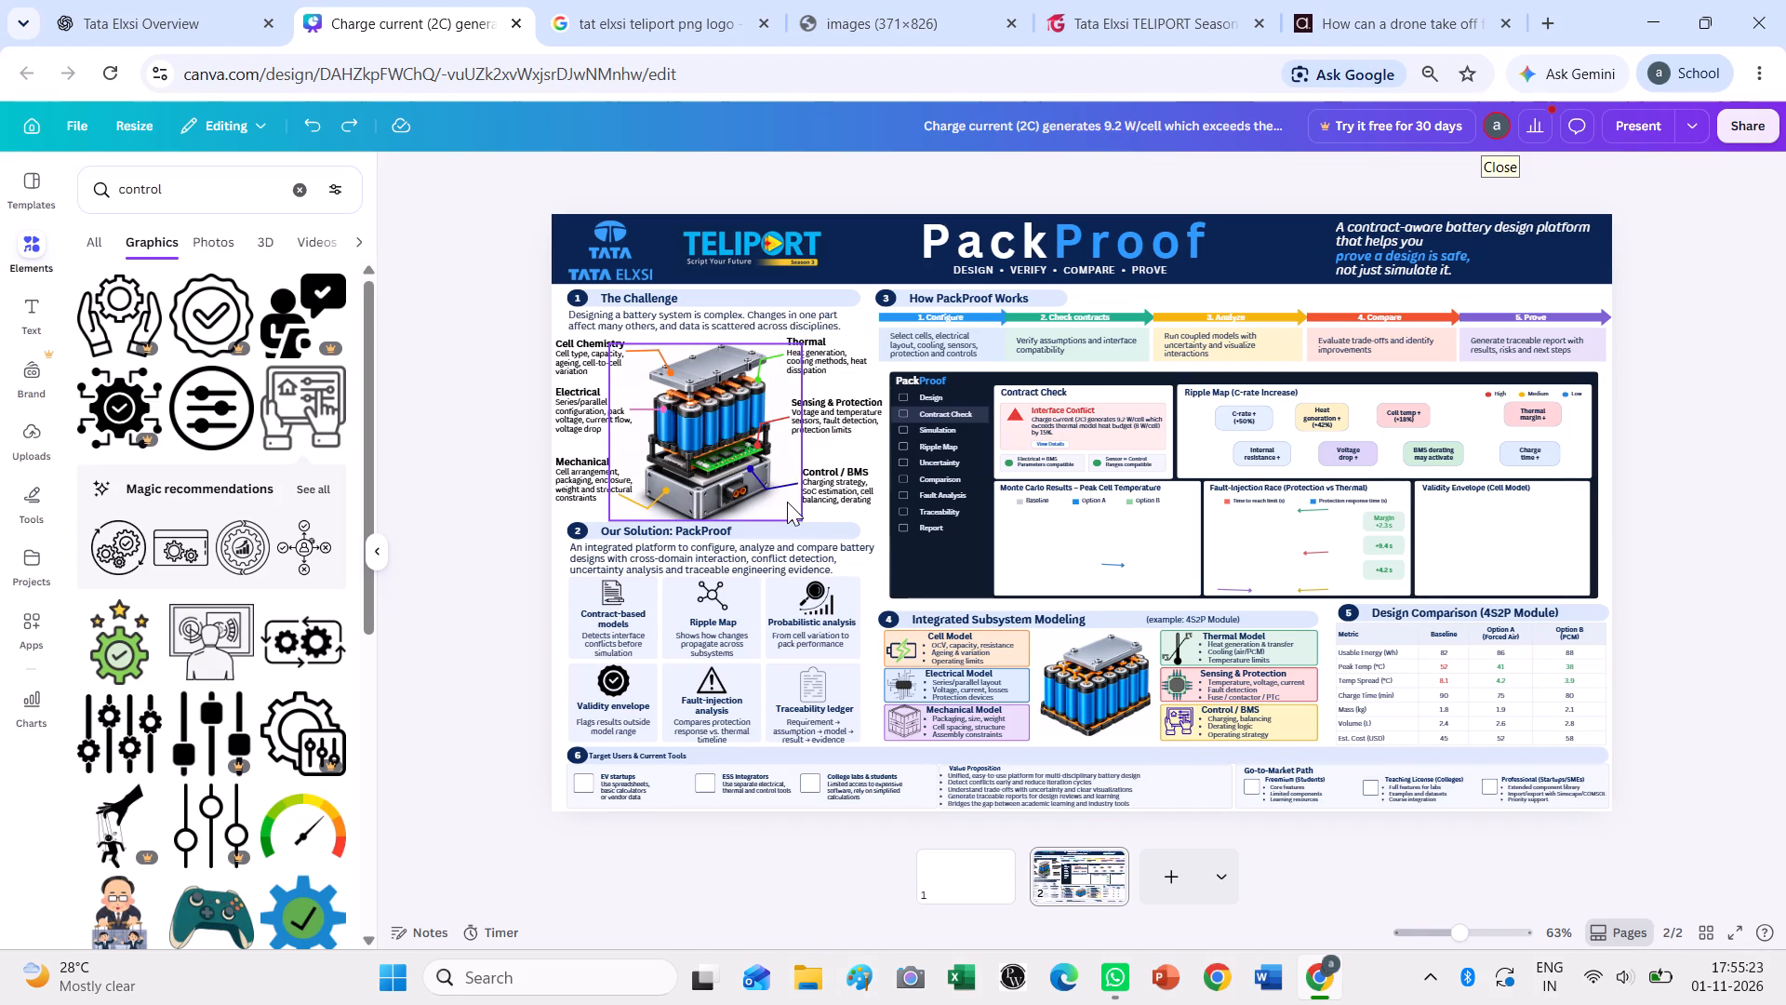
# Recolour the Control / BMS callout's connector line and its end dot on the battery illustration bright blue.
pyautogui.moveTo(785, 502); pyautogui.dragTo(747, 468)
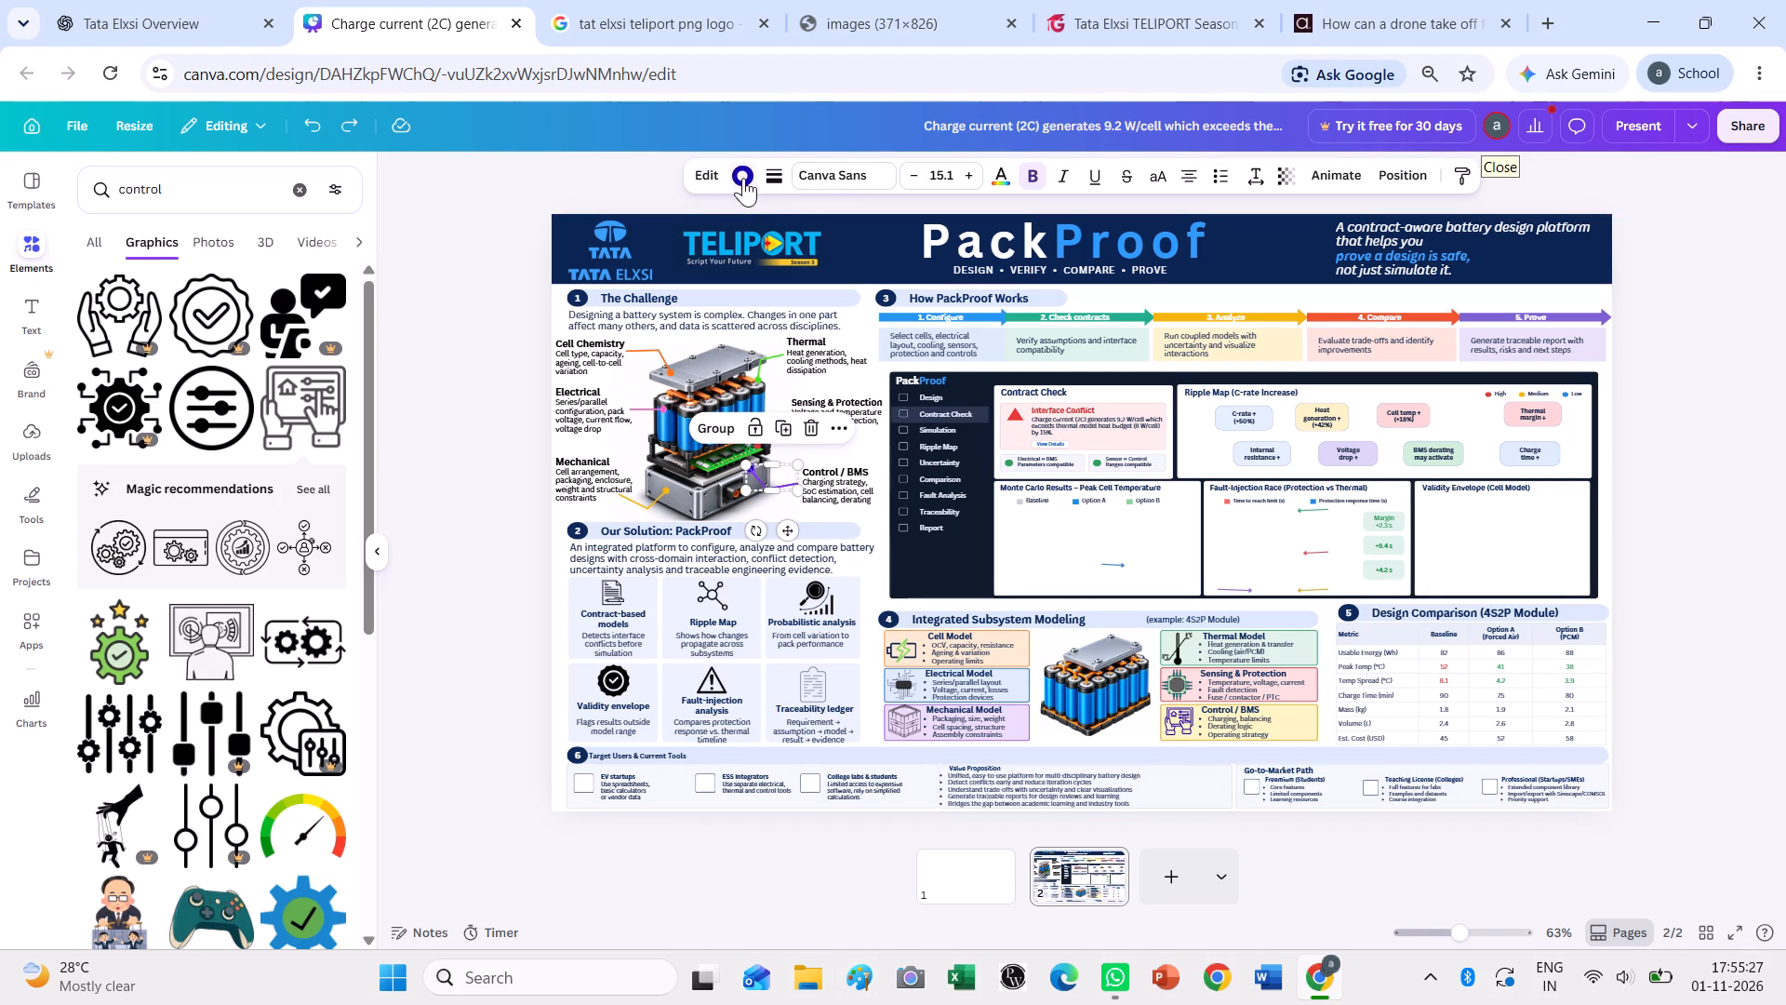
pyautogui.click(742, 178)
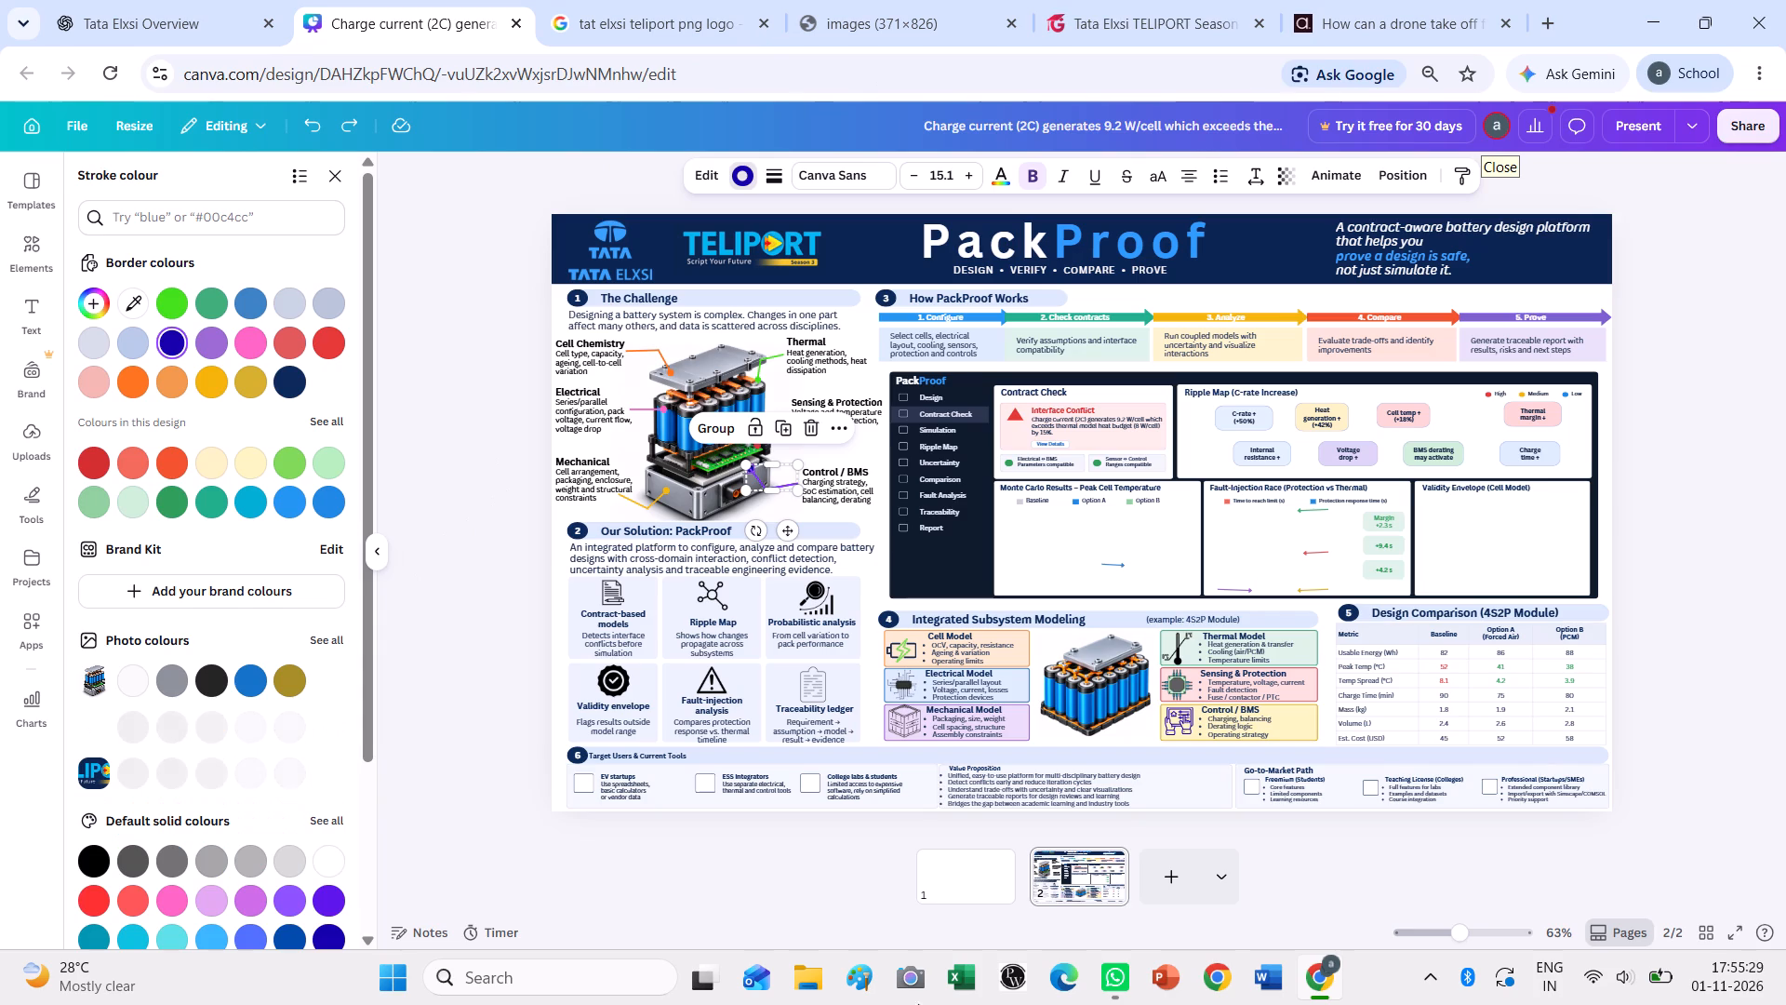
pyautogui.click(290, 500)
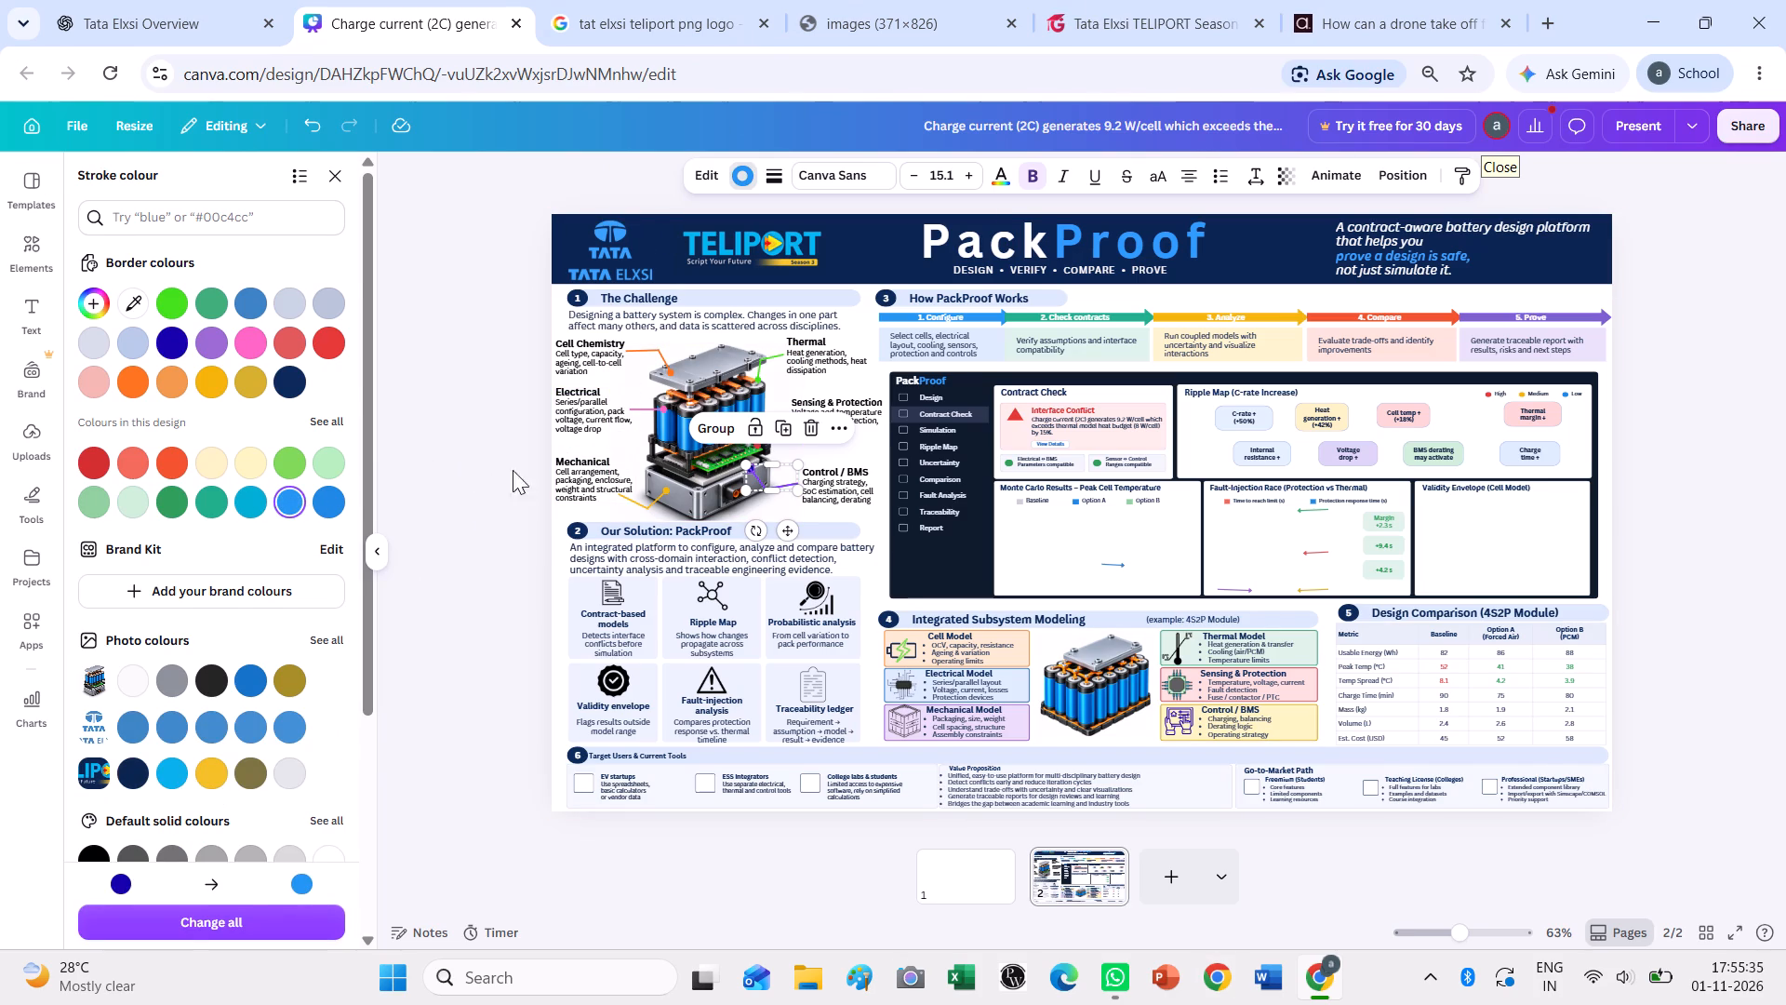
pyautogui.click(485, 477)
pyautogui.click(485, 476)
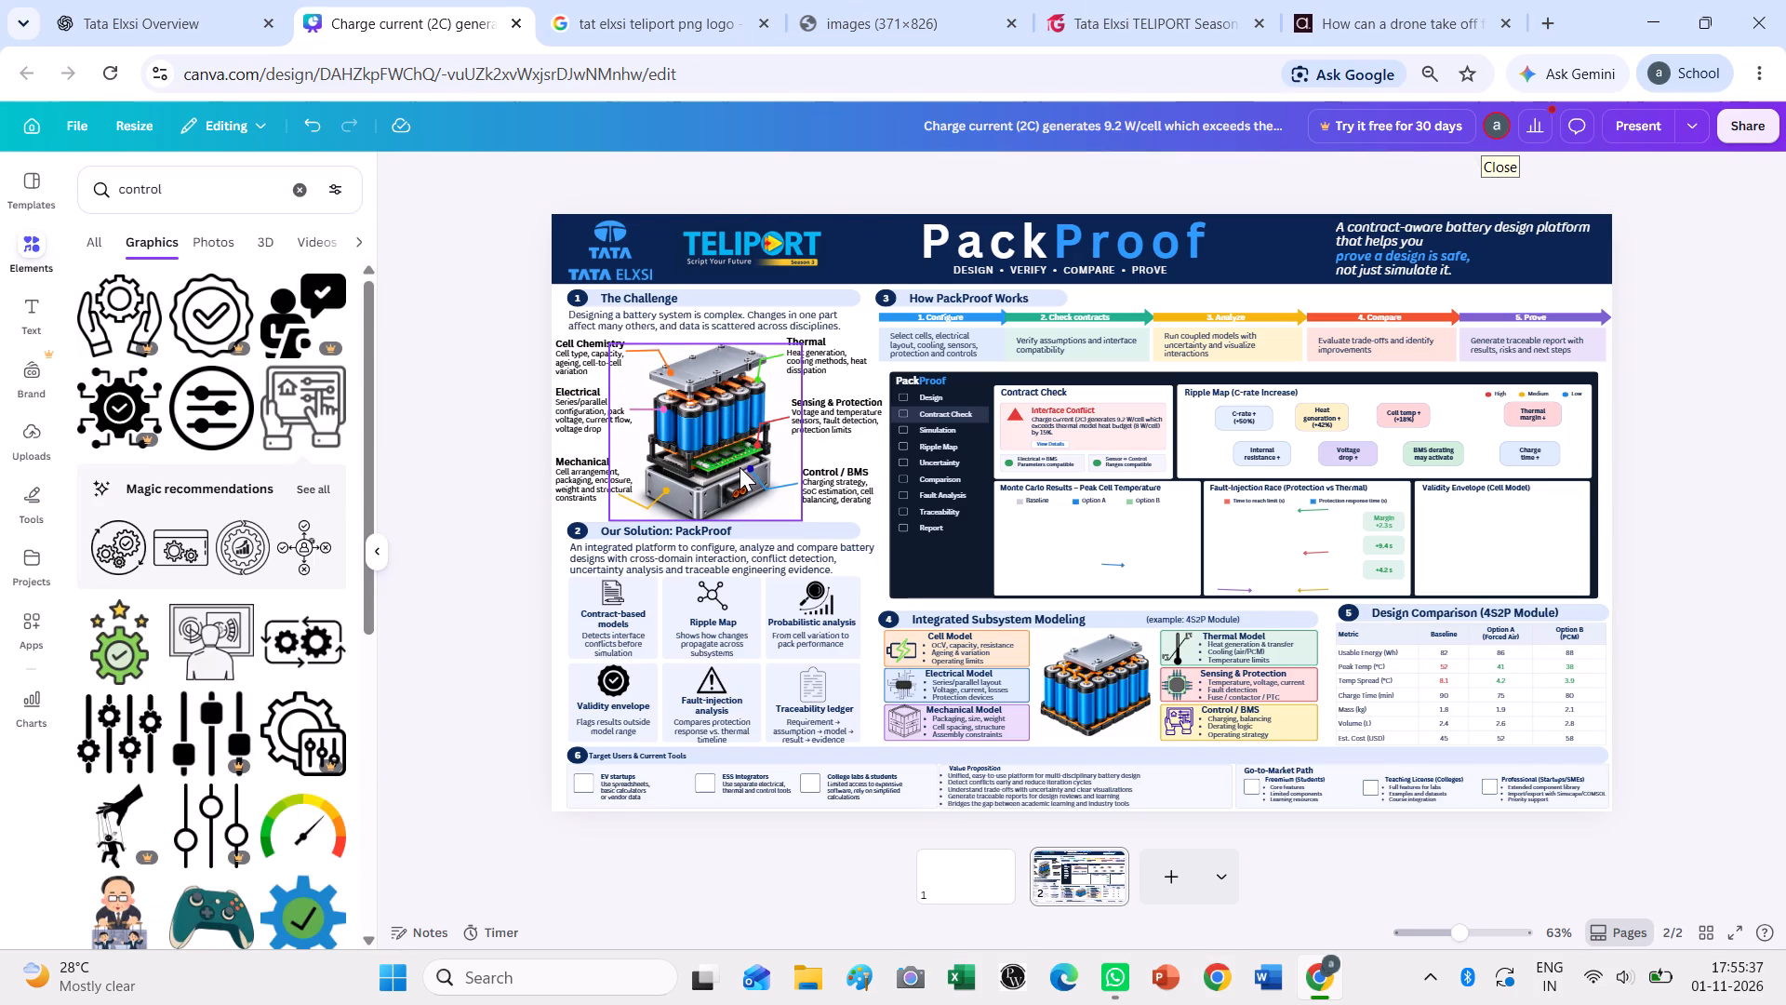
pyautogui.click(749, 467)
pyautogui.click(959, 168)
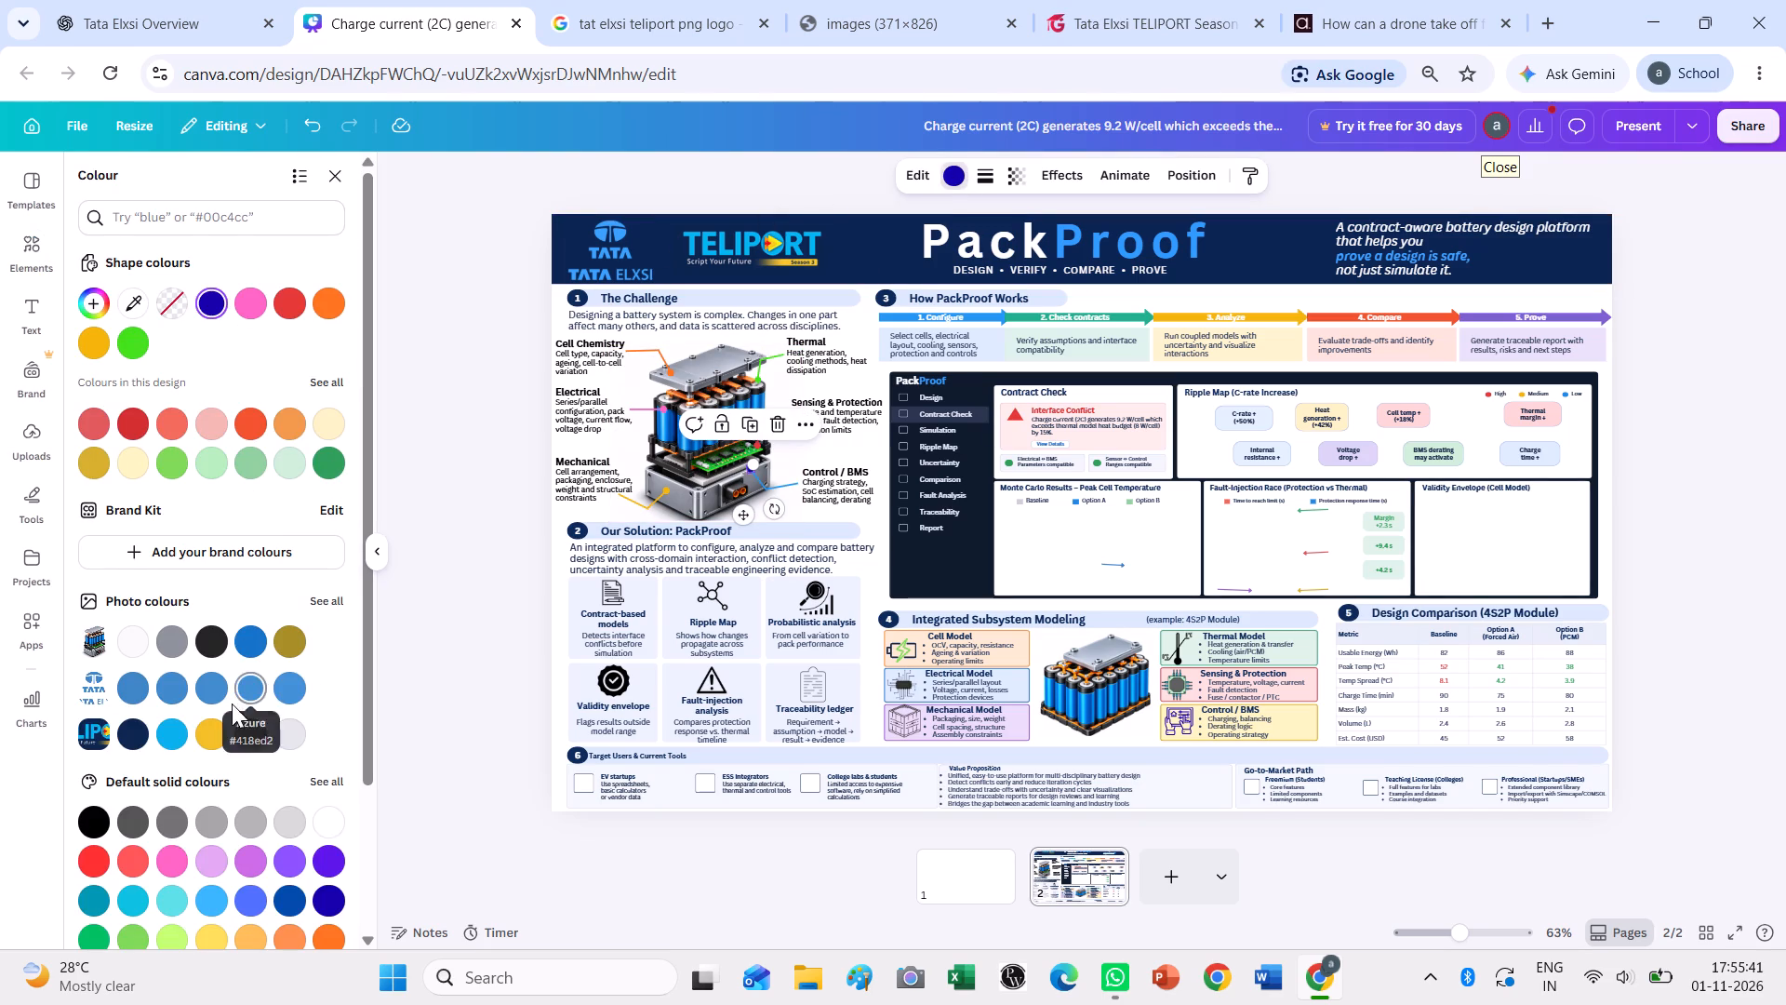
pyautogui.click(179, 735)
pyautogui.click(485, 583)
pyautogui.click(485, 582)
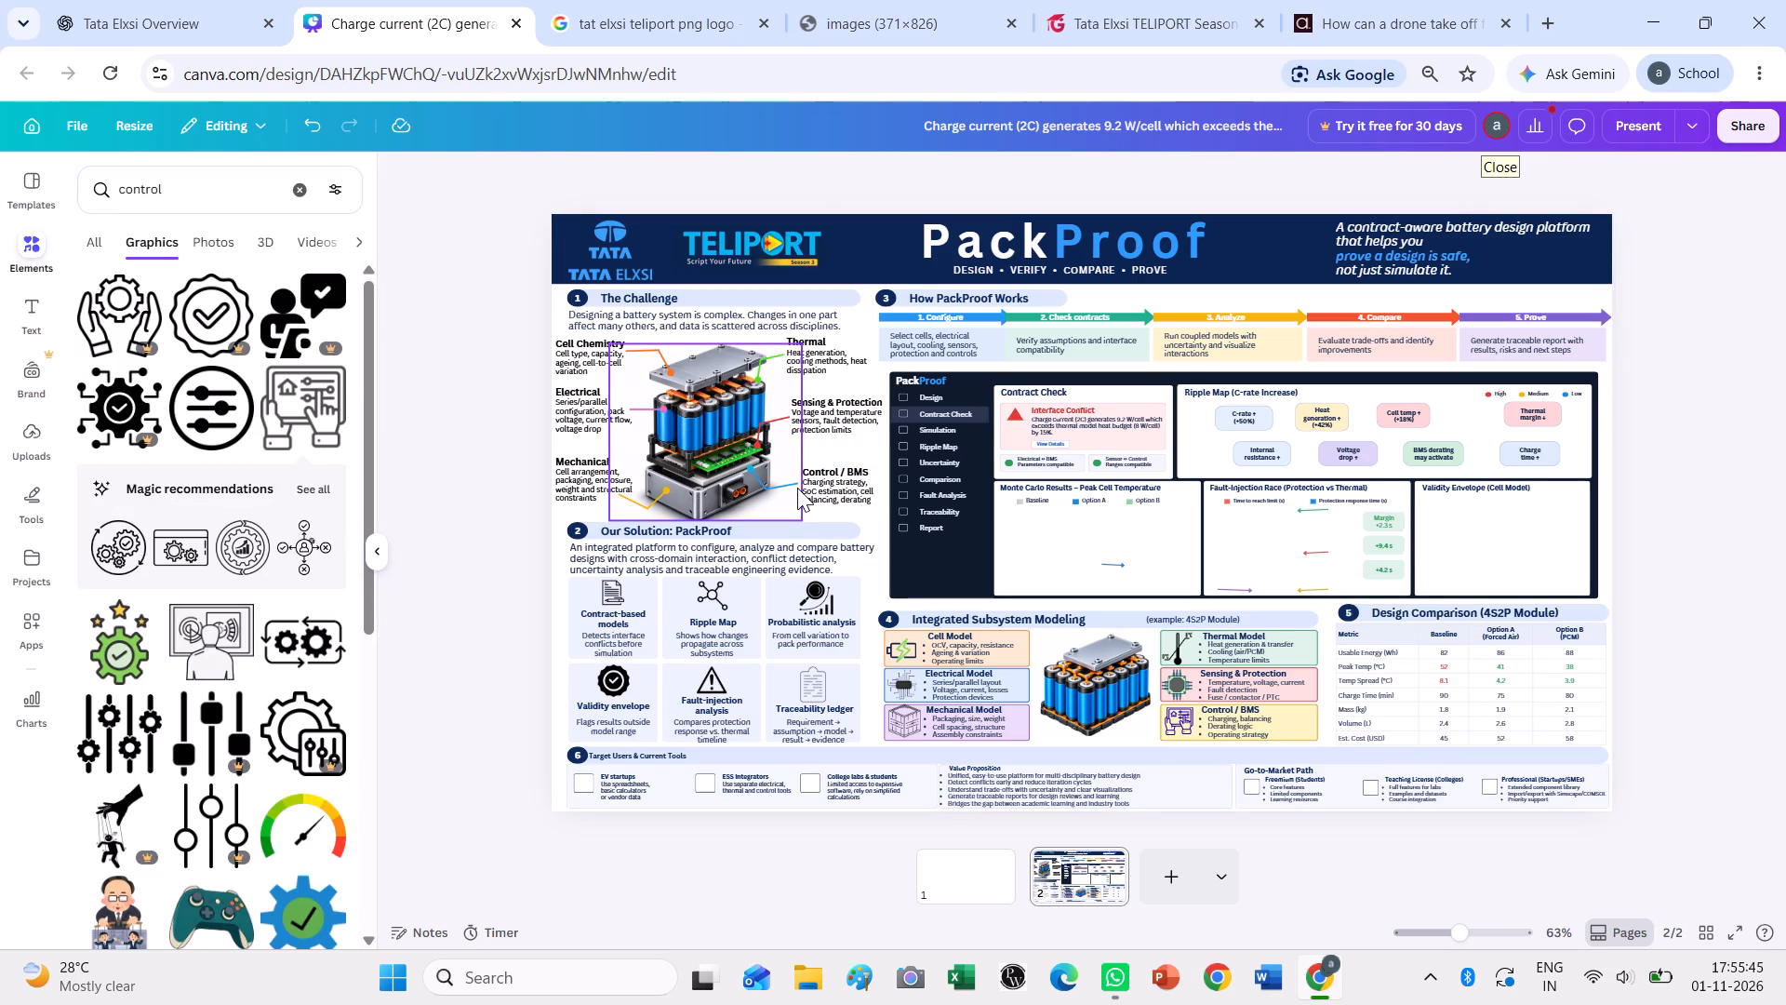
# Nudge the Control / BMS connector line and its dot together slightly toward their text label.
pyautogui.moveTo(785, 502); pyautogui.dragTo(745, 463)
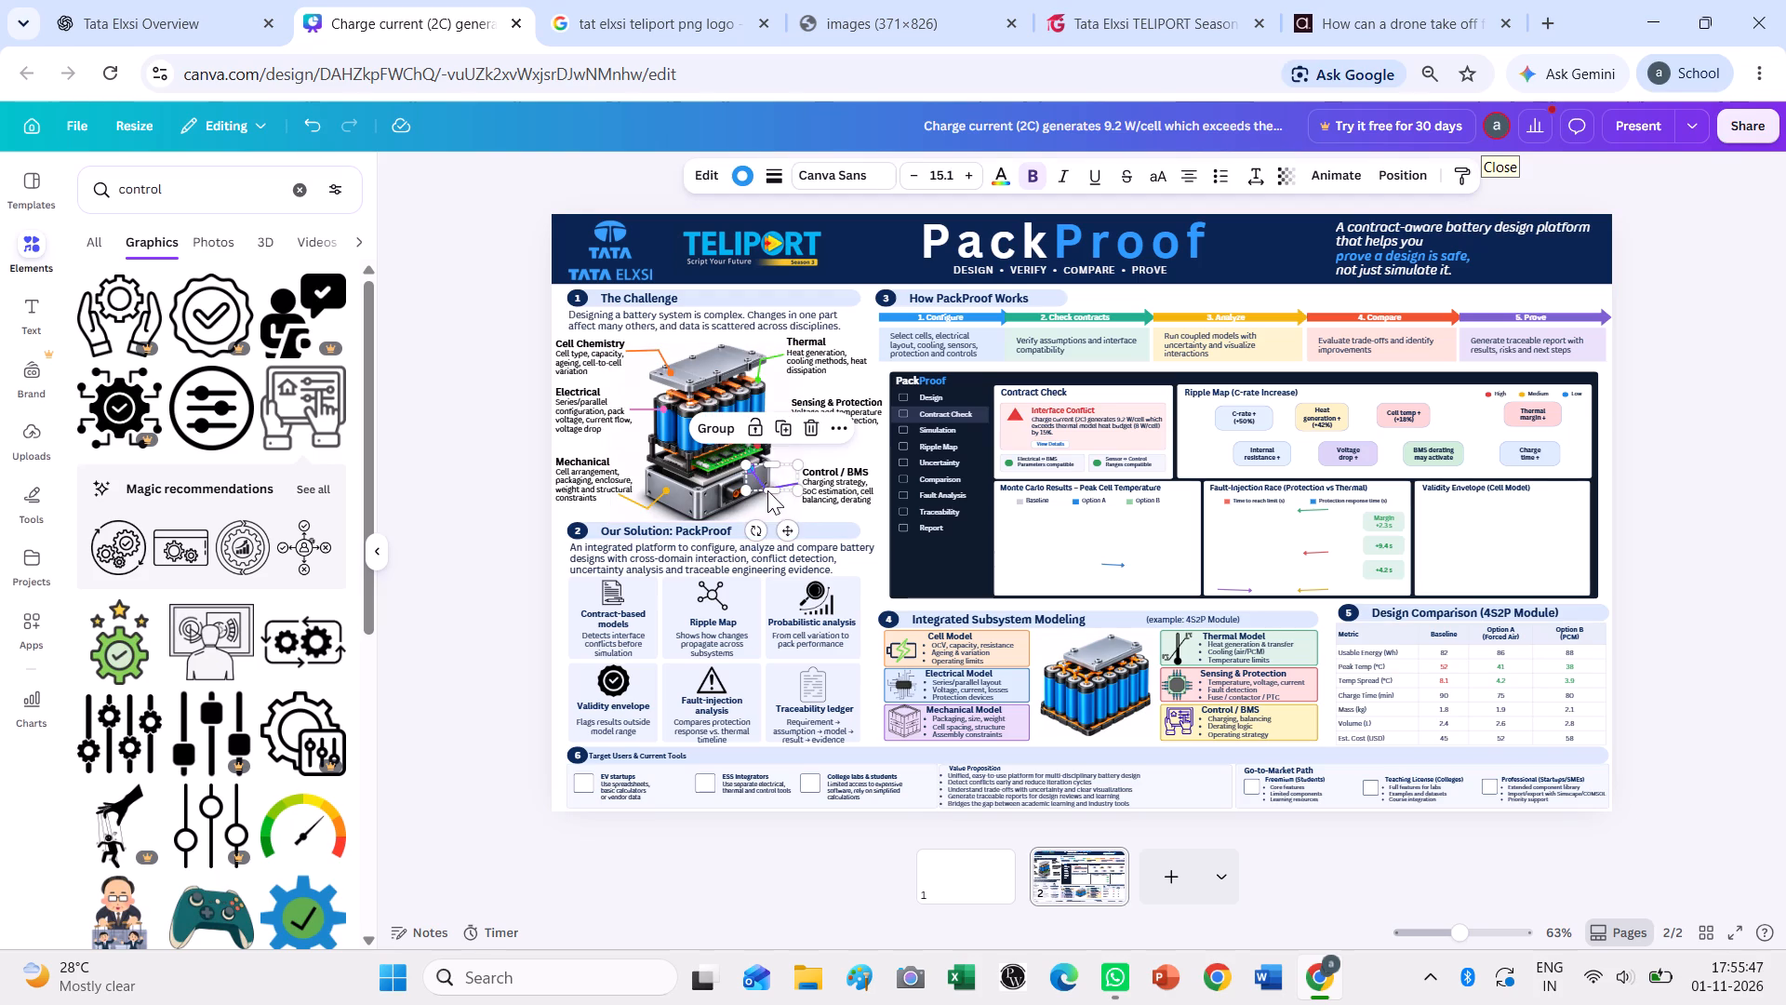
pyautogui.click(766, 478)
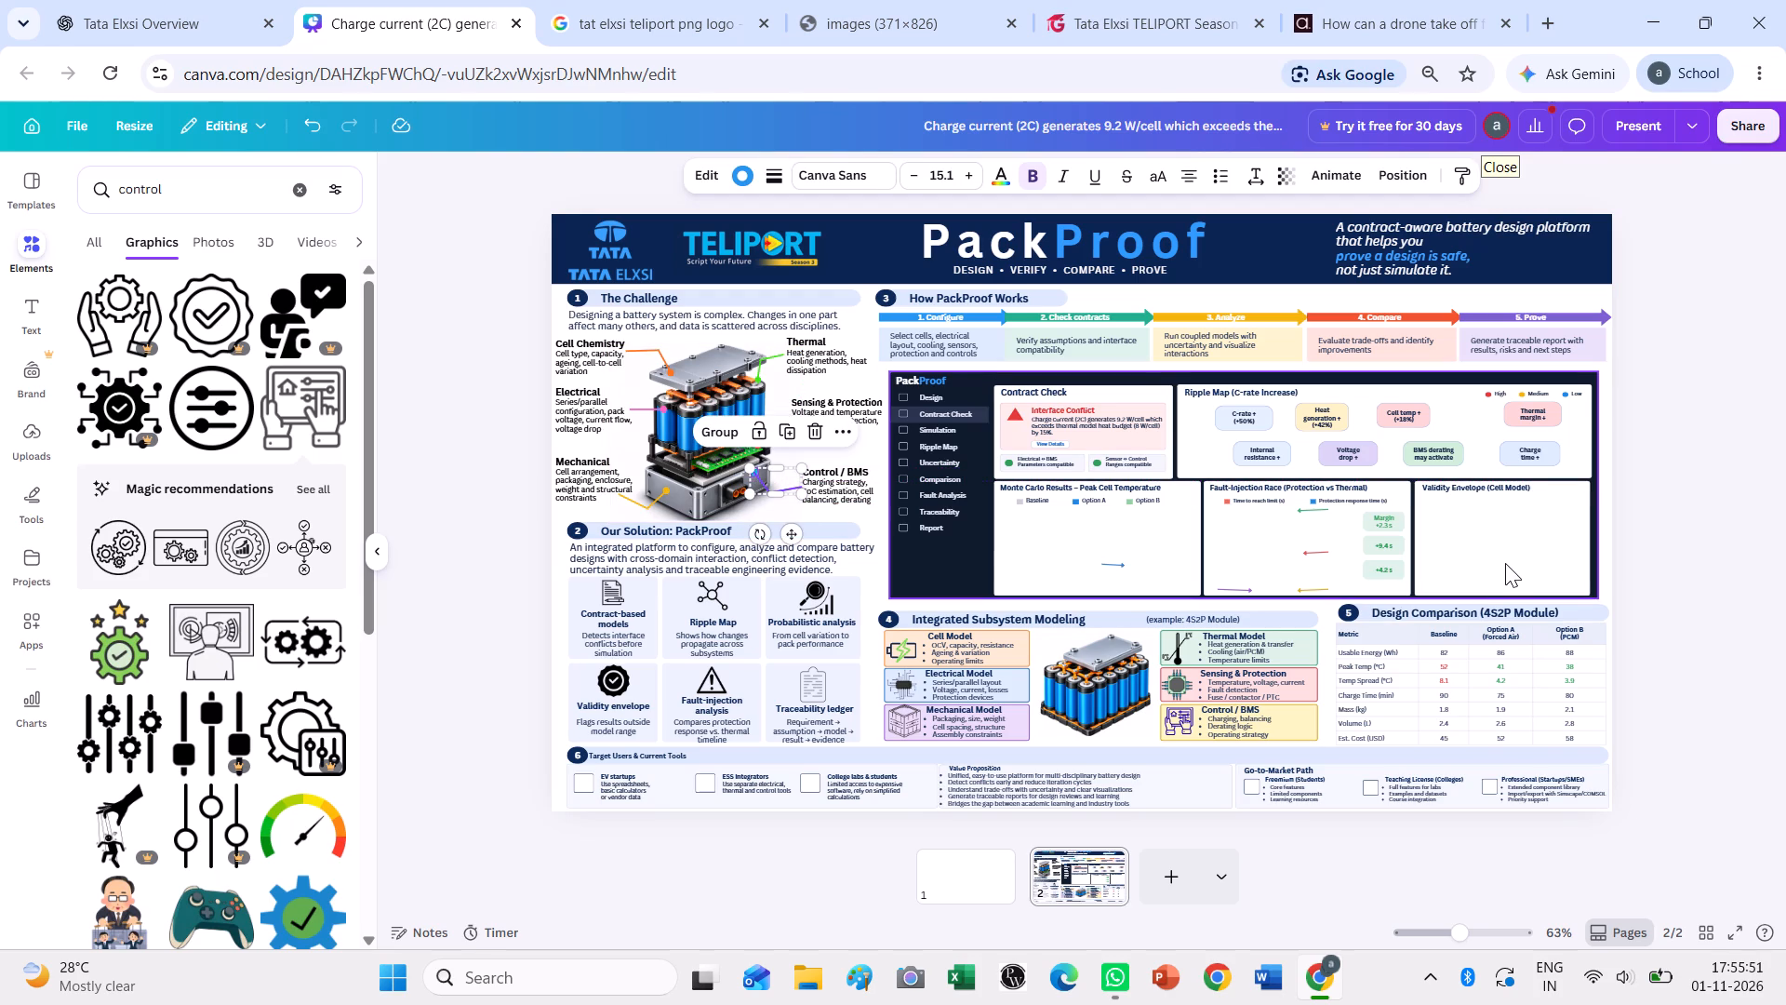
pyautogui.click(1667, 538)
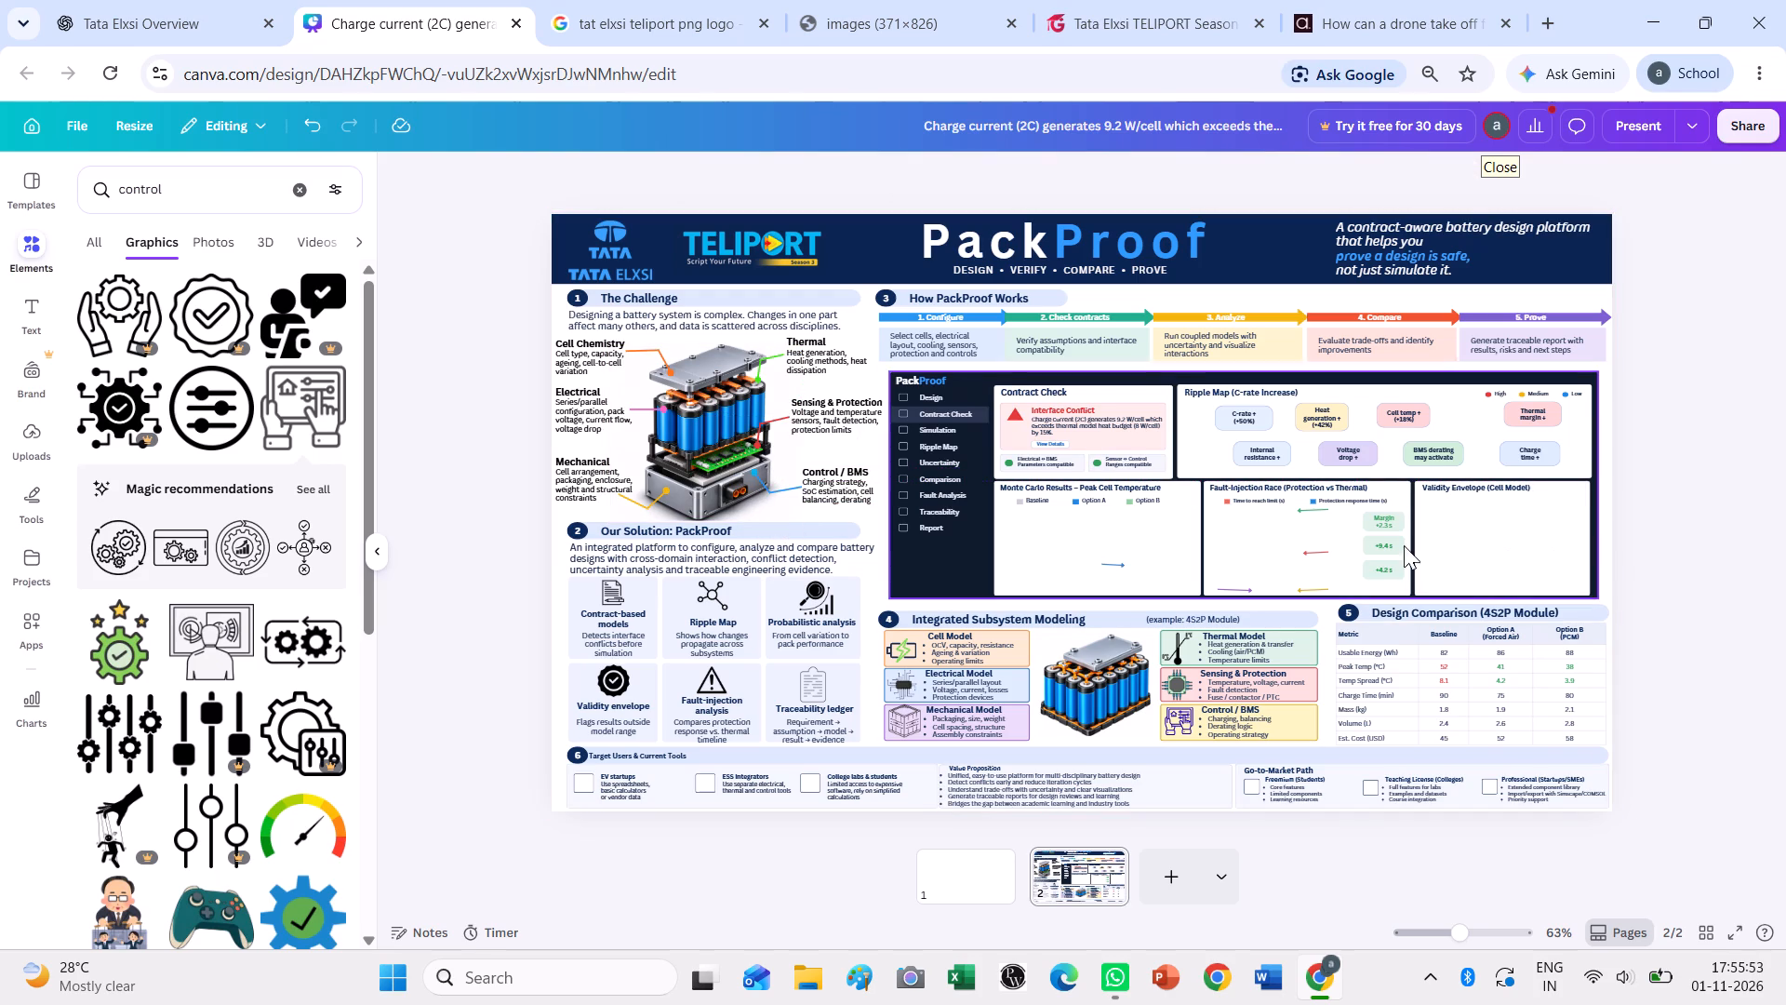
pyautogui.click(814, 493)
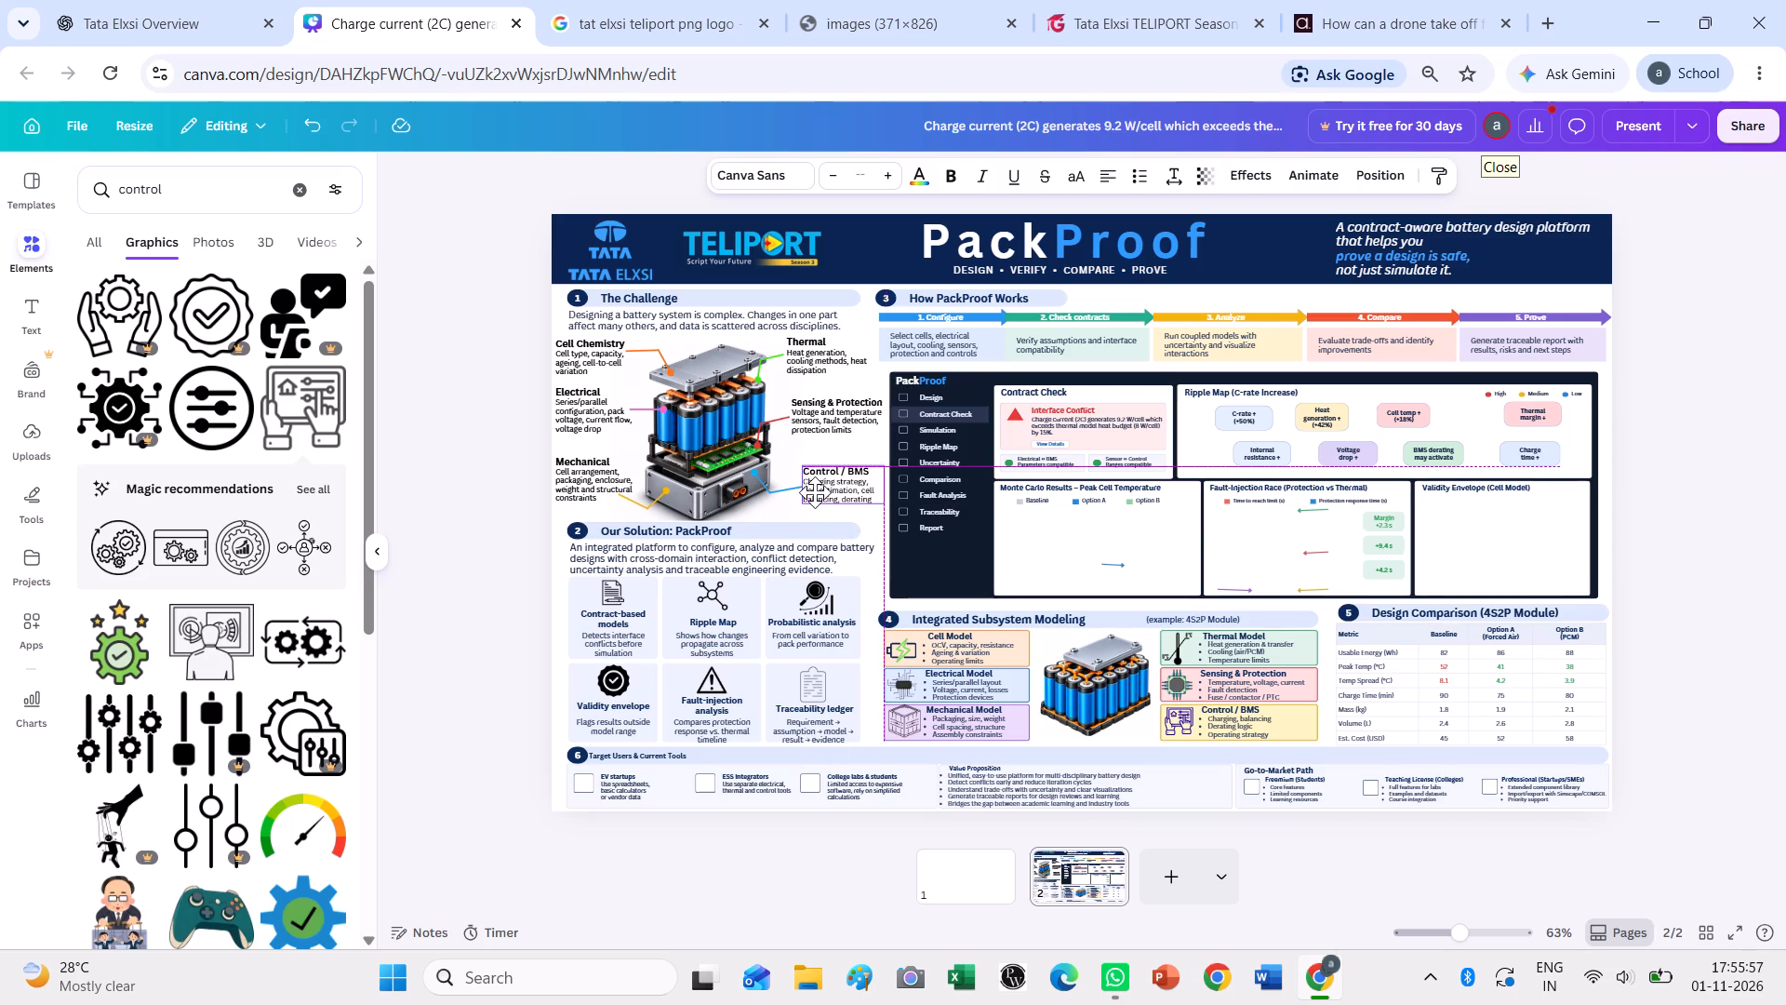
pyautogui.click(1728, 575)
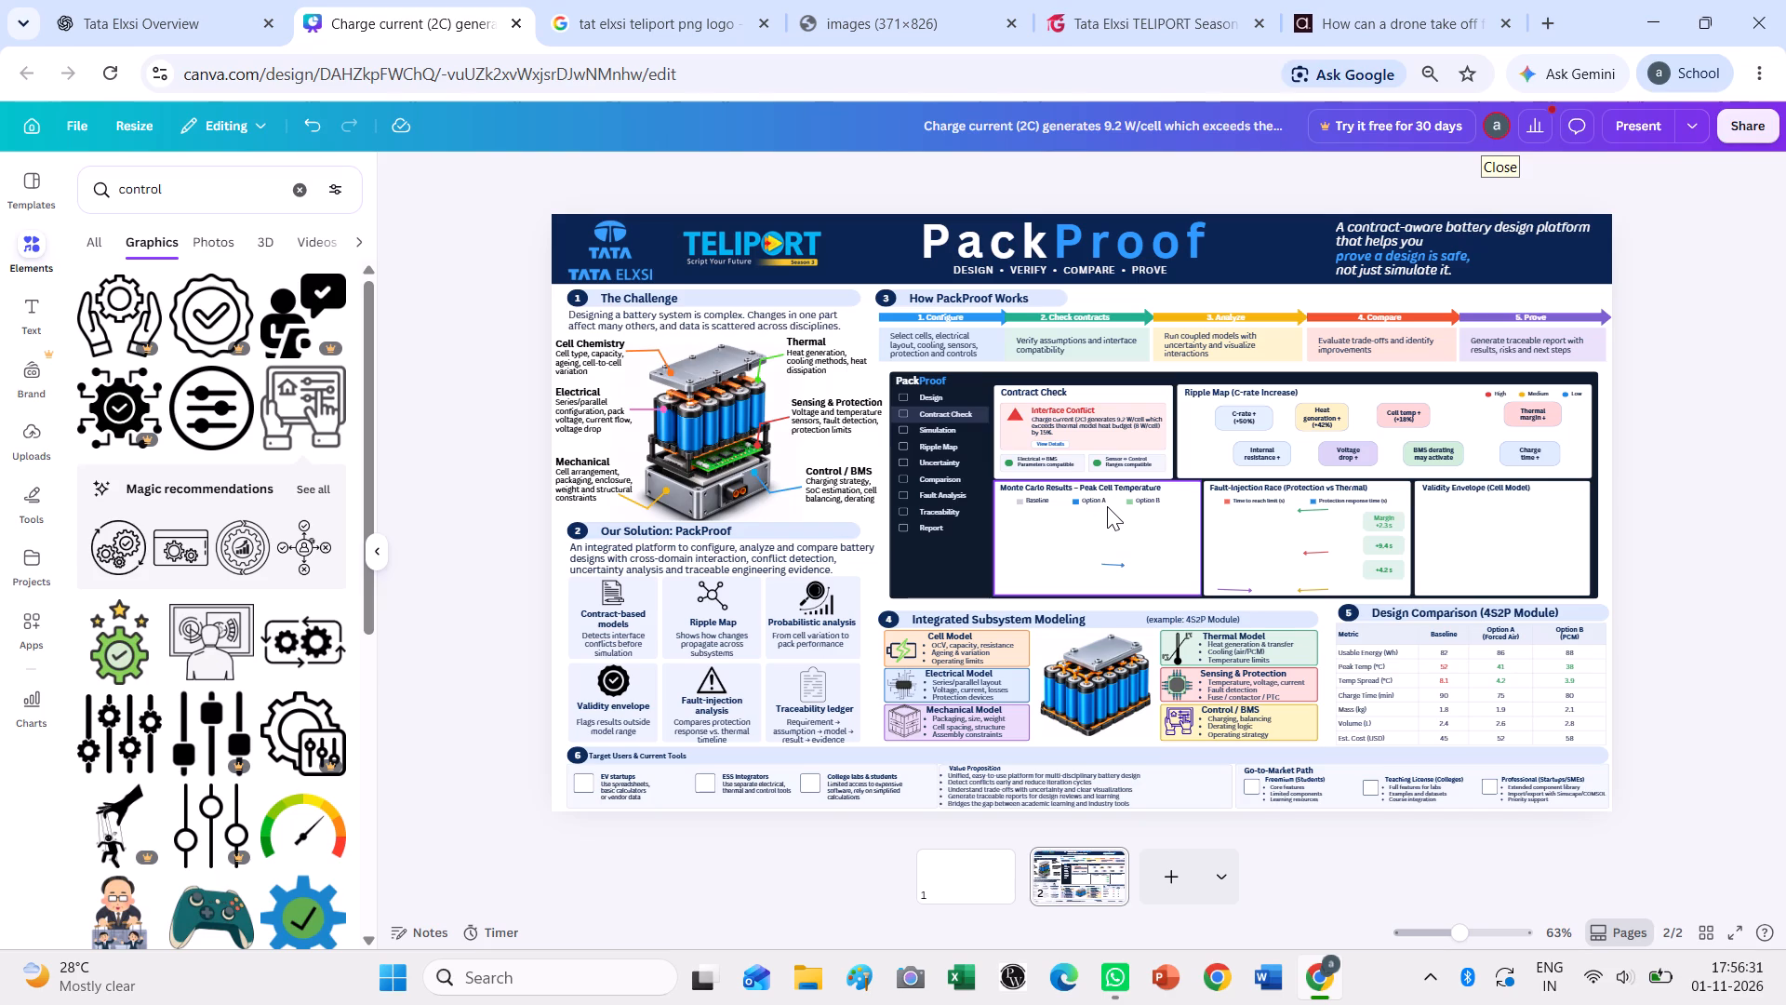
# Increase the font size of the "(example: 4S2P Module)" text beside the Integrated Subsystem Modeling heading to 14.
pyautogui.click(1182, 620)
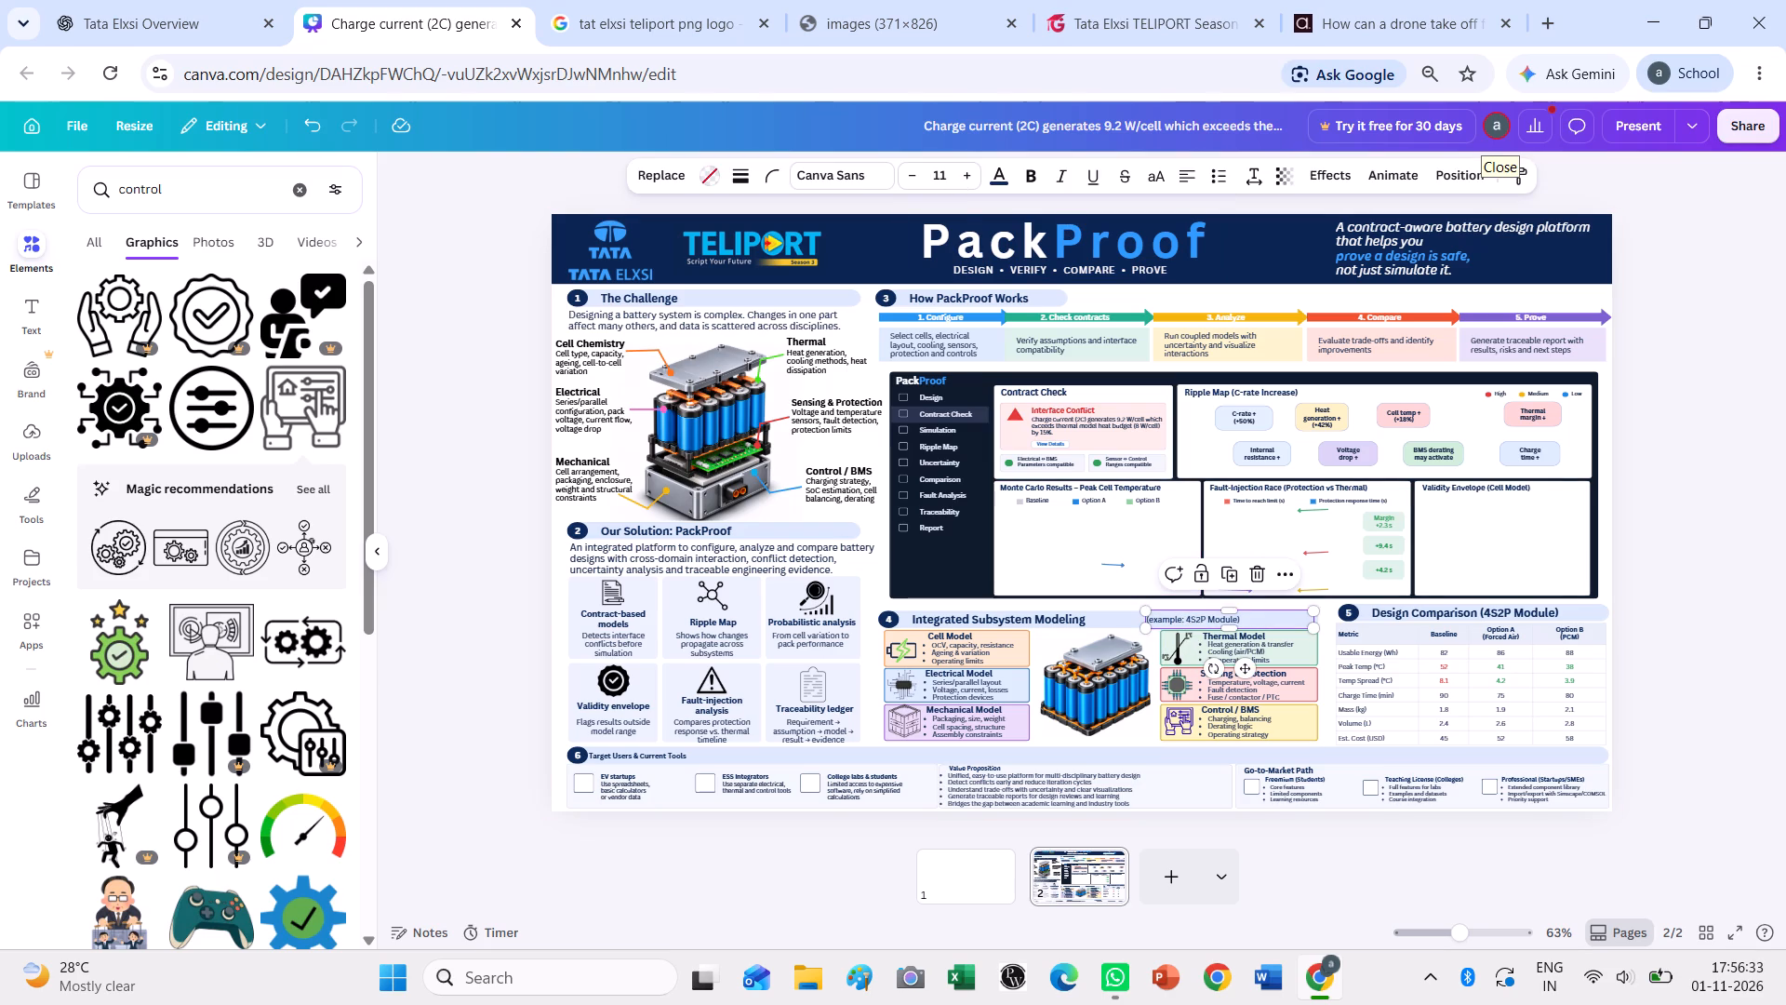
pyautogui.click(966, 176)
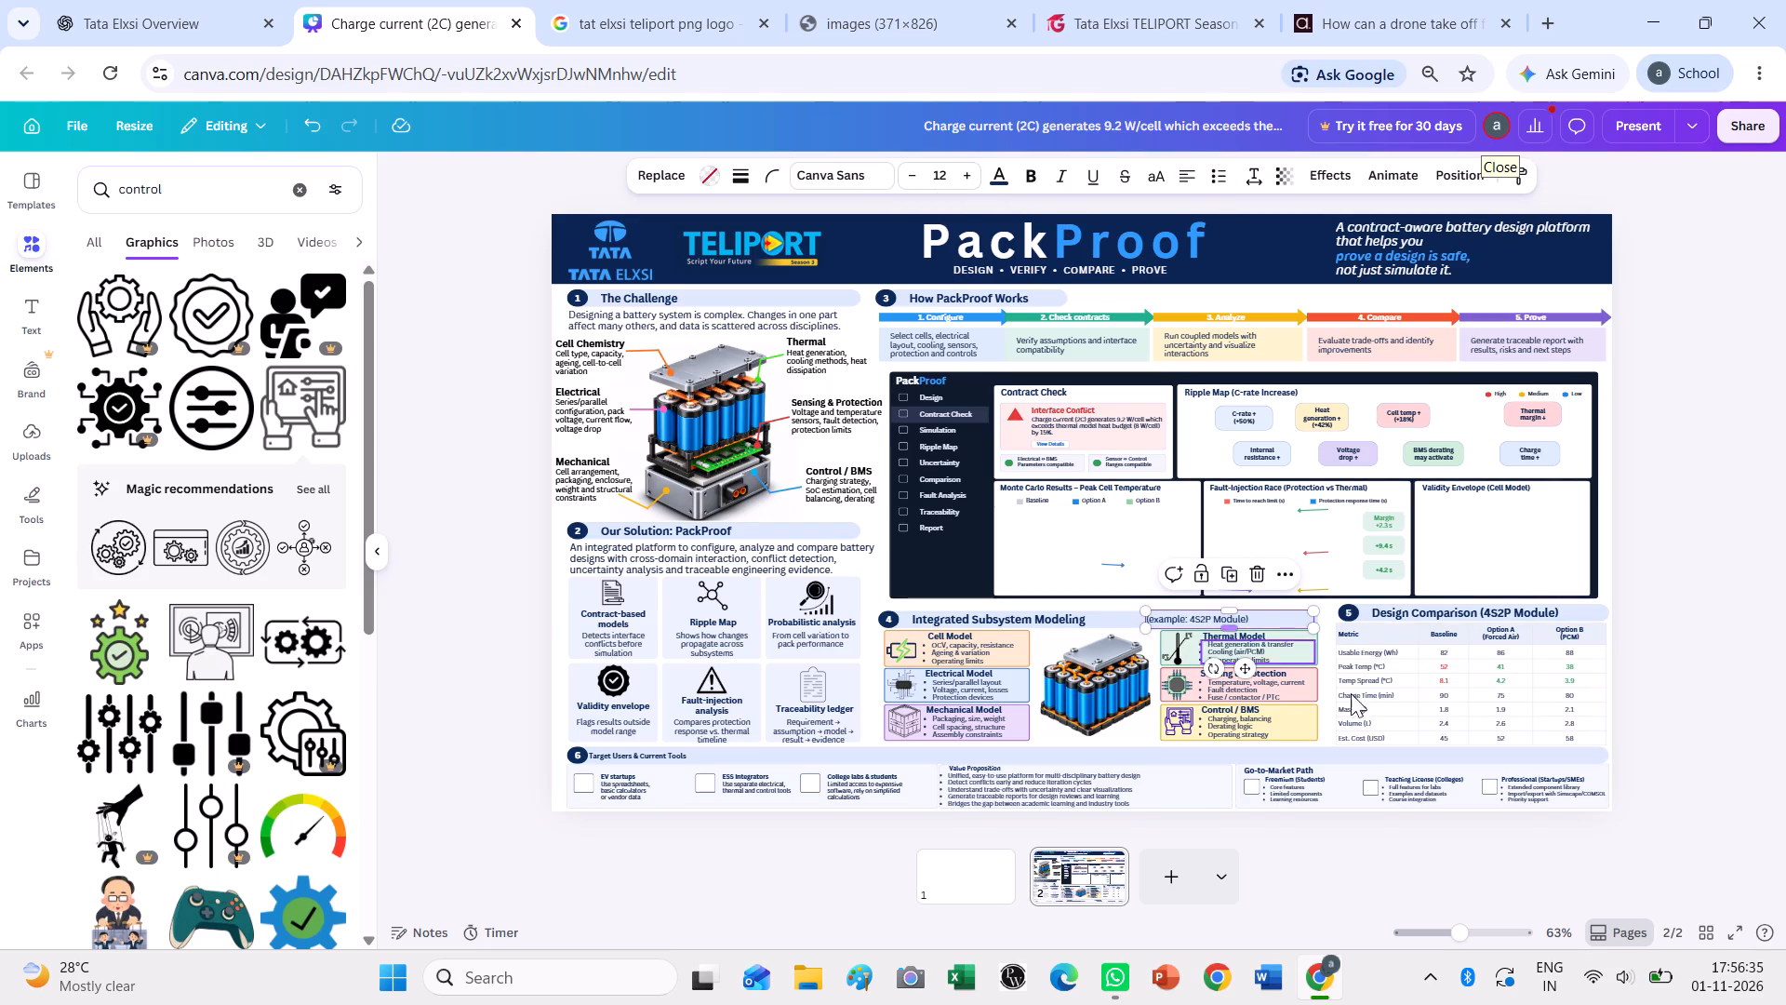
pyautogui.click(1705, 613)
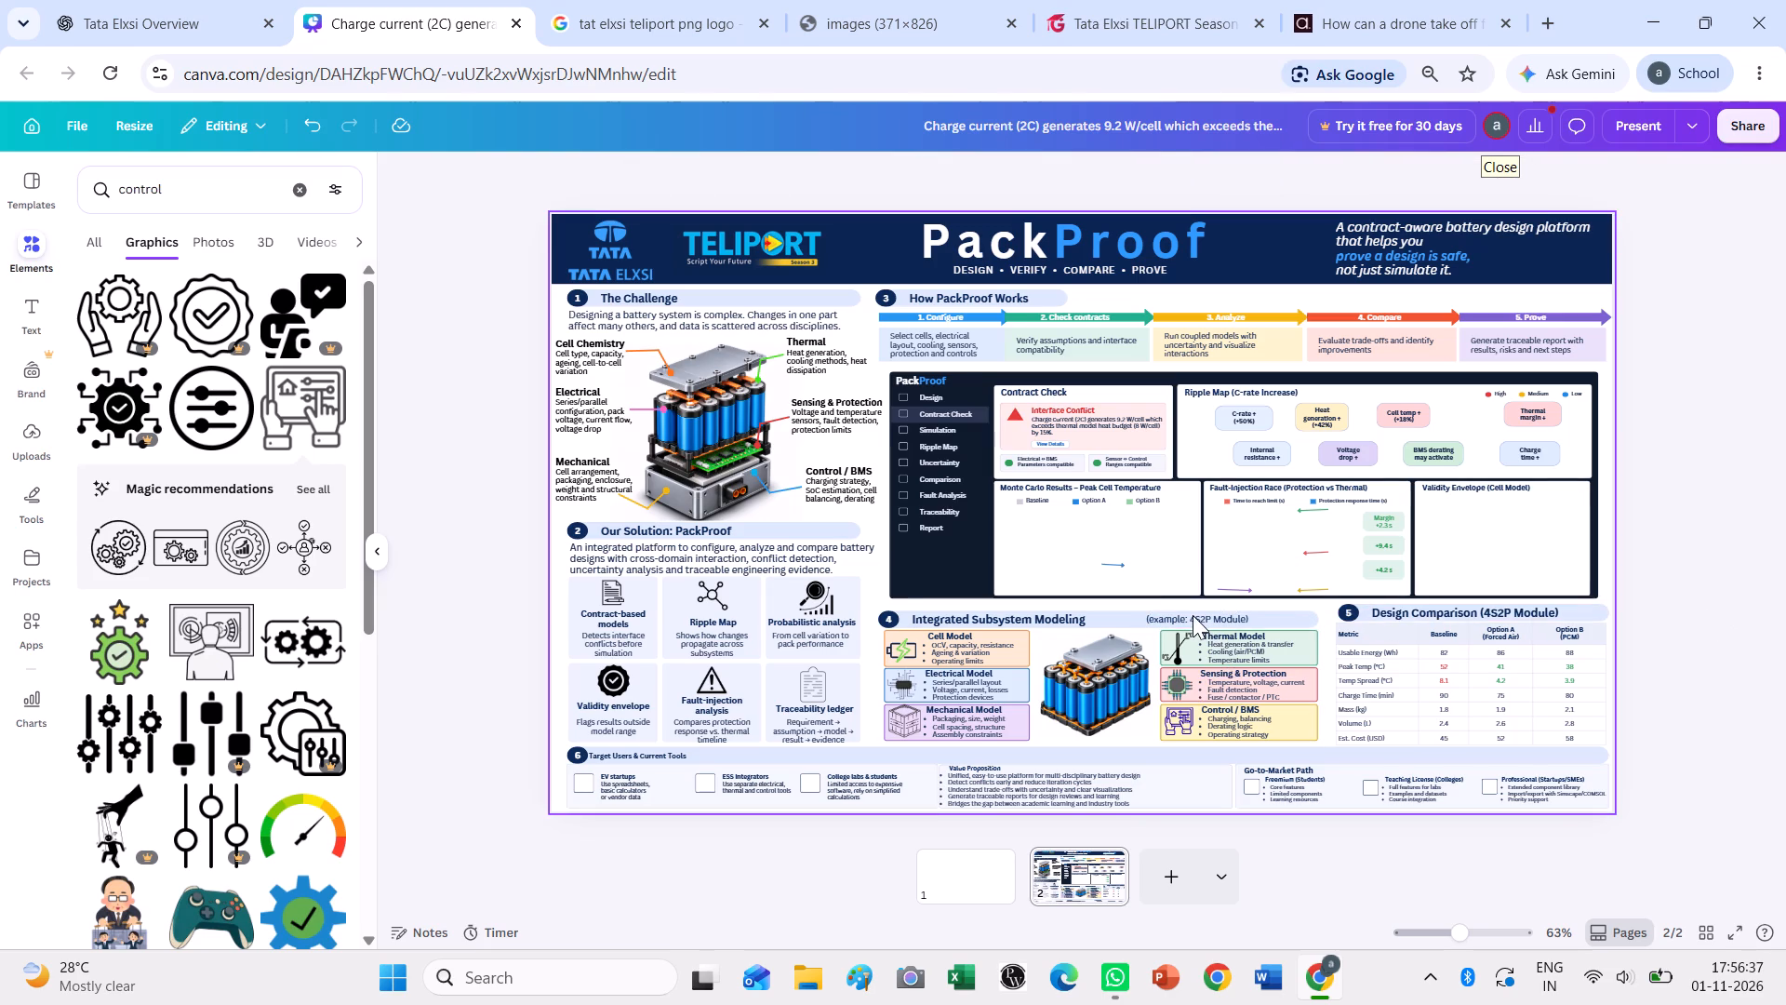
pyautogui.click(1193, 615)
pyautogui.click(1185, 619)
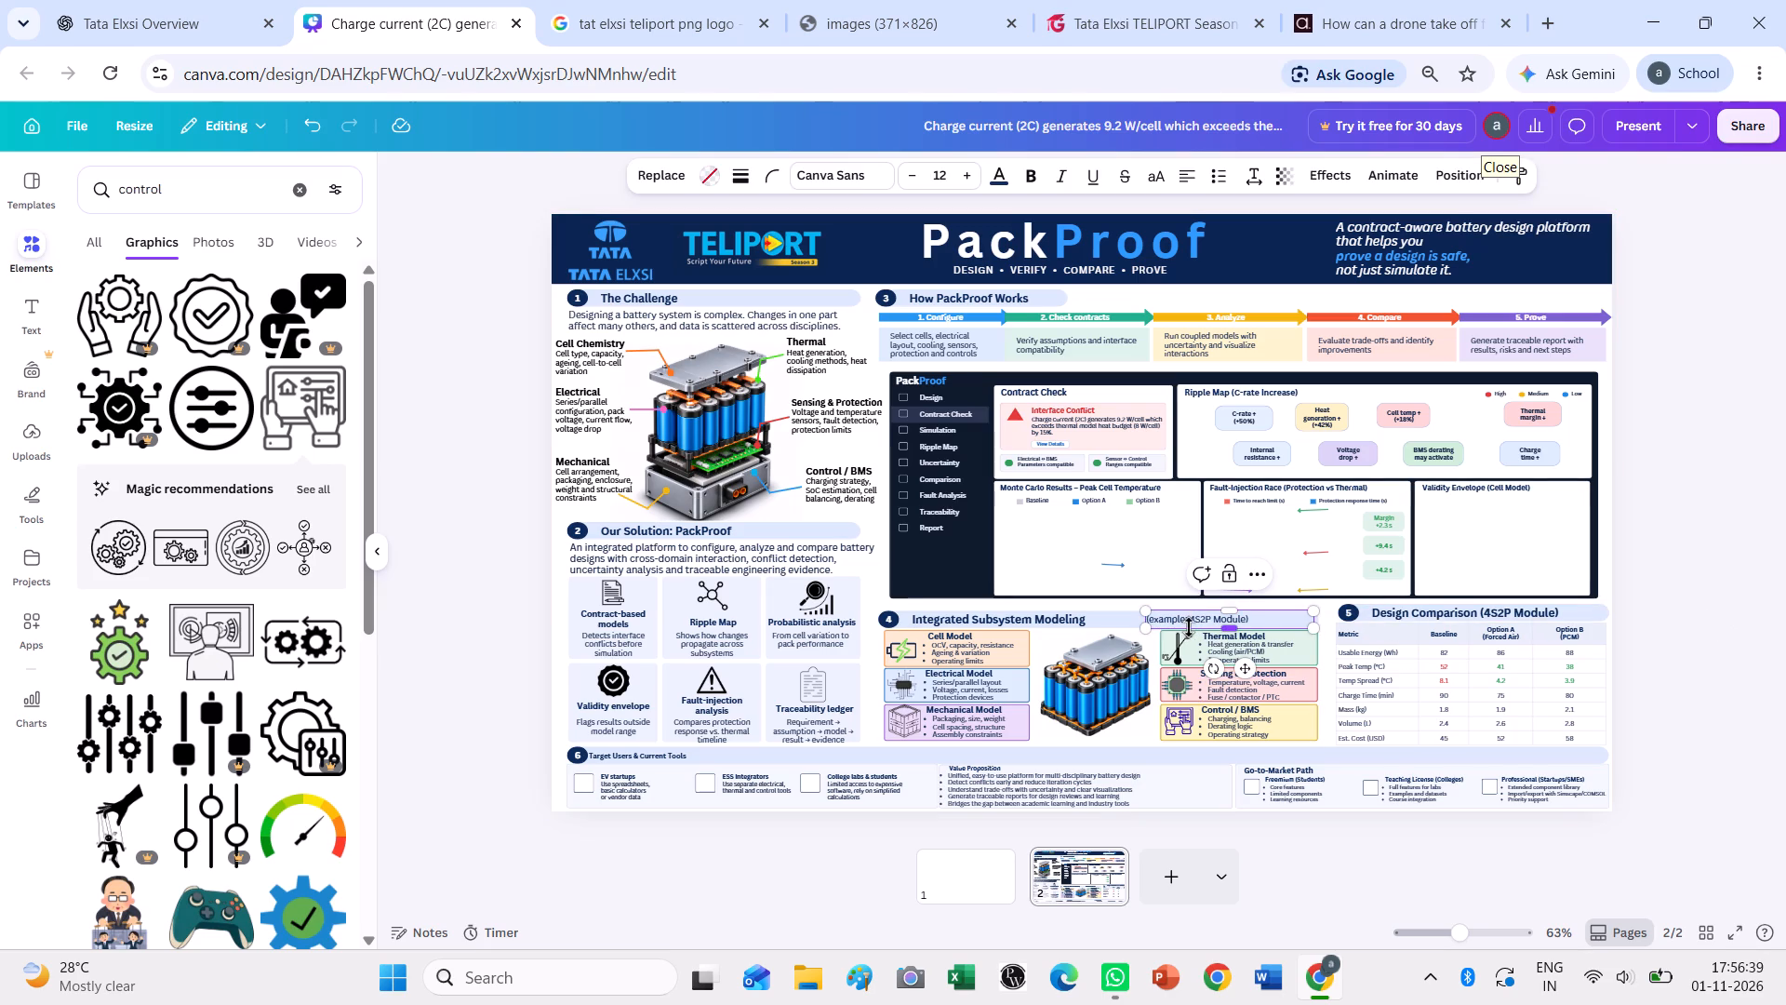
pyautogui.keyDown('ctrl'); pyautogui.scroll(6, 1180, 636); pyautogui.keyUp('ctrl')
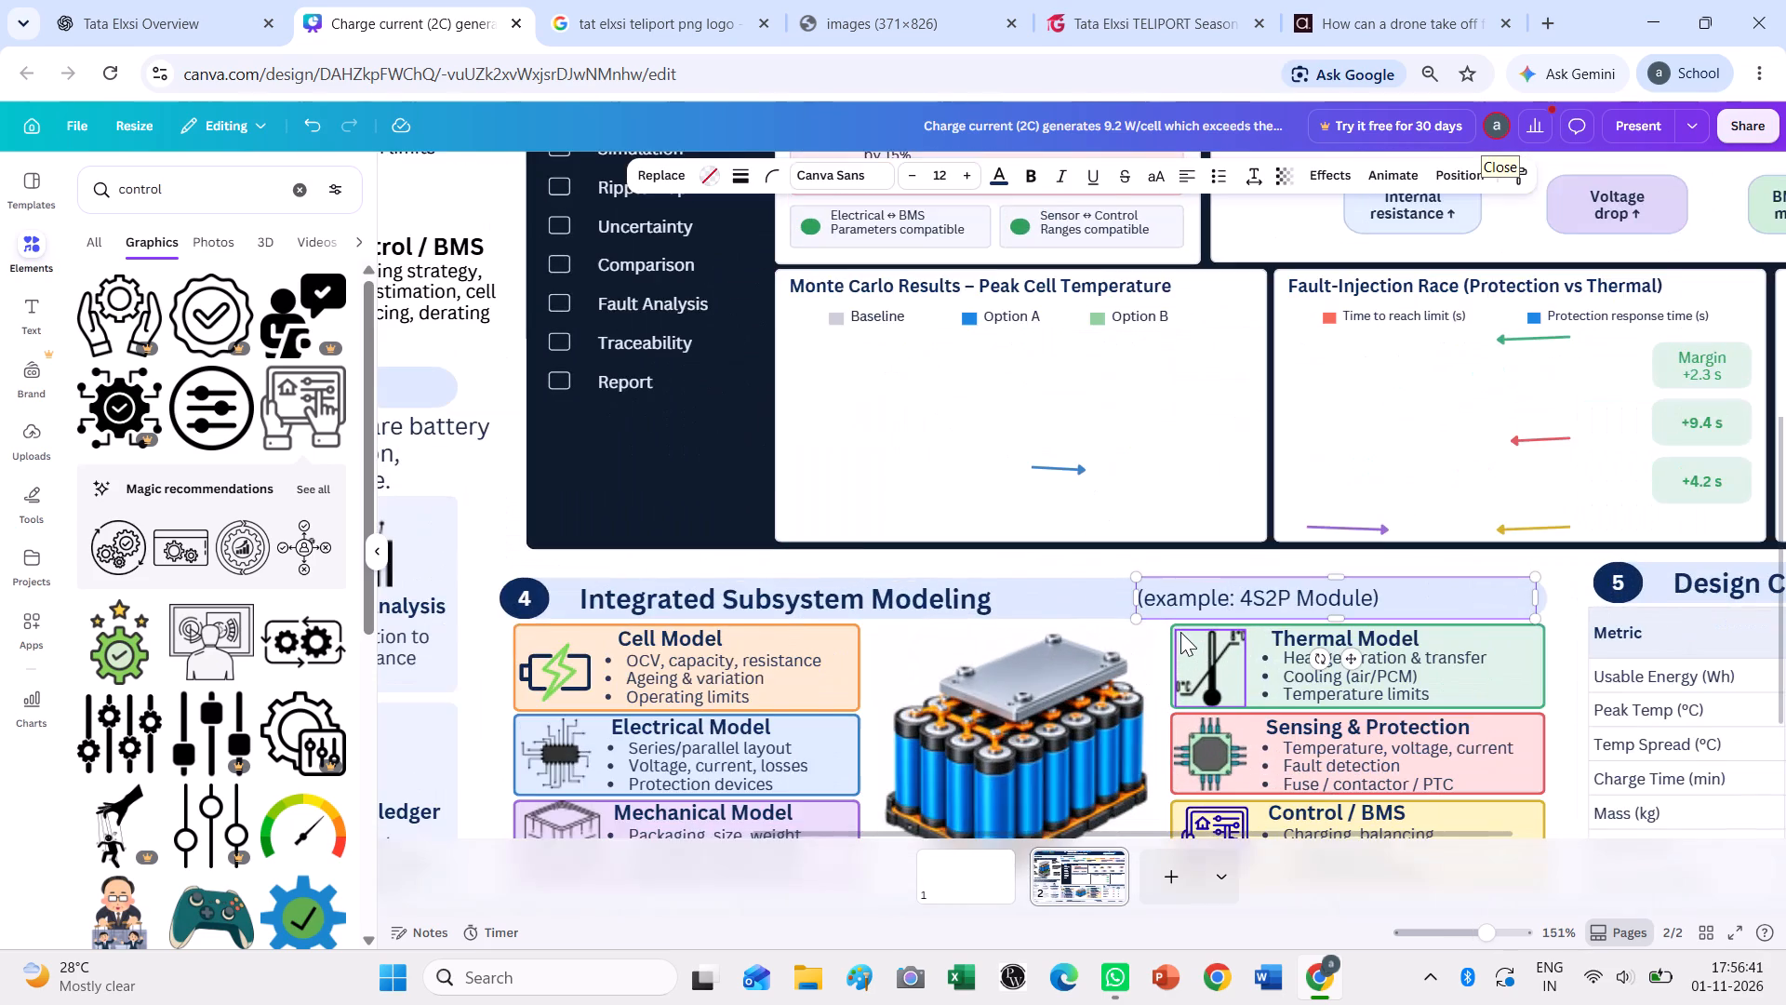
pyautogui.keyDown('ctrl'); pyautogui.scroll(-3, 1180, 632); pyautogui.keyUp('ctrl')
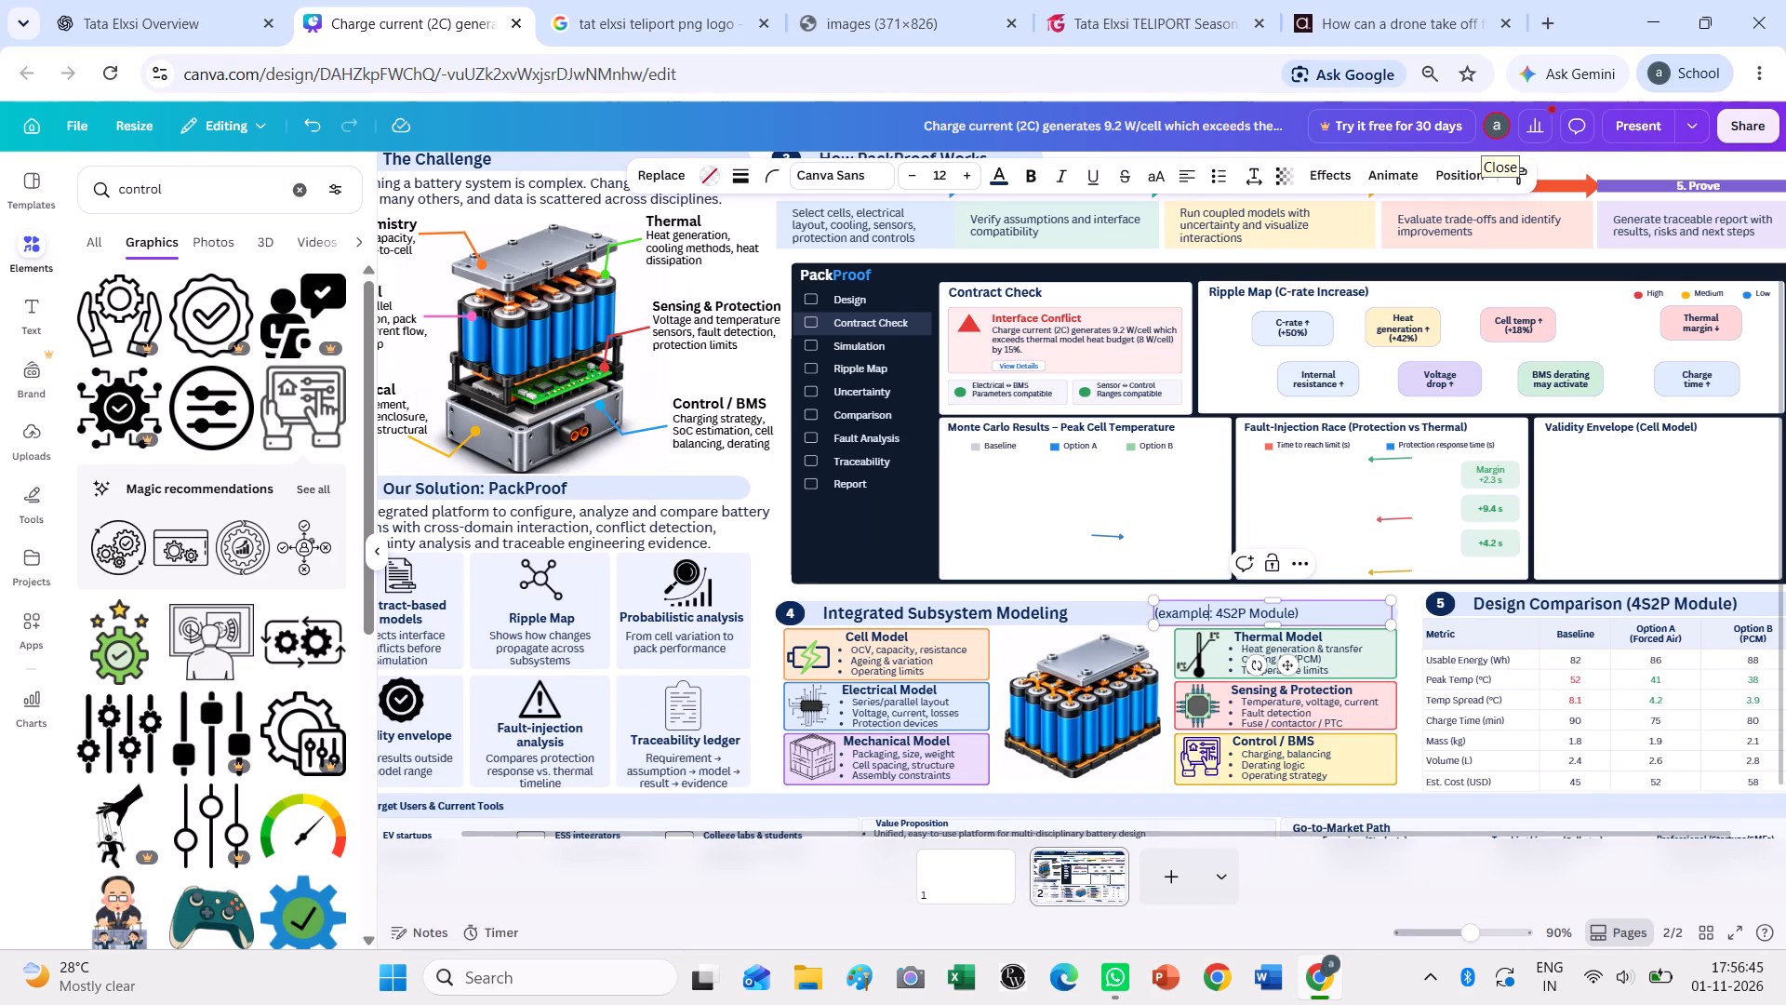
pyautogui.doubleClick(967, 166)
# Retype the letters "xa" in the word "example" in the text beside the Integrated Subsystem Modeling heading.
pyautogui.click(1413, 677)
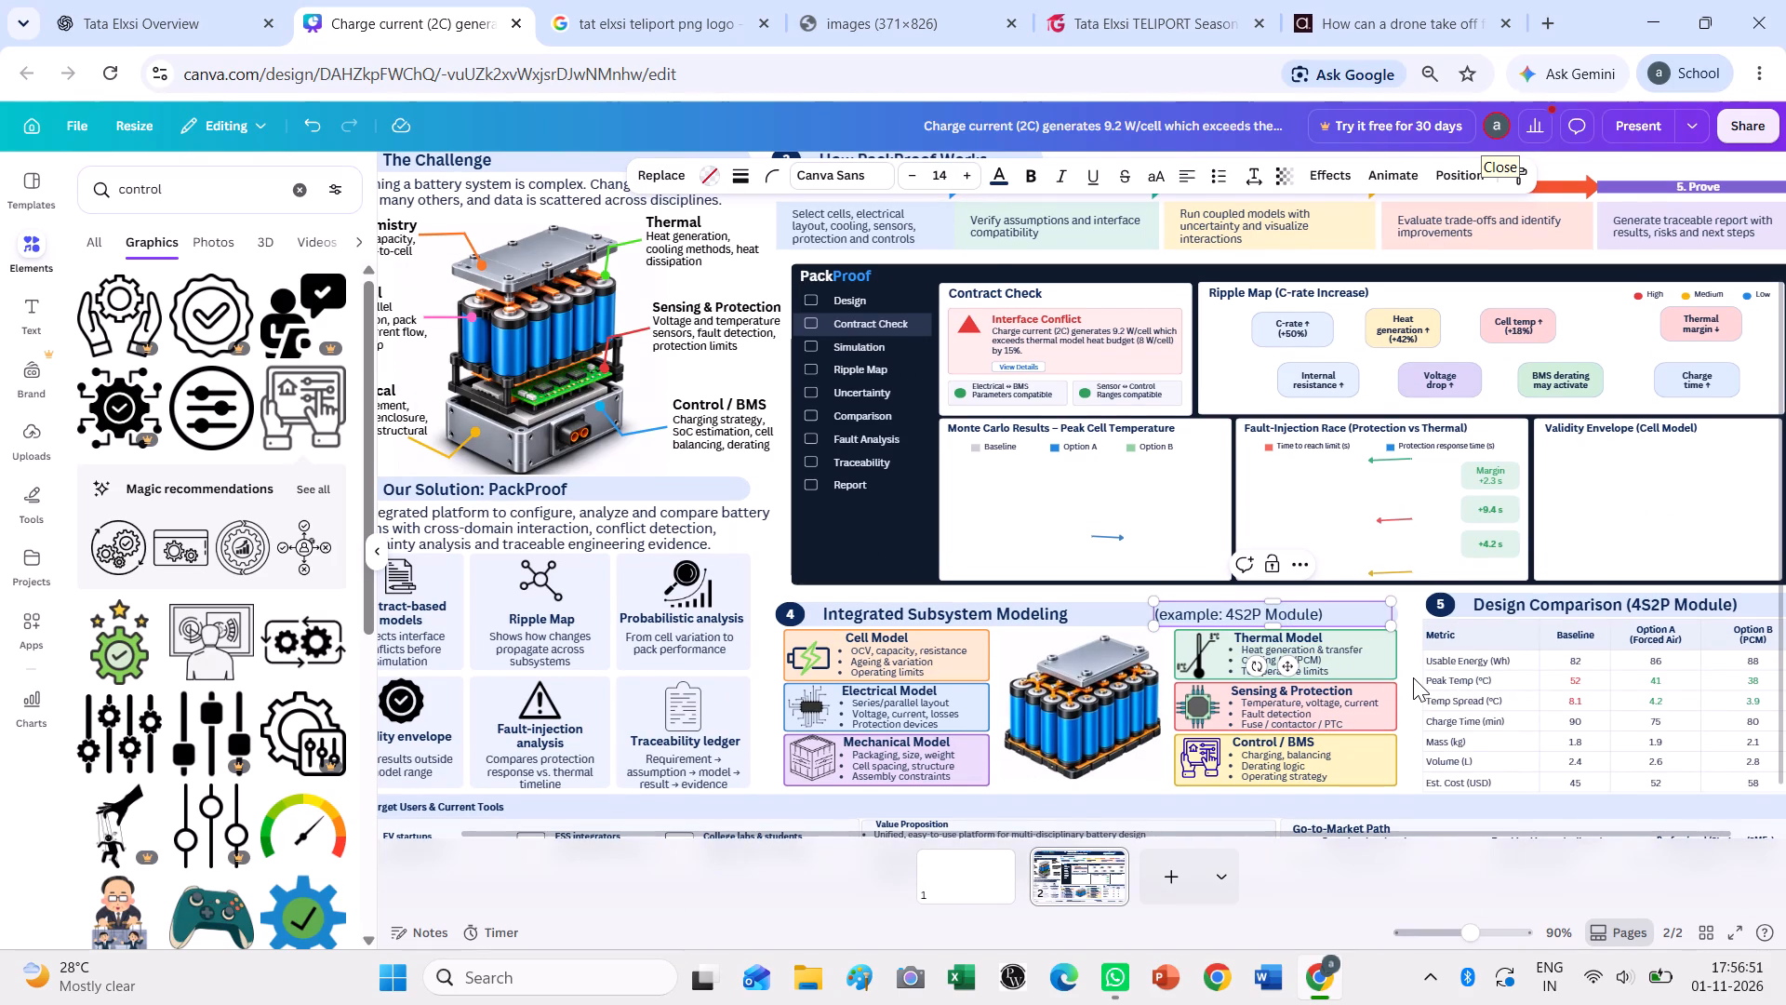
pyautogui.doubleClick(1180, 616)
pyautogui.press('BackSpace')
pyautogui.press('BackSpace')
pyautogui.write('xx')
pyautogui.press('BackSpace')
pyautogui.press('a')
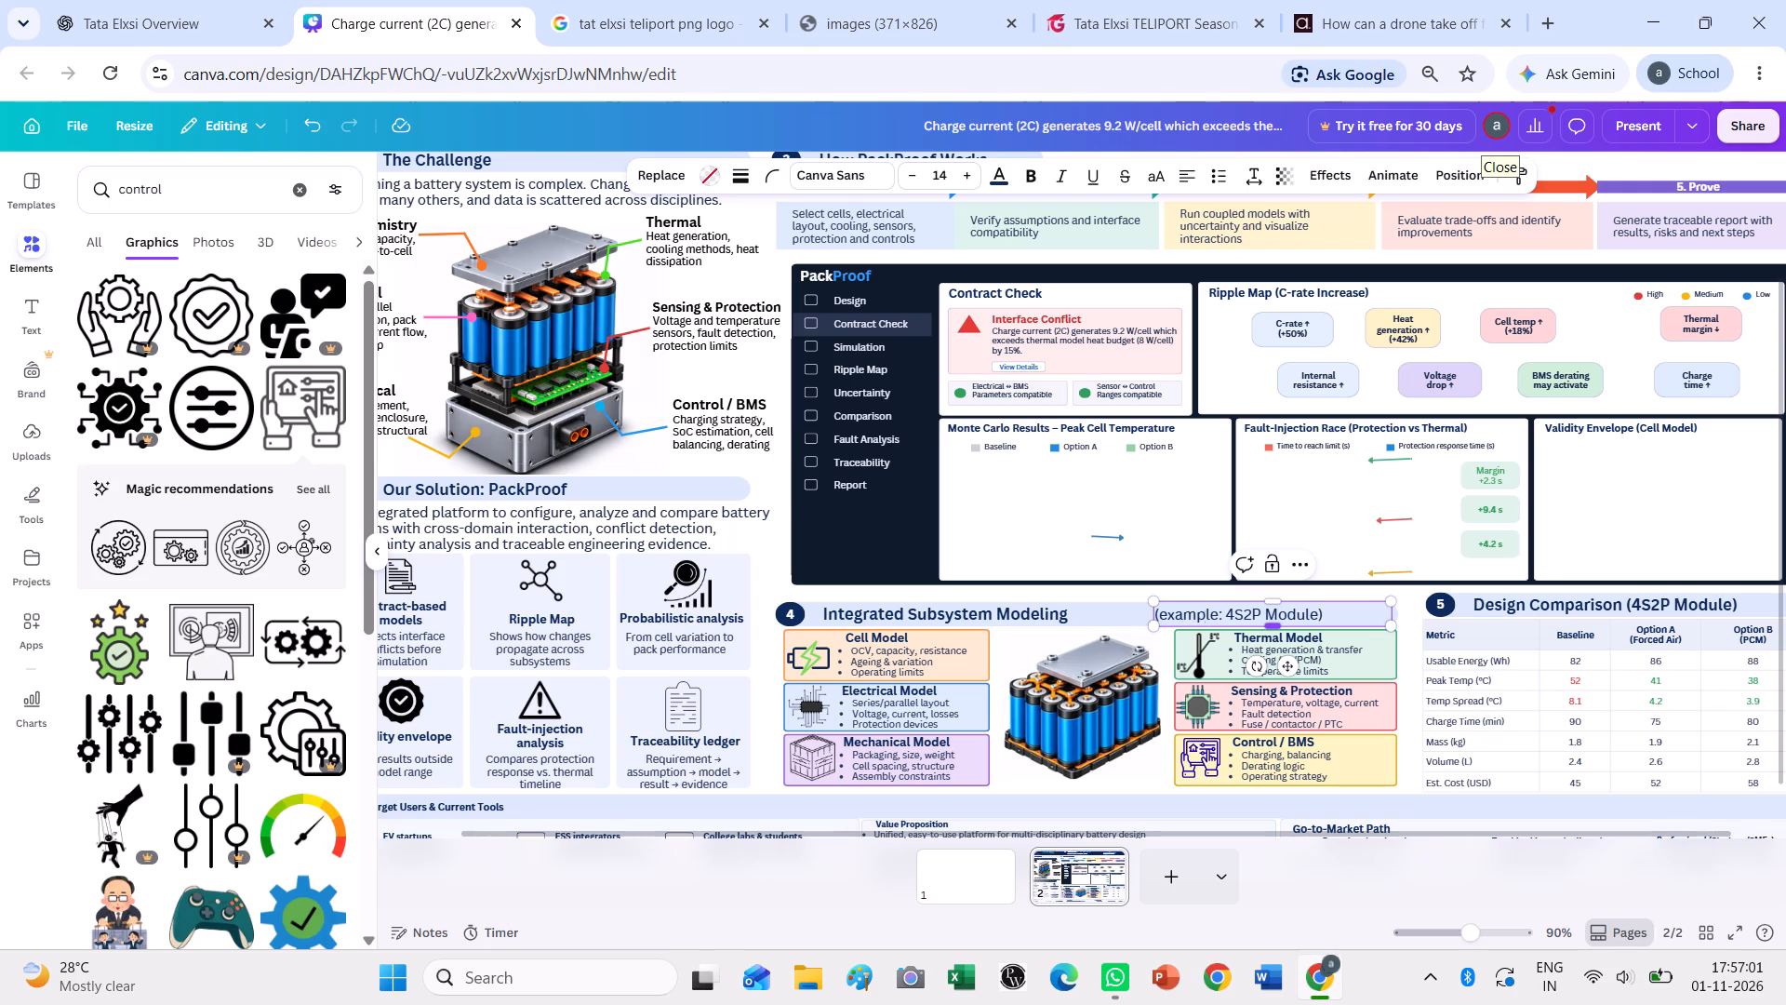
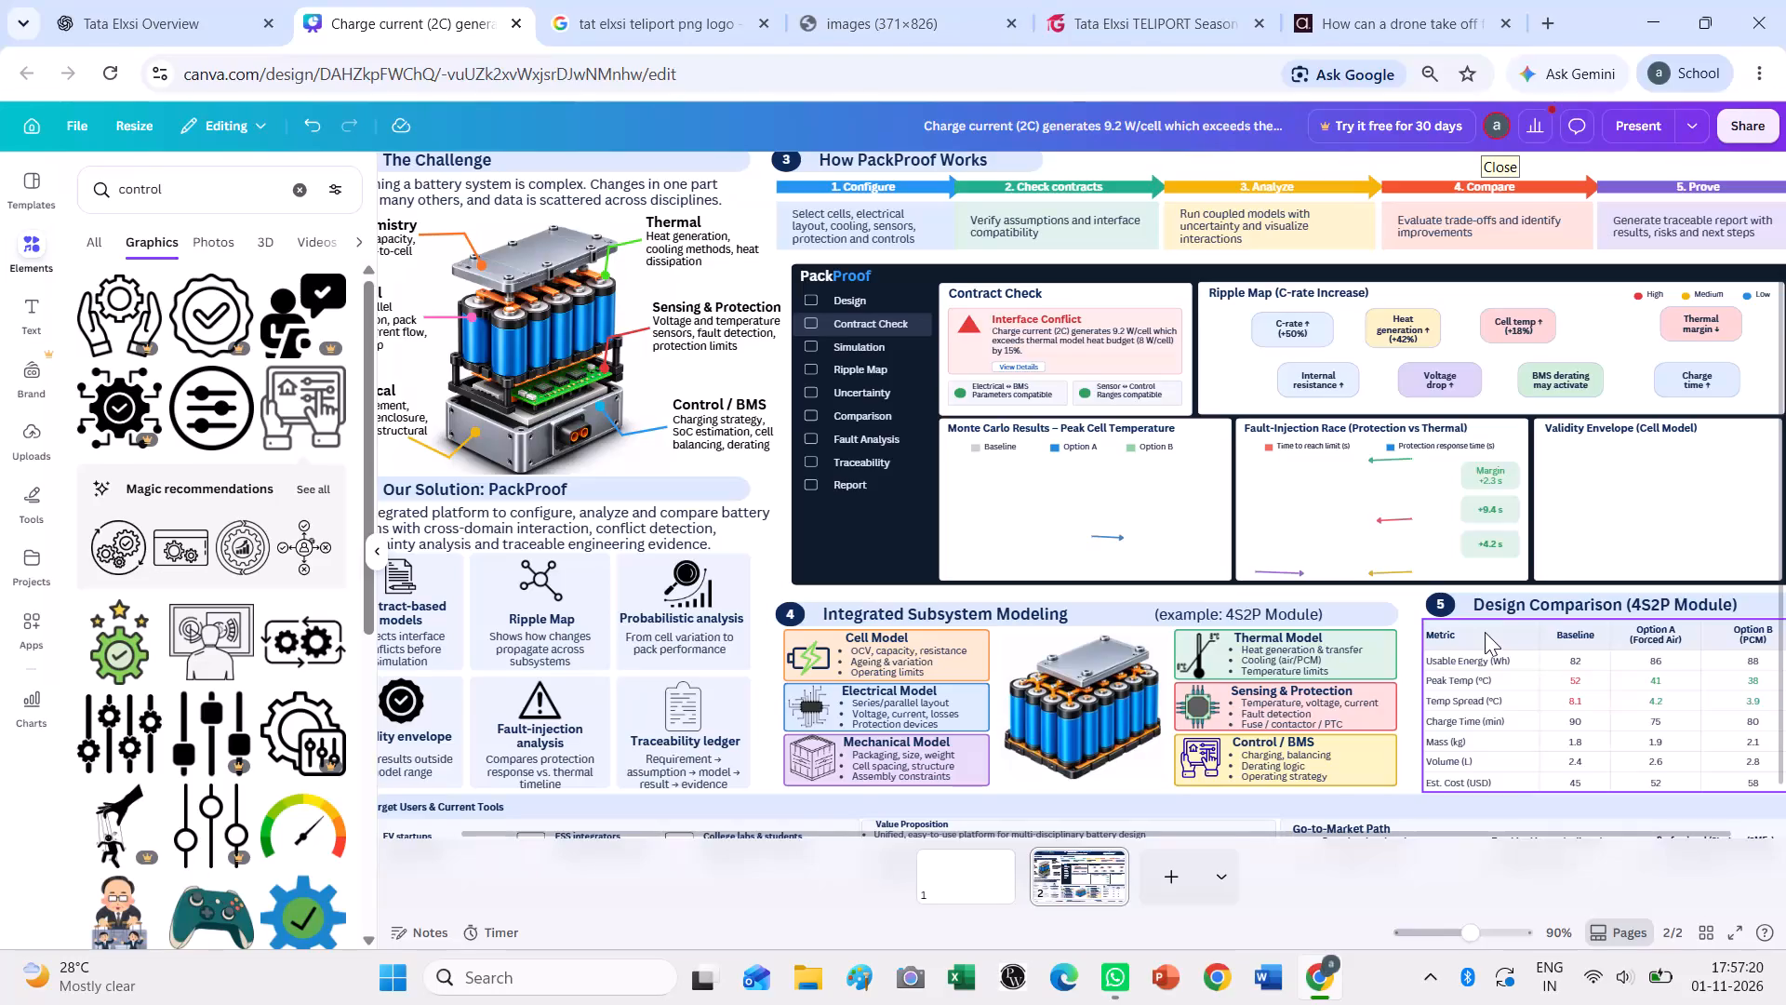
# Increase the solid border weight of the Metric header cell in the Design Comparison (4S2P Module) table.
pyautogui.click(1485, 632)
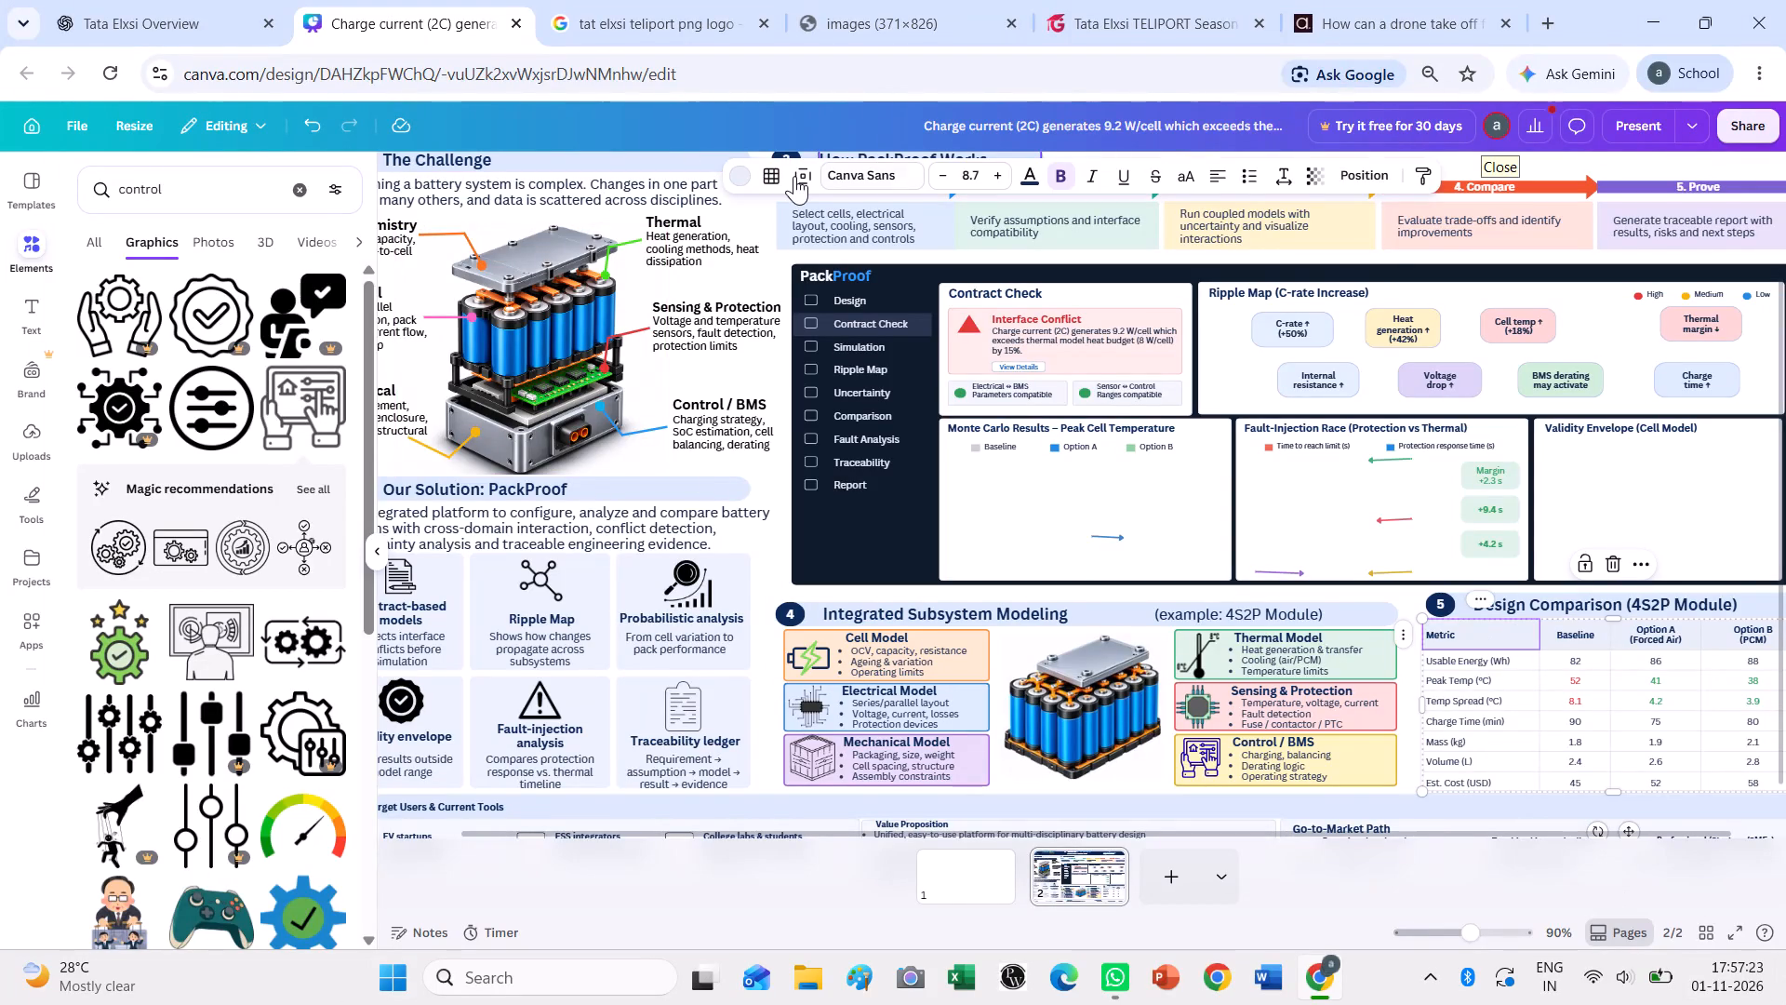
pyautogui.click(777, 180)
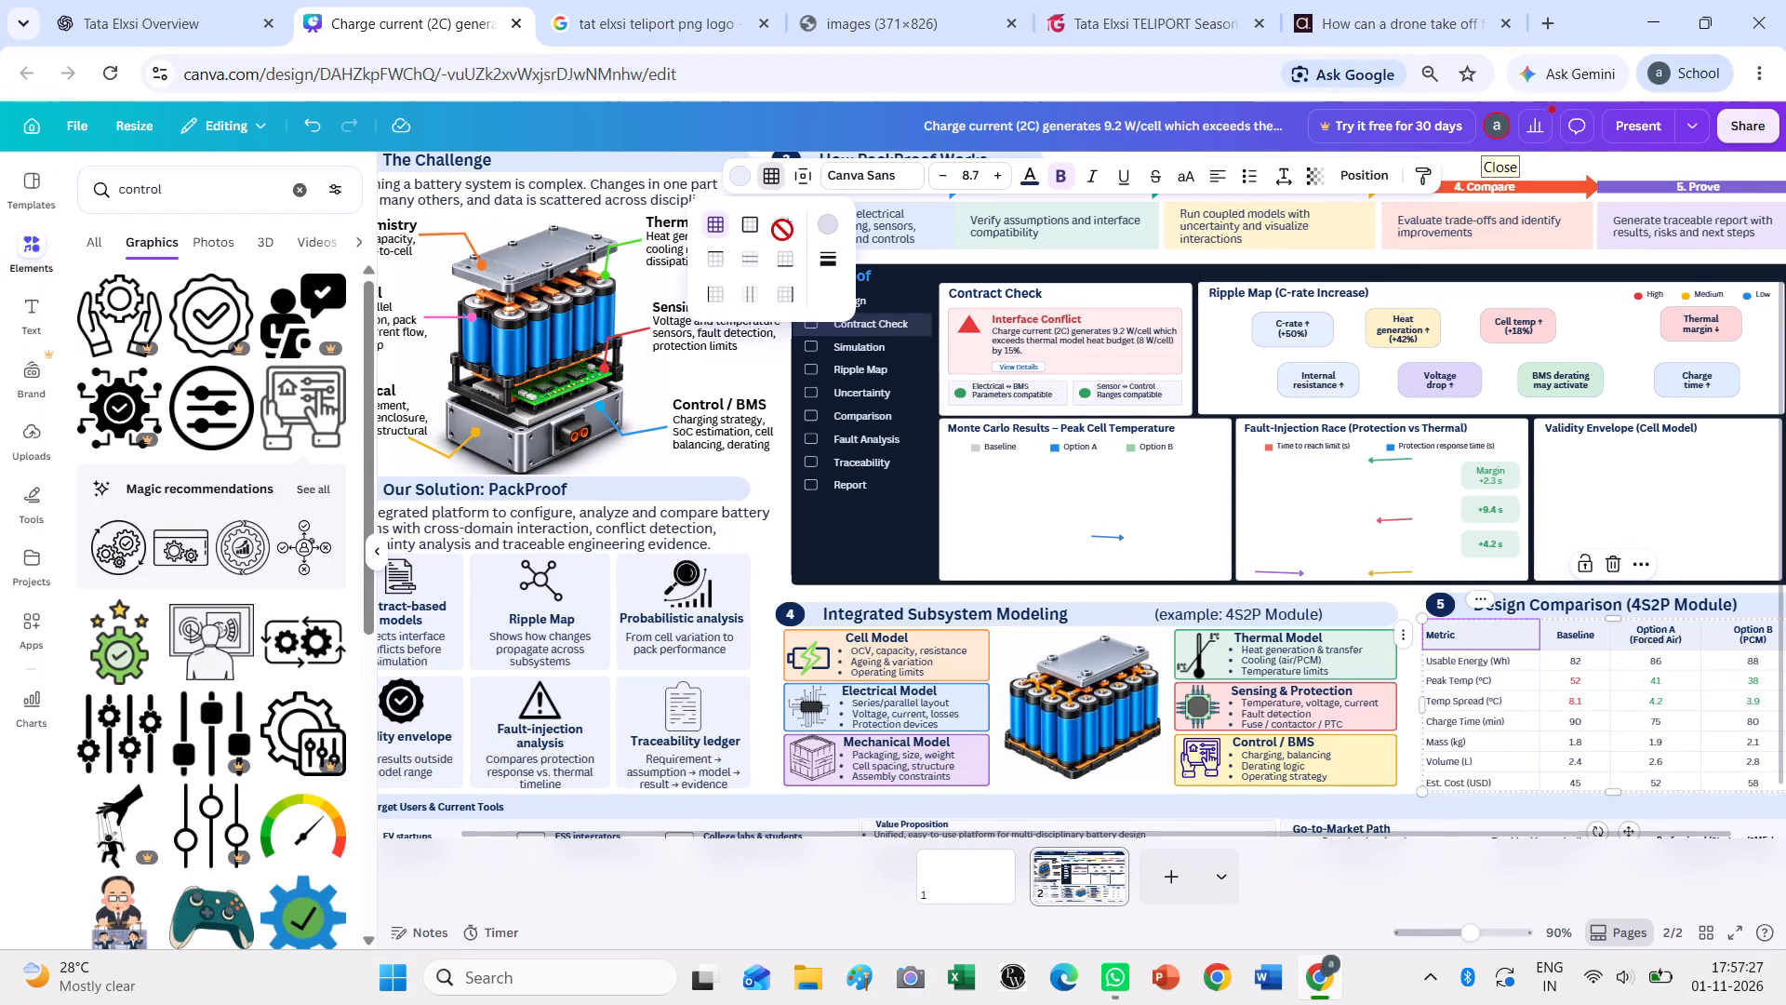
pyautogui.click(830, 253)
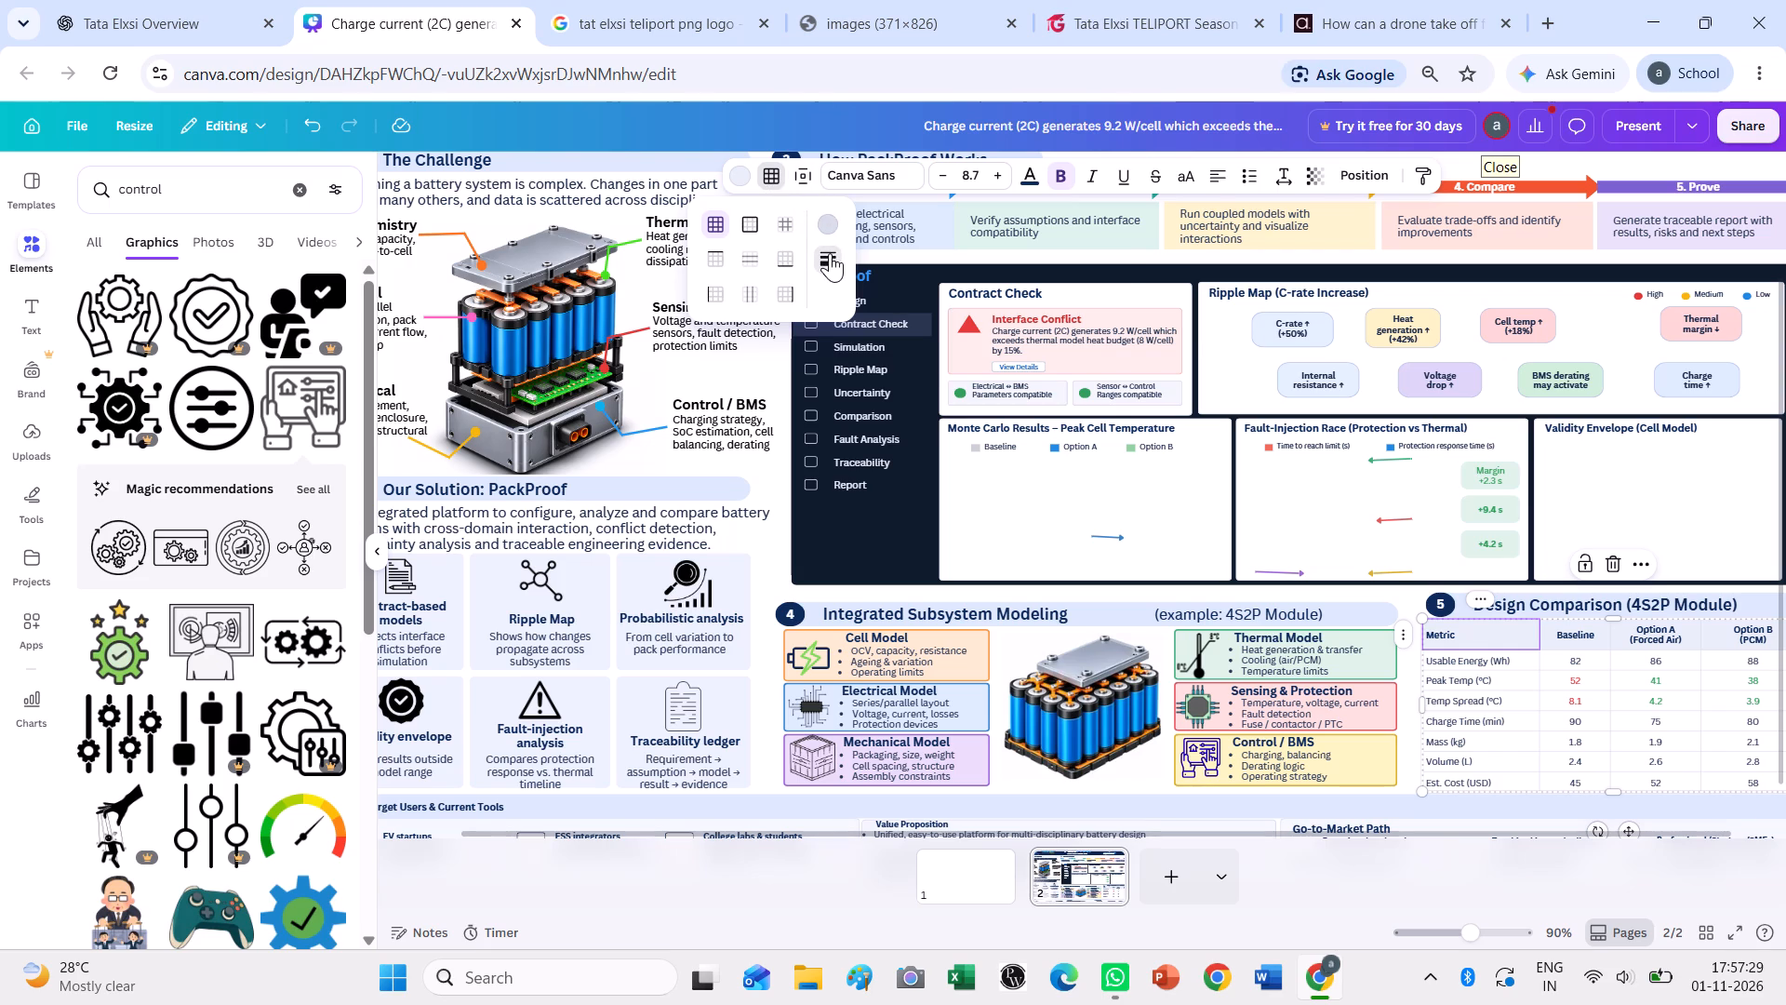
pyautogui.moveTo(887, 346); pyautogui.dragTo(931, 355)
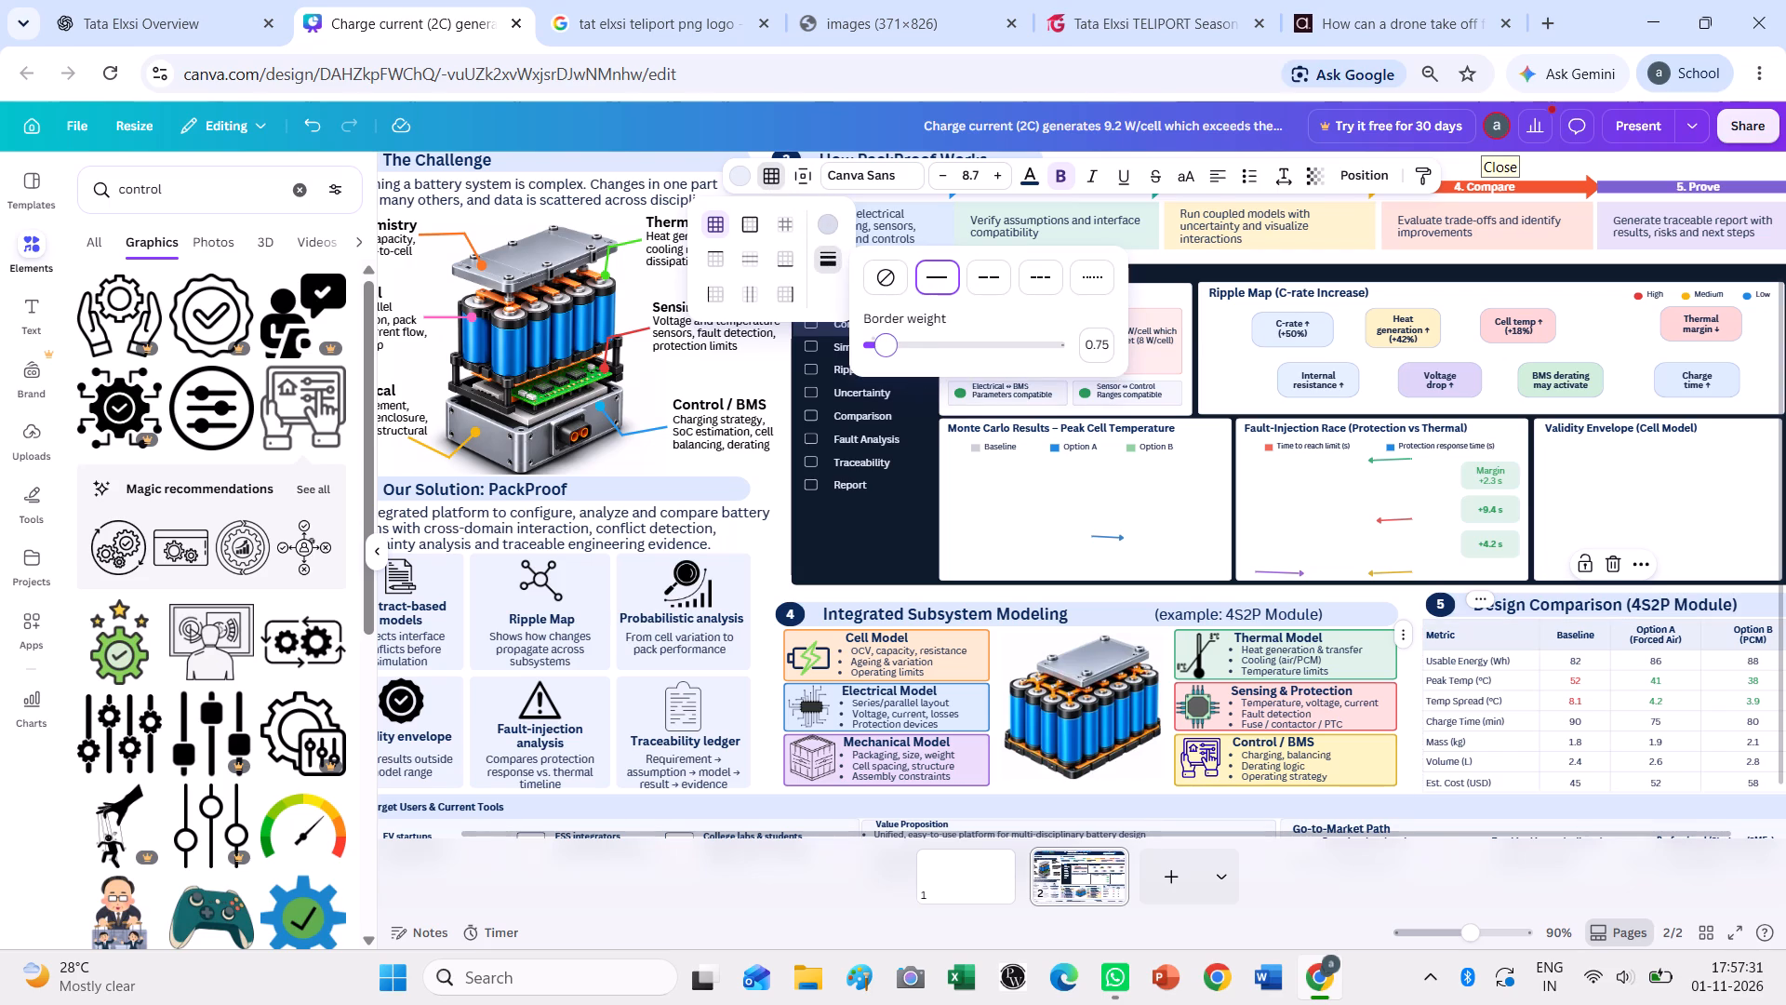
# Set the border weight of the Metric header cell in the Design Comparison table to 5.
pyautogui.moveTo(931, 355); pyautogui.dragTo(995, 365)
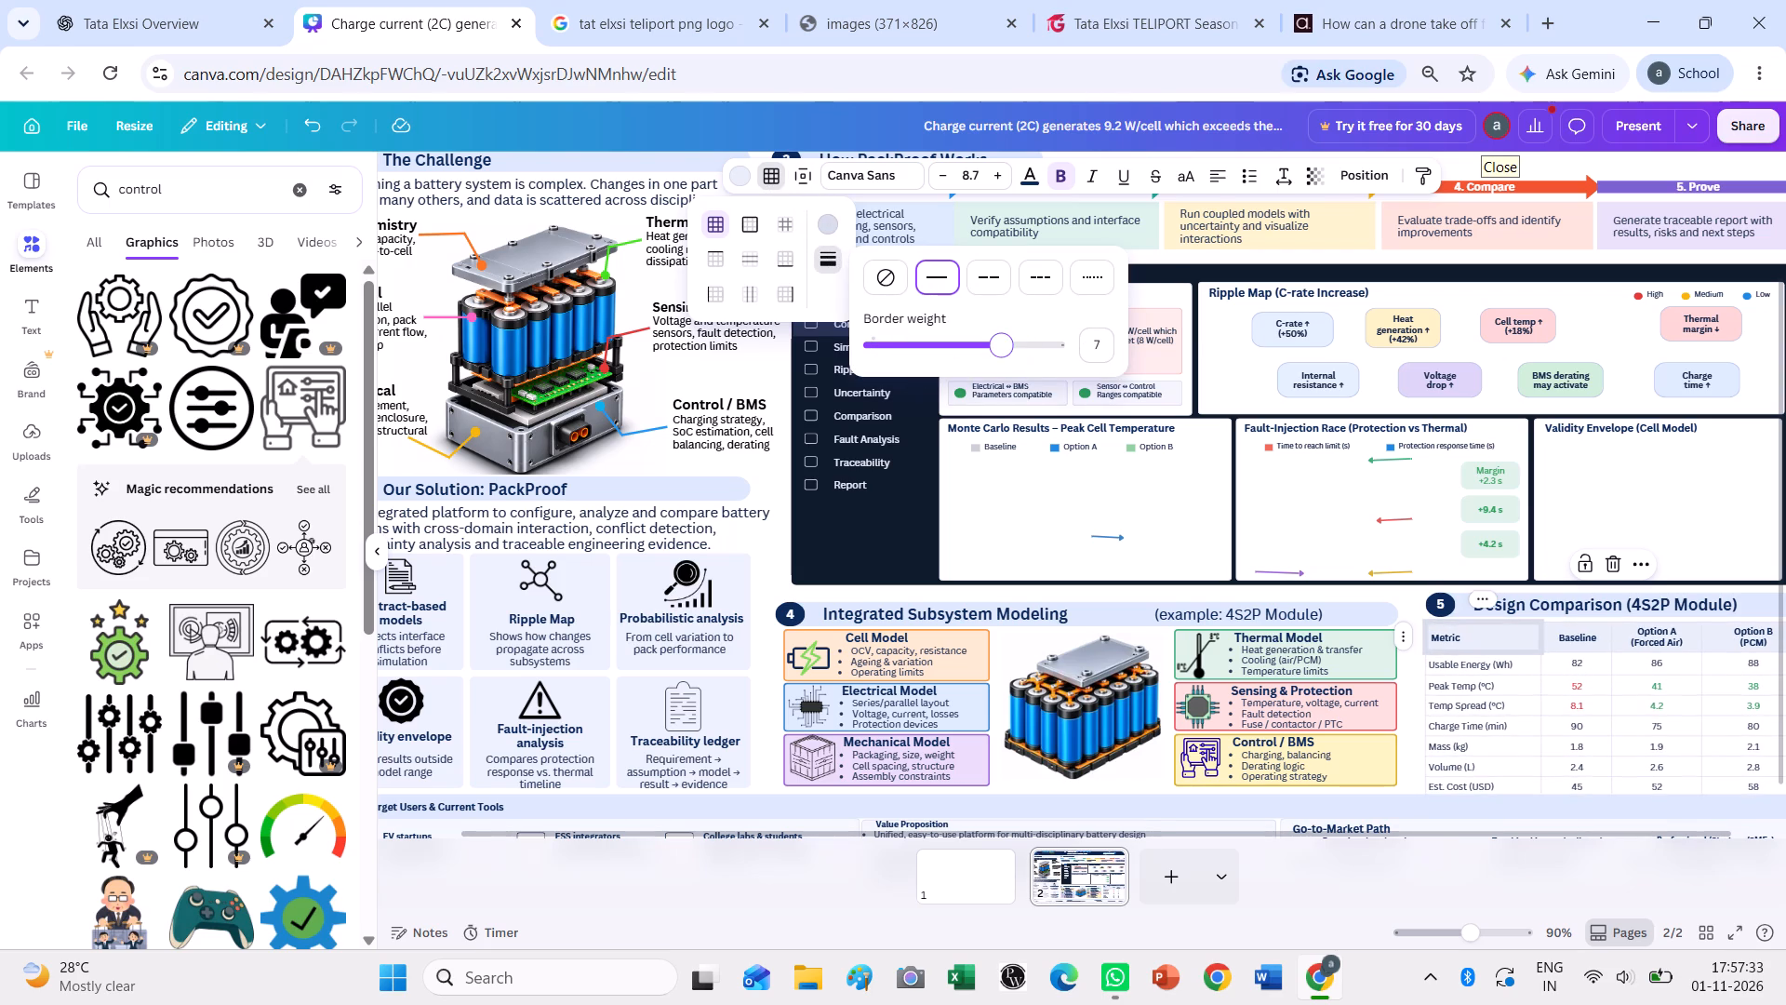
pyautogui.moveTo(995, 365); pyautogui.dragTo(967, 362)
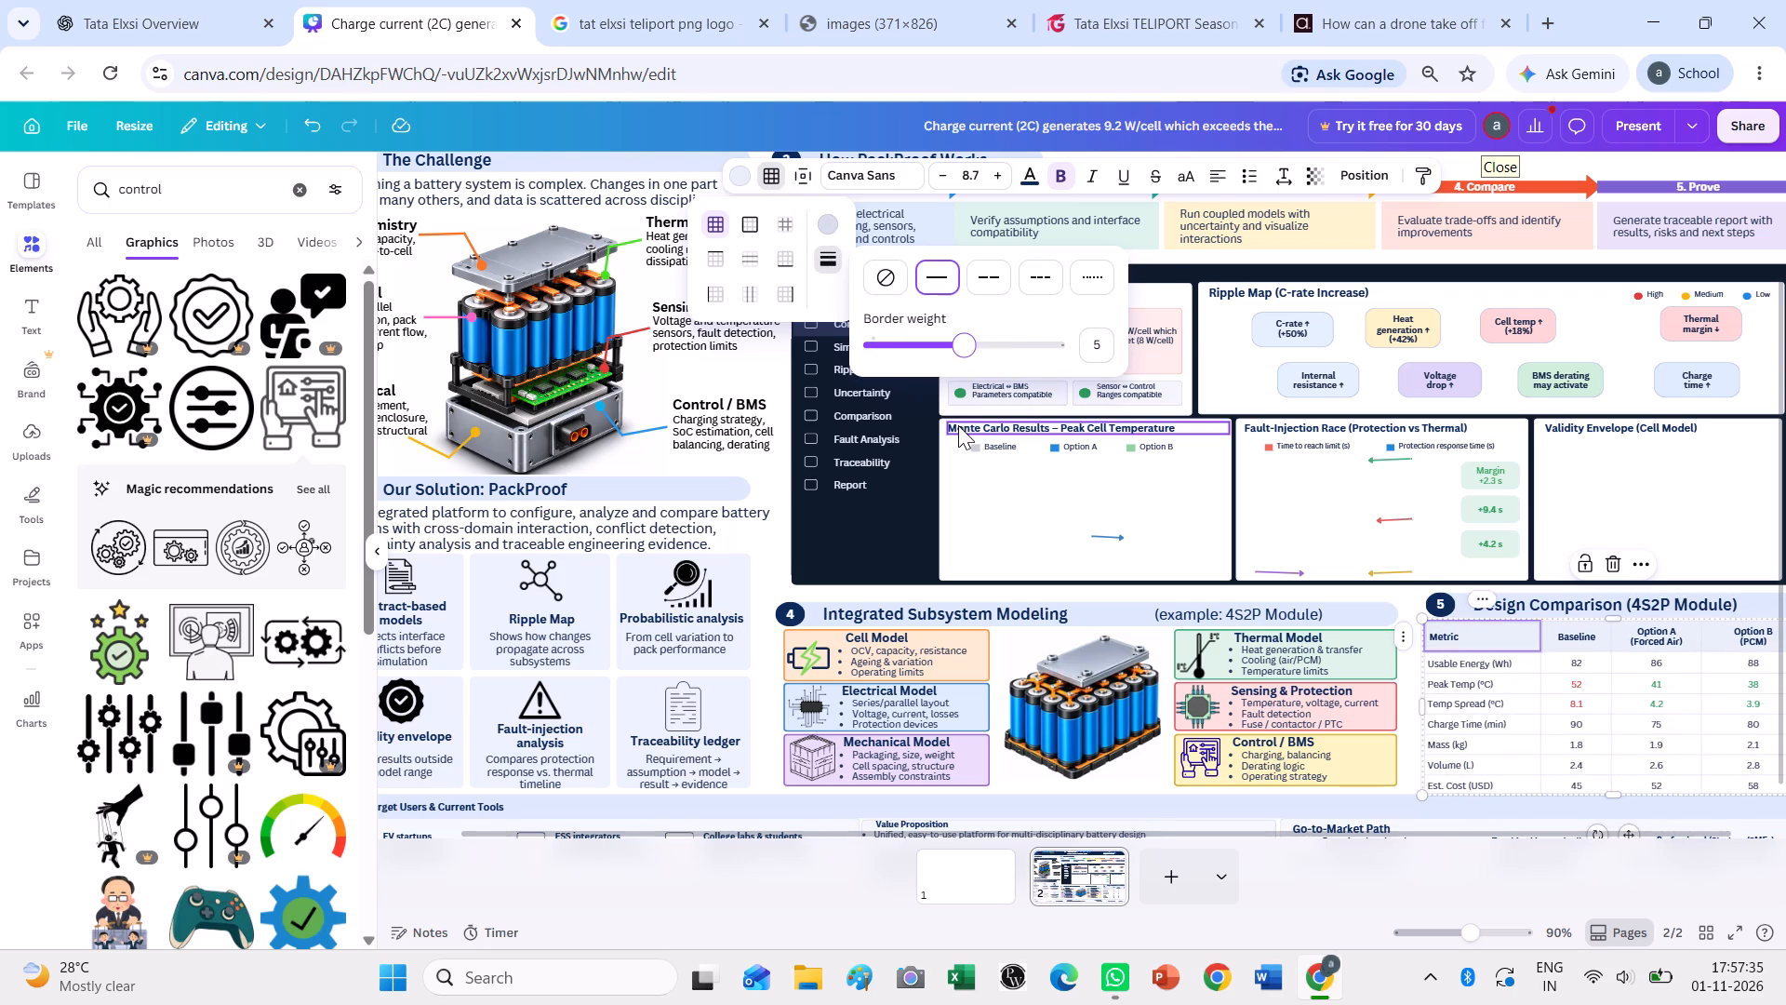
pyautogui.hotkey('ctrl', 'z')
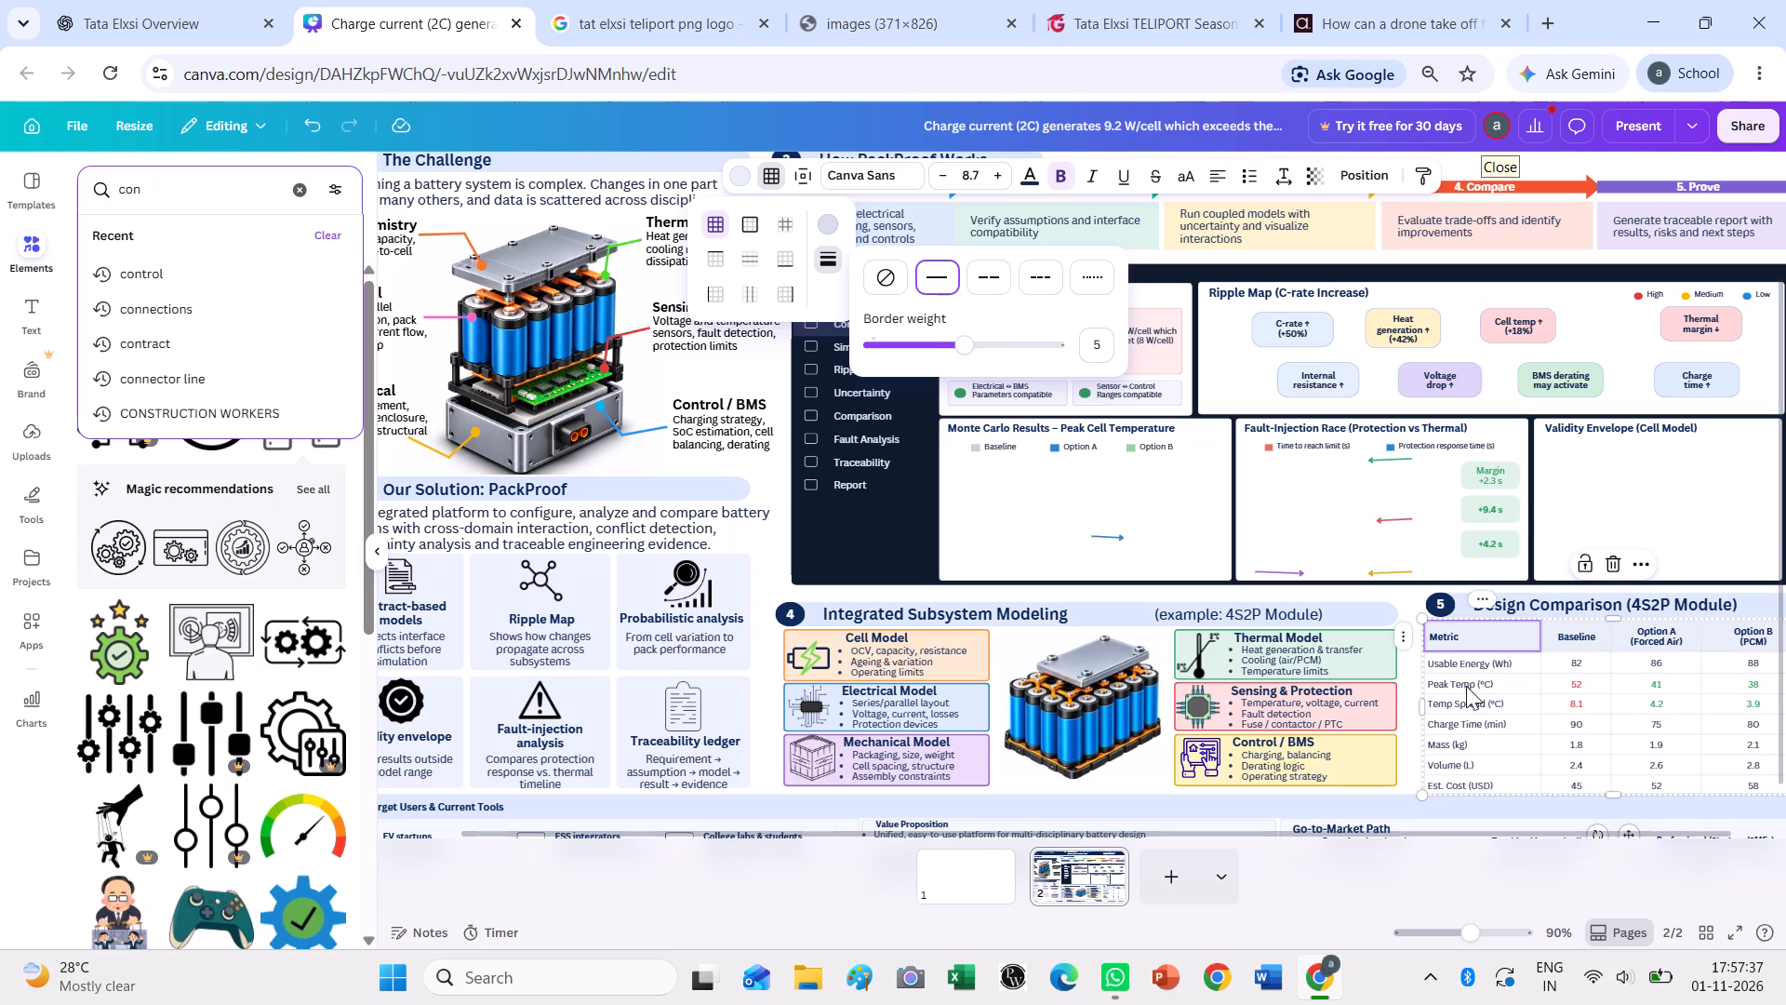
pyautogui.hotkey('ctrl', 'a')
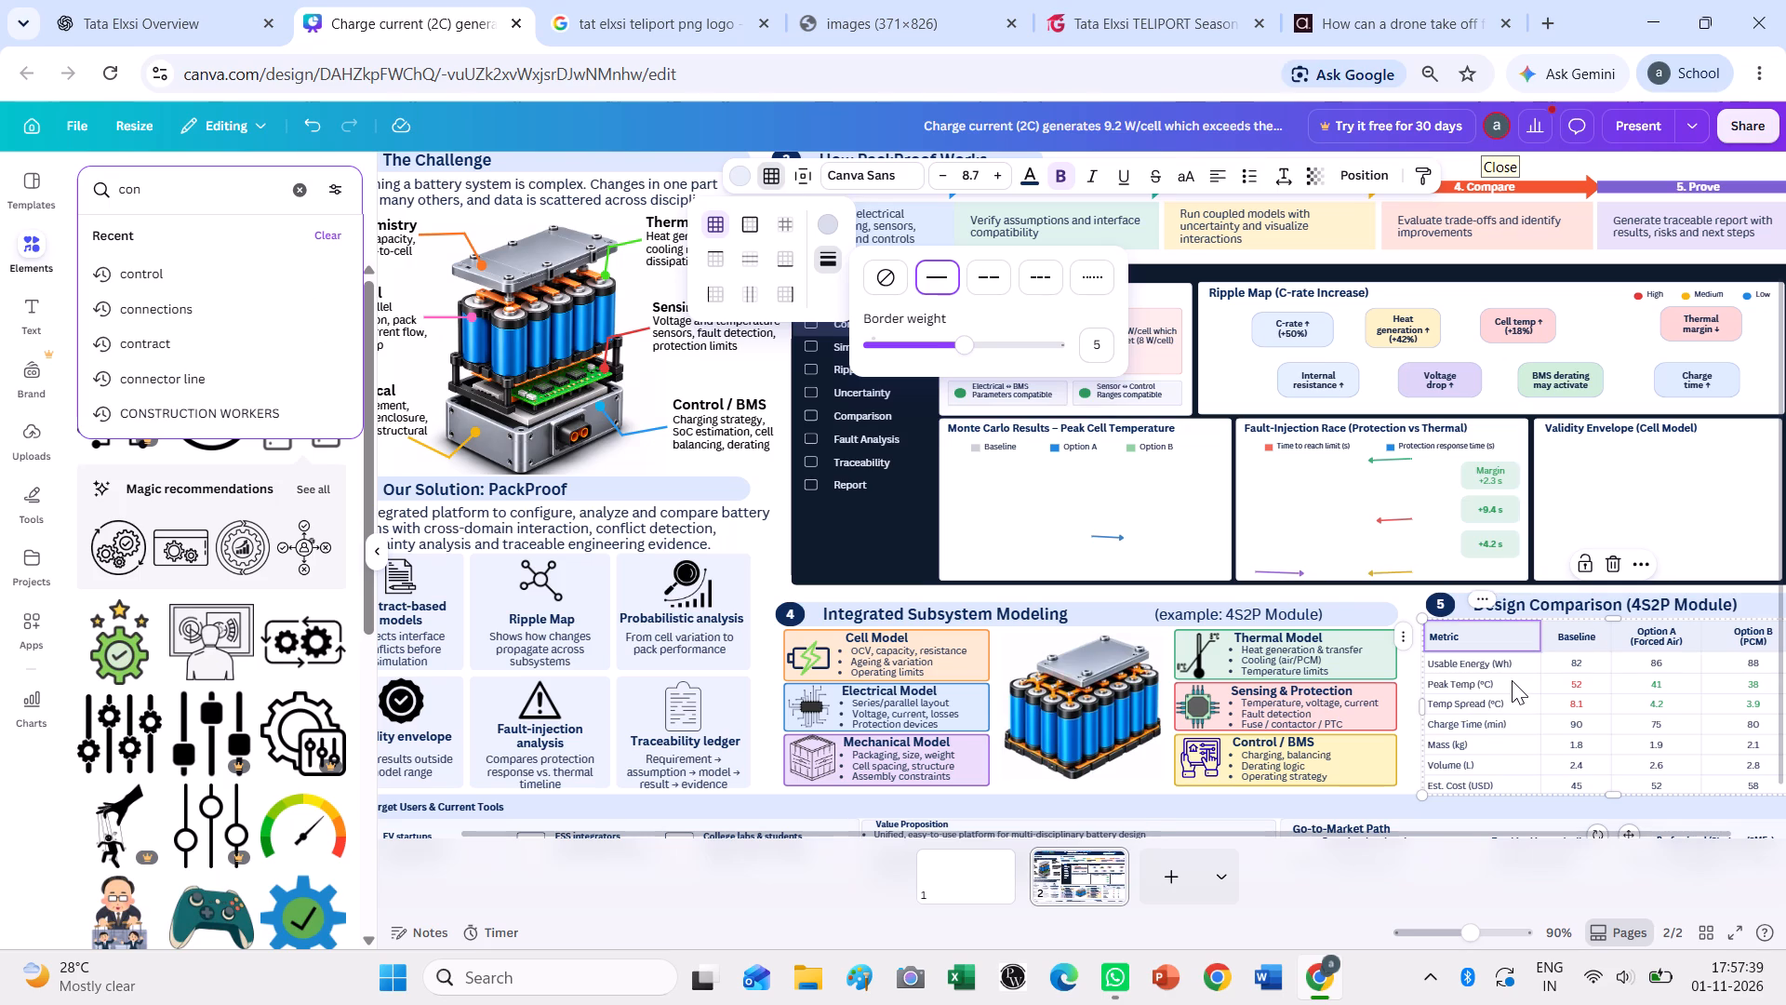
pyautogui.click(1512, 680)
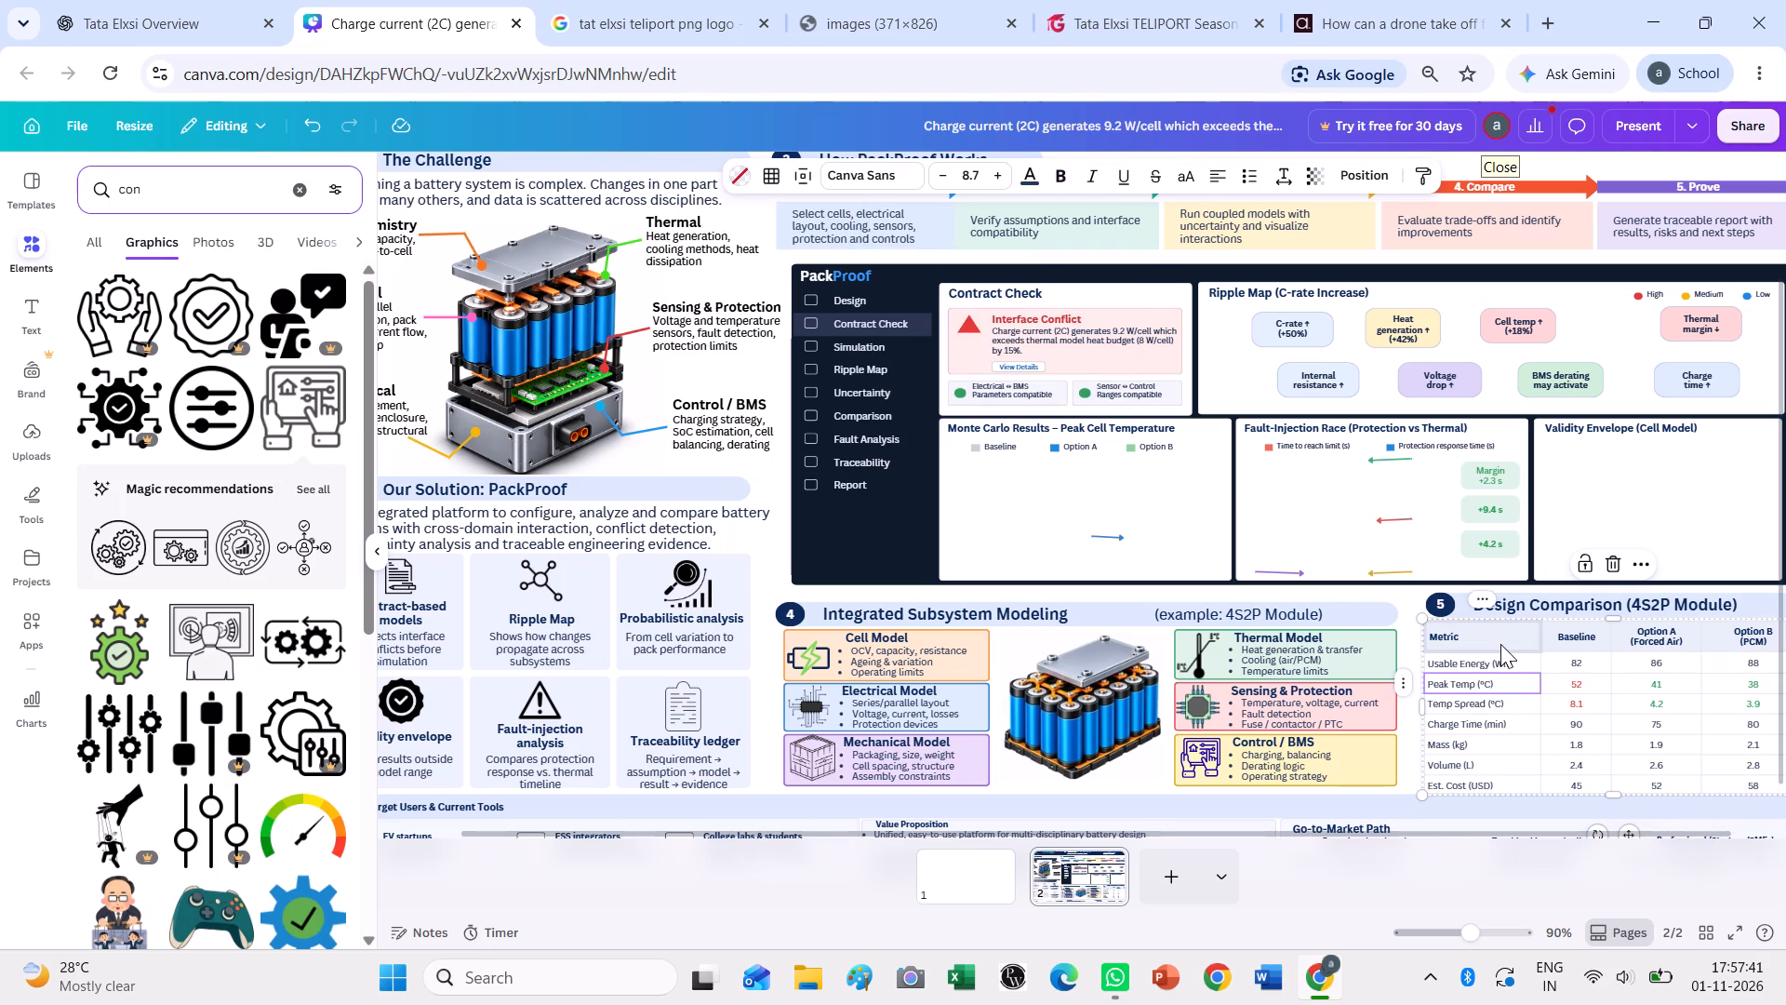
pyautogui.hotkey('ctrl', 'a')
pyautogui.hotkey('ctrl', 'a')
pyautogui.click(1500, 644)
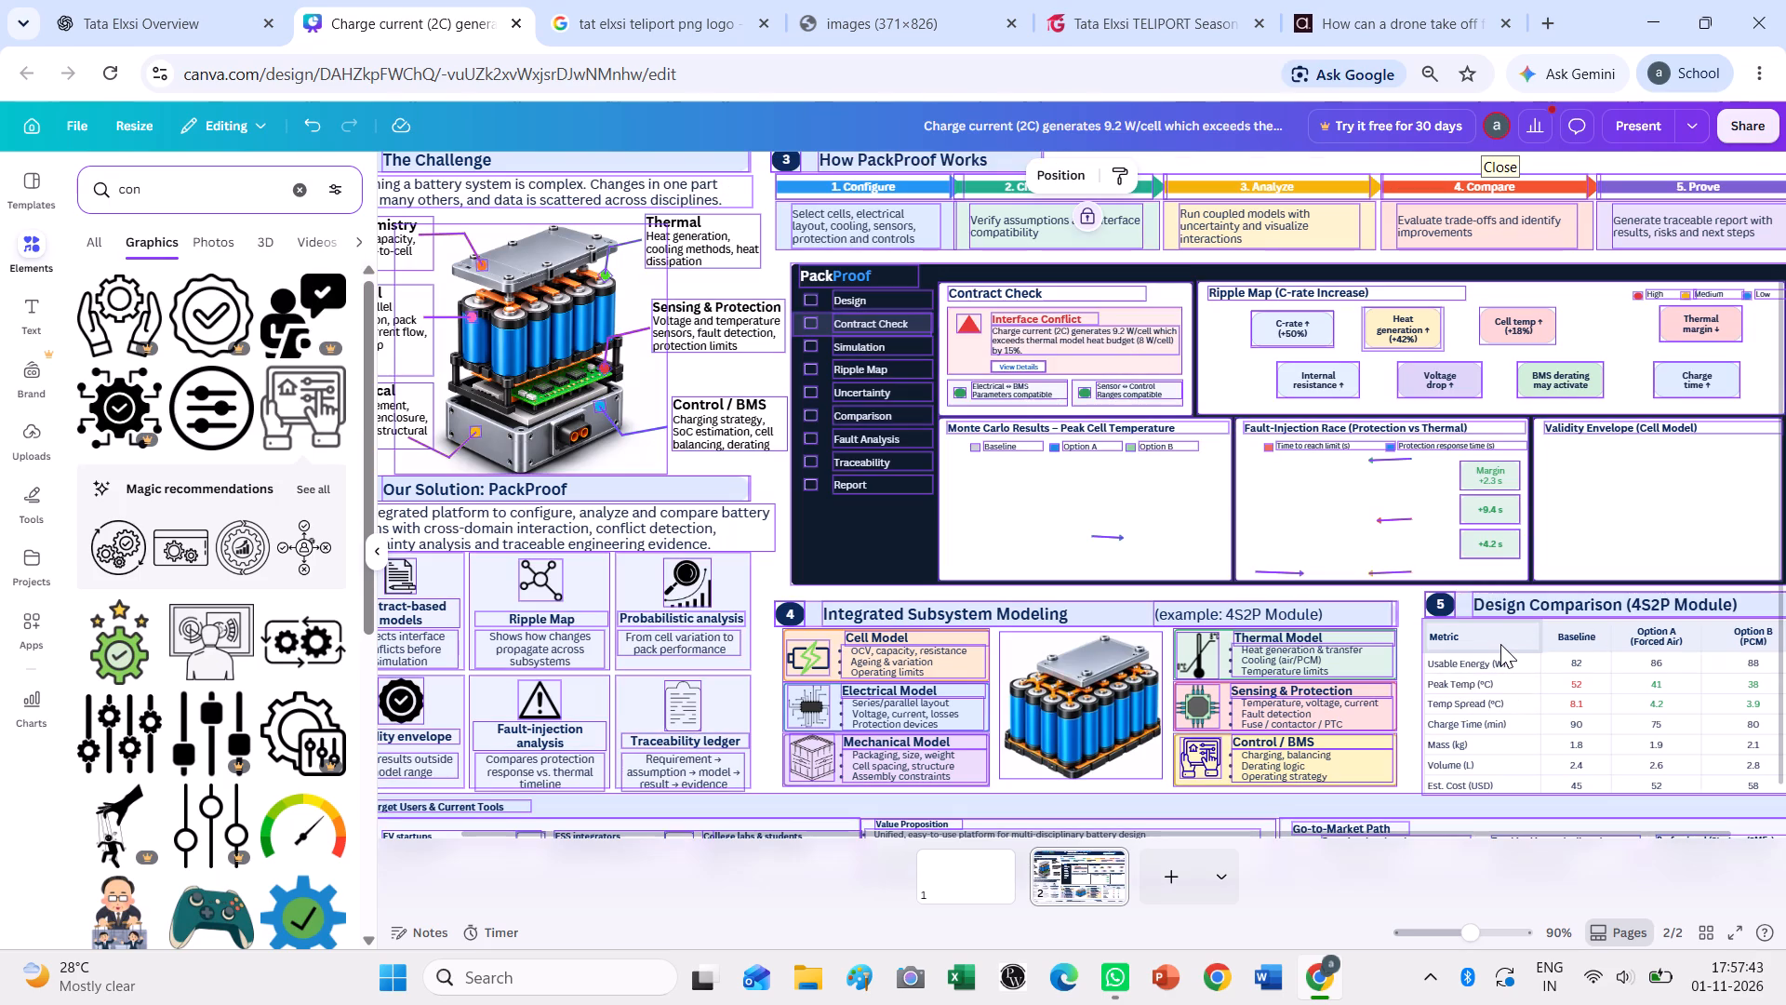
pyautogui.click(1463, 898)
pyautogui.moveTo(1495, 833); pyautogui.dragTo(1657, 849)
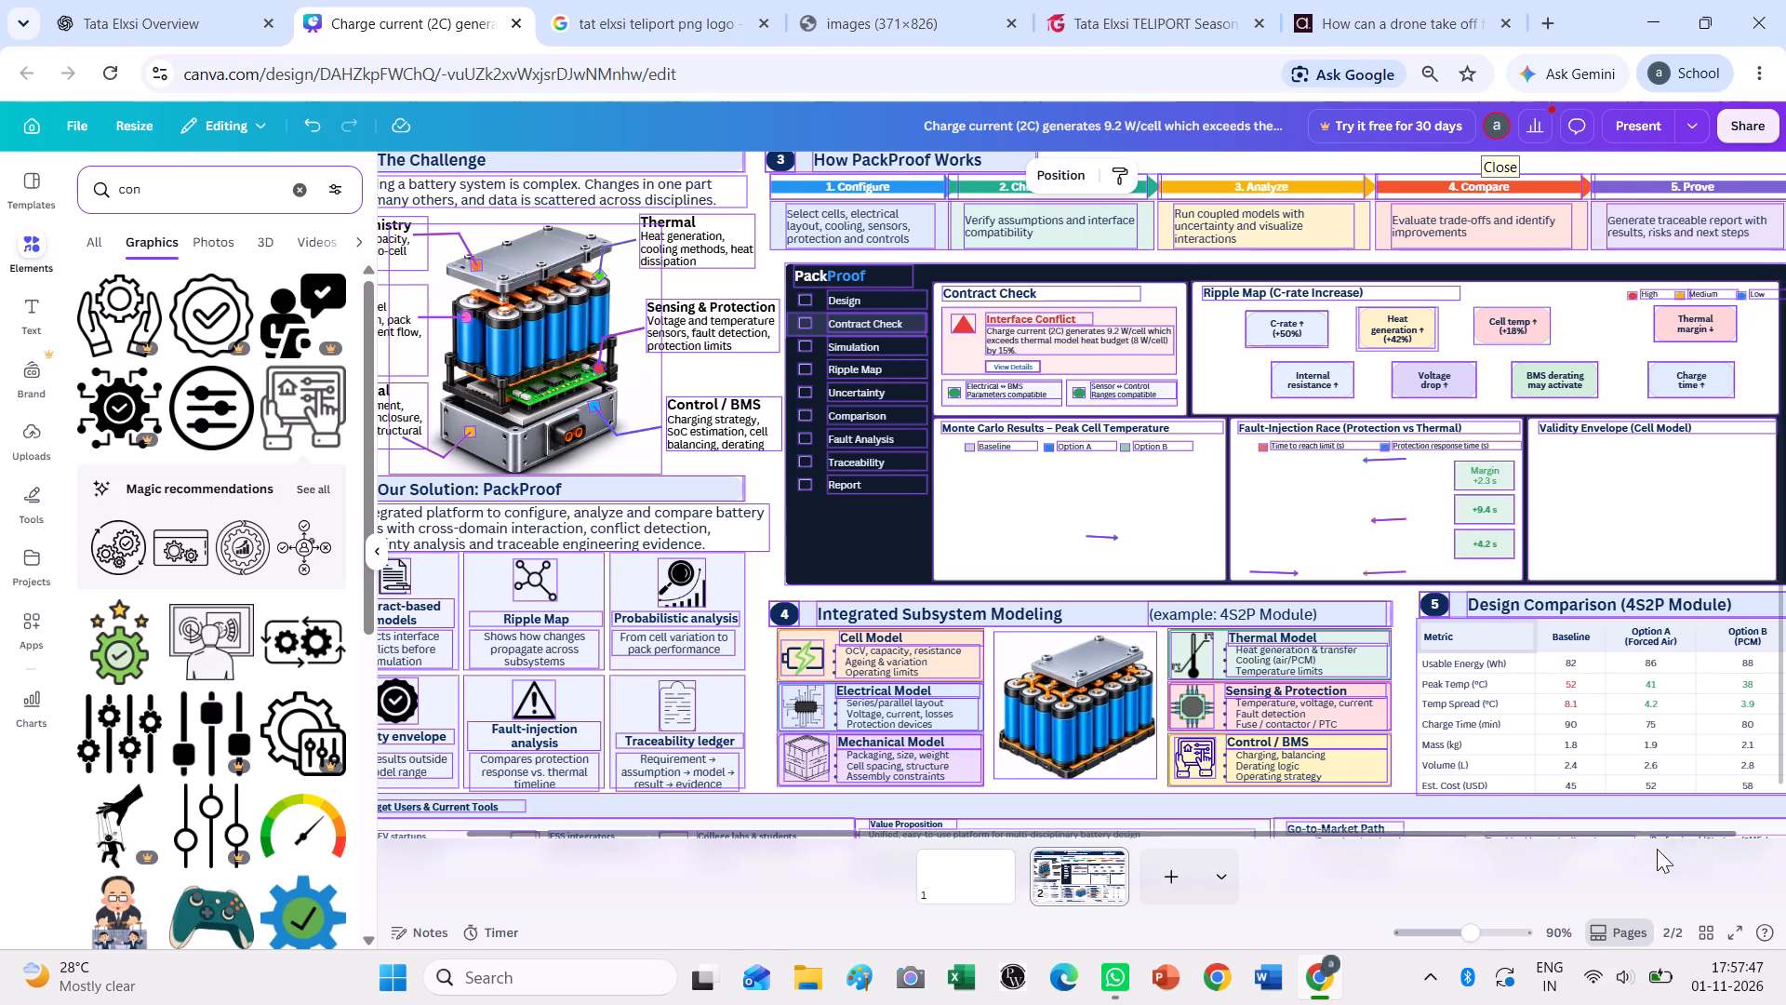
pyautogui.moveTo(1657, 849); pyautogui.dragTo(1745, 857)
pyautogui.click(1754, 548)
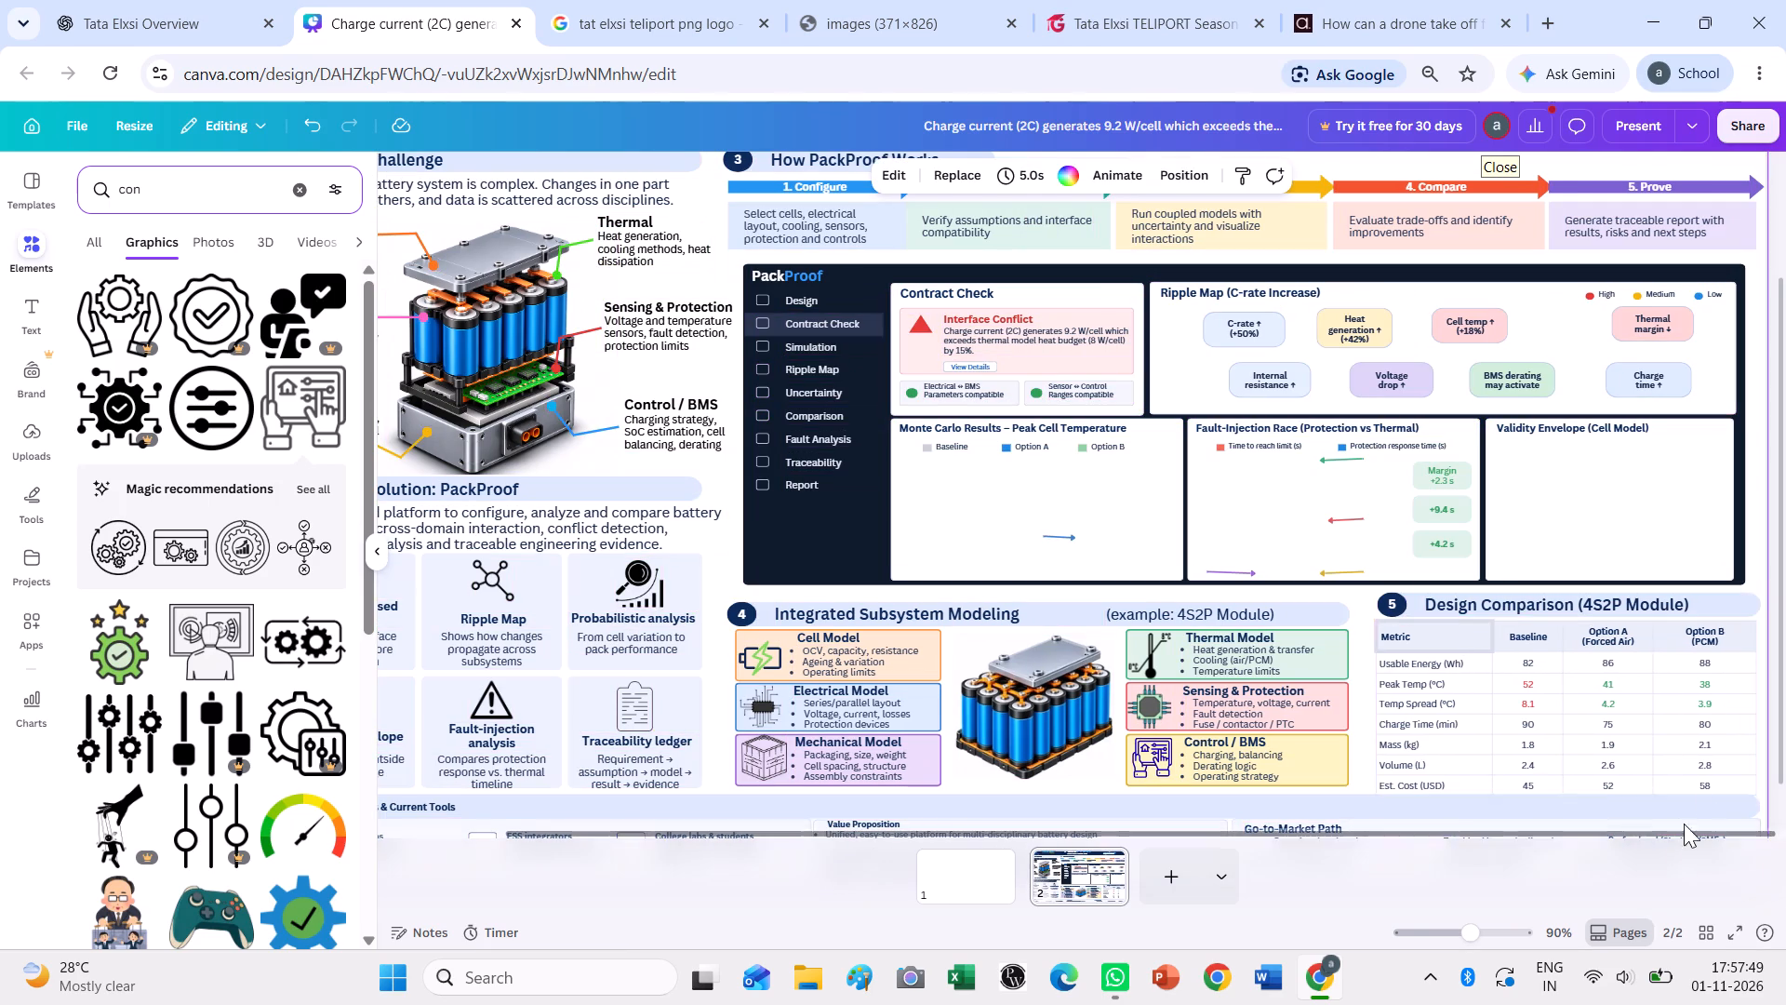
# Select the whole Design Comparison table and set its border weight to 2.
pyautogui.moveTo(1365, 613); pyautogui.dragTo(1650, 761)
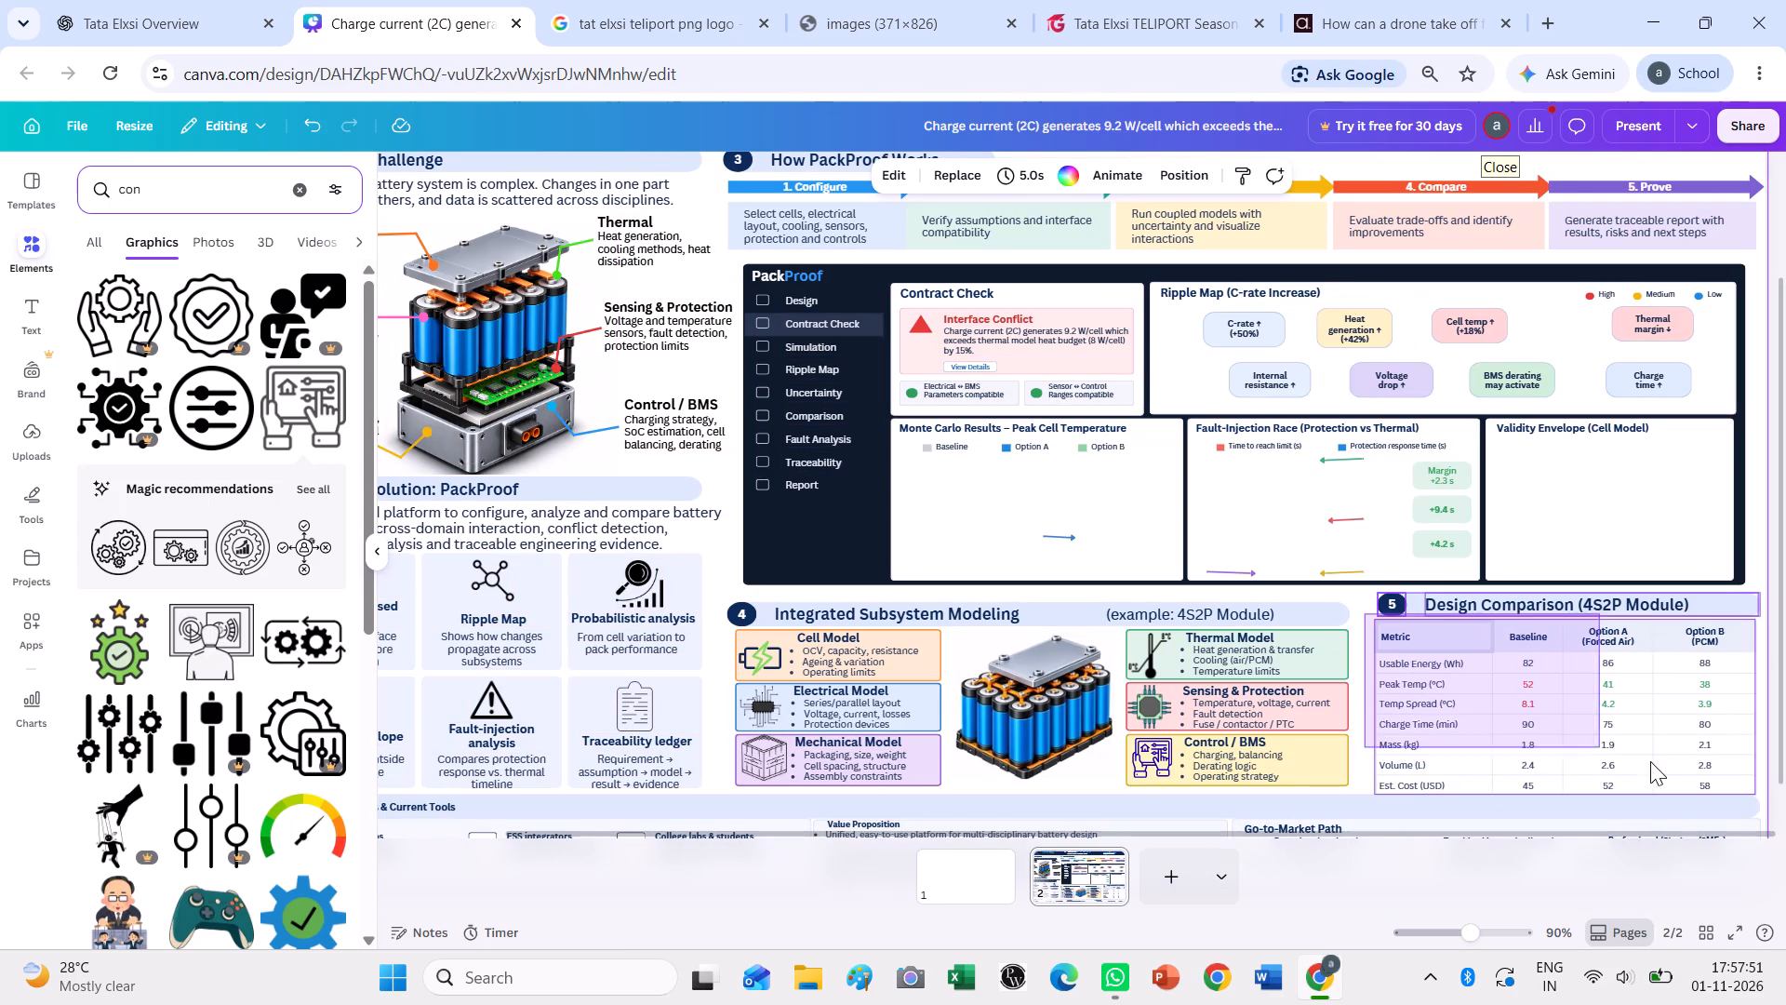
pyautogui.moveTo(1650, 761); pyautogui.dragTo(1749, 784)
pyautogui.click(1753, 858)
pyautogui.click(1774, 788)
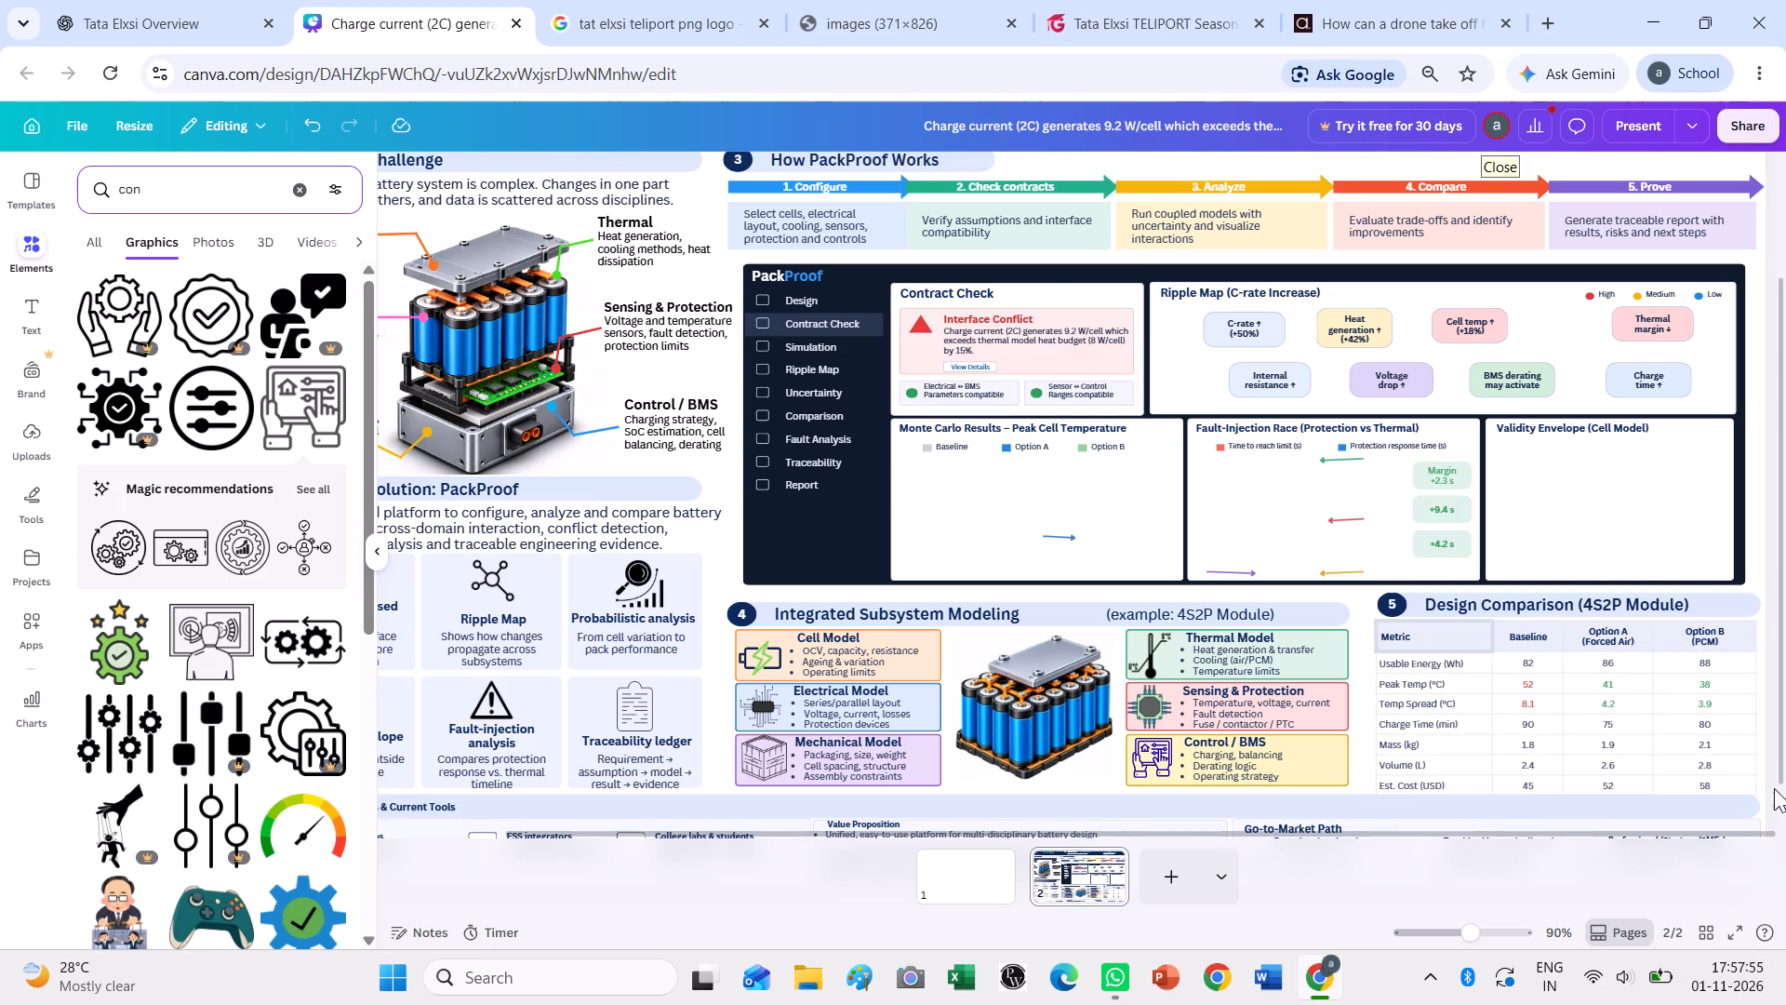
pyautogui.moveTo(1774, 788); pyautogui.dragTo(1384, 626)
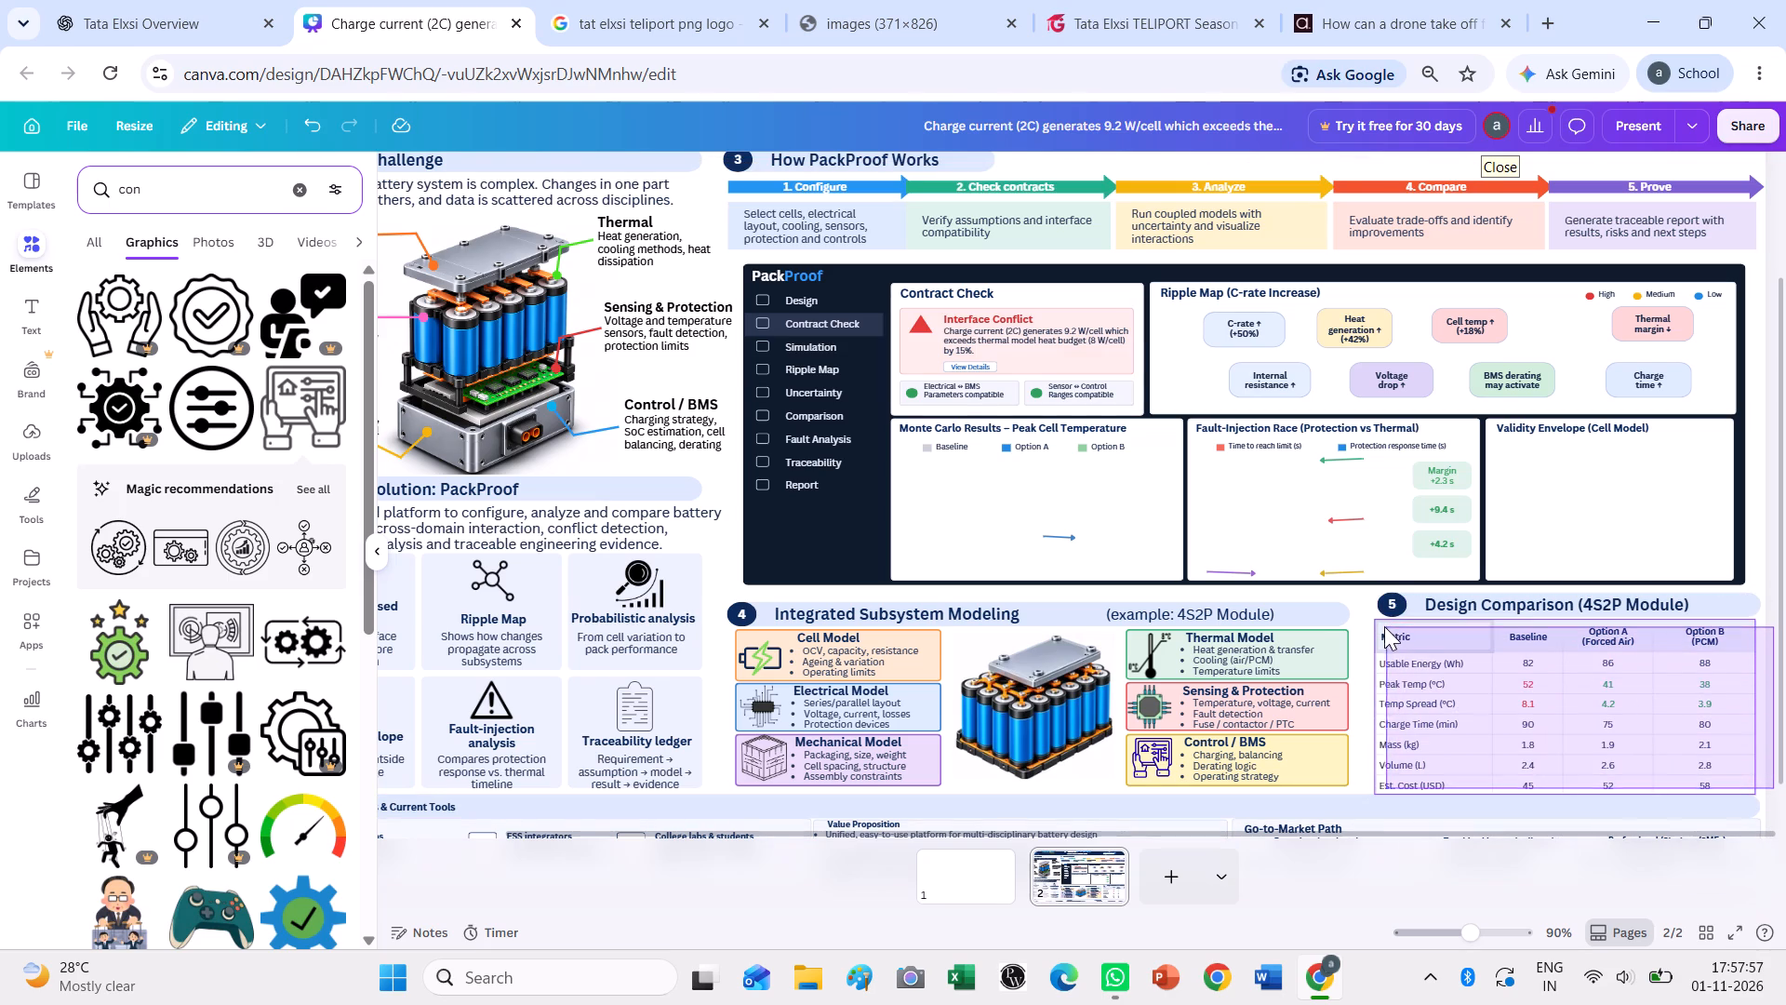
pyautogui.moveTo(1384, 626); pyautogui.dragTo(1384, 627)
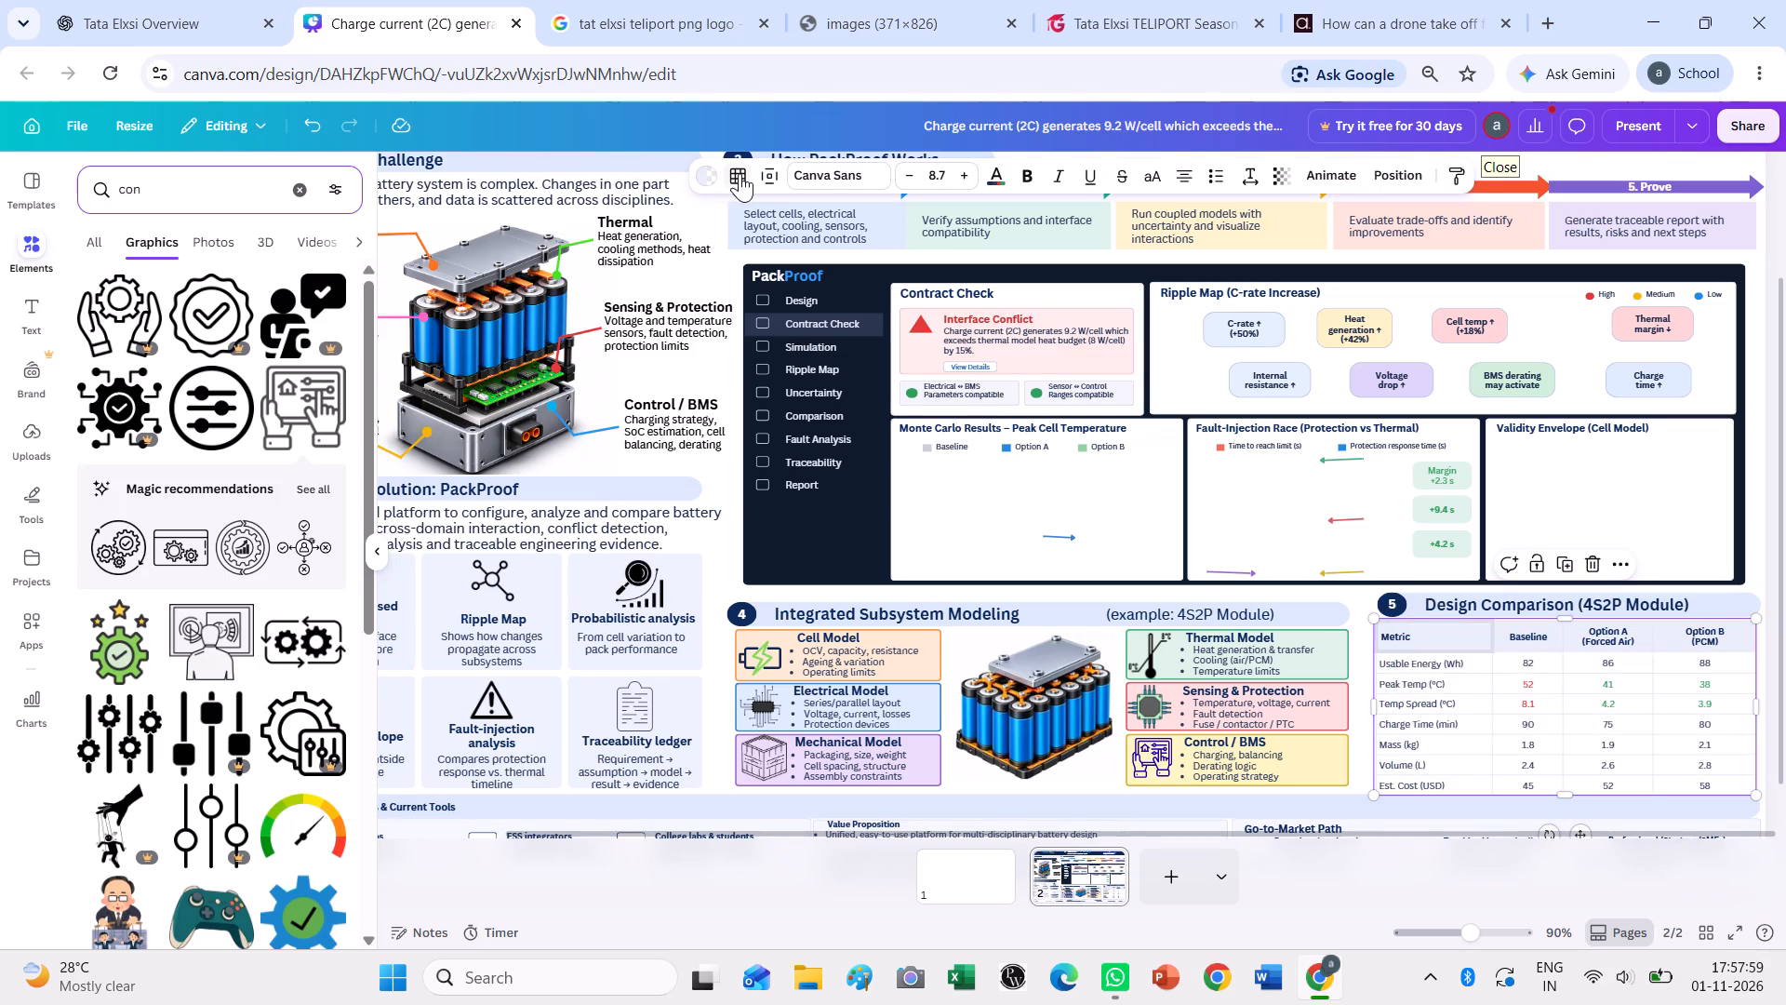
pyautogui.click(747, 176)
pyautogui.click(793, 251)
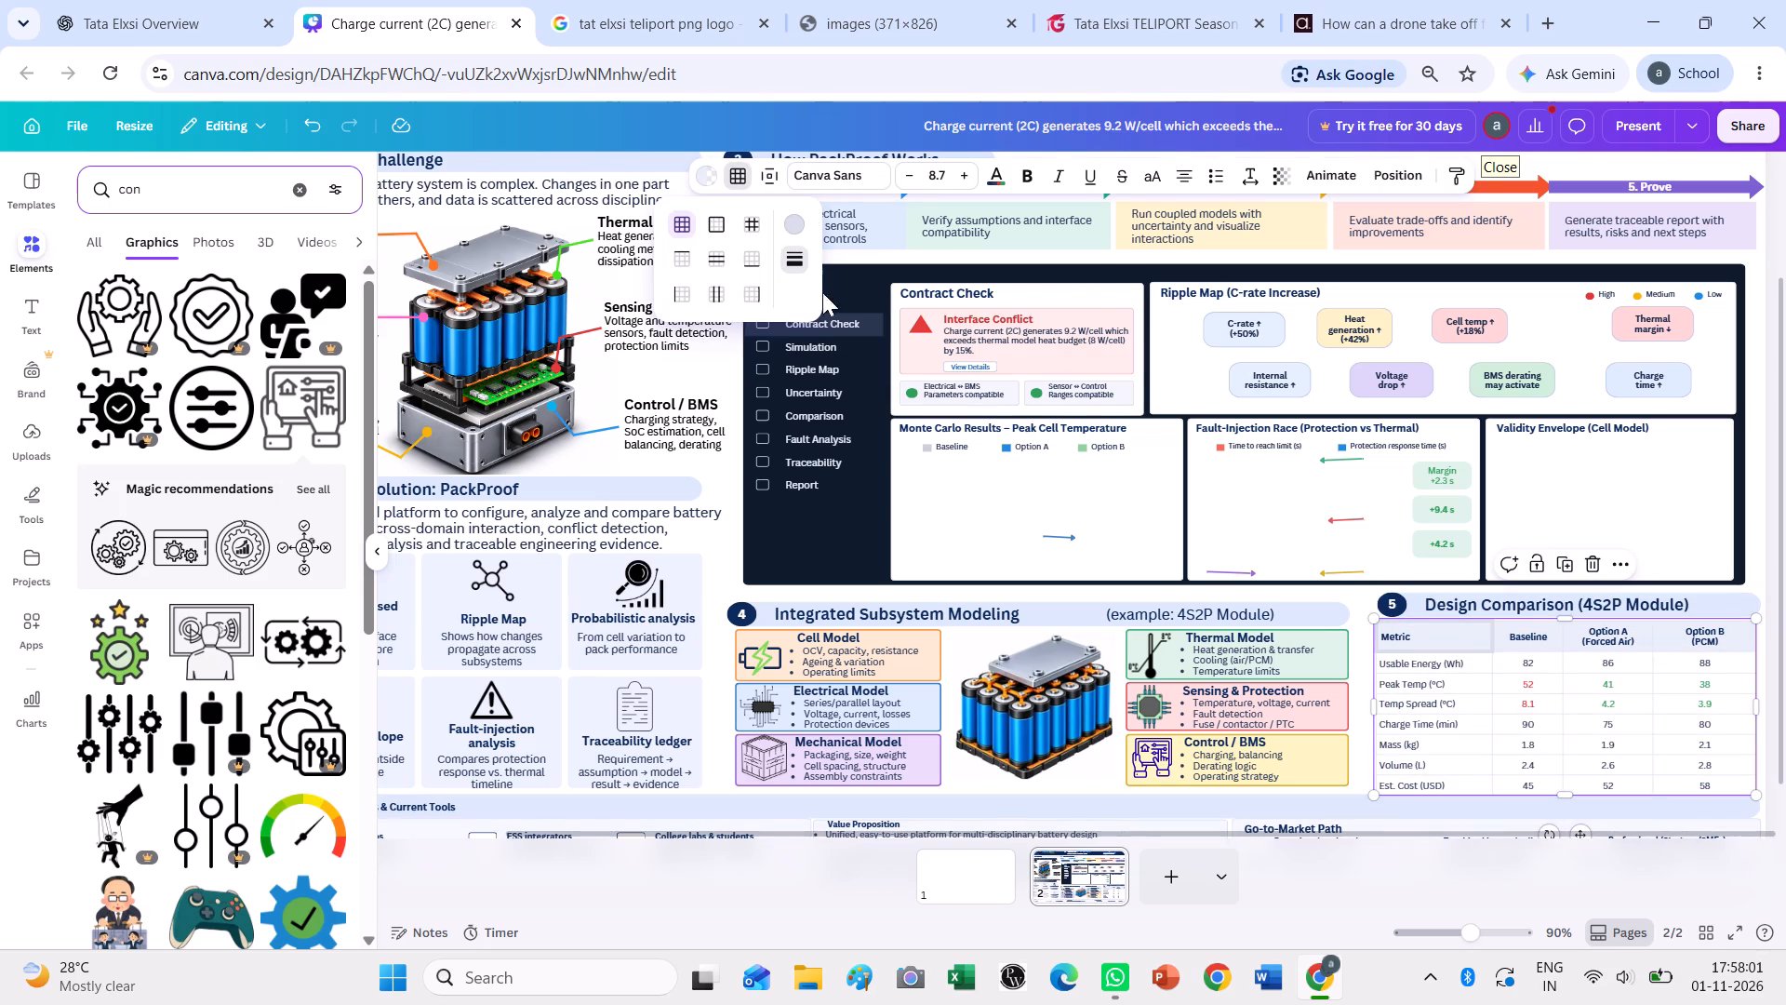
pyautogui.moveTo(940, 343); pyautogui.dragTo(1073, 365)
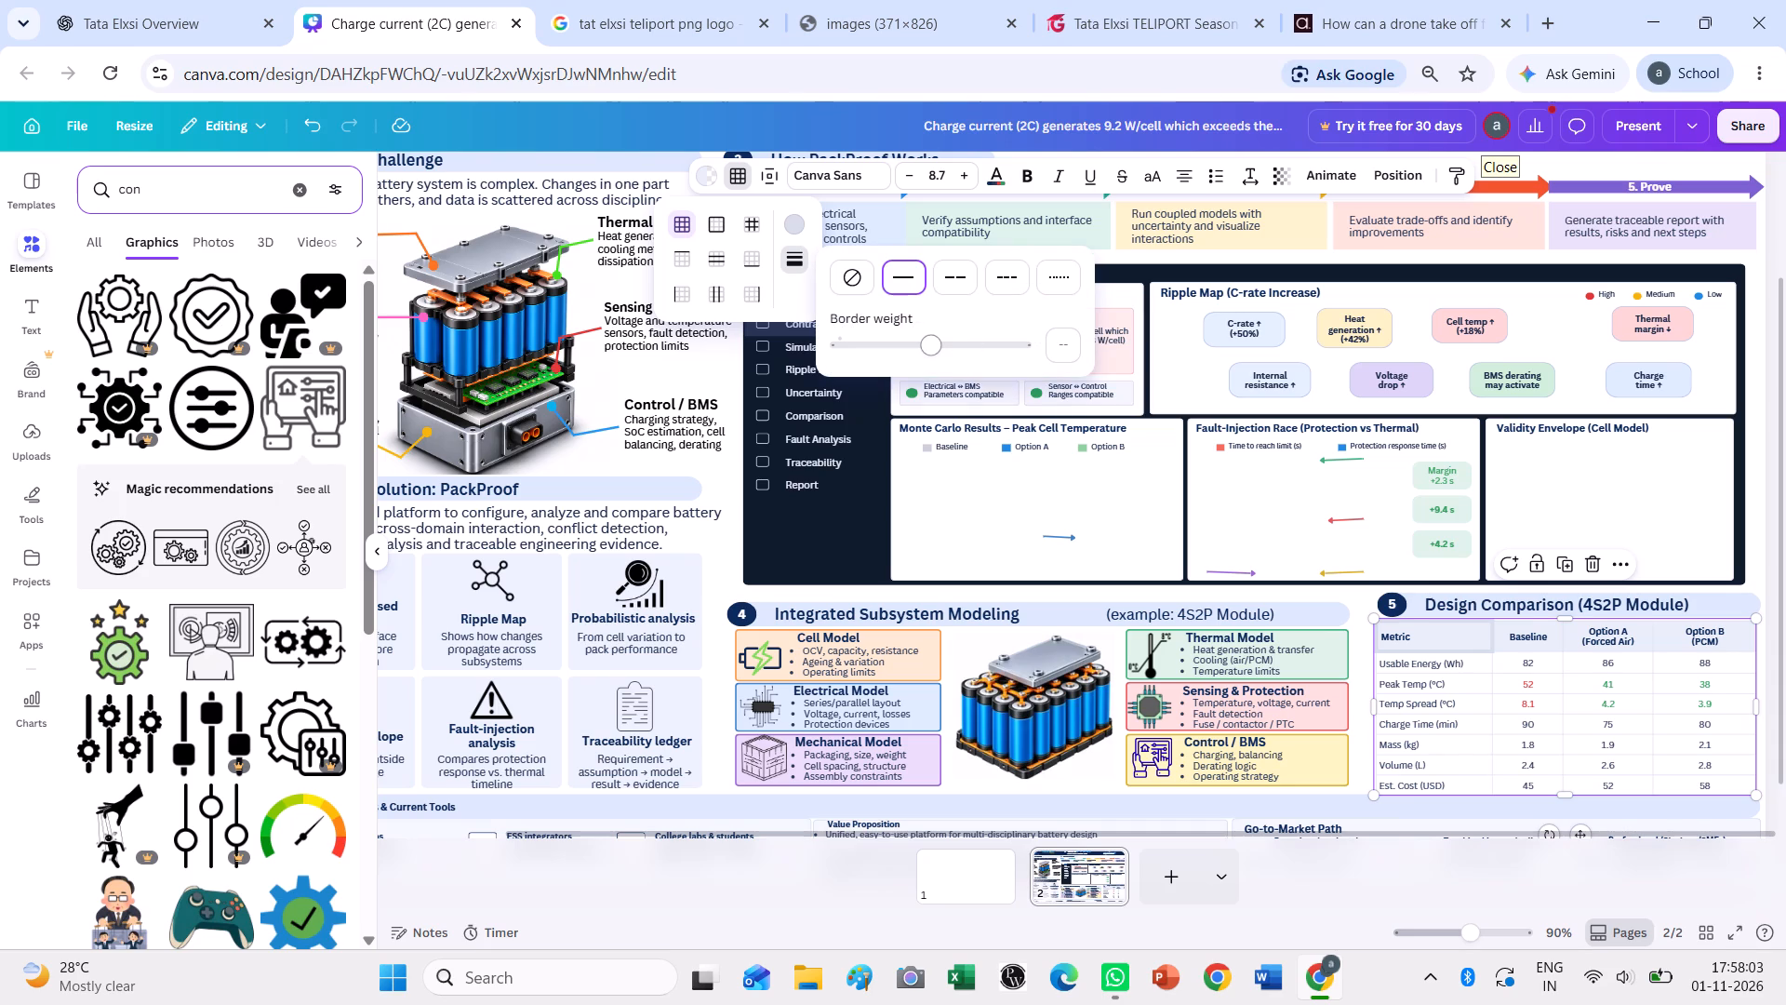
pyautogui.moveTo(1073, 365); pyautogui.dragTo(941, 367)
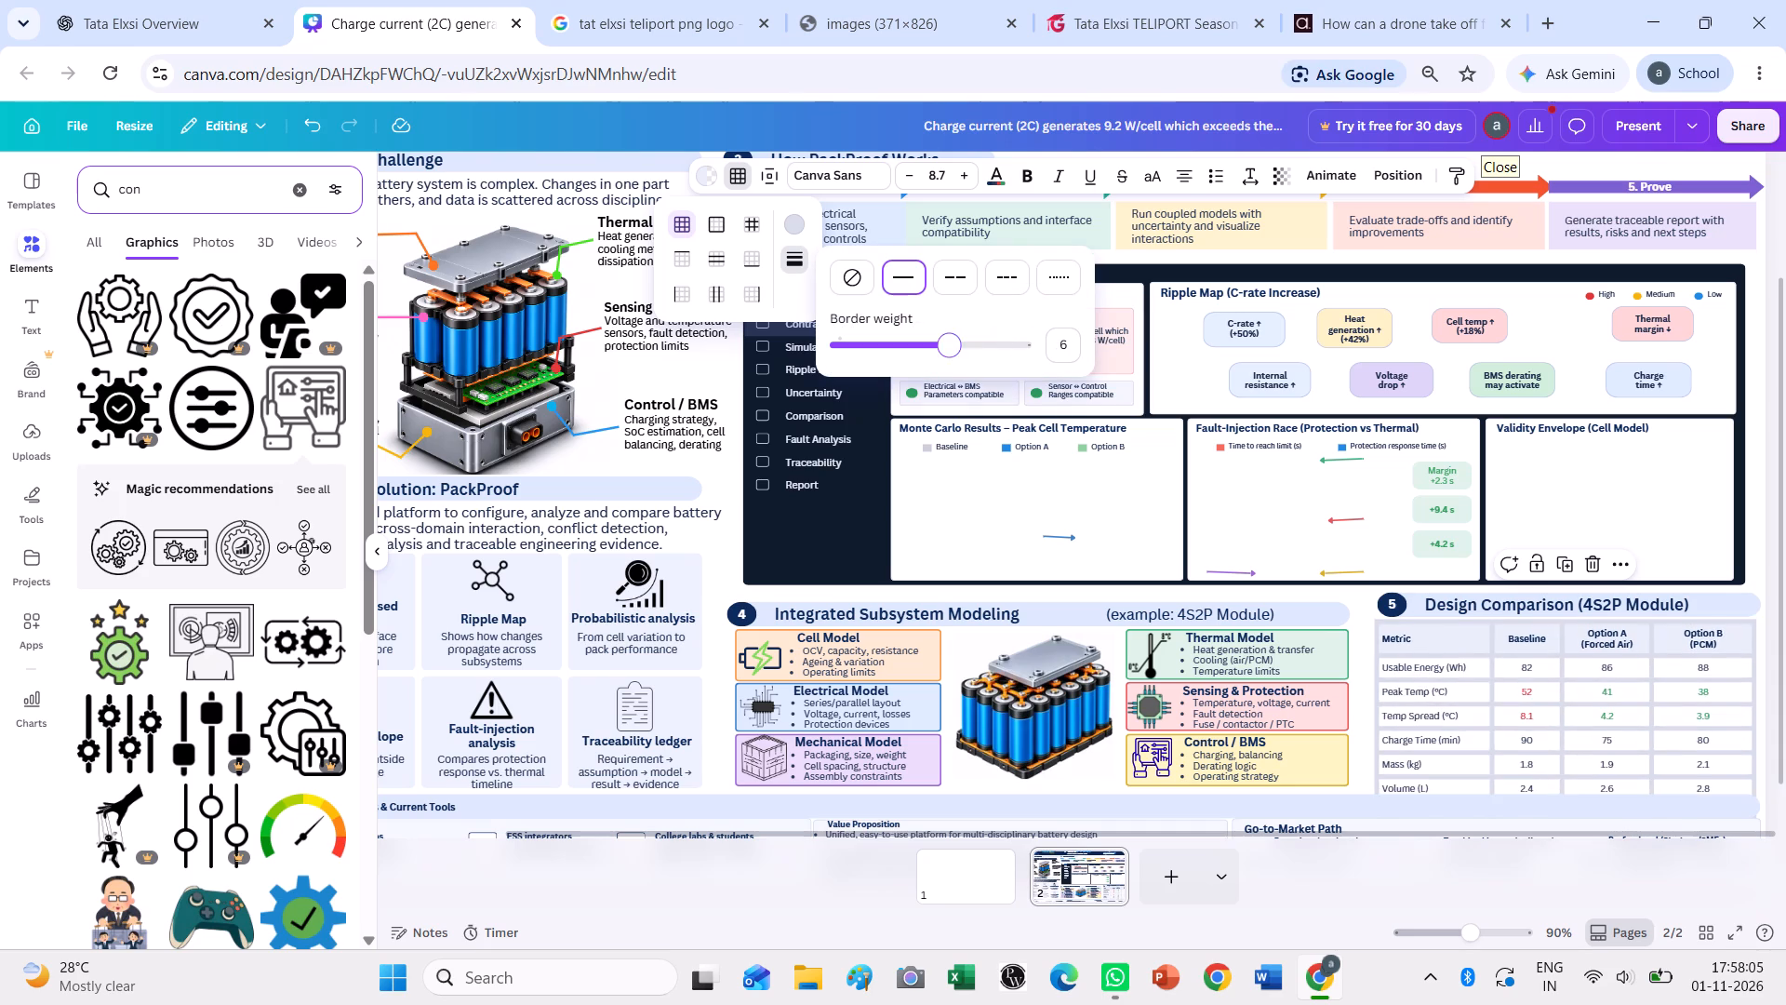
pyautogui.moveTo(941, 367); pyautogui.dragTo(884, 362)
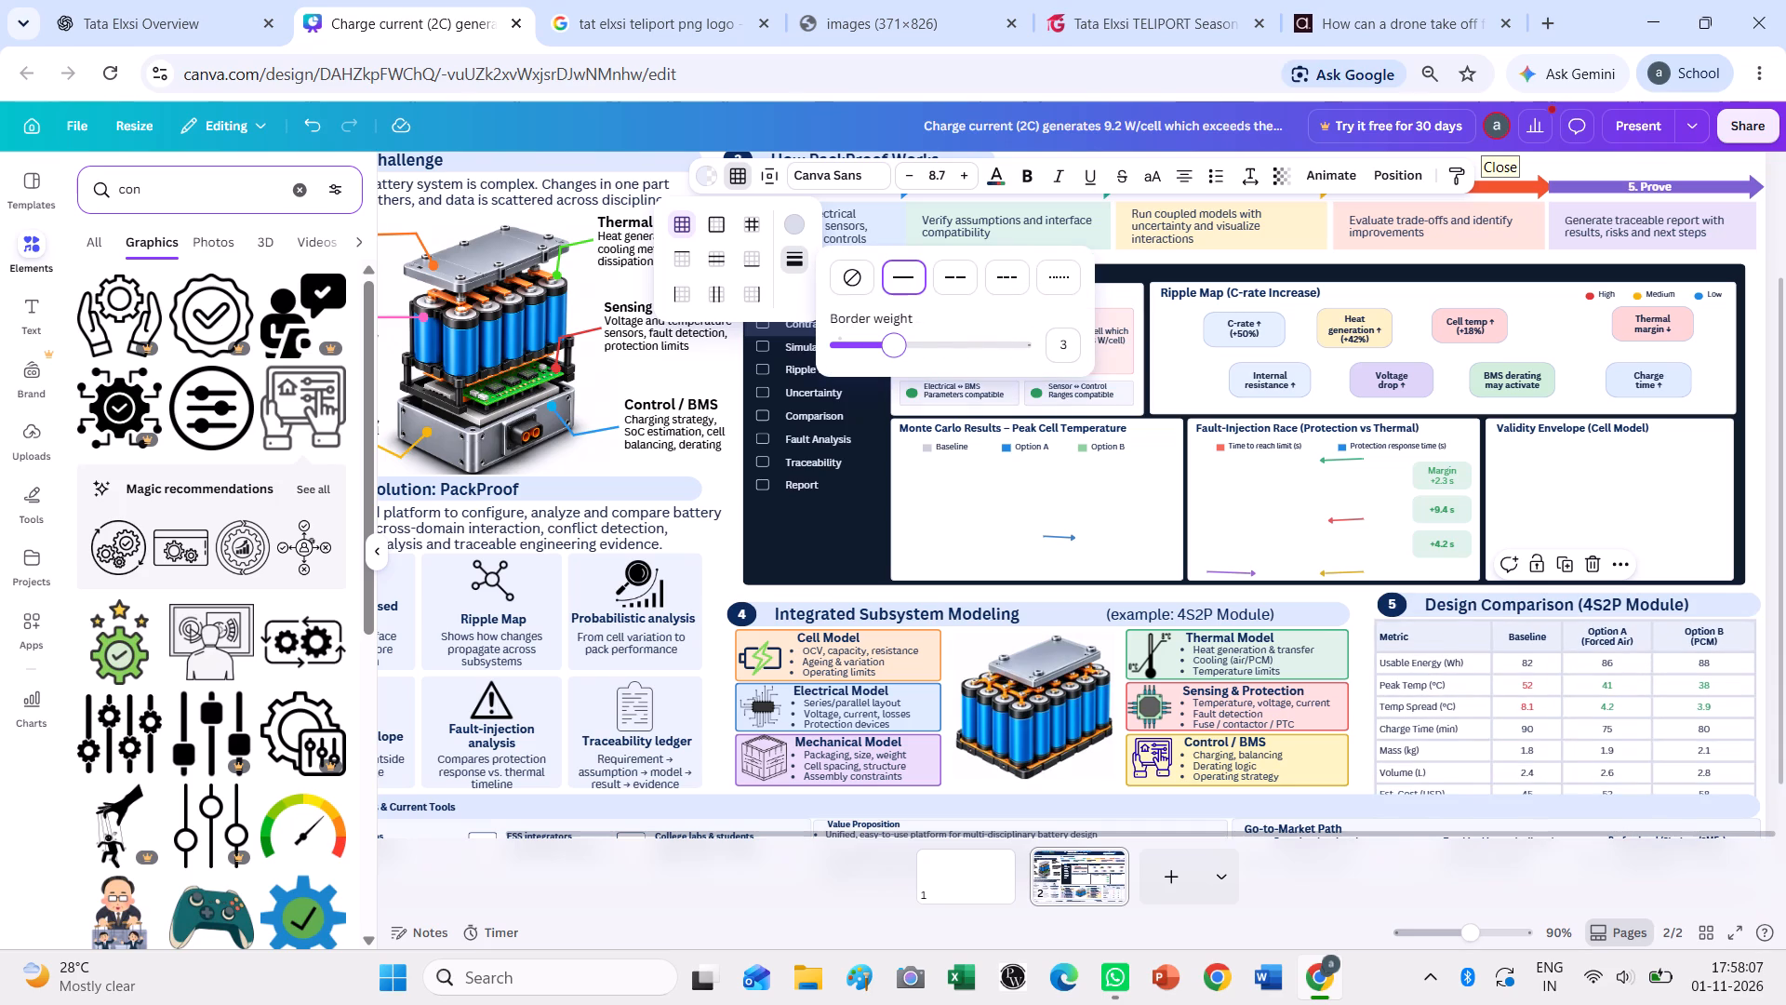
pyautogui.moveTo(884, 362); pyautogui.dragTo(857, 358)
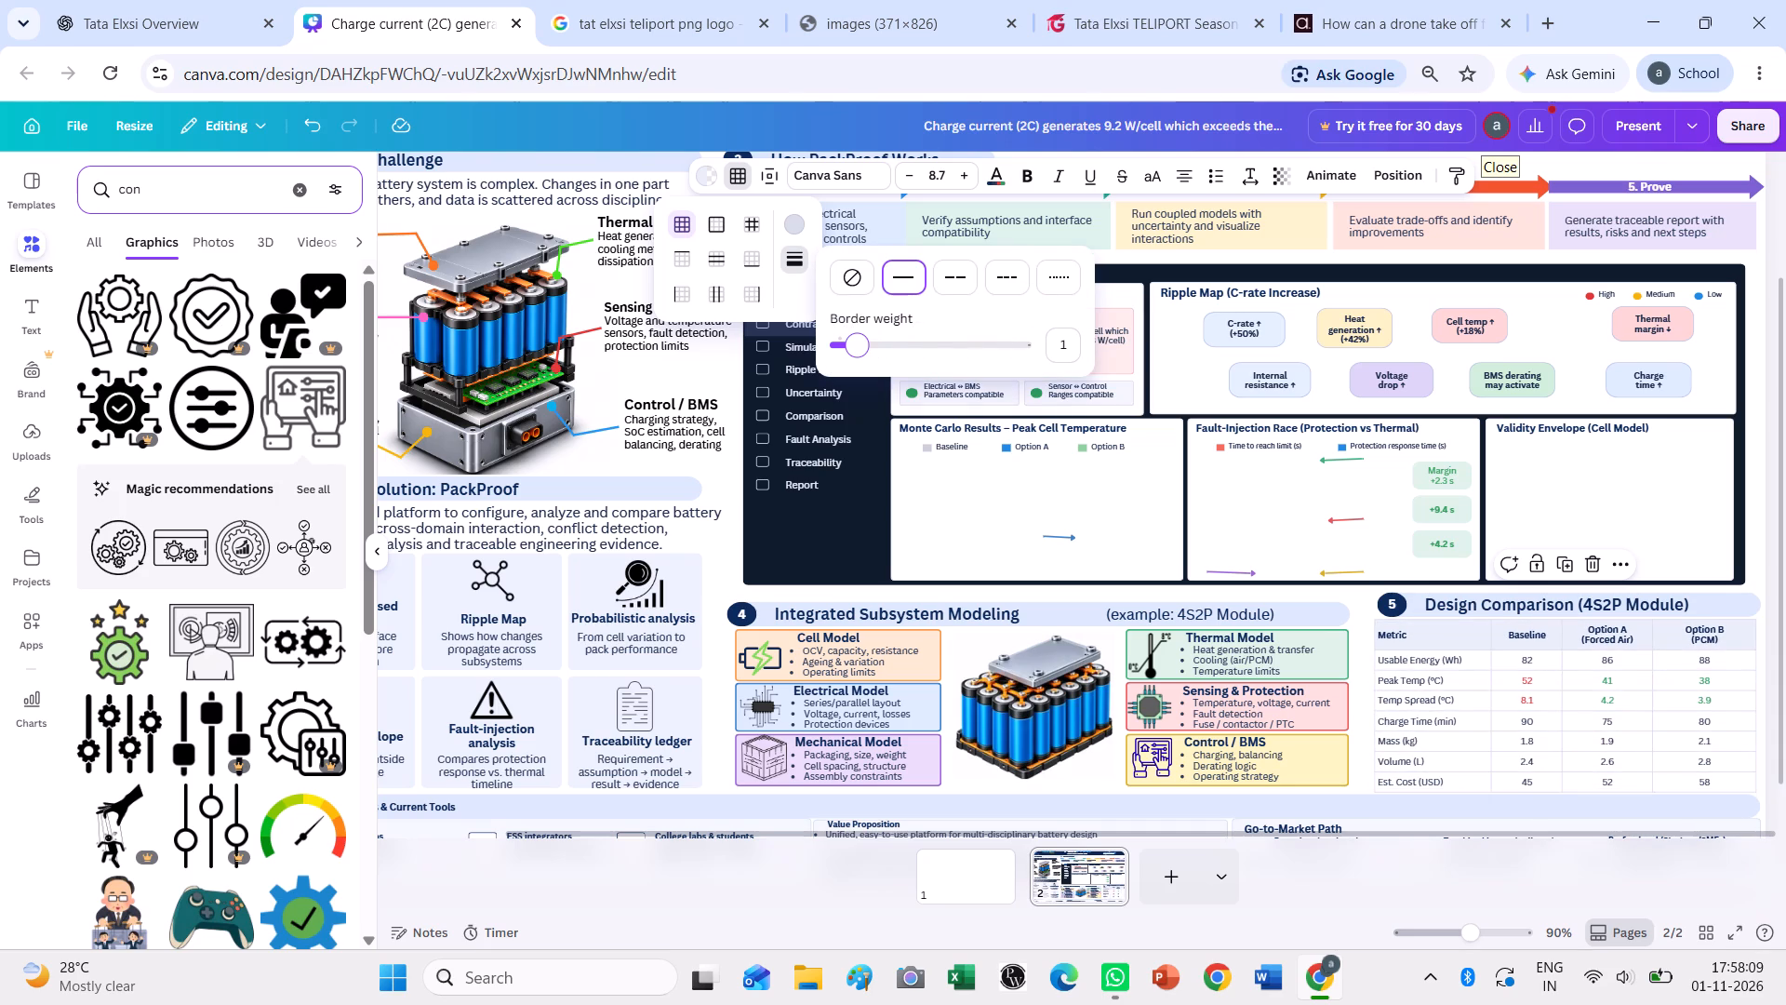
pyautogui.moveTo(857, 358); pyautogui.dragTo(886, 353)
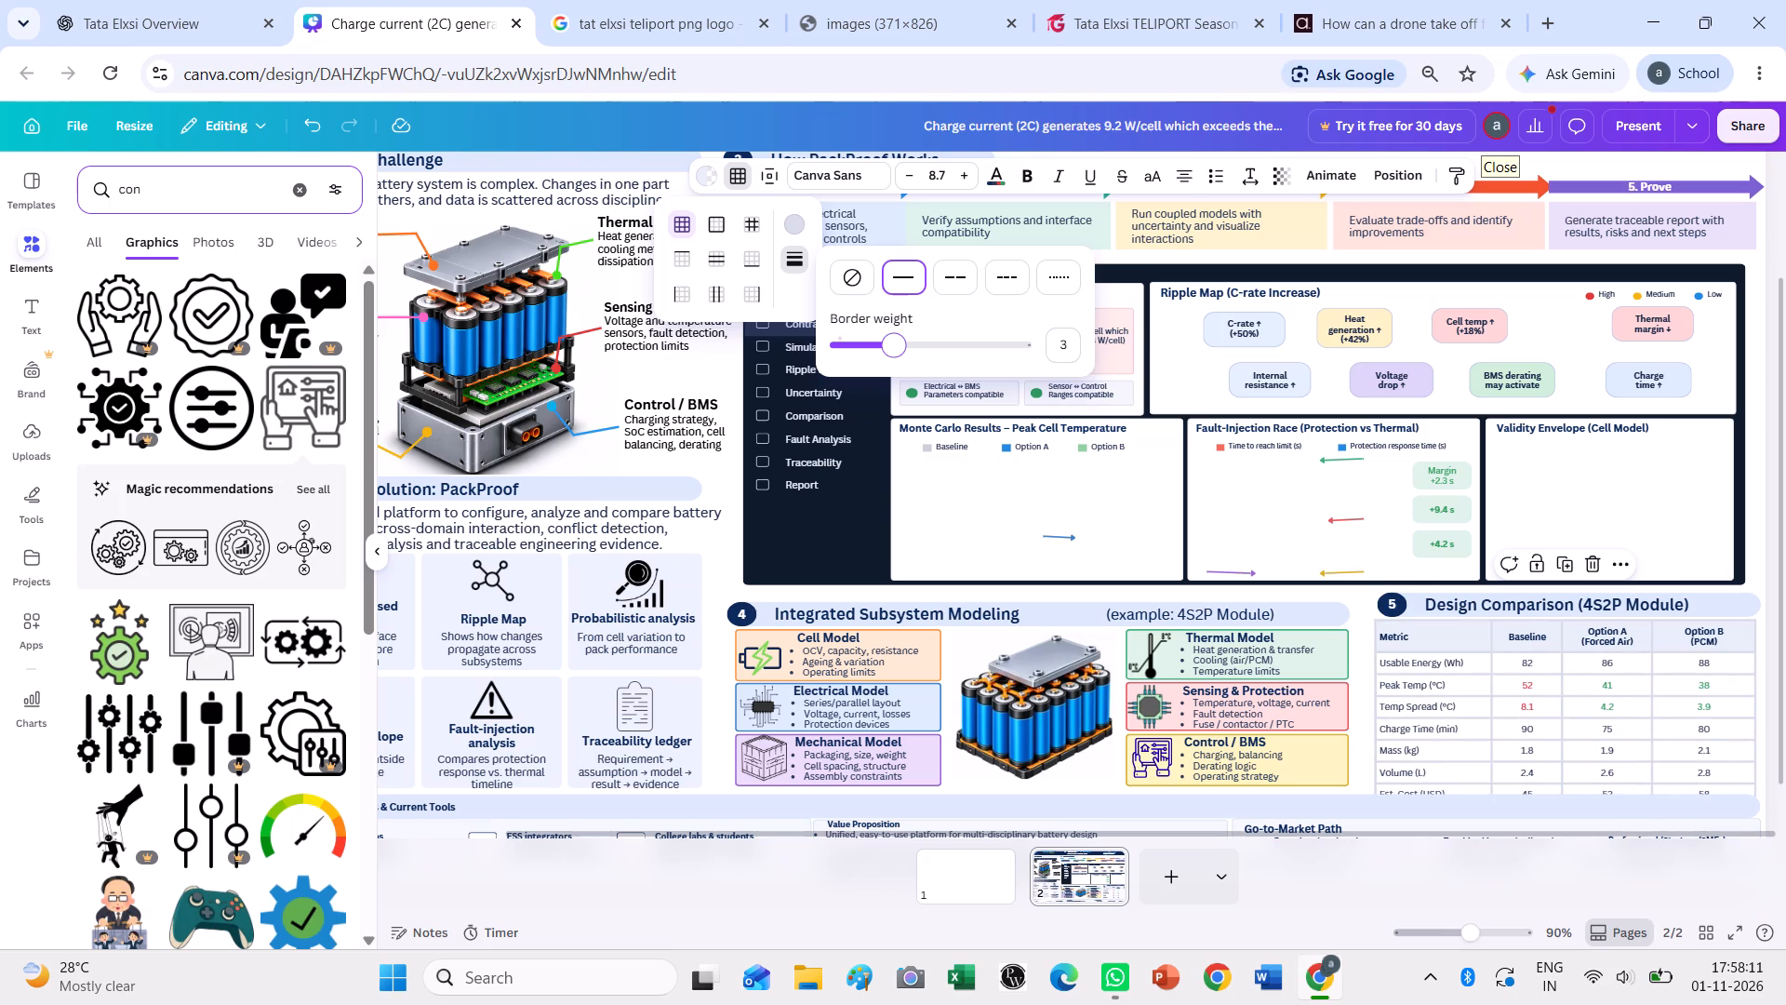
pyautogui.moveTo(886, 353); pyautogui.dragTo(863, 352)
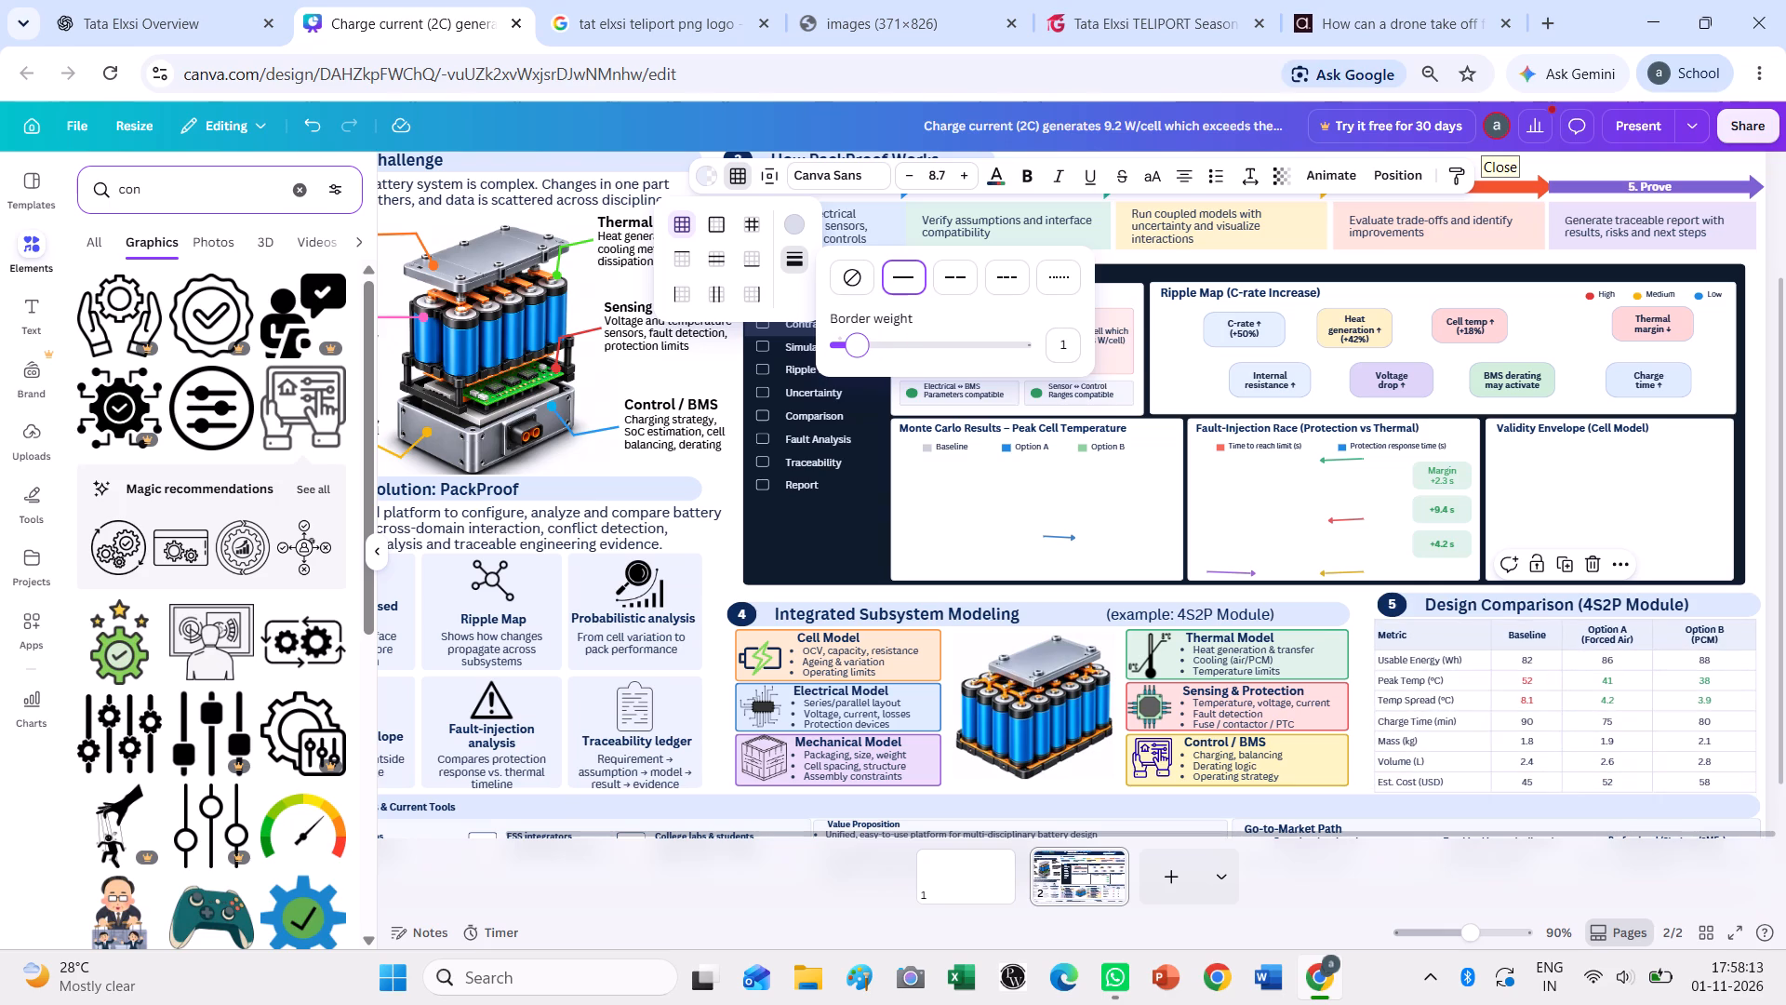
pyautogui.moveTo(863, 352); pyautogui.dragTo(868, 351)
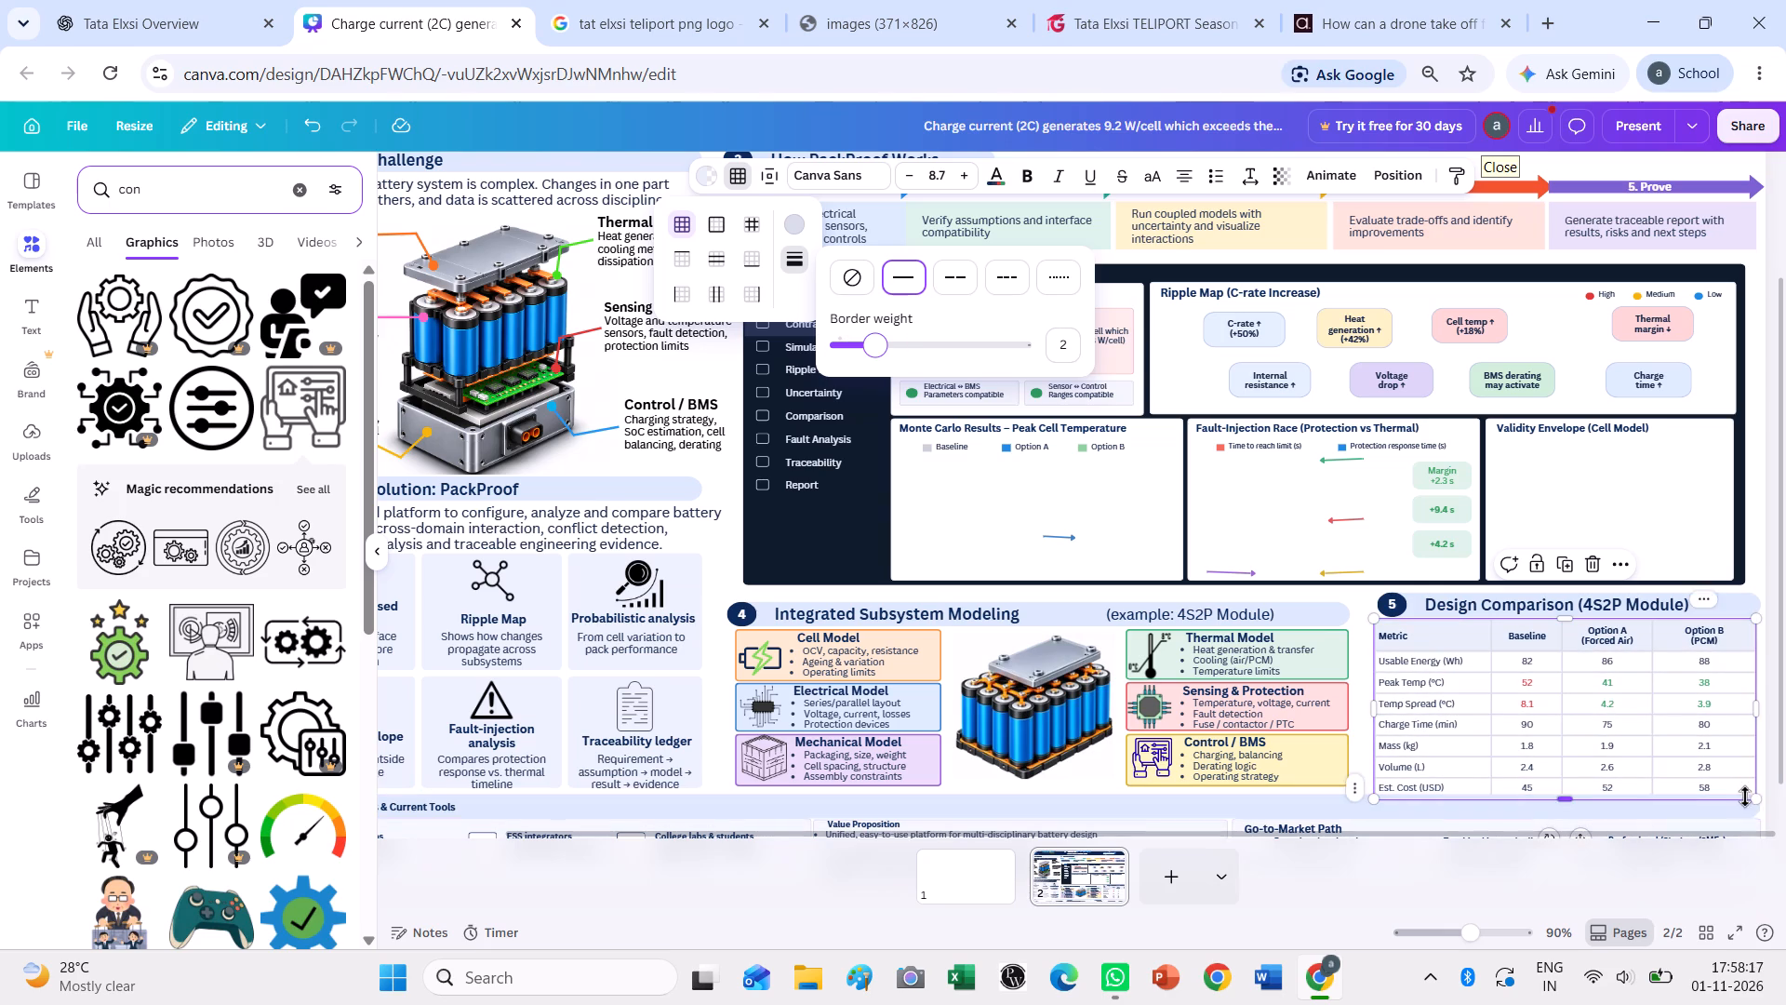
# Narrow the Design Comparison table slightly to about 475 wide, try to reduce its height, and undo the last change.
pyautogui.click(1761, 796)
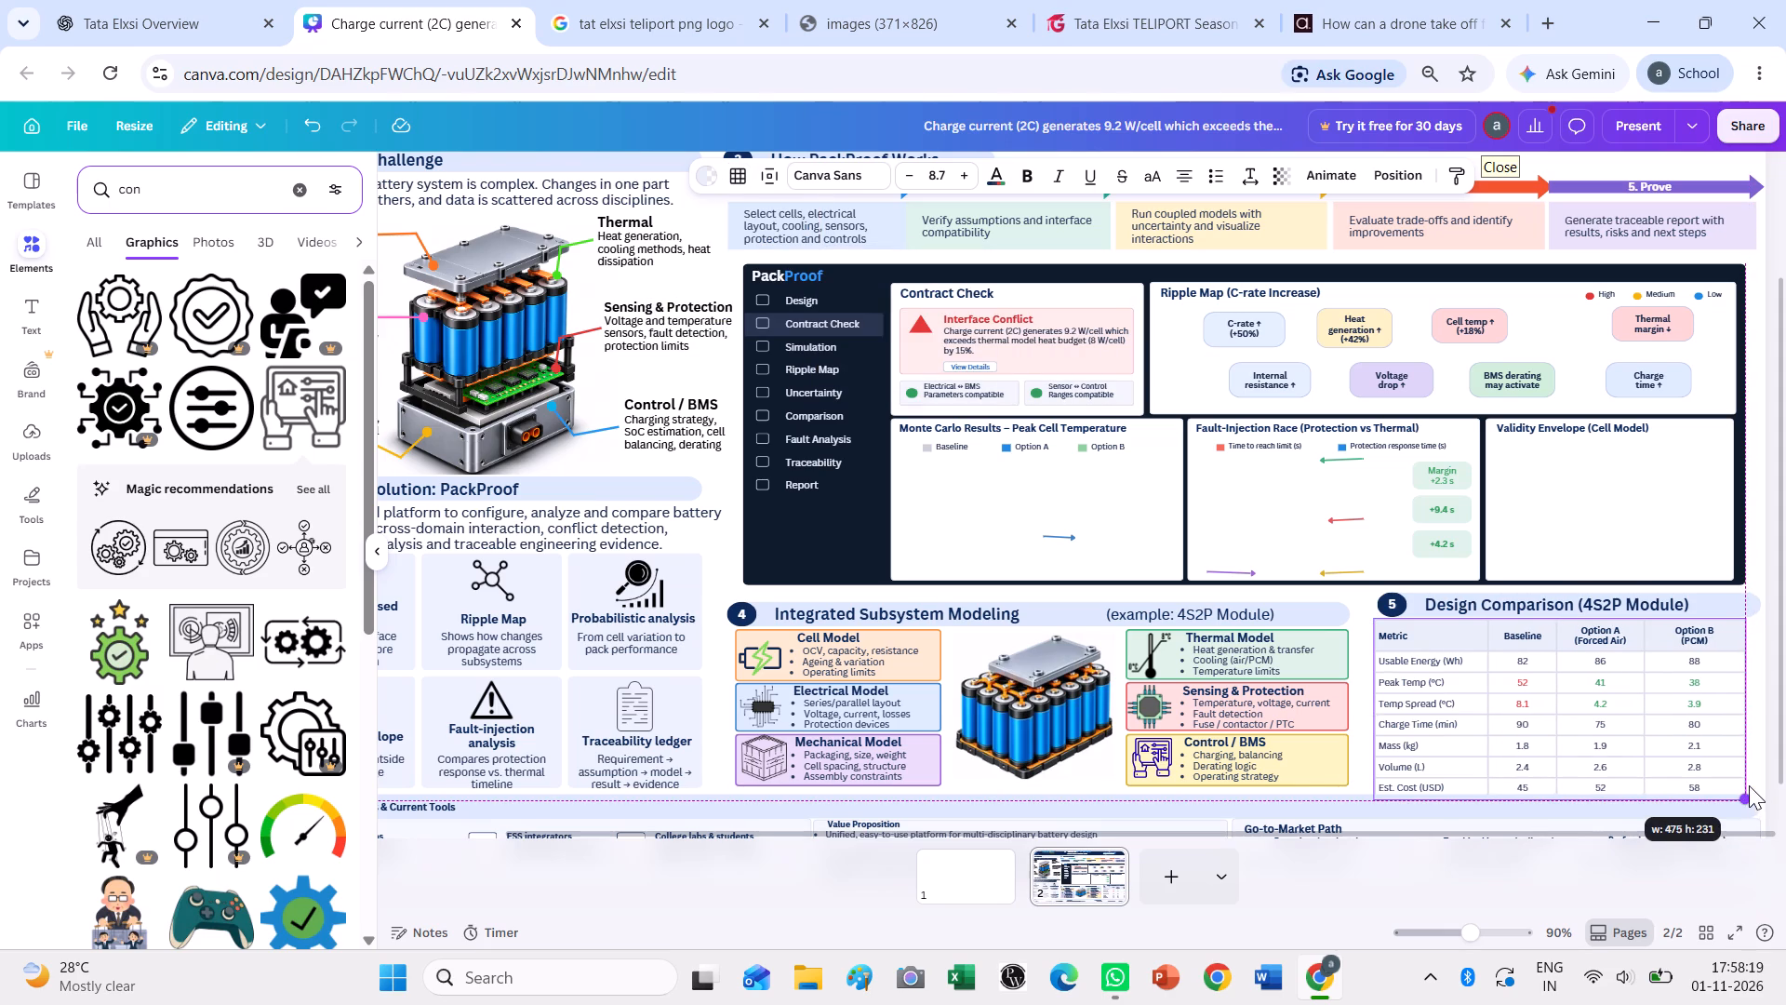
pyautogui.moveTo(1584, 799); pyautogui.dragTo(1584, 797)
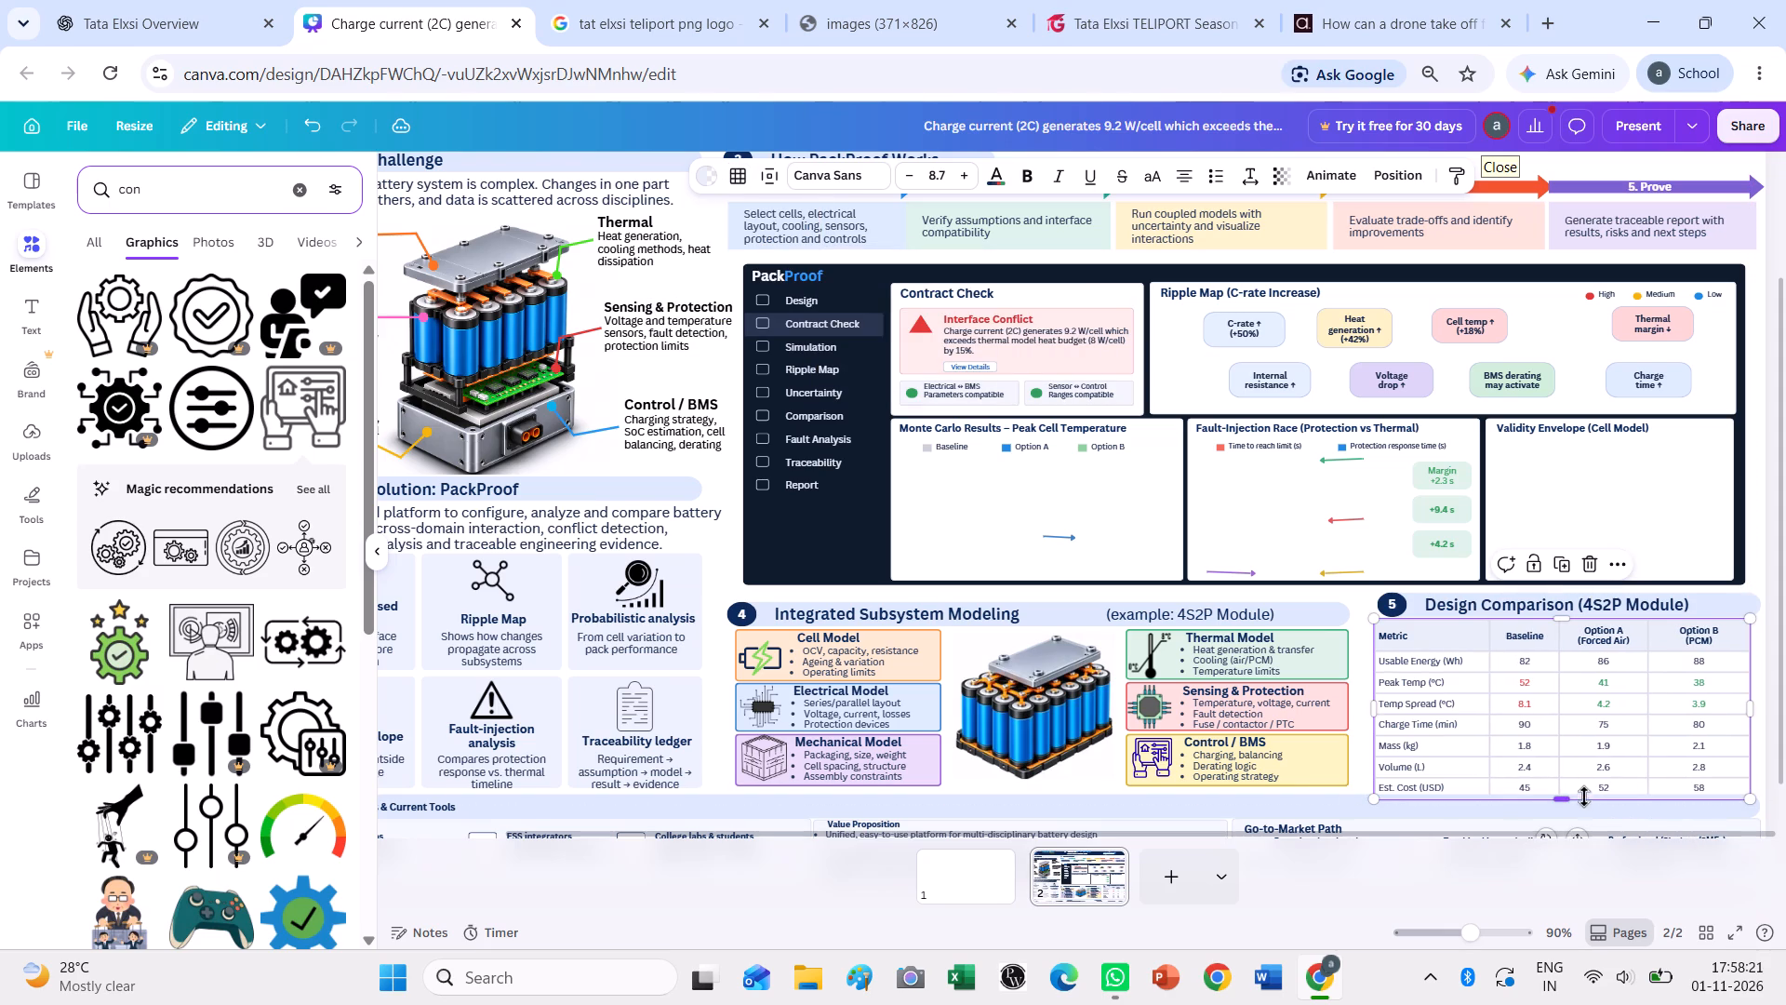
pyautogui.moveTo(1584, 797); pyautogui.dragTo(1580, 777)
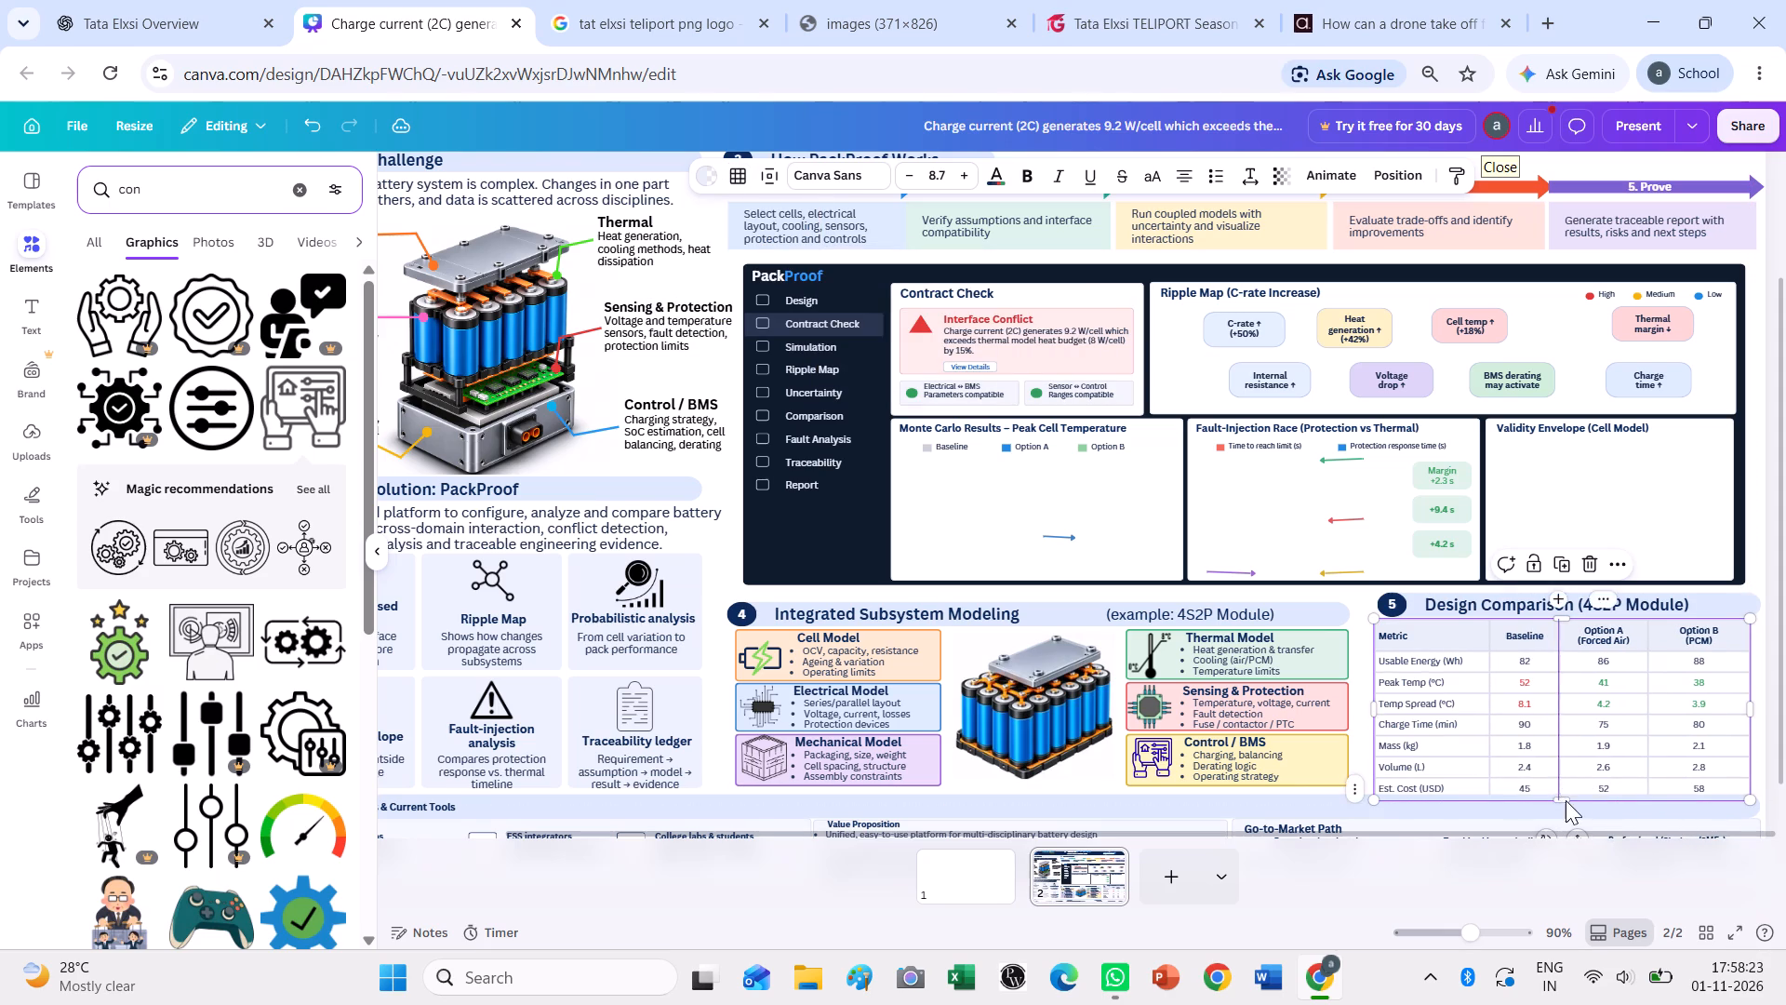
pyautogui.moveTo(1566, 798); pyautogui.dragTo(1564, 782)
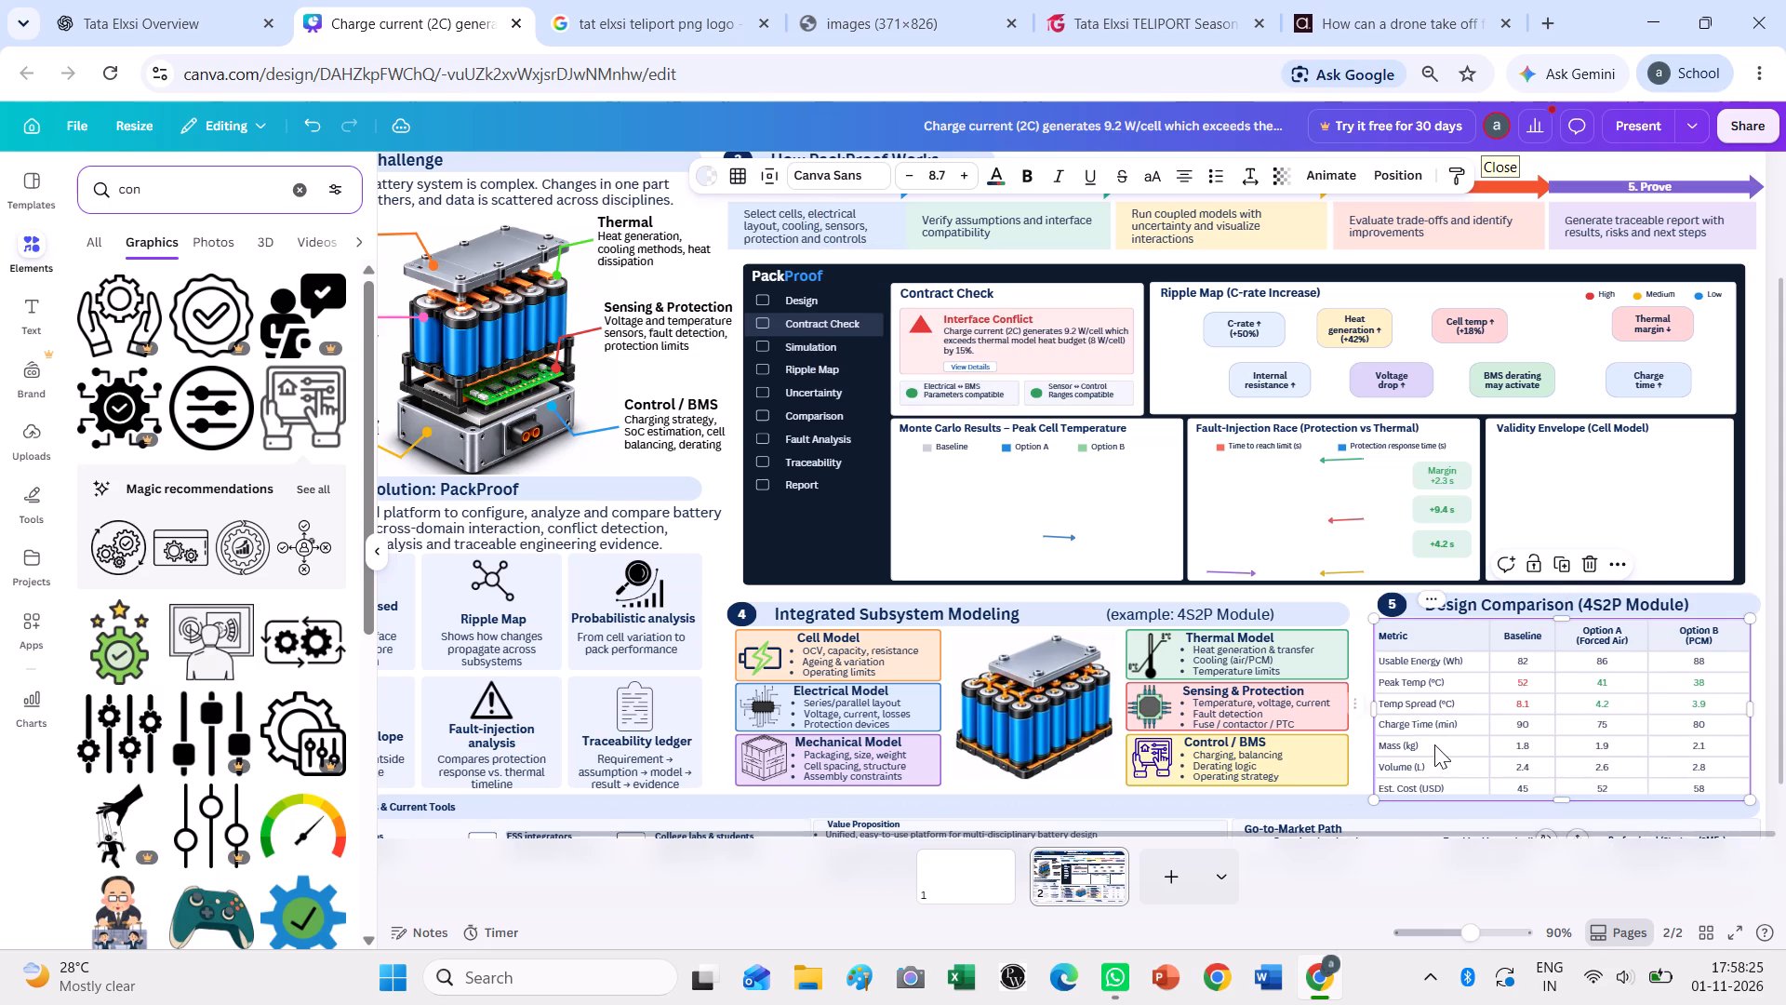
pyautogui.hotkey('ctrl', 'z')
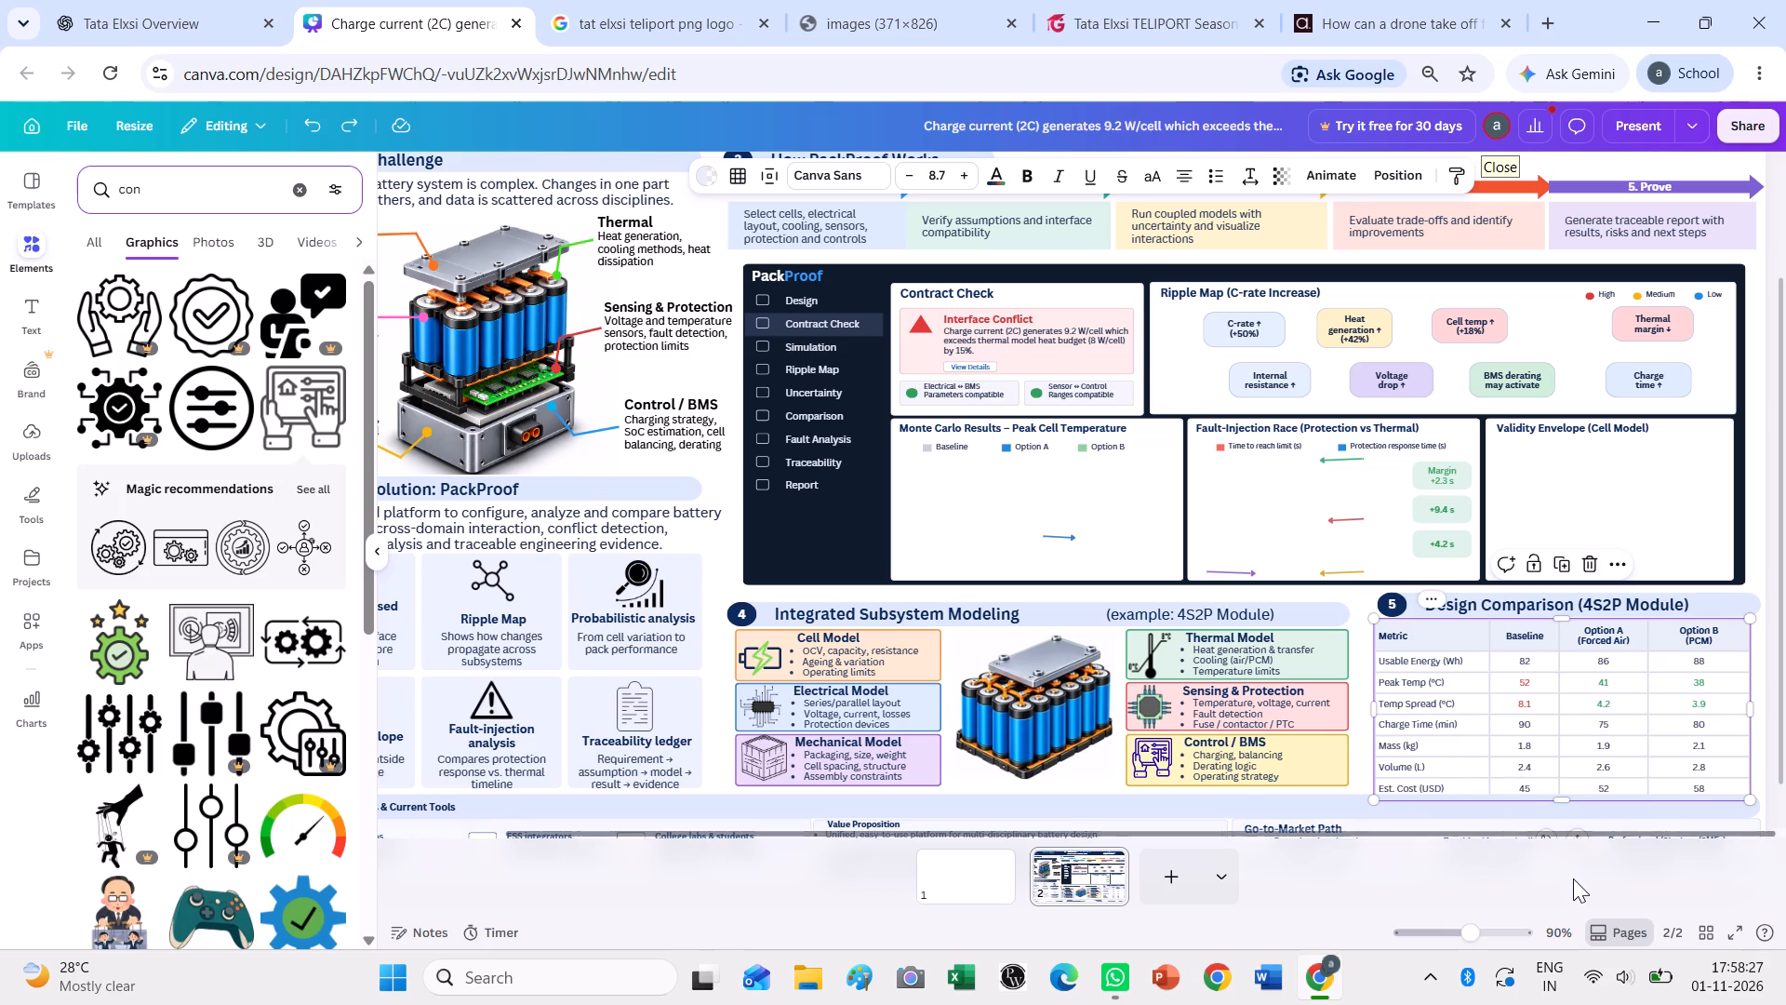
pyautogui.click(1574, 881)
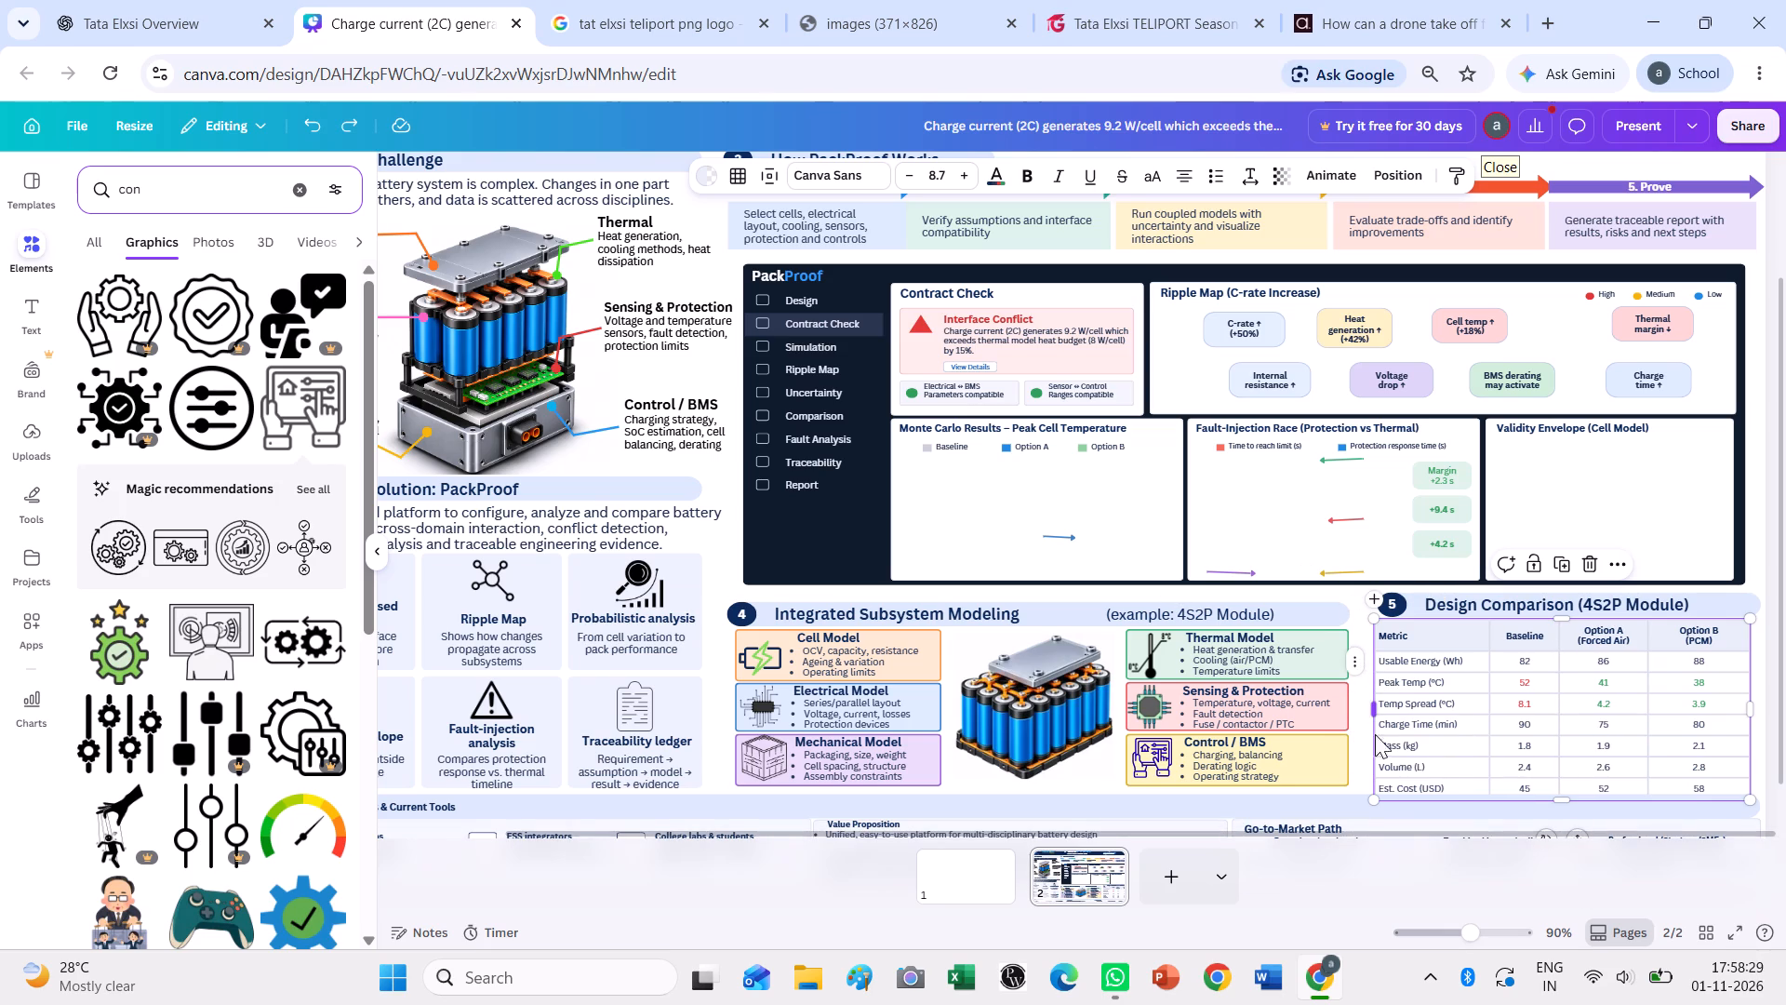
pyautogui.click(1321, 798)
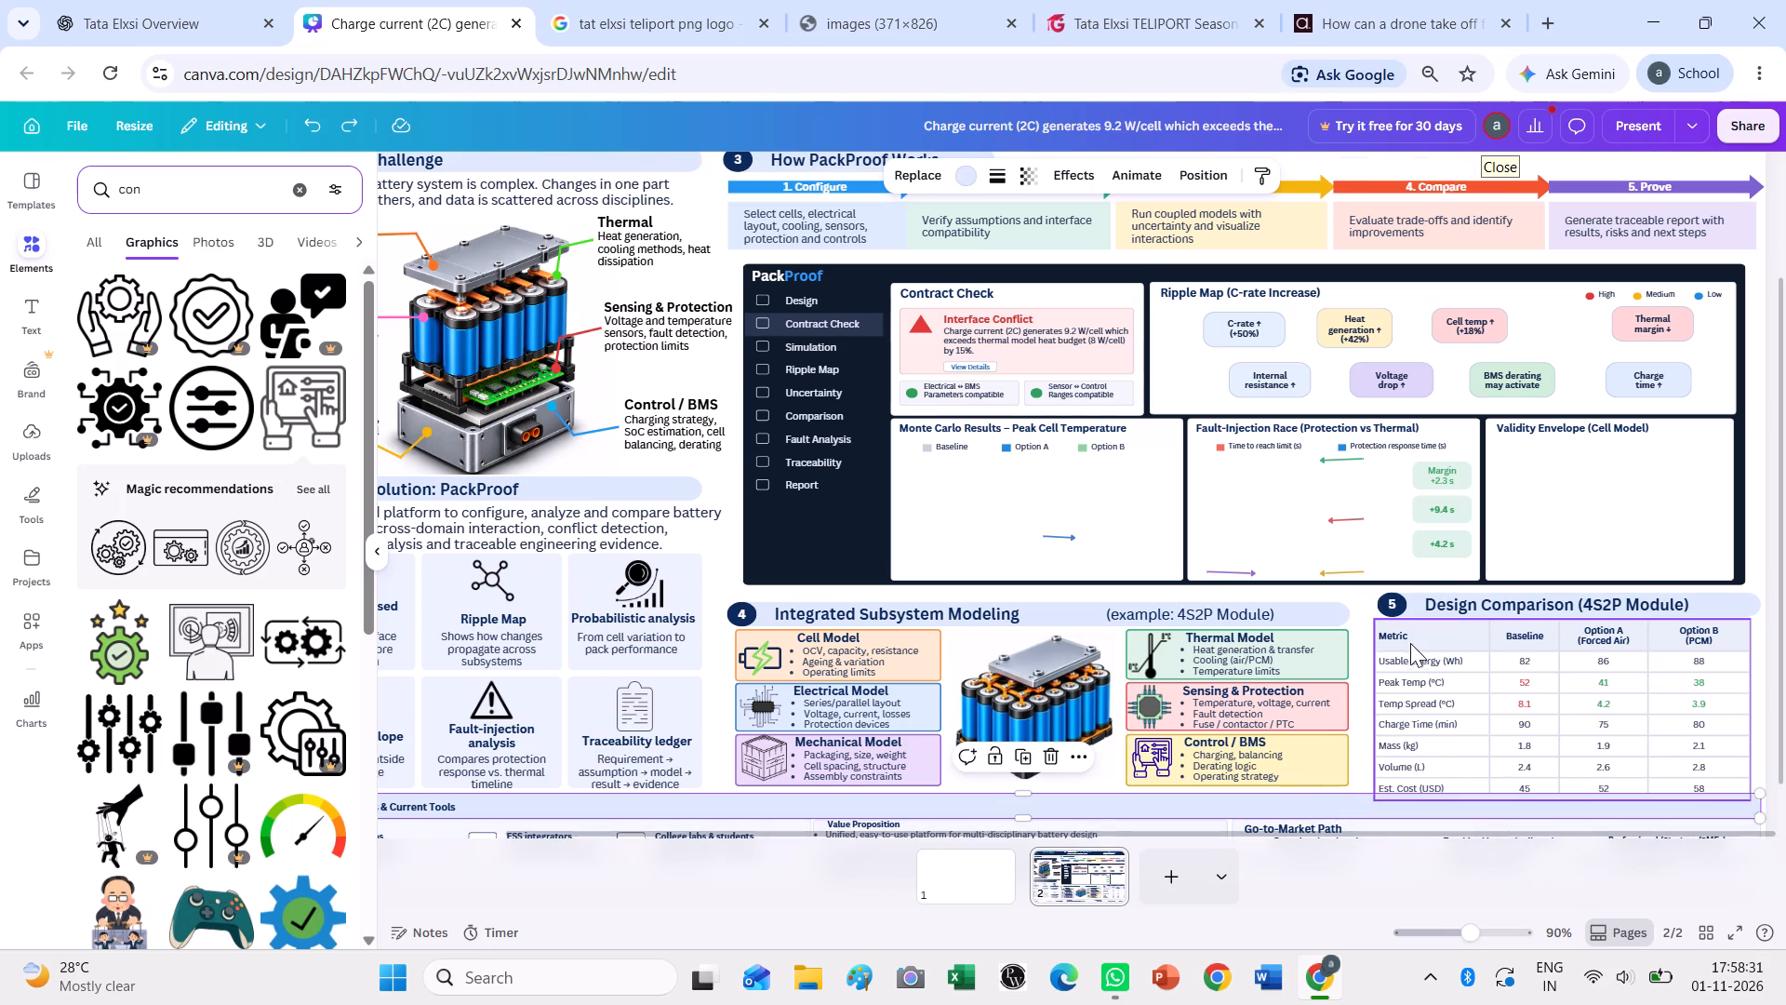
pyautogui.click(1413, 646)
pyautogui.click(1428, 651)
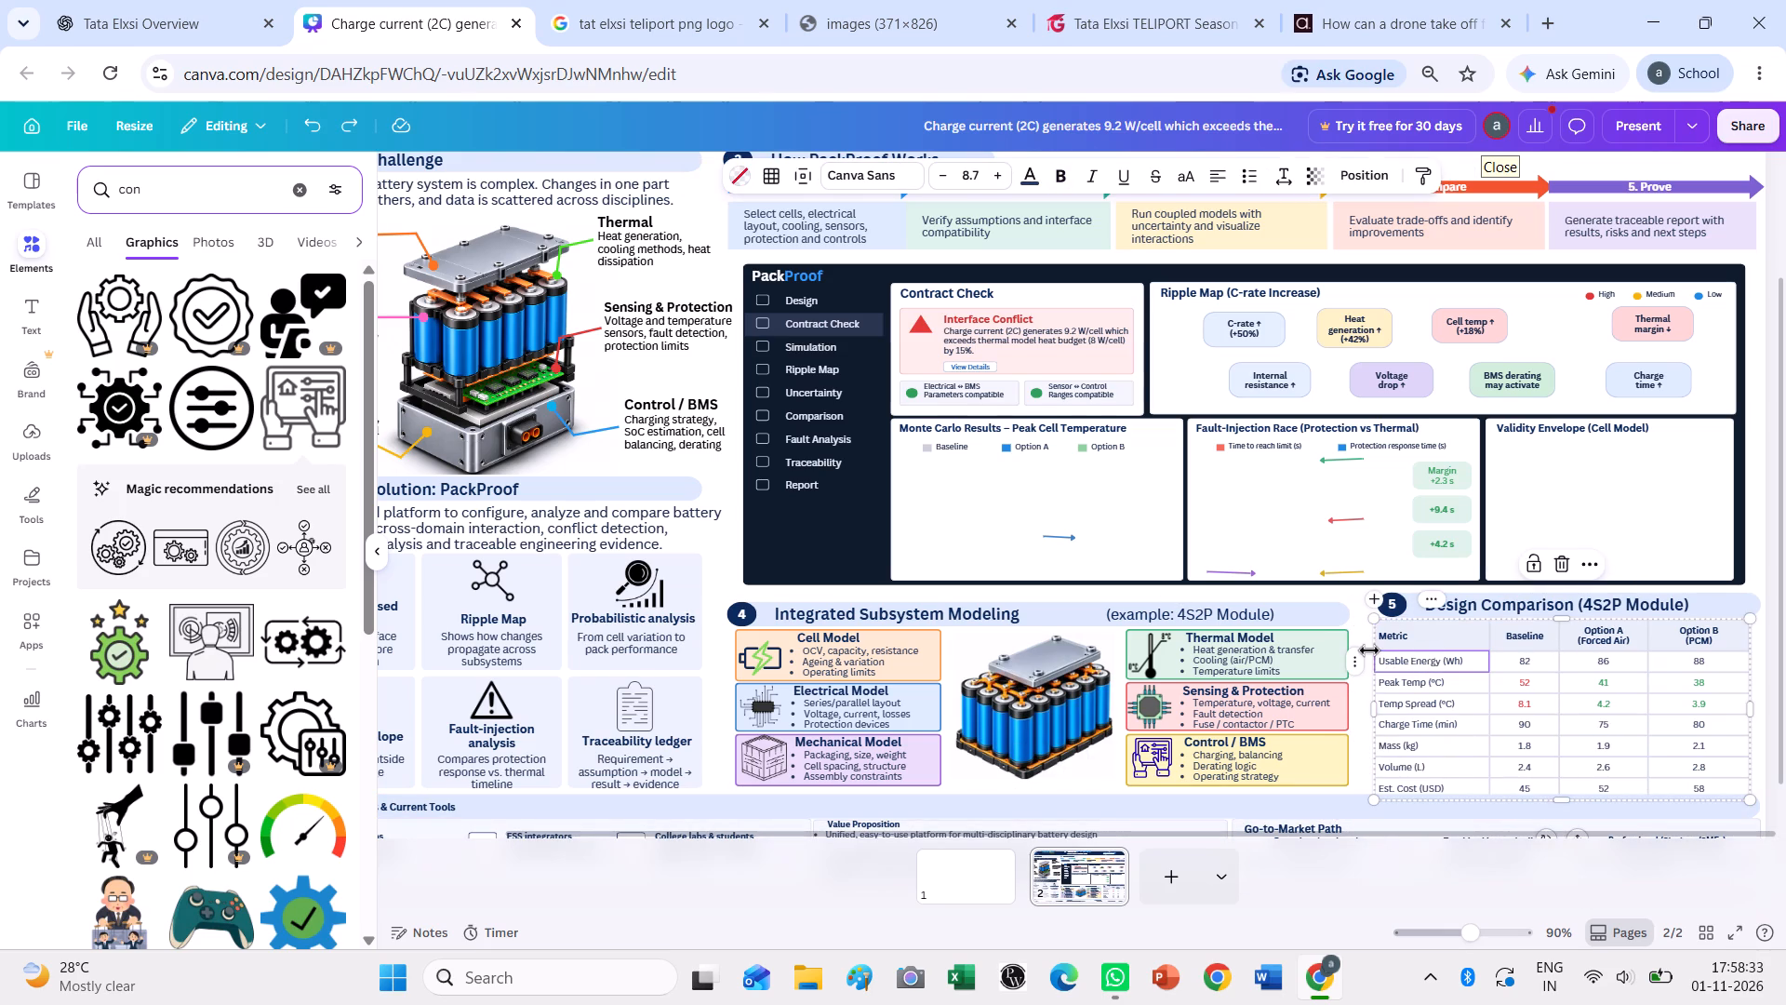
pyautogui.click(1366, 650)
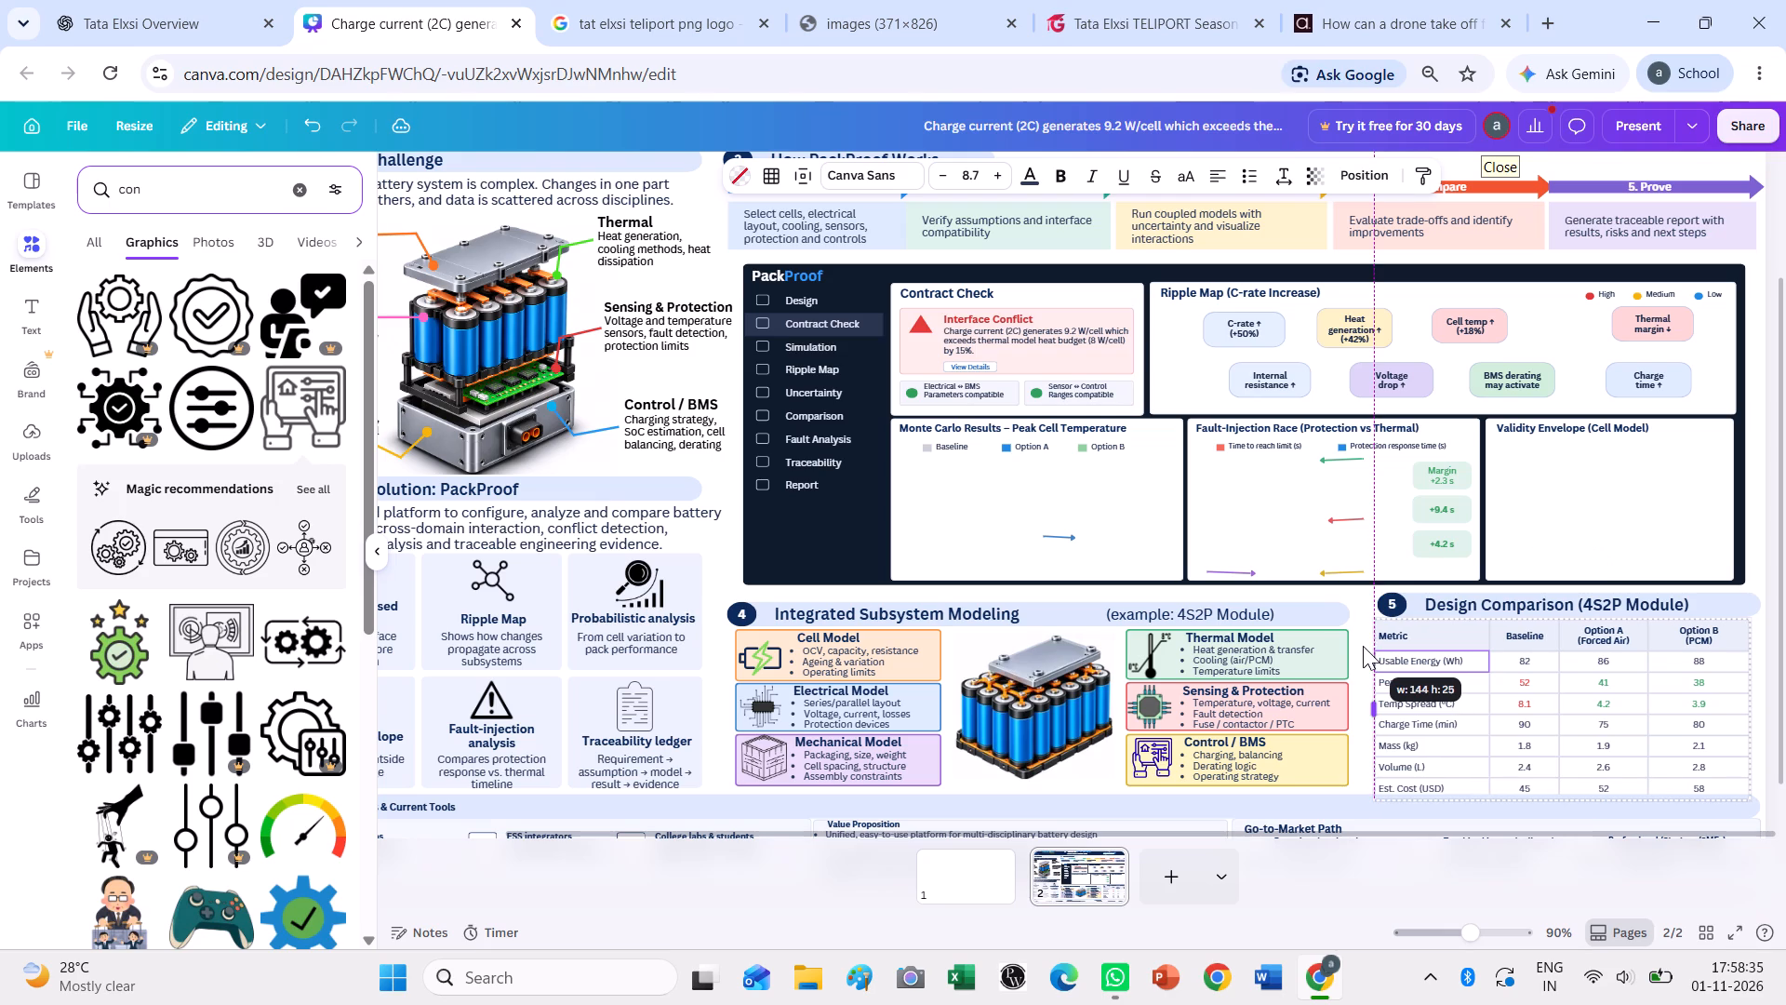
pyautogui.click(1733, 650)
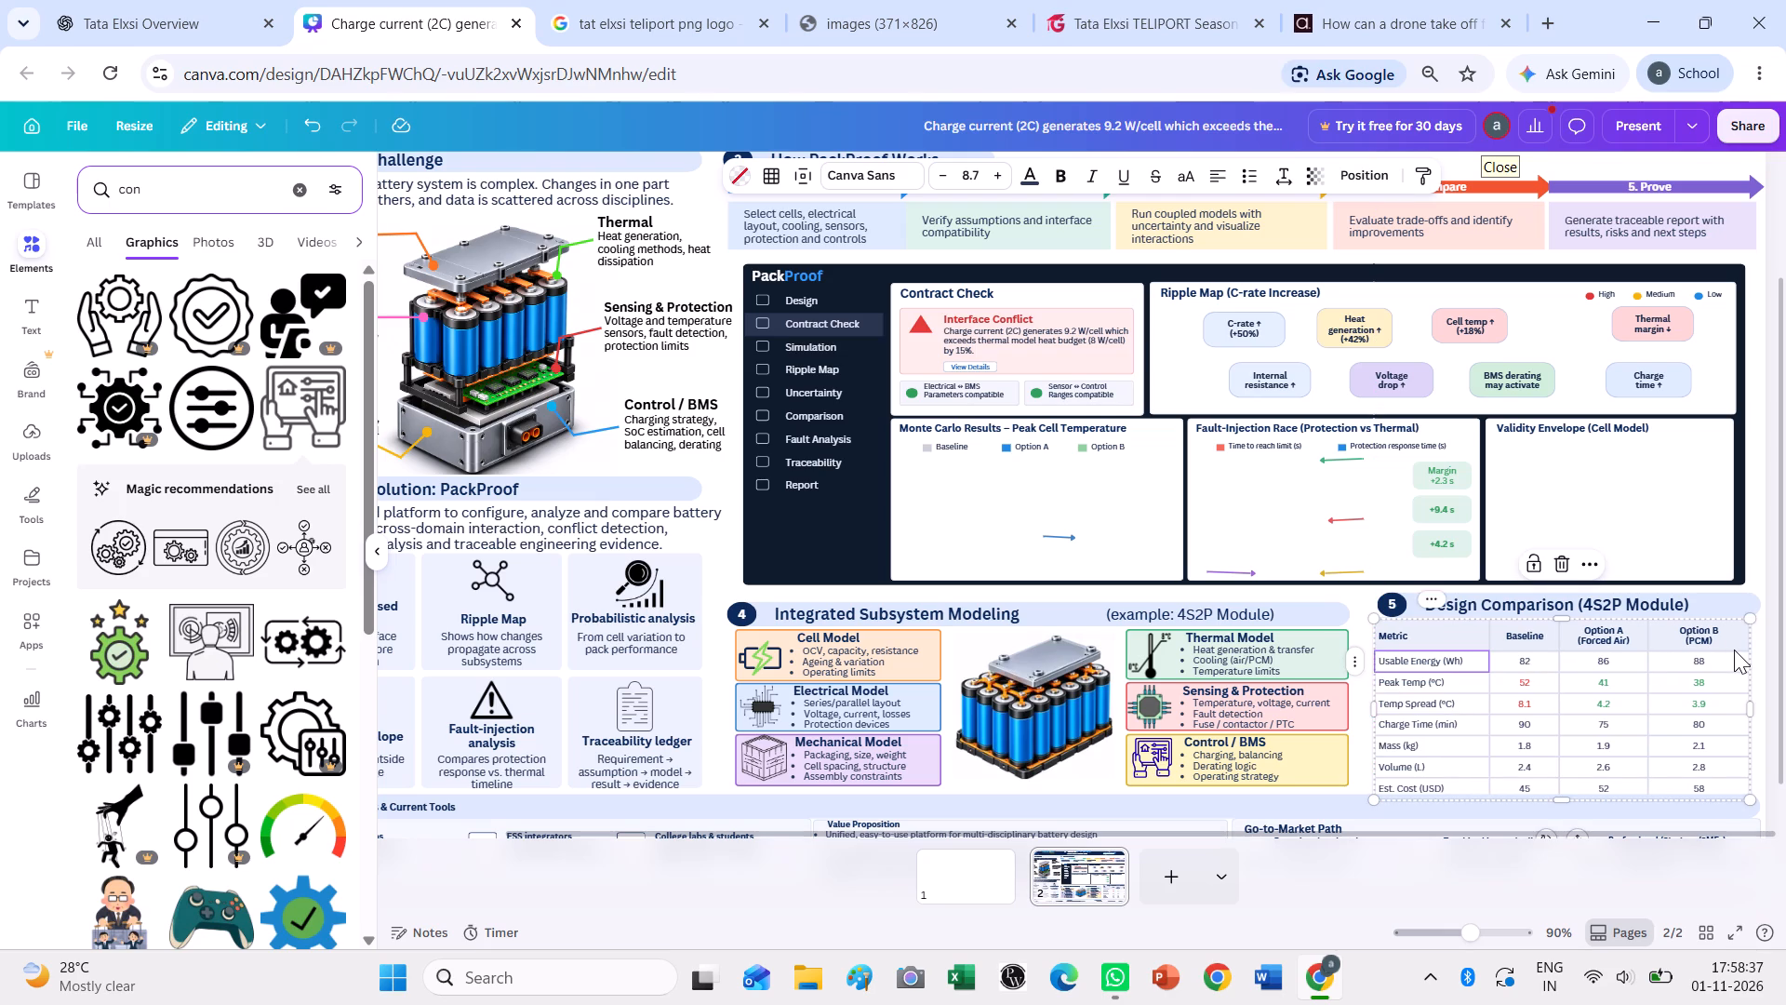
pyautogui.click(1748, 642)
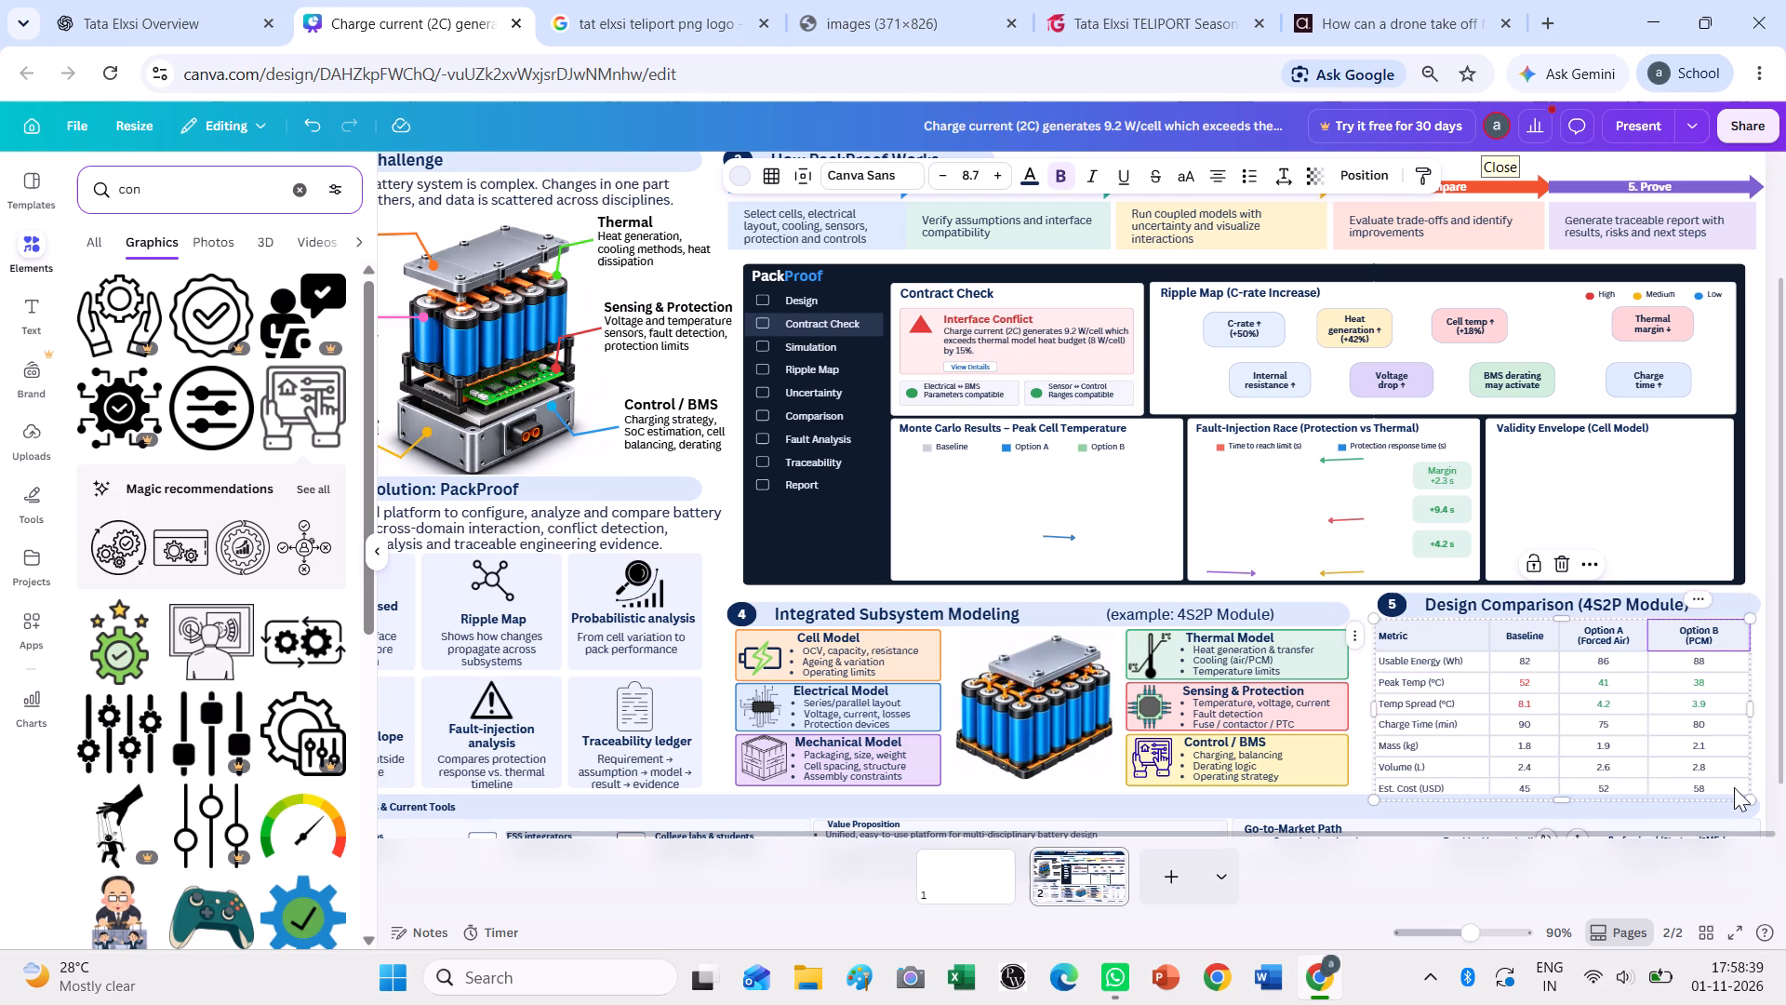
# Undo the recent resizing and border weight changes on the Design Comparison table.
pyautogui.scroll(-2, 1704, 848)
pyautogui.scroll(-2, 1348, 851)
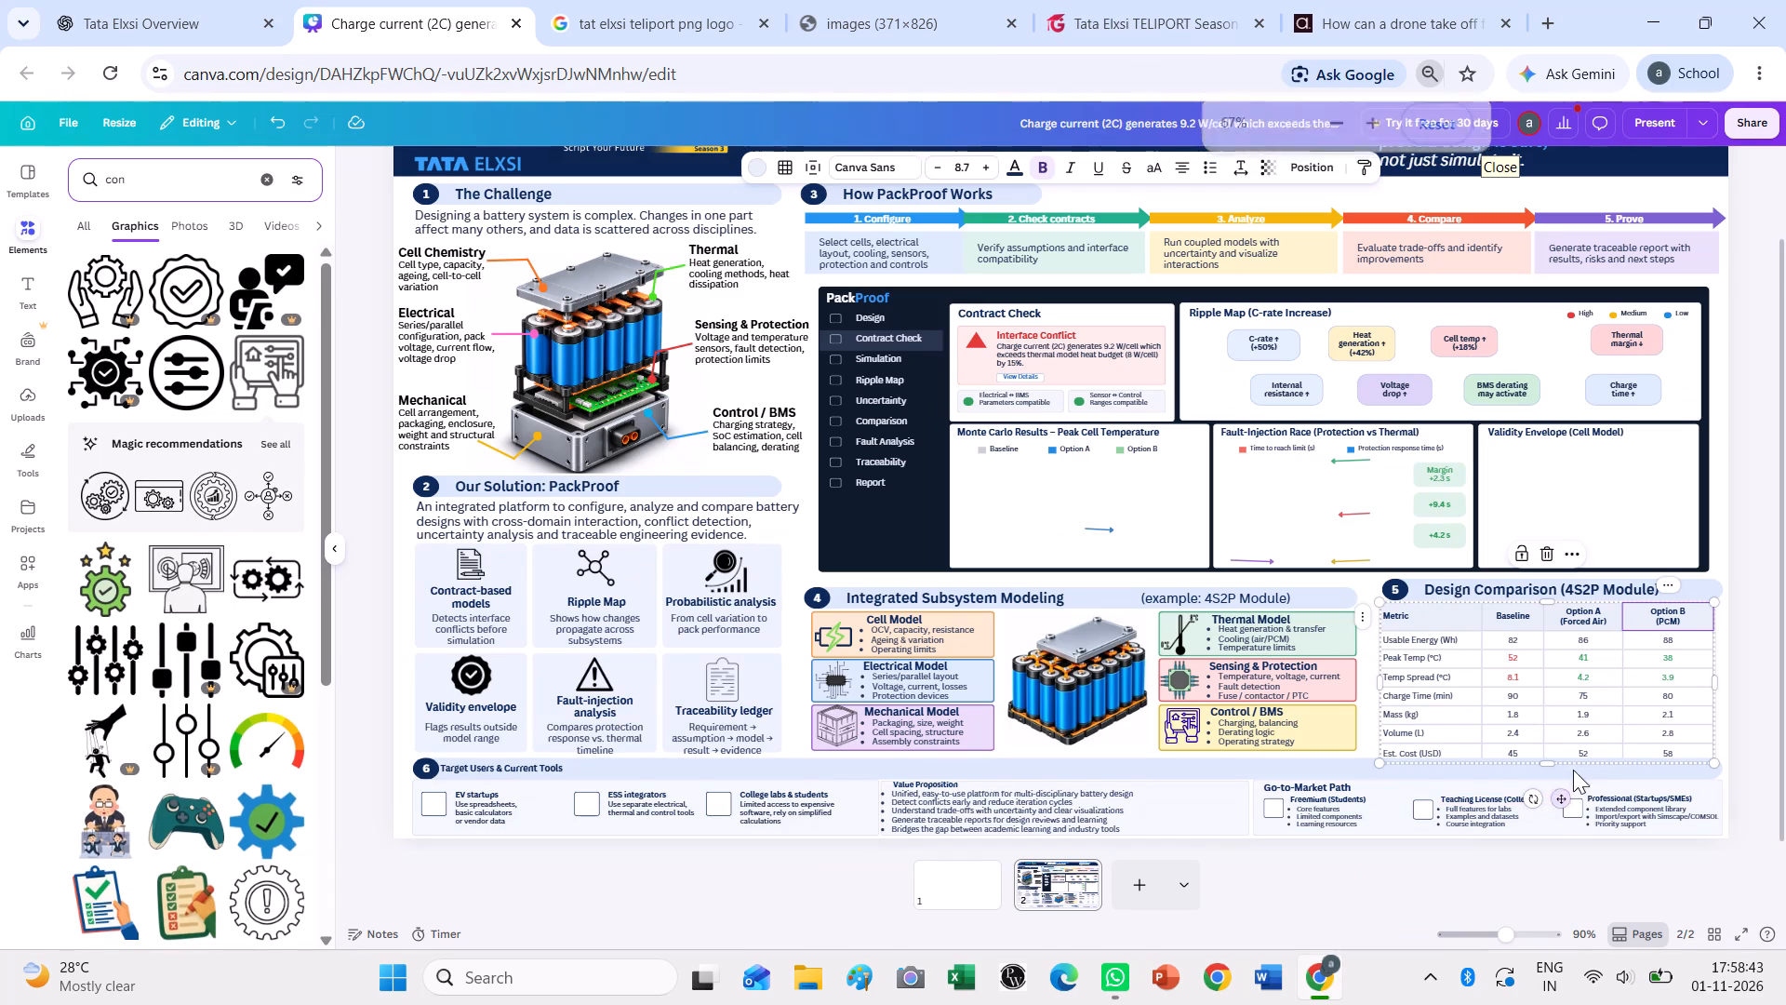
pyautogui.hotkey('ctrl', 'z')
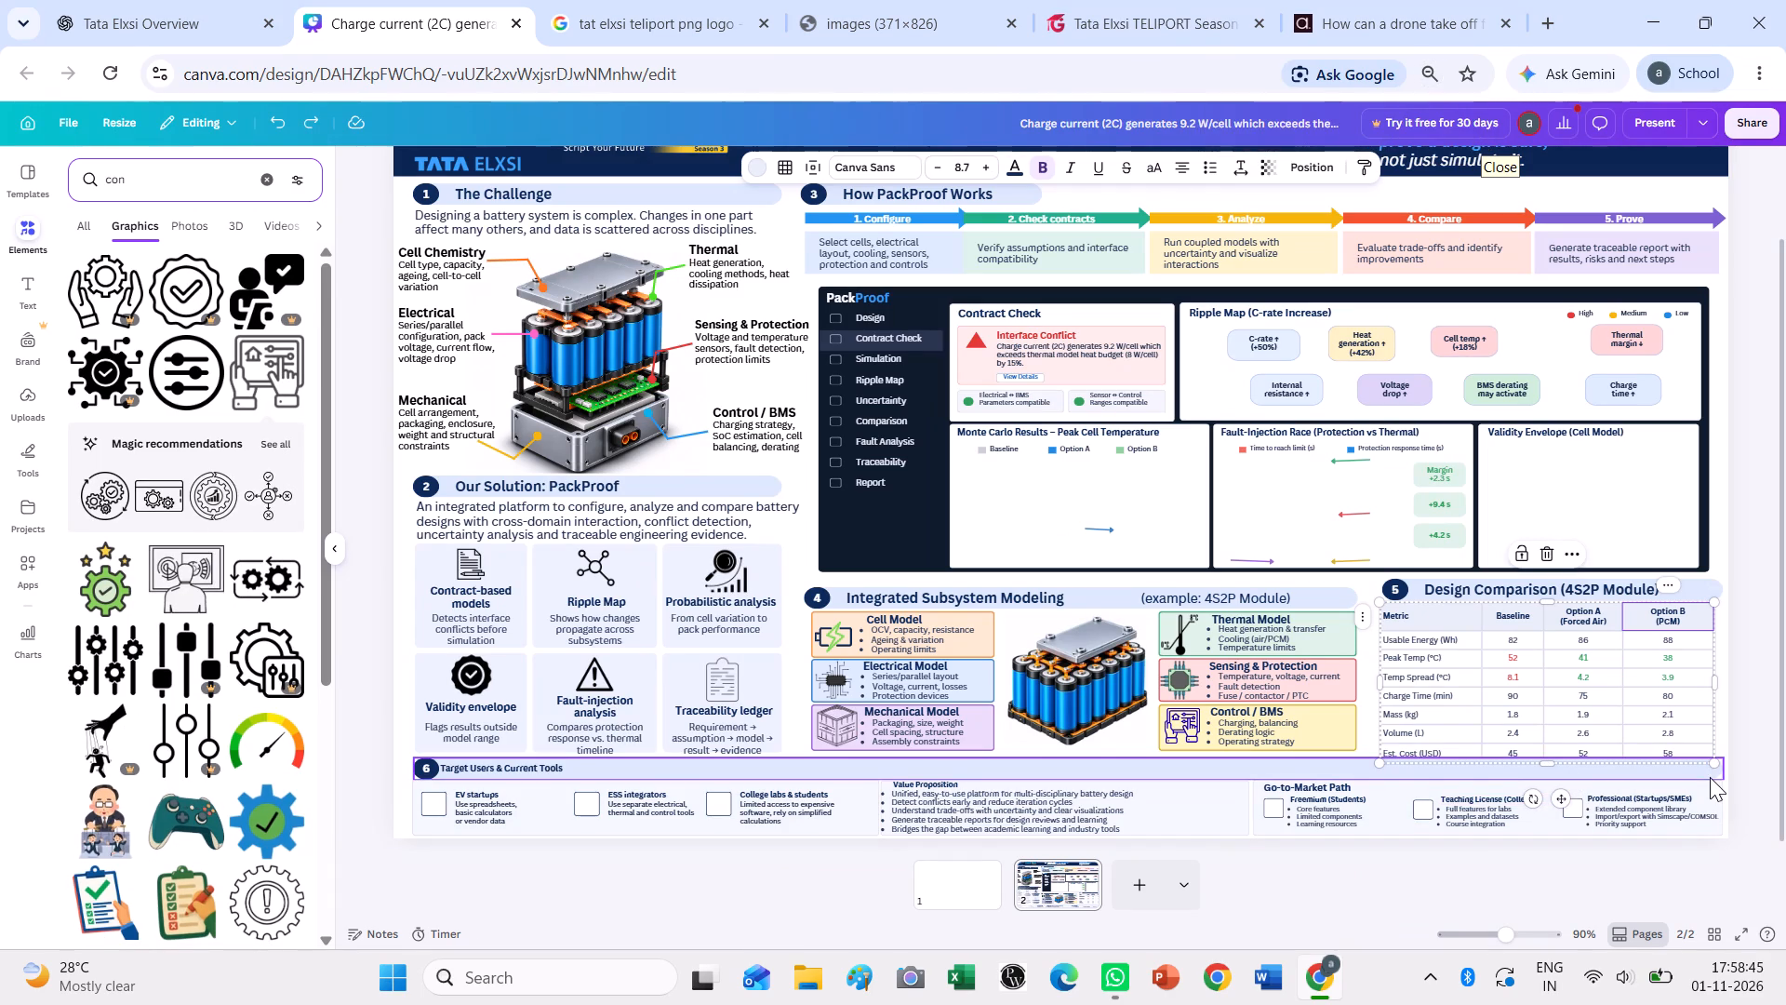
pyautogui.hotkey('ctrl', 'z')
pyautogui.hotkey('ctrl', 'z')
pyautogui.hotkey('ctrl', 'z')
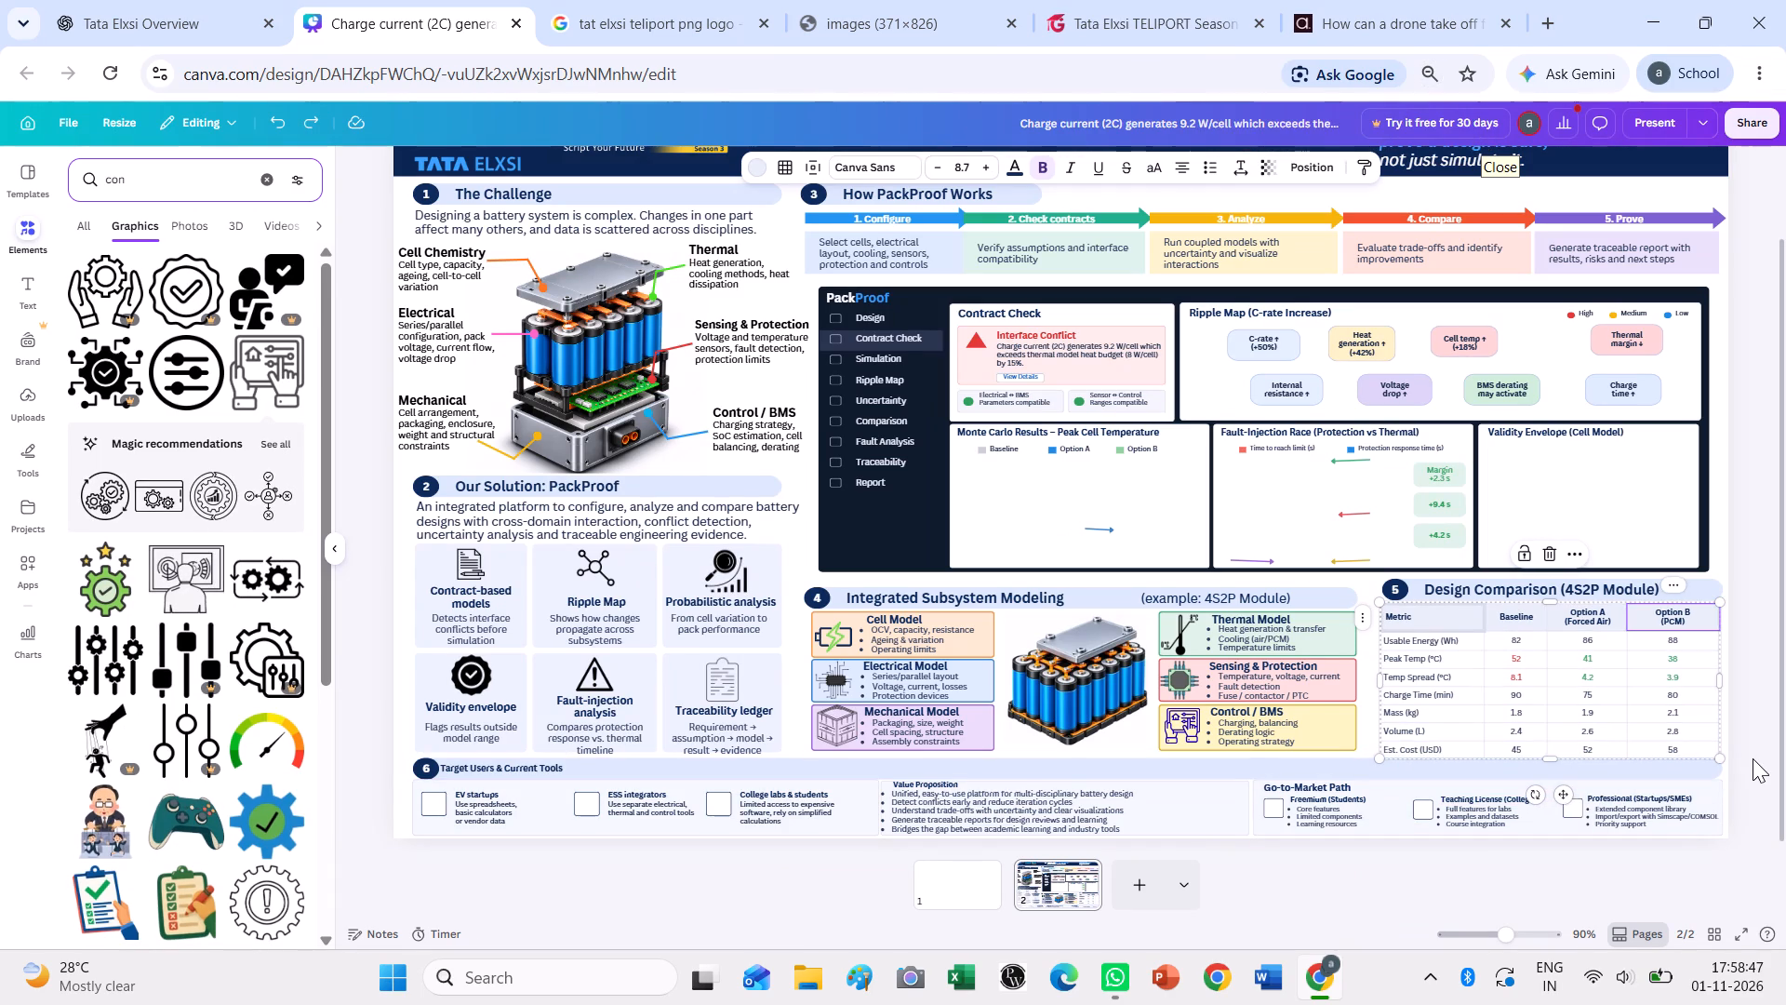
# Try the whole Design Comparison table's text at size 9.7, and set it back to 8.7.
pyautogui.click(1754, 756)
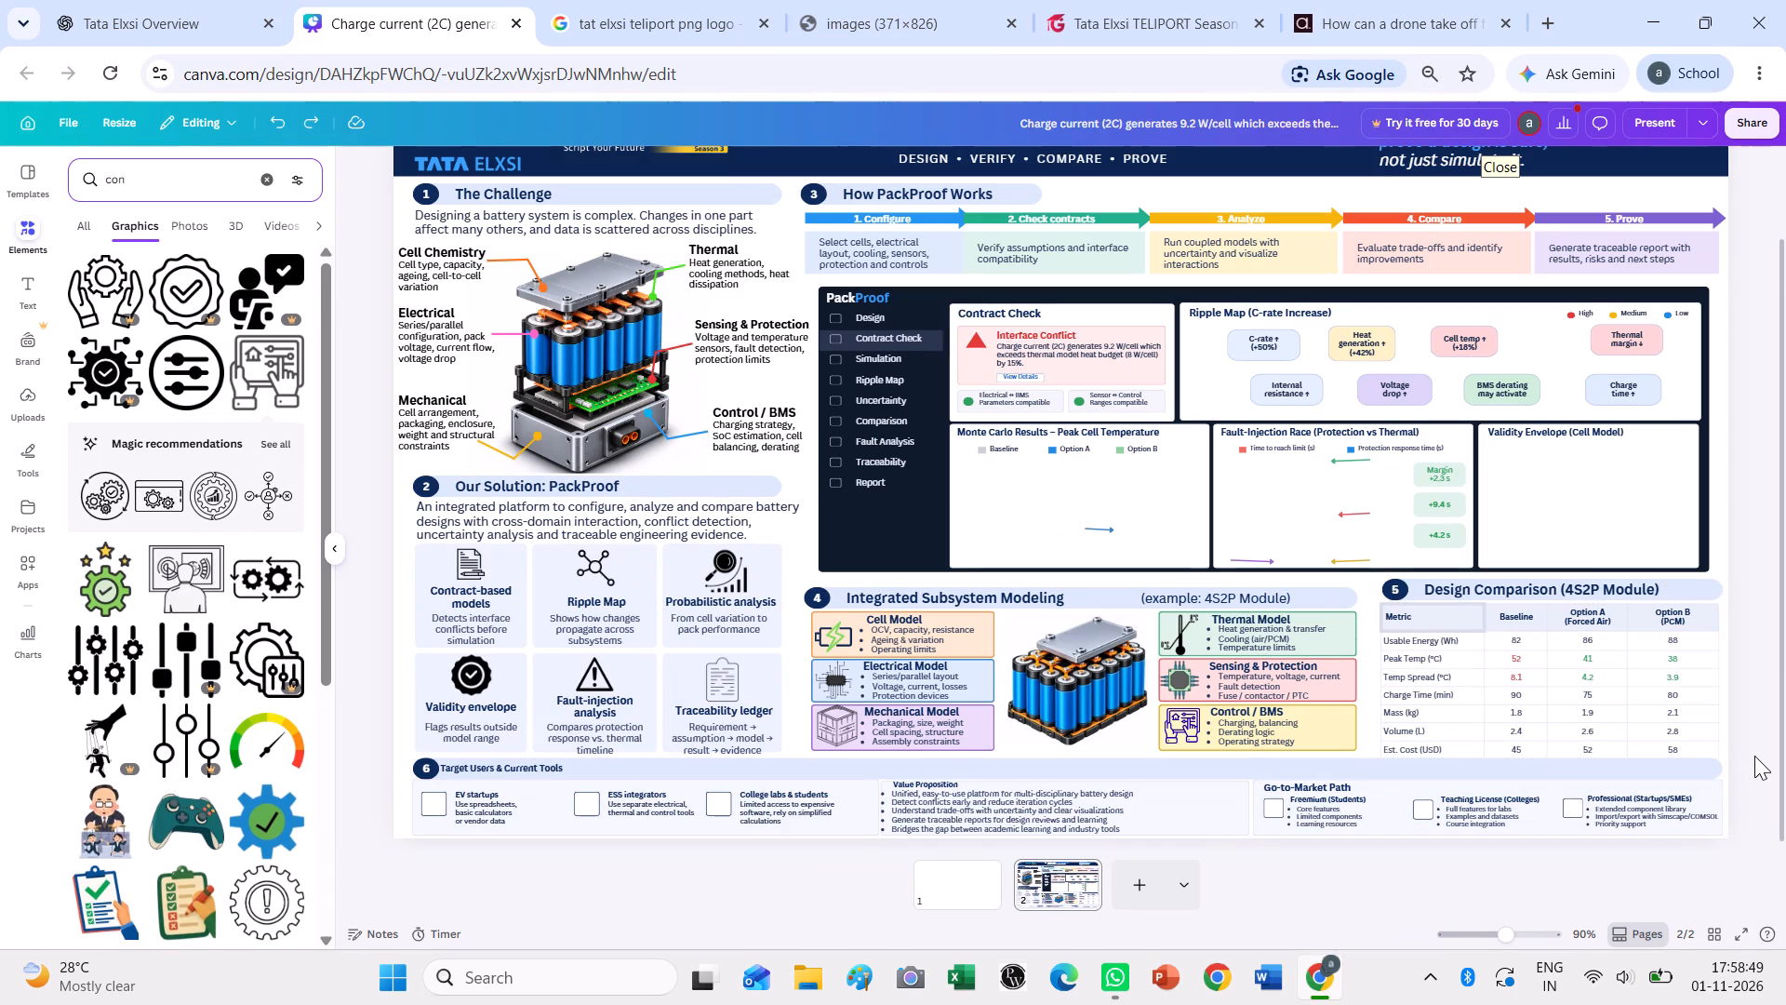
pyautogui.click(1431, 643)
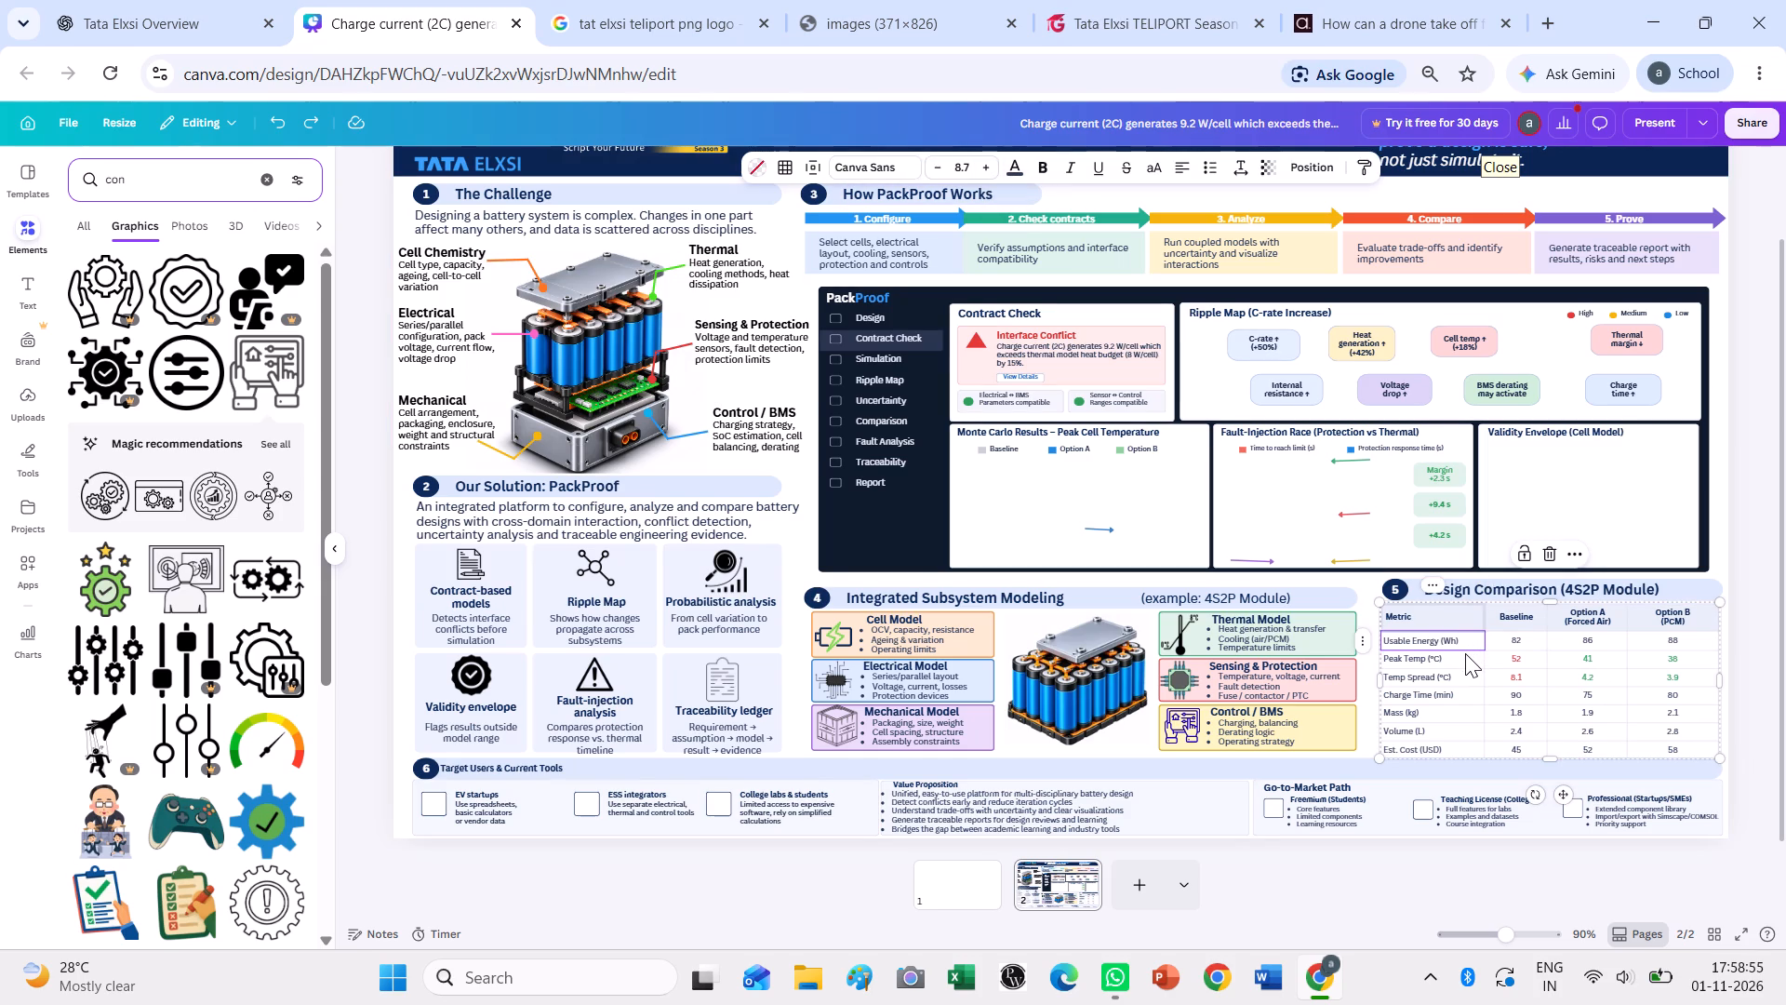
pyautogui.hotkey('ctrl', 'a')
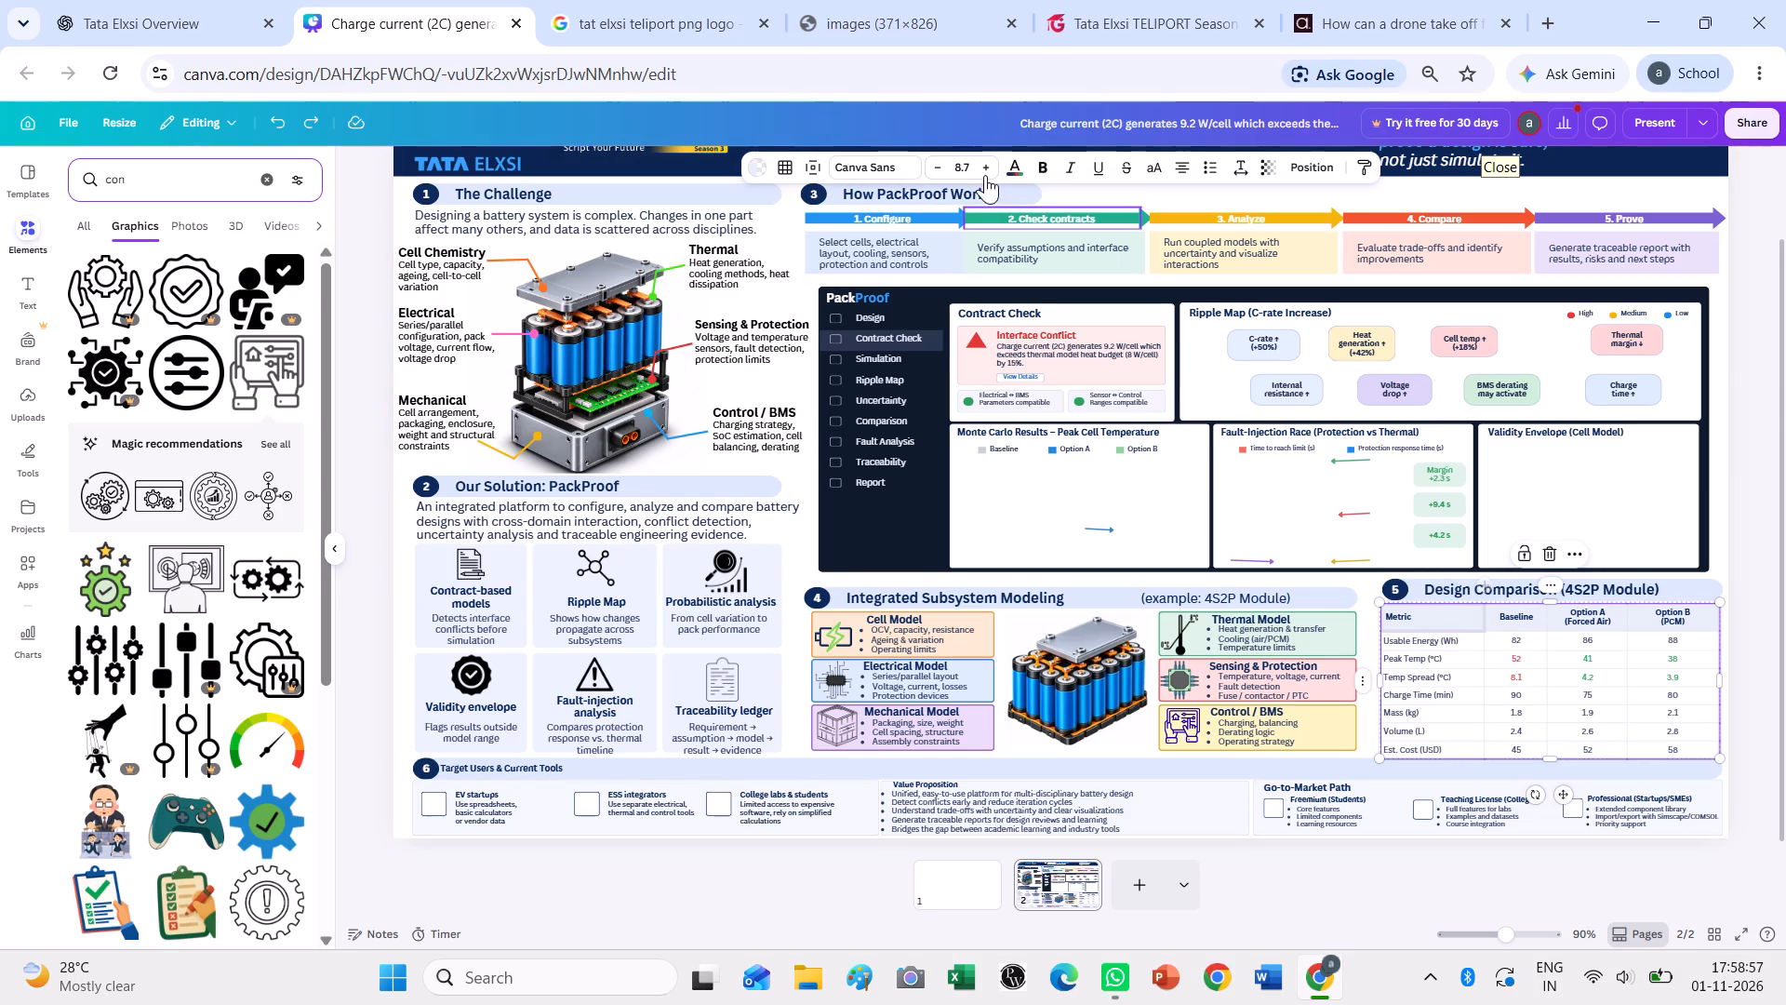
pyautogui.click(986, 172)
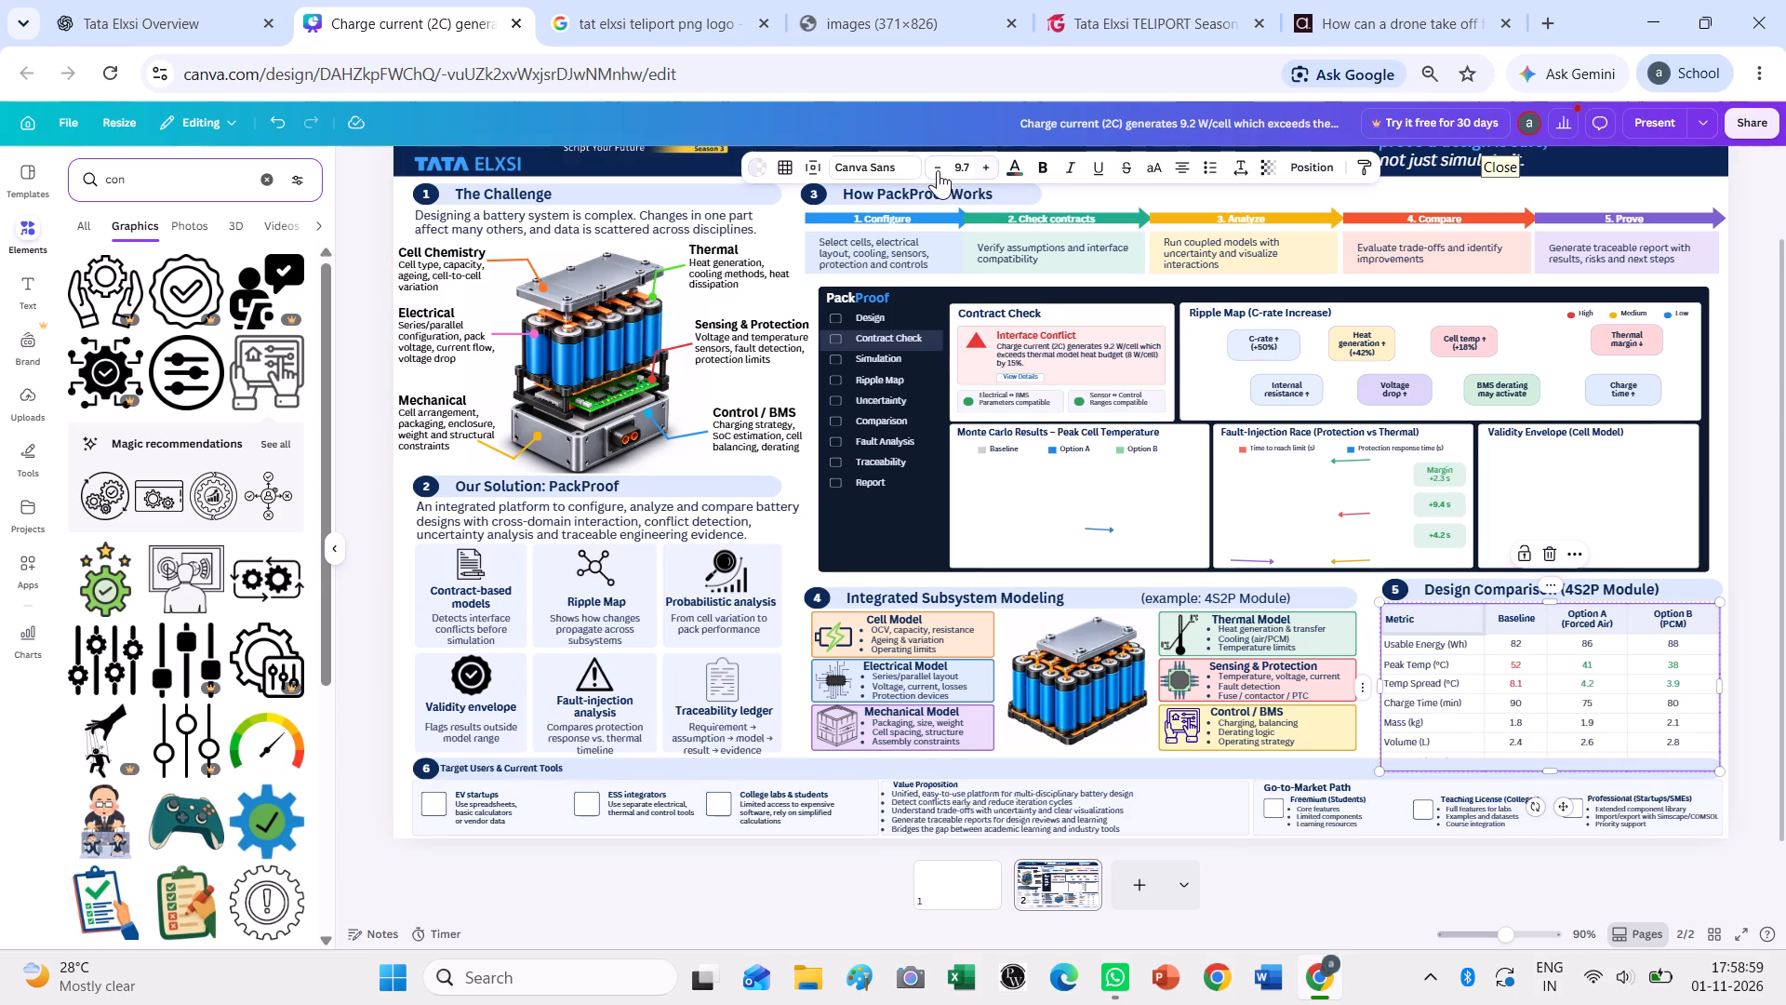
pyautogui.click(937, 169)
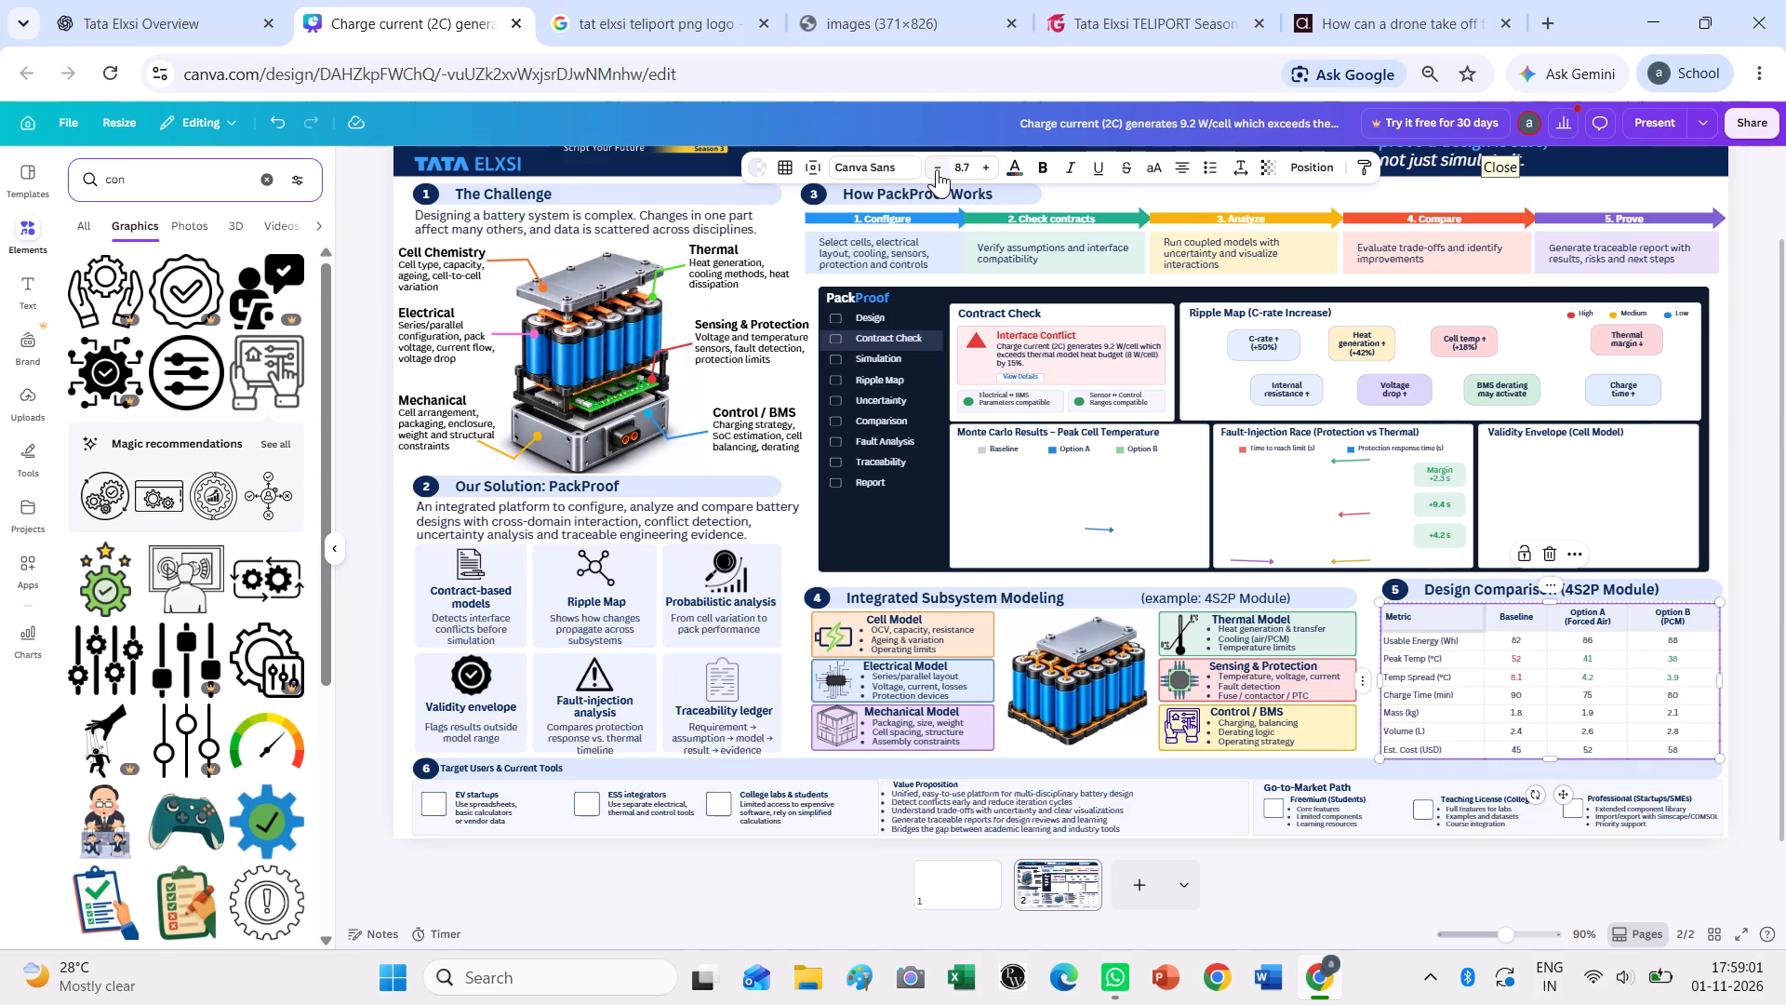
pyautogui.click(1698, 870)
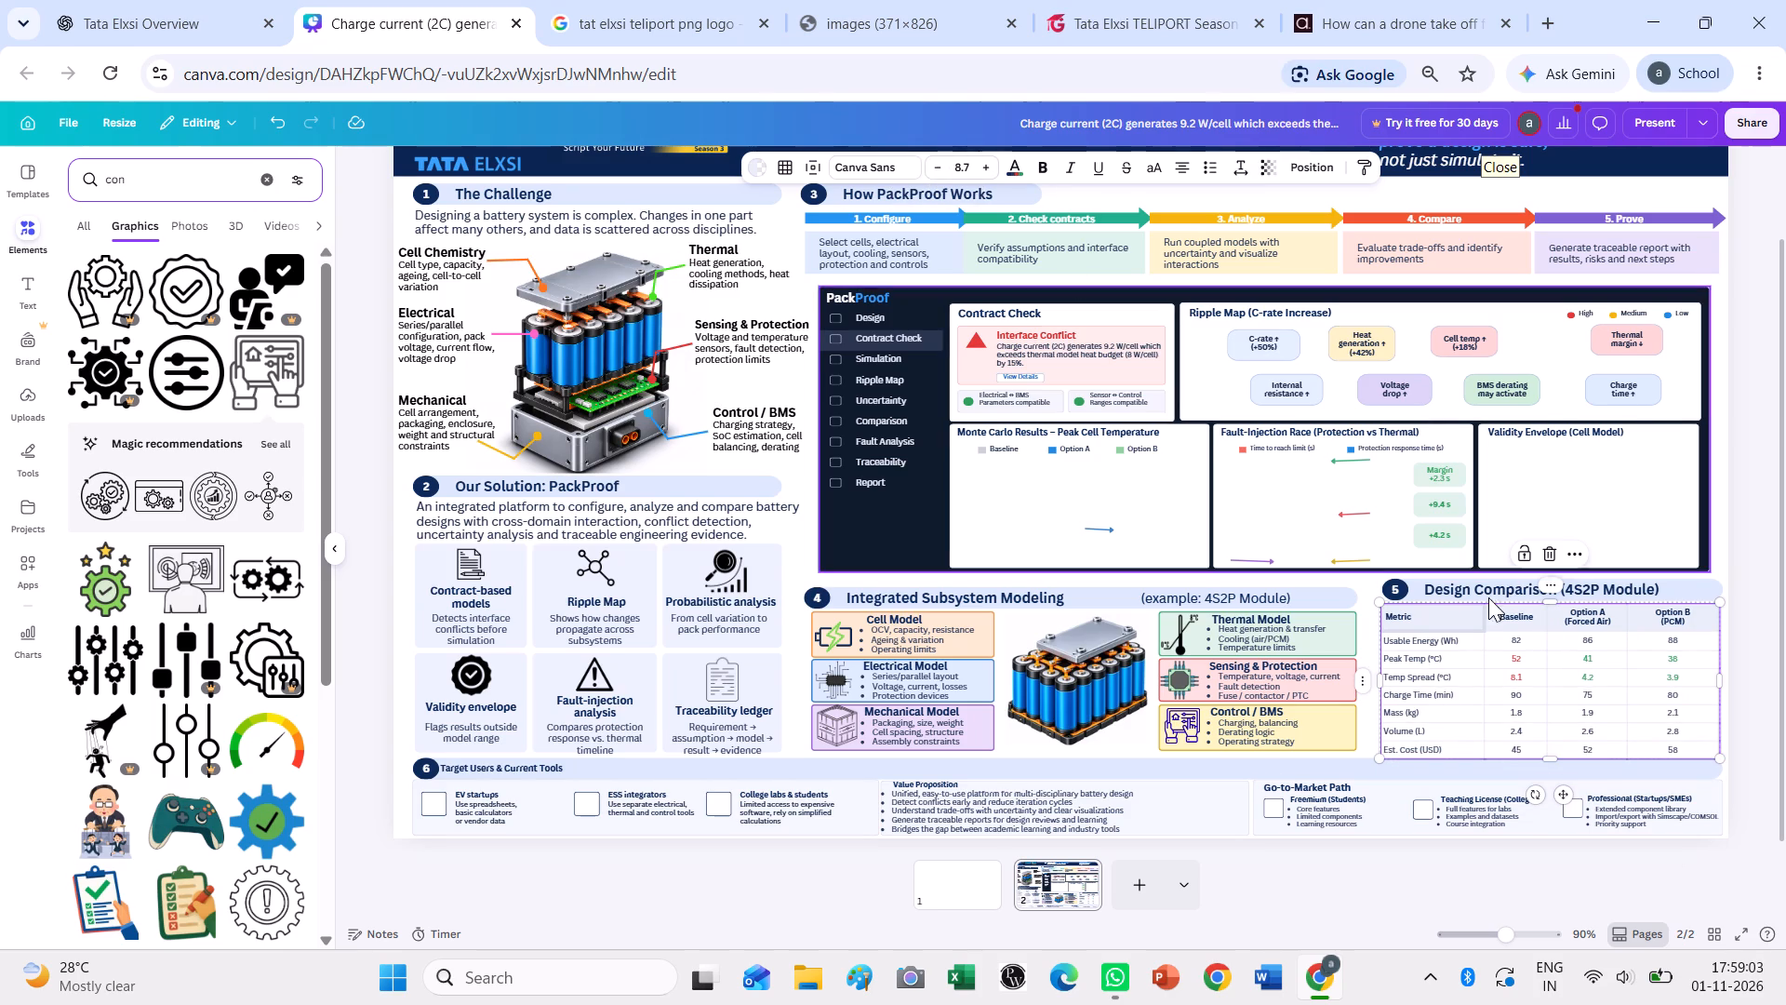
# Widen the Metric column of the Design Comparison table slightly and narrow the whole table to about 485 wide.
pyautogui.click(1488, 613)
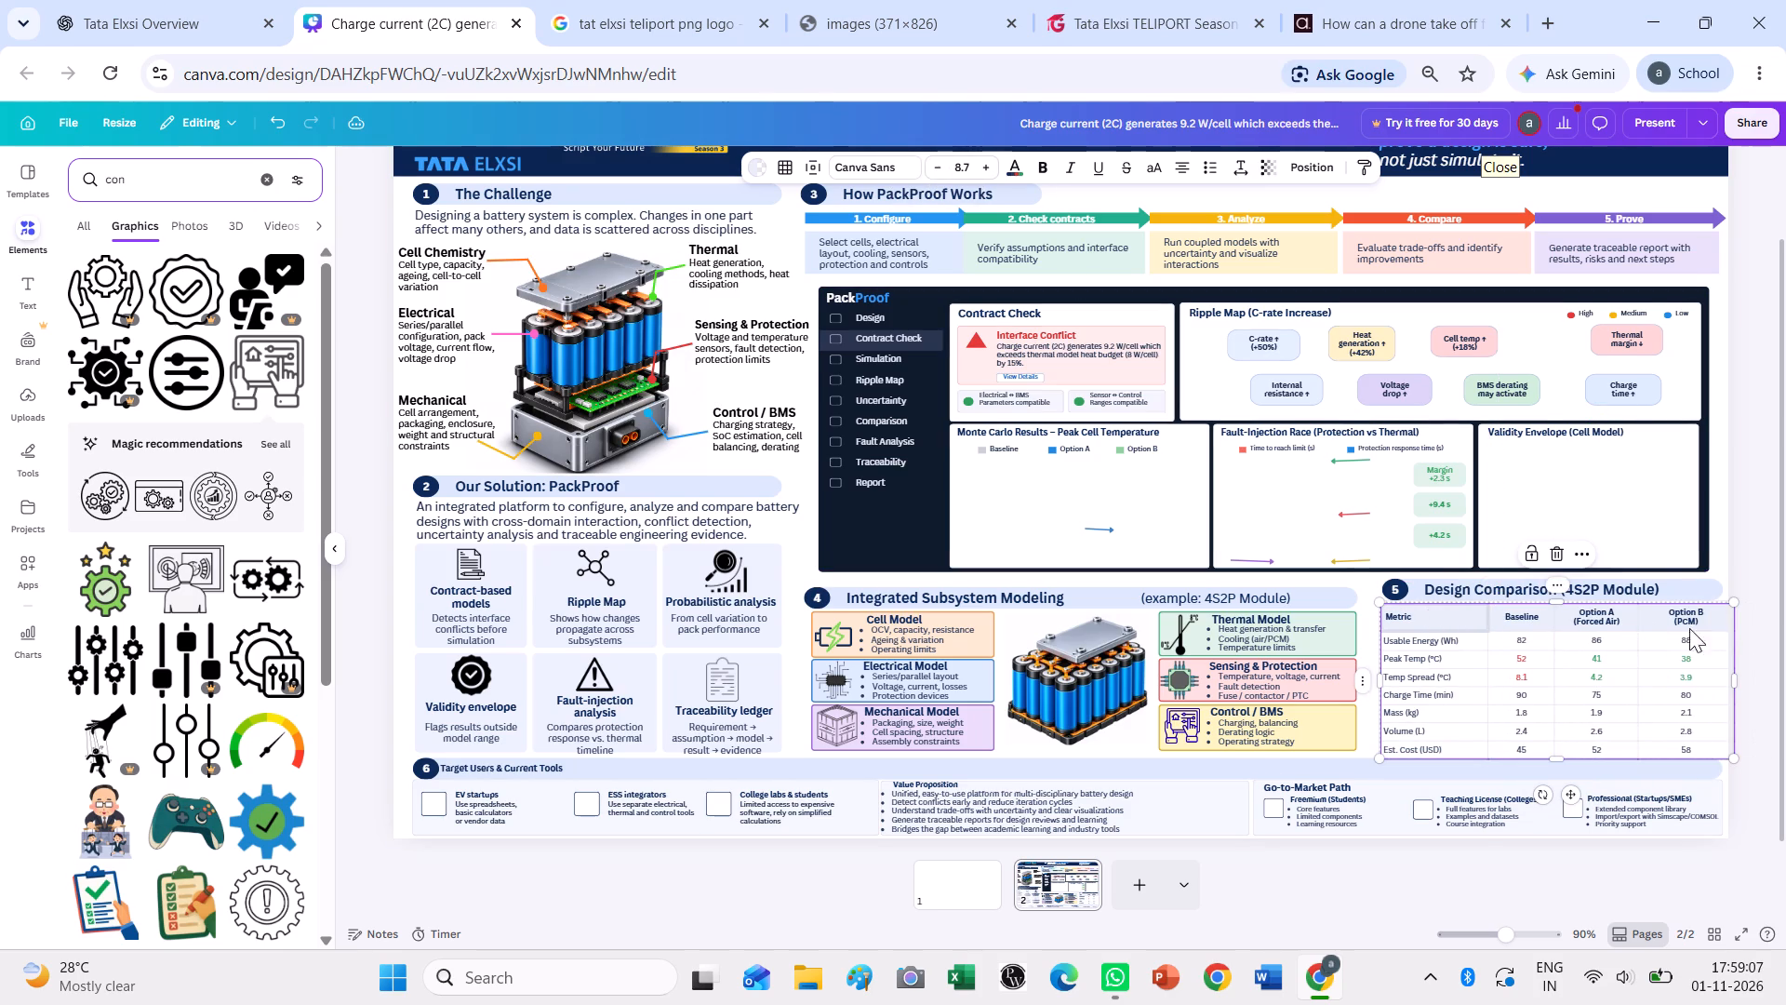
pyautogui.moveTo(1739, 677); pyautogui.dragTo(1725, 678)
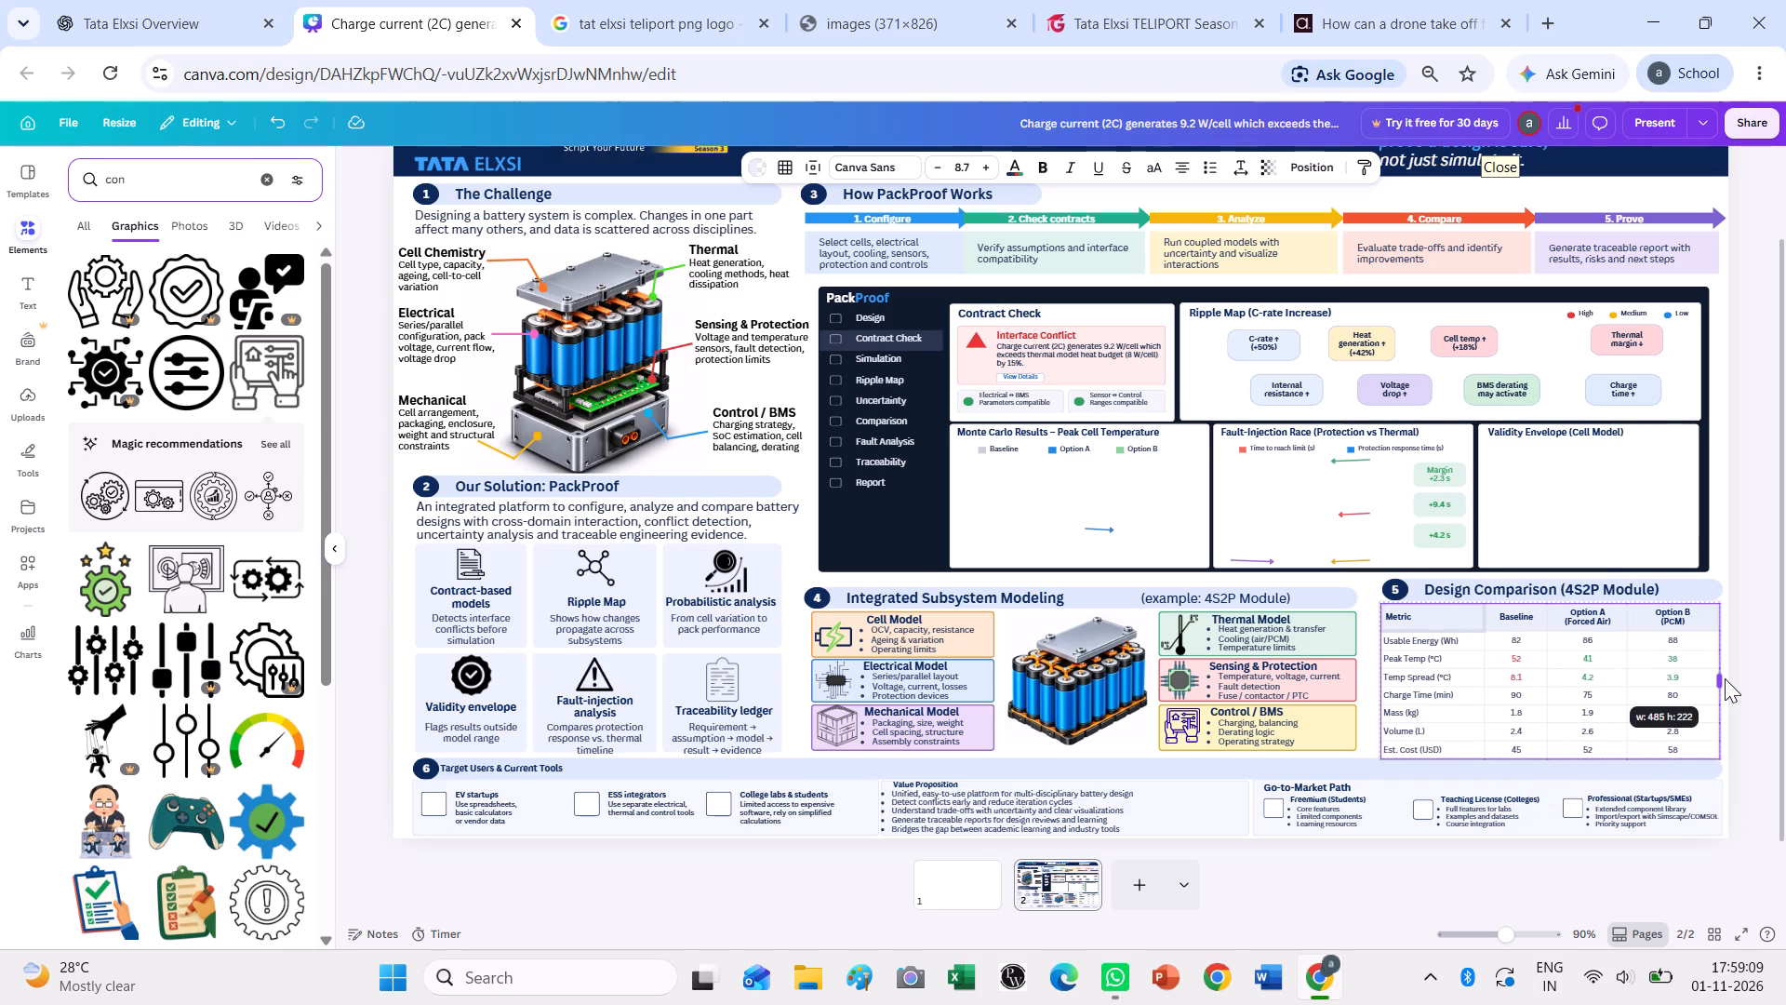
pyautogui.moveTo(1725, 678); pyautogui.dragTo(1727, 678)
pyautogui.click(1753, 706)
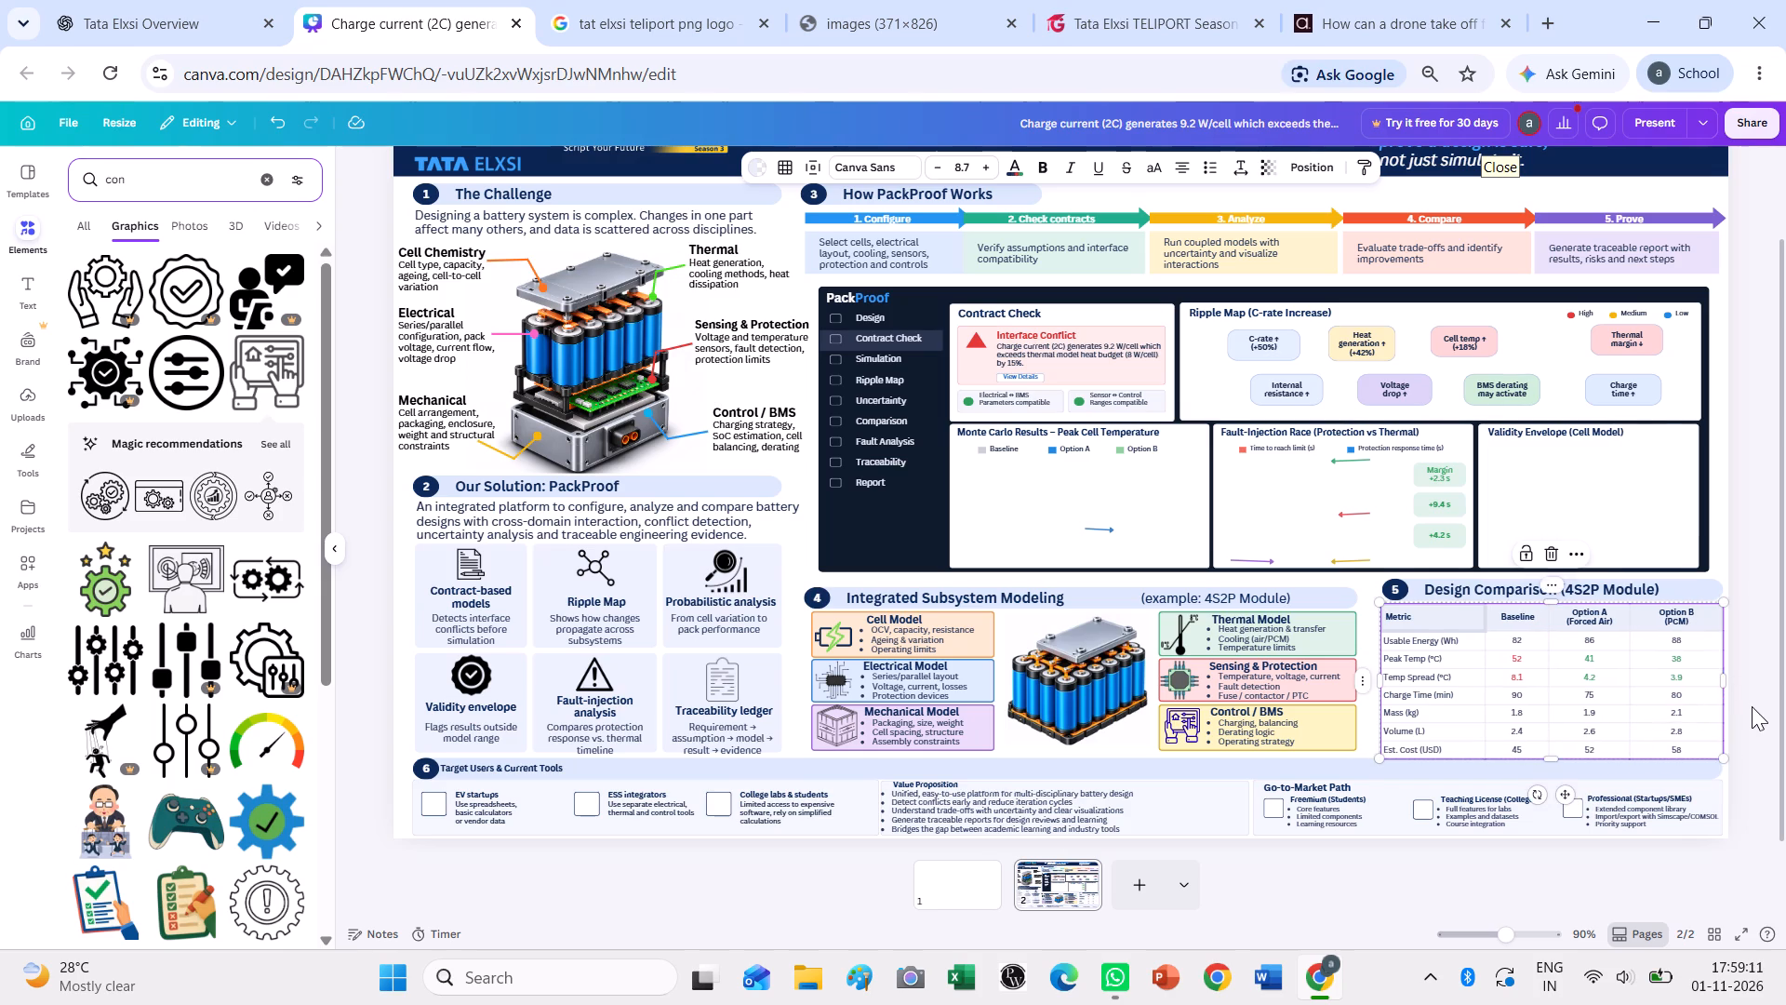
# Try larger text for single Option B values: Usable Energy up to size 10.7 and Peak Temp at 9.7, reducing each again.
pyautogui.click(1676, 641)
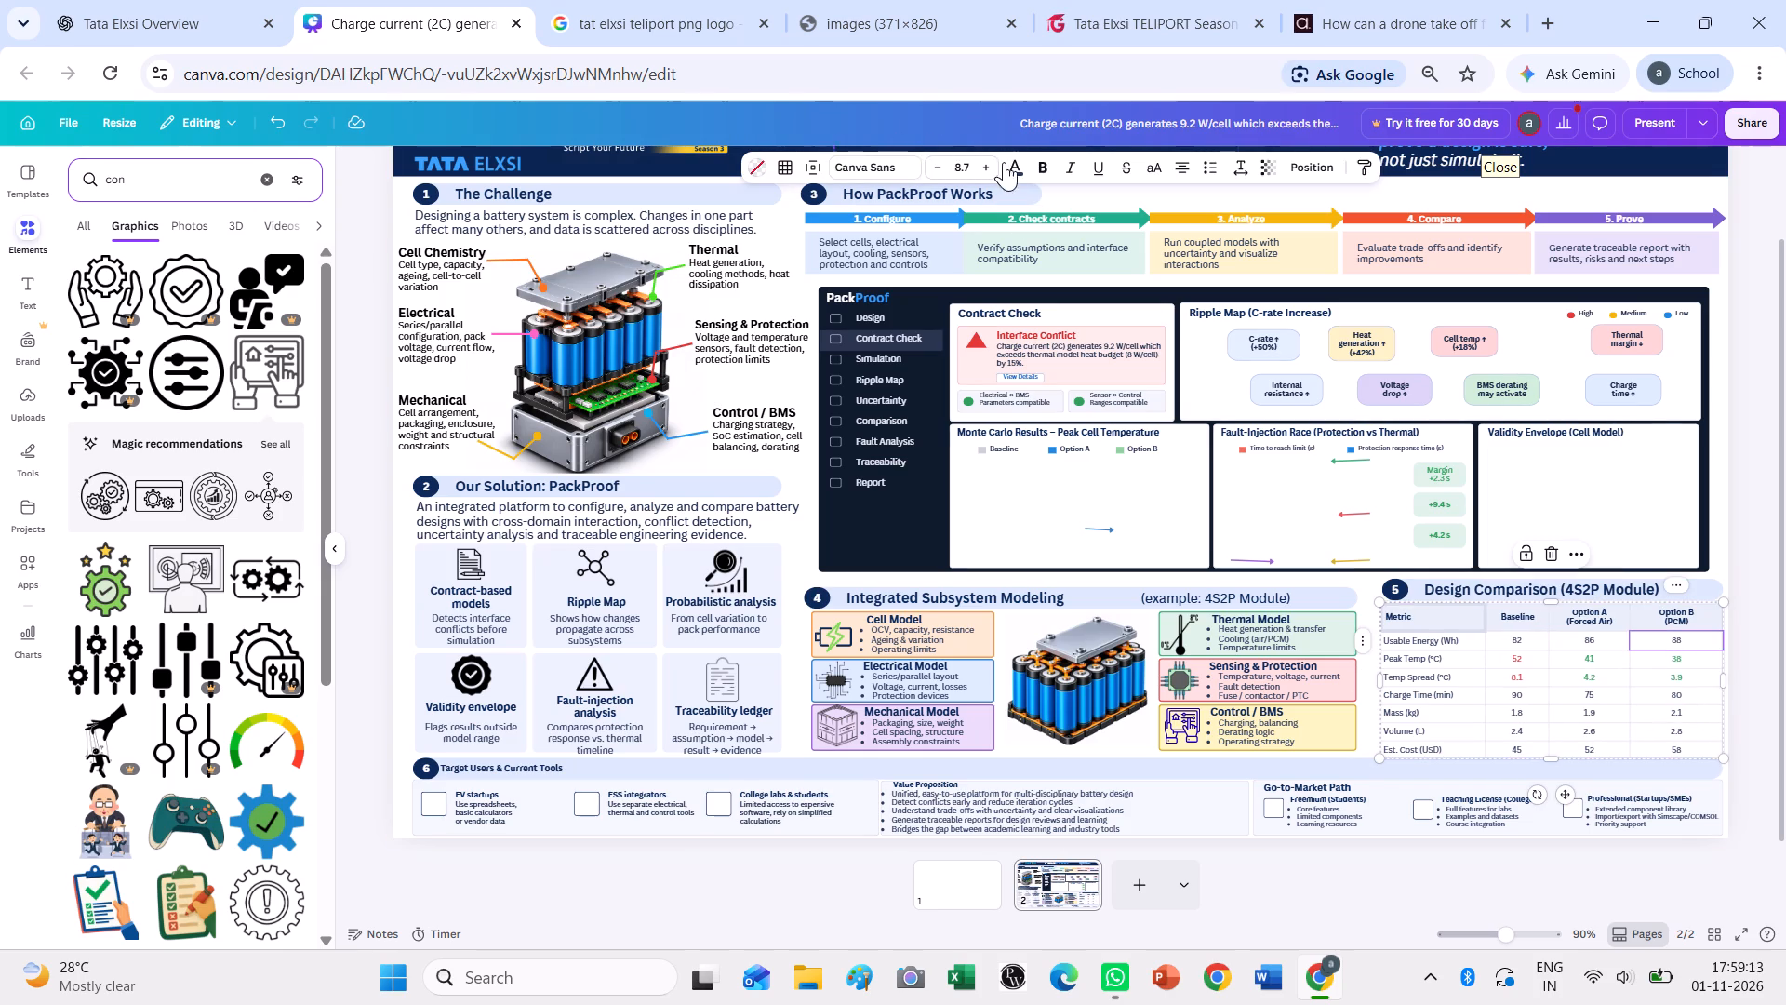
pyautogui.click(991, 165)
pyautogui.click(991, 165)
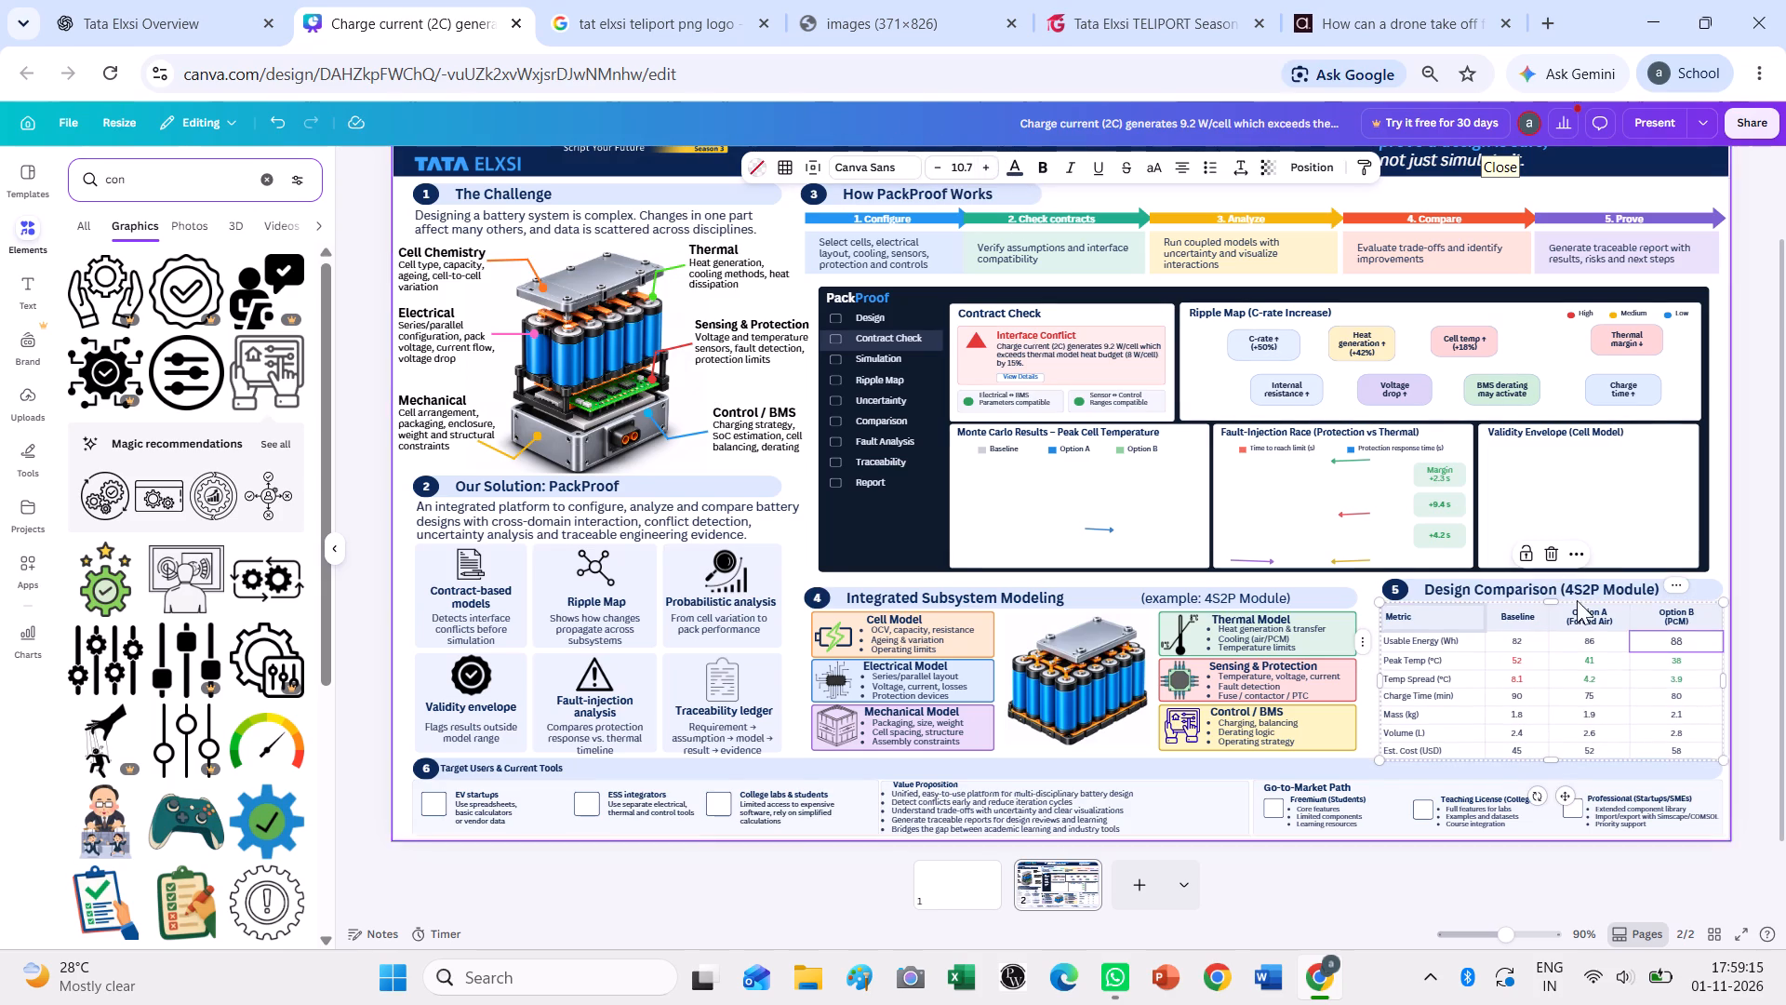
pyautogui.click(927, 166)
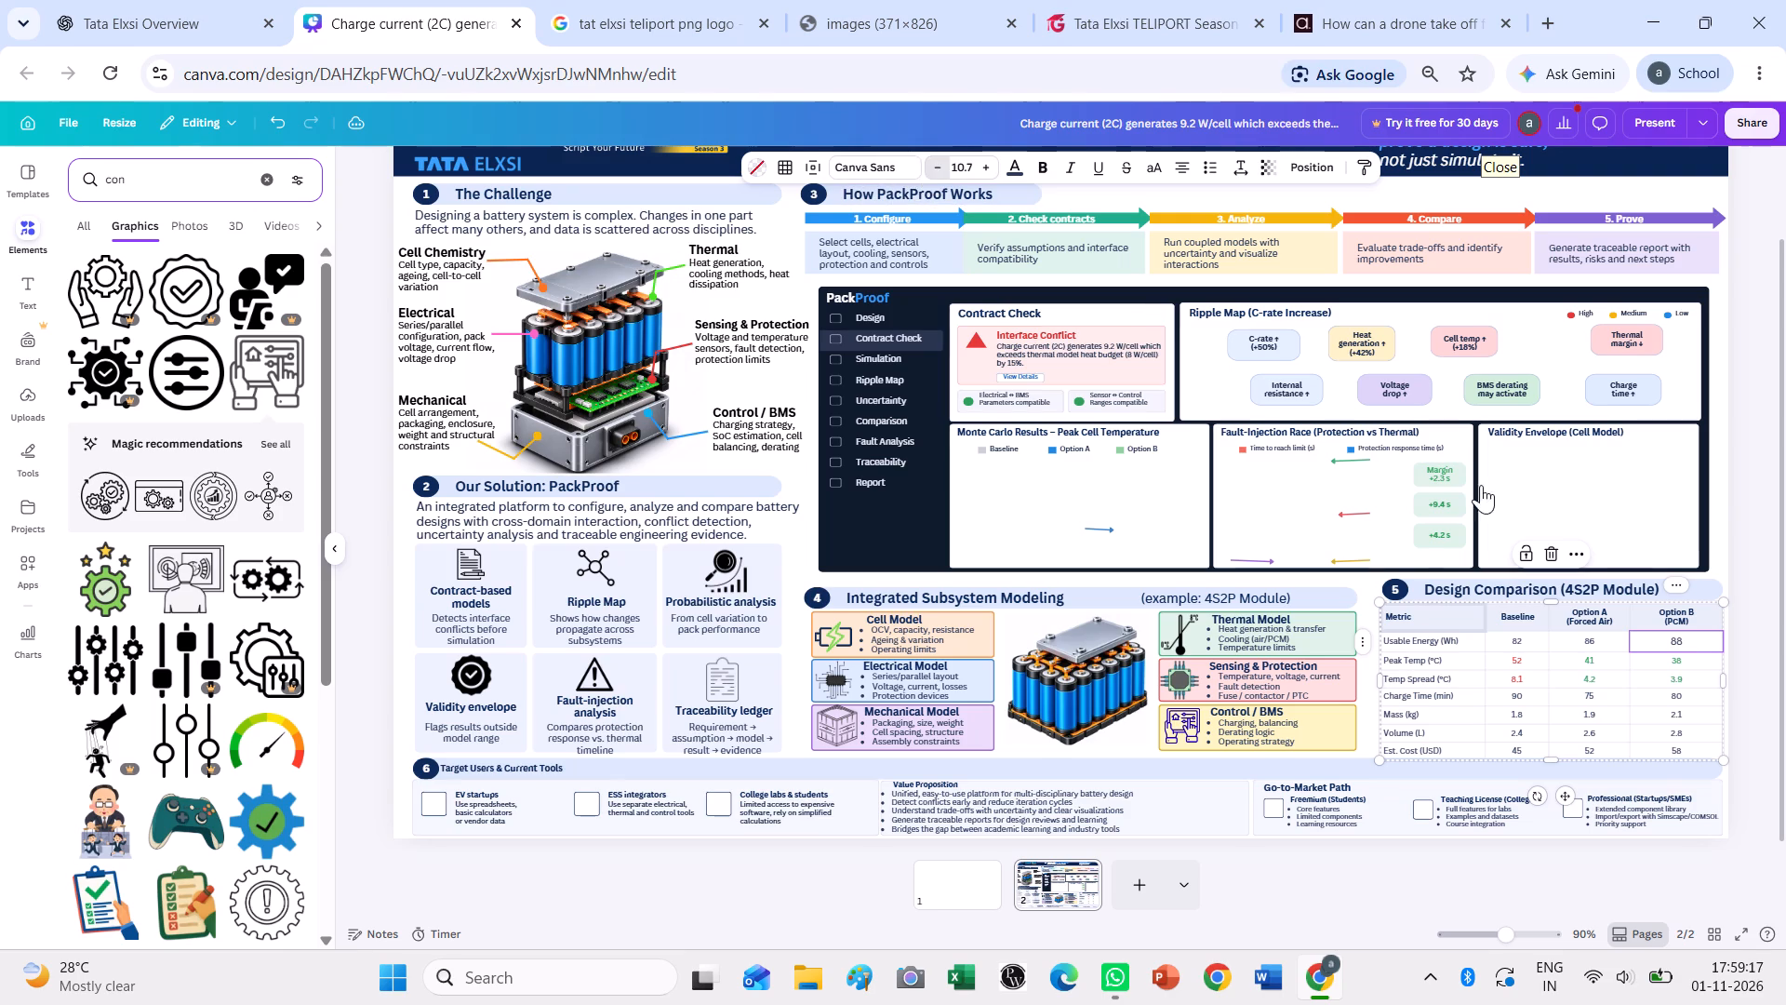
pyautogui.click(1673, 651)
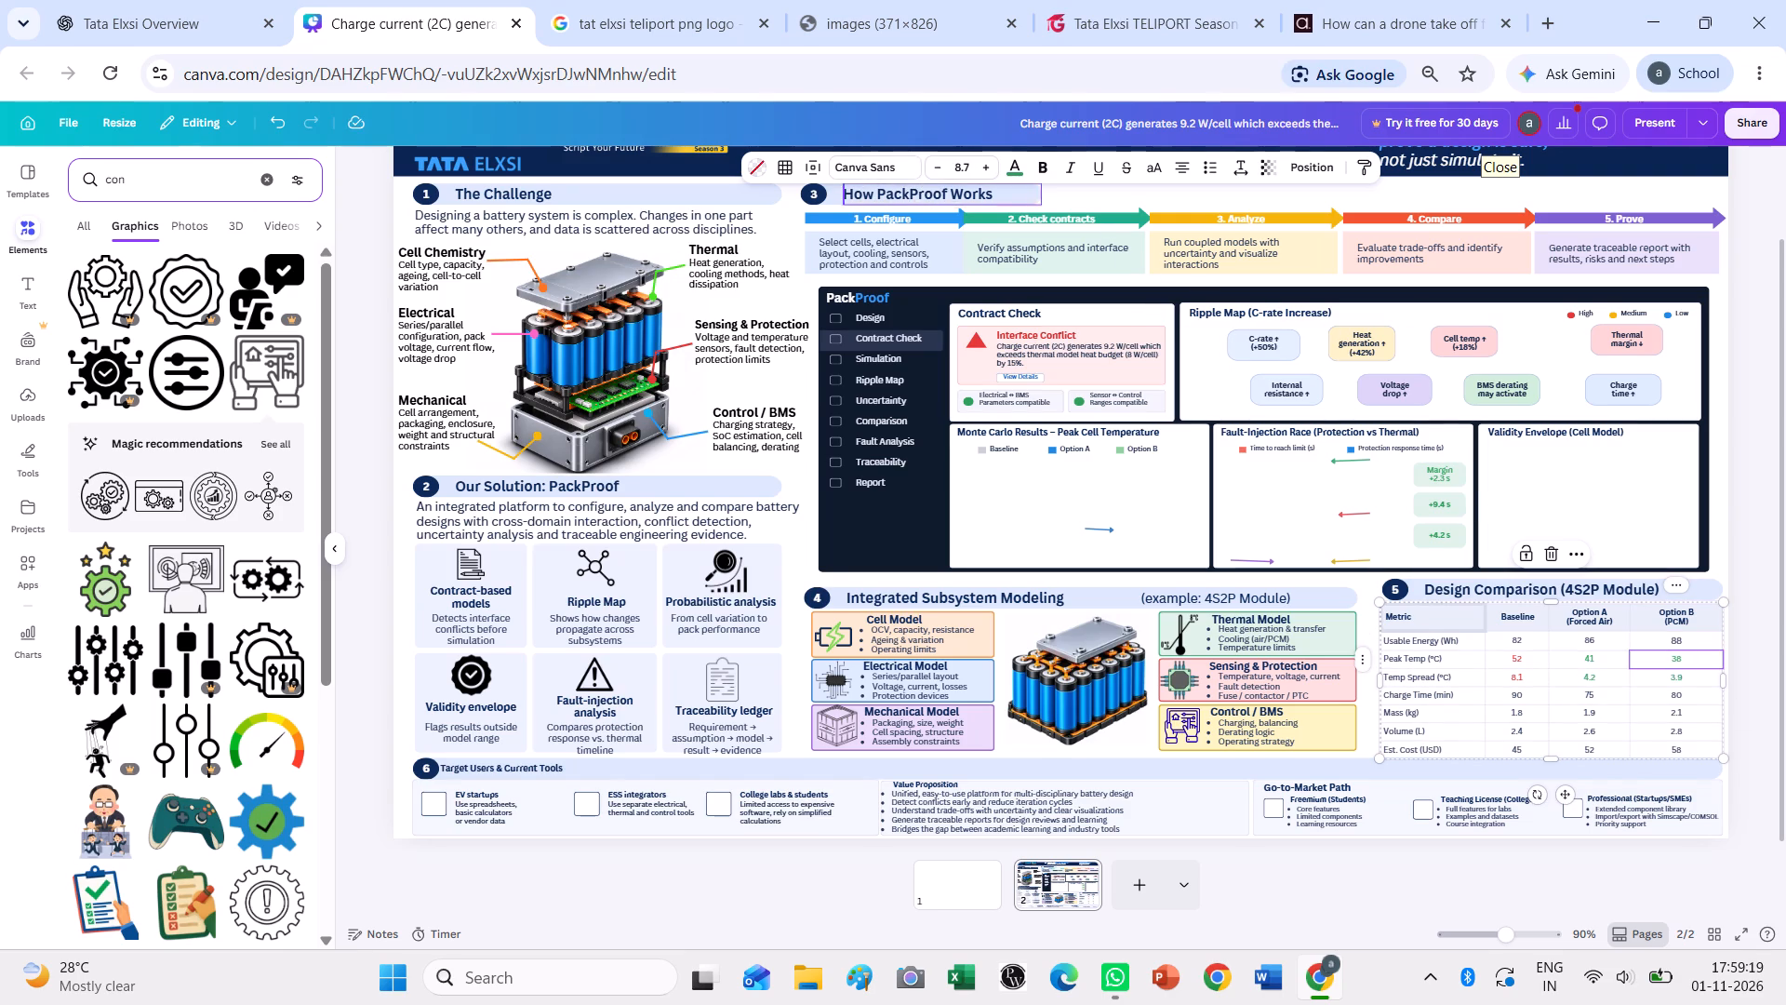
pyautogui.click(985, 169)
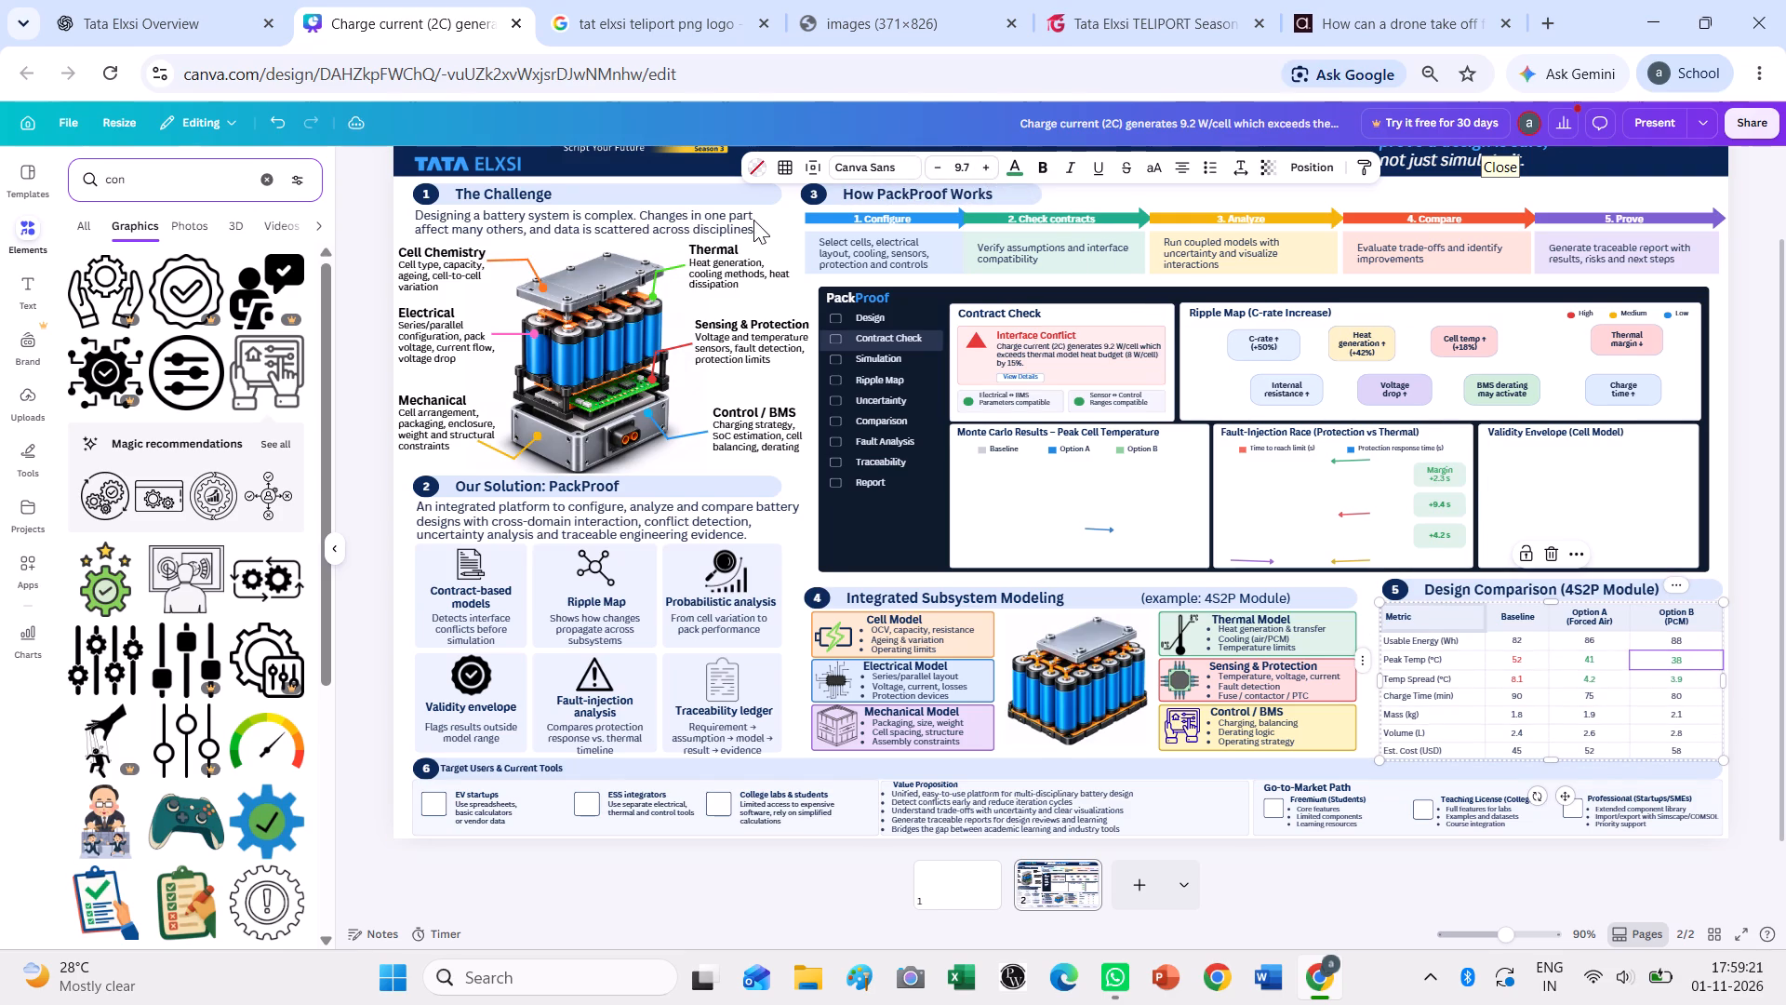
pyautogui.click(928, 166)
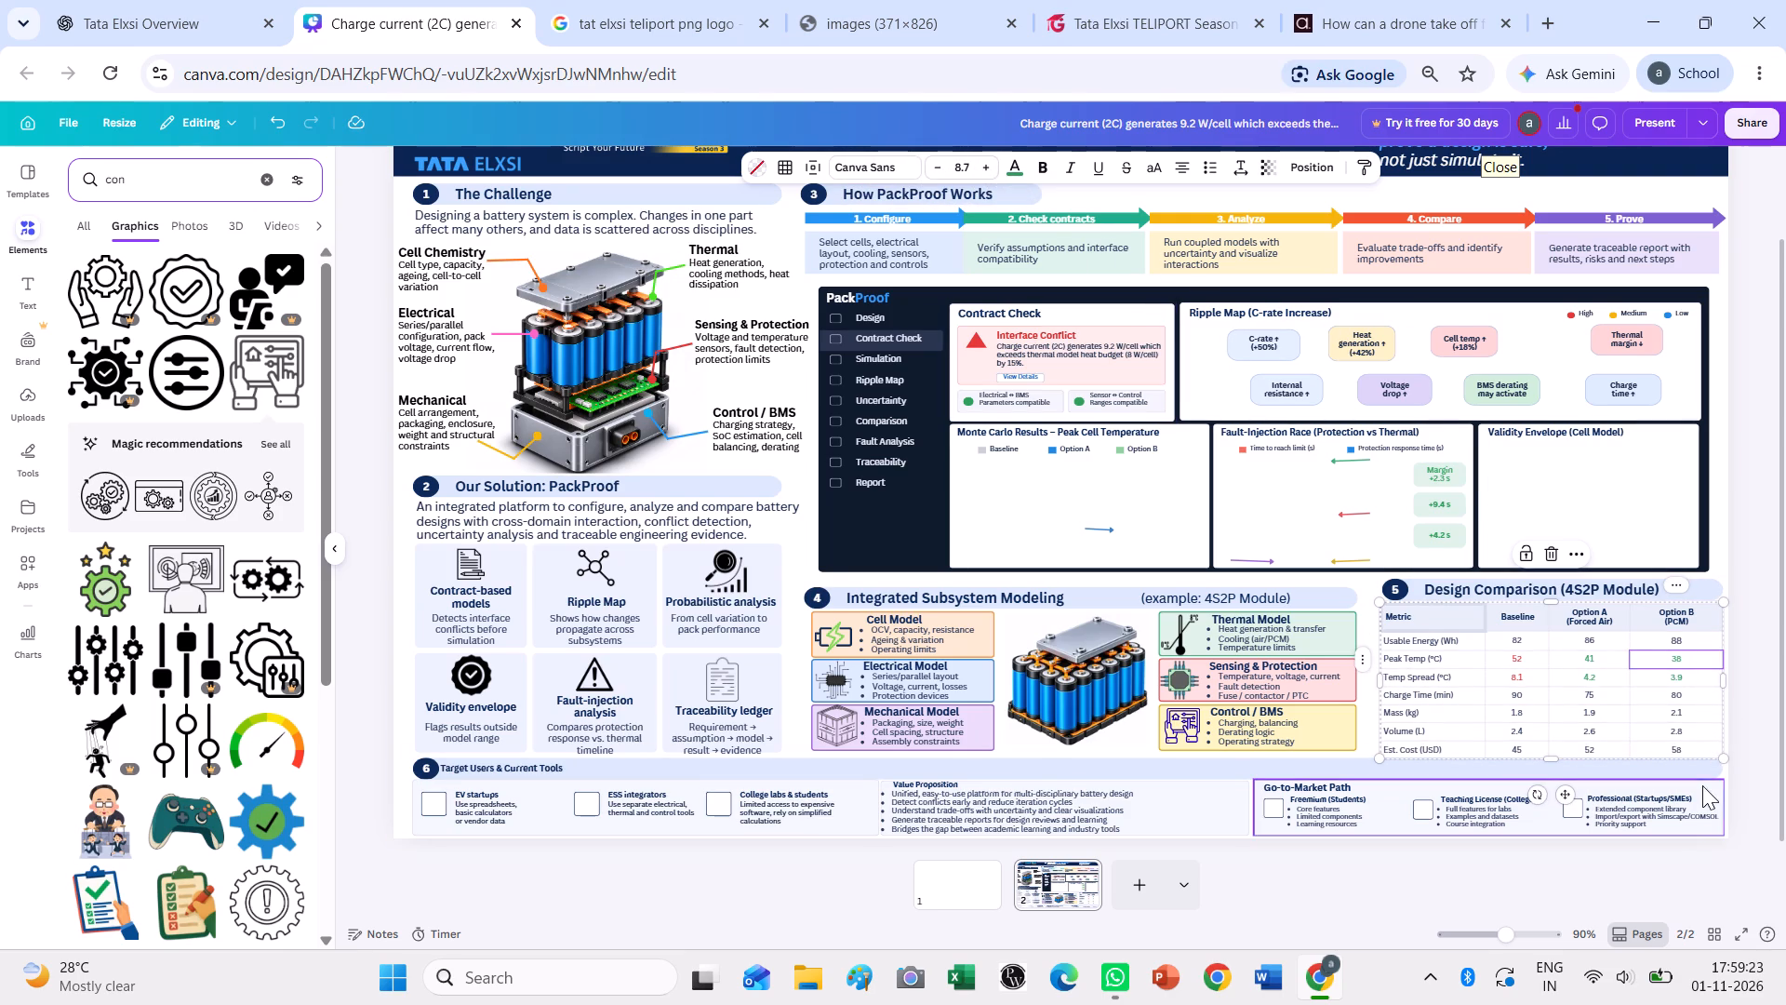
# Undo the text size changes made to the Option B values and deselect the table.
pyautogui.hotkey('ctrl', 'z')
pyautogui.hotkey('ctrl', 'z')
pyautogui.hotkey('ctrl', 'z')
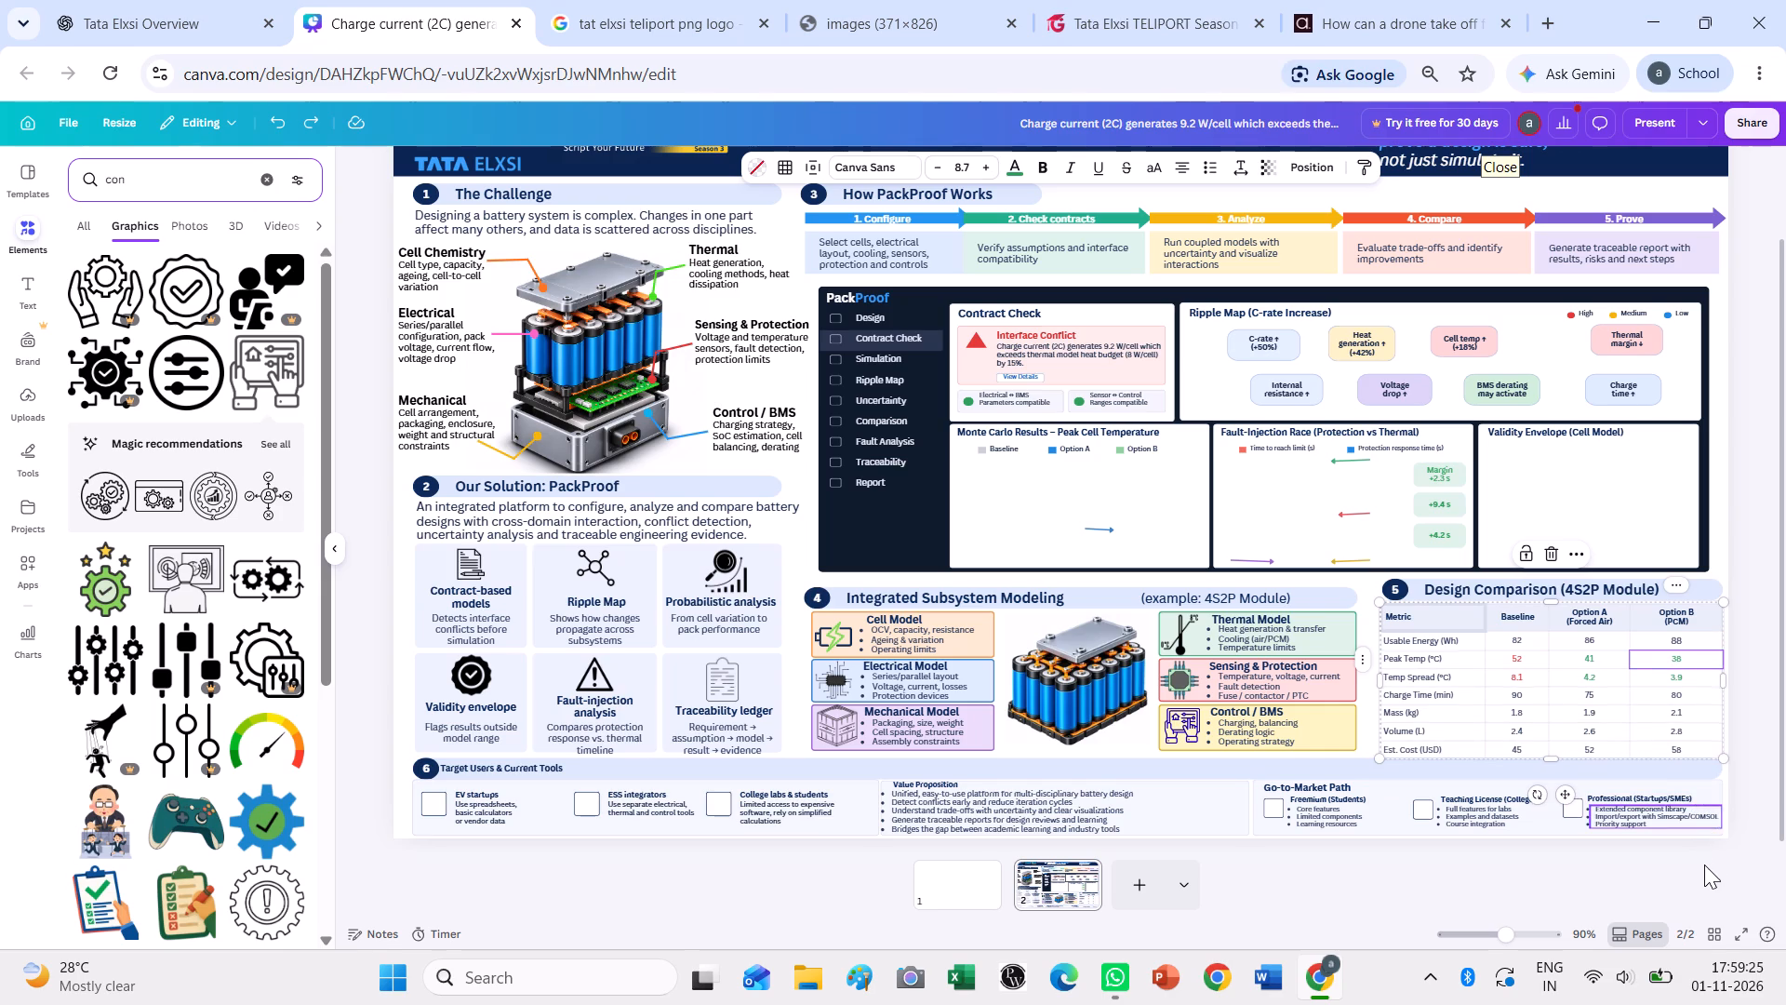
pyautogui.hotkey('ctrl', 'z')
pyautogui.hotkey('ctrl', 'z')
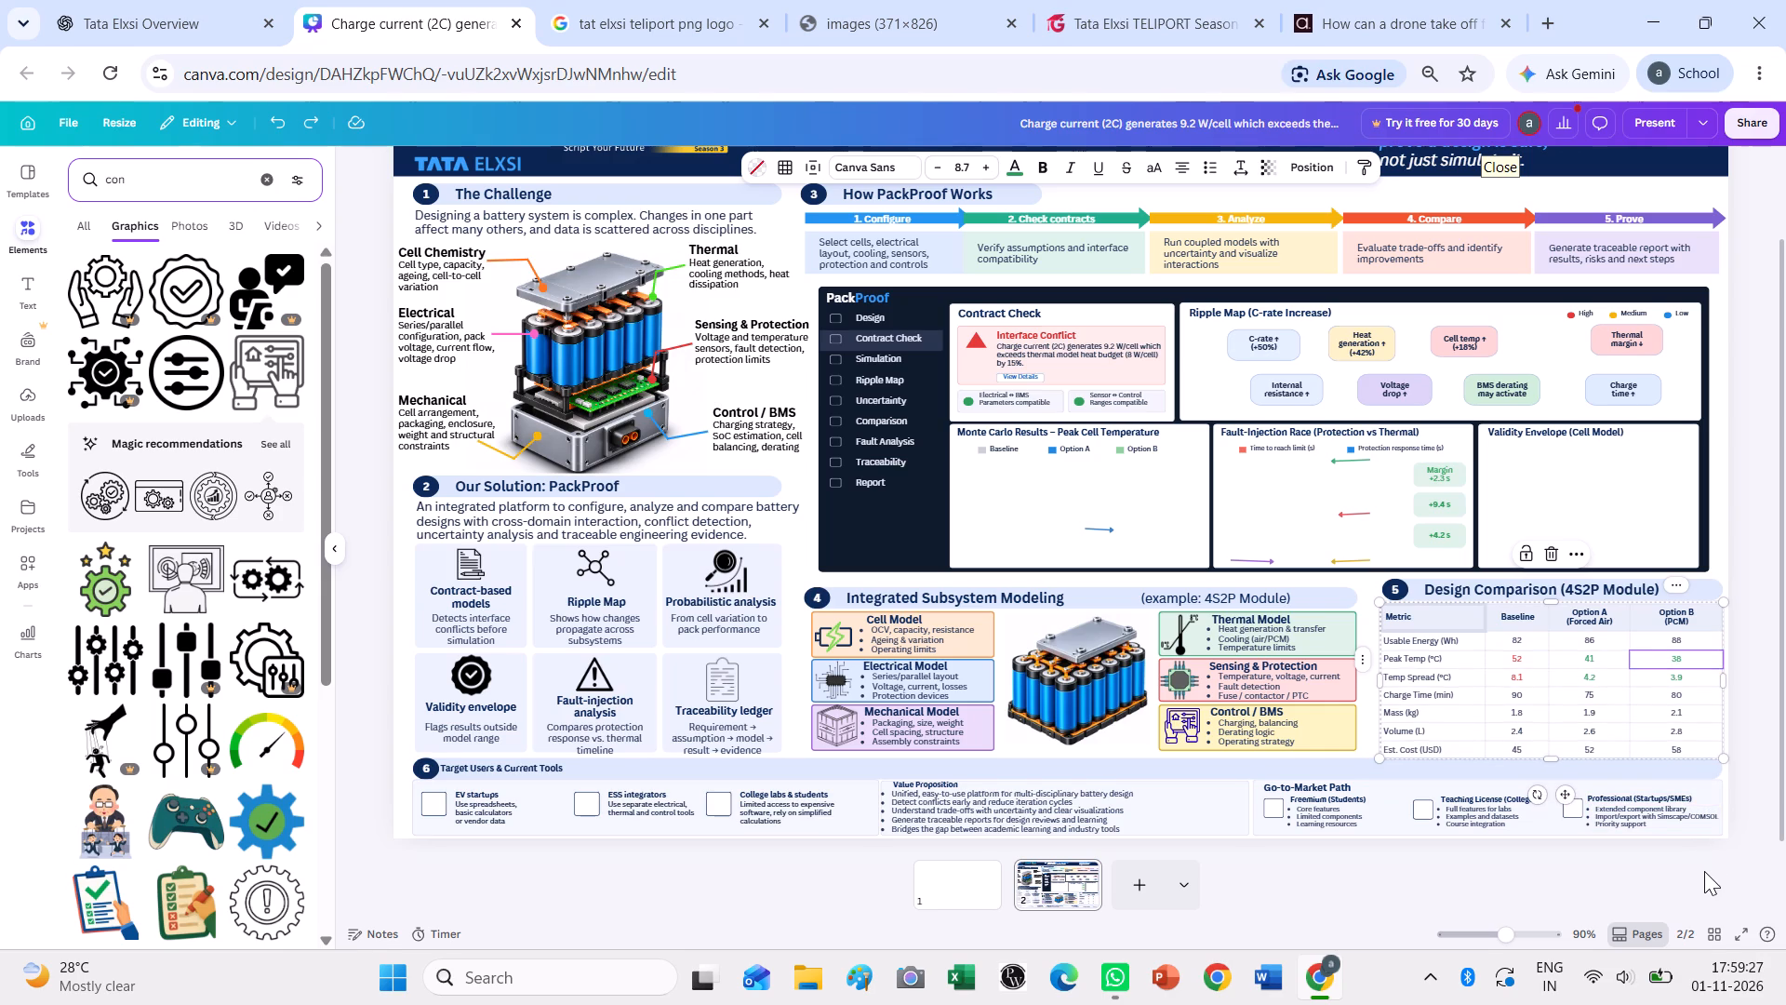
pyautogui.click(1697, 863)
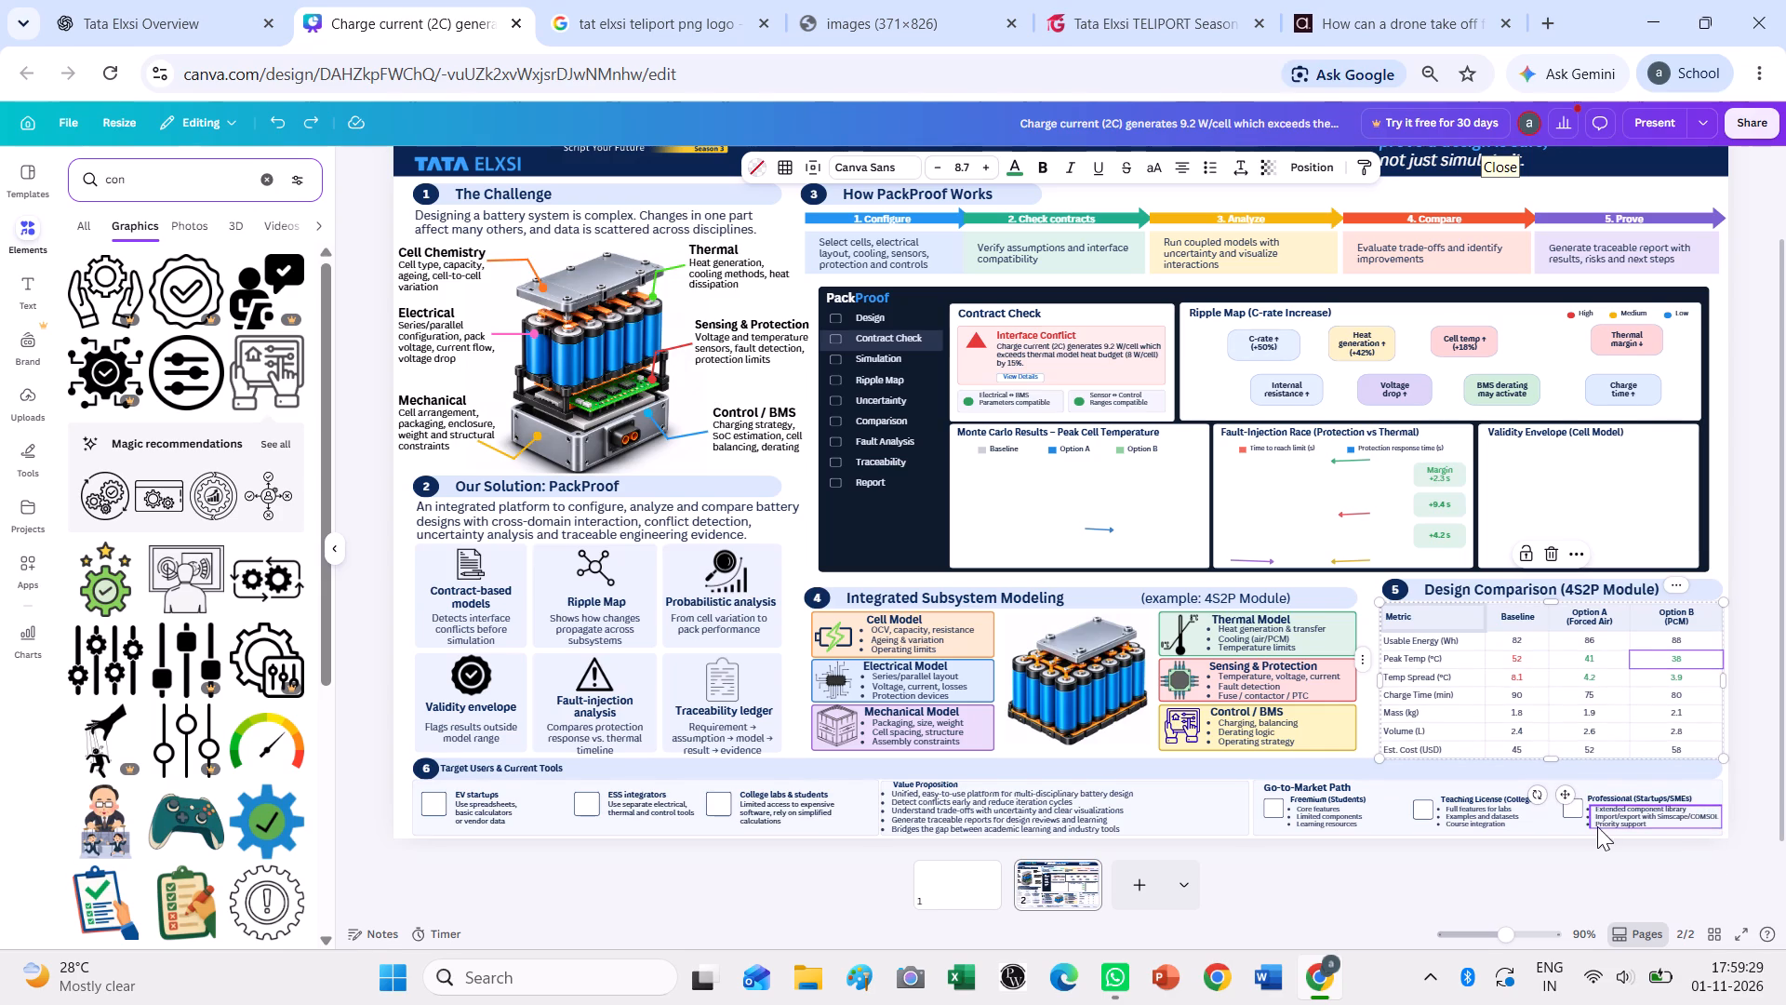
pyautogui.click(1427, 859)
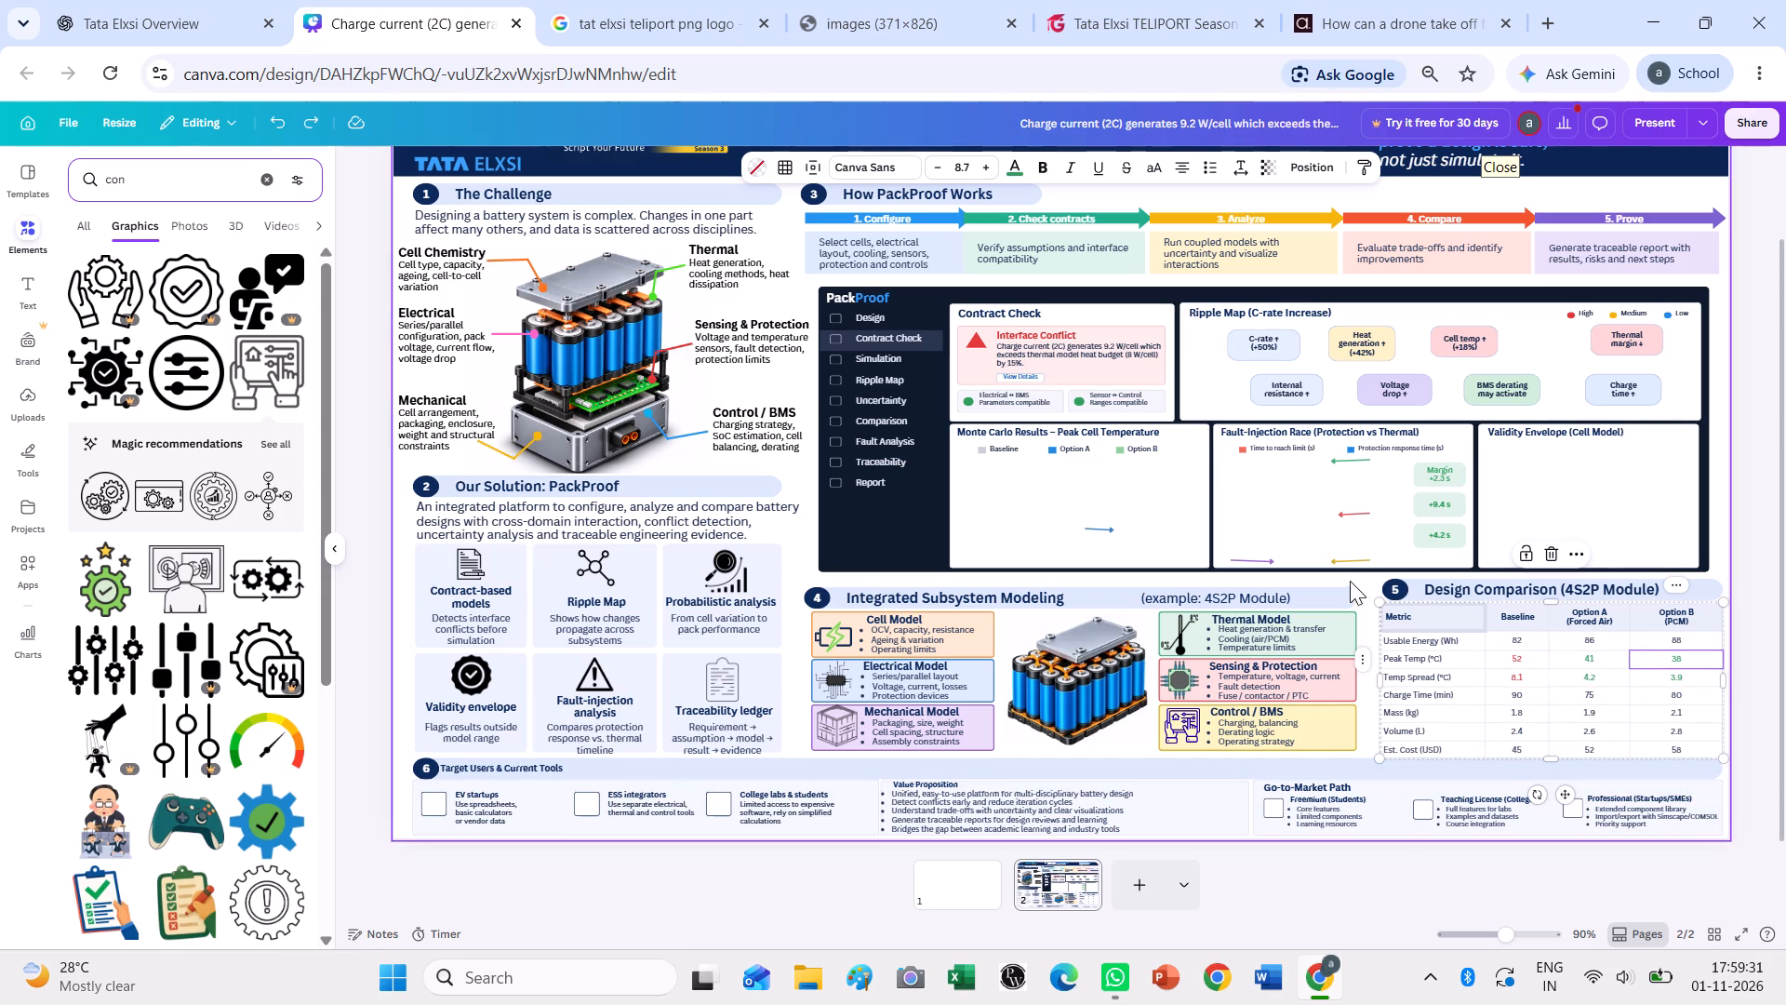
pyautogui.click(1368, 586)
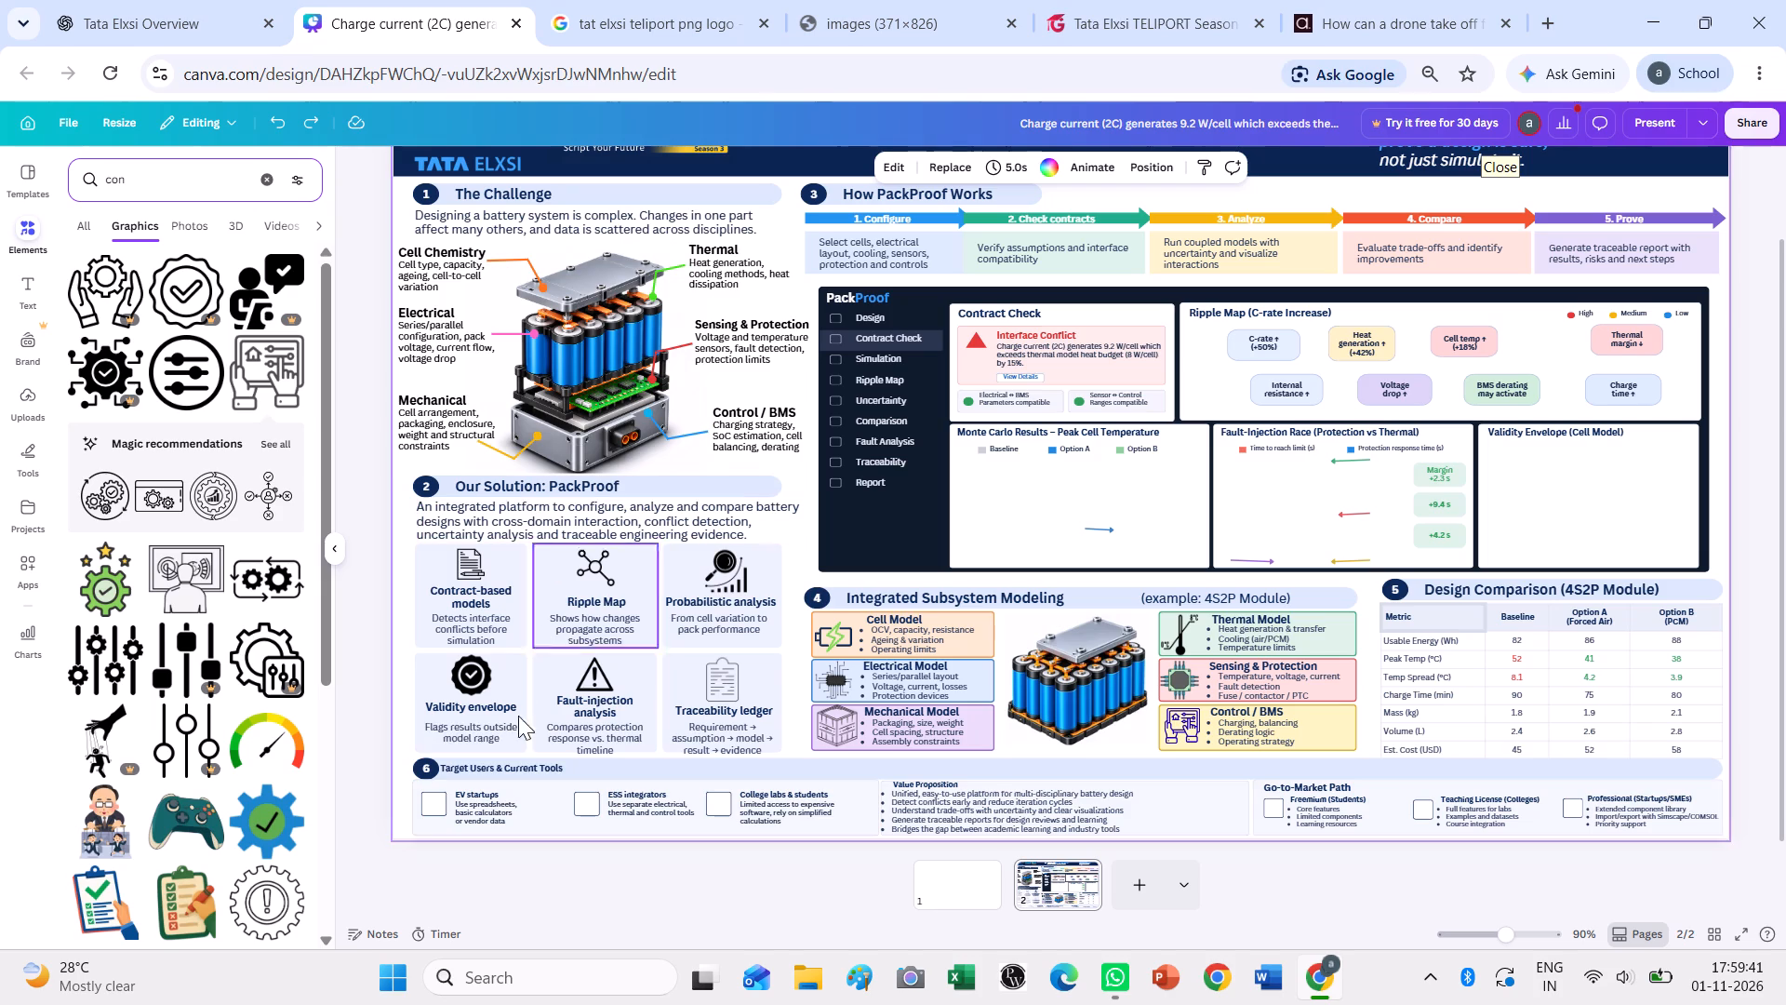
# Enlarge the Target Users & Current Tools heading to size 15.4 and widen its text box to fit one line.
pyautogui.click(503, 762)
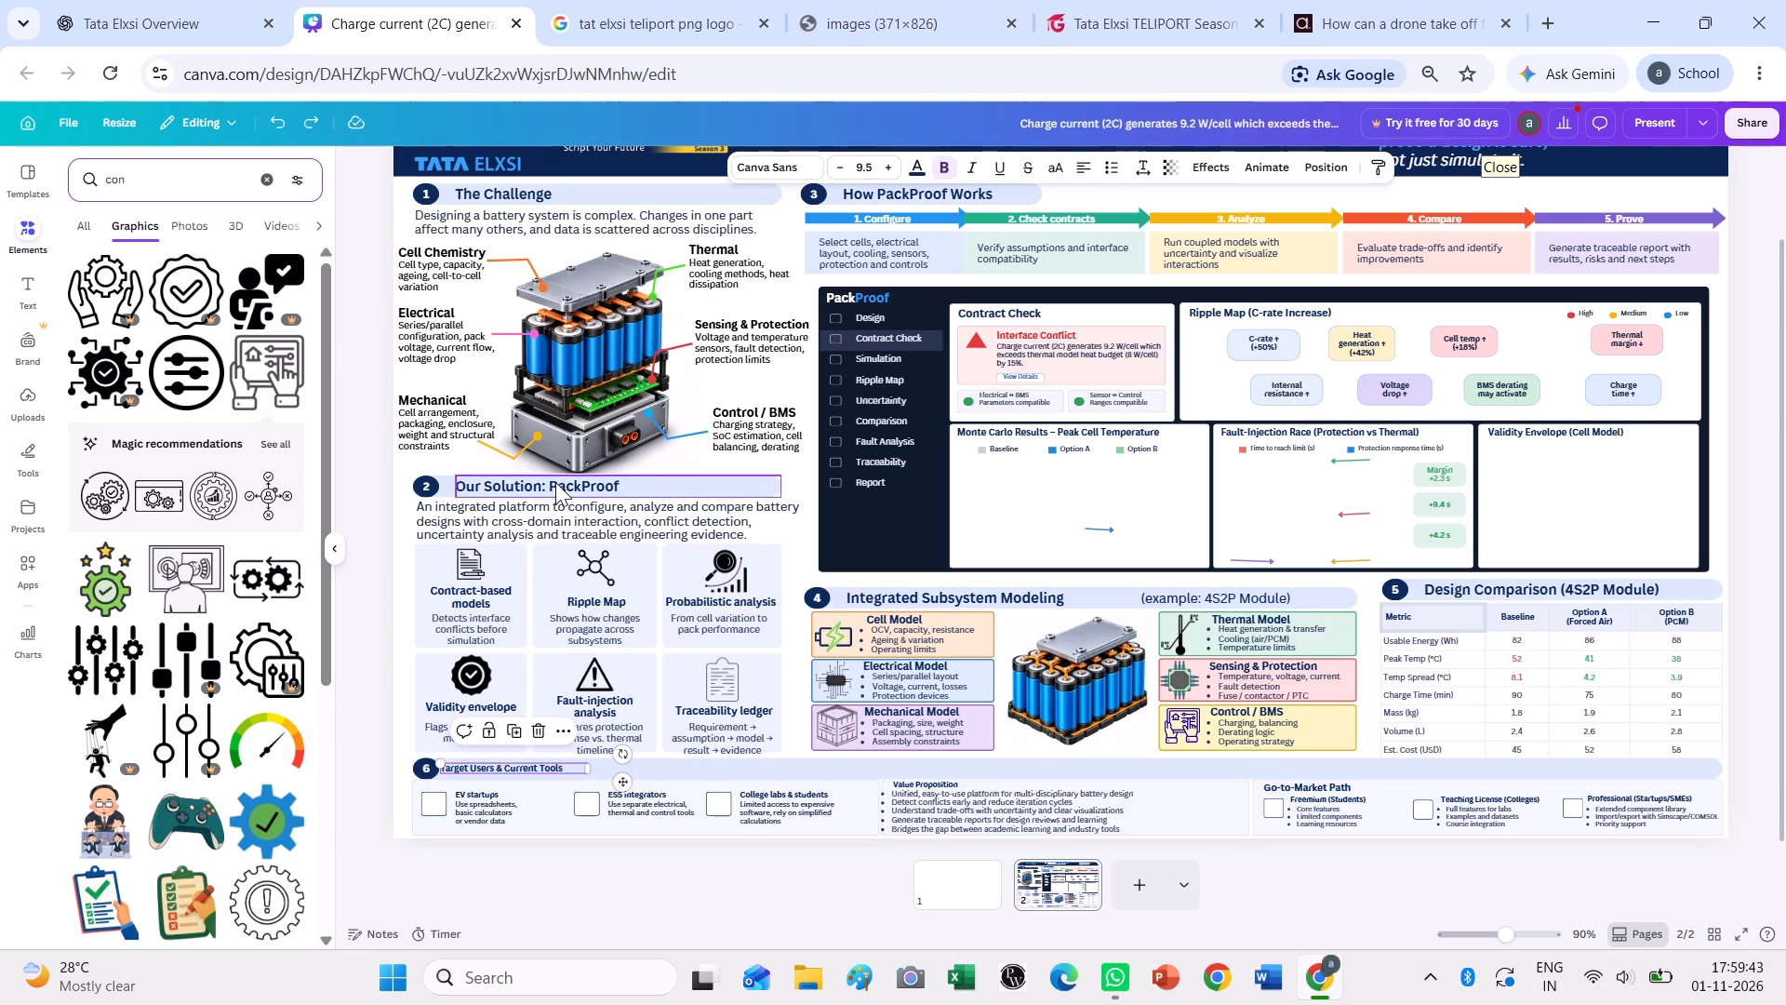
pyautogui.click(555, 483)
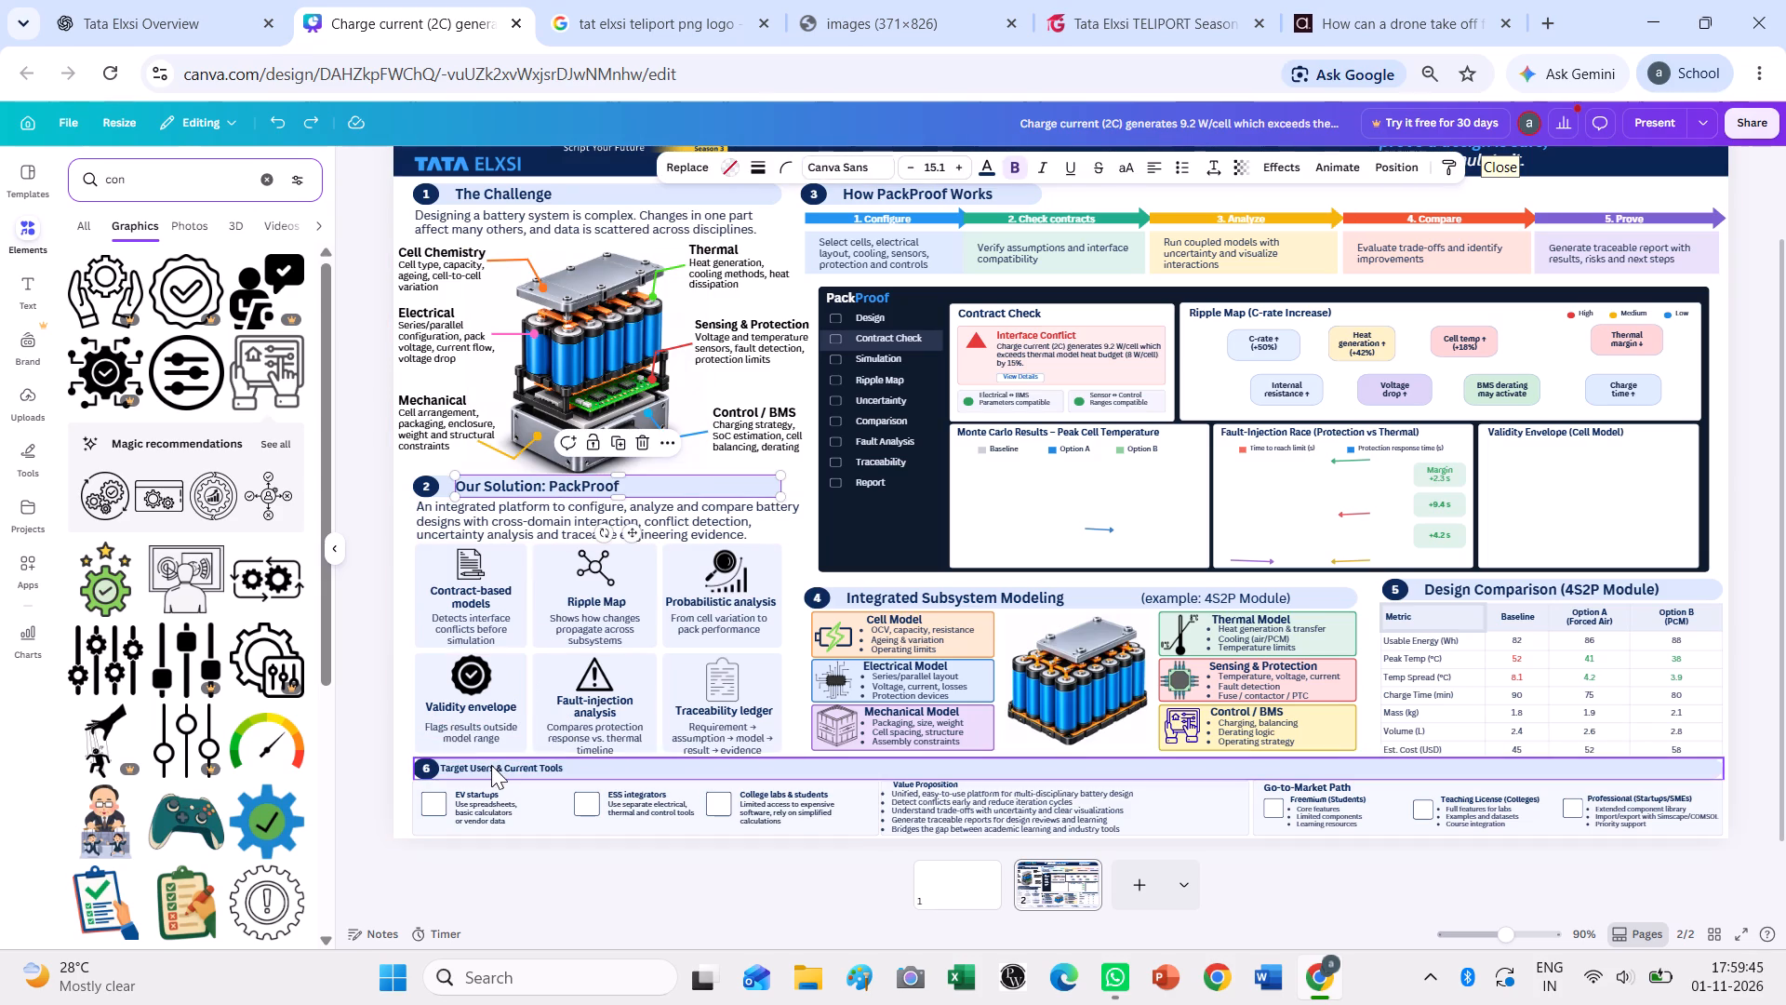
pyautogui.click(491, 765)
pyautogui.tripleClick(896, 164)
pyautogui.tripleClick(896, 164)
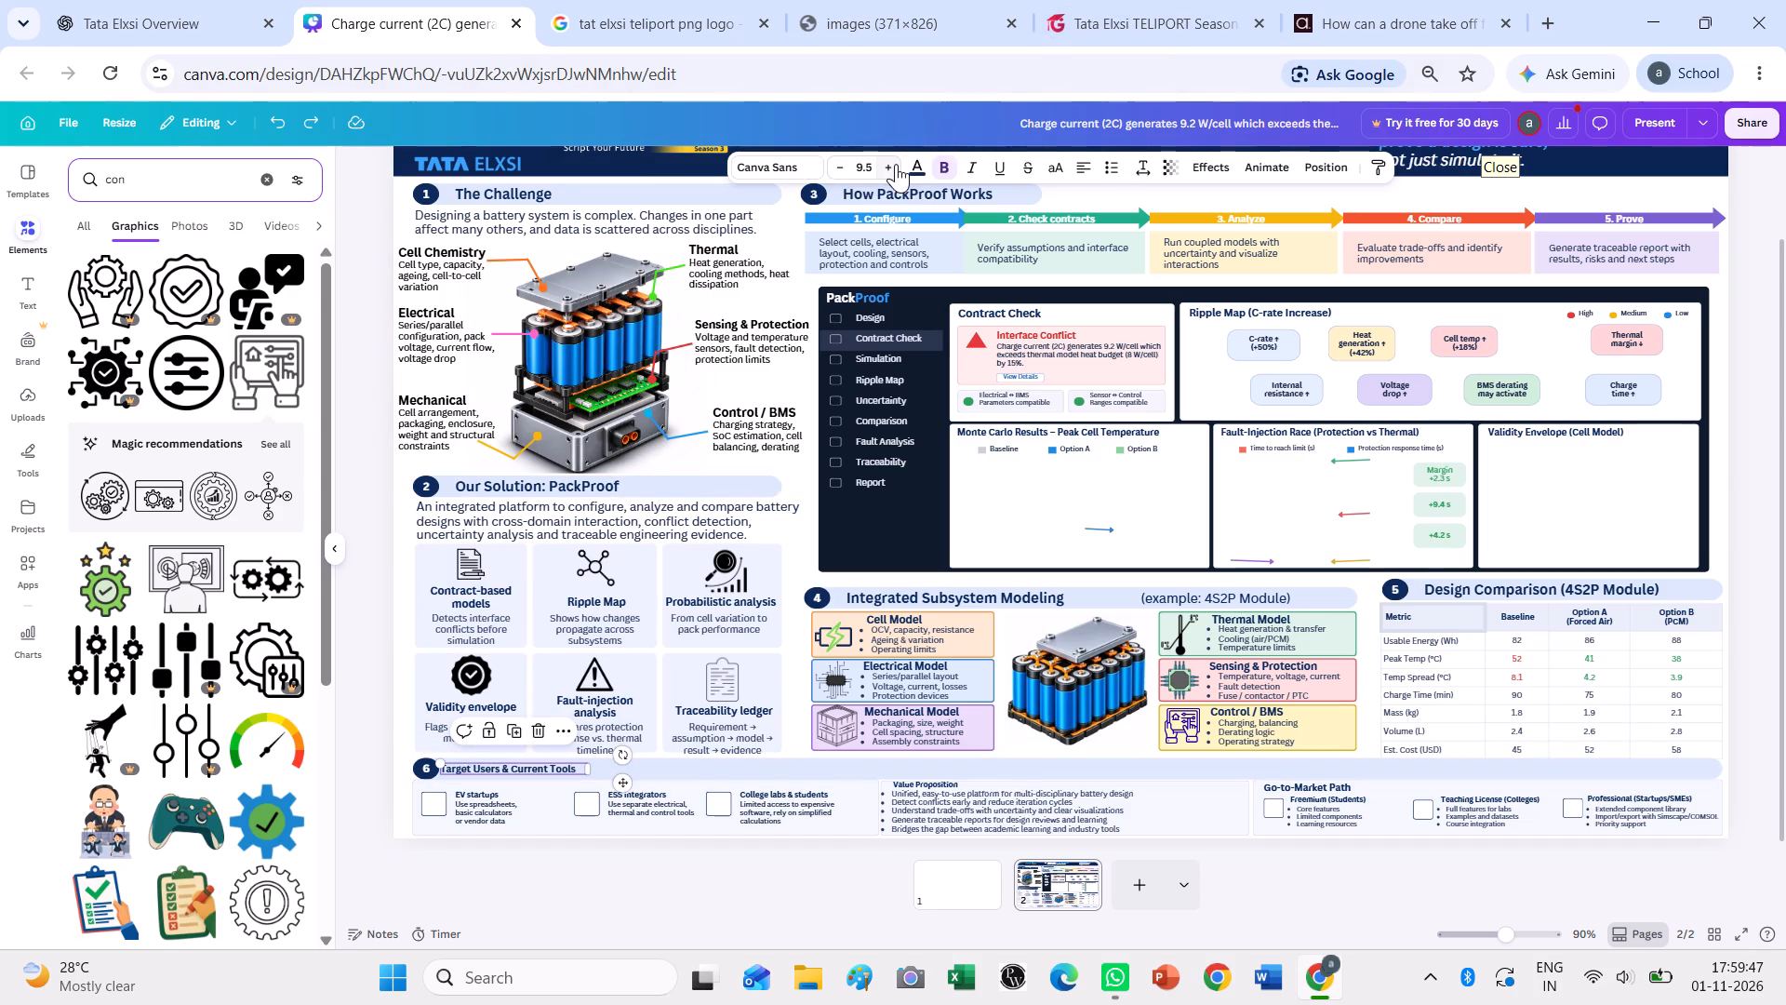
pyautogui.moveTo(592, 781); pyautogui.dragTo(620, 781)
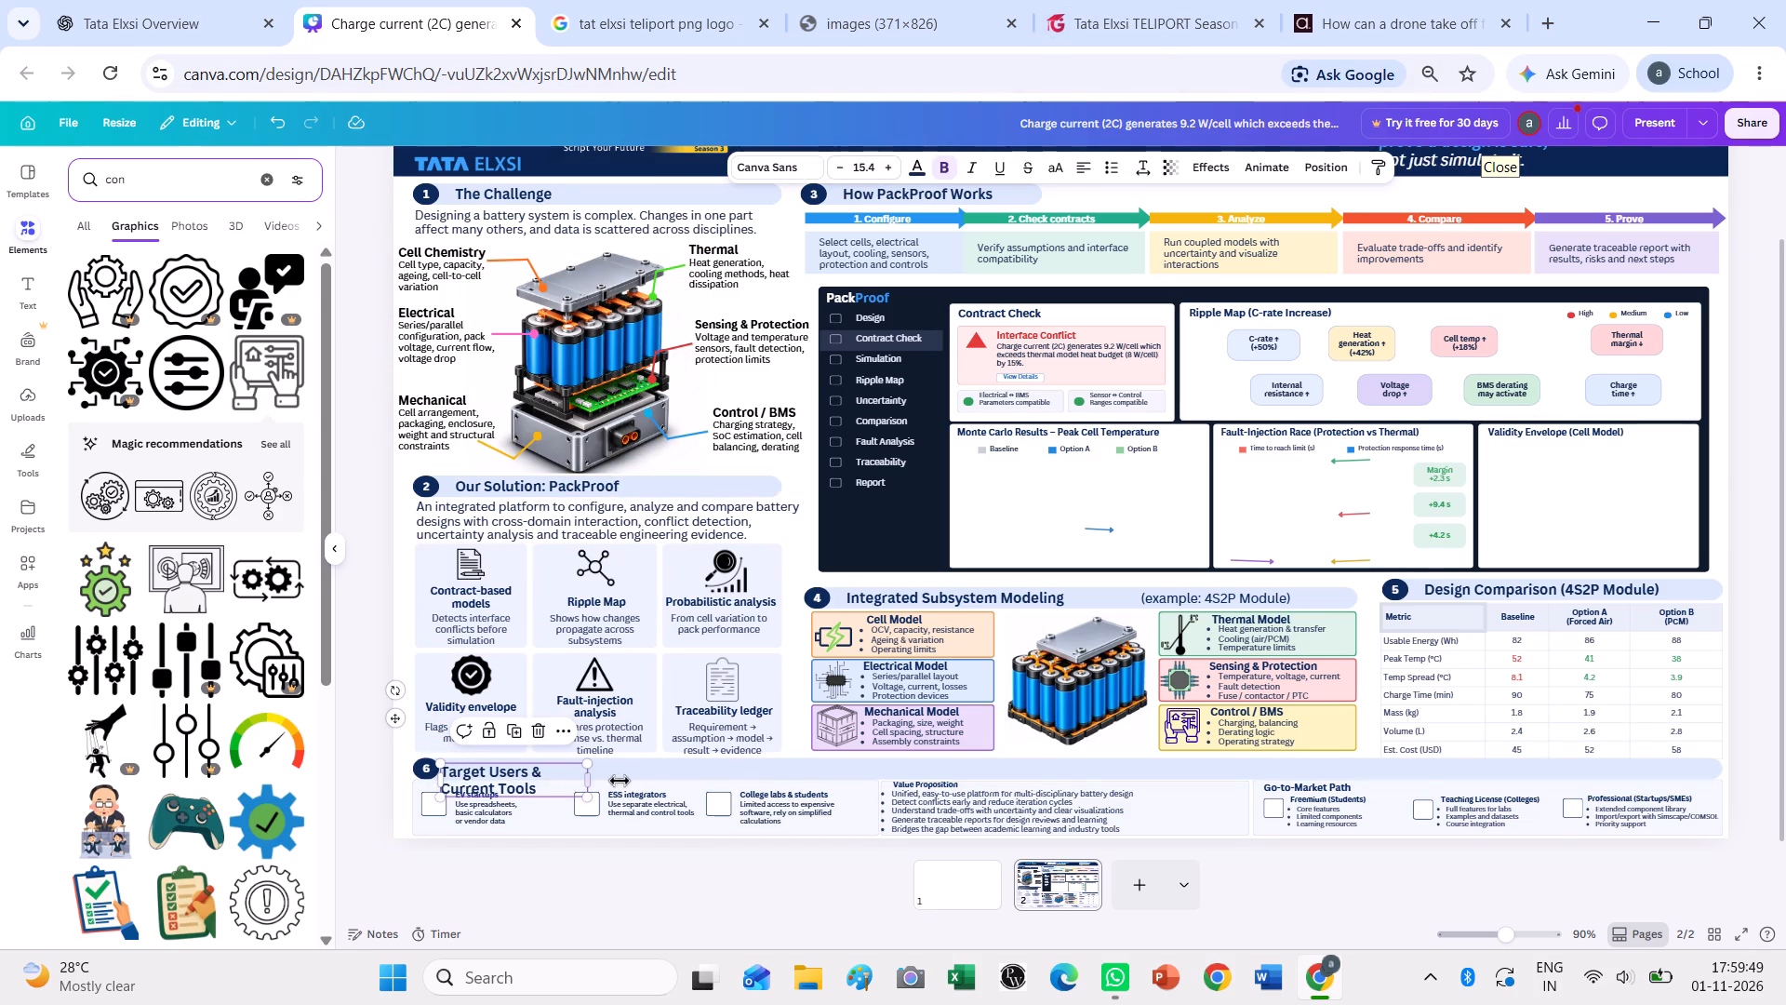
pyautogui.moveTo(620, 781); pyautogui.dragTo(728, 775)
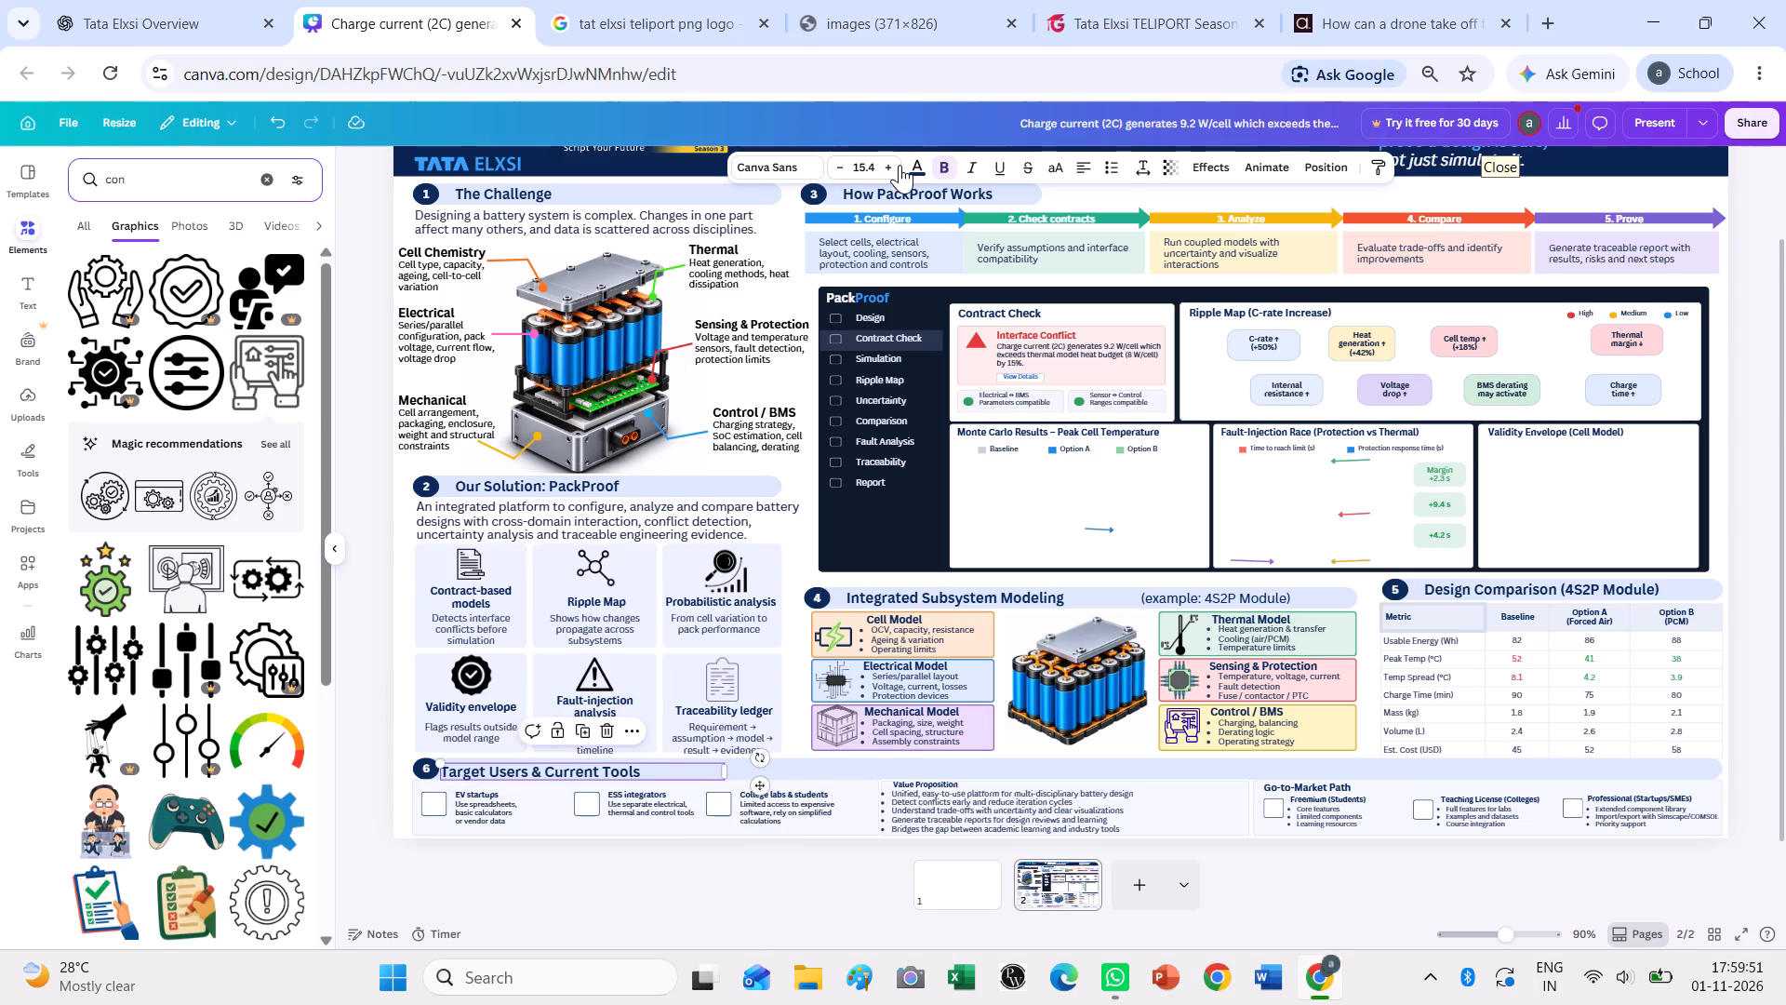
pyautogui.click(1438, 878)
pyautogui.click(1371, 906)
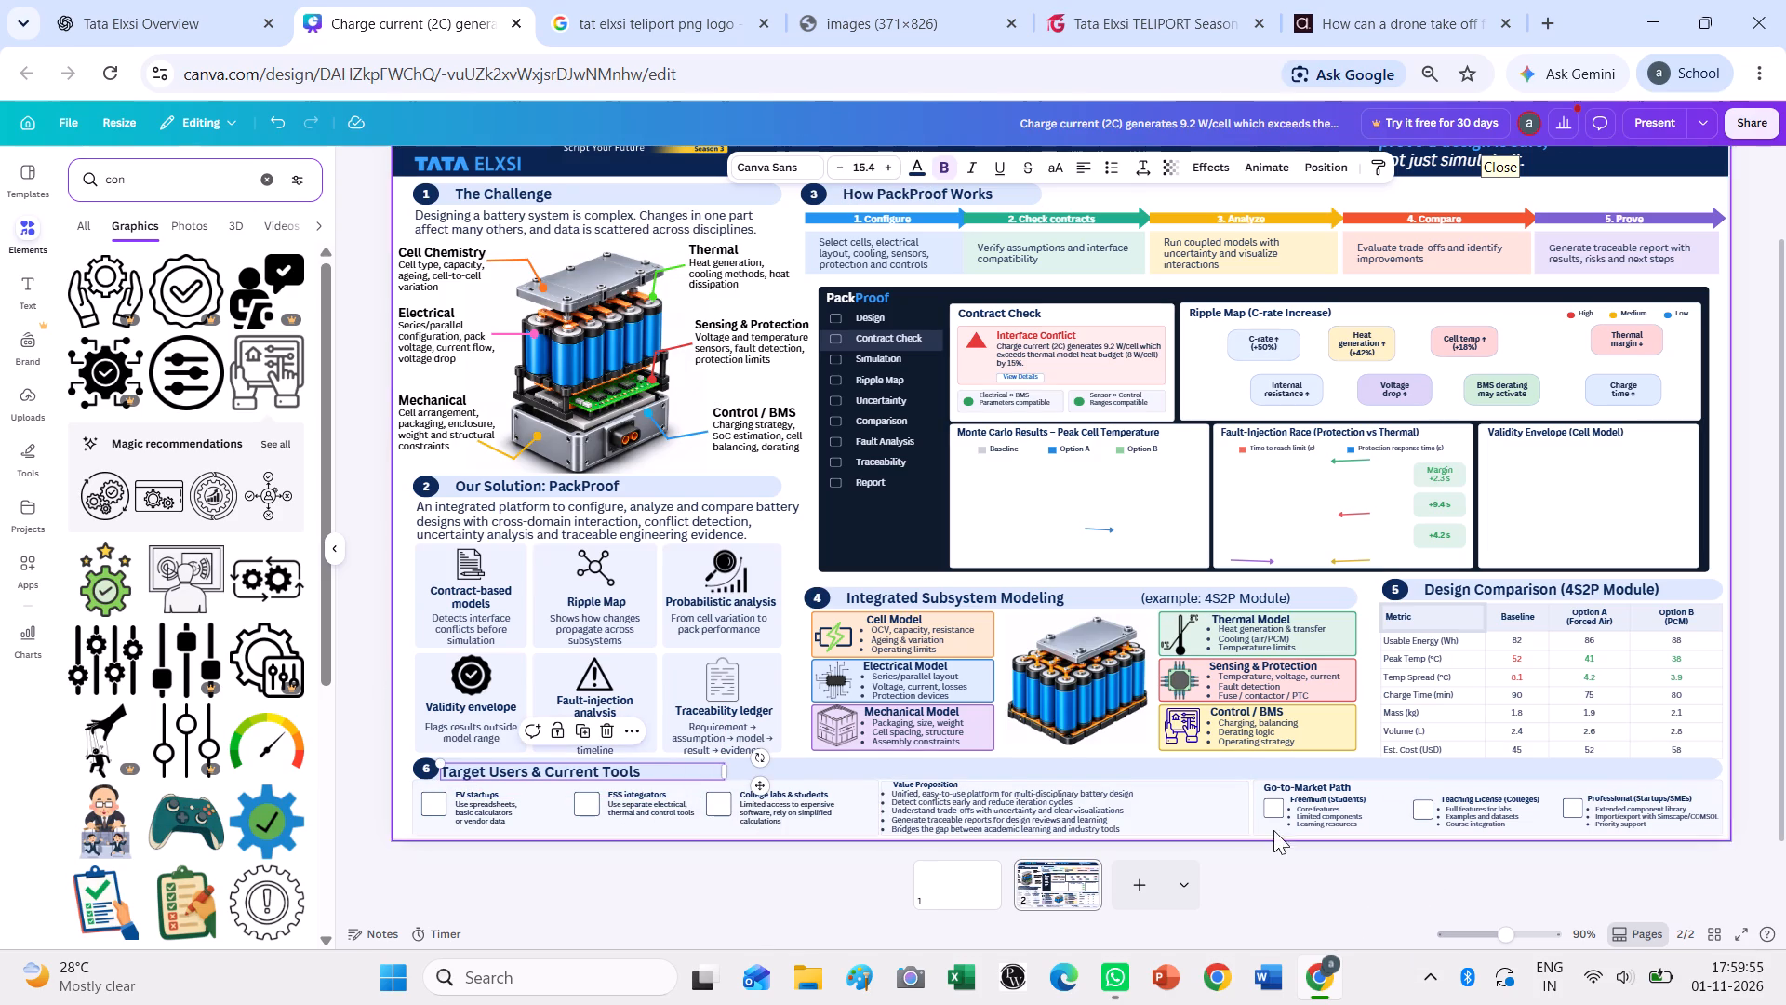
# Delete the blue arrow from the Monte Carlo Results – Peak Cell Temperature panel.
pyautogui.click(1097, 531)
pyautogui.press('Delete')
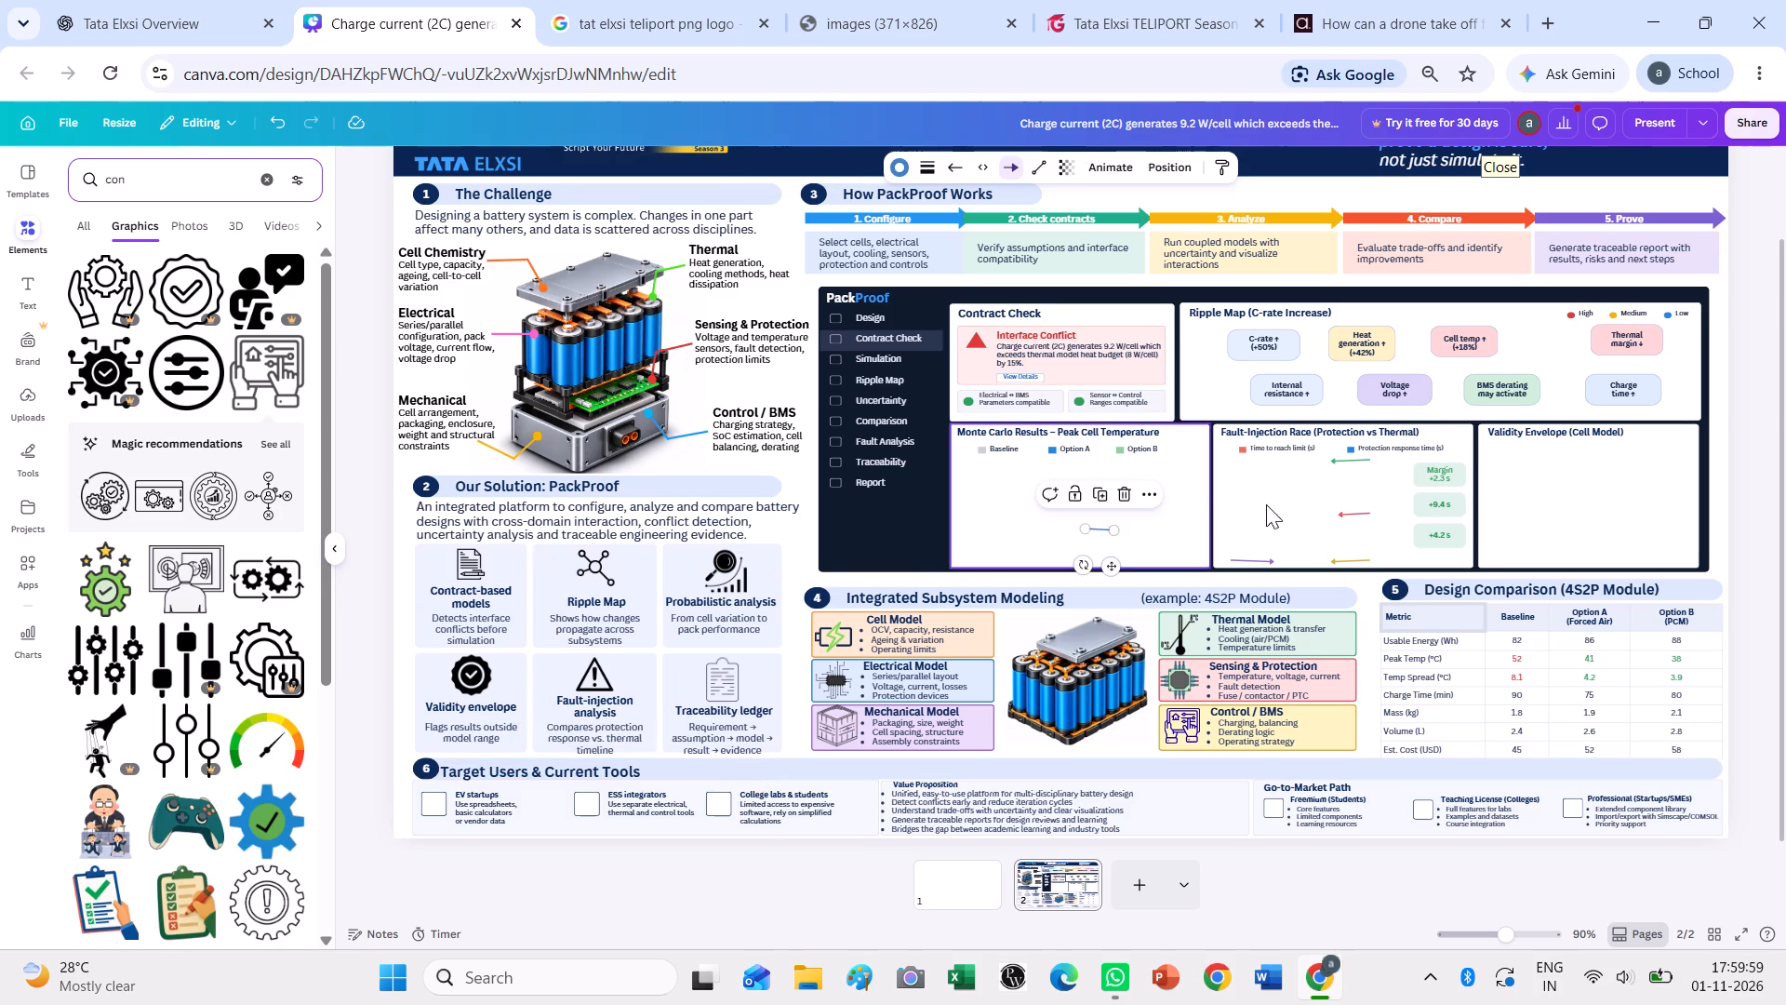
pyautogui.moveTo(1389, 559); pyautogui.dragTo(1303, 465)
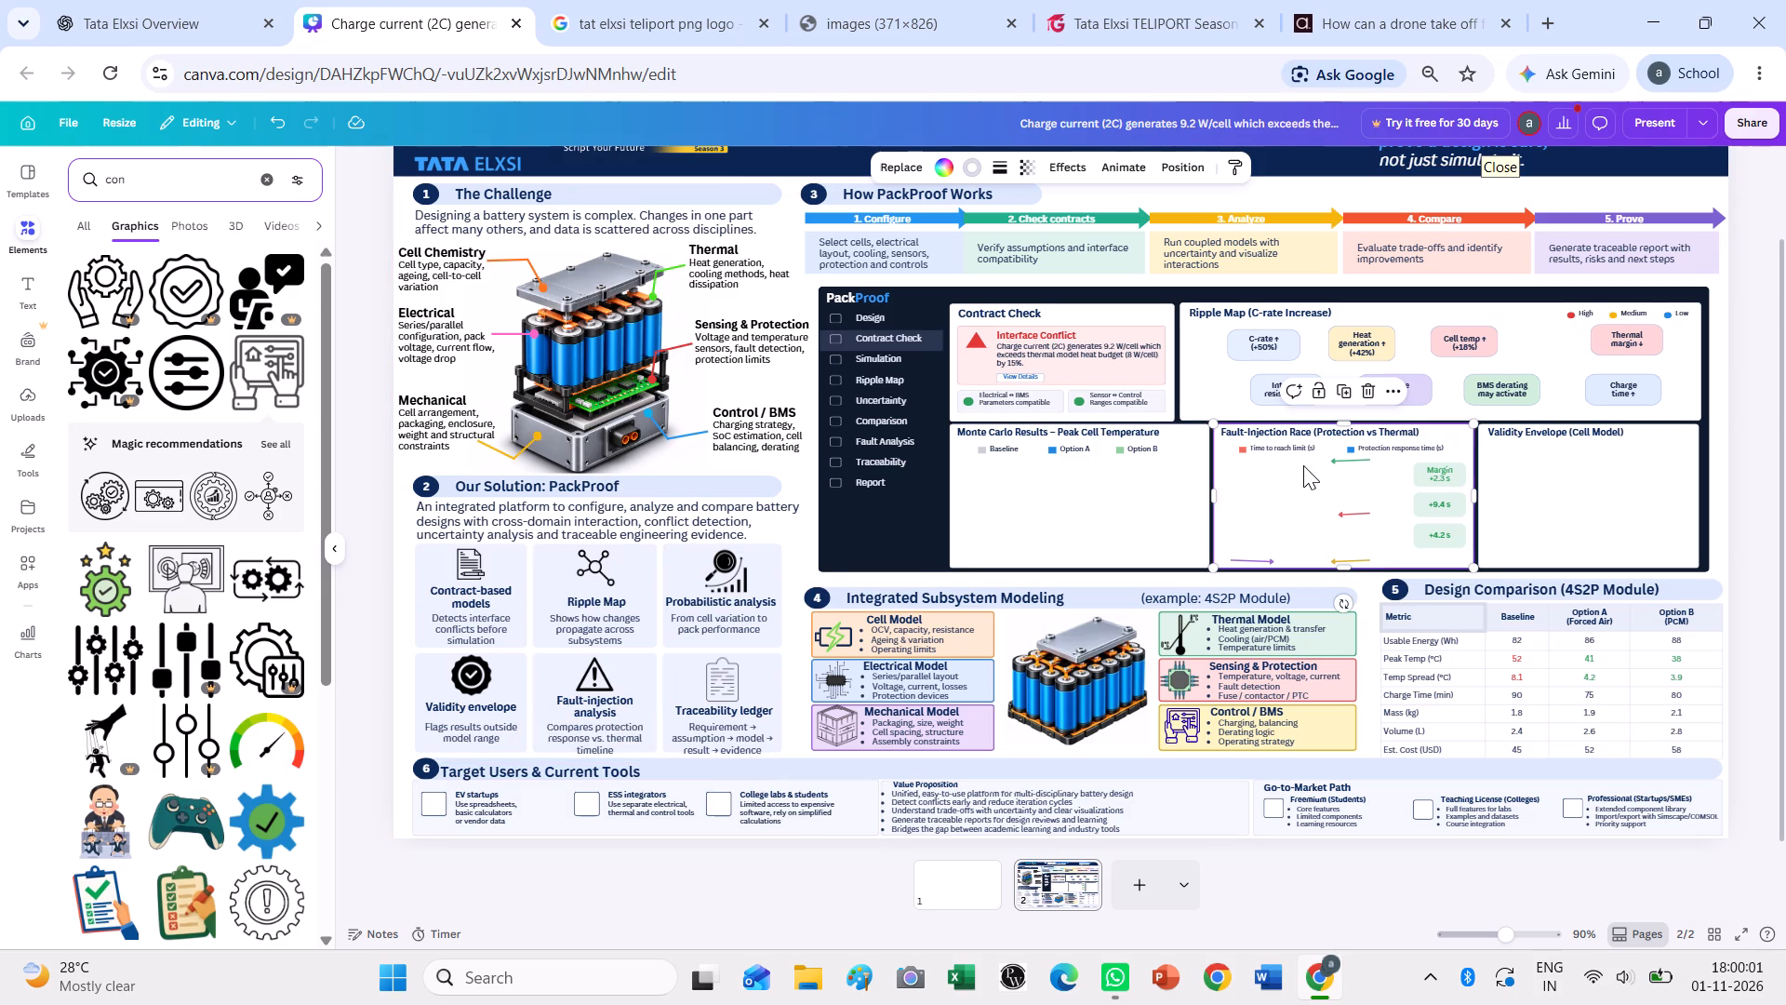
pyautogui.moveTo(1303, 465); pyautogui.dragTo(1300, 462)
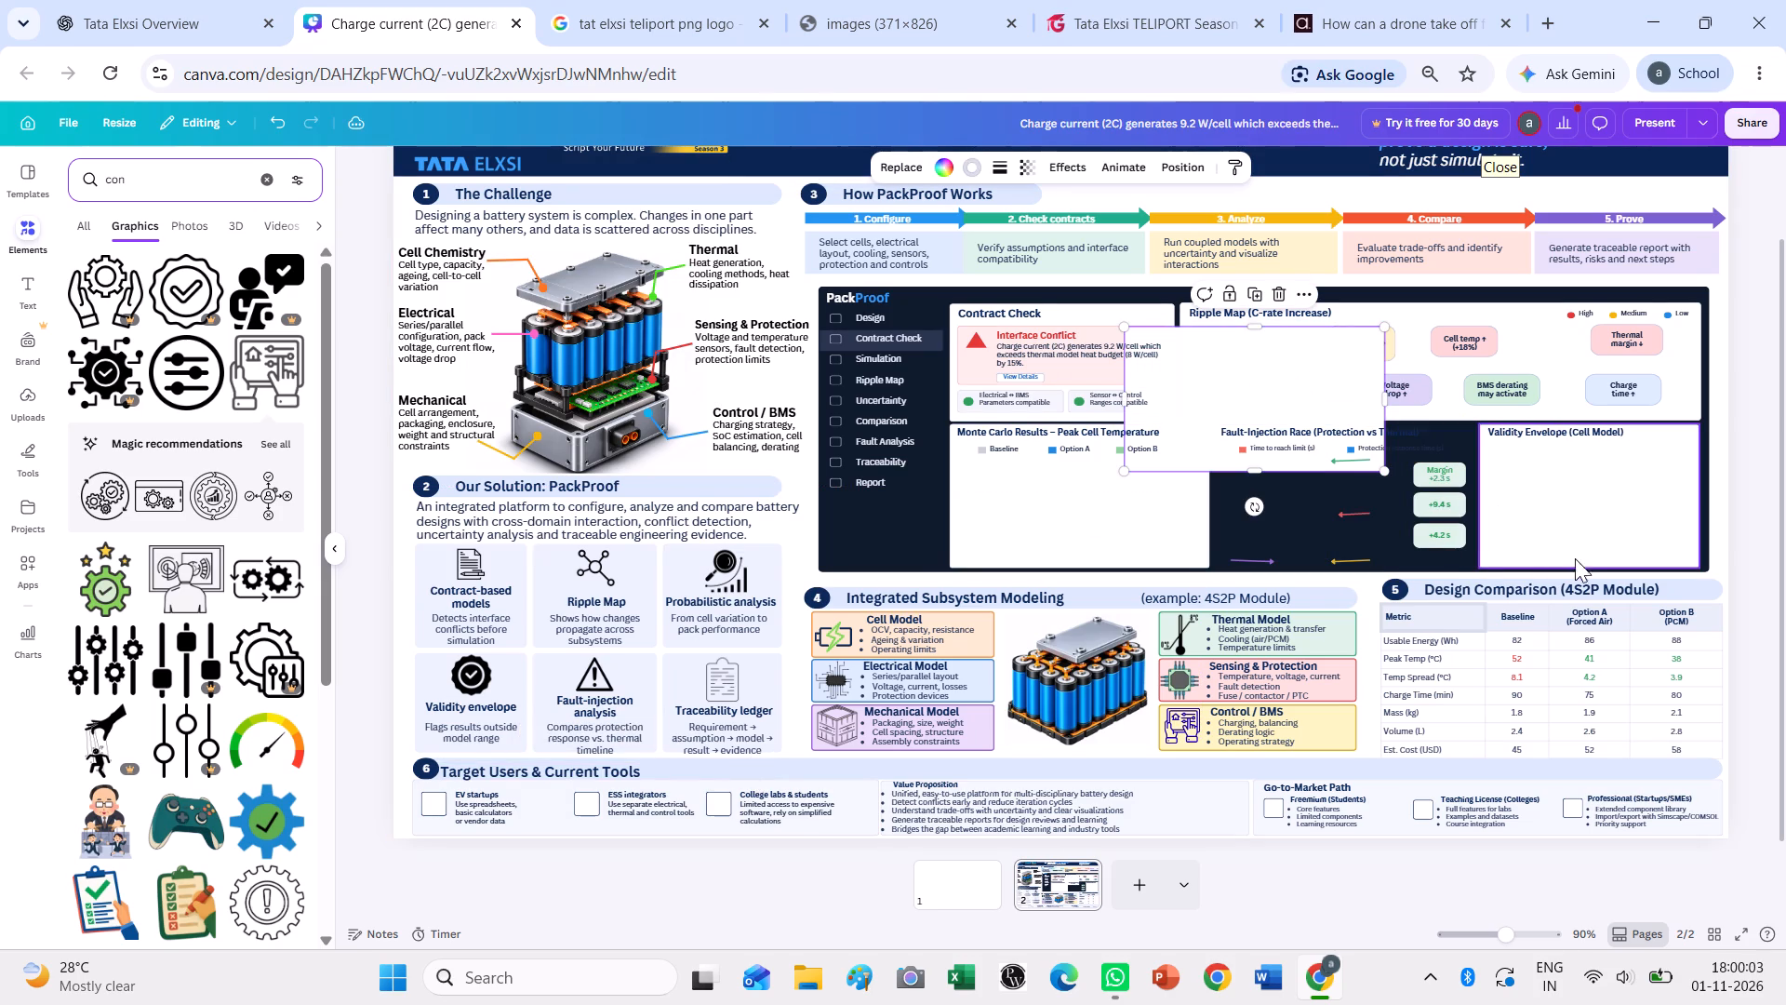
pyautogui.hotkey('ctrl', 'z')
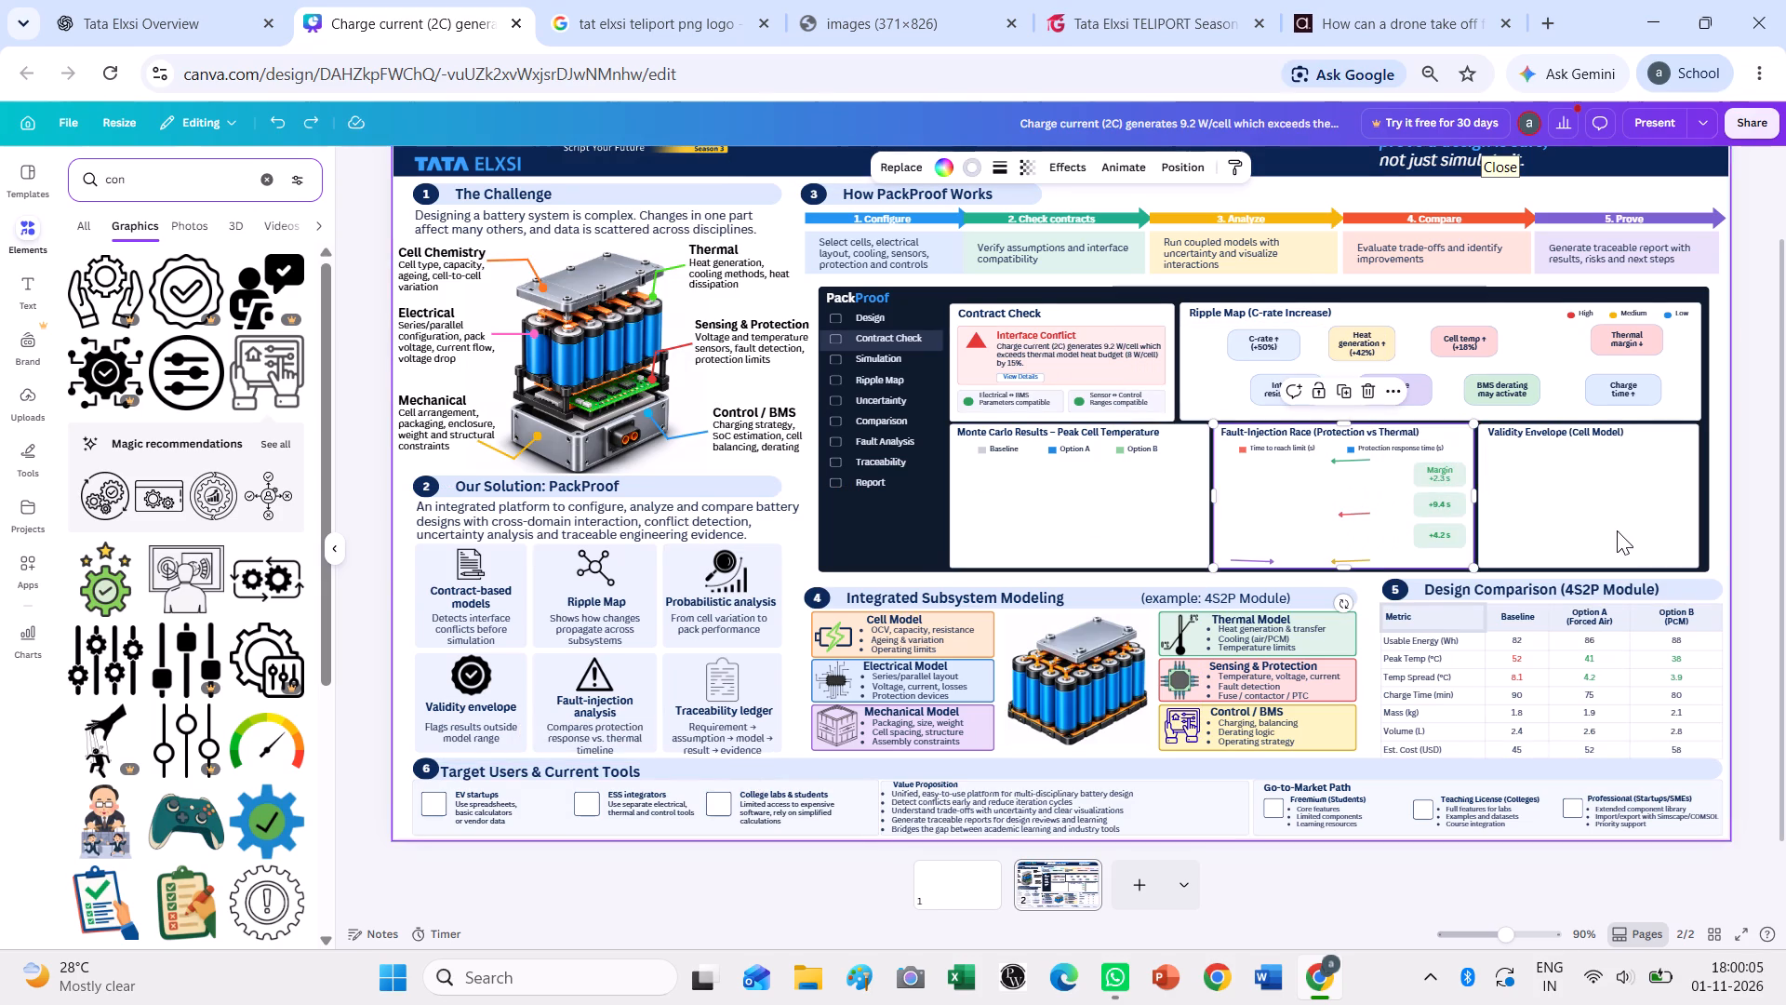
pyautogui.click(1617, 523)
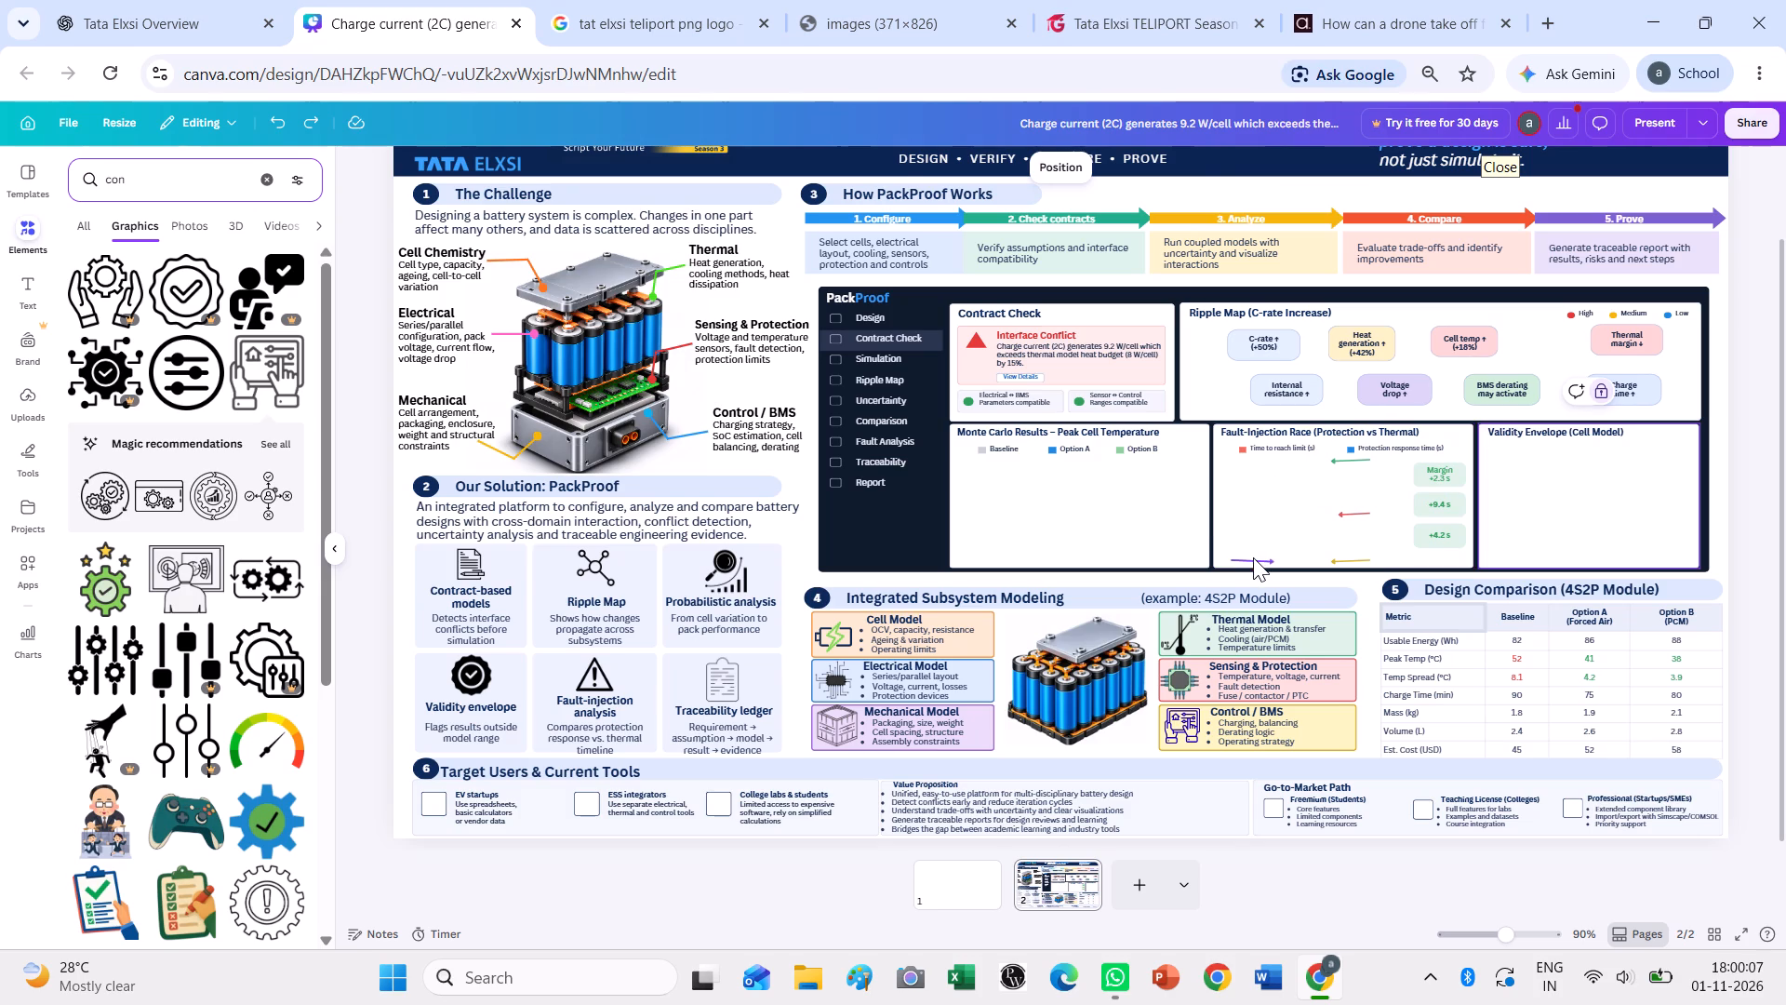
# Delete the purple, yellow, red and green arrows from the Fault-Injection Race panel.
pyautogui.click(1252, 556)
pyautogui.press('Delete')
pyautogui.click(1352, 555)
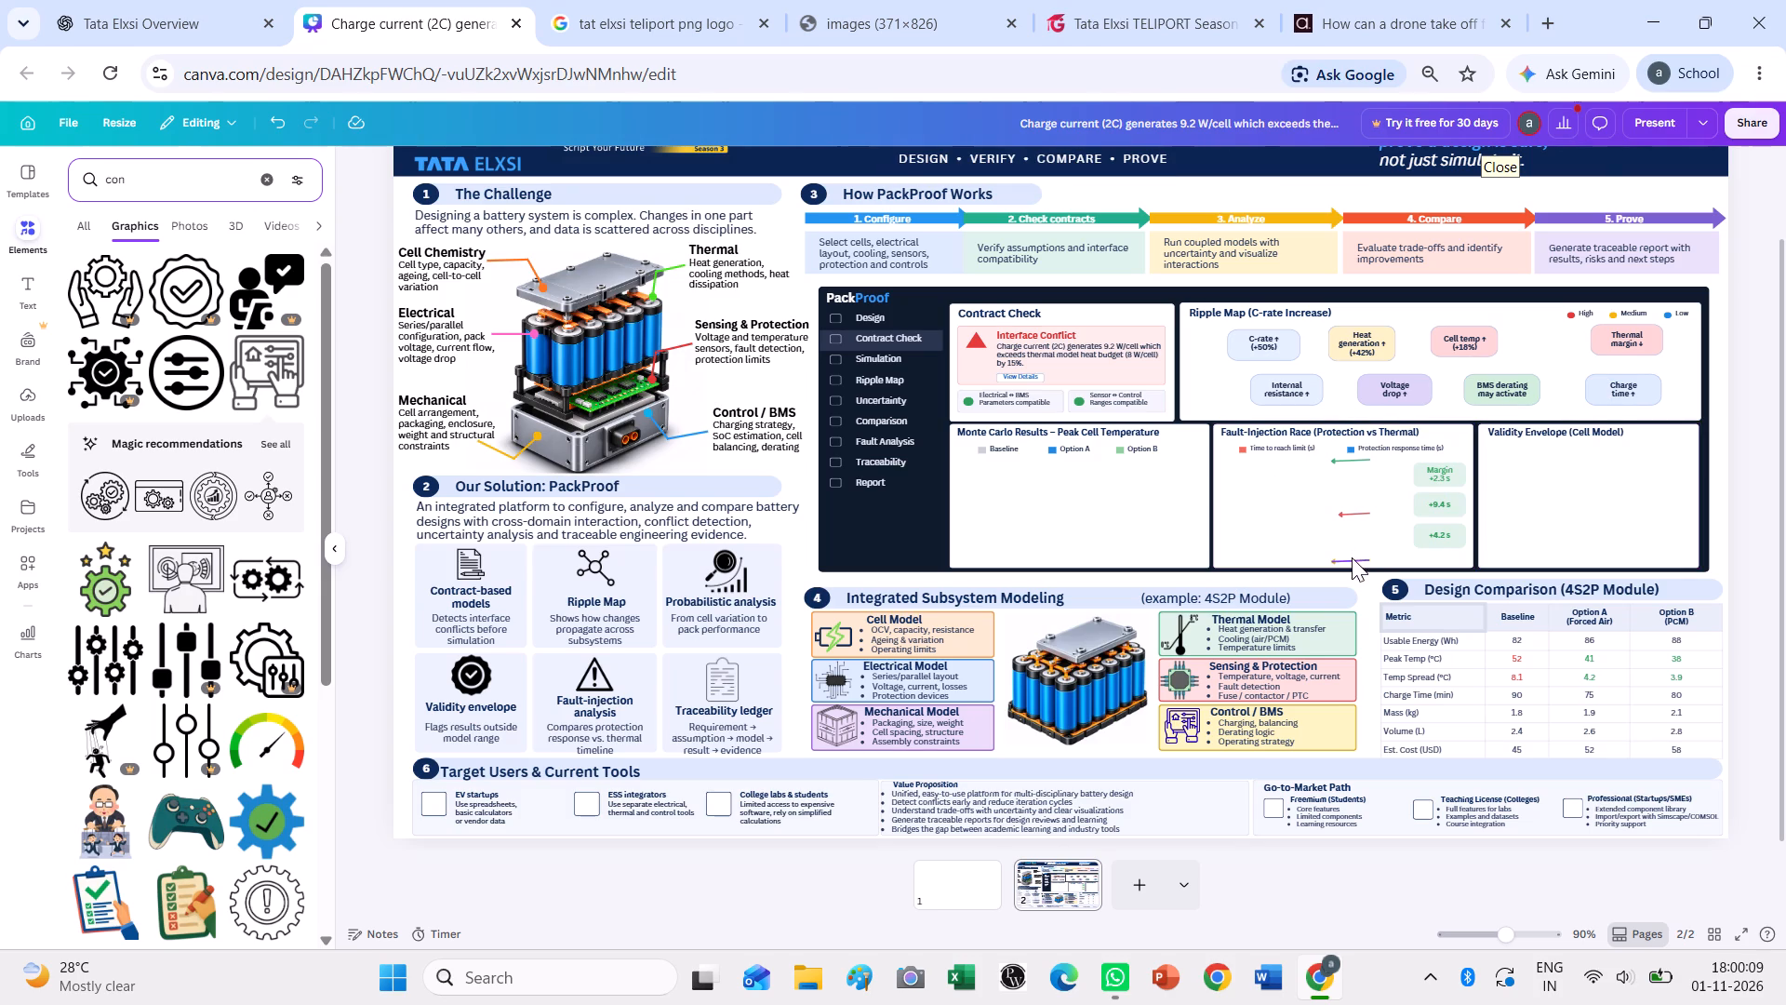
pyautogui.press('Delete')
pyautogui.click(1352, 513)
pyautogui.press('Delete')
pyautogui.click(1353, 459)
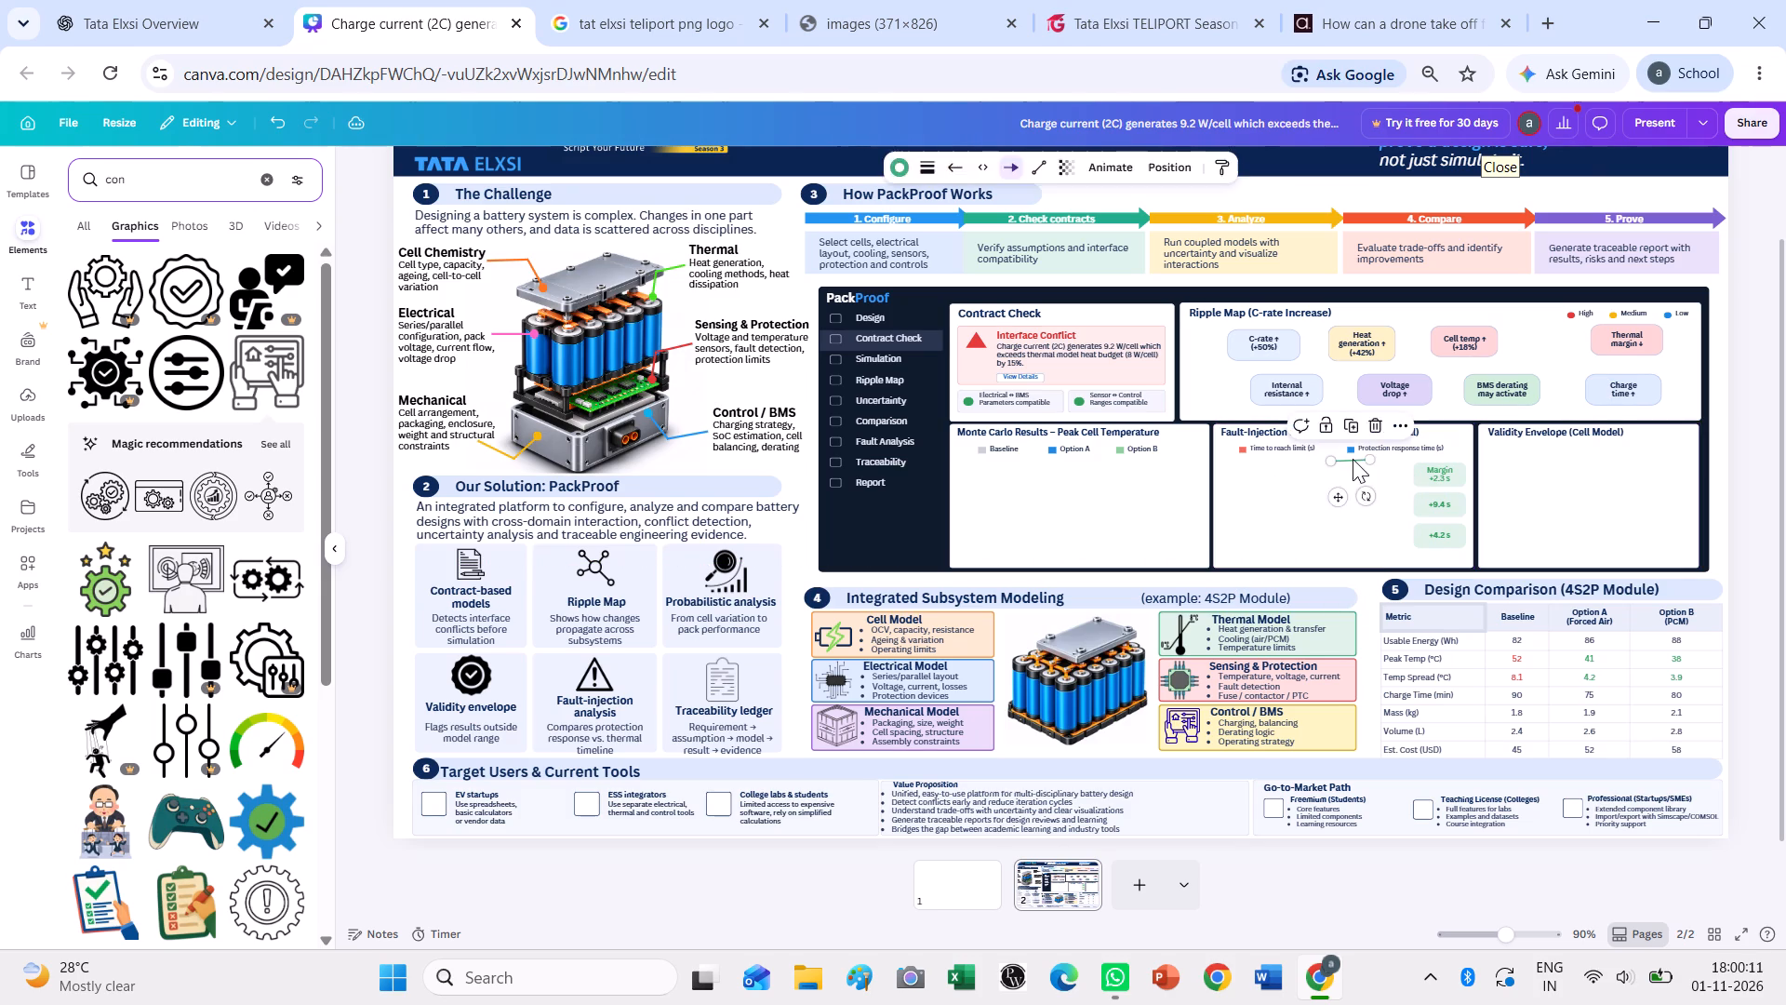
pyautogui.press('Delete')
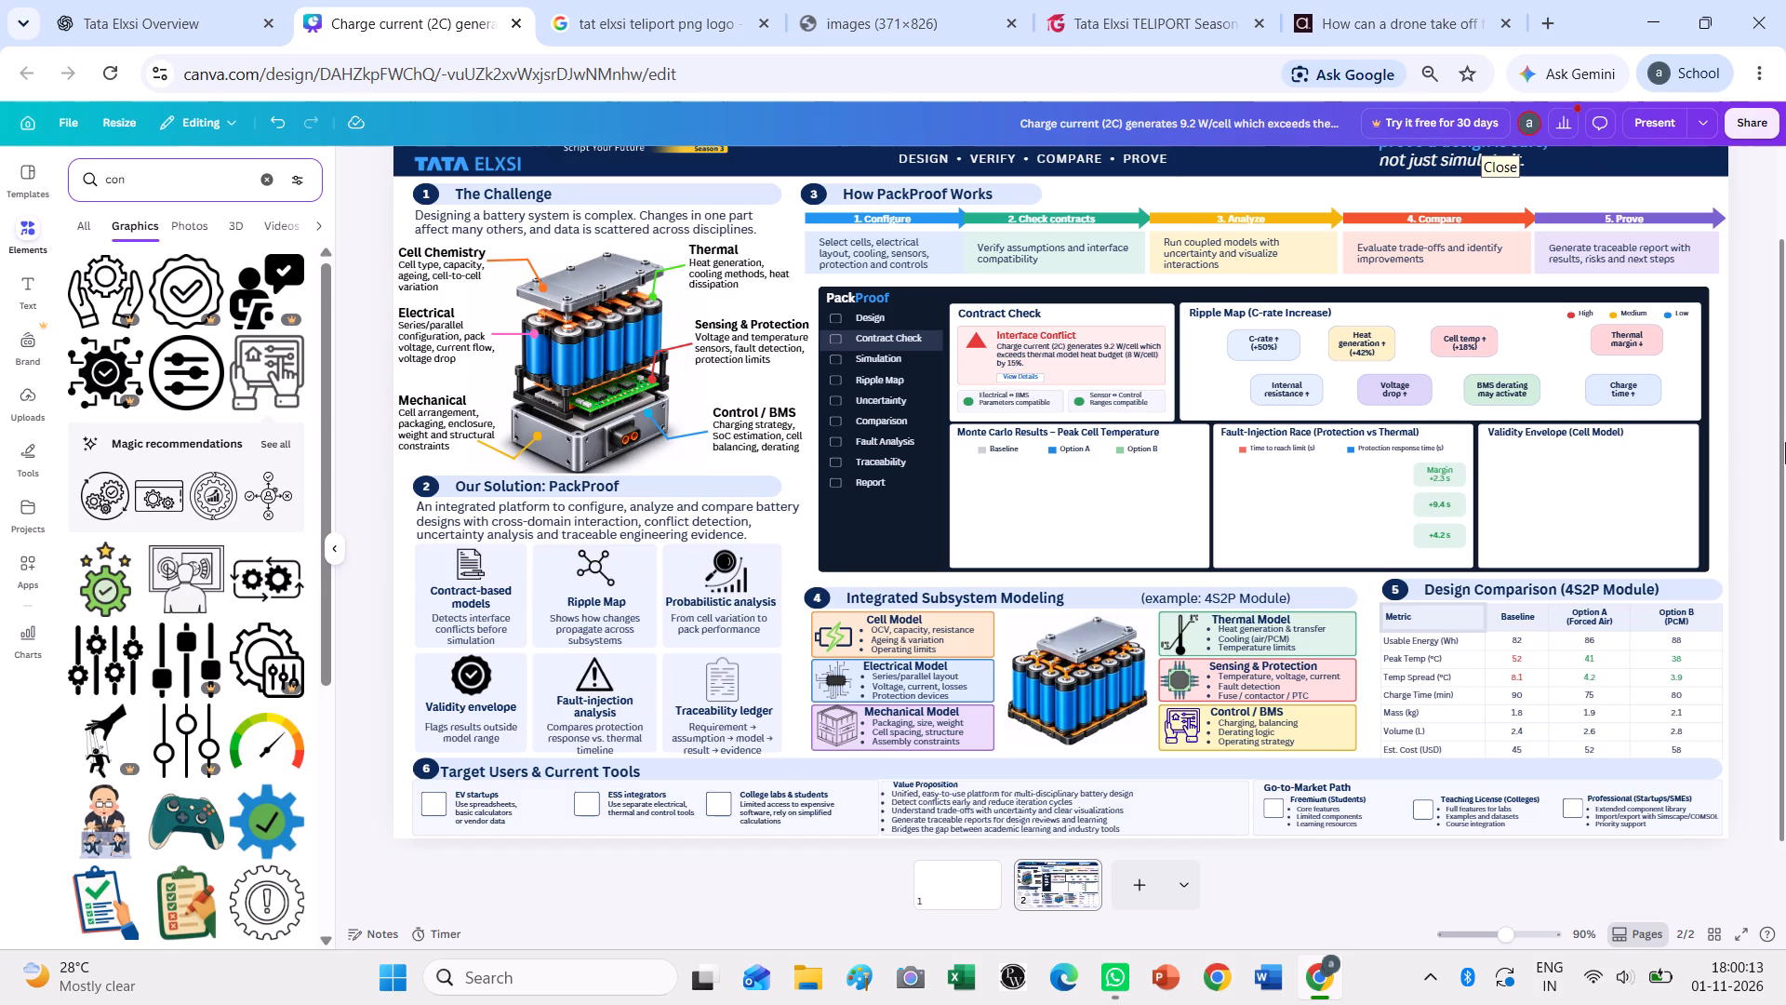
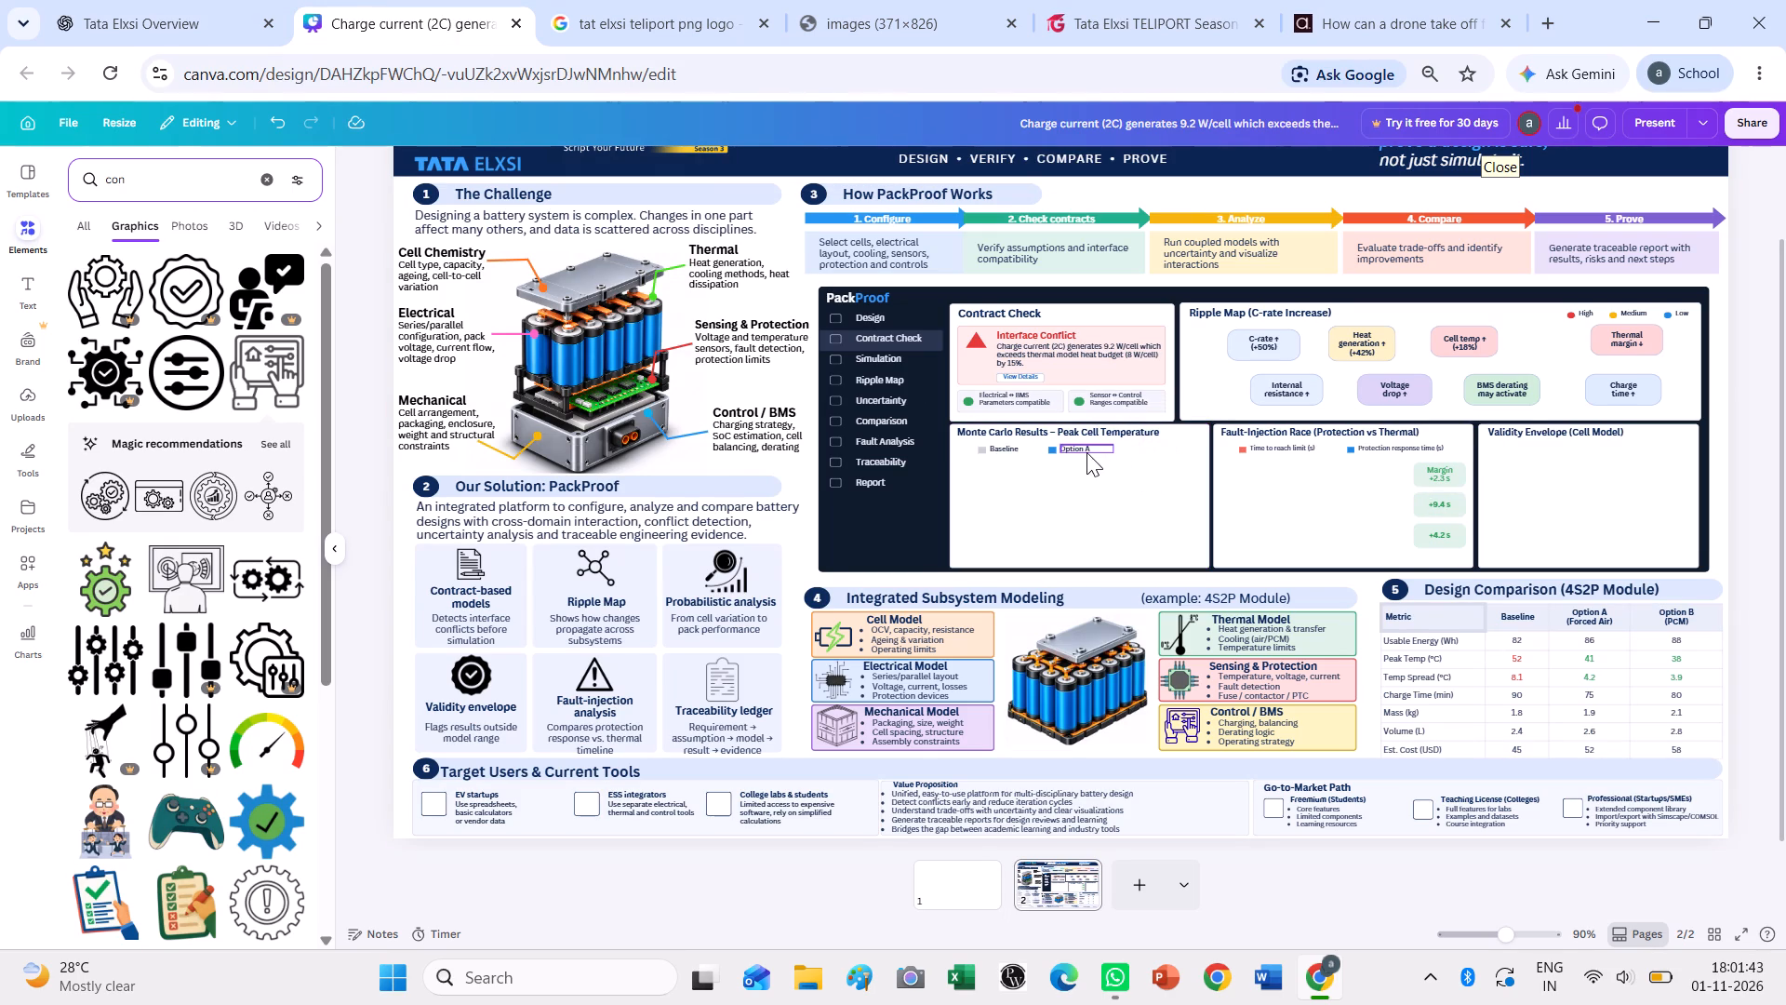
pyautogui.click(1086, 452)
pyautogui.press('Delete')
pyautogui.click(1050, 450)
pyautogui.press('Delete')
pyautogui.click(1006, 450)
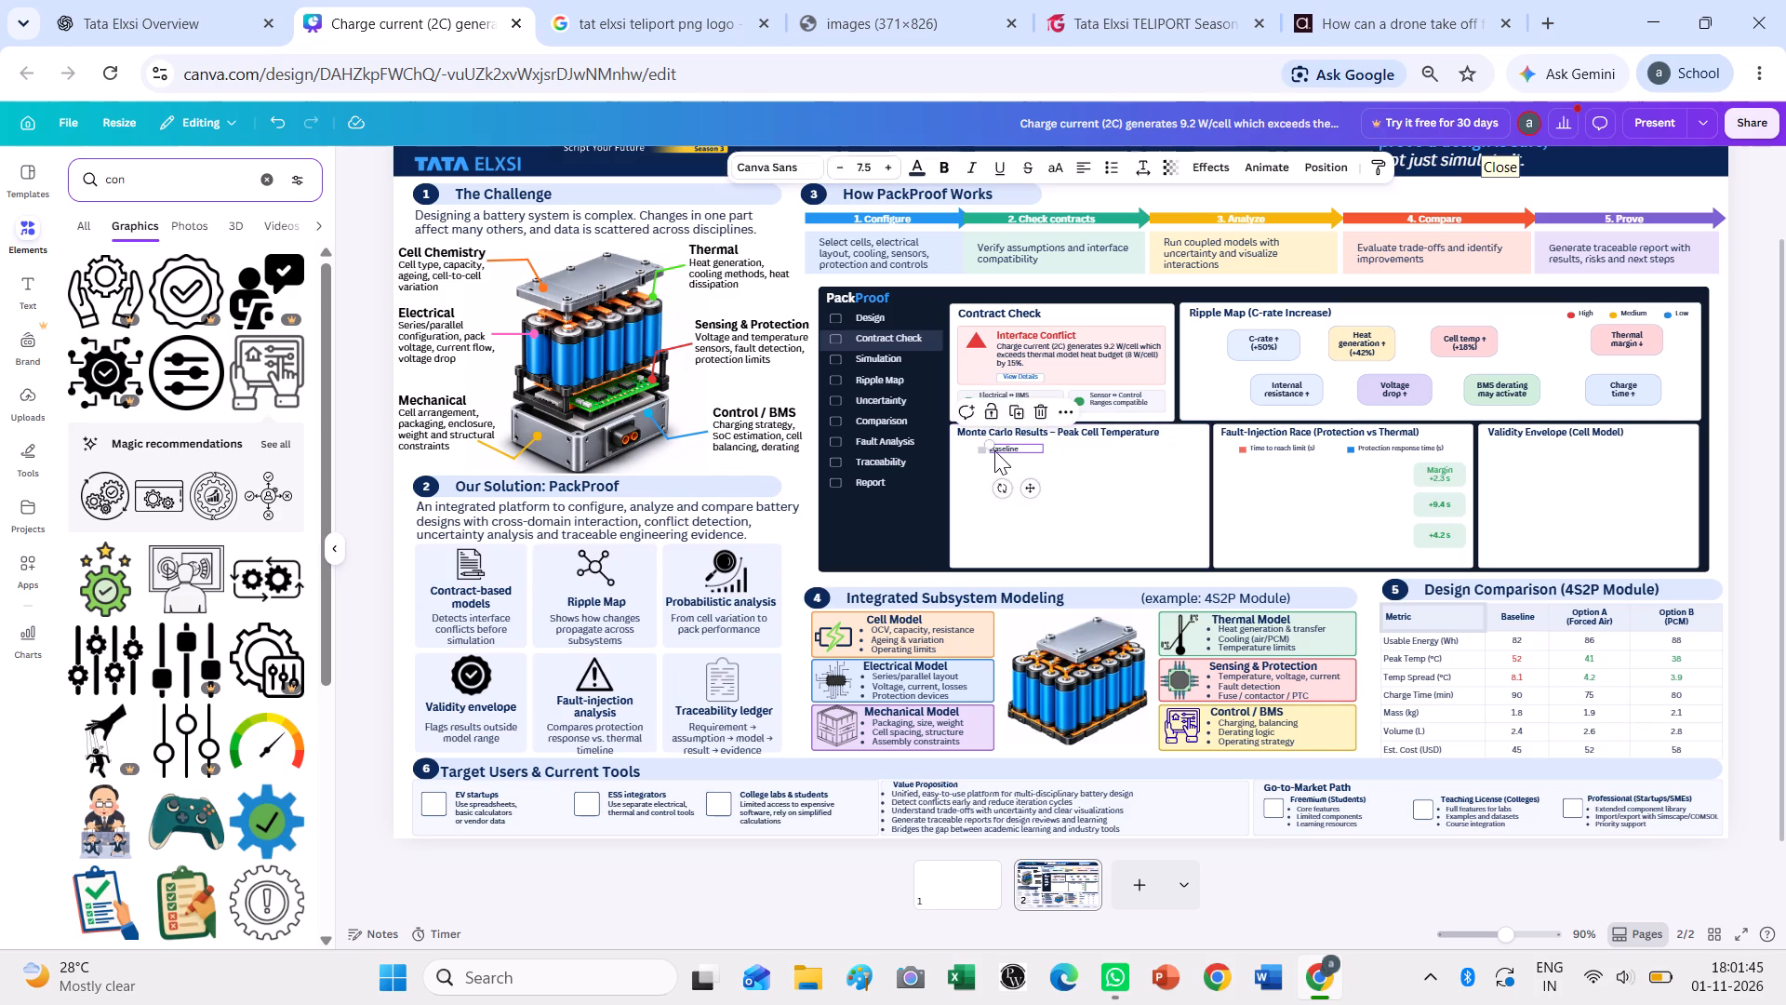
pyautogui.press('Delete')
pyautogui.click(977, 449)
pyautogui.press('Delete')
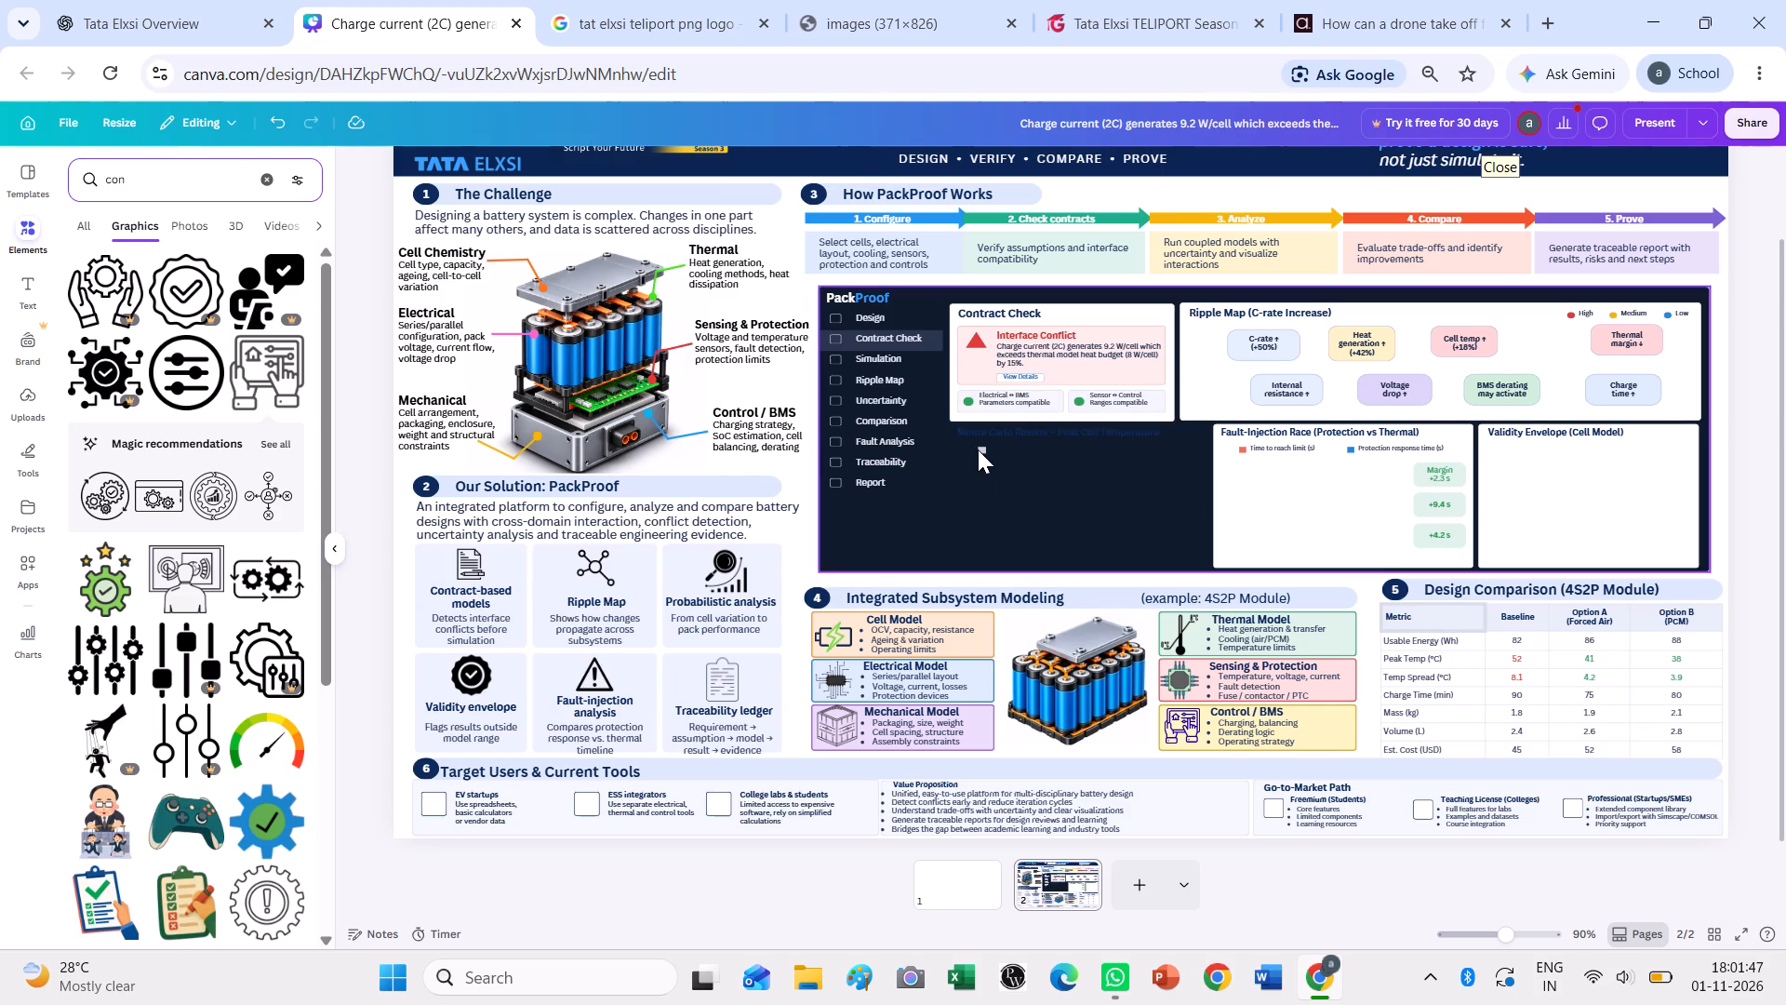
pyautogui.hotkey('ctrl', 'z')
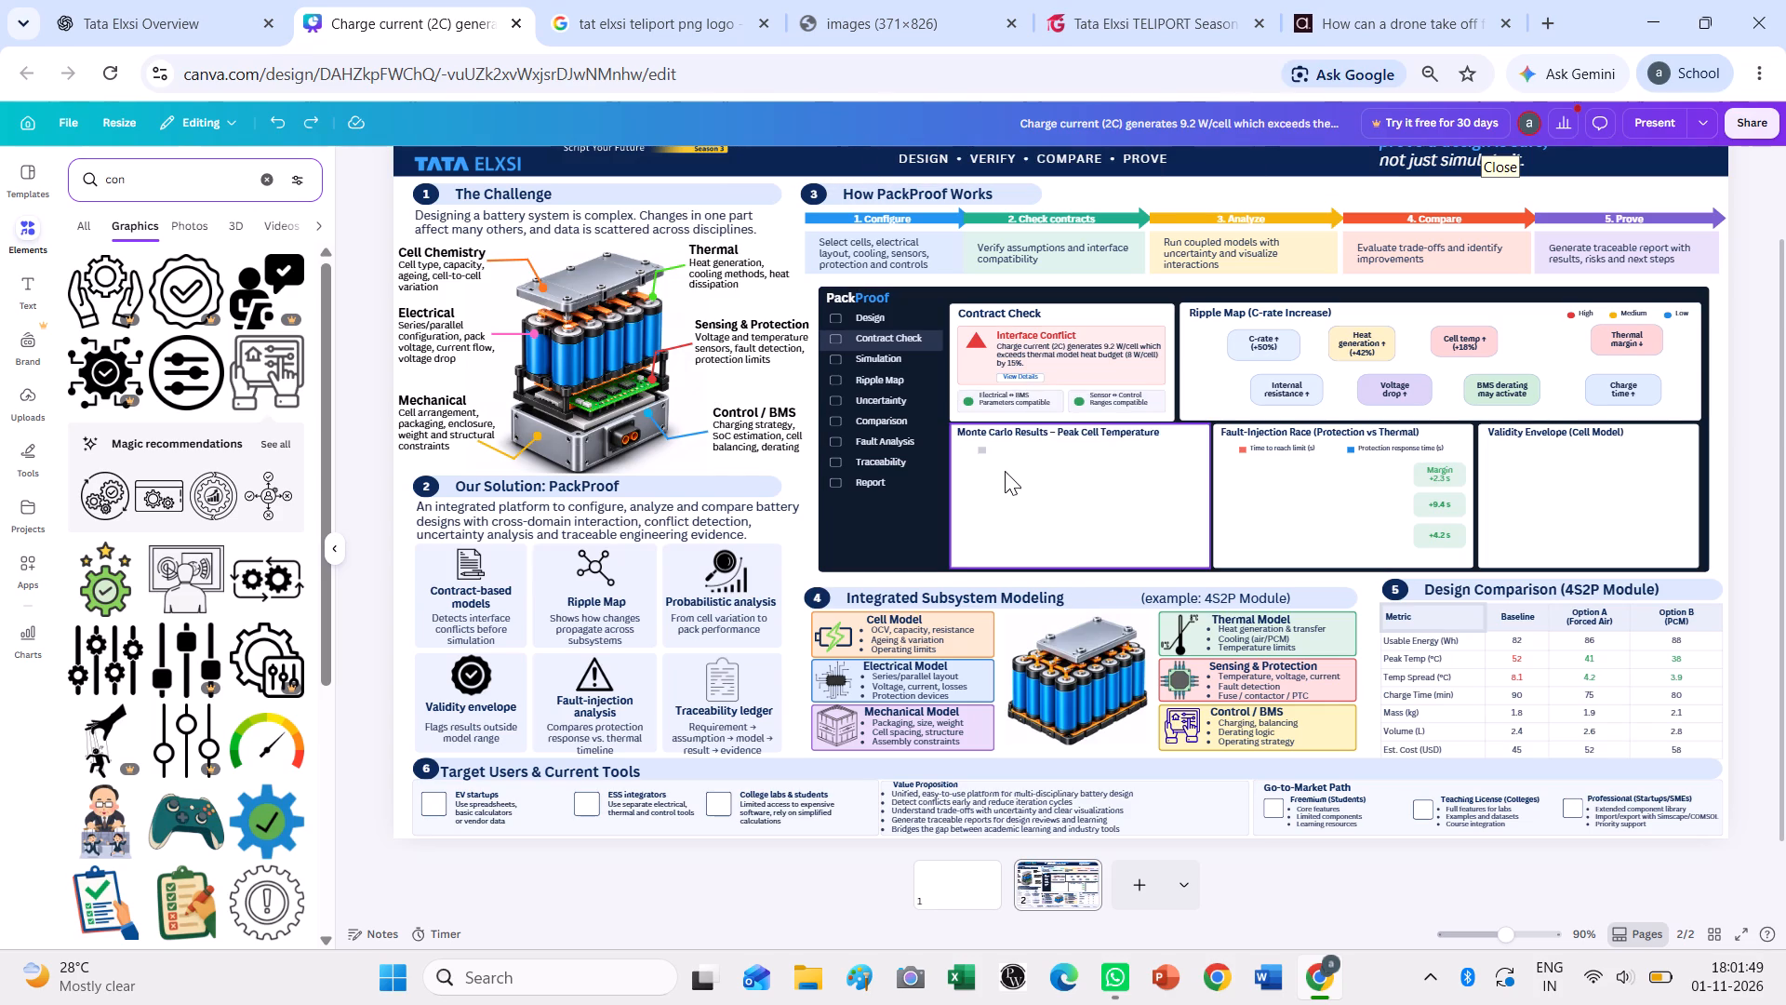
pyautogui.click(982, 451)
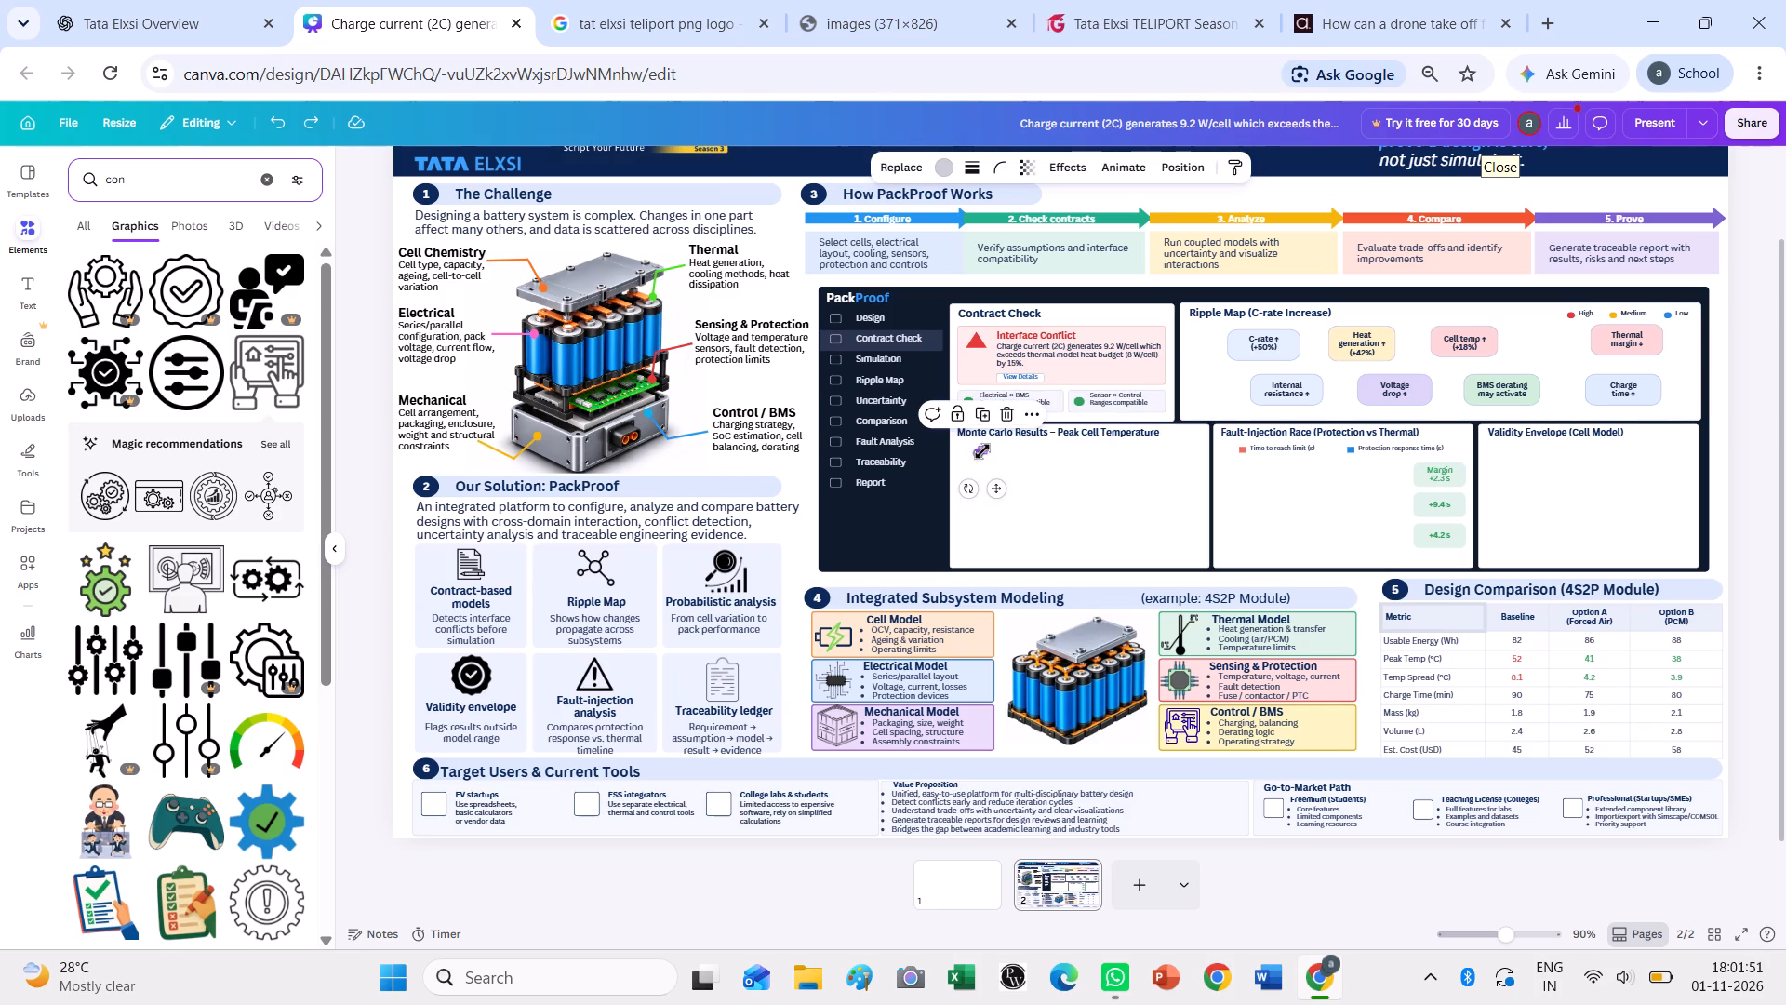
pyautogui.press('Delete')
# Paste the copied histogram onto the poster and shrink it to less than half its pasted width.
pyautogui.hotkey('ctrl', 'v')
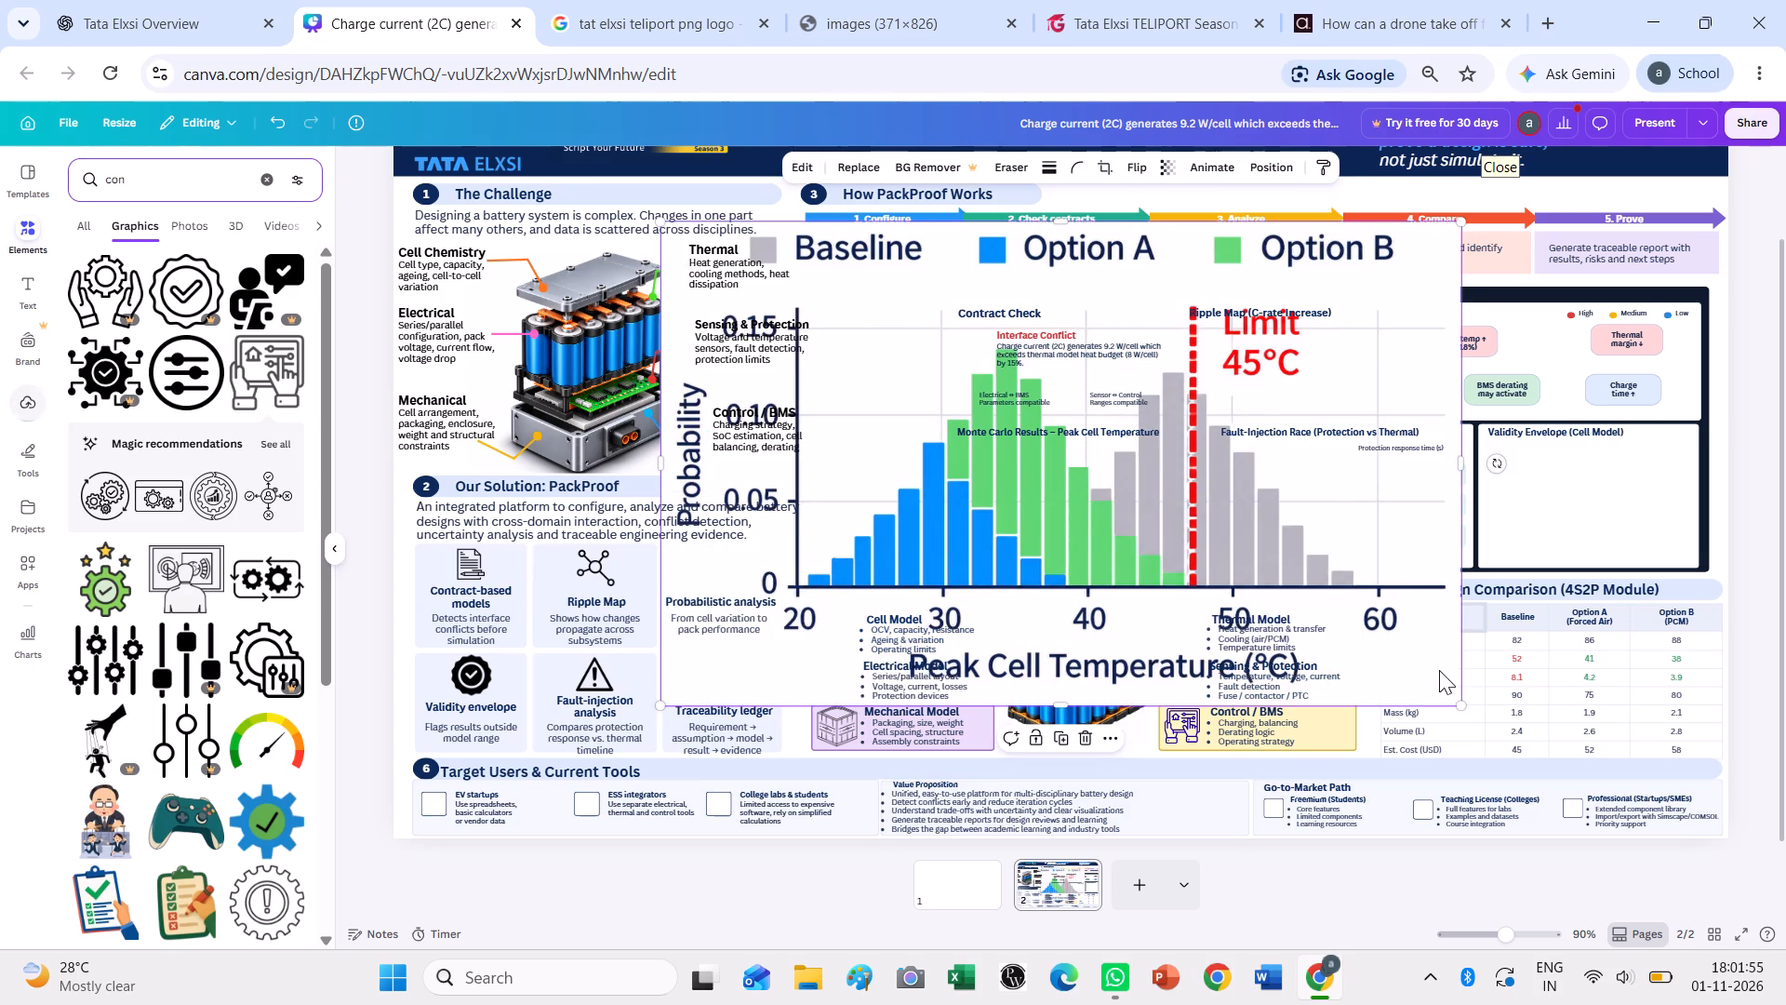
pyautogui.moveTo(1461, 703); pyautogui.dragTo(1071, 379)
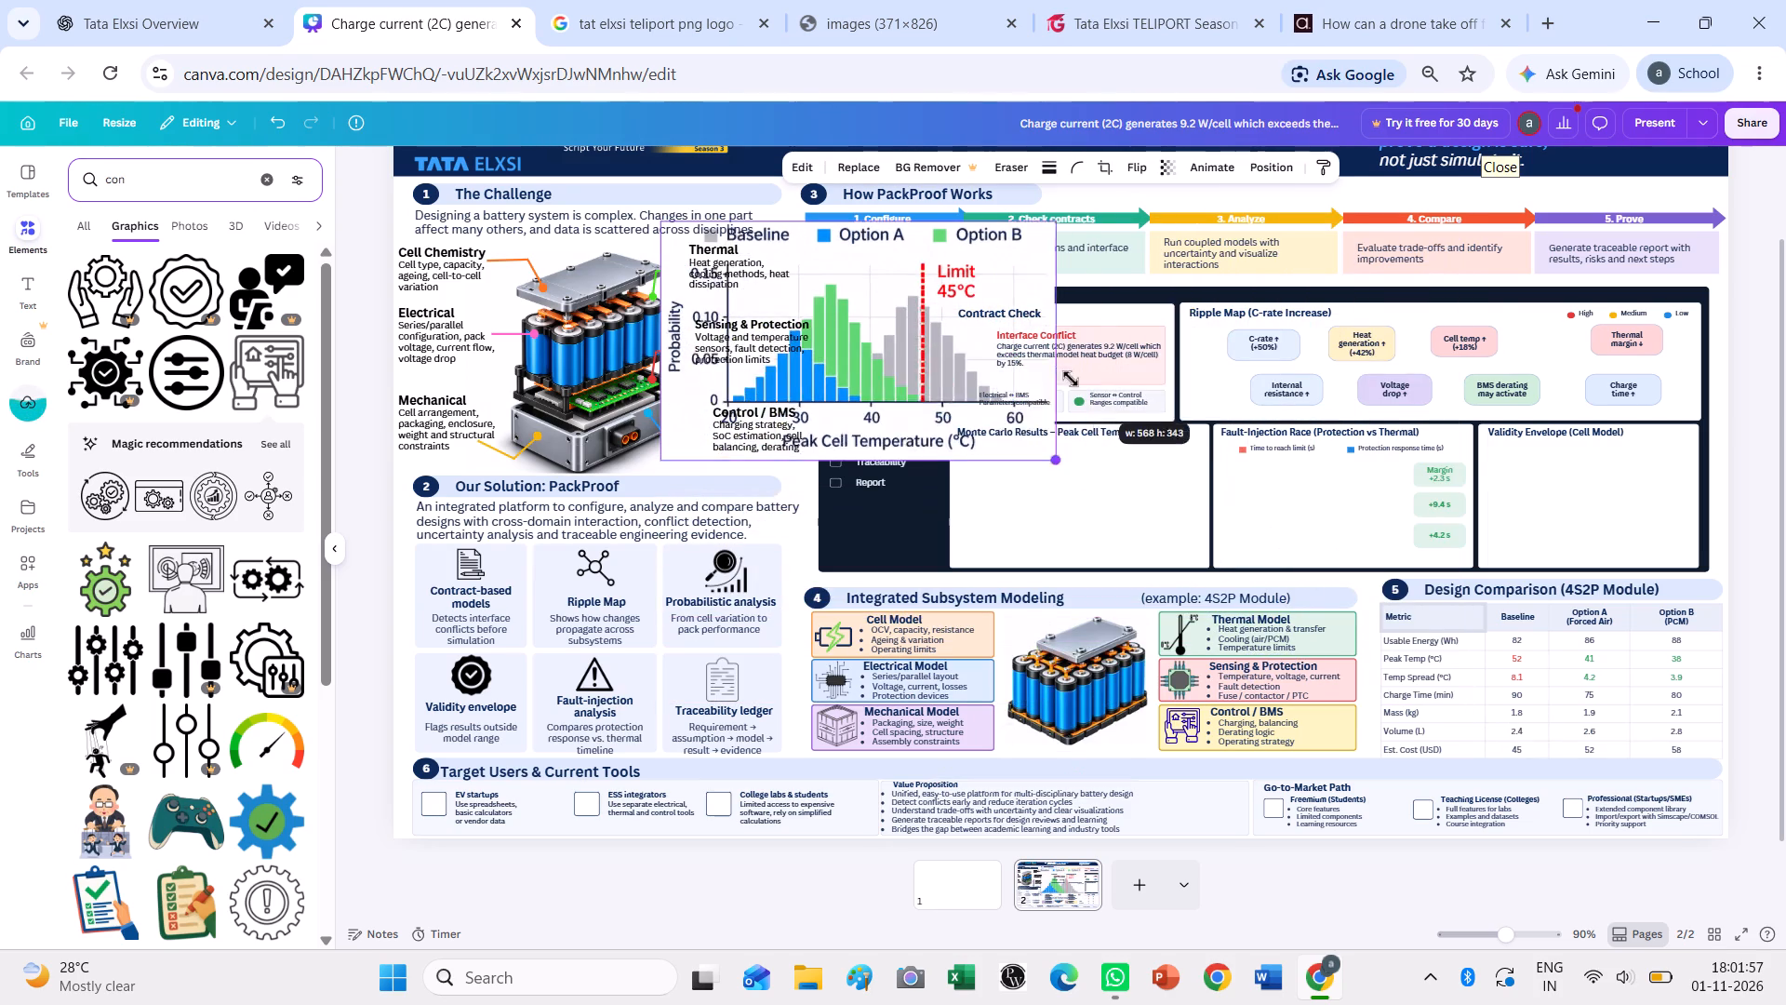
pyautogui.moveTo(1071, 379); pyautogui.dragTo(1063, 374)
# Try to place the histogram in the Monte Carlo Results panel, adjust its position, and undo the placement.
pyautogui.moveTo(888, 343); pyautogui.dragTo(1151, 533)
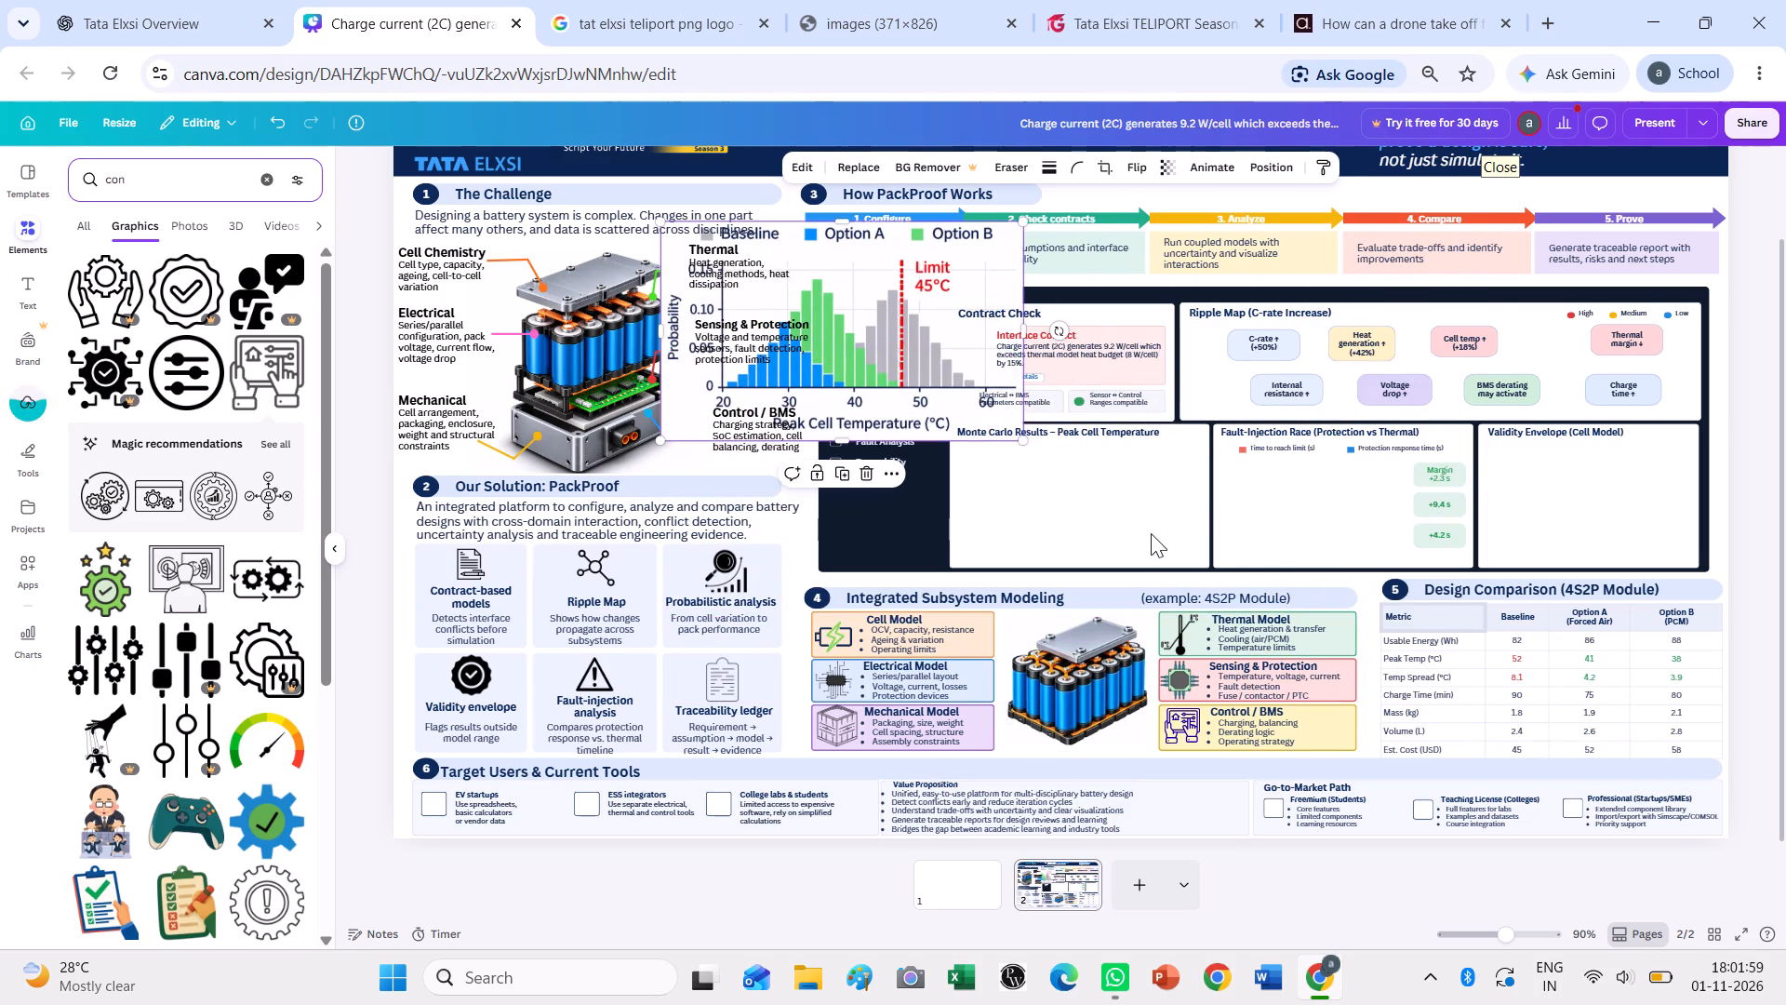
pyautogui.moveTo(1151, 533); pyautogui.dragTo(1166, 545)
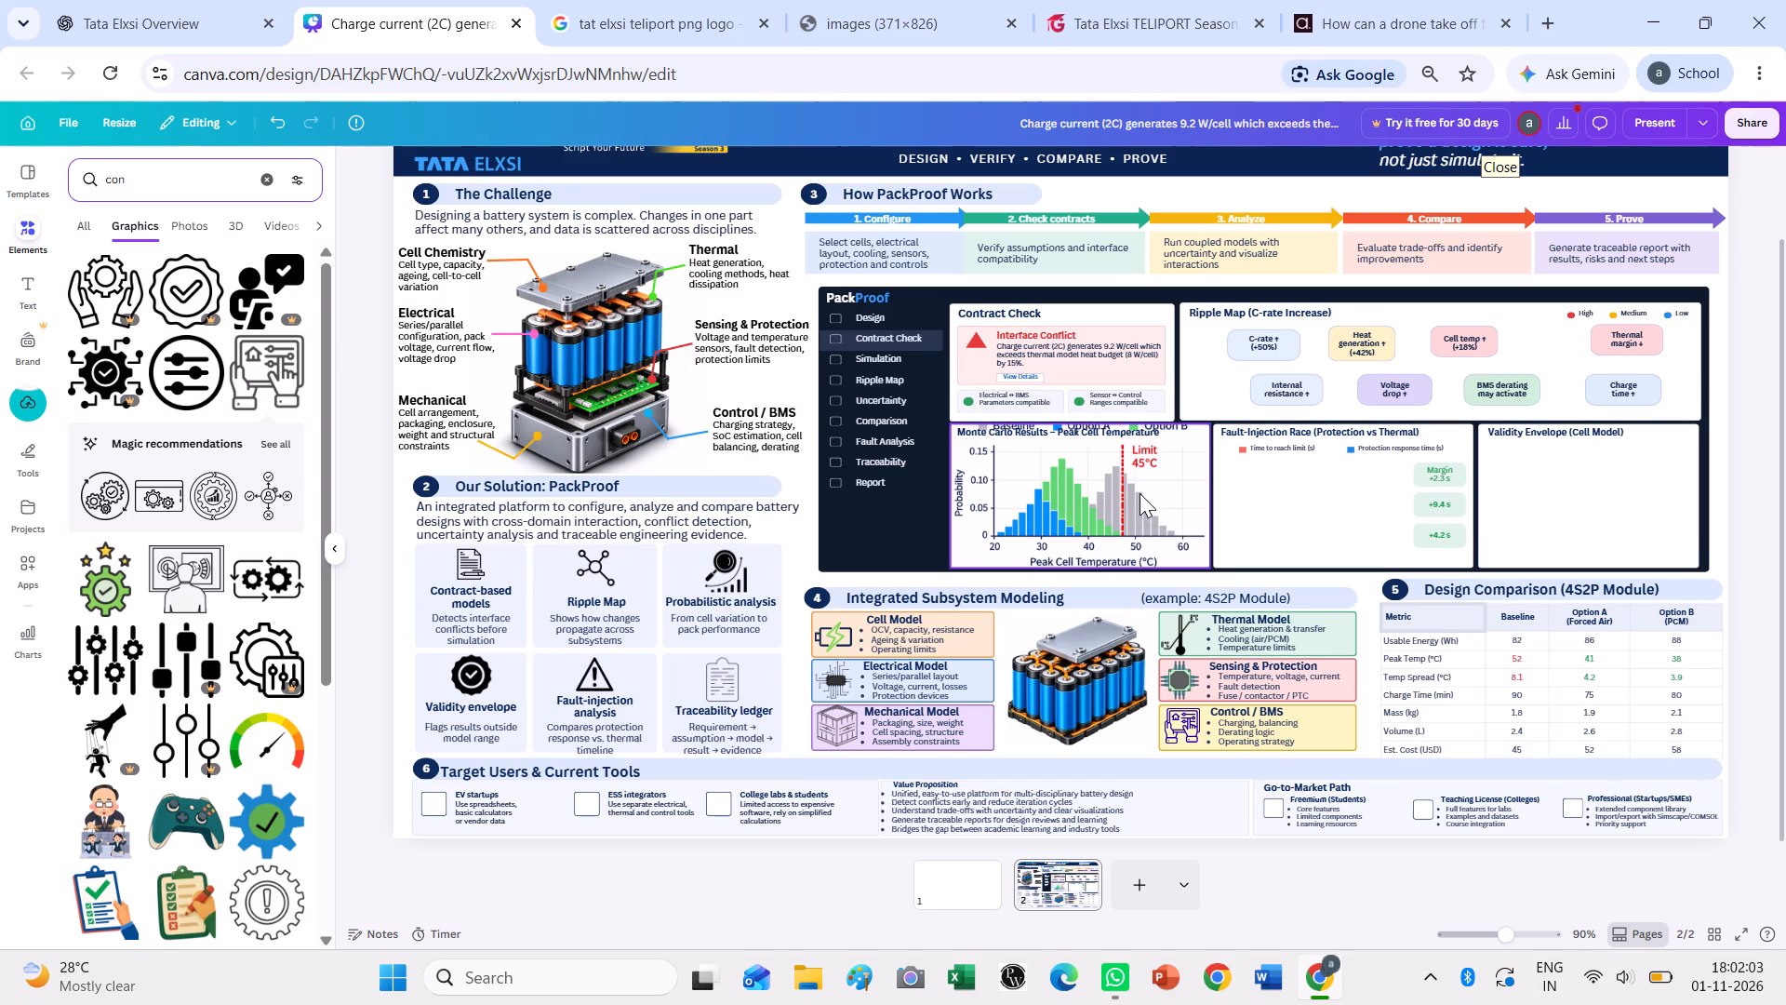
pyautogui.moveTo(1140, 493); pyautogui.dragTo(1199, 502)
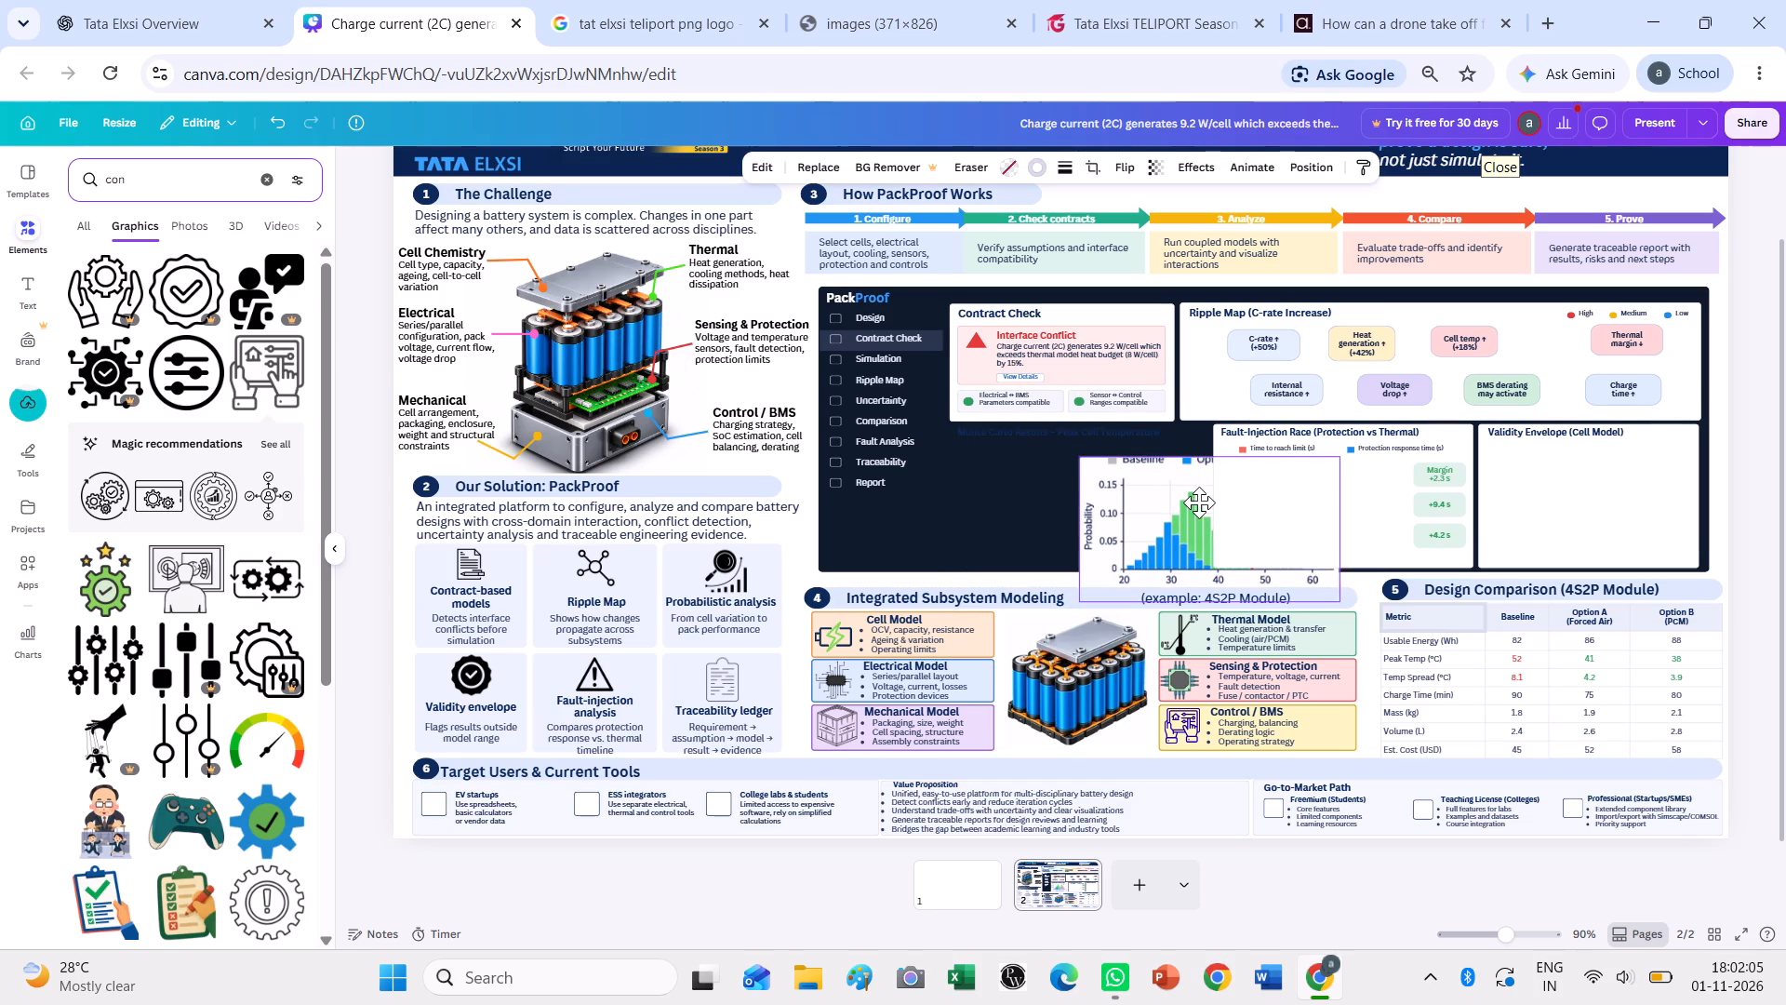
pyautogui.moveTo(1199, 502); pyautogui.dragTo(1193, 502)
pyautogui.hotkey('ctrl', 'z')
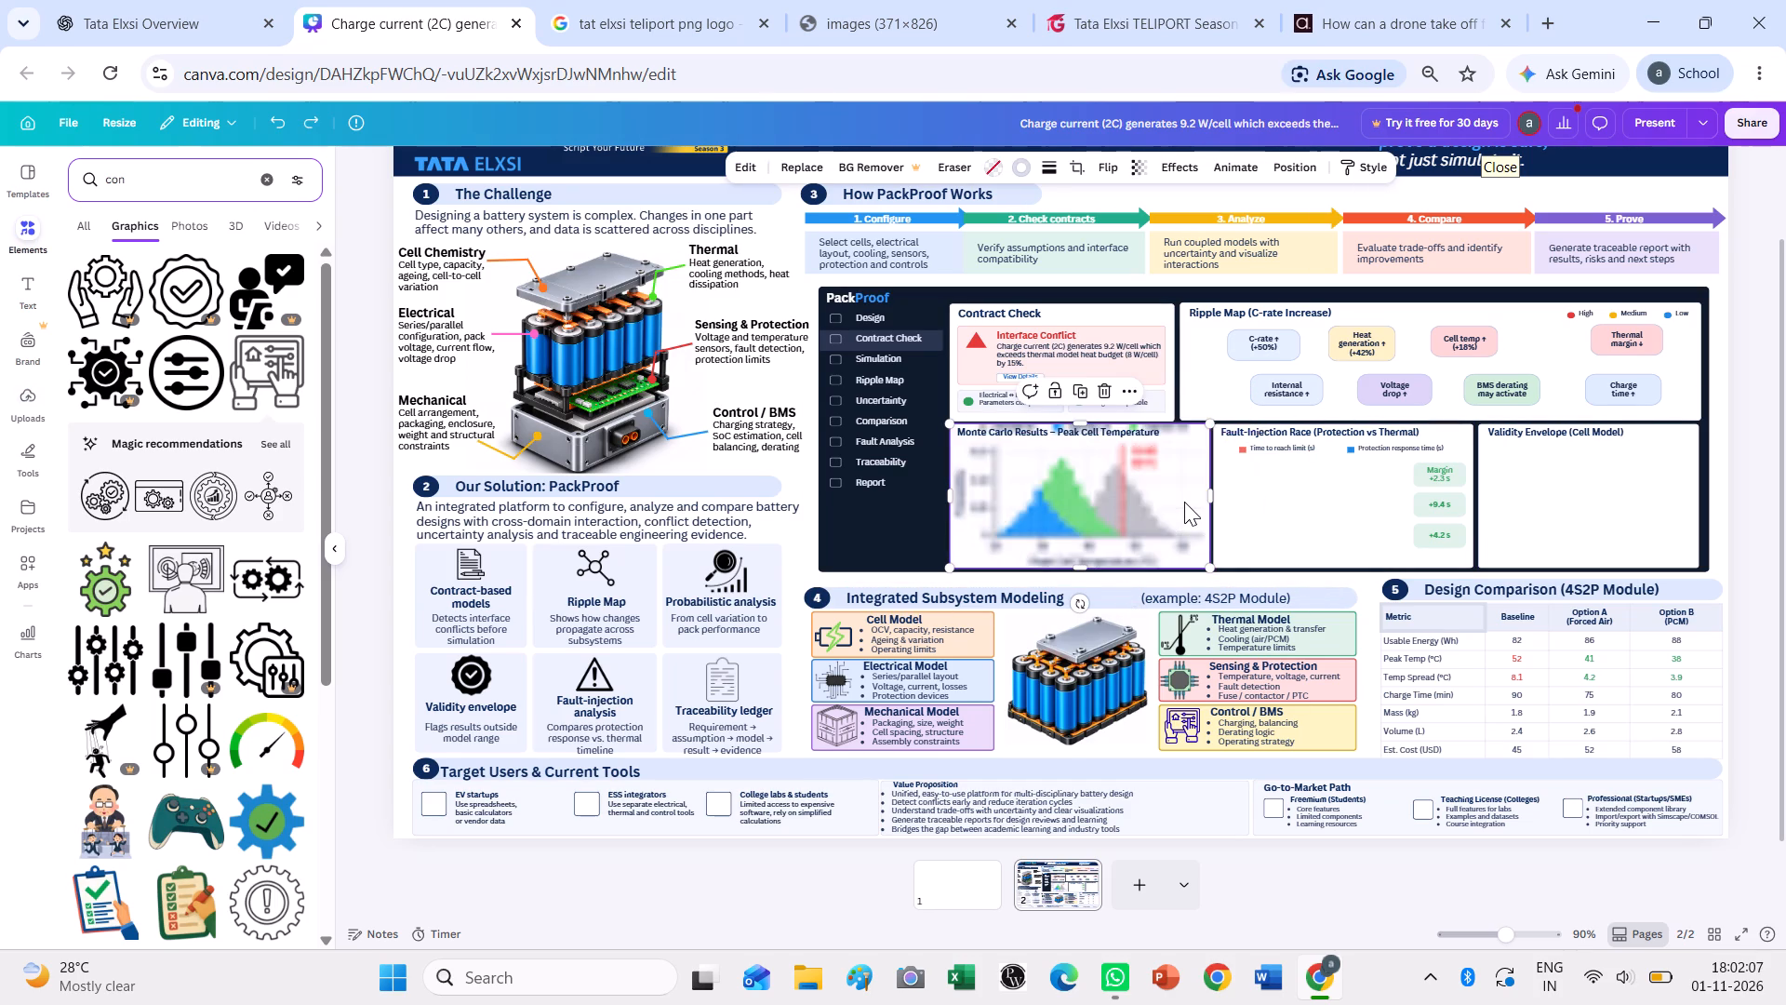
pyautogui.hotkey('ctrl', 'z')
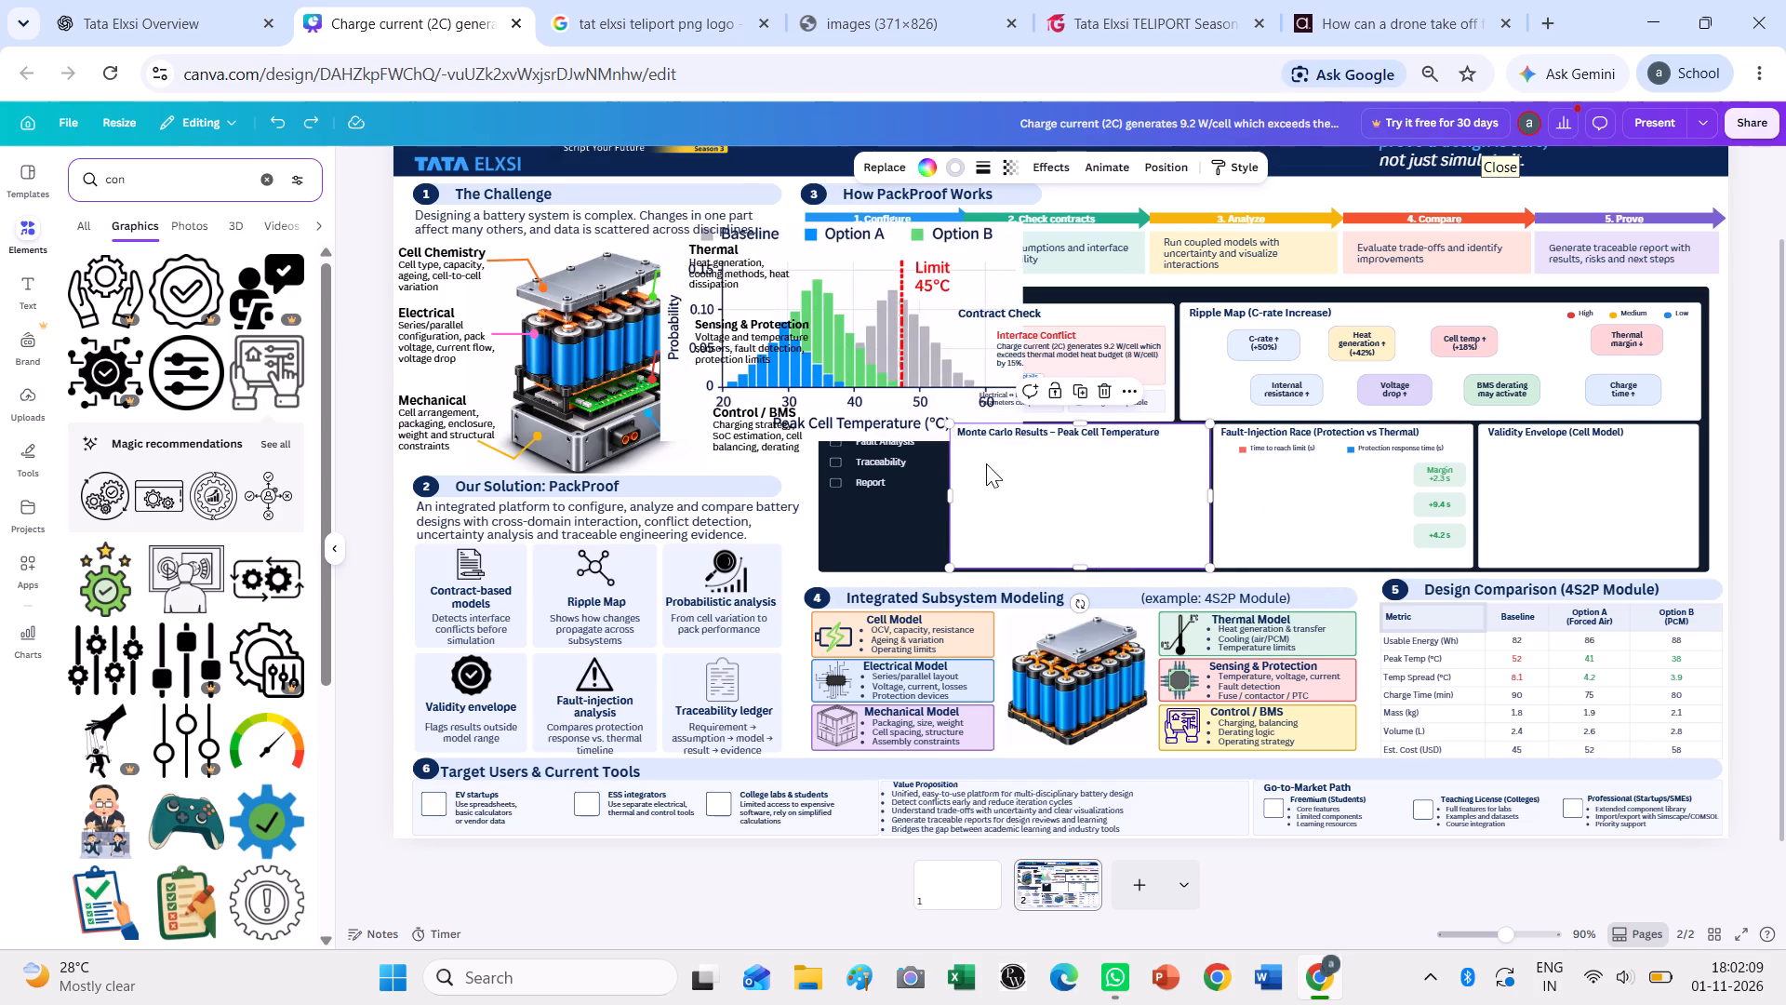
# Shrink the histogram further, keeping its proportions.
pyautogui.click(965, 354)
pyautogui.moveTo(1021, 438); pyautogui.dragTo(978, 389)
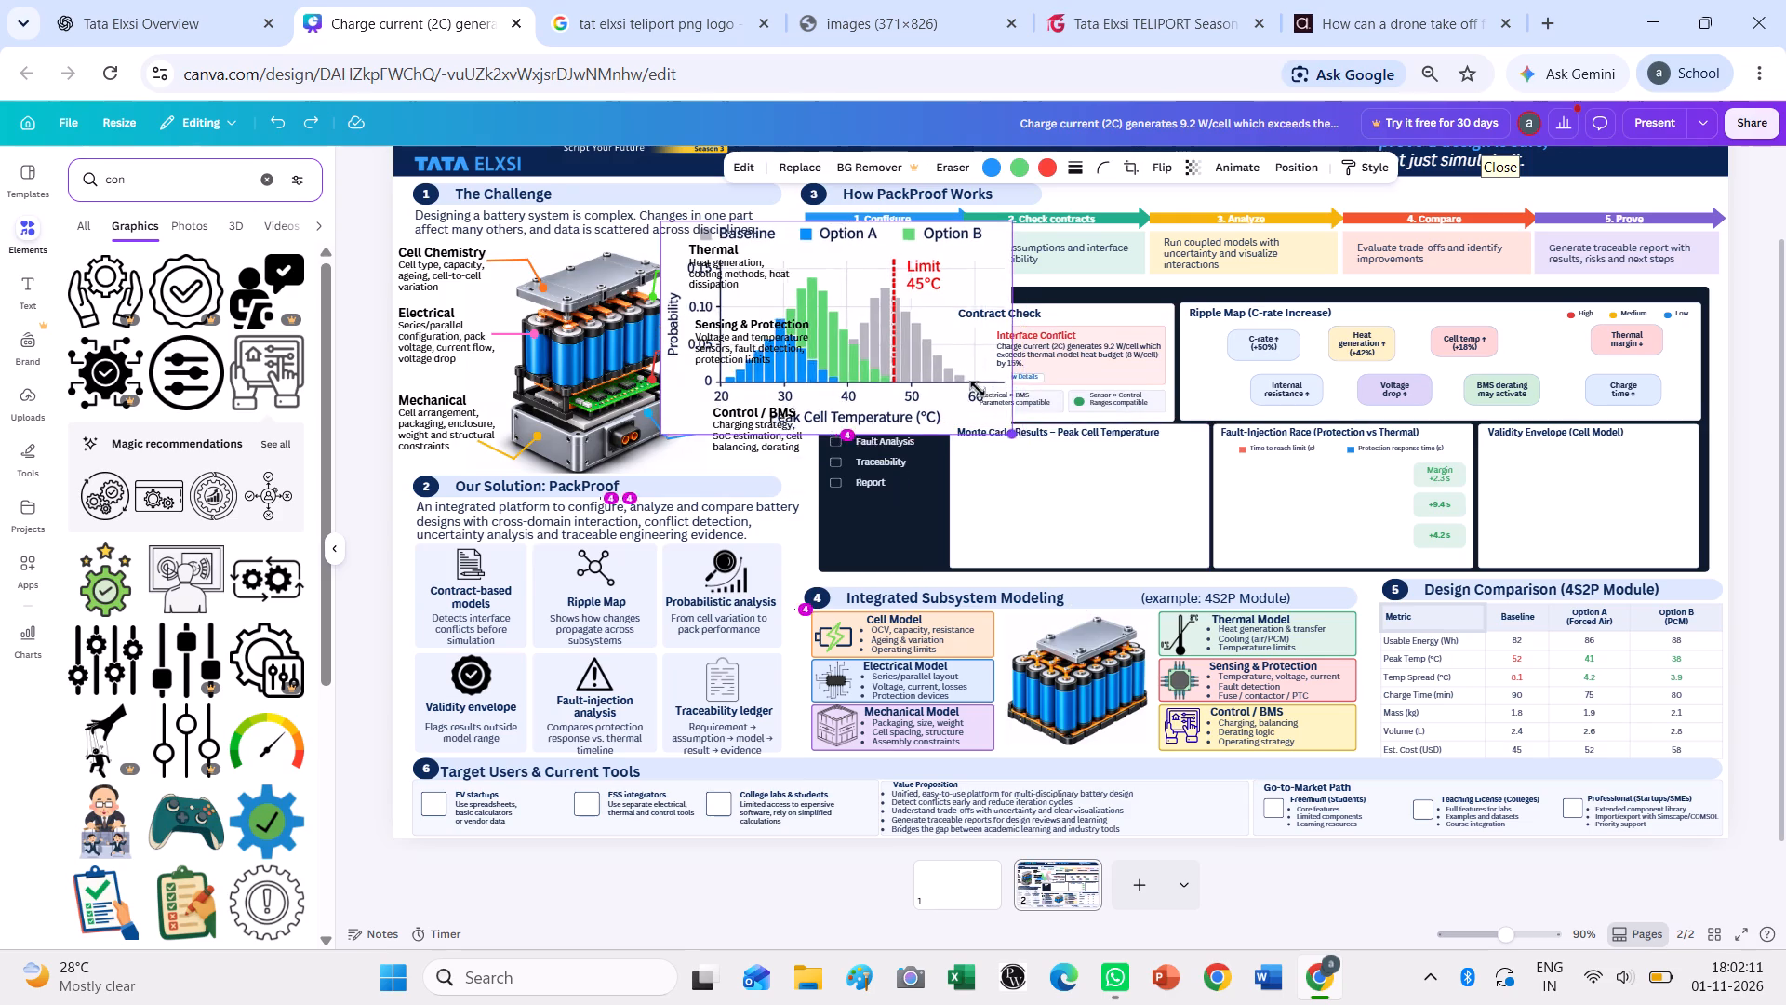
pyautogui.moveTo(978, 389); pyautogui.dragTo(960, 375)
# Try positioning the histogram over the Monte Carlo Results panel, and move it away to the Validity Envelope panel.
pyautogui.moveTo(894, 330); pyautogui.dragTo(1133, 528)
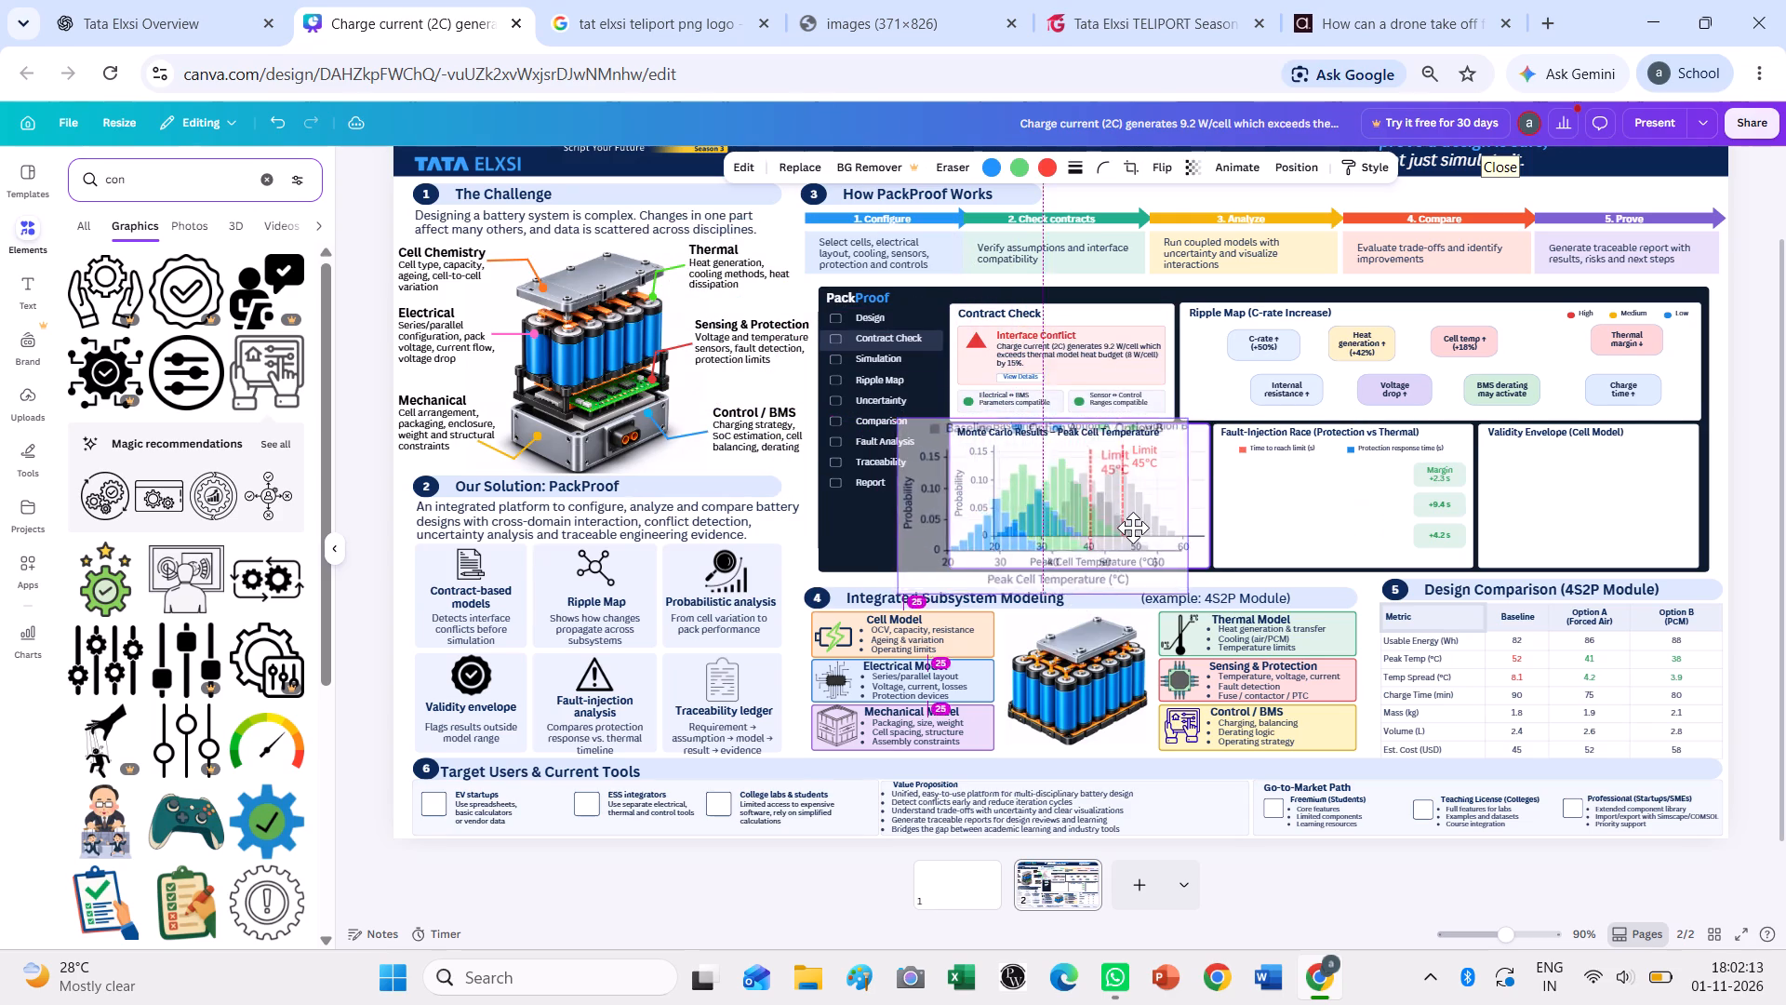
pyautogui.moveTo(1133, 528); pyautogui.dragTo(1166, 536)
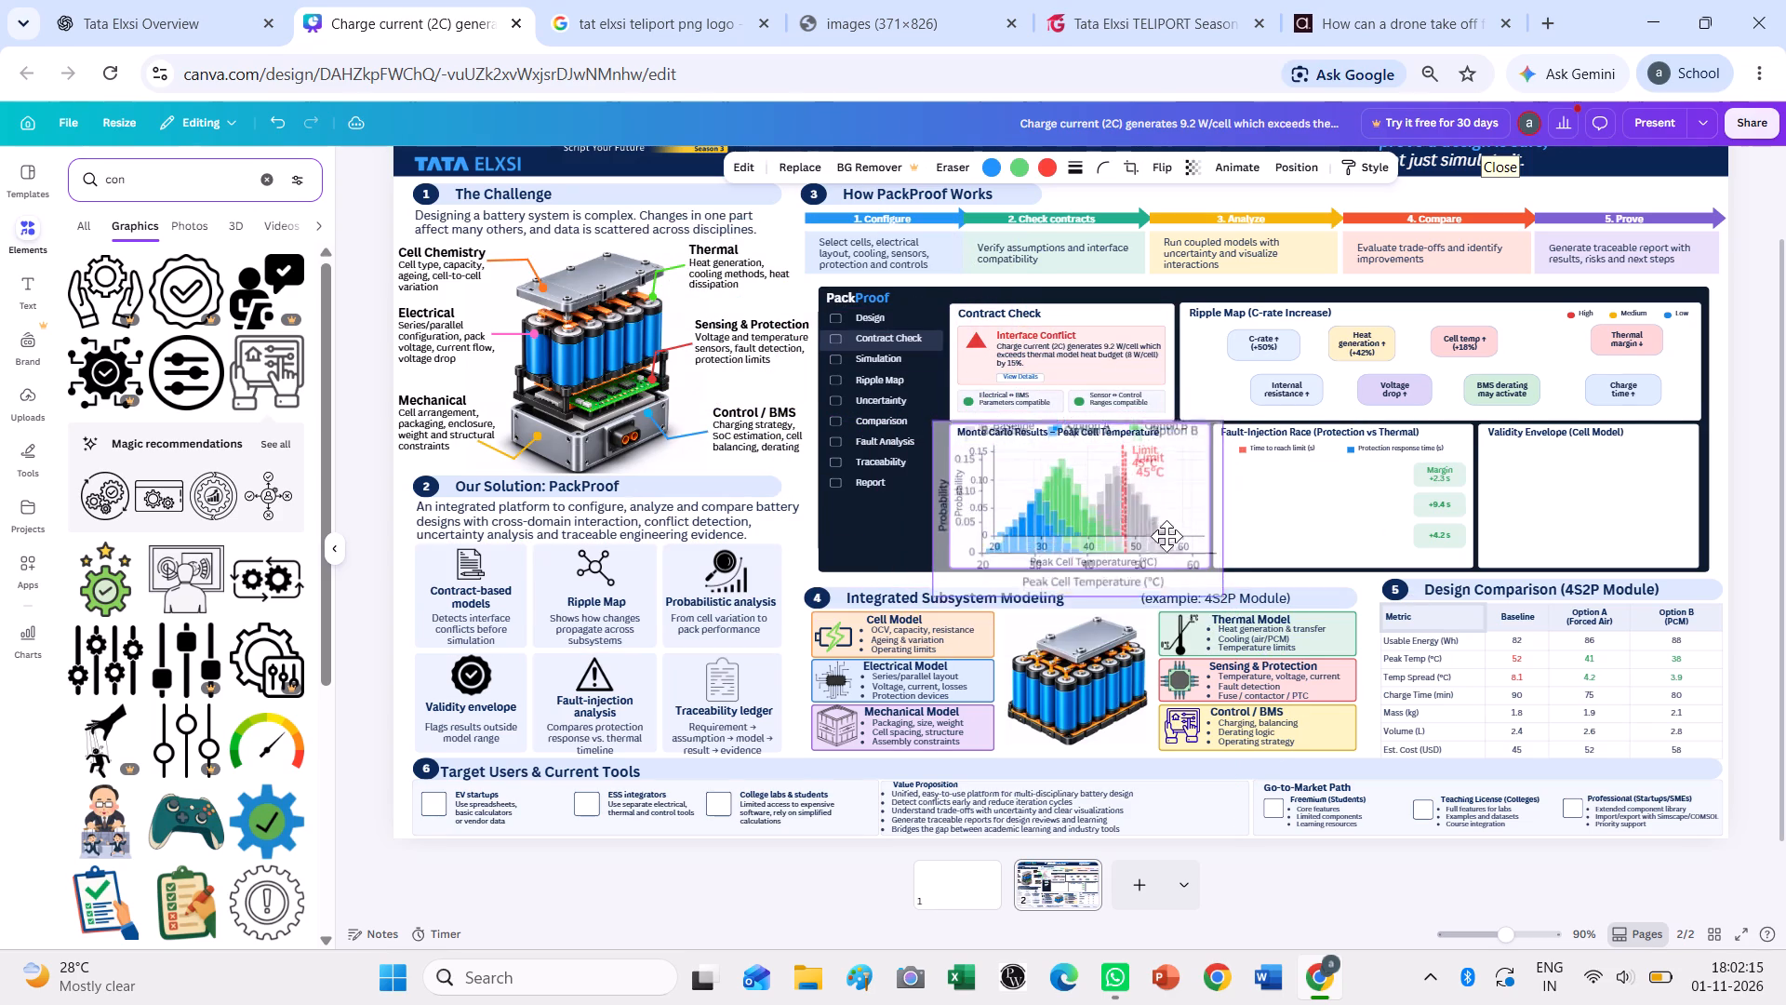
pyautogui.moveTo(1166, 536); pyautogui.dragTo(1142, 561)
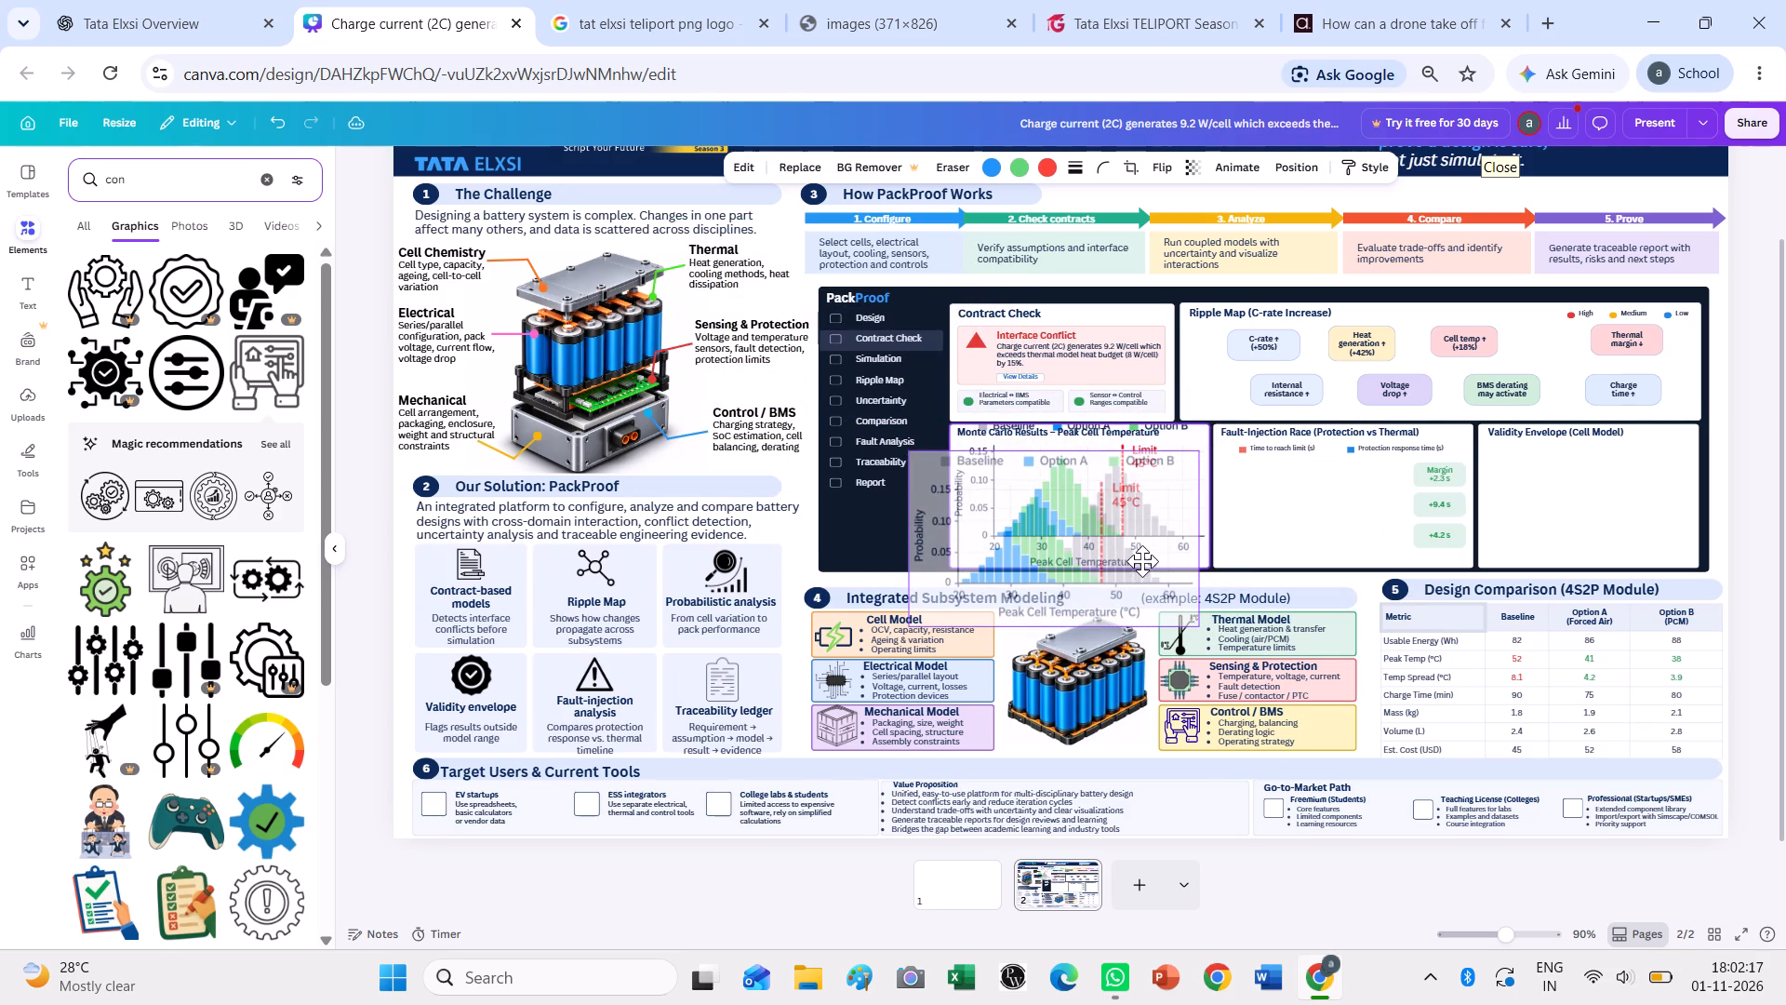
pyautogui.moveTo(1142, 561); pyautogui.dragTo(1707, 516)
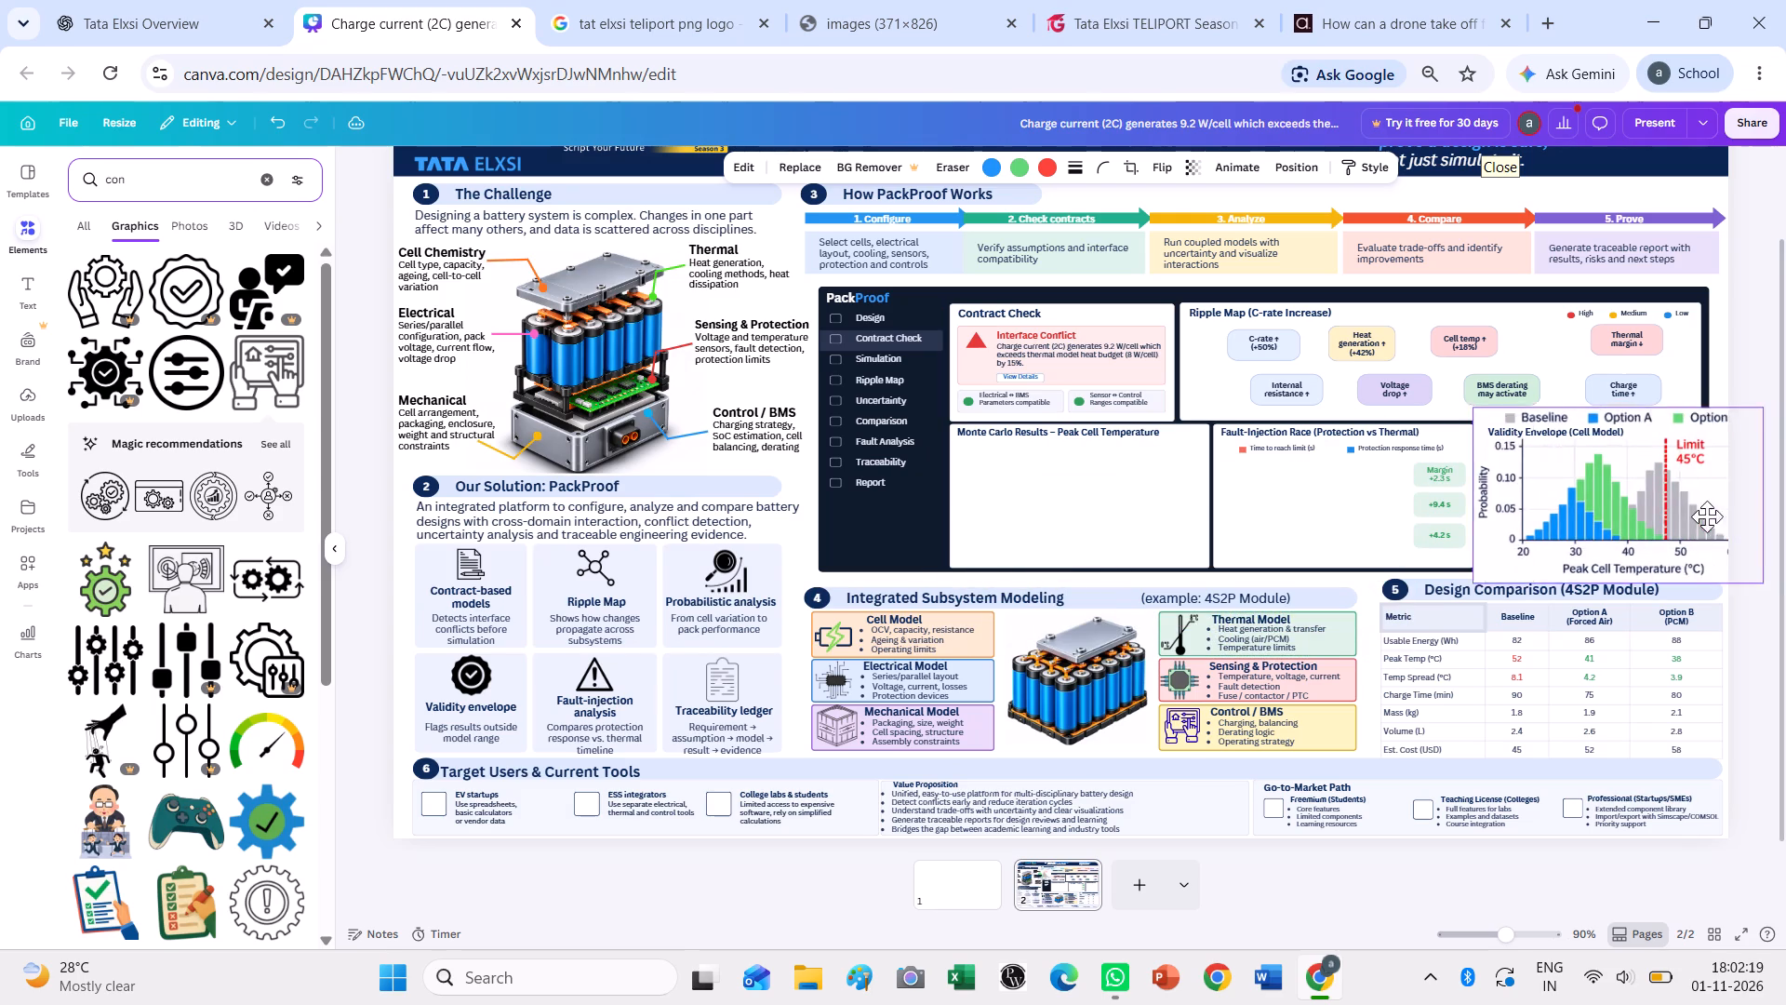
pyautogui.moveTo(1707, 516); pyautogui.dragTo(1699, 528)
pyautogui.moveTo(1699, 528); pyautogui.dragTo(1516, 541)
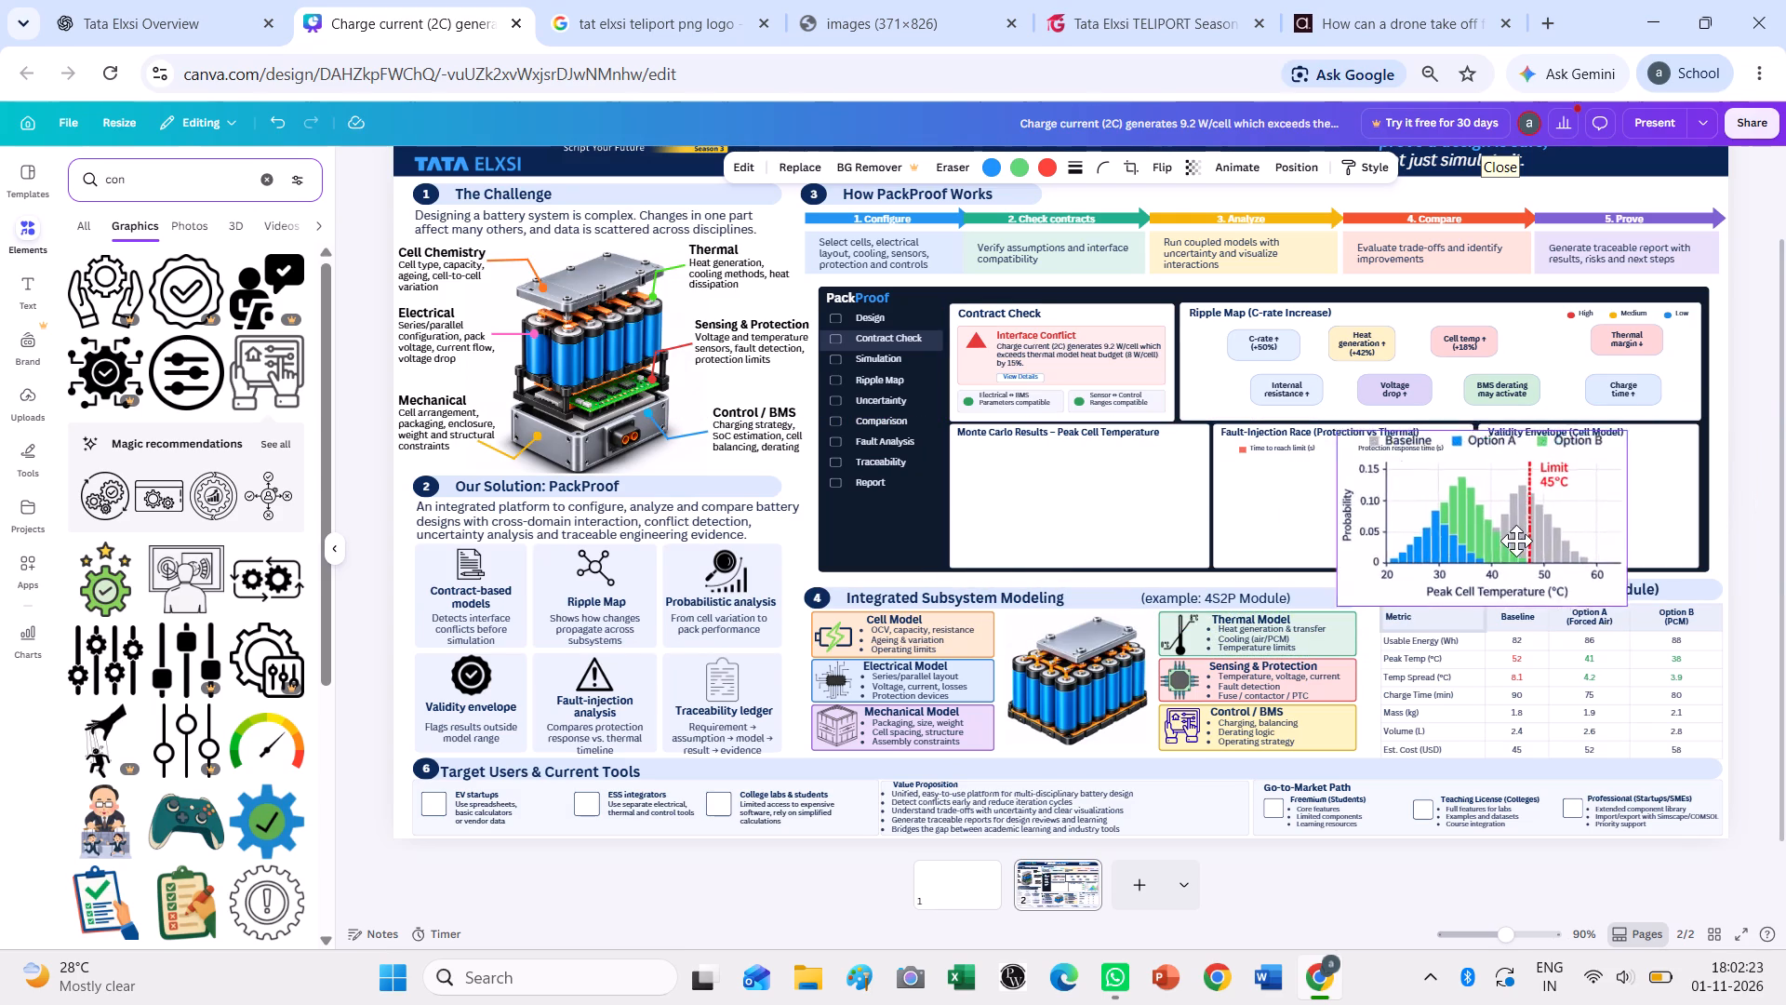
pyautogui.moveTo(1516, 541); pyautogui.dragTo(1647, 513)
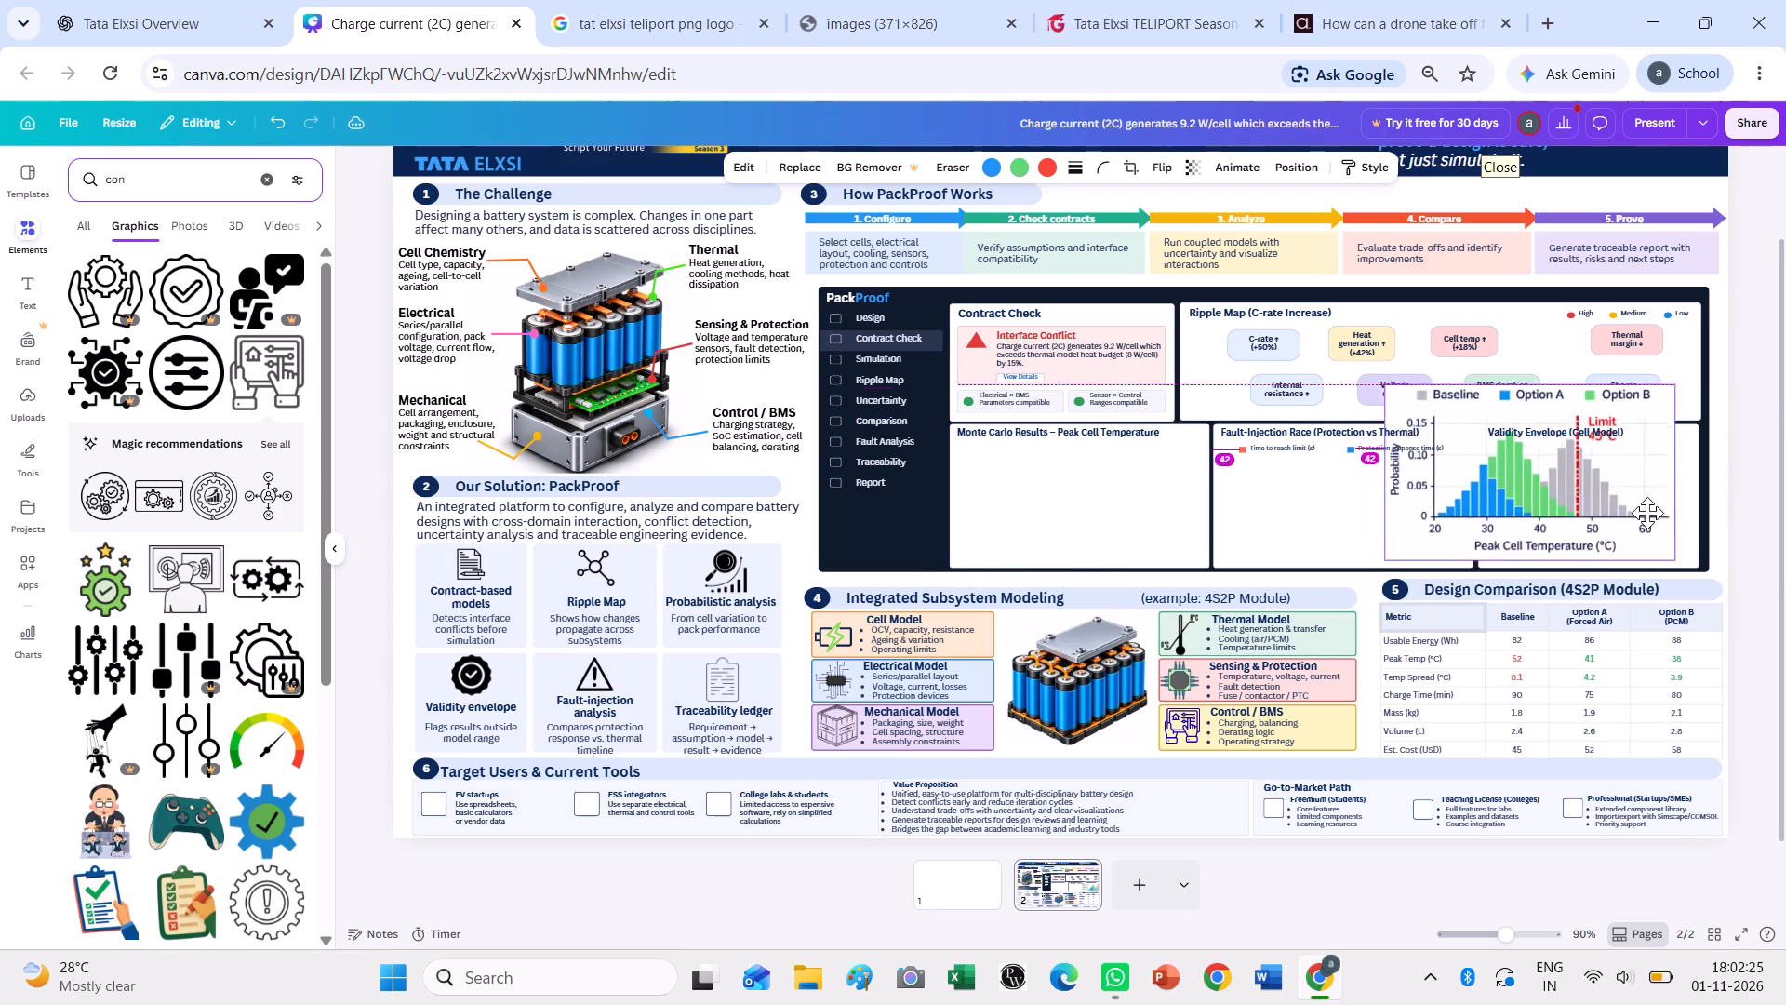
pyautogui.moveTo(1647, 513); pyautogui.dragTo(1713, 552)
# Shrink the histogram to fit within a dashboard panel and park it beside the lower-left corner of the Monte Carlo Results panel.
pyautogui.moveTo(1768, 614); pyautogui.dragTo(1673, 535)
pyautogui.moveTo(1634, 505); pyautogui.dragTo(1153, 504)
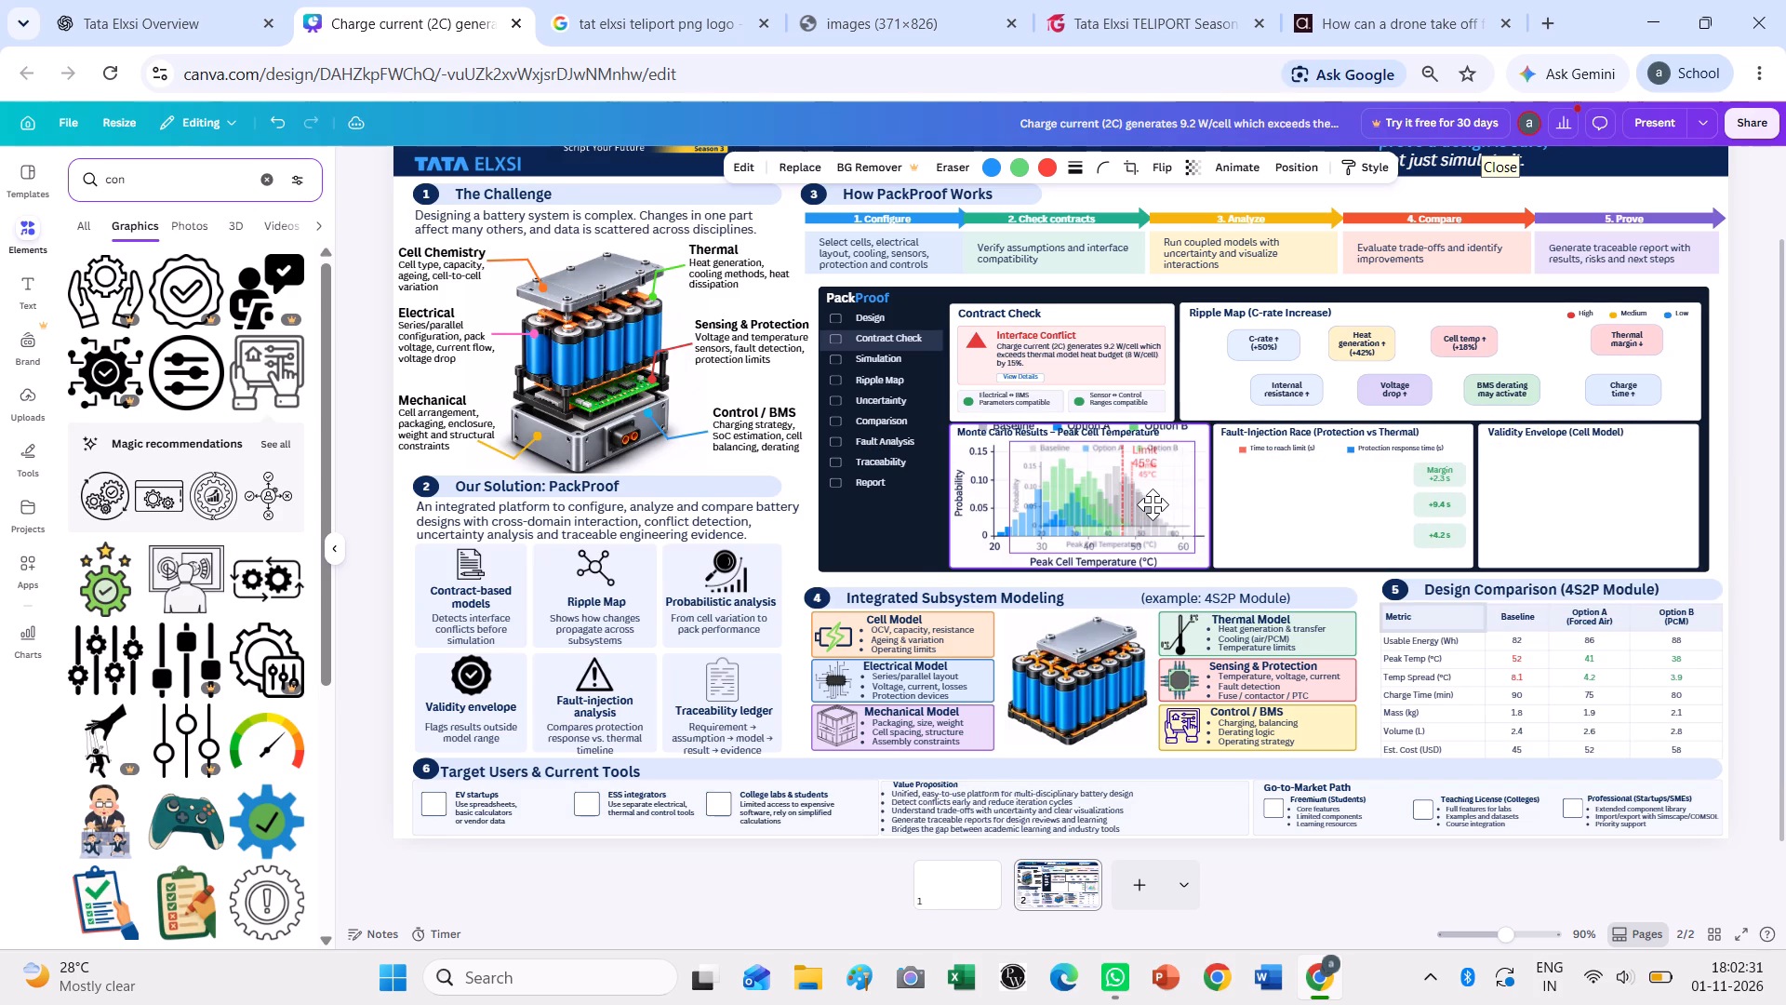
pyautogui.moveTo(1153, 504); pyautogui.dragTo(916, 559)
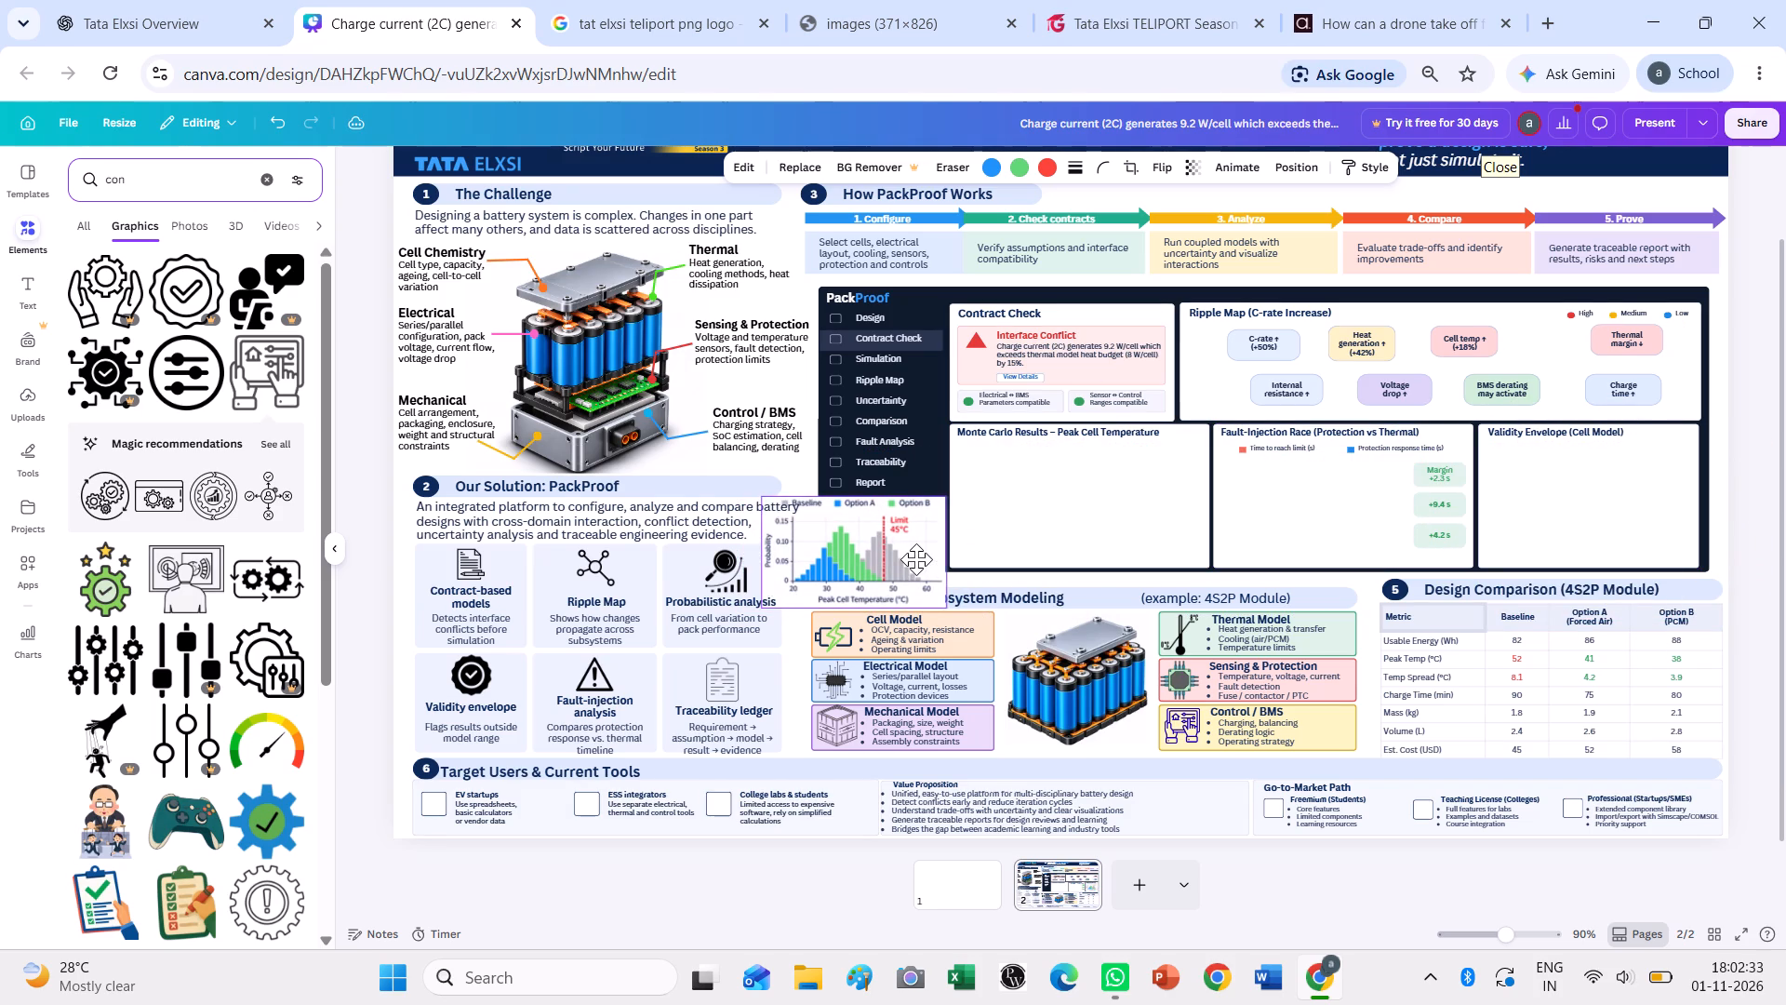
pyautogui.moveTo(916, 559); pyautogui.dragTo(921, 559)
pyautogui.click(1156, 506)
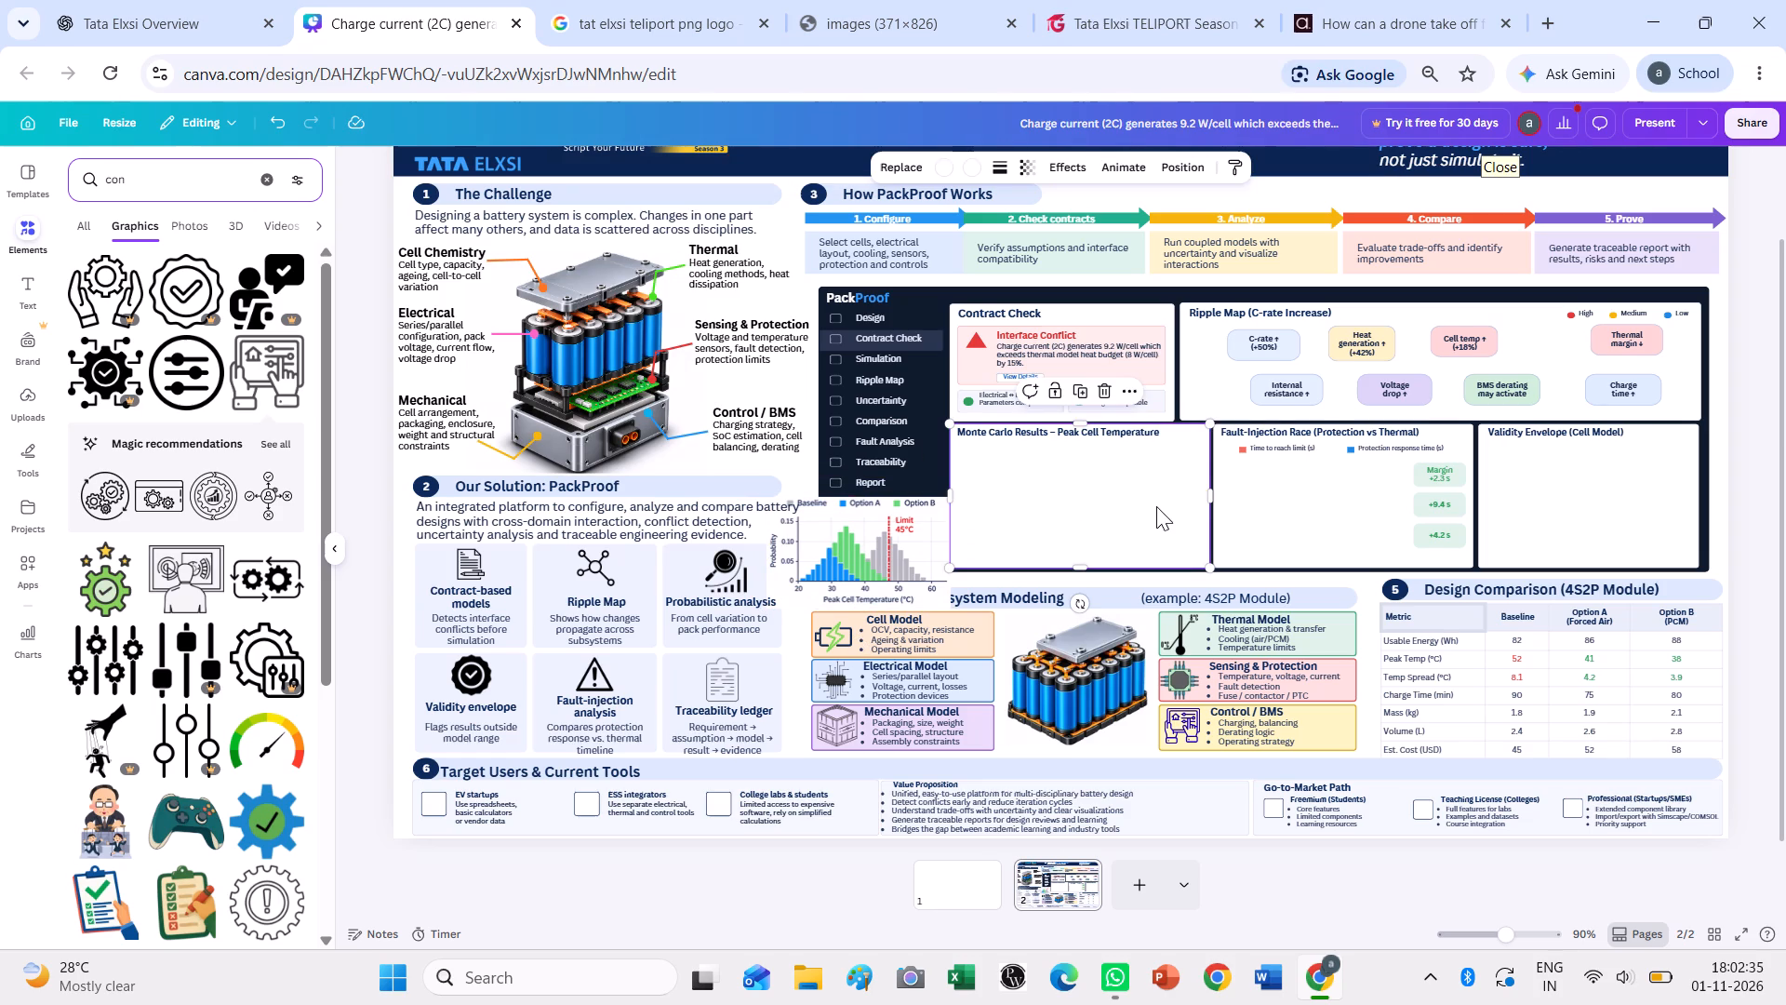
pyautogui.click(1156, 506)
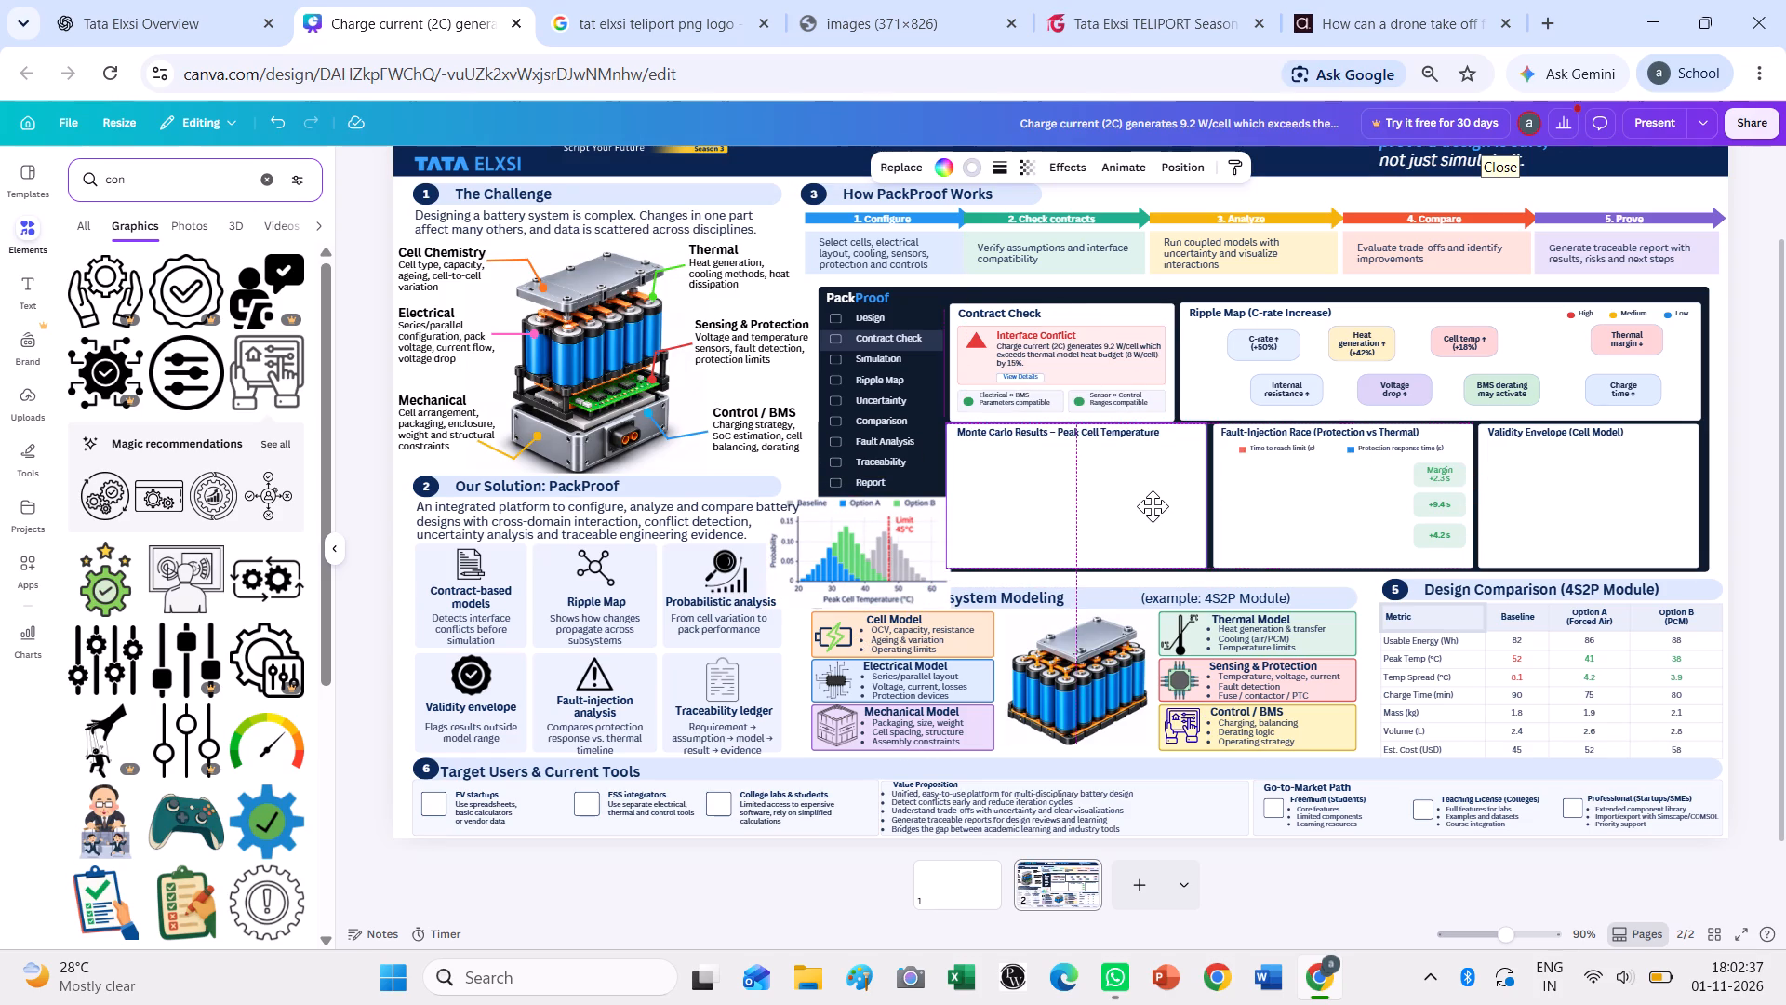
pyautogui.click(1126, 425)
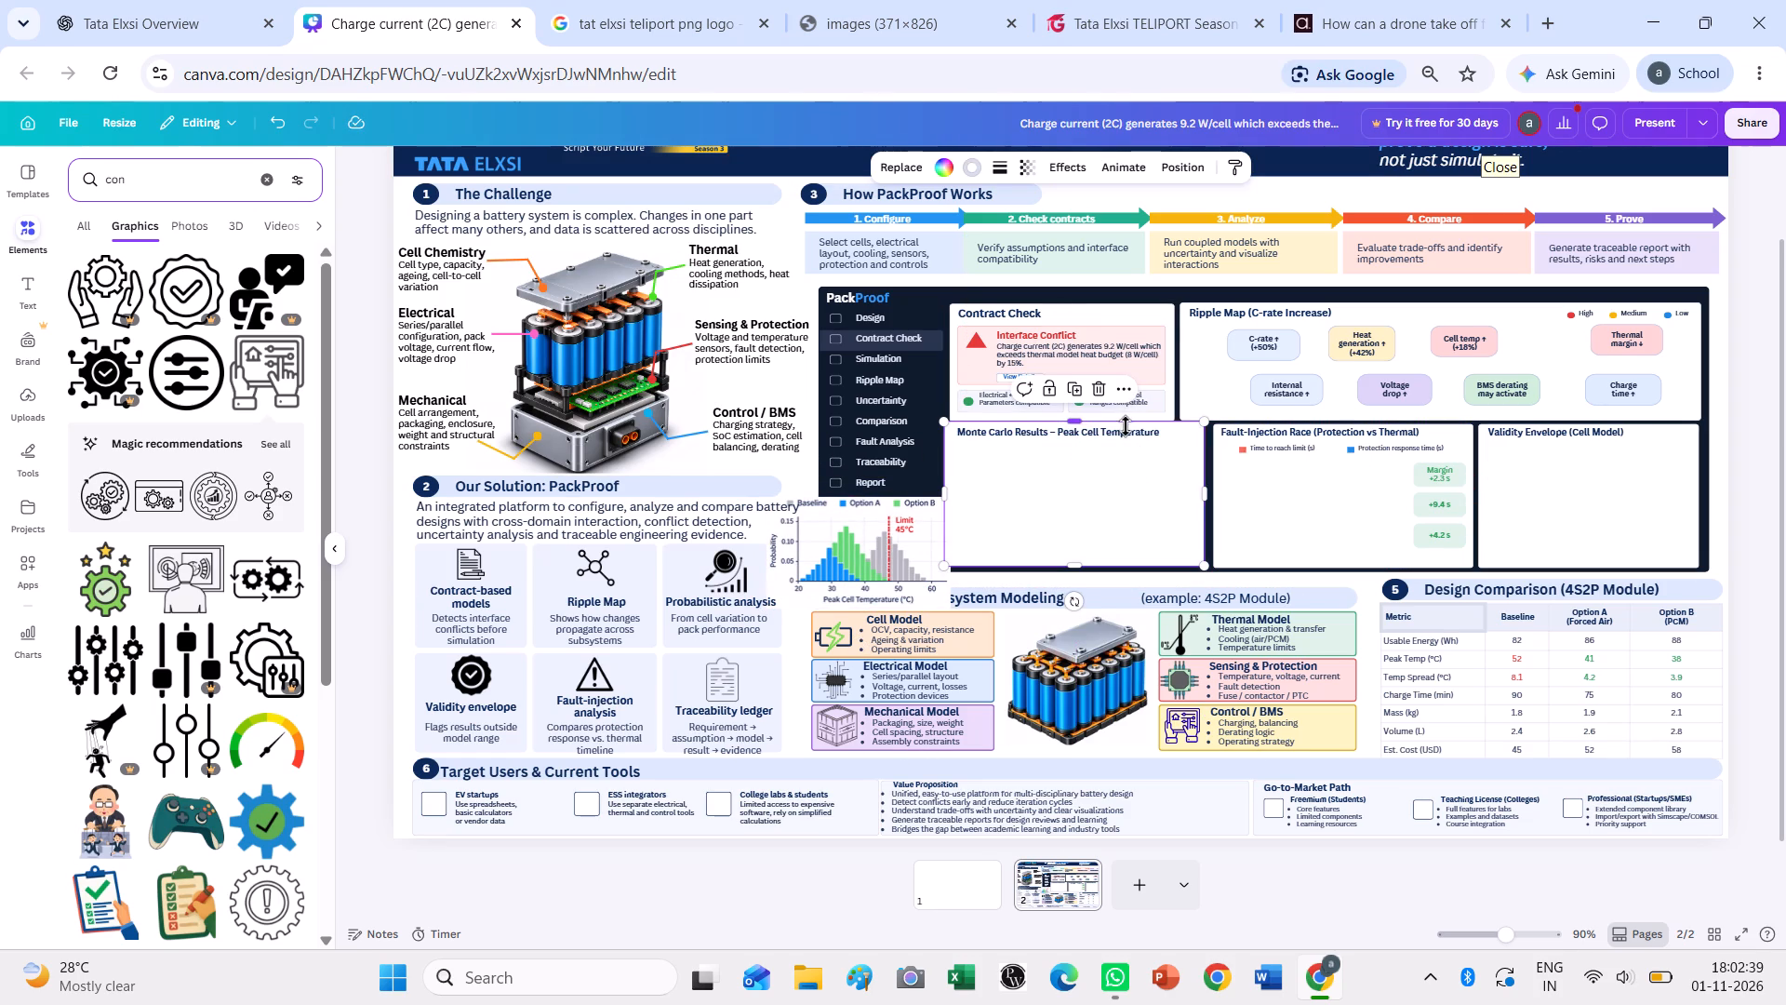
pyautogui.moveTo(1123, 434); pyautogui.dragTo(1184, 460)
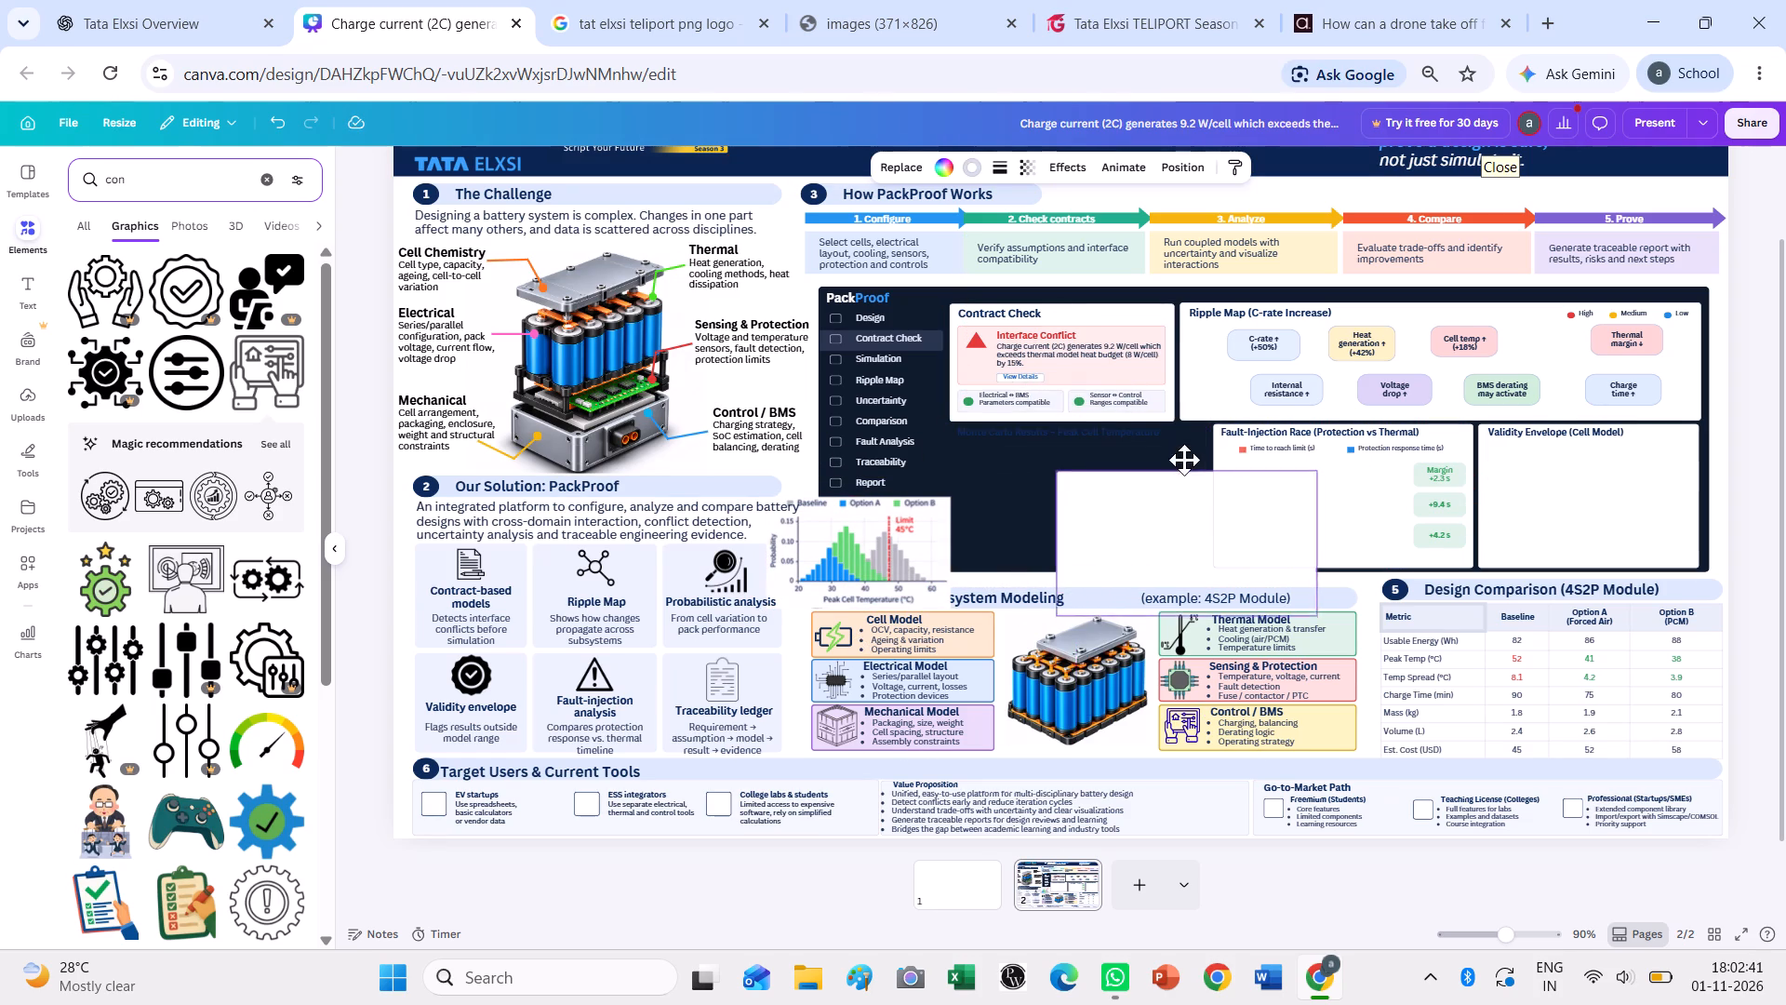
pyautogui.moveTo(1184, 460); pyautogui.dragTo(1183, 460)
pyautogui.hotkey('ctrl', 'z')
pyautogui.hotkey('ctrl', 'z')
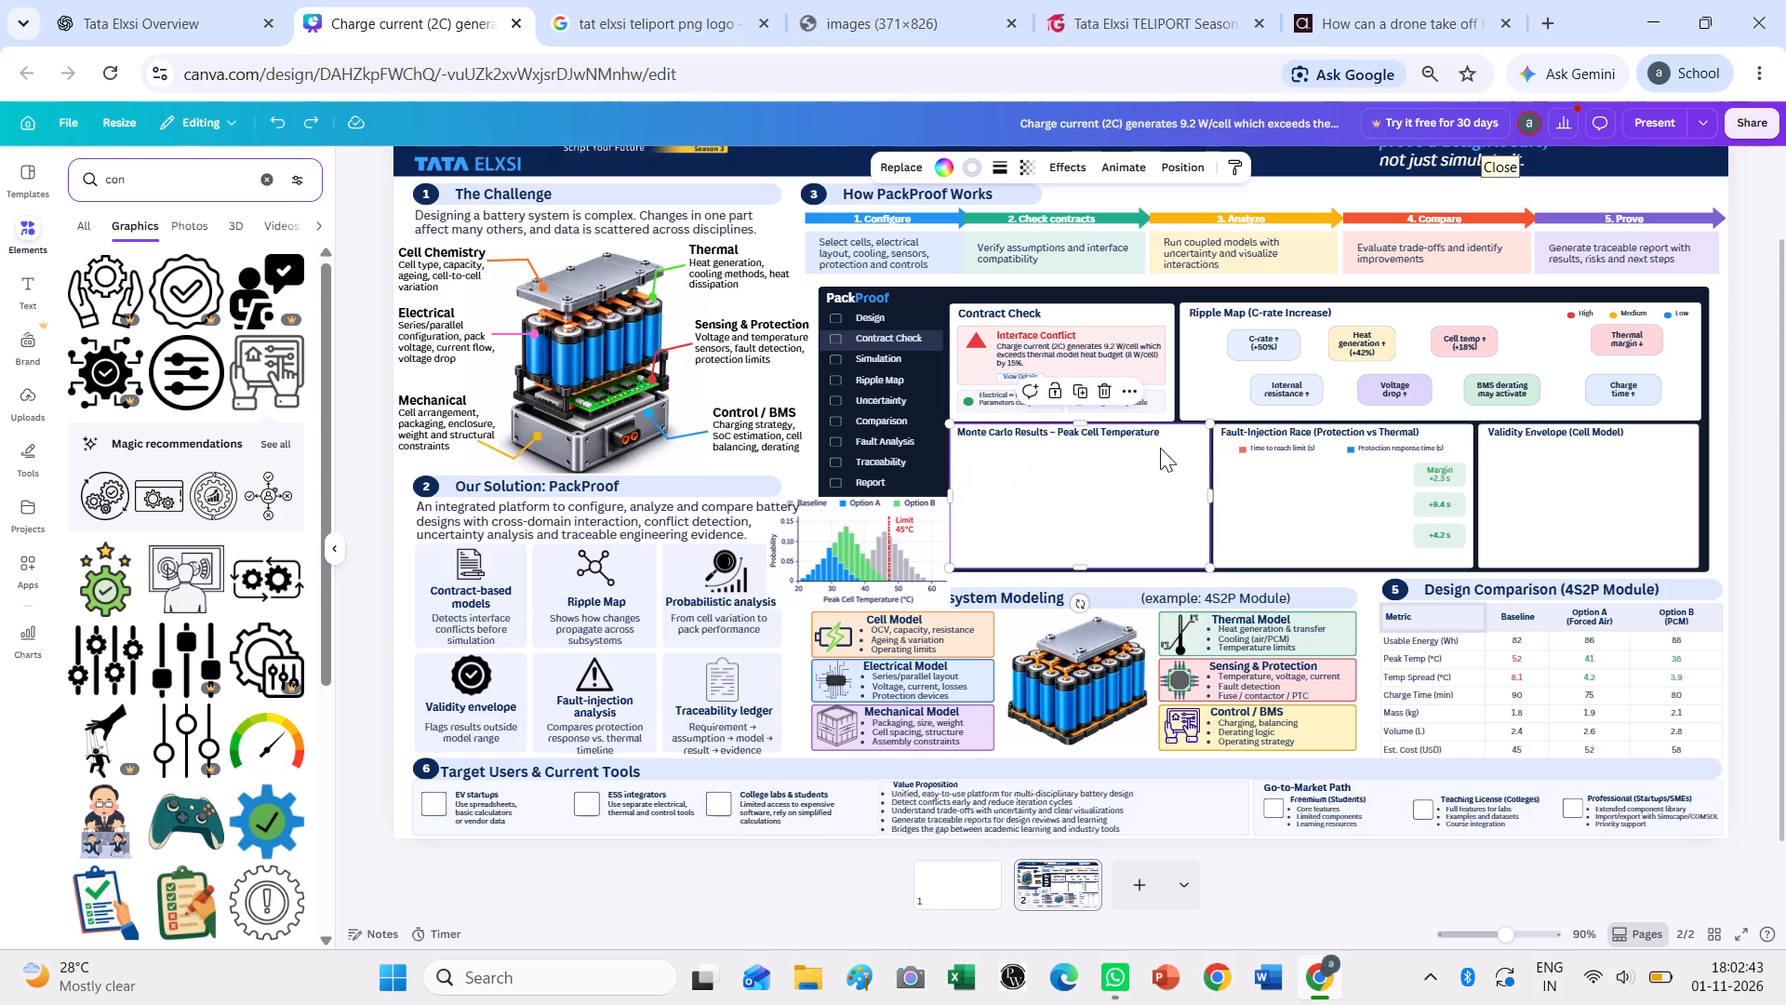
# Move the "Monte Carlo Results – Peak Cell Temperature" title out of its panel onto the Fault-Injection Race panel.
pyautogui.moveTo(1135, 433); pyautogui.dragTo(1361, 489)
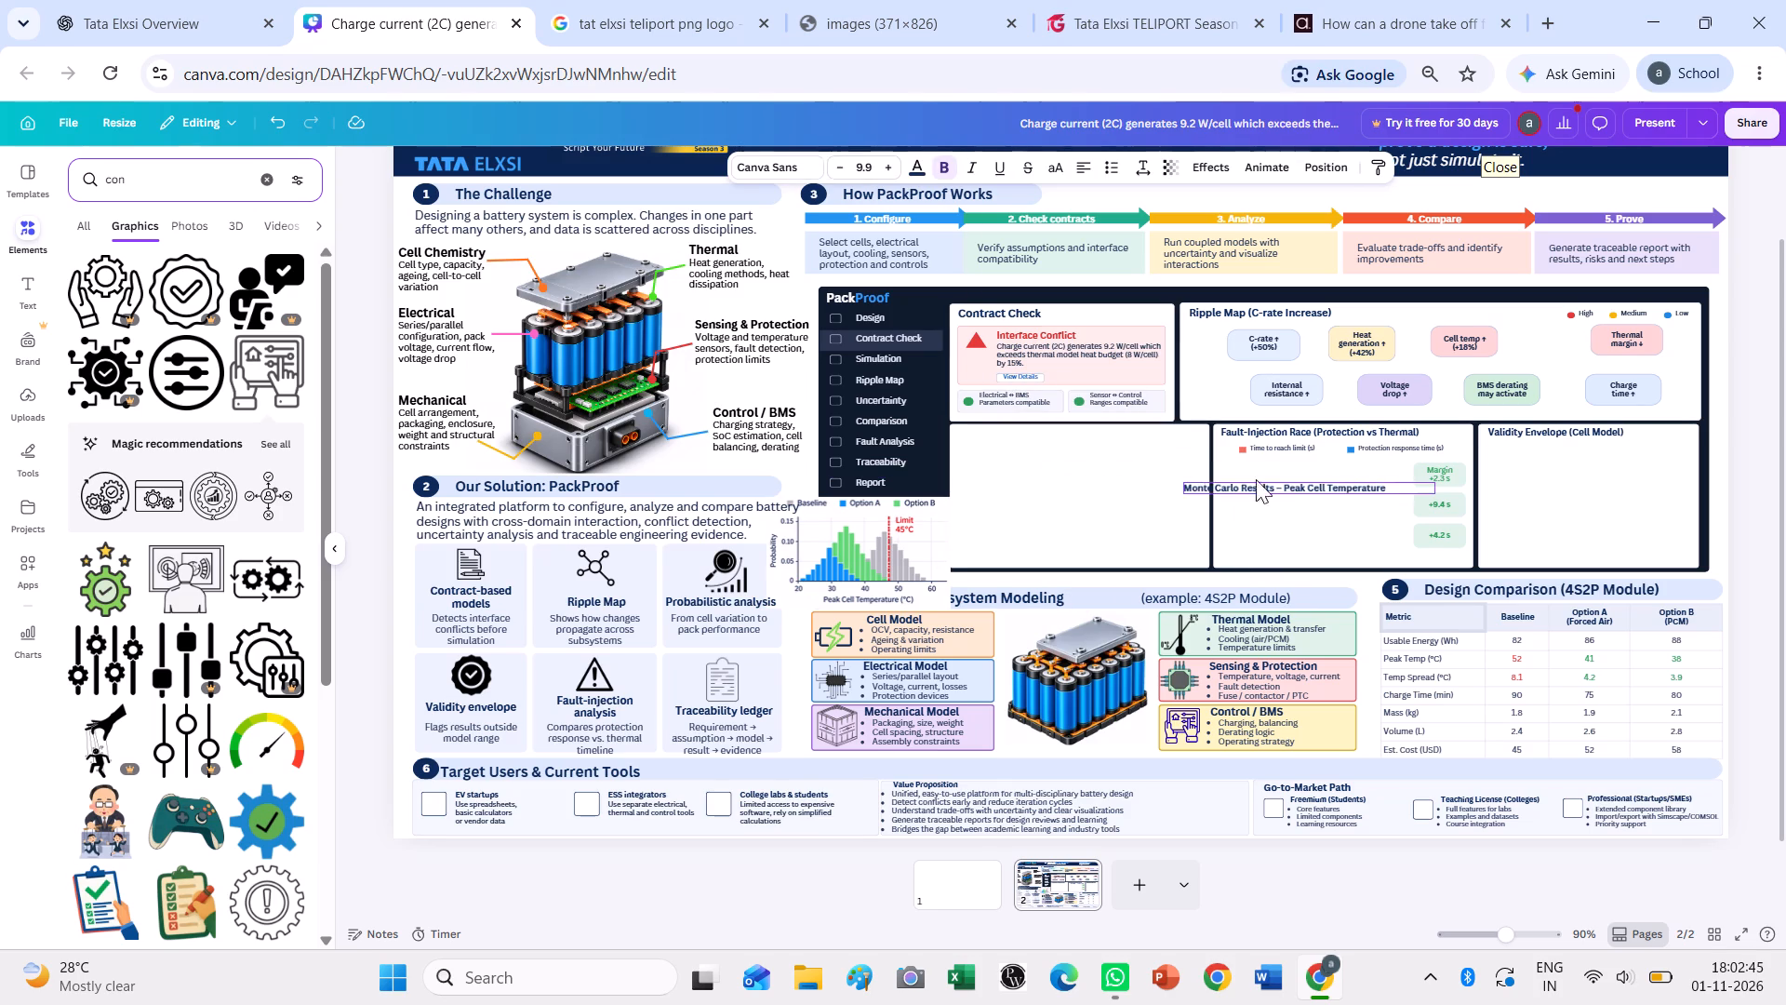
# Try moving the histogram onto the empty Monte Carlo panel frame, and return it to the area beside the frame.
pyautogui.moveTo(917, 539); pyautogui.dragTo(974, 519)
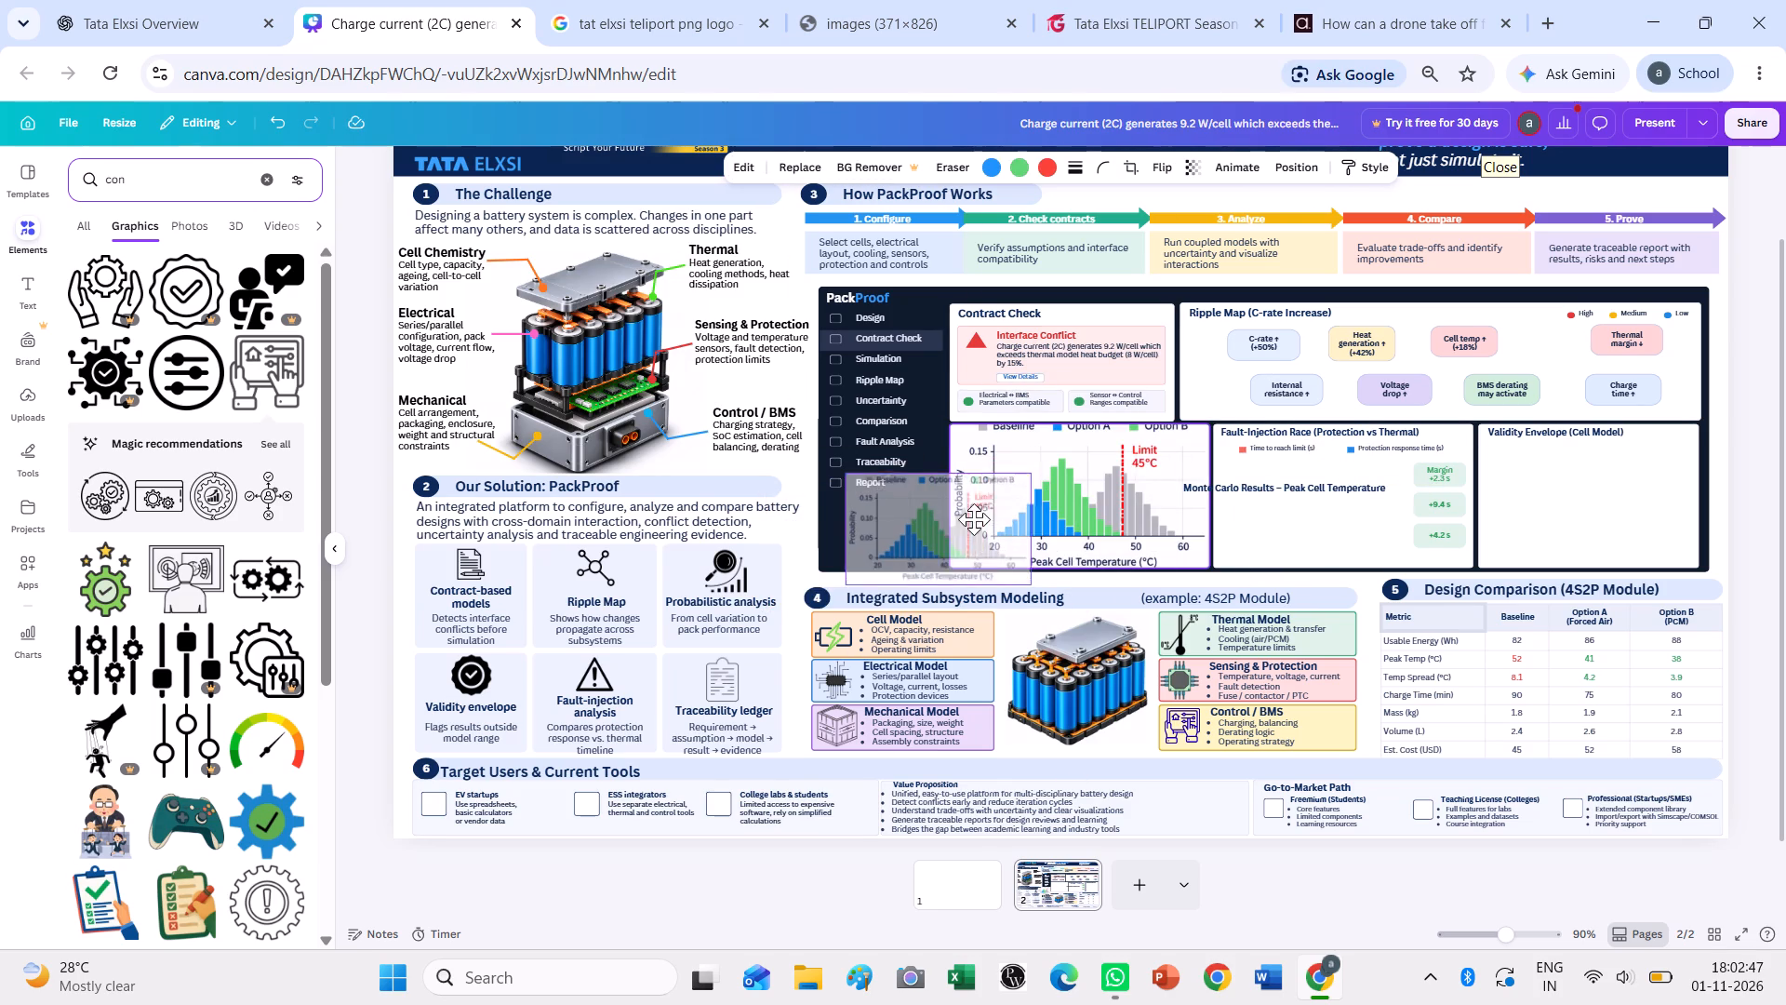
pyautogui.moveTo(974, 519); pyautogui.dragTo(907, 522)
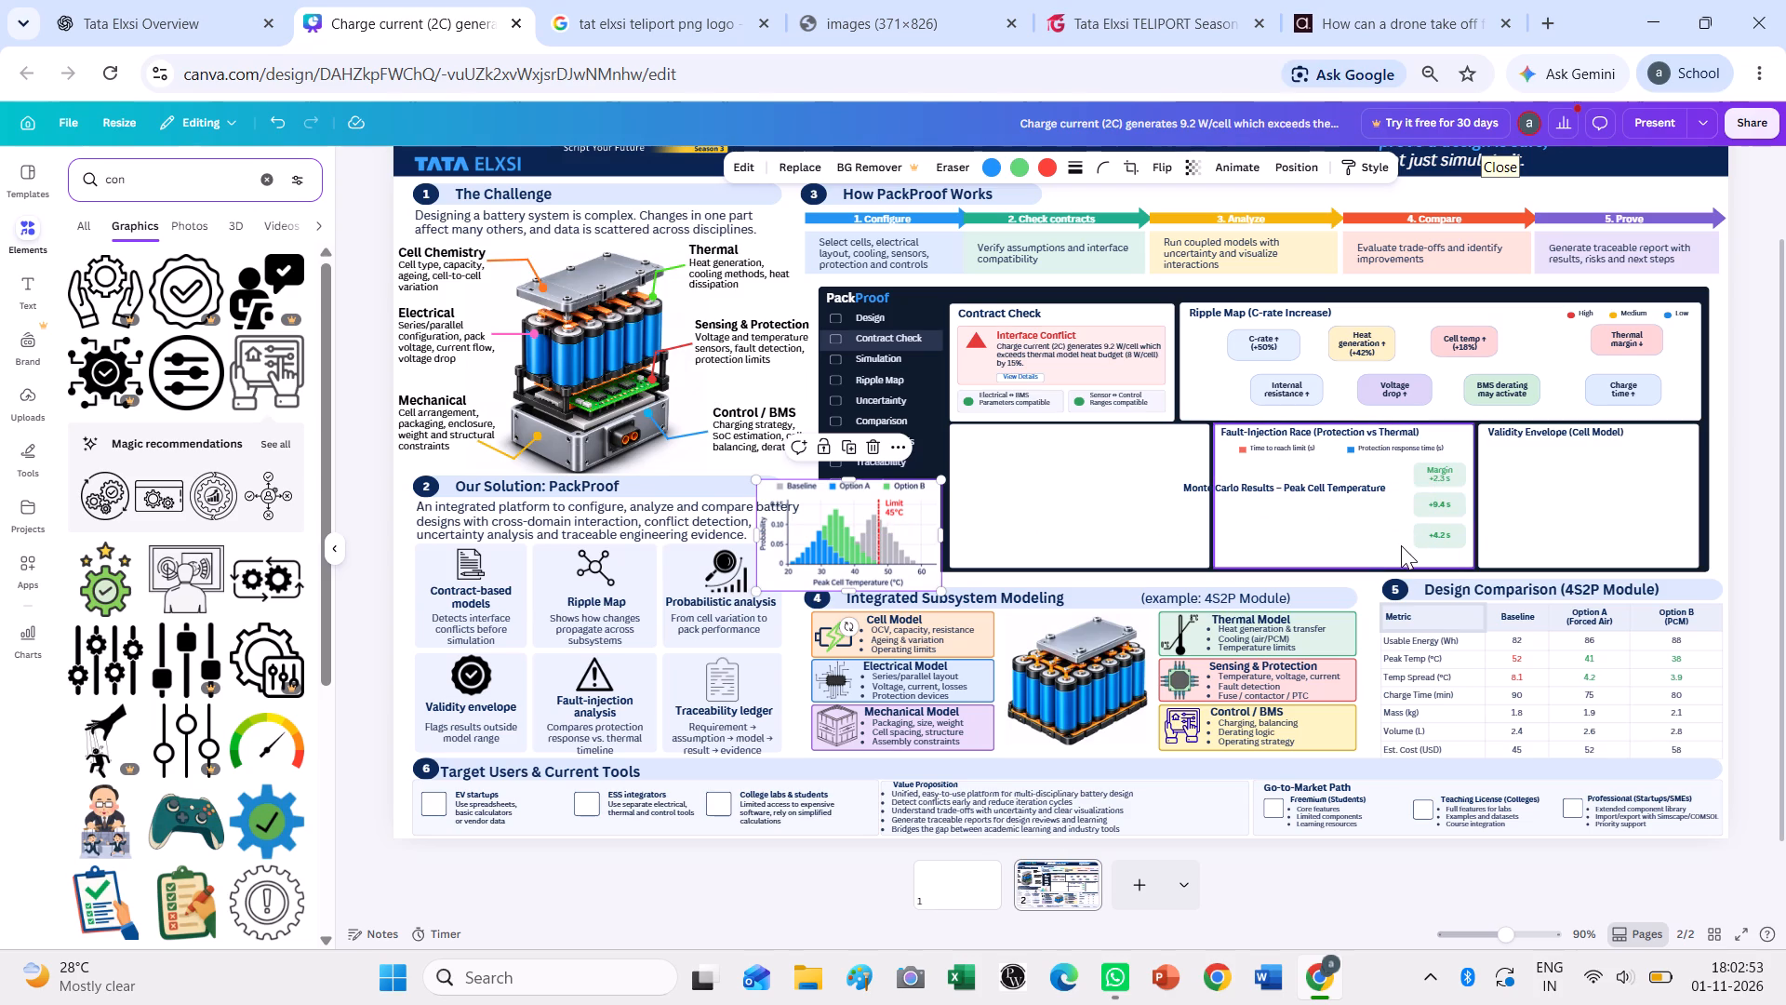
# Delete the empty white frame of the Monte Carlo Results panel.
pyautogui.click(1036, 489)
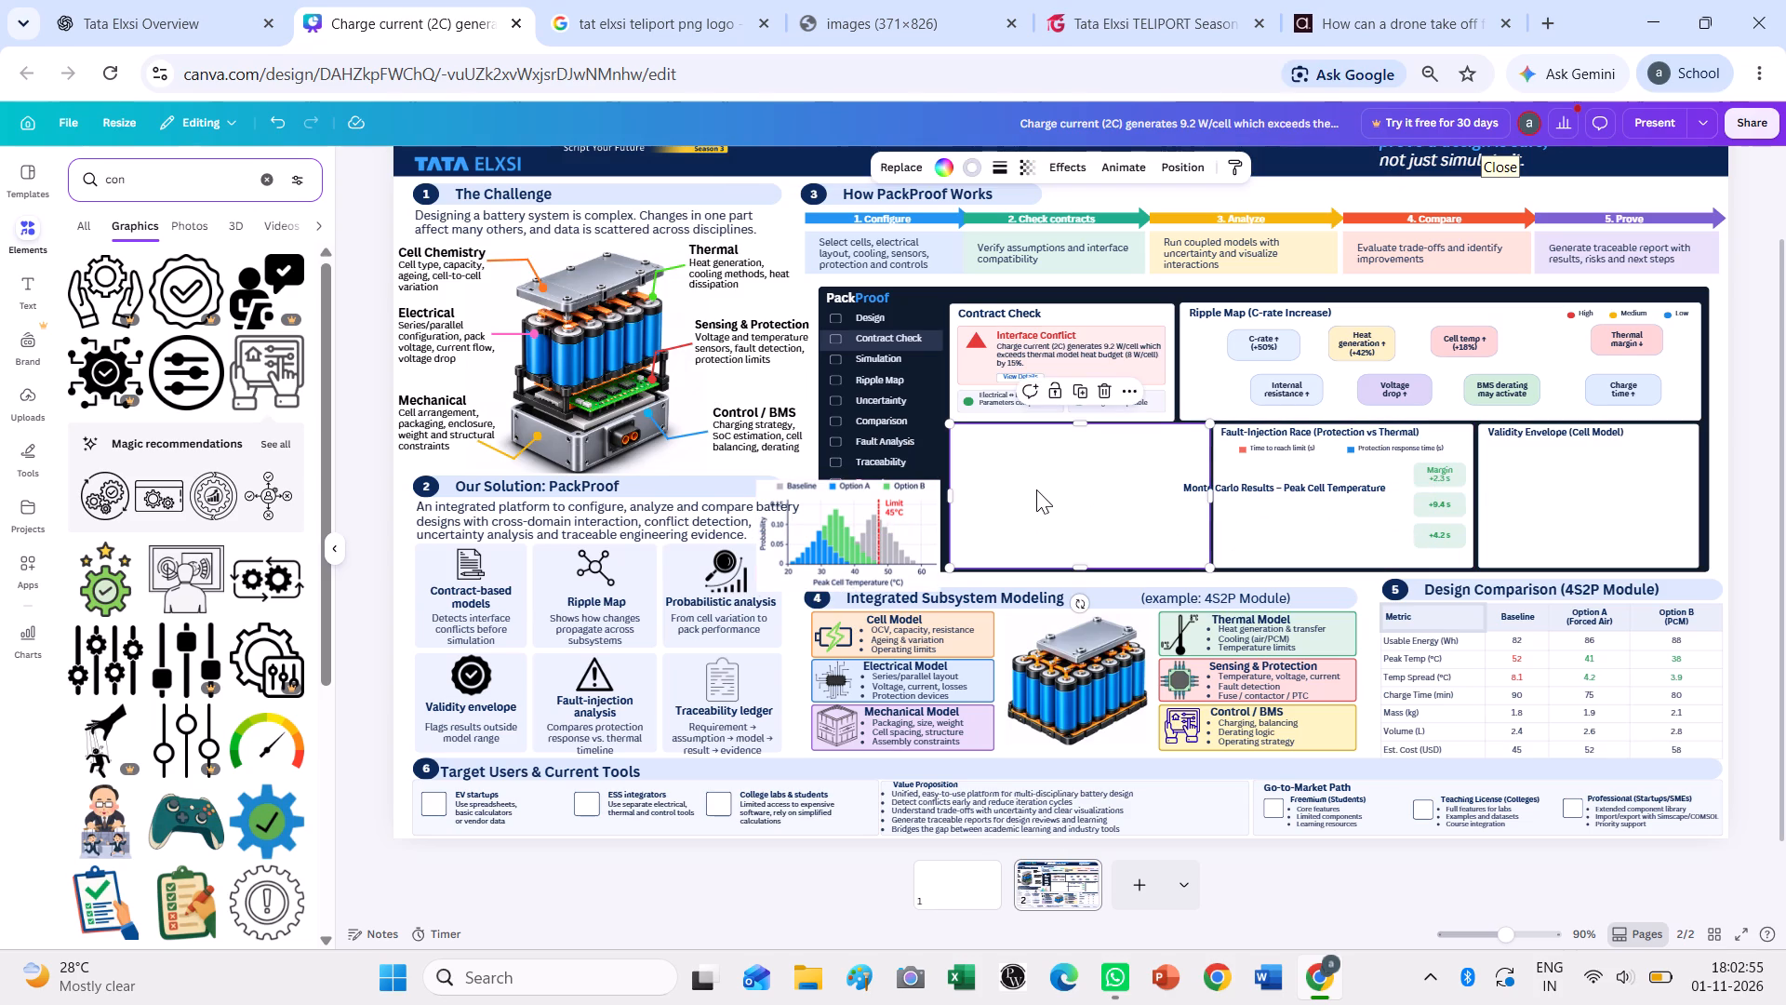
pyautogui.press('Delete')
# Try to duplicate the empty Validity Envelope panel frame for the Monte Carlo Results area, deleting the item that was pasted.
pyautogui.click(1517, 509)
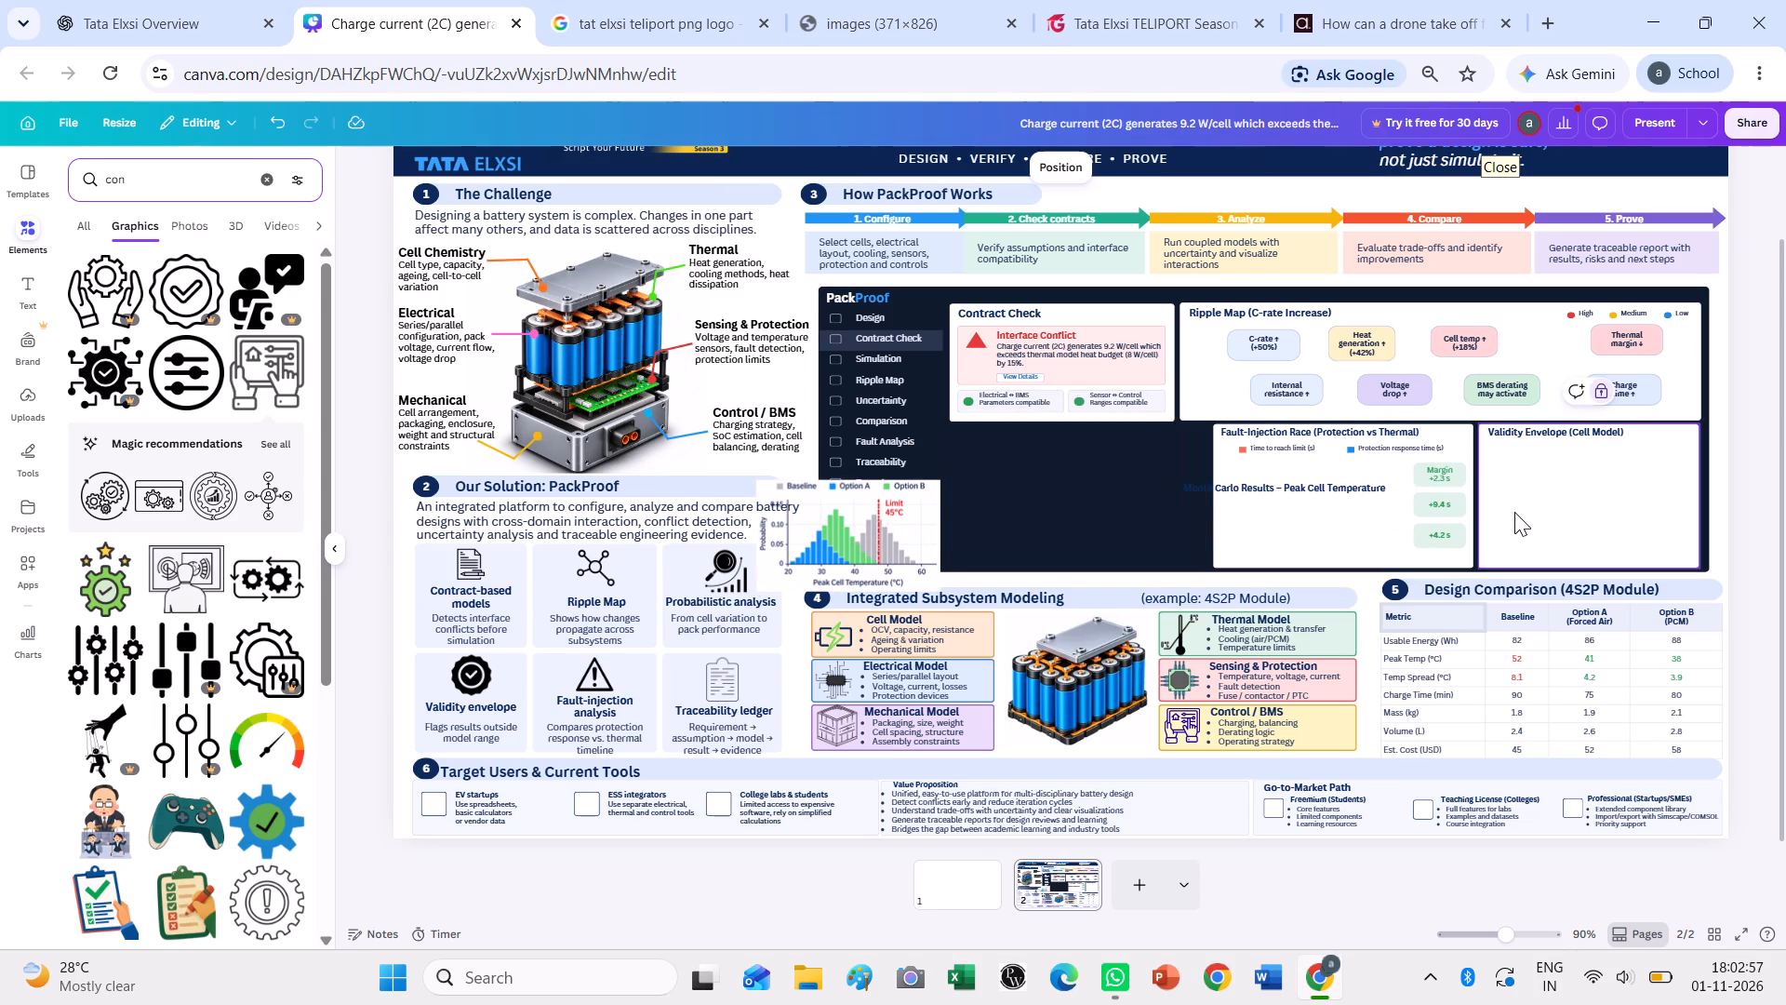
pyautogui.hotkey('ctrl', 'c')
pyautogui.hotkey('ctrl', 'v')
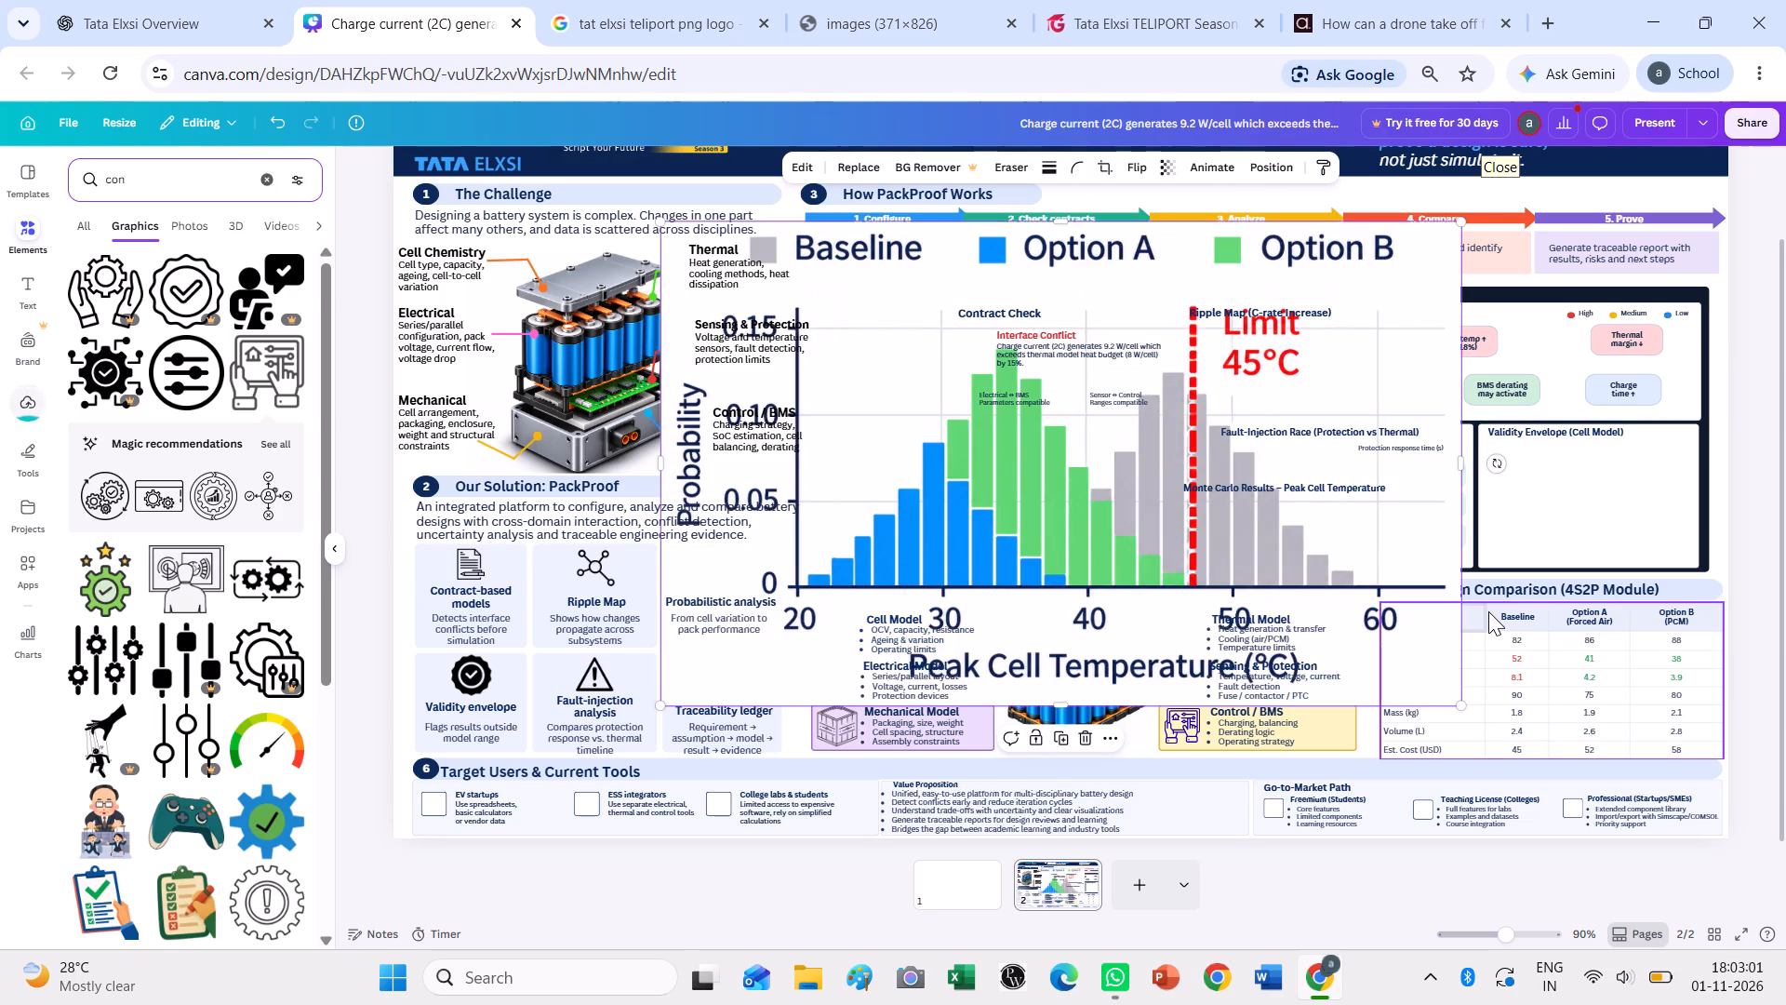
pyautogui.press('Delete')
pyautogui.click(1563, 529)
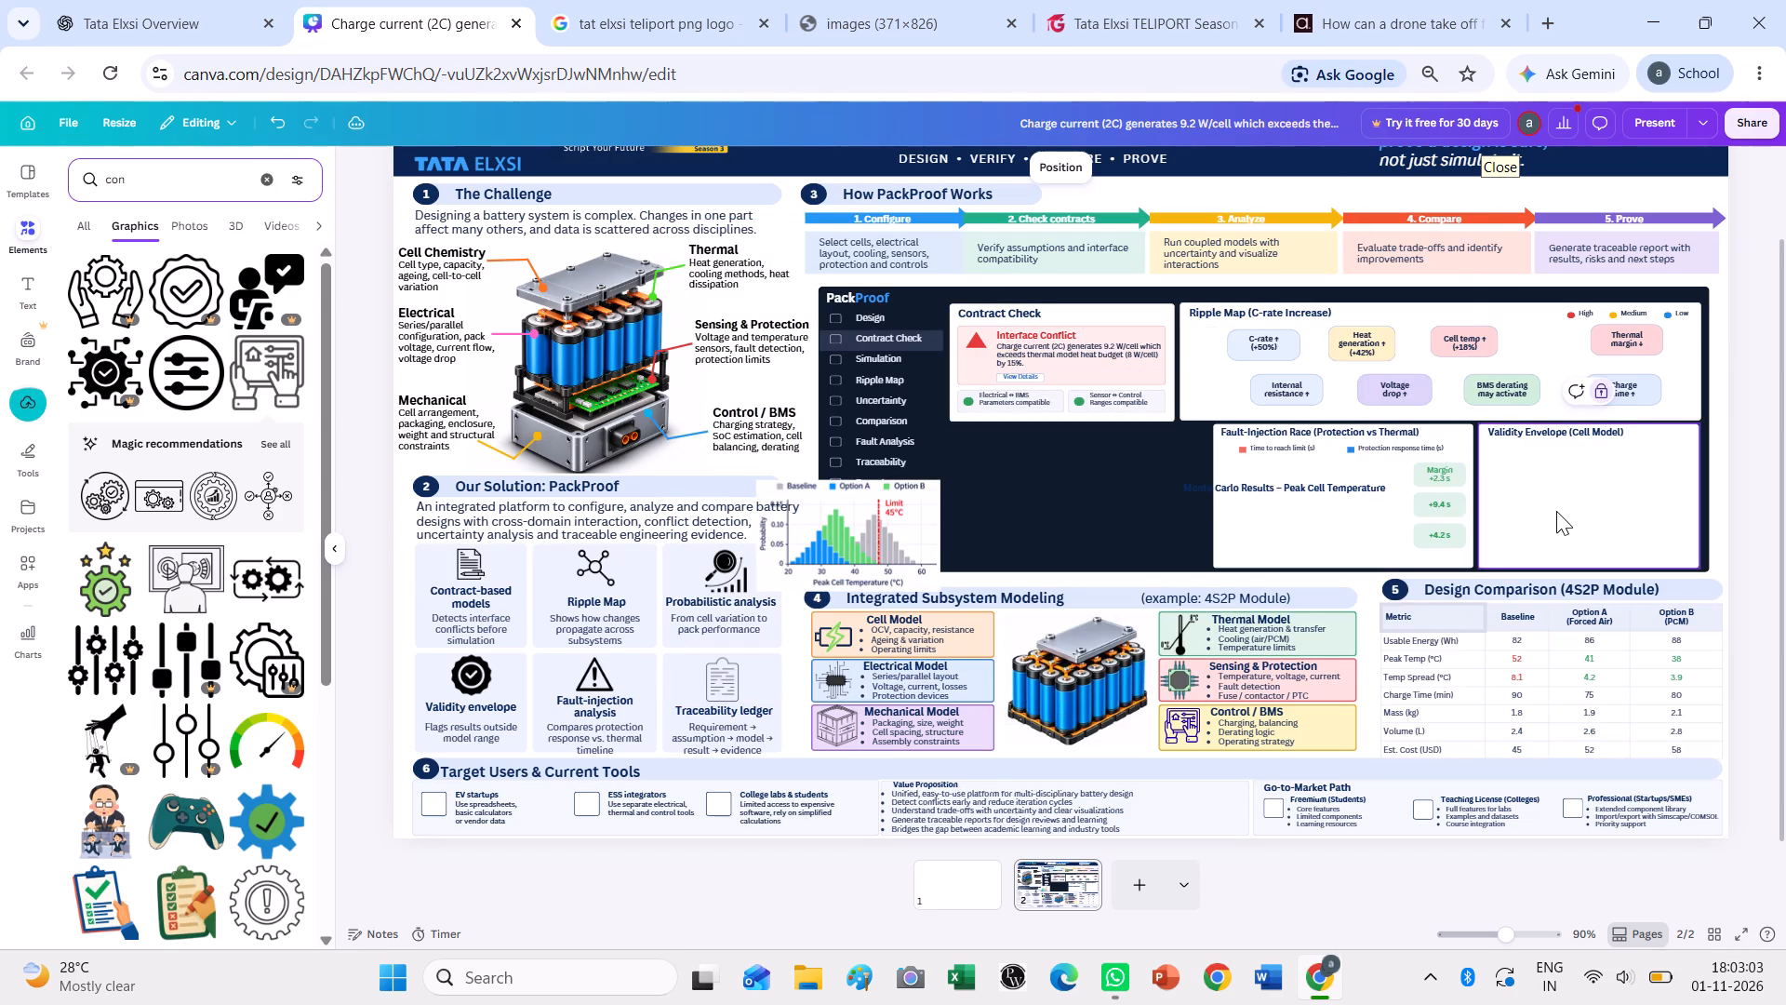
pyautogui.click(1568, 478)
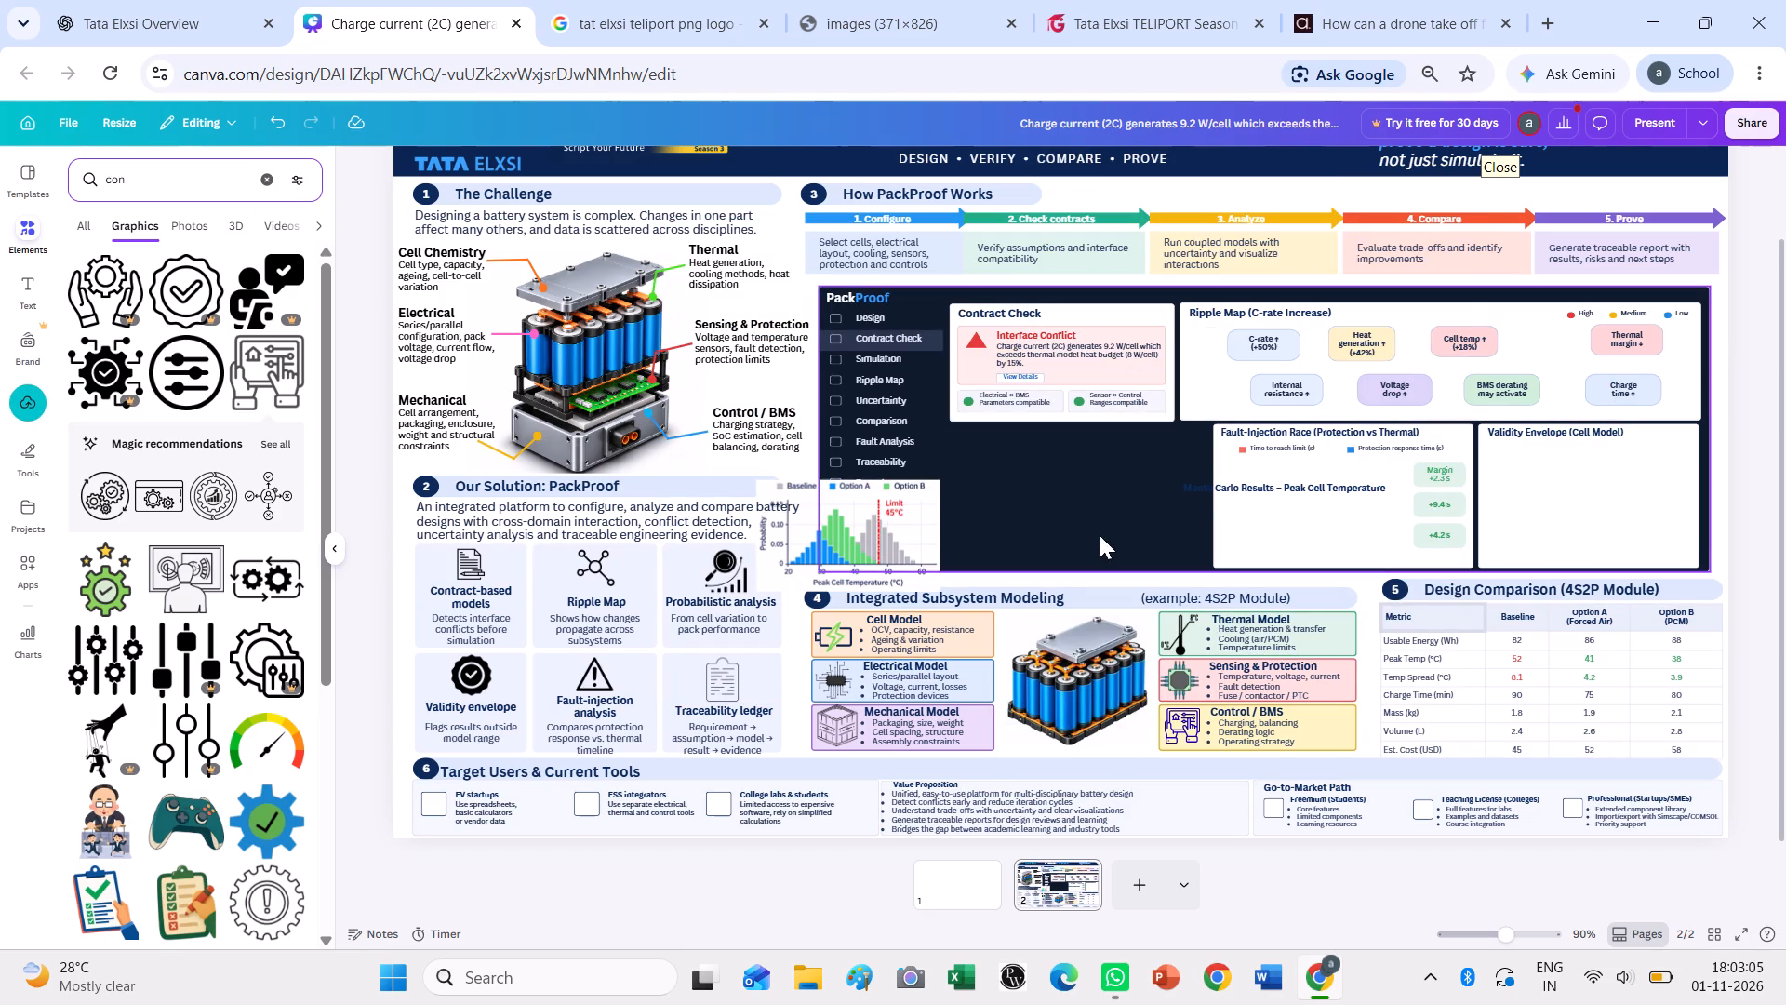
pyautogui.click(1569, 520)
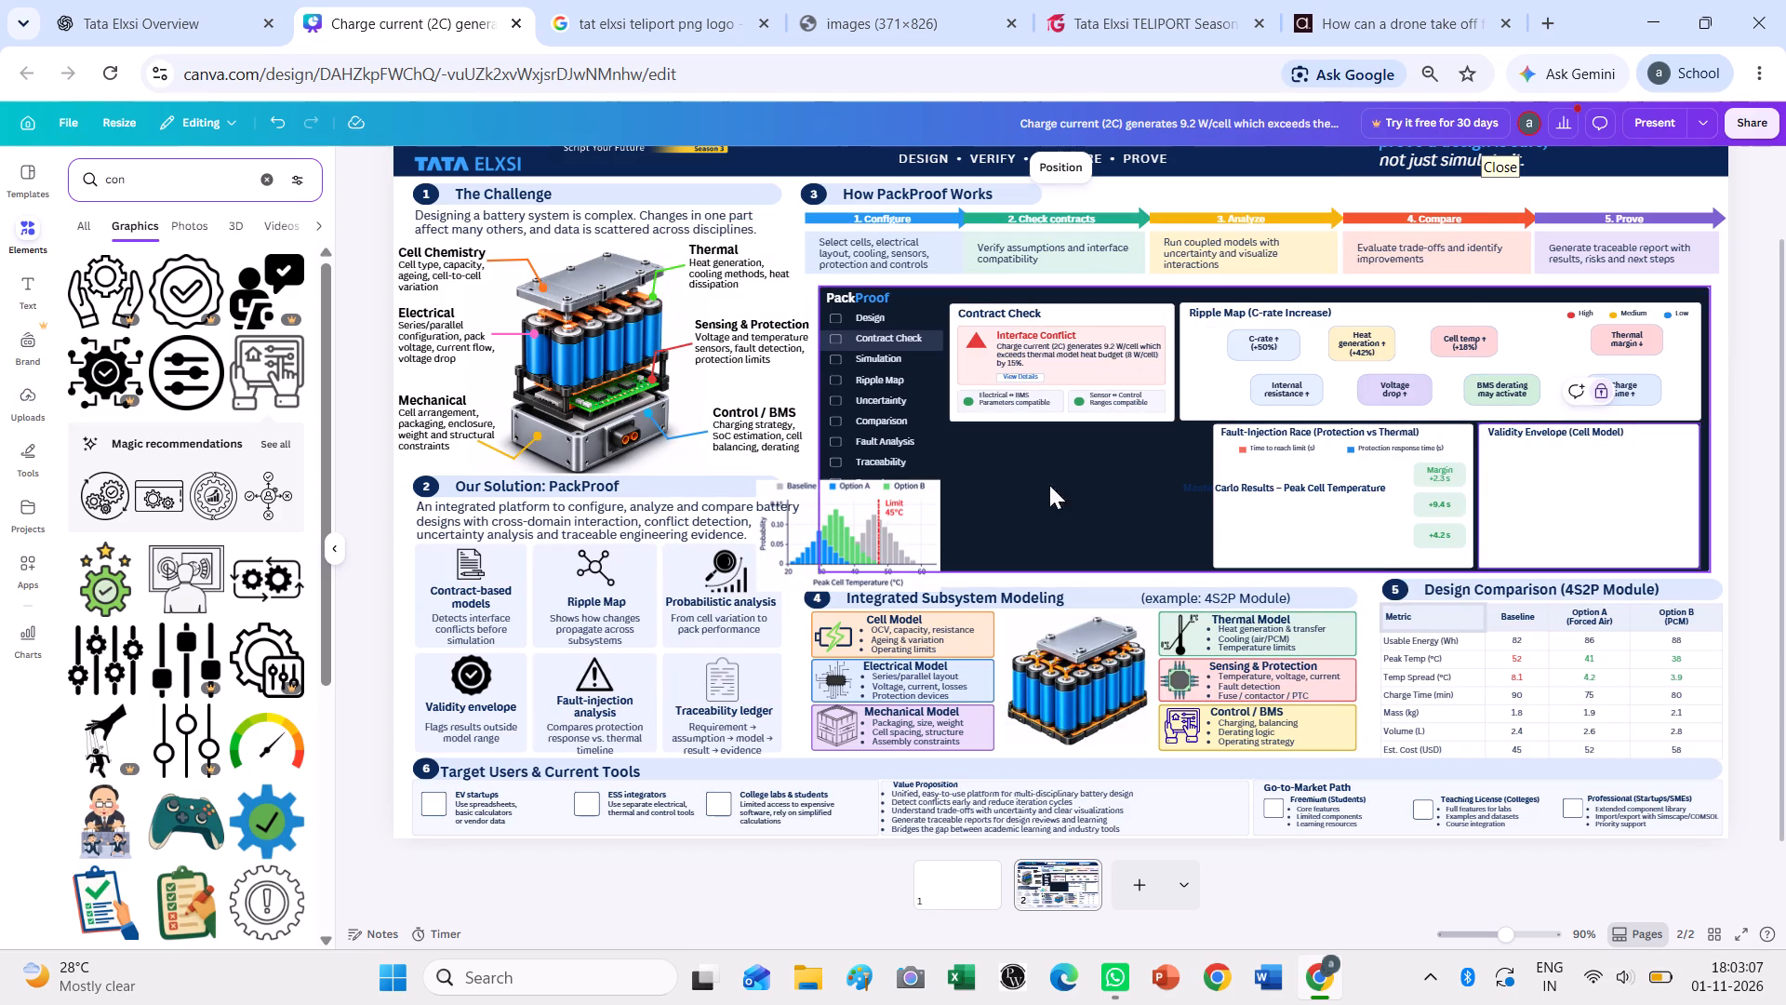
# Undo the deletion of the white frame of the Monte Carlo Results panel.
pyautogui.hotkey('ctrl', 'z')
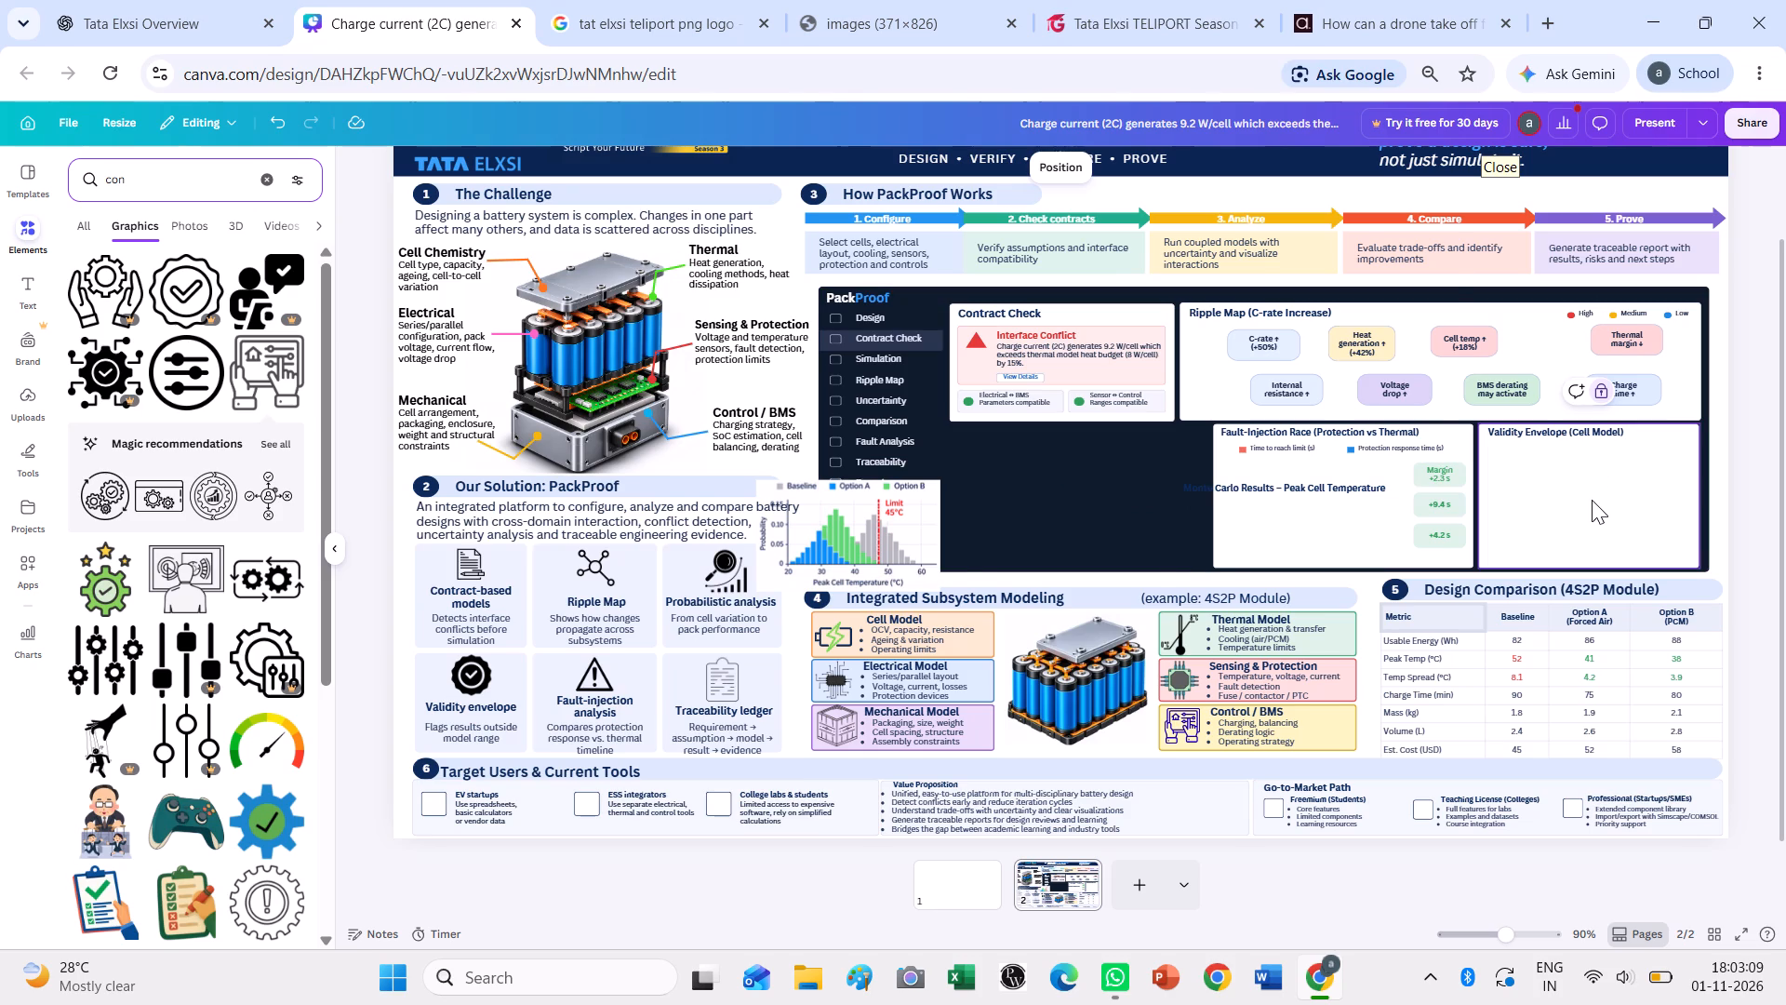
pyautogui.hotkey('ctrl', 'z')
pyautogui.hotkey('ctrl', 'z')
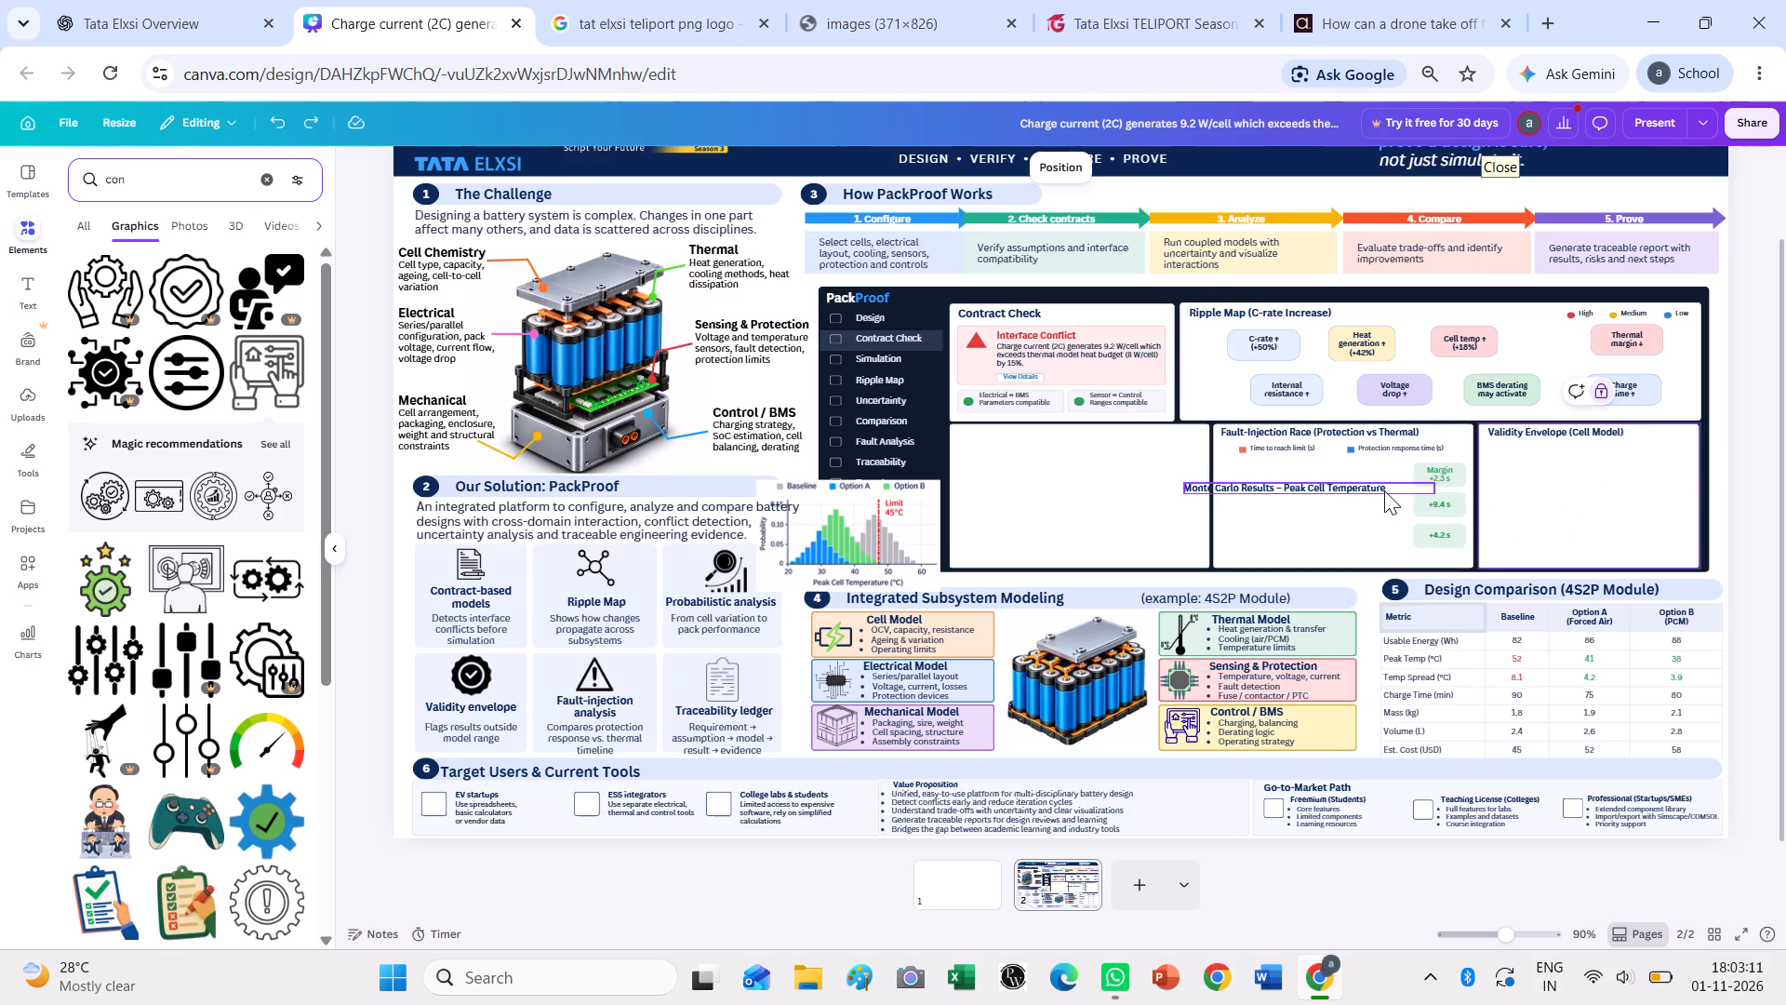
pyautogui.click(1095, 498)
pyautogui.click(1059, 391)
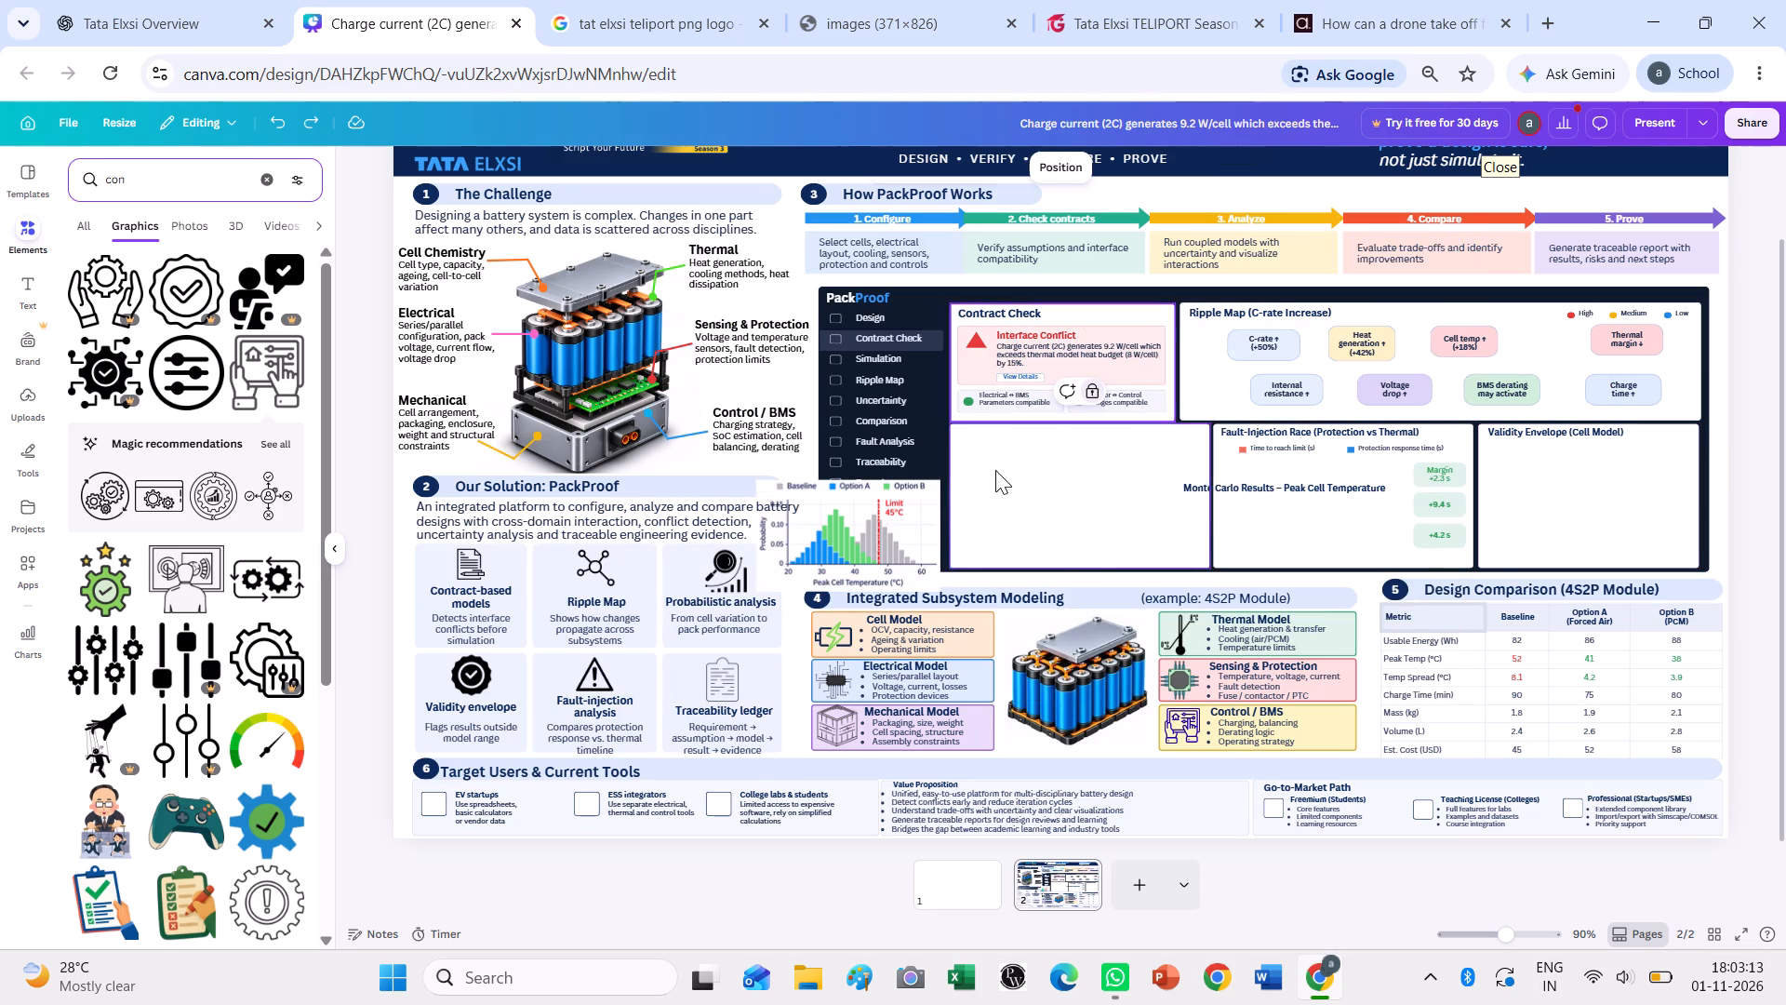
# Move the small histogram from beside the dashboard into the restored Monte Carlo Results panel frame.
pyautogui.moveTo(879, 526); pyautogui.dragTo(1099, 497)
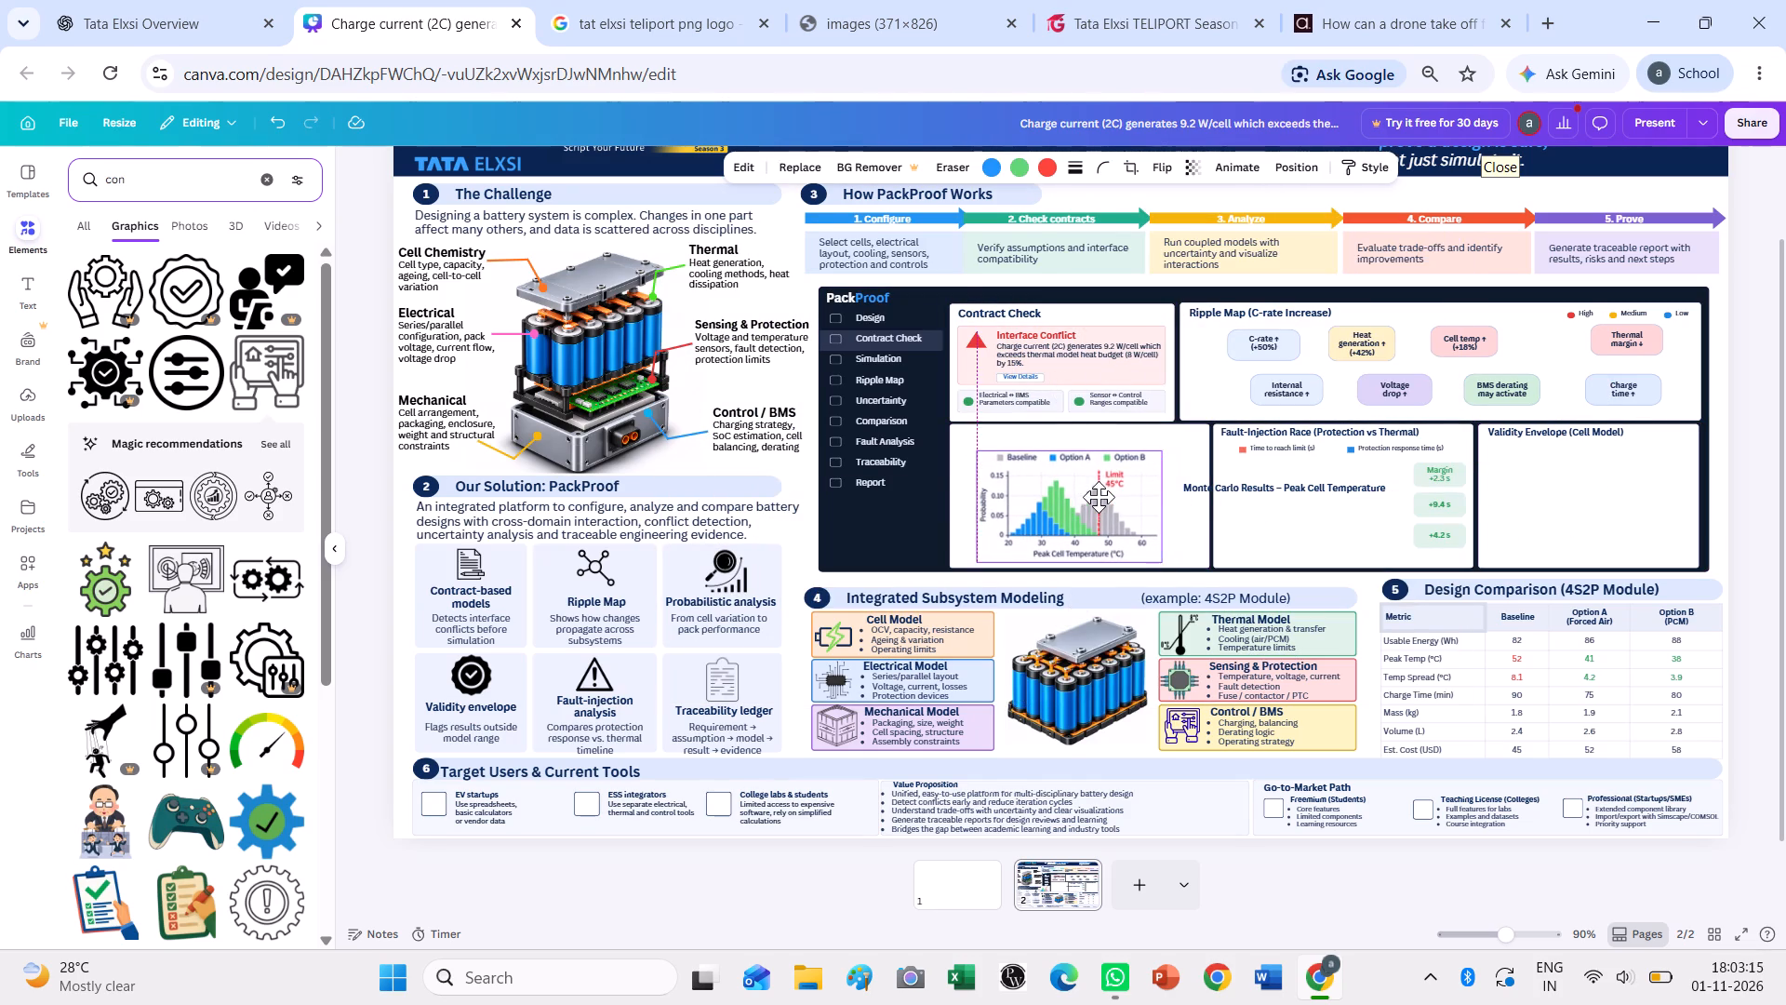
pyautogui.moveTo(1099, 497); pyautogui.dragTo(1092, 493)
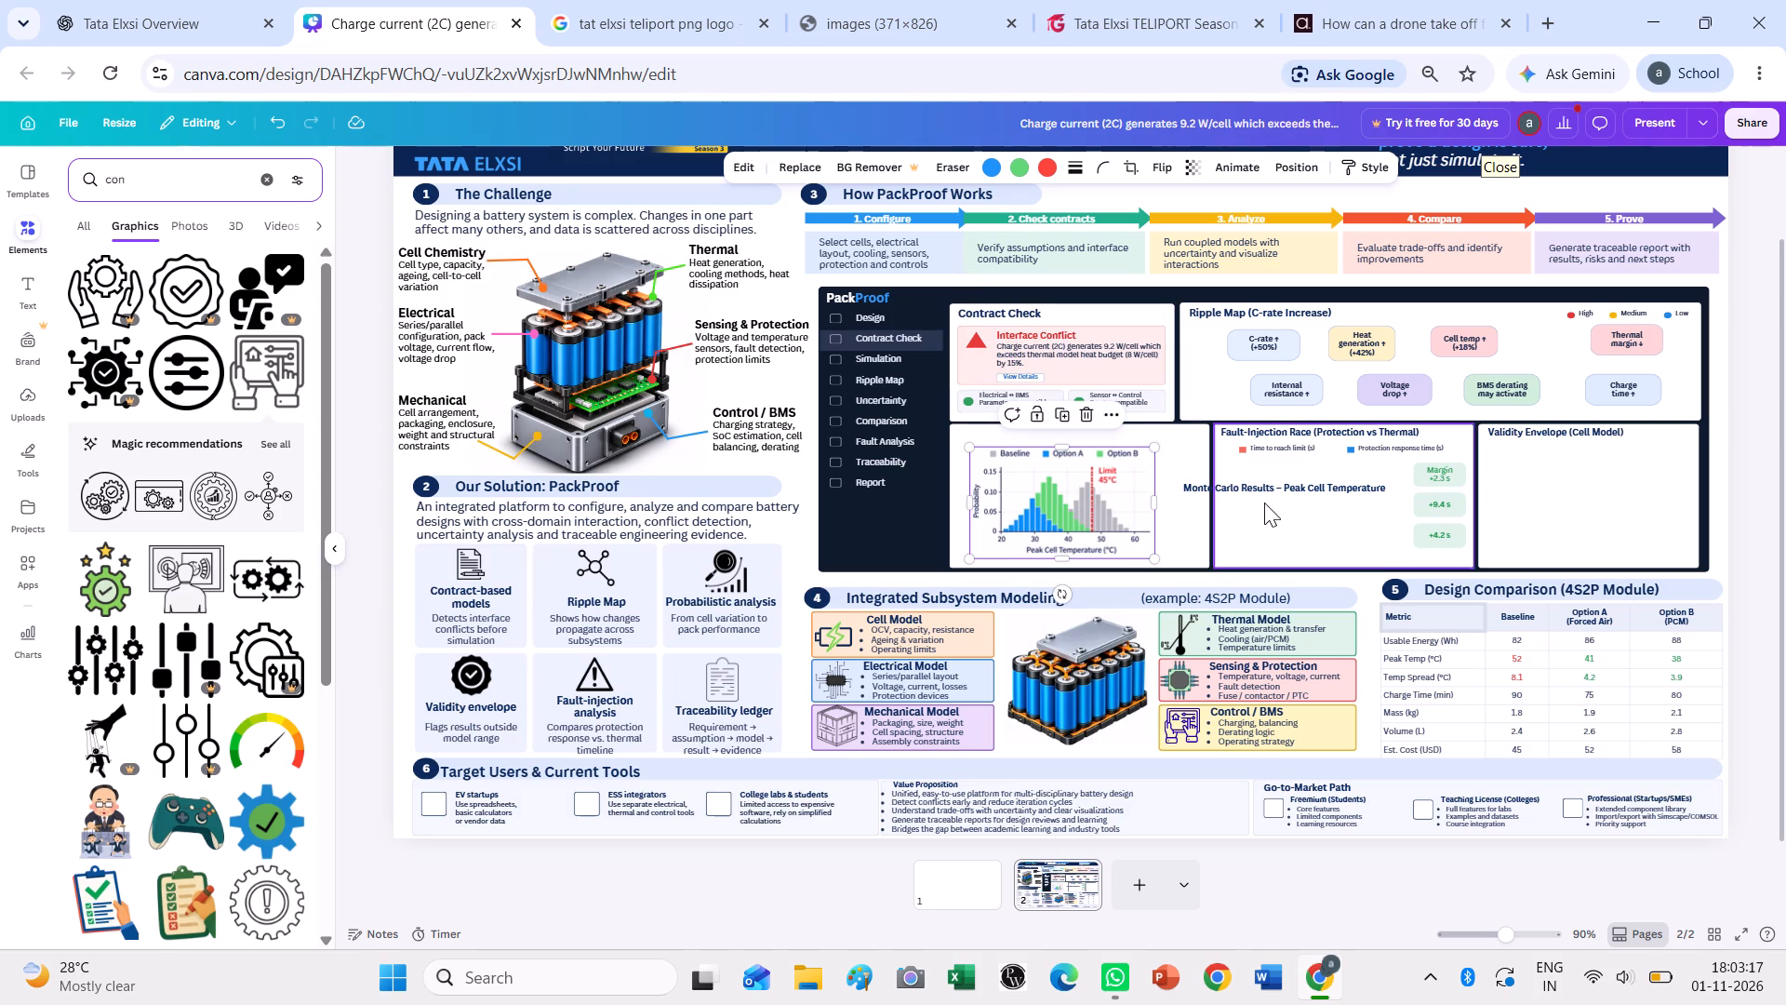
# Move the "Monte Carlo Results – Peak Cell Temperature" title back to the top of its own panel.
pyautogui.moveTo(1274, 487); pyautogui.dragTo(1050, 433)
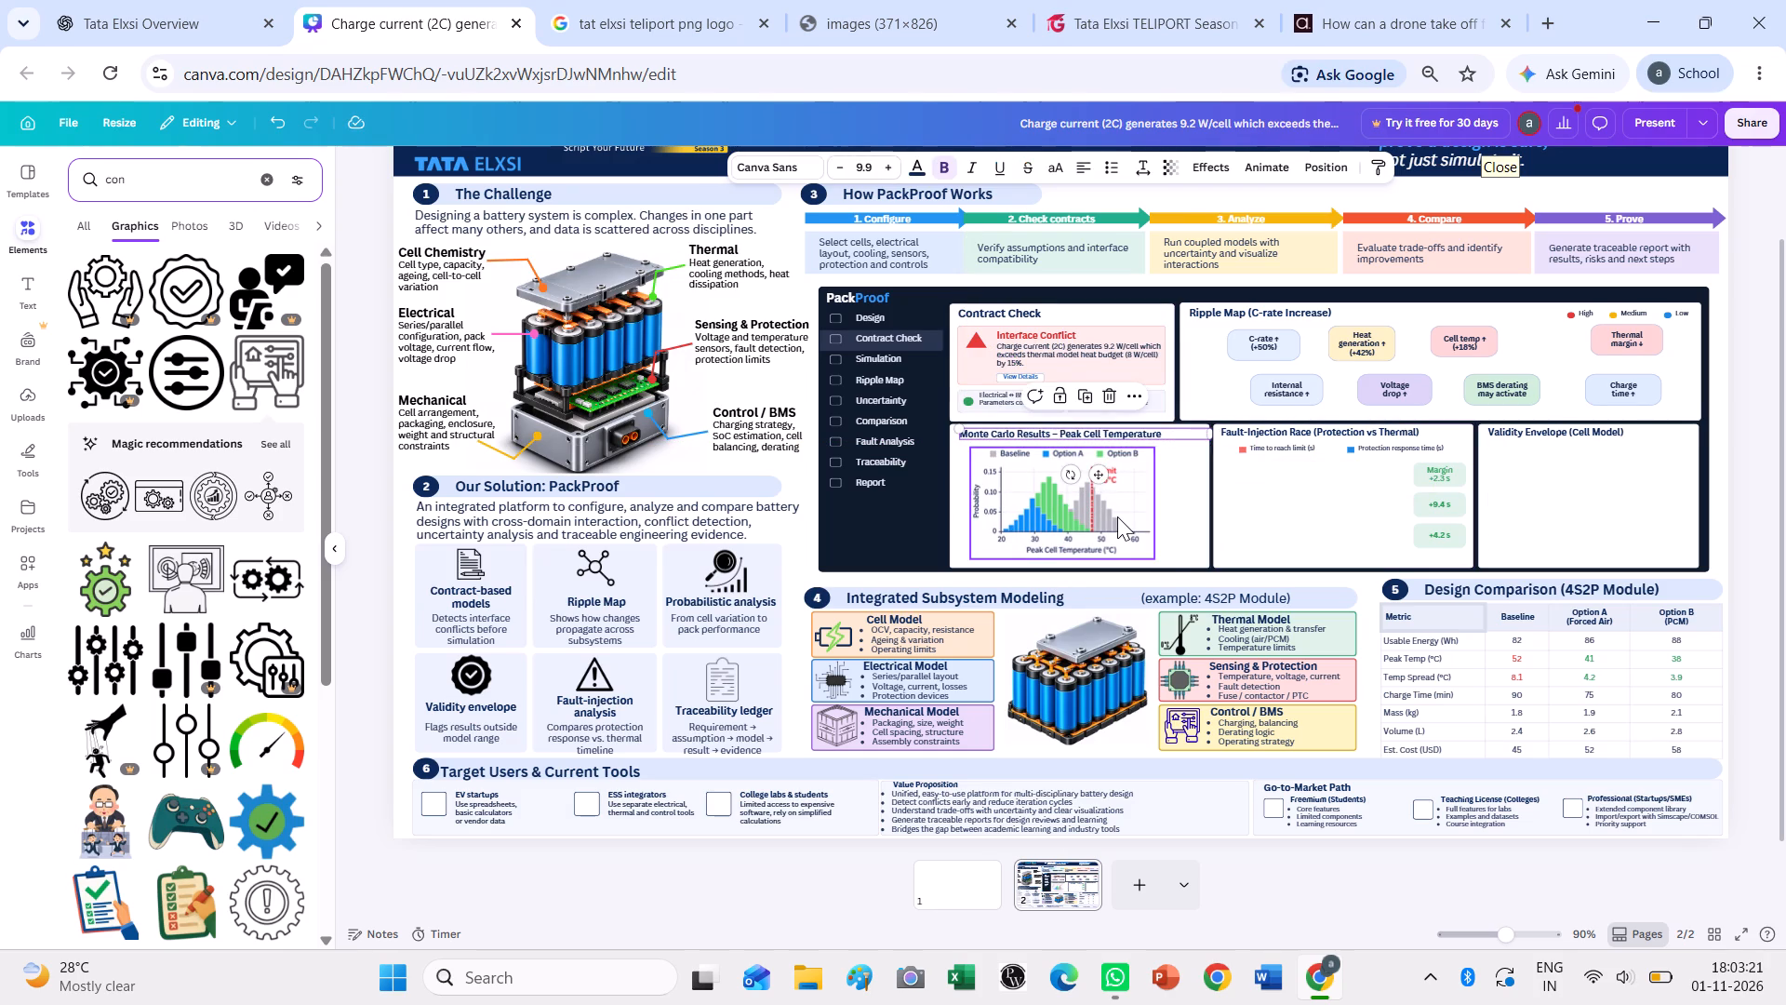
pyautogui.click(1117, 516)
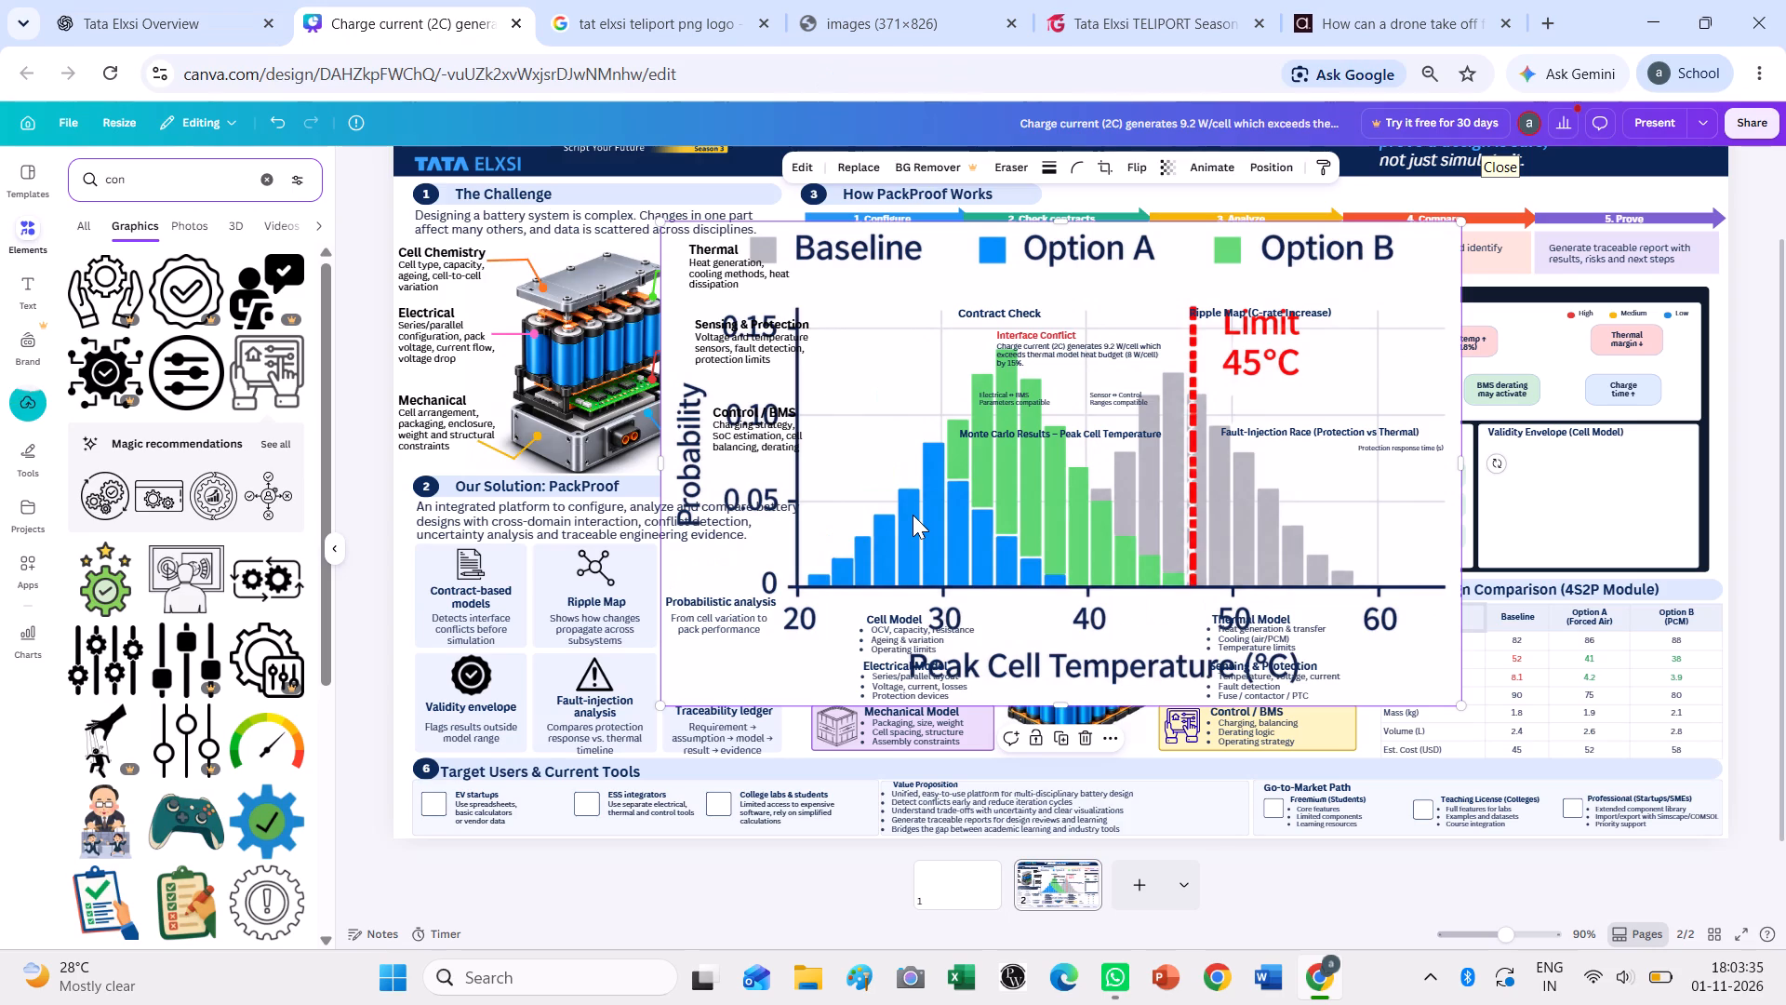
# Shrink the pasted histogram to about 274 × 166 and place it inside the Monte Carlo Results panel beneath the title.
pyautogui.moveTo(1460, 706); pyautogui.dragTo(1447, 694)
pyautogui.moveTo(1447, 694); pyautogui.dragTo(987, 348)
pyautogui.moveTo(876, 310); pyautogui.dragTo(1143, 538)
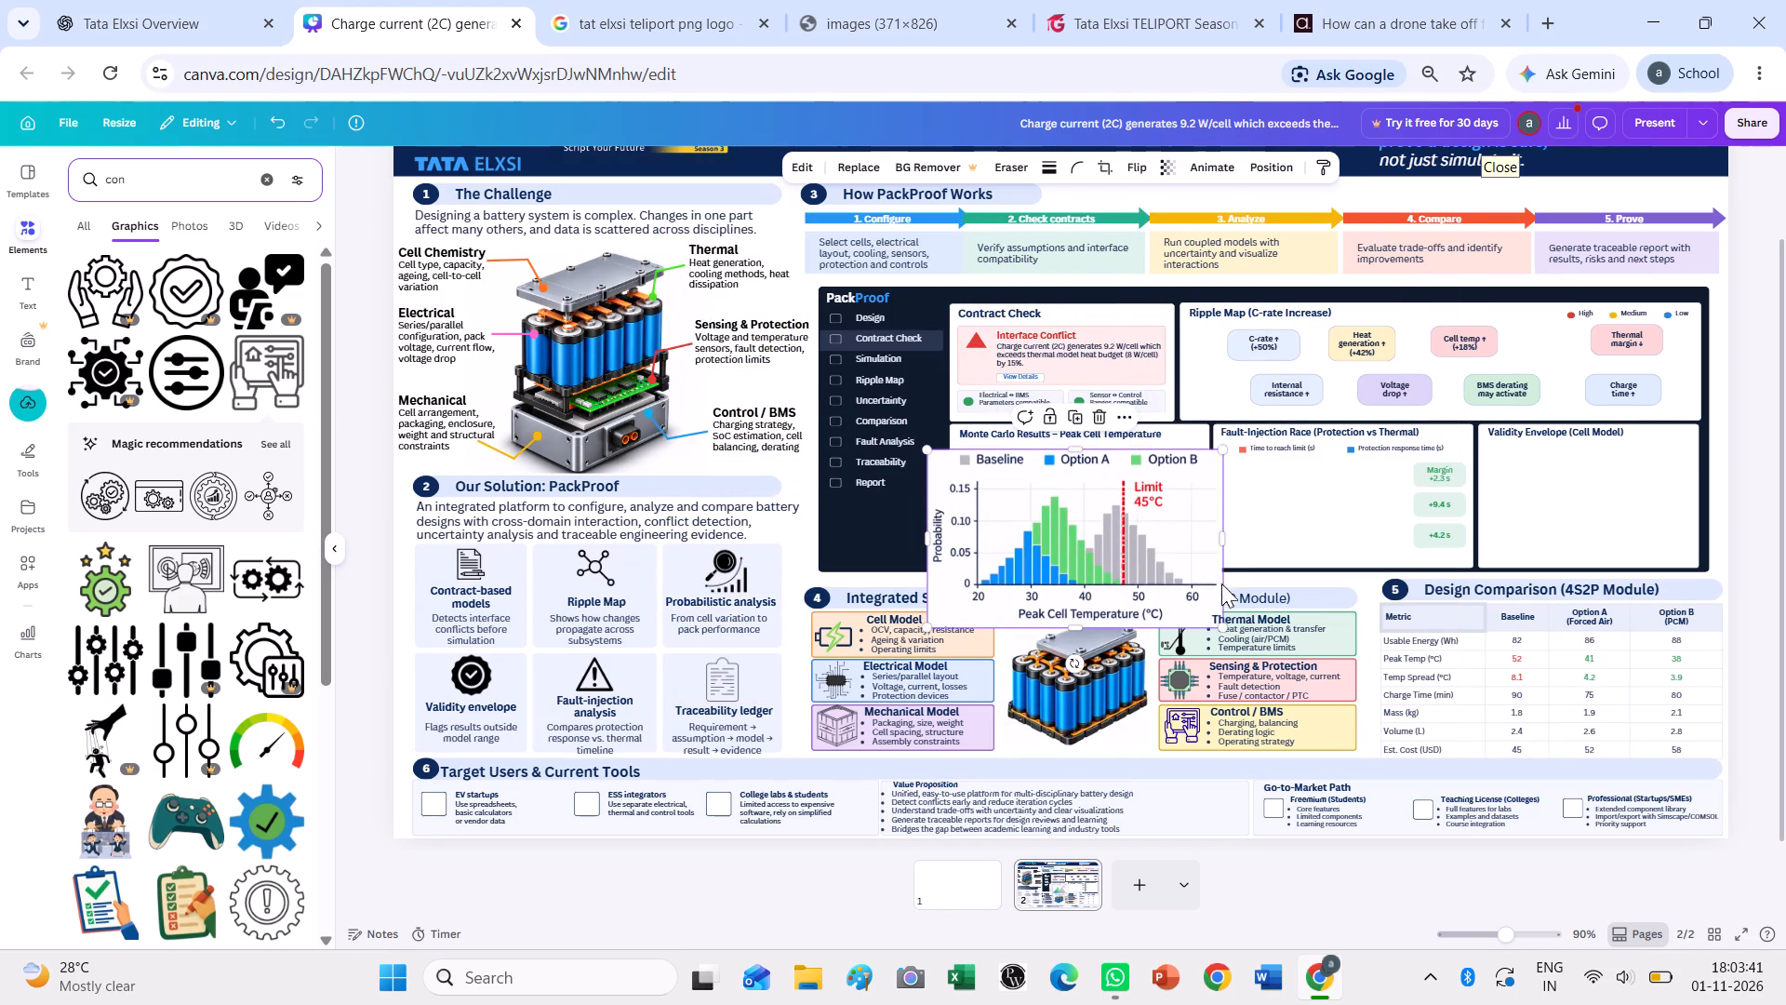
pyautogui.moveTo(1220, 624); pyautogui.dragTo(1151, 569)
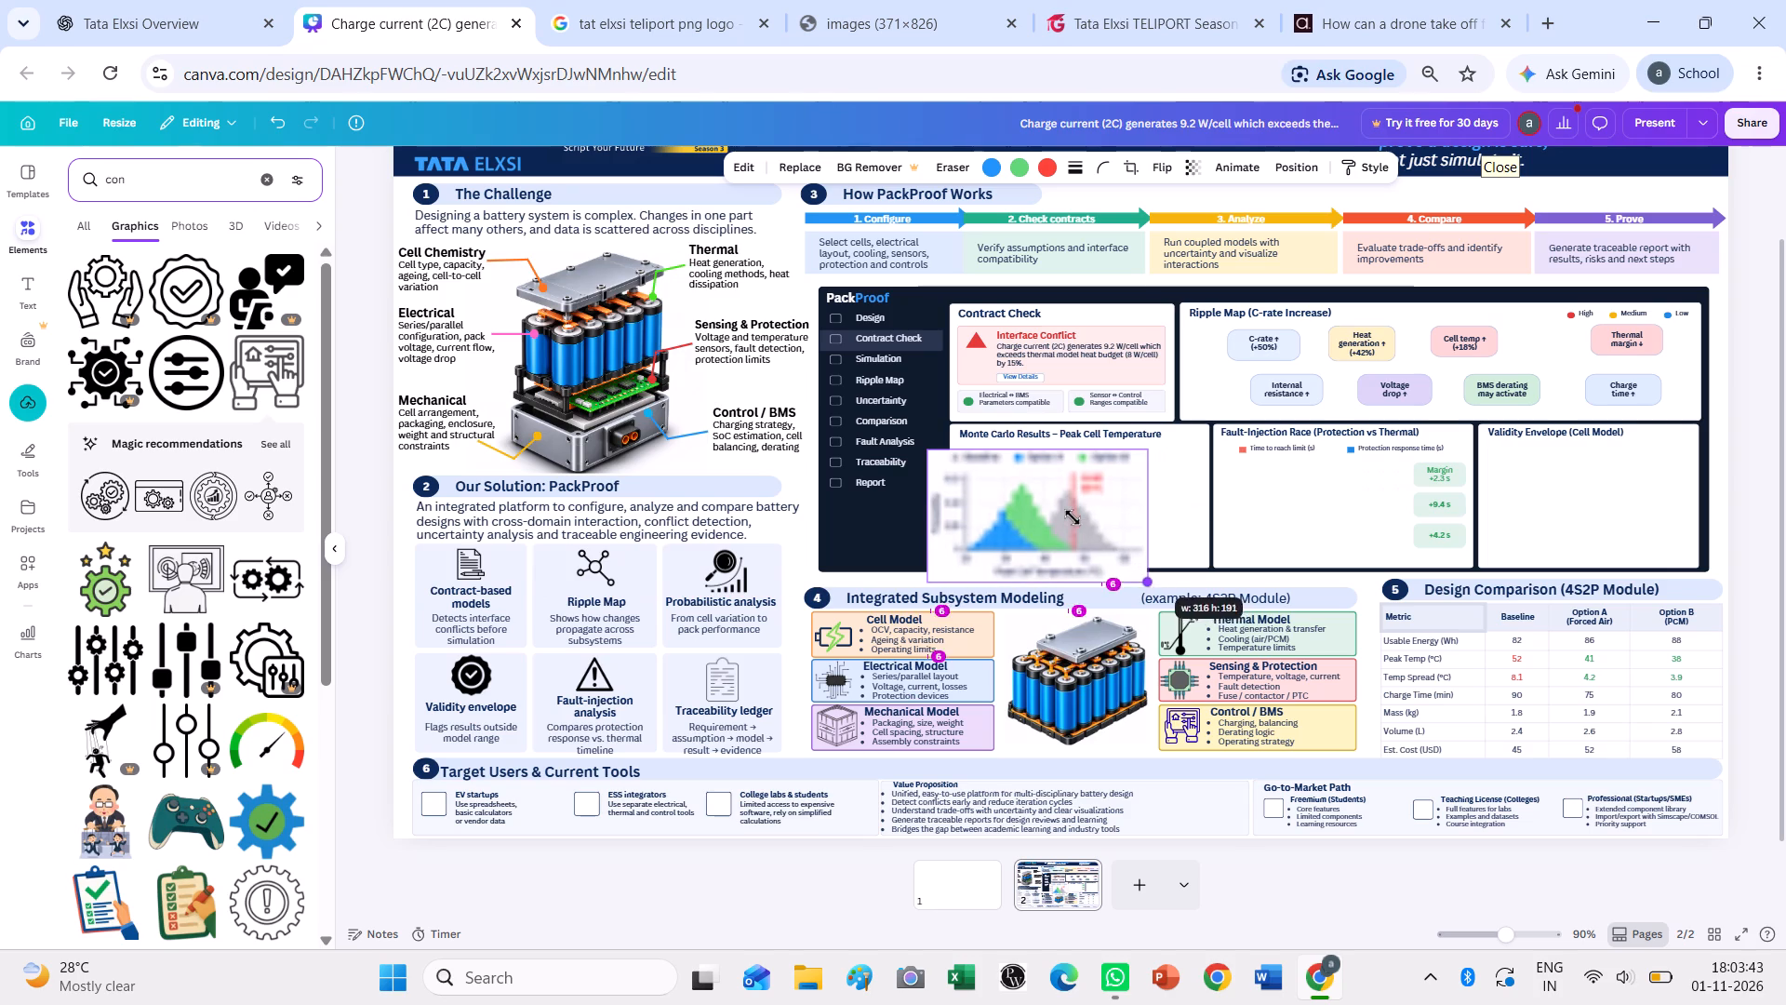
pyautogui.moveTo(1071, 517); pyautogui.dragTo(1107, 512)
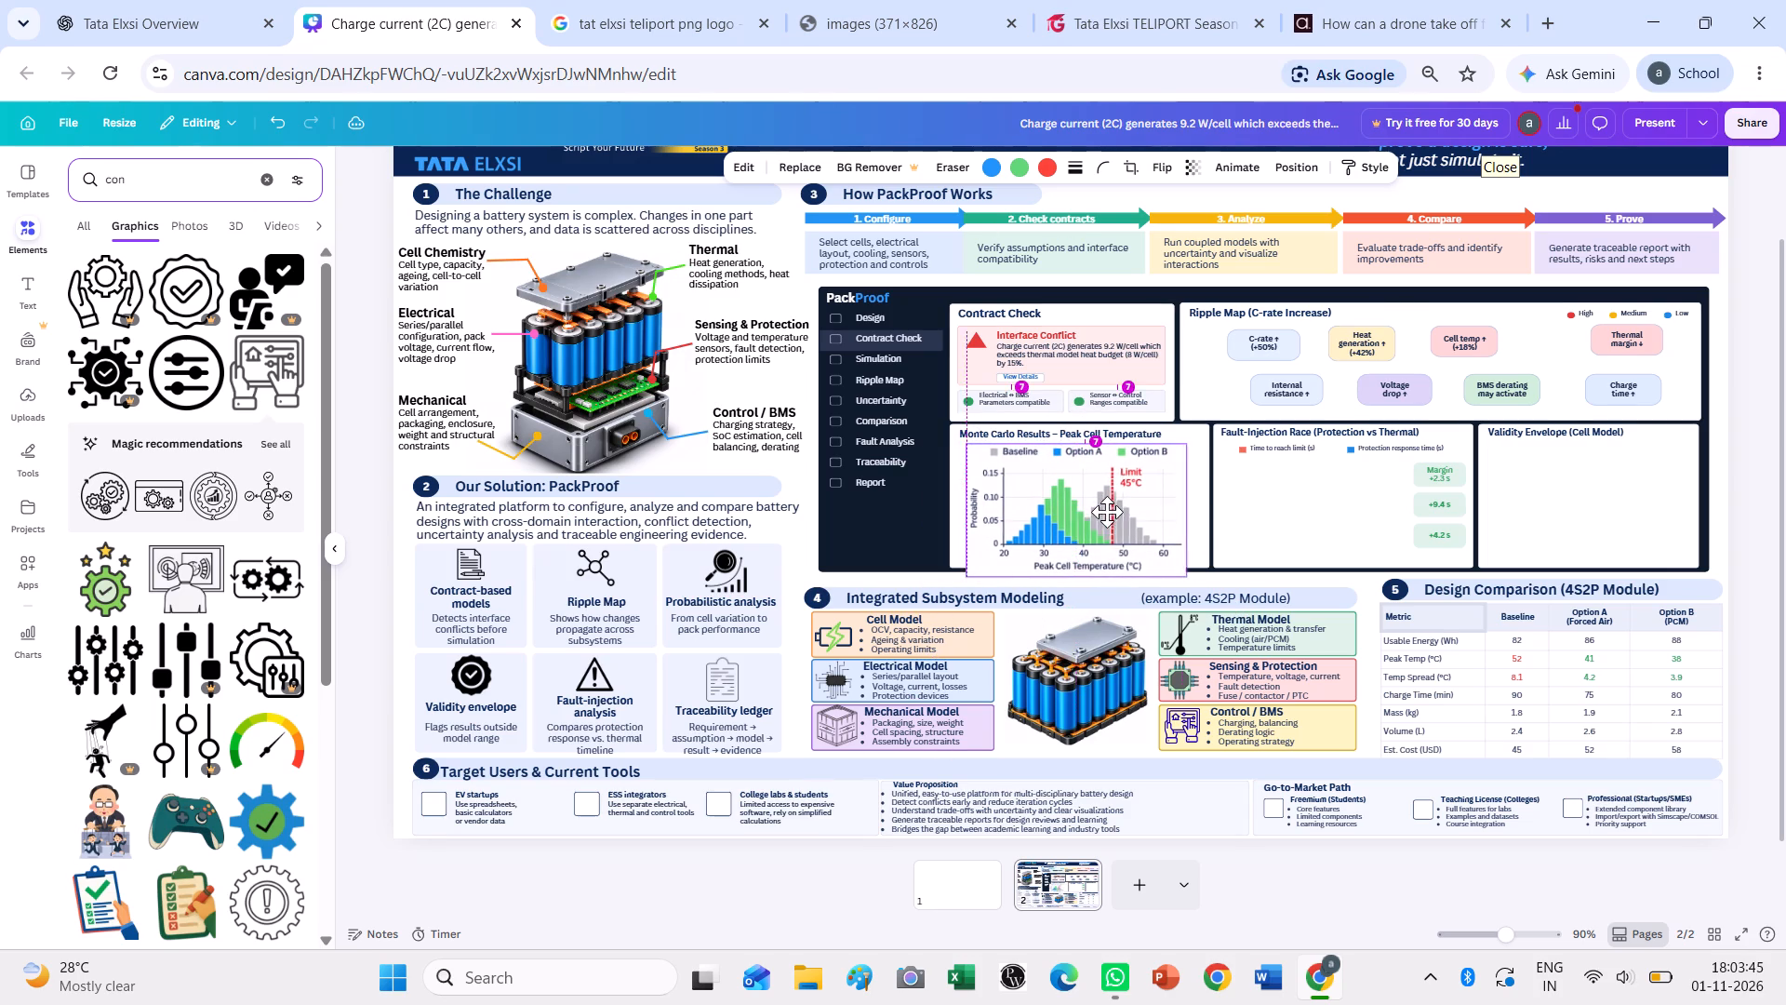
pyautogui.moveTo(1107, 512); pyautogui.dragTo(1099, 515)
pyautogui.moveTo(1176, 581); pyautogui.dragTo(1147, 559)
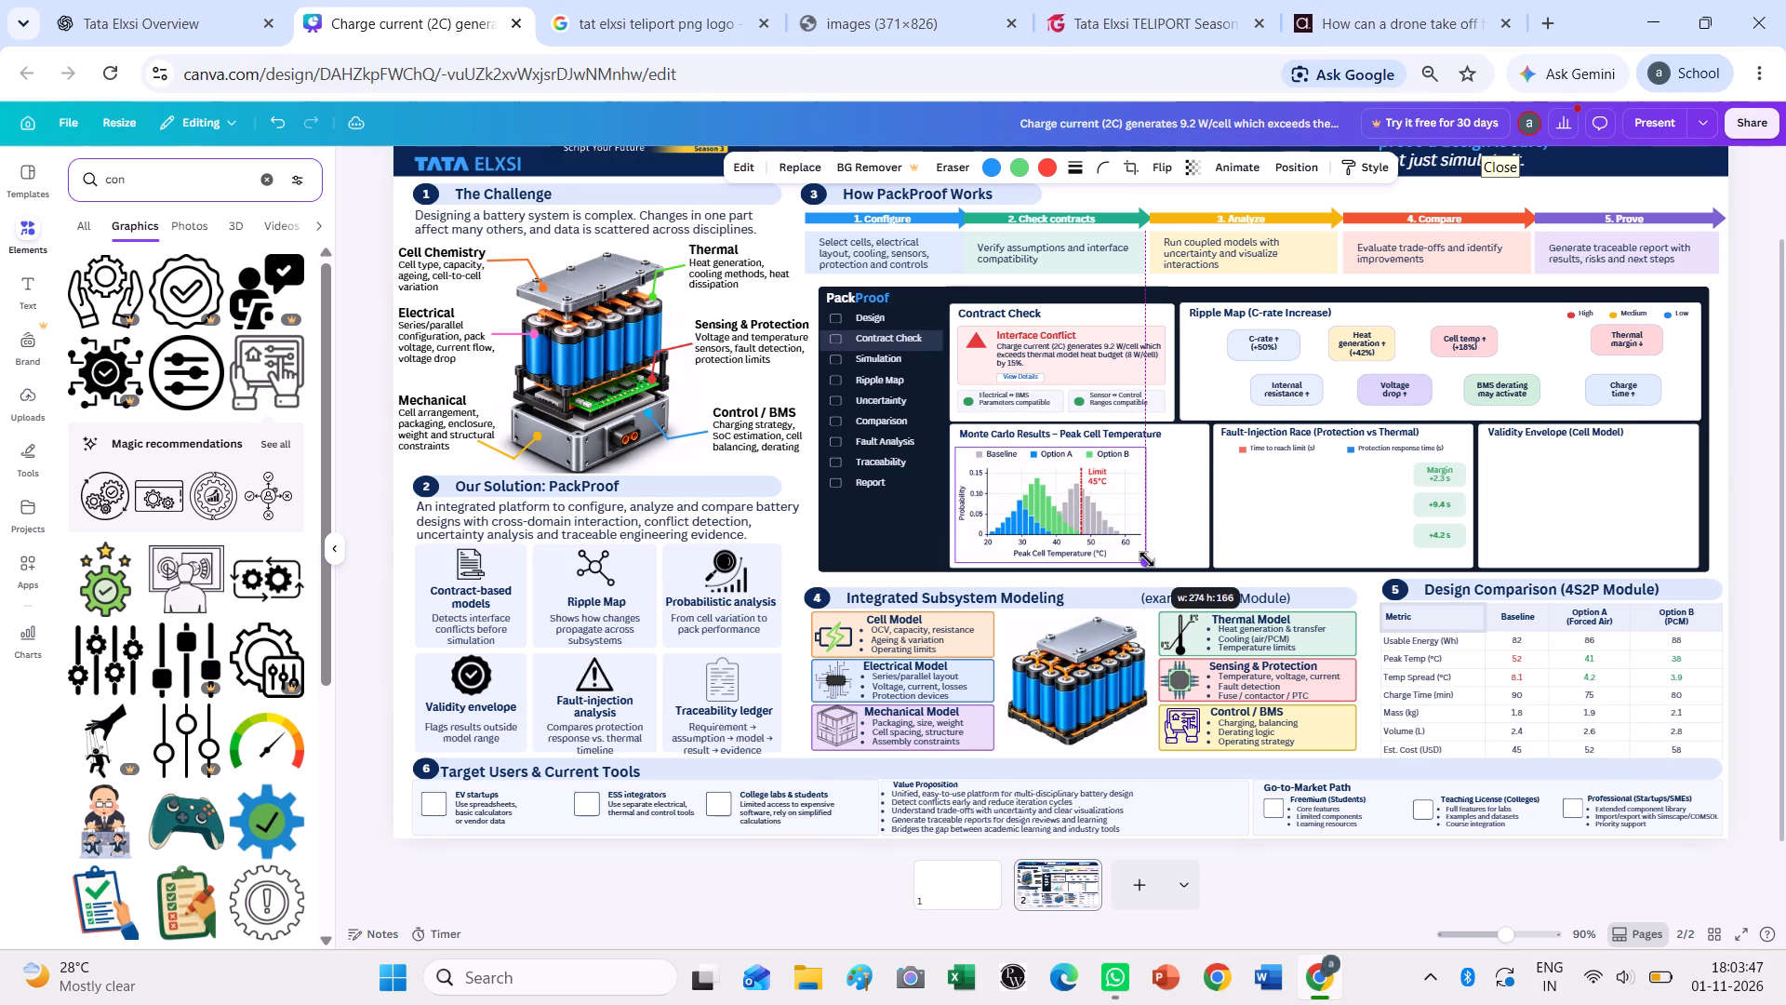
pyautogui.moveTo(1147, 559); pyautogui.dragTo(1149, 559)
pyautogui.moveTo(1045, 502); pyautogui.dragTo(1057, 502)
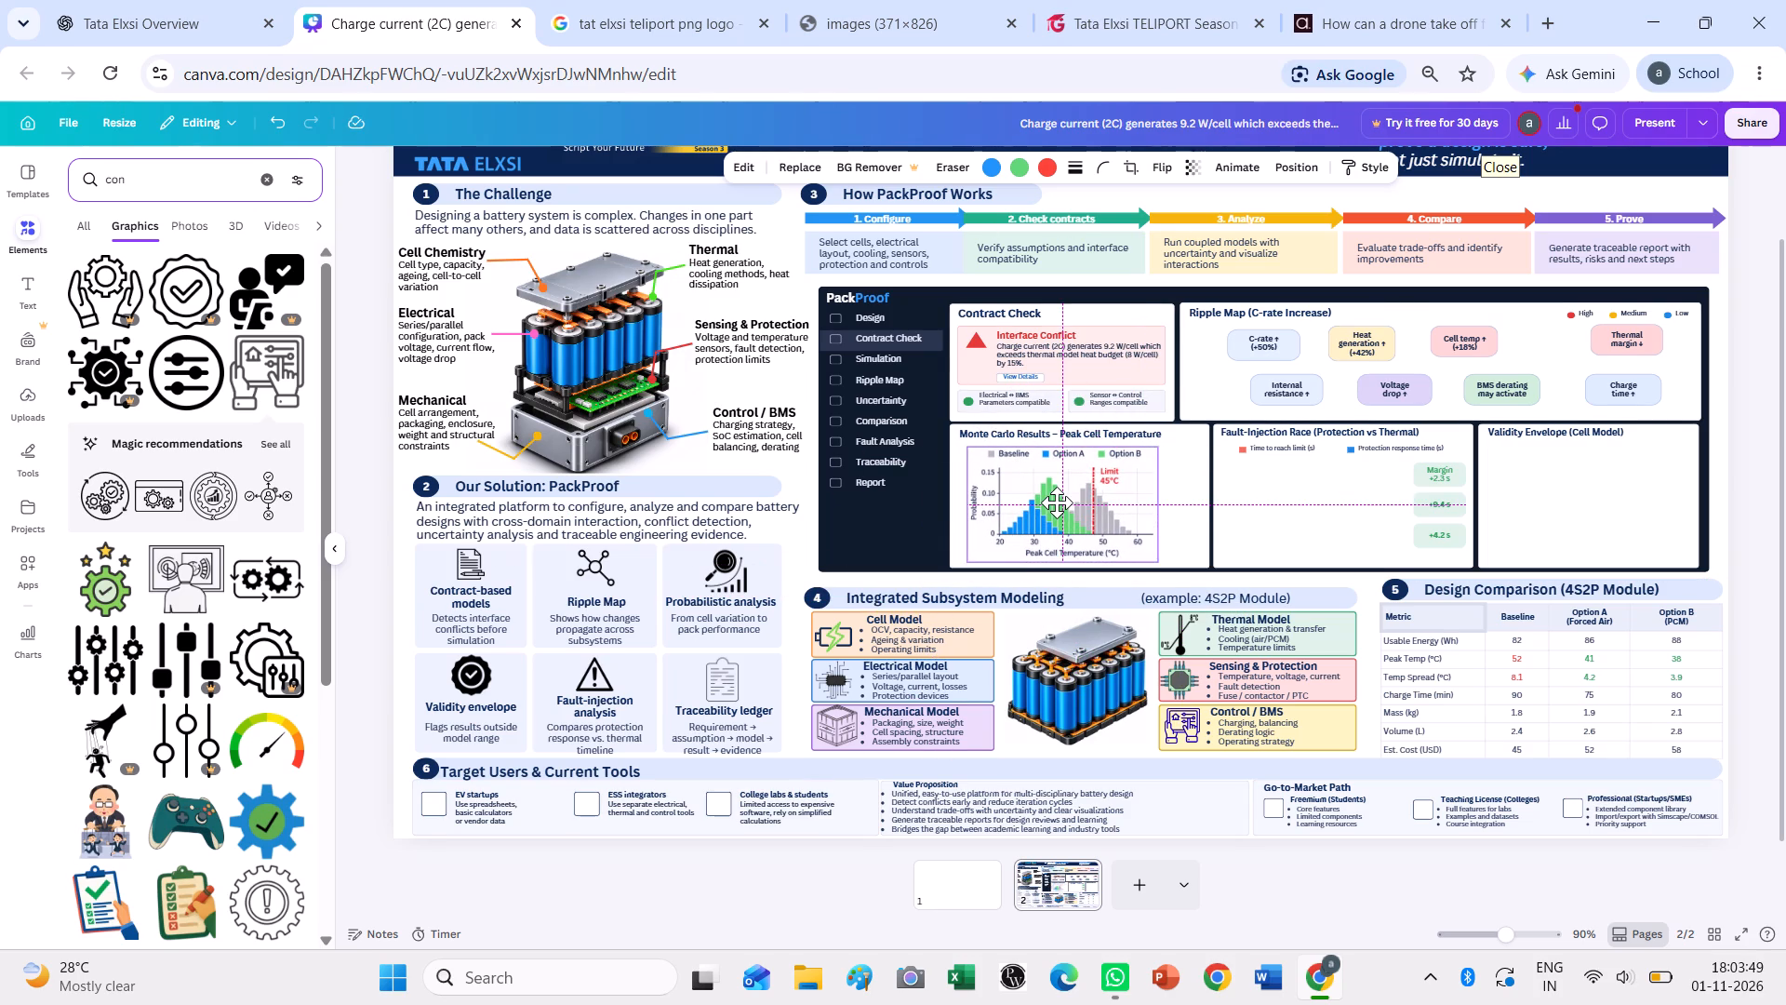
pyautogui.moveTo(1057, 502); pyautogui.dragTo(1062, 504)
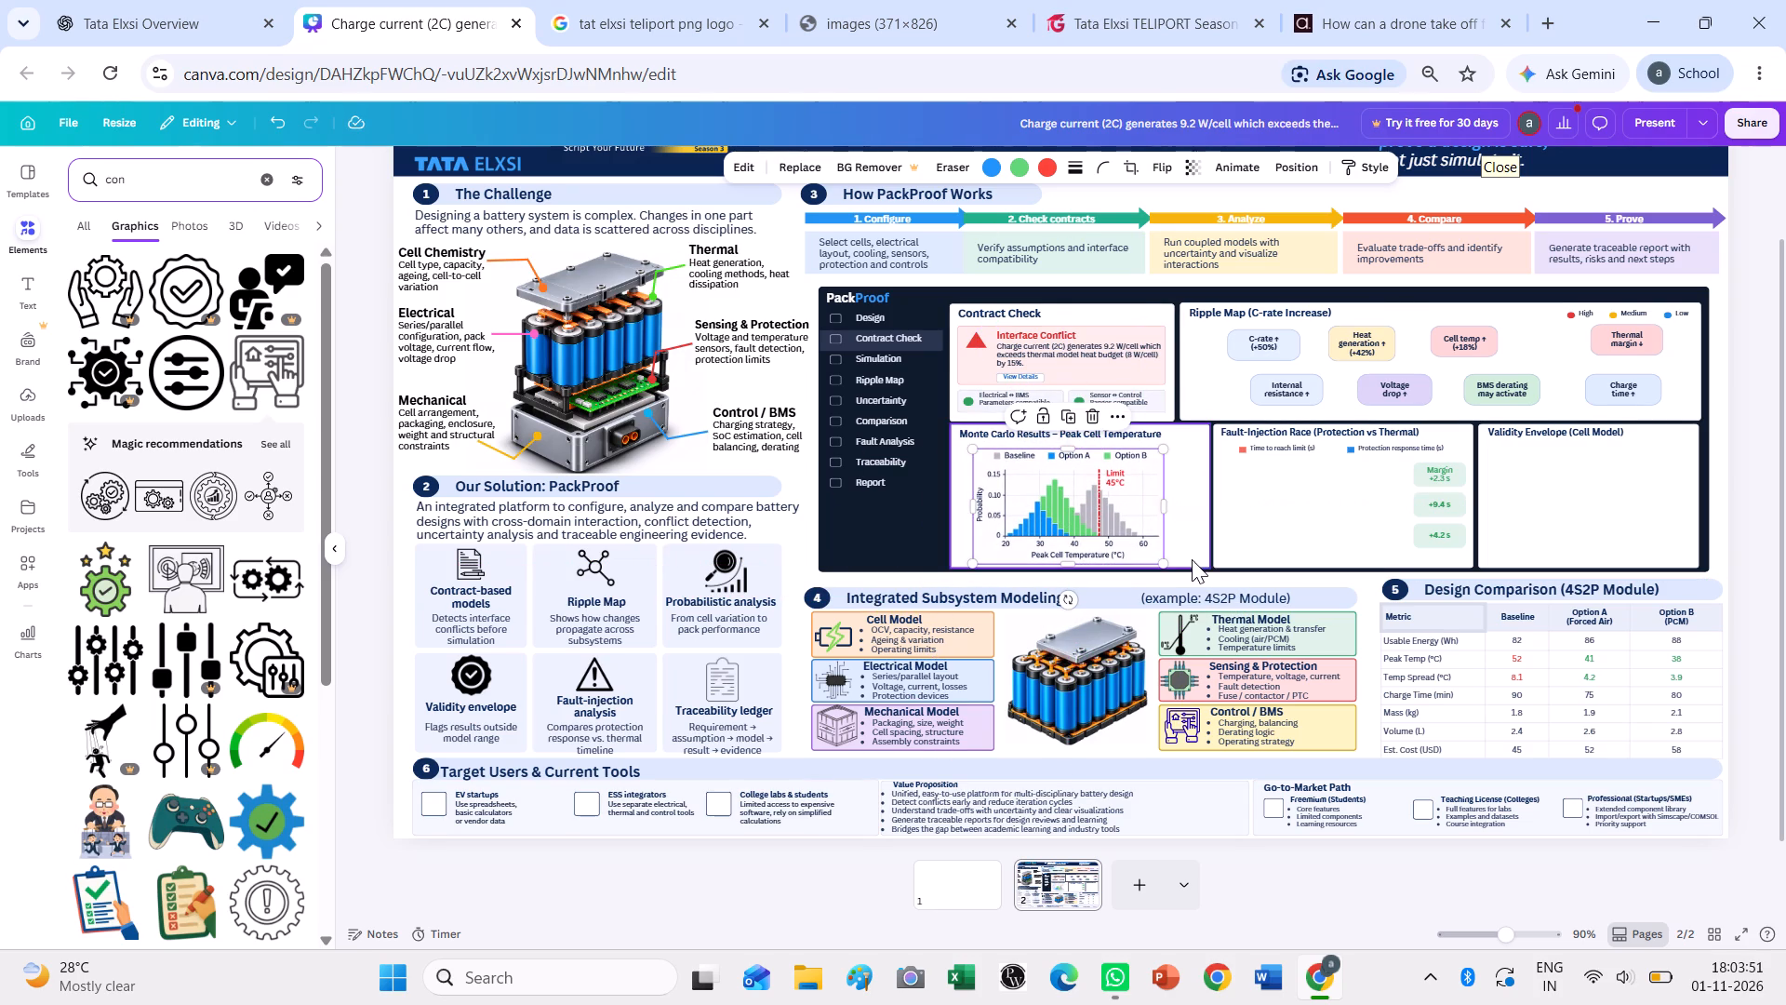
# Enlarge the histogram slightly to fill the space under the Monte Carlo Results title, and nudge it toward the panel's left edge.
pyautogui.moveTo(1163, 515); pyautogui.dragTo(1170, 516)
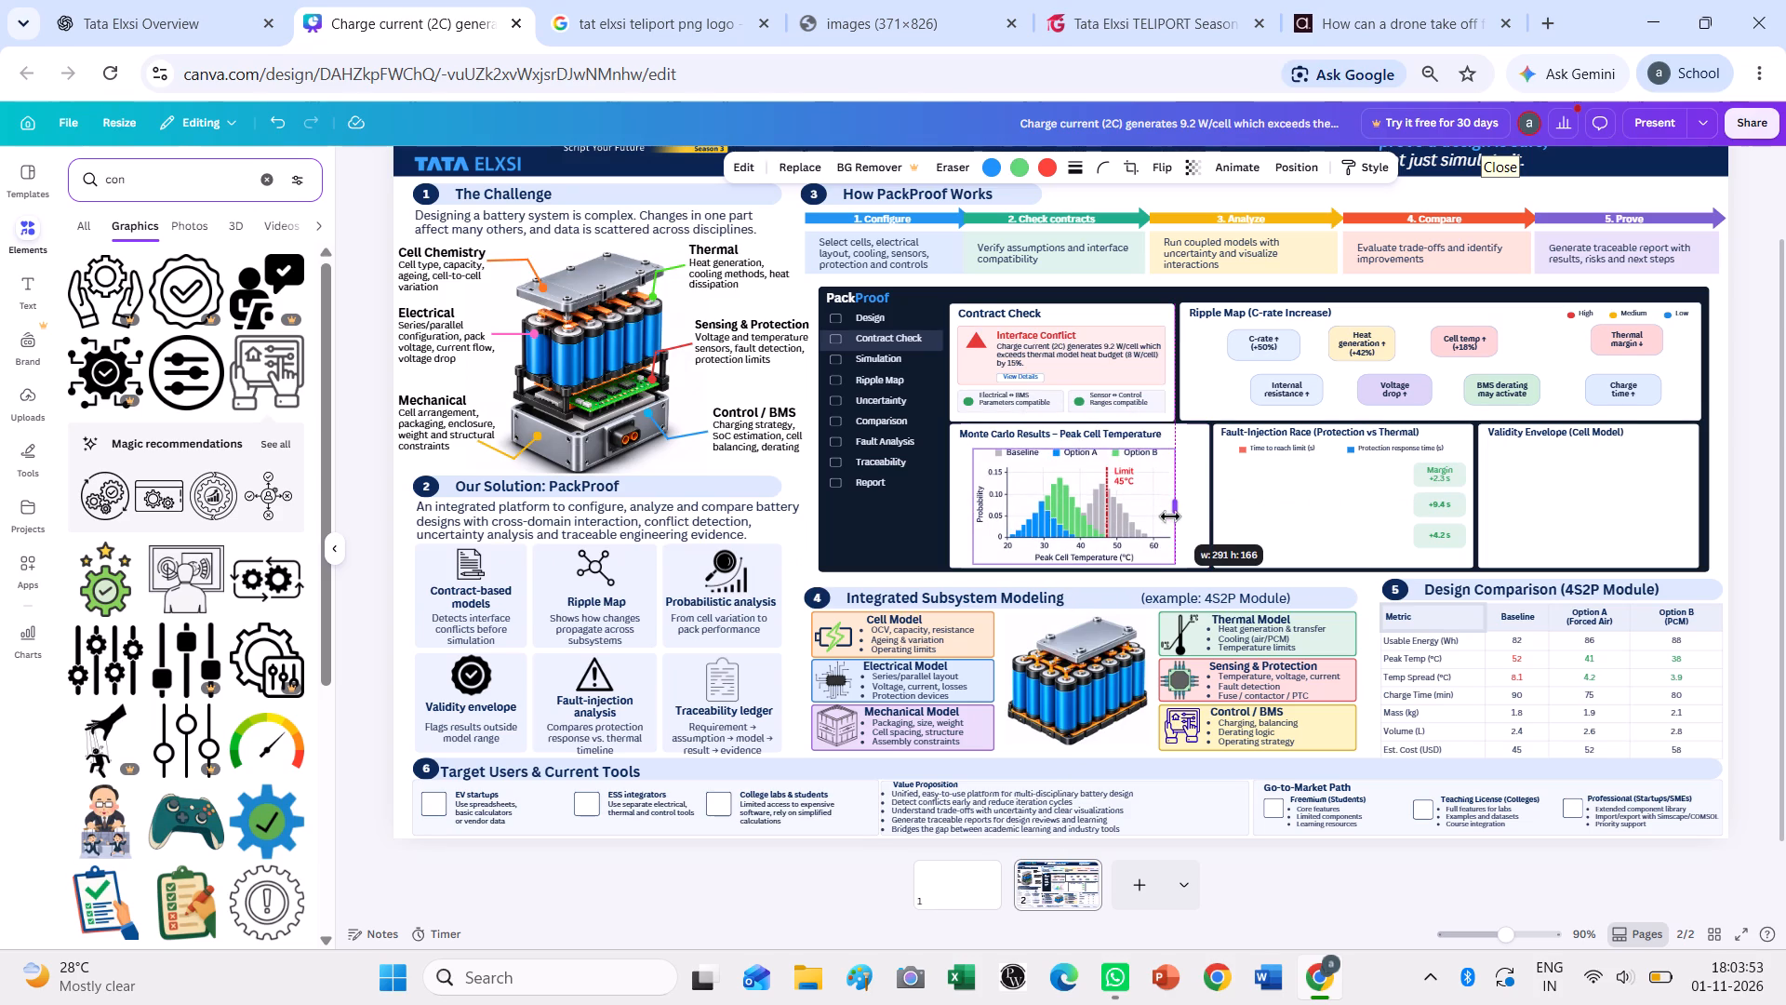
pyautogui.moveTo(1170, 516); pyautogui.dragTo(1176, 516)
pyautogui.click(1180, 565)
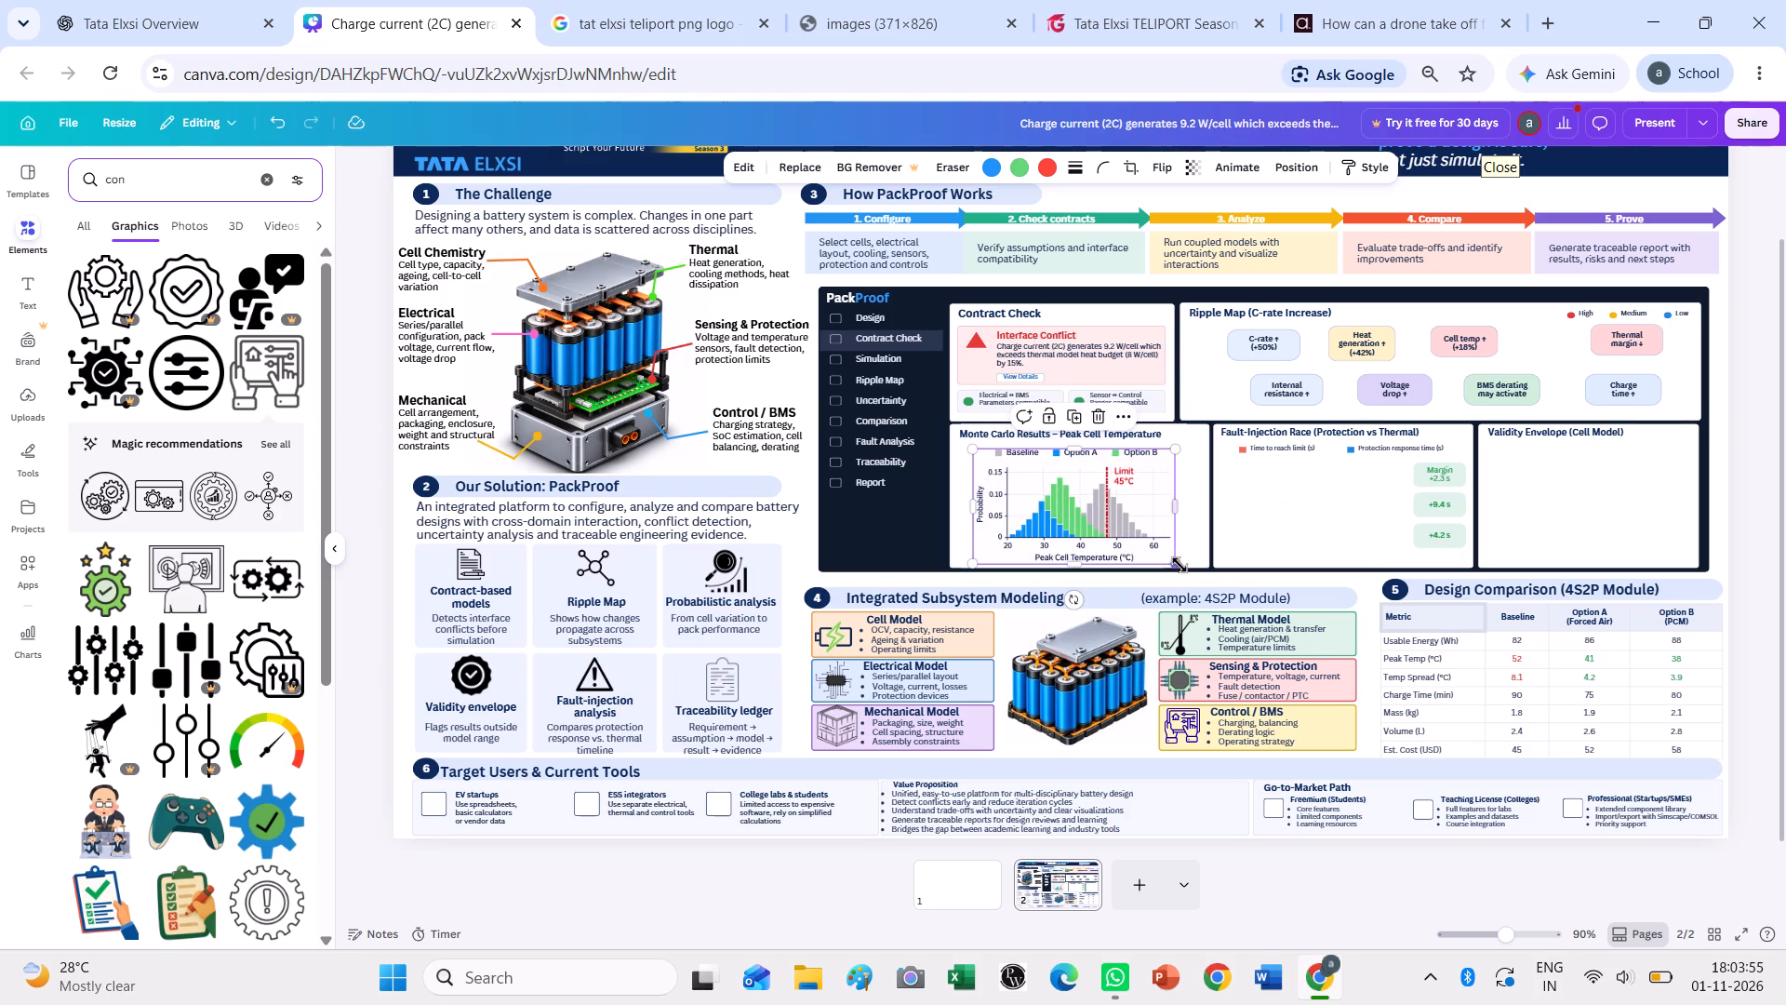
pyautogui.click(1084, 449)
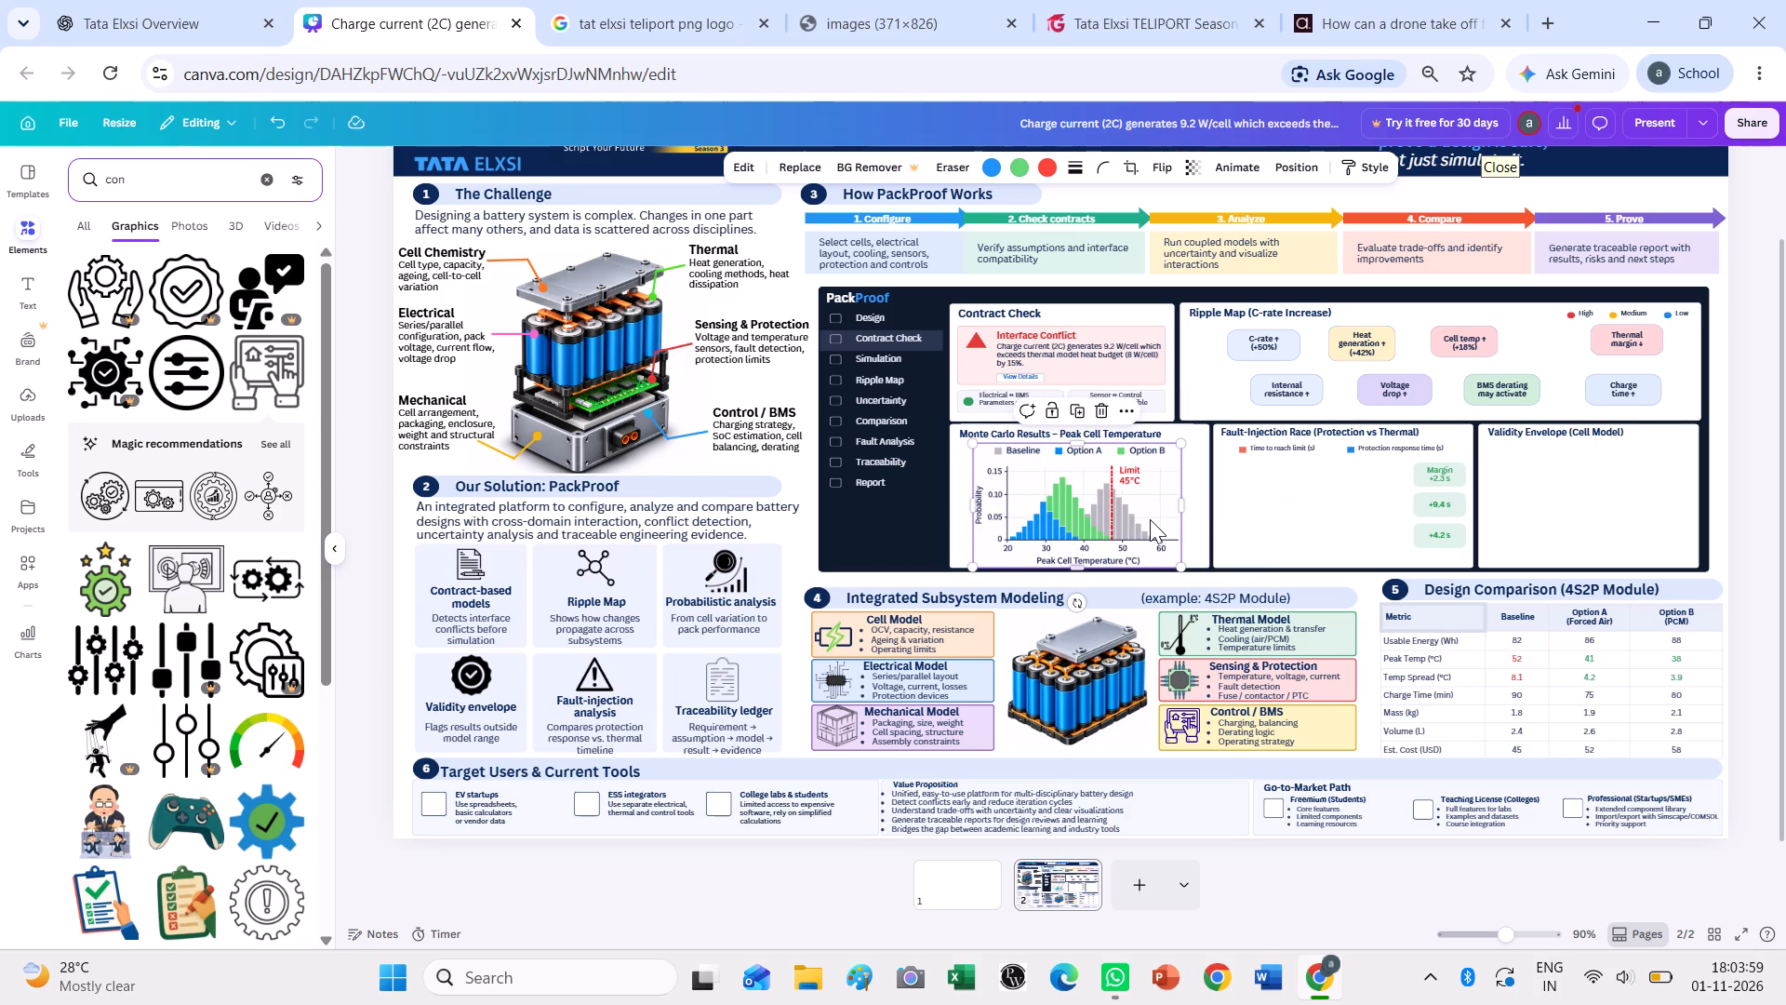
pyautogui.moveTo(1150, 519); pyautogui.dragTo(1144, 517)
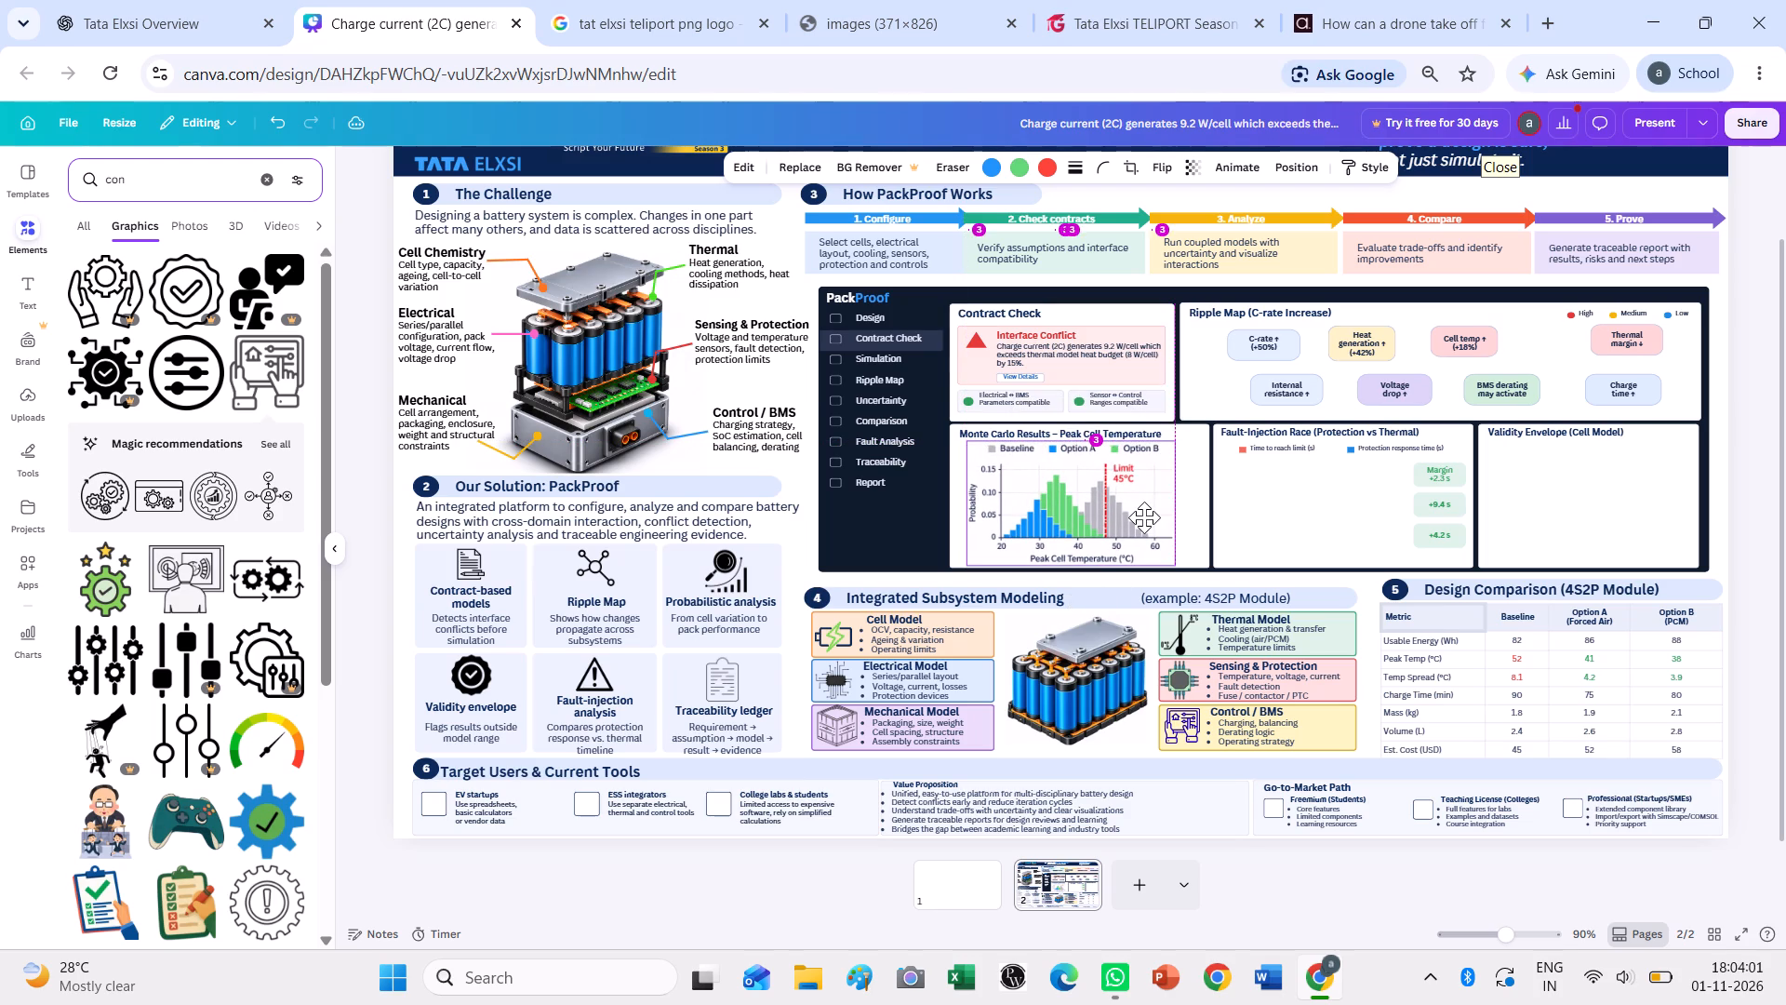
pyautogui.moveTo(1144, 517); pyautogui.dragTo(1141, 518)
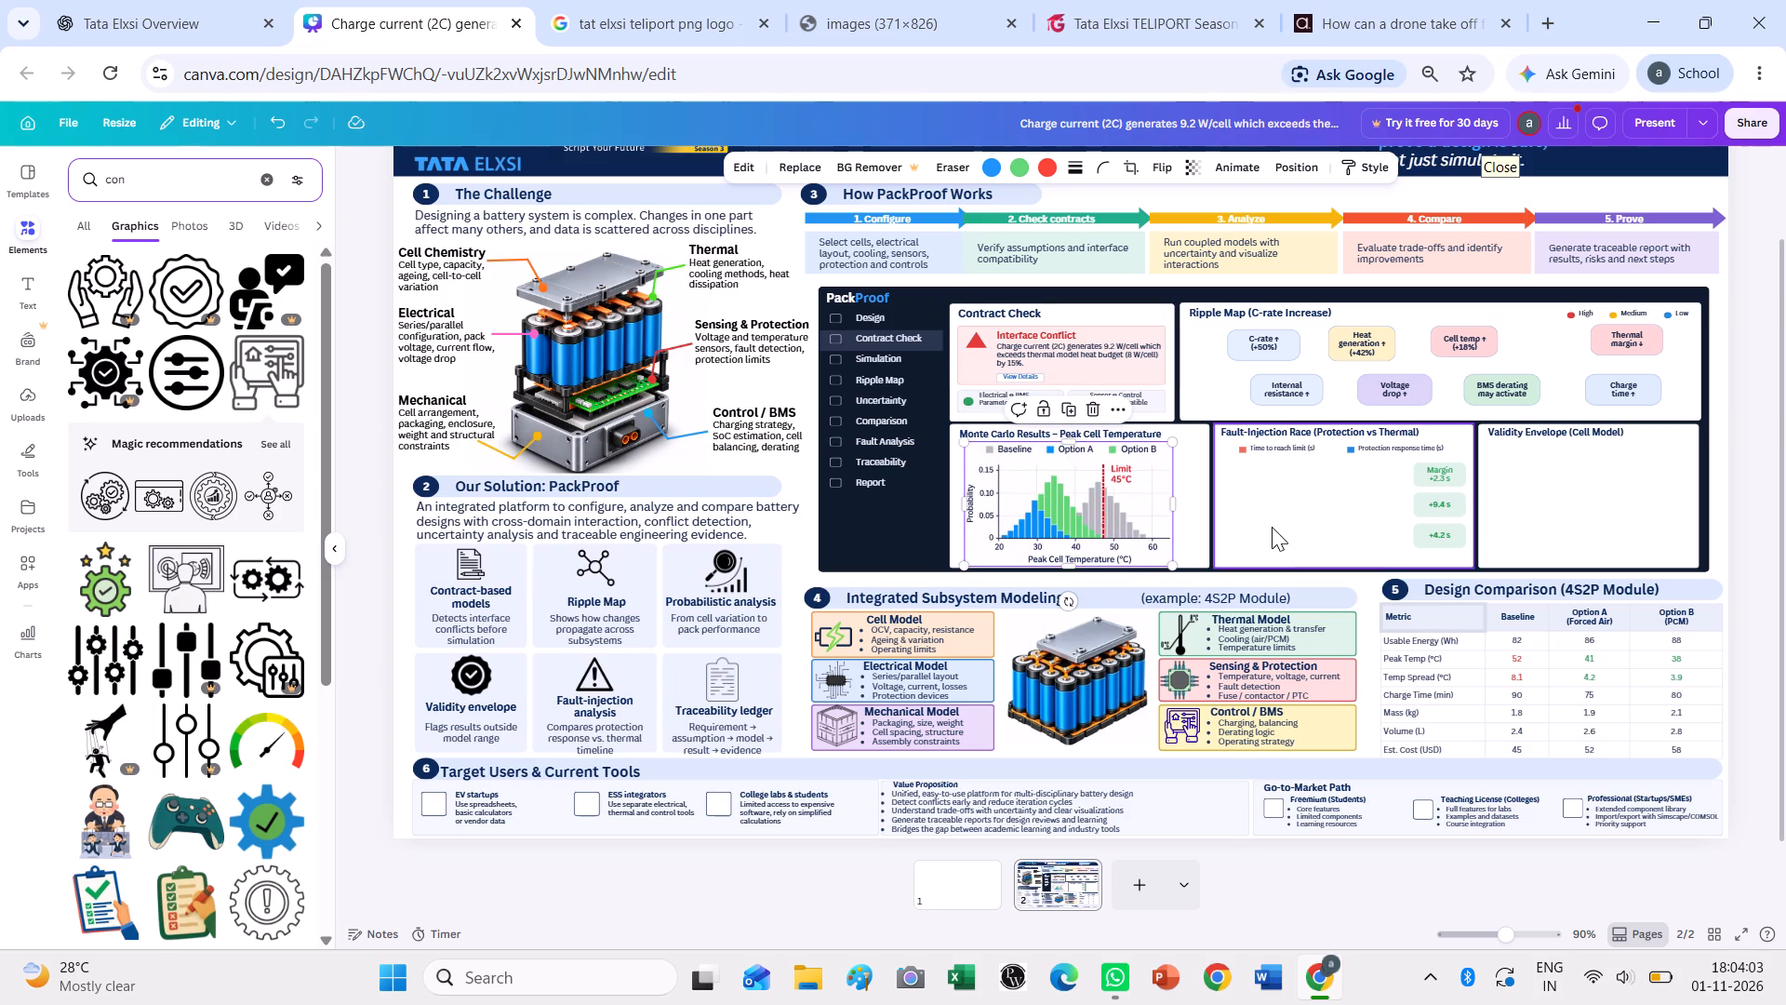
pyautogui.click(1273, 527)
pyautogui.click(1637, 532)
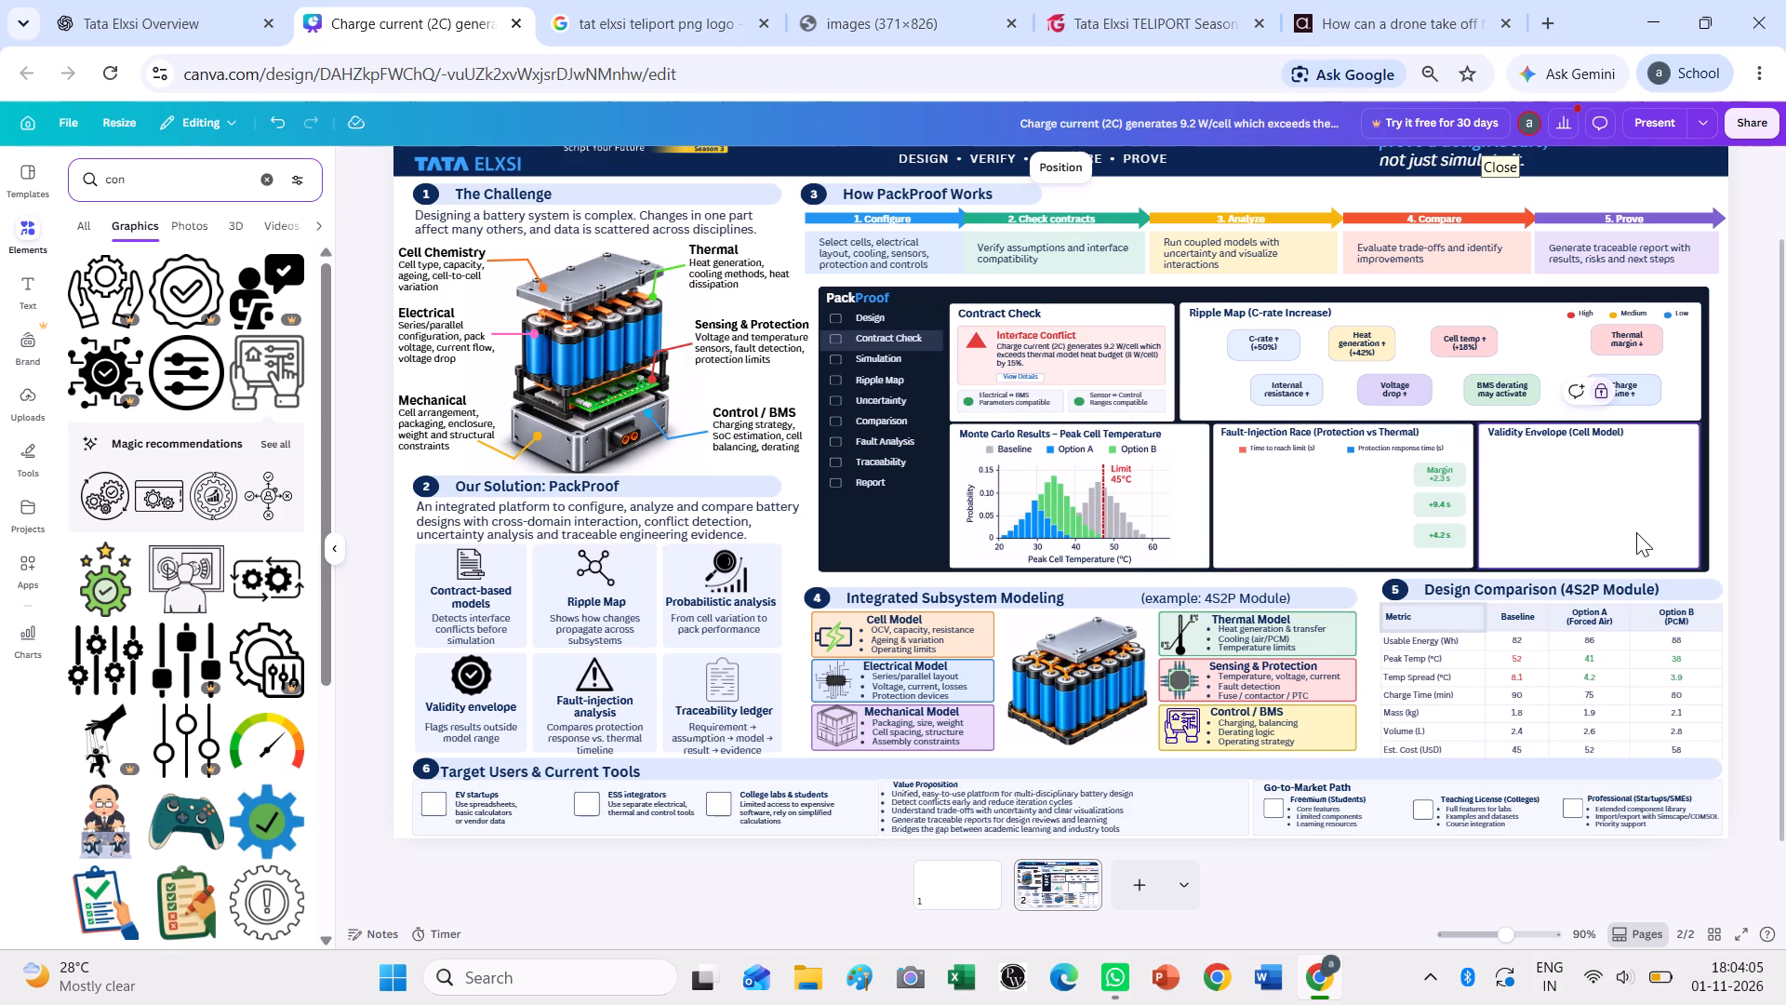
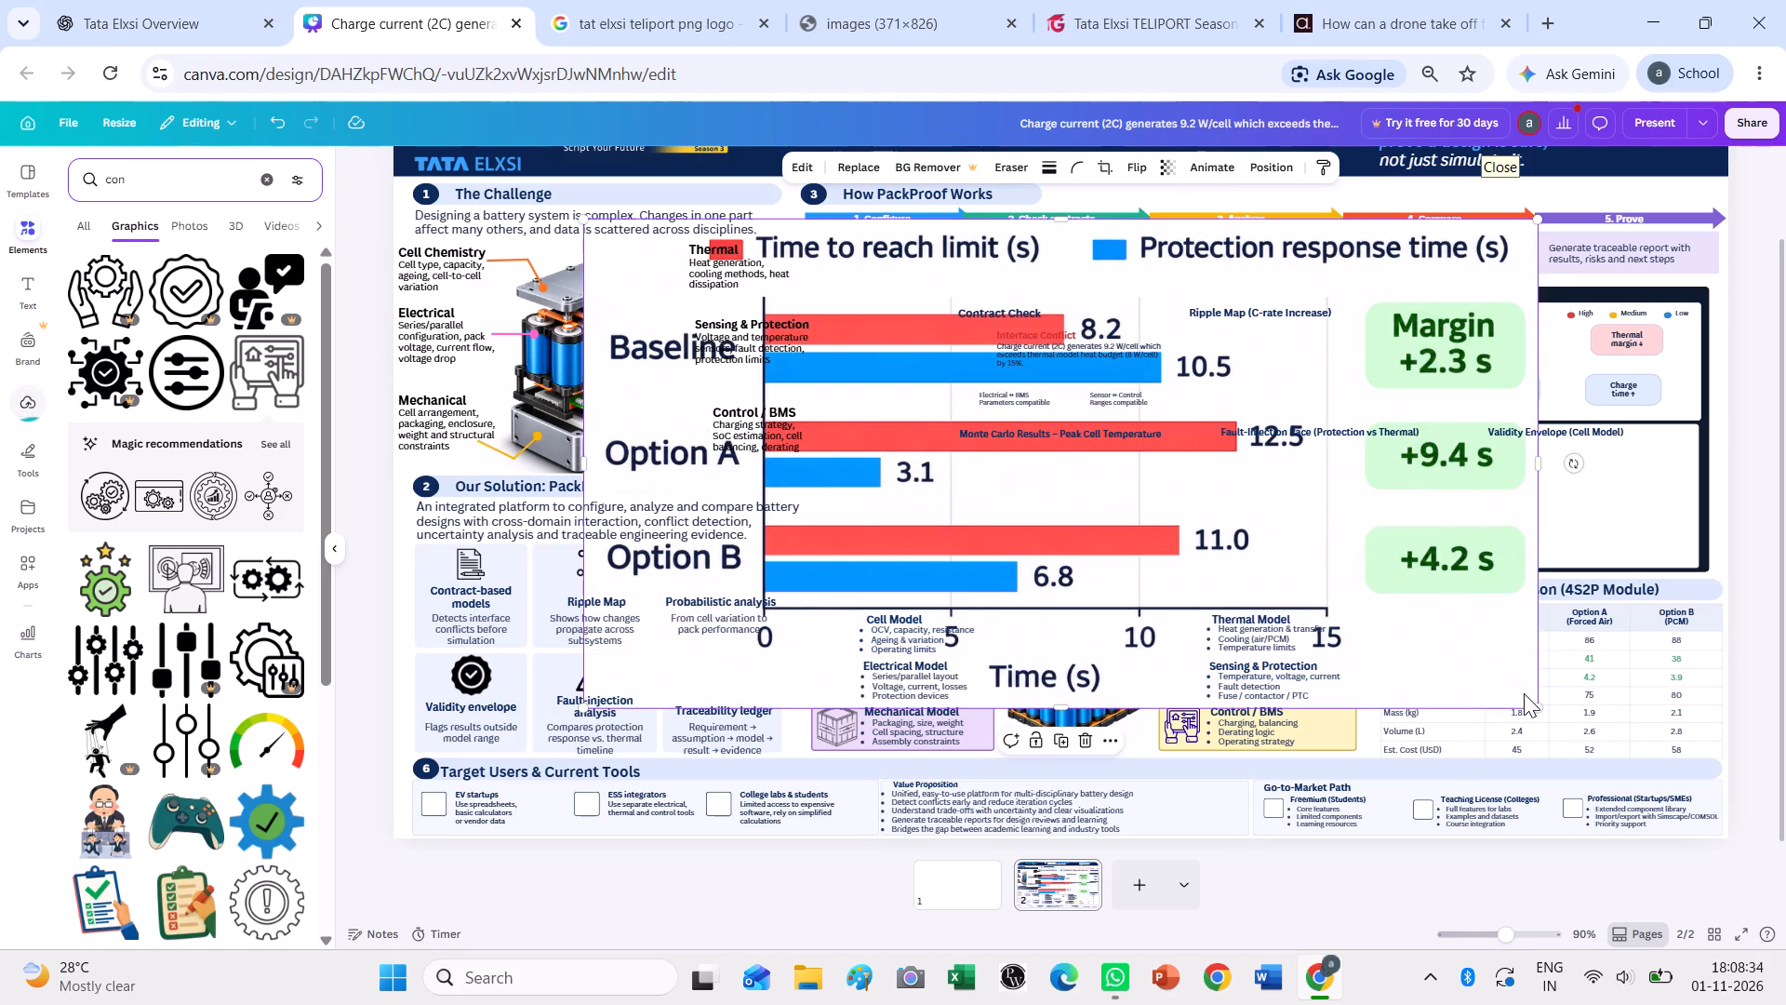
pyautogui.moveTo(1539, 711); pyautogui.dragTo(1274, 543)
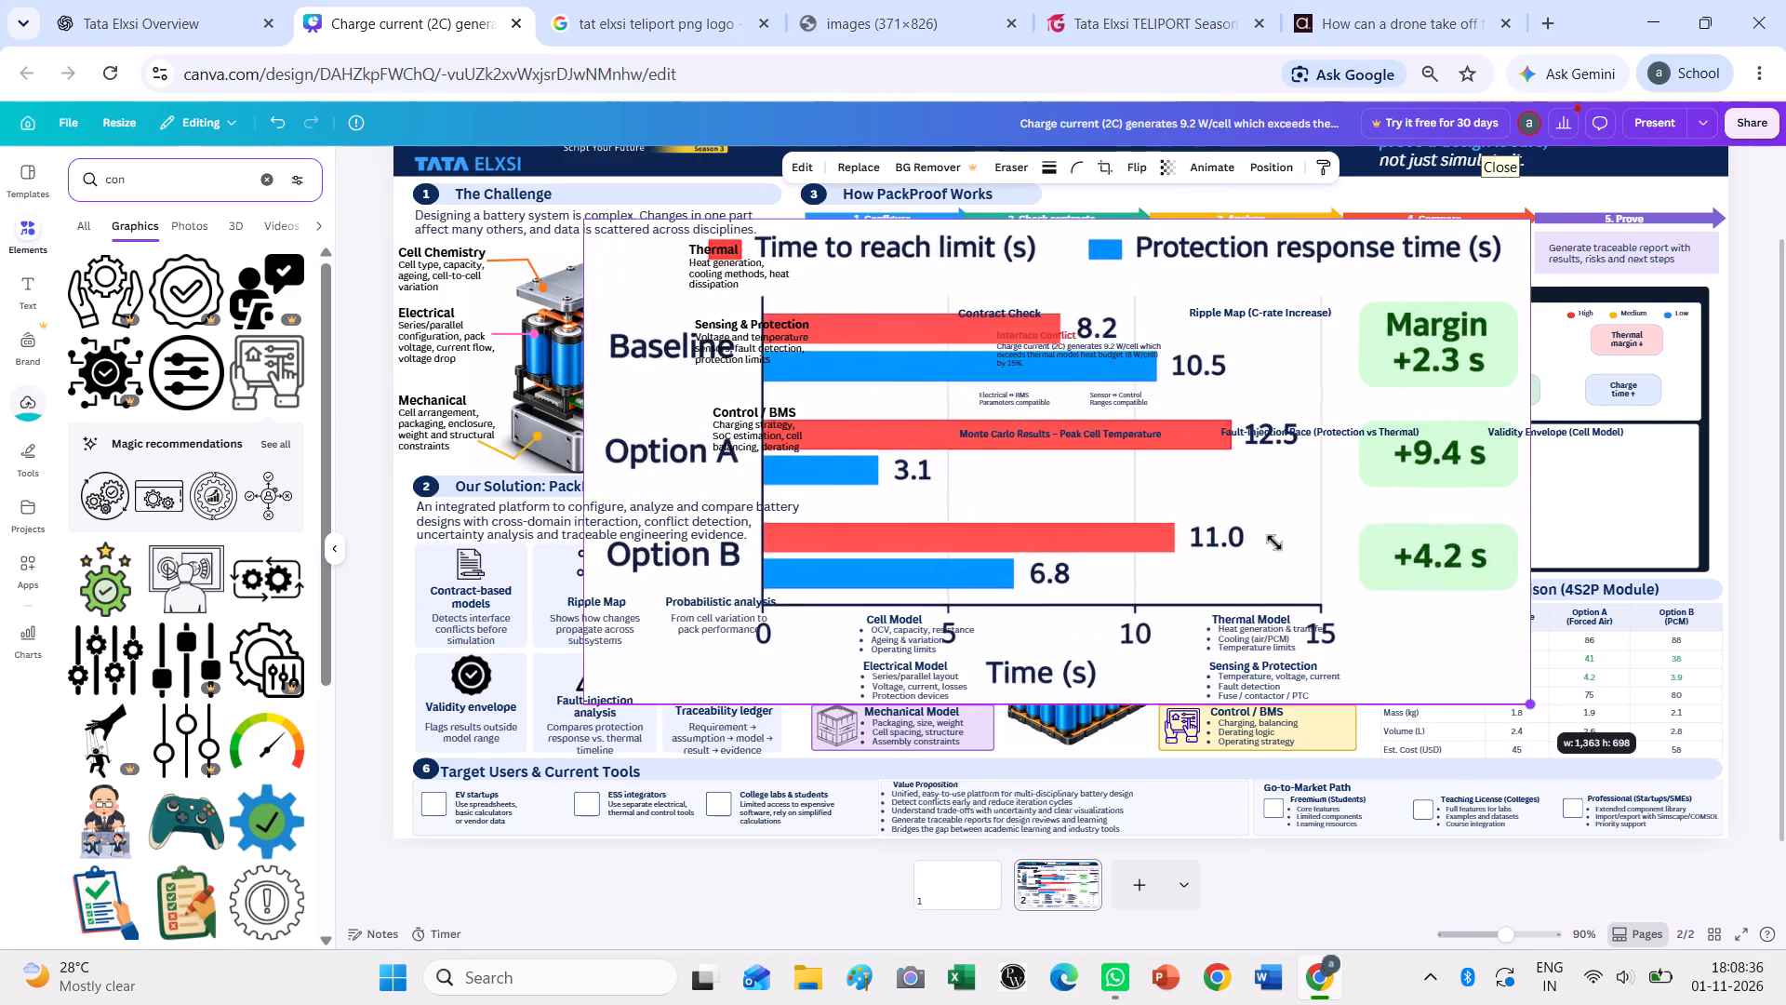
pyautogui.moveTo(1274, 543); pyautogui.dragTo(1041, 397)
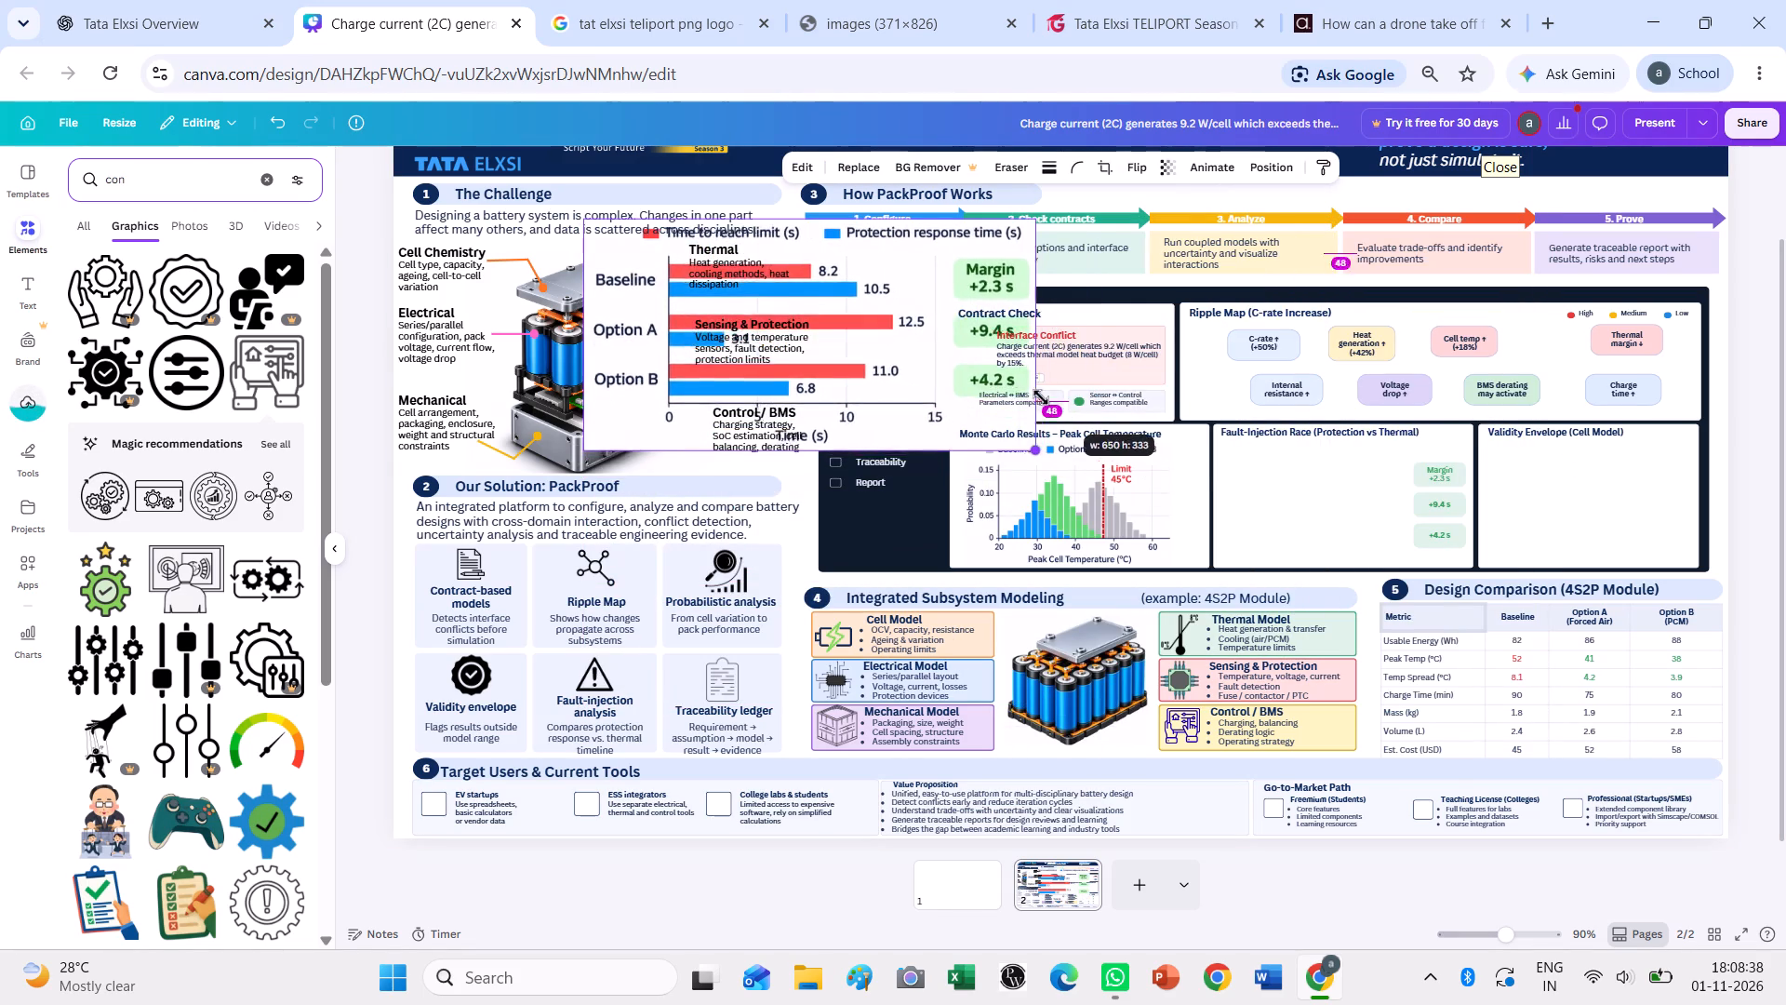
pyautogui.moveTo(1041, 397); pyautogui.dragTo(977, 355)
pyautogui.moveTo(949, 315); pyautogui.dragTo(873, 308)
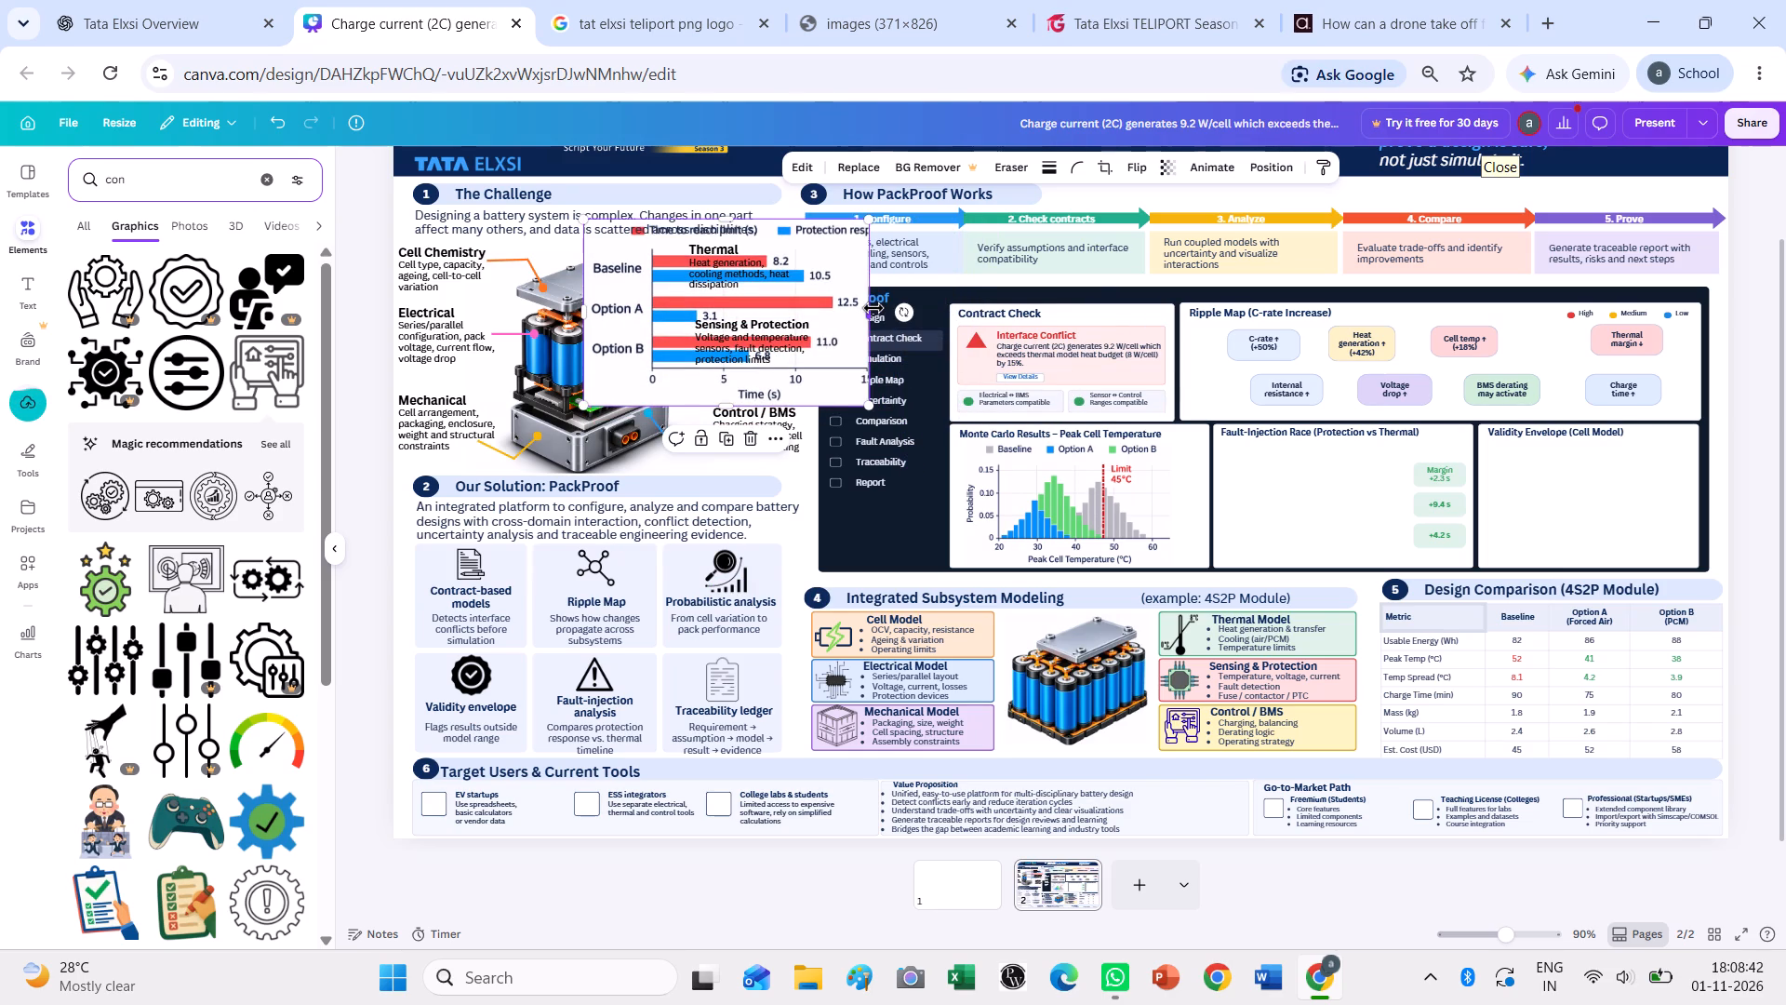
pyautogui.hotkey('ctrl', 'z')
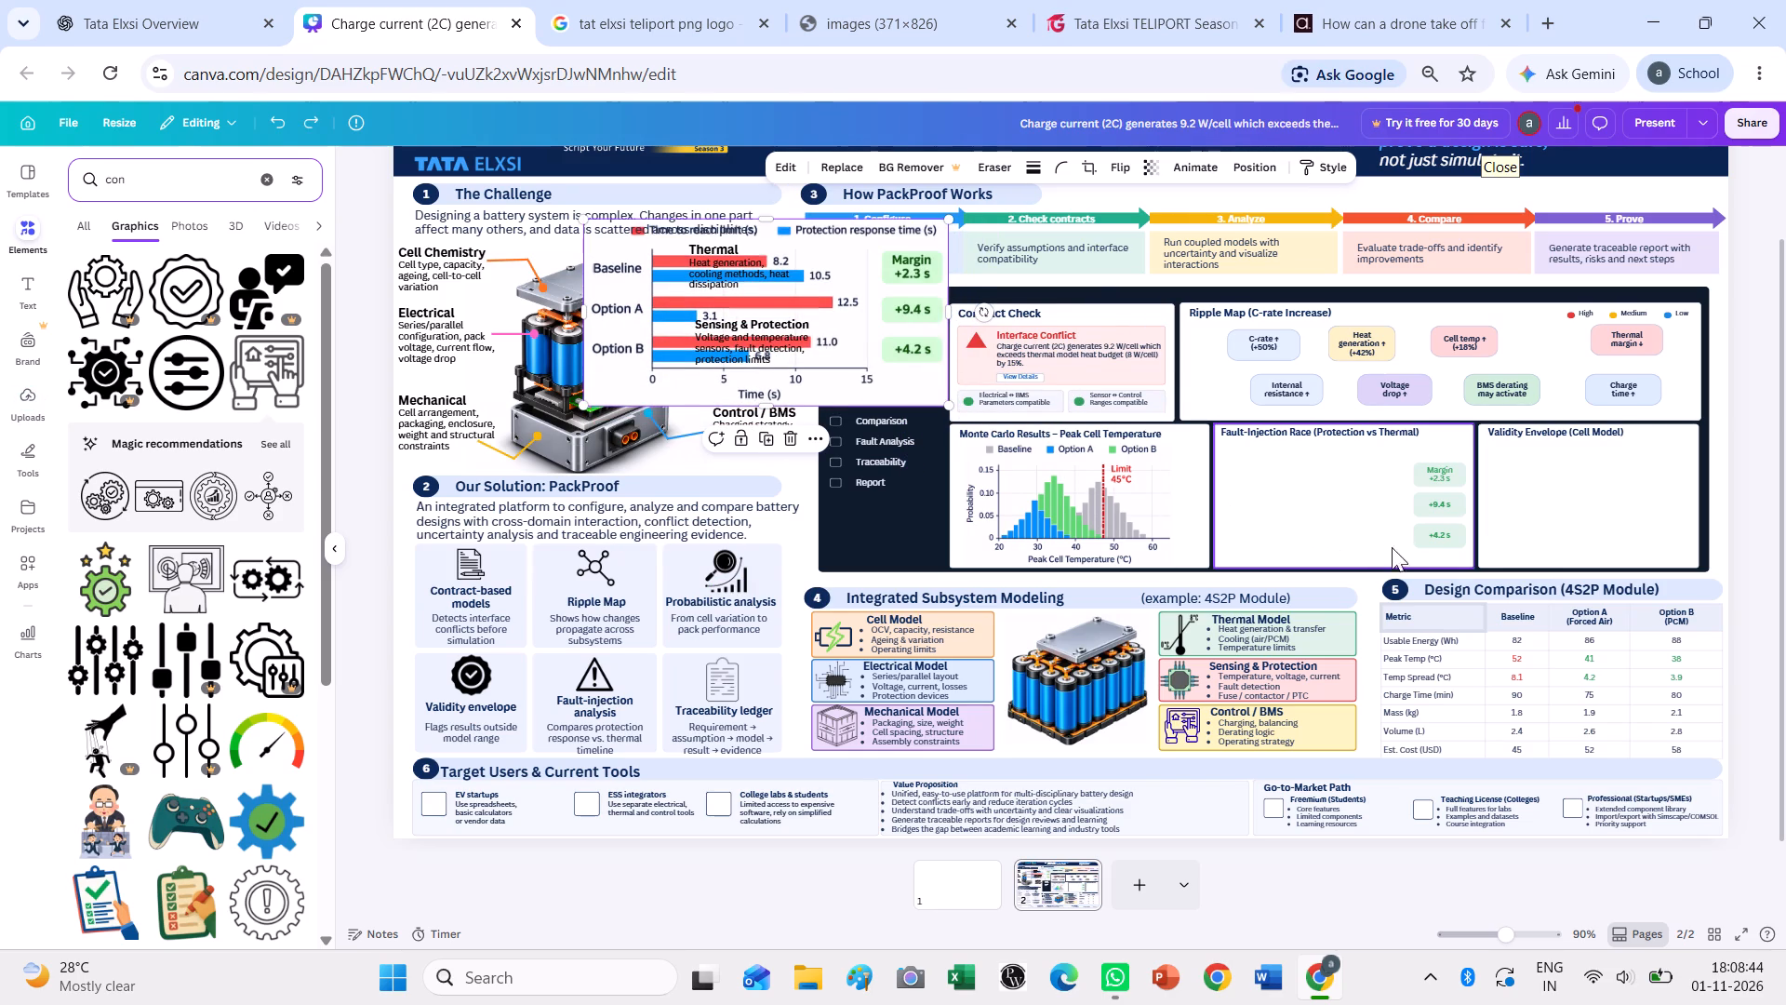
# Delete the old Margin, +9.4 s and +4.2 s labels and their green boxes from the Fault-Injection Race panel.
pyautogui.moveTo(1407, 549); pyautogui.dragTo(1433, 493)
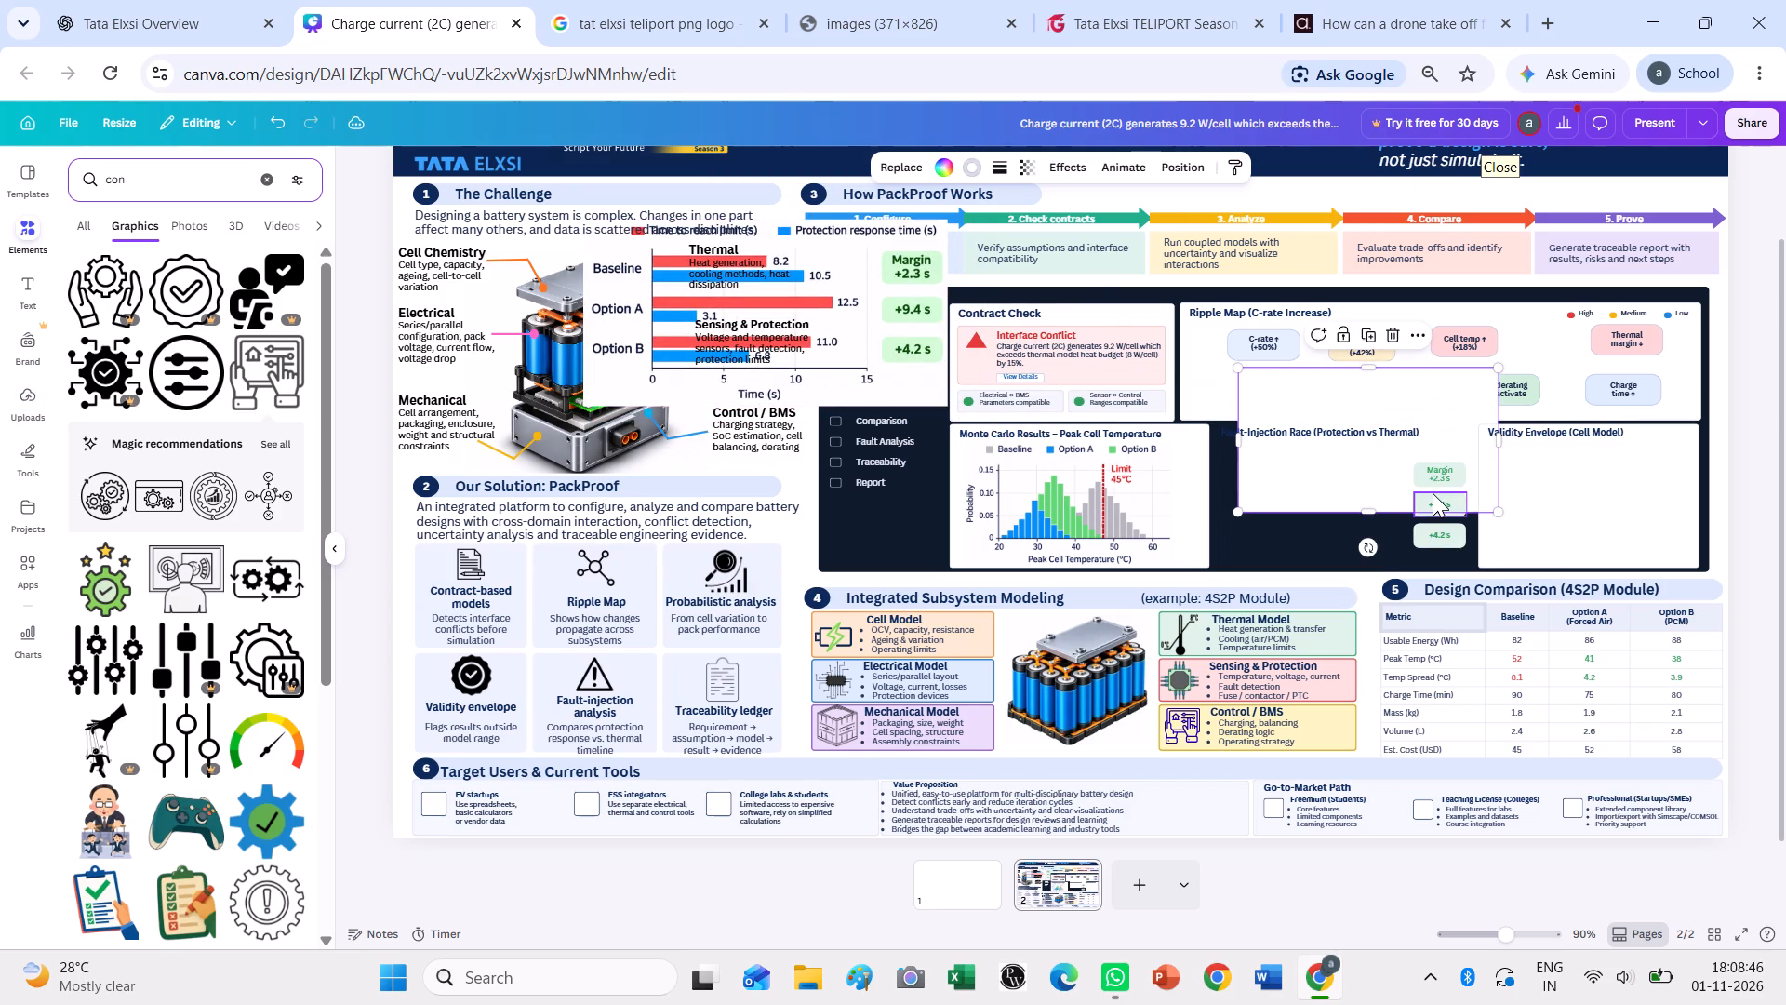
pyautogui.hotkey('ctrl', 'z')
pyautogui.click(1440, 532)
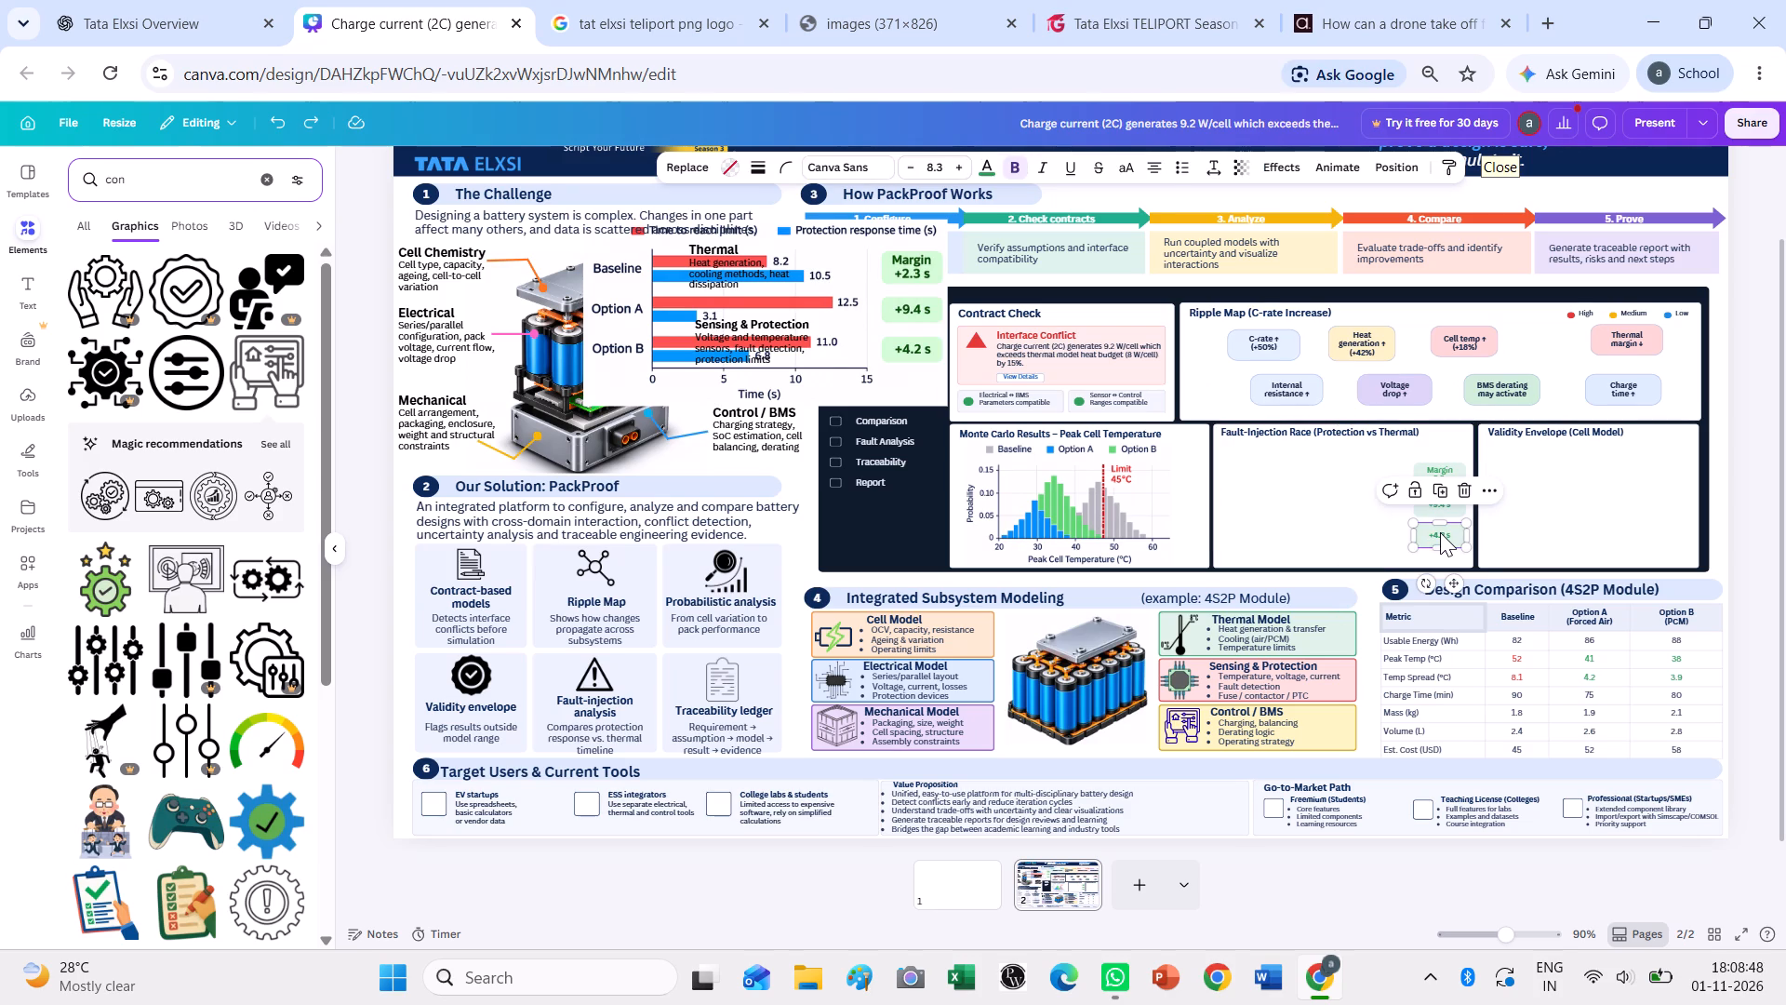
pyautogui.press('Delete')
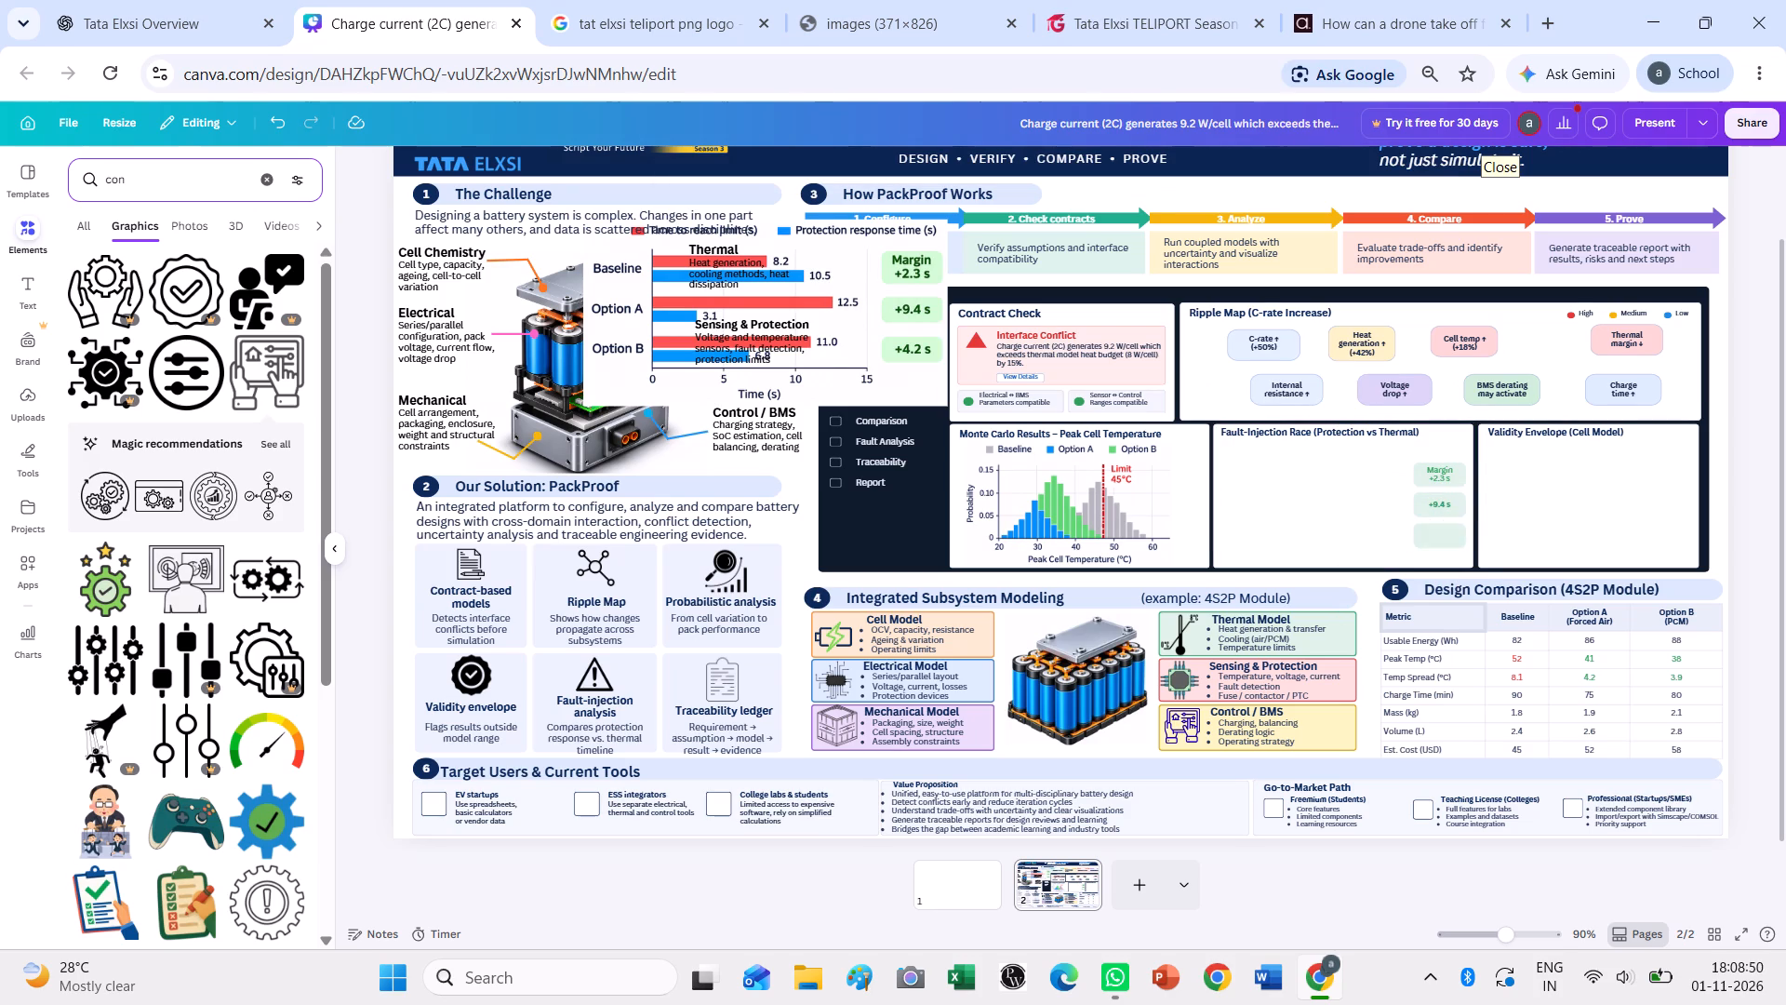
pyautogui.click(1437, 510)
pyautogui.press('Delete')
pyautogui.click(1438, 527)
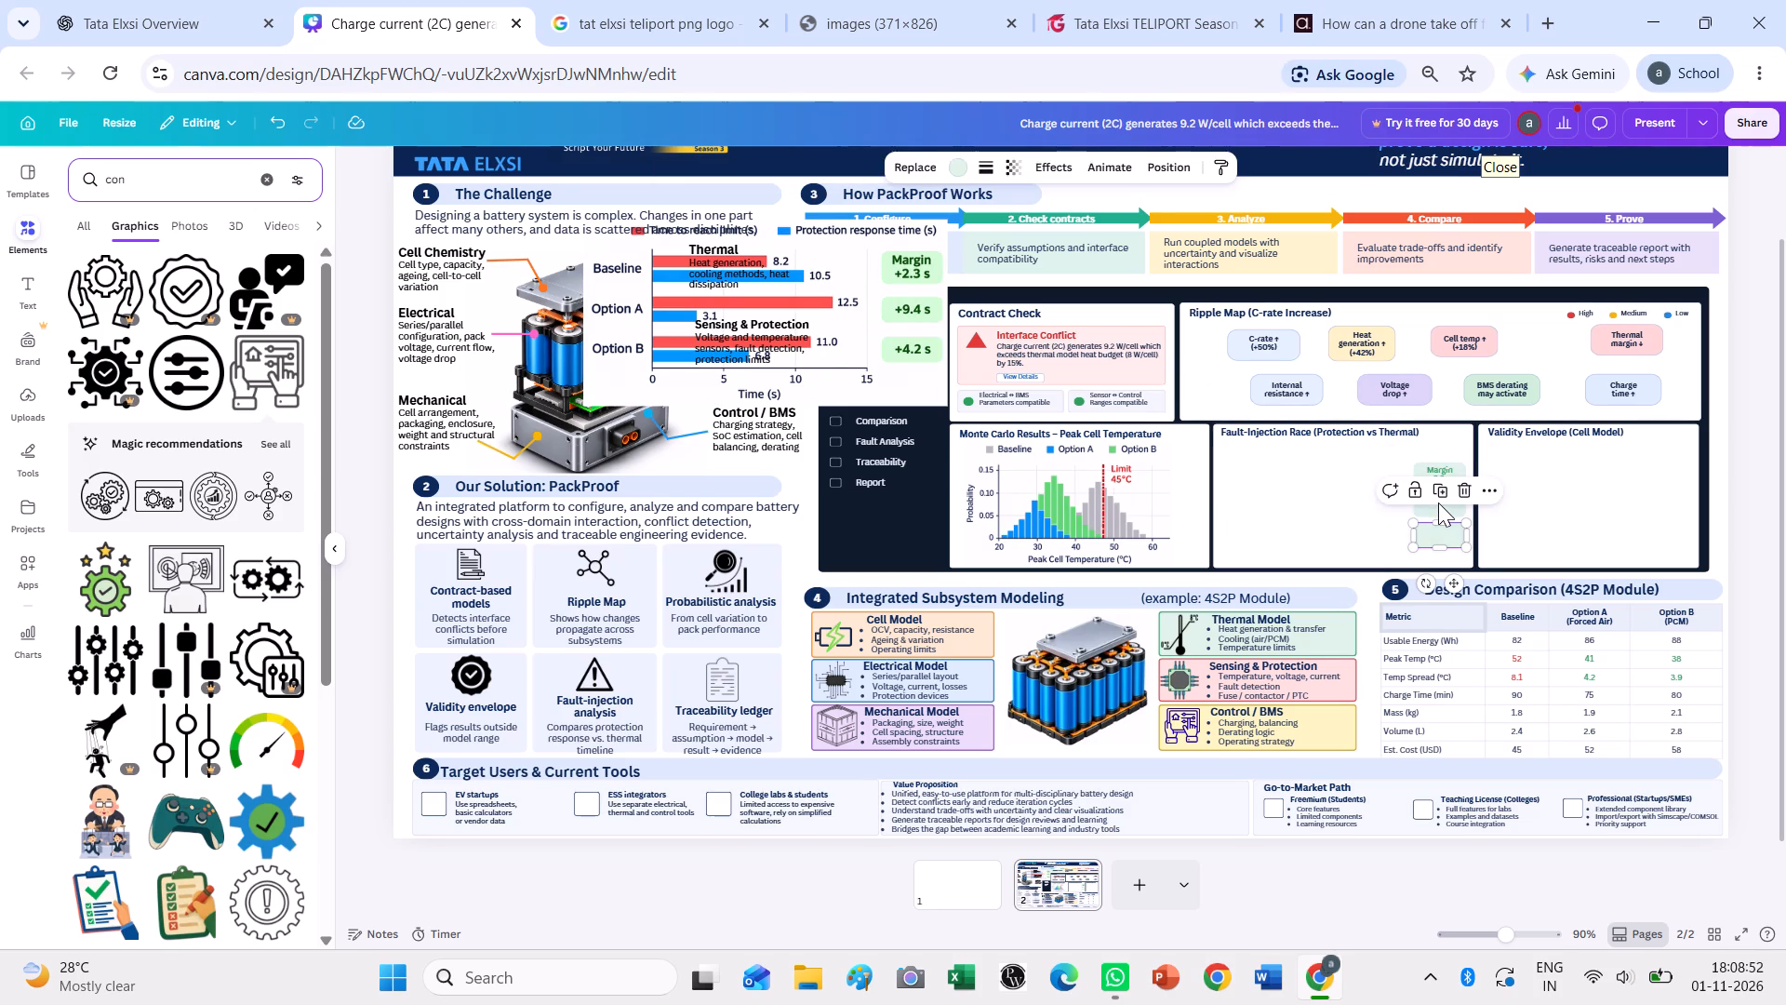
pyautogui.press('Delete')
pyautogui.click(1438, 506)
pyautogui.press('Delete')
pyautogui.click(1439, 484)
pyautogui.press('Delete')
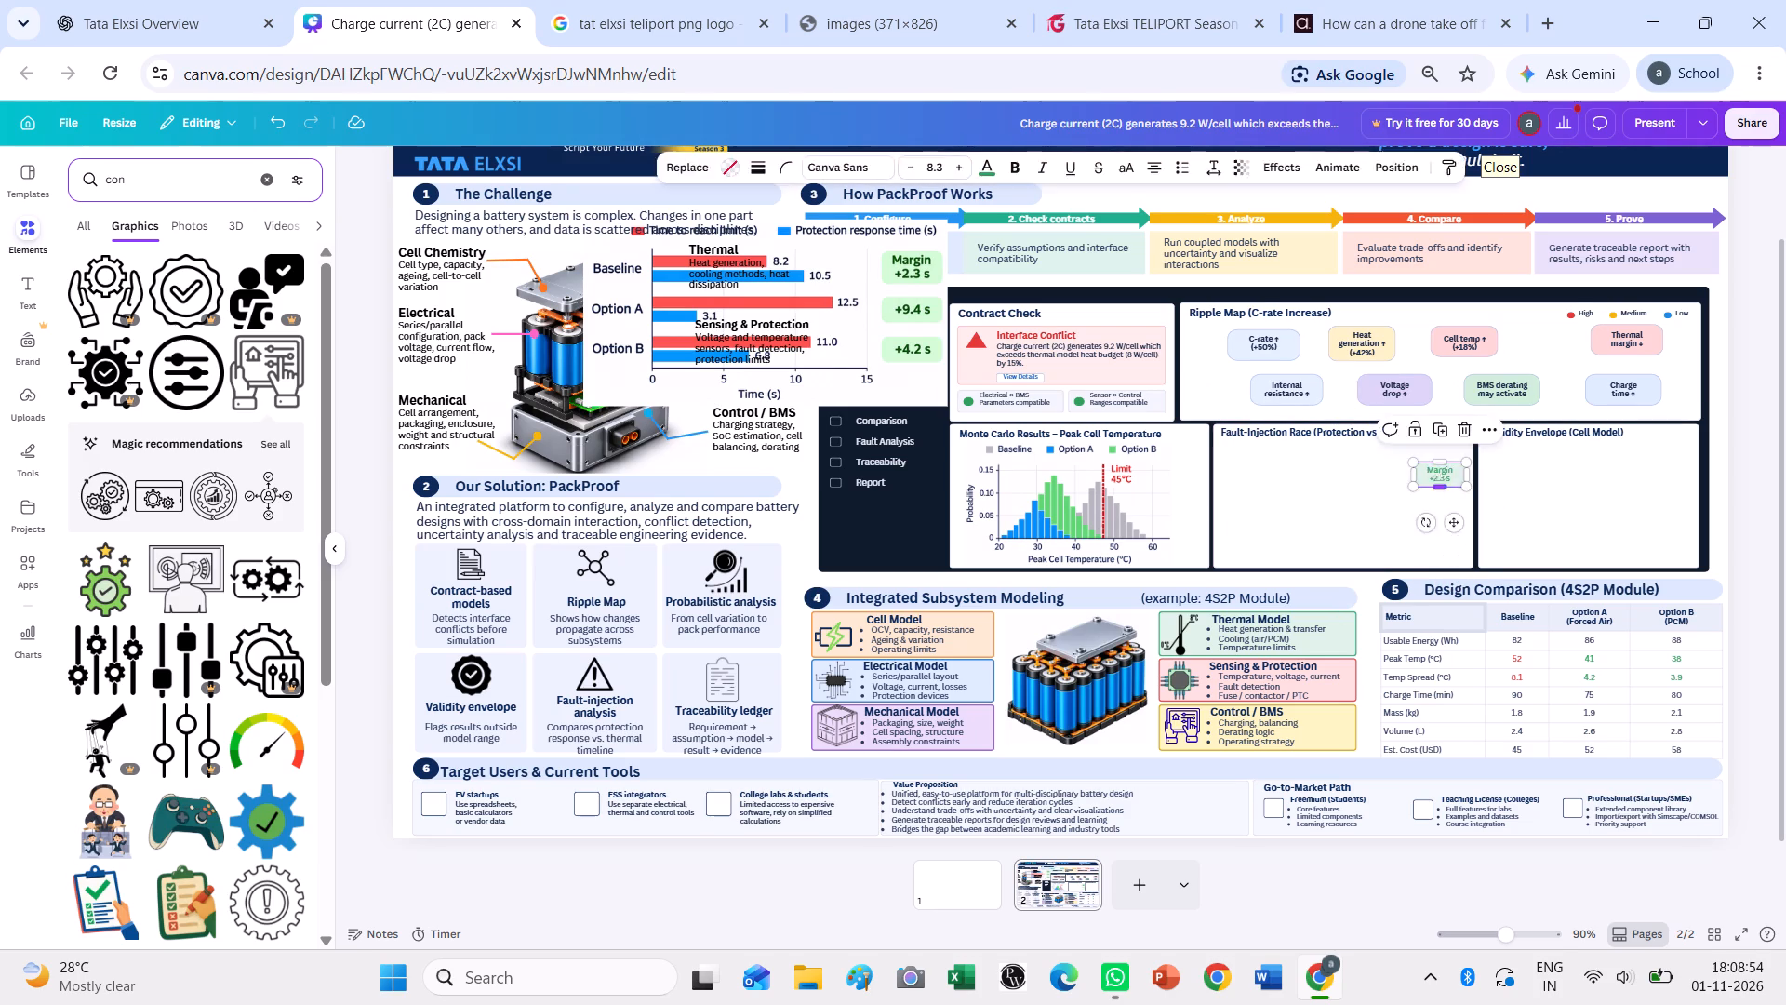
pyautogui.click(1440, 479)
pyautogui.press('Delete')
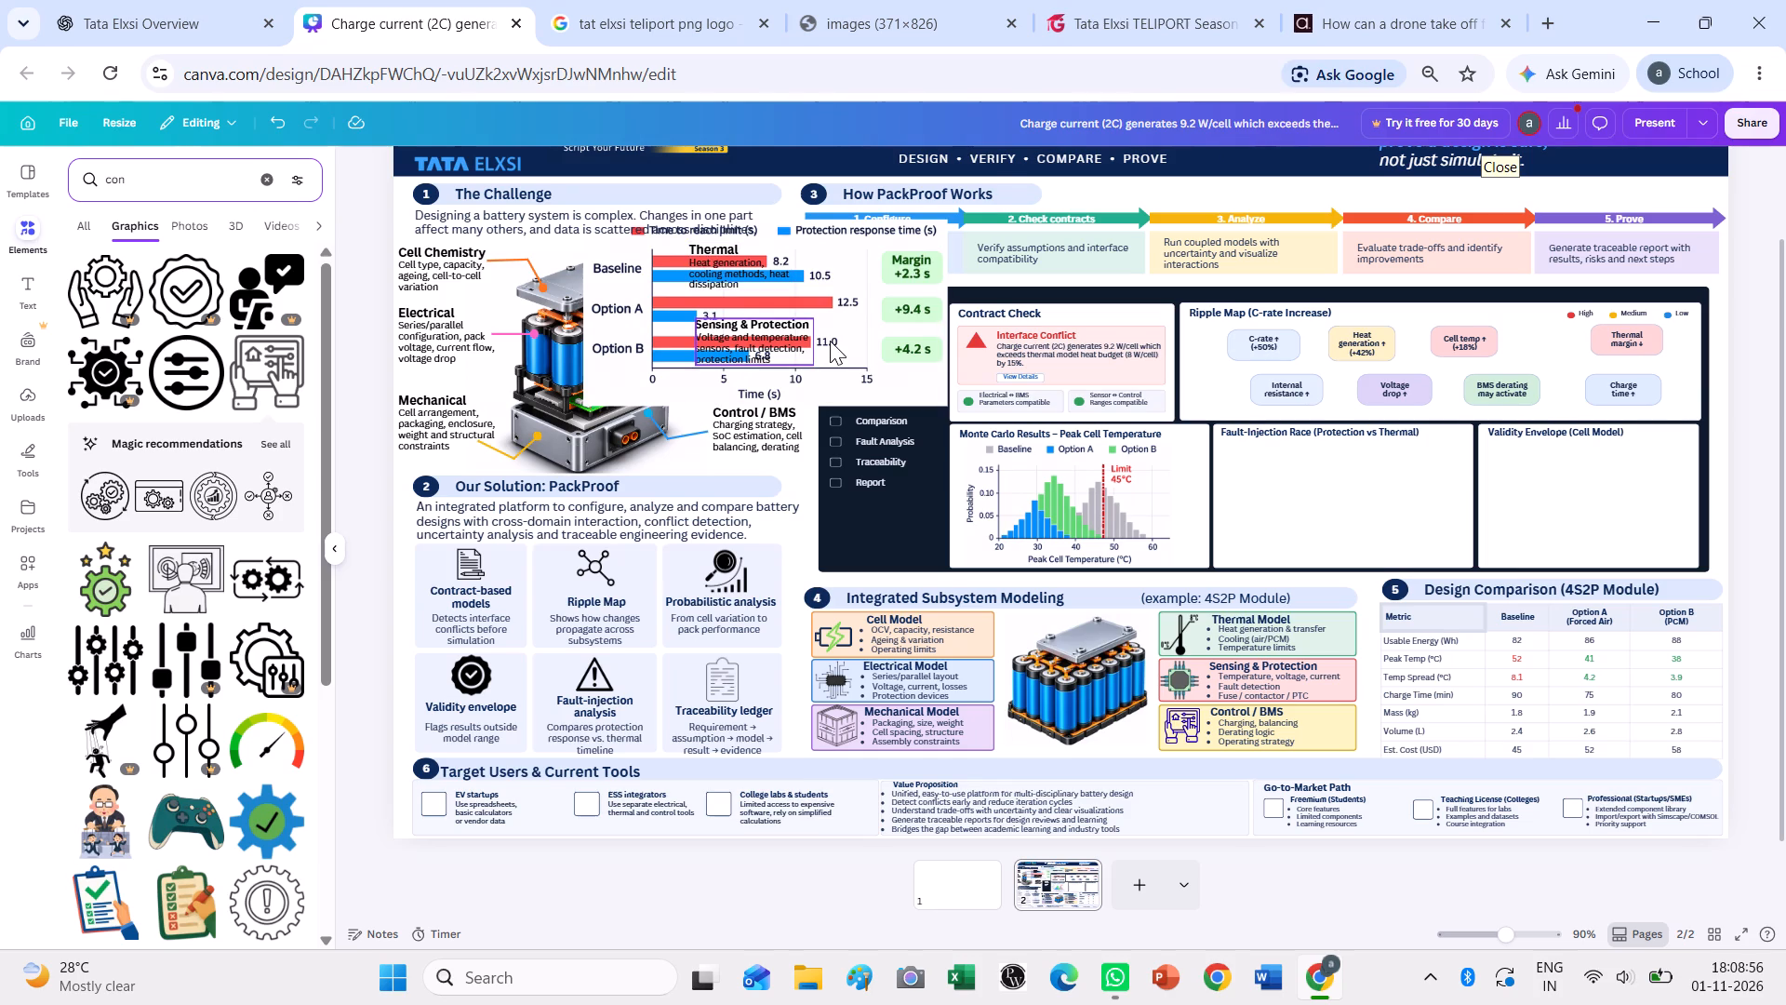
# Move the pasted bar chart into the Fault-Injection Race panel and resize it to about 360 × 185 beneath the panel heading.
pyautogui.moveTo(833, 341); pyautogui.dragTo(1388, 546)
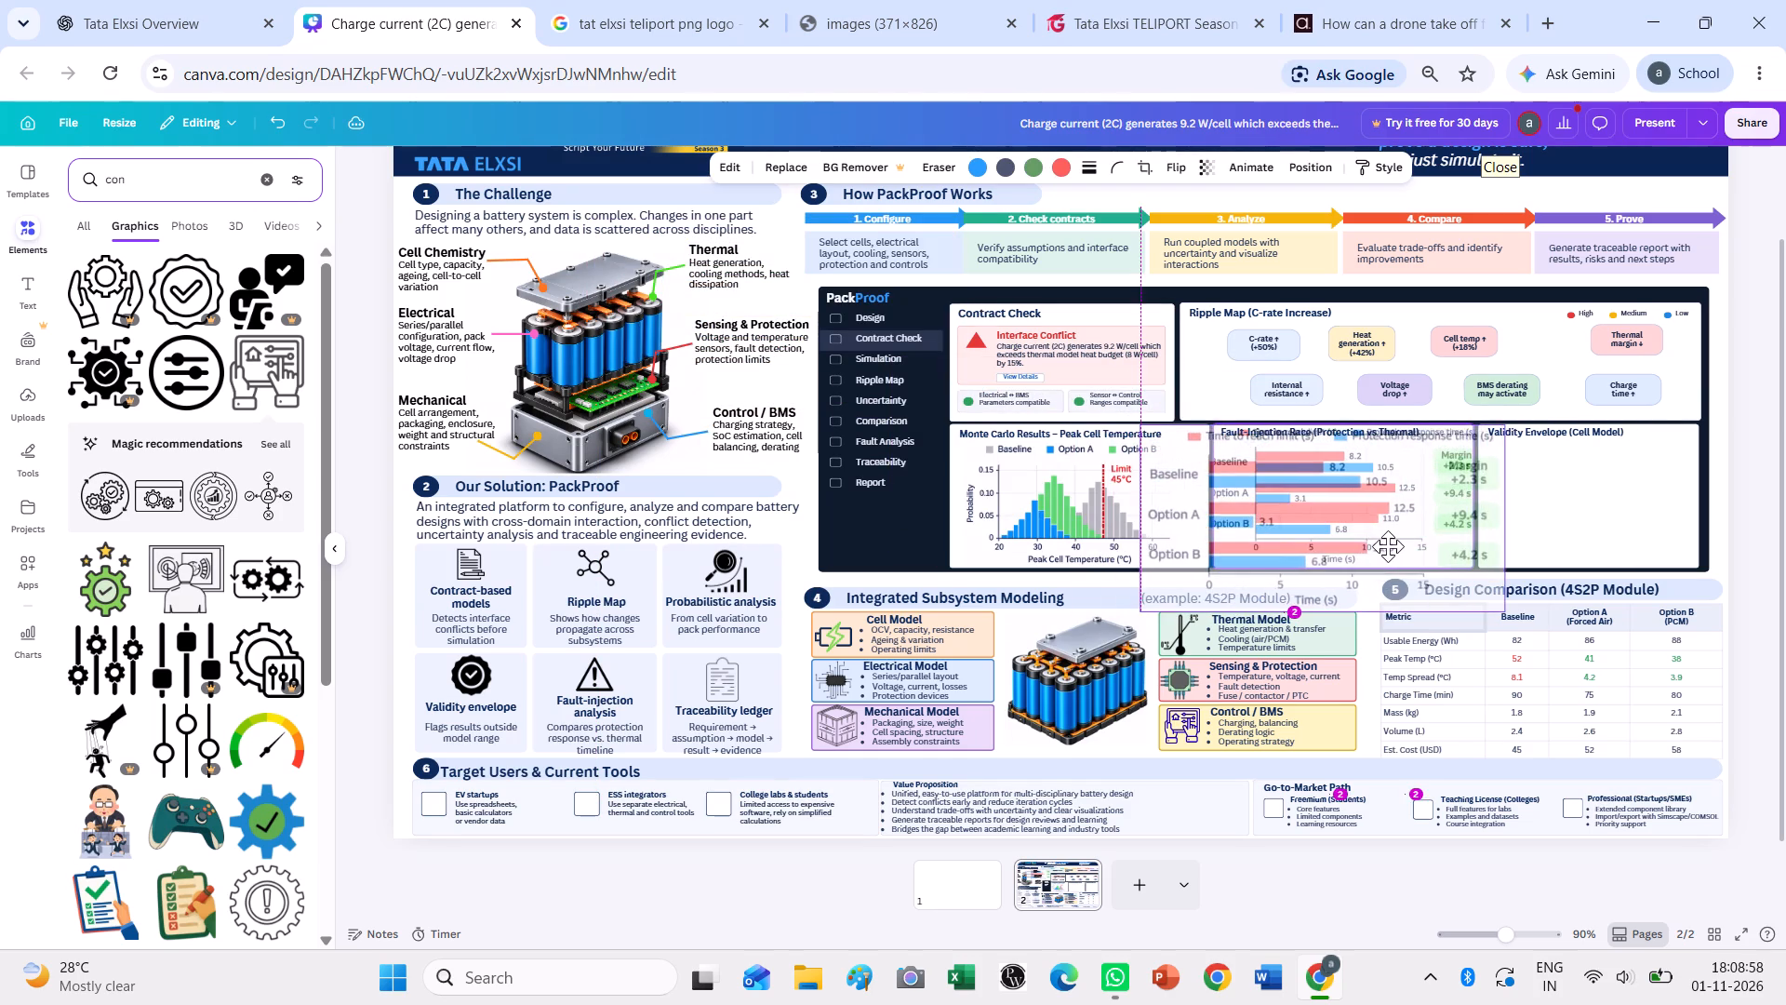
pyautogui.moveTo(1388, 546); pyautogui.dragTo(1556, 516)
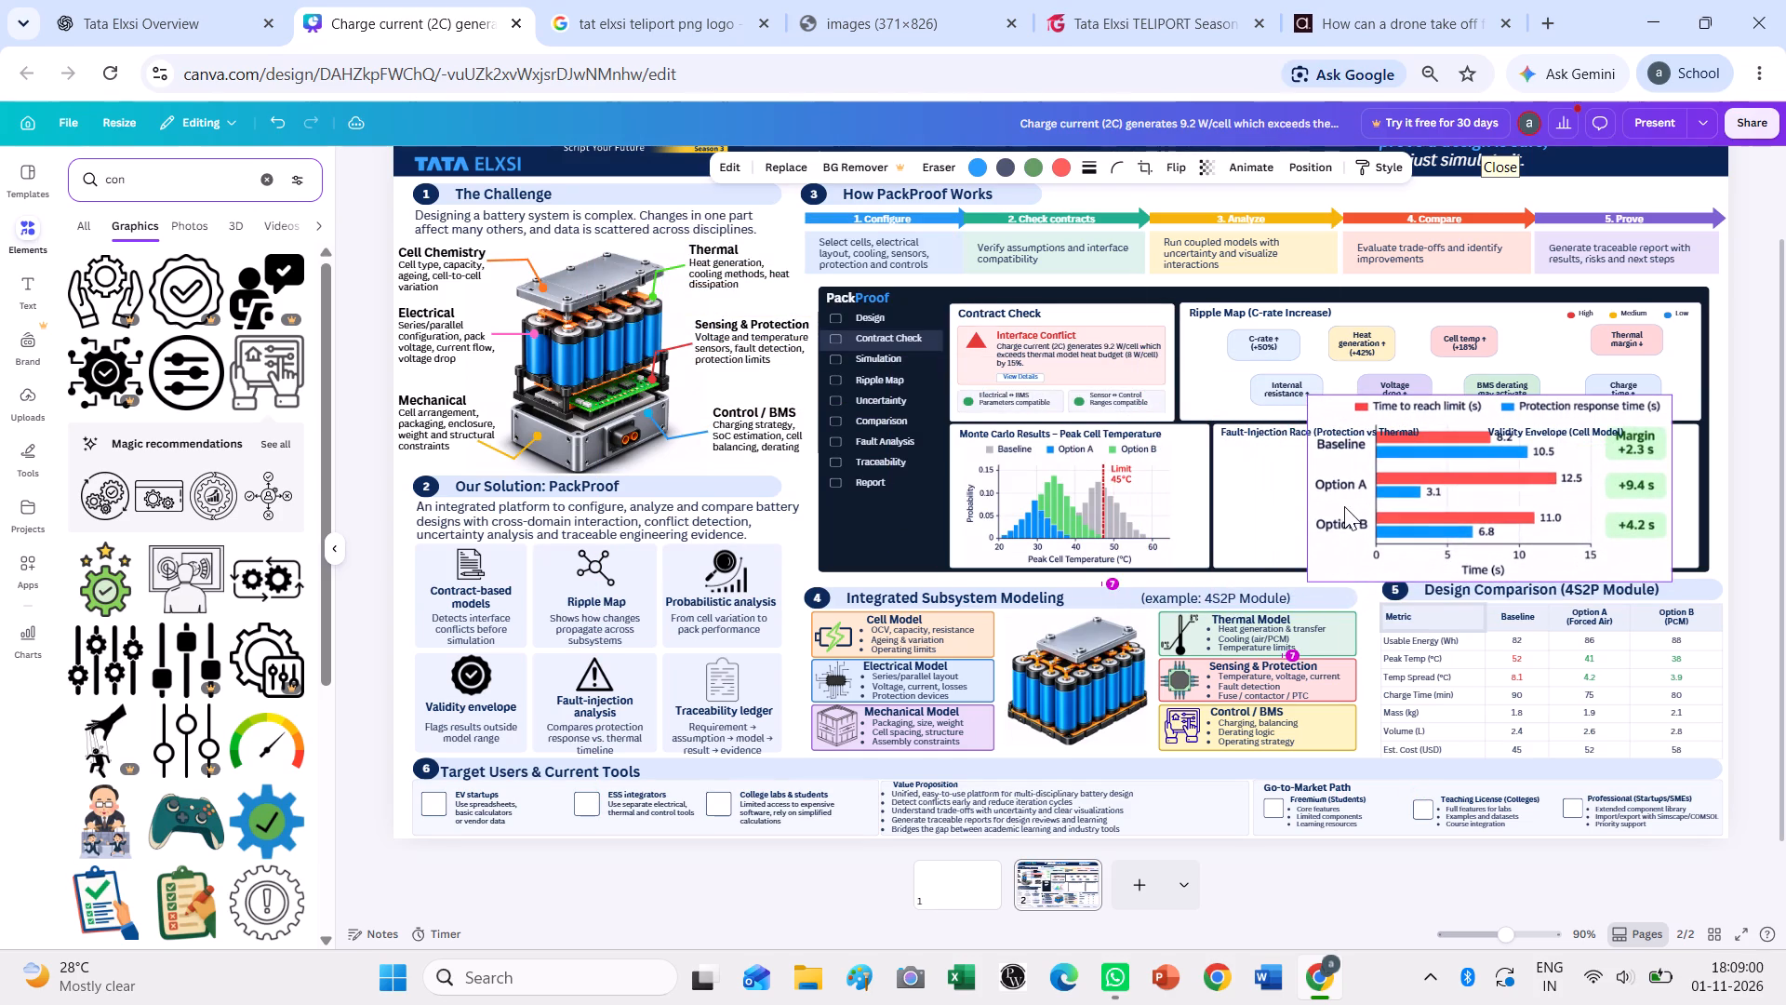
pyautogui.click(1286, 501)
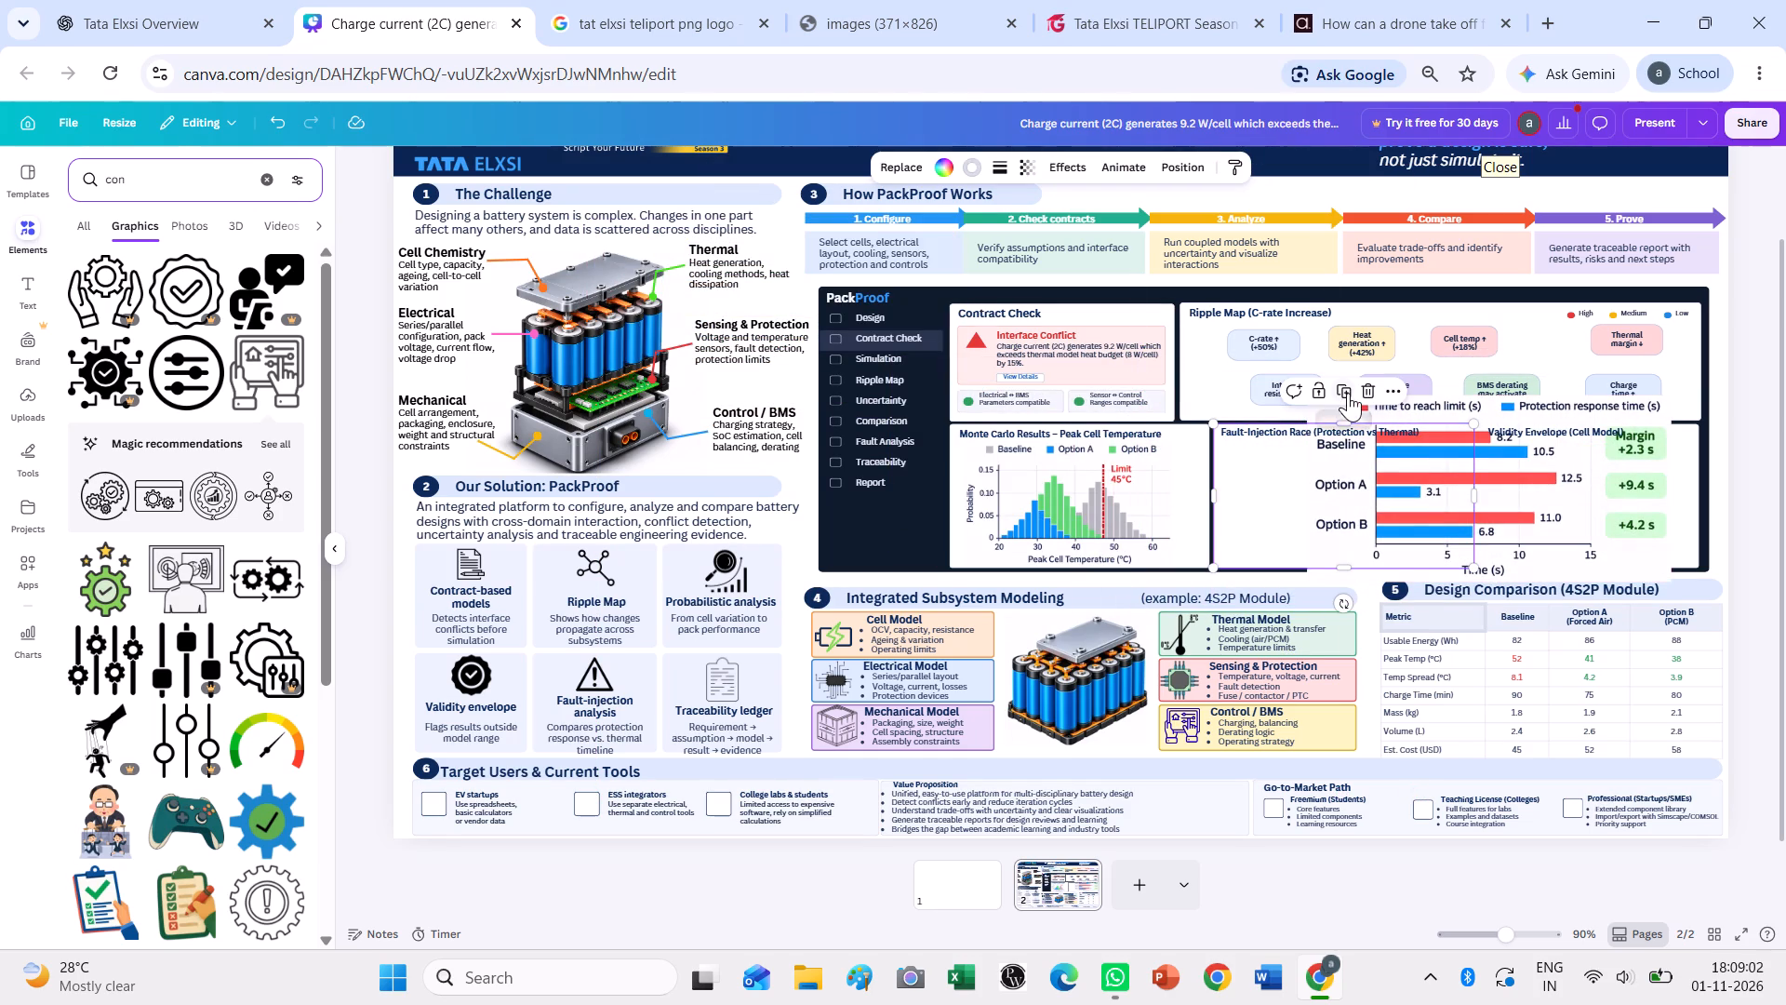
pyautogui.click(1325, 393)
pyautogui.click(1510, 497)
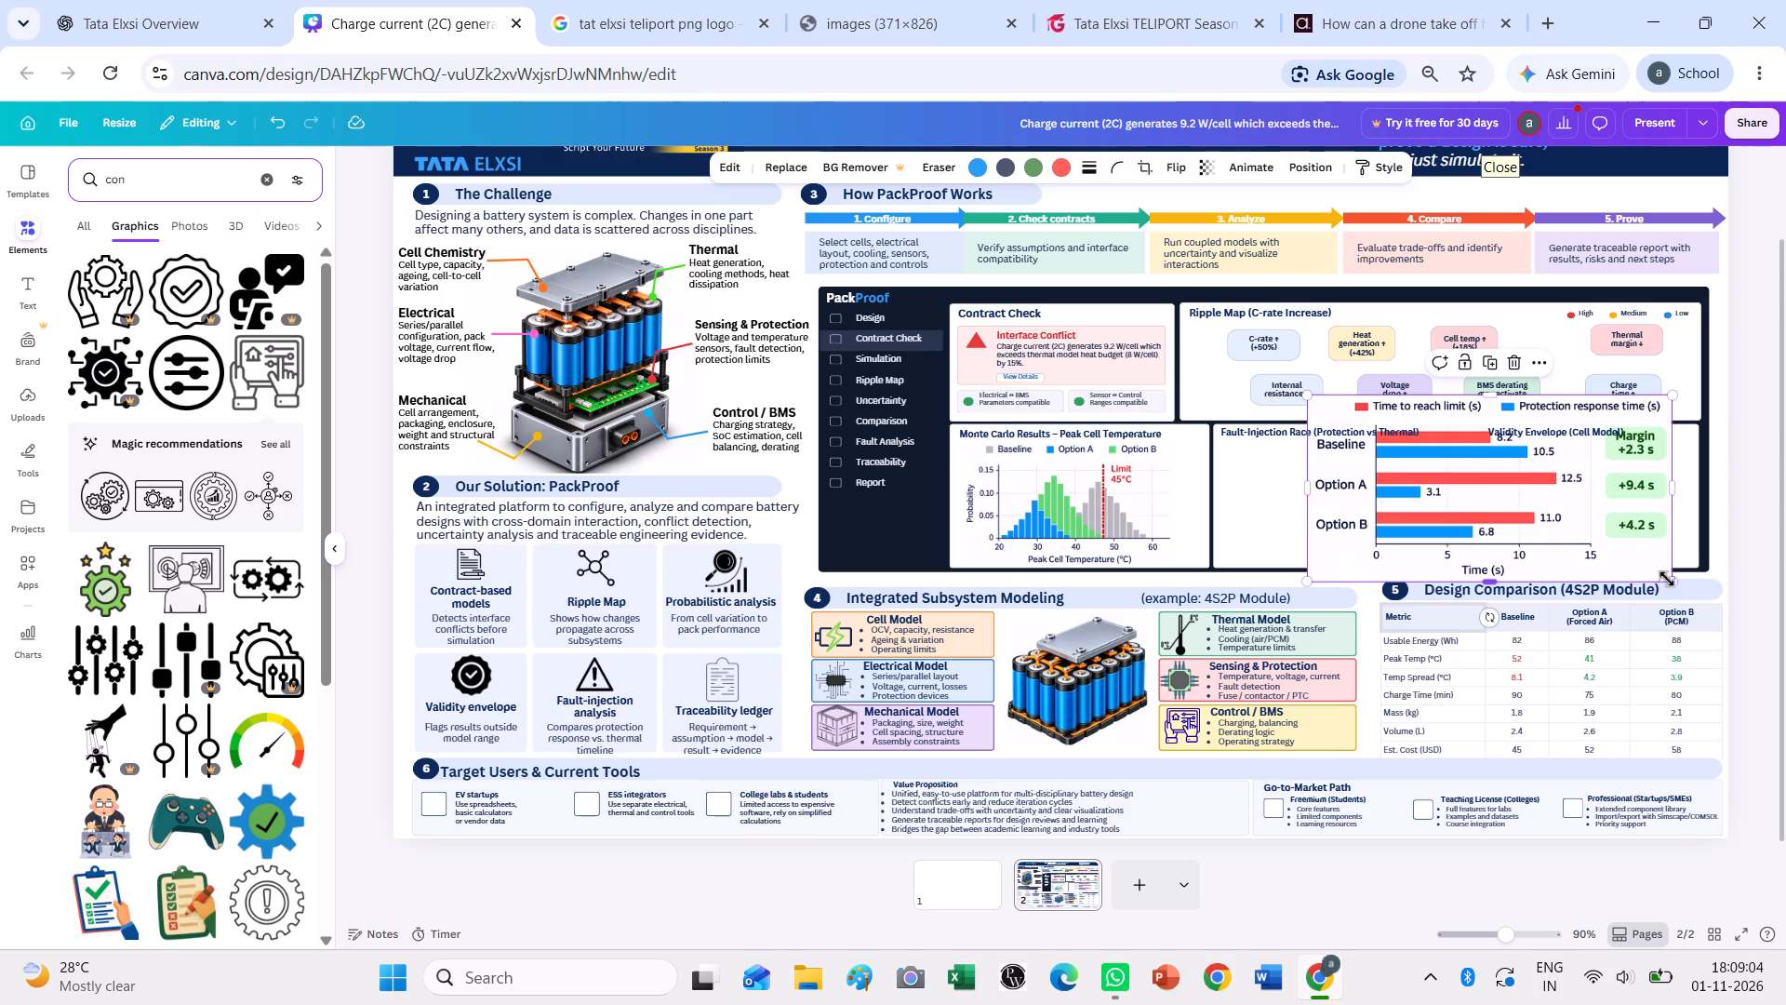
pyautogui.moveTo(1671, 580); pyautogui.dragTo(1577, 511)
pyautogui.moveTo(1501, 475); pyautogui.dragTo(1488, 490)
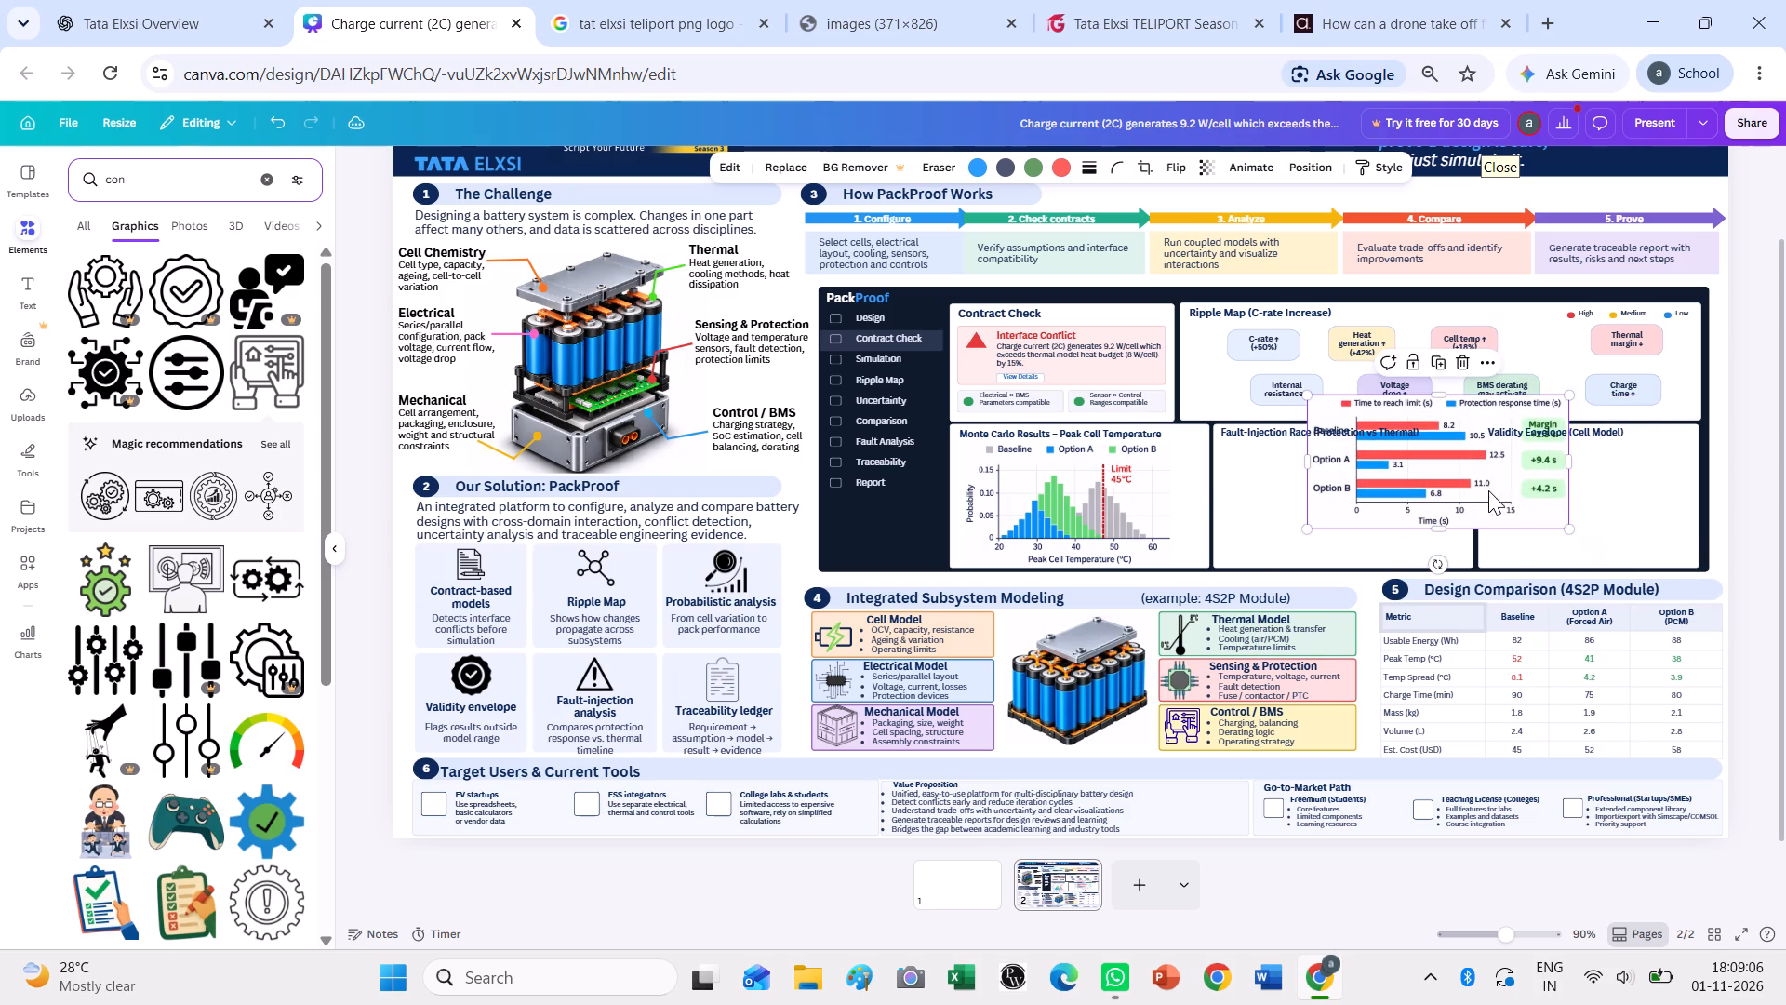
pyautogui.moveTo(1488, 490); pyautogui.dragTo(1406, 517)
pyautogui.moveTo(1470, 568); pyautogui.dragTo(1462, 560)
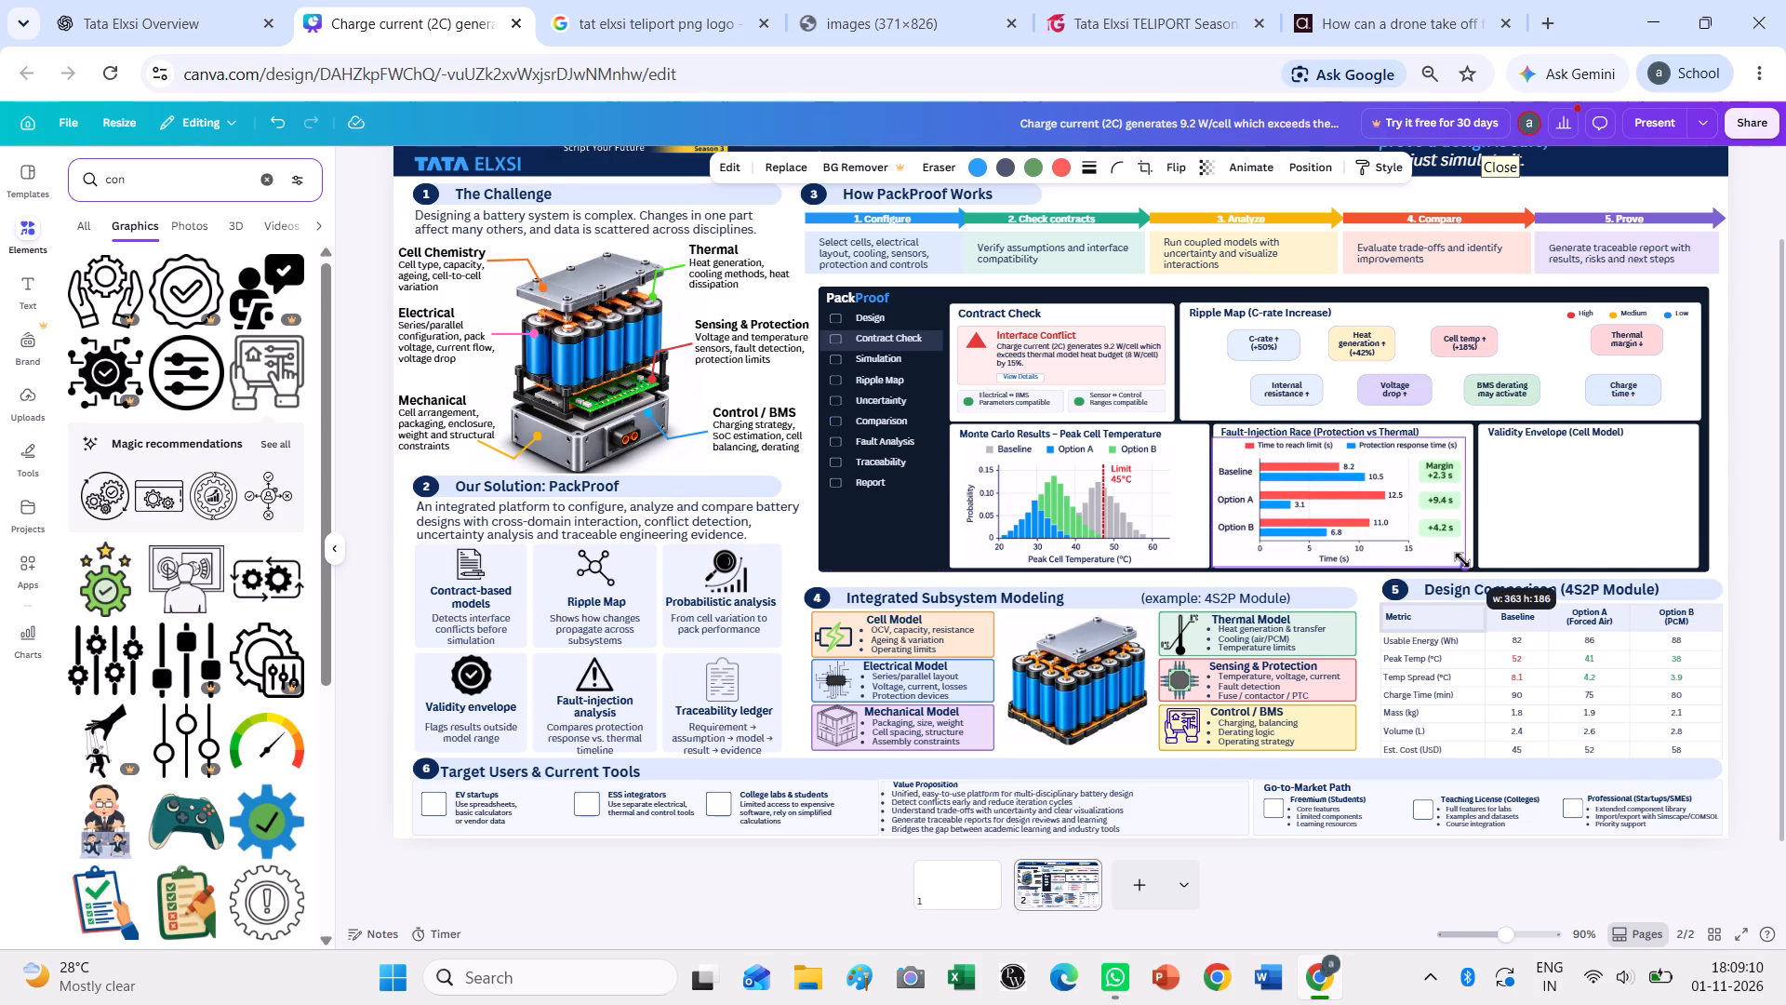
pyautogui.moveTo(1462, 560); pyautogui.dragTo(1460, 559)
pyautogui.click(1424, 529)
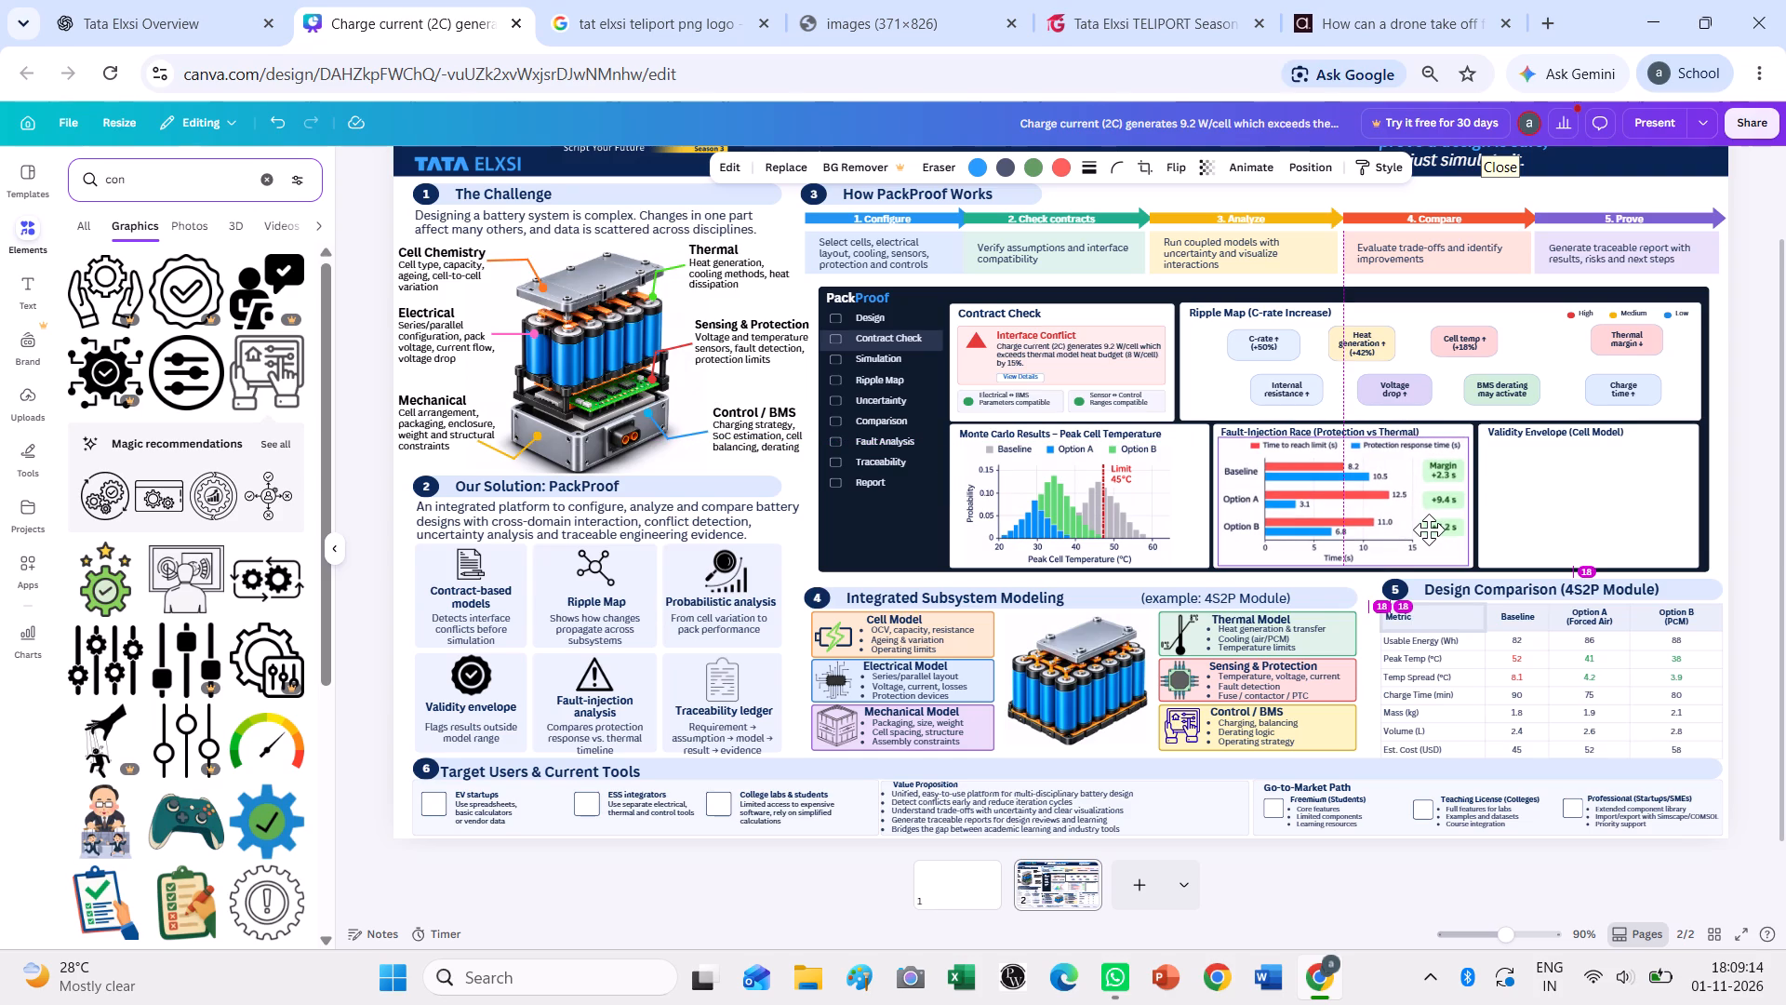
pyautogui.click(1546, 505)
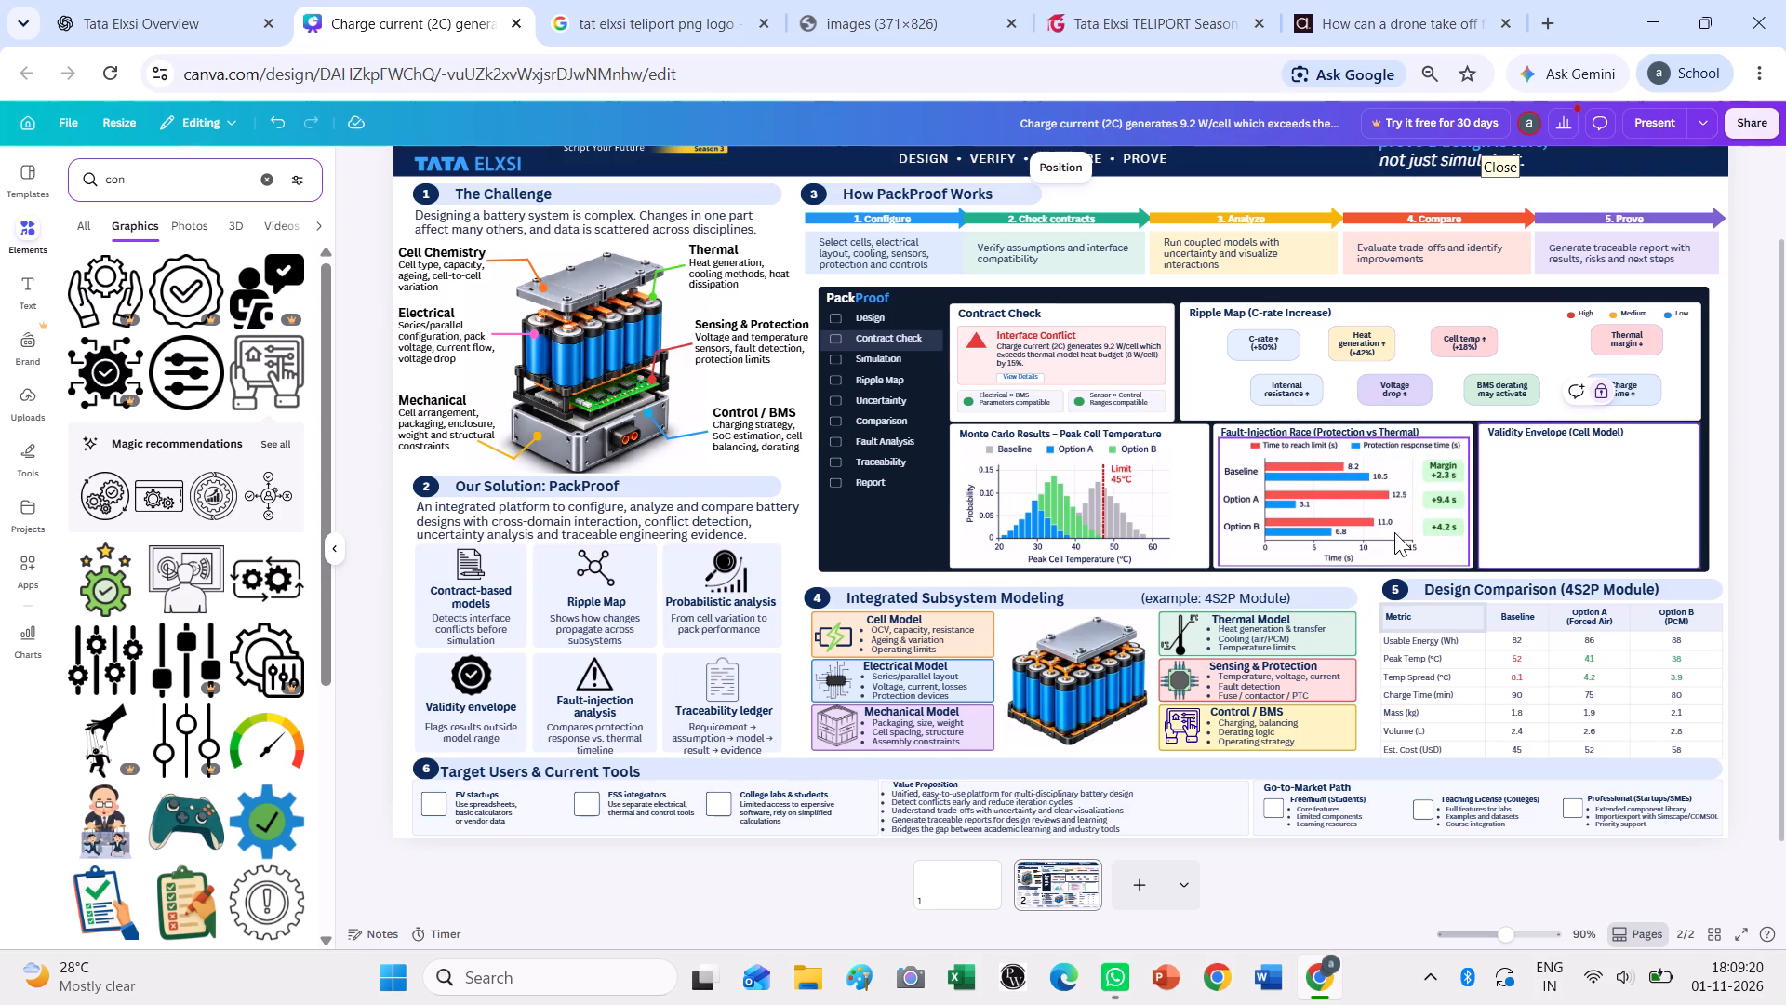
# Examine the placed bar chart in the Fault-Injection Race panel and the neighbouring Validity Envelope panel.
pyautogui.keyDown('ctrl'); pyautogui.scroll(9, 1393, 532); pyautogui.keyUp('ctrl')
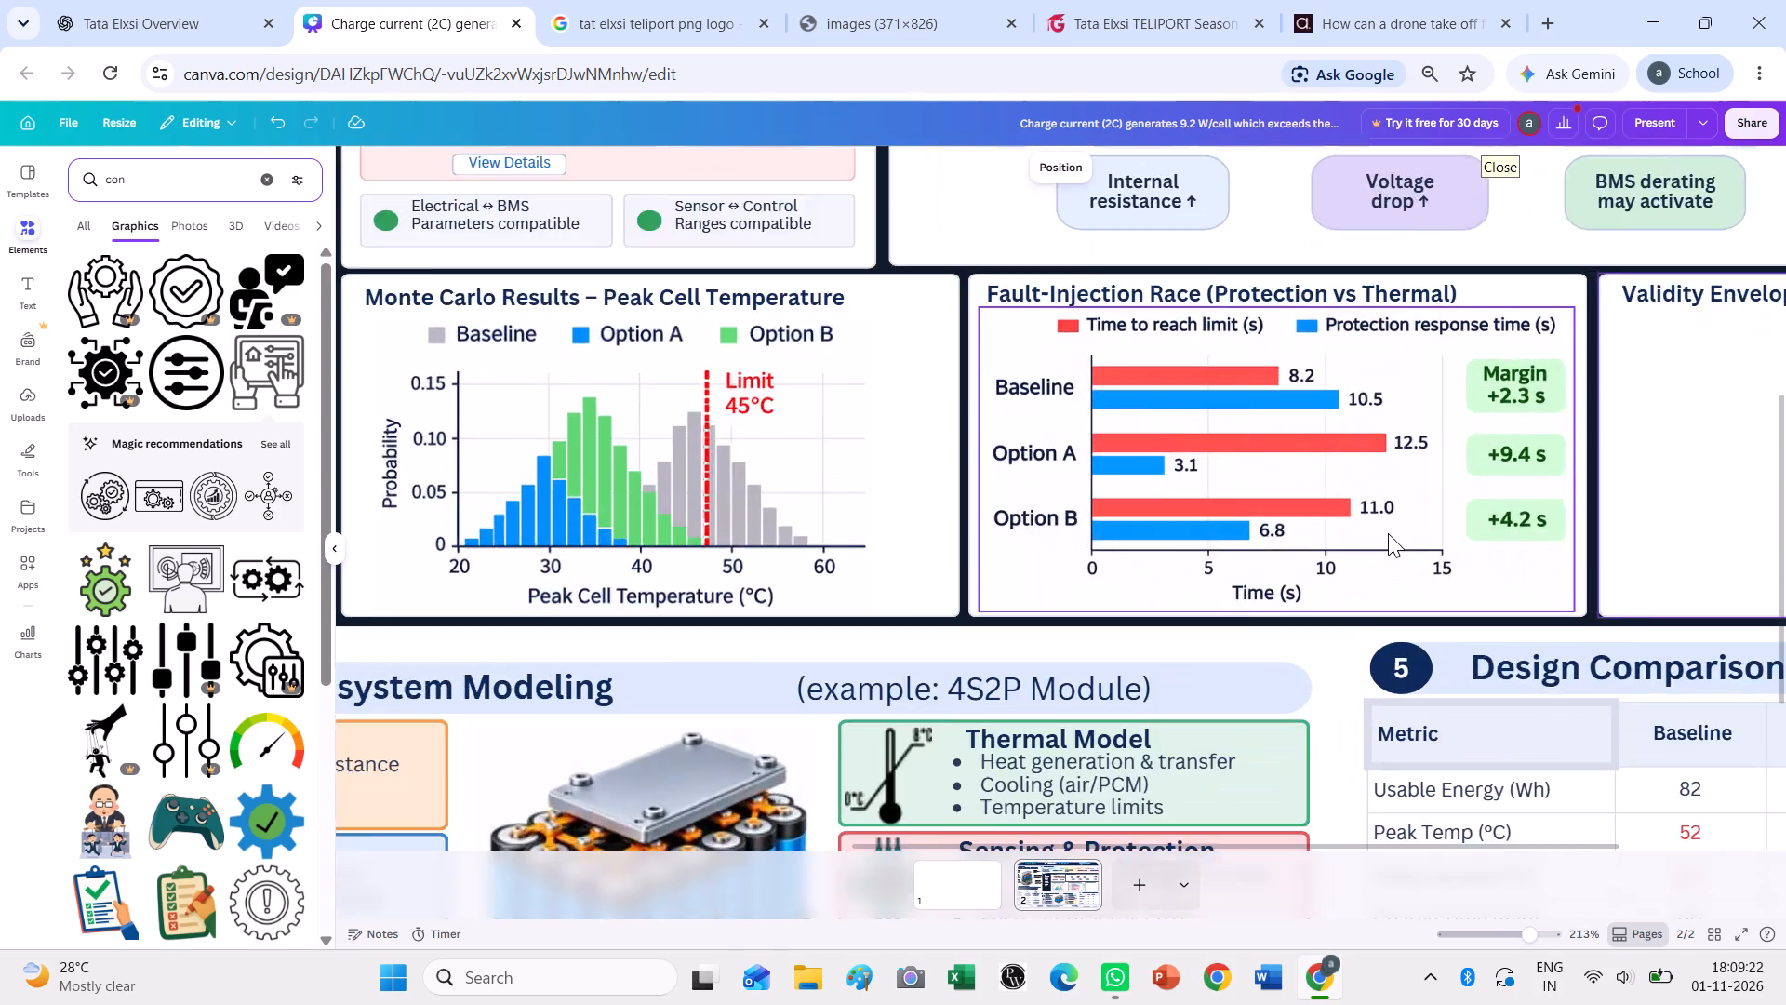
pyautogui.keyDown('ctrl'); pyautogui.scroll(-3, 1388, 533); pyautogui.keyUp('ctrl')
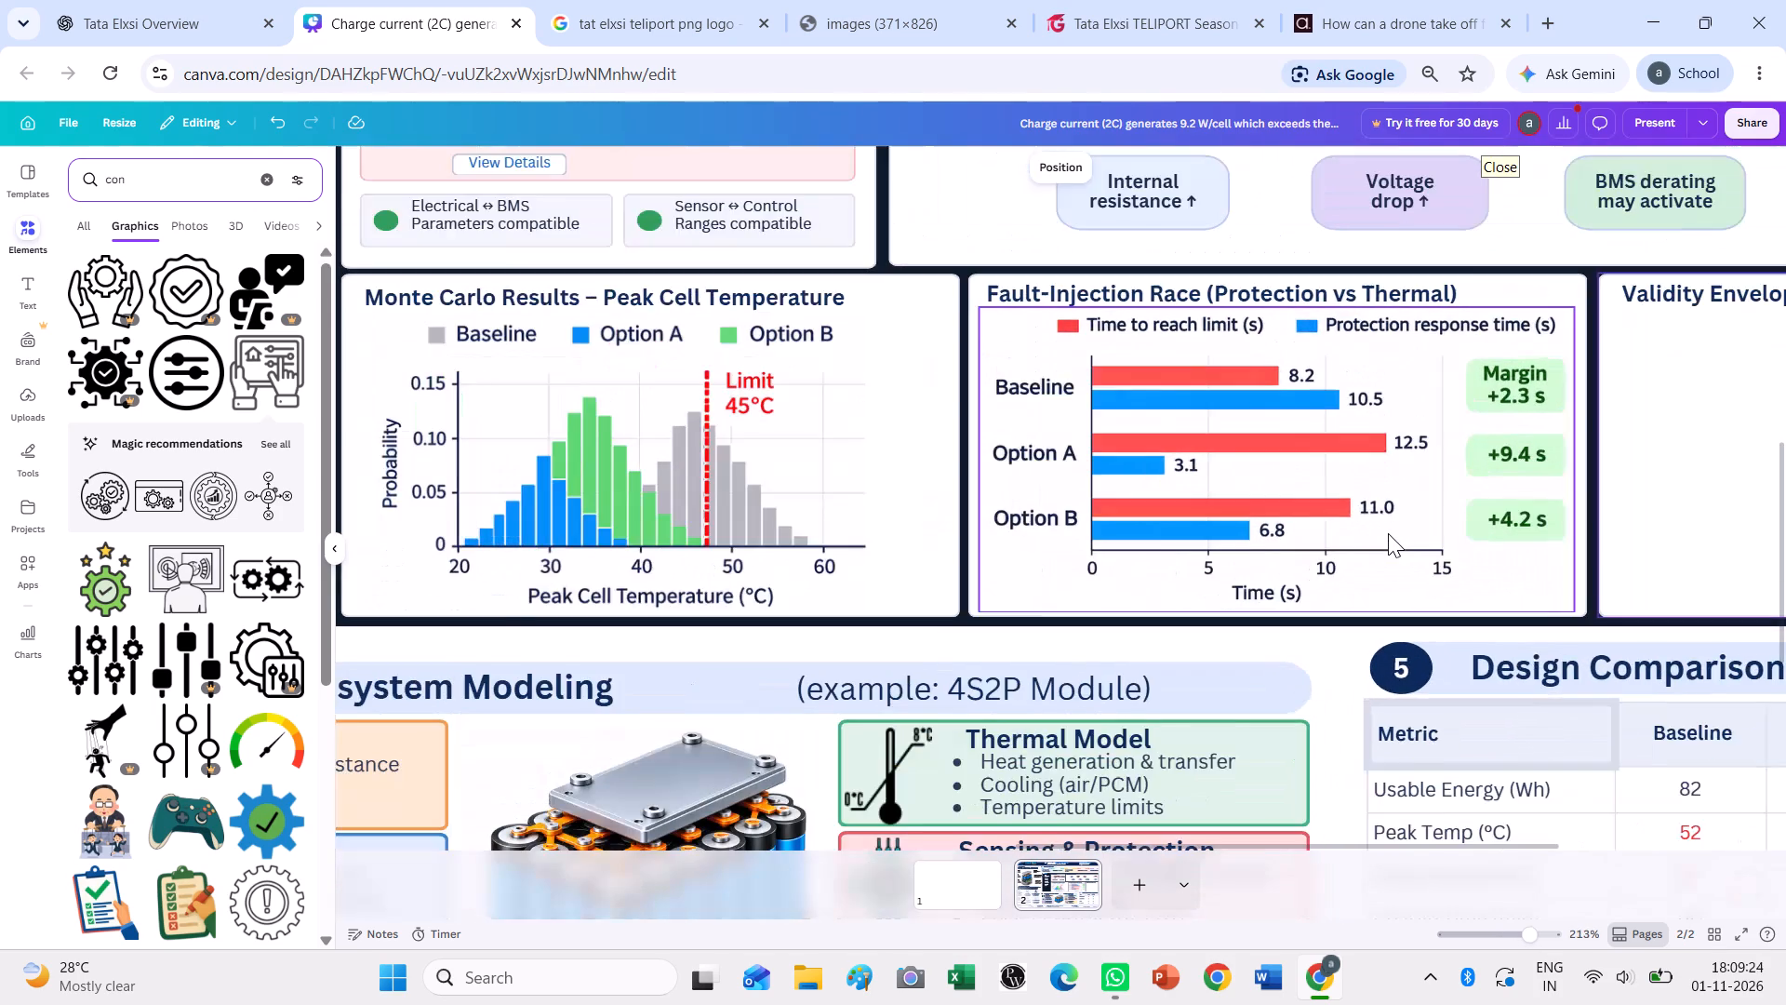
pyautogui.keyDown('ctrl'); pyautogui.scroll(-2, 1388, 533); pyautogui.keyUp('ctrl')
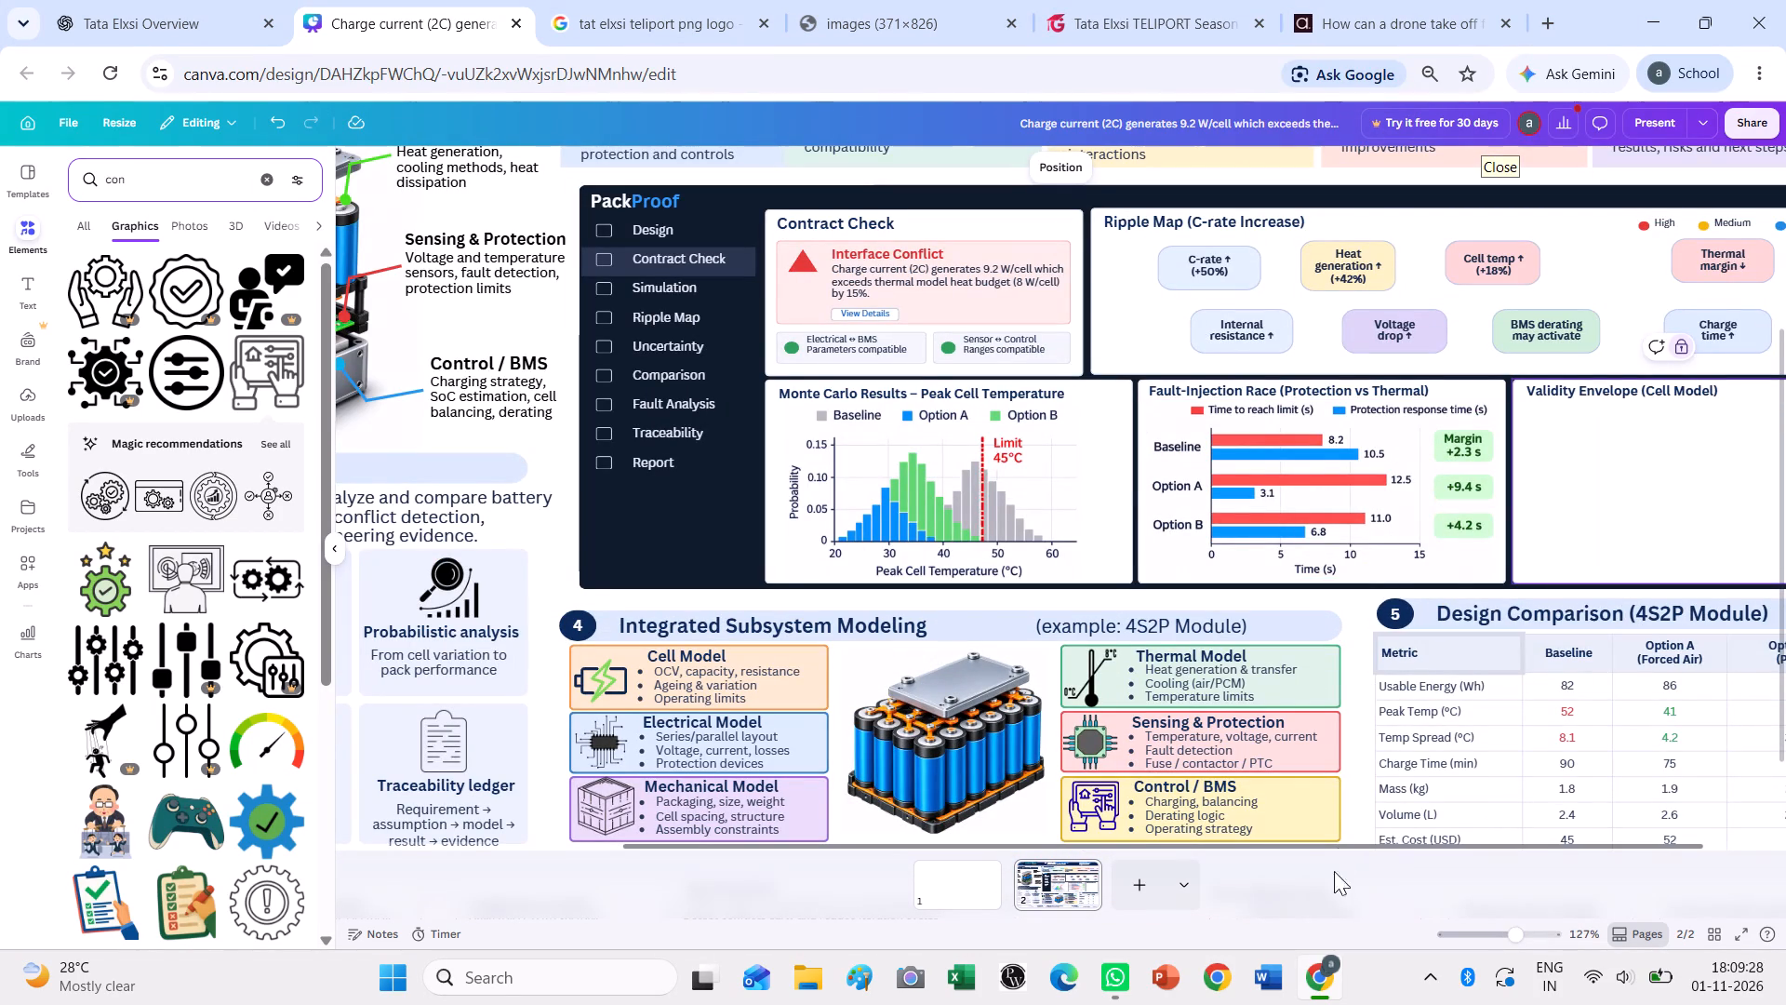
pyautogui.moveTo(1339, 847); pyautogui.dragTo(1539, 871)
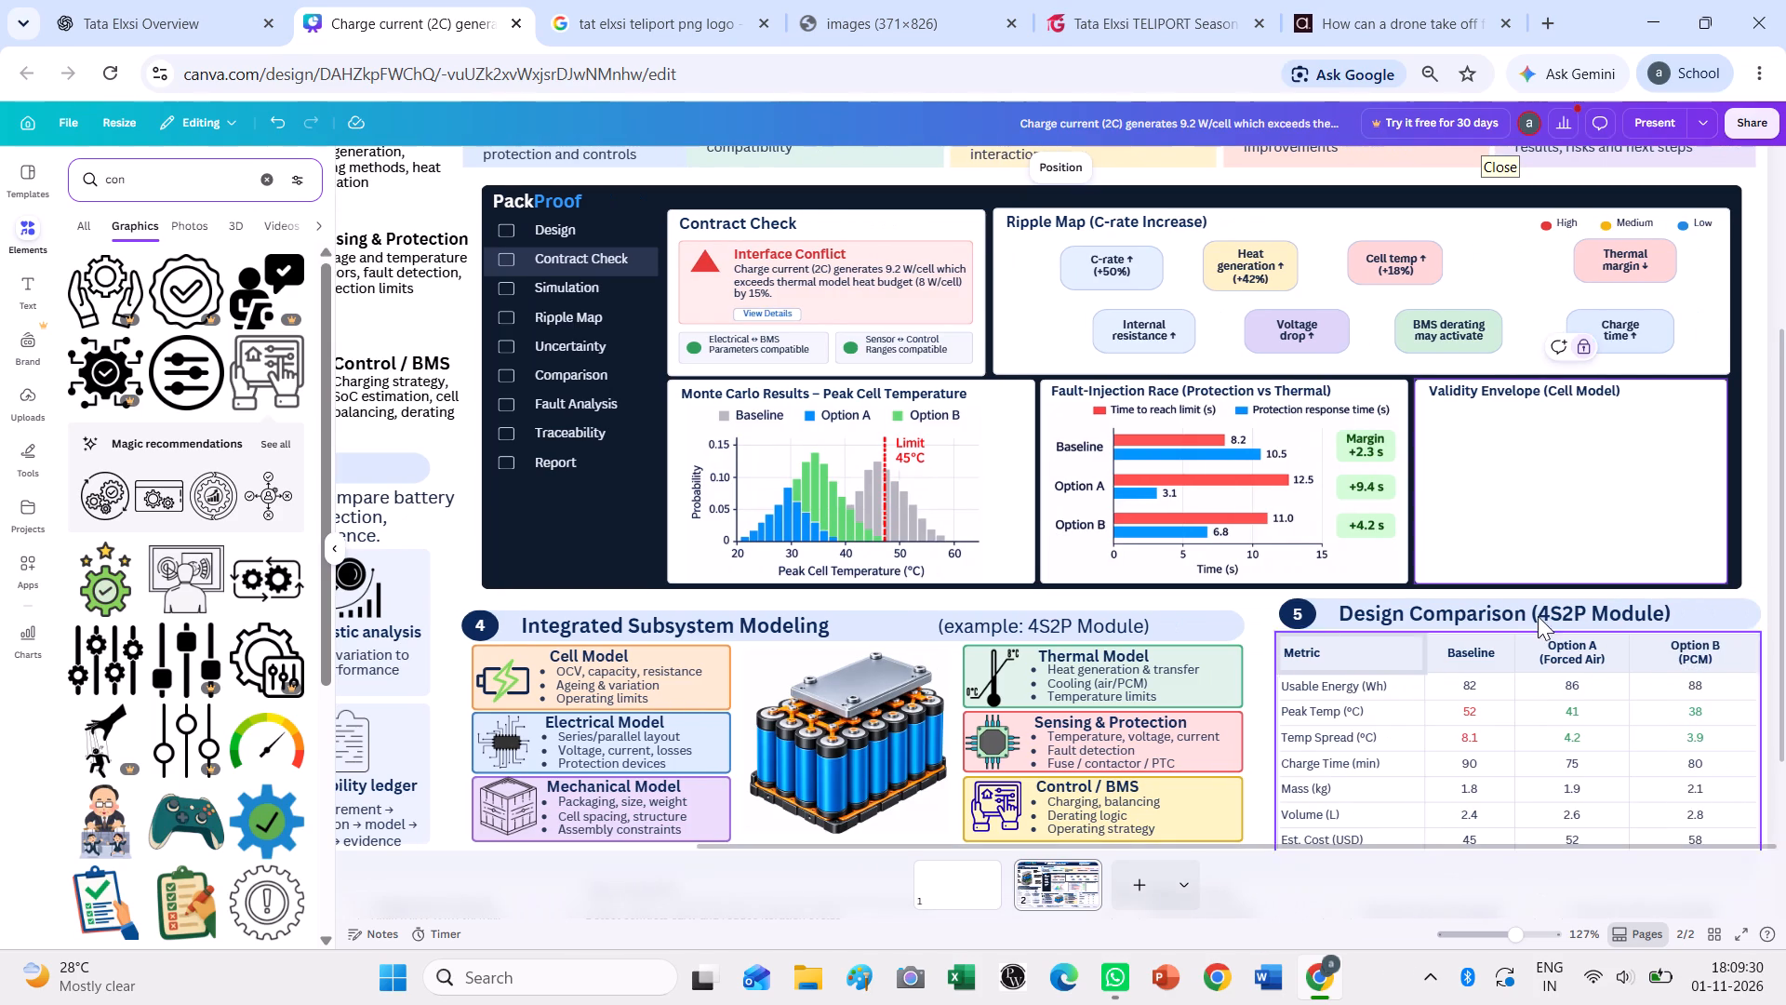
# Switch to the Tata Elxsi Overview conversation in ChatGPT.
pyautogui.click(233, 0)
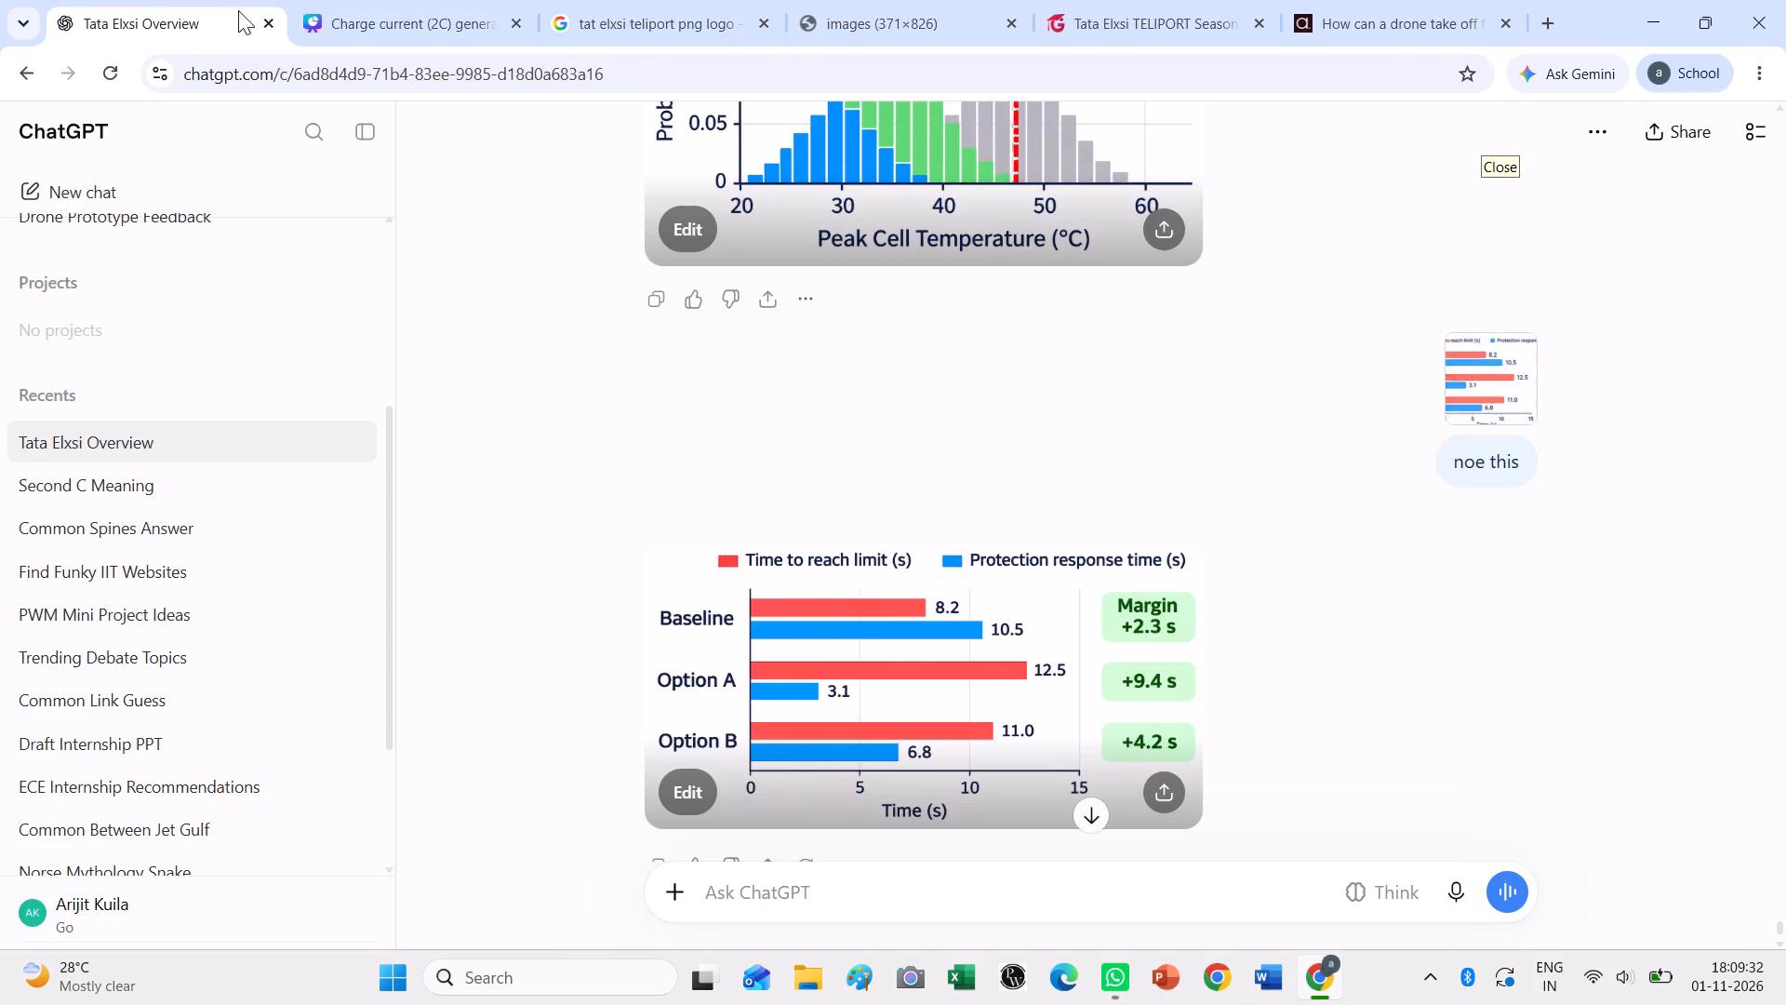
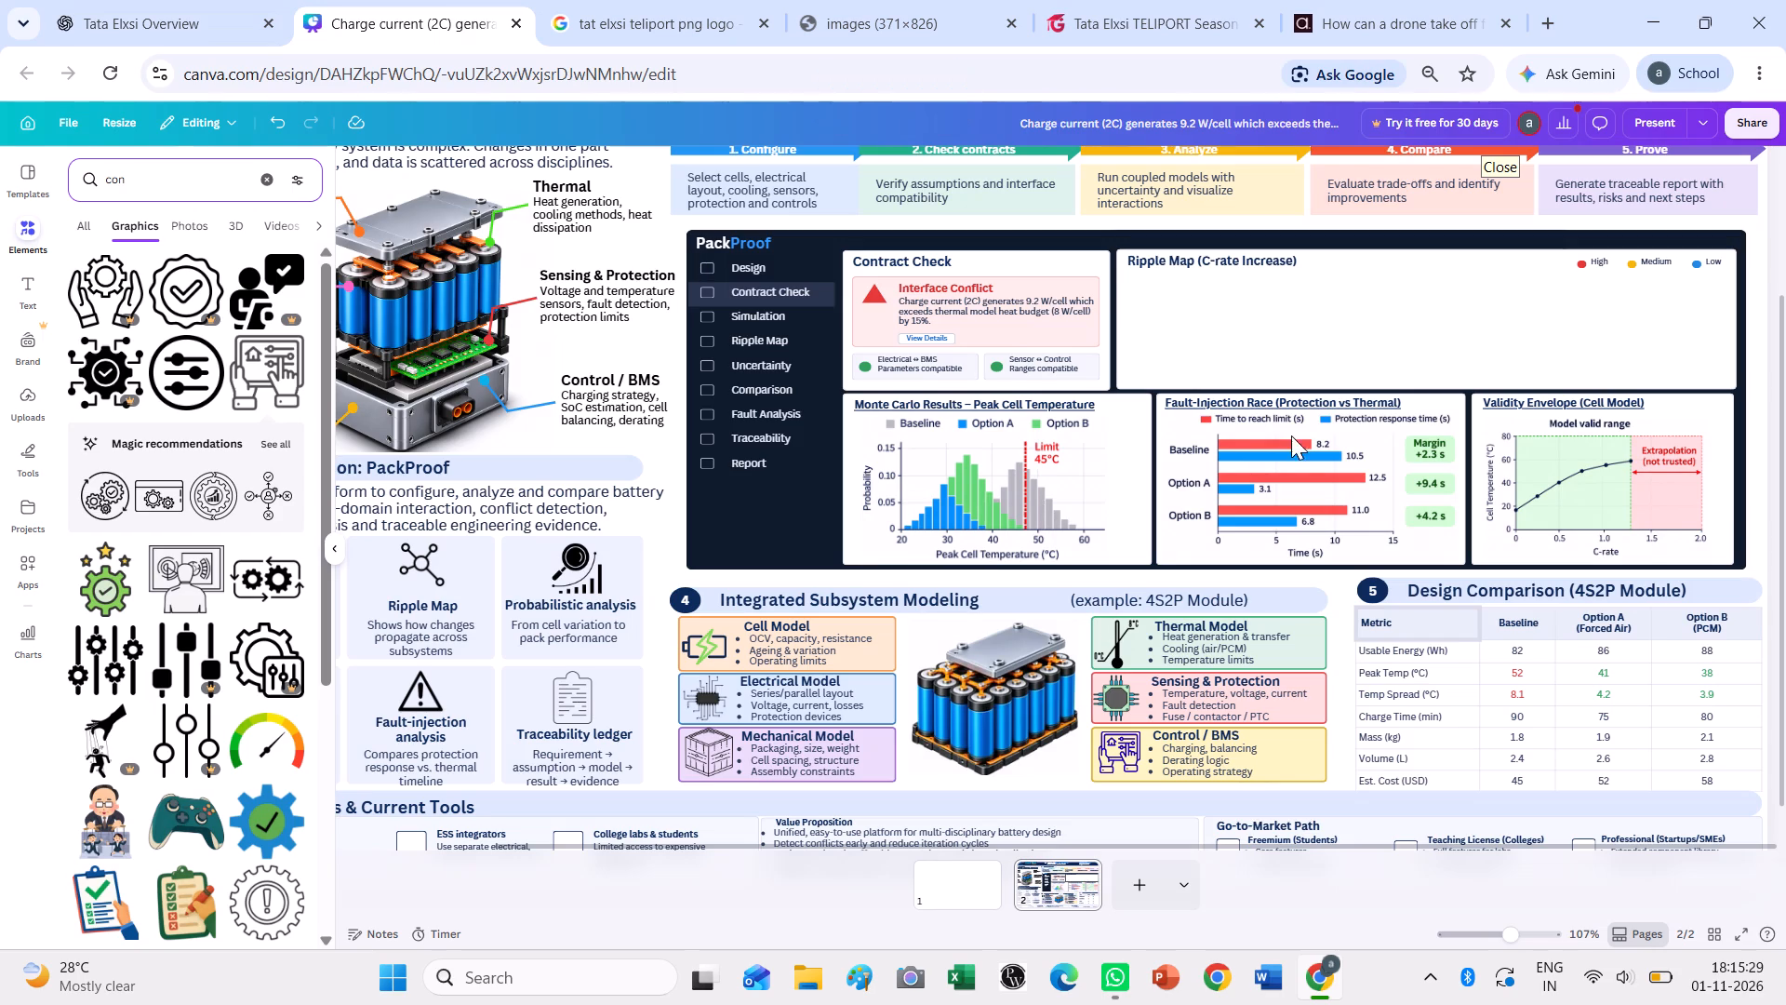
pyautogui.hotkey('ctrl', 'v')
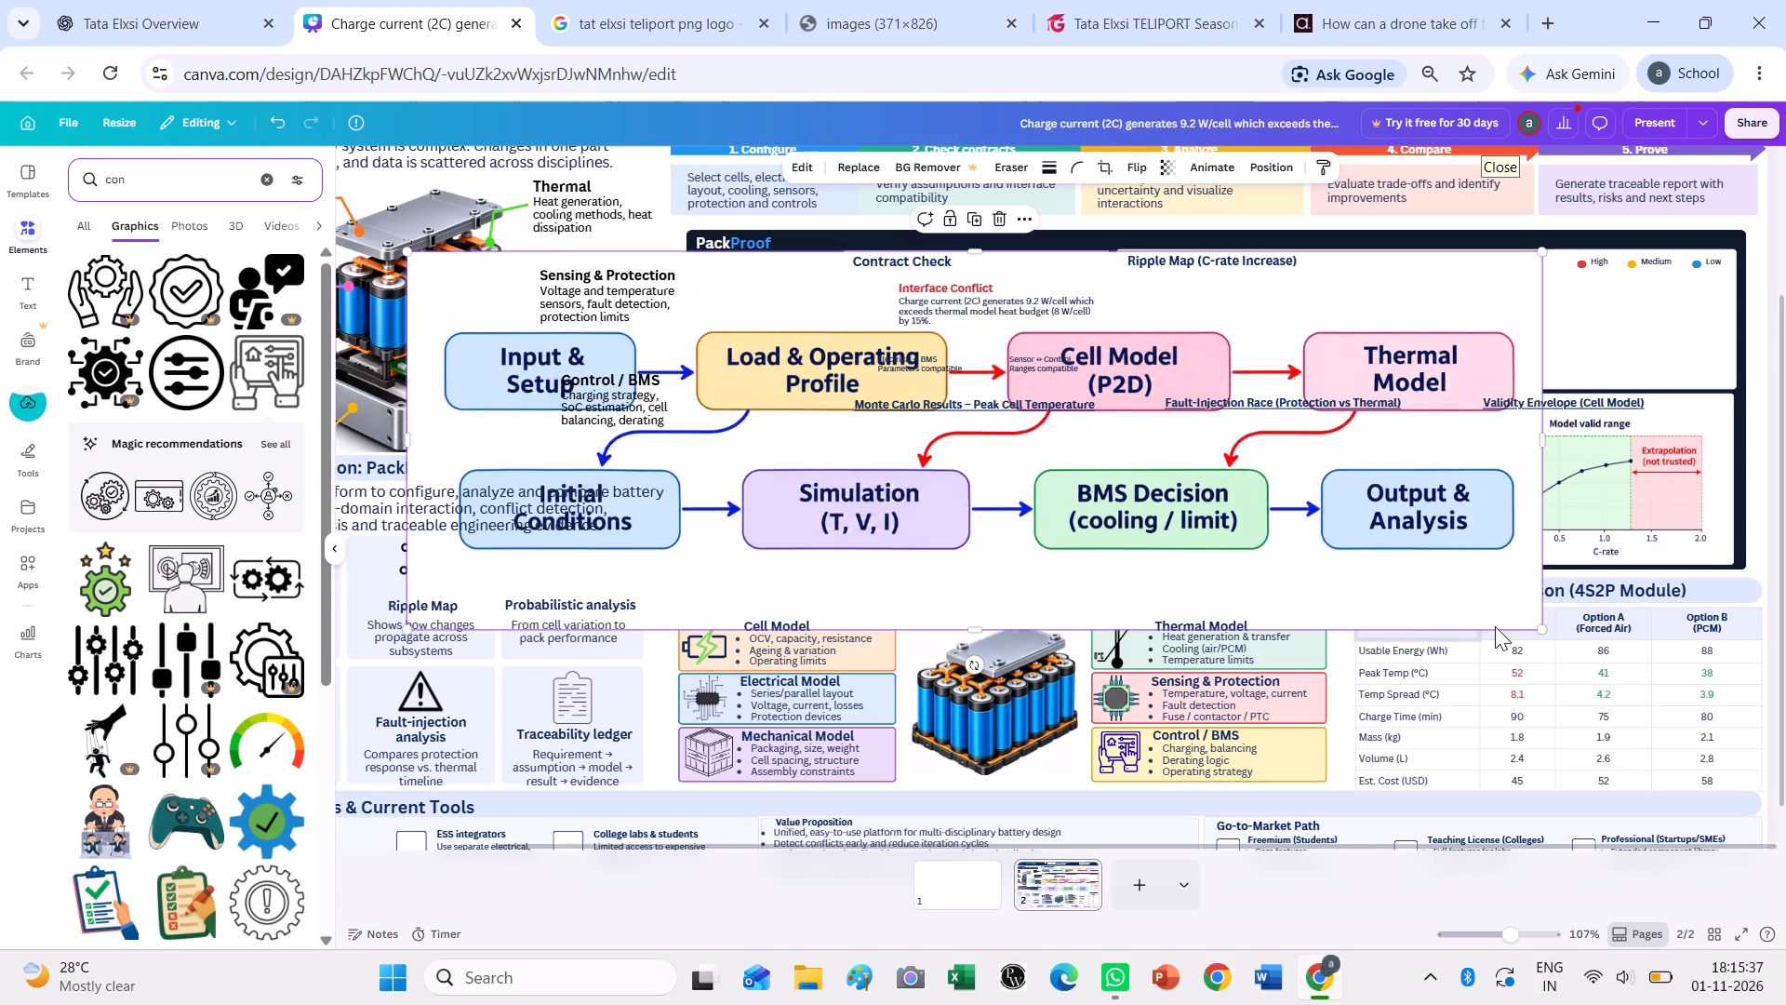
# Scale the pasted flowchart down, then widen it to about 715 by 182.
pyautogui.moveTo(1543, 626); pyautogui.dragTo(1384, 506)
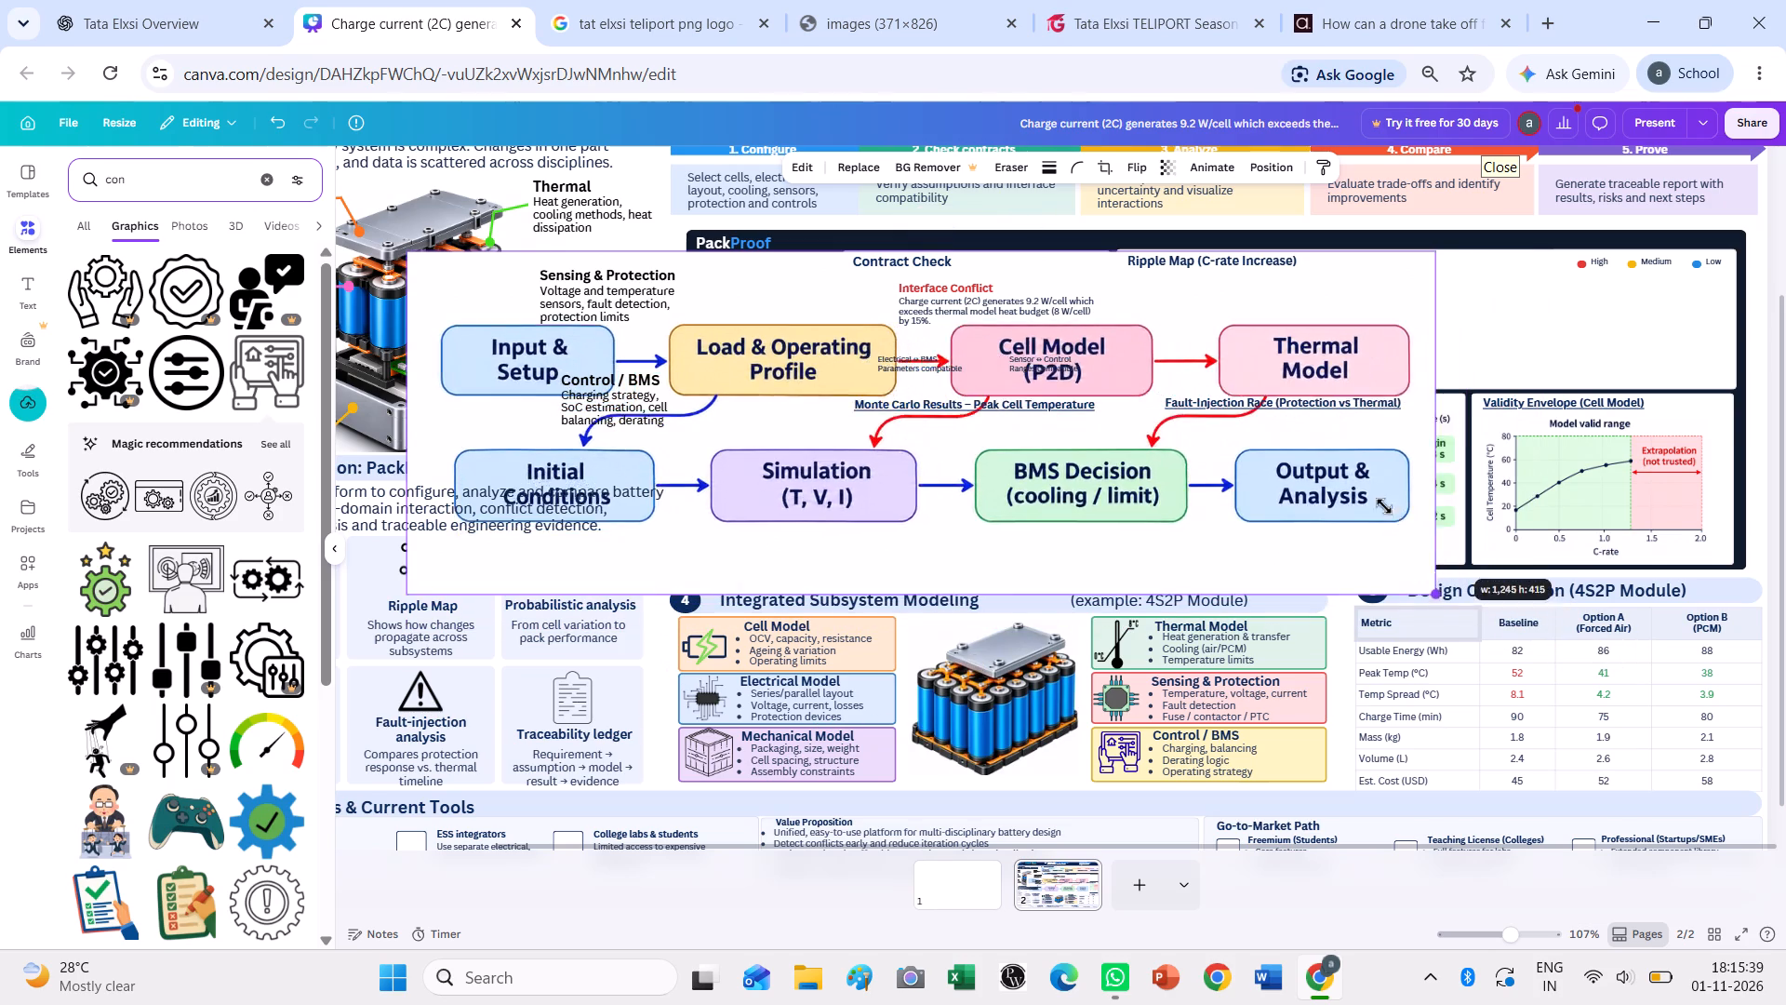
pyautogui.moveTo(1384, 506); pyautogui.dragTo(968, 337)
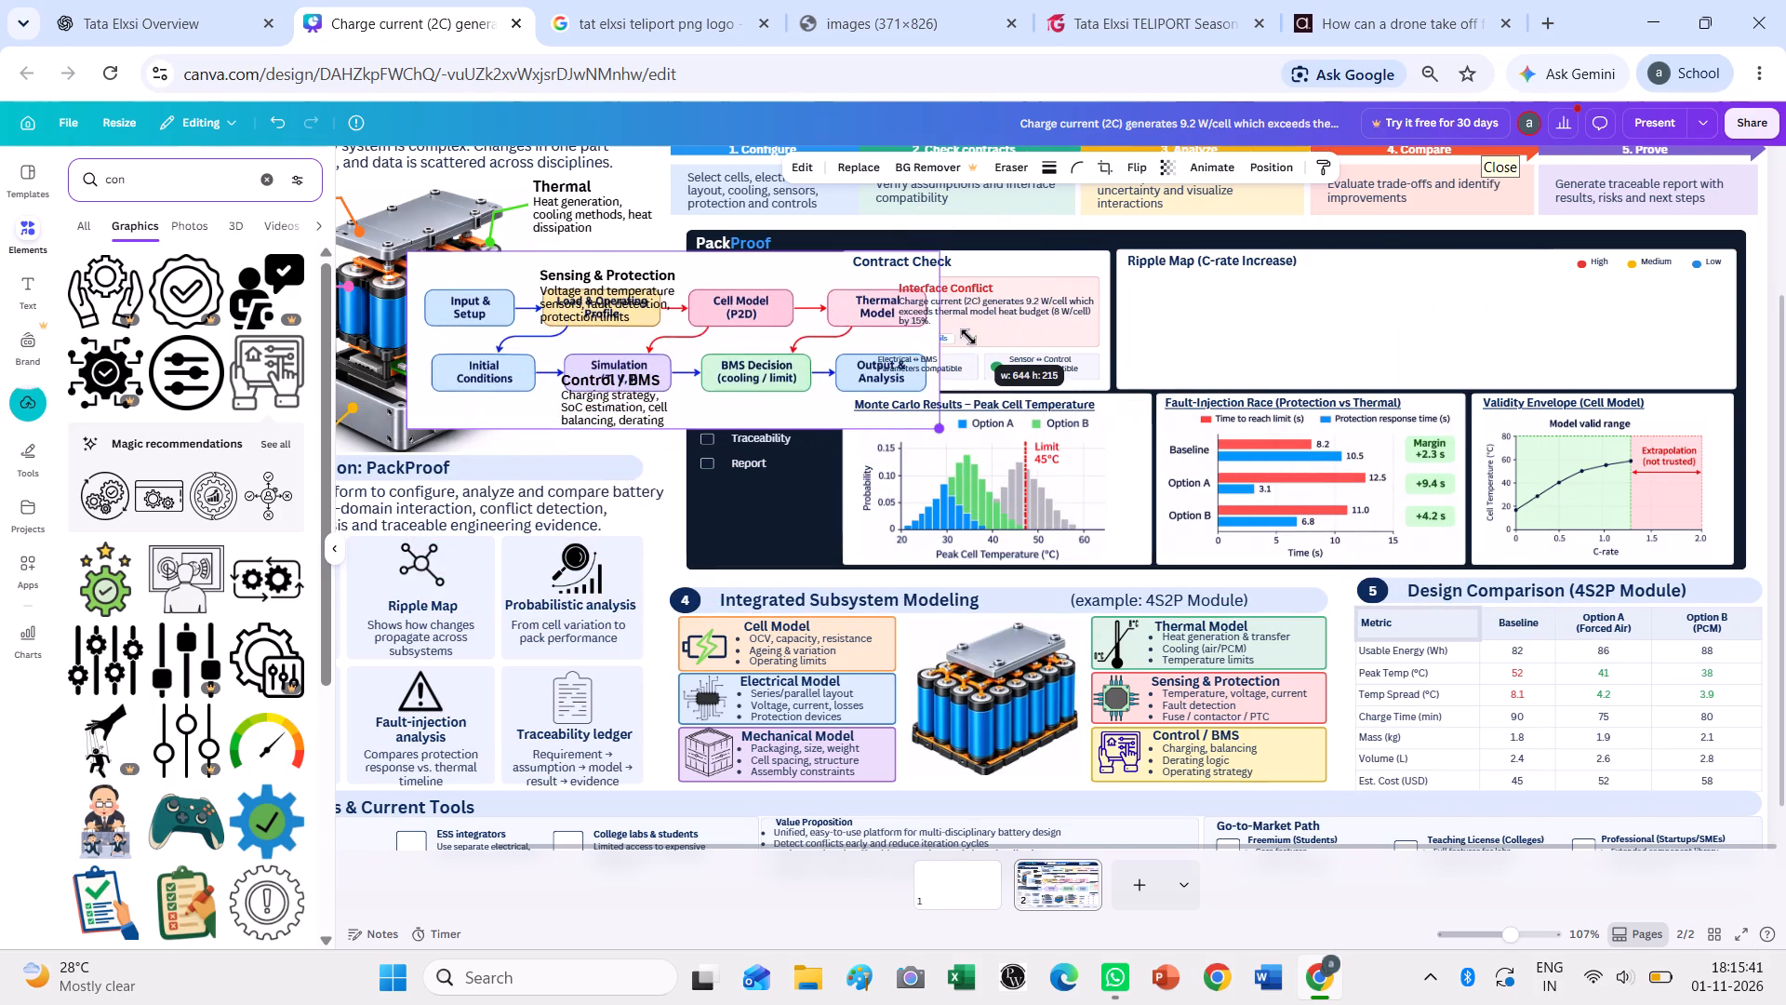
pyautogui.moveTo(968, 337); pyautogui.dragTo(886, 318)
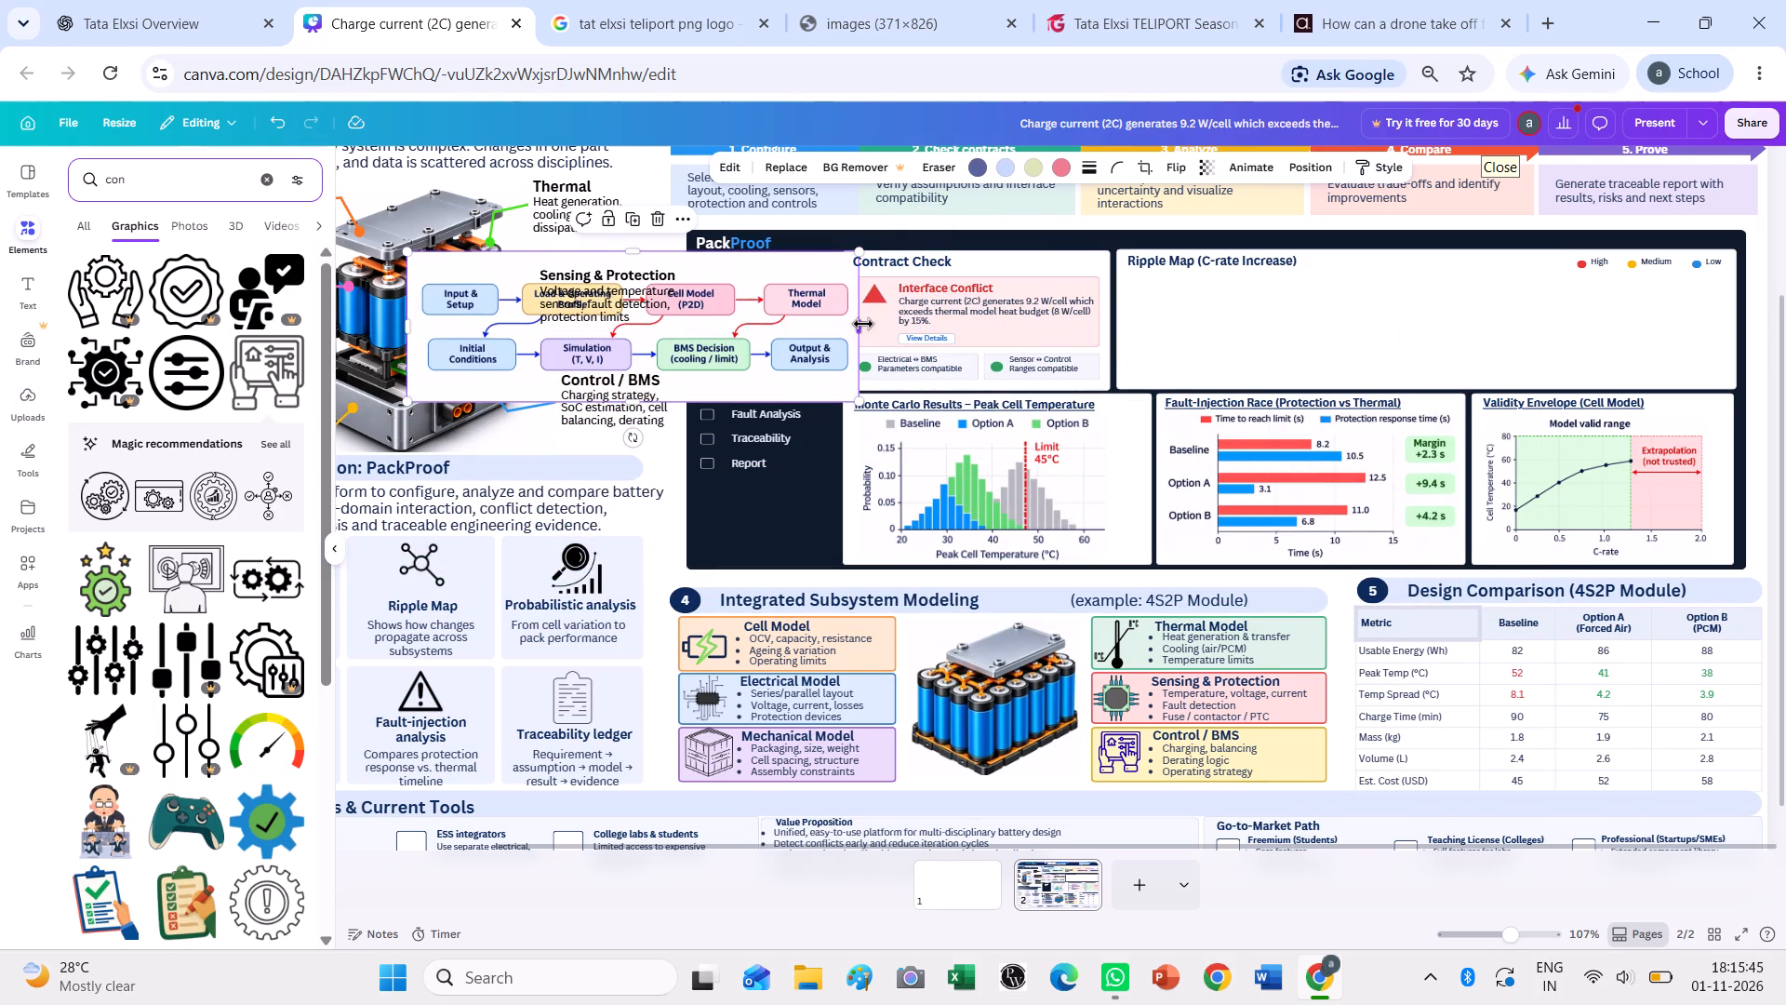
pyautogui.moveTo(863, 324); pyautogui.dragTo(964, 321)
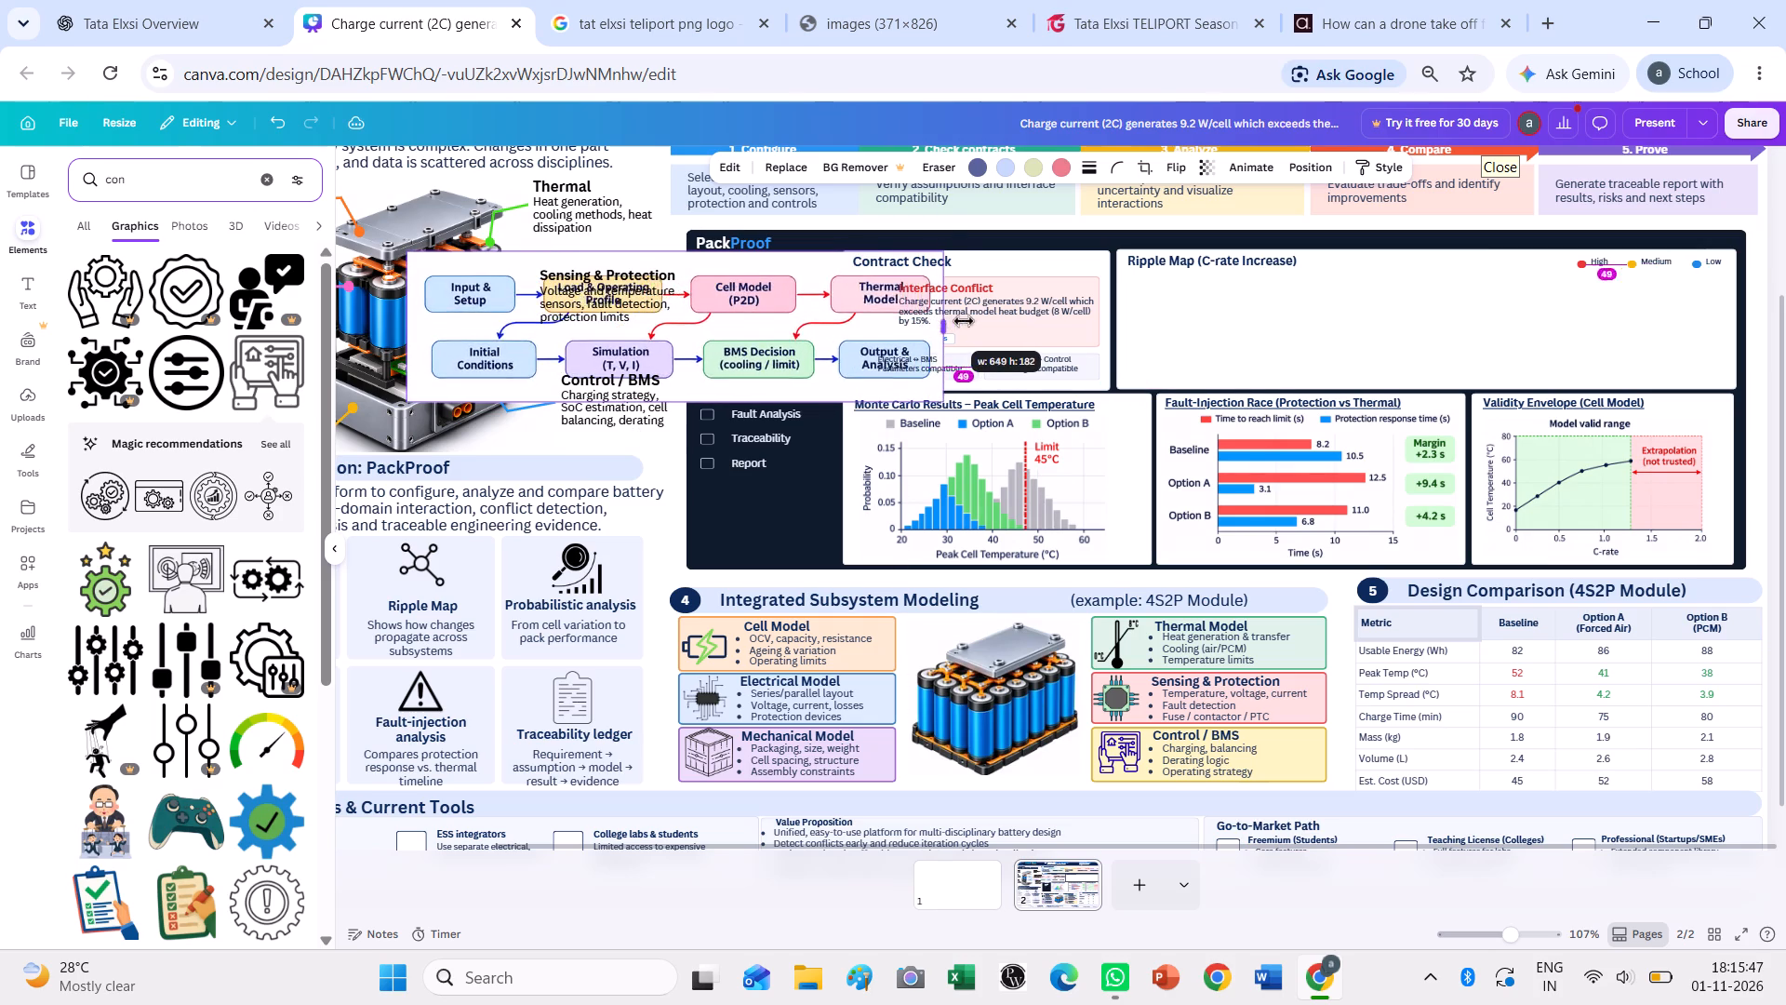
pyautogui.moveTo(964, 321); pyautogui.dragTo(1003, 315)
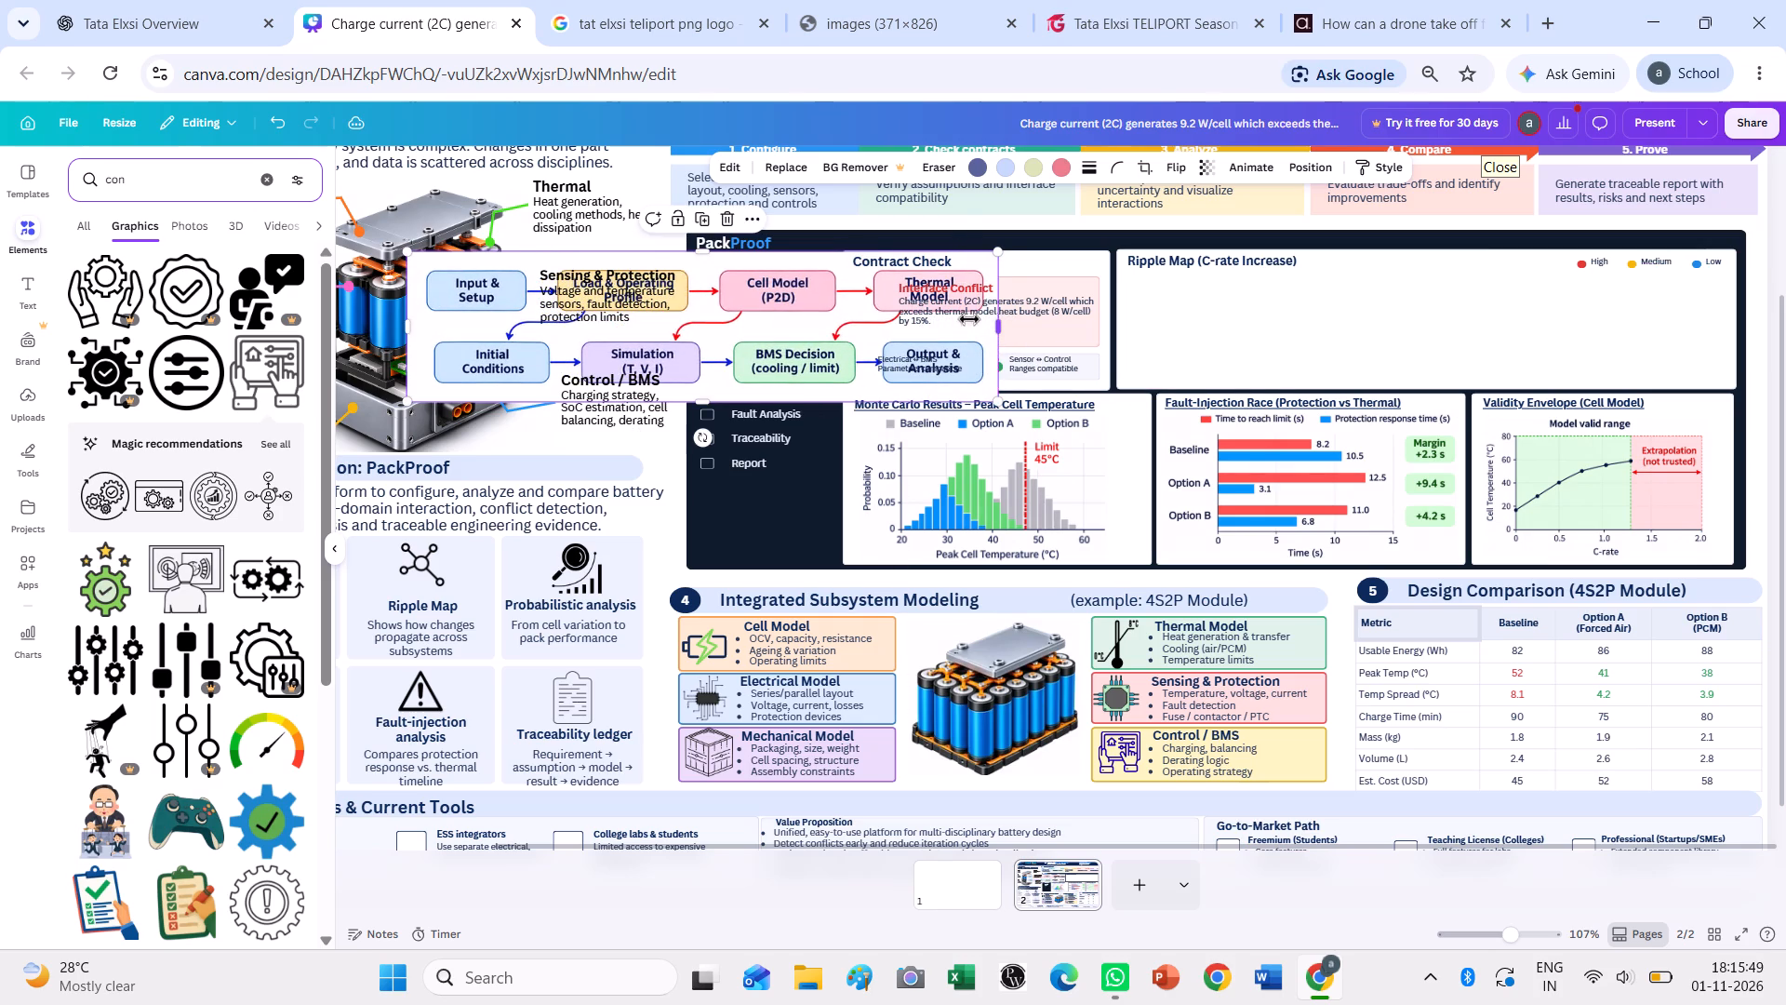
# Move the resized flowchart into the Ripple Map panel, with its top row of boxes just beneath the heading.
pyautogui.moveTo(902, 339); pyautogui.dragTo(1414, 333)
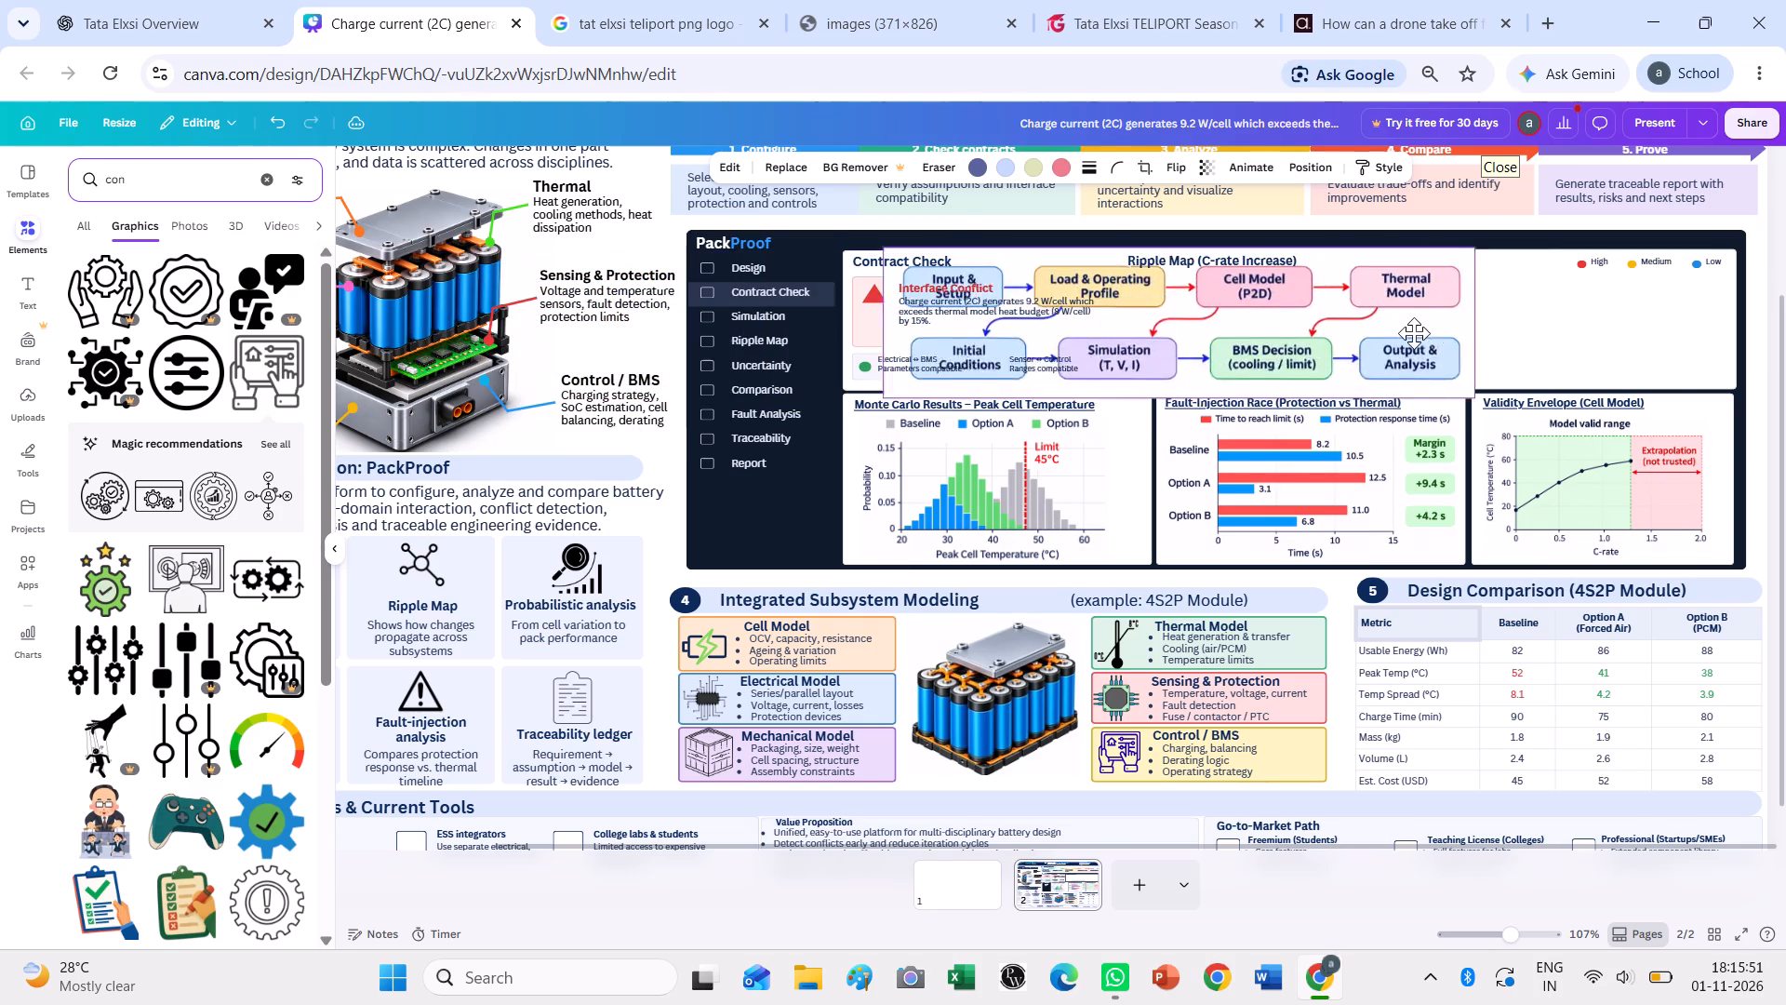
pyautogui.moveTo(1414, 333); pyautogui.dragTo(1611, 358)
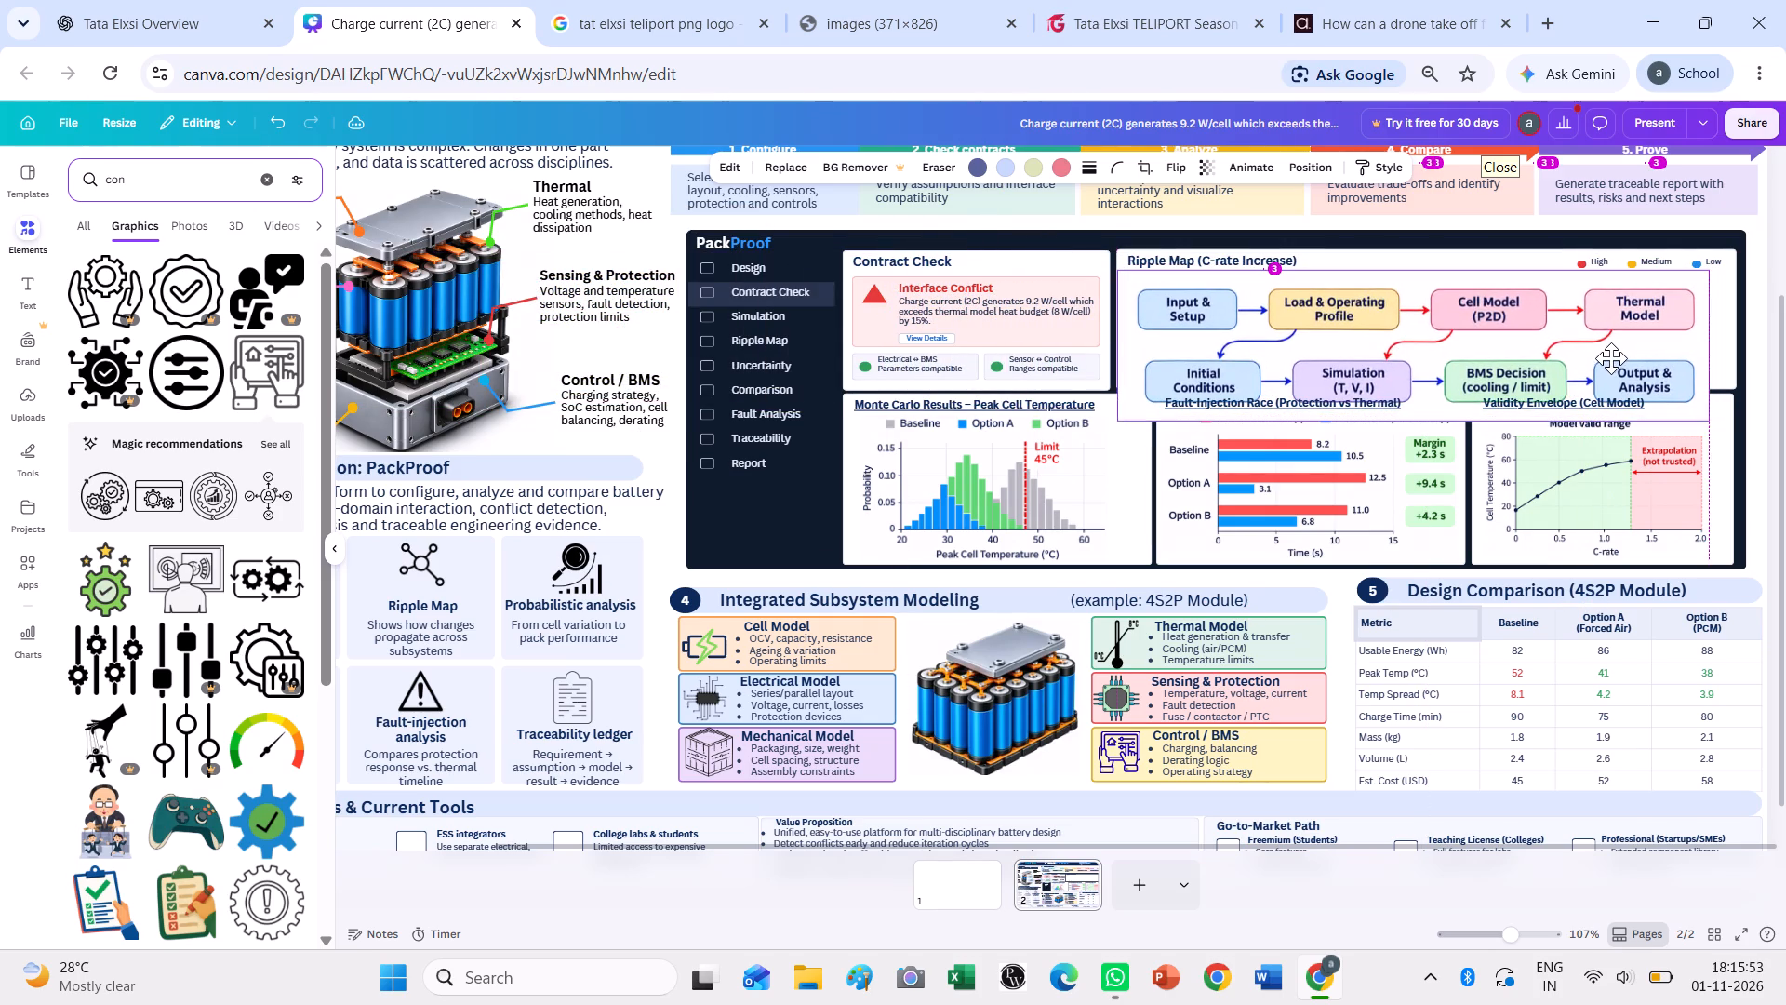
pyautogui.moveTo(1611, 358); pyautogui.dragTo(1612, 359)
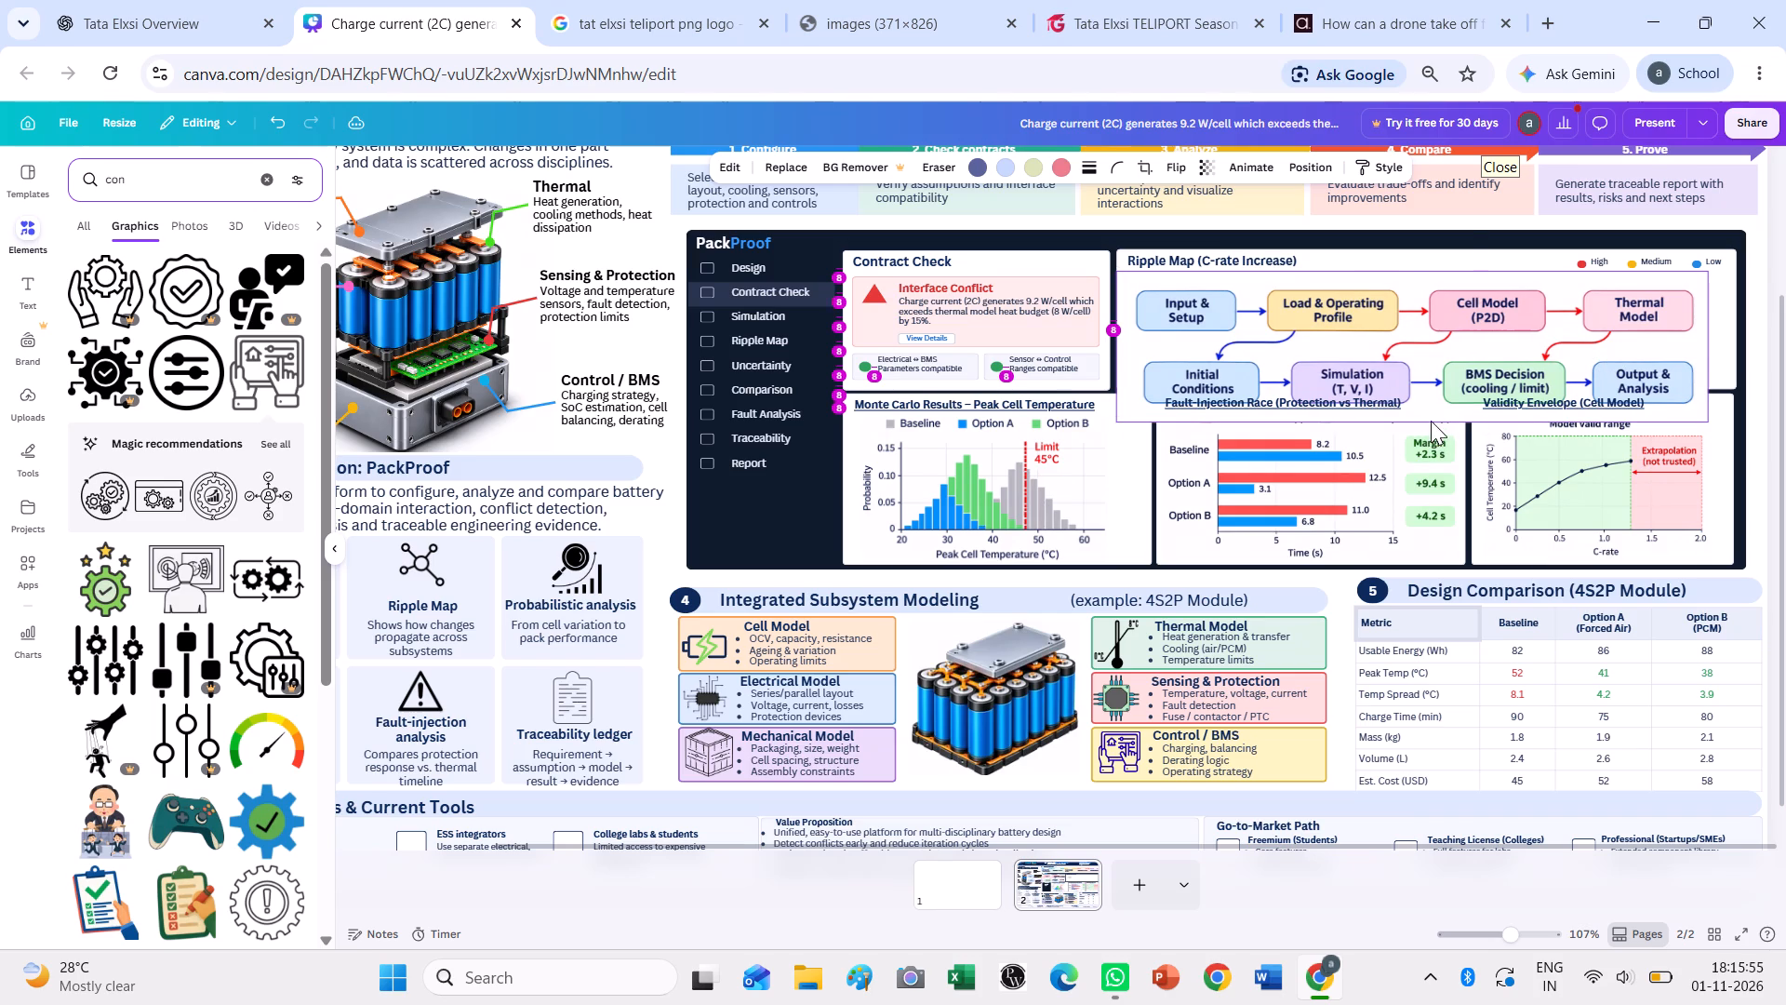
pyautogui.moveTo(1450, 378); pyautogui.dragTo(1451, 368)
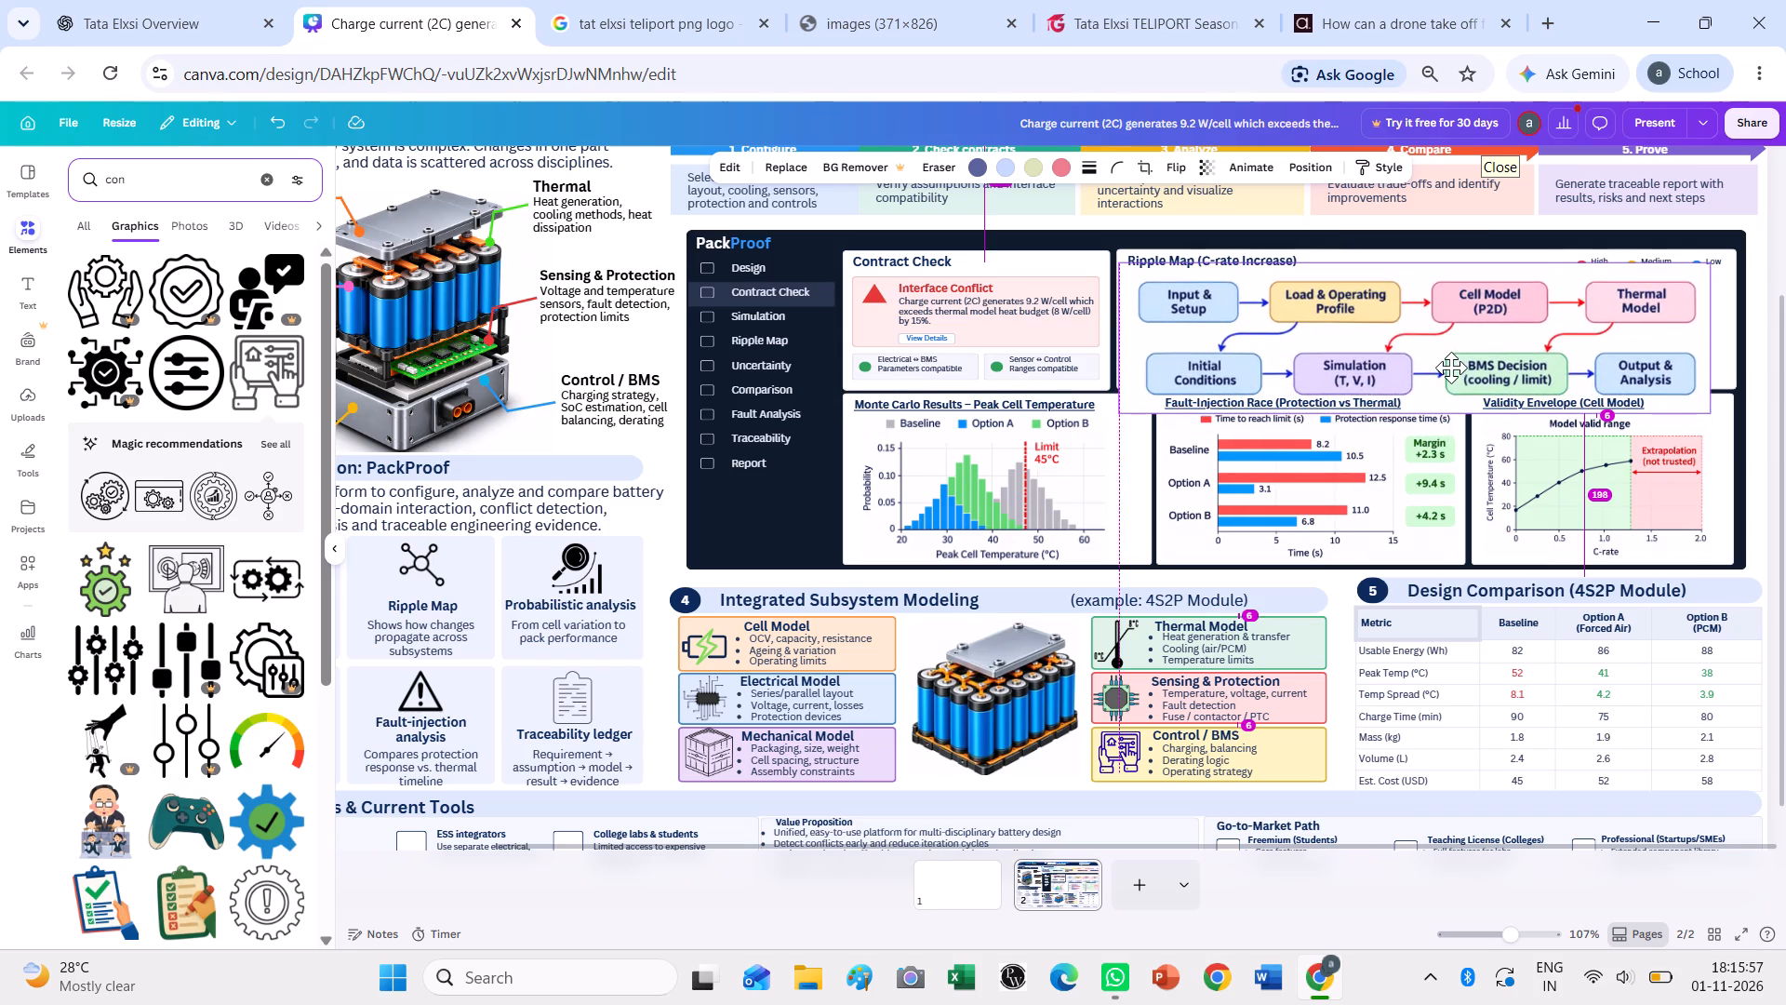
pyautogui.moveTo(1451, 368); pyautogui.dragTo(1453, 358)
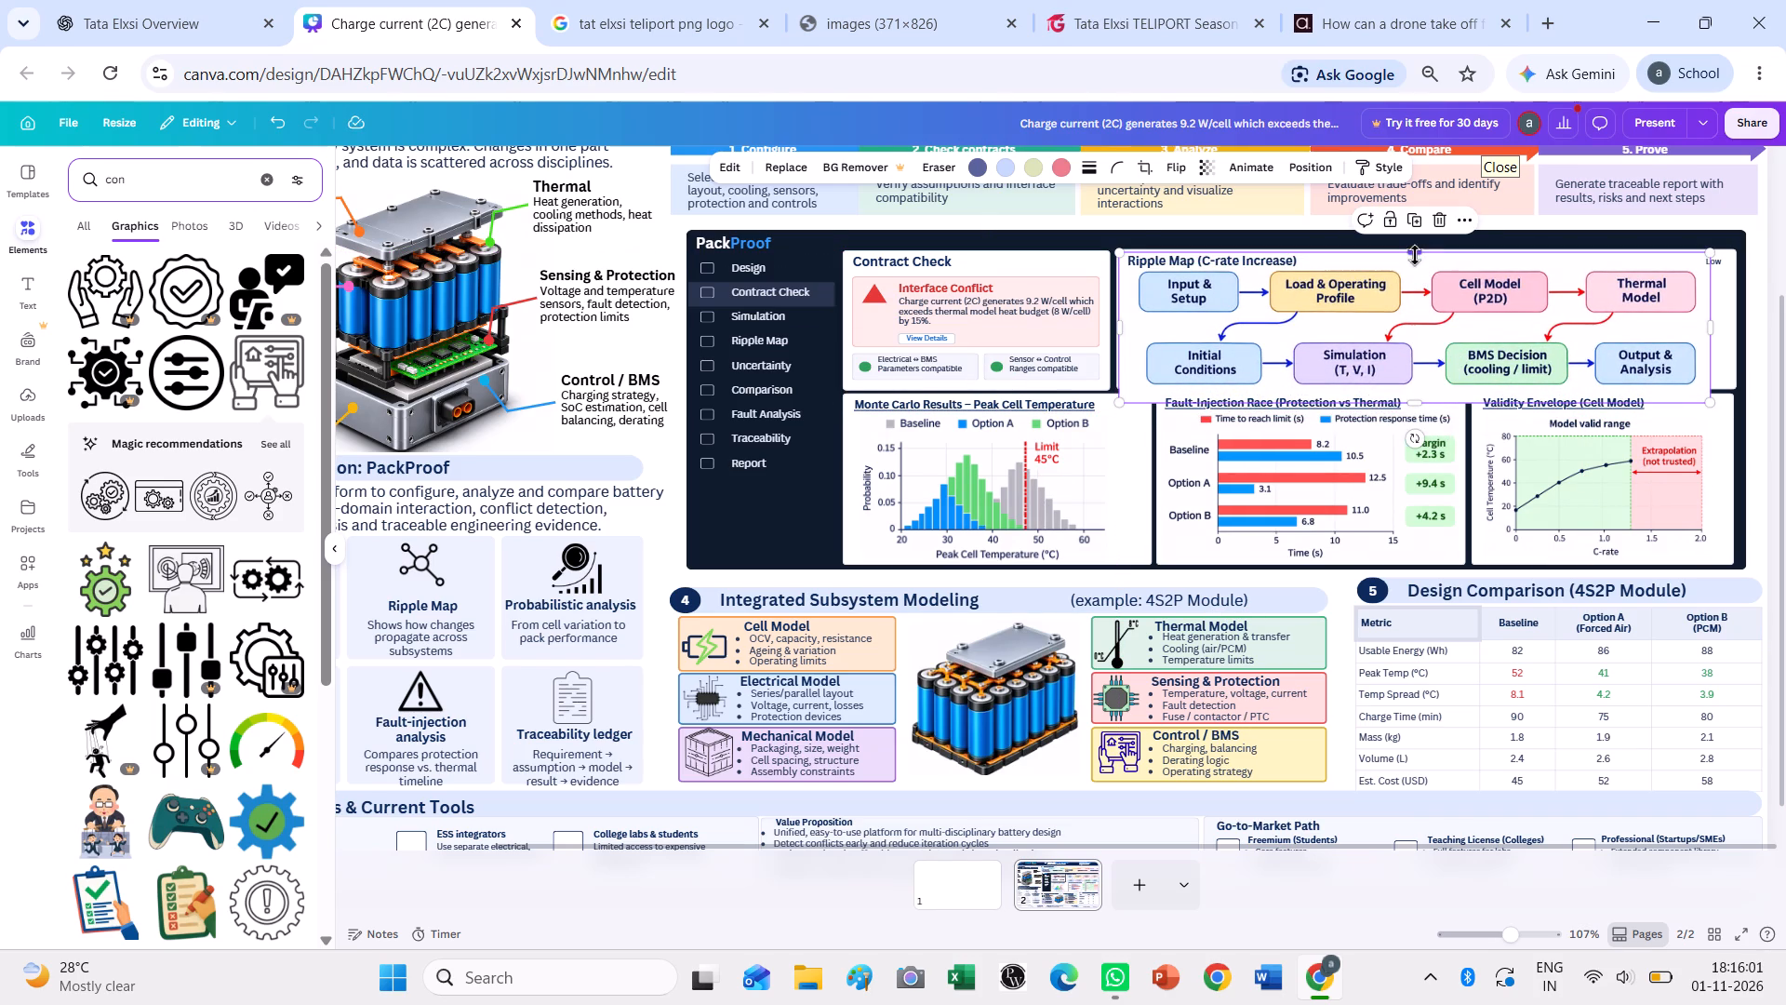
# Crop the flowchart's blank top and bottom margins to about 715 by 138, clearing the Ripple Map legend and the charts below.
pyautogui.moveTo(1415, 255); pyautogui.dragTo(1419, 273)
pyautogui.moveTo(1415, 406); pyautogui.dragTo(1412, 387)
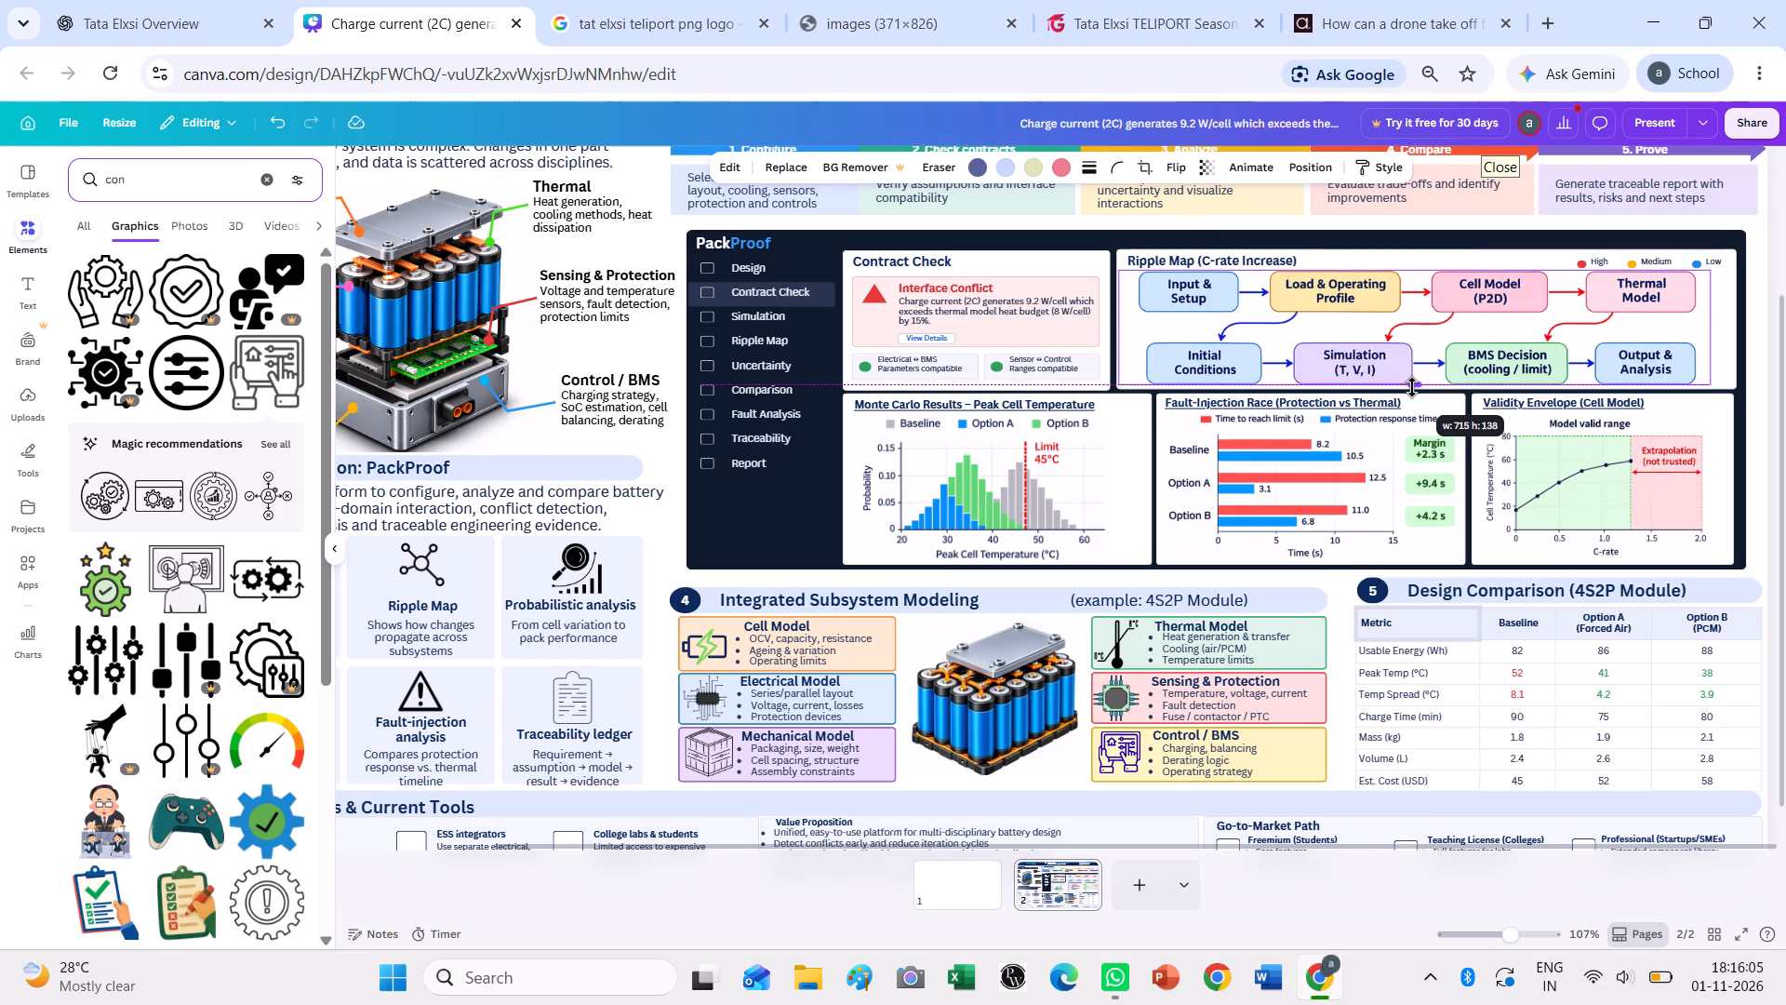
pyautogui.moveTo(1412, 387); pyautogui.dragTo(1411, 387)
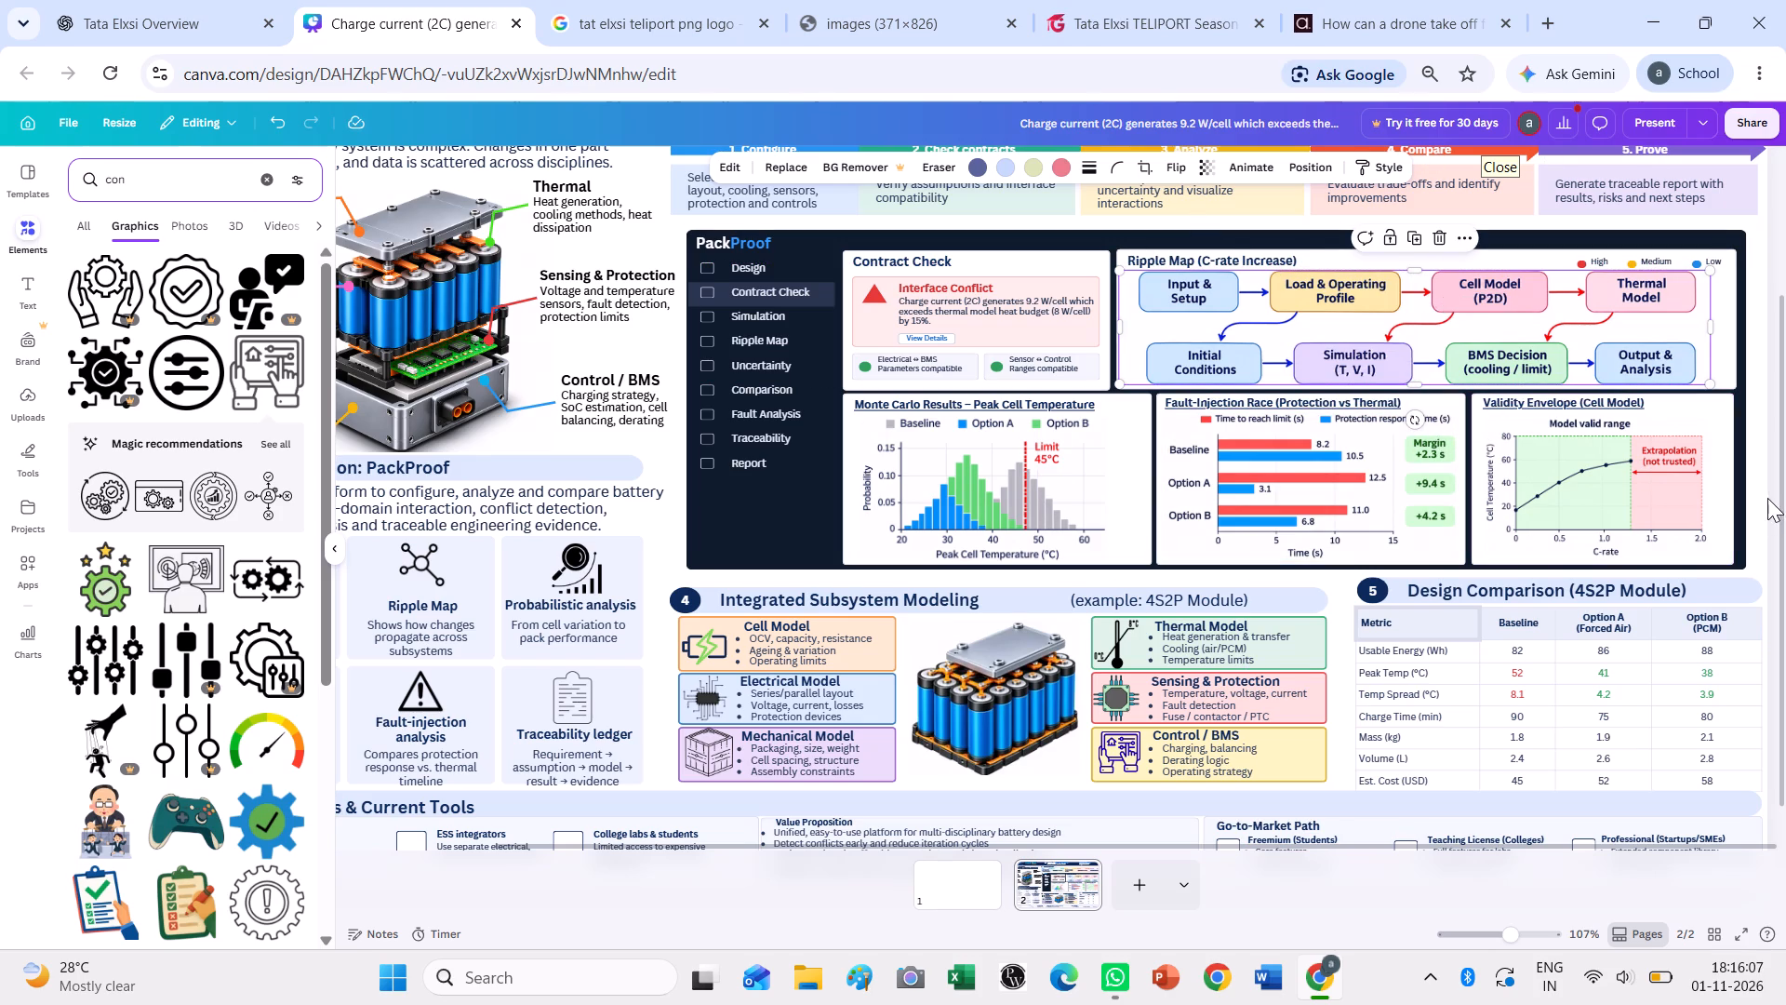
pyautogui.click(1748, 516)
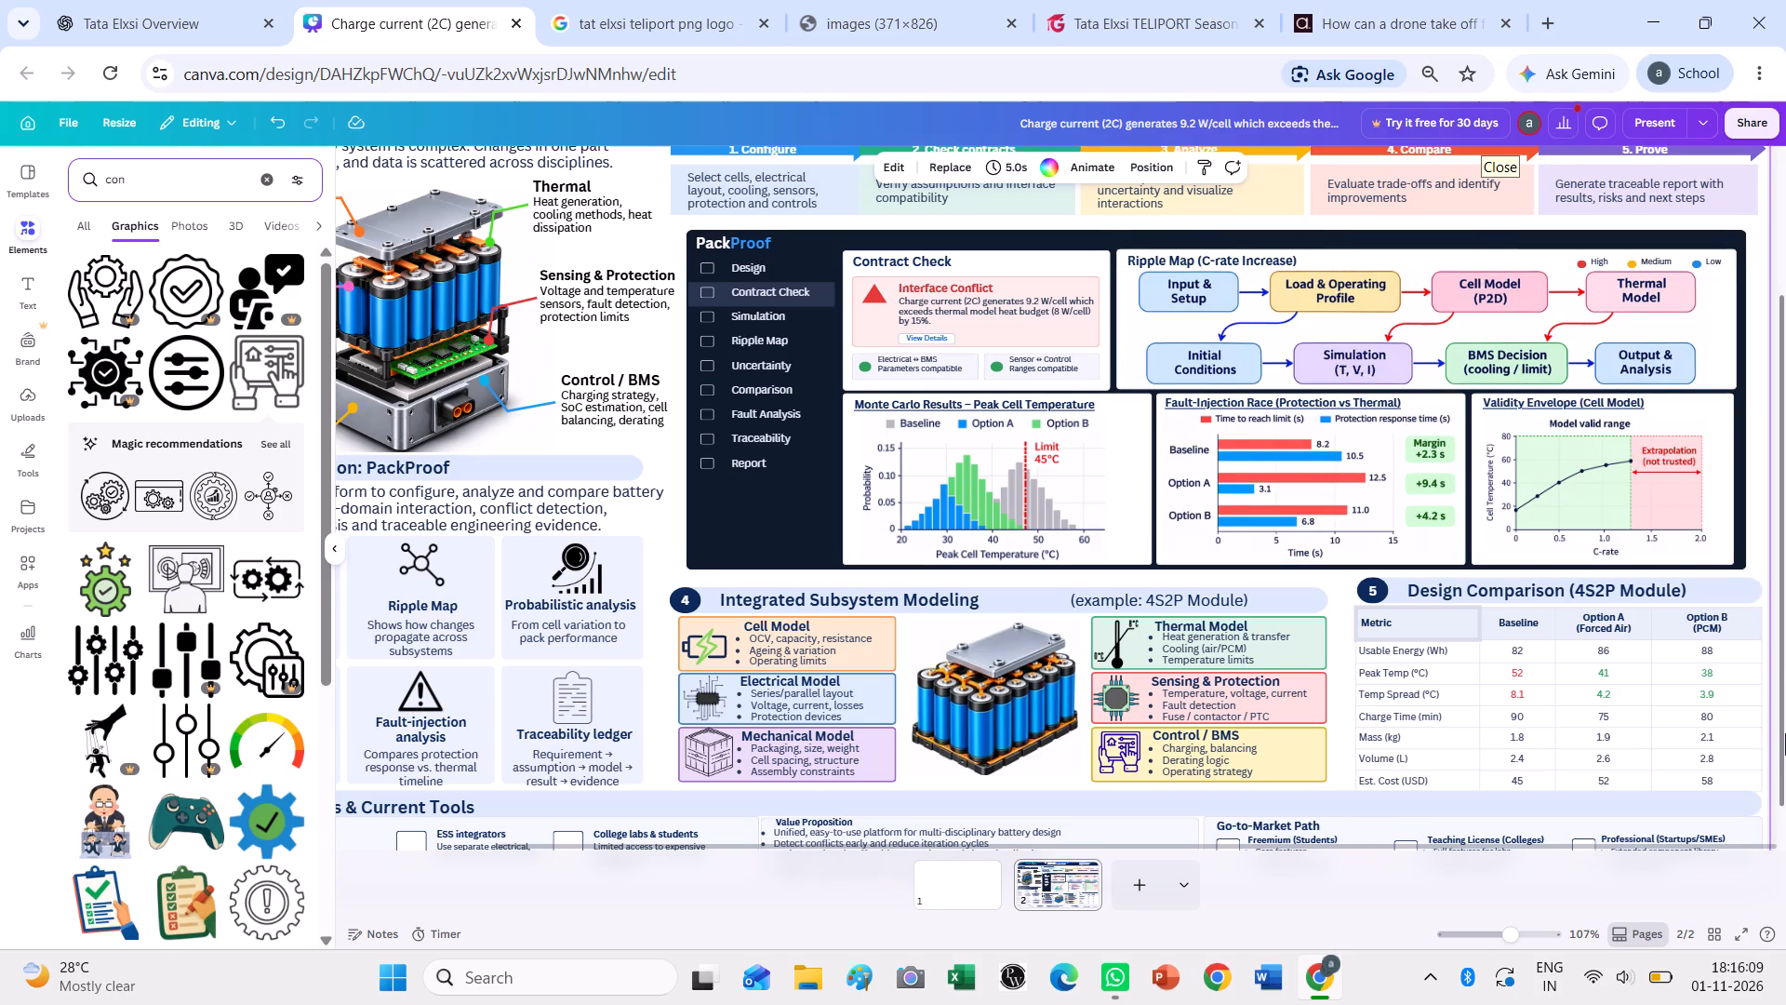
# Set the High, Medium and Low legend text to size 9.1 and shift the whole legend back inside the Ripple Map panel.
pyautogui.moveTo(1571, 254); pyautogui.dragTo(1656, 257)
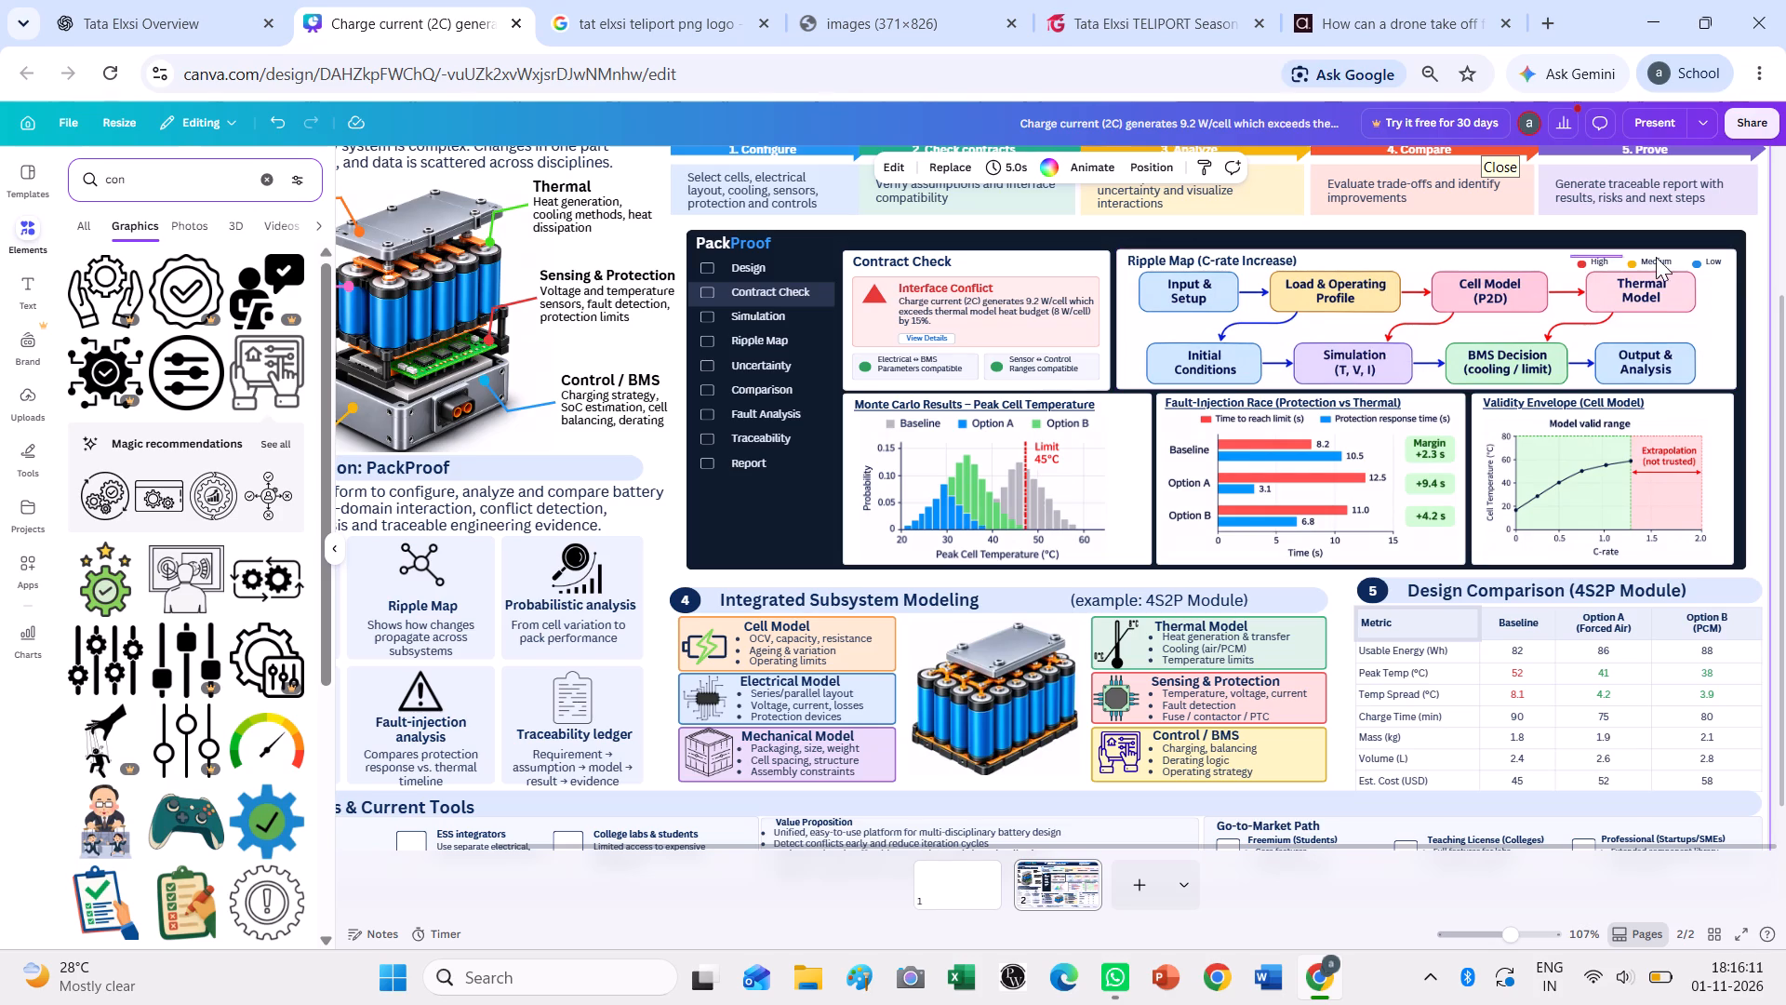
pyautogui.moveTo(1656, 257); pyautogui.dragTo(1721, 267)
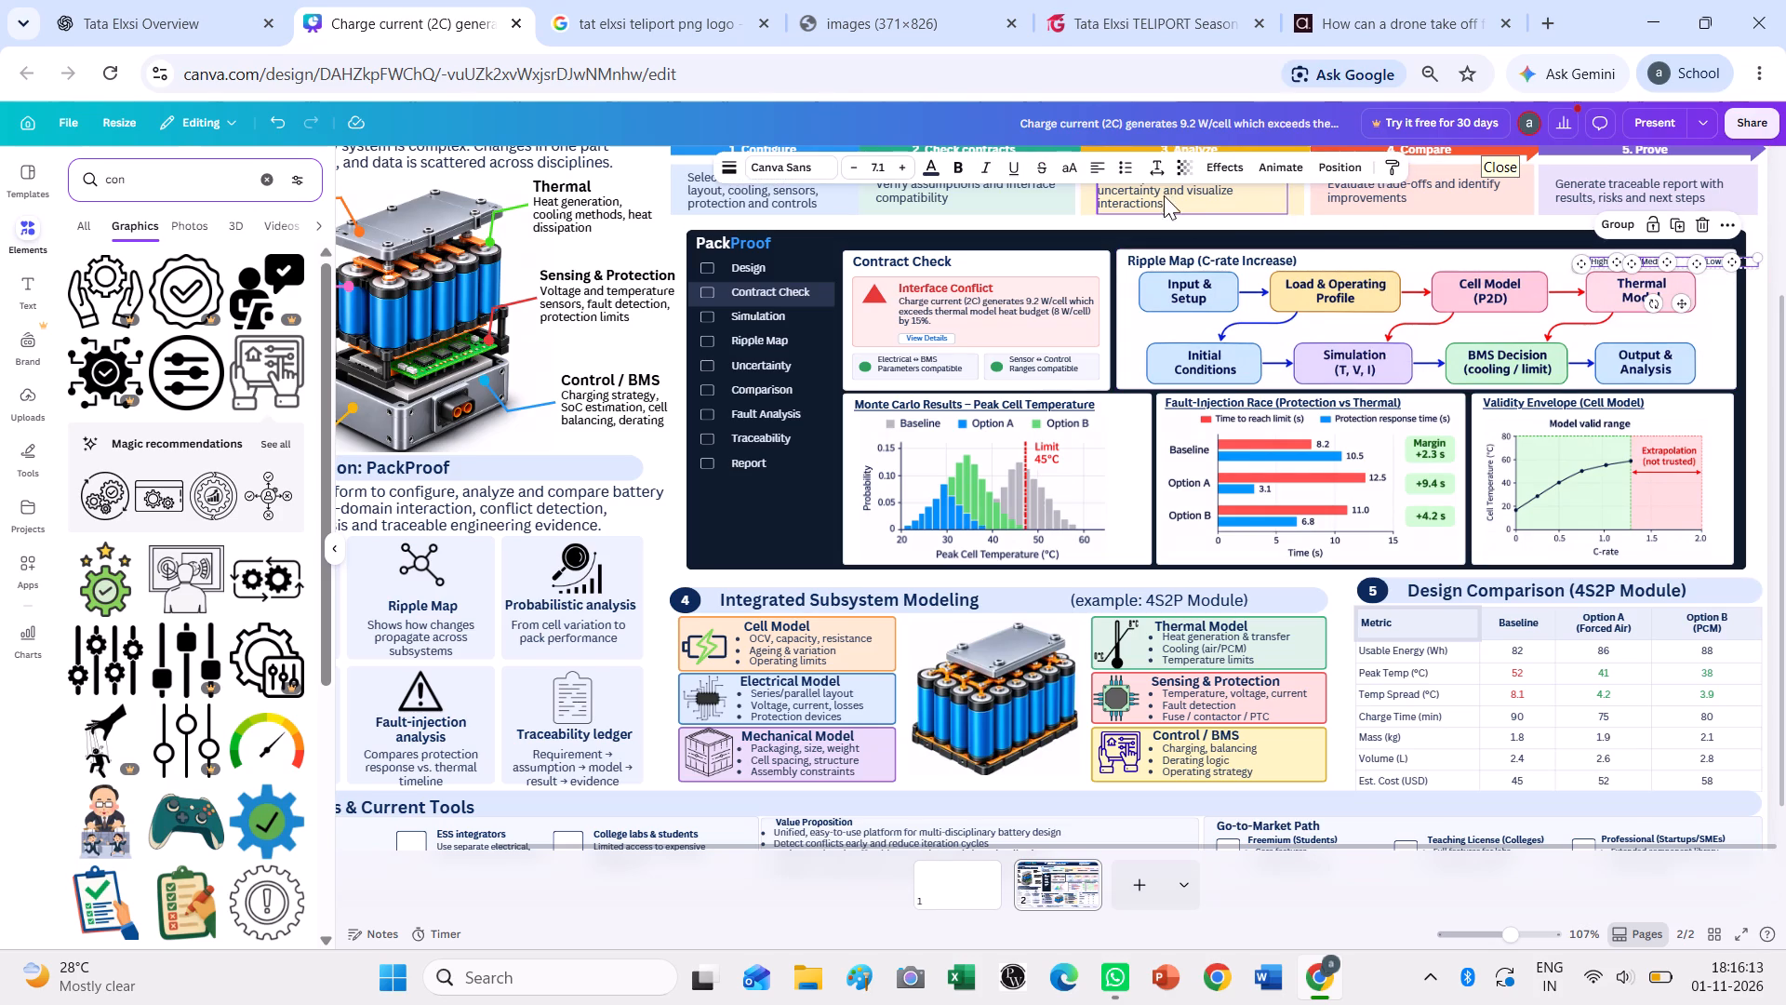
pyautogui.doubleClick(902, 175)
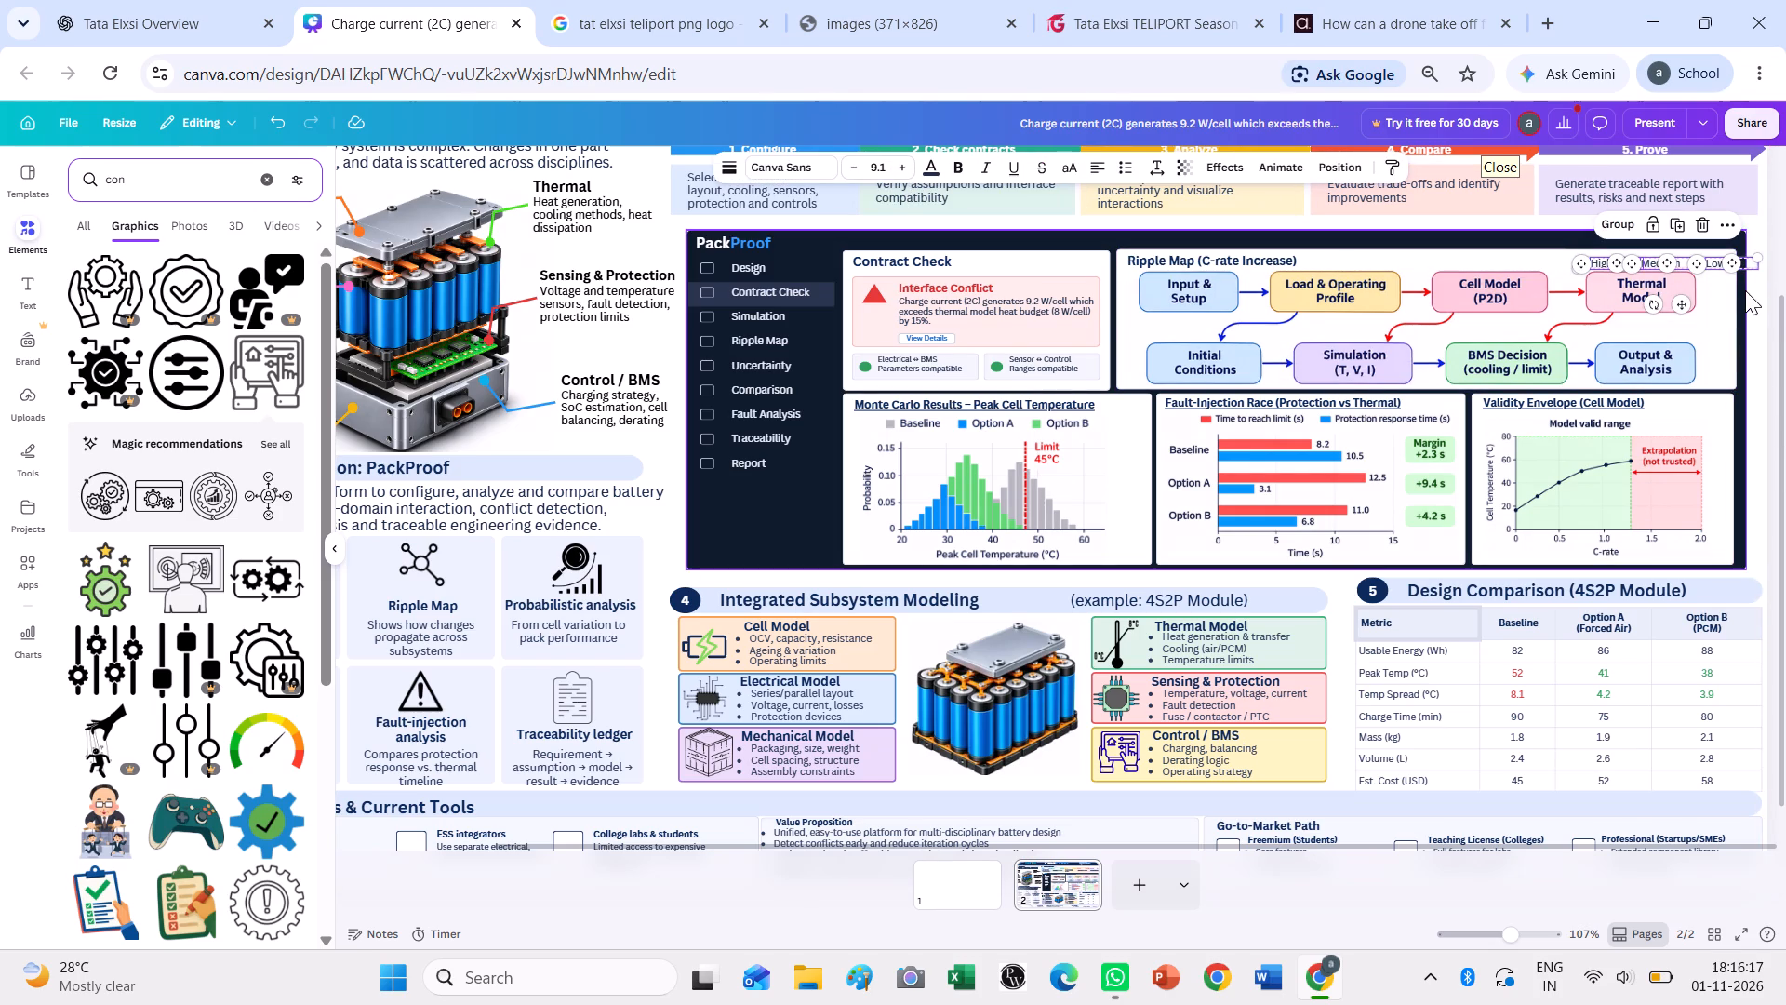
pyautogui.moveTo(1746, 261); pyautogui.dragTo(1733, 258)
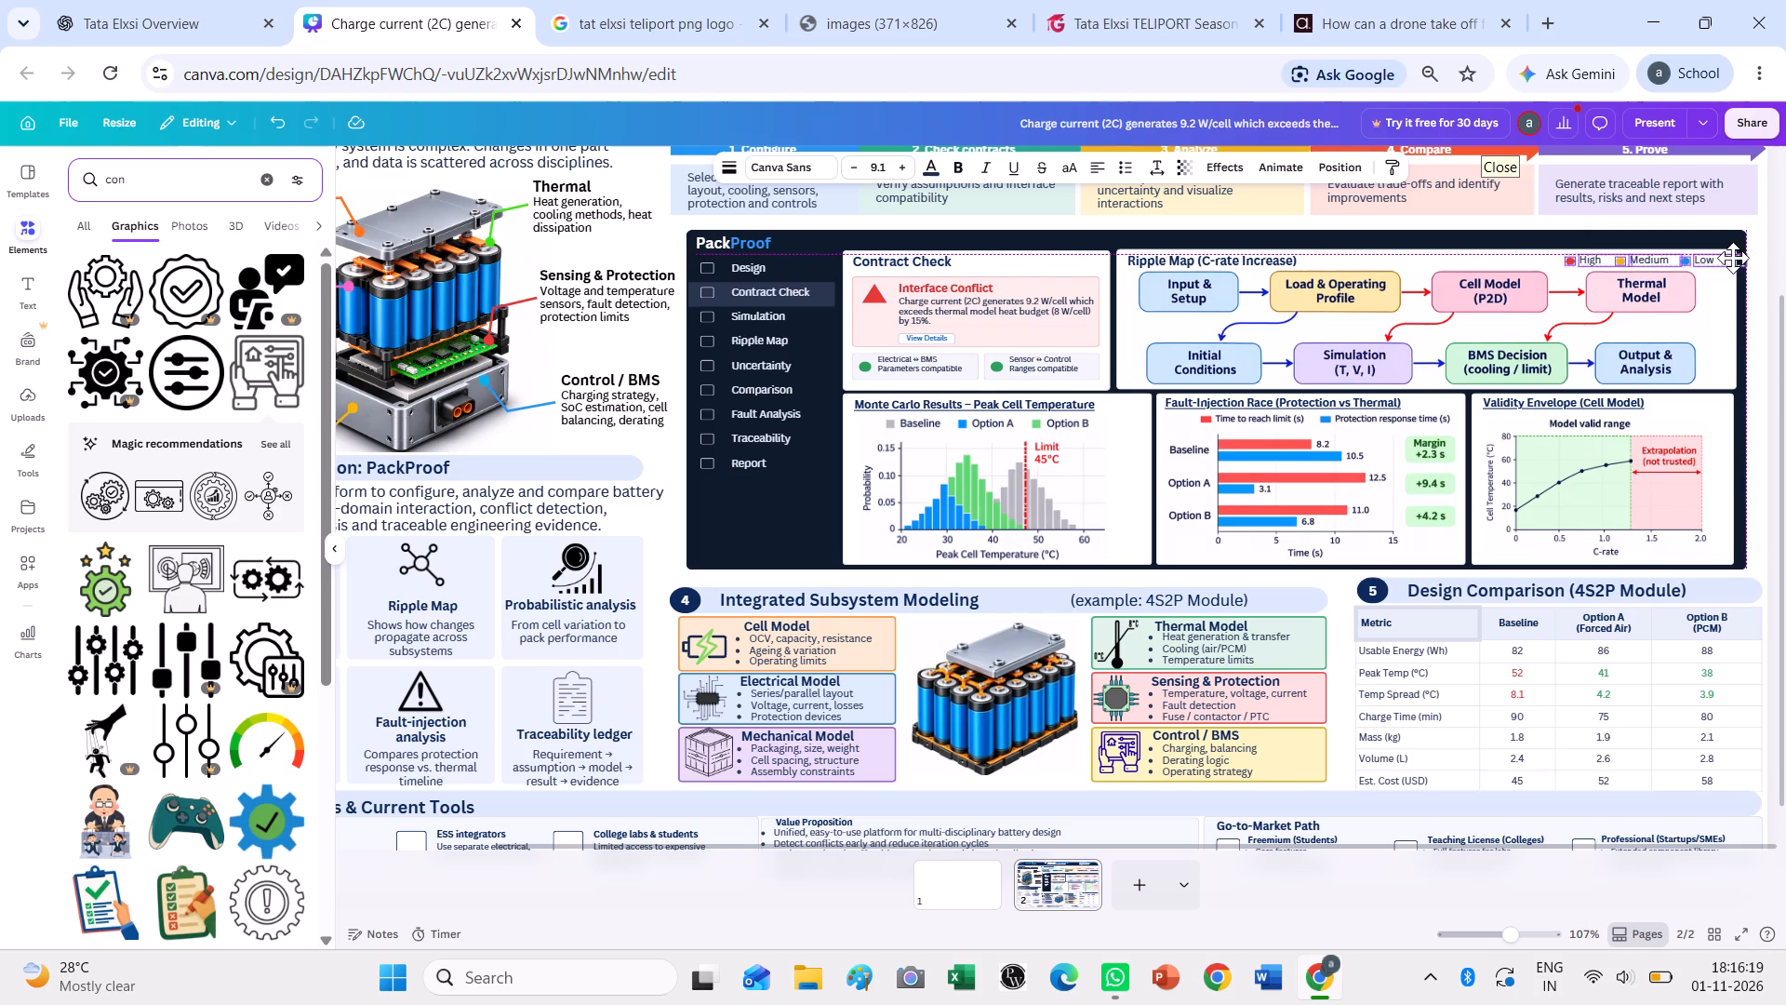
pyautogui.moveTo(1733, 258); pyautogui.dragTo(1722, 258)
pyautogui.click(1757, 299)
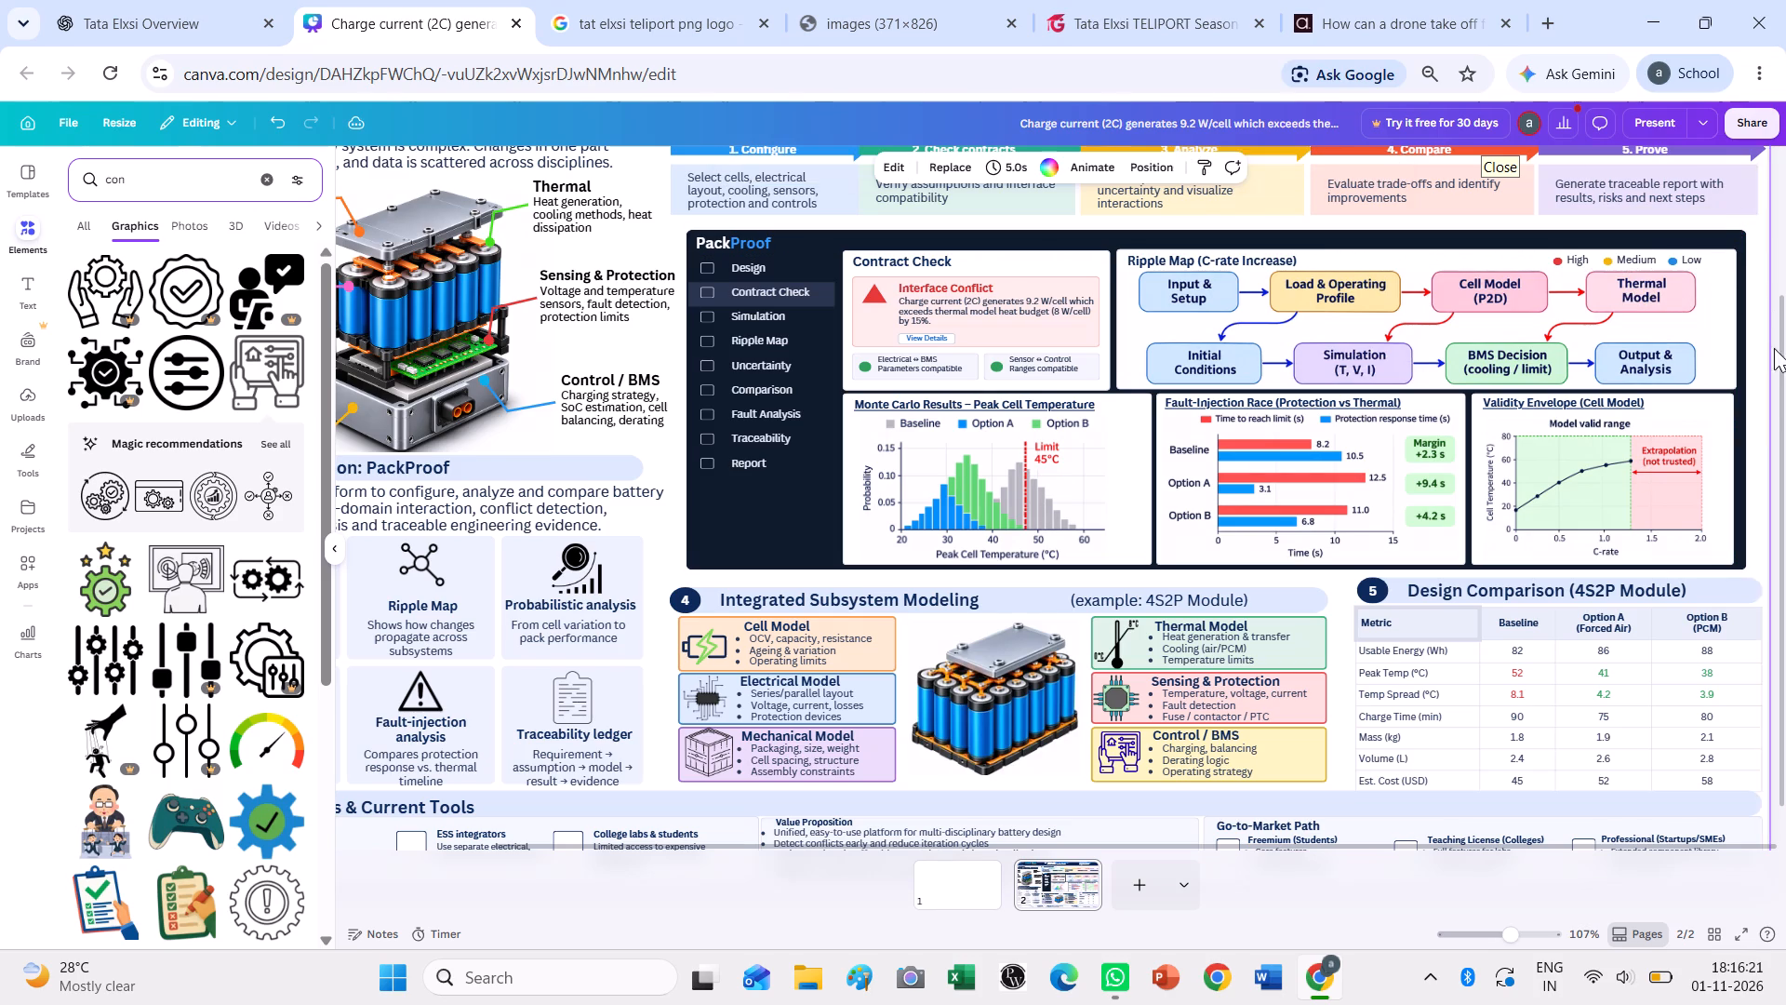
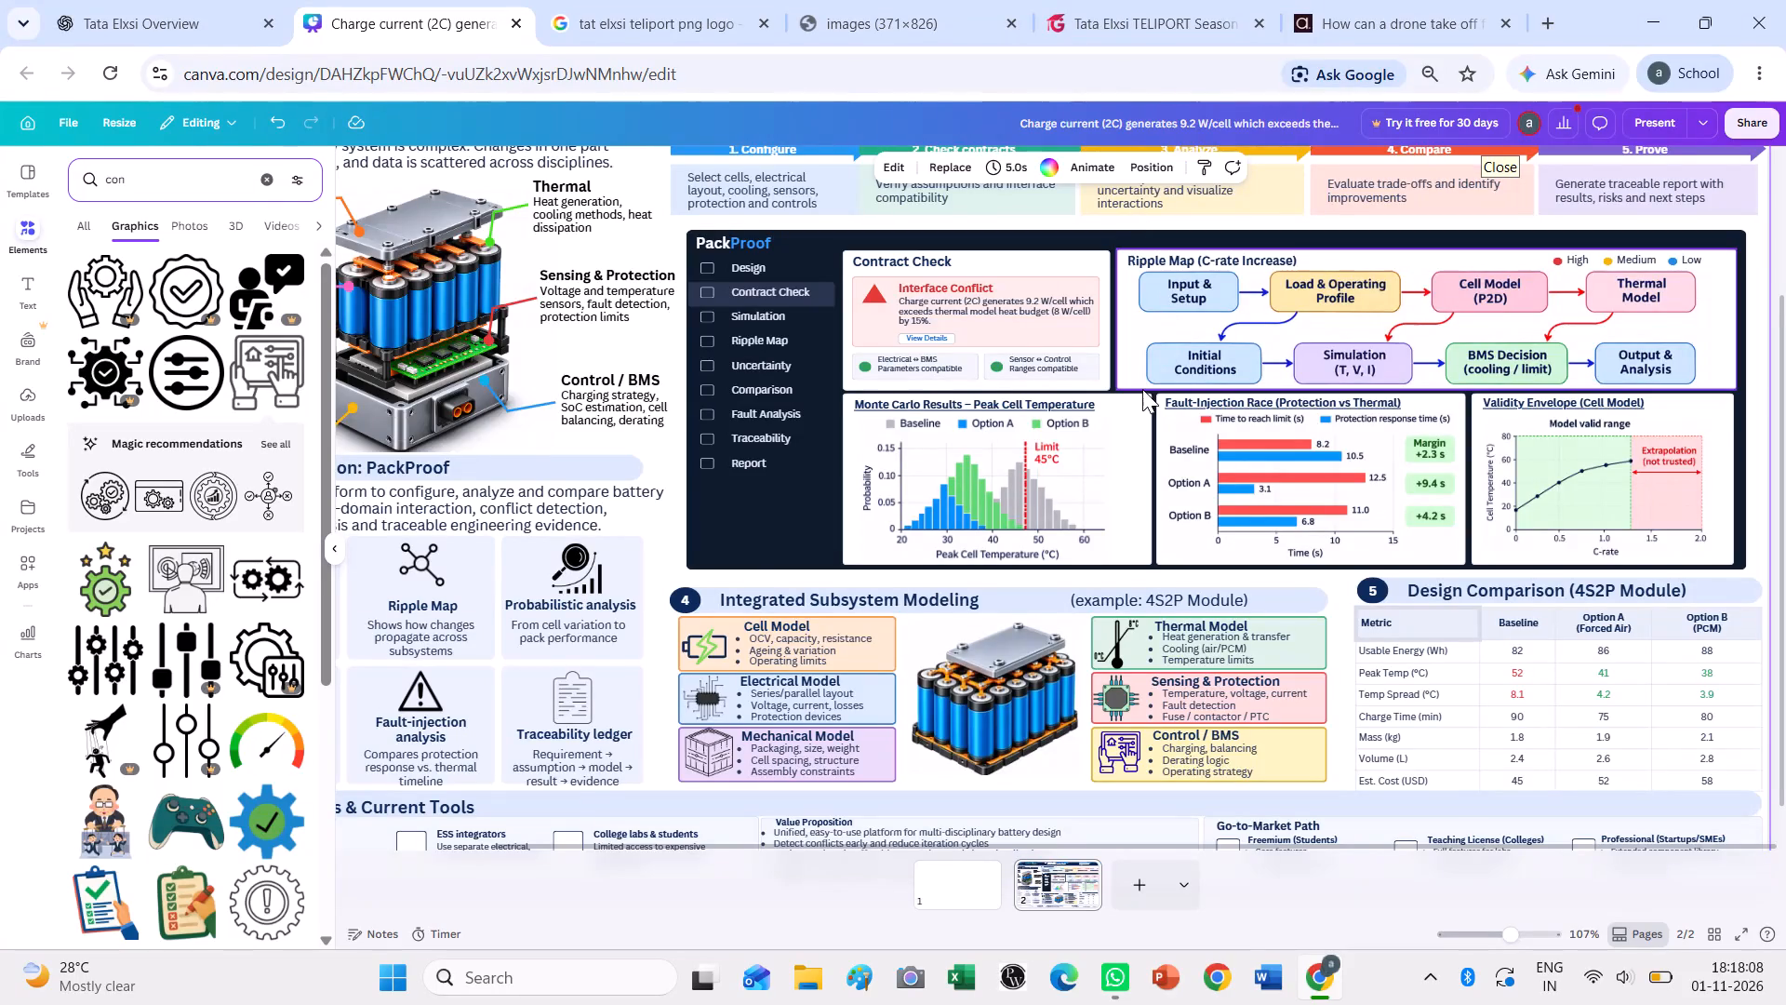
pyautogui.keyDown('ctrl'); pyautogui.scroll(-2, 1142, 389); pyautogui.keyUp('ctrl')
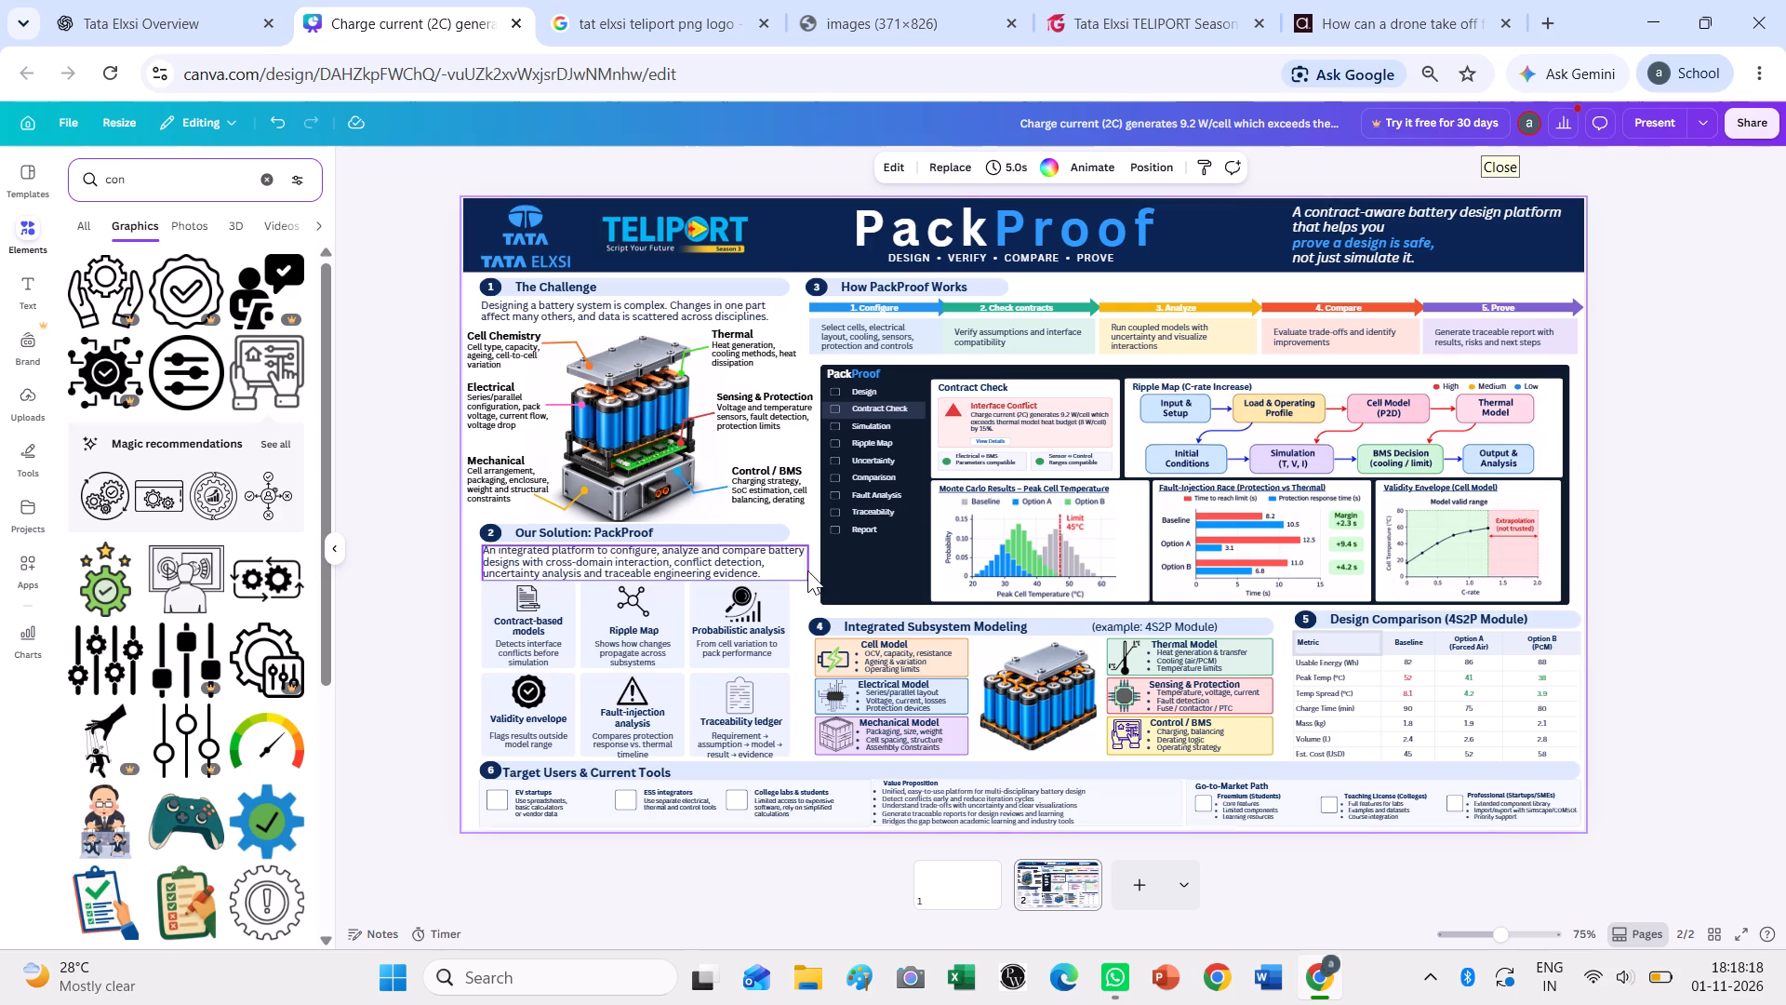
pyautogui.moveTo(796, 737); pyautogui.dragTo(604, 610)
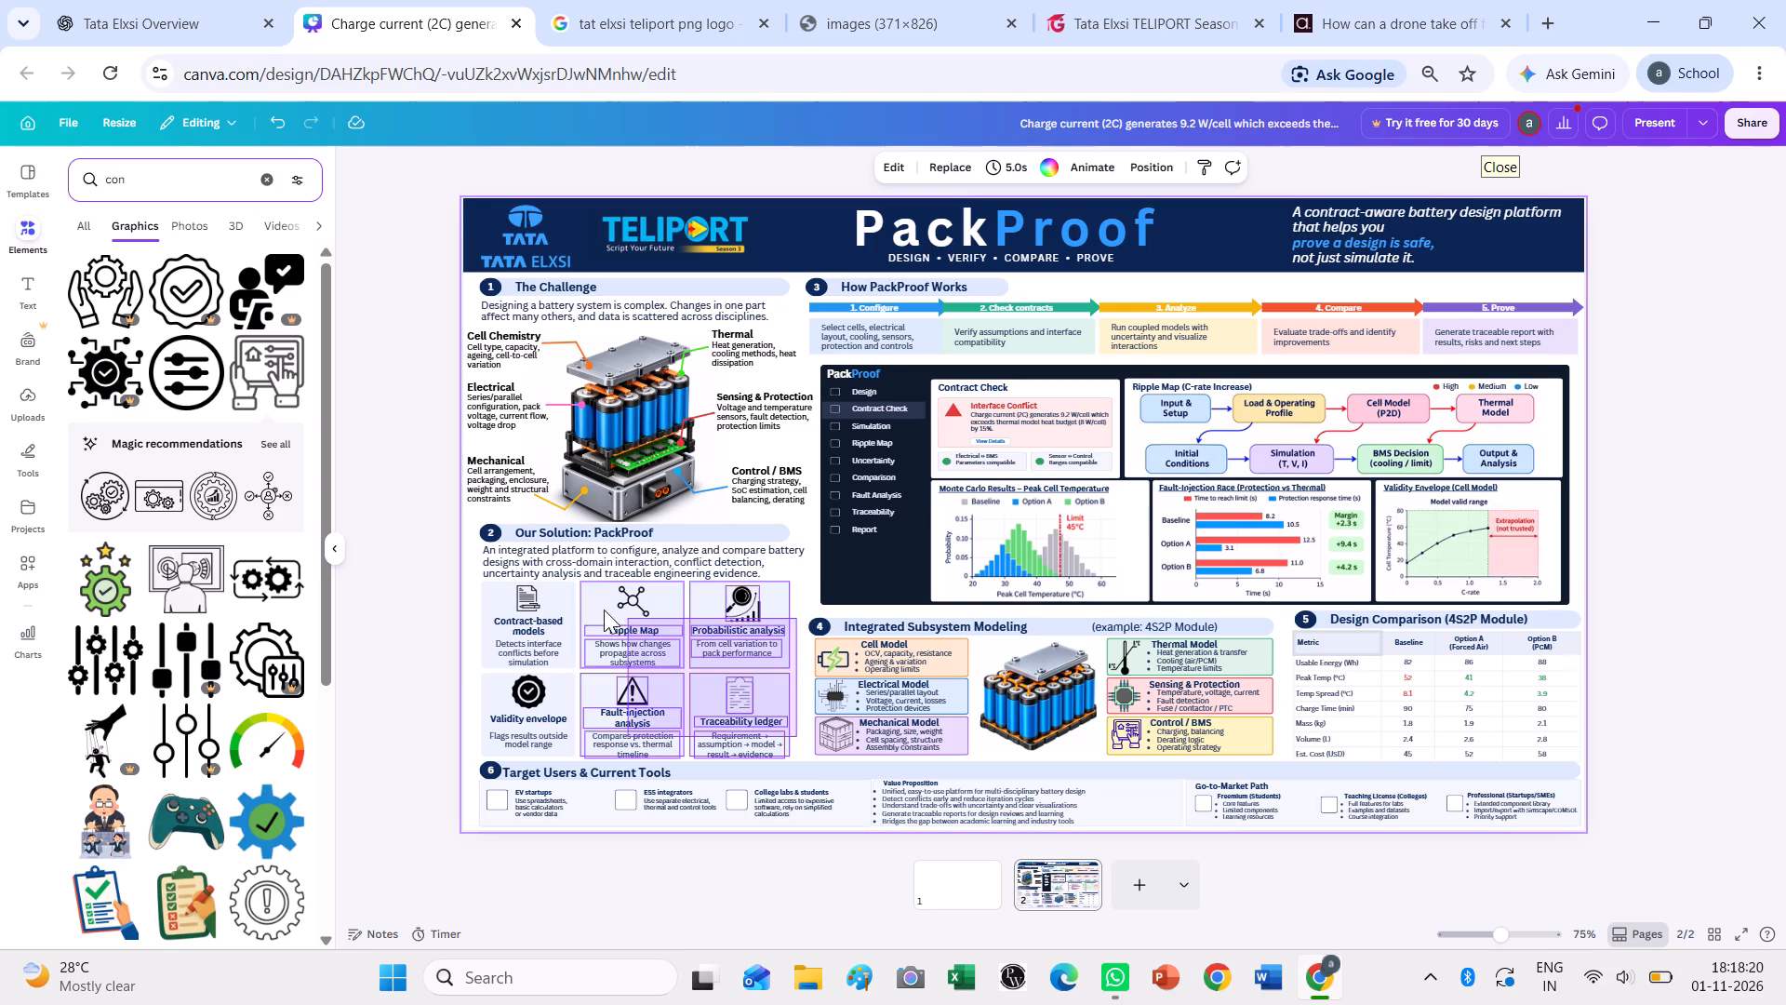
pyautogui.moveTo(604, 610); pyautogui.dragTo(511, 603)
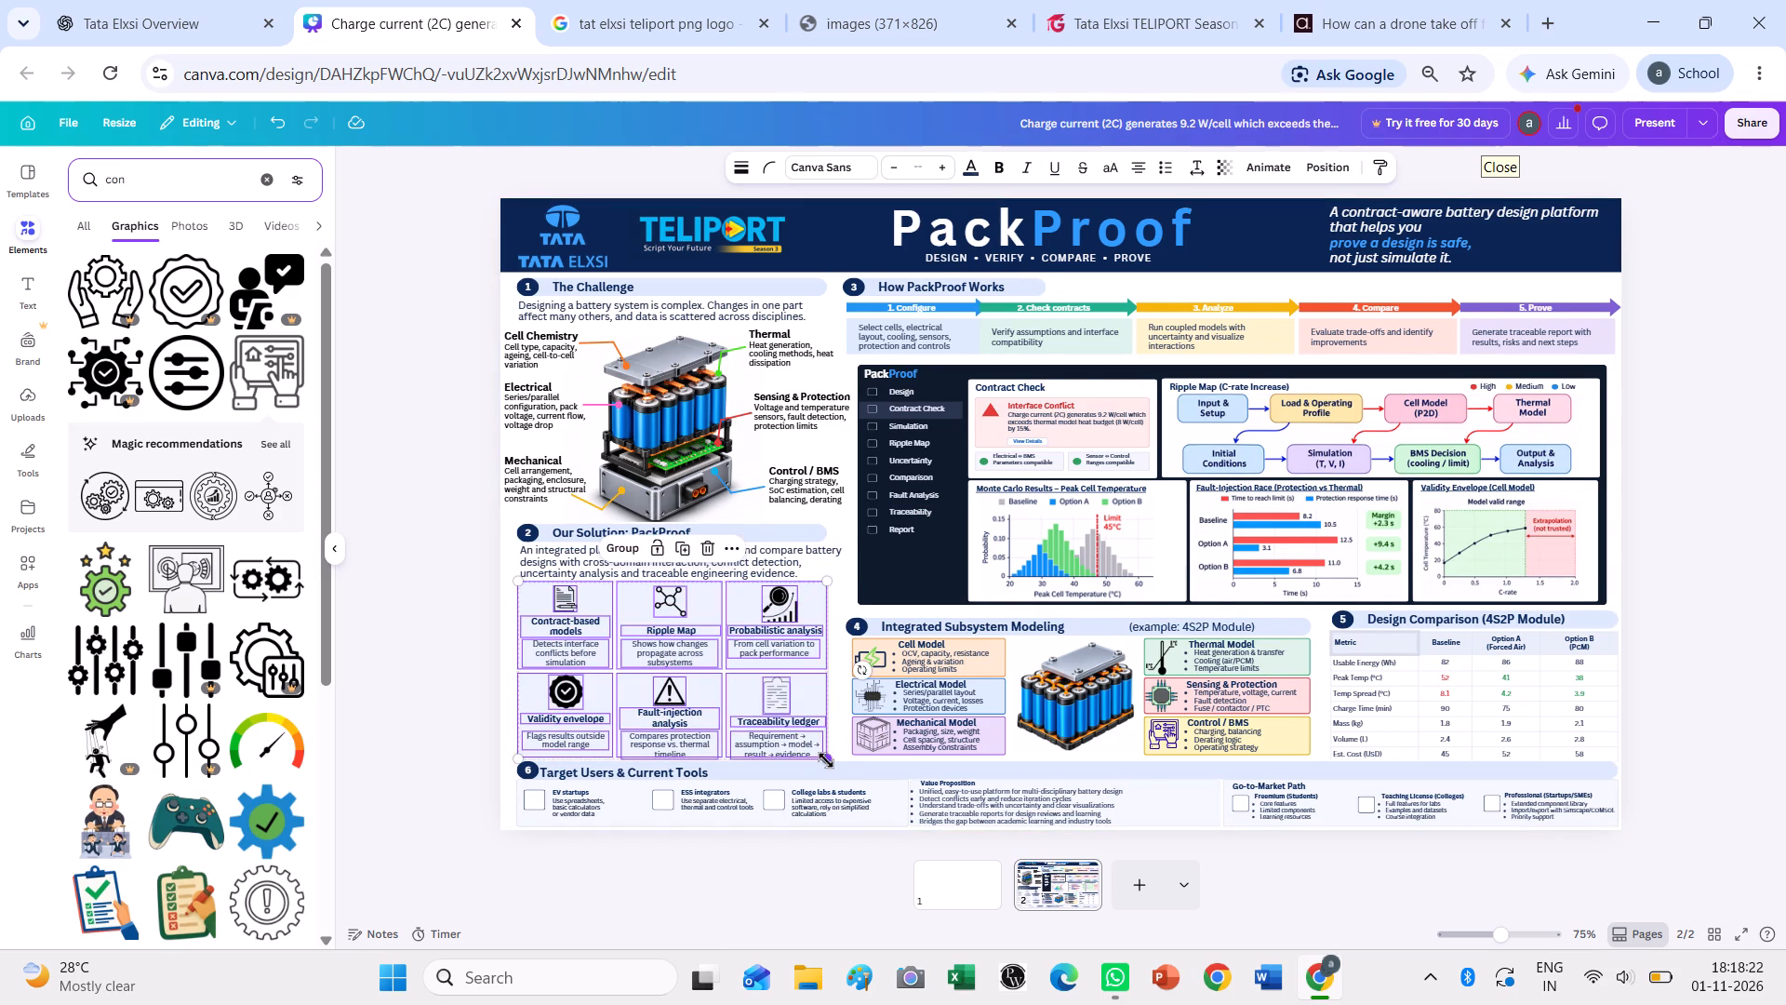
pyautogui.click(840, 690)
# Narrow the Our Solution: PackProof intro paragraph to about 539 wide and set its text to size 12.
pyautogui.click(801, 554)
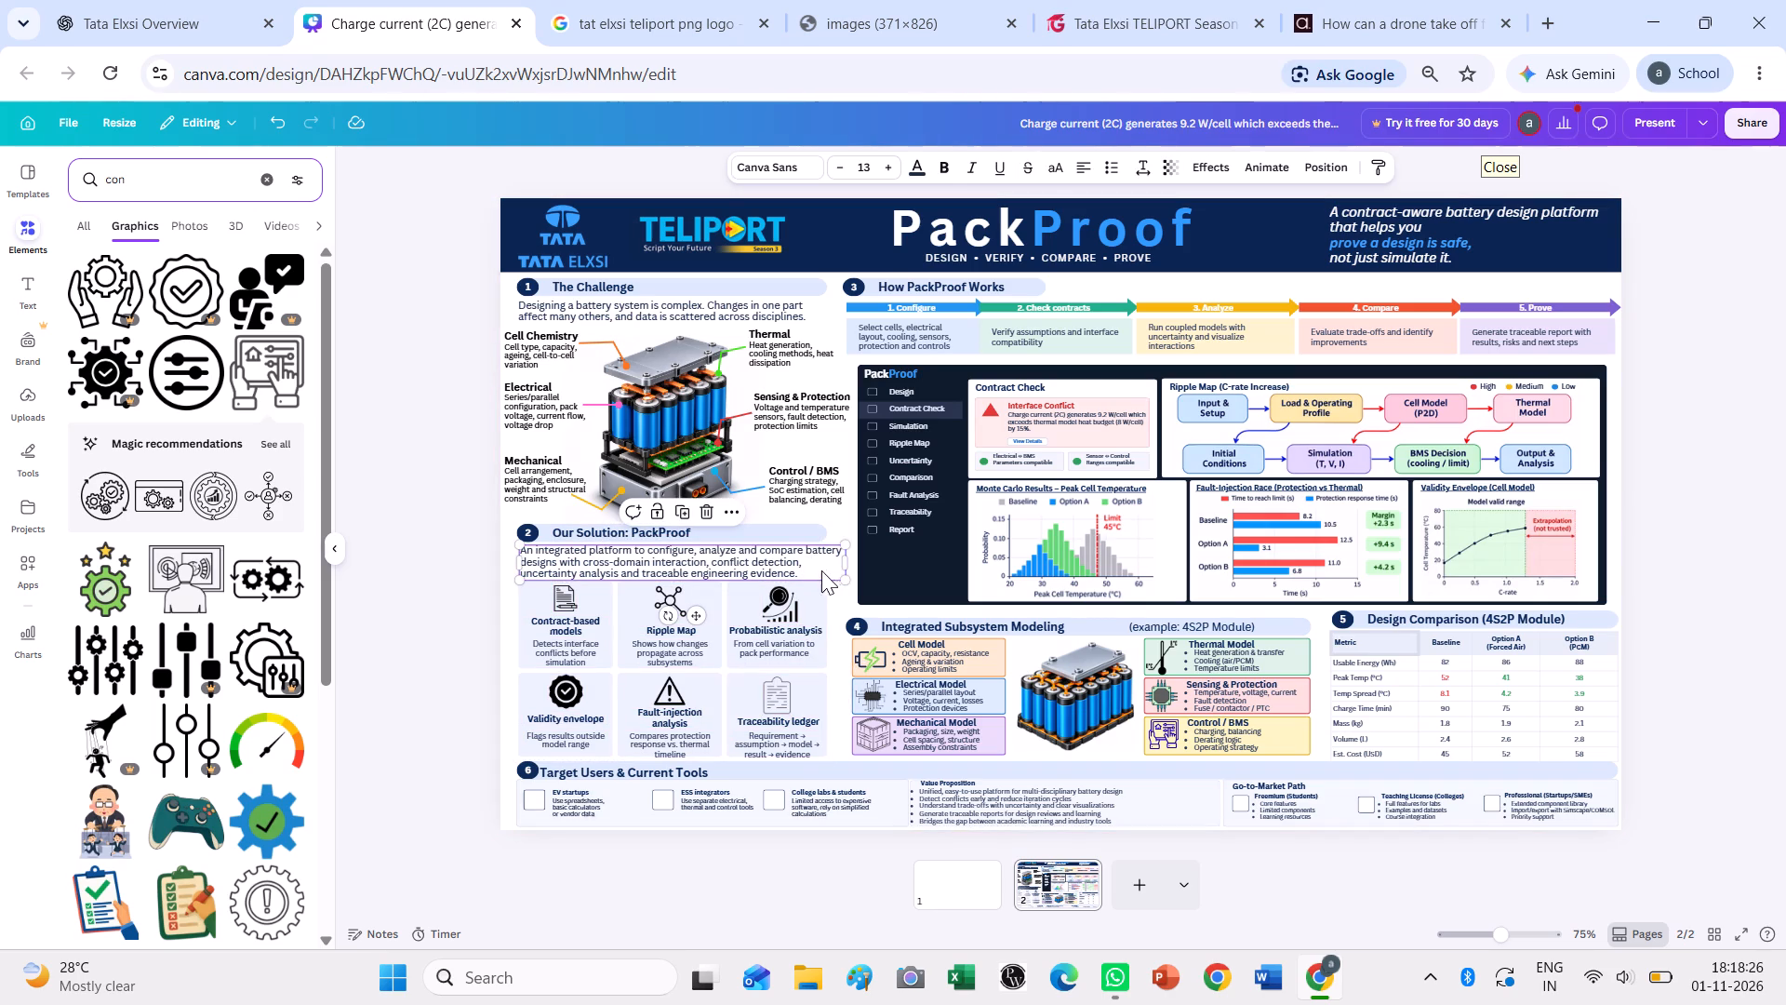
pyautogui.moveTo(847, 567); pyautogui.dragTo(835, 562)
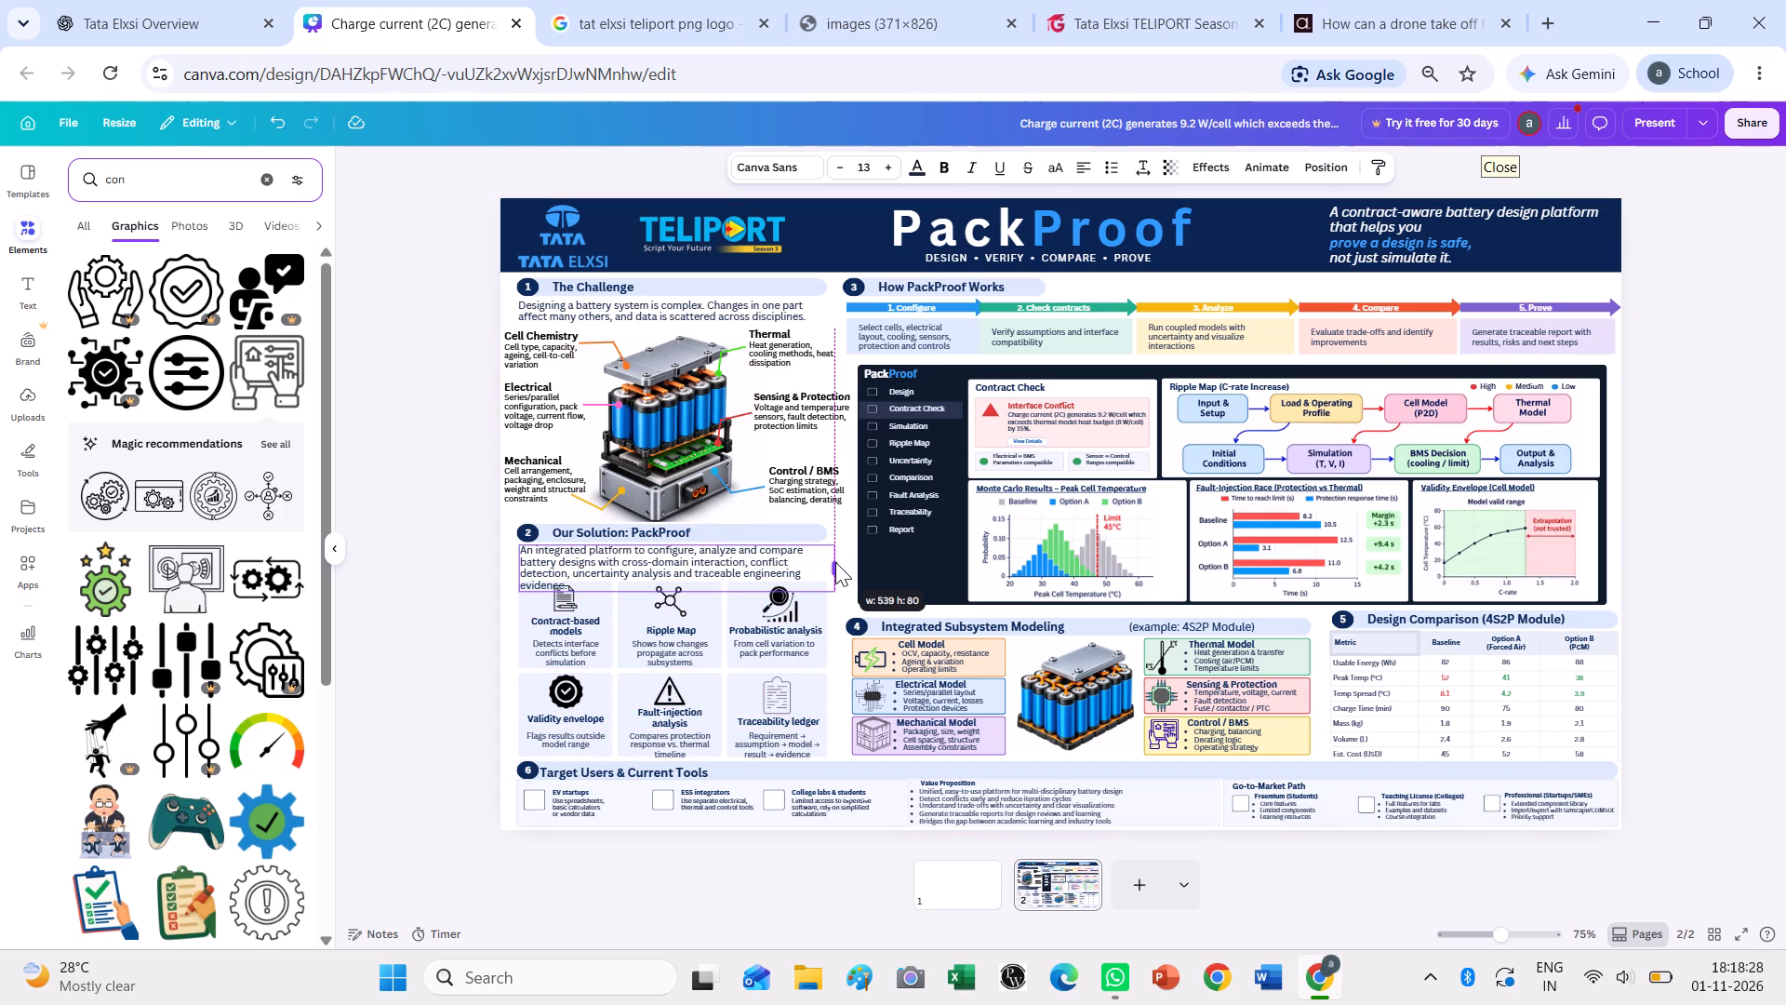
pyautogui.moveTo(835, 562); pyautogui.dragTo(835, 563)
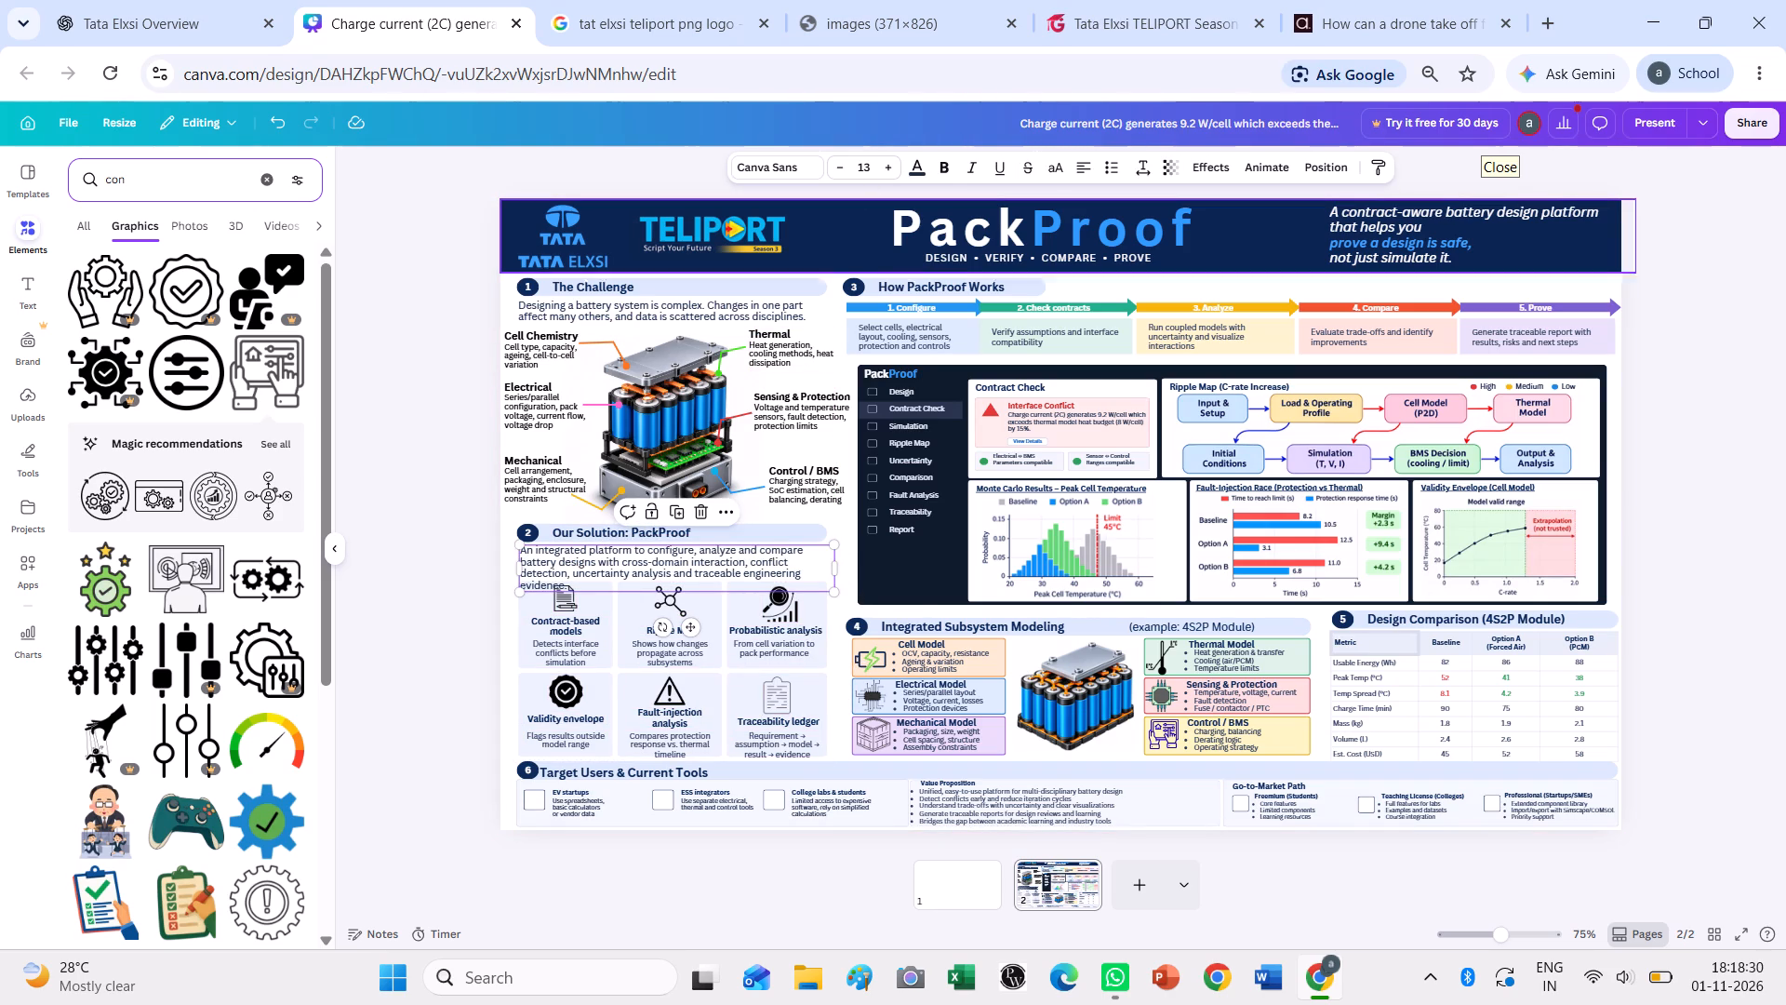
pyautogui.click(844, 167)
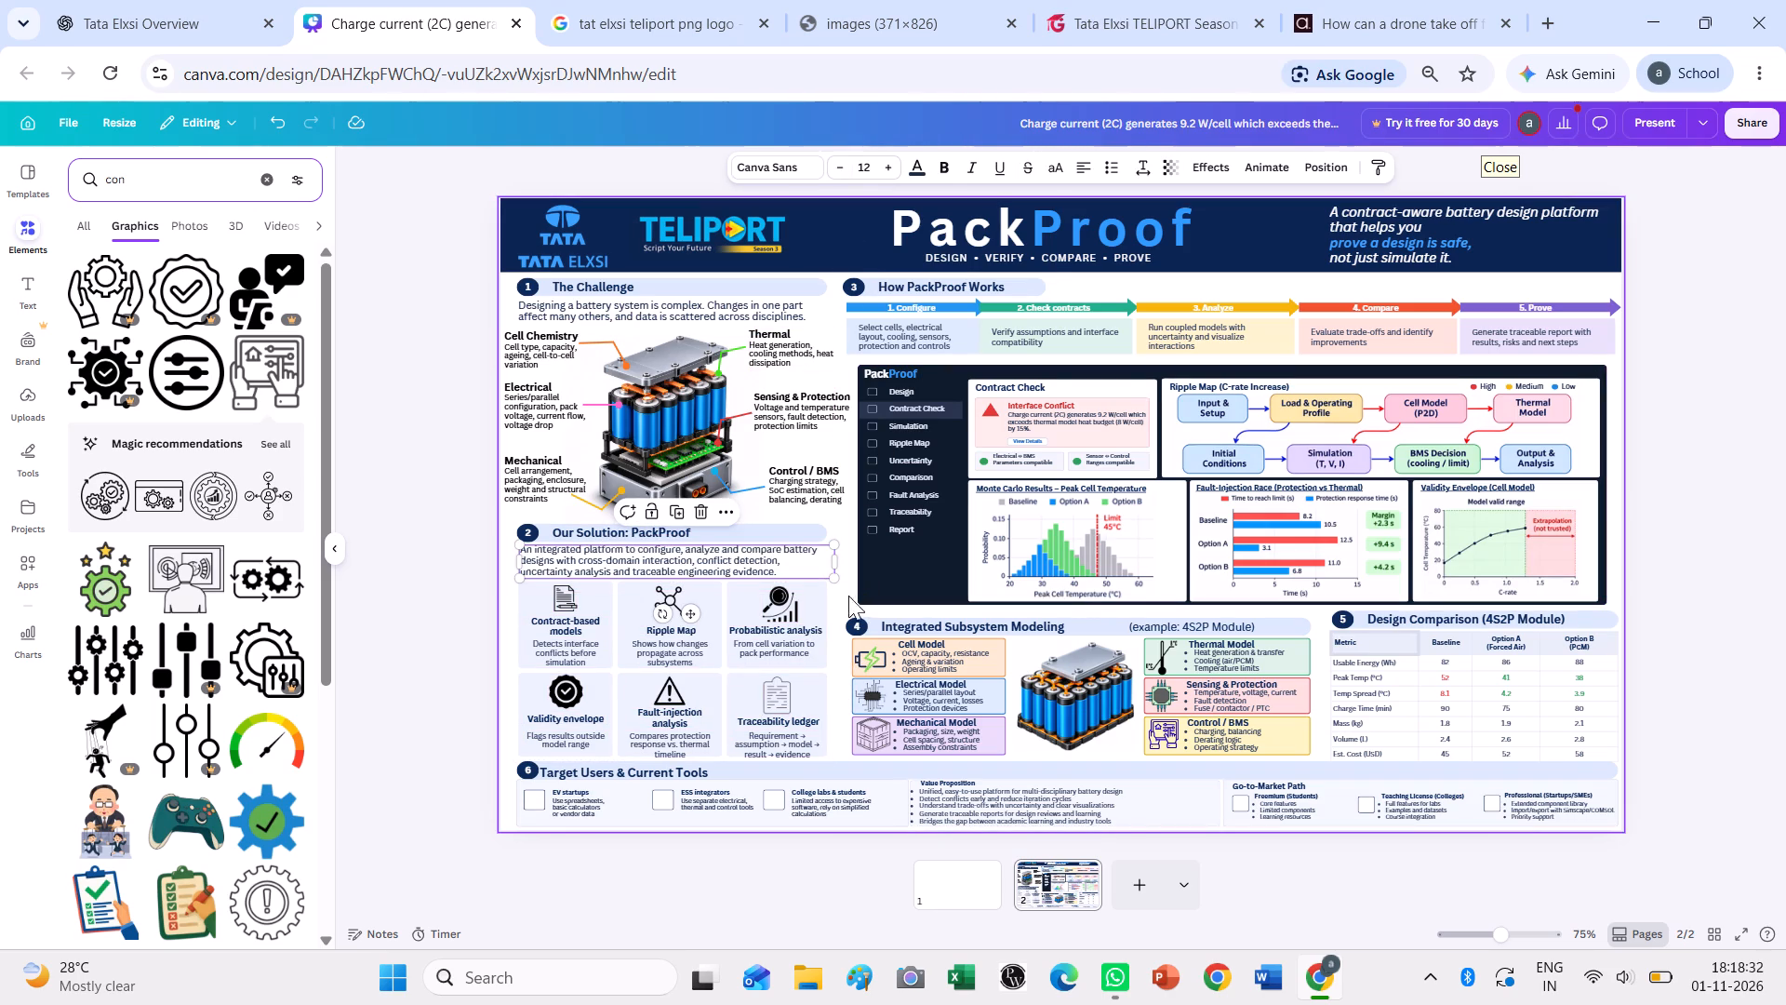
pyautogui.click(834, 596)
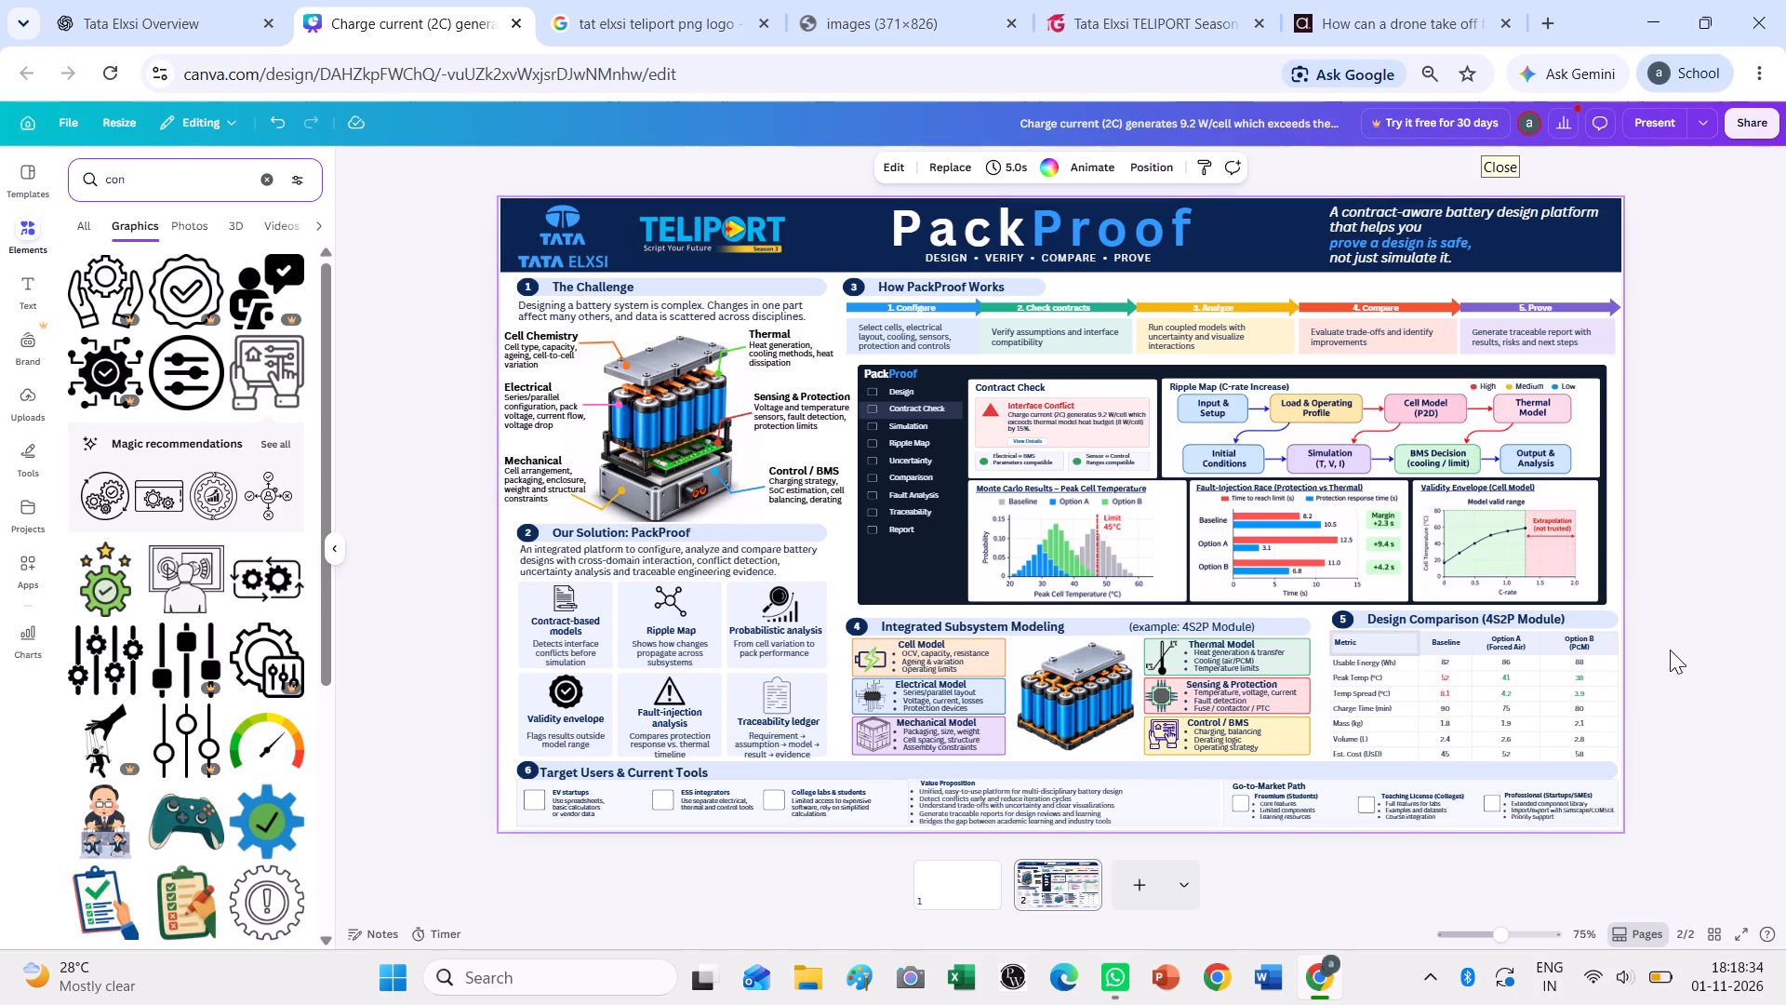
# Set the Analyze and Check contracts descriptions under How PackProof Works to font size 12.2.
pyautogui.click(1213, 331)
pyautogui.doubleClick(947, 169)
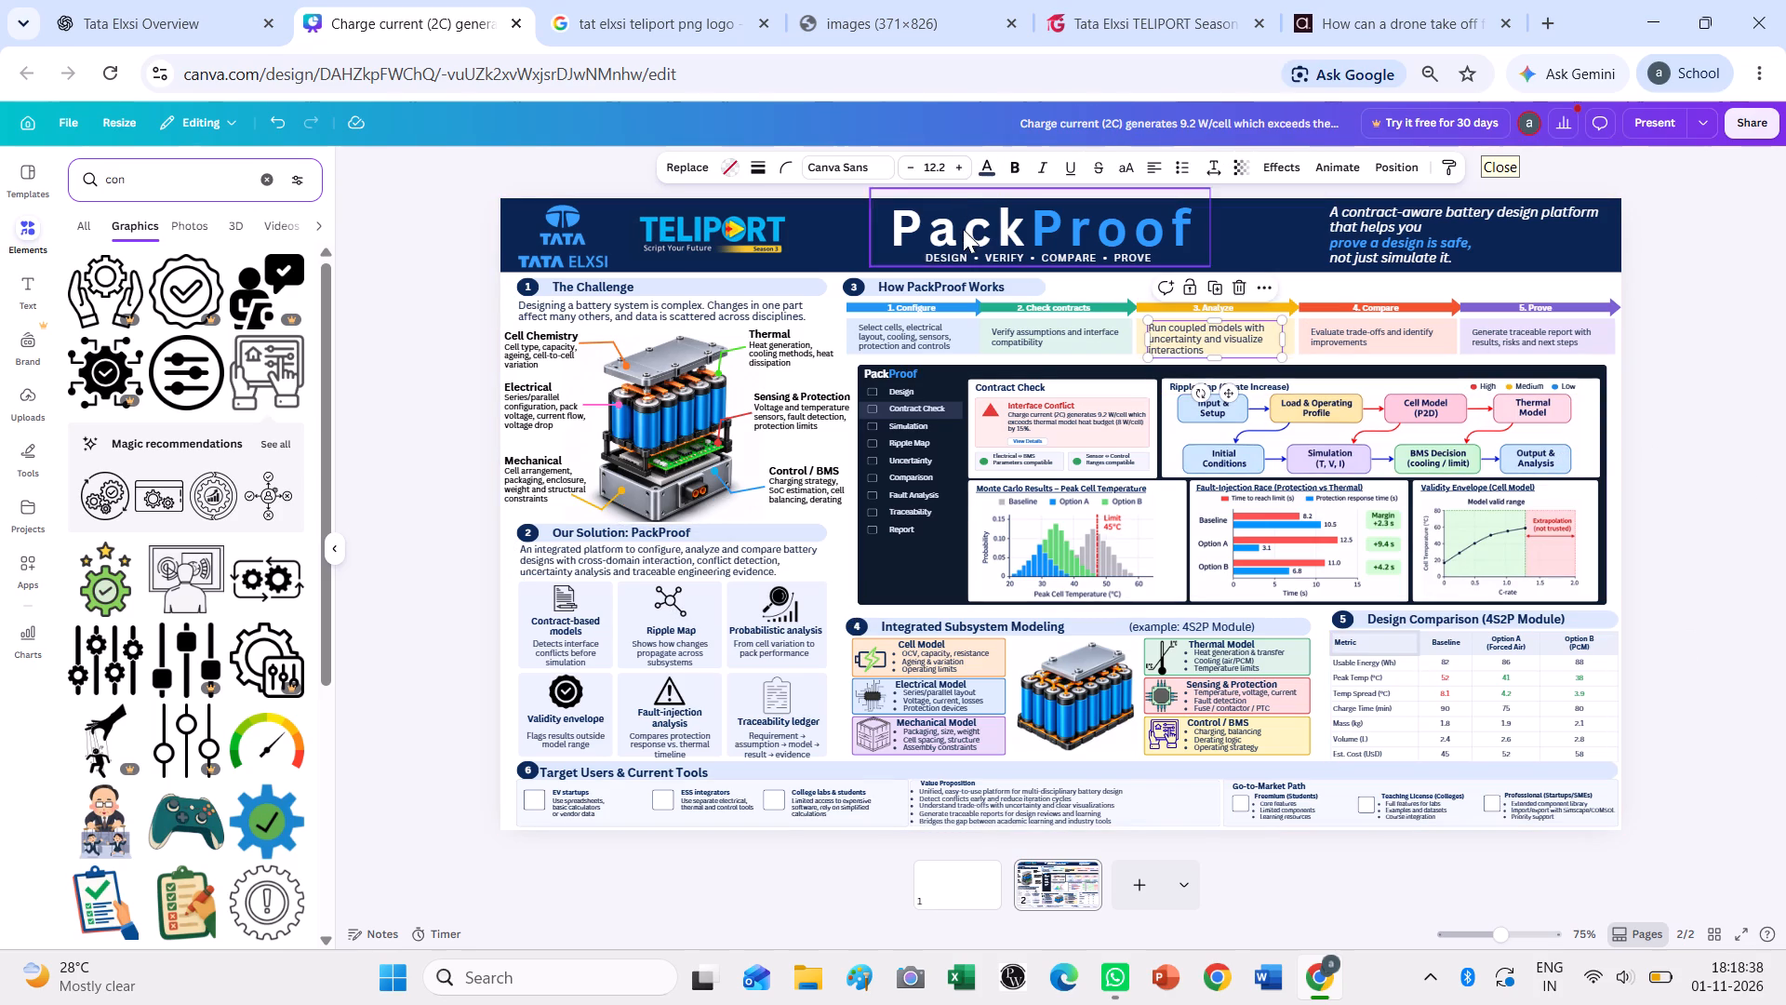
pyautogui.click(1040, 330)
pyautogui.doubleClick(966, 160)
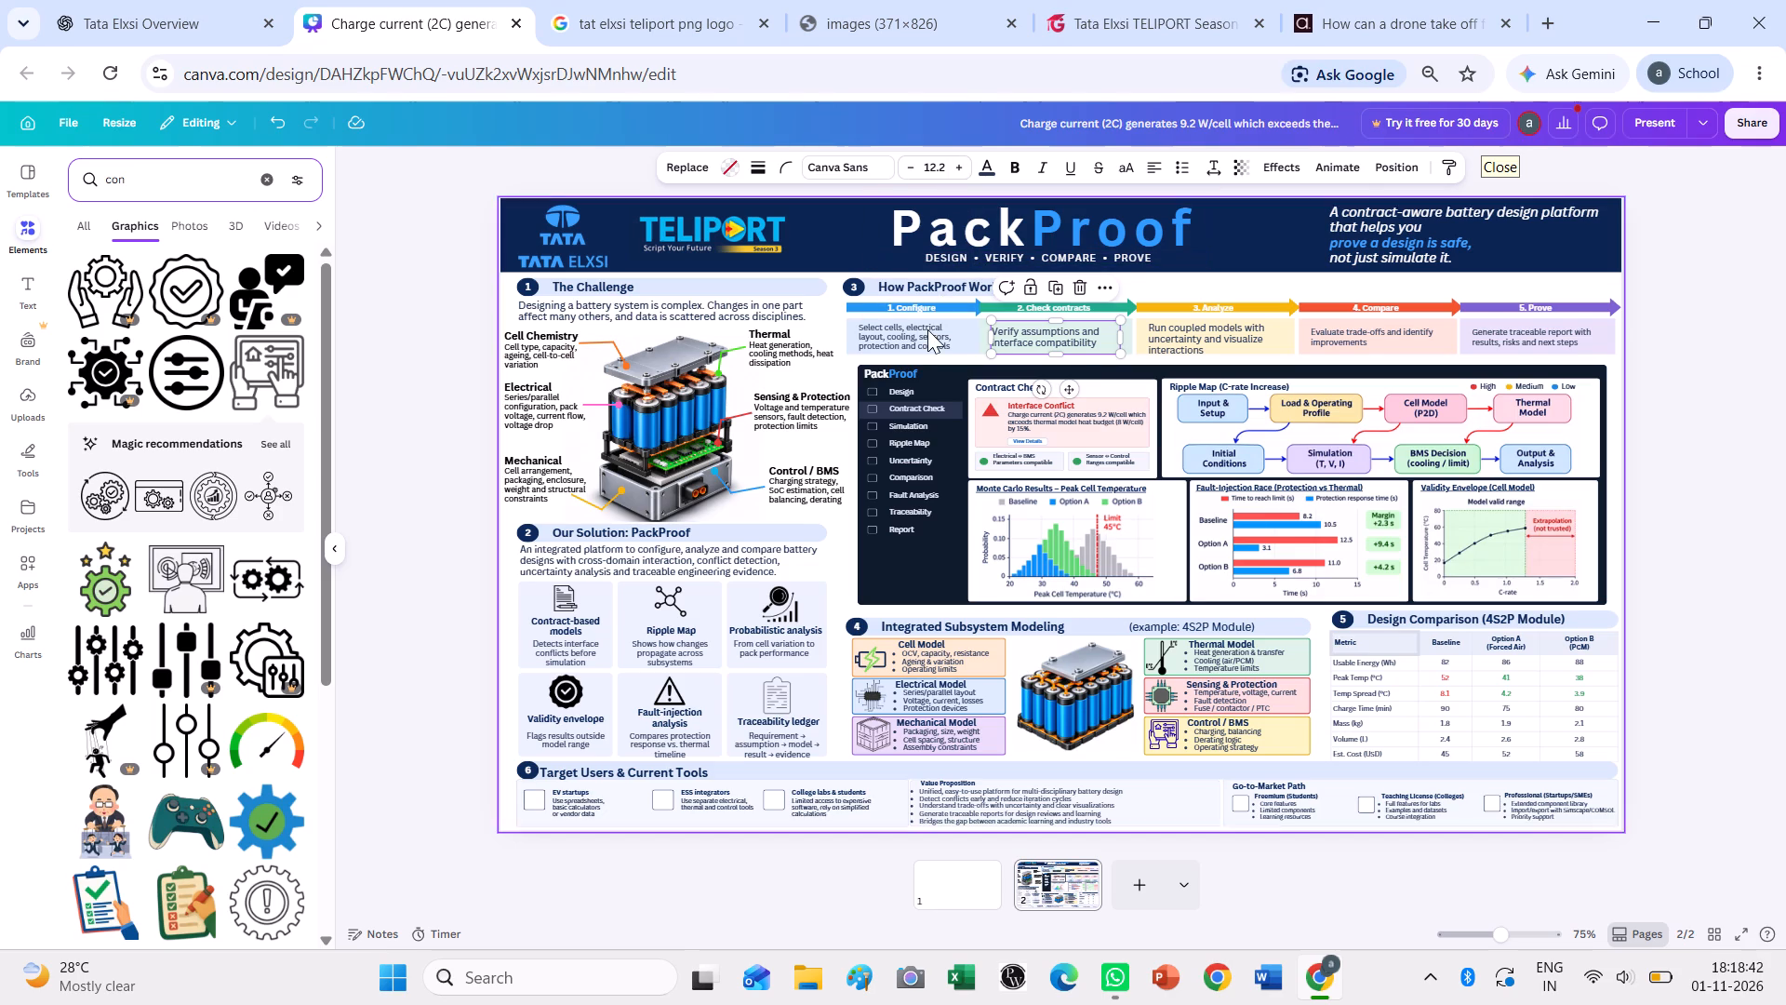
# Shift the Configure description slightly left, widen its text box within its tinted box and set its text to size 12.2.
pyautogui.click(927, 329)
pyautogui.click(952, 166)
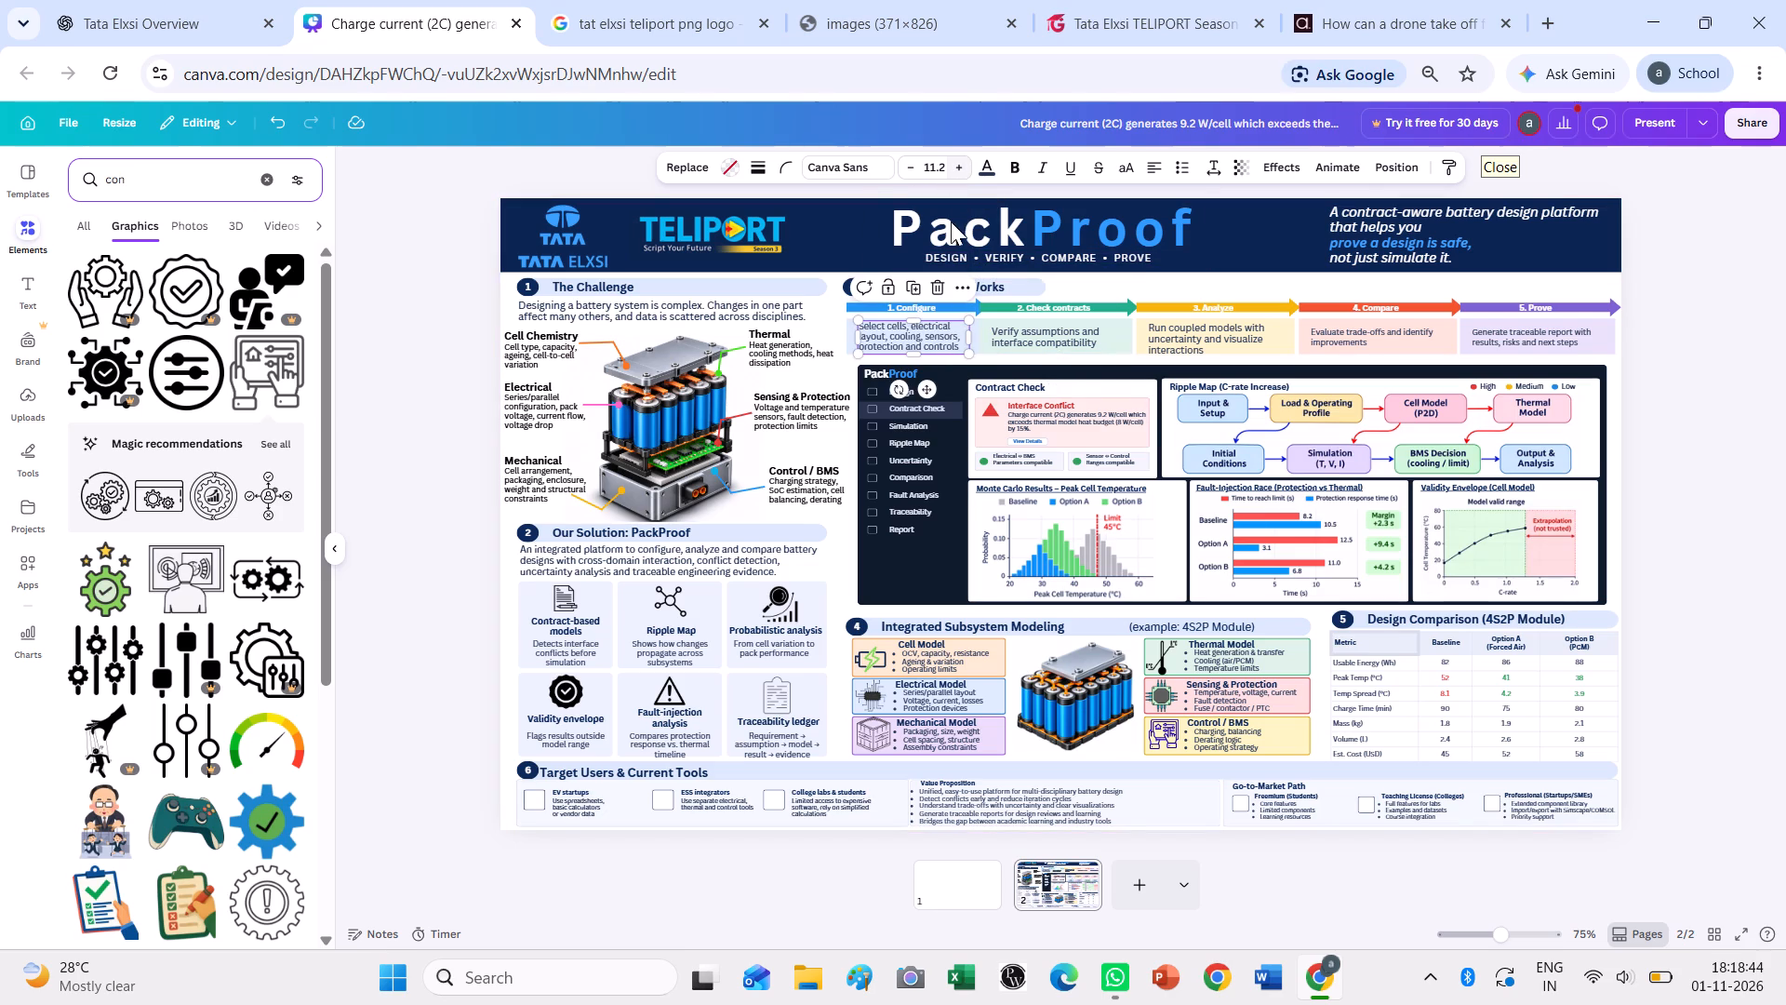
pyautogui.click(943, 341)
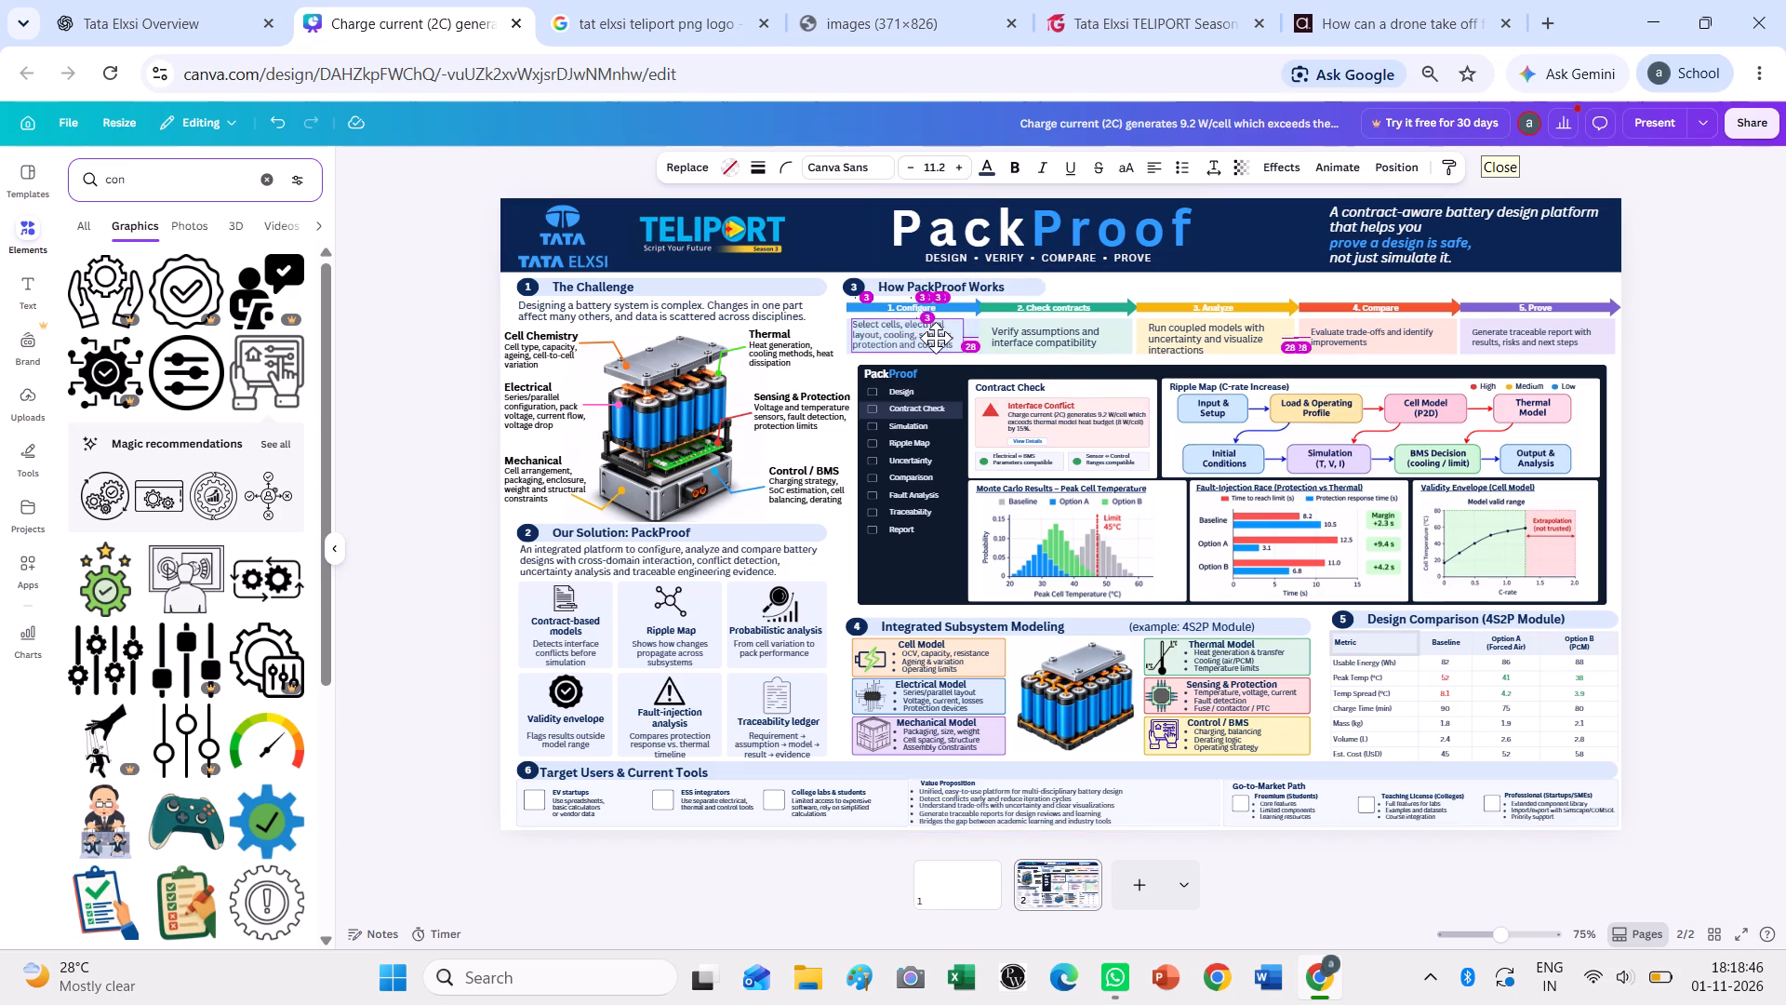
pyautogui.moveTo(963, 334); pyautogui.dragTo(974, 334)
pyautogui.click(971, 168)
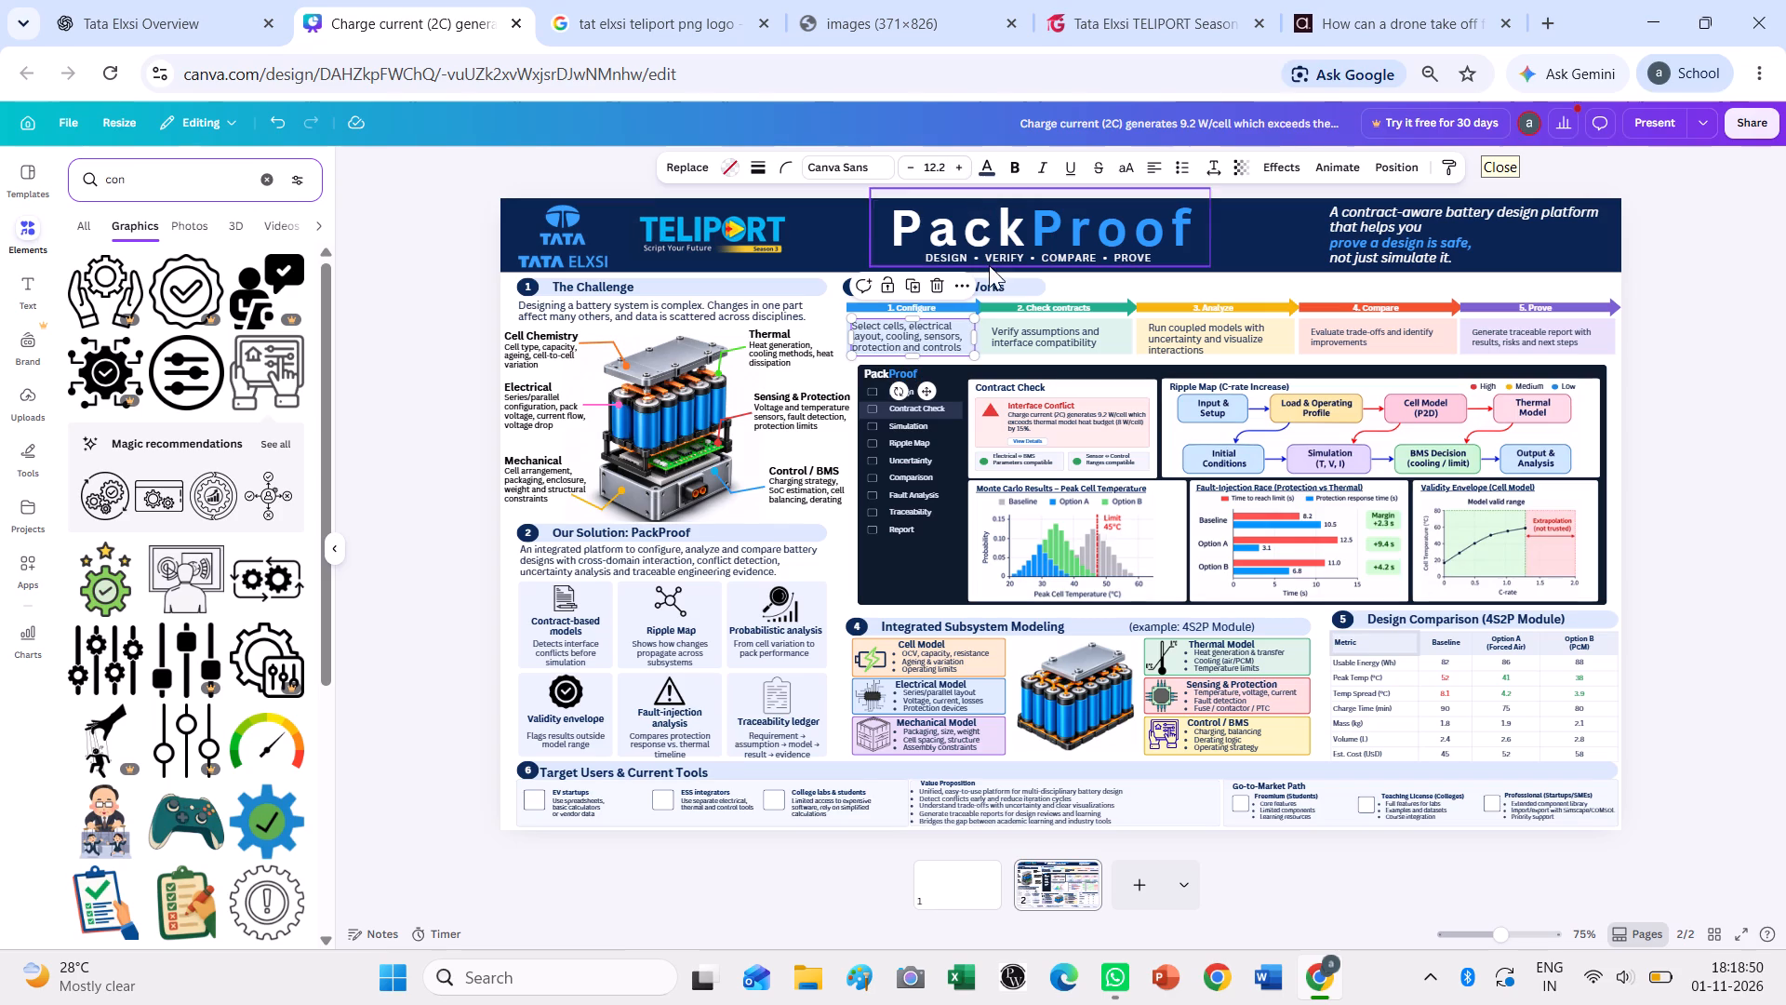
# Enlarge the Compare description to size 12.2, the same as the Analyze description.
pyautogui.click(1374, 340)
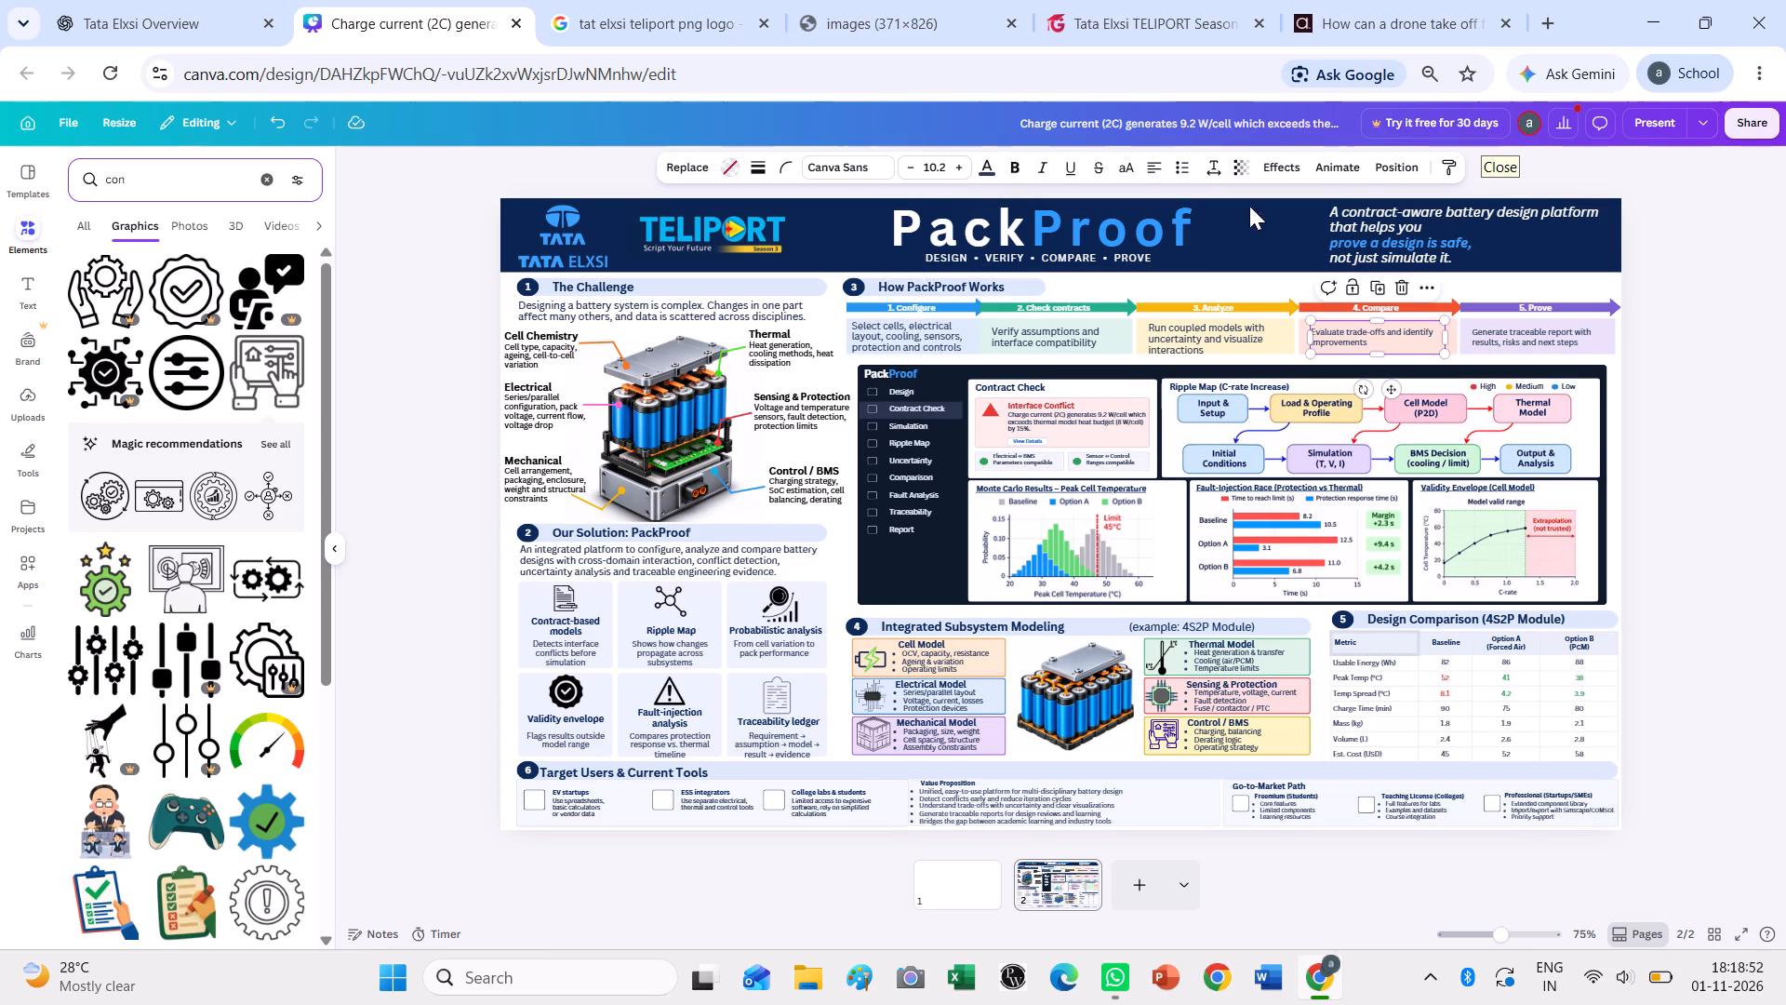
pyautogui.click(965, 159)
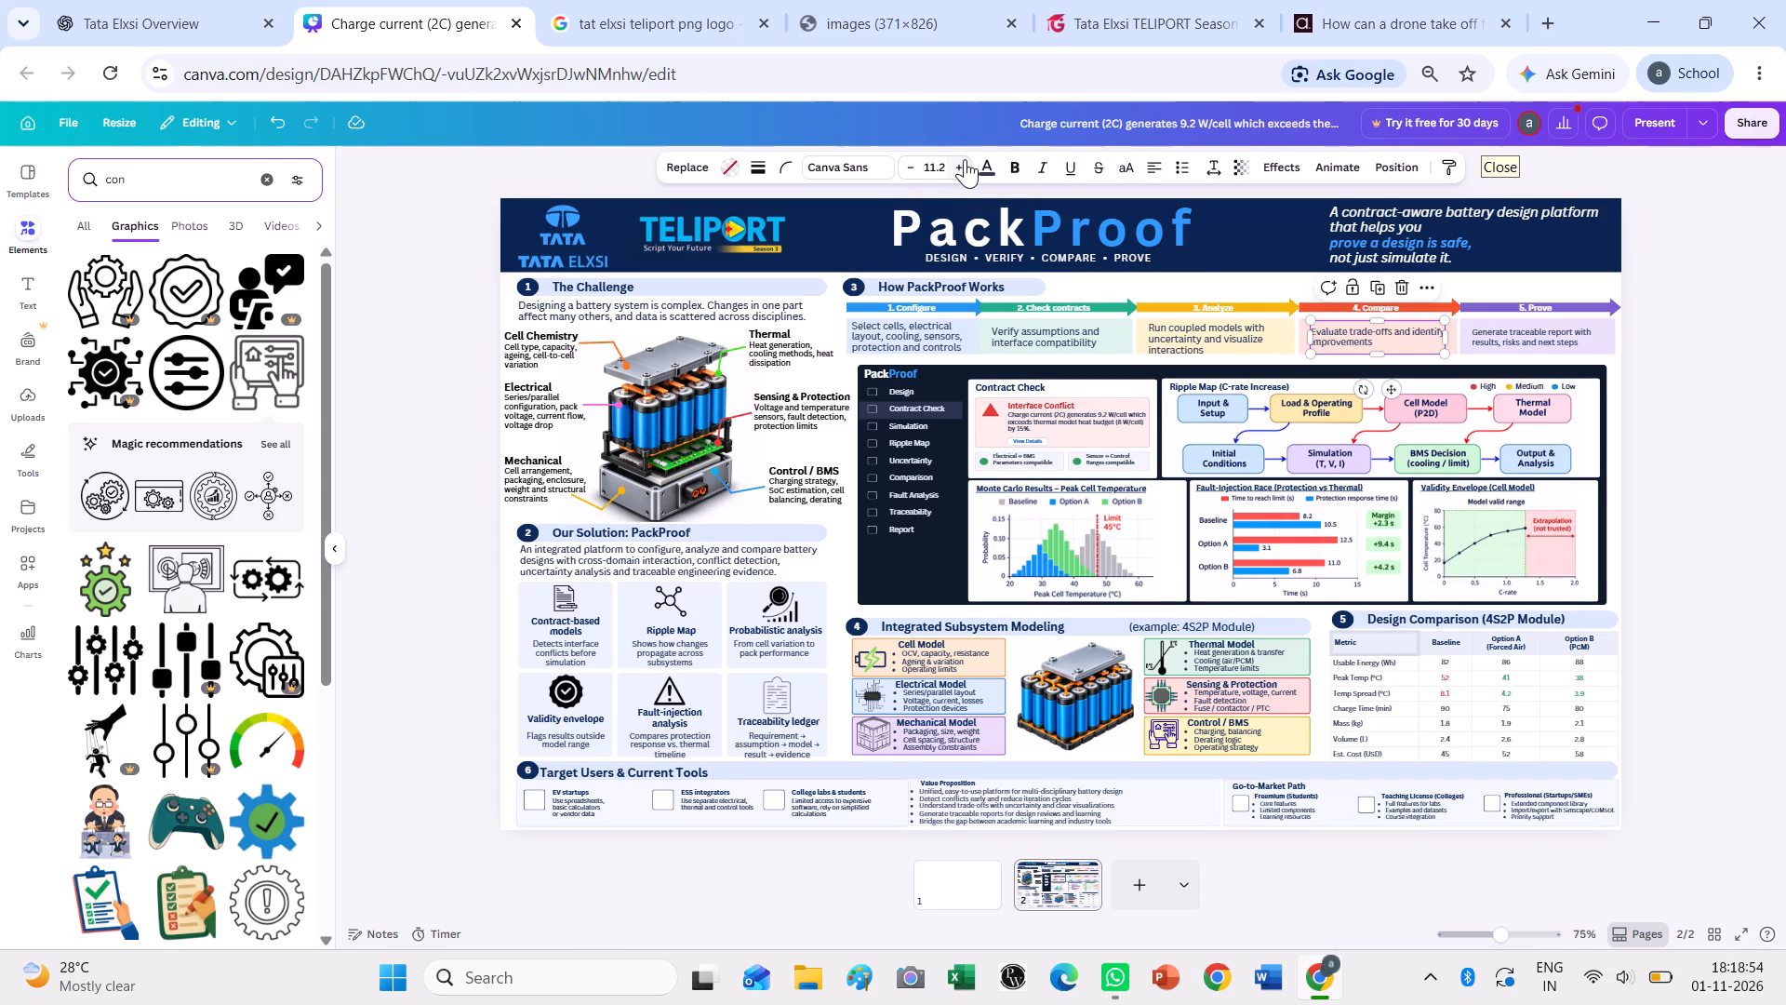
pyautogui.click(965, 159)
# Reduce the Configure description to size 11.2 and slightly narrow its text box so it stays on three lines.
pyautogui.click(1527, 332)
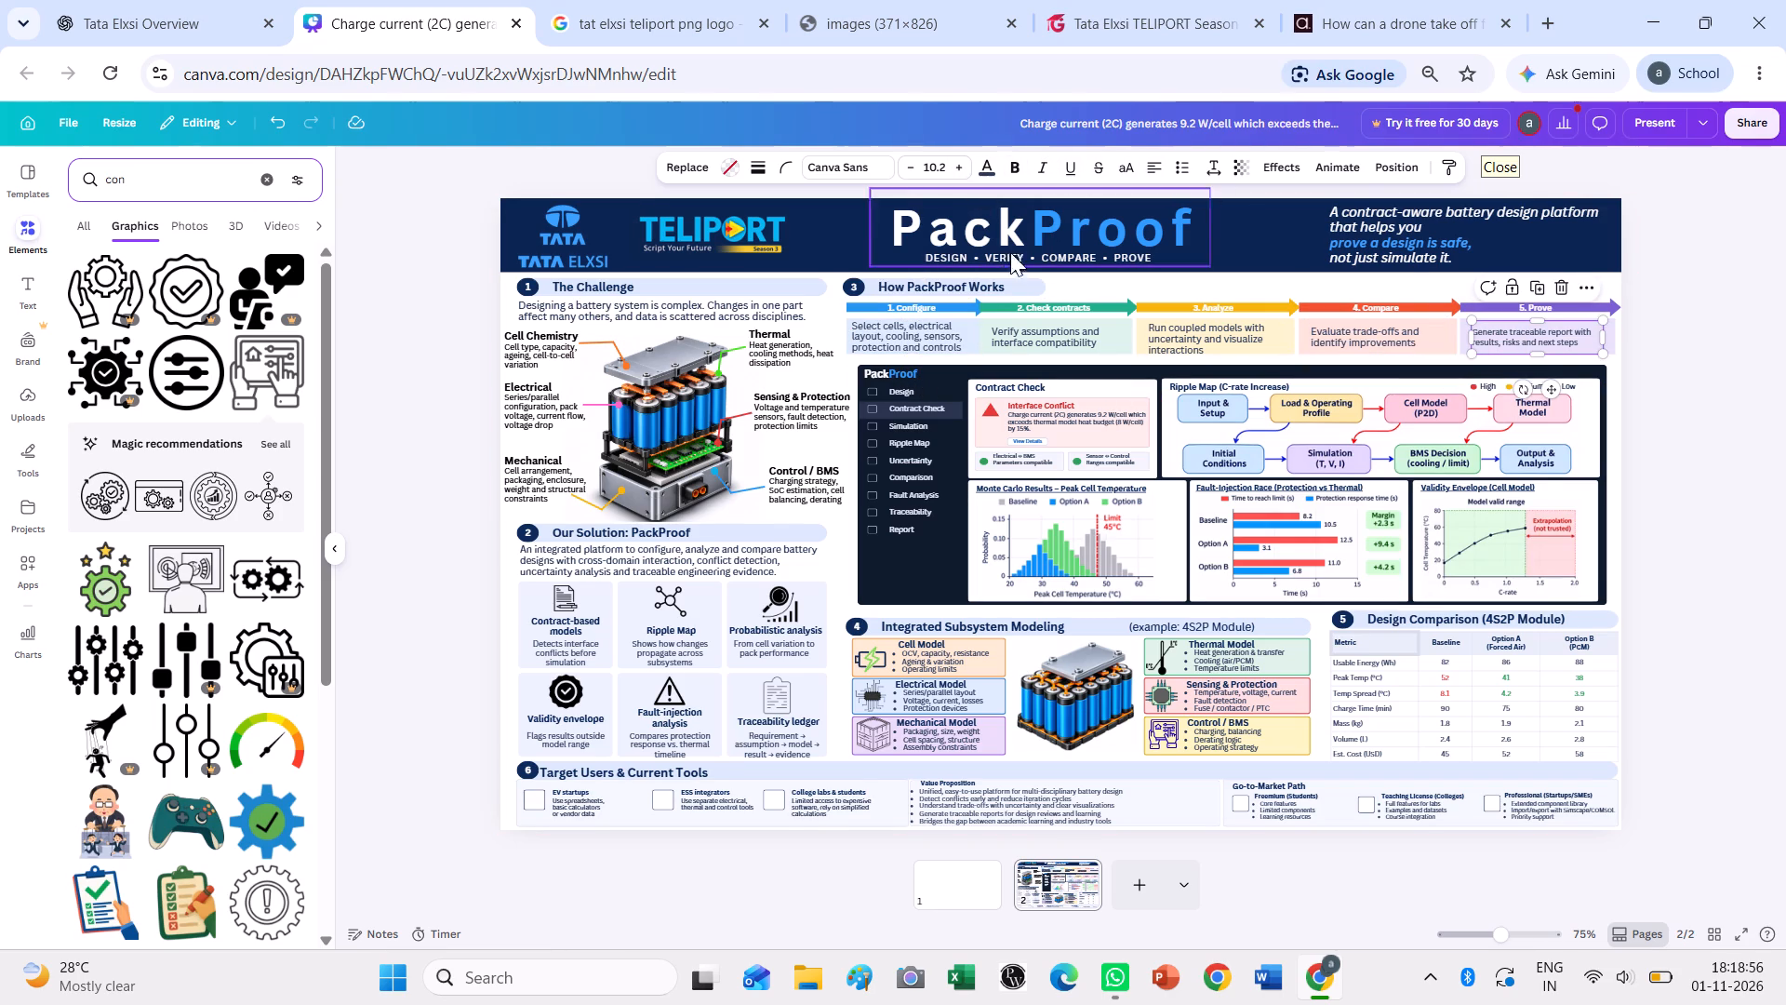
pyautogui.click(935, 334)
pyautogui.click(908, 164)
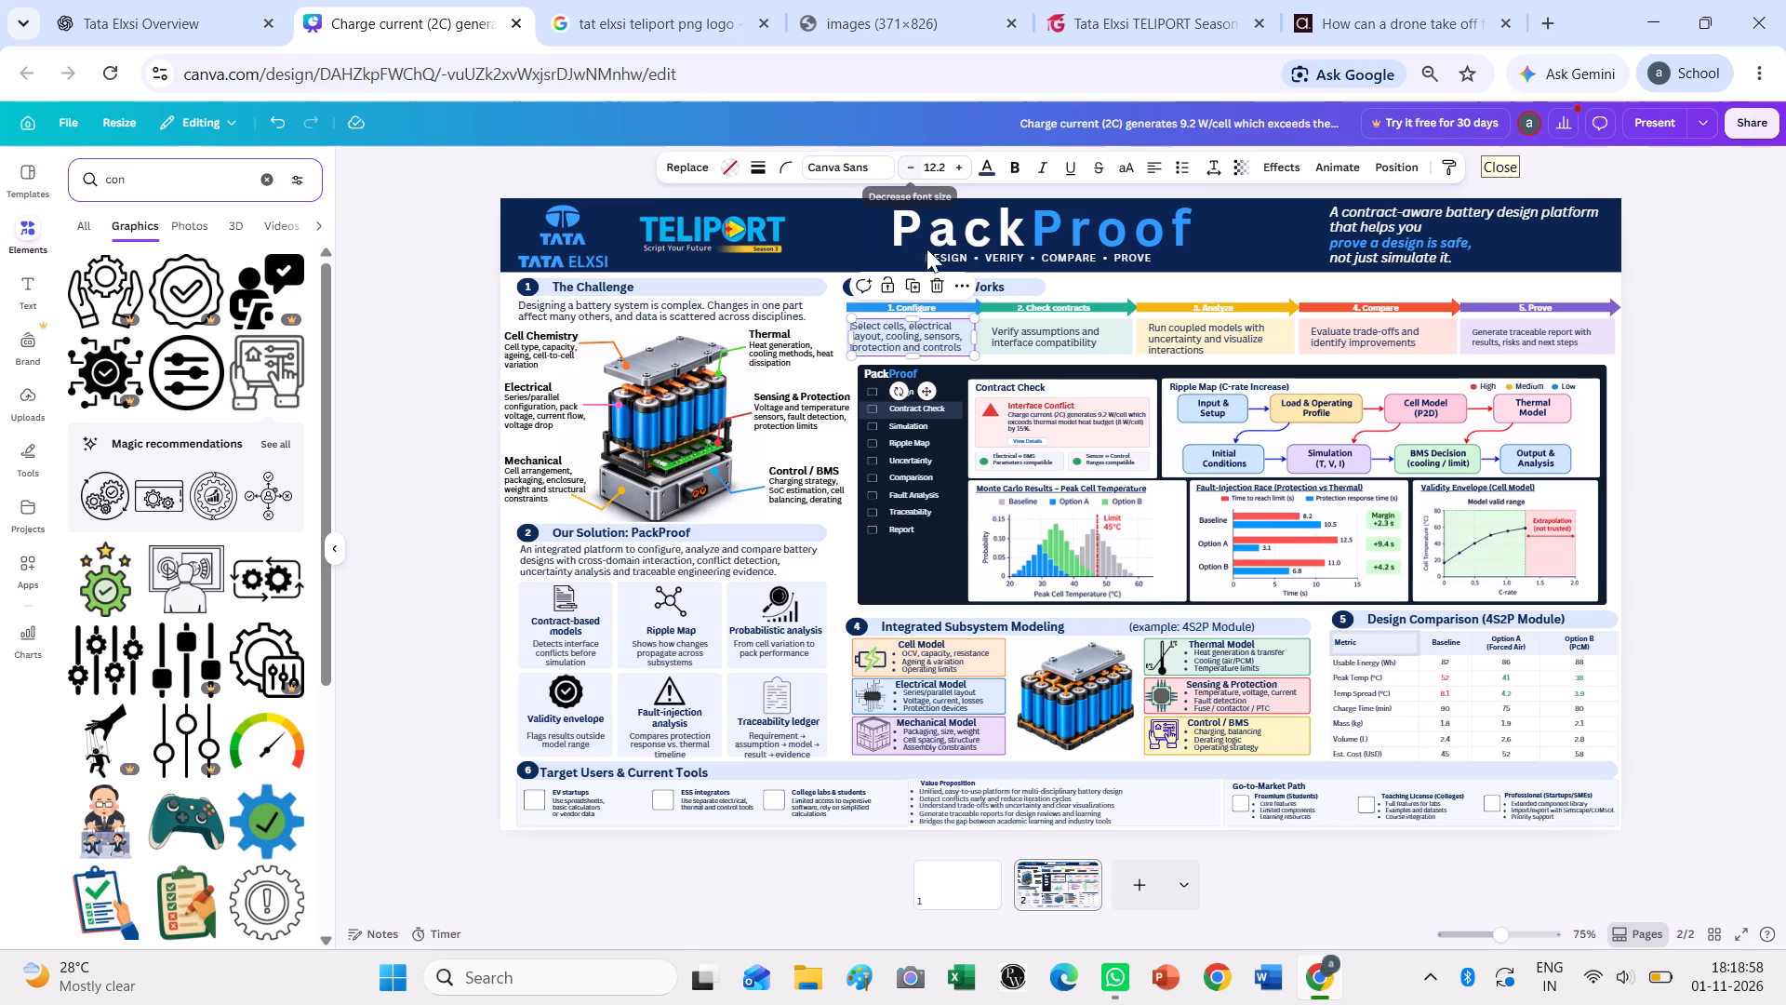
pyautogui.click(943, 332)
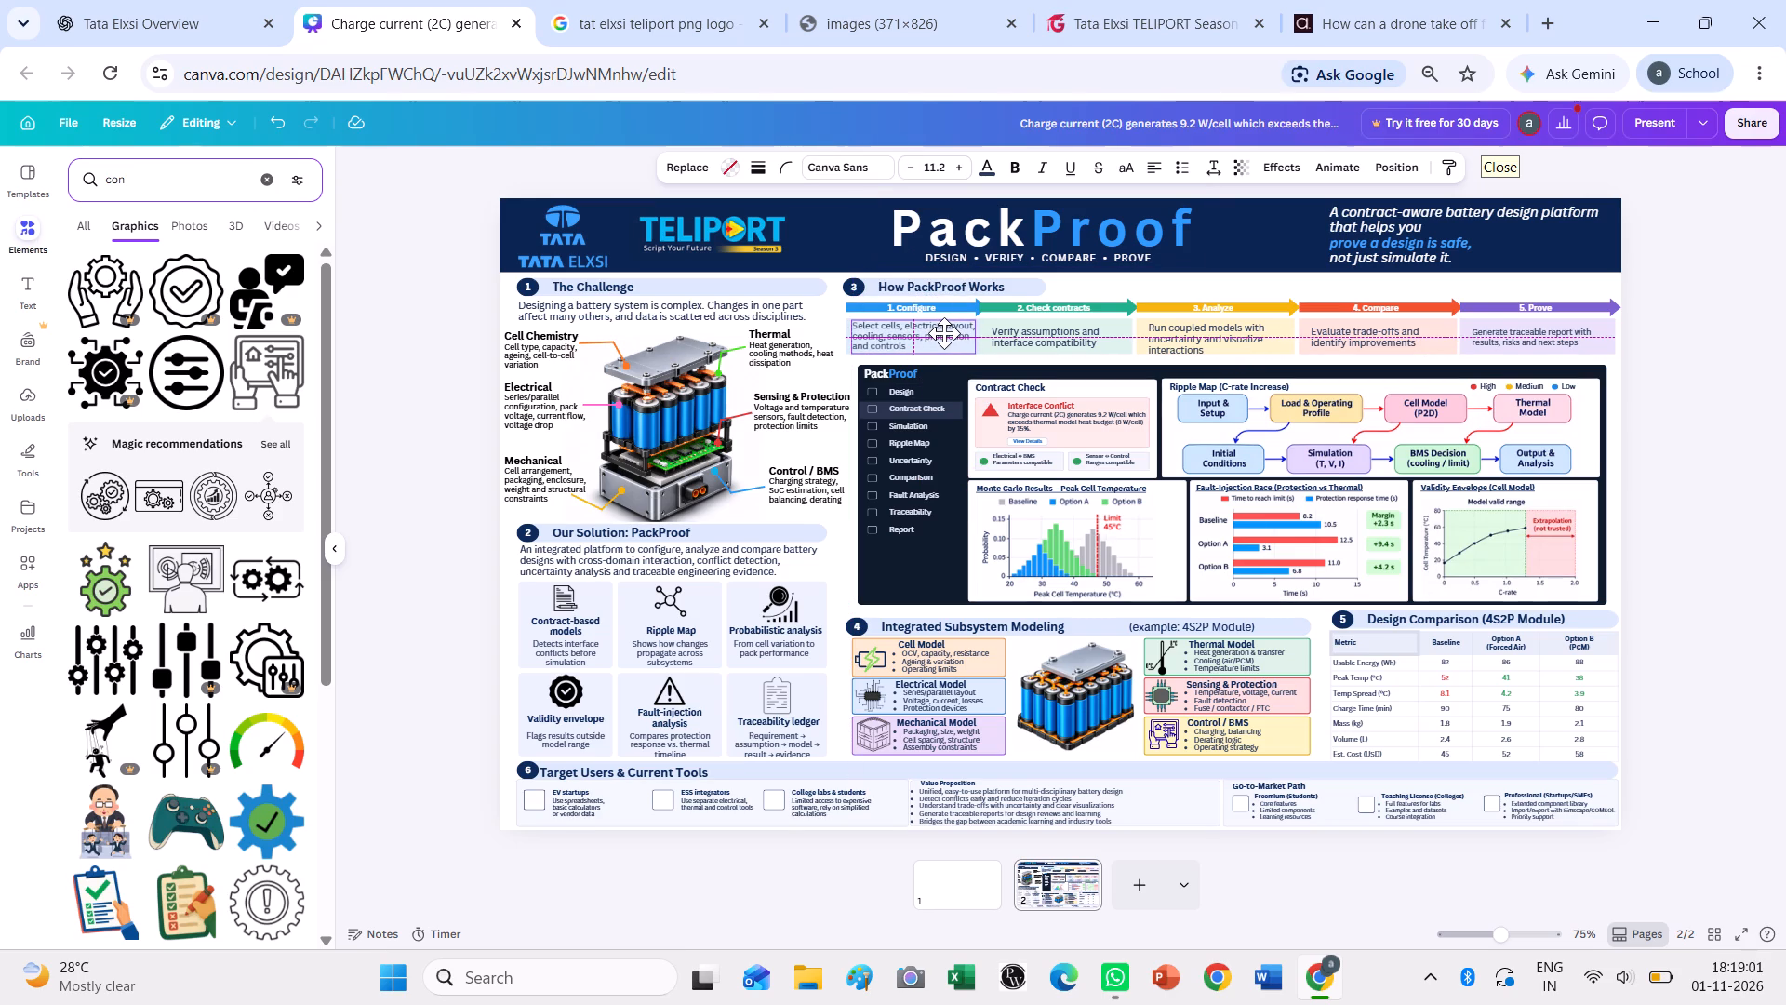
pyautogui.click(980, 337)
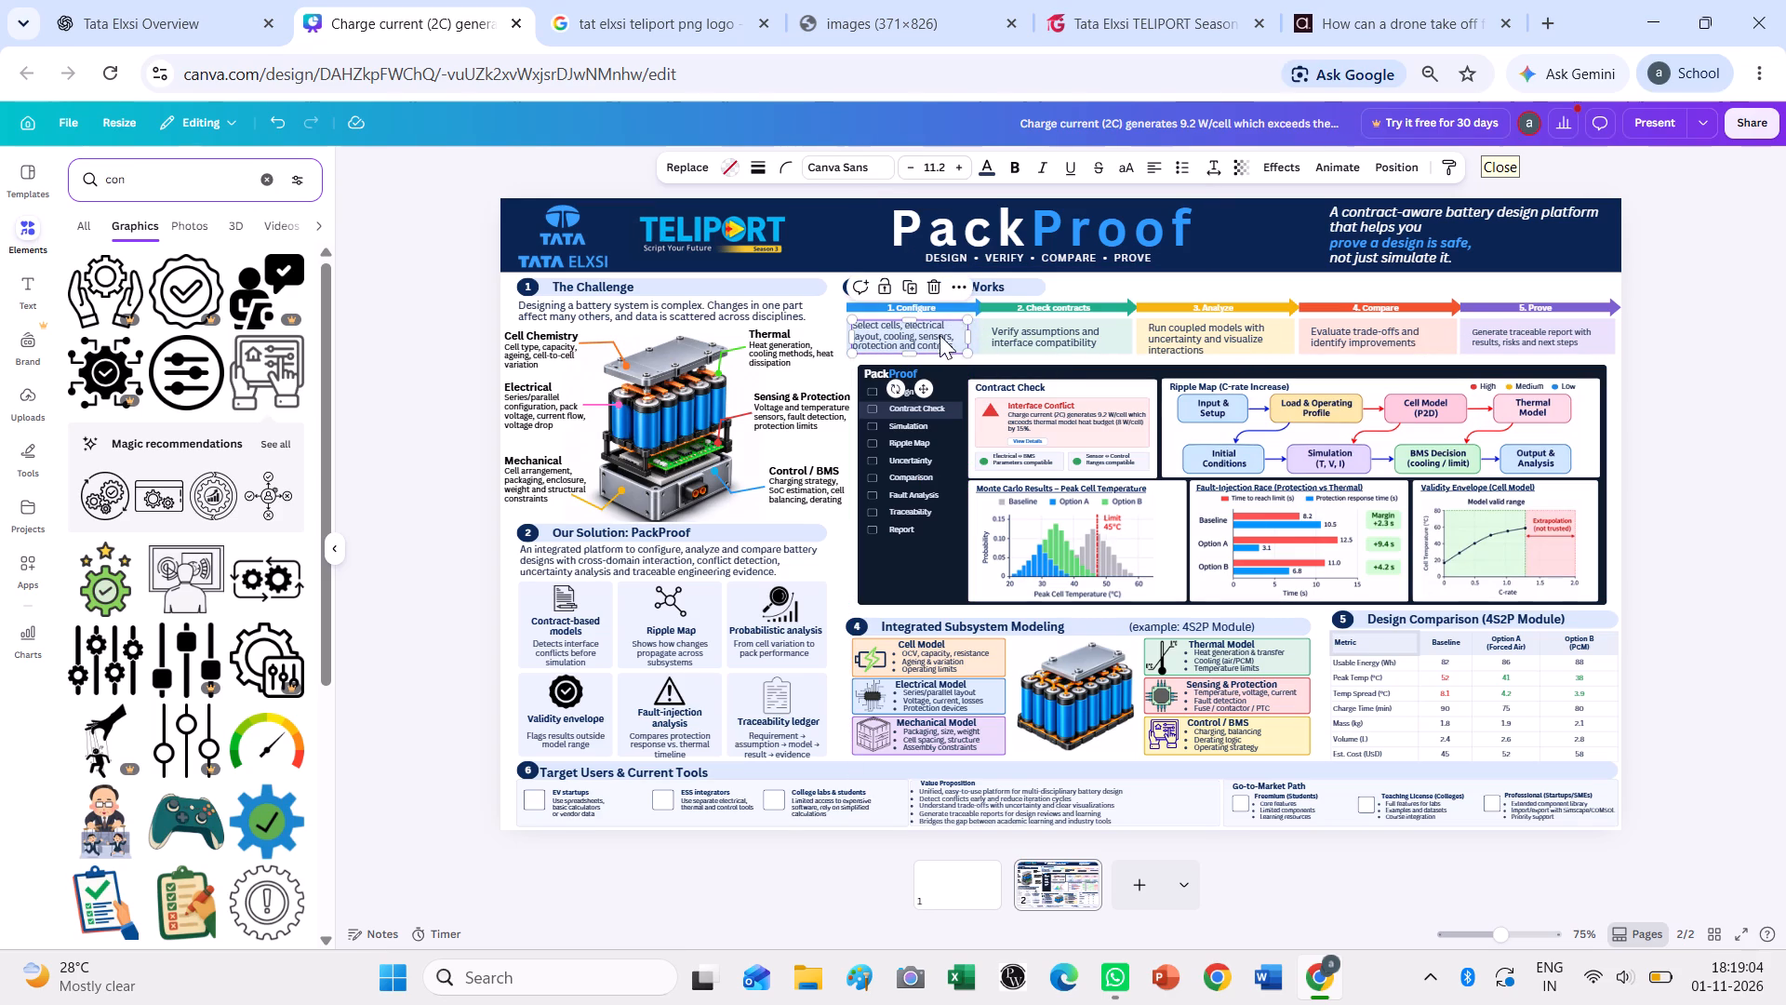
pyautogui.click(936, 330)
pyautogui.click(1670, 382)
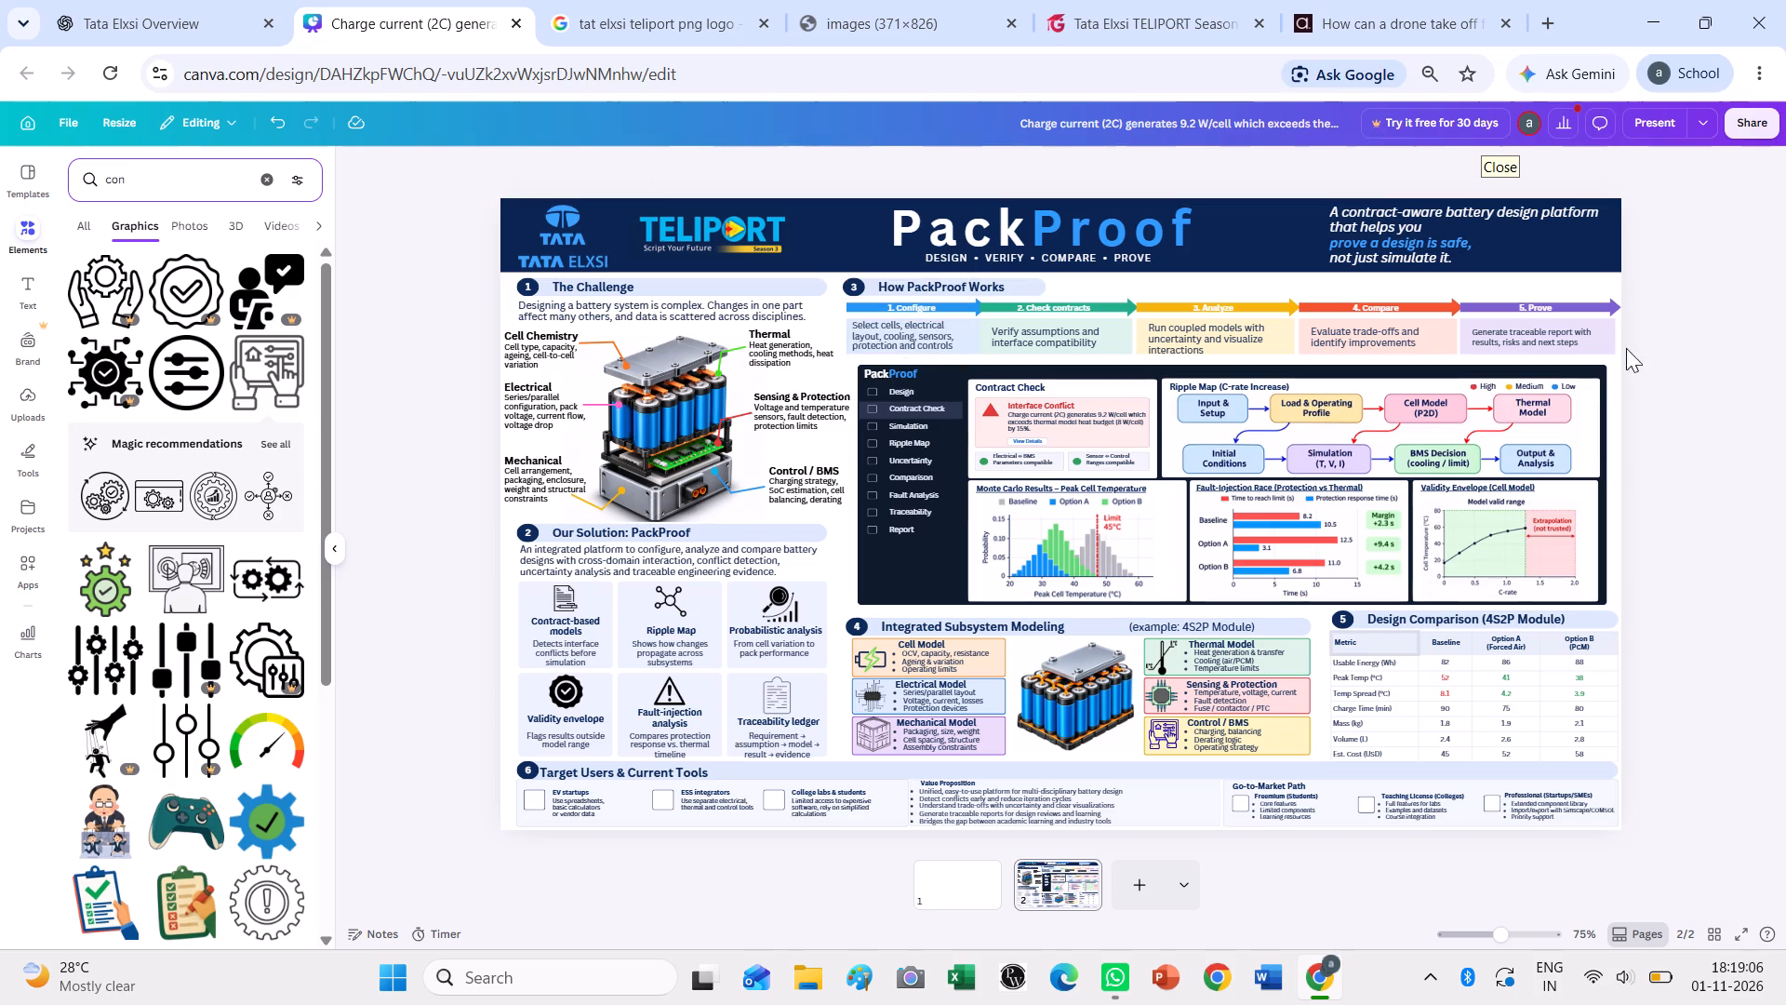
# Enlarge the Prove description to size 11.2, keeping its text on two lines.
pyautogui.click(1502, 329)
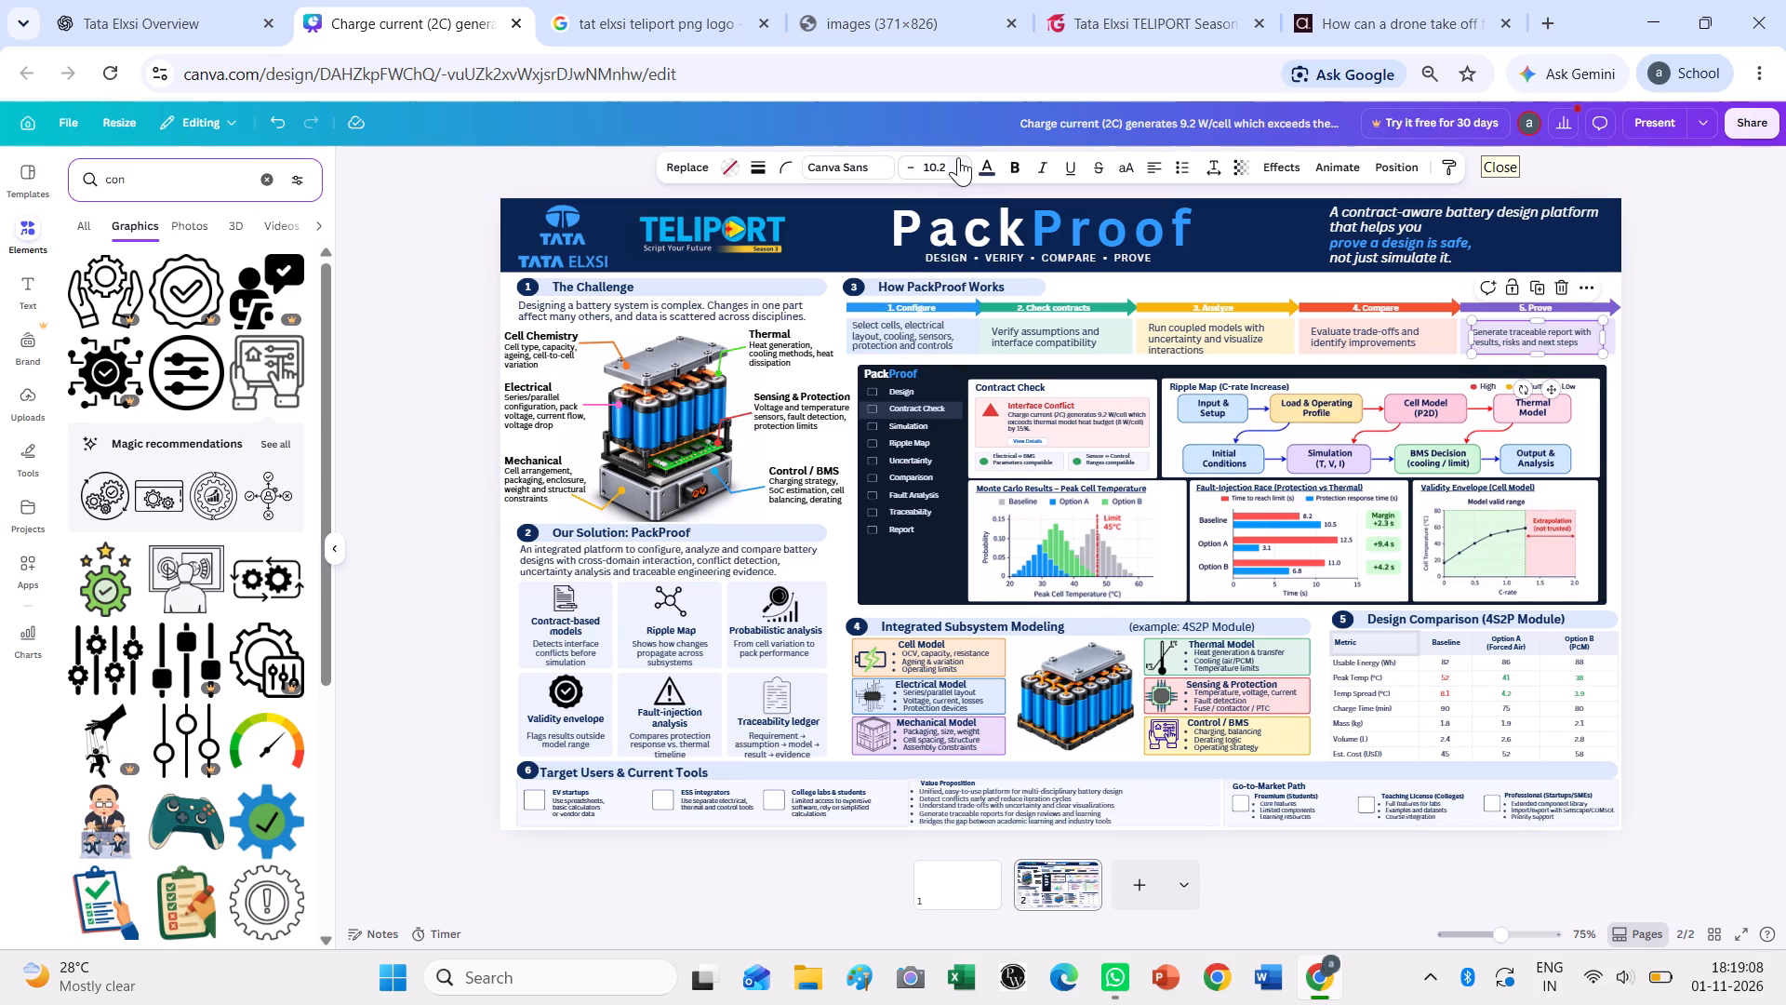
pyautogui.doubleClick(958, 157)
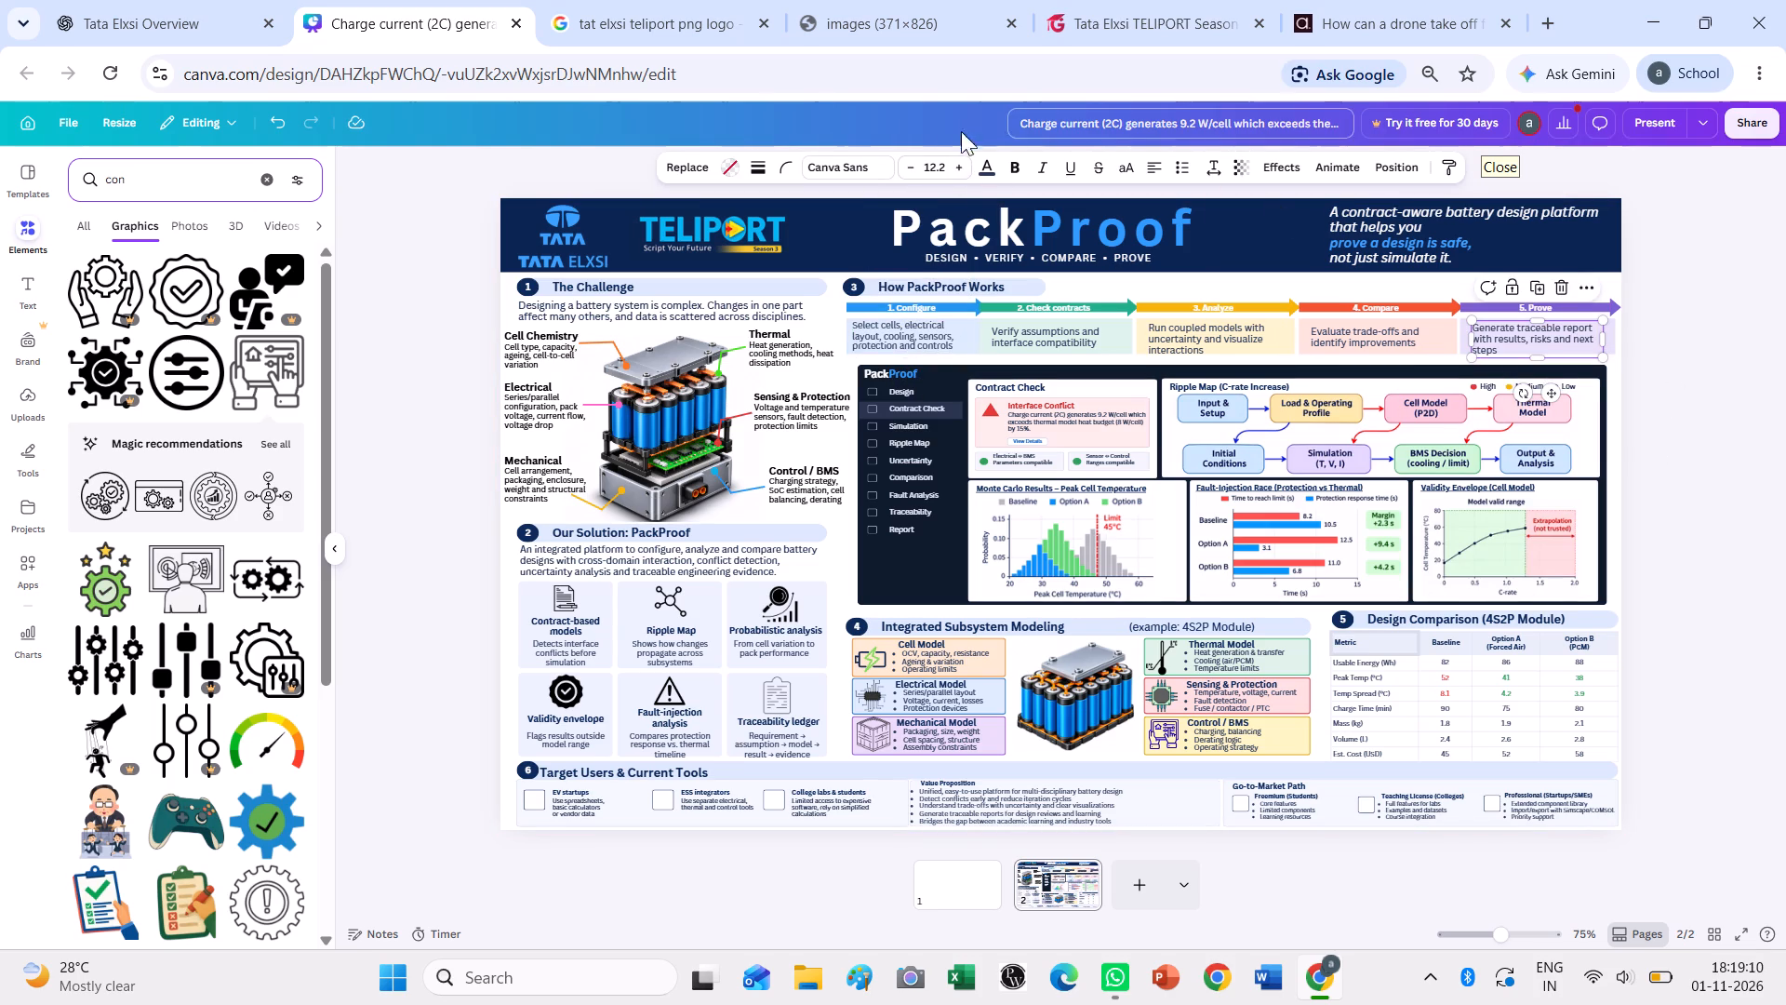
pyautogui.click(912, 174)
pyautogui.click(1699, 531)
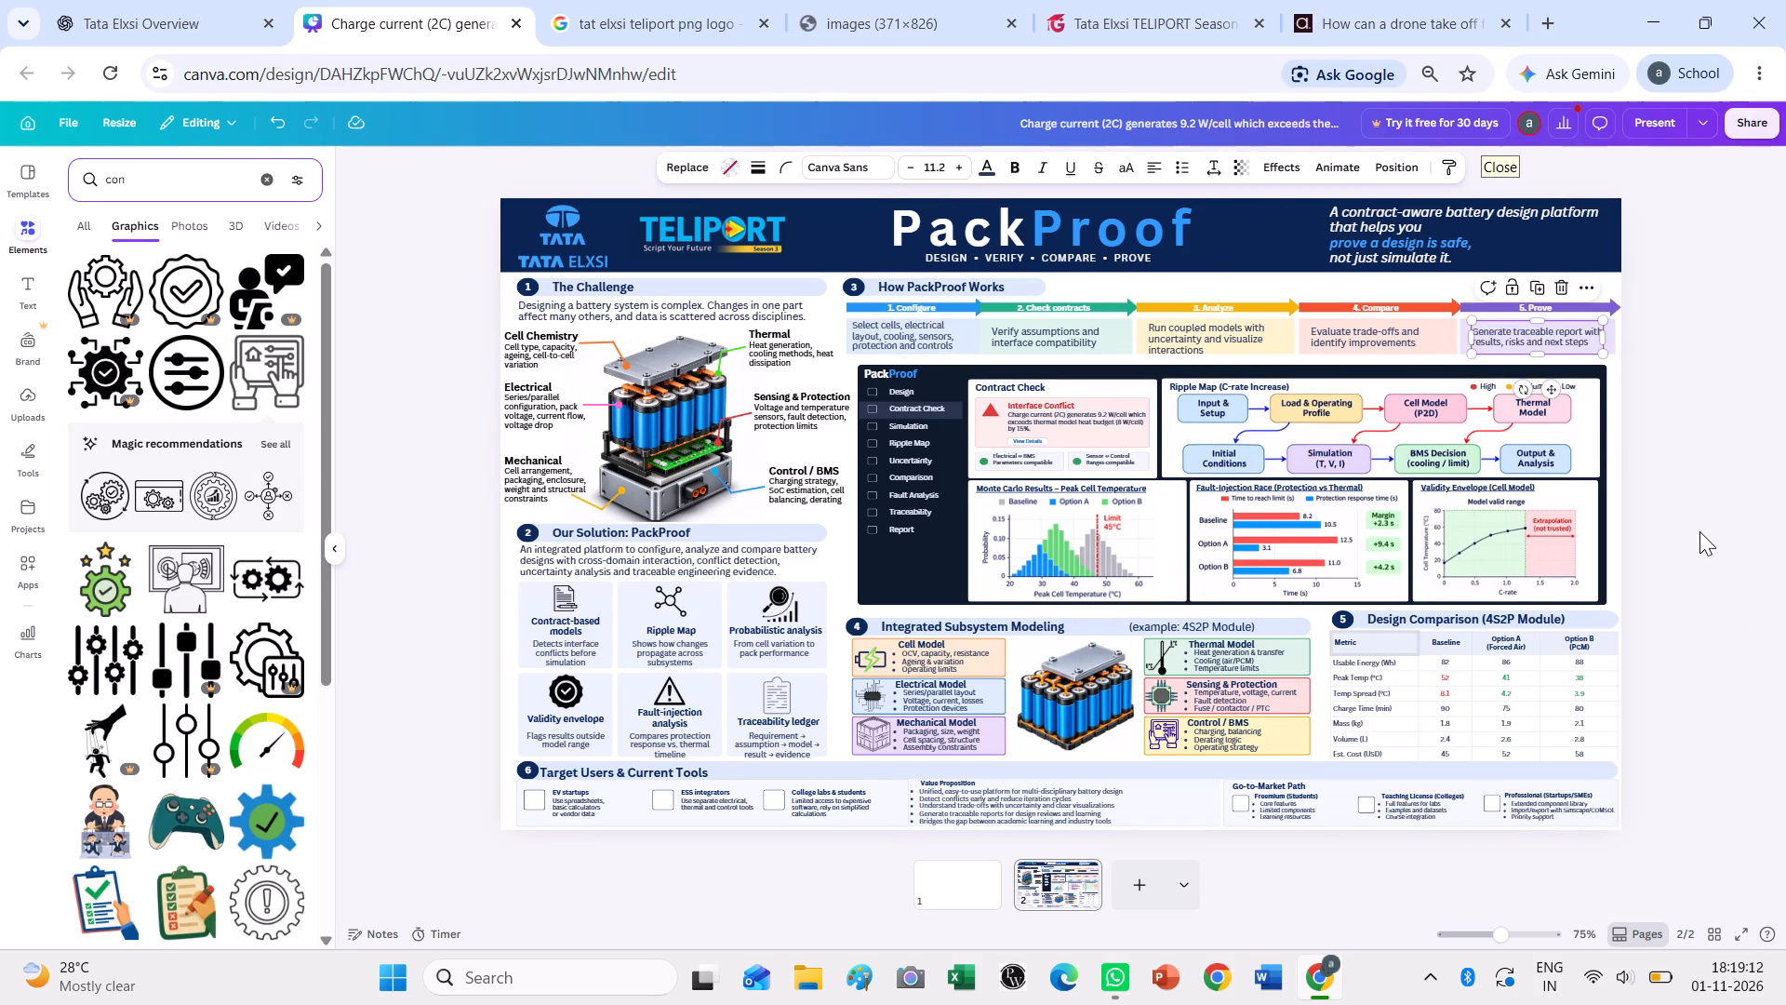
# Set the 1. Configure arrow heading to font size 11.3.
pyautogui.click(923, 305)
pyautogui.click(958, 170)
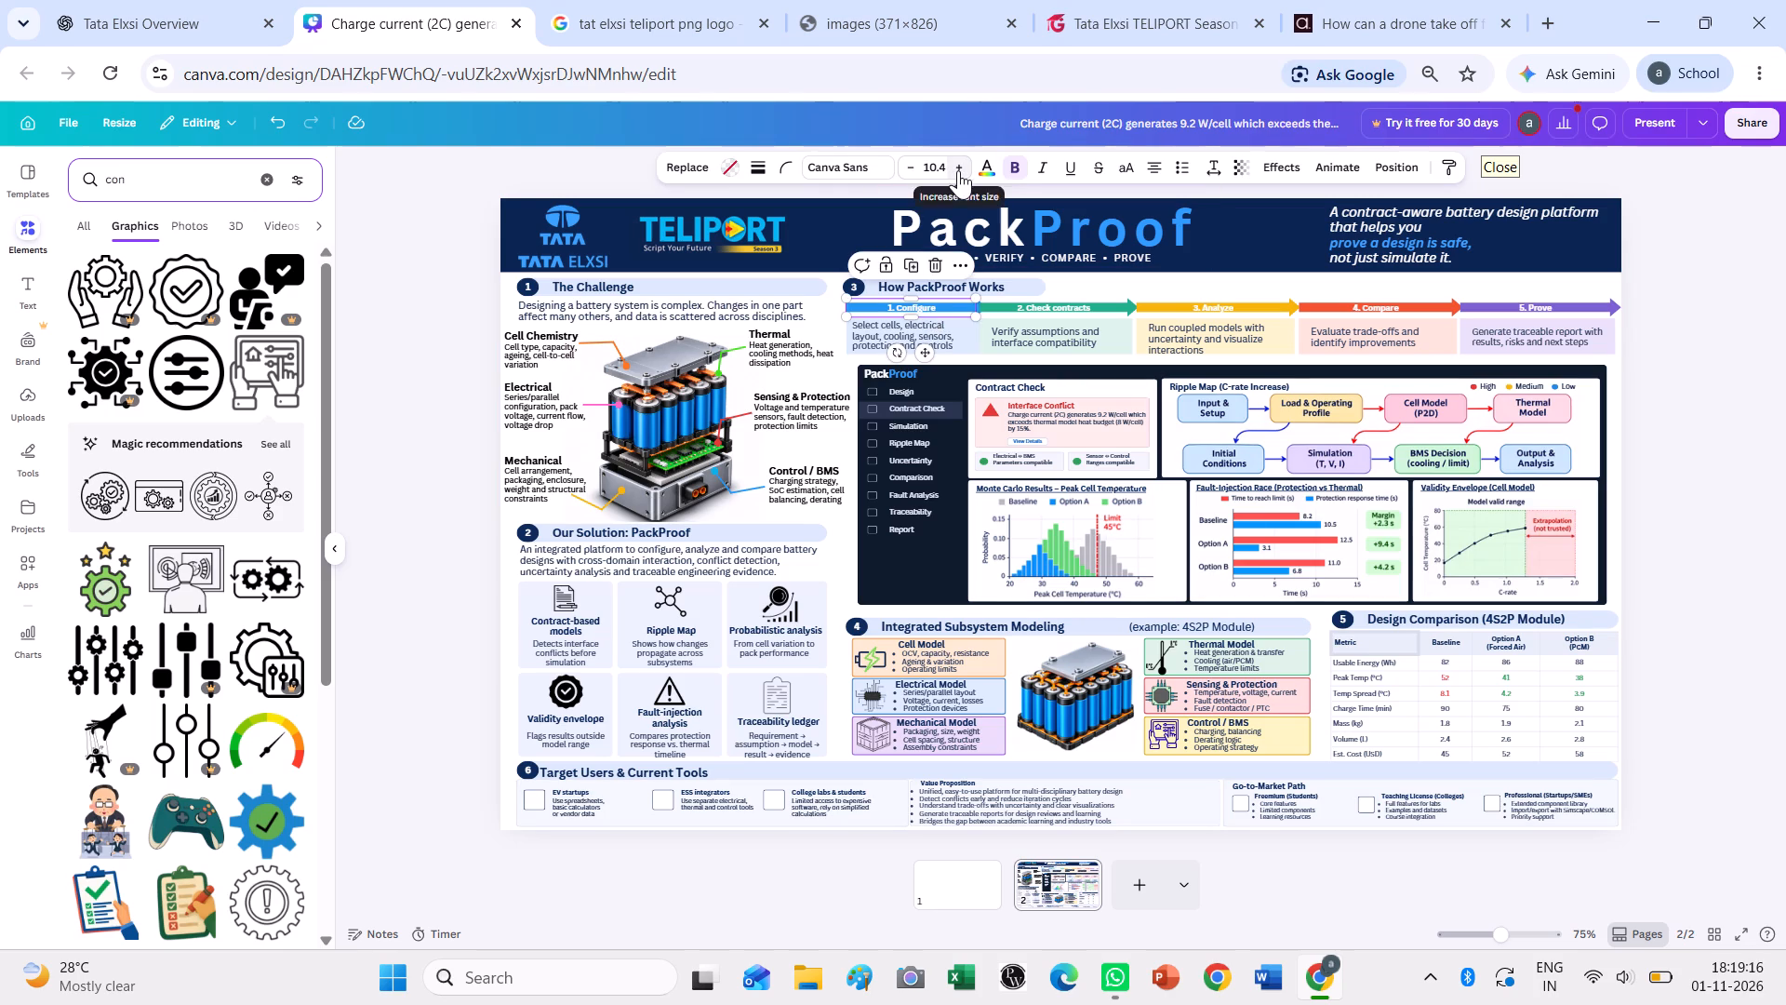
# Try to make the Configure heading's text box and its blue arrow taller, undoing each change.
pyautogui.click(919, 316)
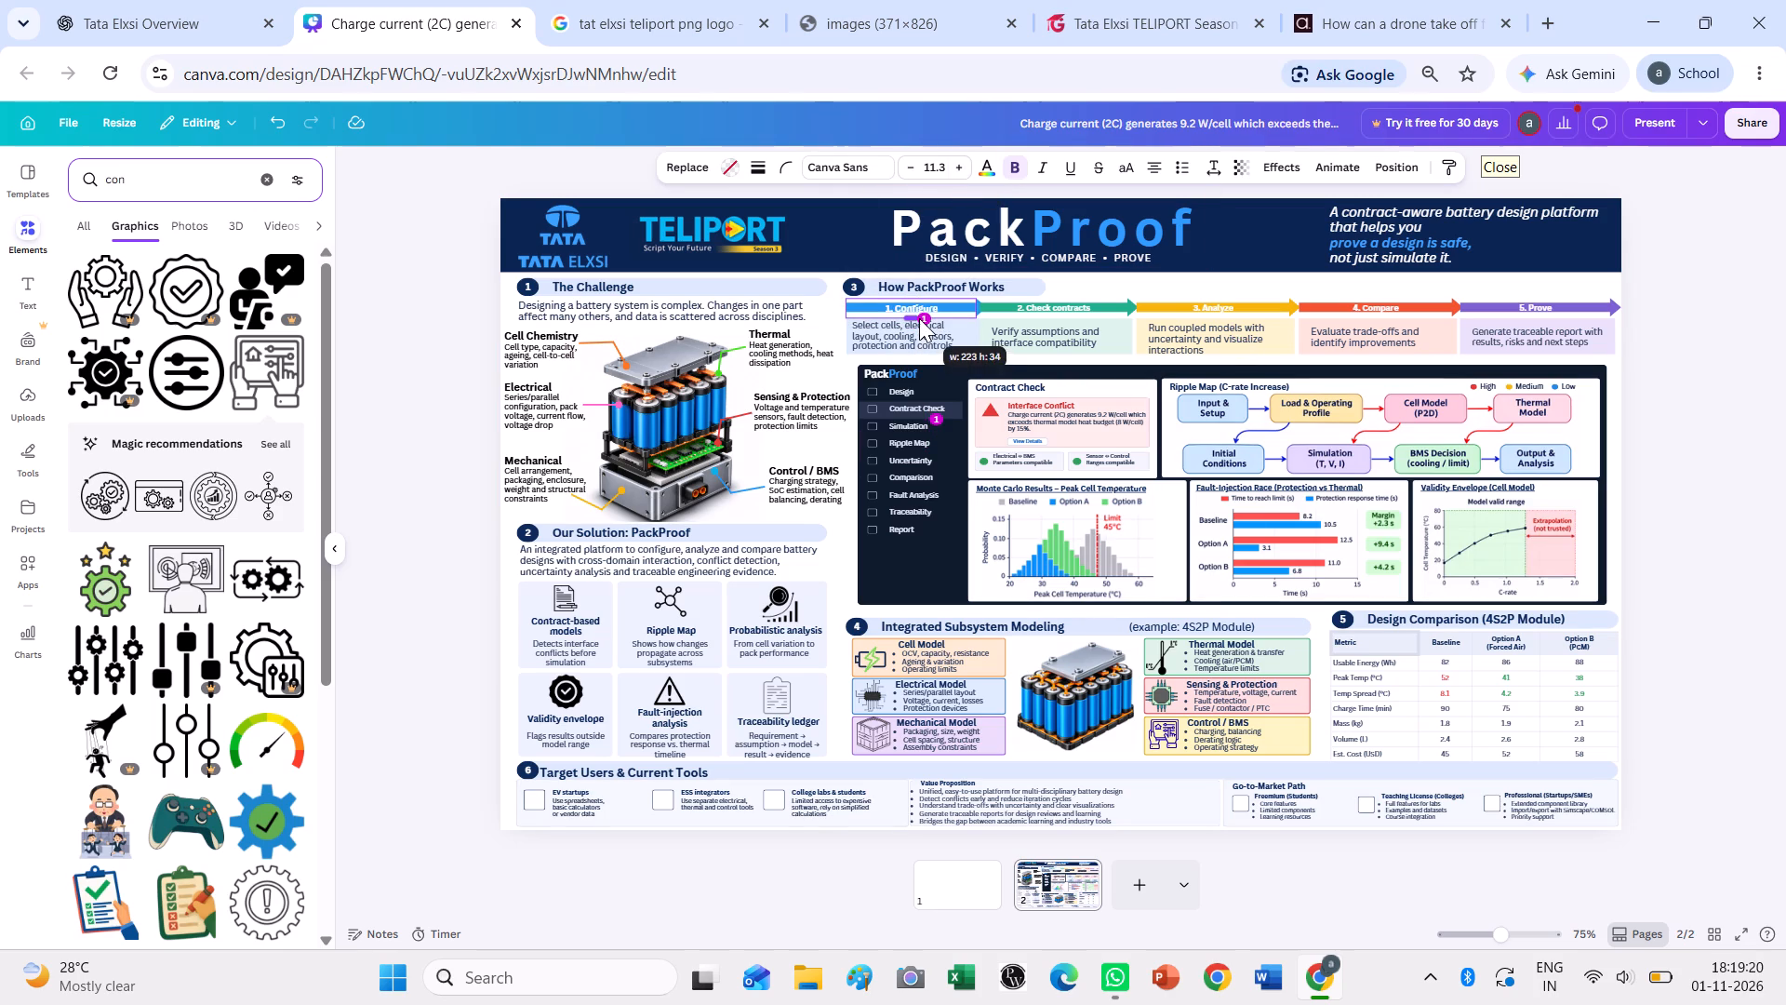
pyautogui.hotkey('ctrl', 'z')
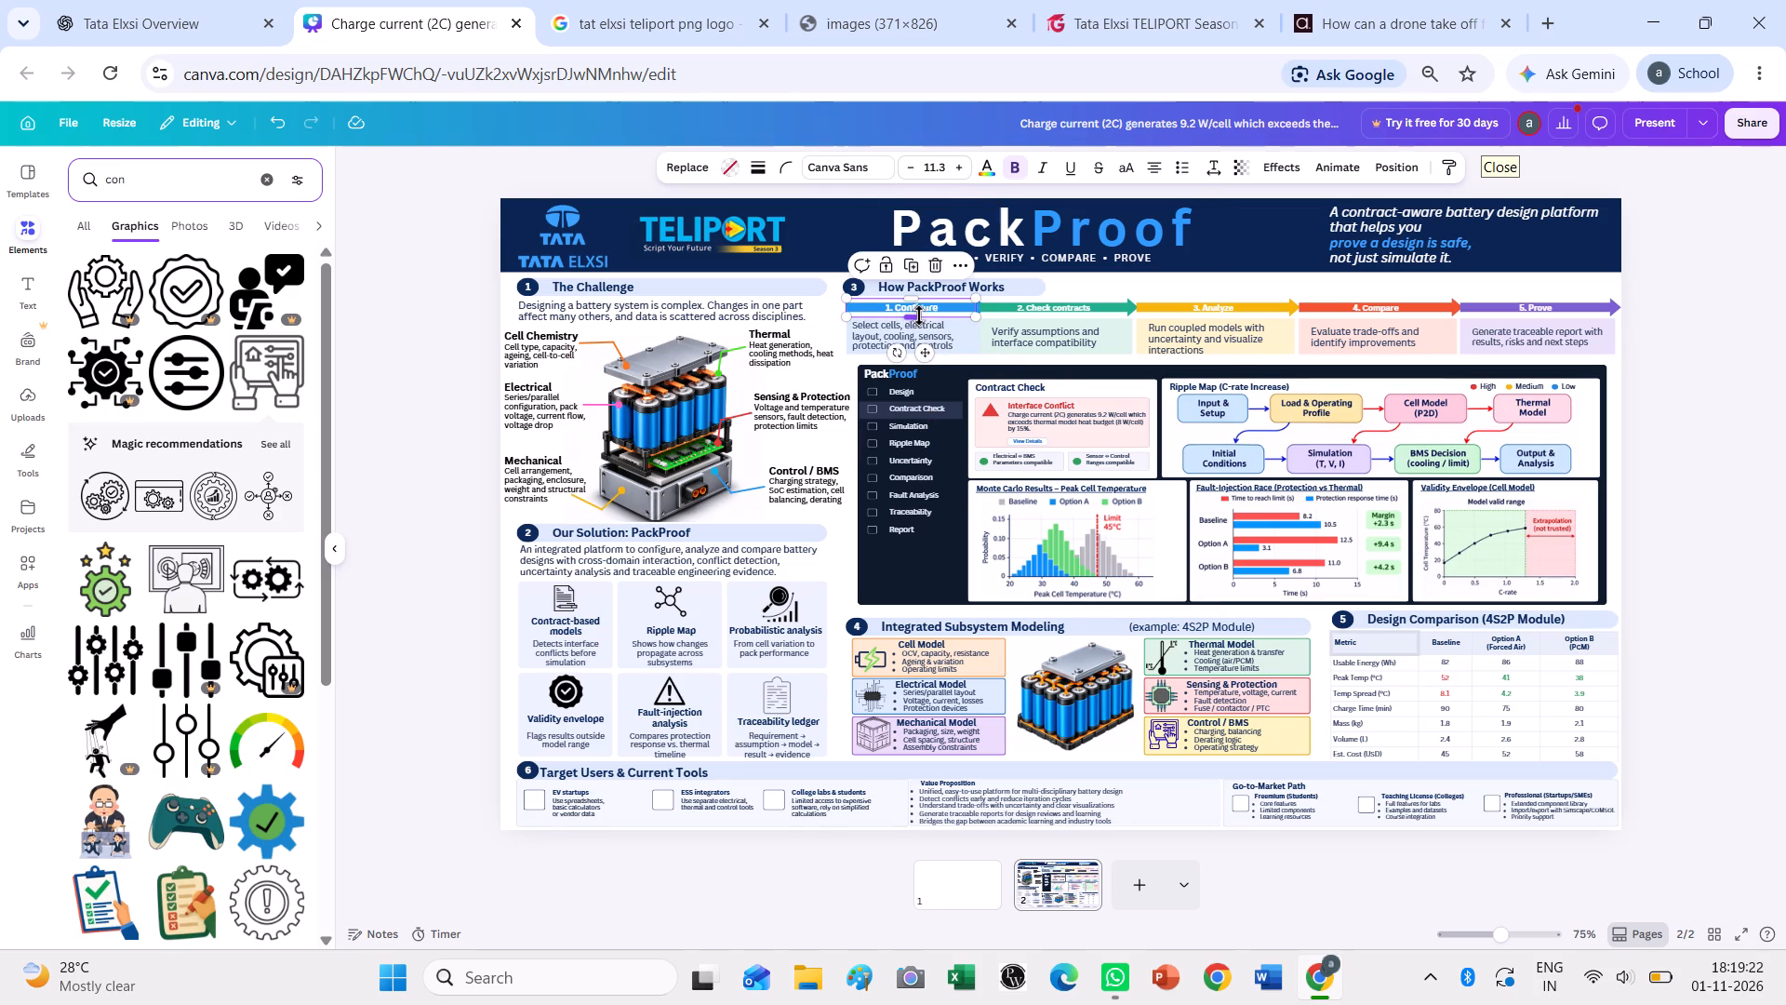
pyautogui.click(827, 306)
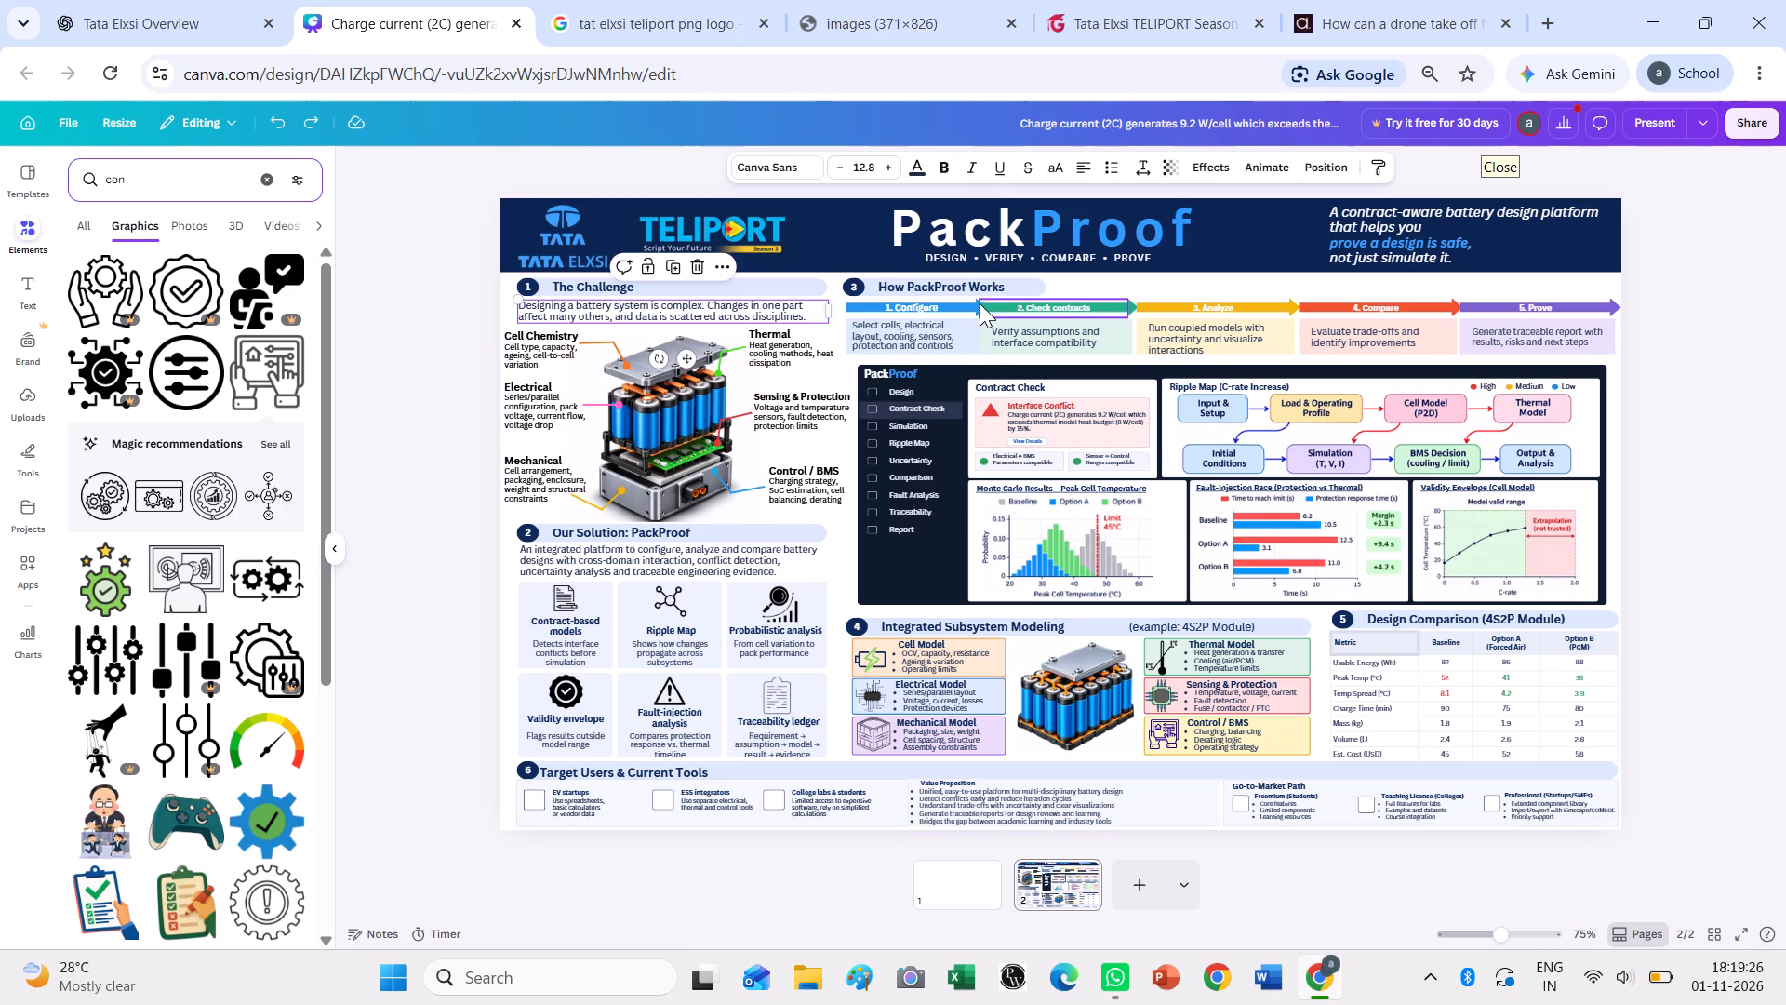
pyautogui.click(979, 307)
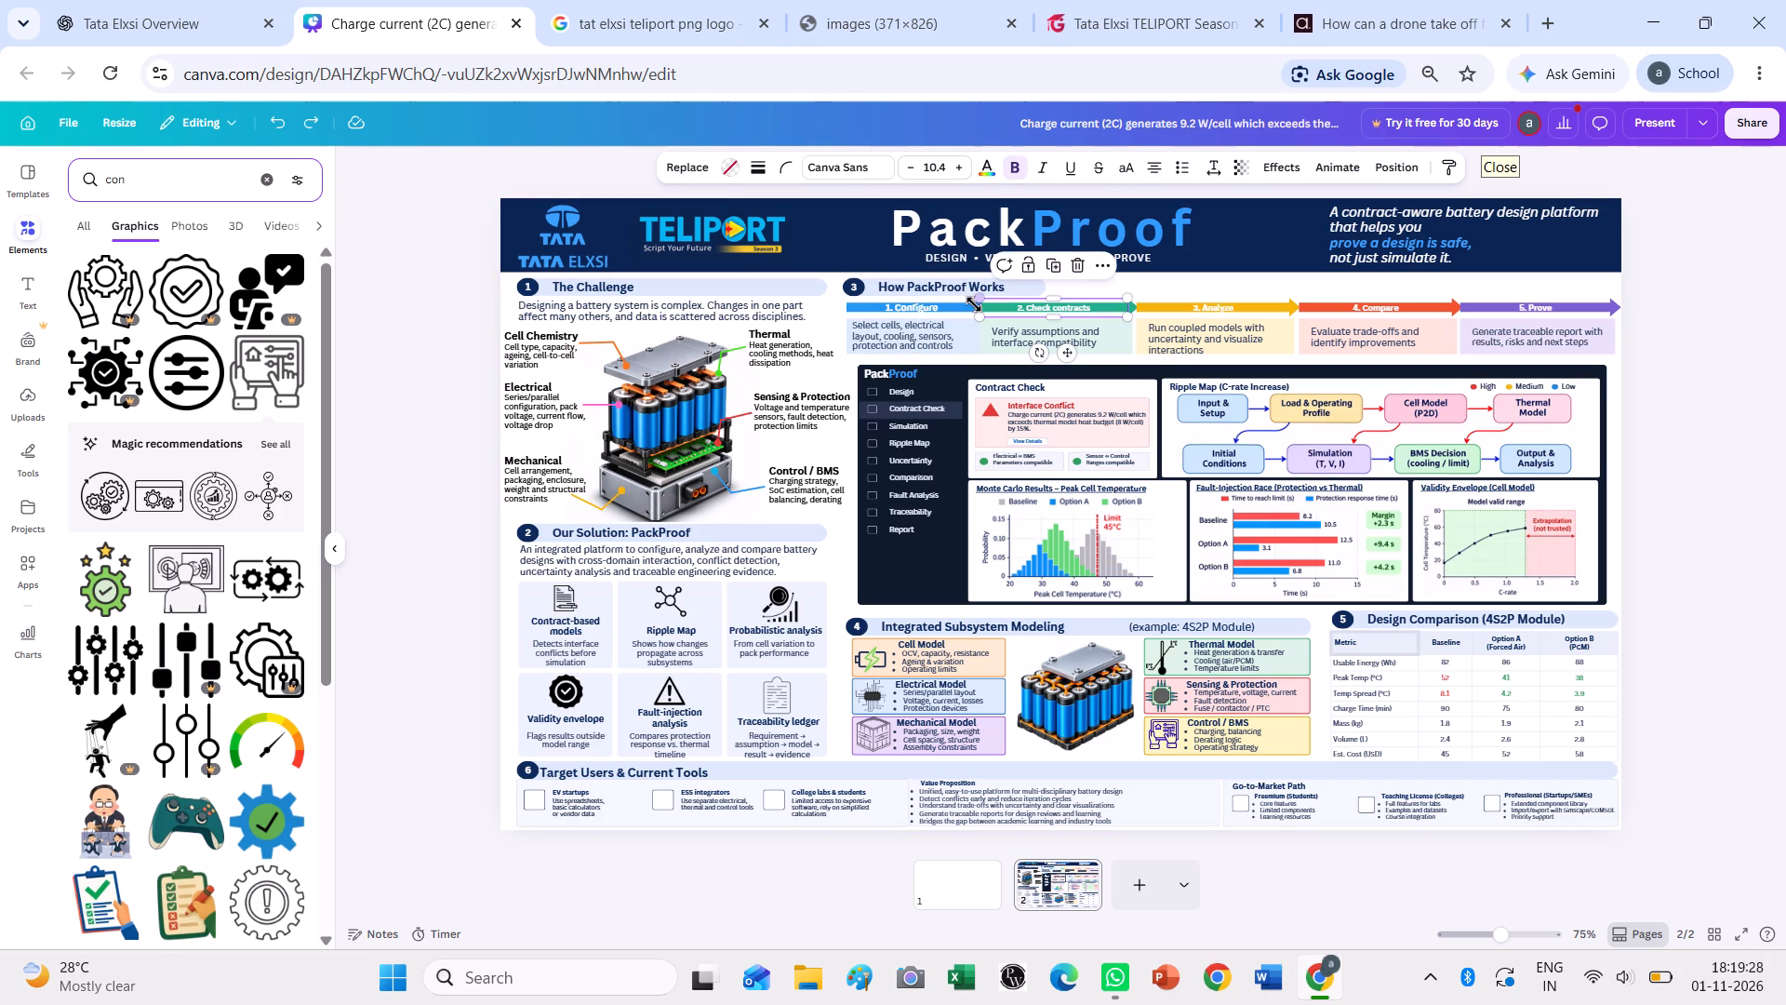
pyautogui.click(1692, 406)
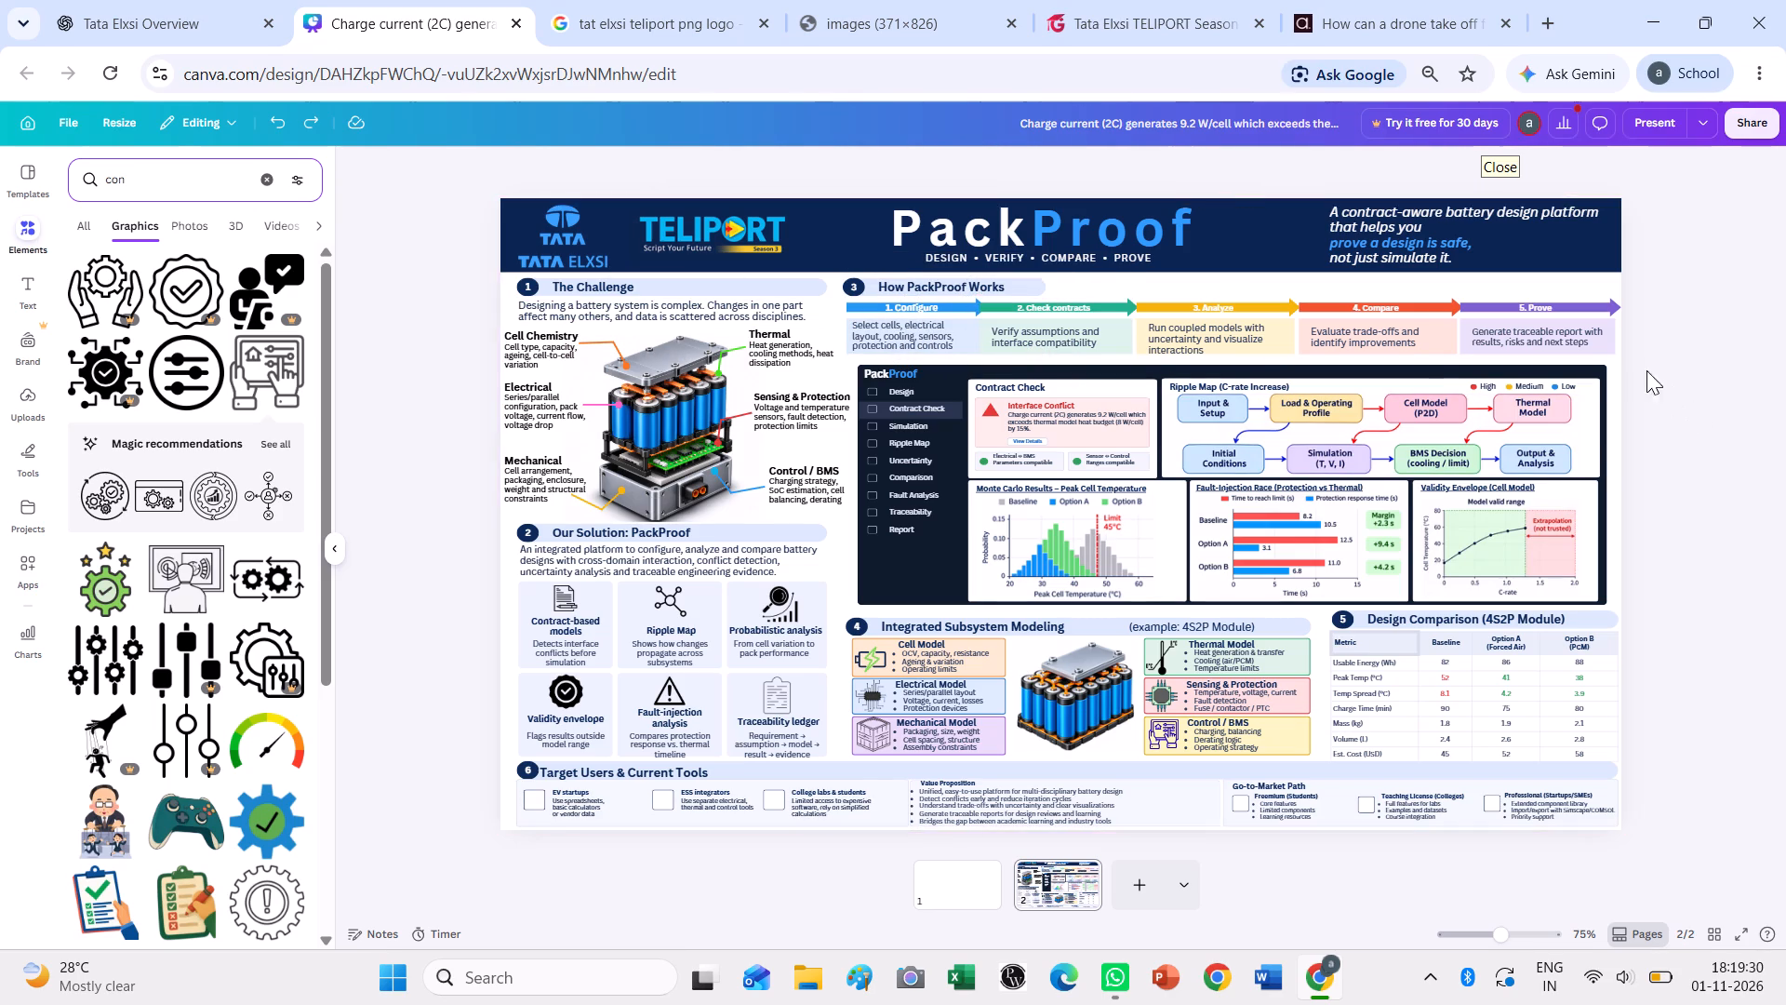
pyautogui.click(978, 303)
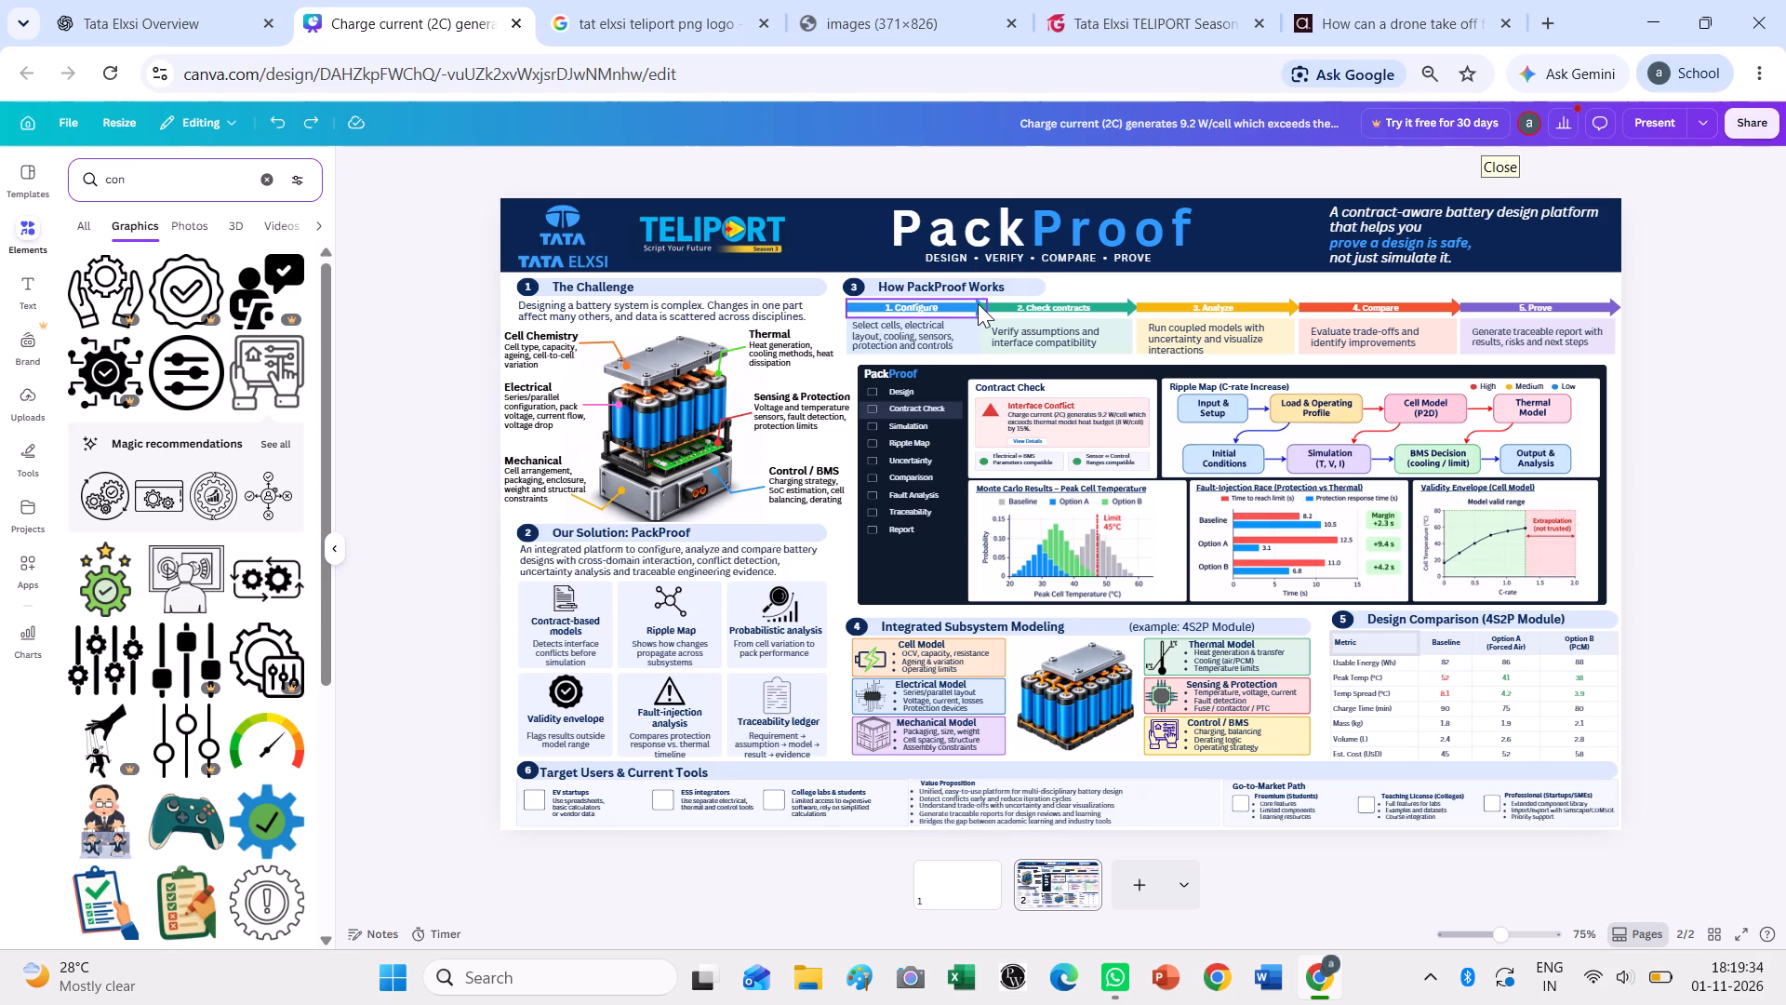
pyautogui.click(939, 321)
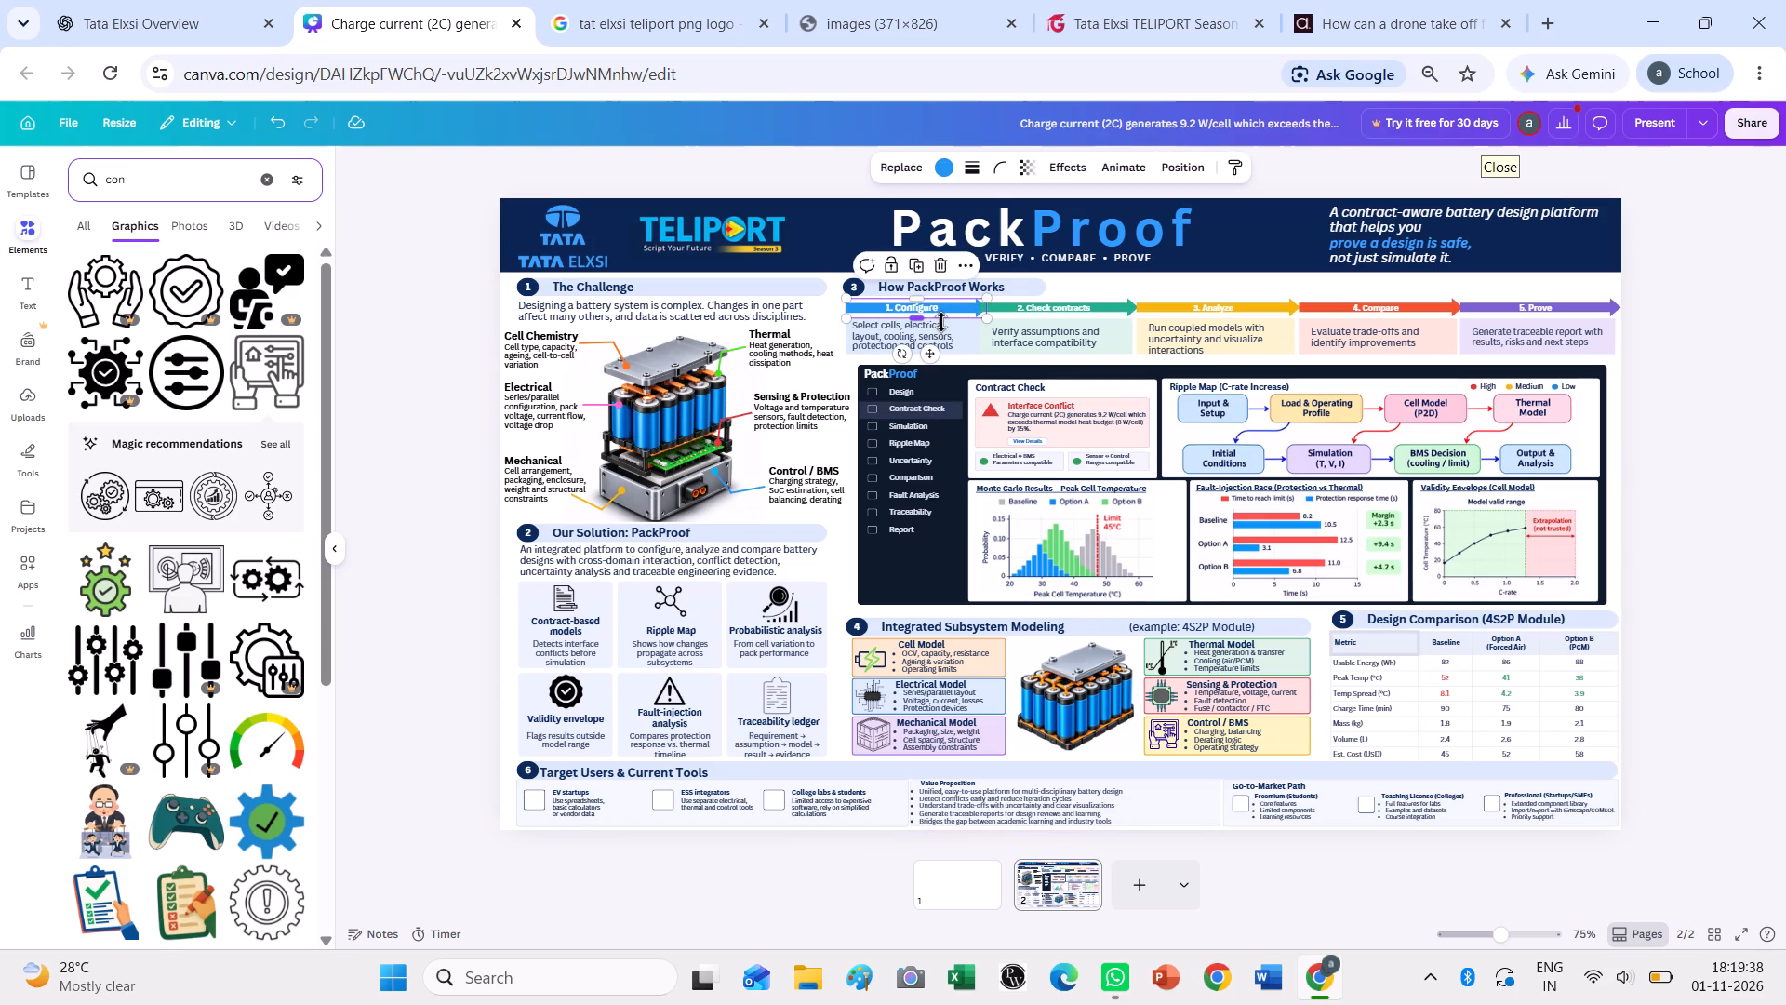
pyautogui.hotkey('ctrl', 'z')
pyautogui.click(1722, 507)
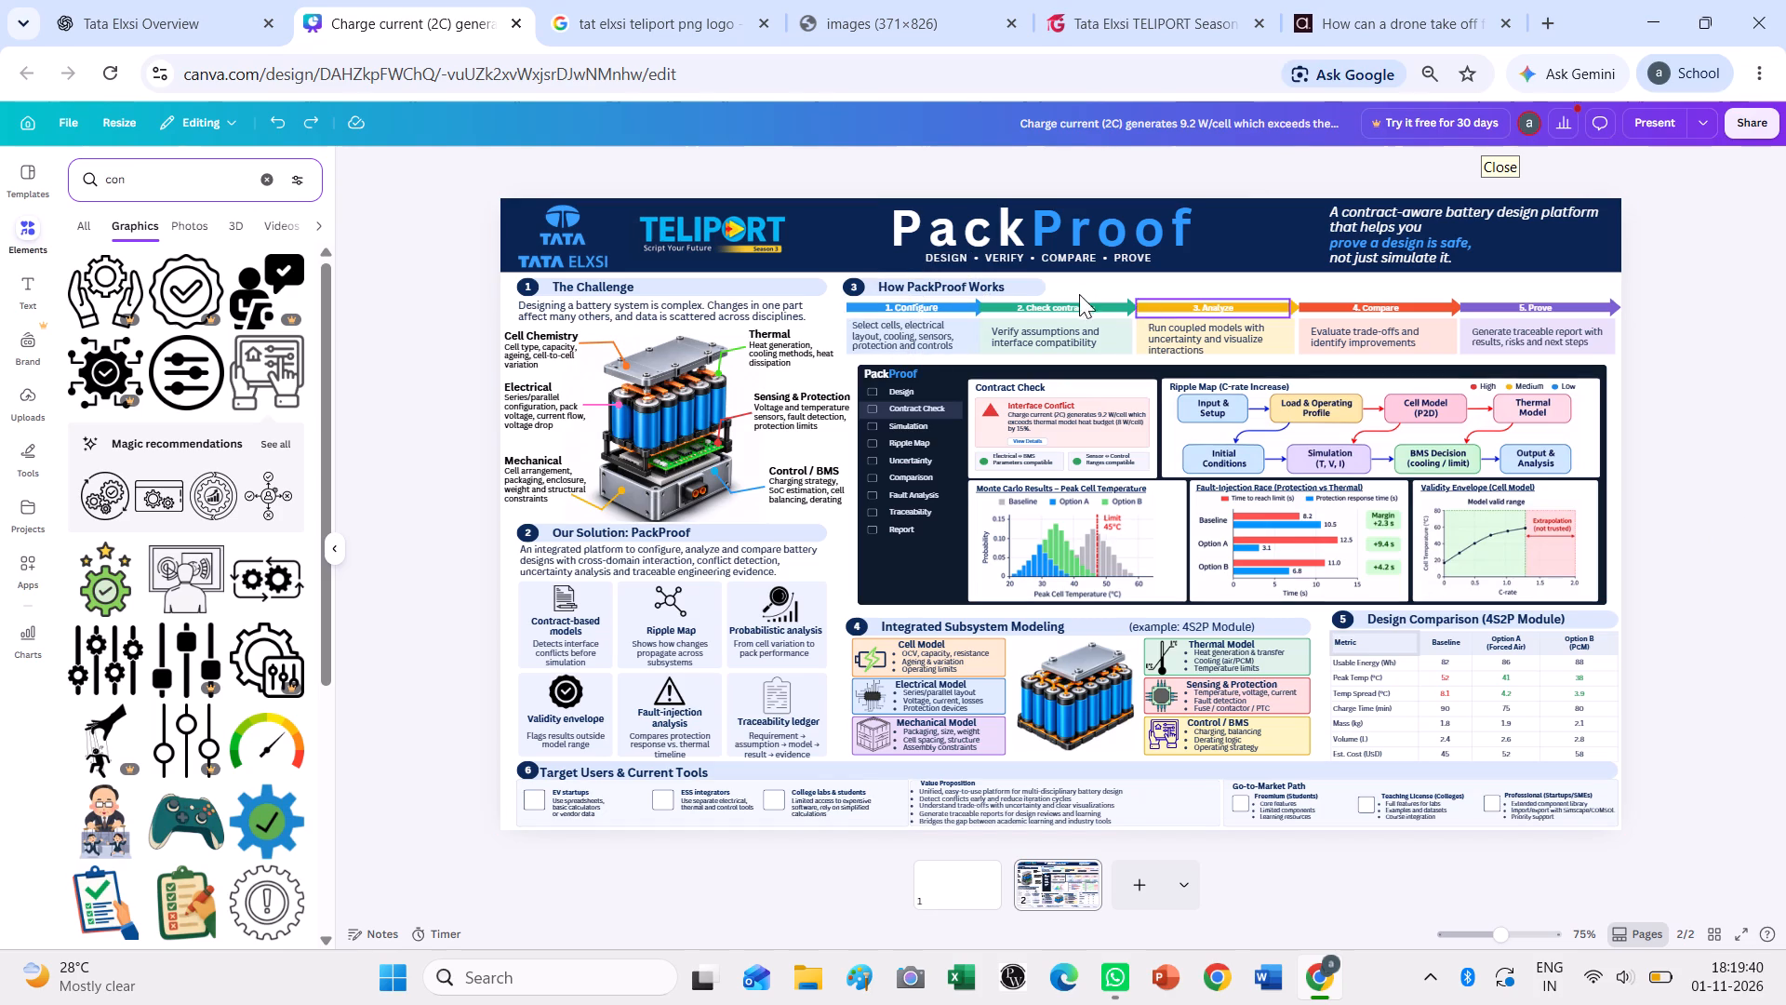
# Enlarge the Check contracts, Analyze, Compare and Prove arrow headings, setting Analyze and Compare to font size 12.3.
pyautogui.click(1061, 307)
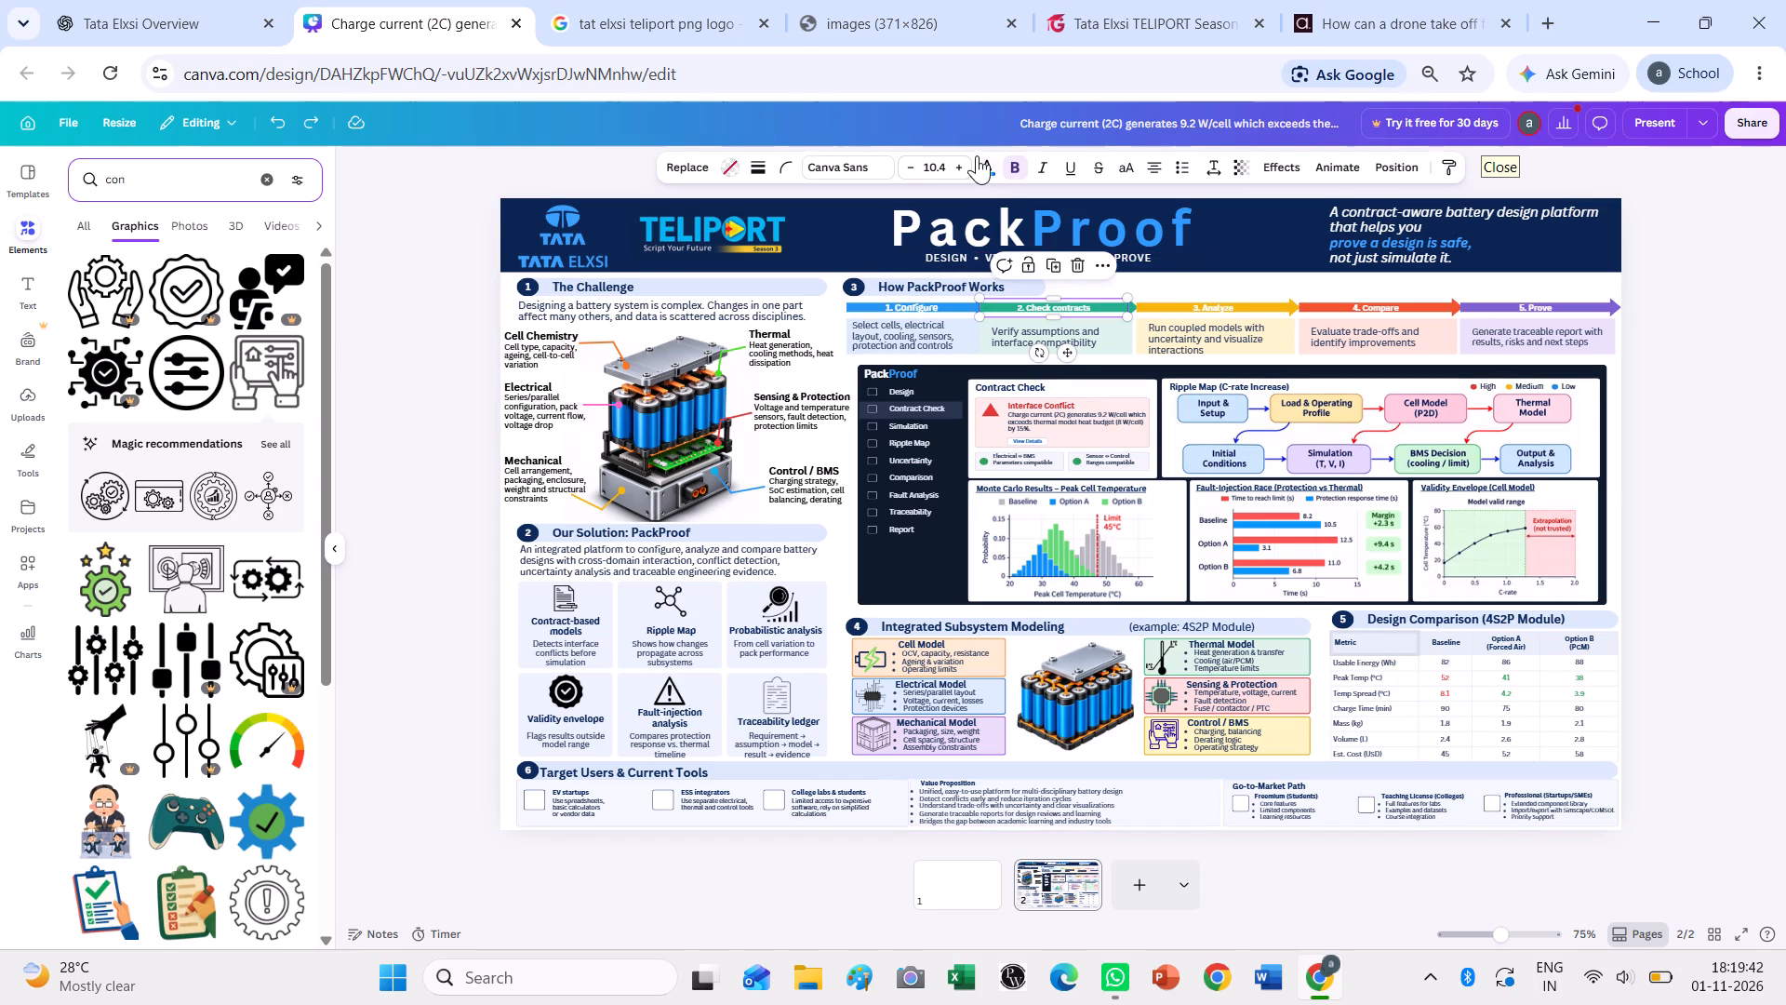
pyautogui.click(958, 167)
pyautogui.click(1195, 306)
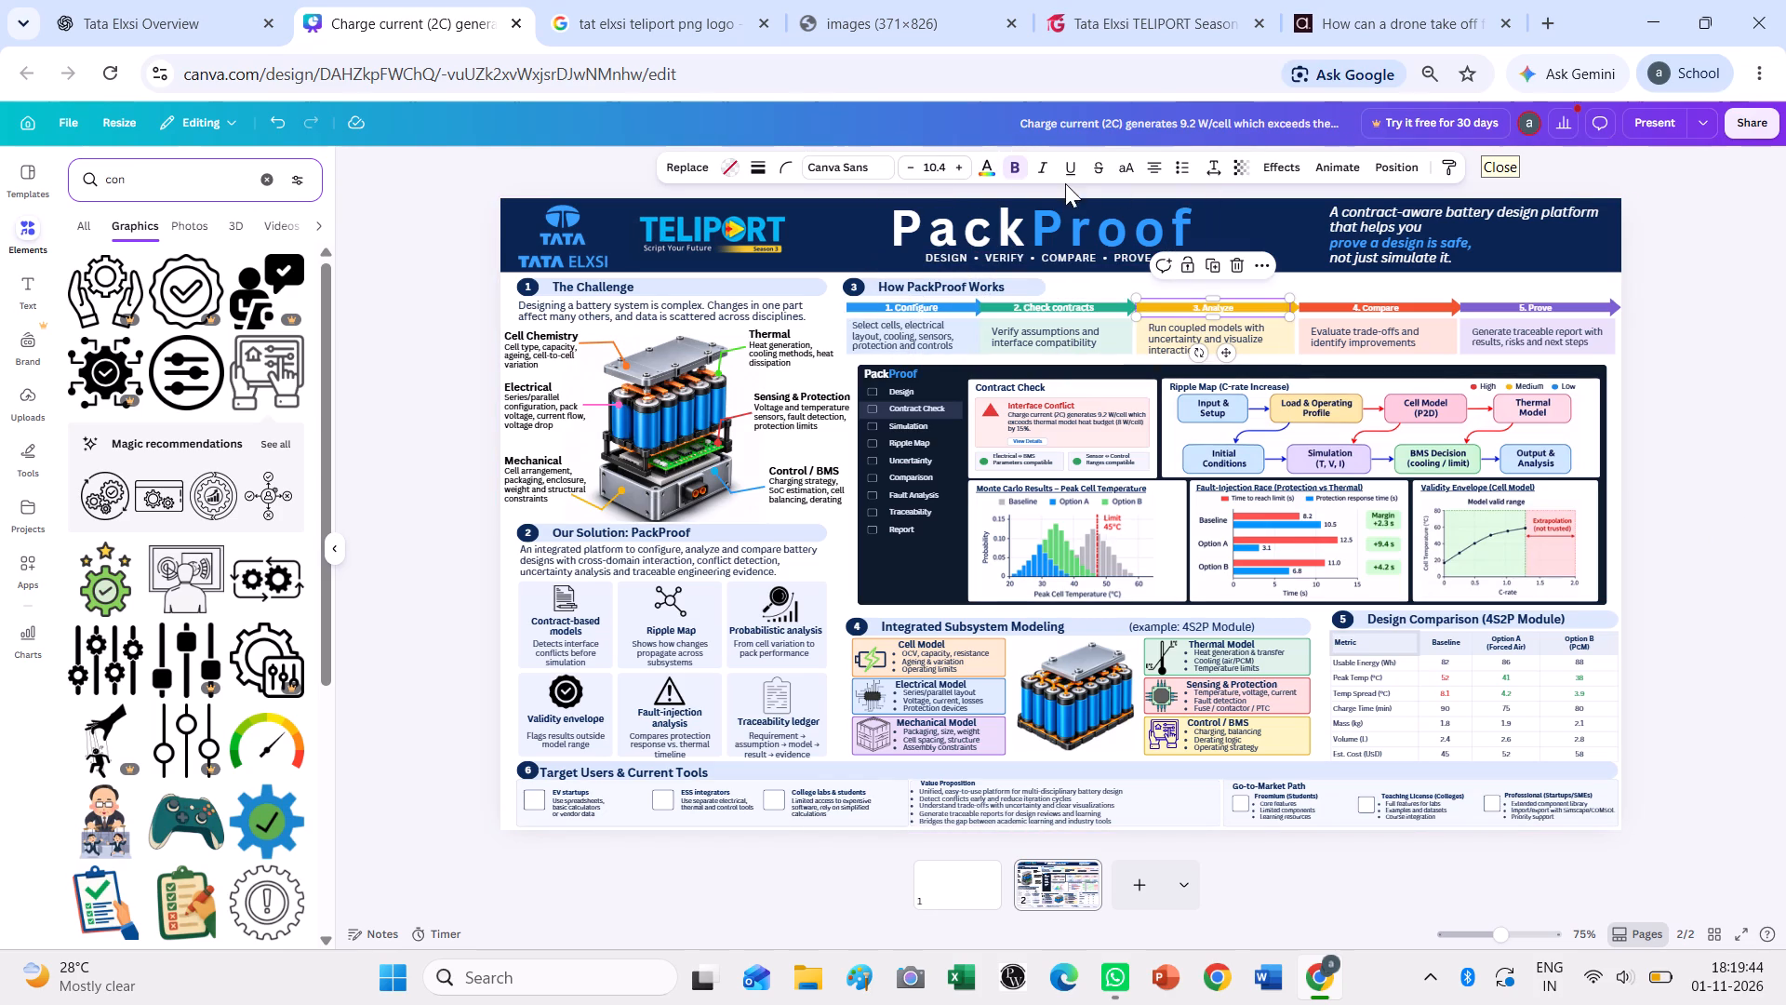
pyautogui.click(955, 163)
pyautogui.click(955, 163)
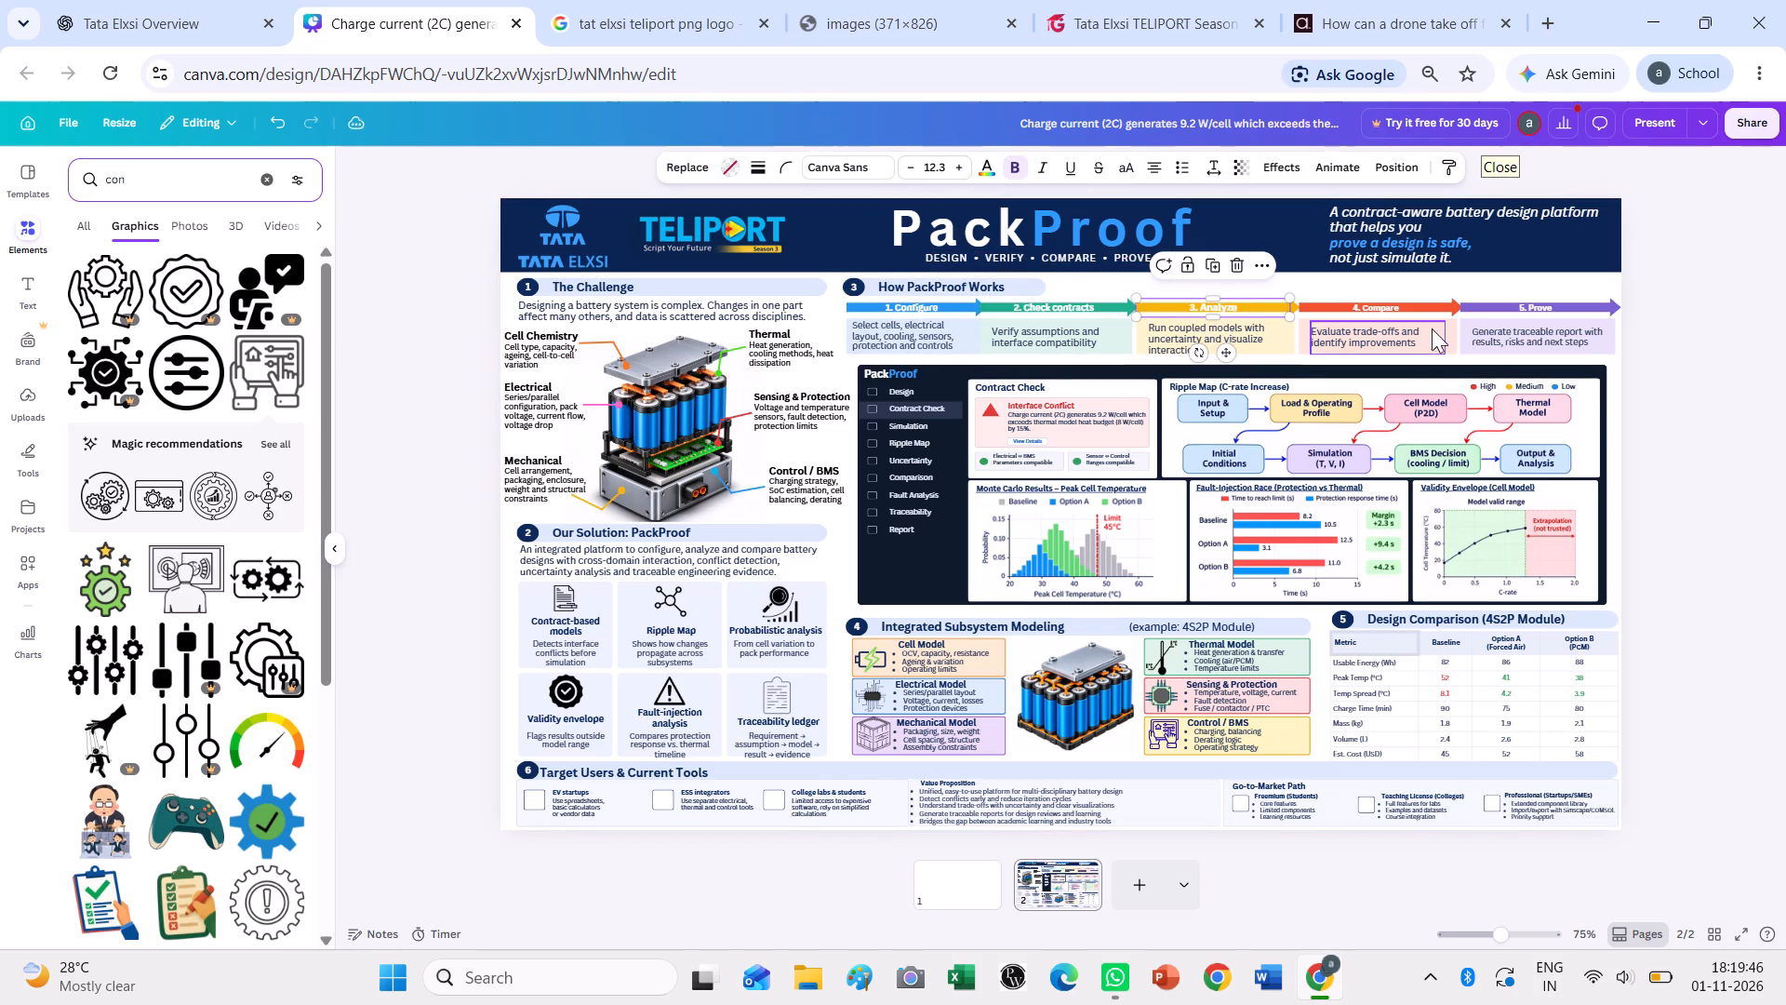
pyautogui.click(1376, 296)
pyautogui.click(1375, 309)
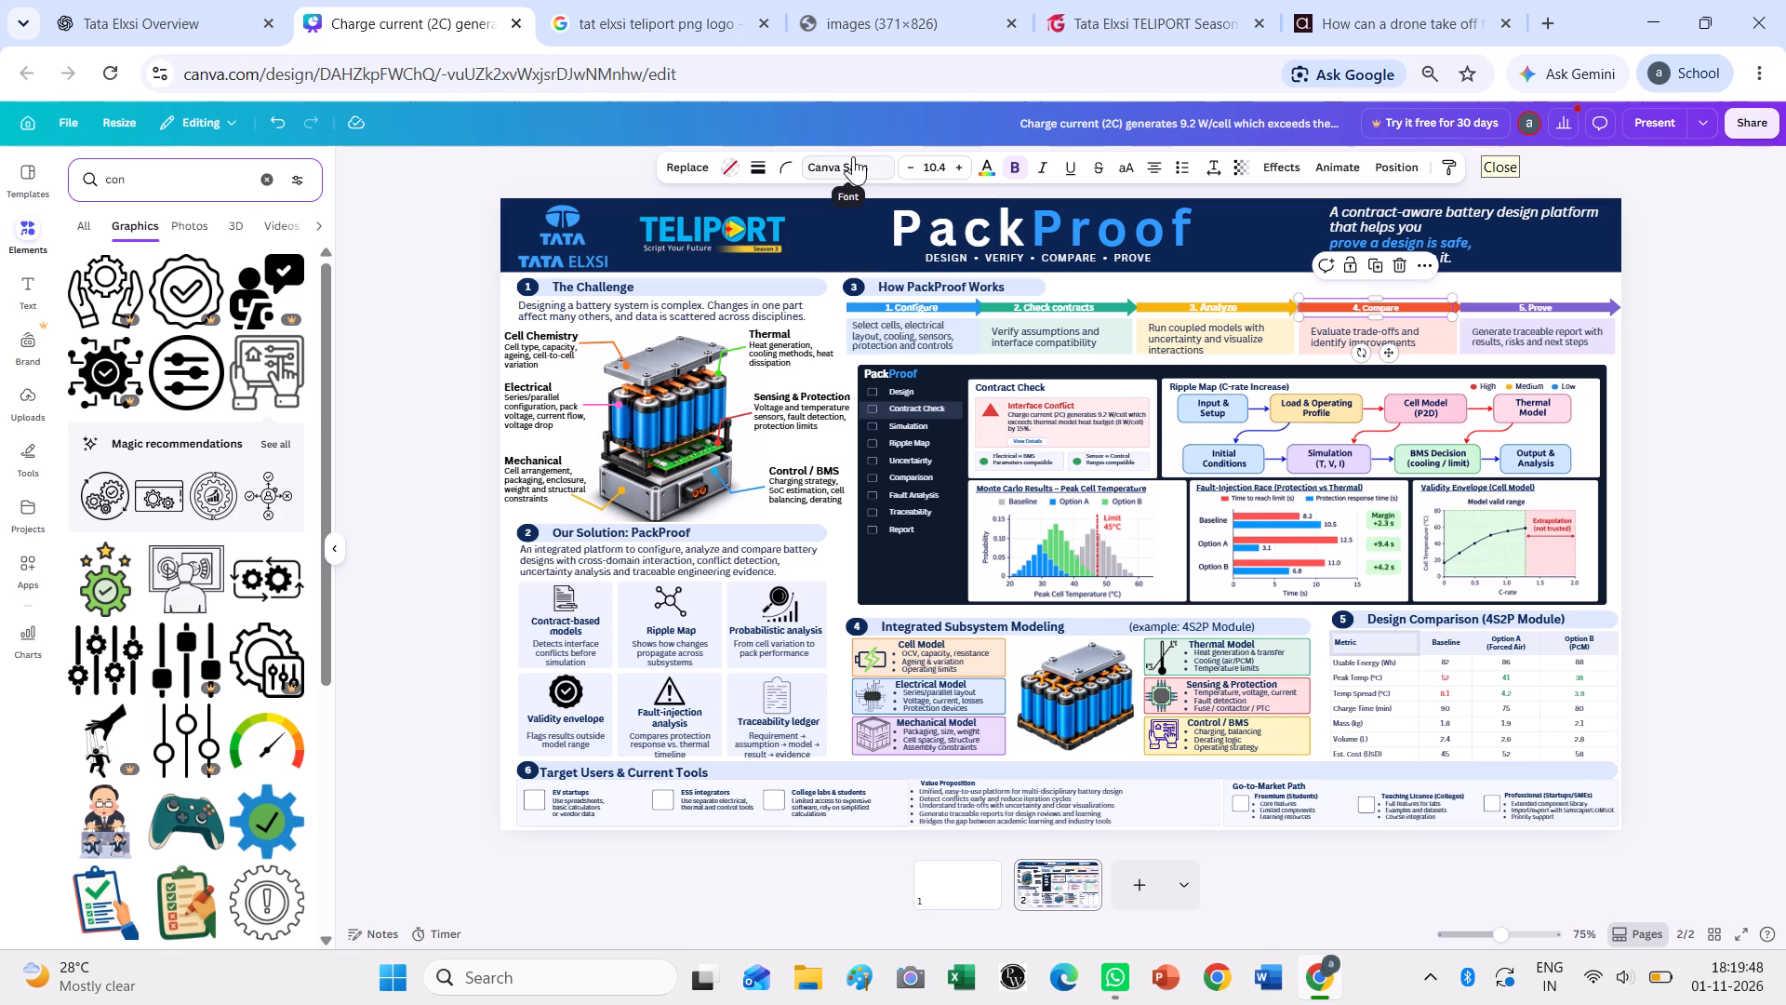
pyautogui.doubleClick(966, 168)
pyautogui.click(1529, 308)
pyautogui.doubleClick(960, 171)
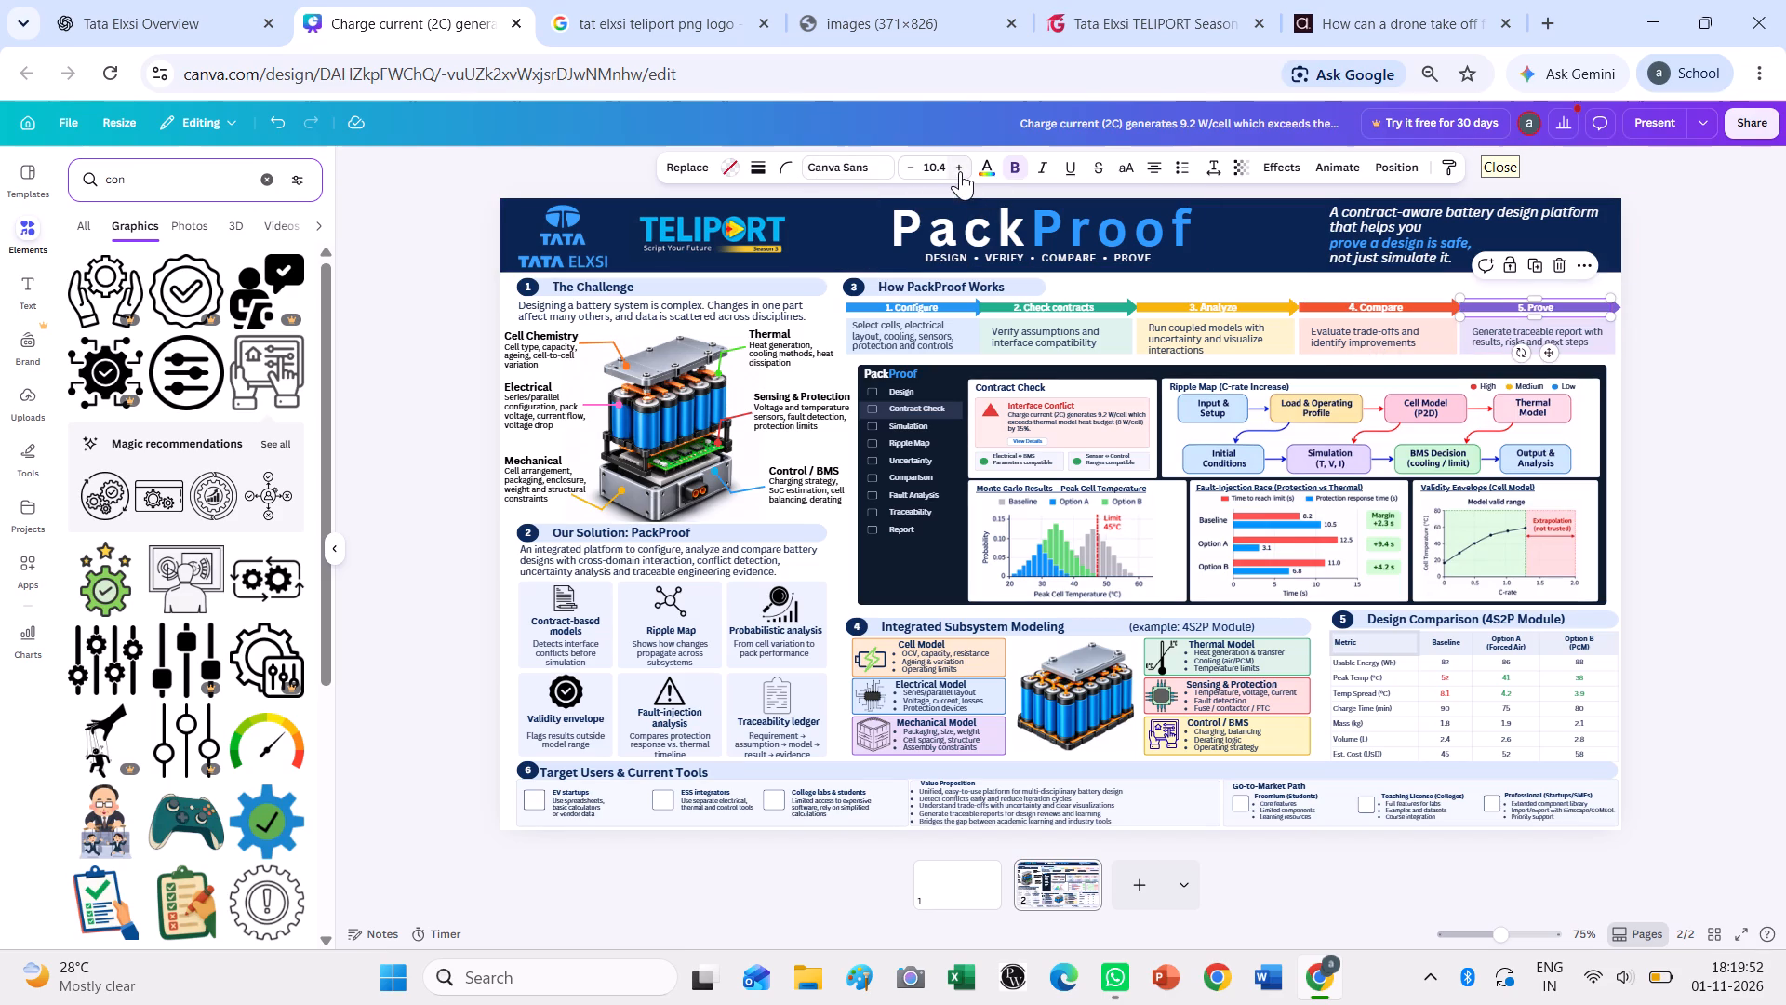
pyautogui.click(1712, 477)
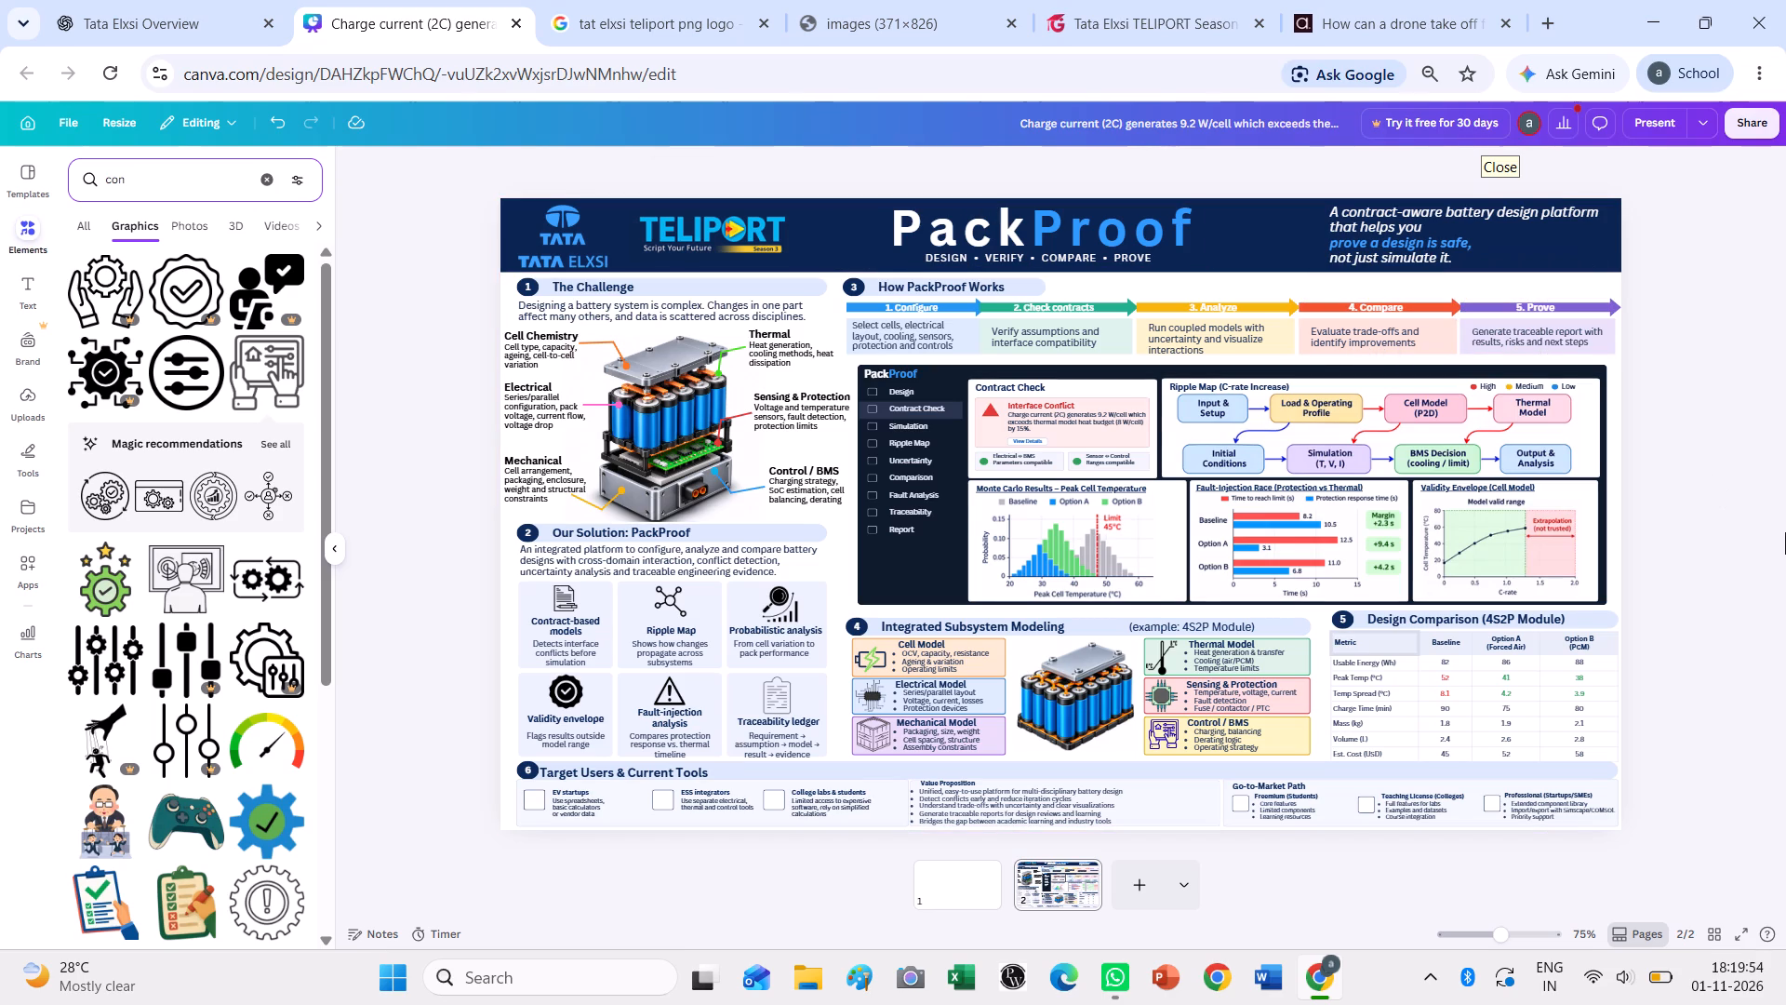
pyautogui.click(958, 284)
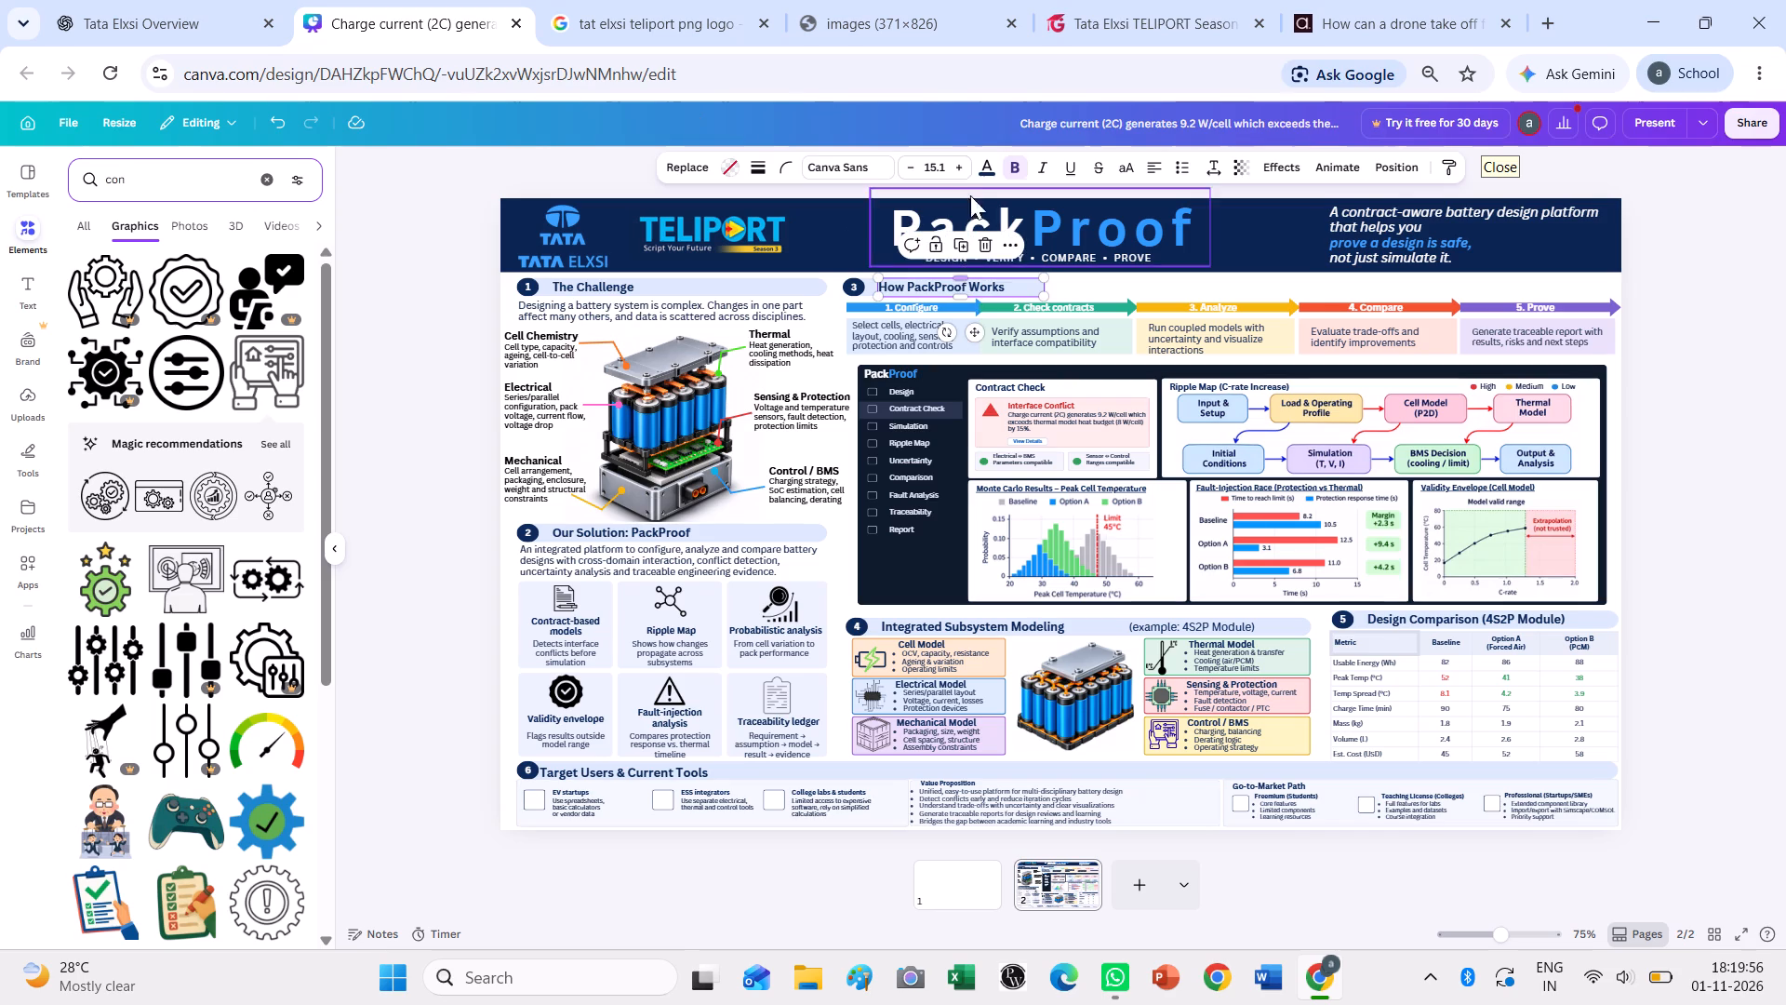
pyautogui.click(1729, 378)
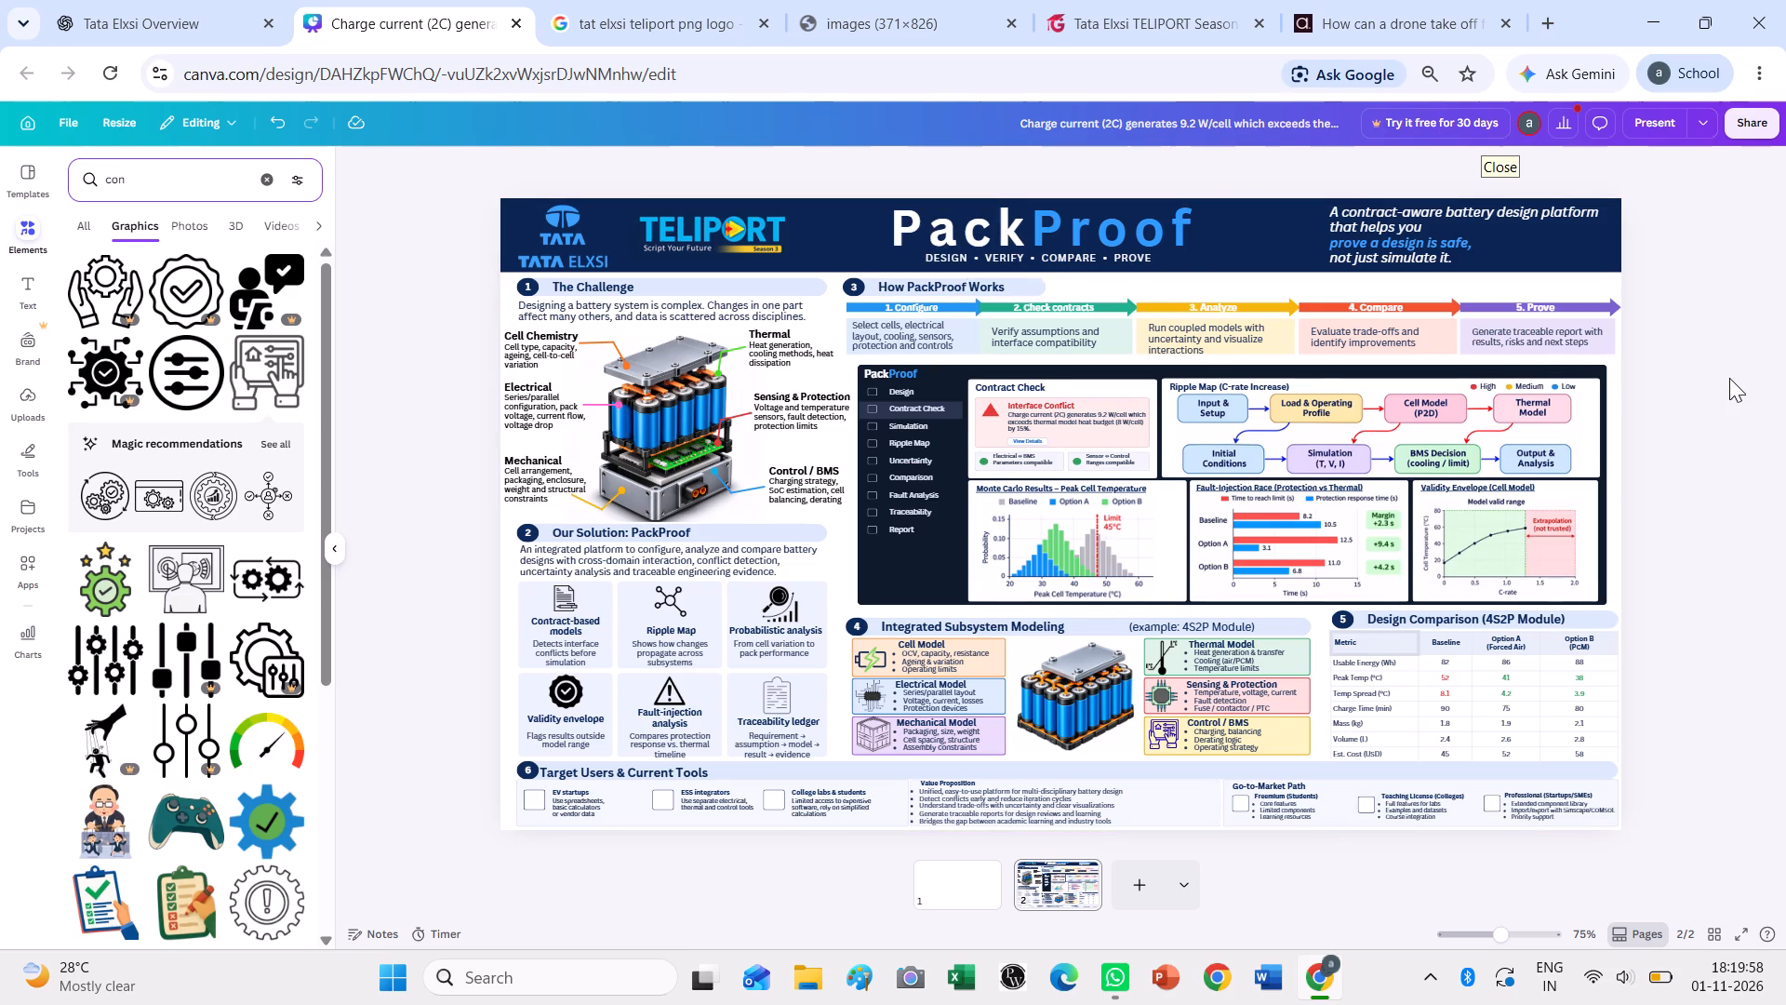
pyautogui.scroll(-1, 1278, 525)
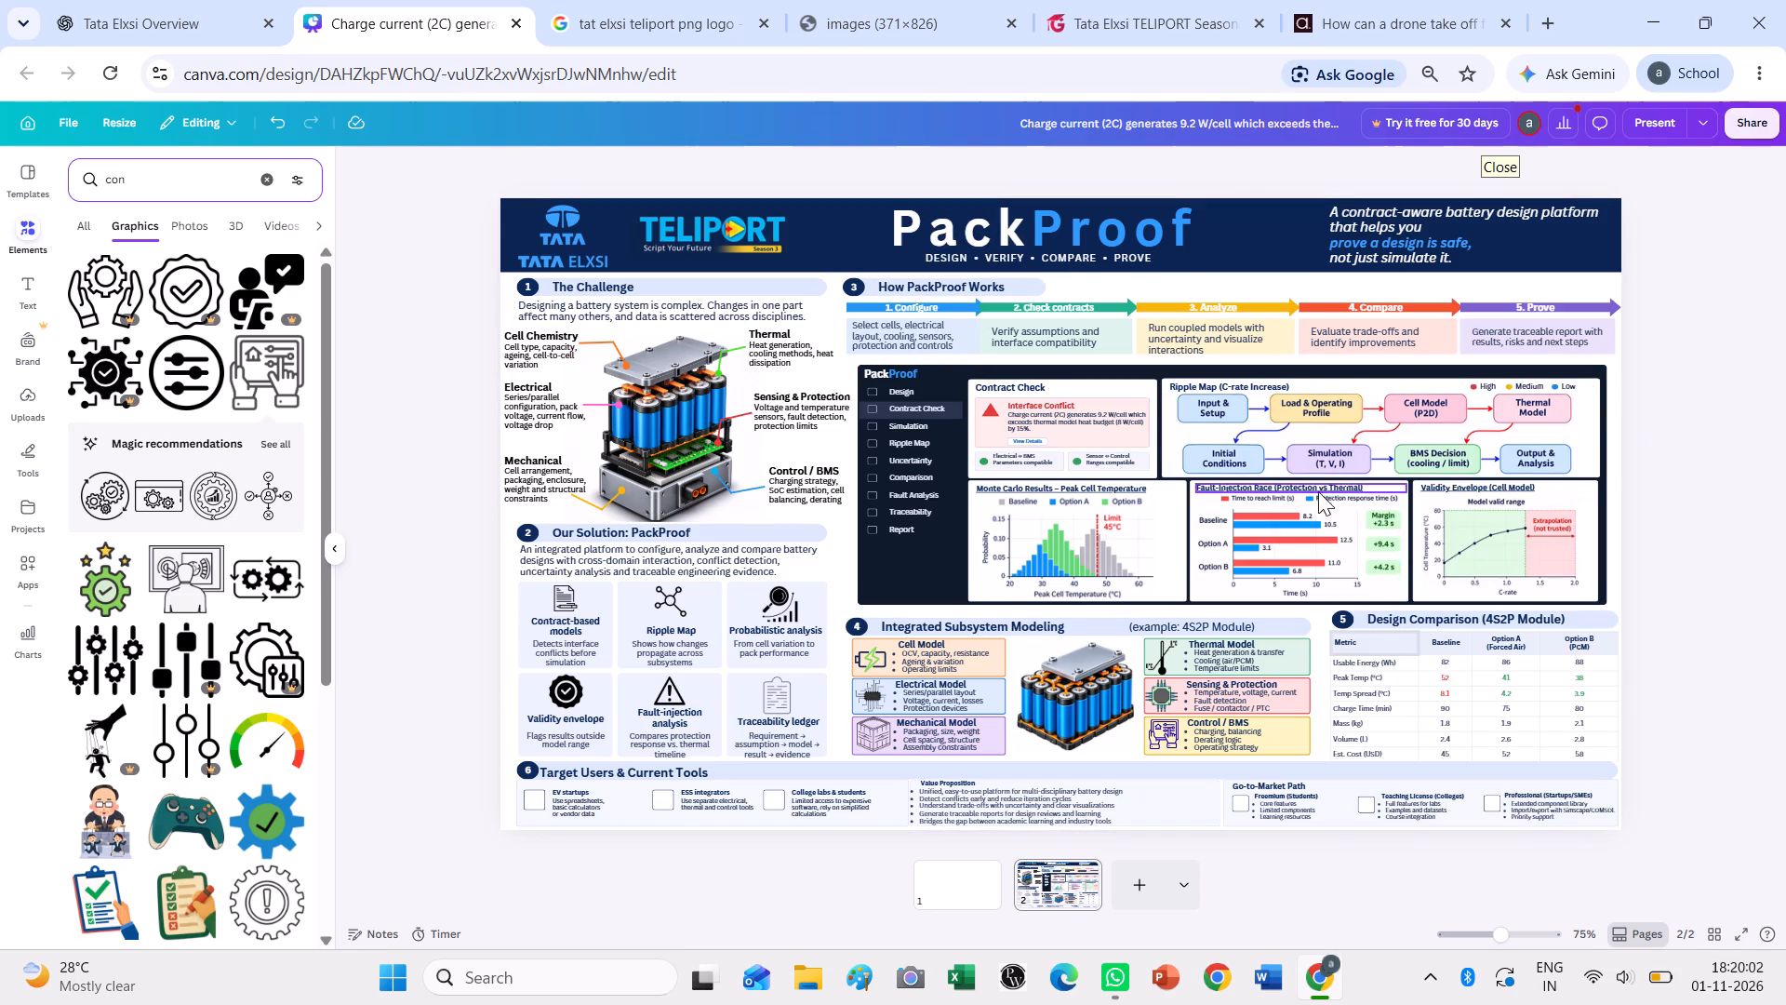
# Slightly shrink the Fault-Injection Race chart image beneath its title.
pyautogui.click(1299, 514)
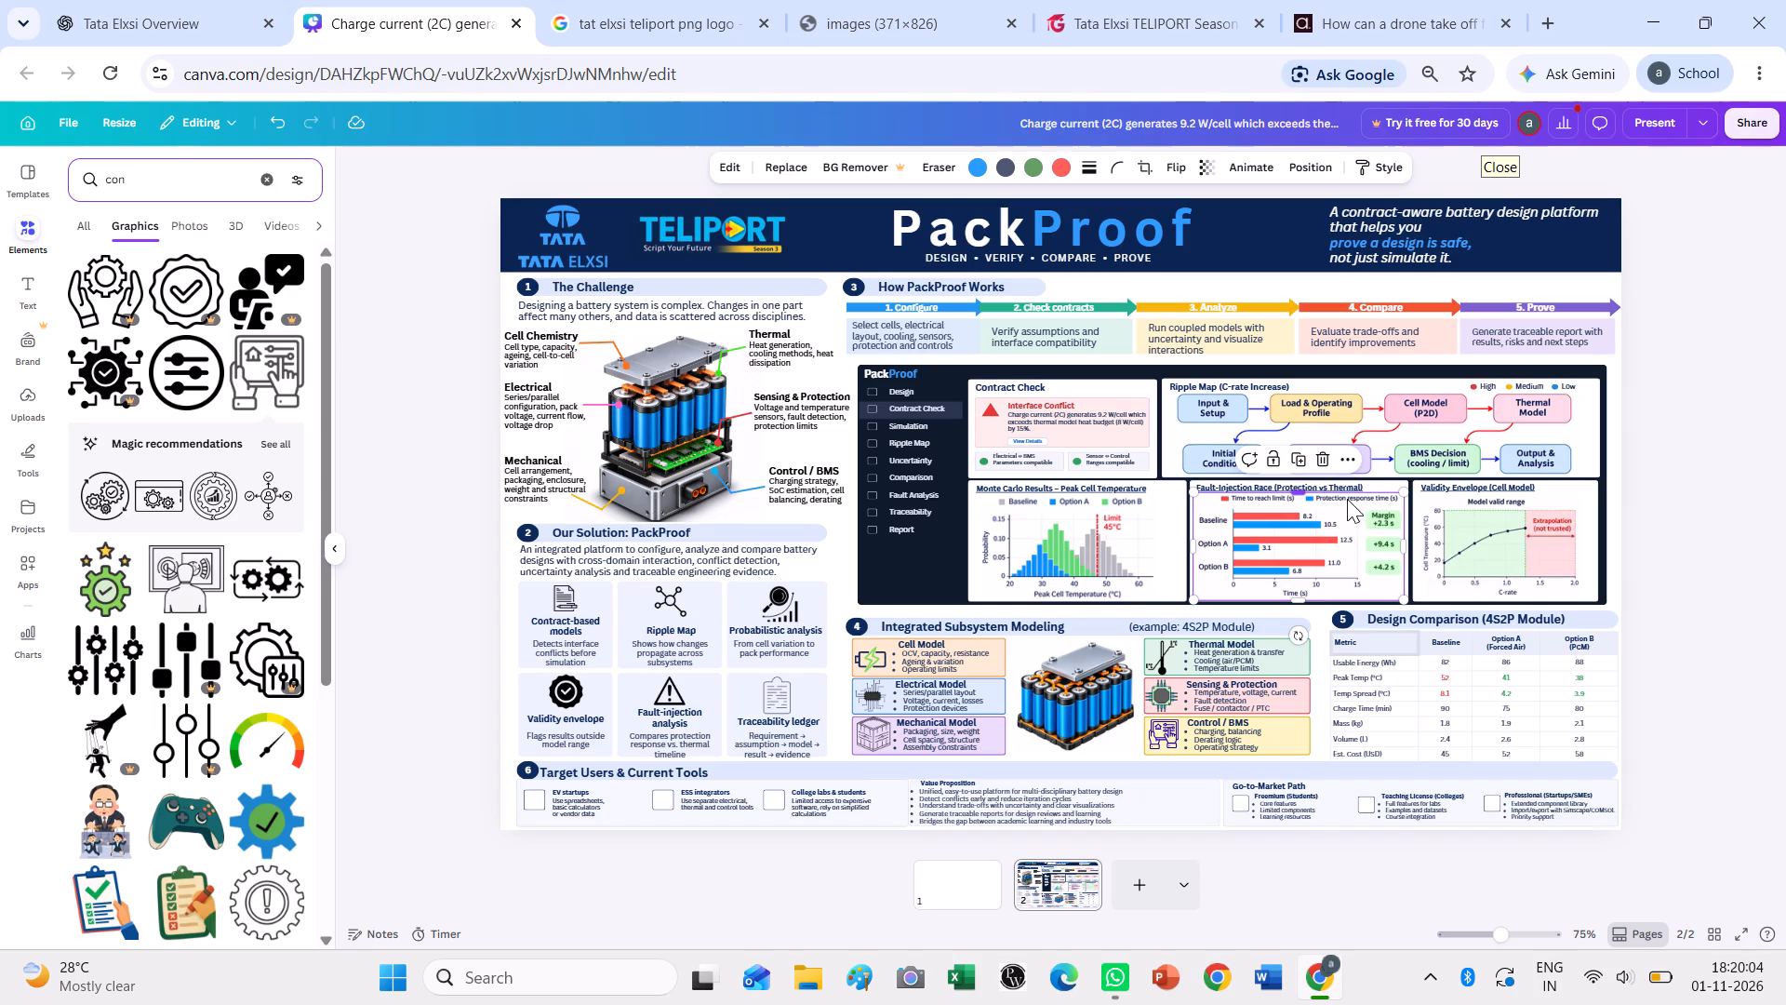
pyautogui.click(1406, 491)
pyautogui.click(1688, 592)
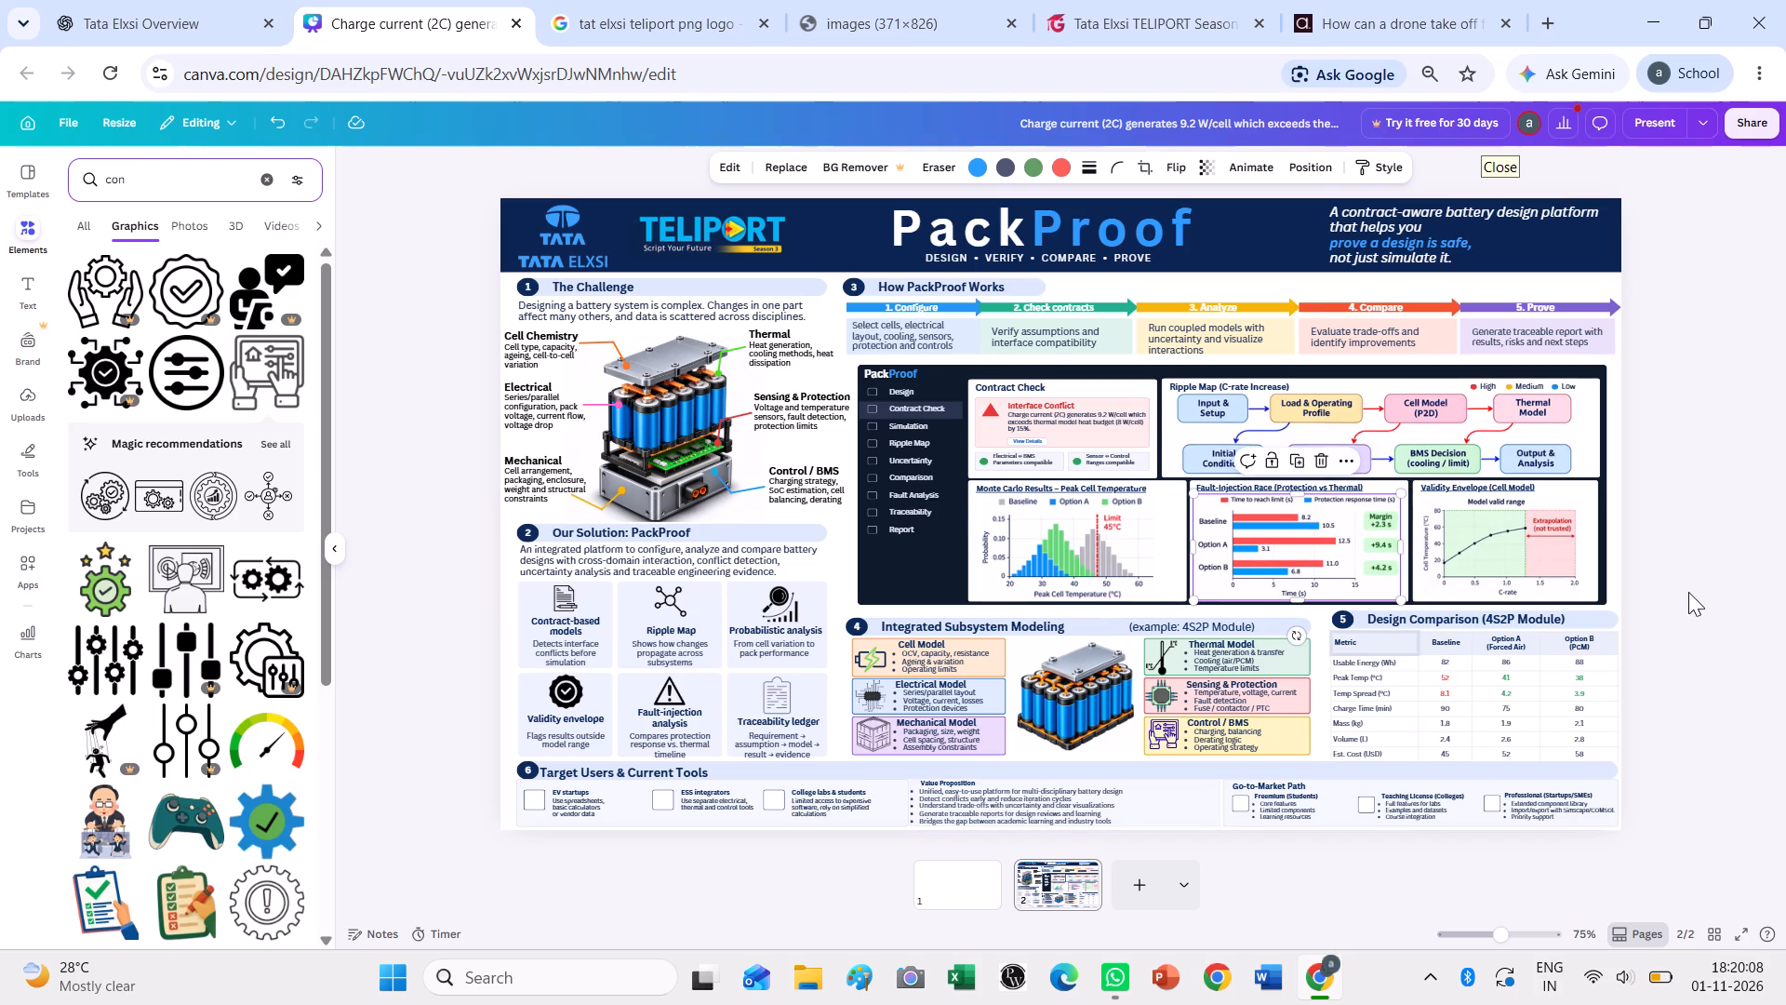
# Remove the underline from the Monte Carlo Results, Fault-Injection Race and Validity Envelope chart titles.
pyautogui.click(1102, 483)
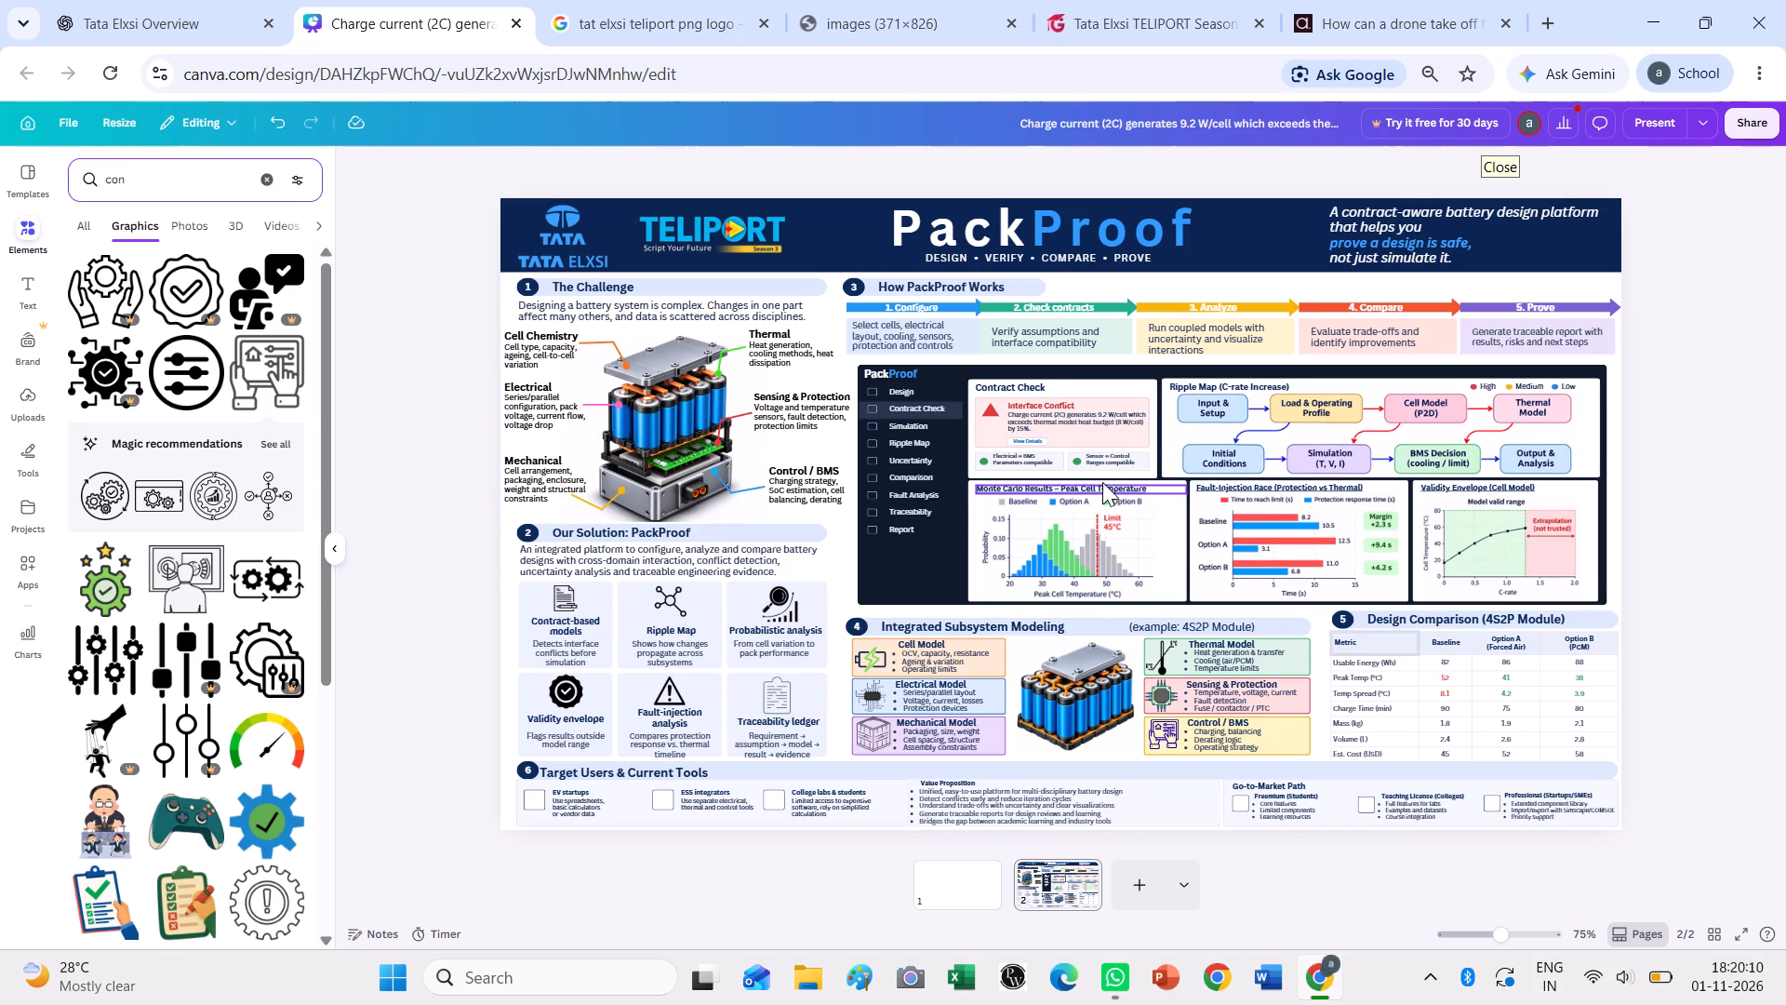
pyautogui.click(997, 164)
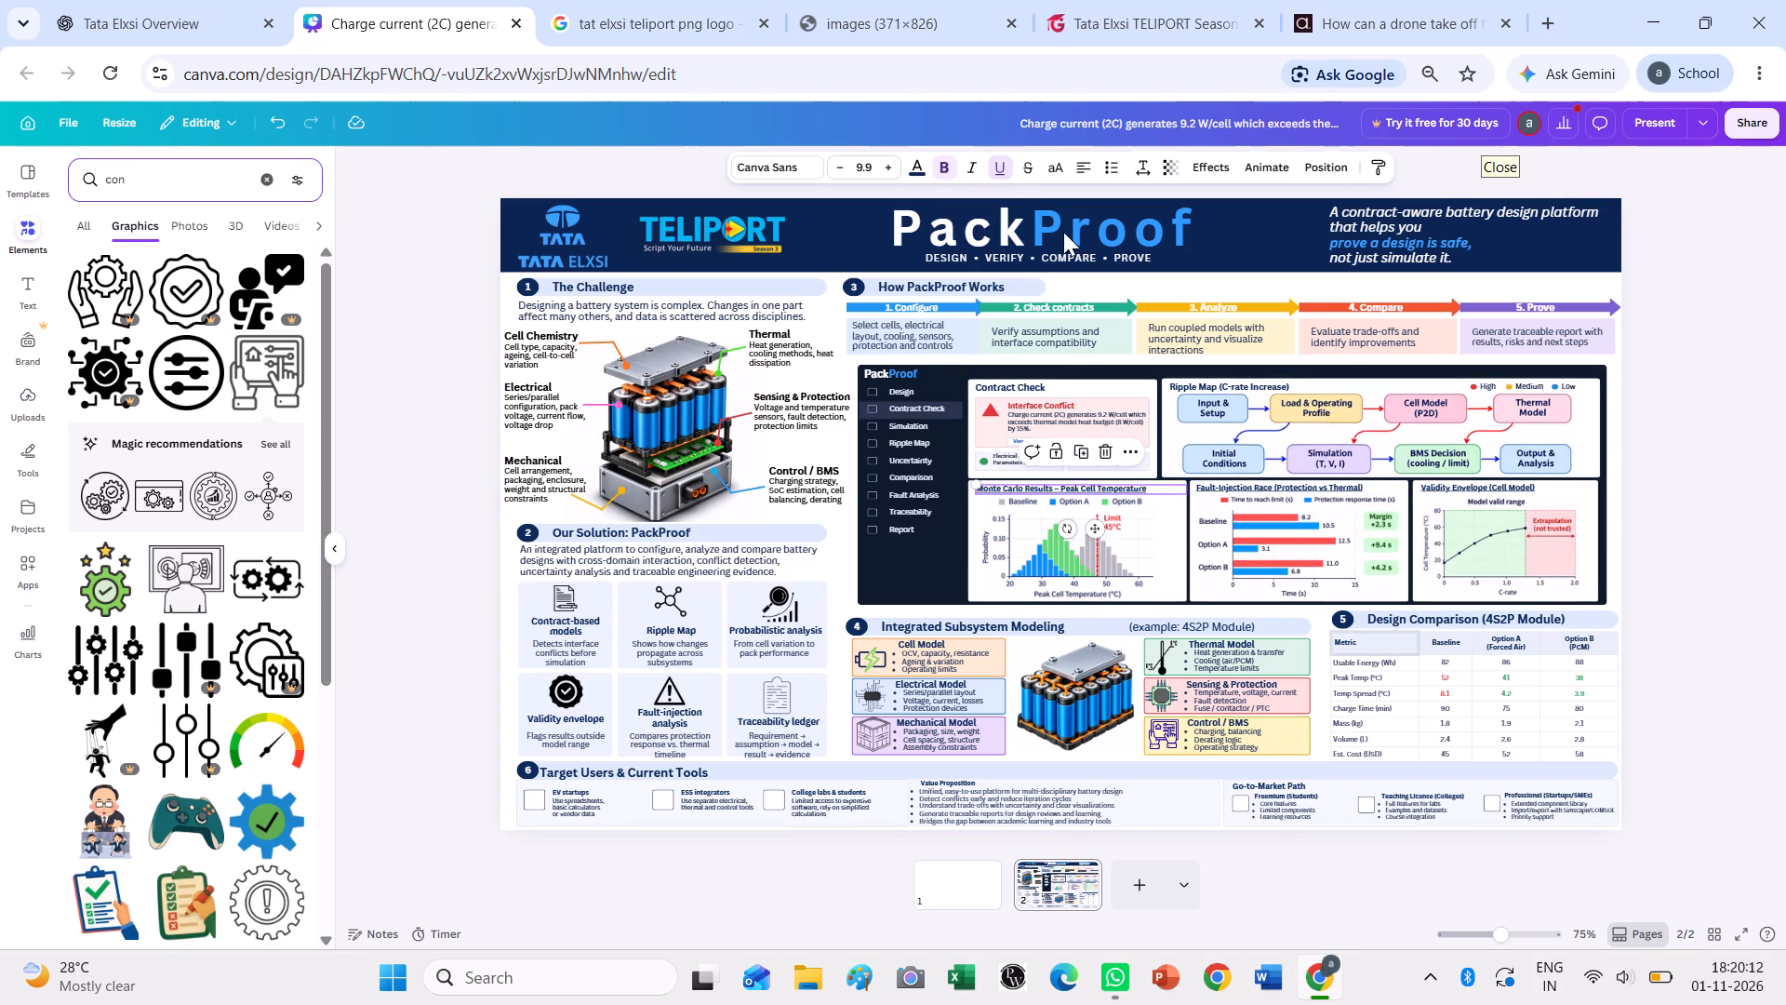
pyautogui.click(1257, 482)
pyautogui.click(1007, 173)
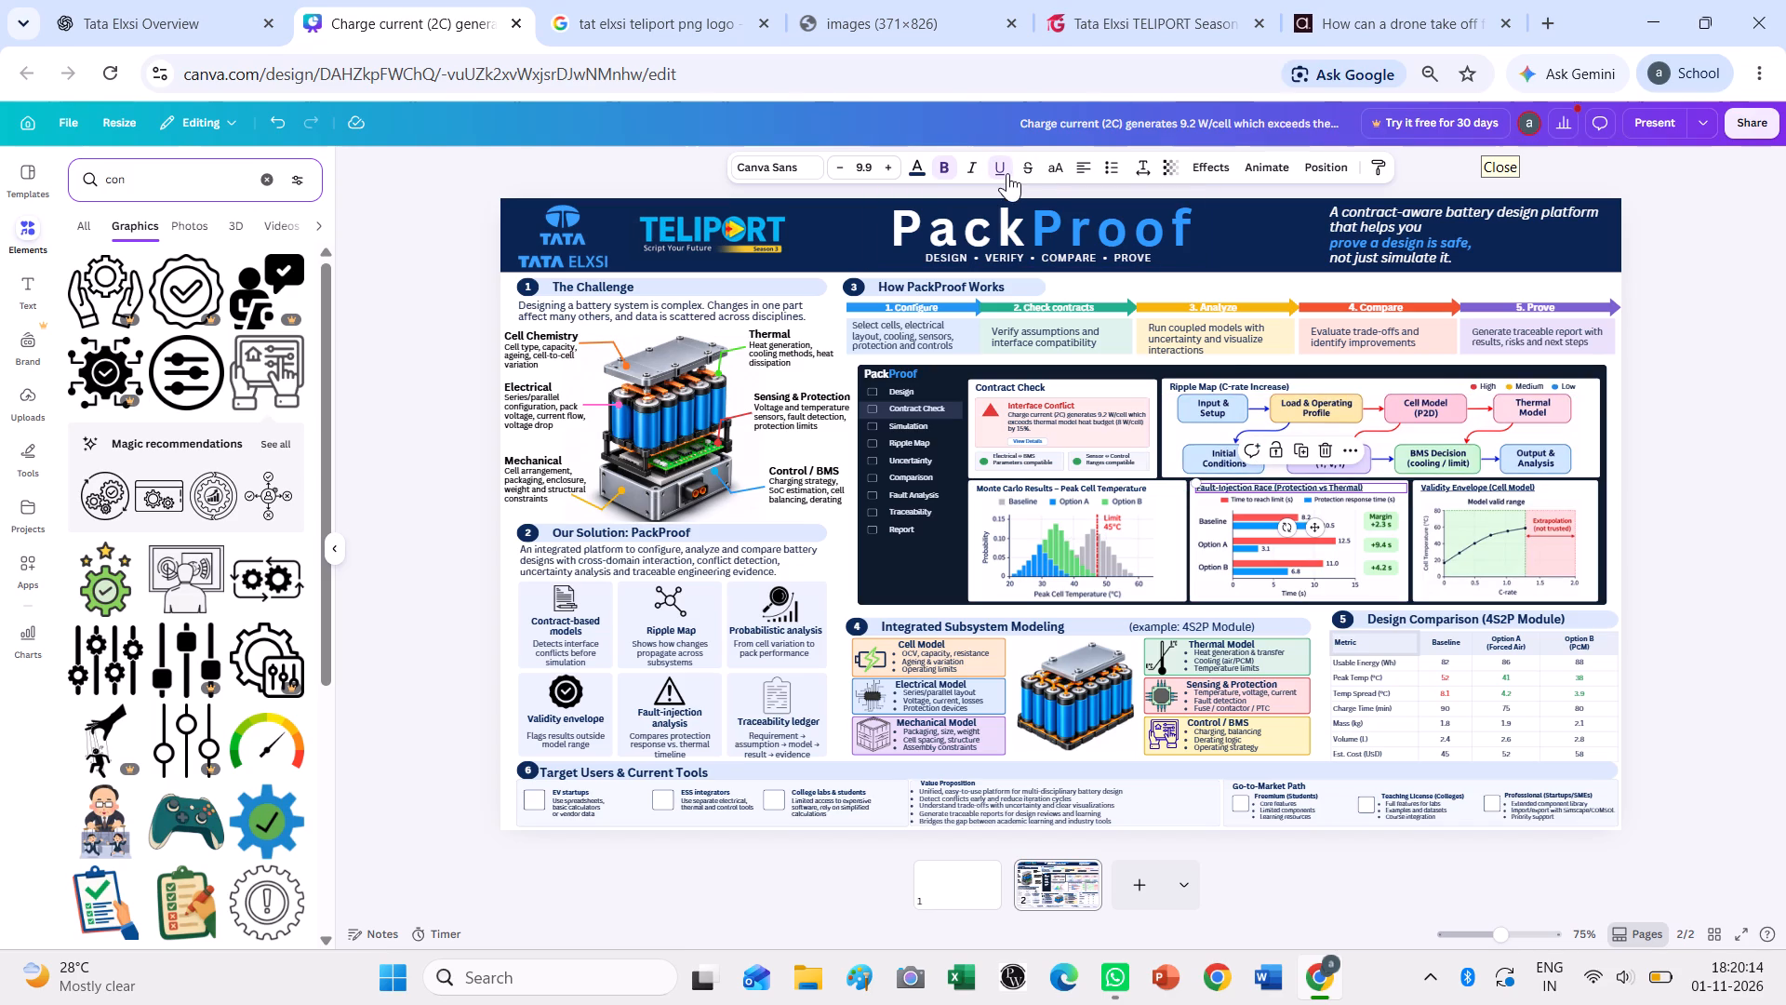
pyautogui.click(1482, 488)
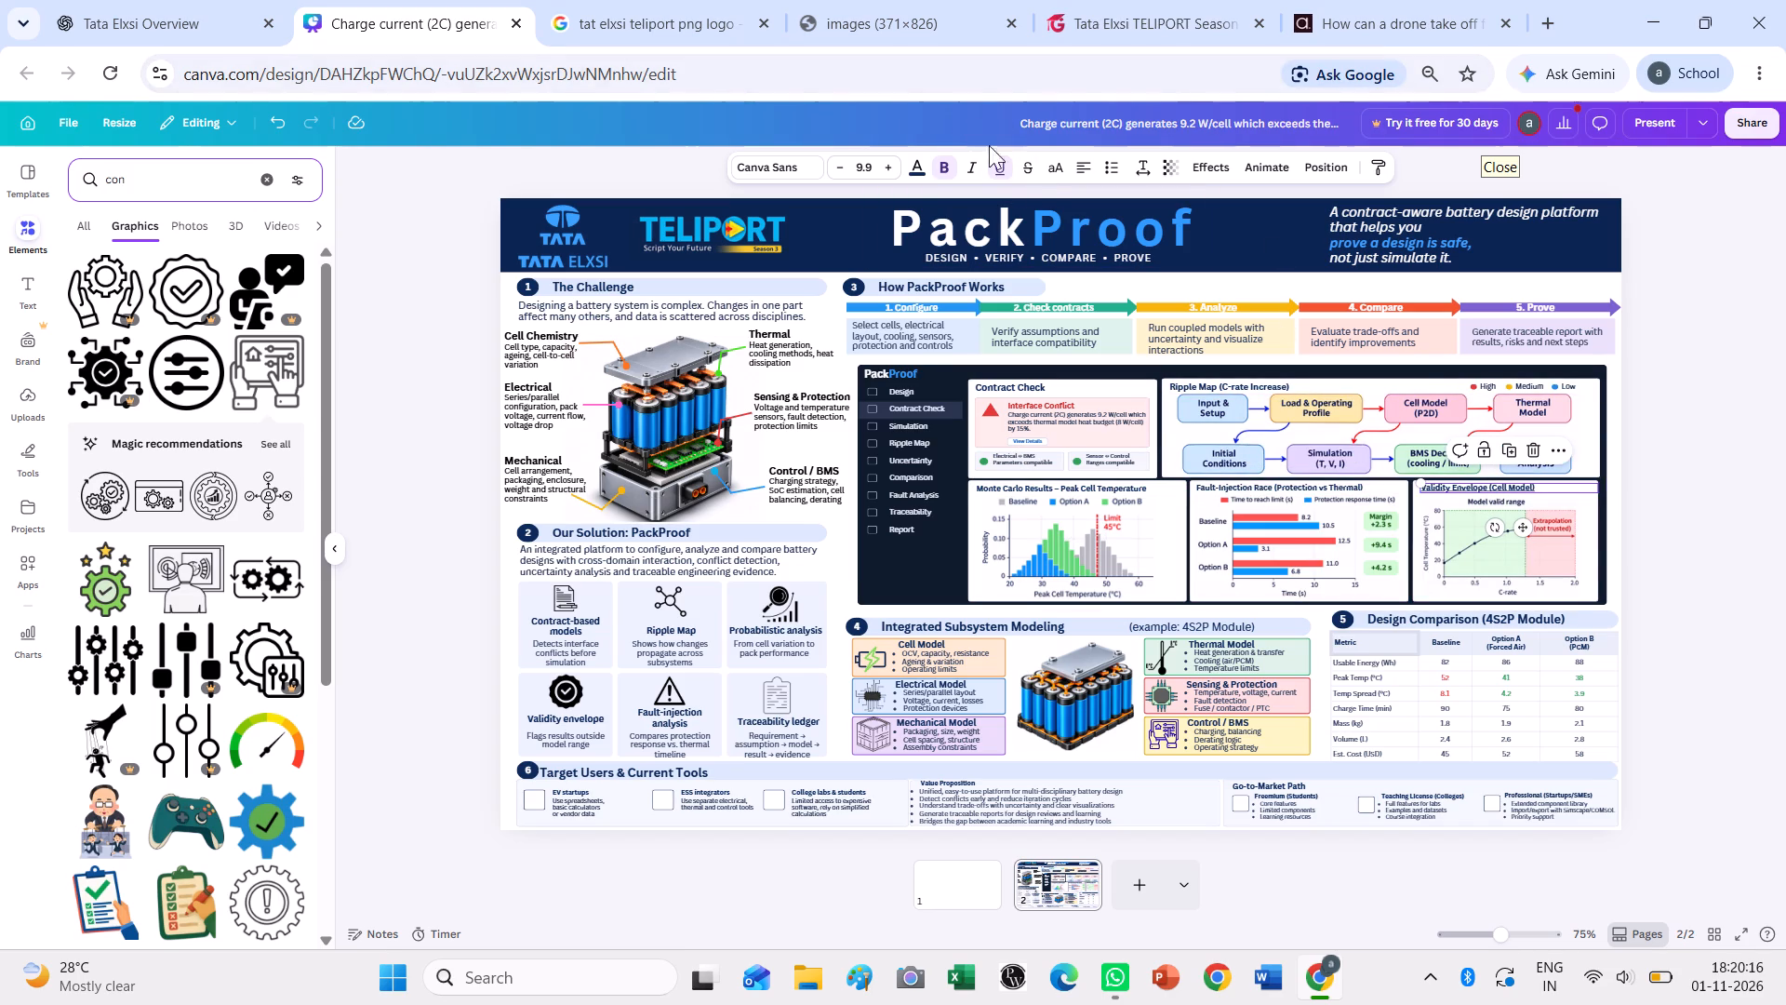
pyautogui.click(1000, 158)
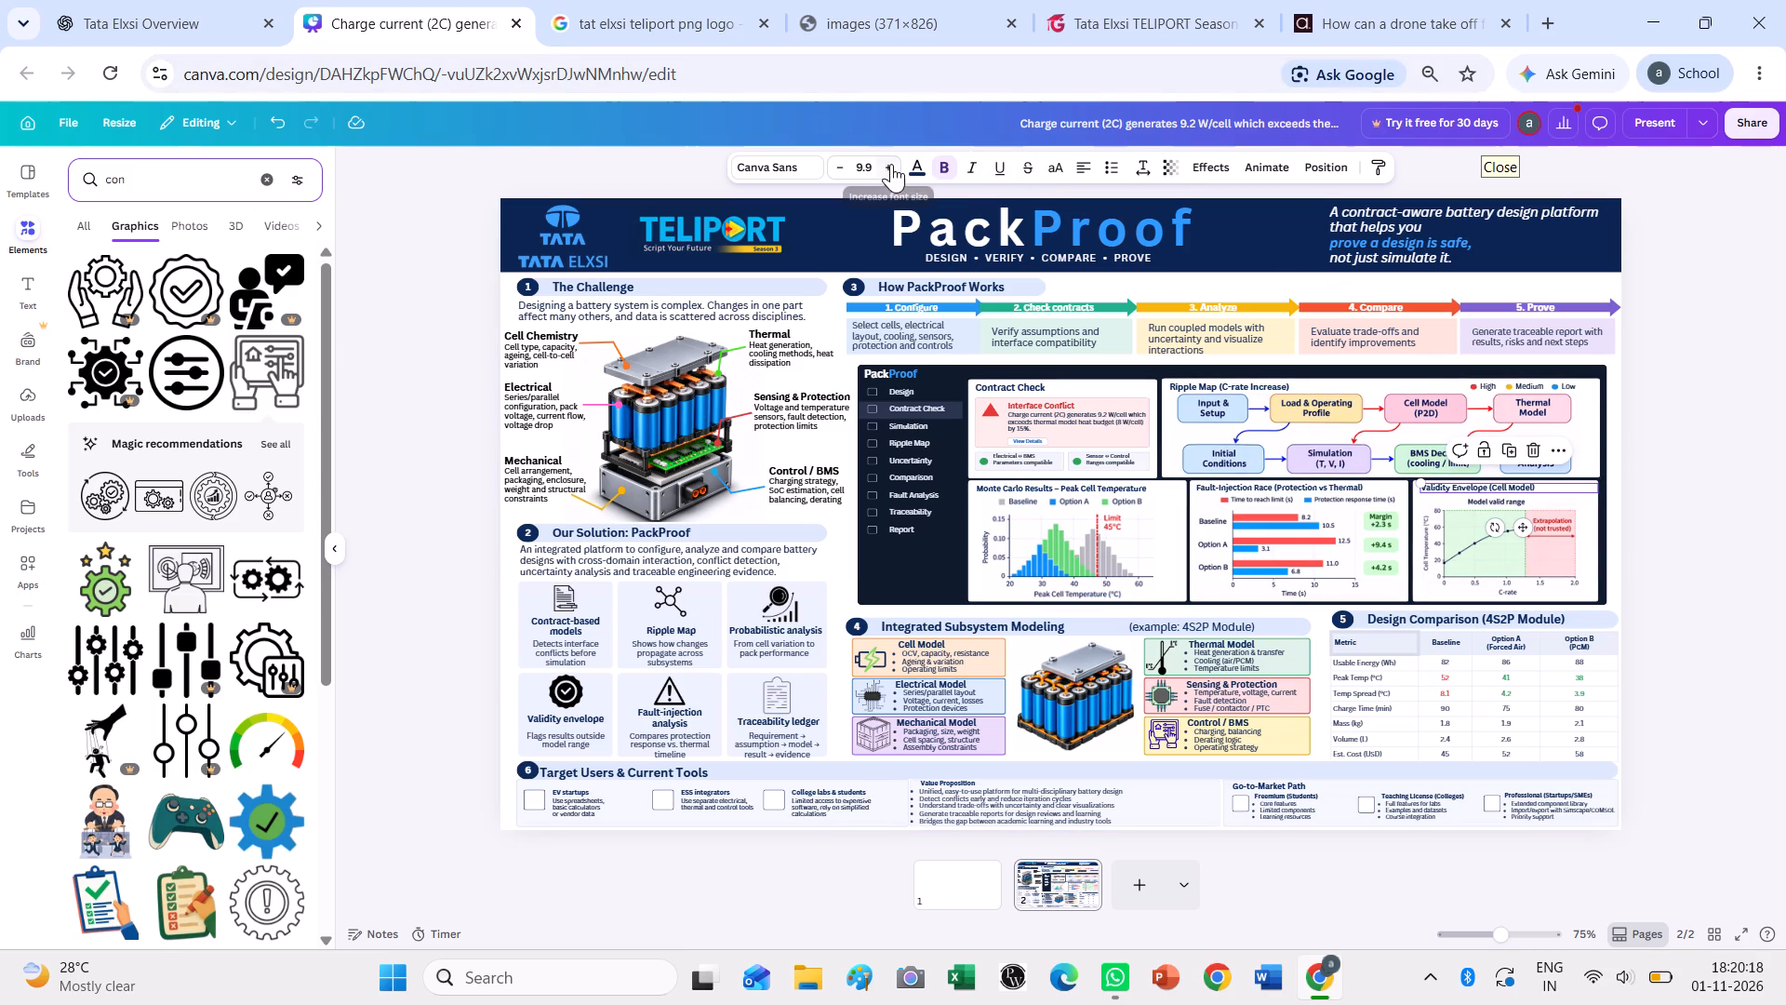
# Increase the font size of the Validity Envelope, Fault-Injection Race and Monte Carlo Results titles by one increment each.
pyautogui.click(891, 164)
pyautogui.click(1256, 483)
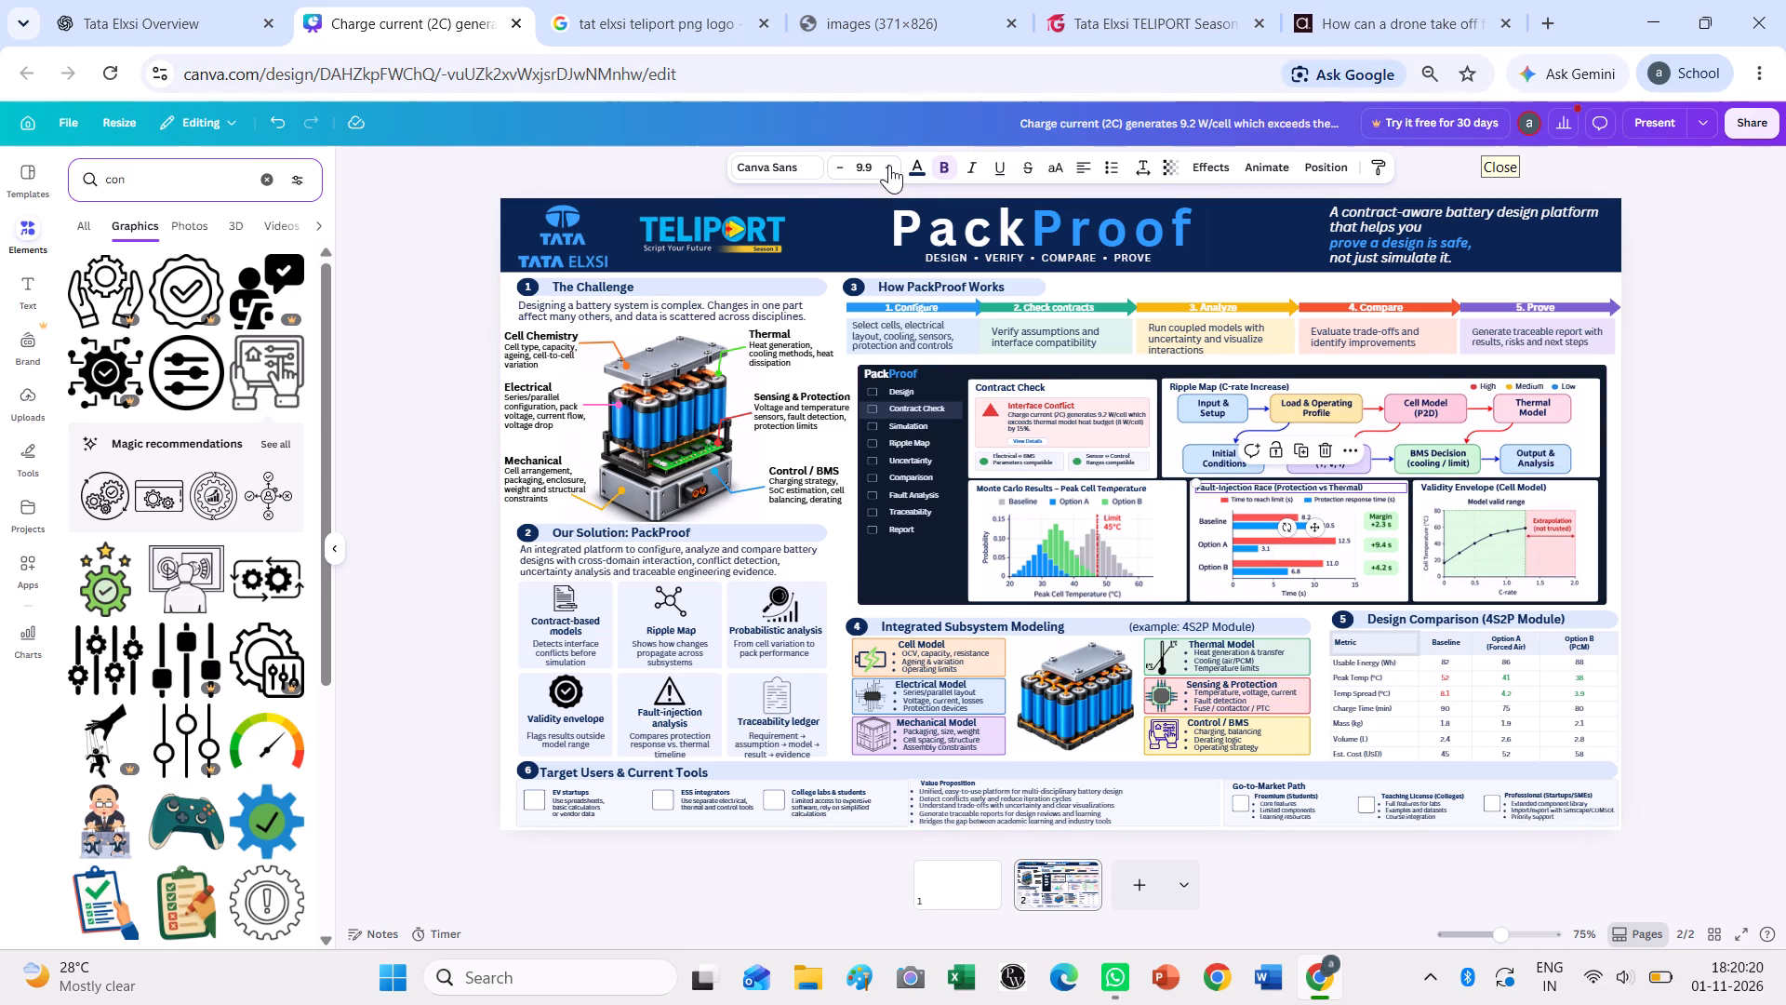
pyautogui.click(886, 164)
pyautogui.click(1051, 484)
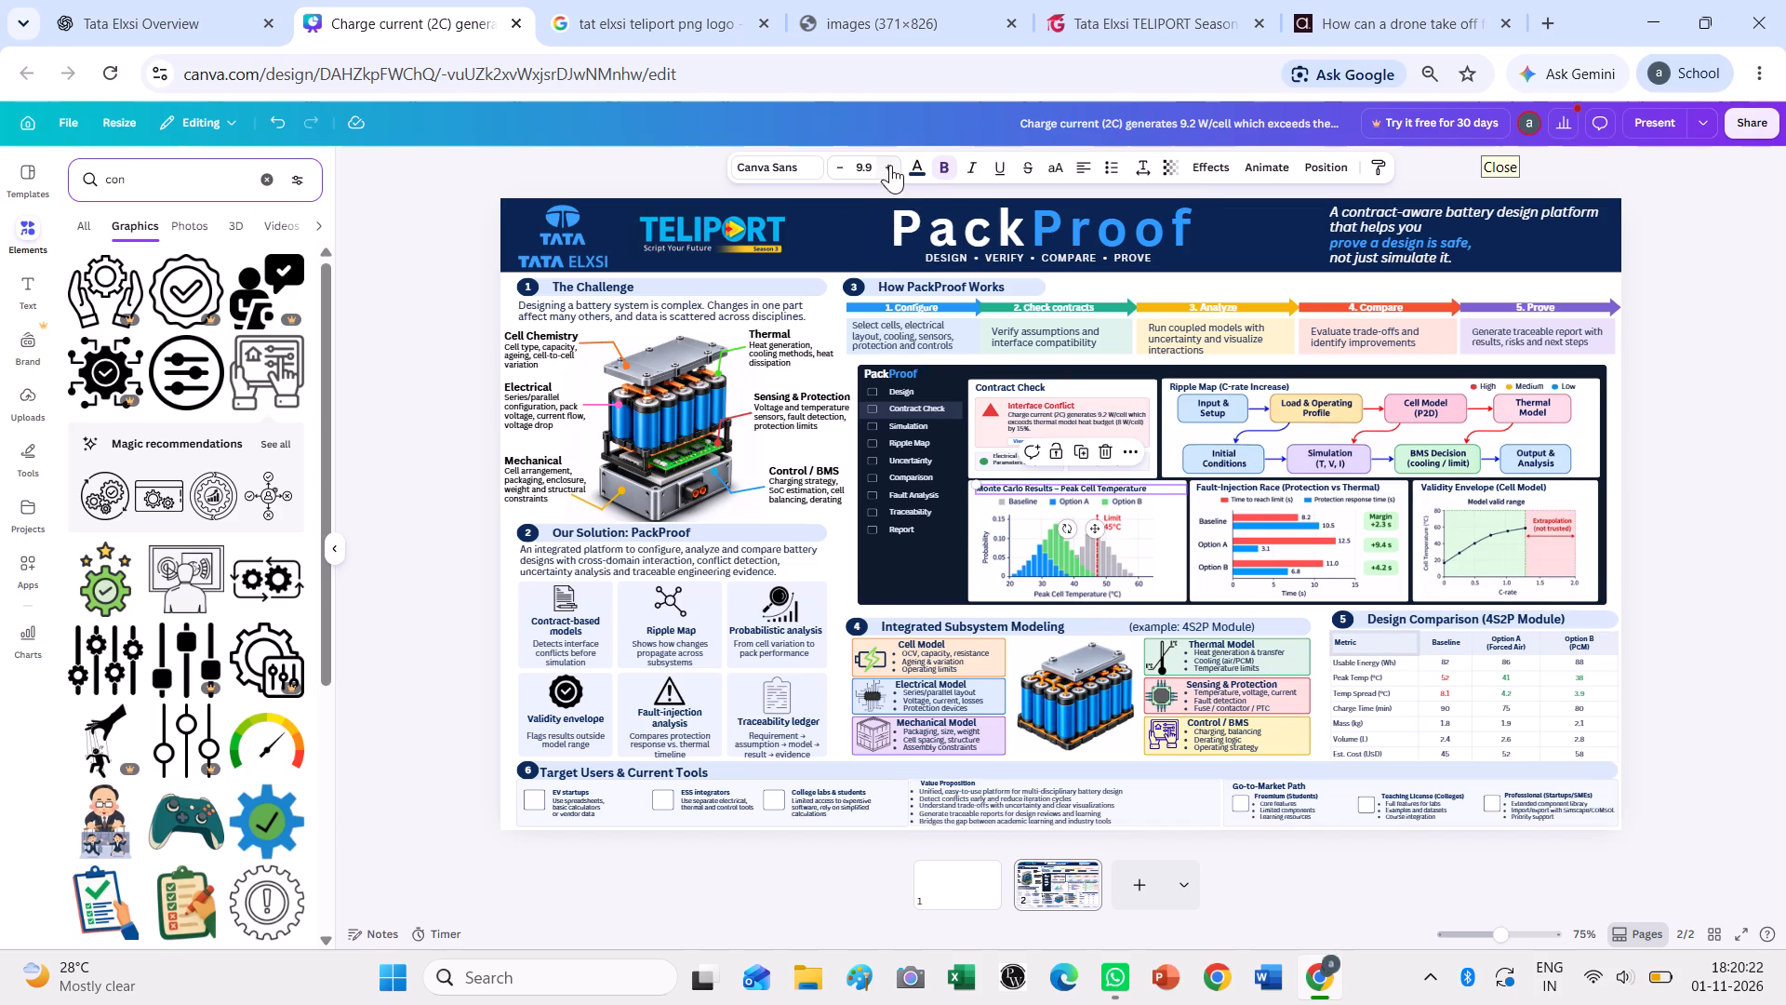
pyautogui.click(892, 160)
pyautogui.click(1658, 503)
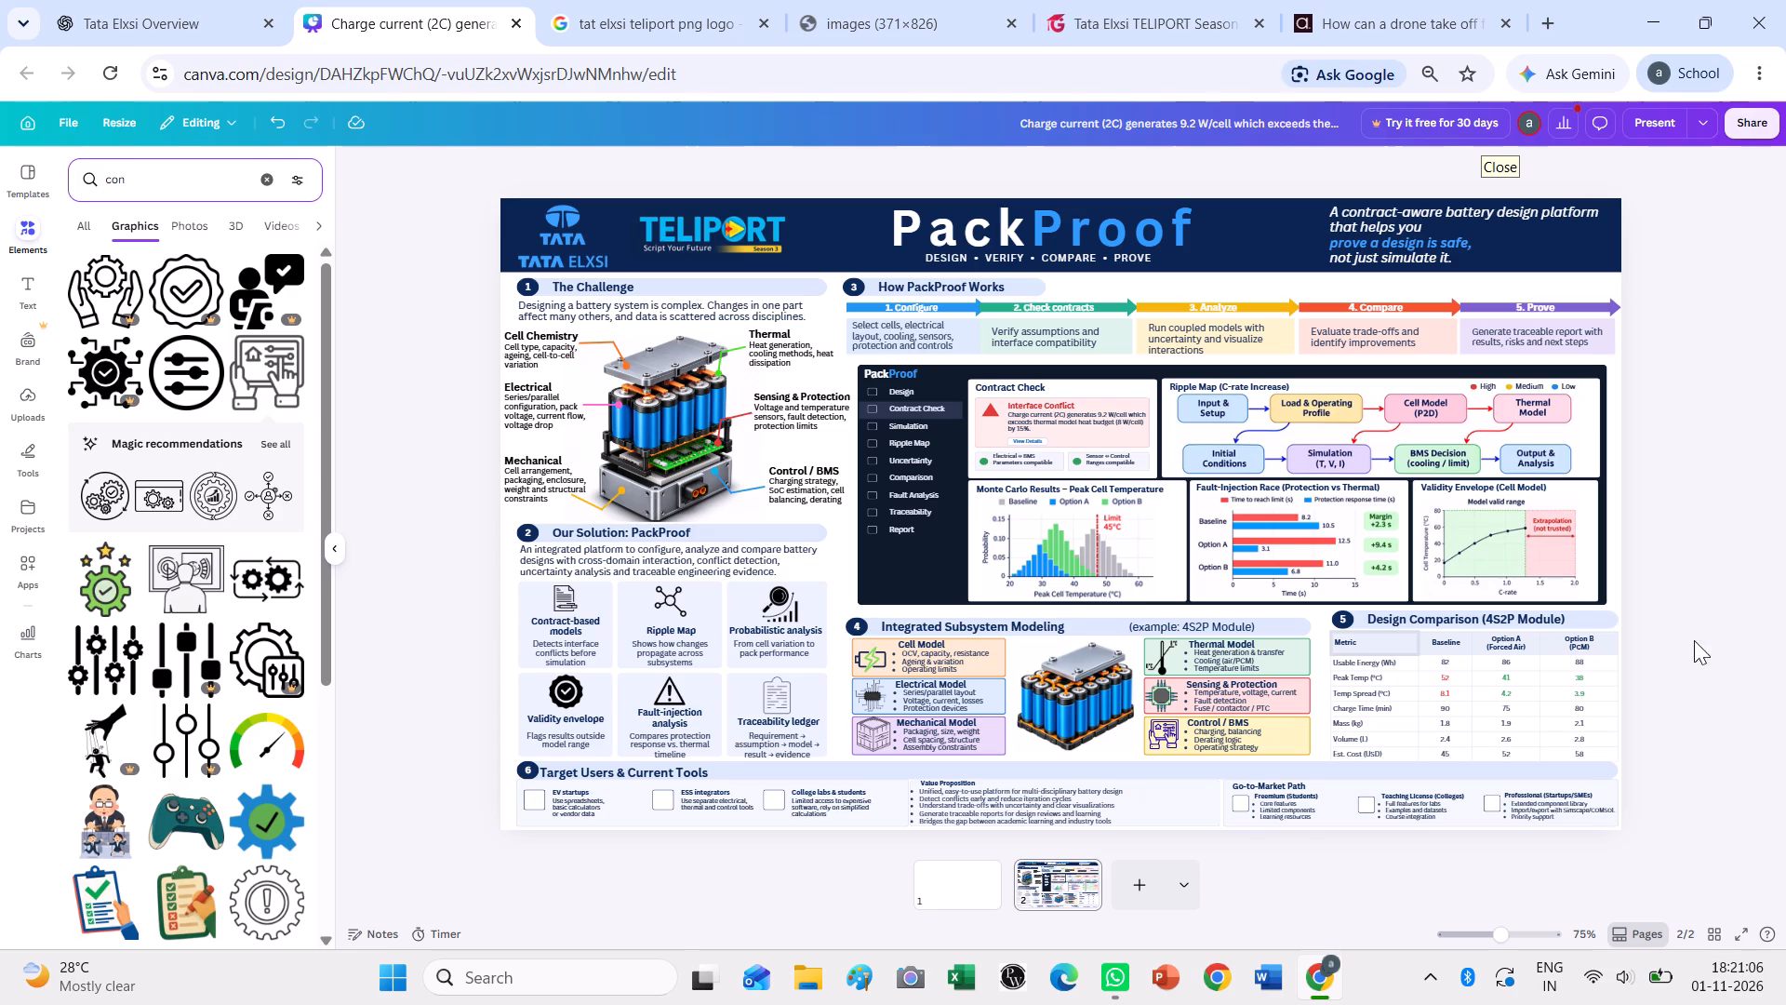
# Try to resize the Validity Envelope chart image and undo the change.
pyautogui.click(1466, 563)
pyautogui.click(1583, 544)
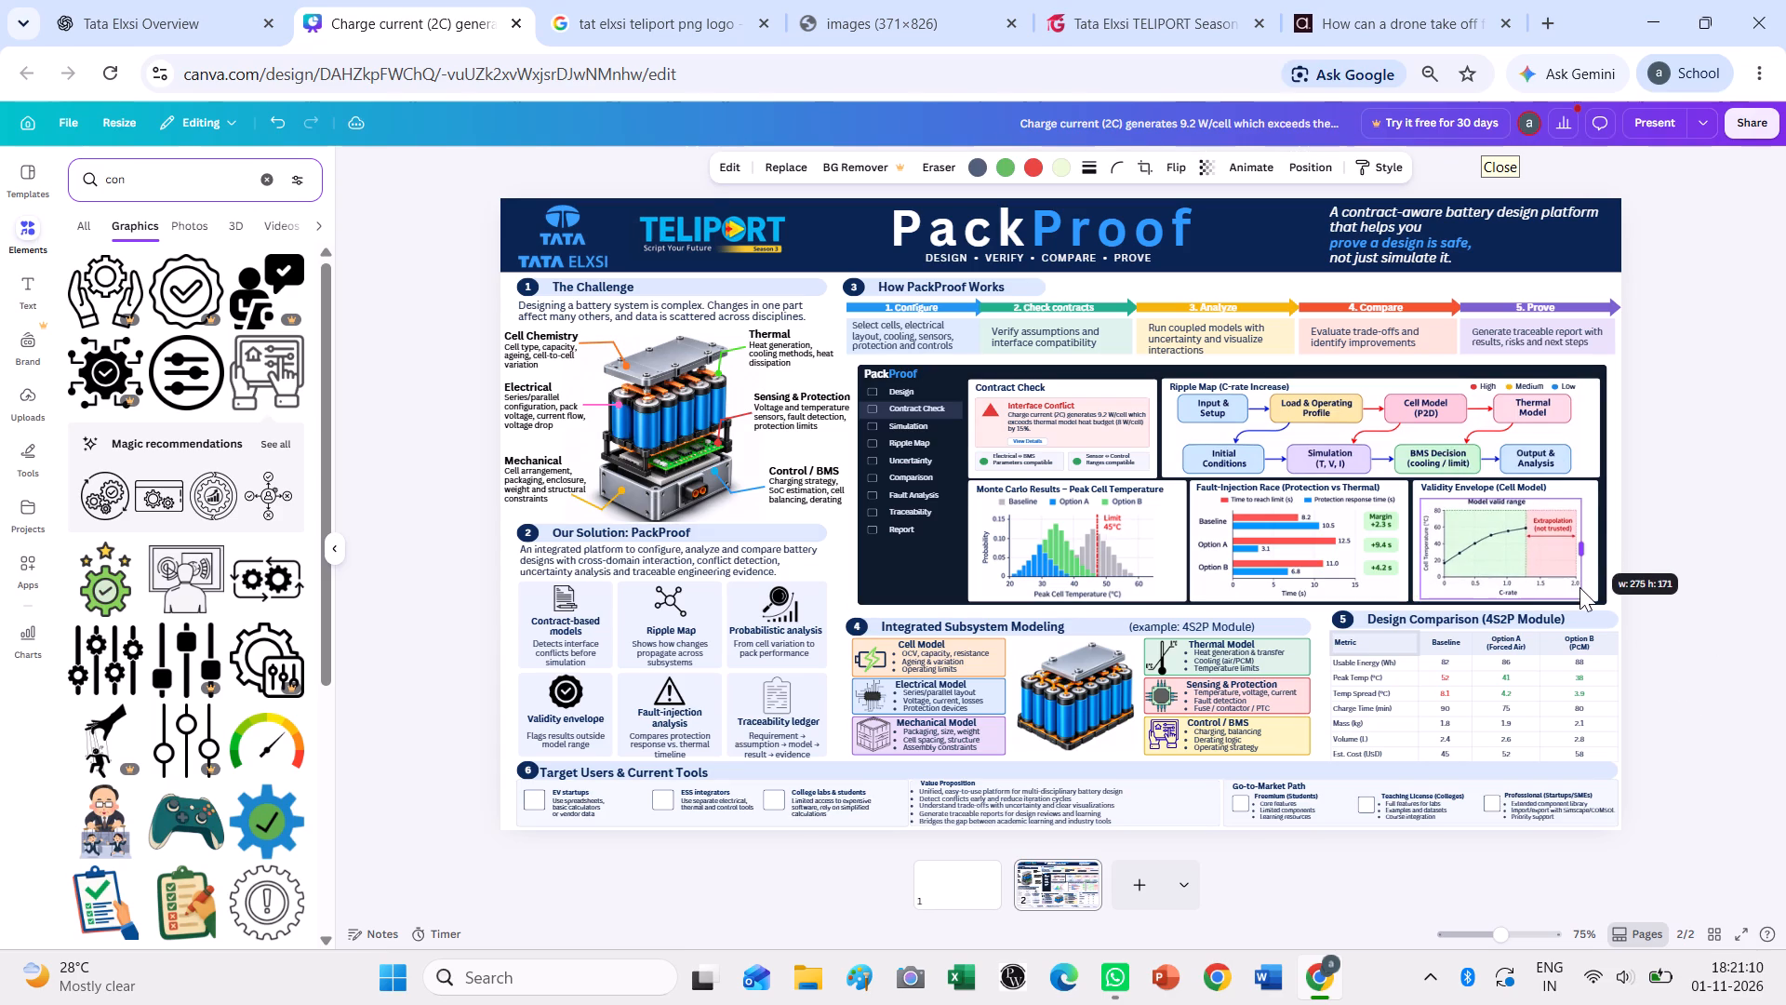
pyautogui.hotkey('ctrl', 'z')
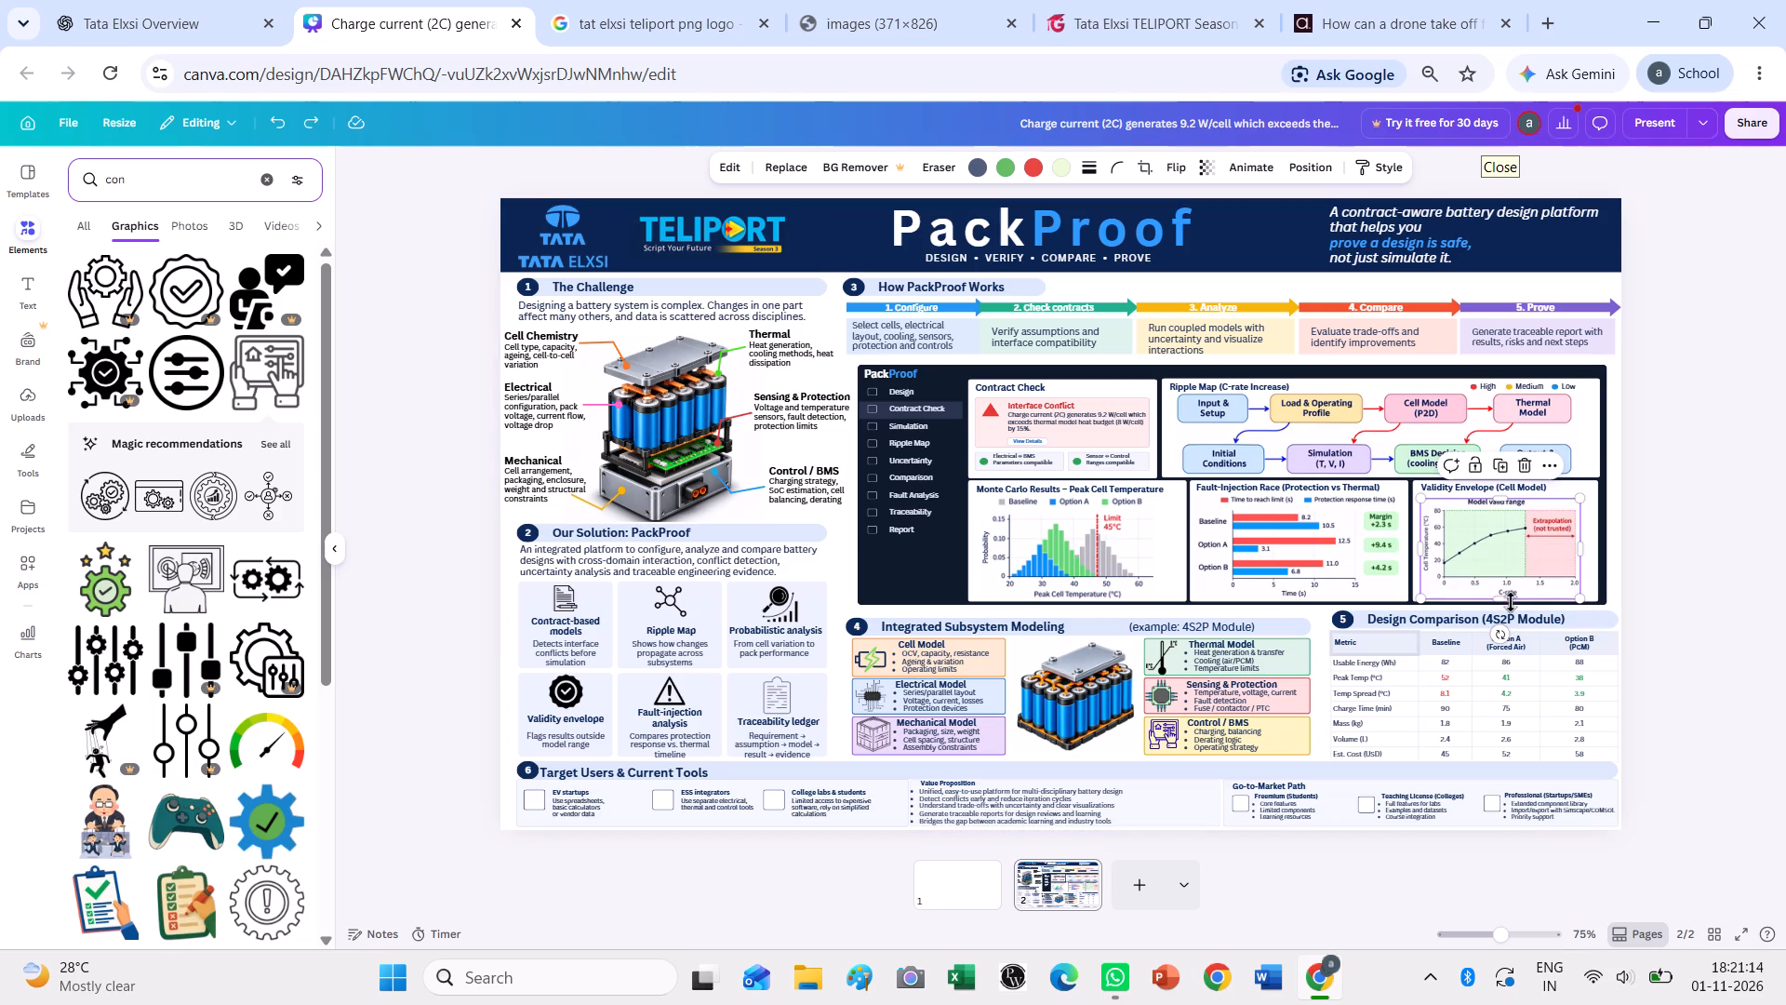
# Enlarge the Validity Envelope chart image proportionally and position it to fill its white panel below the title.
pyautogui.moveTo(1587, 597); pyautogui.dragTo(1595, 601)
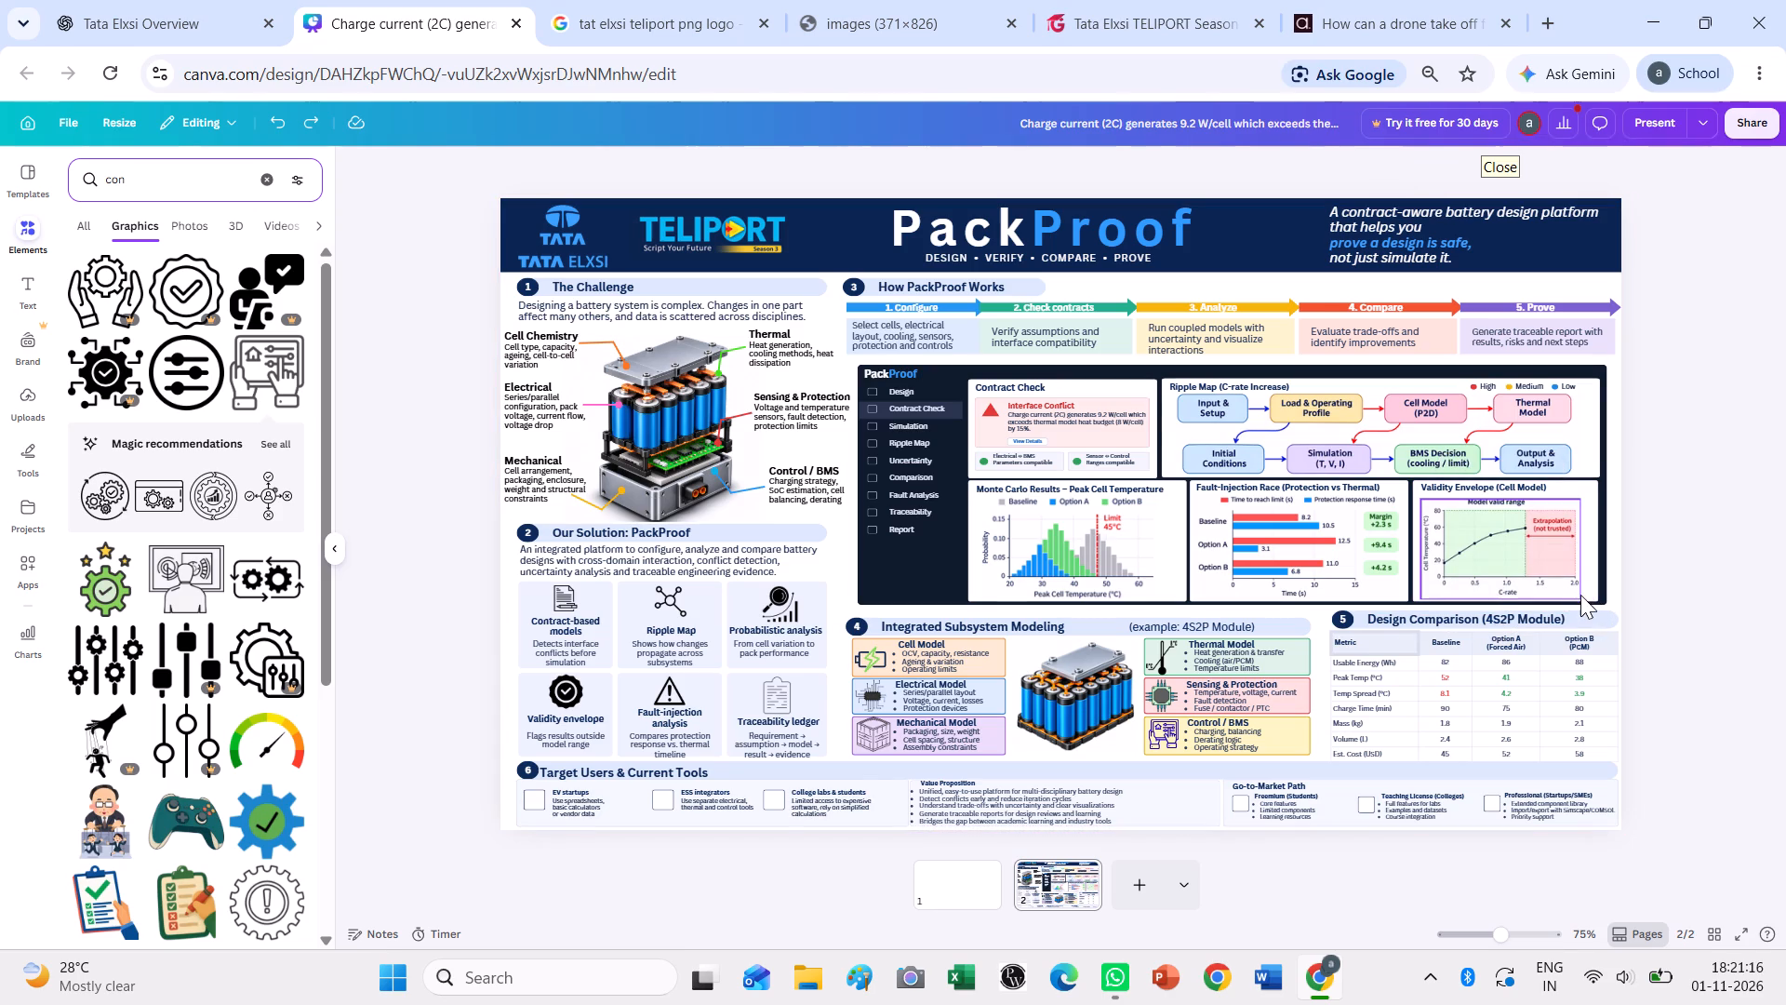
pyautogui.click(1572, 589)
pyautogui.moveTo(1582, 596); pyautogui.dragTo(1590, 601)
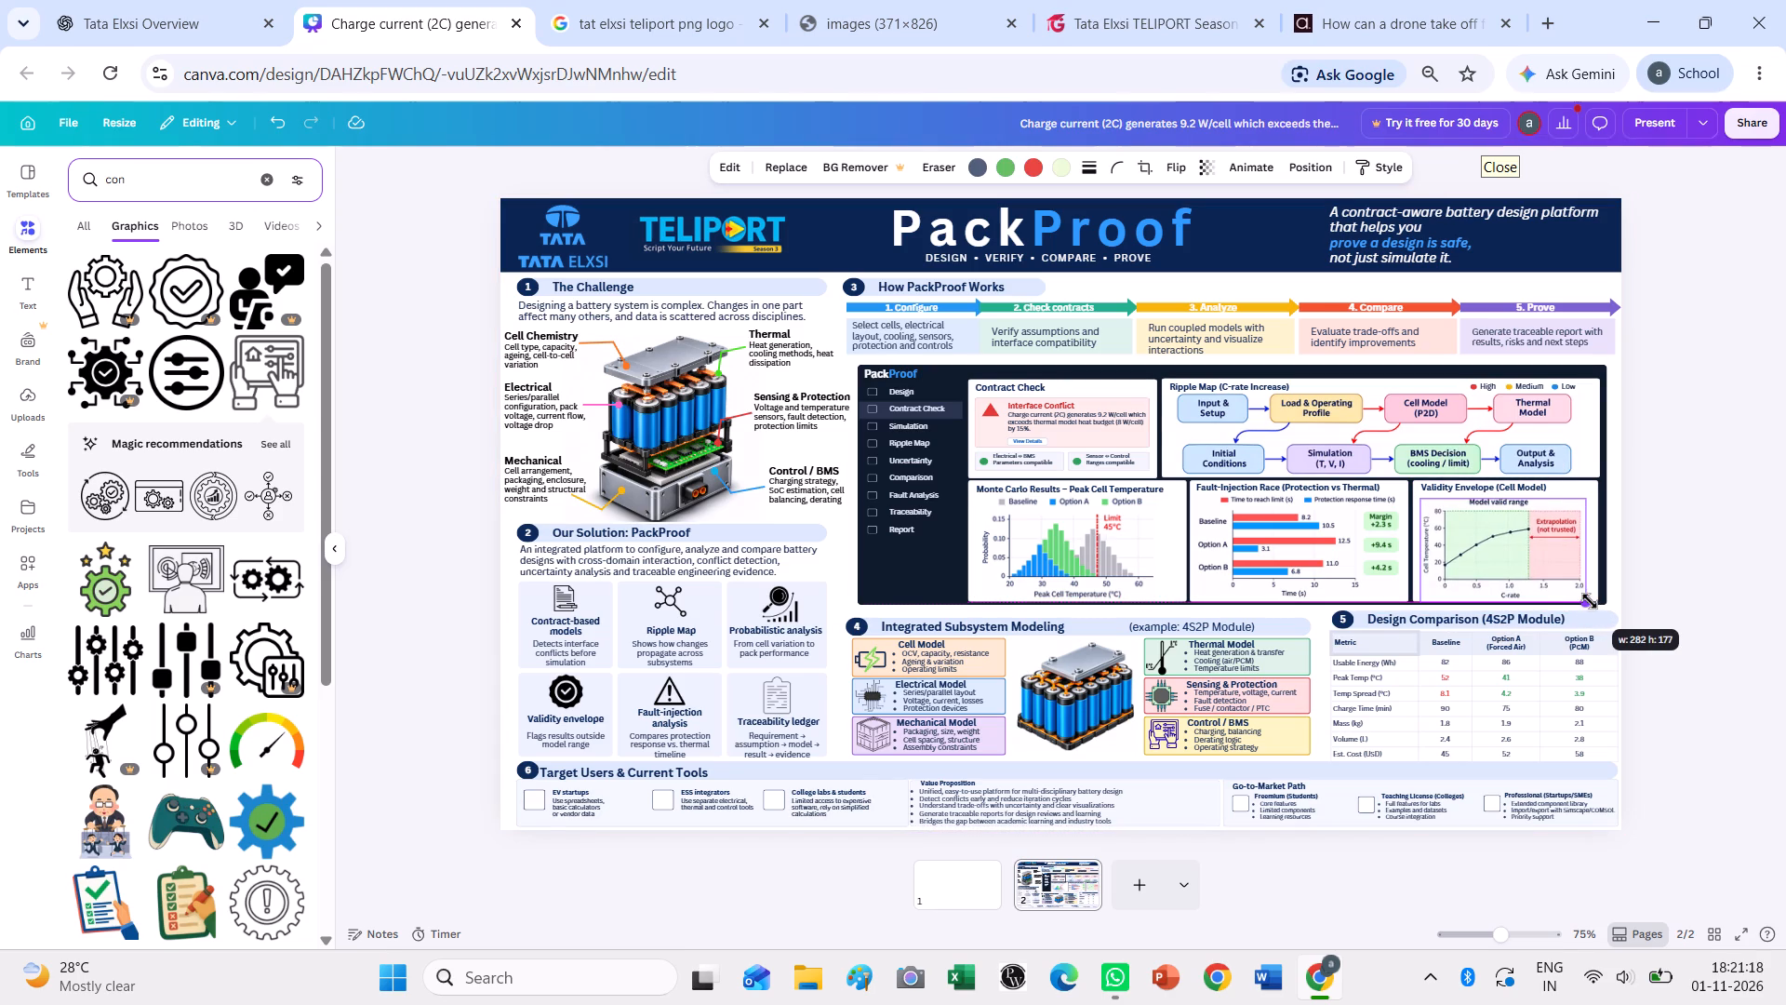
pyautogui.moveTo(1590, 601); pyautogui.dragTo(1595, 605)
pyautogui.click(1555, 557)
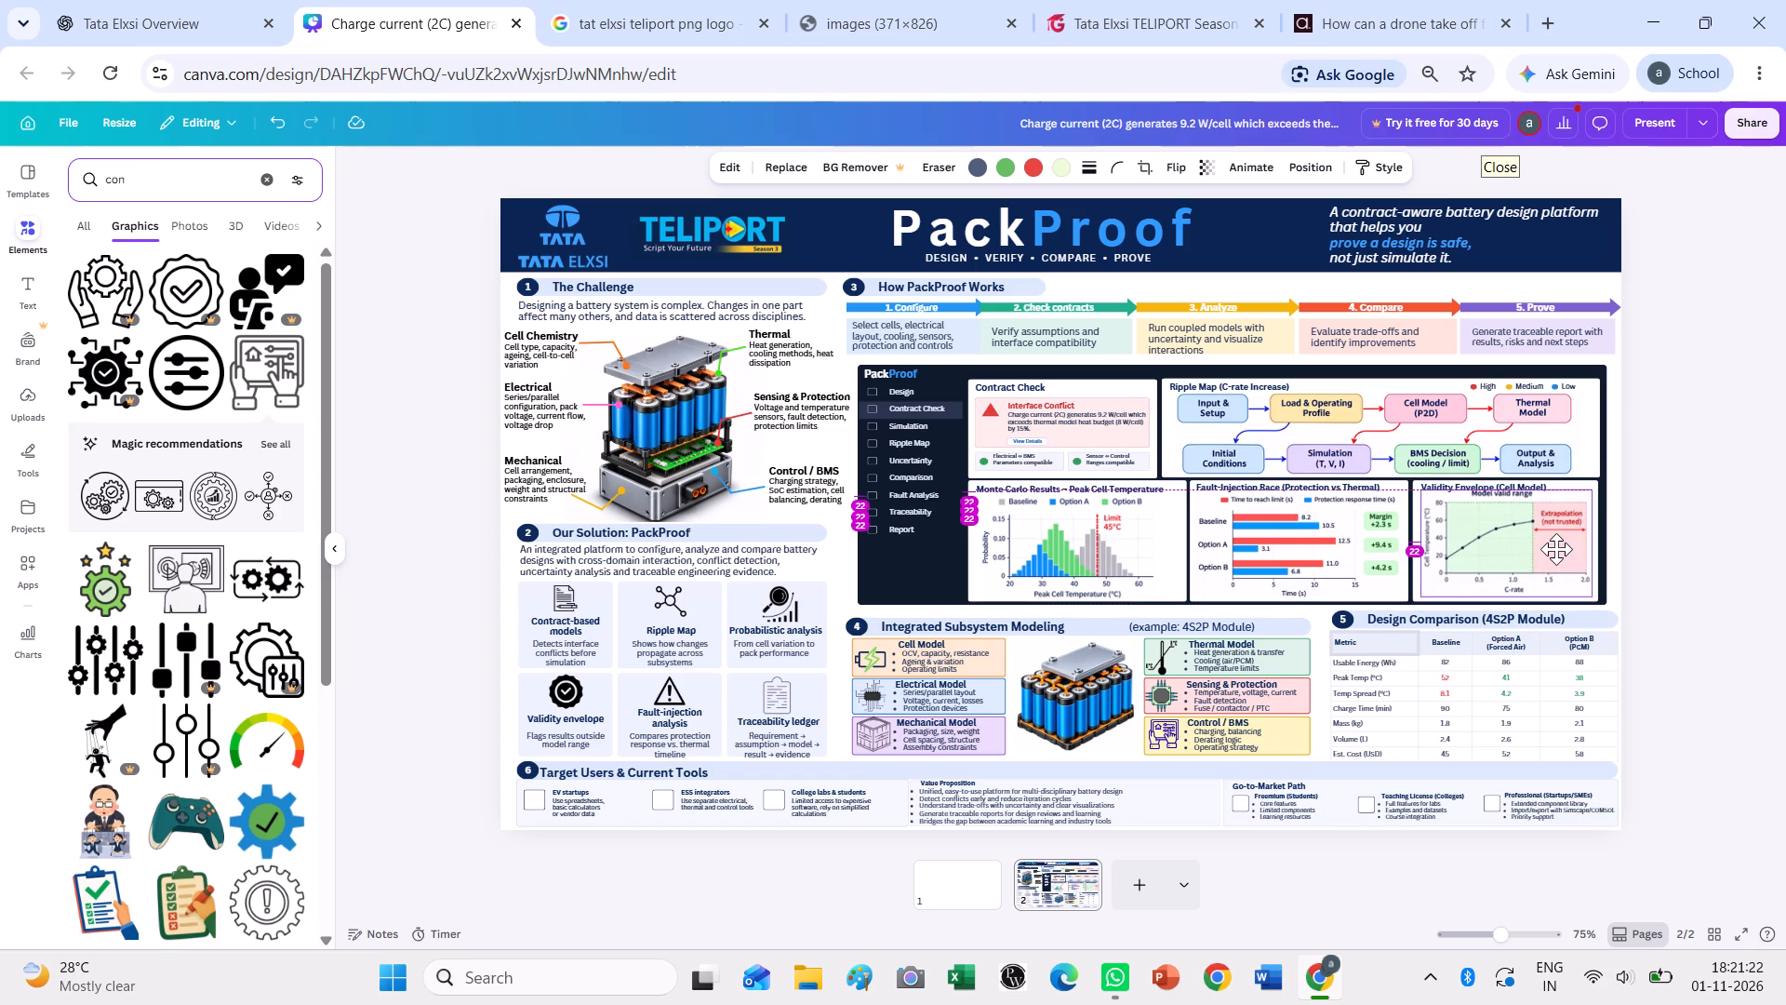
pyautogui.click(1656, 553)
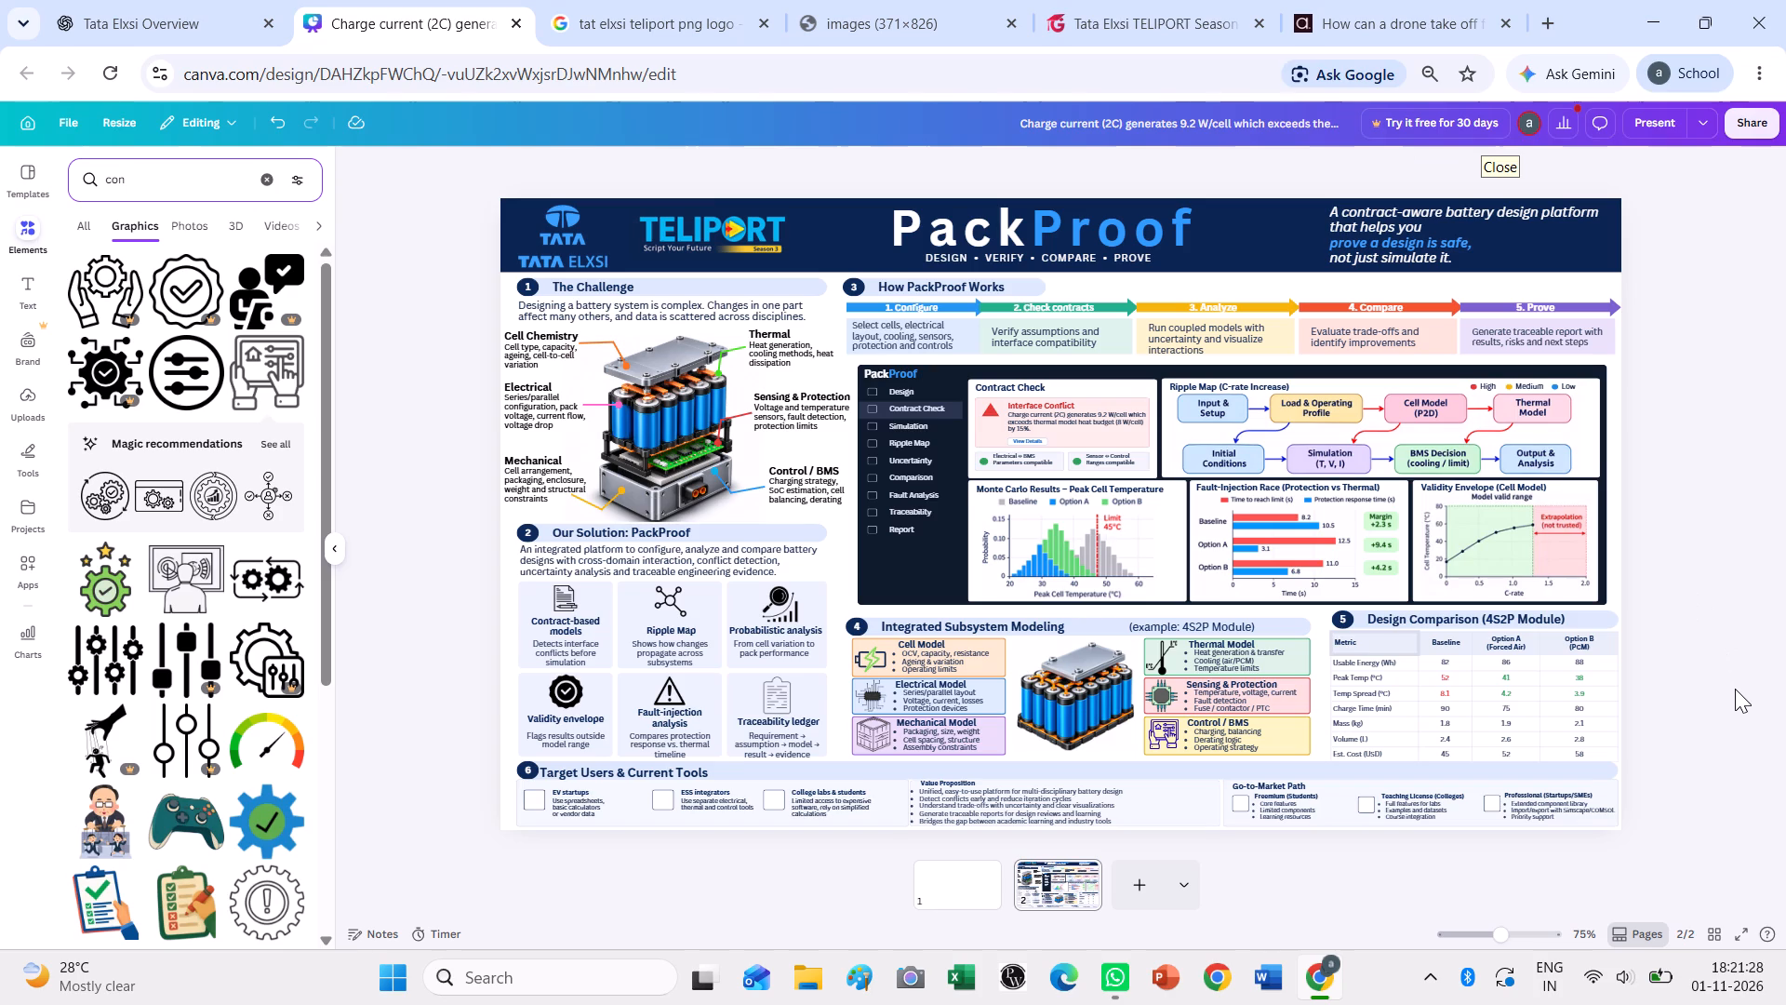
# Preview the poster in full-screen presentation mode and return to editing.
pyautogui.click(1664, 110)
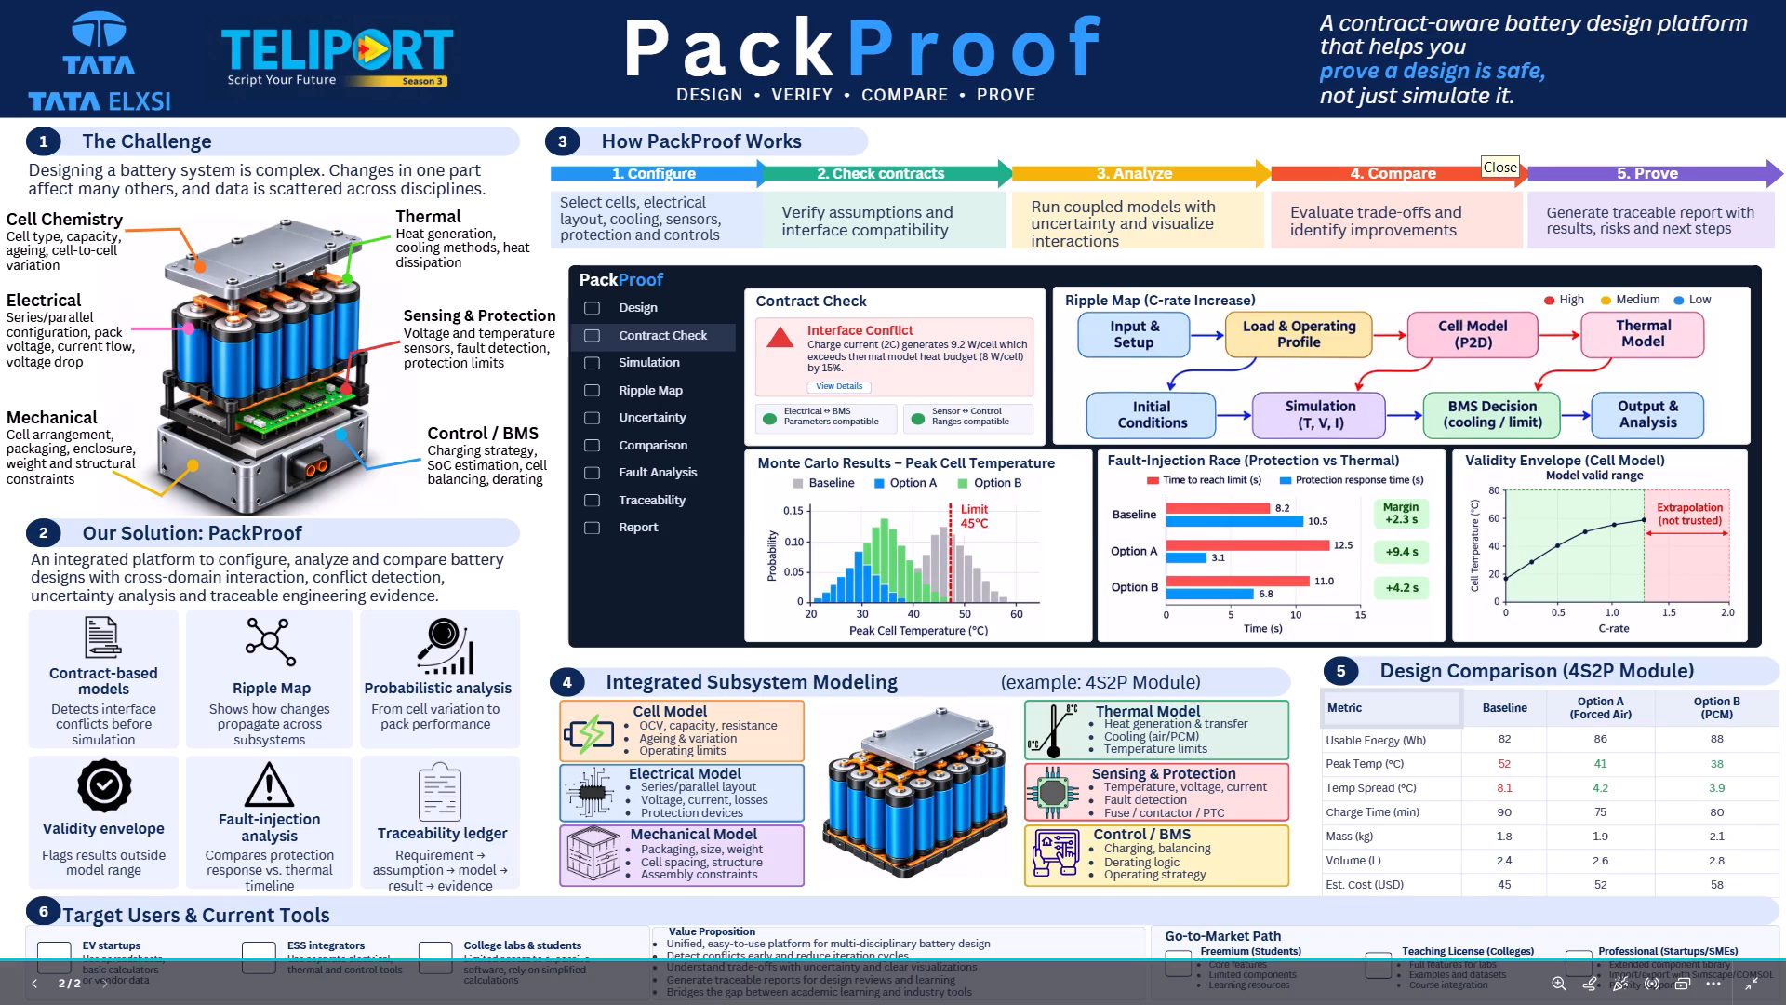
pyautogui.press('Escape')
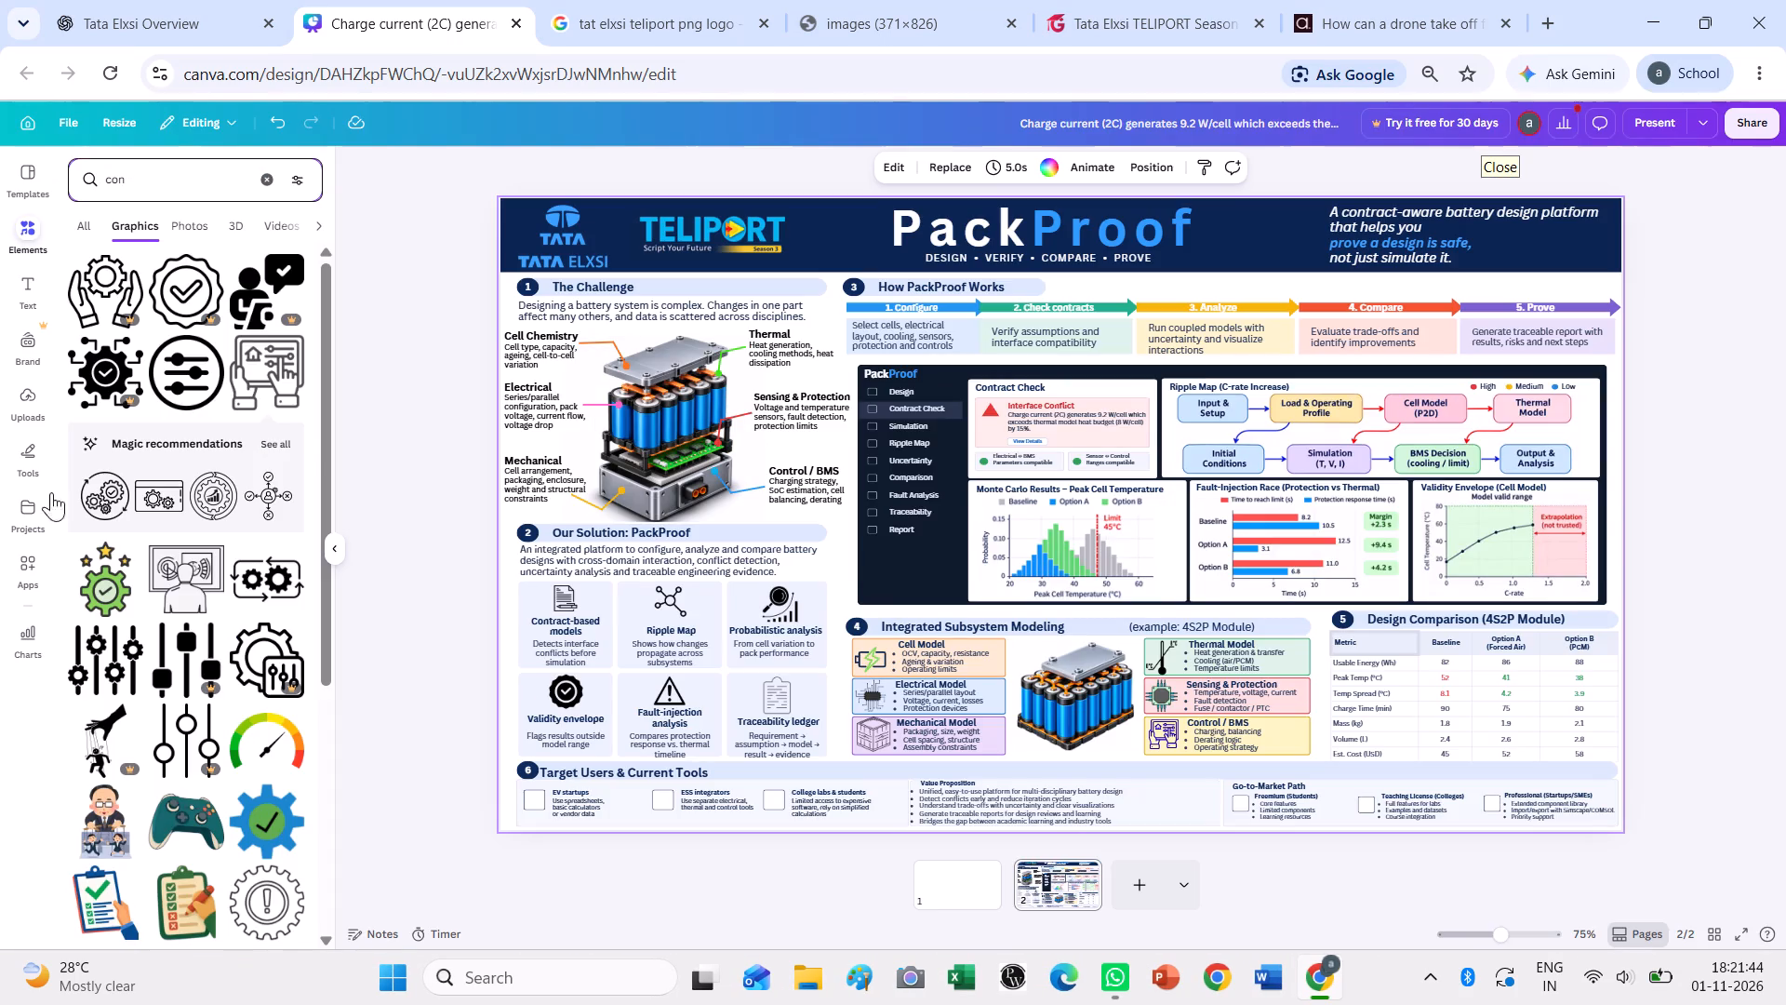
# Search the elements library for "bent arrows" and show all the graphics results.
pyautogui.click(273, 175)
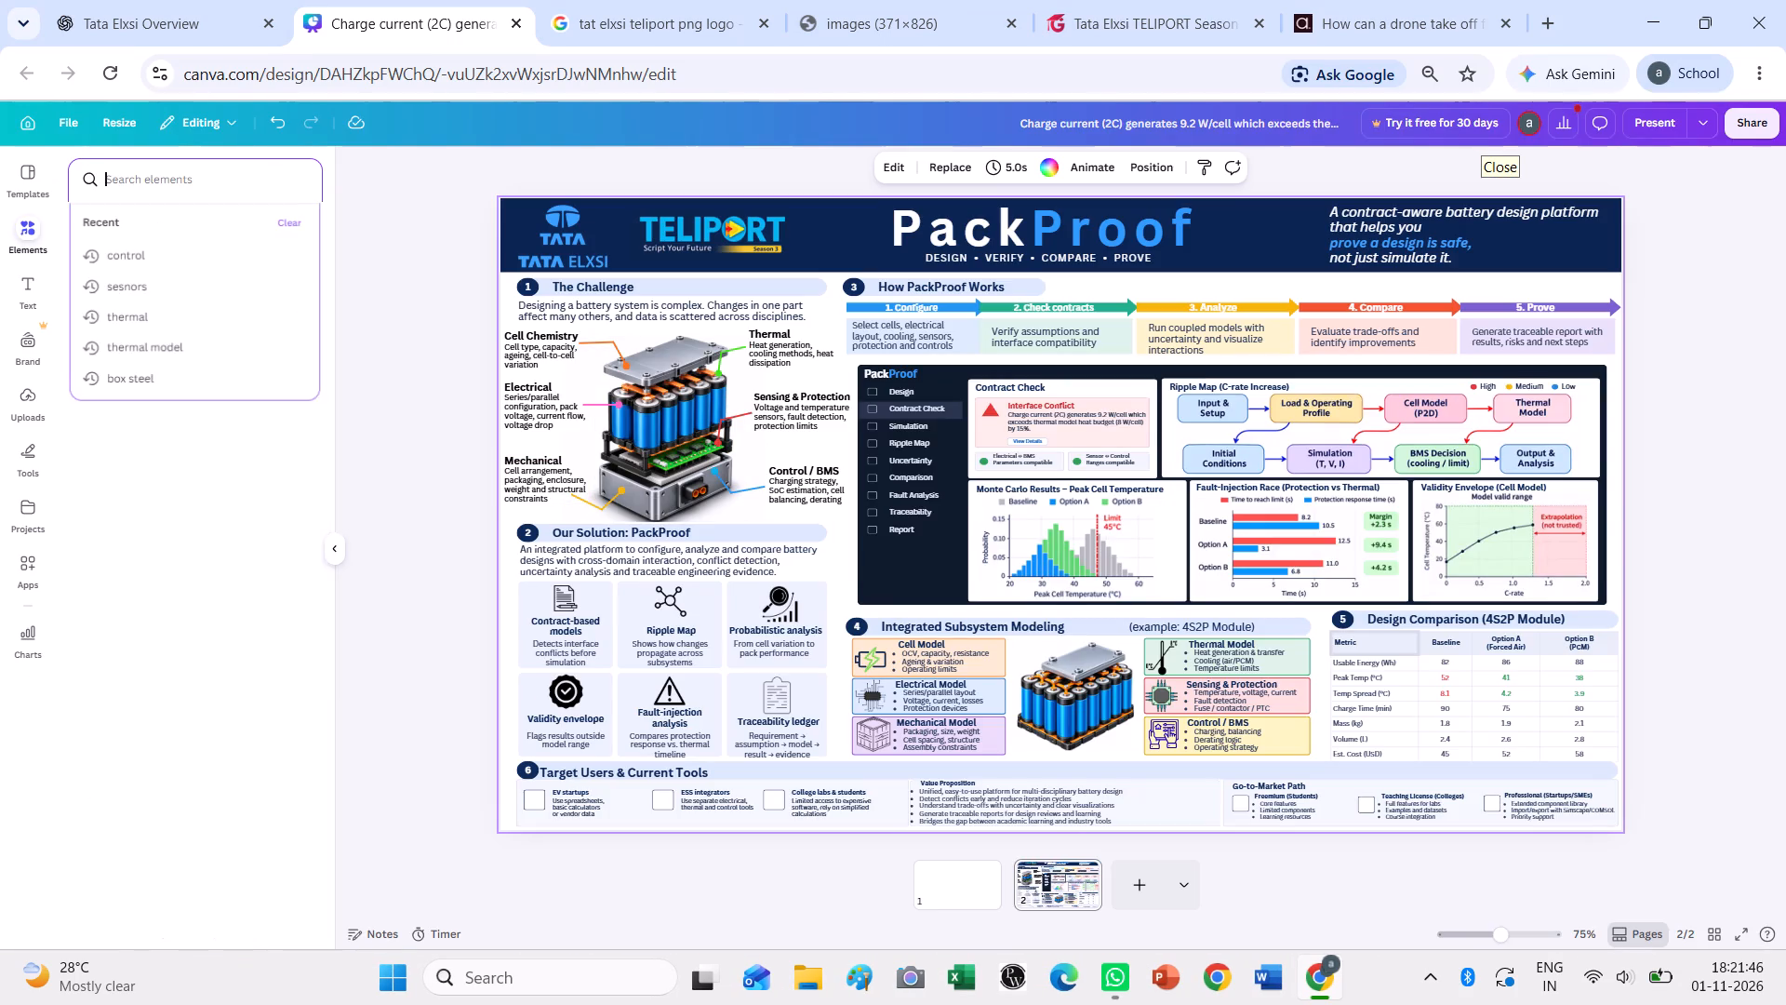
pyautogui.write('bent arrow')
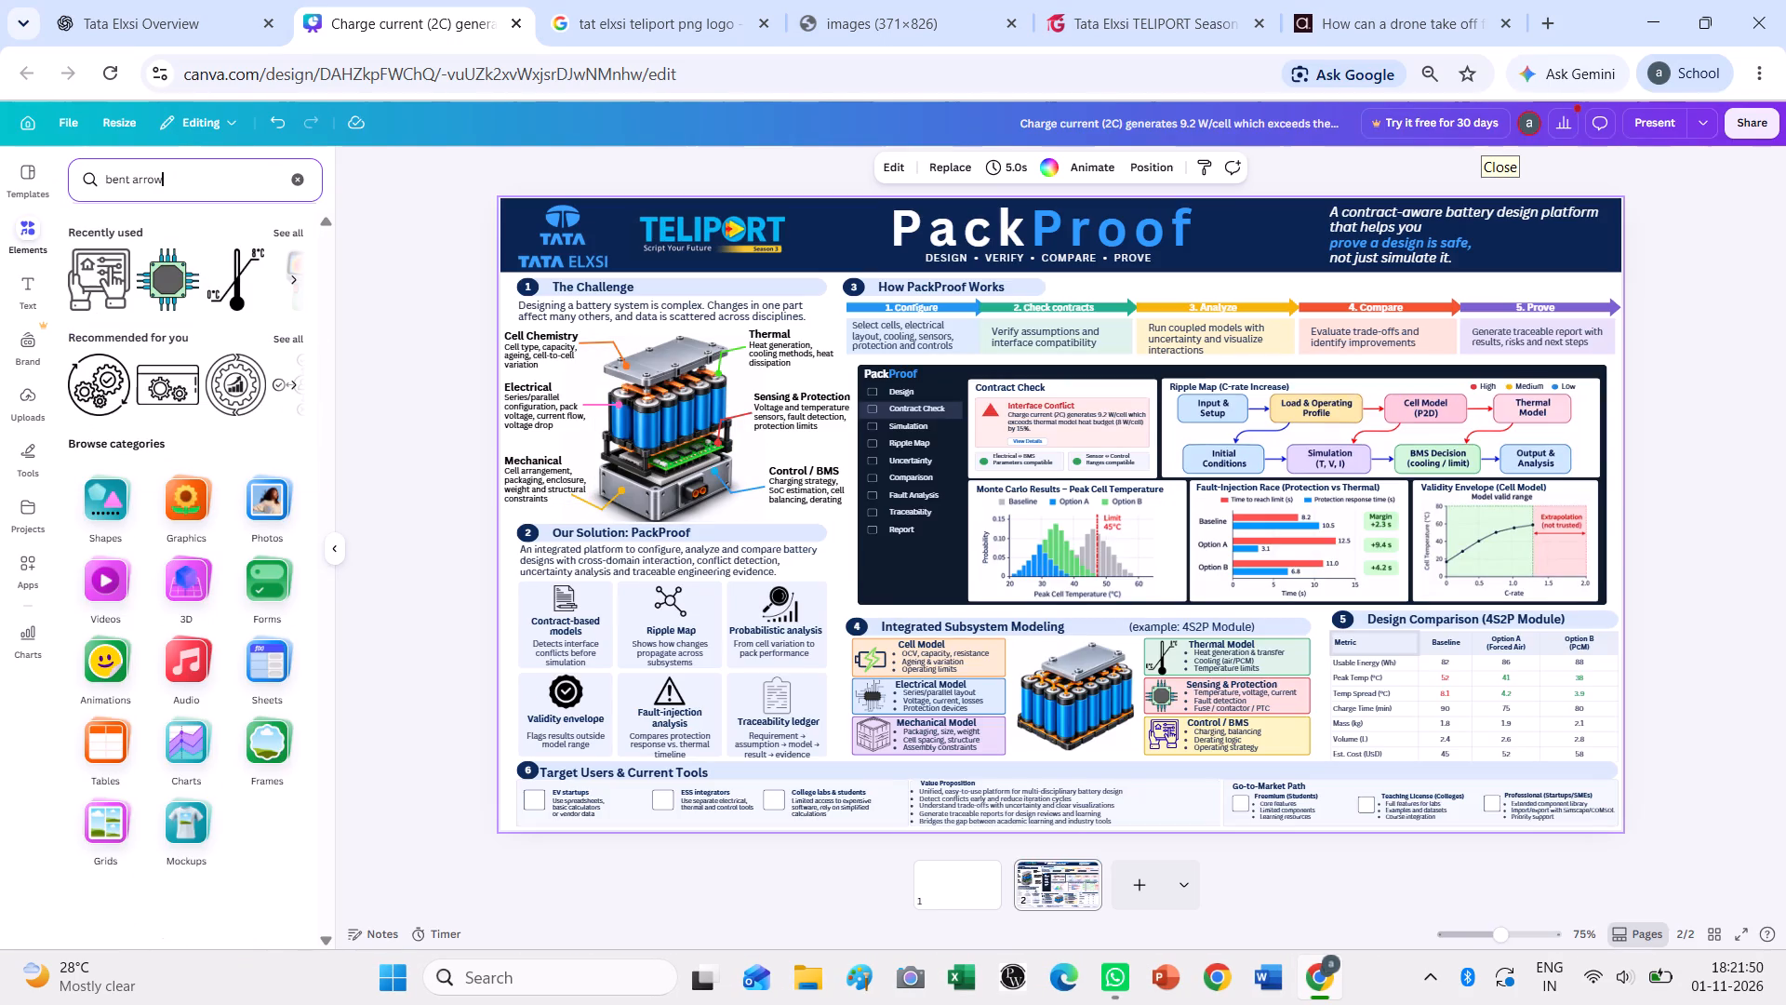
pyautogui.press('s')
pyautogui.press('Return')
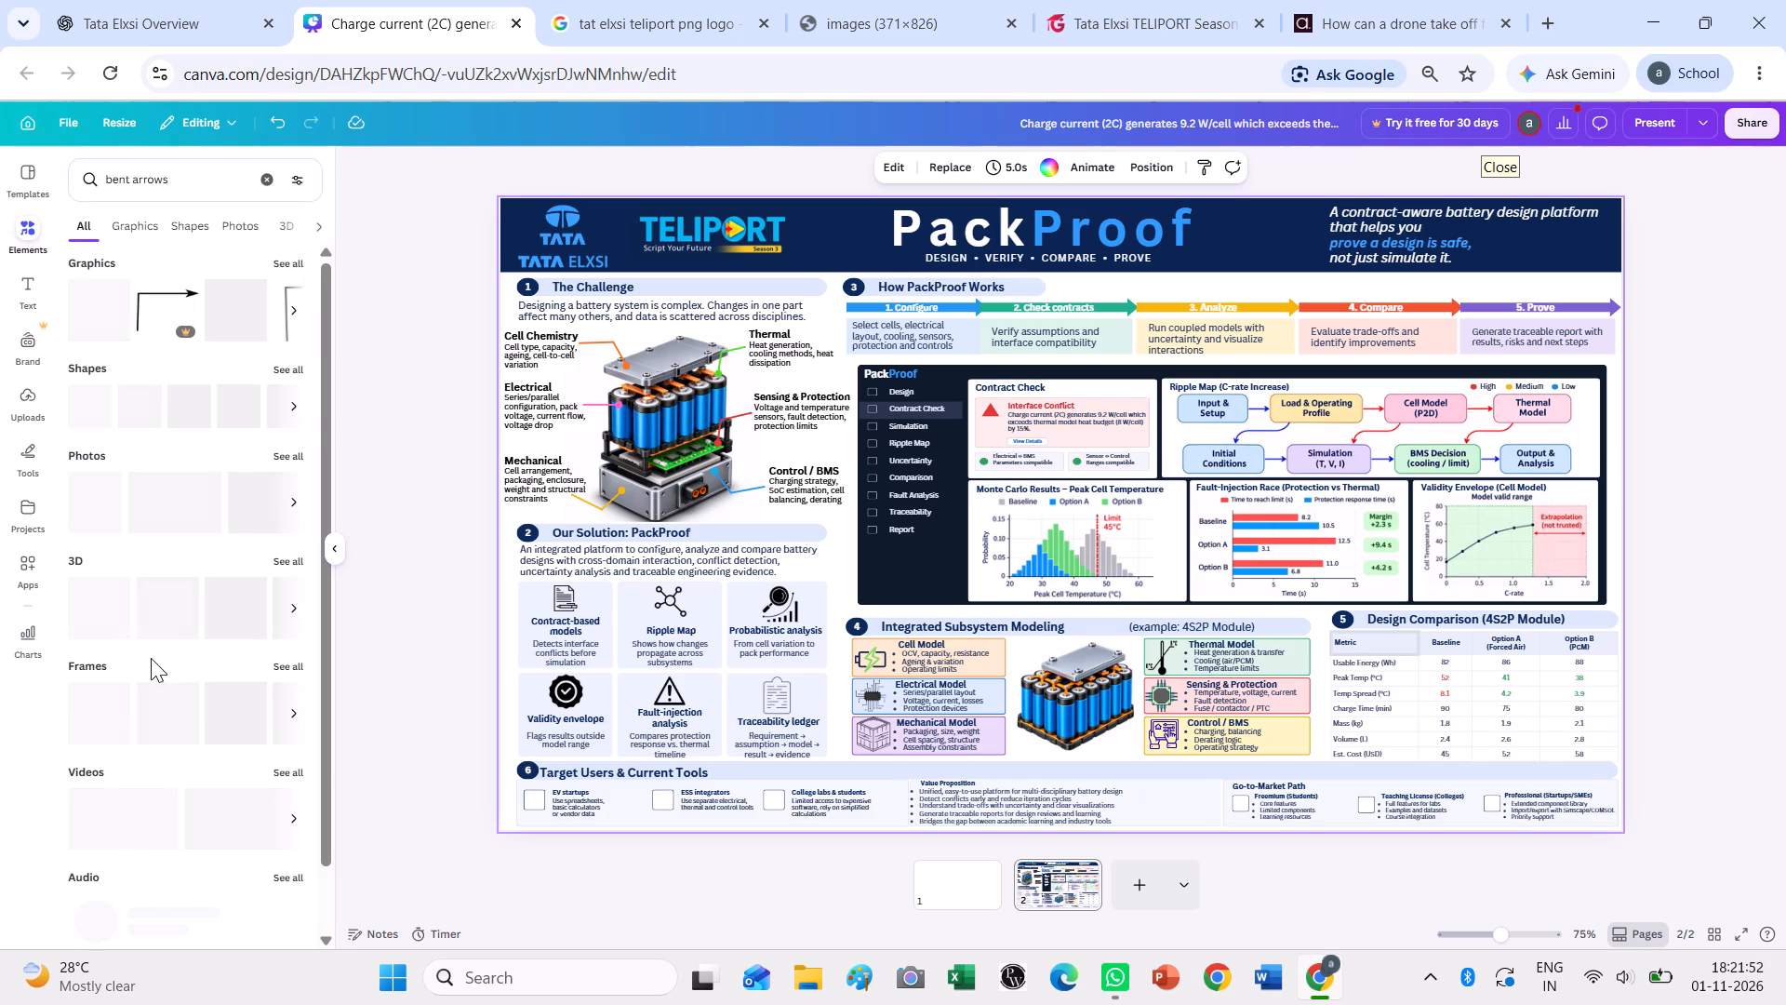
pyautogui.click(296, 259)
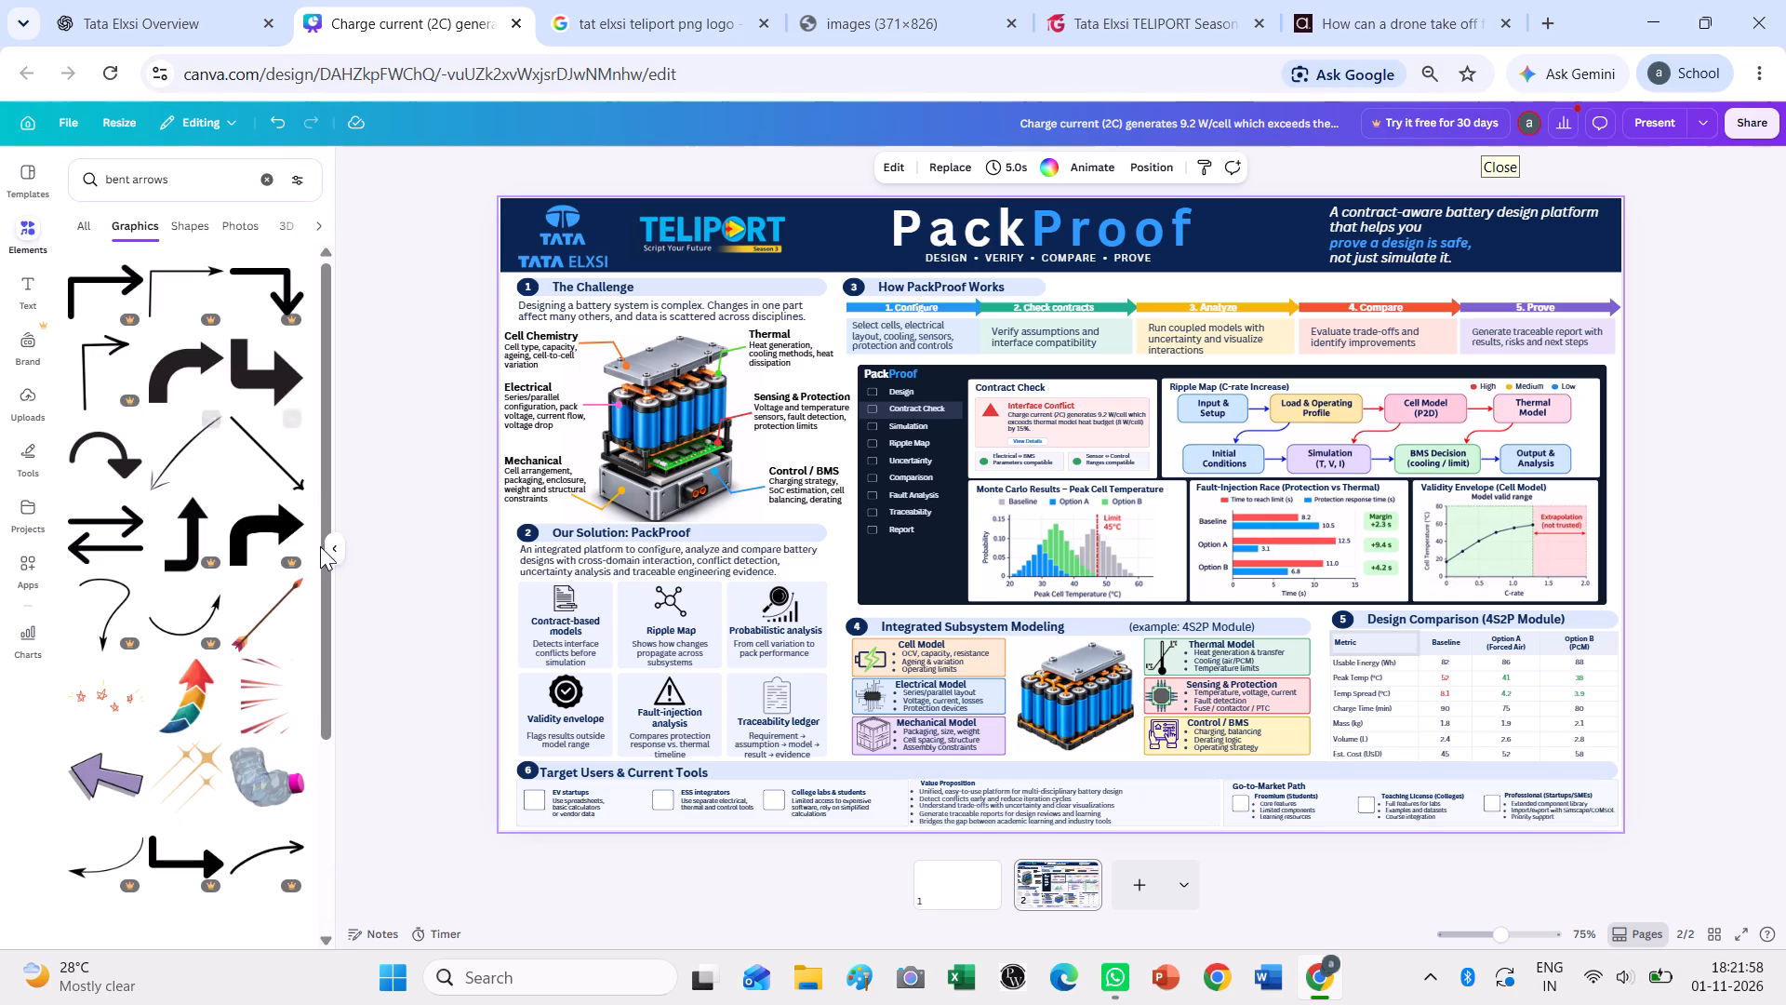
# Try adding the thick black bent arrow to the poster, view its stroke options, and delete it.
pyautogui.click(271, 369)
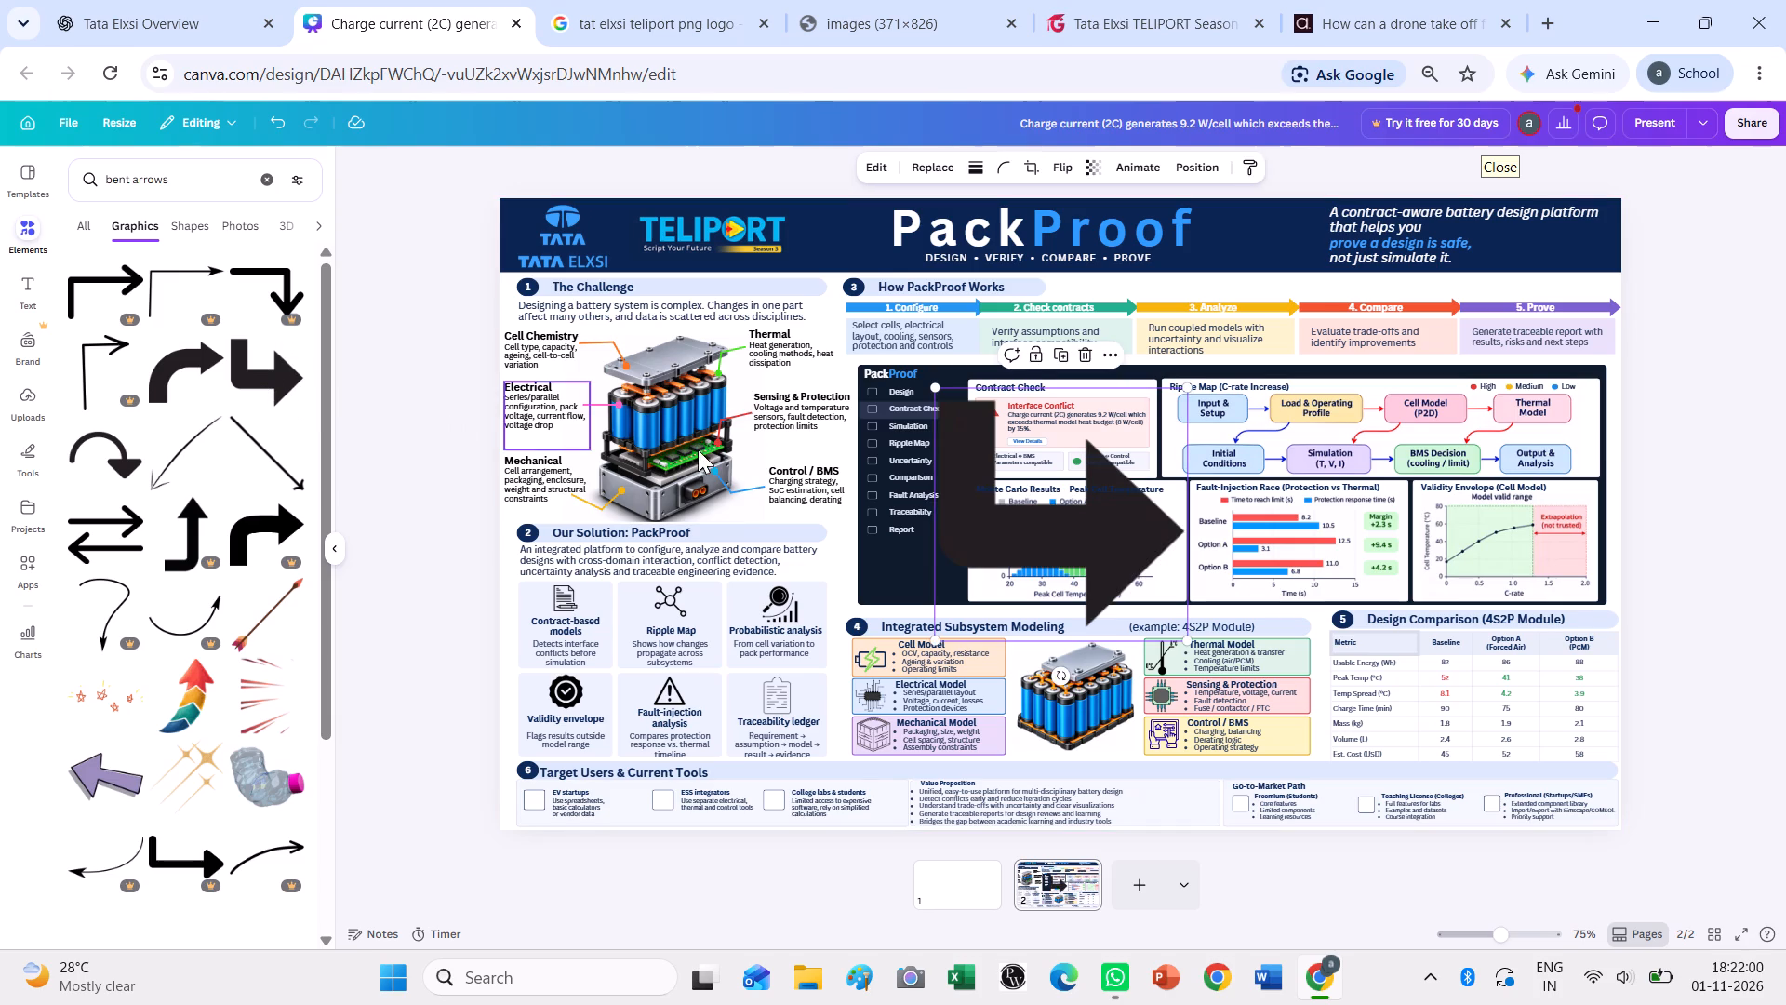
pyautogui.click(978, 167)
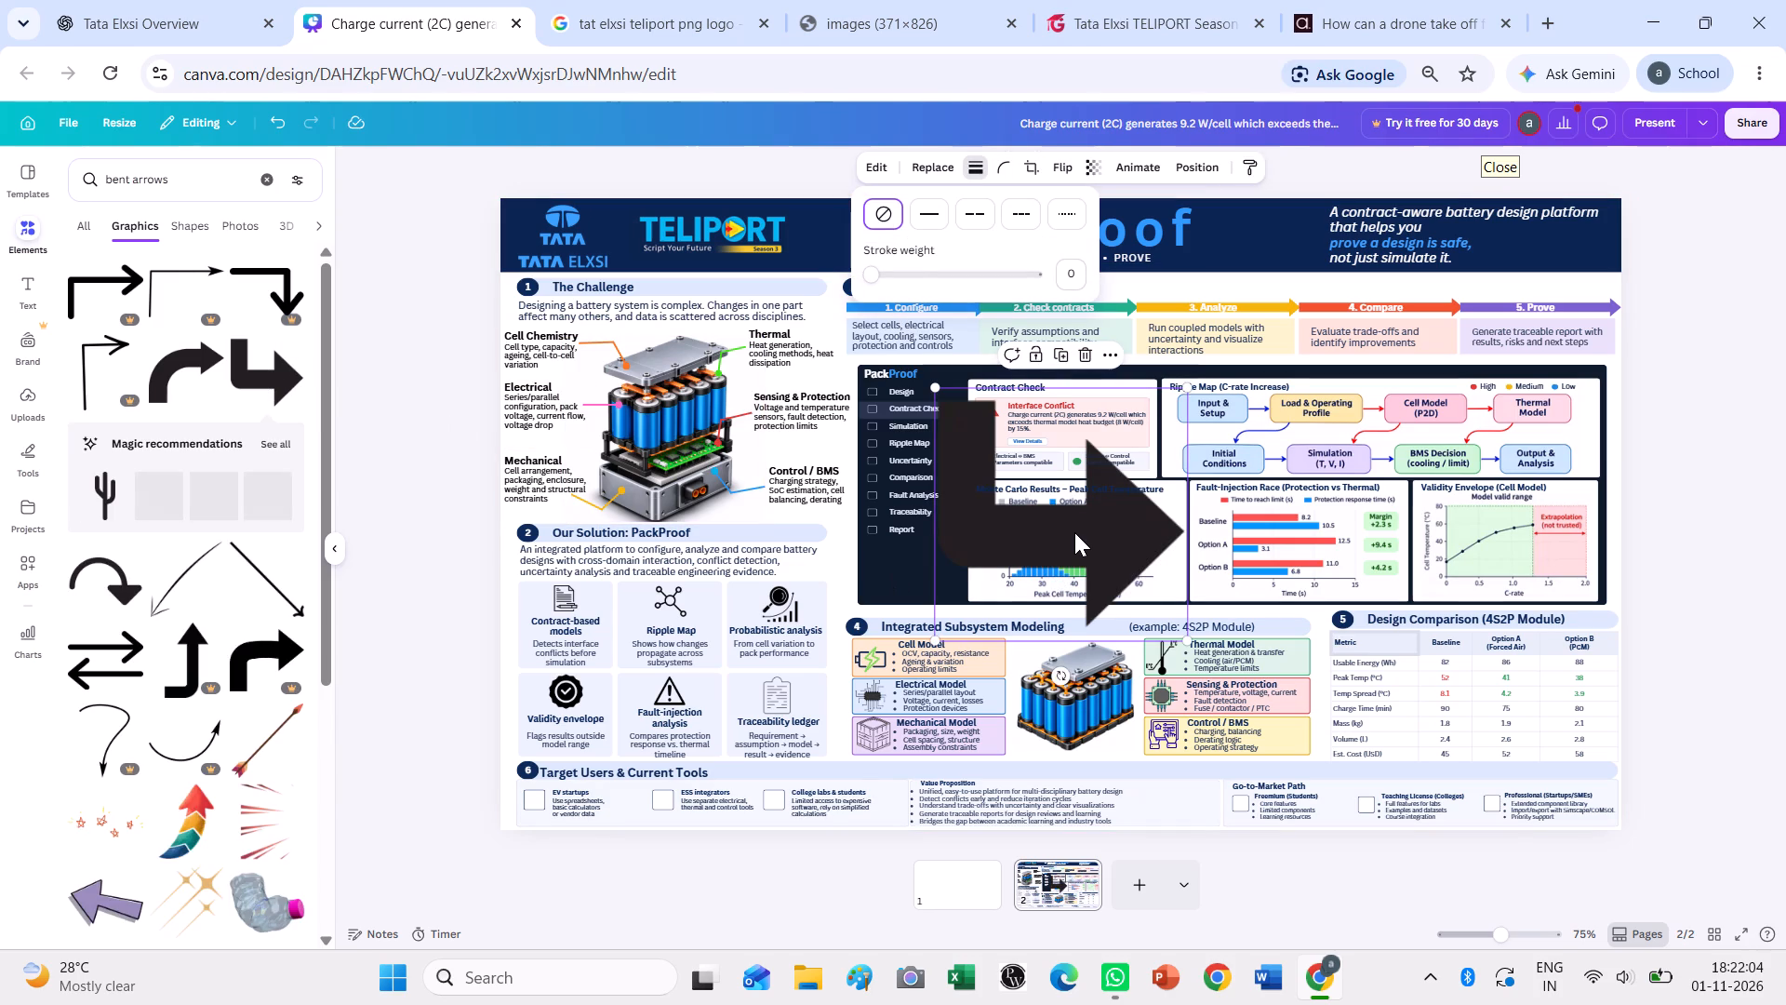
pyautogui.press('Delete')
# Add the straight single-headed arrow from the "bent arrows" shape results and move it from the poster onto blank page 1.
pyautogui.scroll(-2, 229, 599)
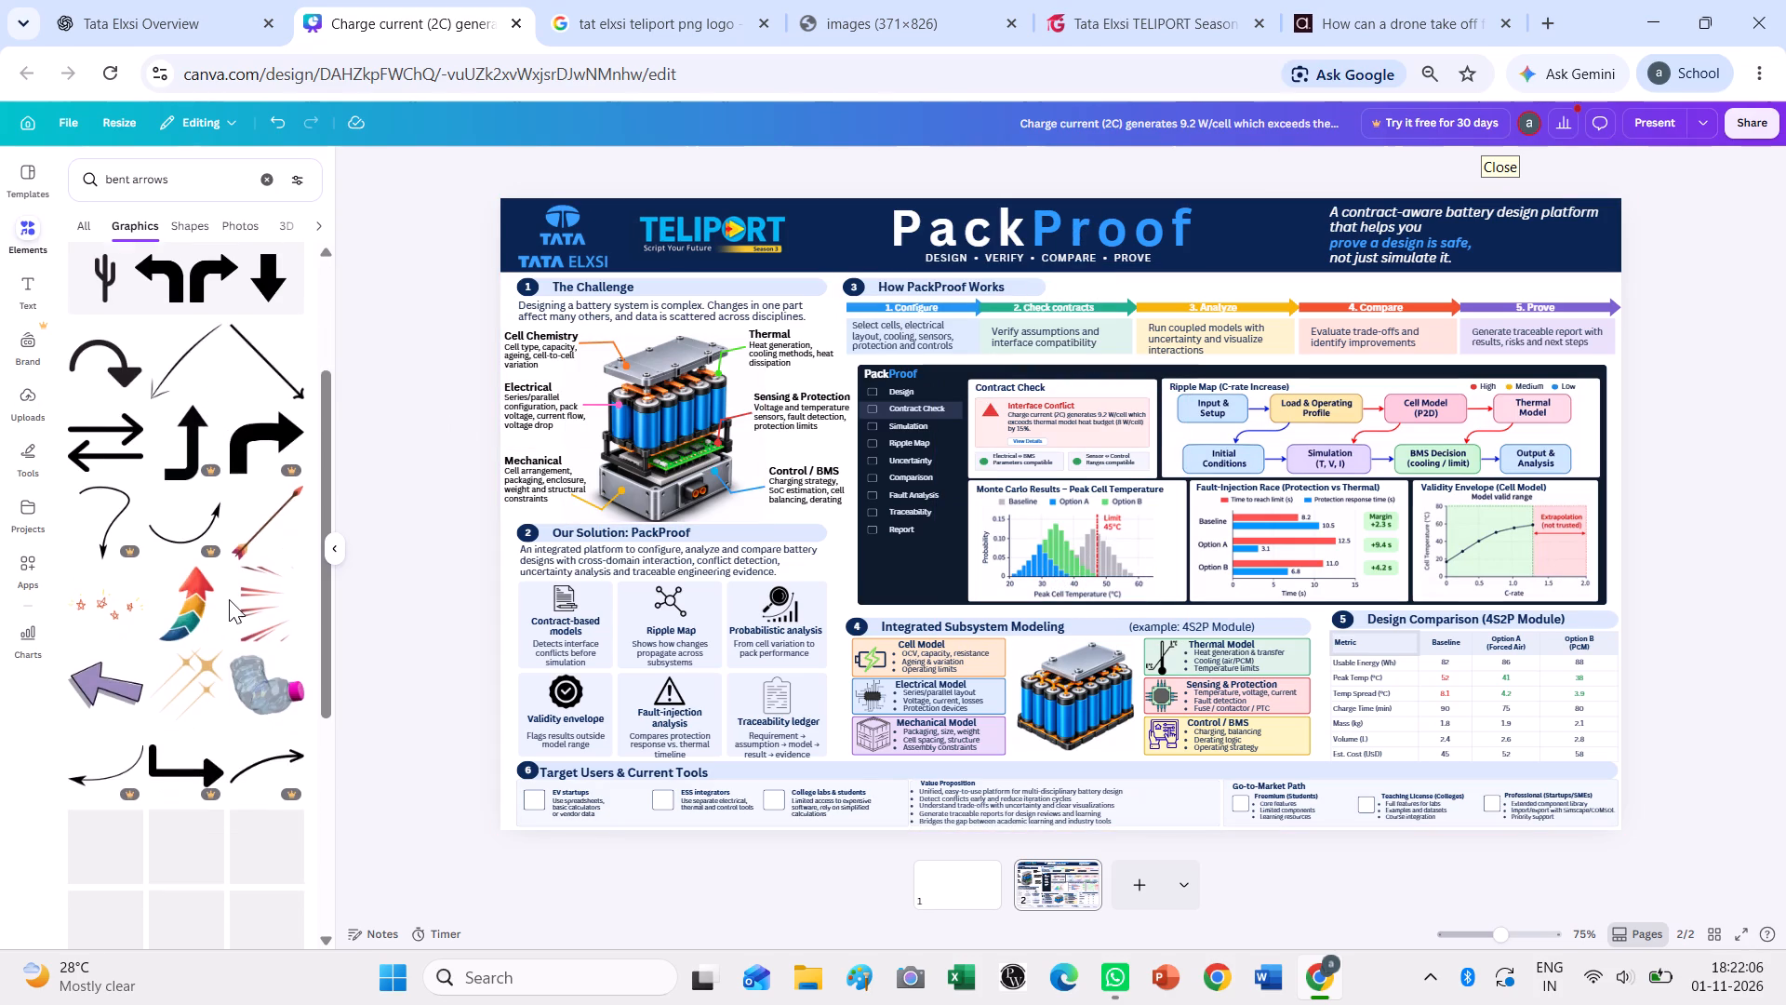
pyautogui.scroll(-4, 229, 599)
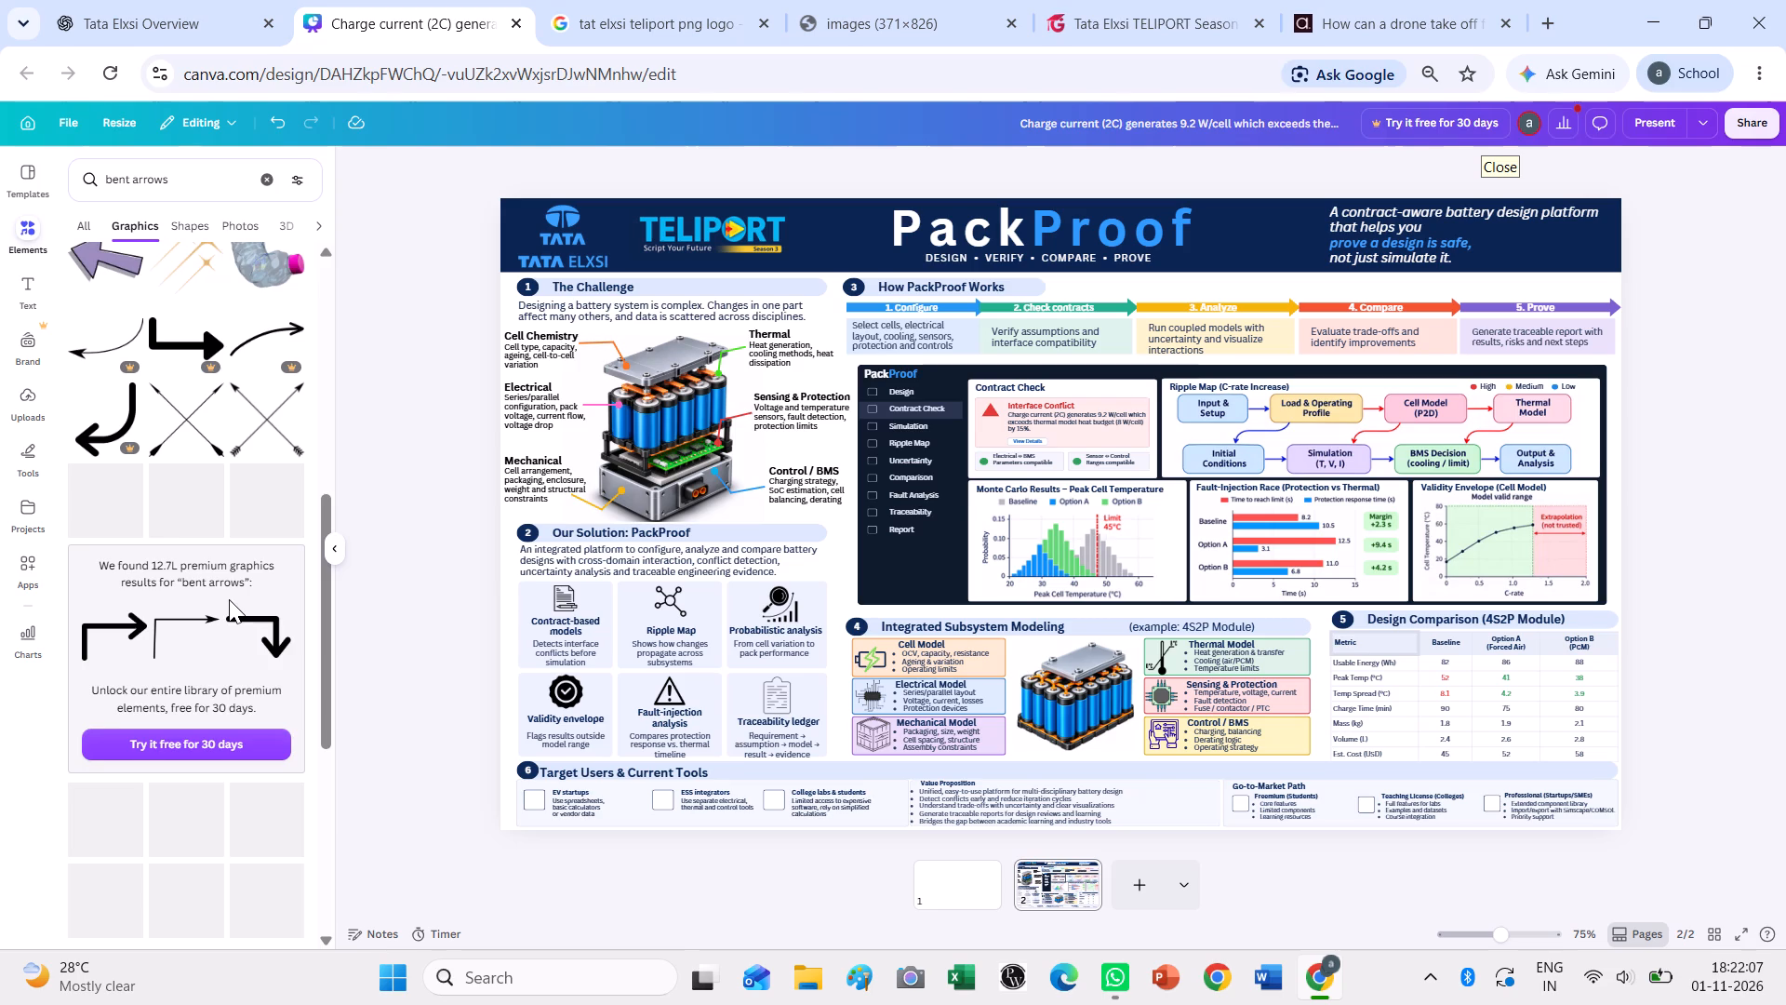
pyautogui.scroll(-3, 229, 599)
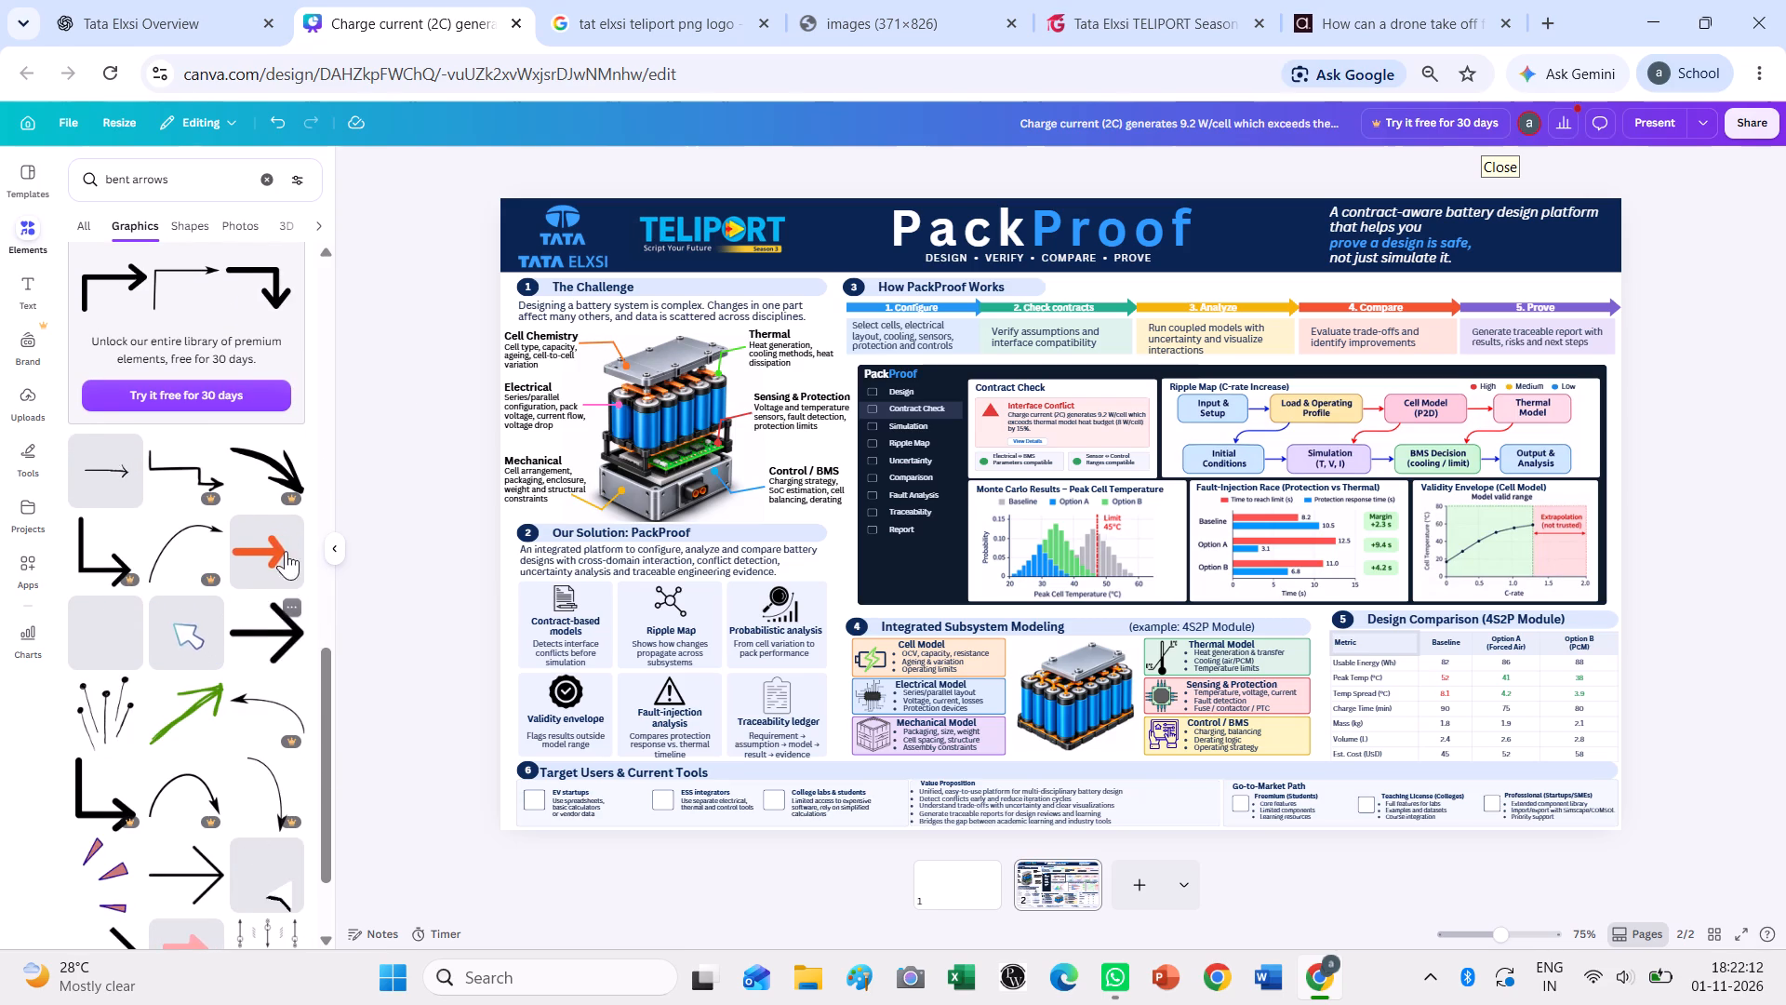
pyautogui.click(193, 214)
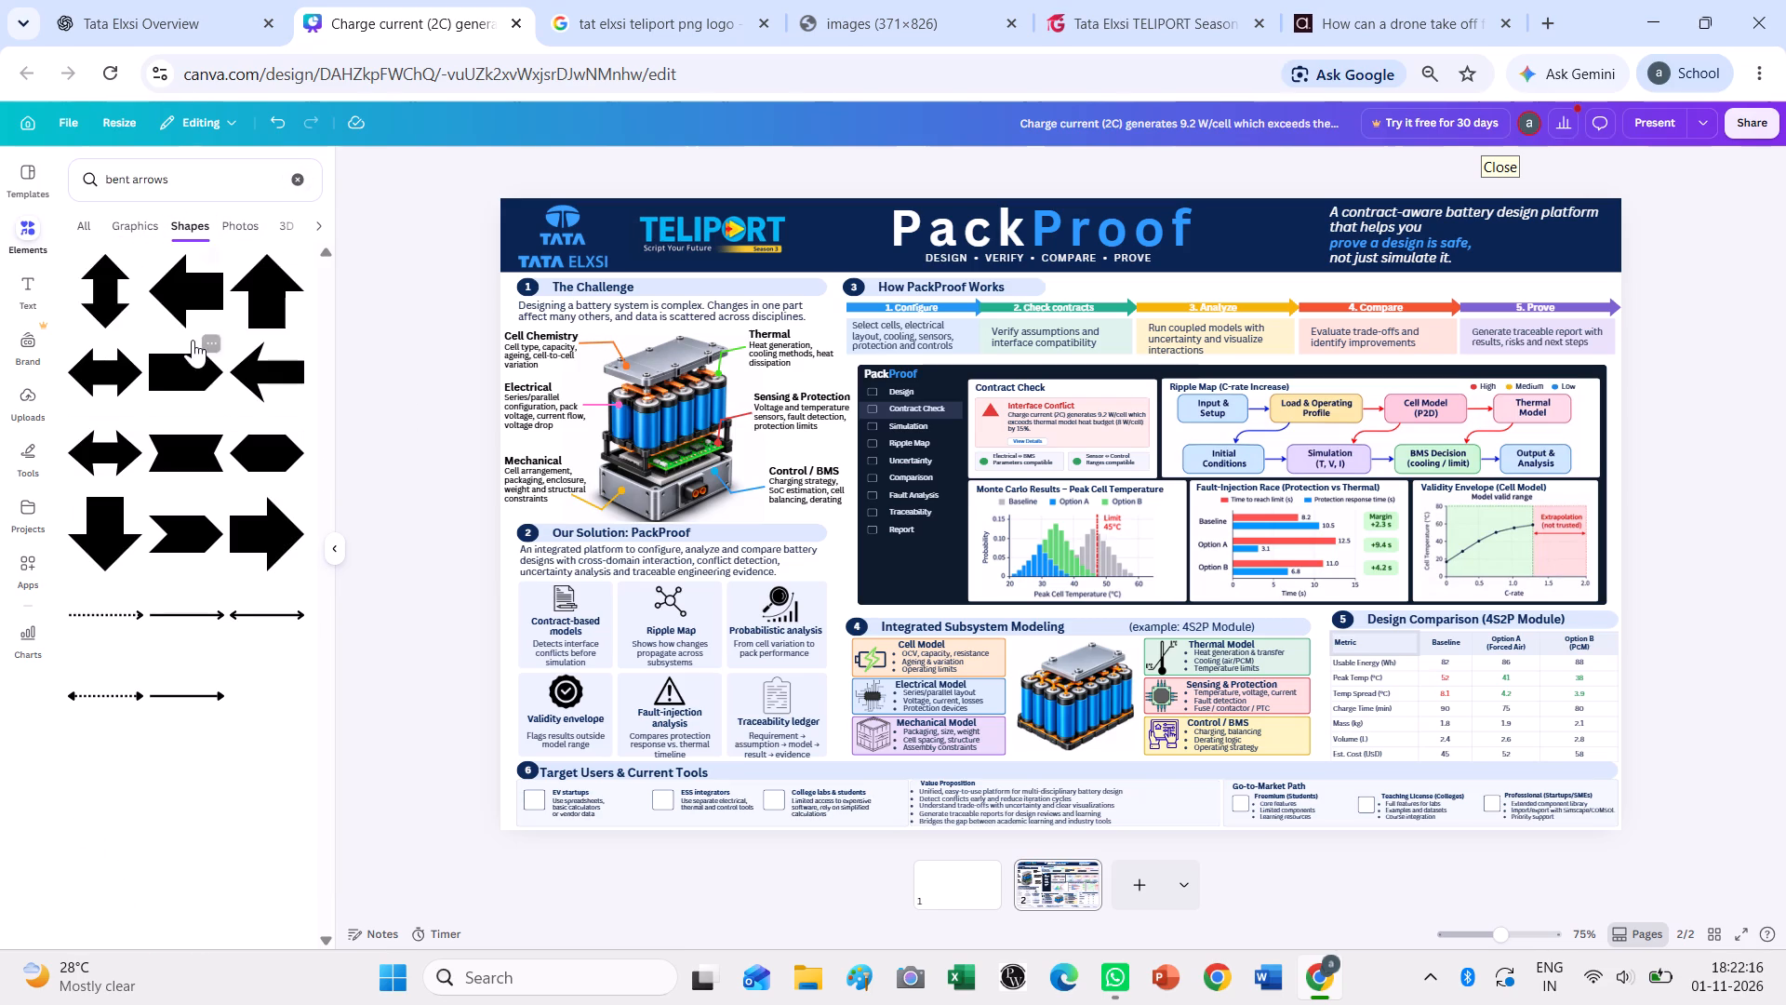
pyautogui.click(181, 621)
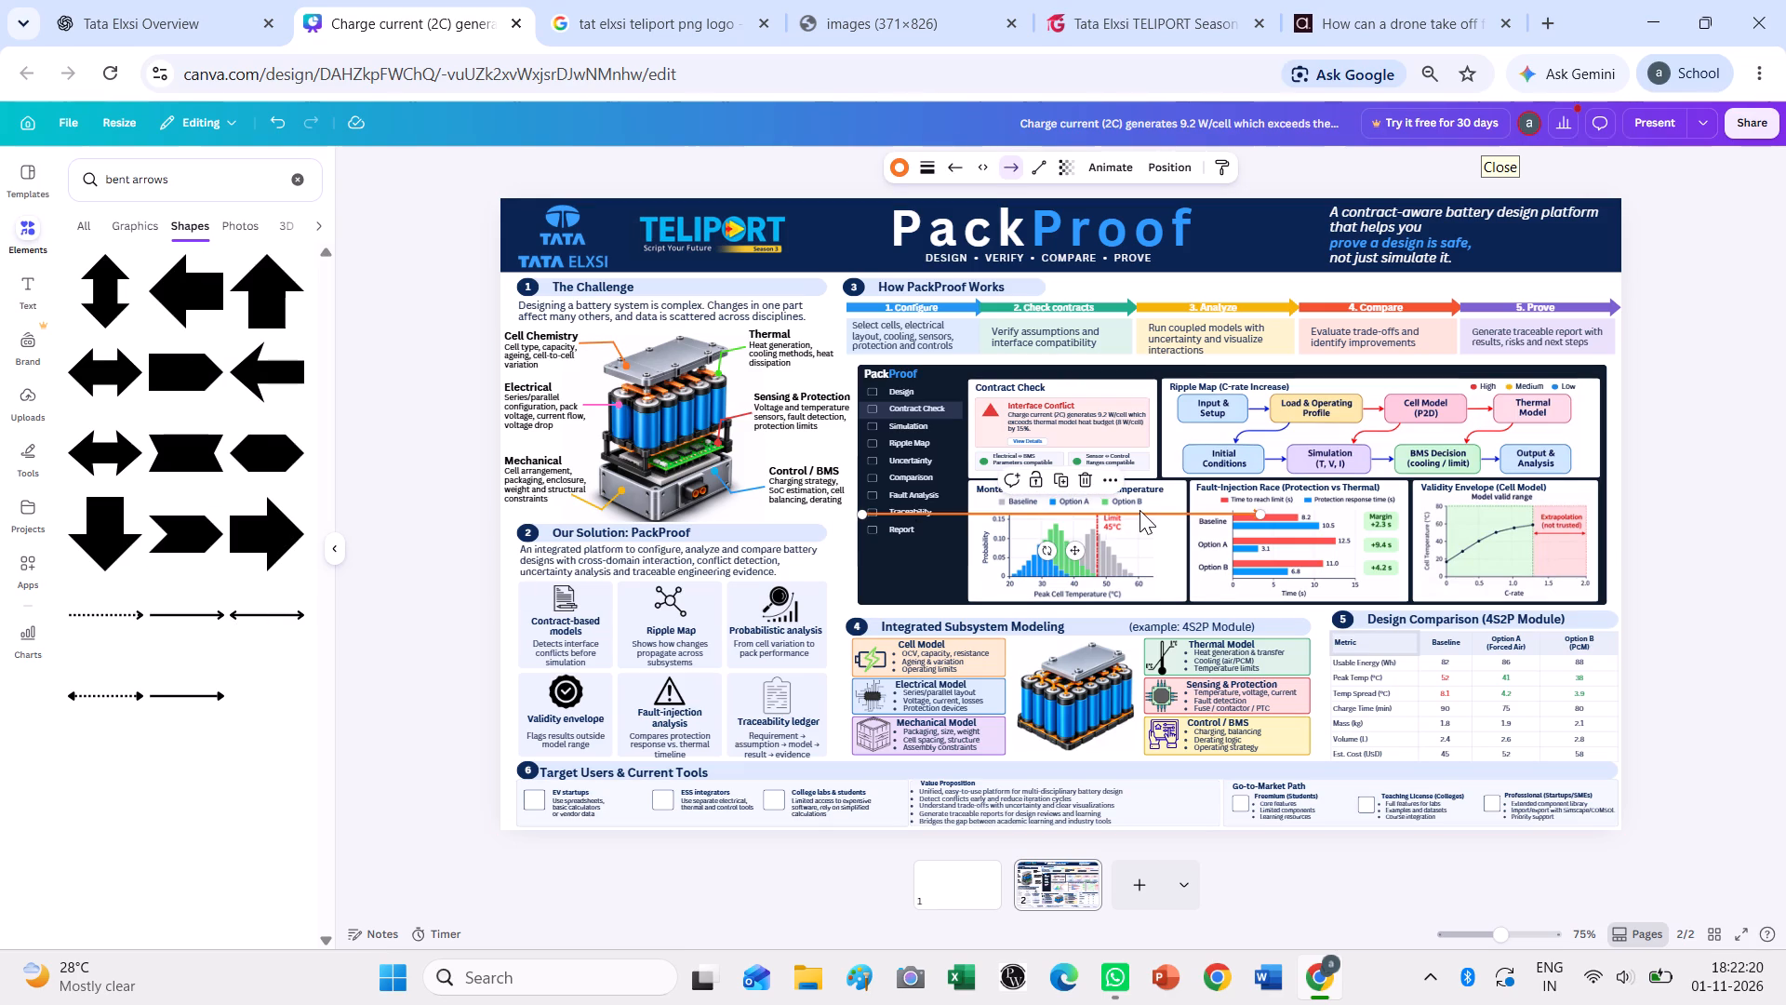
pyautogui.moveTo(1140, 510); pyautogui.dragTo(910, 537)
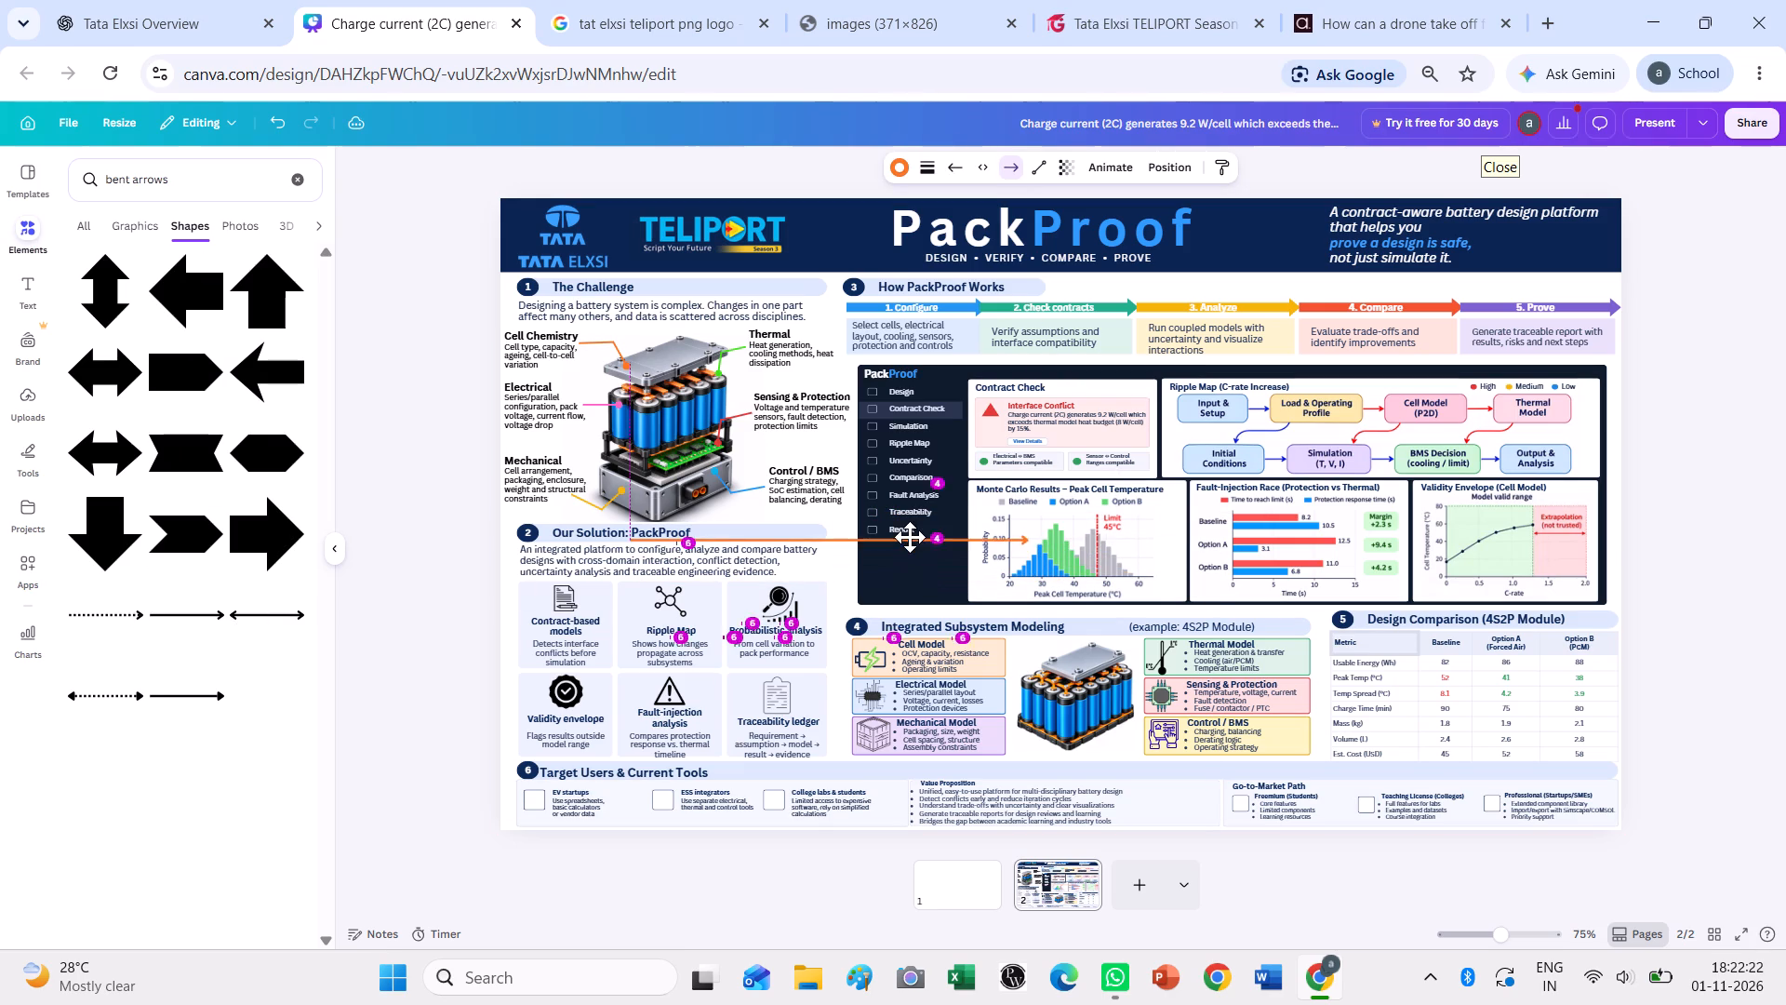
pyautogui.moveTo(910, 537); pyautogui.dragTo(966, 874)
pyautogui.click(965, 872)
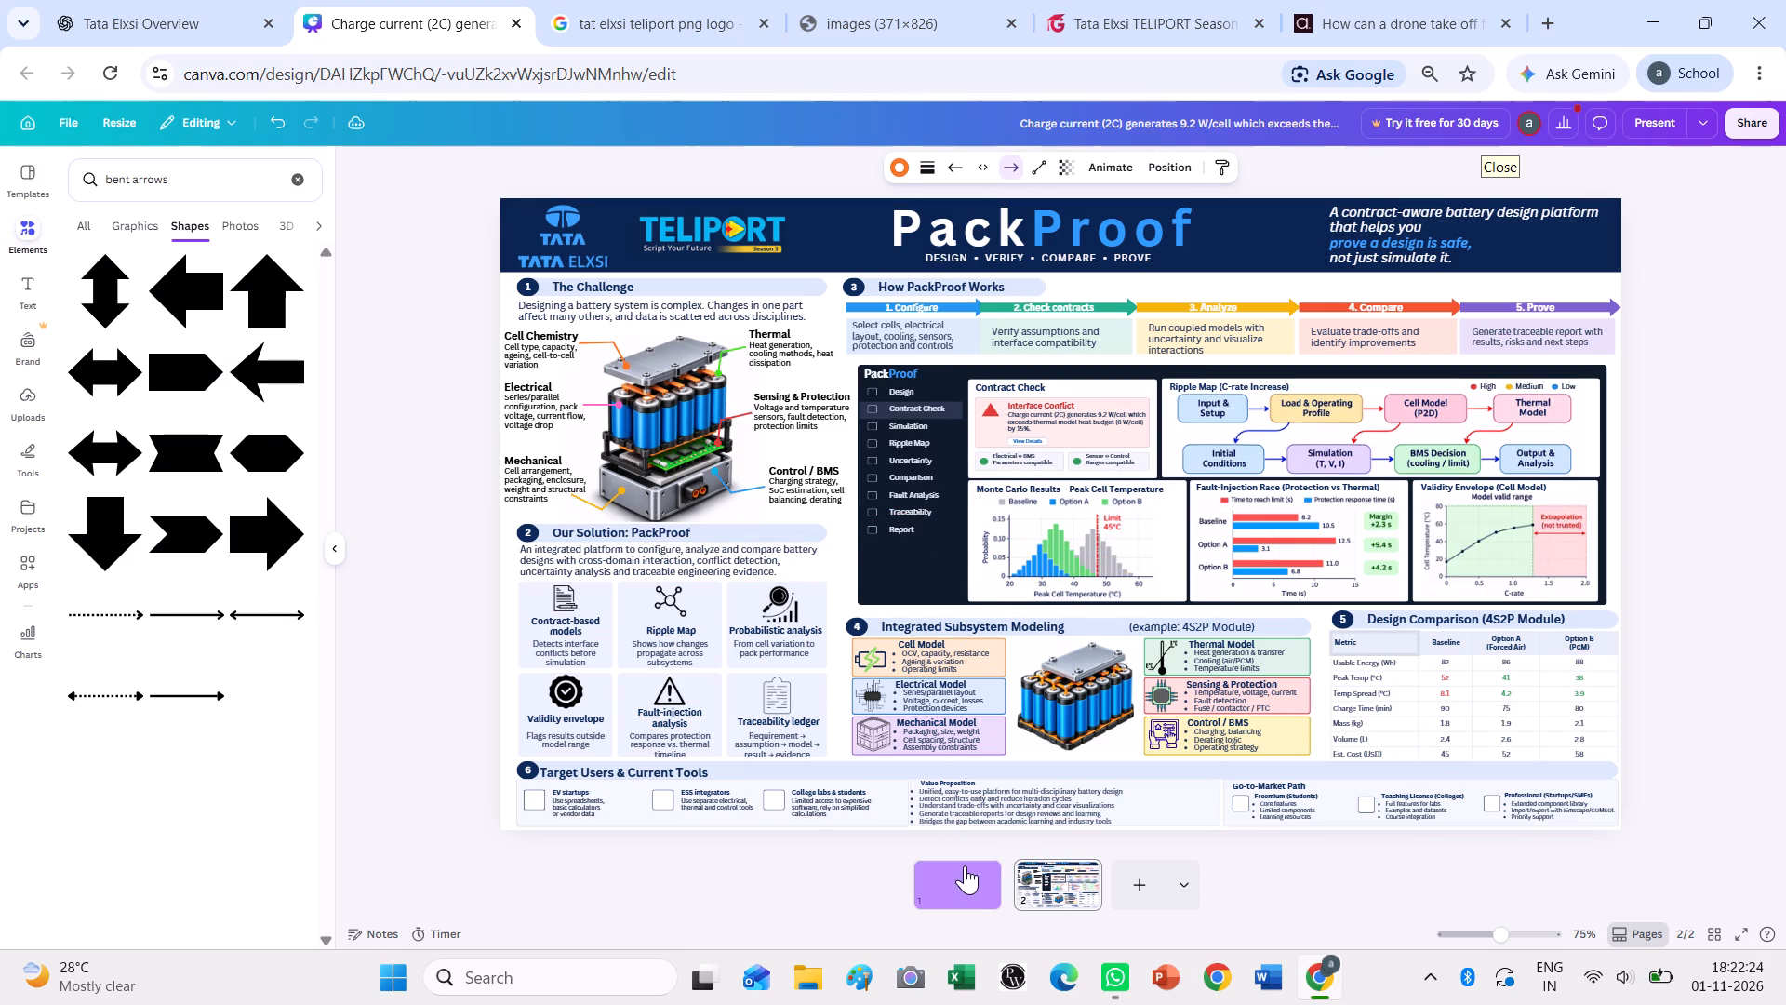
pyautogui.click(1181, 510)
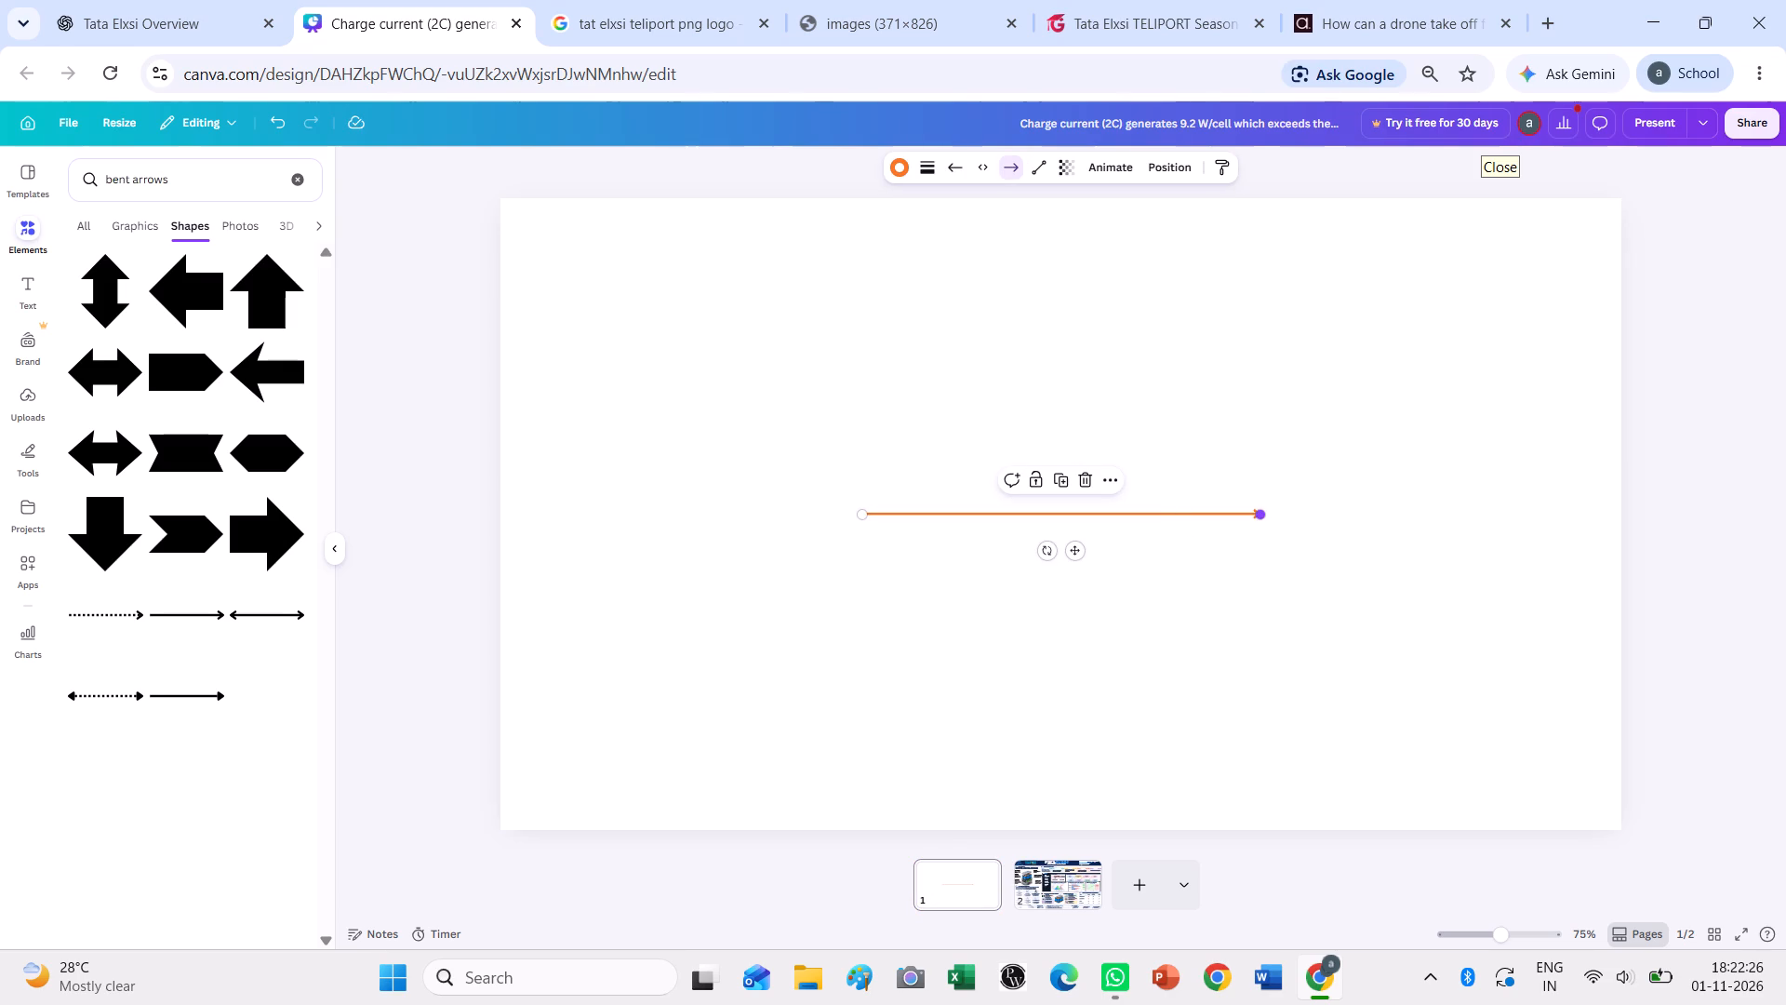
# Shorten the orange arrow on page 1 to about a fifth of its length, keeping its tail in place.
pyautogui.moveTo(1263, 513); pyautogui.dragTo(943, 509)
pyautogui.click(866, 618)
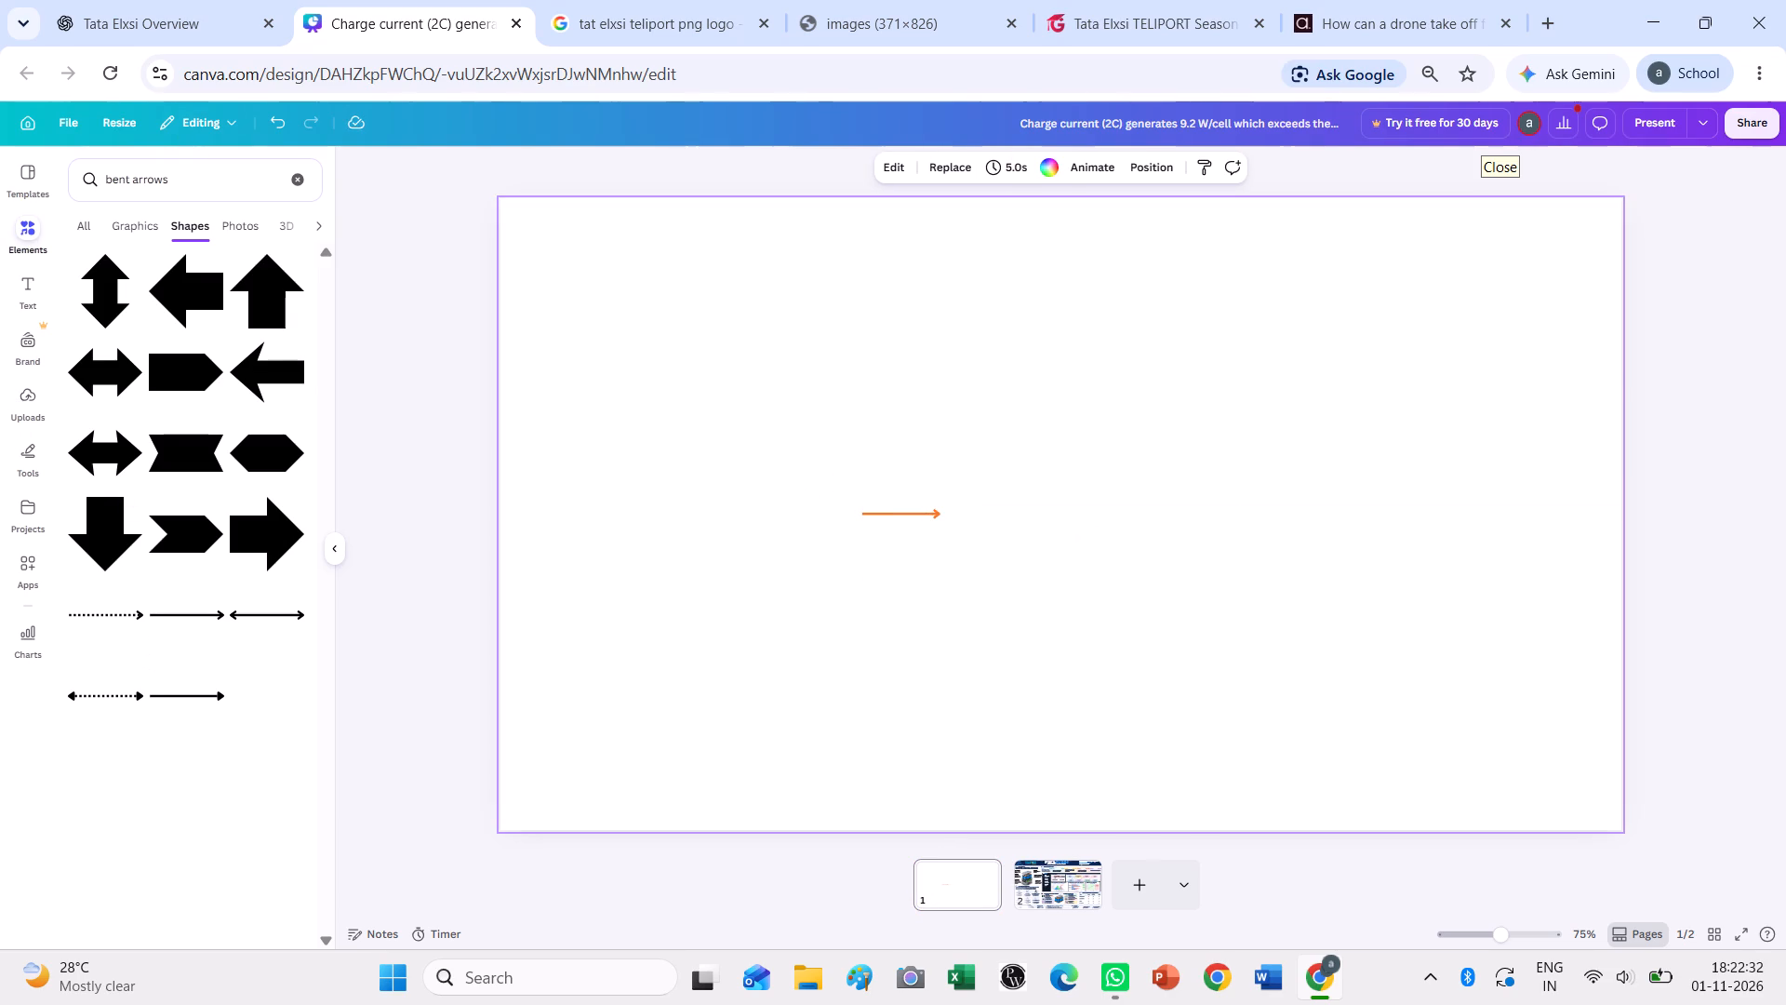
# Search the shapes for "line", add the plain solid line to page 1, and place it above the short arrow.
pyautogui.moveTo(196, 186); pyautogui.dragTo(1, 187)
pyautogui.press('l')
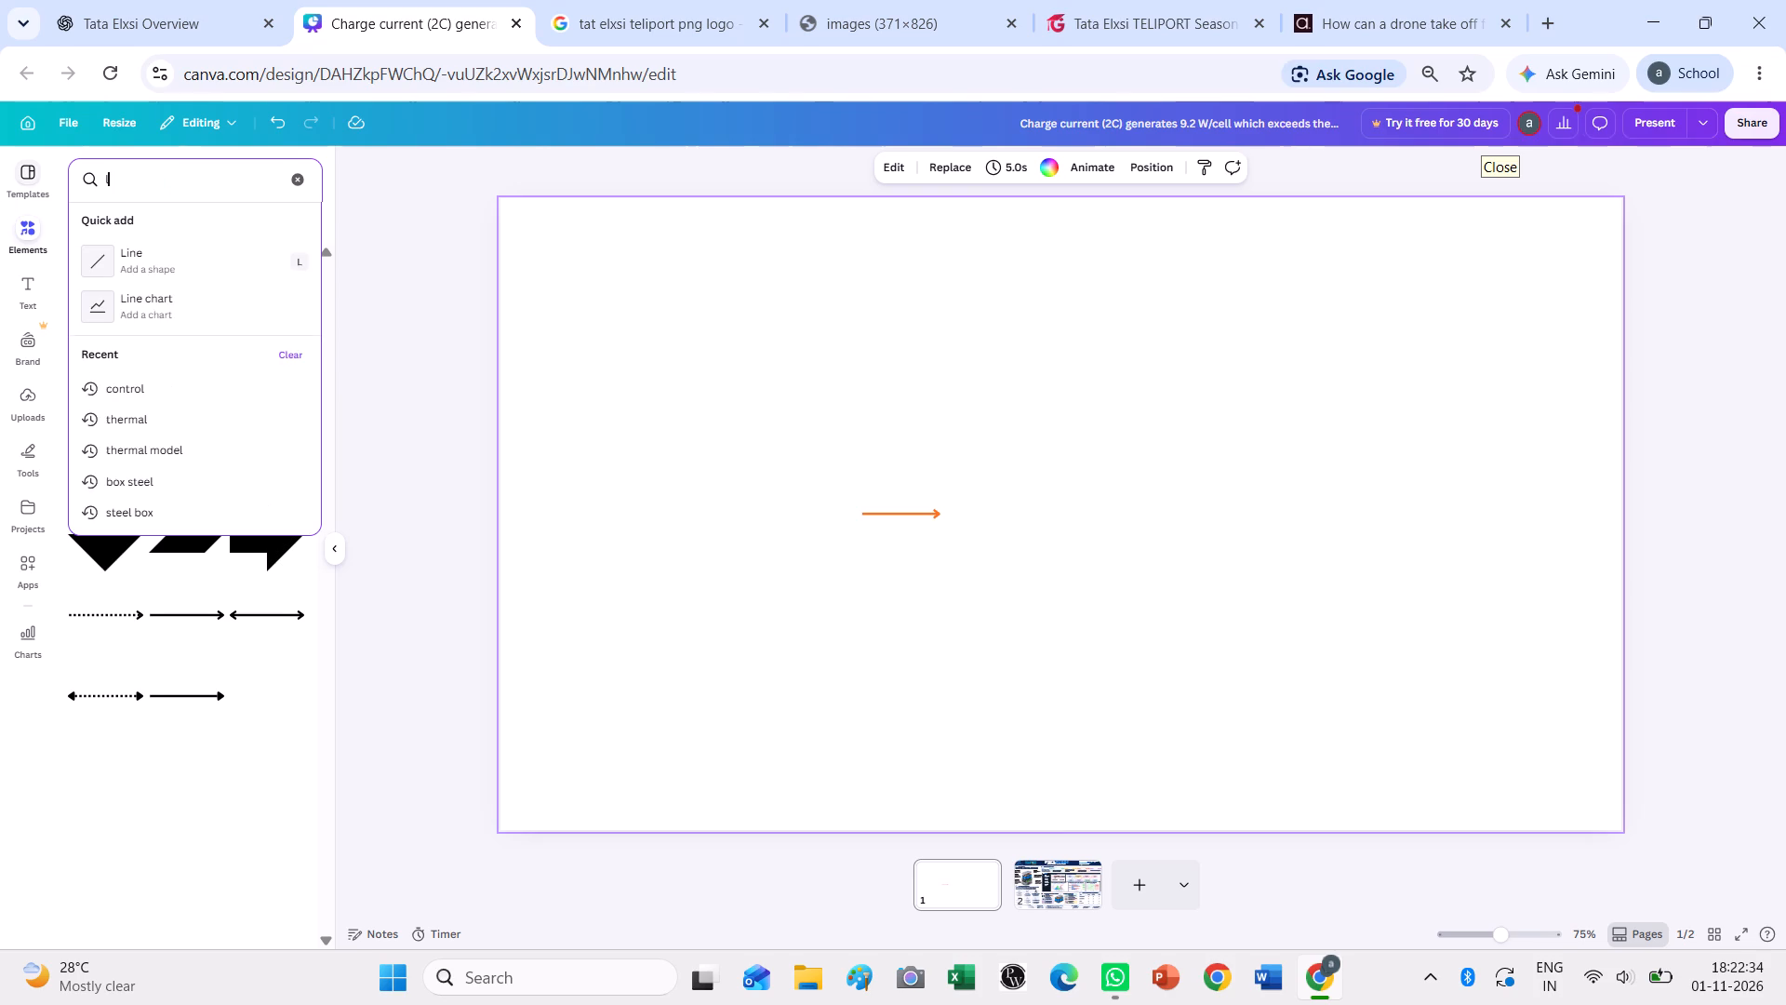
pyautogui.write('in')
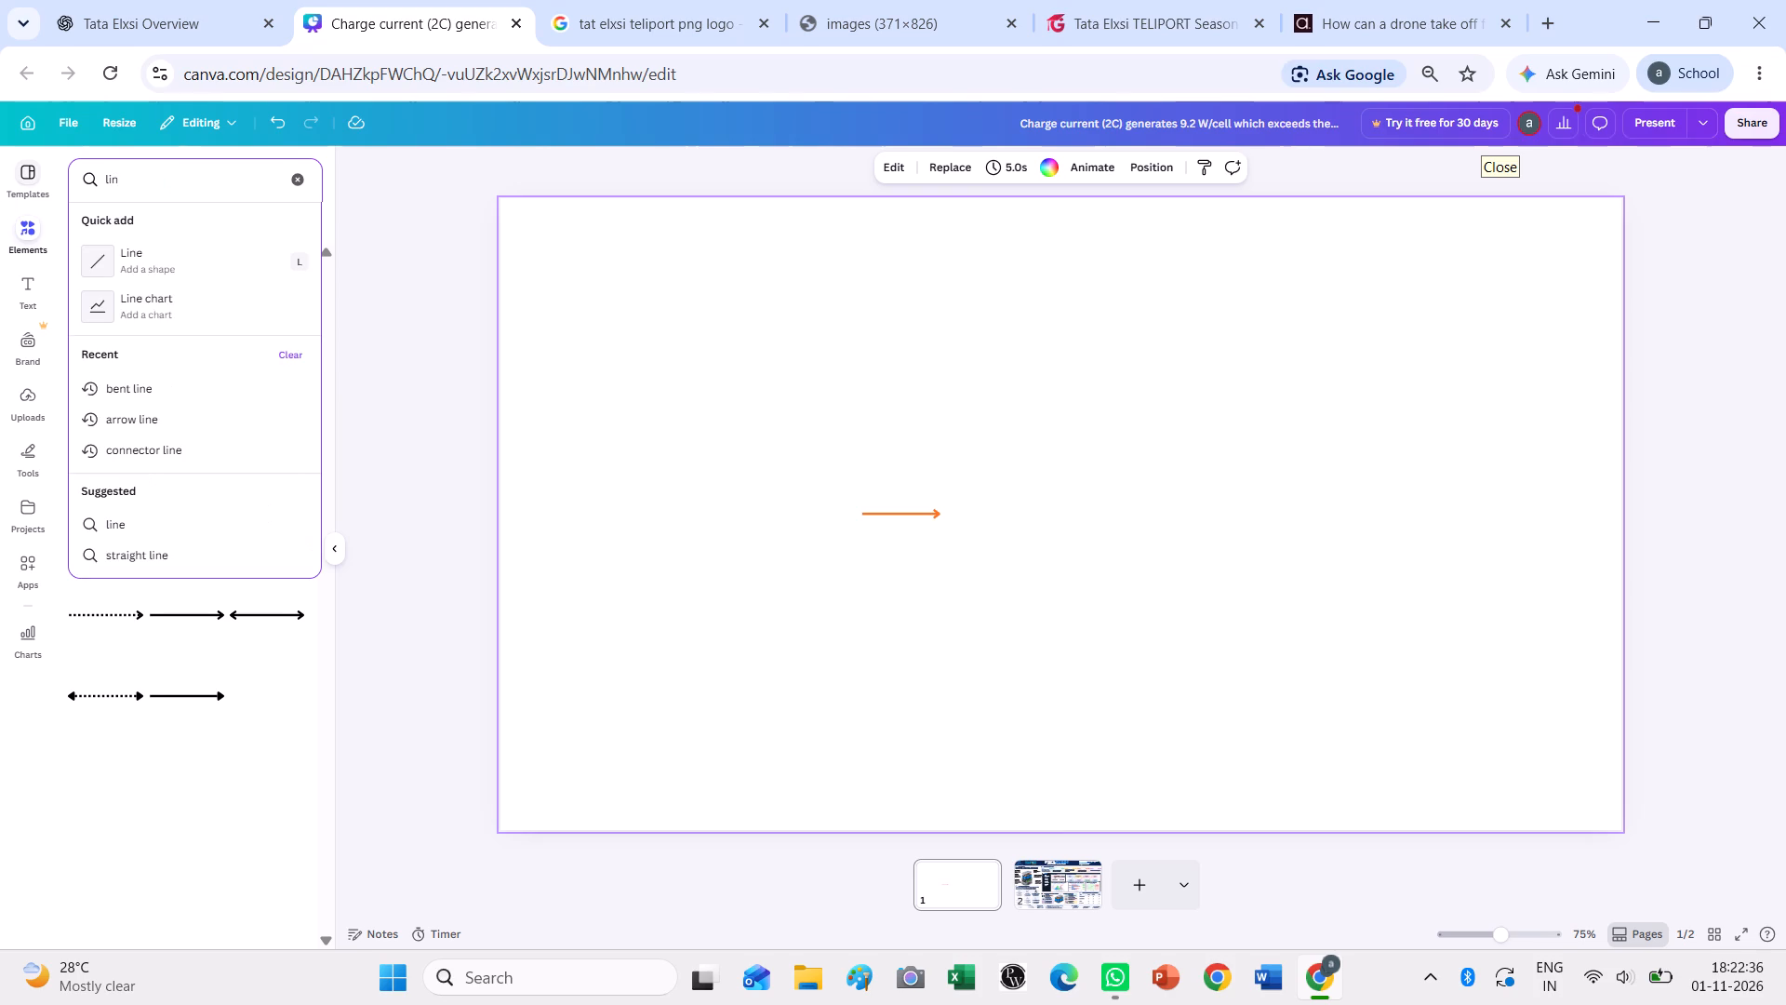
pyautogui.press('e')
pyautogui.press('Return')
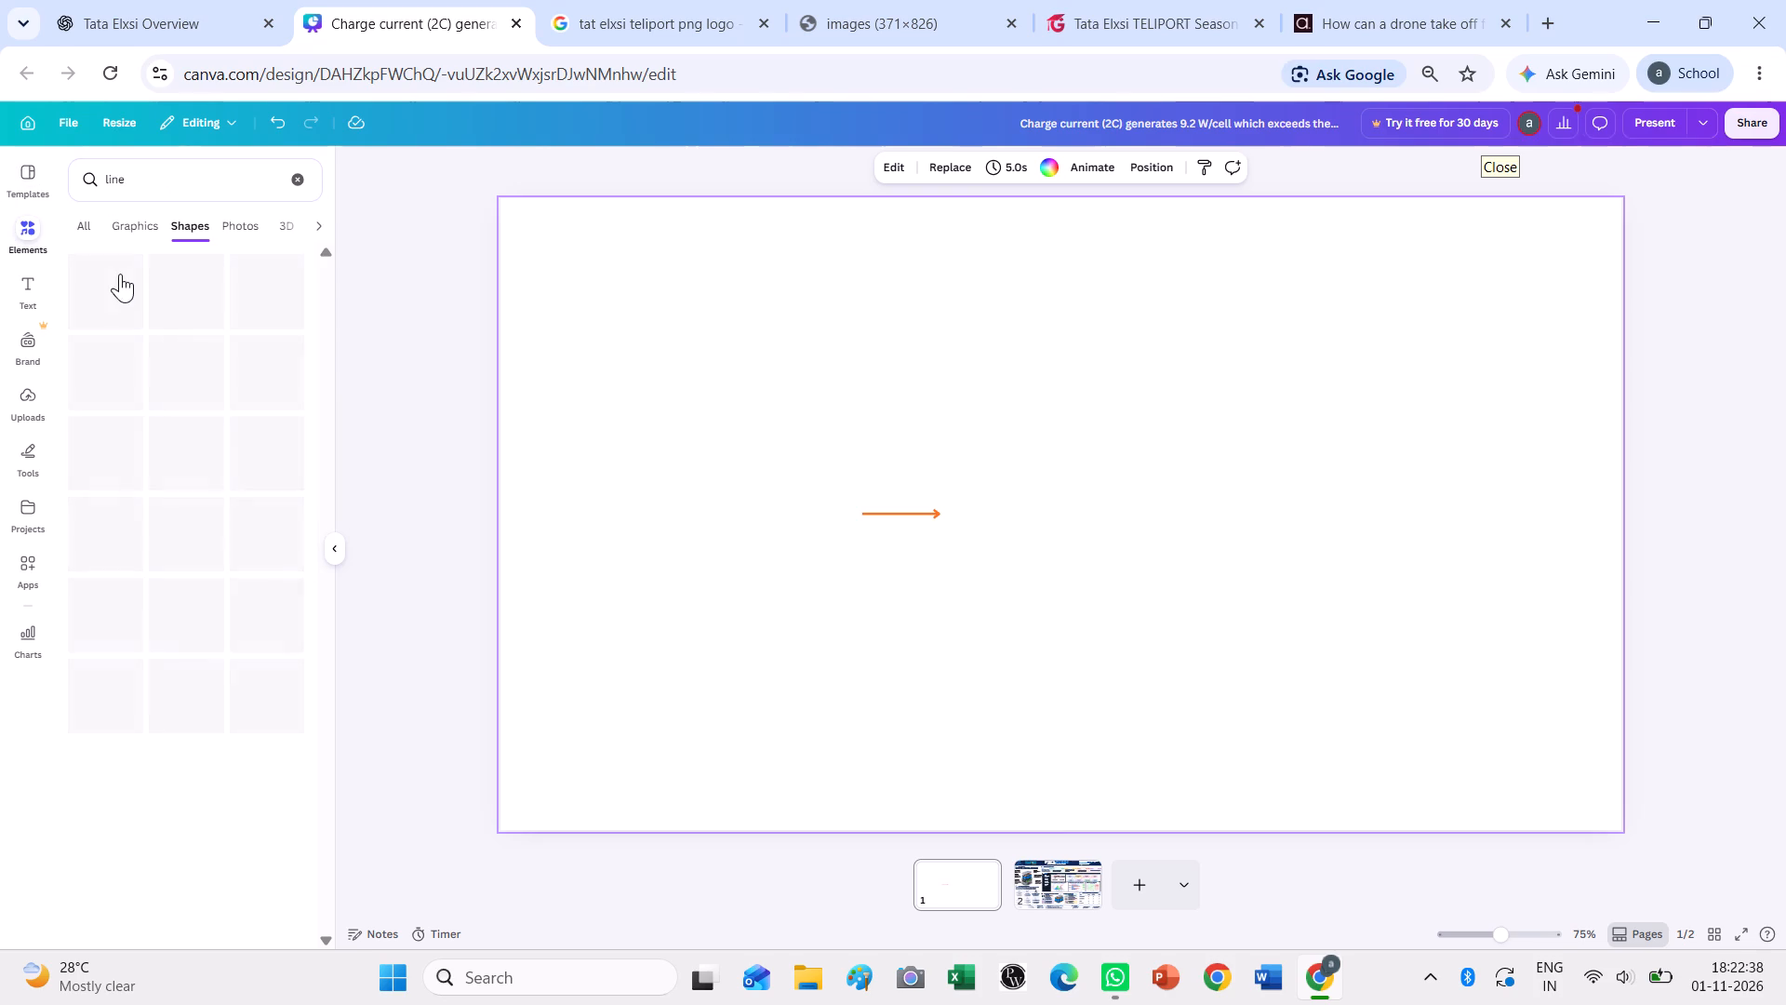
pyautogui.click(207, 380)
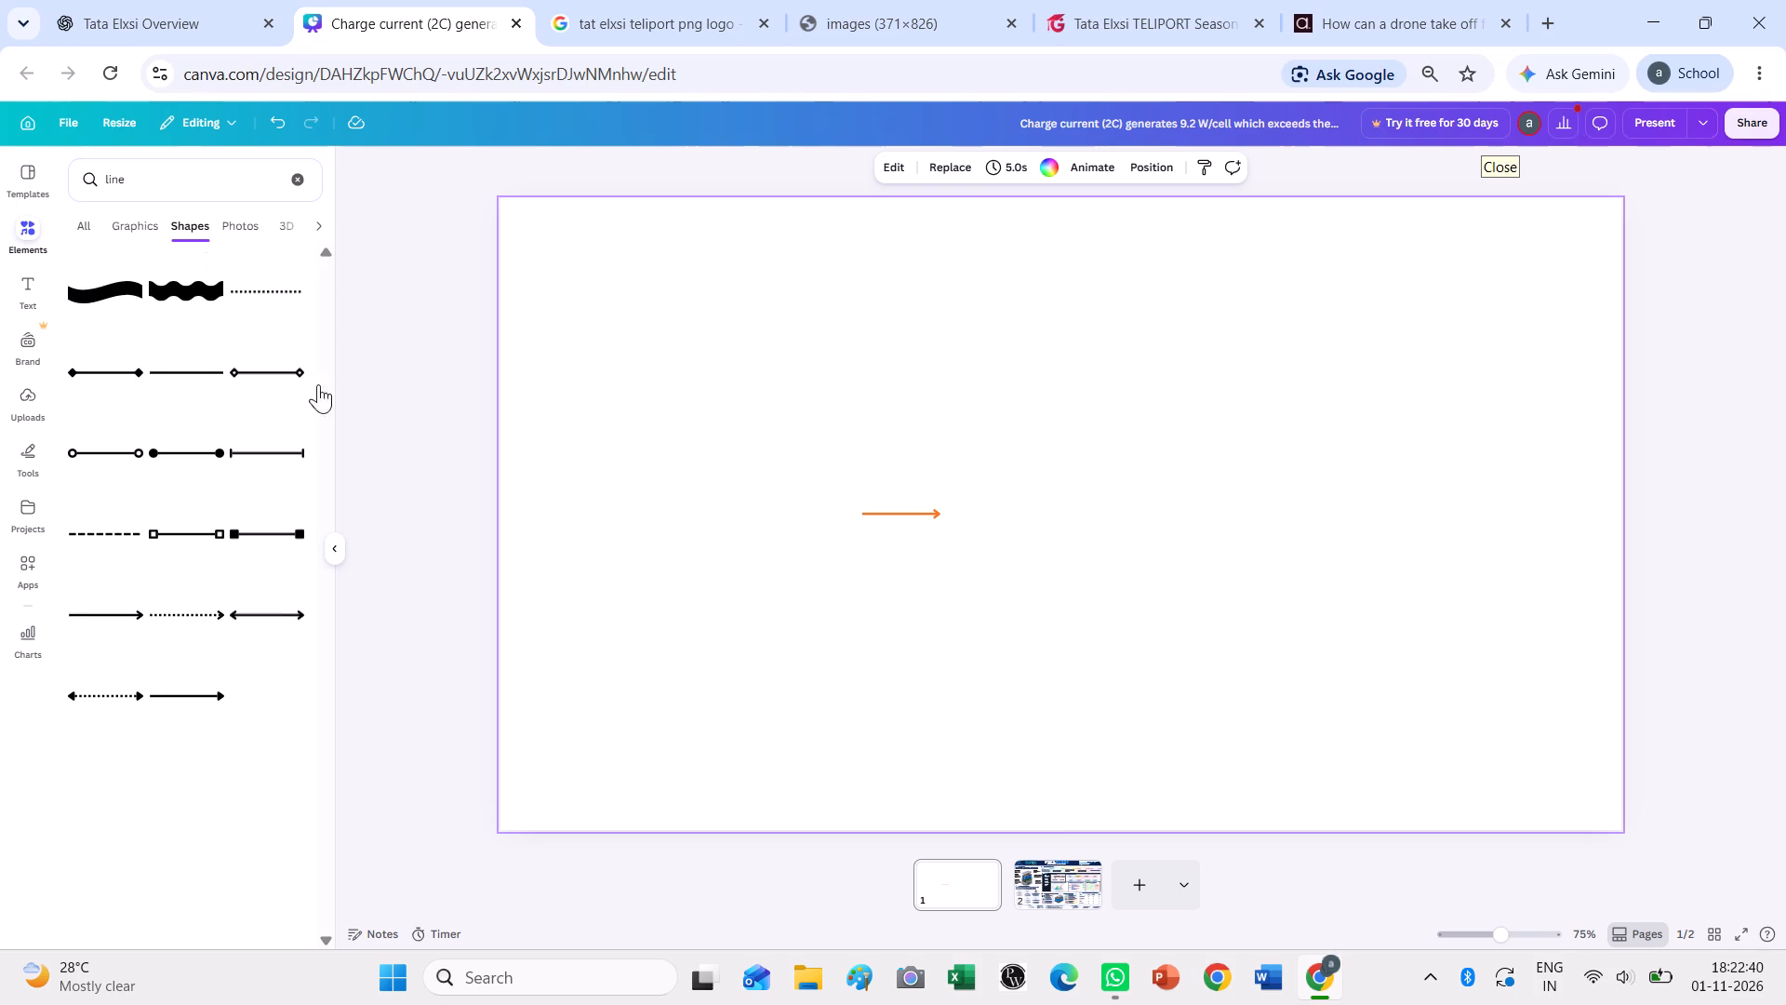
pyautogui.keyDown('ctrl'); pyautogui.scroll(3, 859, 491); pyautogui.keyUp('ctrl')
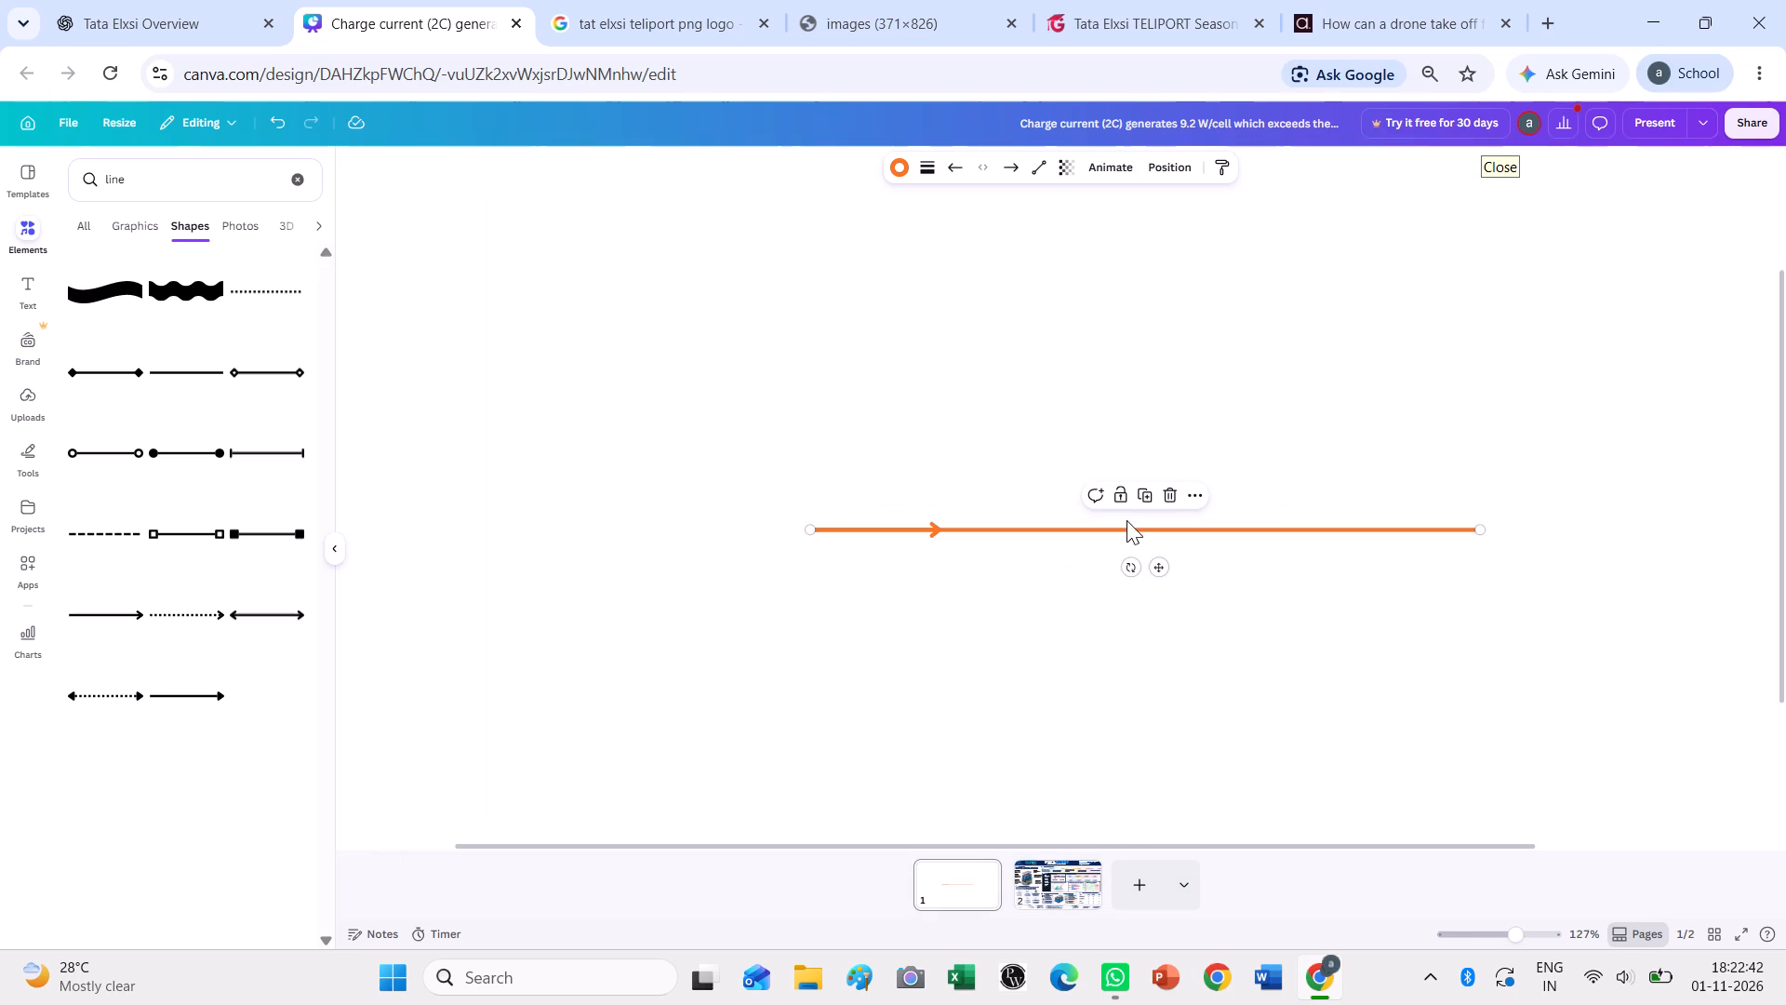
pyautogui.moveTo(1126, 535); pyautogui.dragTo(890, 448)
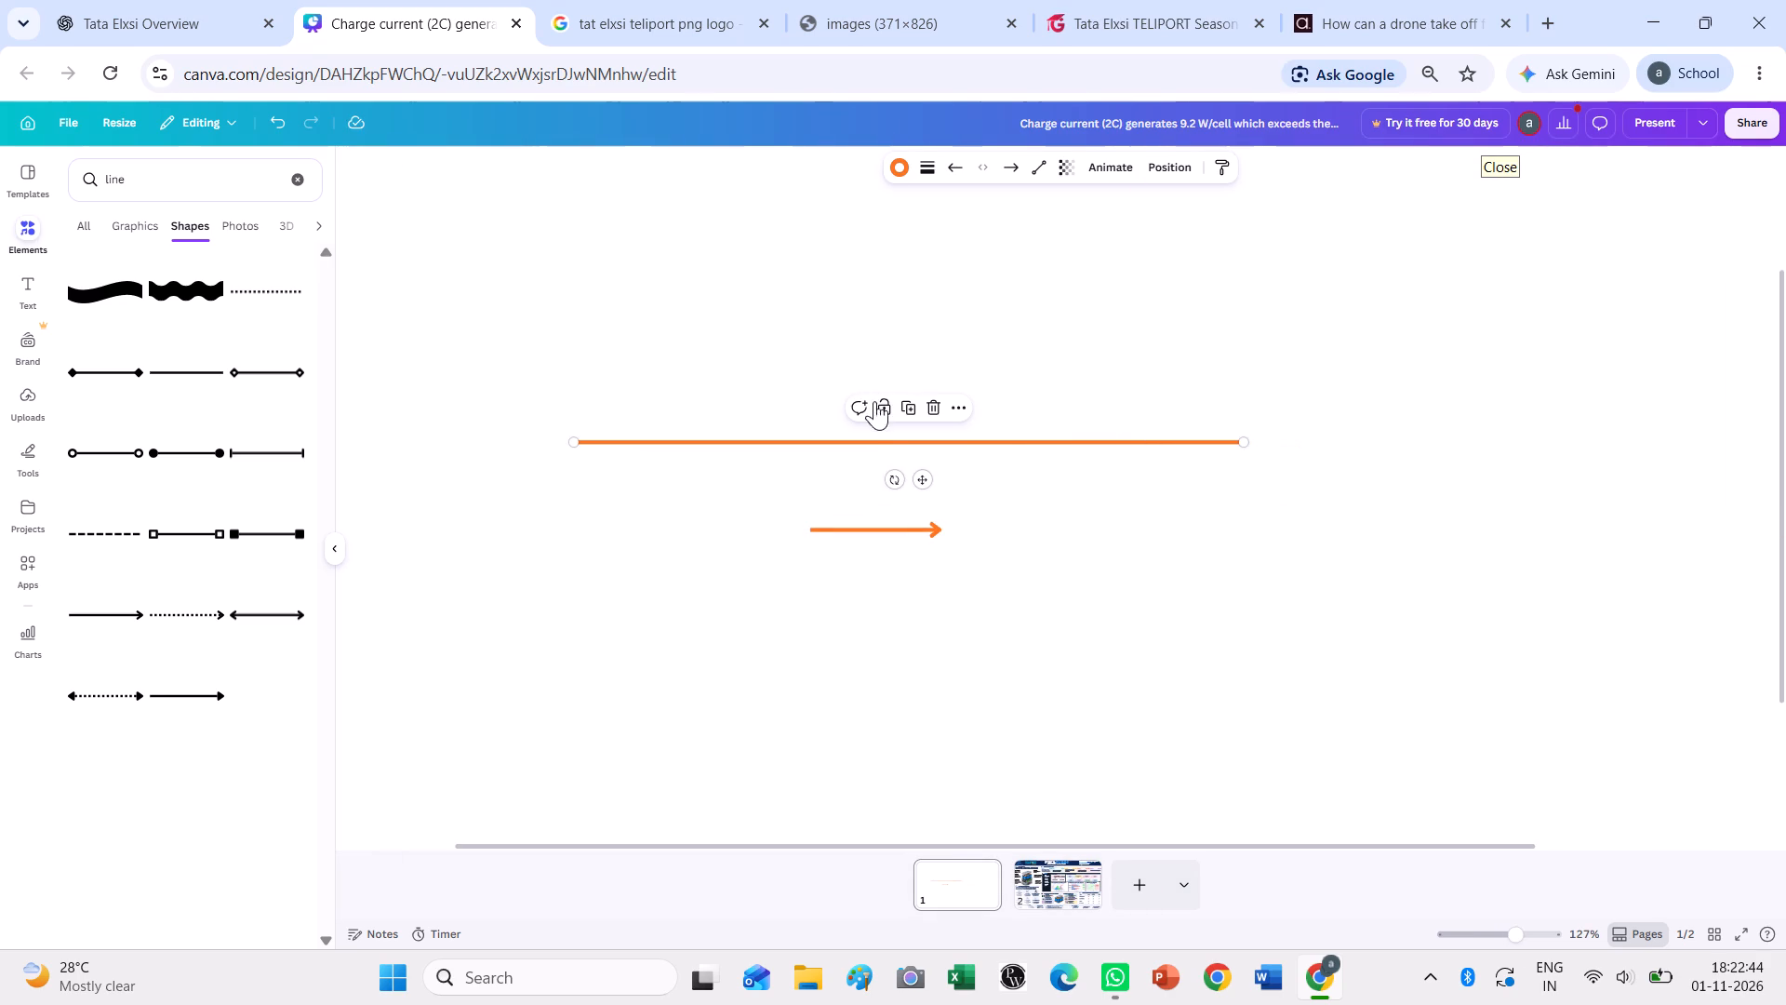
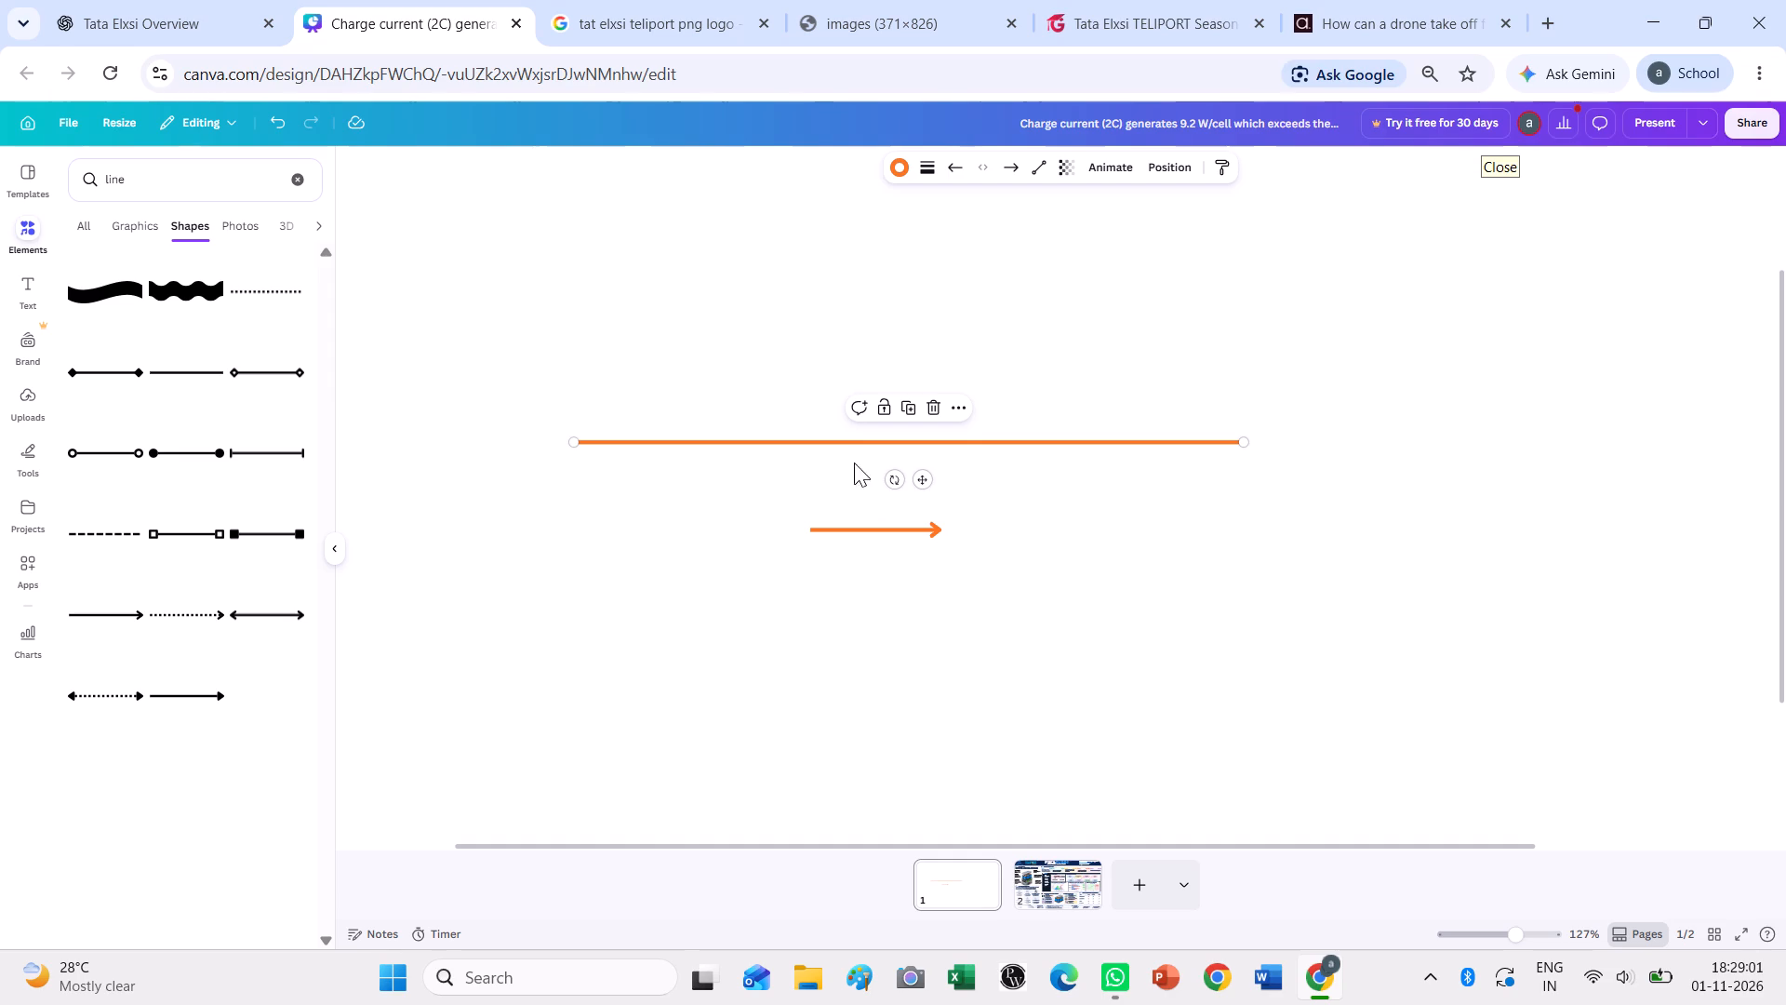
# Turn the long orange line on page 1 vertical and shorten it to a length of about 310.
pyautogui.moveTo(897, 479); pyautogui.dragTo(1256, 587)
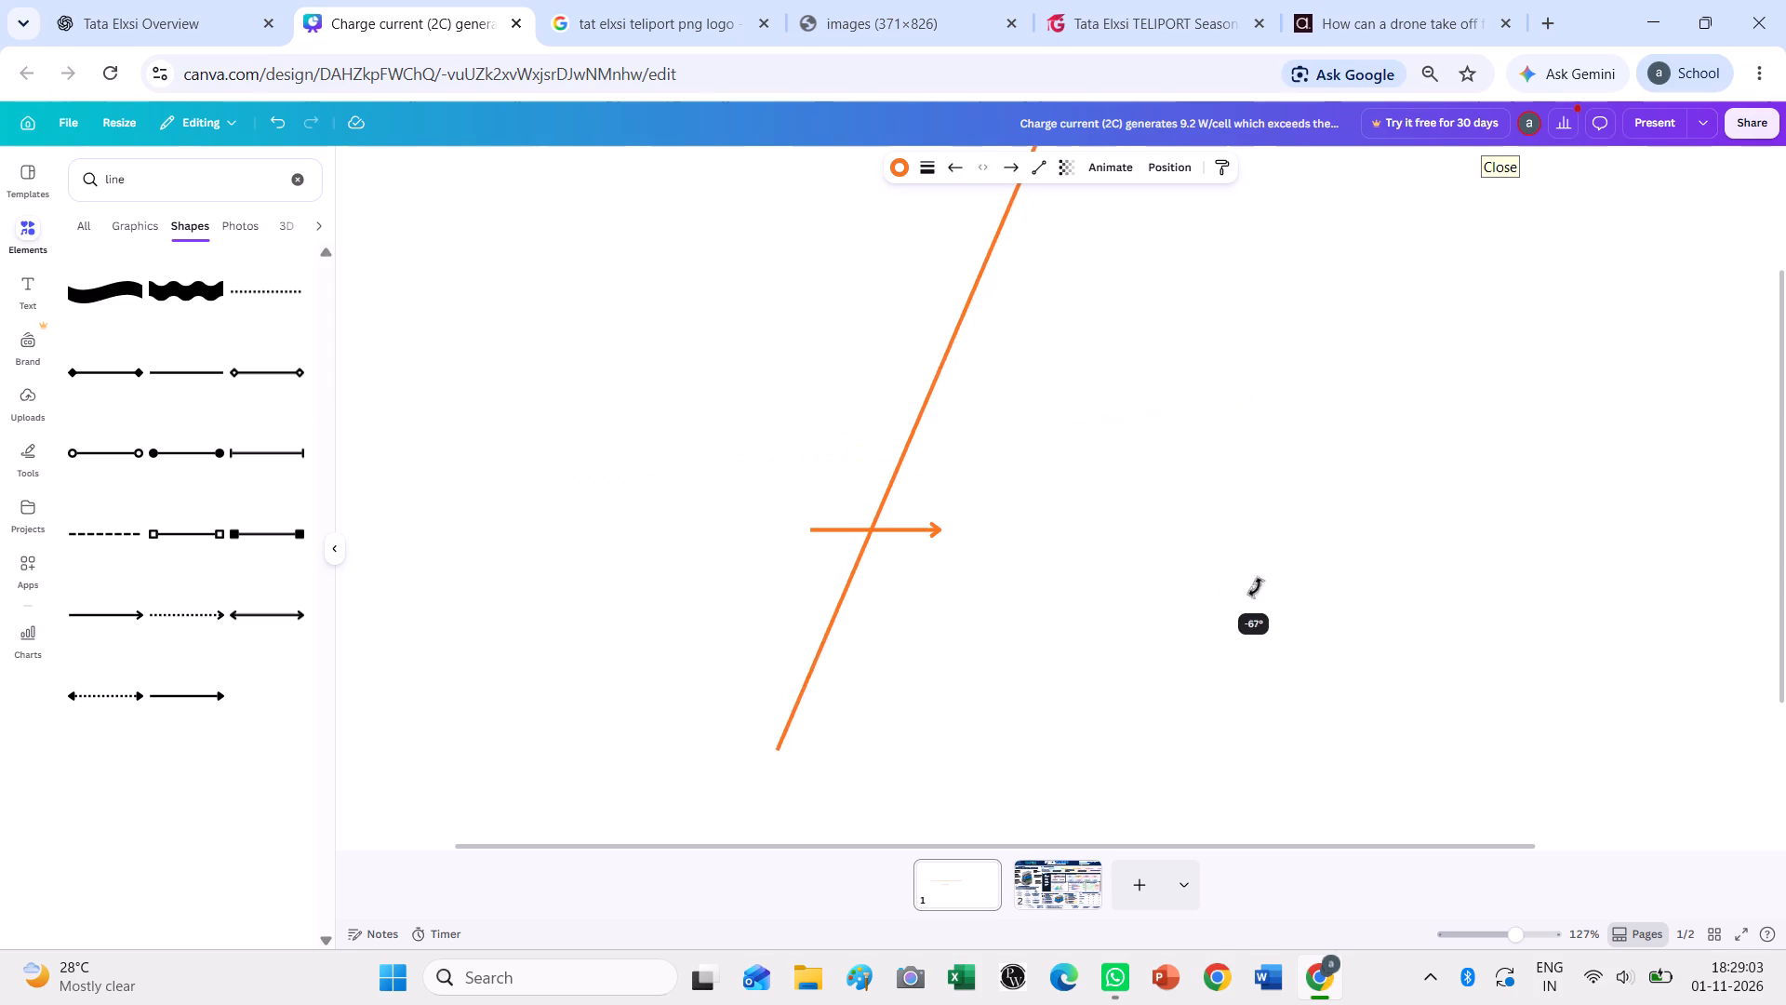
pyautogui.moveTo(1256, 587); pyautogui.dragTo(1473, 509)
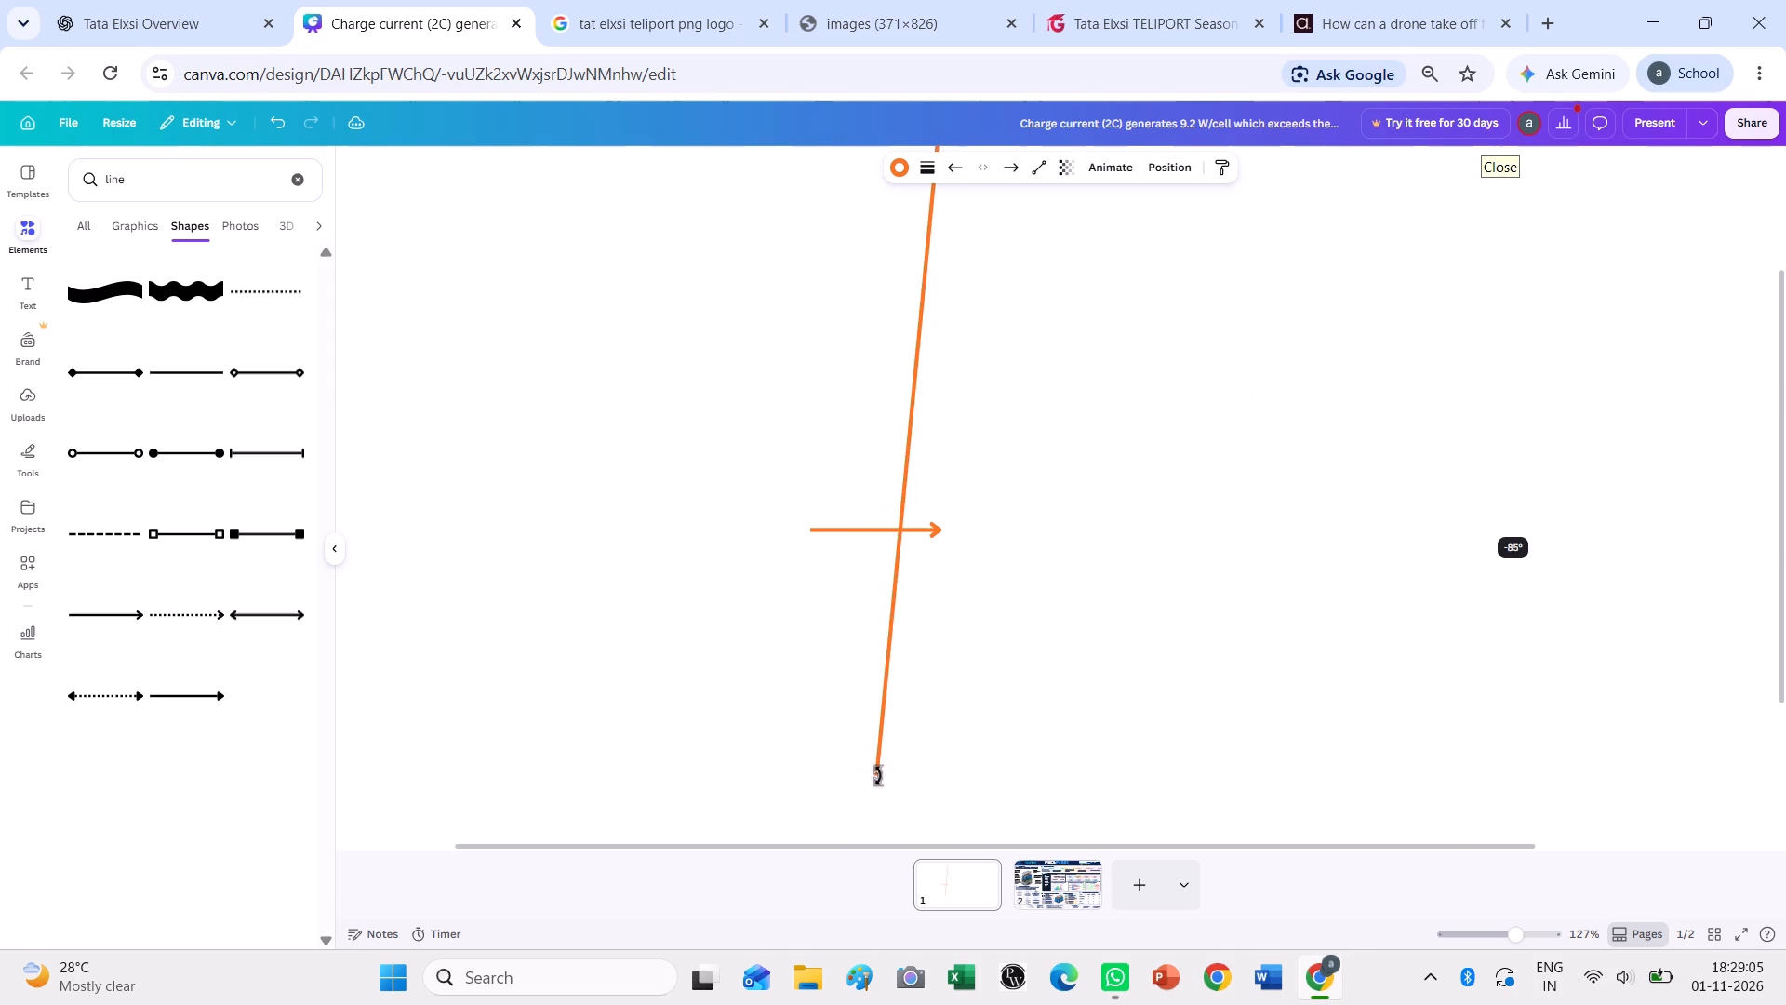
pyautogui.moveTo(878, 775); pyautogui.dragTo(939, 412)
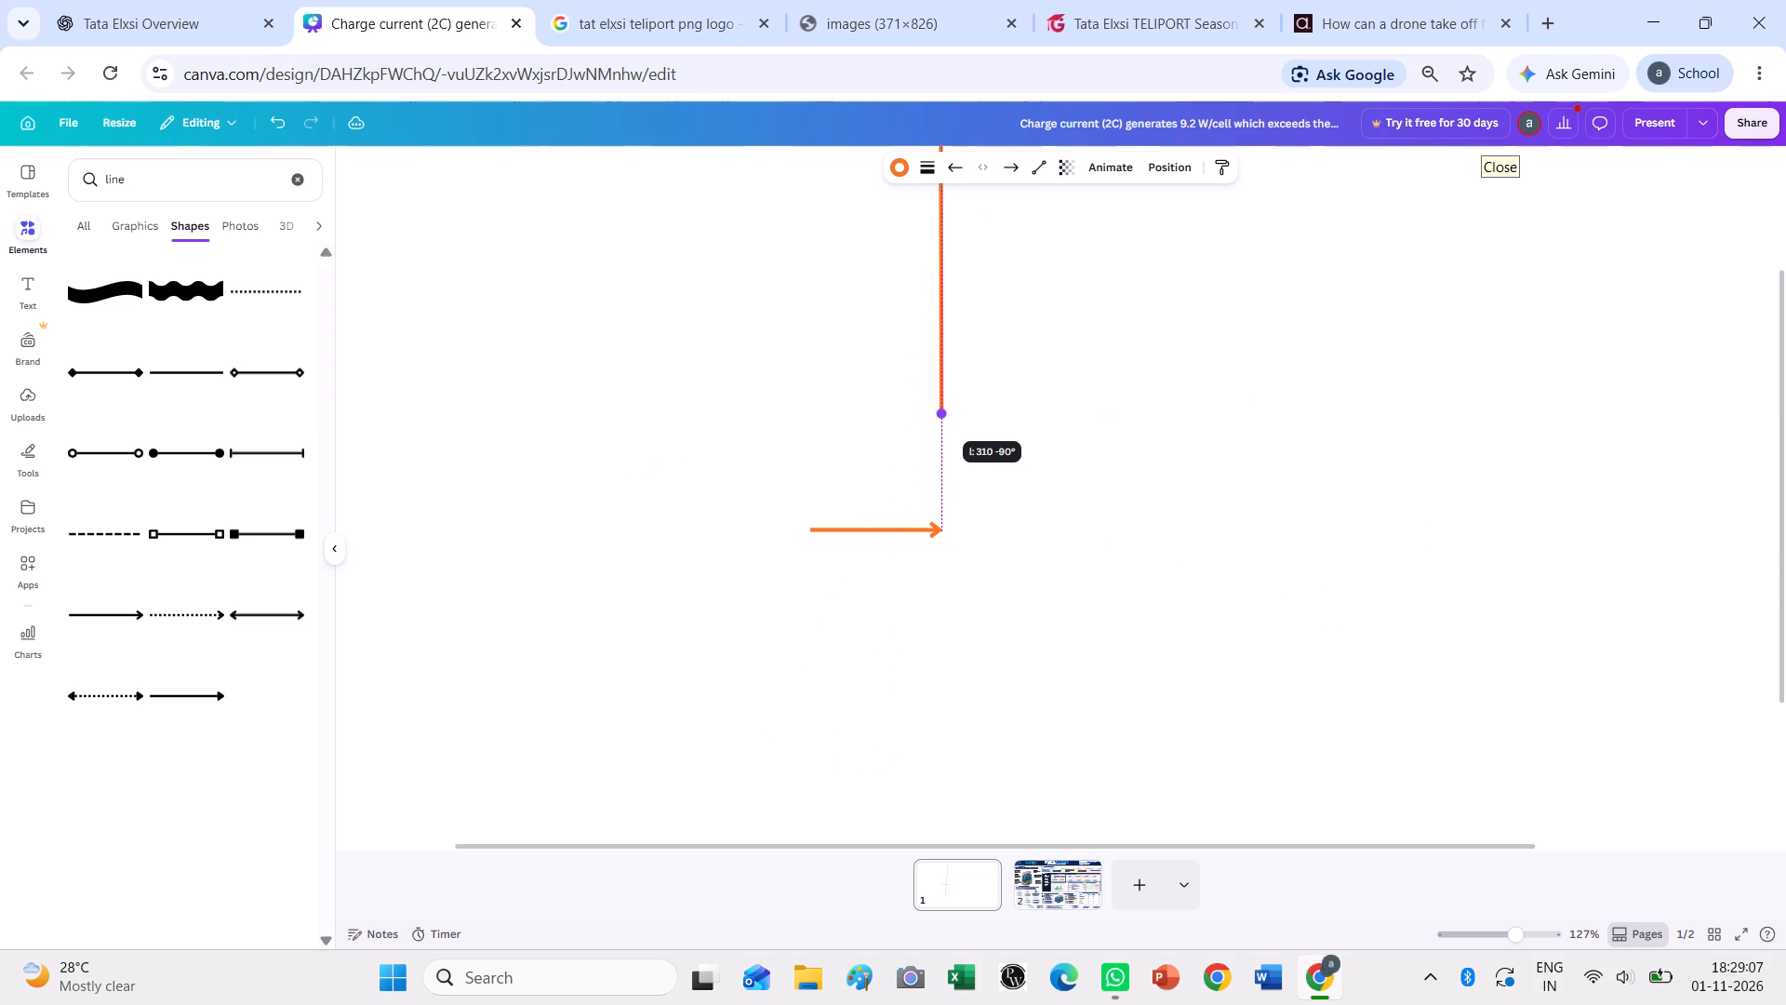
pyautogui.moveTo(939, 412); pyautogui.dragTo(941, 410)
# Place the vertical line's lower end on the short arrow's tail and shorten the line to about 87.
pyautogui.moveTo(941, 342); pyautogui.dragTo(813, 461)
pyautogui.moveTo(810, 226); pyautogui.dragTo(807, 389)
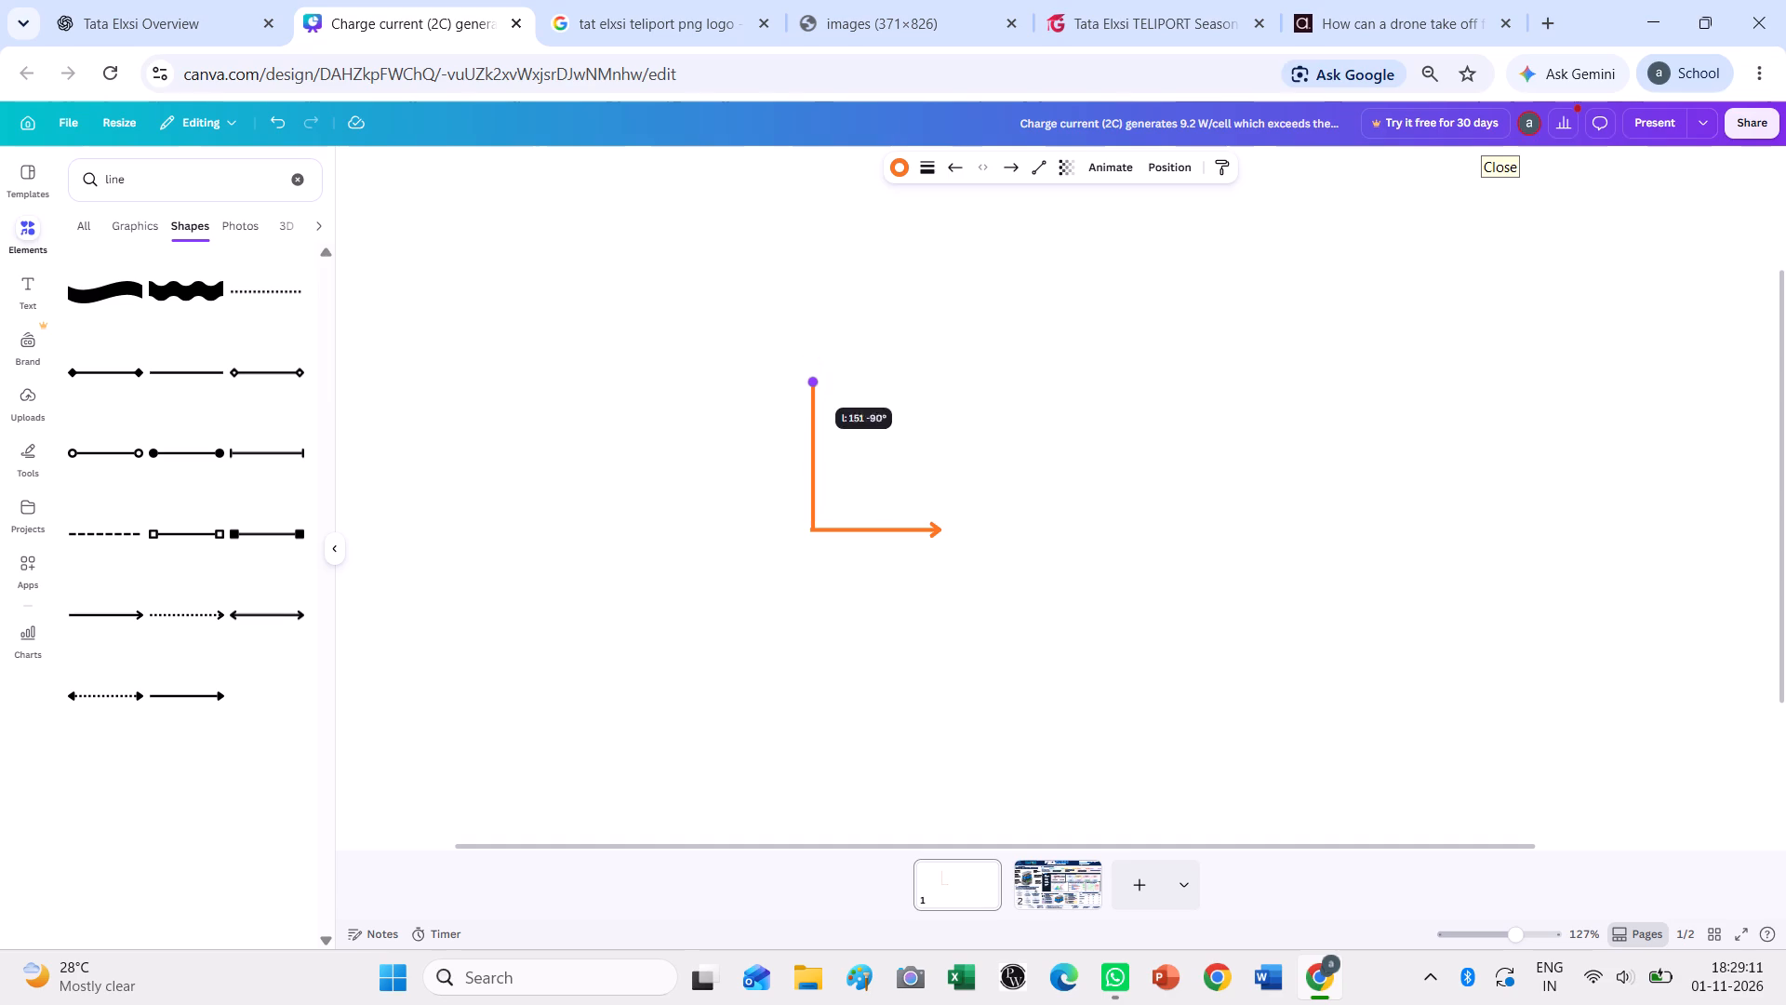
pyautogui.moveTo(807, 389); pyautogui.dragTo(817, 441)
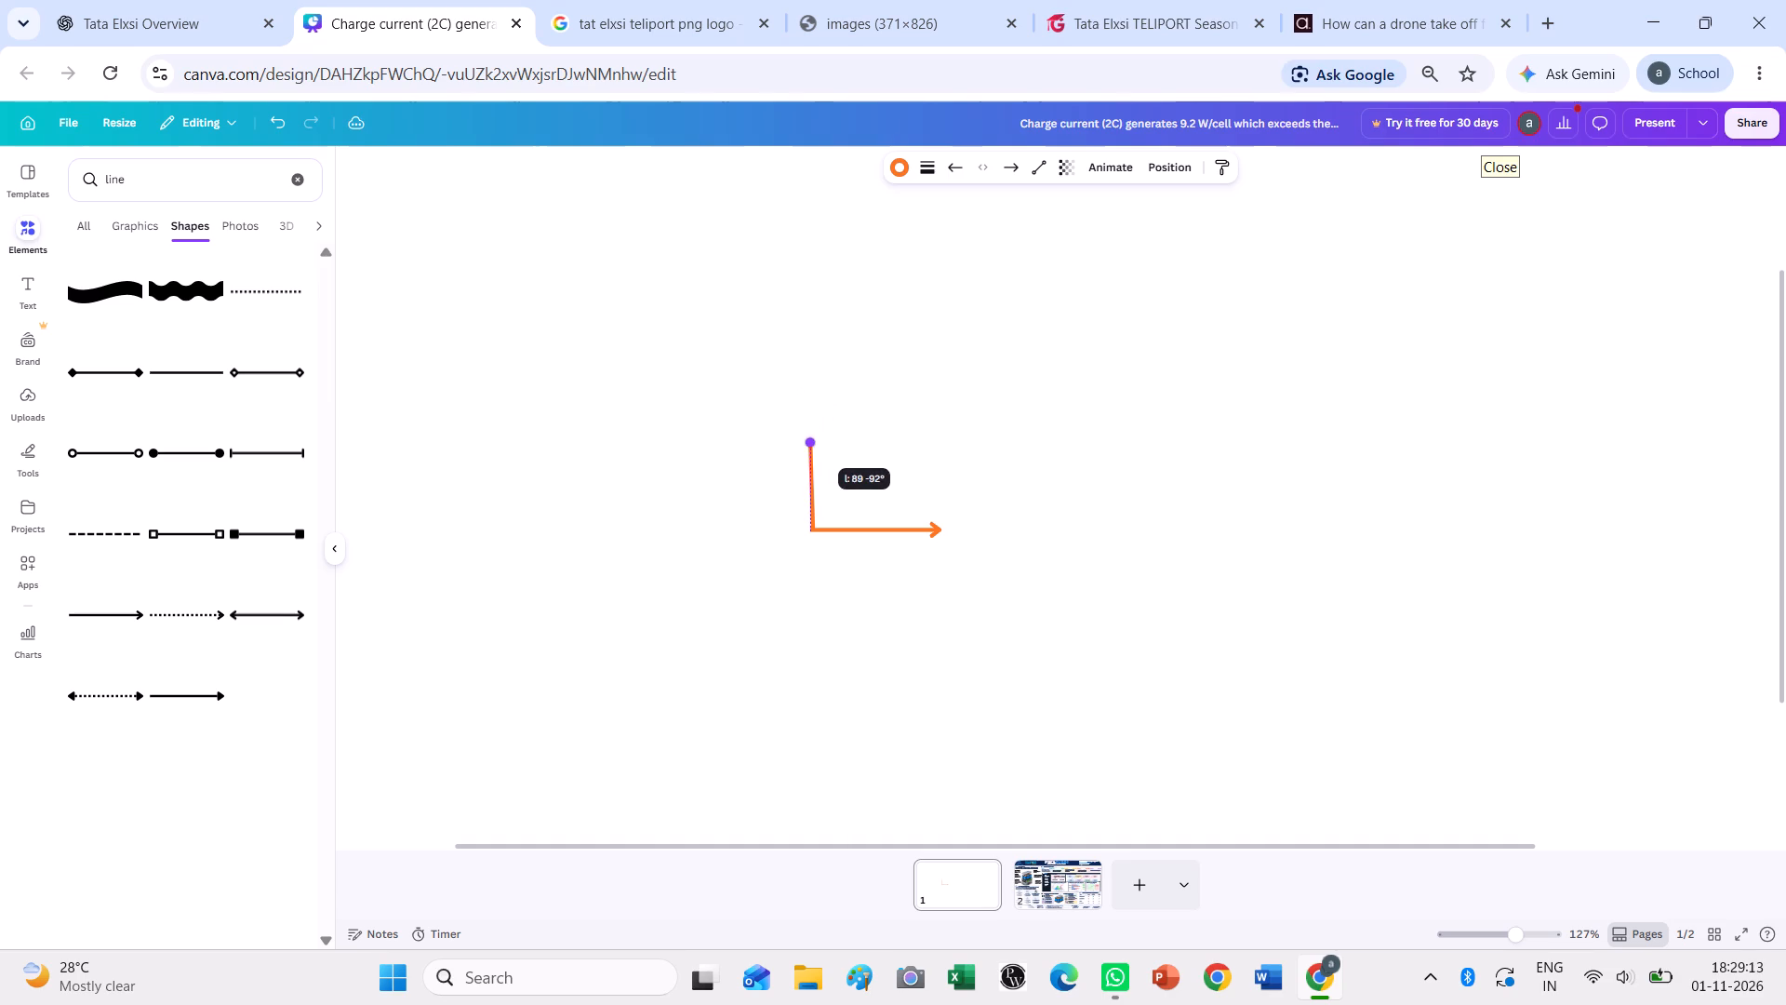
pyautogui.moveTo(817, 441); pyautogui.dragTo(813, 461)
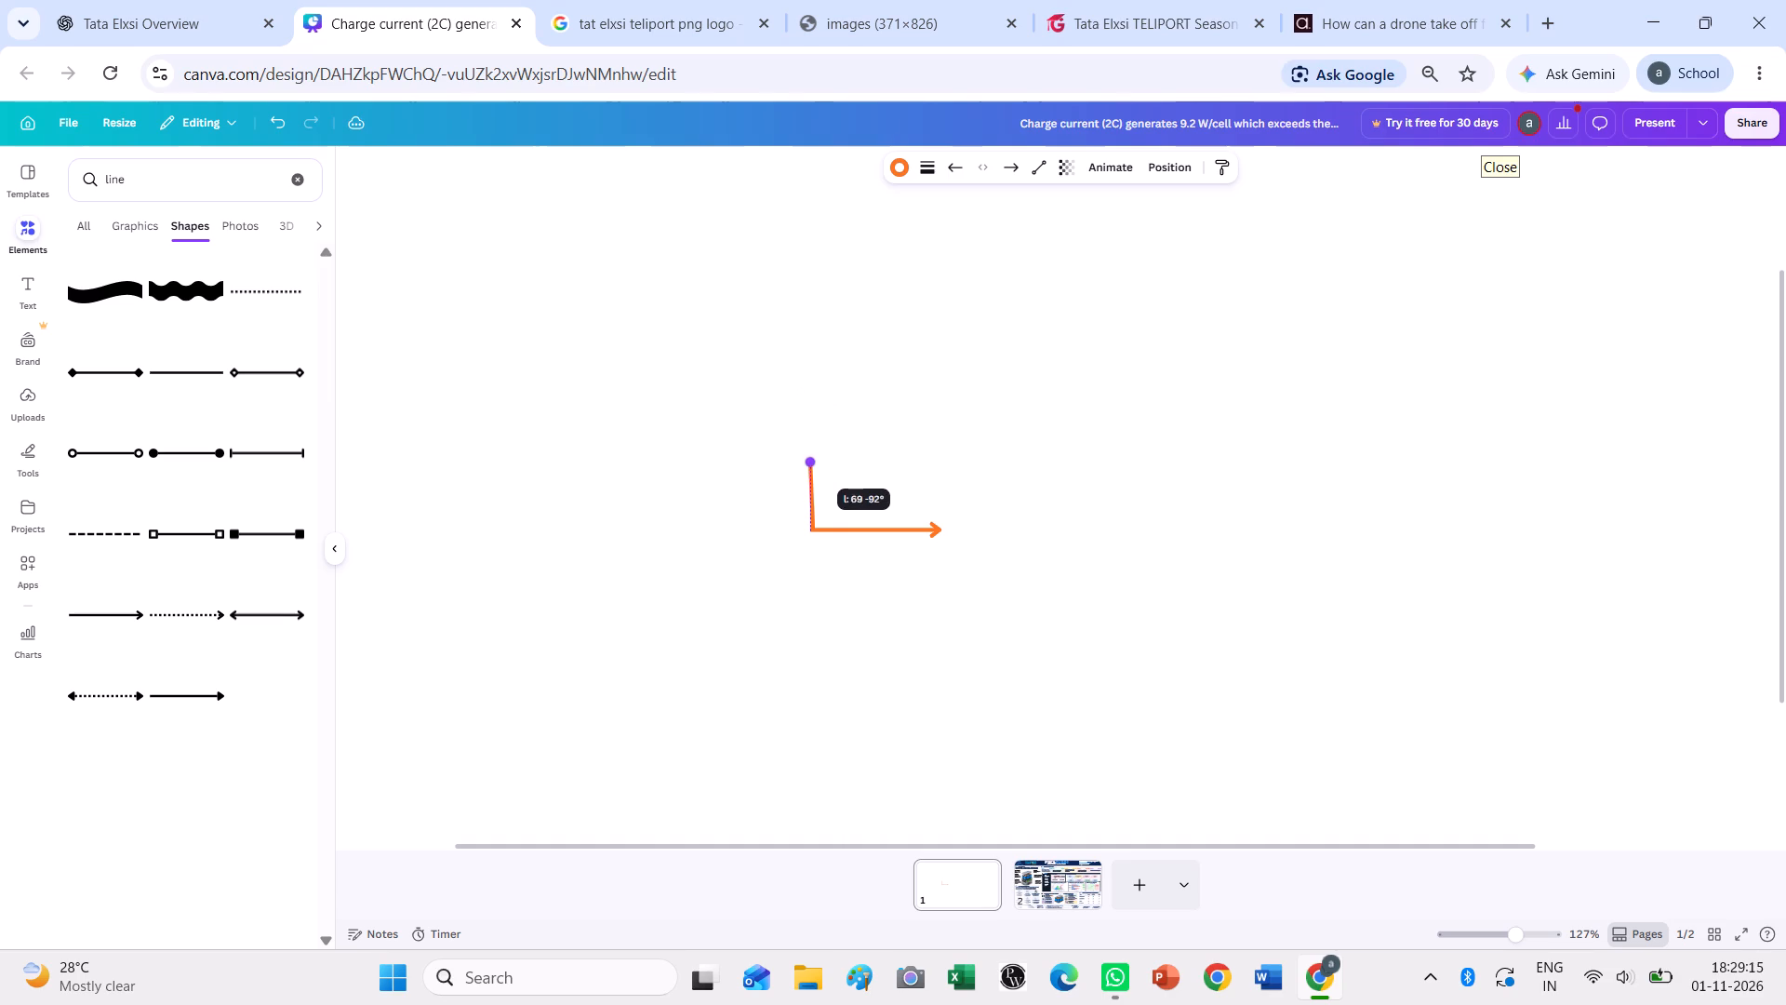
pyautogui.moveTo(813, 461); pyautogui.dragTo(811, 446)
pyautogui.moveTo(811, 446); pyautogui.dragTo(816, 443)
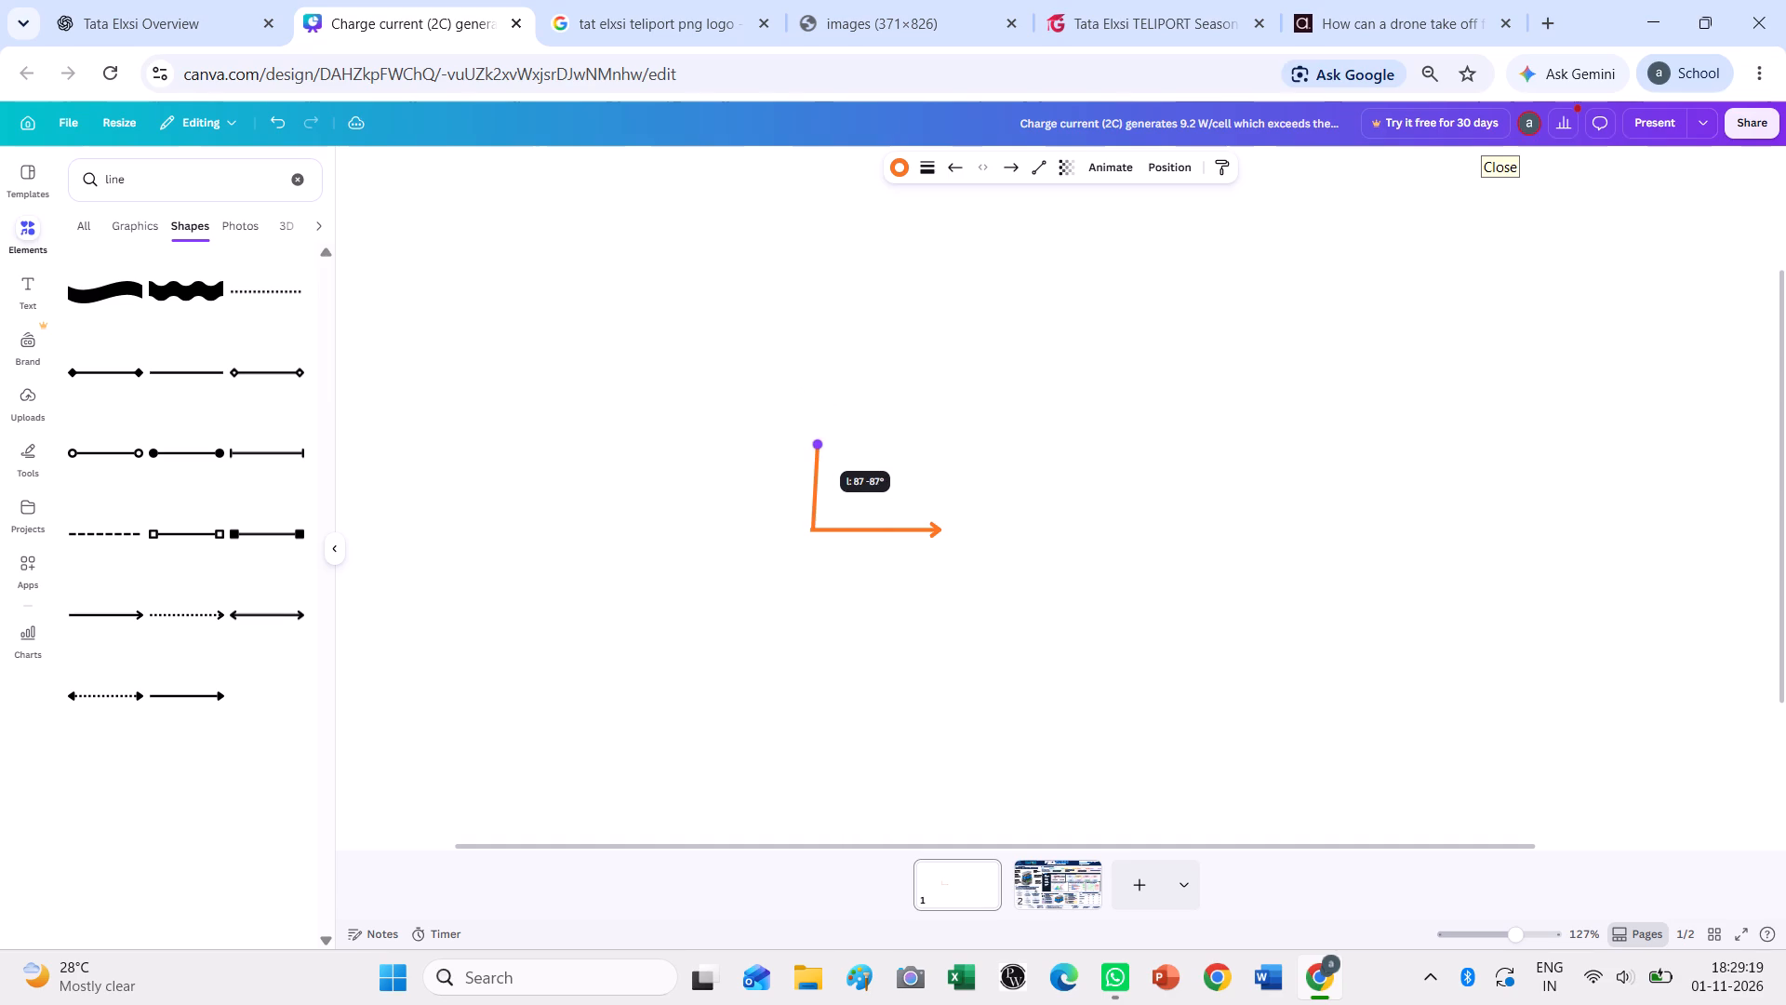
pyautogui.moveTo(816, 443); pyautogui.dragTo(815, 441)
# Straighten the short line to exactly vertical and align it flush with the arrow's tail to form a clean corner.
pyautogui.keyDown('ctrl'); pyautogui.scroll(2, 811, 437); pyautogui.keyUp('ctrl')
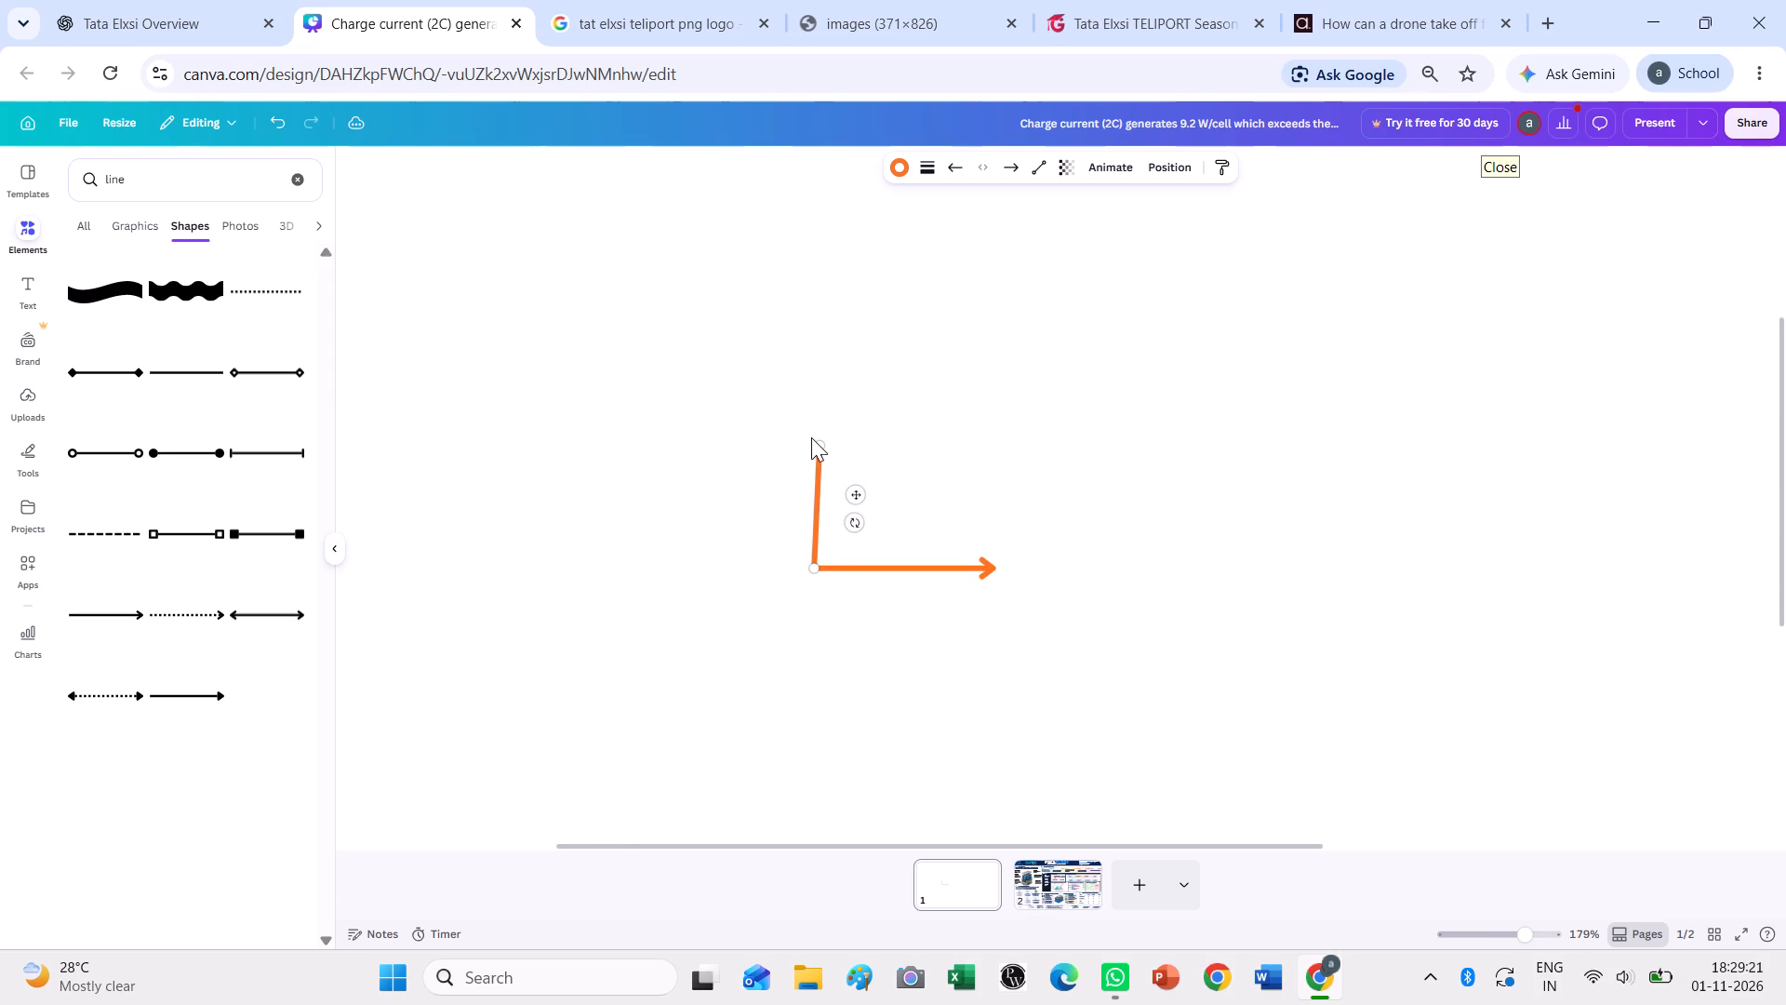
pyautogui.keyDown('ctrl'); pyautogui.scroll(2, 812, 437); pyautogui.keyUp('ctrl')
pyautogui.click(826, 443)
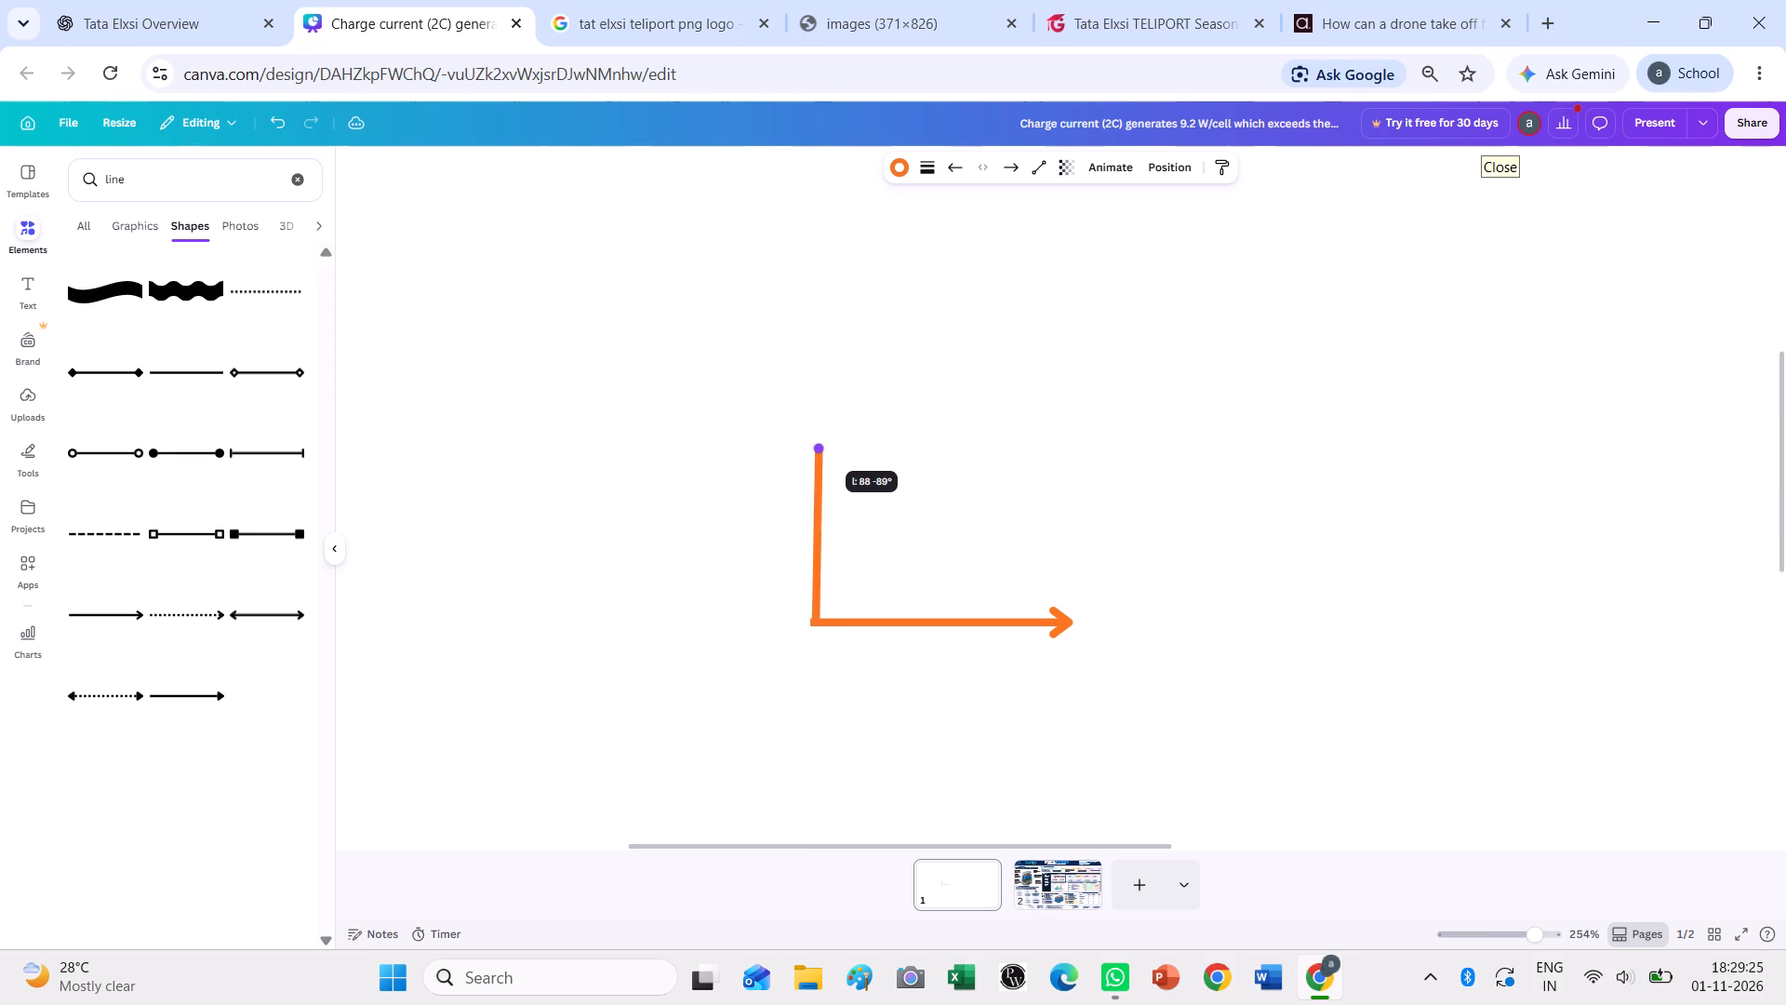
pyautogui.keyDown('ctrl'); pyautogui.scroll(4, 820, 443); pyautogui.keyUp('ctrl')
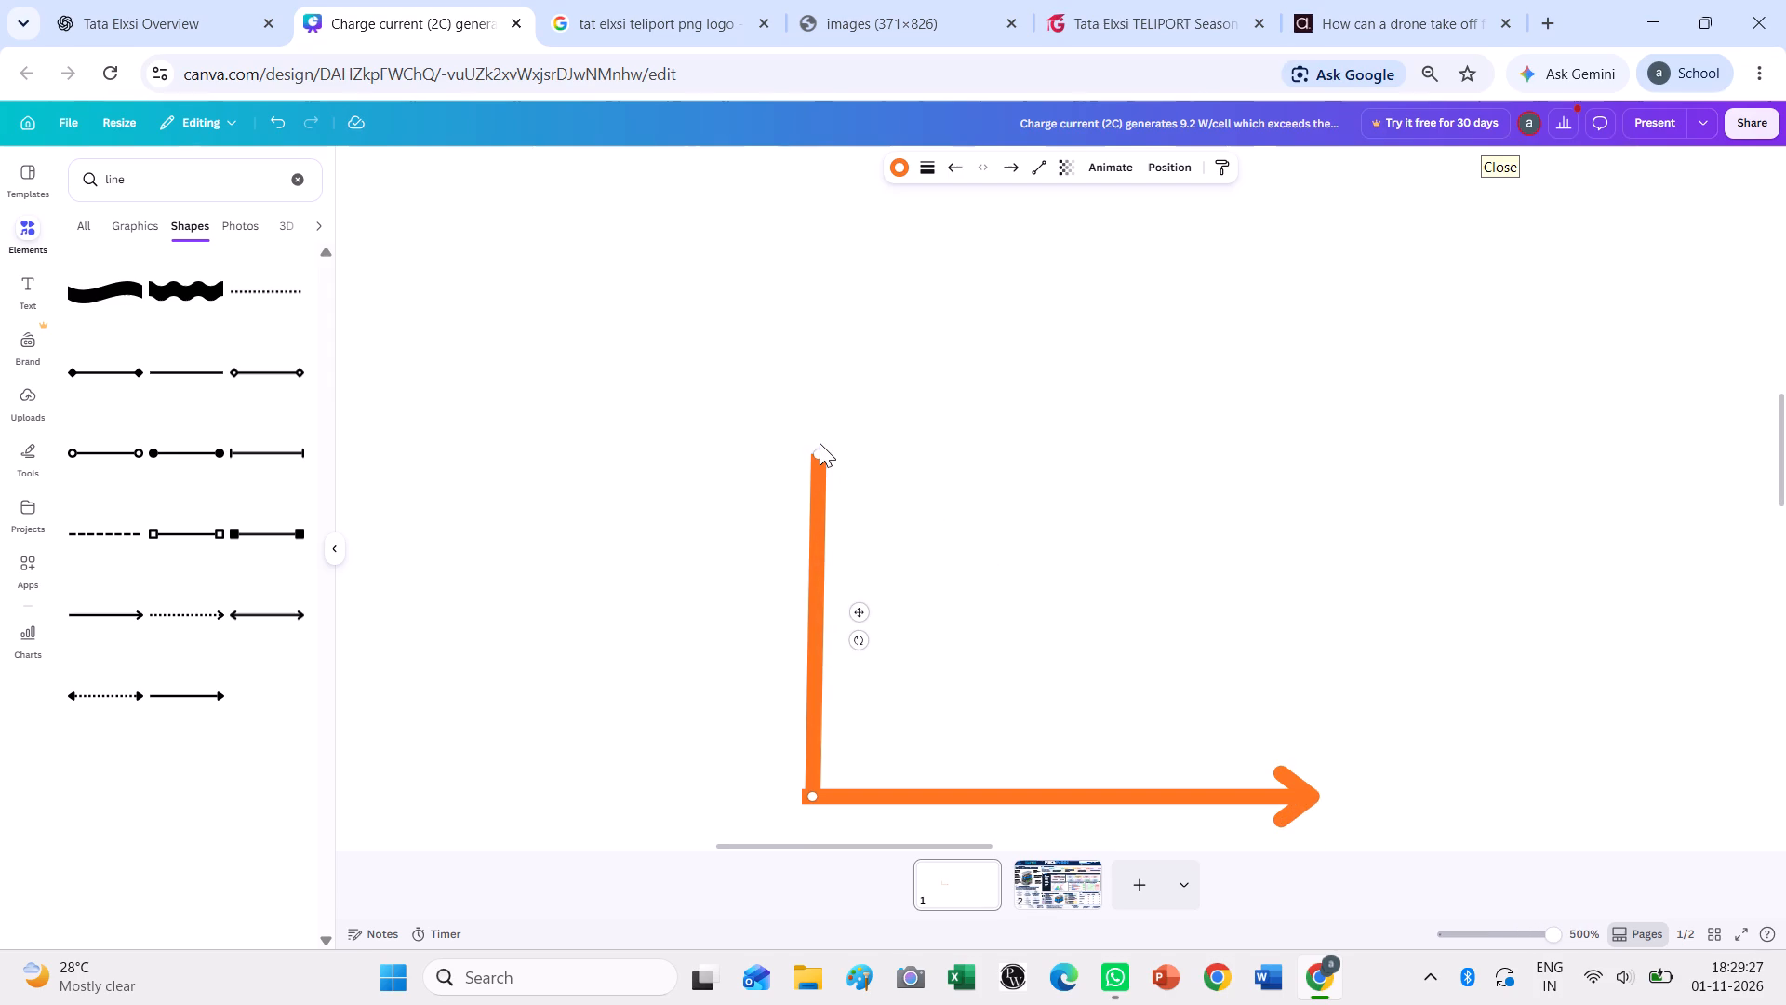
pyautogui.click(822, 450)
pyautogui.click(932, 529)
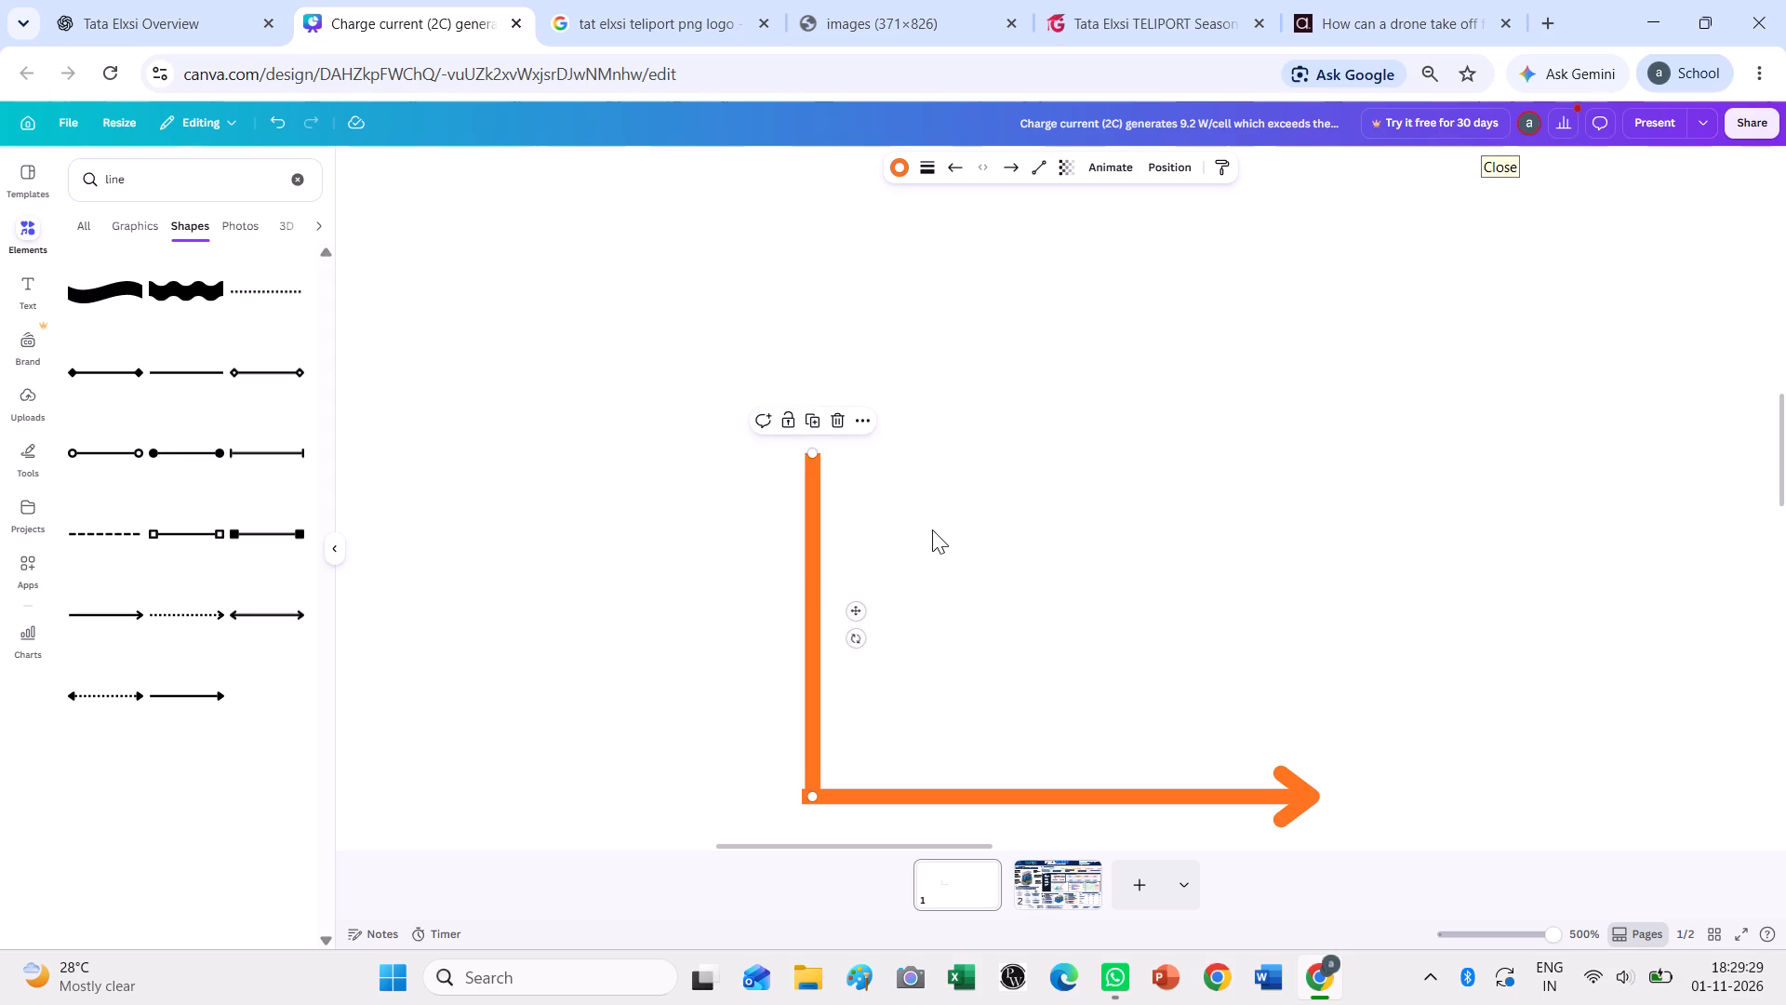
pyautogui.click(813, 665)
pyautogui.click(929, 629)
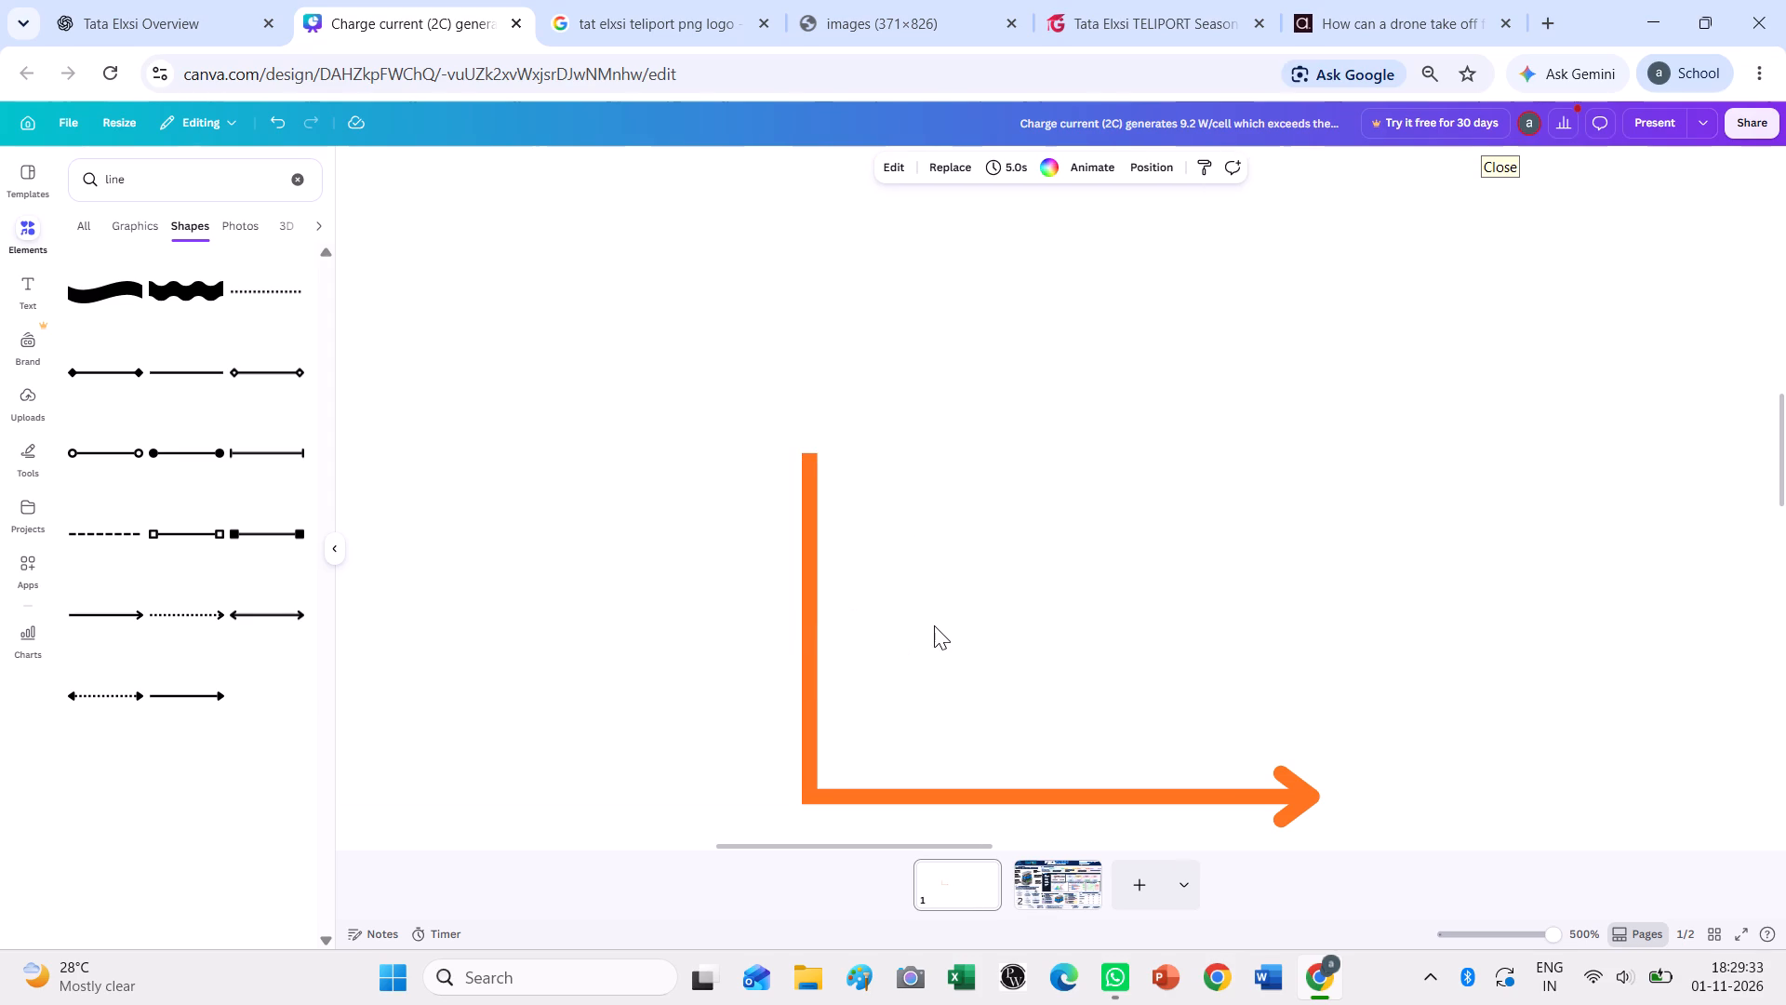
# Scale the line and arrow together down to about 100 wide by 68 high.
pyautogui.keyDown('ctrl'); pyautogui.scroll(-7, 934, 625); pyautogui.keyUp('ctrl')
pyautogui.moveTo(944, 623); pyautogui.dragTo(940, 623)
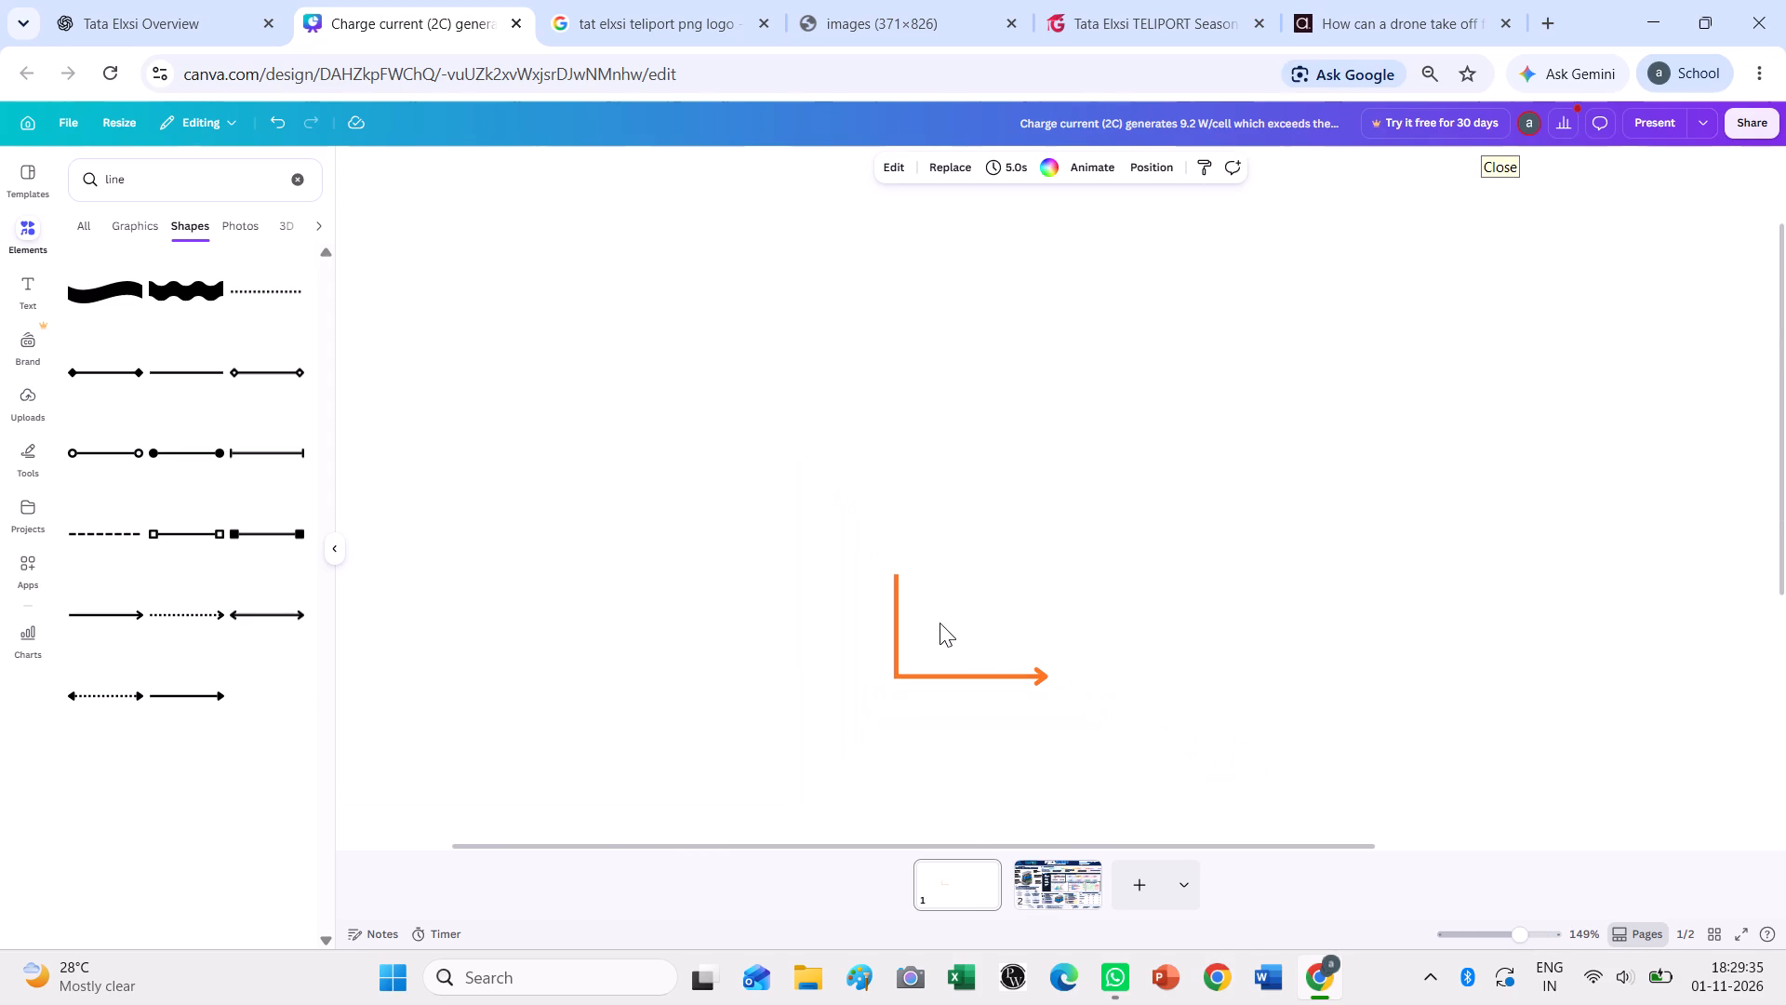
pyautogui.moveTo(940, 623); pyautogui.dragTo(981, 629)
pyautogui.moveTo(1068, 696); pyautogui.dragTo(880, 579)
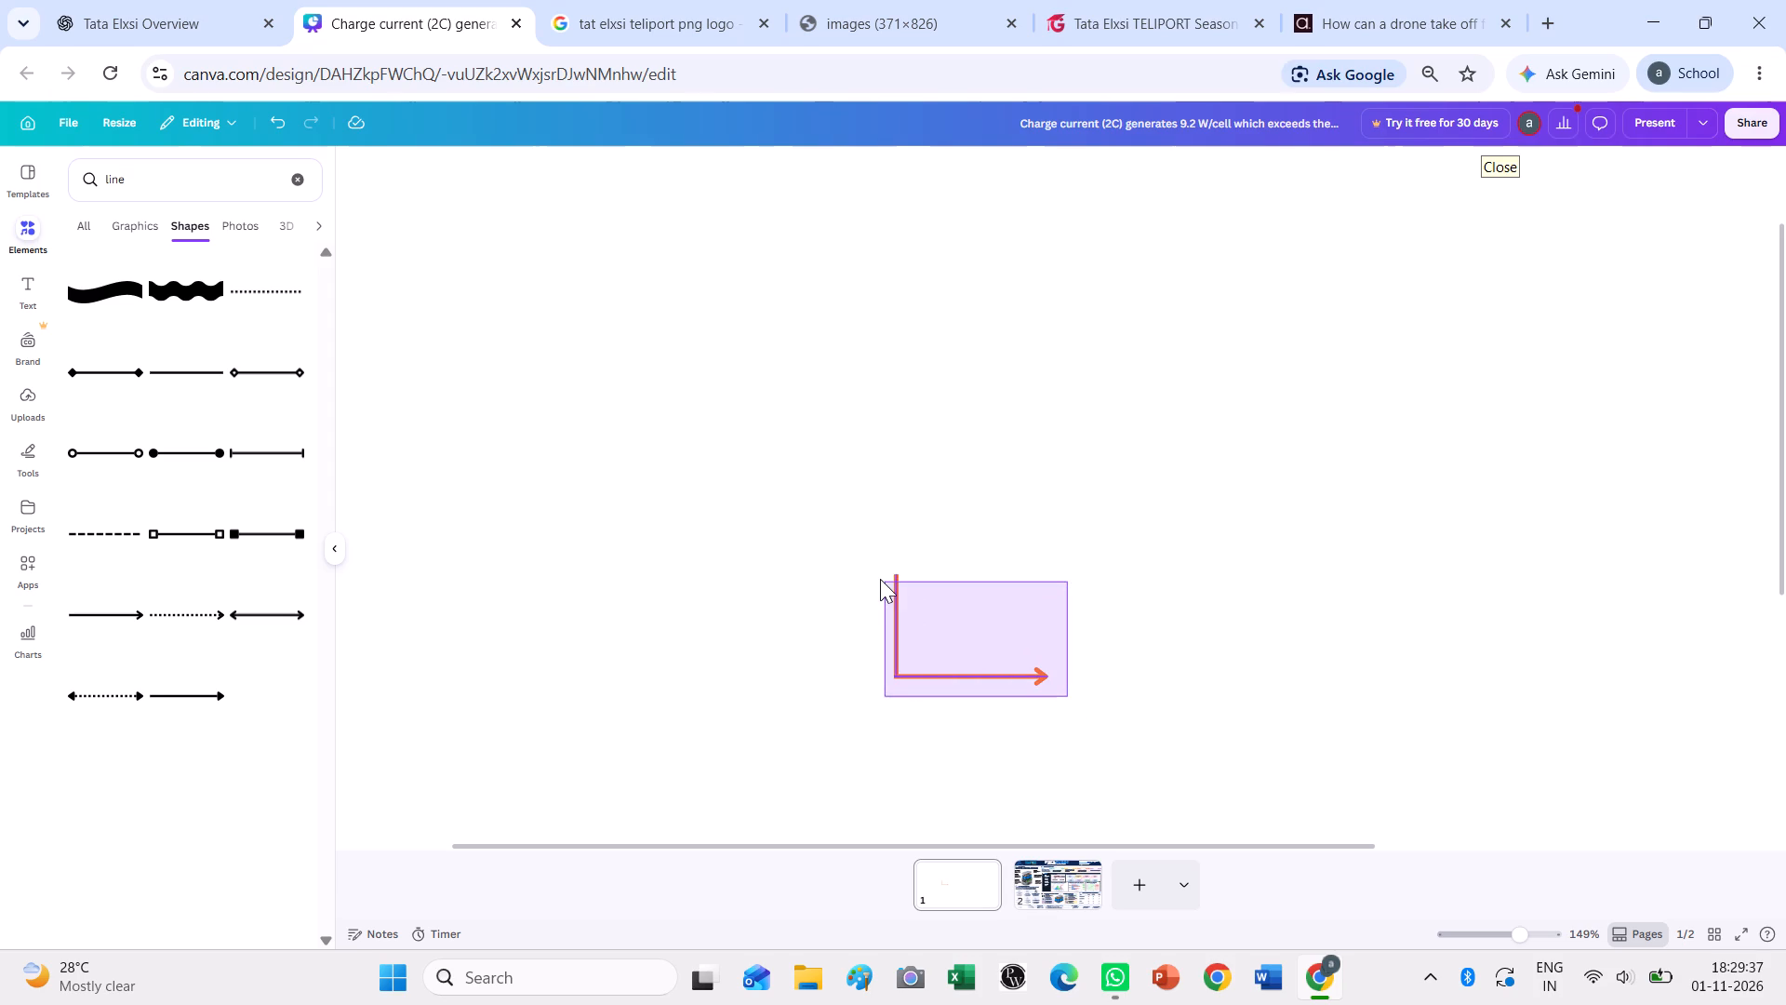
pyautogui.moveTo(880, 579); pyautogui.dragTo(880, 578)
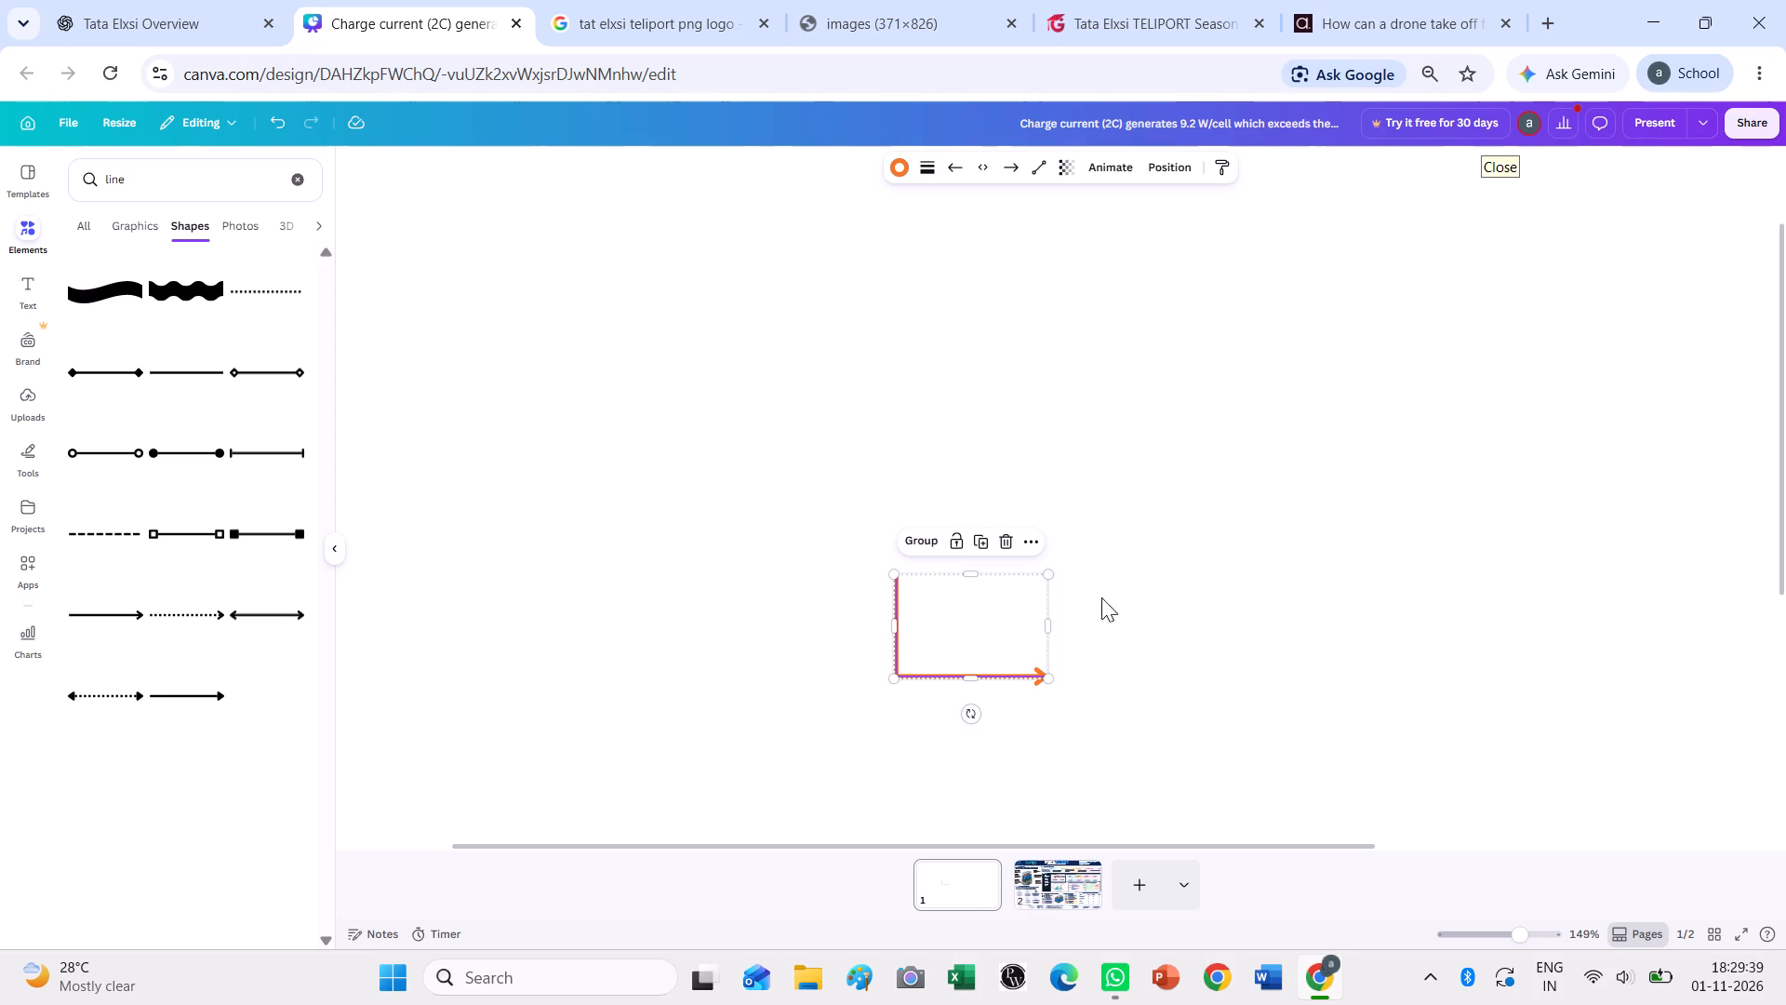
pyautogui.moveTo(1043, 676); pyautogui.dragTo(1002, 646)
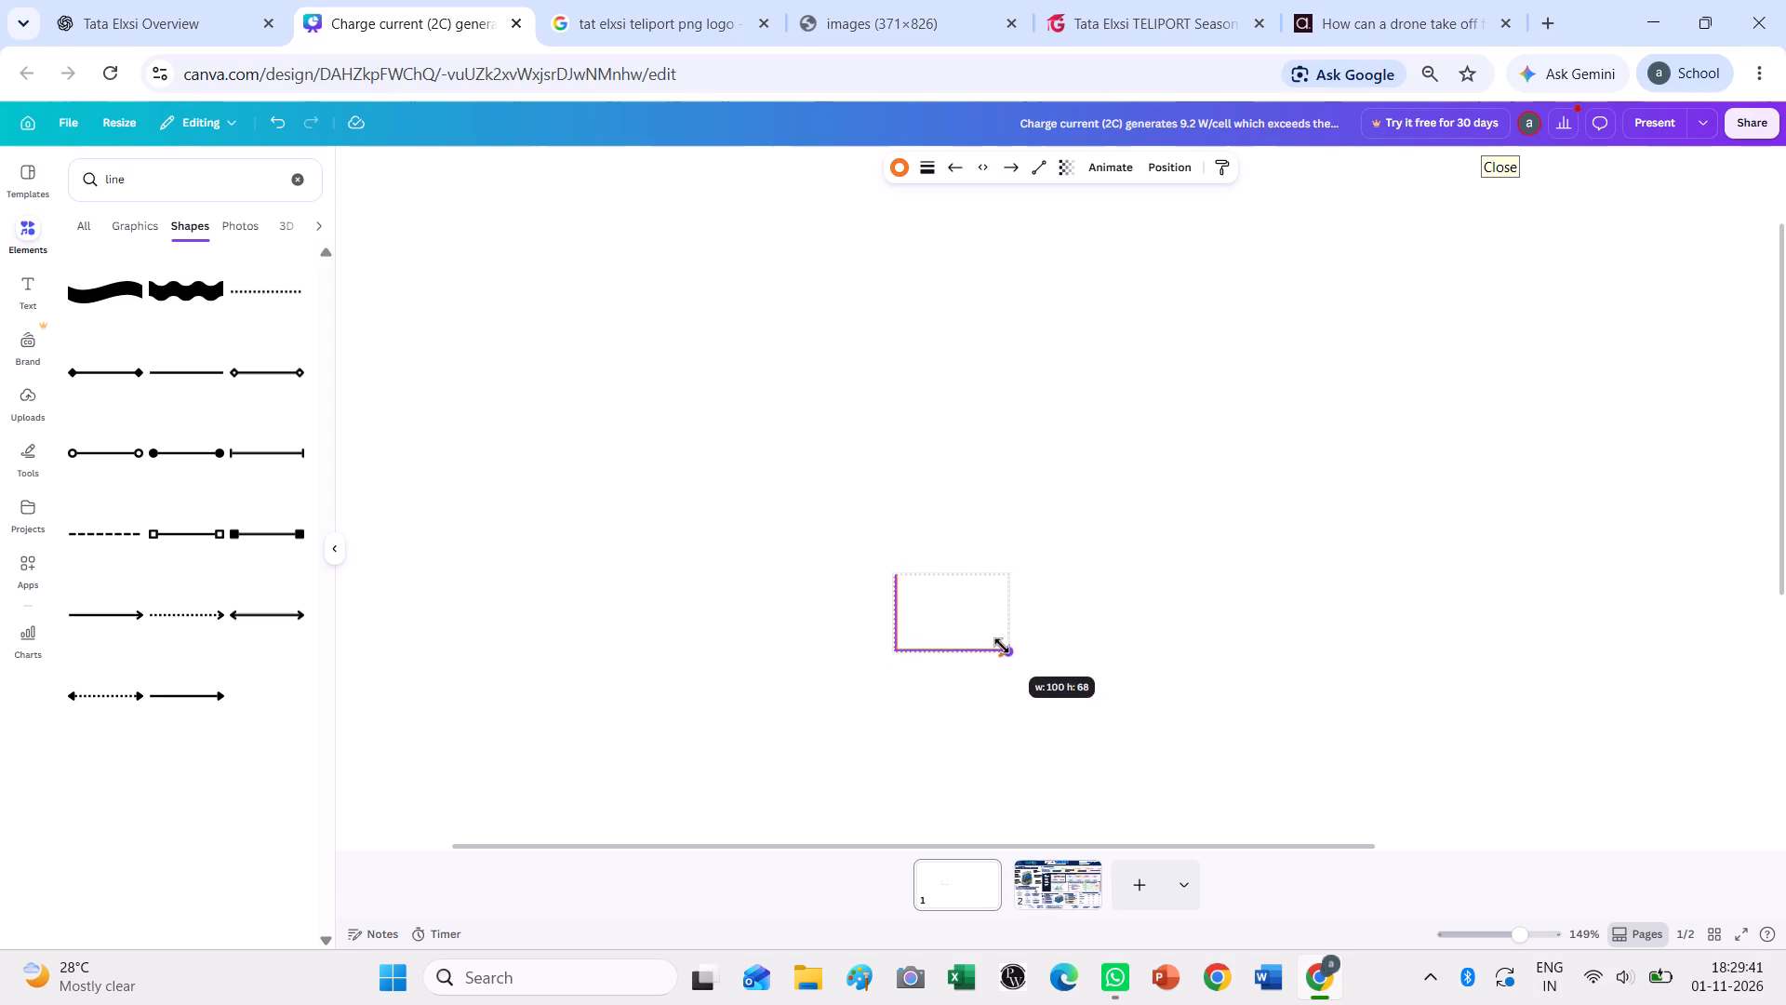
pyautogui.moveTo(1002, 646); pyautogui.dragTo(1001, 646)
pyautogui.click(973, 365)
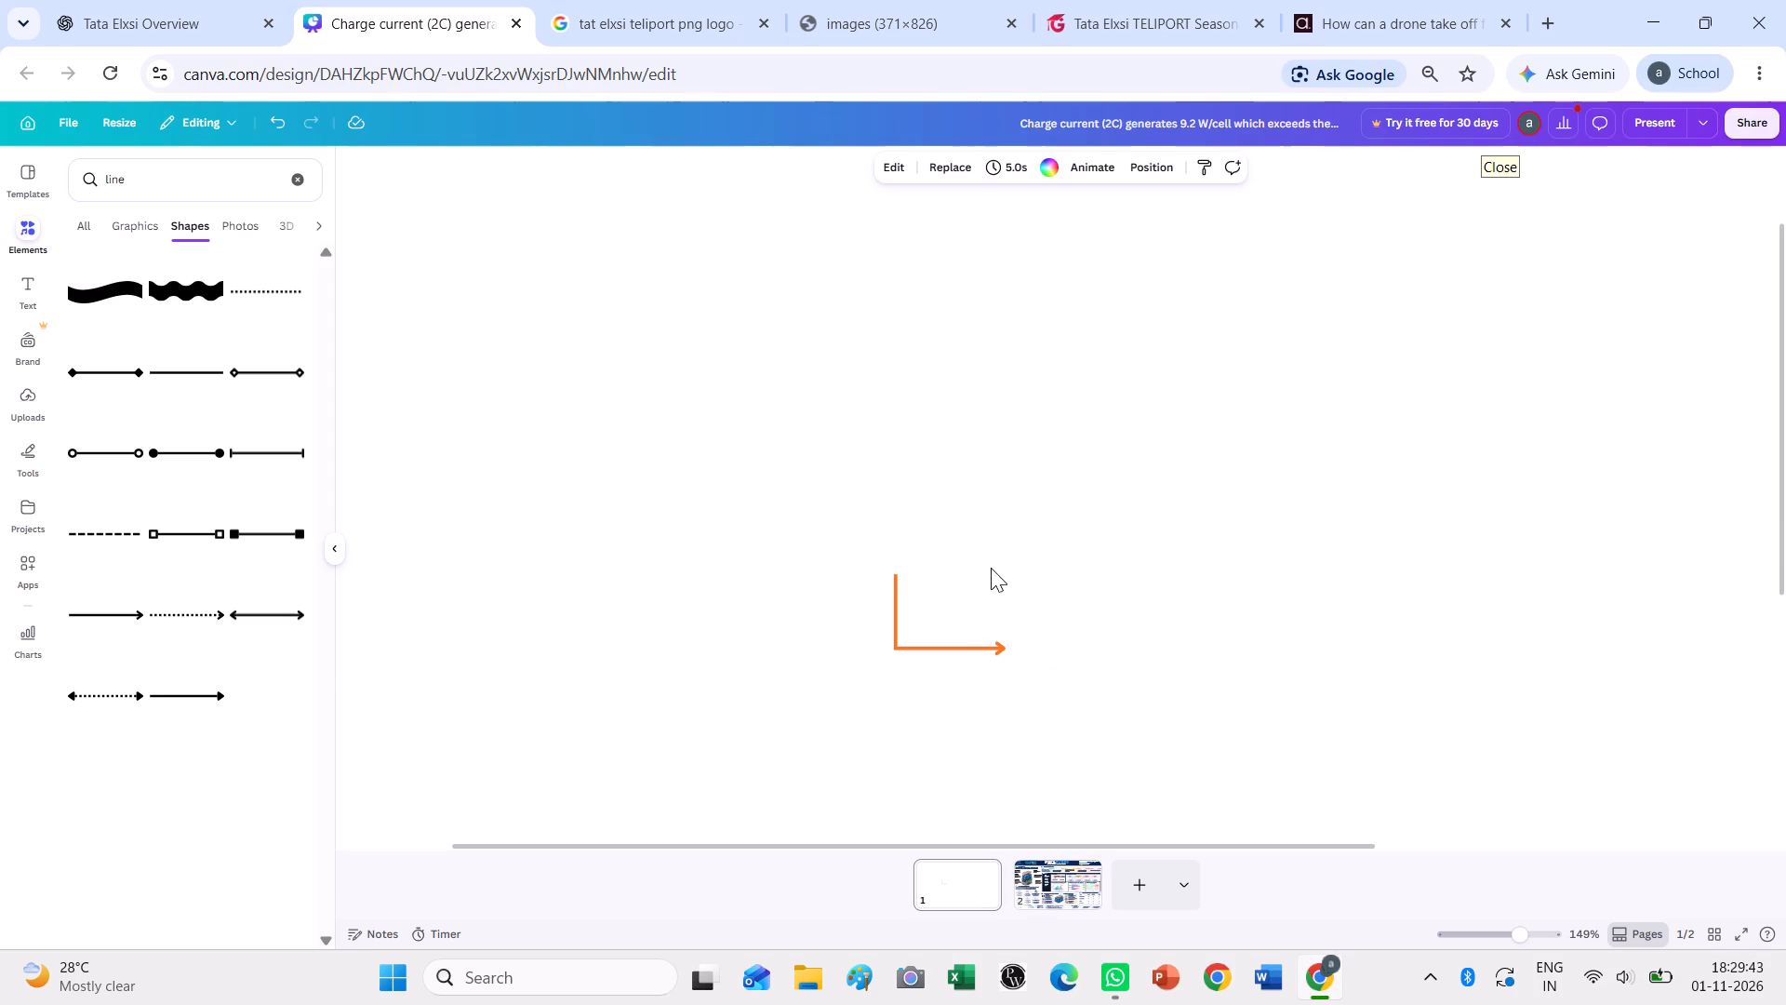
# Copy the bent arrow's two pieces onto the poster on page 2, placing them between the Mechanical Model box and the battery image.
pyautogui.moveTo(1024, 671); pyautogui.dragTo(896, 586)
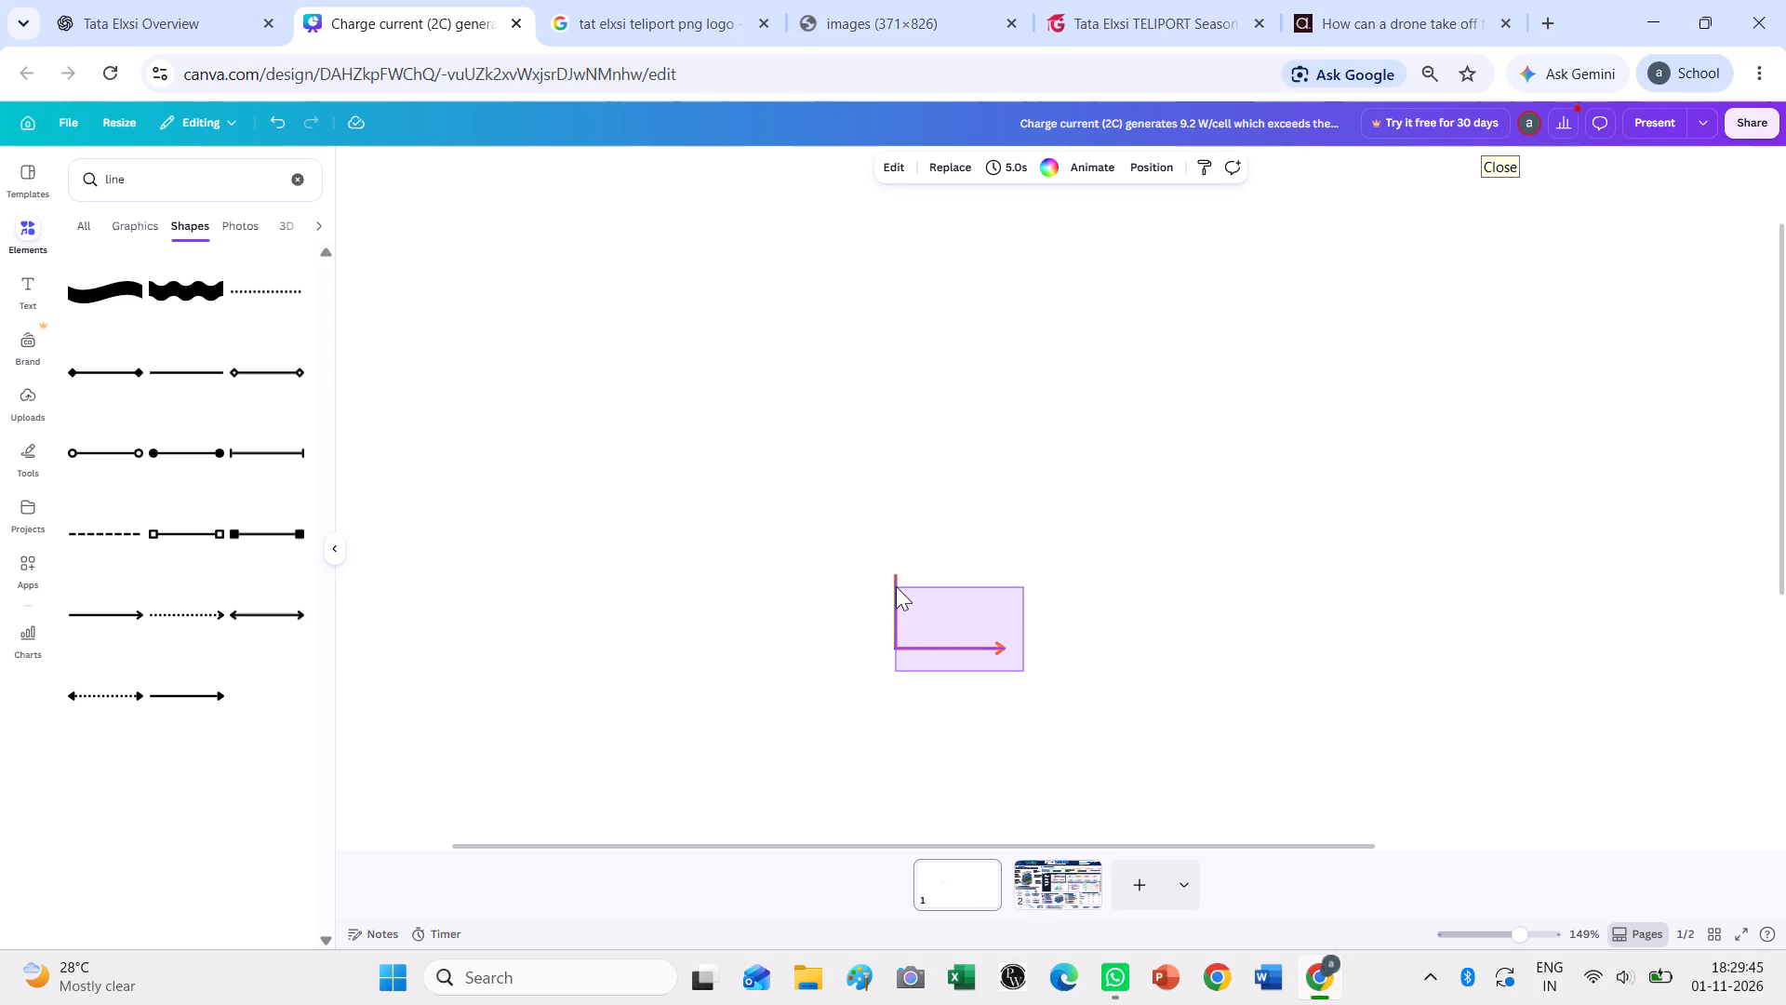
pyautogui.moveTo(896, 586); pyautogui.dragTo(895, 585)
pyautogui.hotkey('ctrl', 'c')
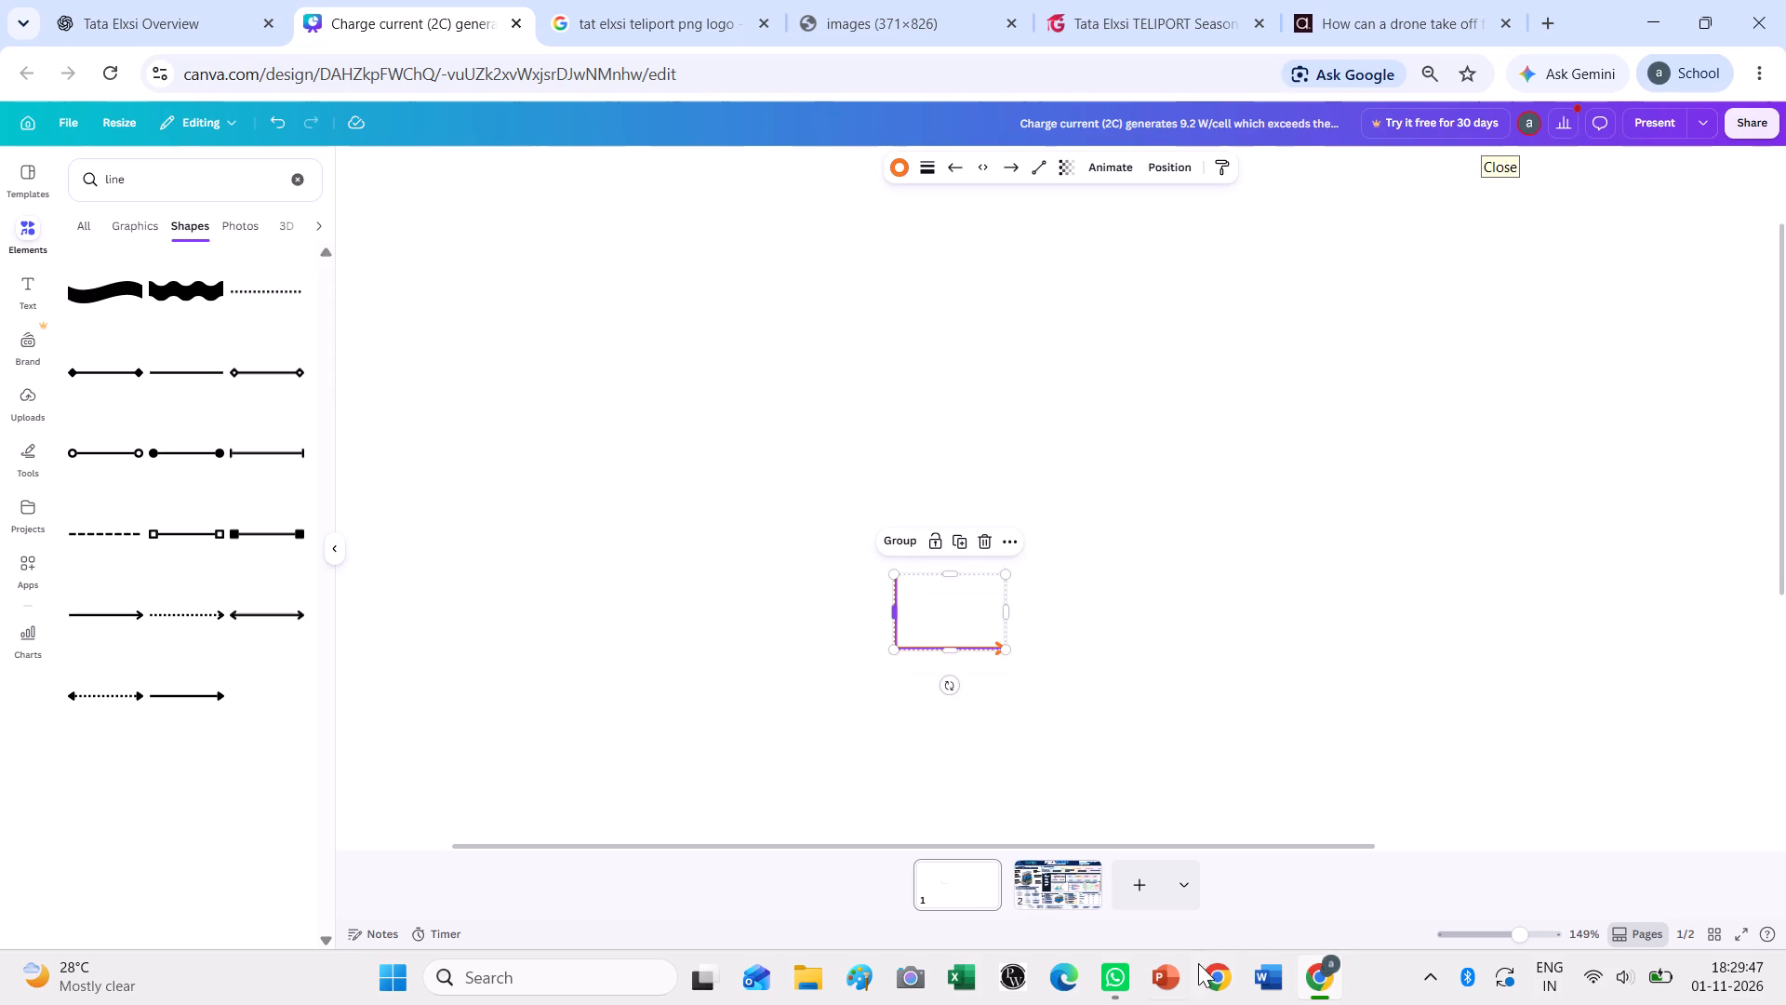
pyautogui.click(1068, 886)
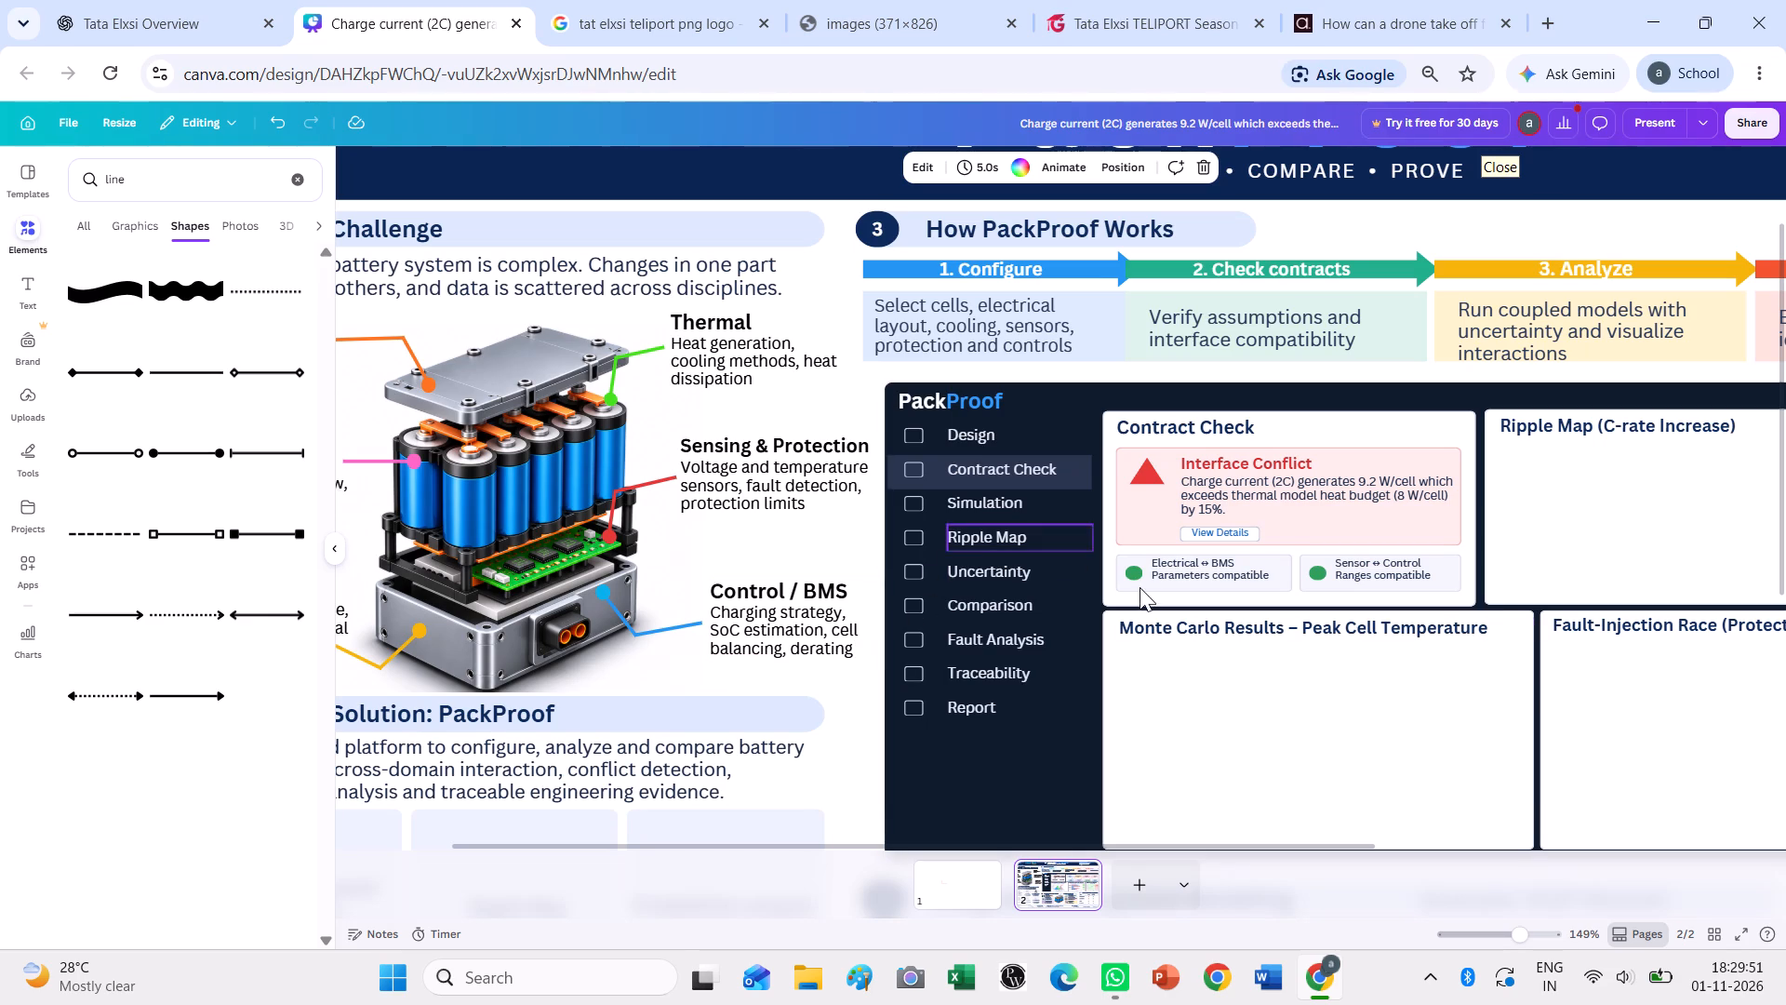
pyautogui.keyDown('ctrl'); pyautogui.scroll(-2, 1123, 650); pyautogui.keyUp('ctrl')
pyautogui.scroll(-2, 1180, 711)
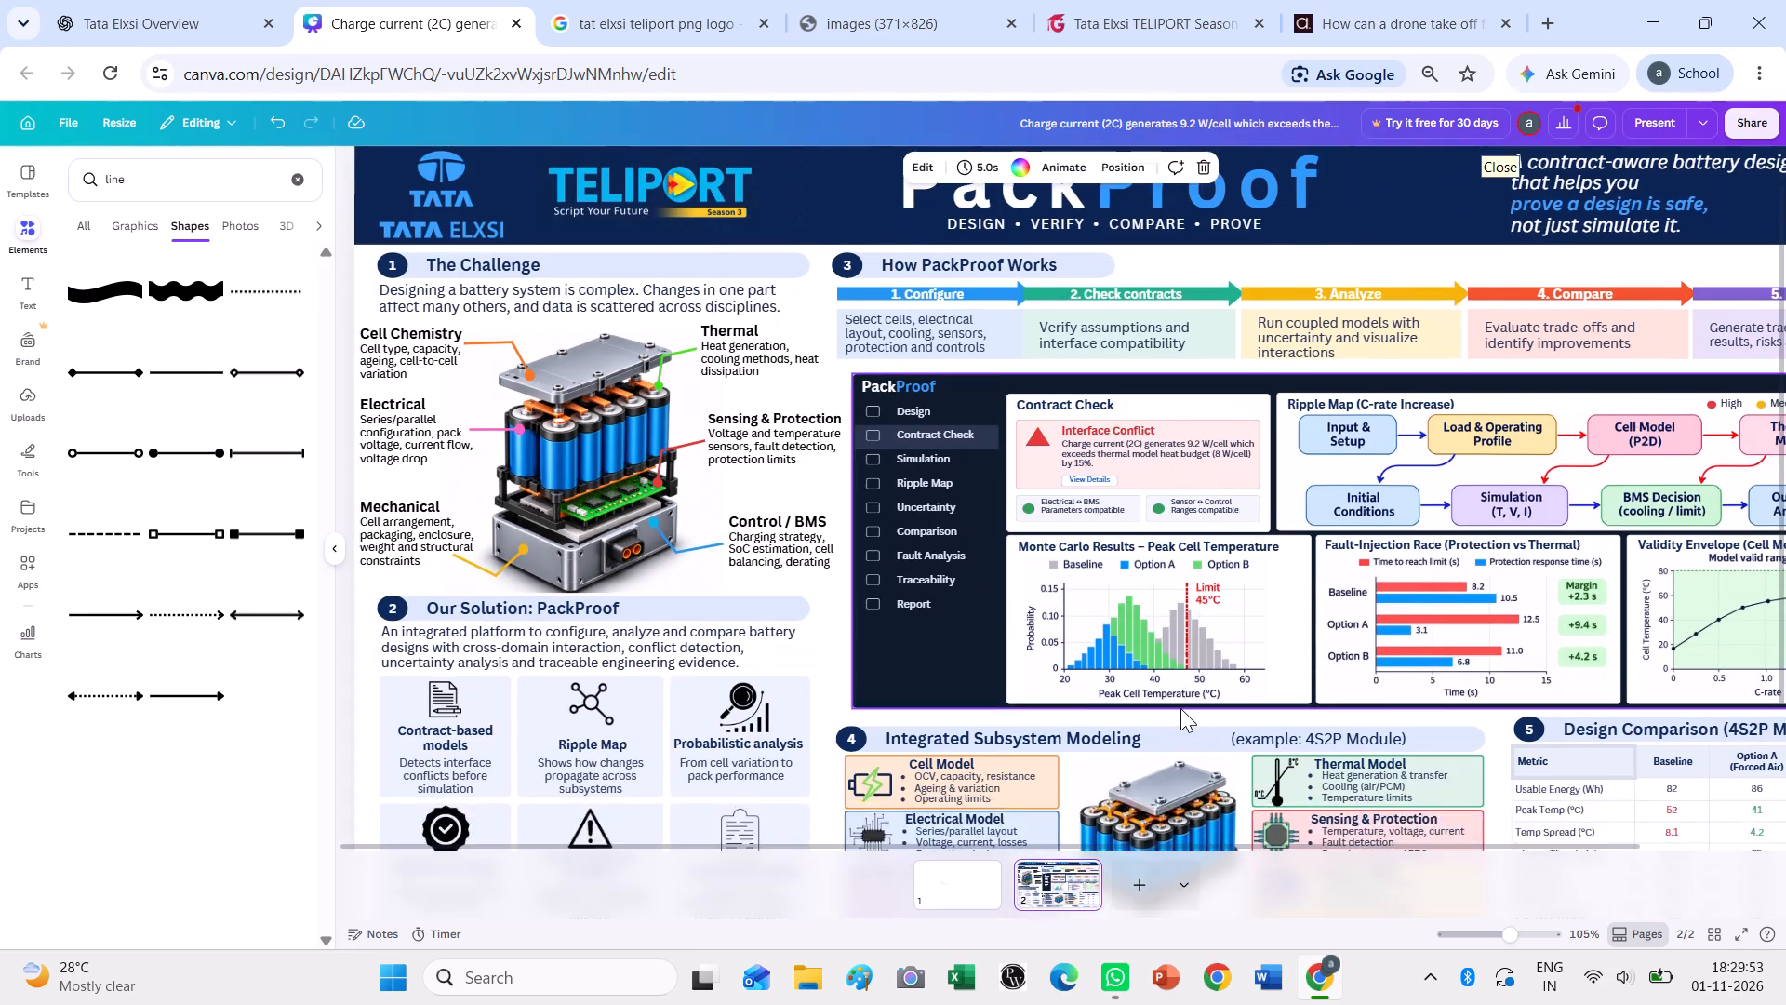
pyautogui.scroll(-2, 1180, 708)
pyautogui.hotkey('ctrl', 'v')
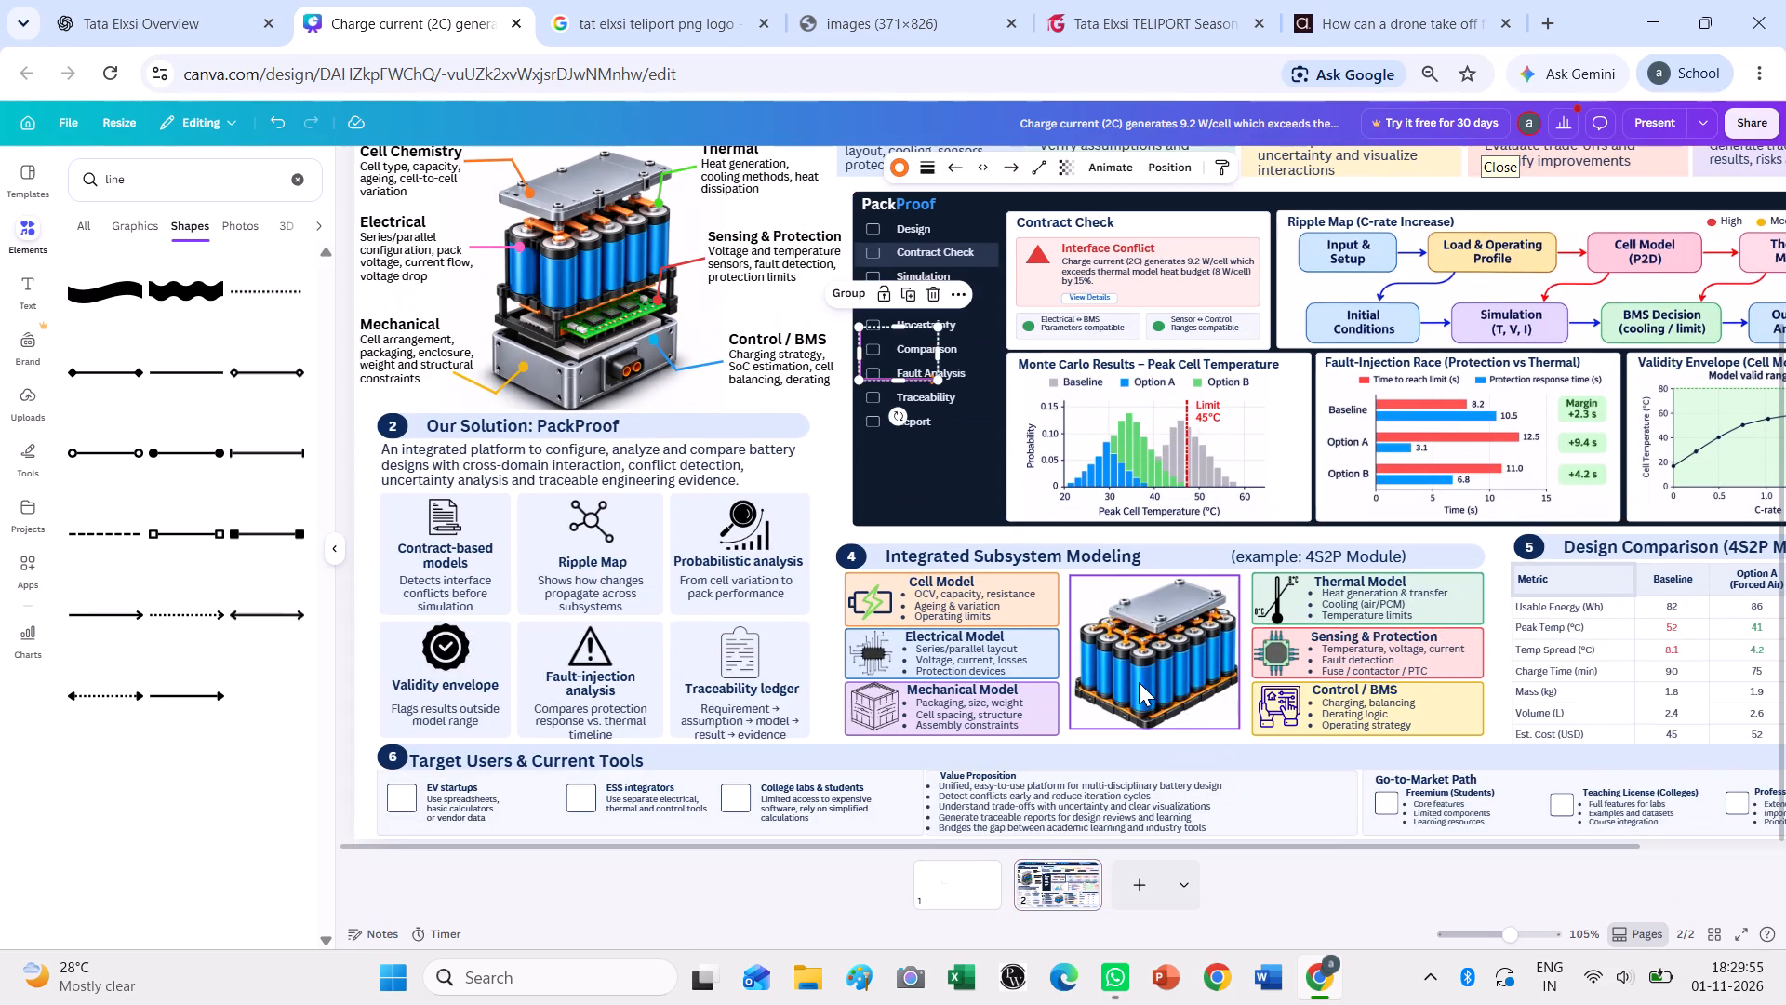
pyautogui.moveTo(896, 360); pyautogui.dragTo(1054, 677)
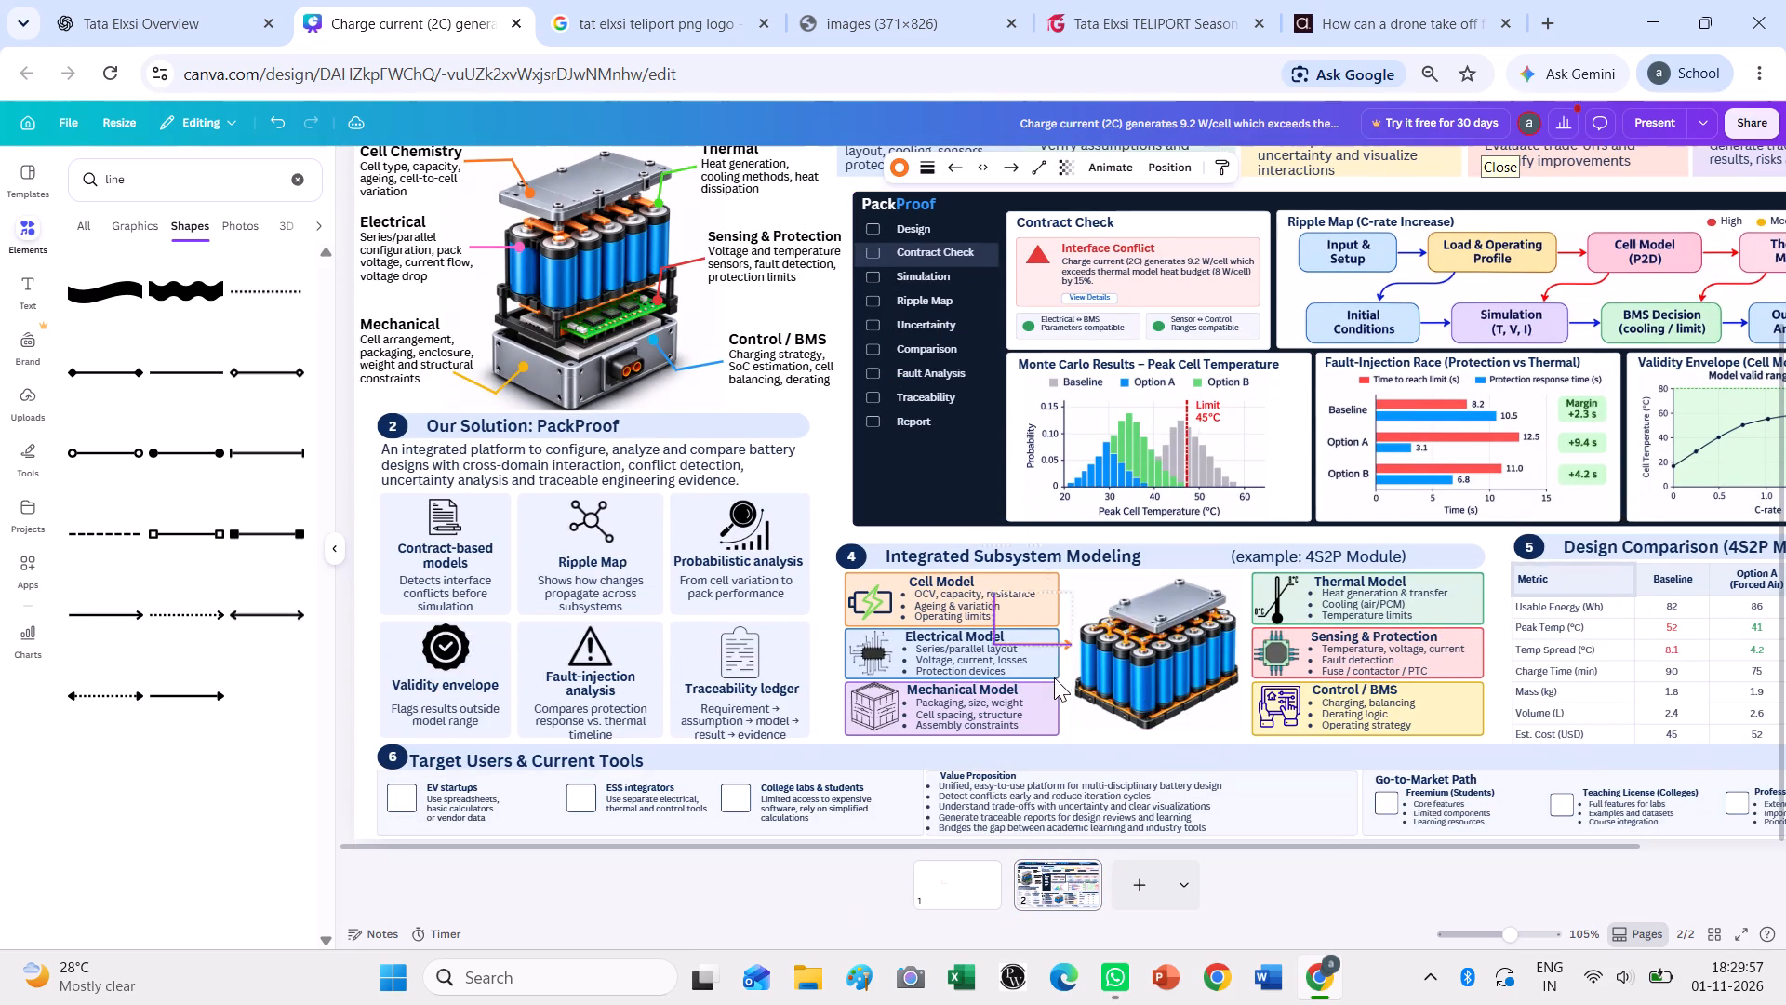
pyautogui.moveTo(1054, 677); pyautogui.dragTo(1090, 705)
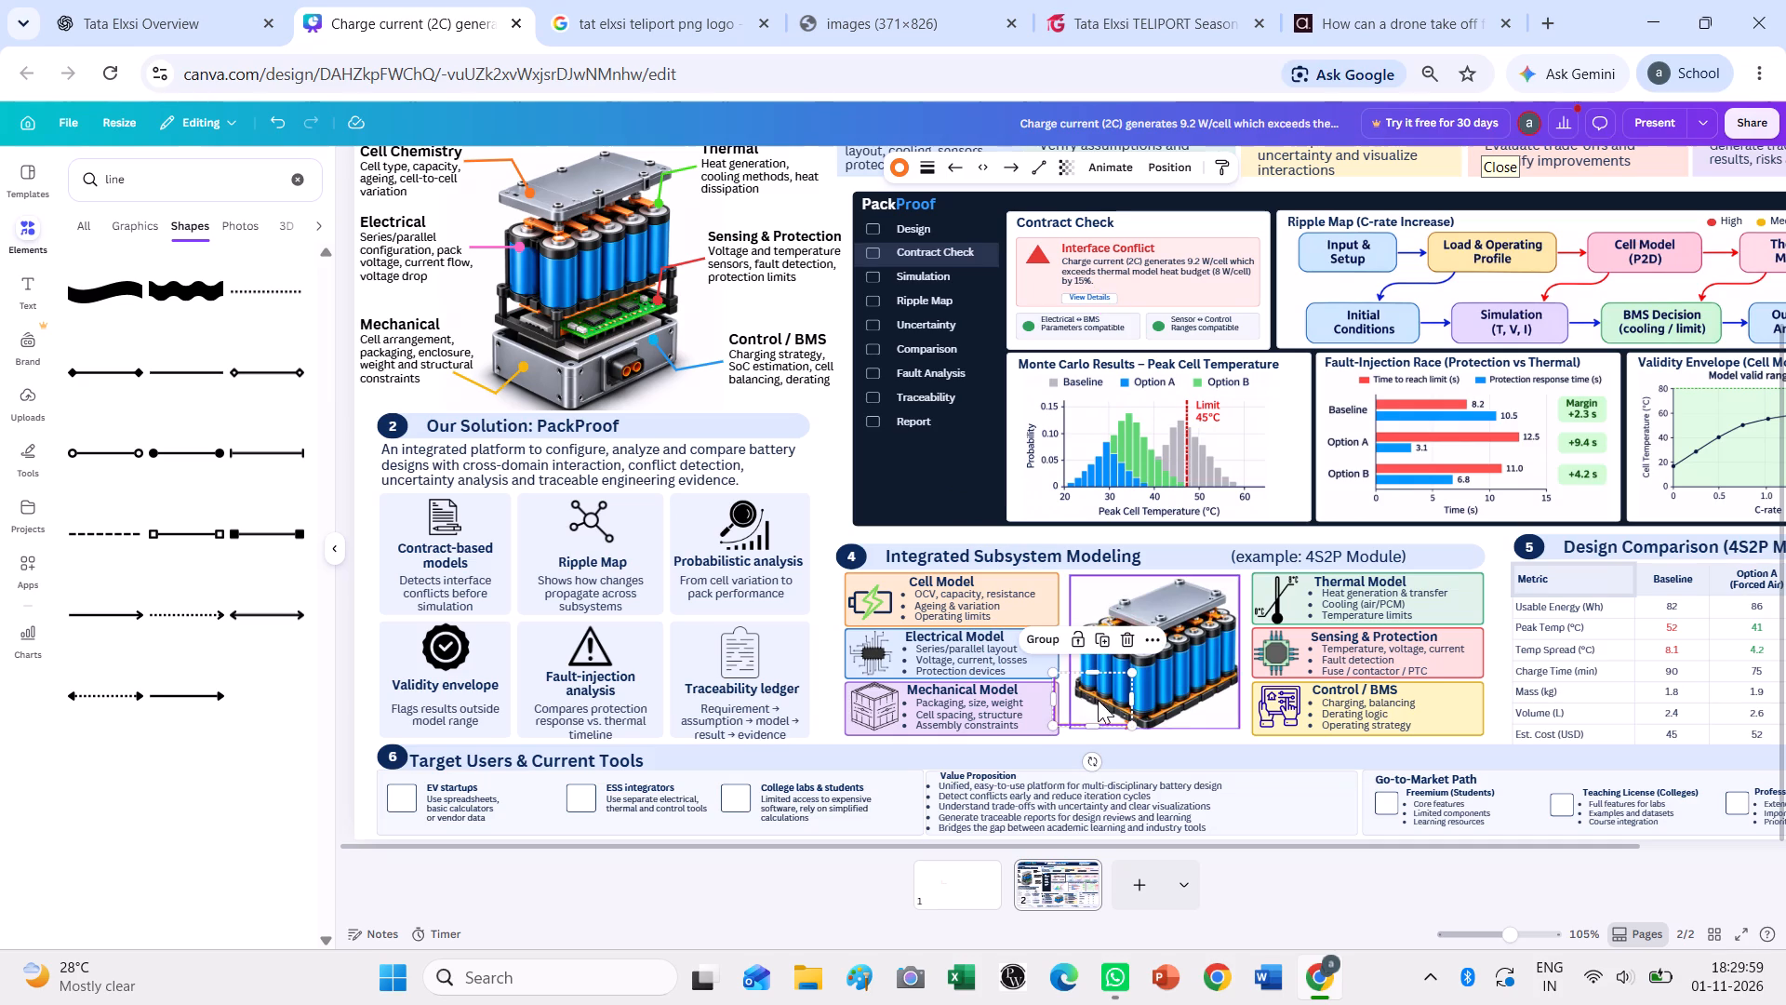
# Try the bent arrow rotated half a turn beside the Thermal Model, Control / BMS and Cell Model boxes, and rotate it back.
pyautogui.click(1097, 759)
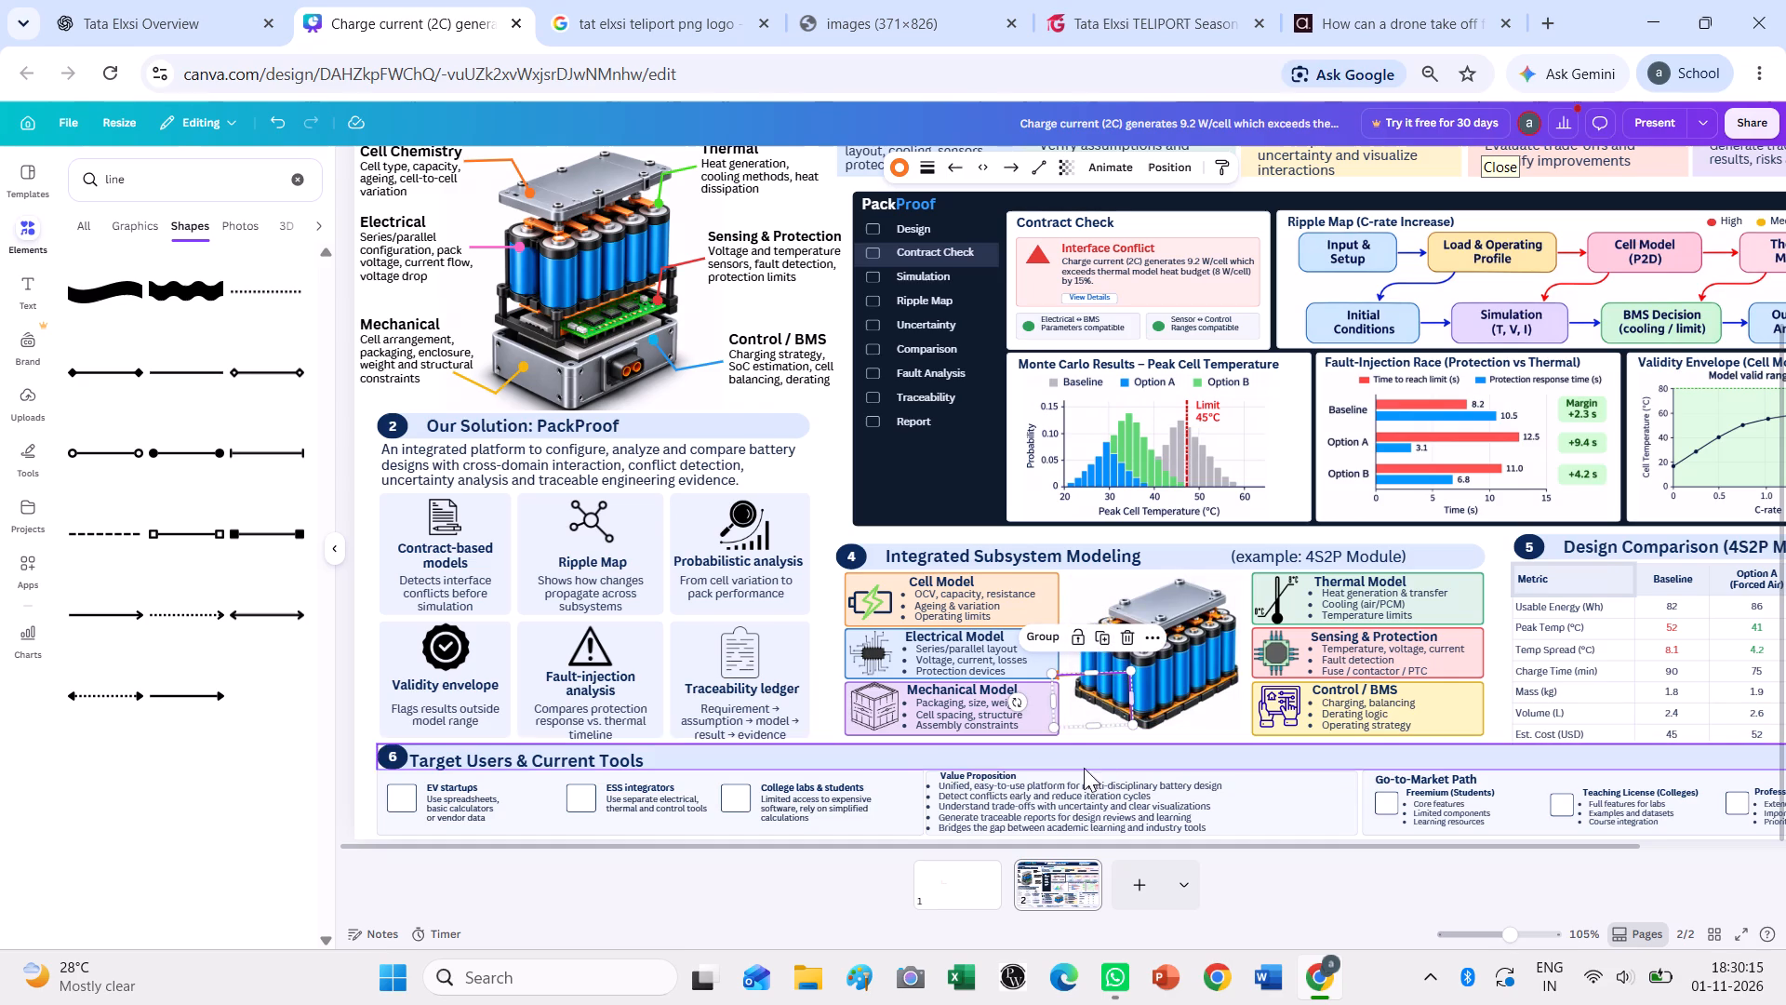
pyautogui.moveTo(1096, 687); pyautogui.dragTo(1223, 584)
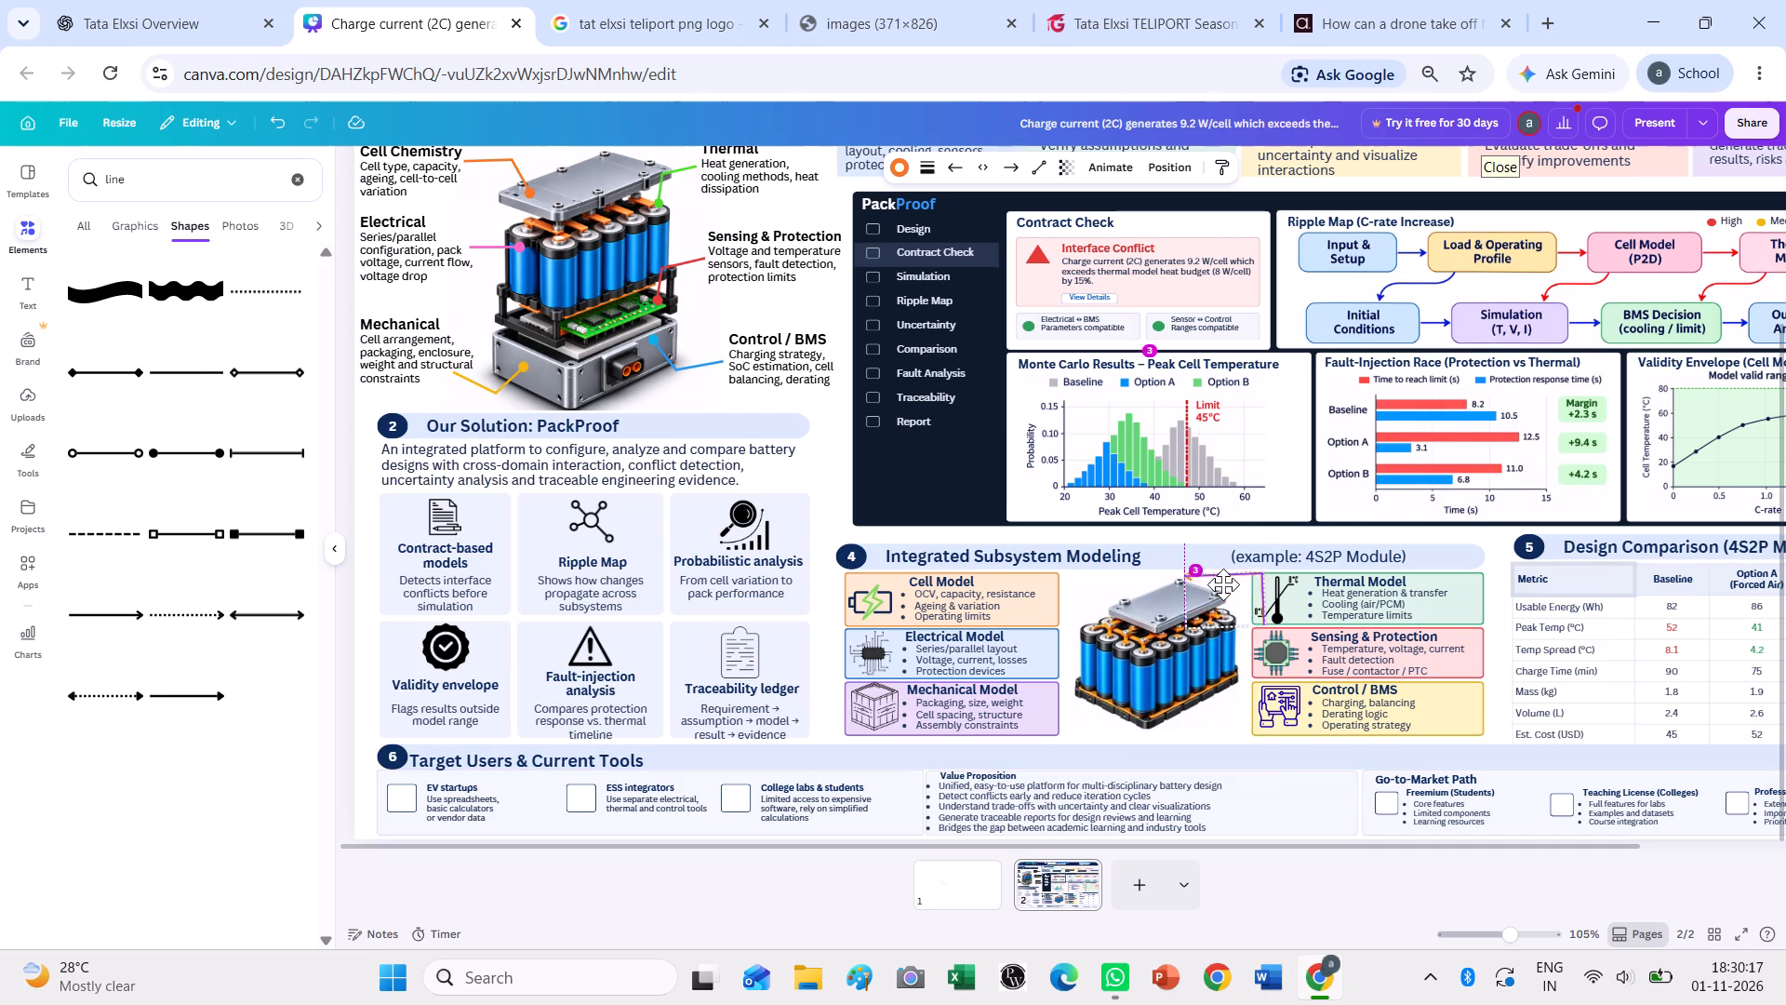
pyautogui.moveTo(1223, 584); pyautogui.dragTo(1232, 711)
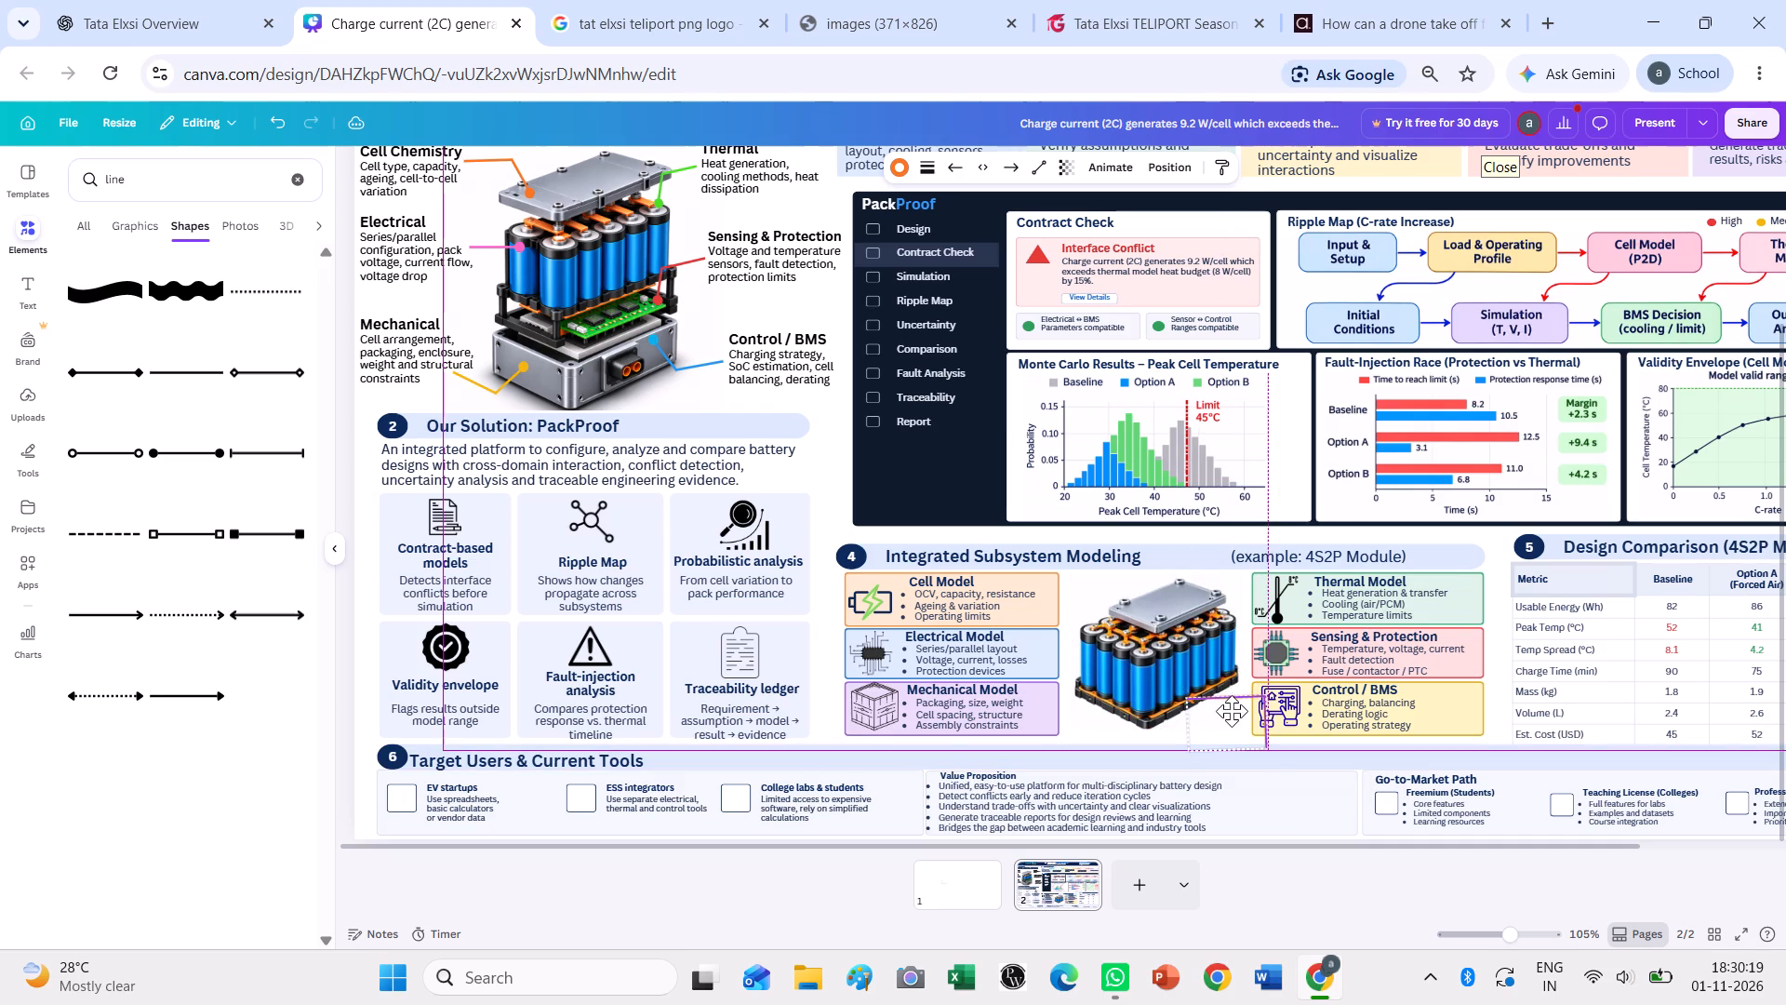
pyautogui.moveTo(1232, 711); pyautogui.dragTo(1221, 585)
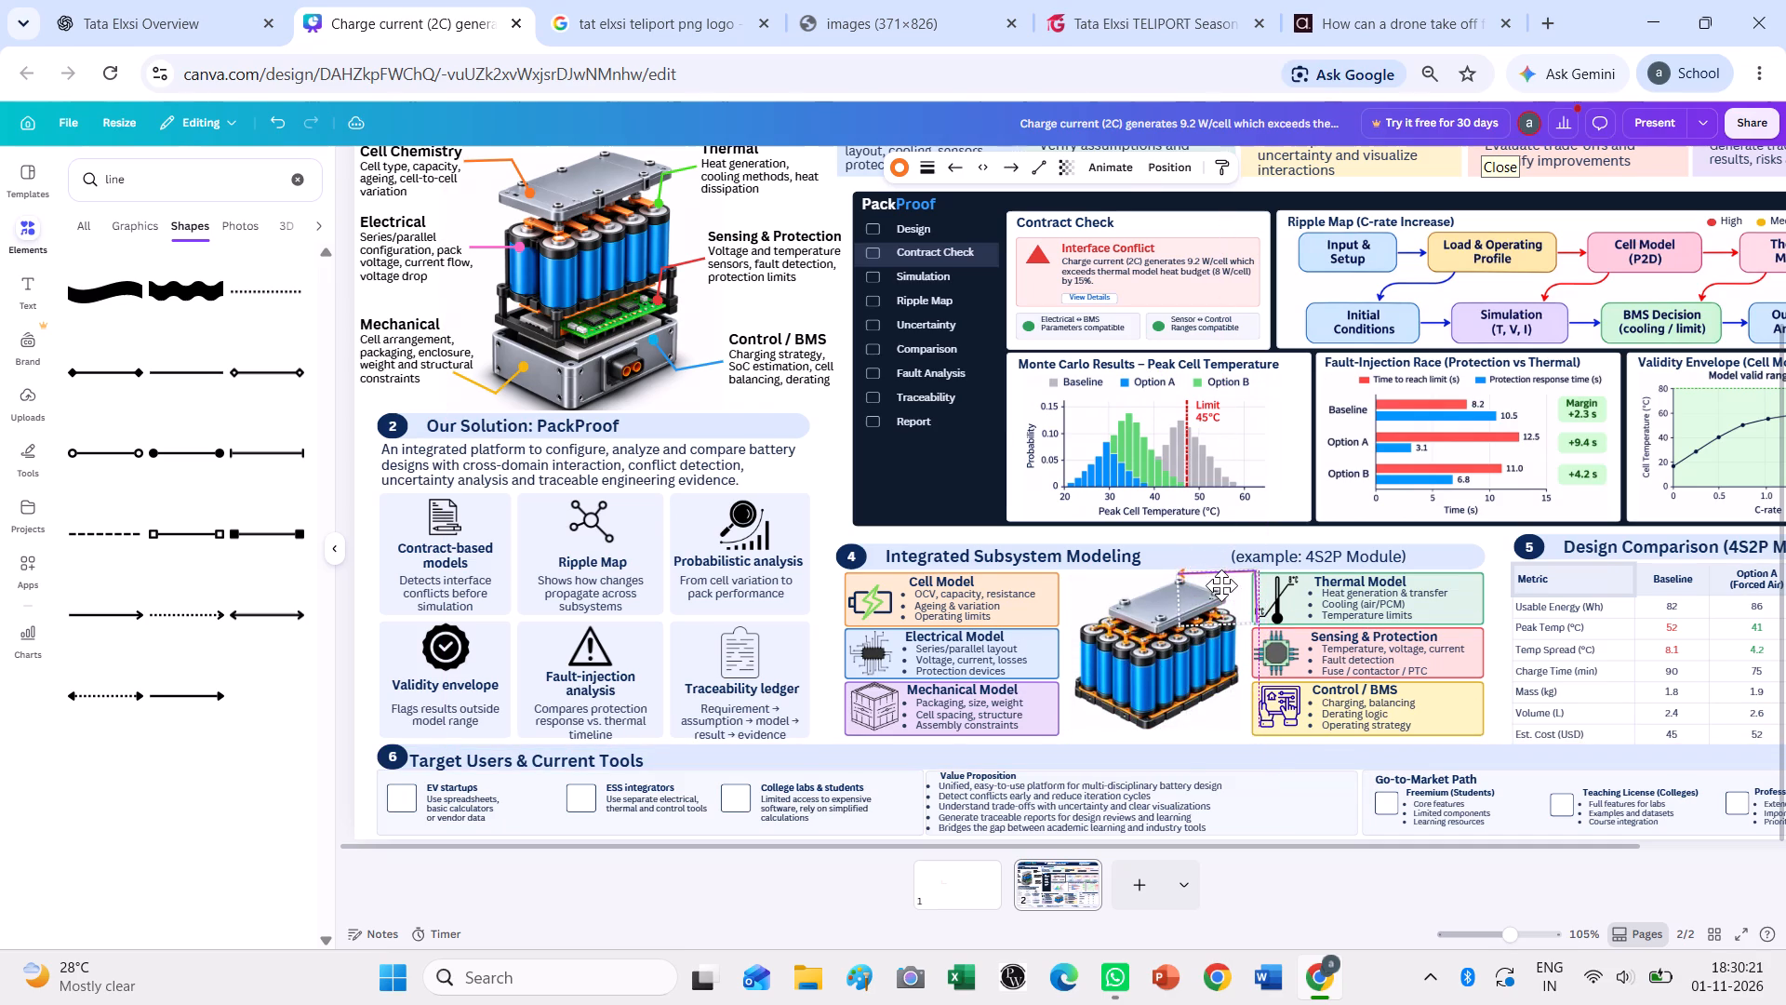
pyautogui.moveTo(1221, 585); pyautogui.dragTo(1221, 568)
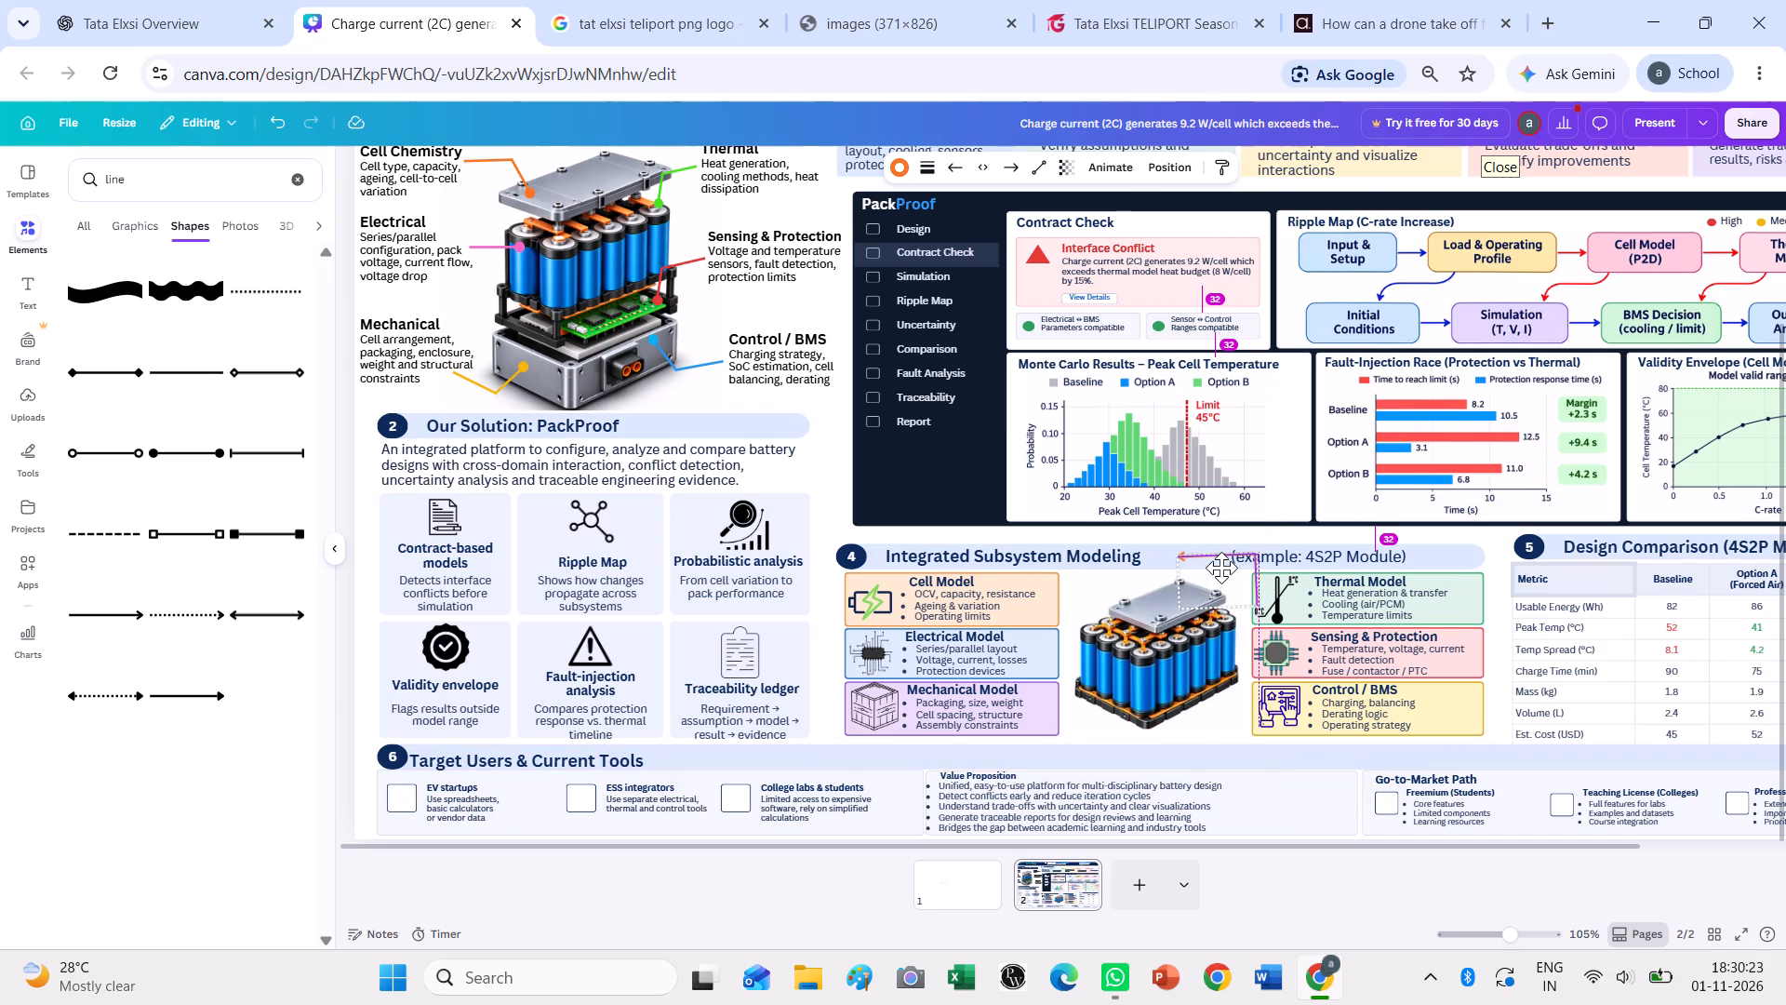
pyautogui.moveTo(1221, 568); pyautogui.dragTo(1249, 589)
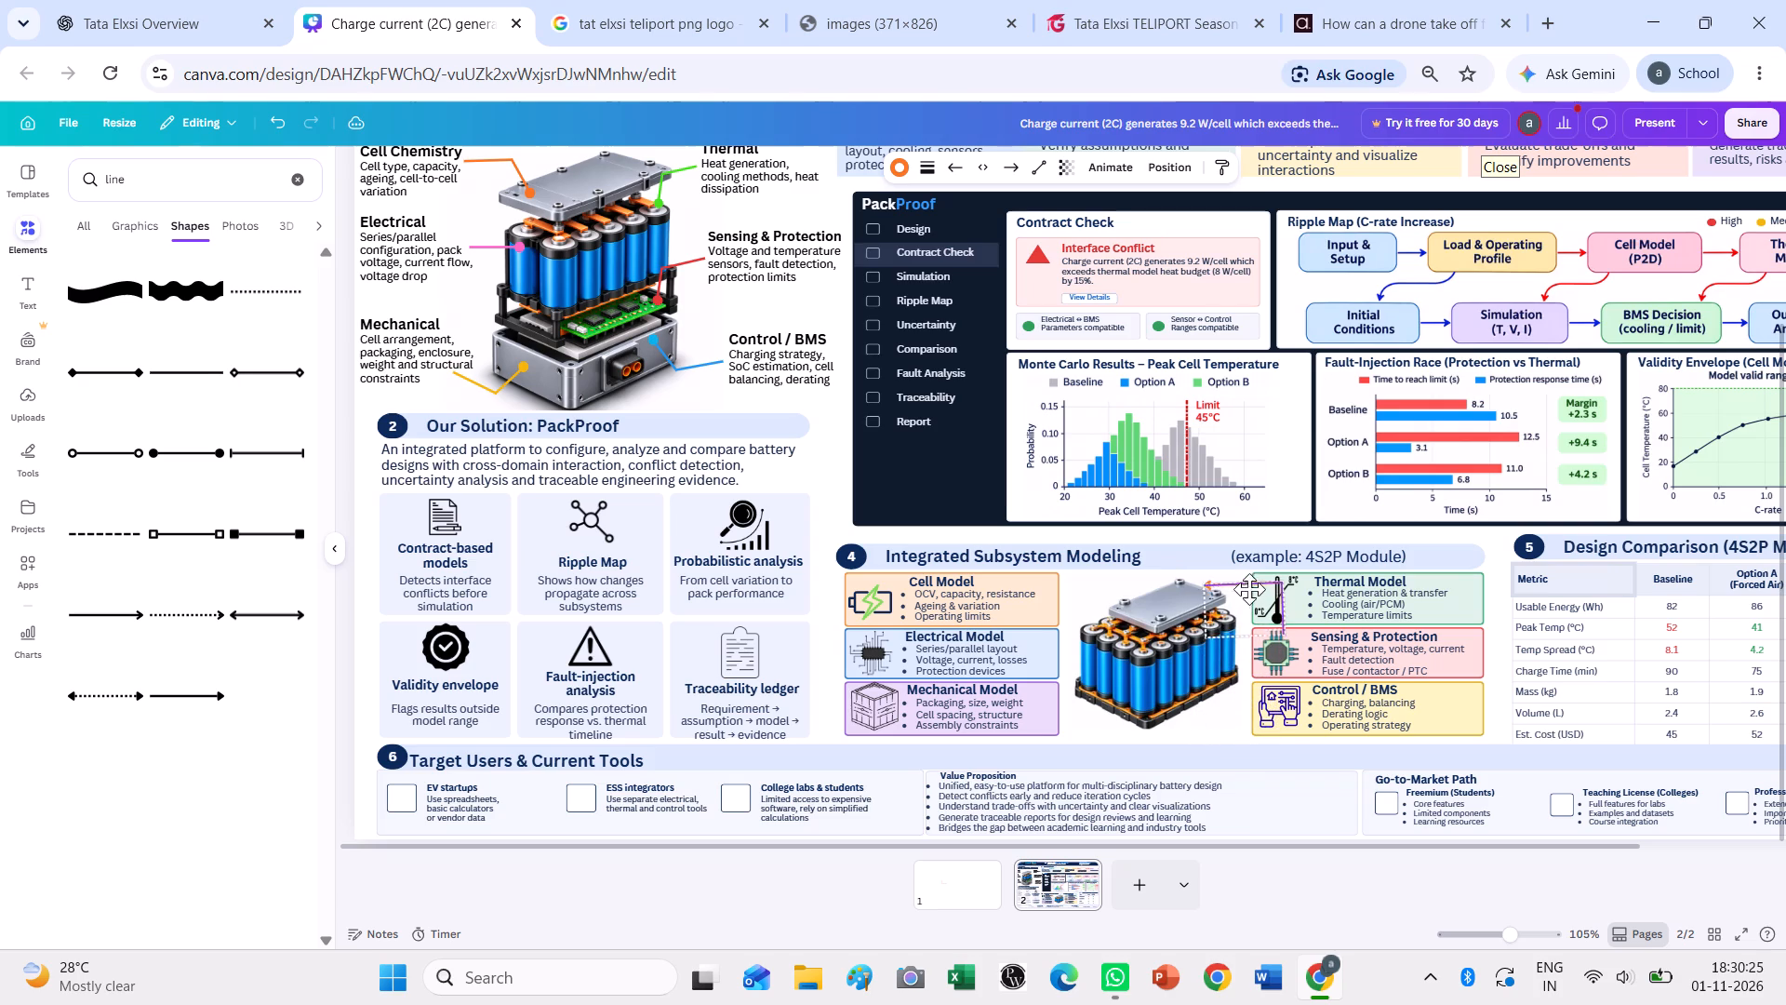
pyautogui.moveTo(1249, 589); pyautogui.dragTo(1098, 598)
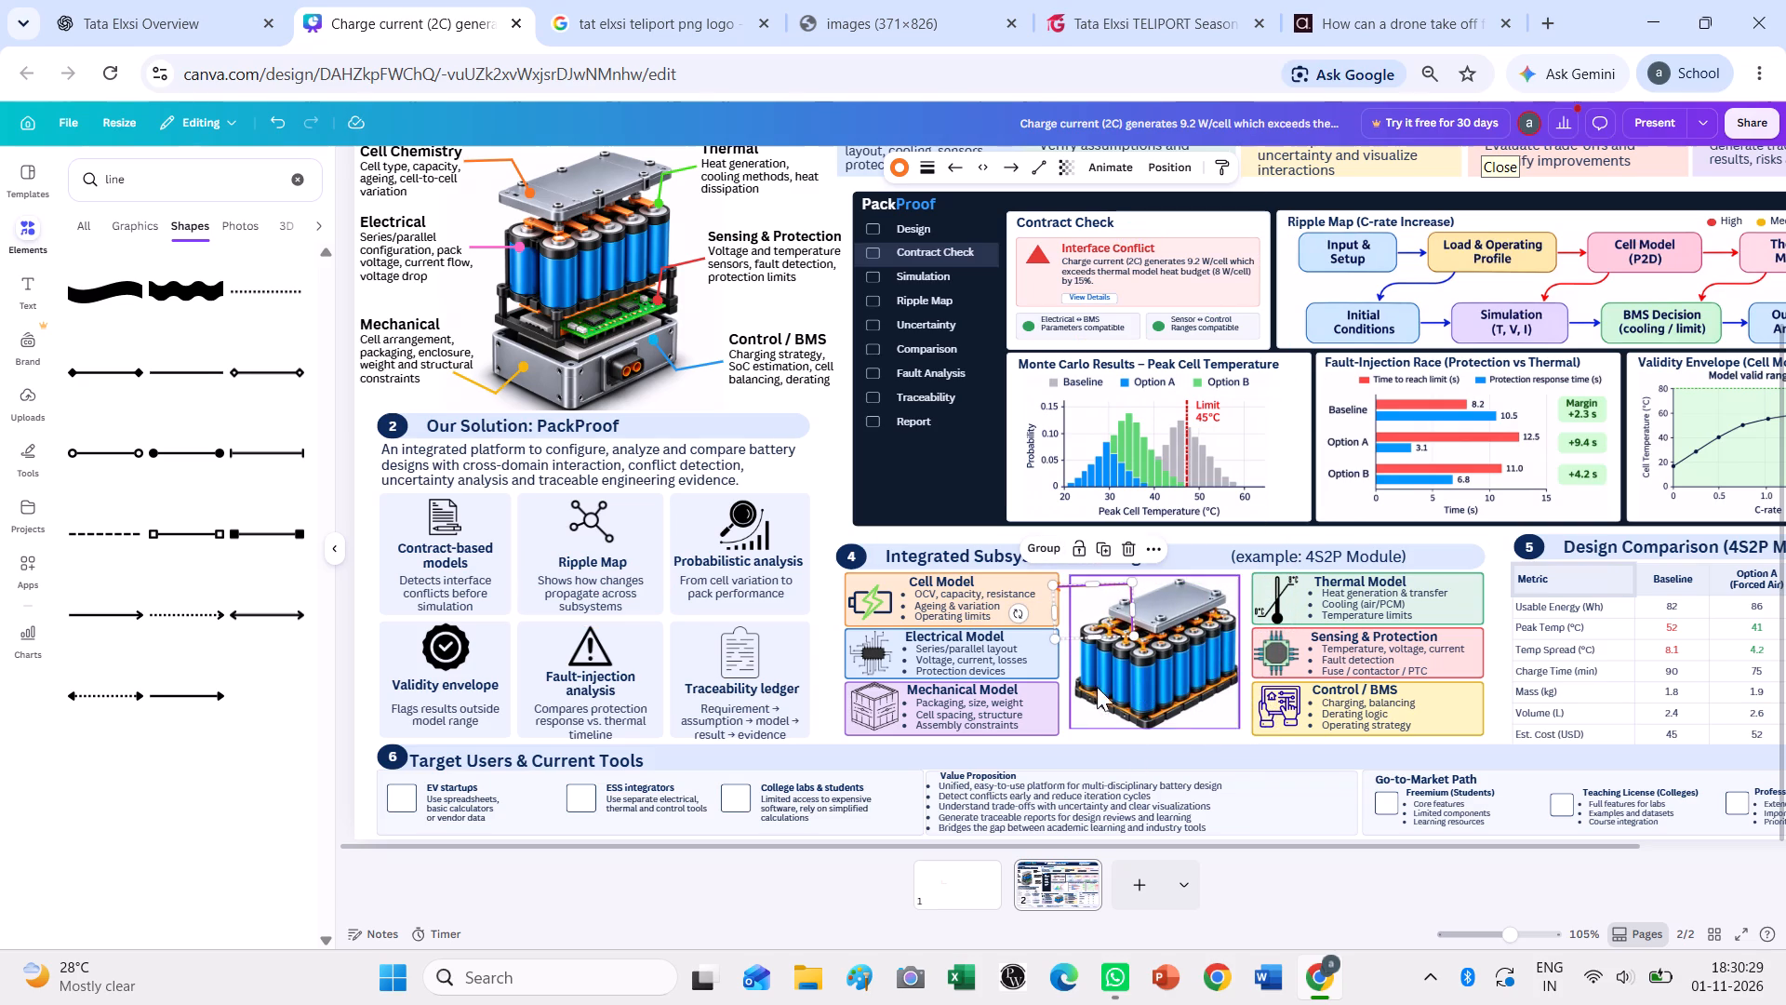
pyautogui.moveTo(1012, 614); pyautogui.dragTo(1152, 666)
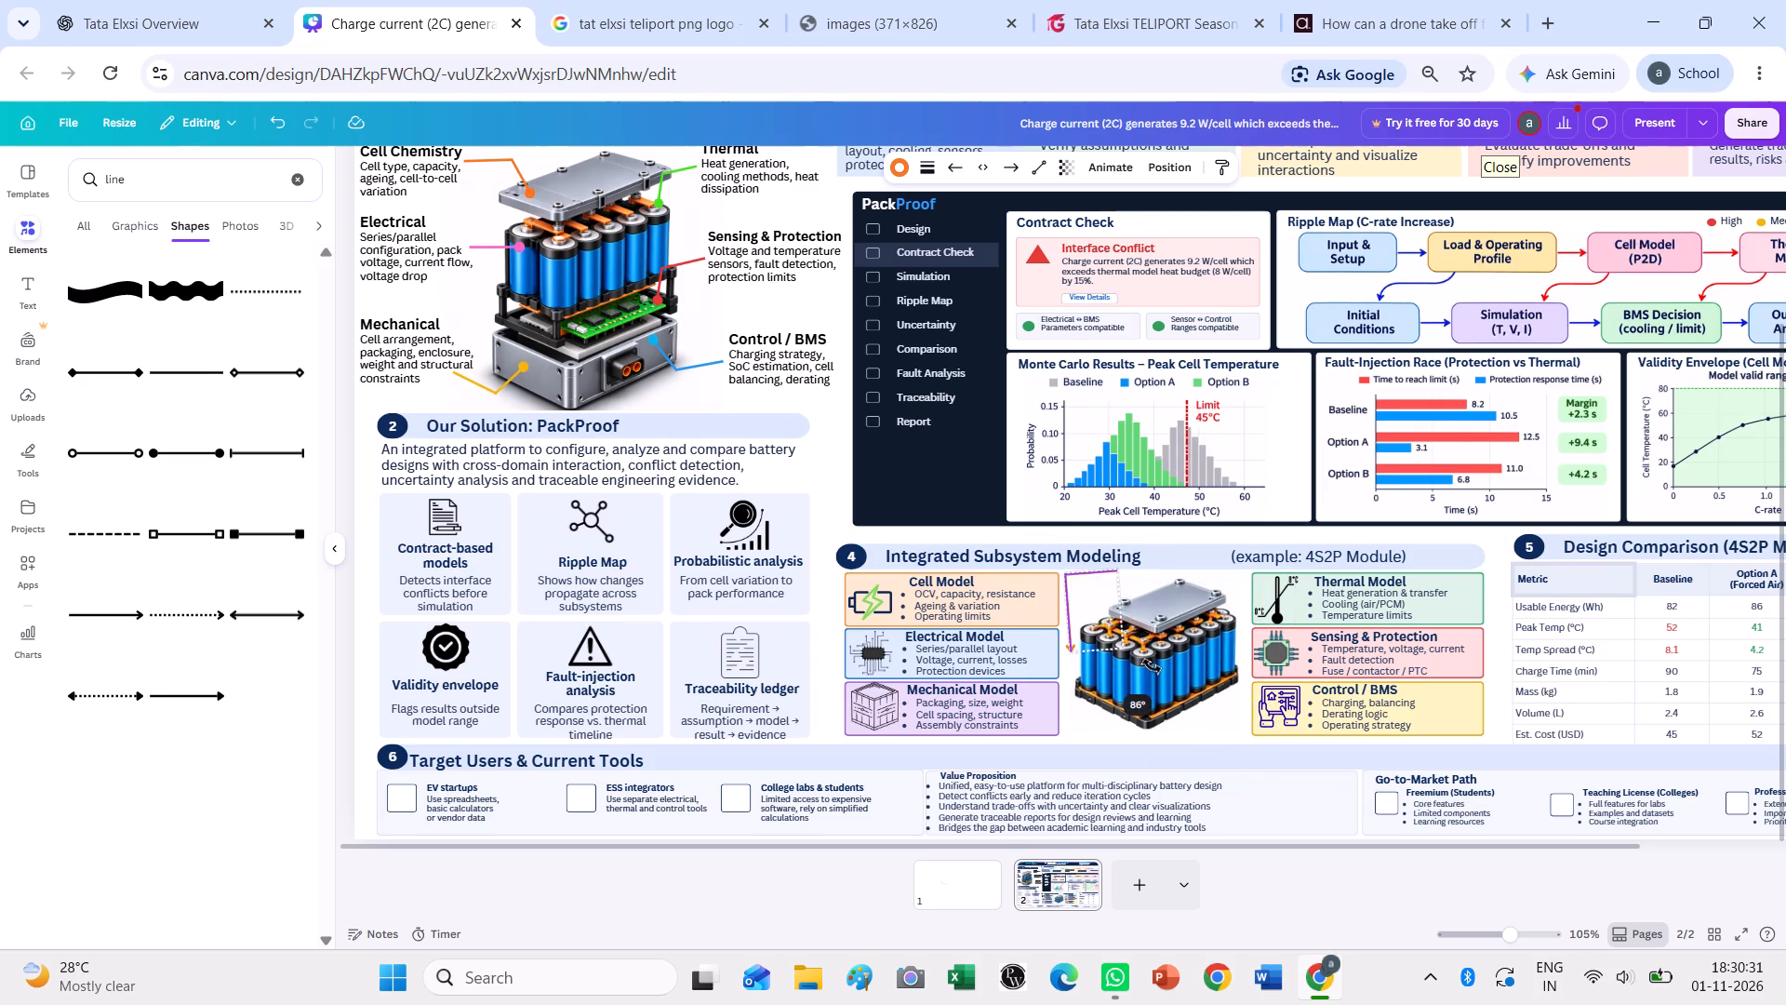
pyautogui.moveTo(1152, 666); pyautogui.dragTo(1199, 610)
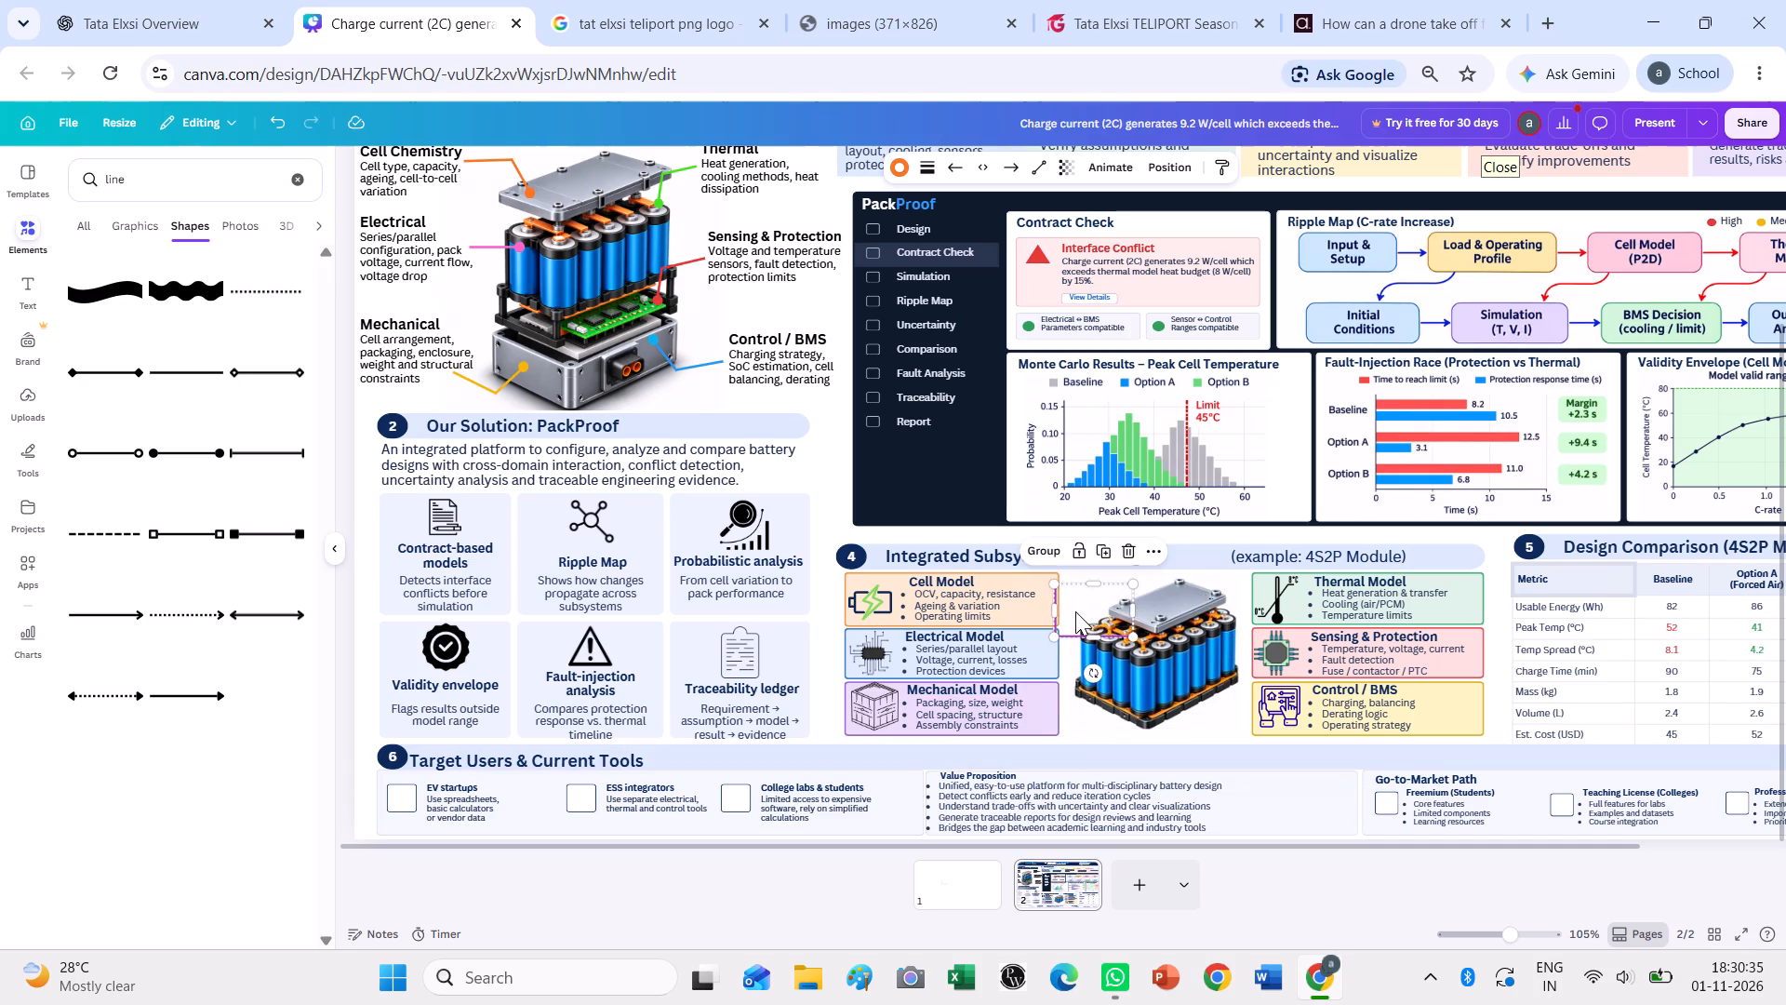
# Move the bent arrow back beside the Mechanical Model box and delete its short vertical line, keeping the straight arrow.
pyautogui.moveTo(1075, 611); pyautogui.dragTo(1100, 708)
pyautogui.click(1077, 747)
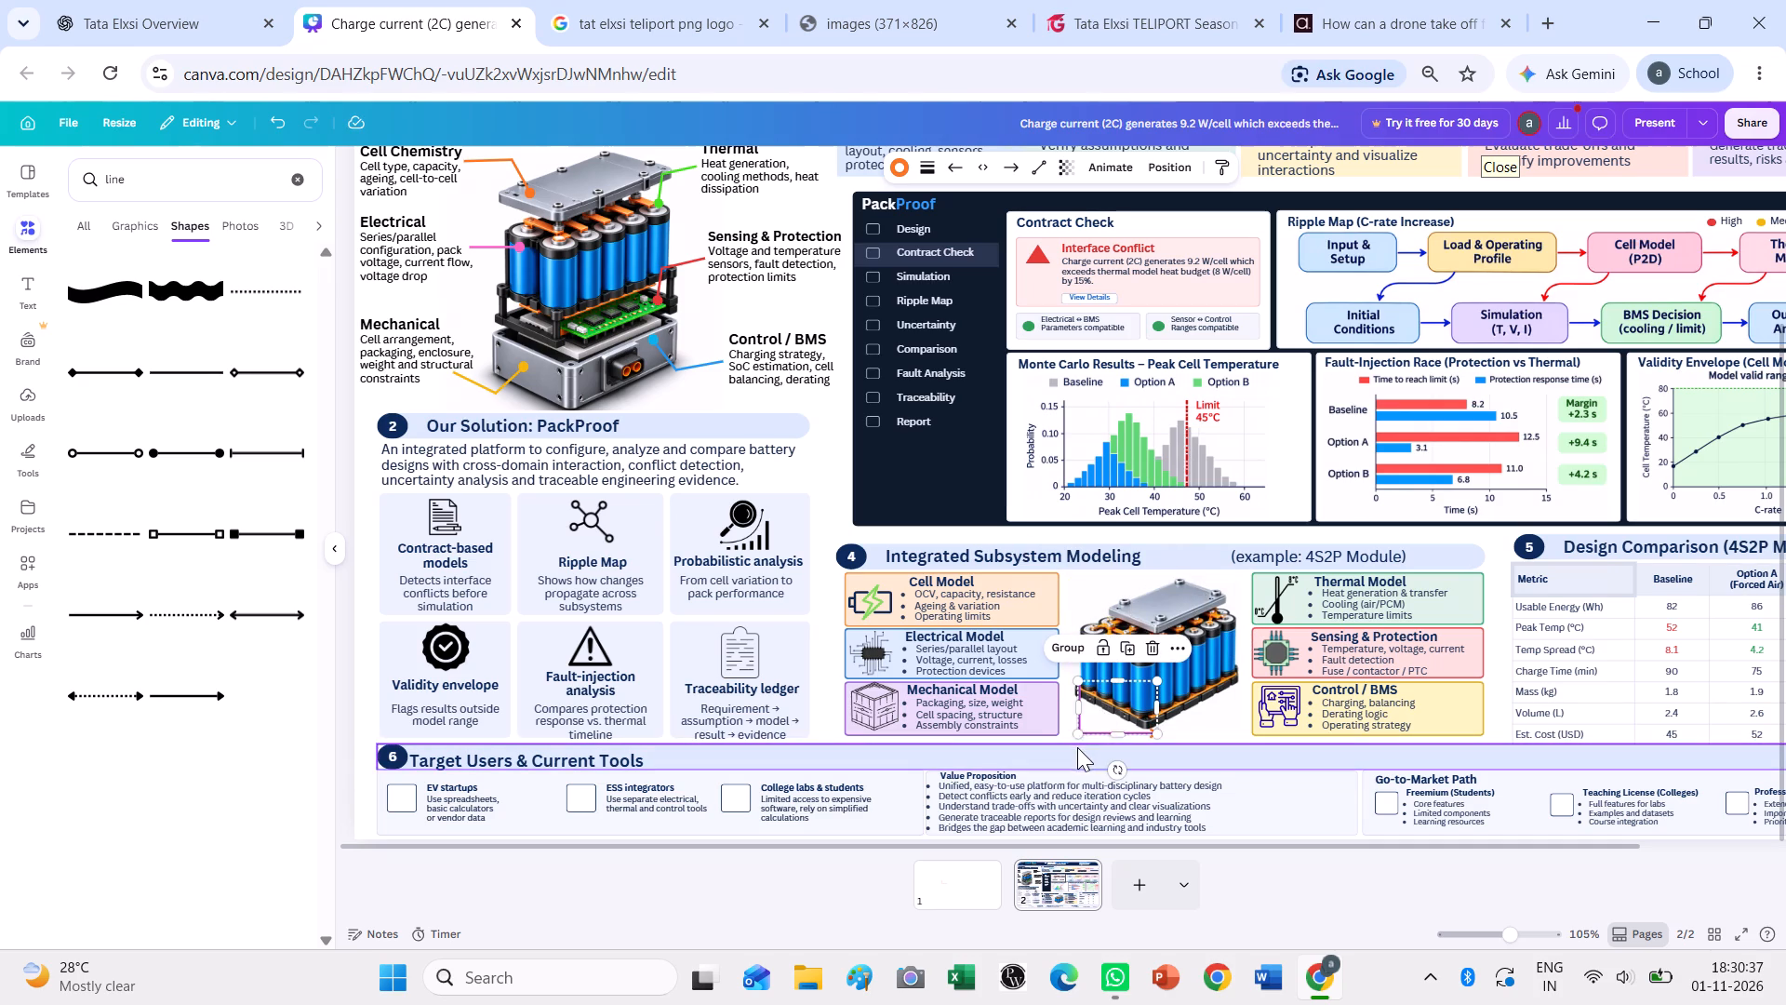
pyautogui.click(1076, 712)
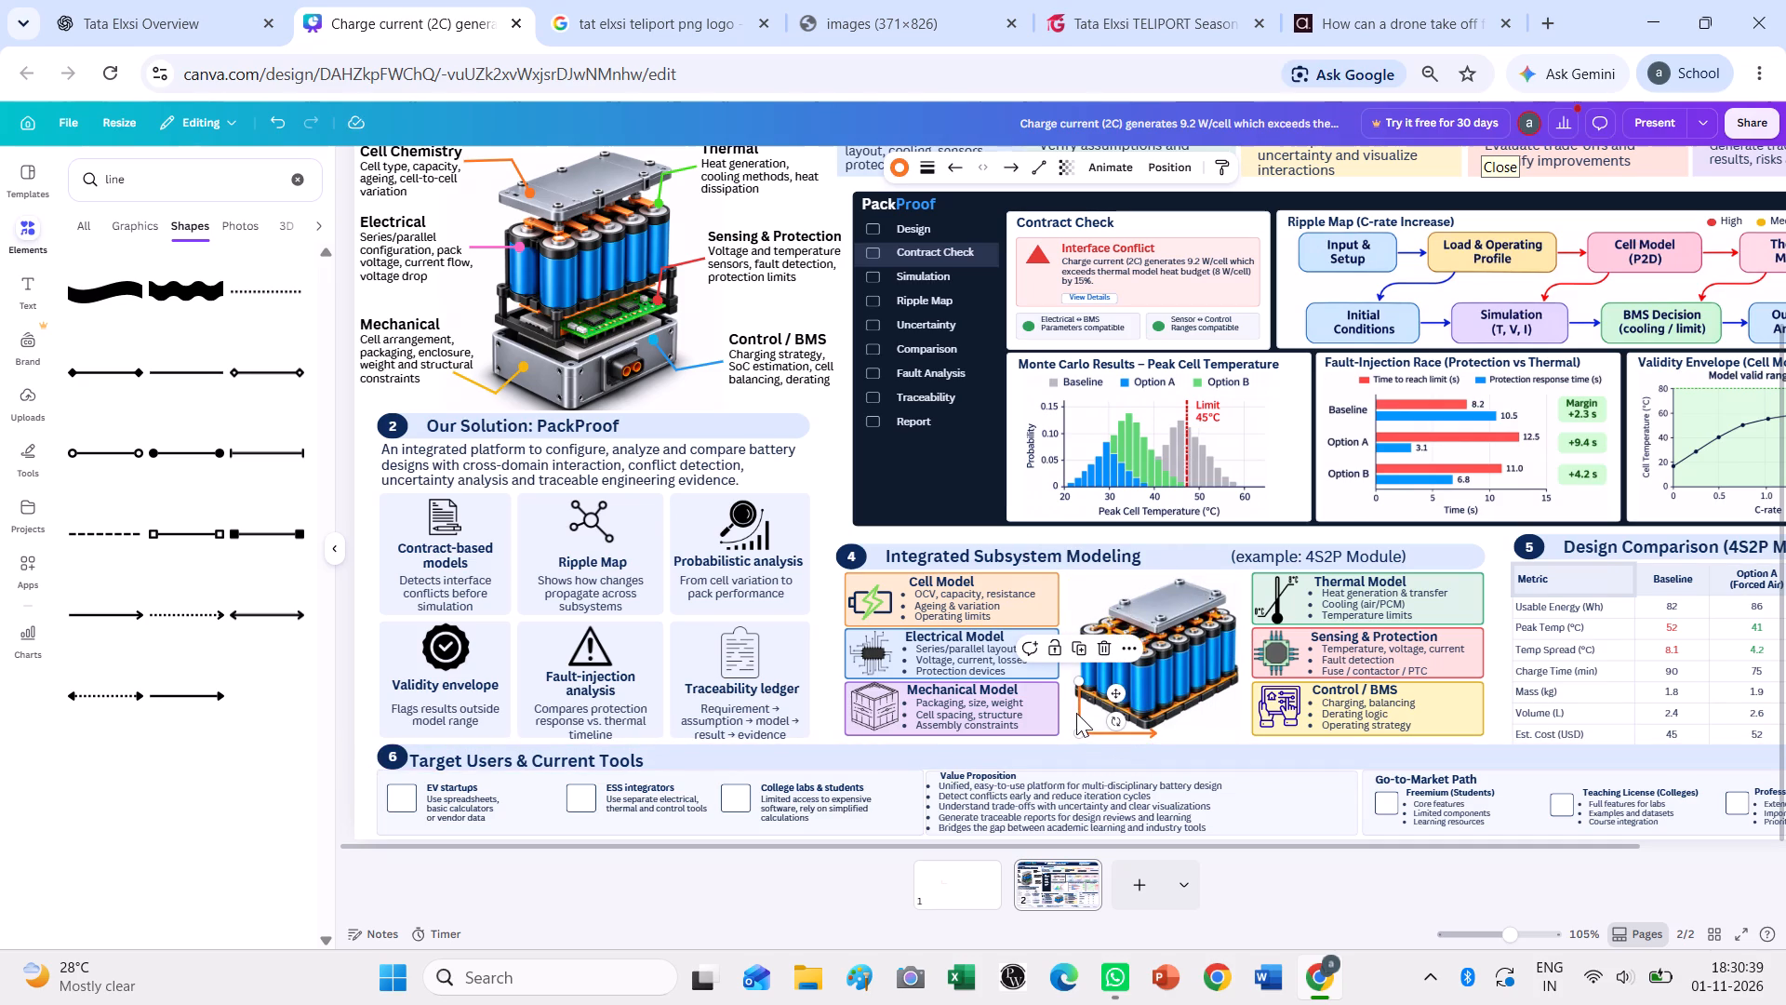
pyautogui.press('Delete')
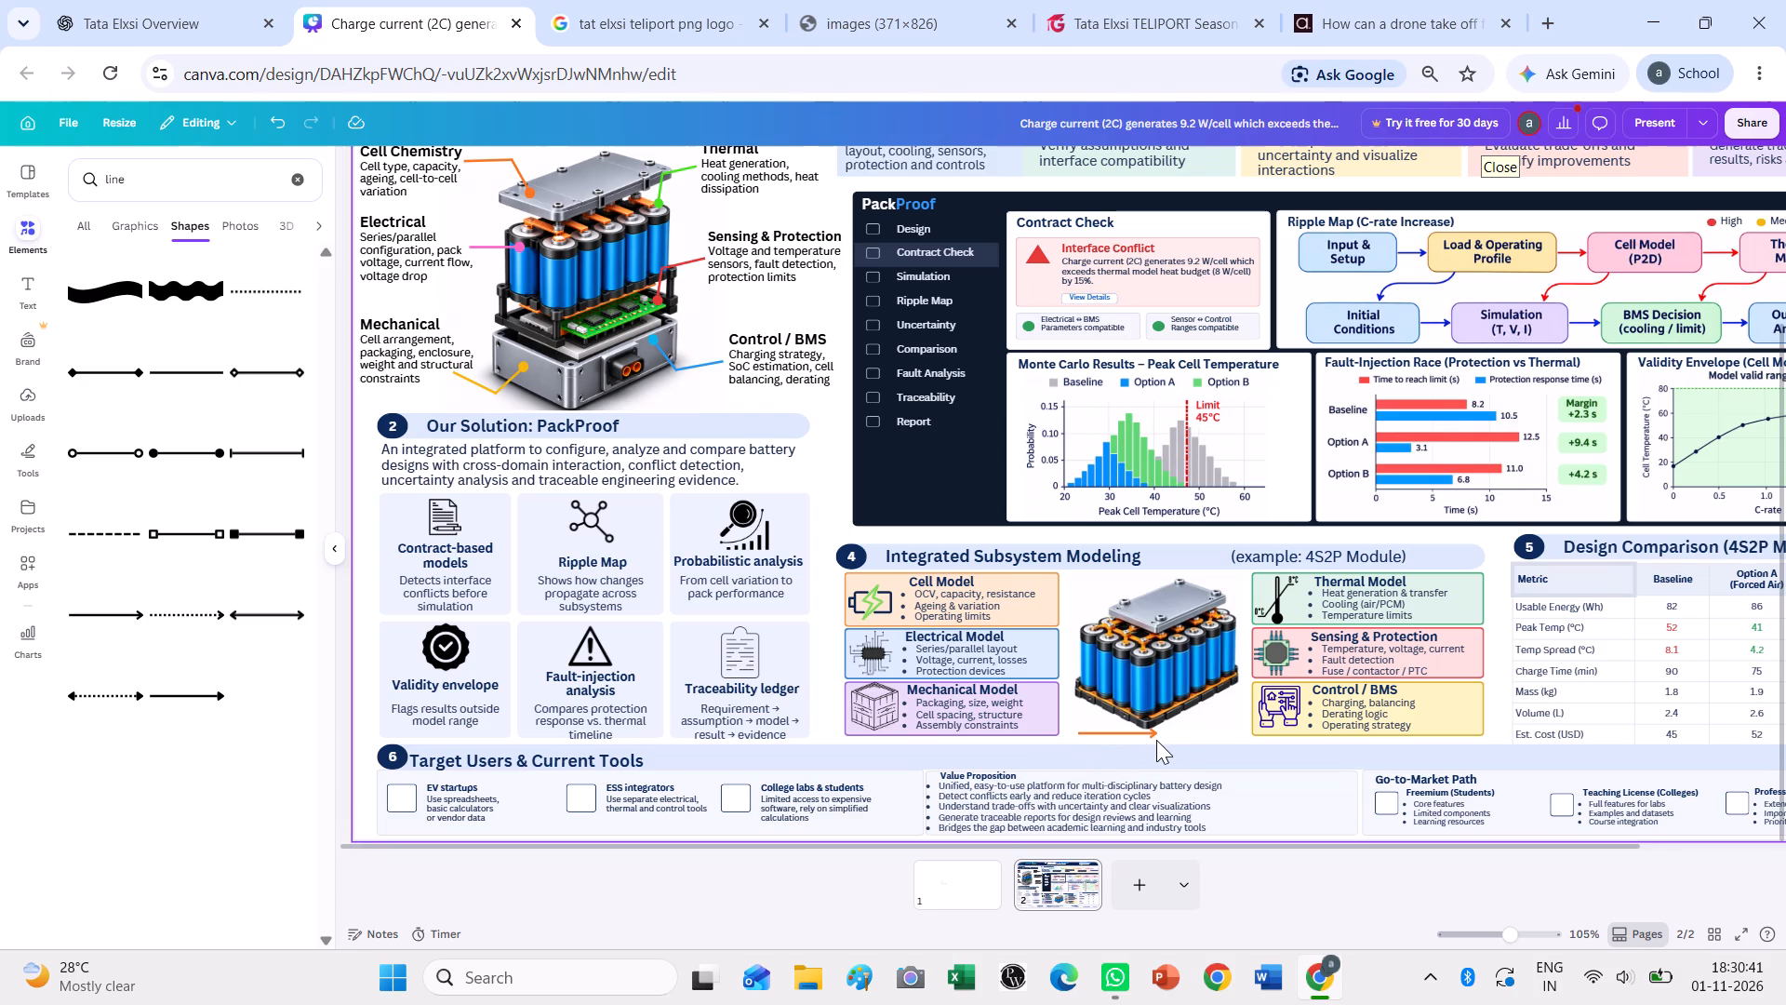
# Move the remaining straight arrow up so it runs from the Electrical Model box towards the battery image.
pyautogui.moveTo(1157, 741); pyautogui.dragTo(1122, 729)
pyautogui.moveTo(1122, 730); pyautogui.dragTo(1087, 689)
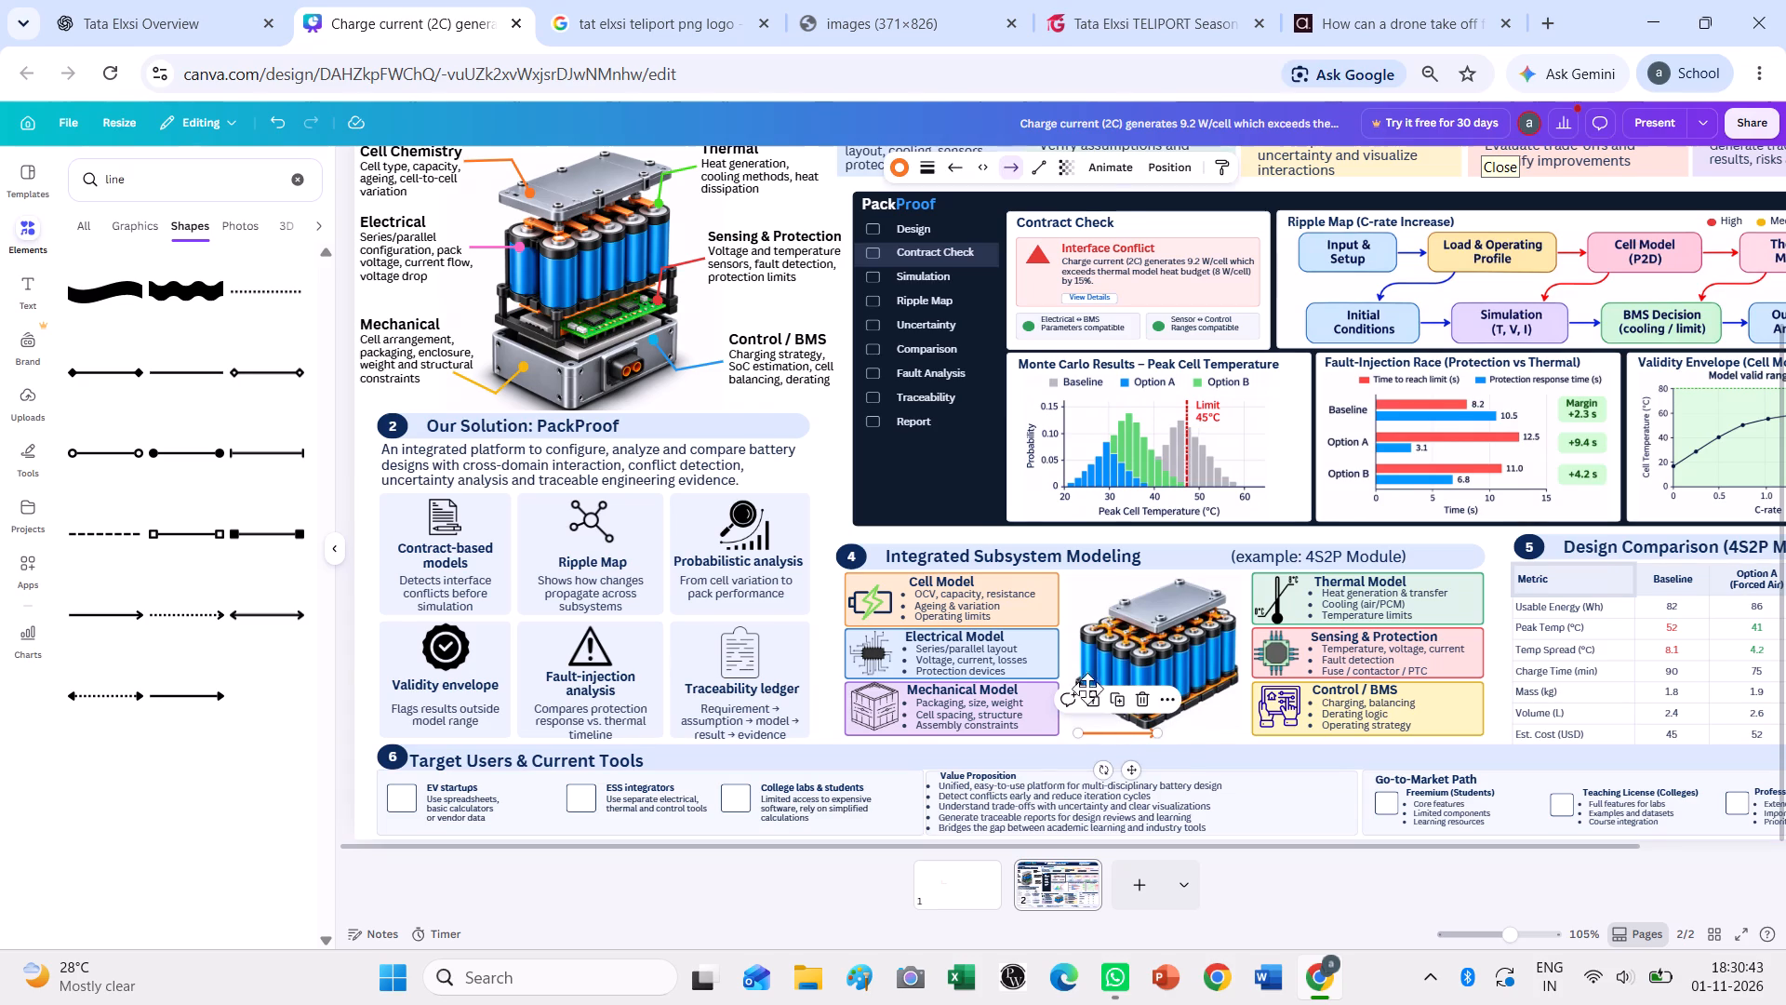
pyautogui.moveTo(1087, 689); pyautogui.dragTo(1078, 650)
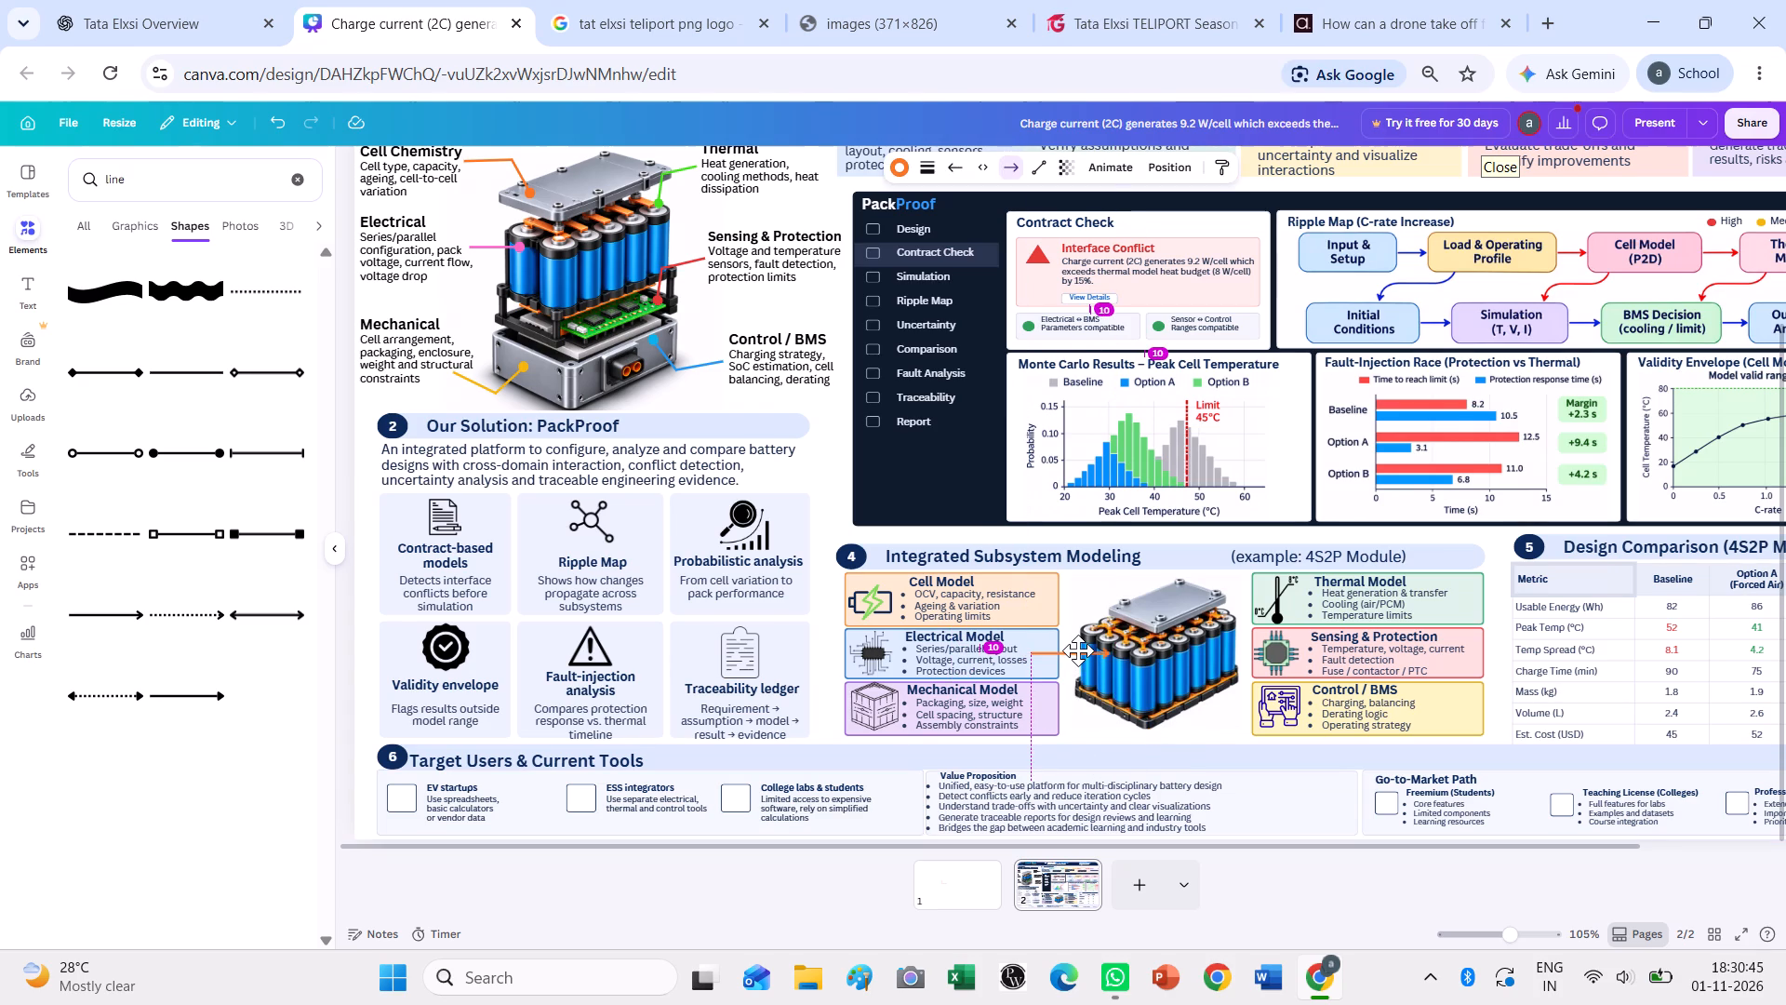
pyautogui.moveTo(1078, 650); pyautogui.dragTo(1076, 650)
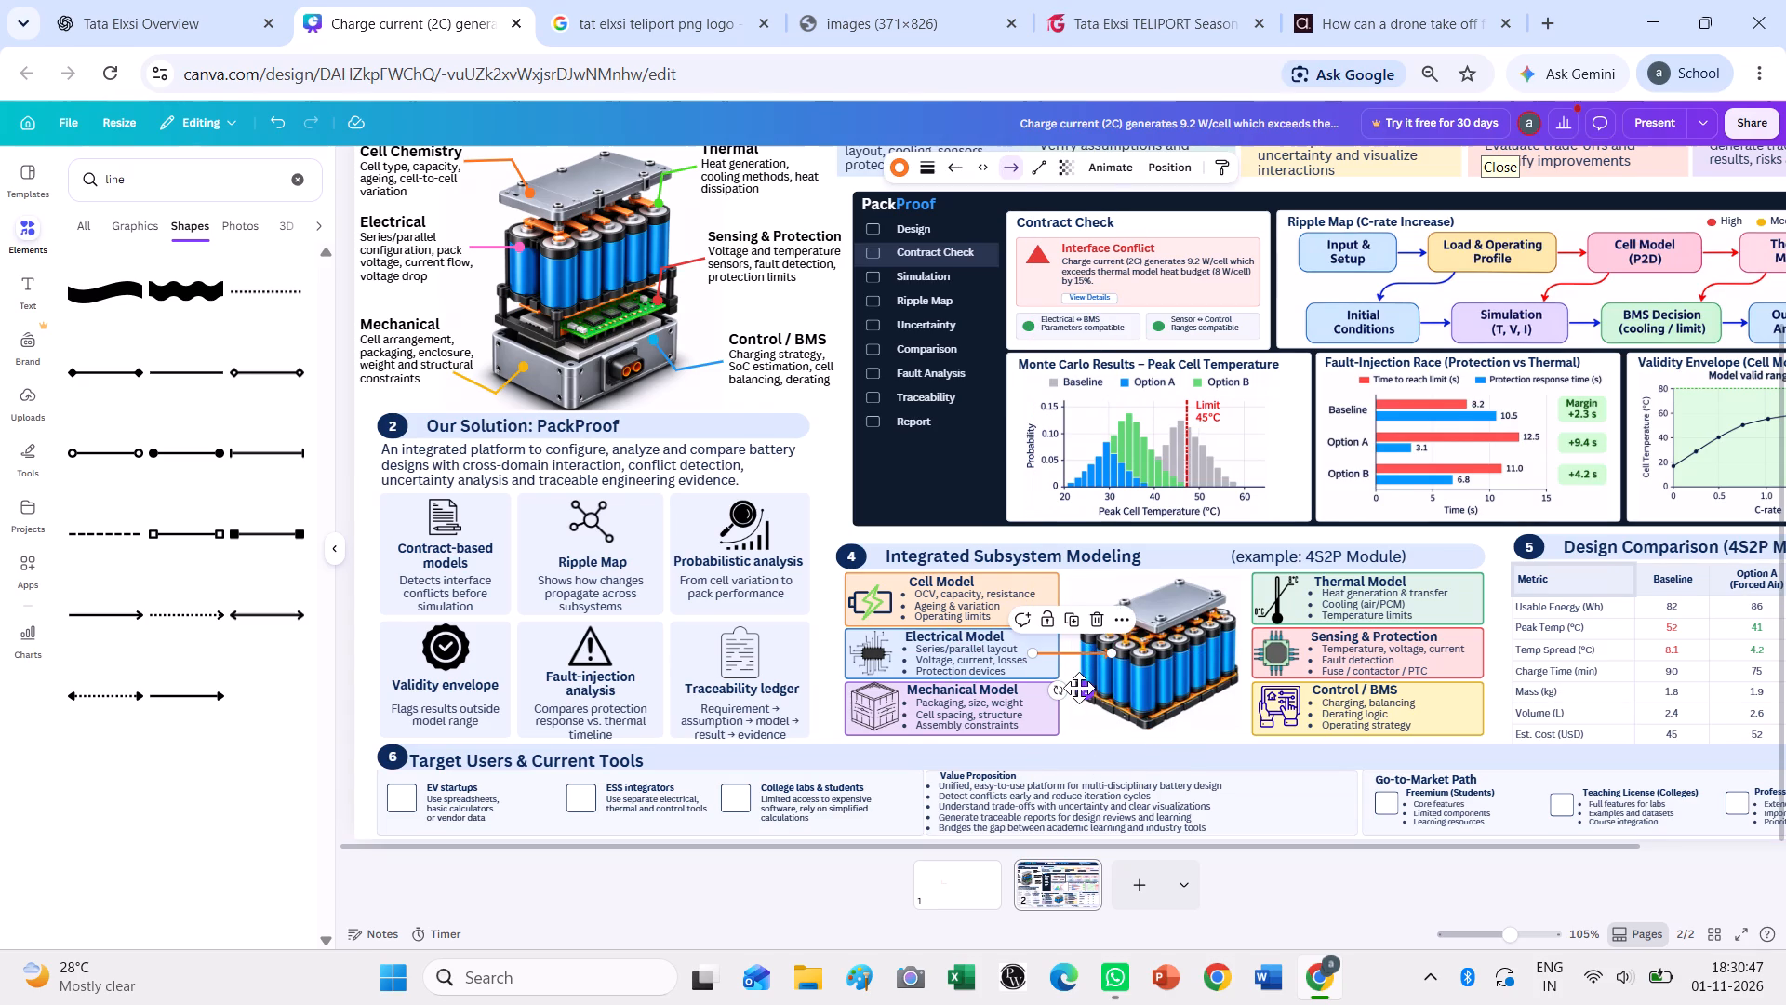
# Shorten the horizontal arrow beside the Electrical Model box so its head ends at the near edge of the battery cells.
pyautogui.keyDown('ctrl'); pyautogui.scroll(8, 1079, 688); pyautogui.keyUp('ctrl')
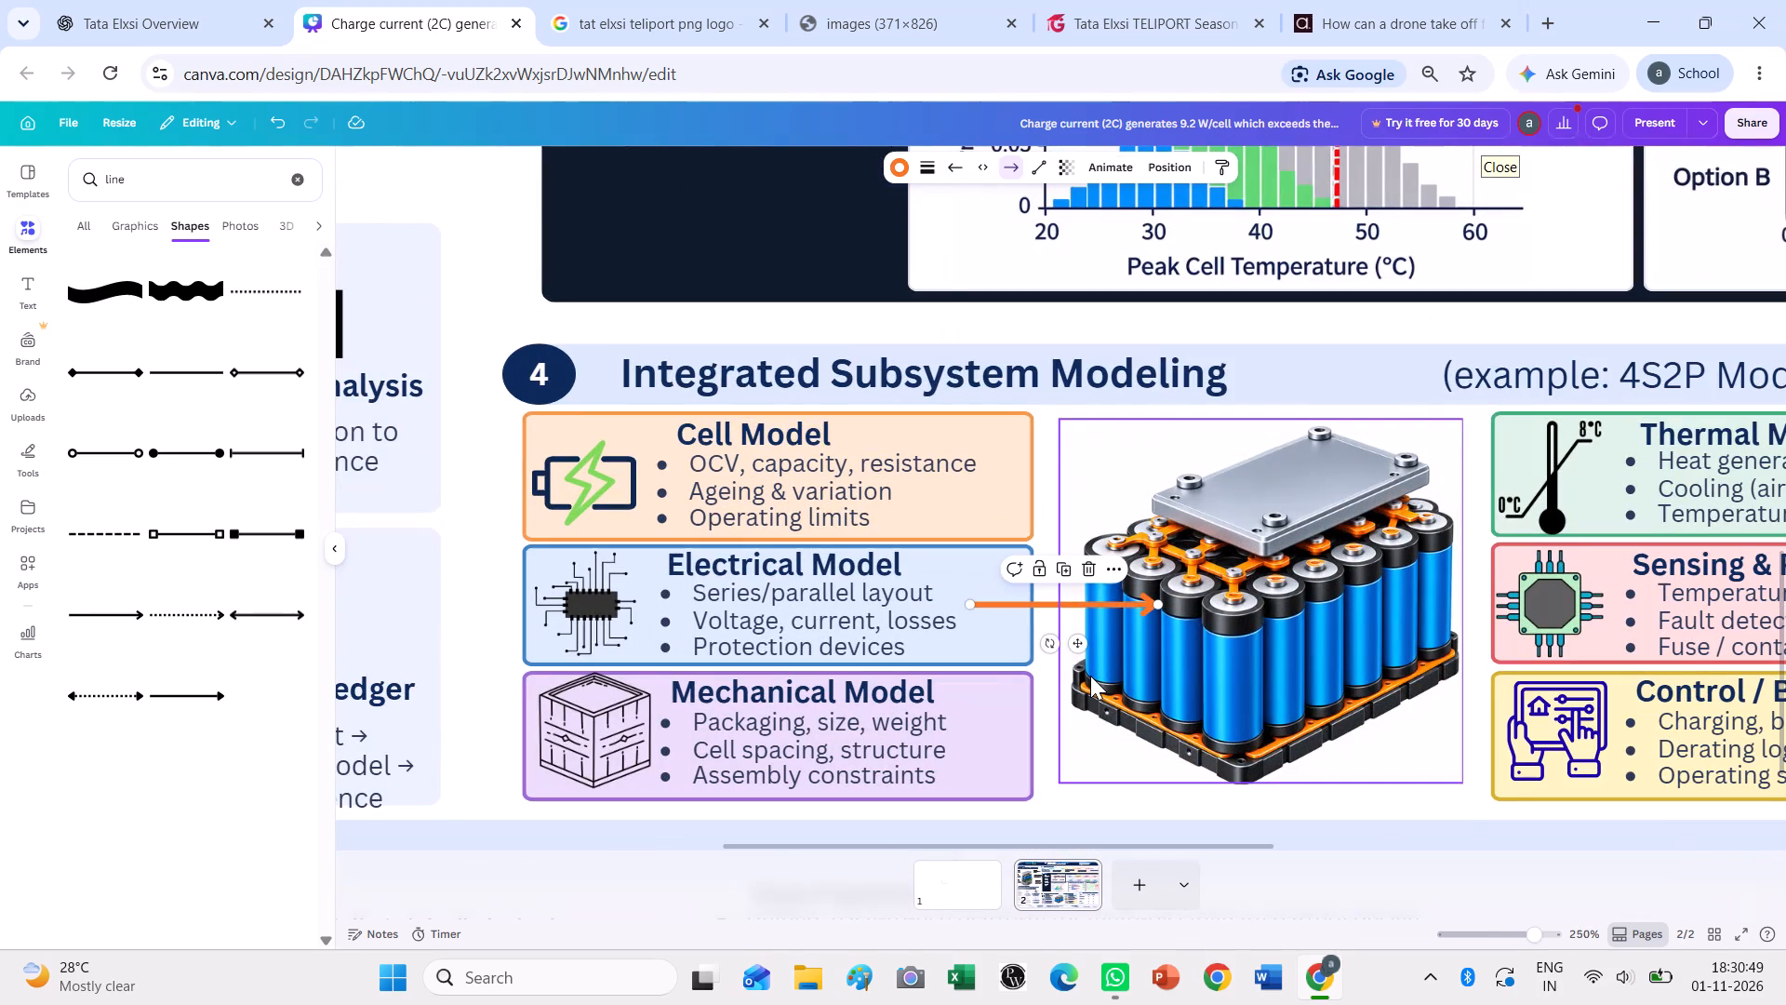
pyautogui.moveTo(1162, 607); pyautogui.dragTo(1158, 607)
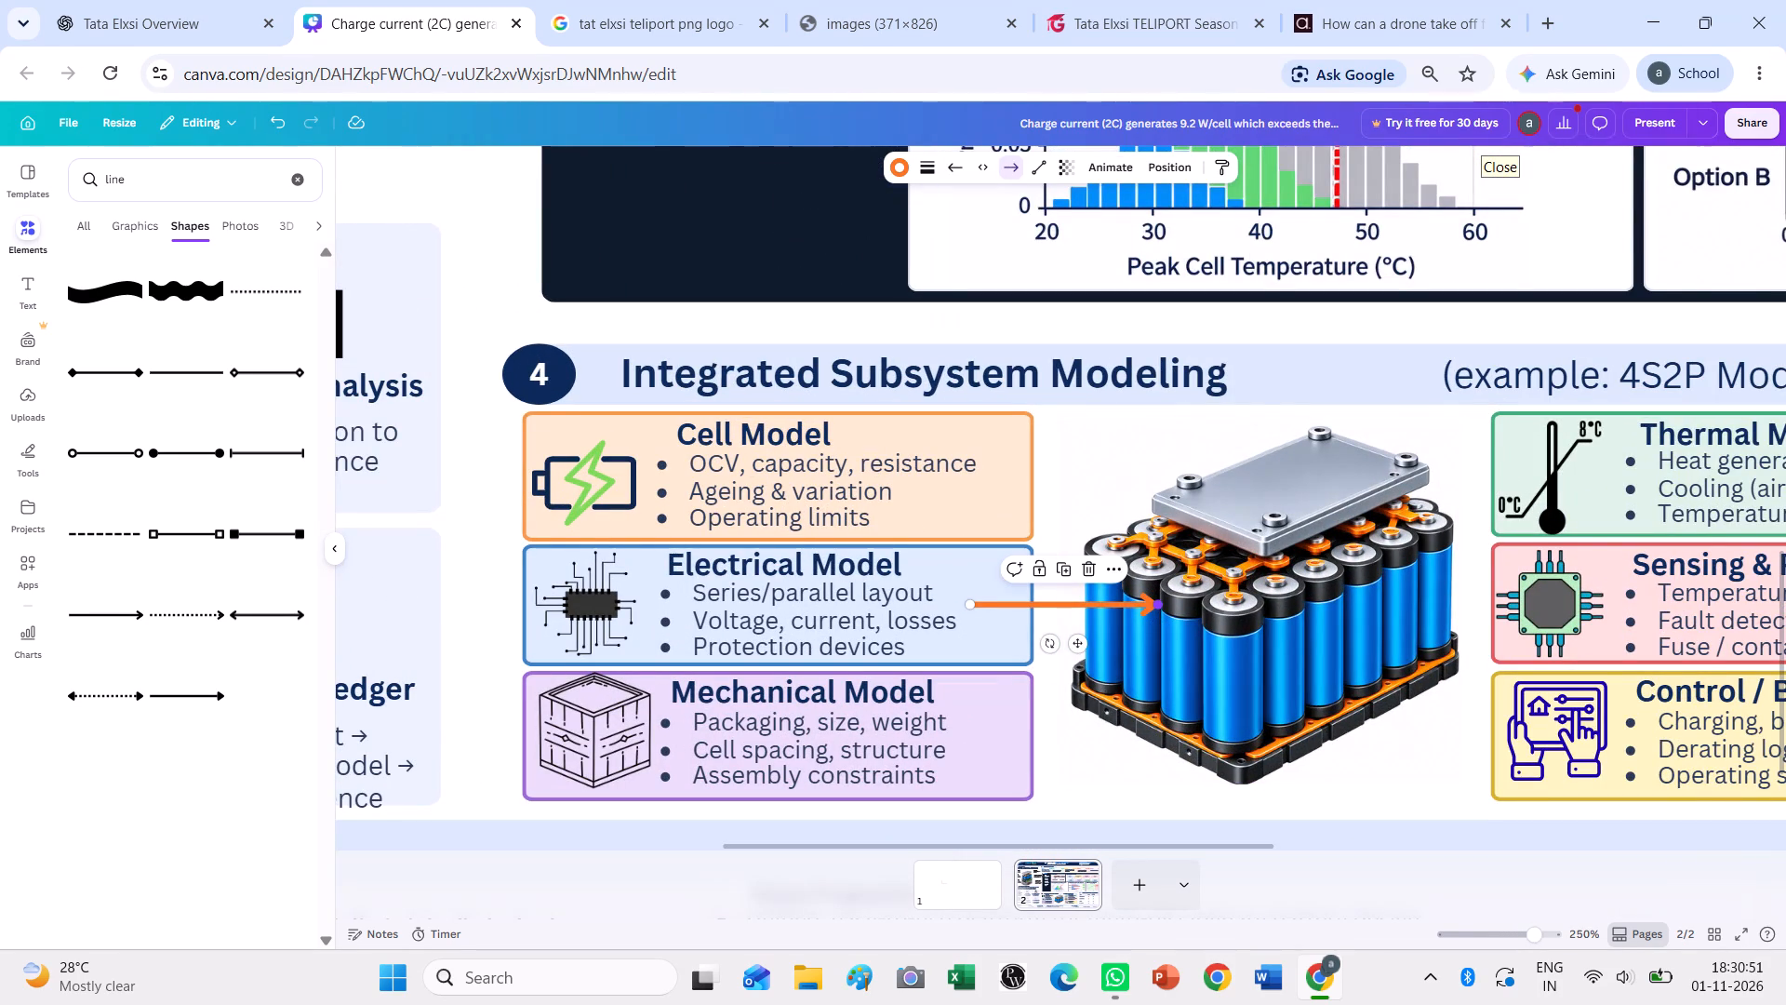
pyautogui.moveTo(1158, 607); pyautogui.dragTo(1071, 609)
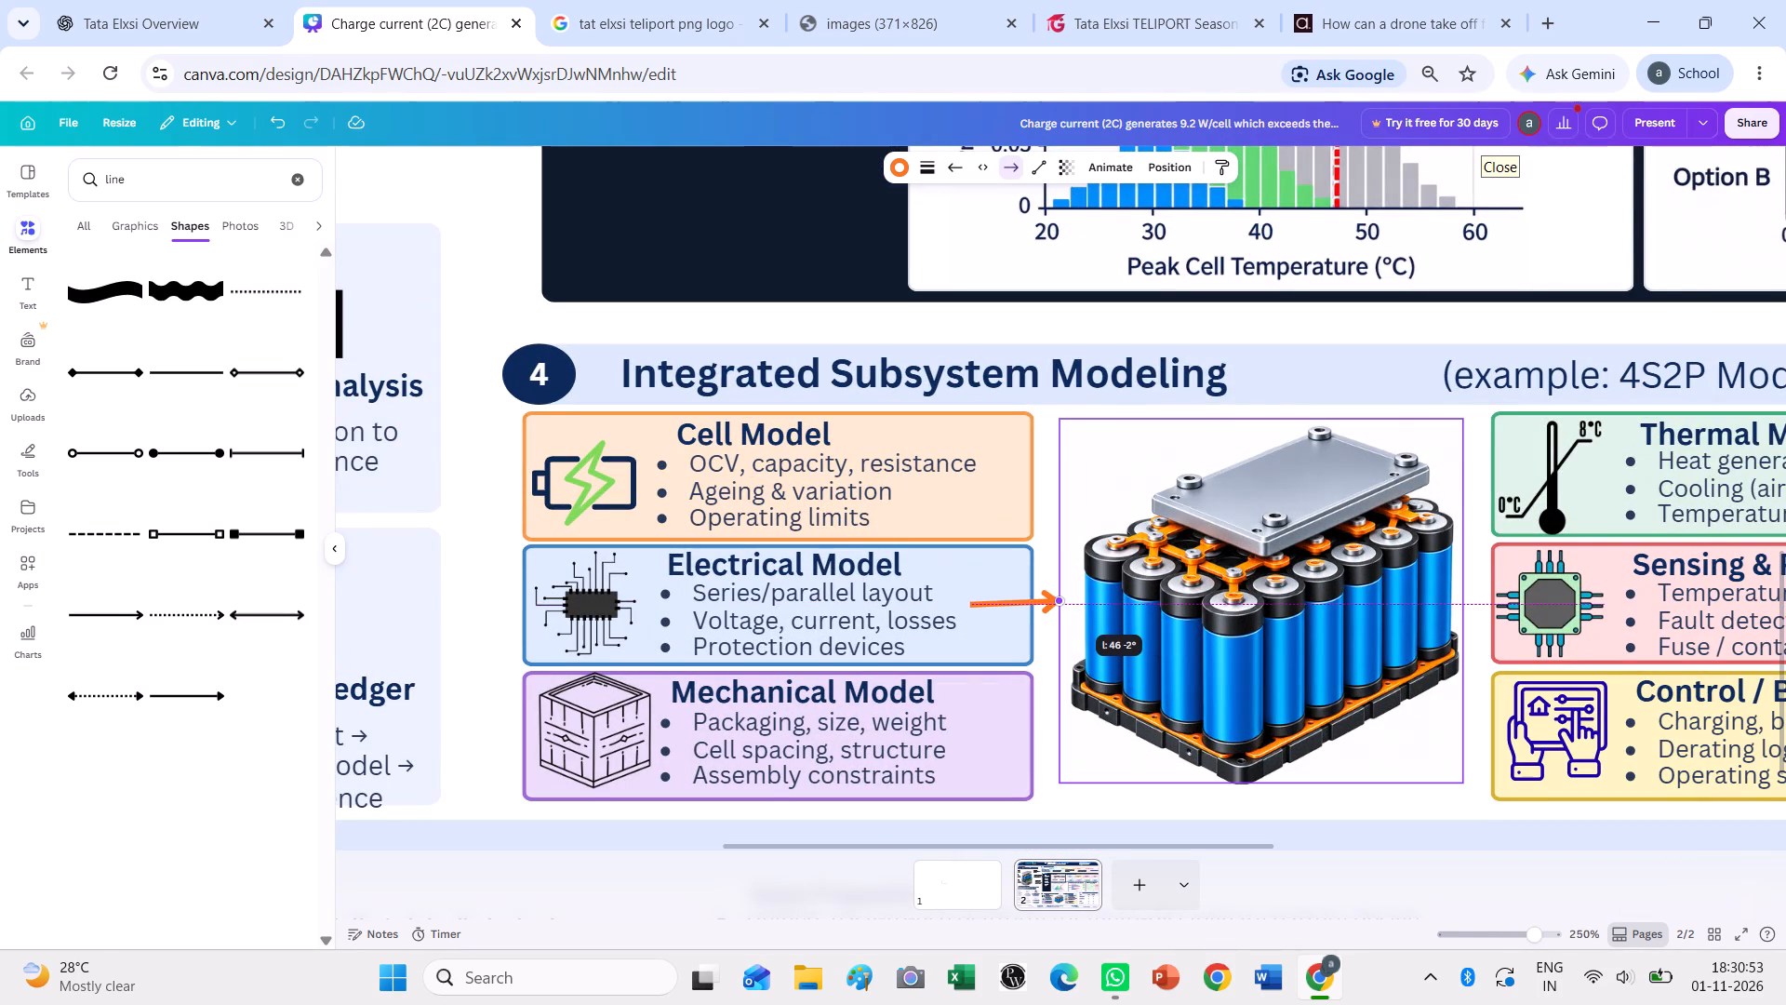
pyautogui.moveTo(1071, 609); pyautogui.dragTo(1071, 610)
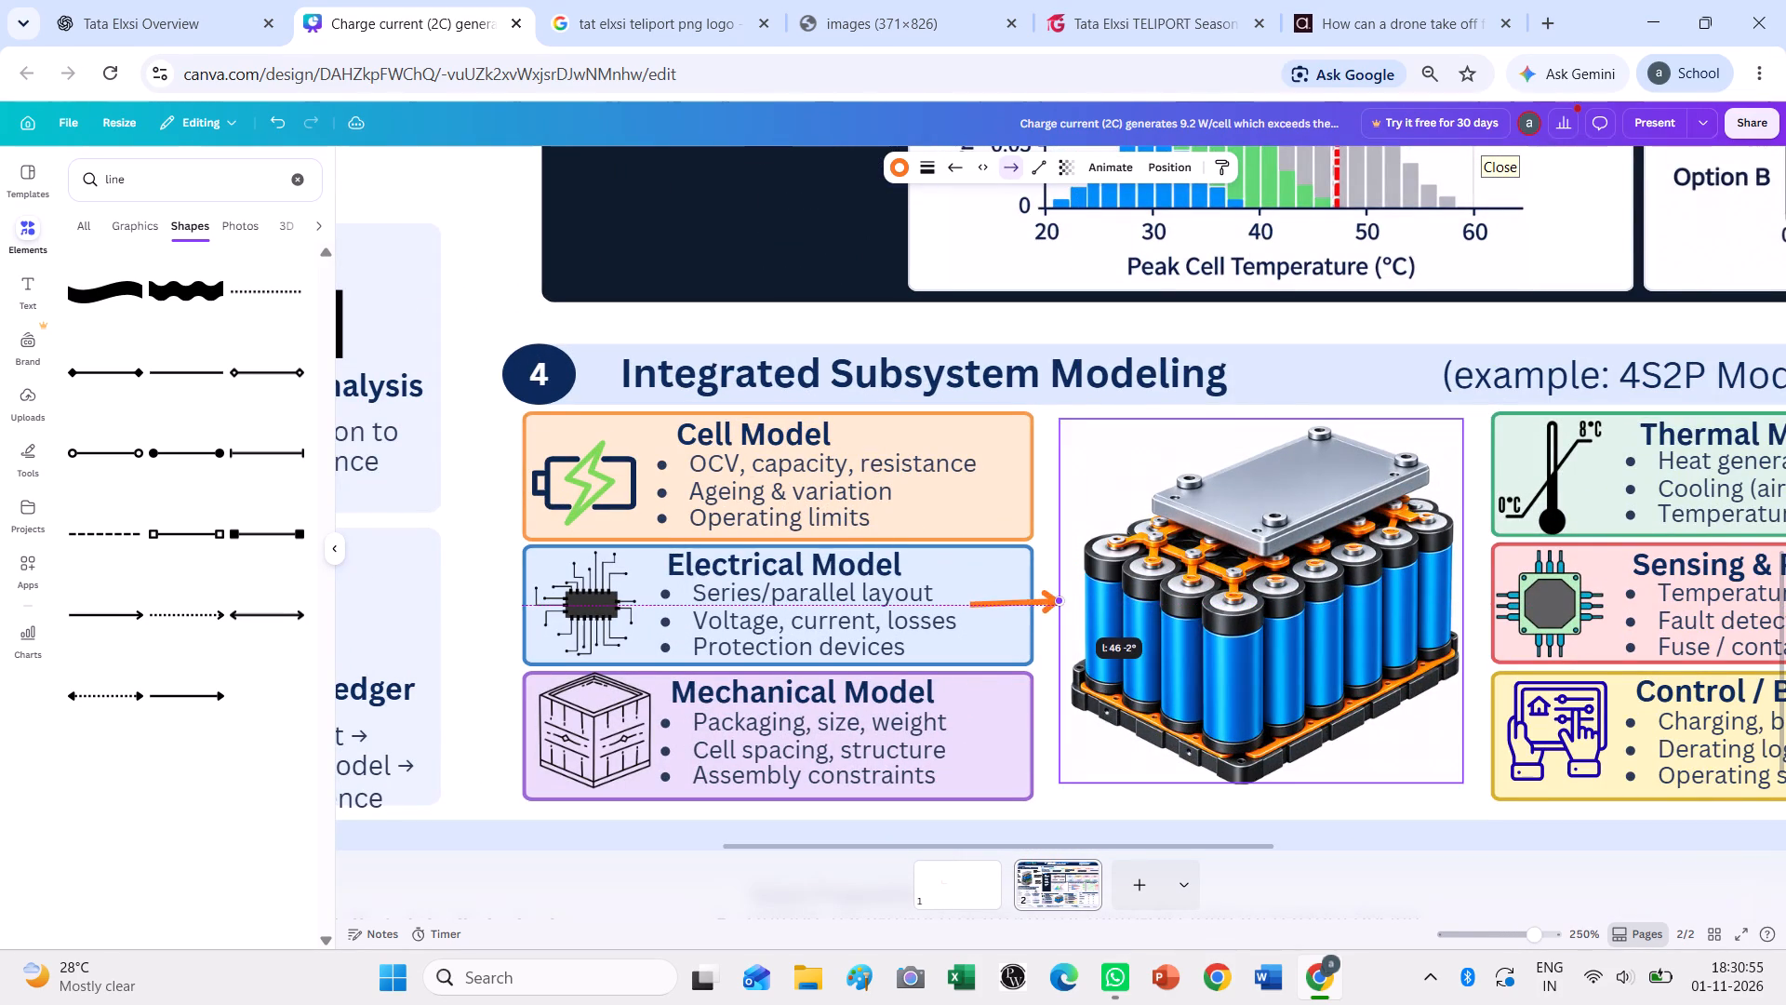
pyautogui.moveTo(1071, 610); pyautogui.dragTo(1079, 610)
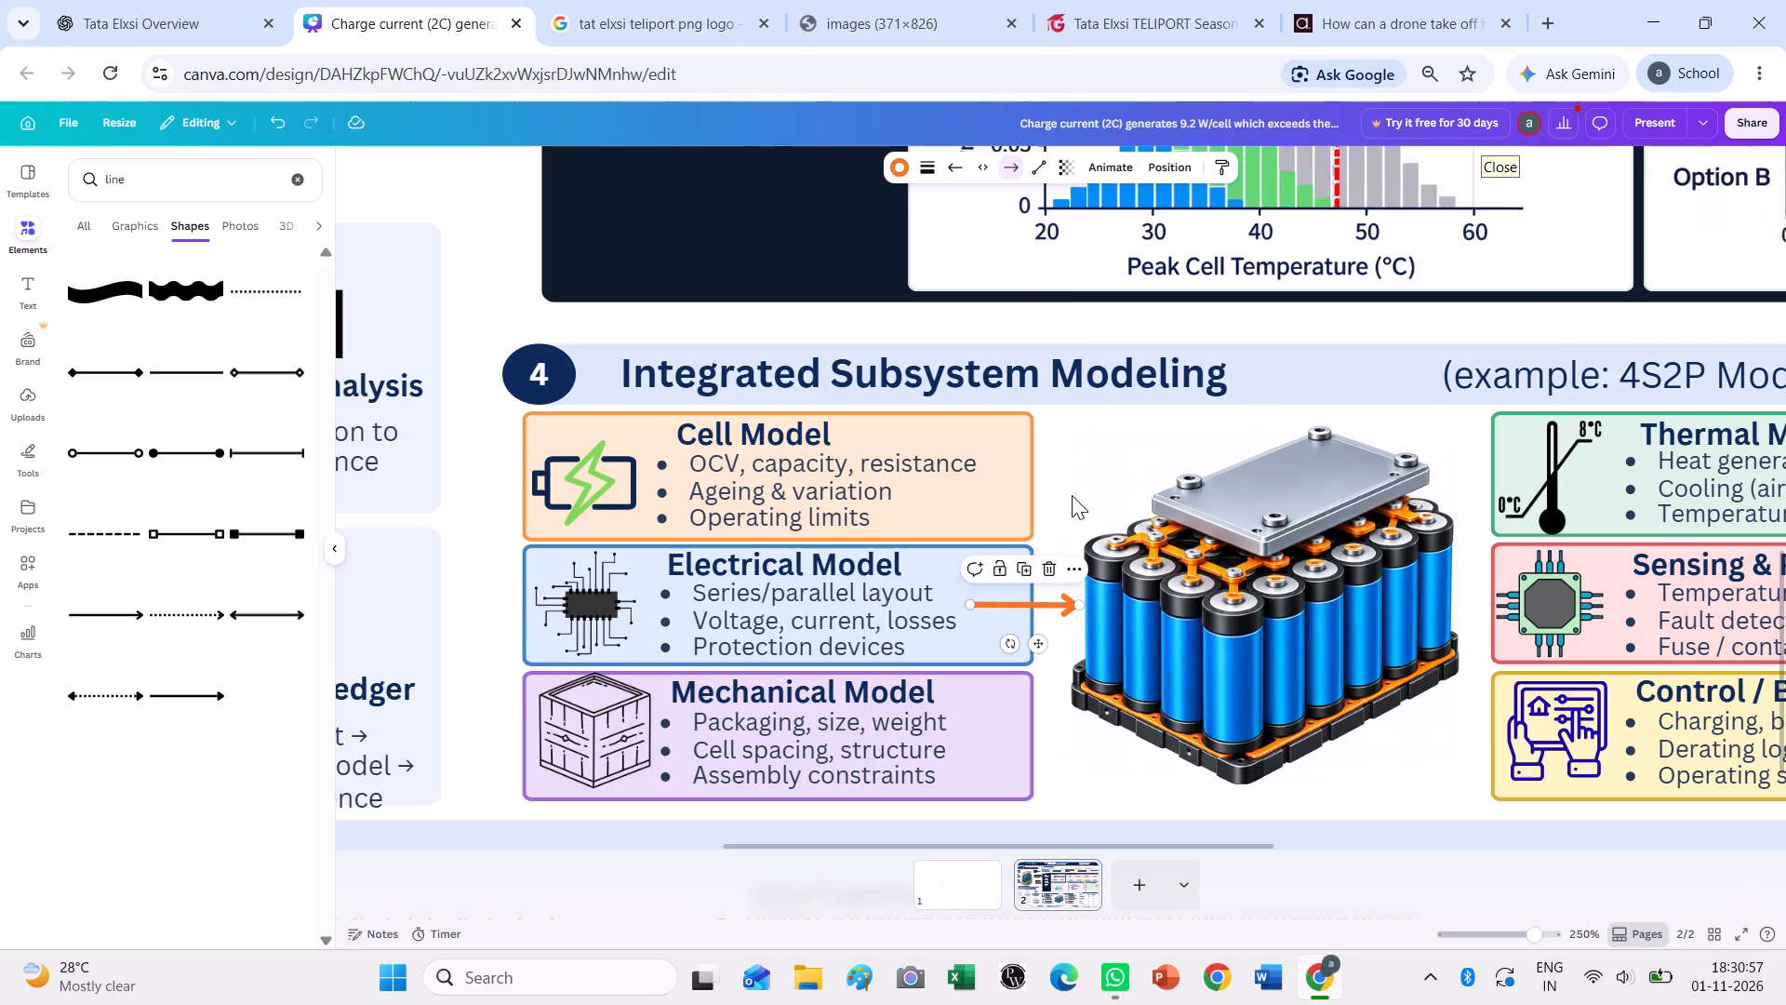
# Recolour the Electrical Model arrow's stroke from the design's colours to a light blue matching its box.
pyautogui.click(898, 173)
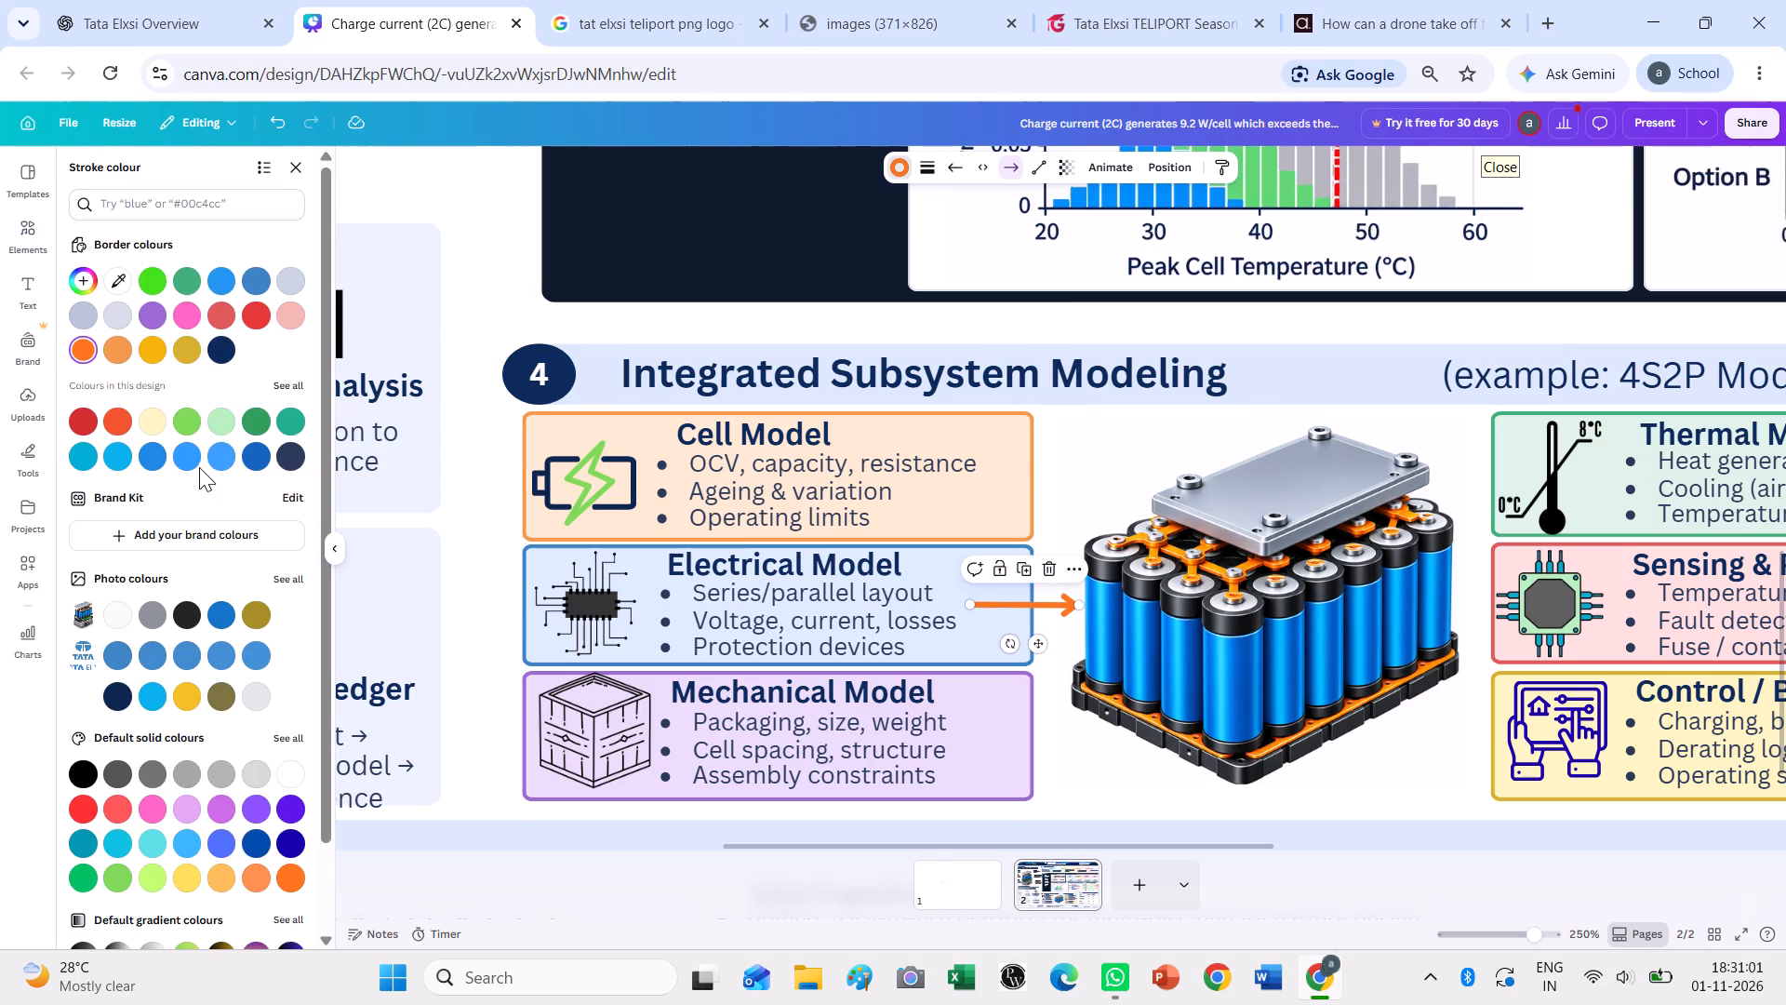
pyautogui.click(180, 459)
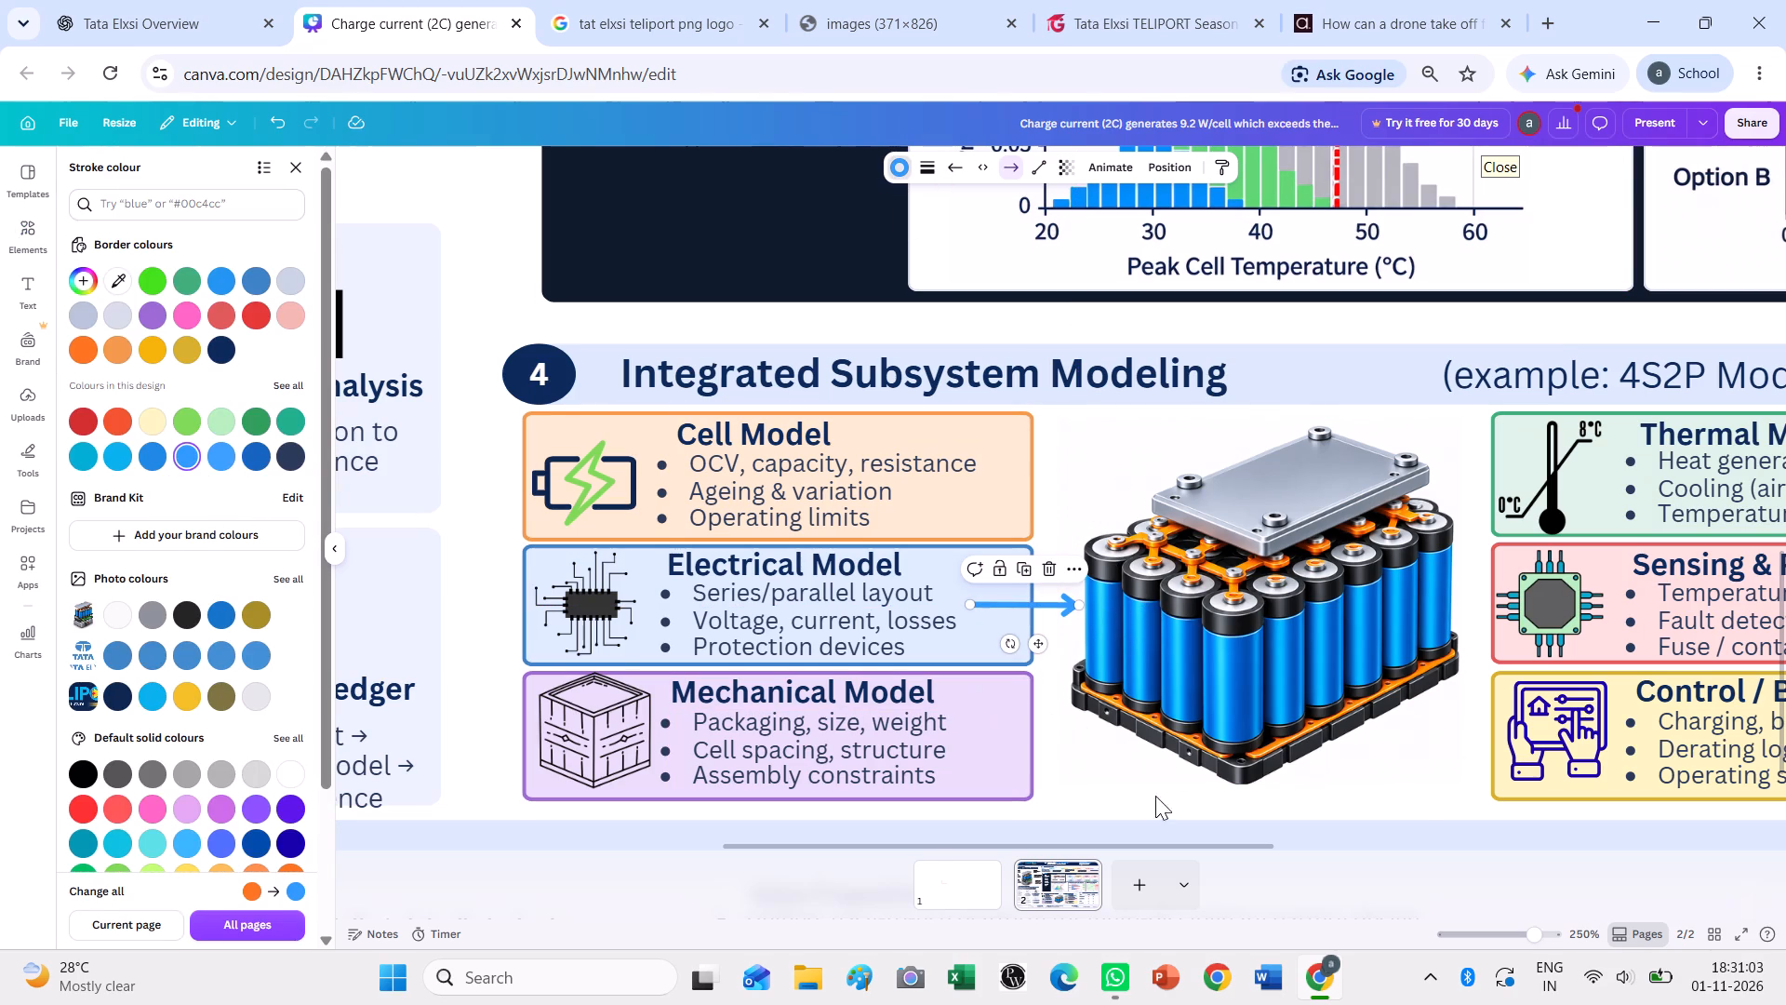
pyautogui.click(1155, 806)
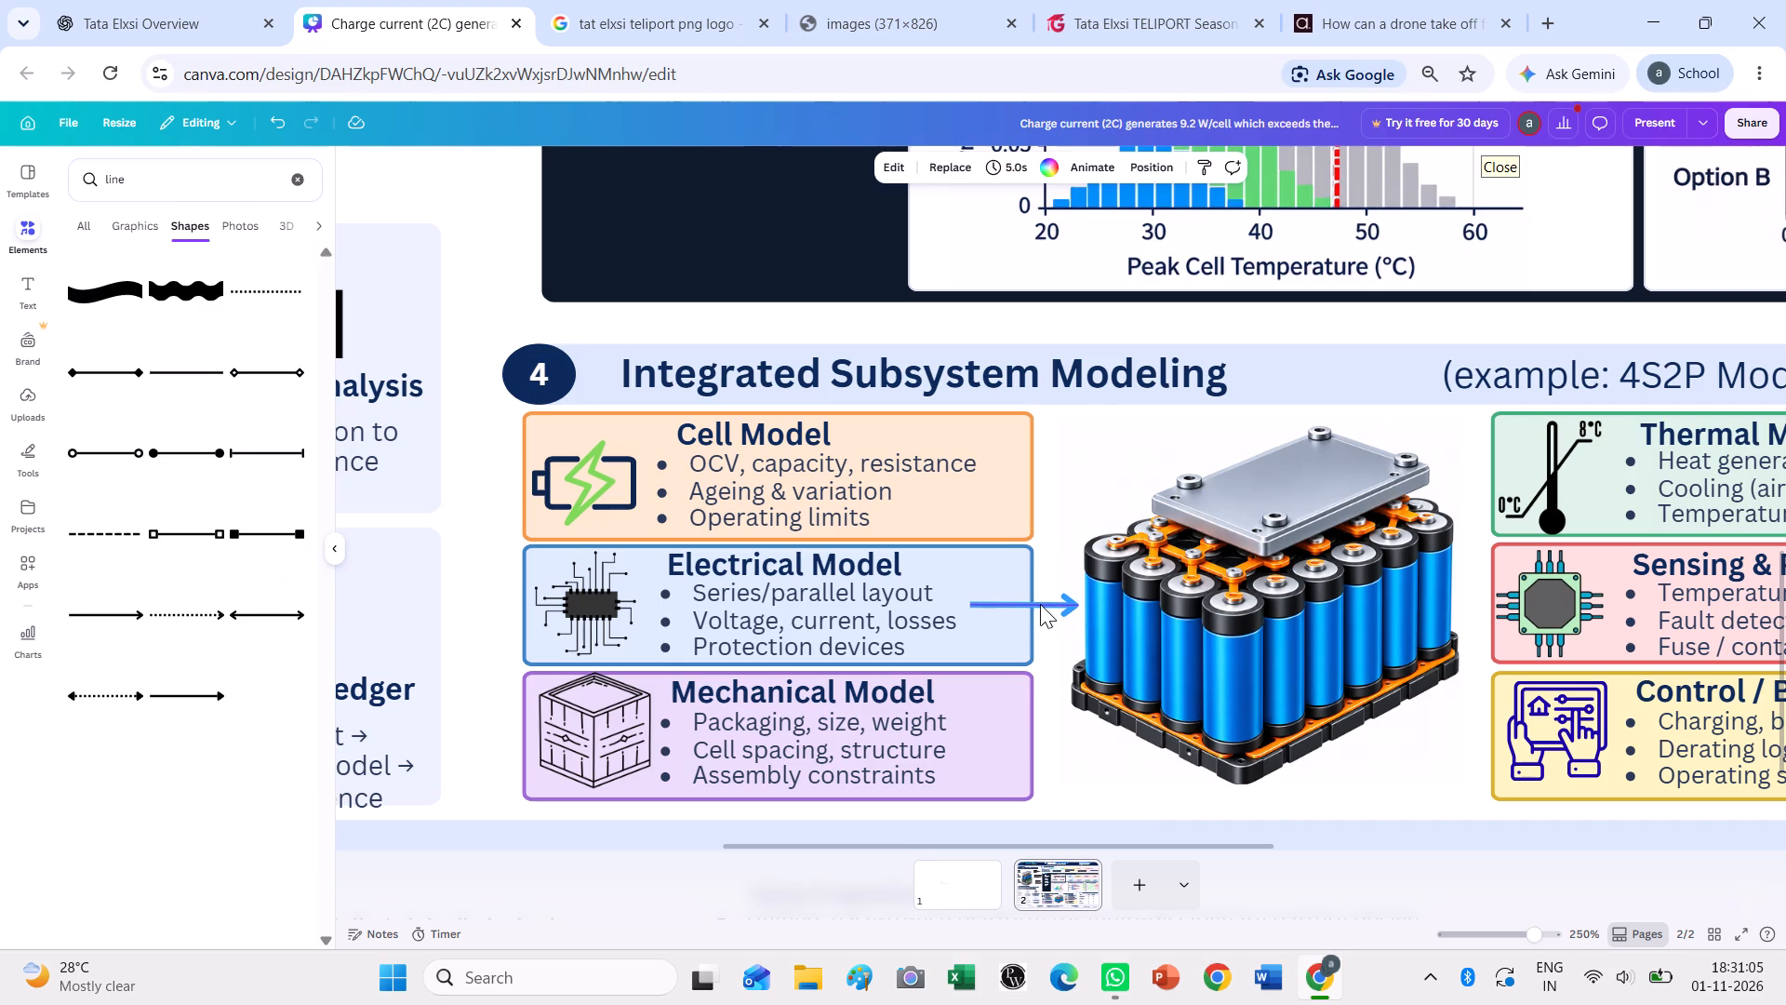
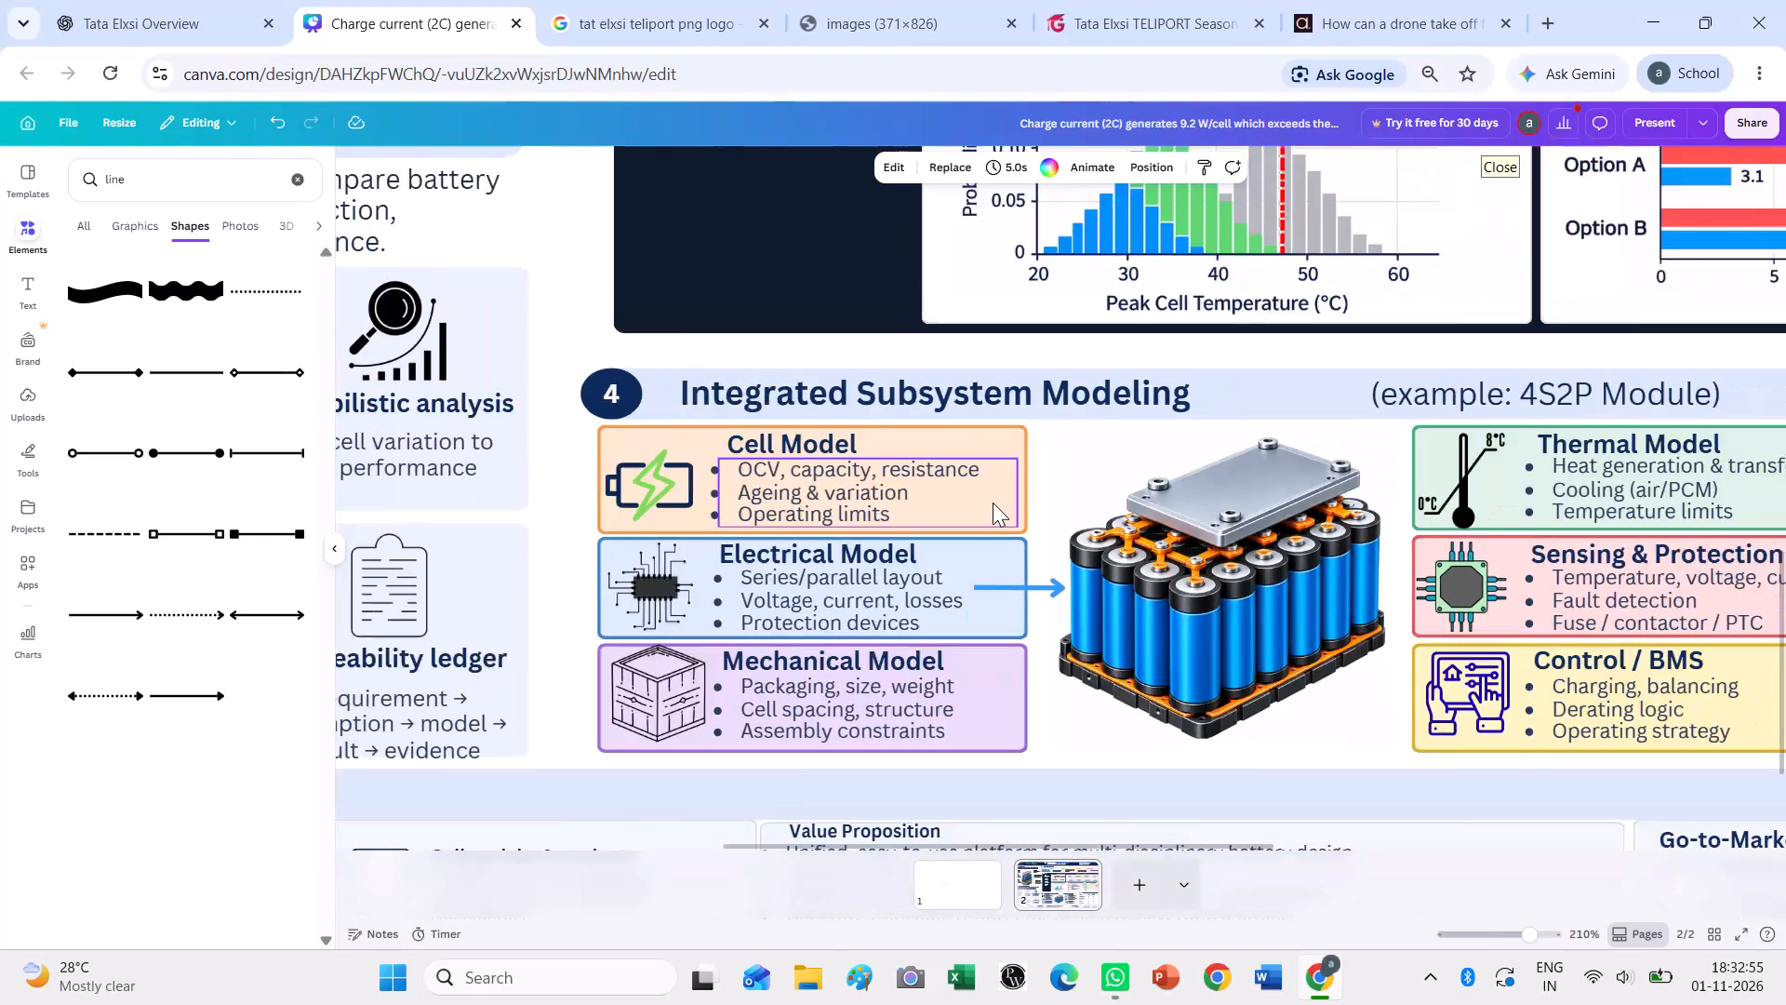
# On page 1, move the orange vertical line down so it hangs below the start of the horizontal arrow, forming a corner.
pyautogui.keyDown('ctrl'); pyautogui.scroll(-2, 993, 503); pyautogui.keyUp('ctrl')
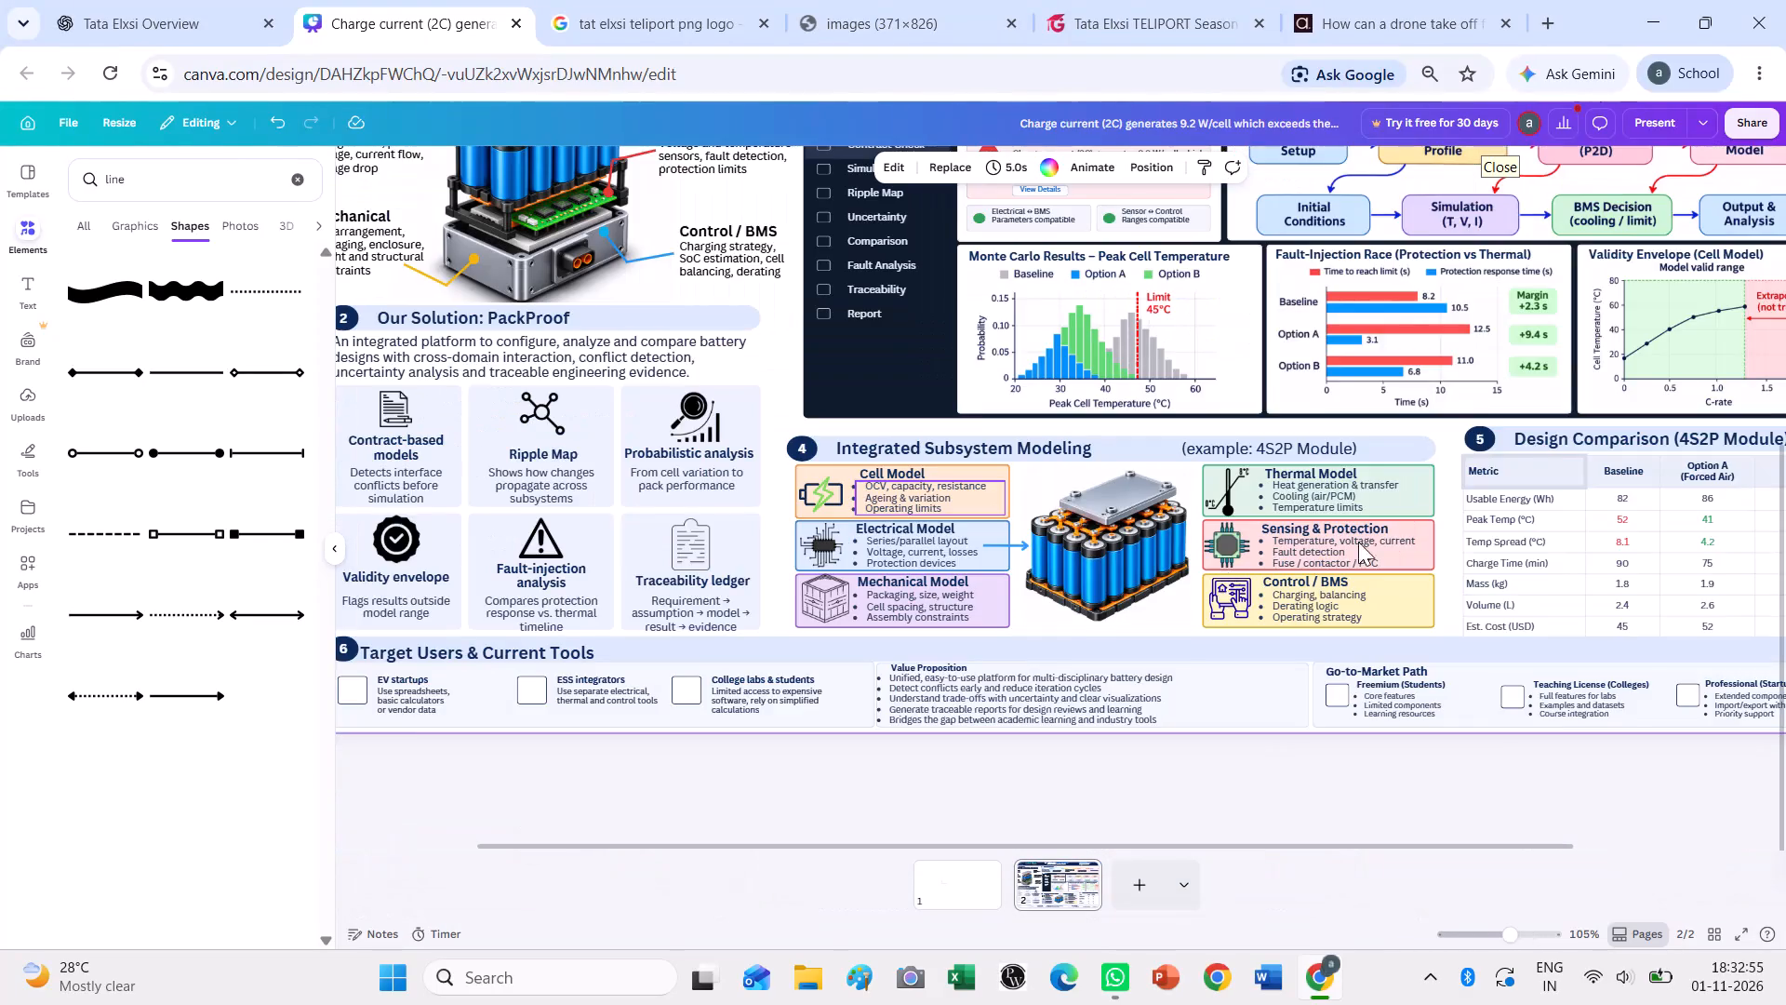
pyautogui.scroll(2, 1434, 487)
pyautogui.scroll(-1, 1434, 486)
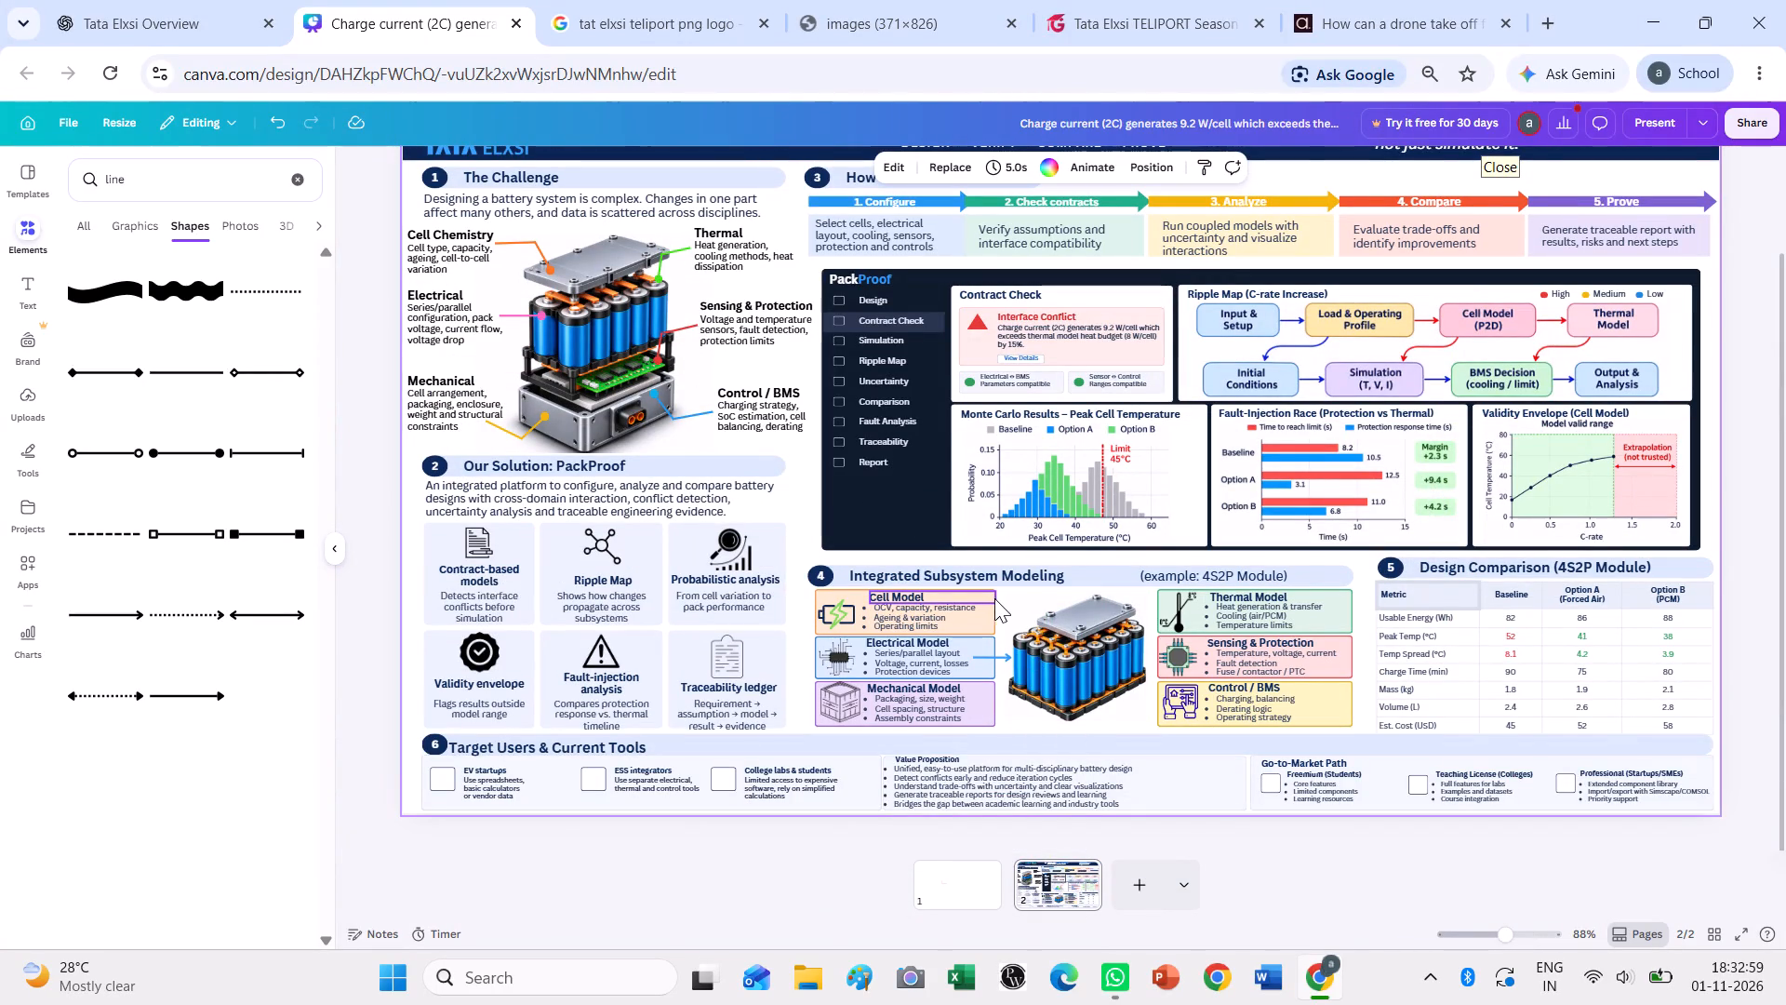
pyautogui.click(954, 891)
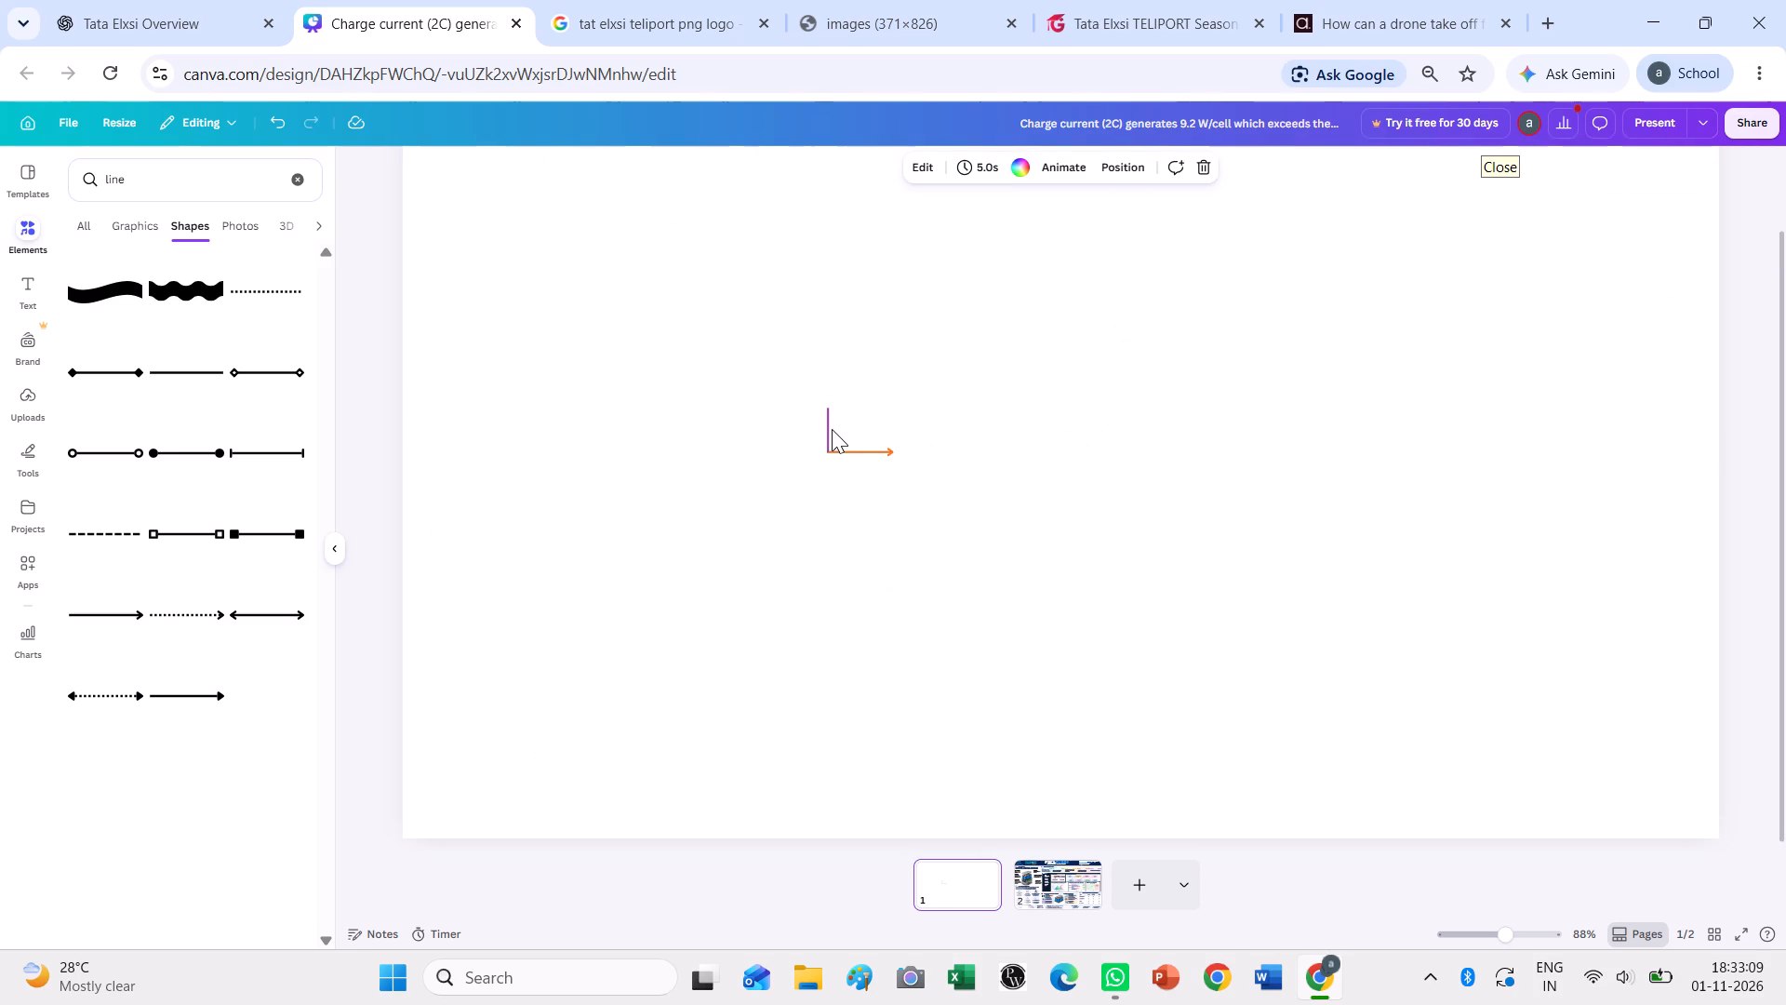
pyautogui.moveTo(831, 429); pyautogui.dragTo(833, 449)
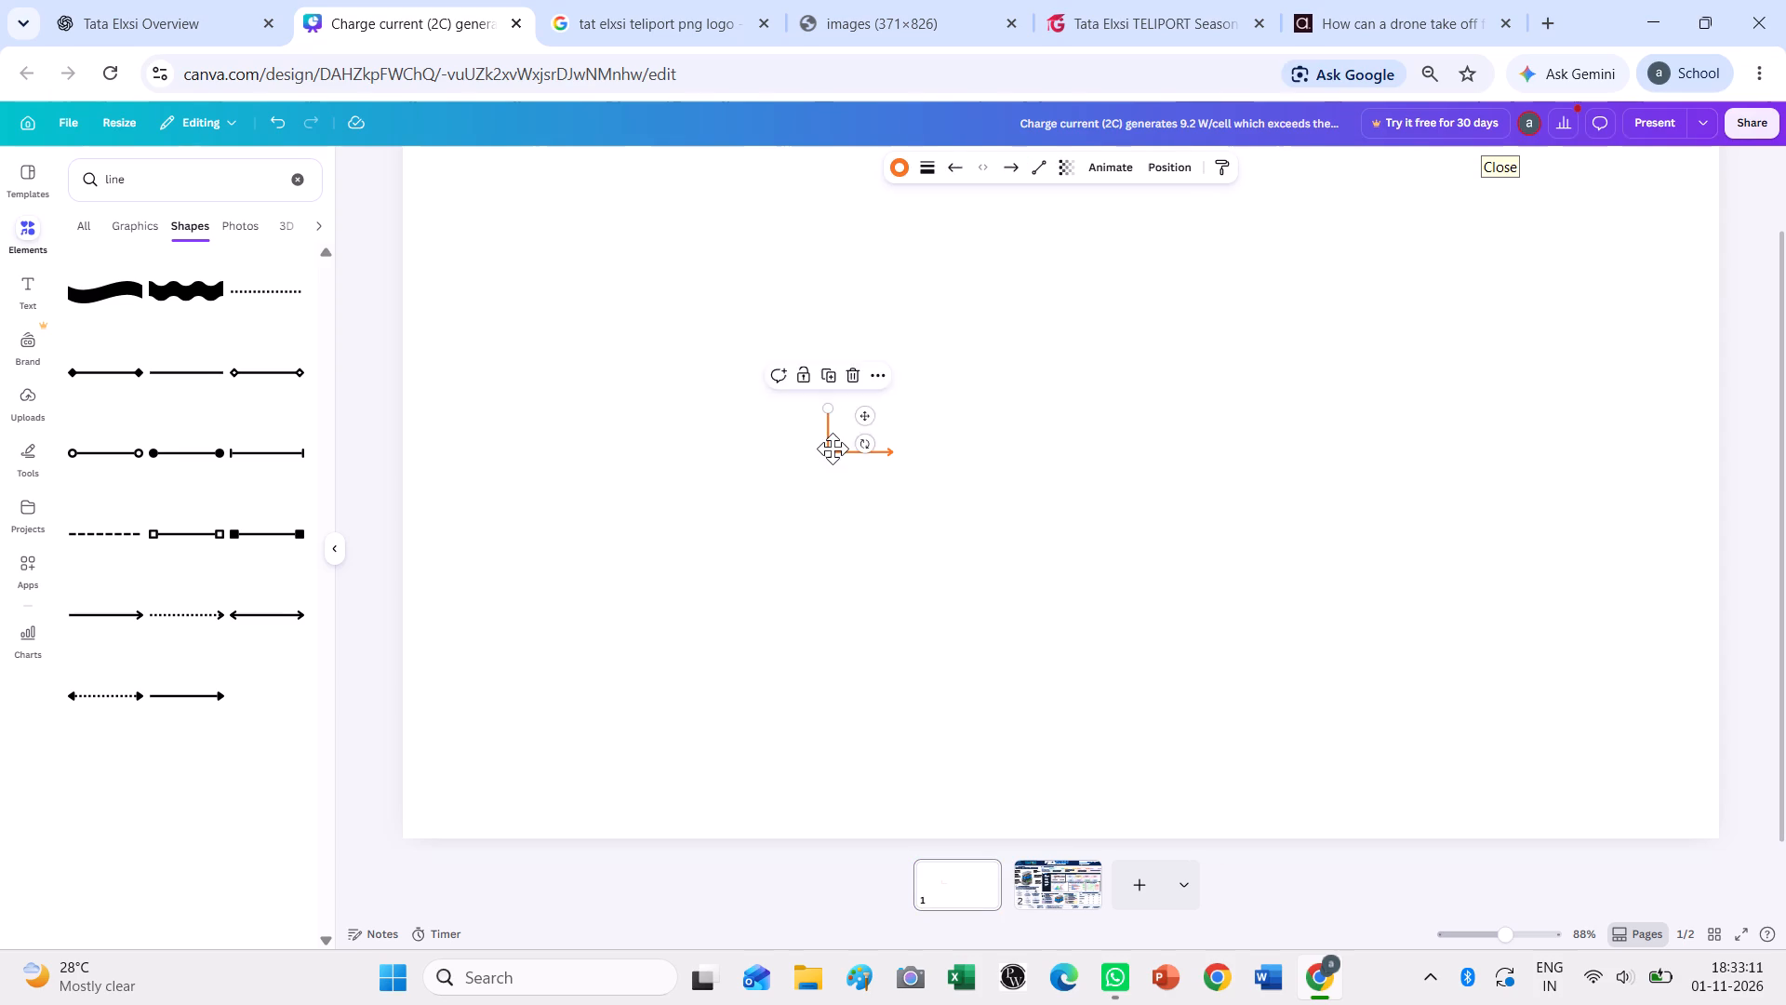
pyautogui.moveTo(833, 449); pyautogui.dragTo(833, 473)
pyautogui.click(893, 551)
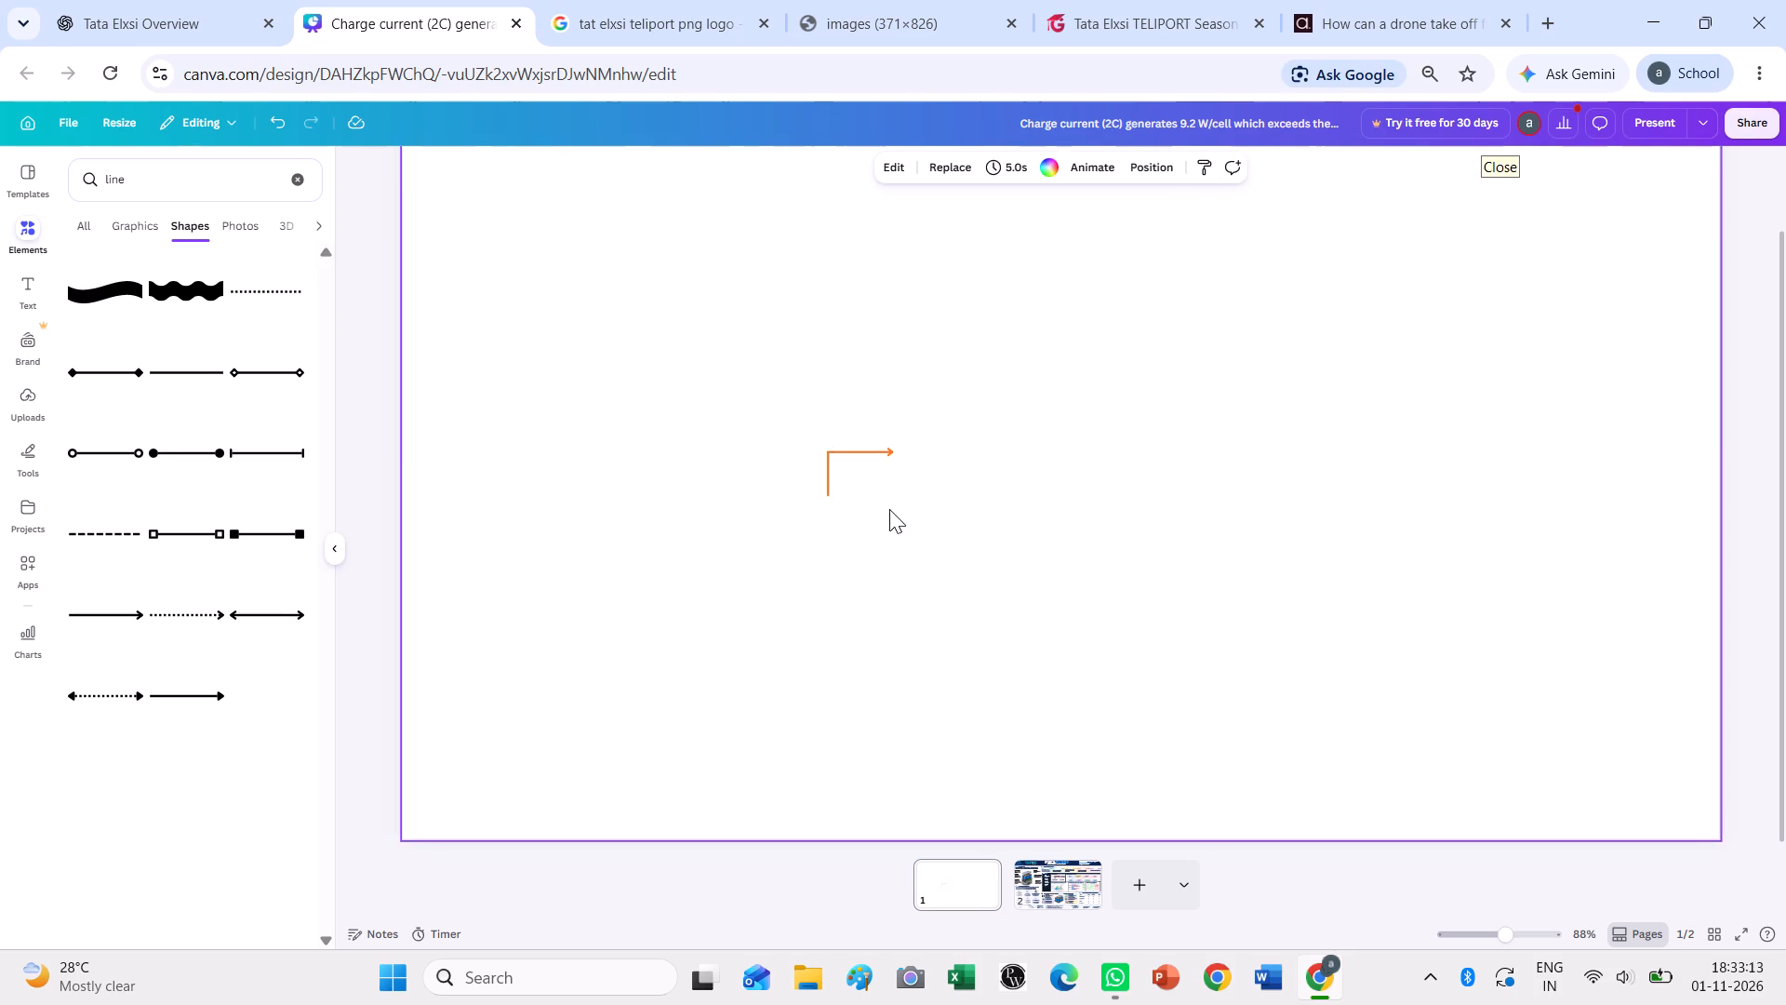
# Copy both pieces of the orange bent arrow from page 1 and paste them onto the poster on page 2.
pyautogui.keyDown('ctrl'); pyautogui.scroll(4, 889, 506); pyautogui.keyUp('ctrl')
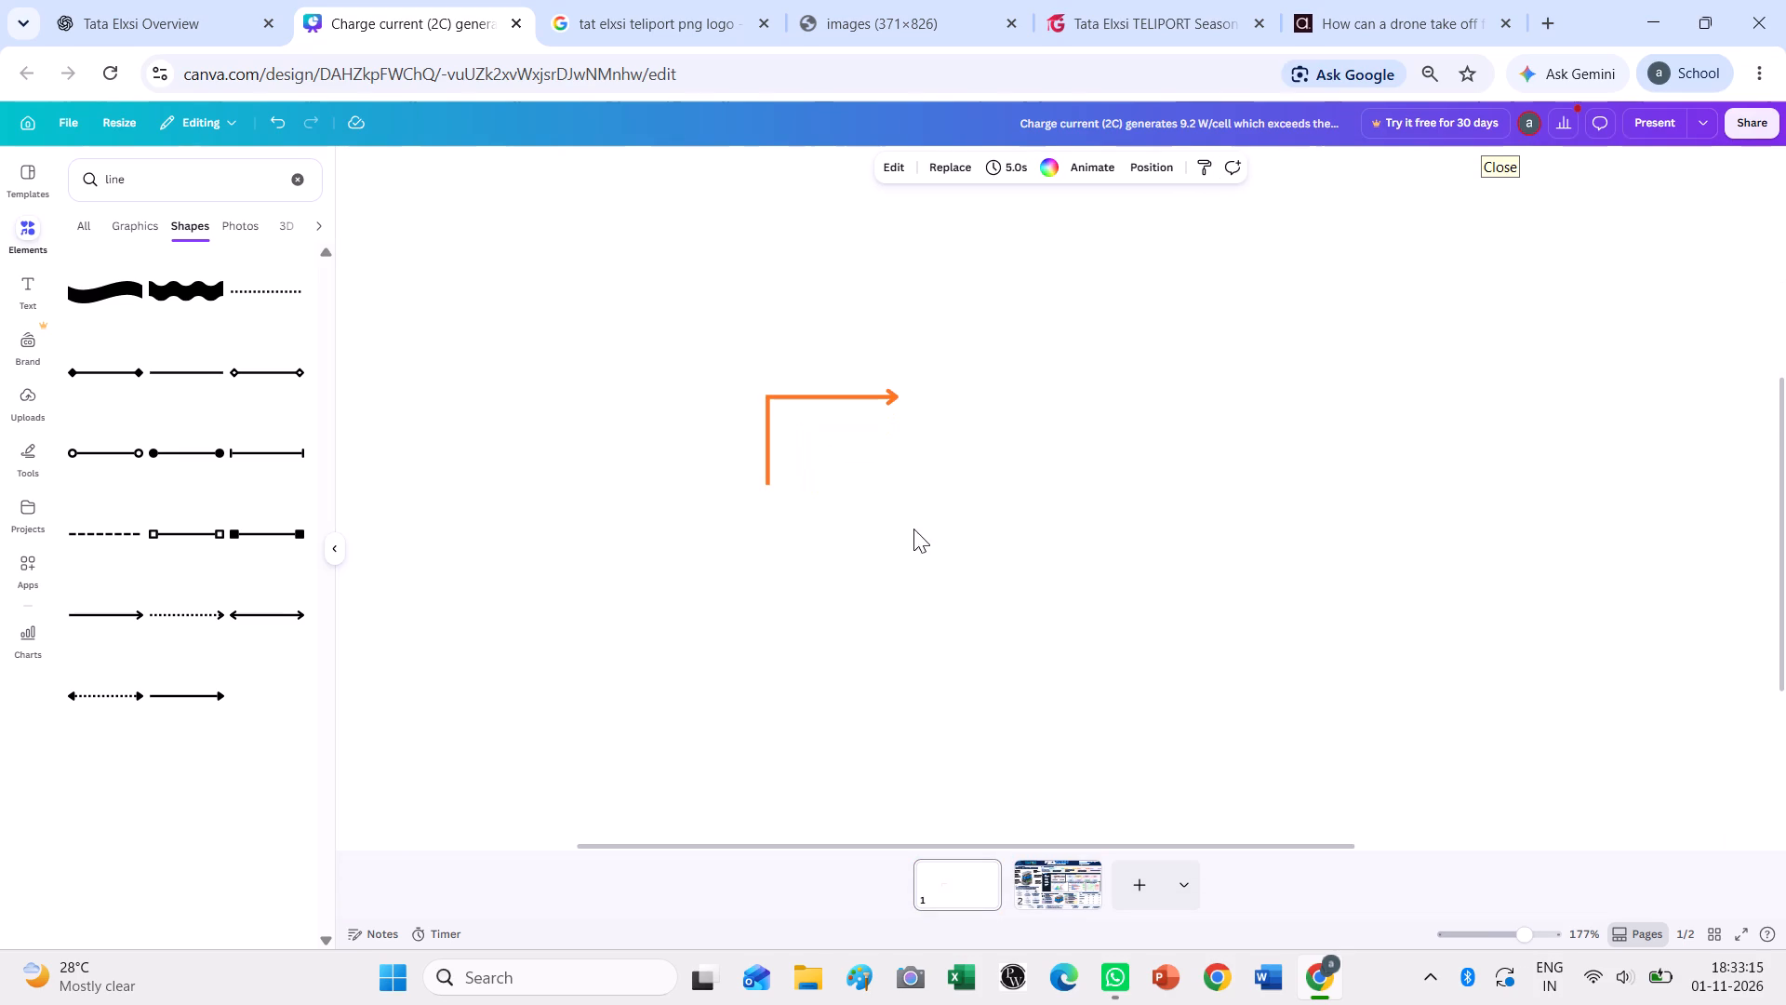
pyautogui.moveTo(926, 529); pyautogui.dragTo(749, 363)
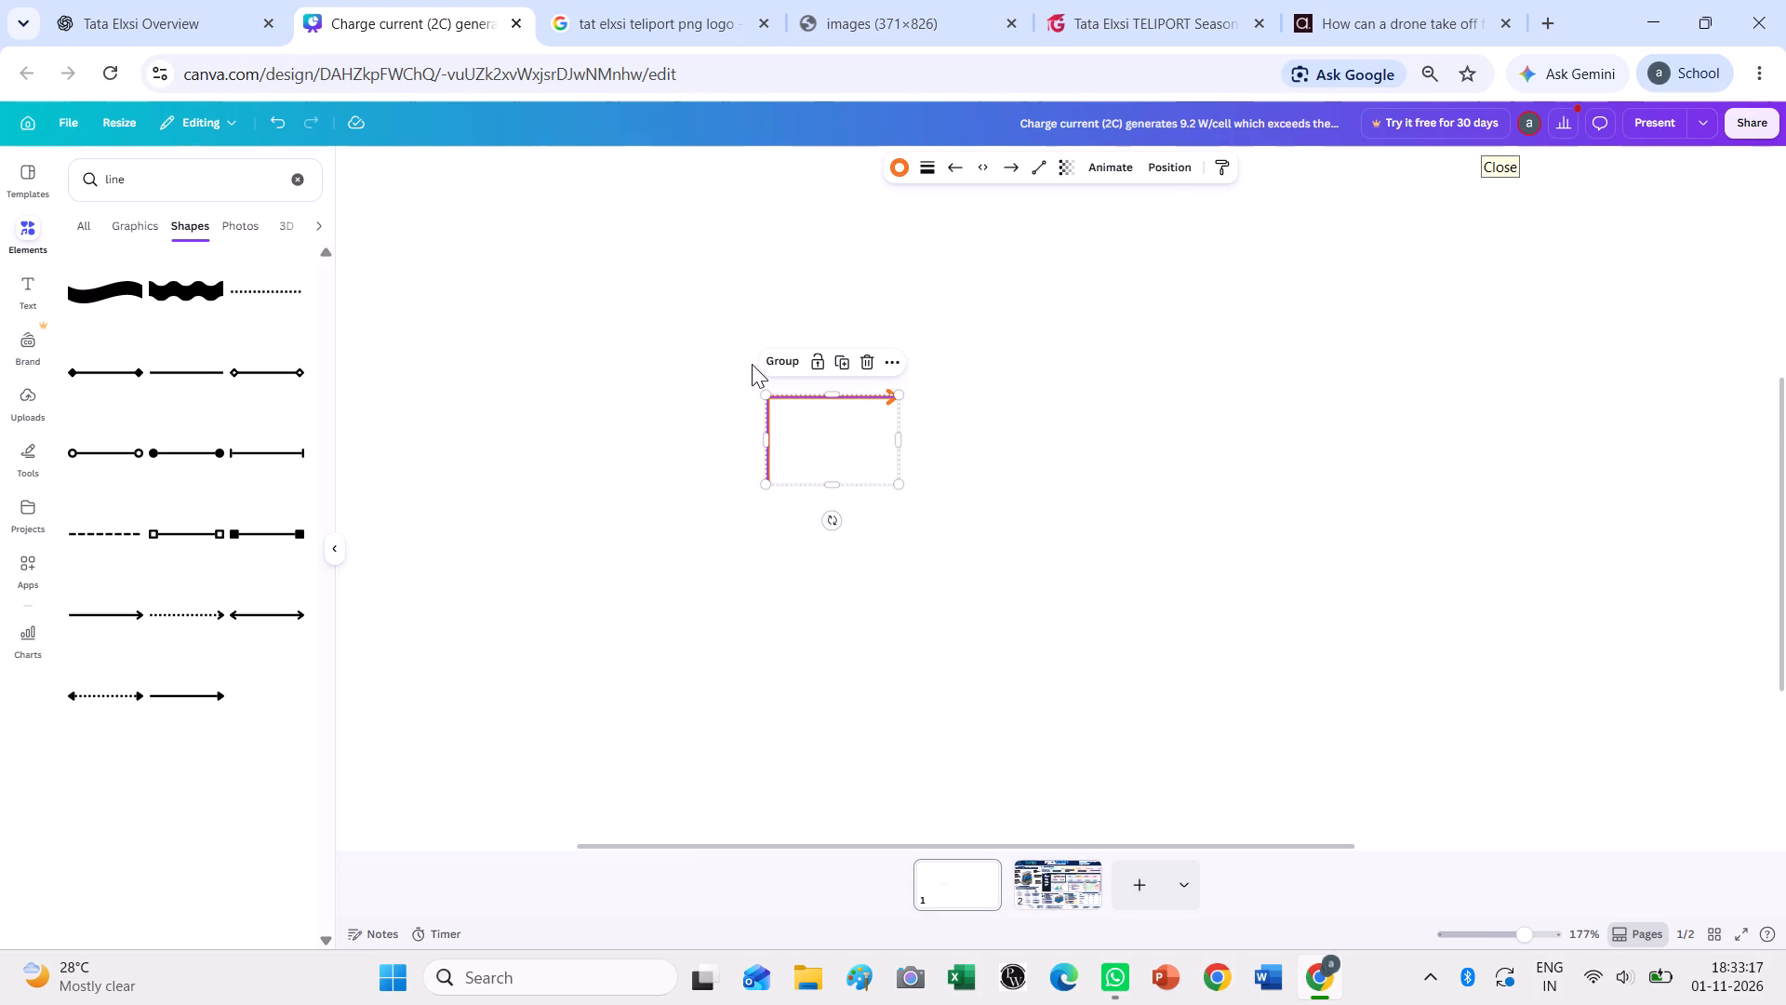
pyautogui.hotkey('ctrl', 'c')
pyautogui.click(1084, 877)
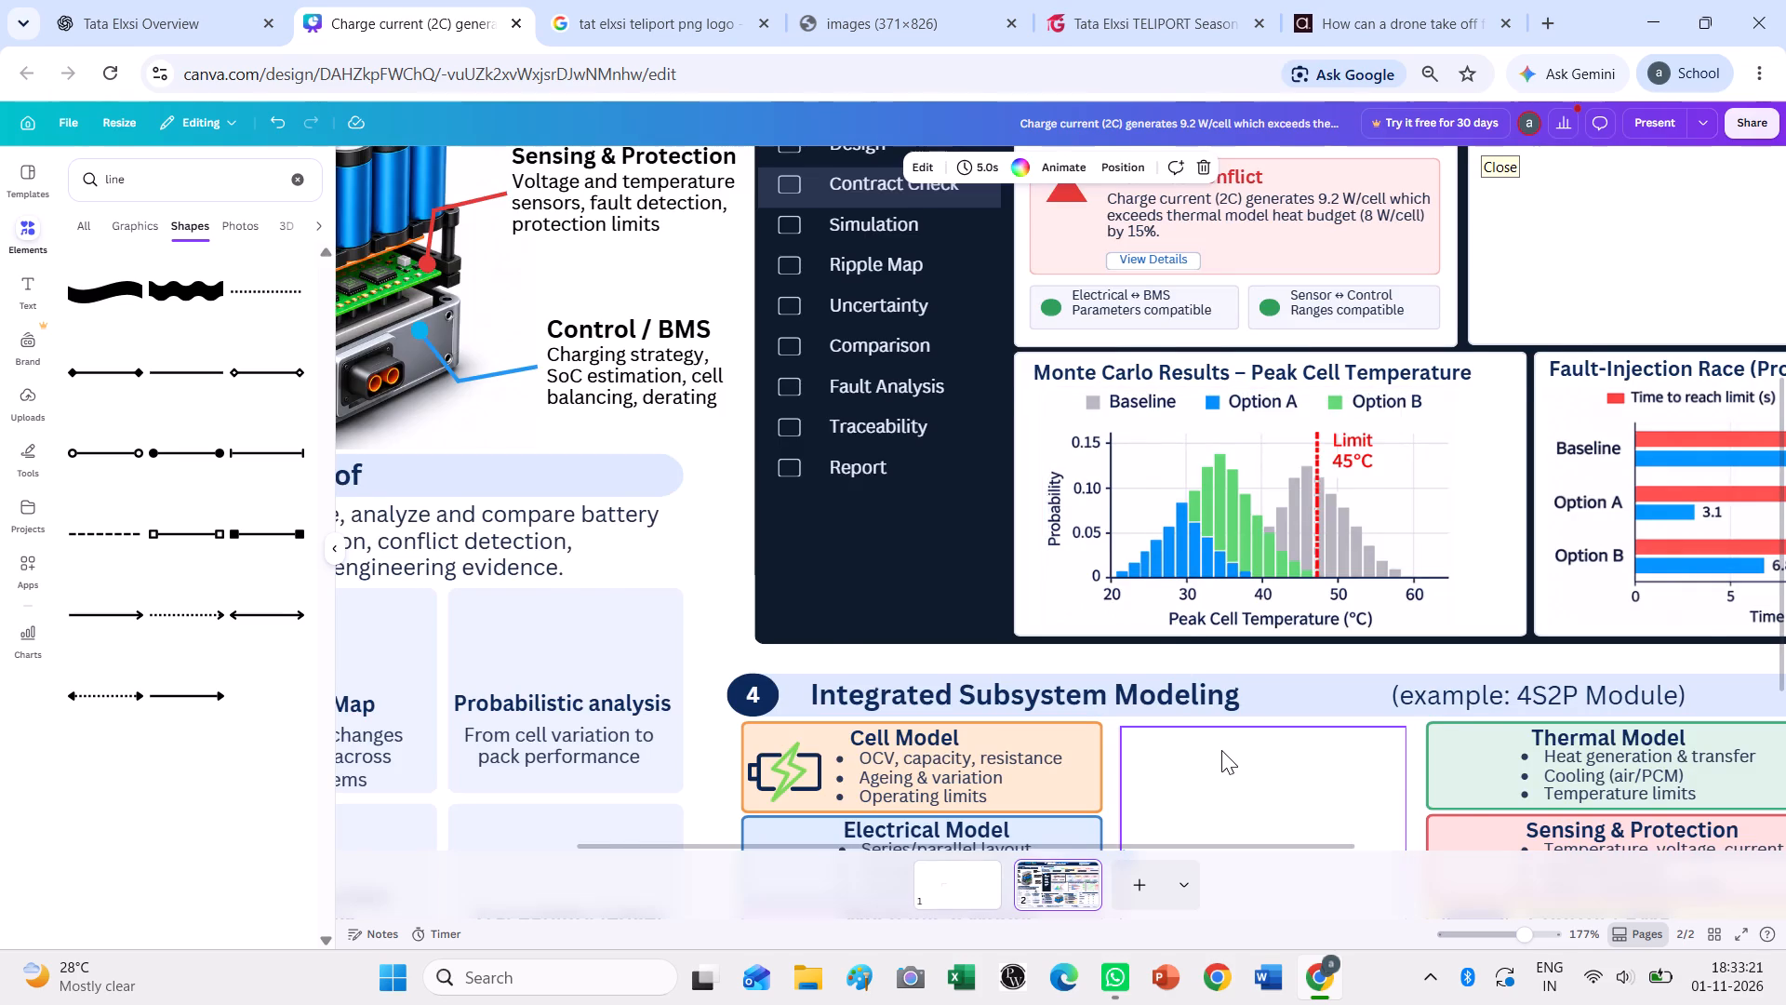
pyautogui.keyDown('ctrl'); pyautogui.scroll(-1, 1221, 750); pyautogui.keyUp('ctrl')
pyautogui.hotkey('ctrl', 'v')
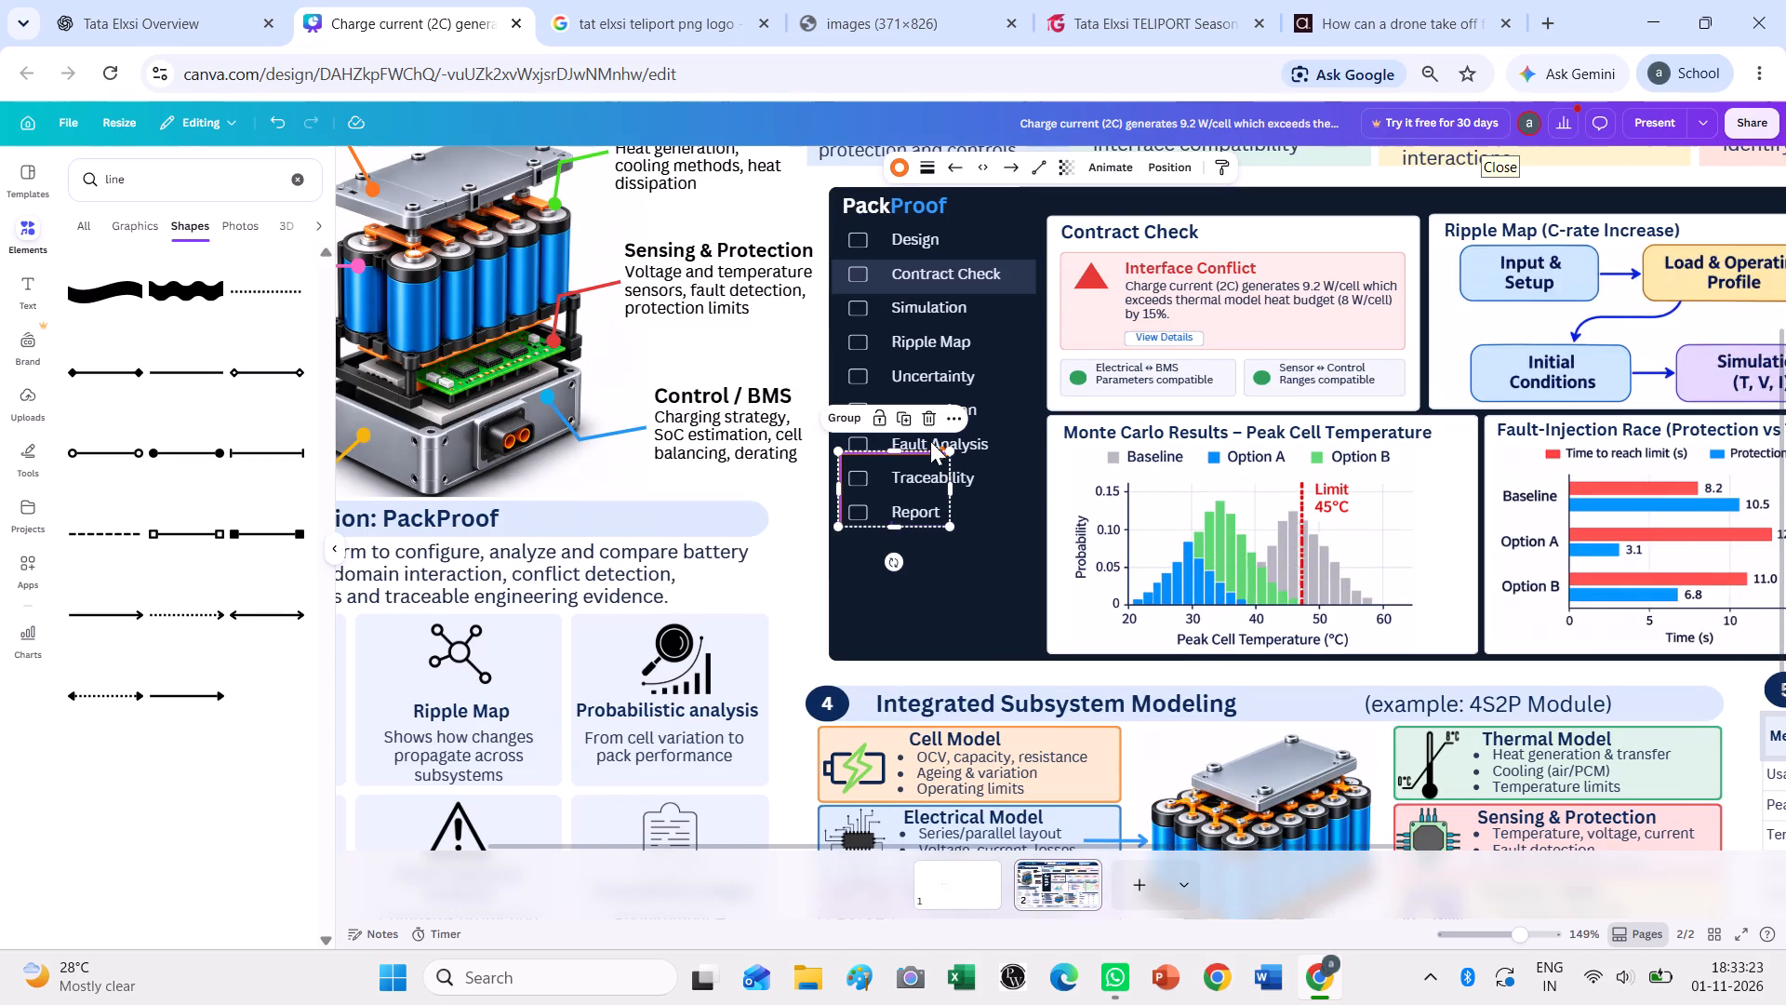
# Rotate the pasted bent arrow so its head points down, and place it between the Cell Model box and the battery image.
pyautogui.moveTo(887, 556); pyautogui.dragTo(902, 453)
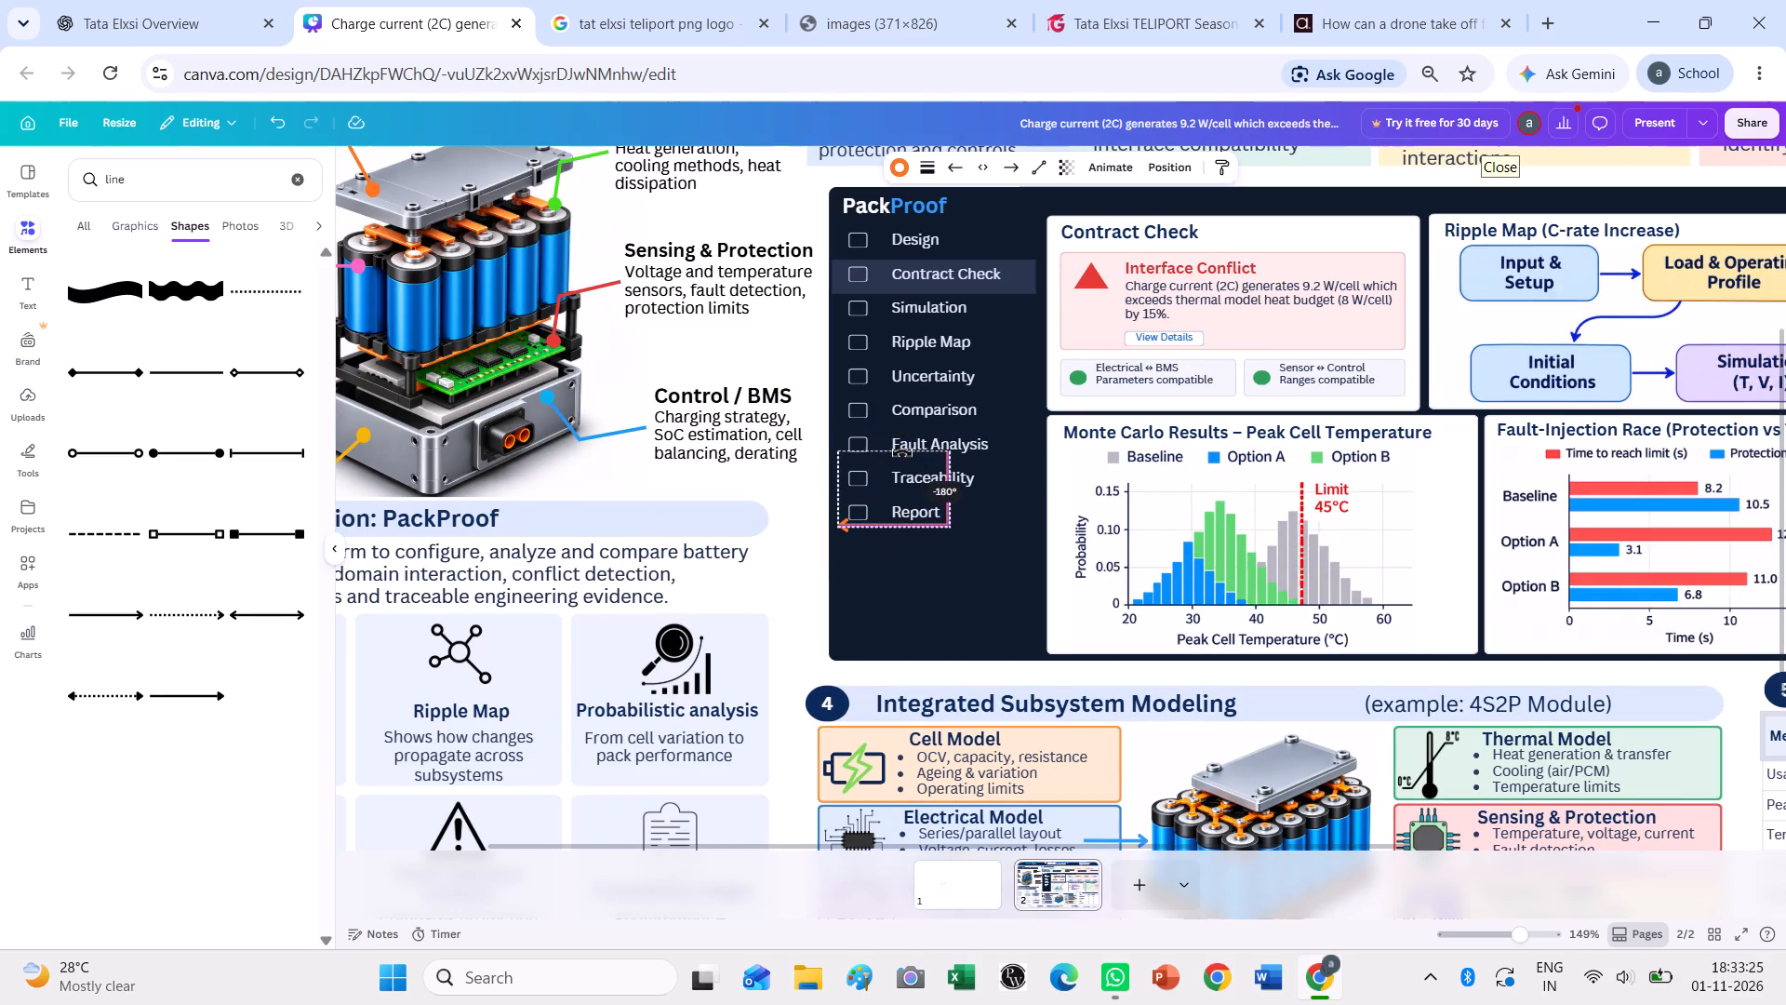
pyautogui.moveTo(902, 453); pyautogui.dragTo(817, 476)
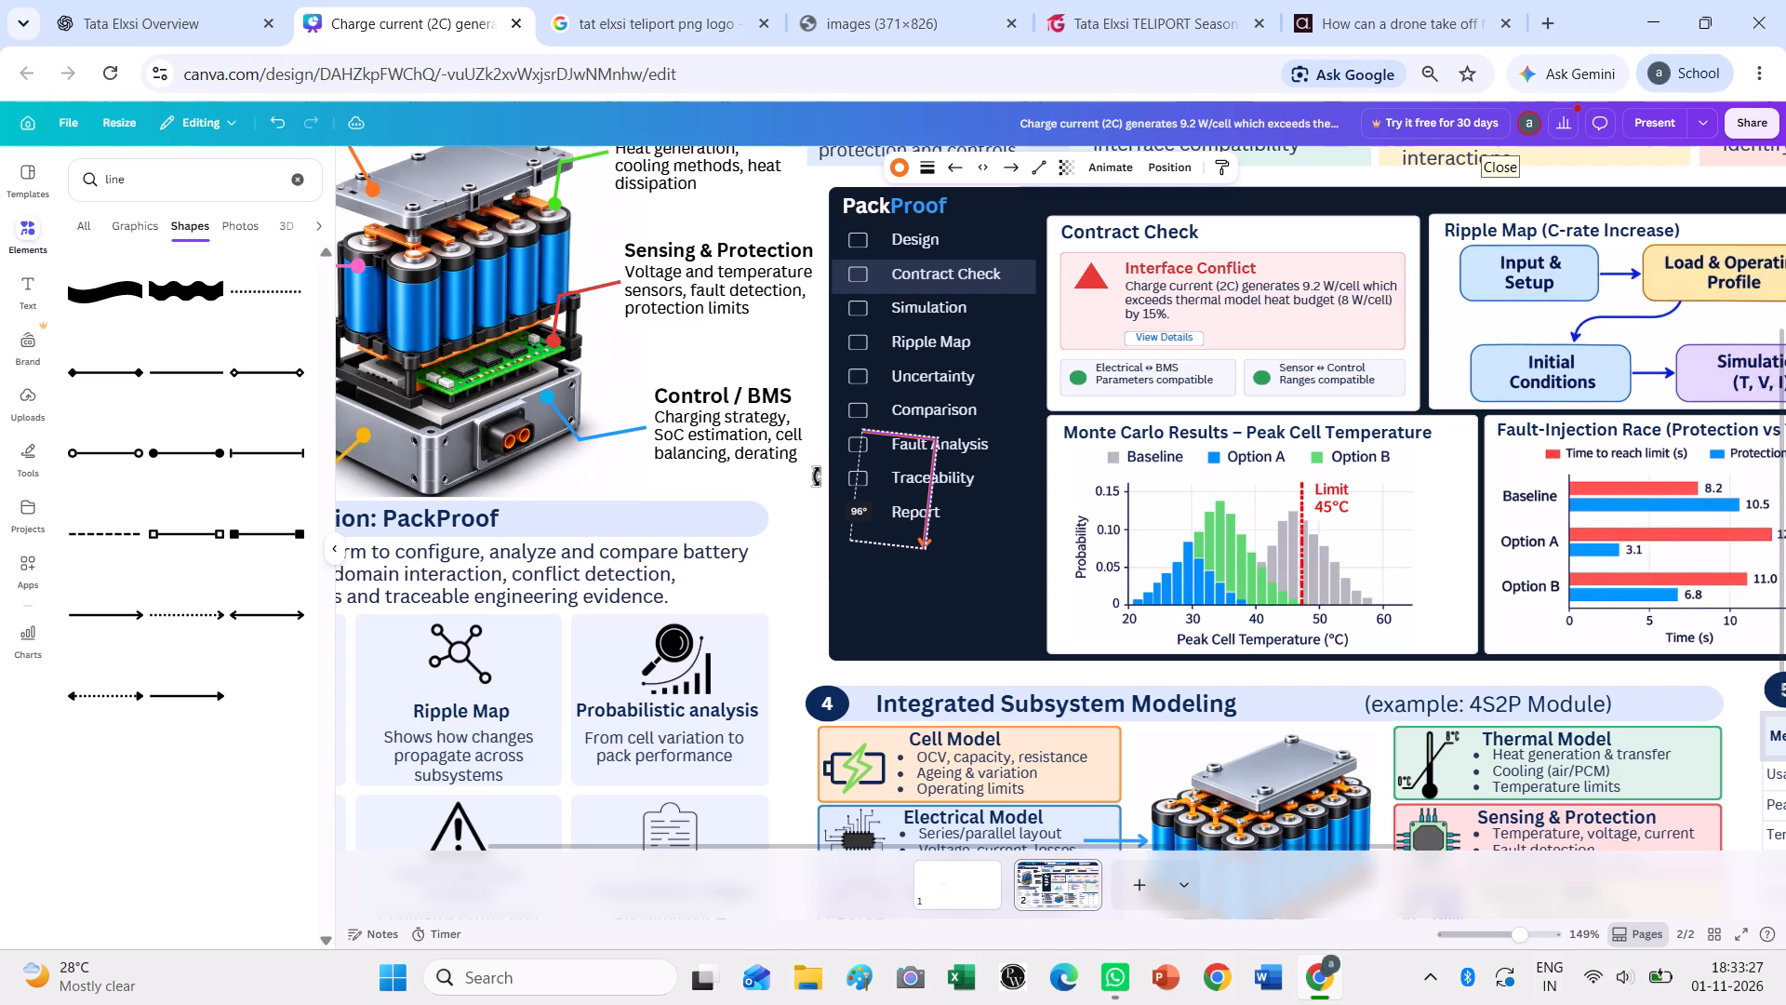
pyautogui.moveTo(817, 476); pyautogui.dragTo(809, 482)
pyautogui.moveTo(931, 544); pyautogui.dragTo(915, 512)
pyautogui.moveTo(883, 481); pyautogui.dragTo(1141, 782)
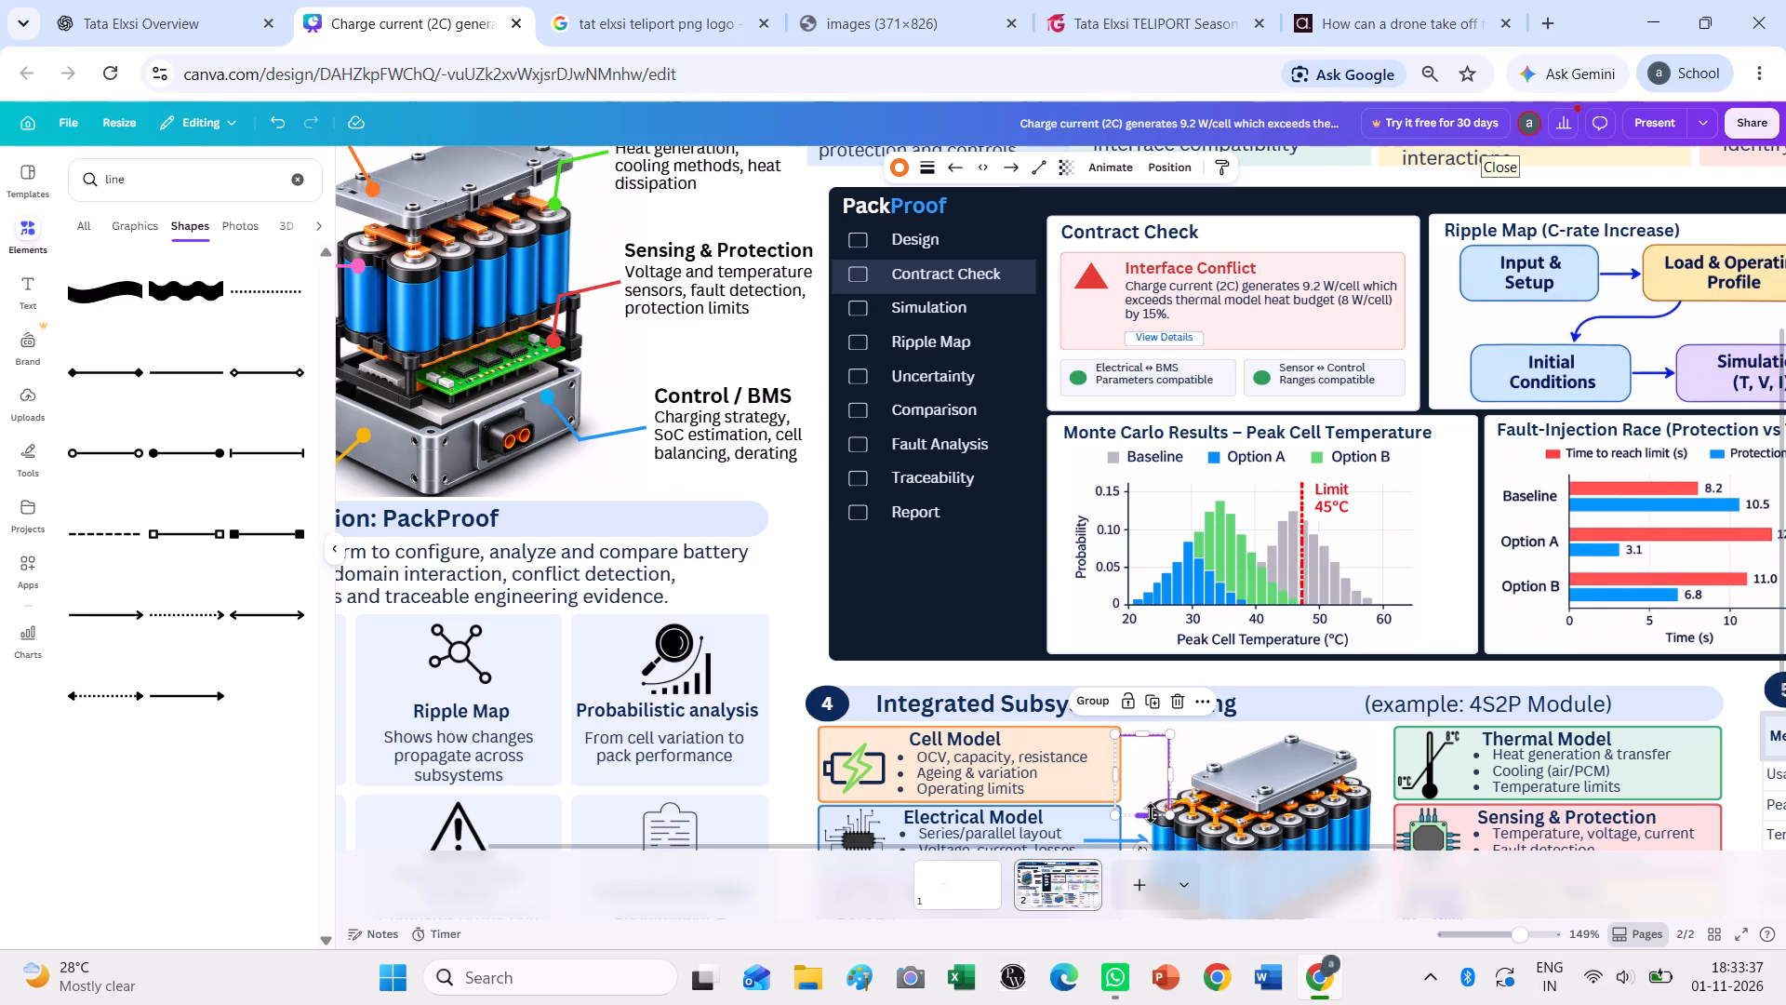
pyautogui.moveTo(1151, 813); pyautogui.dragTo(1145, 785)
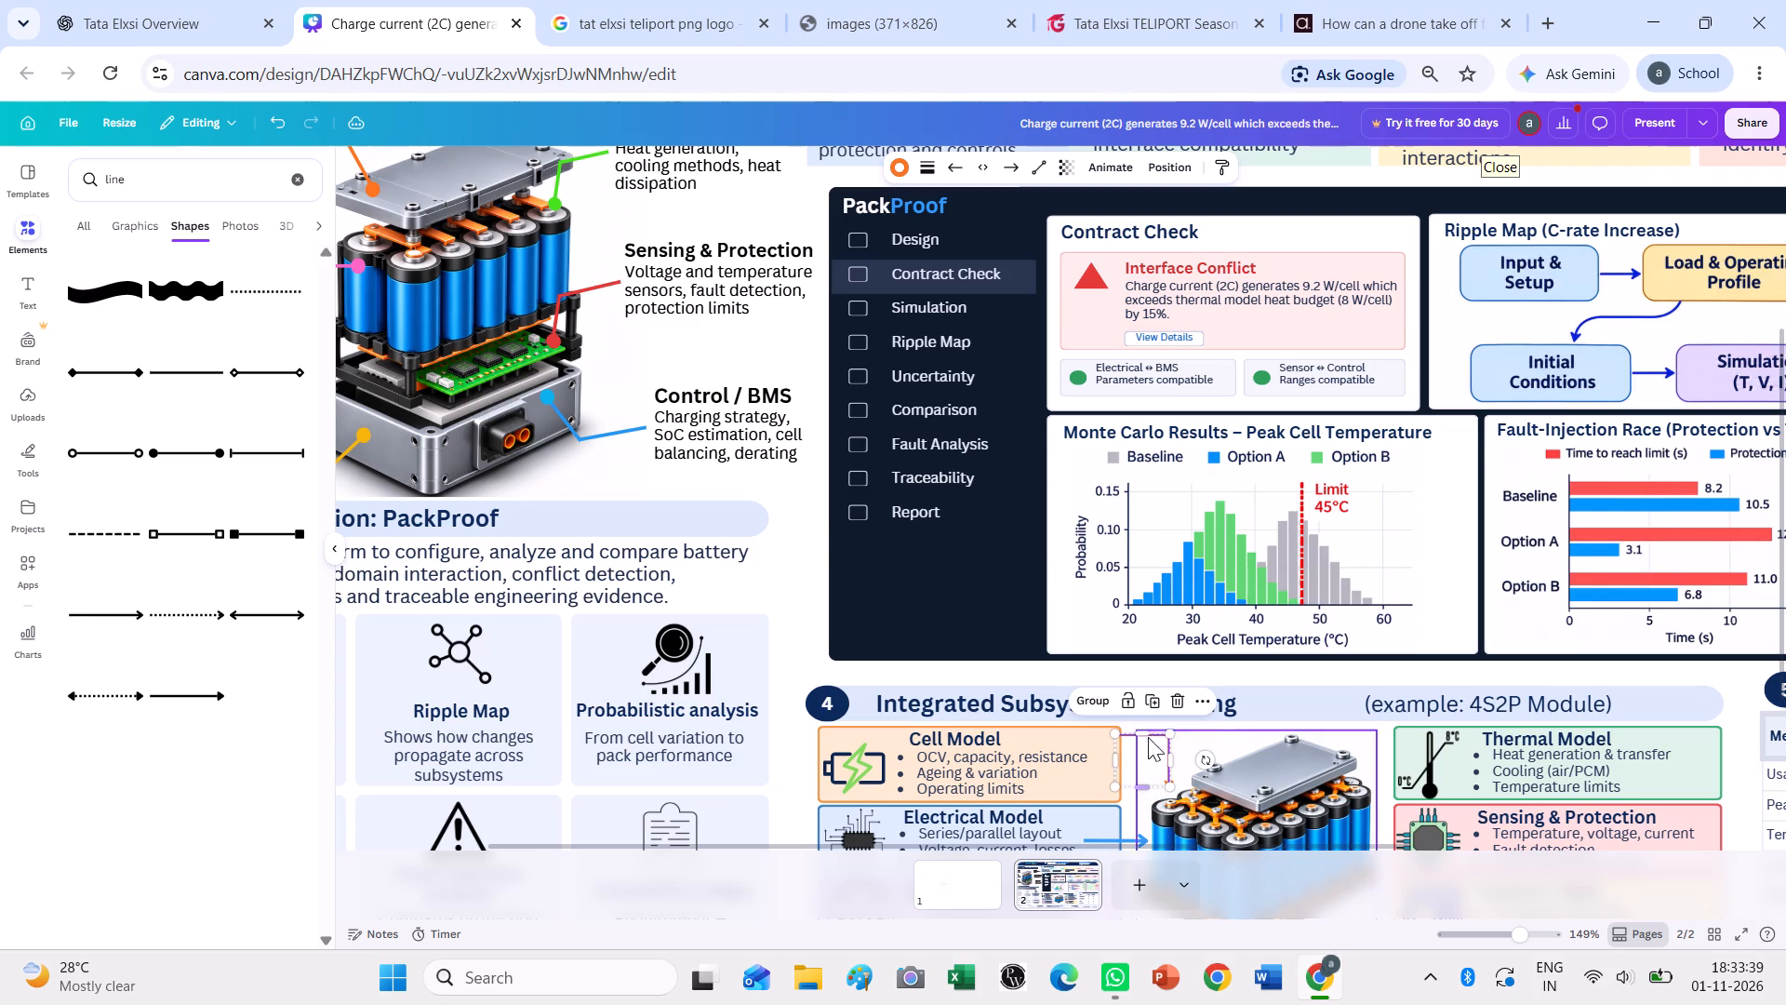
# Set the stroke weight of the Cell Model bent arrow to 3.
pyautogui.click(927, 171)
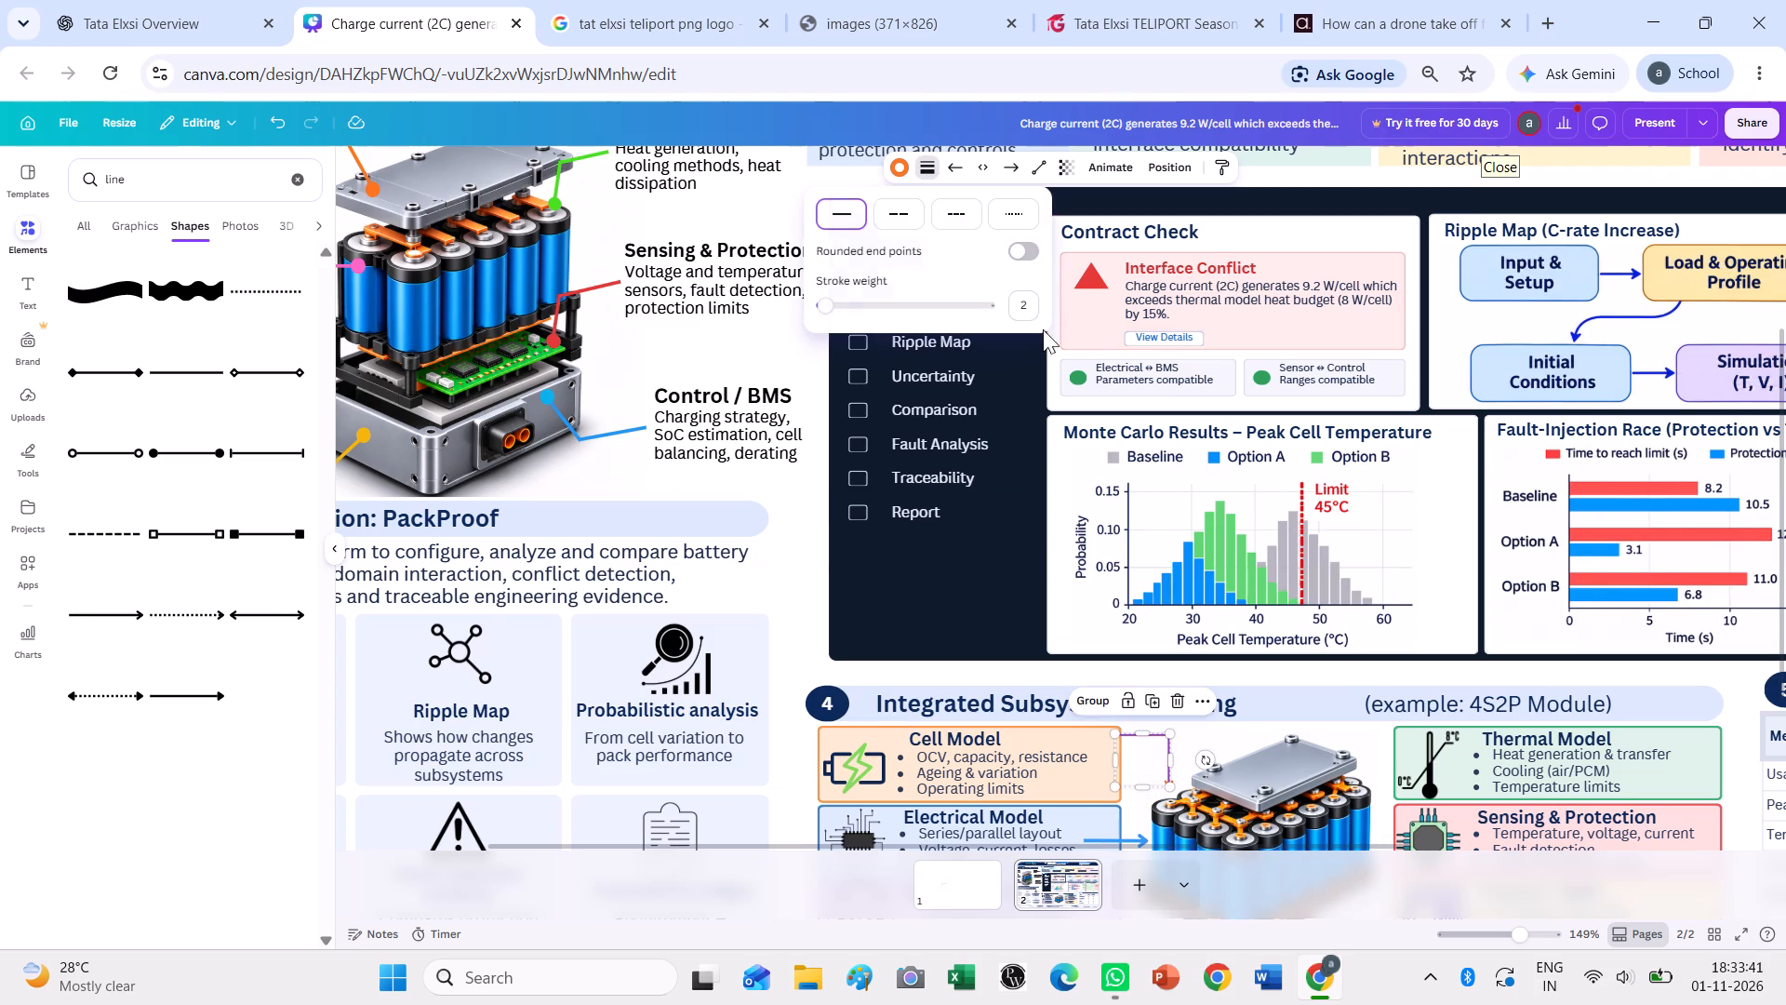
pyautogui.click(1033, 299)
pyautogui.press('3')
pyautogui.press('Return')
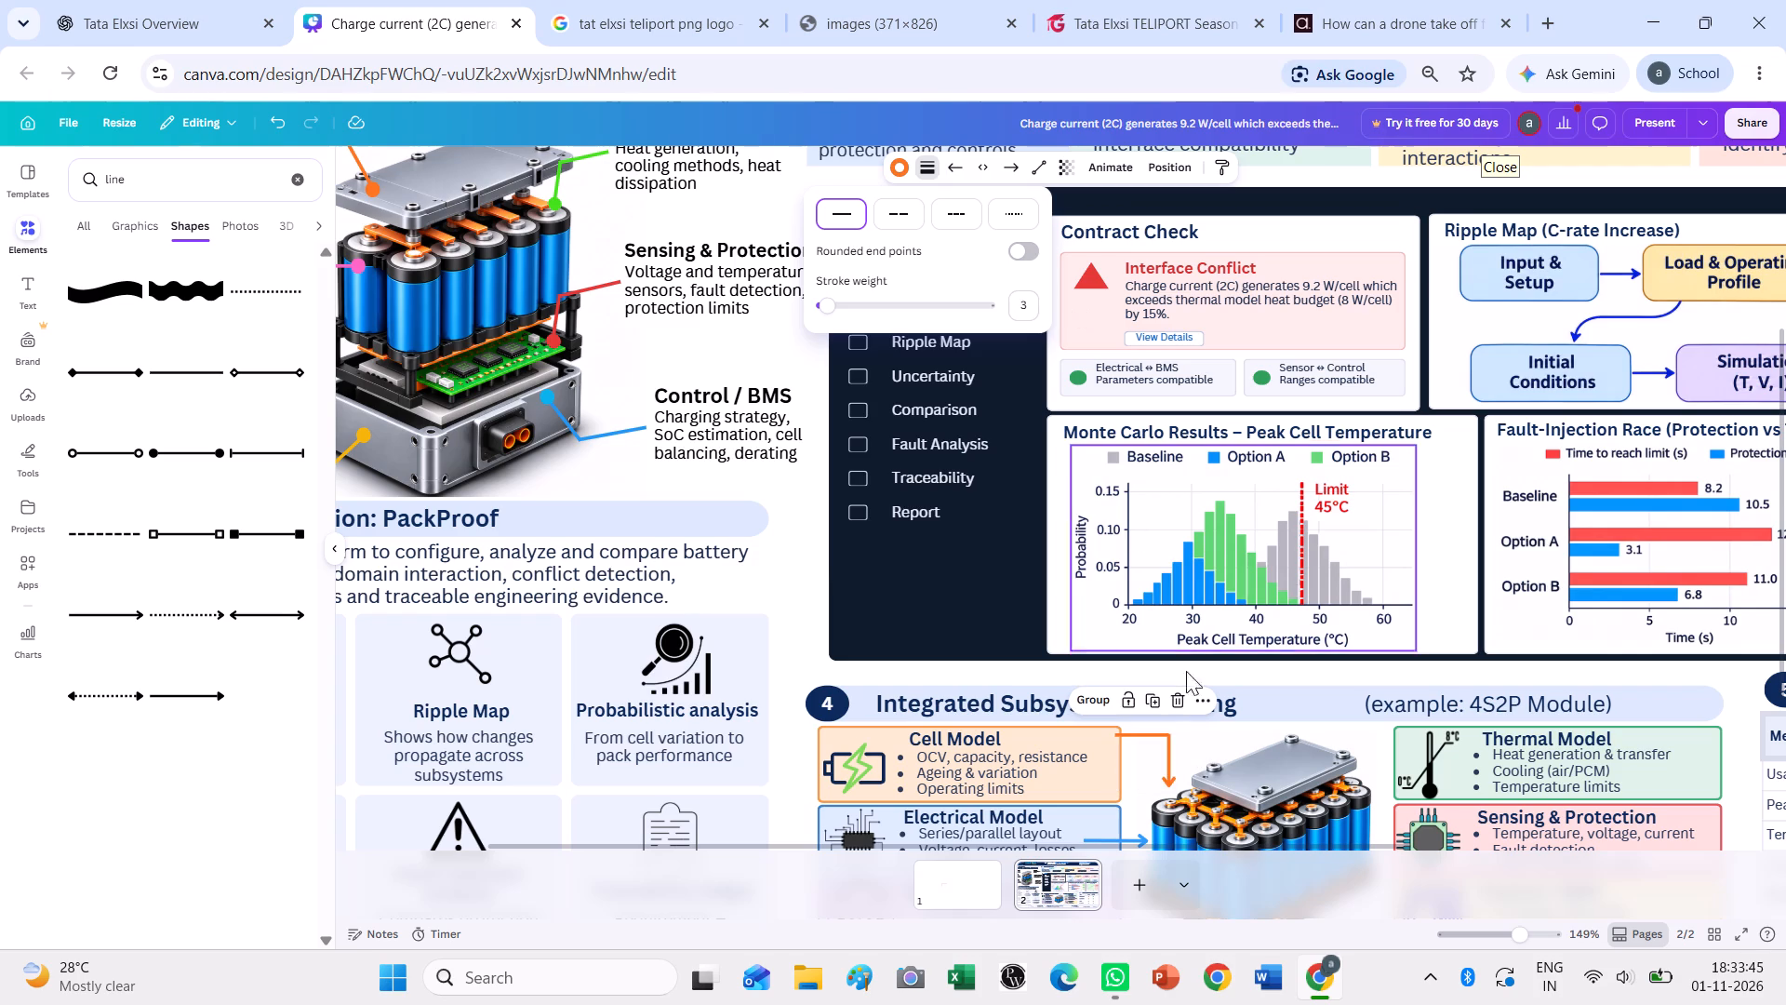
pyautogui.click(1382, 746)
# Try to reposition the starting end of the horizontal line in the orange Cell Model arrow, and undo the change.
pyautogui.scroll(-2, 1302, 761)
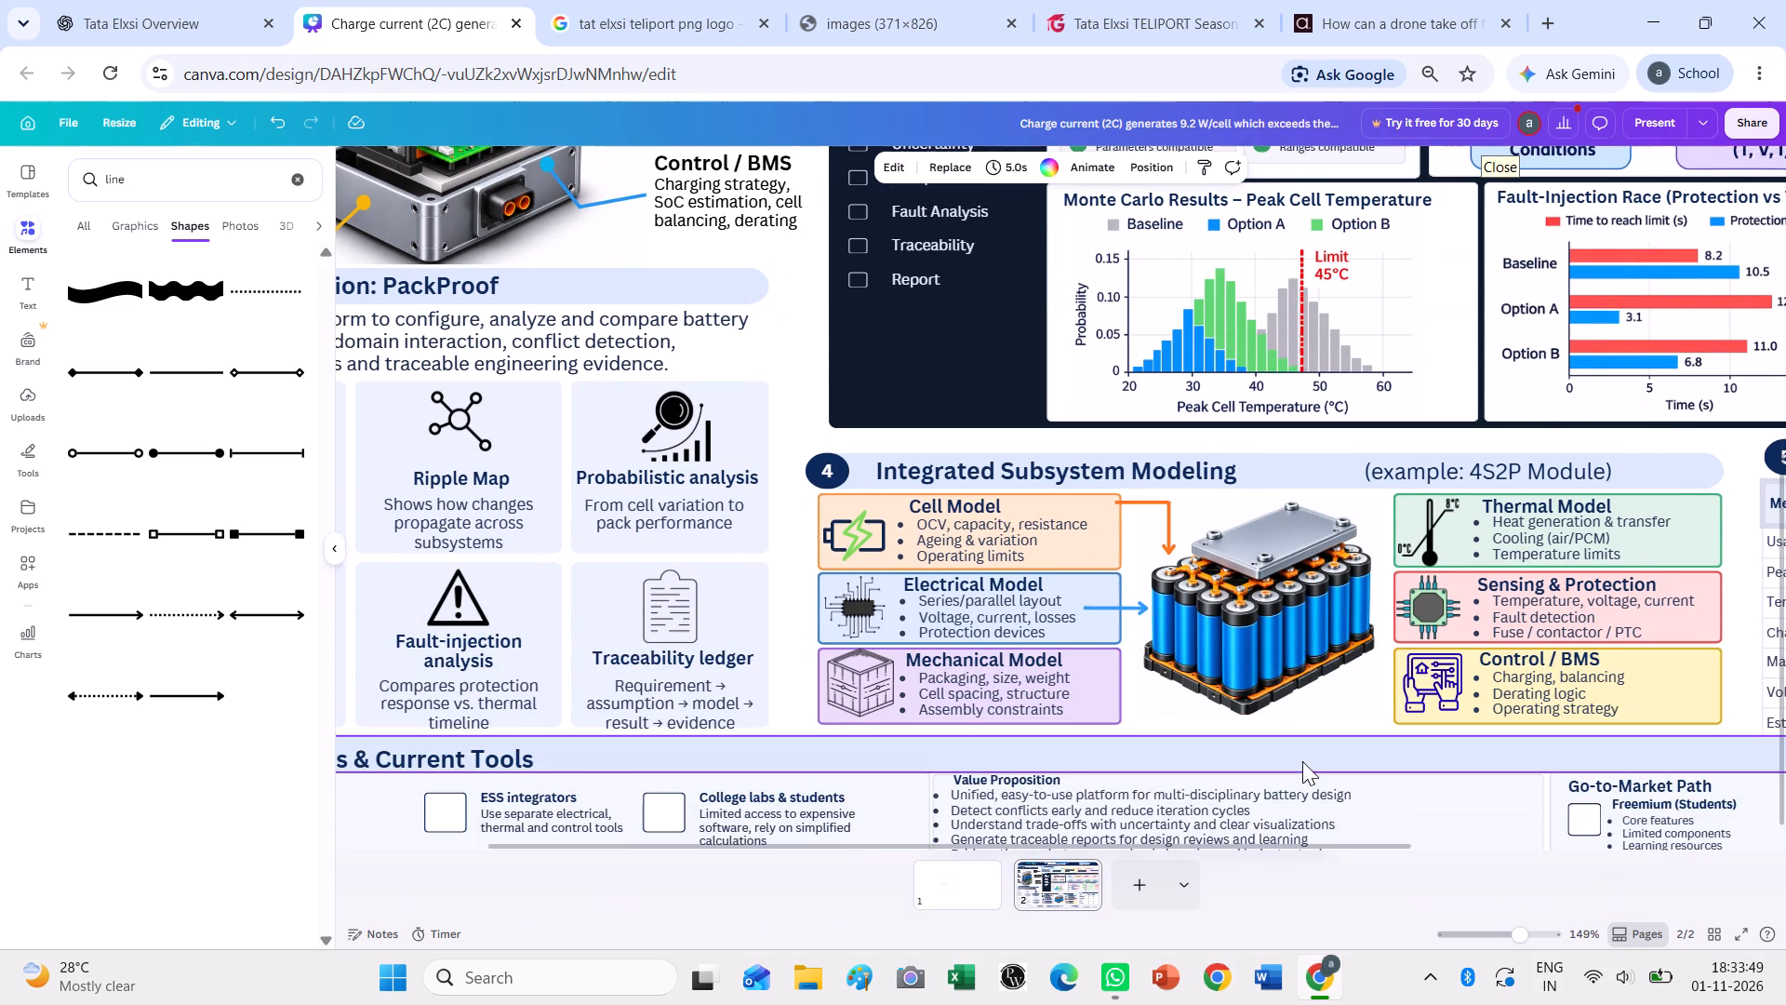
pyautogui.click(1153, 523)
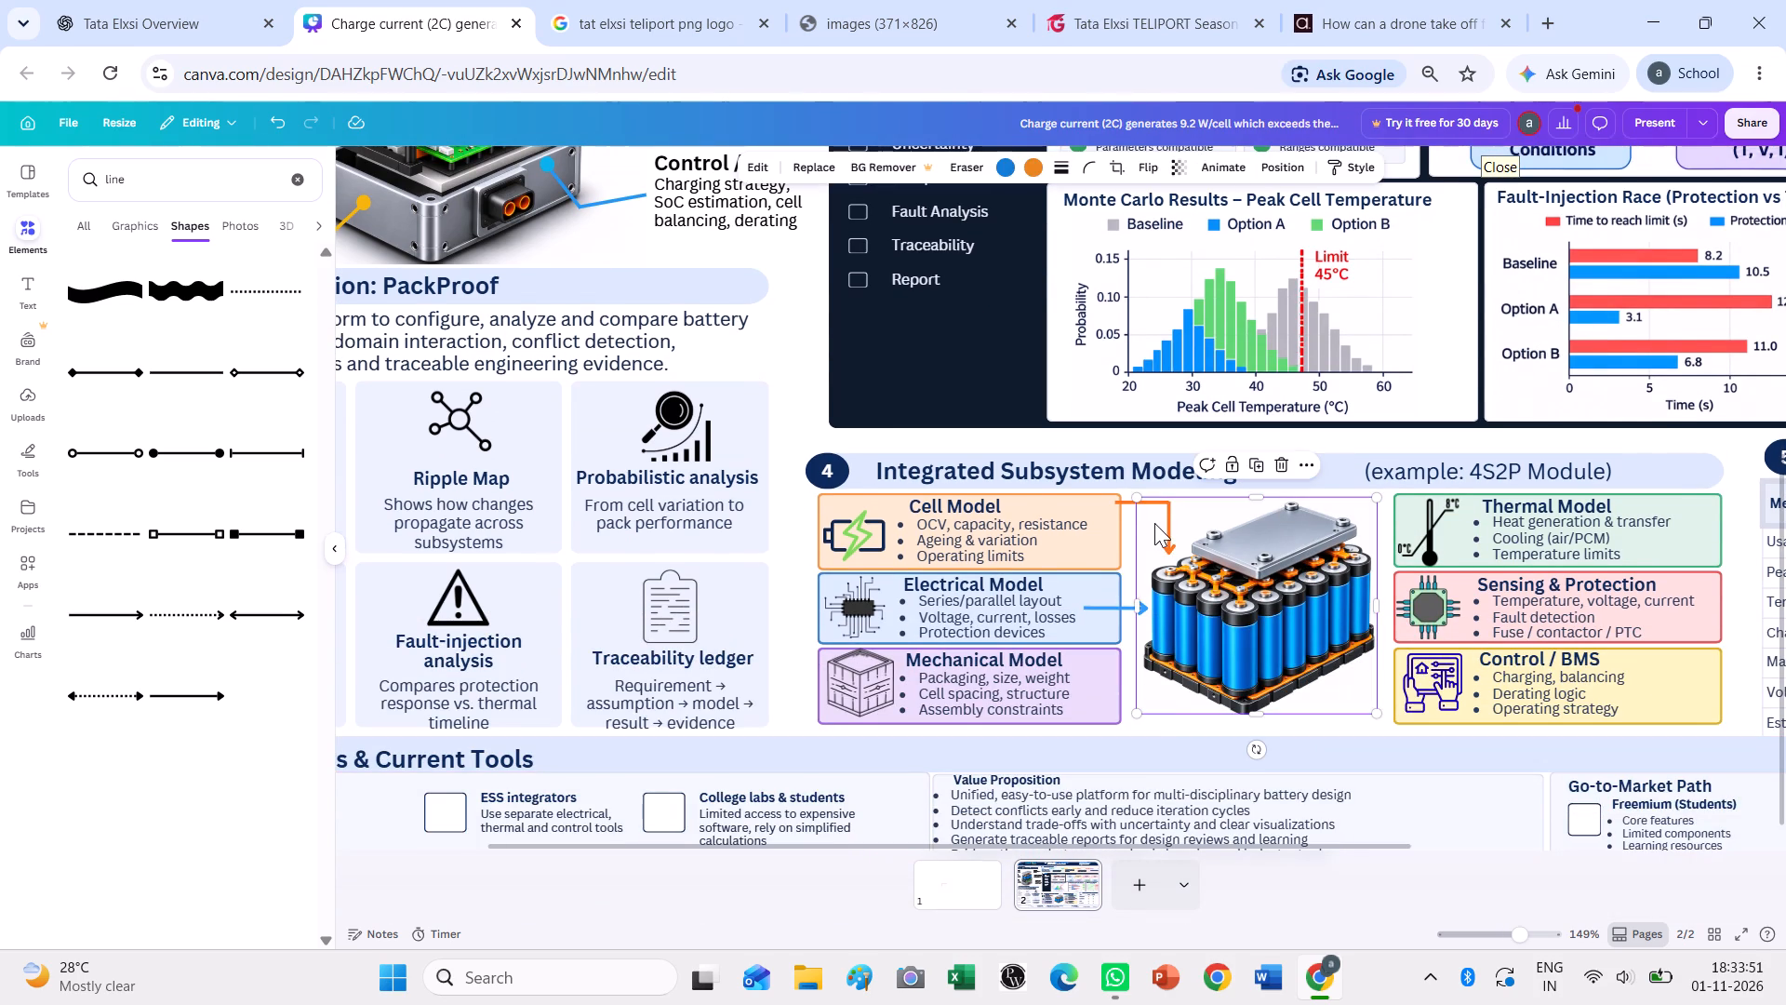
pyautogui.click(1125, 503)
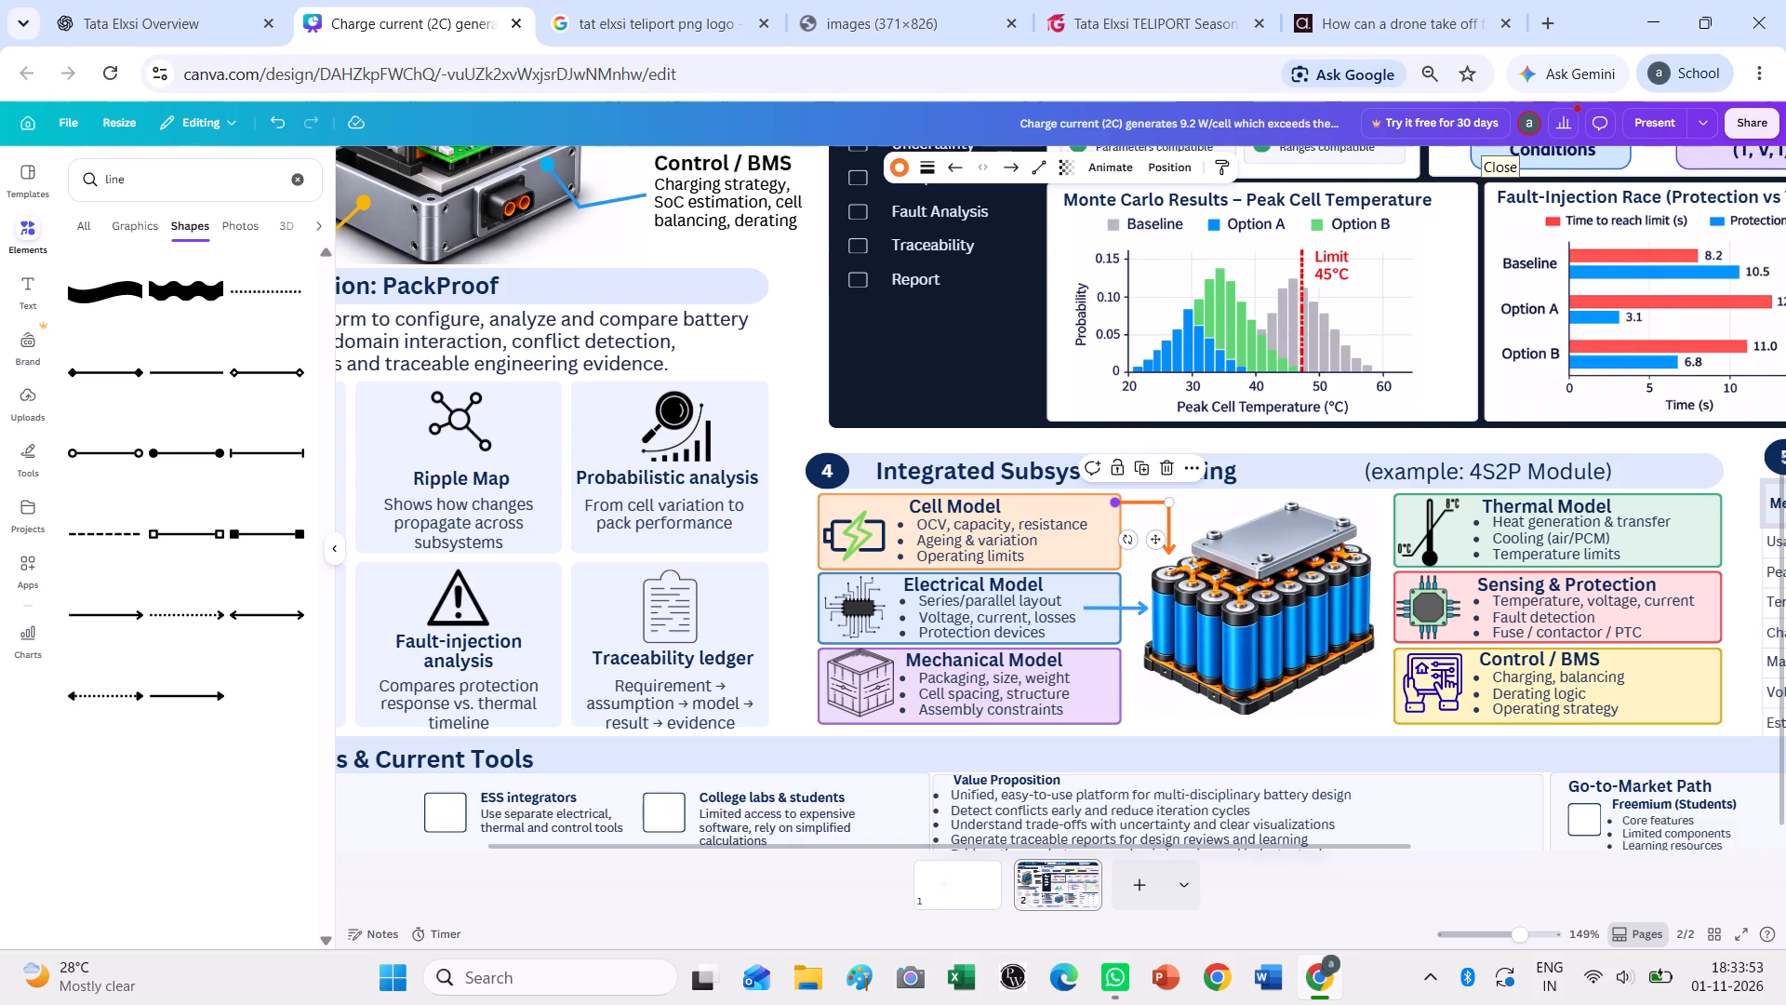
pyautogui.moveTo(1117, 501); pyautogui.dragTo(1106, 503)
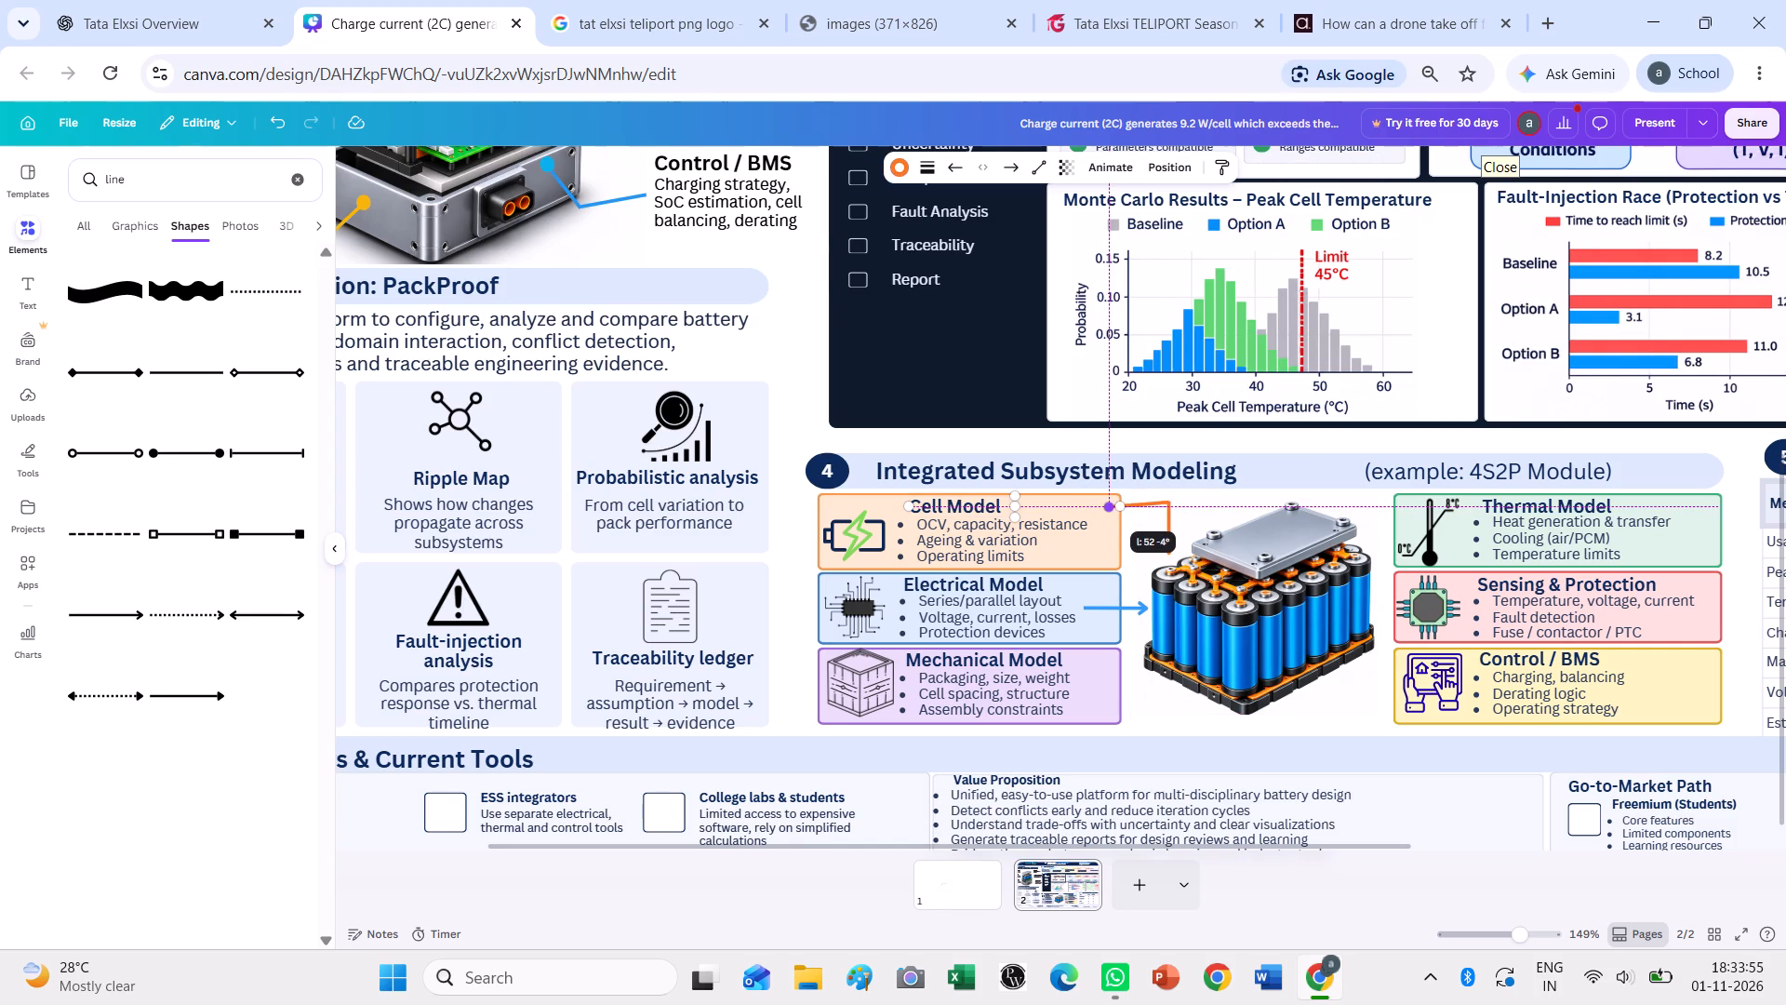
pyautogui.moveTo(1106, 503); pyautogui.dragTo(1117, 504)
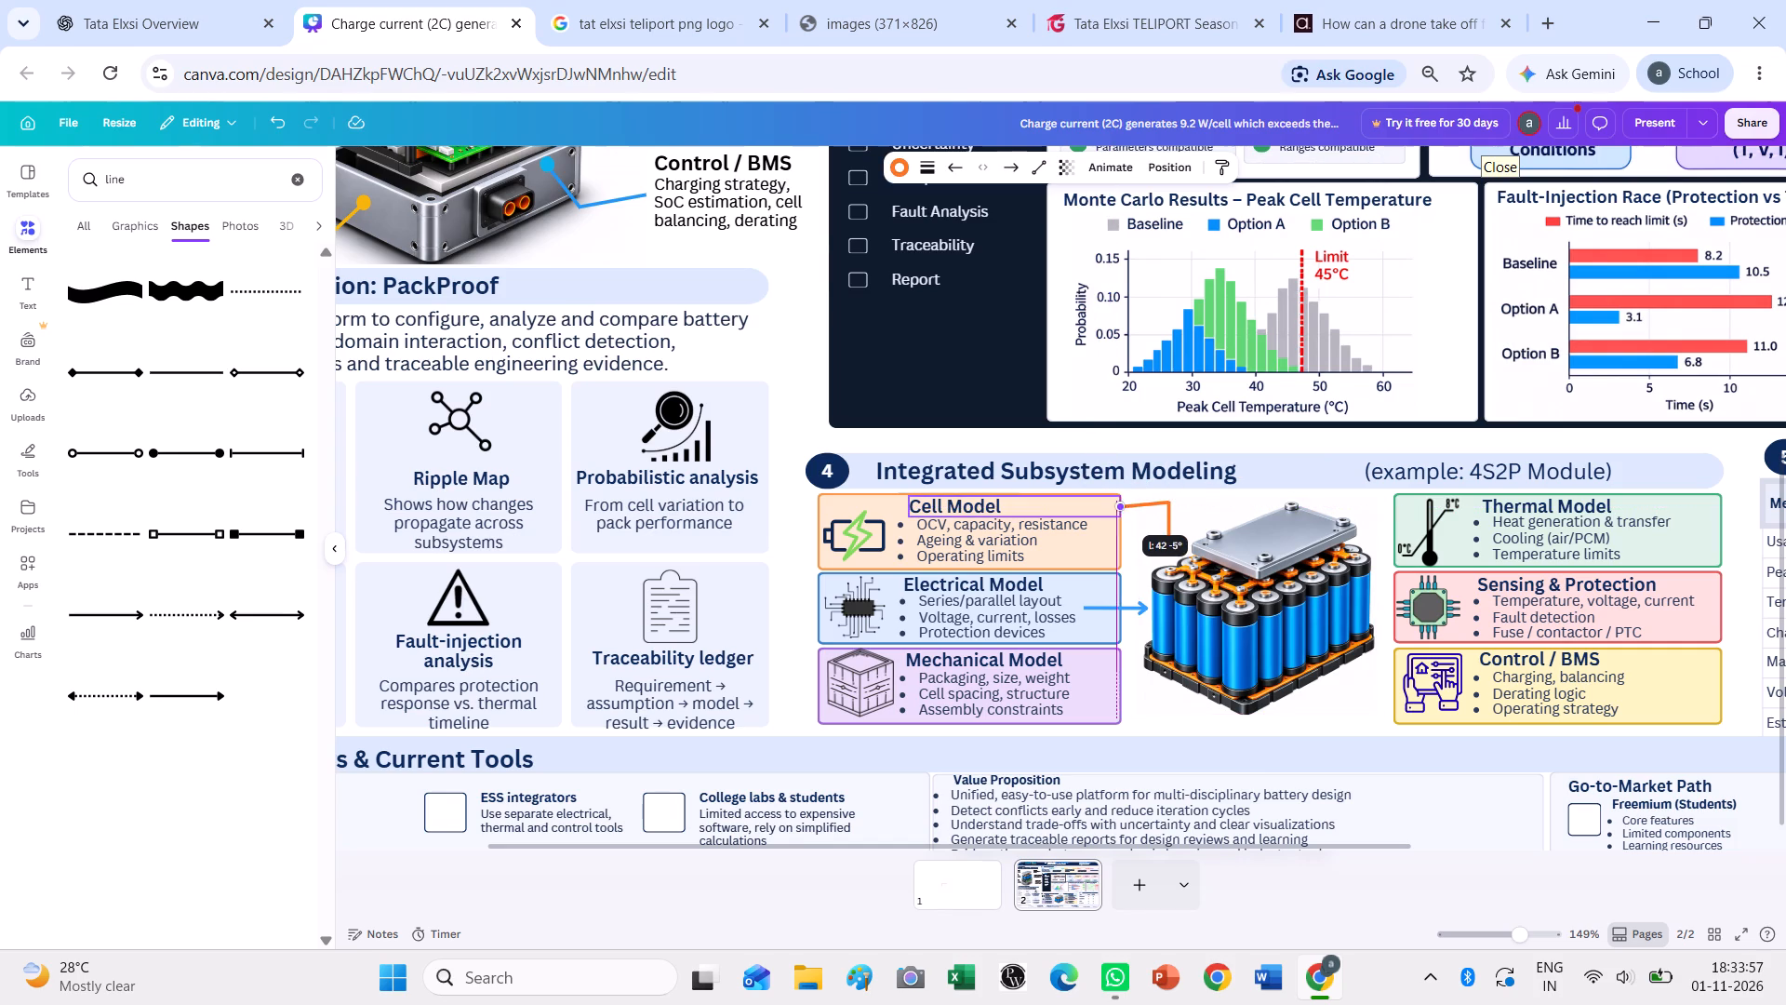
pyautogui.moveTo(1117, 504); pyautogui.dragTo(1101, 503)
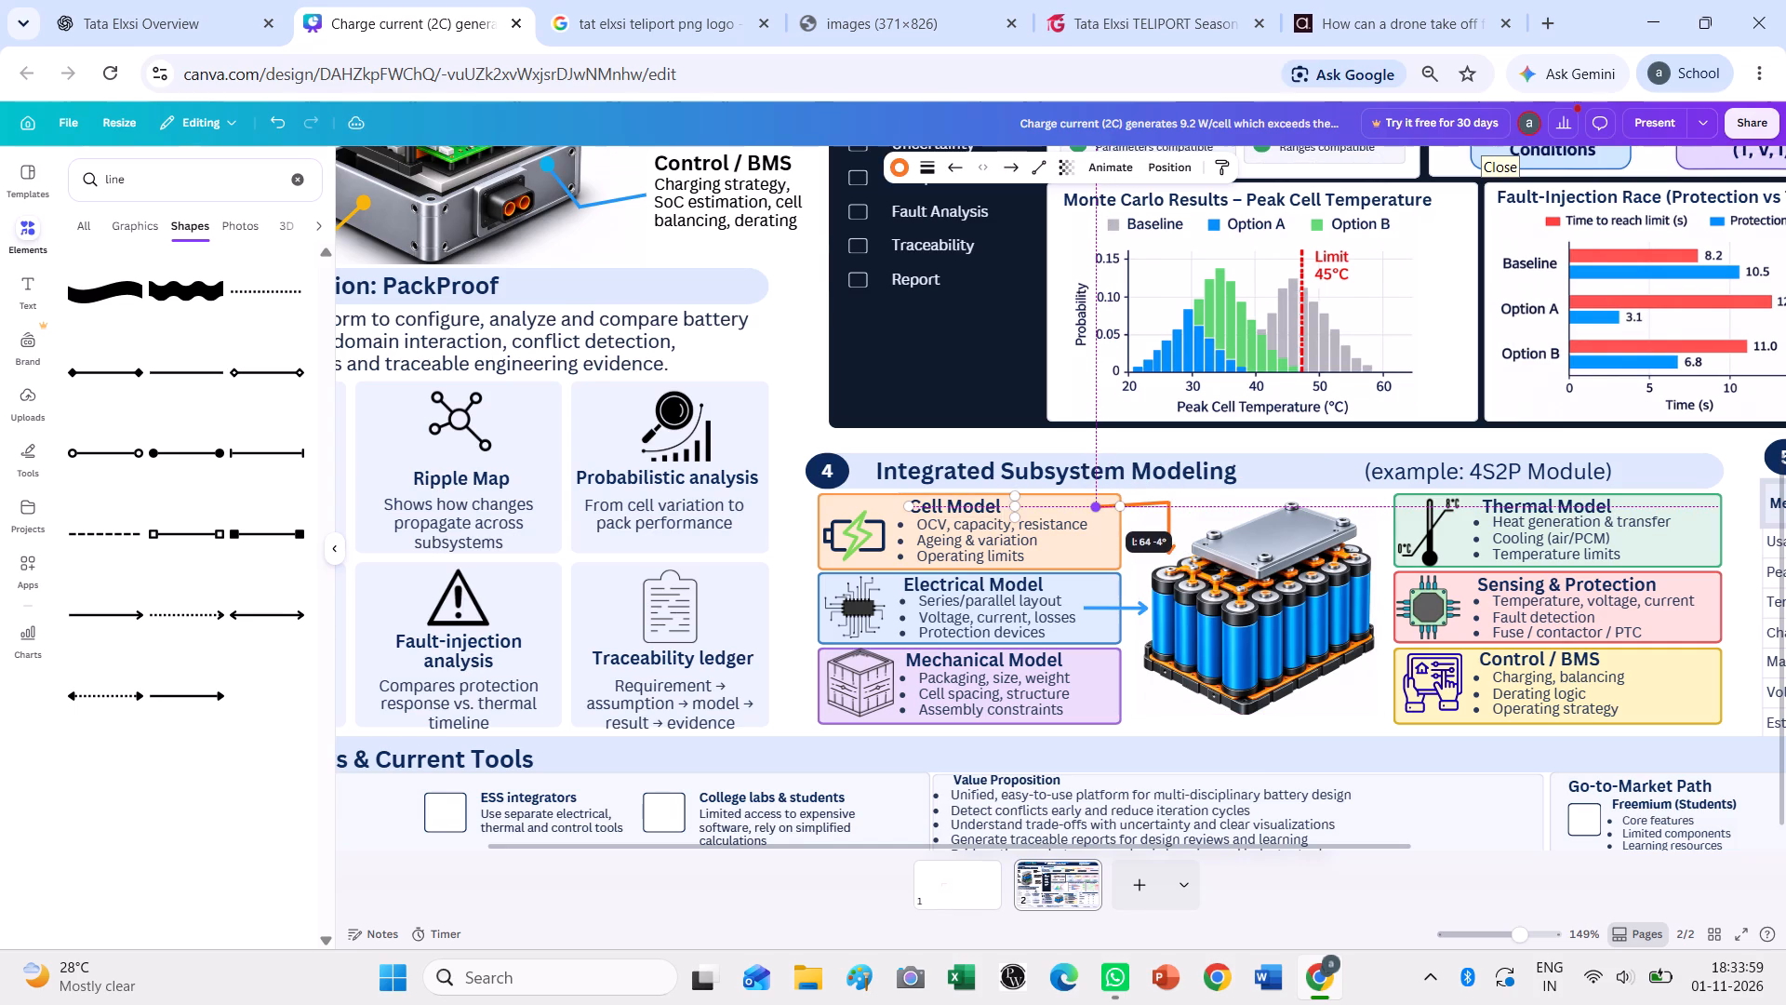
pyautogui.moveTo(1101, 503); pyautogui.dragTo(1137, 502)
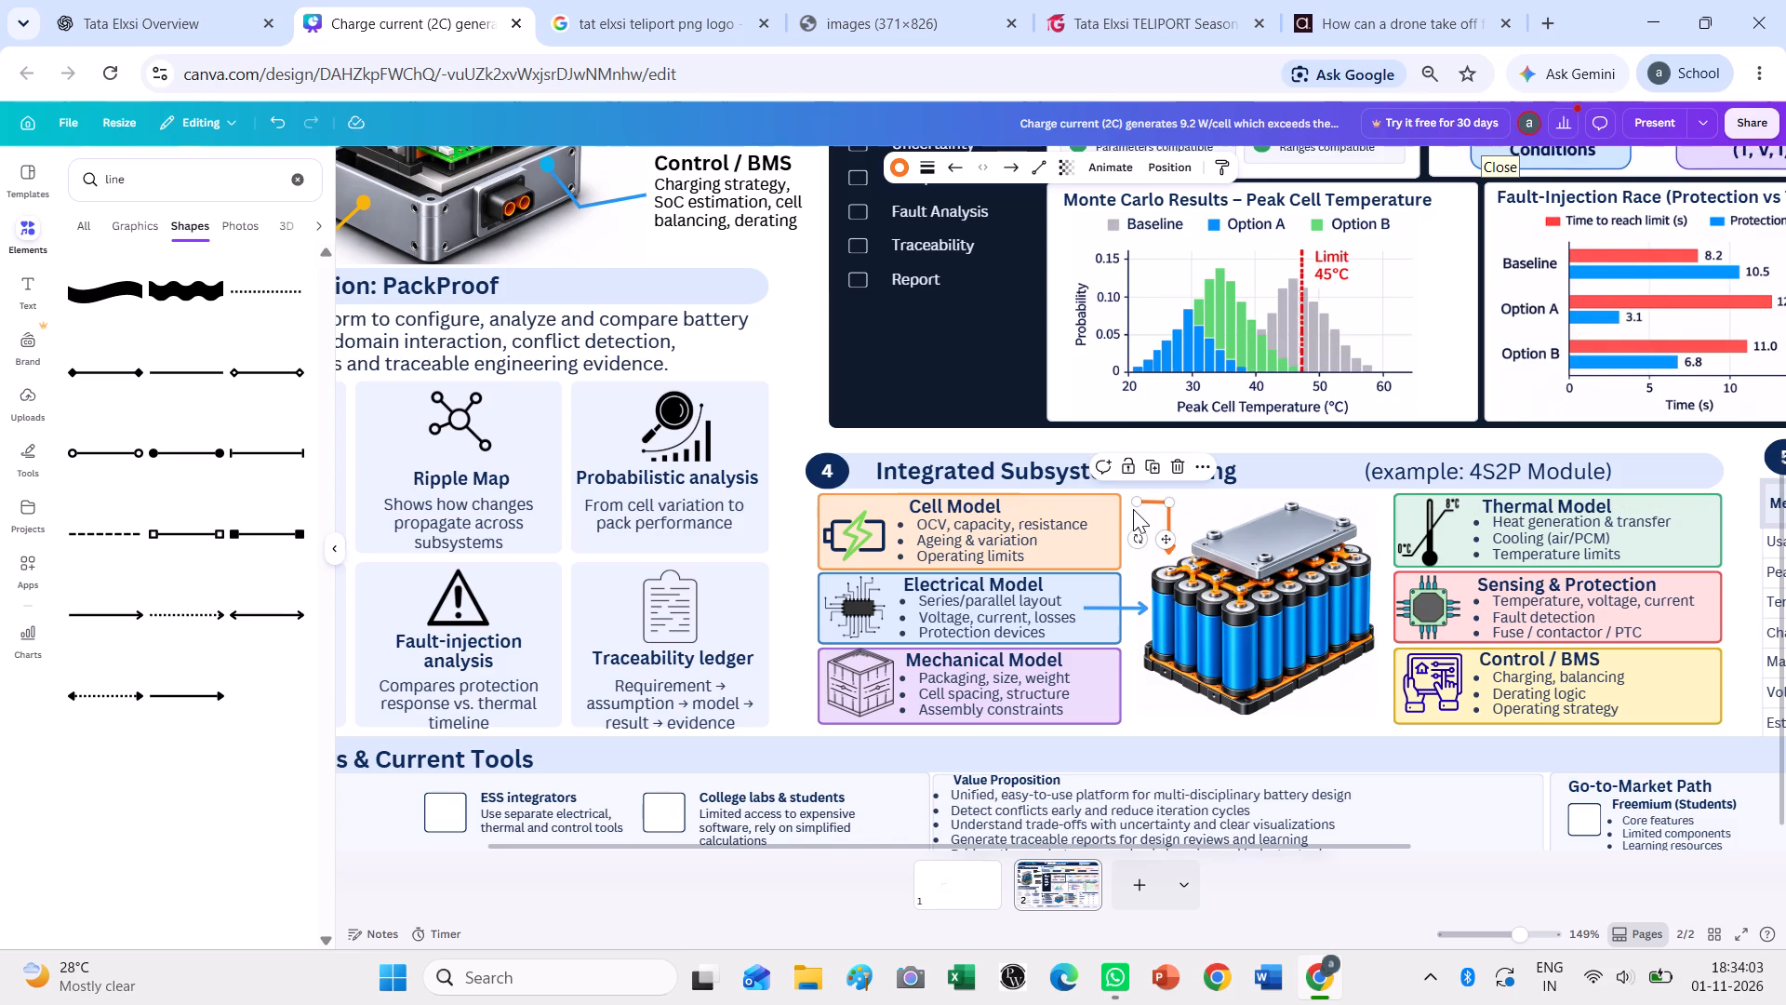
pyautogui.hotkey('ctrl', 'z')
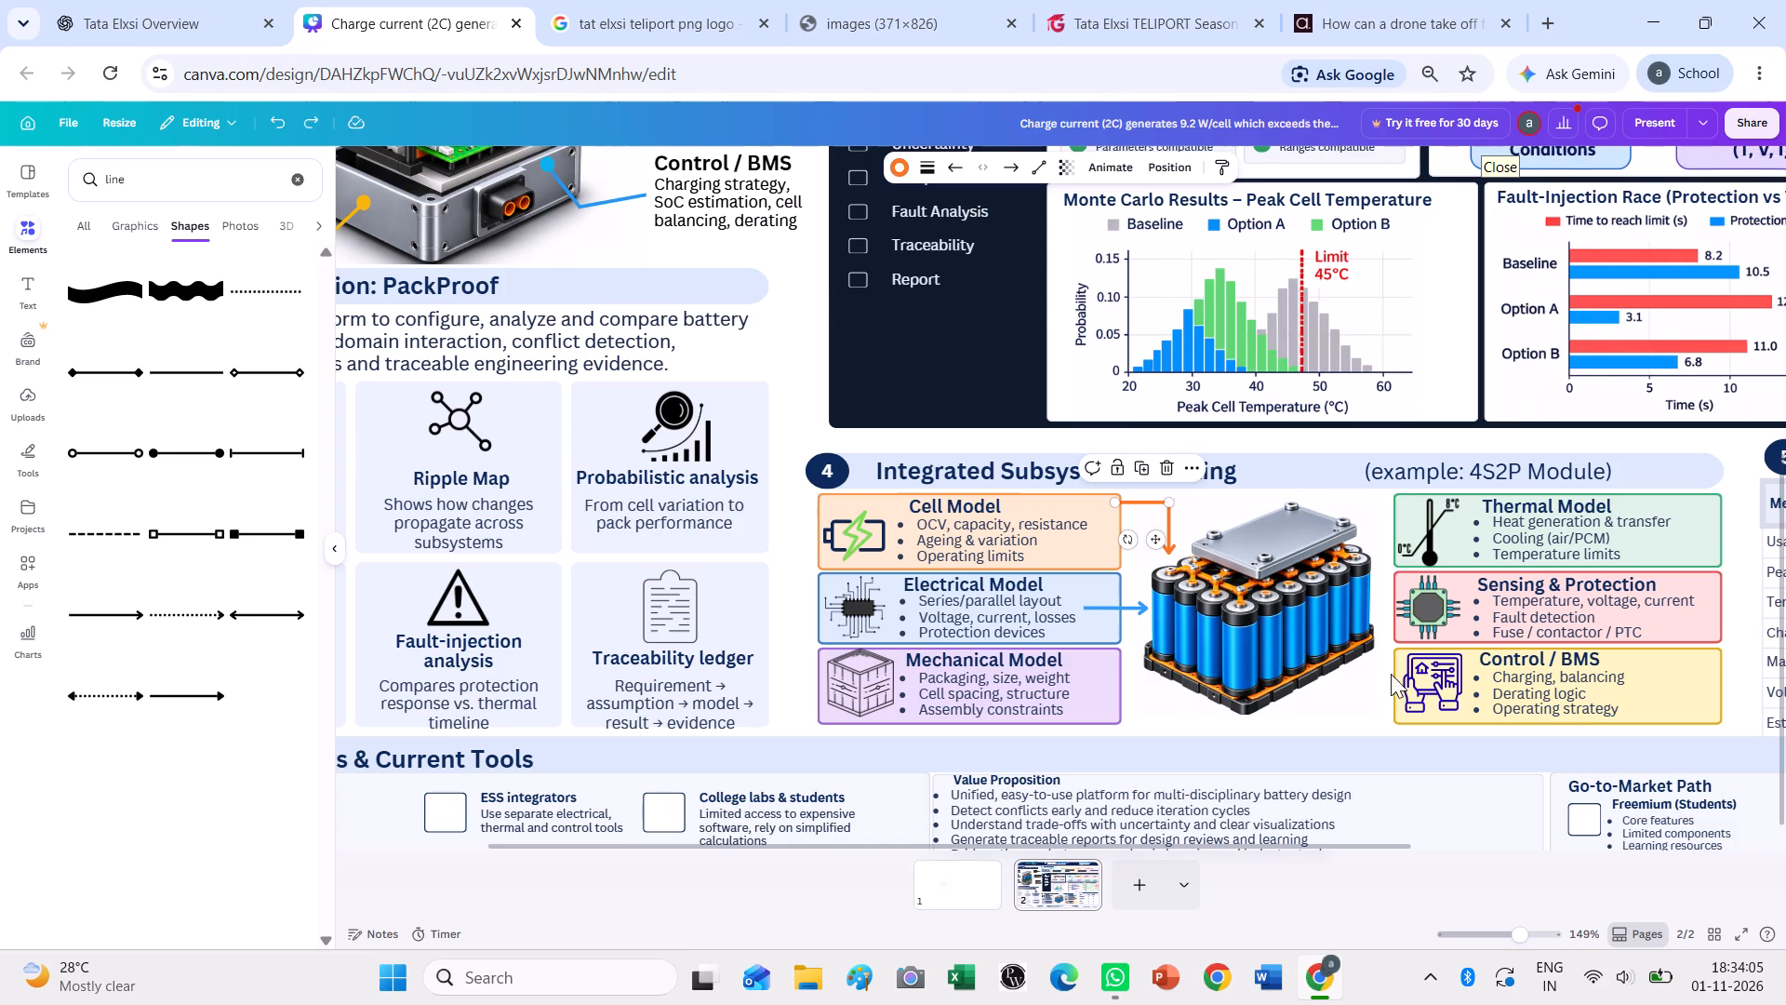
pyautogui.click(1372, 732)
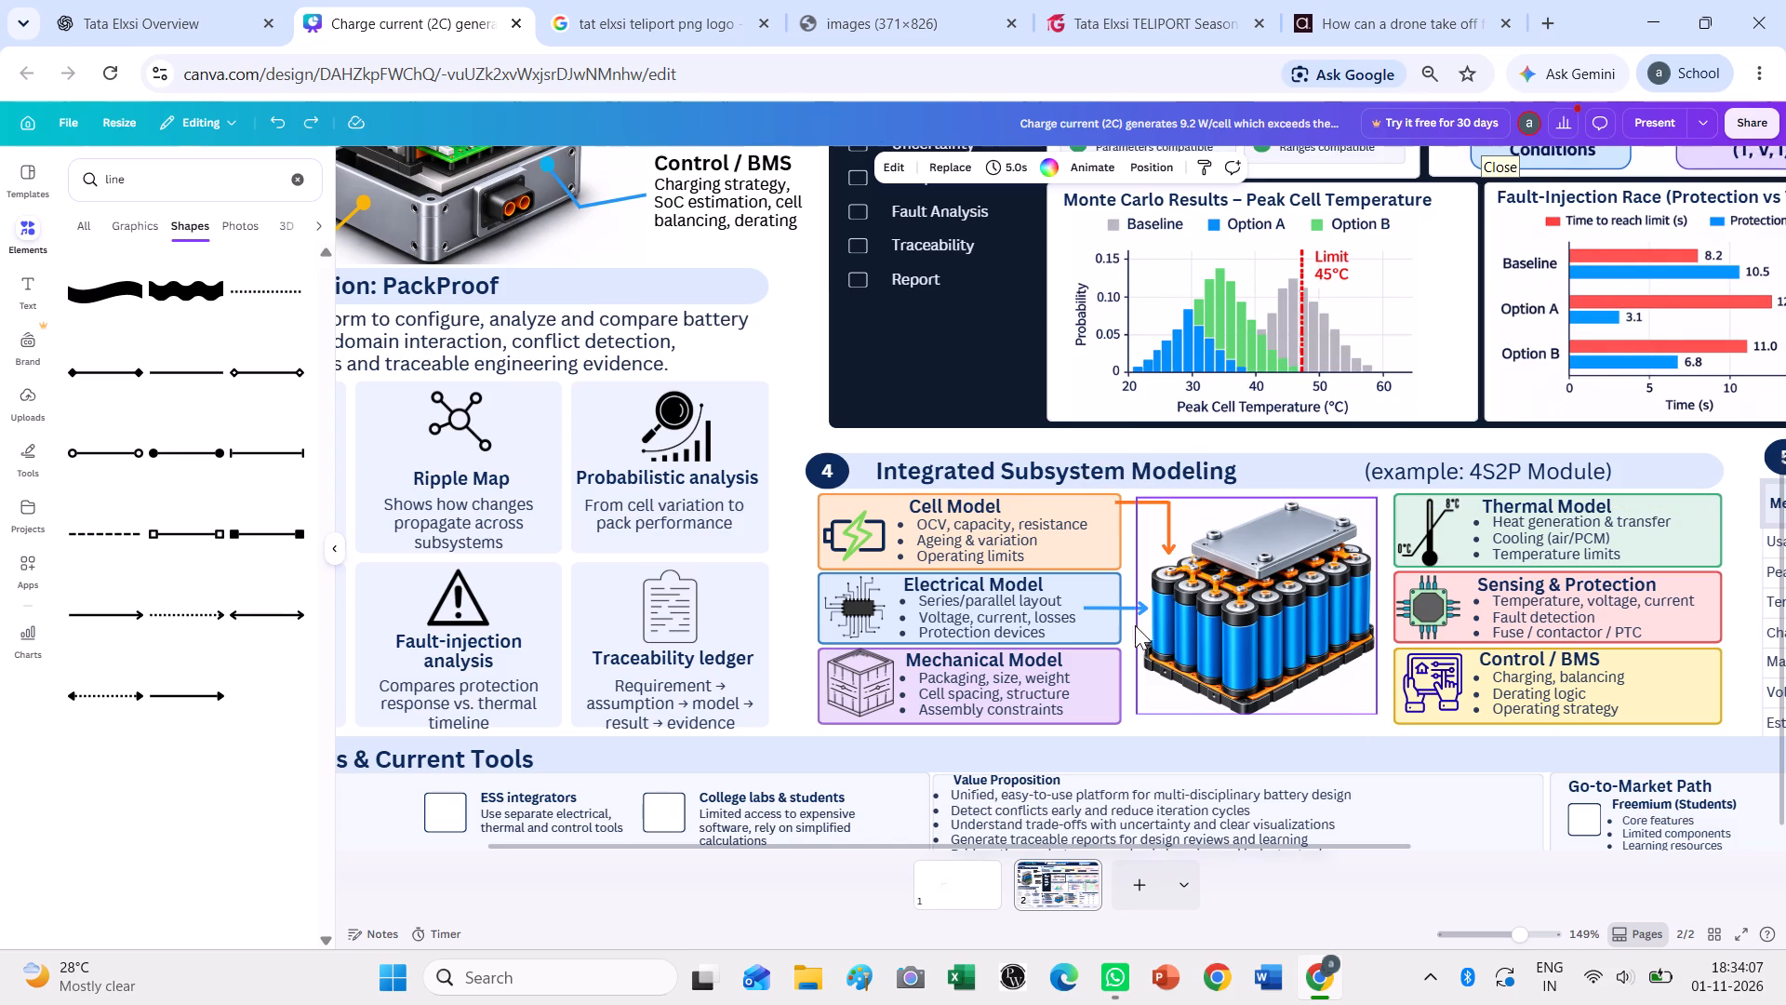
# Lock the central battery image of the Integrated Subsystem Modeling section in place.
pyautogui.click(1181, 523)
pyautogui.click(1238, 463)
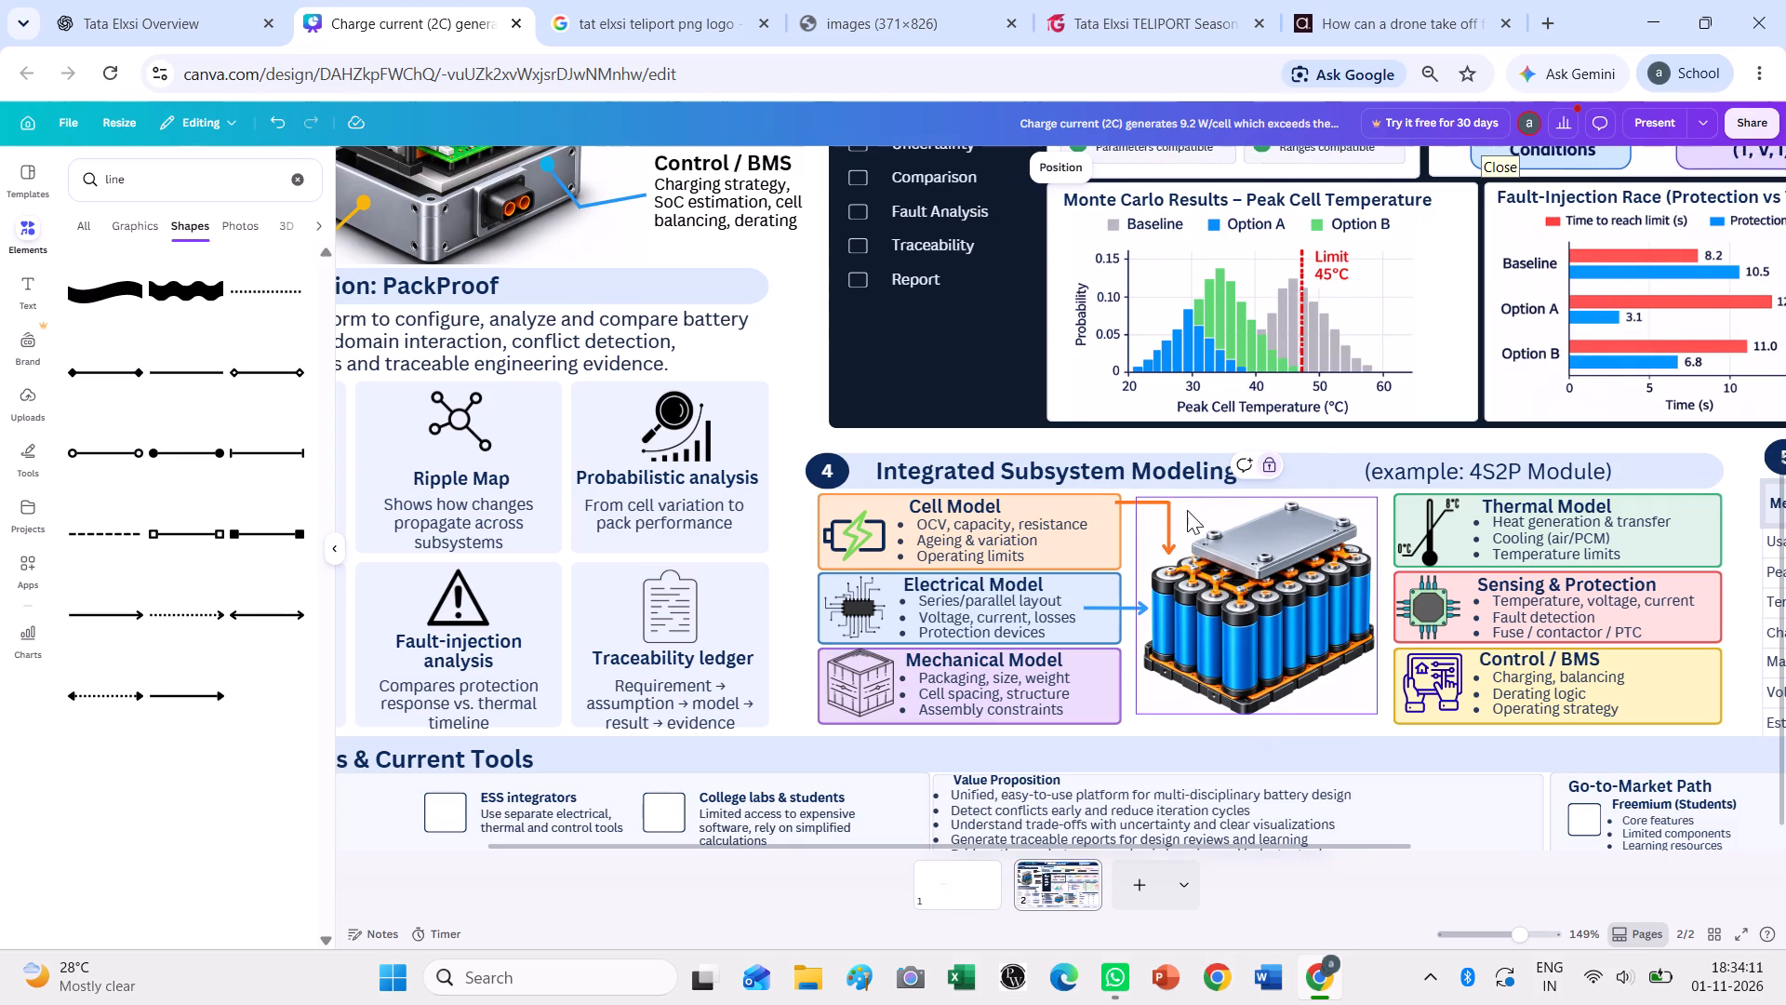
# Select both pieces of the orange bent arrow and shift them slightly away from the battery towards the Cell Model box.
pyautogui.moveTo(1185, 514); pyautogui.dragTo(1144, 502)
pyautogui.moveTo(1157, 511); pyautogui.dragTo(1144, 509)
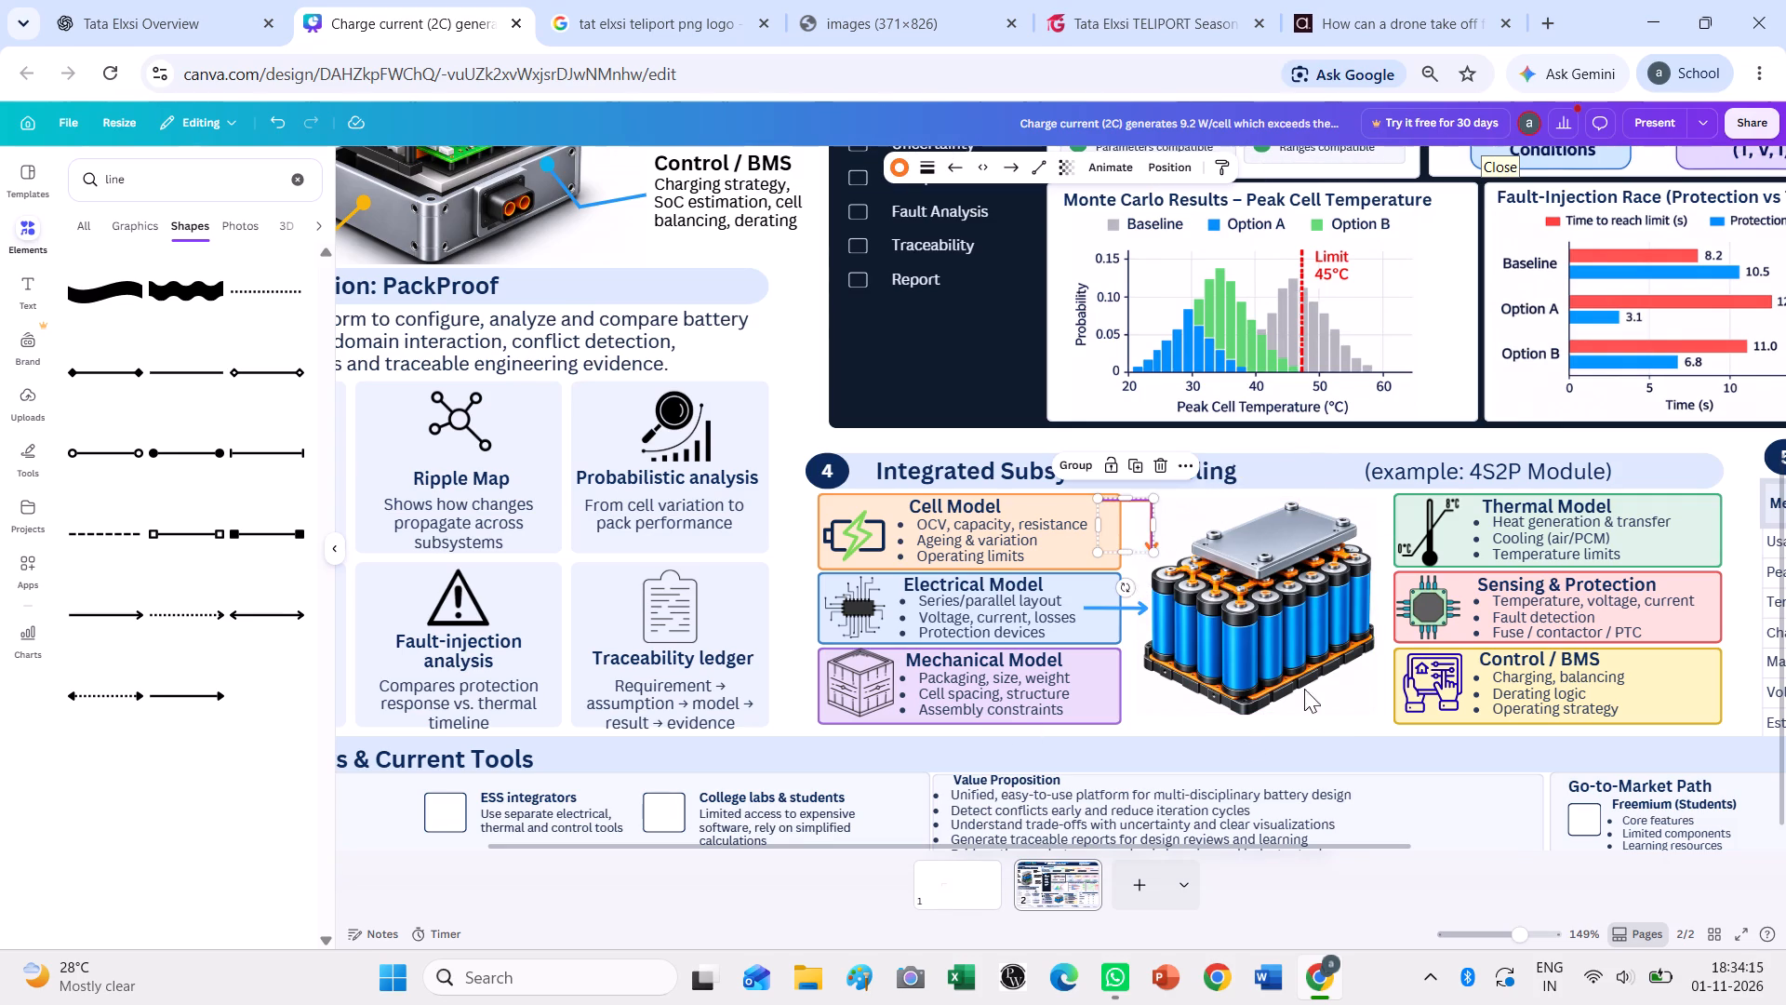
pyautogui.click(1420, 811)
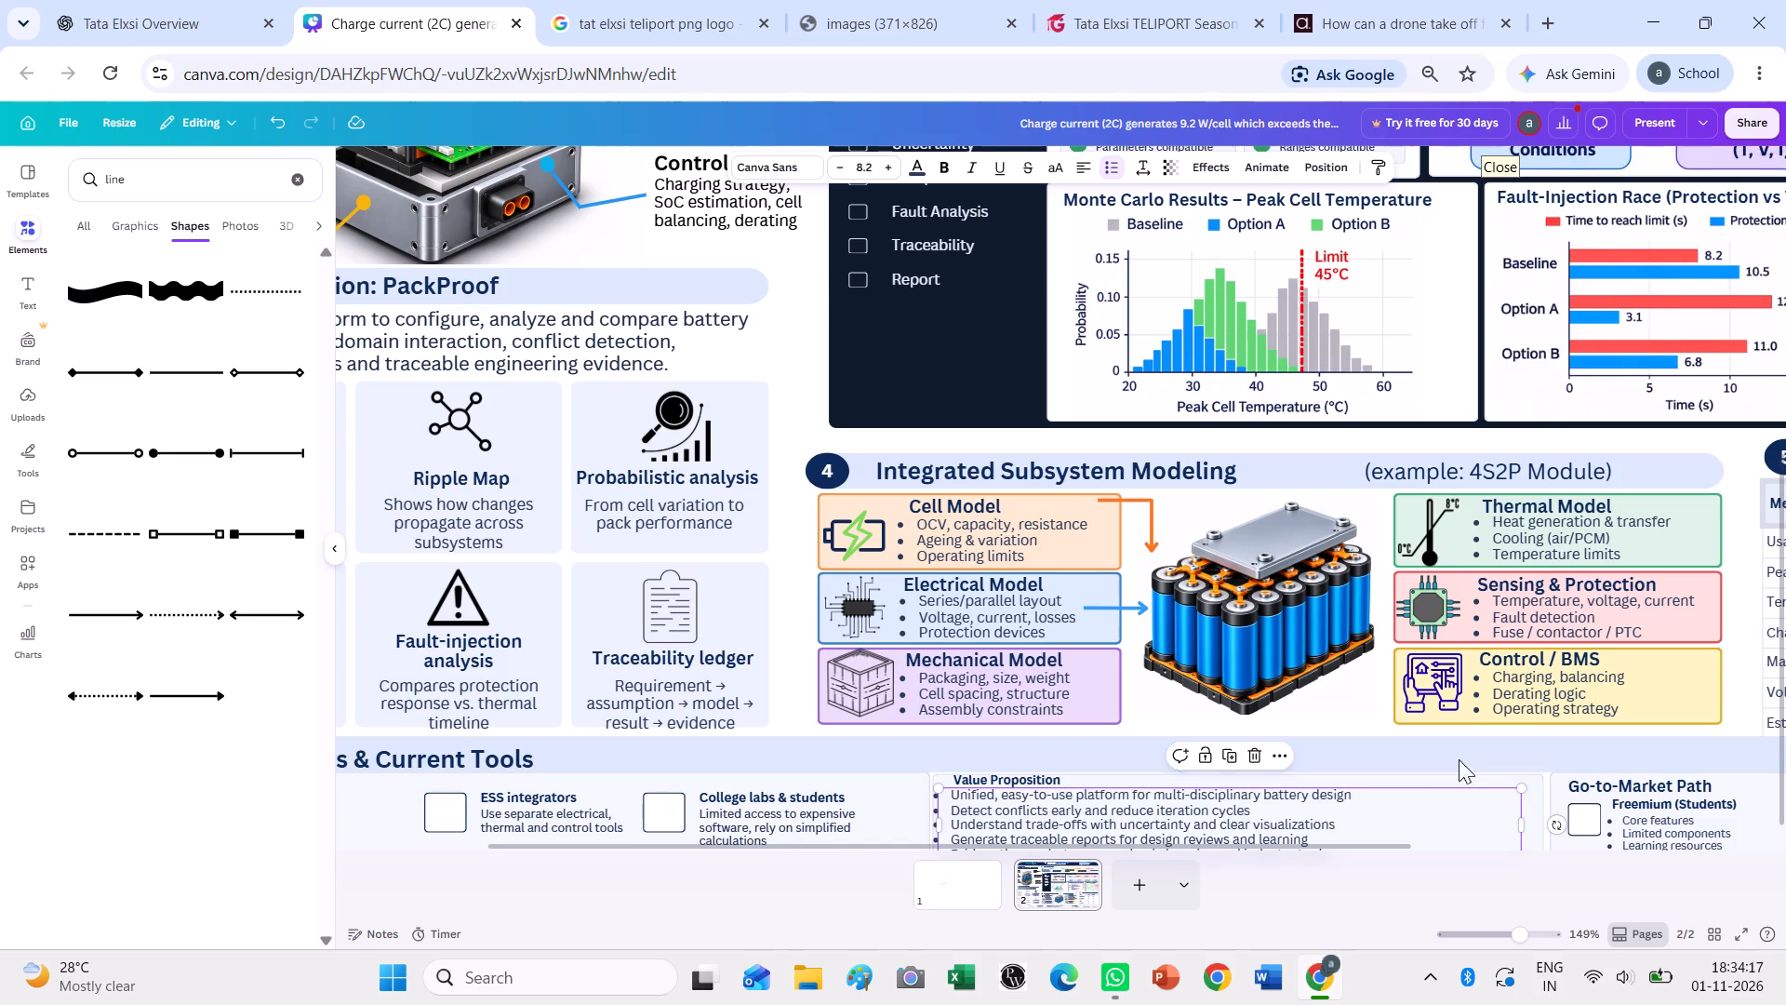
# Duplicate the orange bent arrow and place the copy between the battery's lower corner and the Control / BMS box.
pyautogui.scroll(-1, 1166, 526)
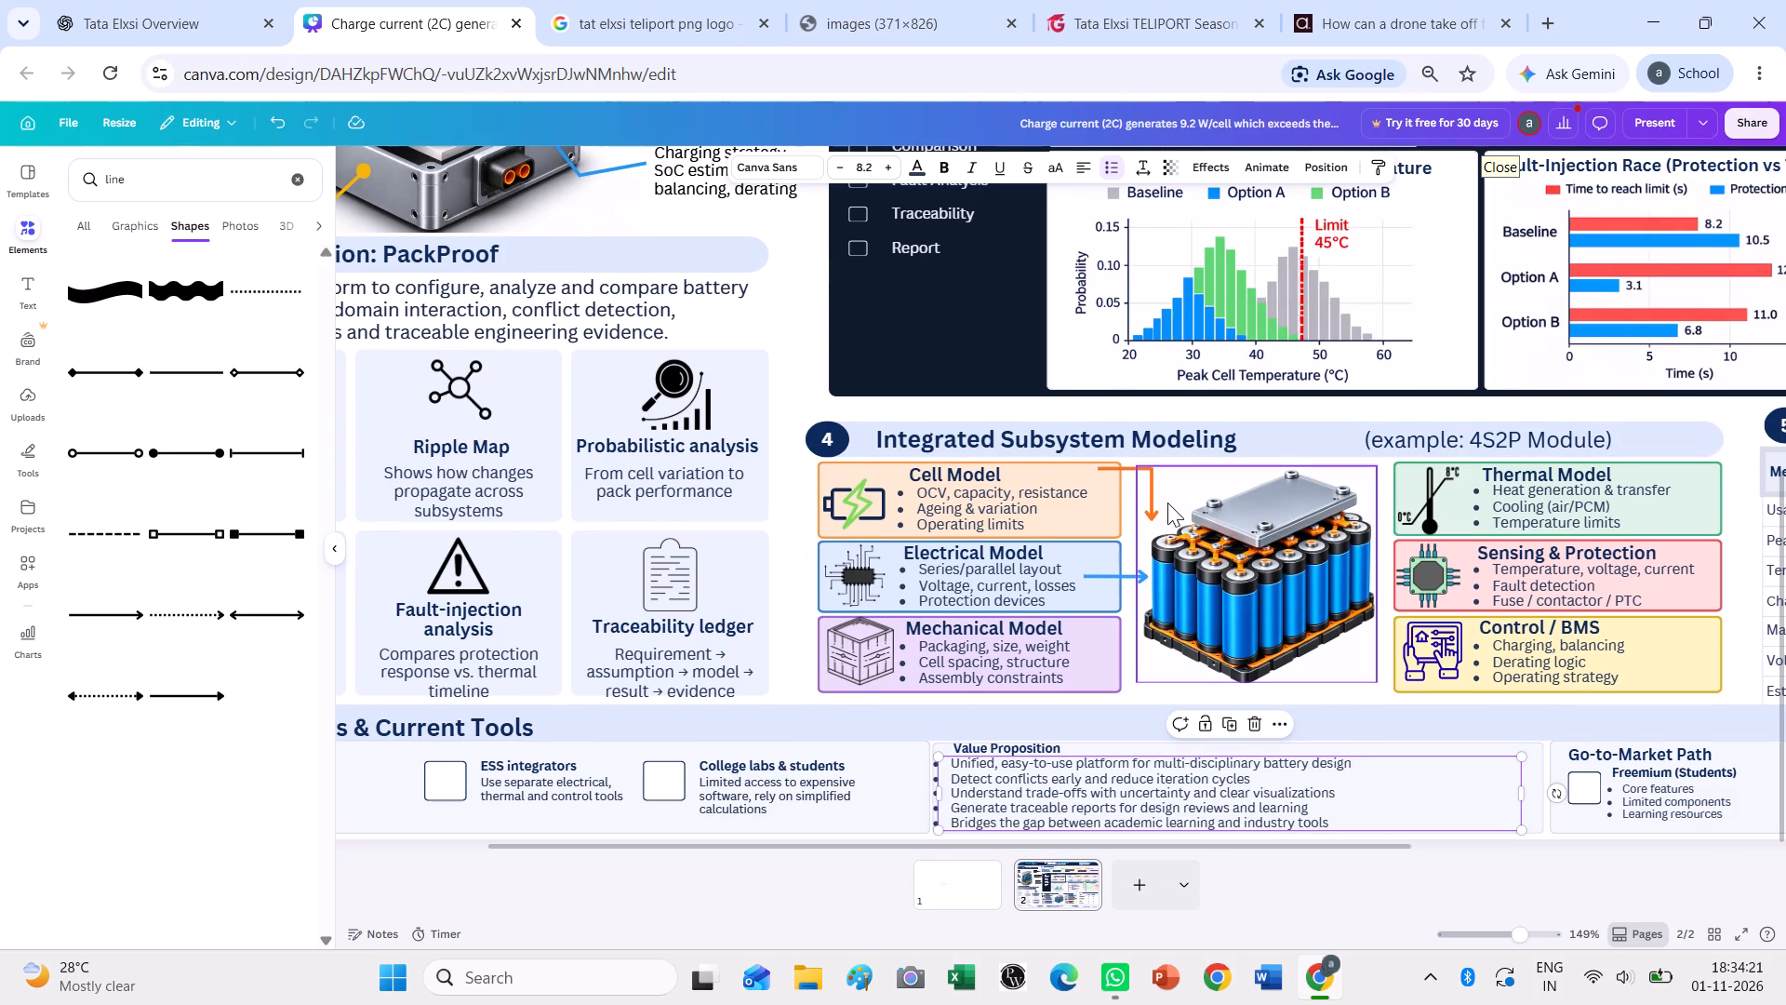
pyautogui.moveTo(1168, 505); pyautogui.dragTo(1107, 465)
pyautogui.click(1165, 491)
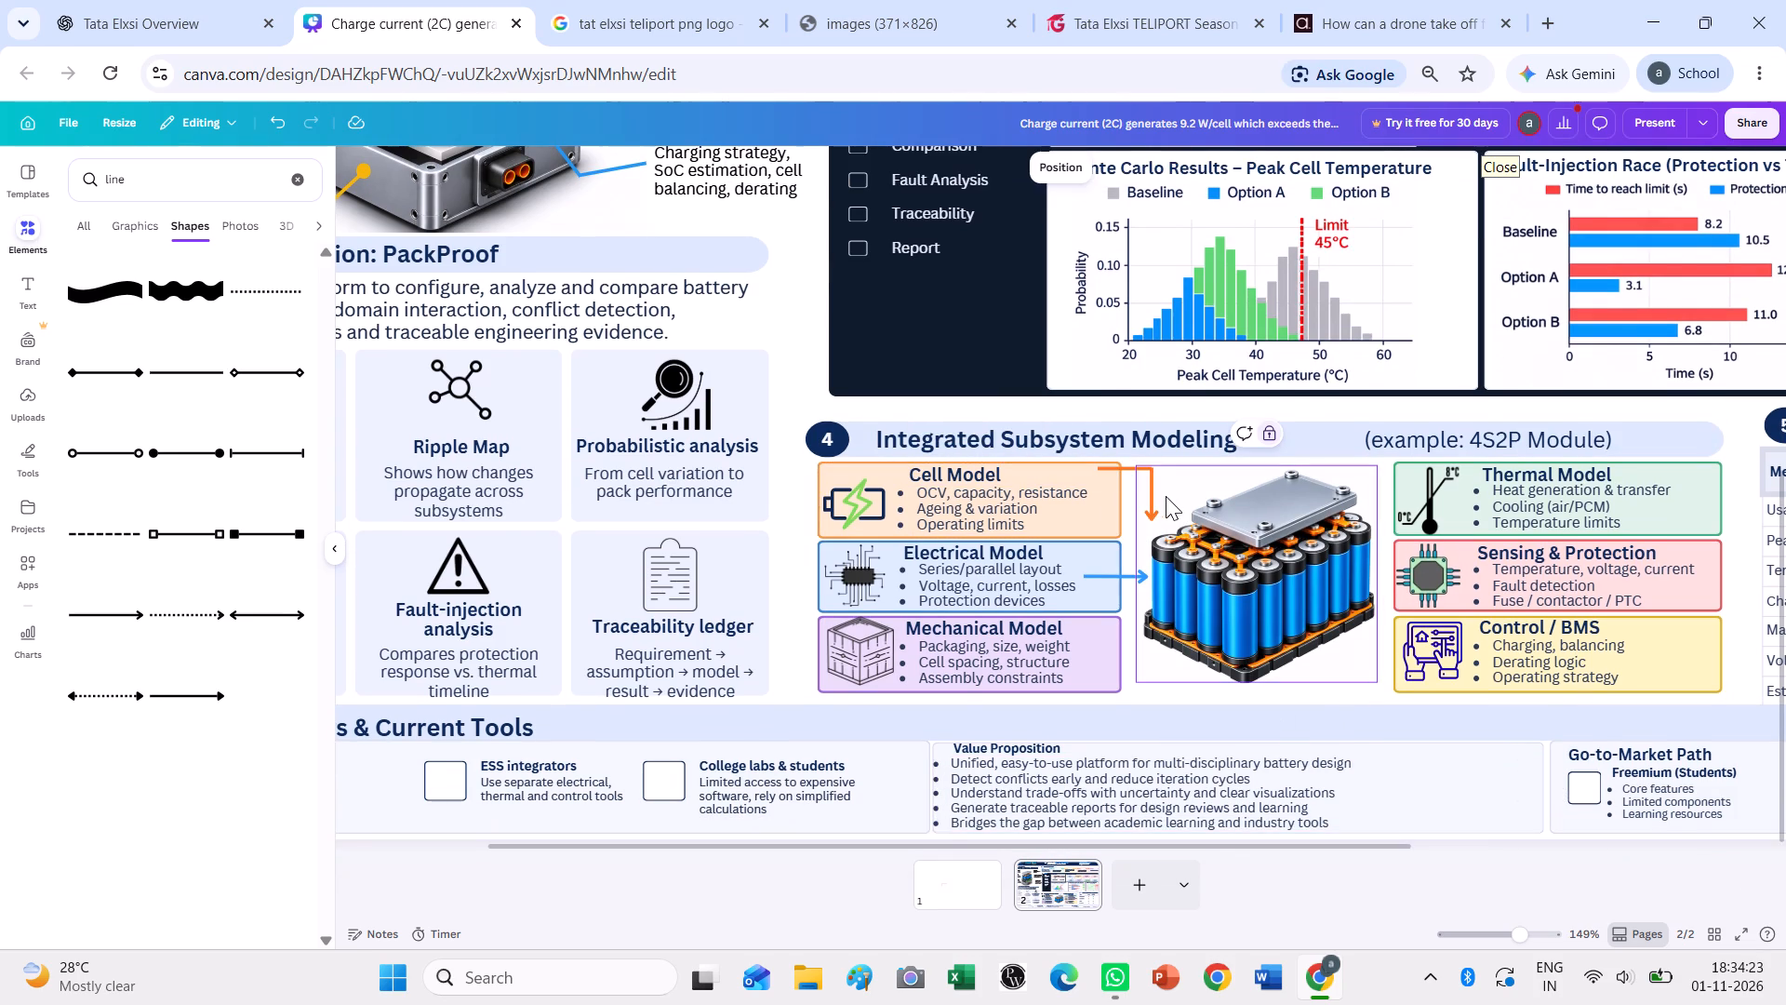
pyautogui.moveTo(1166, 496); pyautogui.dragTo(1129, 463)
pyautogui.hotkey('ctrl', 'c')
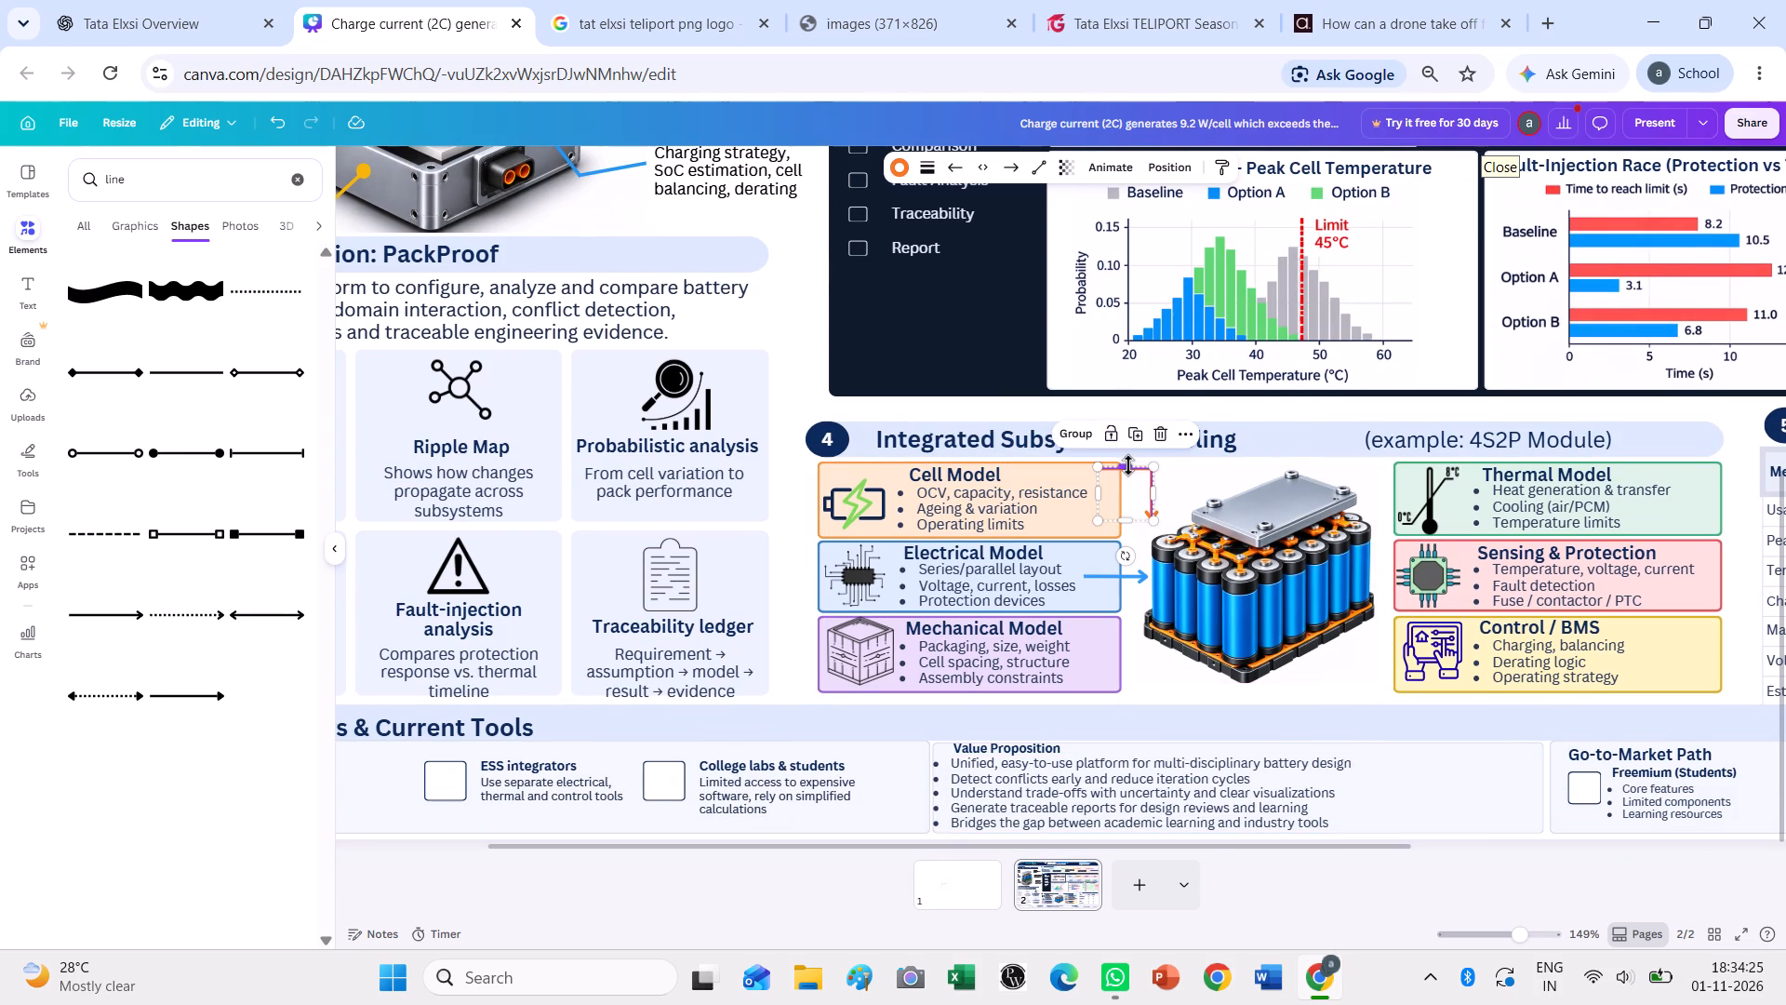
pyautogui.hotkey('ctrl', 'v')
pyautogui.moveTo(1147, 521); pyautogui.dragTo(1281, 644)
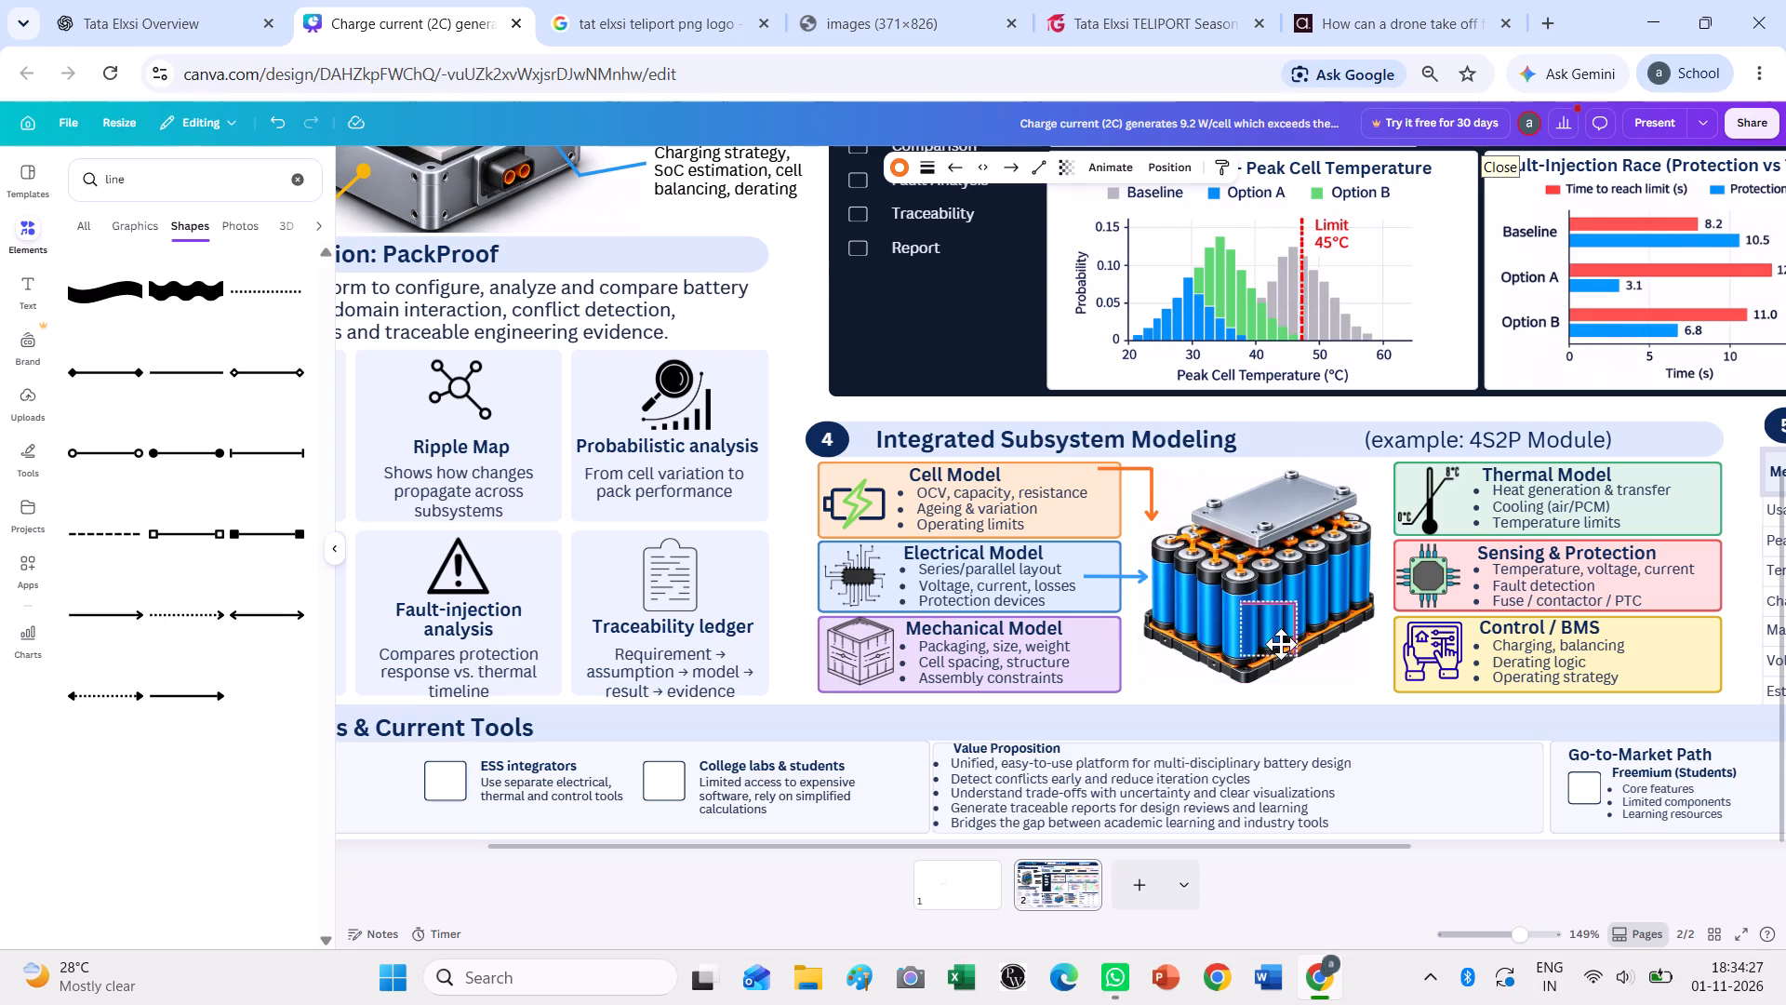
pyautogui.moveTo(1281, 644); pyautogui.dragTo(1362, 670)
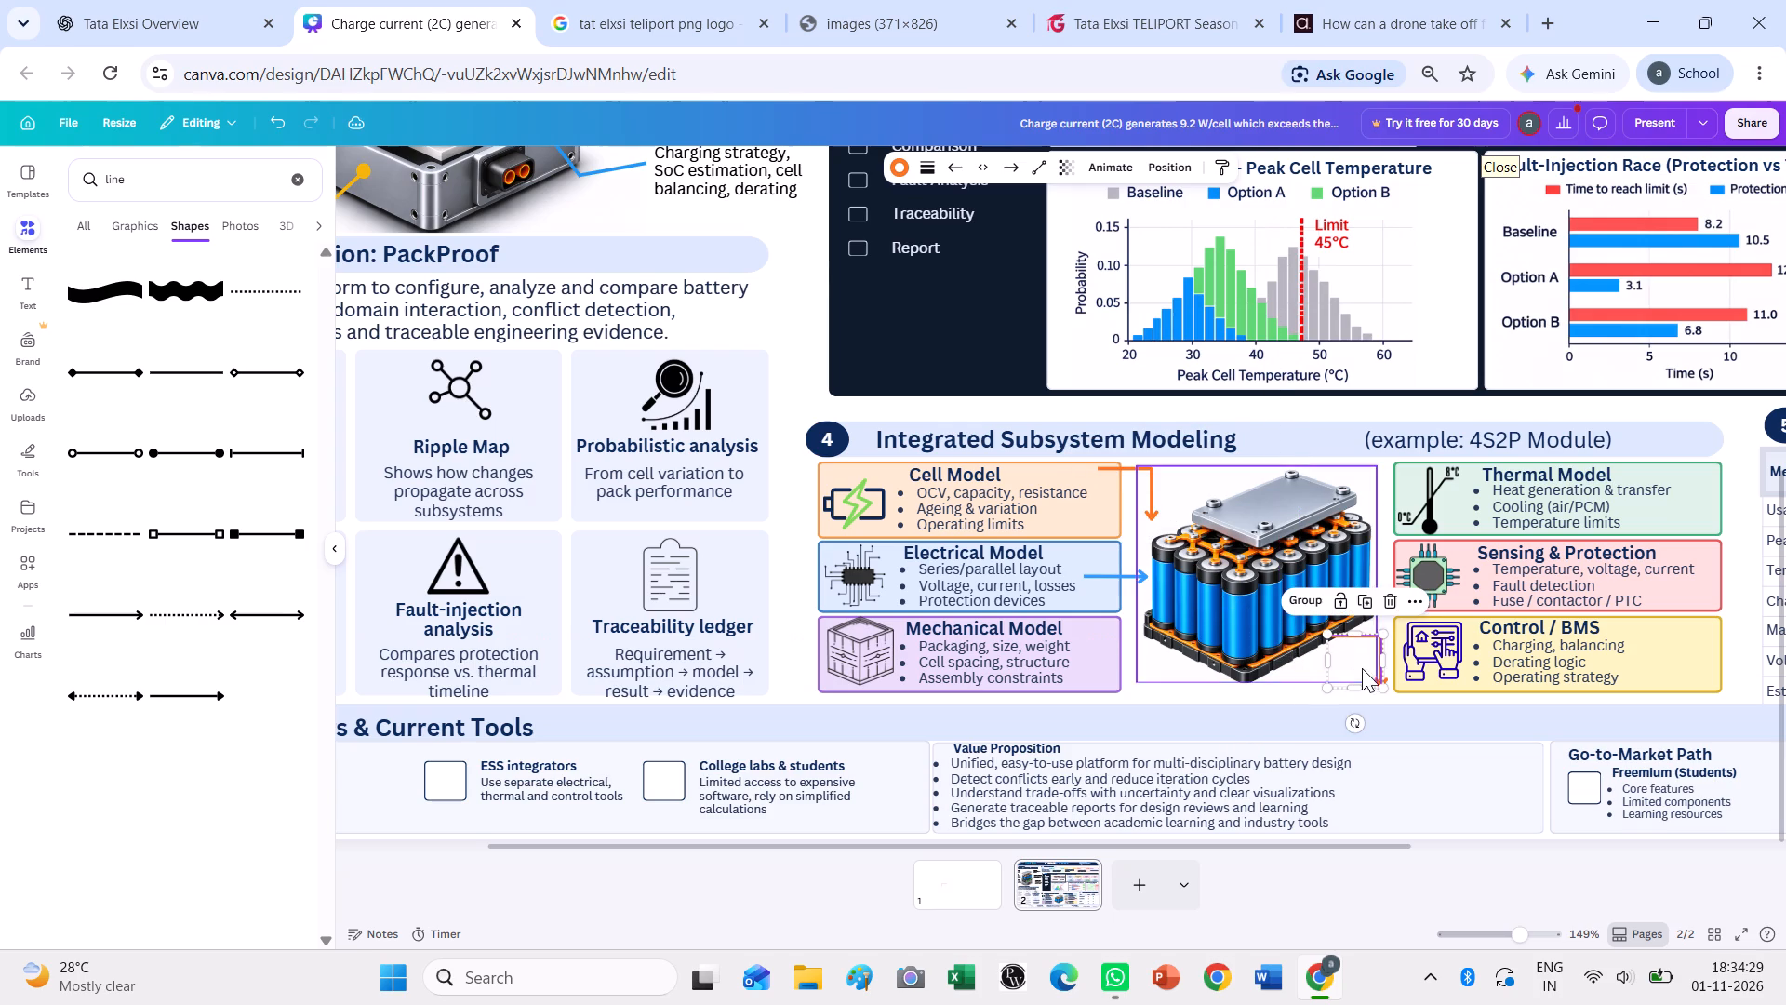
# Rotate the duplicated orange bent arrow until its head points straight up at the battery's lower corner, then shift it against the Control / BMS box.
pyautogui.moveTo(1350, 723); pyautogui.dragTo(1289, 647)
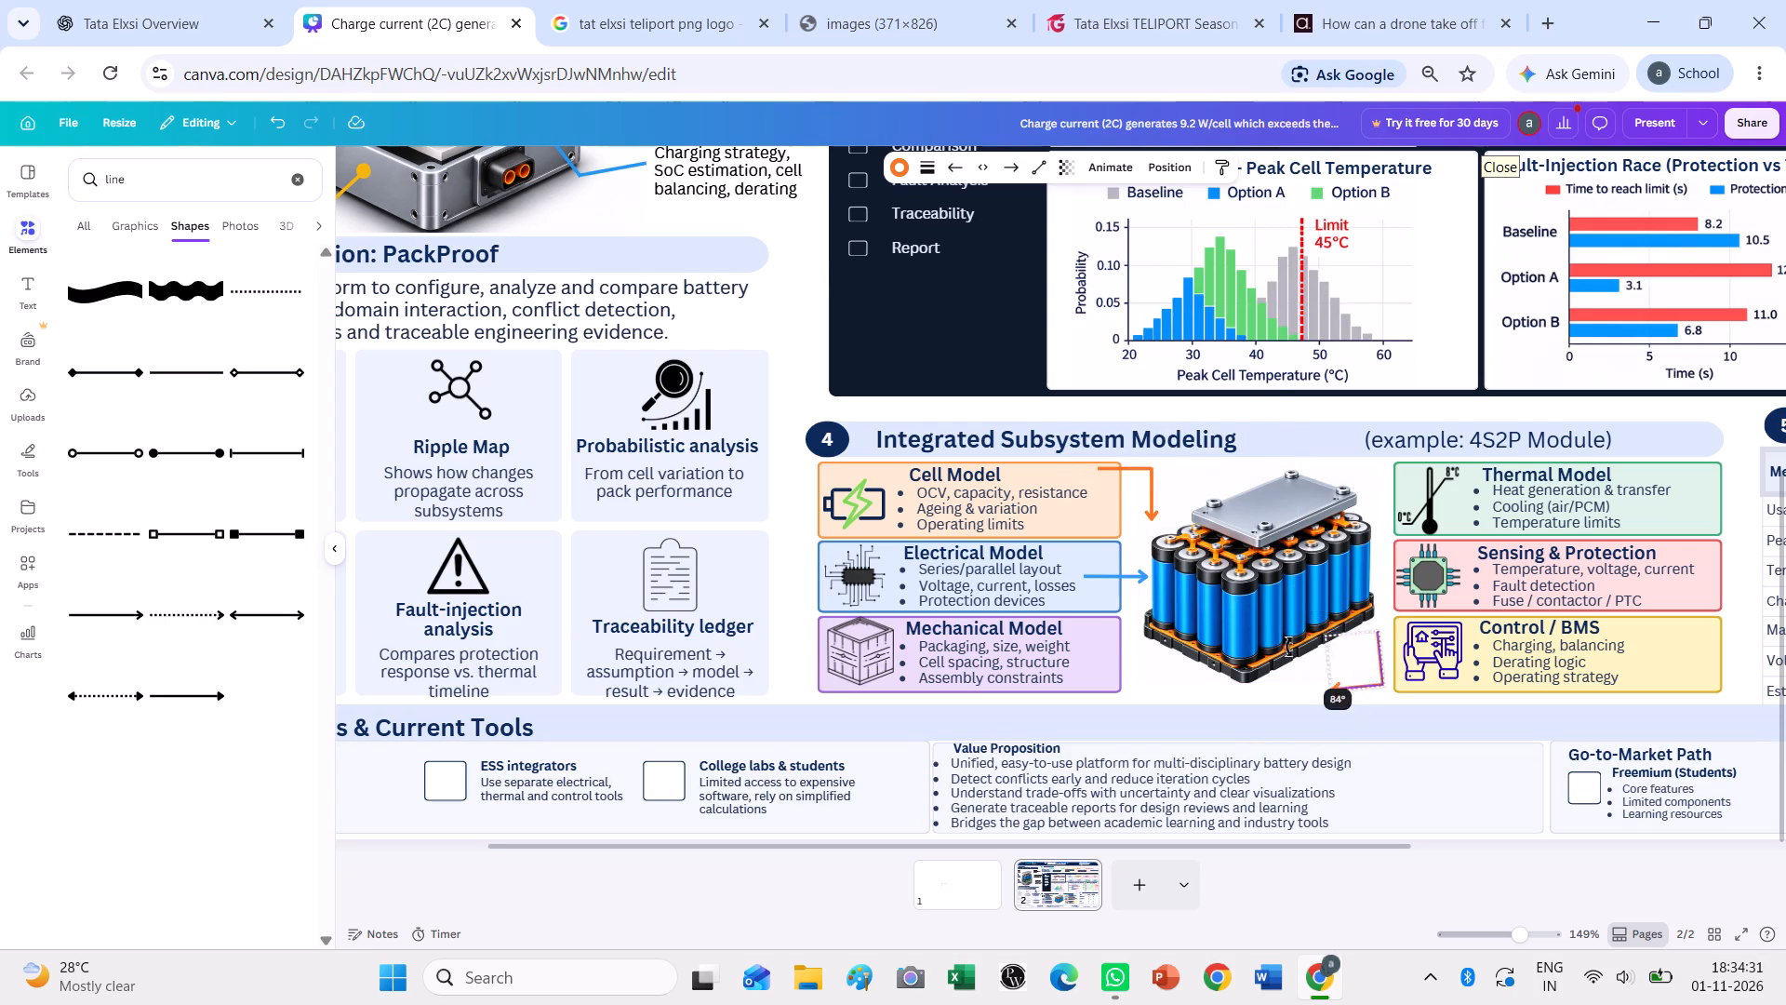
pyautogui.moveTo(1289, 647); pyautogui.dragTo(1323, 405)
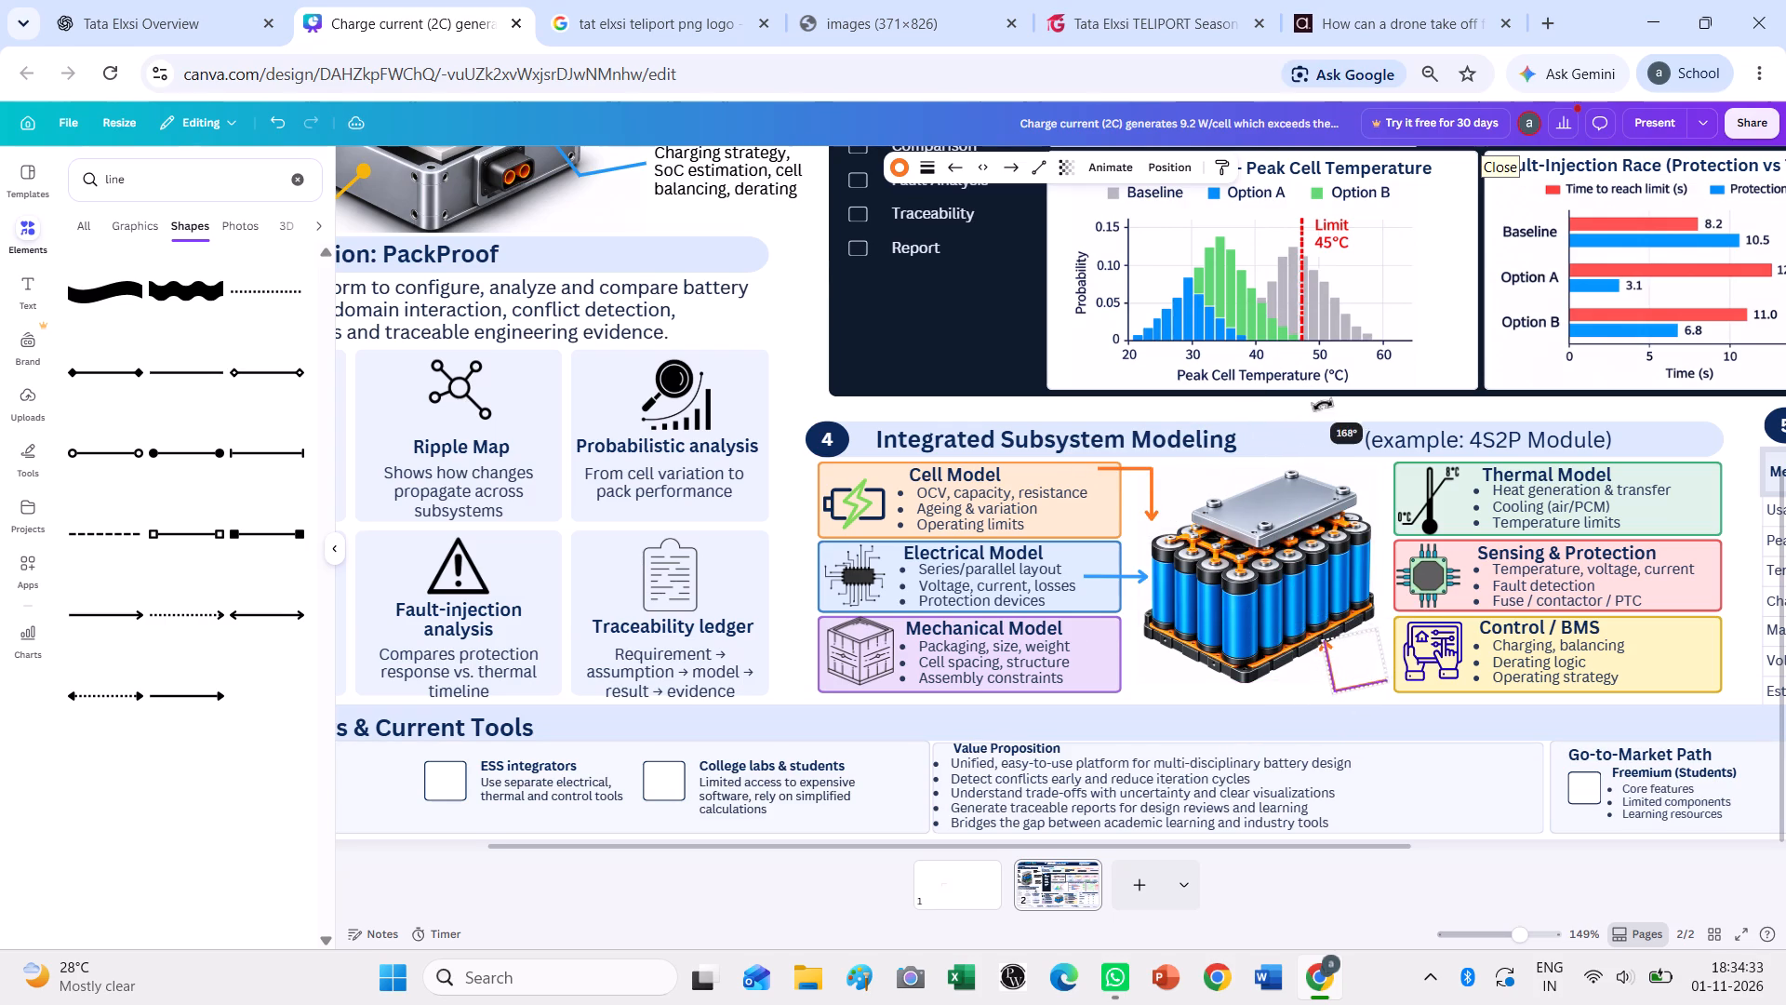
pyautogui.moveTo(1323, 405); pyautogui.dragTo(1366, 440)
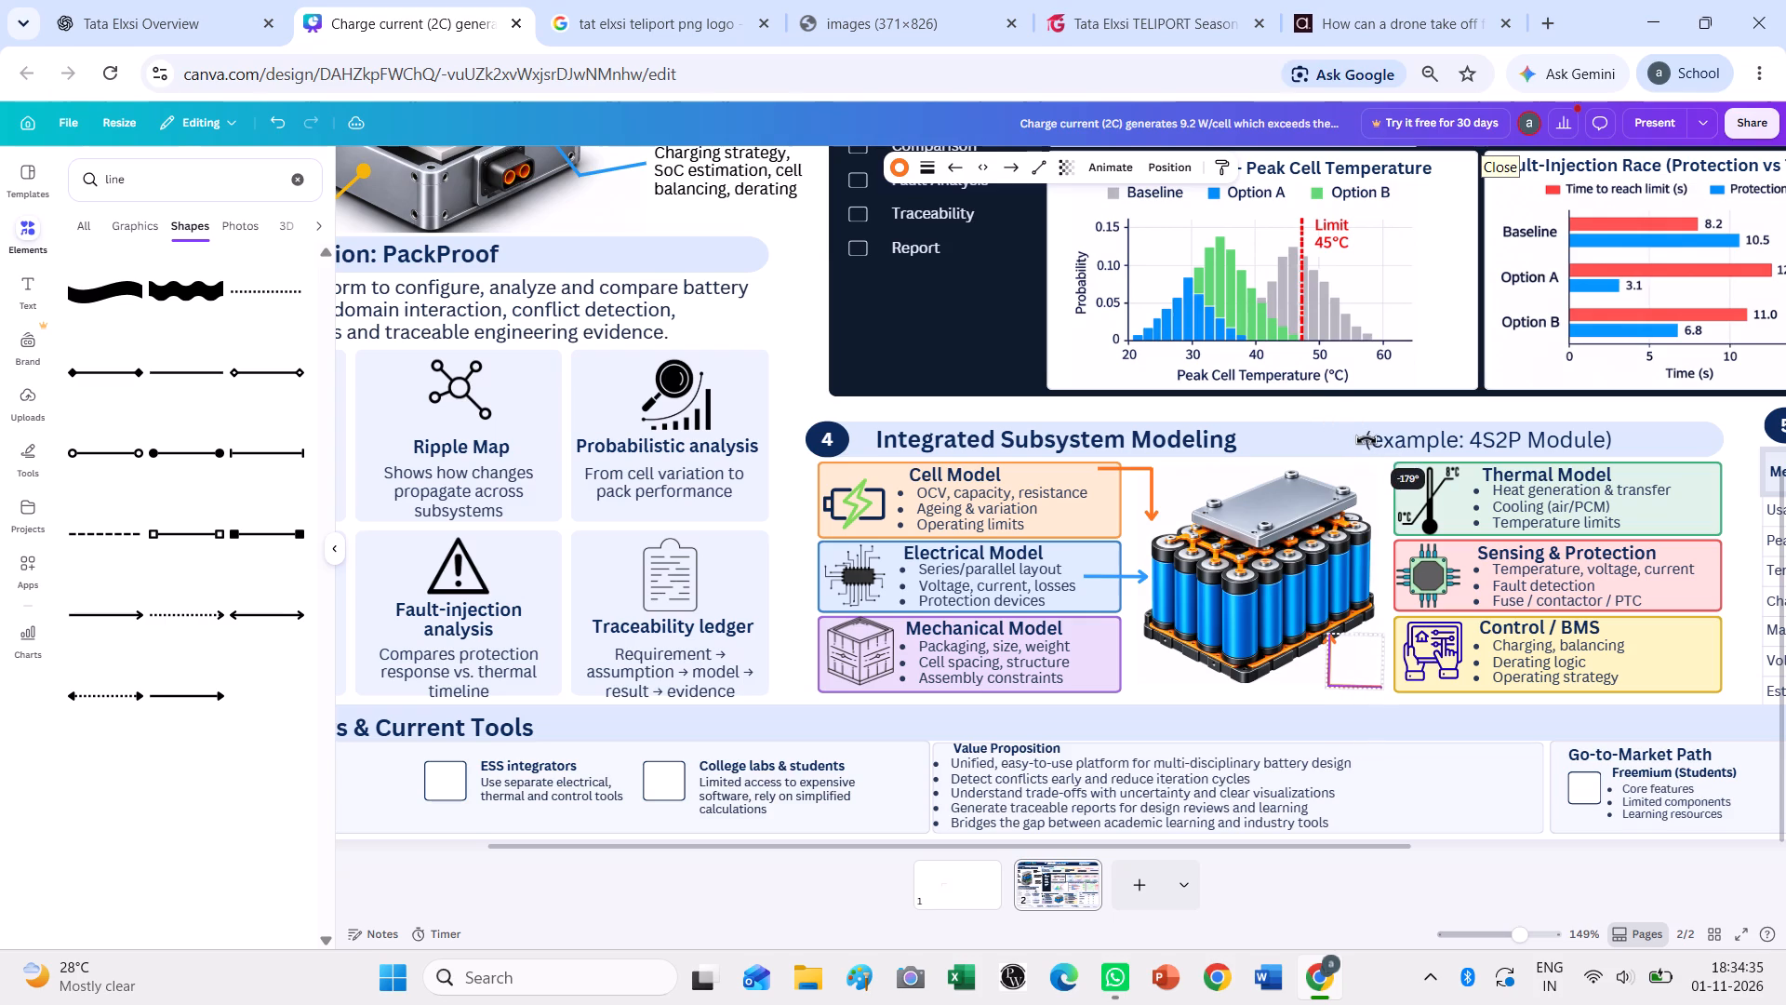
pyautogui.moveTo(1366, 440); pyautogui.dragTo(1360, 440)
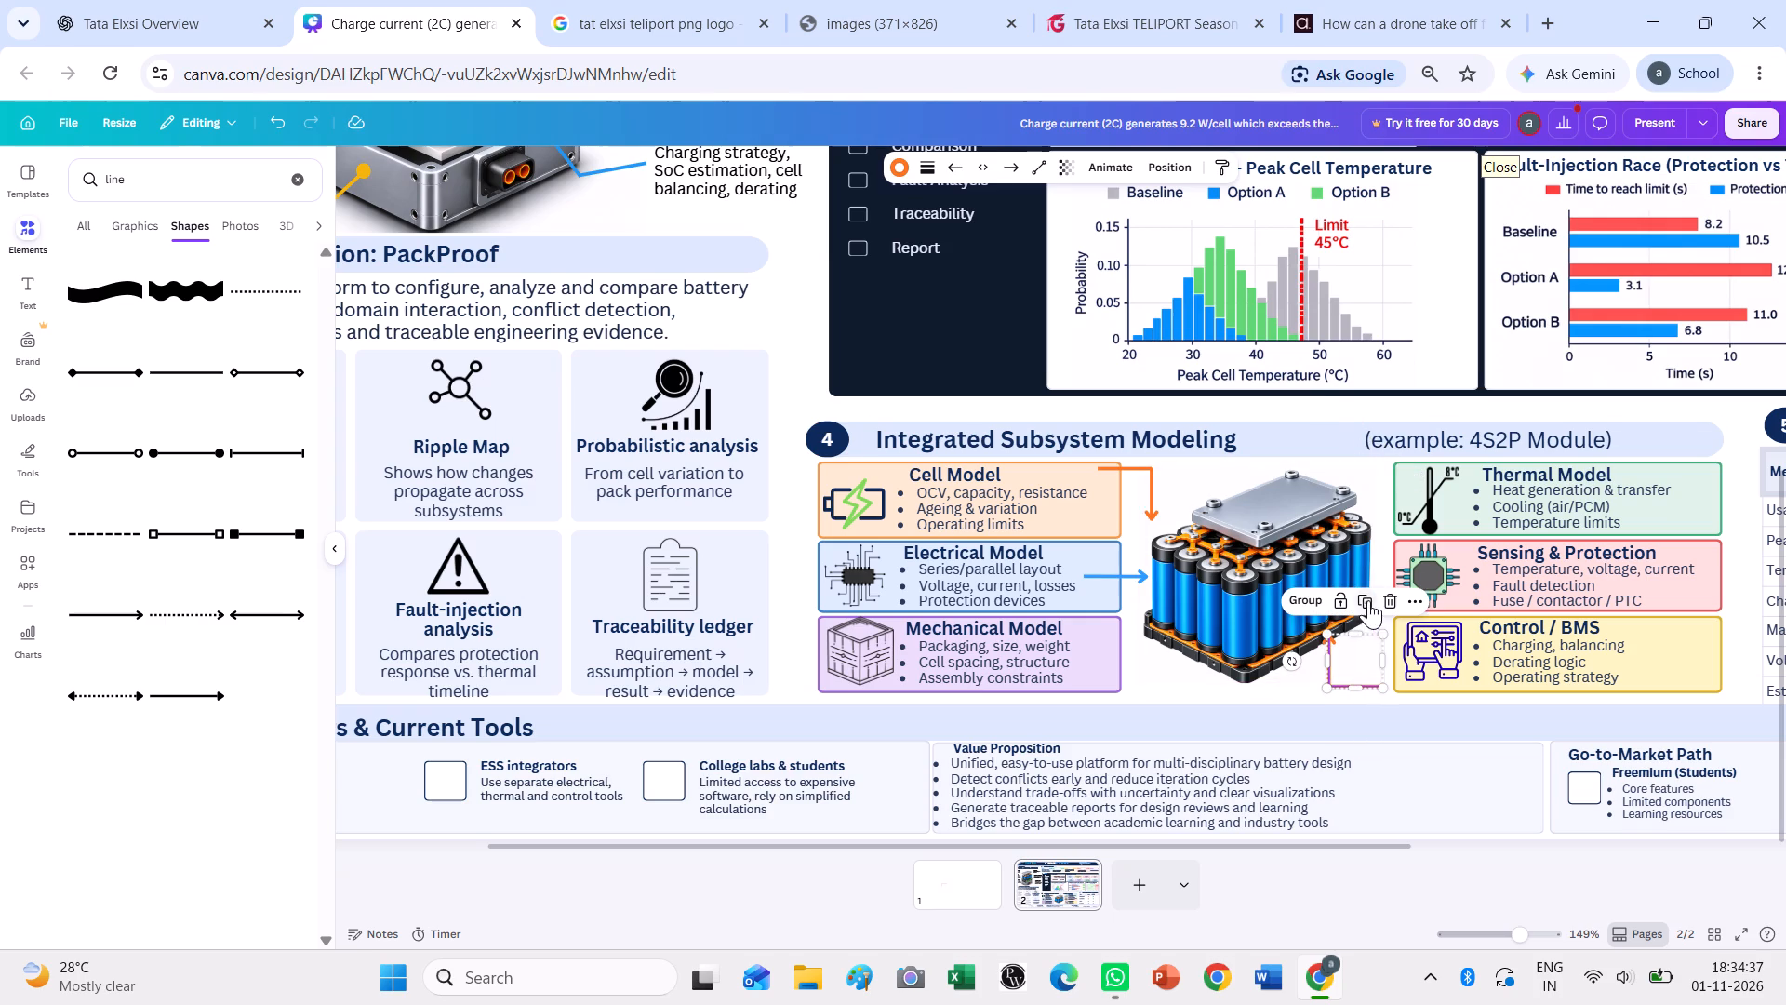
pyautogui.click(1345, 672)
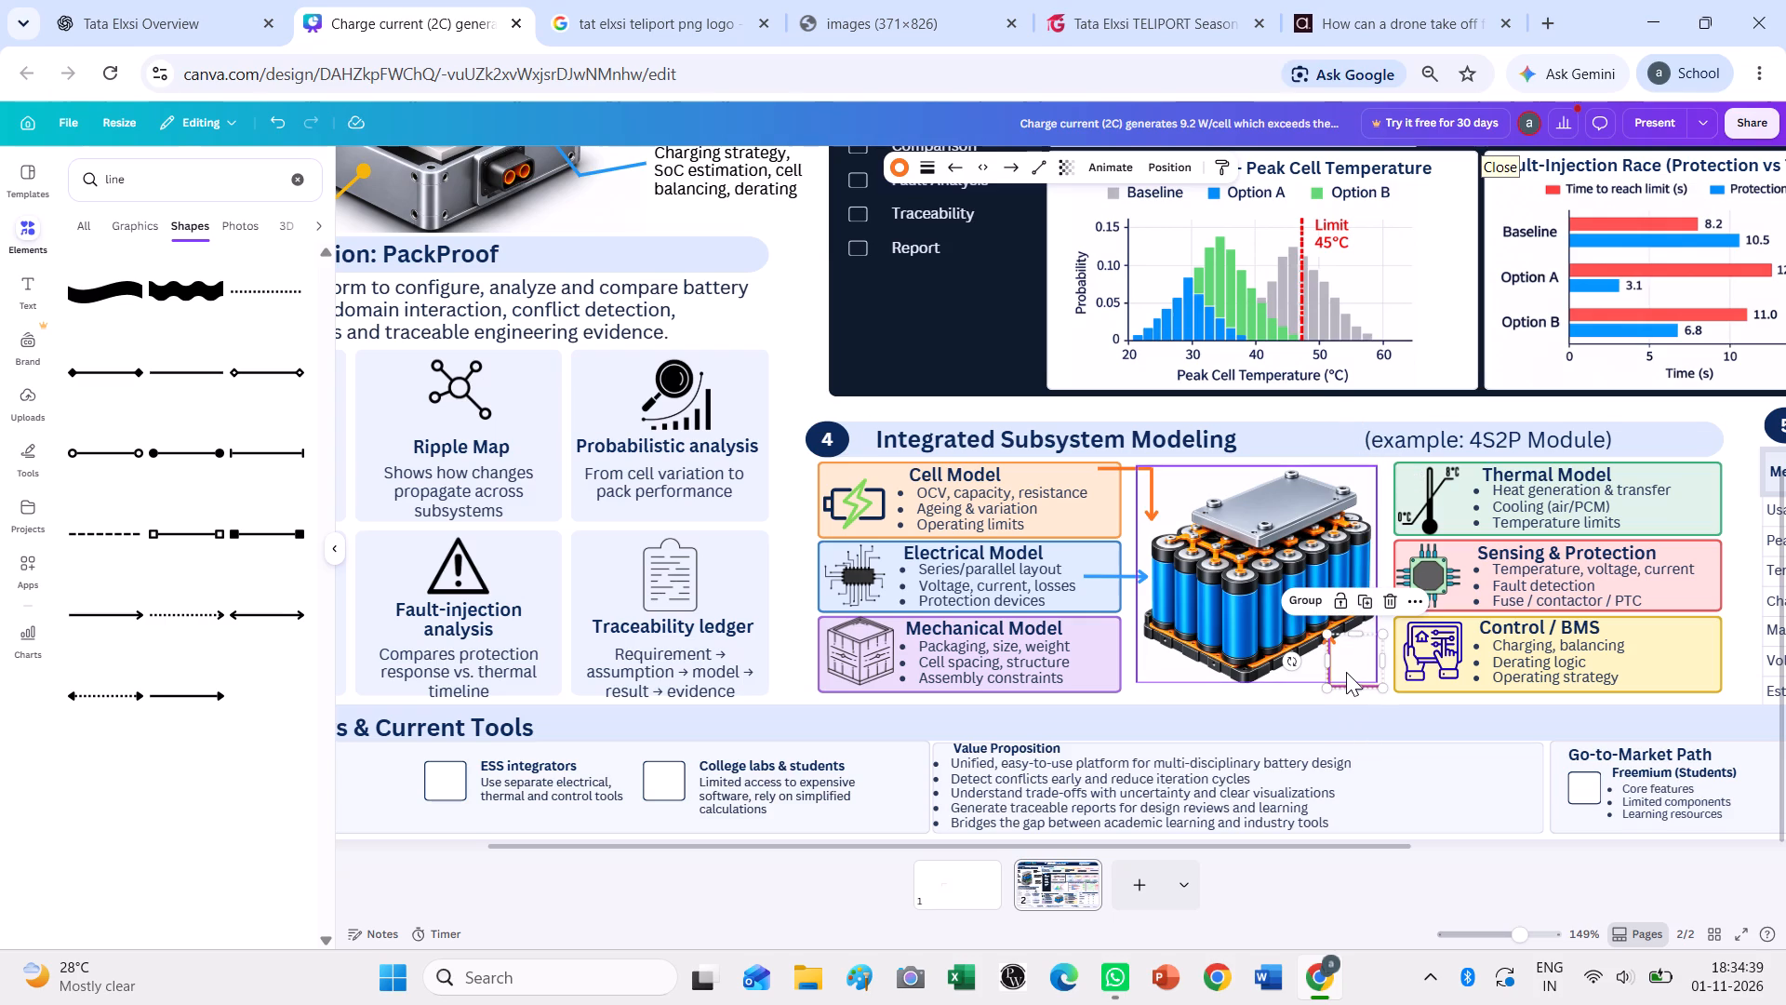
pyautogui.moveTo(1346, 672); pyautogui.dragTo(1374, 668)
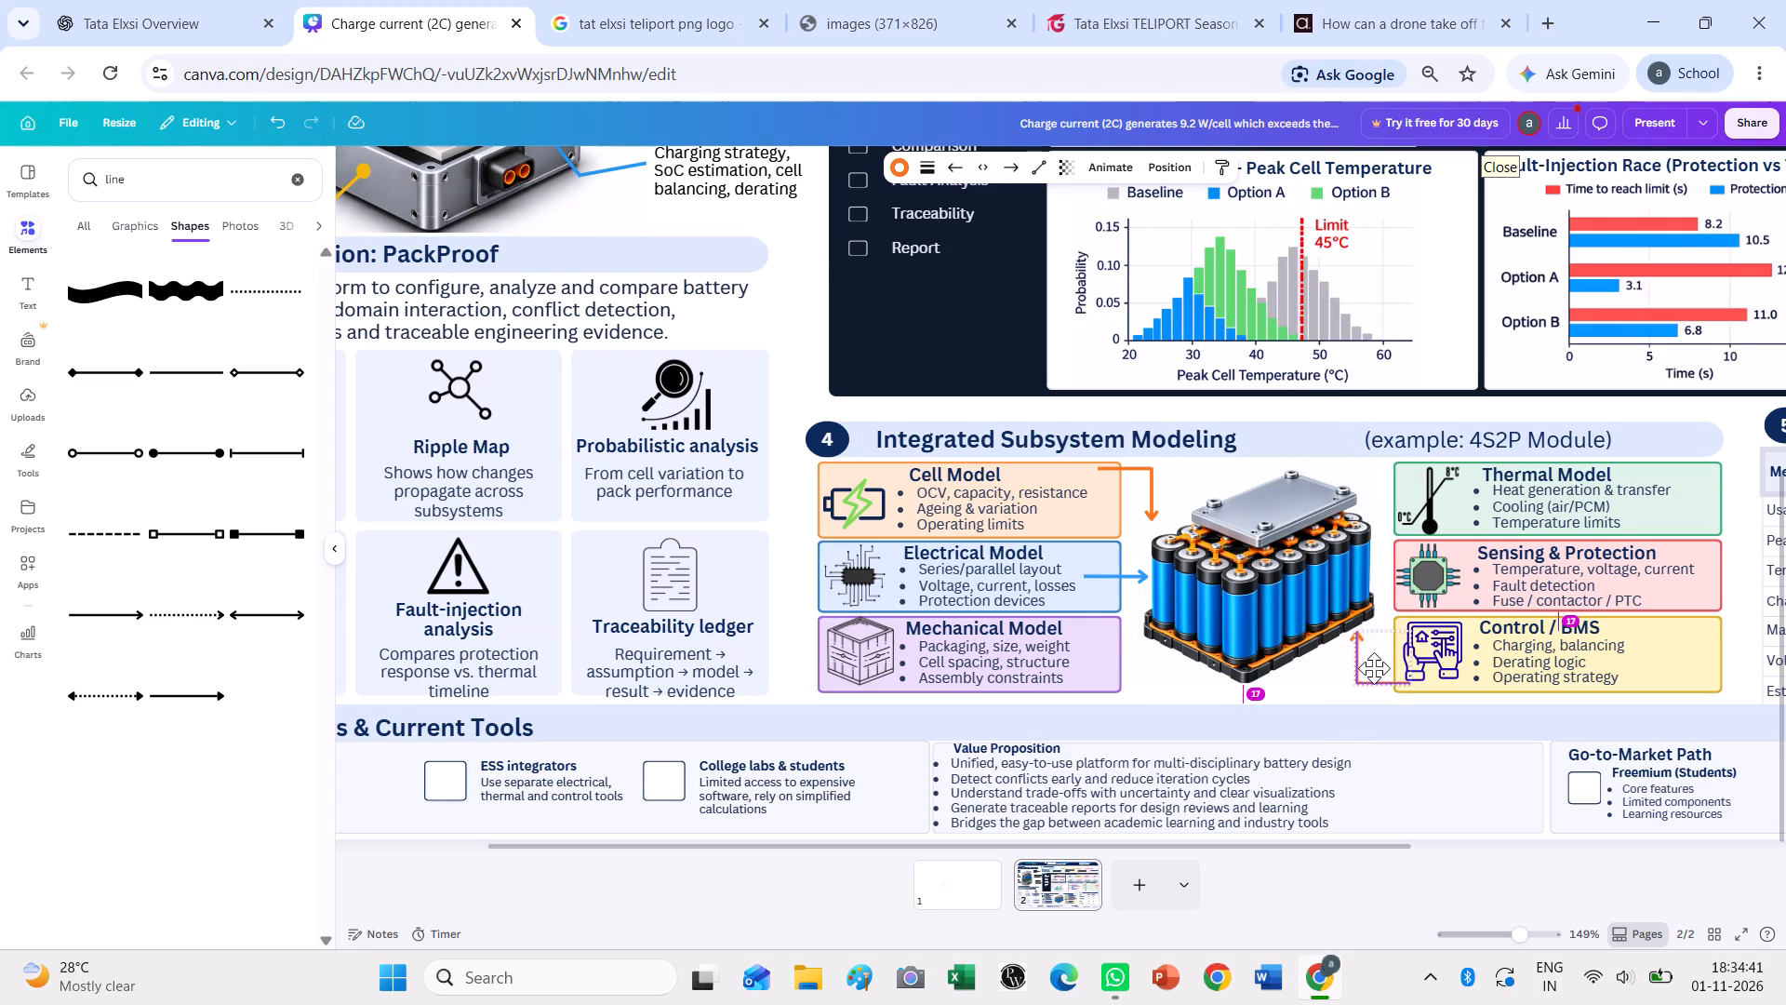
pyautogui.moveTo(1374, 668); pyautogui.dragTo(1372, 671)
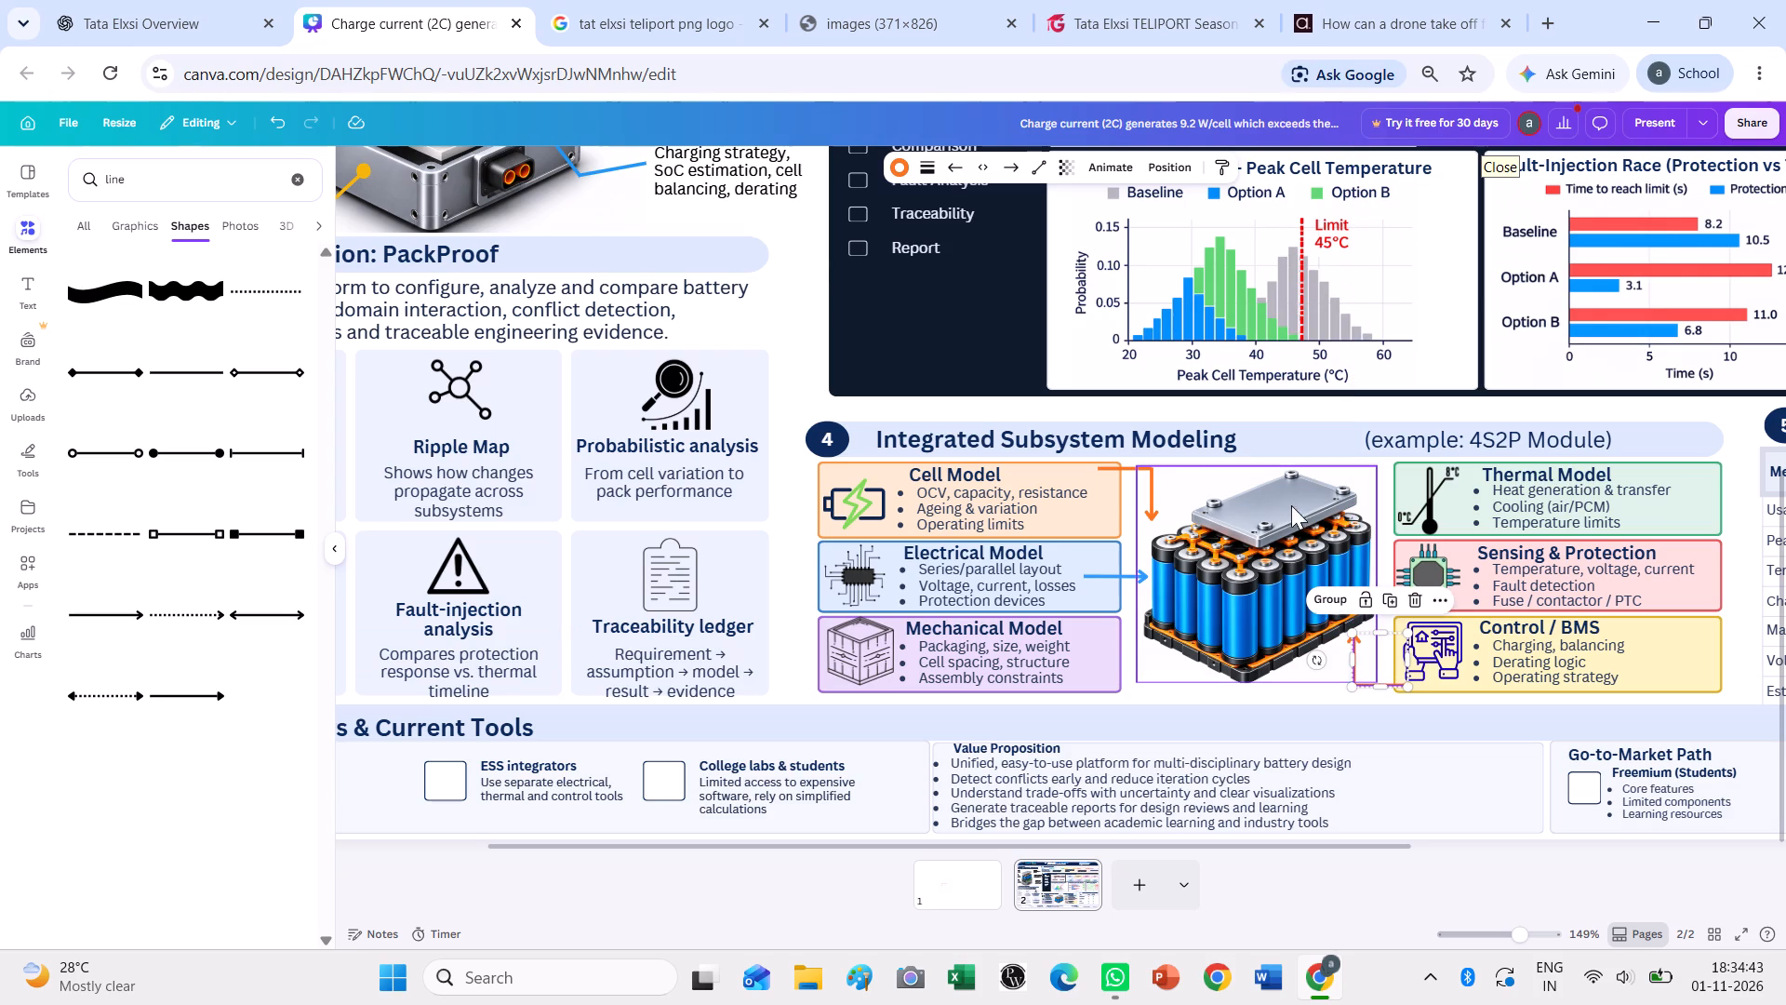
# Recolour both pieces of the bent arrow beside the Control / BMS box yellow to match the box.
pyautogui.click(900, 166)
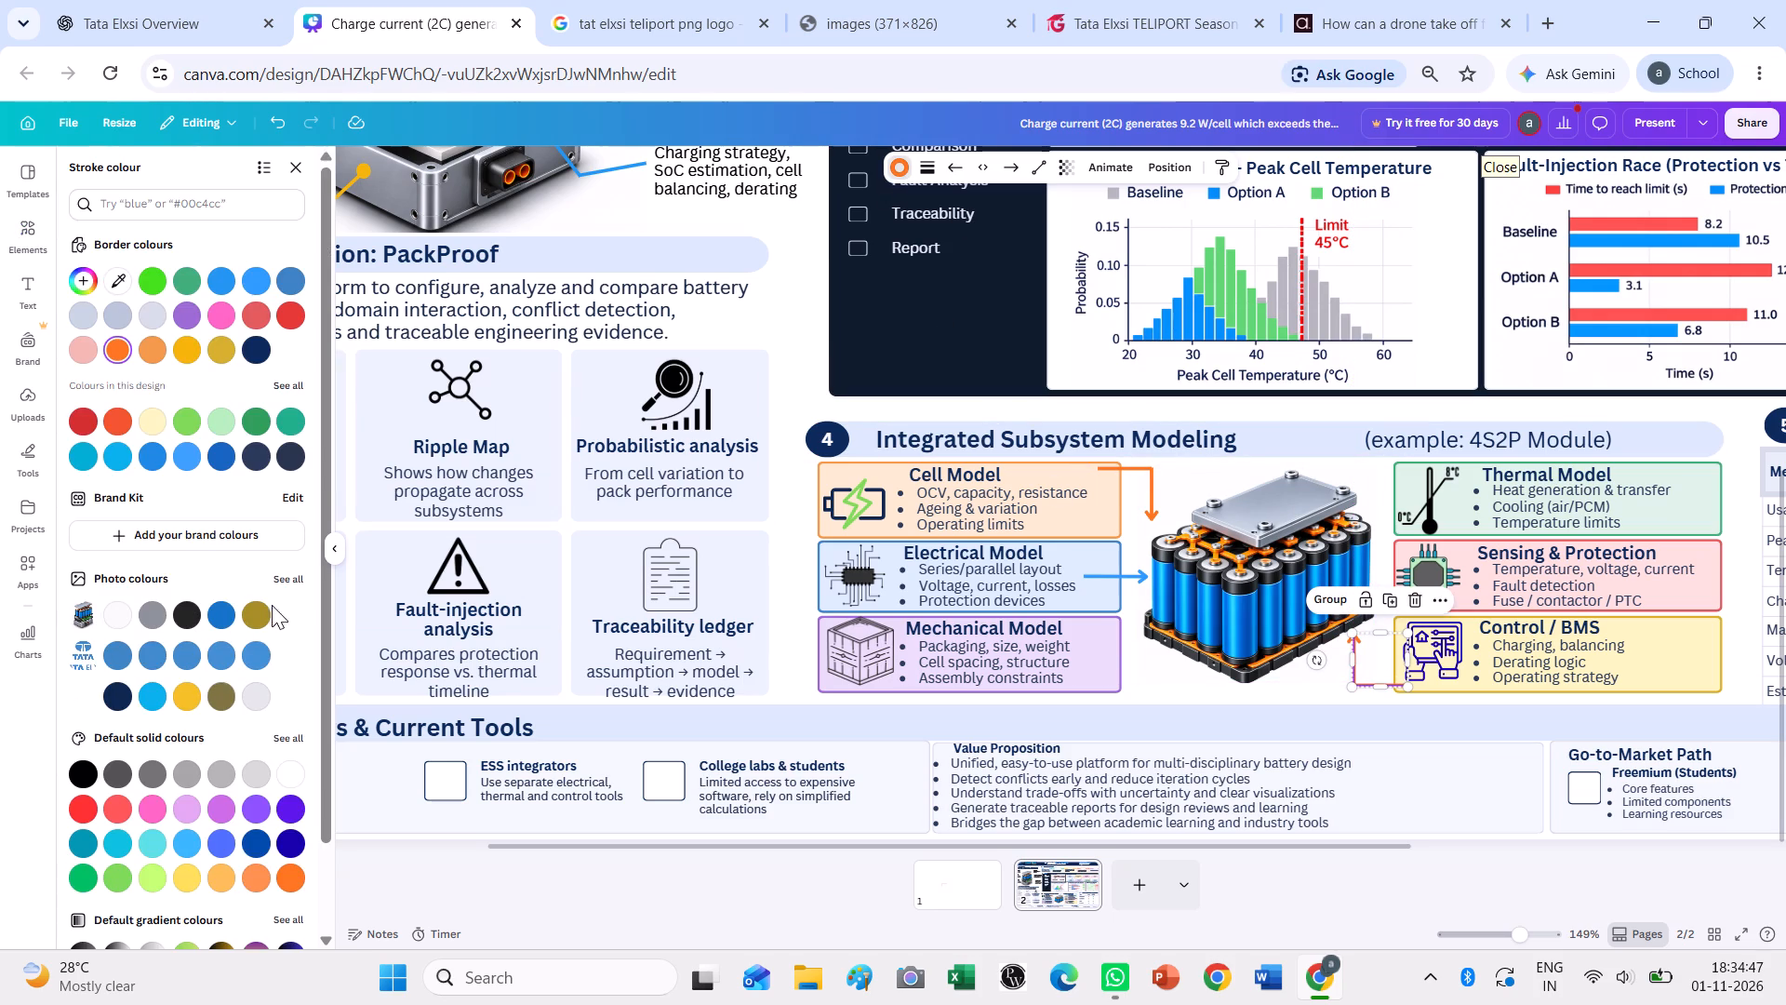
pyautogui.click(194, 694)
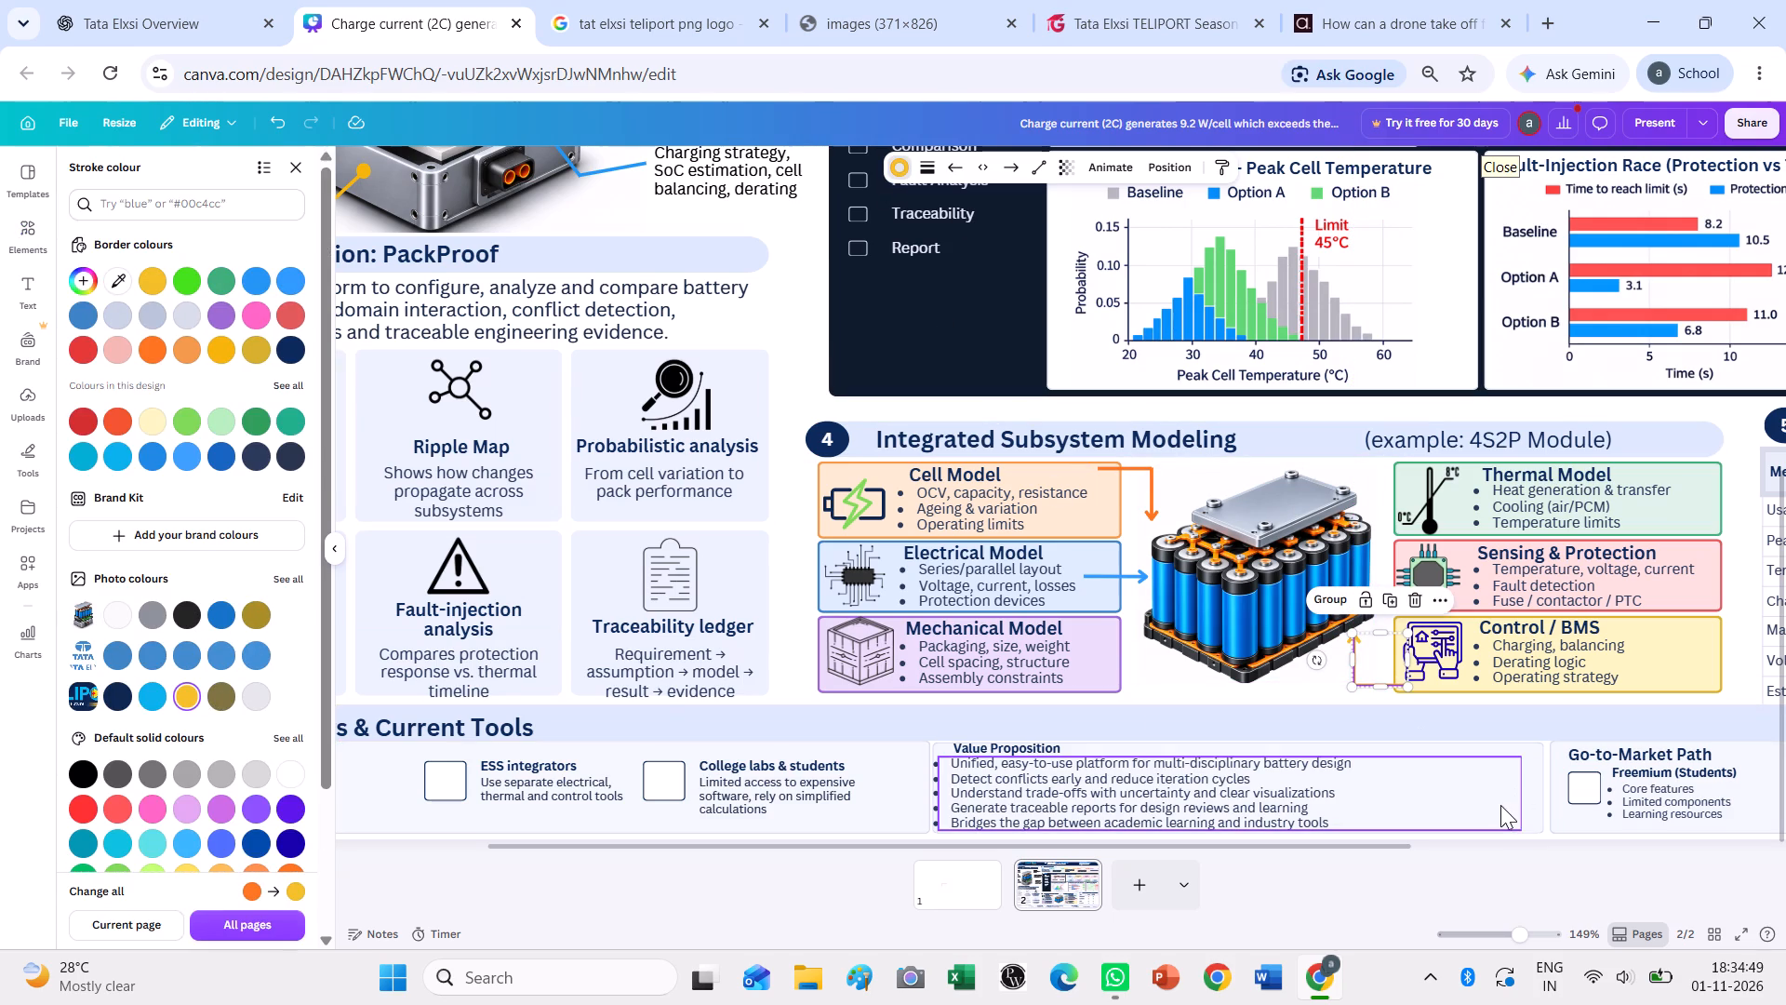
pyautogui.click(1534, 821)
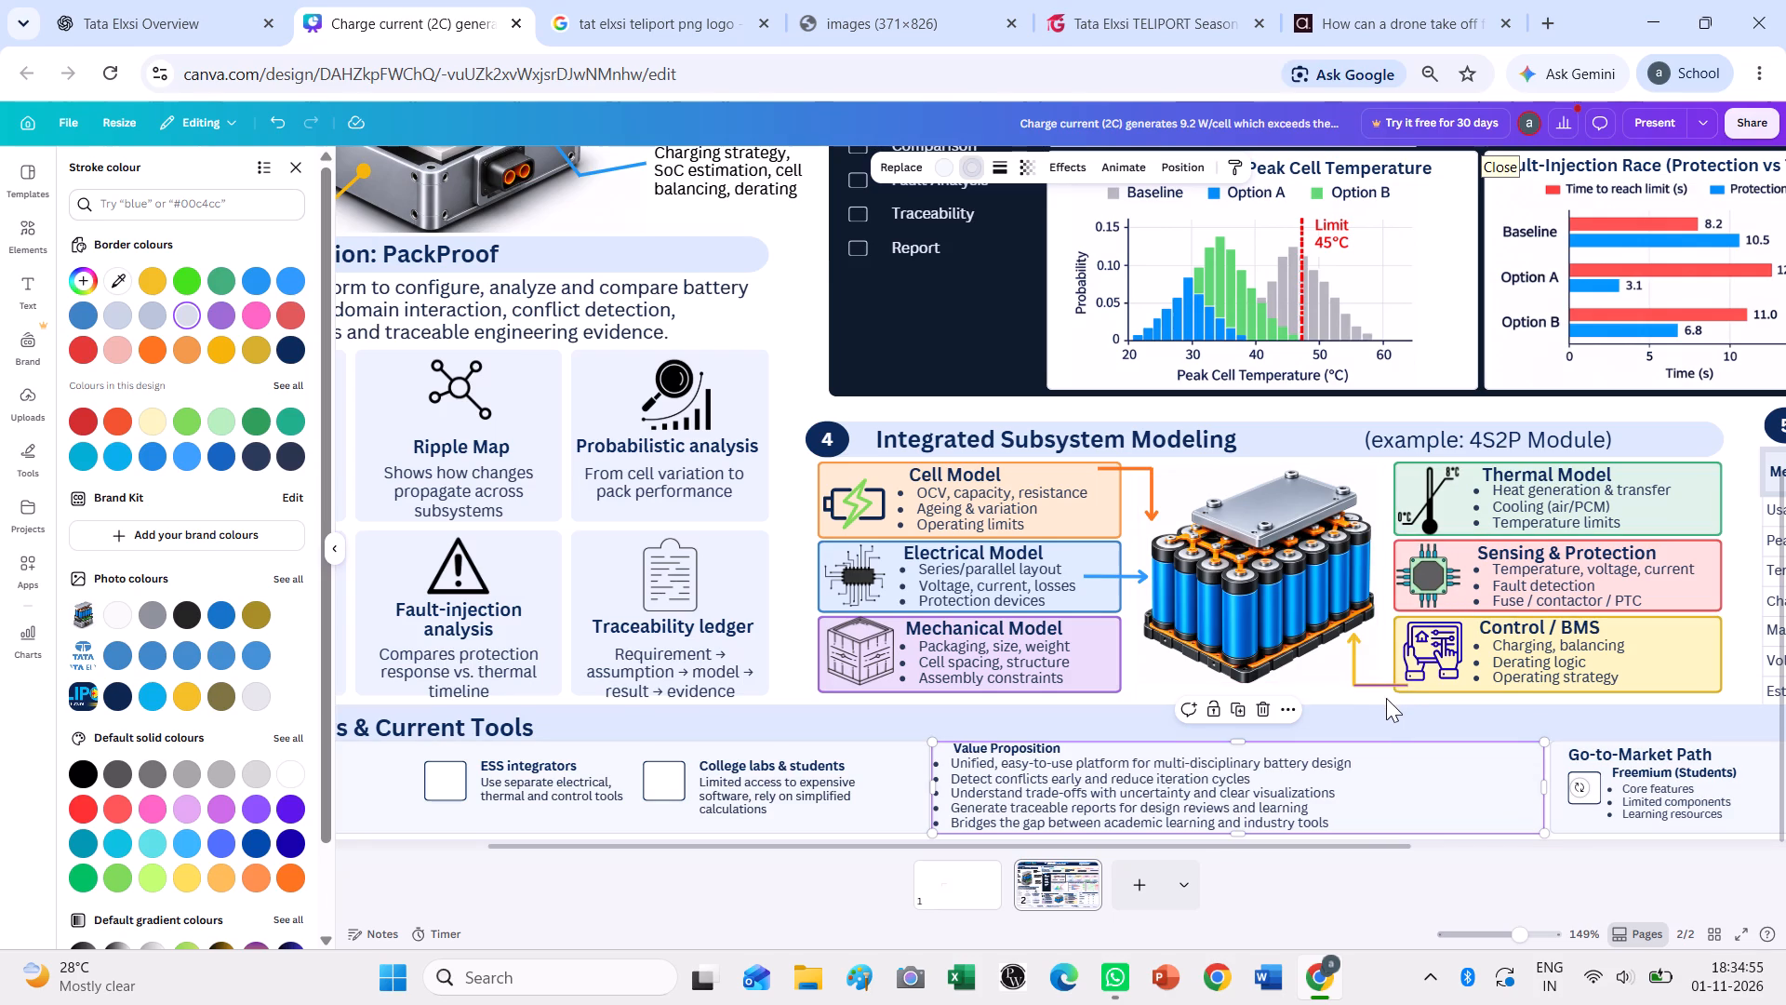
pyautogui.moveTo(1383, 698); pyautogui.dragTo(1350, 669)
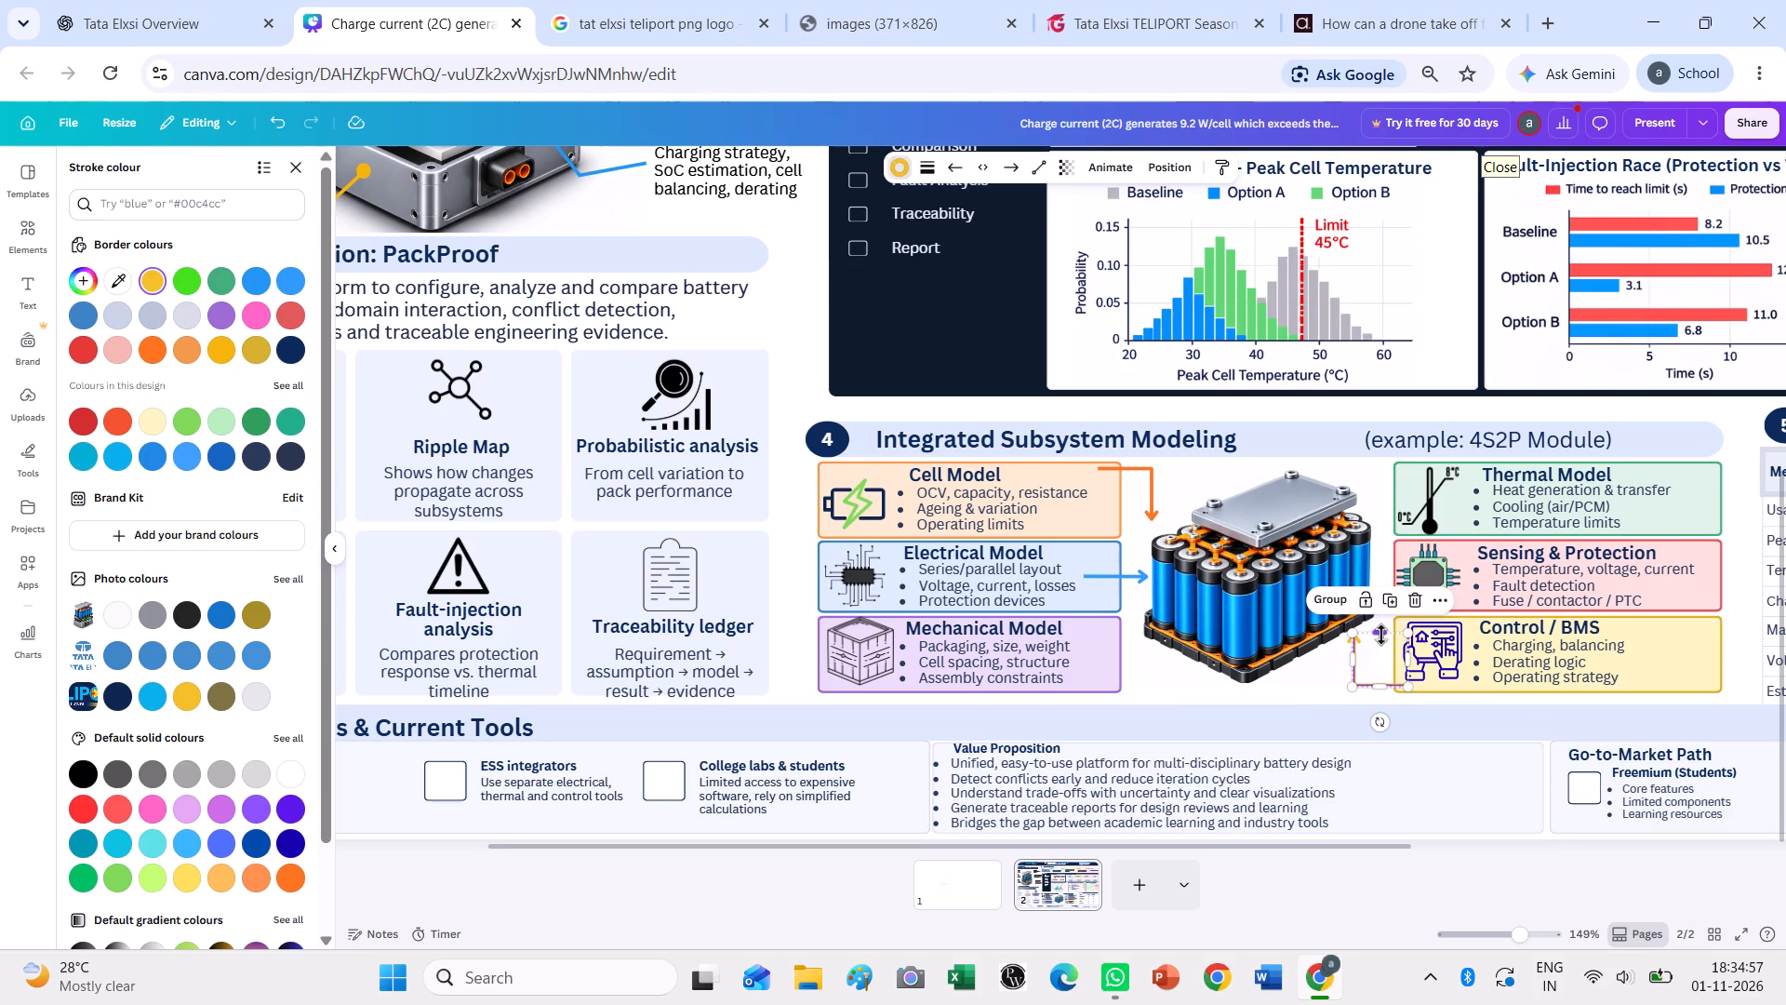
pyautogui.click(1381, 635)
pyautogui.click(1452, 766)
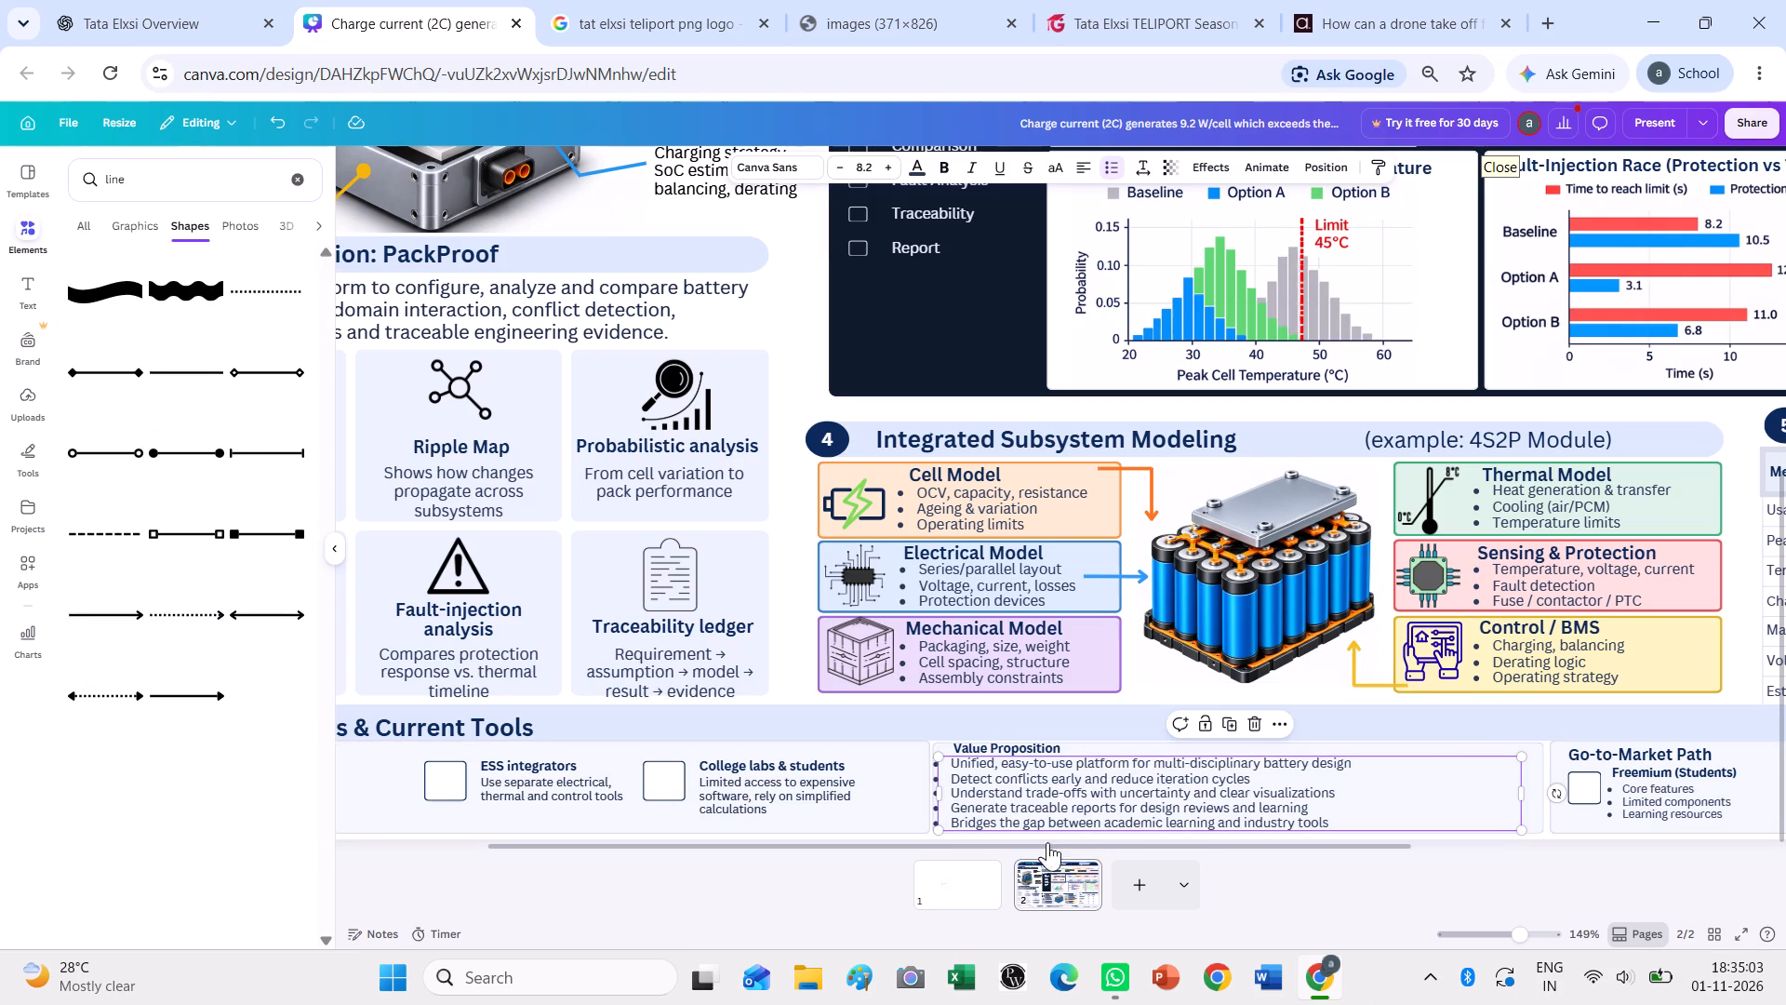
# On page 1, rotate the horizontal orange arrow 180° so that it points left.
pyautogui.click(956, 885)
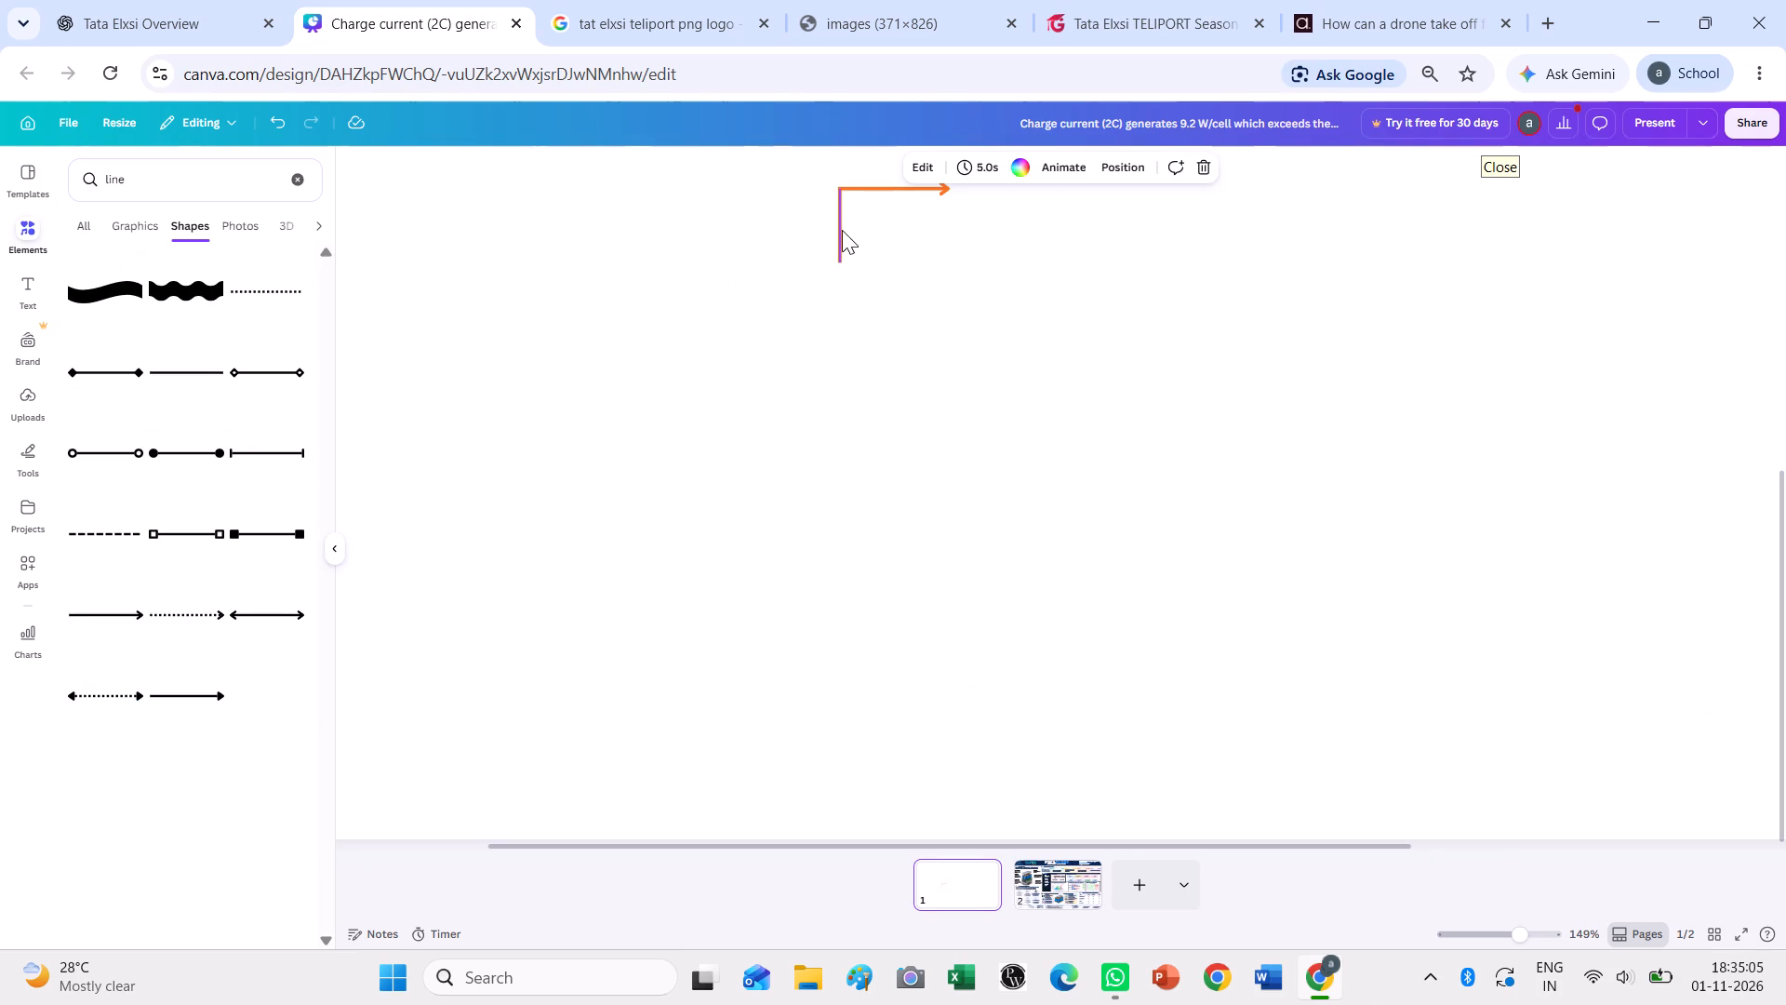
pyautogui.click(884, 193)
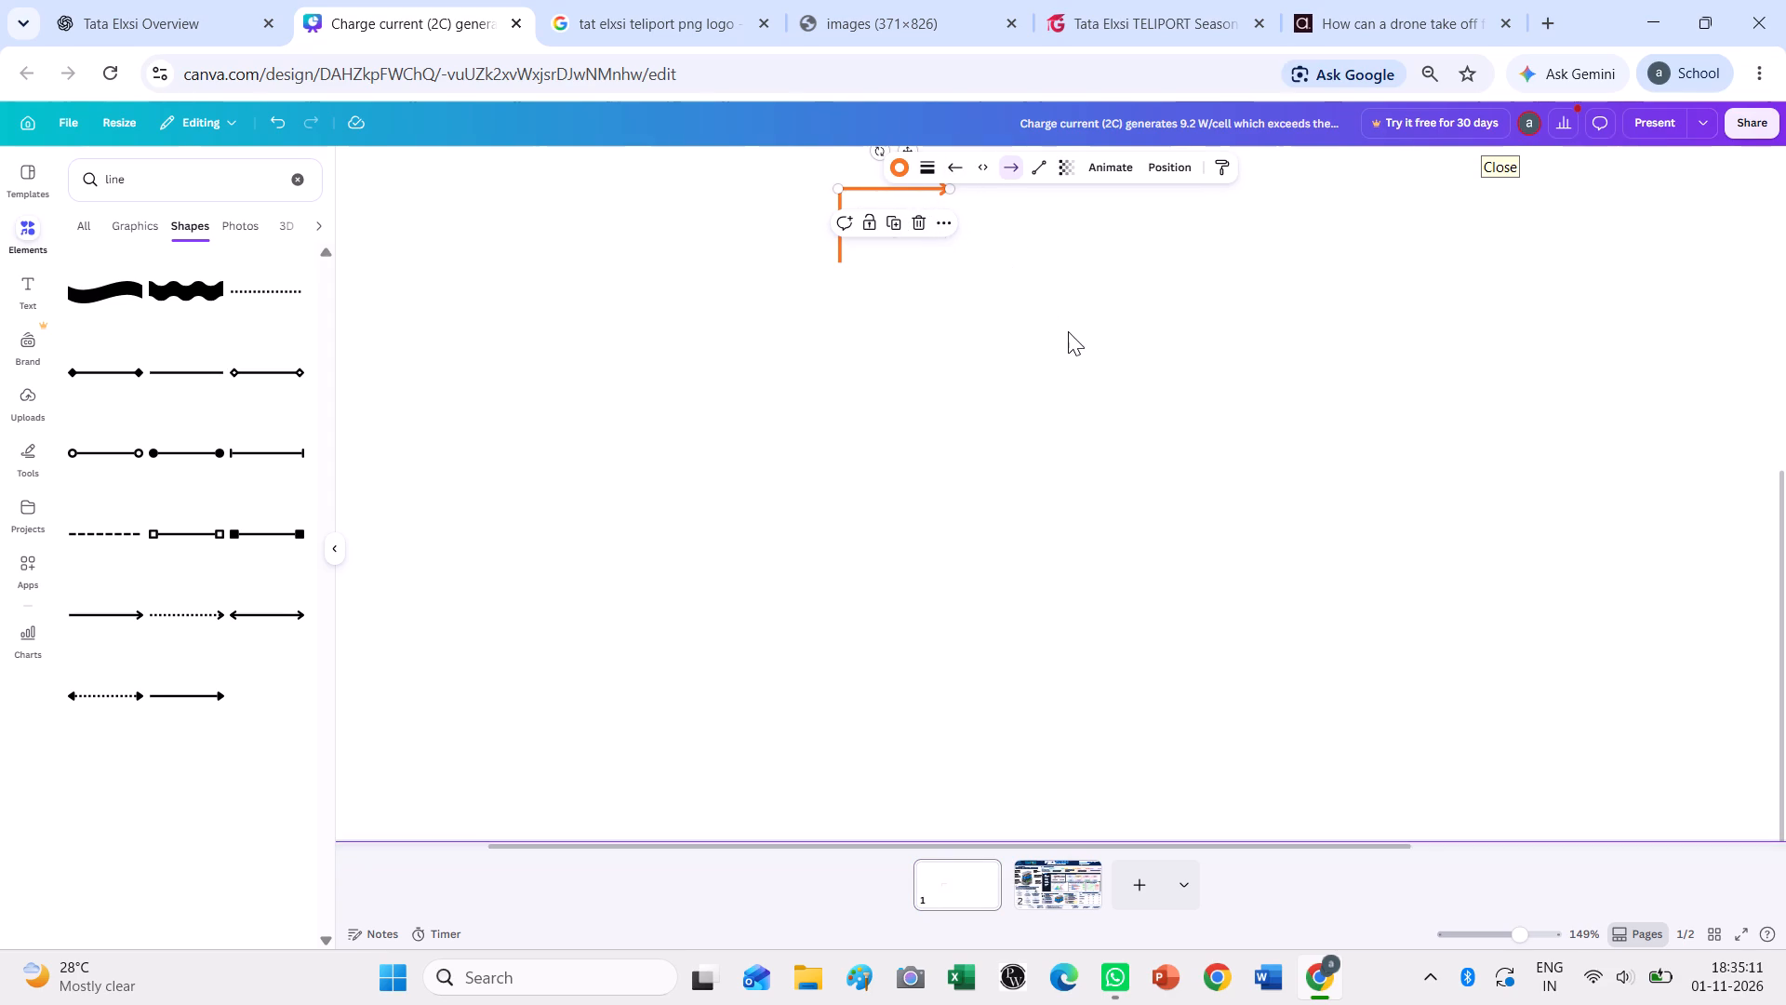
pyautogui.scroll(1, 1069, 335)
pyautogui.moveTo(885, 270); pyautogui.dragTo(908, 261)
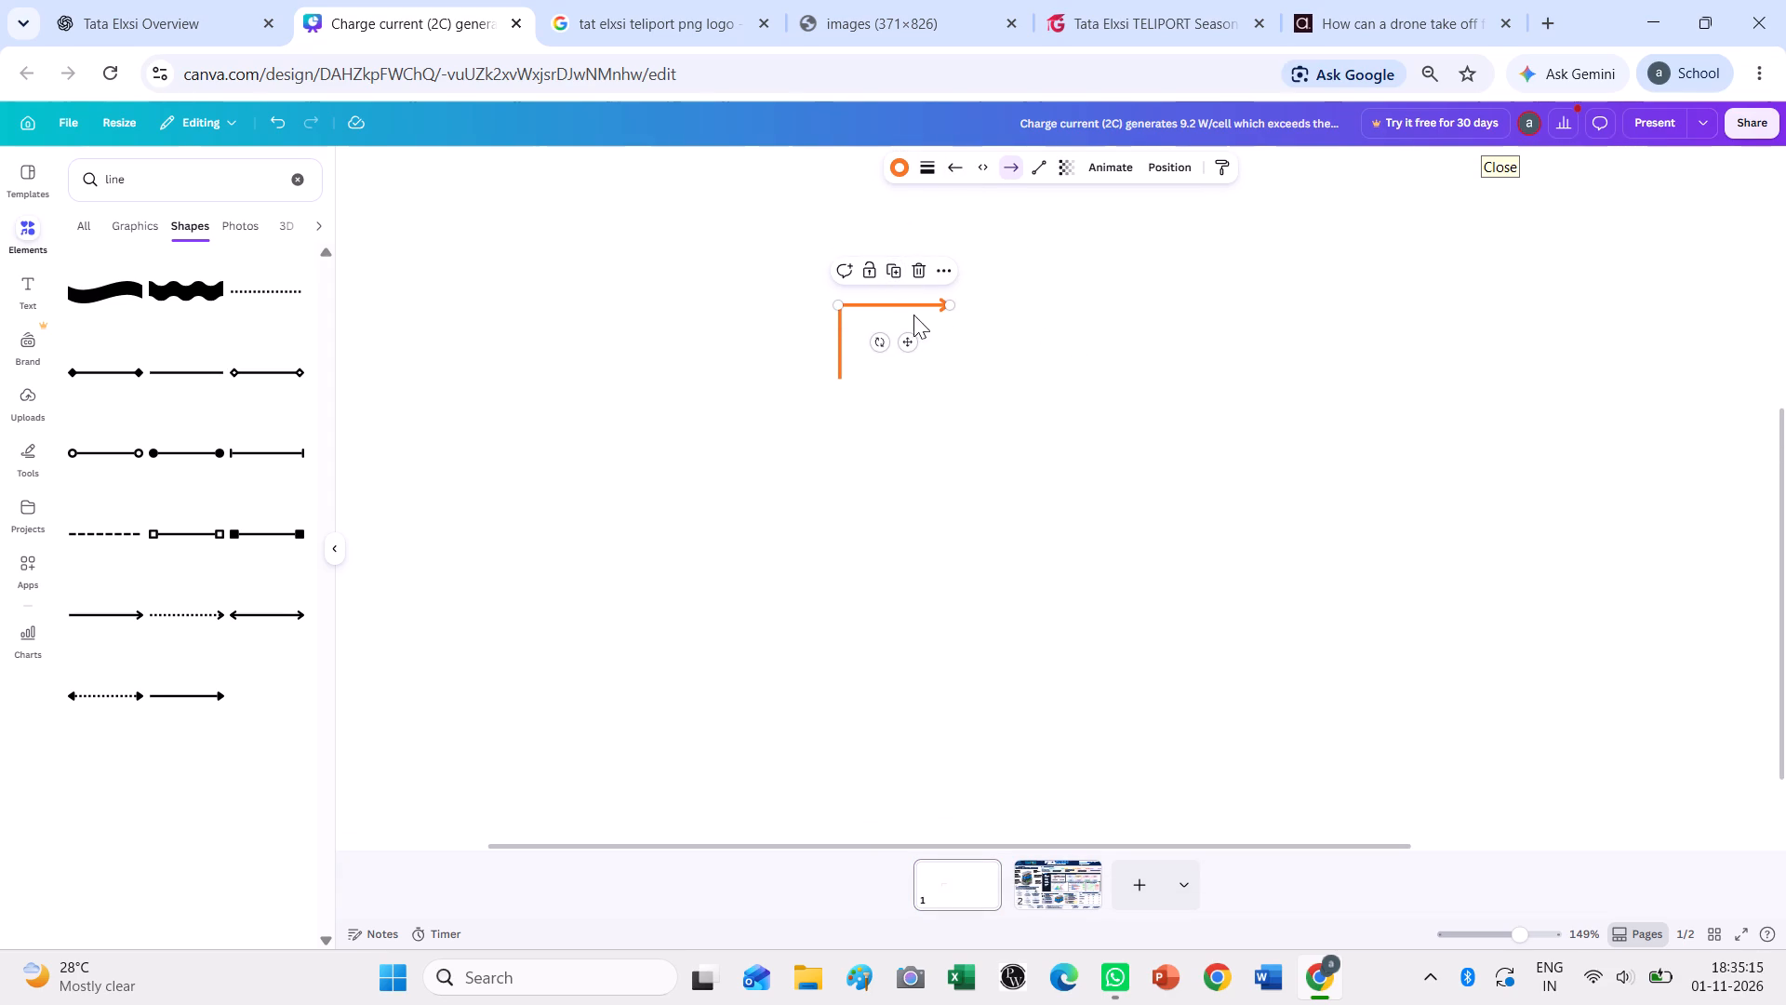
pyautogui.moveTo(882, 345); pyautogui.dragTo(848, 230)
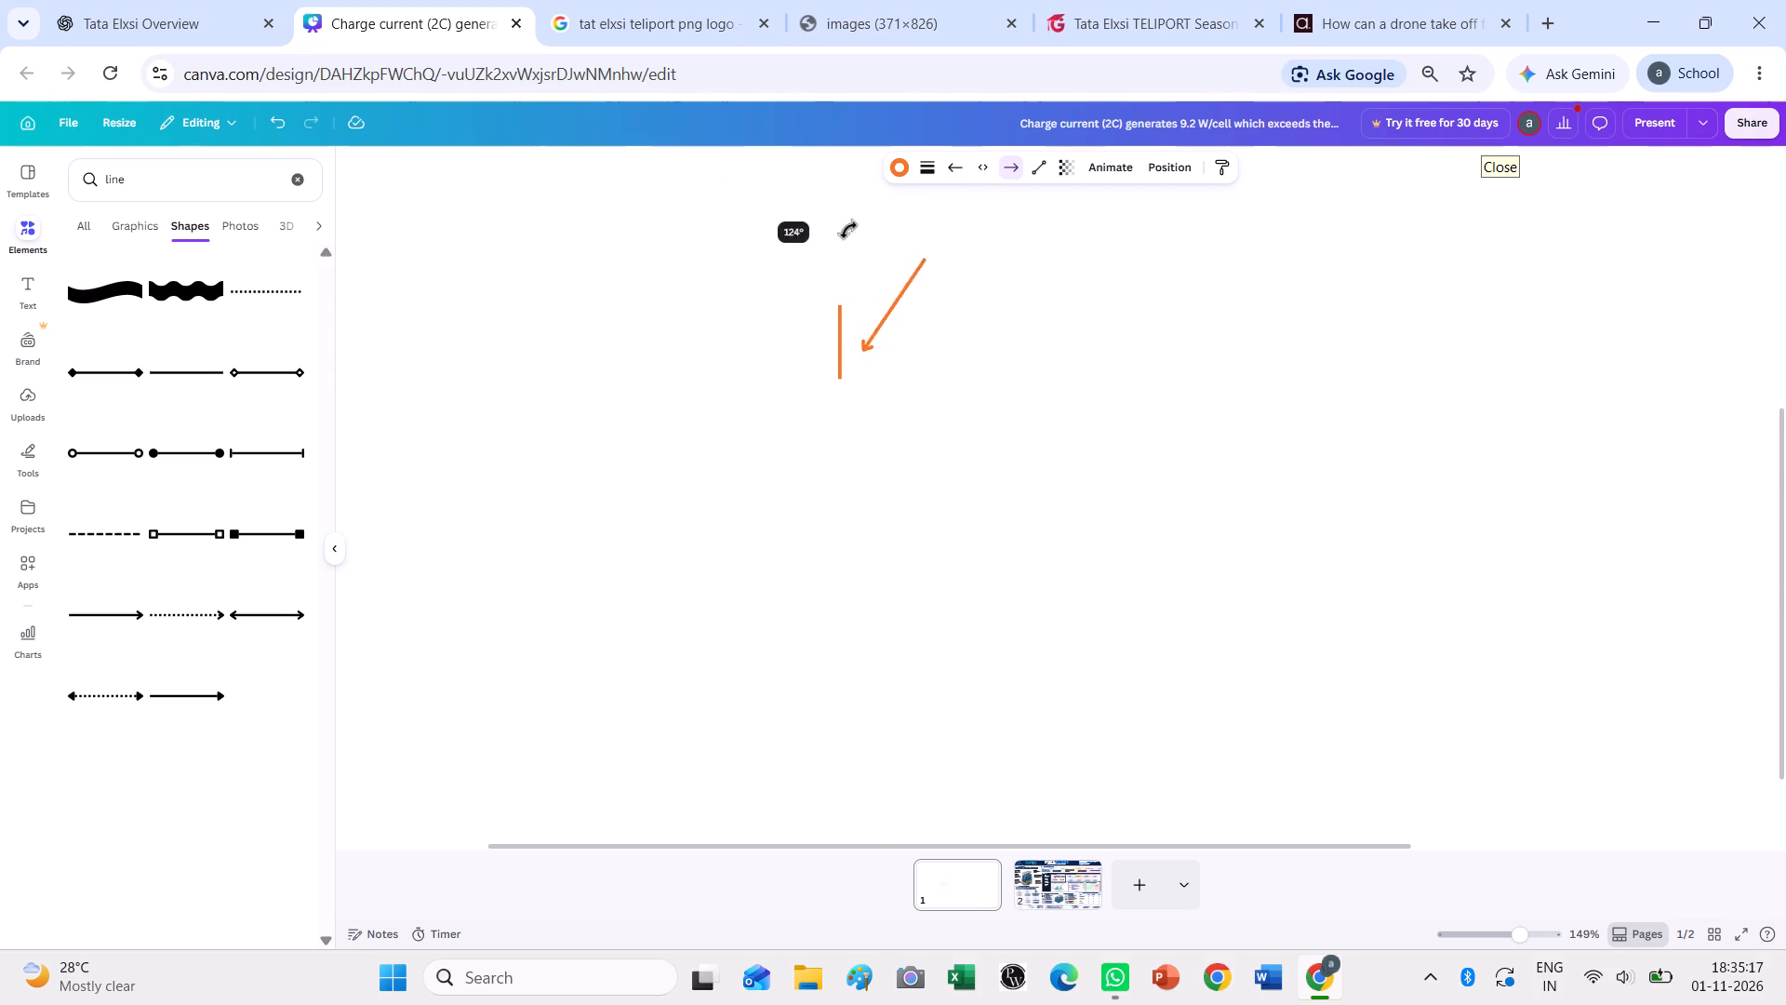
pyautogui.moveTo(848, 230); pyautogui.dragTo(886, 283)
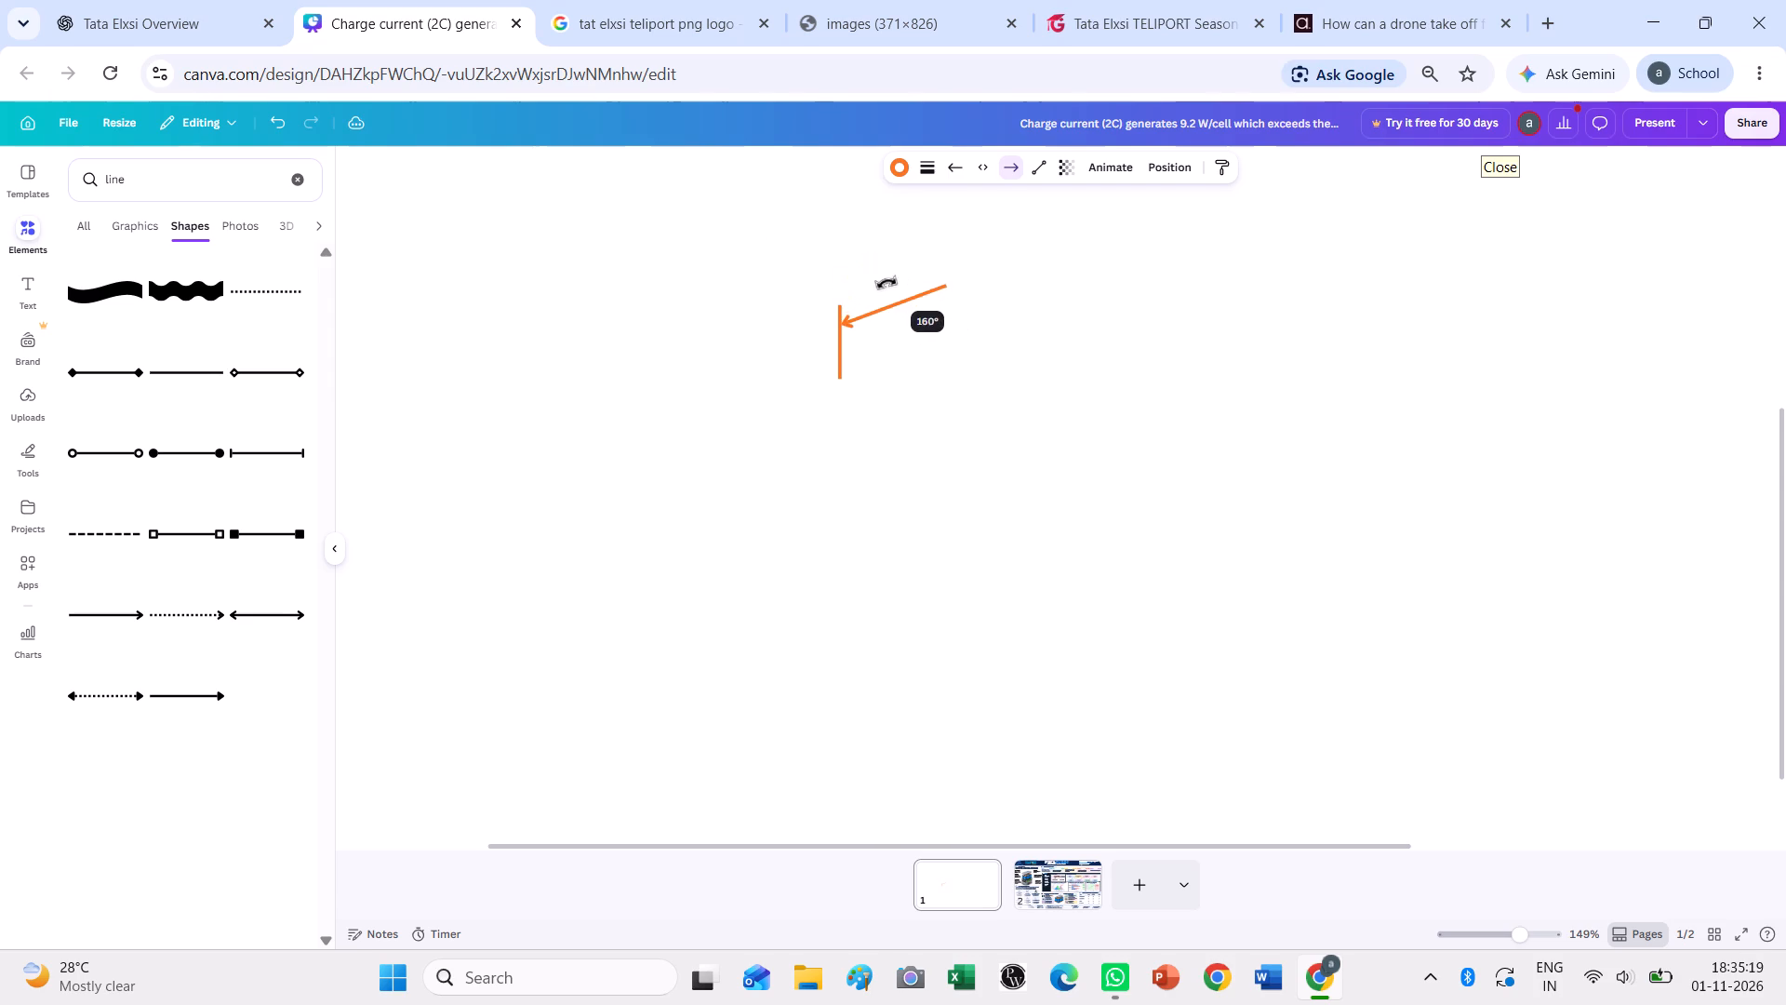
pyautogui.moveTo(886, 283); pyautogui.dragTo(895, 276)
pyautogui.moveTo(895, 276); pyautogui.dragTo(891, 279)
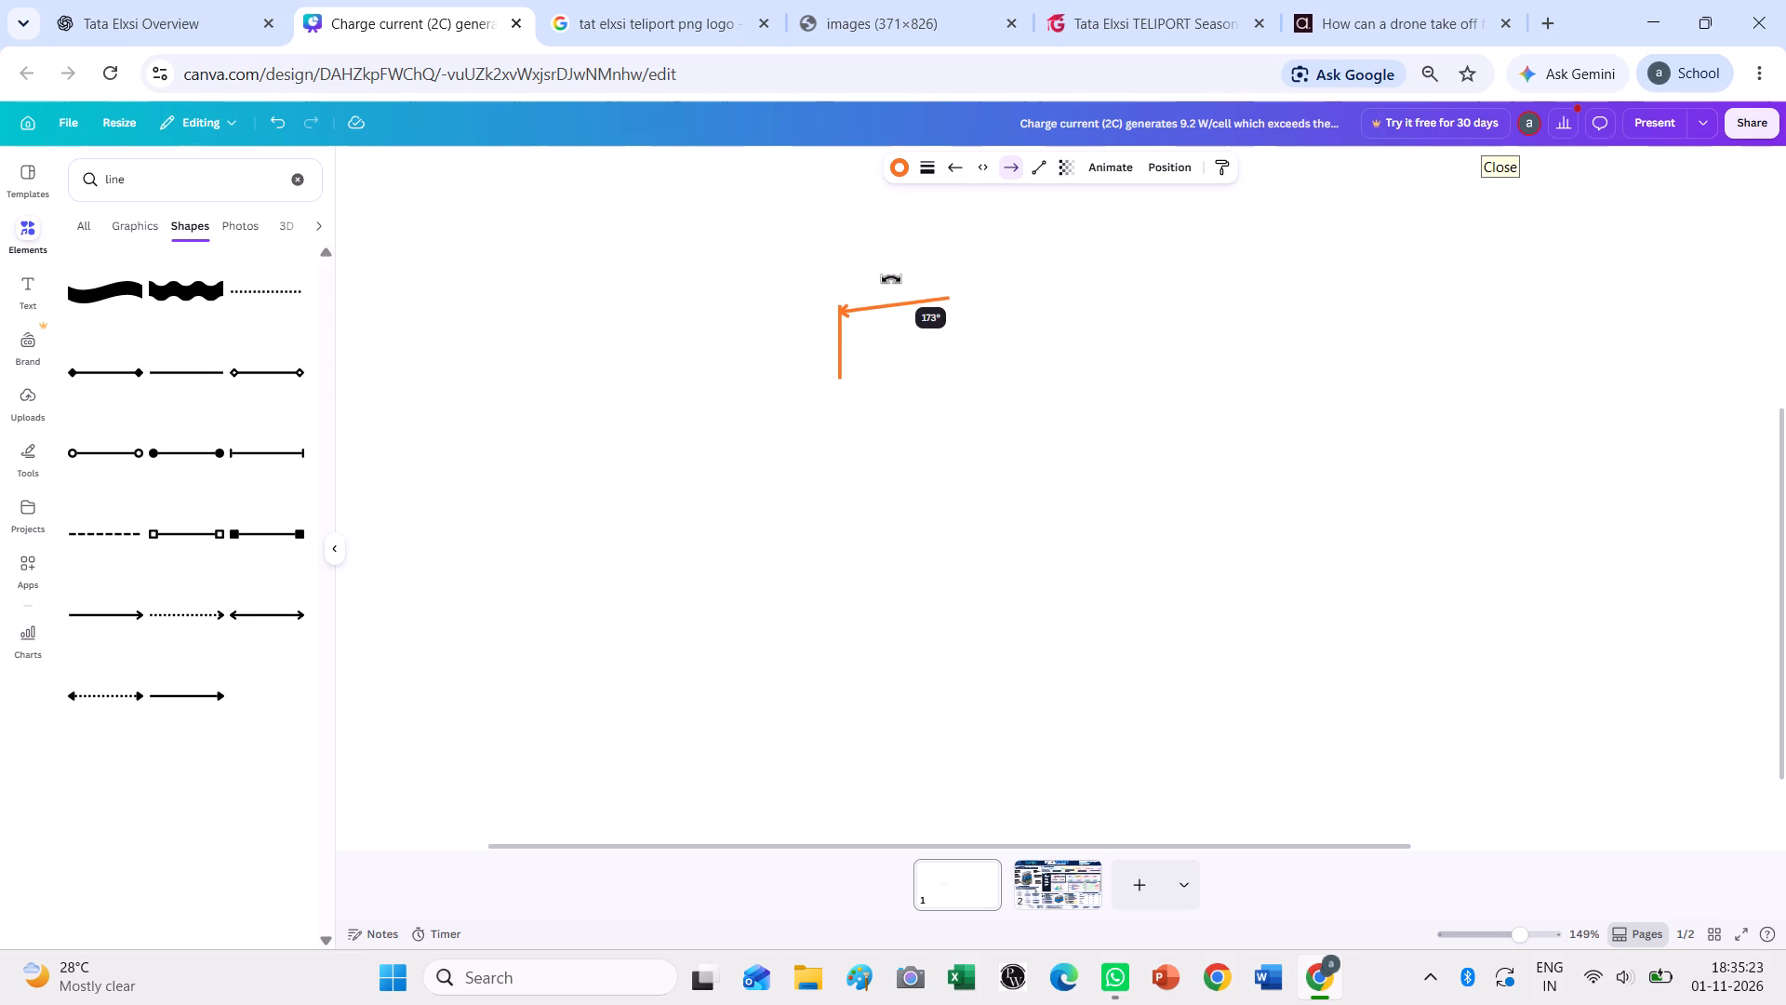
pyautogui.moveTo(891, 279); pyautogui.dragTo(899, 287)
pyautogui.moveTo(899, 287); pyautogui.dragTo(889, 288)
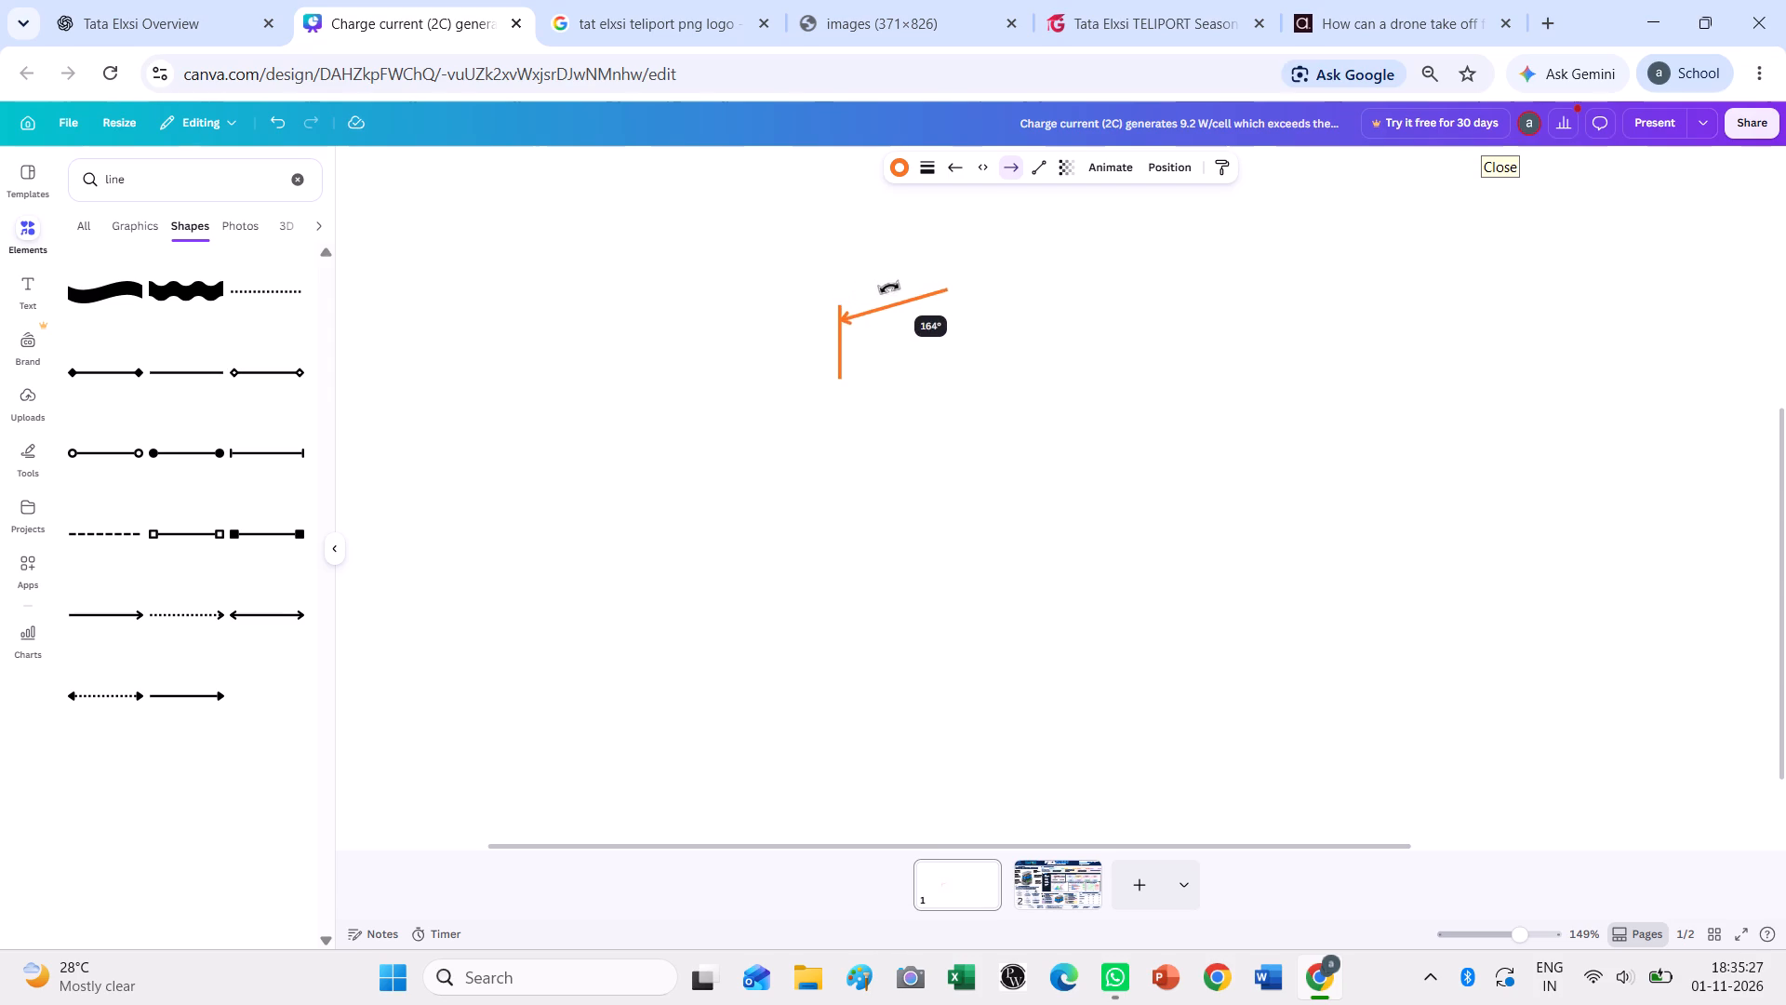
pyautogui.moveTo(889, 288); pyautogui.dragTo(893, 291)
pyautogui.moveTo(893, 291); pyautogui.dragTo(894, 291)
pyautogui.moveTo(900, 304); pyautogui.dragTo(827, 308)
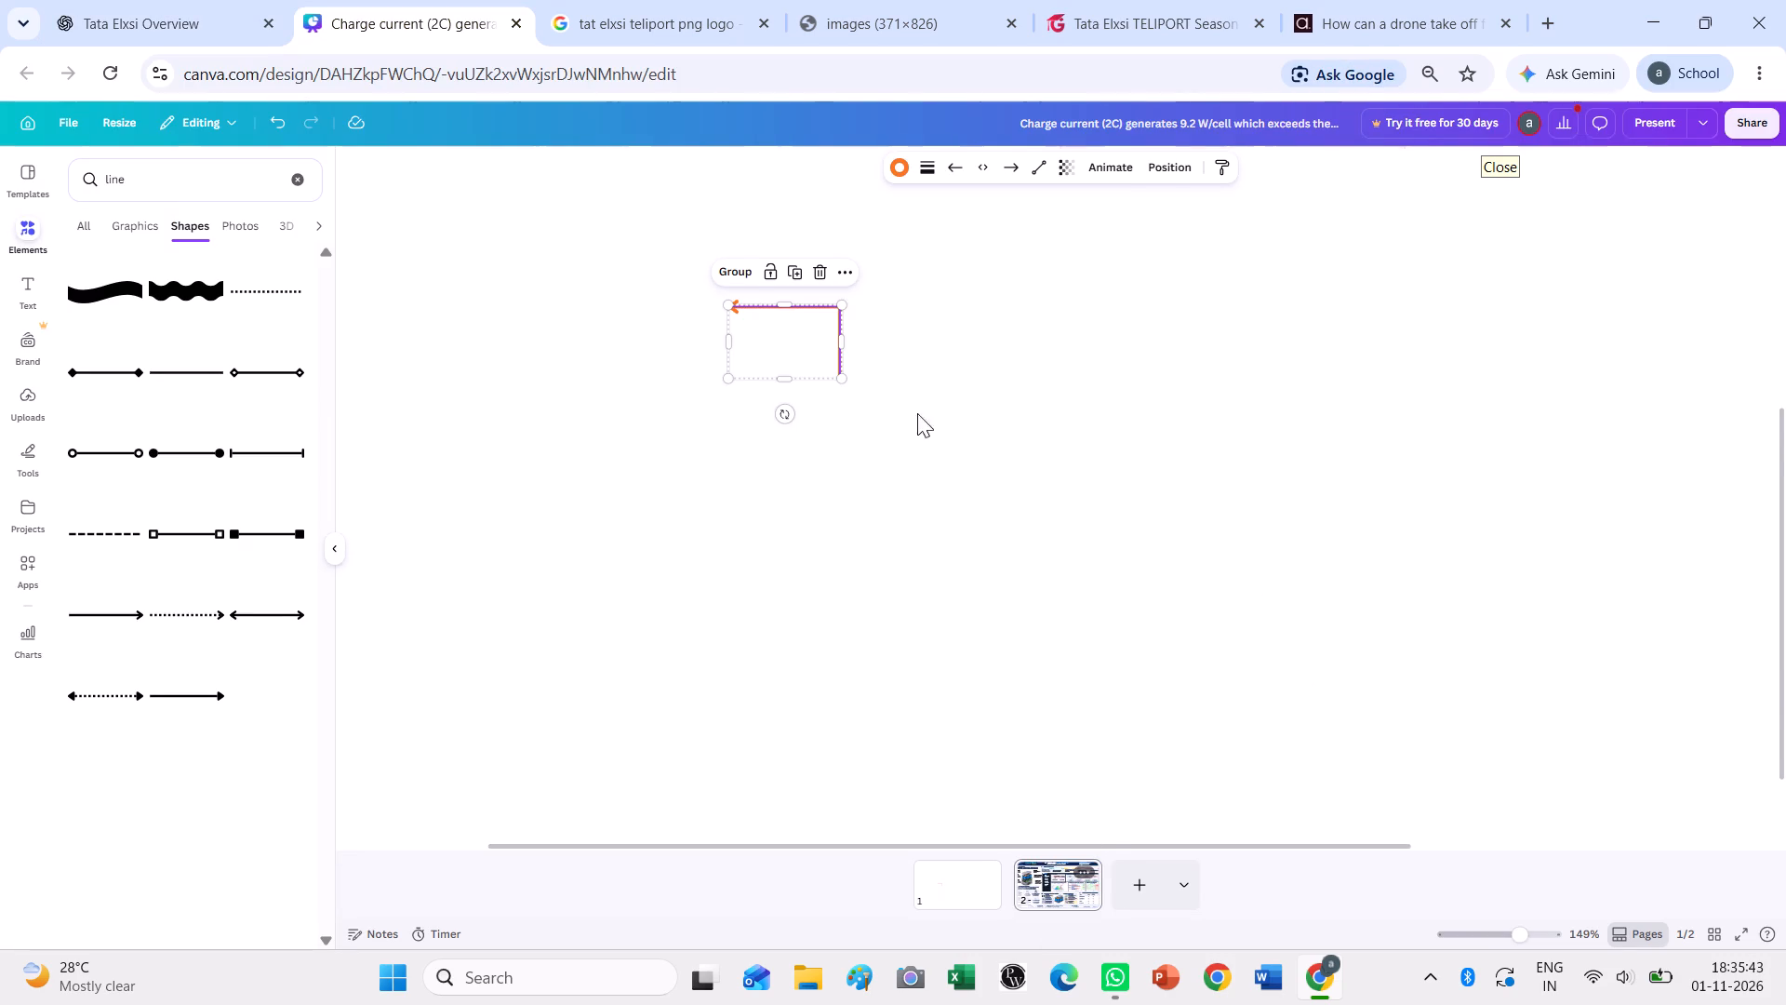
pyautogui.scroll(2, 1035, 584)
pyautogui.scroll(-1, 1037, 584)
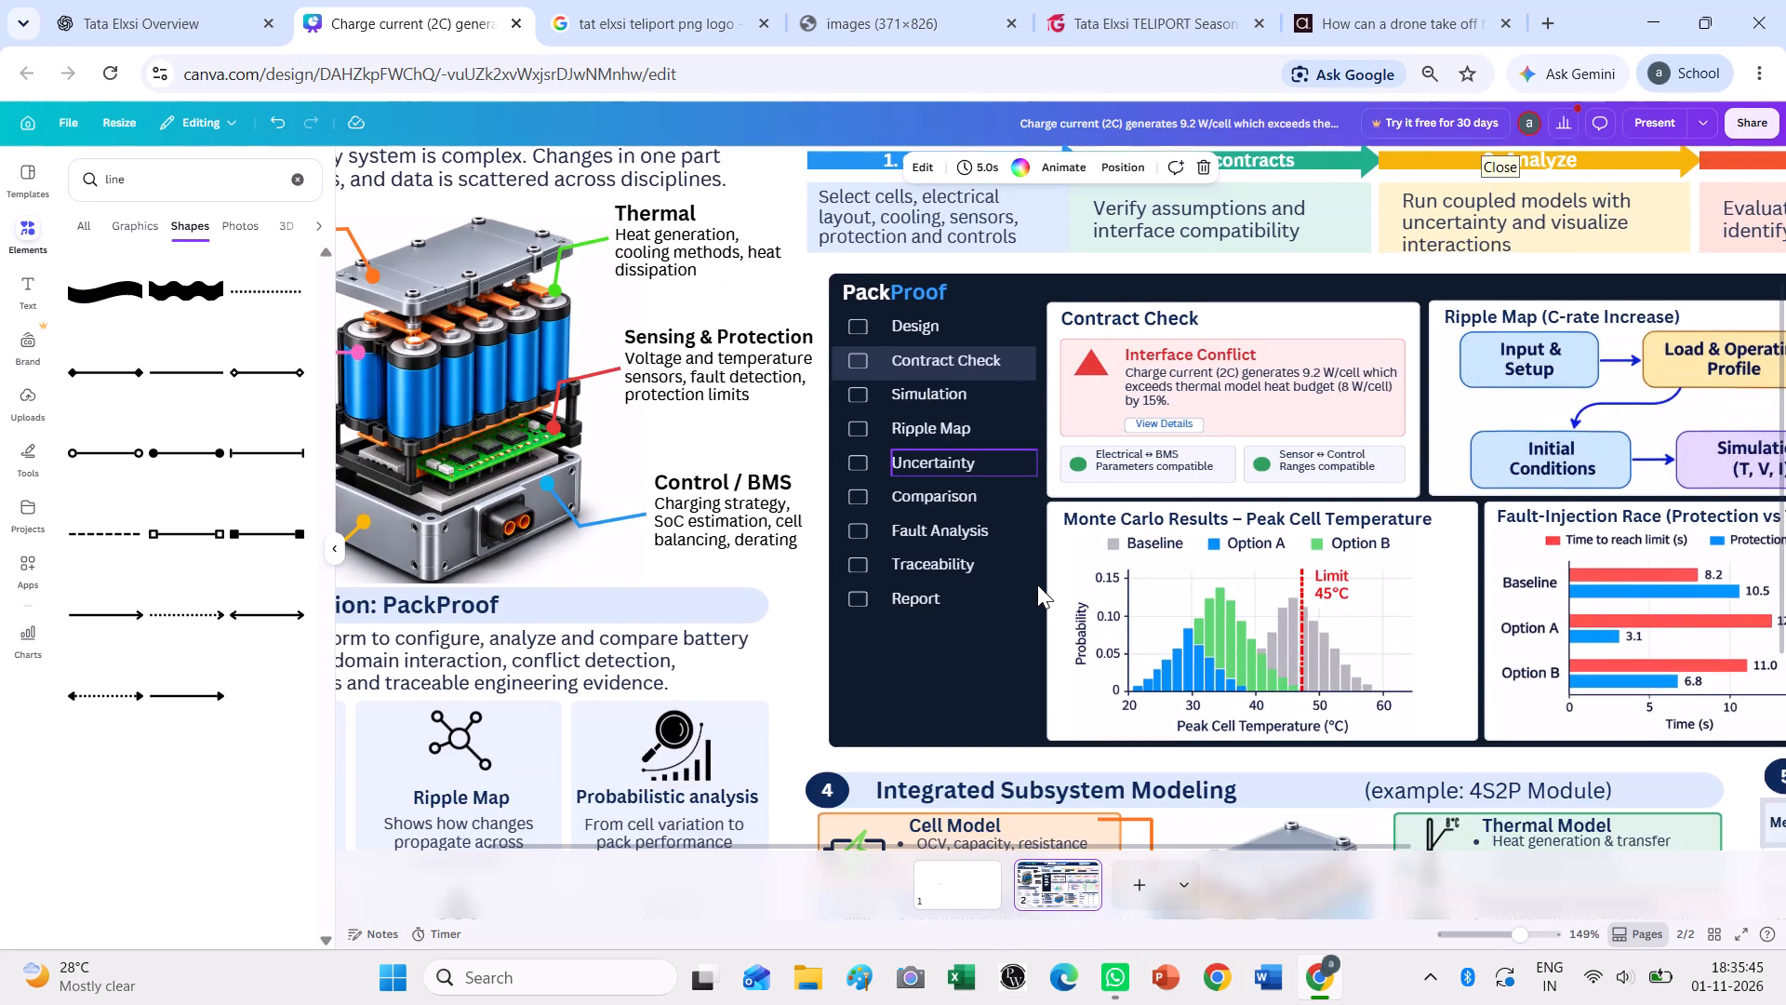
pyautogui.scroll(-1, 1037, 584)
pyautogui.moveTo(1089, 845); pyautogui.dragTo(1211, 873)
pyautogui.scroll(-2, 1246, 645)
pyautogui.hotkey('ctrl', 'v')
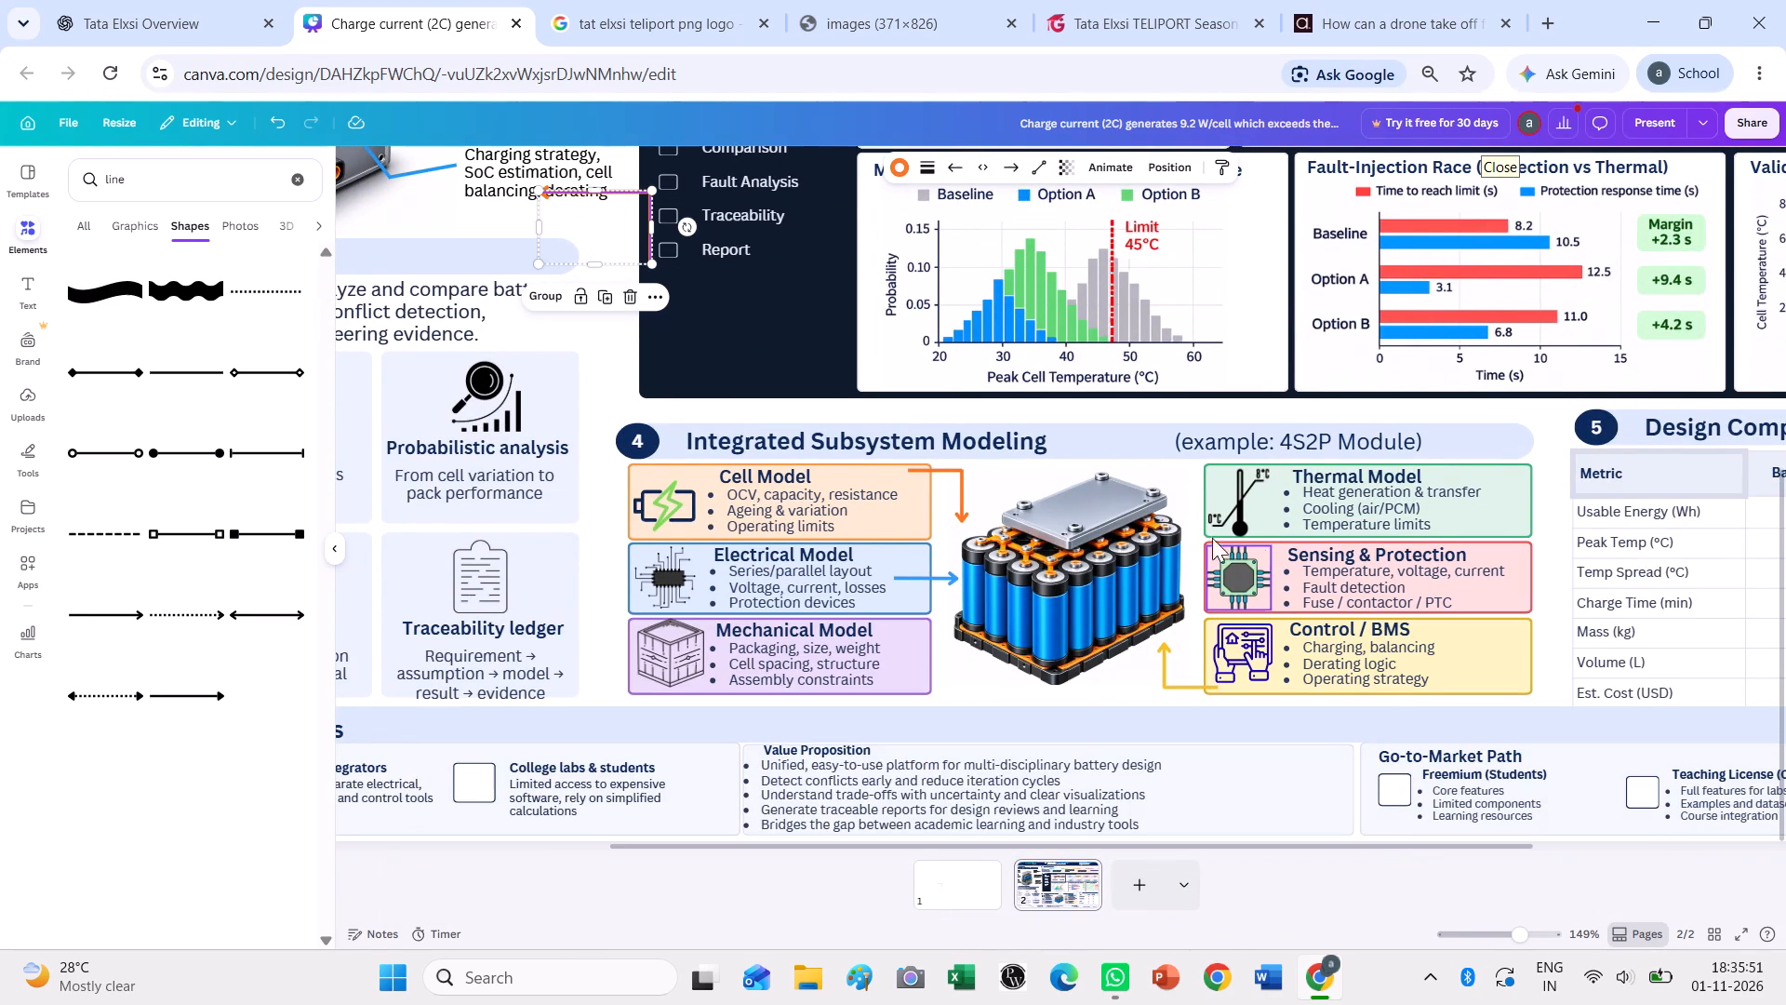
# Move the pasted orange bent arrow between the battery and the Thermal Model box, rotating it about 90° anticlockwise so it points down.
pyautogui.moveTo(596, 229); pyautogui.dragTo(1107, 526)
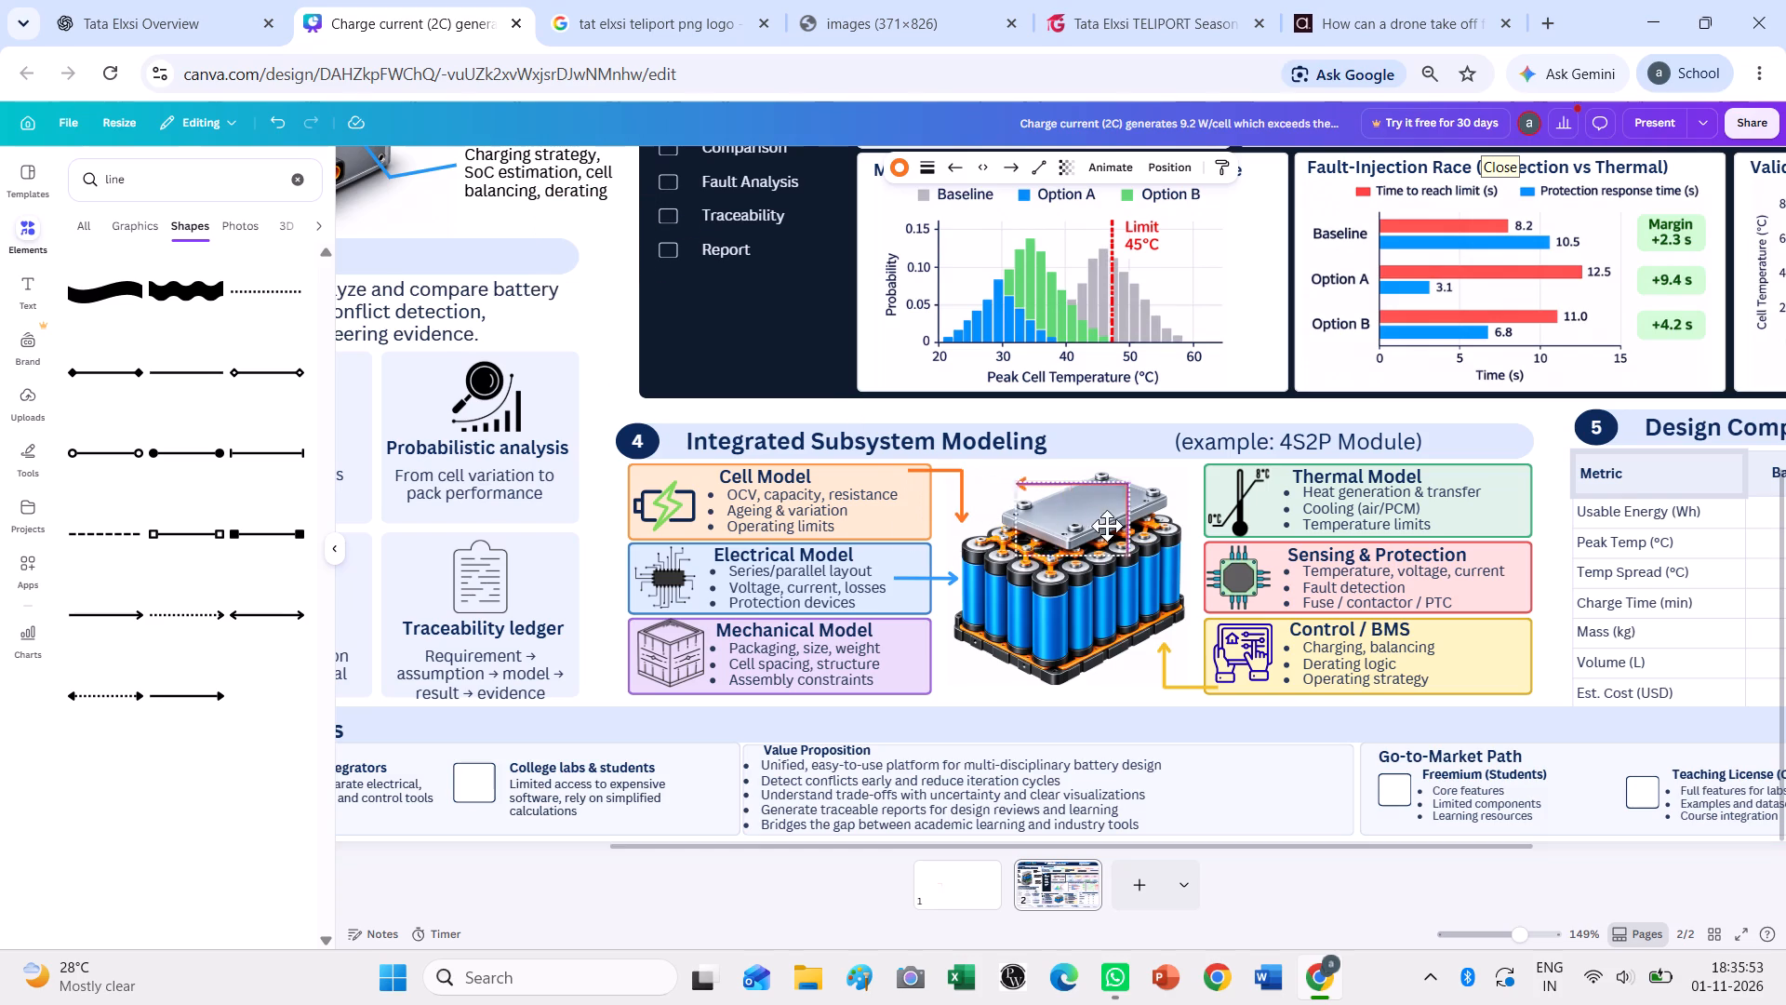
pyautogui.moveTo(1107, 526); pyautogui.dragTo(1166, 510)
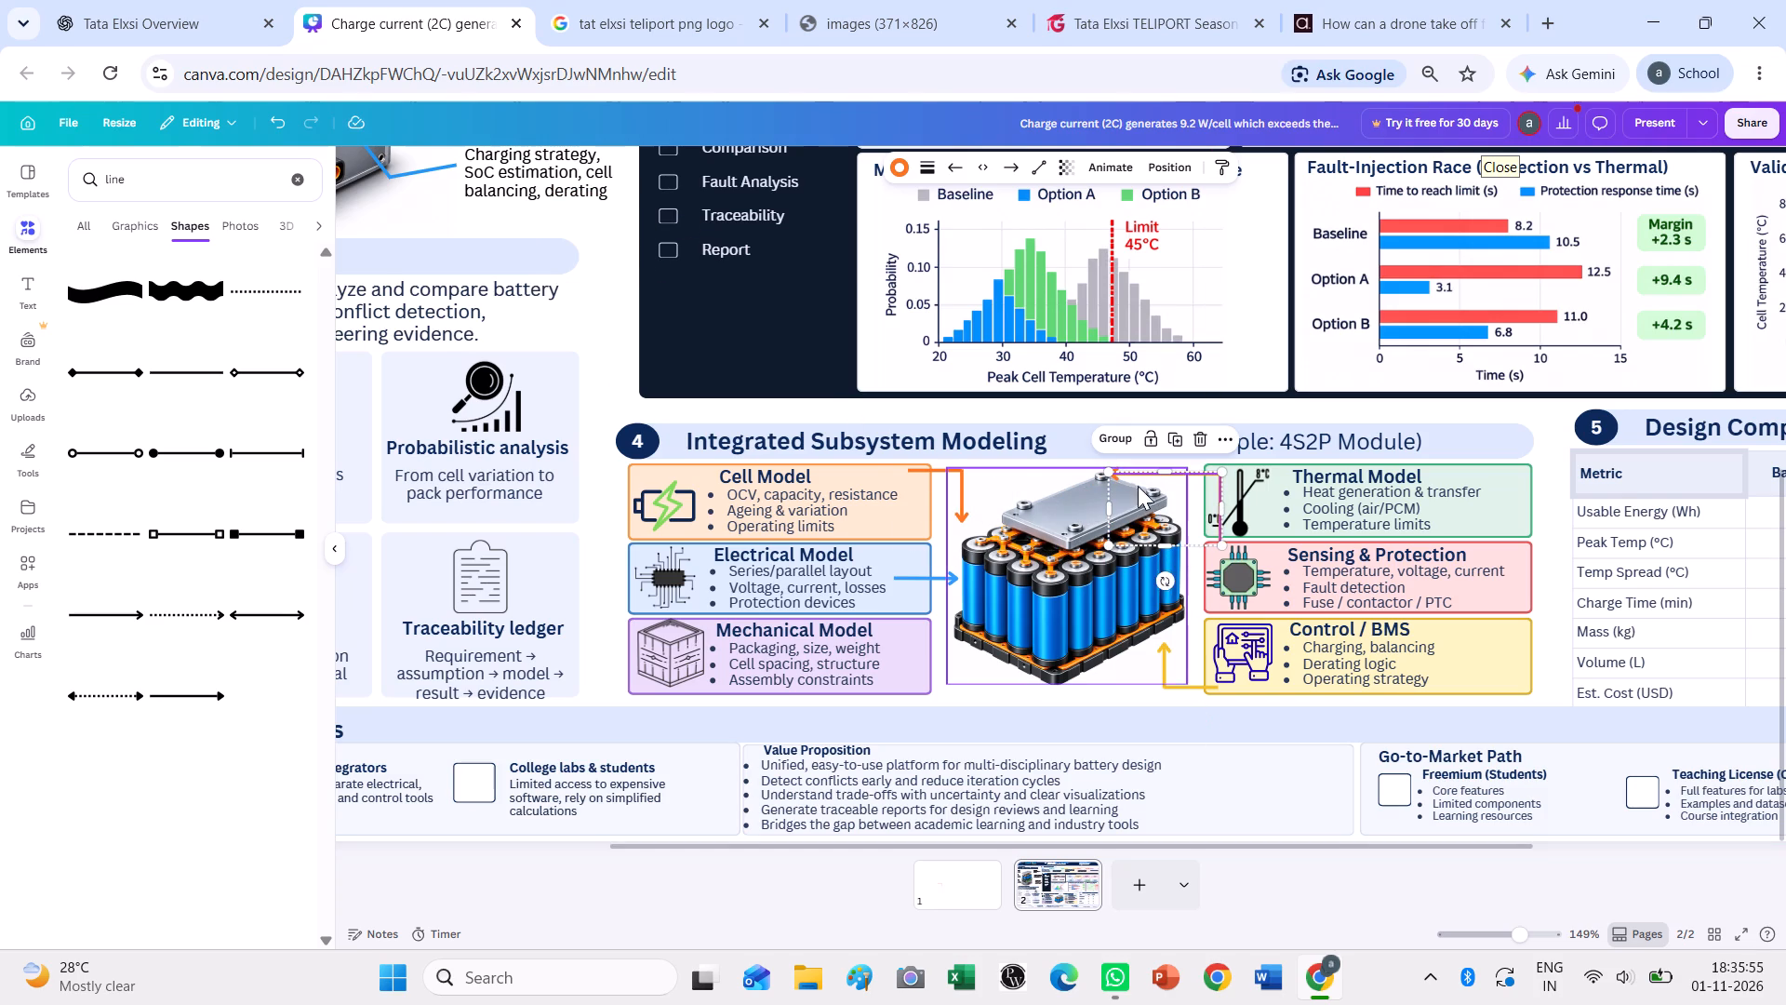
pyautogui.moveTo(1163, 578); pyautogui.dragTo(1291, 516)
pyautogui.moveTo(1157, 492); pyautogui.dragTo(1182, 528)
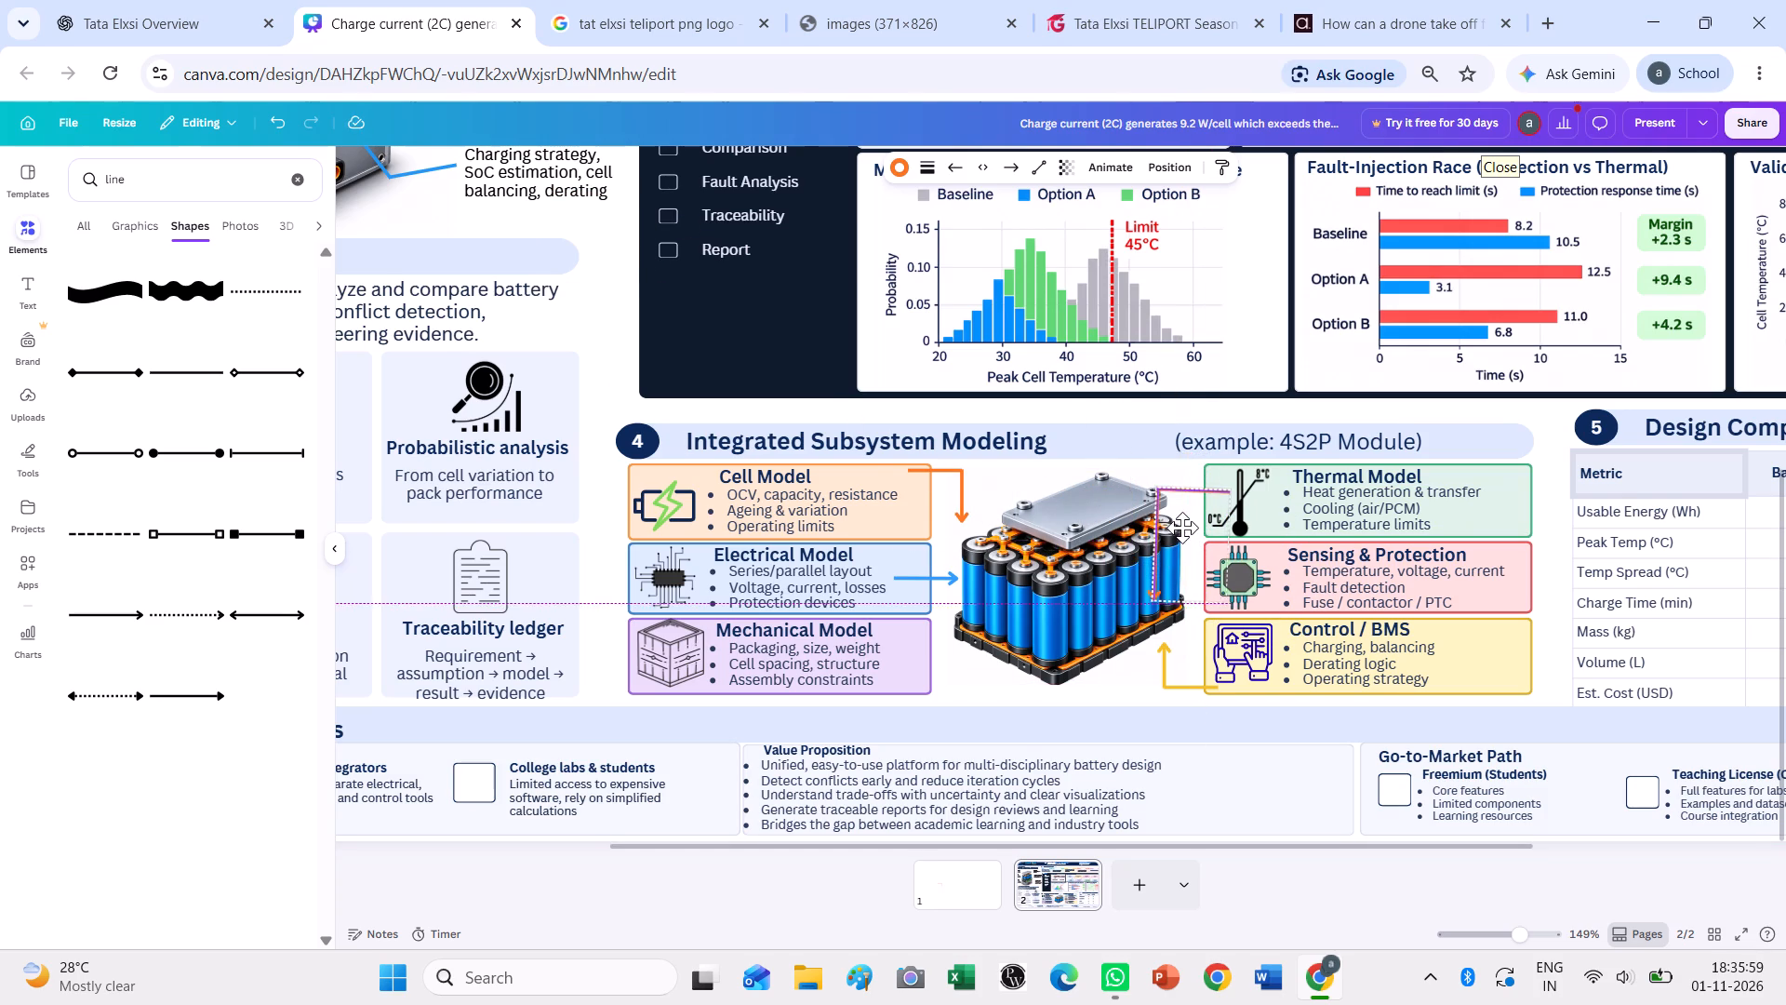
pyautogui.moveTo(1182, 528); pyautogui.dragTo(1178, 522)
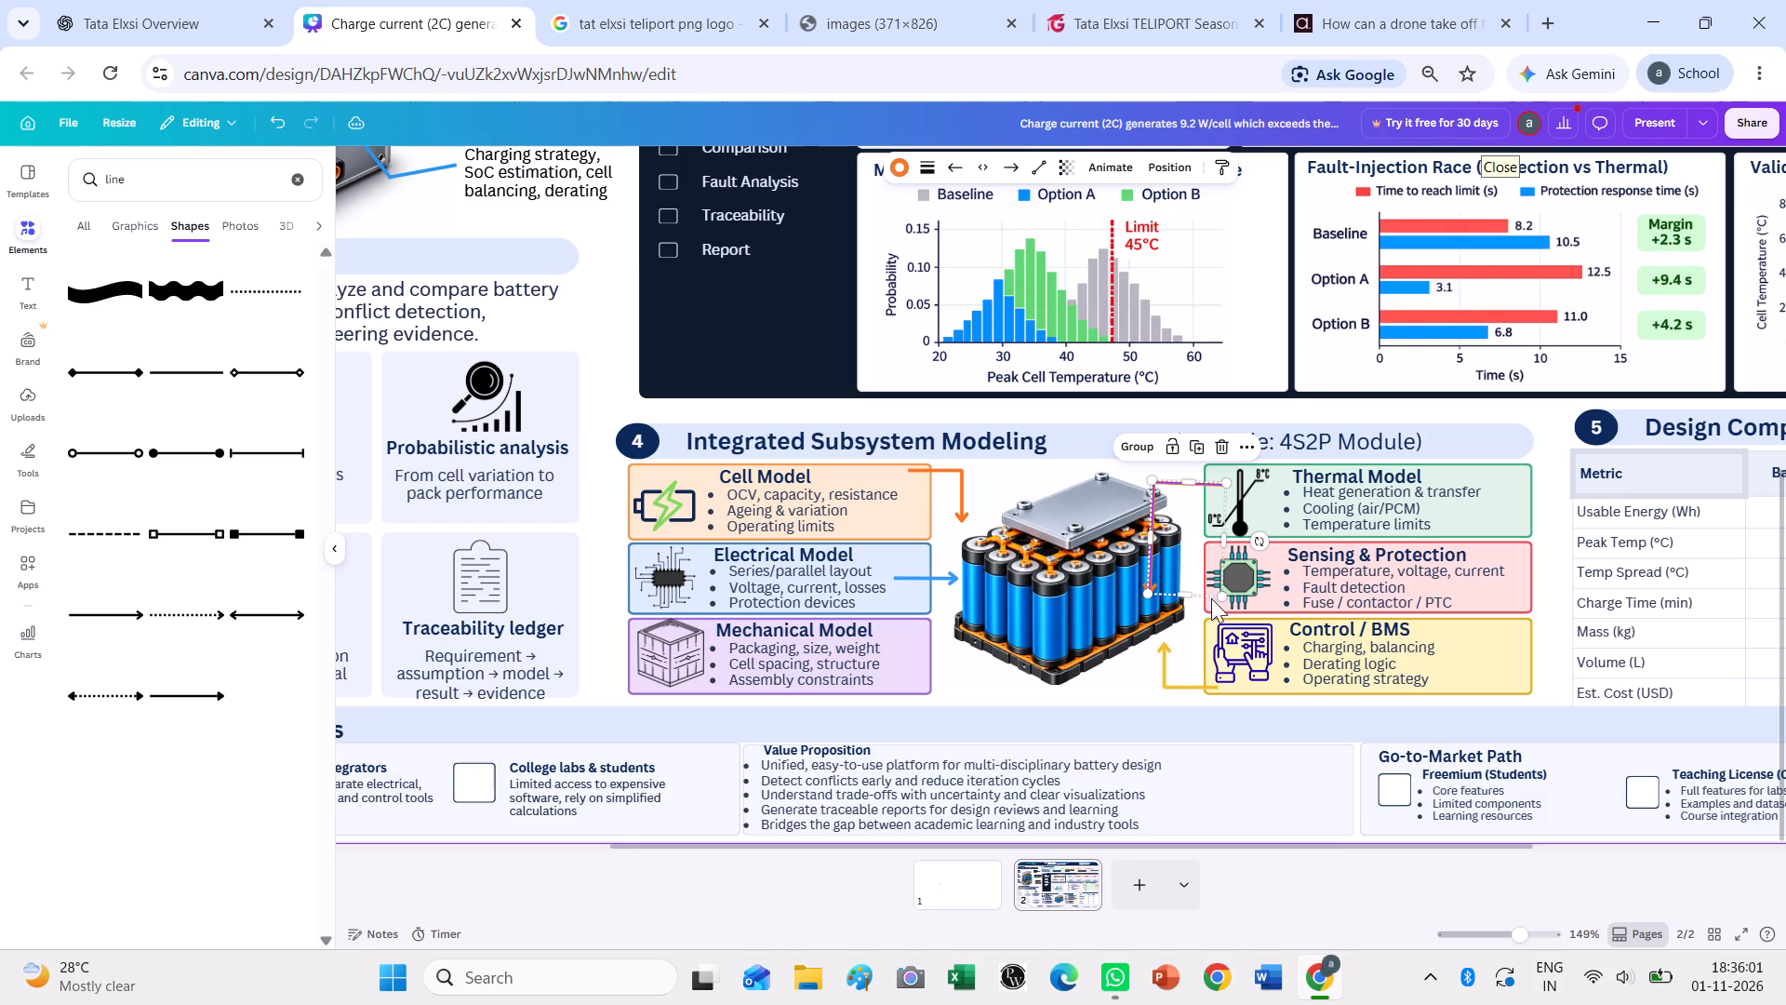
pyautogui.click(1260, 543)
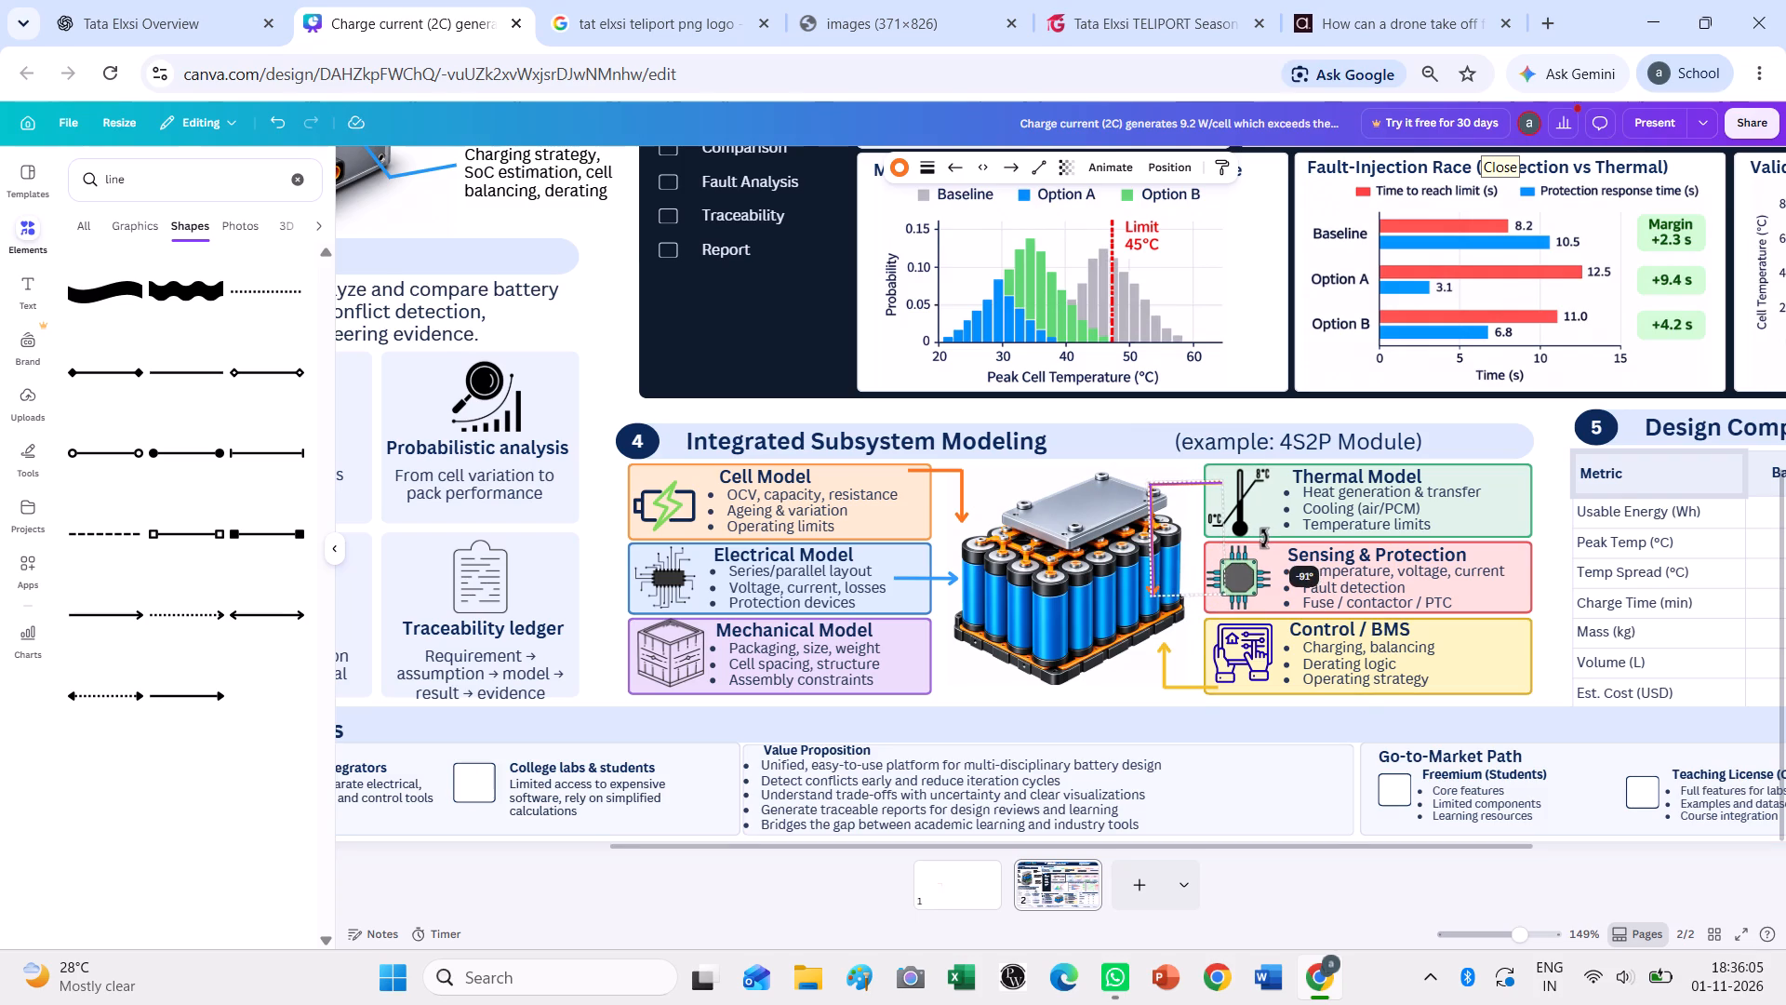
# Shrink the bent arrow to about 52 by 42 and align it between the battery's top corner and the Thermal Model box.
pyautogui.moveTo(1182, 596); pyautogui.dragTo(1179, 516)
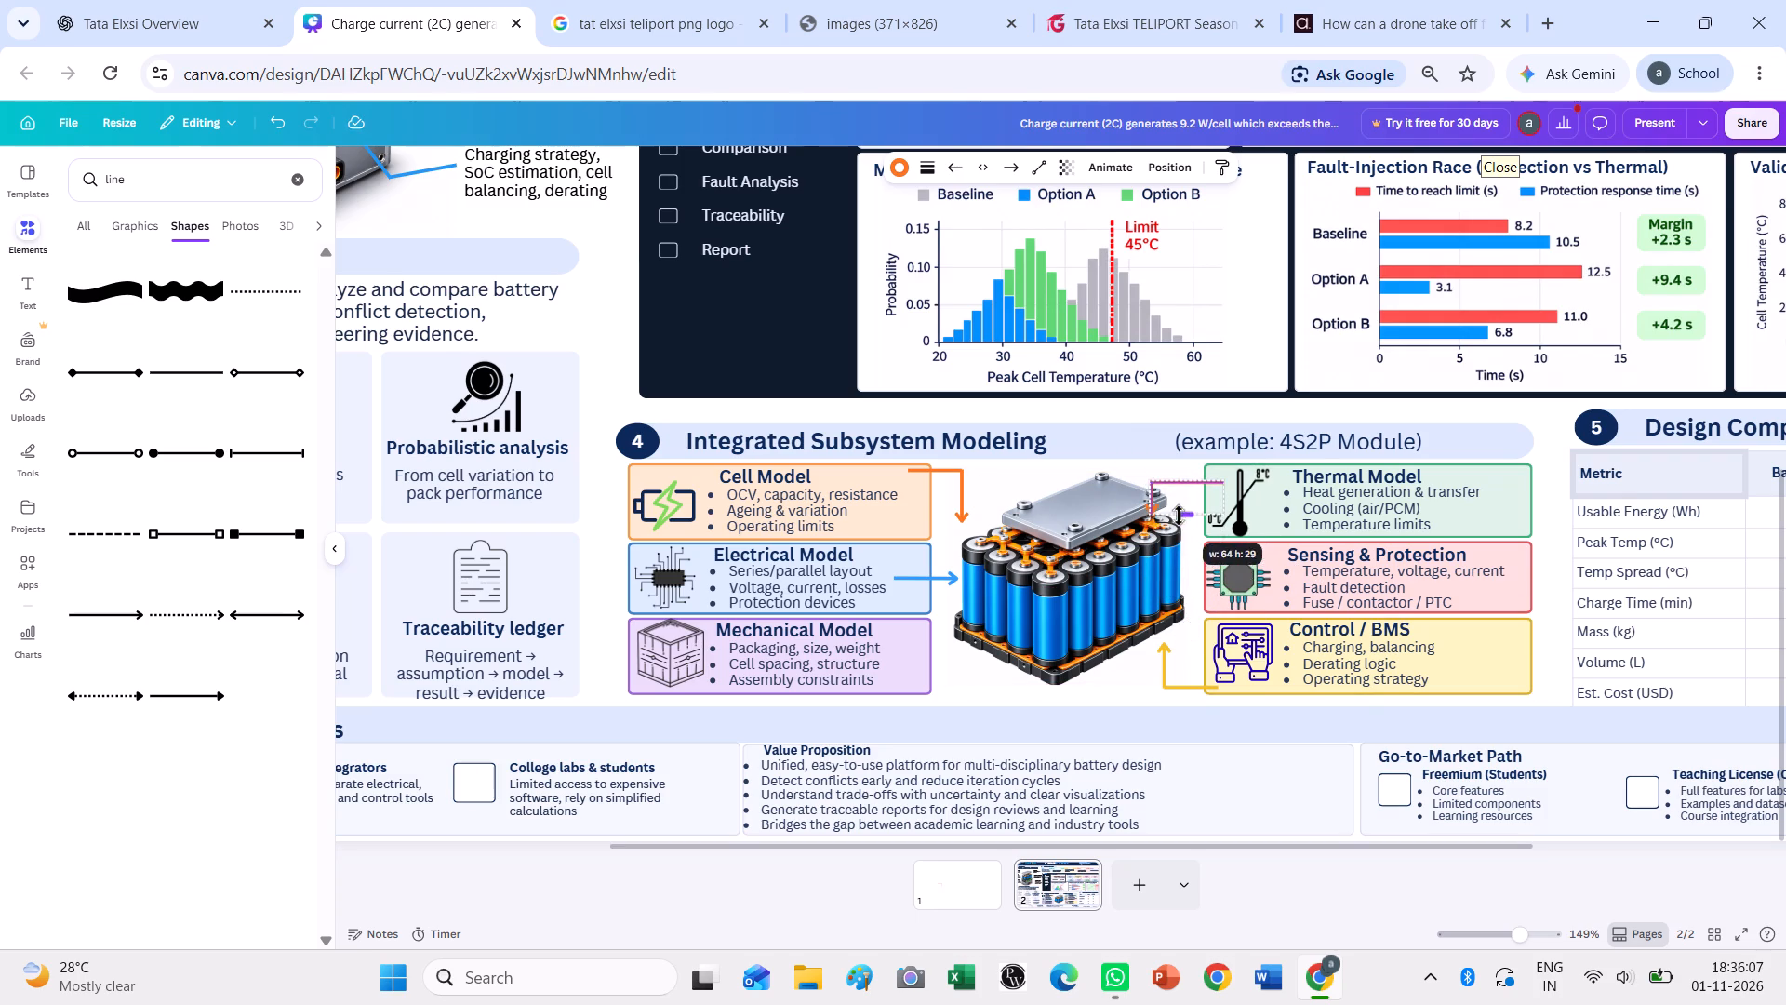
pyautogui.moveTo(1179, 516); pyautogui.dragTo(1182, 531)
pyautogui.moveTo(1195, 508); pyautogui.dragTo(1200, 499)
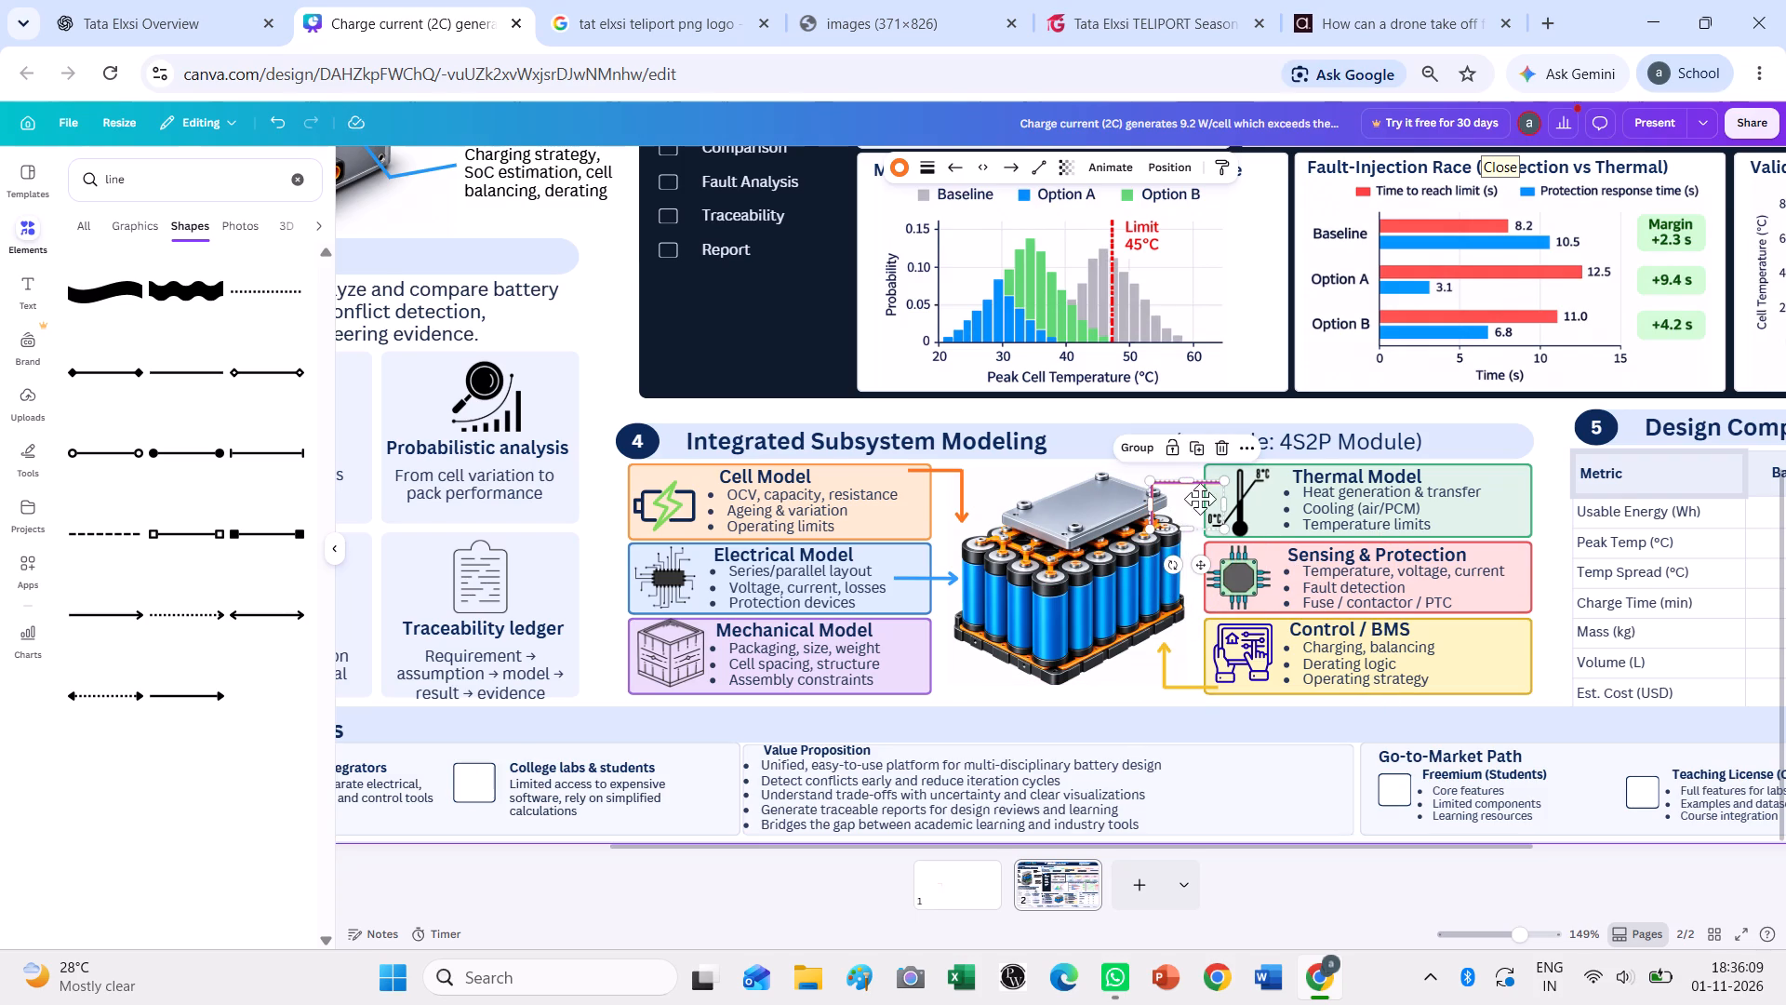
pyautogui.moveTo(1200, 499); pyautogui.dragTo(1203, 497)
pyautogui.moveTo(1234, 496); pyautogui.dragTo(1219, 493)
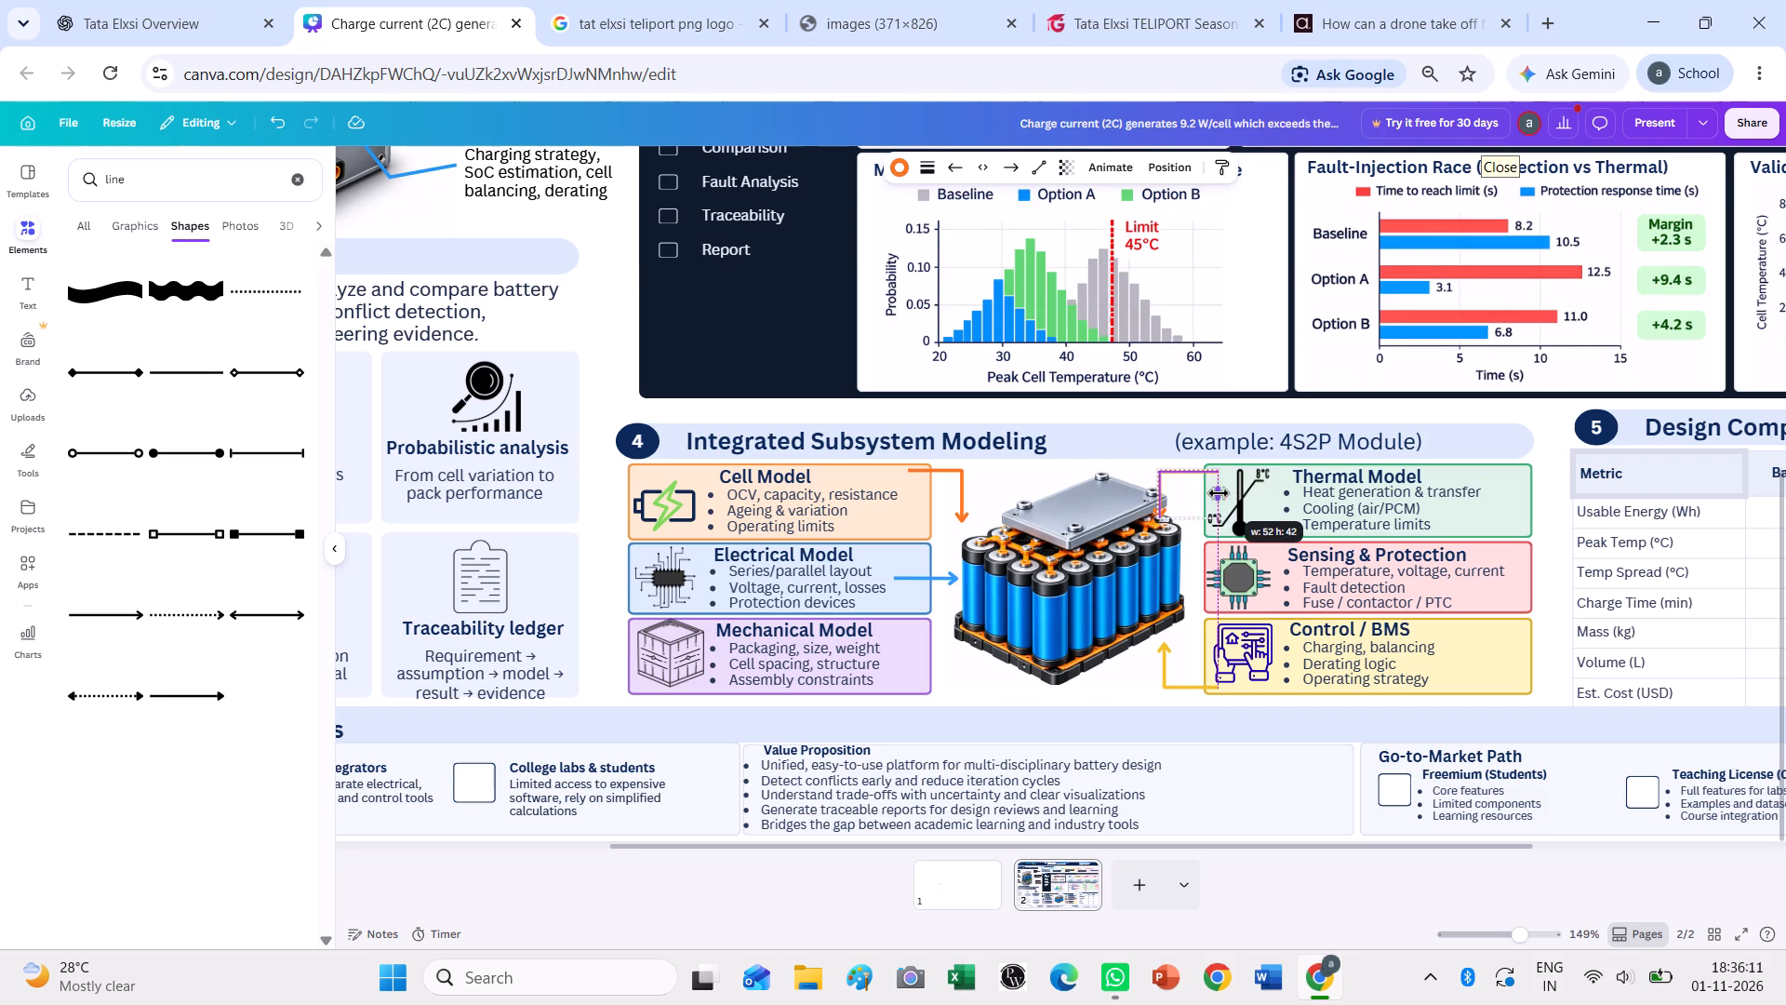
pyautogui.moveTo(1219, 493); pyautogui.dragTo(1217, 493)
pyautogui.moveTo(1193, 489); pyautogui.dragTo(1214, 484)
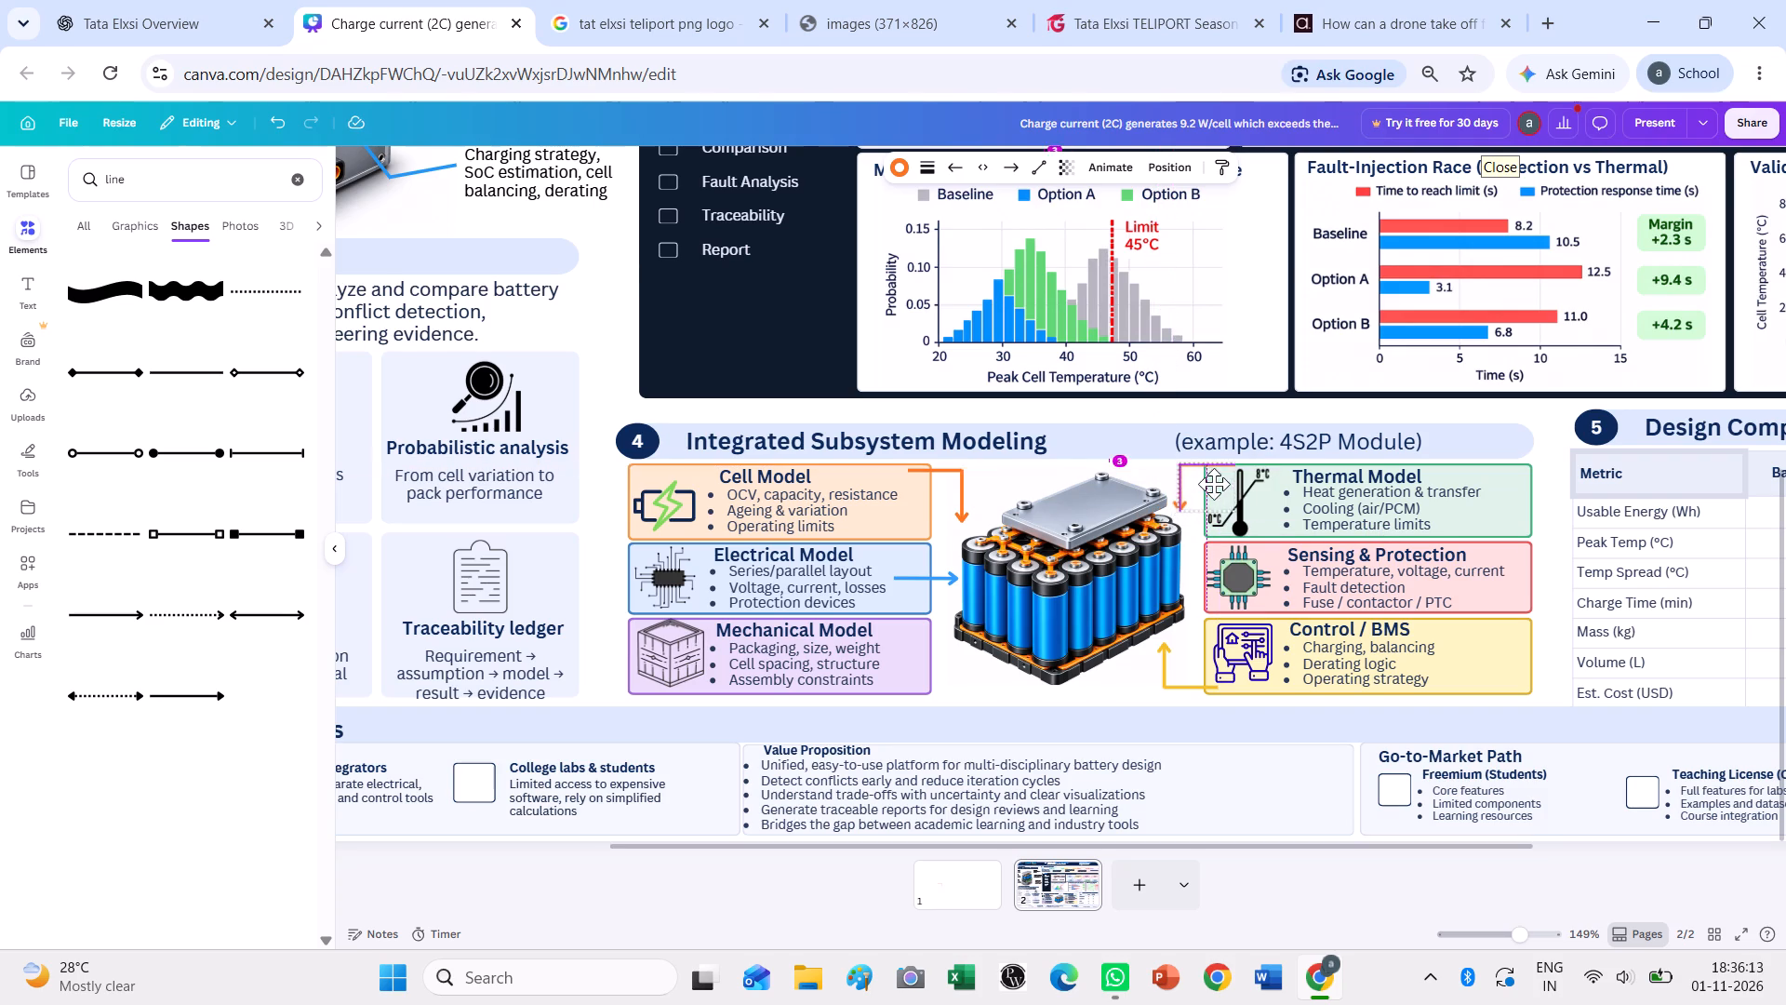
pyautogui.moveTo(1214, 484); pyautogui.dragTo(1208, 489)
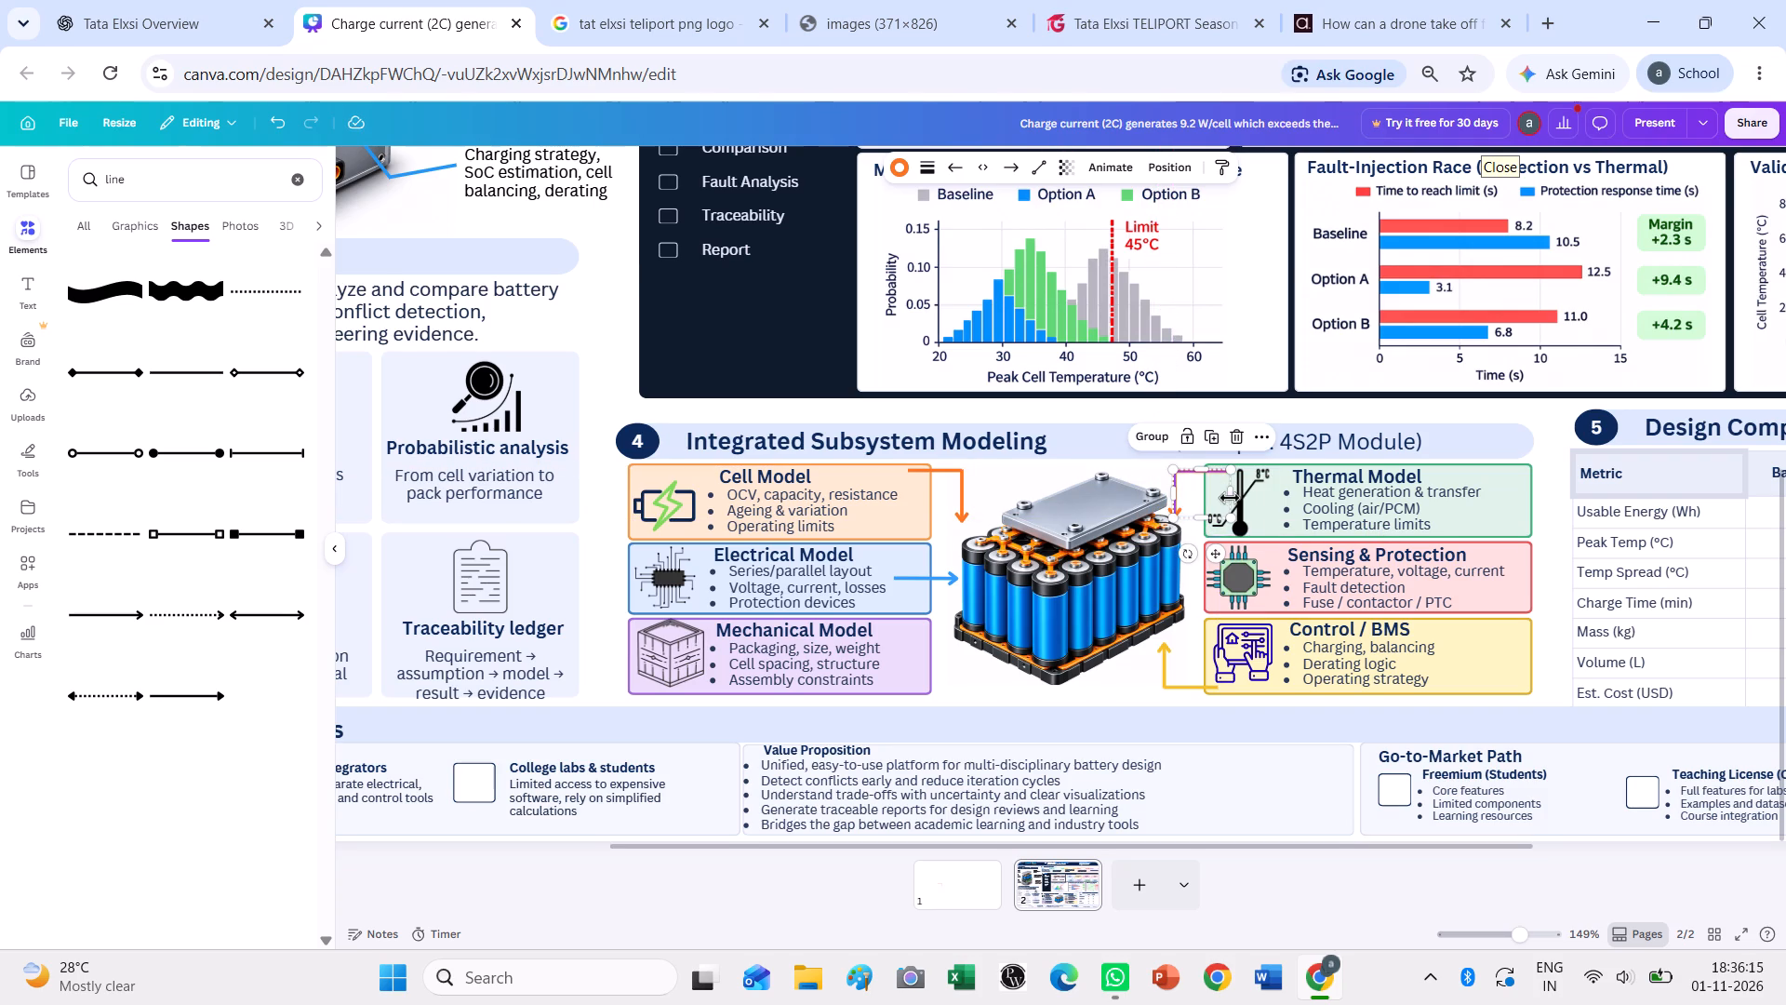
# Recolour both pieces of the bent arrow beside the Thermal Model box green to match the box.
pyautogui.click(905, 171)
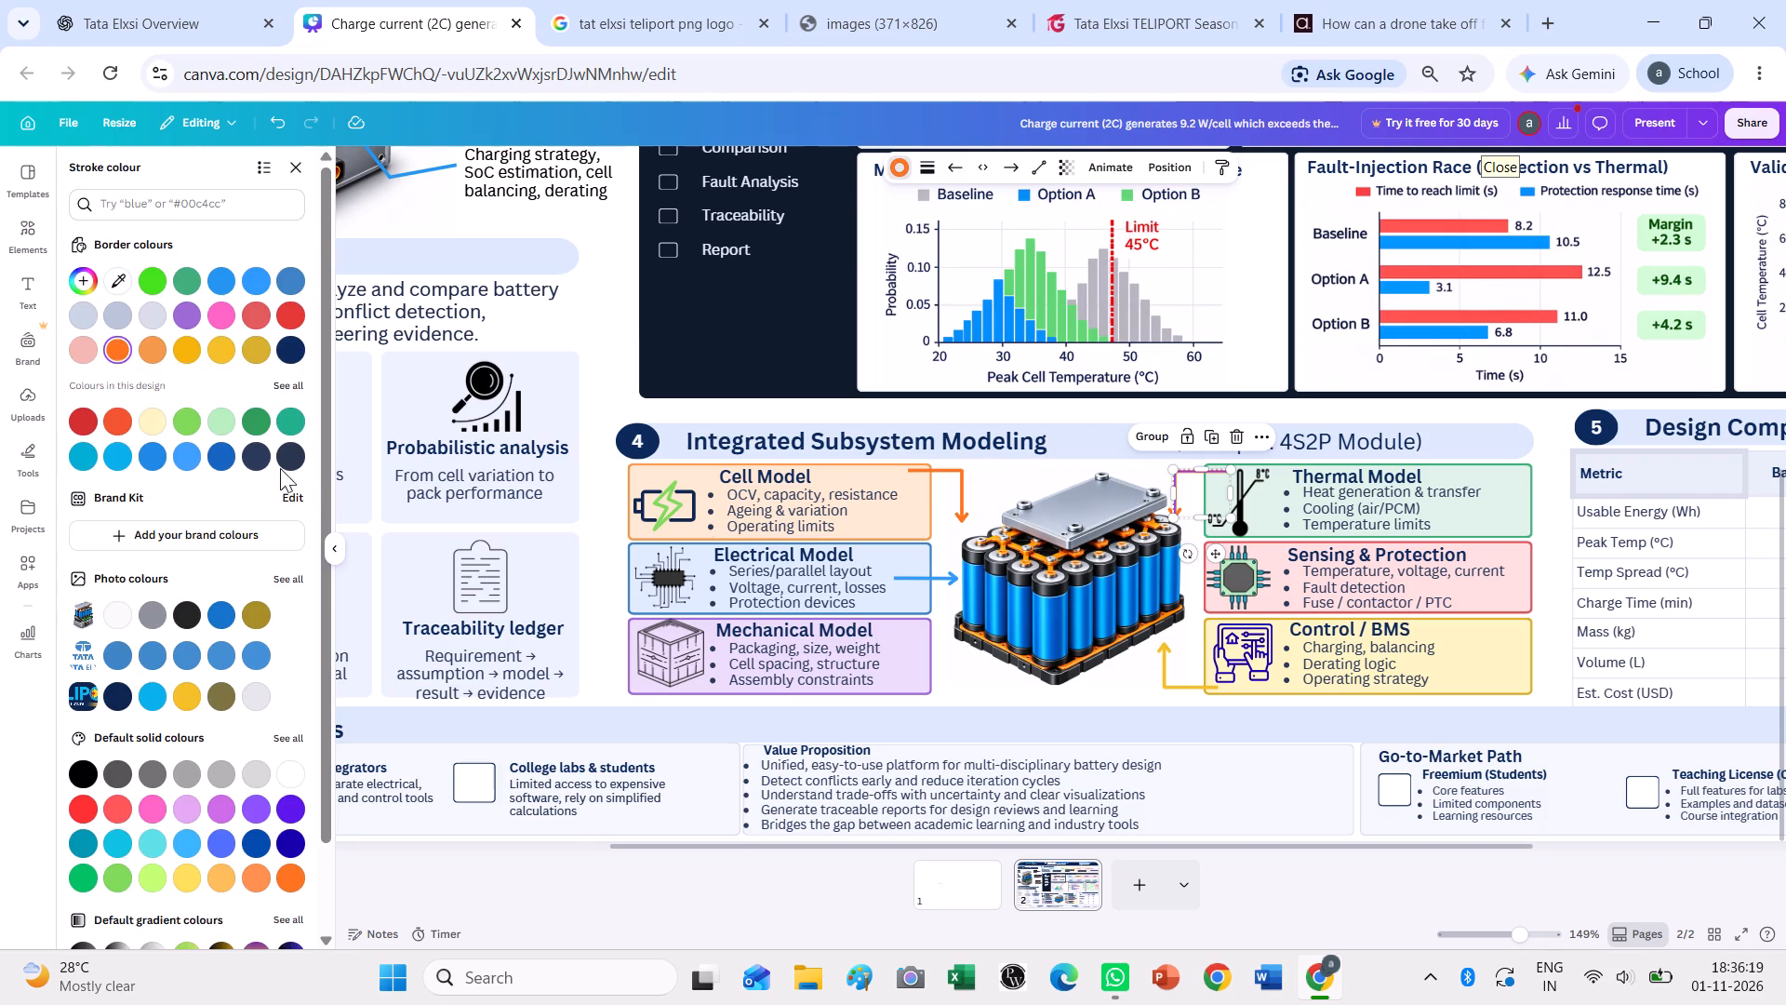
pyautogui.click(262, 427)
pyautogui.click(1310, 871)
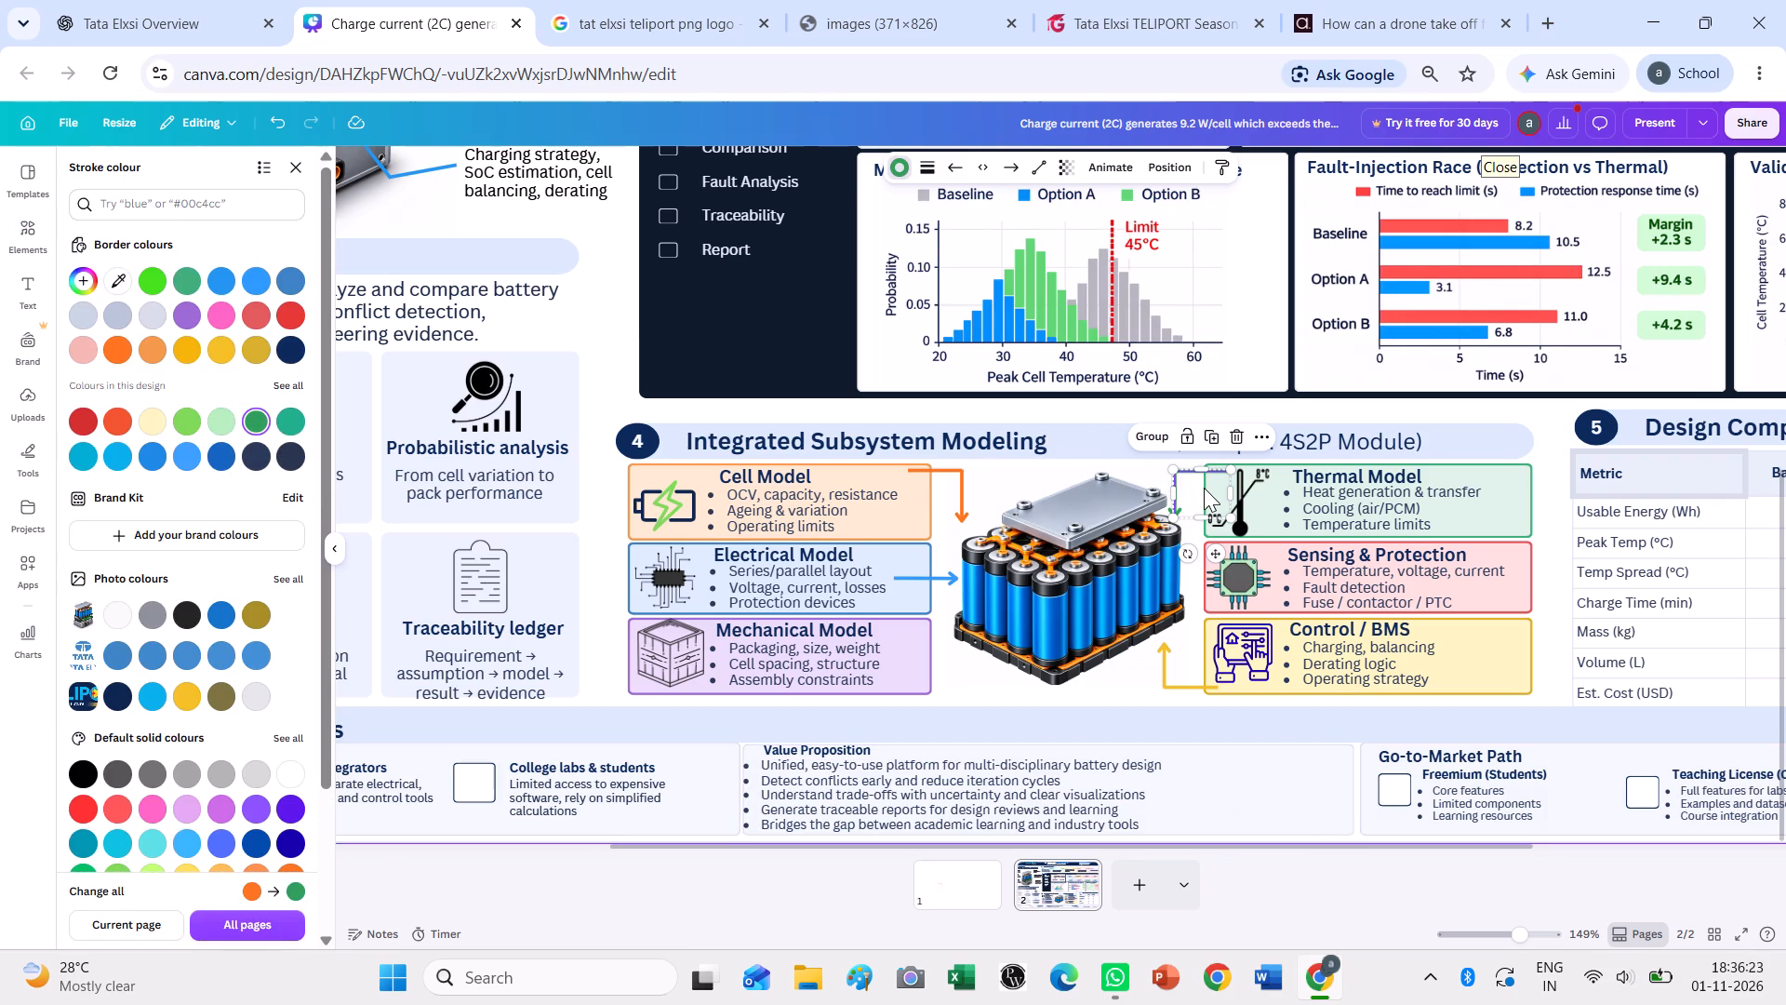
# Duplicate the green bent arrow and place the copy beside the Mechanical Model box, rotated about 180° so it points up.
pyautogui.hotkey('ctrl', 'c')
pyautogui.hotkey('ctrl', 'v')
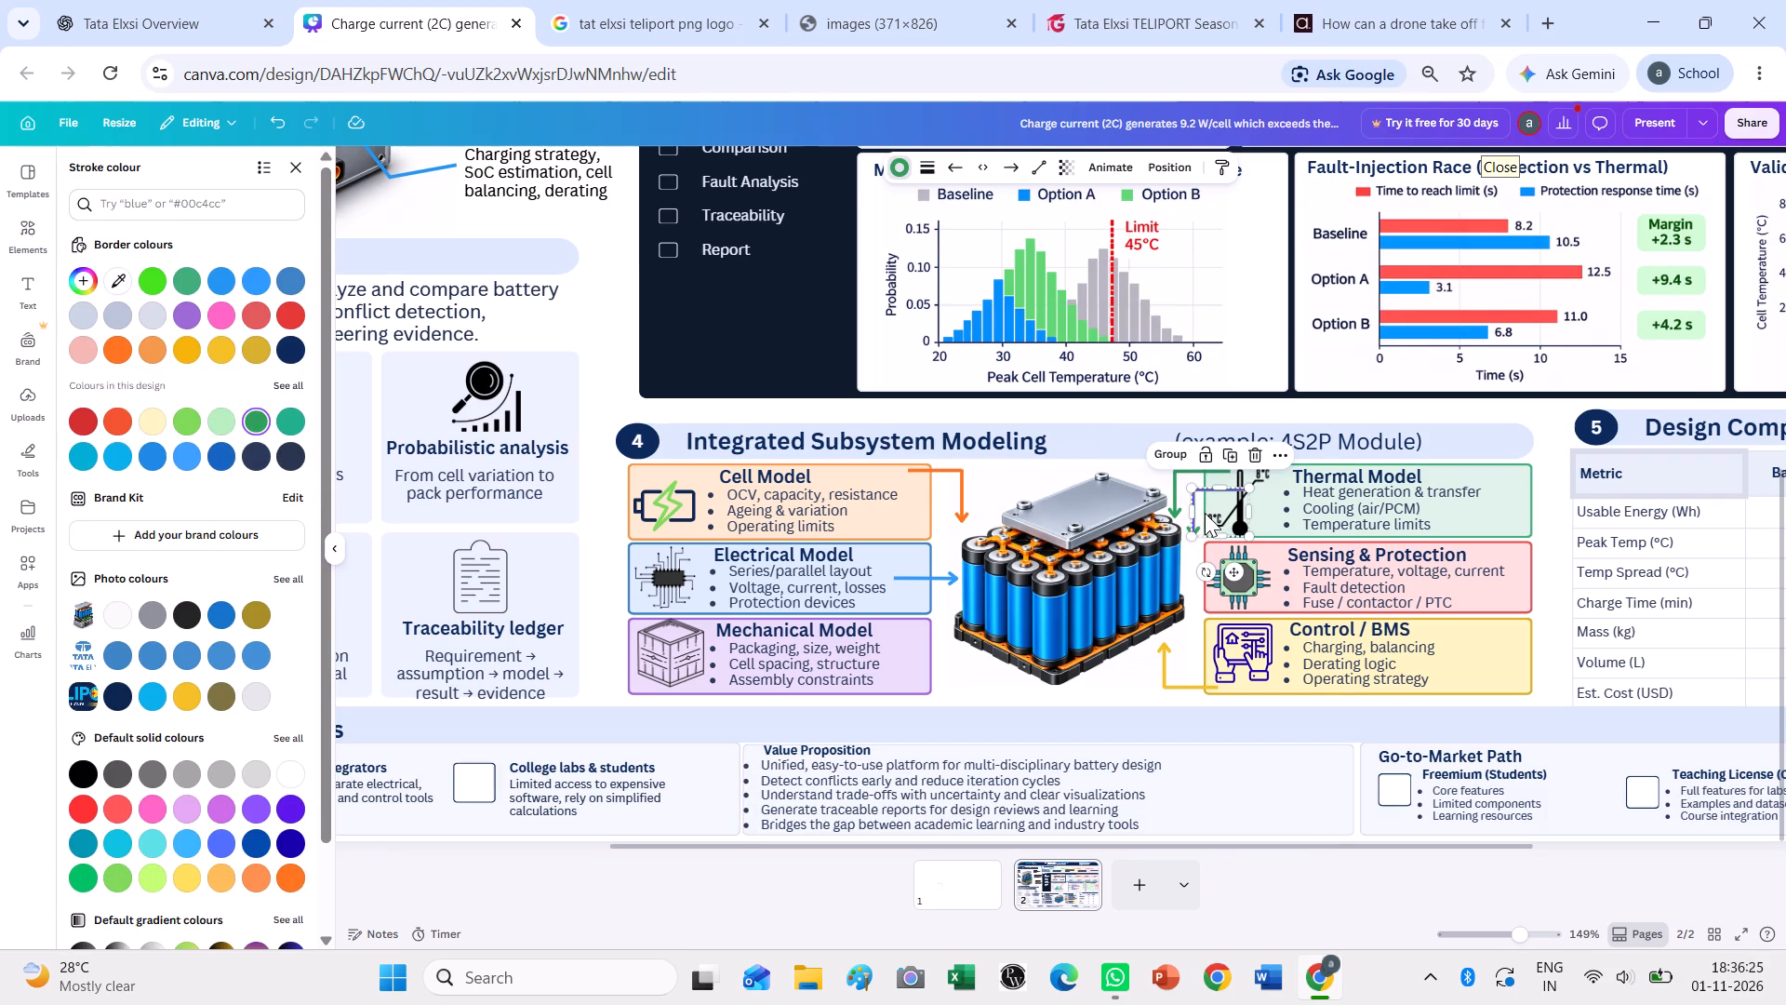
pyautogui.moveTo(1204, 515); pyautogui.dragTo(934, 668)
pyautogui.moveTo(940, 725); pyautogui.dragTo(1045, 677)
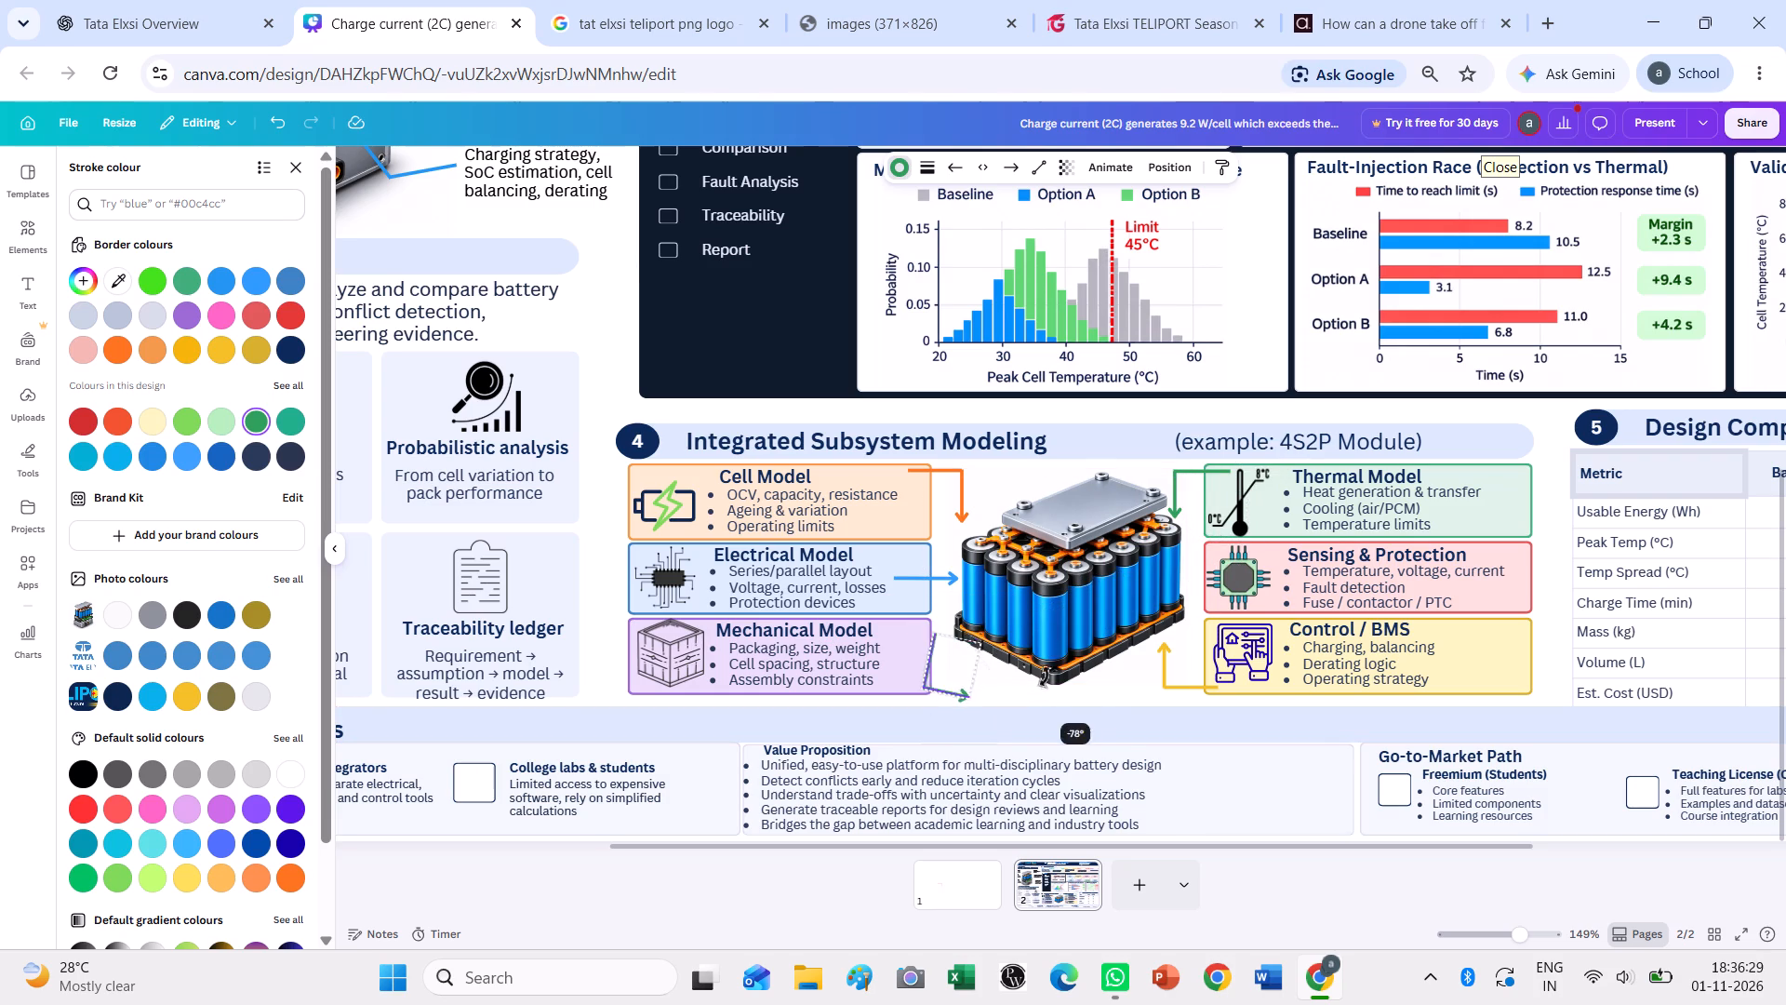
pyautogui.moveTo(1045, 677); pyautogui.dragTo(960, 582)
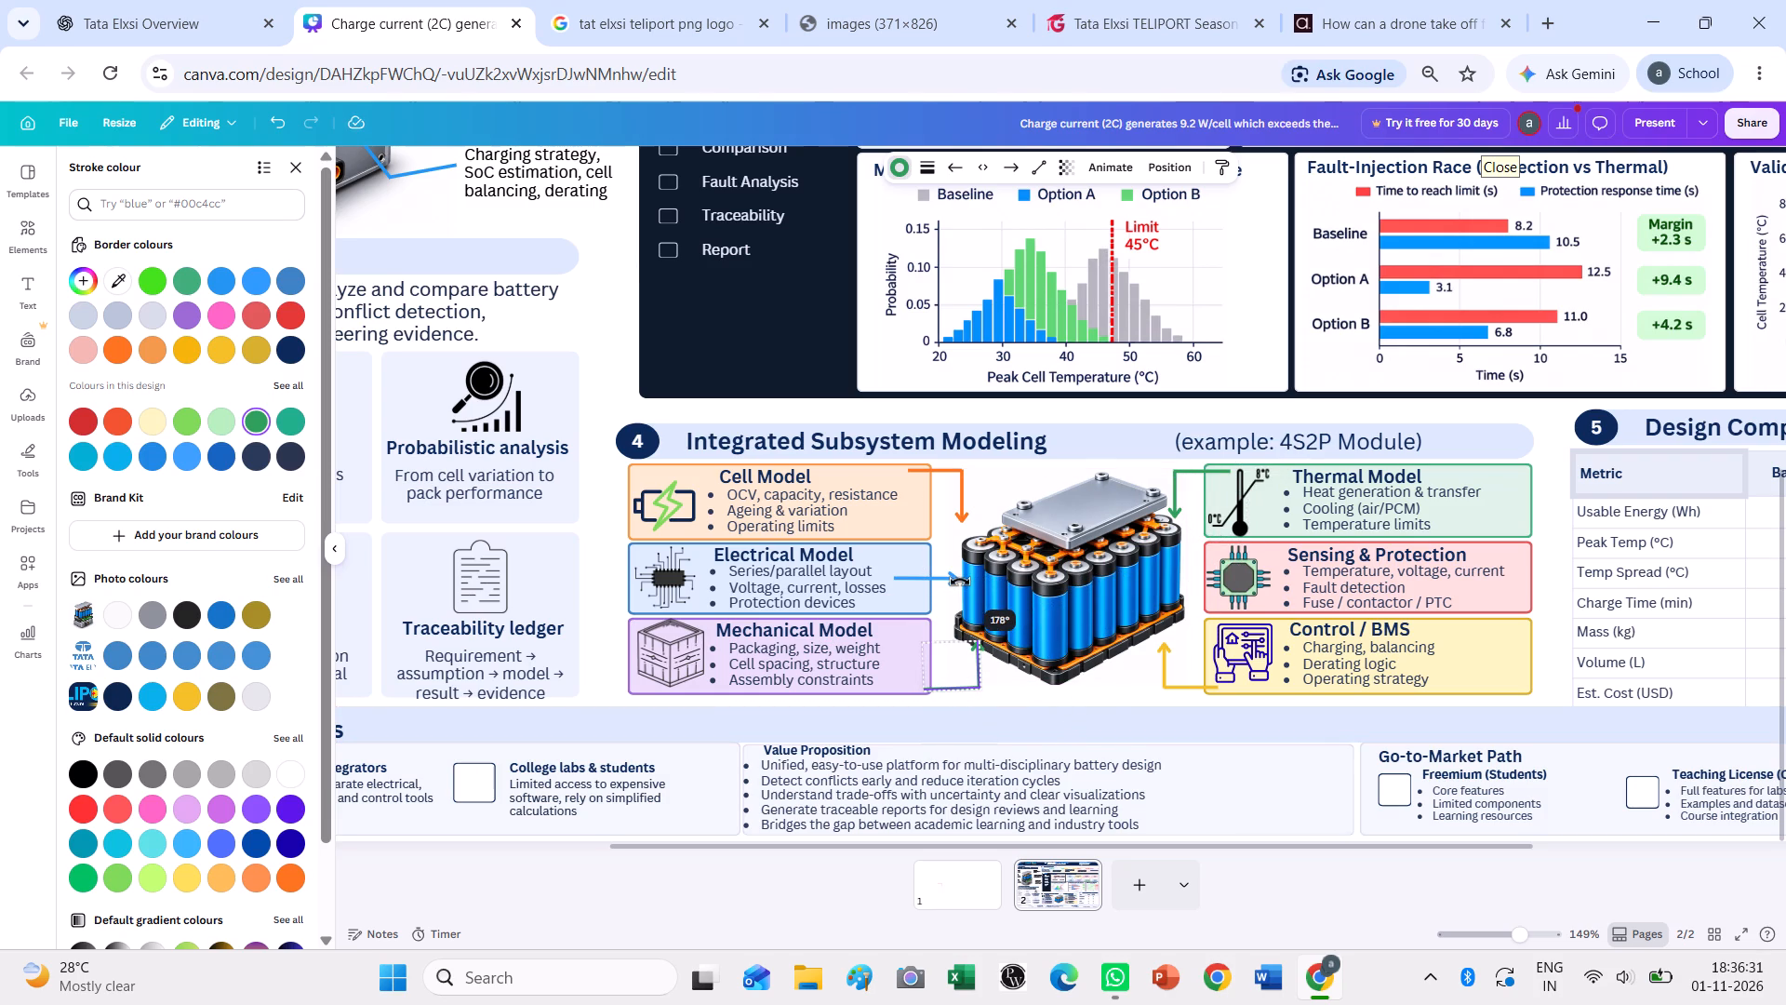
pyautogui.moveTo(960, 582); pyautogui.dragTo(964, 593)
# Shift the copied bent arrow to meet the Mechanical Model box and reduce its size to about 50 by 34.
pyautogui.moveTo(933, 663); pyautogui.dragTo(917, 663)
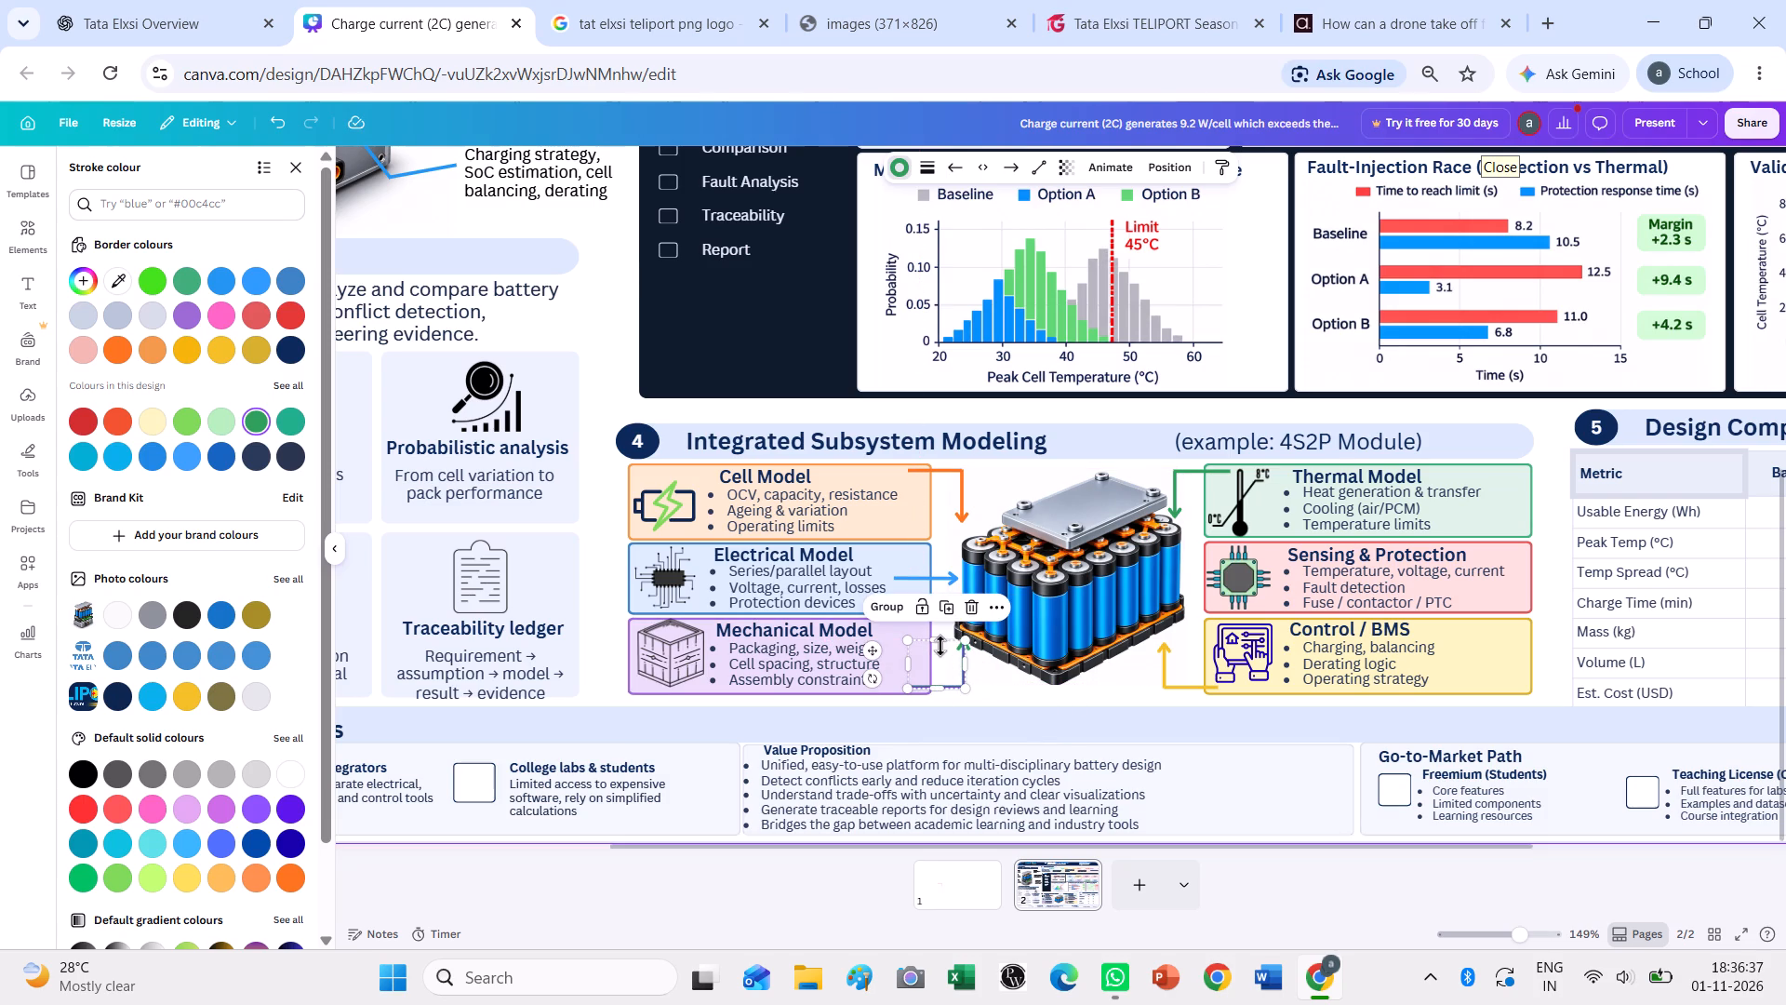
pyautogui.click(940, 643)
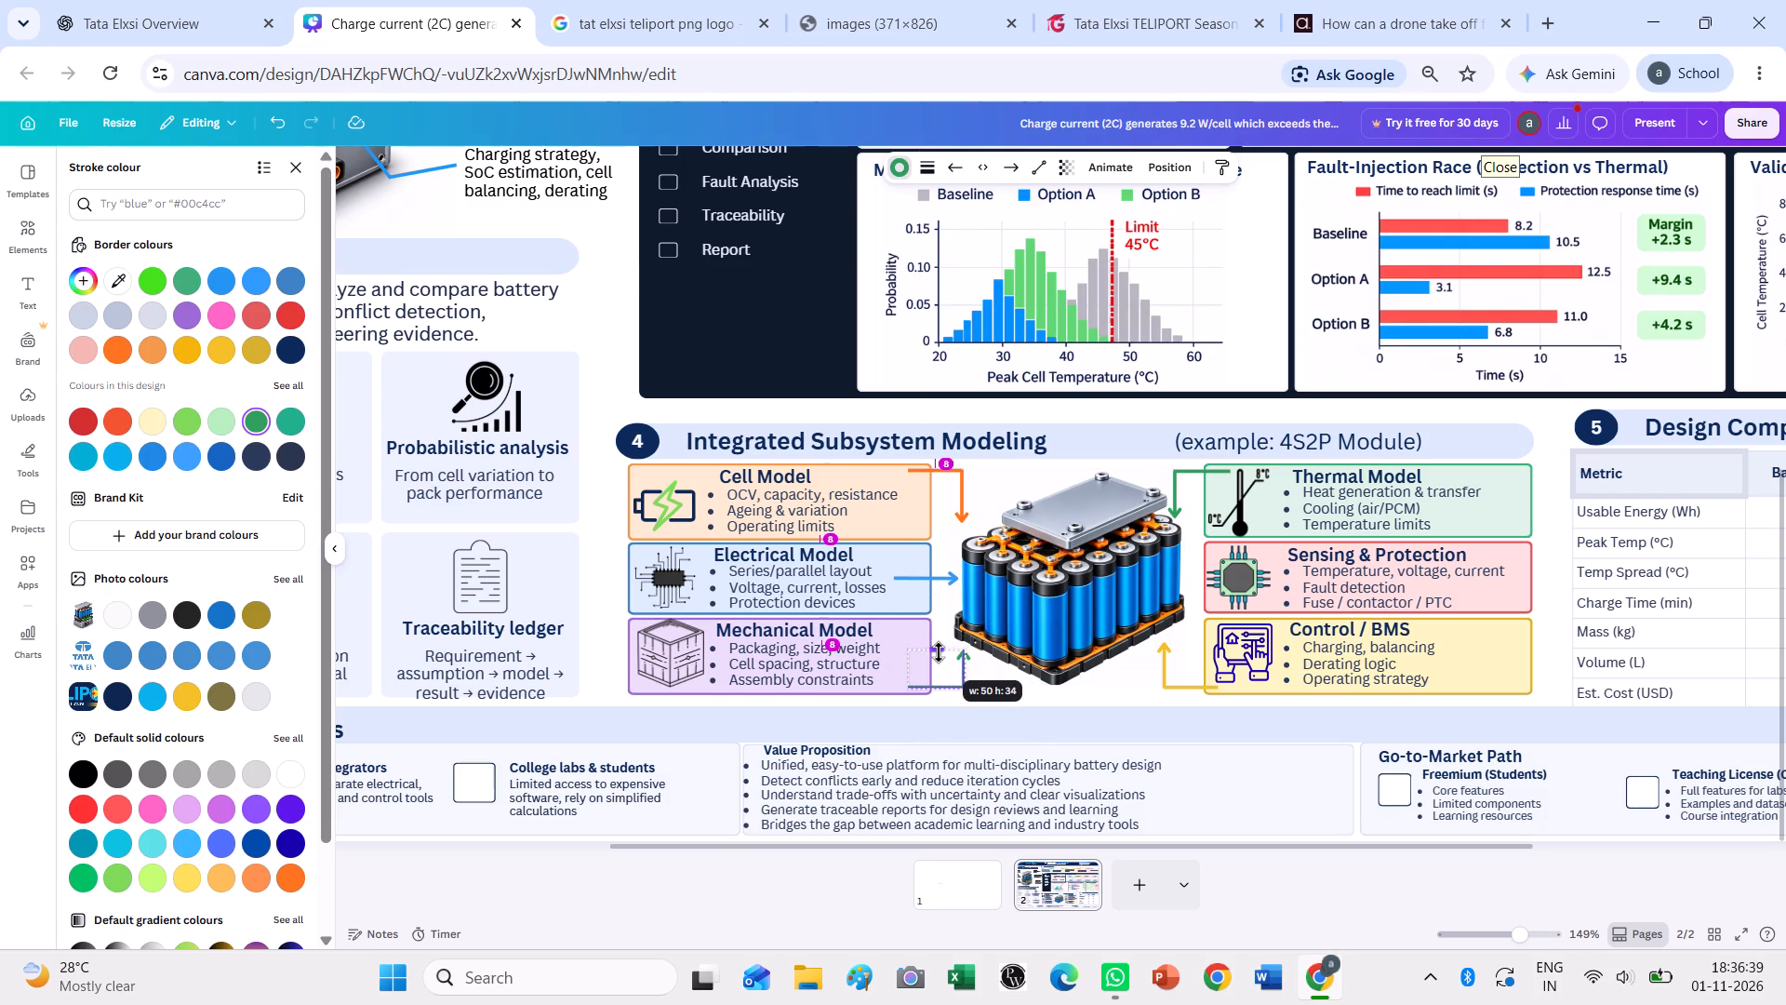
# Recolour both pieces of the bent arrow beside the Mechanical Model box pink.
pyautogui.click(902, 172)
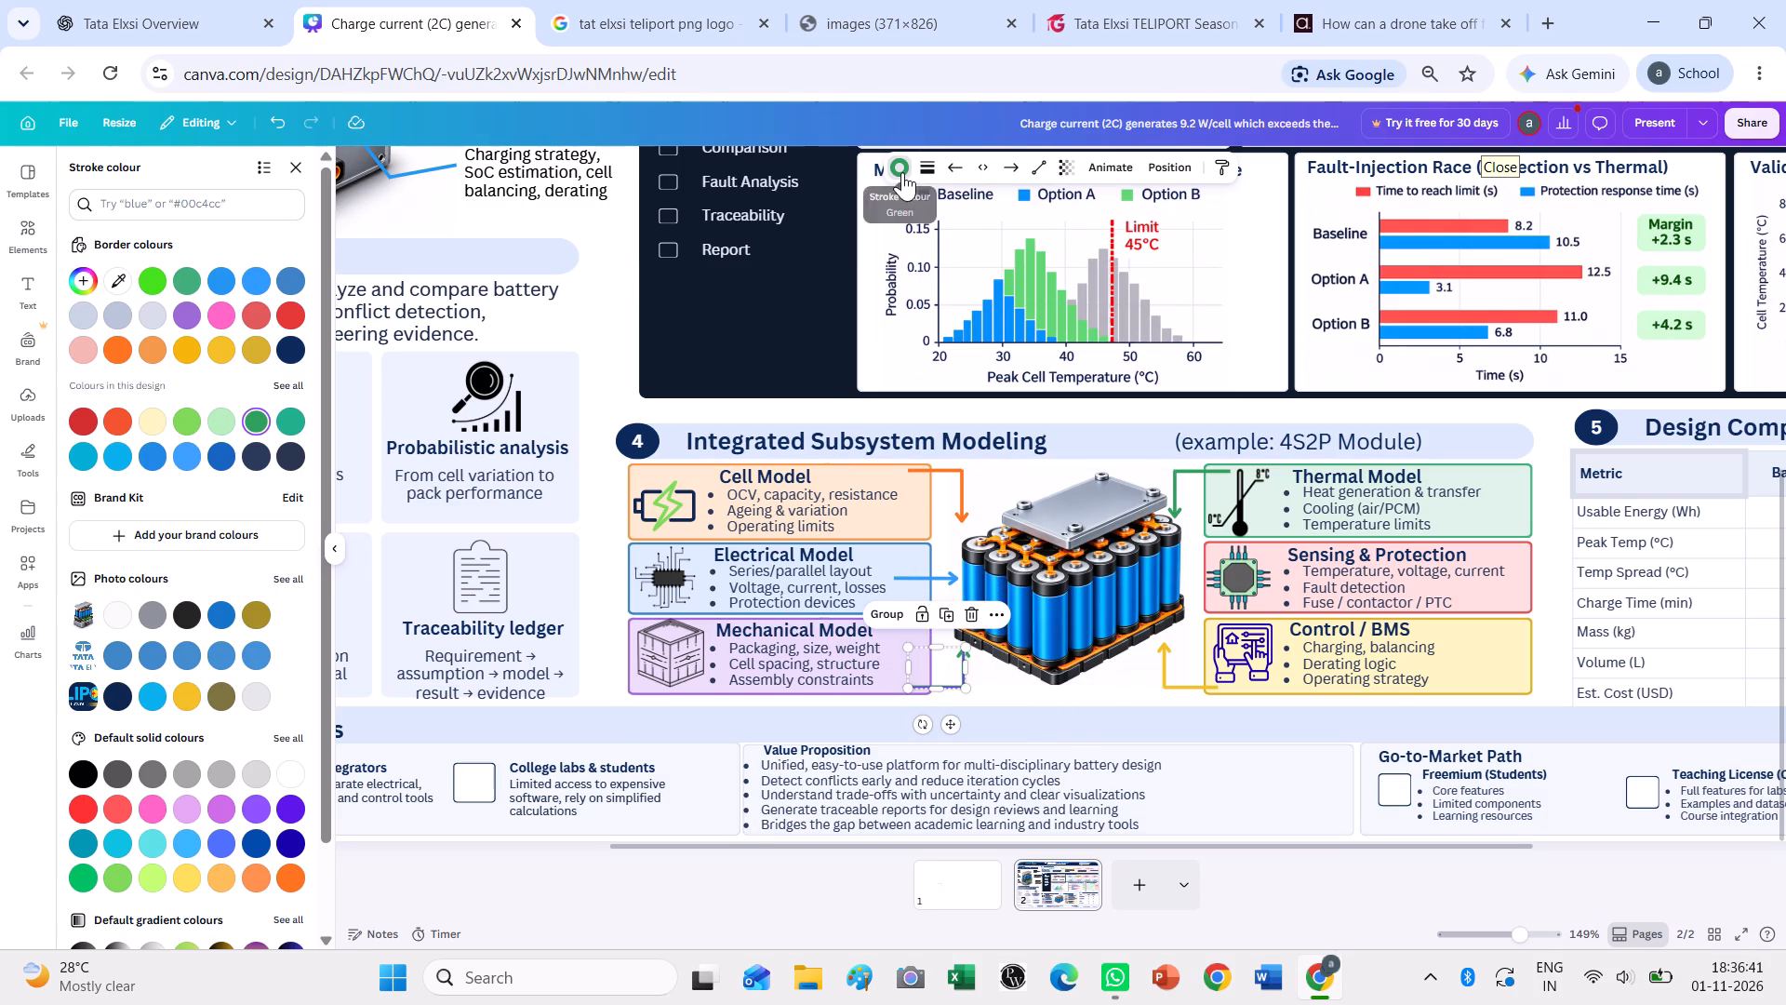
pyautogui.click(895, 162)
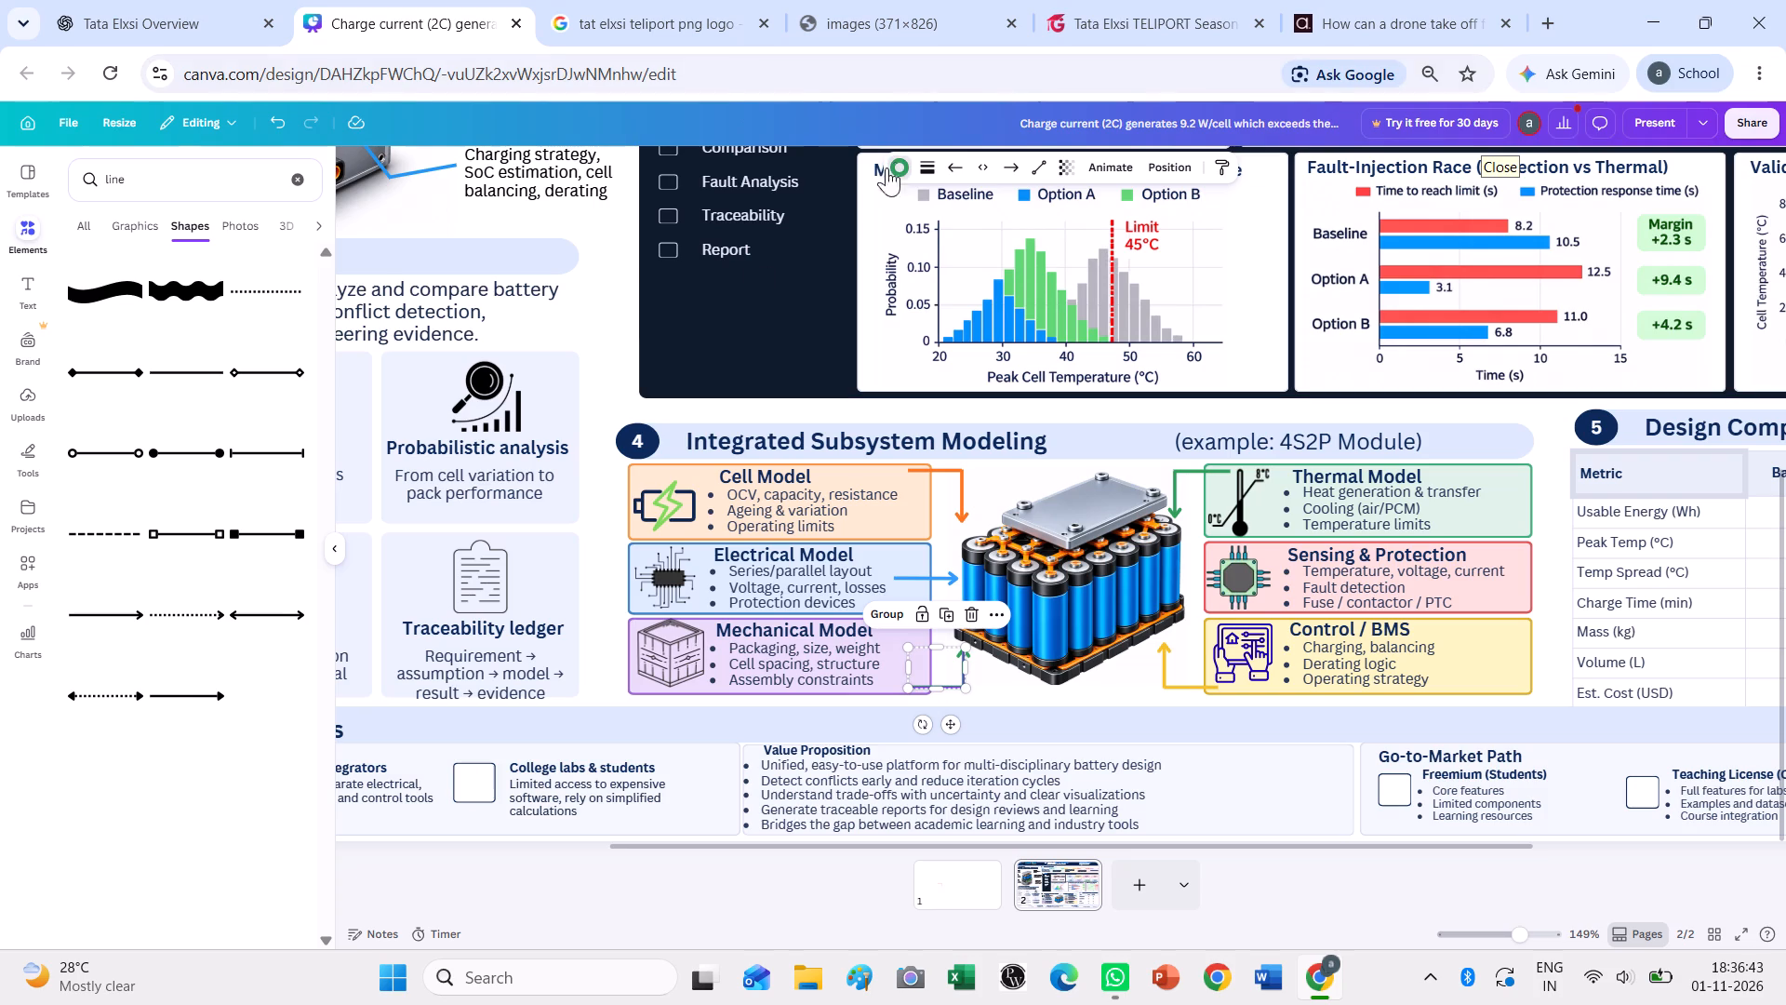
pyautogui.click(258, 303)
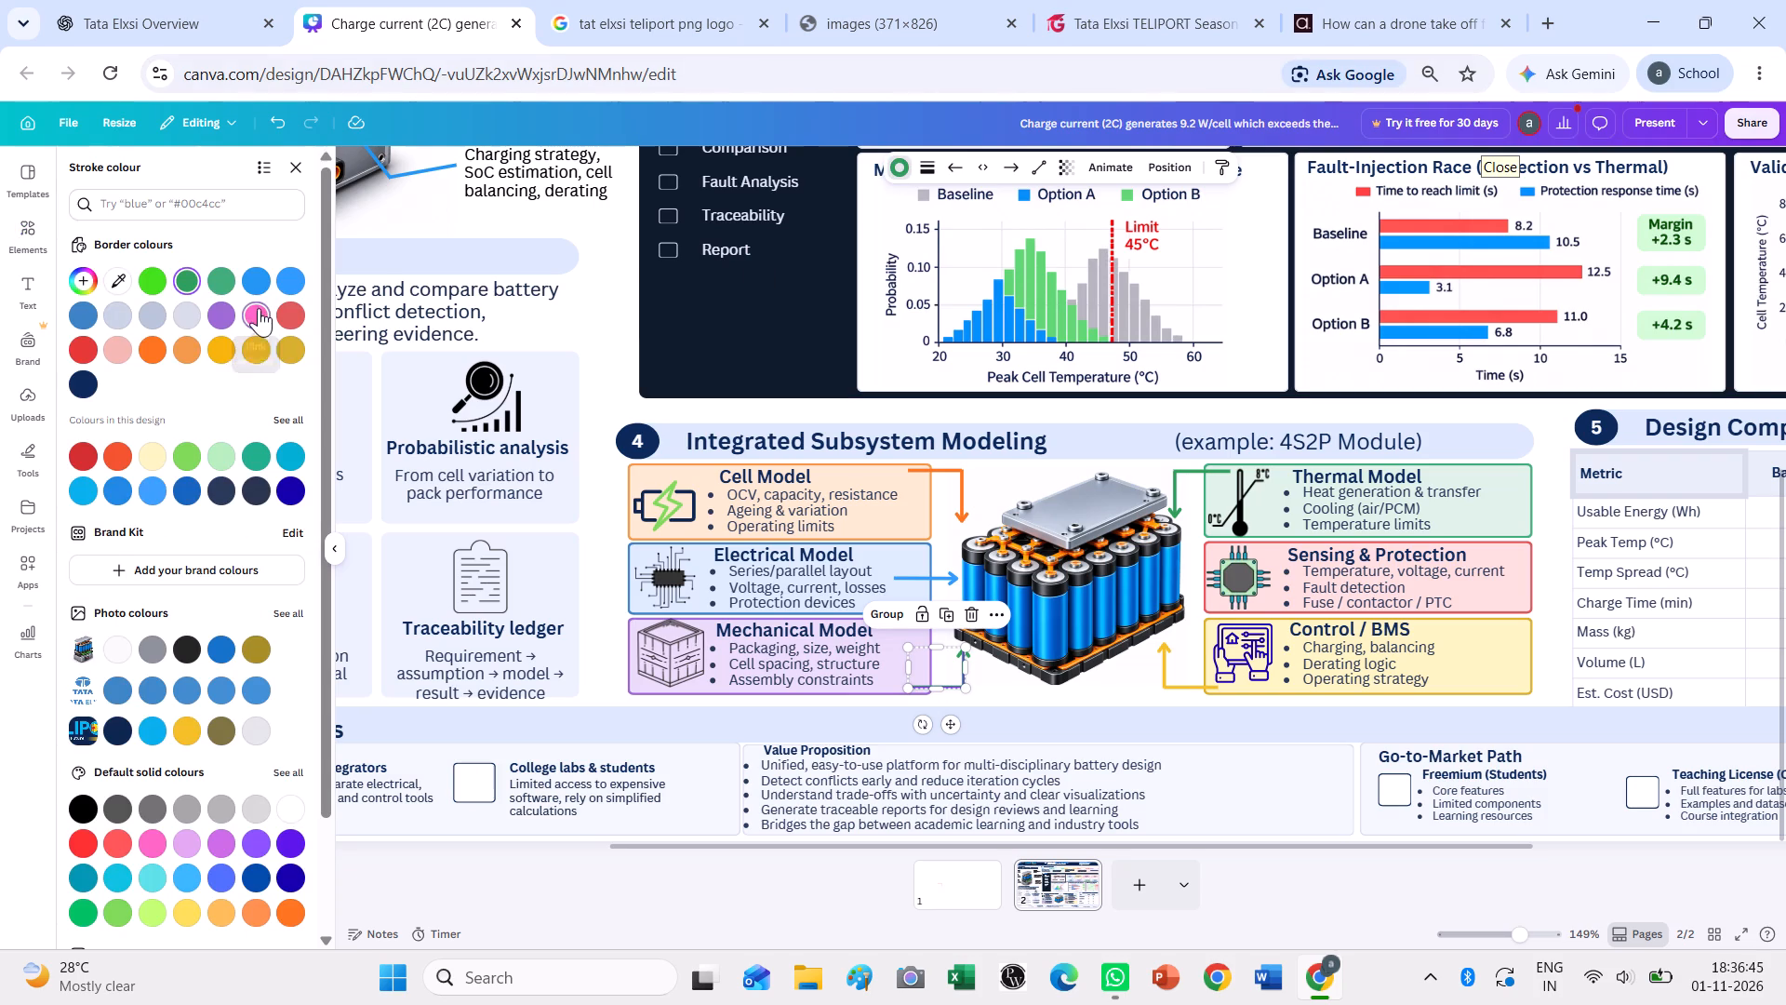
pyautogui.click(1347, 871)
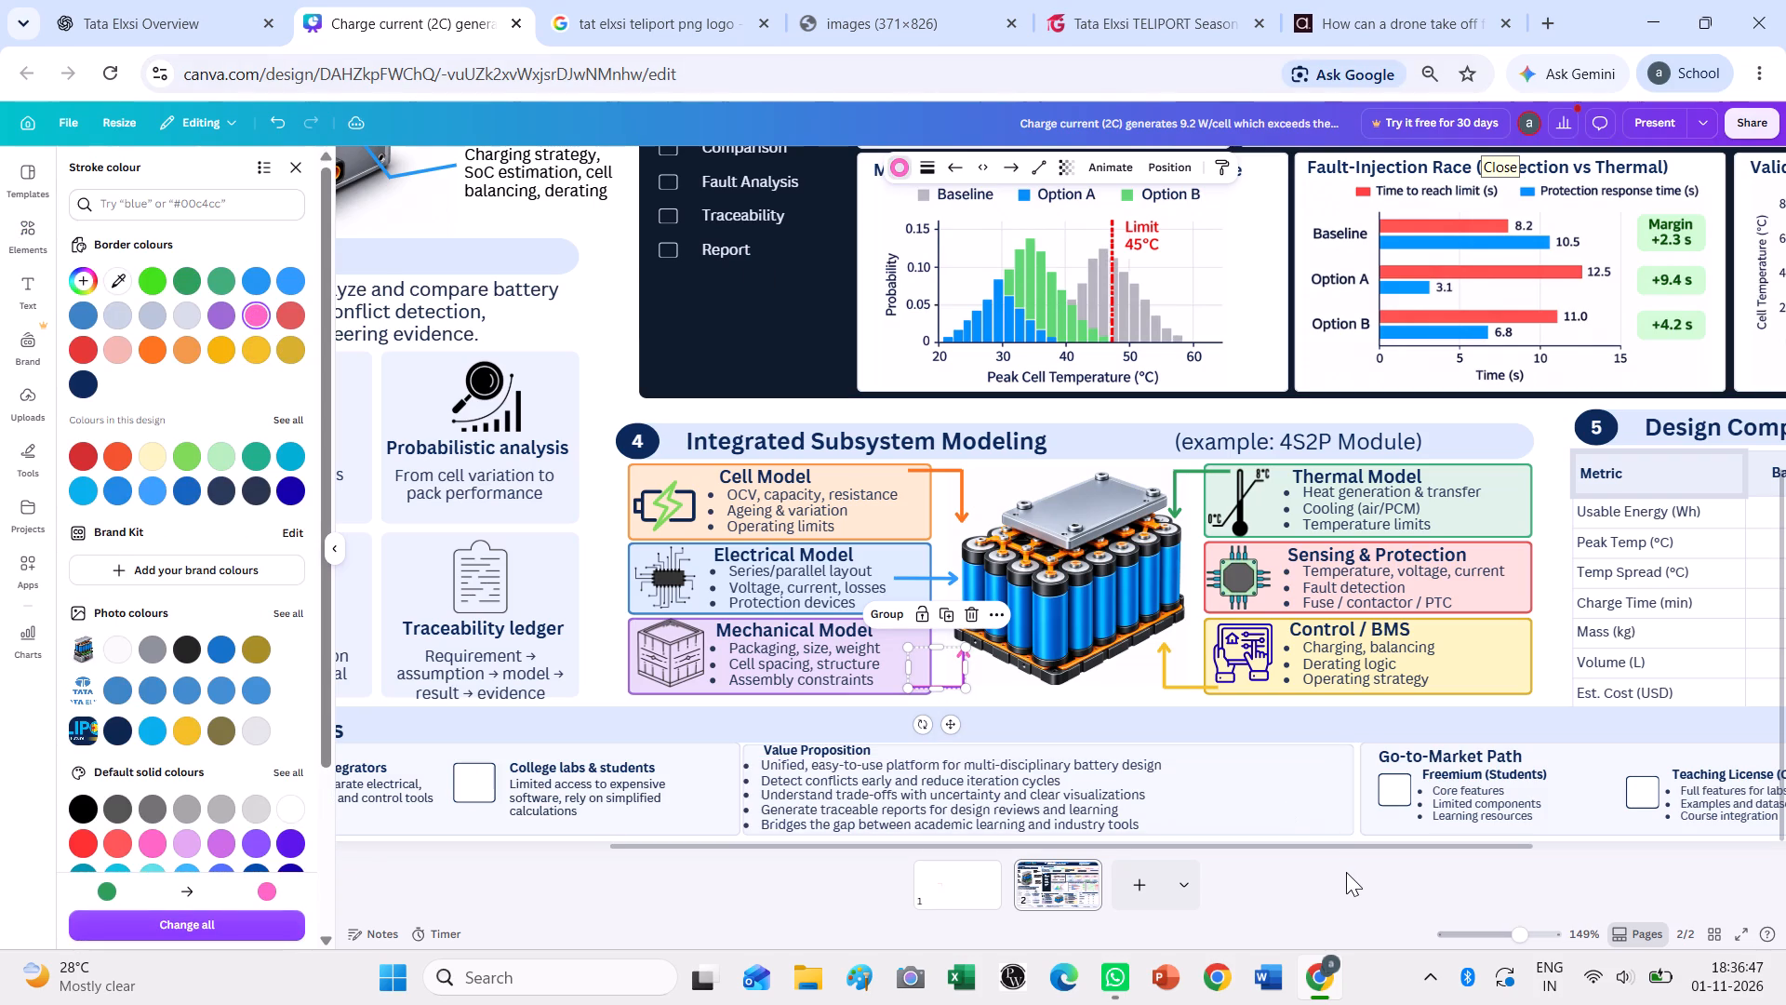
pyautogui.click(1346, 872)
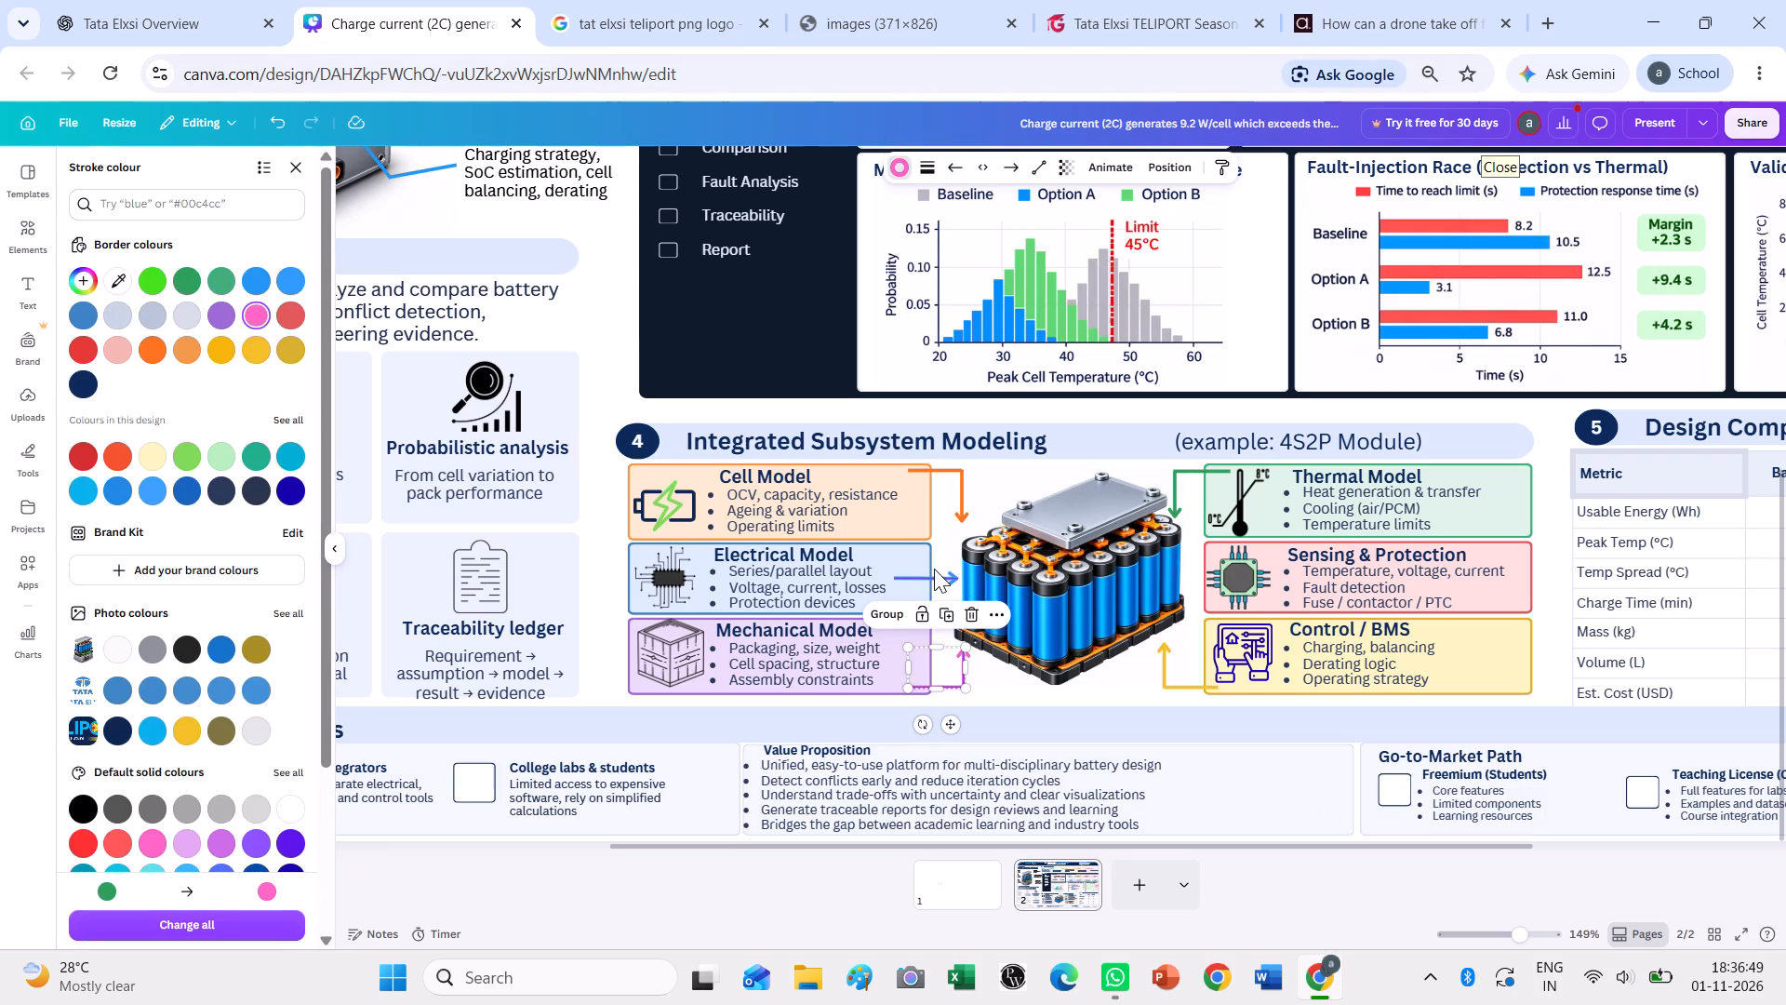
# Duplicate the straight blue arrow beside the Electrical Model box and rotate the copy about 180° so it points left.
pyautogui.click(934, 569)
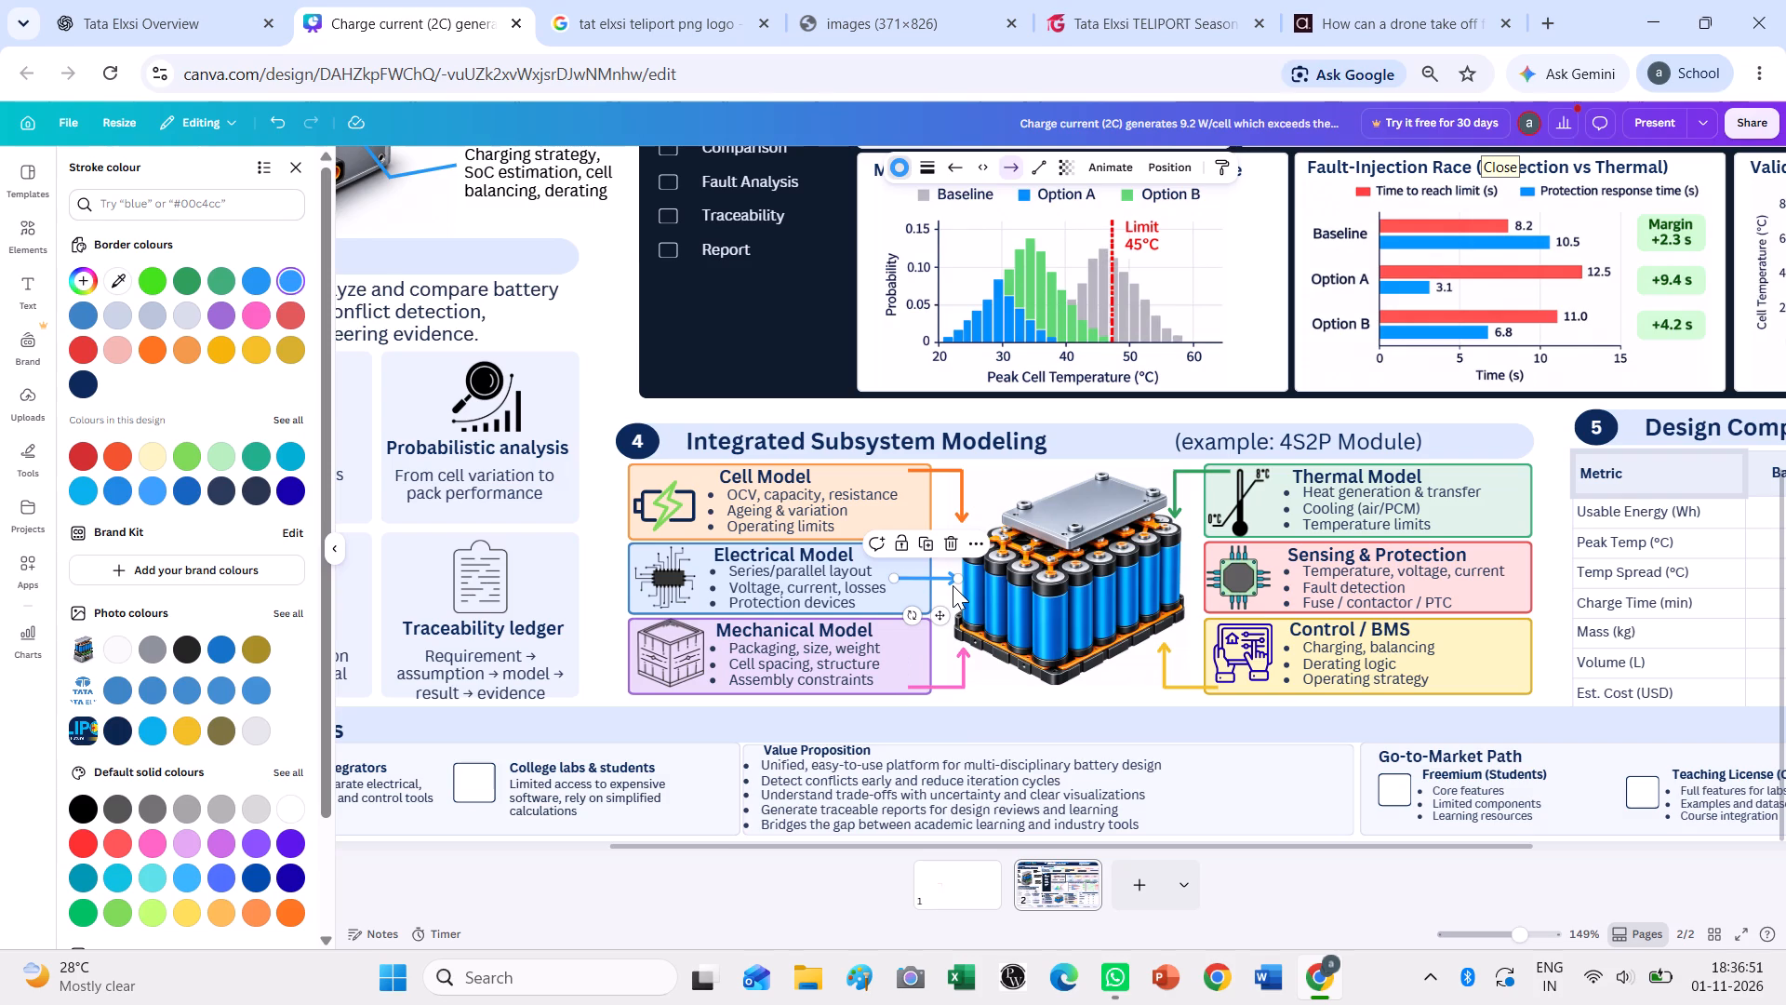
pyautogui.hotkey('ctrl', 'c')
pyautogui.hotkey('ctrl', 'v')
pyautogui.moveTo(927, 626); pyautogui.dragTo(927, 627)
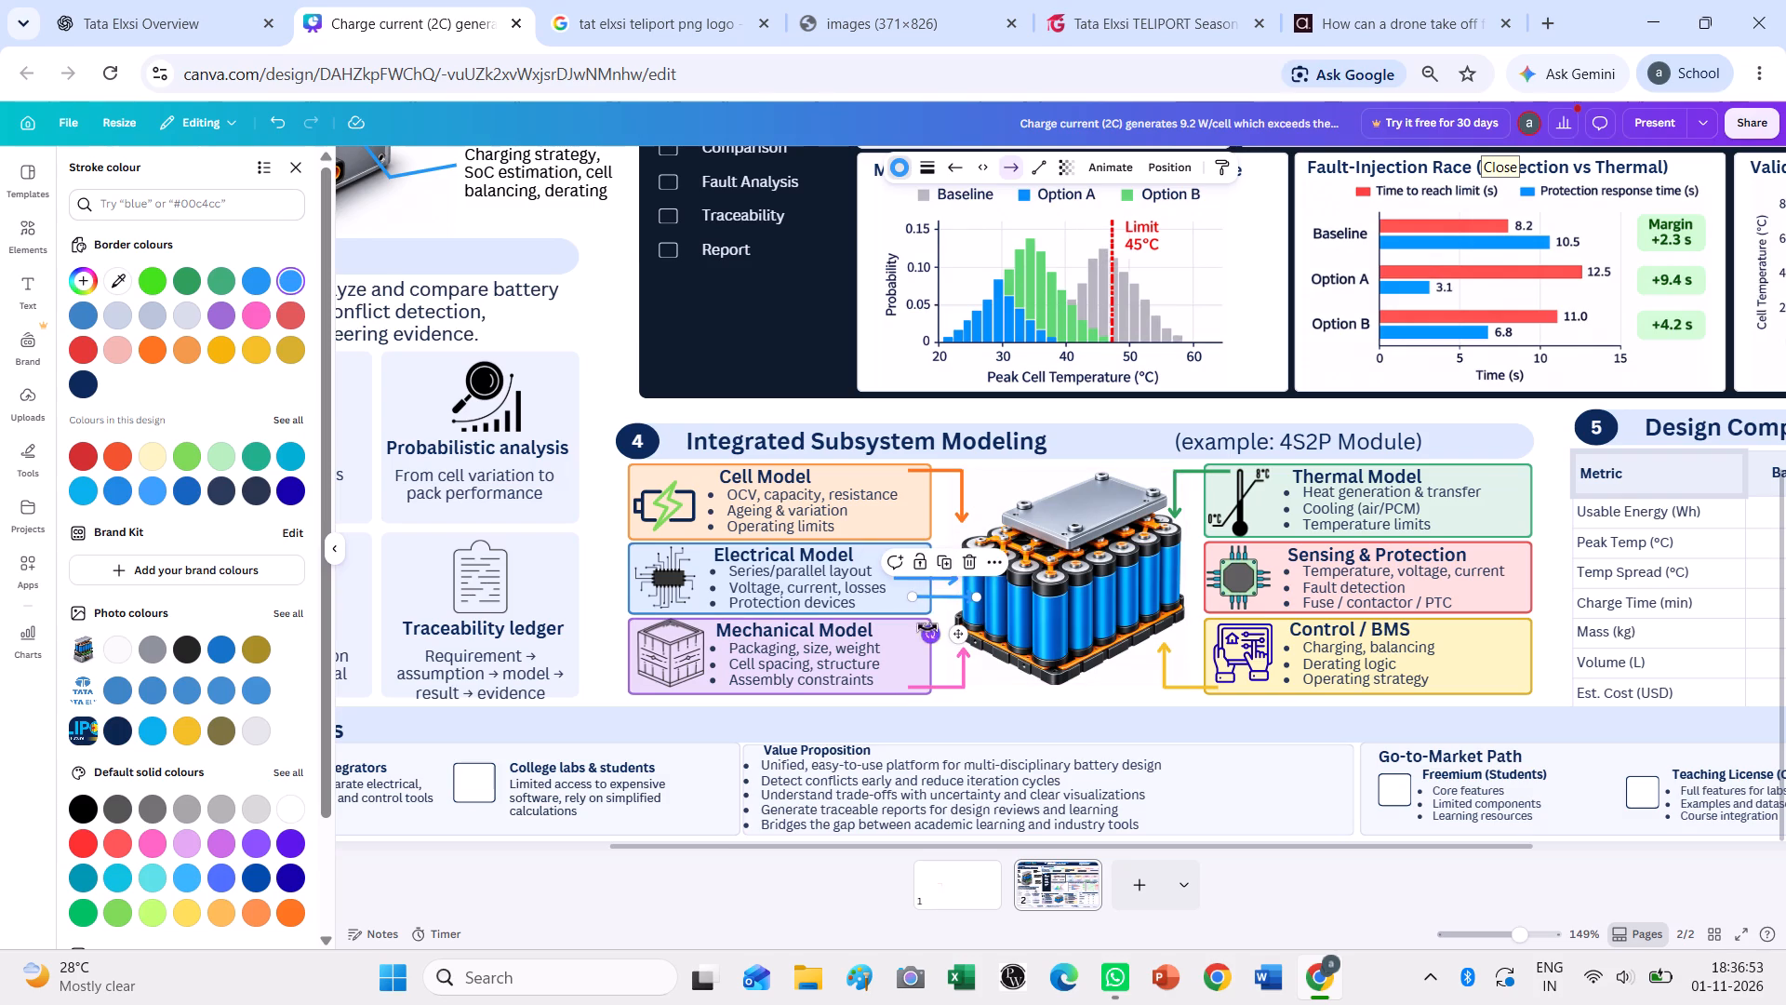
pyautogui.moveTo(927, 627); pyautogui.dragTo(979, 499)
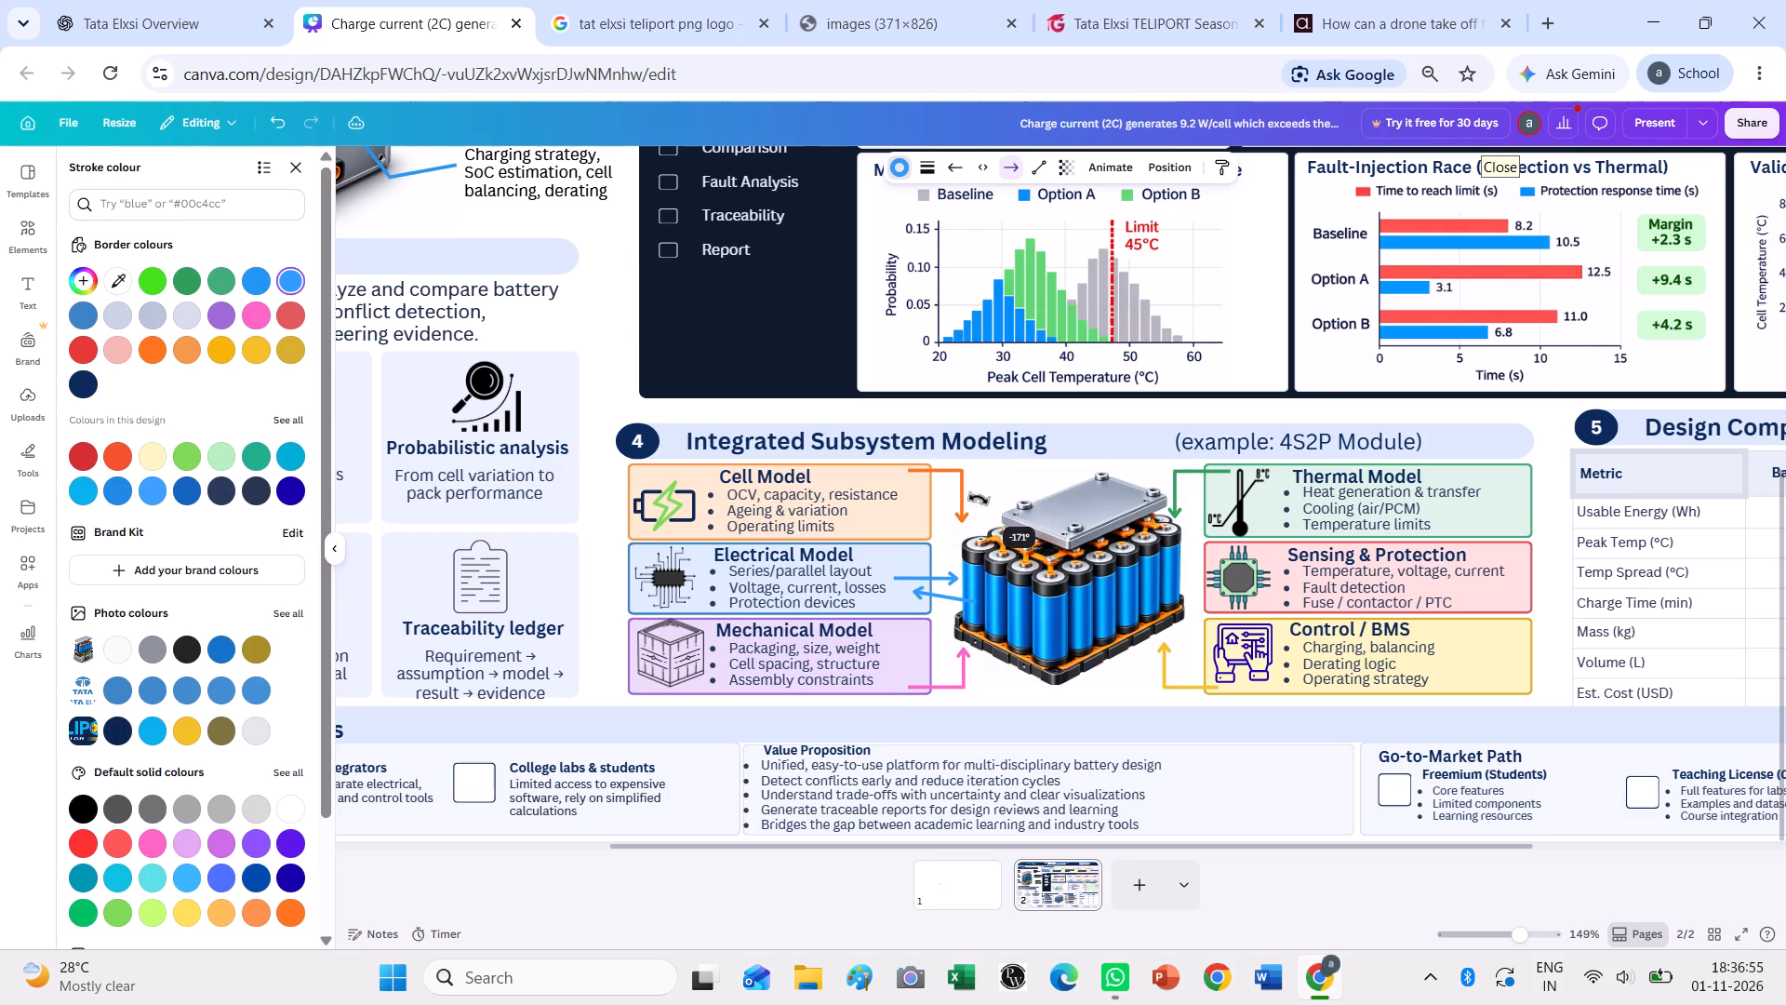
pyautogui.moveTo(979, 499); pyautogui.dragTo(961, 504)
# Move the reversed blue arrow between the Sensing & Protection box and the battery, and shorten it to about 35.
pyautogui.moveTo(938, 591); pyautogui.dragTo(938, 592)
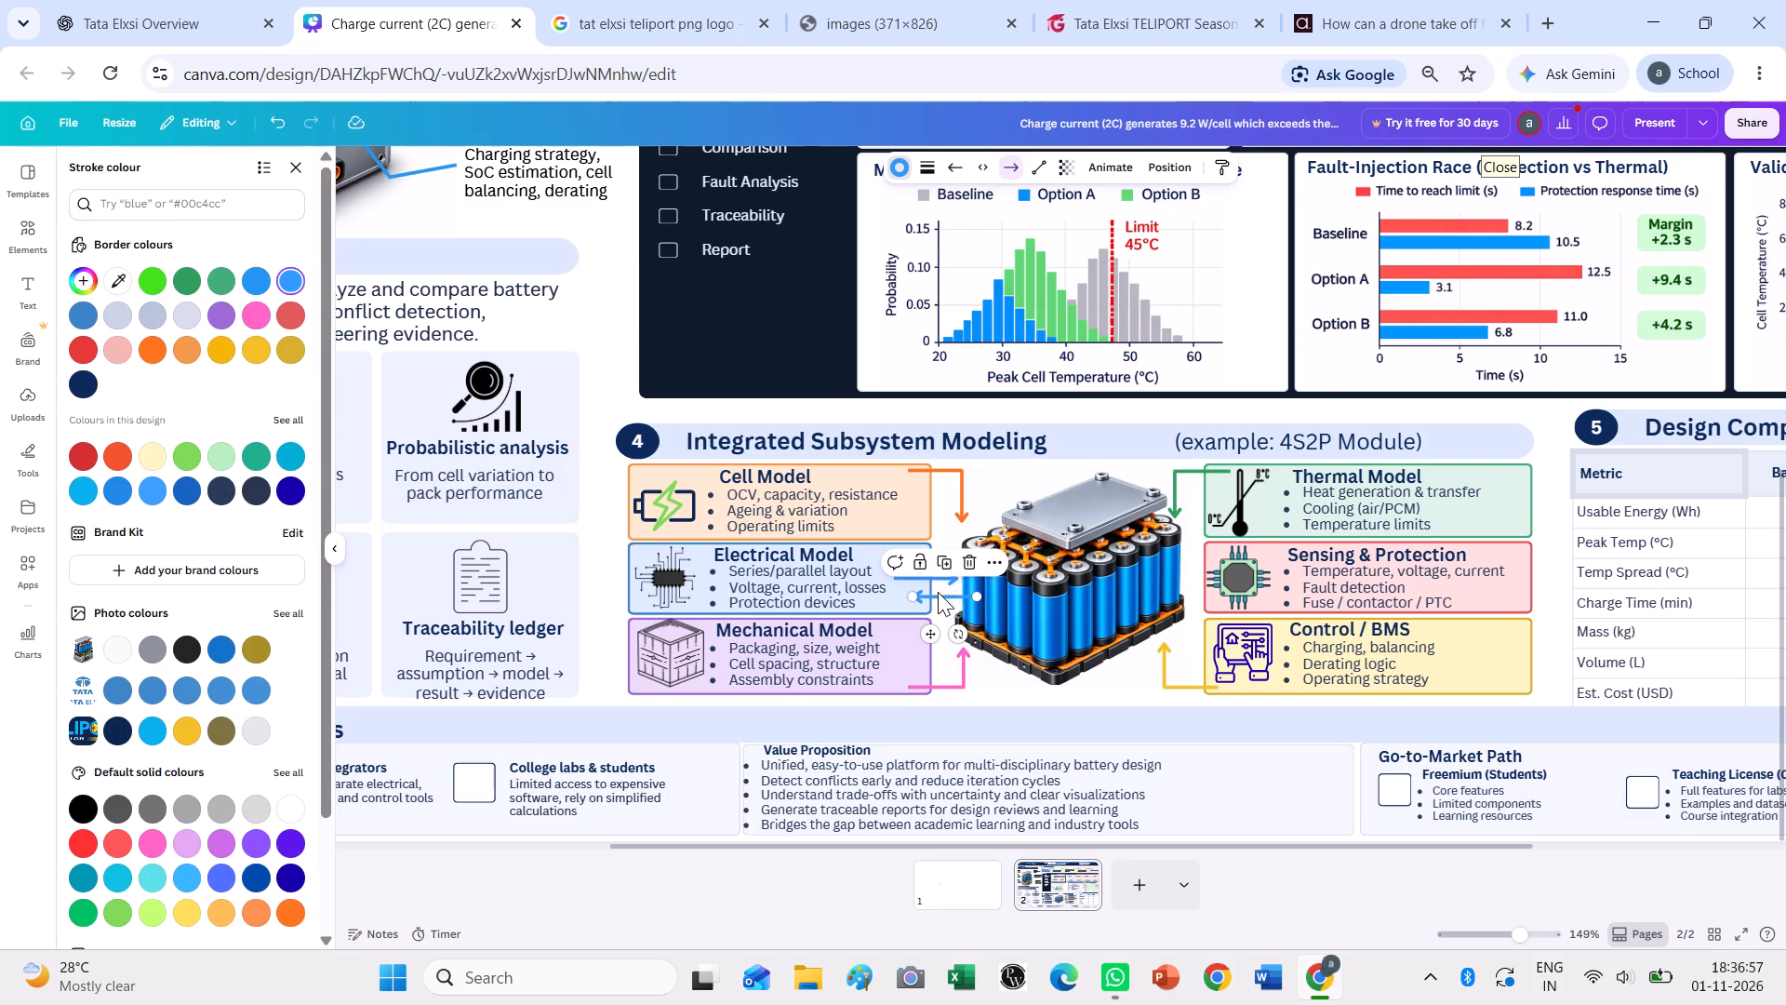
pyautogui.moveTo(938, 592); pyautogui.dragTo(1188, 551)
pyautogui.moveTo(1163, 559); pyautogui.dragTo(1190, 558)
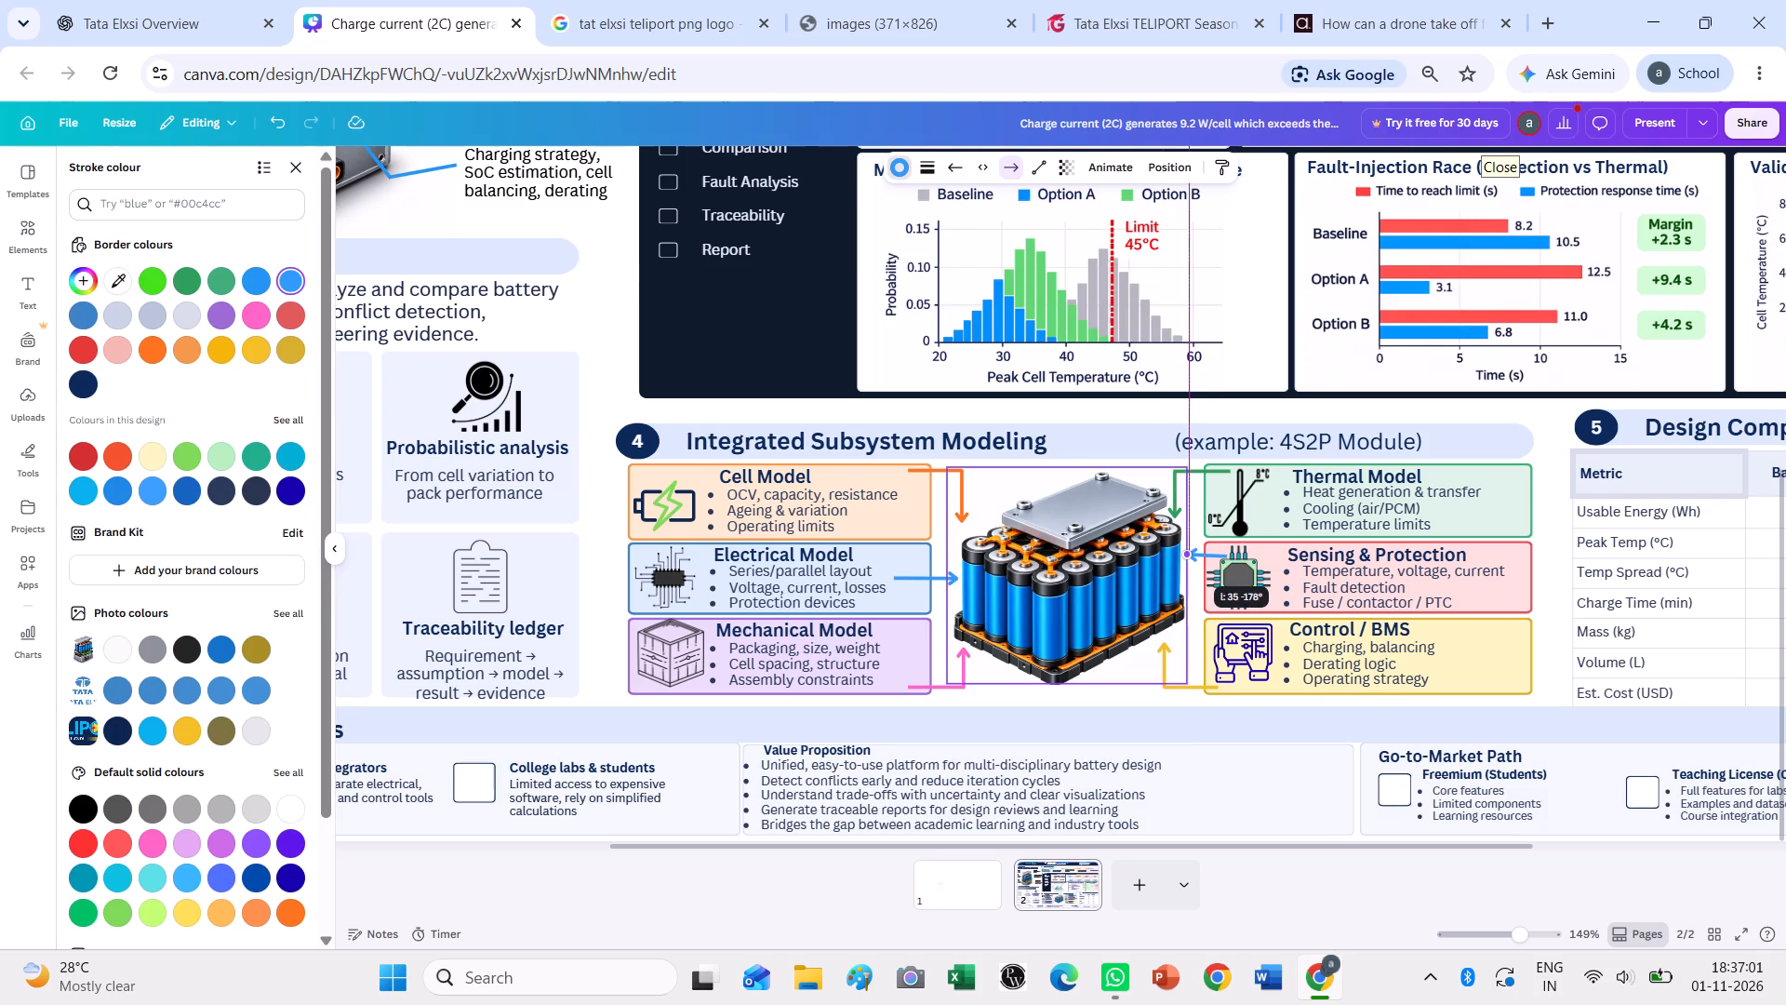
pyautogui.moveTo(1190, 558); pyautogui.dragTo(1190, 560)
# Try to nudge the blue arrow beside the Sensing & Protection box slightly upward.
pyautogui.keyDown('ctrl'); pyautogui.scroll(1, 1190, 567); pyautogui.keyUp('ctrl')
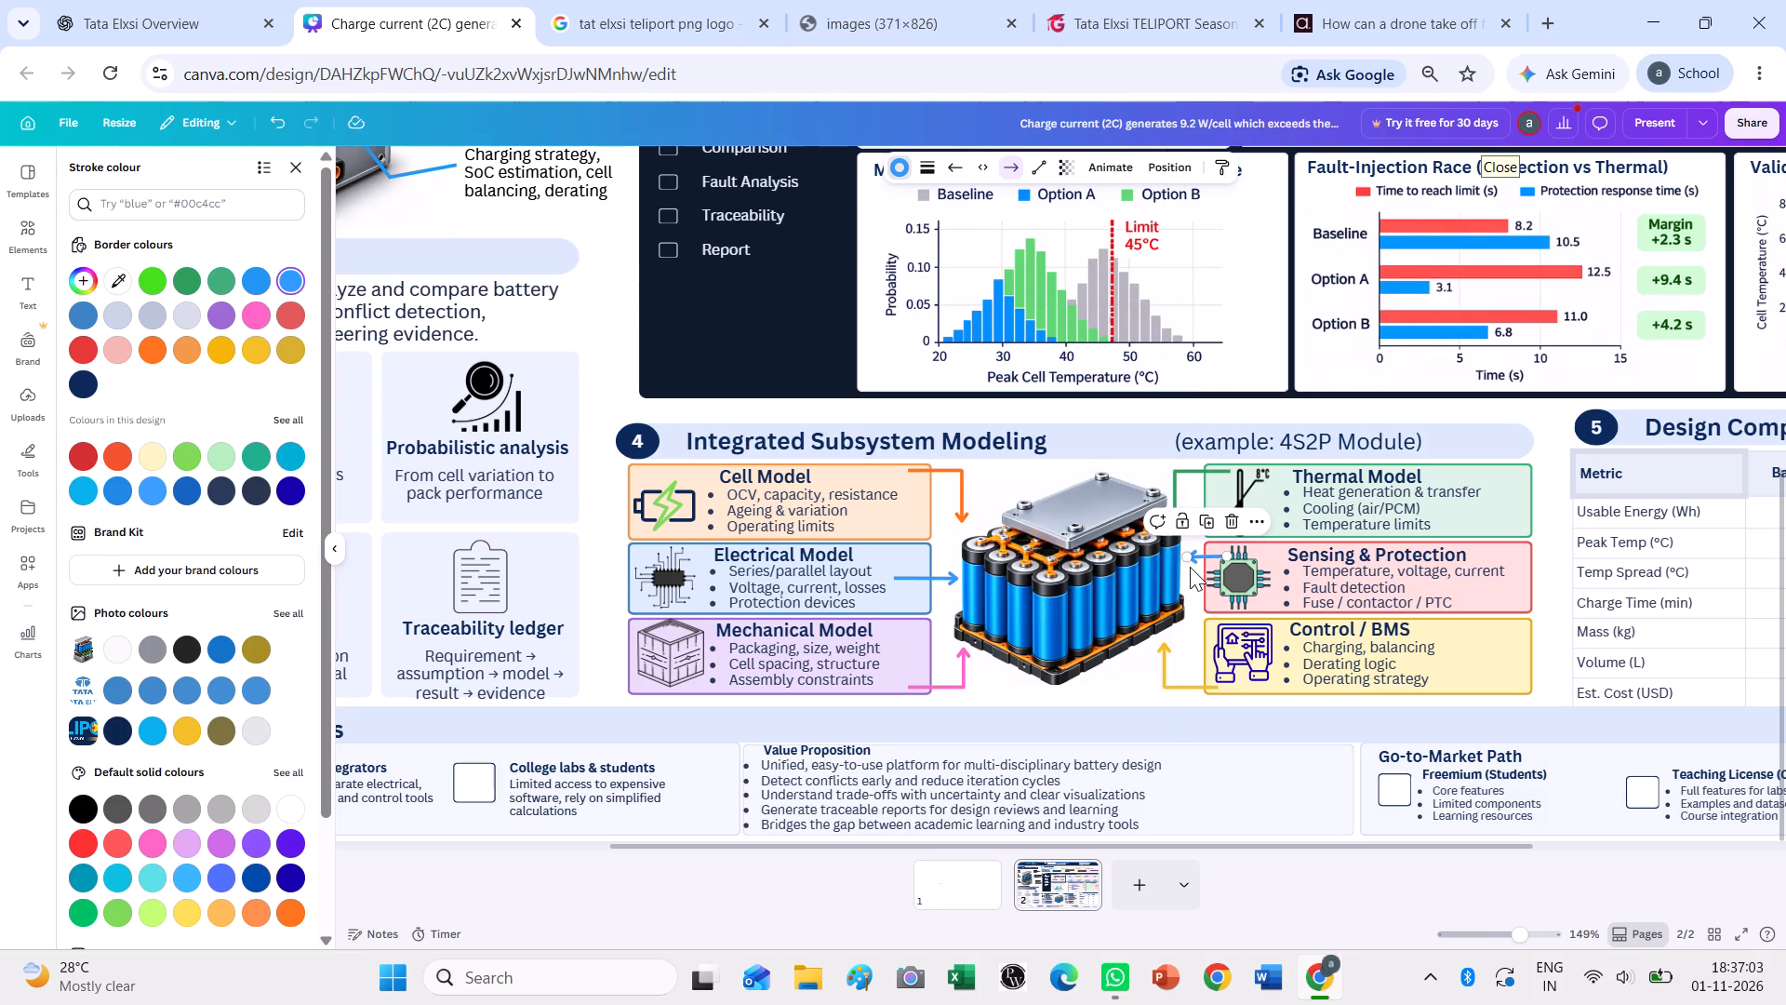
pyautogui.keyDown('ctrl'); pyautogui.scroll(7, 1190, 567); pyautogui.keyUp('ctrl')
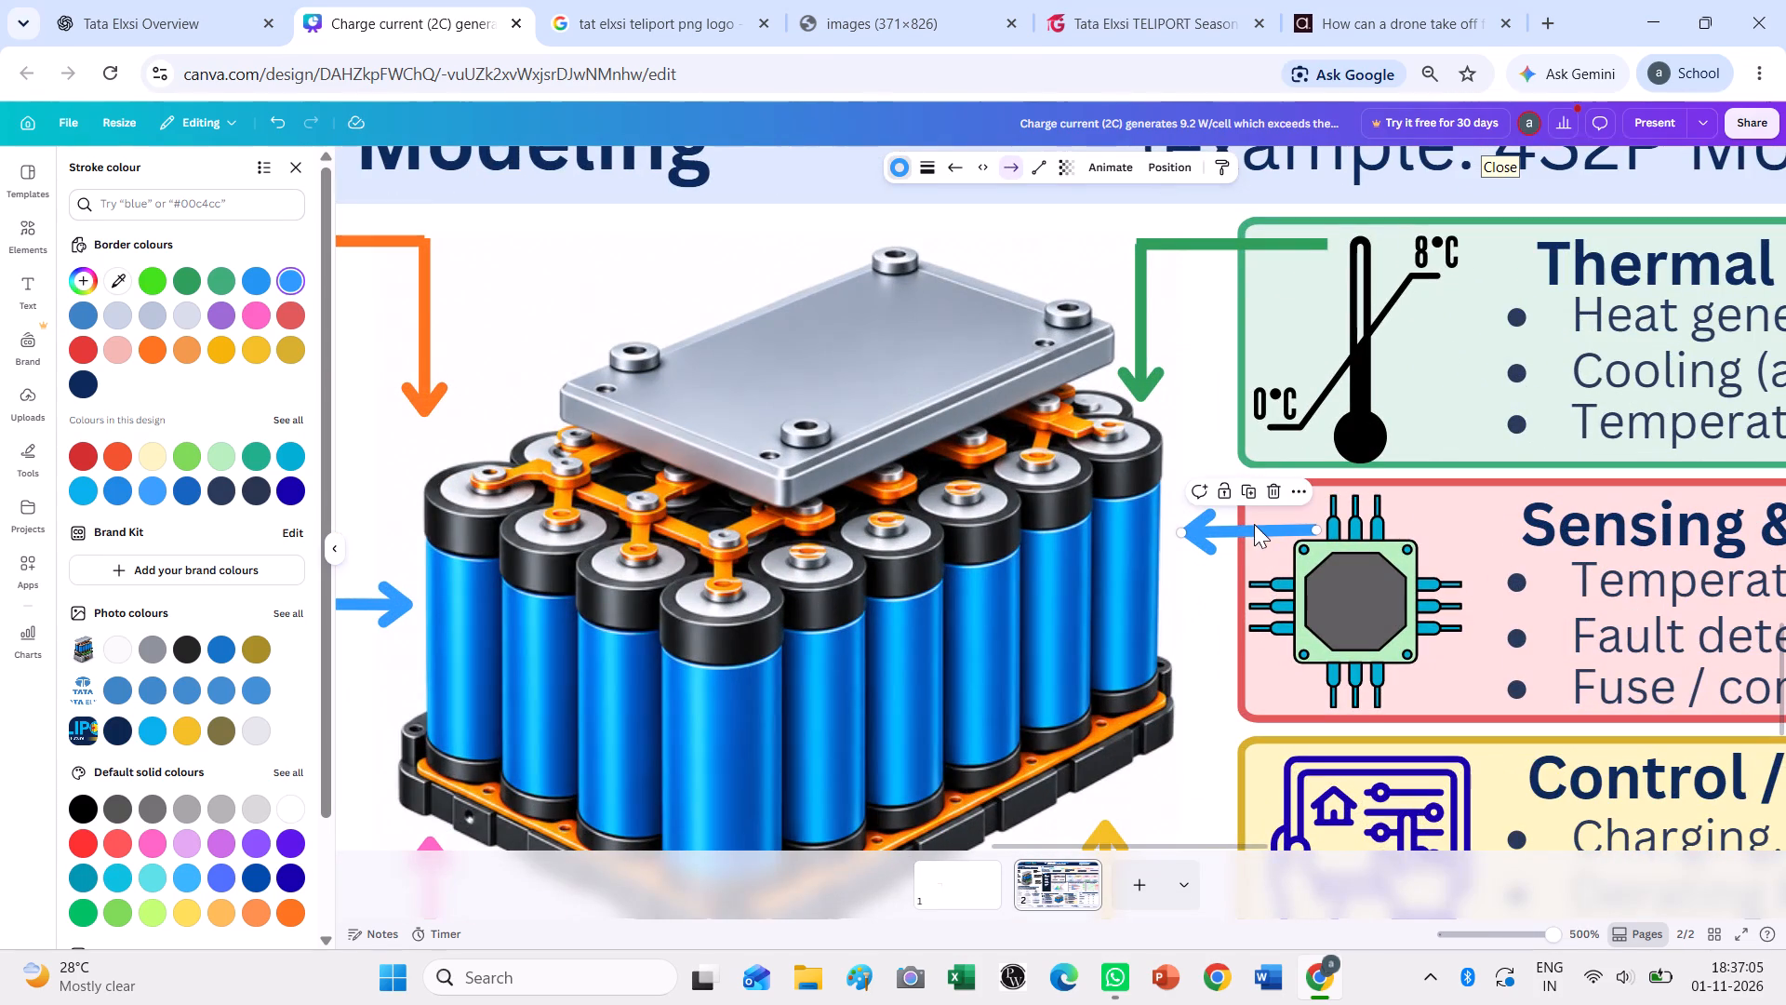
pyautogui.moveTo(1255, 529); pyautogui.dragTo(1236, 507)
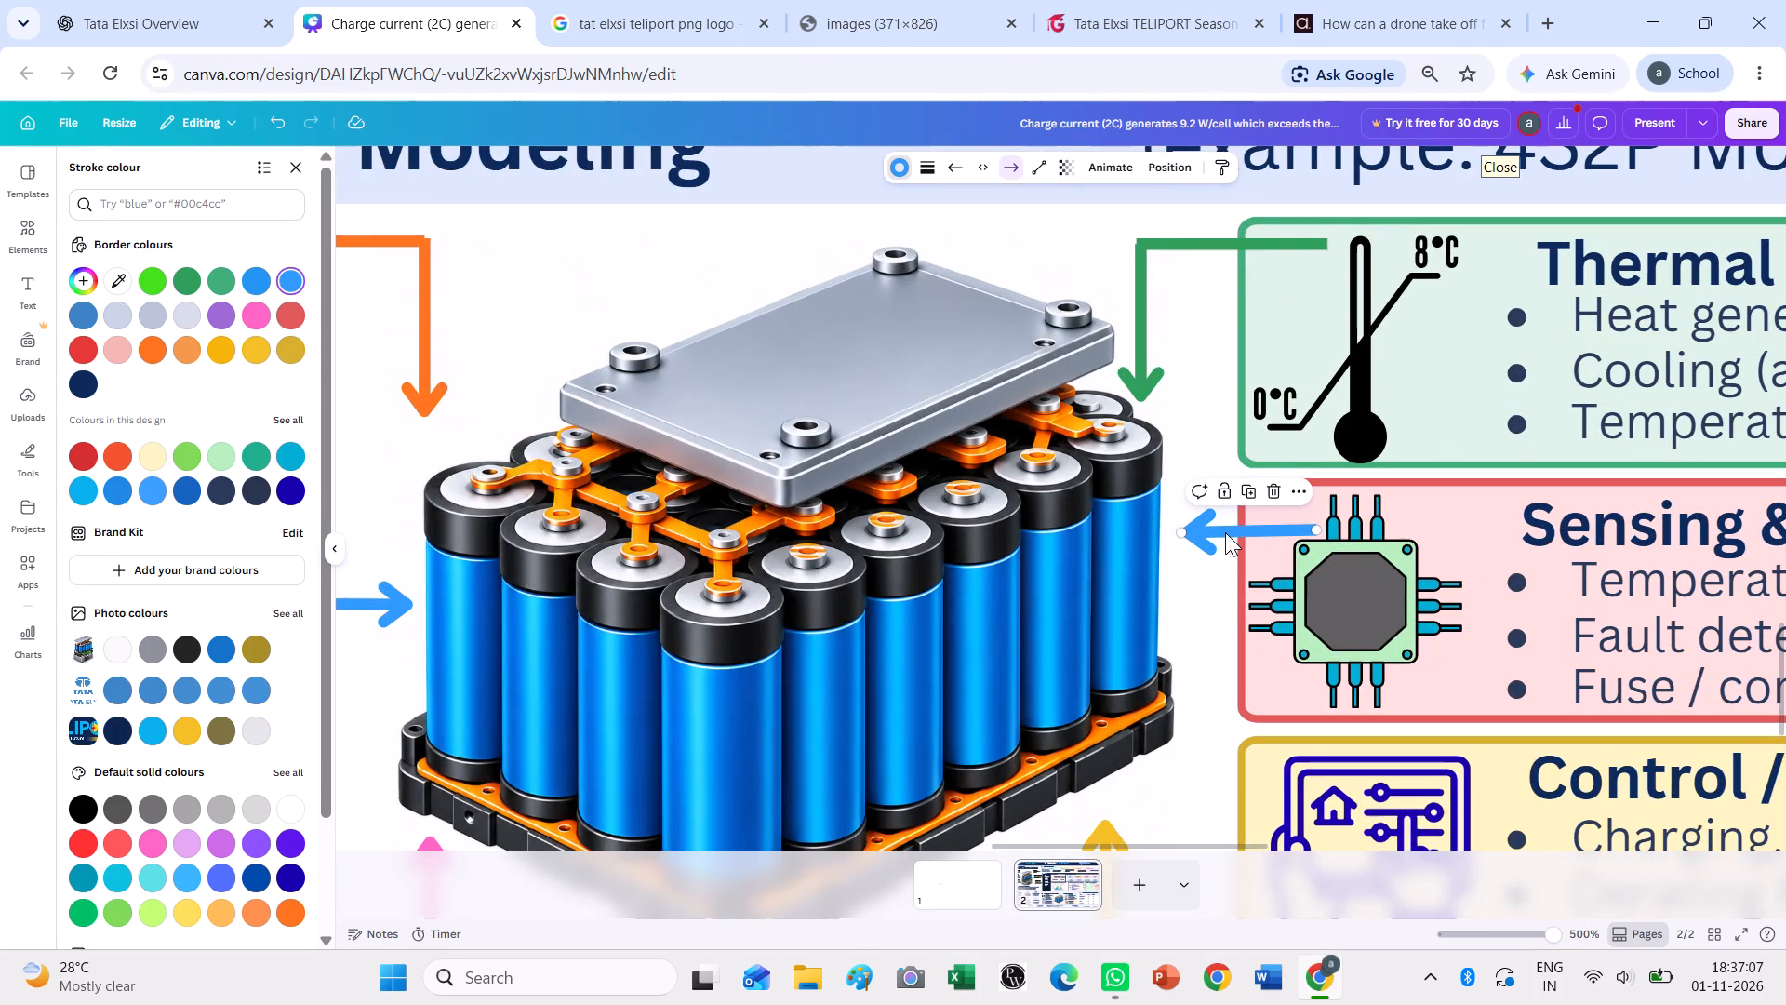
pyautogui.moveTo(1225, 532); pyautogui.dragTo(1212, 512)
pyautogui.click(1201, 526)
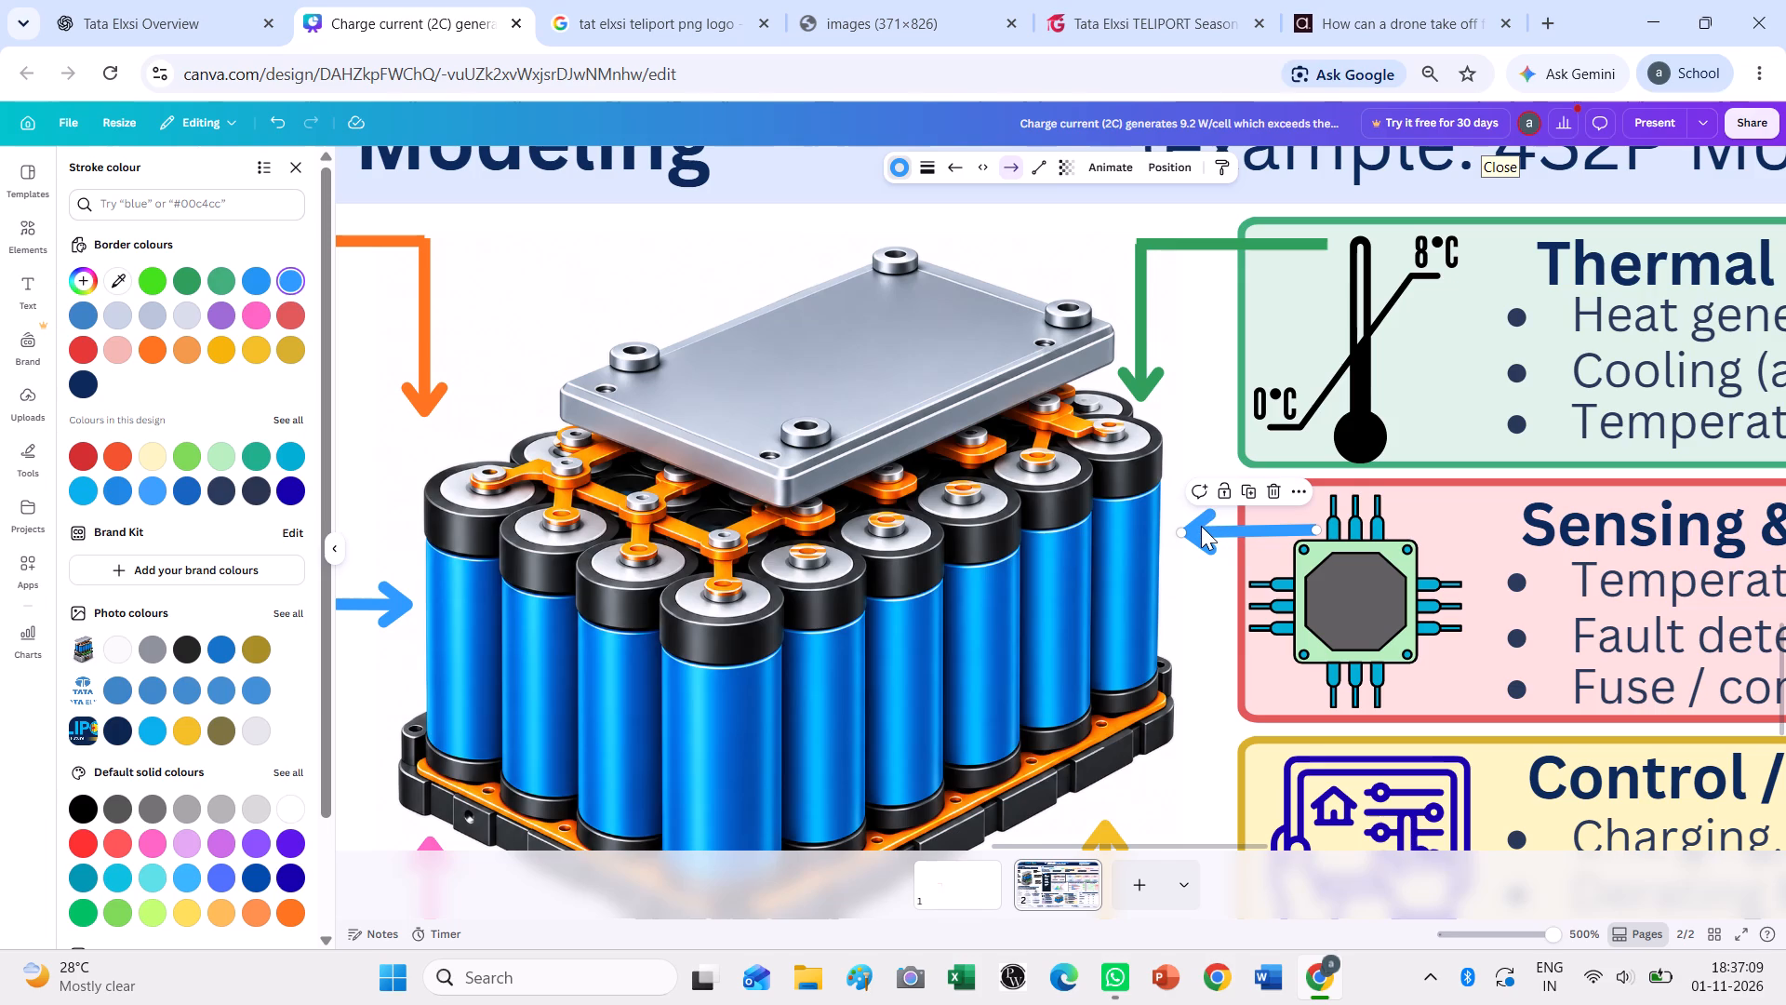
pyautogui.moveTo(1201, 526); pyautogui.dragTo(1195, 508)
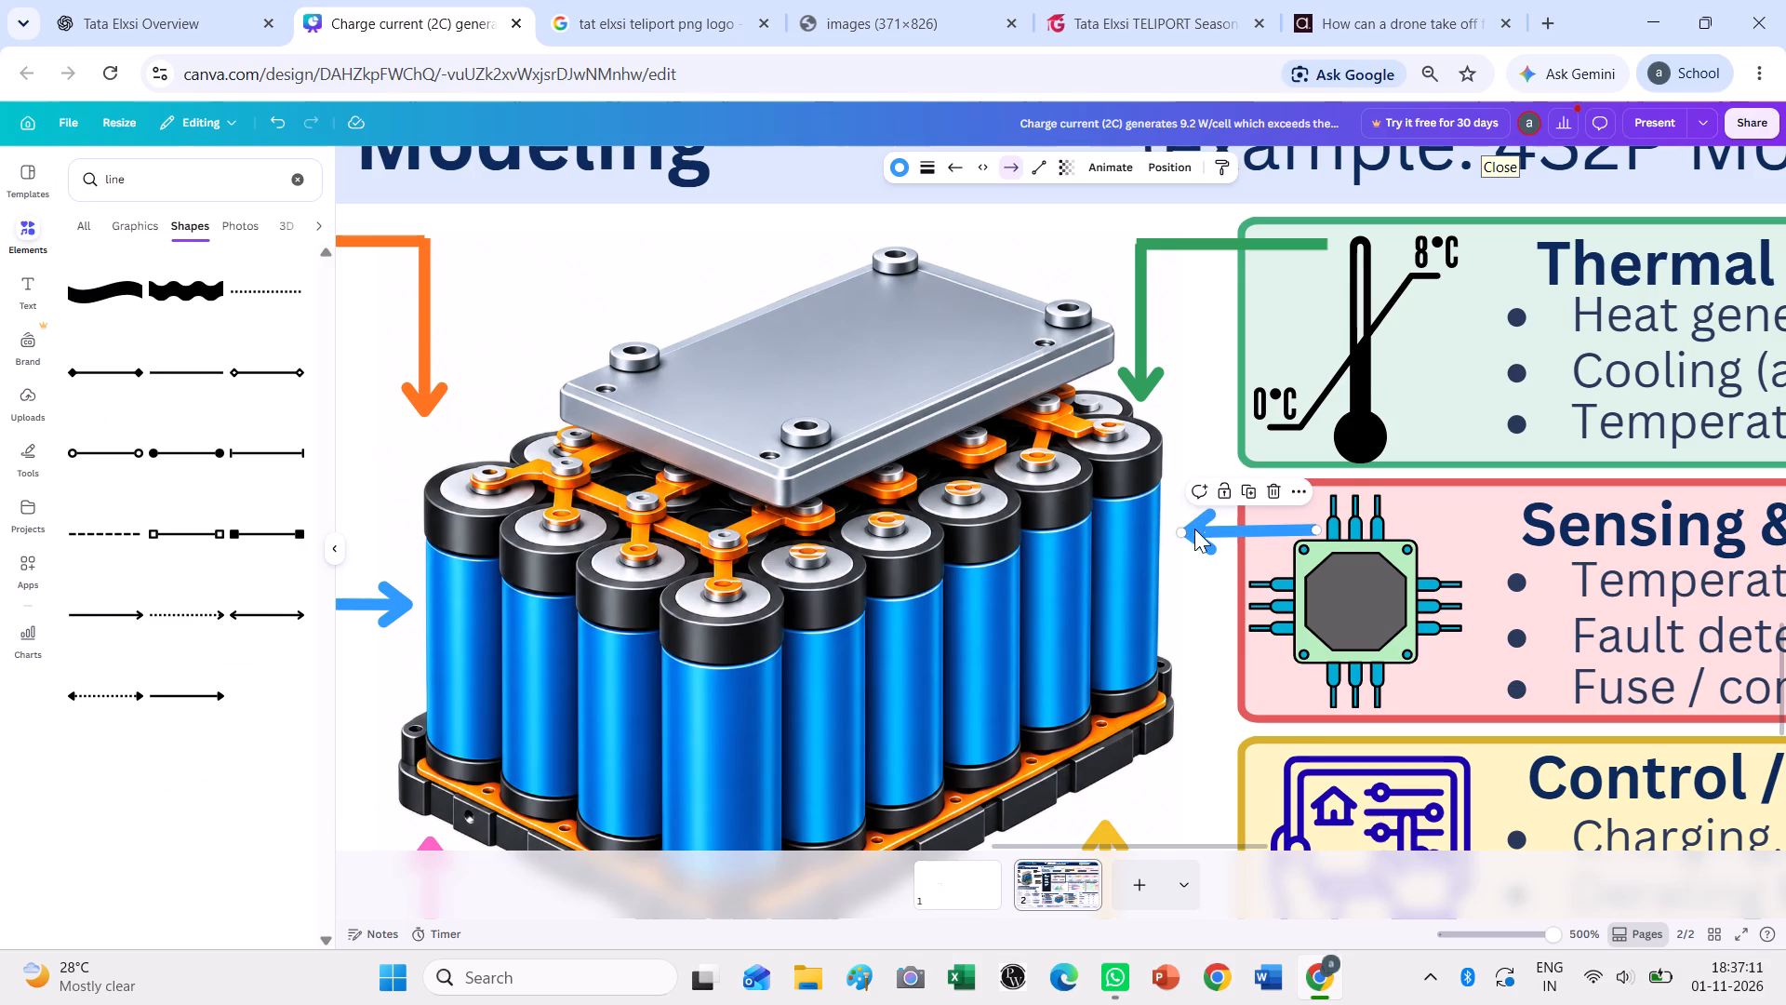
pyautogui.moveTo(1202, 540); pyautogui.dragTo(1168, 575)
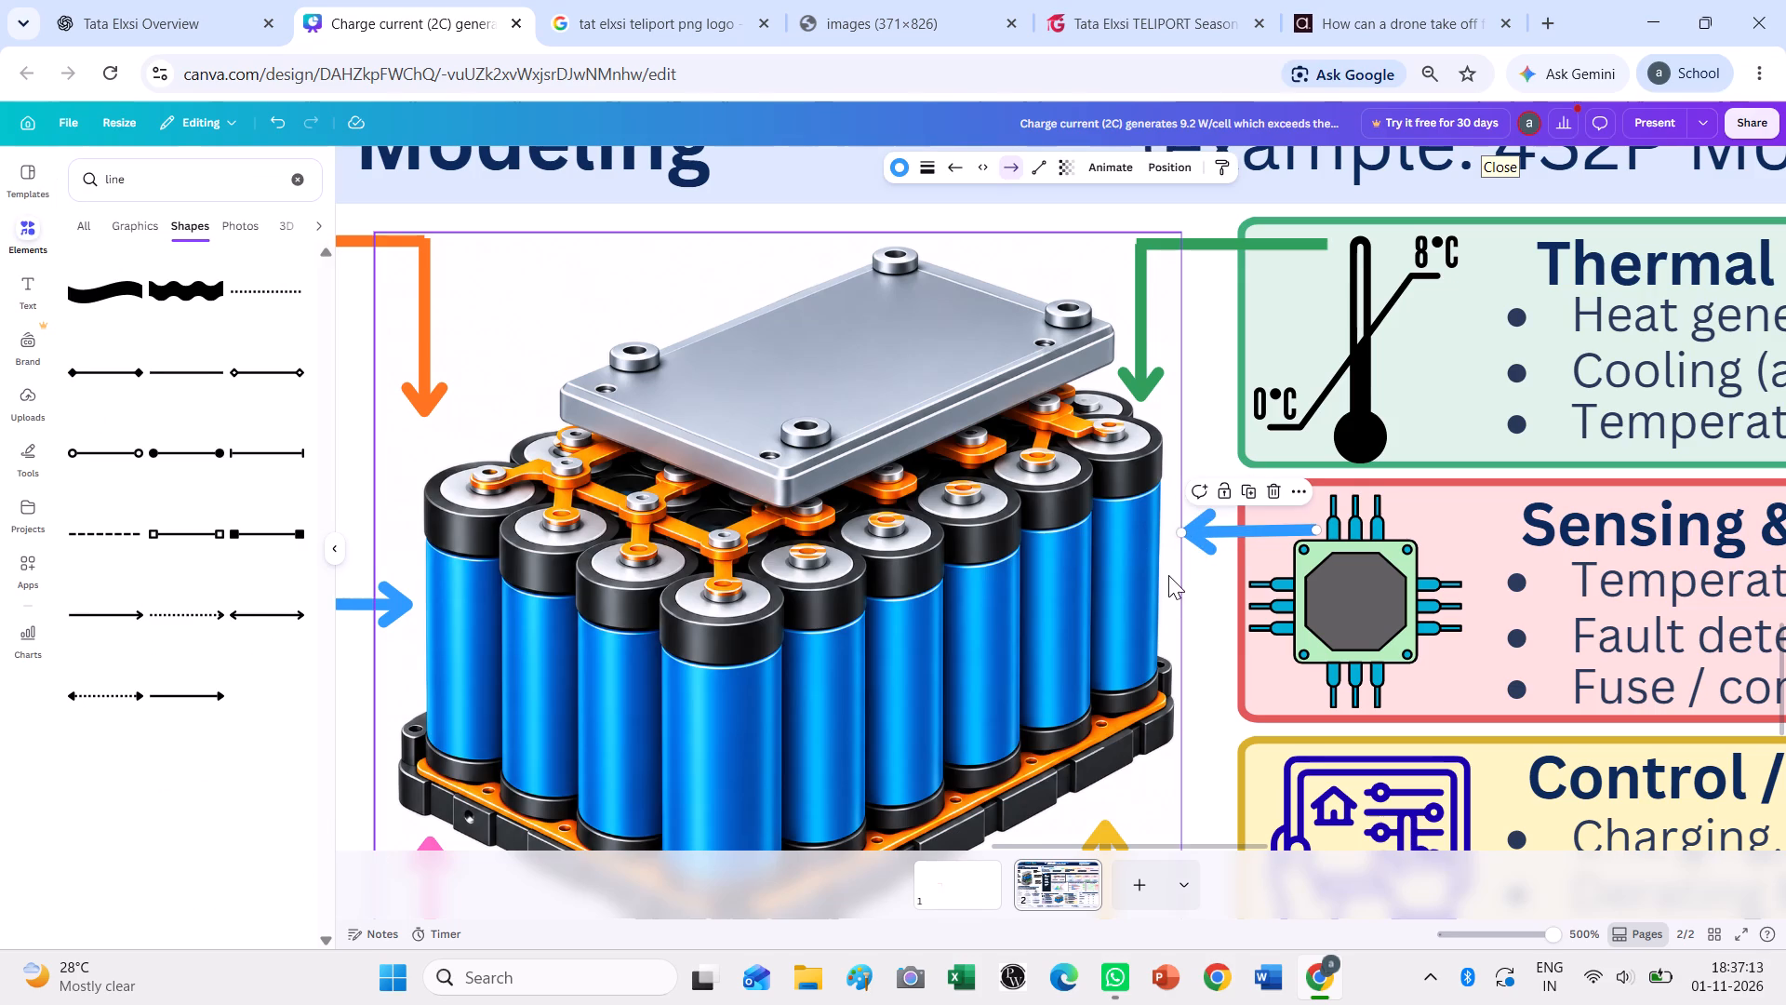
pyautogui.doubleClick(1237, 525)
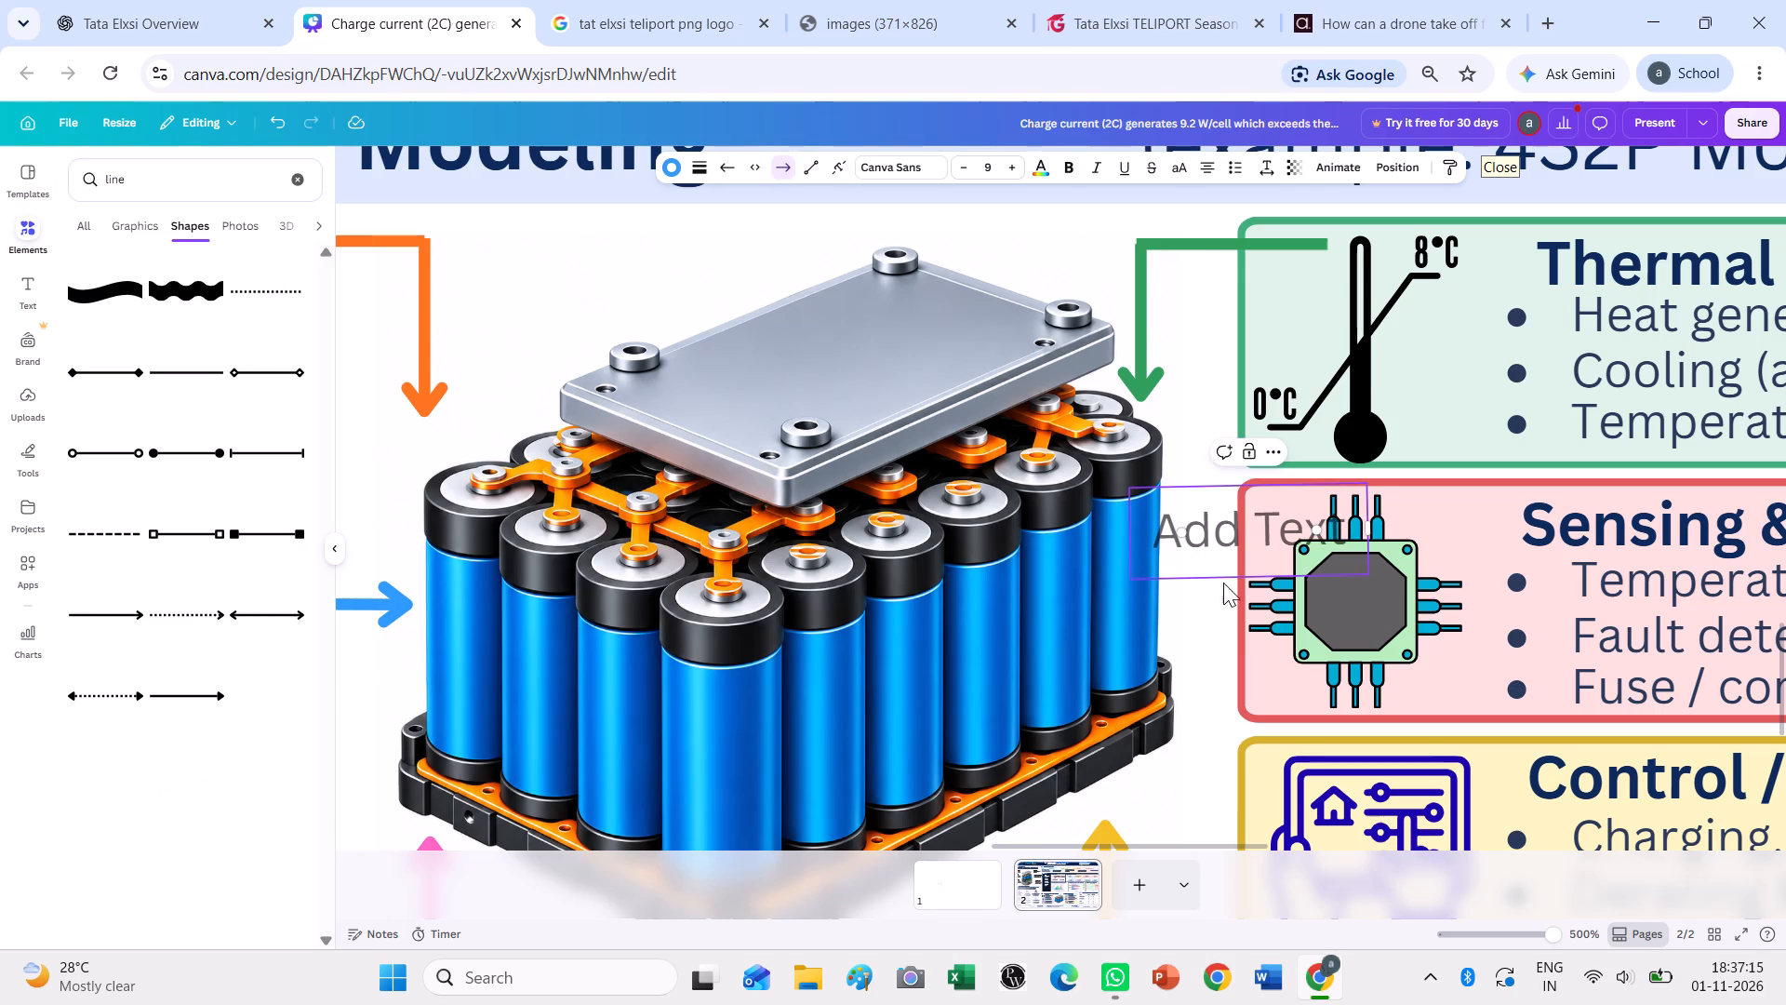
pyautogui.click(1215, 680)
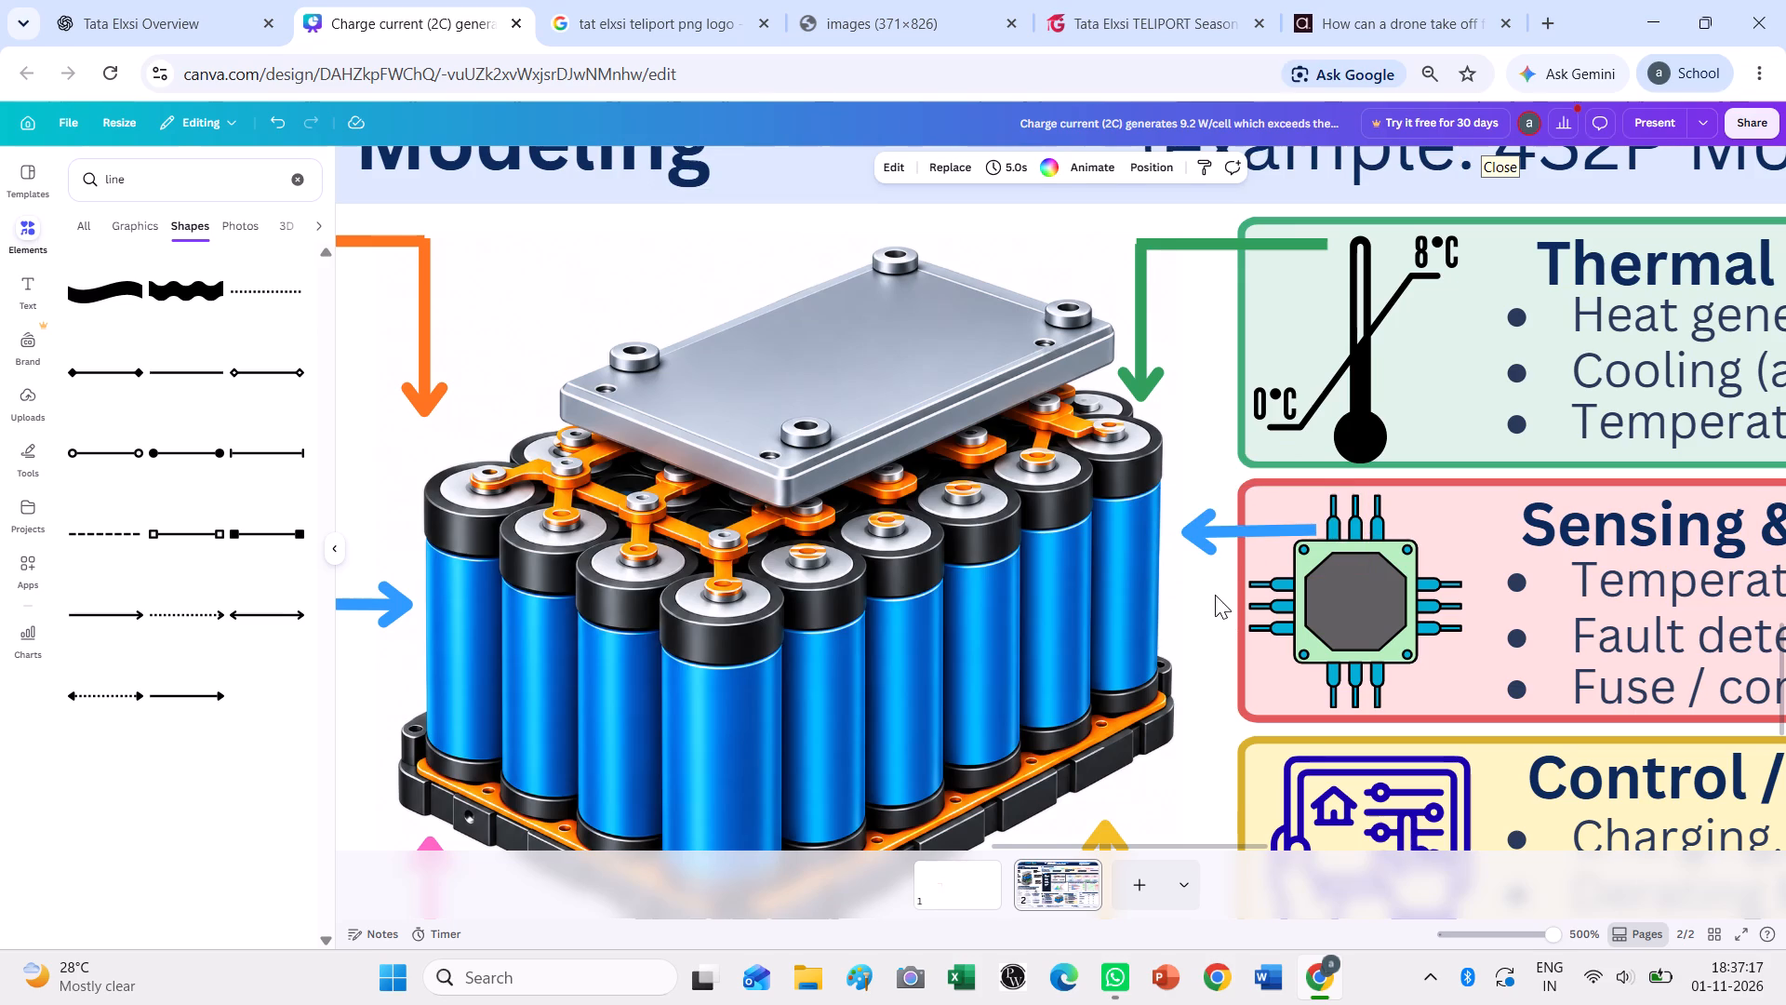
# Shorten the blue arrow beside the Sensing & Protection box so its tail stops before the chip icon, keeping it horizontal.
pyautogui.moveTo(1220, 534); pyautogui.dragTo(1212, 505)
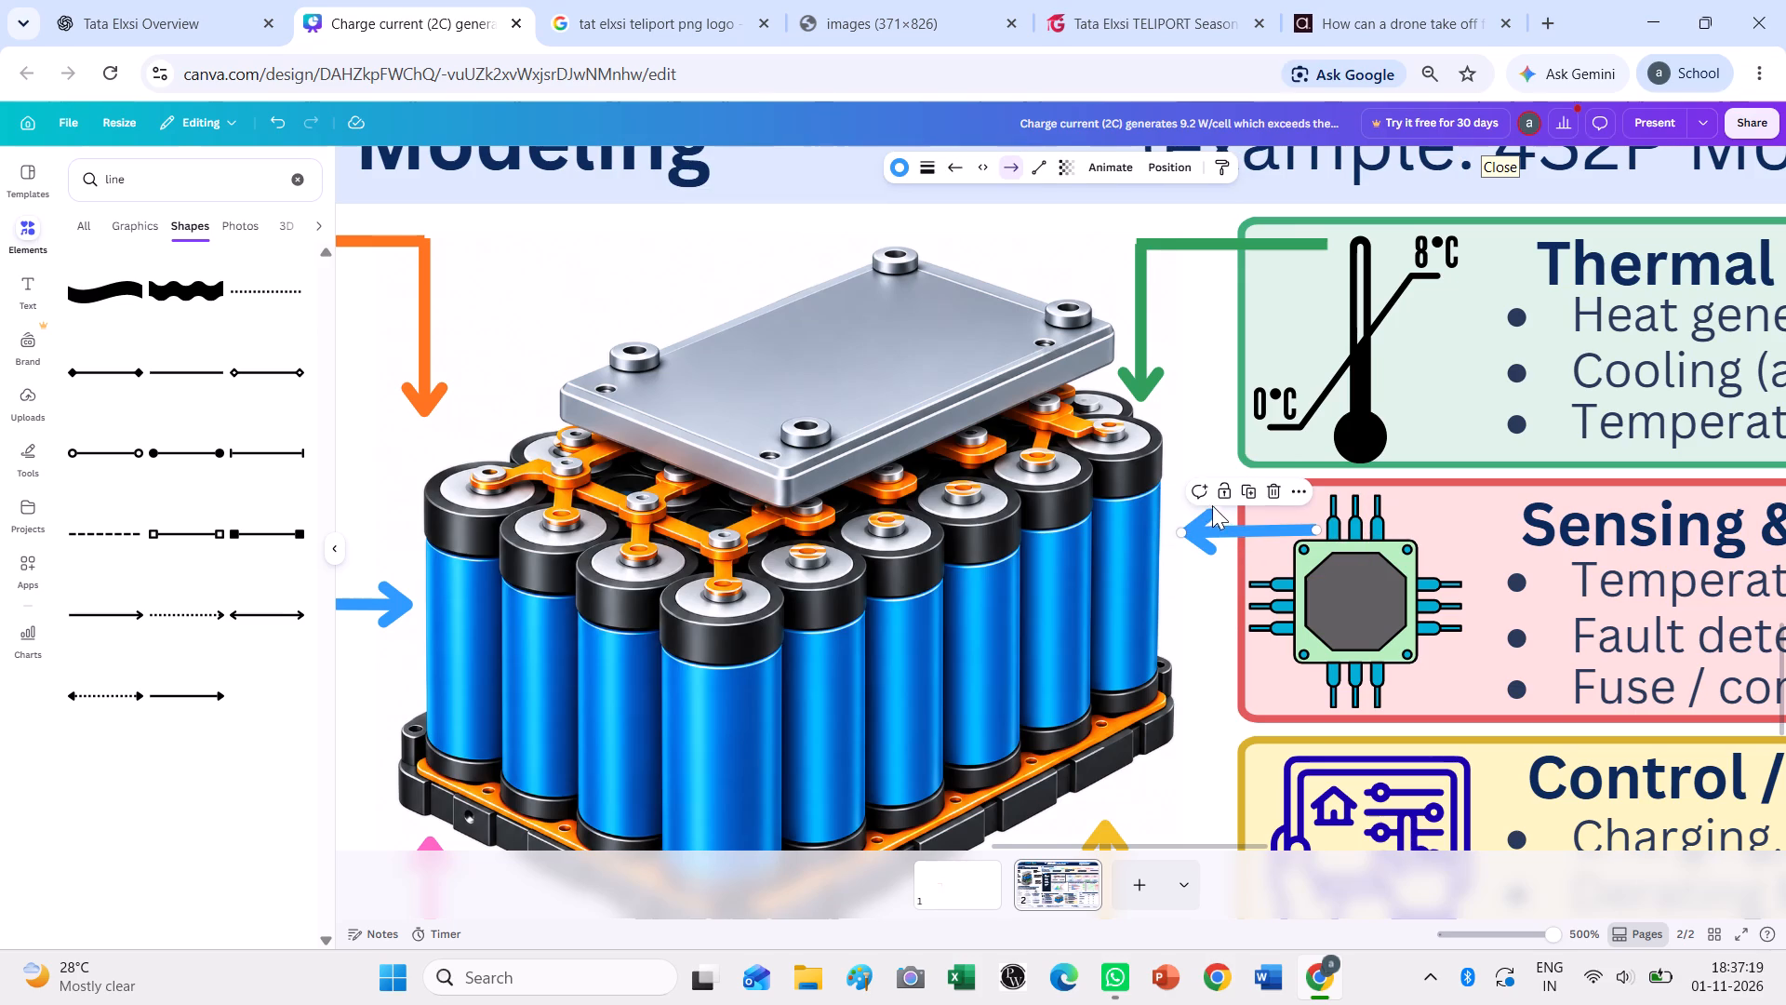
pyautogui.moveTo(1212, 505); pyautogui.dragTo(1209, 492)
pyautogui.moveTo(1320, 528); pyautogui.dragTo(1307, 526)
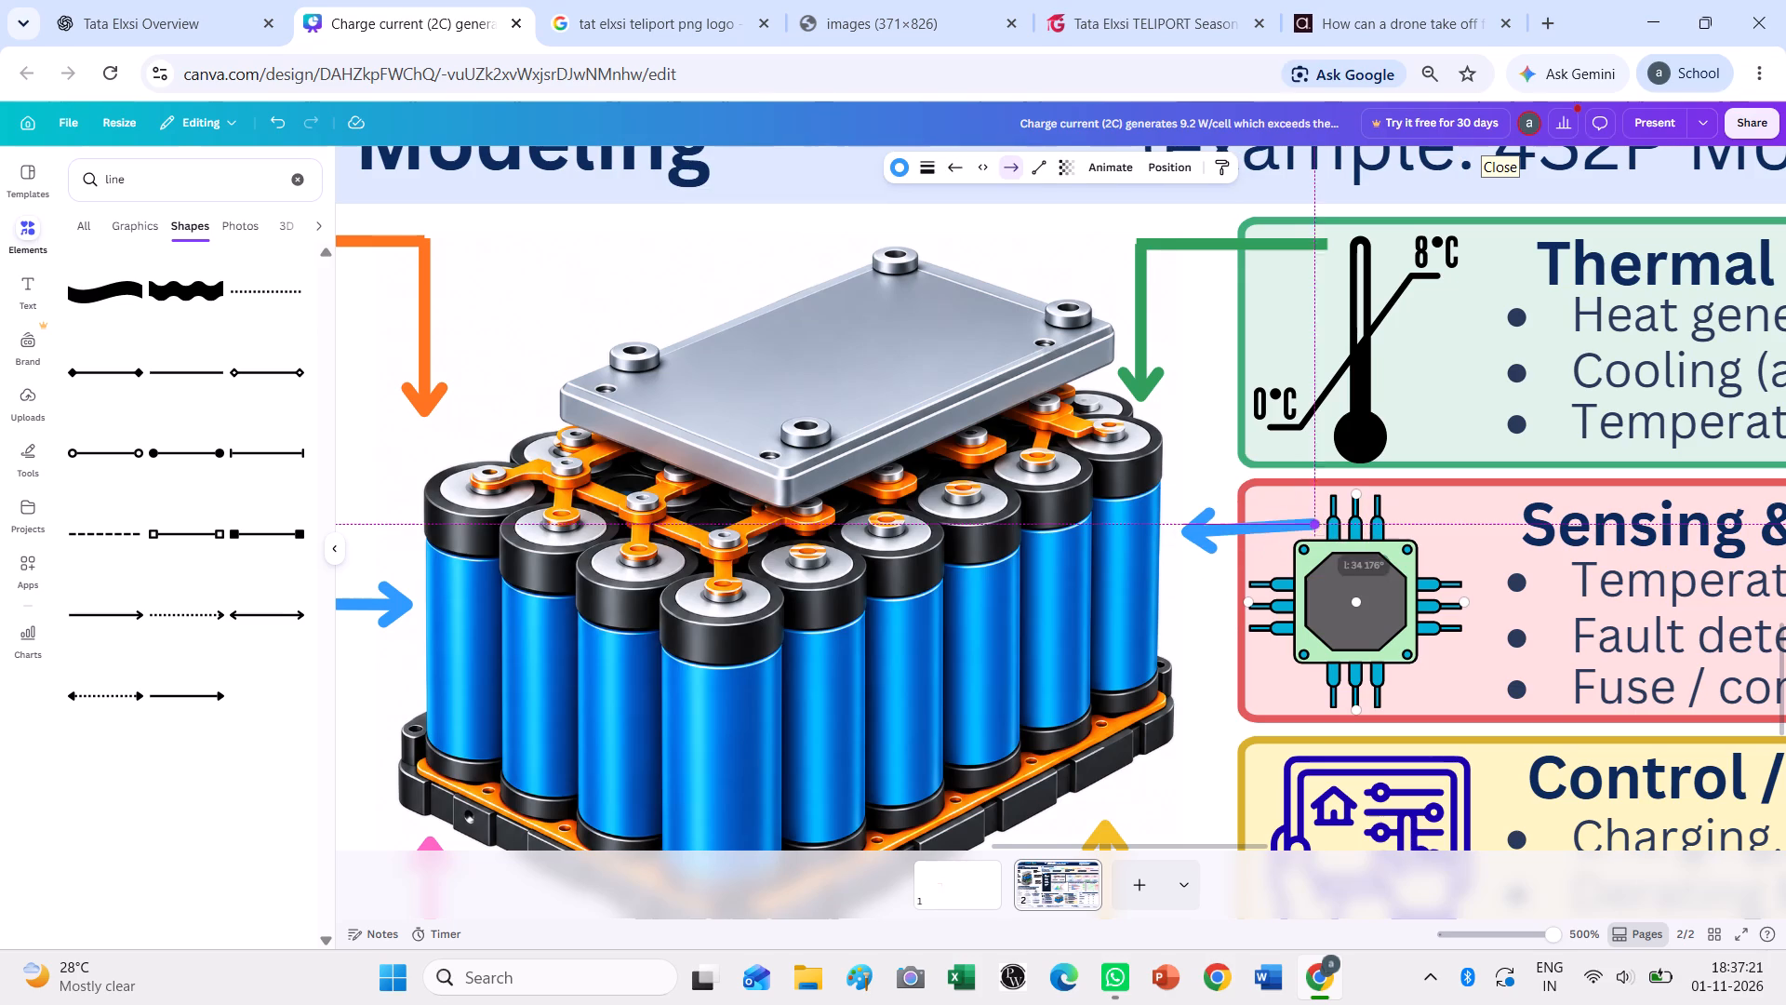
pyautogui.moveTo(1307, 526); pyautogui.dragTo(1293, 529)
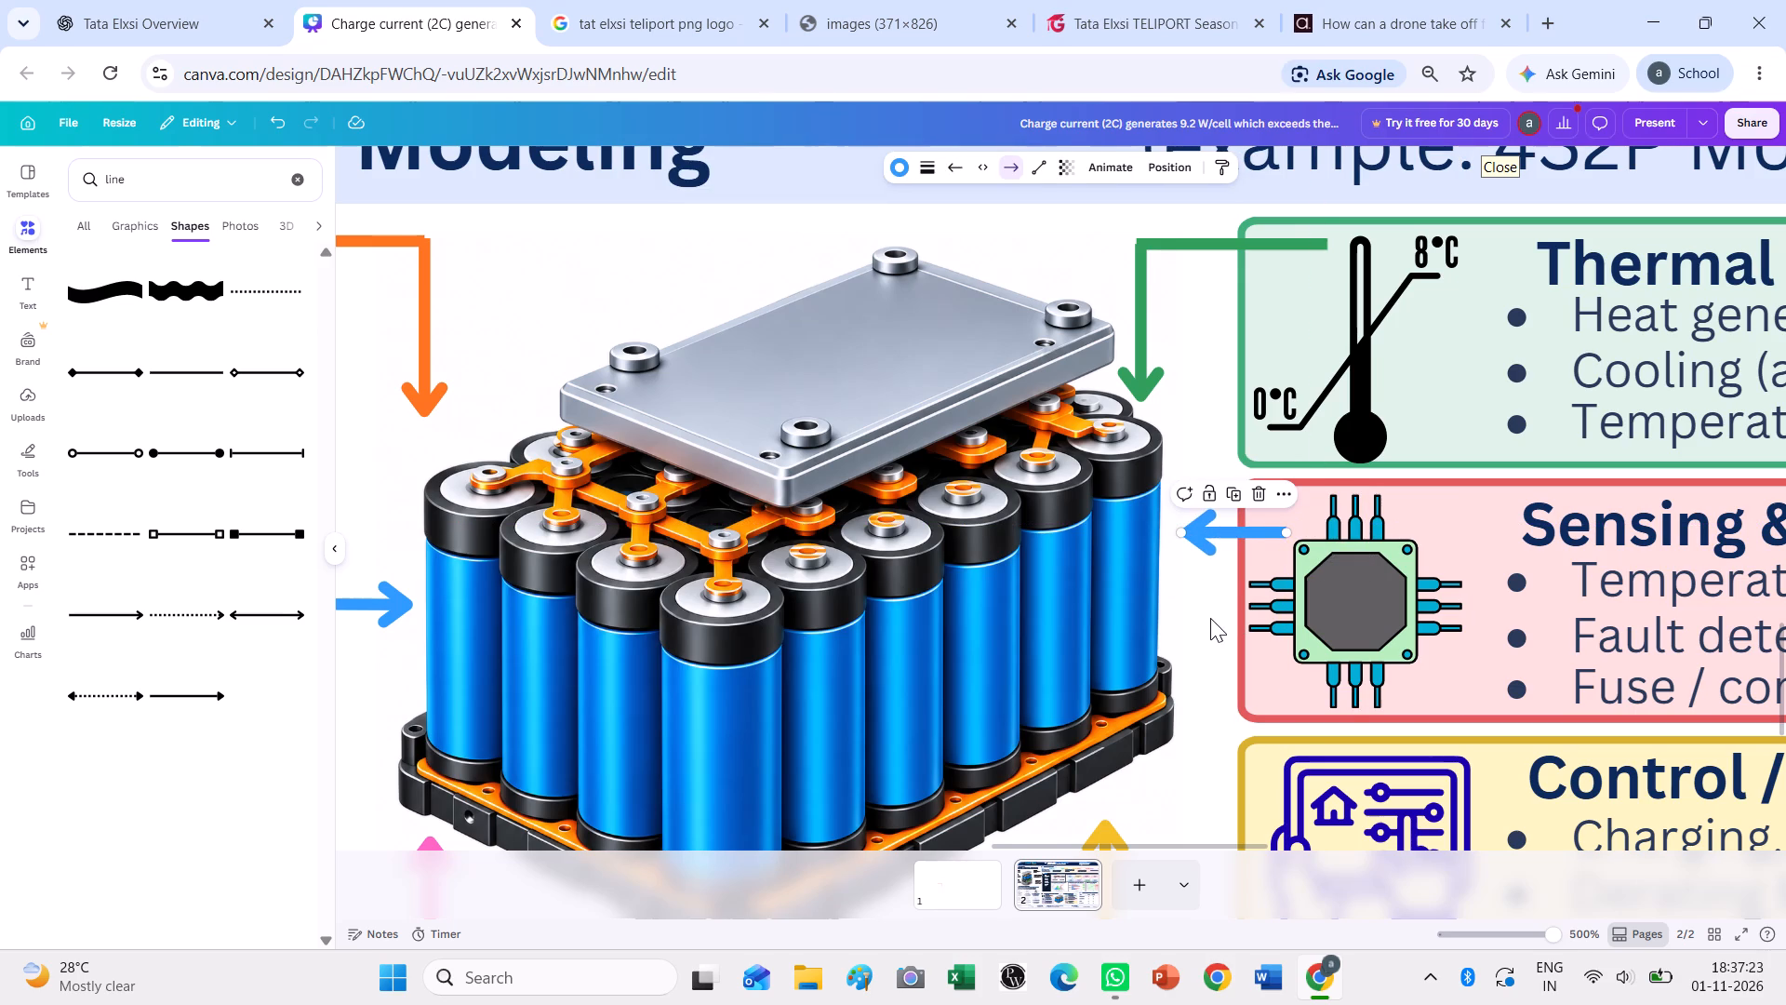
pyautogui.click(1206, 617)
# Recolour the arrow beside the Sensing & Protection box red and deselect it.
pyautogui.click(1229, 537)
pyautogui.click(905, 167)
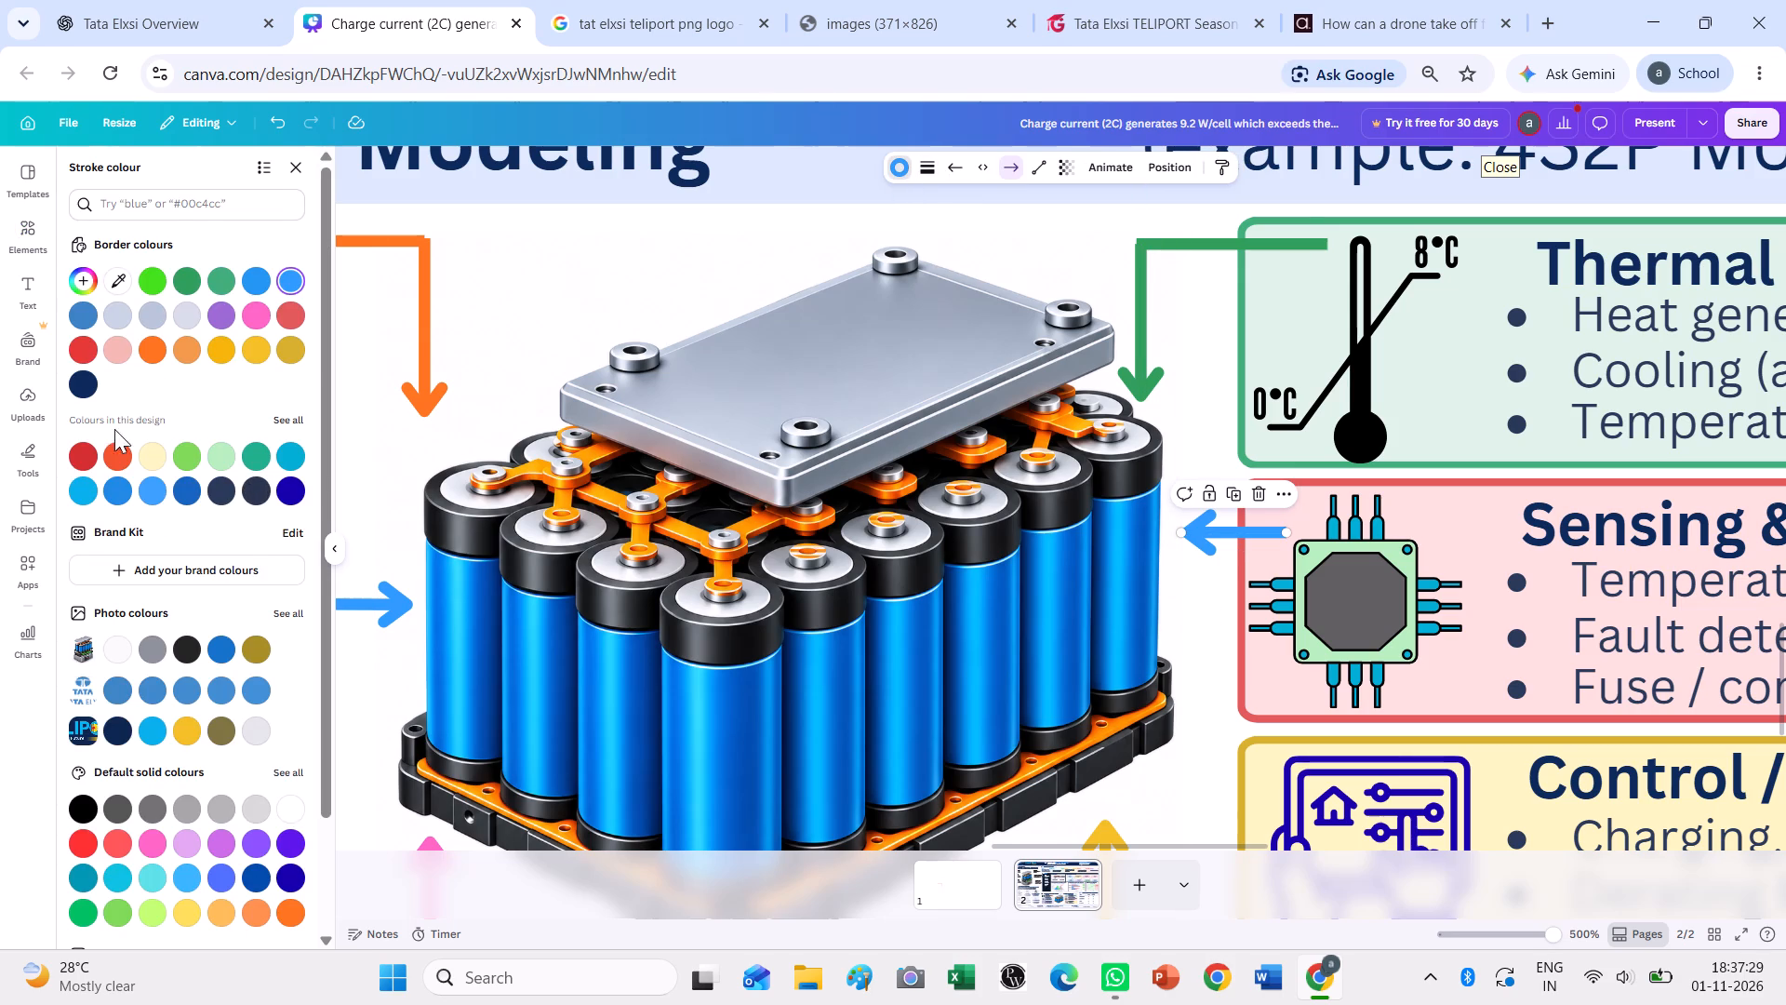
pyautogui.click(84, 457)
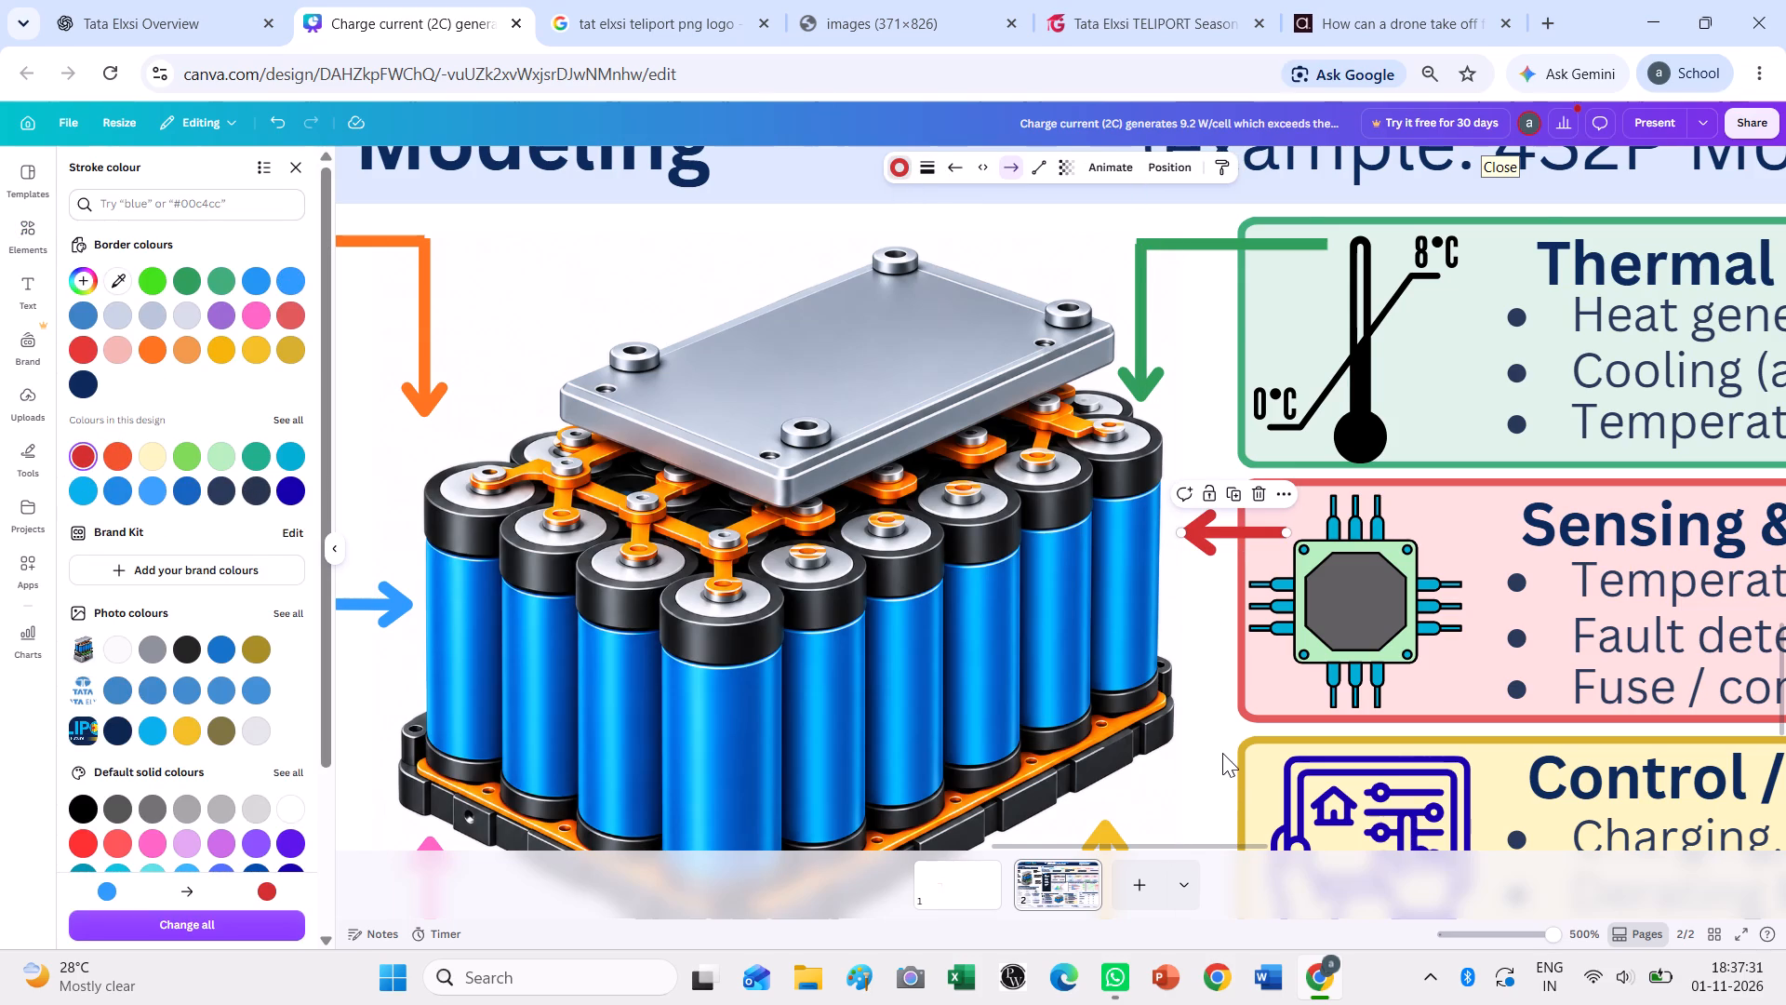
pyautogui.keyDown('ctrl'); pyautogui.scroll(-10, 1222, 753); pyautogui.keyUp('ctrl')
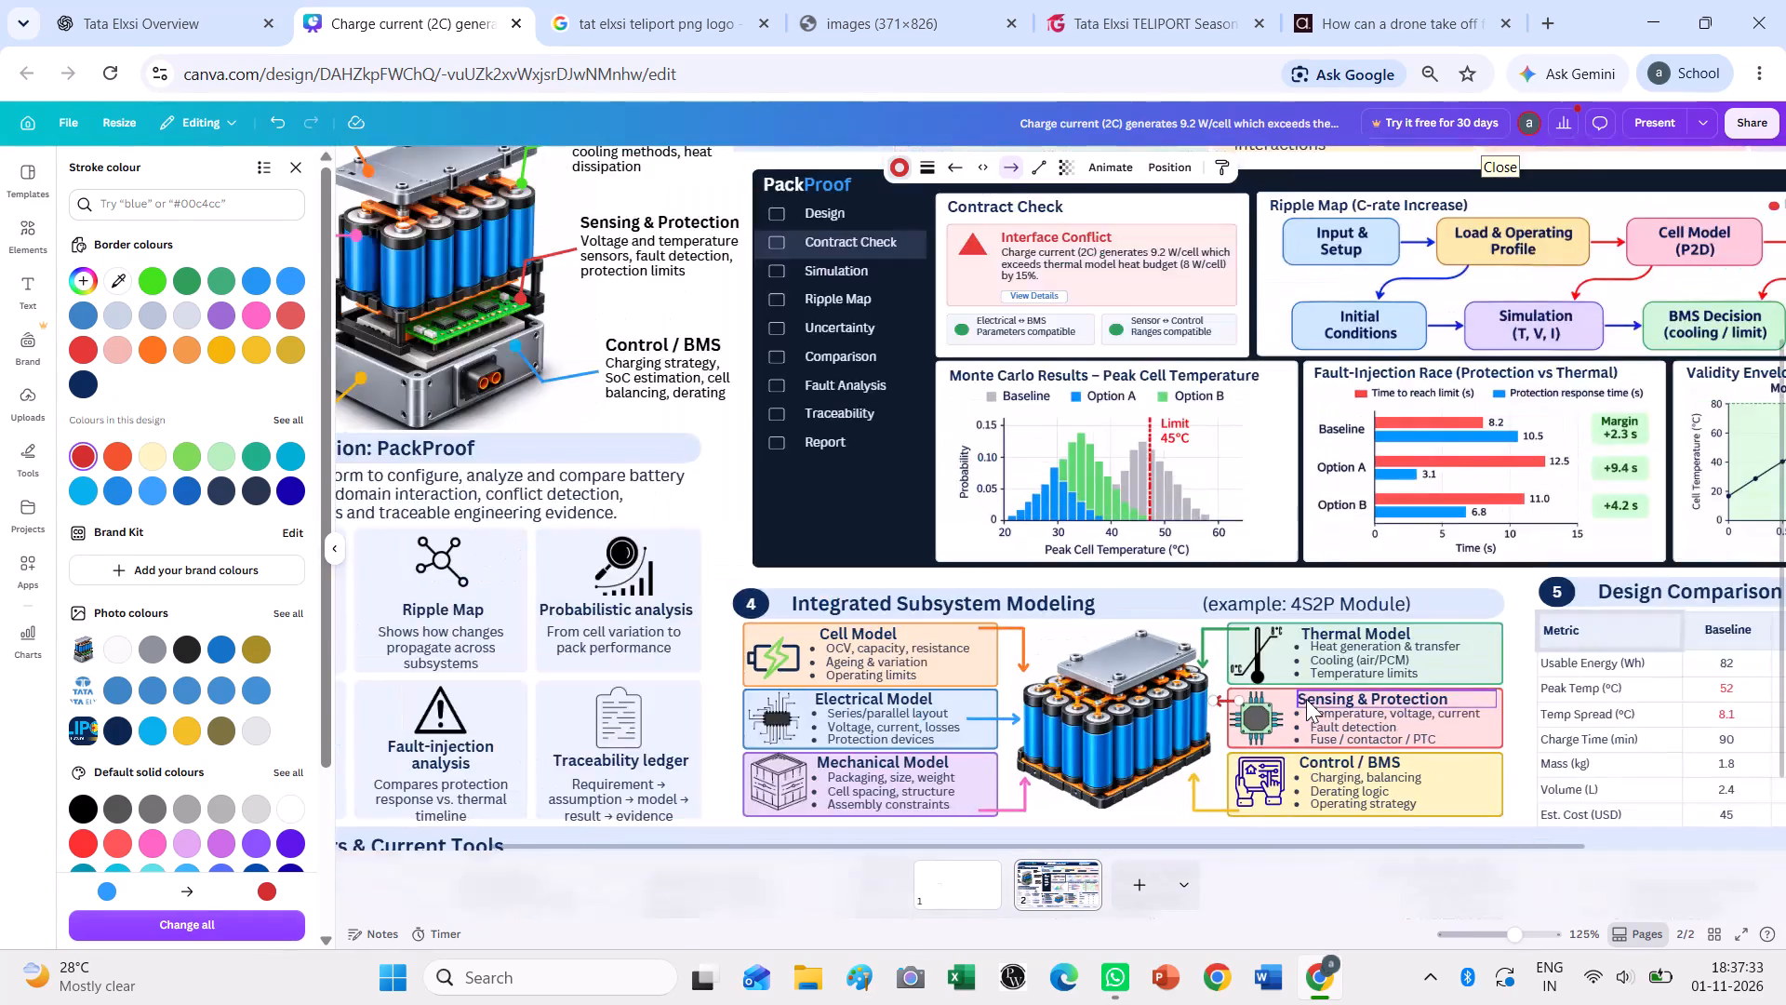
pyautogui.scroll(2, 1306, 699)
pyautogui.scroll(-7, 1307, 699)
pyautogui.keyDown('ctrl'); pyautogui.scroll(-2, 1307, 702); pyautogui.keyUp('ctrl')
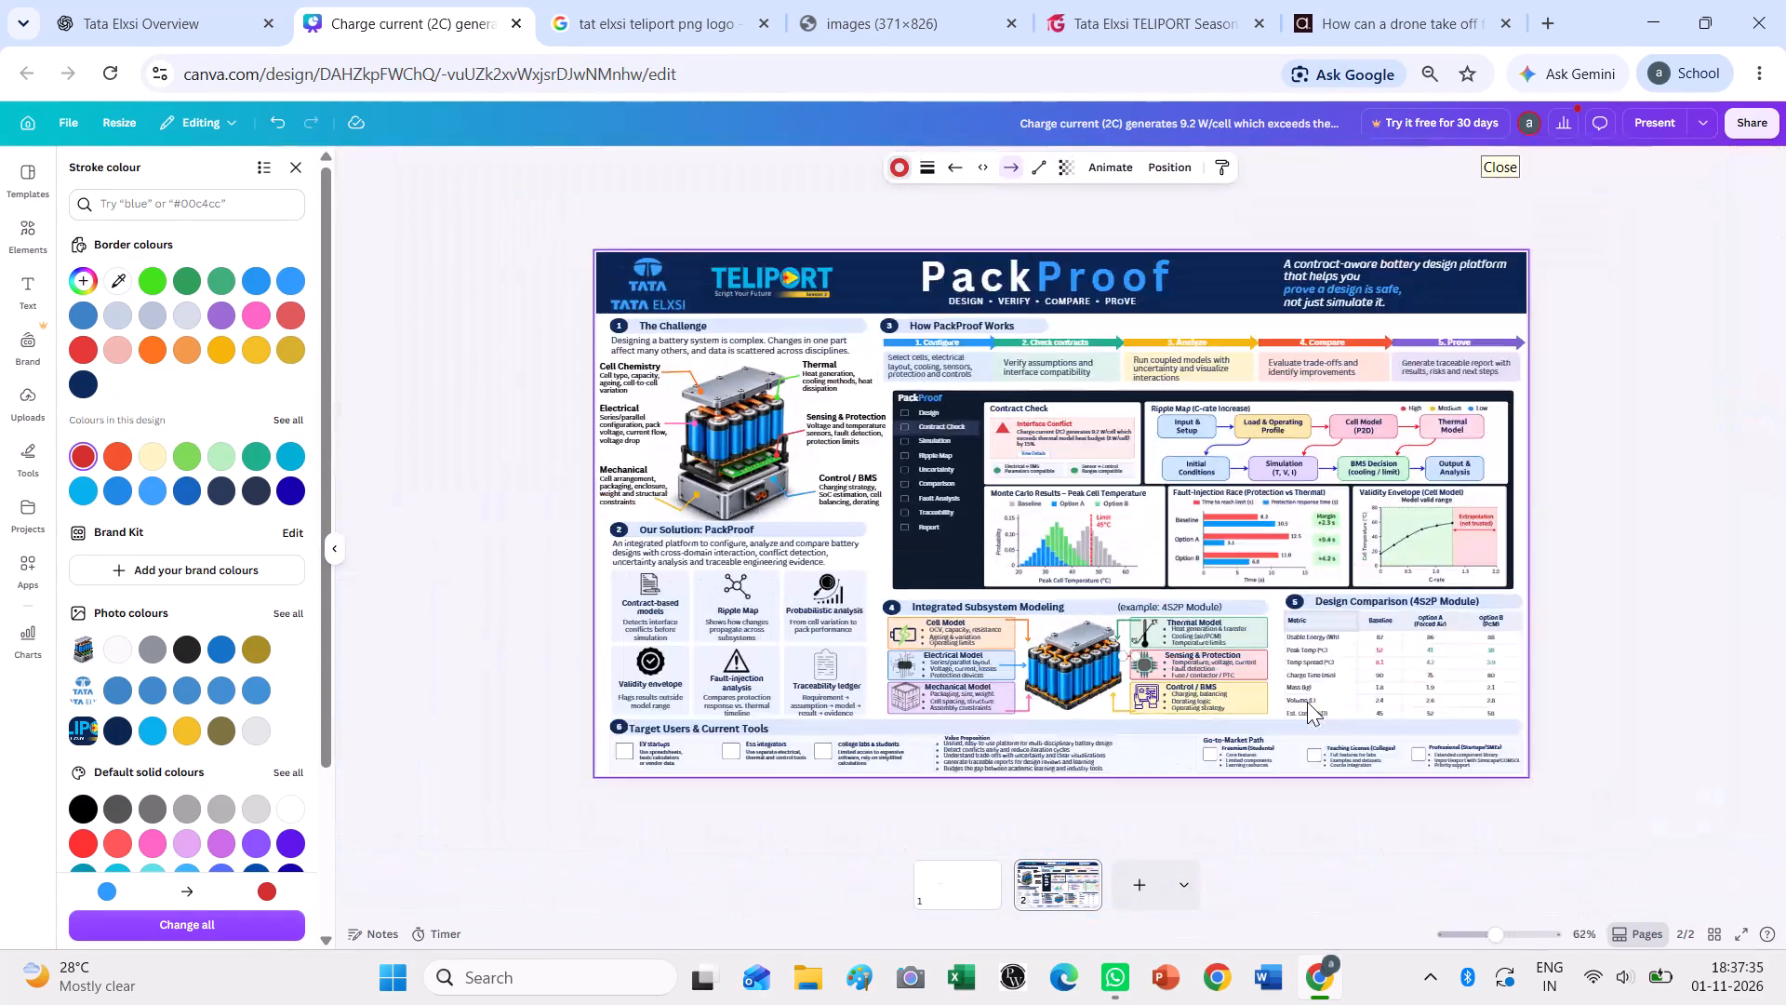
pyautogui.click(1580, 579)
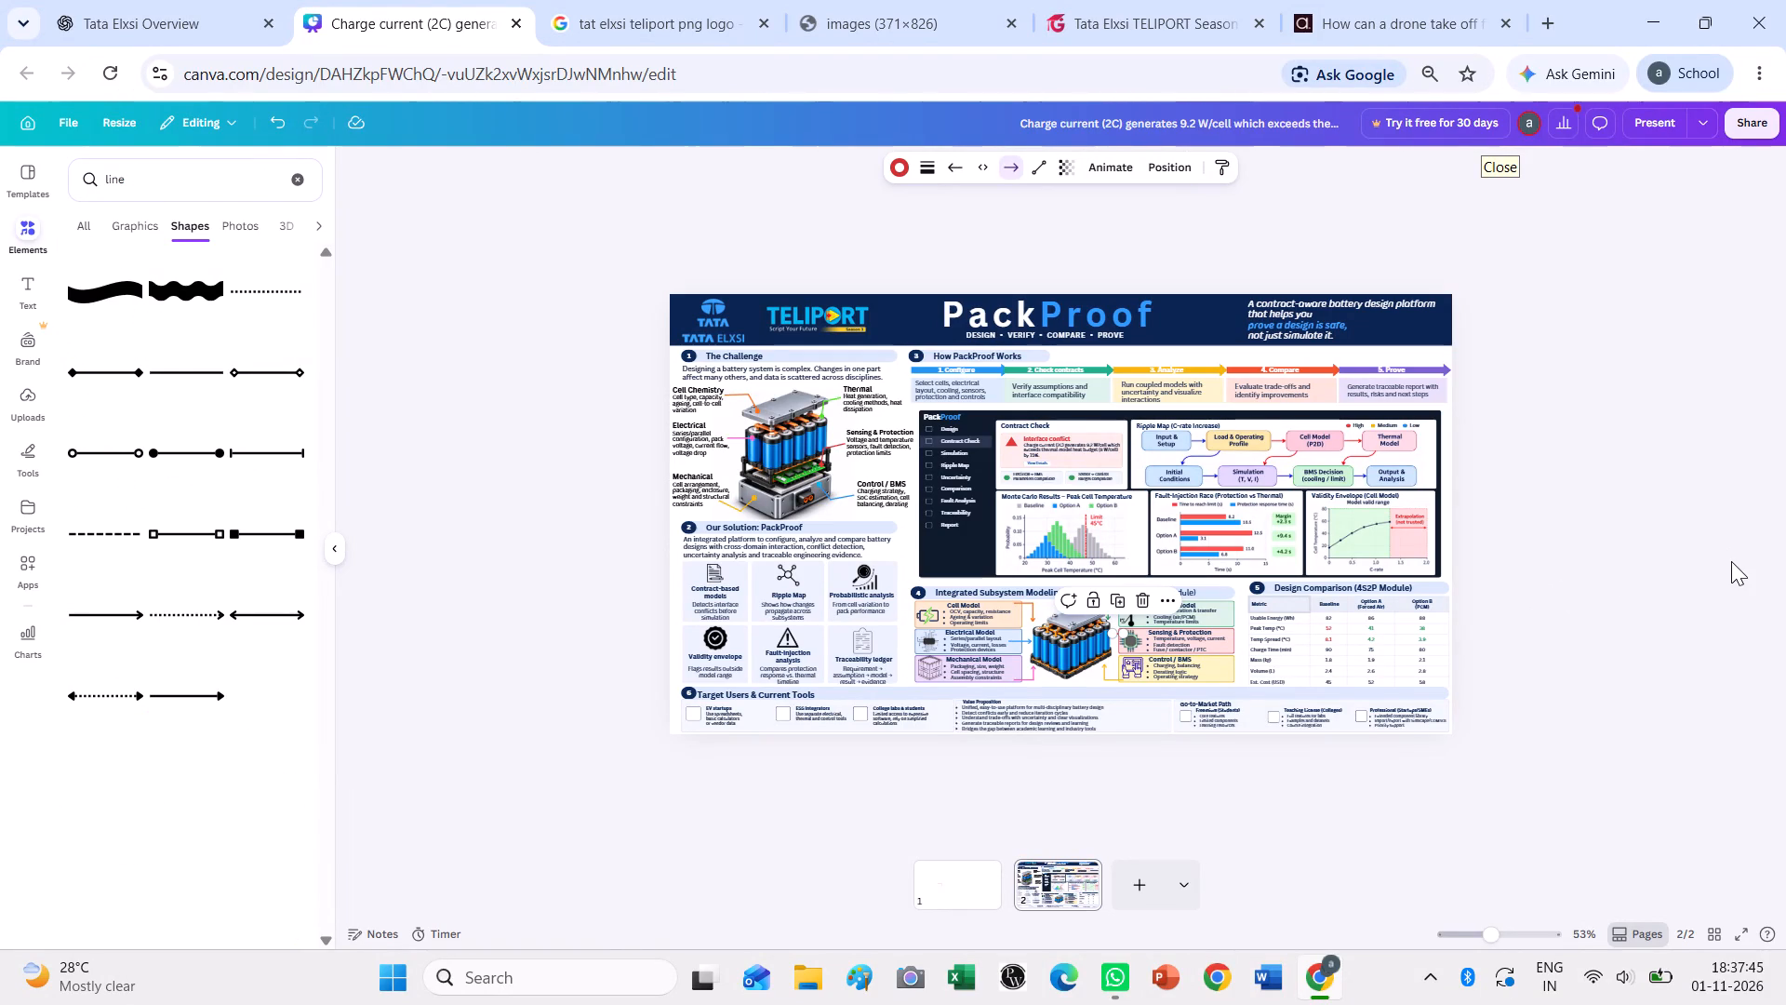
# Switch to the arcvane page on drone landing, reject non-essential cookies, and examine the TELIPORT reference deck's slides for layout and content.
pyautogui.click(1166, 0)
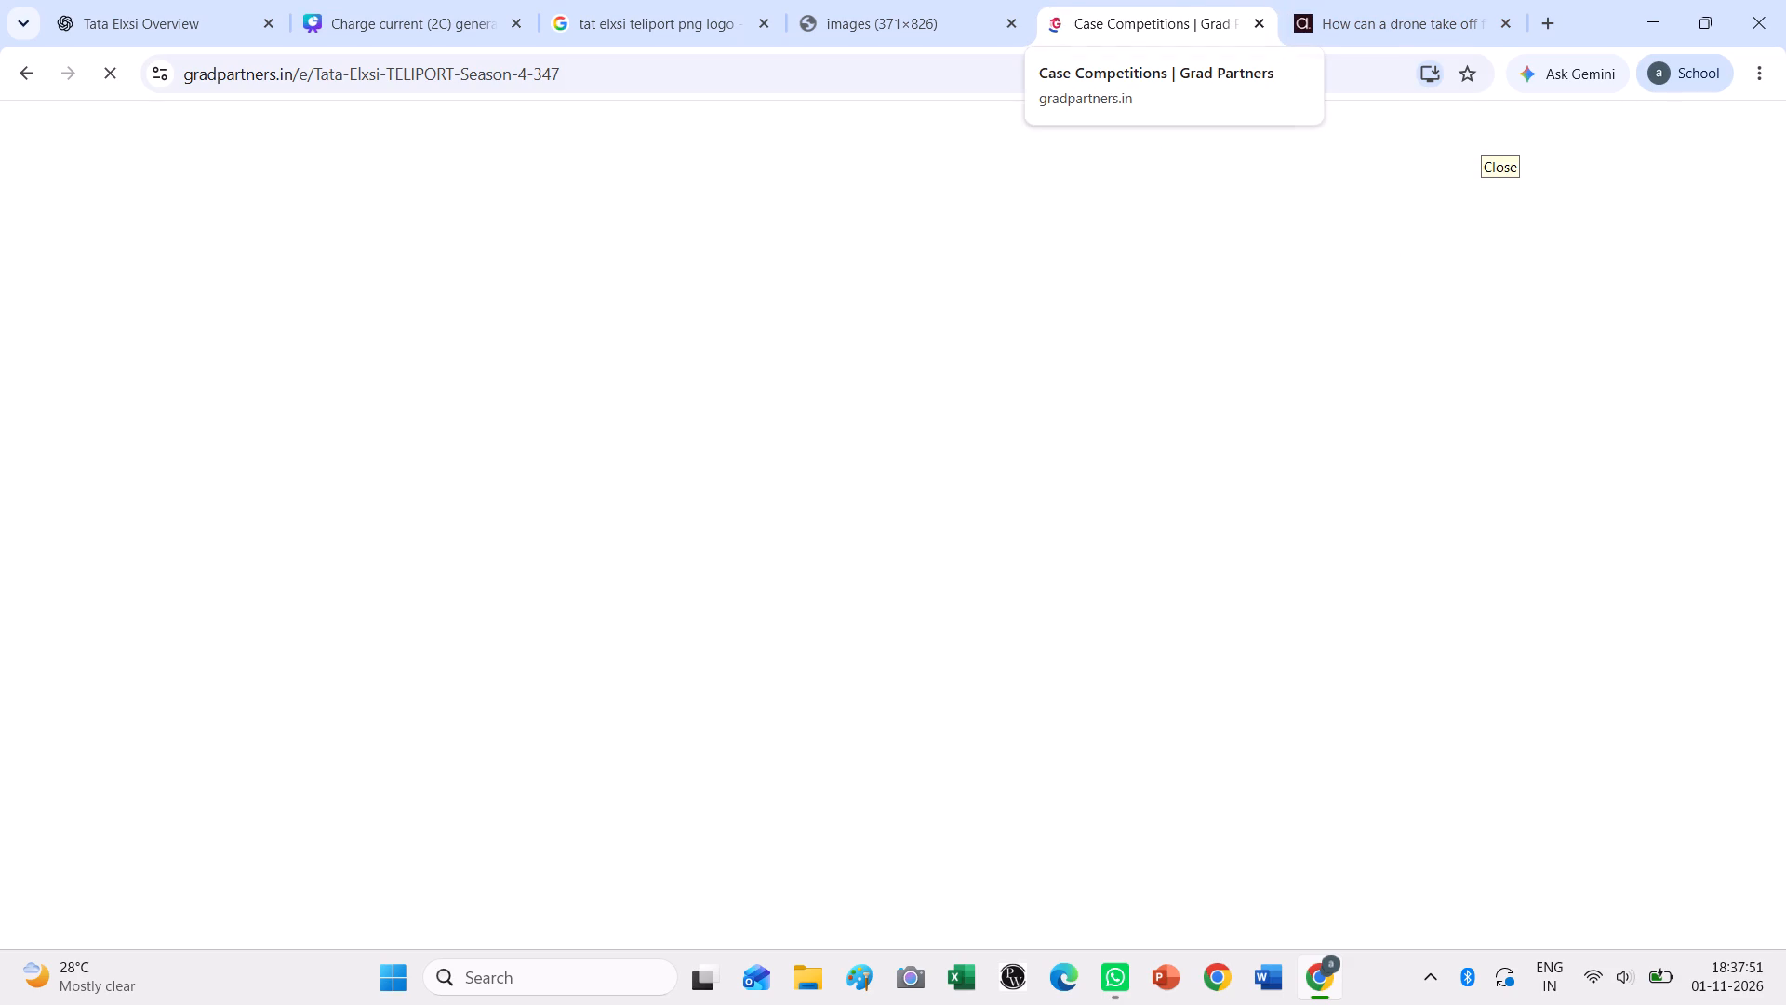
pyautogui.click(1347, 33)
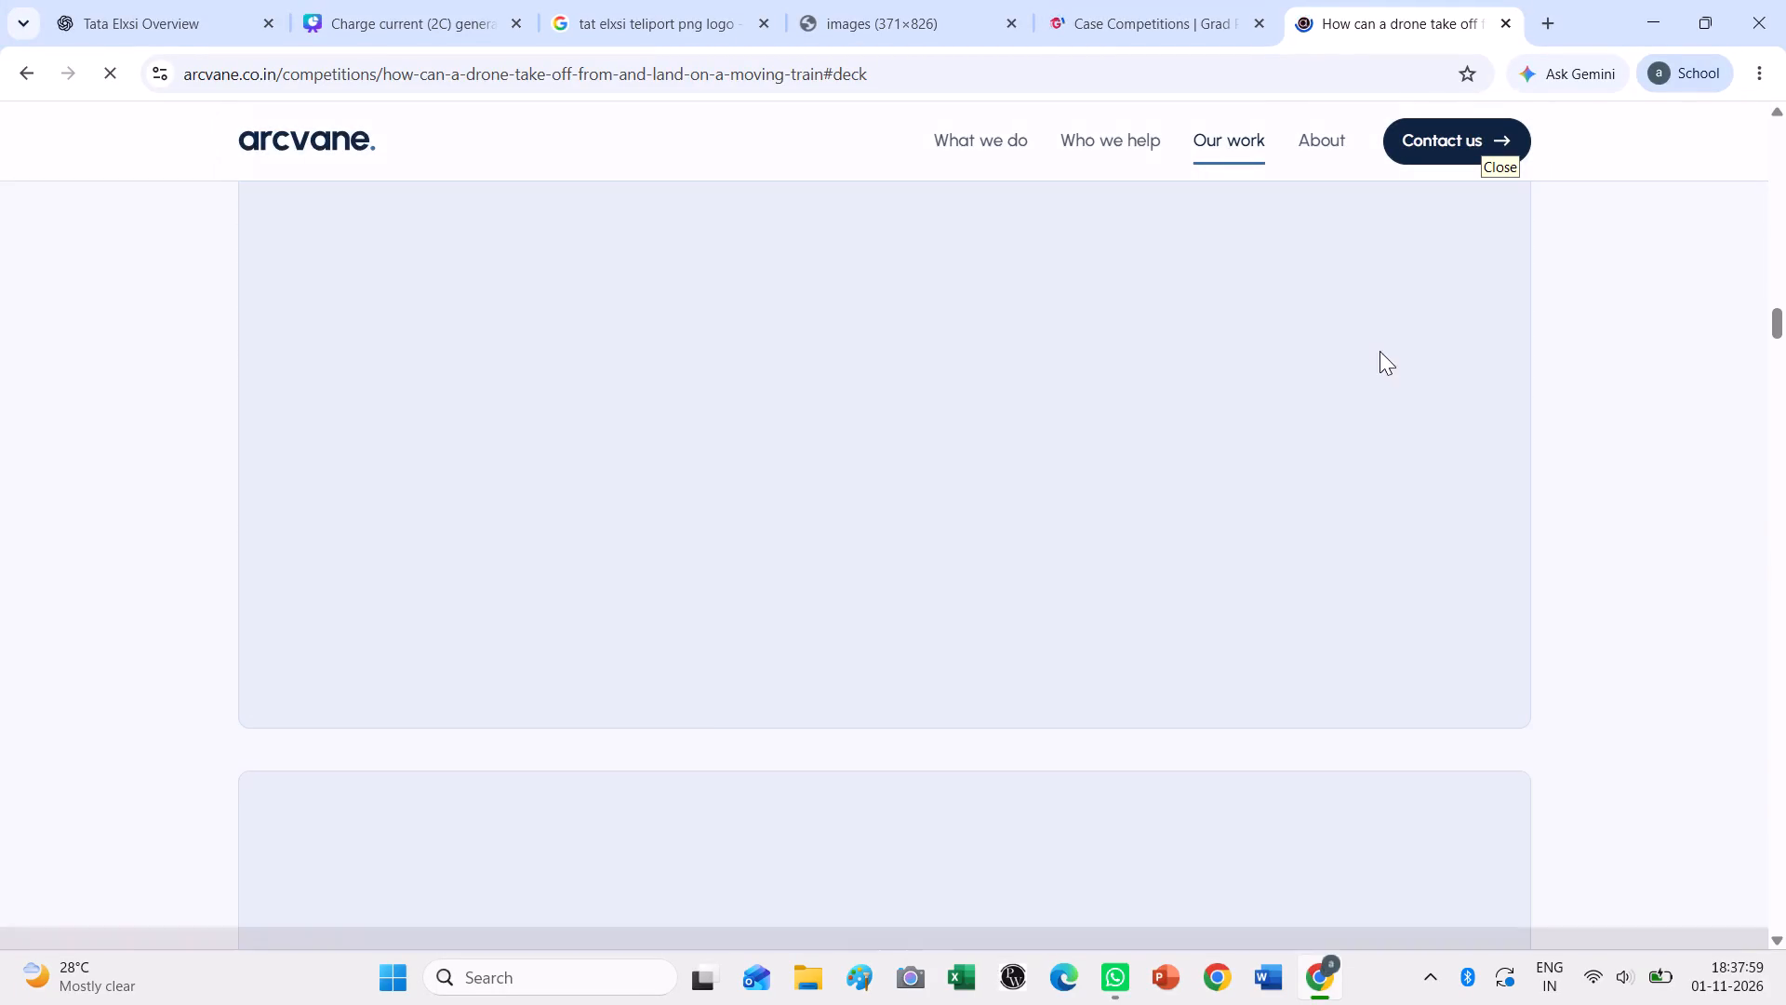
pyautogui.scroll(-4, 1267, 609)
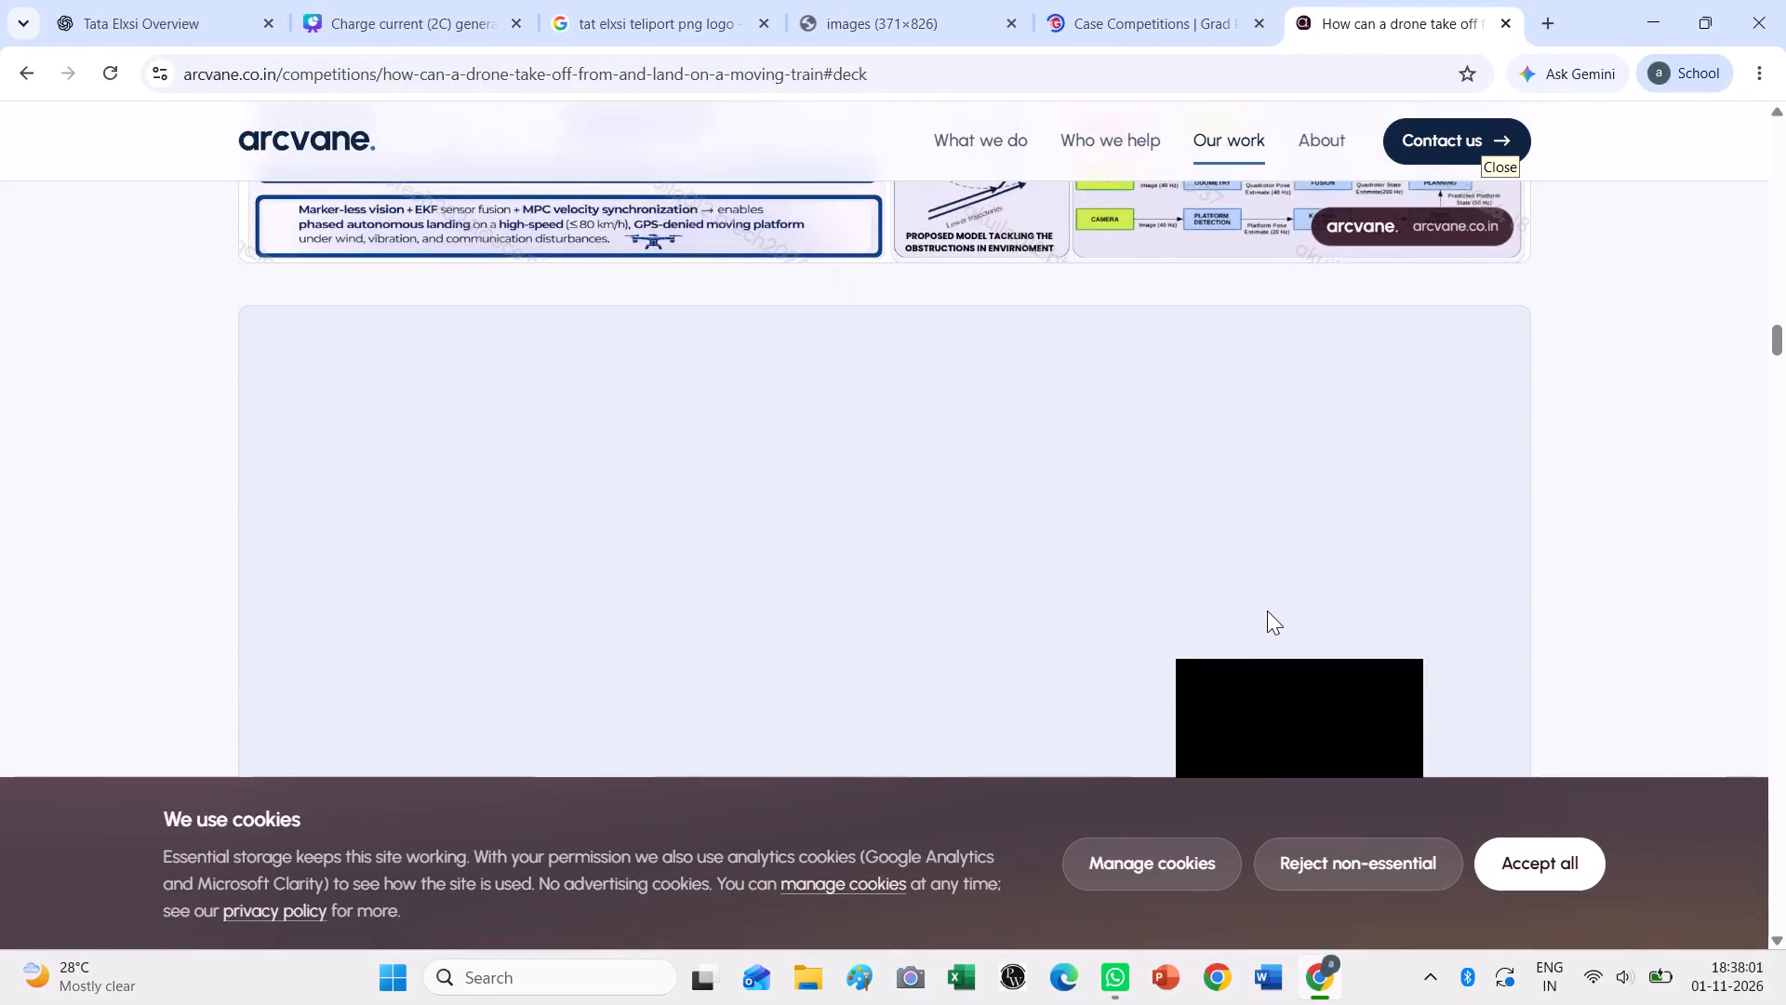
pyautogui.scroll(-1, 1267, 610)
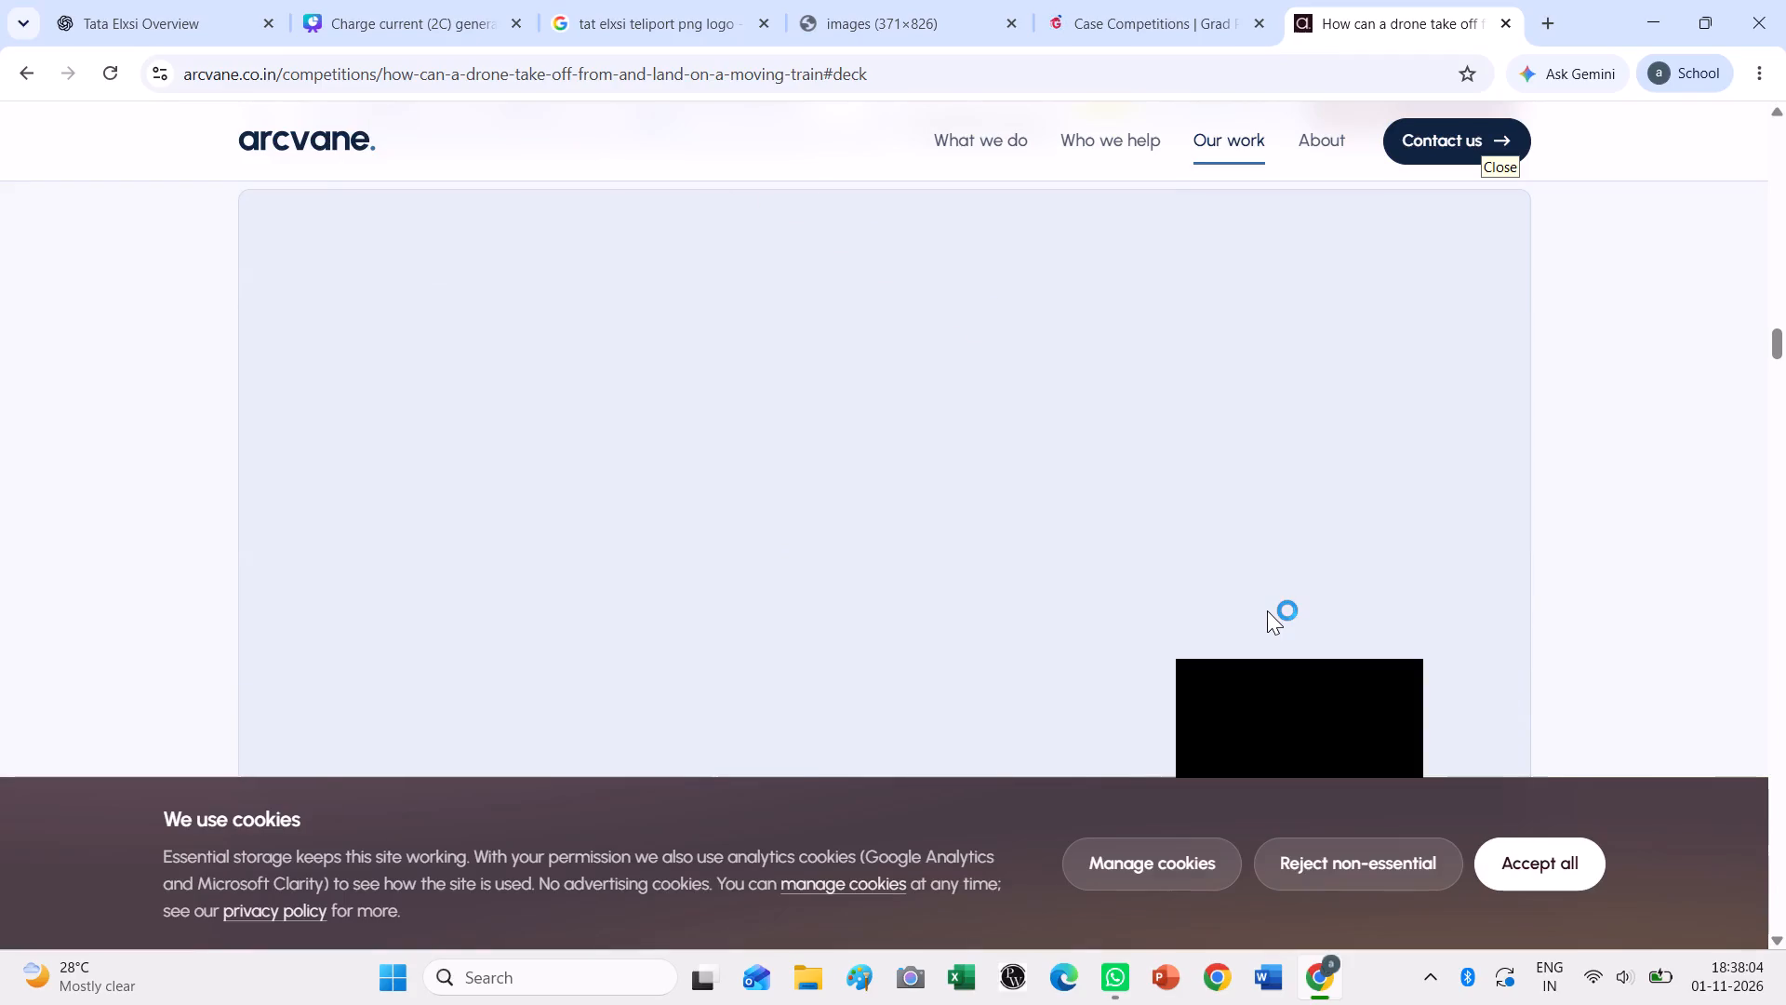
pyautogui.scroll(-8, 1267, 610)
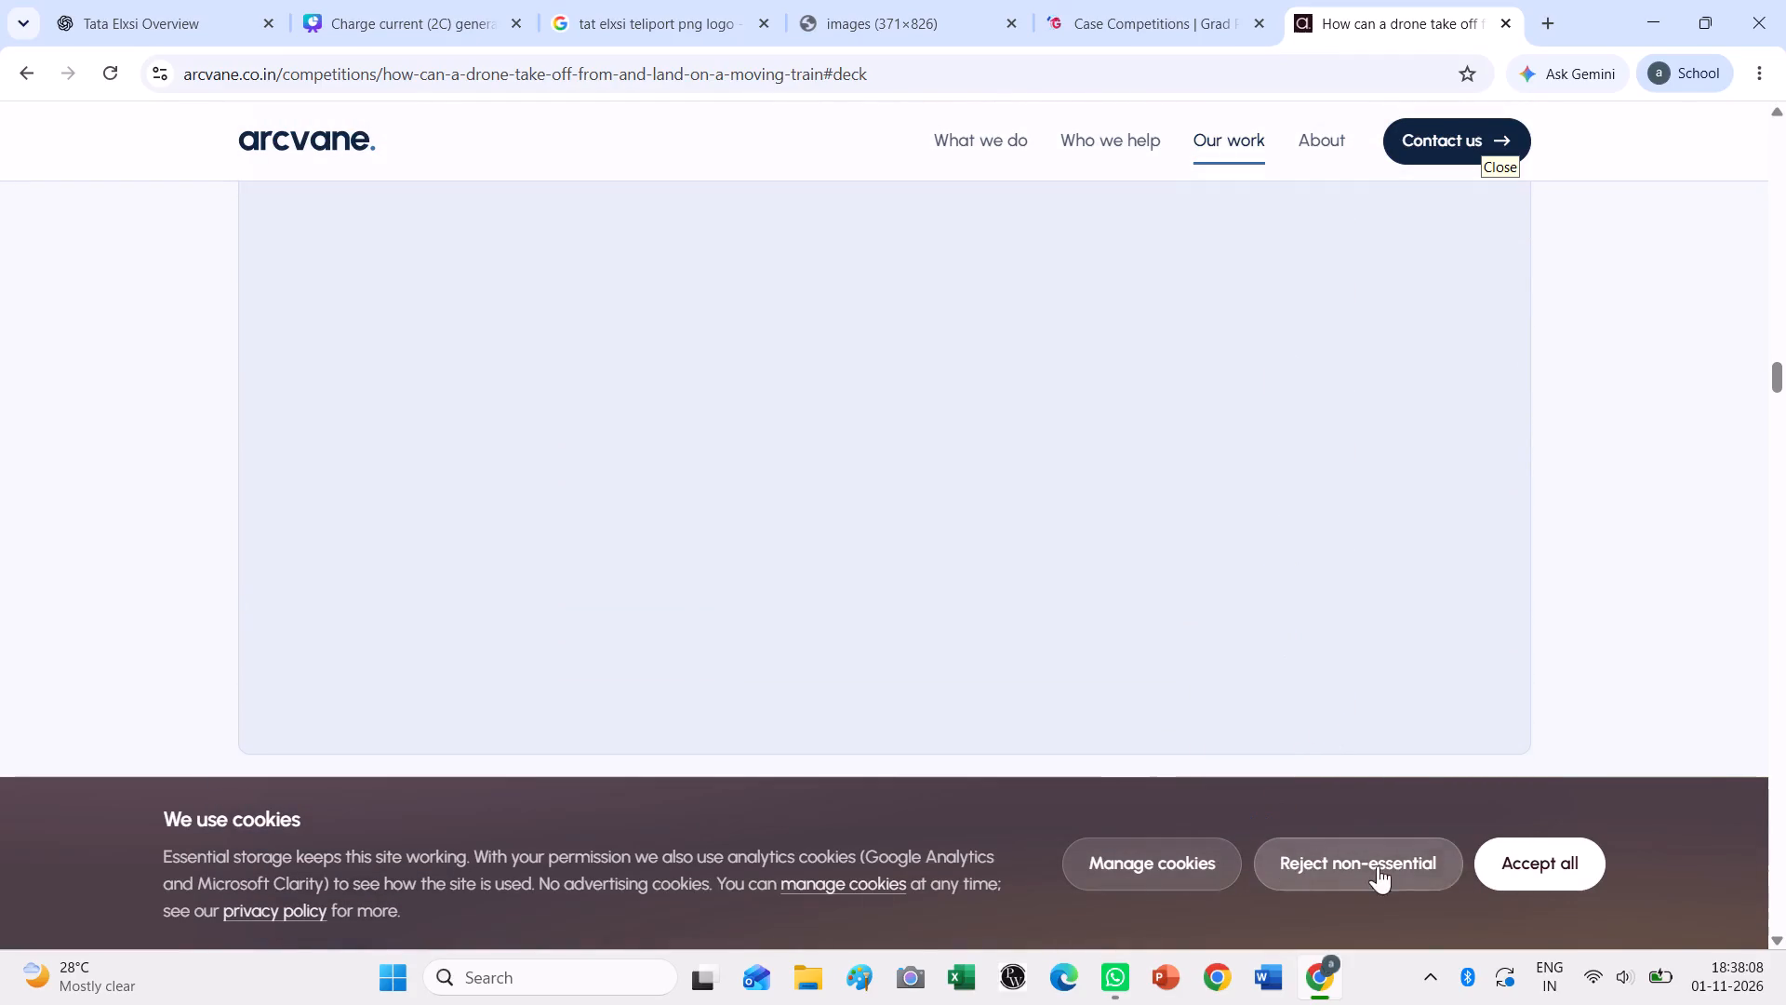
pyautogui.click(1428, 881)
pyautogui.scroll(4, 1326, 599)
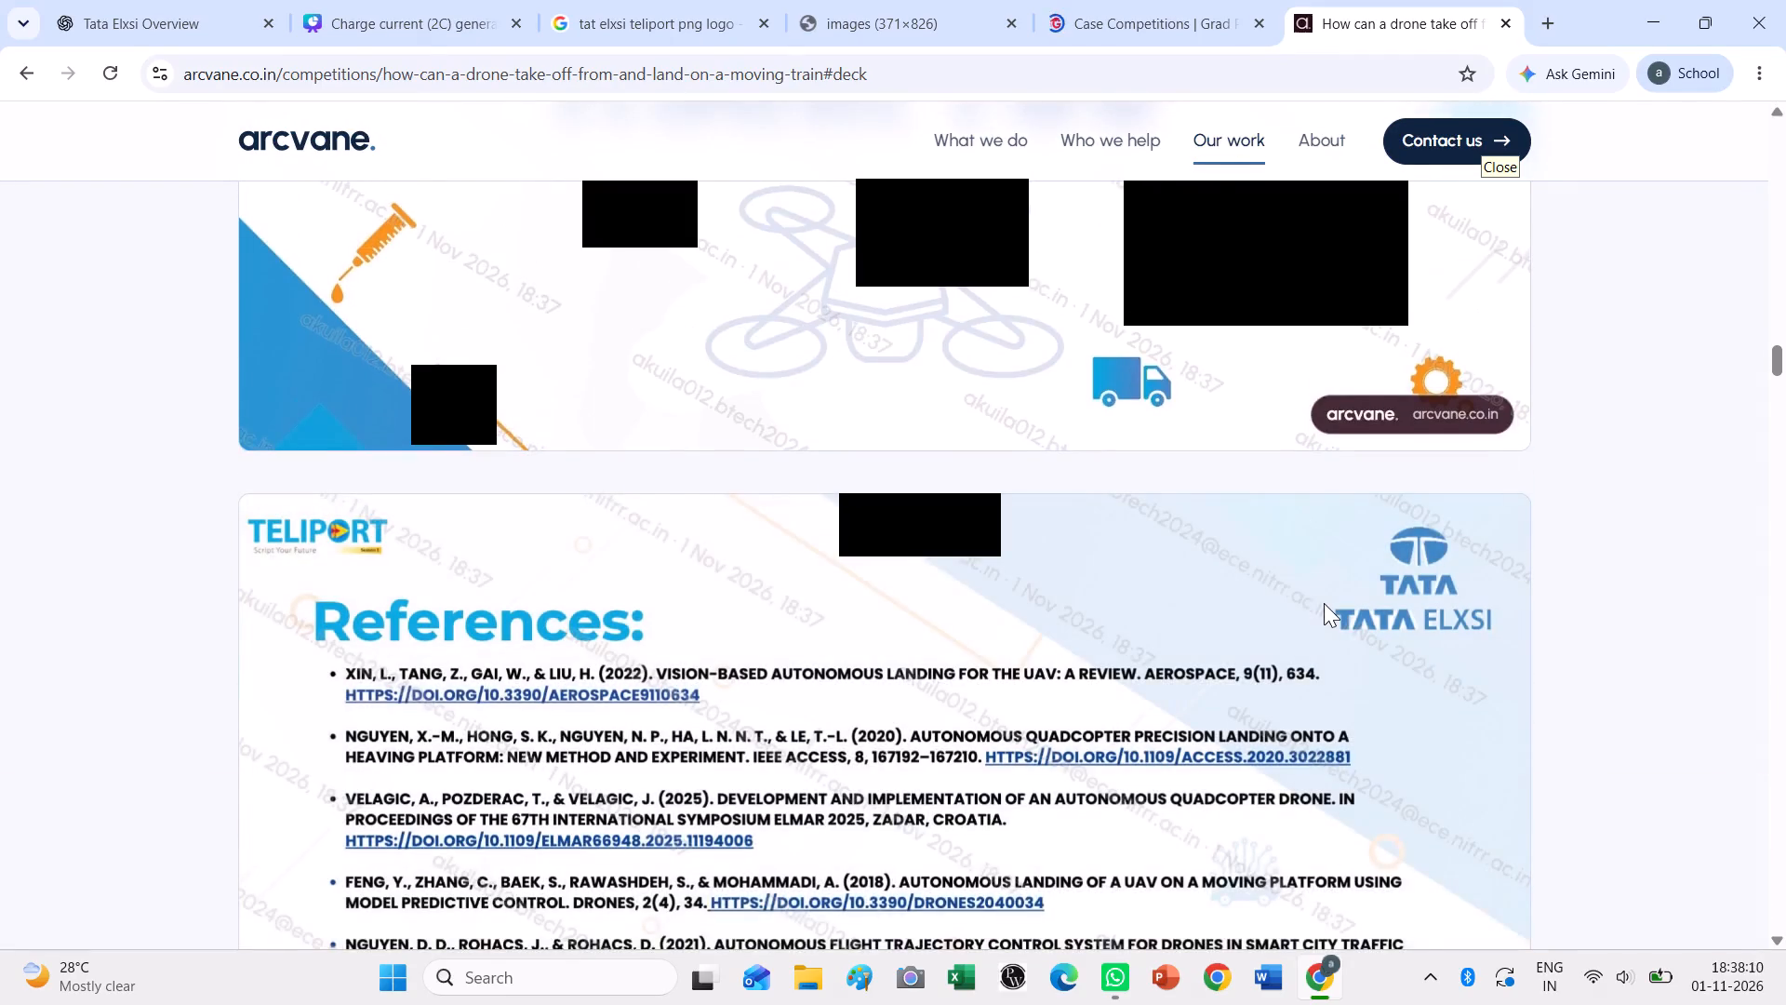
pyautogui.scroll(-9, 1324, 603)
pyautogui.scroll(8, 1324, 608)
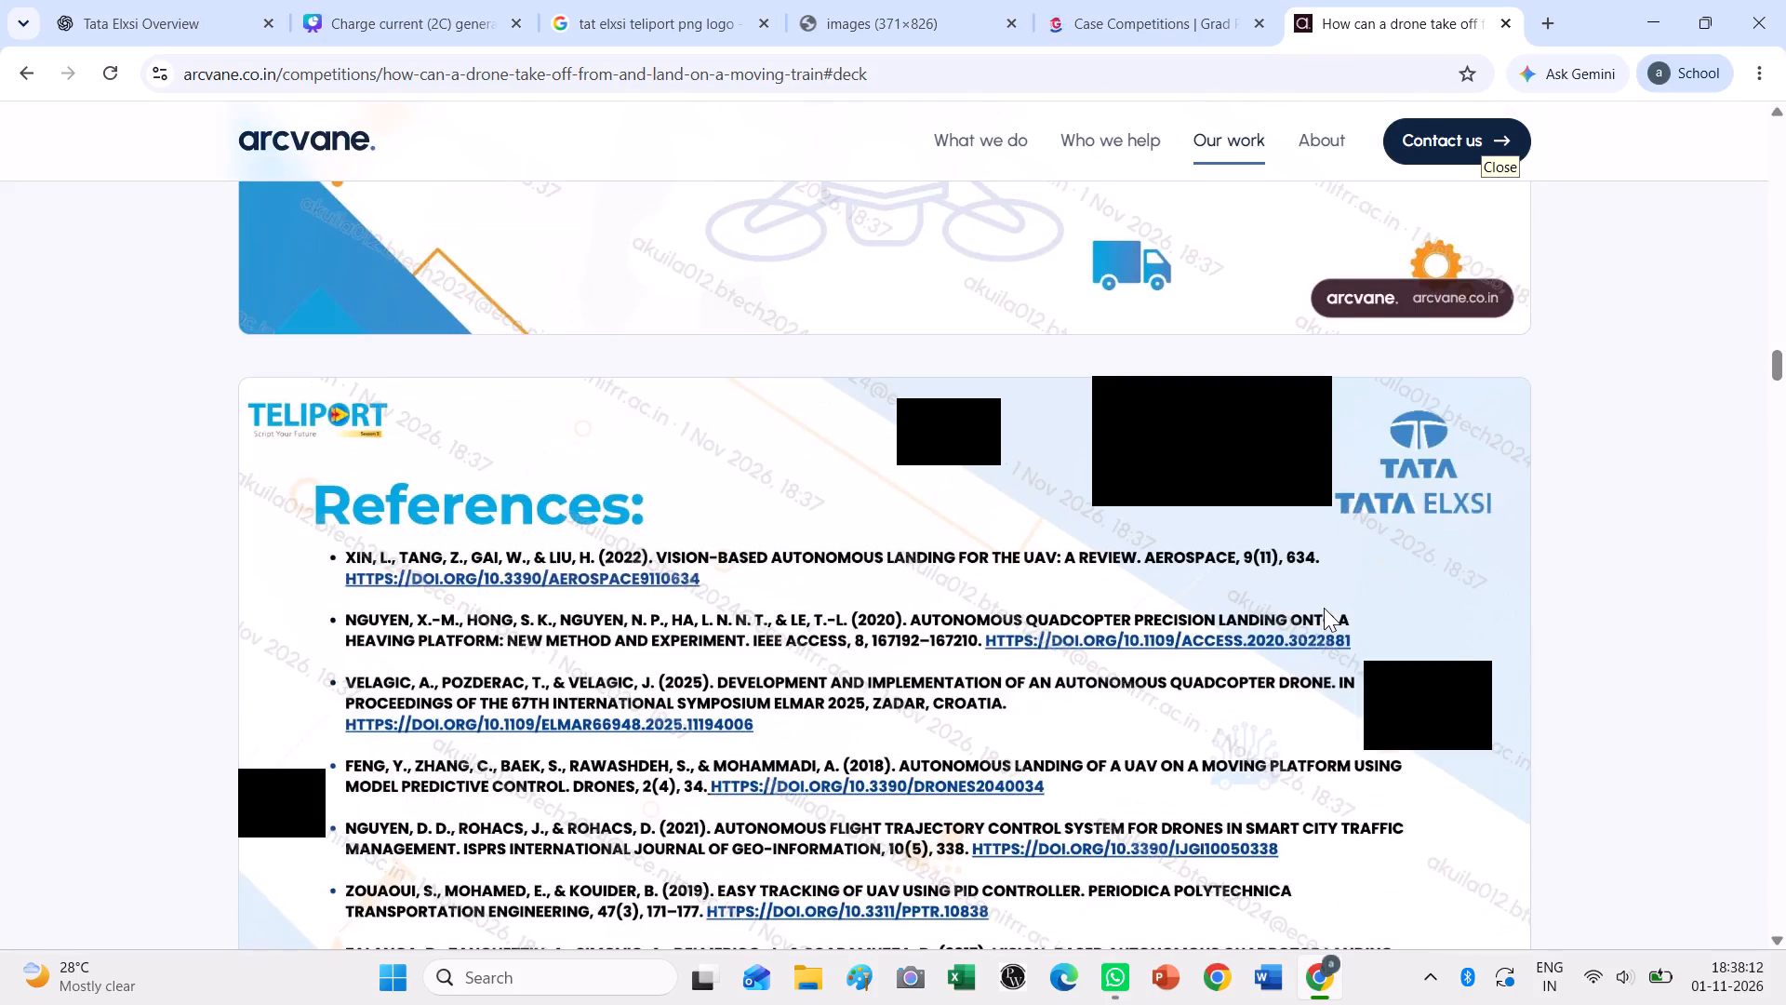
pyautogui.scroll(-4, 1324, 608)
pyautogui.scroll(6, 1324, 608)
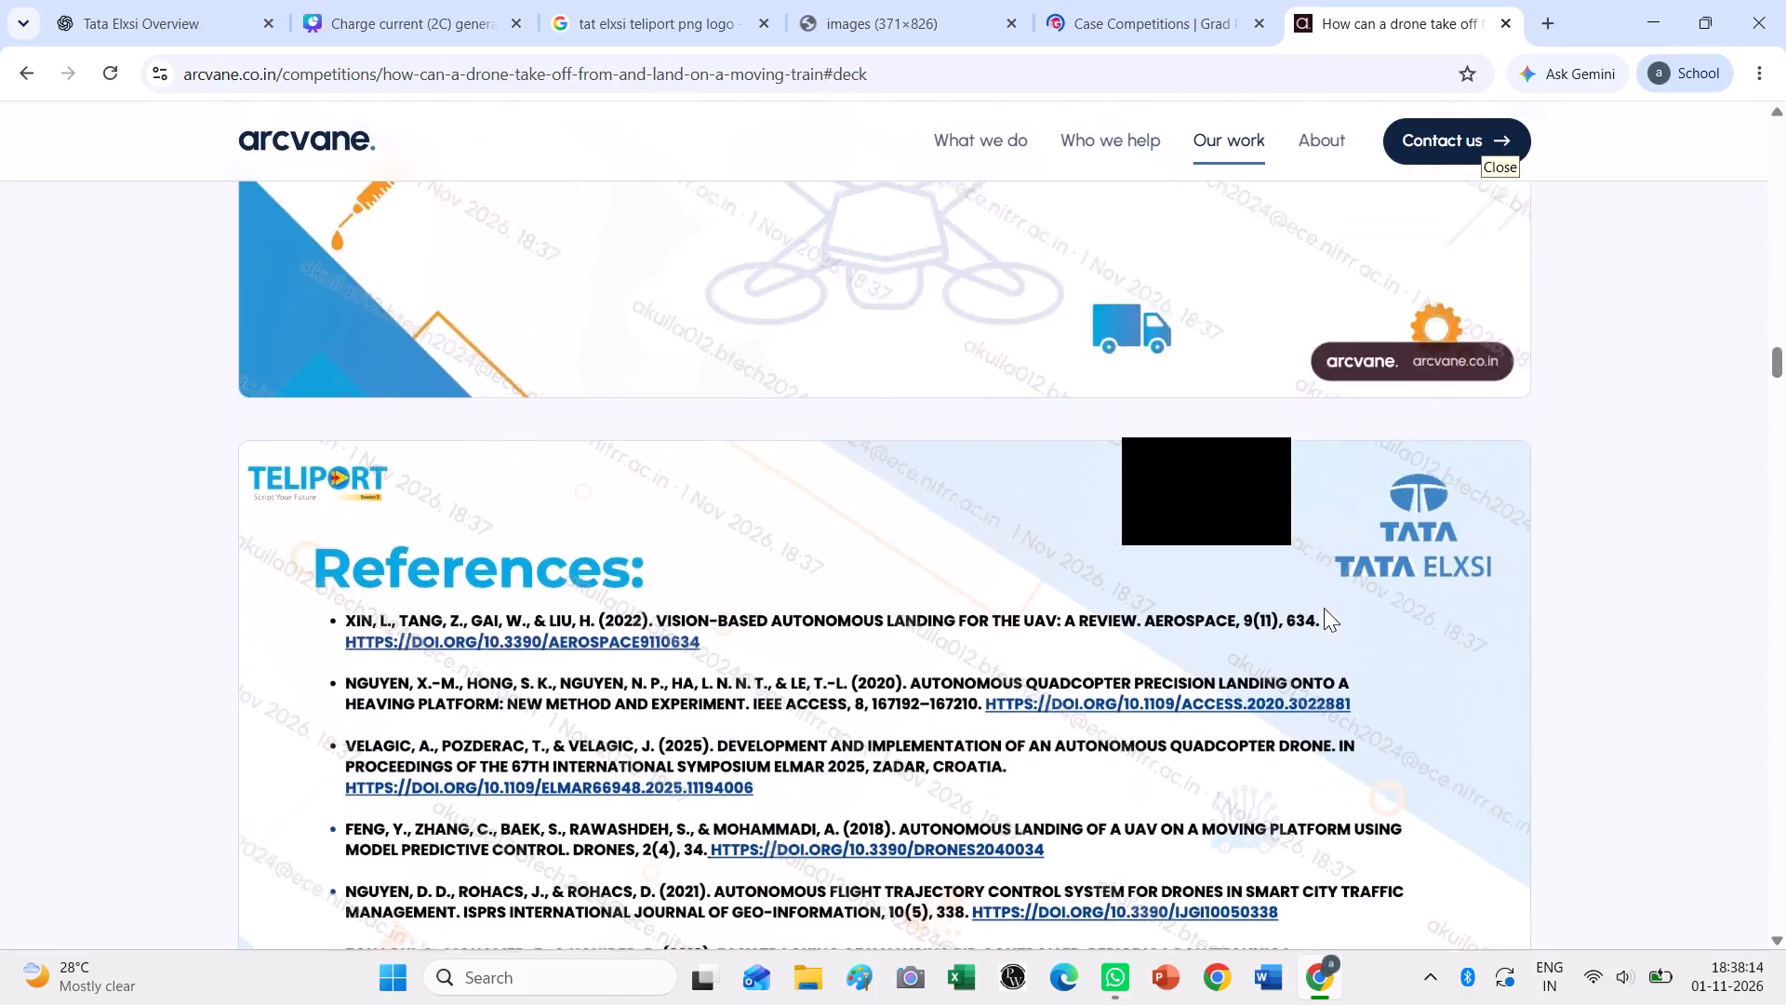
pyautogui.scroll(5, 1324, 608)
pyautogui.scroll(-17, 1324, 608)
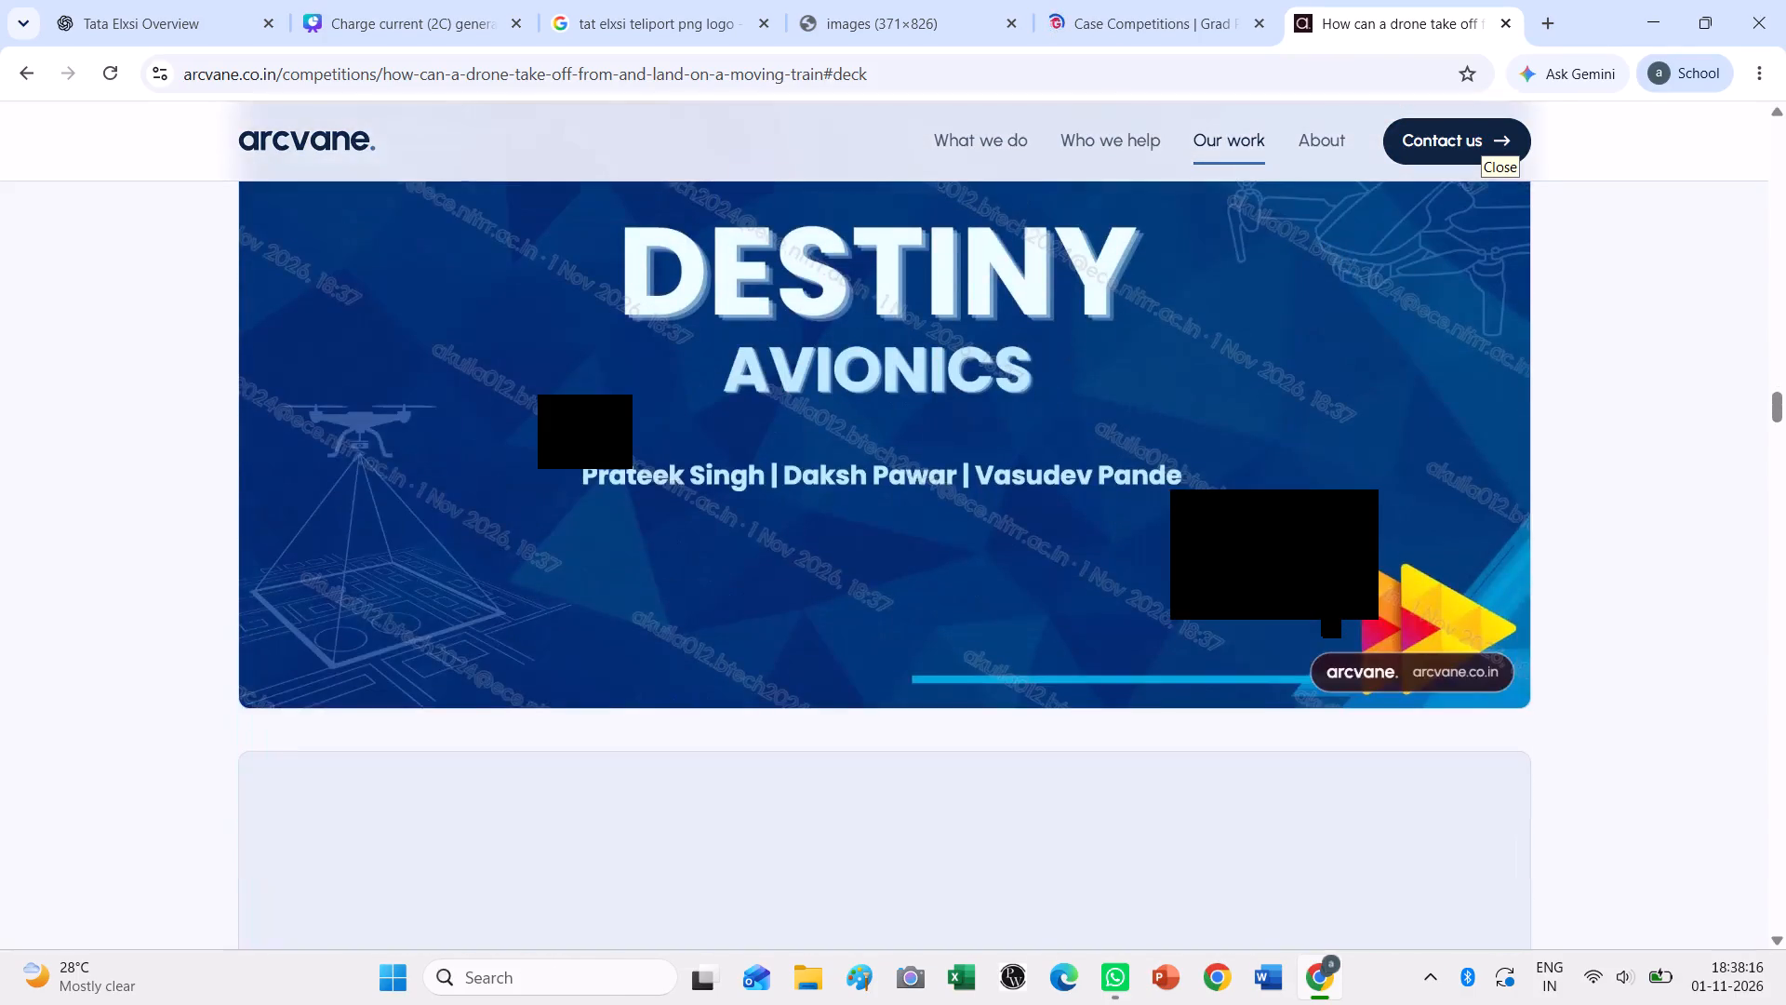
pyautogui.scroll(3, 1323, 610)
pyautogui.scroll(-9, 1321, 610)
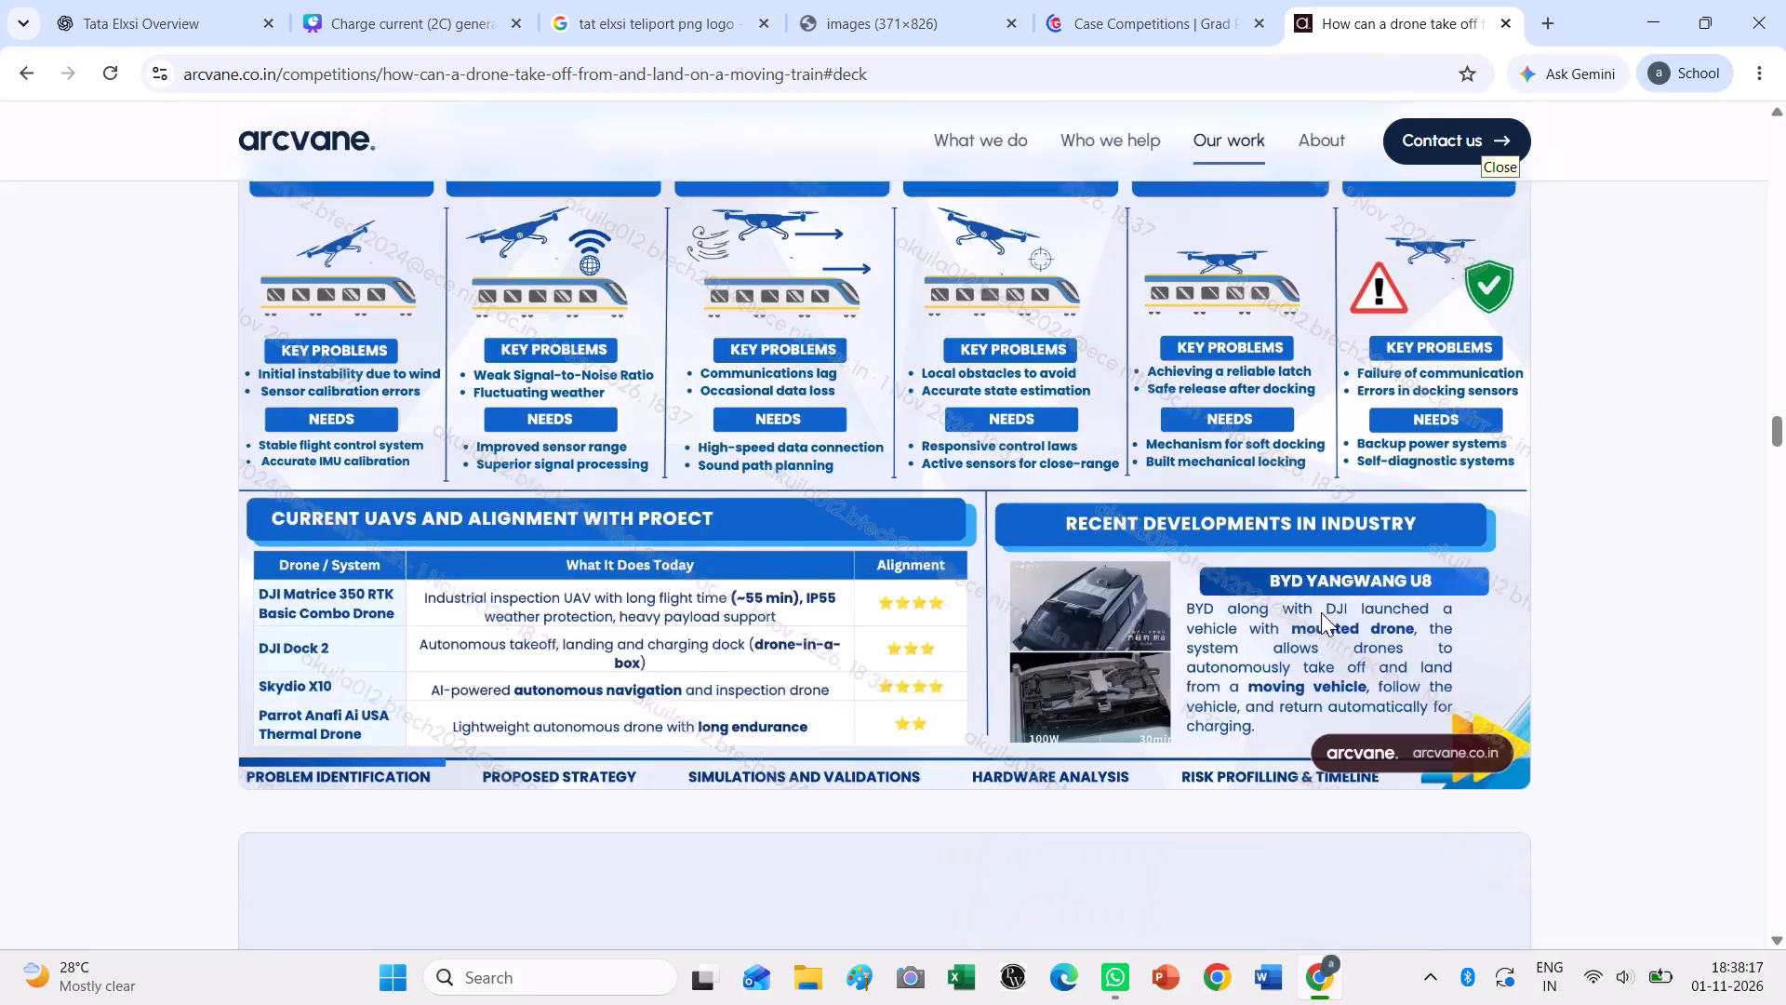
pyautogui.scroll(-3, 1321, 612)
pyautogui.scroll(12, 1321, 612)
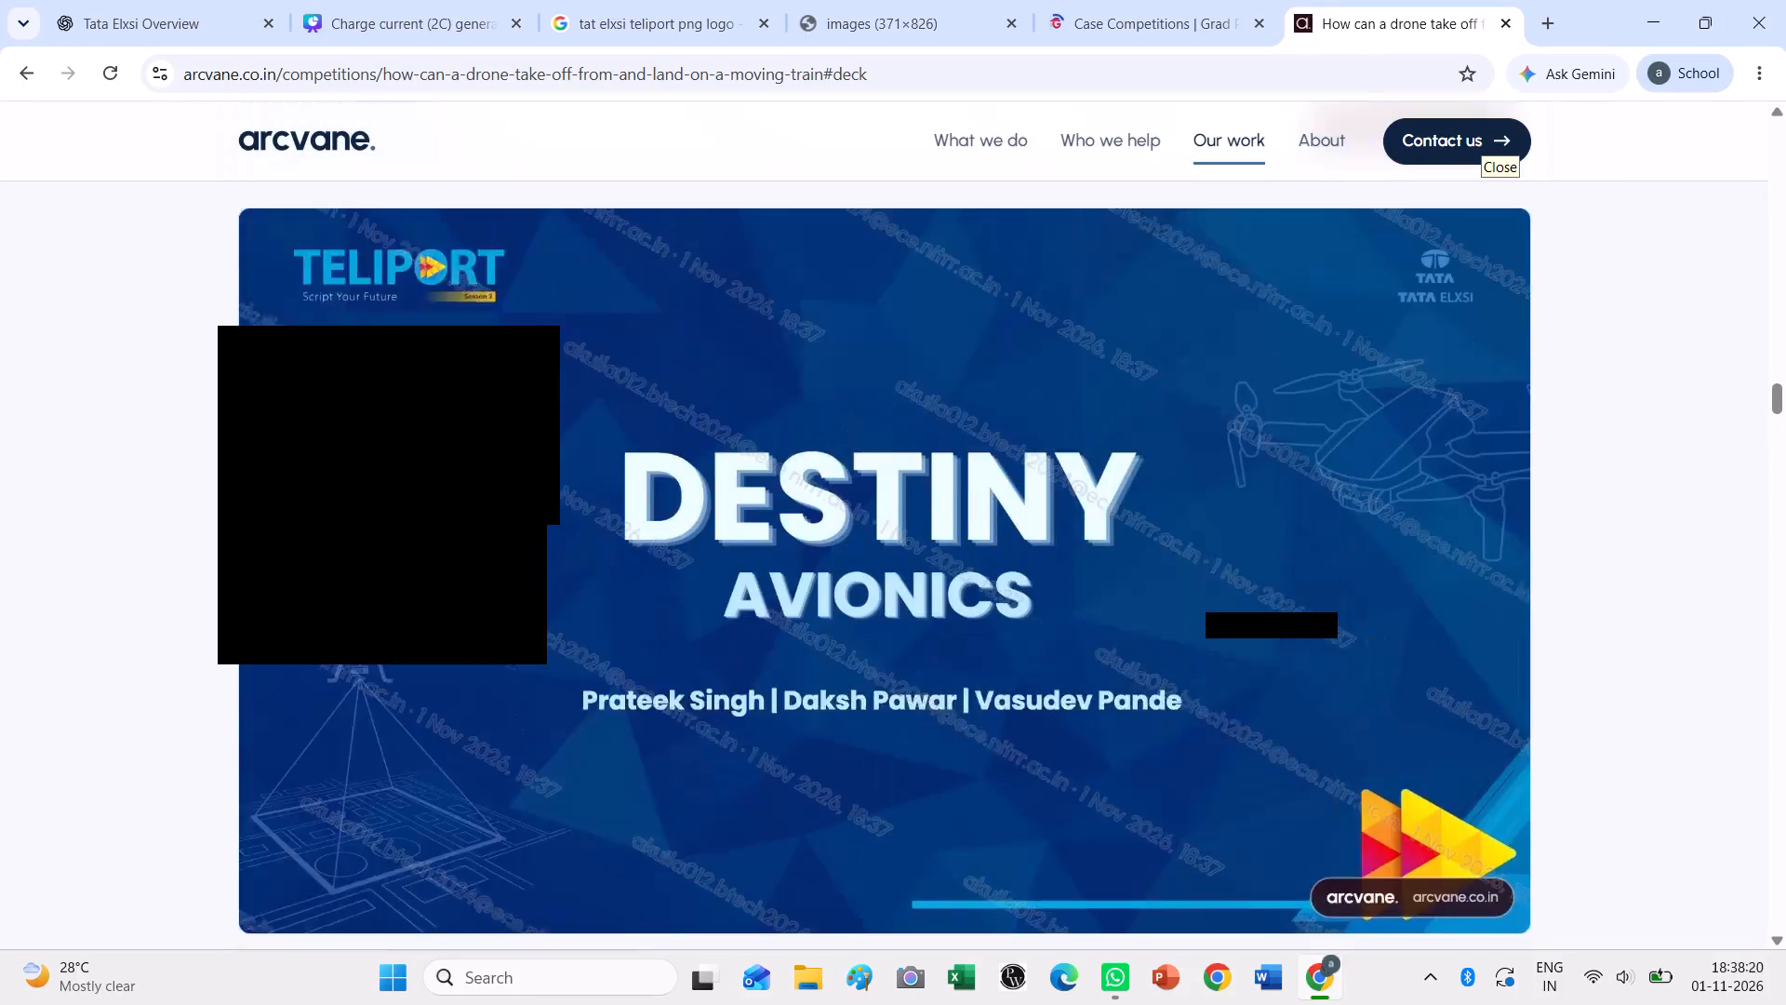
pyautogui.scroll(-3, 1321, 612)
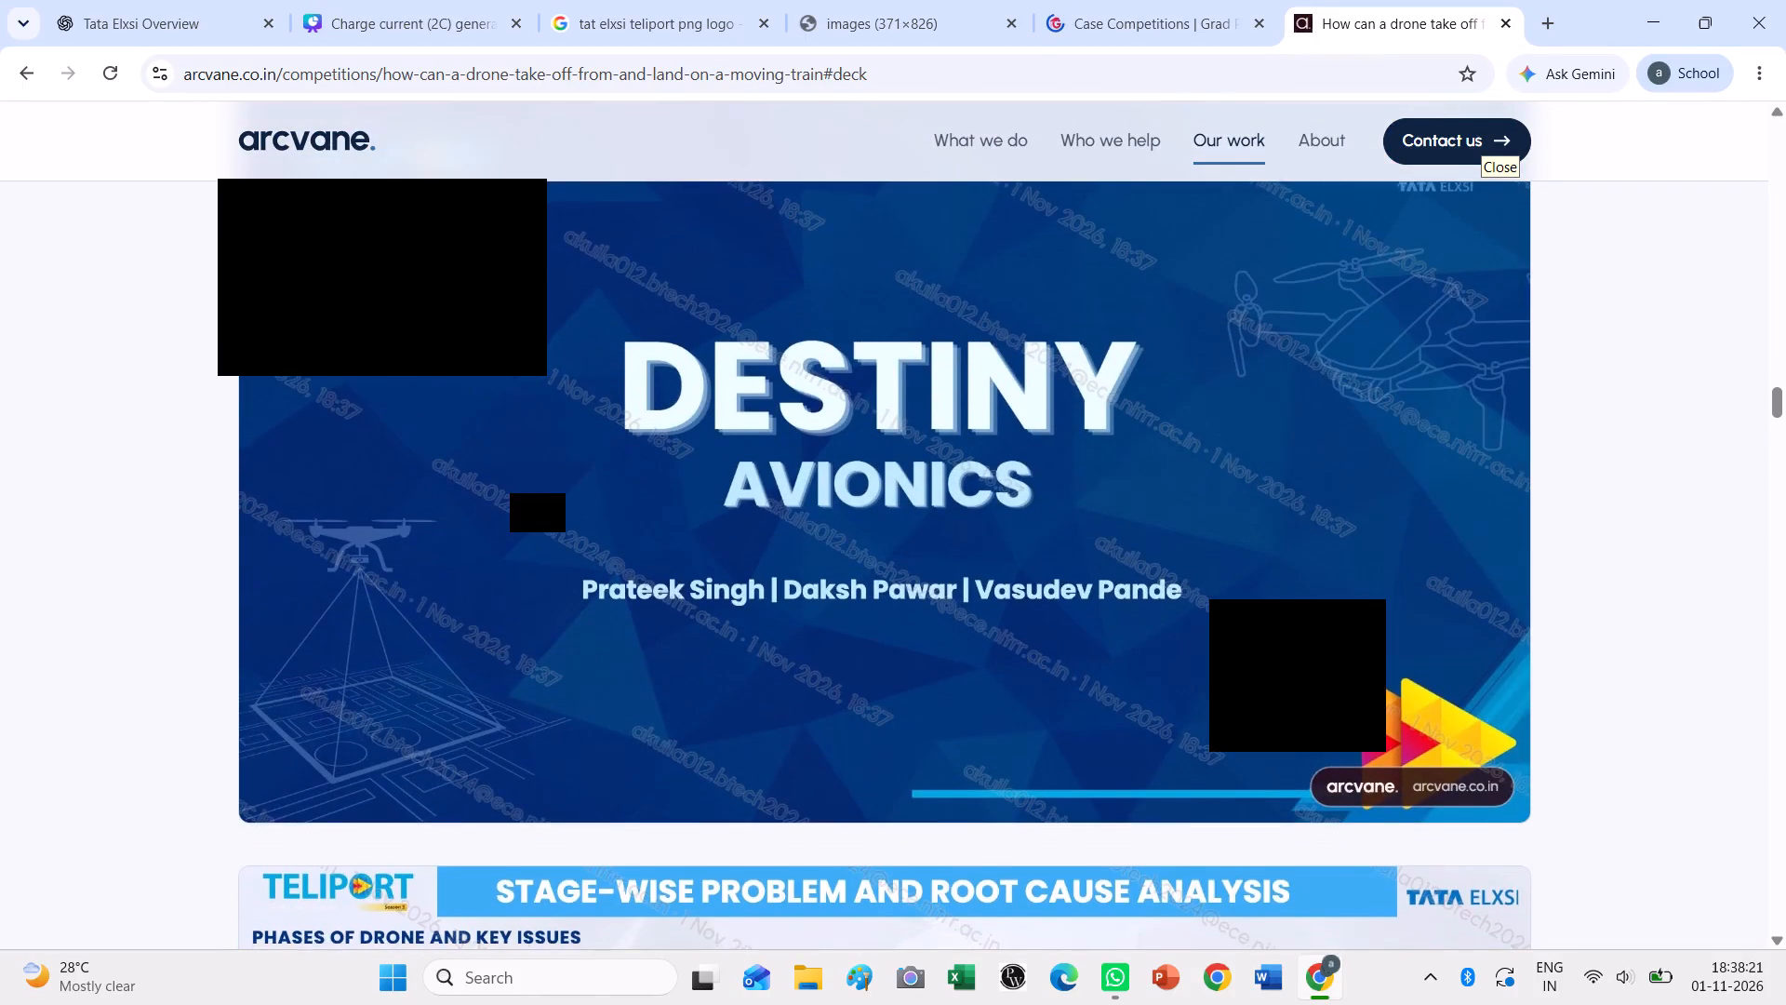
pyautogui.scroll(-4, 1321, 613)
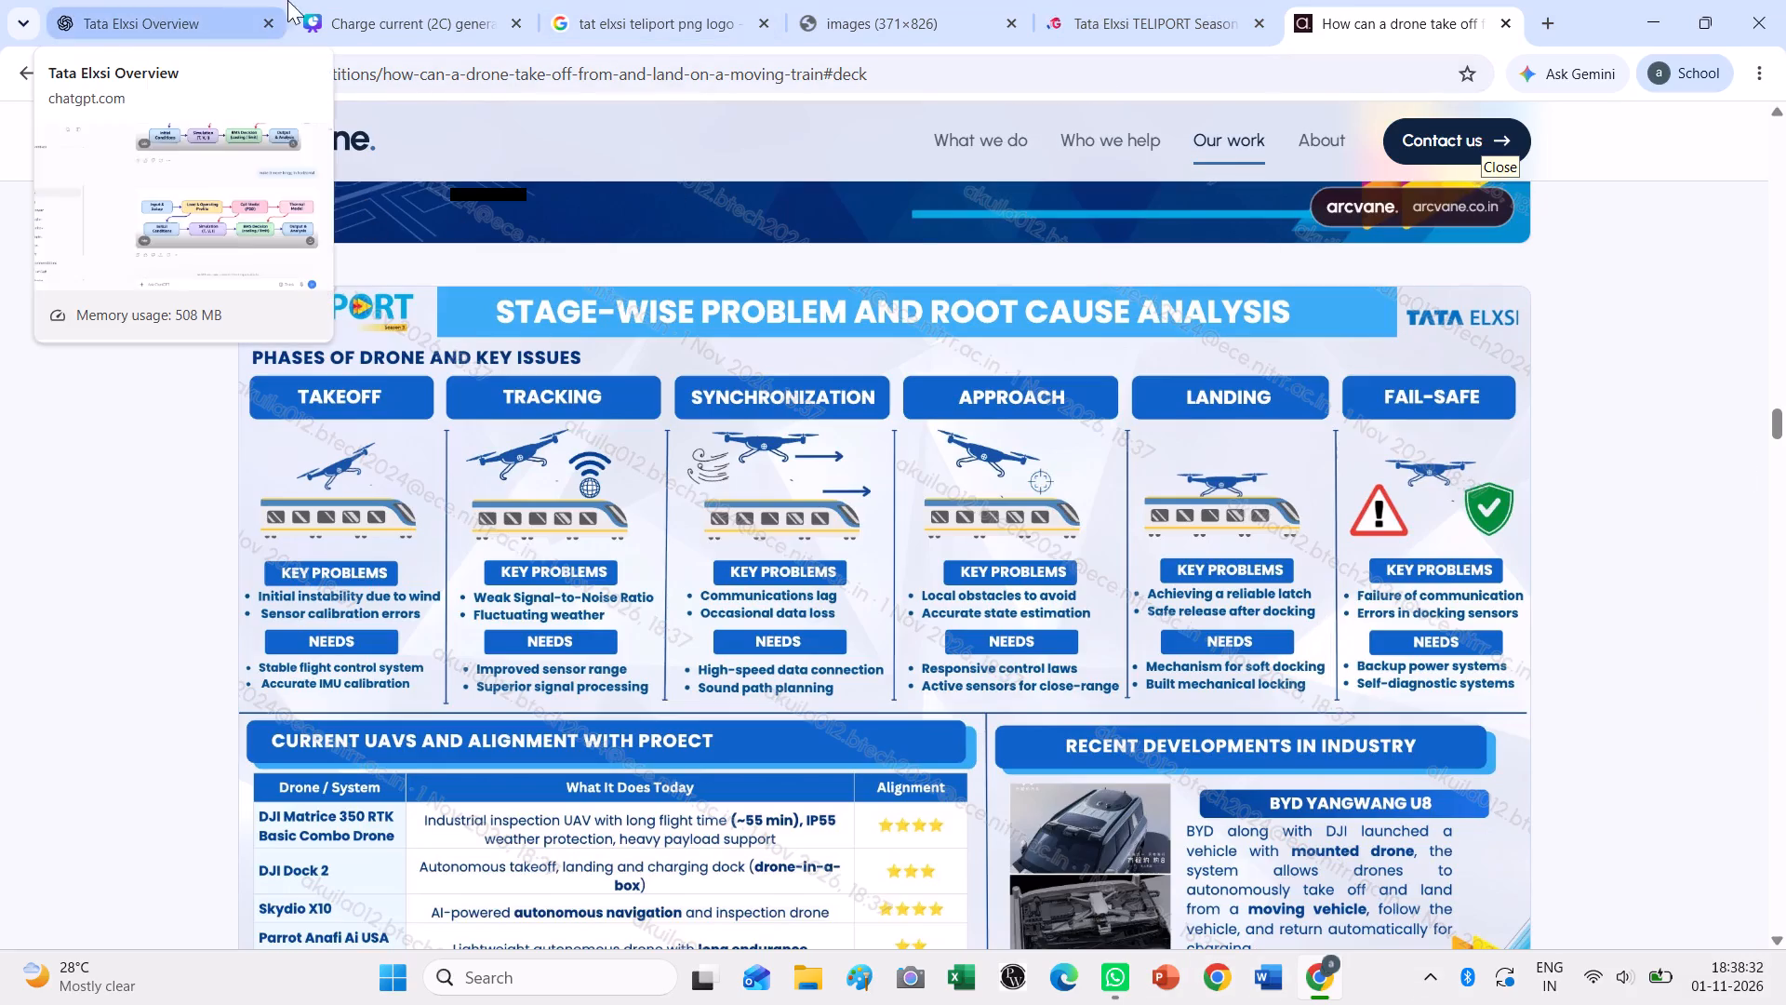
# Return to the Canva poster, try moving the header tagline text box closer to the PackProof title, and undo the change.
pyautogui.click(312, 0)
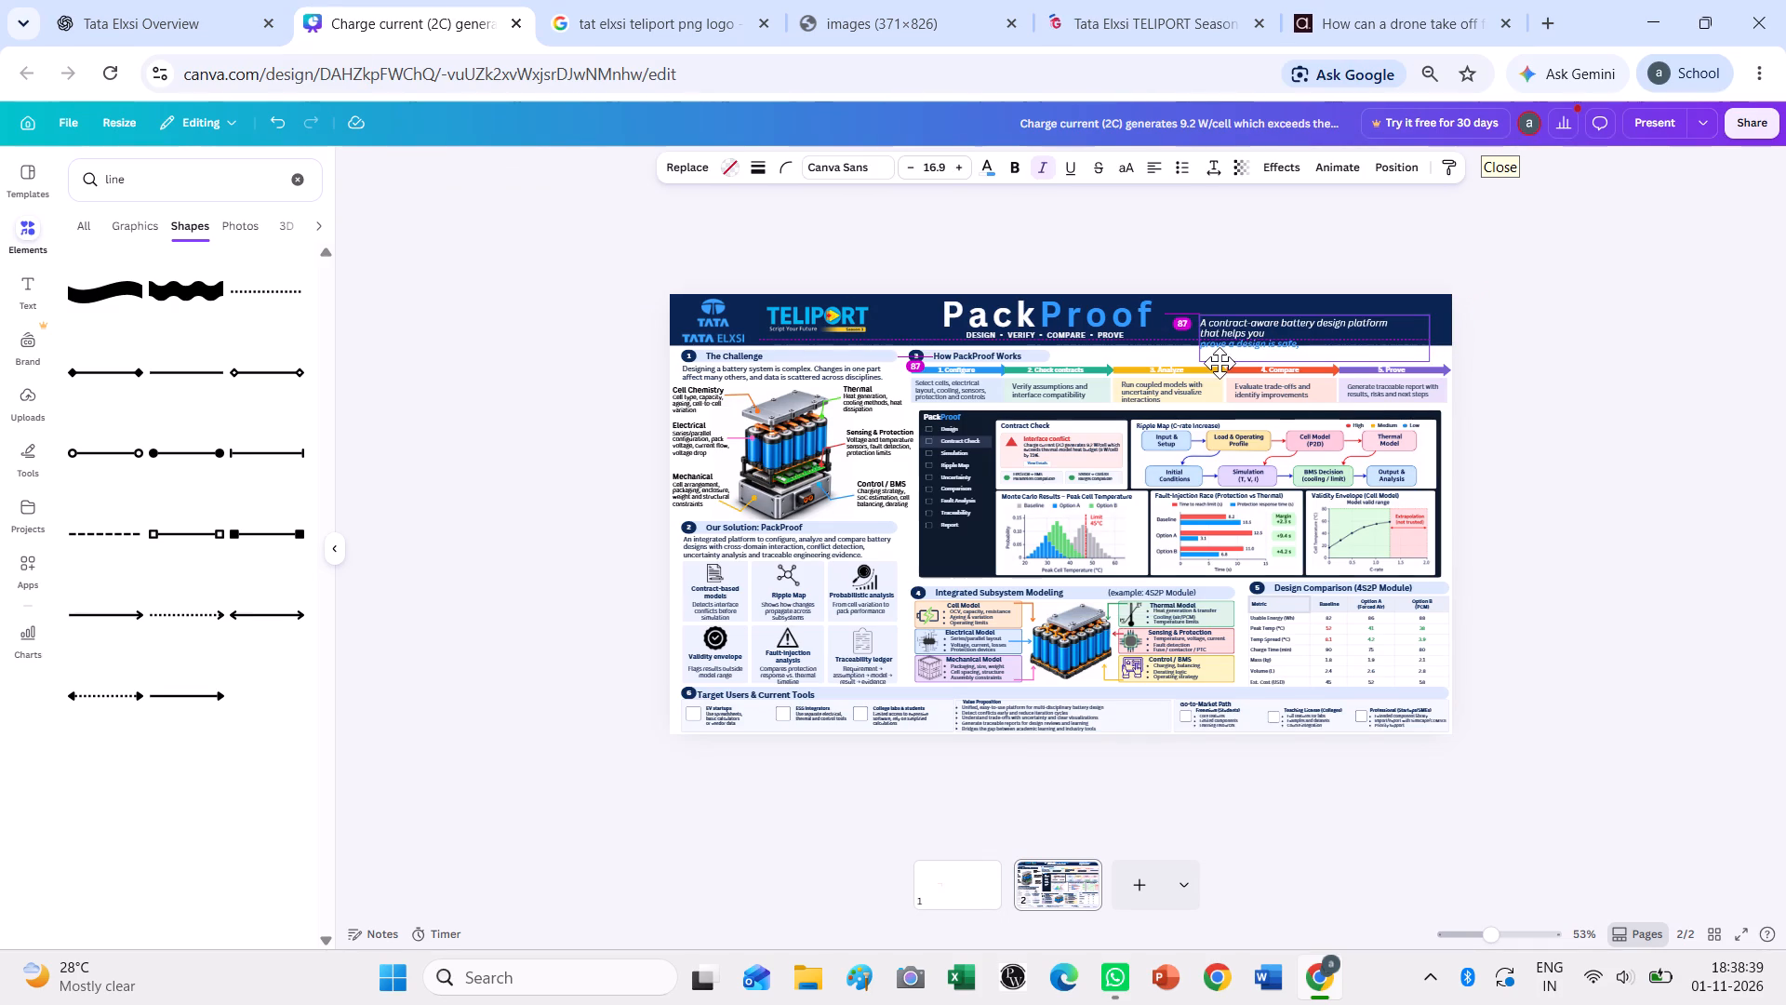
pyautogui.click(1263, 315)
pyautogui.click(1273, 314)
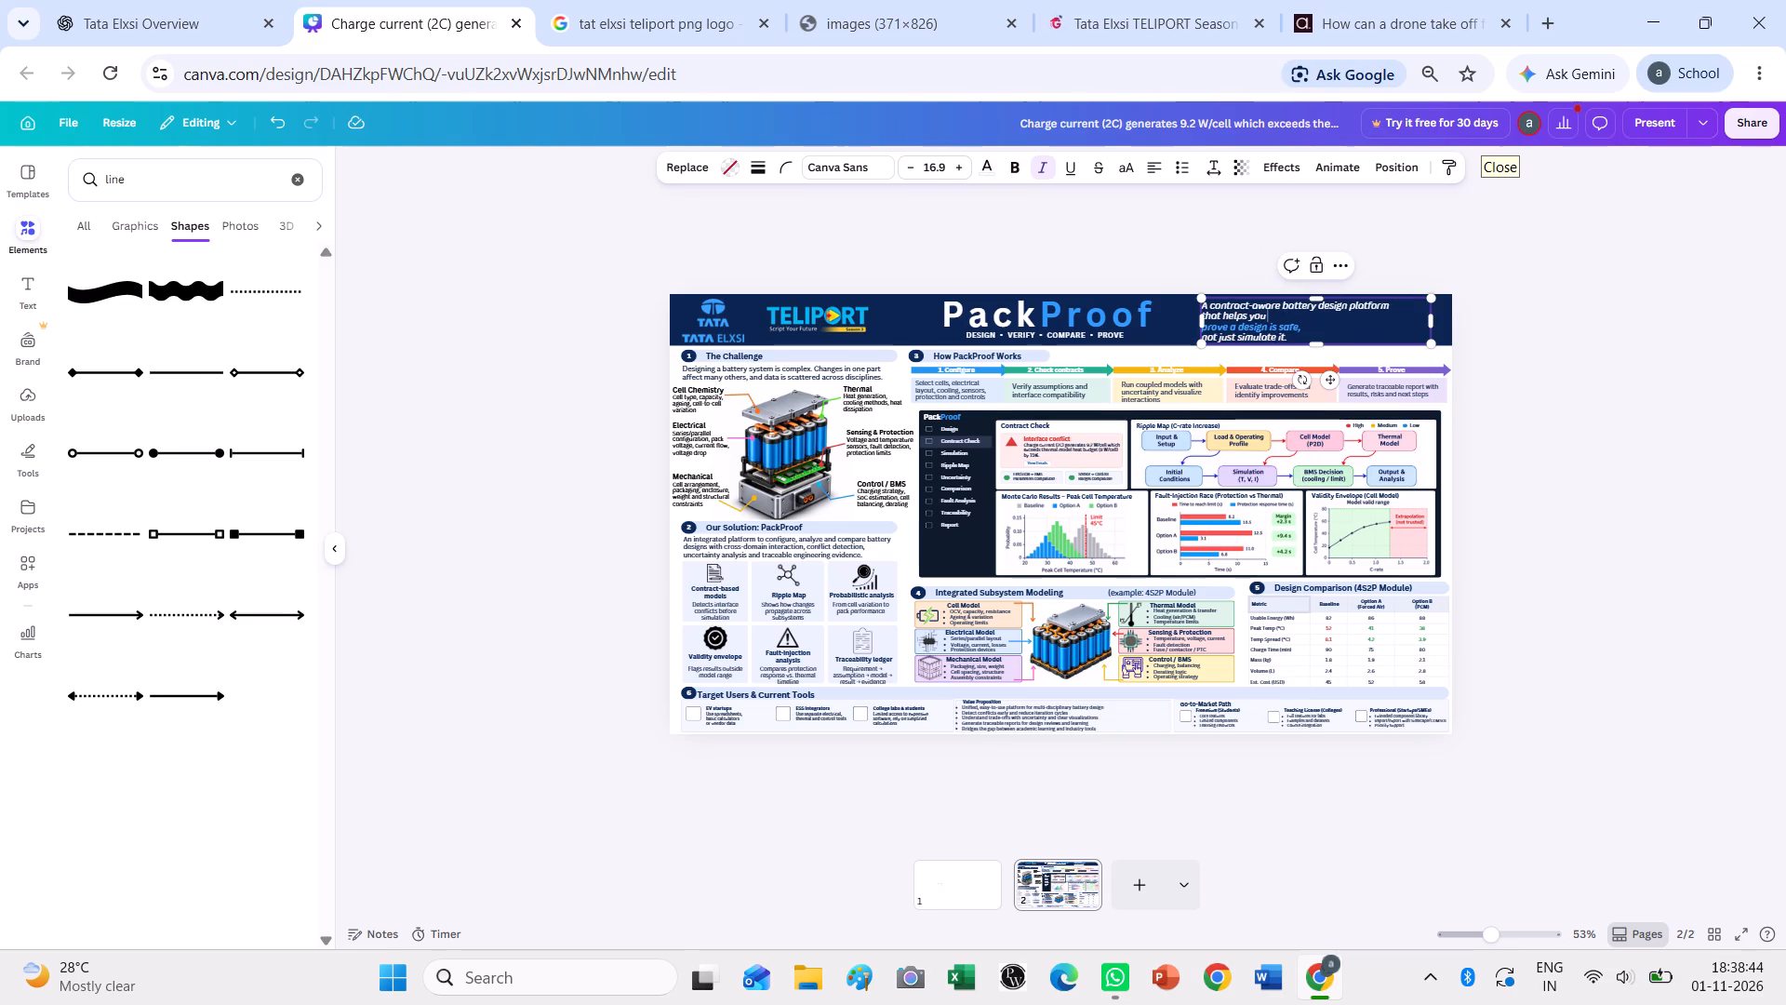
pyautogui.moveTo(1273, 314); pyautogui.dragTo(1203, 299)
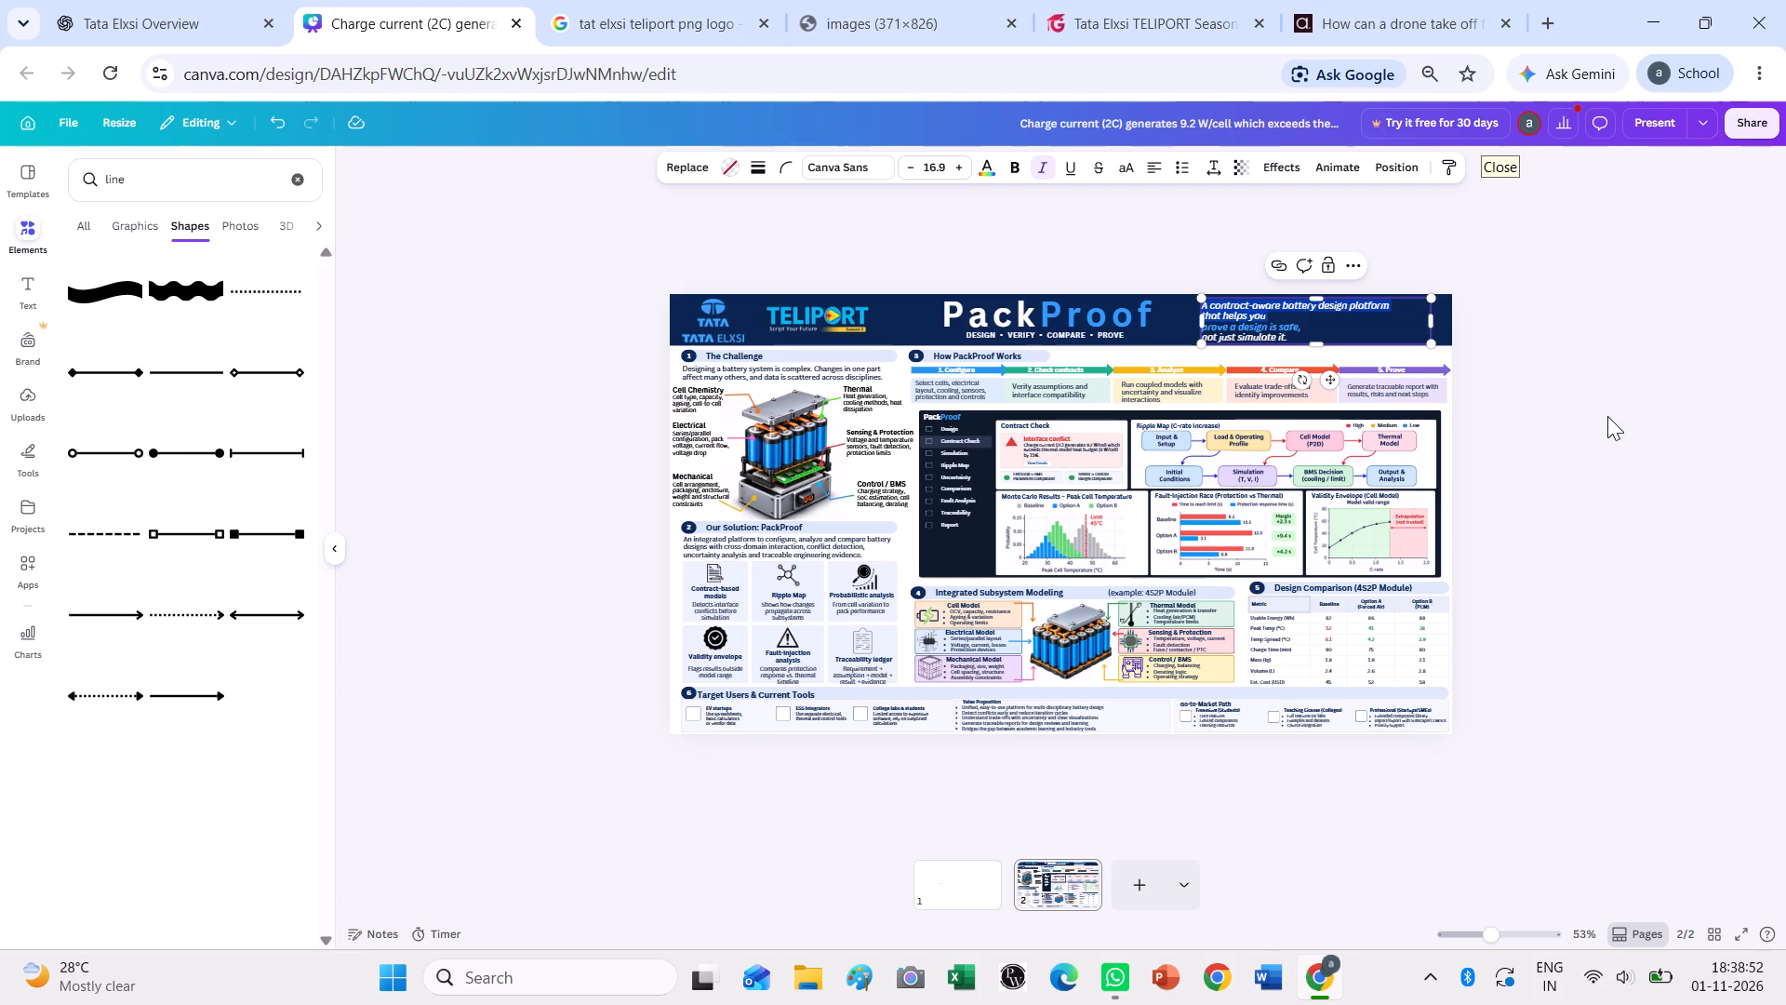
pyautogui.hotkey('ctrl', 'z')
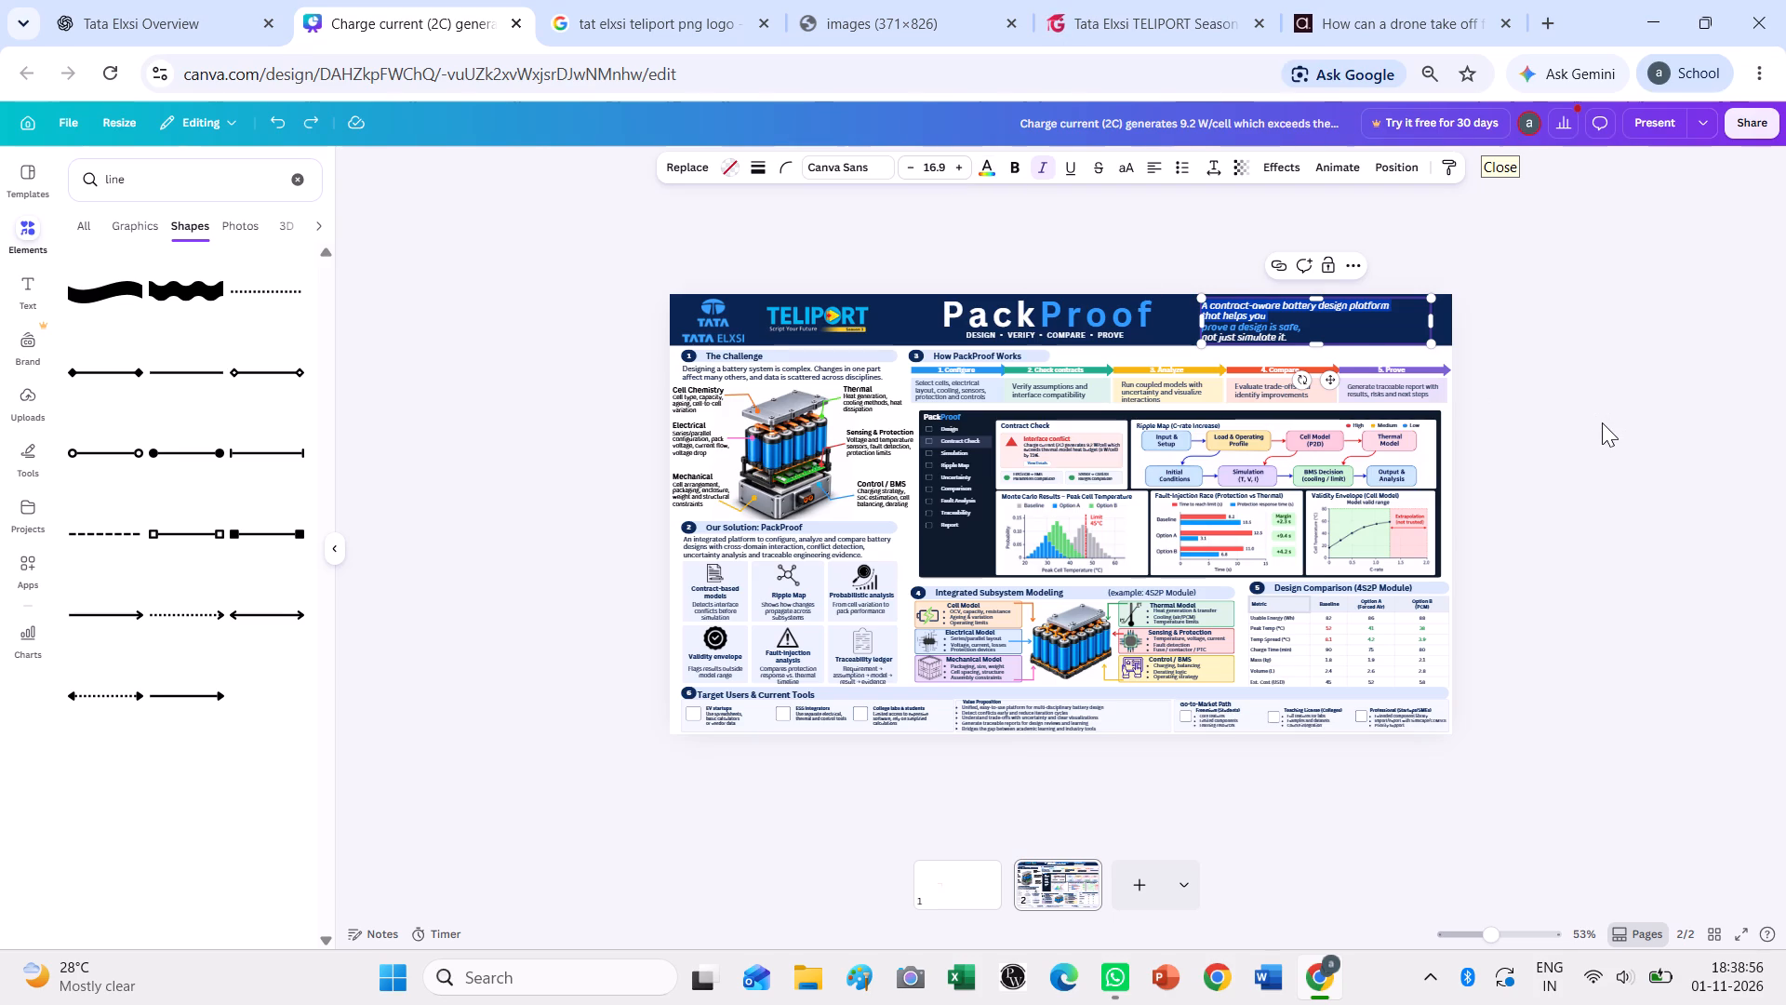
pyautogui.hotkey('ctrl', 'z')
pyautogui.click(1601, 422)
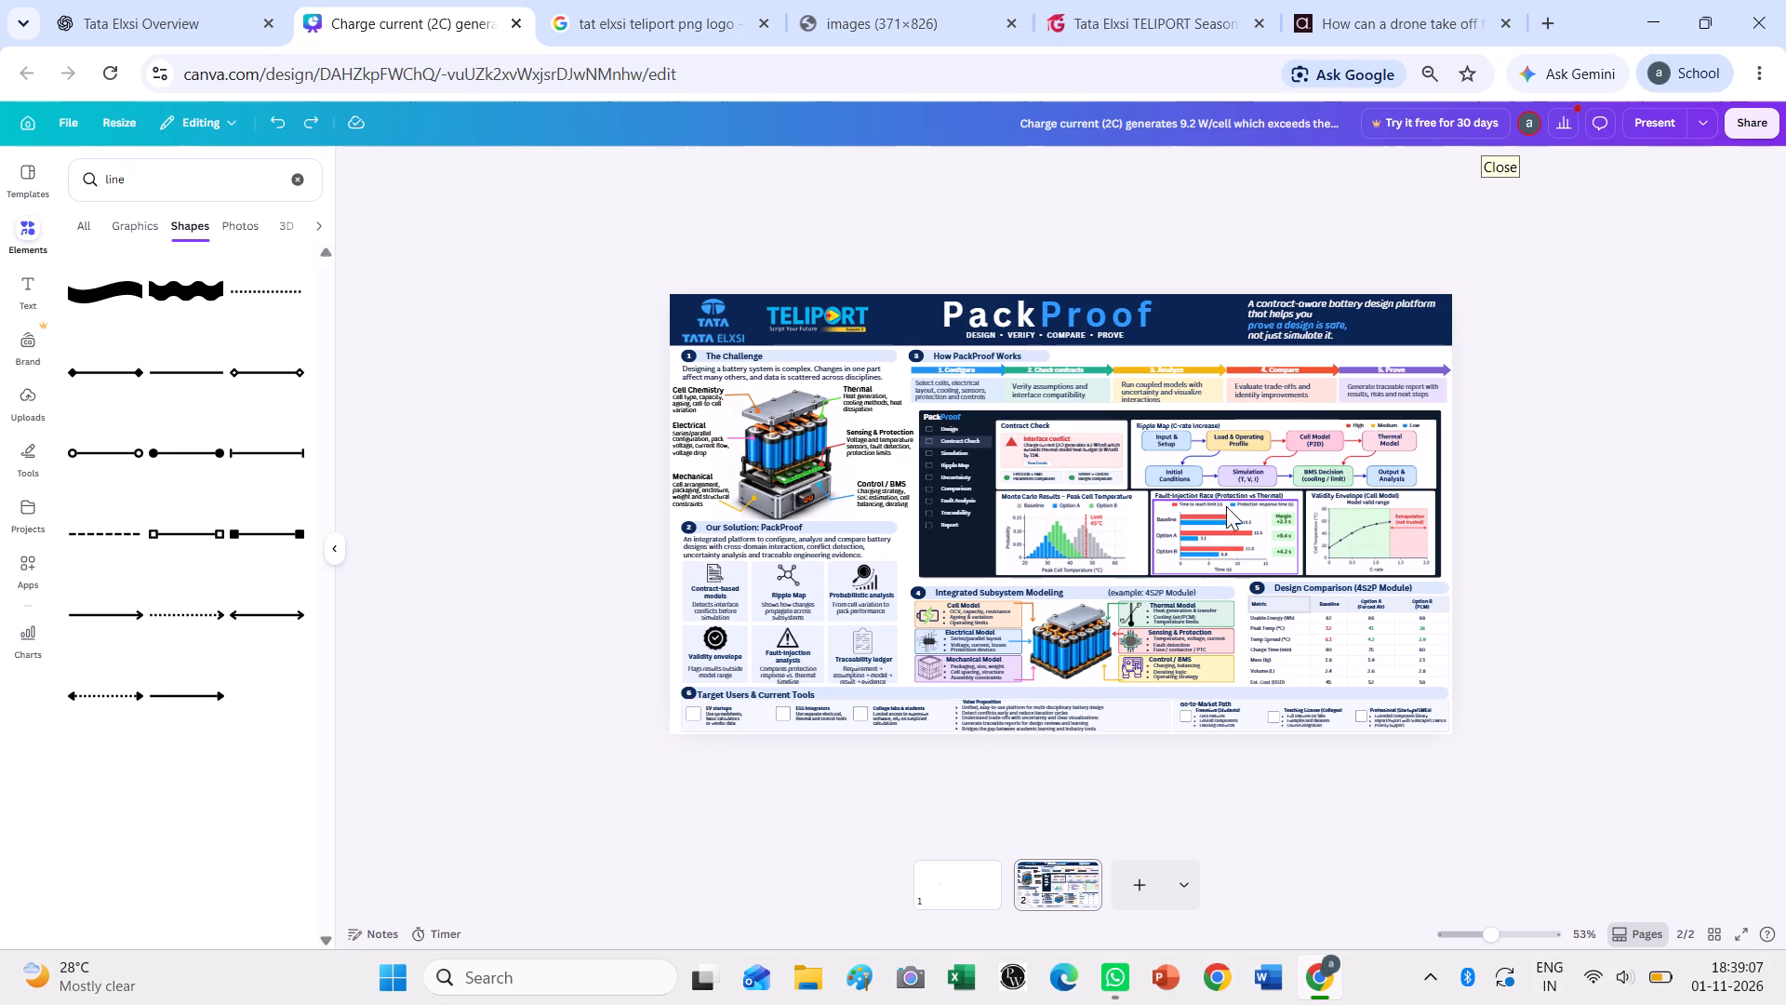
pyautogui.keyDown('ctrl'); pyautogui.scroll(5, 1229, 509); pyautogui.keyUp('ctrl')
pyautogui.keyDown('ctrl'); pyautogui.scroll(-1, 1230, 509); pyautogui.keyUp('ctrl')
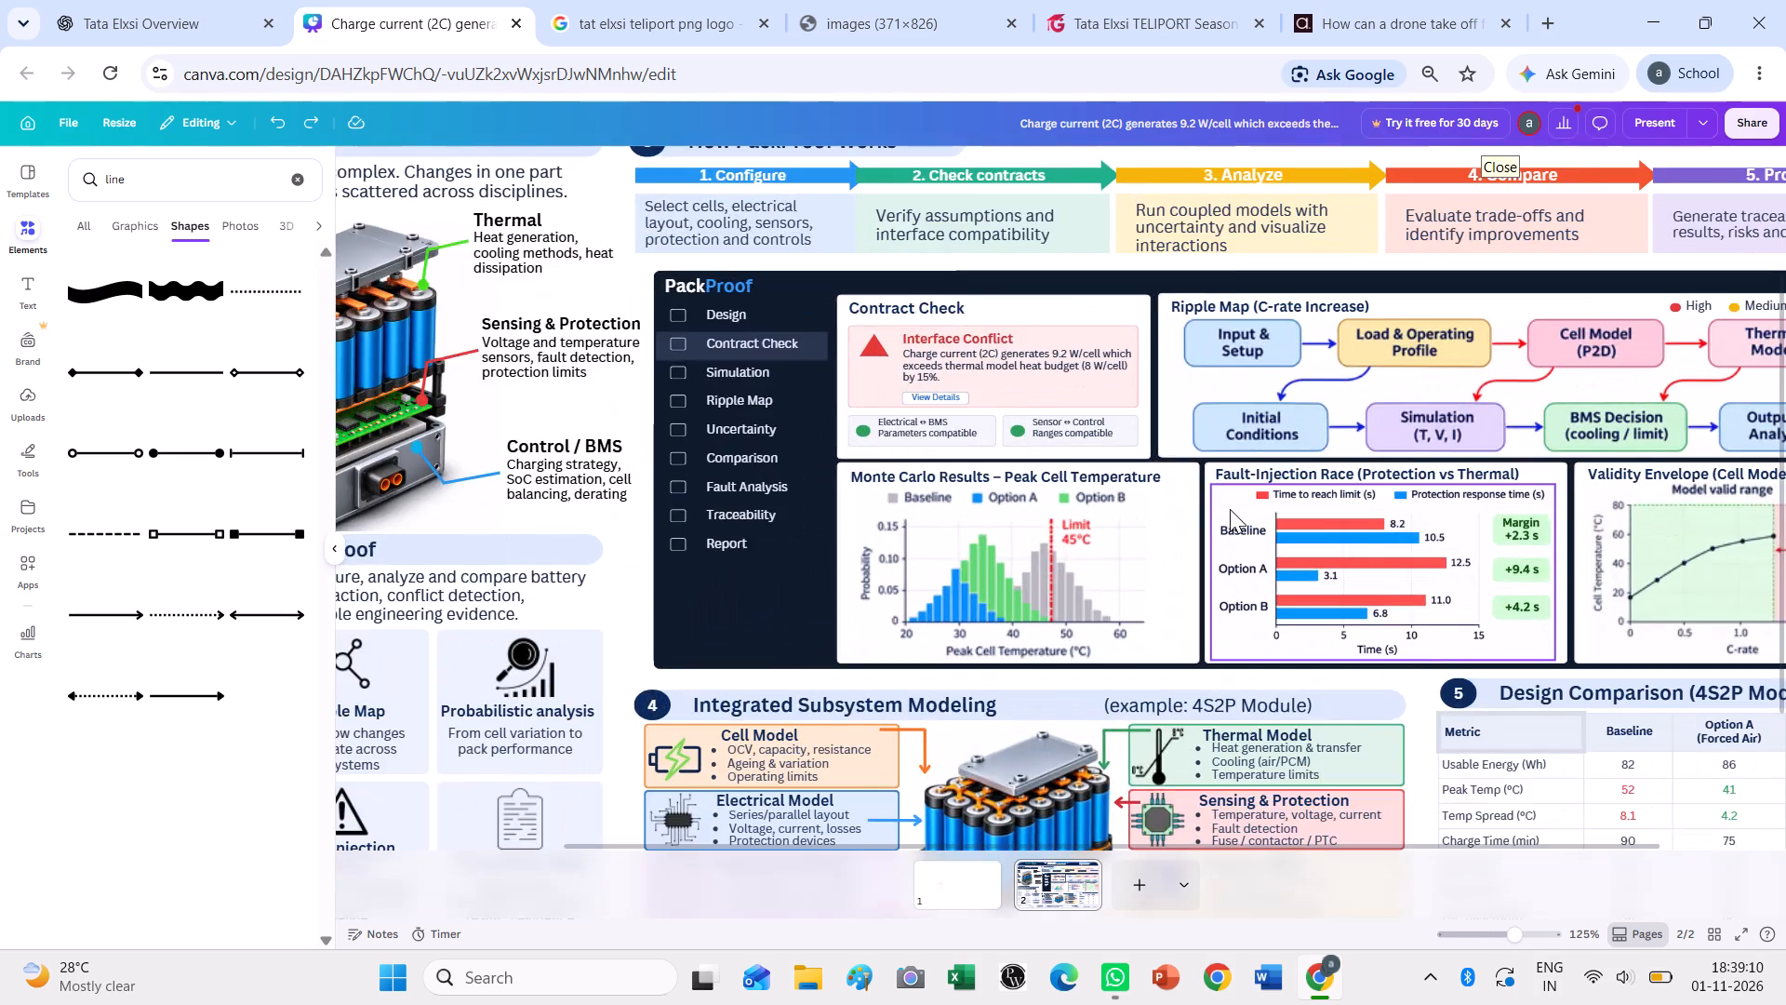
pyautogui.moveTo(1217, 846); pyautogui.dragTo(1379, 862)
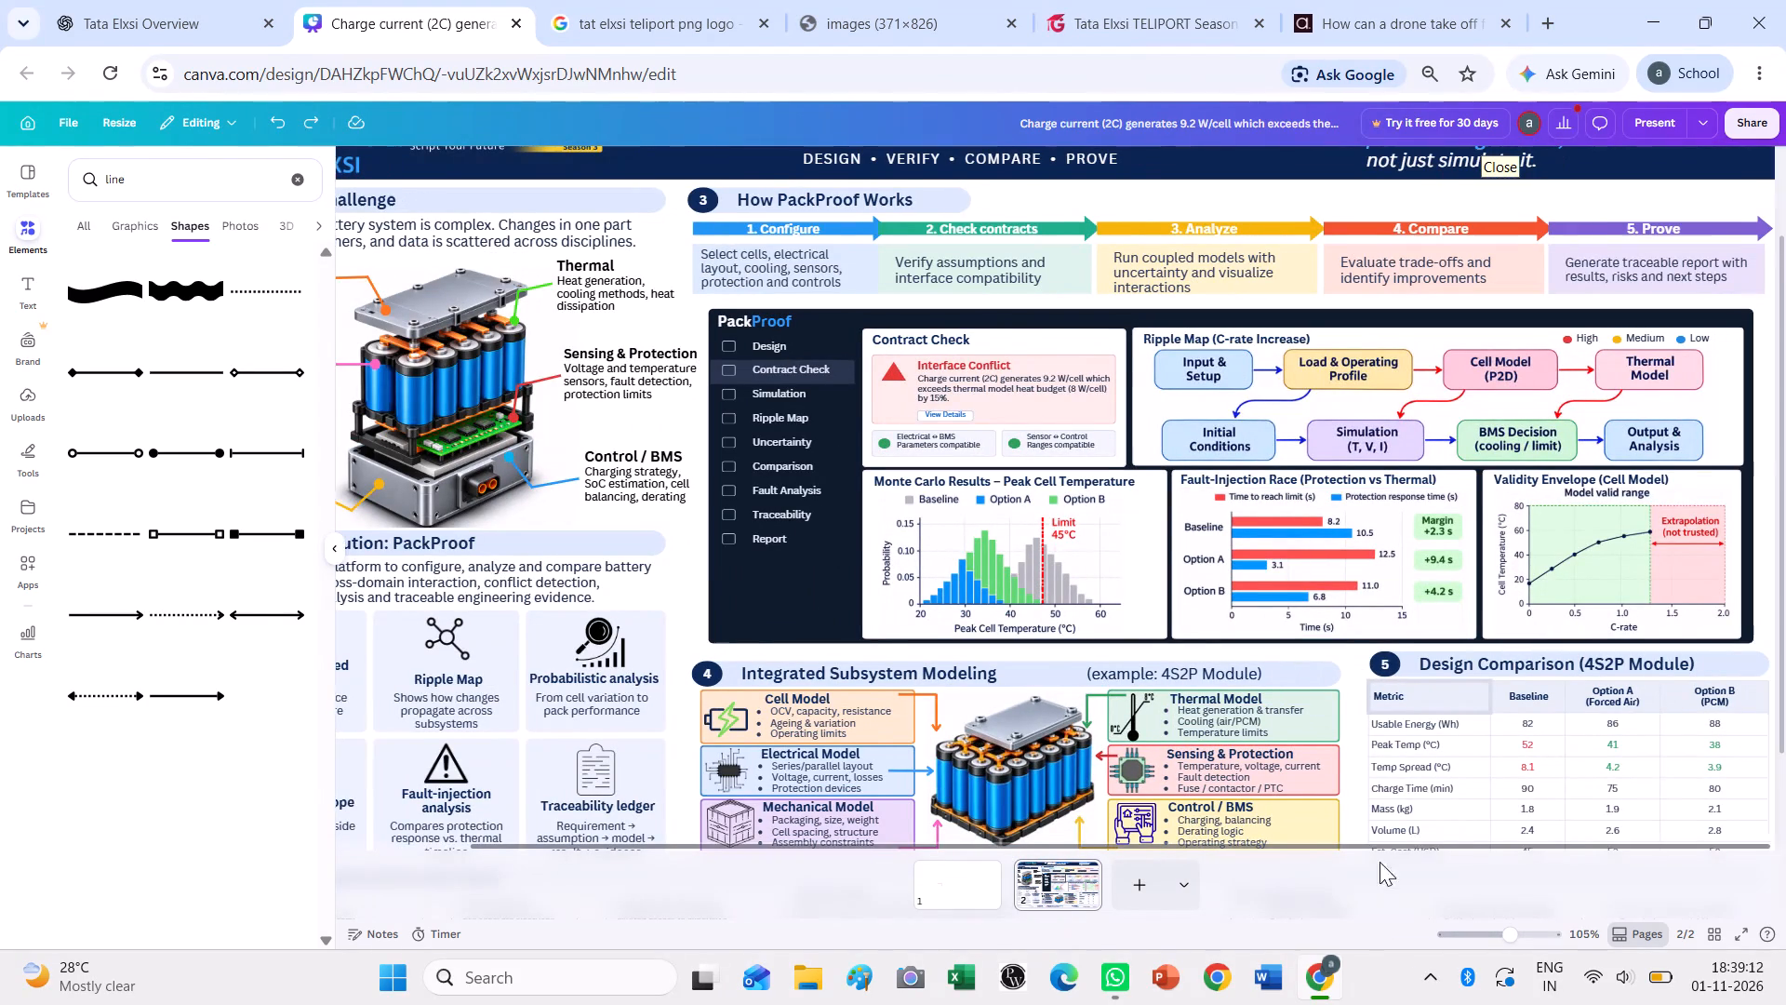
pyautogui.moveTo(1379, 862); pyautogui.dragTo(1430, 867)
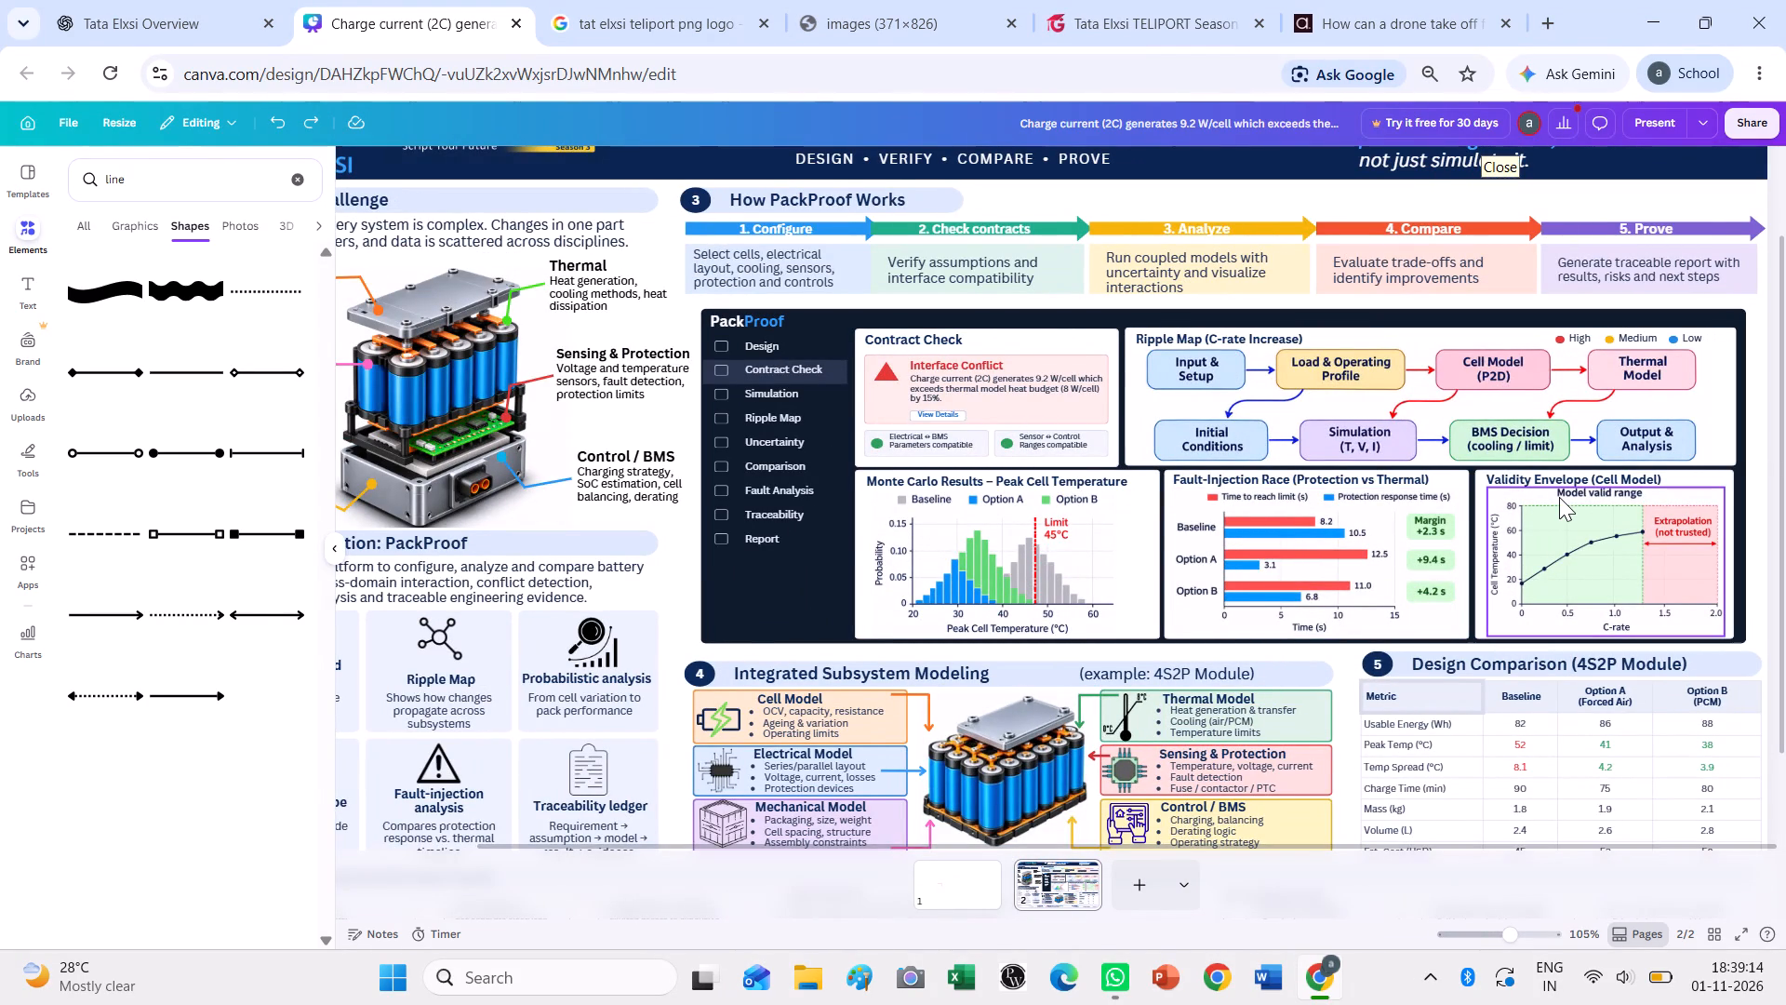
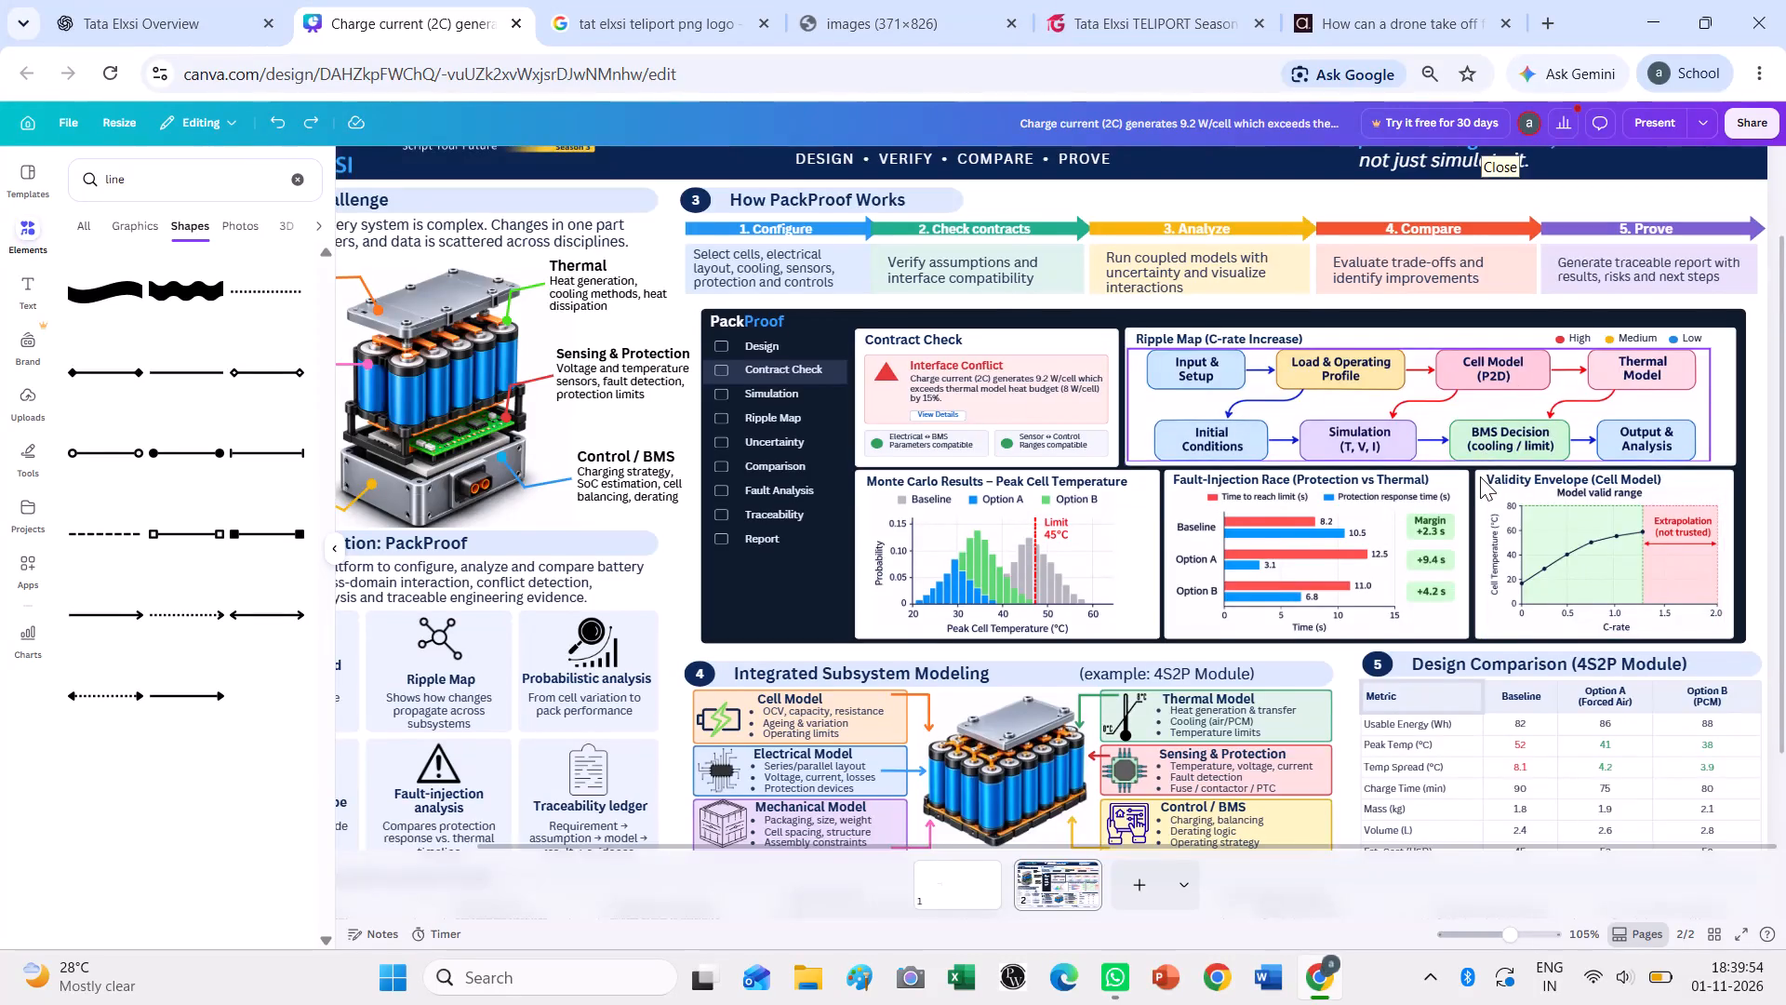
# Review the PackProof poster from its header to the Target Users section, checking the layout and the subsystem arrows.
pyautogui.scroll(3, 1480, 476)
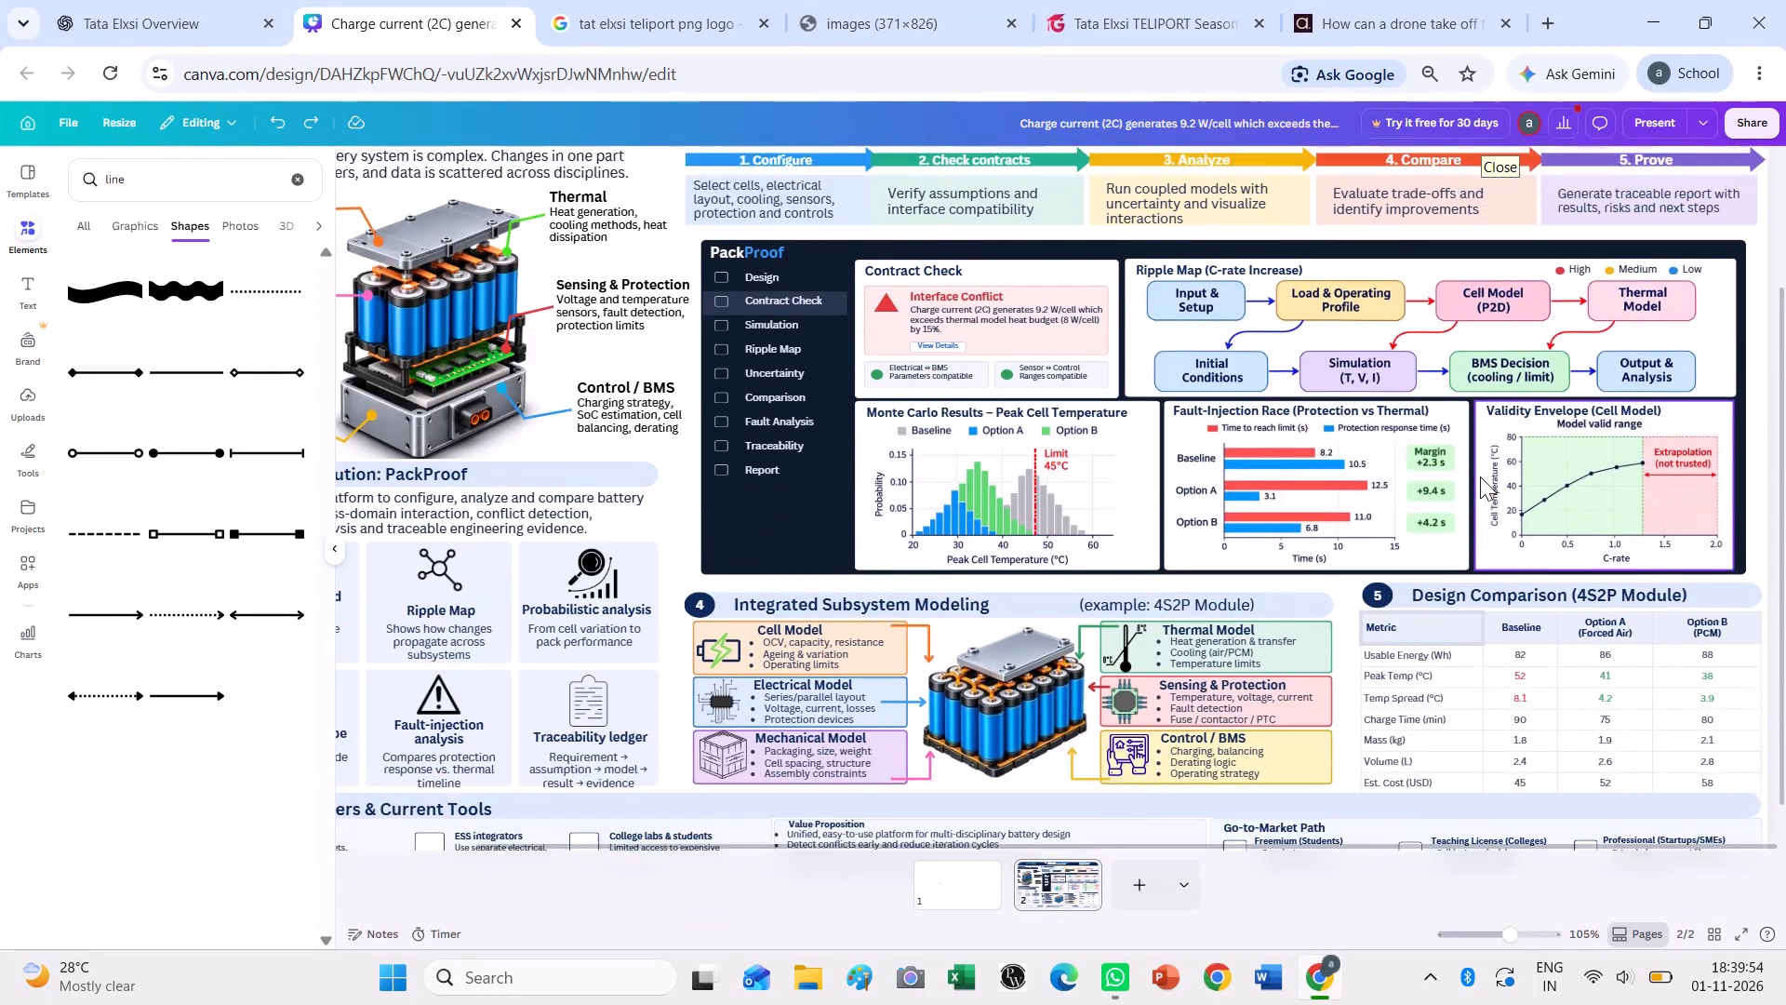
pyautogui.scroll(2, 1480, 476)
pyautogui.scroll(-2, 1480, 476)
pyautogui.scroll(3, 1480, 476)
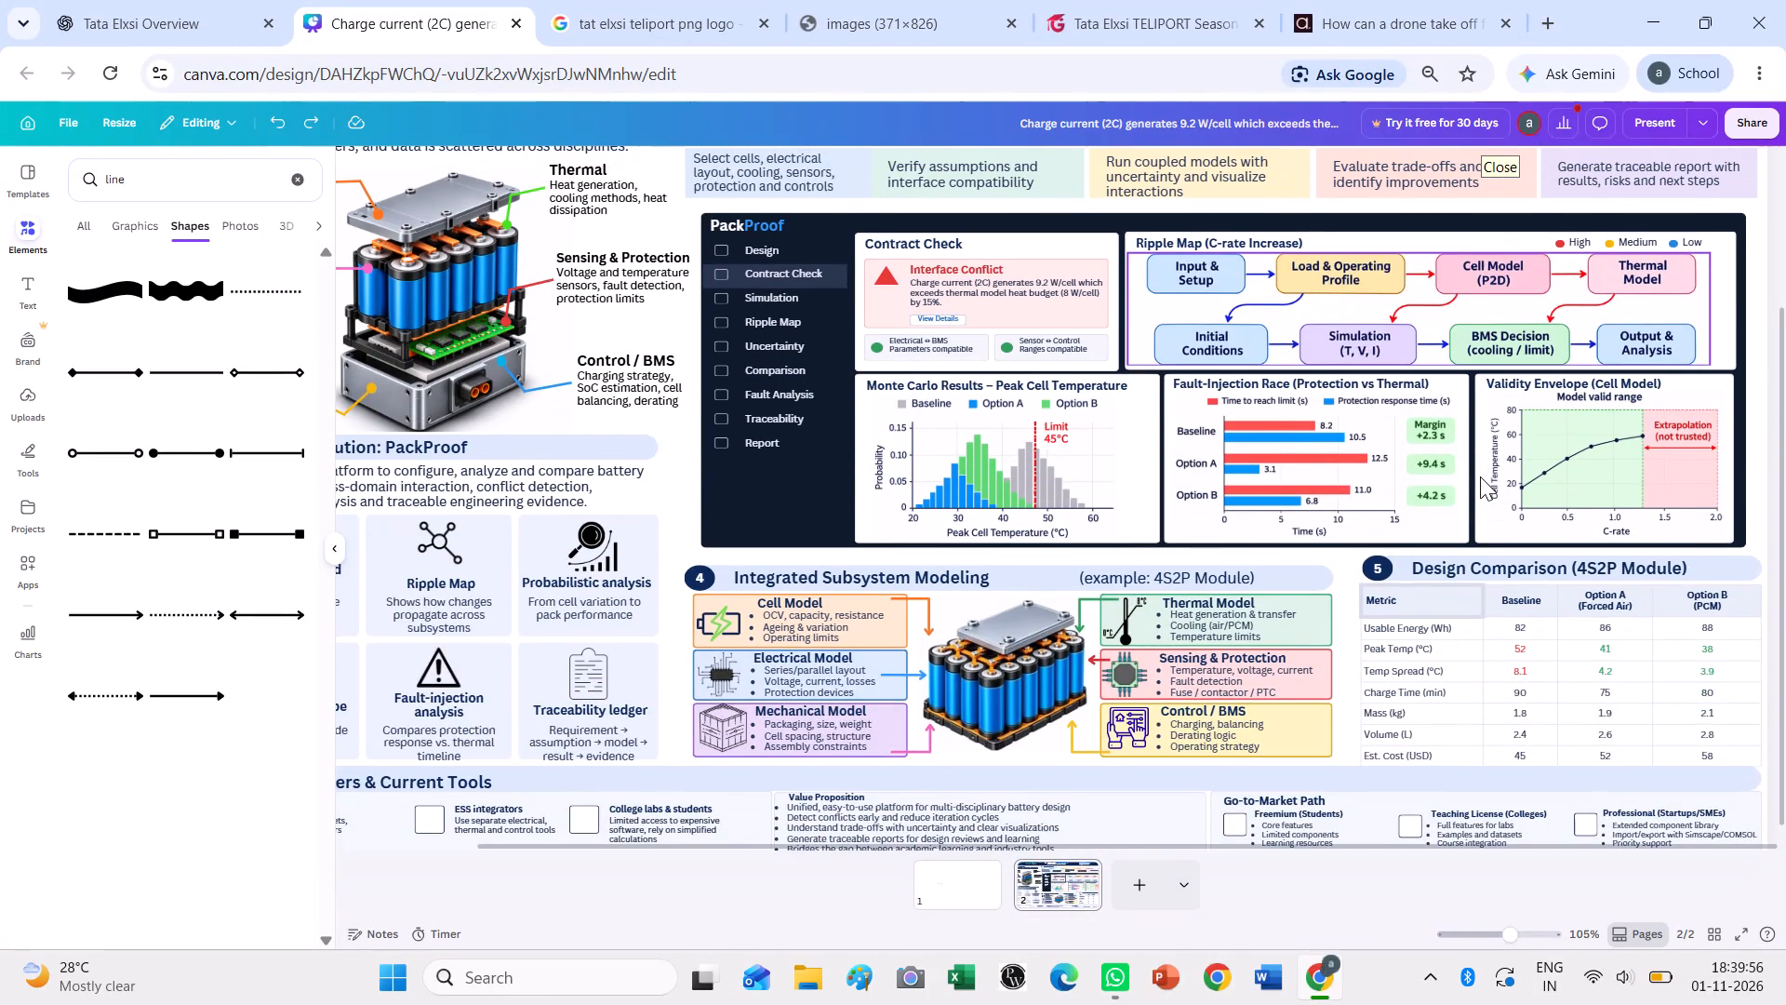
pyautogui.scroll(5, 1480, 476)
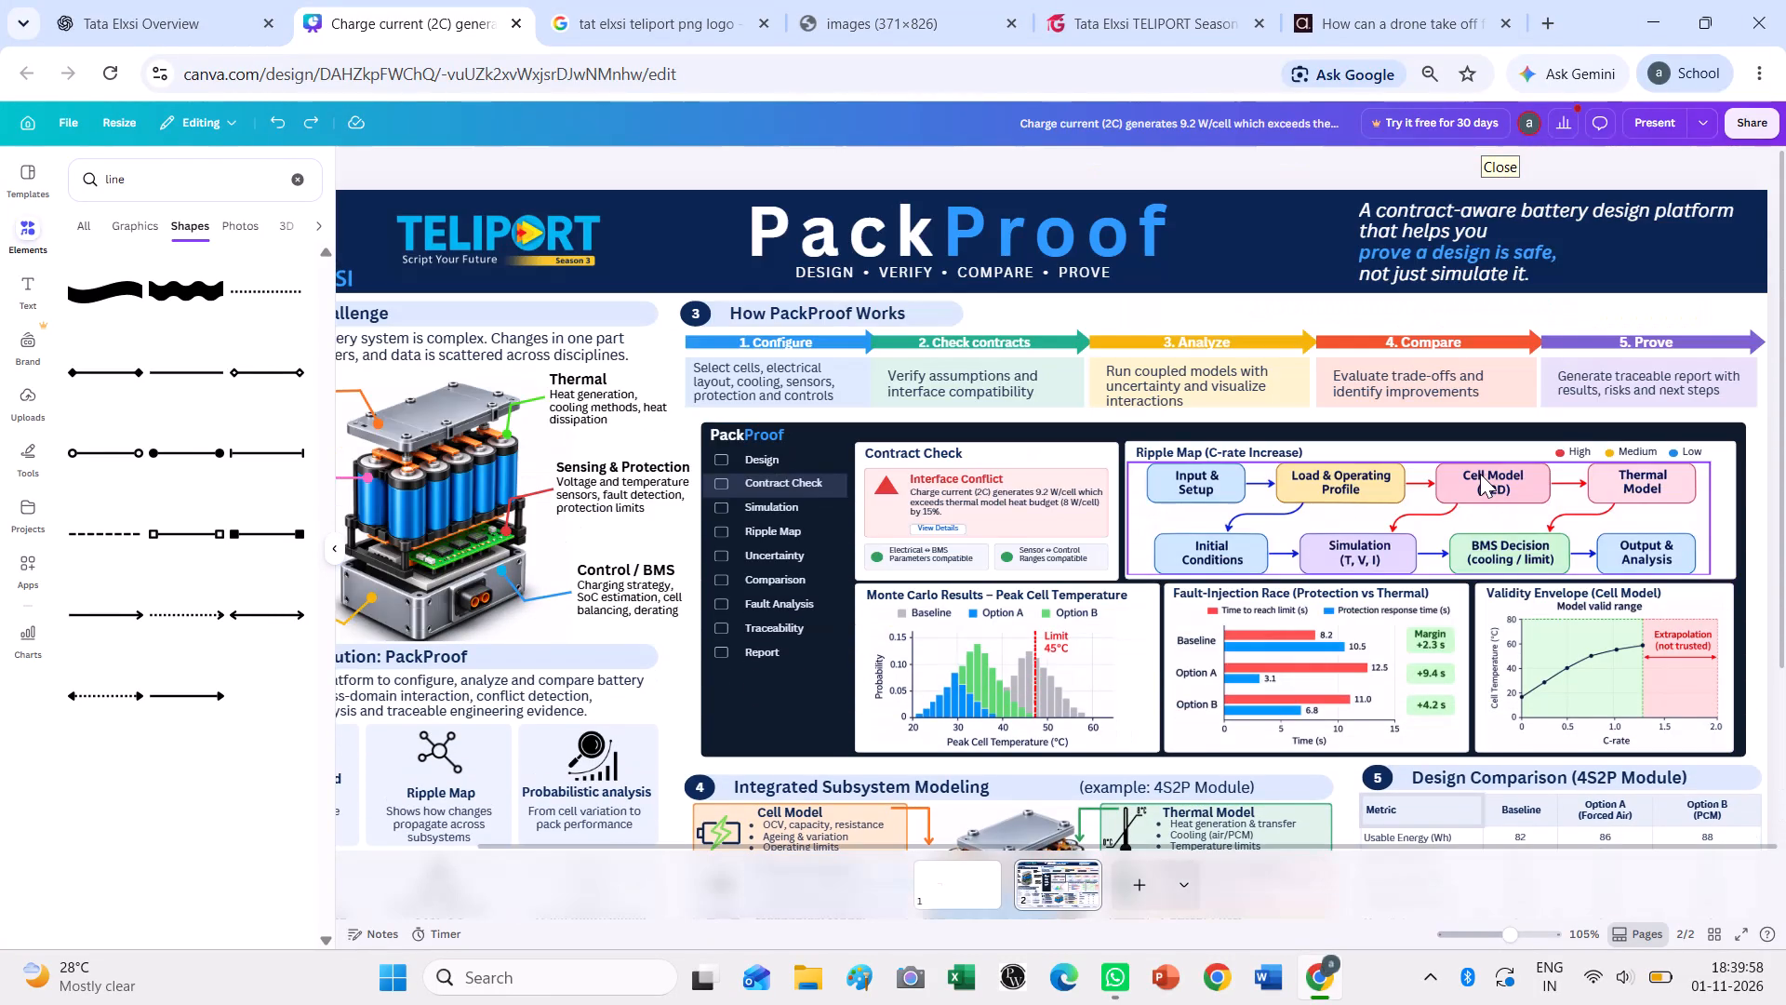
pyautogui.scroll(-3, 1480, 474)
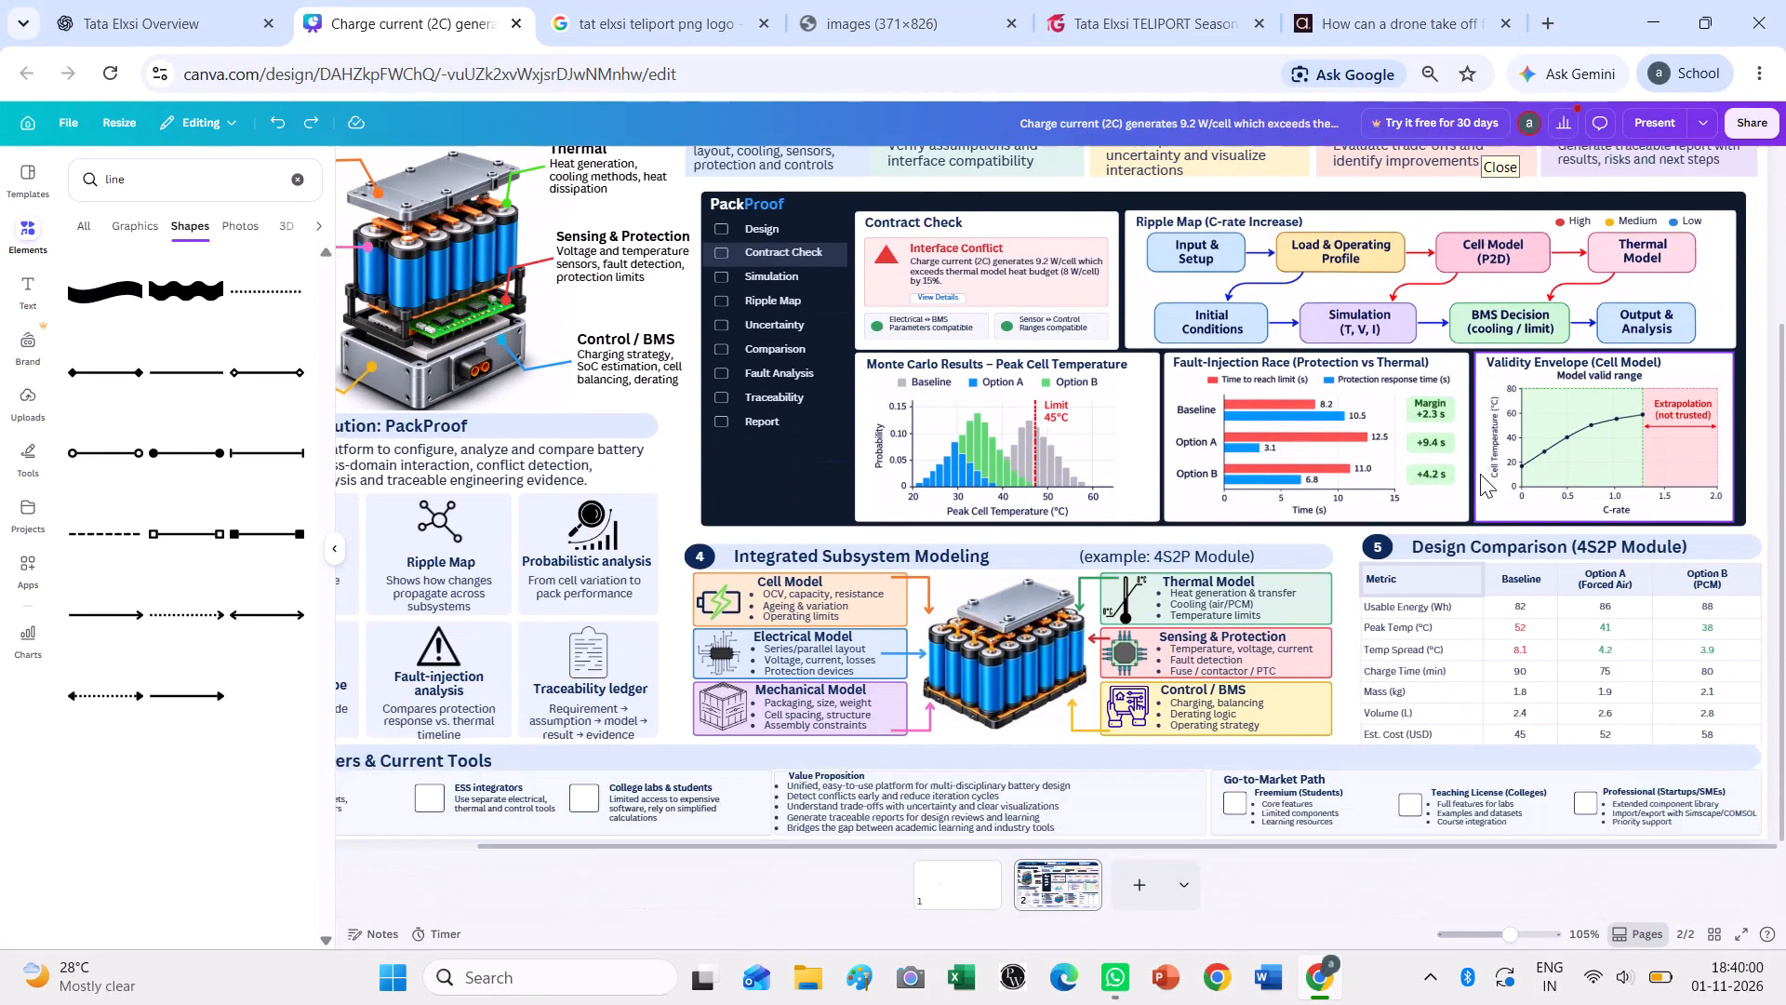
pyautogui.scroll(-2, 1480, 474)
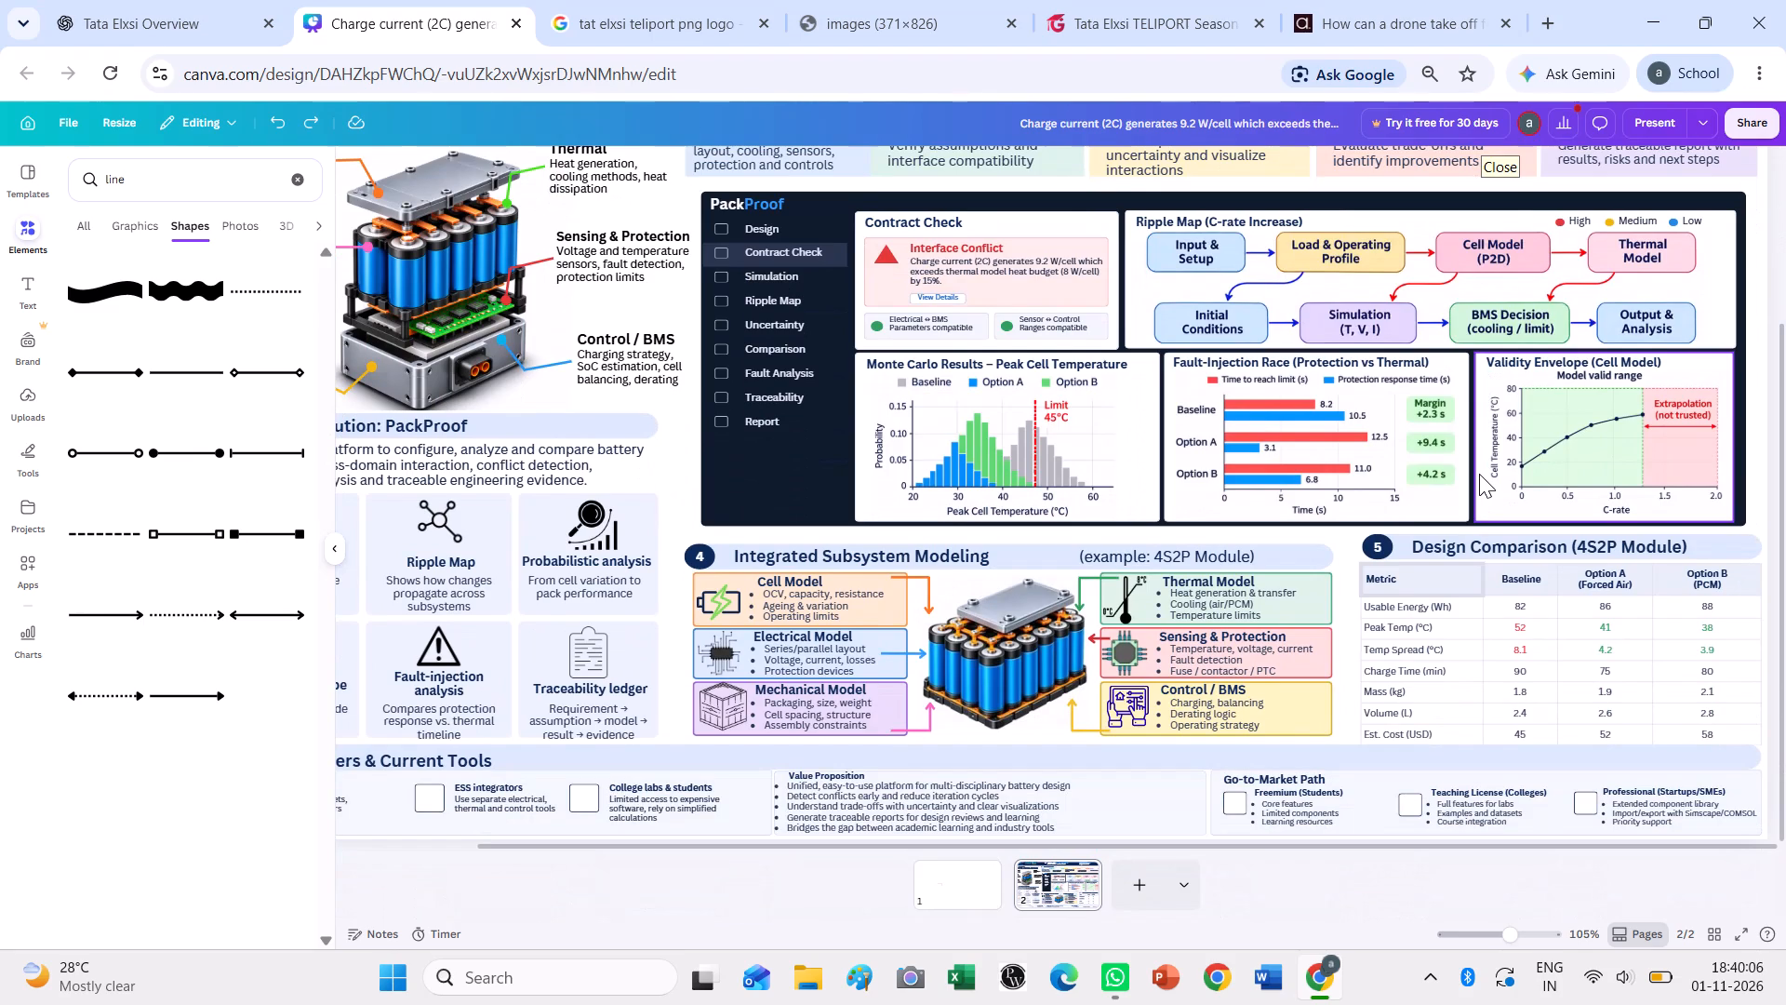
pyautogui.scroll(2, 1297, 574)
pyautogui.scroll(-3, 1297, 574)
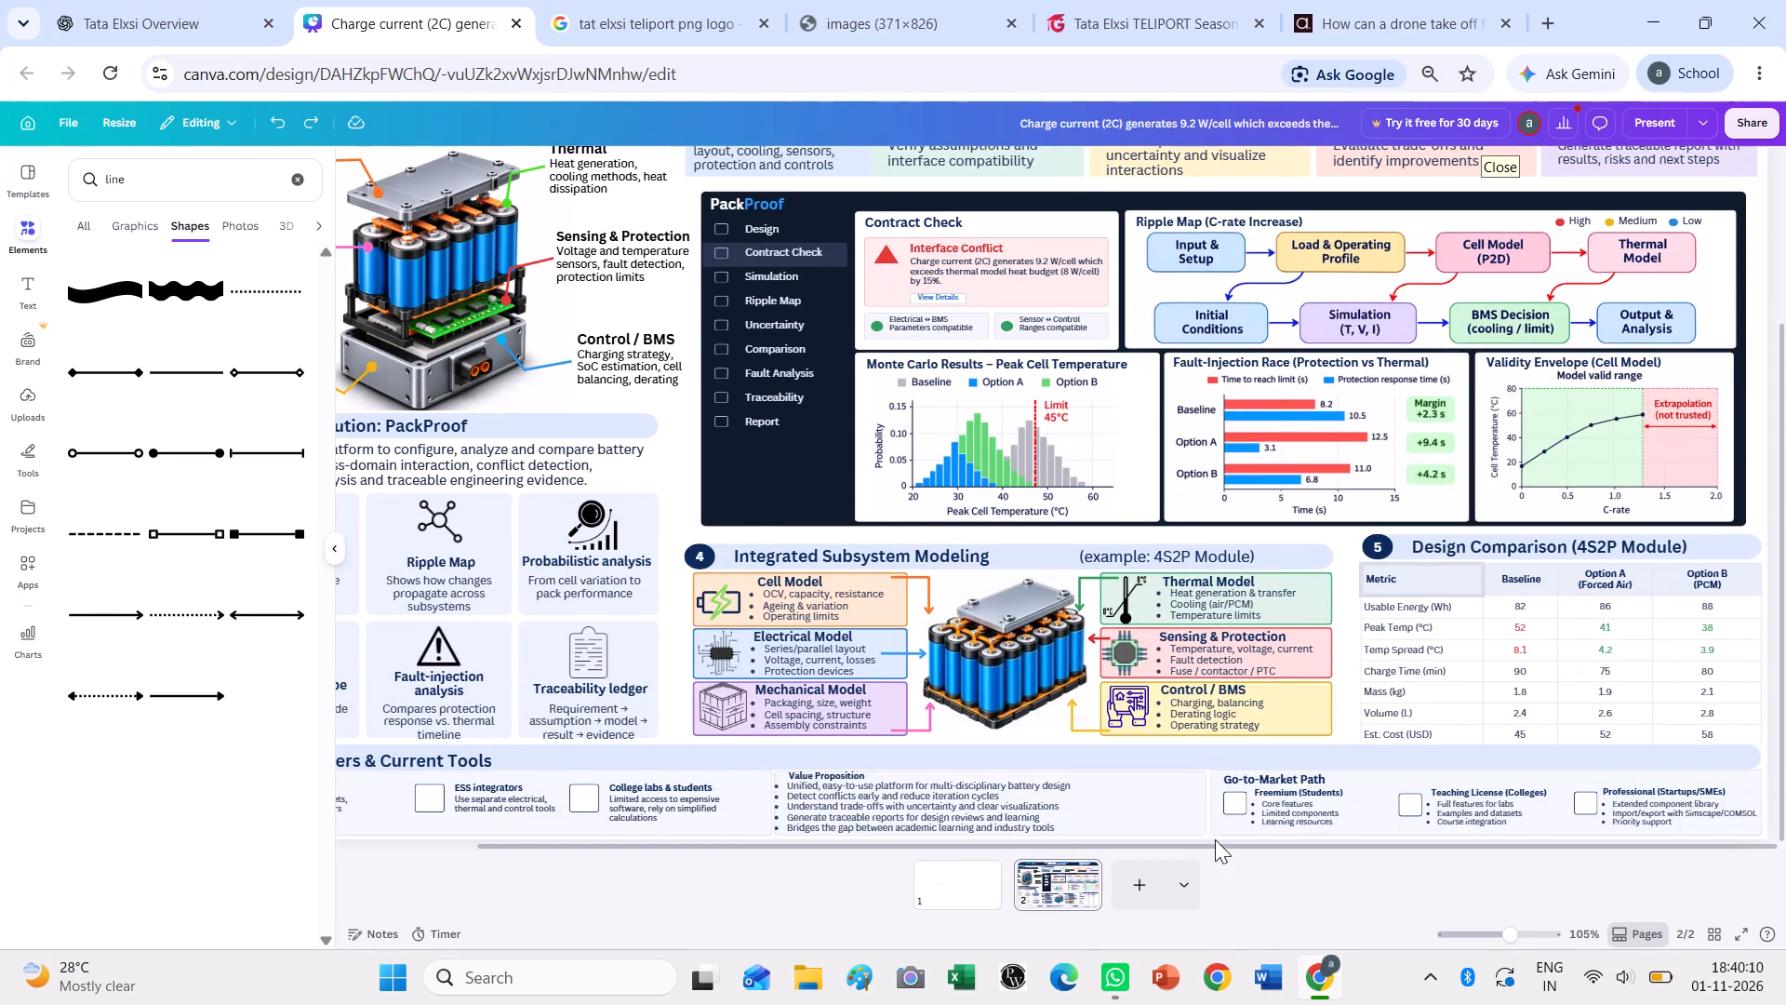
pyautogui.moveTo(1215, 842); pyautogui.dragTo(873, 892)
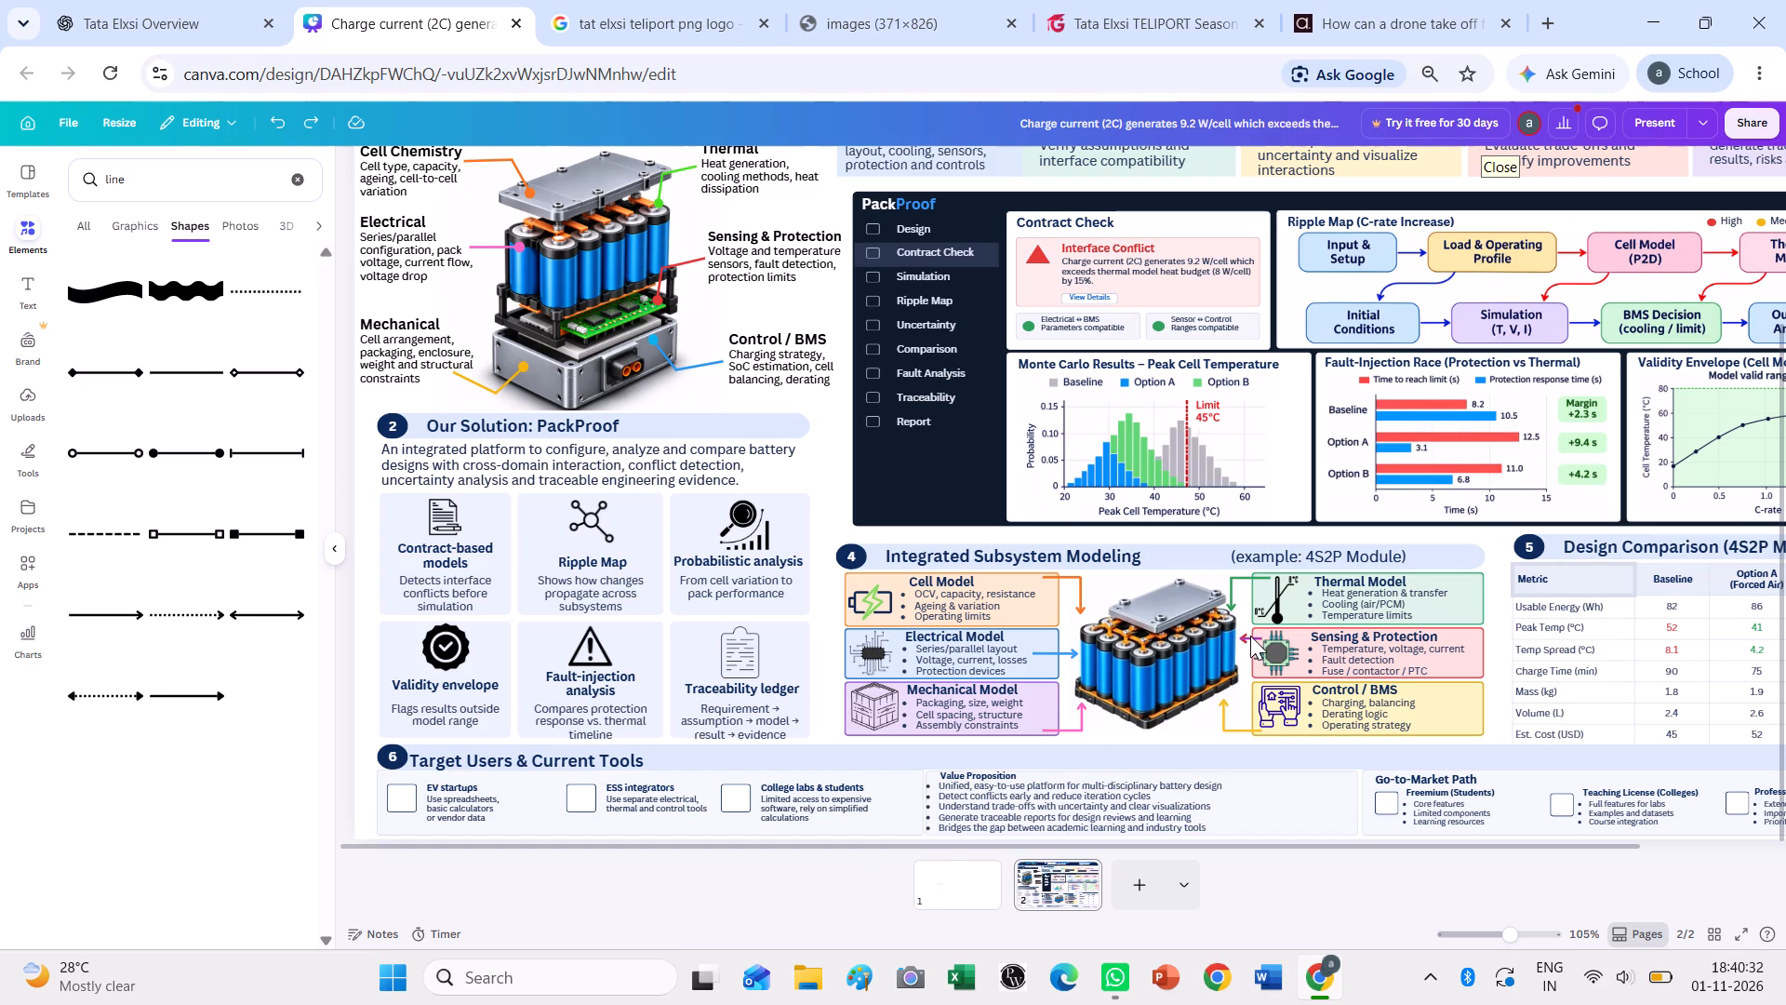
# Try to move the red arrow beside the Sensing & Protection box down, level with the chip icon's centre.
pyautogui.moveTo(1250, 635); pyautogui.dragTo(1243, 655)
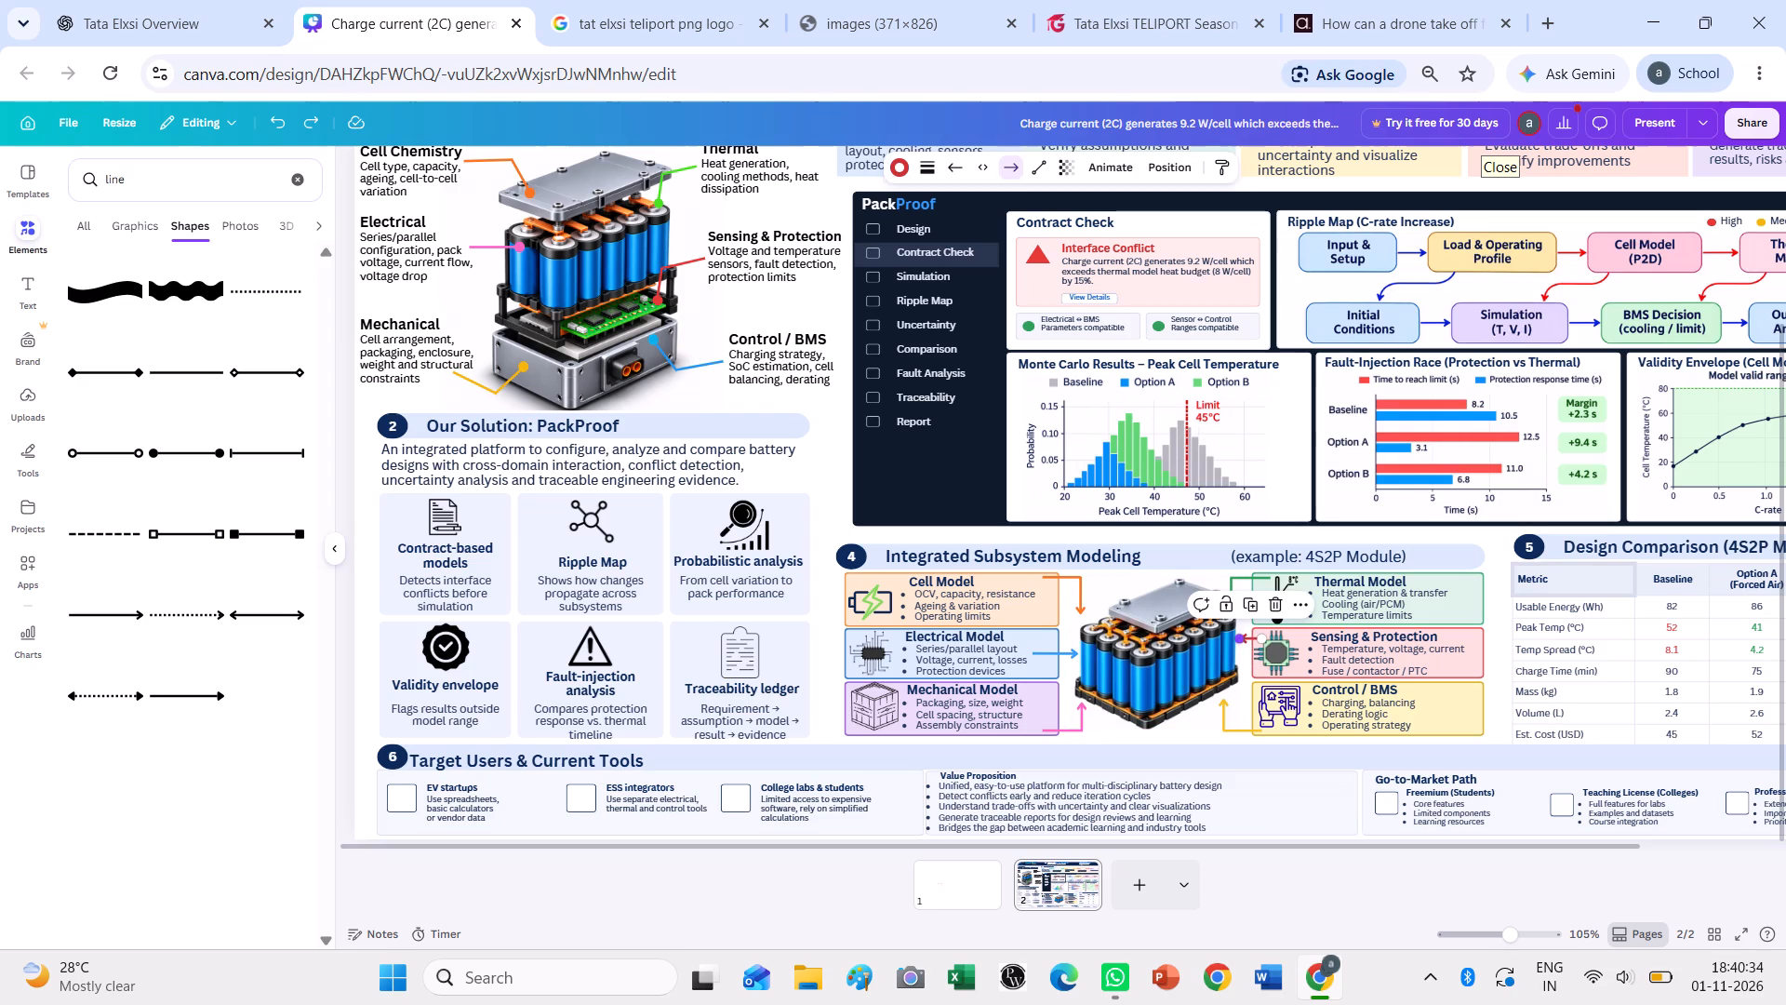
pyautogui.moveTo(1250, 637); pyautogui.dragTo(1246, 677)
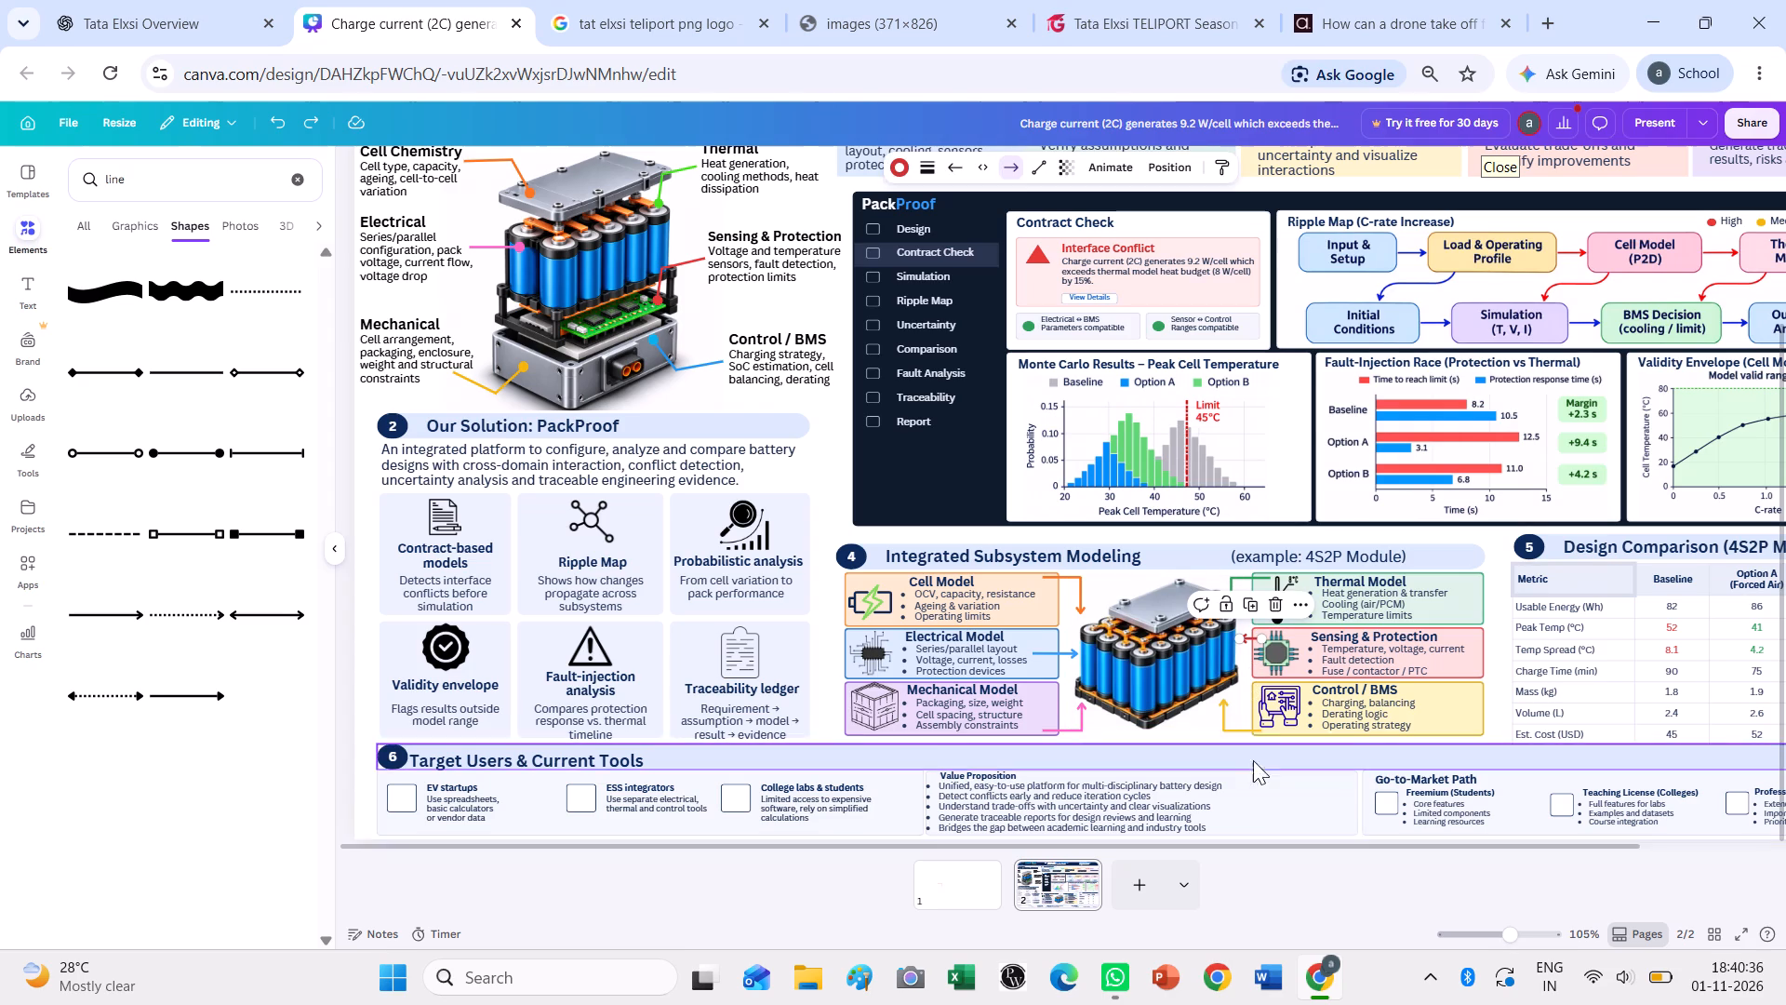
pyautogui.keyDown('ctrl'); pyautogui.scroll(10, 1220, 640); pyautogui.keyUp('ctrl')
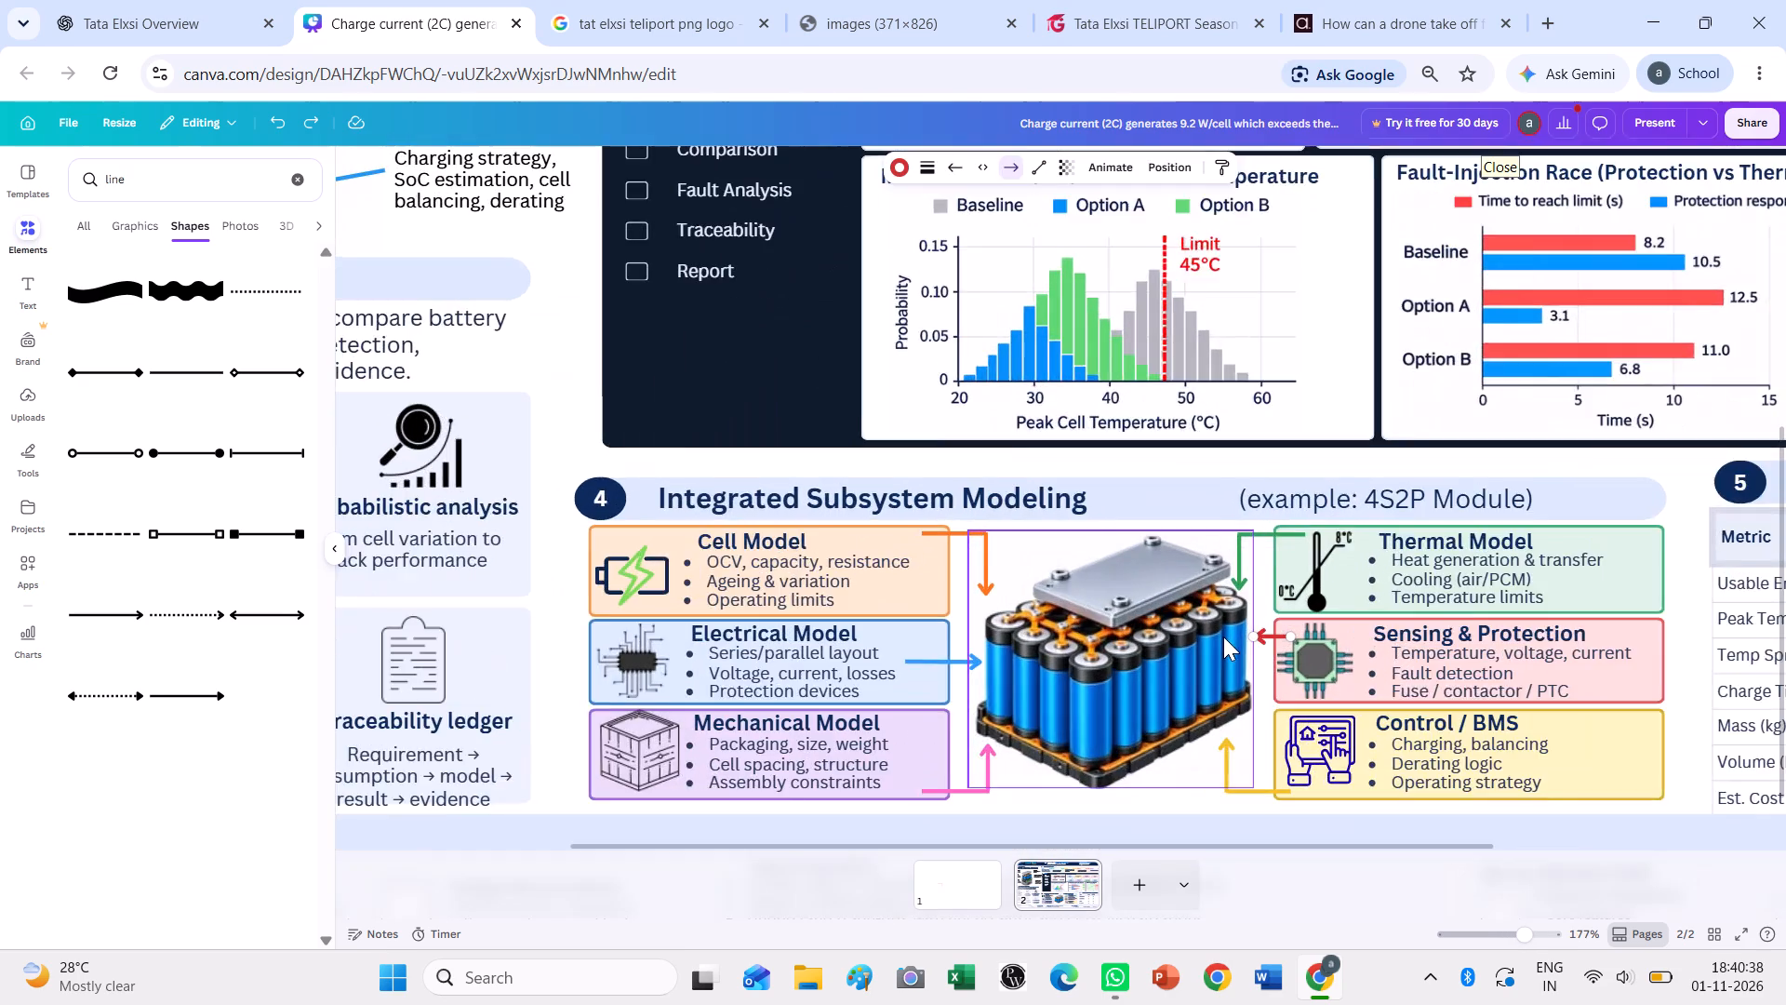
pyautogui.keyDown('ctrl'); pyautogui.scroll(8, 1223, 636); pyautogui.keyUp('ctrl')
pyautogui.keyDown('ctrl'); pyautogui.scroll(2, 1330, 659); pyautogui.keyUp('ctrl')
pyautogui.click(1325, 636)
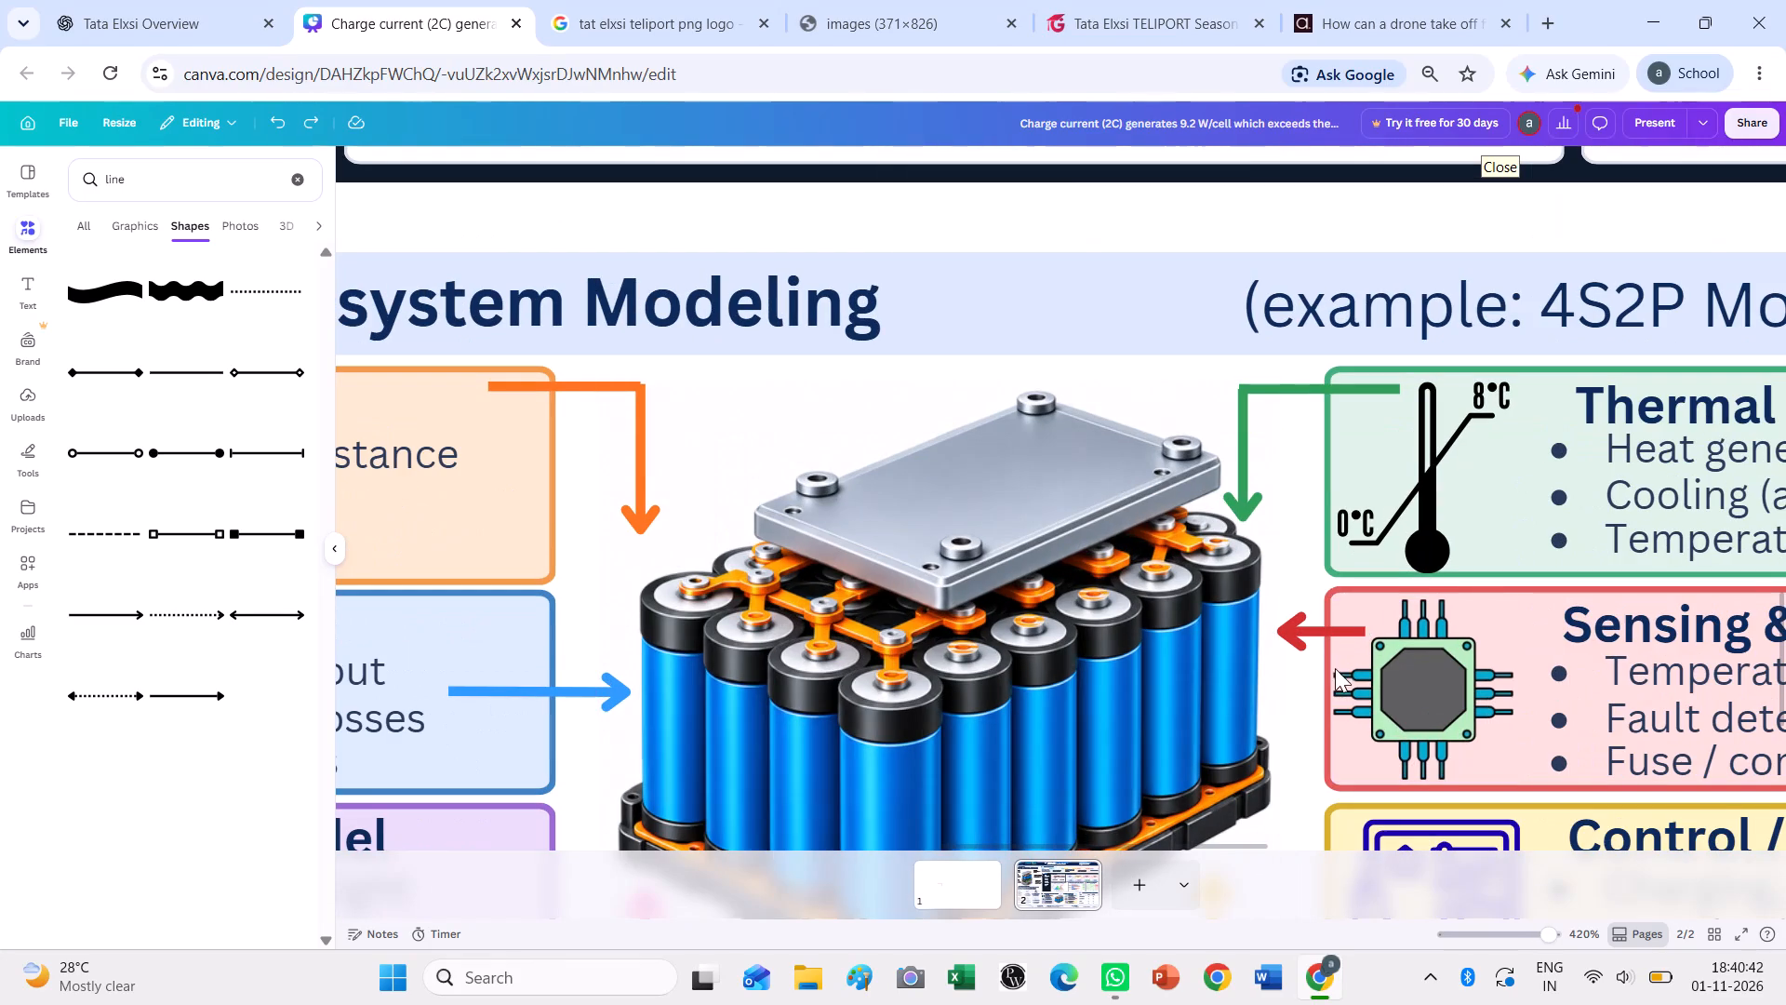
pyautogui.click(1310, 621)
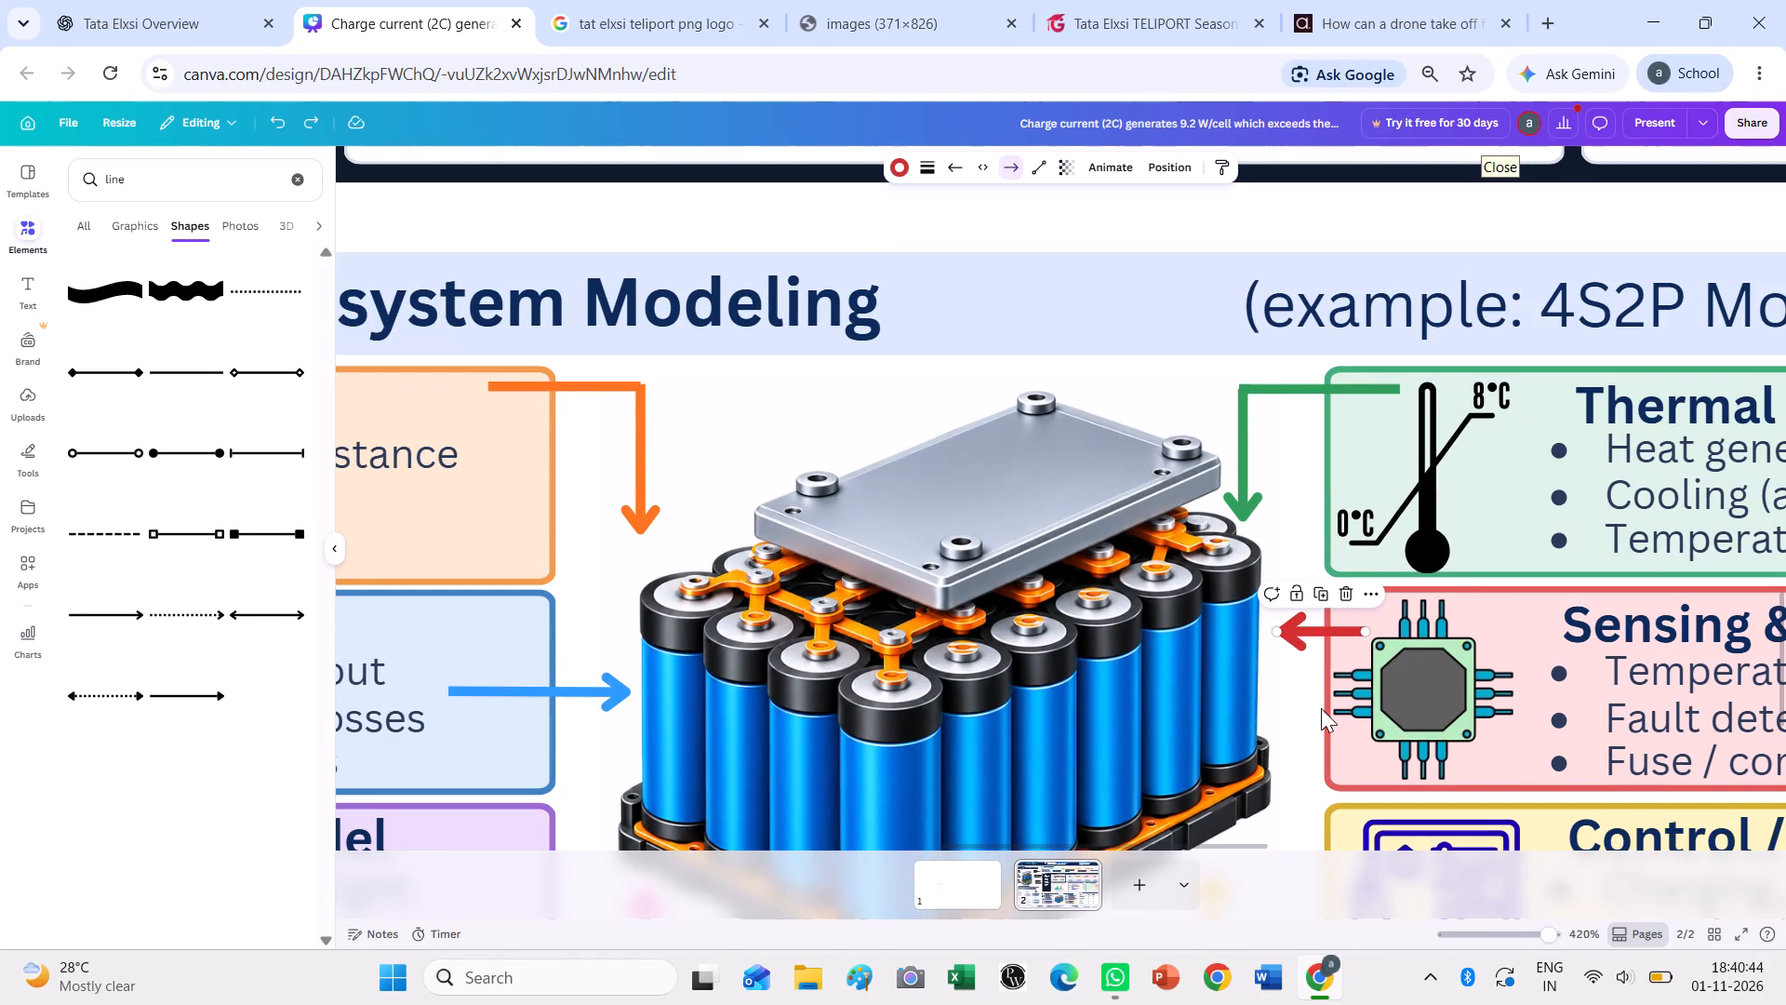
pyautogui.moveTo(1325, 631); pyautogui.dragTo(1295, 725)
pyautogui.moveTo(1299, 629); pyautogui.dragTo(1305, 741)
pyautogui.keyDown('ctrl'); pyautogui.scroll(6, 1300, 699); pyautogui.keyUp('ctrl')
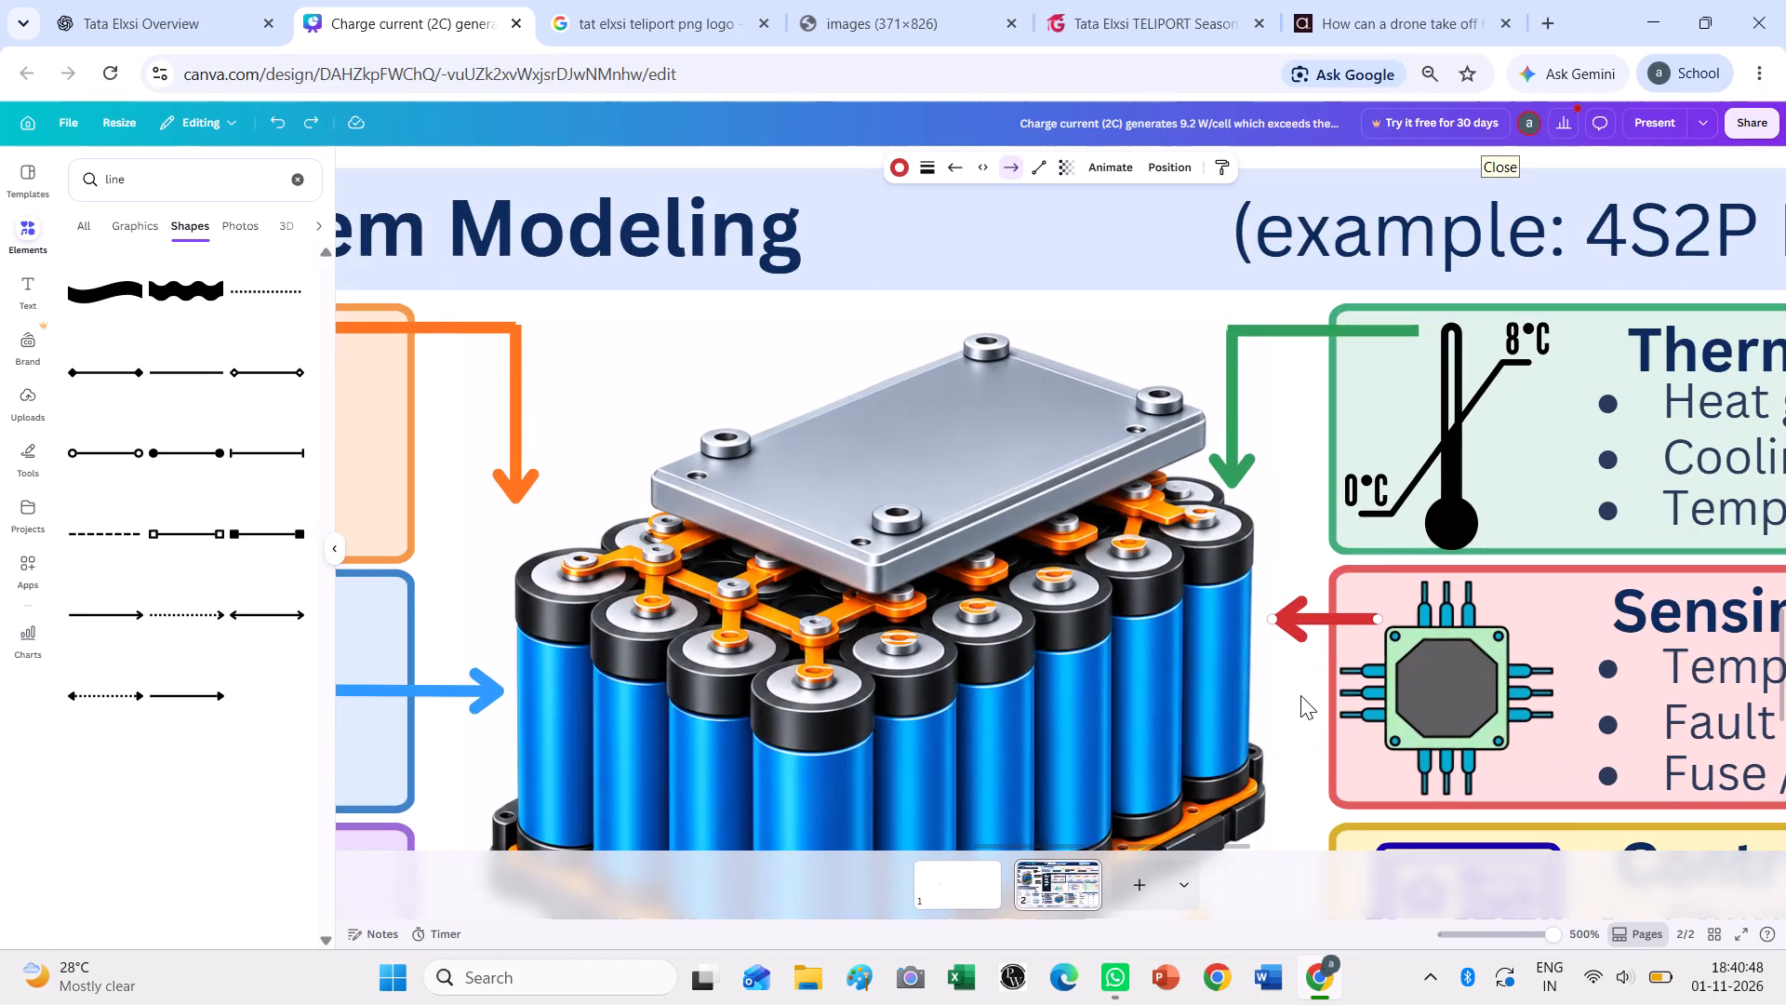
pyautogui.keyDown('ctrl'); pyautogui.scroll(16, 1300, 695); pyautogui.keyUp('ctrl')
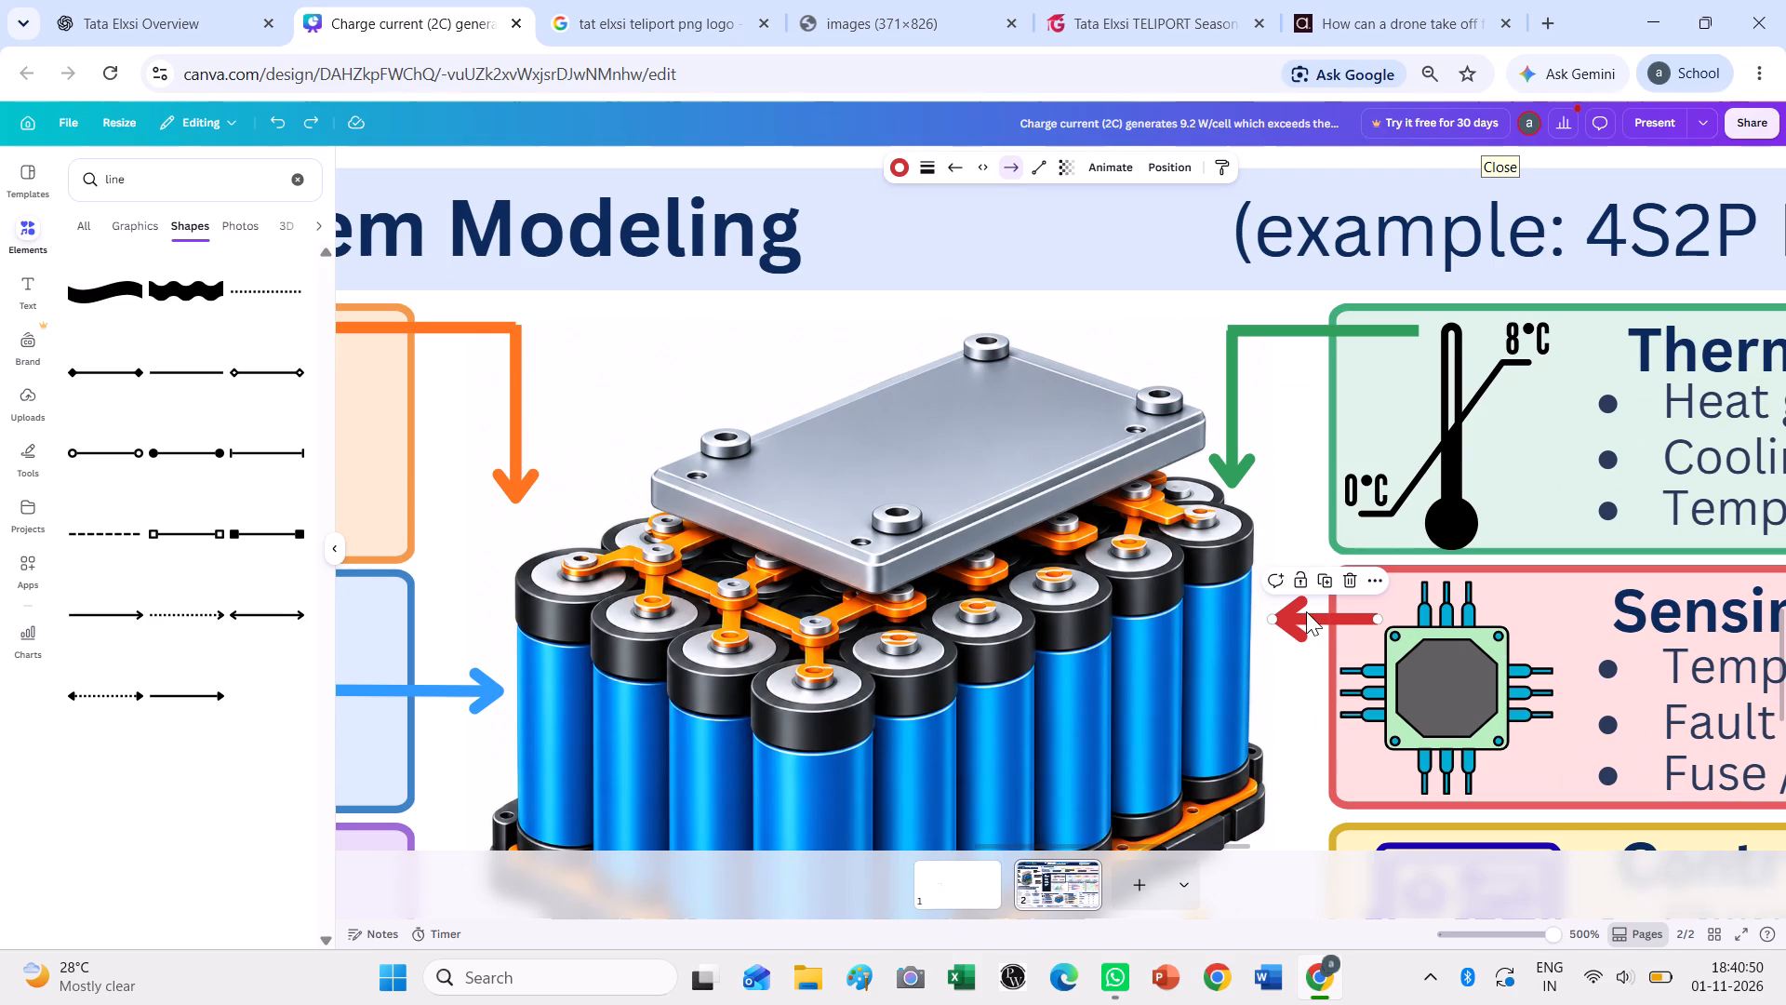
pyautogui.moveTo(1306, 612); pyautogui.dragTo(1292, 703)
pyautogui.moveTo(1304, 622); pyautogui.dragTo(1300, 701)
# Duplicate the red arrow beside the Sensing & Protection box.
pyautogui.hotkey('ctrl', 'c')
pyautogui.hotkey('ctrl', 'v')
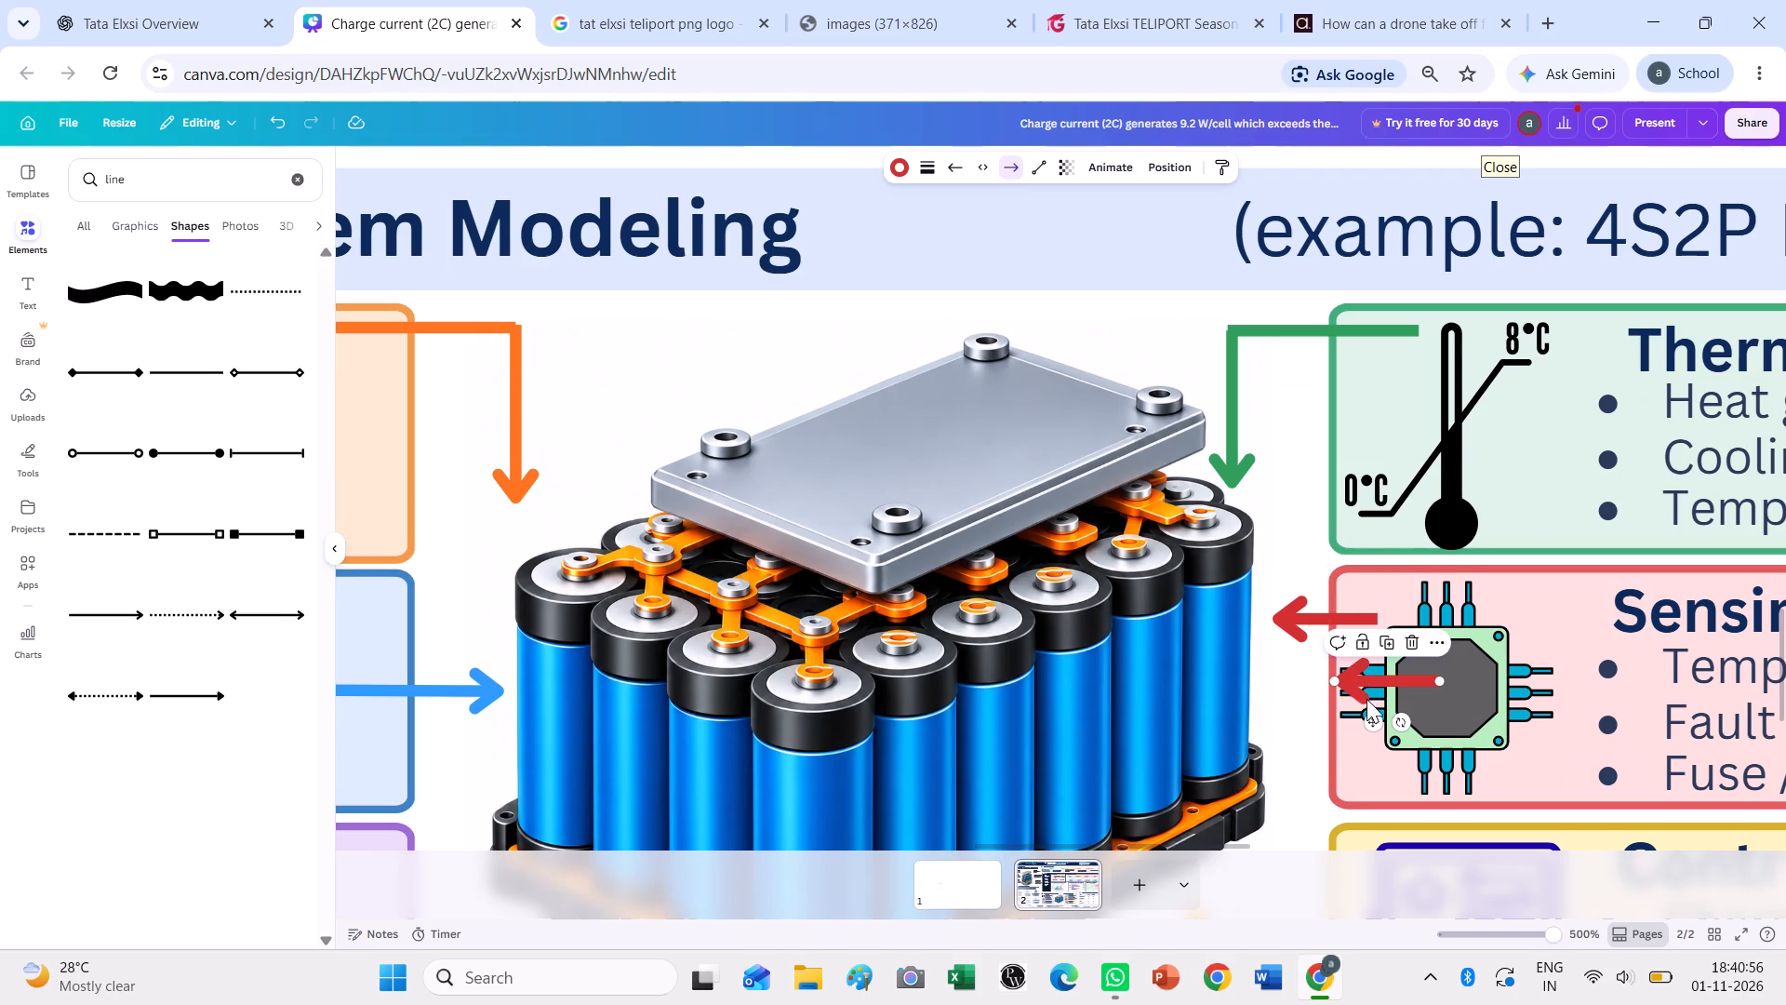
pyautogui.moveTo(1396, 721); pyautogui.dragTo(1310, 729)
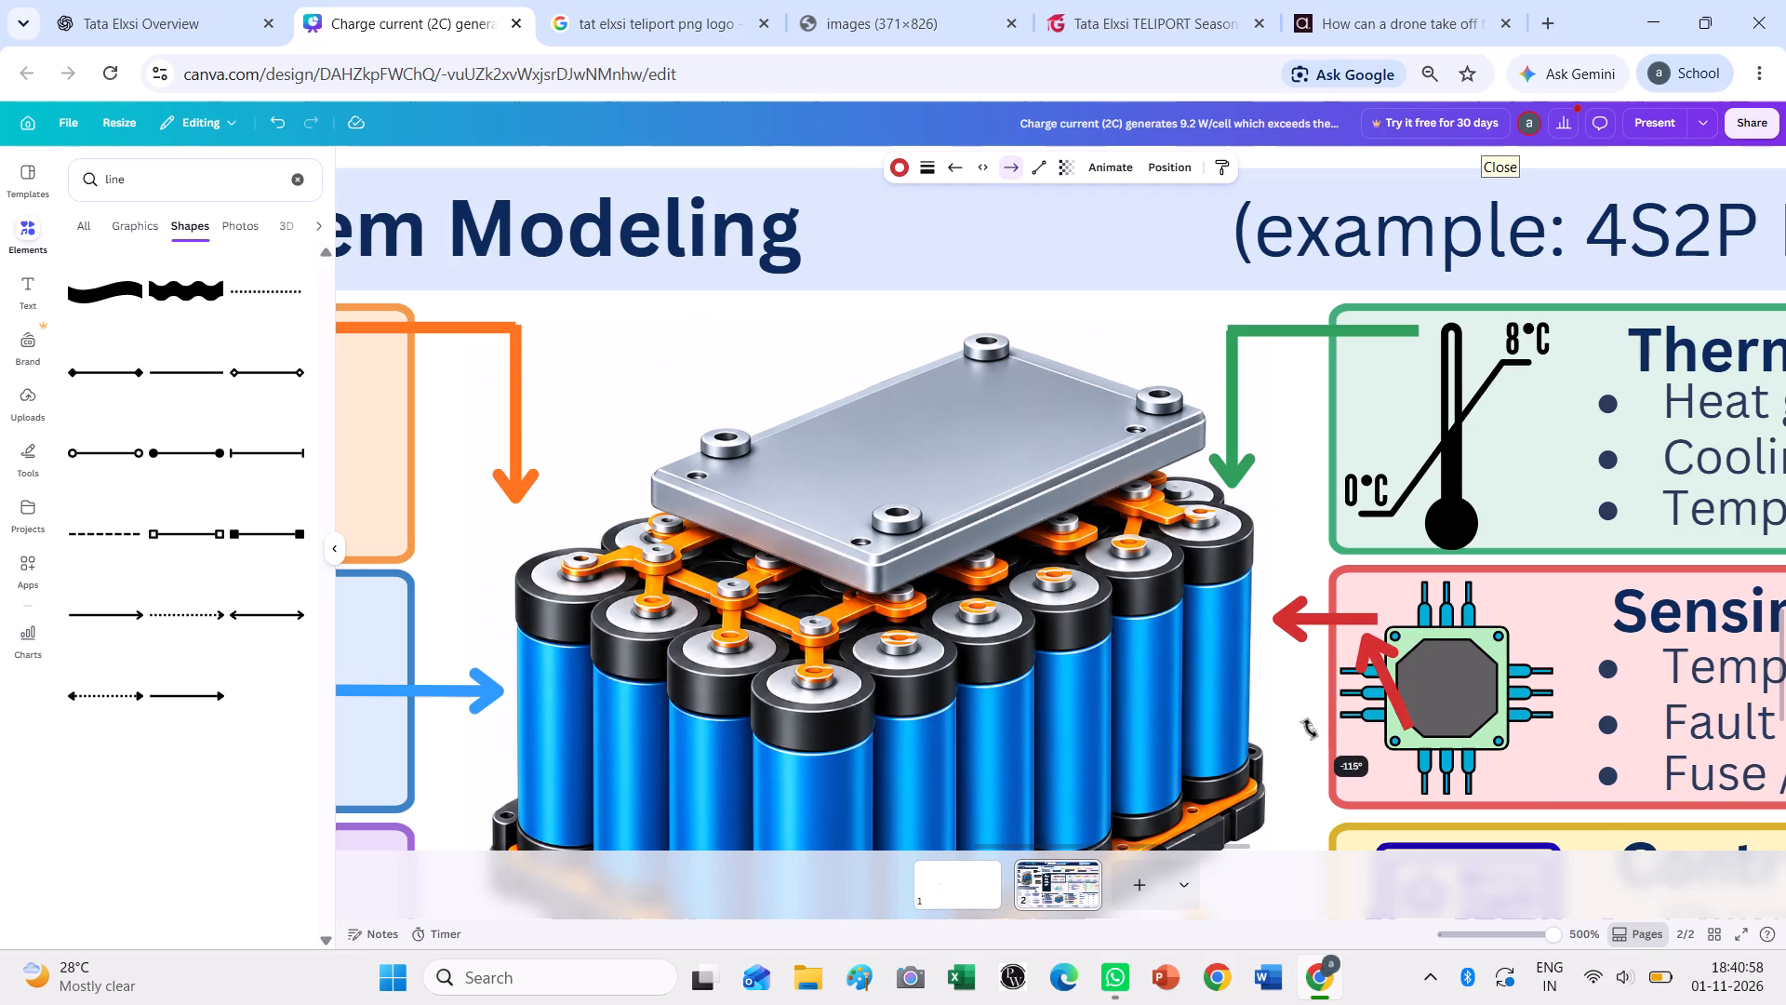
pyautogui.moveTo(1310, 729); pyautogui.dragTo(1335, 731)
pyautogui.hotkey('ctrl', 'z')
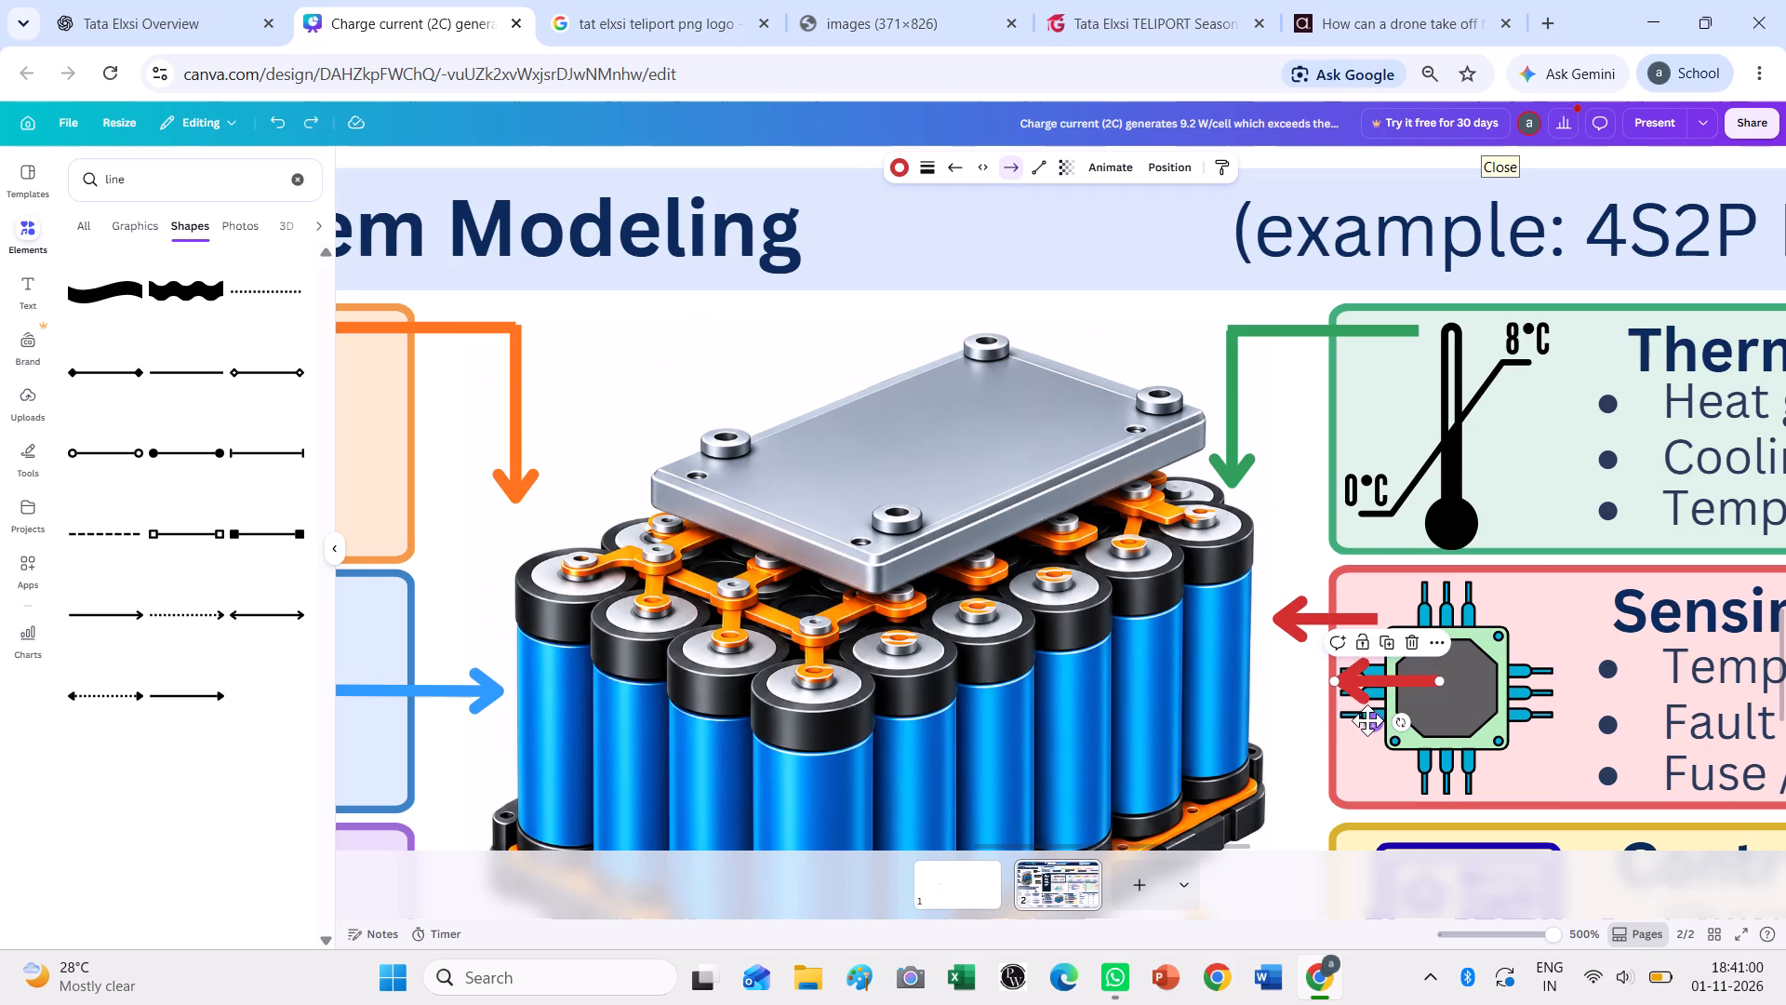
# Move the copied red arrow level with the chip icon's centre and shorten its tip to stop clear of the battery pack.
pyautogui.moveTo(1370, 720); pyautogui.dragTo(1282, 724)
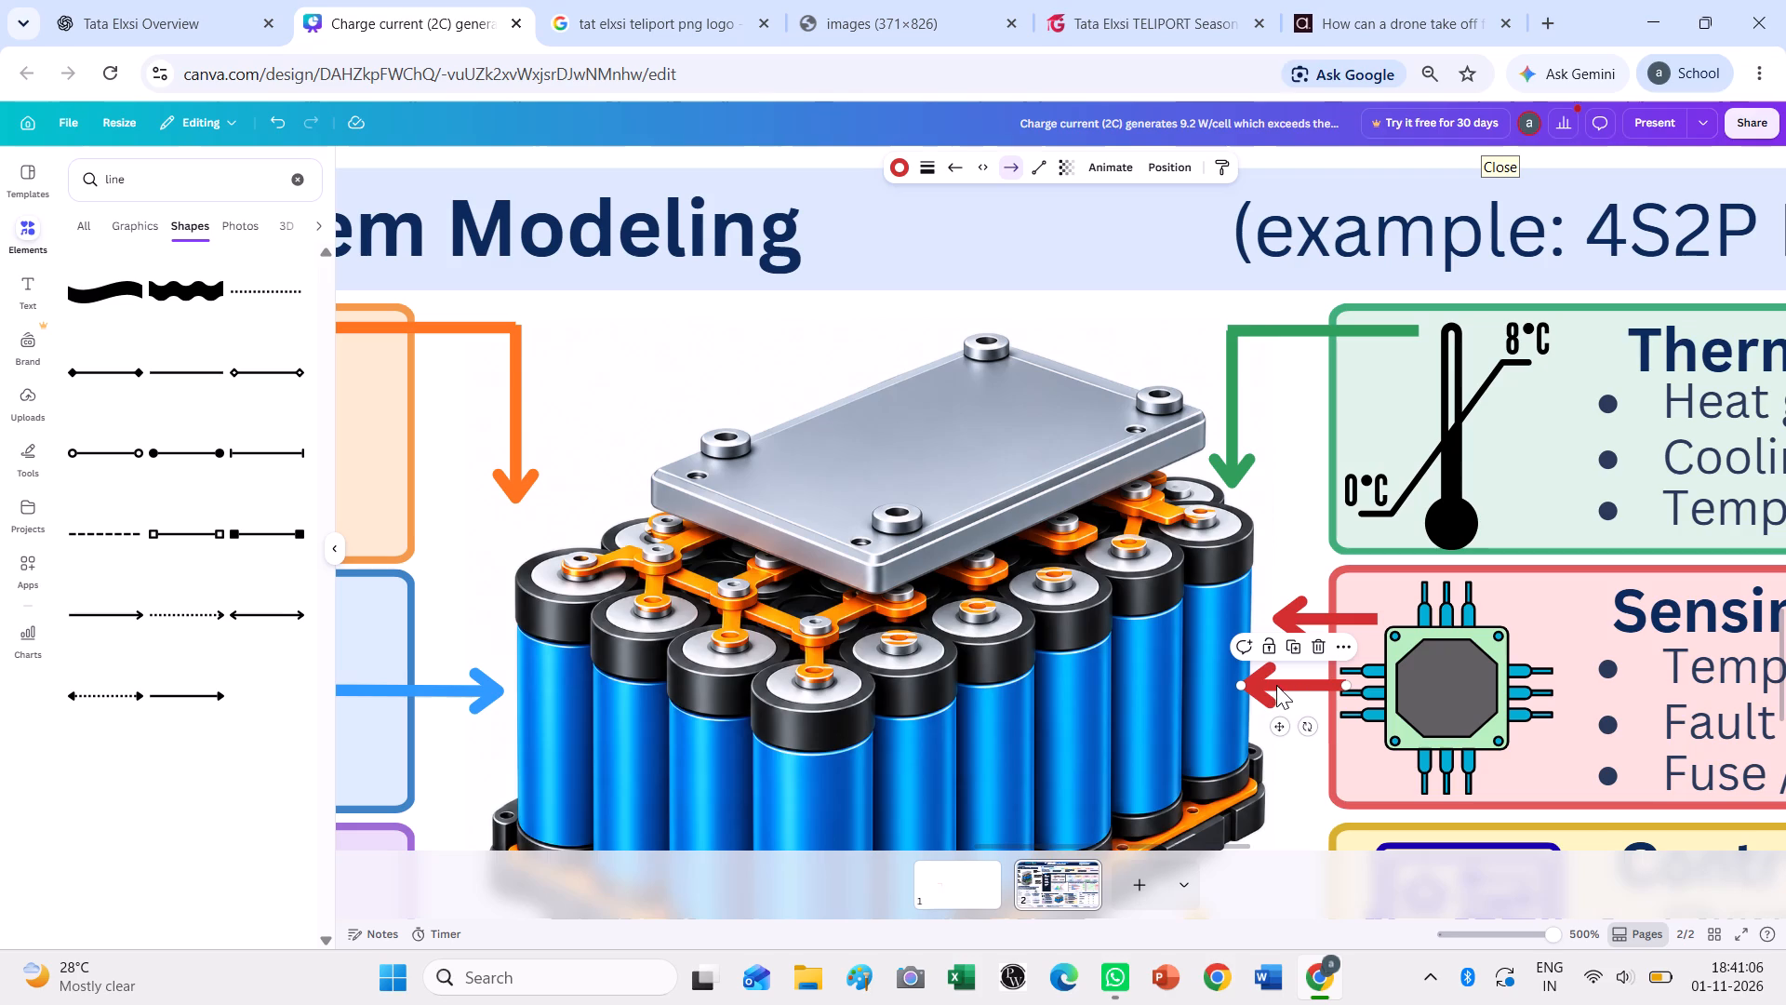
pyautogui.moveTo(1244, 685); pyautogui.dragTo(1261, 683)
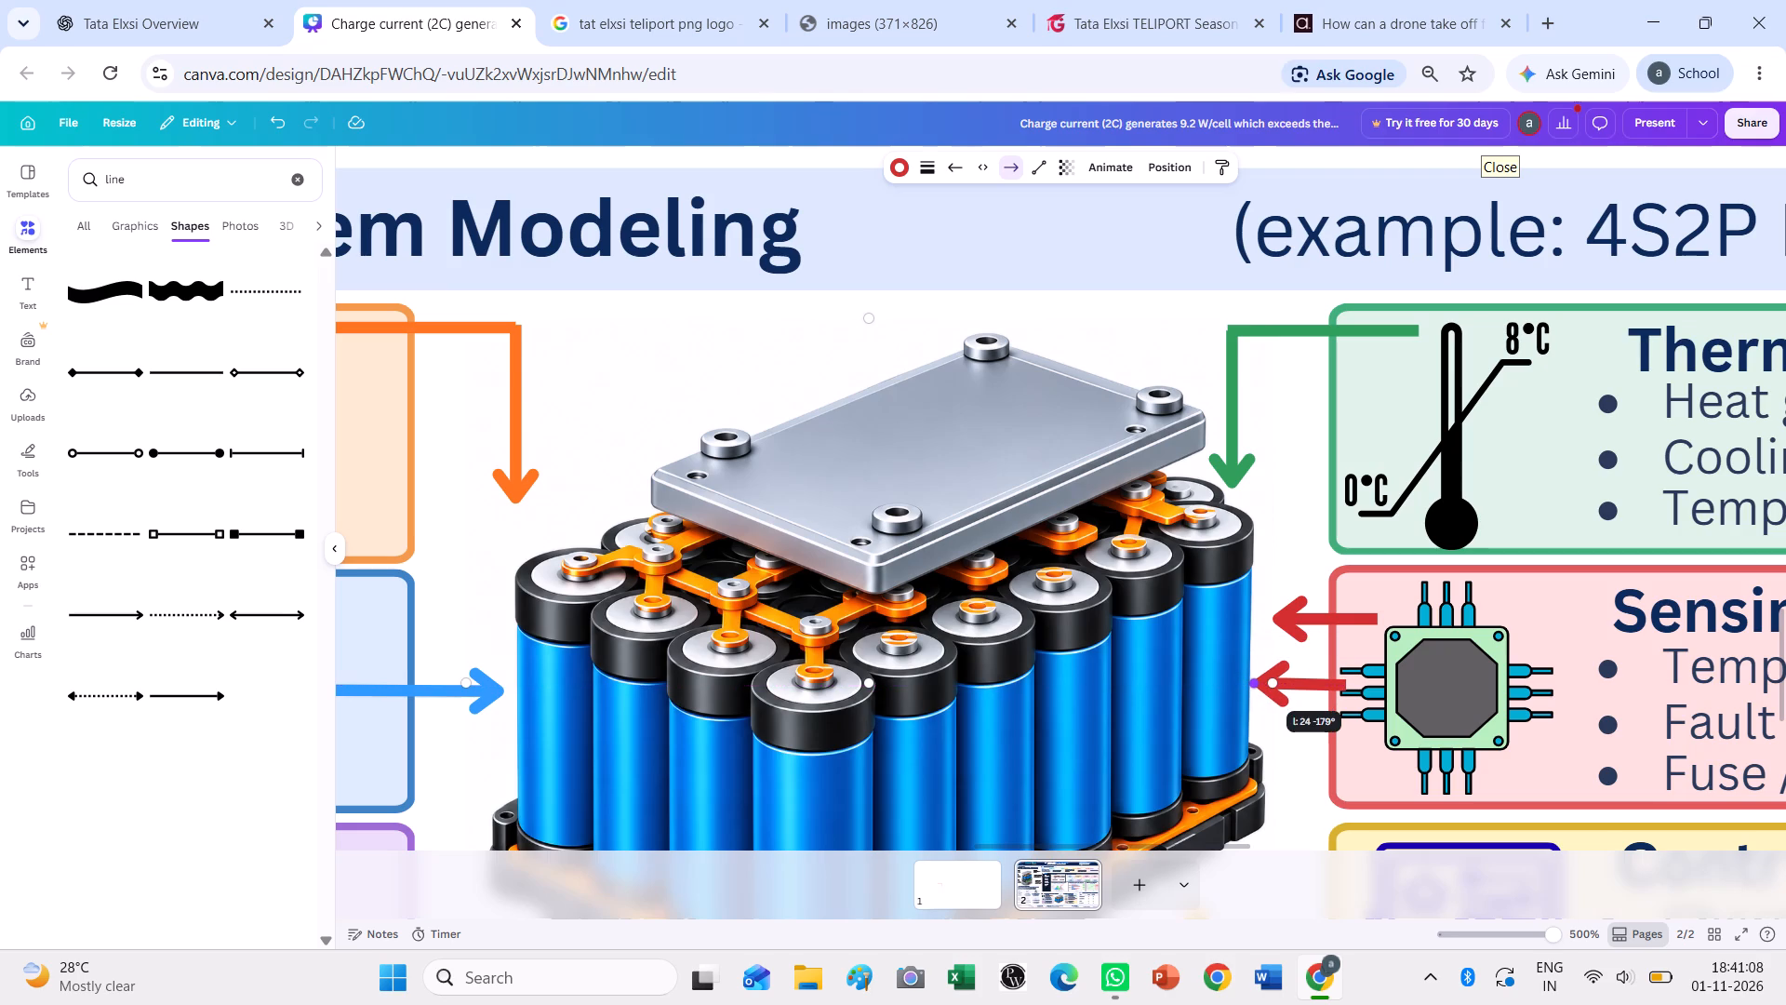
pyautogui.moveTo(1261, 683); pyautogui.dragTo(1266, 684)
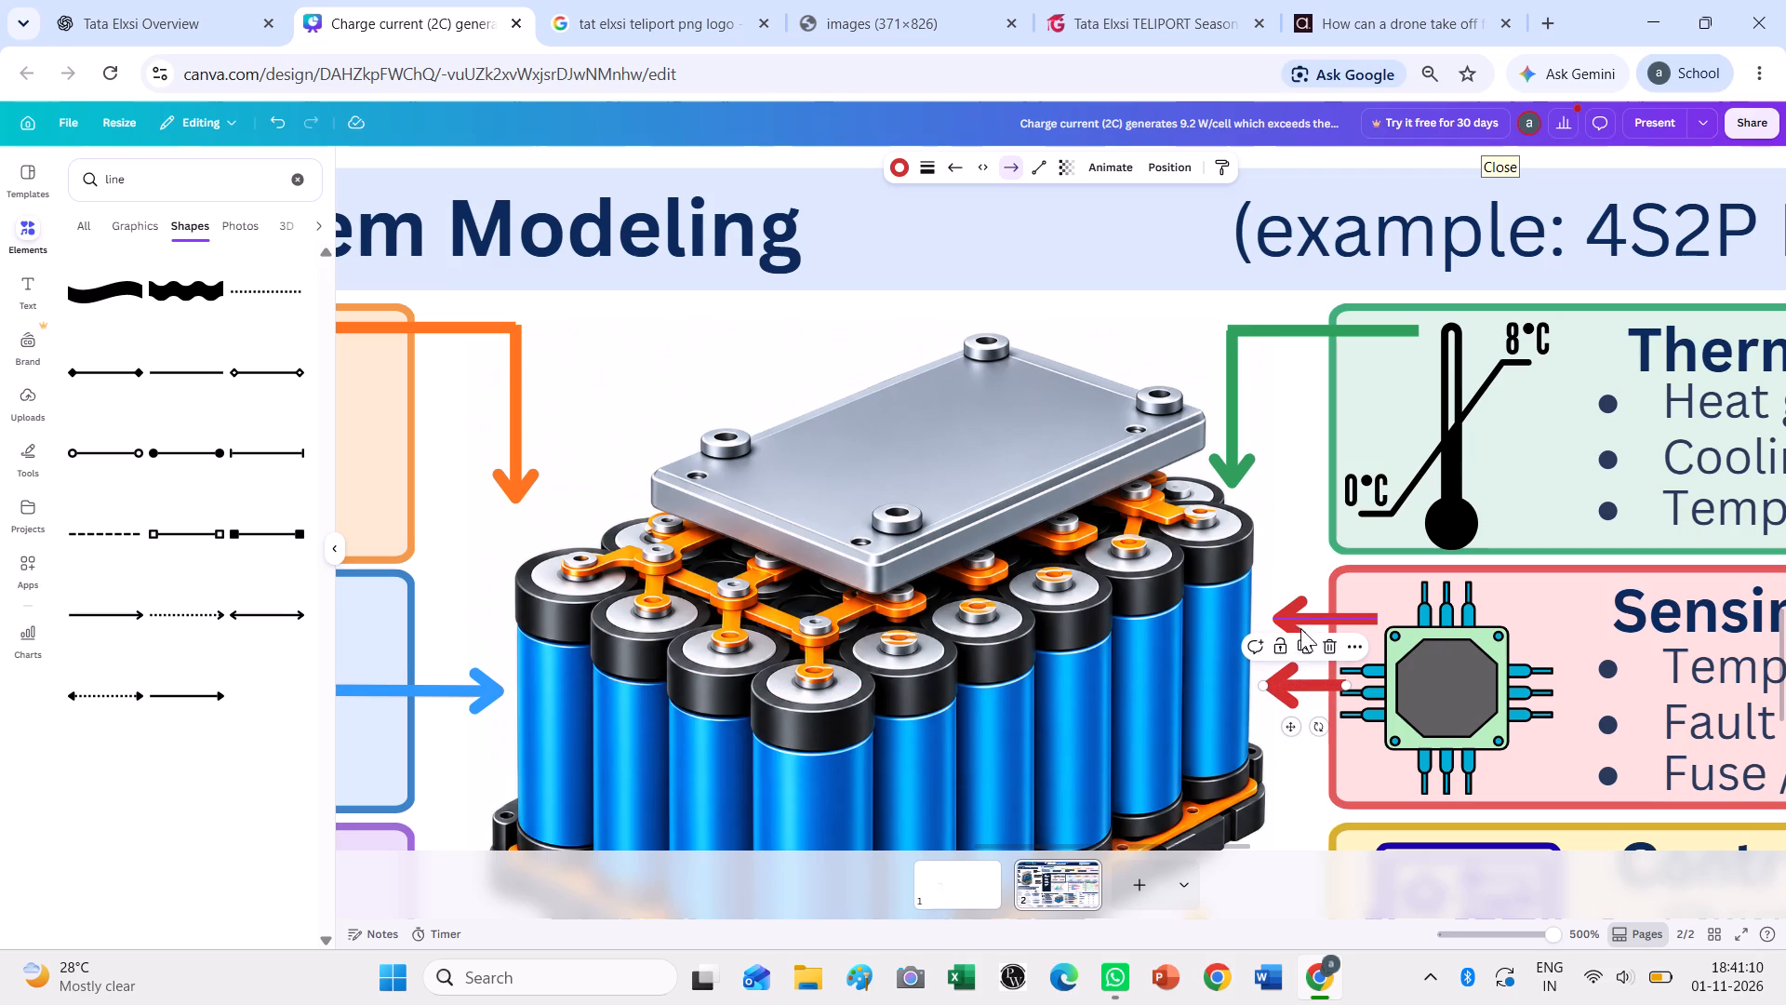
# Delete the original red arrow above the copy beside the Sensing & Protection box.
pyautogui.click(1310, 610)
pyautogui.press('Delete')
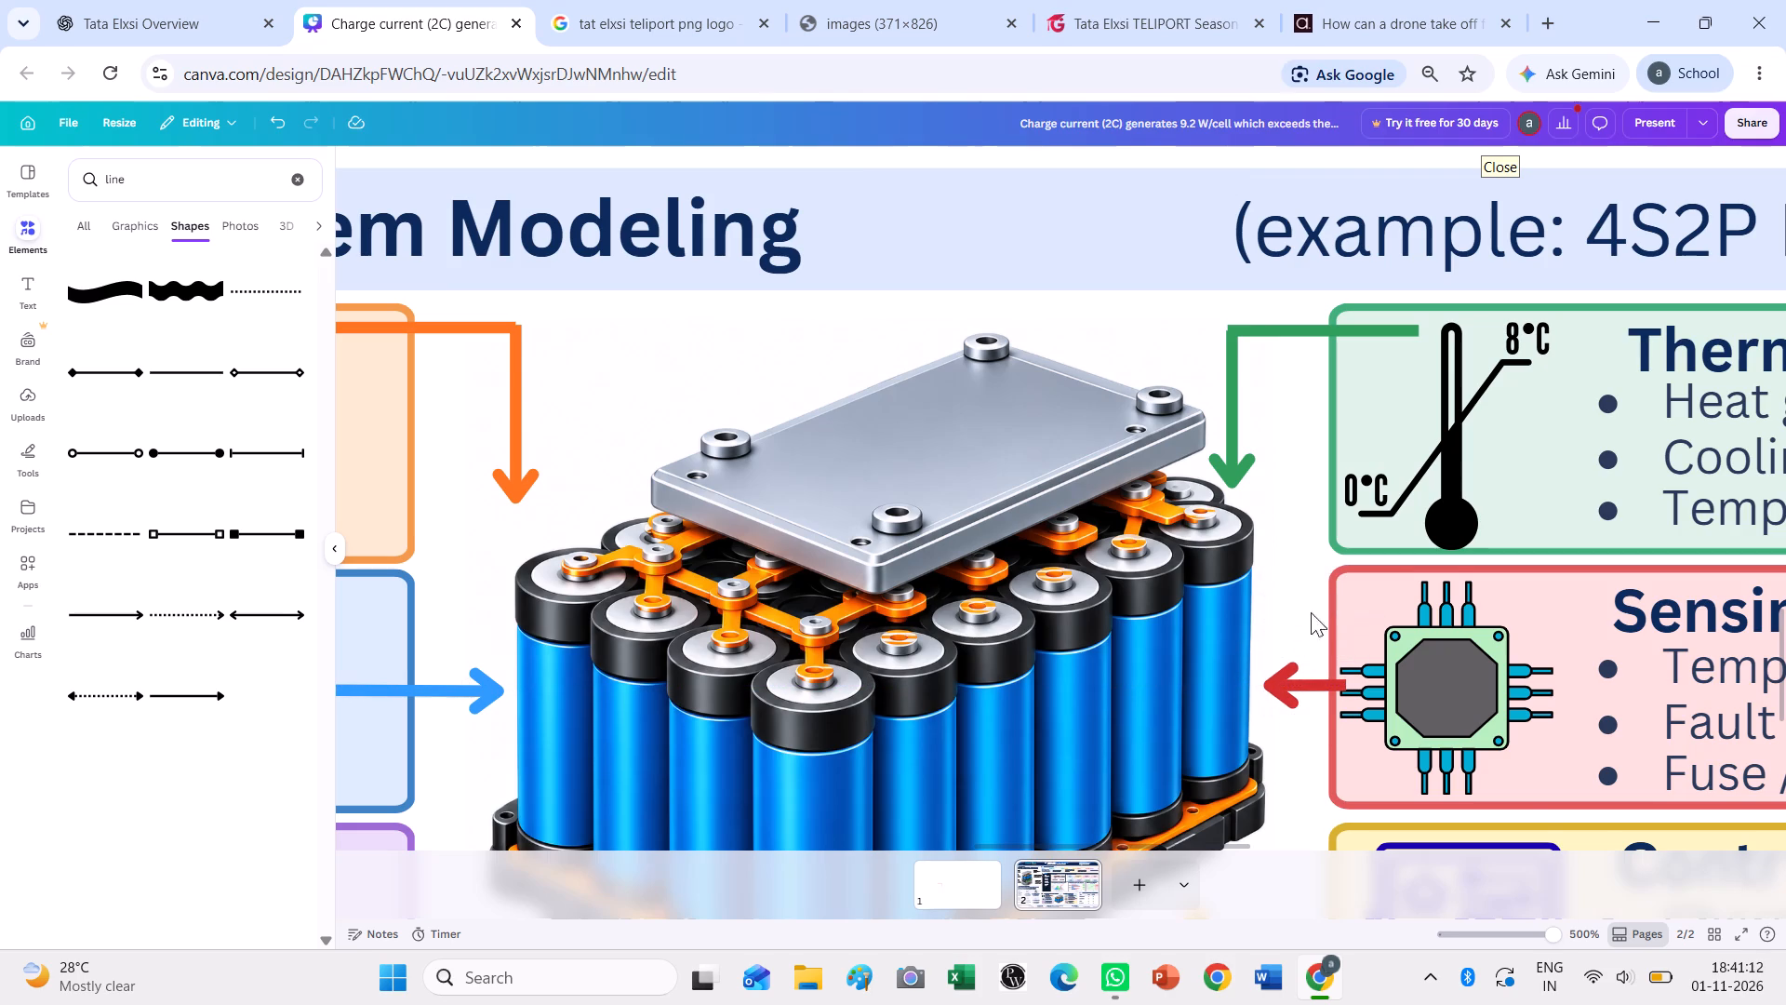
# Examine the arrows in the Integrated Subsystem Modeling section and the overall layout of the full poster.
pyautogui.keyDown('ctrl'); pyautogui.scroll(-4, 1377, 646); pyautogui.keyUp('ctrl')
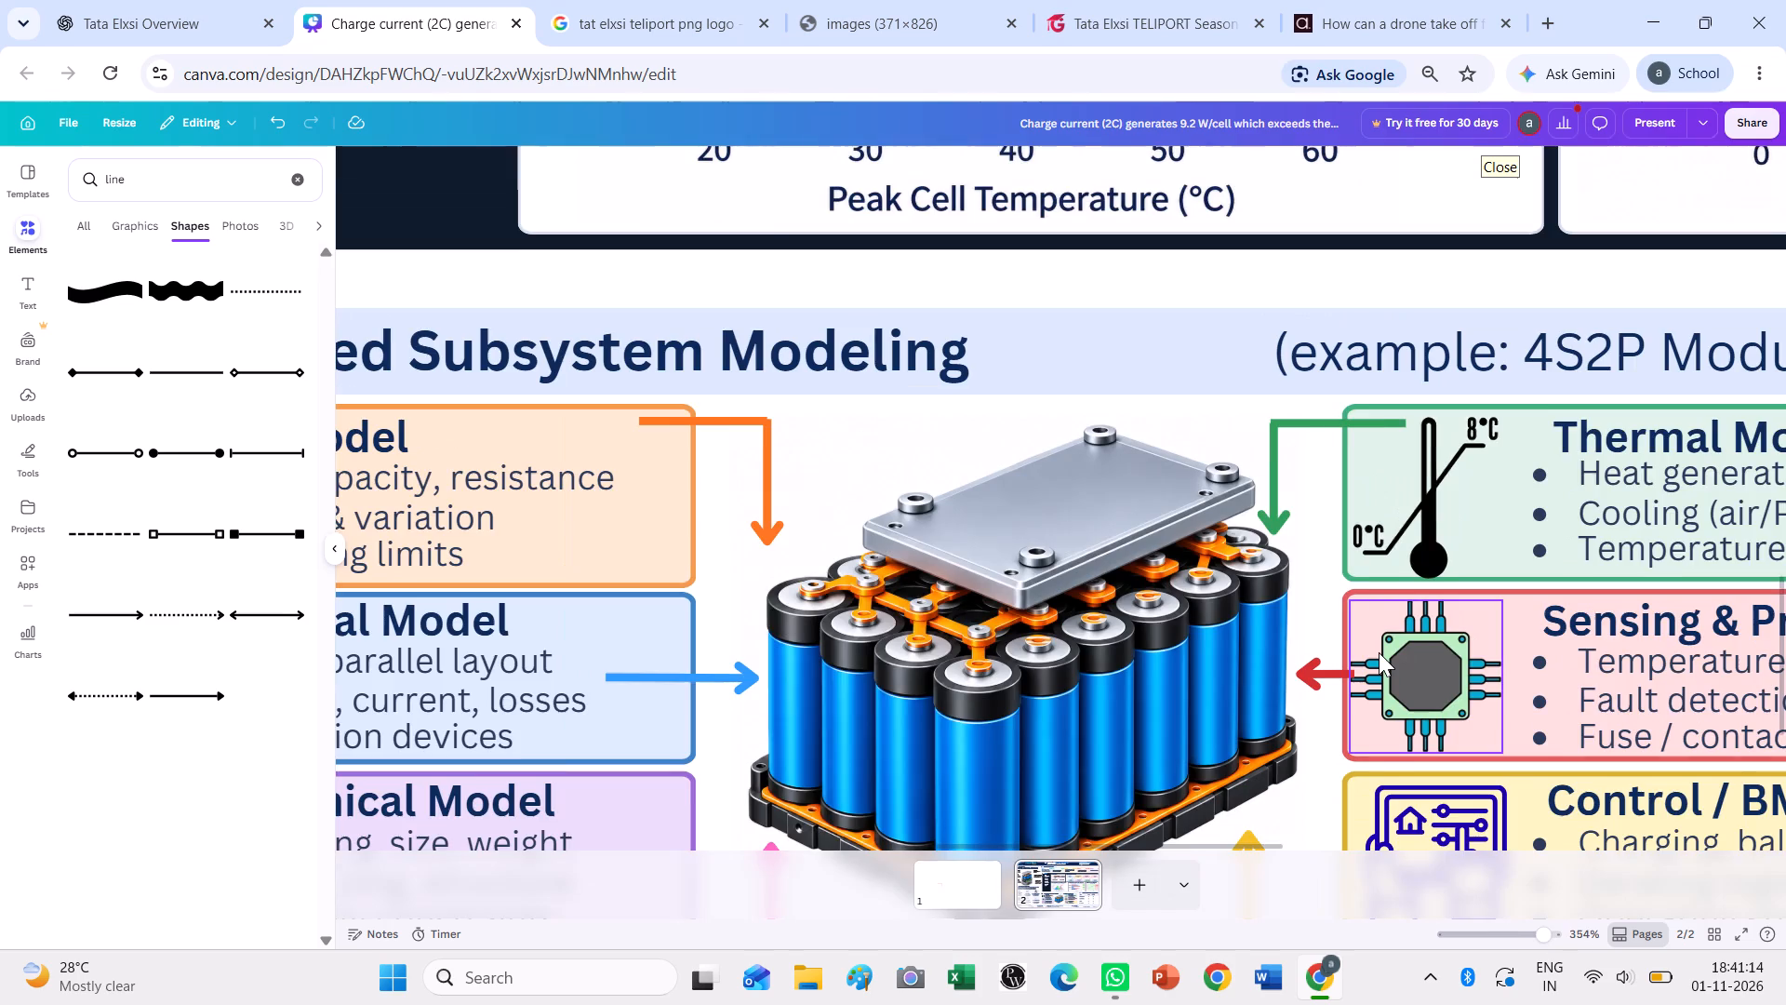
pyautogui.keyDown('ctrl'); pyautogui.scroll(-3, 1379, 652); pyautogui.keyUp('ctrl')
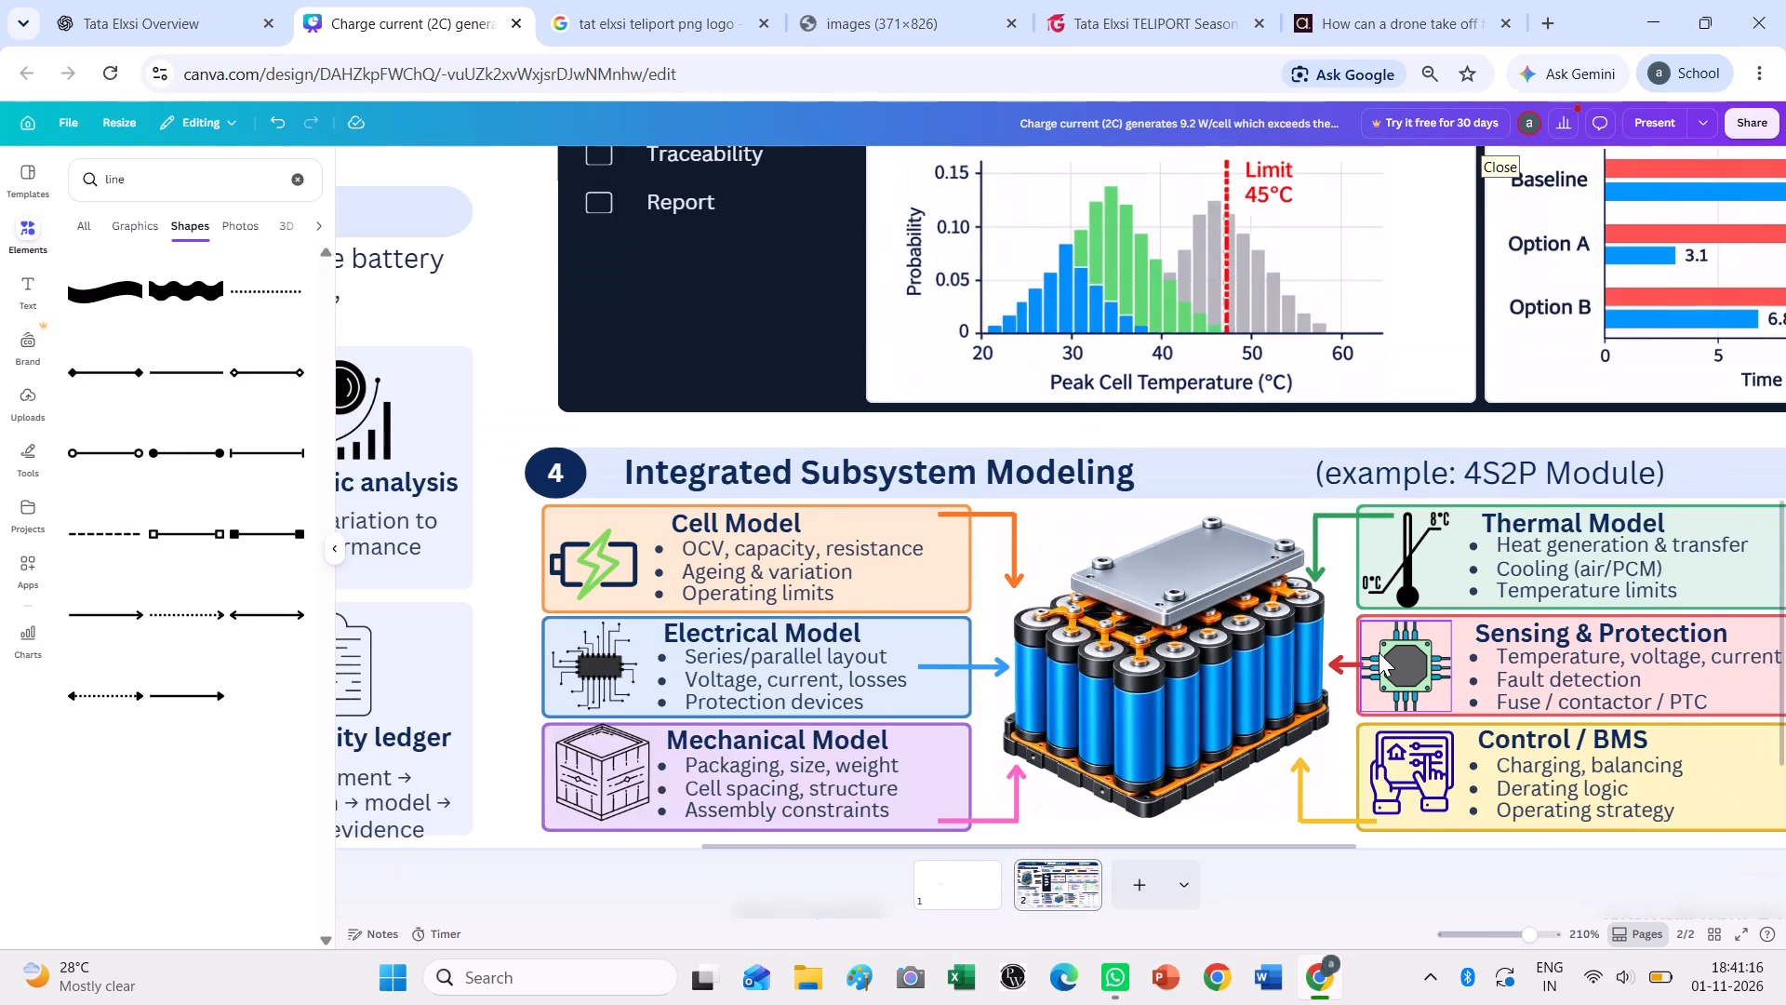
pyautogui.scroll(-1, 1379, 652)
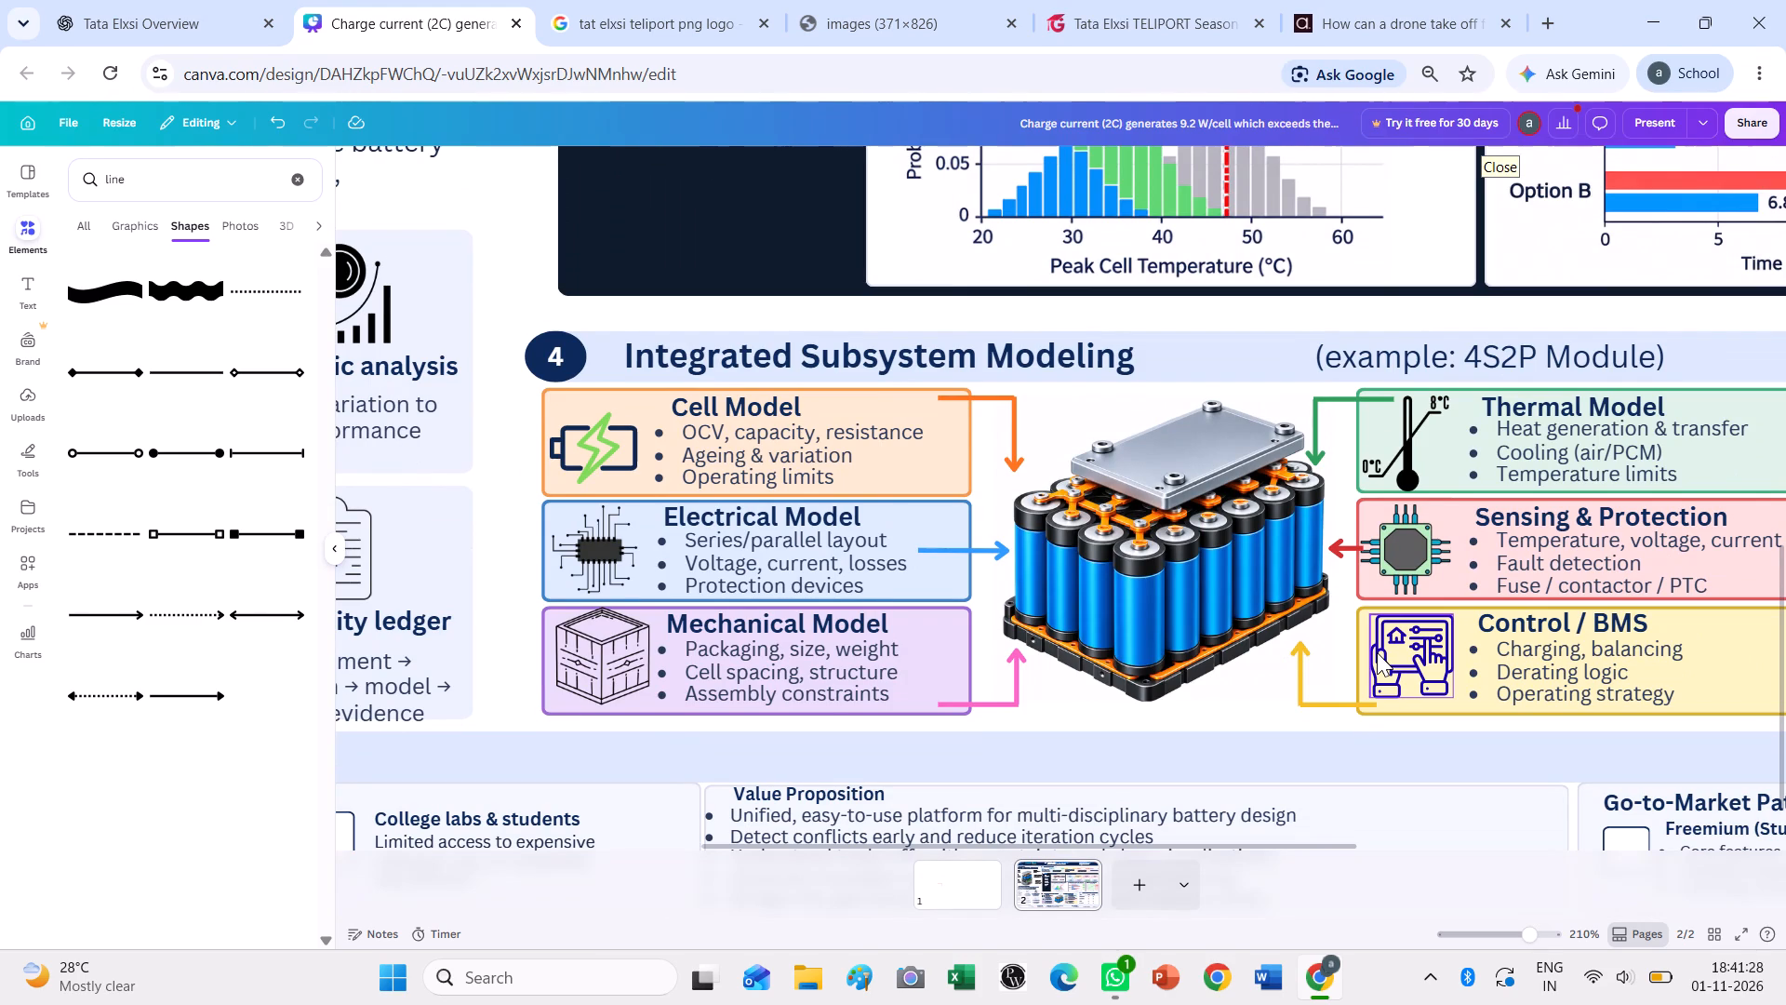
pyautogui.keyDown('ctrl'); pyautogui.scroll(-7, 1149, 698); pyautogui.keyUp('ctrl')
pyautogui.keyDown('ctrl'); pyautogui.scroll(-2, 1263, 529); pyautogui.keyUp('ctrl')
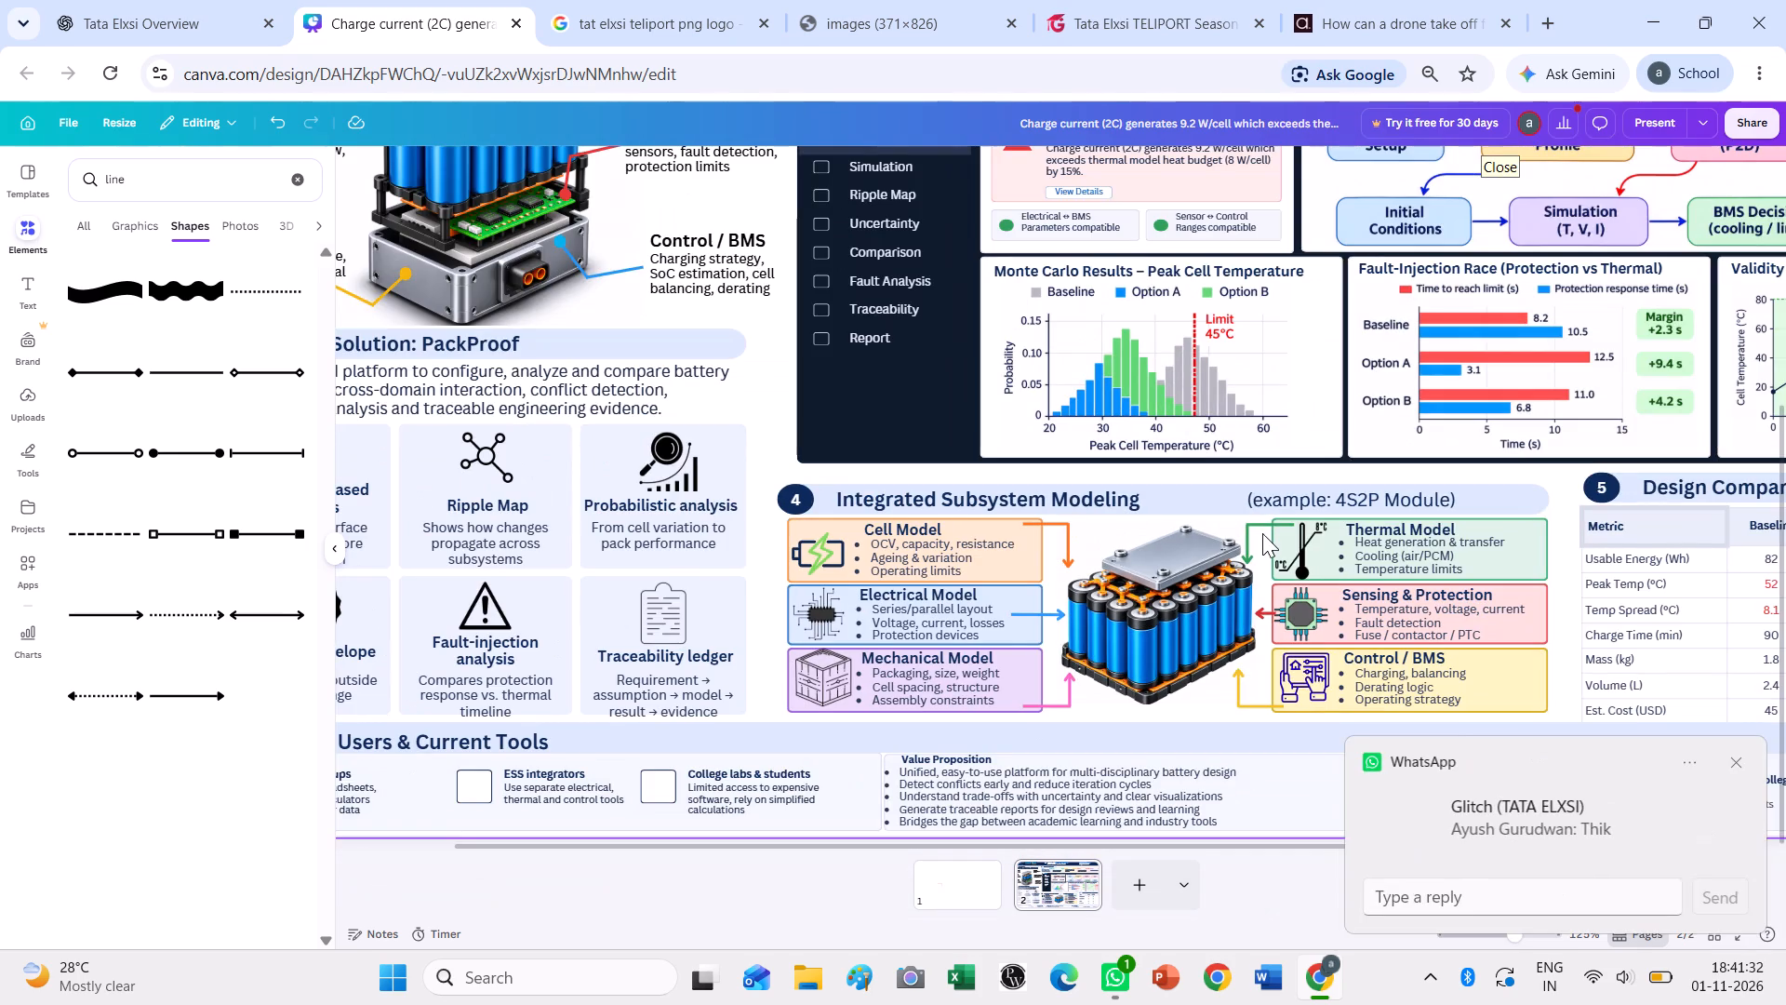
pyautogui.scroll(2, 1723, 416)
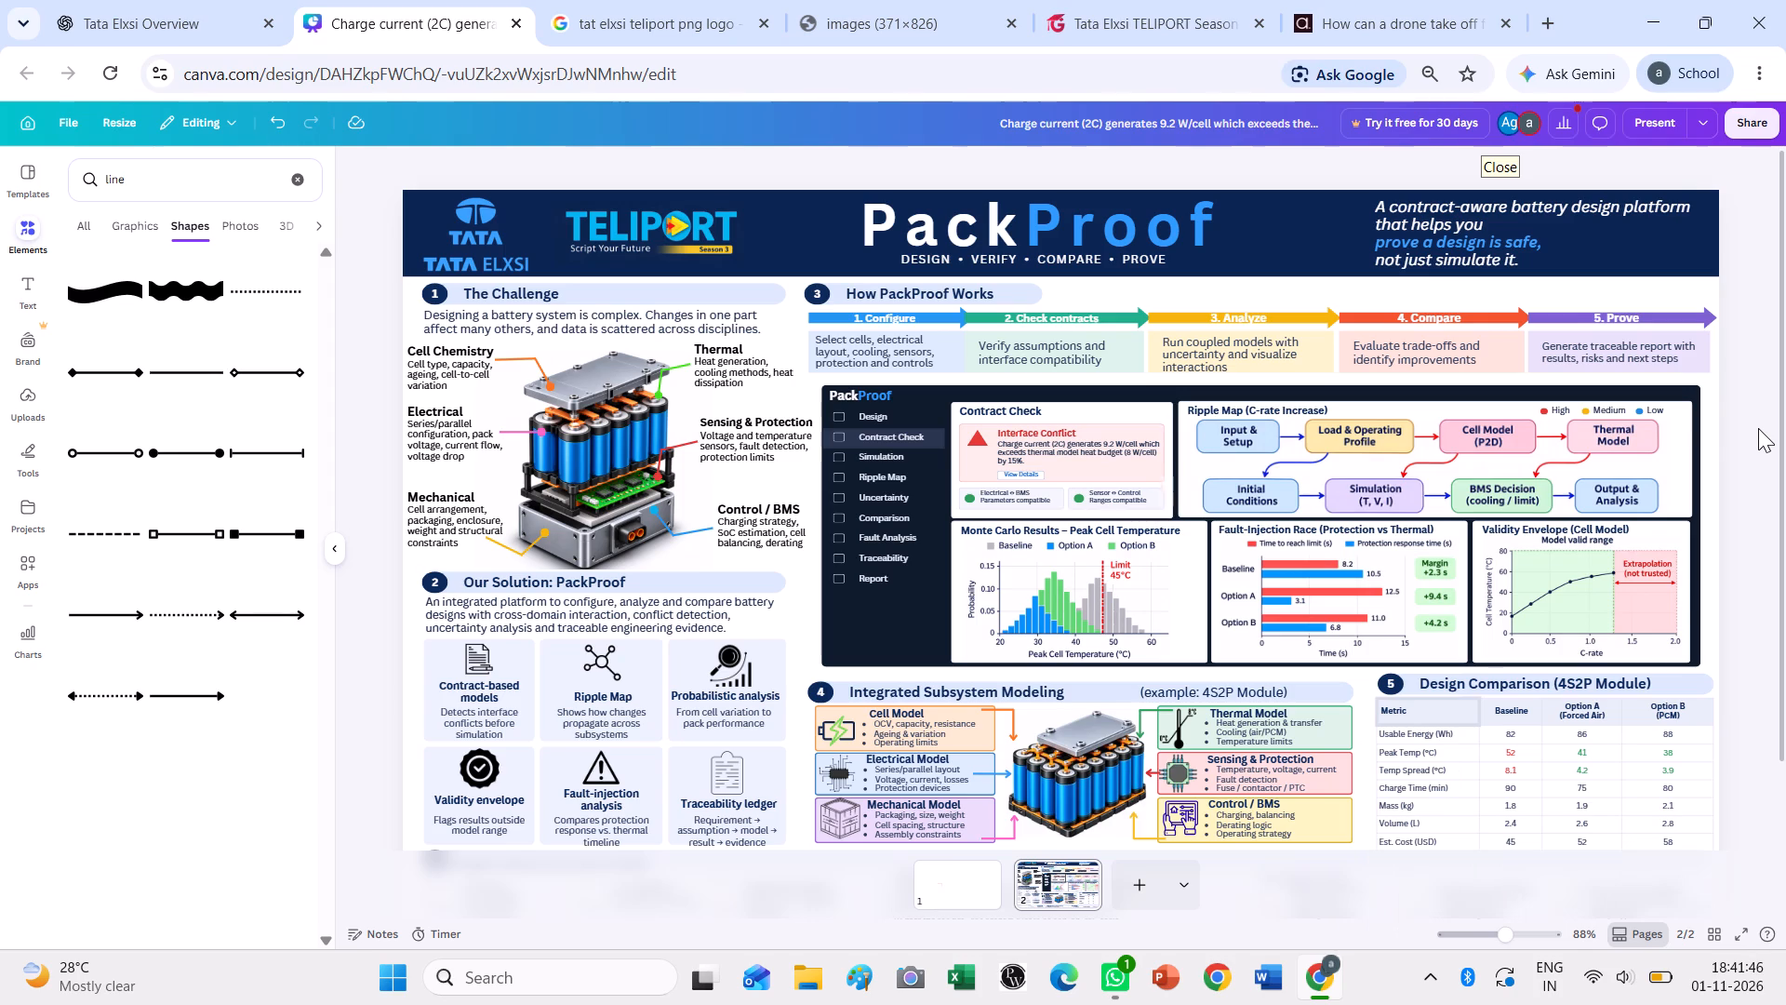
pyautogui.scroll(-2, 1758, 430)
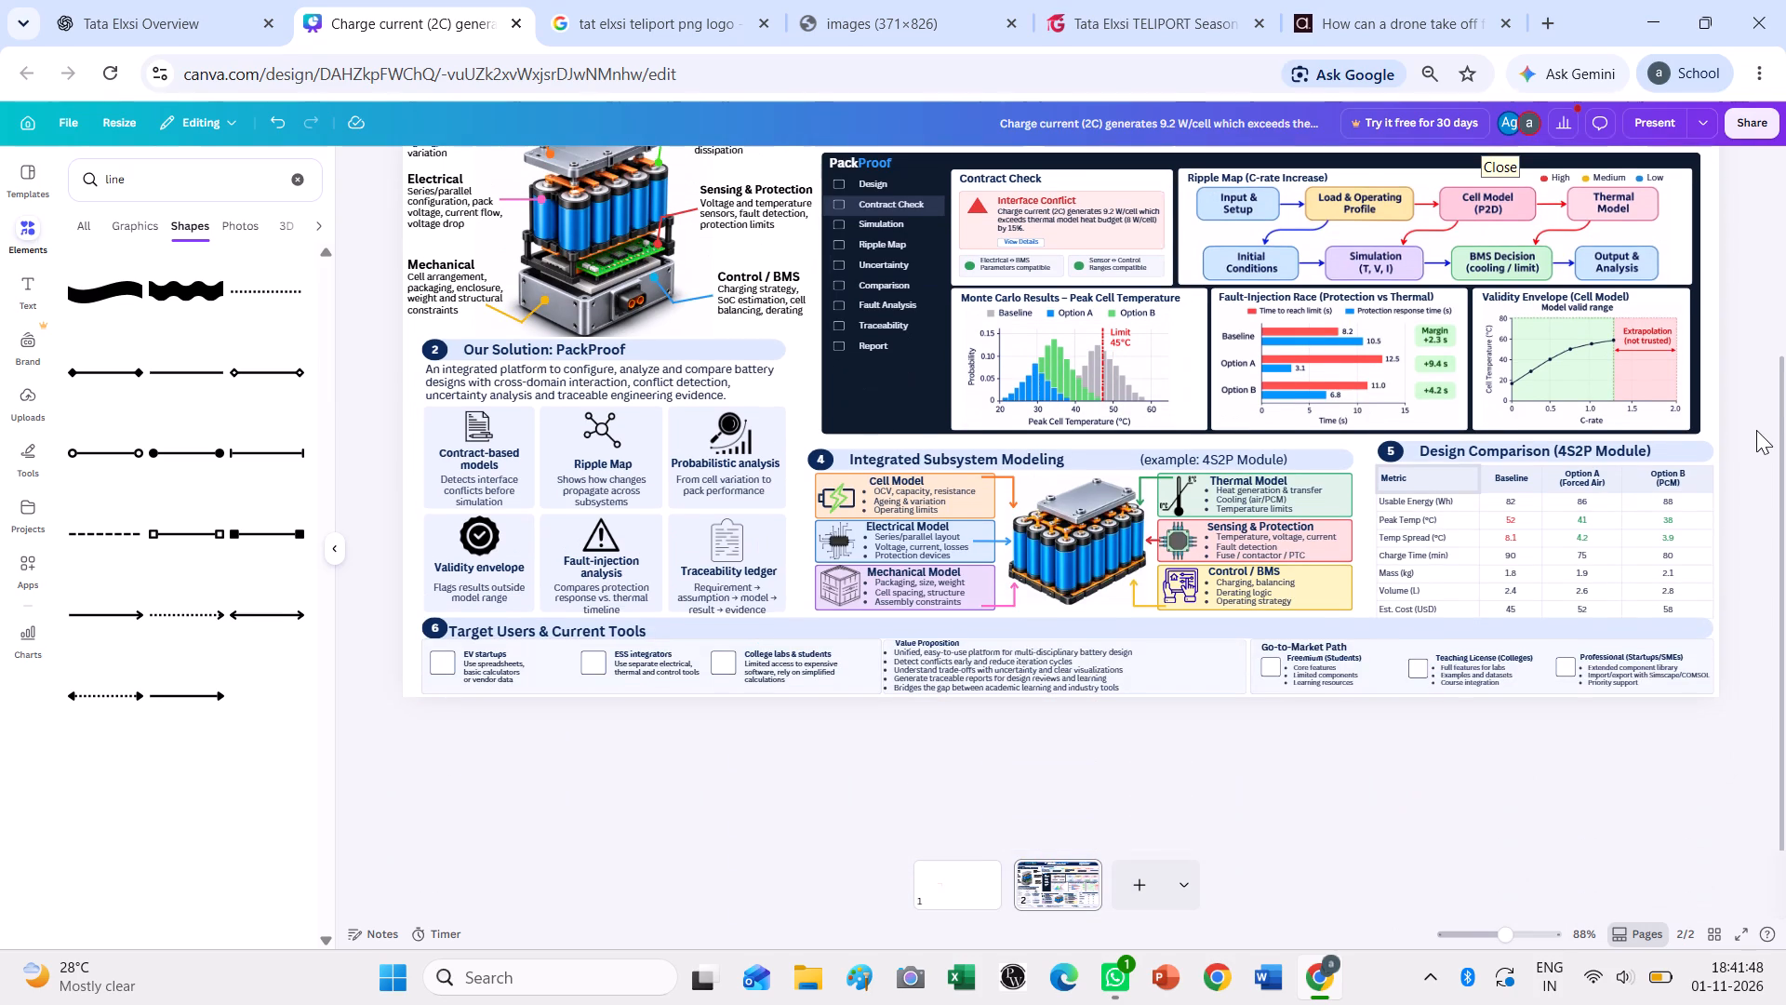
pyautogui.scroll(2, 1756, 430)
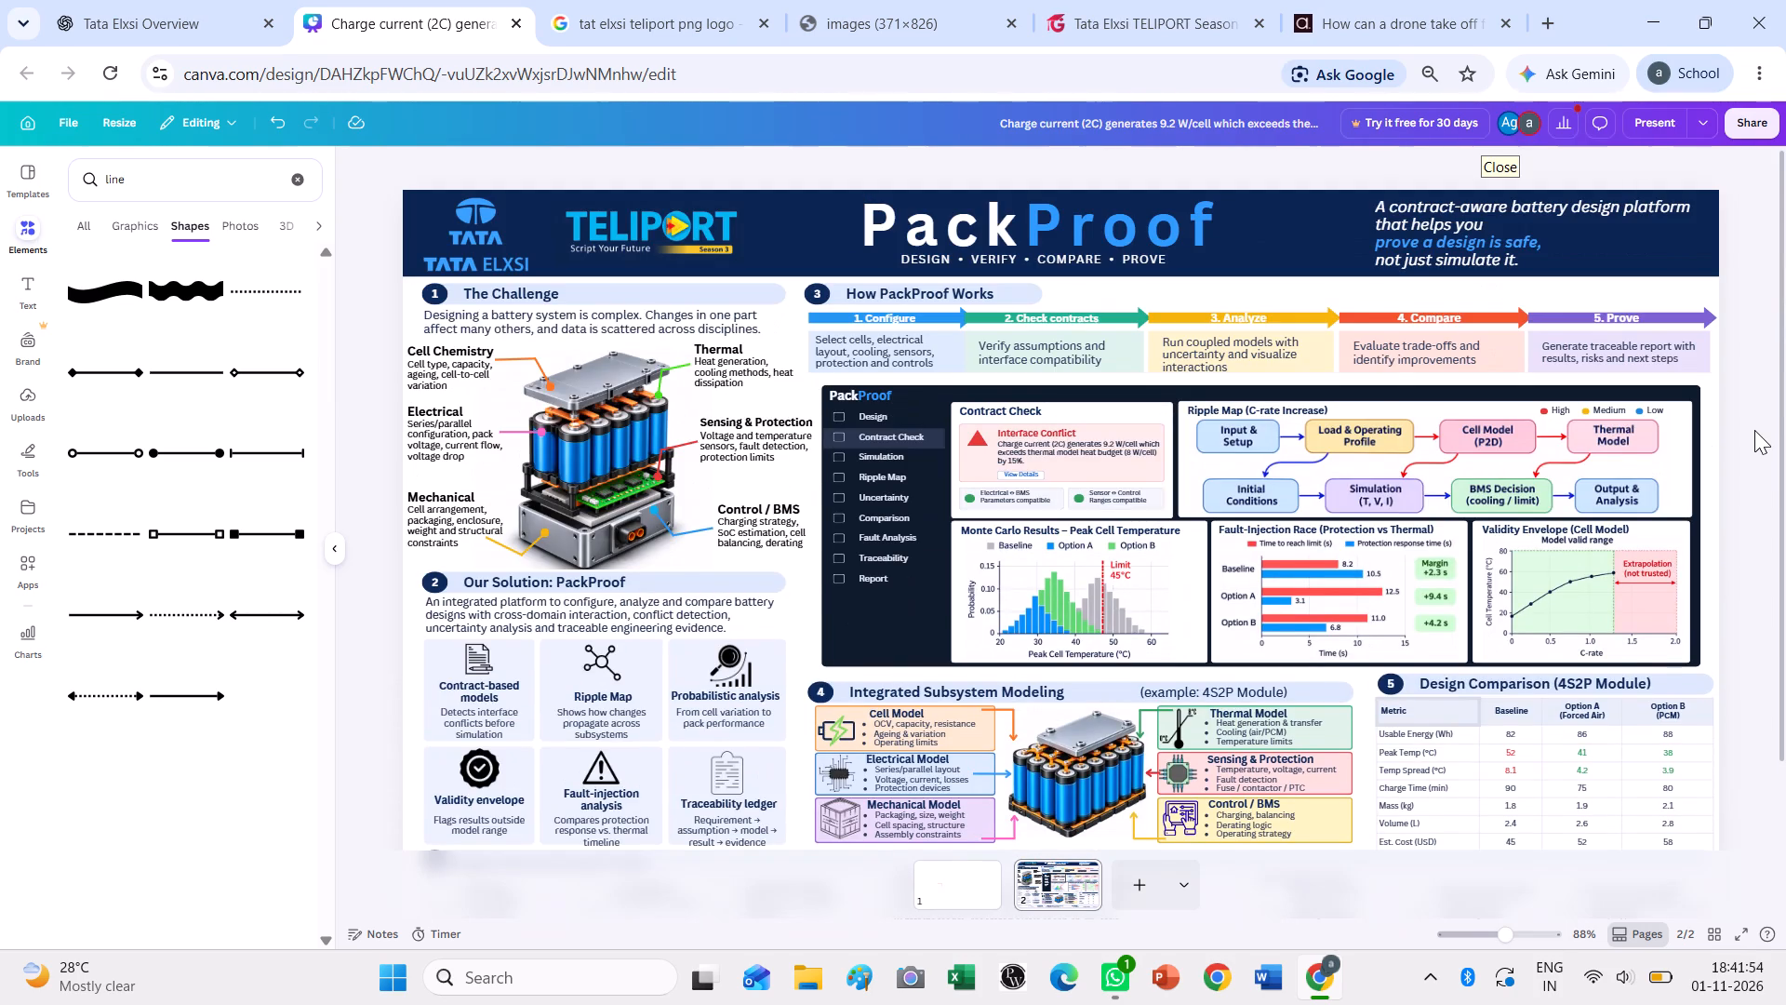
pyautogui.press('Print')
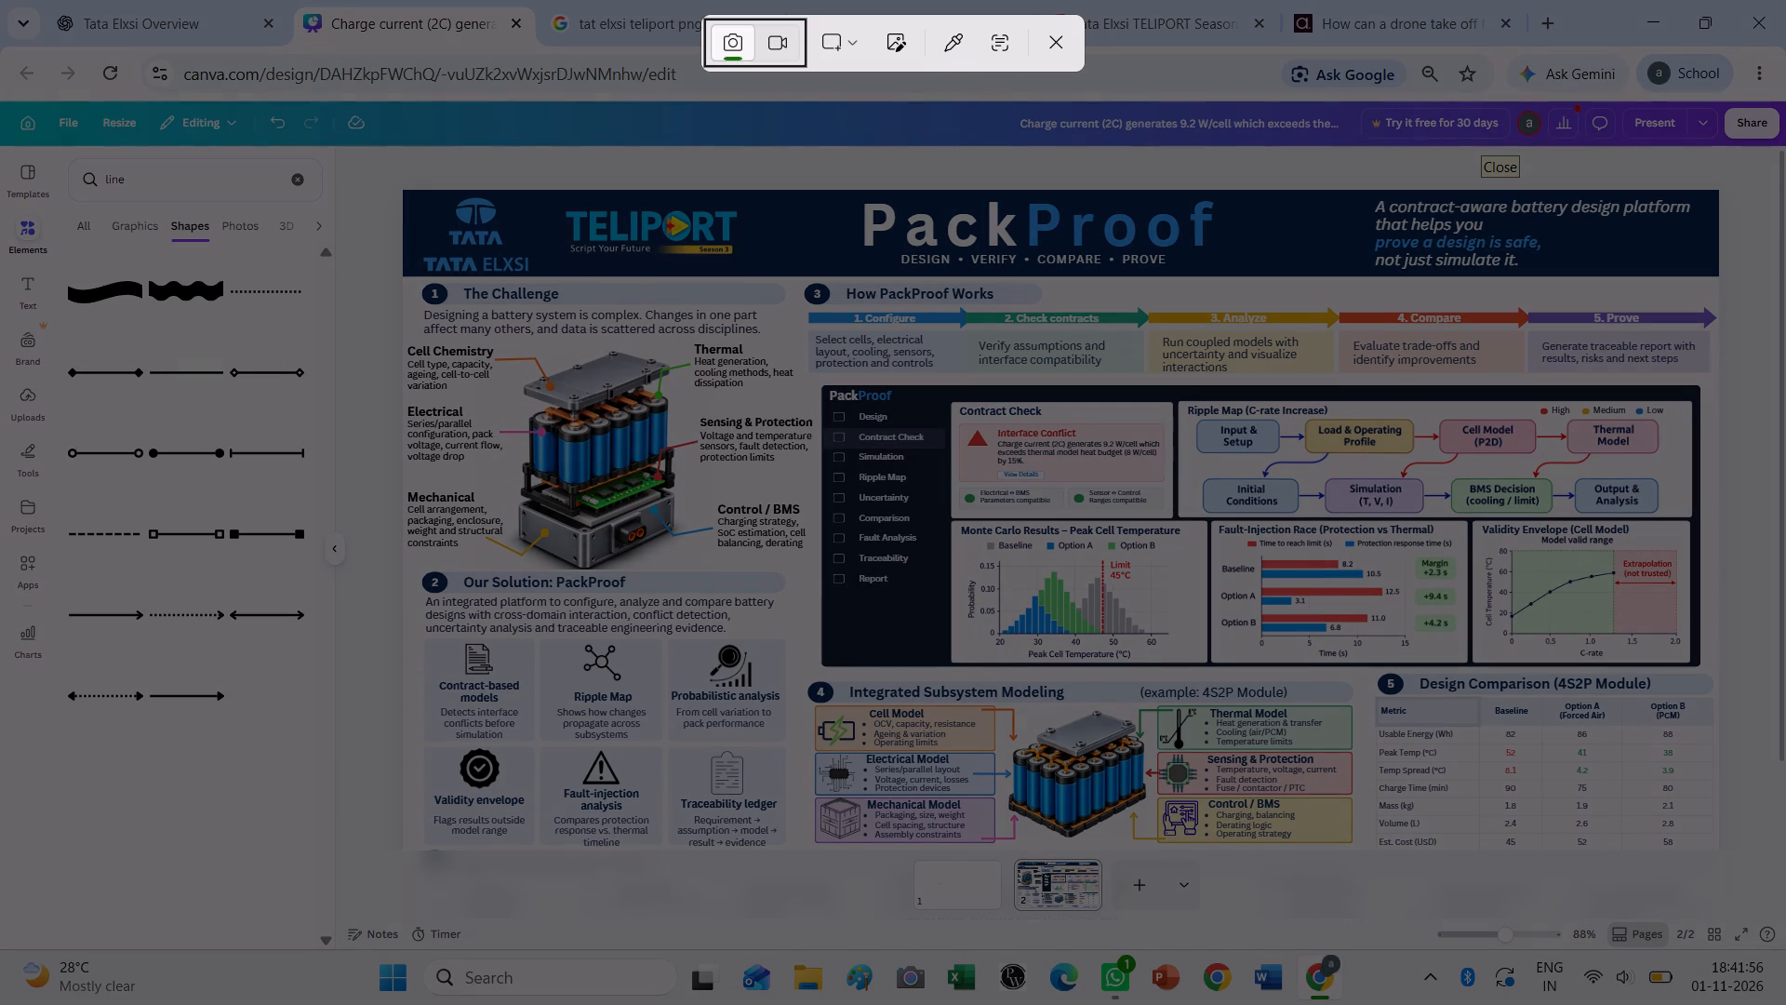
pyautogui.moveTo(793, 278); pyautogui.dragTo(1753, 529)
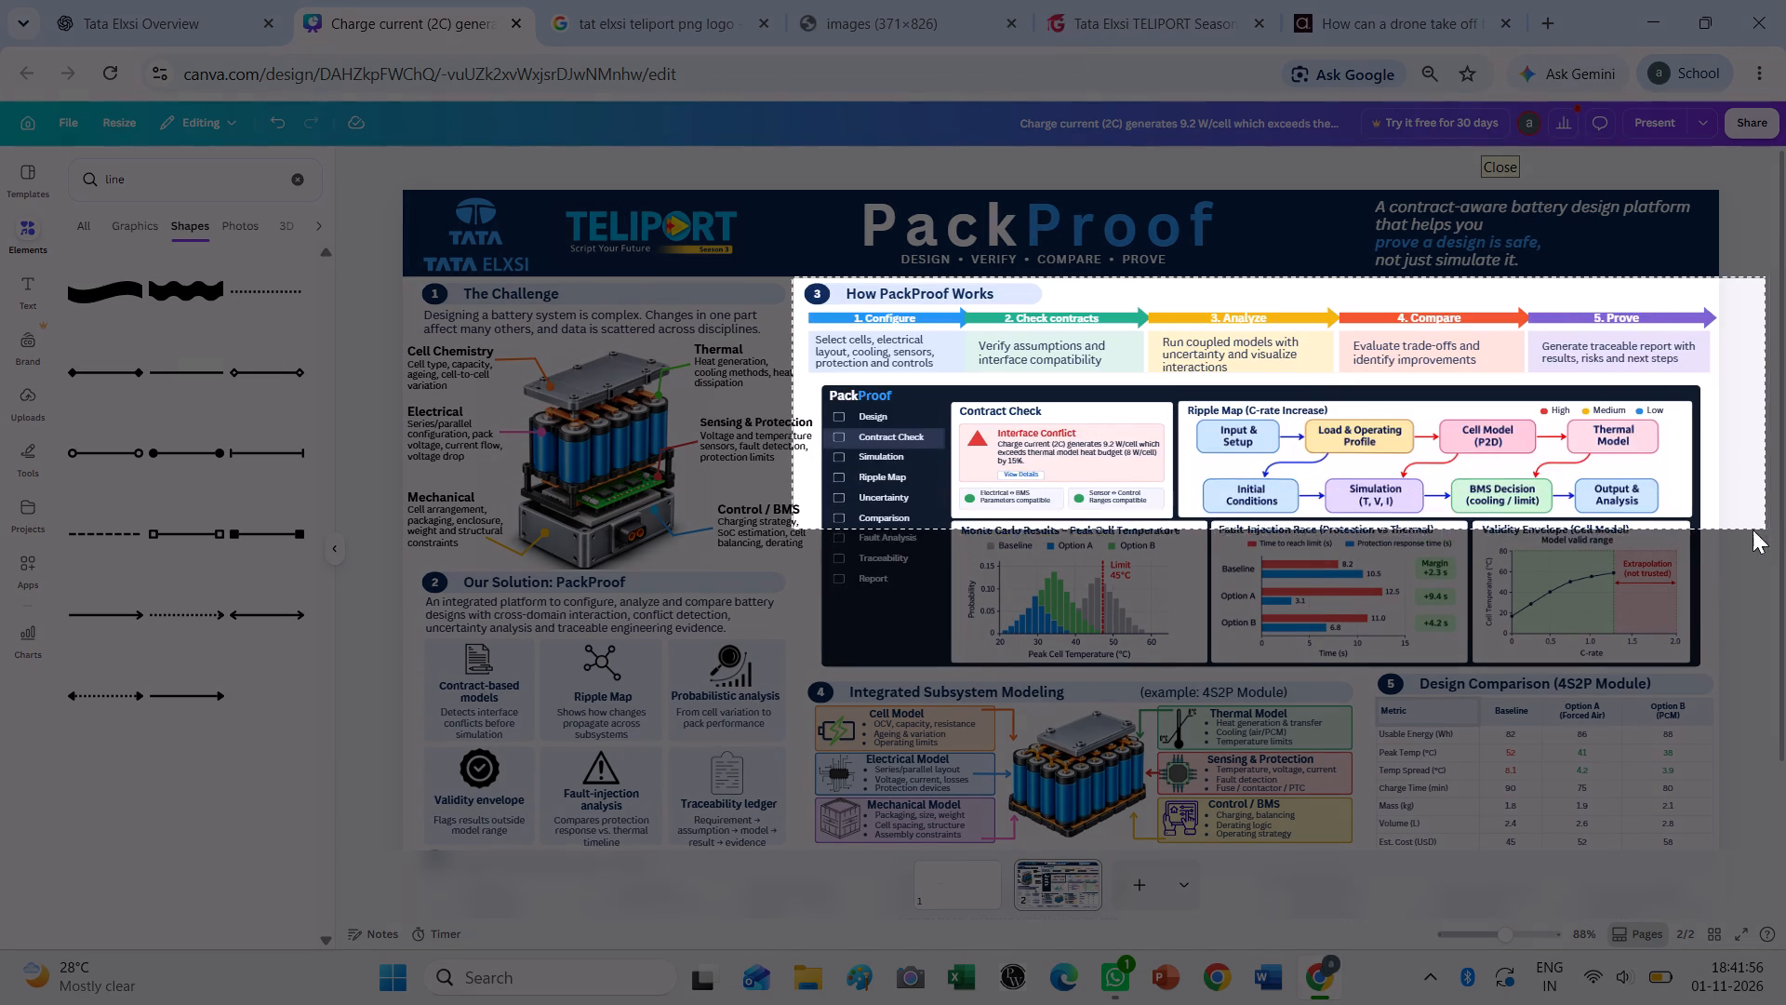
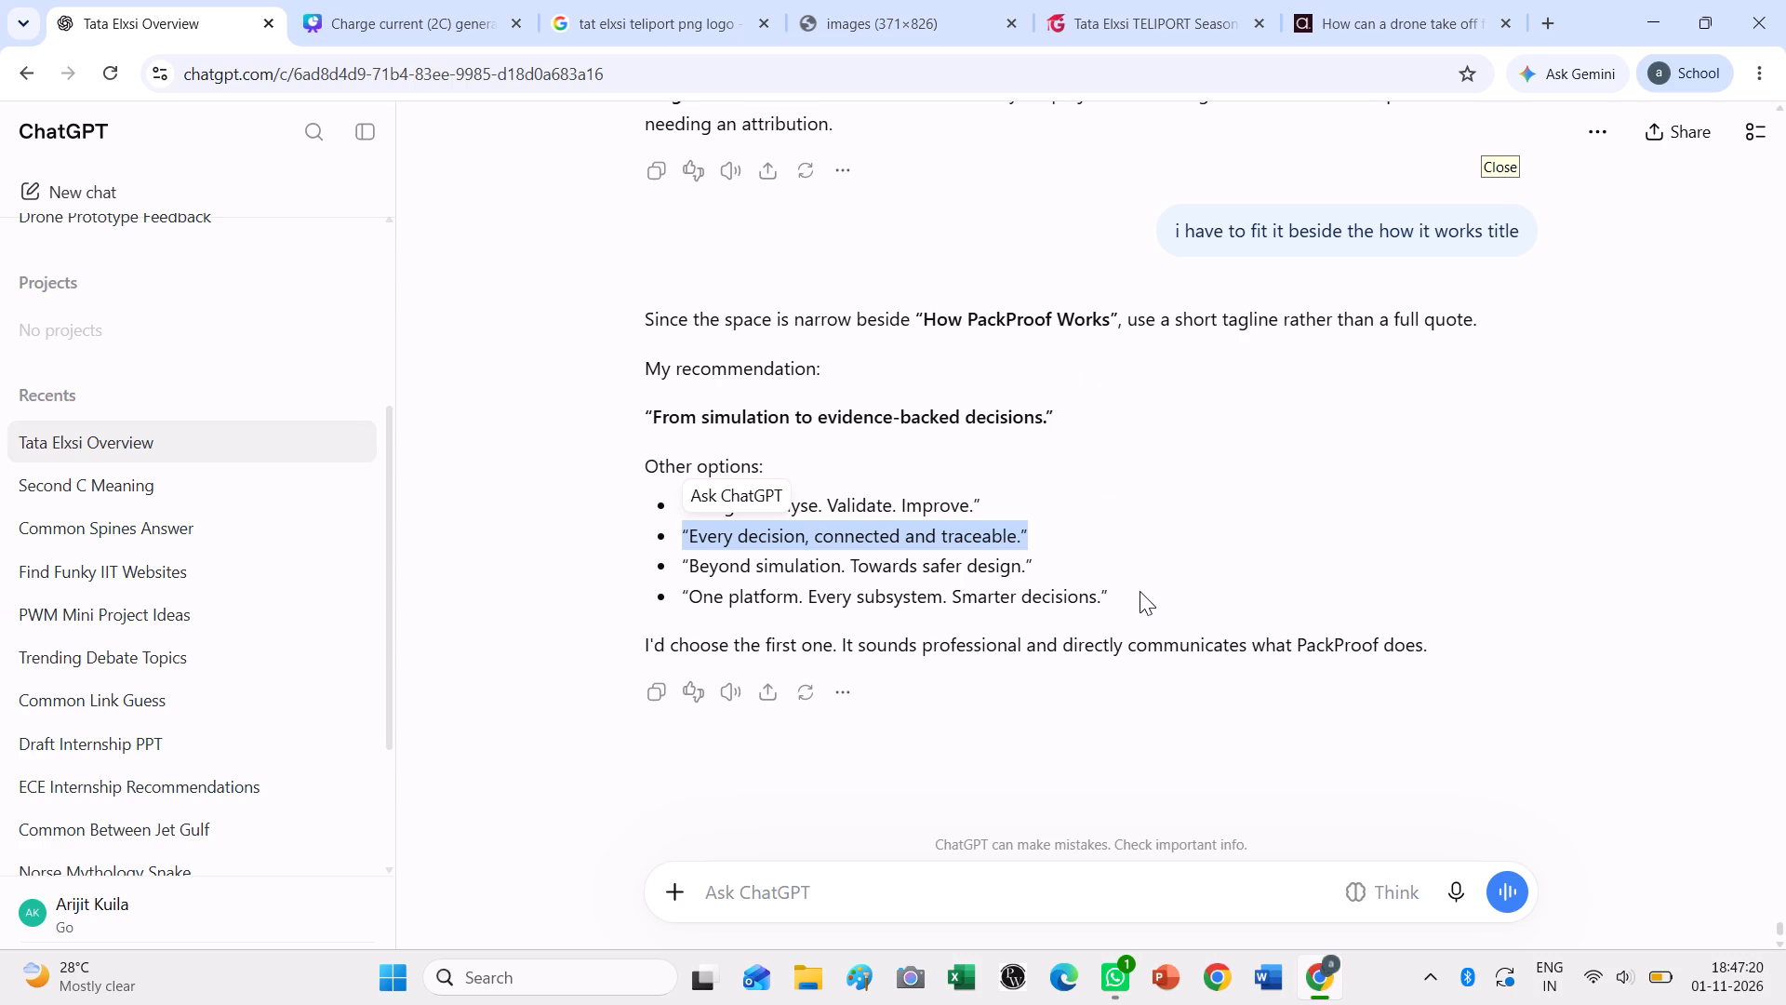
pyautogui.hotkey('ctrl', 'c')
# Paste the copied tagline onto the Canva poster and place it beside the "How PackProof Works" heading, above the process arrows.
pyautogui.click(457, 0)
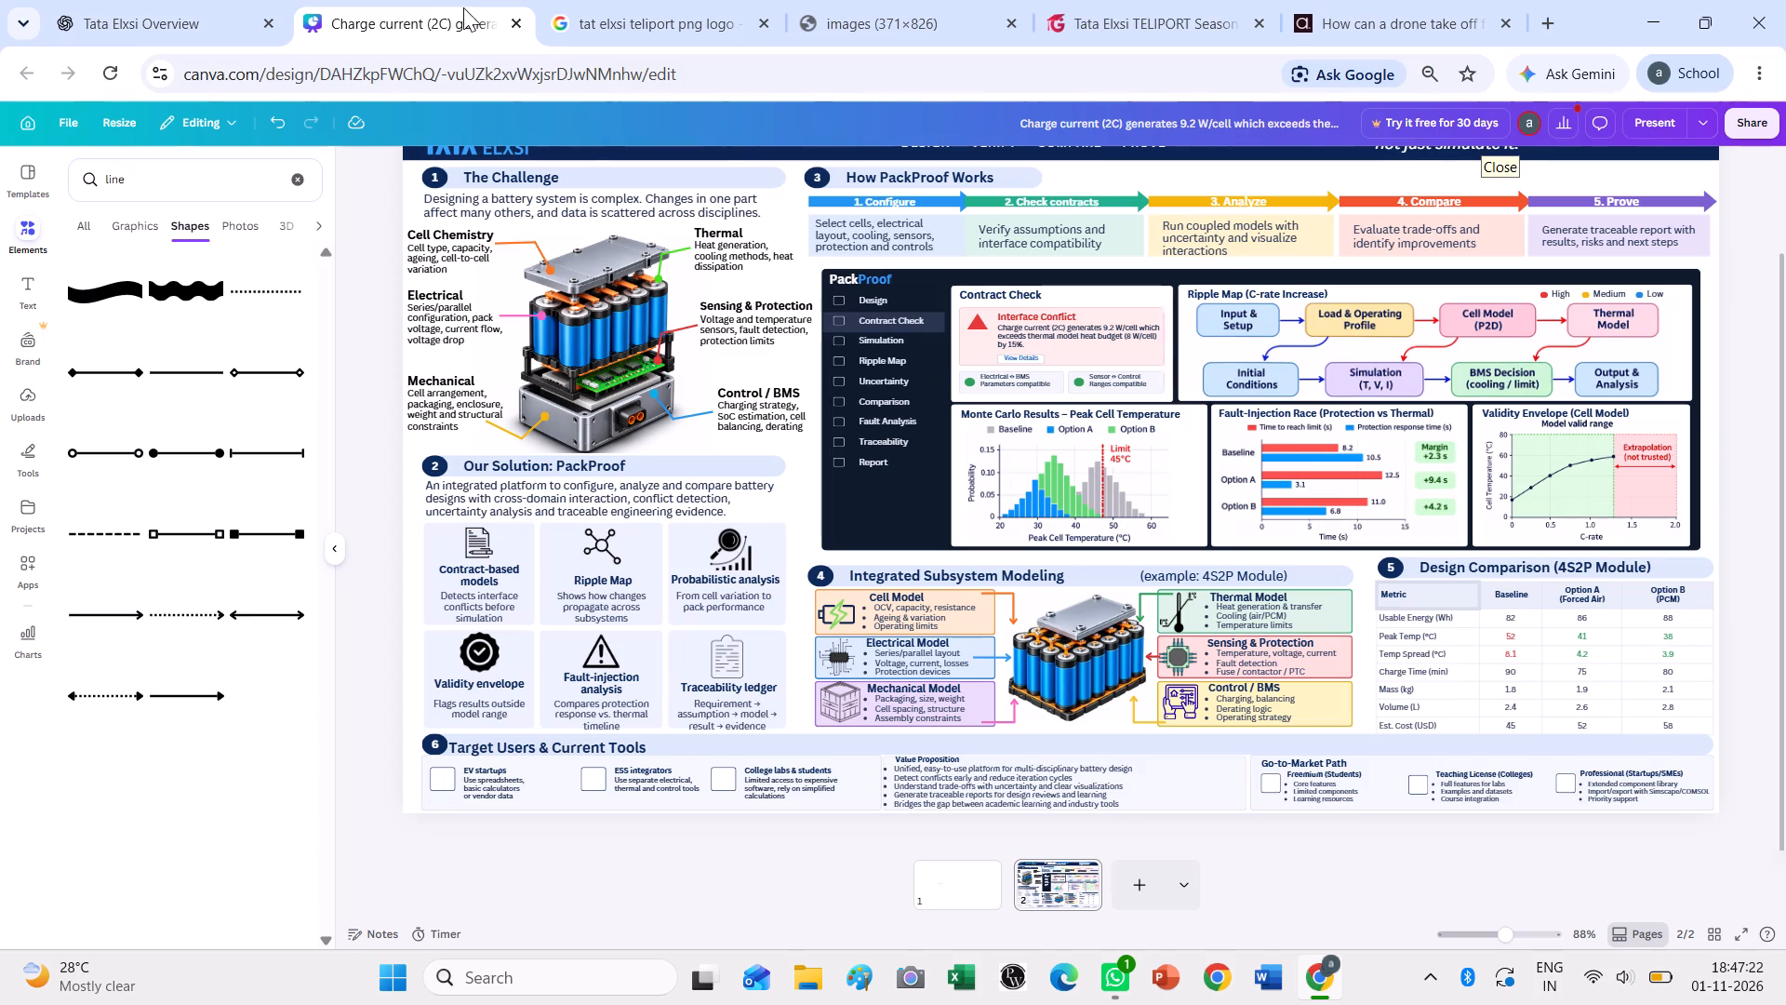
pyautogui.hotkey('ctrl', 'v')
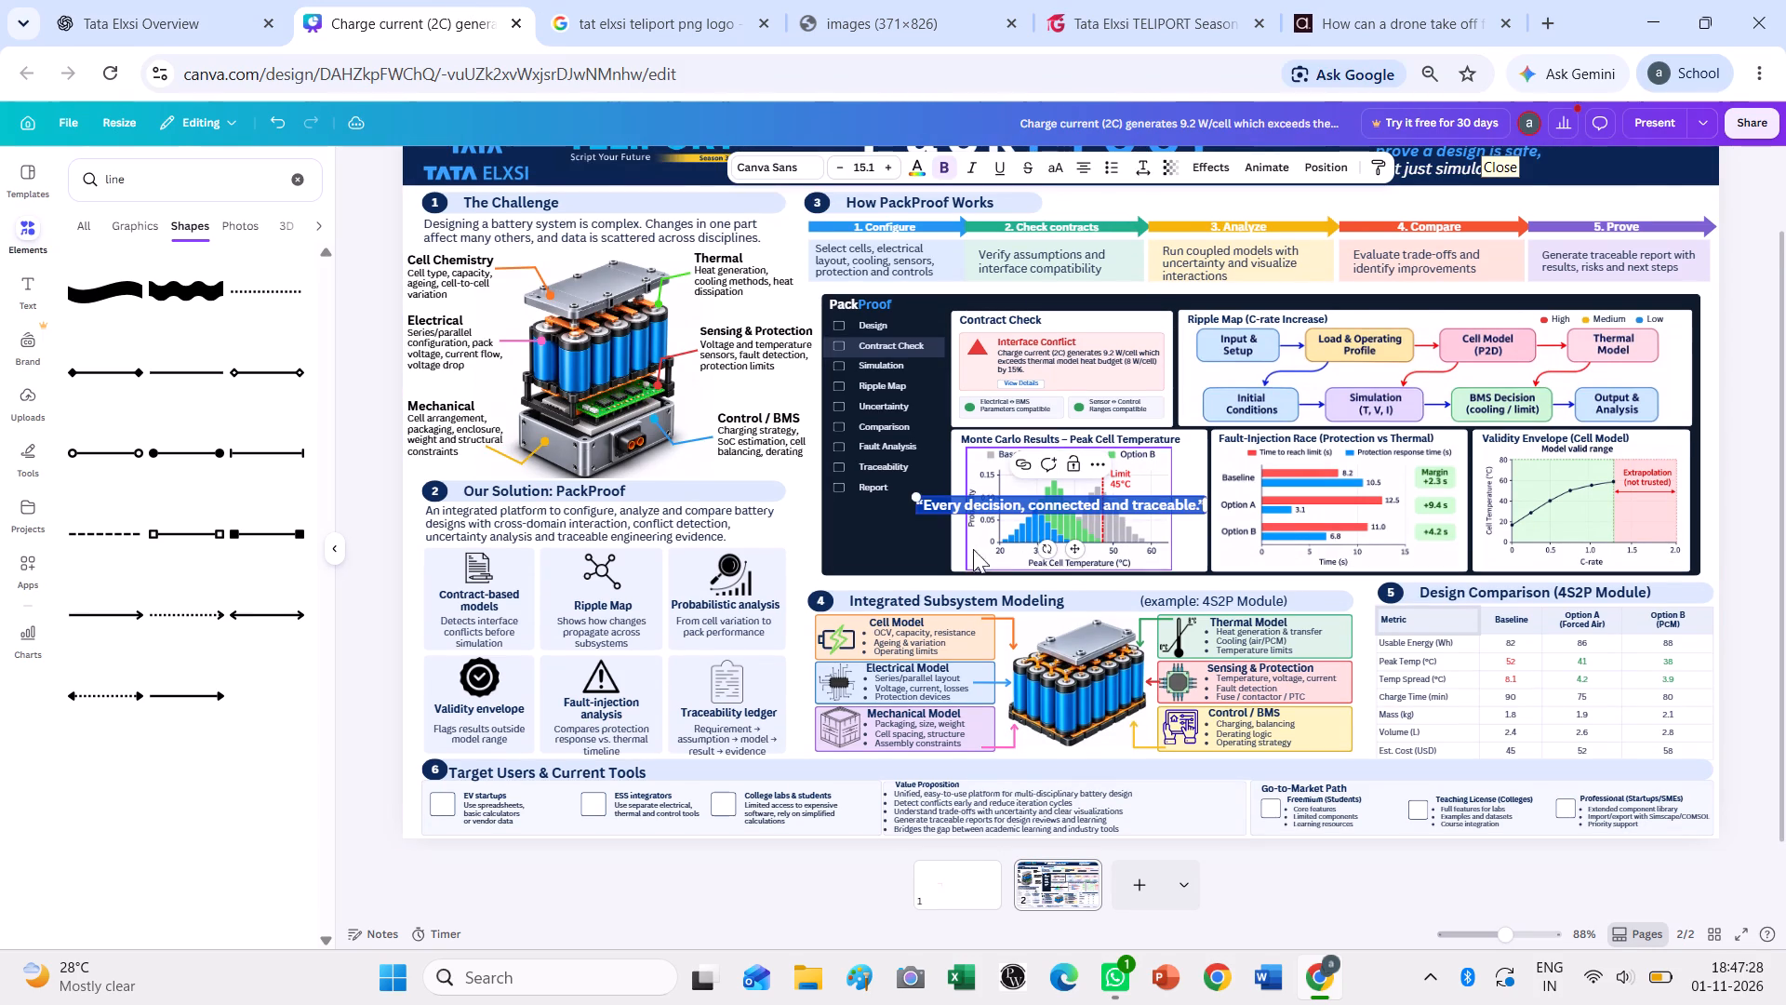
pyautogui.moveTo(1077, 553); pyautogui.dragTo(1202, 221)
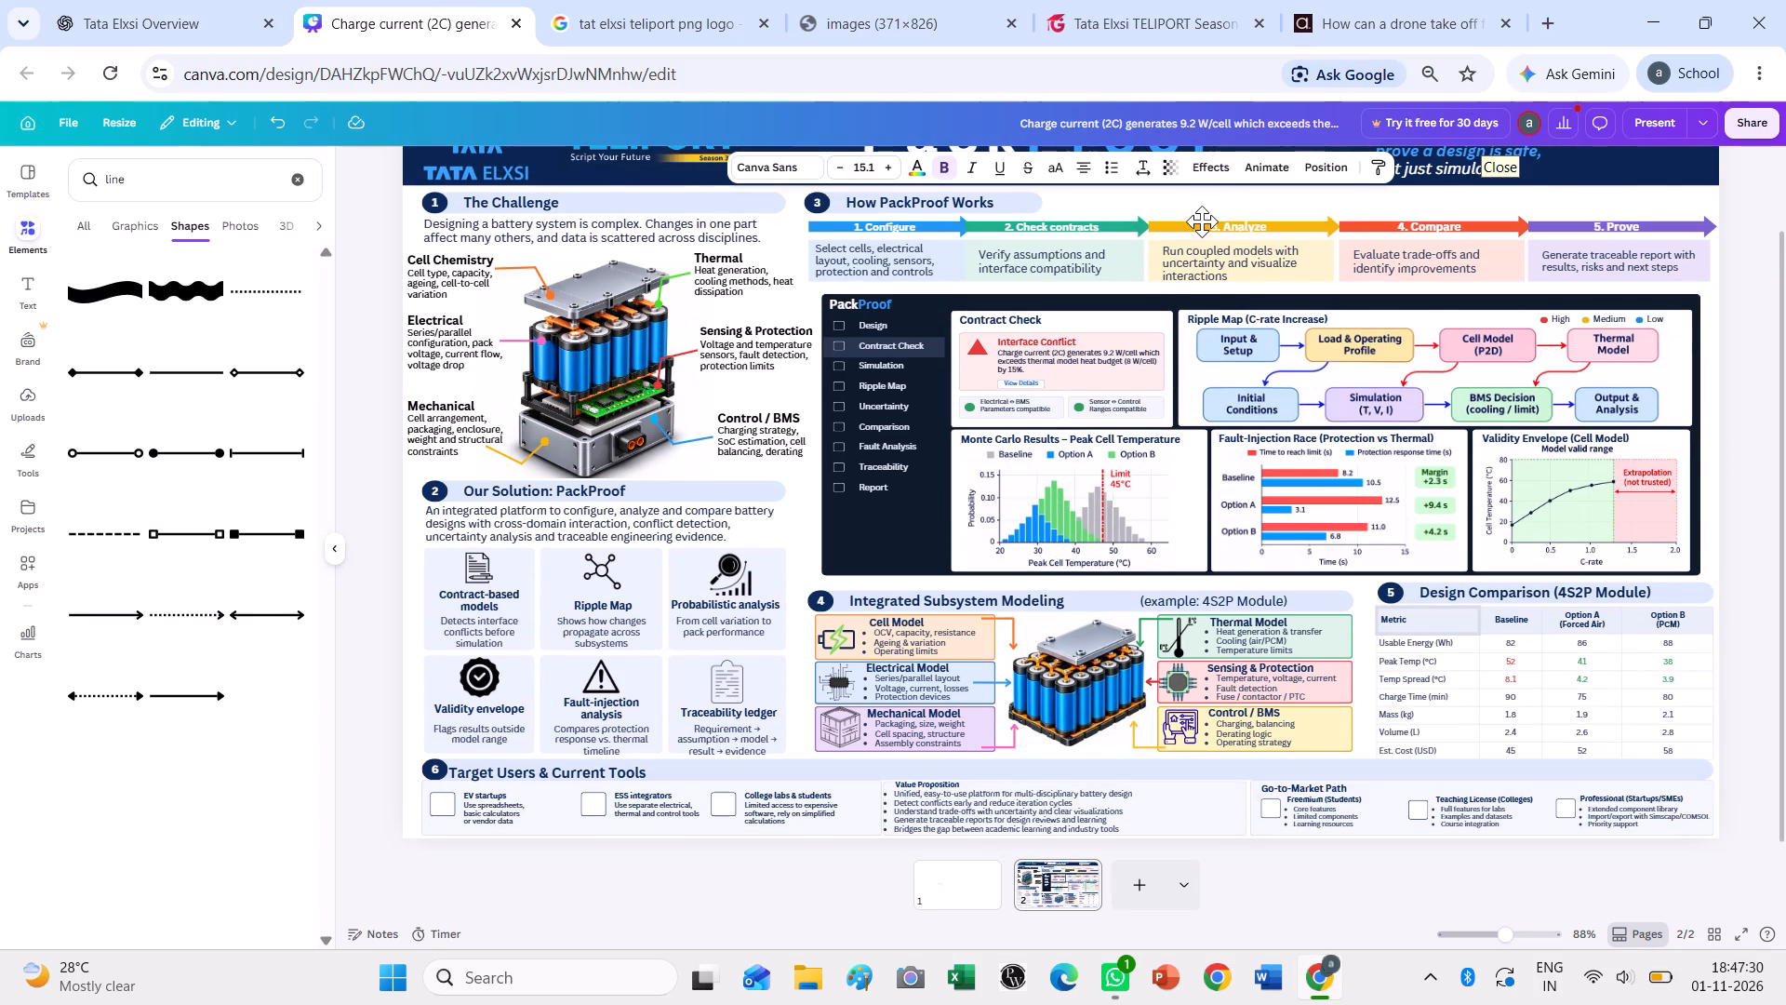
pyautogui.moveTo(1202, 221); pyautogui.dragTo(1223, 250)
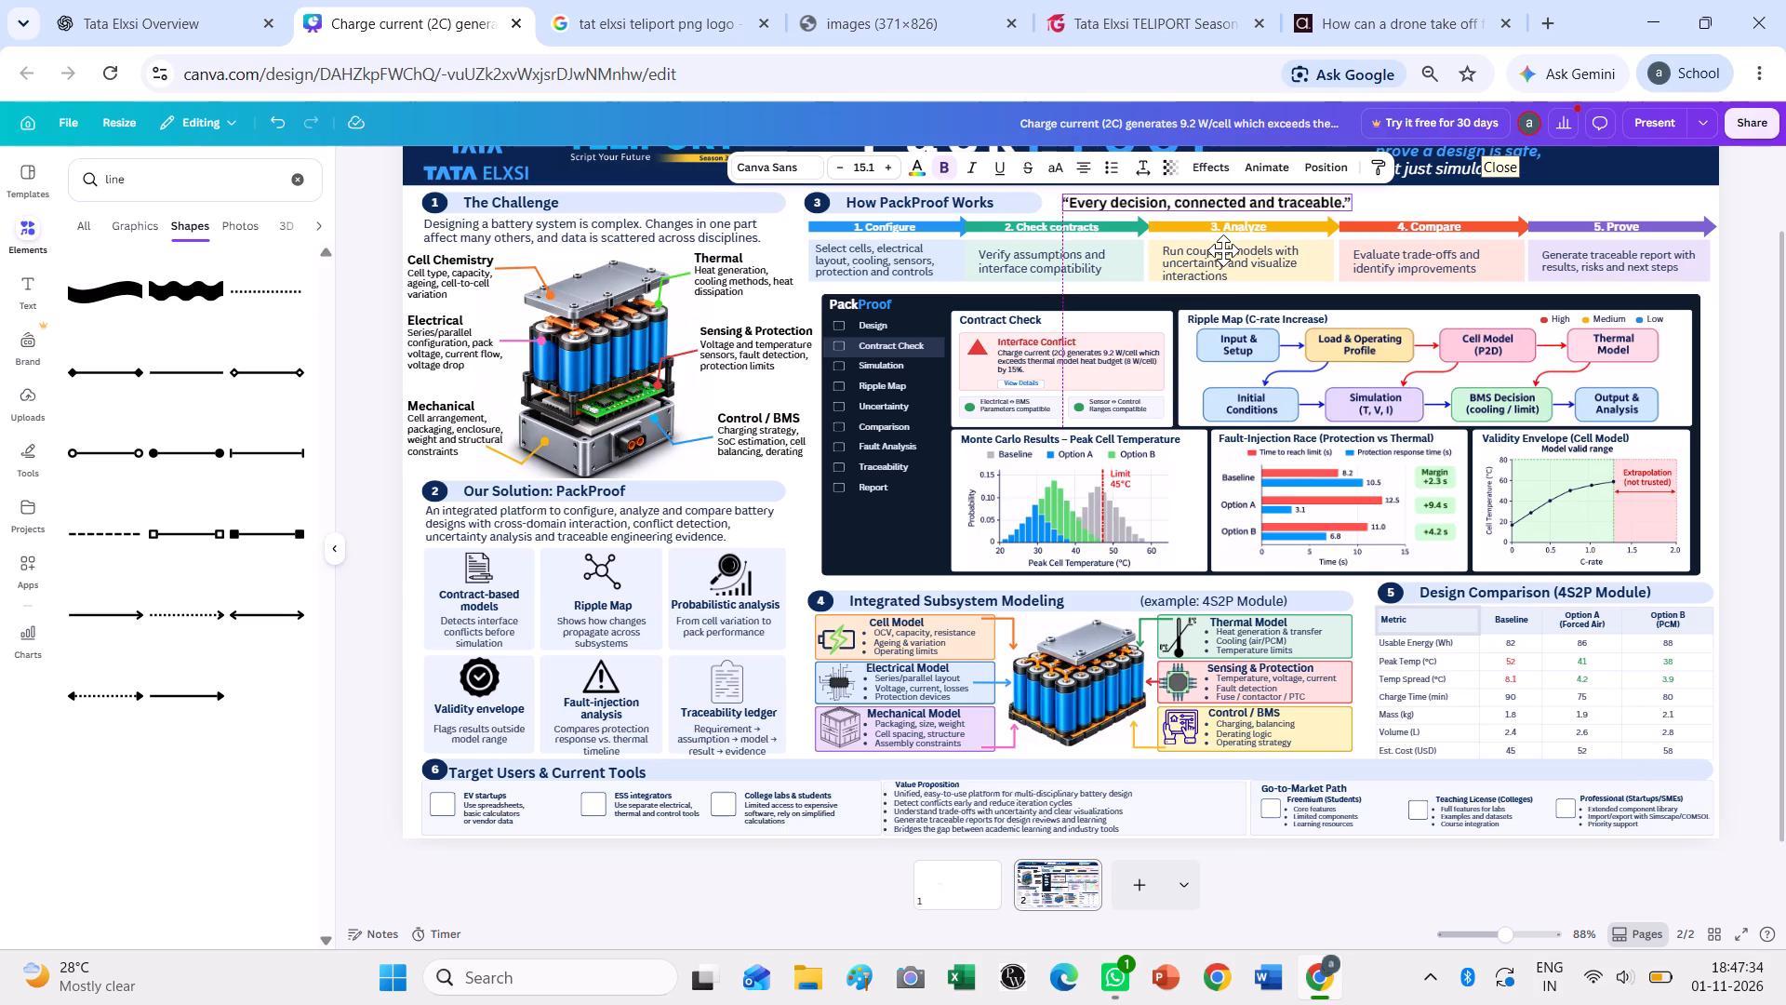
pyautogui.moveTo(1223, 250); pyautogui.dragTo(1340, 256)
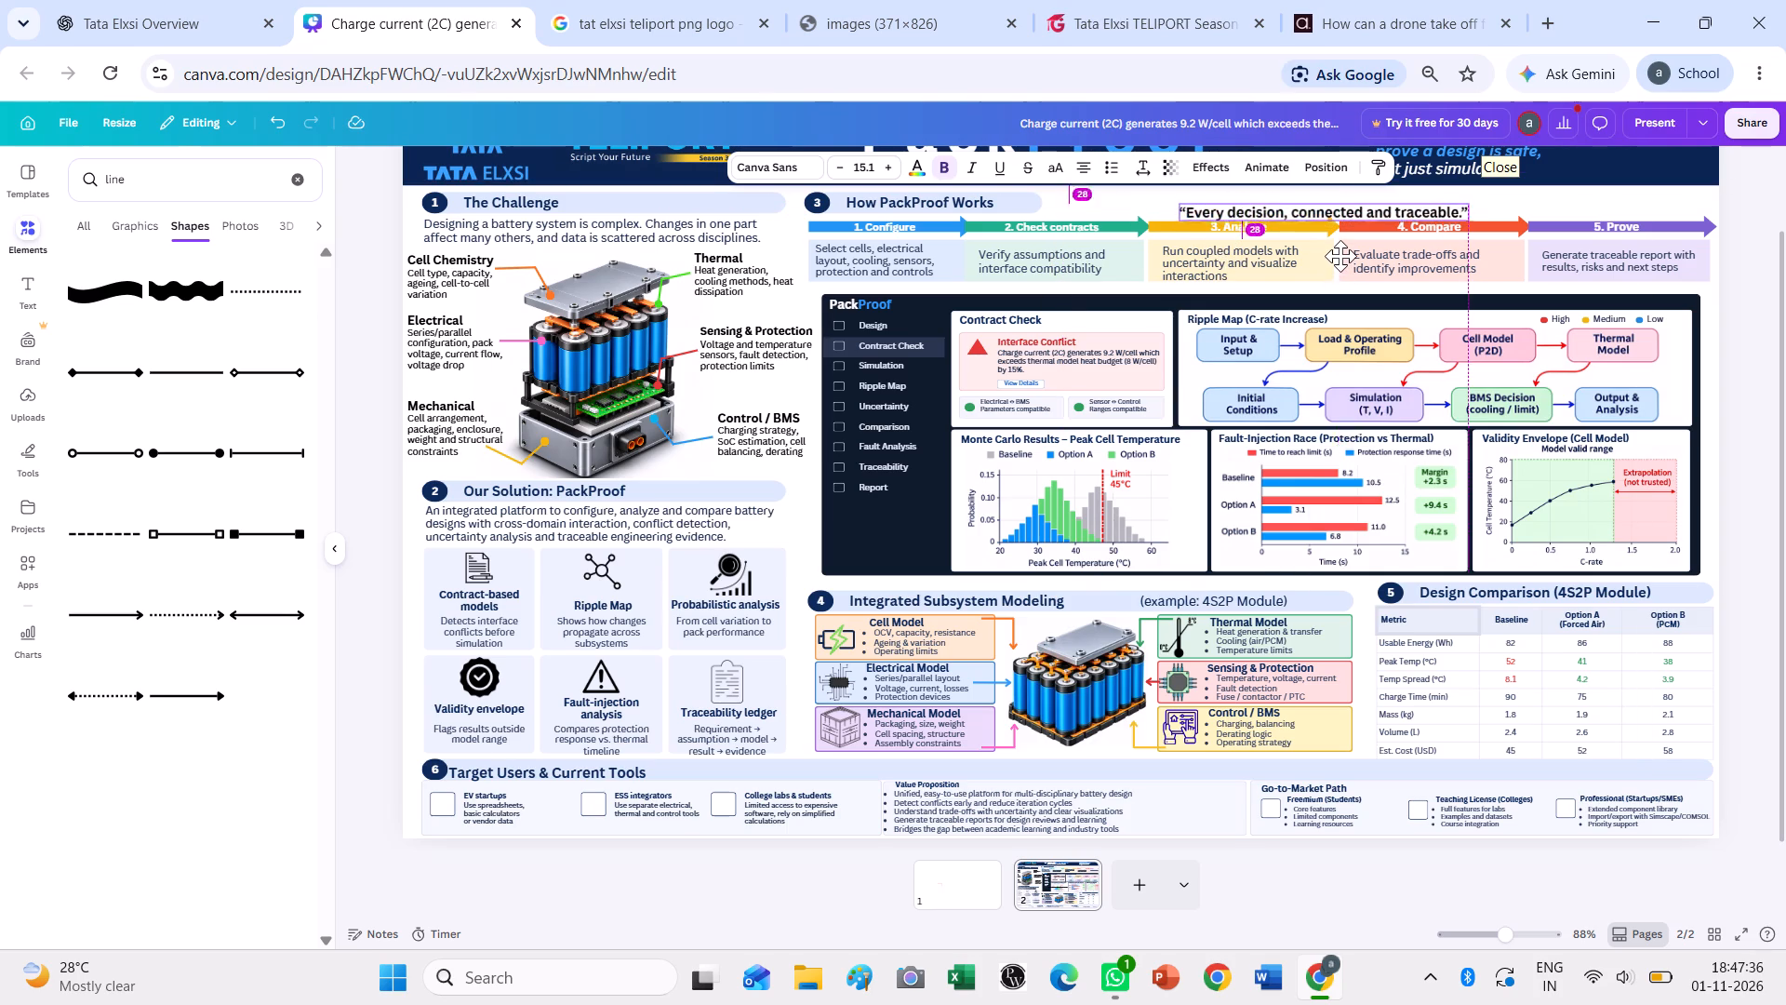
pyautogui.moveTo(1340, 256); pyautogui.dragTo(1339, 248)
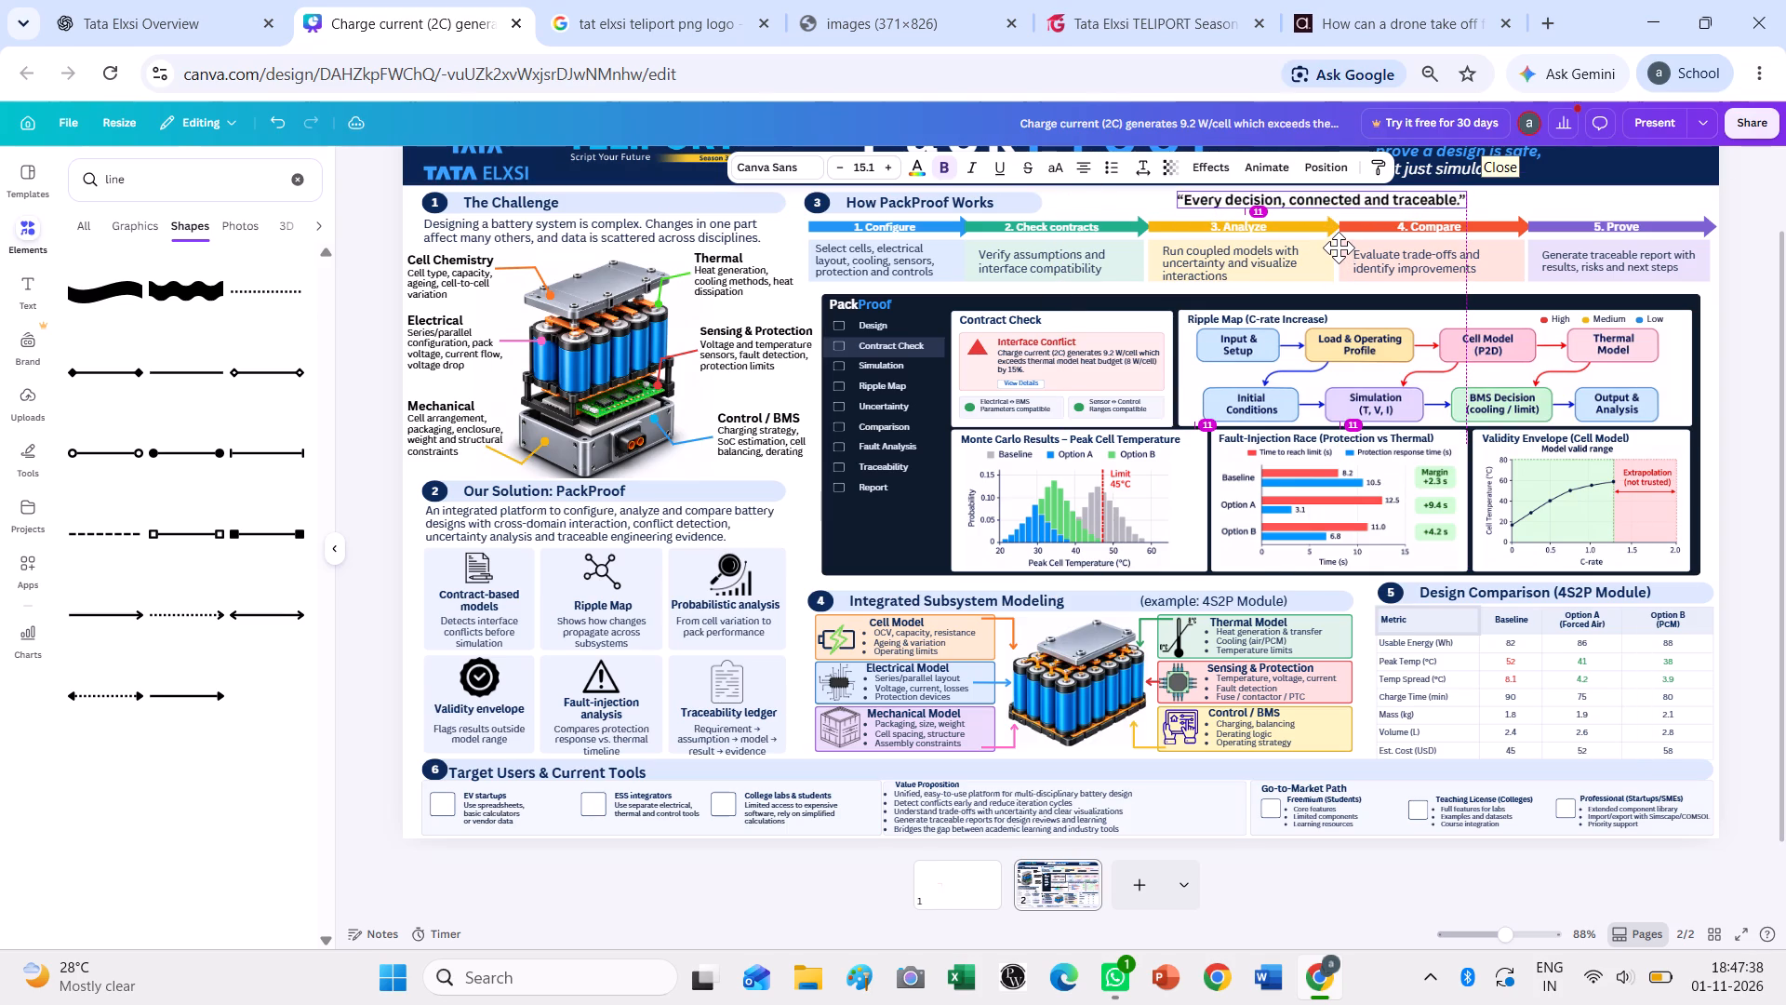
pyautogui.moveTo(1339, 248); pyautogui.dragTo(1162, 258)
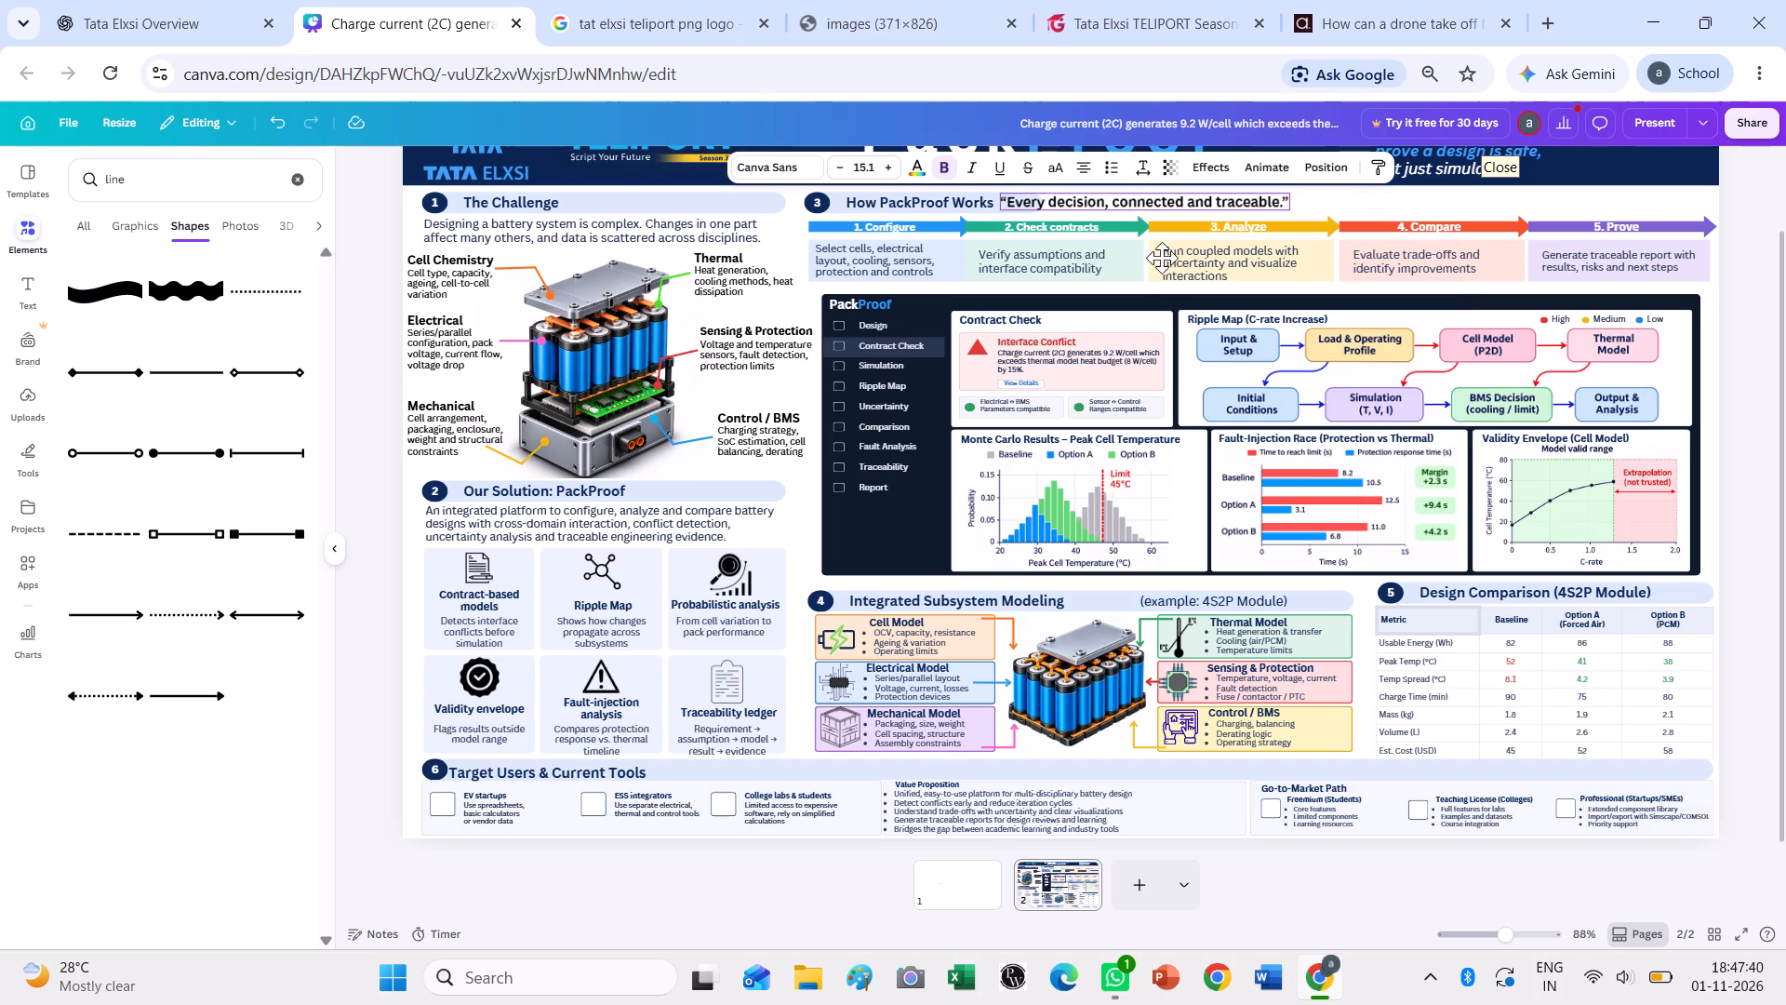
pyautogui.moveTo(1162, 258); pyautogui.dragTo(1232, 255)
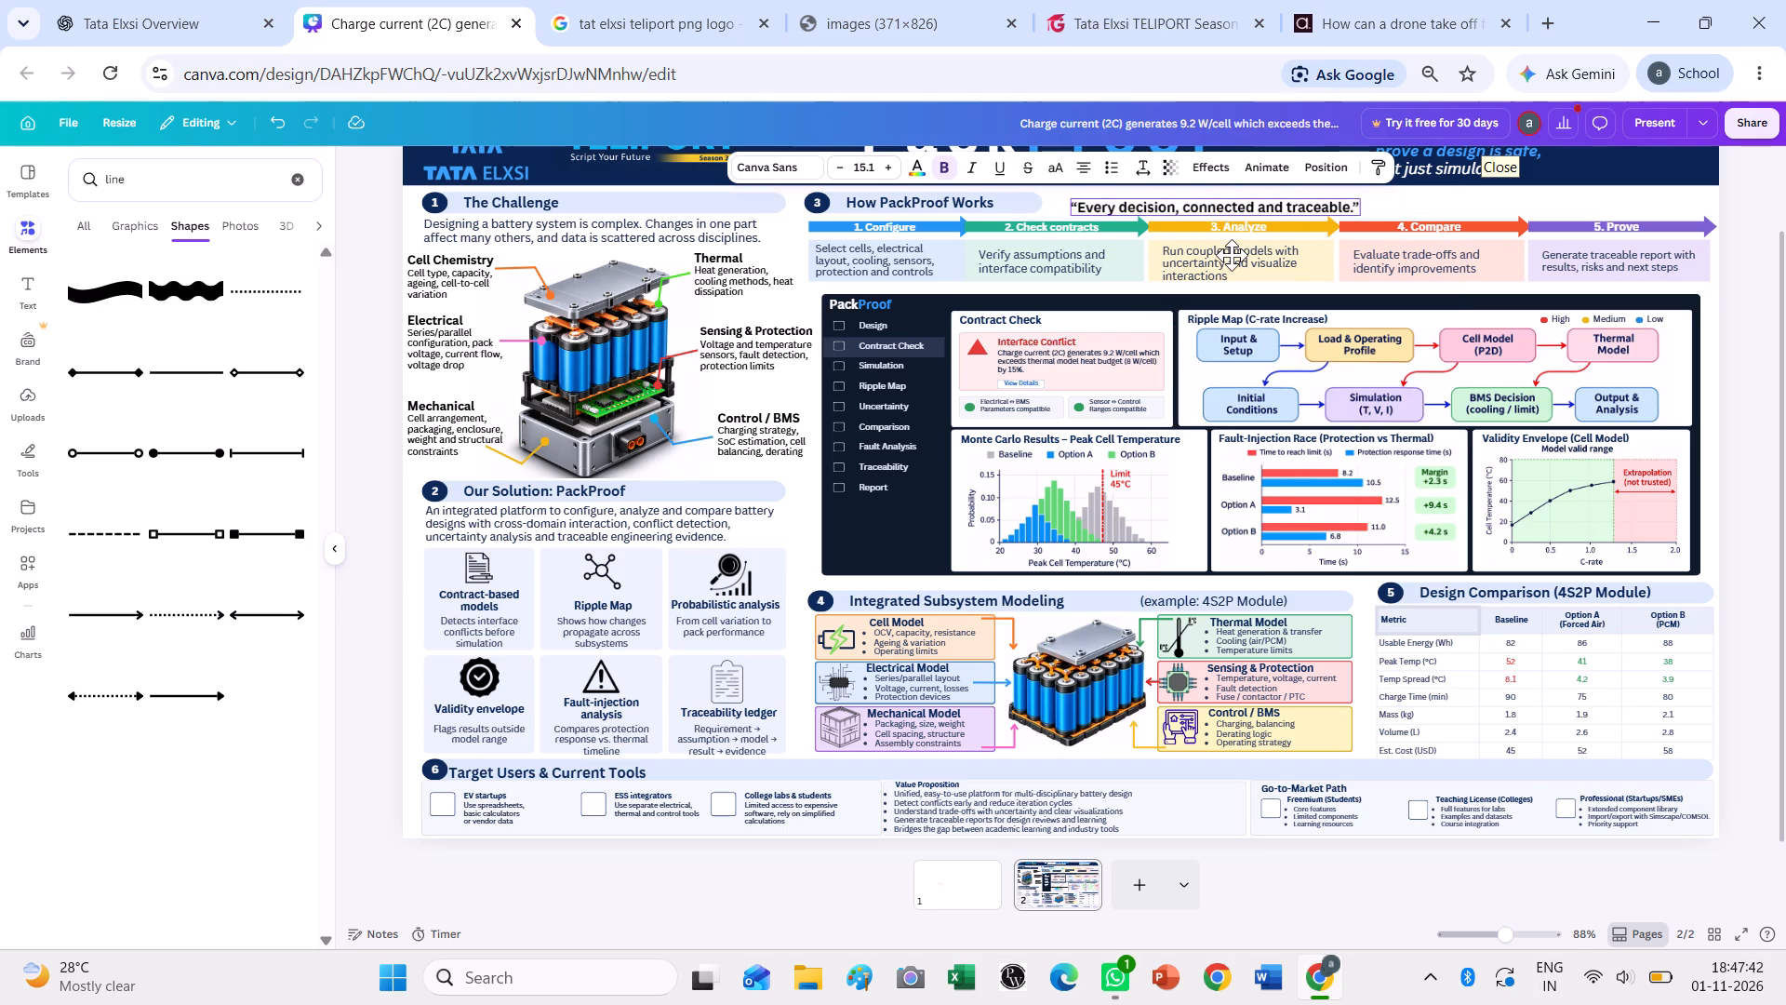
pyautogui.moveTo(1232, 255); pyautogui.dragTo(1232, 250)
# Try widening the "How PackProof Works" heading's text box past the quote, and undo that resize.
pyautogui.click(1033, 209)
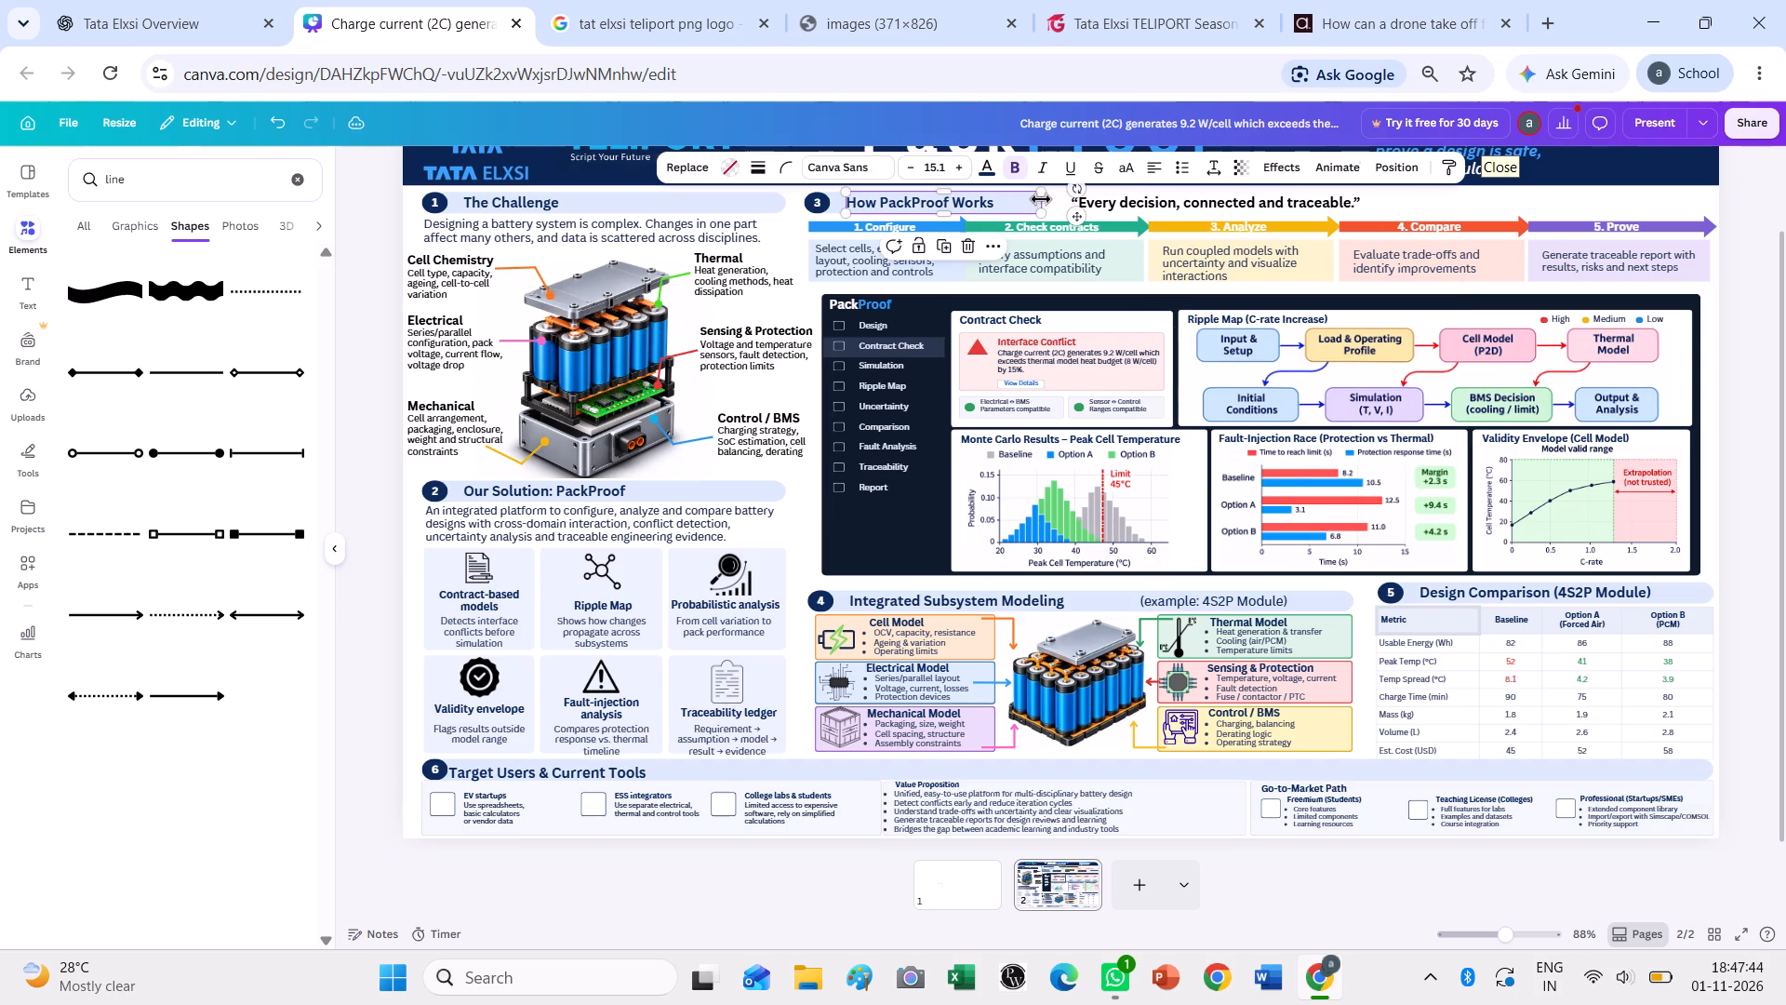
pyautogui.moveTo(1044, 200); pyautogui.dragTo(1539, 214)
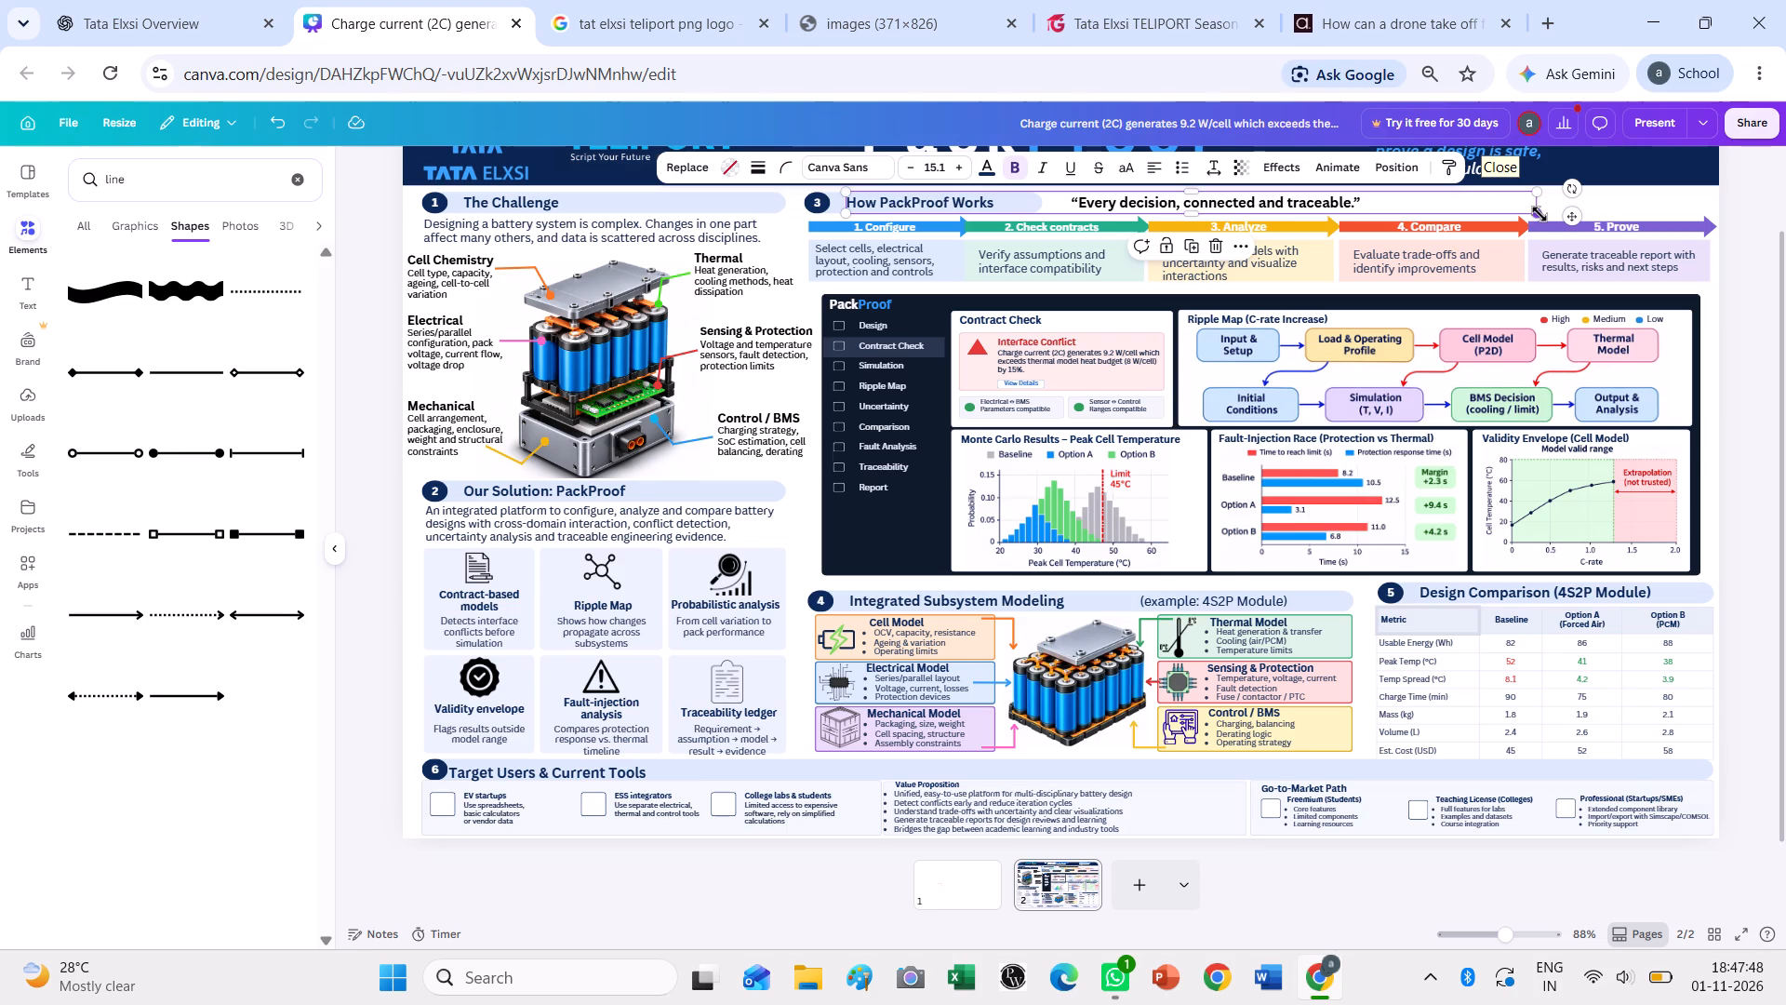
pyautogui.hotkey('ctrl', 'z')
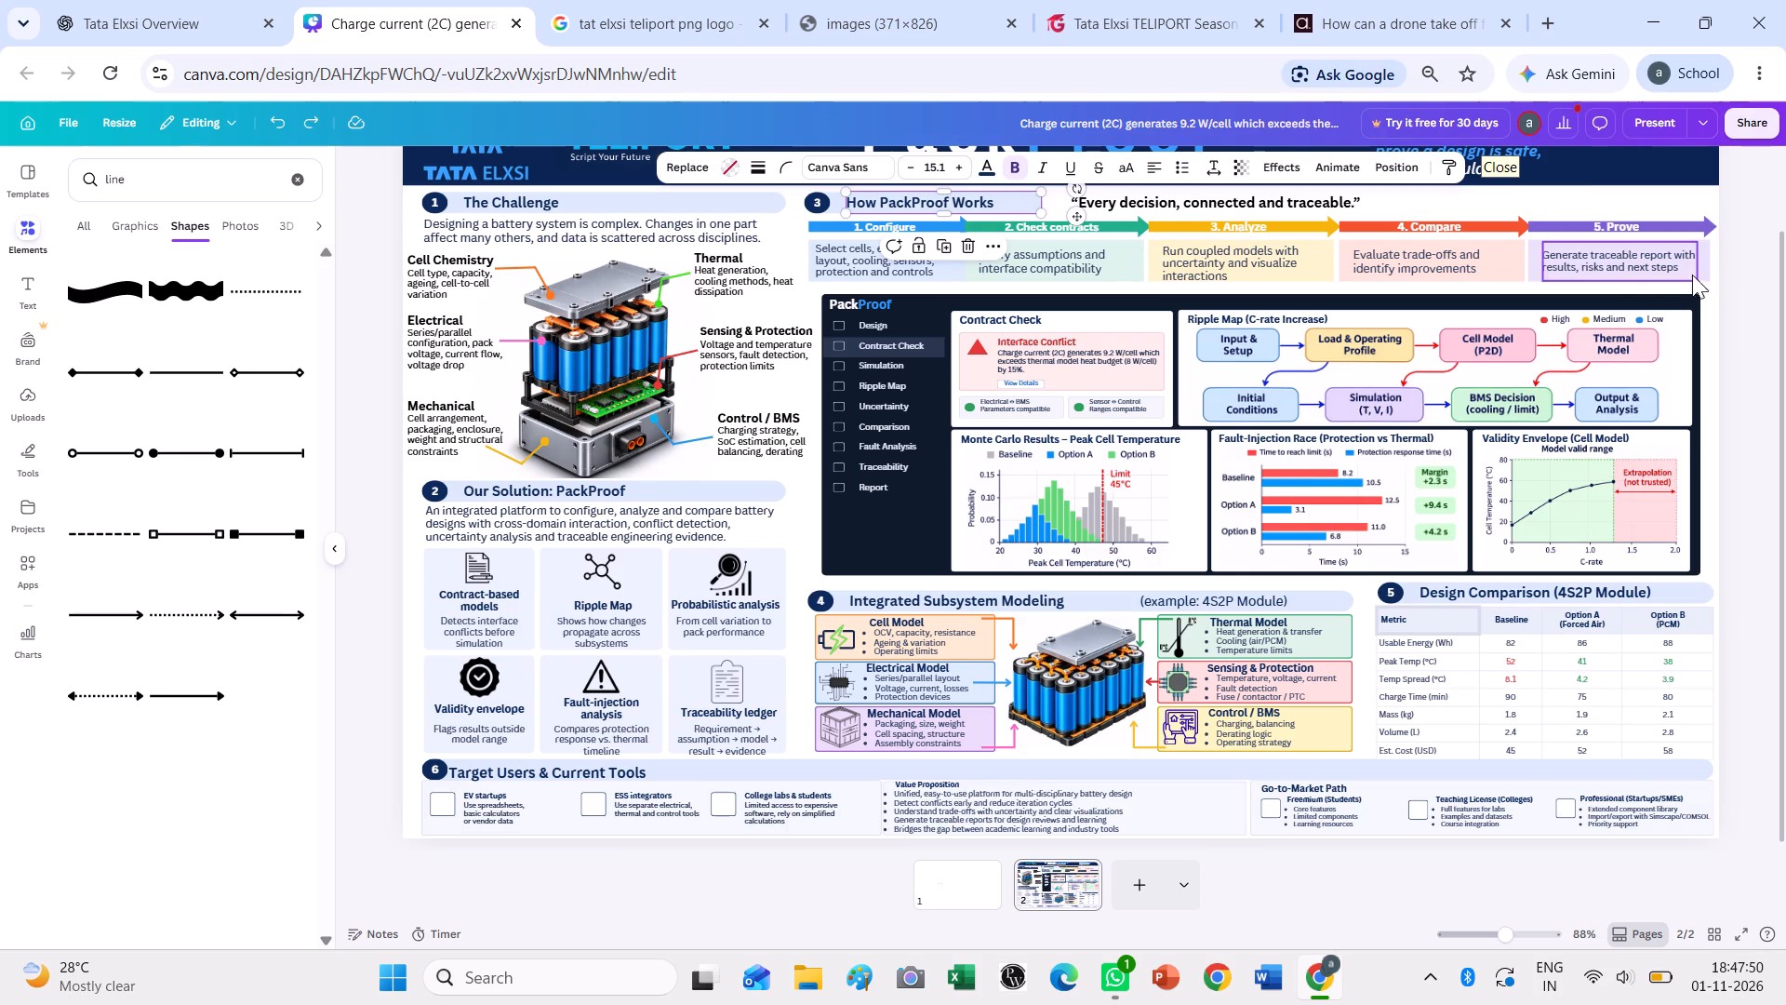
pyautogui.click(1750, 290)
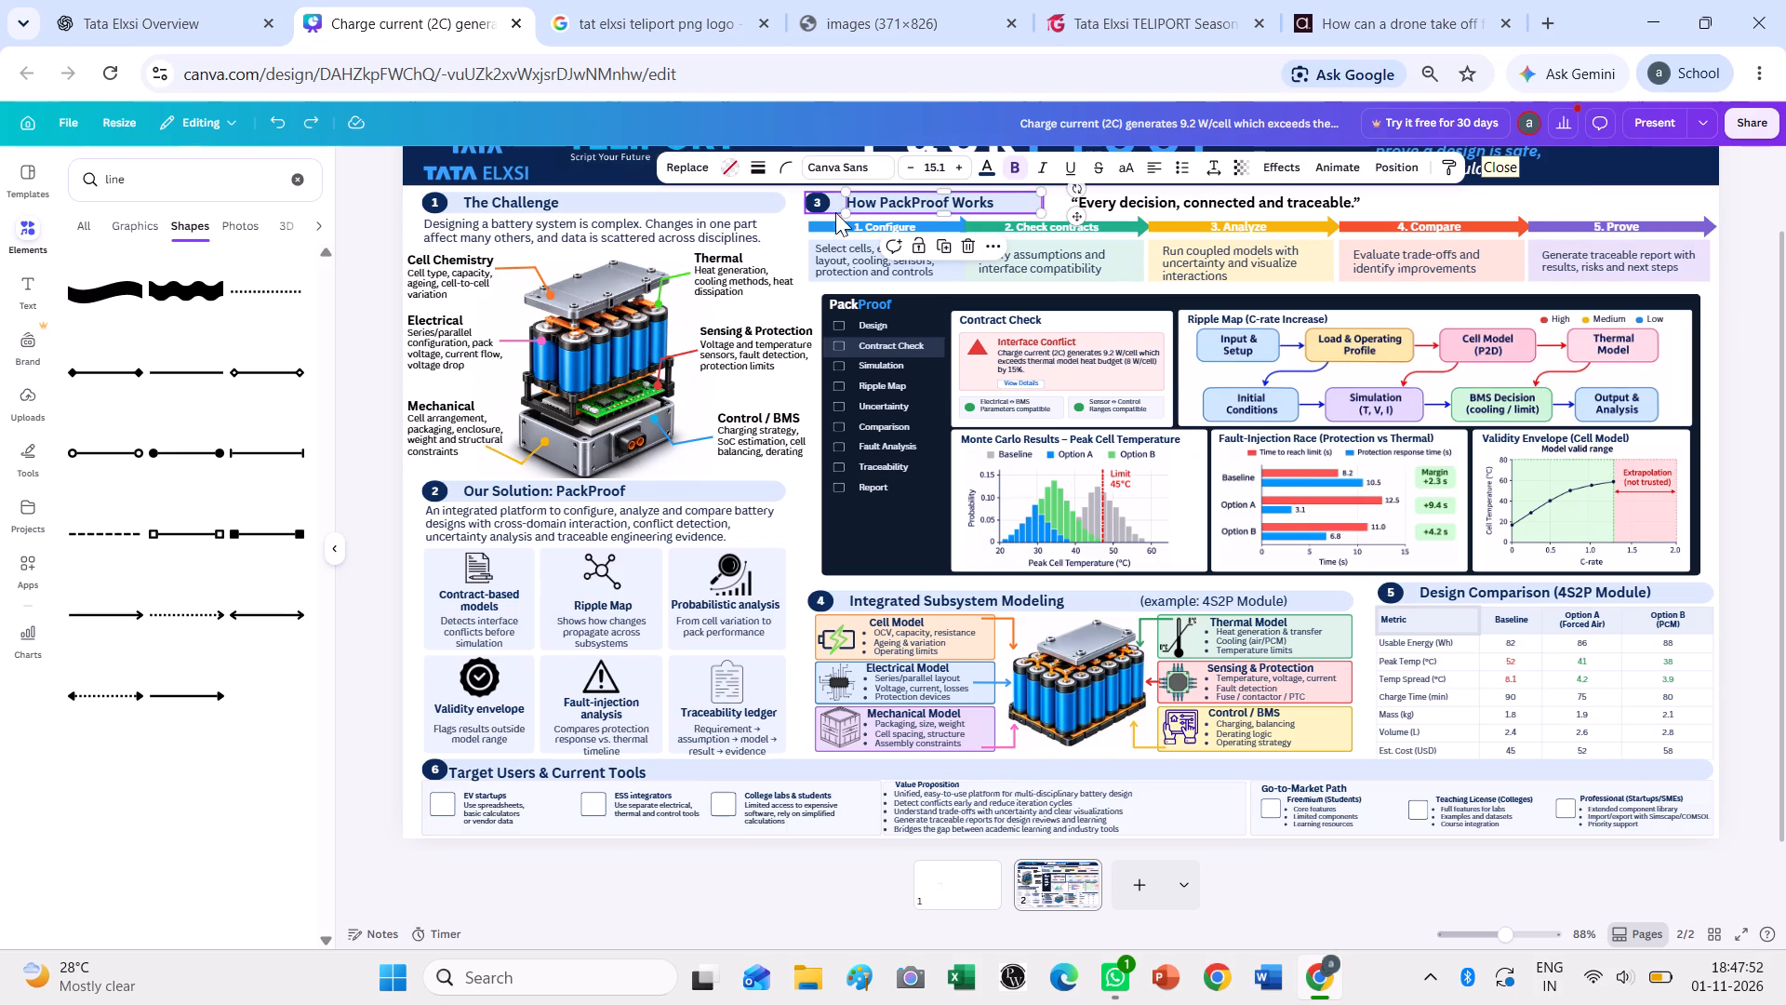
# Widen the pale background bar behind the "How PackProof Works" heading to about 856 so it extends past the quote.
pyautogui.click(835, 210)
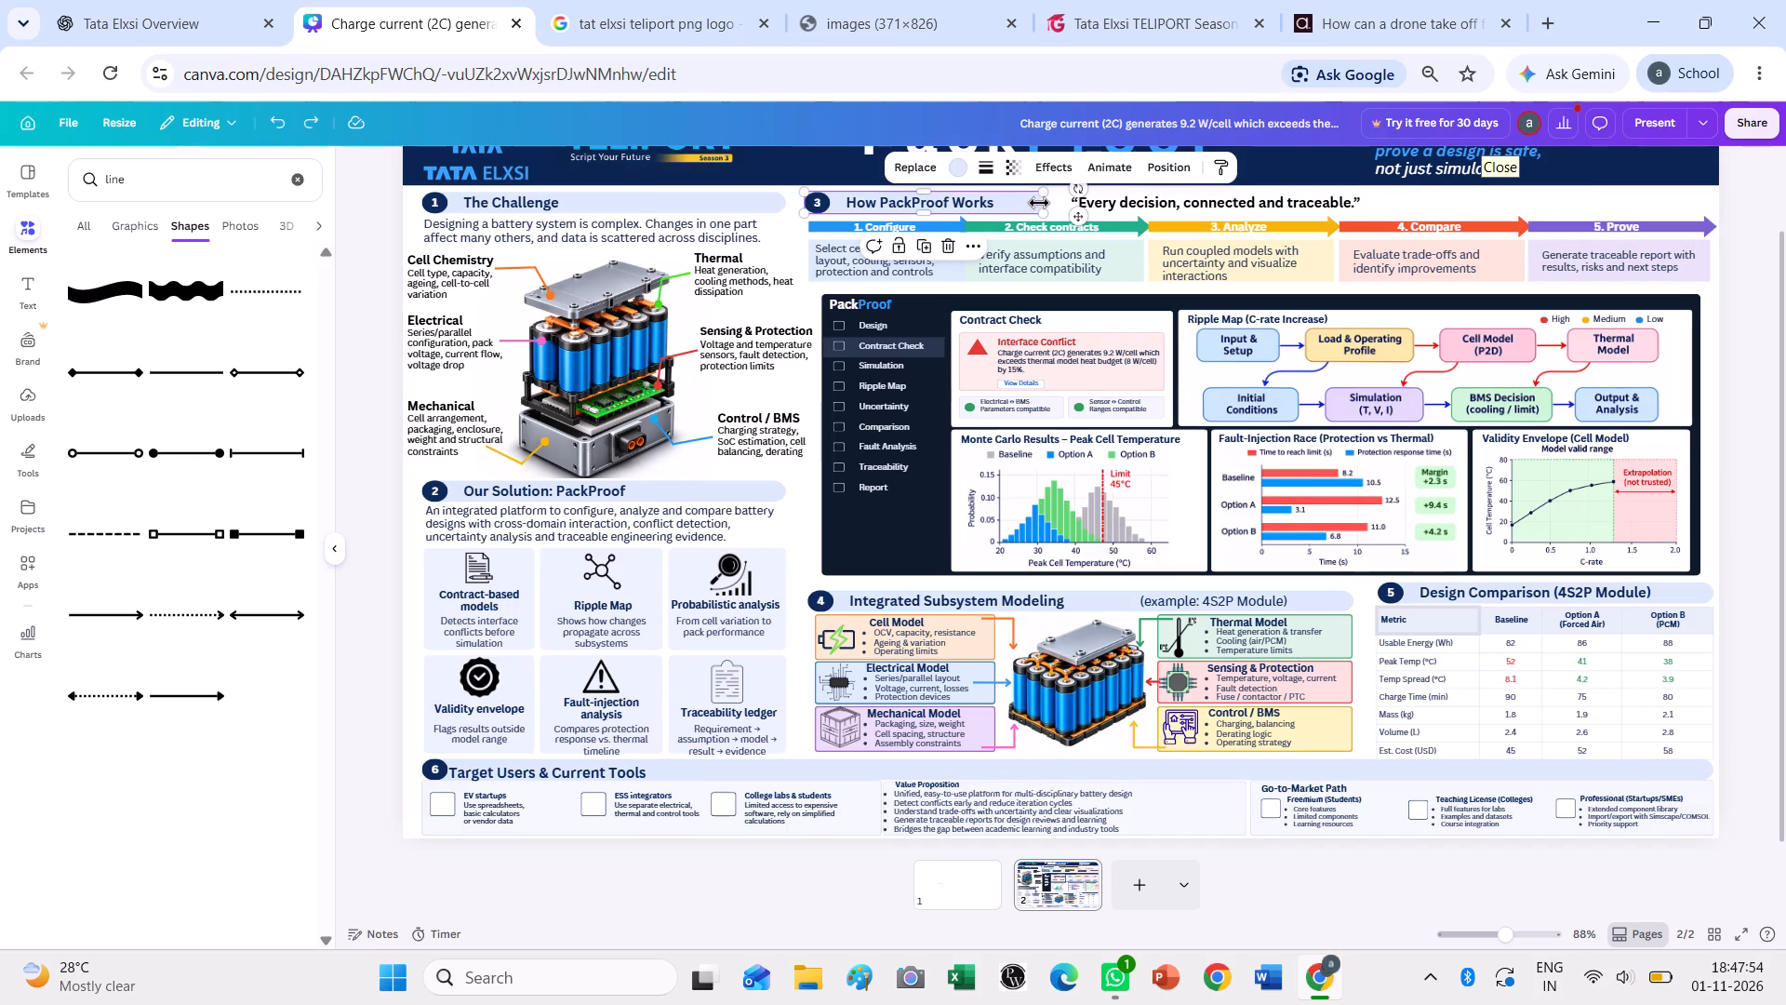
pyautogui.moveTo(1039, 203); pyautogui.dragTo(1560, 218)
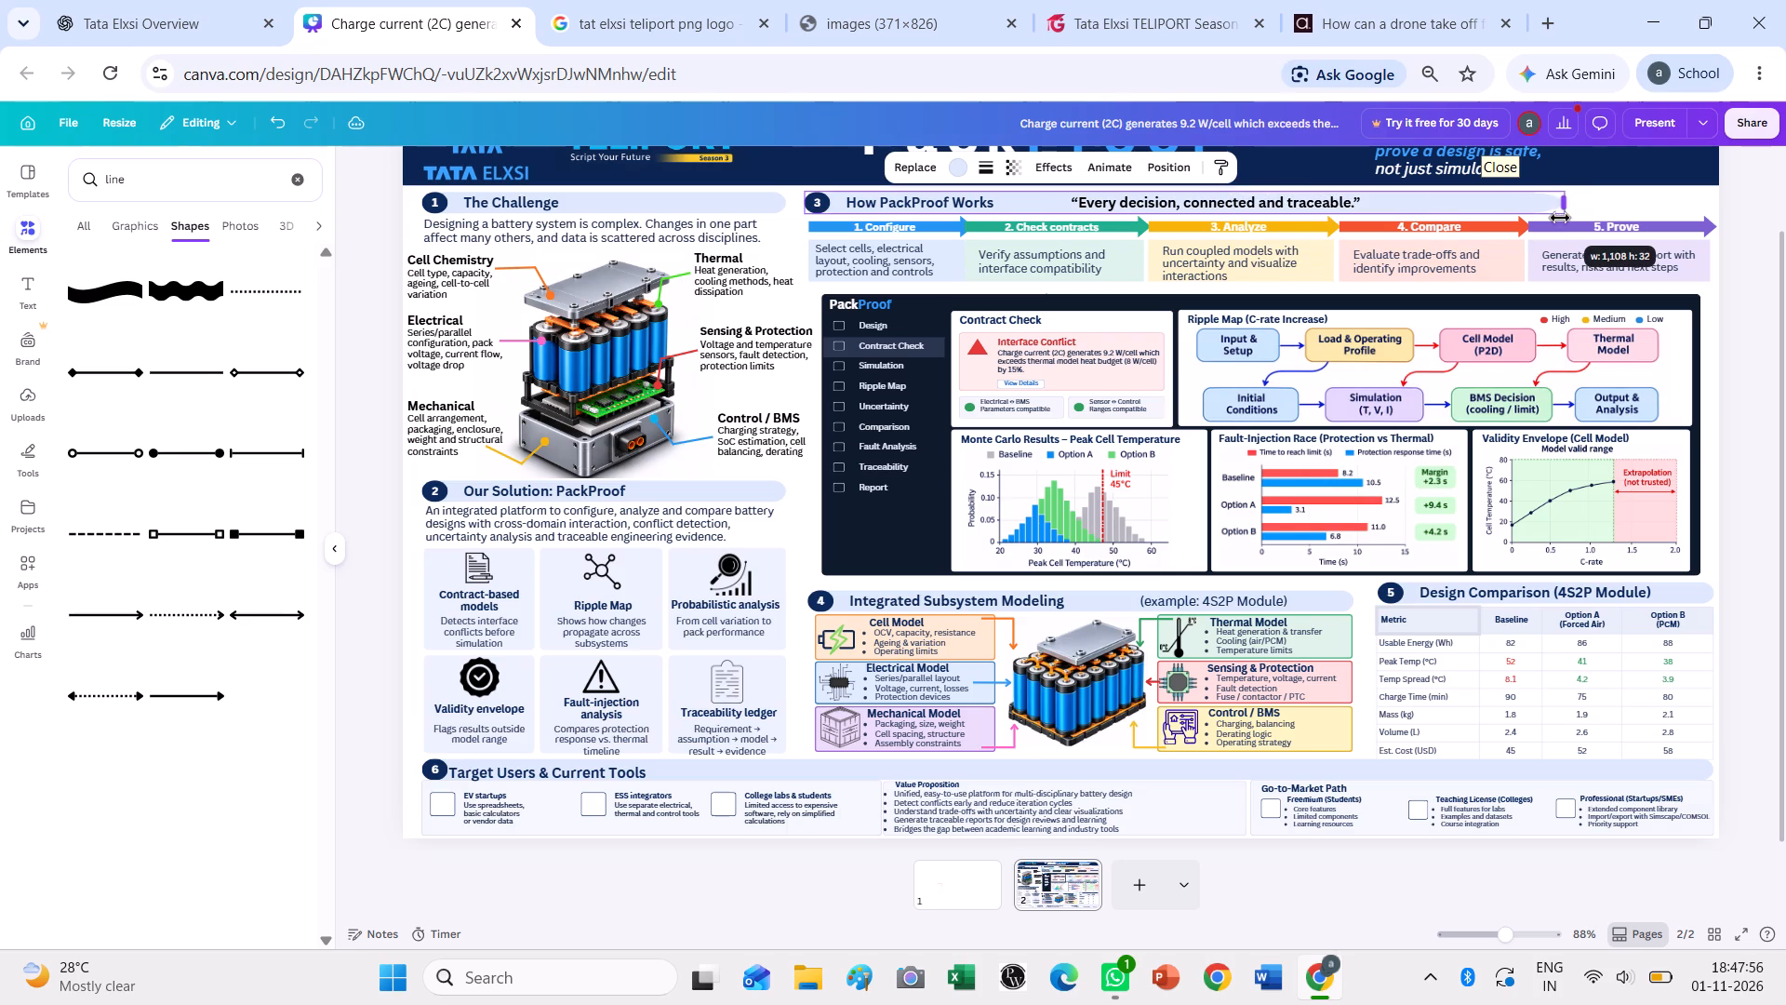
pyautogui.moveTo(1560, 218); pyautogui.dragTo(1388, 210)
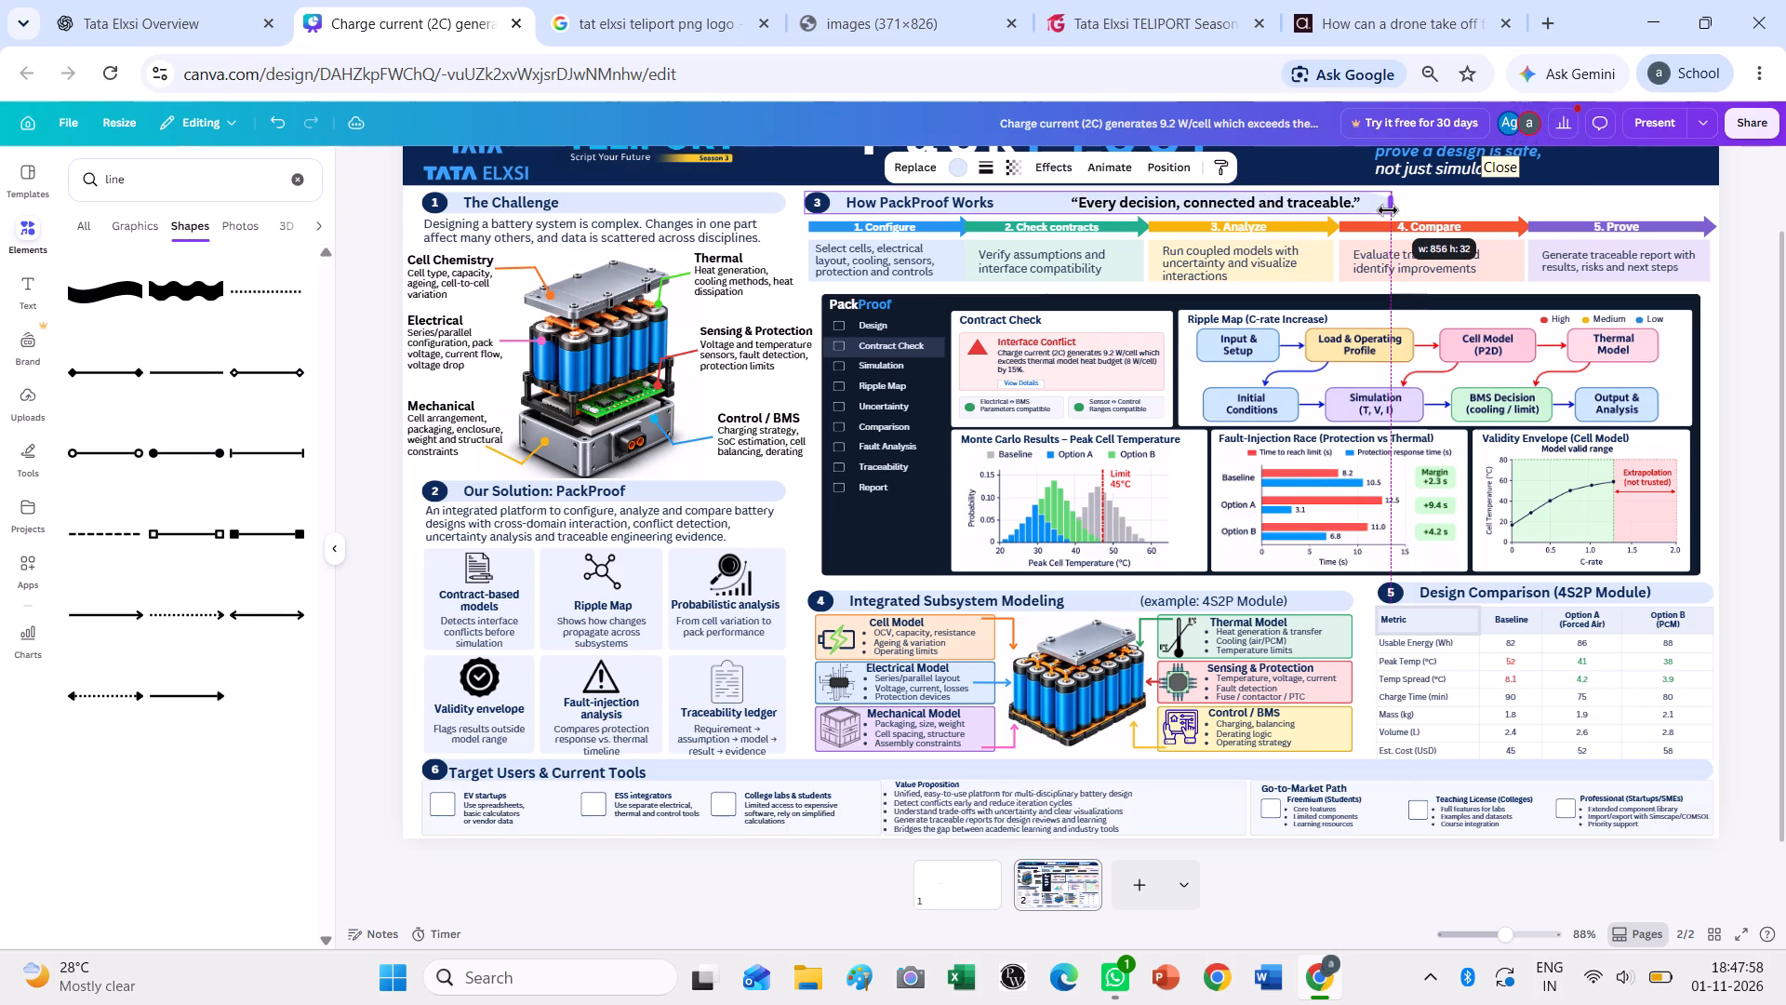
pyautogui.moveTo(1388, 210); pyautogui.dragTo(1385, 210)
pyautogui.click(1540, 209)
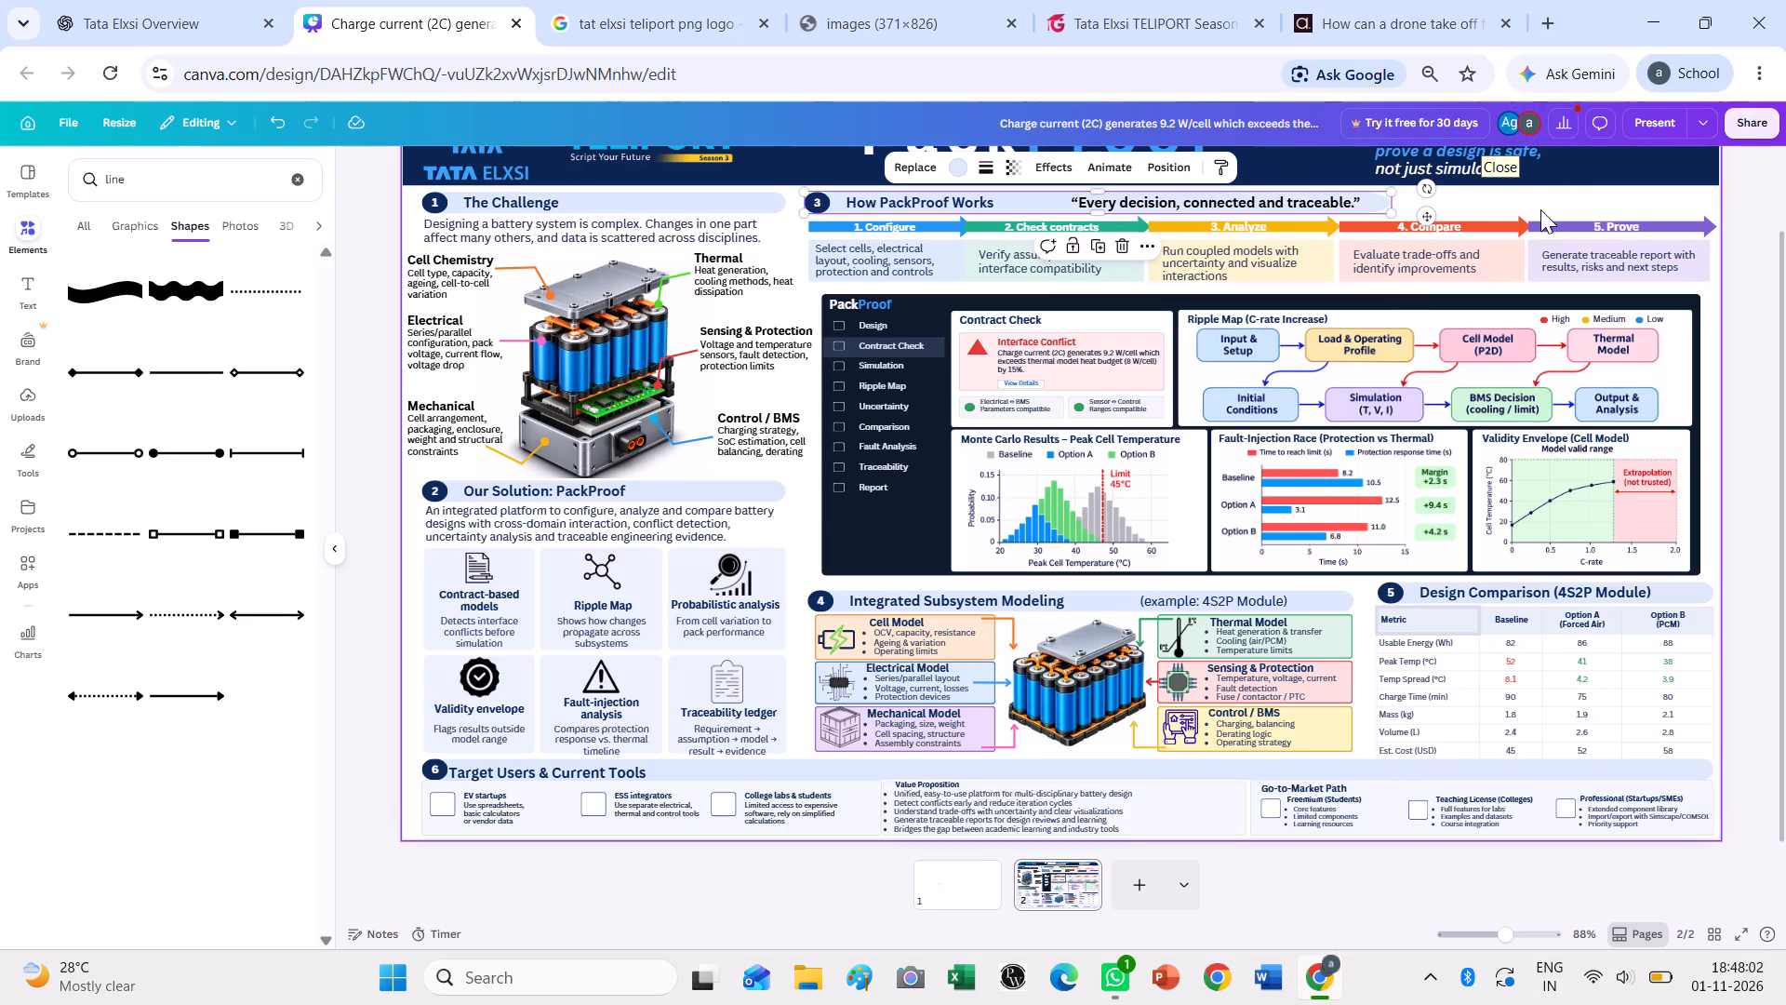
# Nudge the quote slightly further right within the widened heading bar, leaving it just inside the bar's right end.
pyautogui.moveTo(1271, 200); pyautogui.dragTo(1231, 200)
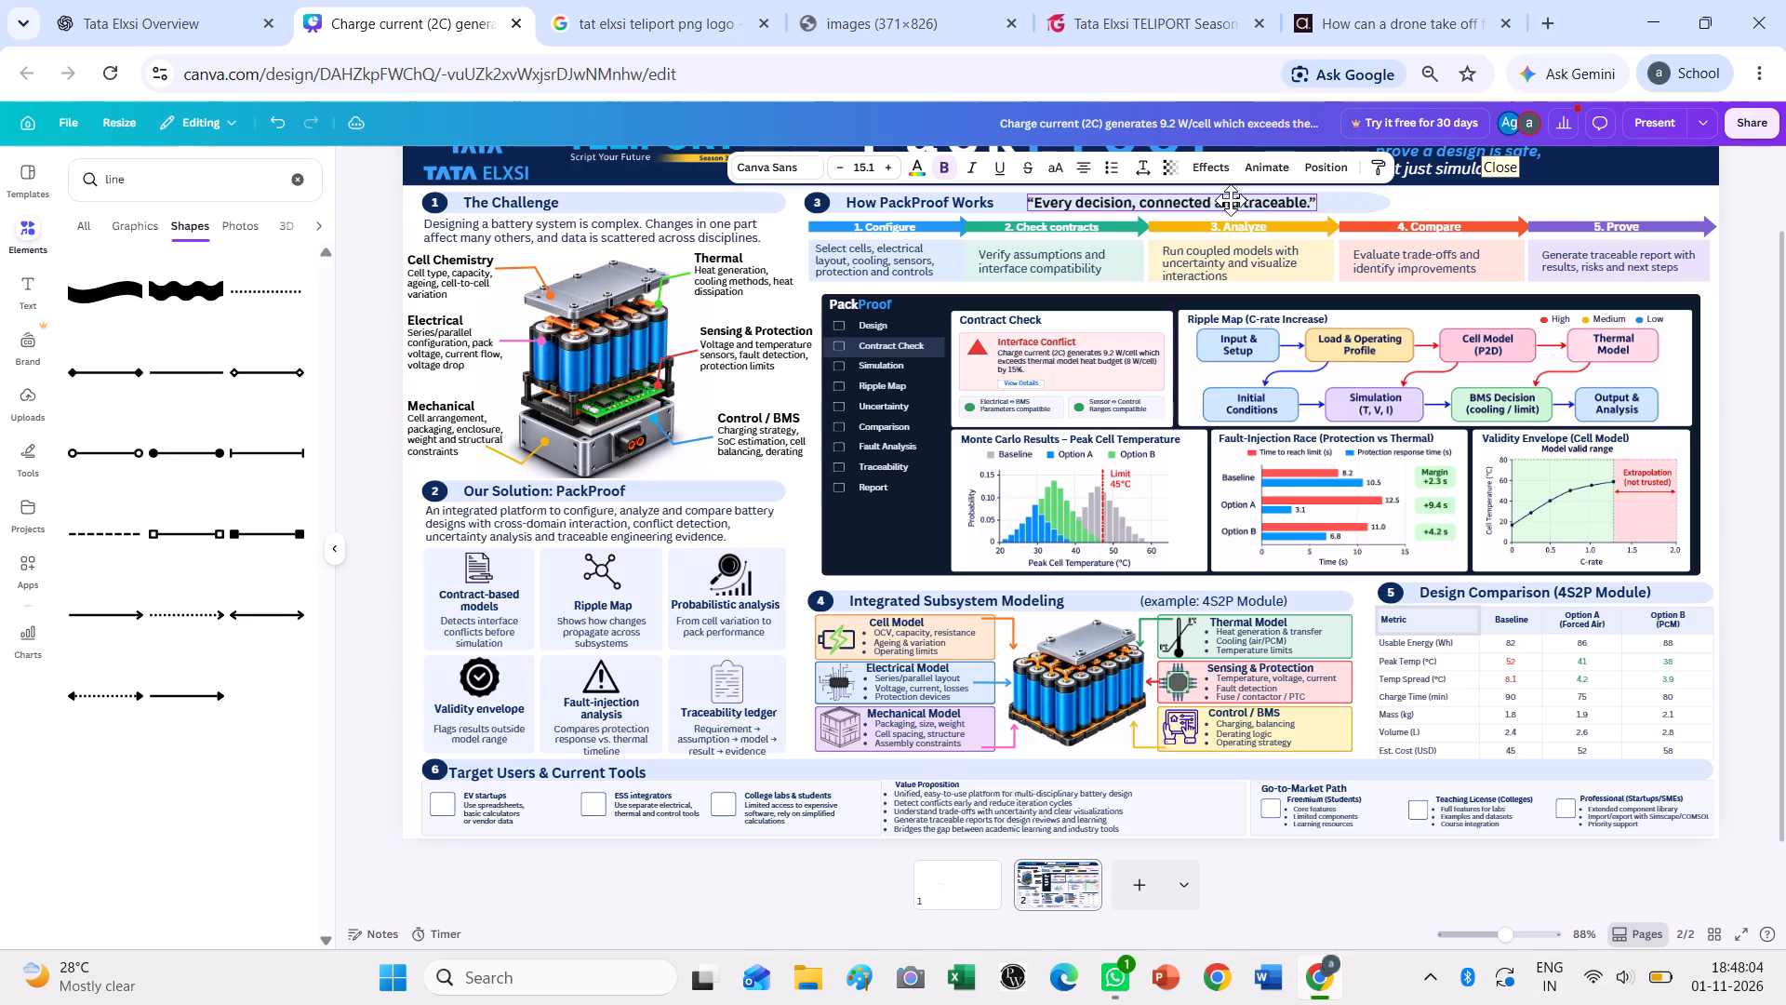
pyautogui.moveTo(1231, 200); pyautogui.dragTo(1286, 199)
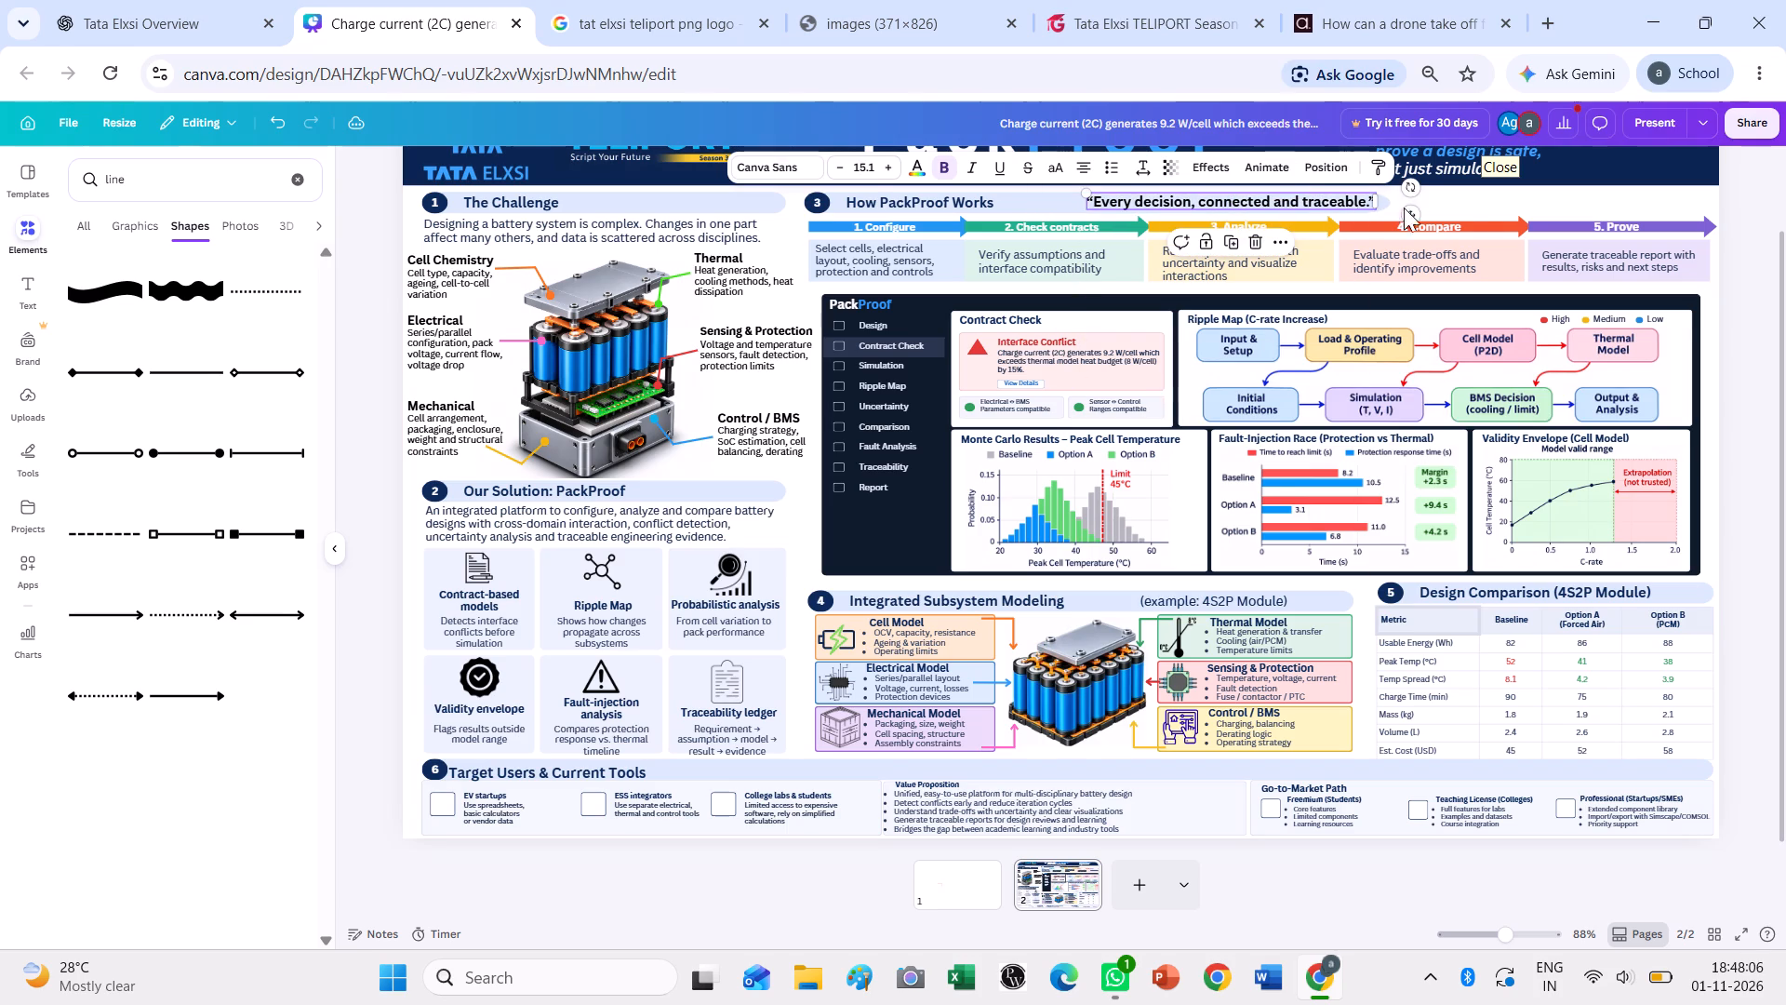
pyautogui.click(1477, 207)
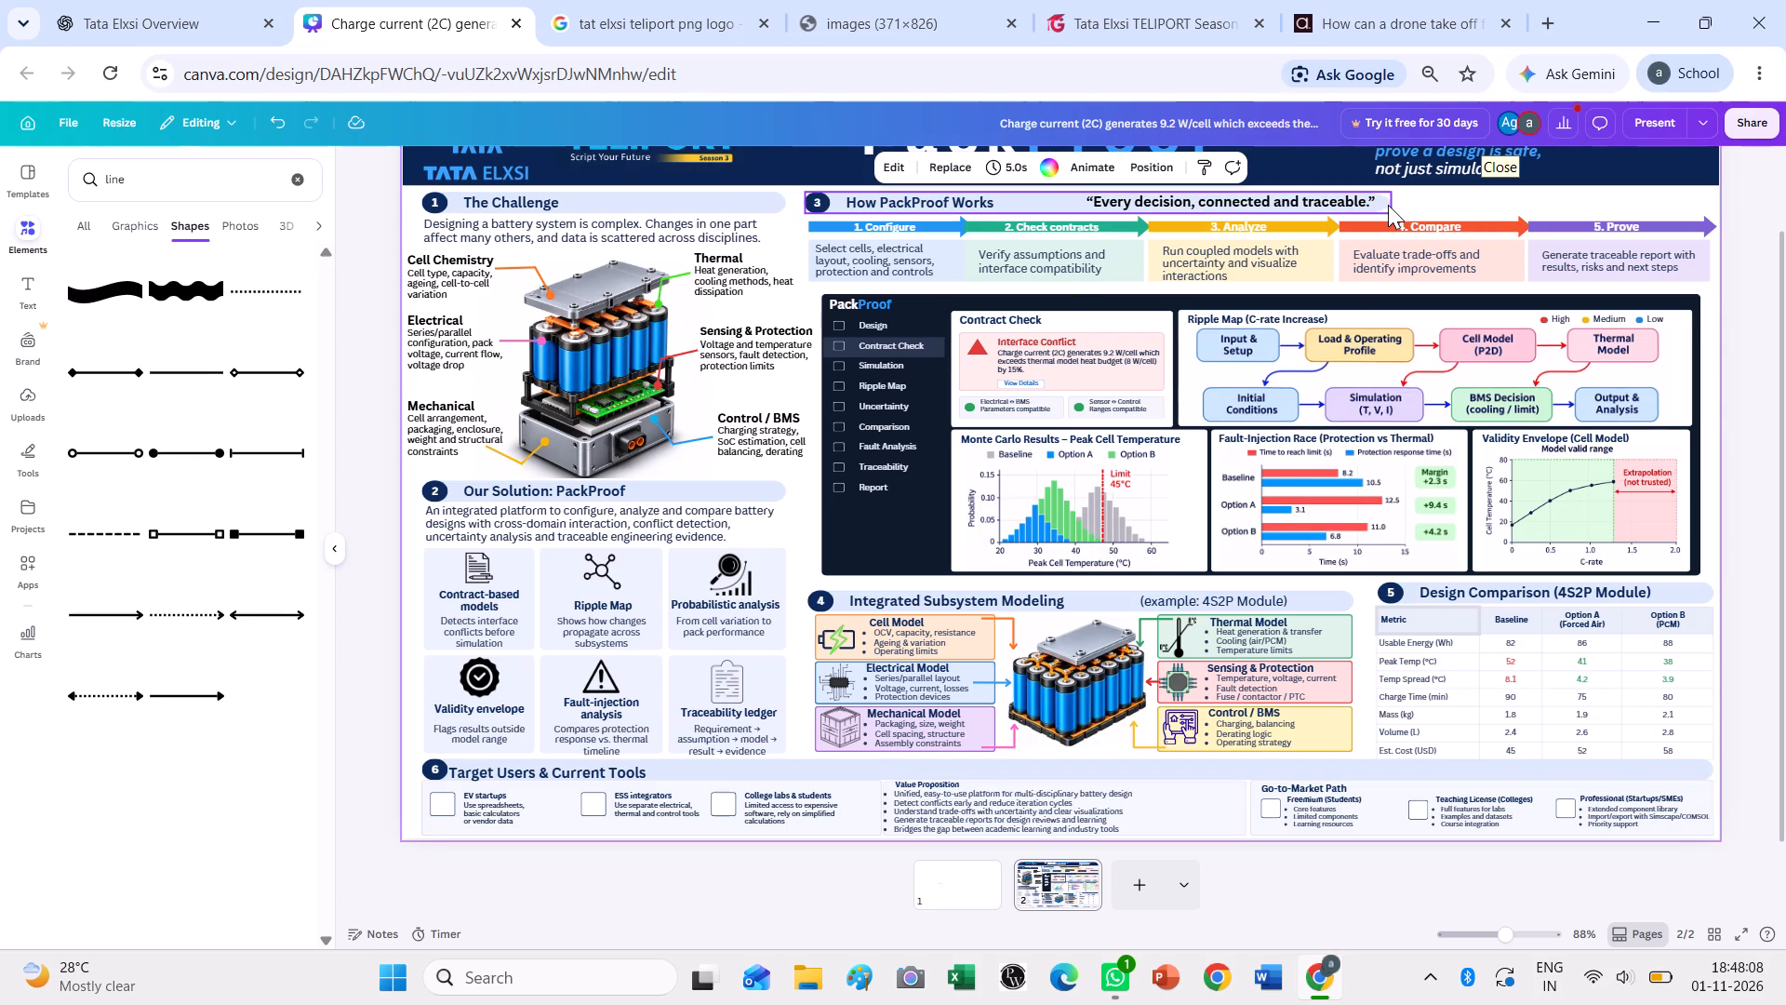
pyautogui.click(1247, 198)
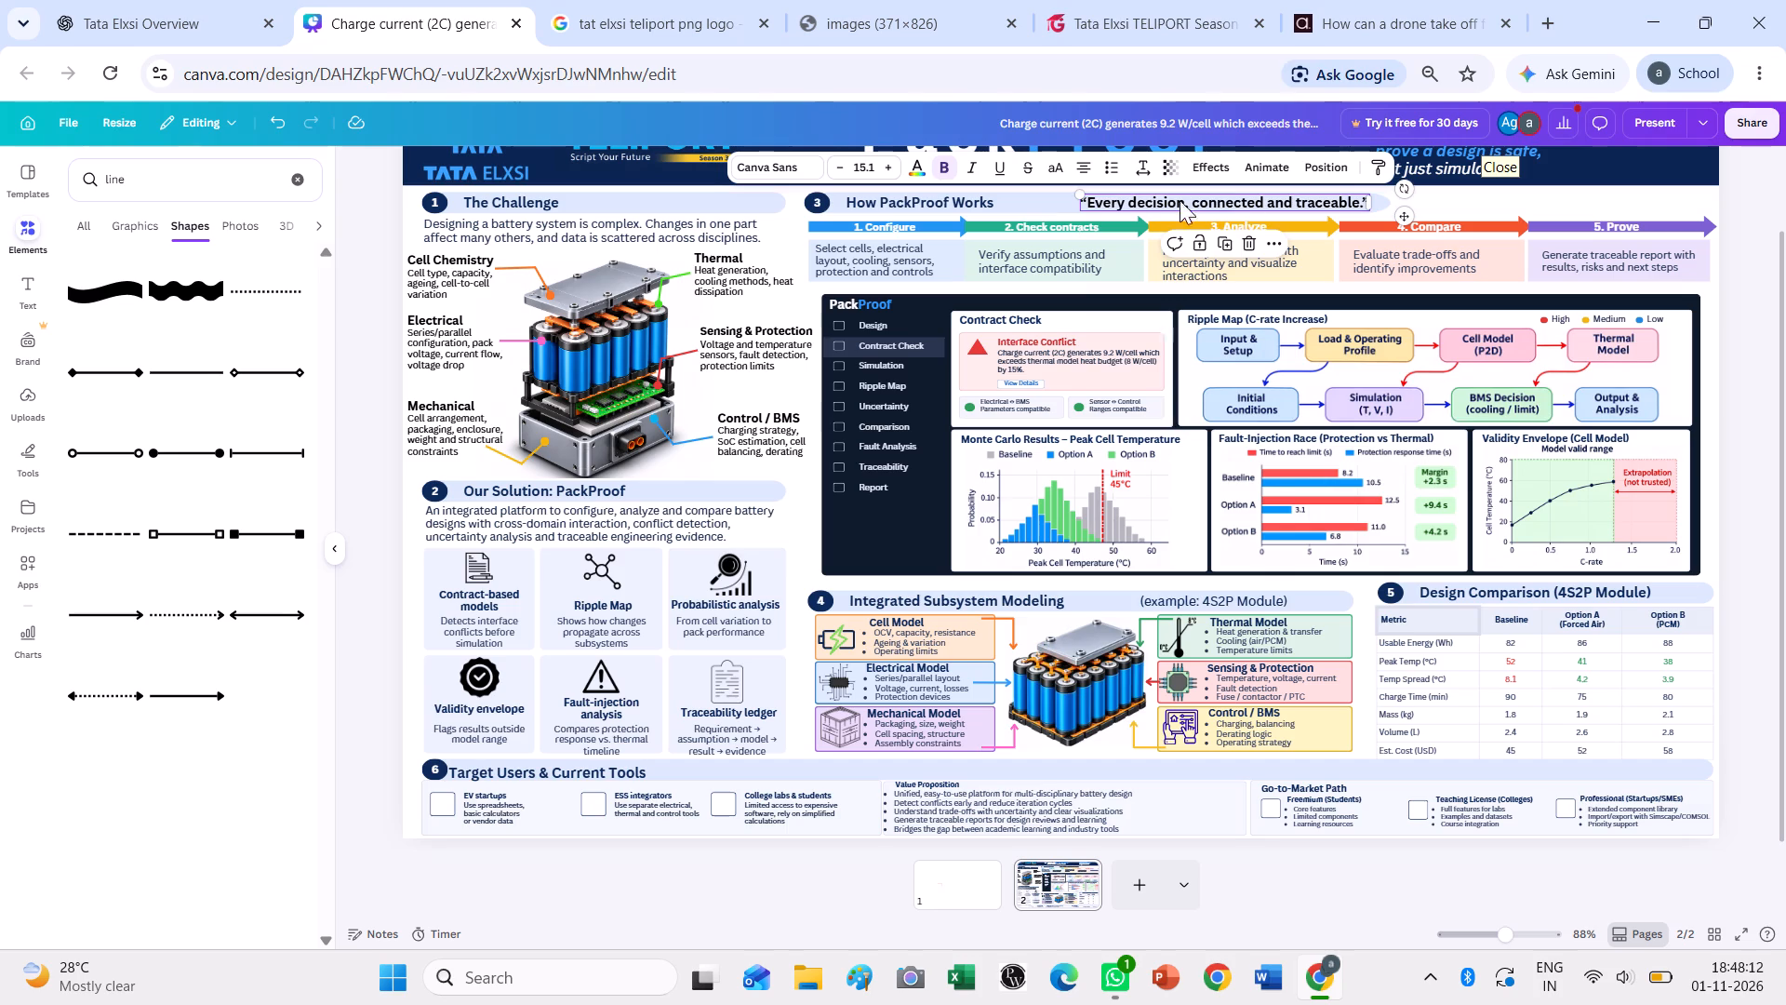
pyautogui.click(1516, 204)
pyautogui.keyDown('ctrl'); pyautogui.scroll(-1, 1516, 319); pyautogui.keyUp('ctrl')
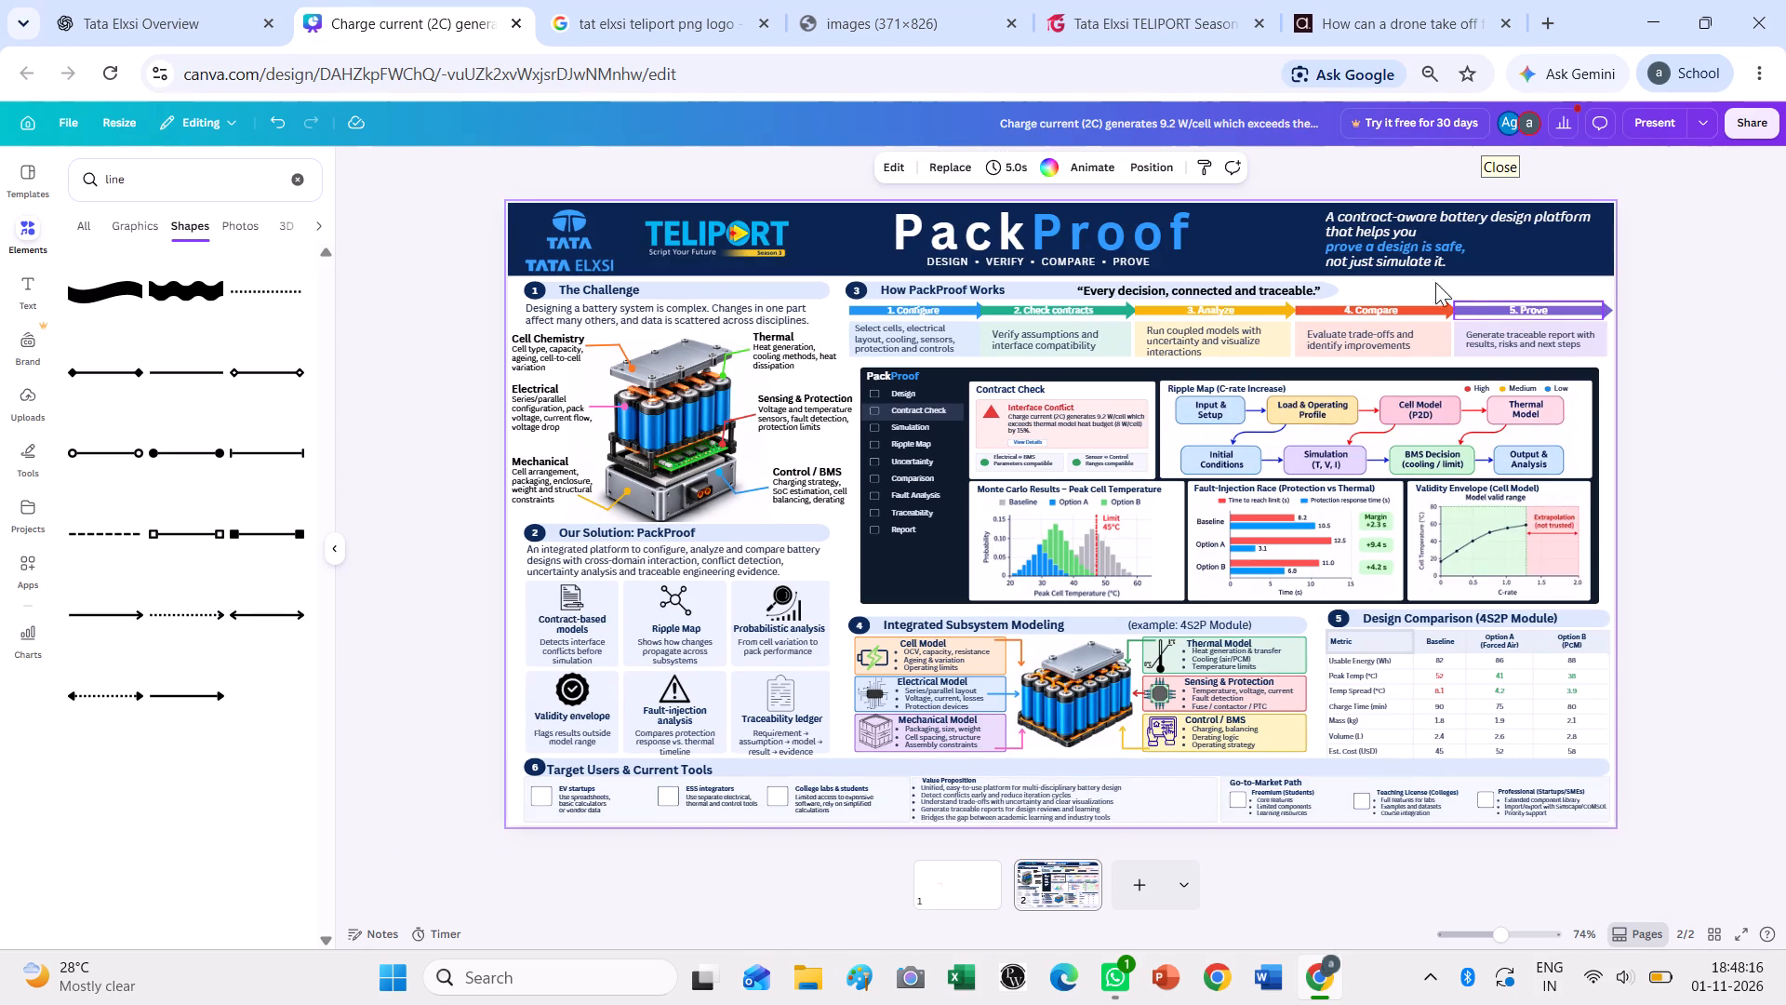
# Remove the opening and closing quotation marks from the tagline "Every decision, connected and traceable." beside the "How PackProof Works" heading.
pyautogui.click(1168, 281)
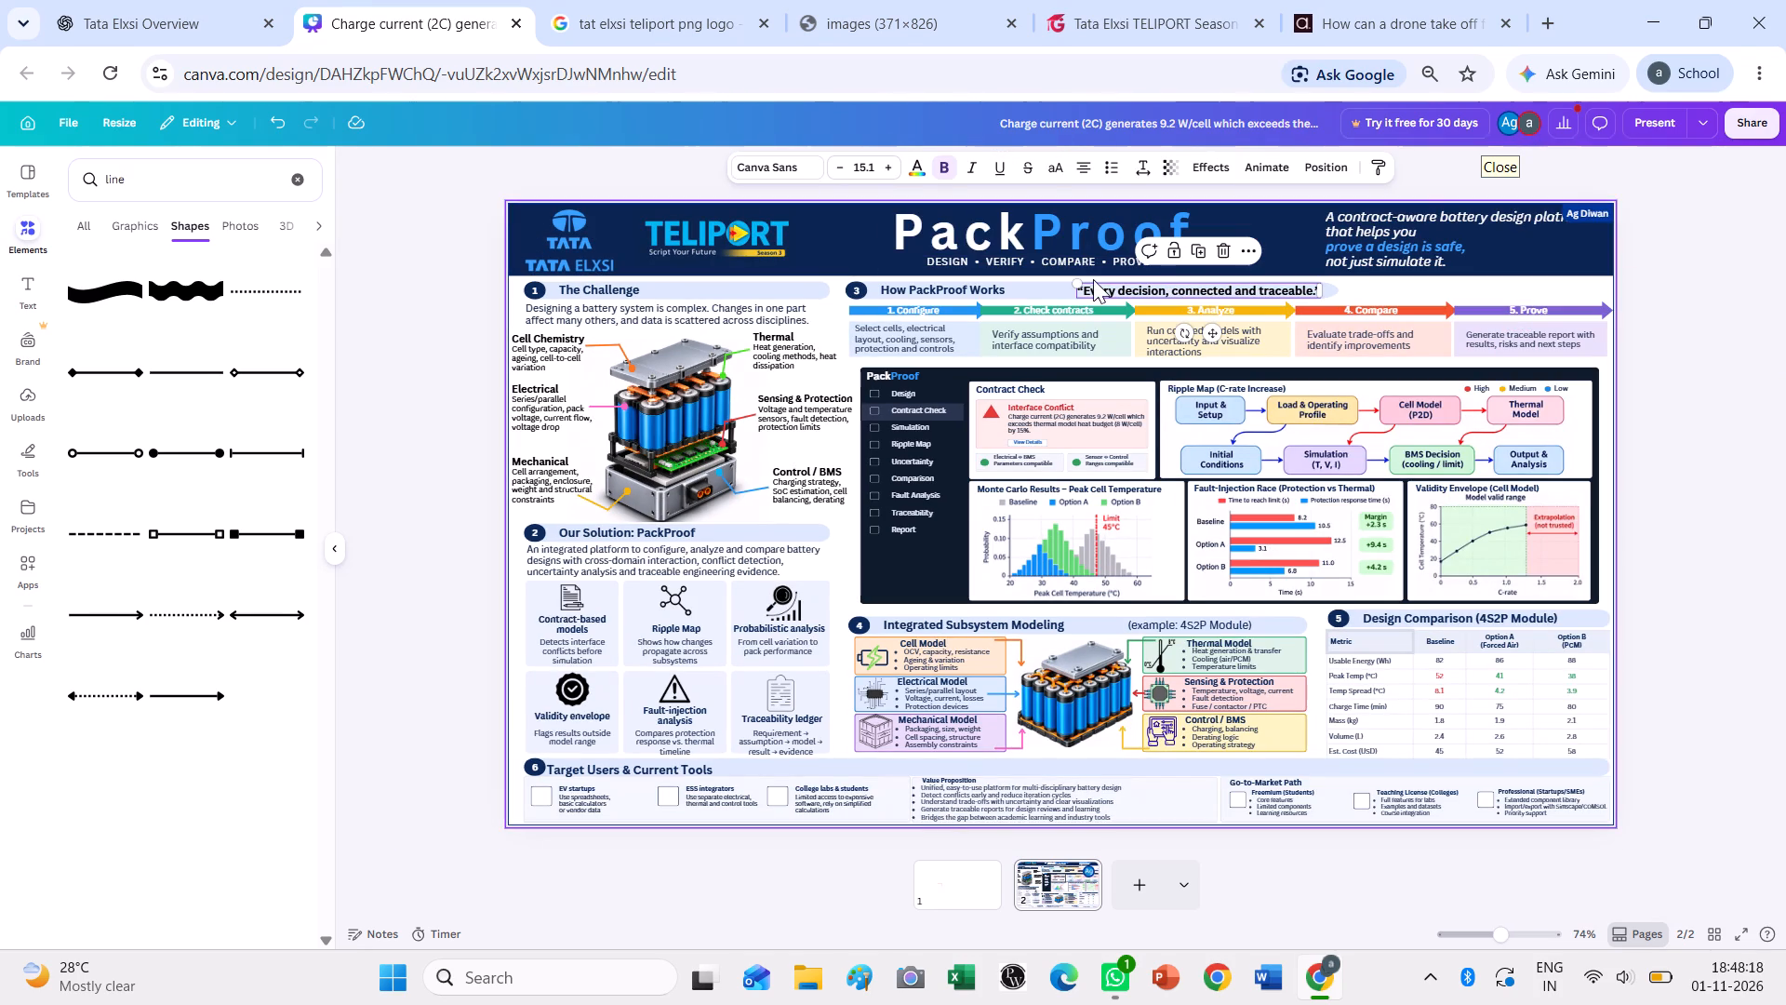
pyautogui.click(1088, 287)
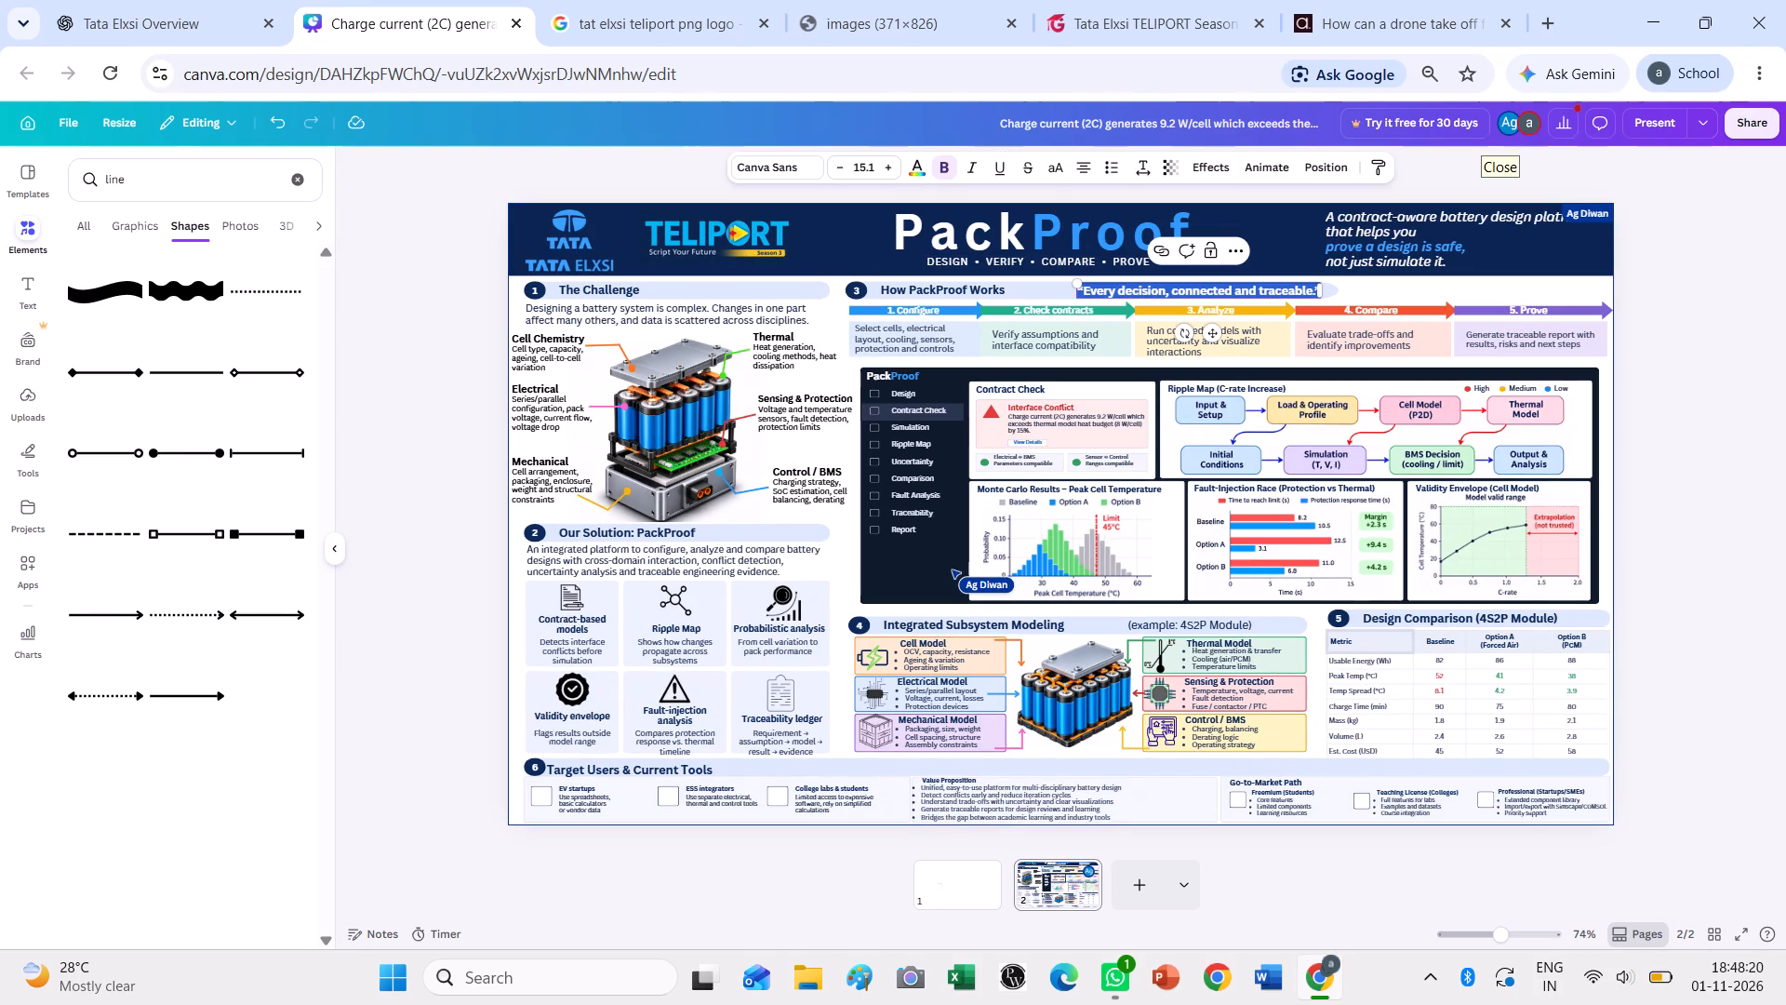
pyautogui.click(1087, 287)
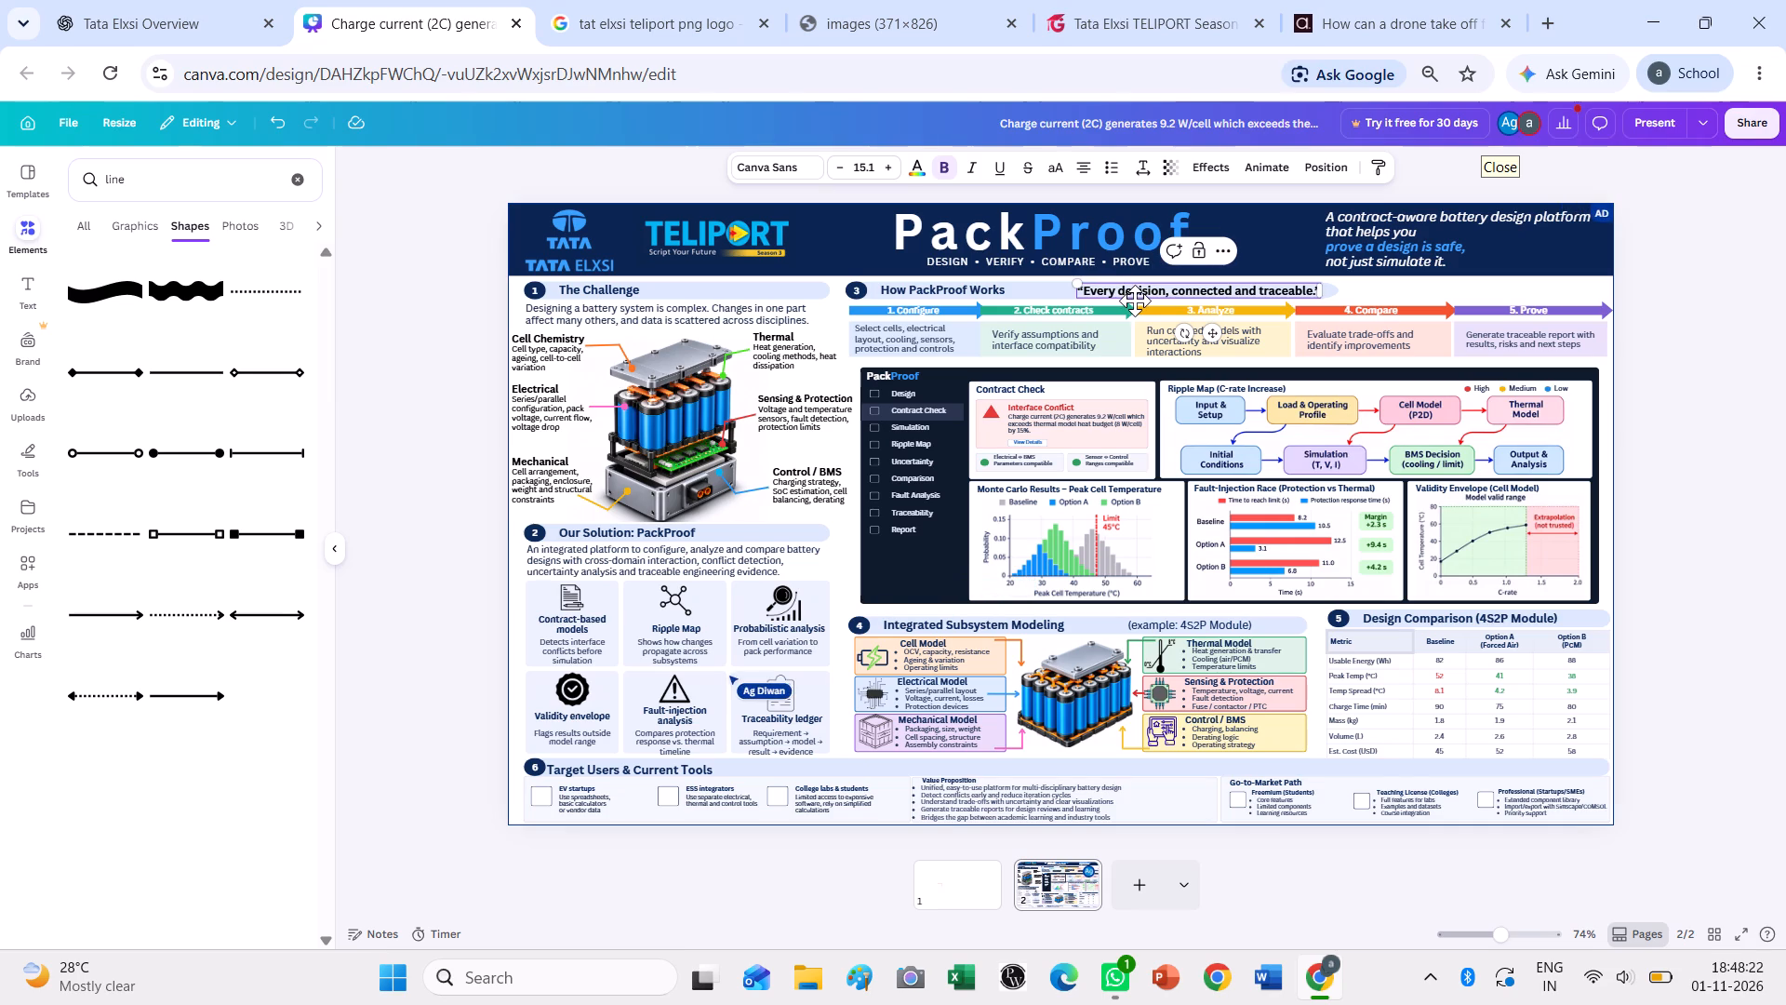
pyautogui.press('Left')
pyautogui.press('BackSpace')
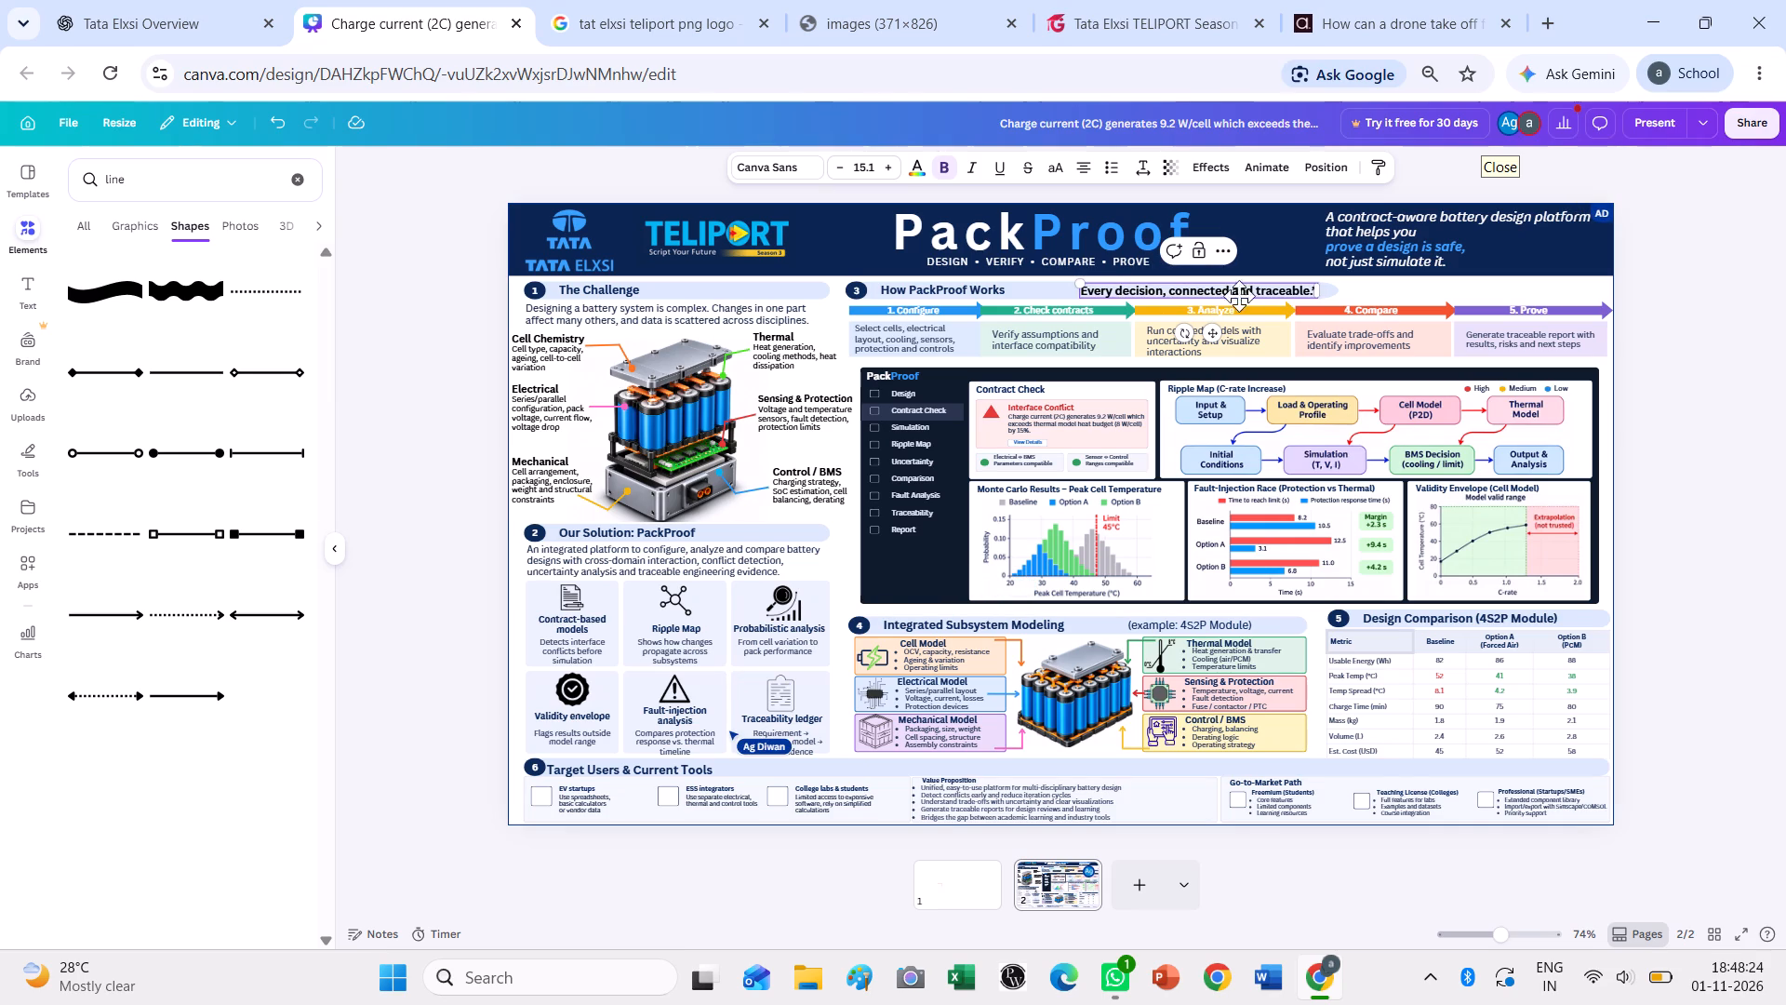
pyautogui.click(1313, 289)
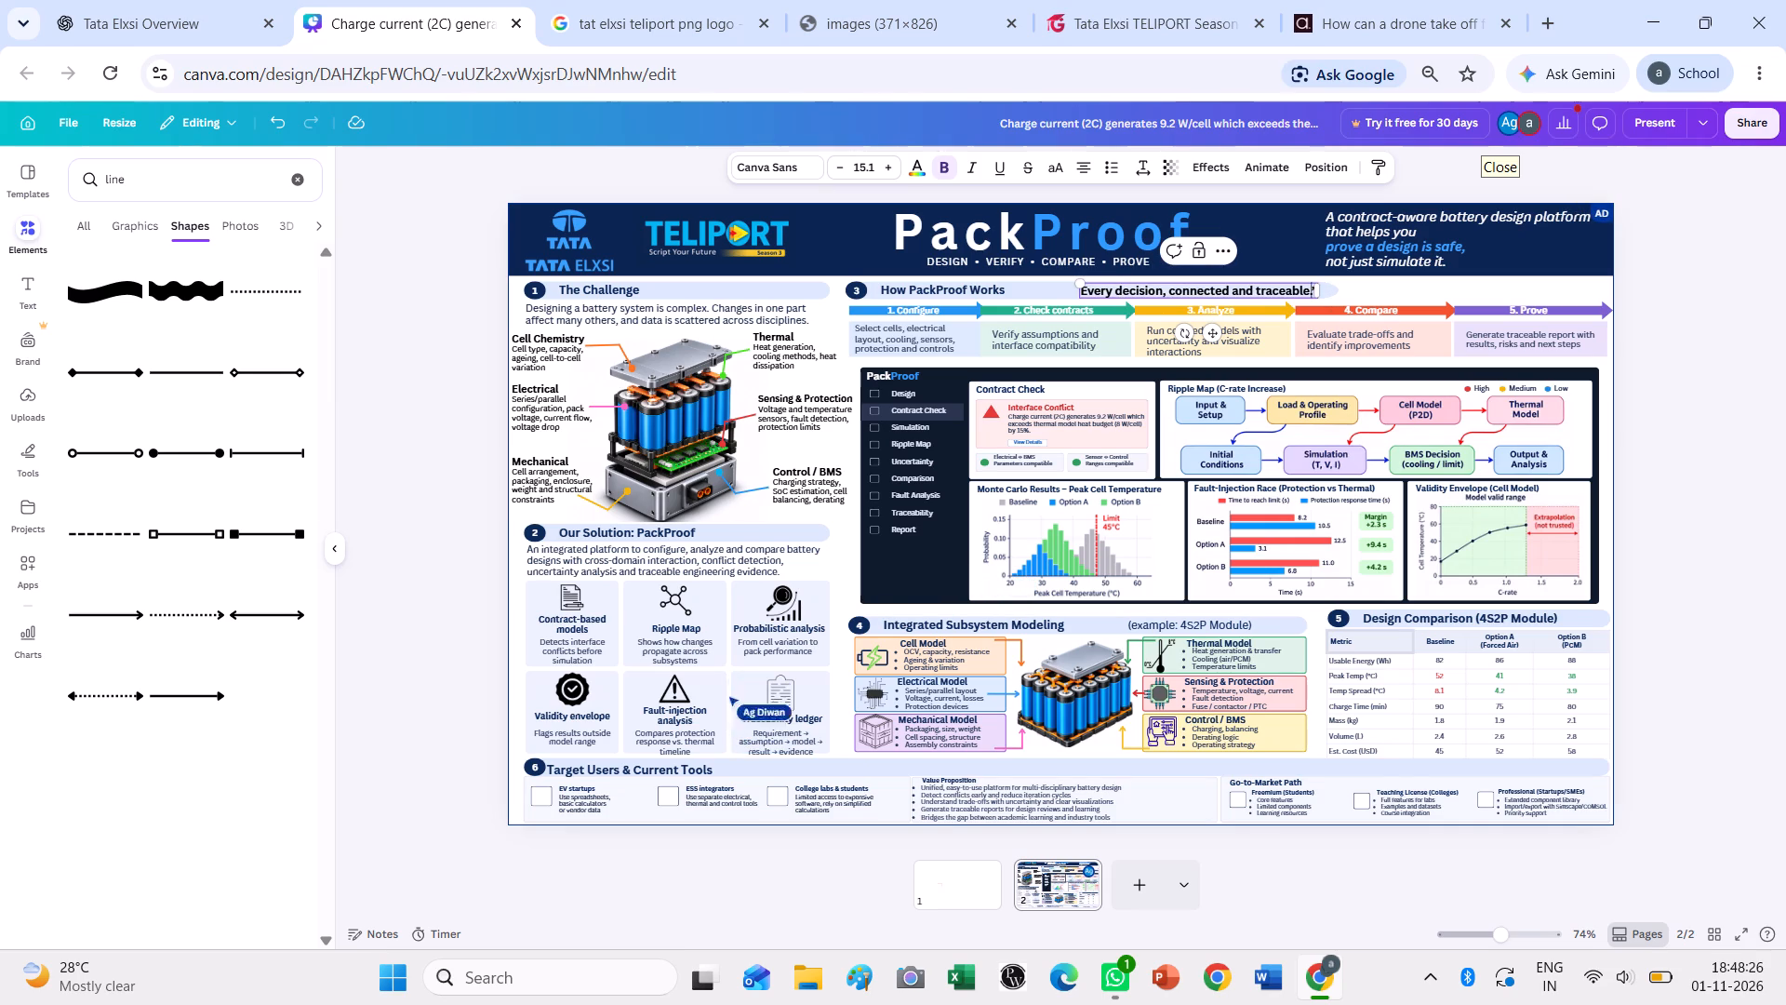
pyautogui.press('Right')
pyautogui.press('BackSpace')
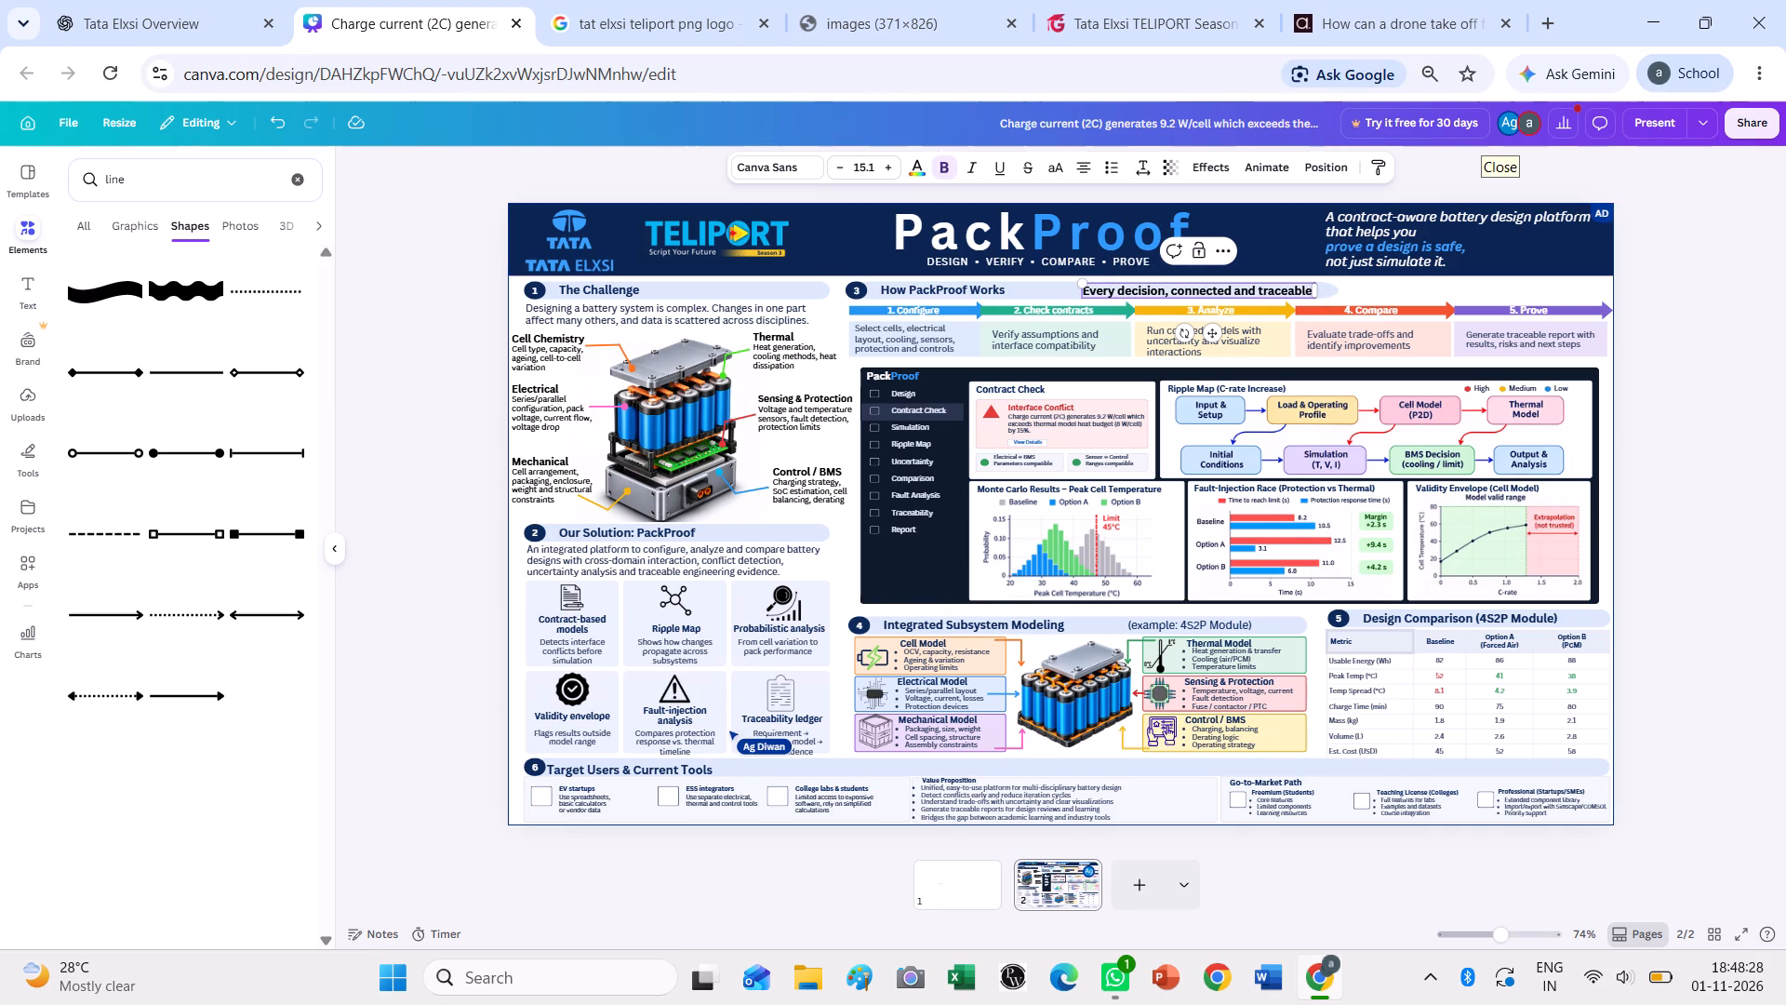
# Append a spaced colon to the end of the "How PackProof Works" heading.
pyautogui.click(1009, 289)
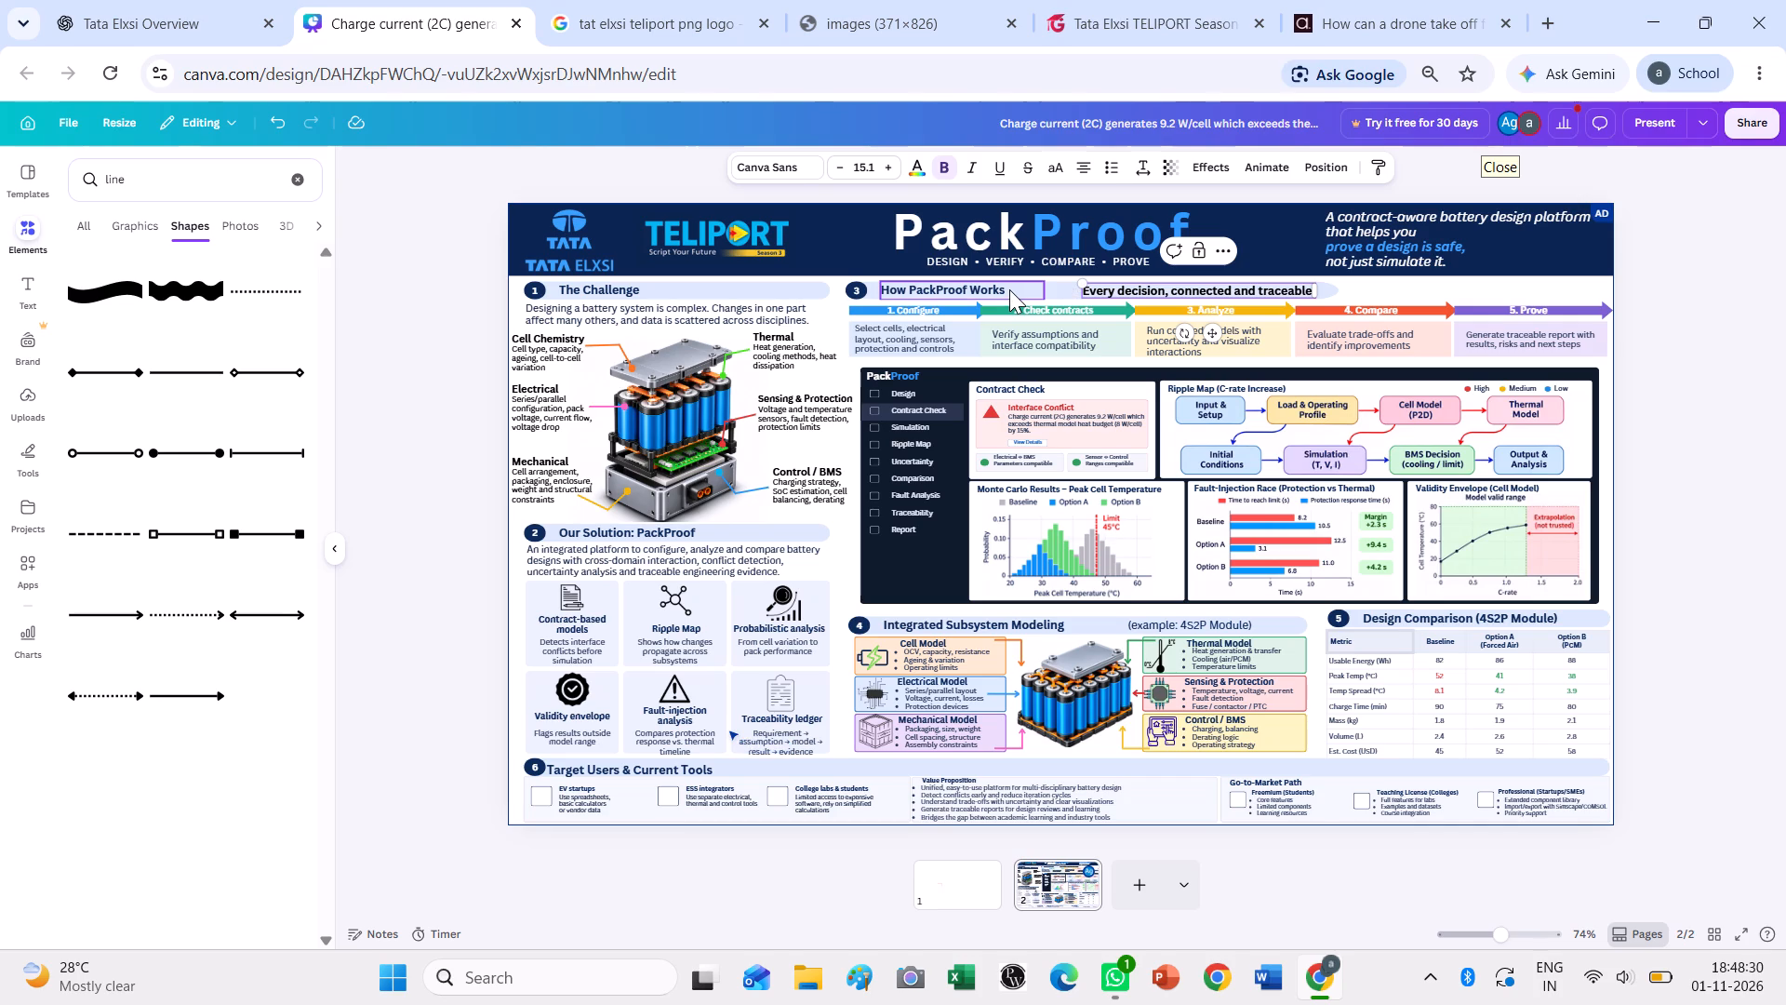
pyautogui.click(1009, 289)
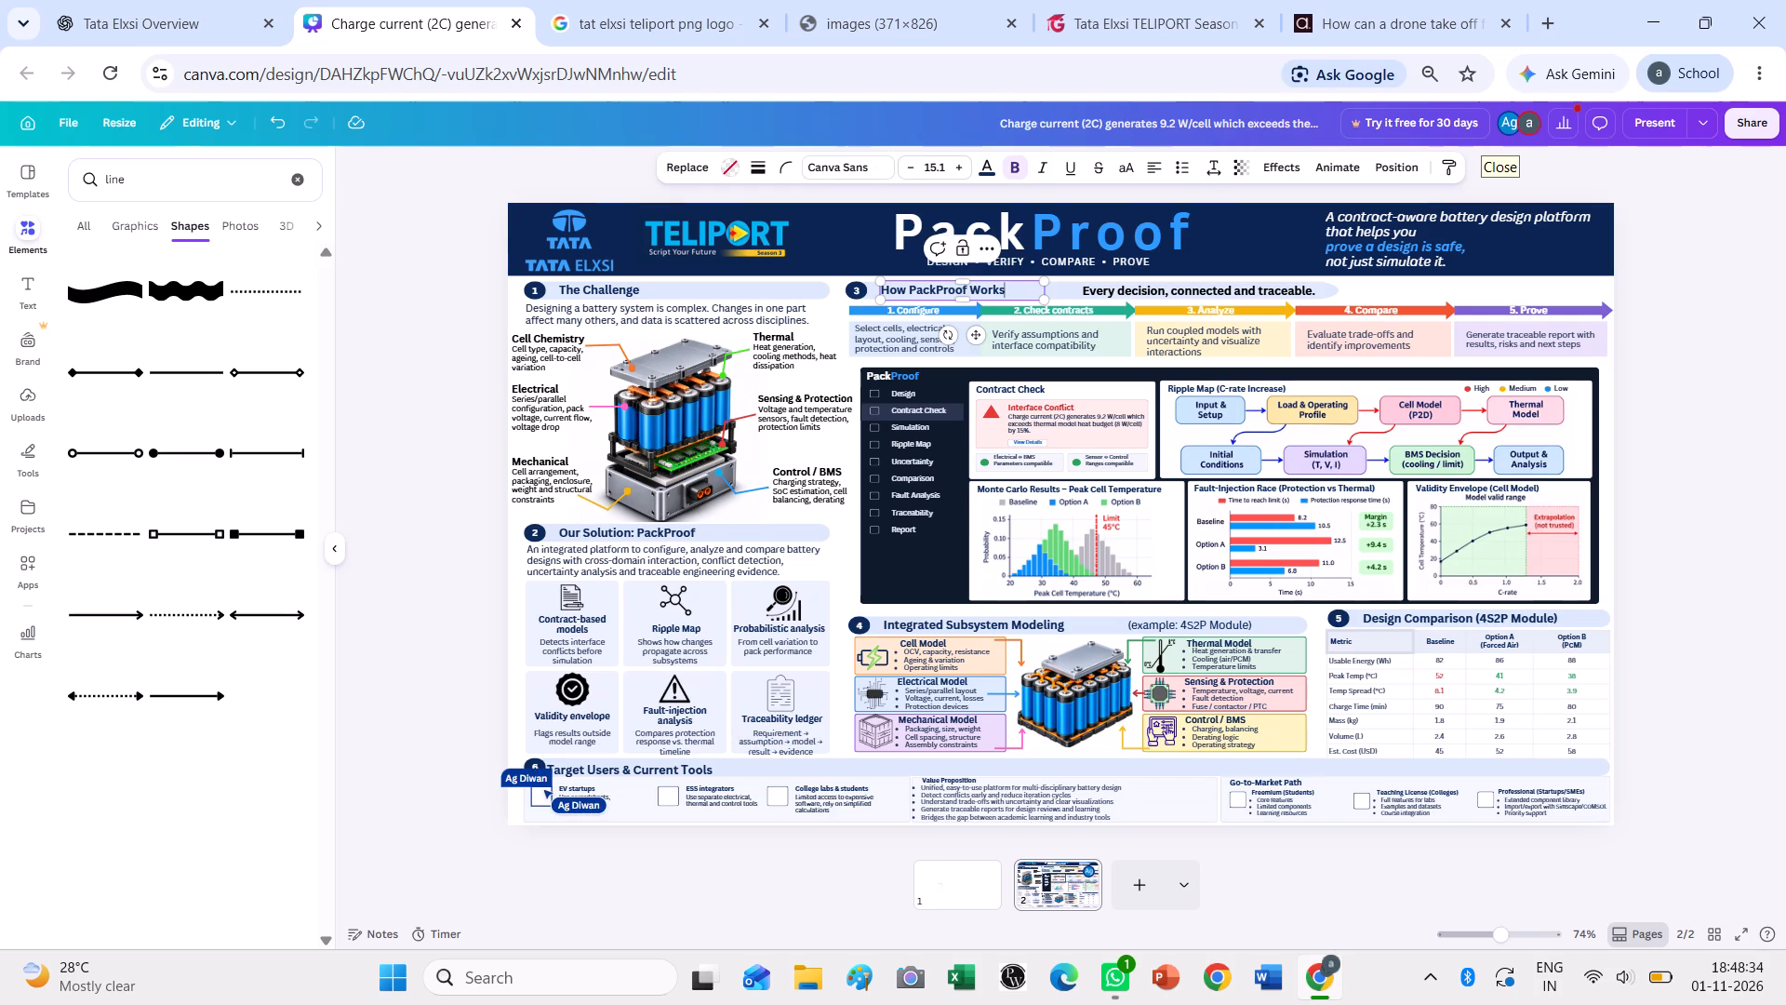
pyautogui.press('space')
pyautogui.write(':')
pyautogui.press('space')
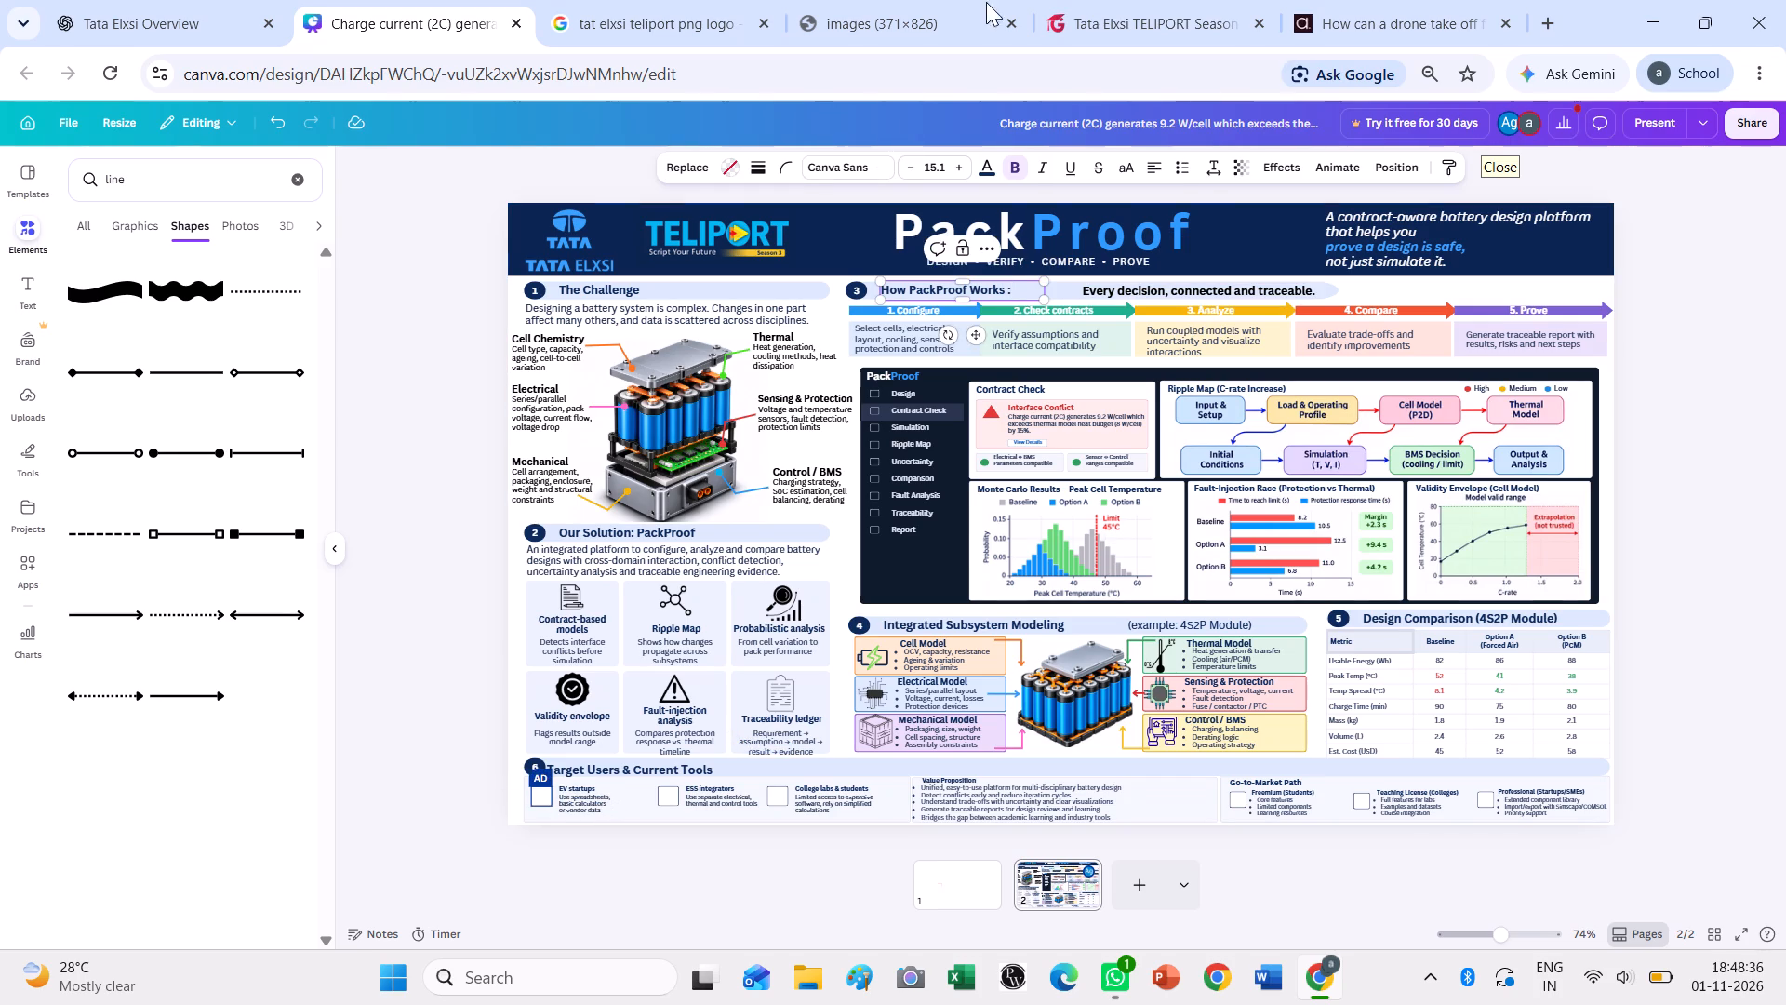
pyautogui.click(1758, 286)
# Move the tagline left along the heading bar so it starts just after the heading's colon.
pyautogui.moveTo(1193, 289); pyautogui.dragTo(1181, 289)
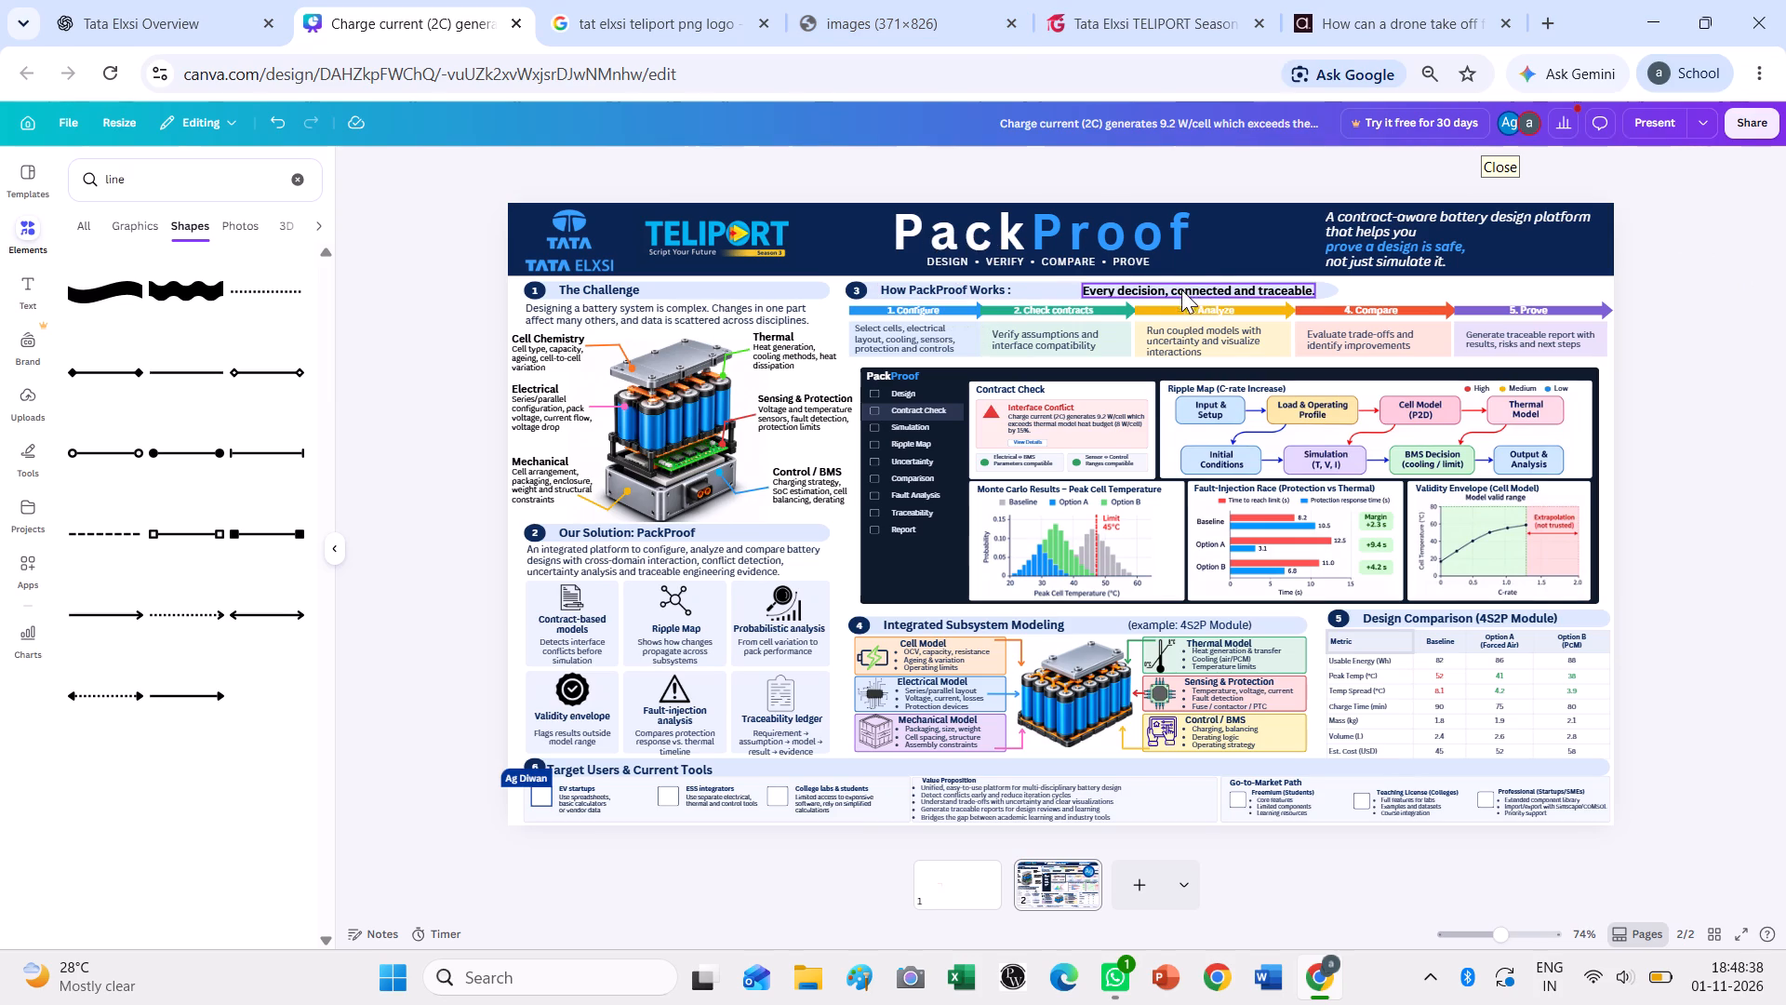
pyautogui.moveTo(1181, 289); pyautogui.dragTo(1135, 288)
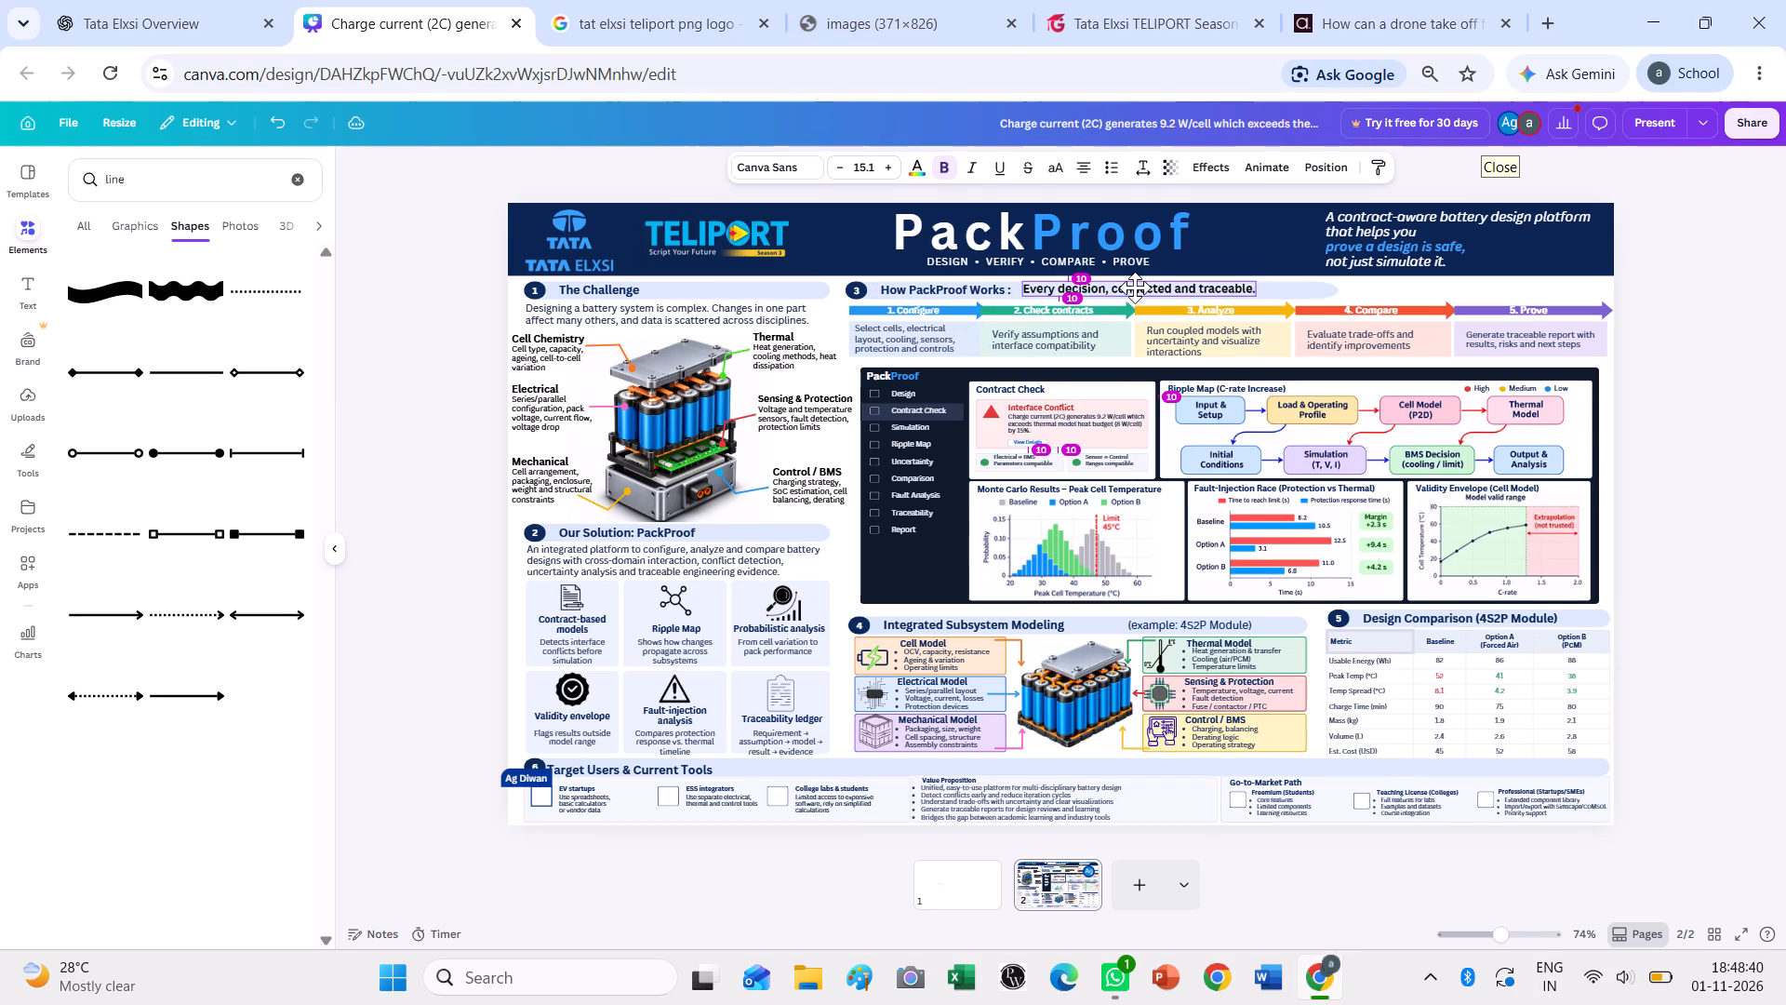
pyautogui.moveTo(1135, 288); pyautogui.dragTo(1132, 288)
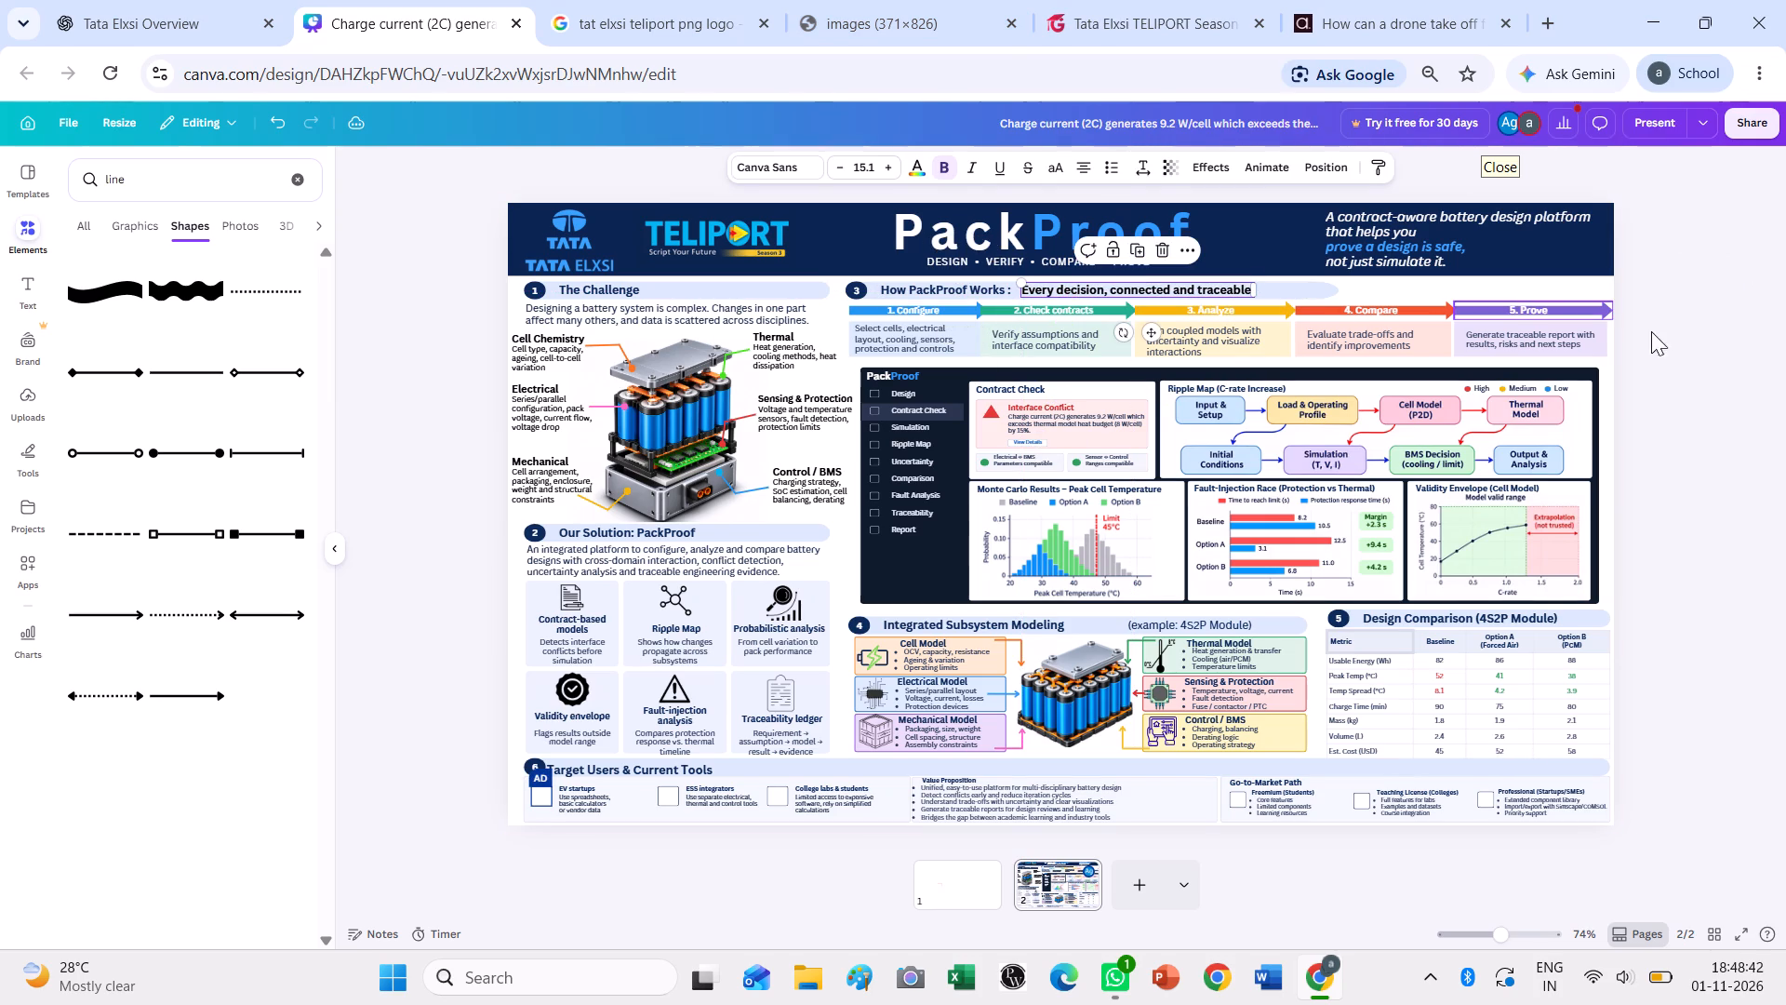
pyautogui.click(1689, 344)
# Shorten the pale background bar behind the "How PackProof Works" heading so it ends just past the tagline.
pyautogui.click(1329, 285)
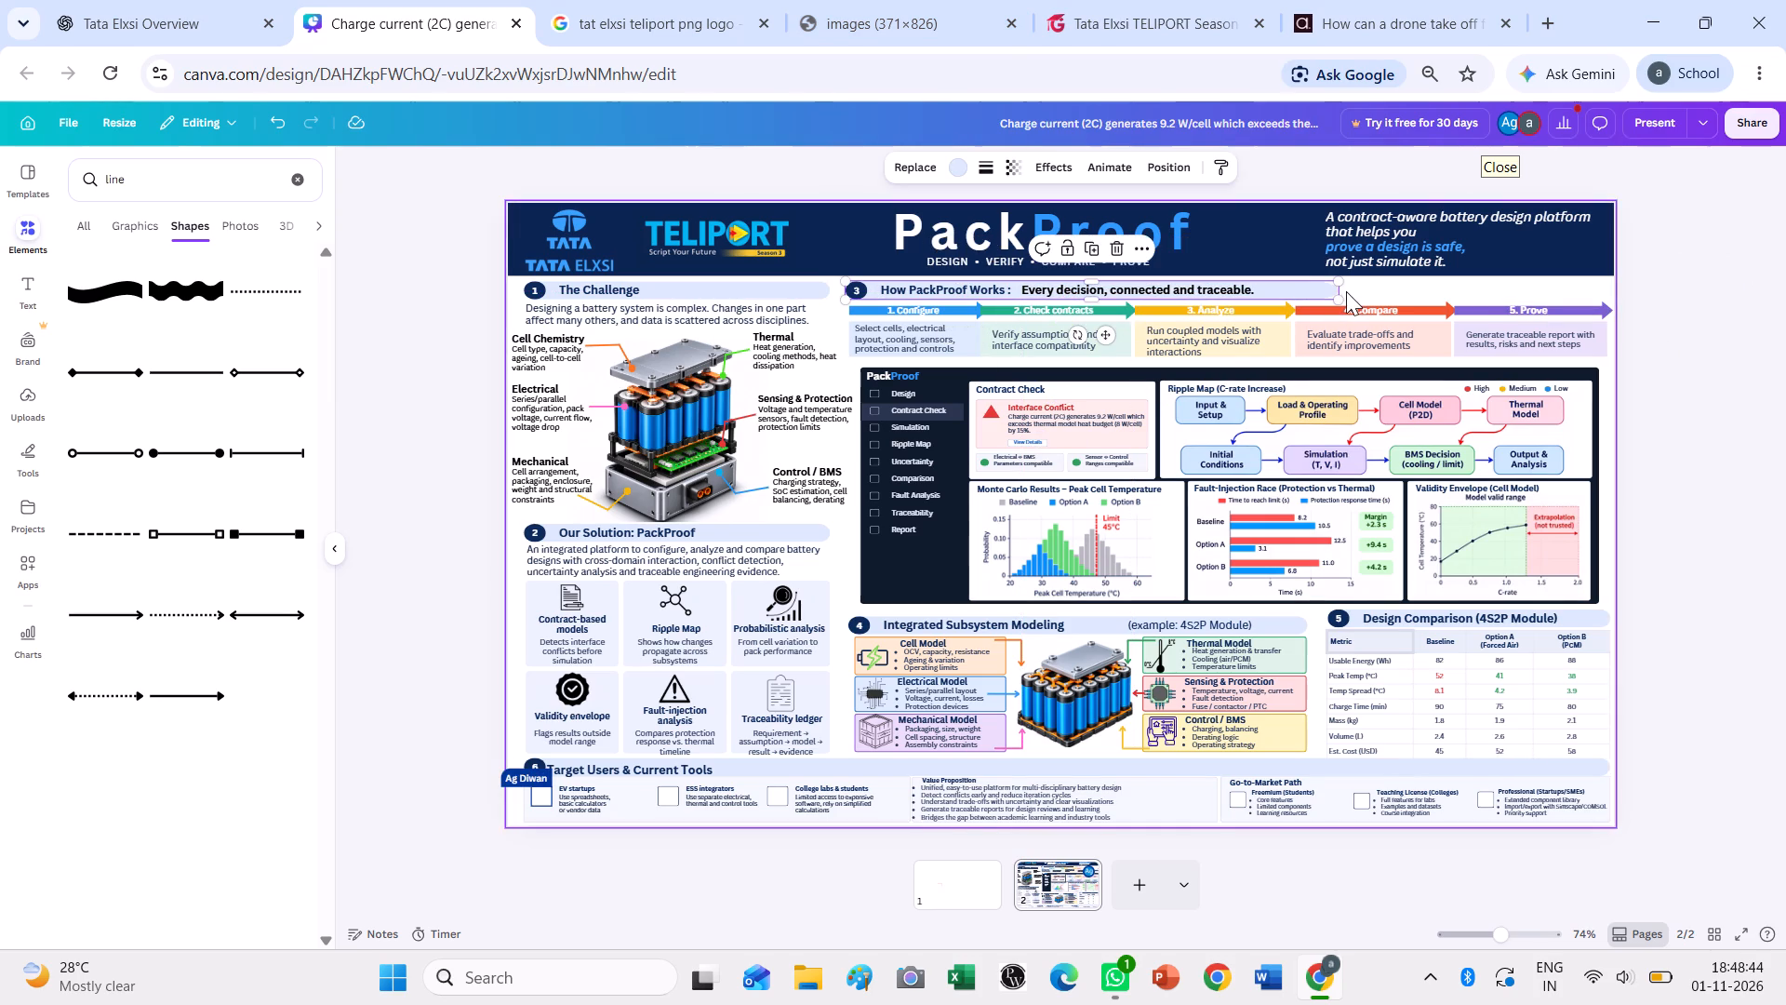
pyautogui.moveTo(1339, 291); pyautogui.dragTo(1268, 296)
pyautogui.click(1736, 417)
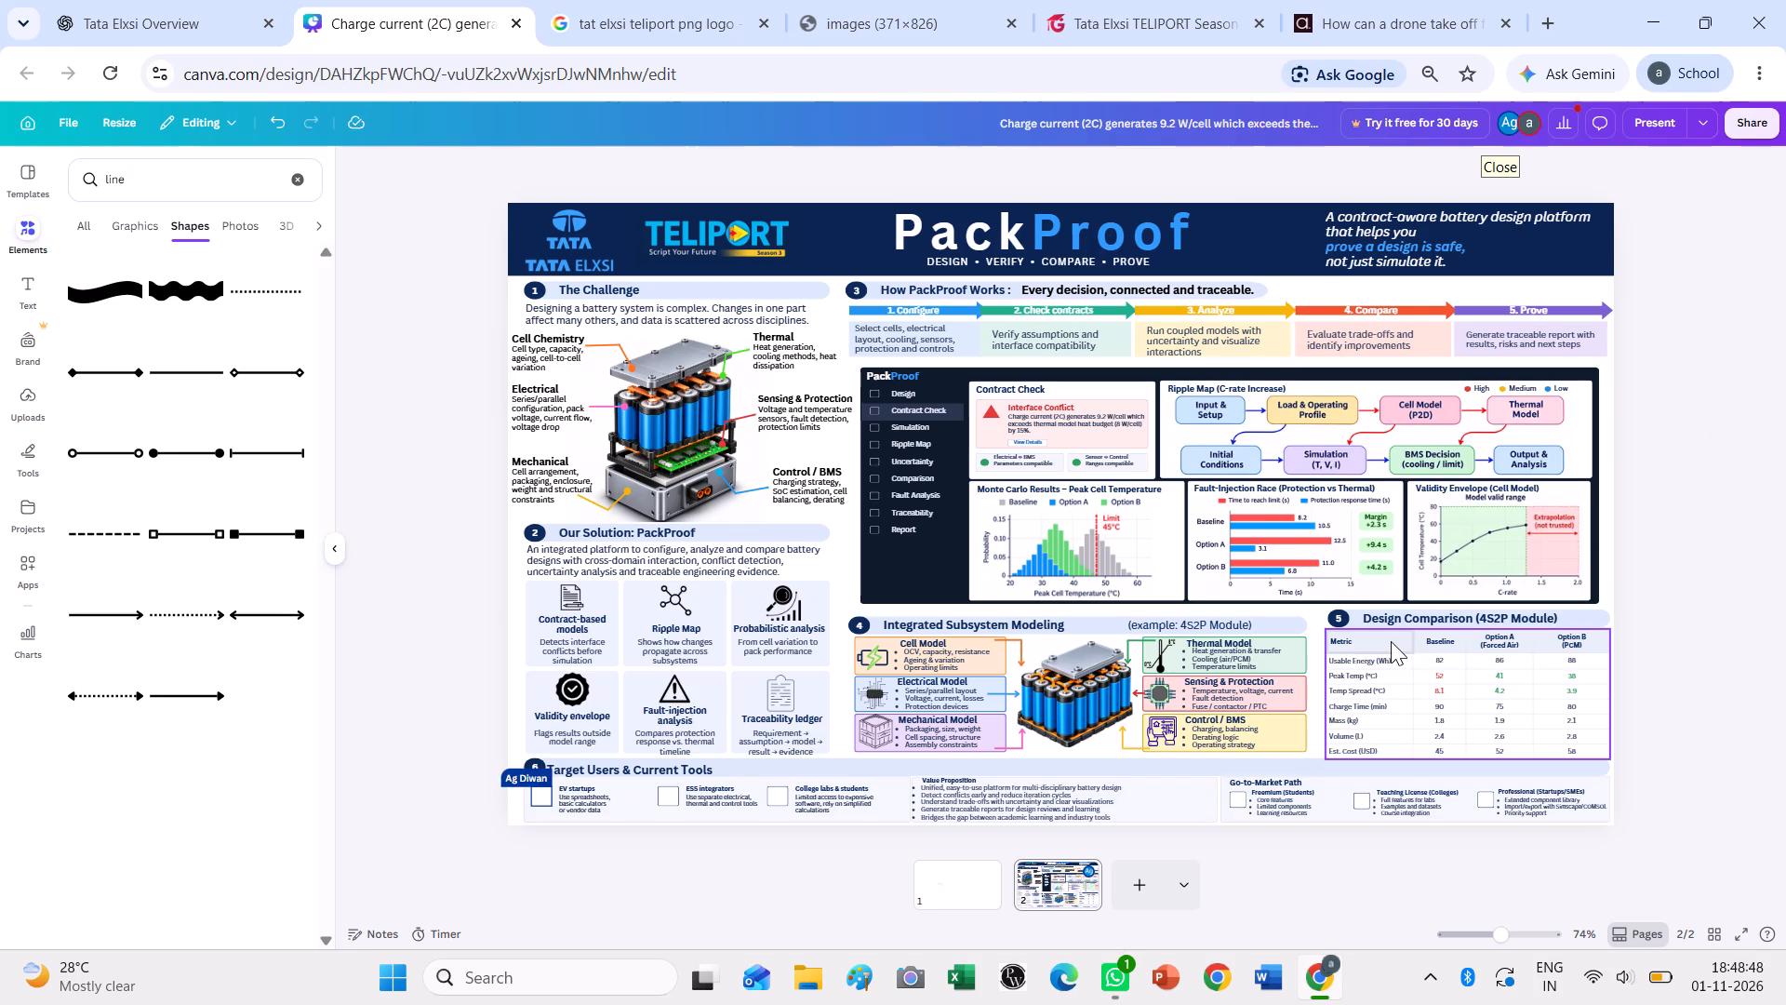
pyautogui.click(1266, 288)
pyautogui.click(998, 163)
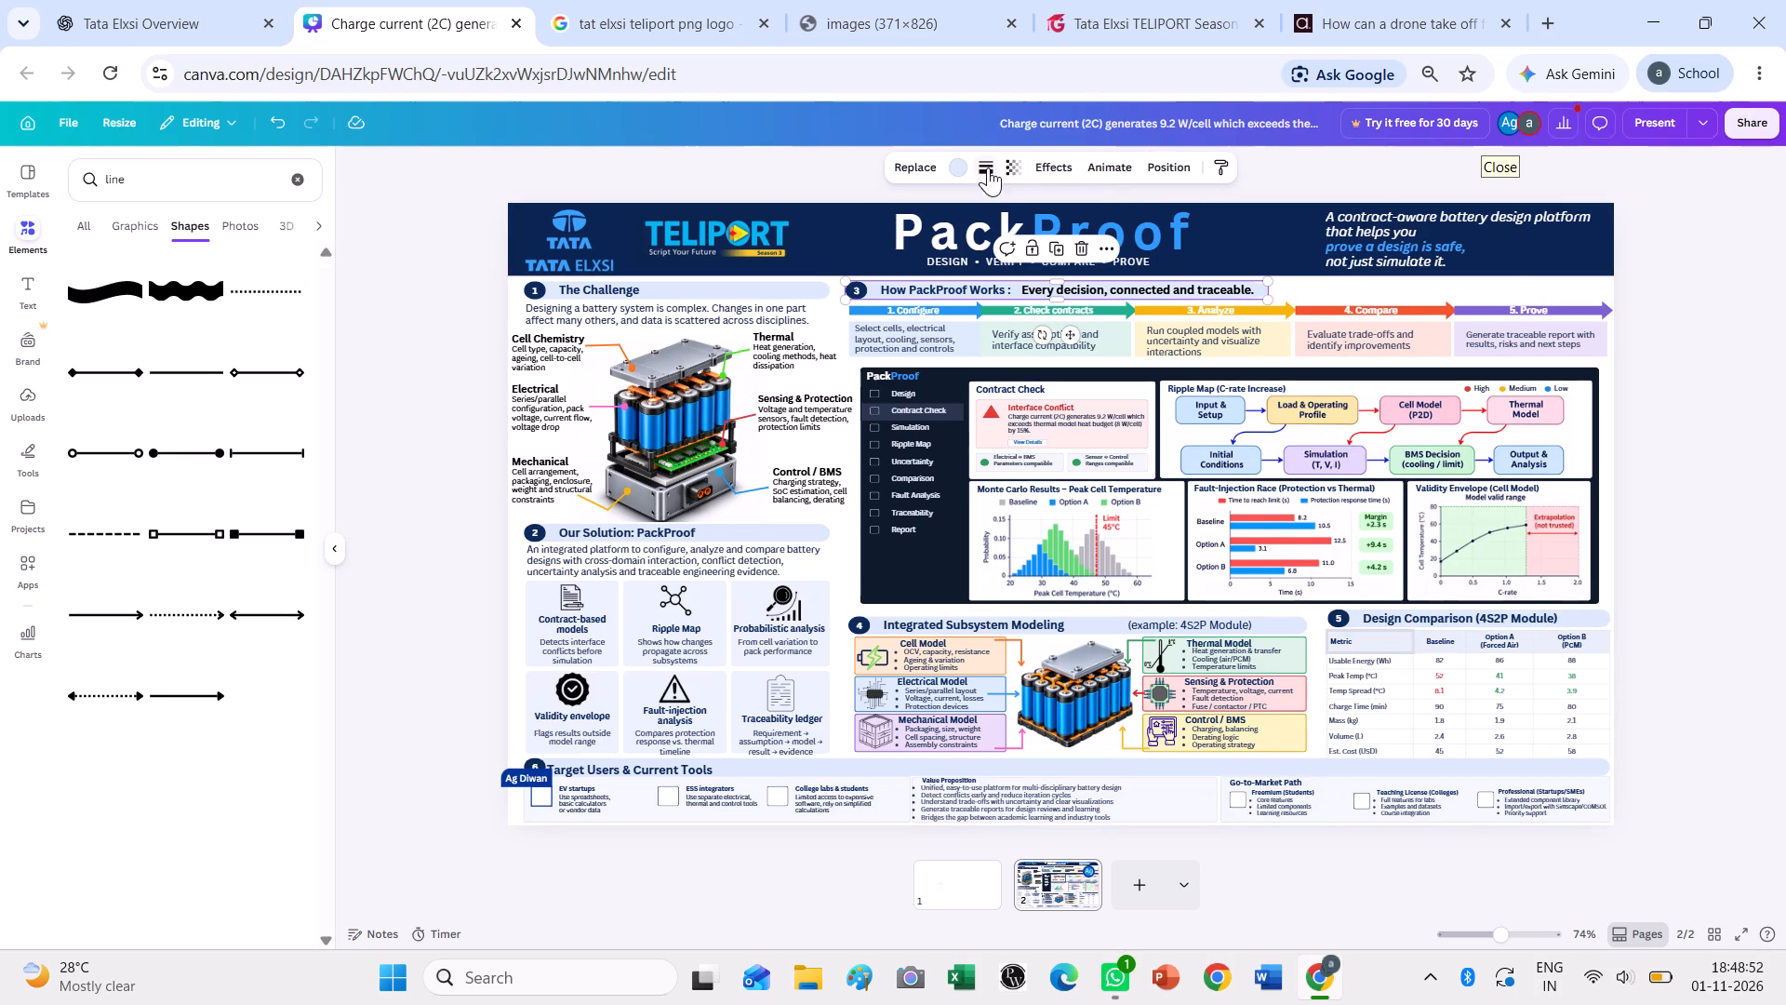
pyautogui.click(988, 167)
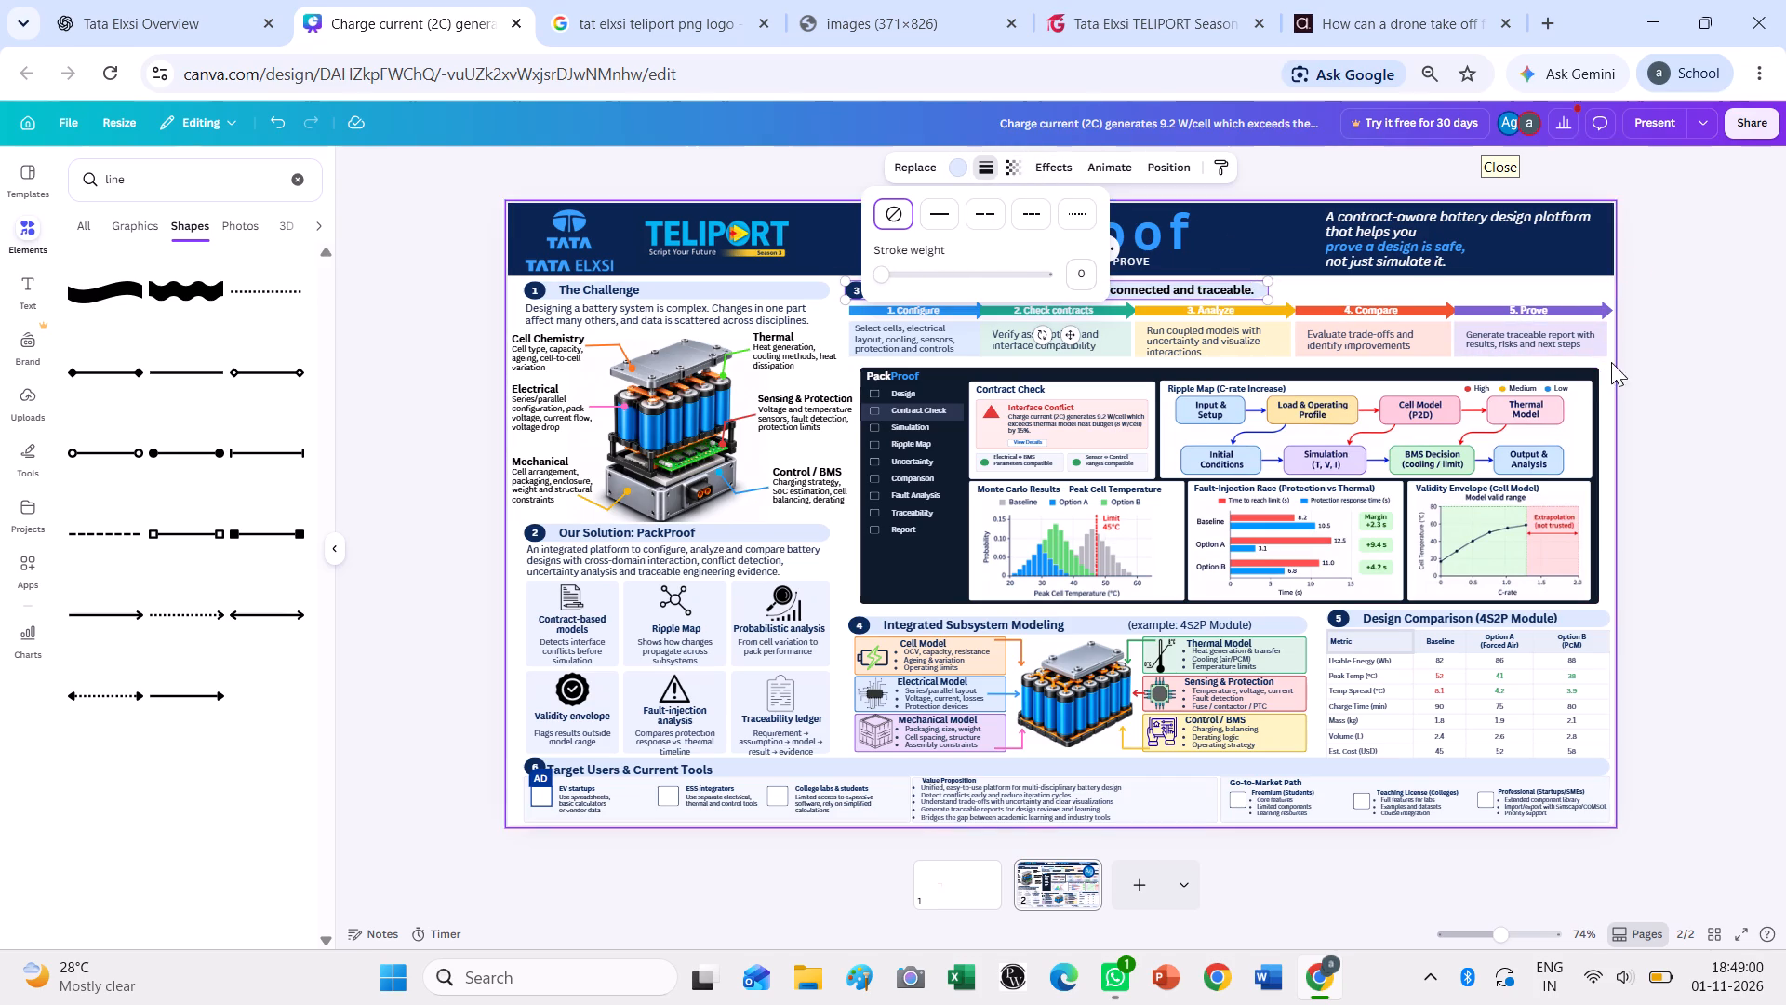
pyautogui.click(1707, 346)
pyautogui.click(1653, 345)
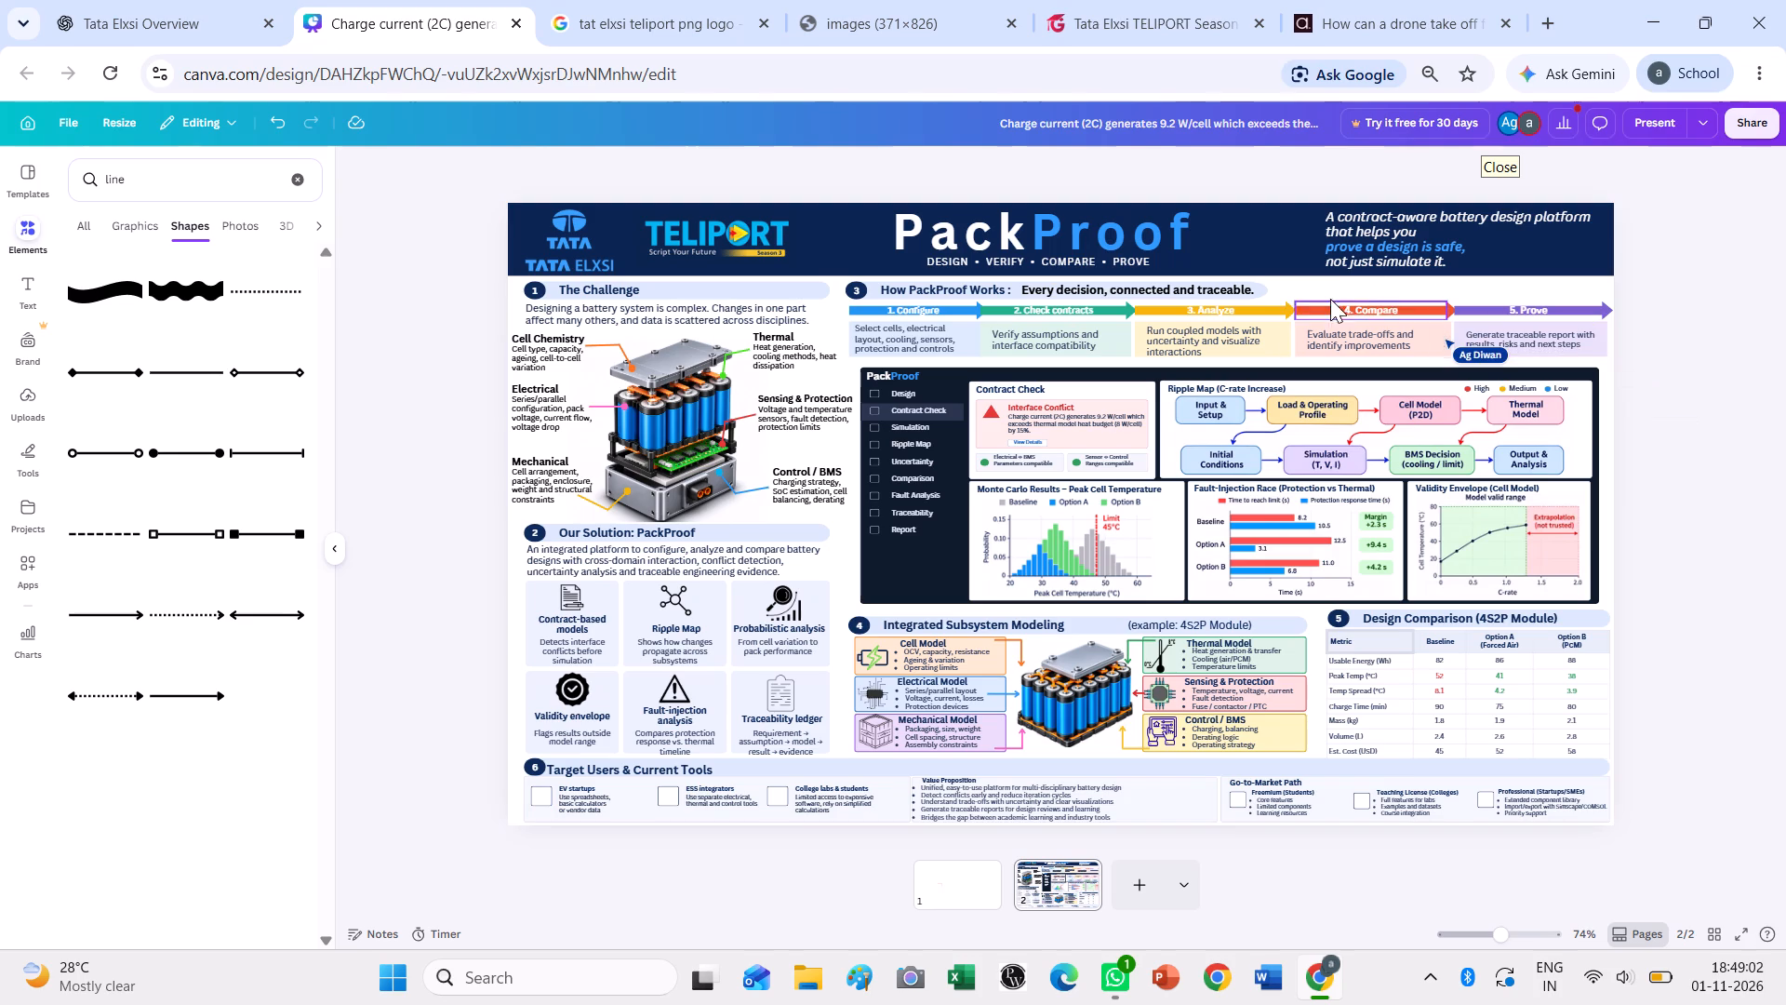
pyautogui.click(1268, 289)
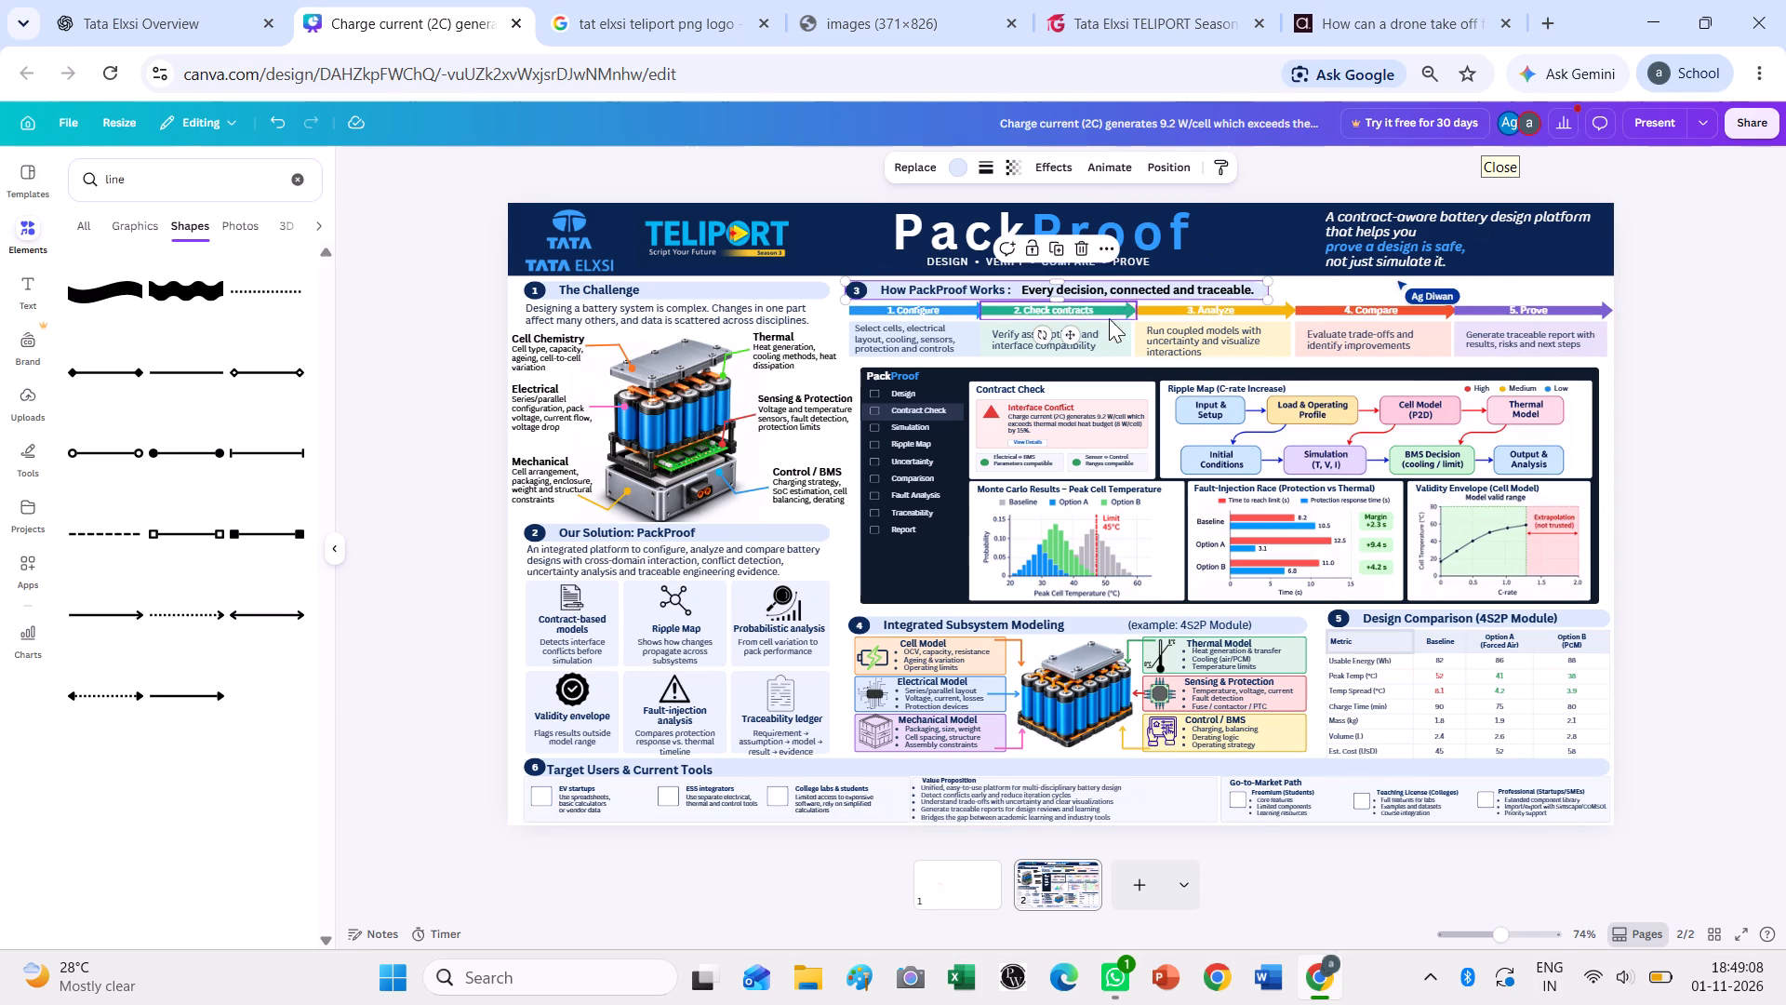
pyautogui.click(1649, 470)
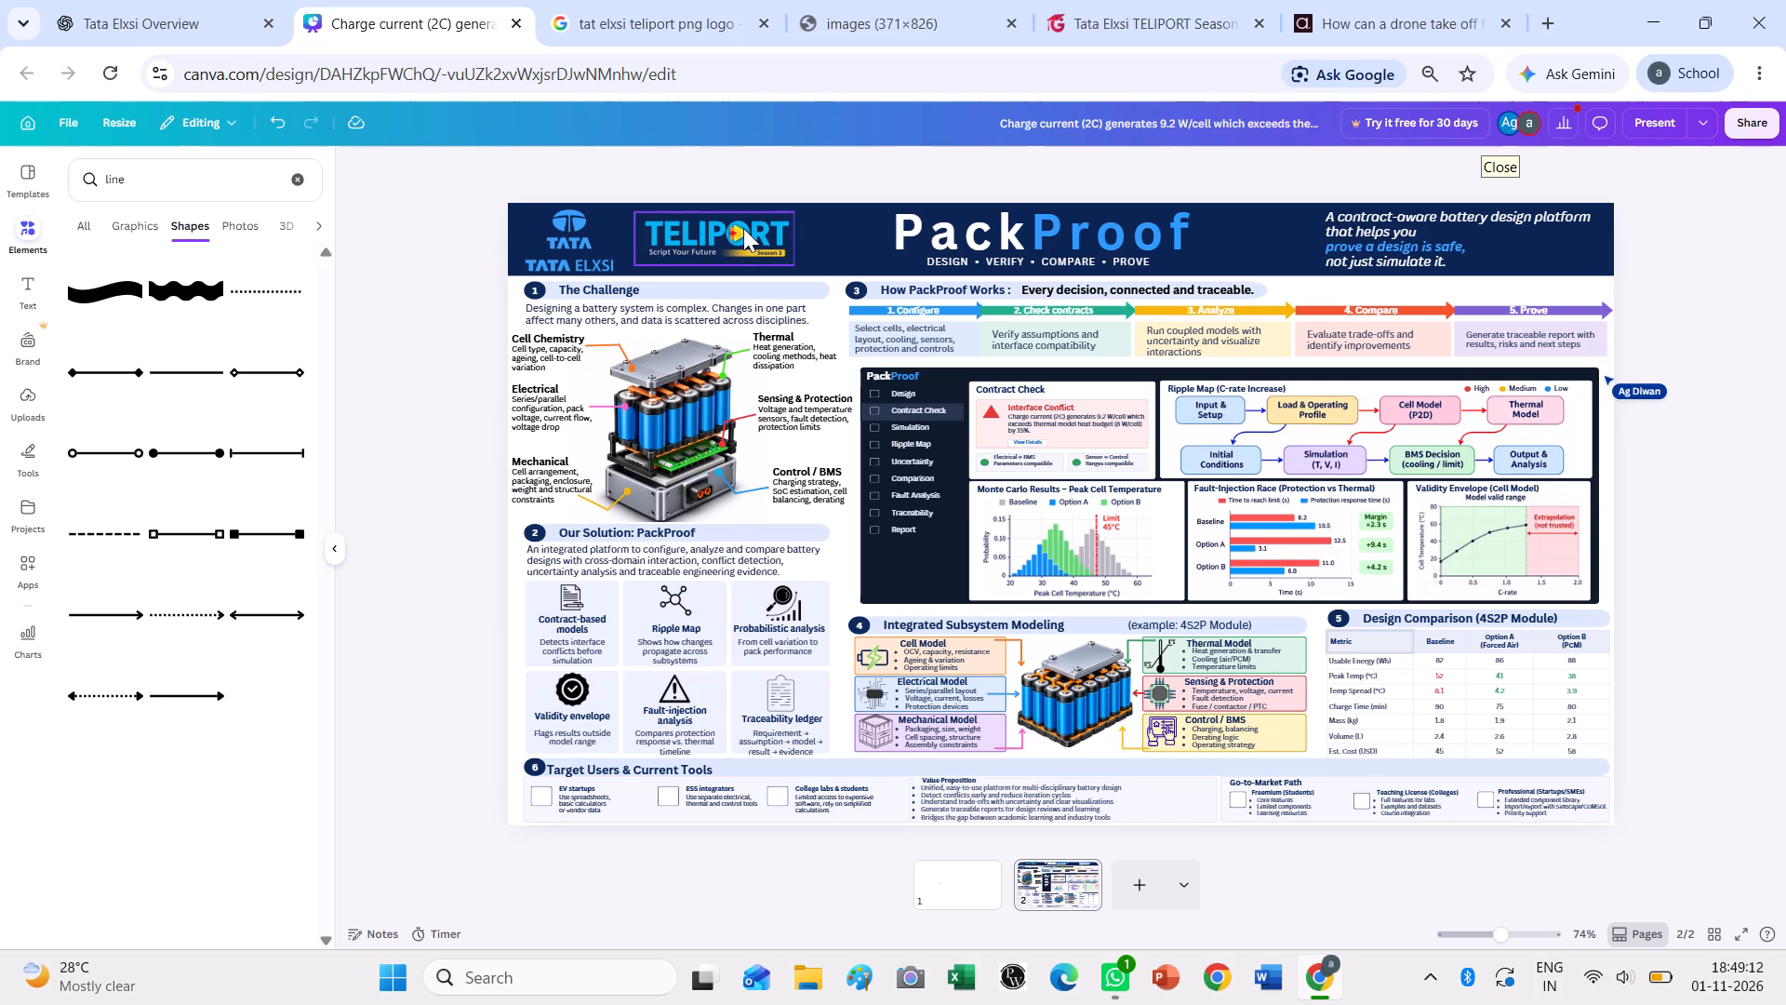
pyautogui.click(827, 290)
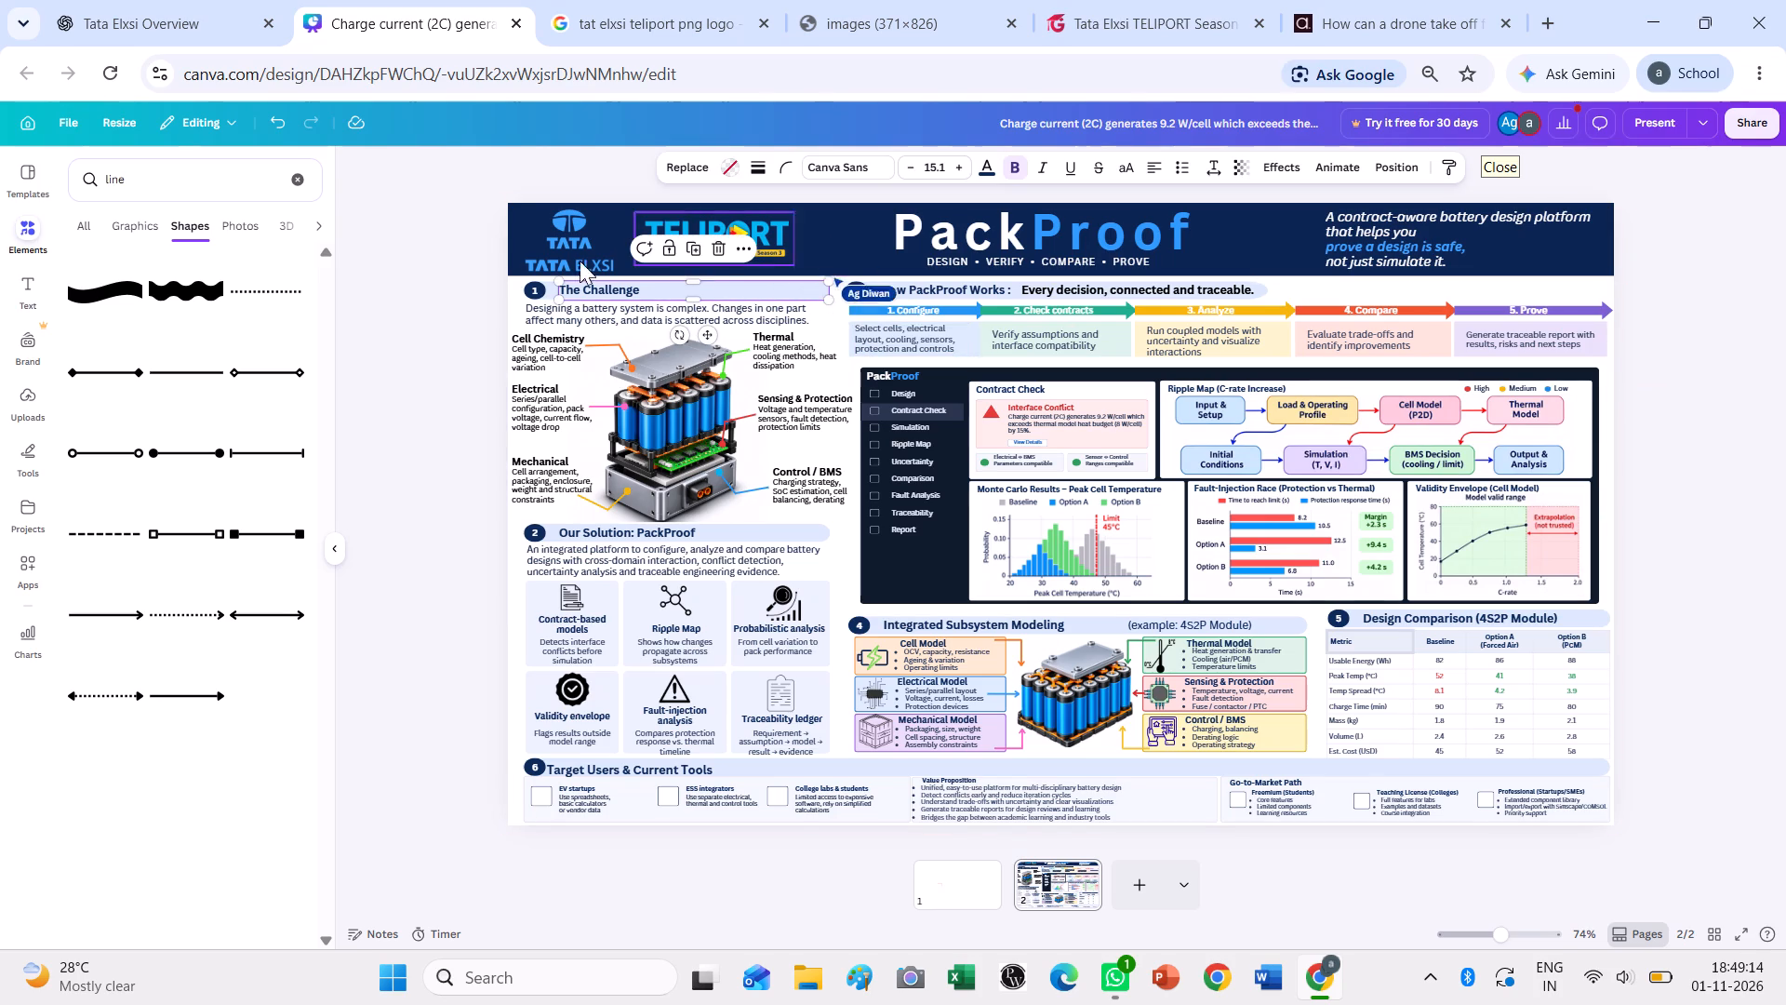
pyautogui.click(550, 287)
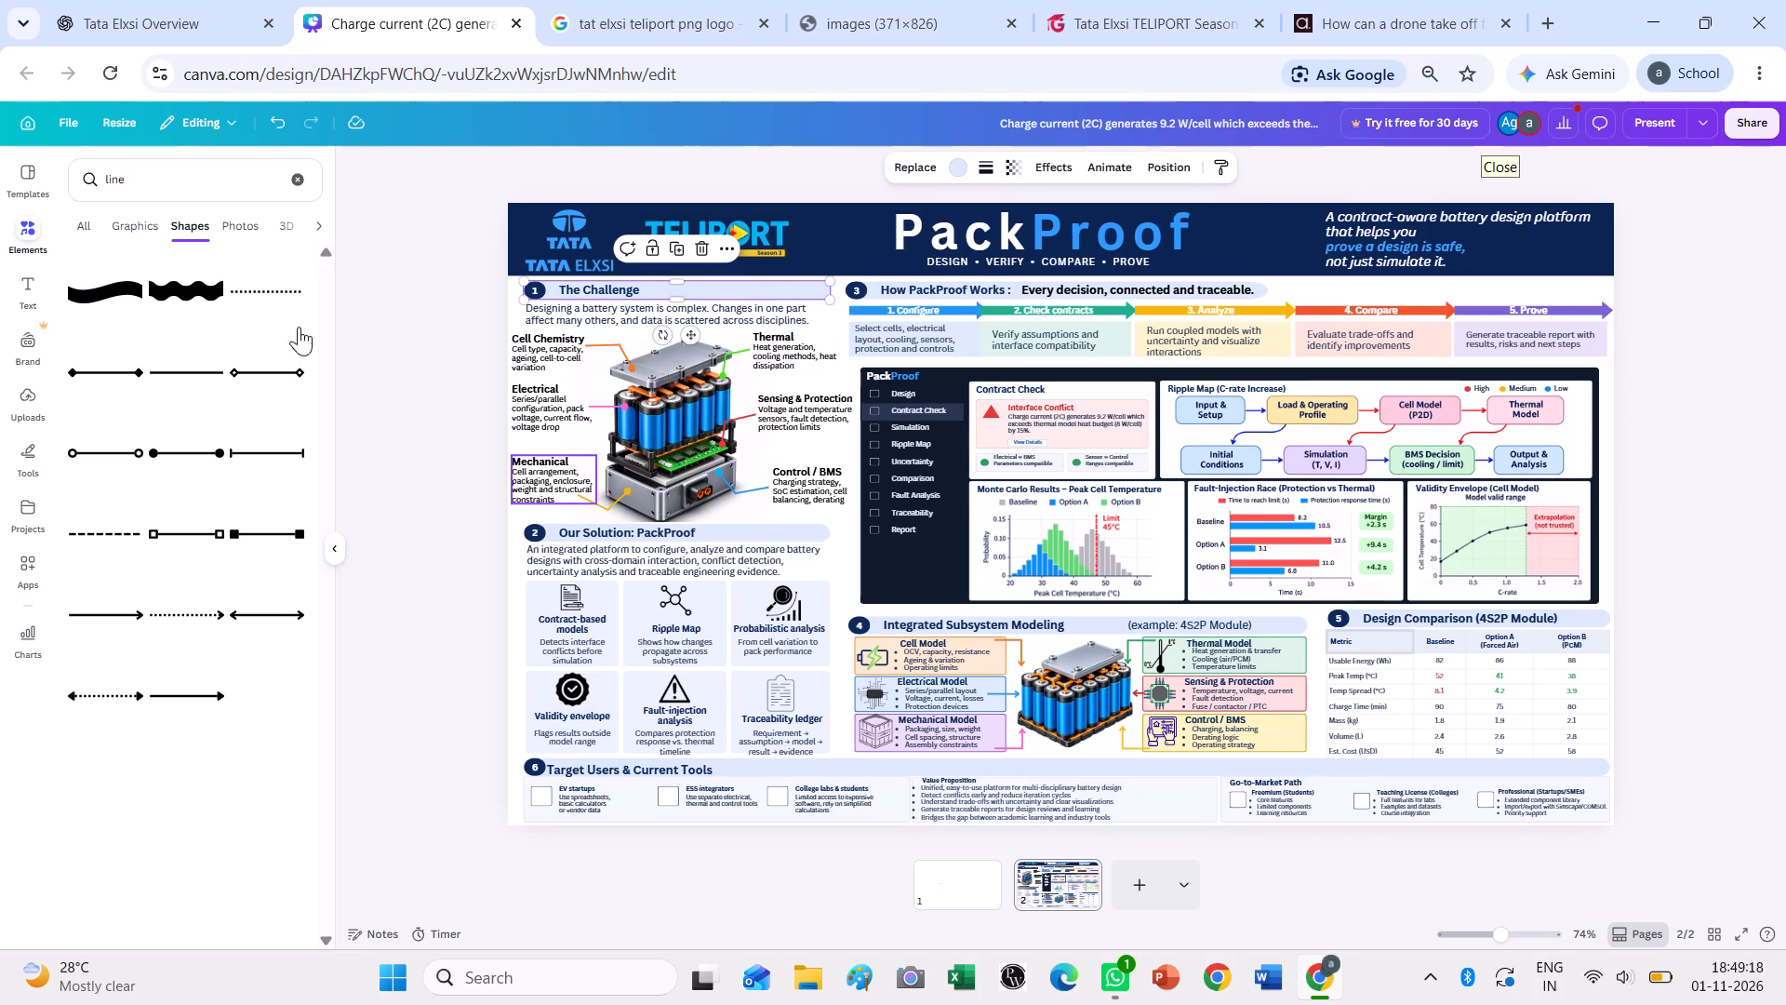
# Clear the "line" search from the elements library and deselect the Challenge heading's bar.
pyautogui.click(298, 186)
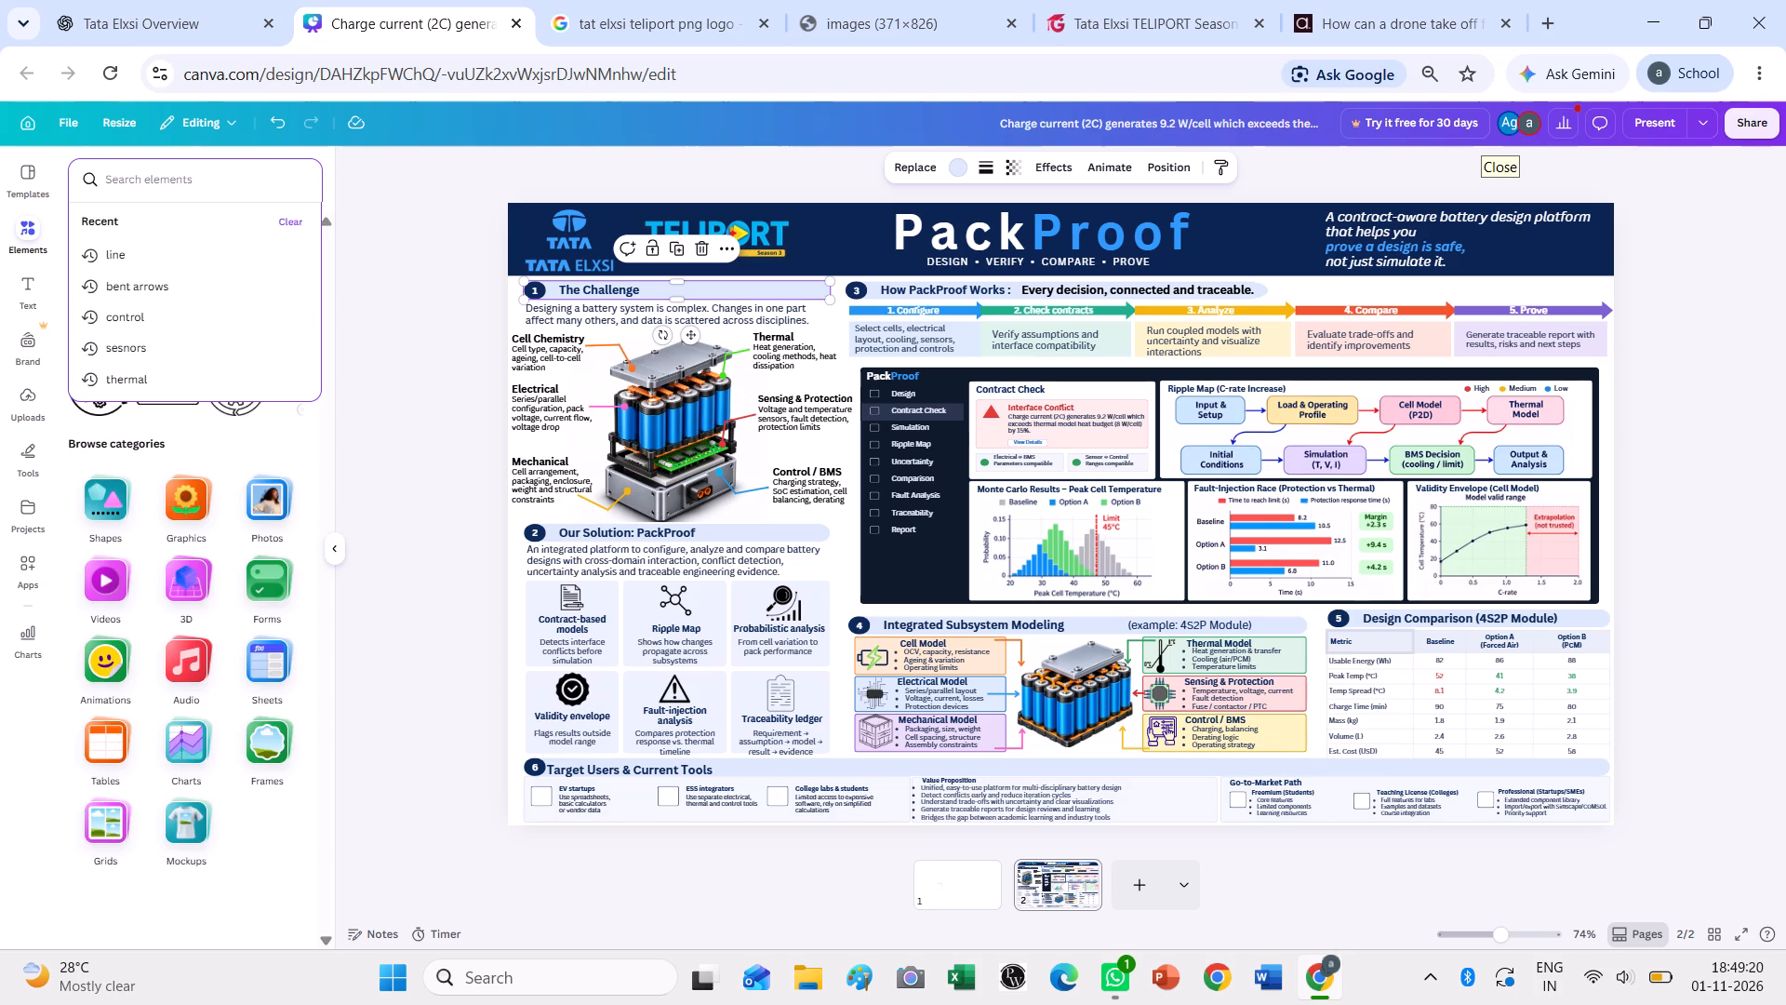
pyautogui.click(422, 577)
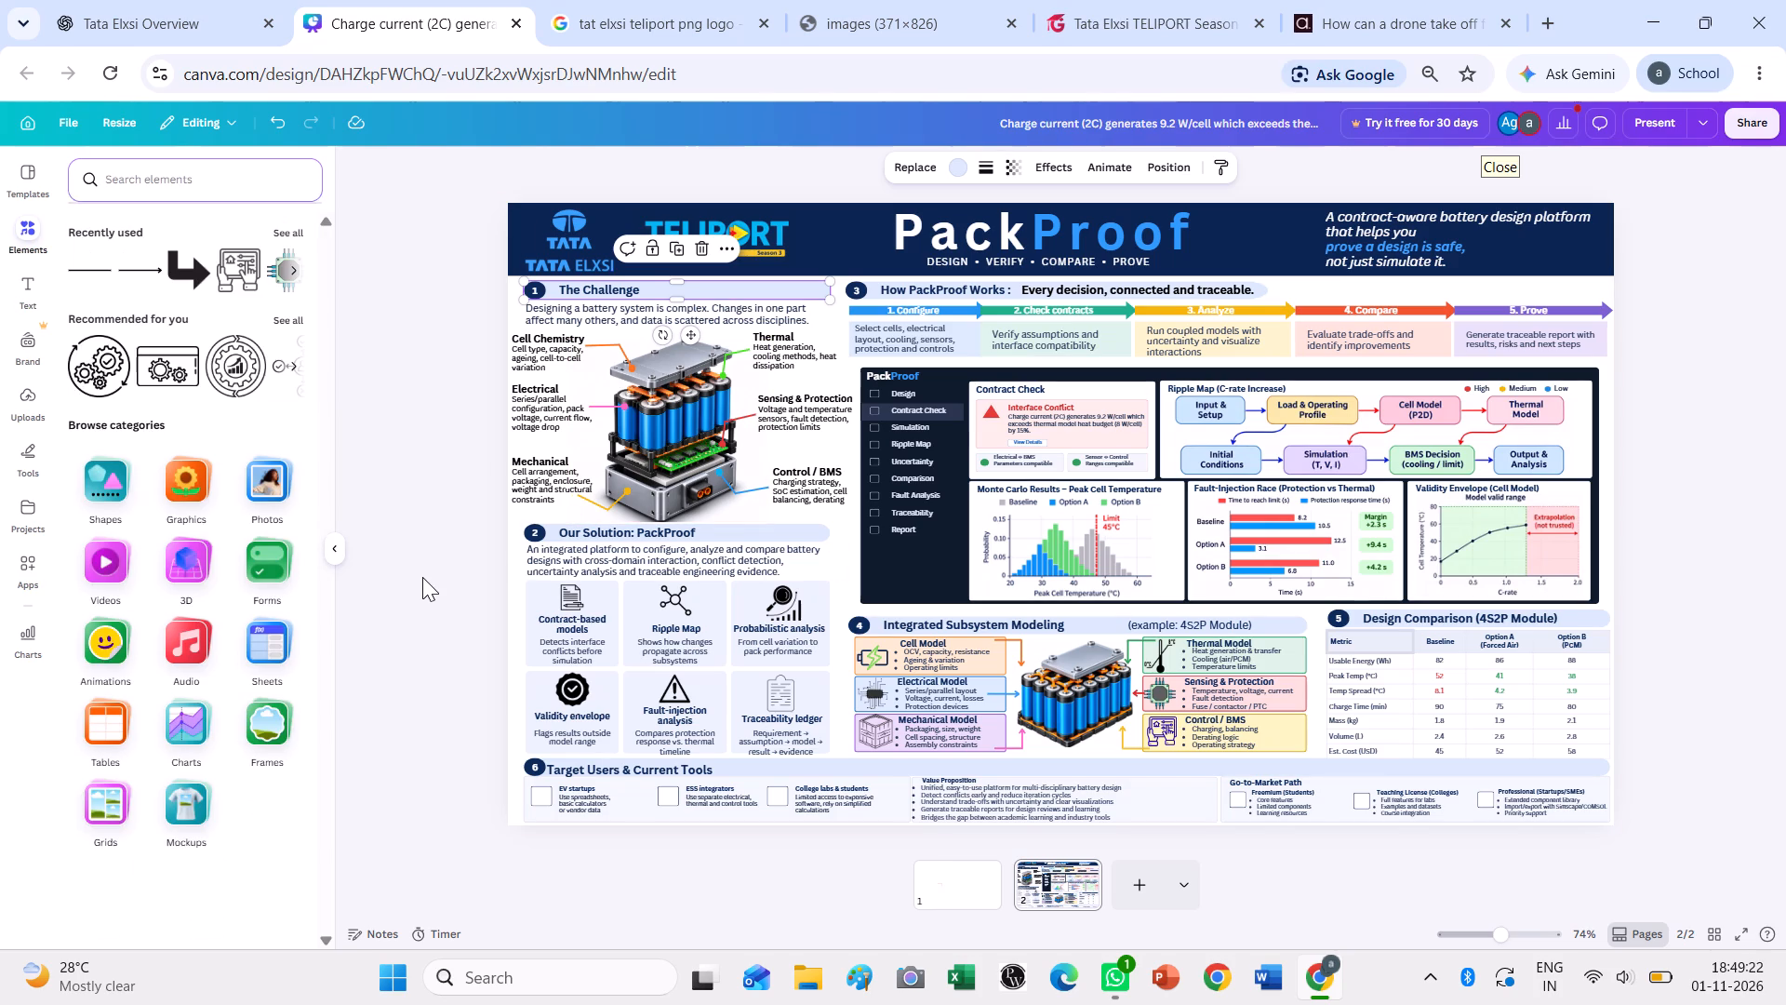
pyautogui.click(422, 577)
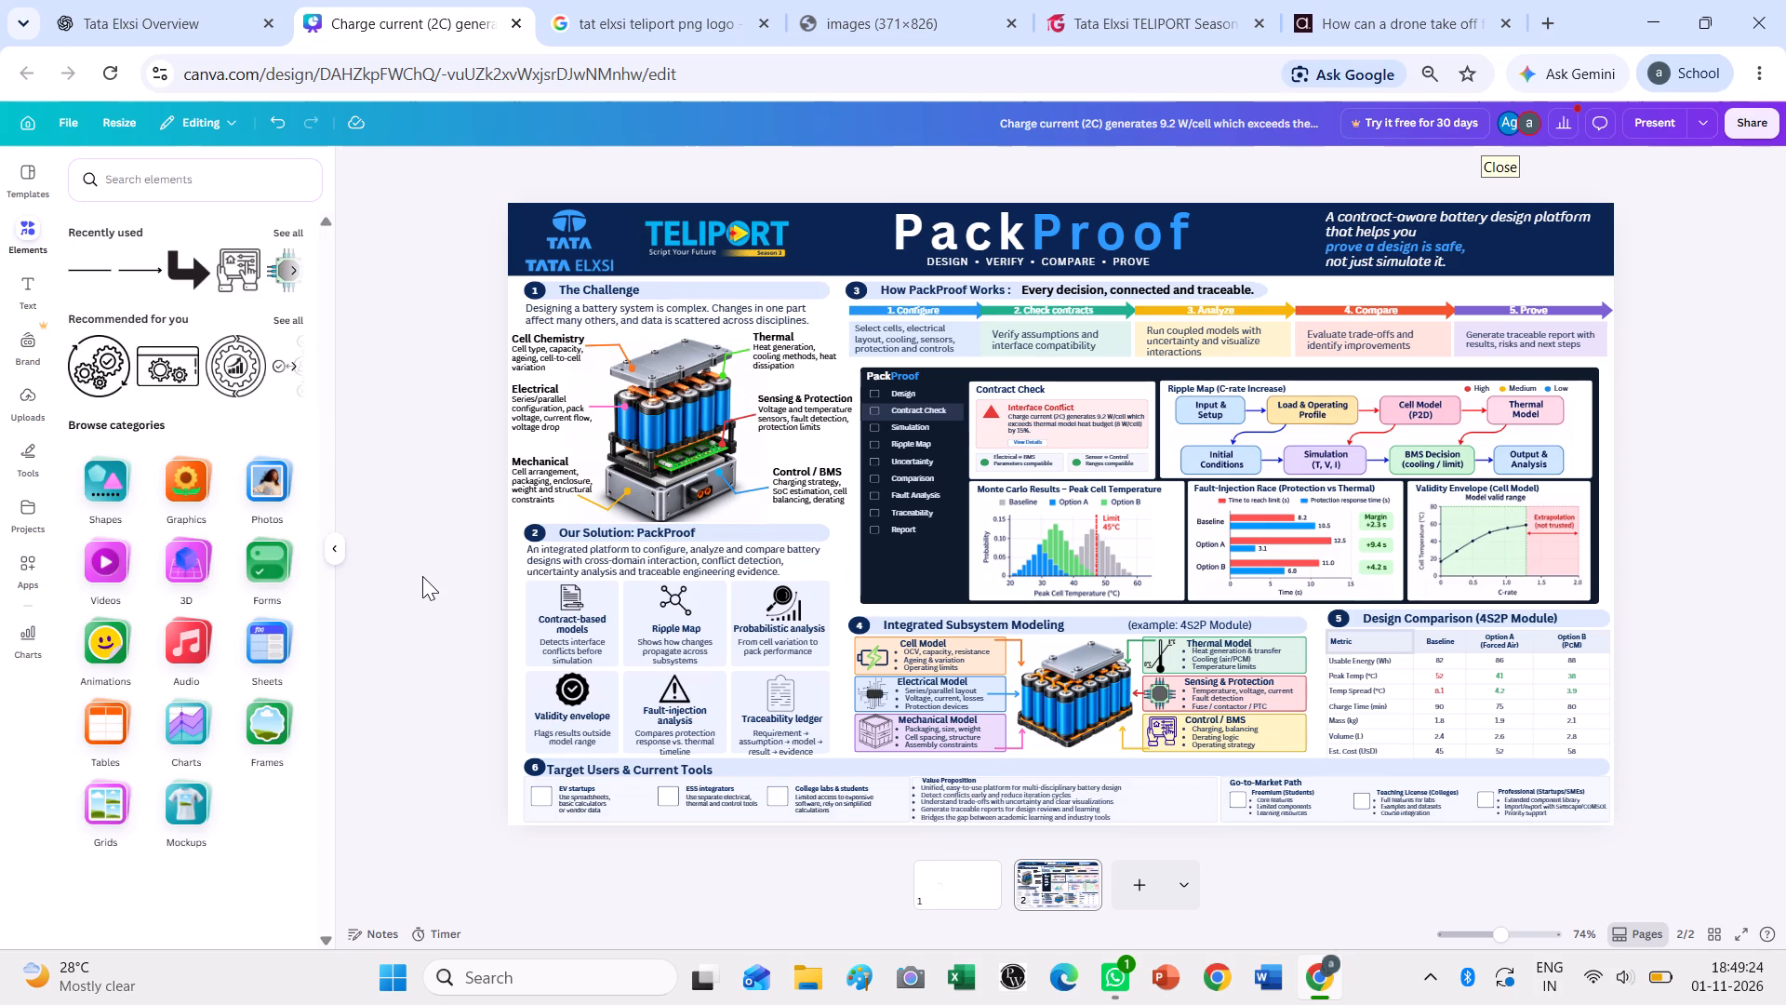